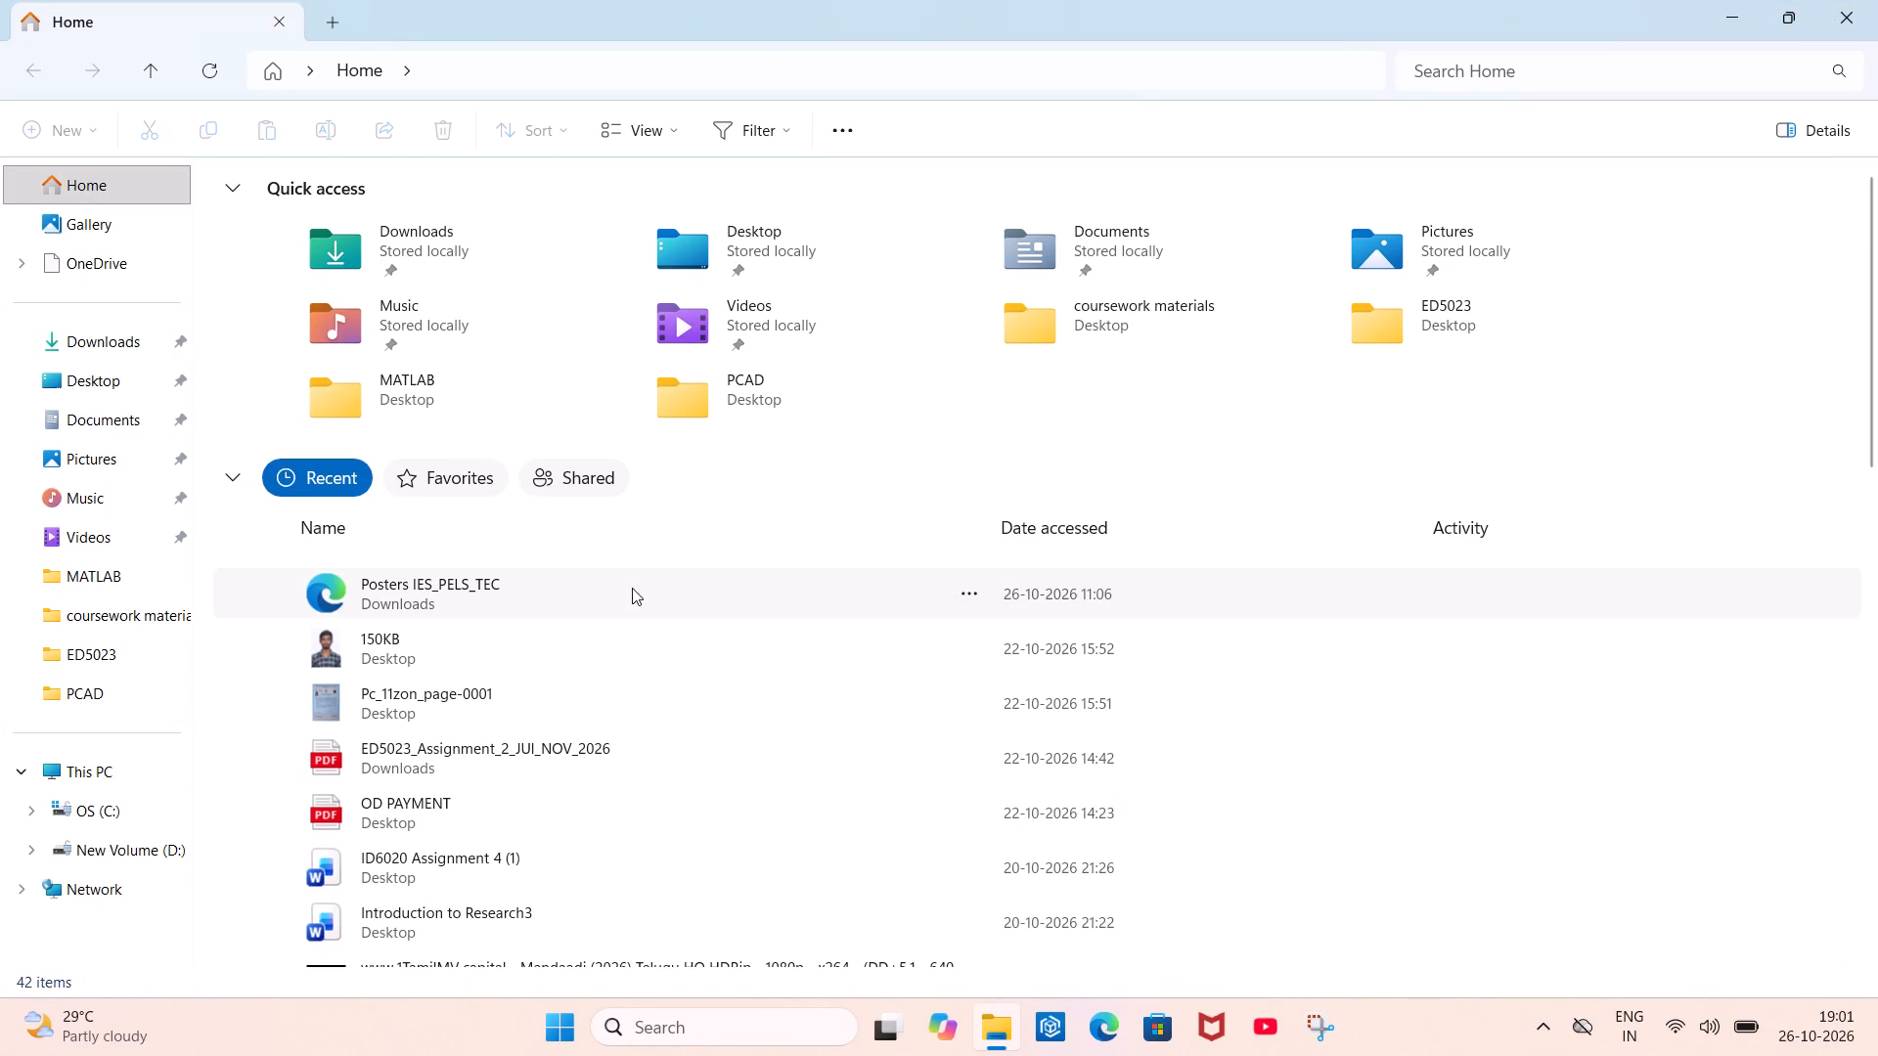
Open the recent file Posters IES_PELS_TEC with Inkscape vector graphics editor.
right_click(632, 588)
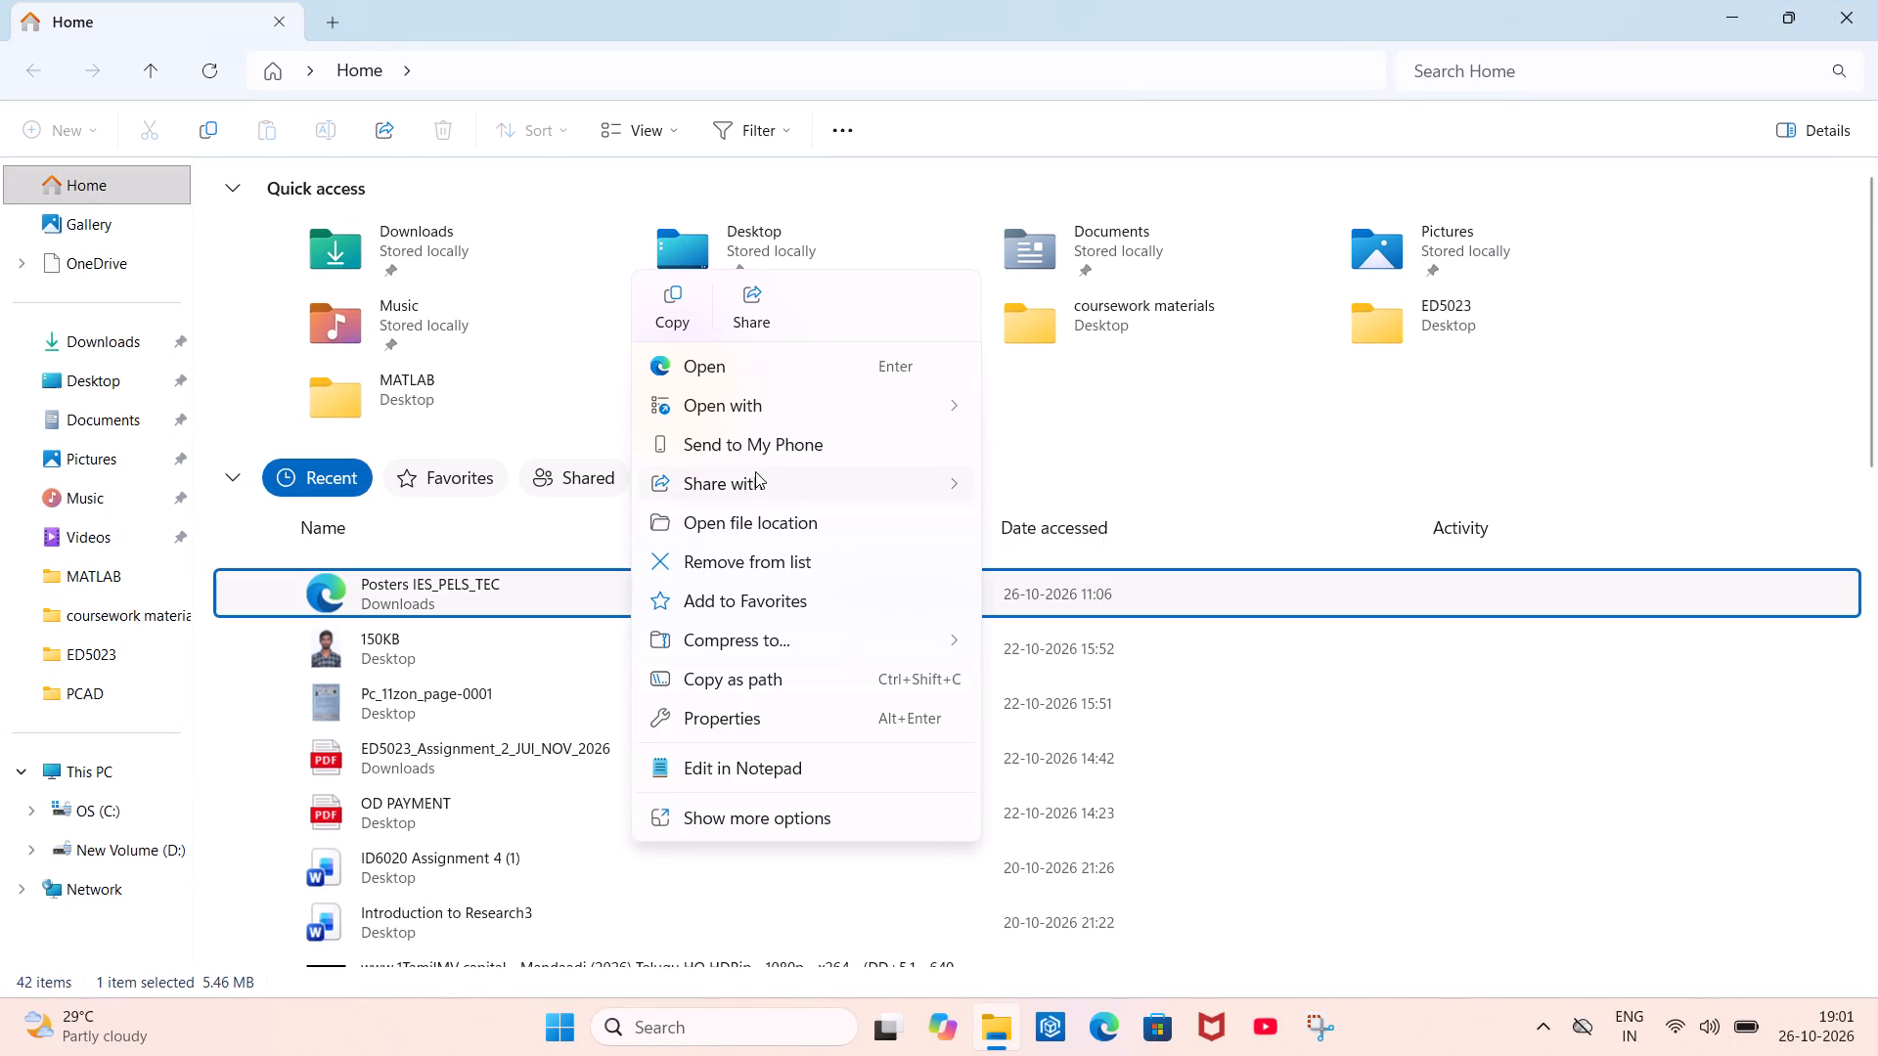
click(866, 408)
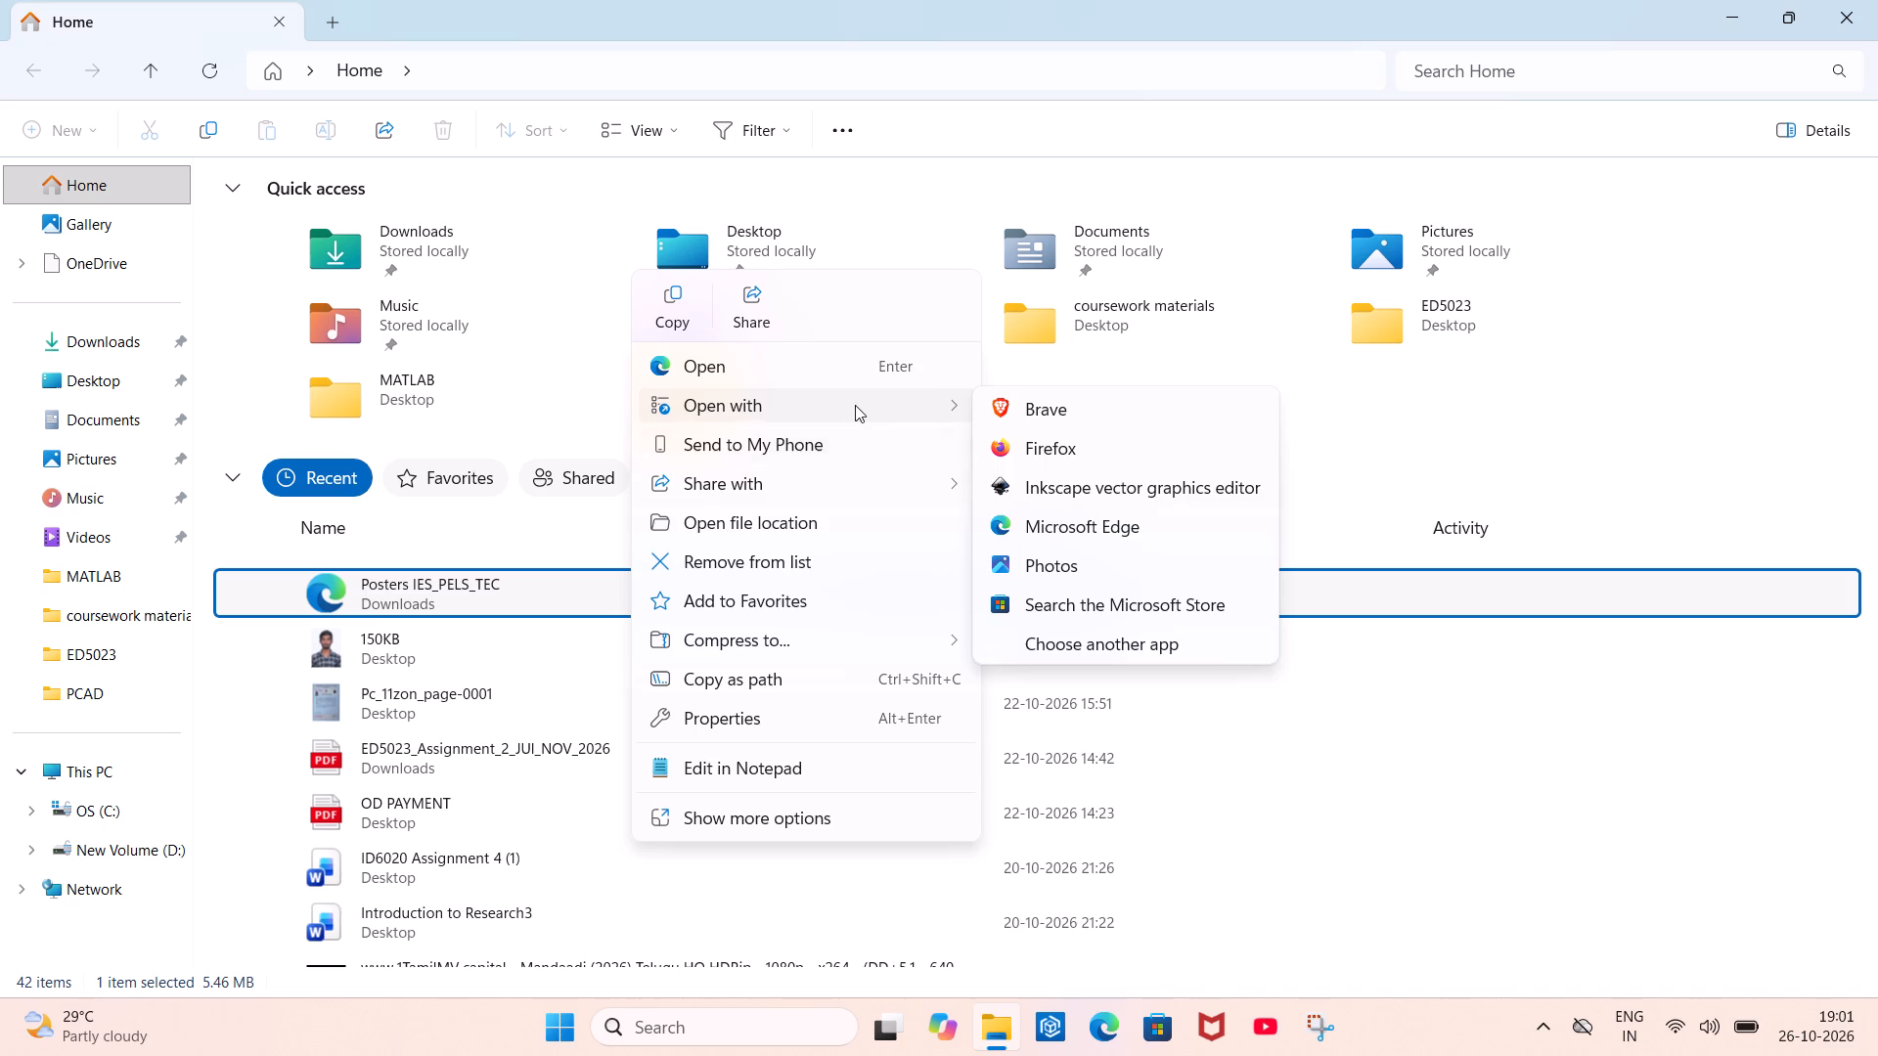
click(1108, 497)
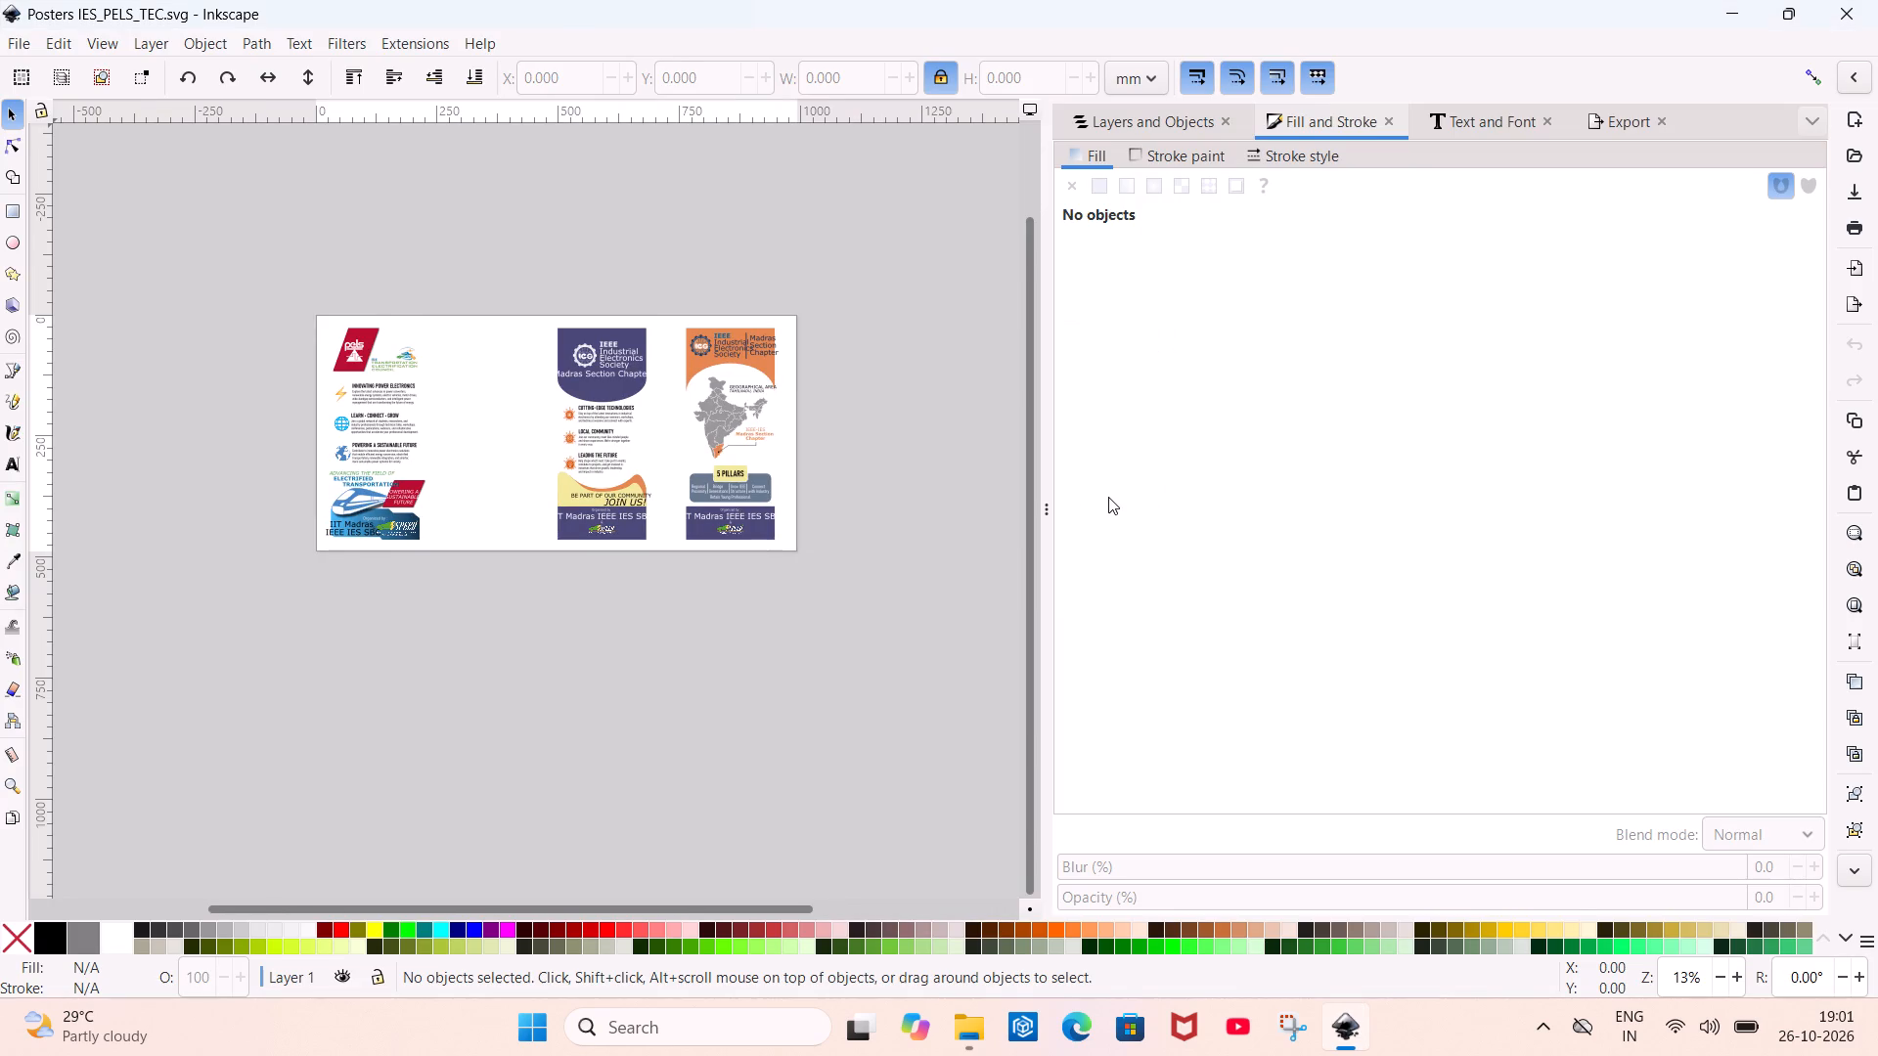
Examine the layout of the PELS/TEC and the two IES posters across the page.
ctrl+scroll(457, 412, up, 3)
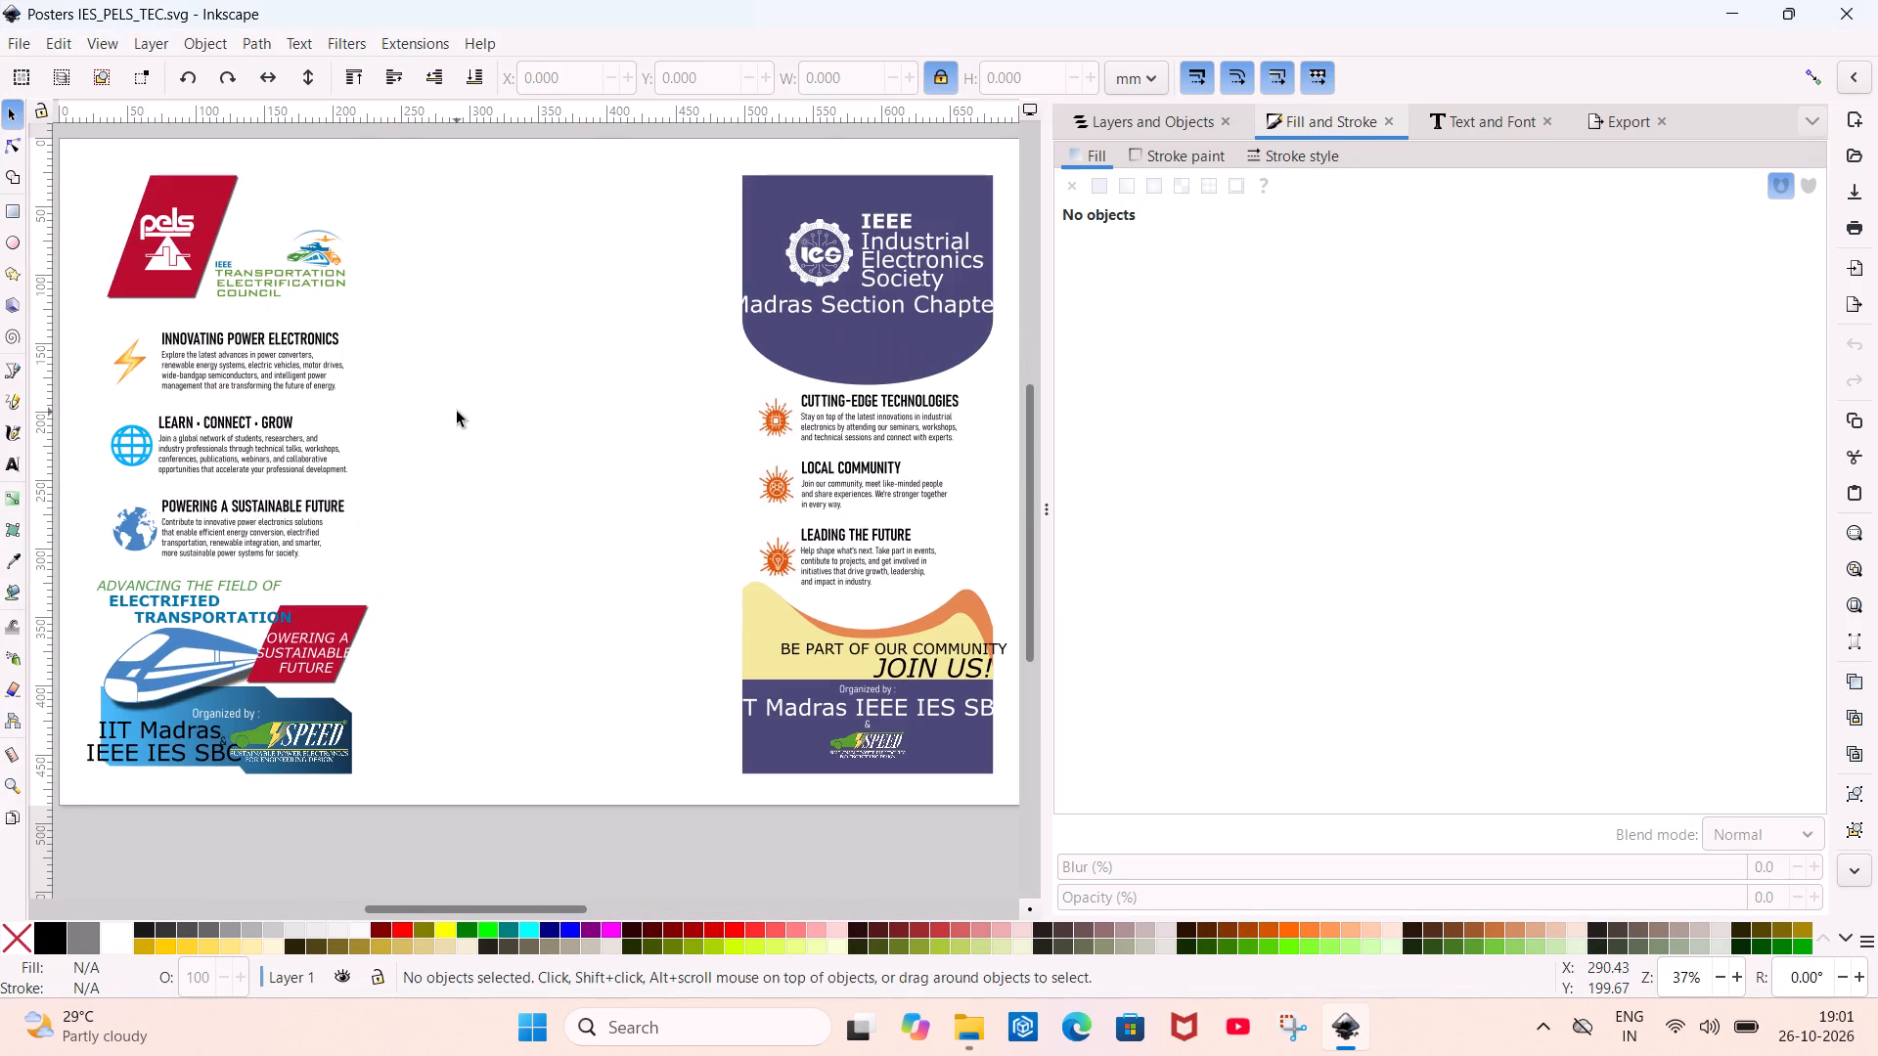
scroll(457, 412, right, 1)
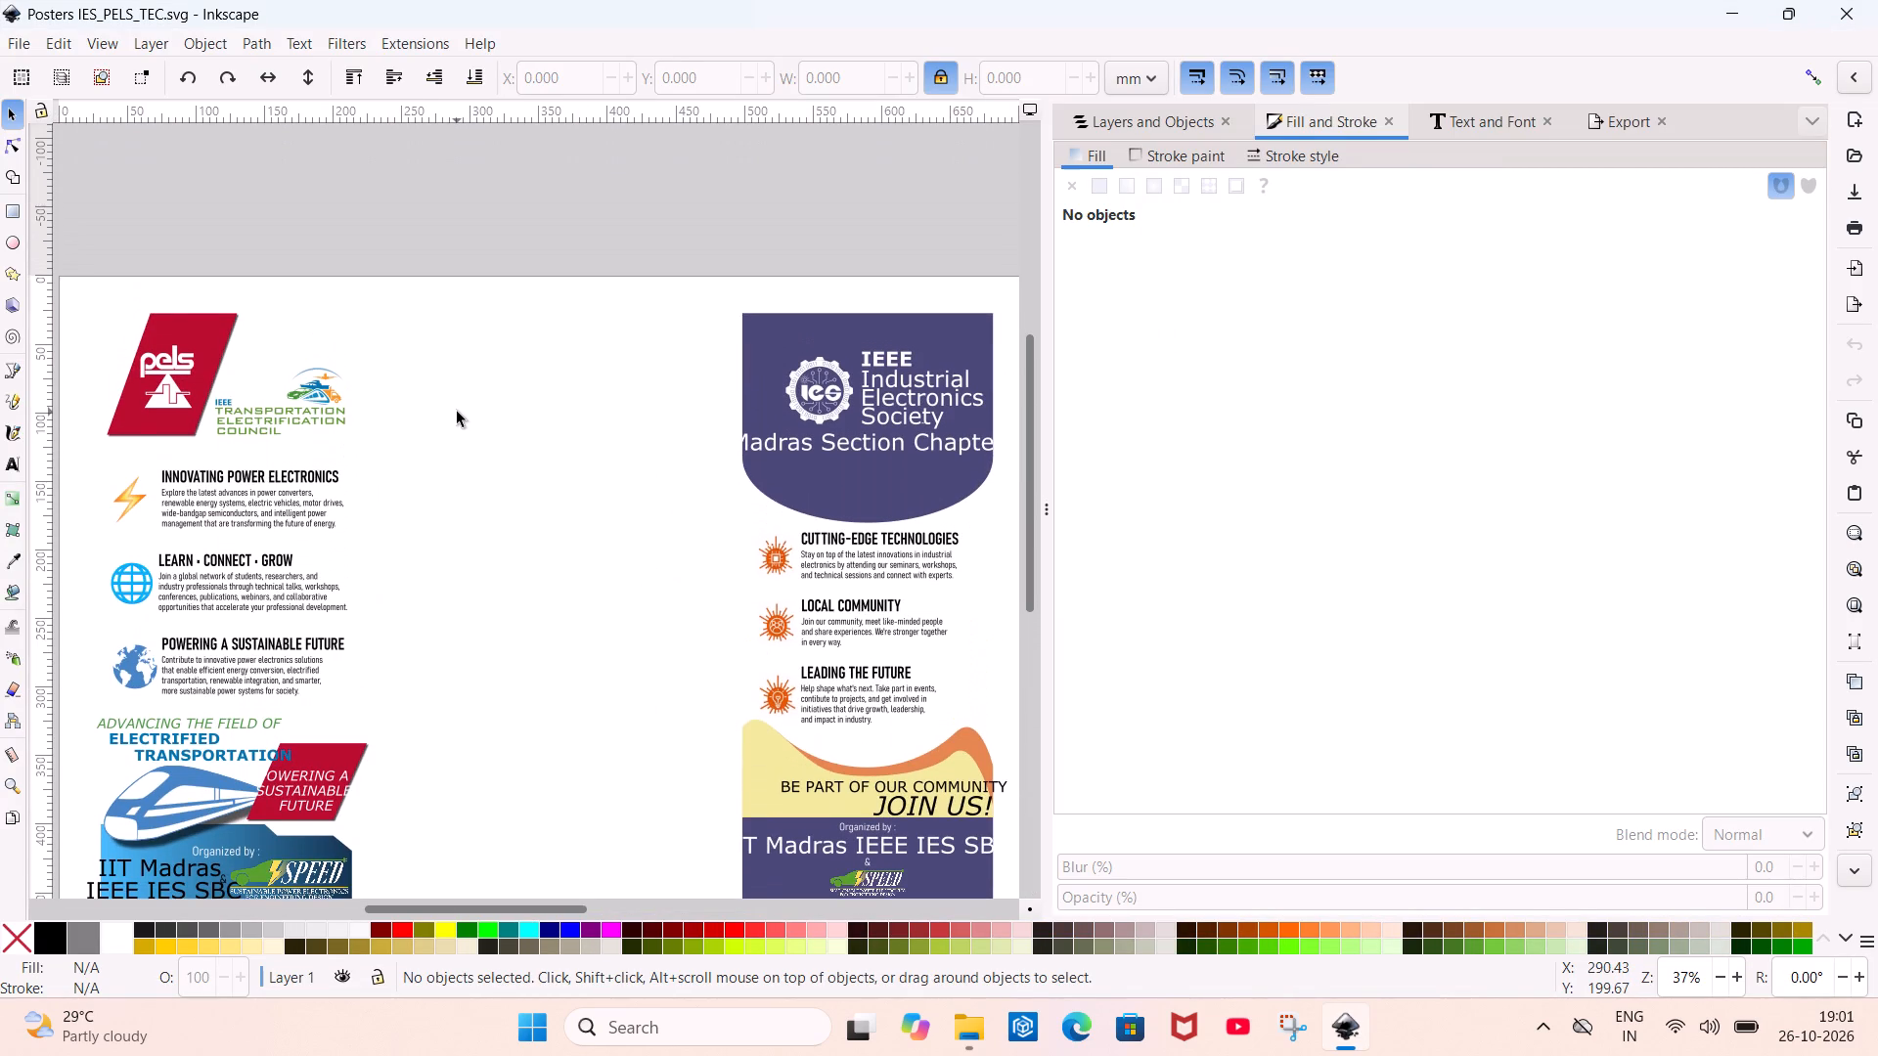
scroll(457, 412, down, 1)
scroll(457, 412, left, 2)
scroll(457, 412, right, 1)
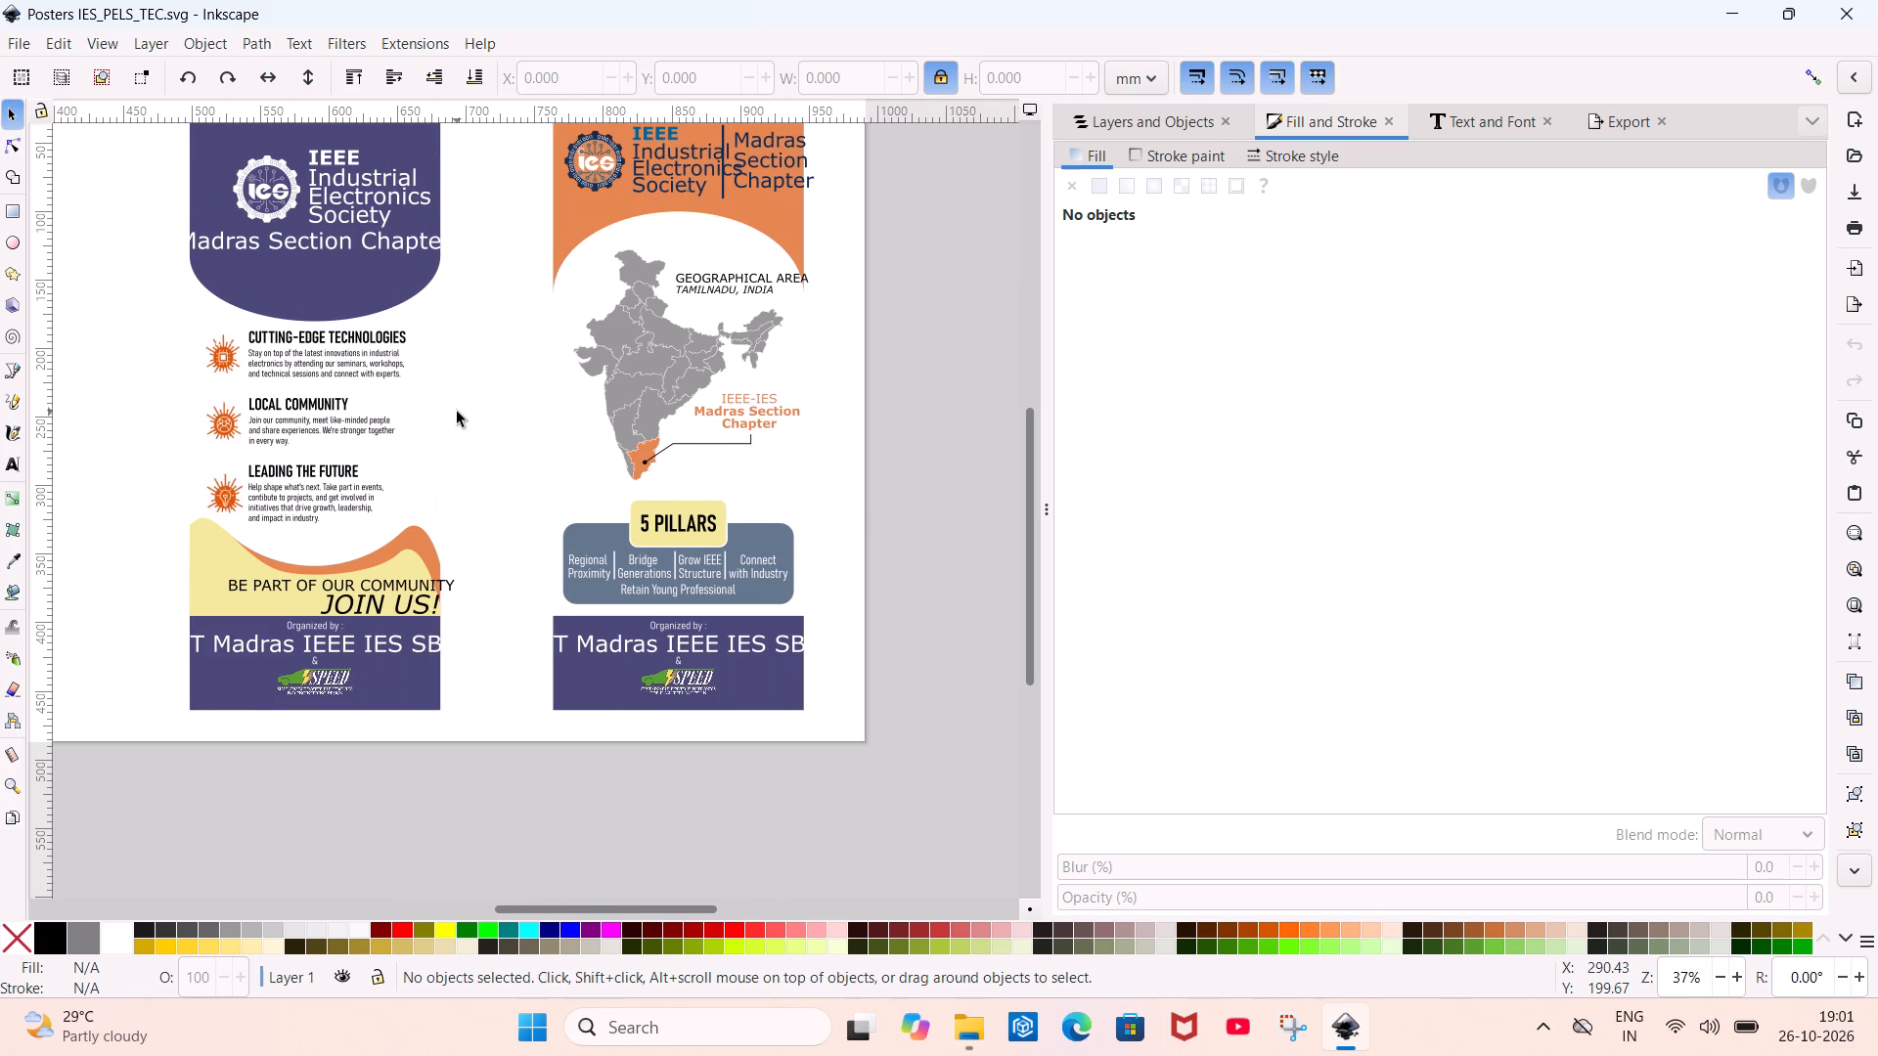
scroll(457, 412, right, 1)
scroll(457, 412, up, 1)
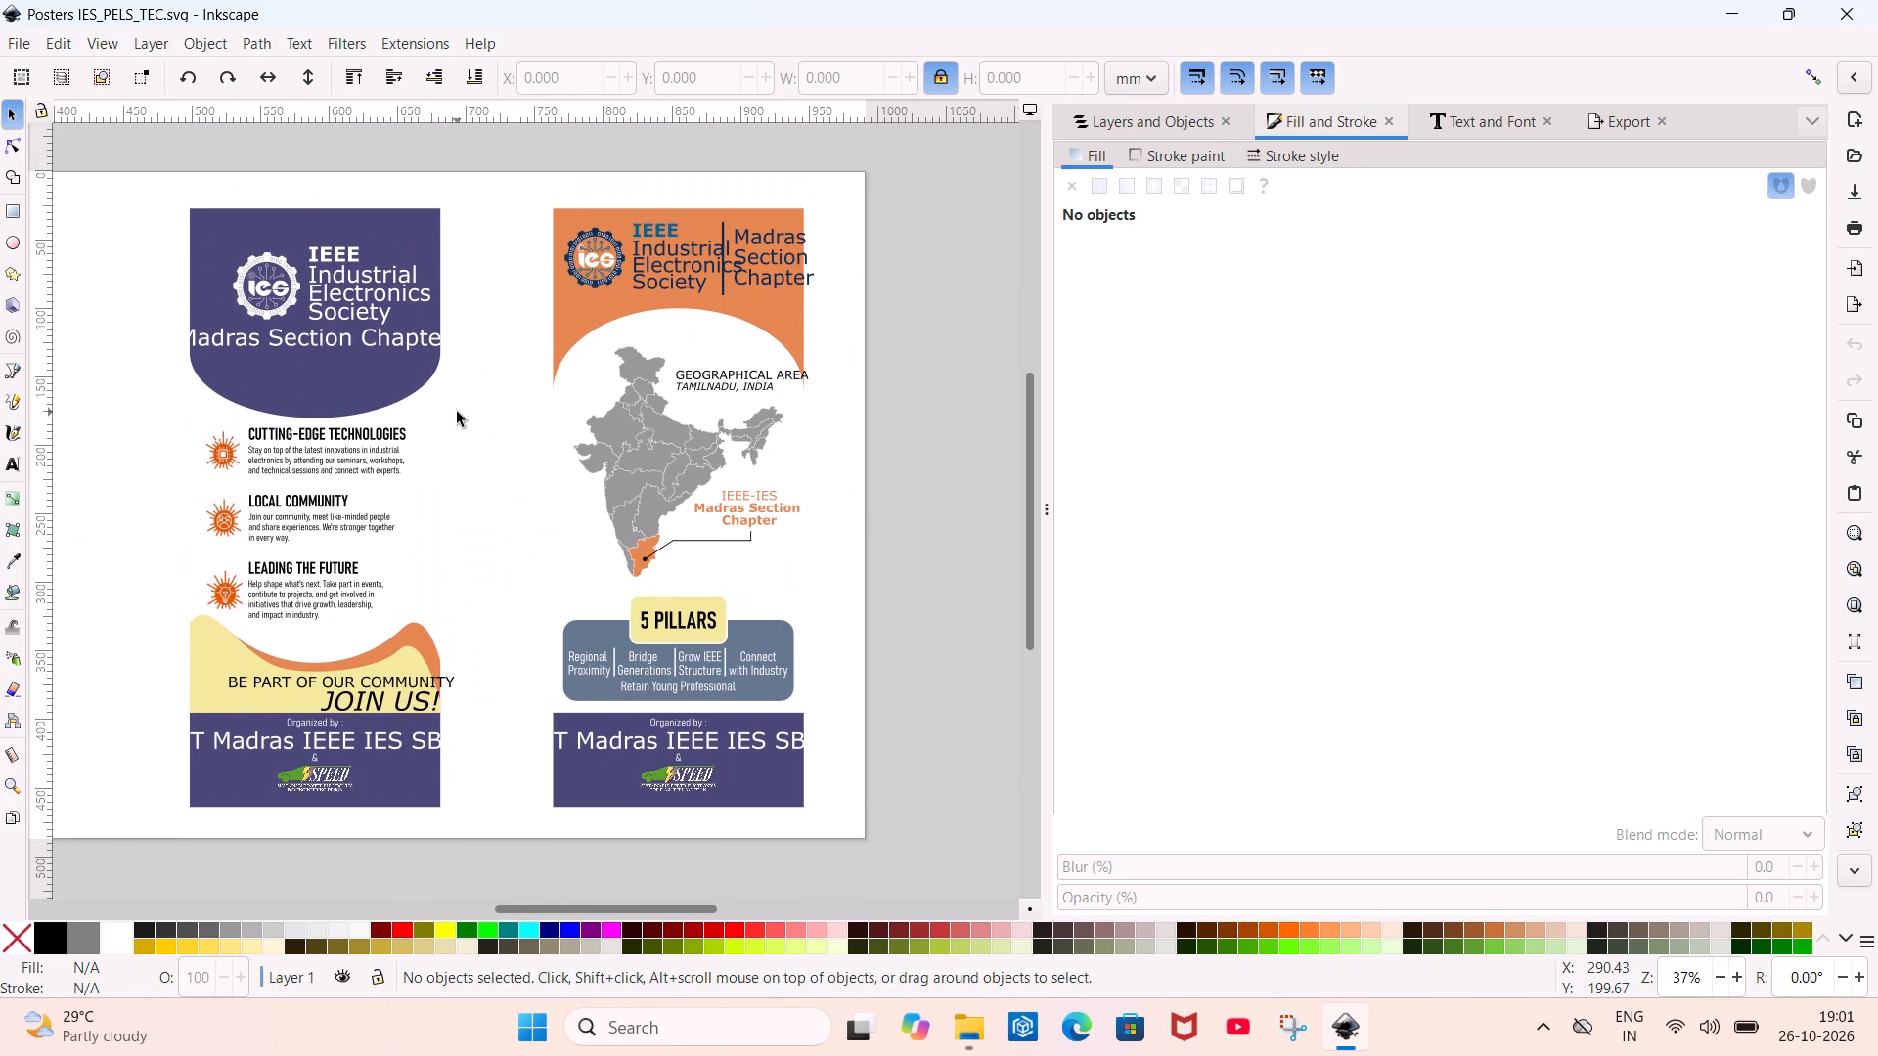
scroll(457, 412, right, 2)
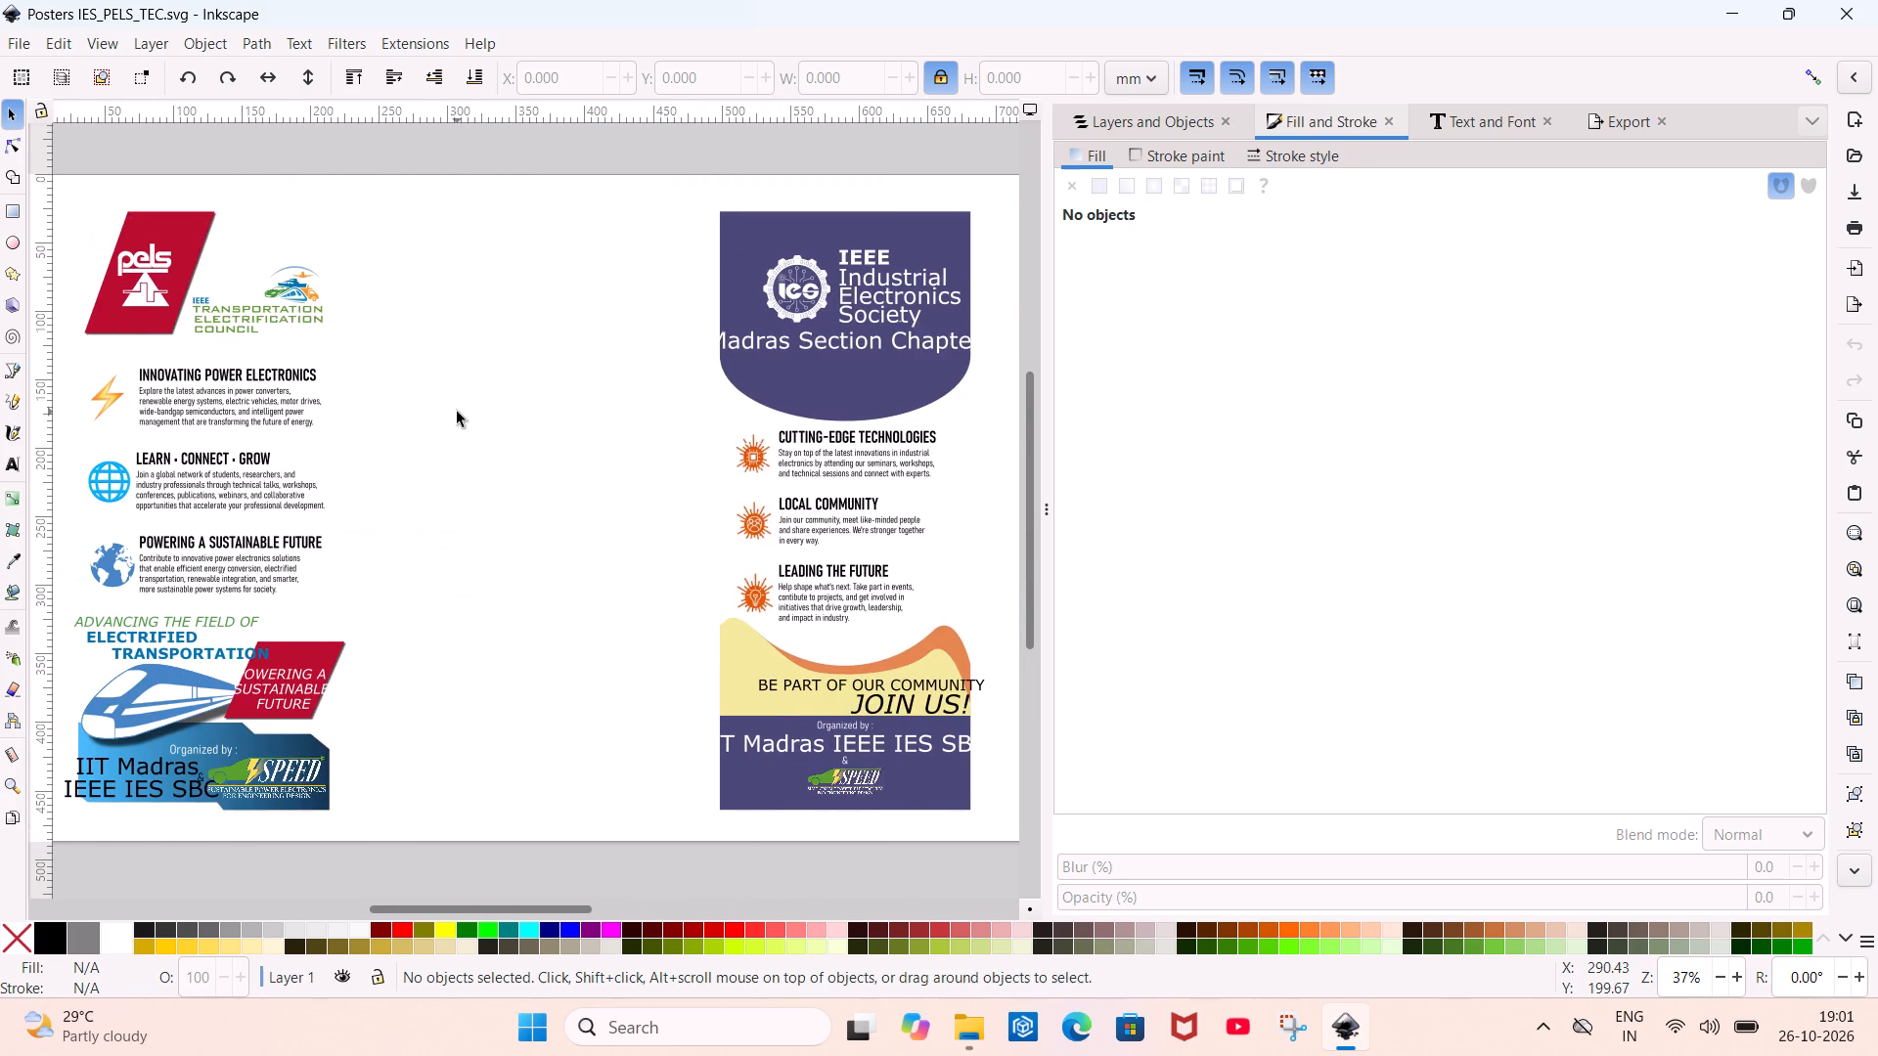
scroll(457, 412, right, 1)
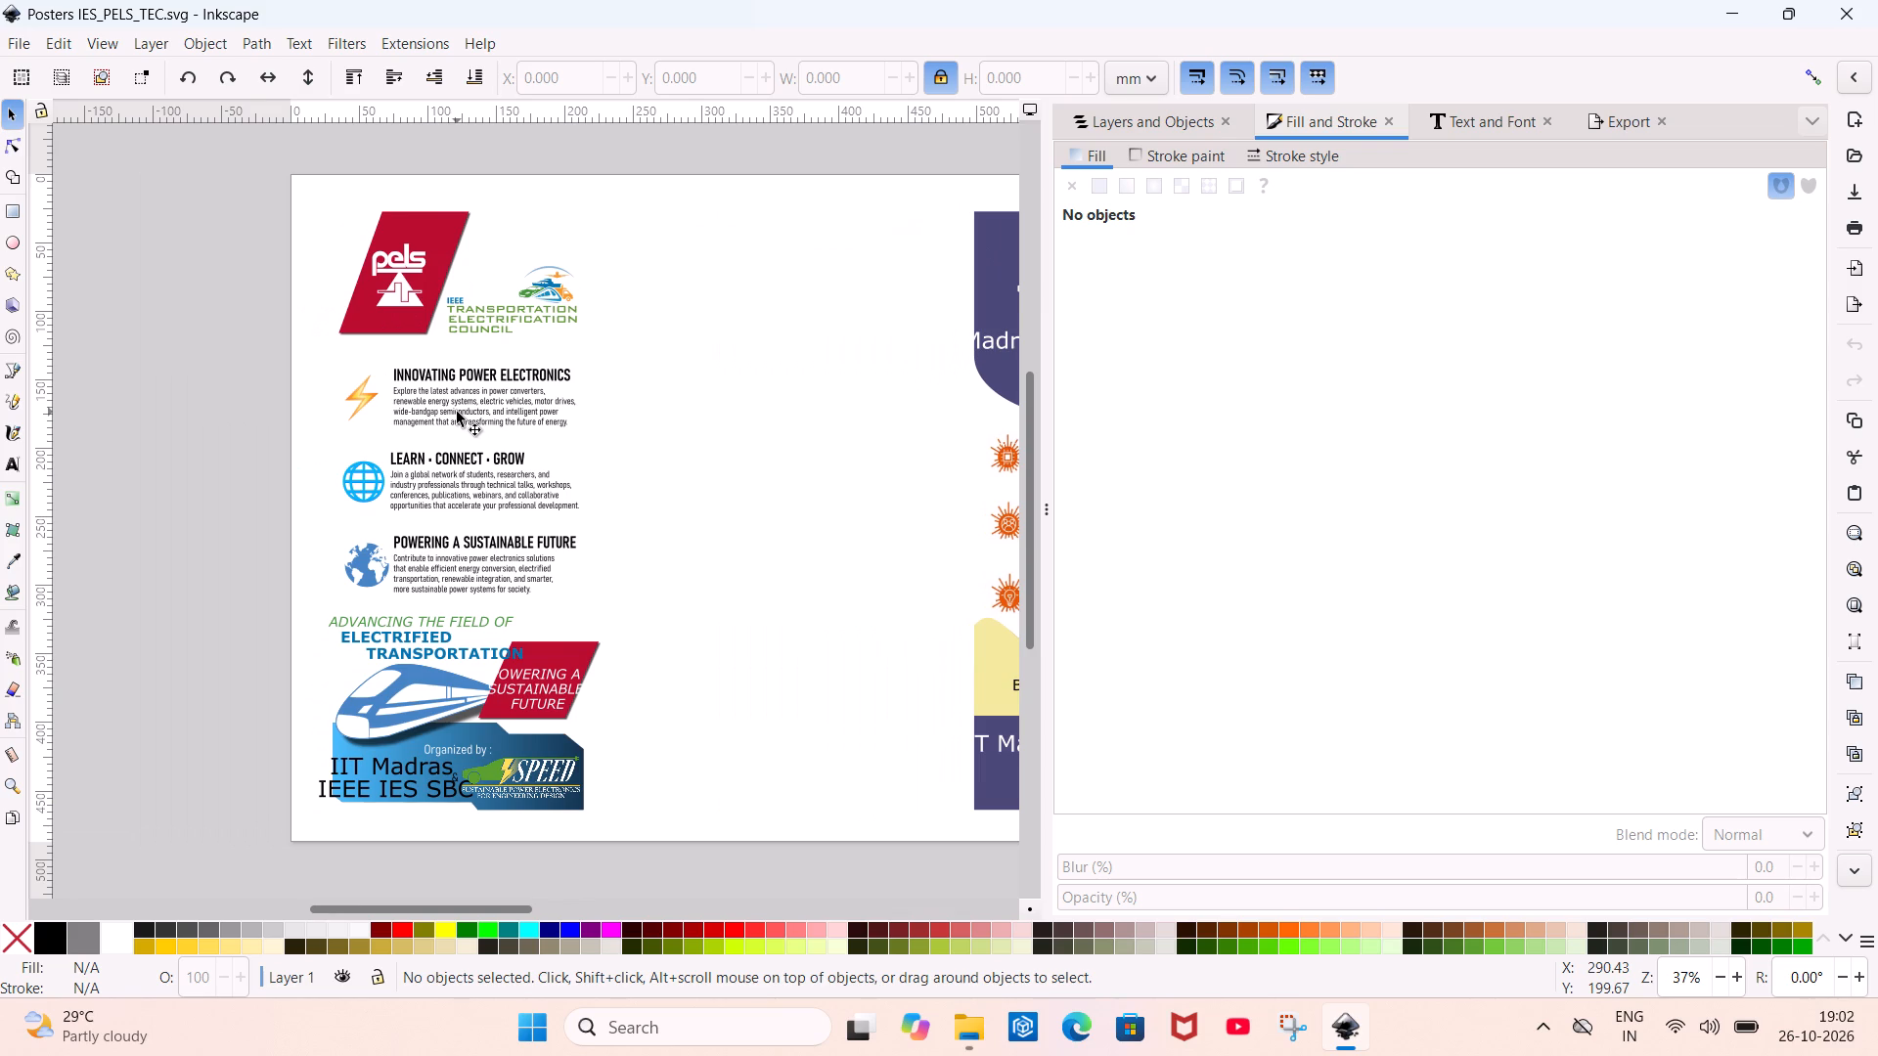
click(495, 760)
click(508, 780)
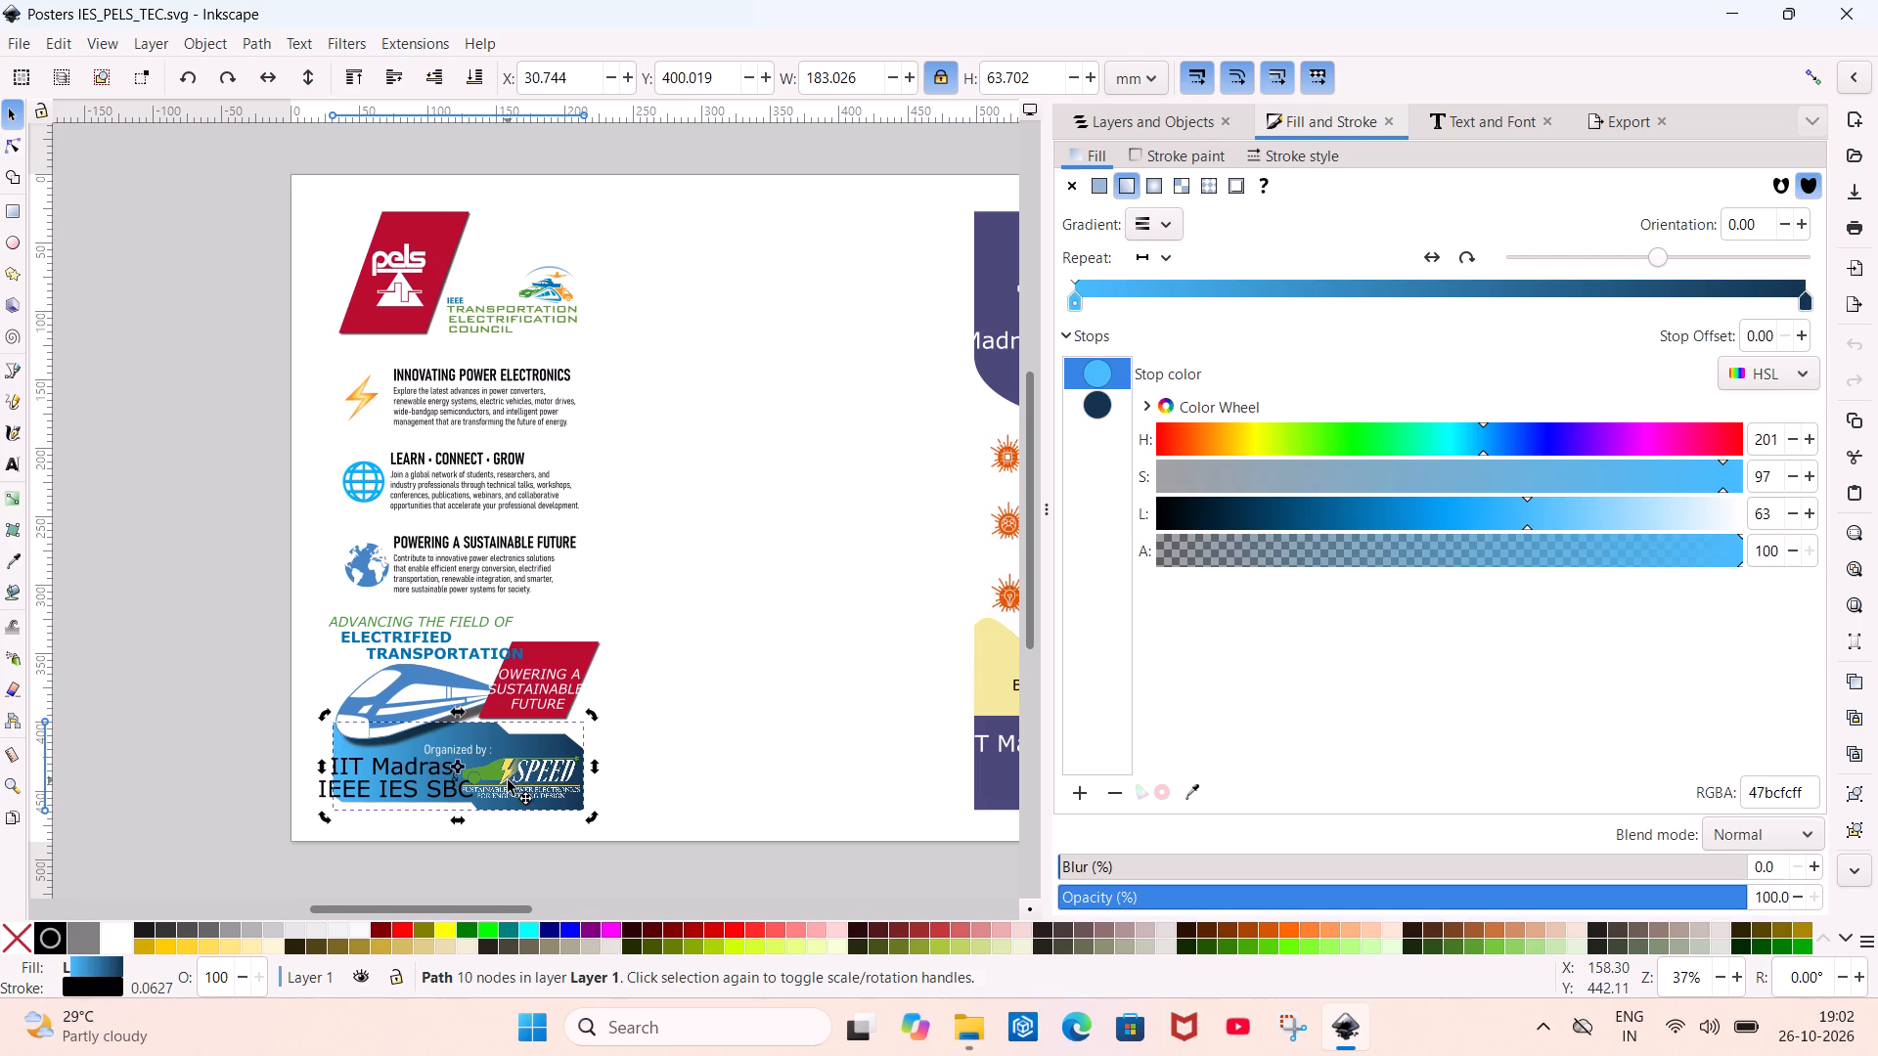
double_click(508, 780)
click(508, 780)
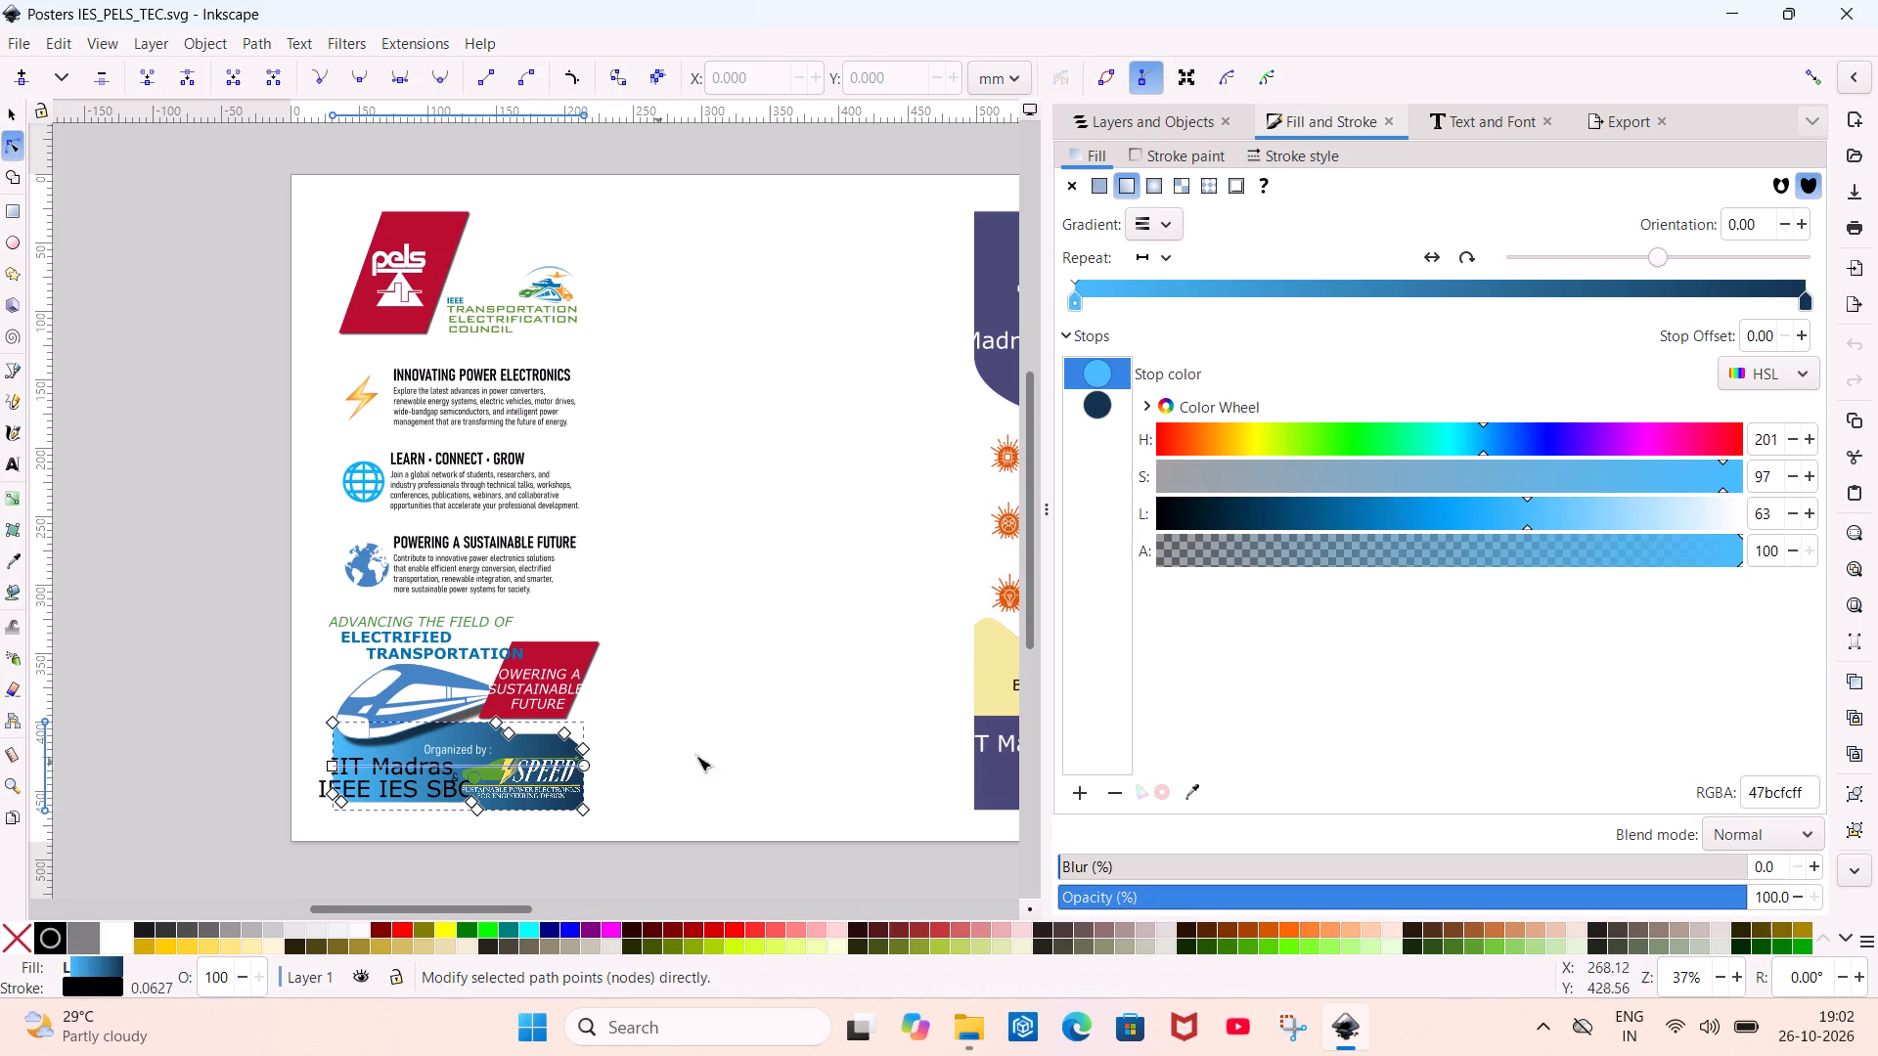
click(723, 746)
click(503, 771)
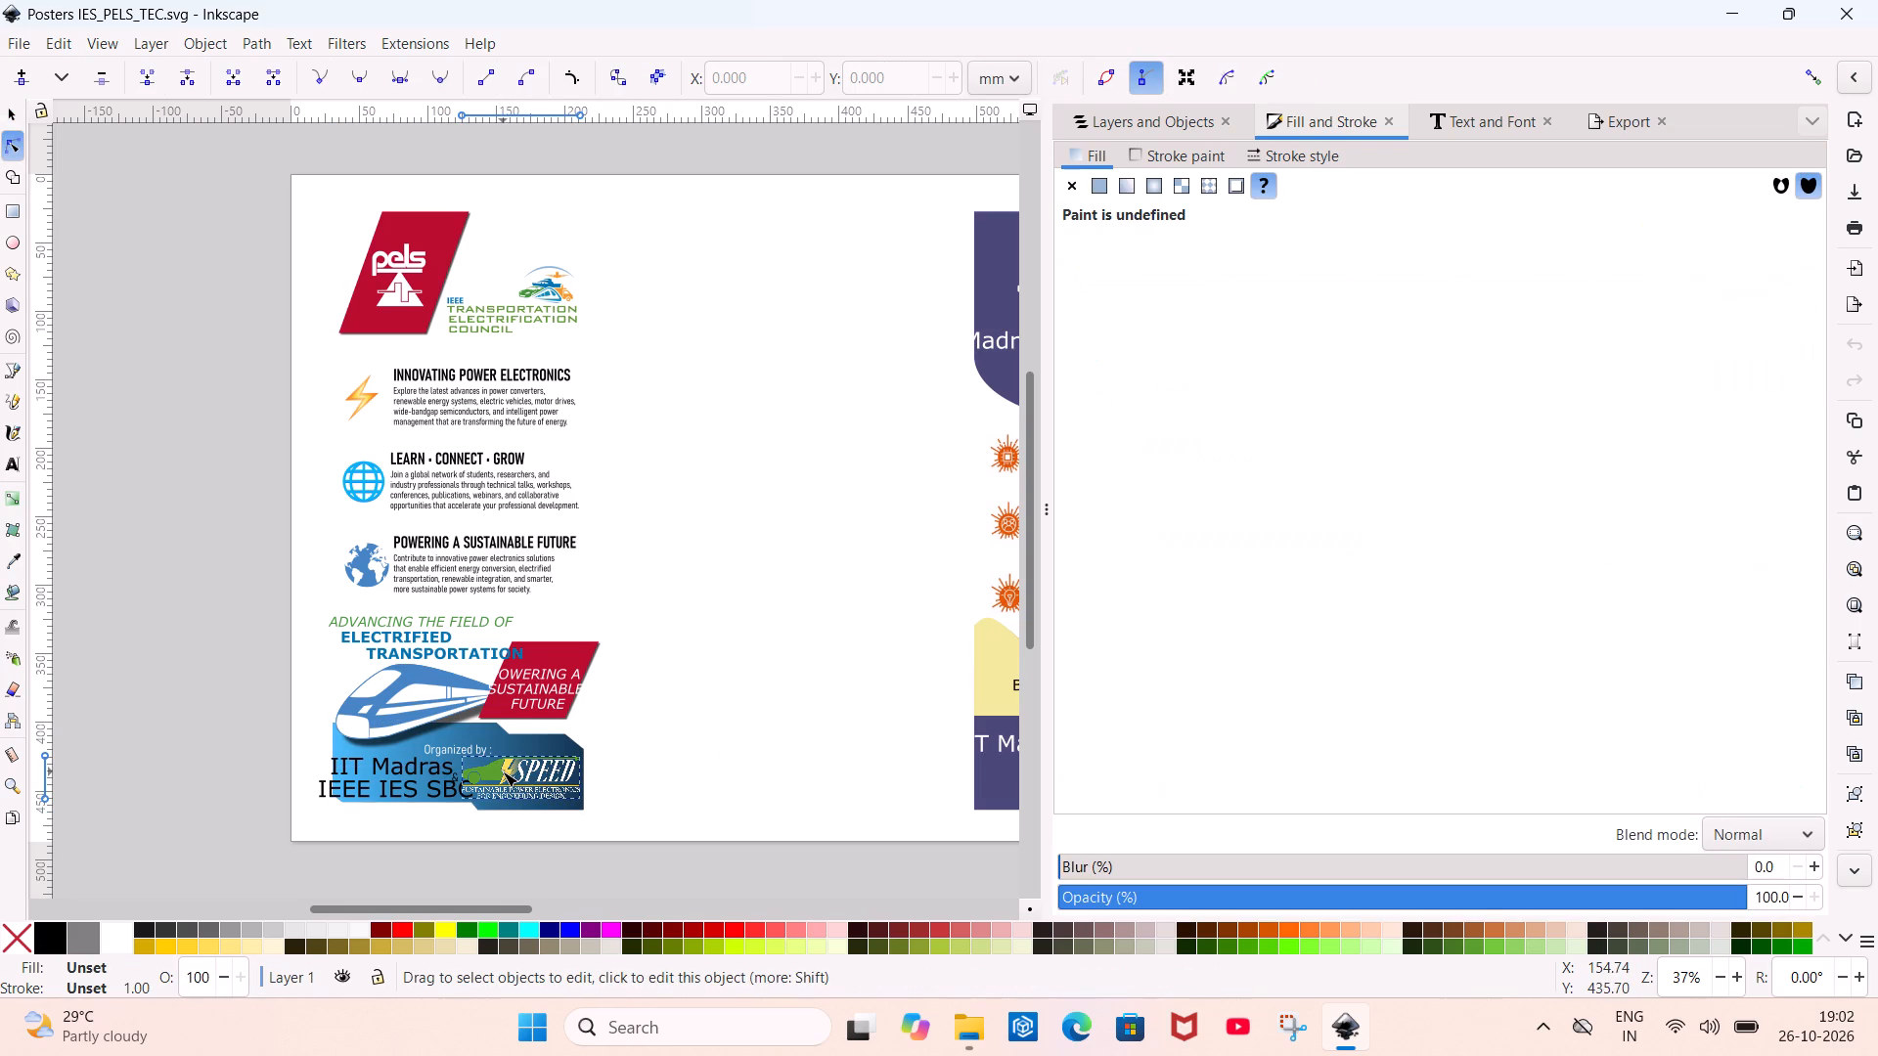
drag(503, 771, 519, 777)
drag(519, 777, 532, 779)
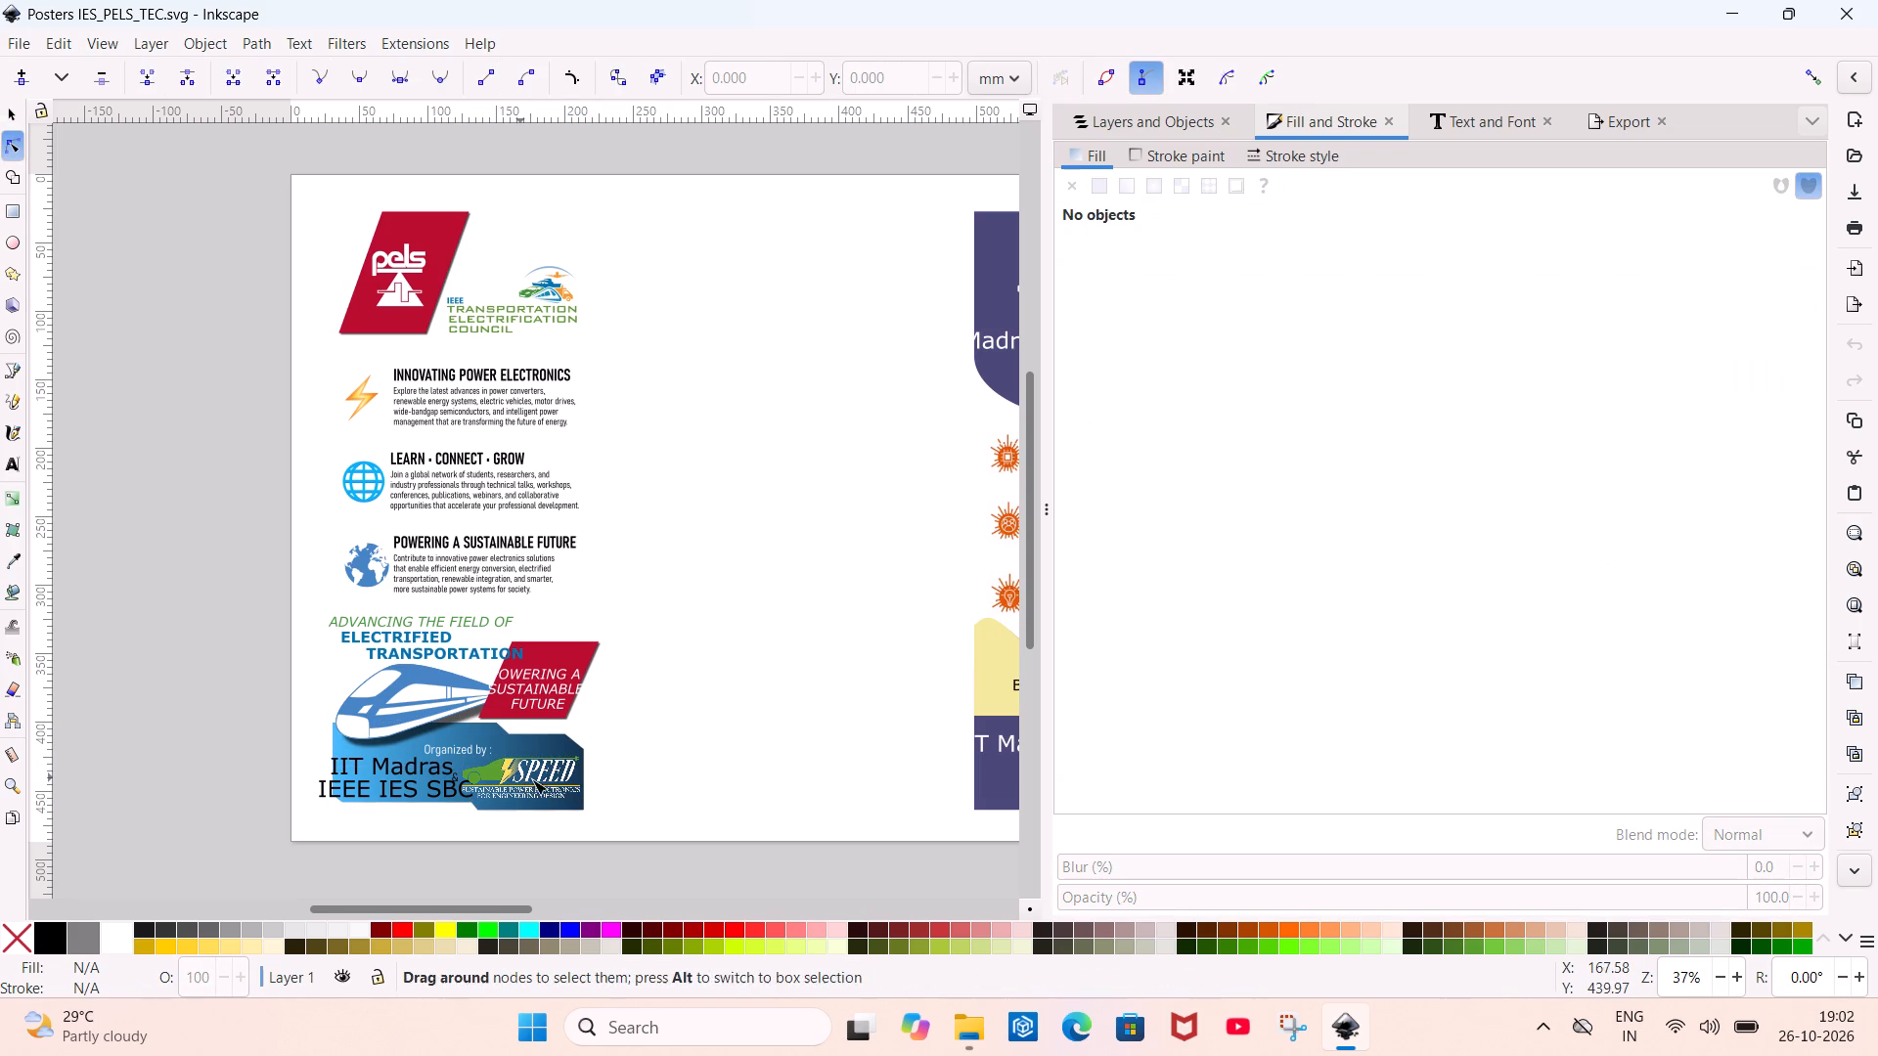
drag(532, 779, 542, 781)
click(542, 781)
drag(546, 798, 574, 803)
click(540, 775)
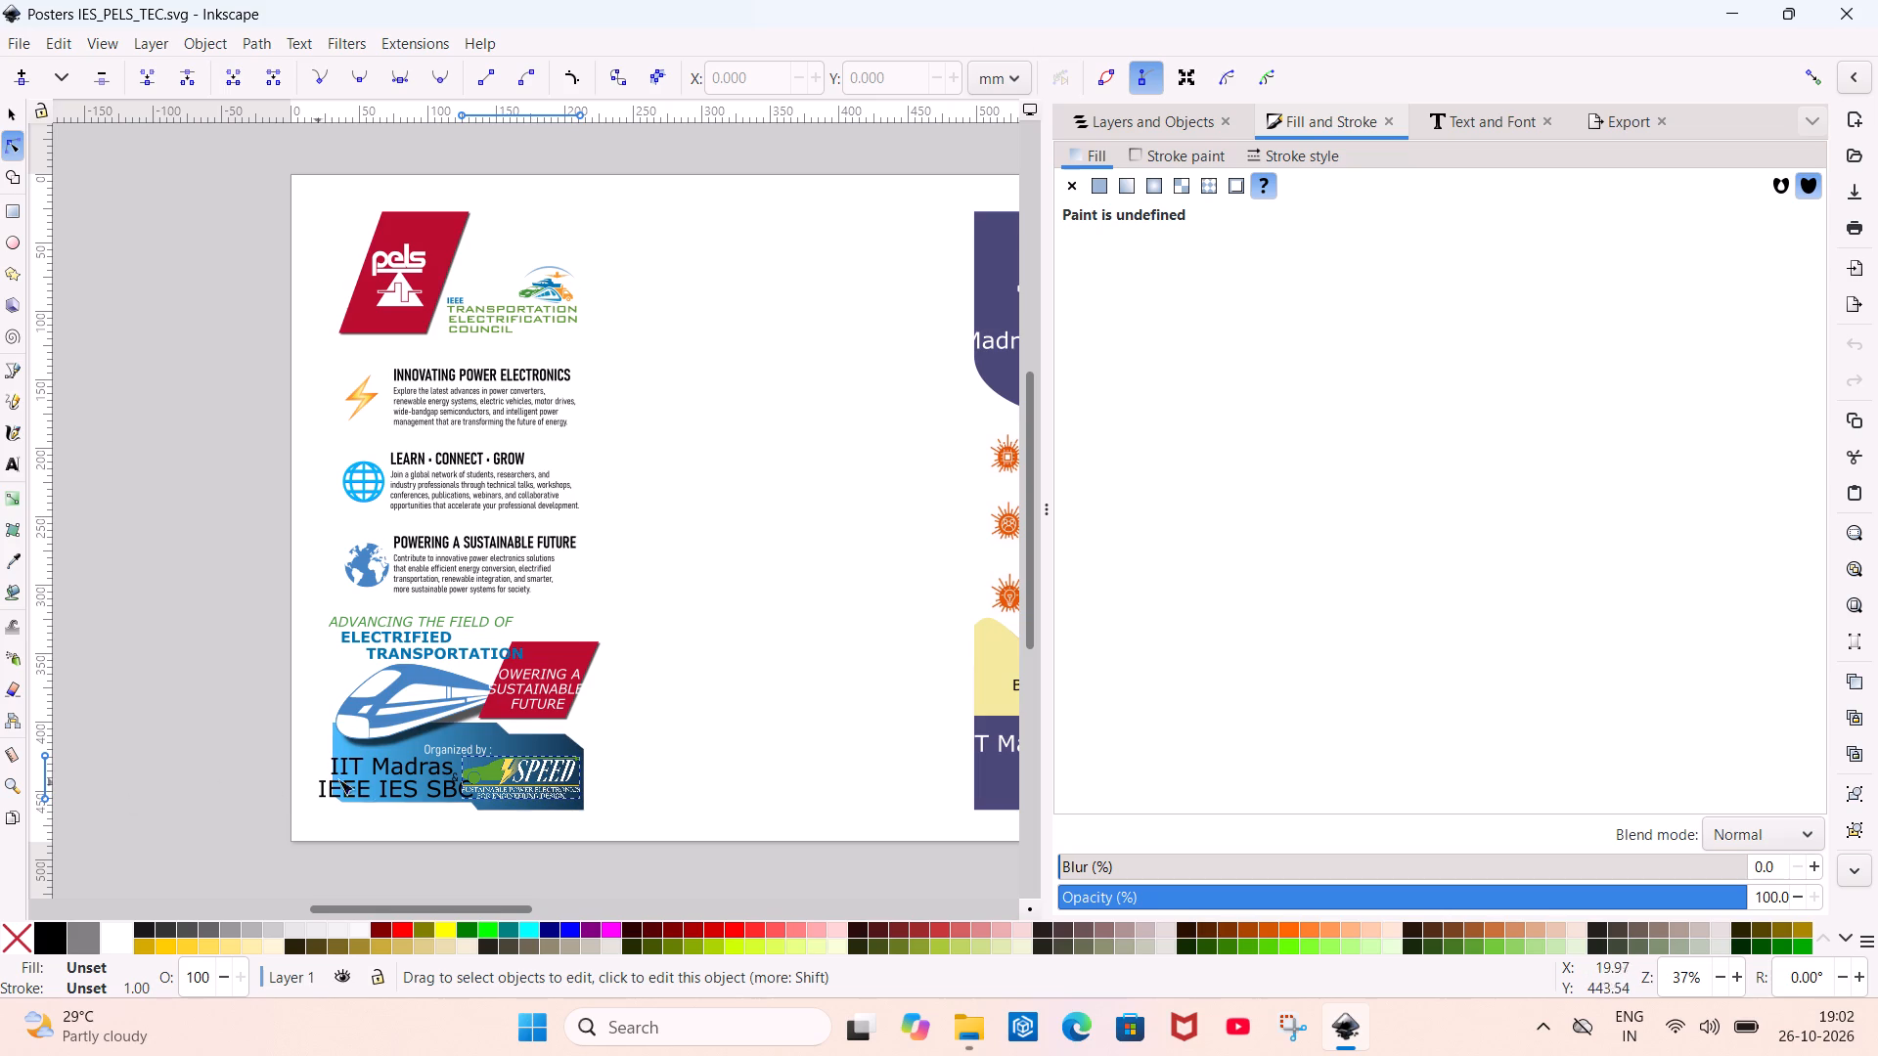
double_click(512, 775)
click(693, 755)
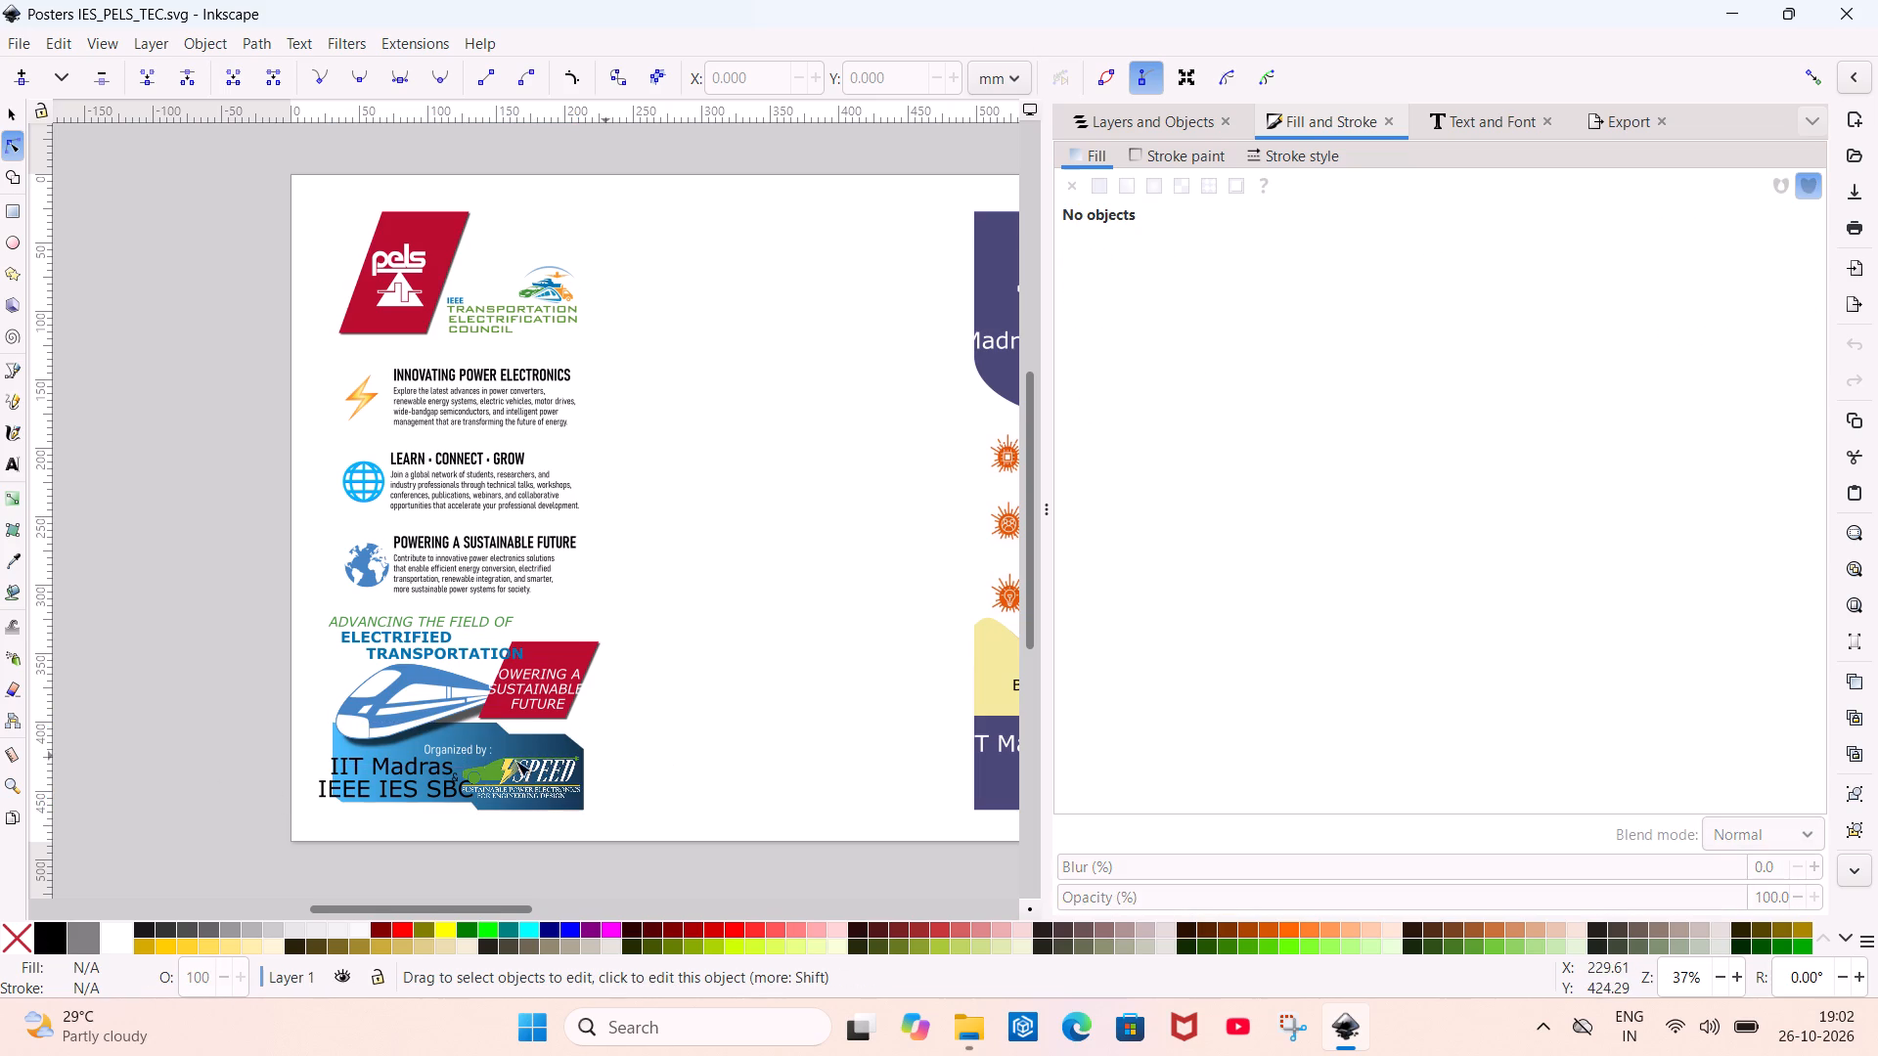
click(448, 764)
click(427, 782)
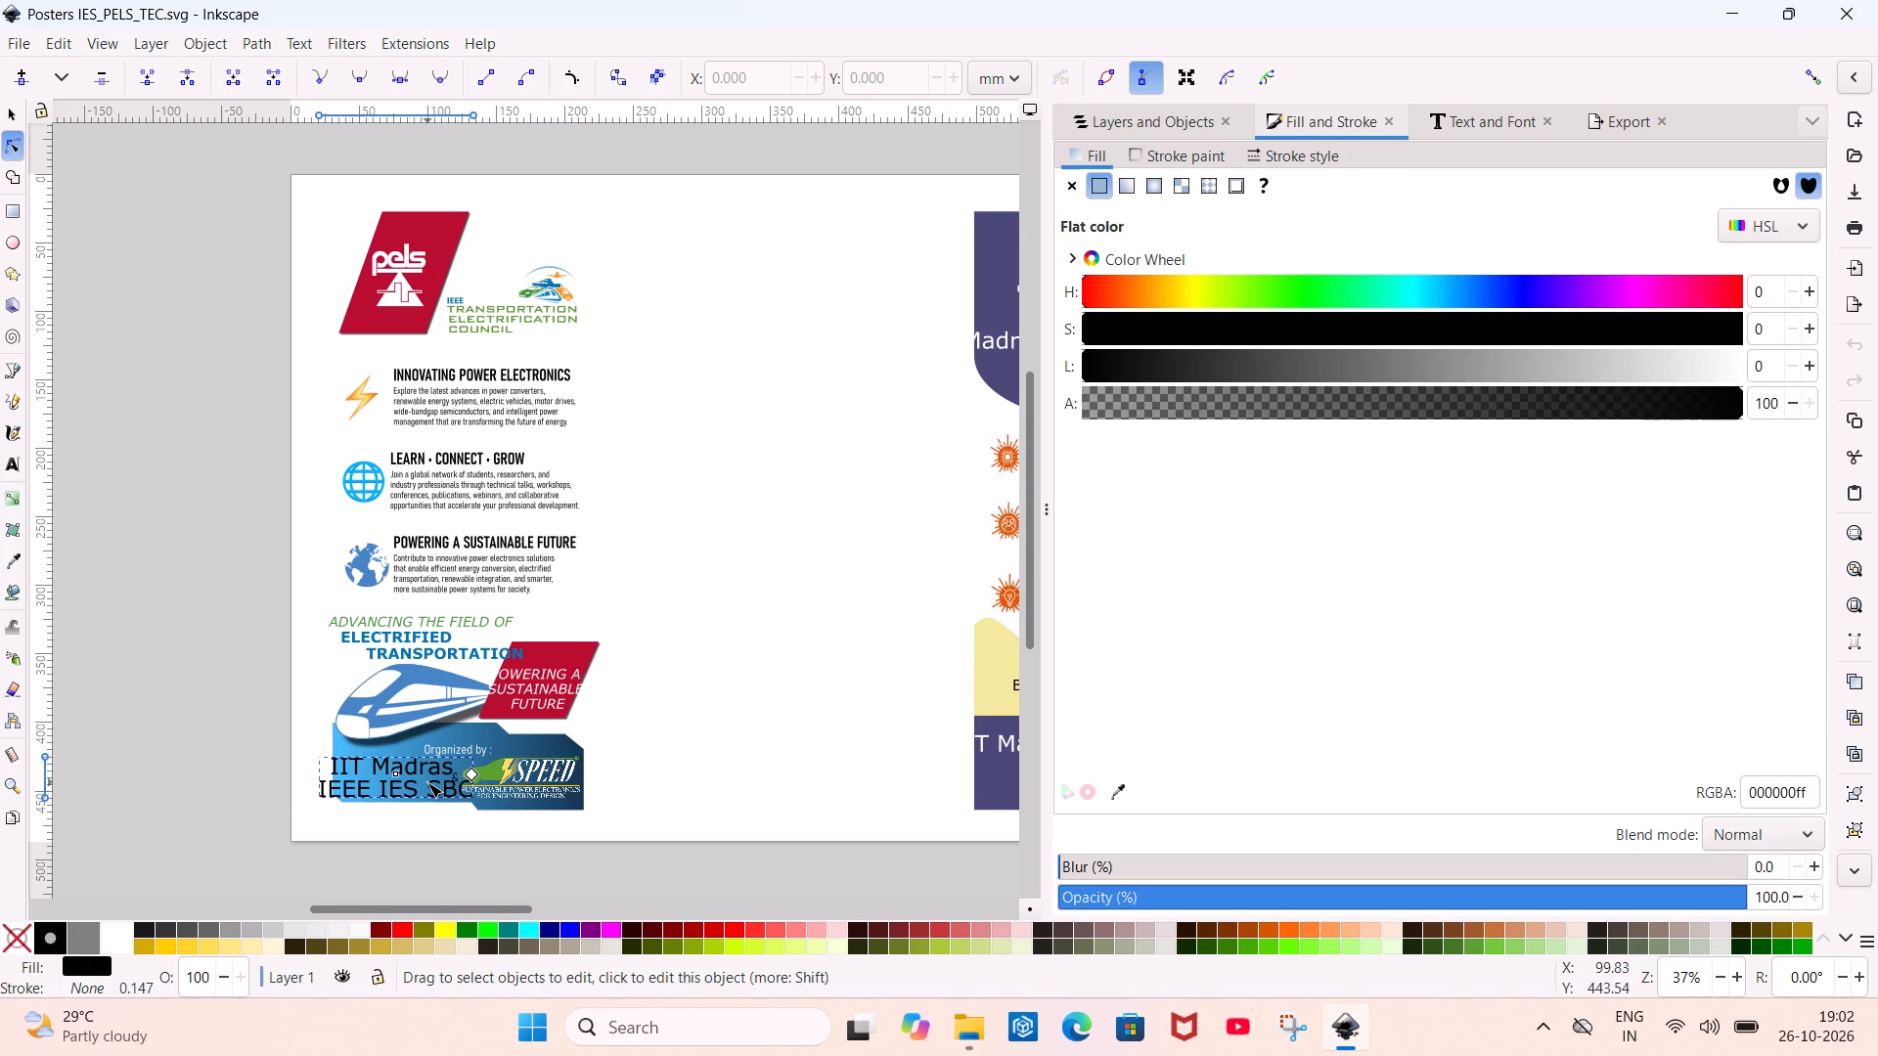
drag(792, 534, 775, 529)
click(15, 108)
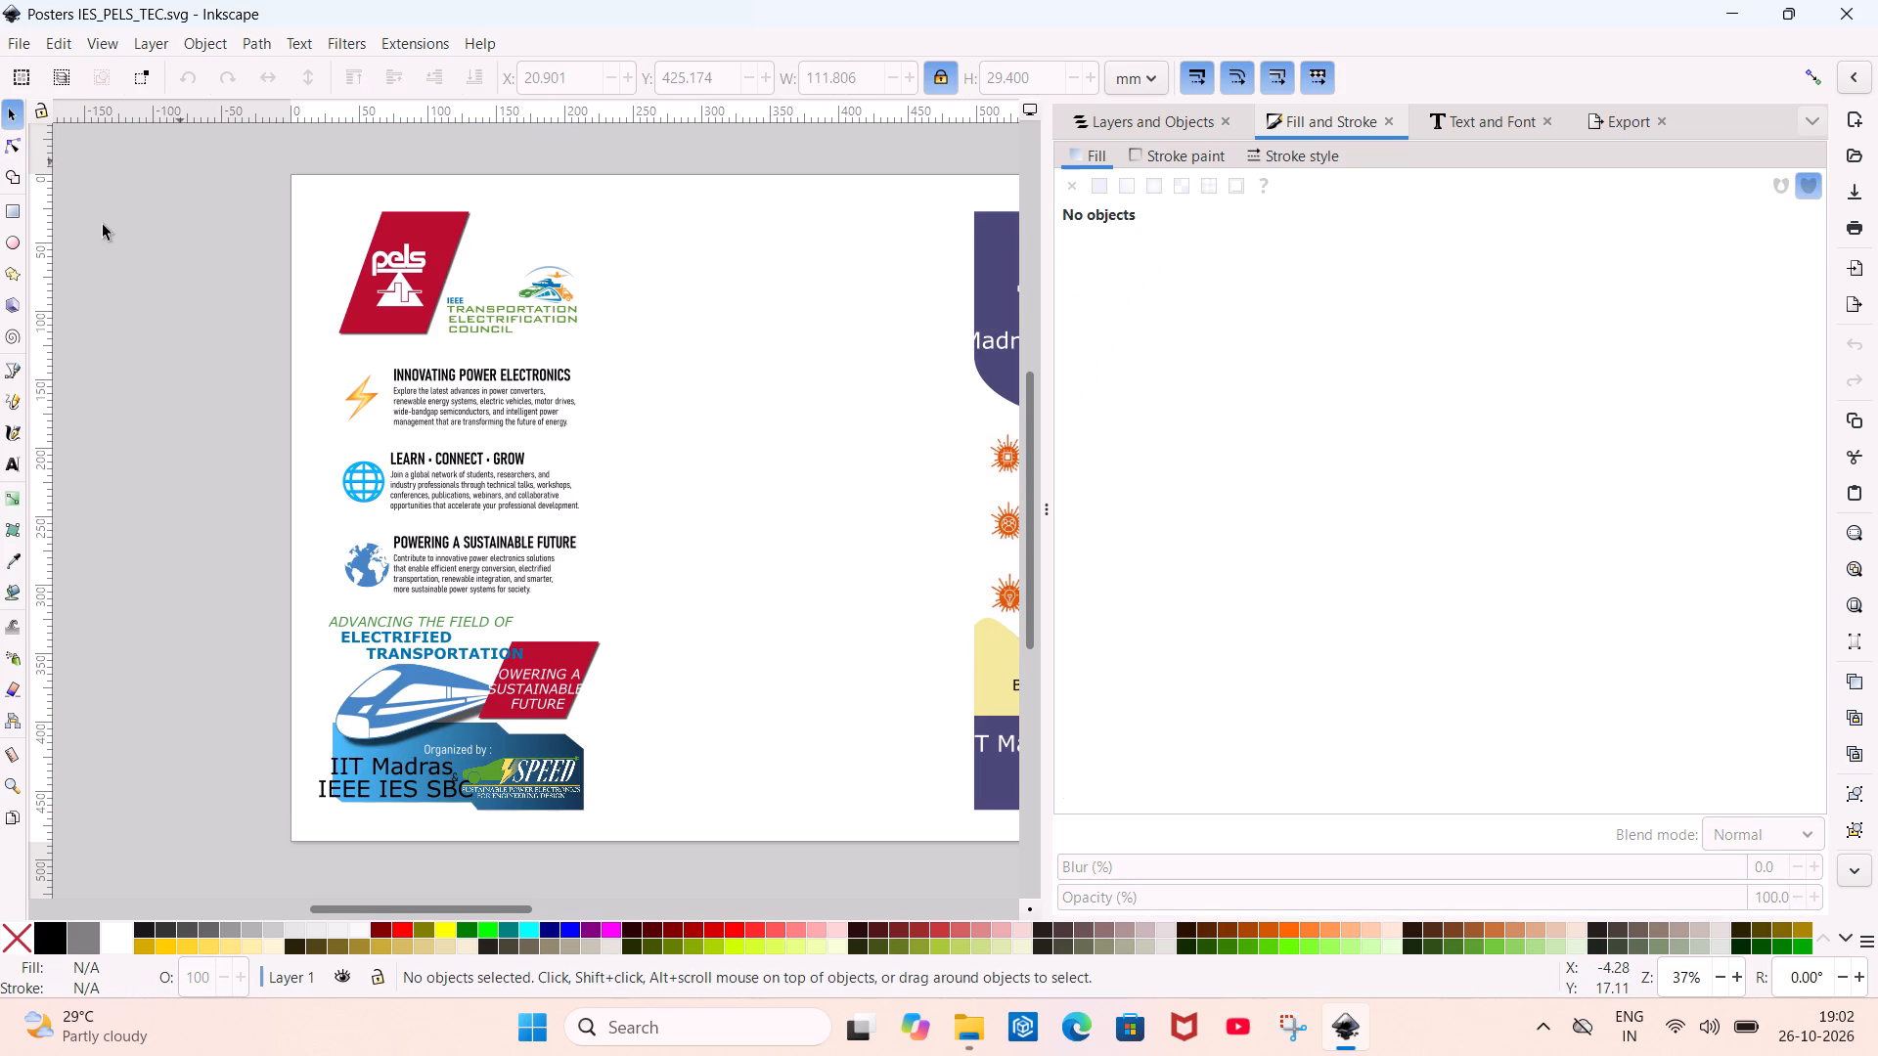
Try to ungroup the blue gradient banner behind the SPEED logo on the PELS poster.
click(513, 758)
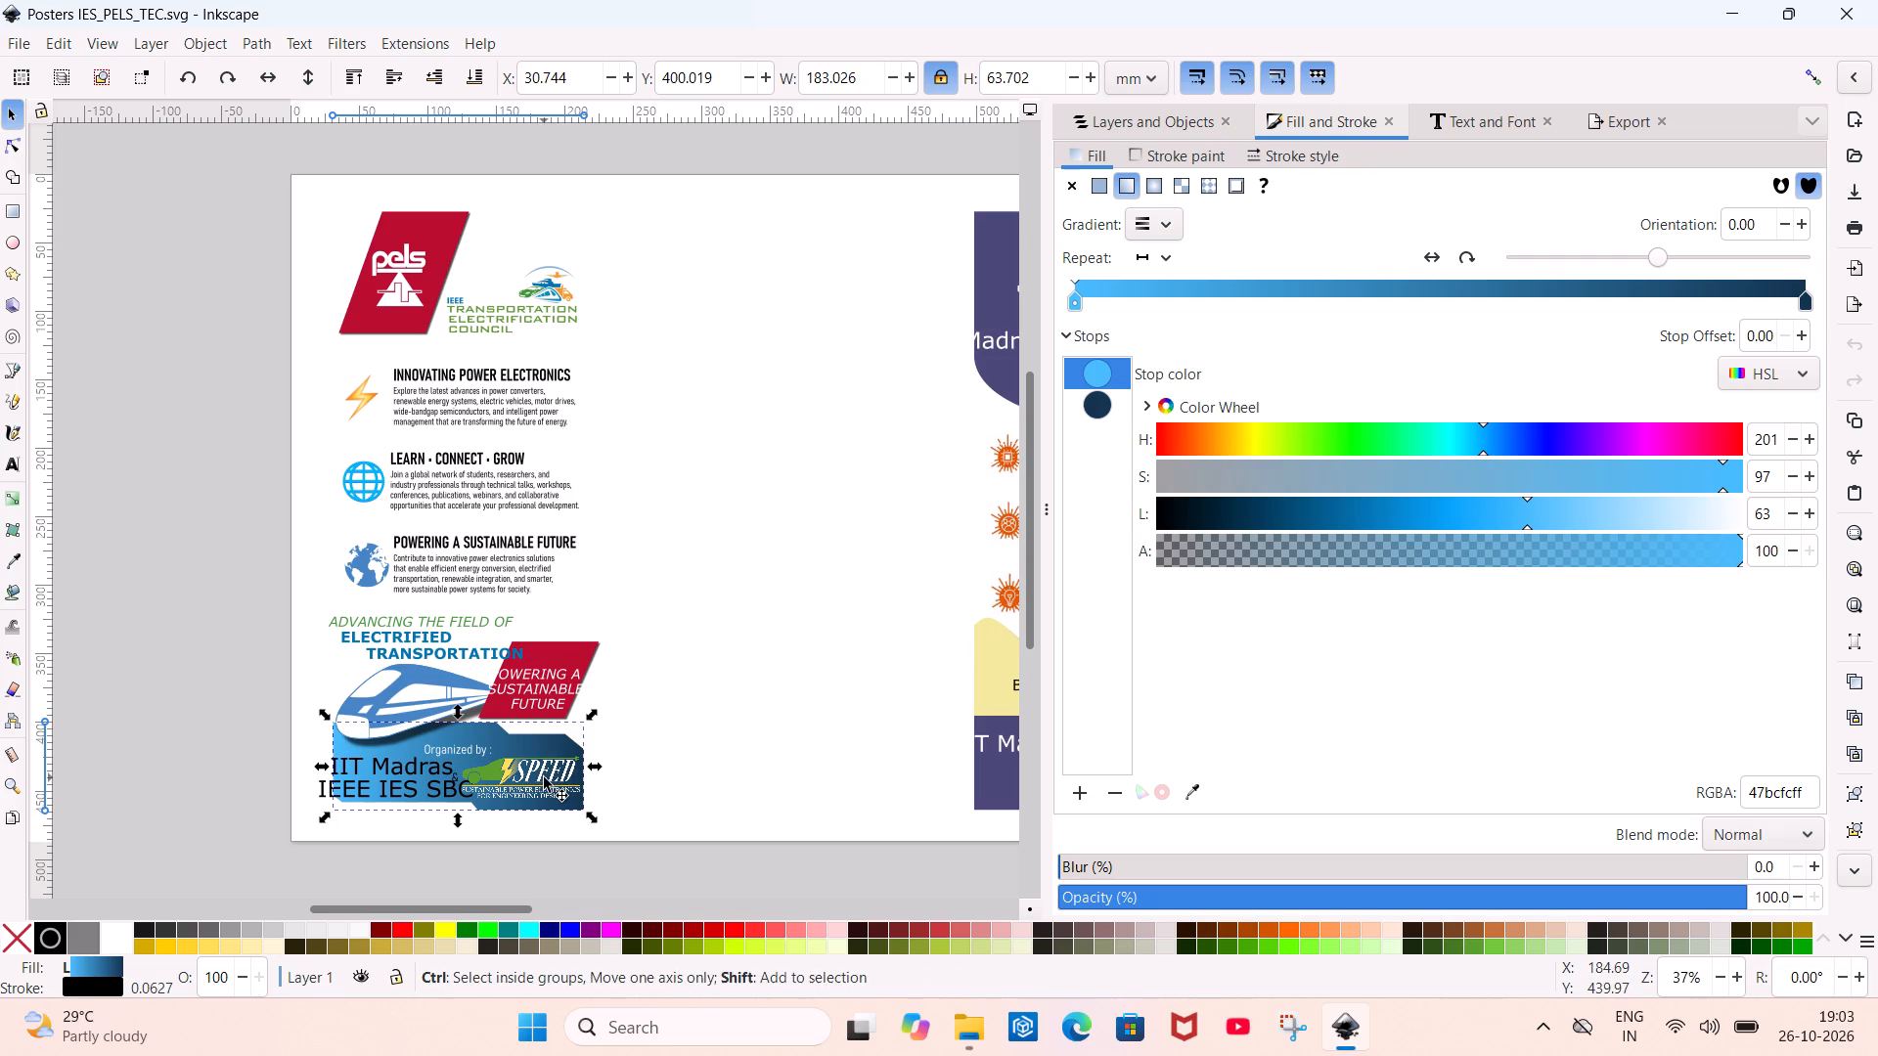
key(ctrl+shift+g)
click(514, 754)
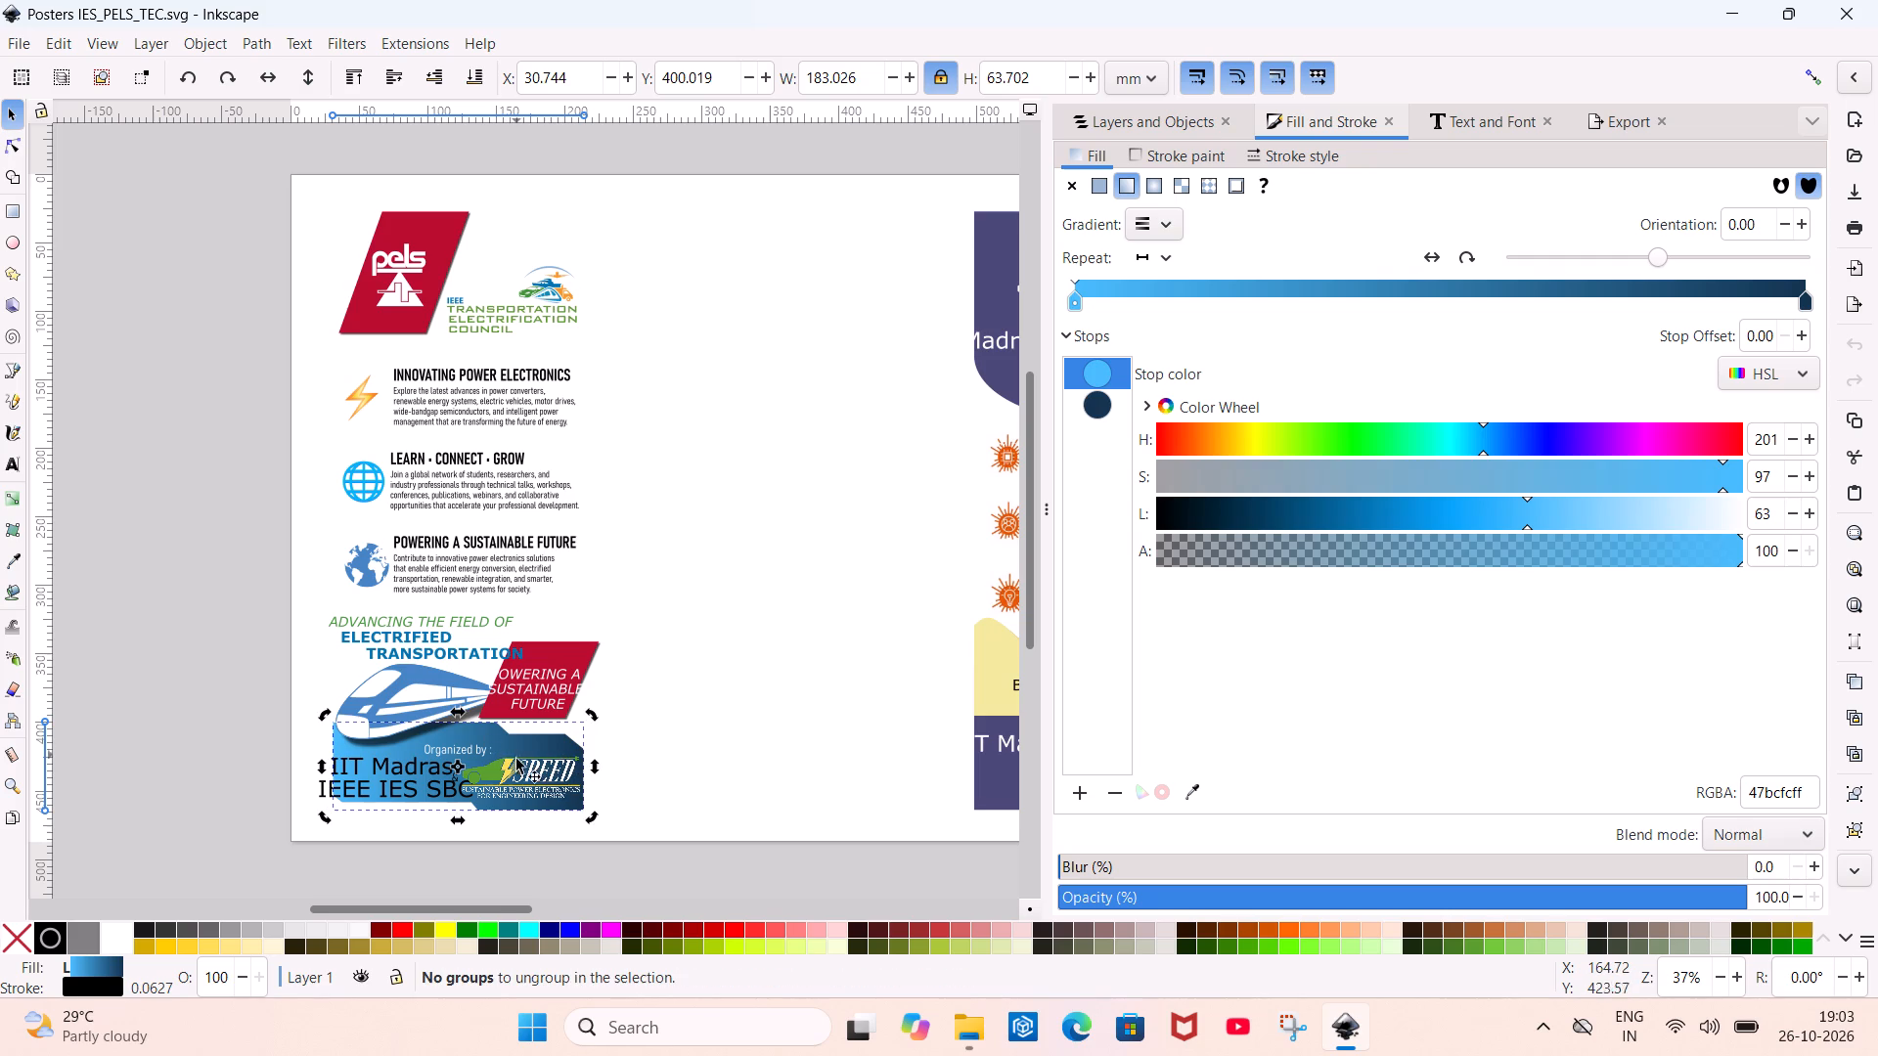
Shift the SPEED logo slightly away from the IIT Madras text and shrink it to about 78 × 27.6 mm.
click(516, 787)
click(520, 780)
click(518, 775)
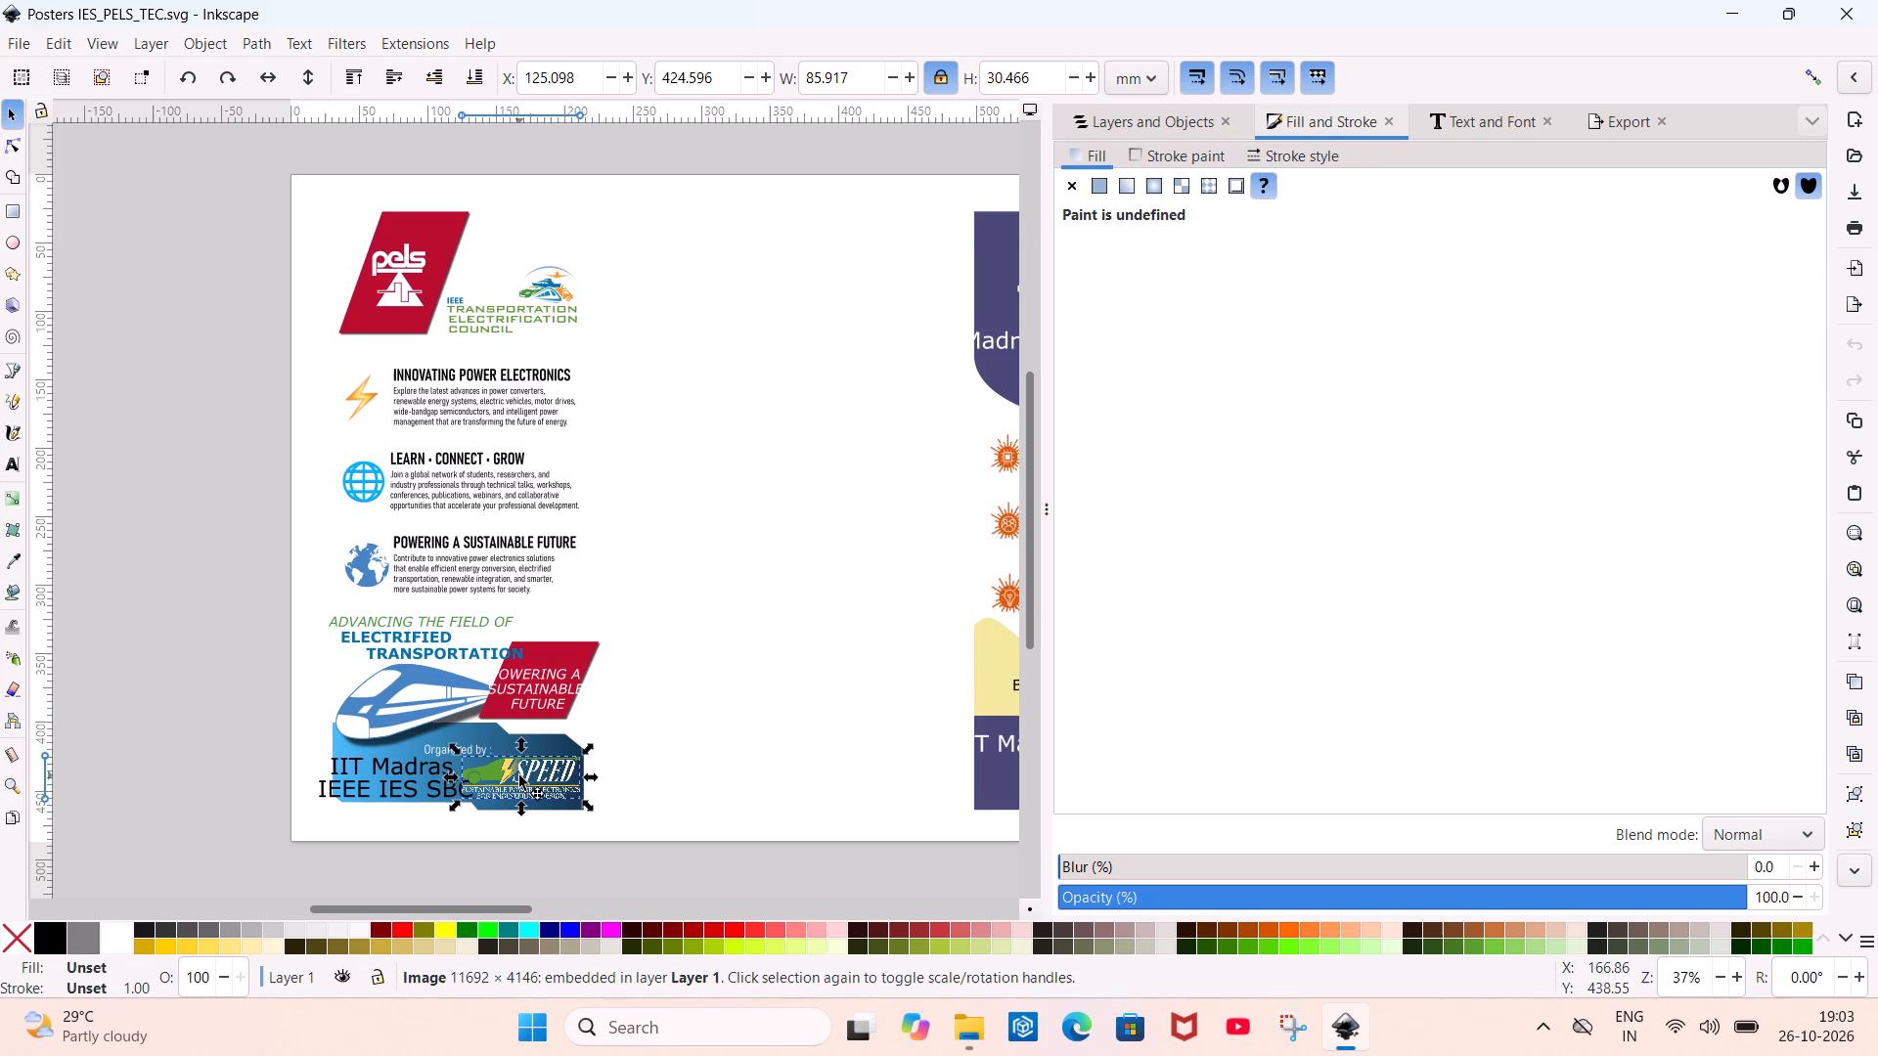
click(523, 774)
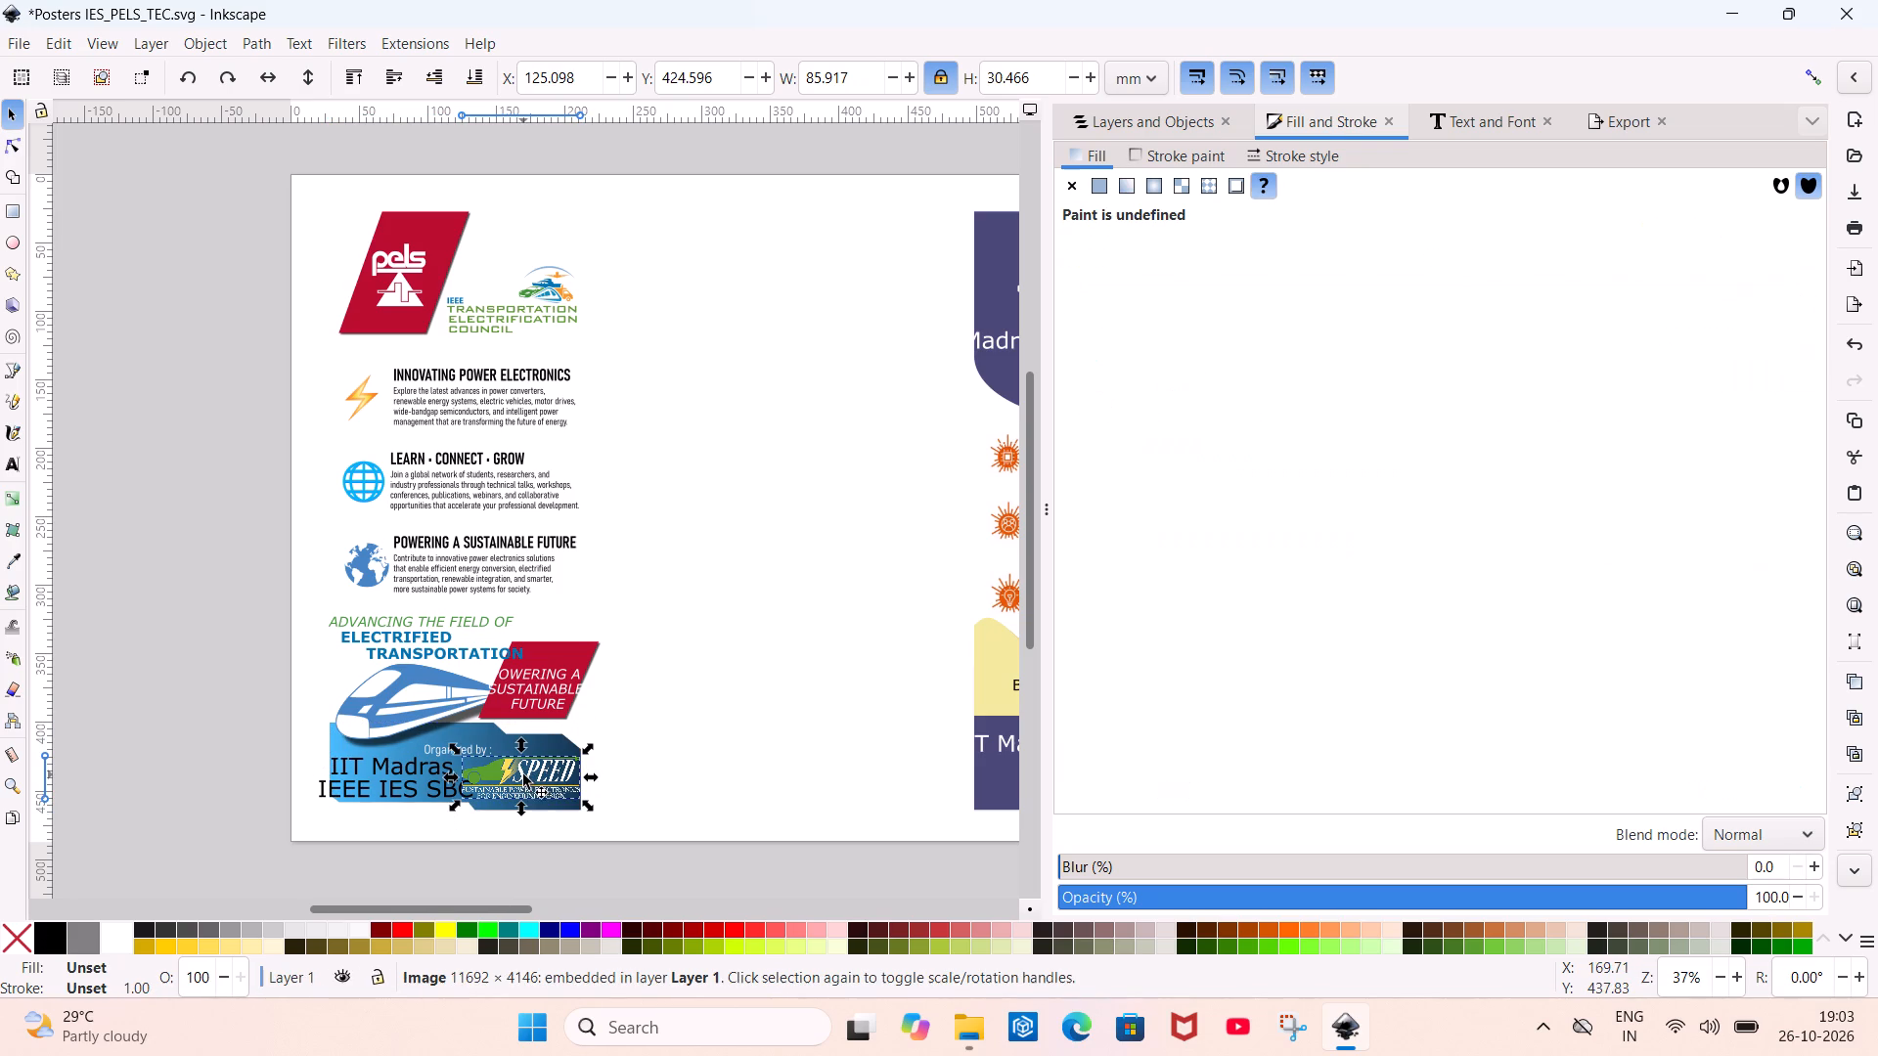
drag(528, 767, 574, 760)
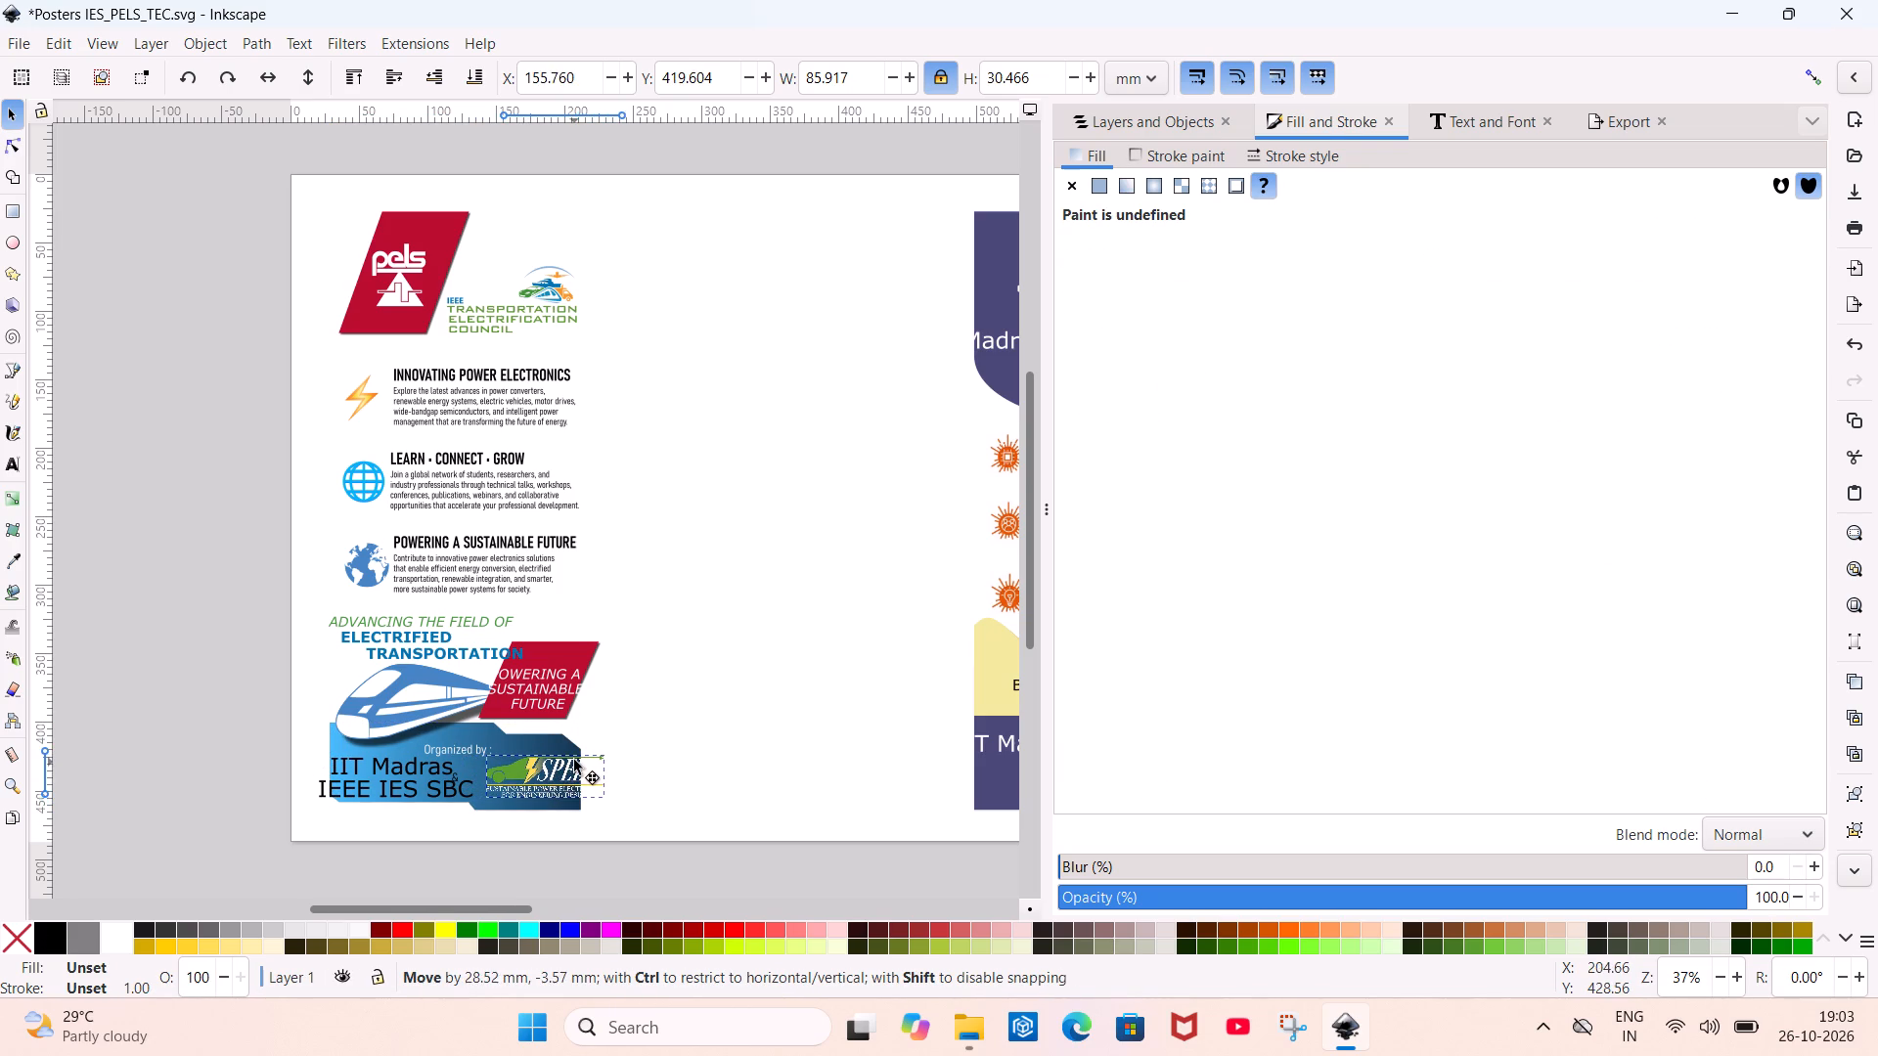
drag(574, 760, 553, 764)
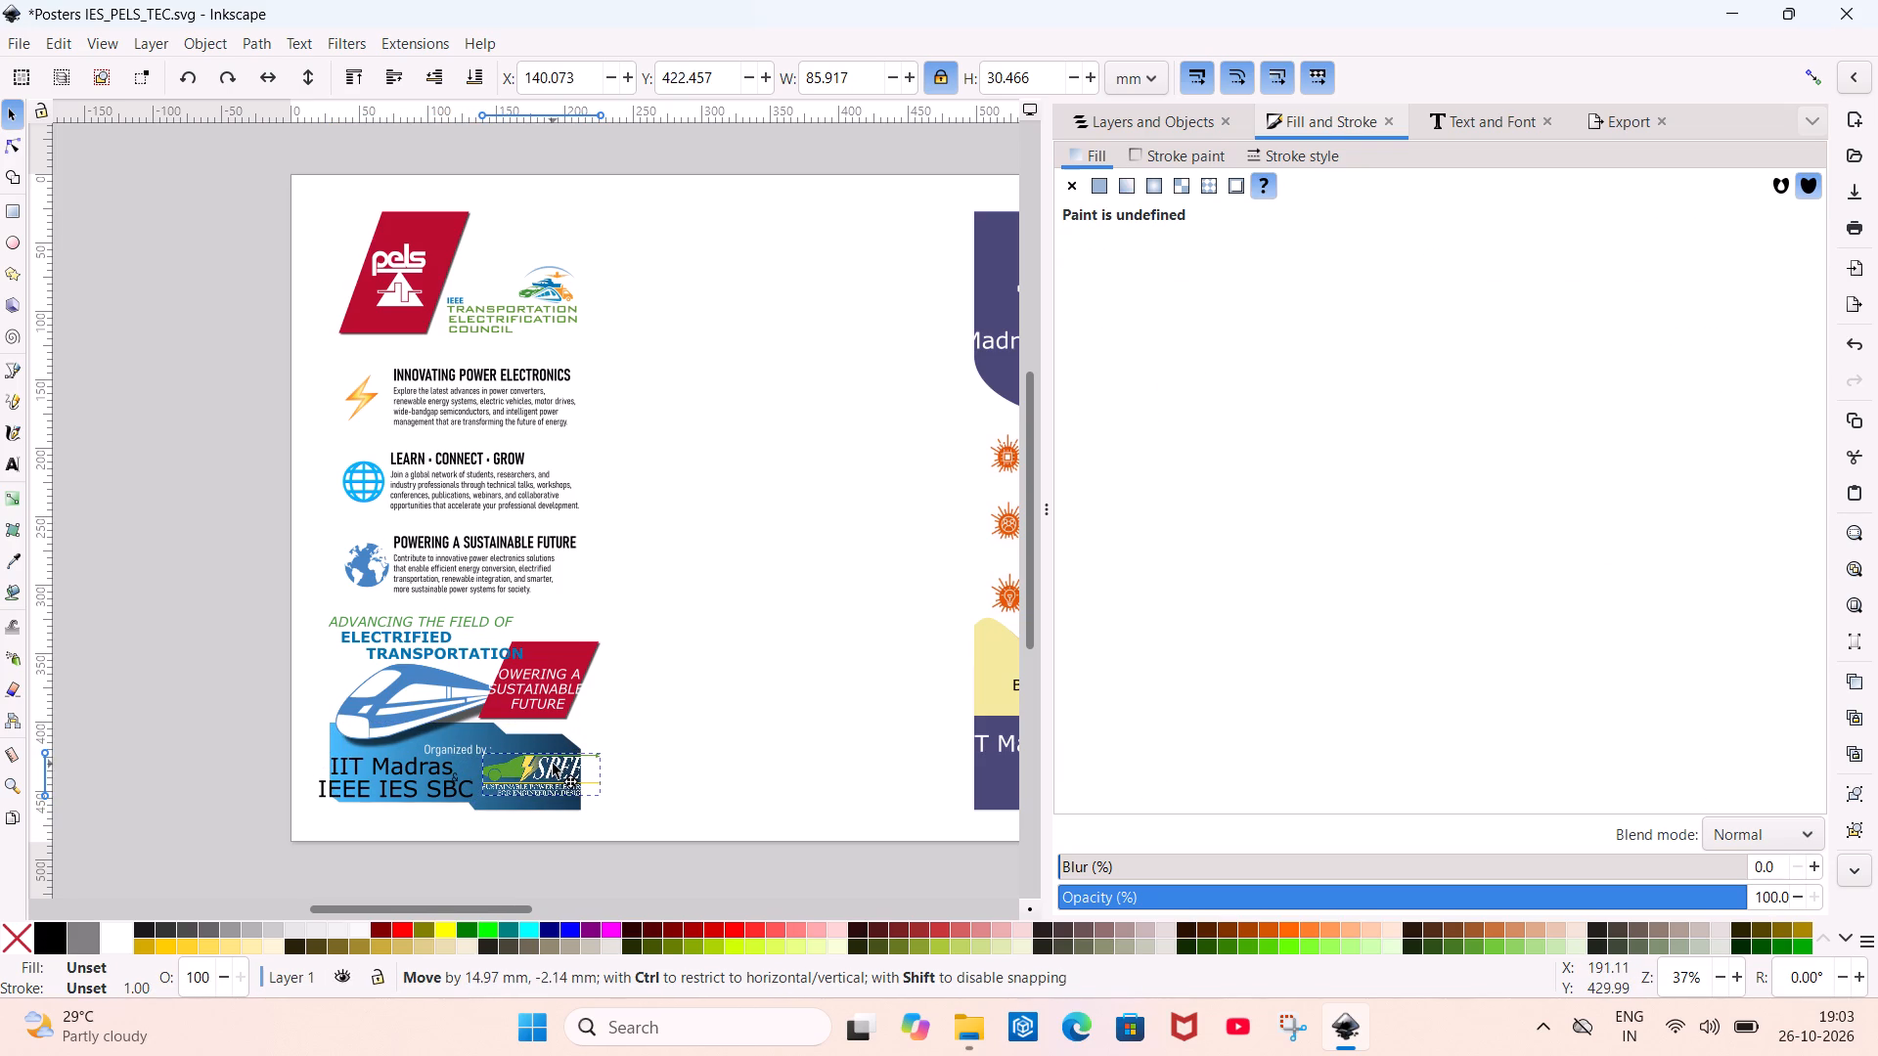
drag(553, 764, 538, 765)
click(596, 806)
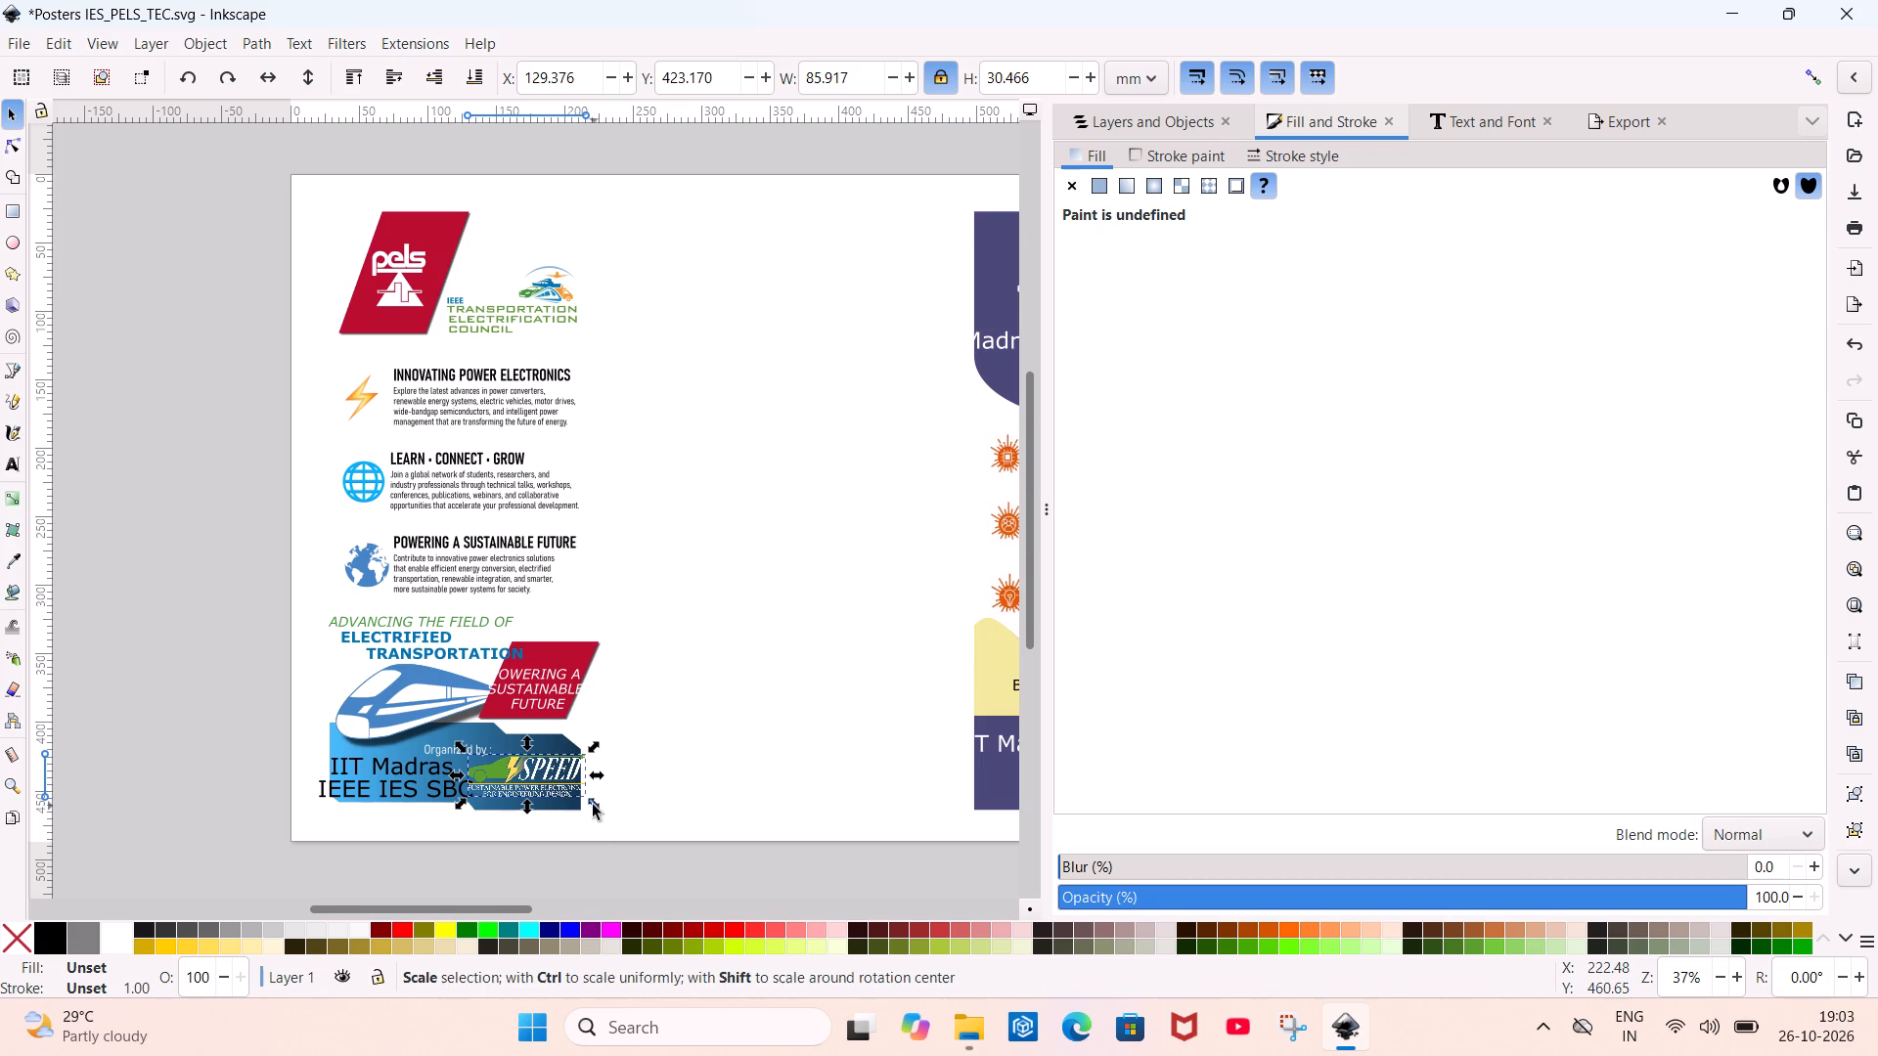
Move the blue gradient banner at the PELS poster's bottom to about X 24.3, Y 403.6 mm.
click(552, 775)
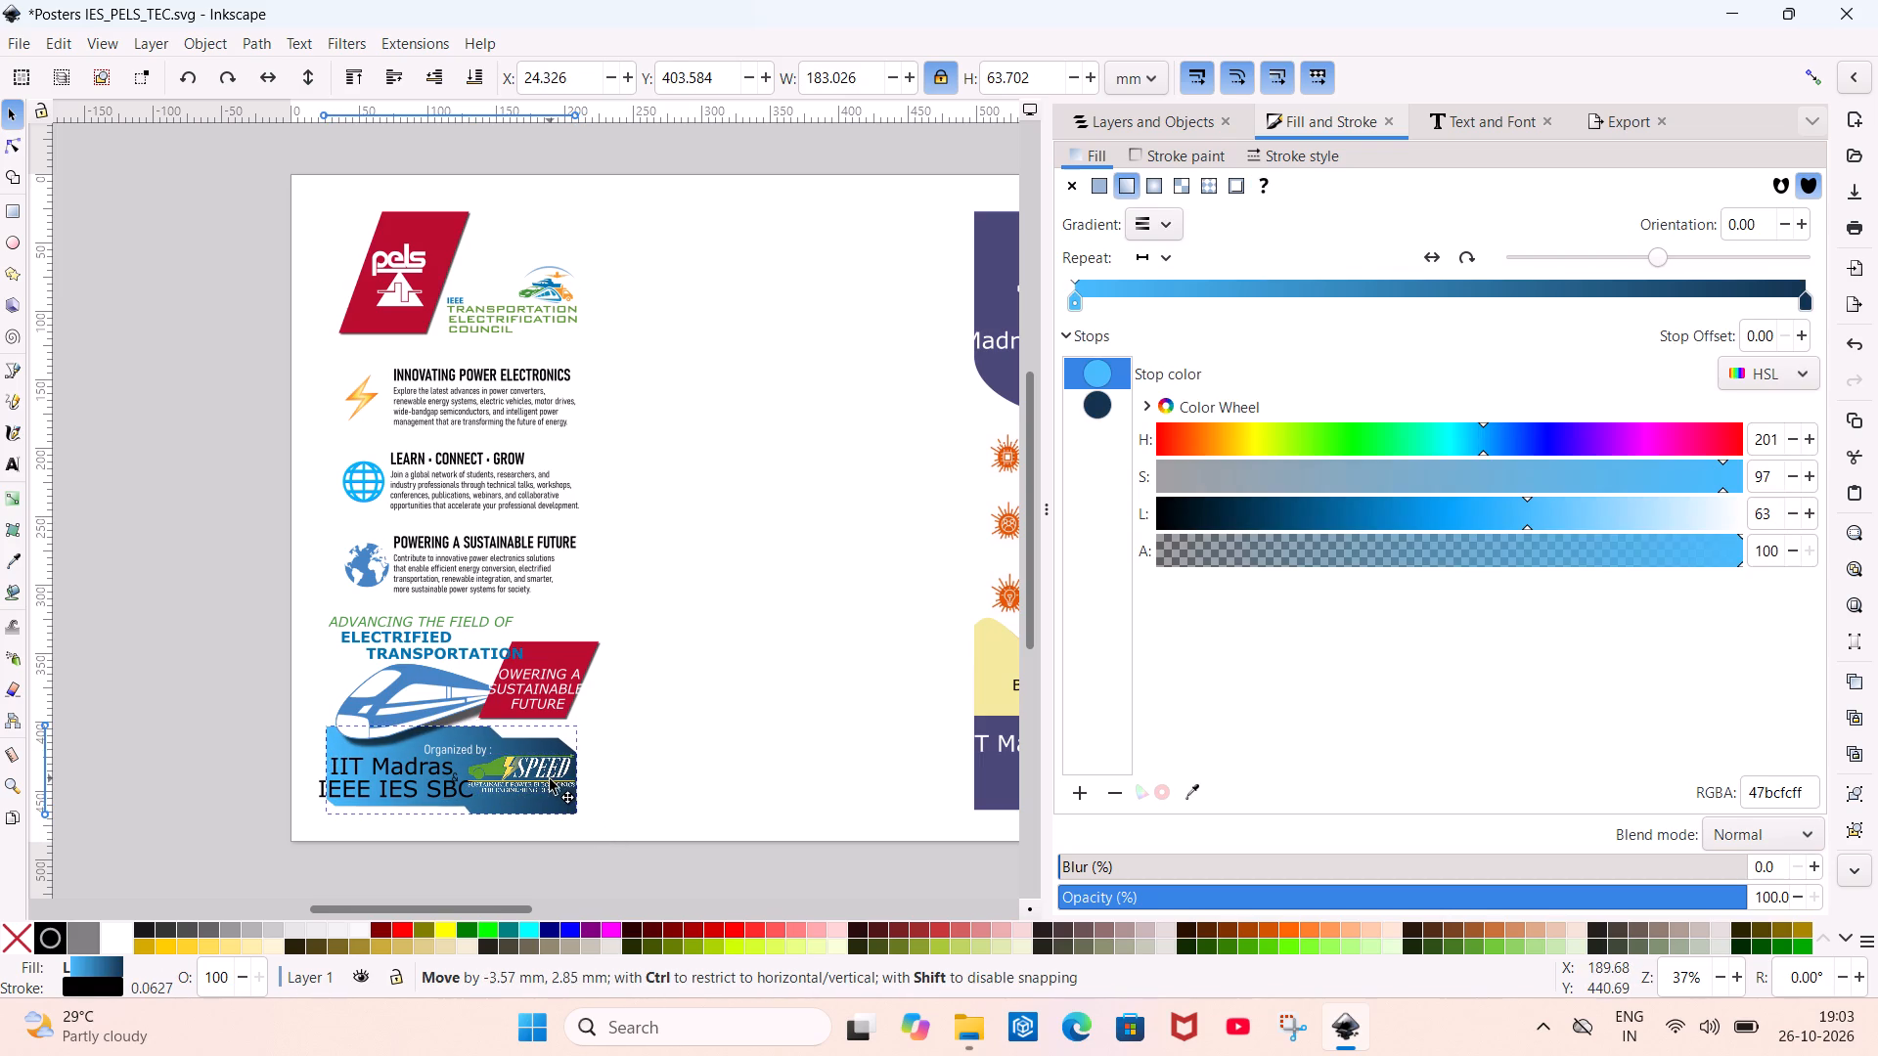
click(540, 765)
click(539, 772)
click(533, 785)
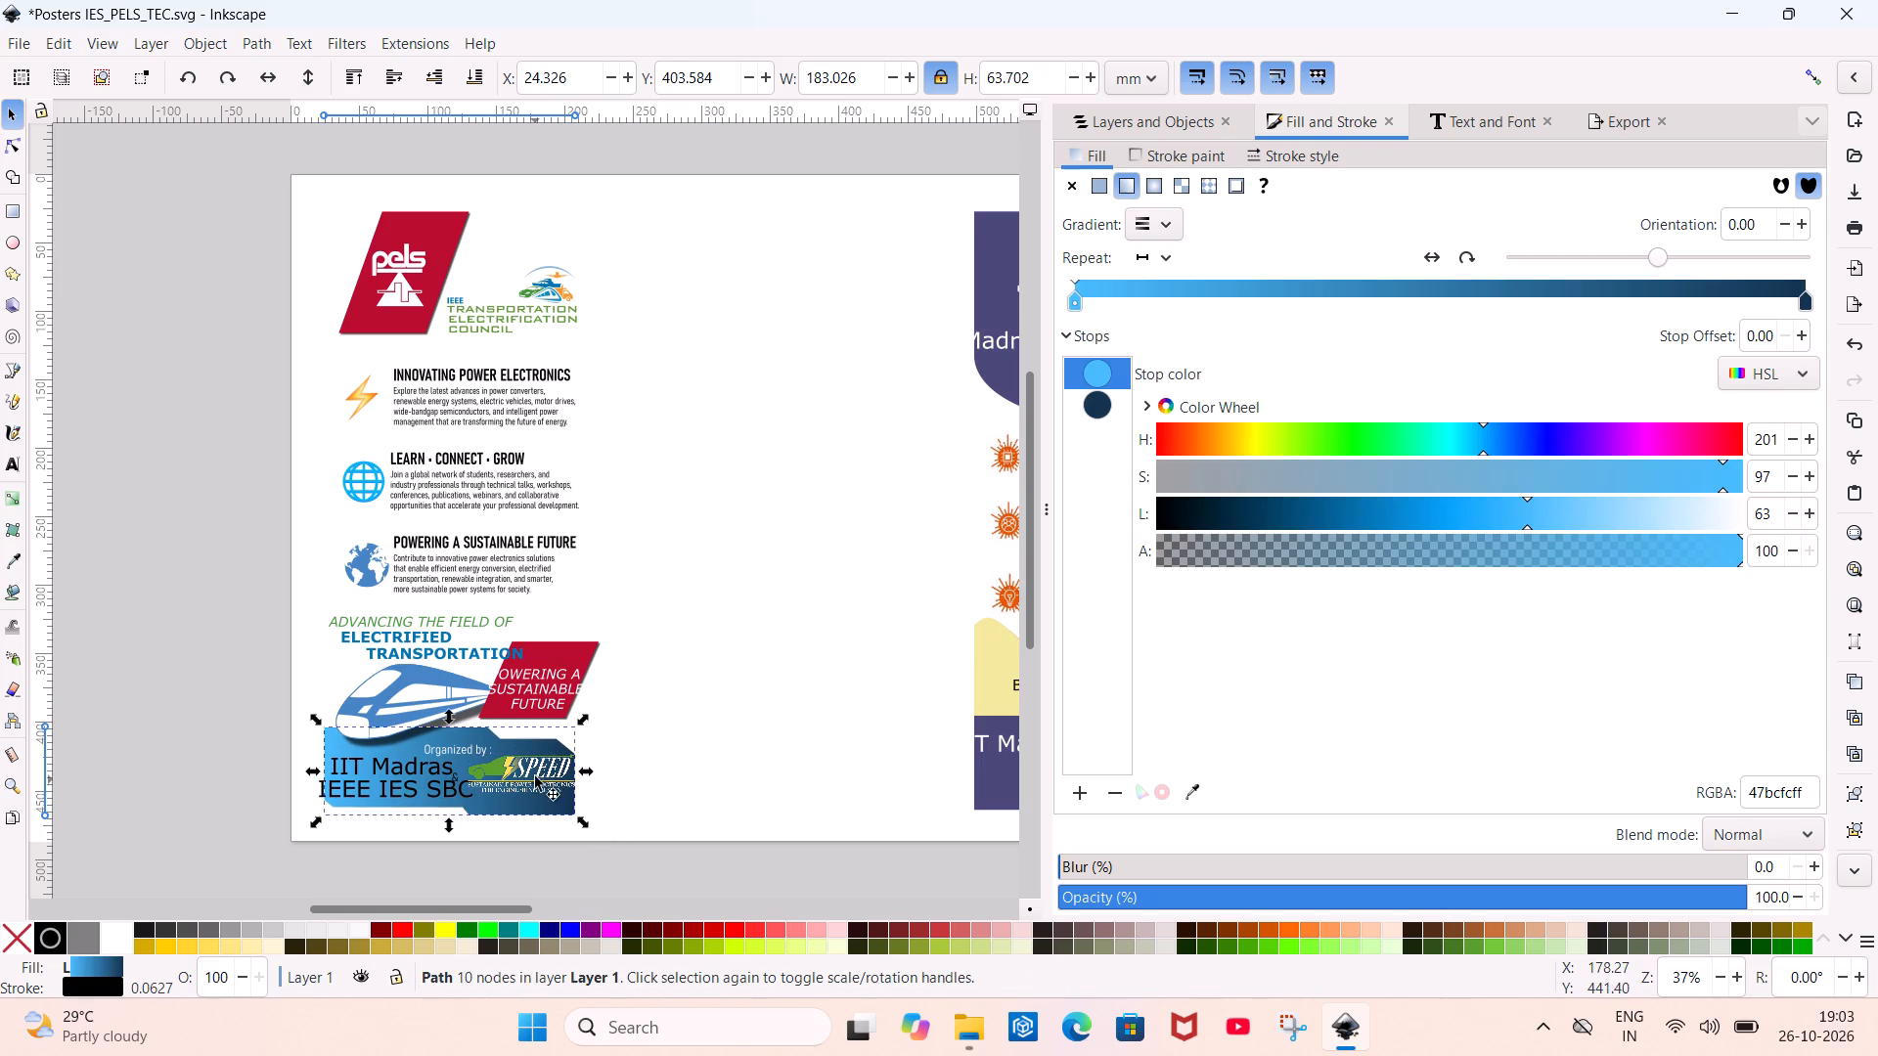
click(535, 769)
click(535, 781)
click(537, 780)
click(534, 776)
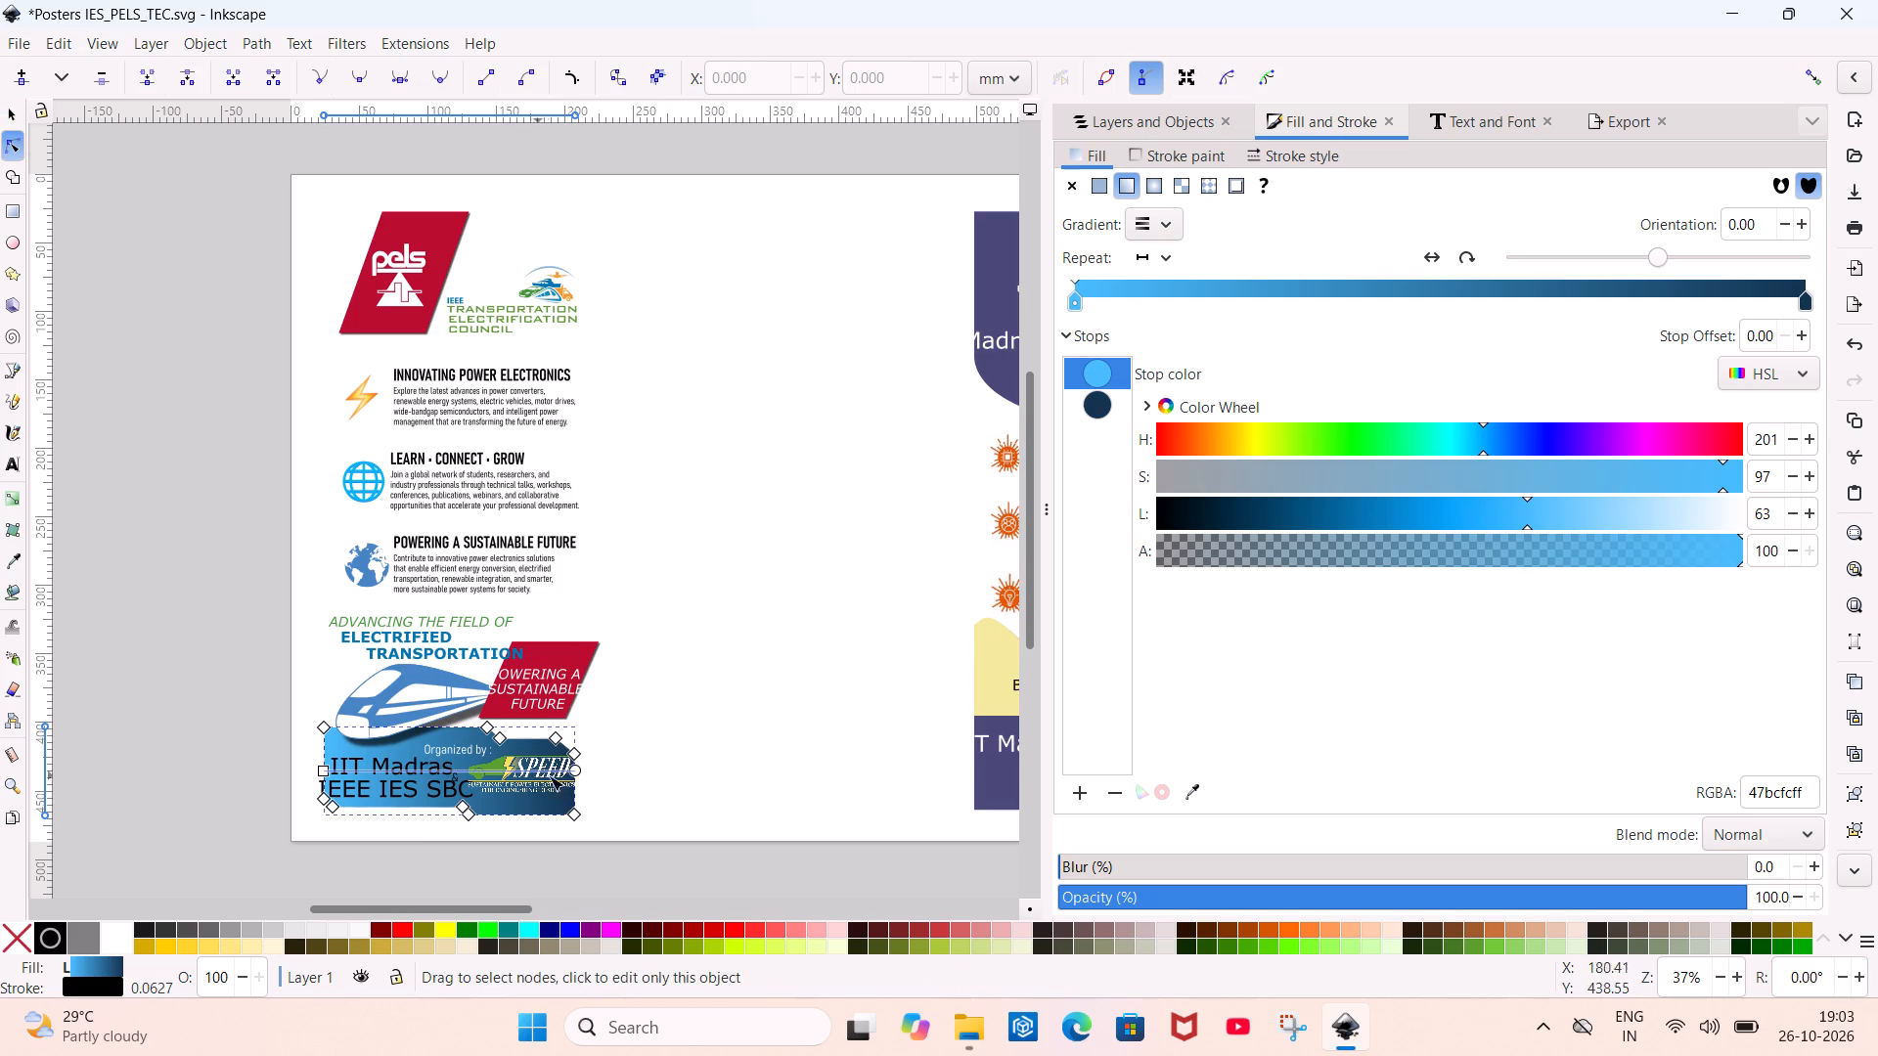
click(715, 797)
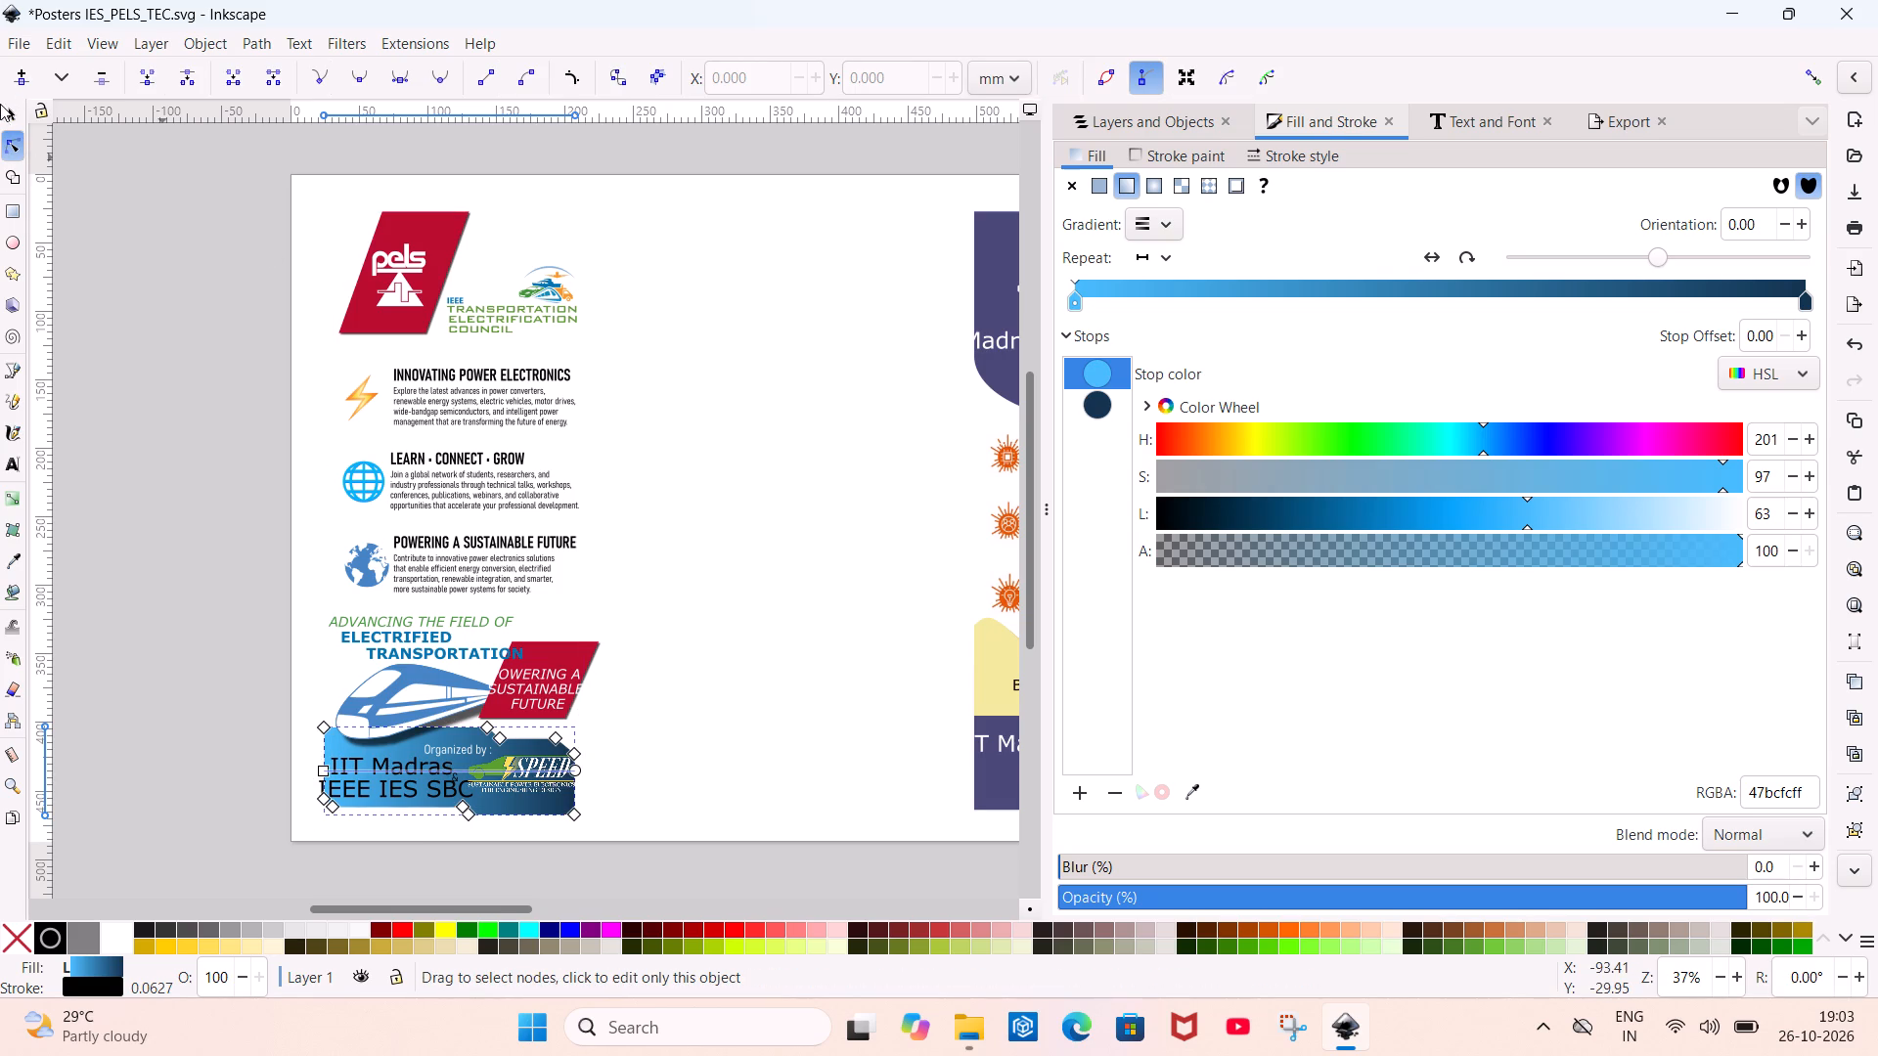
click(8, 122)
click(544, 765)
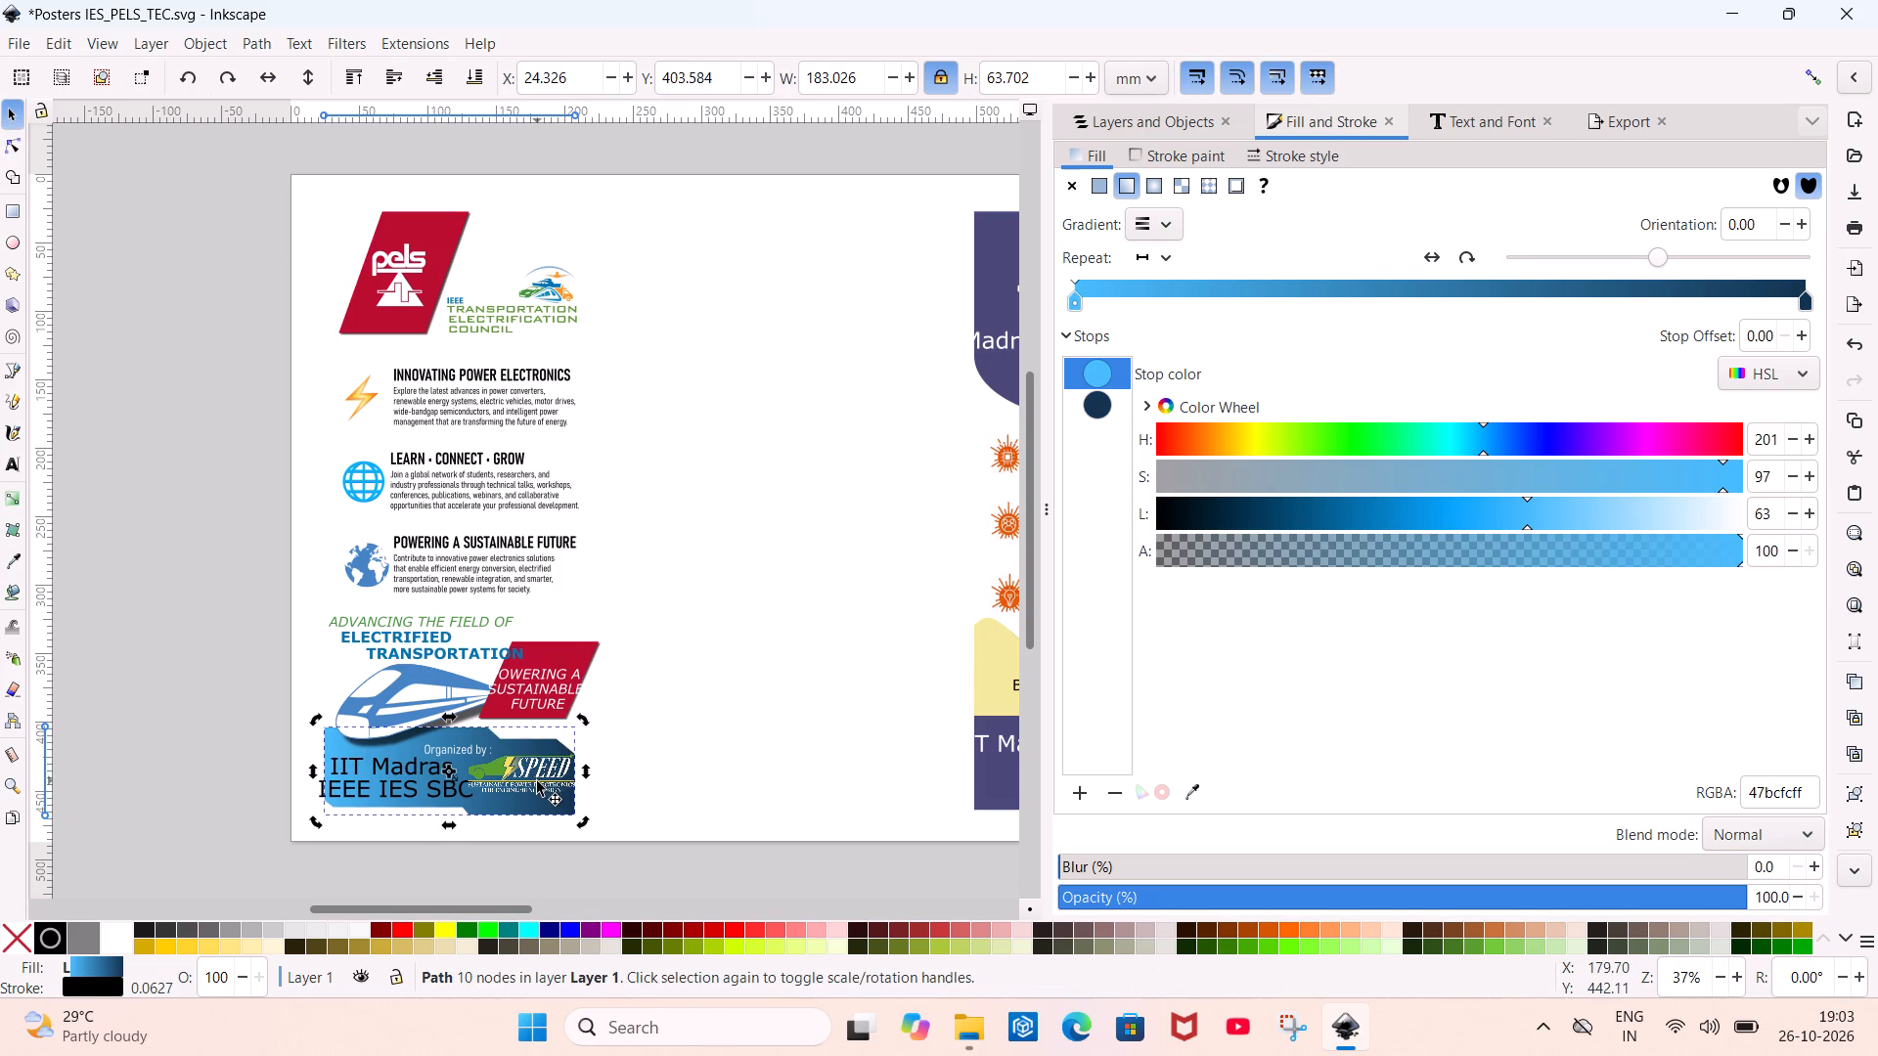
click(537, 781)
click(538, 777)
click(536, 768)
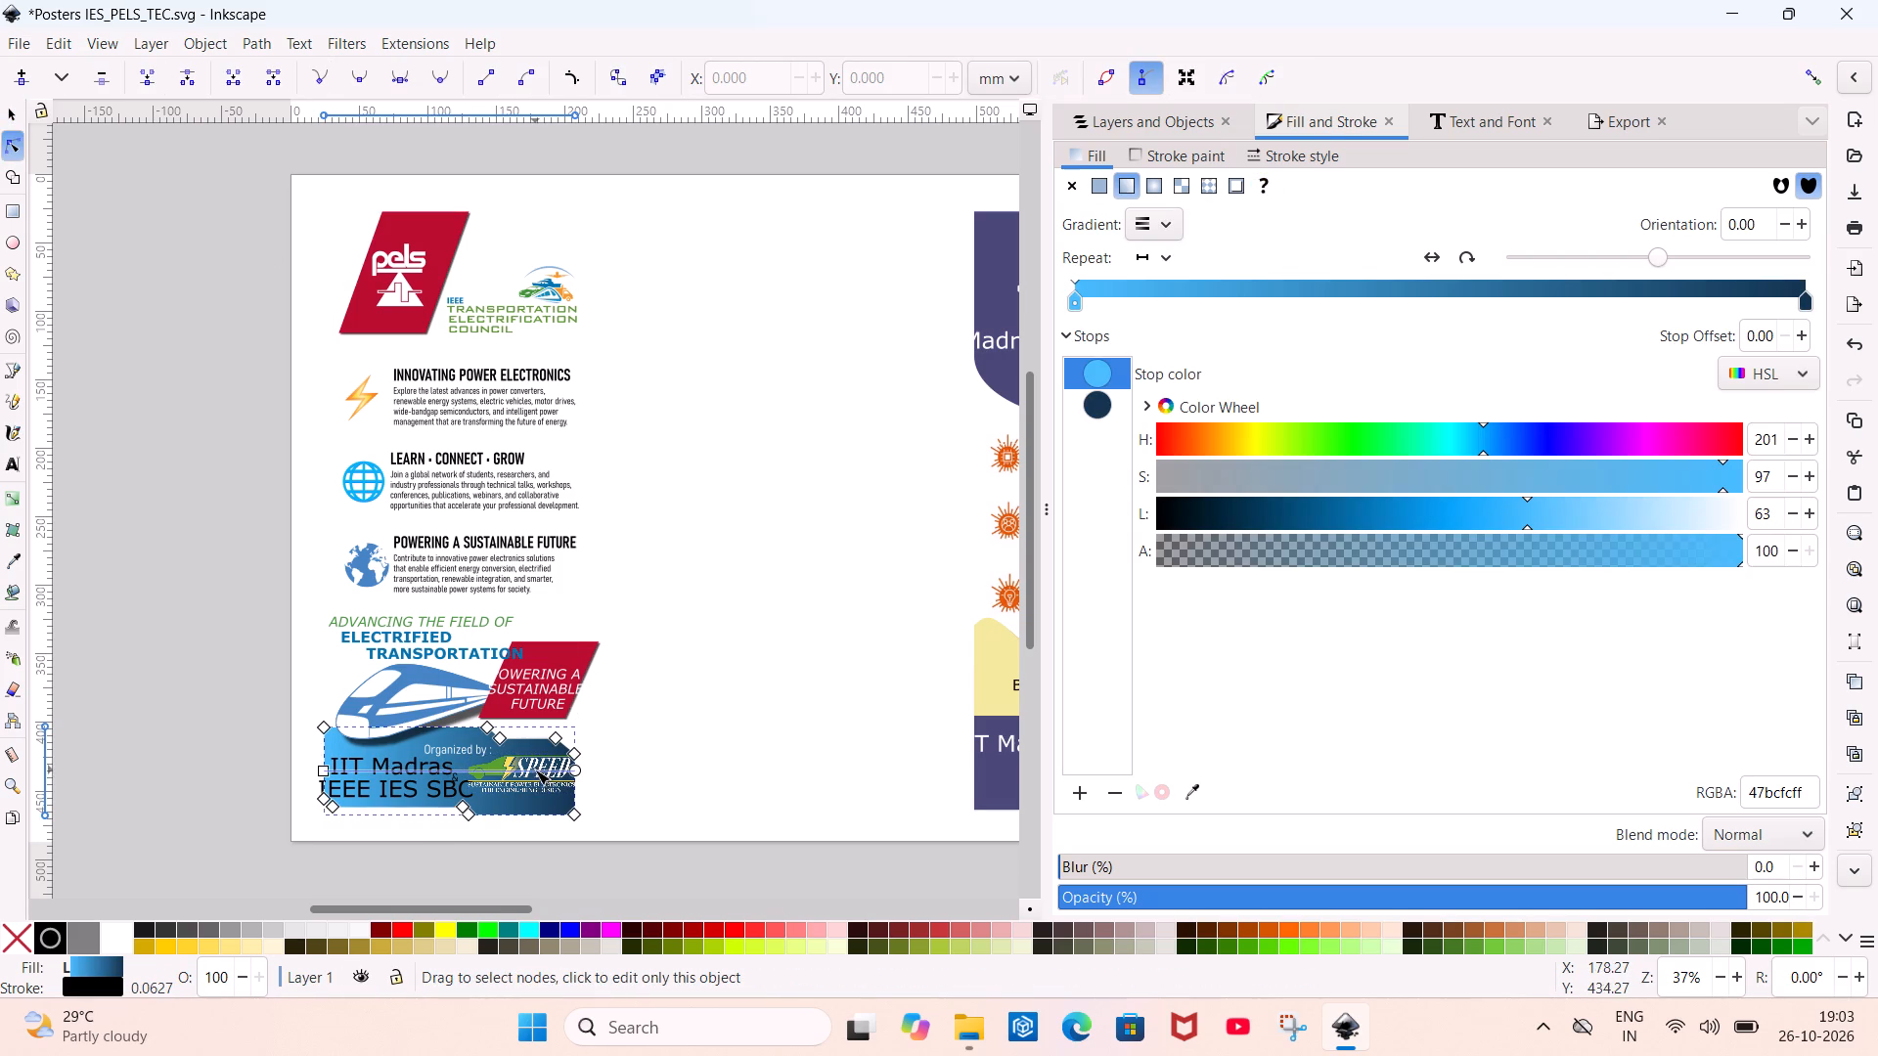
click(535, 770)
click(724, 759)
Shift the SPEED logo on the PELS poster's banner to about X 131.5, Y 423.9 mm.
click(522, 774)
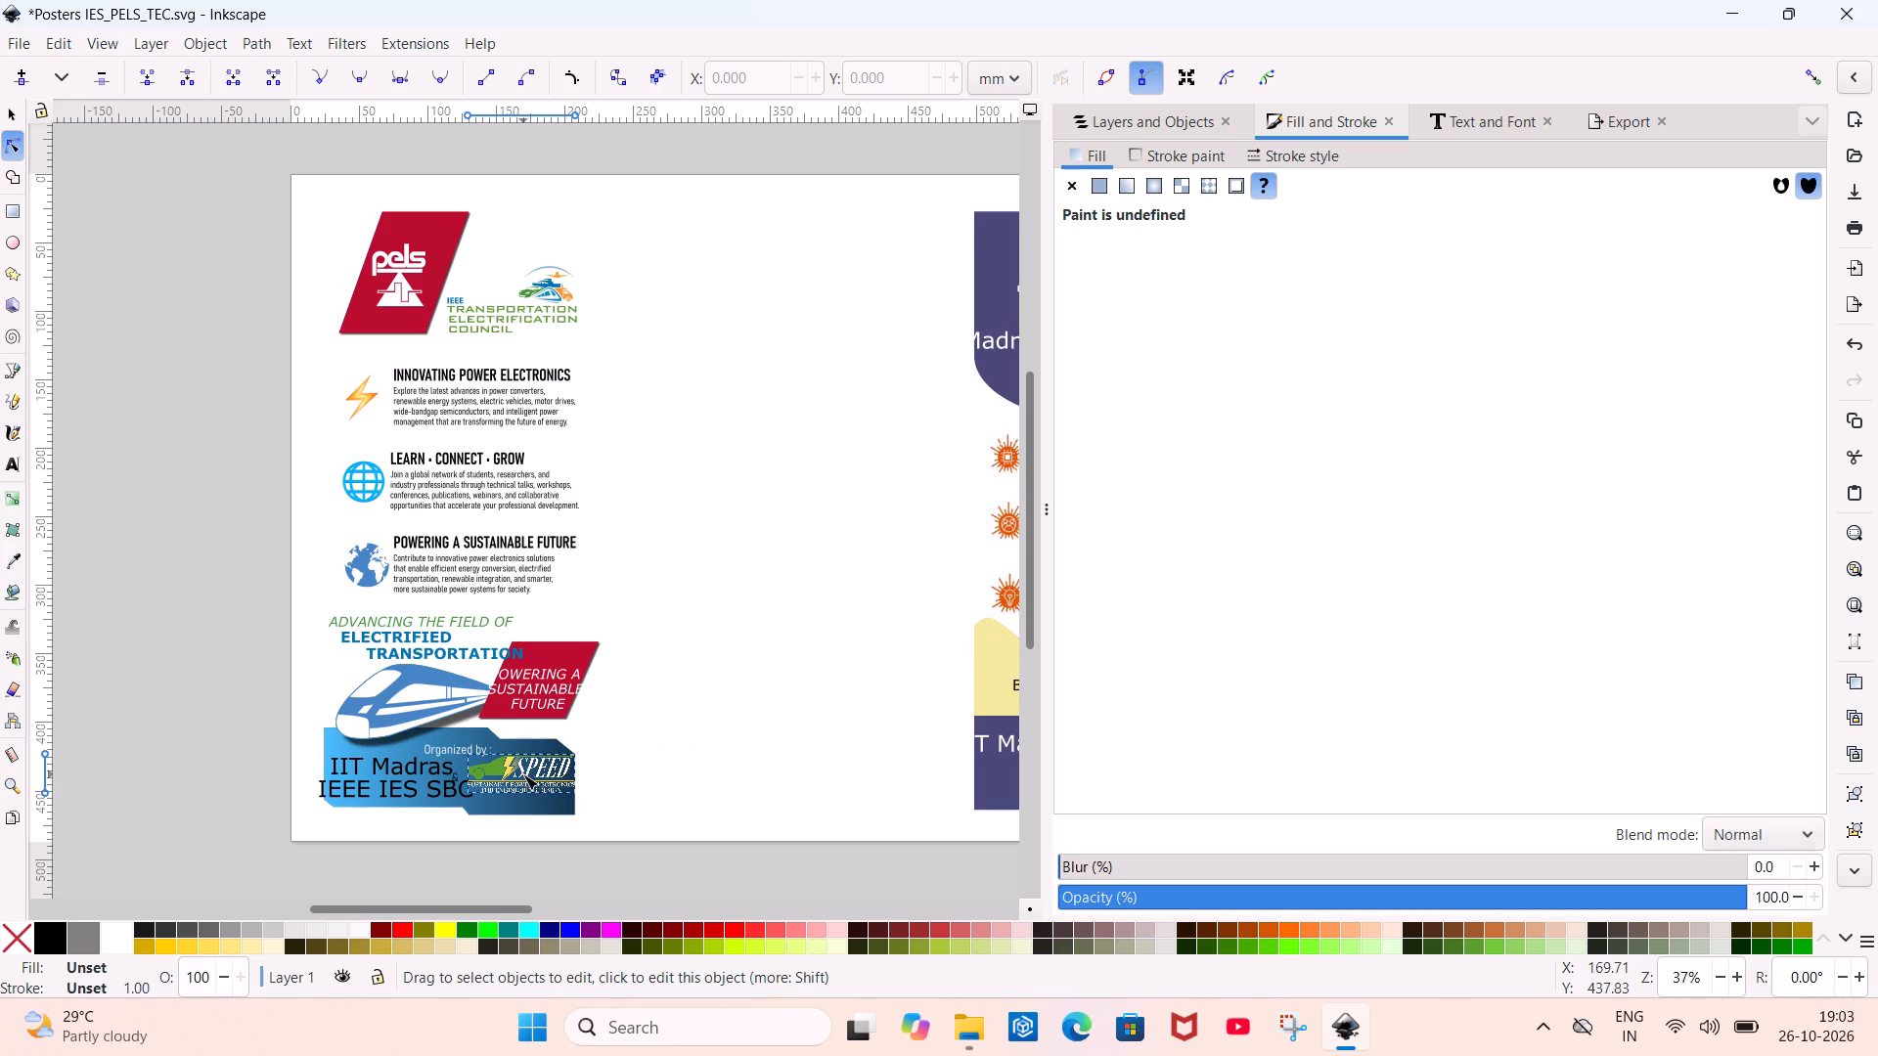
click(547, 775)
click(548, 775)
click(684, 764)
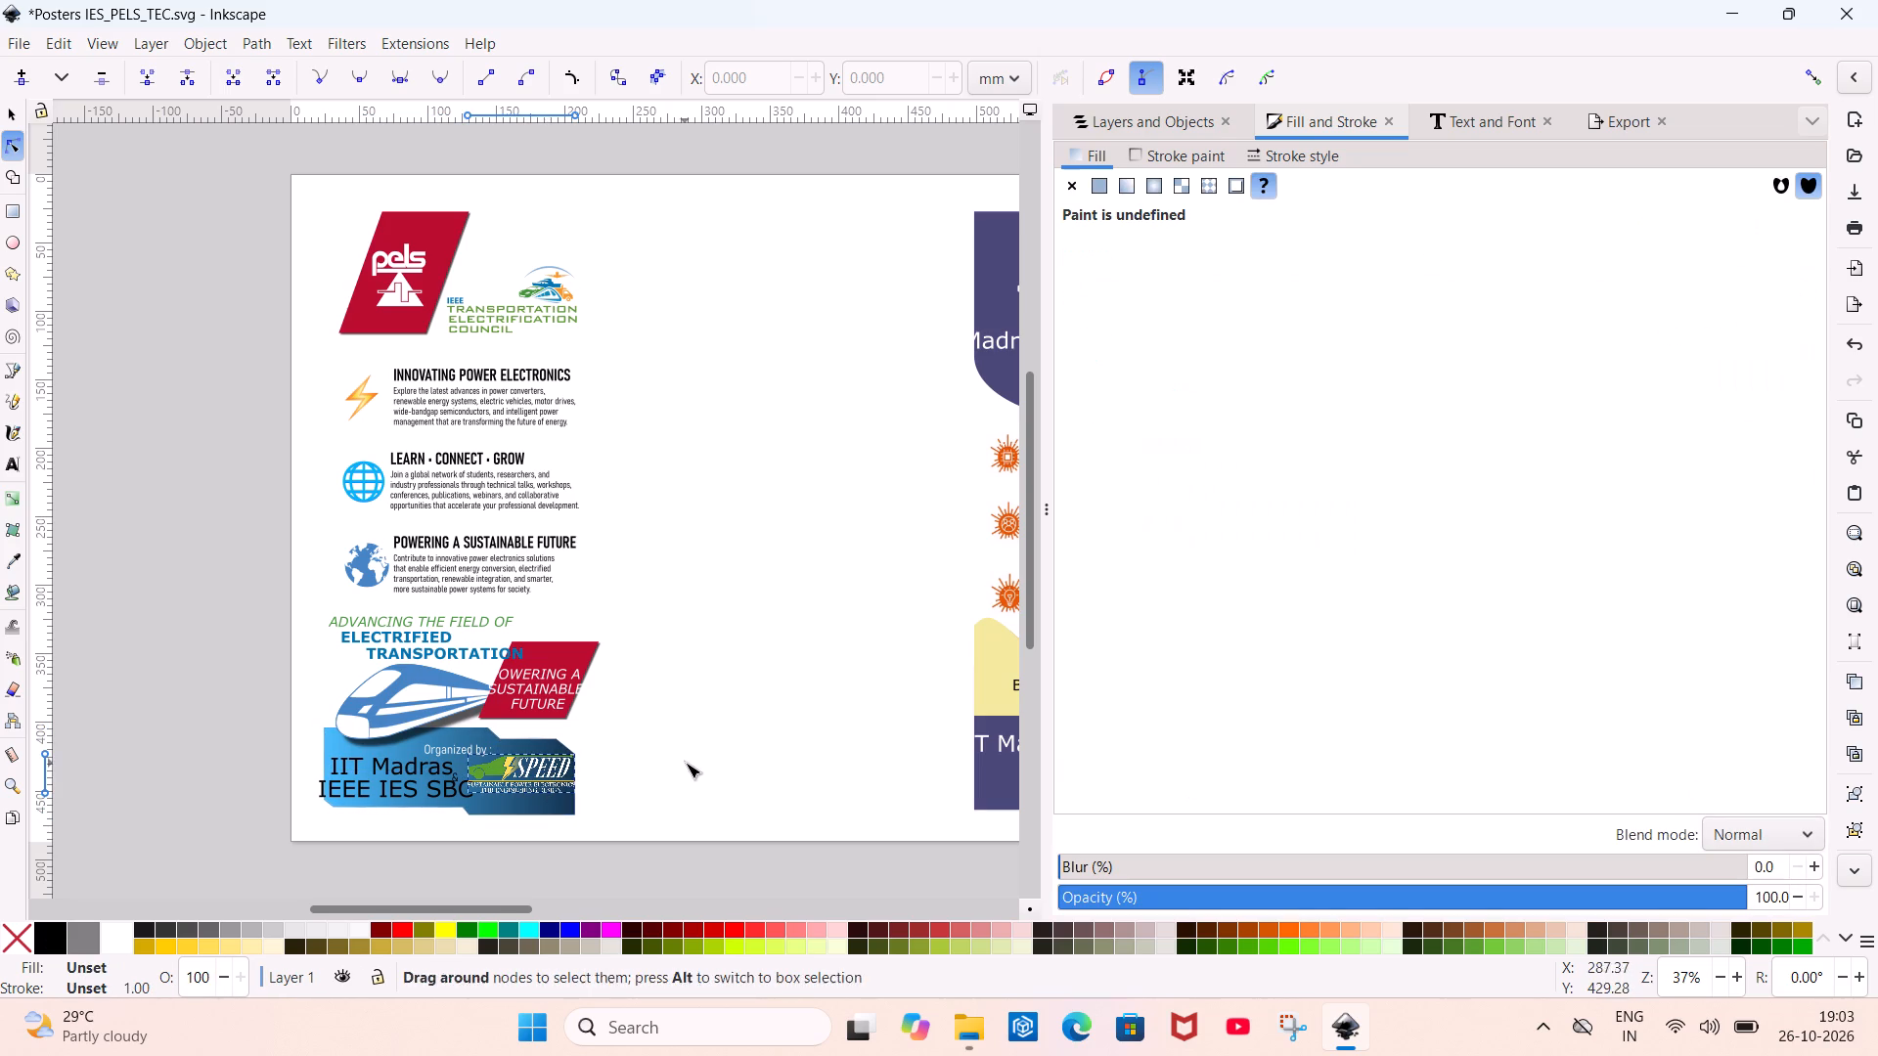
click(538, 771)
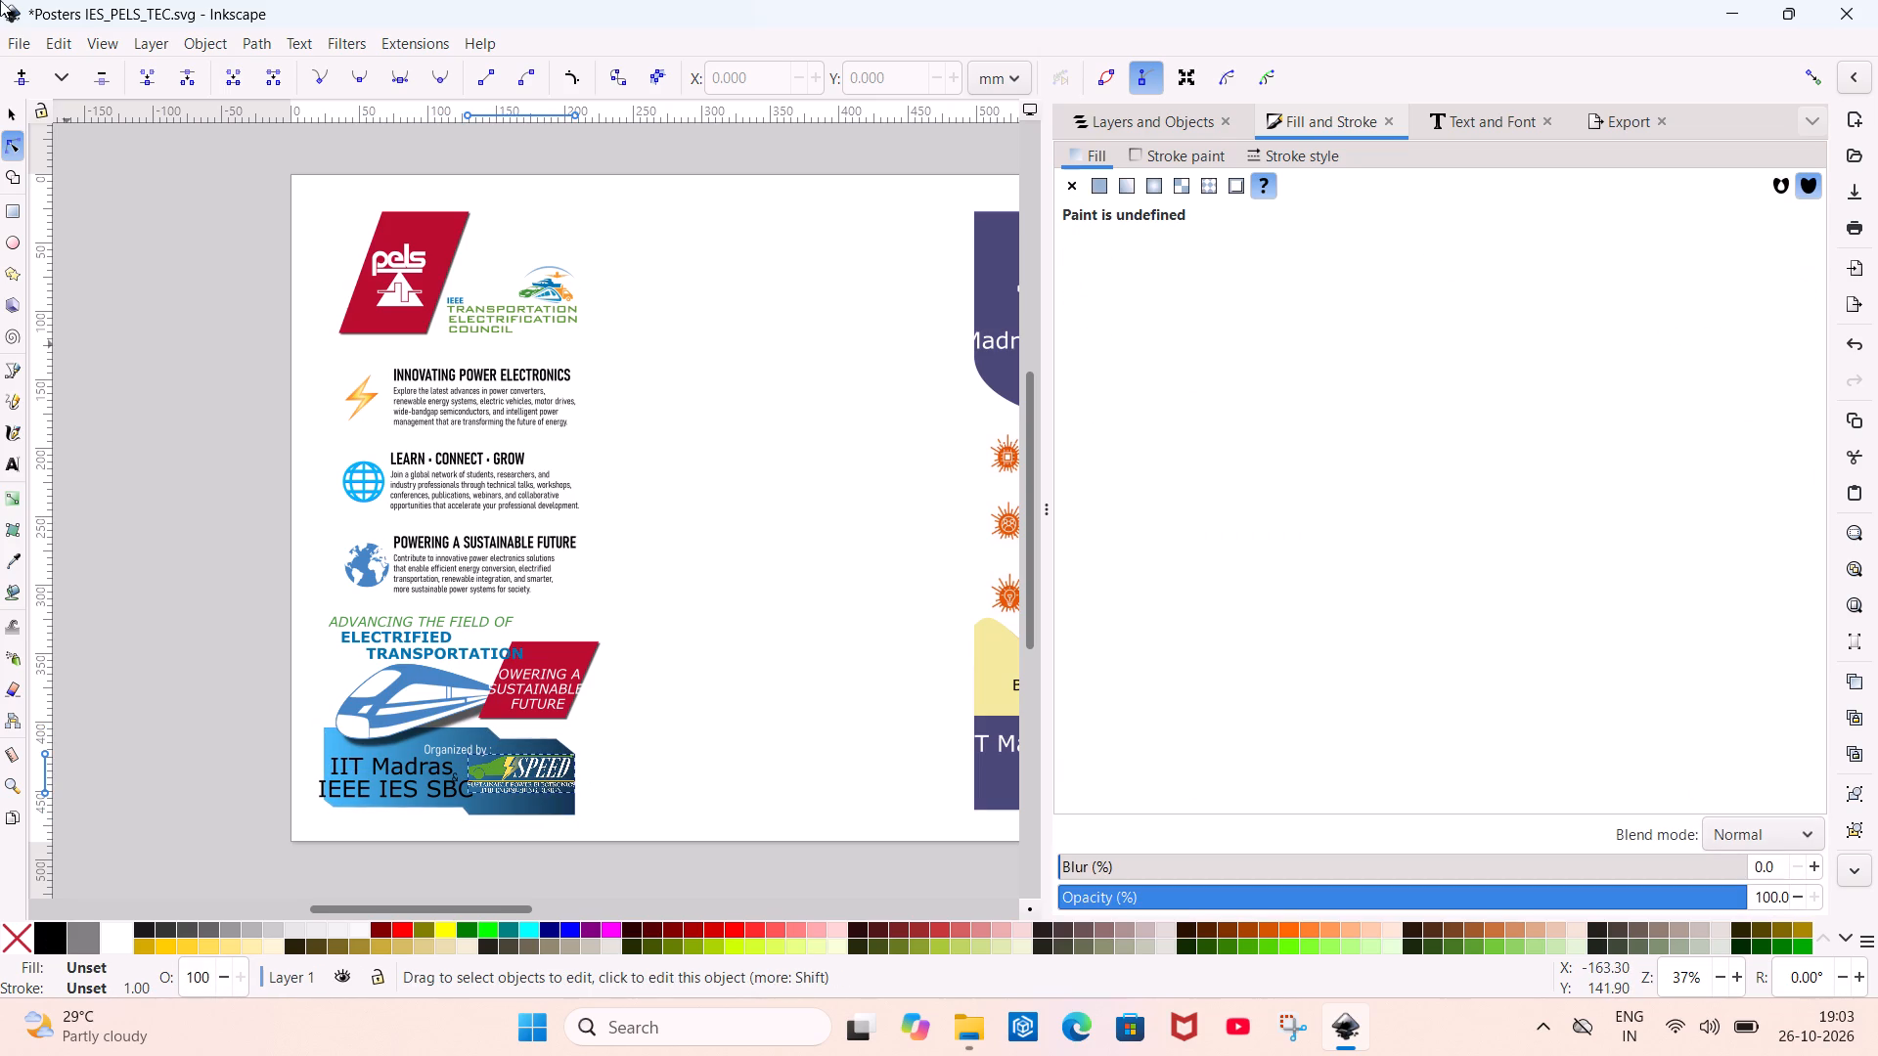
click(4, 110)
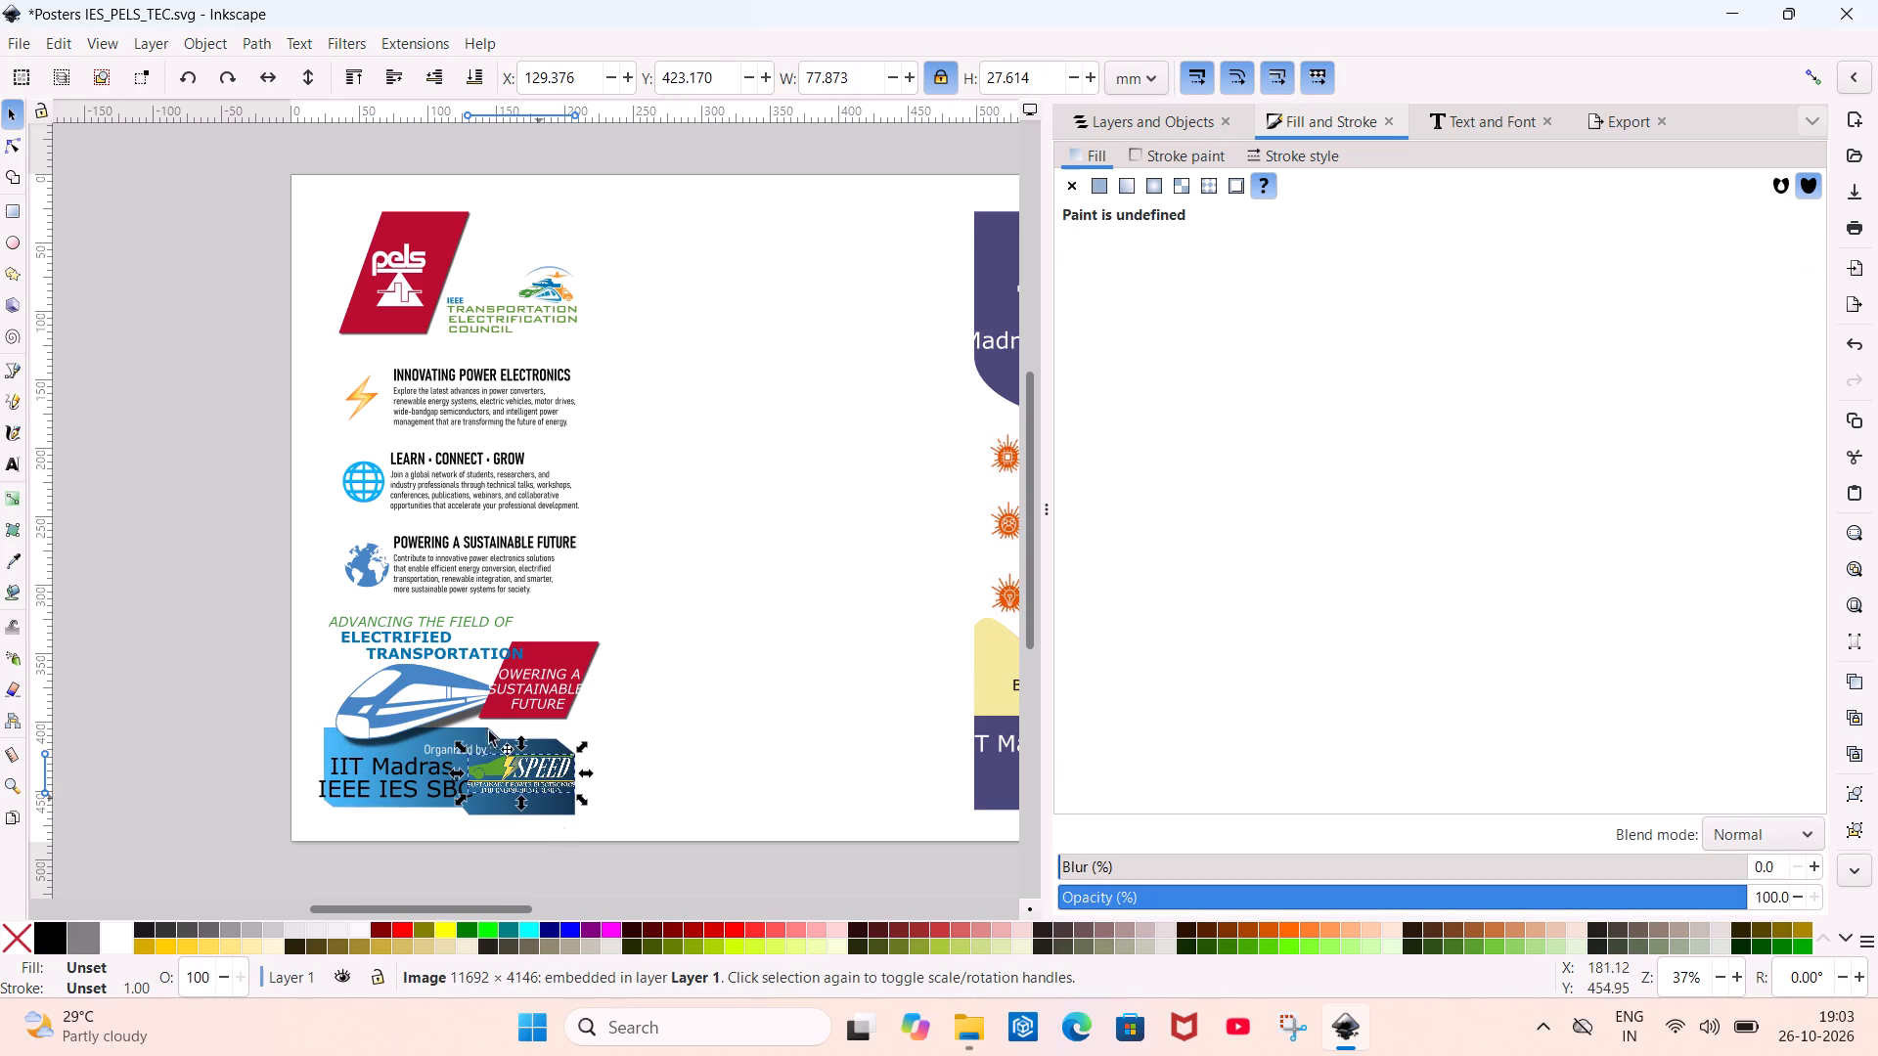
drag(513, 768, 526, 769)
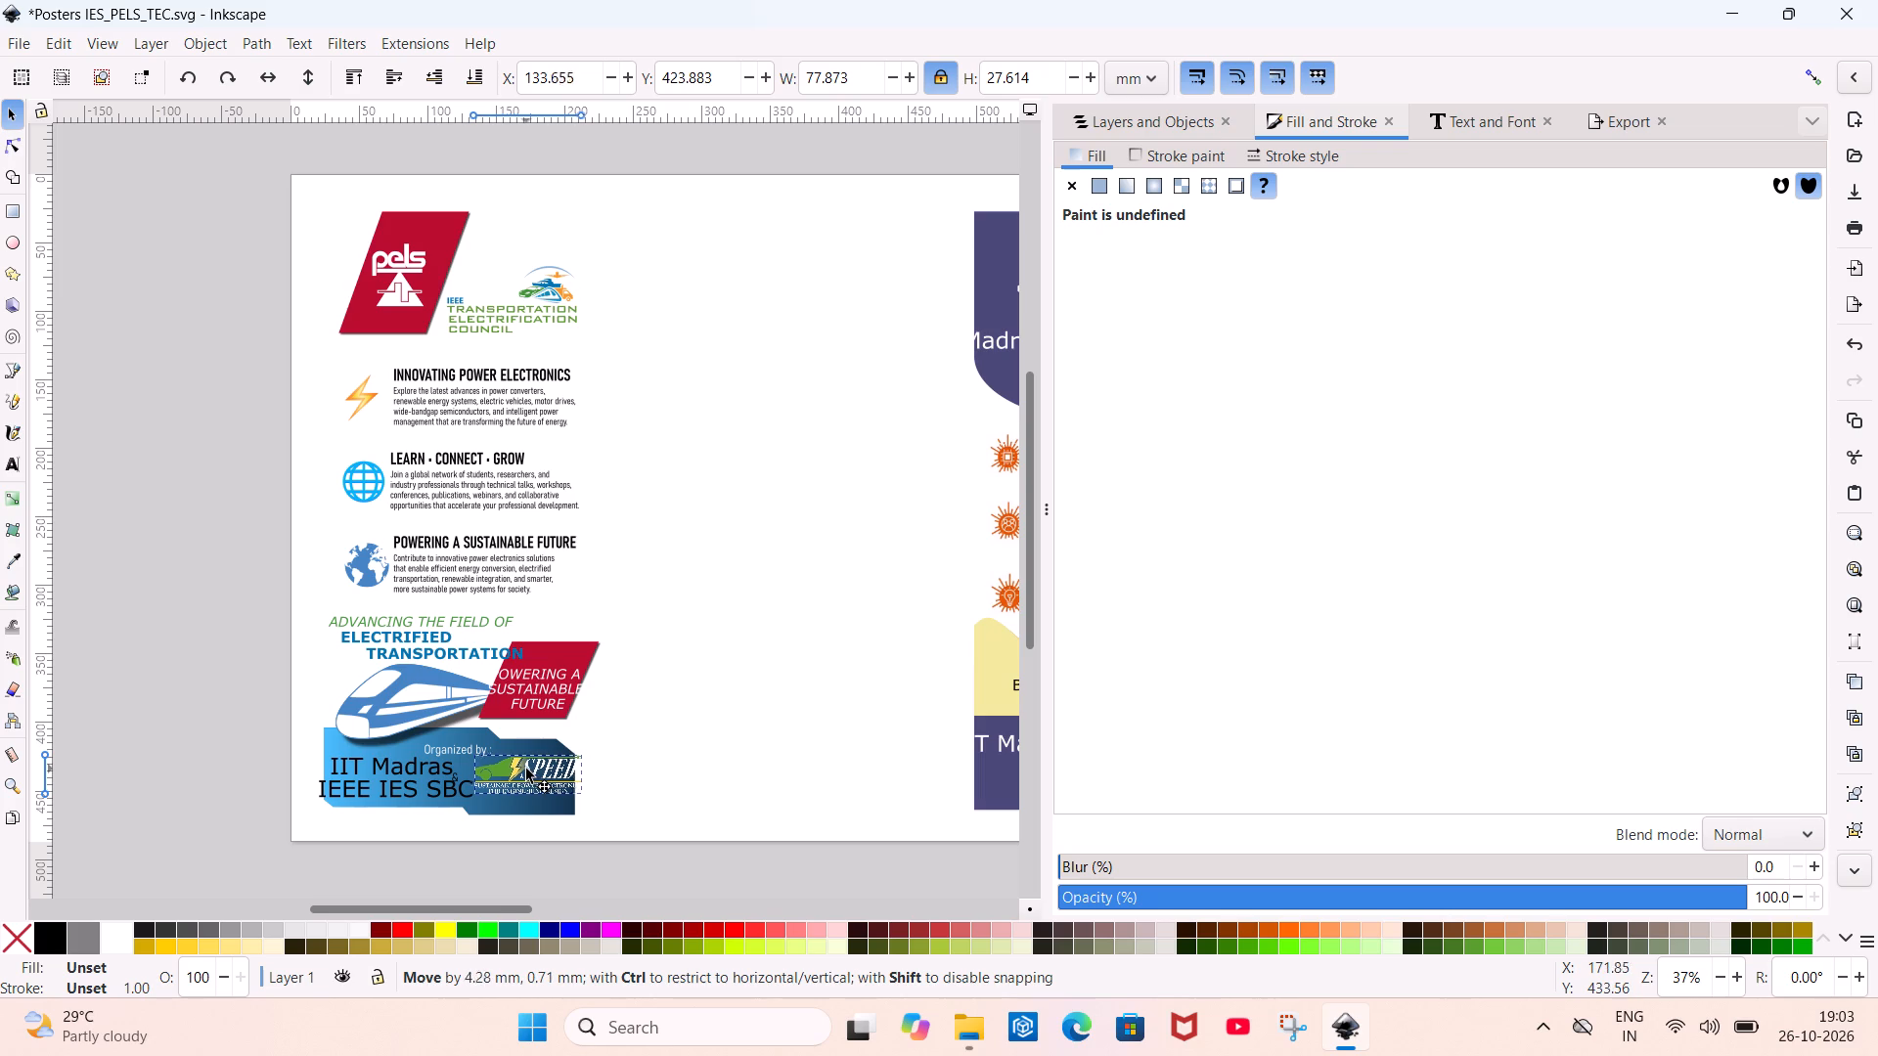
drag(526, 769, 523, 769)
Widen the blue gradient banner behind the SPEED logo to about 215.8 mm and reposition it at about X 15.8, Y 408.6 mm.
click(551, 813)
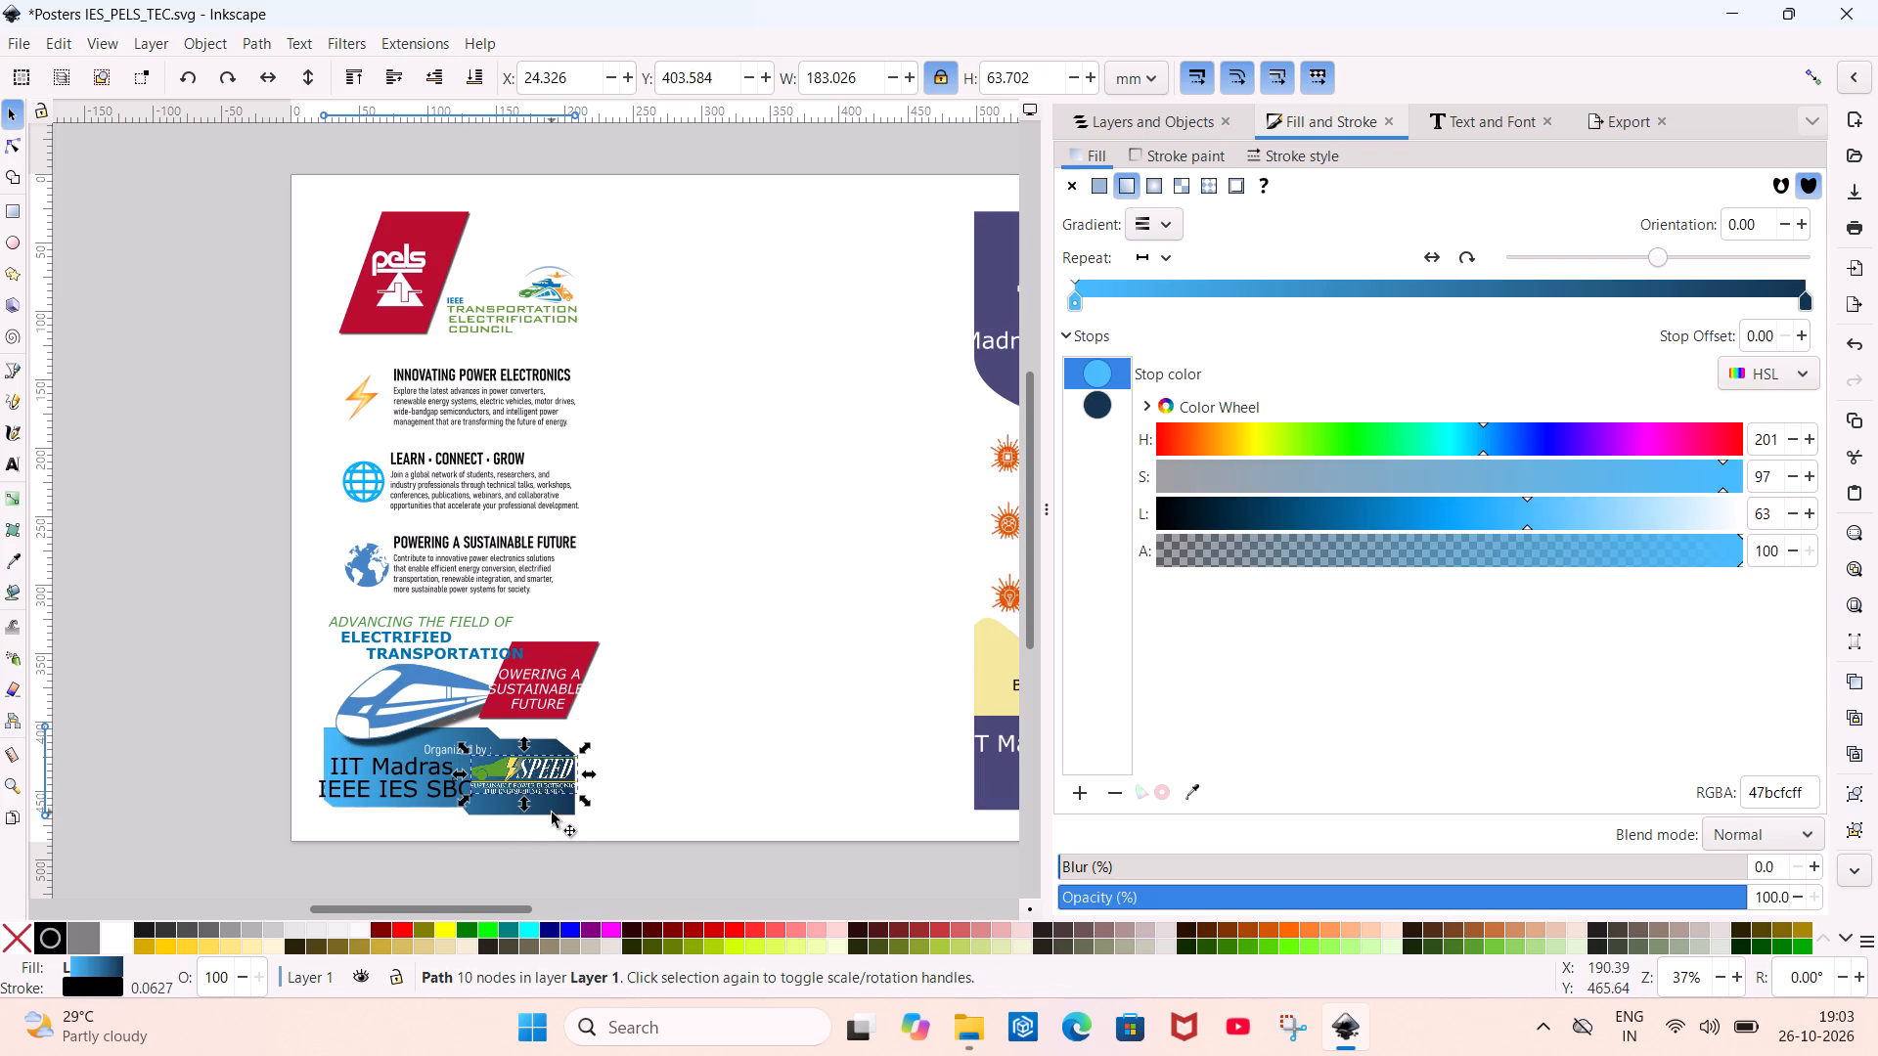
drag(586, 770, 608, 772)
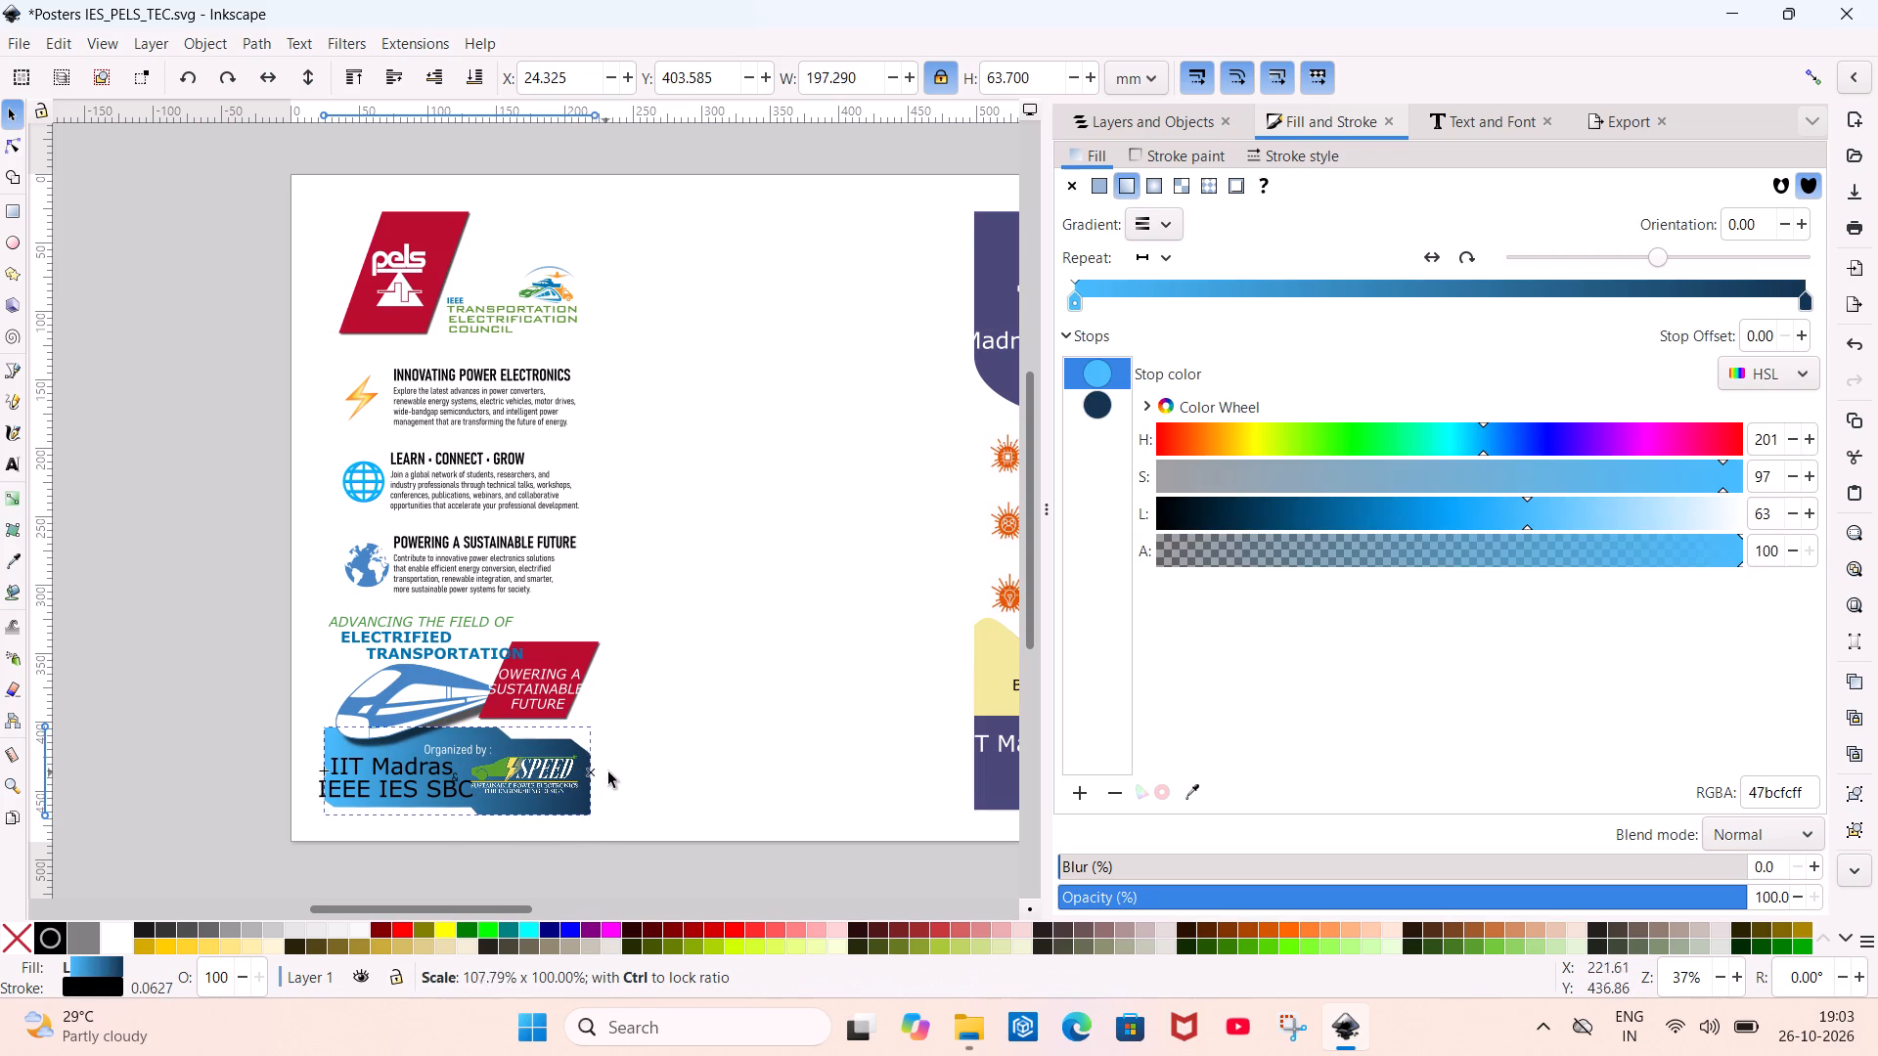
drag(608, 772, 605, 771)
drag(523, 809, 523, 814)
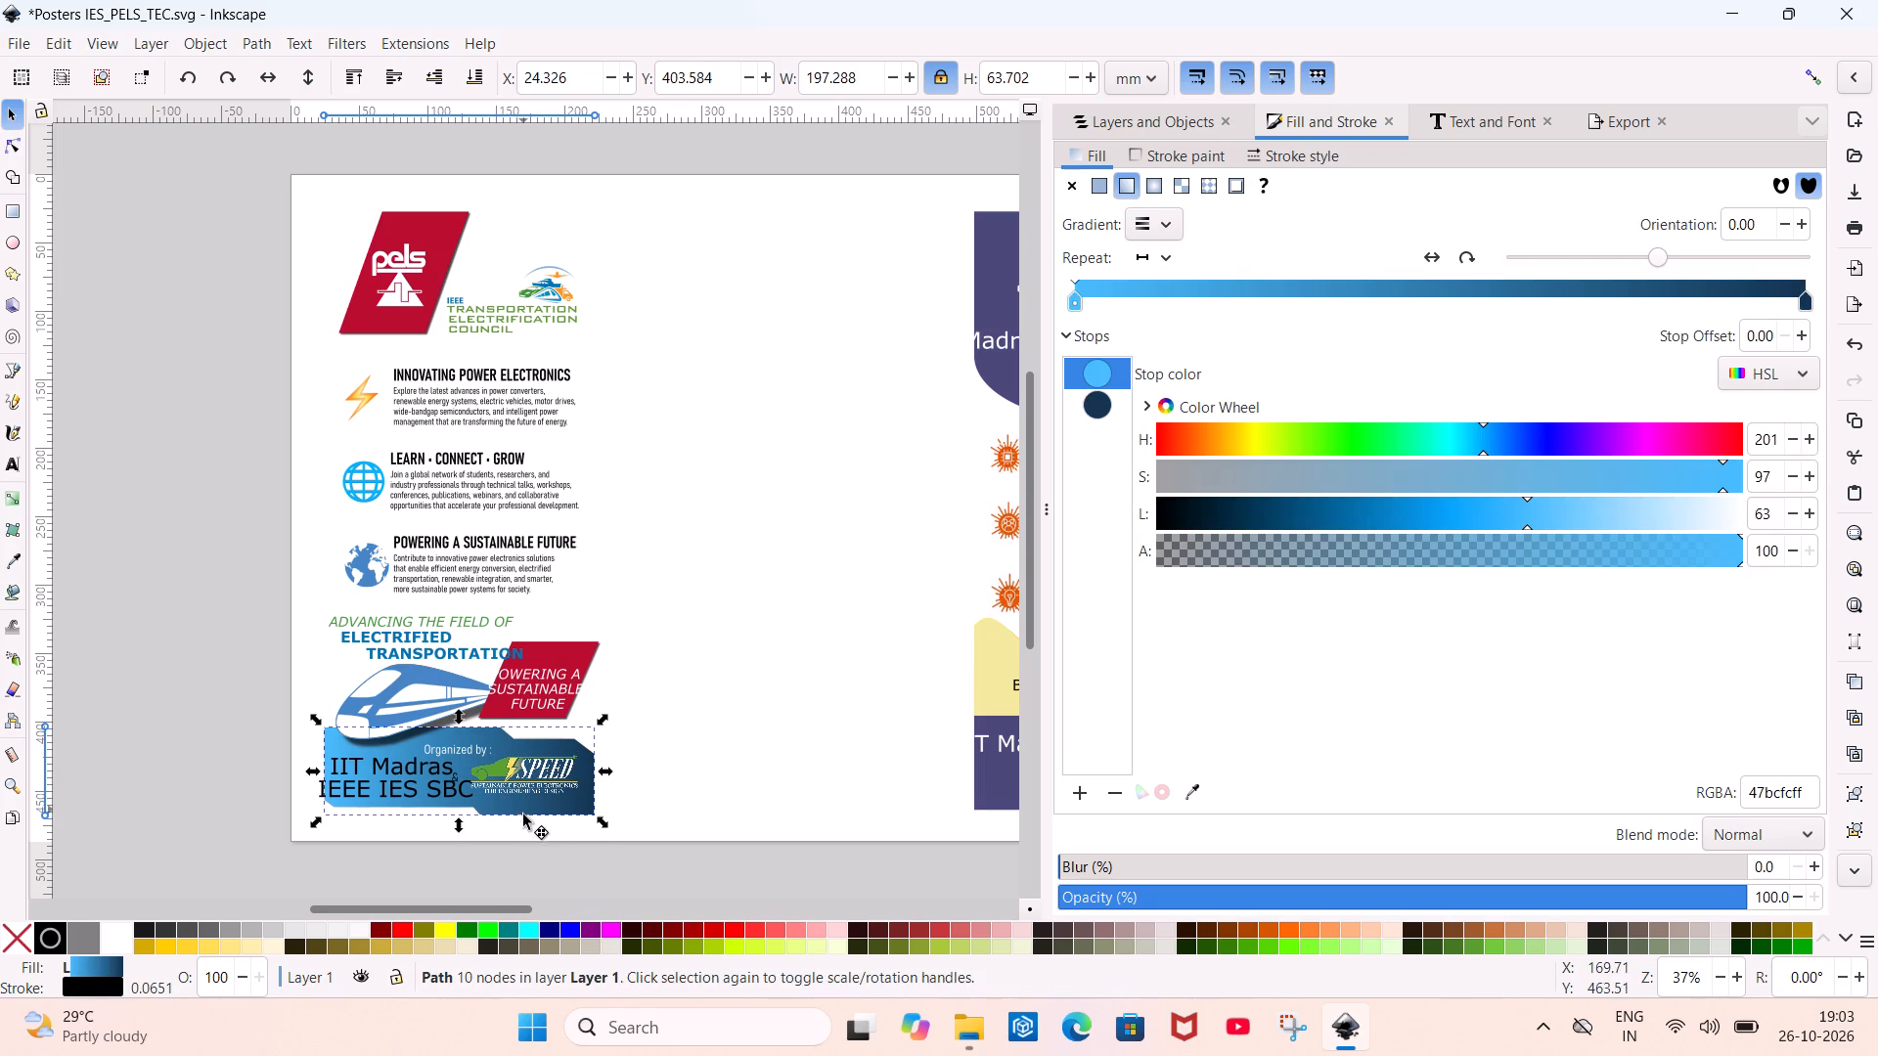
drag(523, 814, 523, 817)
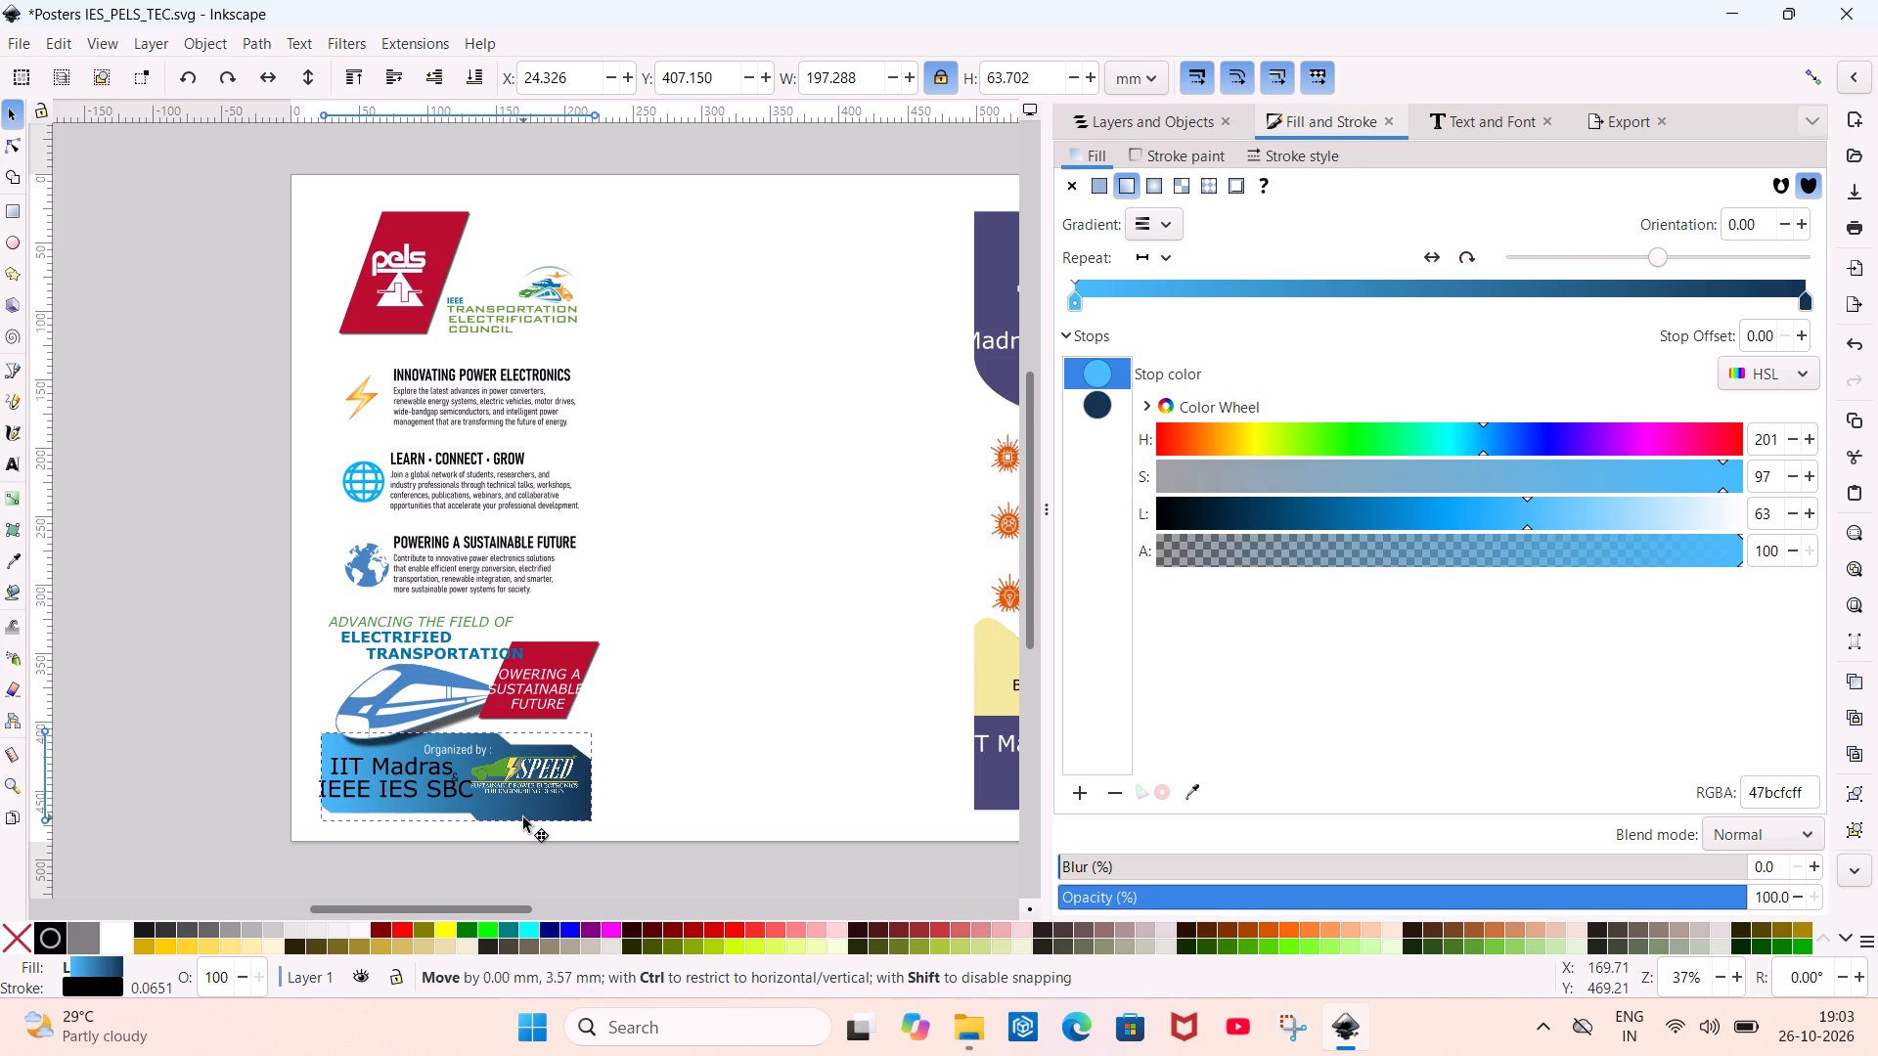
drag(523, 817, 512, 819)
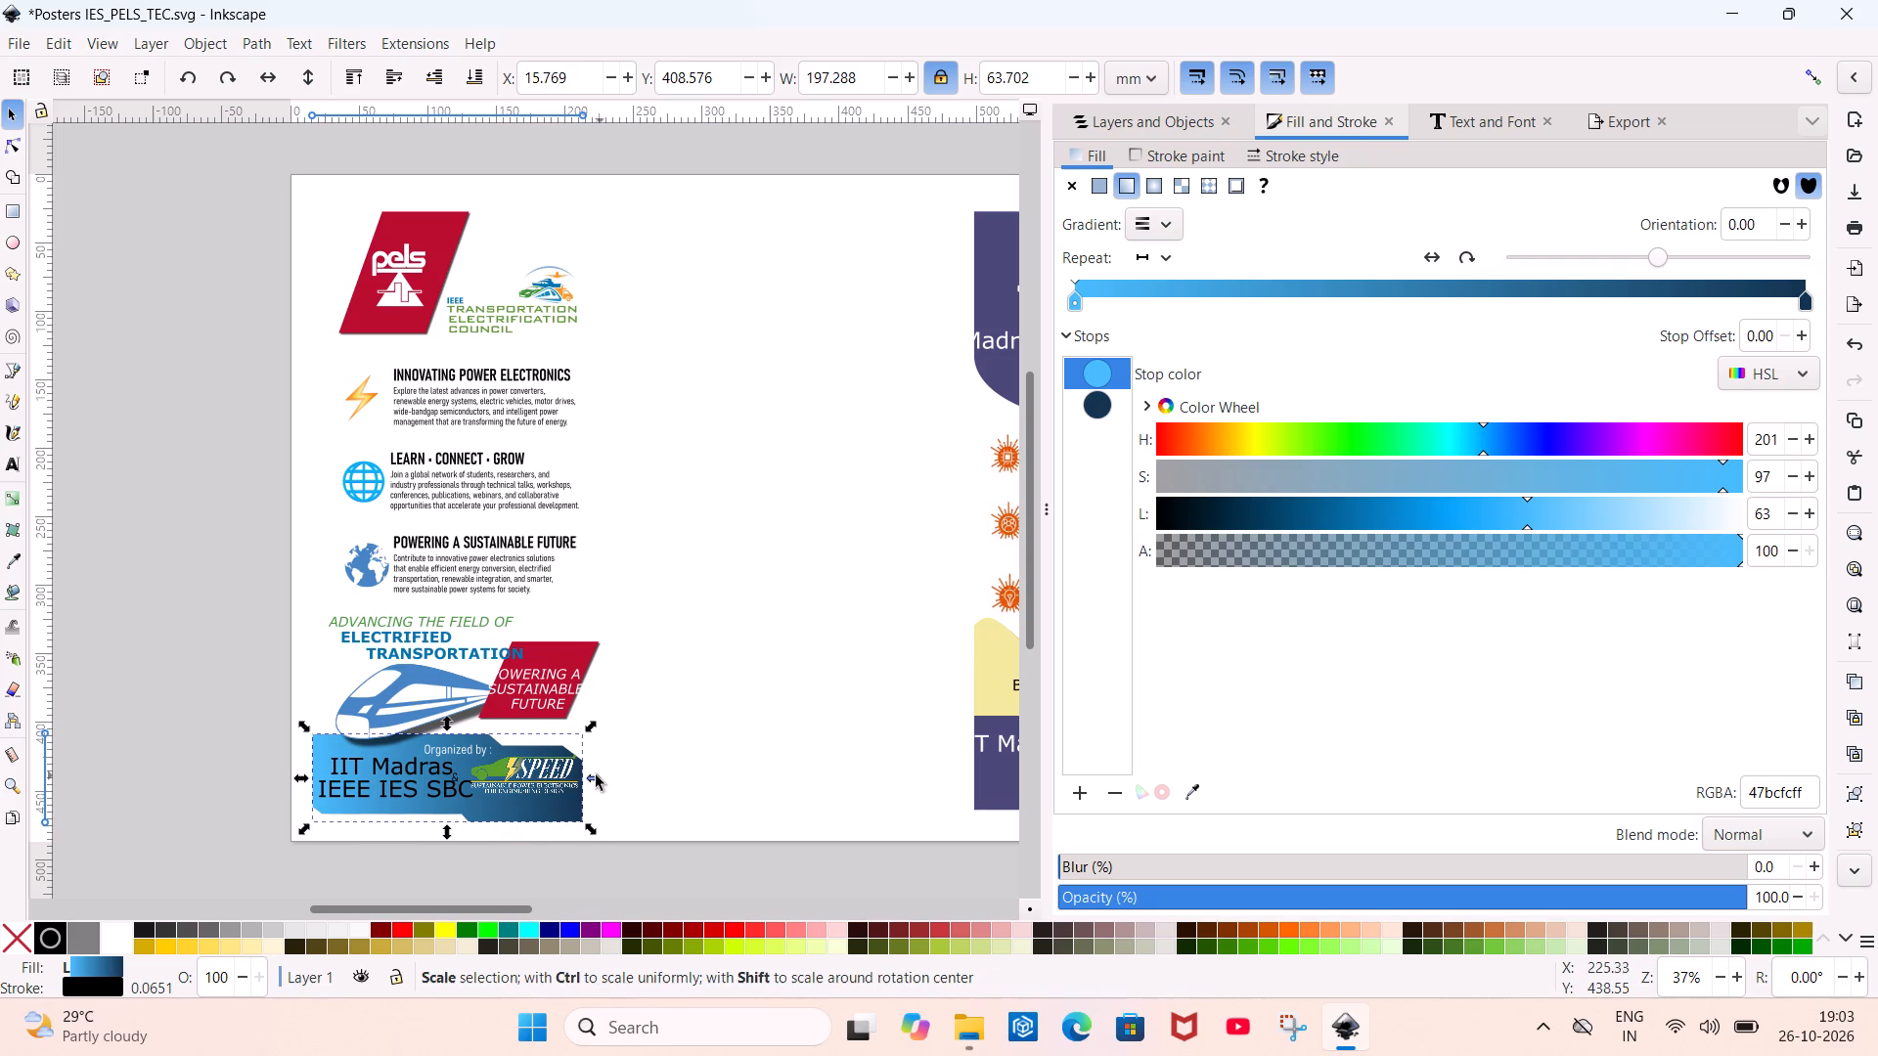
drag(590, 776, 615, 779)
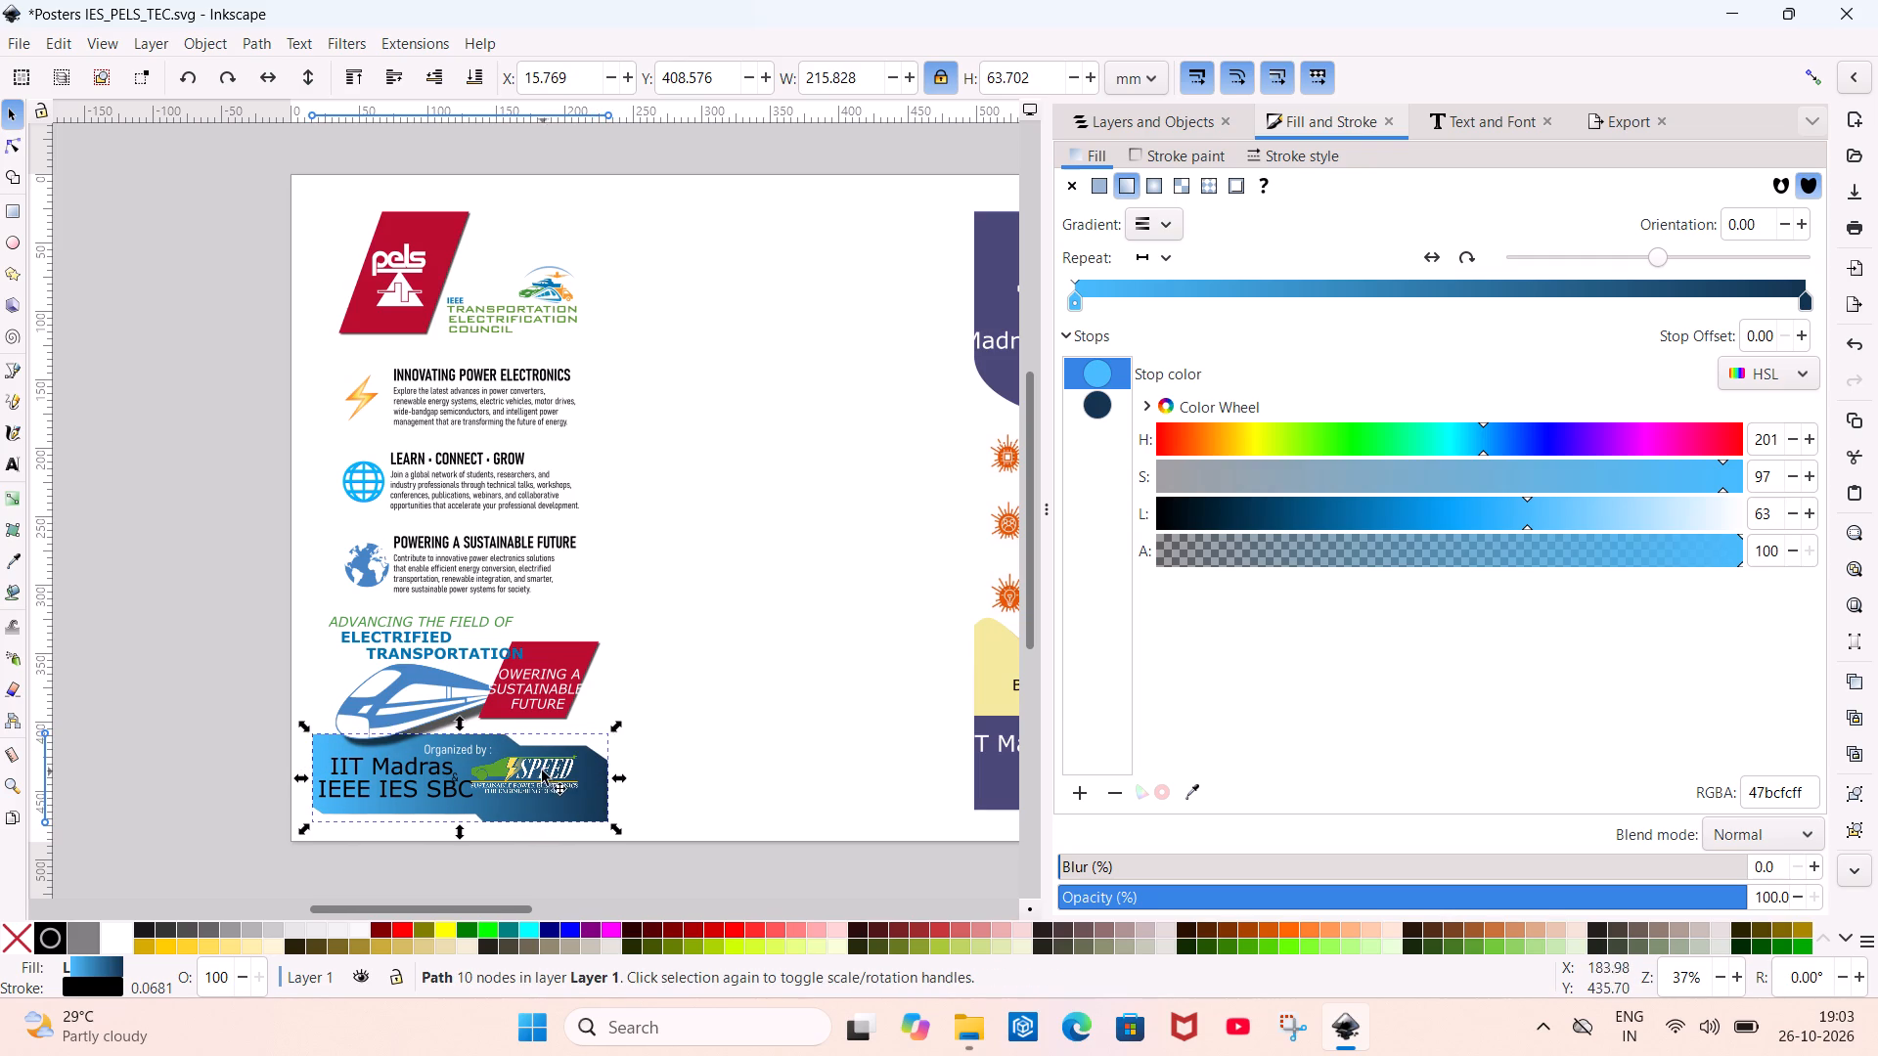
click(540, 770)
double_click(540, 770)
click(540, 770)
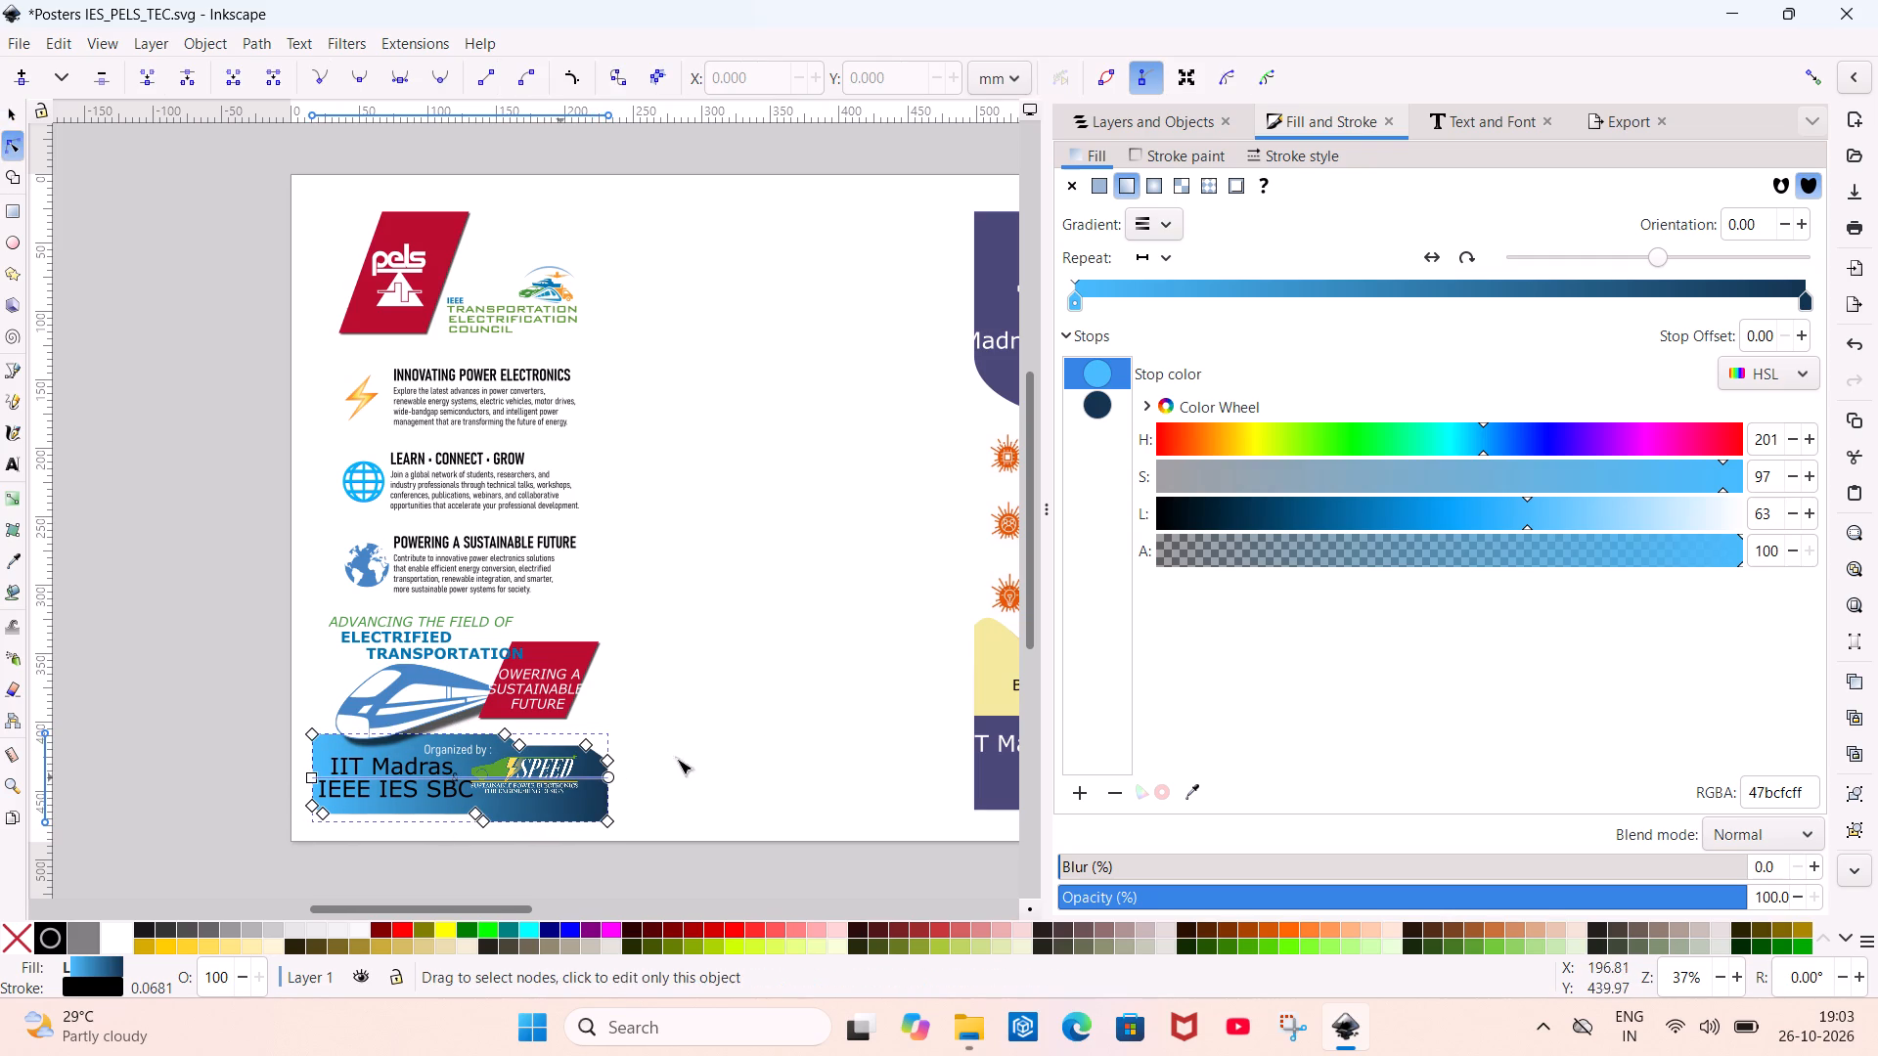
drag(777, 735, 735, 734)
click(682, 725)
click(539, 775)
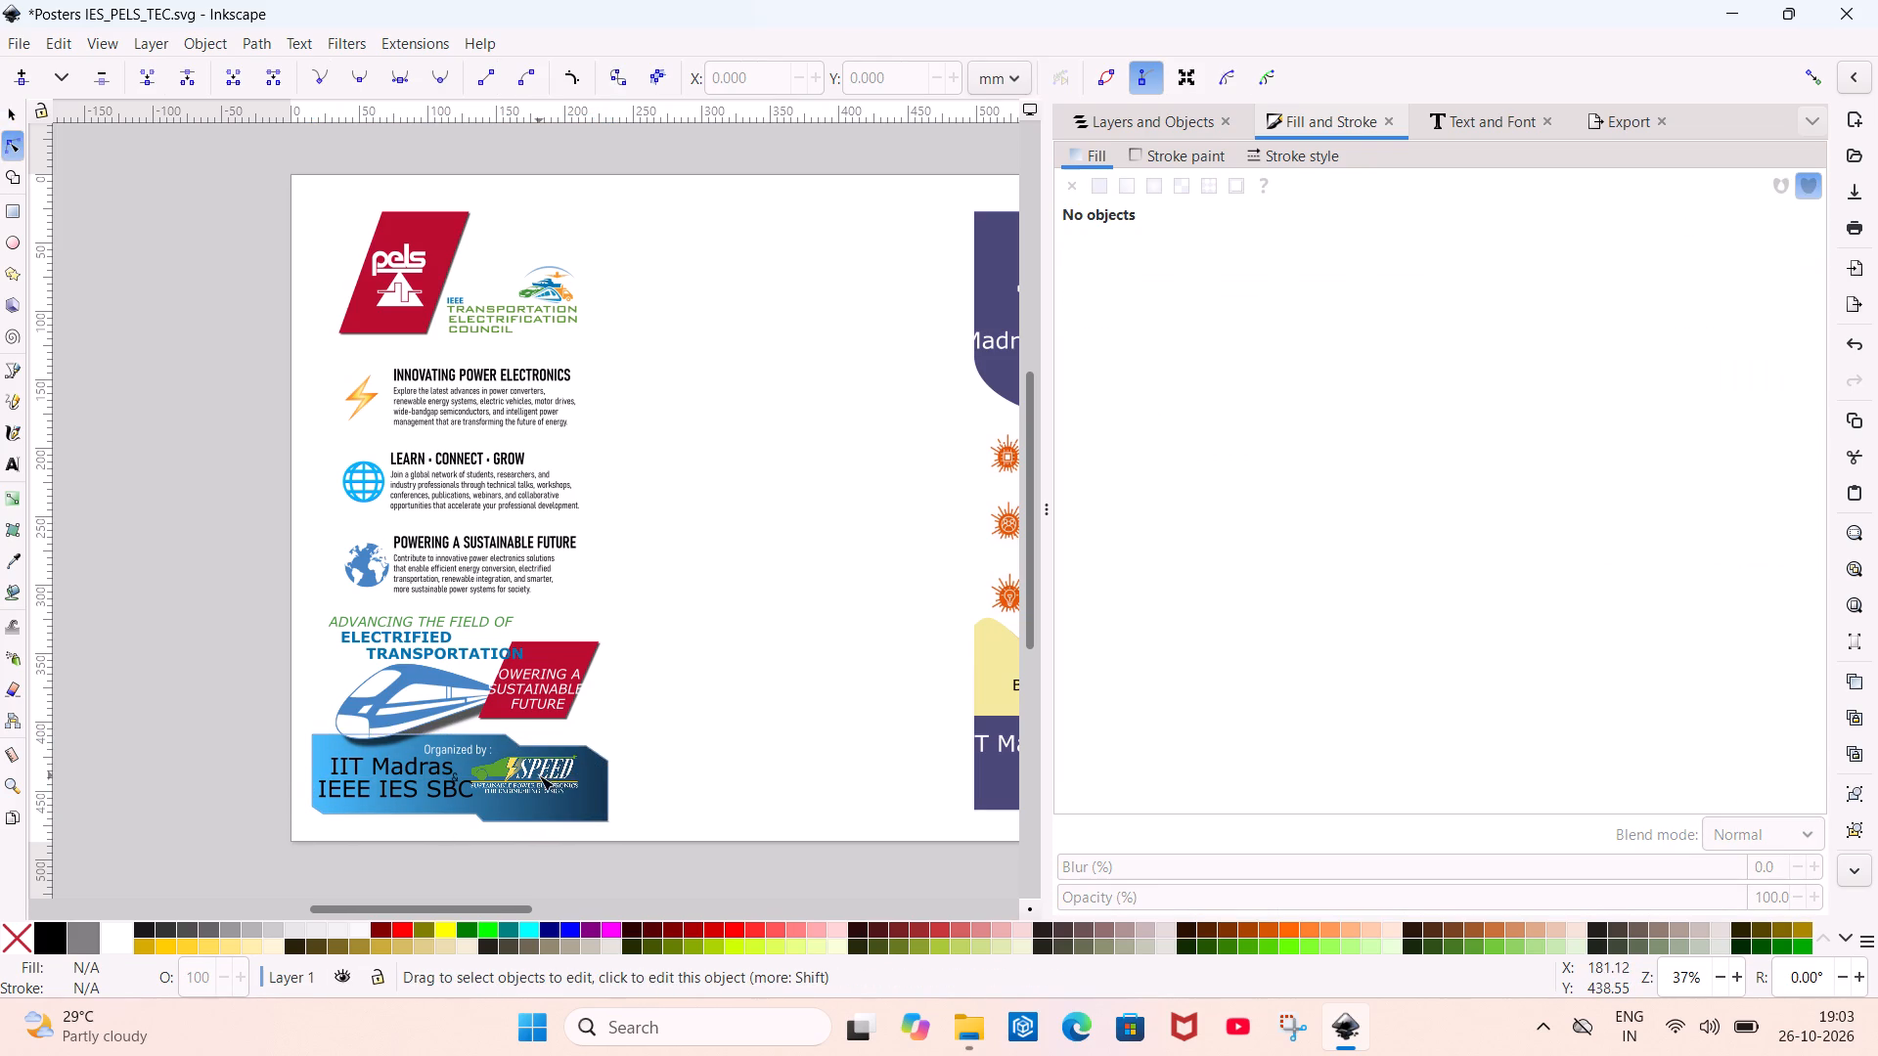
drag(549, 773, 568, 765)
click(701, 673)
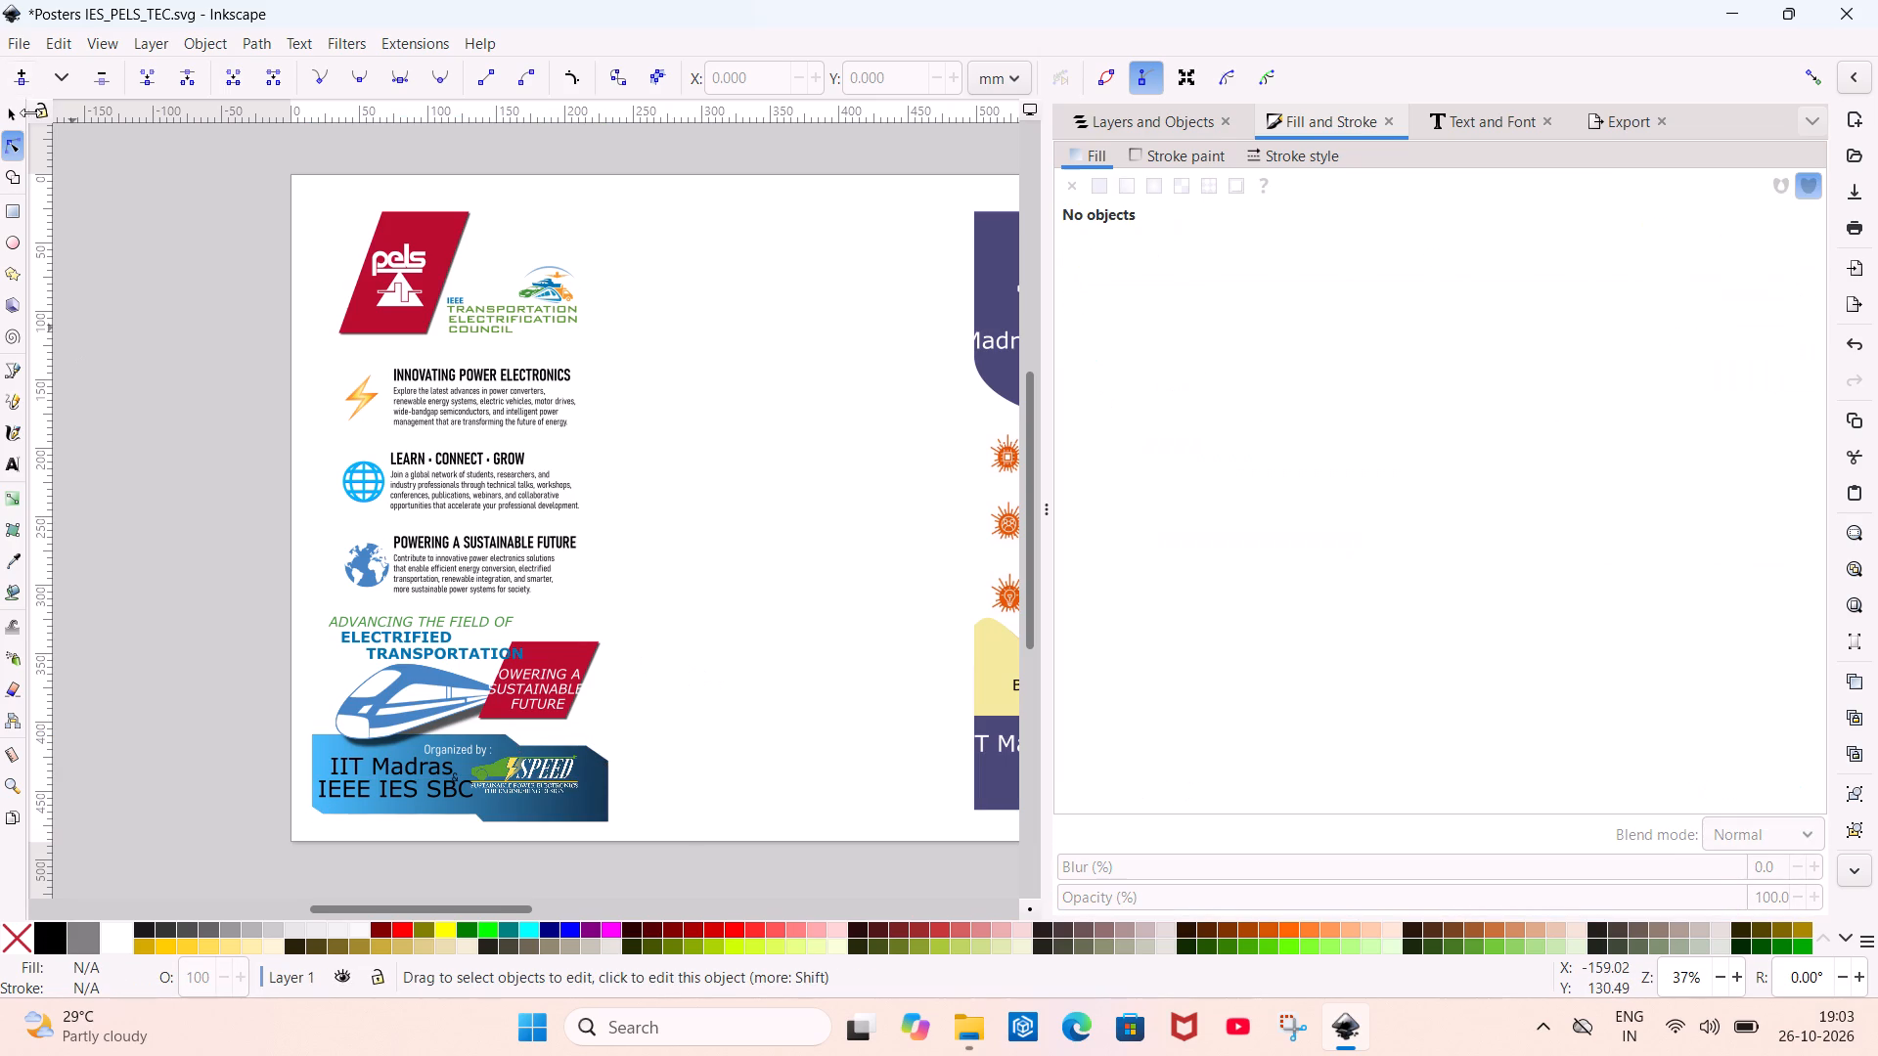
Move the blue gradient banner over to the page's left edge, at about X 3, Y 409 mm.
click(19, 123)
click(14, 107)
click(529, 774)
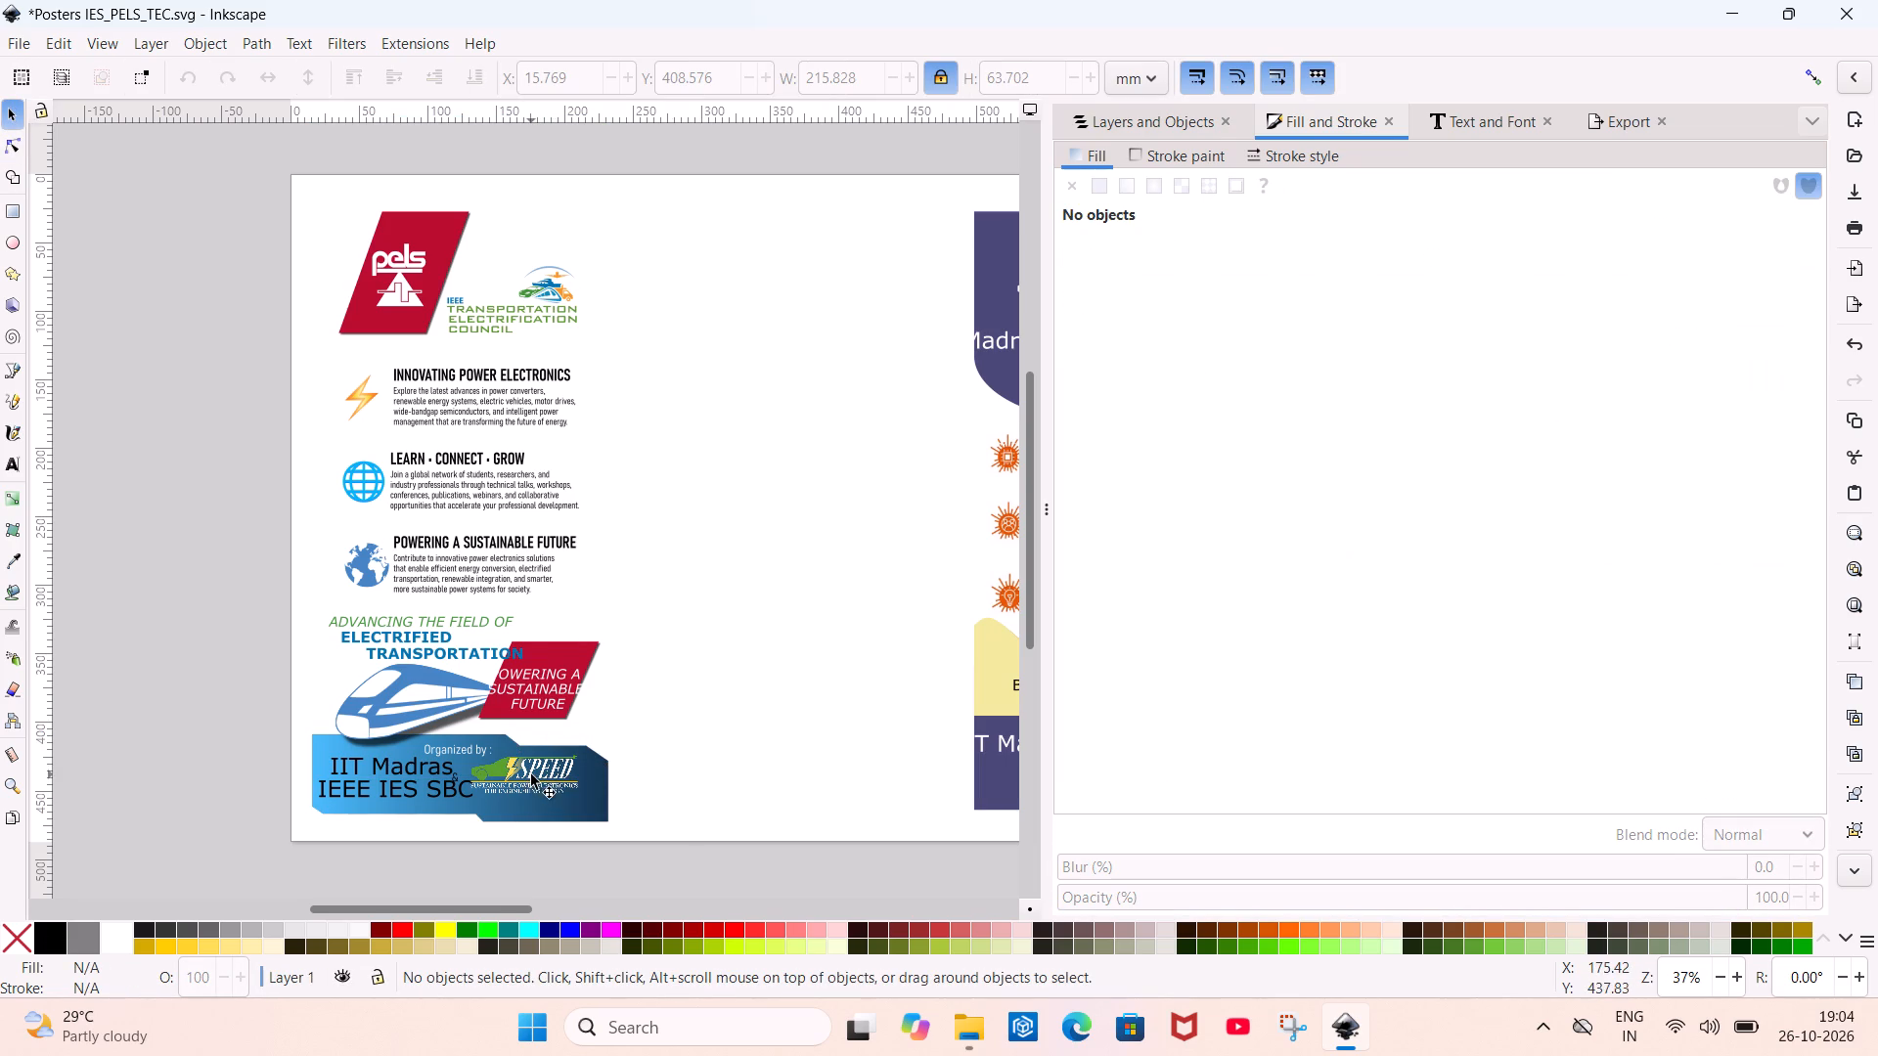
drag(540, 770, 528, 771)
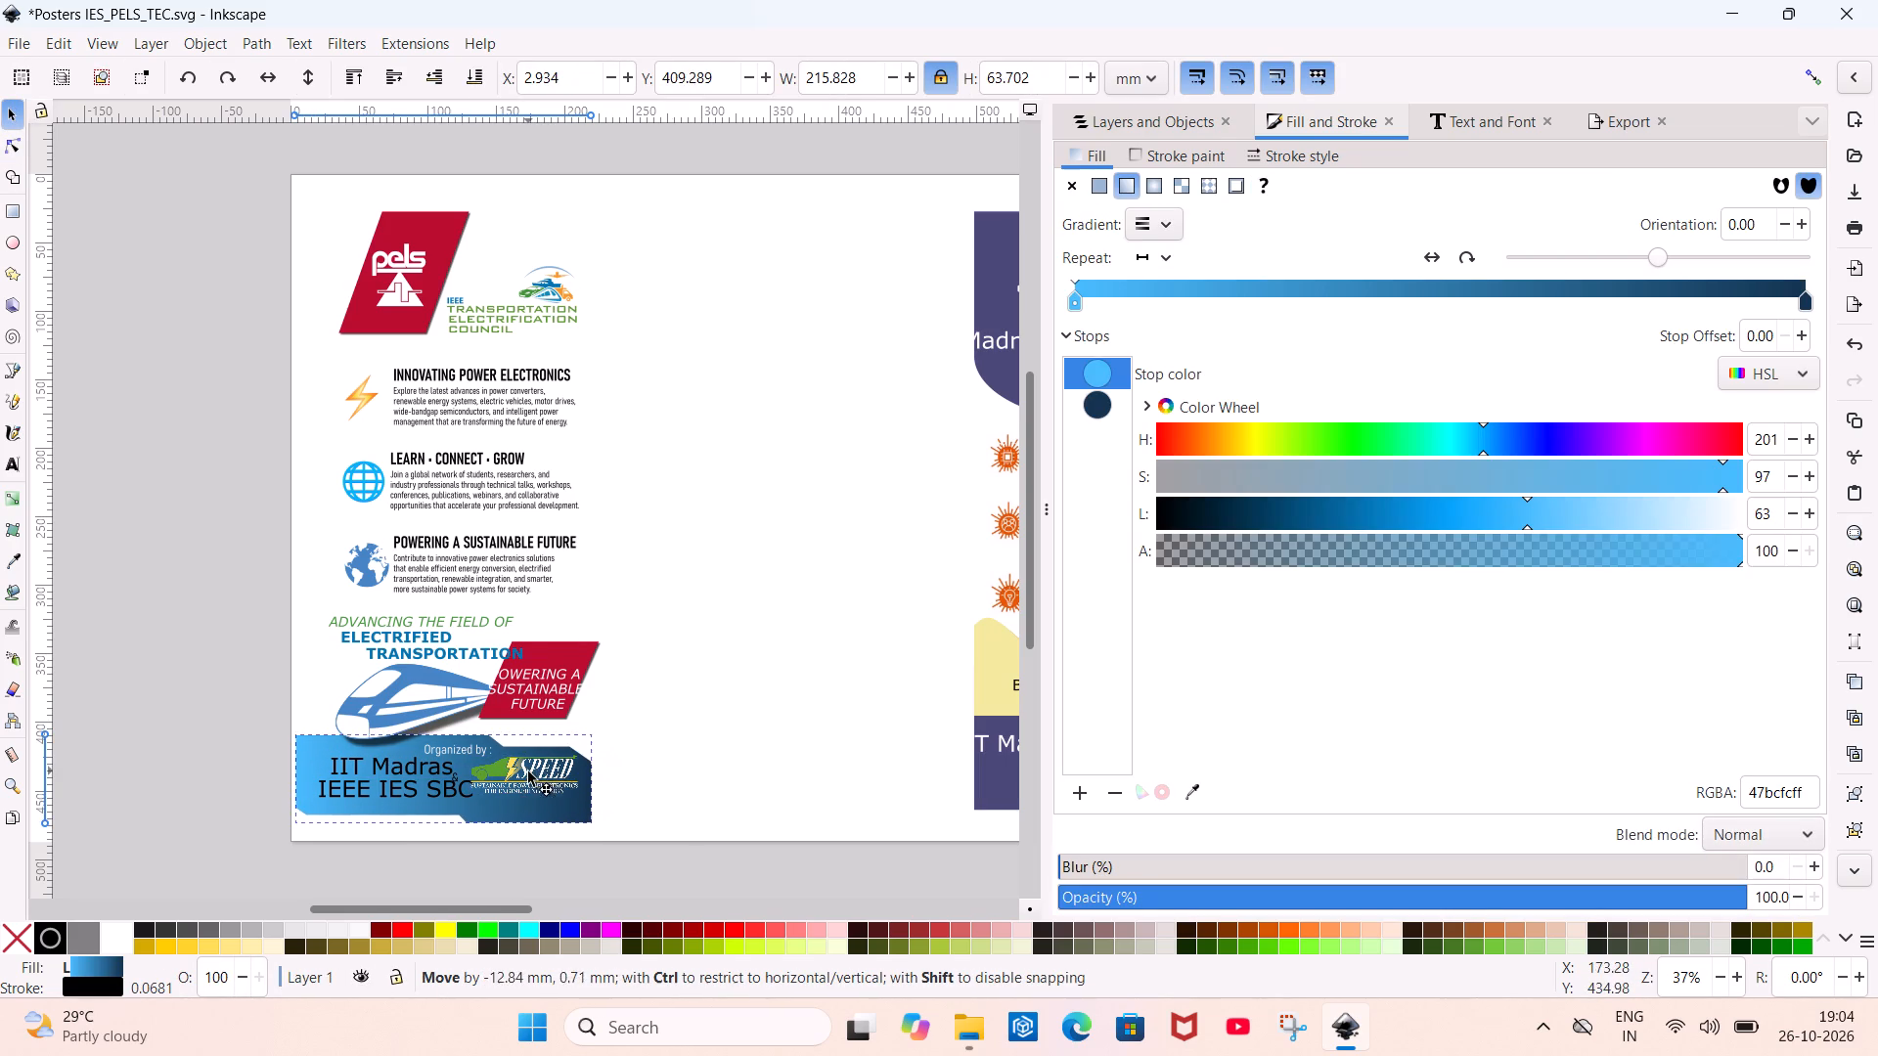
drag(528, 771, 528, 772)
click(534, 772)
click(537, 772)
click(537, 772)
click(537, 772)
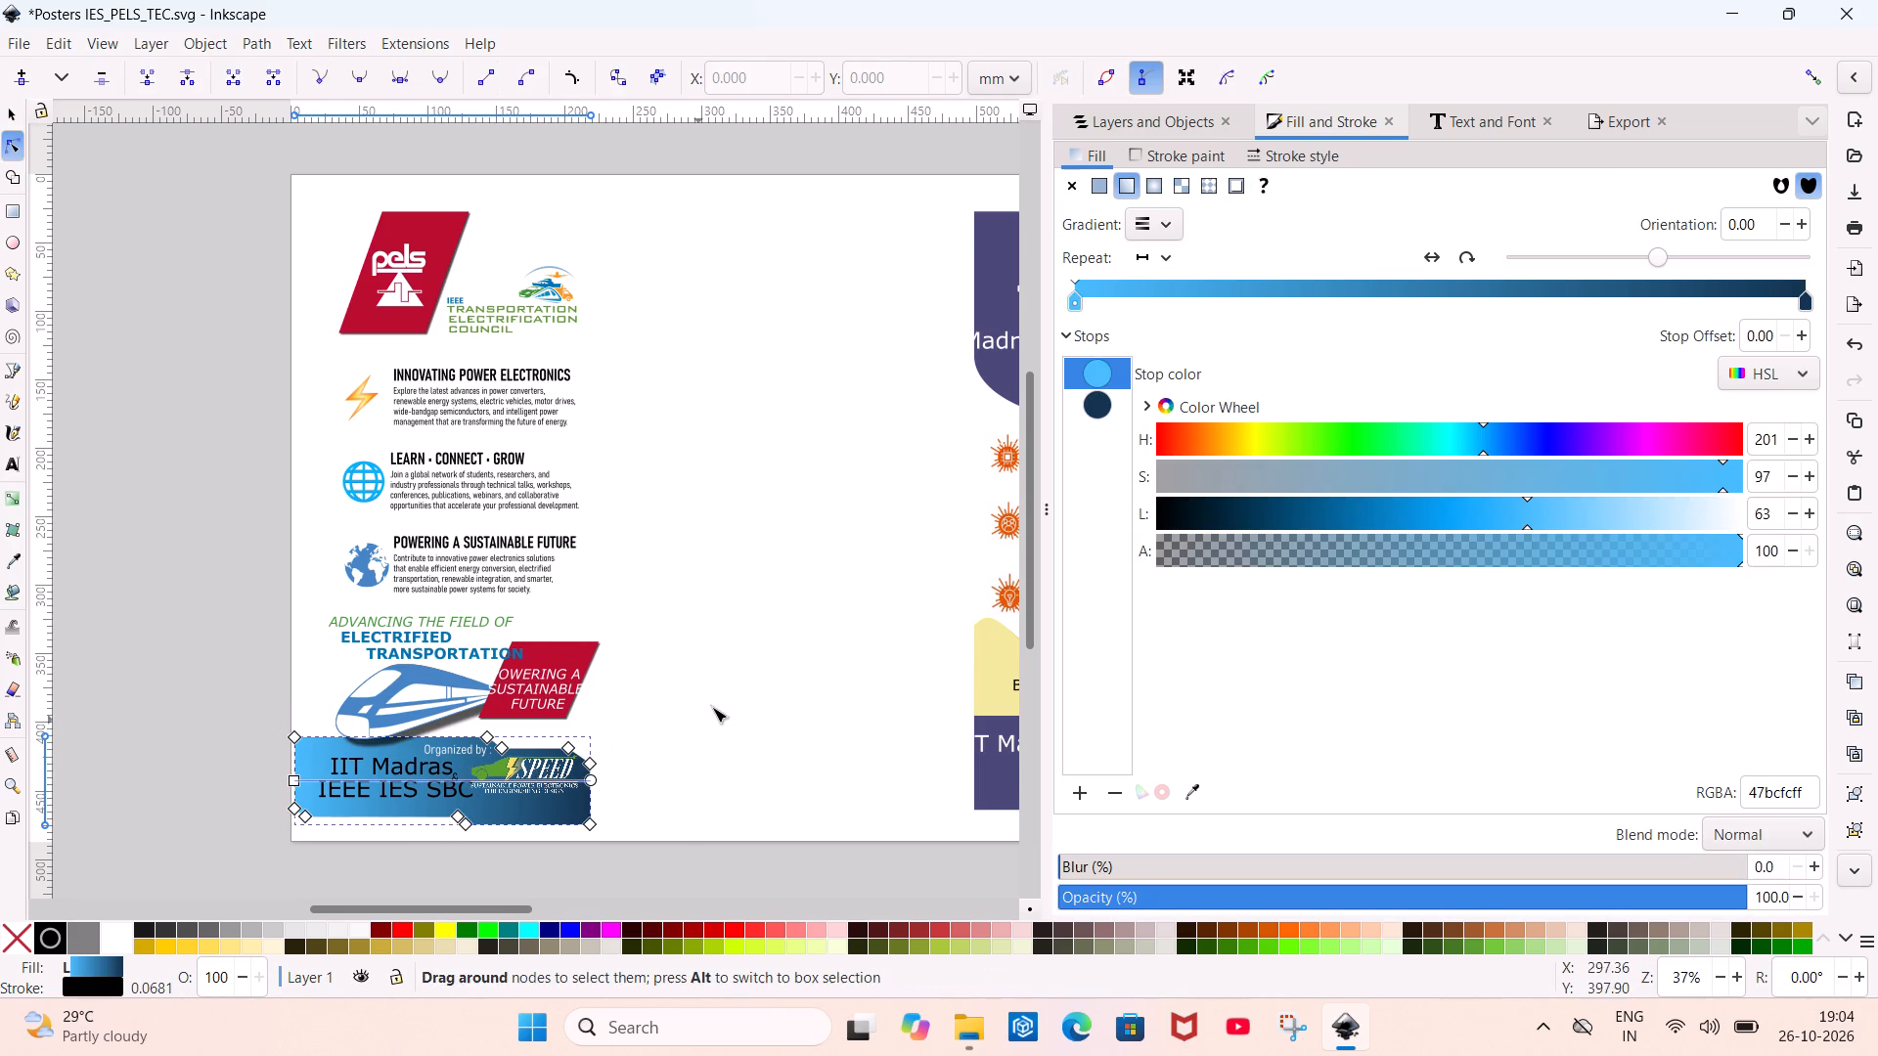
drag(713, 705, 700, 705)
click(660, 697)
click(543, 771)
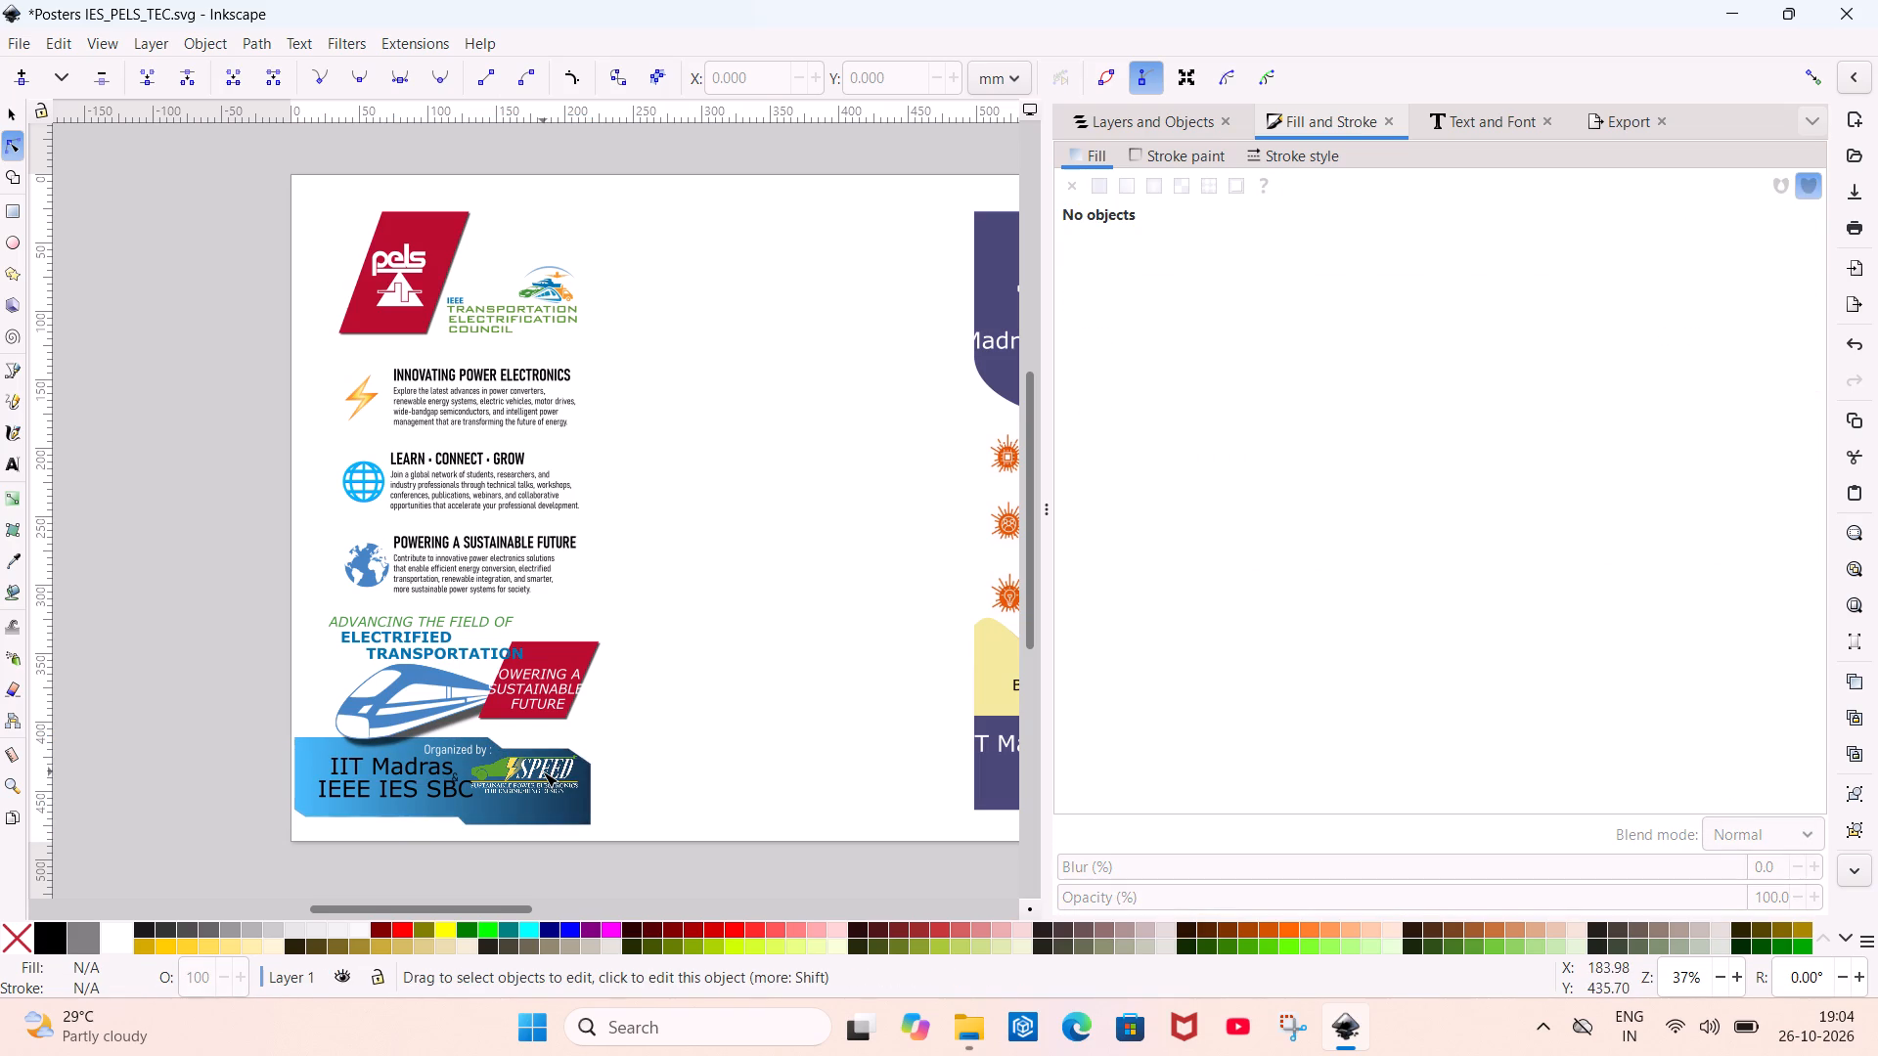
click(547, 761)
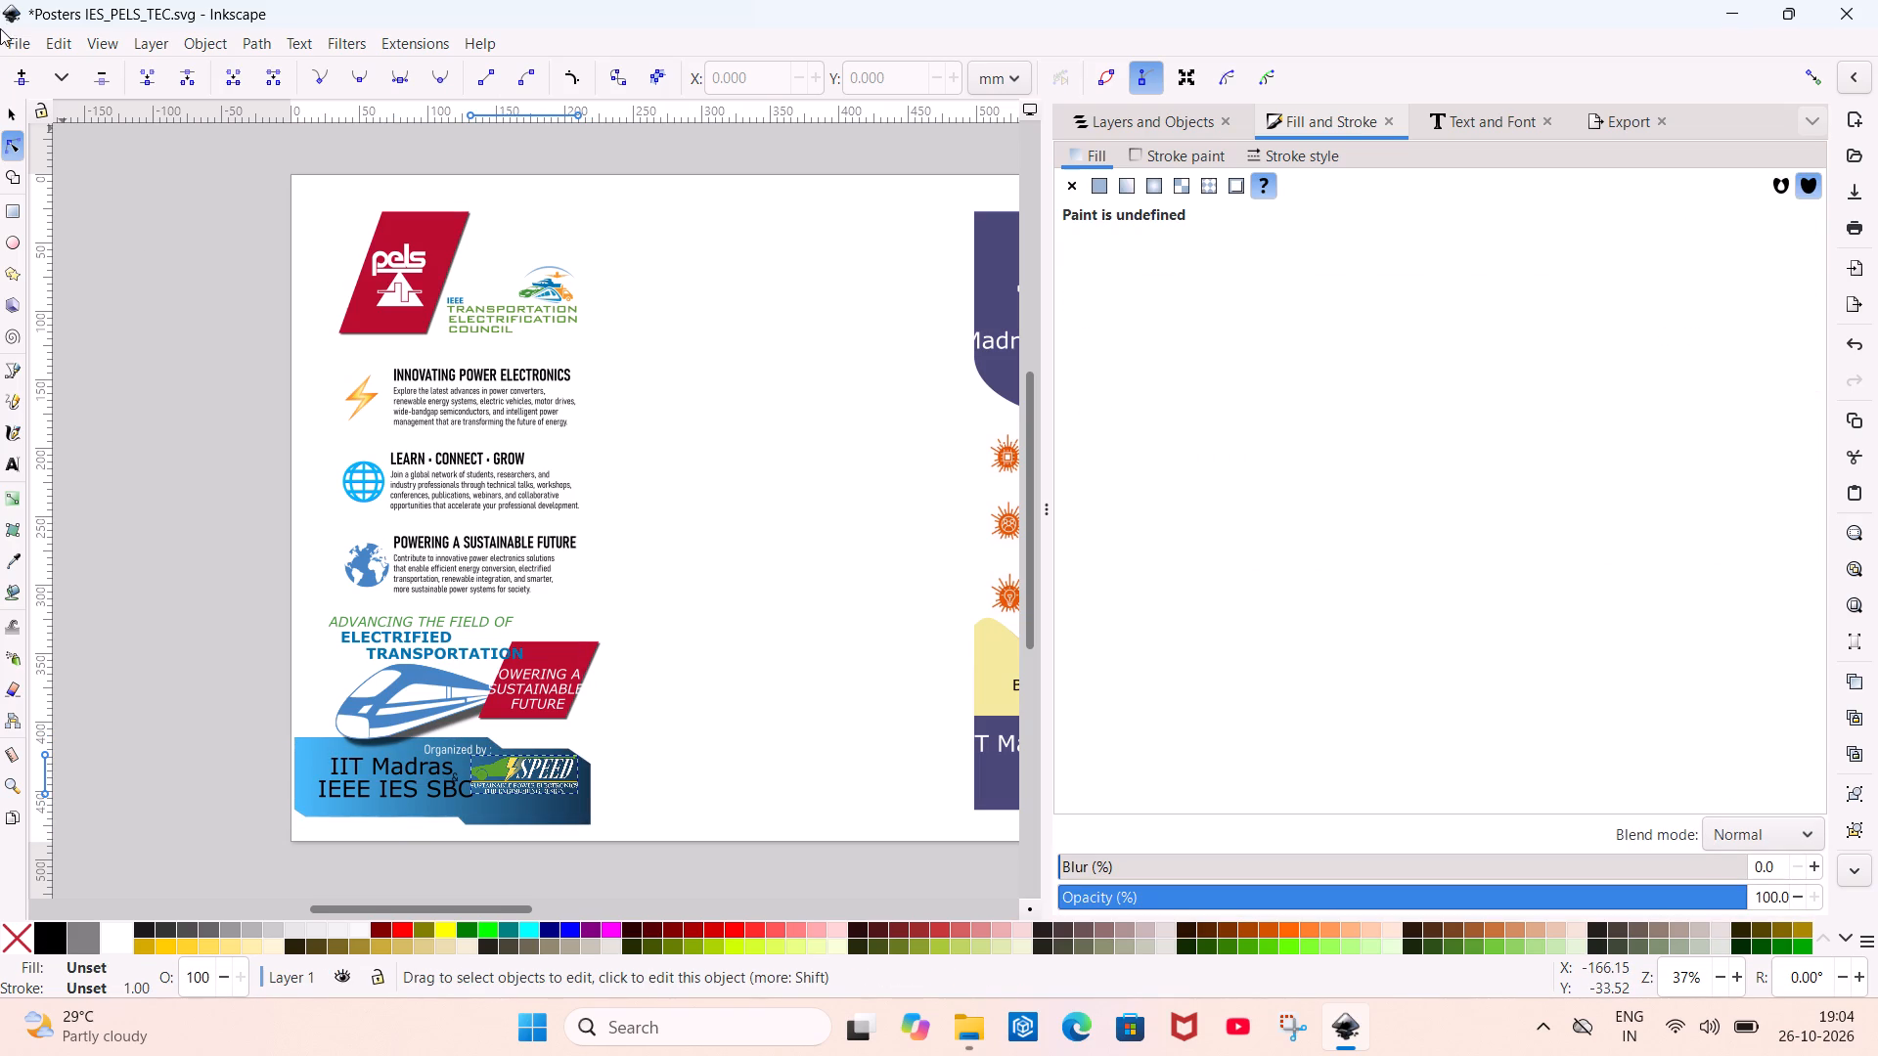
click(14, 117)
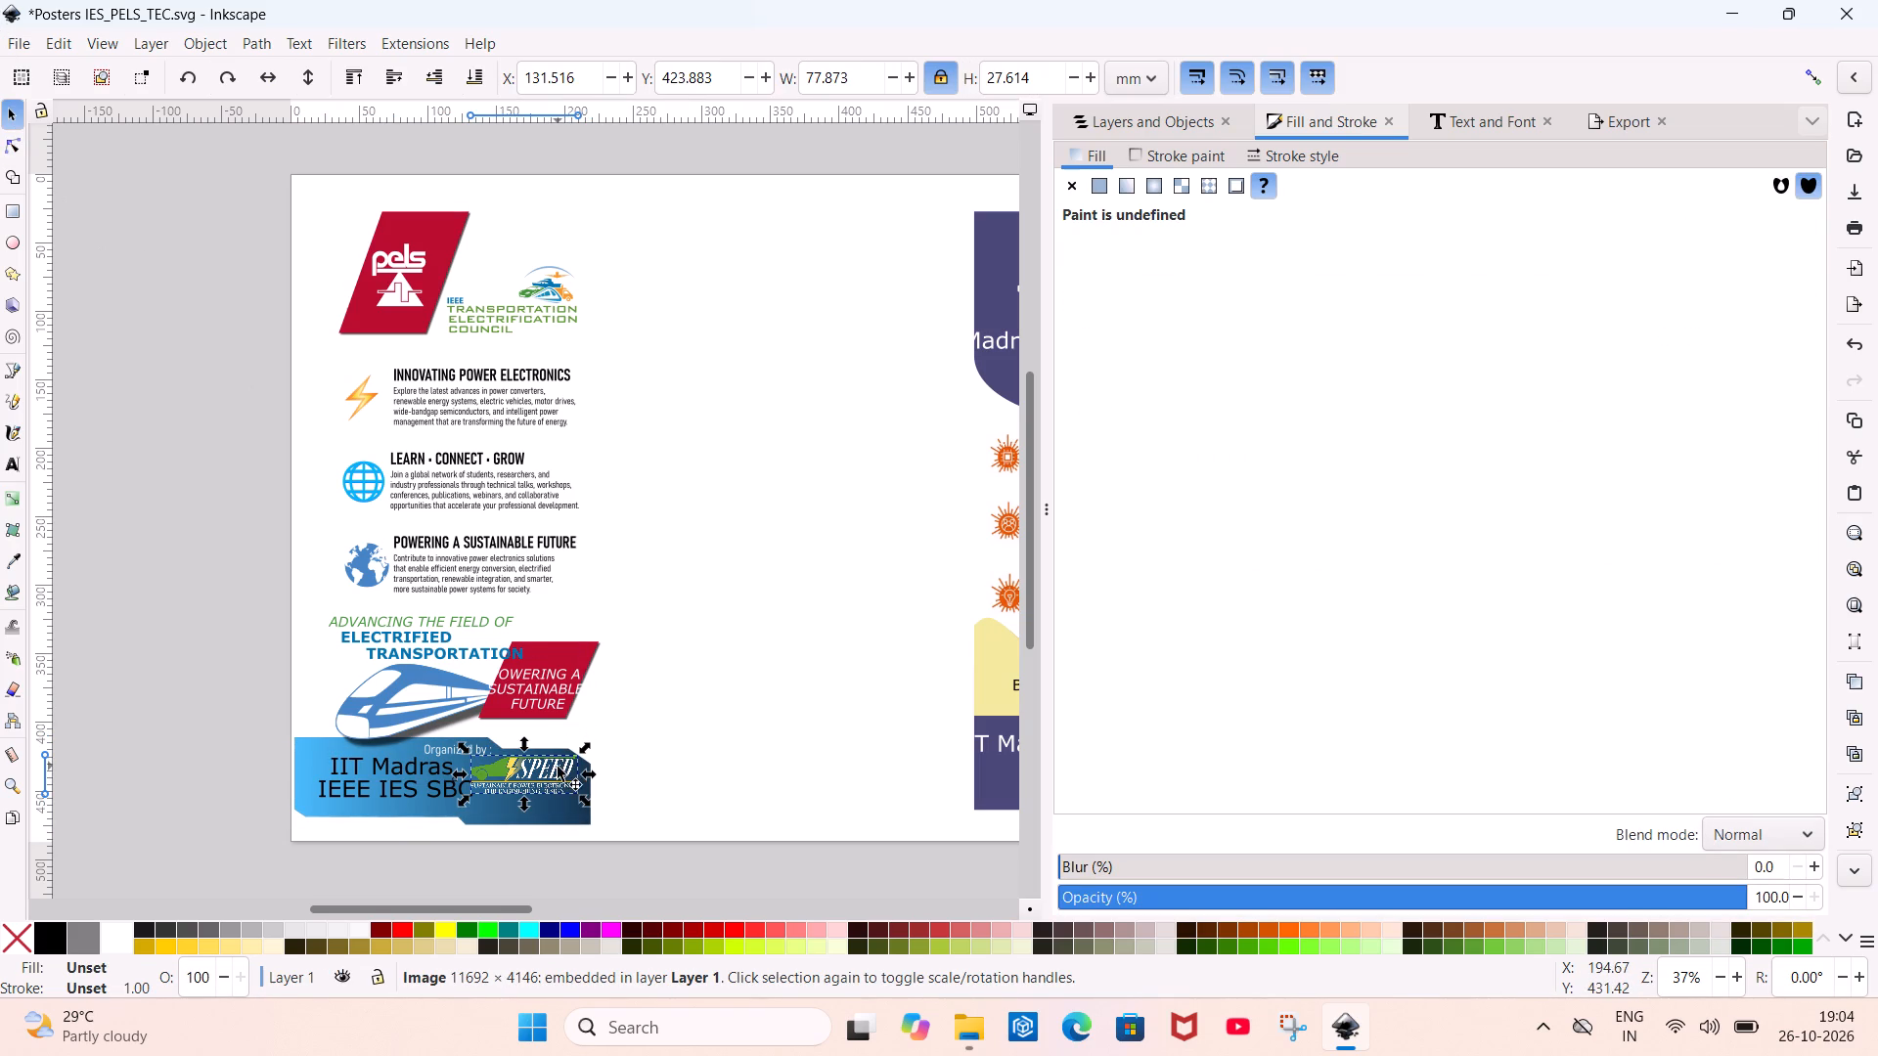
Nudge the blue gradient banner slightly upward beneath the train graphic.
click(558, 767)
Move the SPEED logo away from the organizer text to about X 140.1, Y 426.0 mm and deselect it.
click(546, 764)
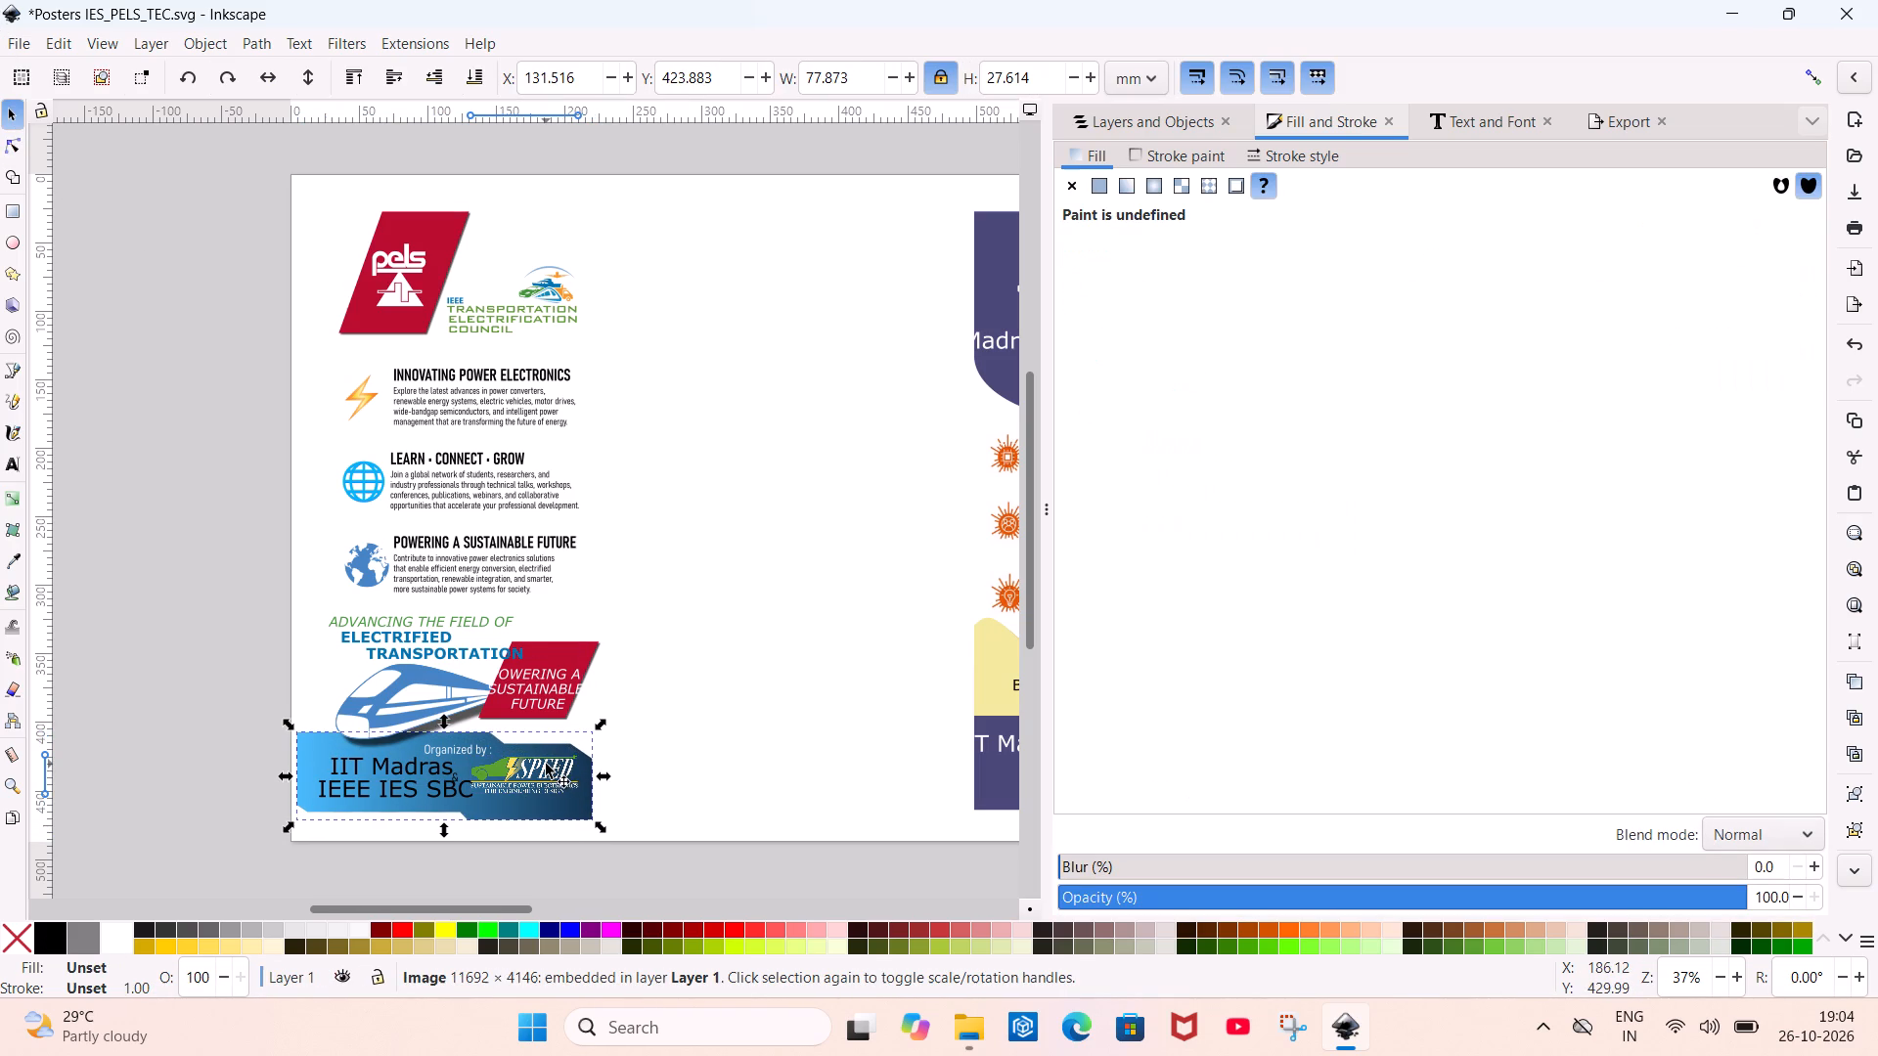
drag(563, 793, 583, 800)
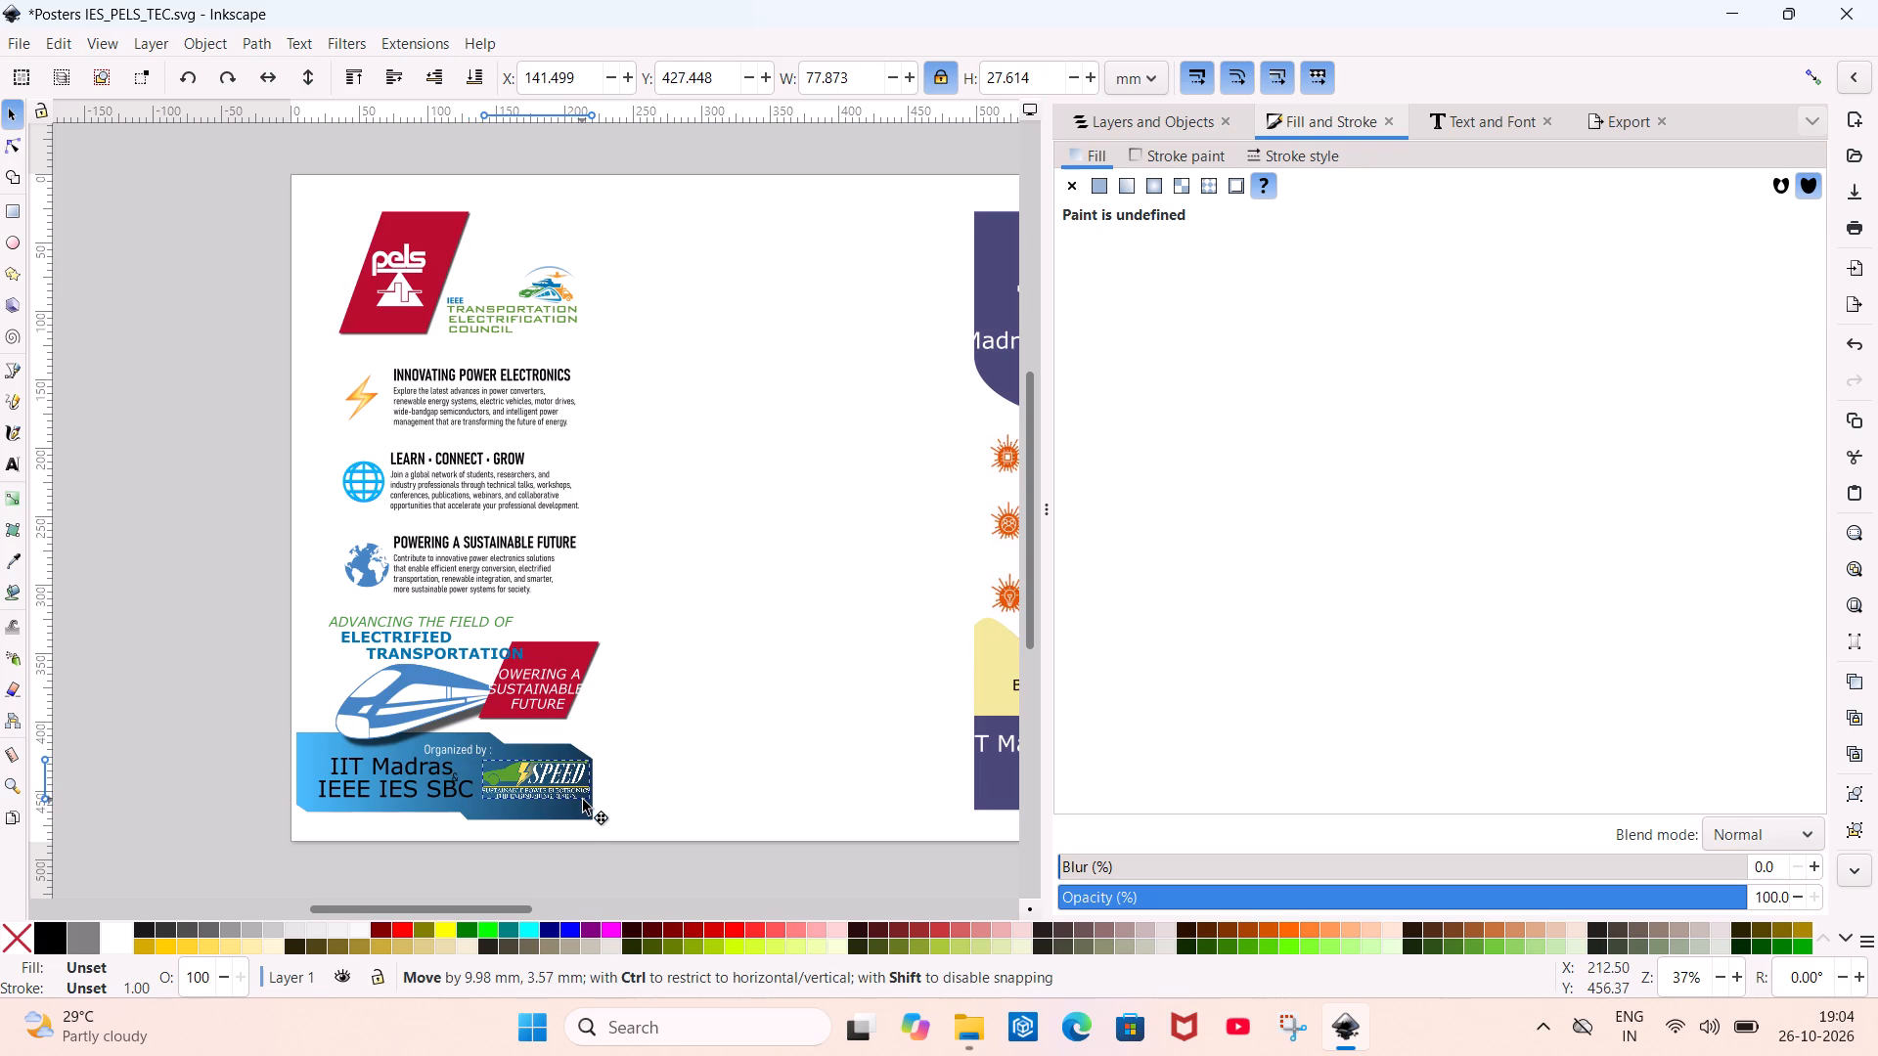
drag(583, 800, 576, 800)
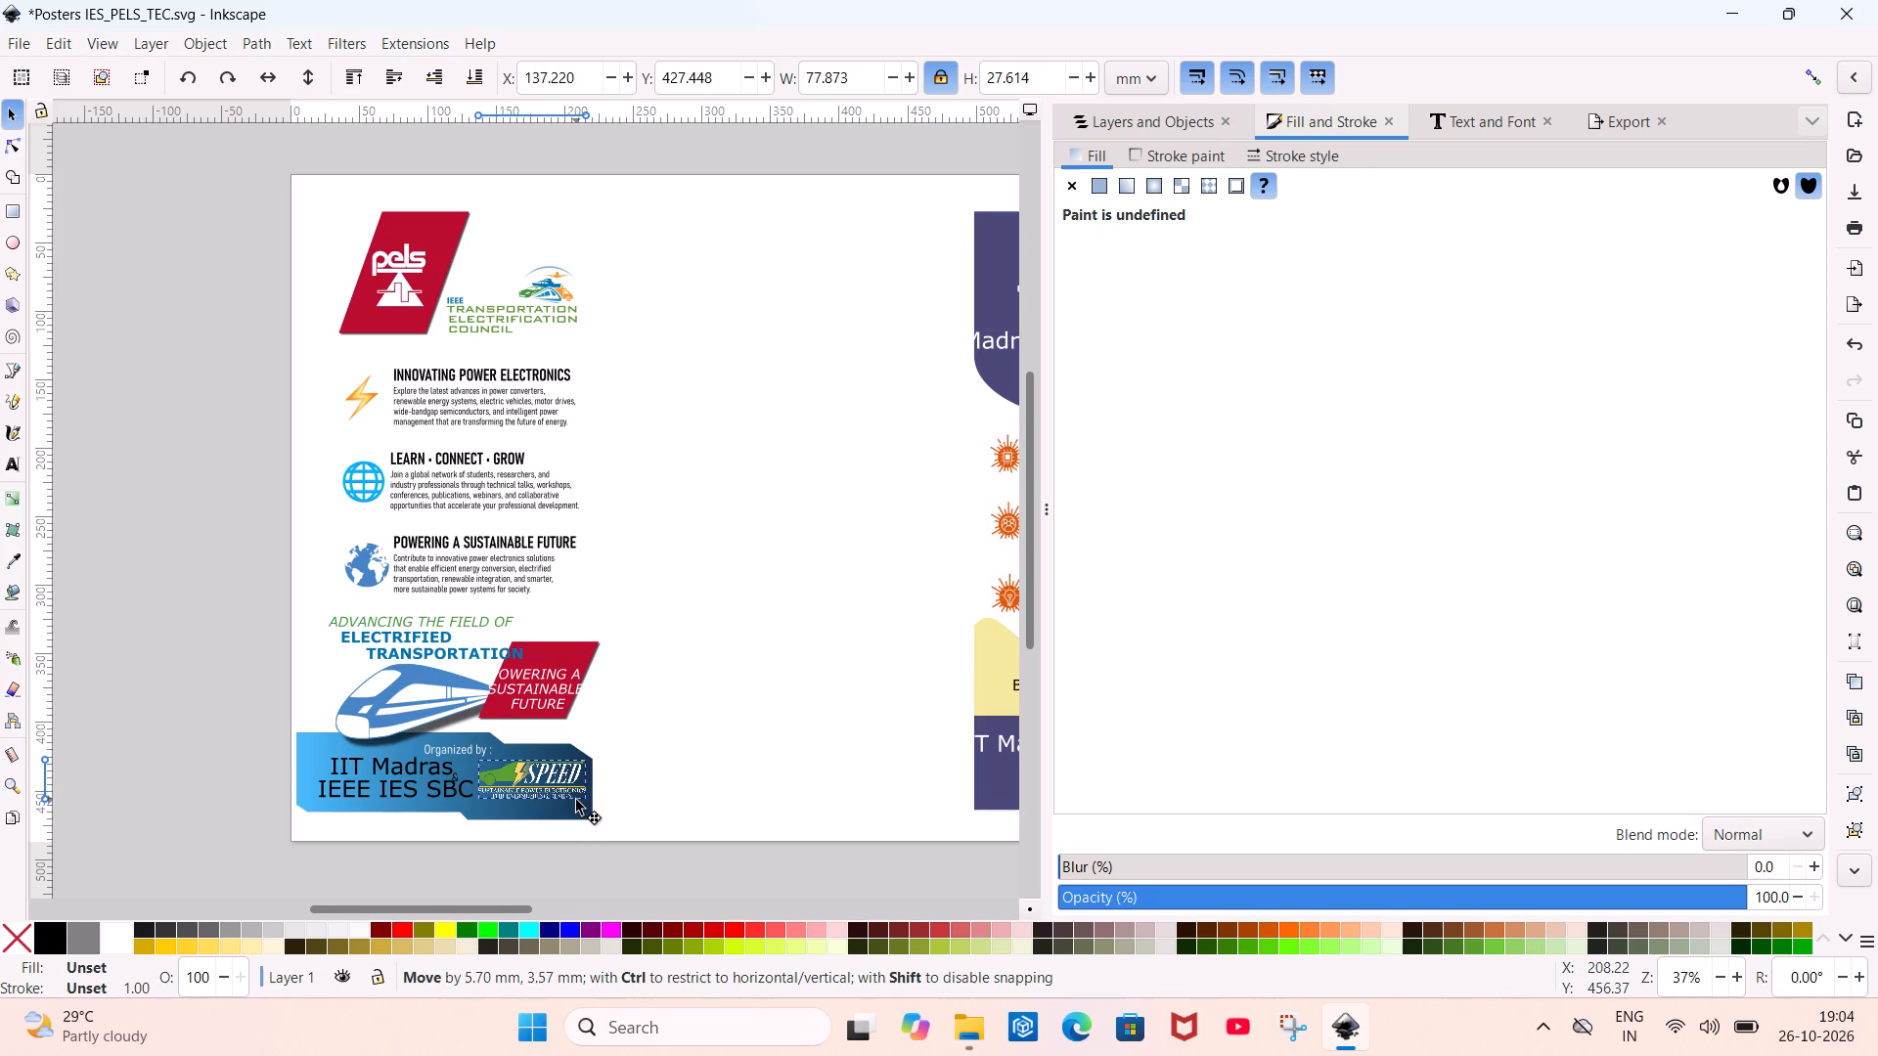
drag(576, 800, 580, 798)
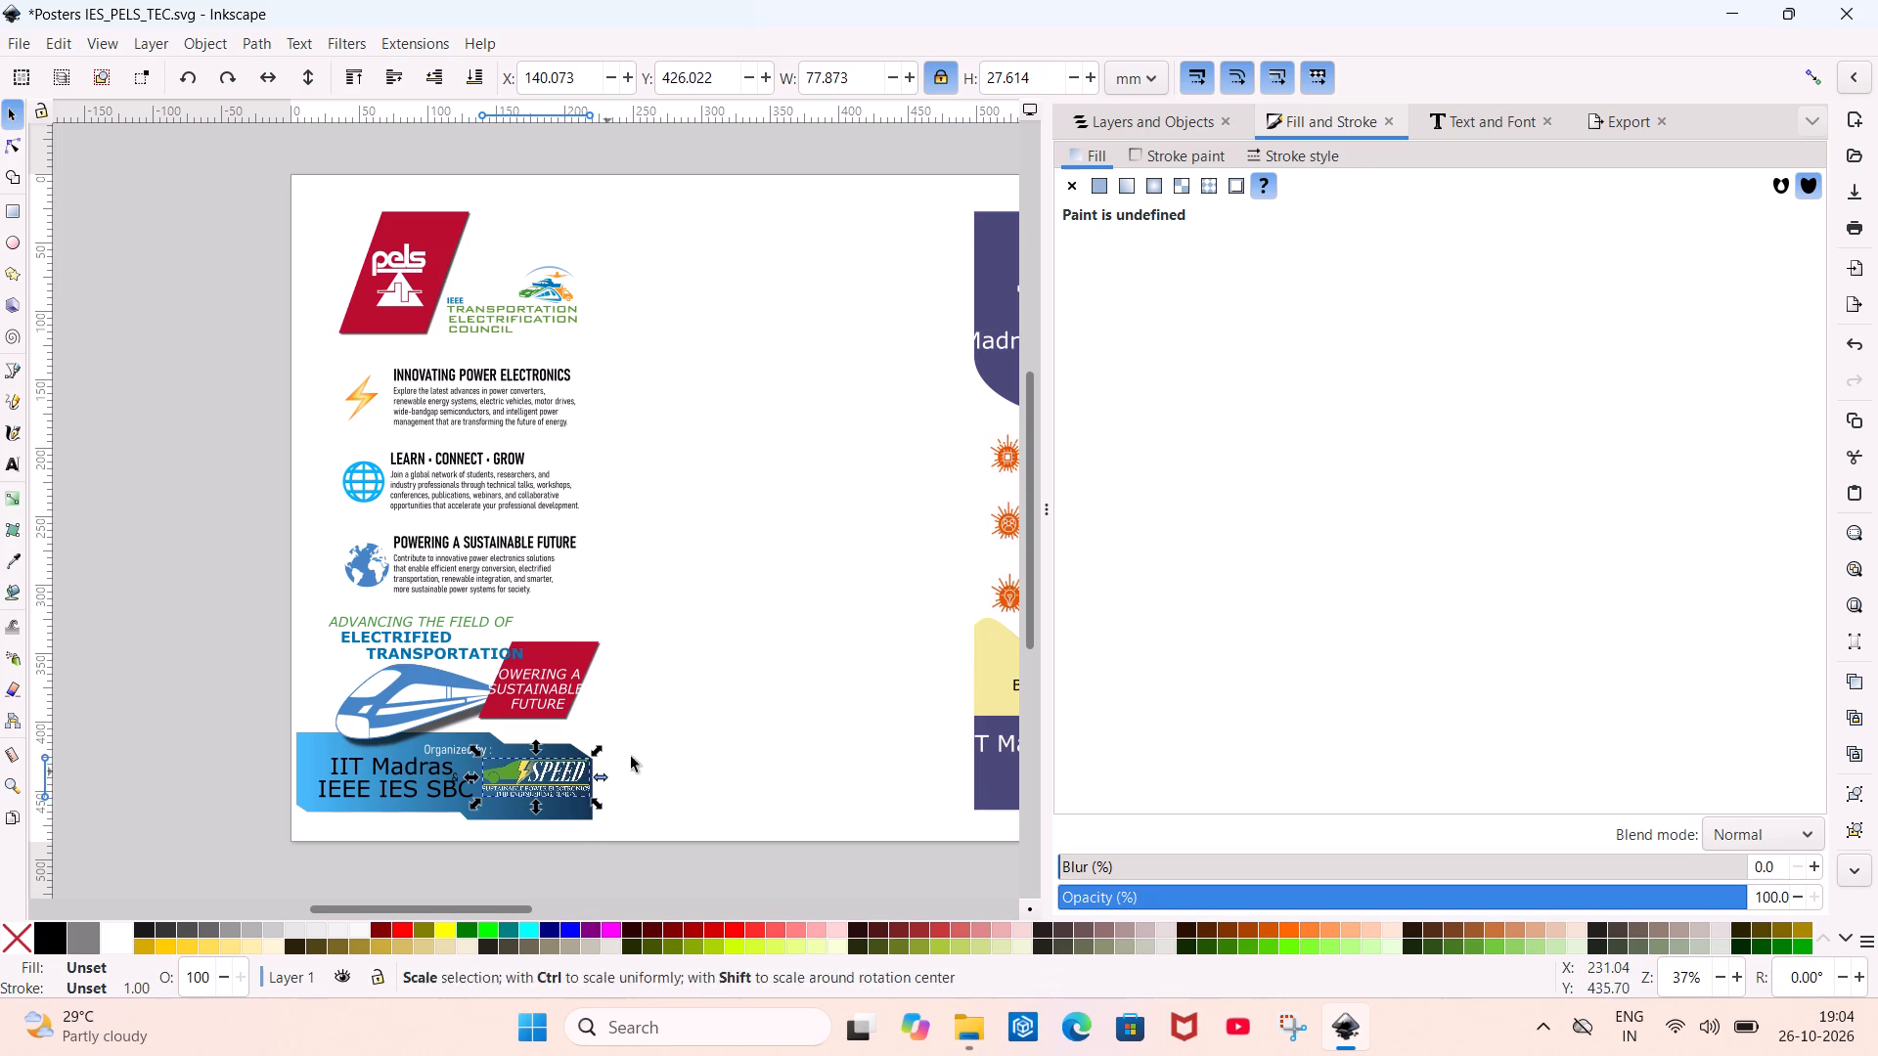
click(658, 733)
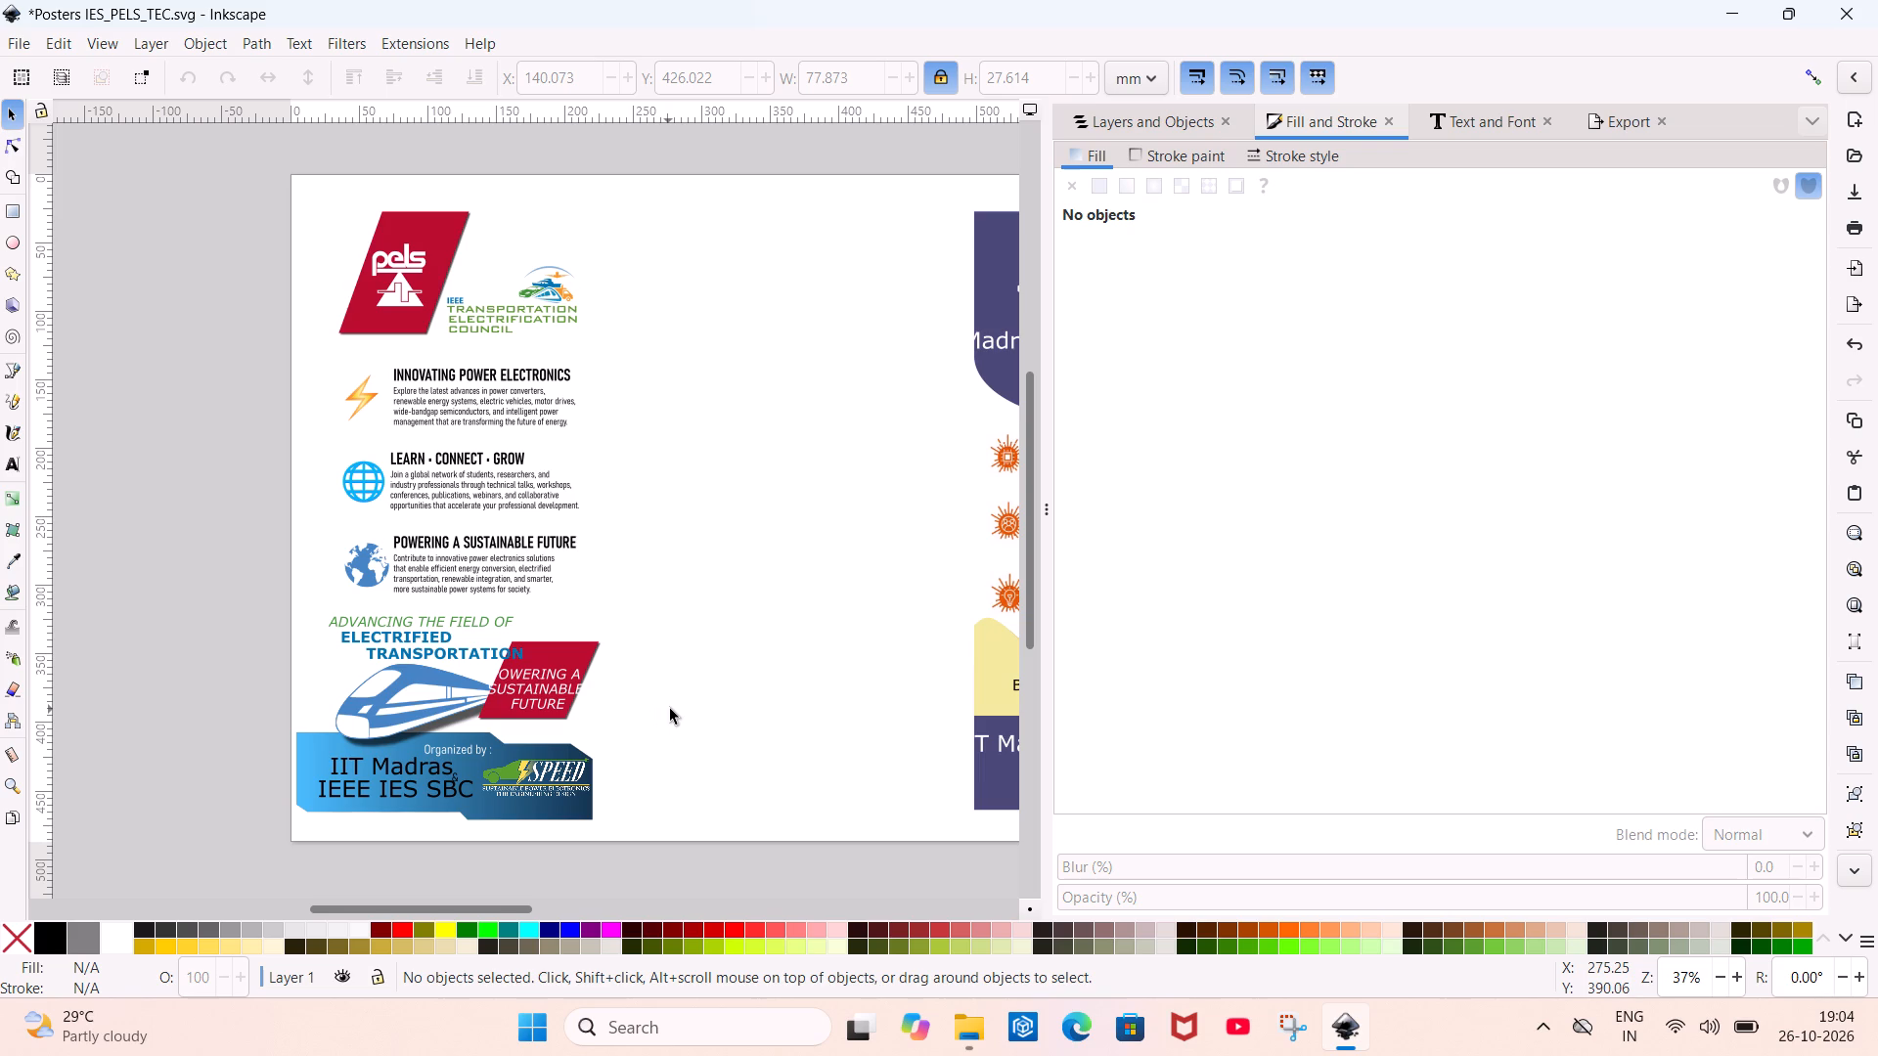
Switch from the poster to the web by launching the Firefox browser from the recent Windows searches.
click(735, 1023)
click(656, 776)
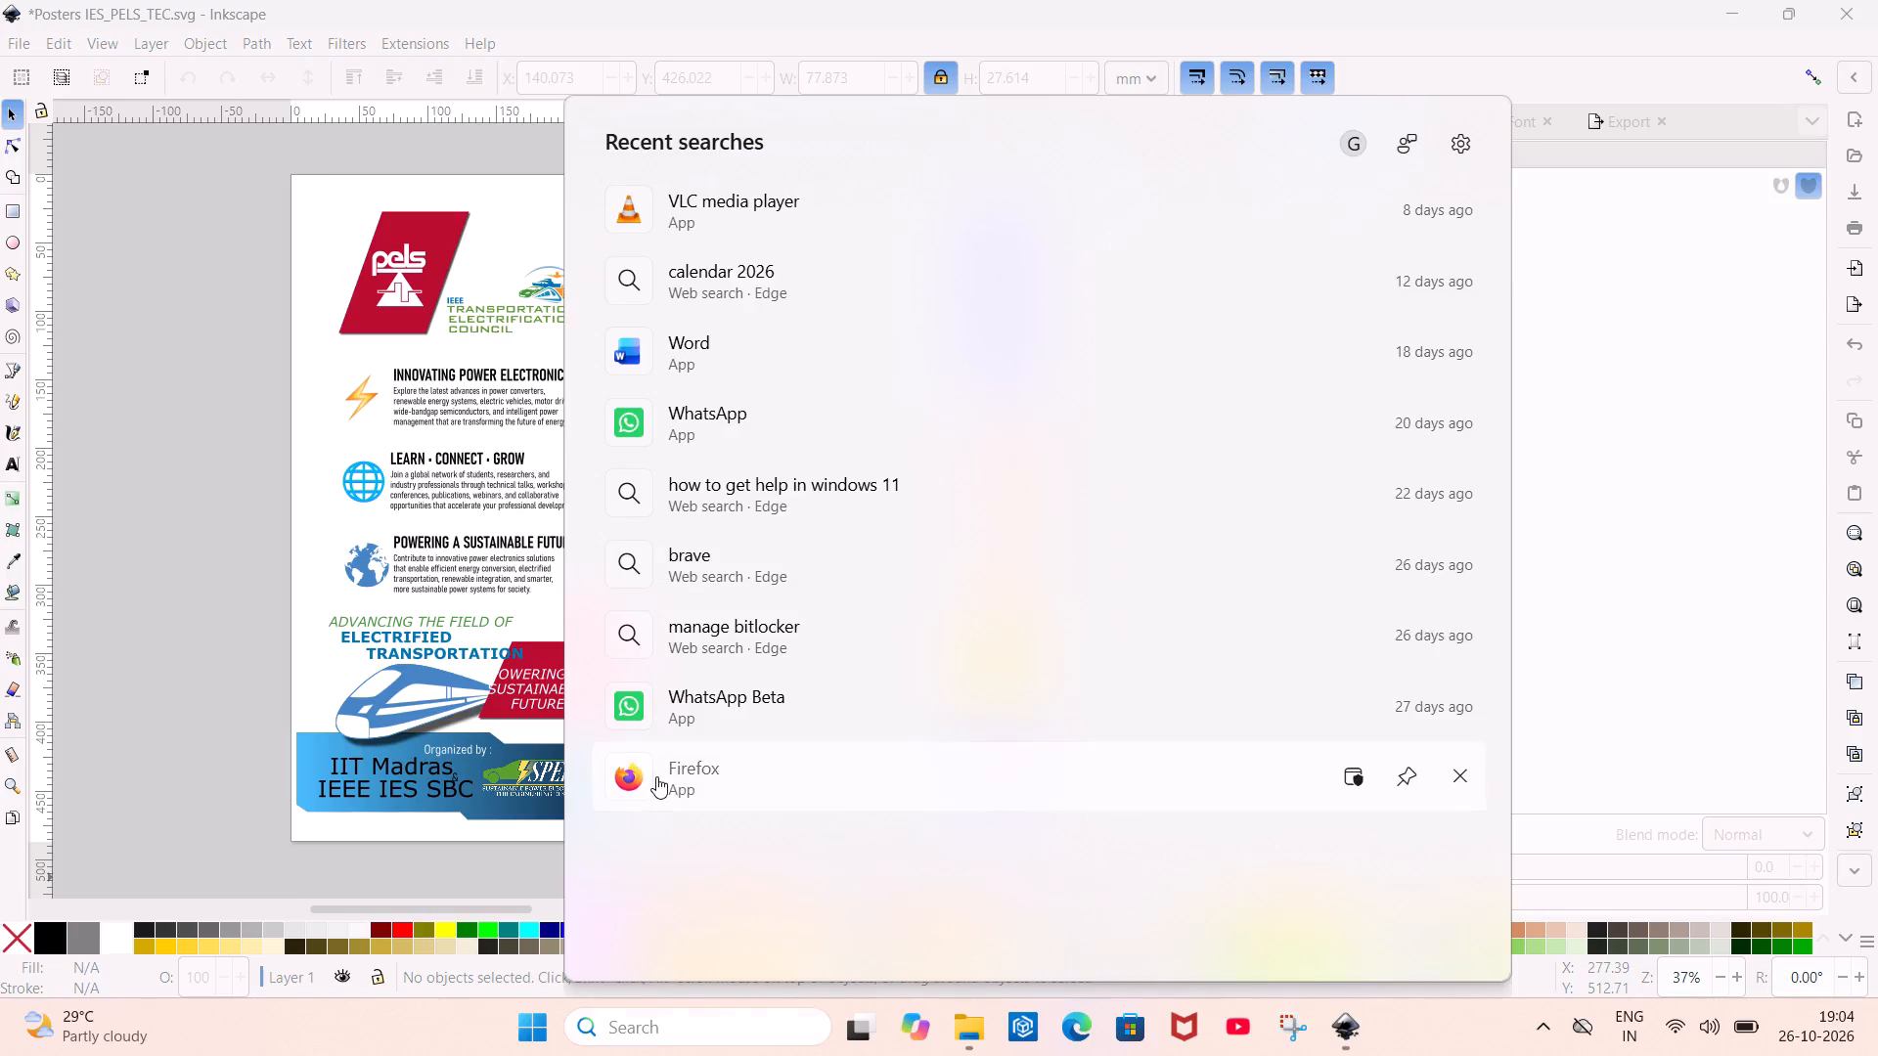
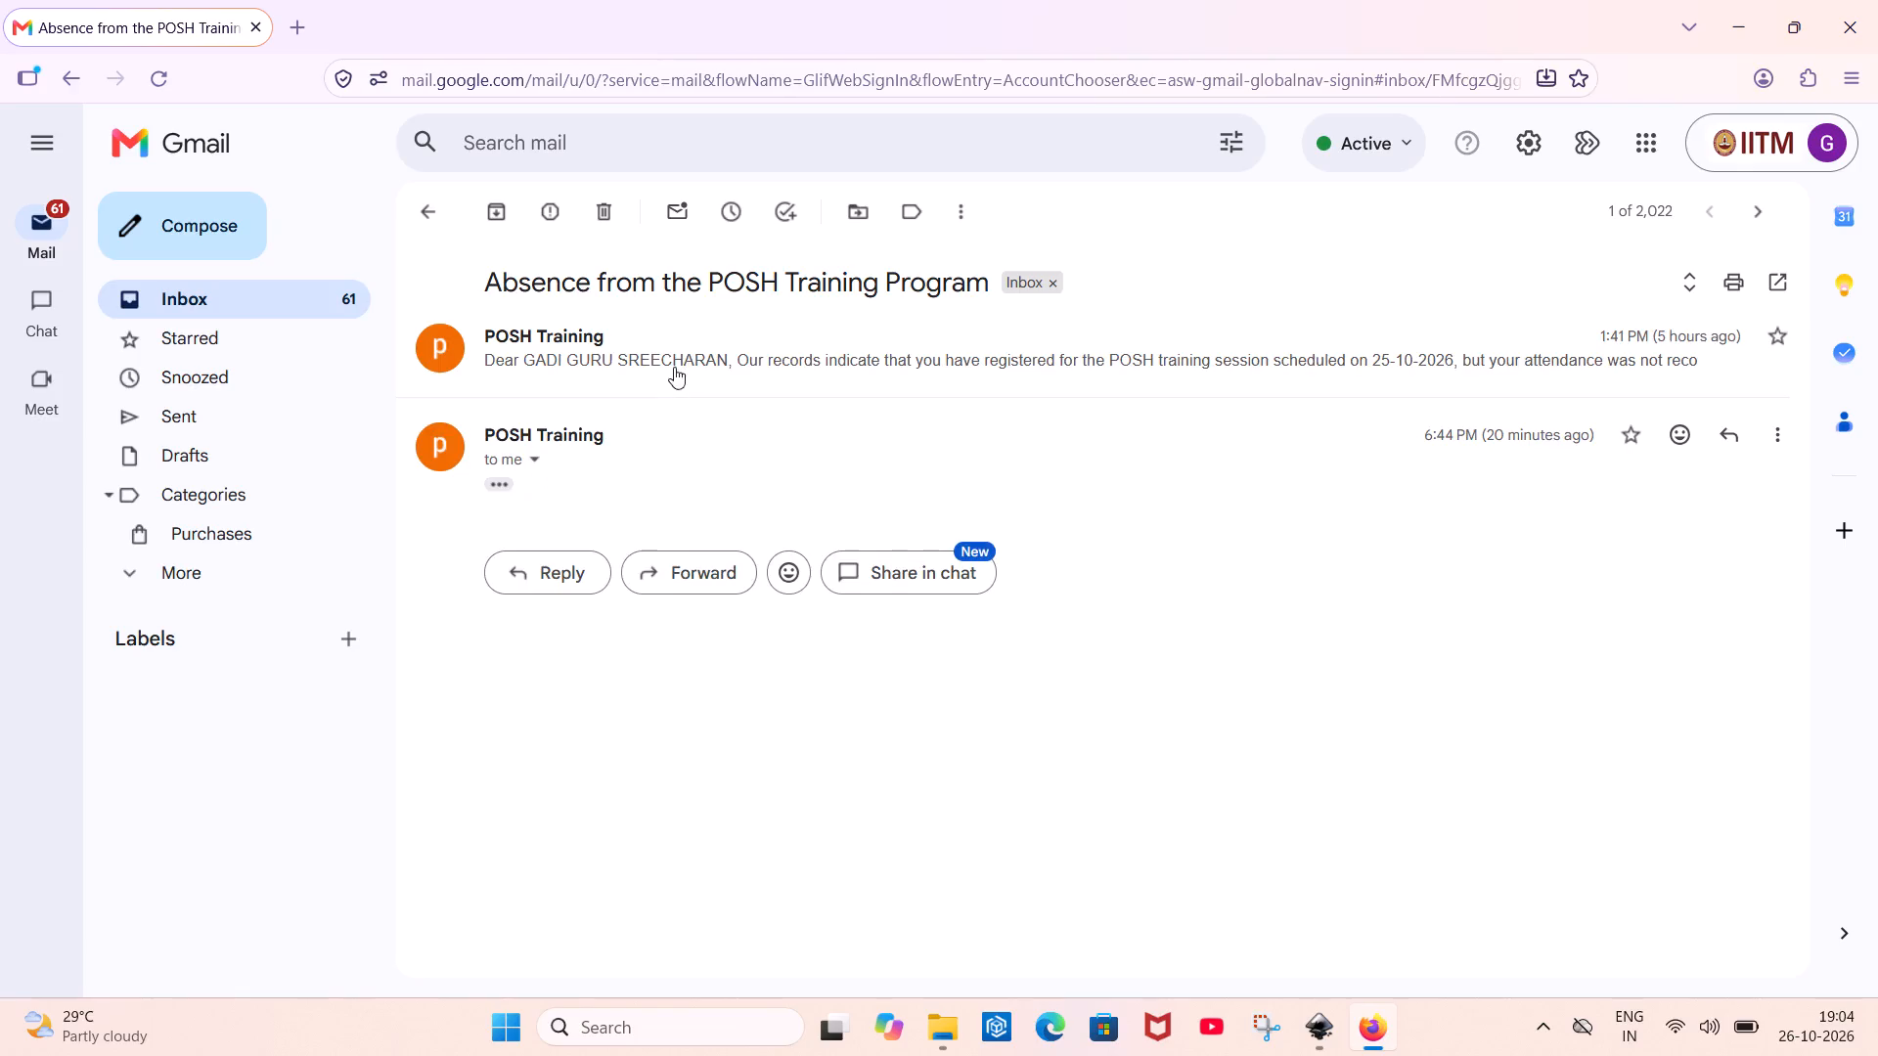
Expand the earlier POSH Training message in the open email thread about the training absence to read it in full.
click(681, 358)
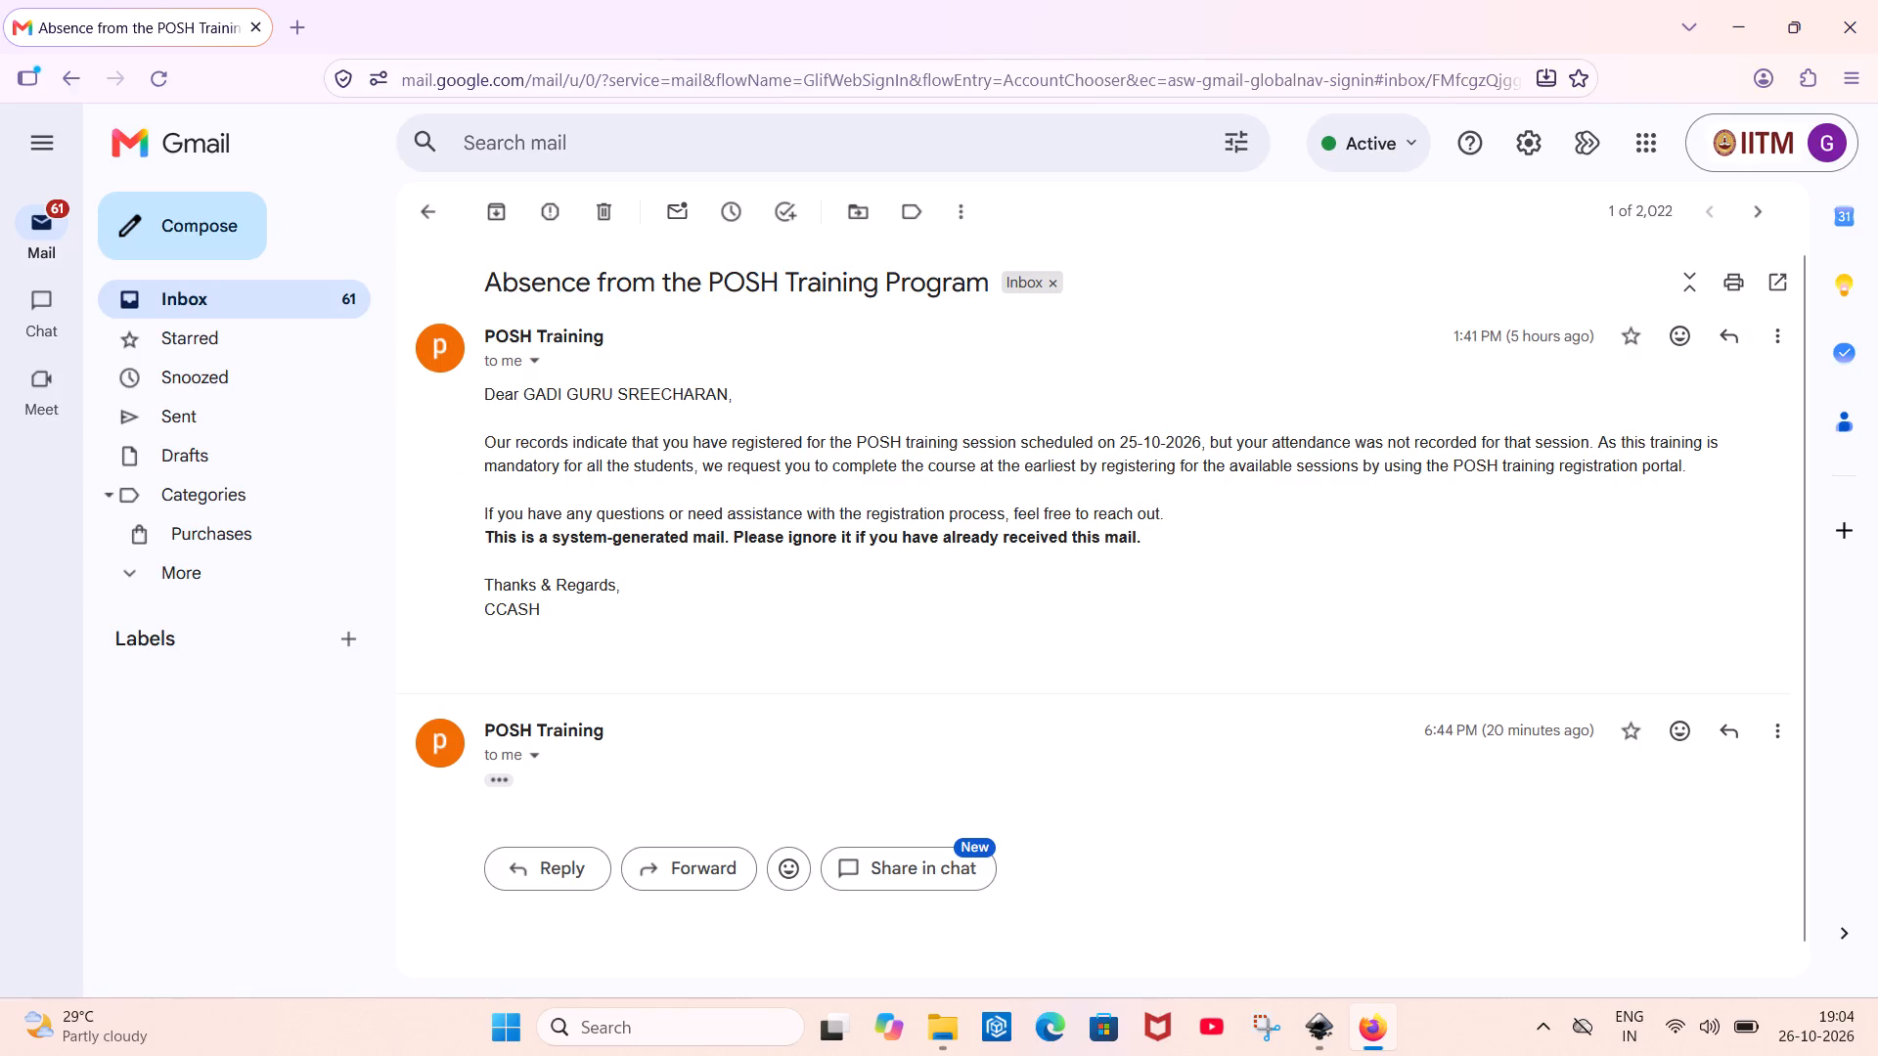
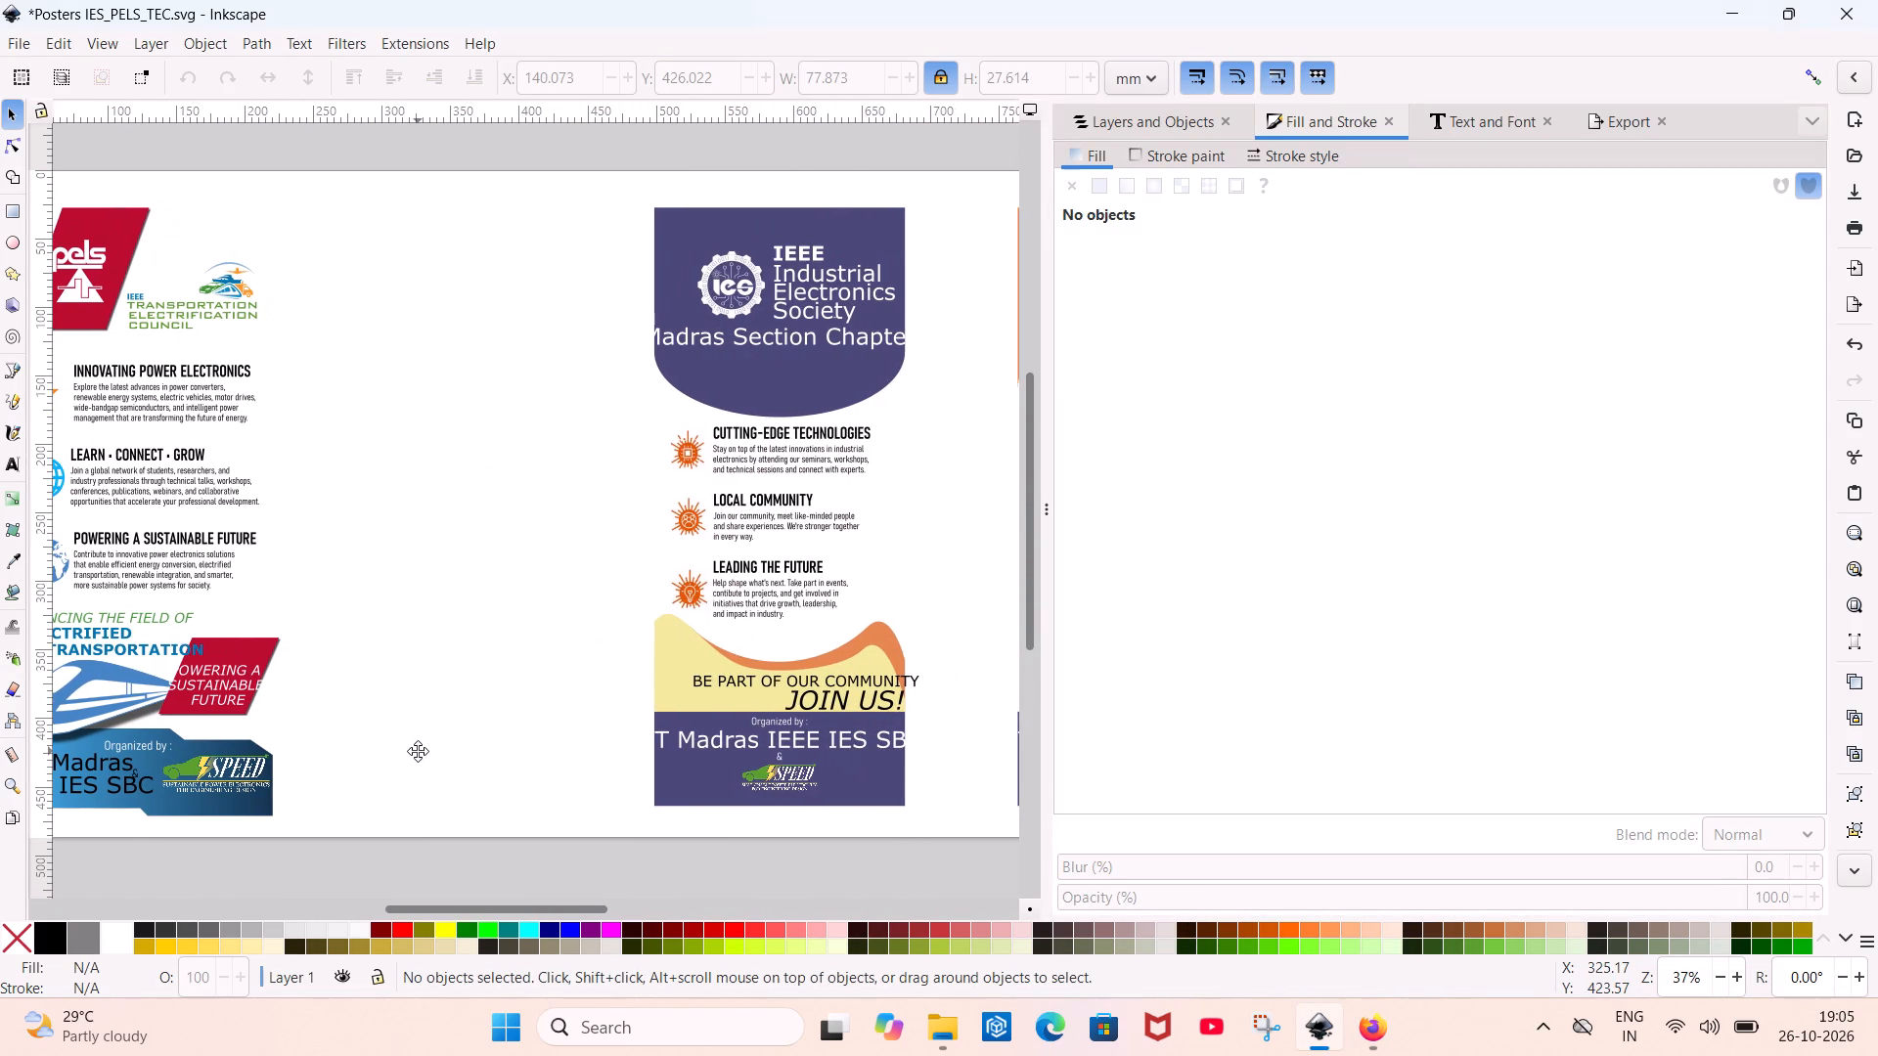
Widen the purple organizer rectangle at the bottom of the Industrial Electronics Society poster on both sides to about 218.4 mm.
middle_drag(418, 751, 562, 742)
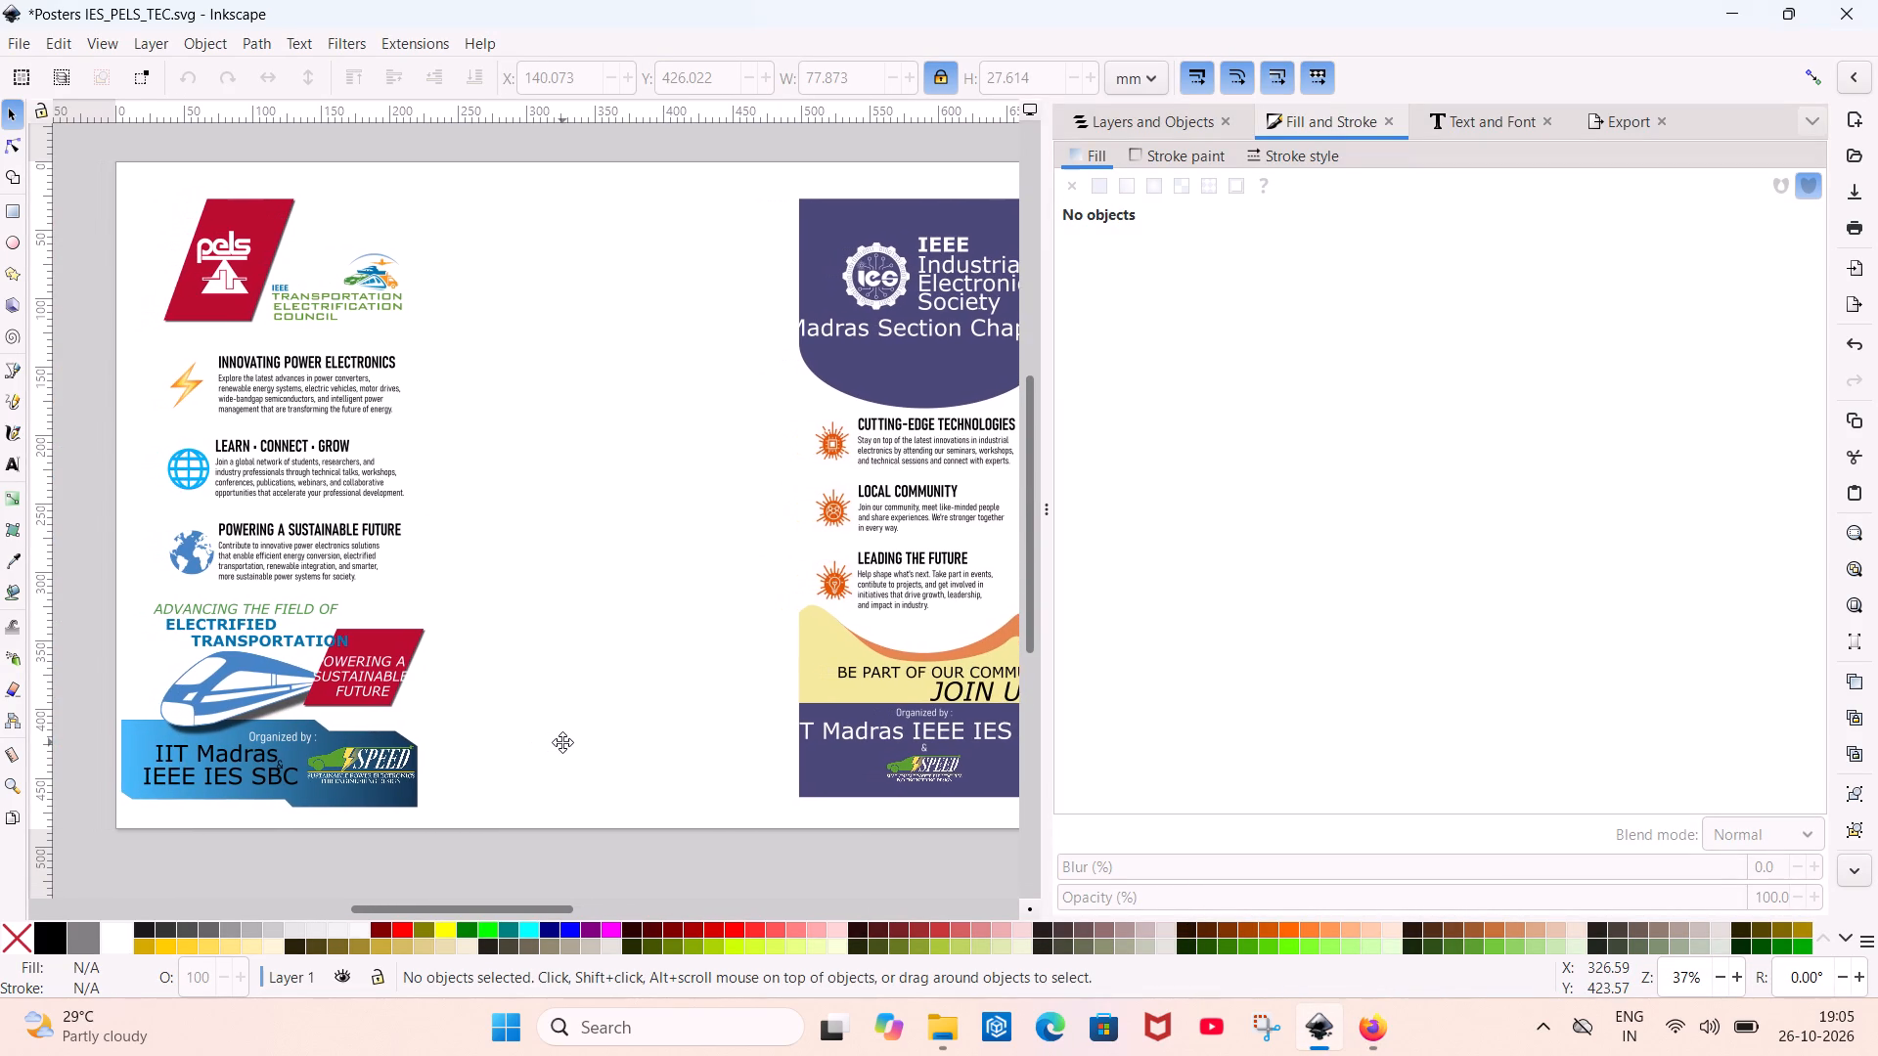
middle_drag(562, 742, 563, 742)
middle_drag(709, 776, 591, 771)
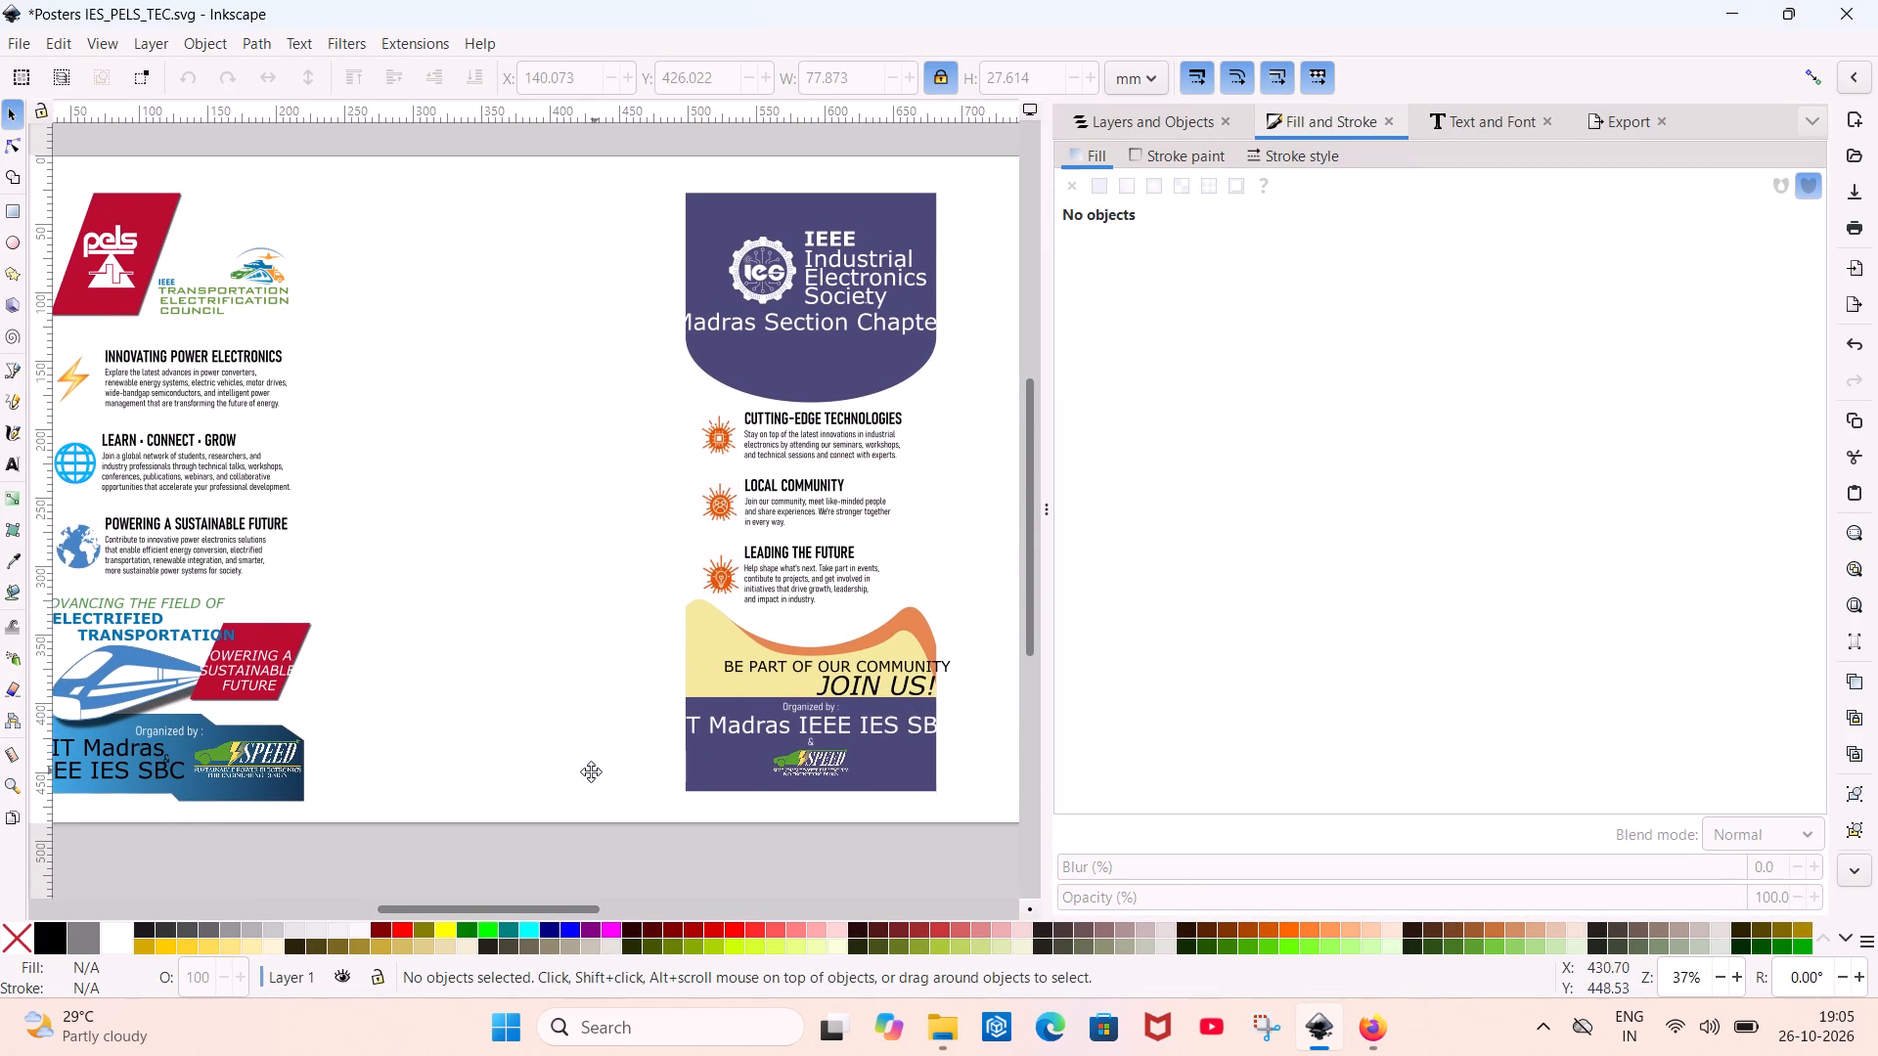
middle_drag(591, 771, 579, 775)
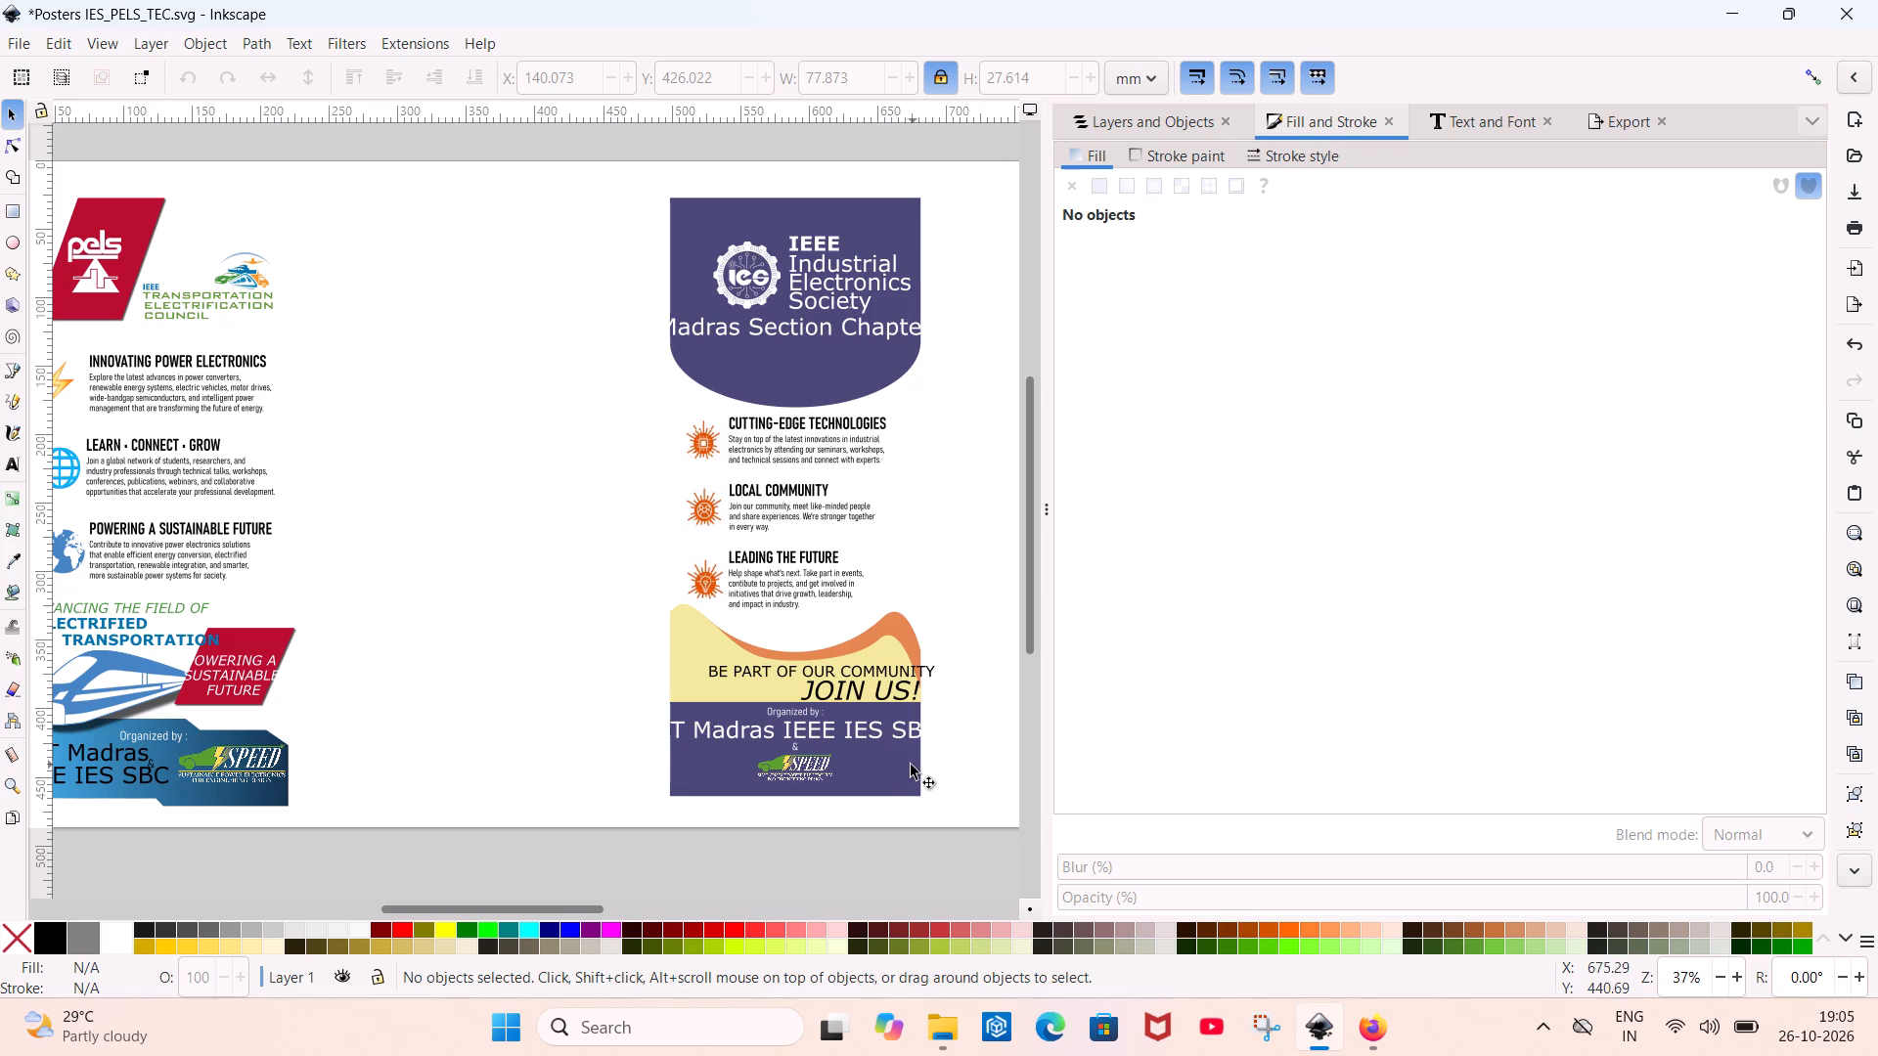
click(911, 766)
drag(934, 750, 940, 750)
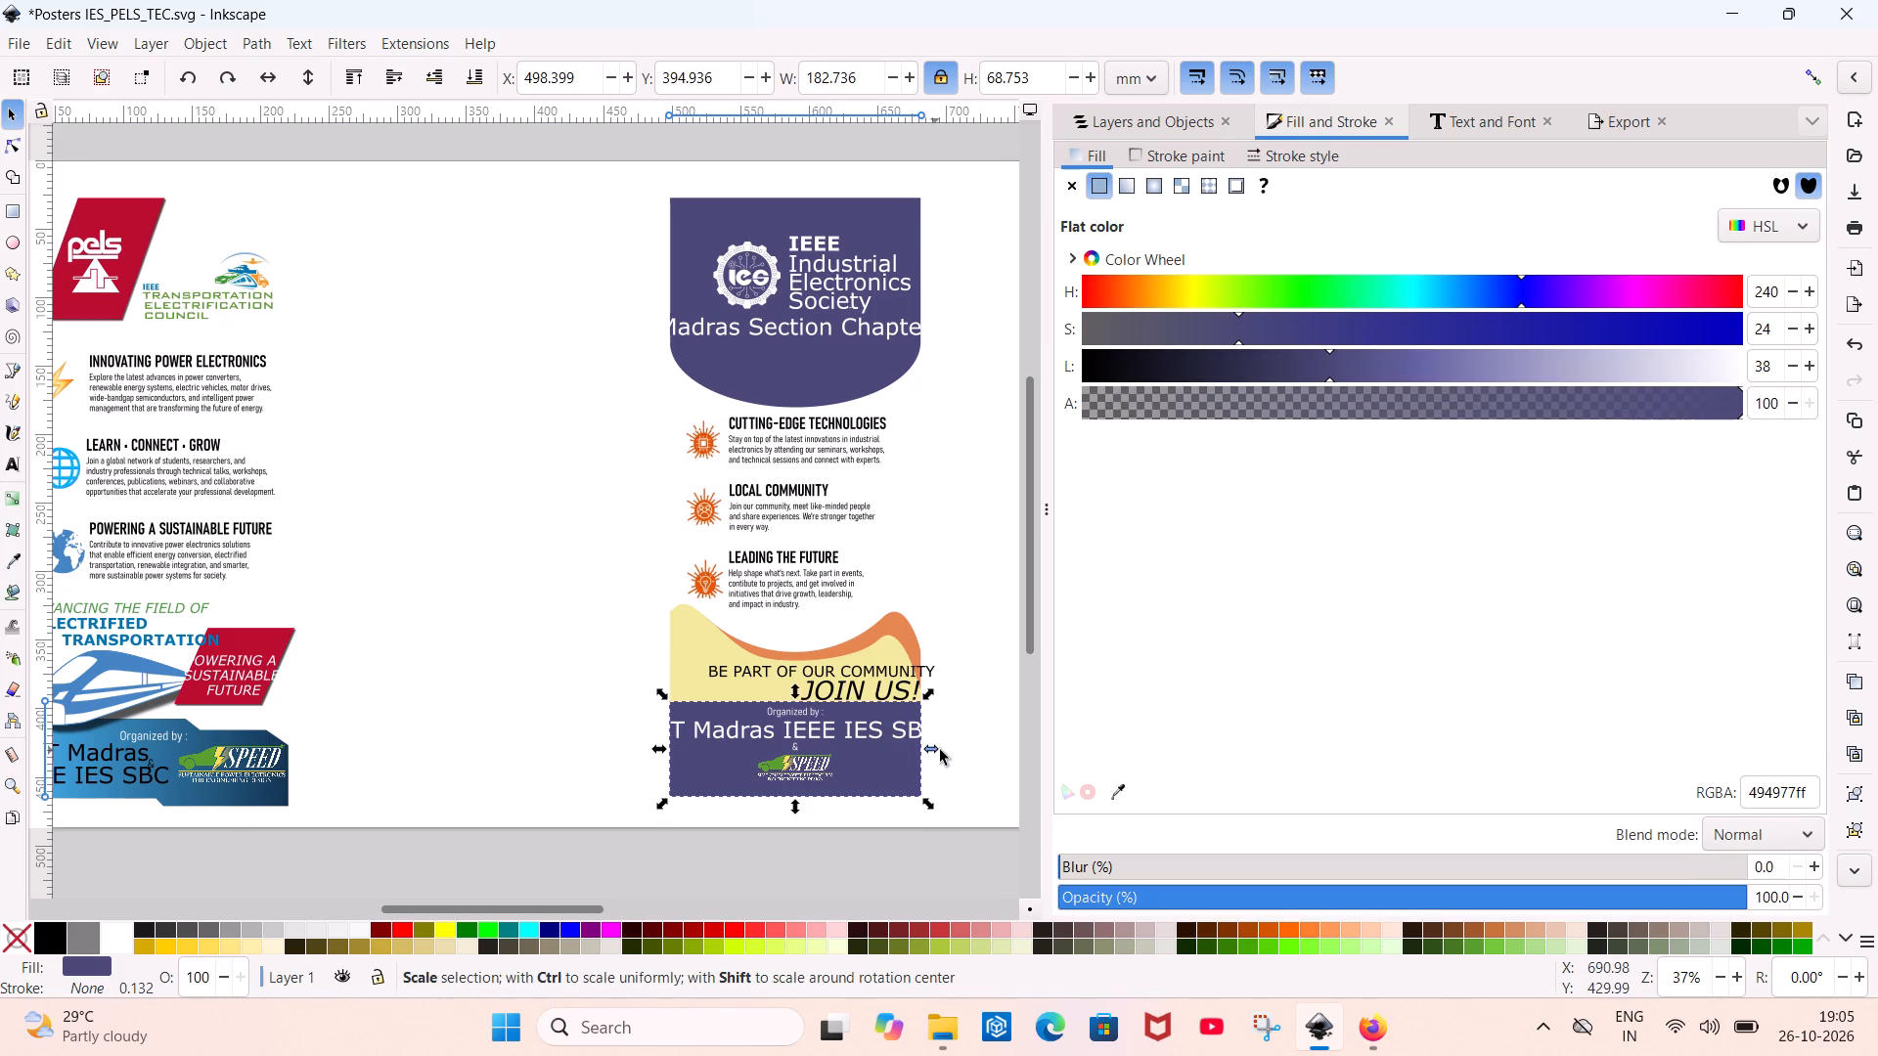
drag(940, 750, 960, 746)
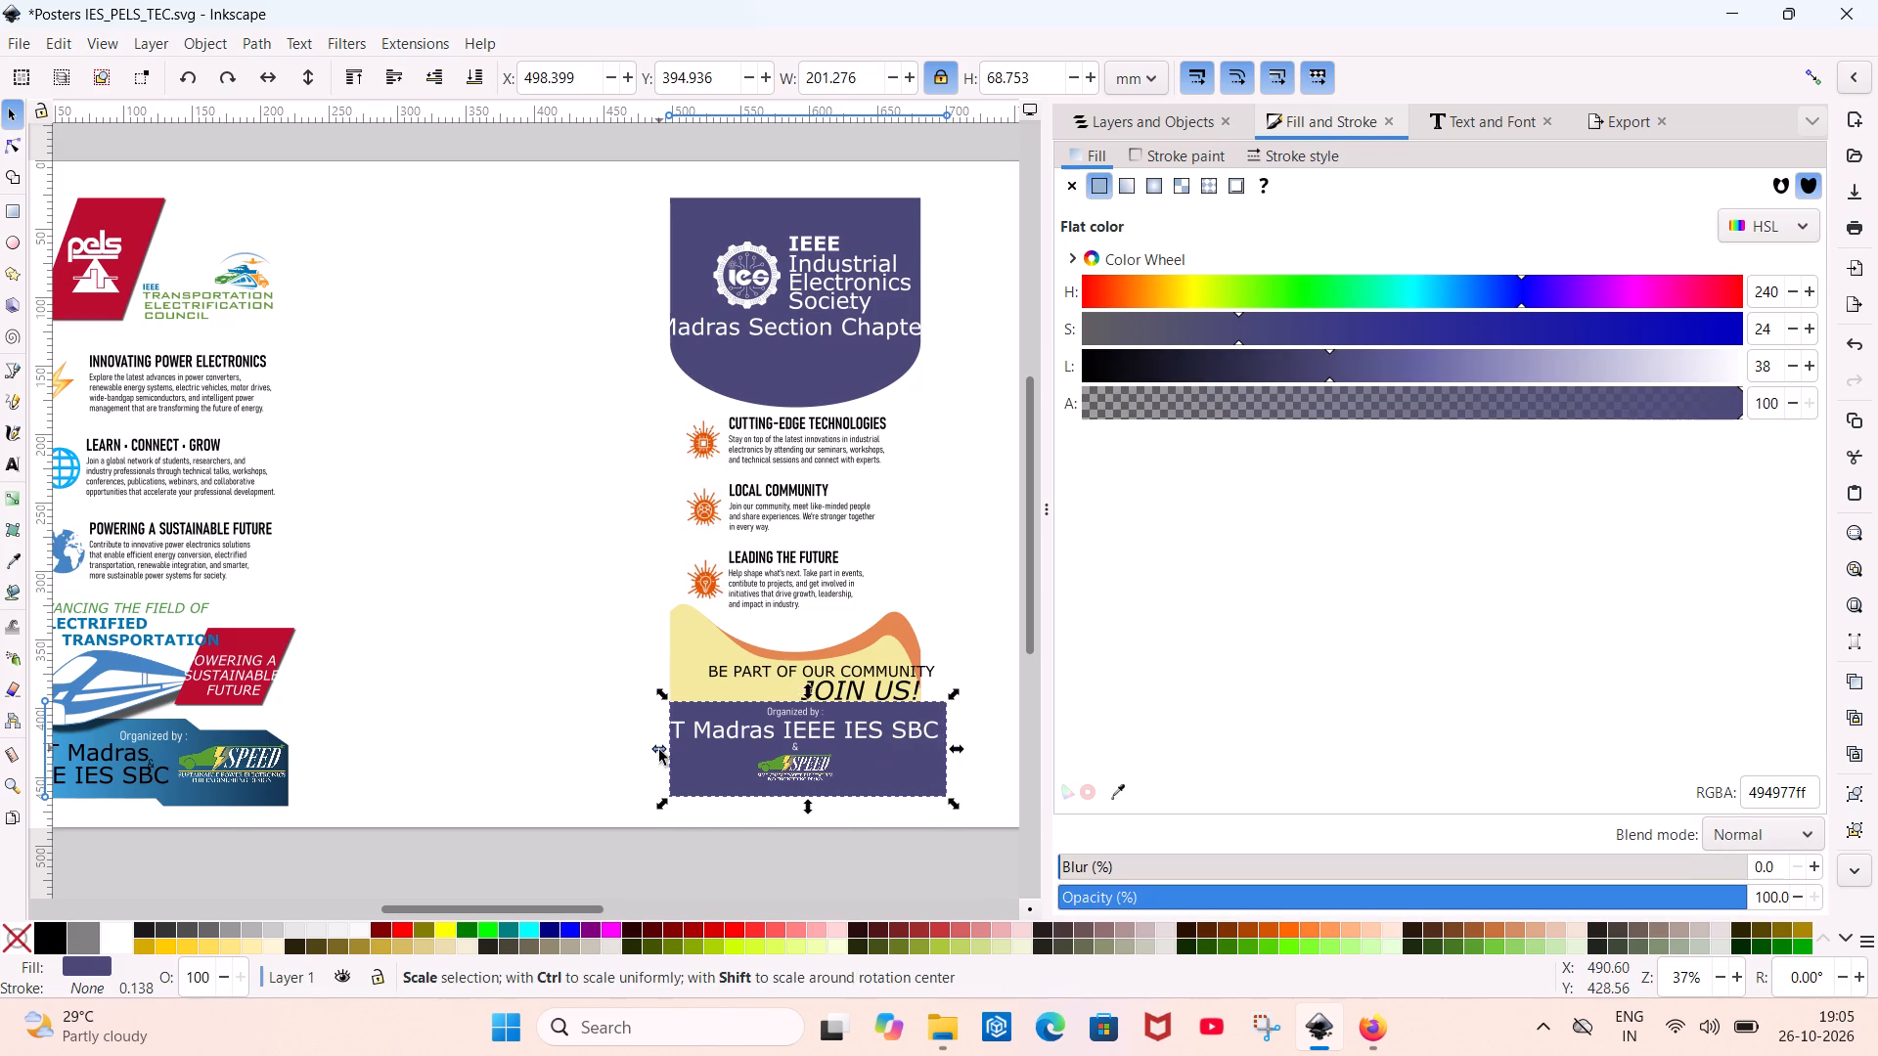
drag(658, 750, 635, 750)
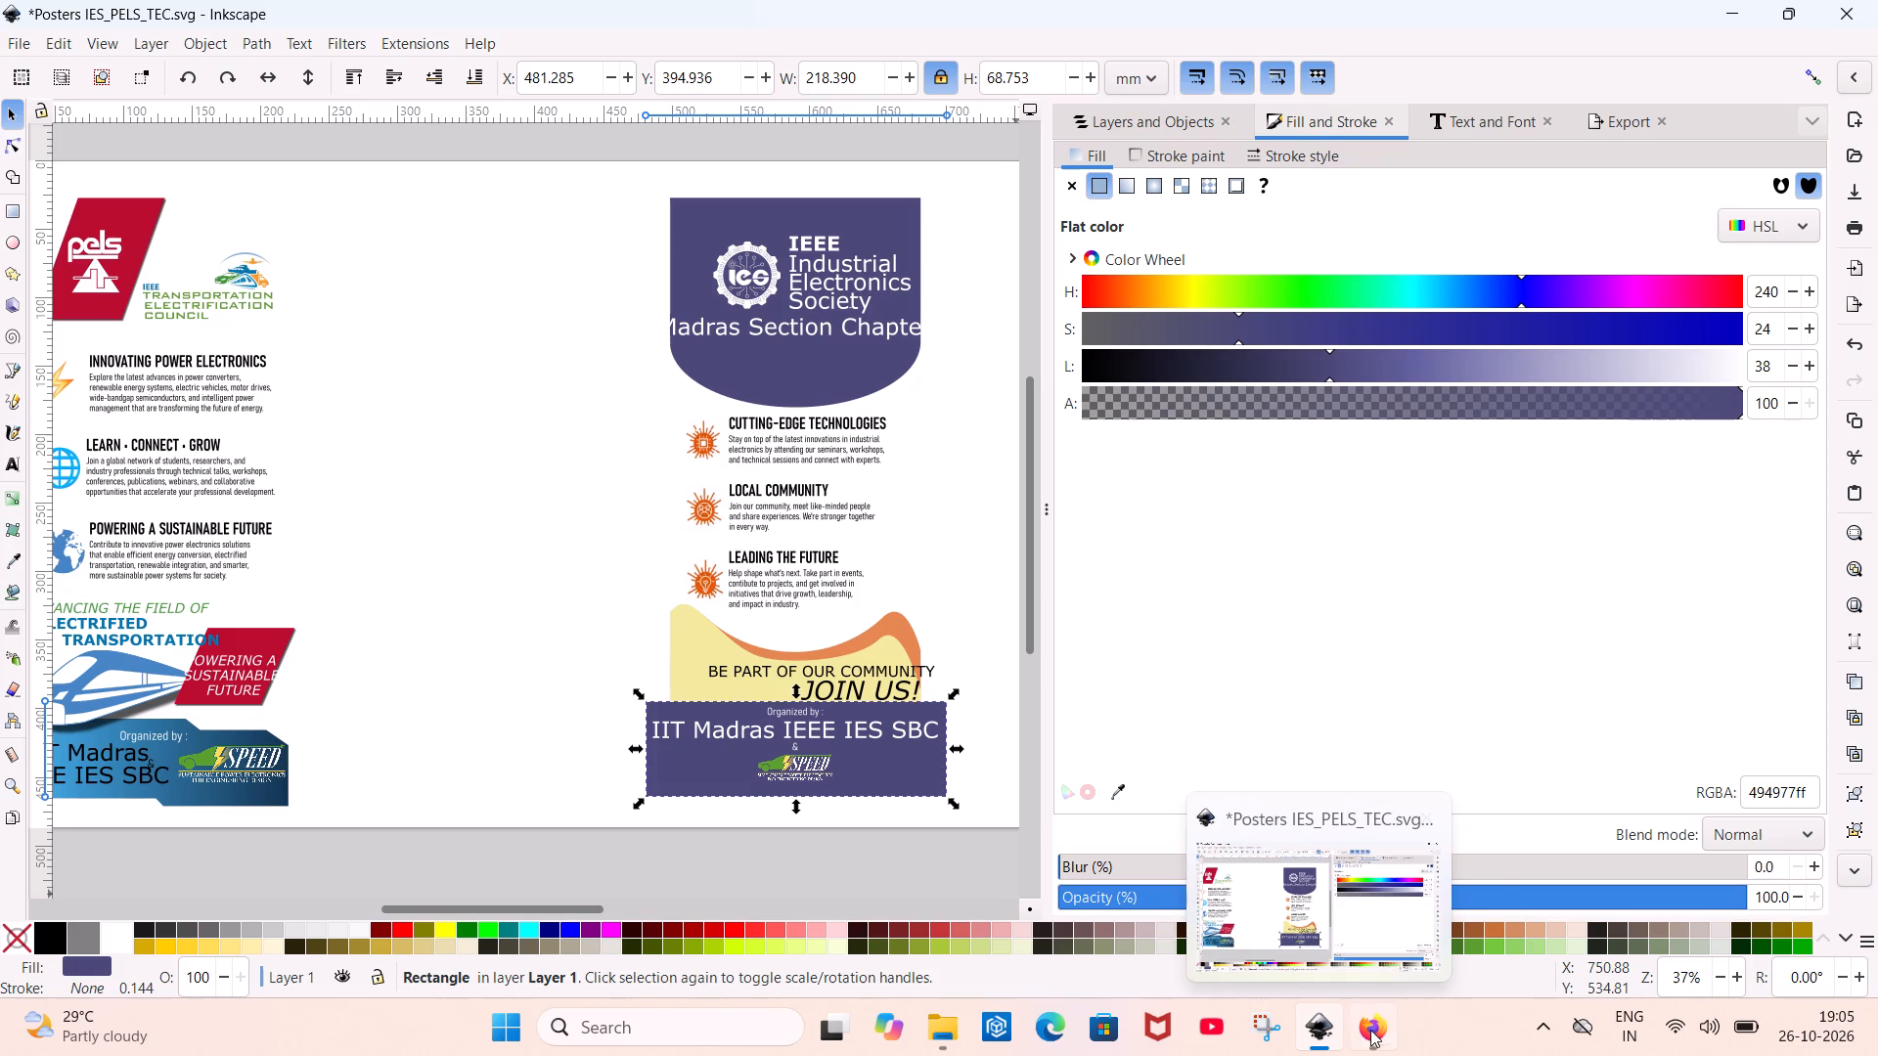
Check the email about the IEEE IAS Student Branch Chapter poster design in Firefox and return to the Inkscape poster file.
click(1339, 861)
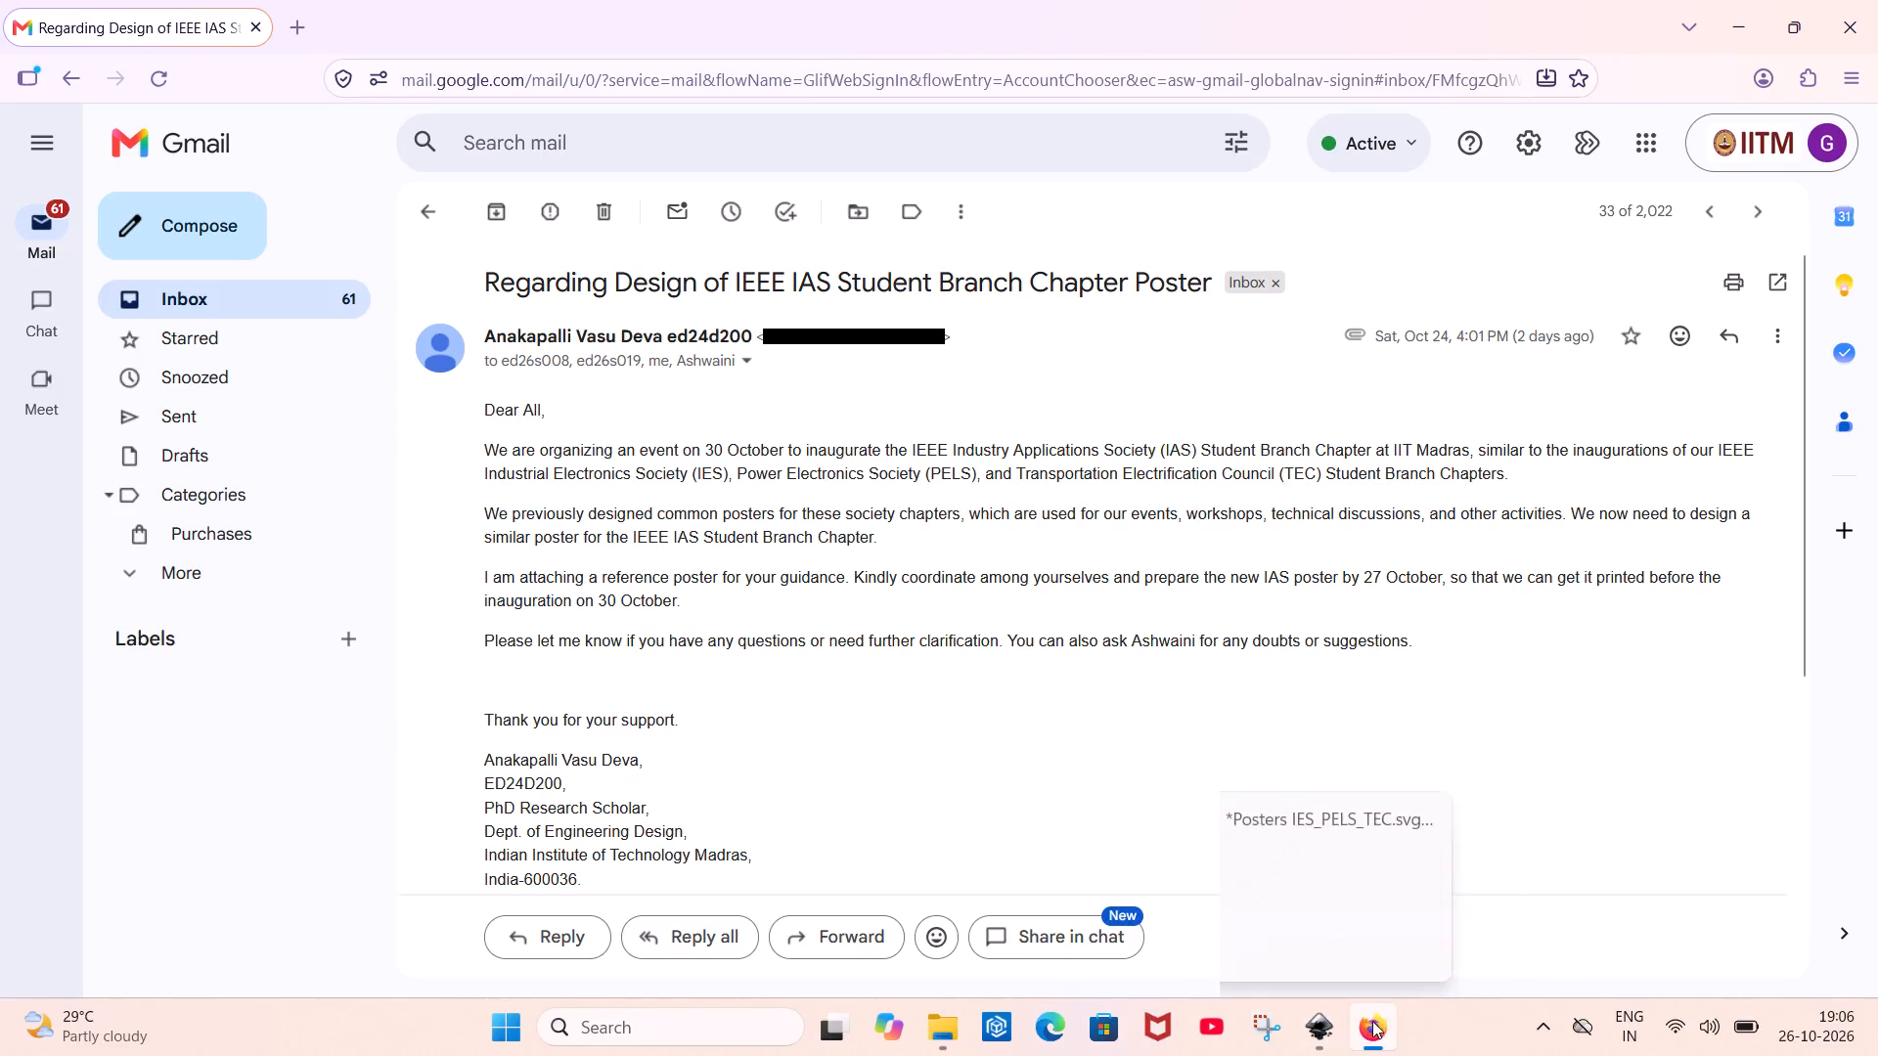
click(1310, 935)
click(1284, 894)
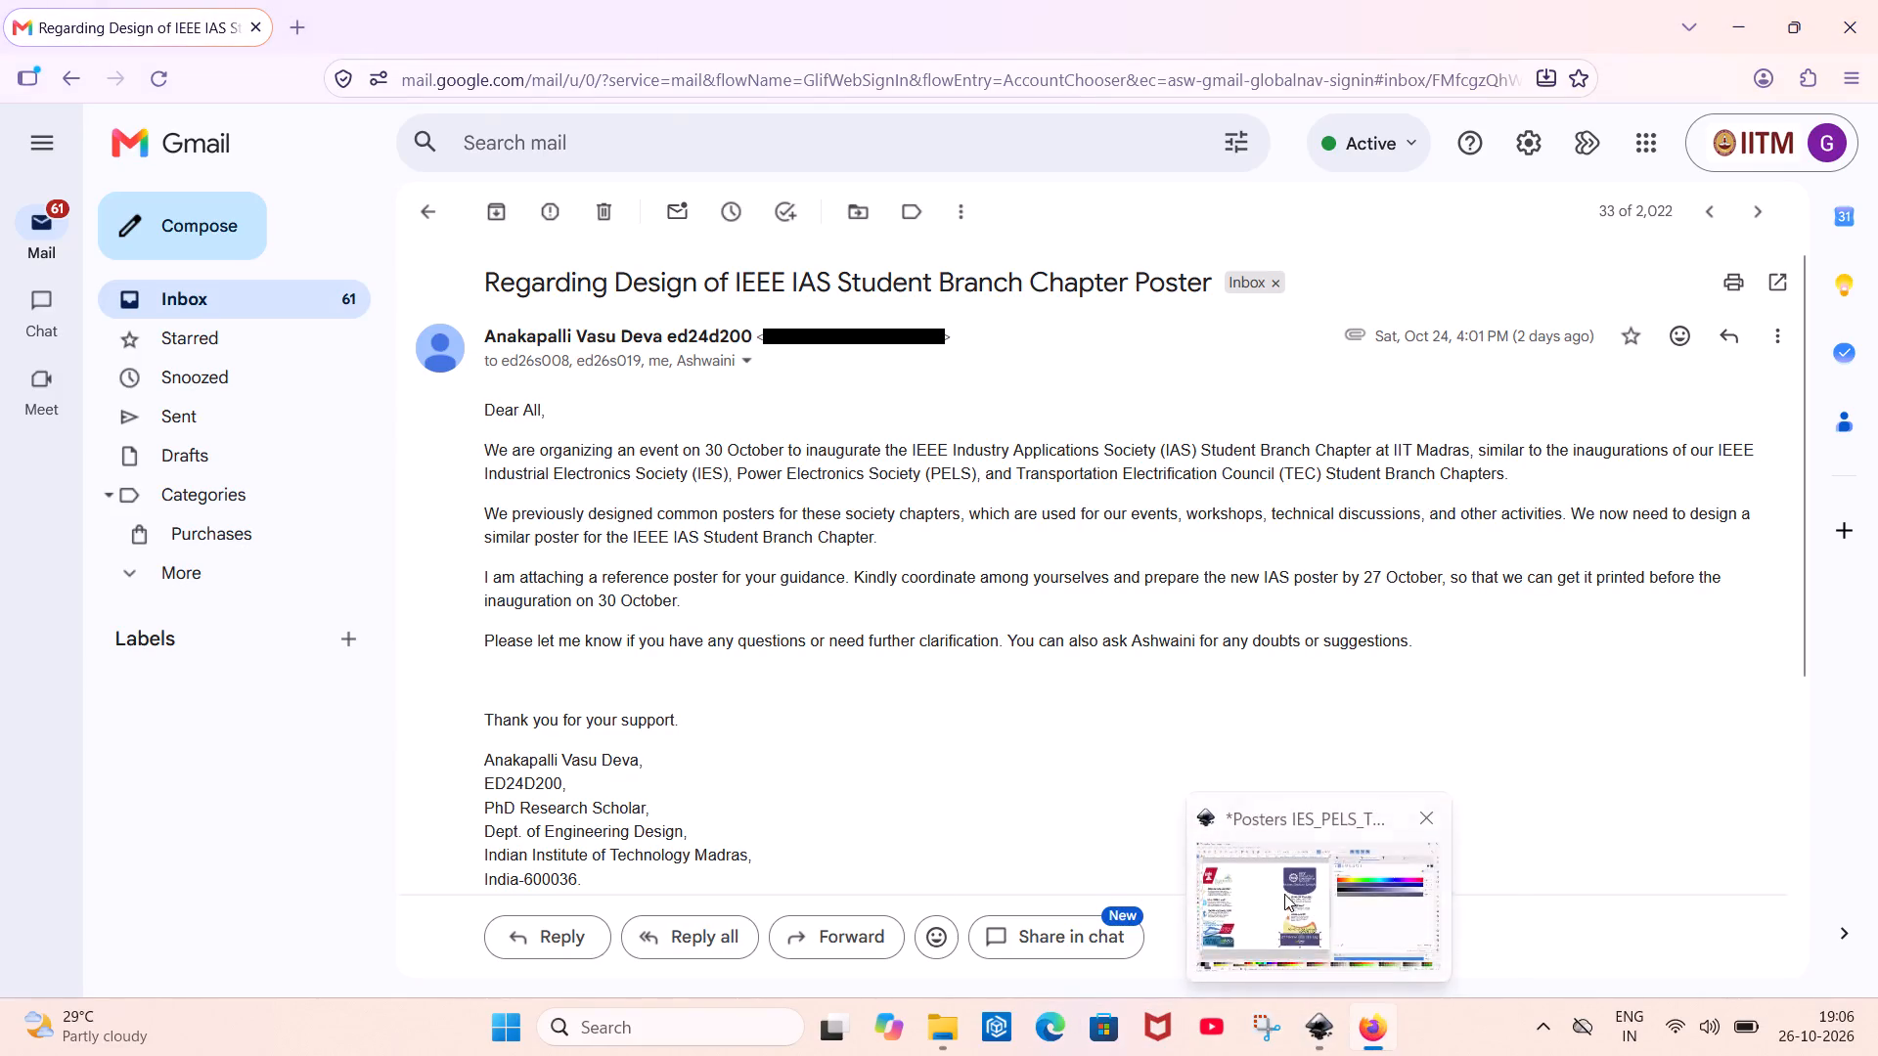
Narrow the "IIT Madras IEEE IES SBC" text on the blue banner to about 100.4 mm and move it to the banner's left end.
middle_drag(486, 715, 655, 752)
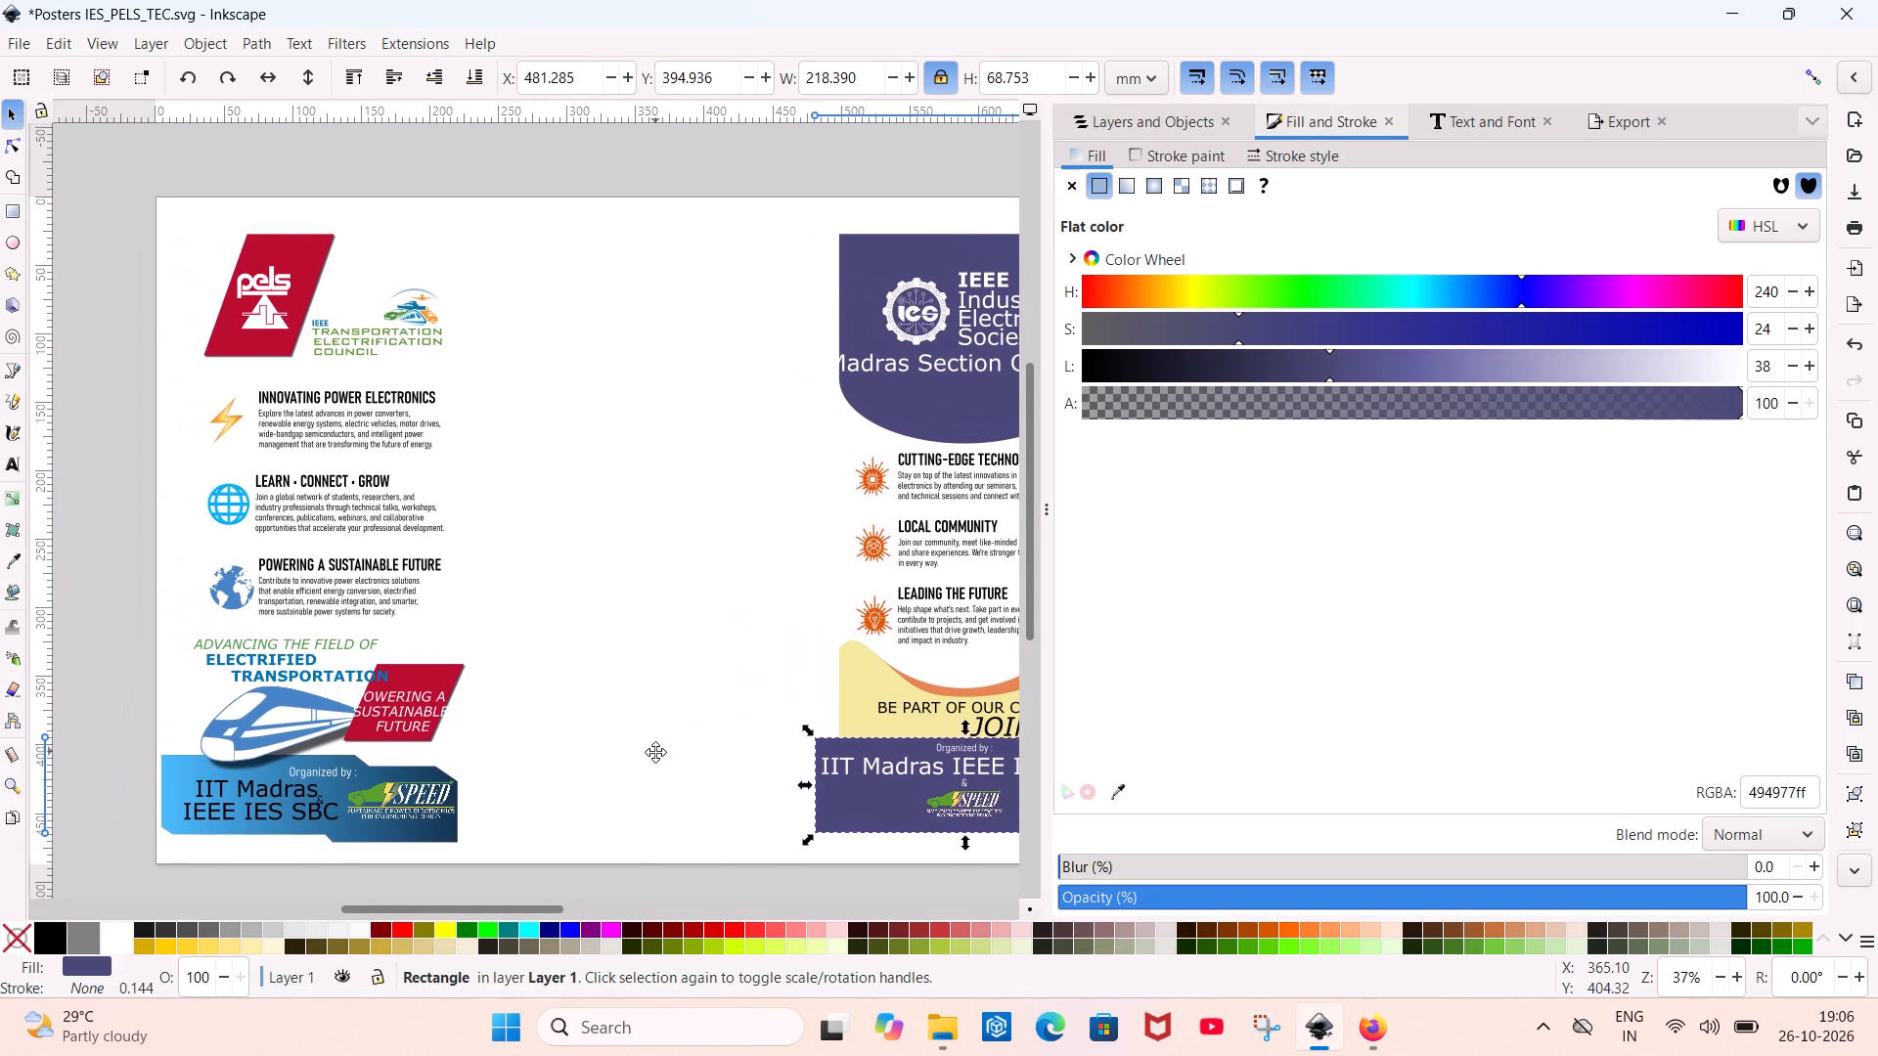
middle_drag(655, 752, 682, 762)
scroll(655, 753, down, 1)
click(256, 808)
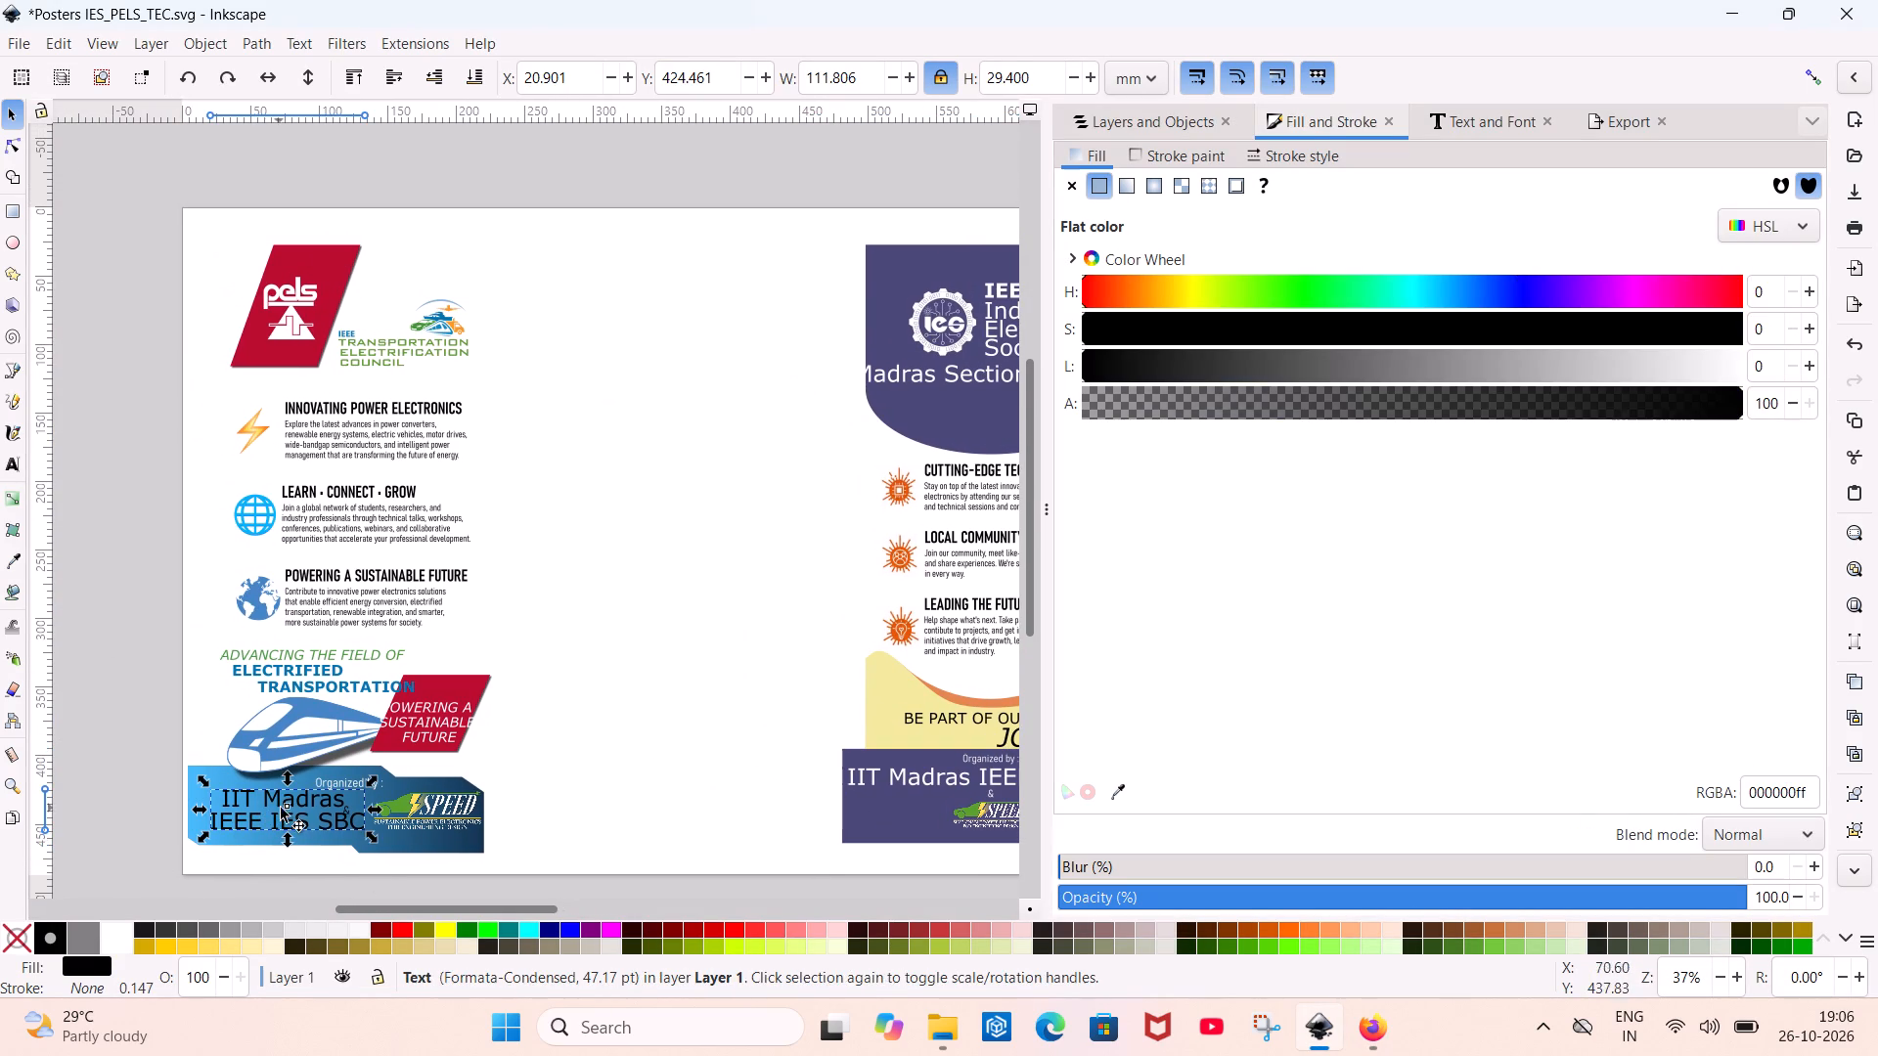
drag(377, 811, 361, 810)
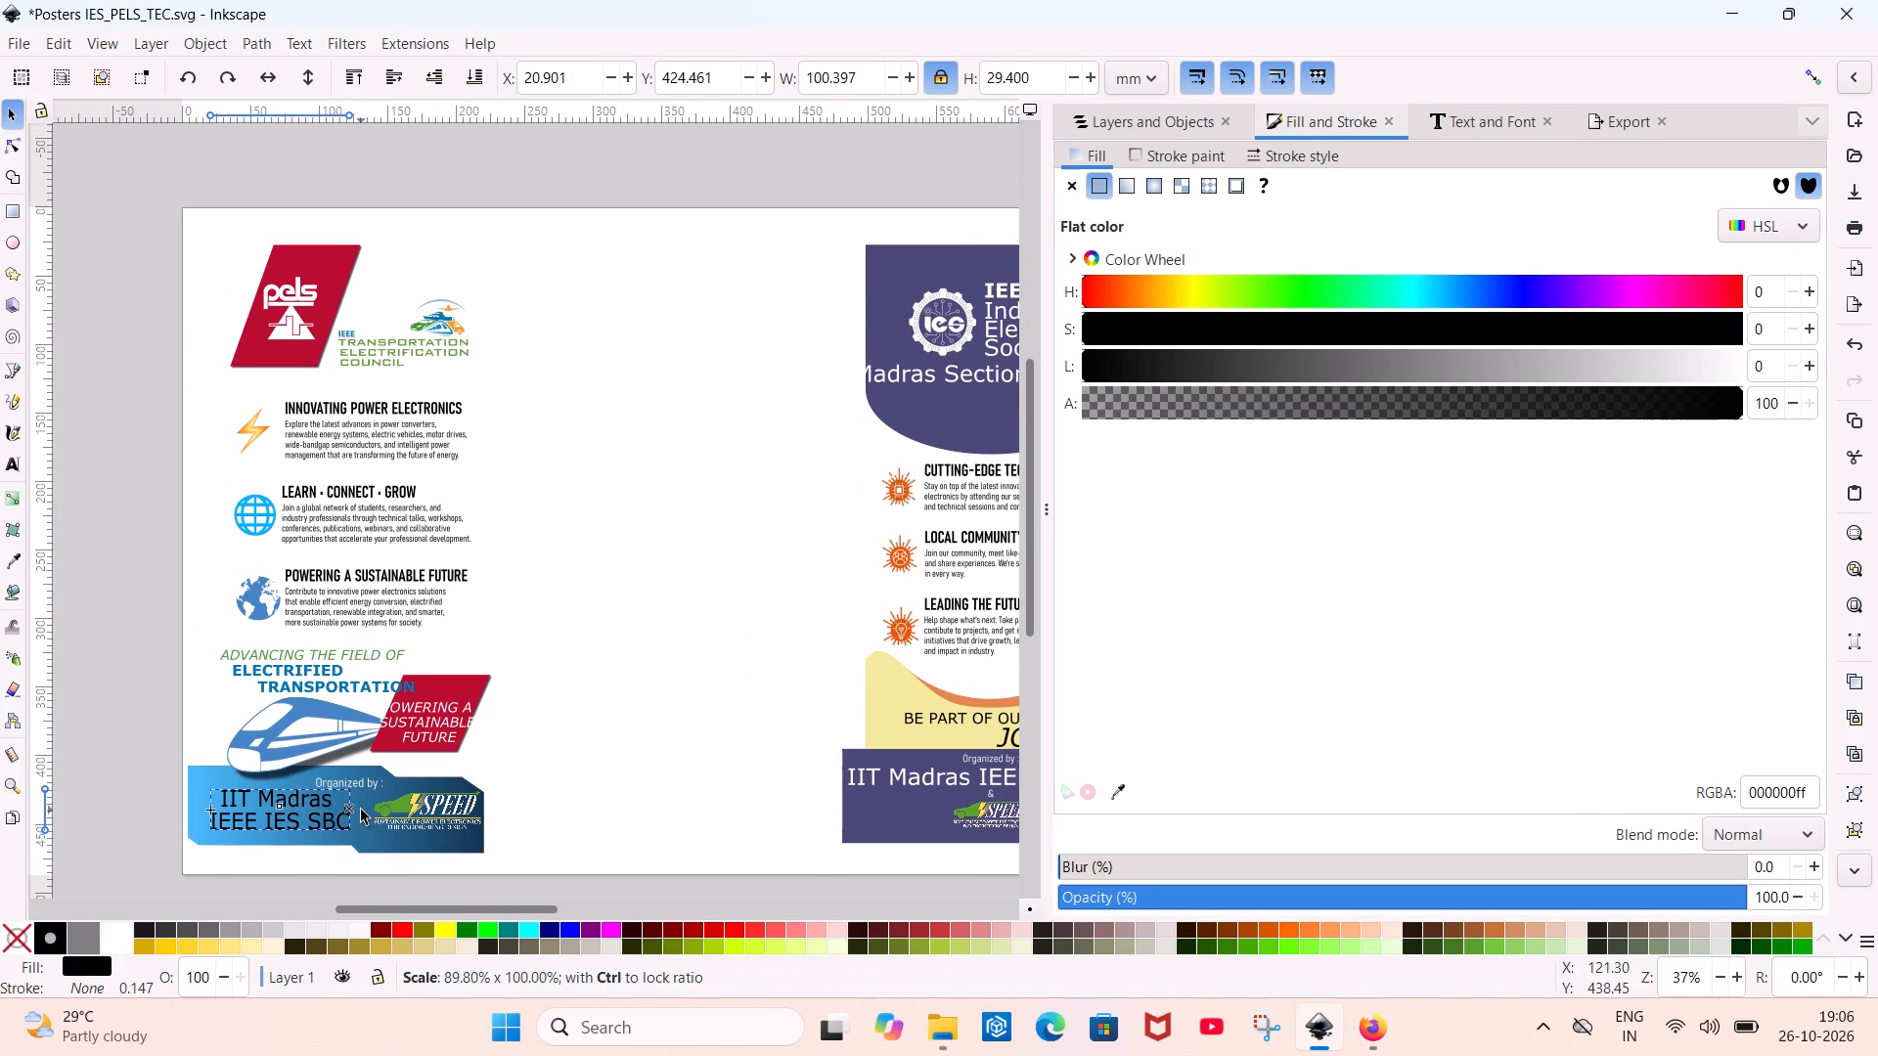
drag(361, 810, 361, 814)
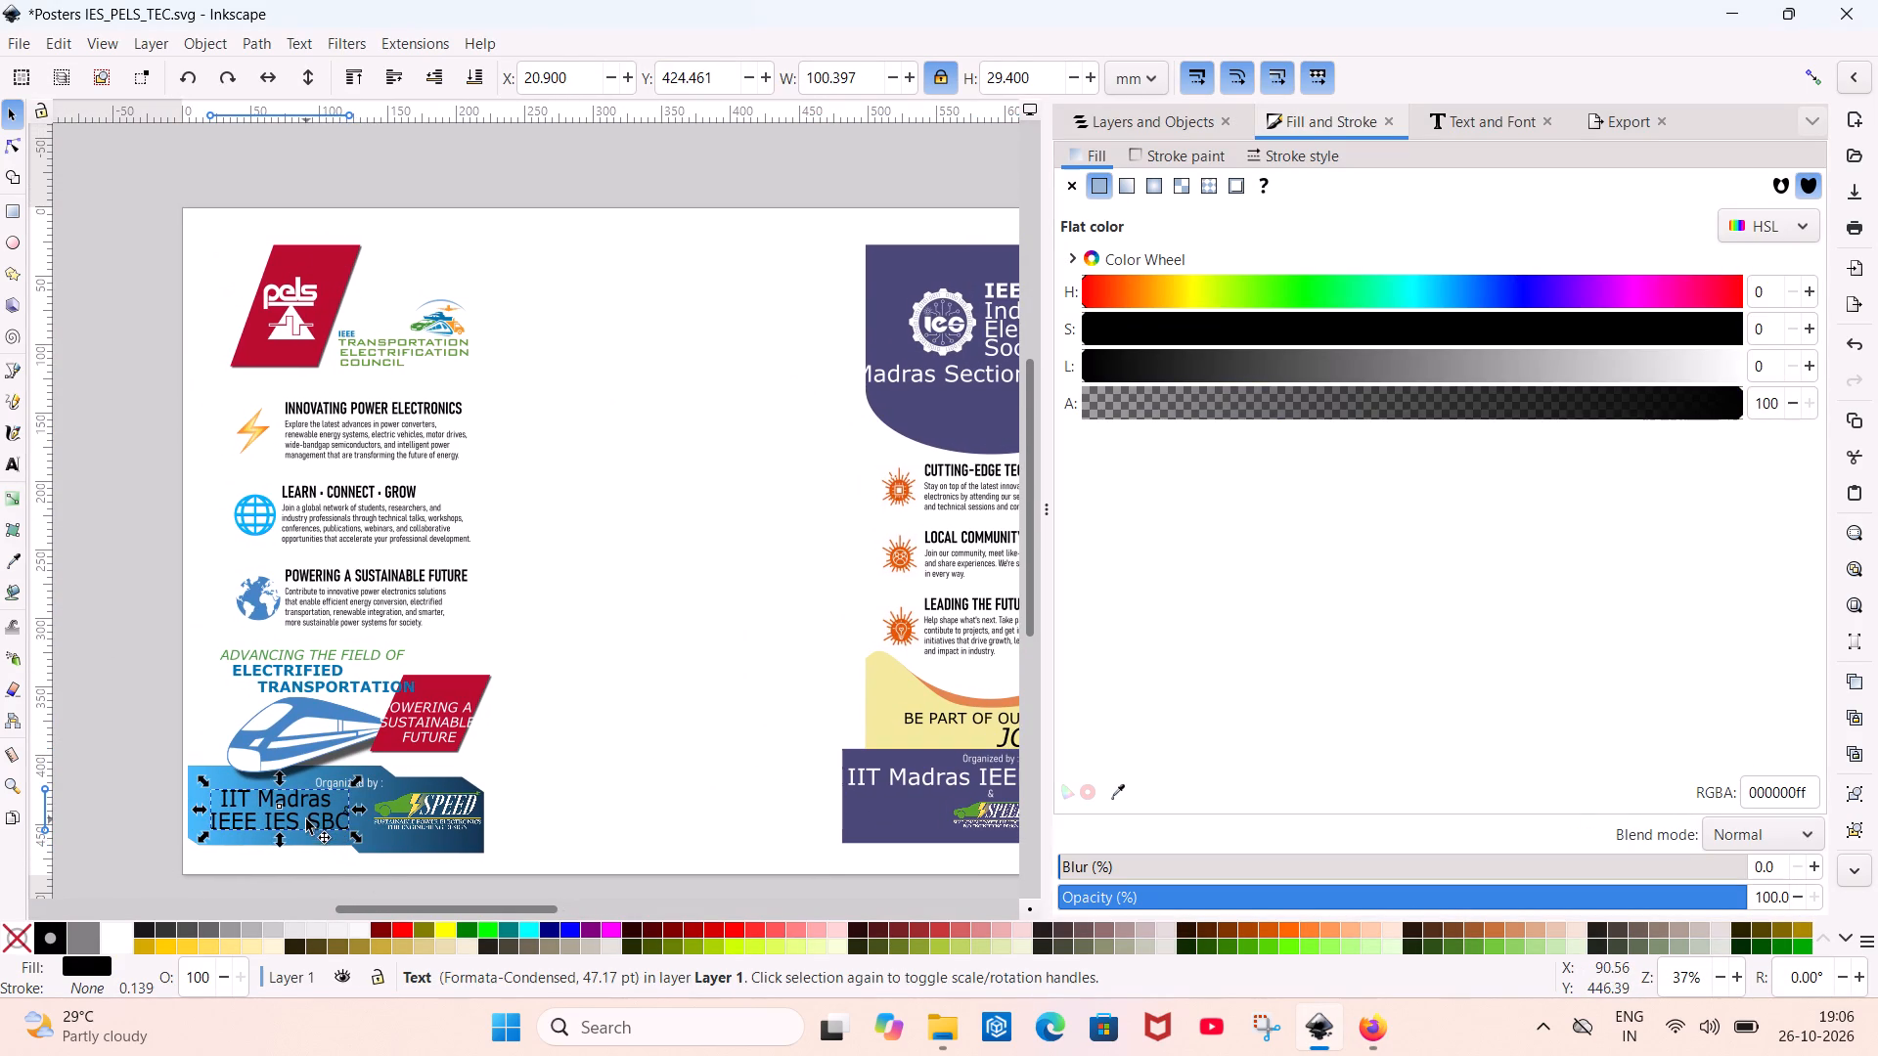
drag(306, 819, 312, 819)
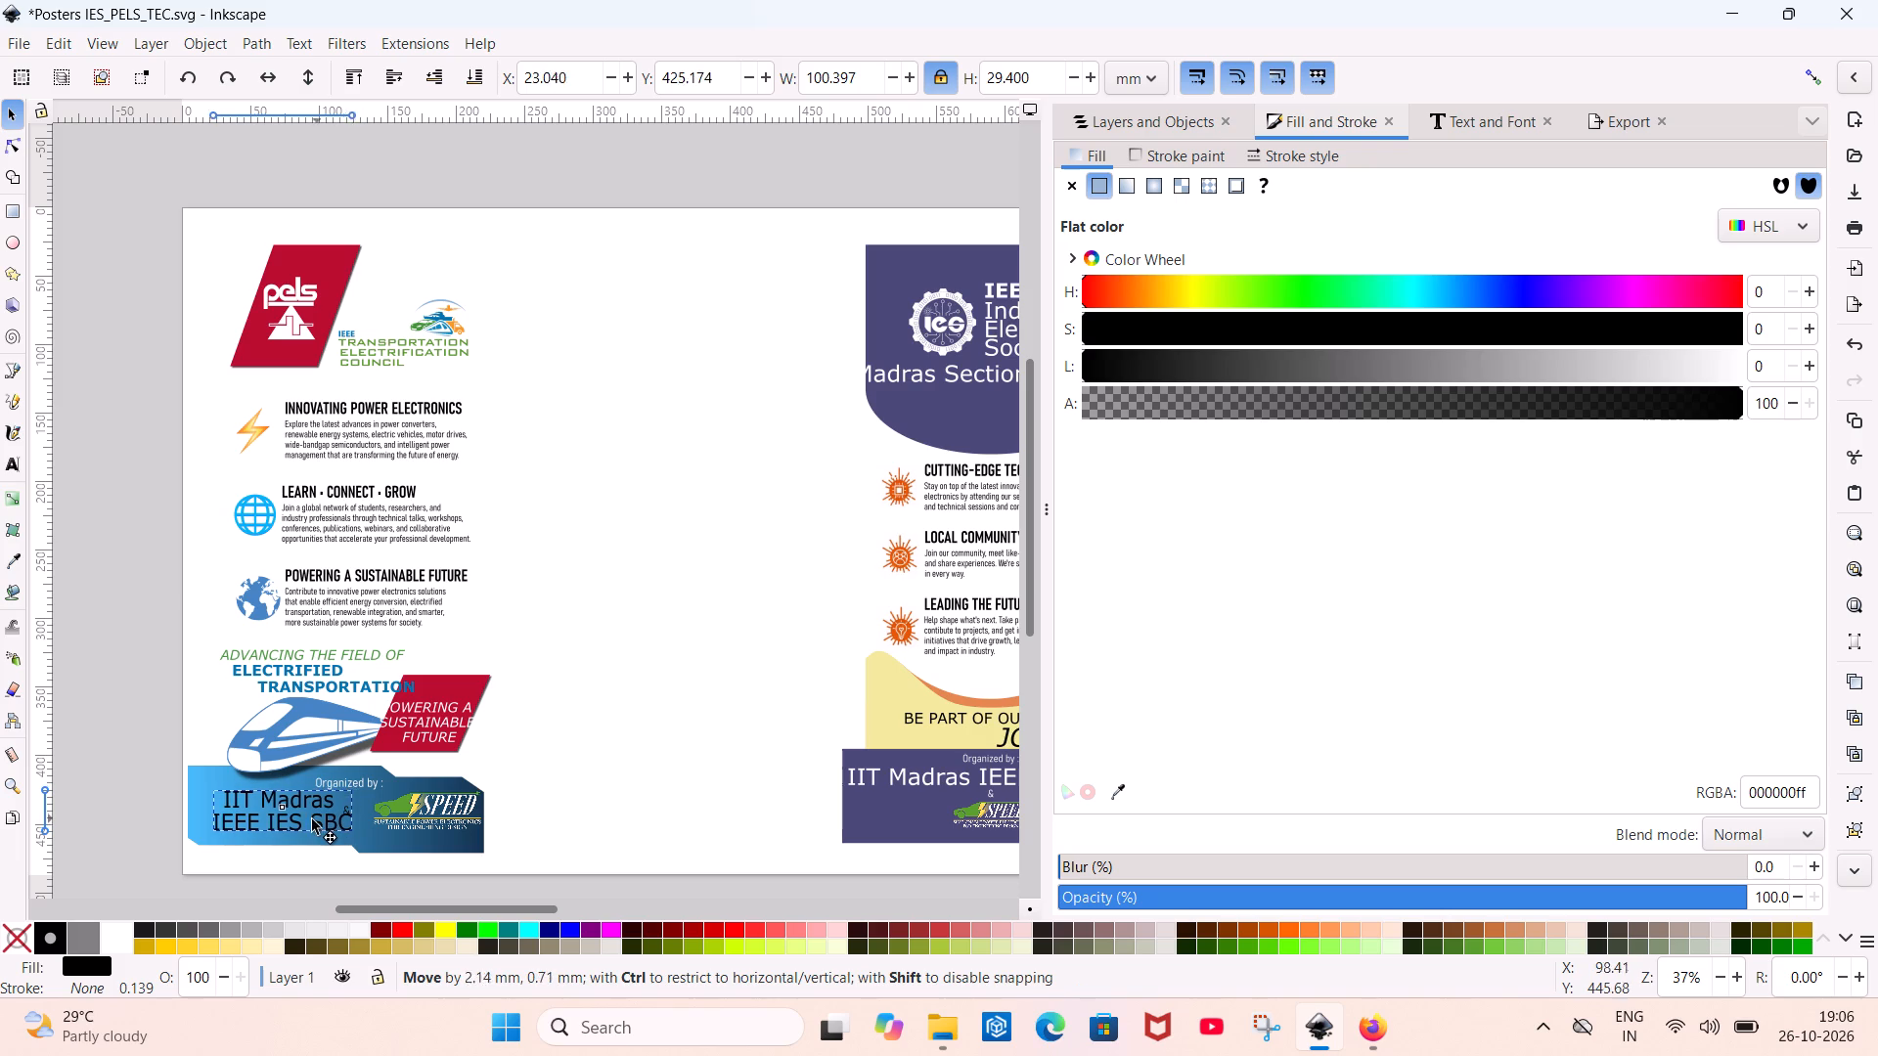
drag(312, 819, 293, 819)
Enlarge the small ampersand between the organizer text and the SPEED logo to about 7.6 × 10.6 mm.
click(344, 814)
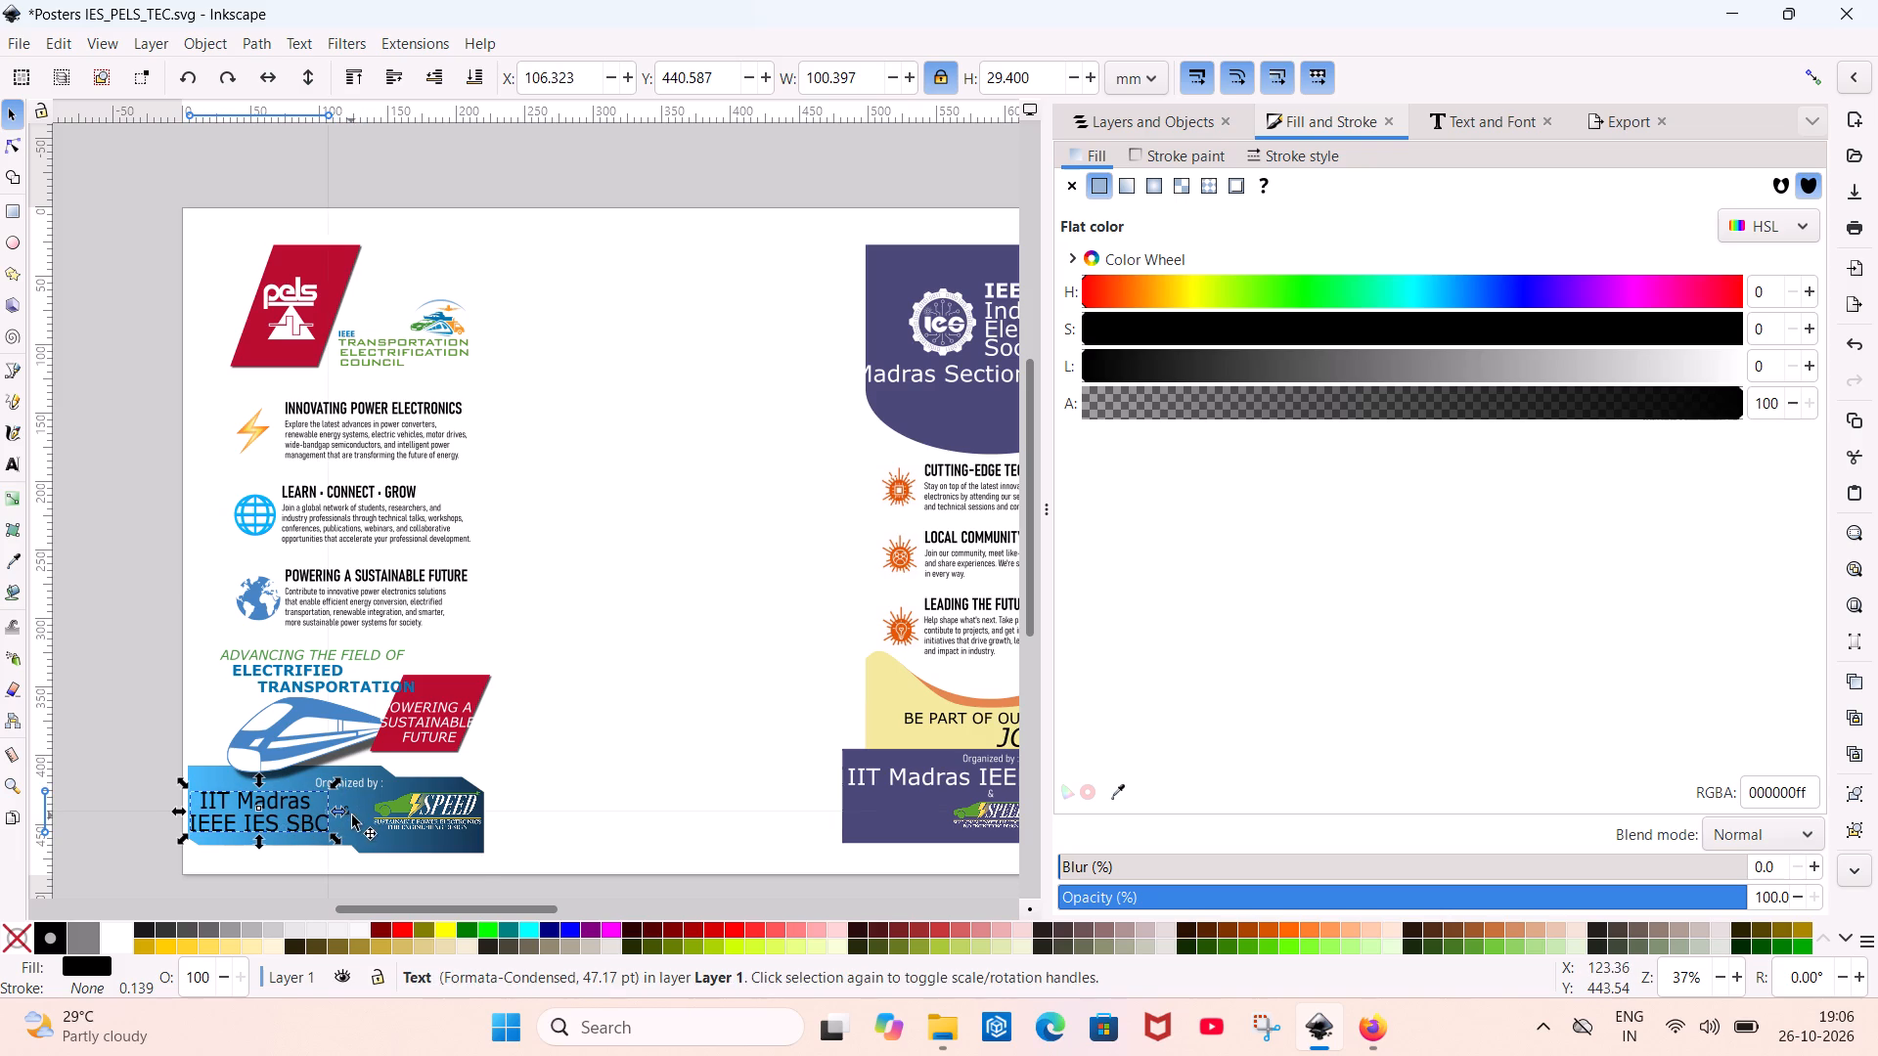
click(353, 815)
click(350, 812)
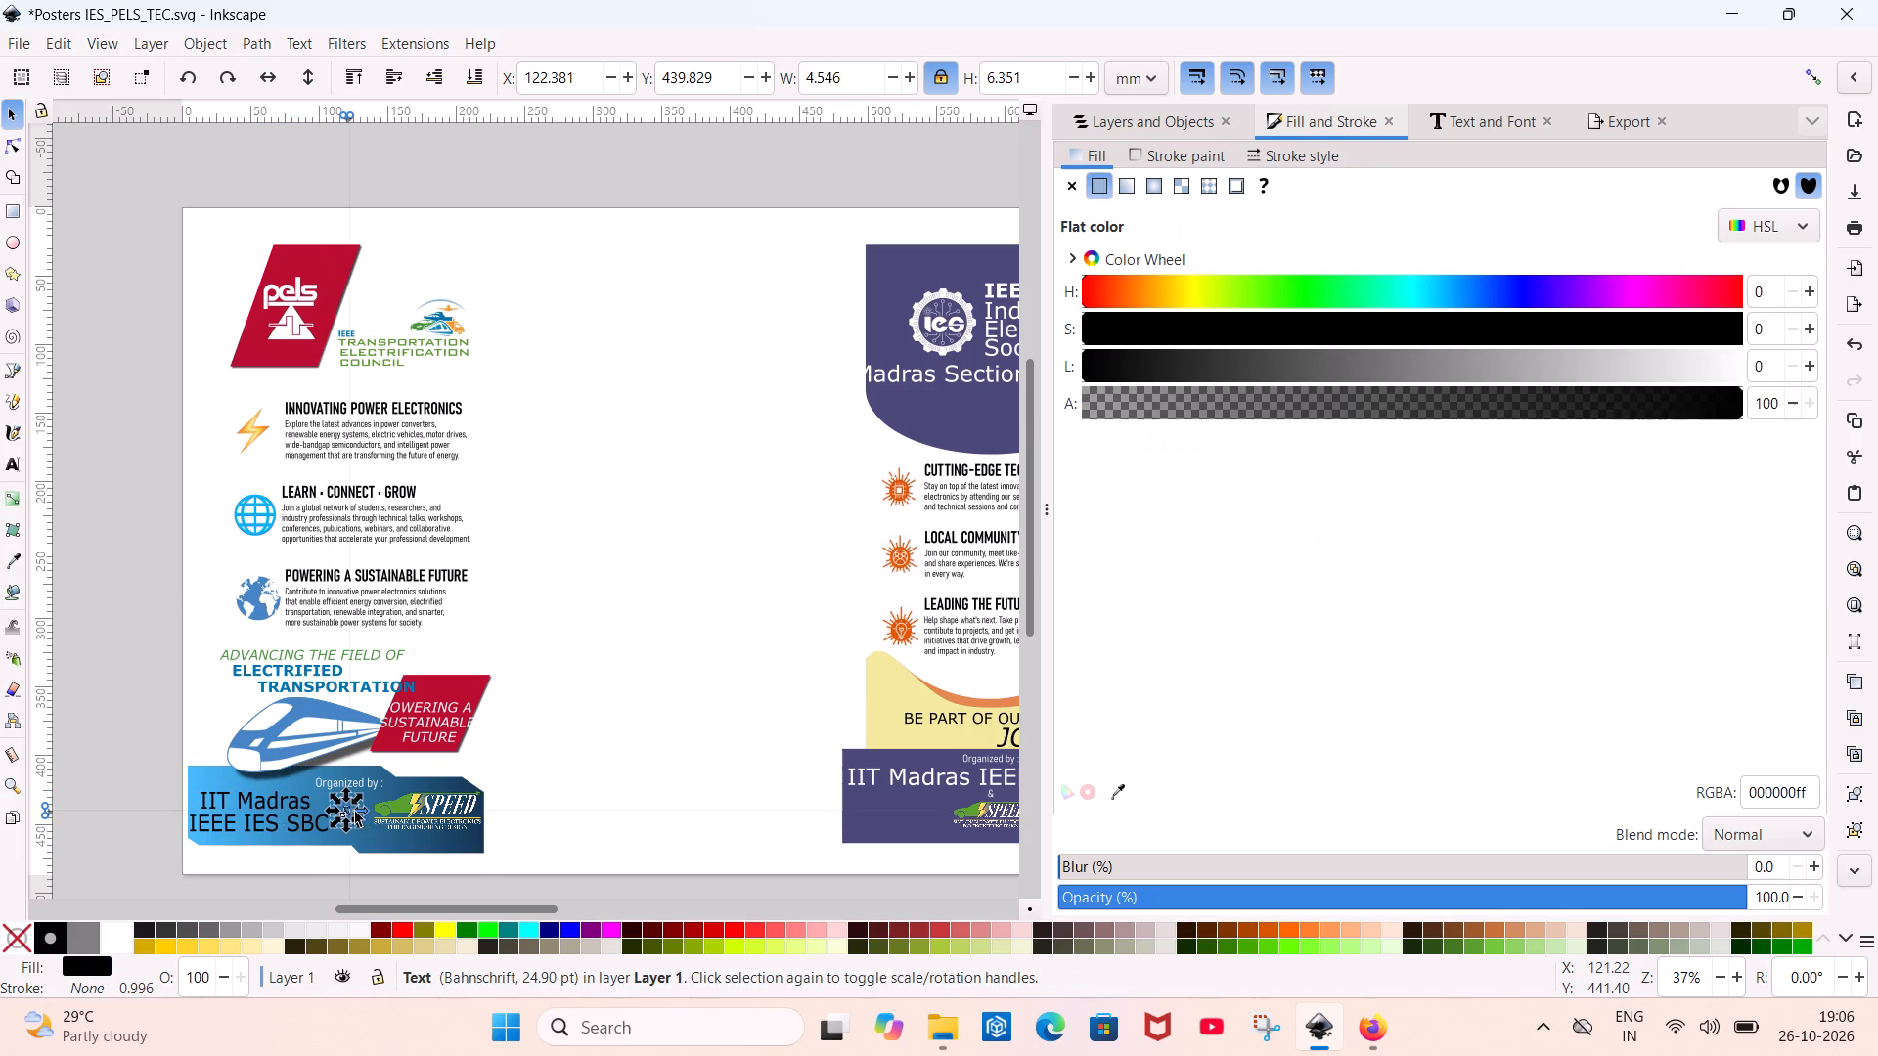
click(356, 824)
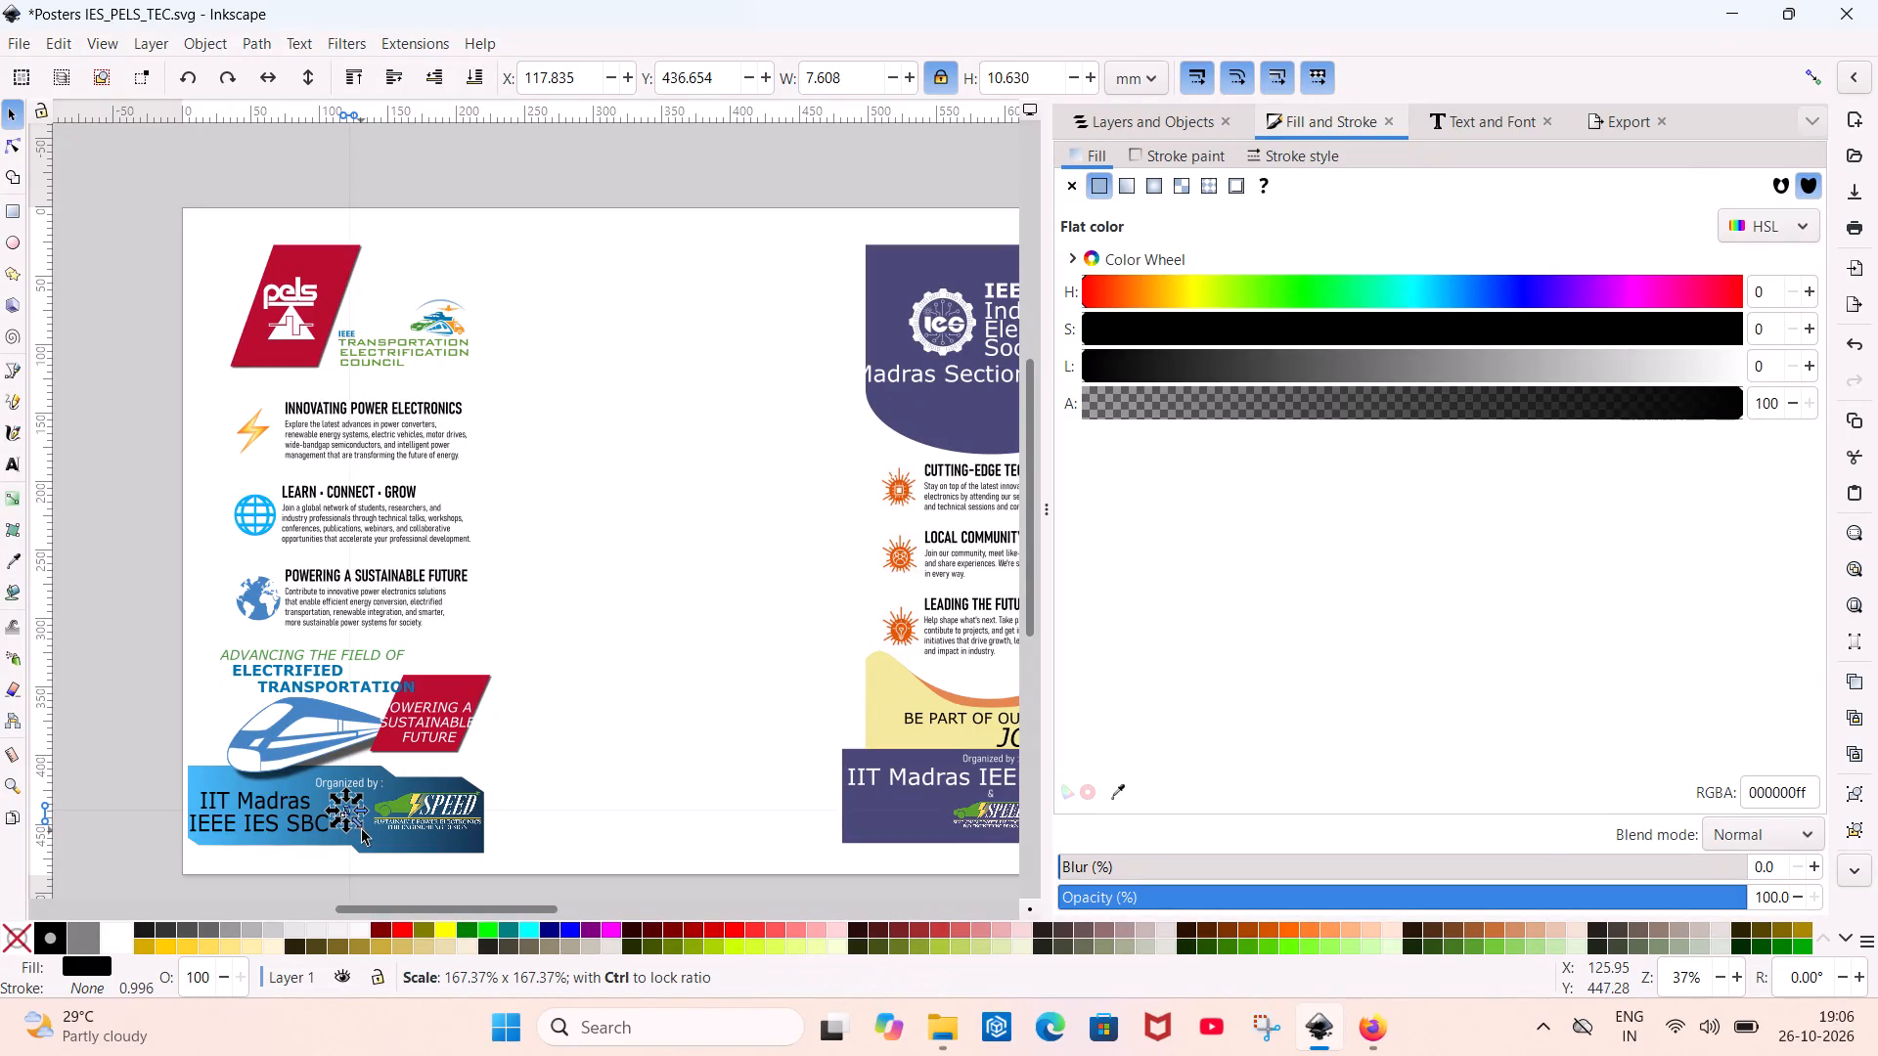
Move the ampersand beside the SPEED logo to about X 129.0, Y 440.5 mm and deselect it.
drag(353, 810, 364, 804)
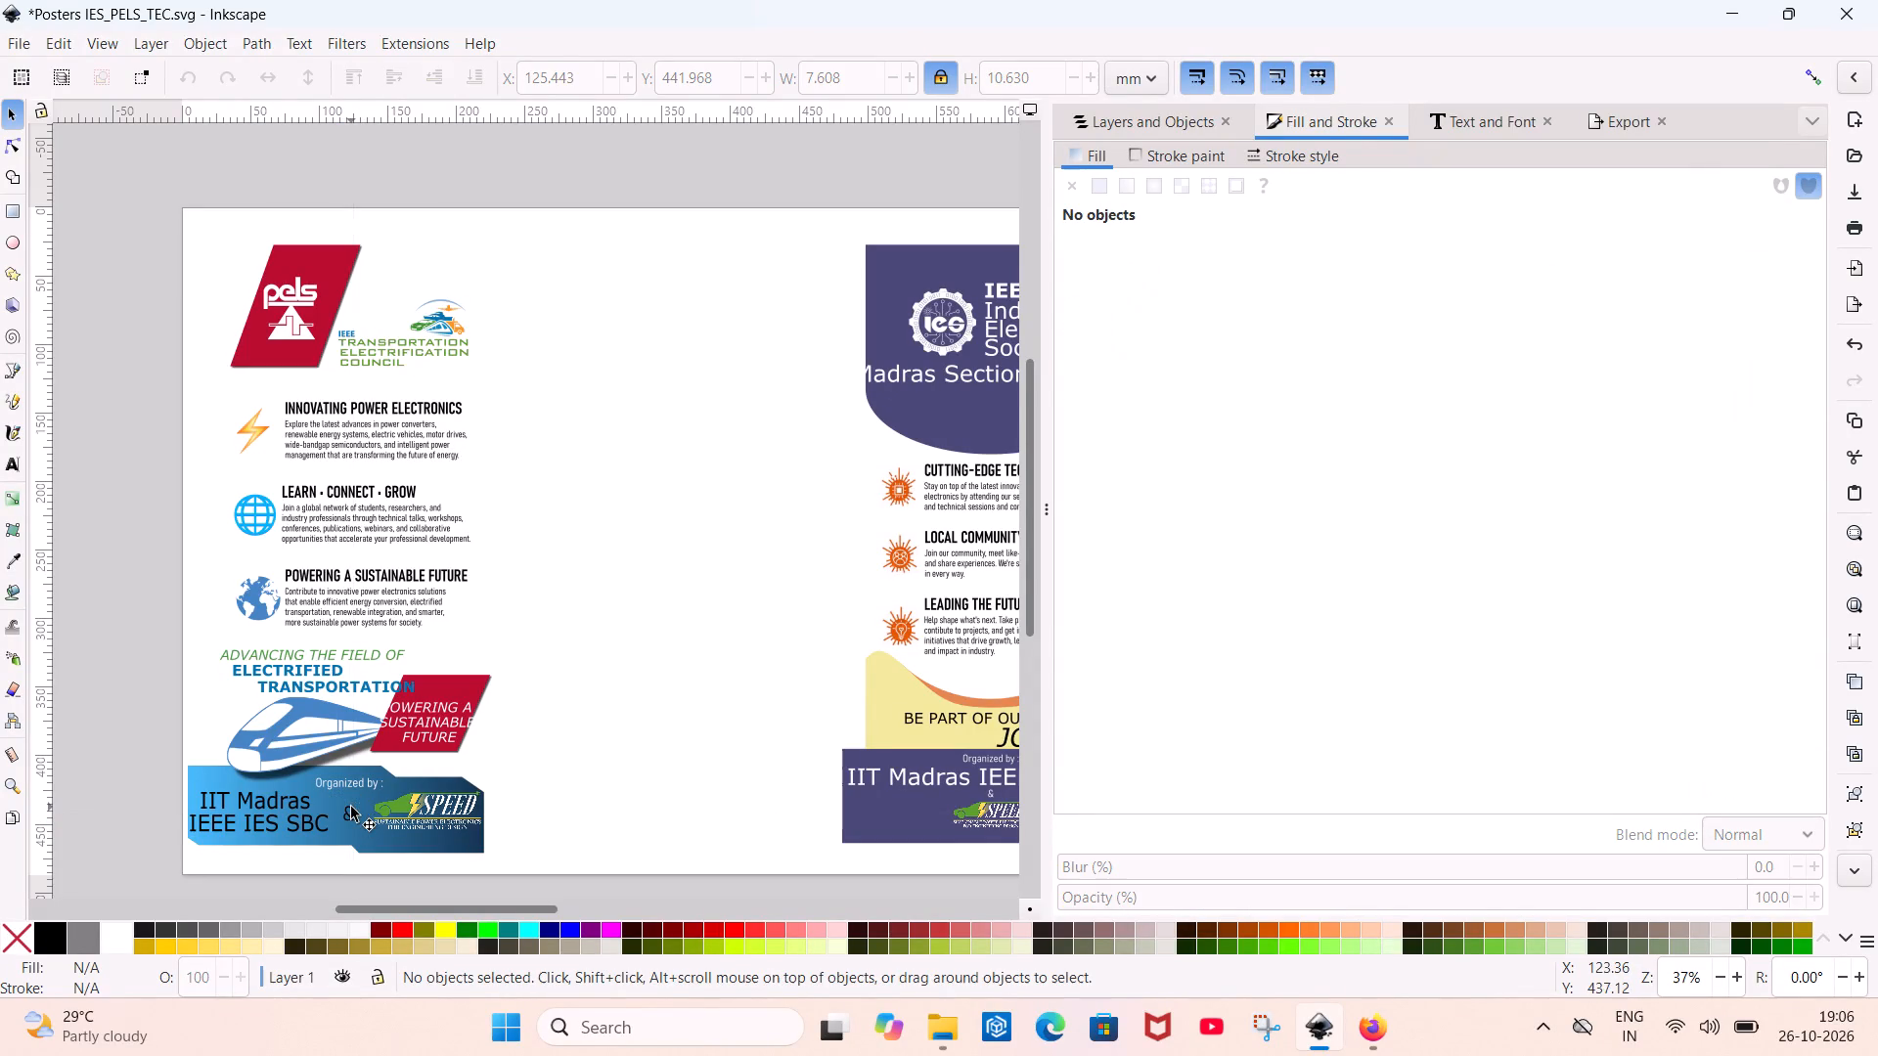
click(353, 814)
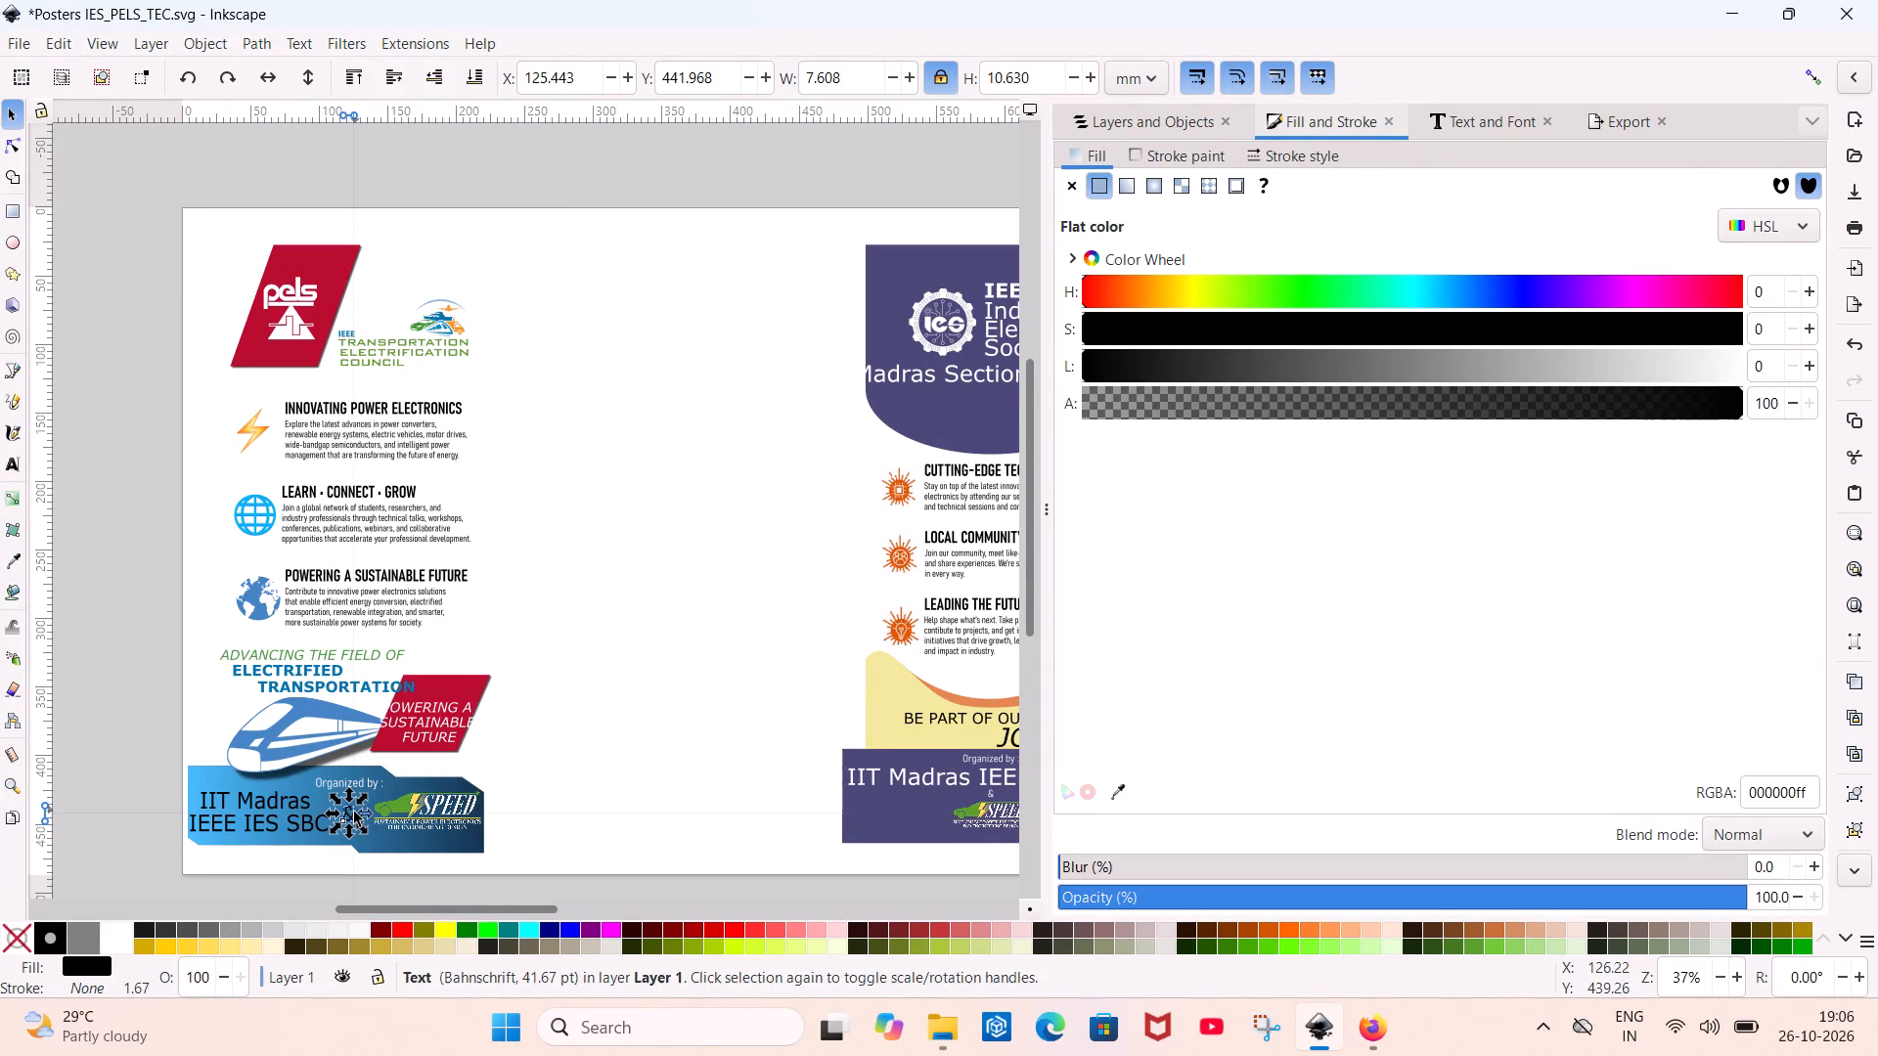
click(354, 814)
click(349, 812)
middle_drag(344, 813, 362, 810)
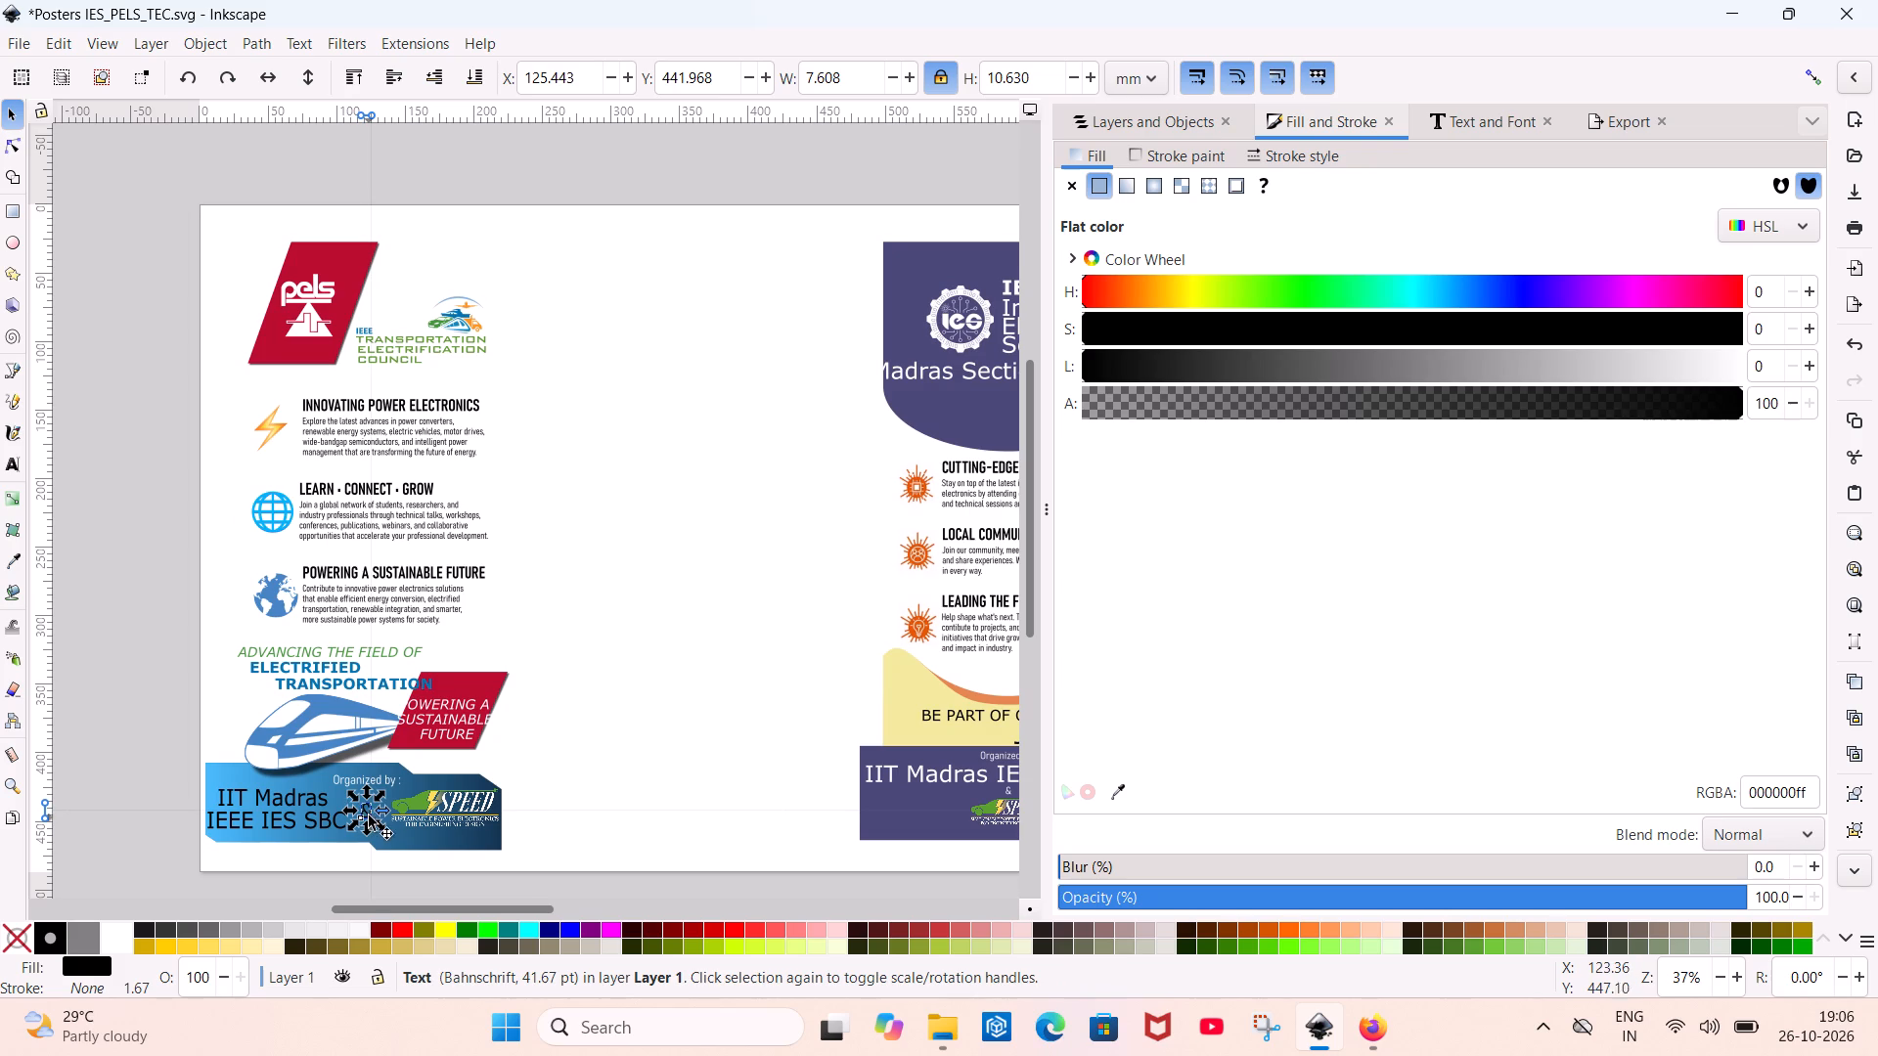
click(372, 811)
click(368, 813)
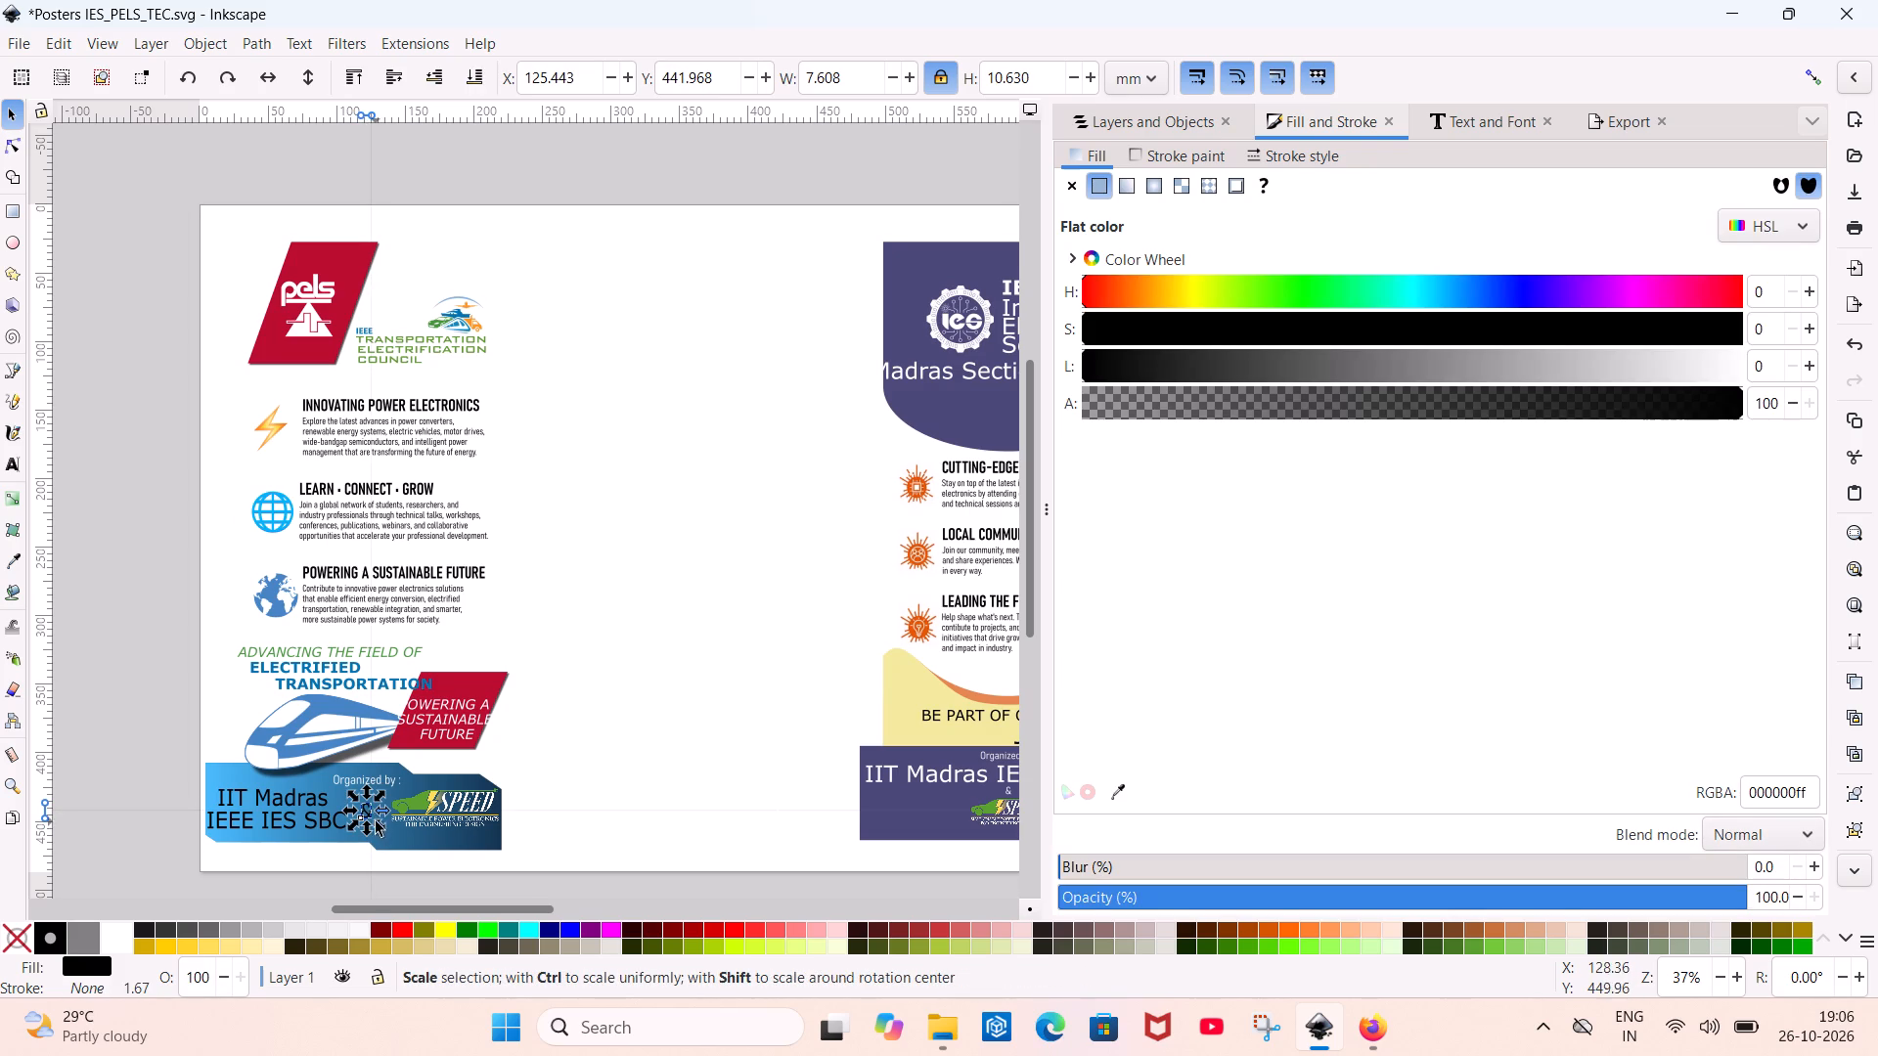
drag(368, 813, 379, 809)
click(616, 727)
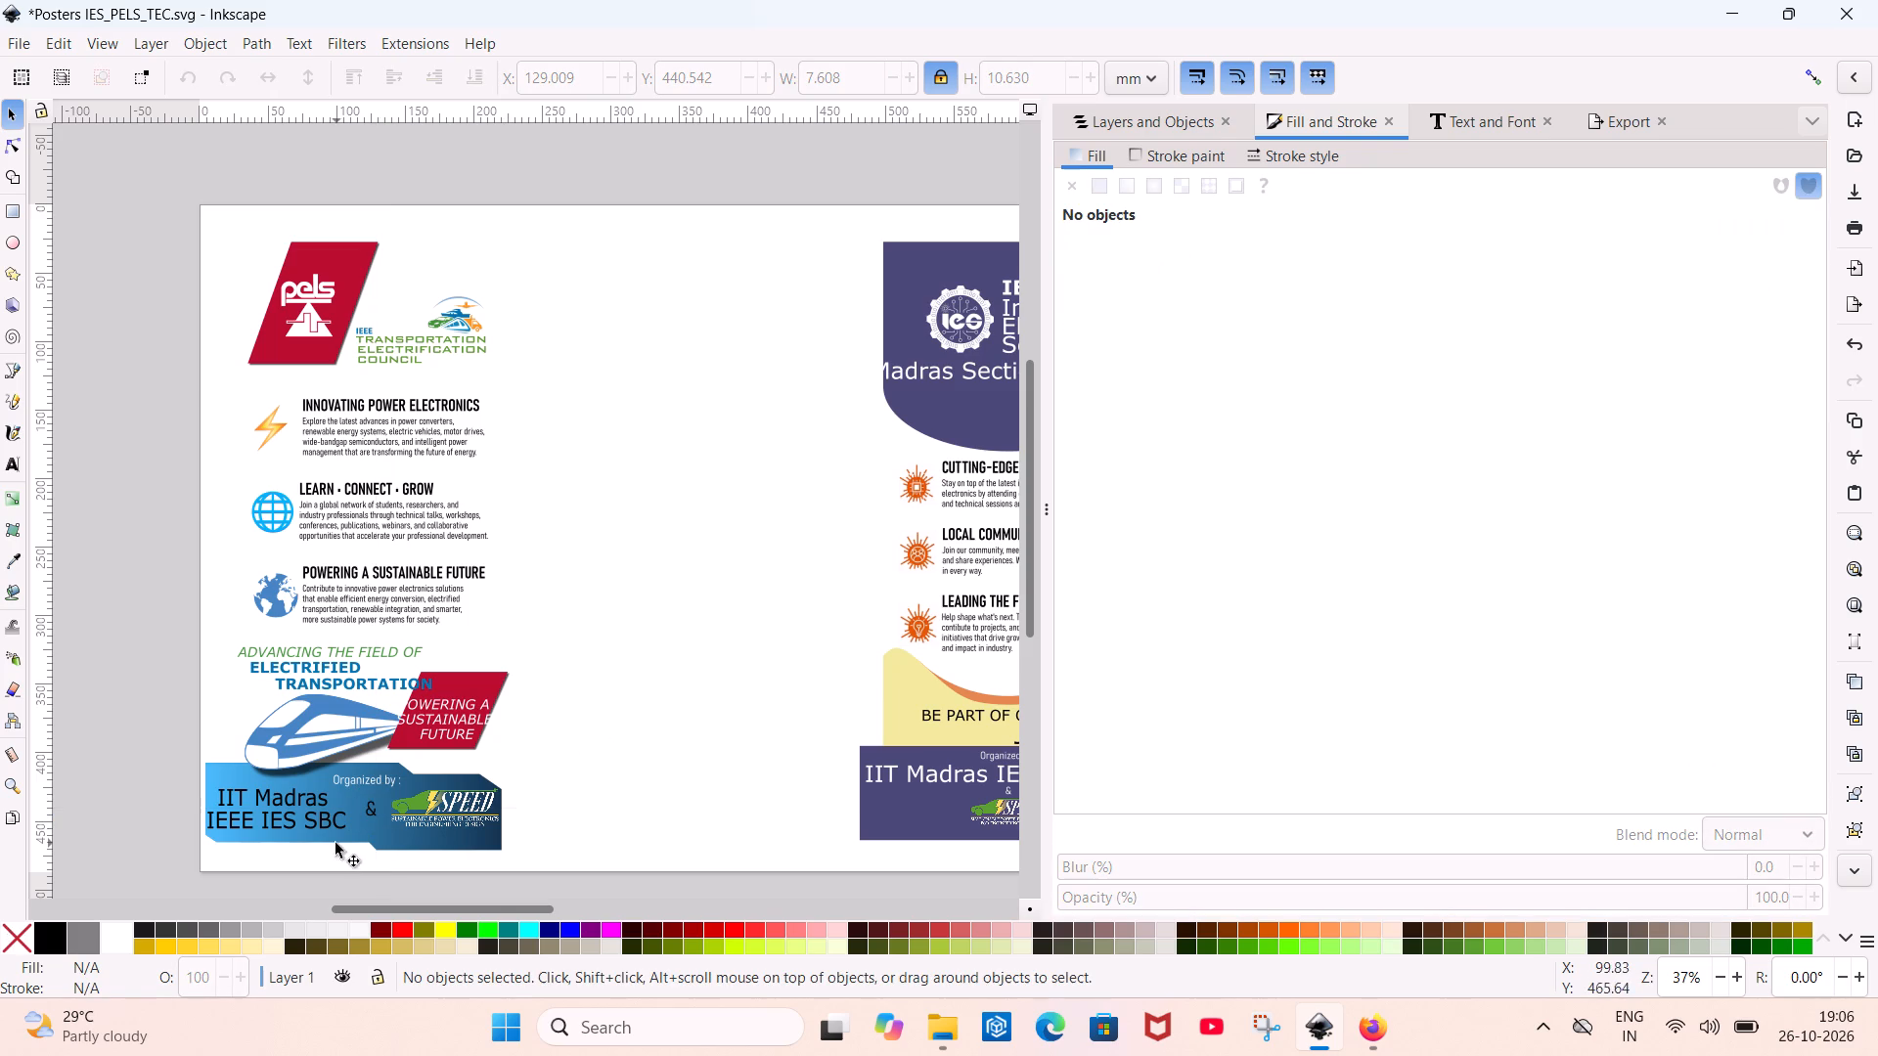
Move the IIT Madras IEEE IES SBC text closer to the ampersand, at about X 119.2, Y 439.9 mm, and deselect it.
click(311, 821)
drag(319, 810, 329, 809)
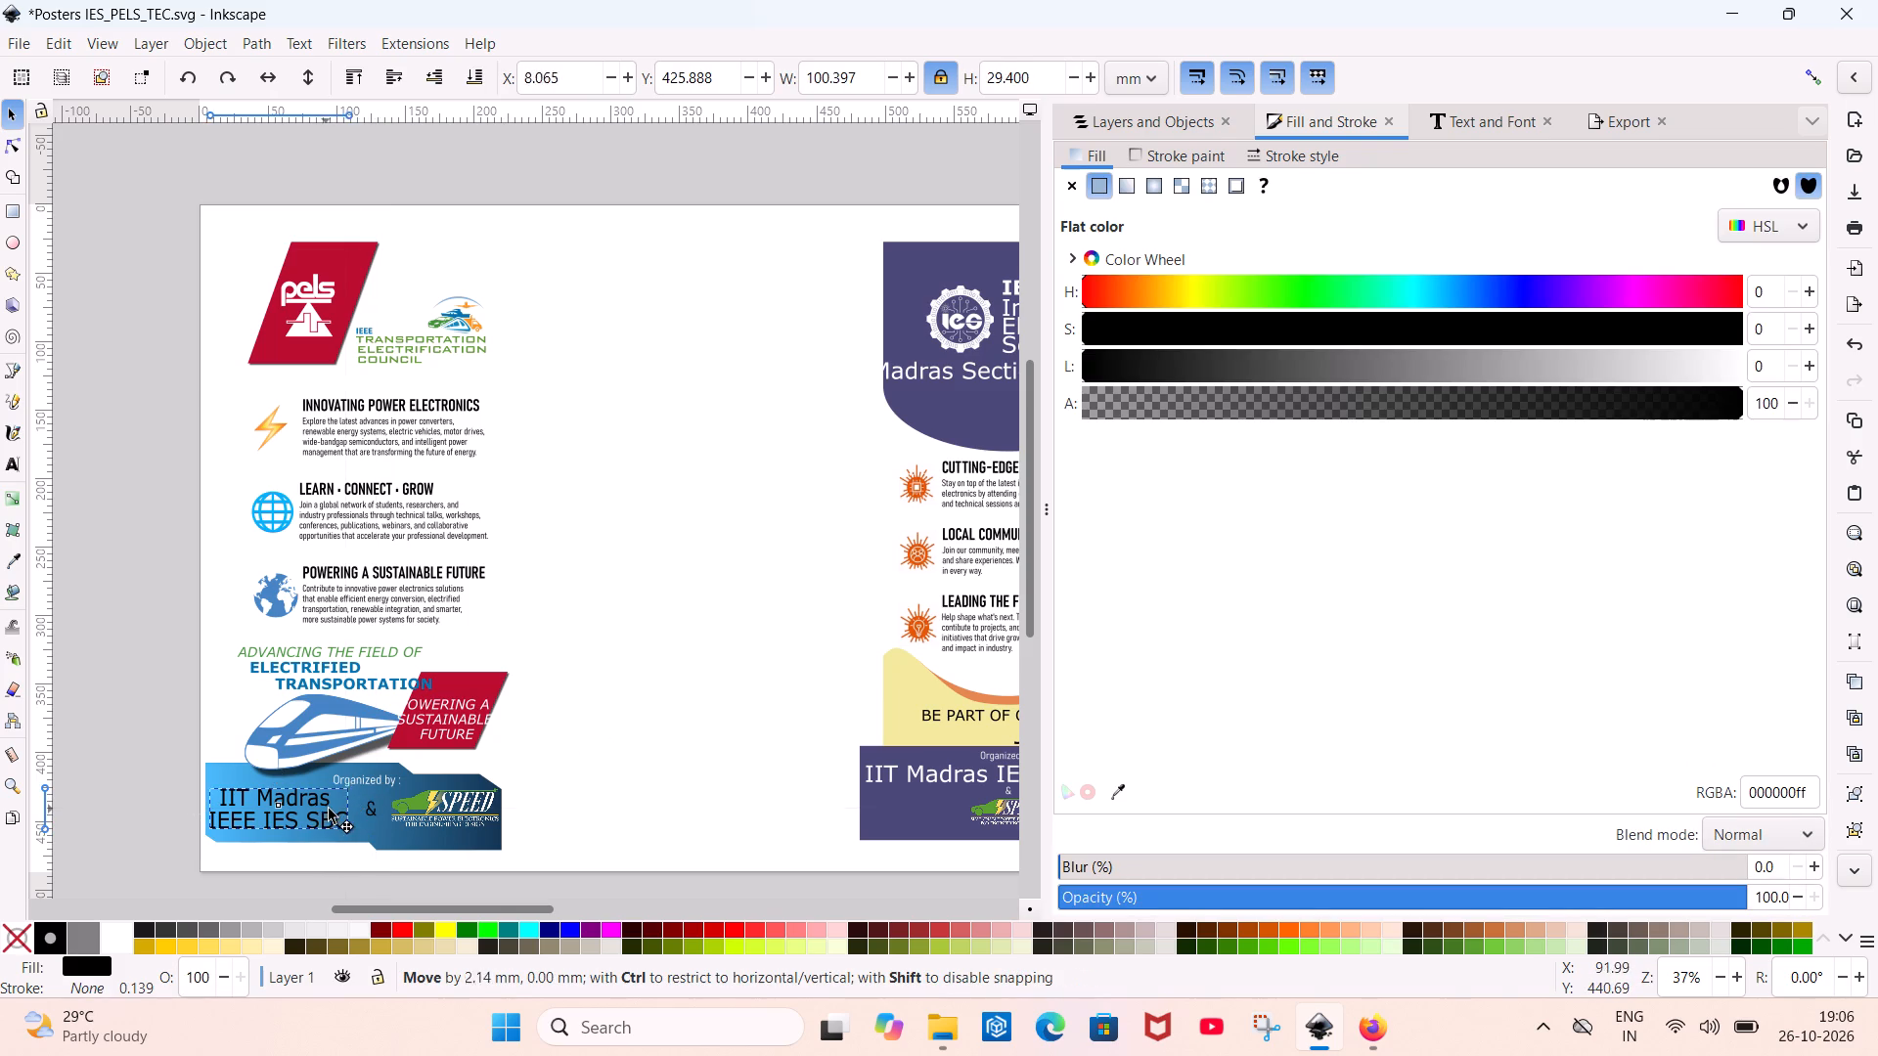
drag(329, 809, 340, 808)
click(686, 723)
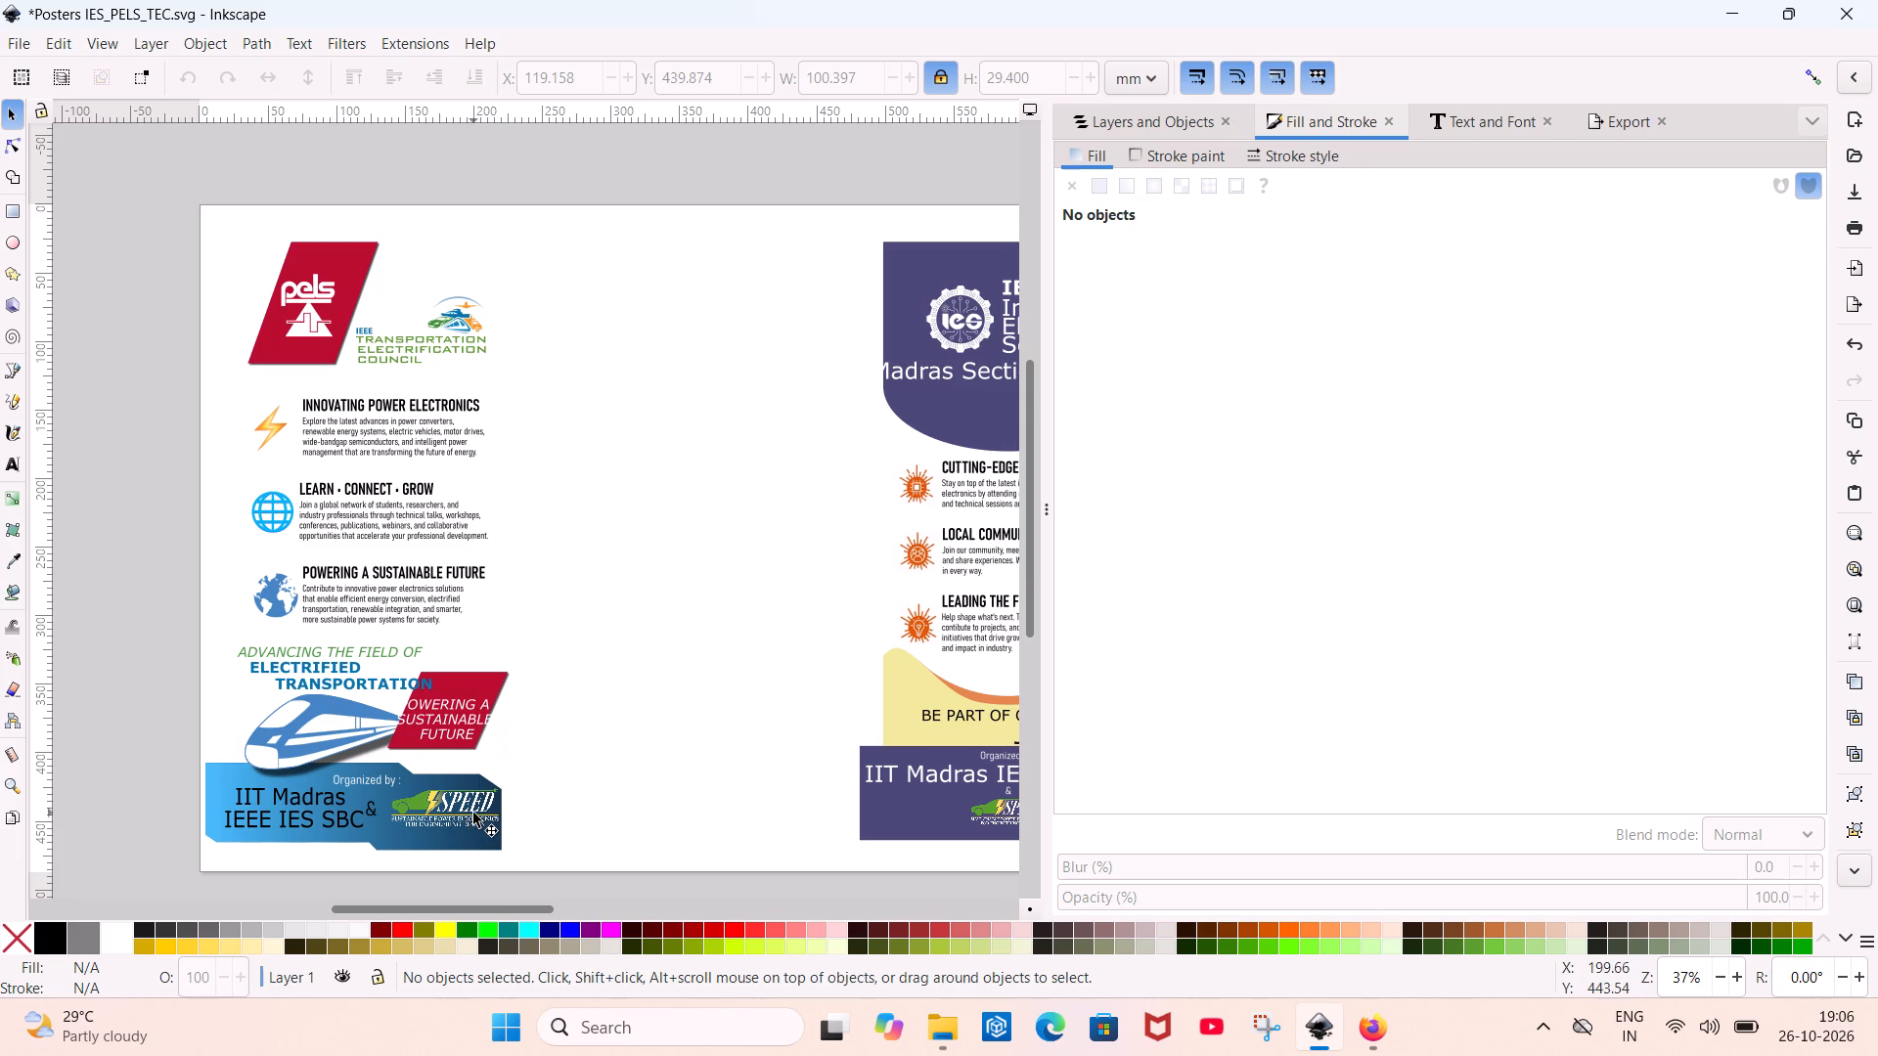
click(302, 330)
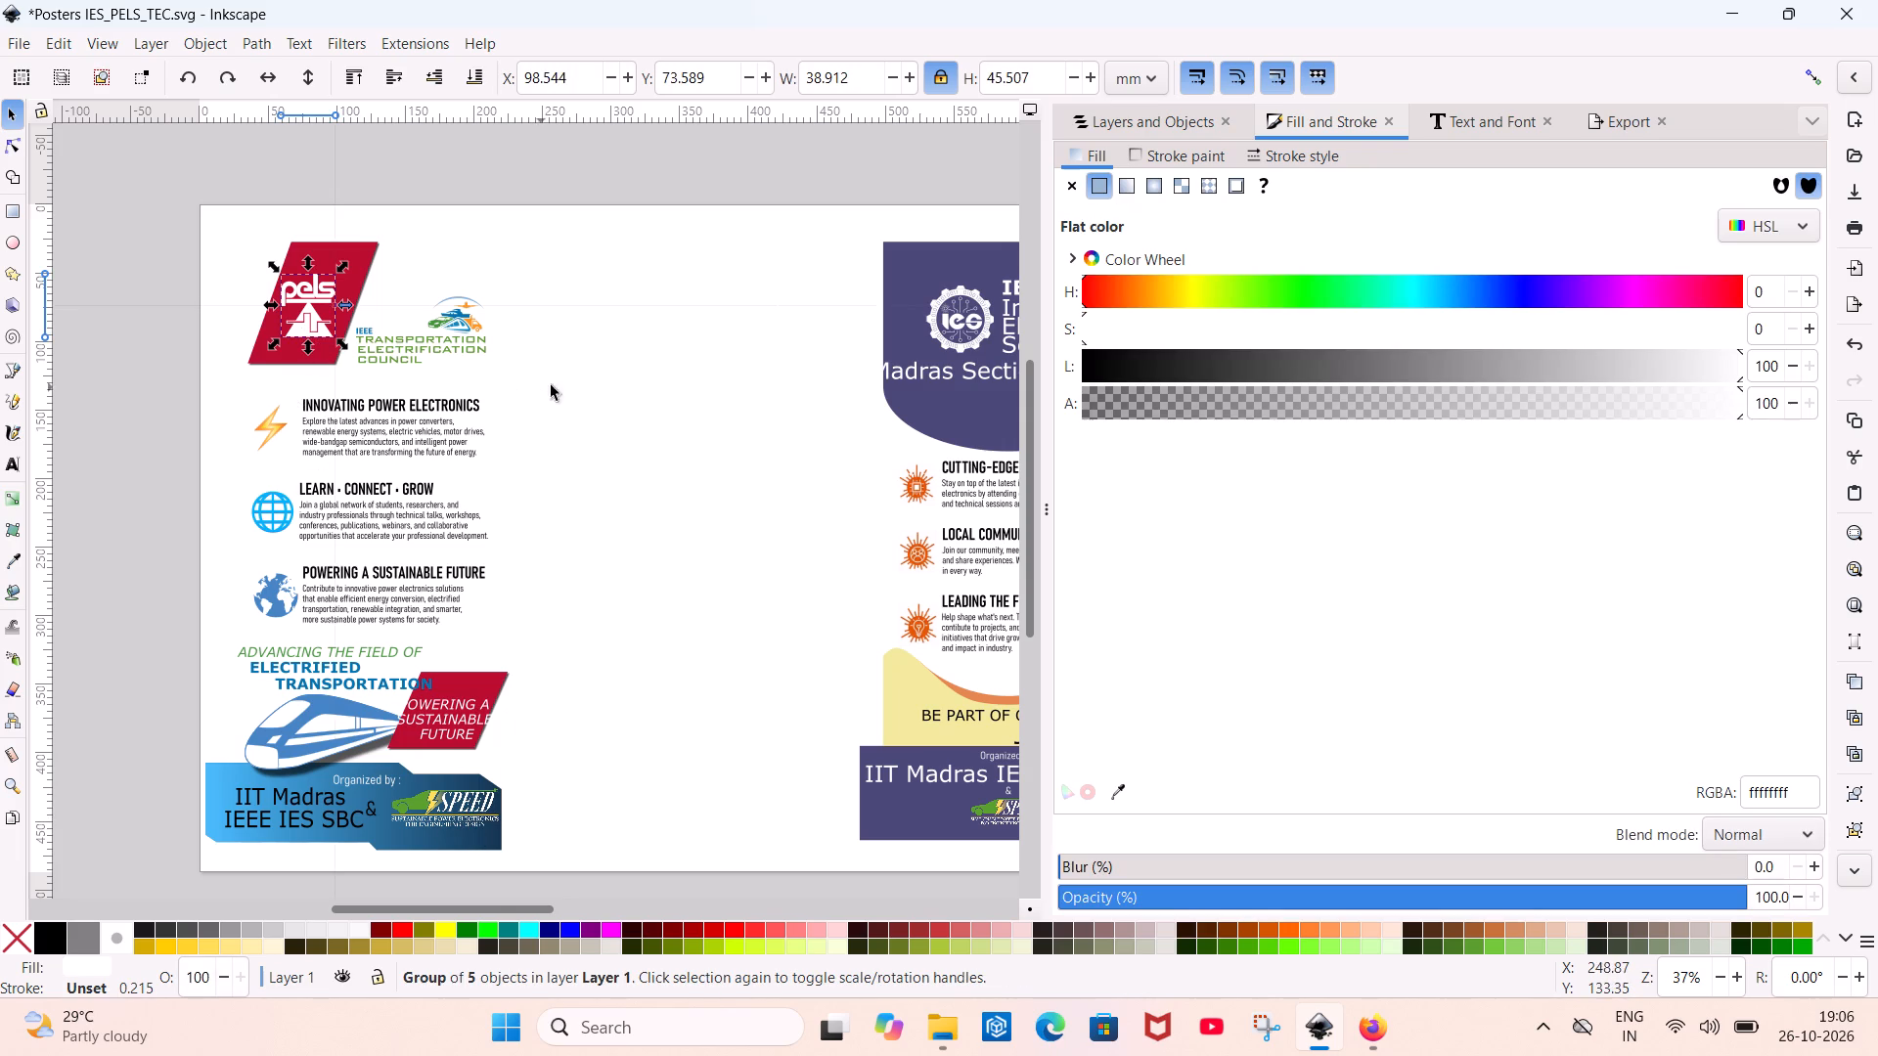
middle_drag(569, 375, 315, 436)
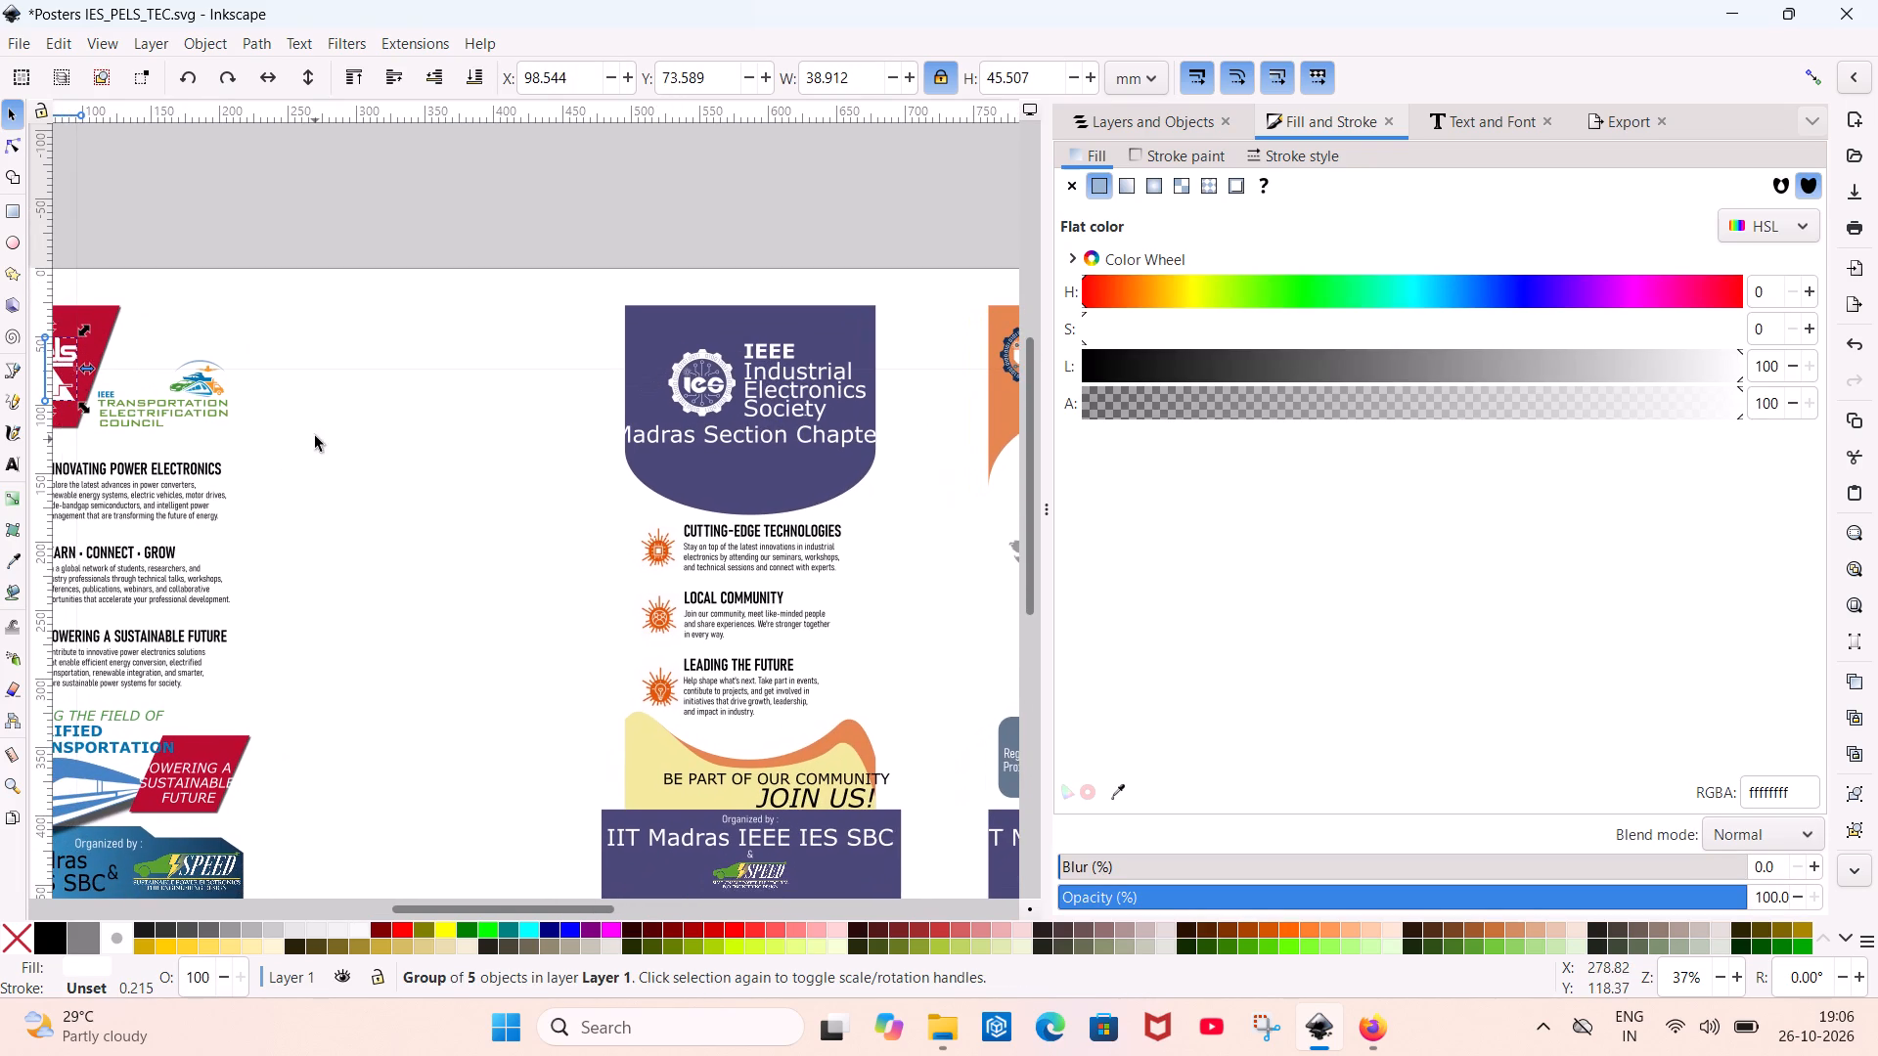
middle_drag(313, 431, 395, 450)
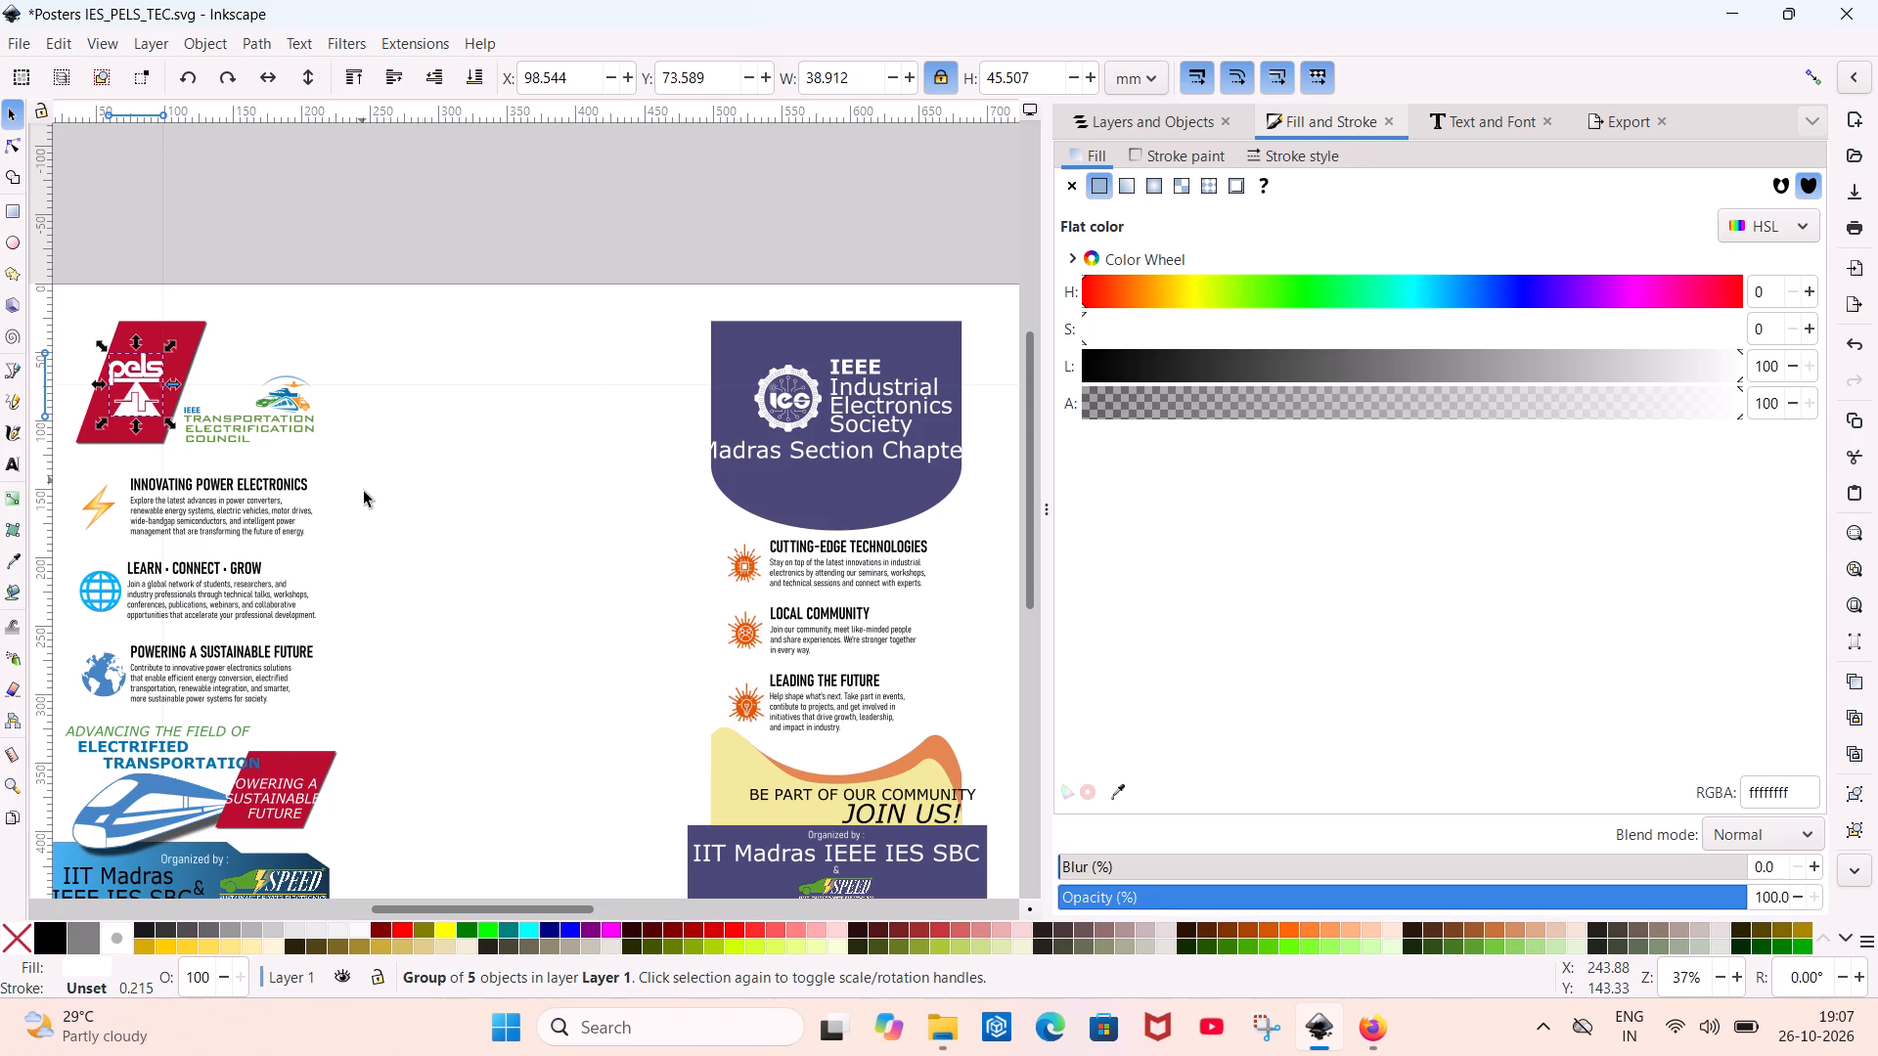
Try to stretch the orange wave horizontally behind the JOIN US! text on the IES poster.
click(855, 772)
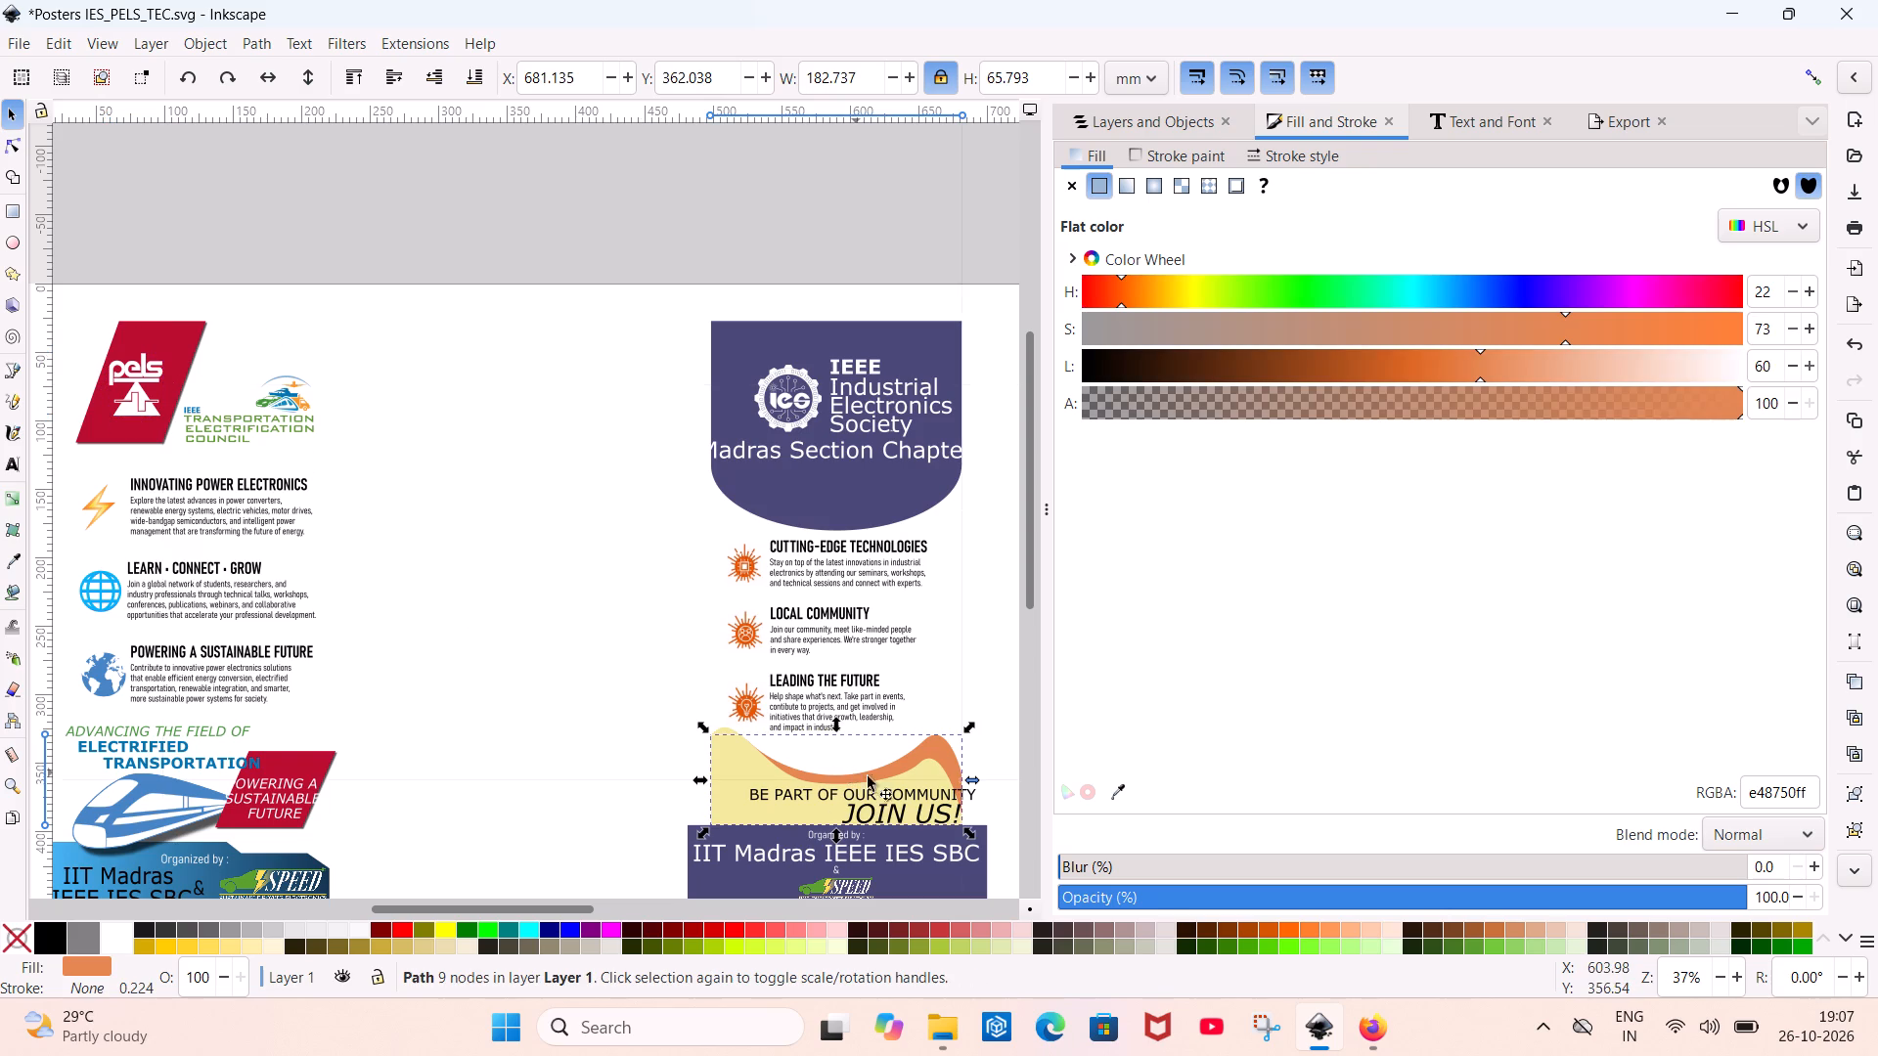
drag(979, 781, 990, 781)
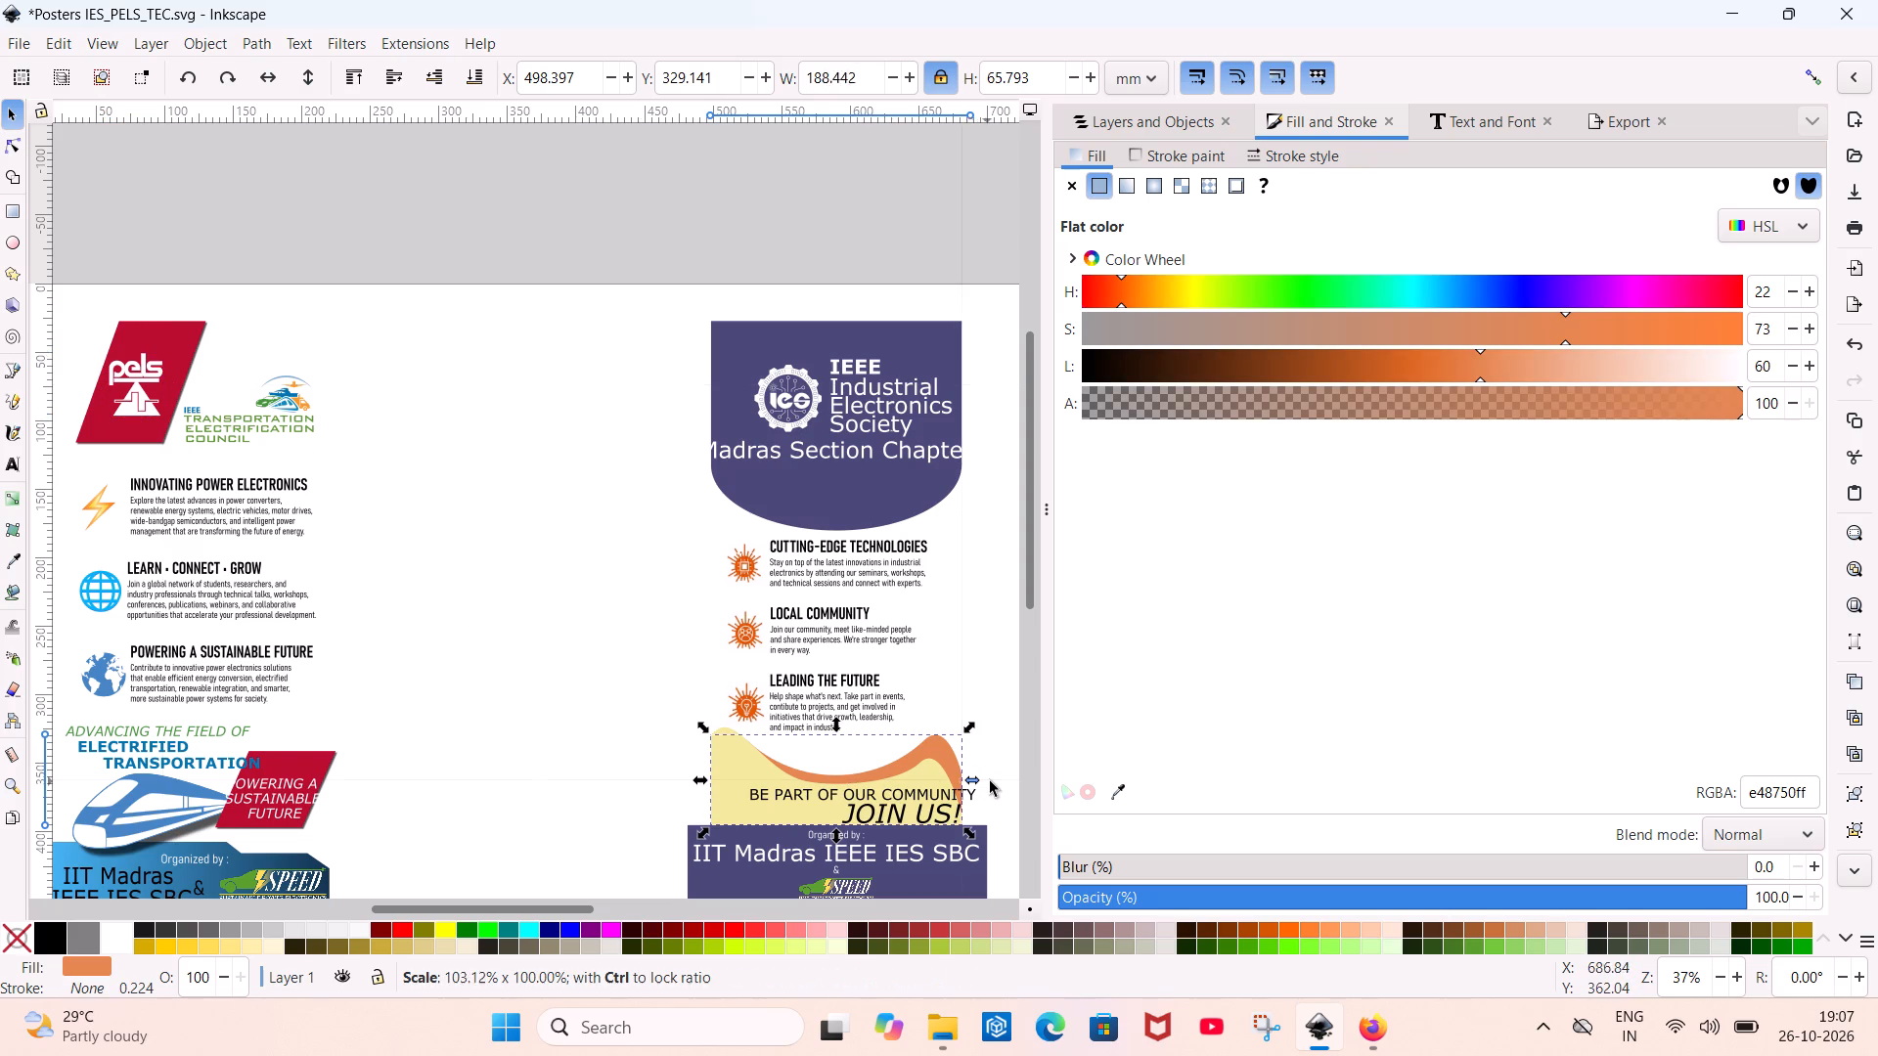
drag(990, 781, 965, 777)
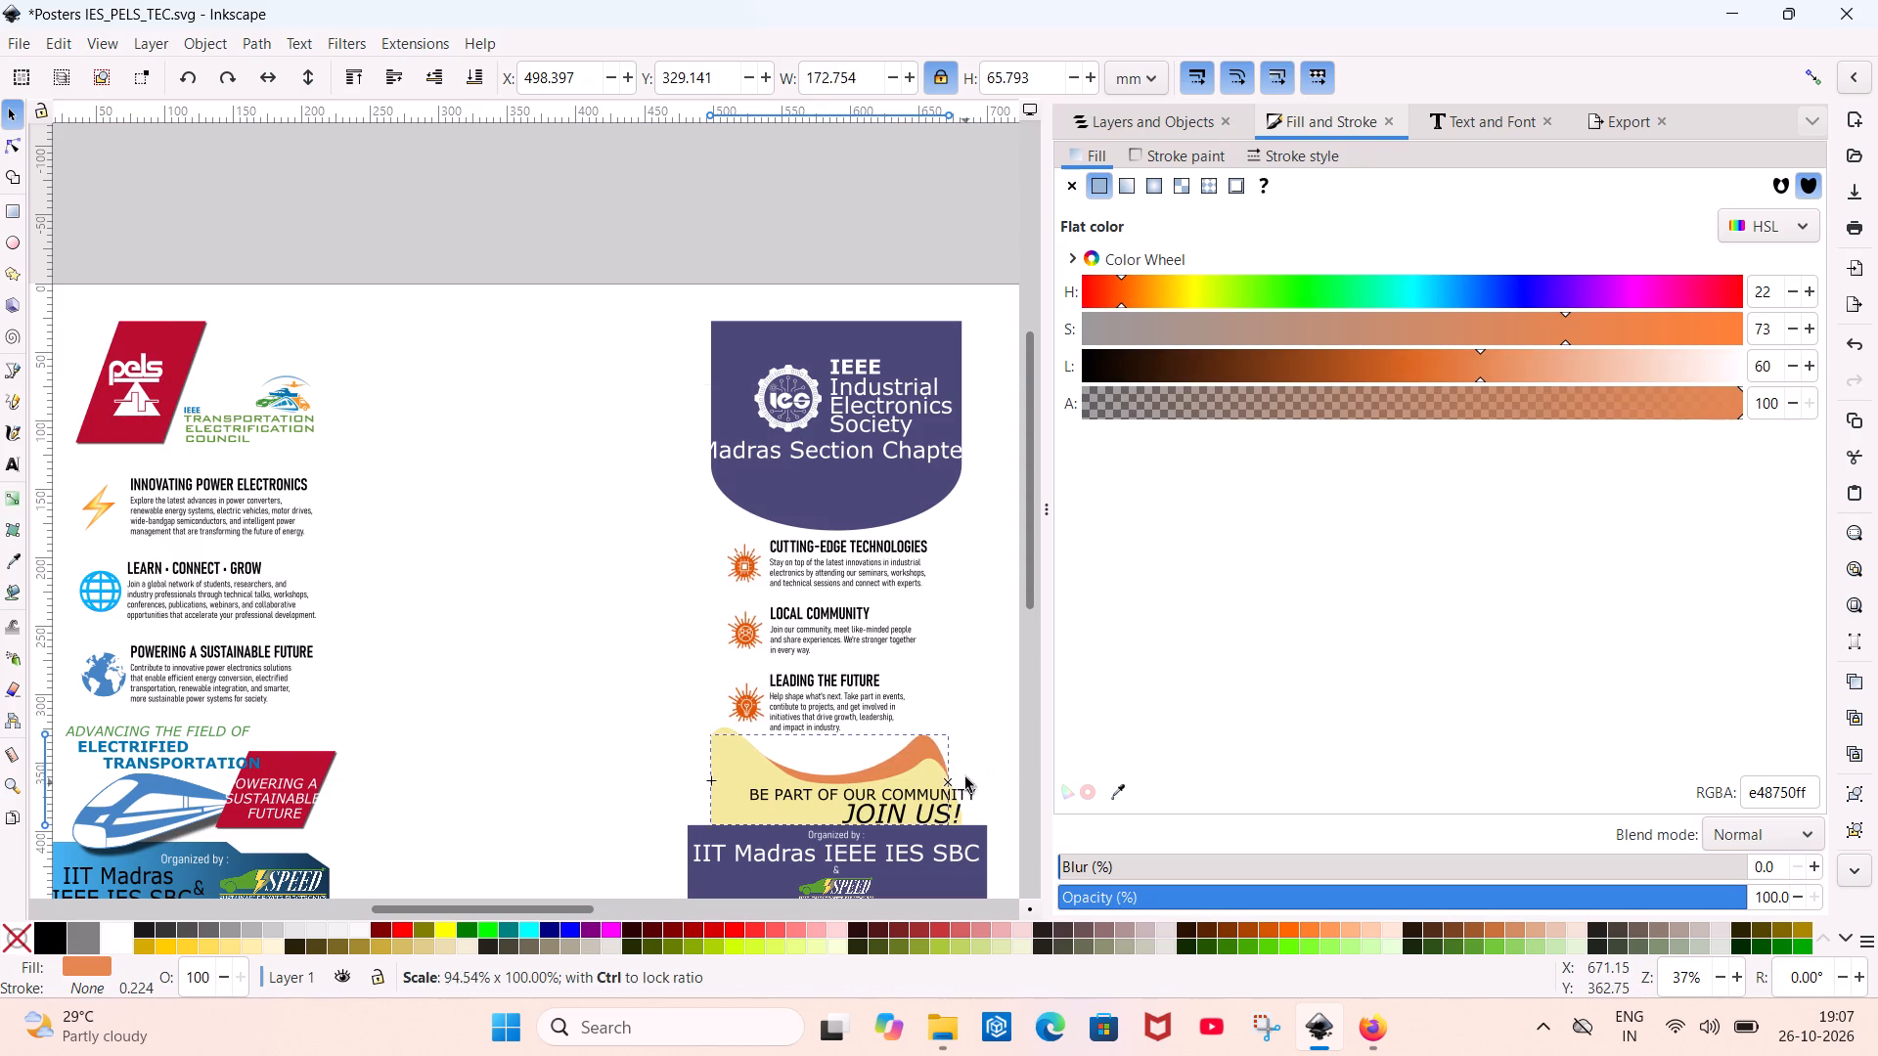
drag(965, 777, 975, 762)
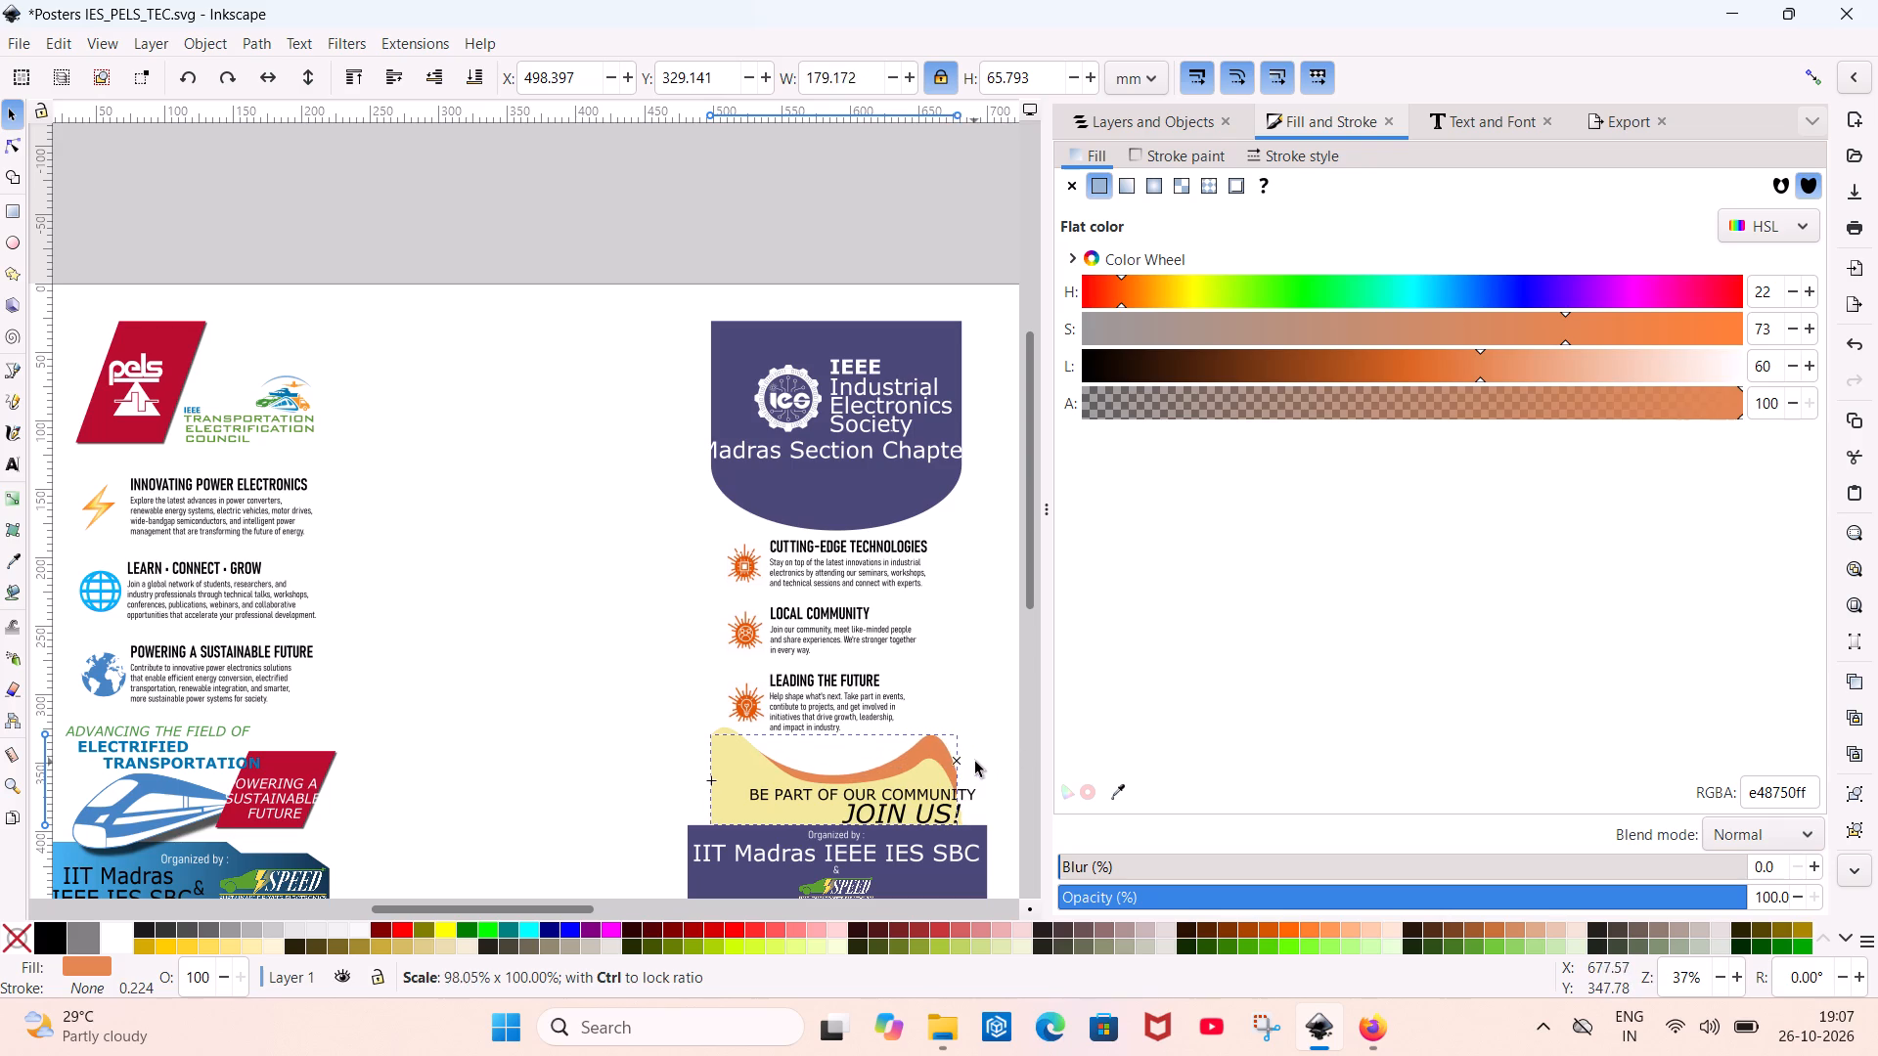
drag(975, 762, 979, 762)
Enlarge the pale yellow wave behind the BE PART OF OUR COMMUNITY text to about 184.6 × 72.2 mm and deselect it.
click(745, 791)
click(761, 808)
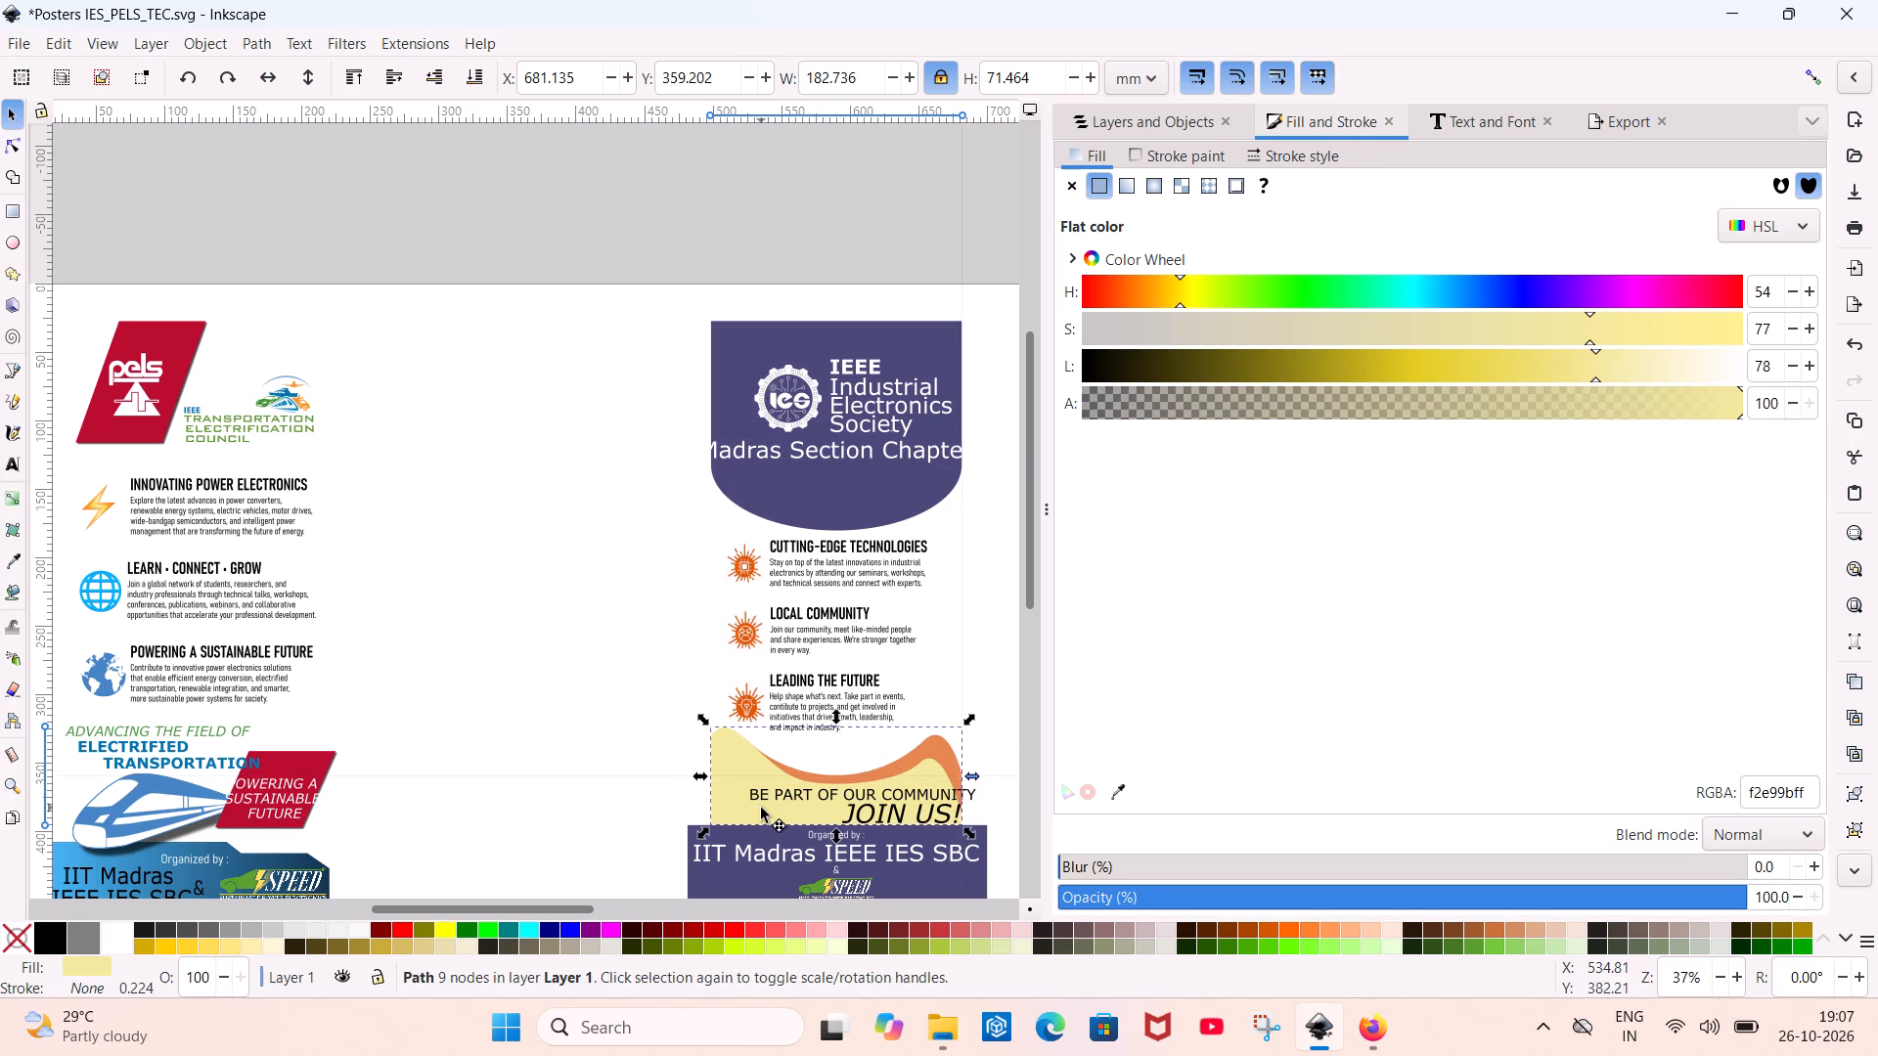
click(728, 782)
drag(969, 835, 1008, 836)
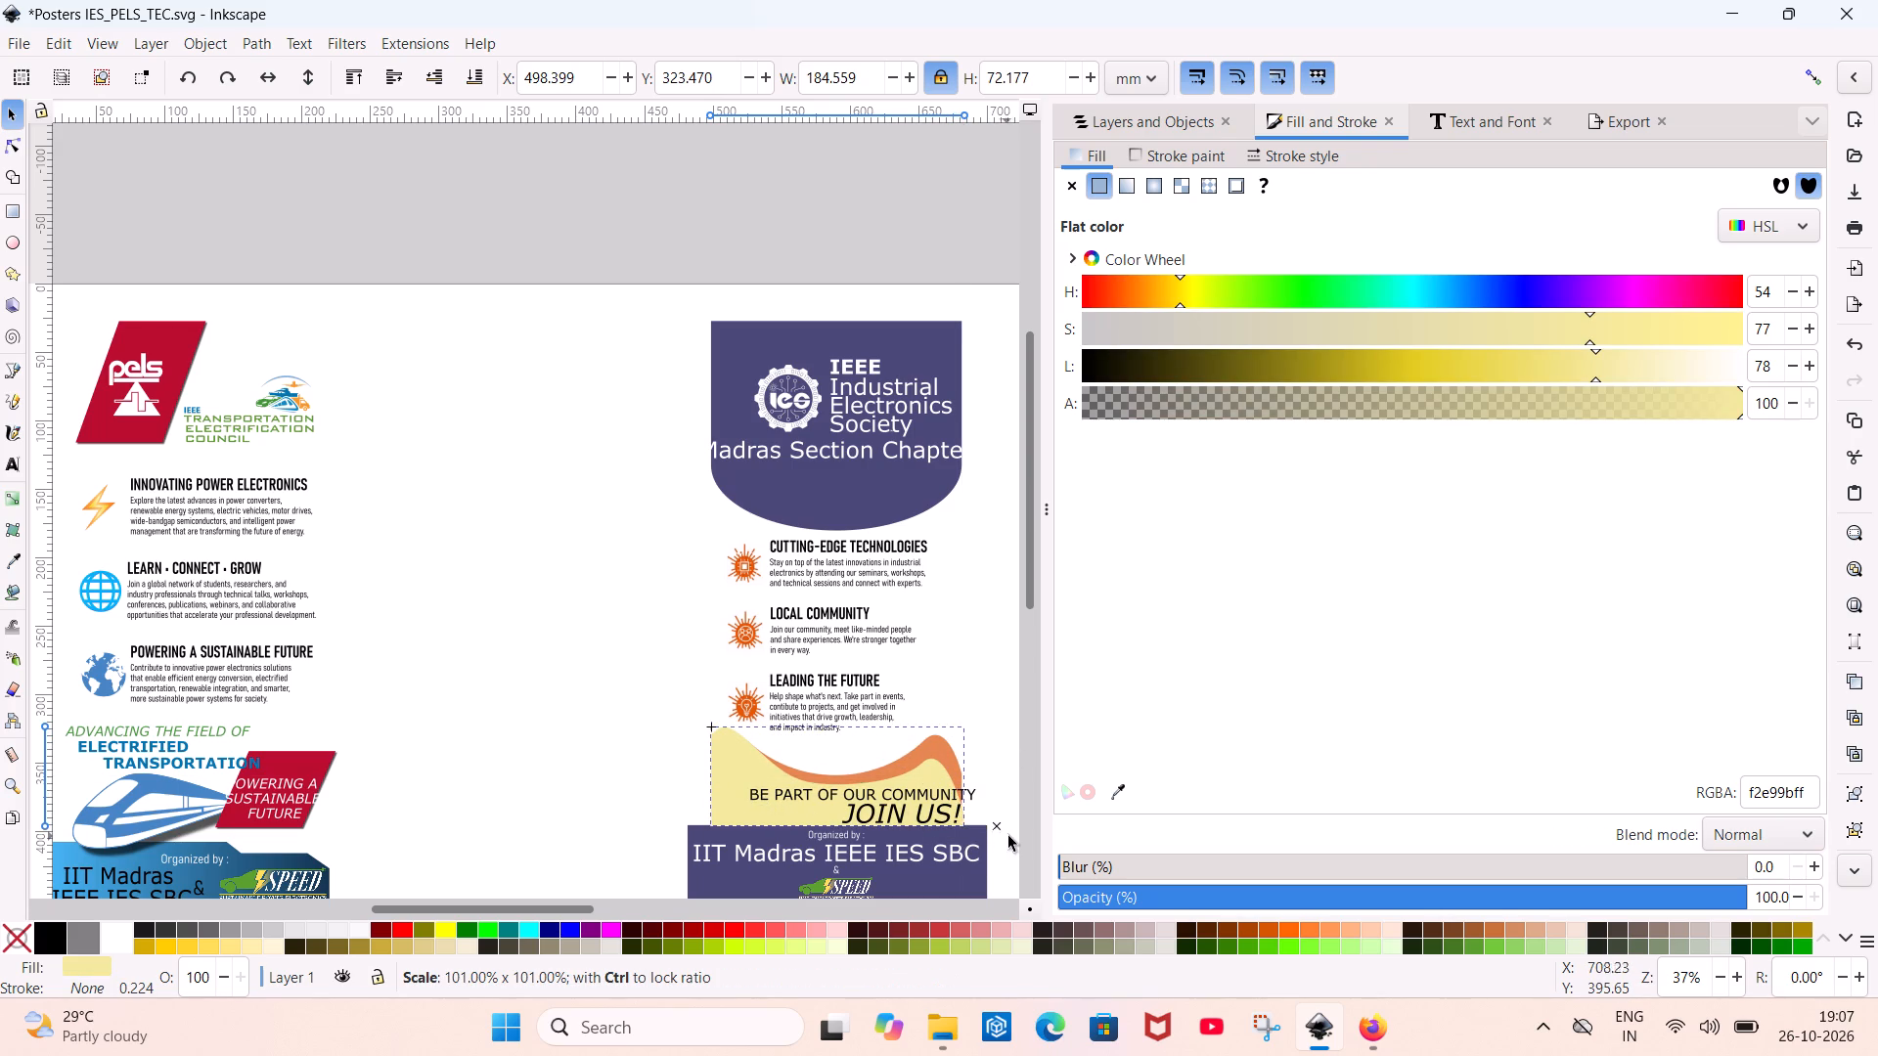
drag(1008, 836, 1007, 836)
click(927, 768)
click(1003, 756)
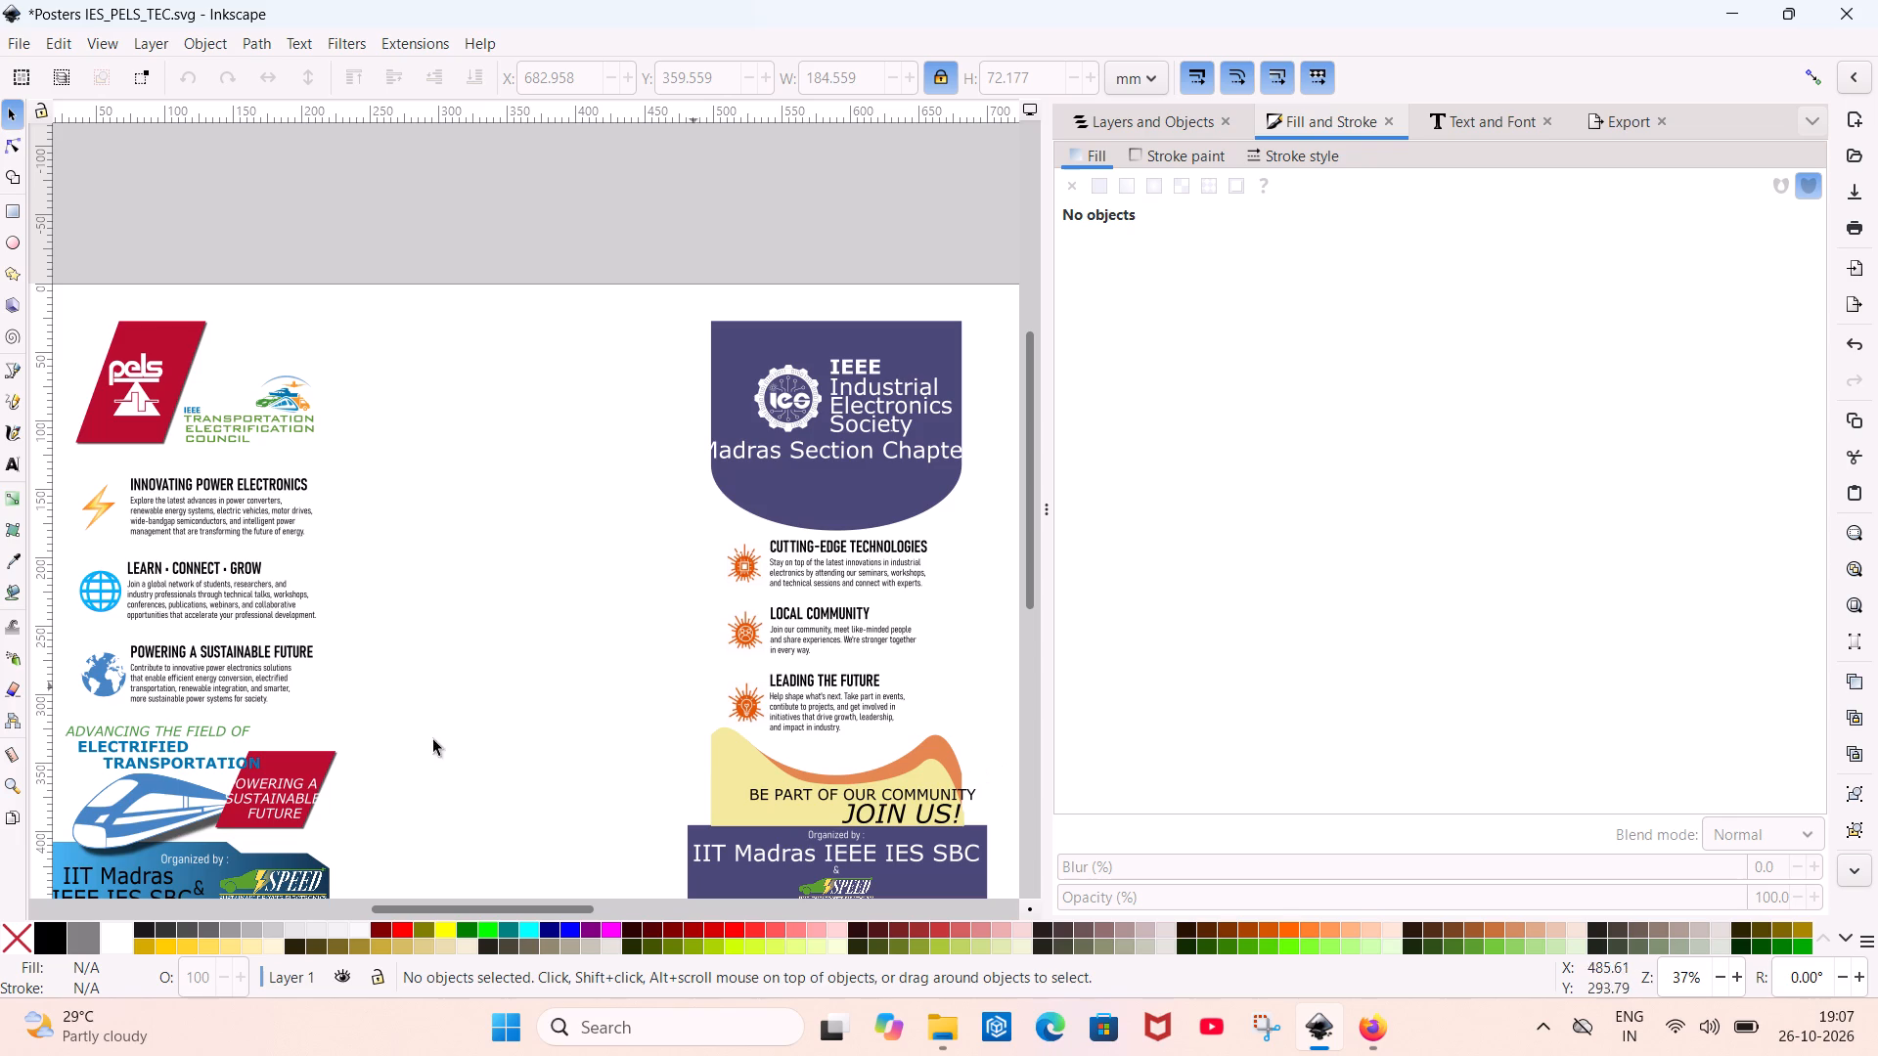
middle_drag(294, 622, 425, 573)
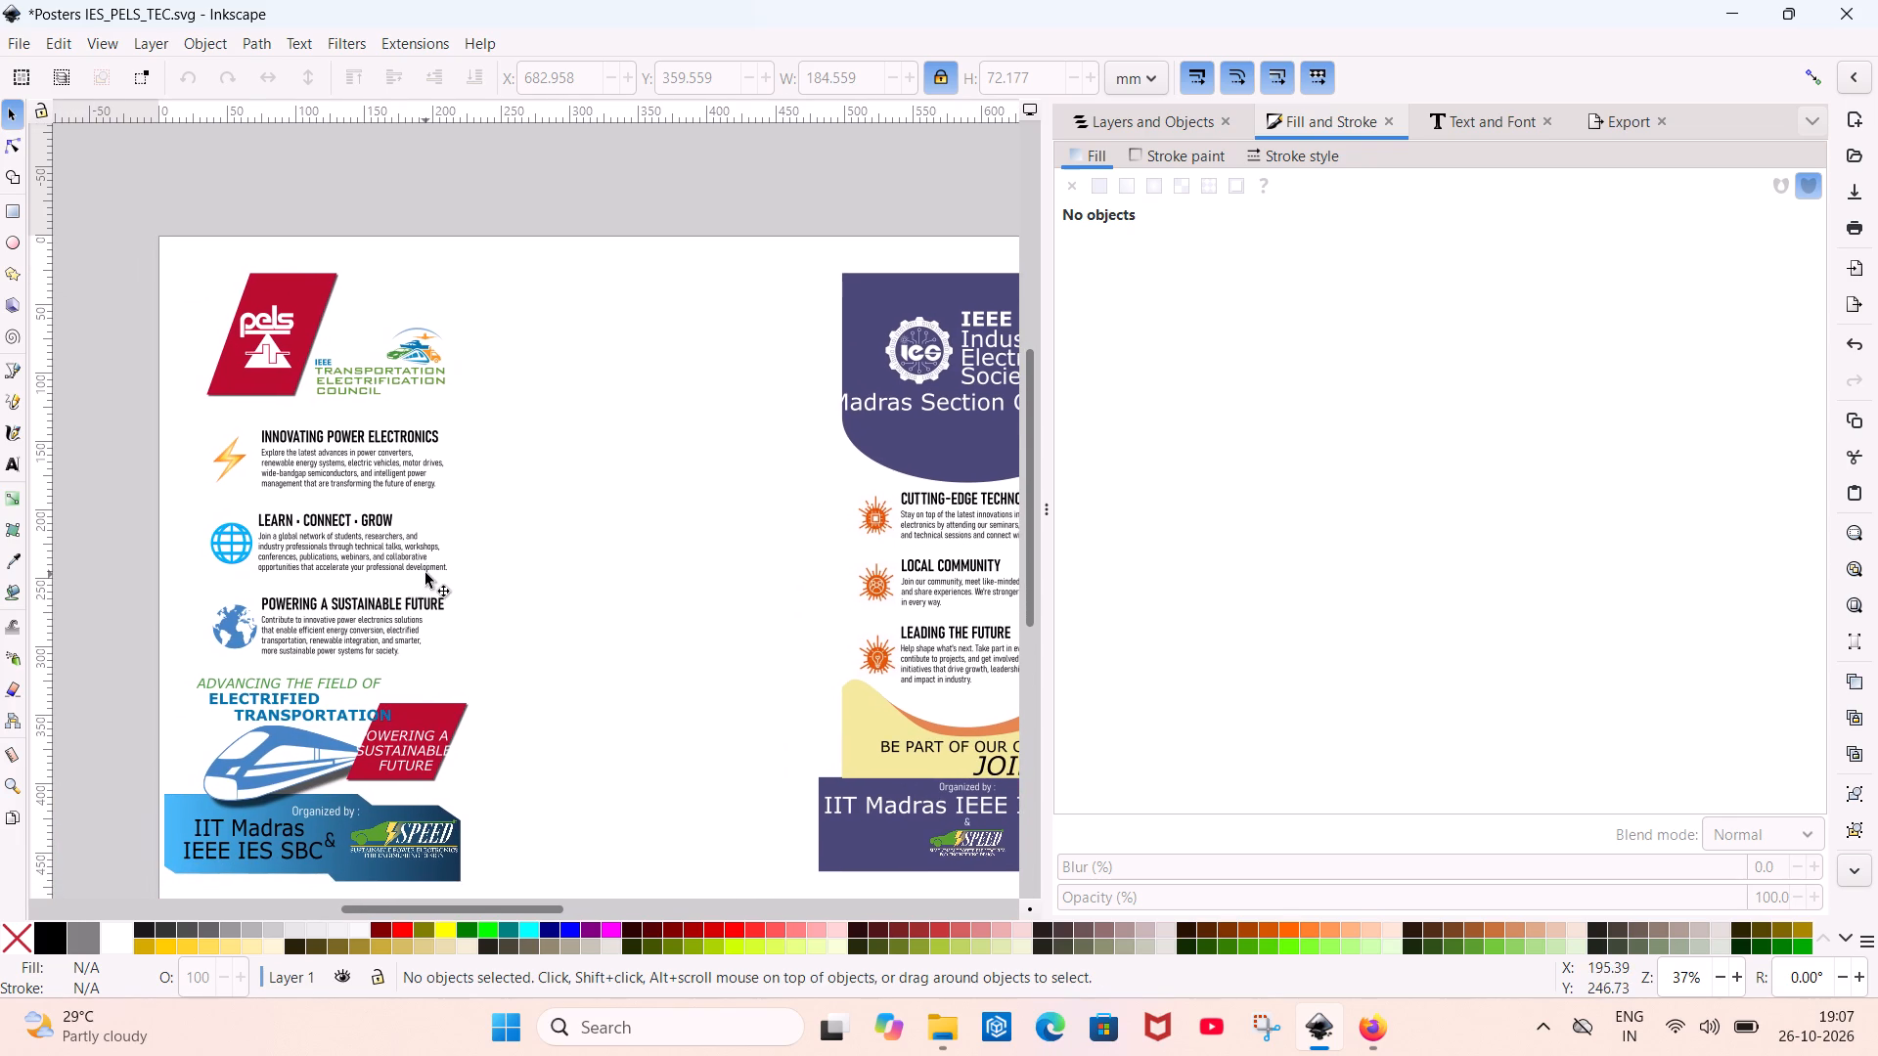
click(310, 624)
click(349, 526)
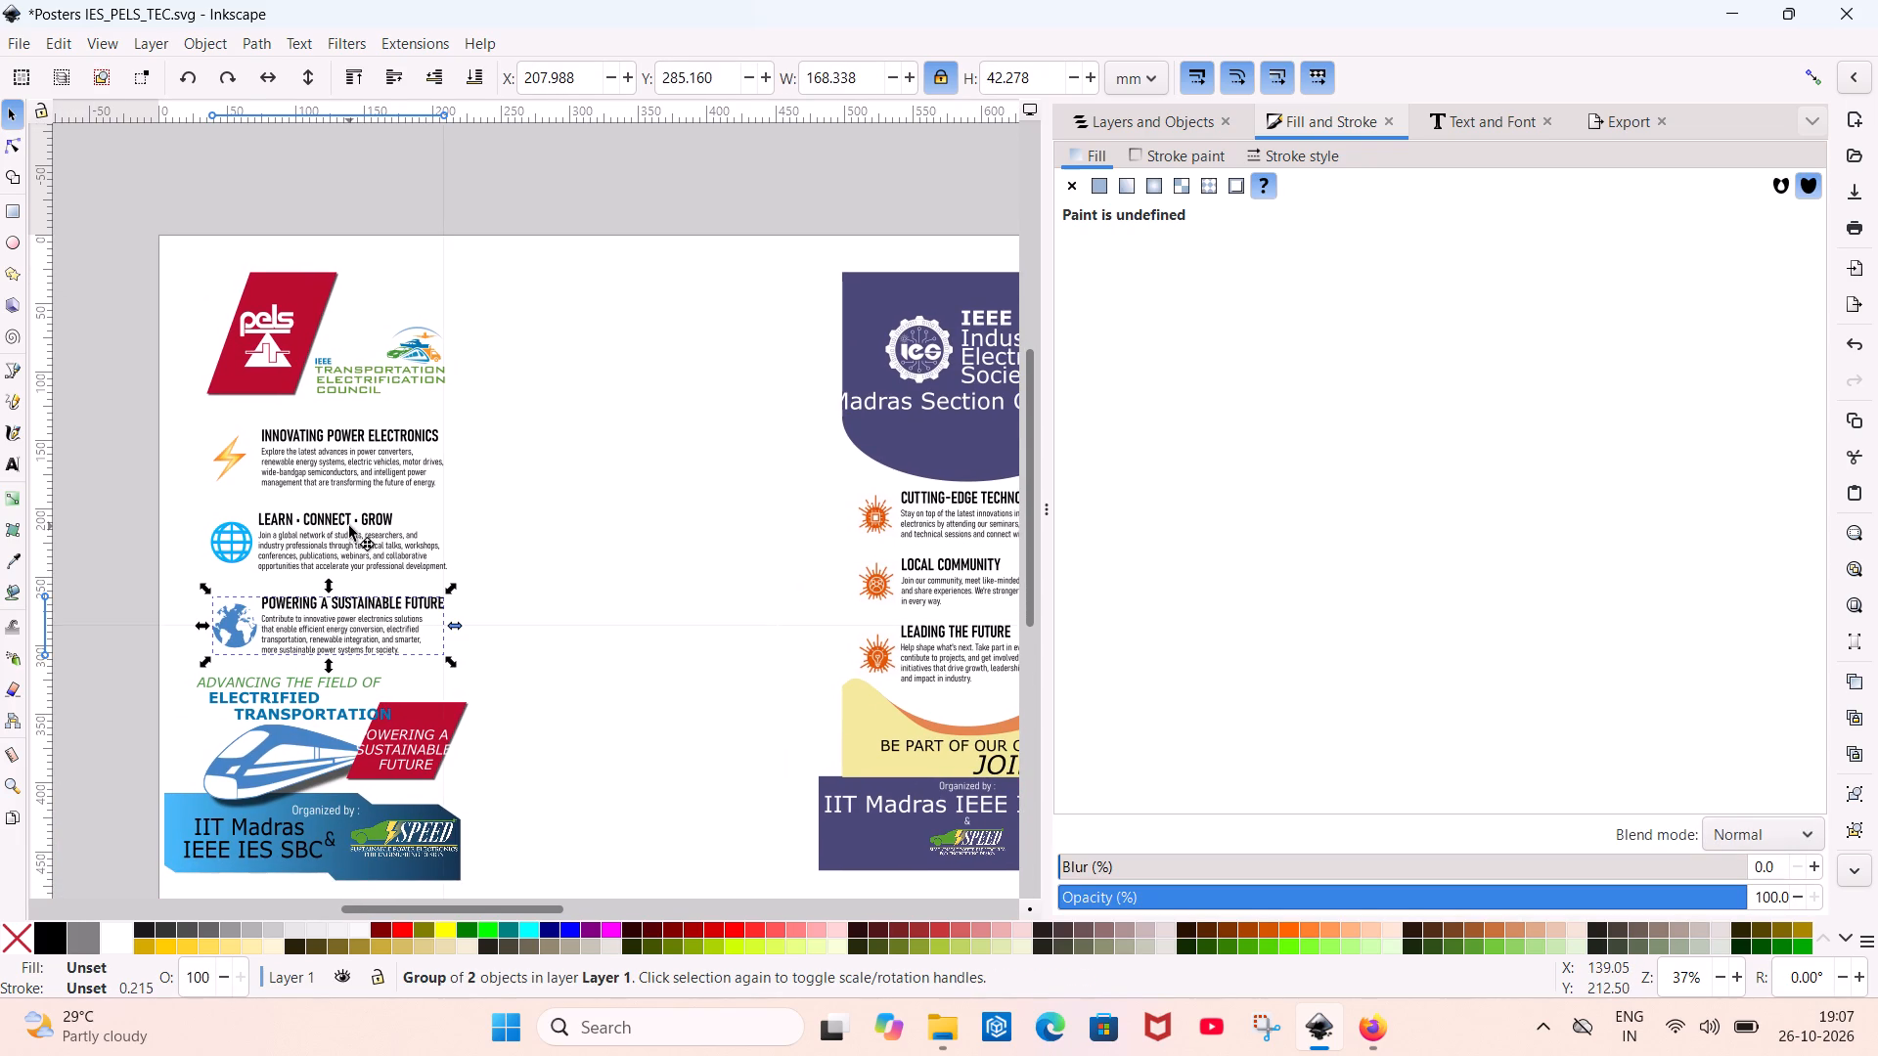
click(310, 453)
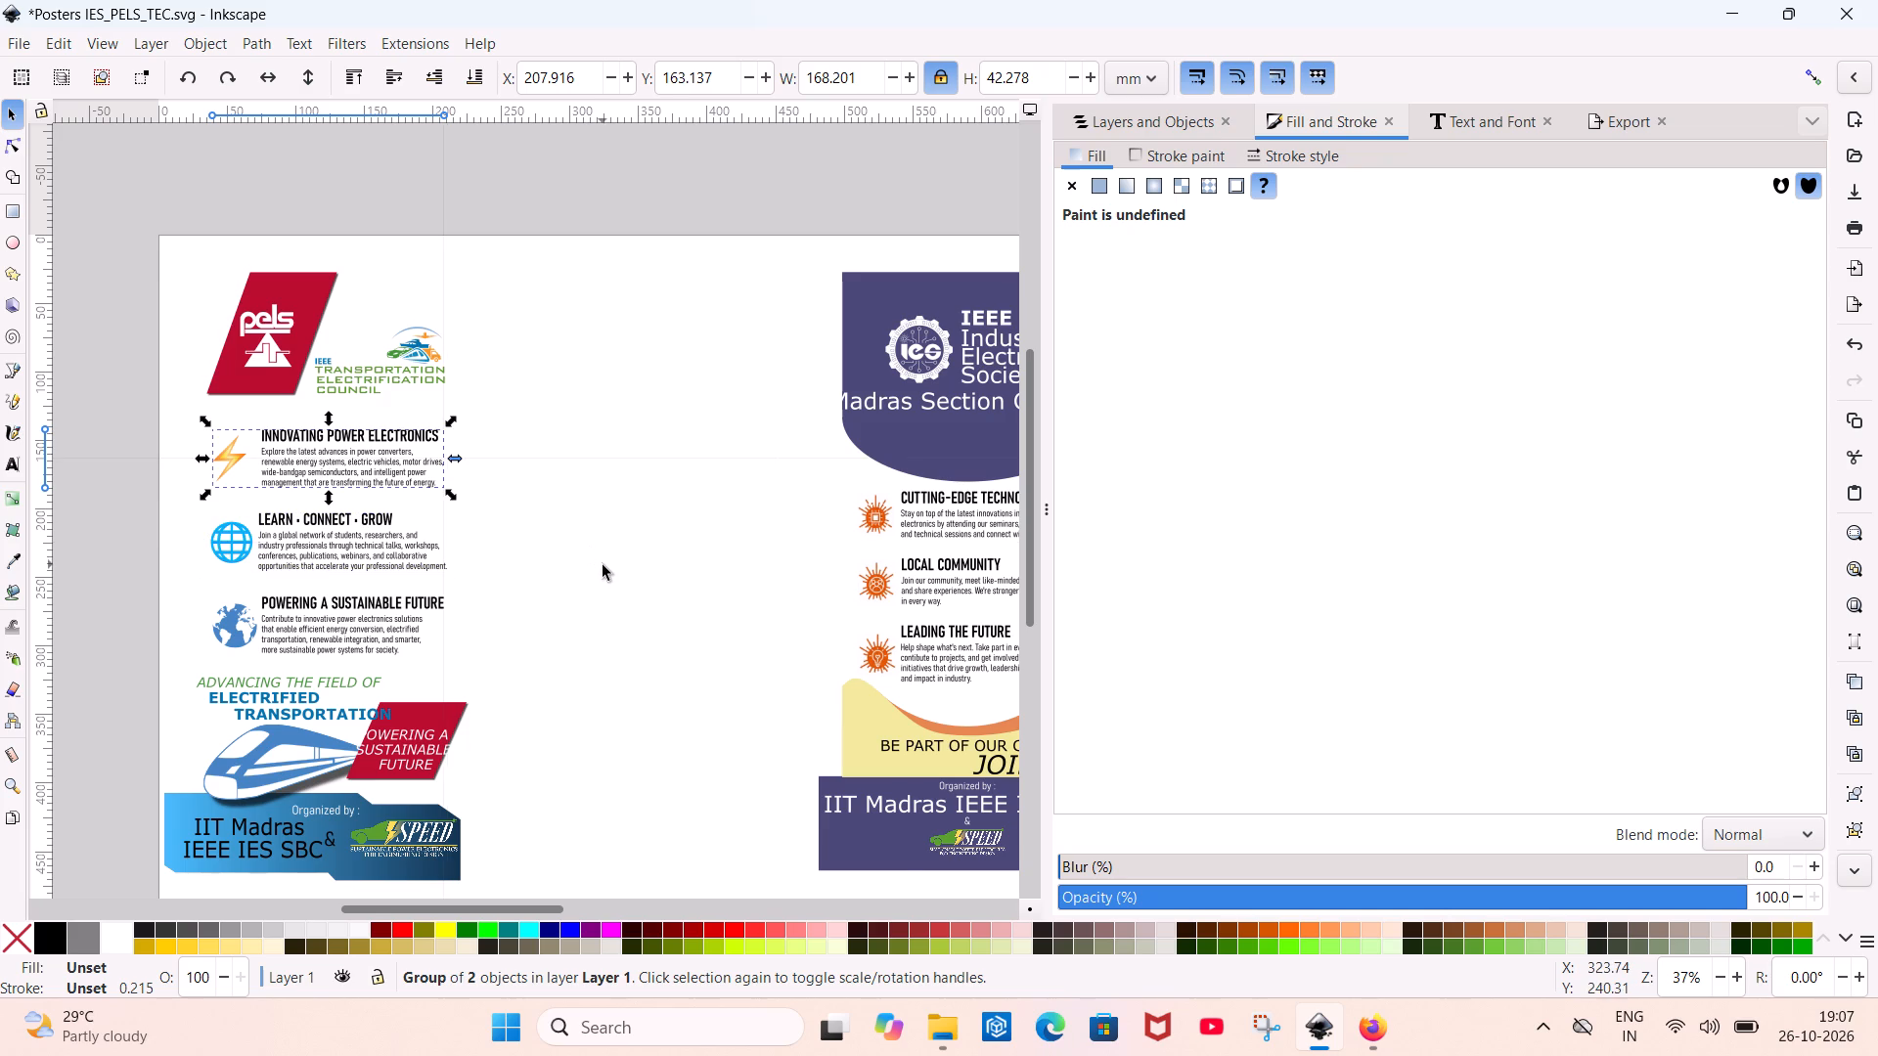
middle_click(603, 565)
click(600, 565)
Widen the orange header banner on the map poster to the end of the Madras Section Chapter text.
middle_drag(600, 565, 0, 568)
scroll(0, 568, down, 1)
middle_drag(660, 627, 63, 610)
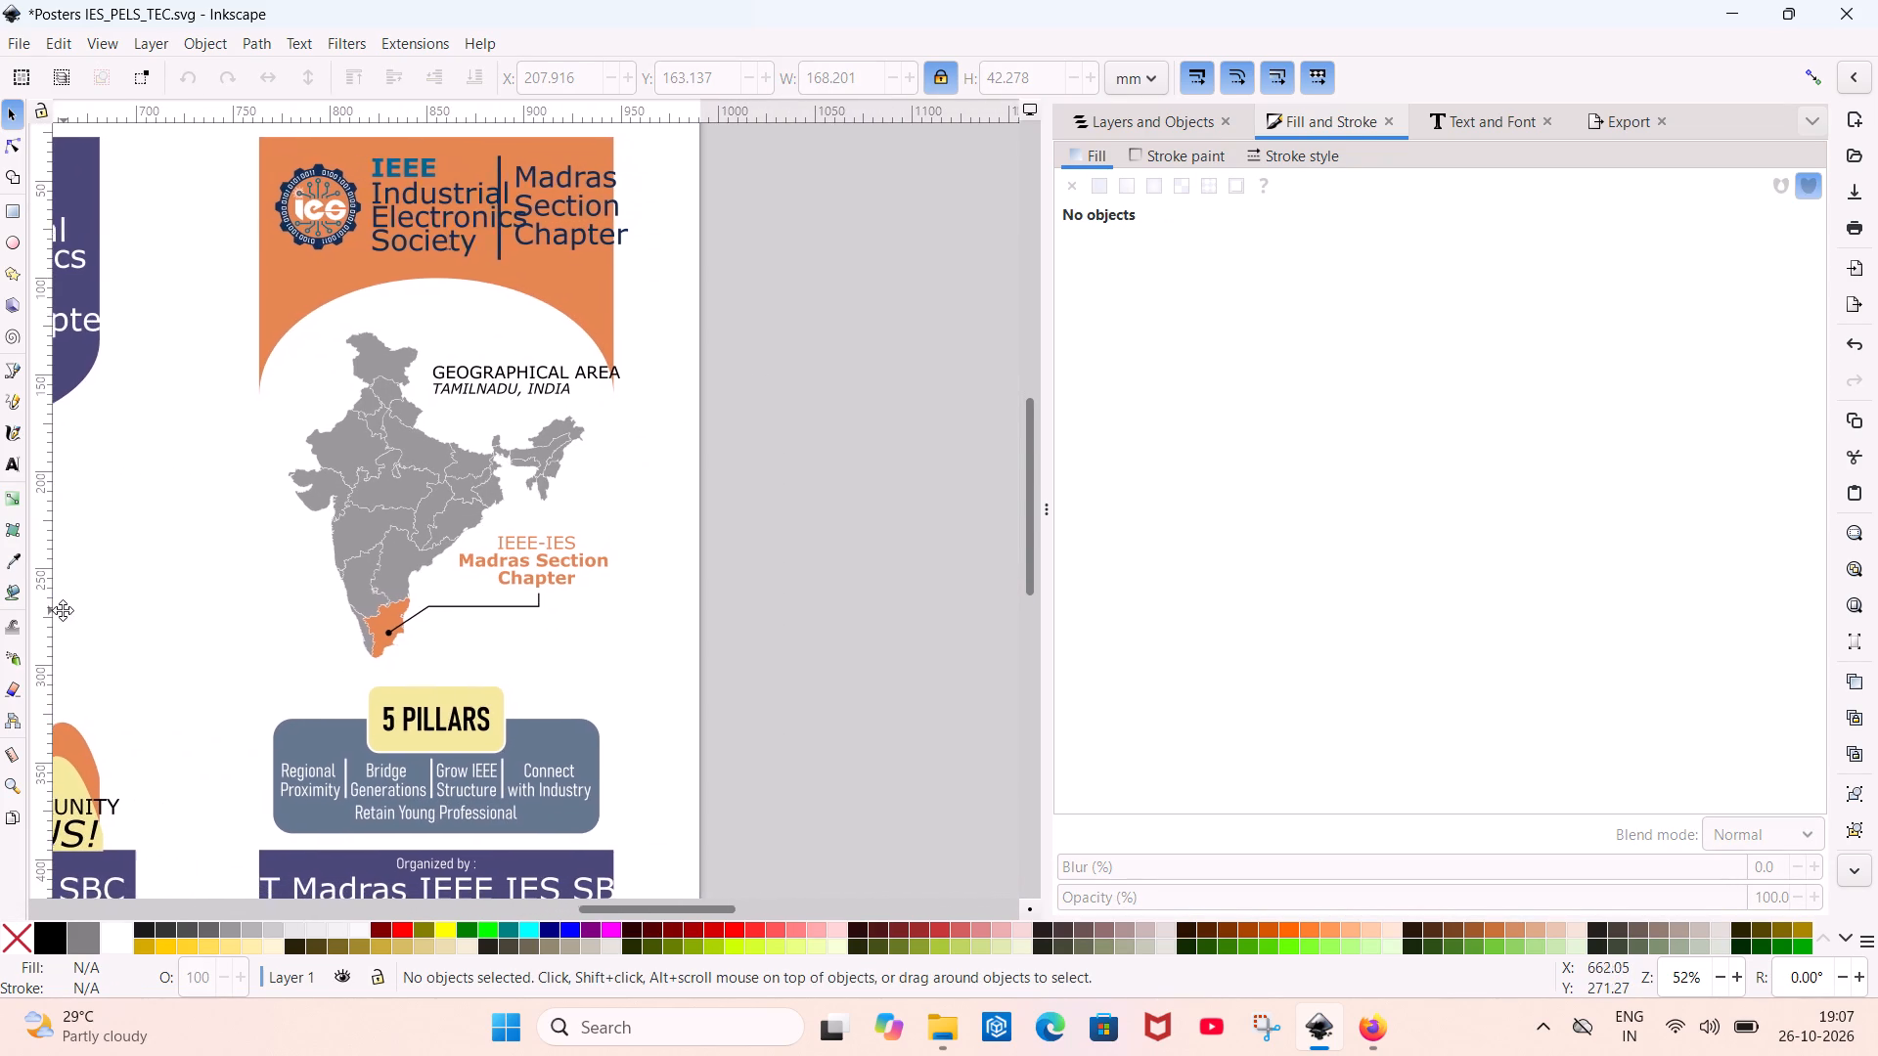
middle_drag(63, 610, 62, 610)
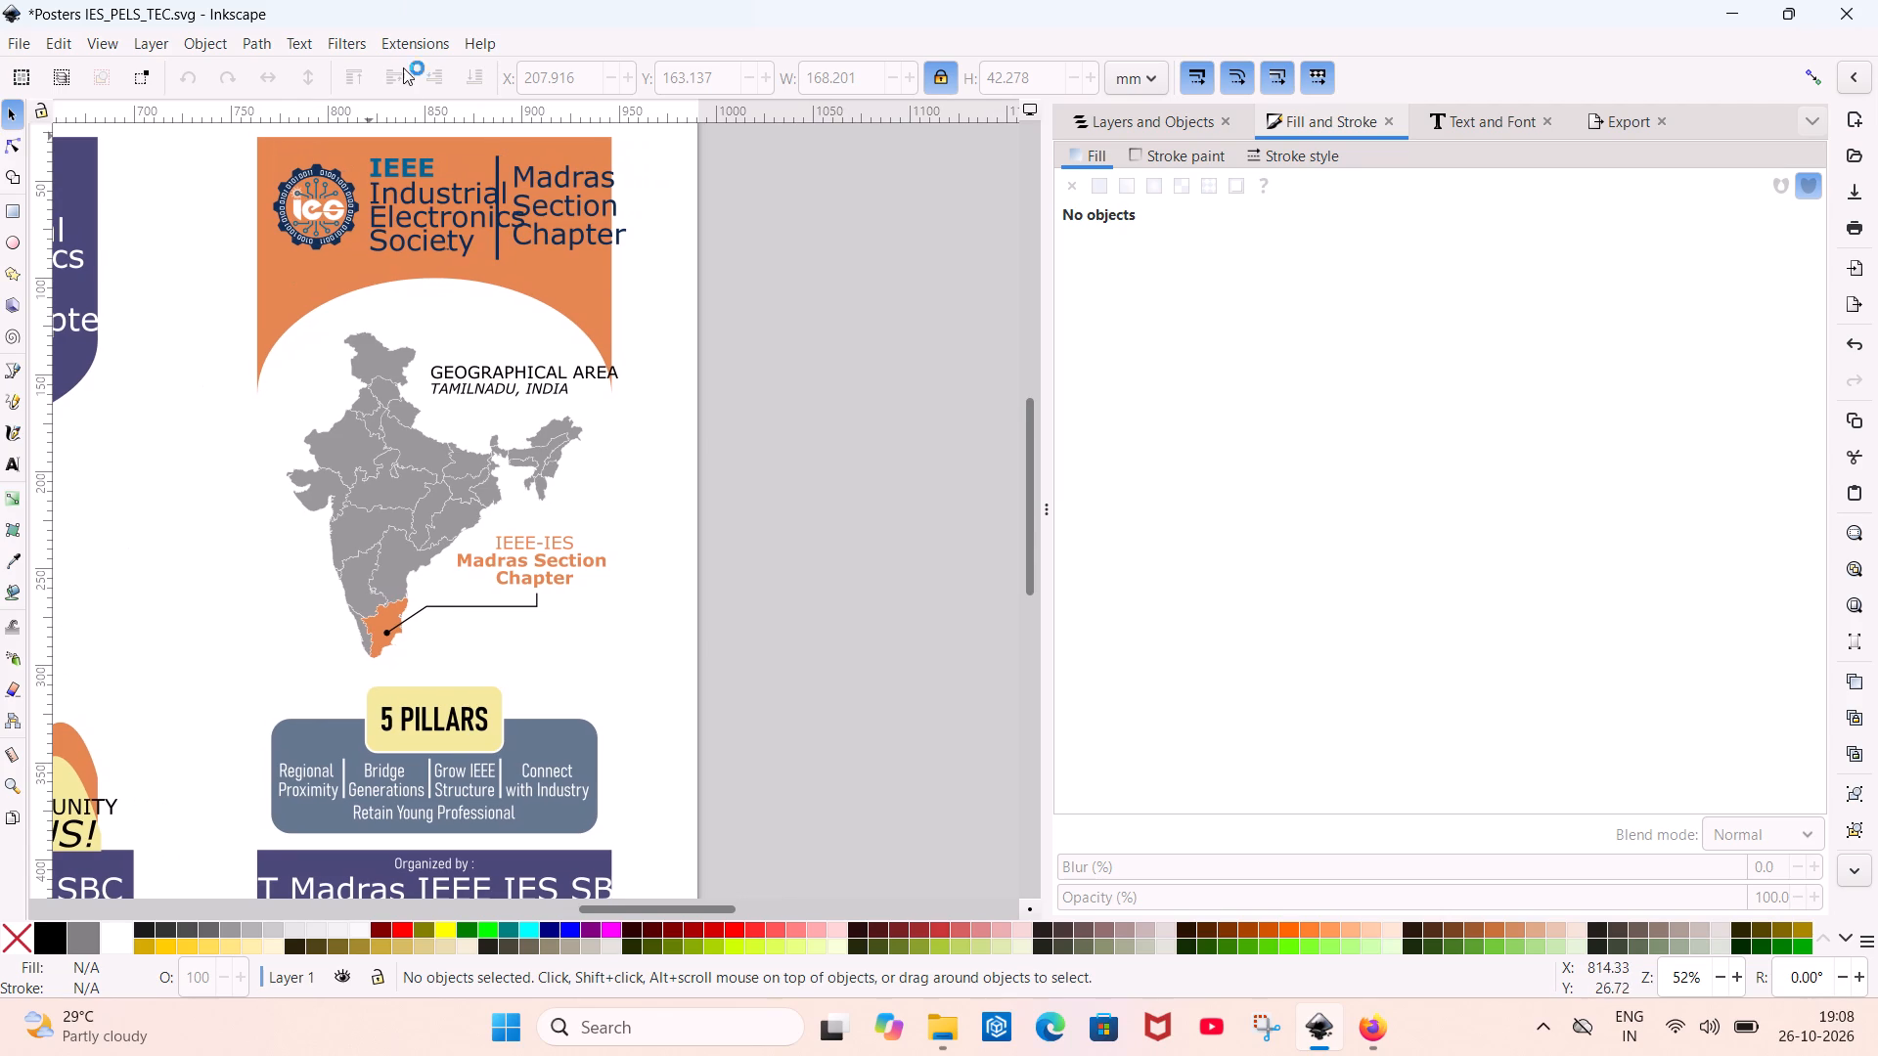
click(408, 235)
click(416, 225)
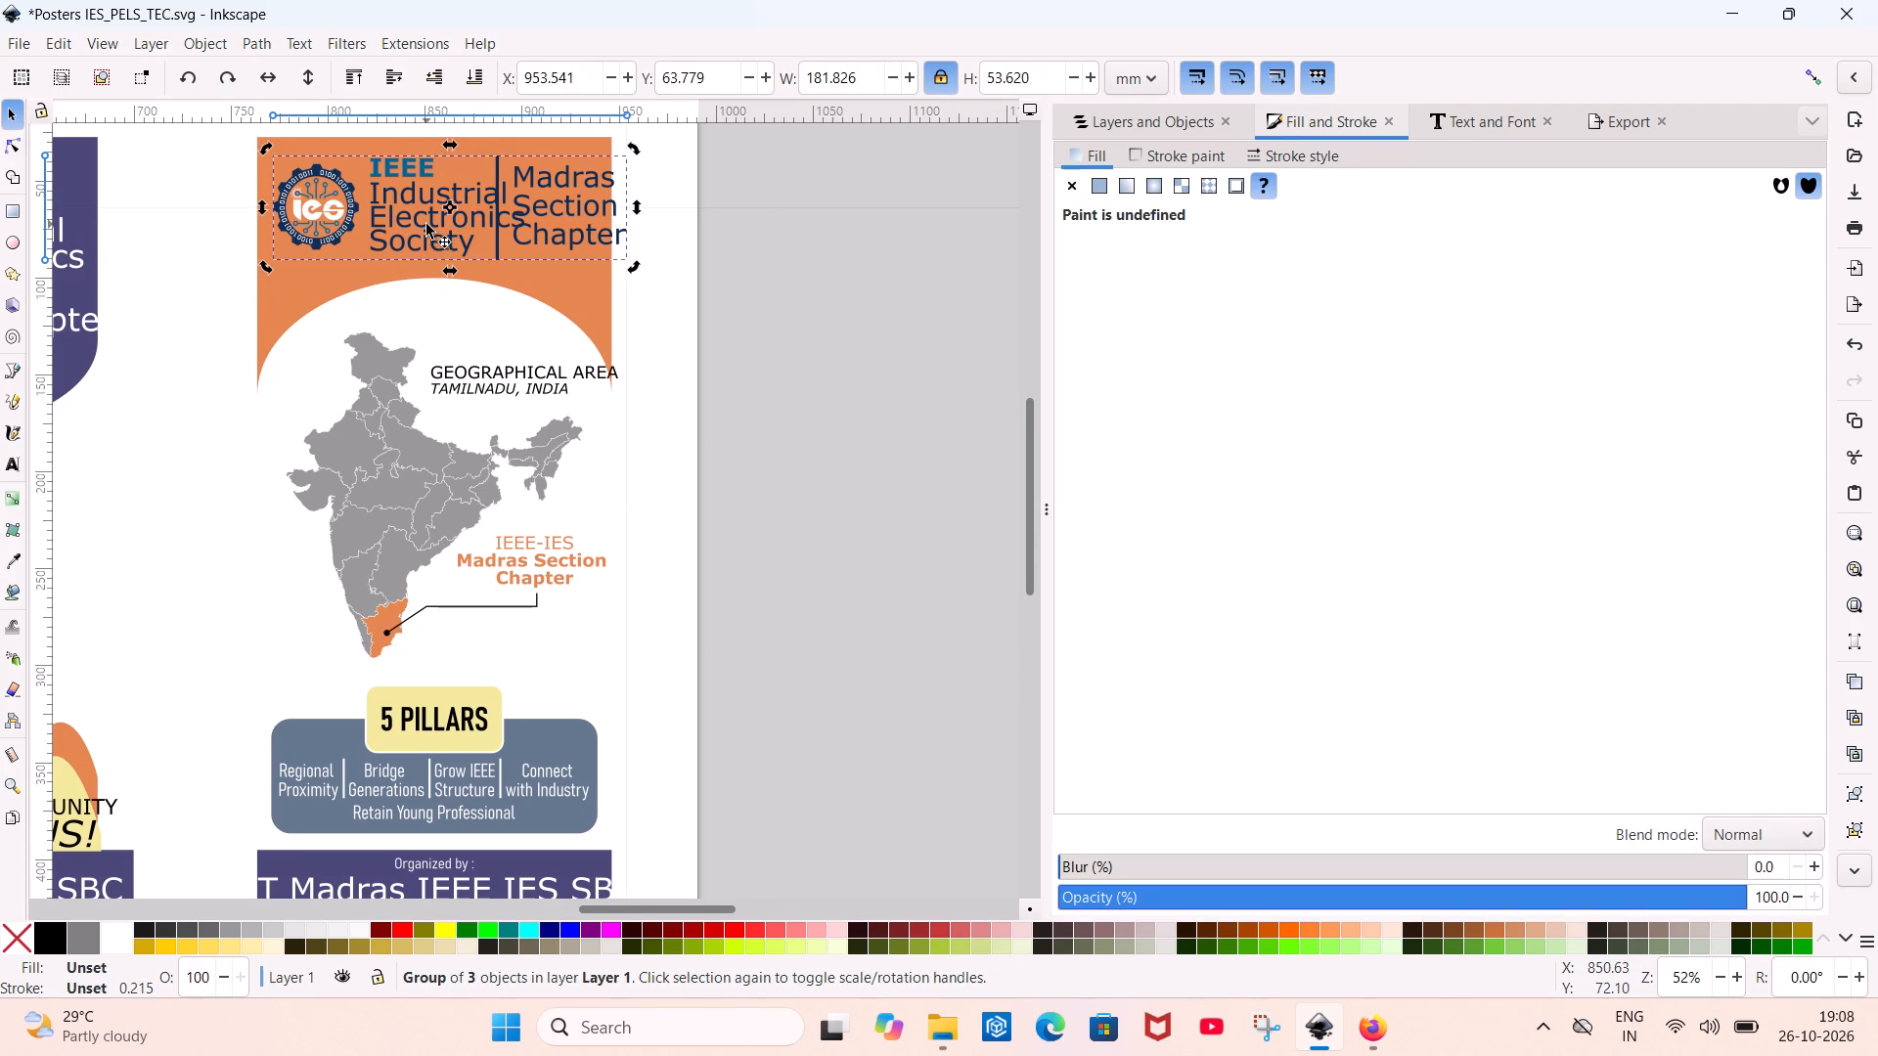
click(426, 223)
click(594, 286)
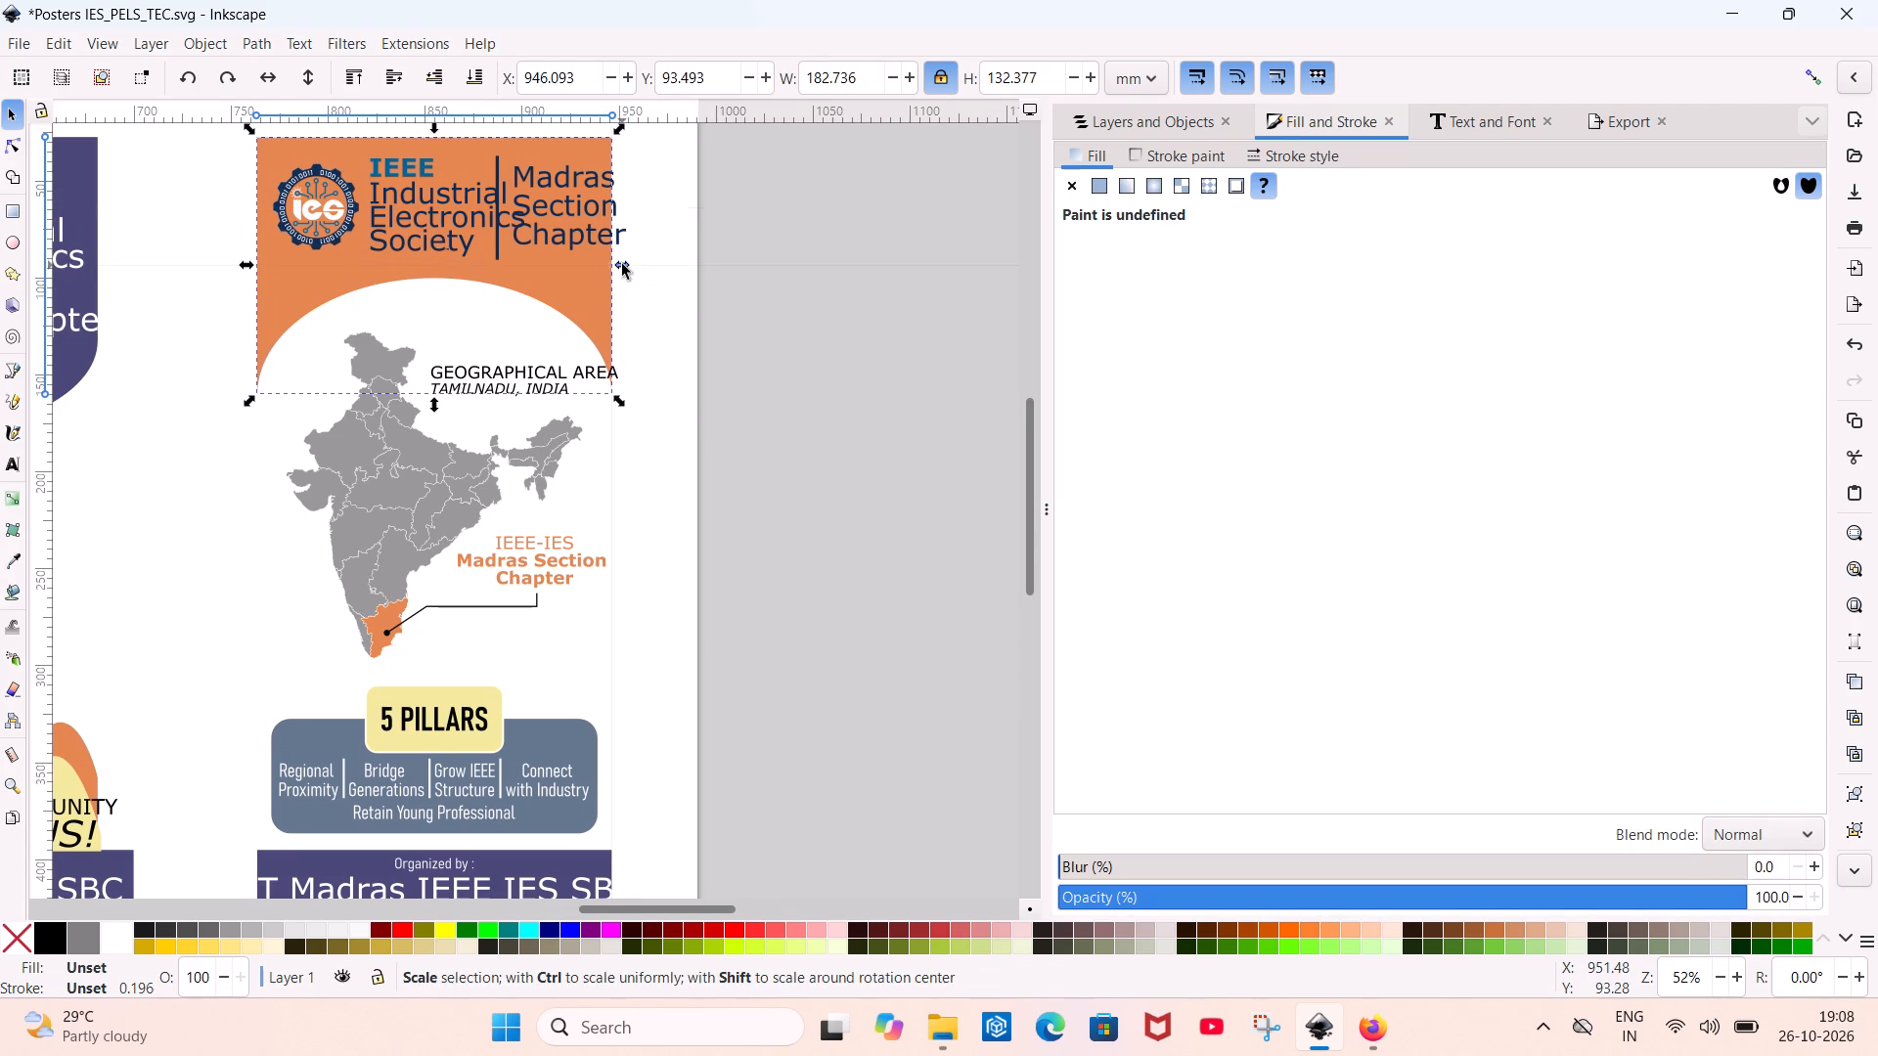
drag(623, 259, 642, 260)
Select the Madras Section Chapter text inside the header group and move it about 11.6 mm rightward, away from the Industrial Electronics Society title.
click(526, 222)
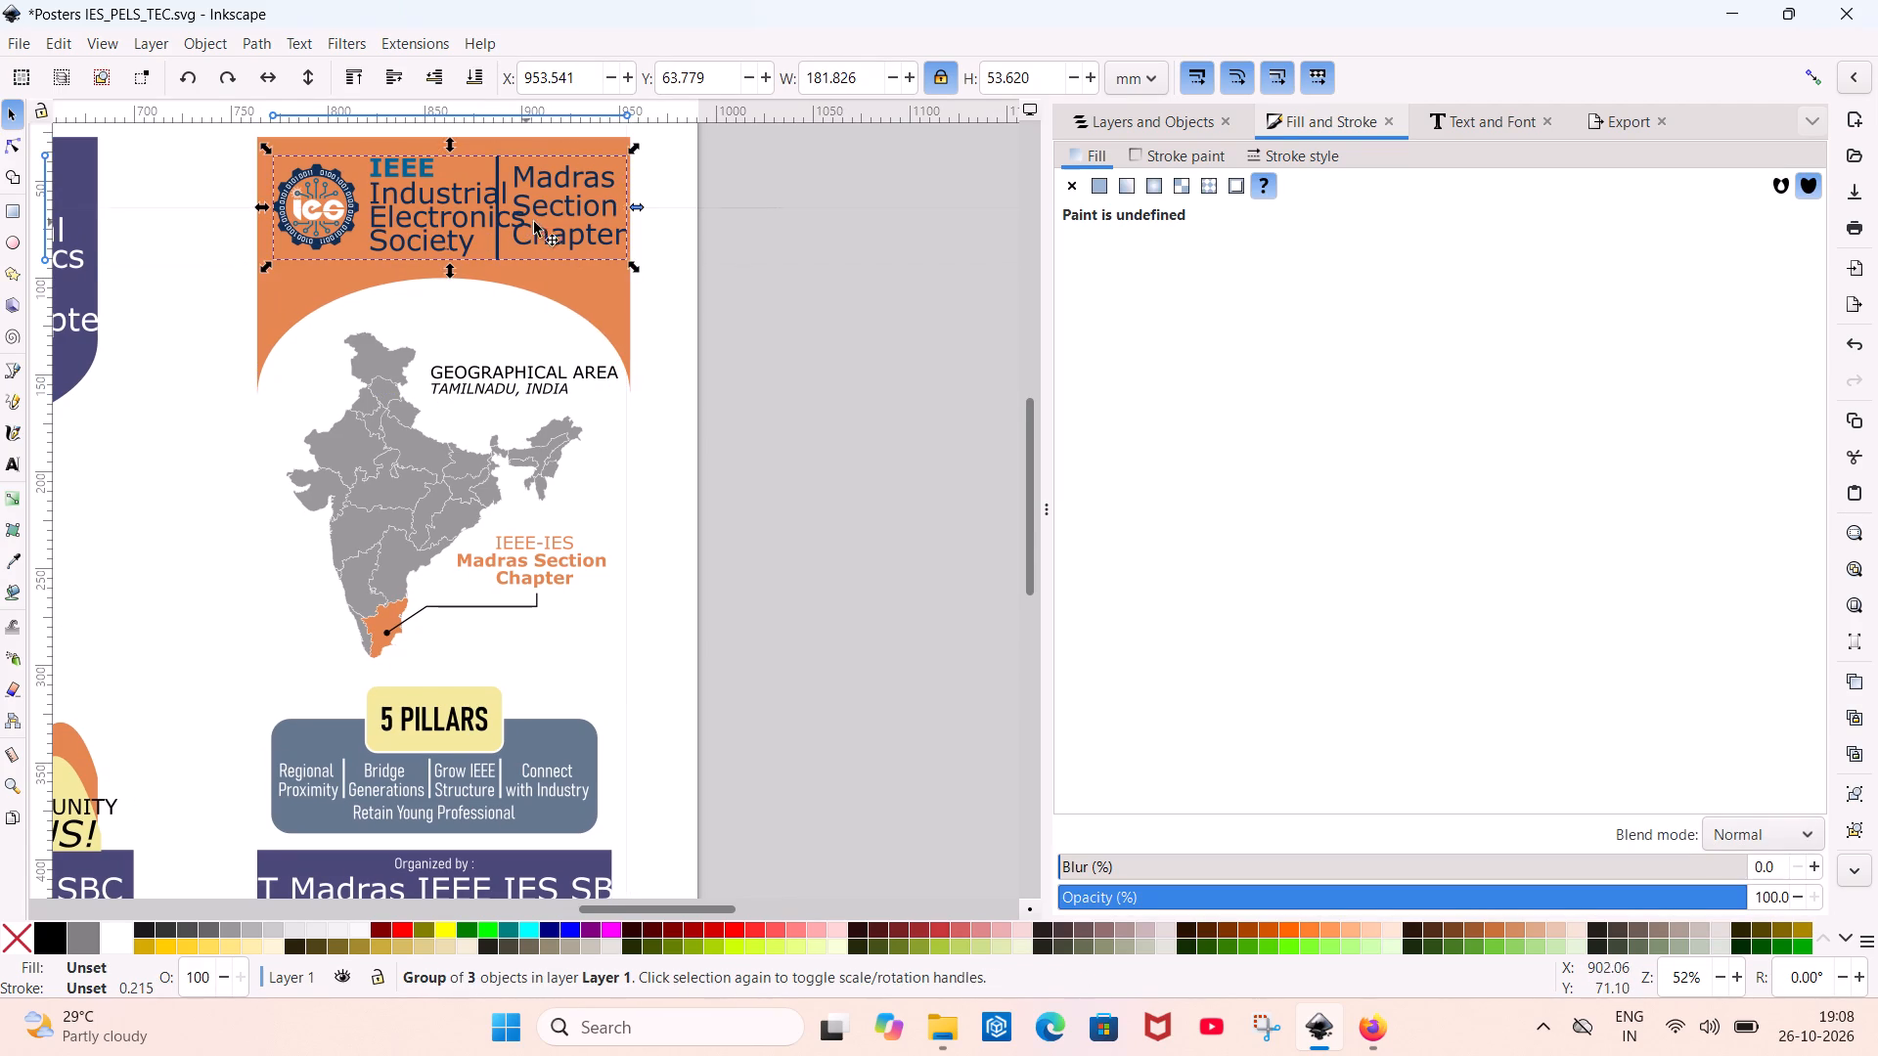
click(547, 221)
click(557, 217)
click(557, 217)
click(557, 217)
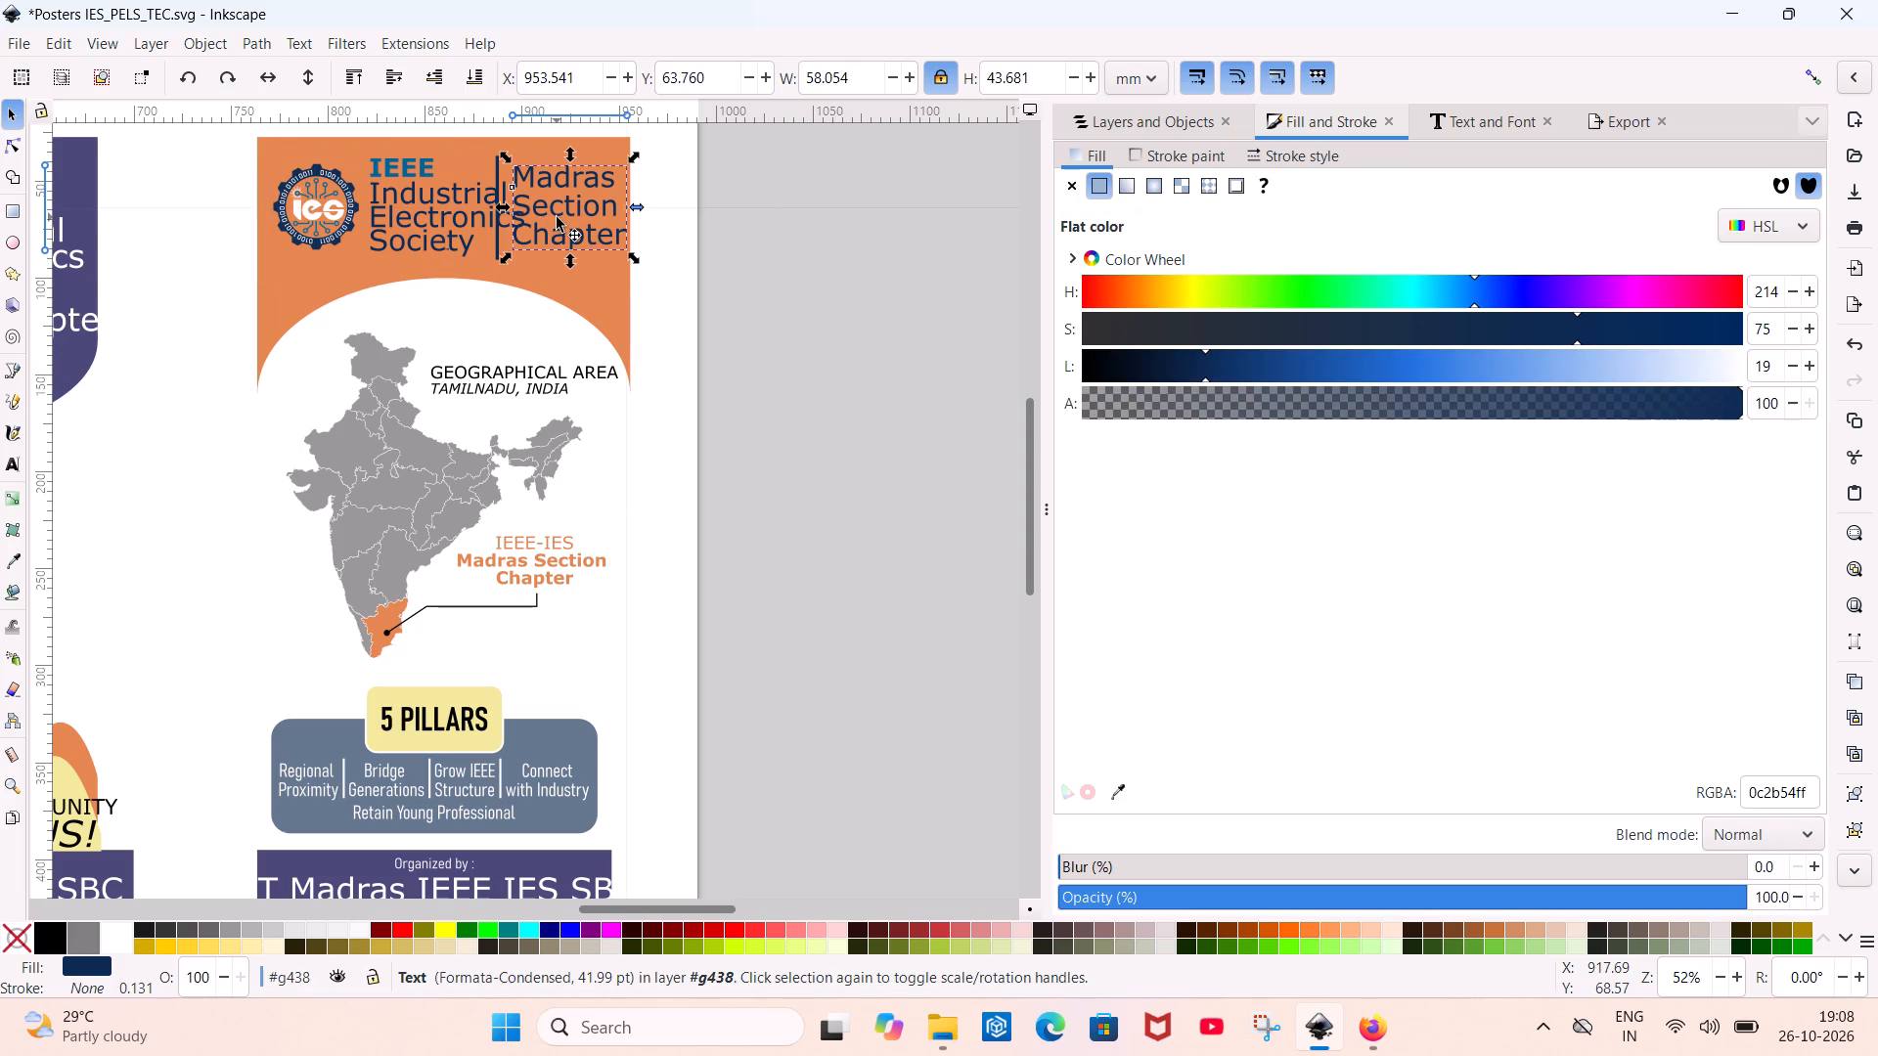
drag(606, 240, 620, 243)
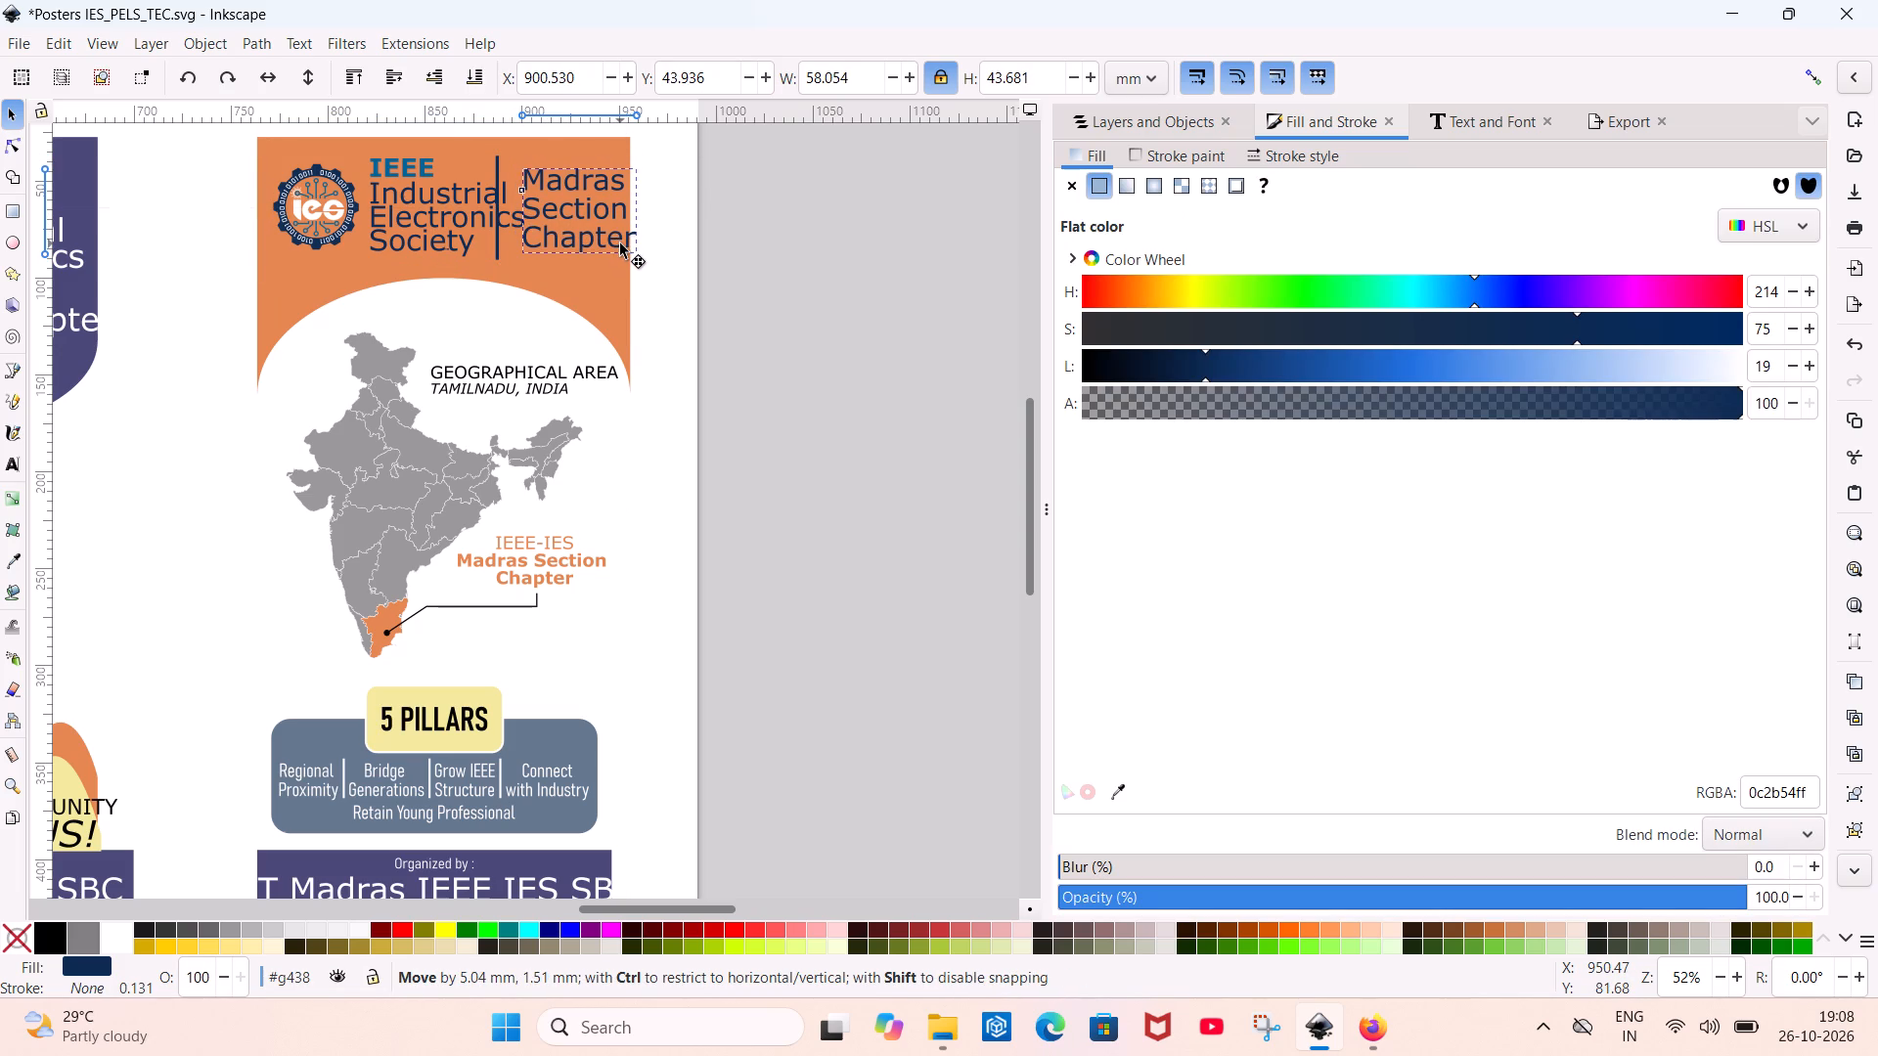
drag(620, 243, 633, 245)
Widen the orange header banner on the map poster to about 203.4 mm.
click(605, 268)
drag(648, 263, 659, 263)
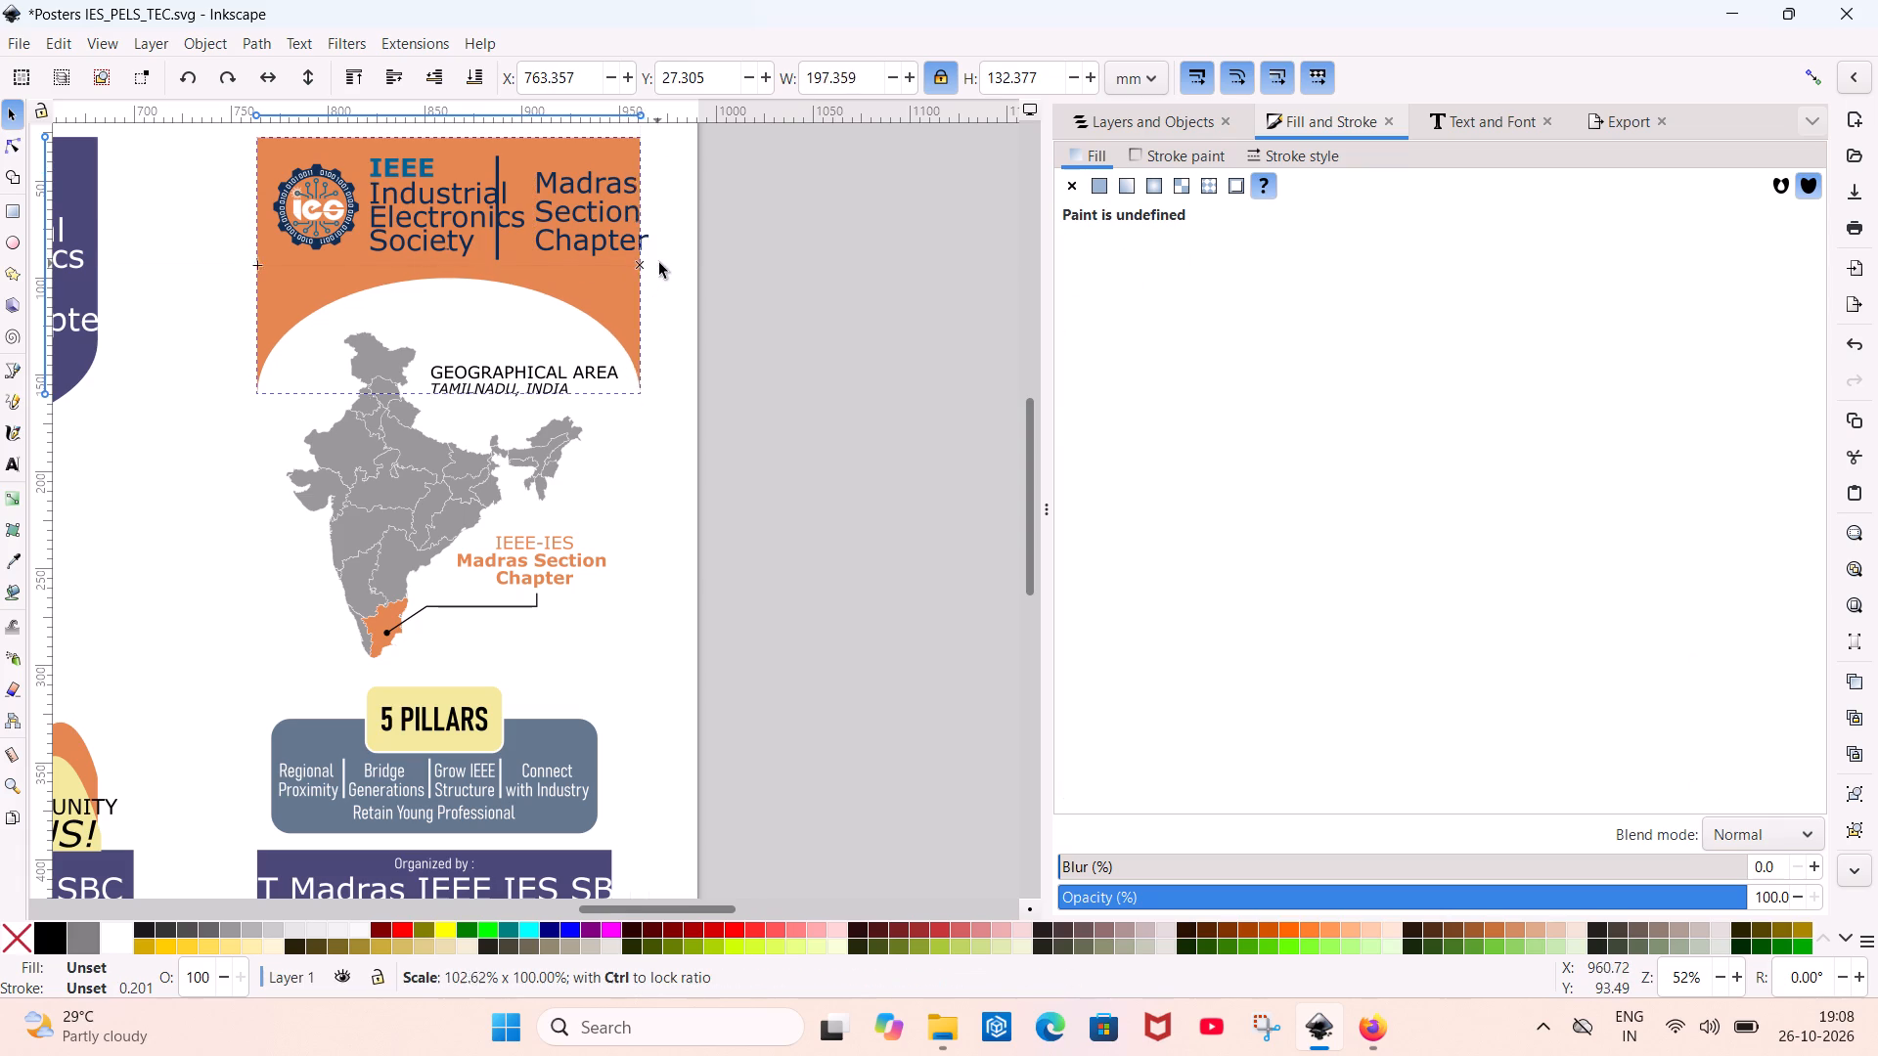
drag(659, 263, 669, 274)
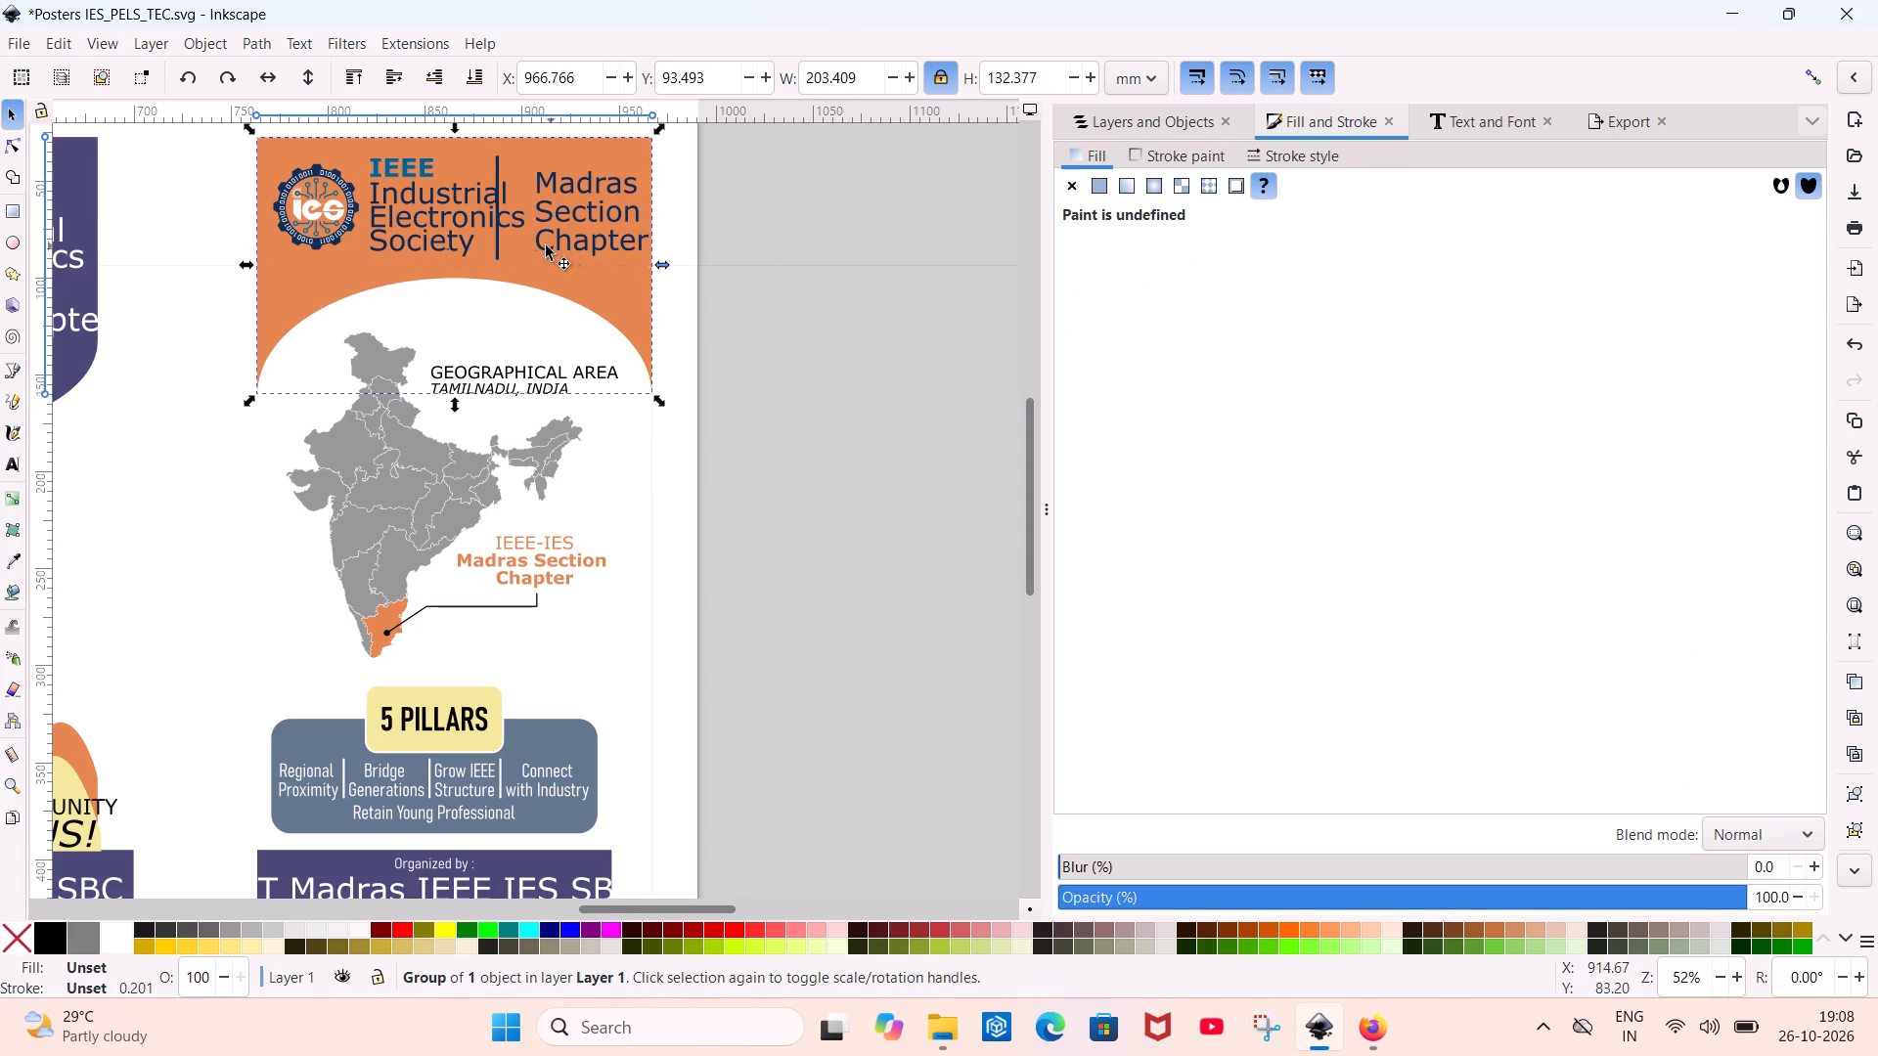
Move the map poster header's vertical divider line about 16.8 mm rightward and slightly down, between Industrial Electronics Society and Madras Section Chapter.
click(504, 250)
click(502, 250)
double_click(499, 246)
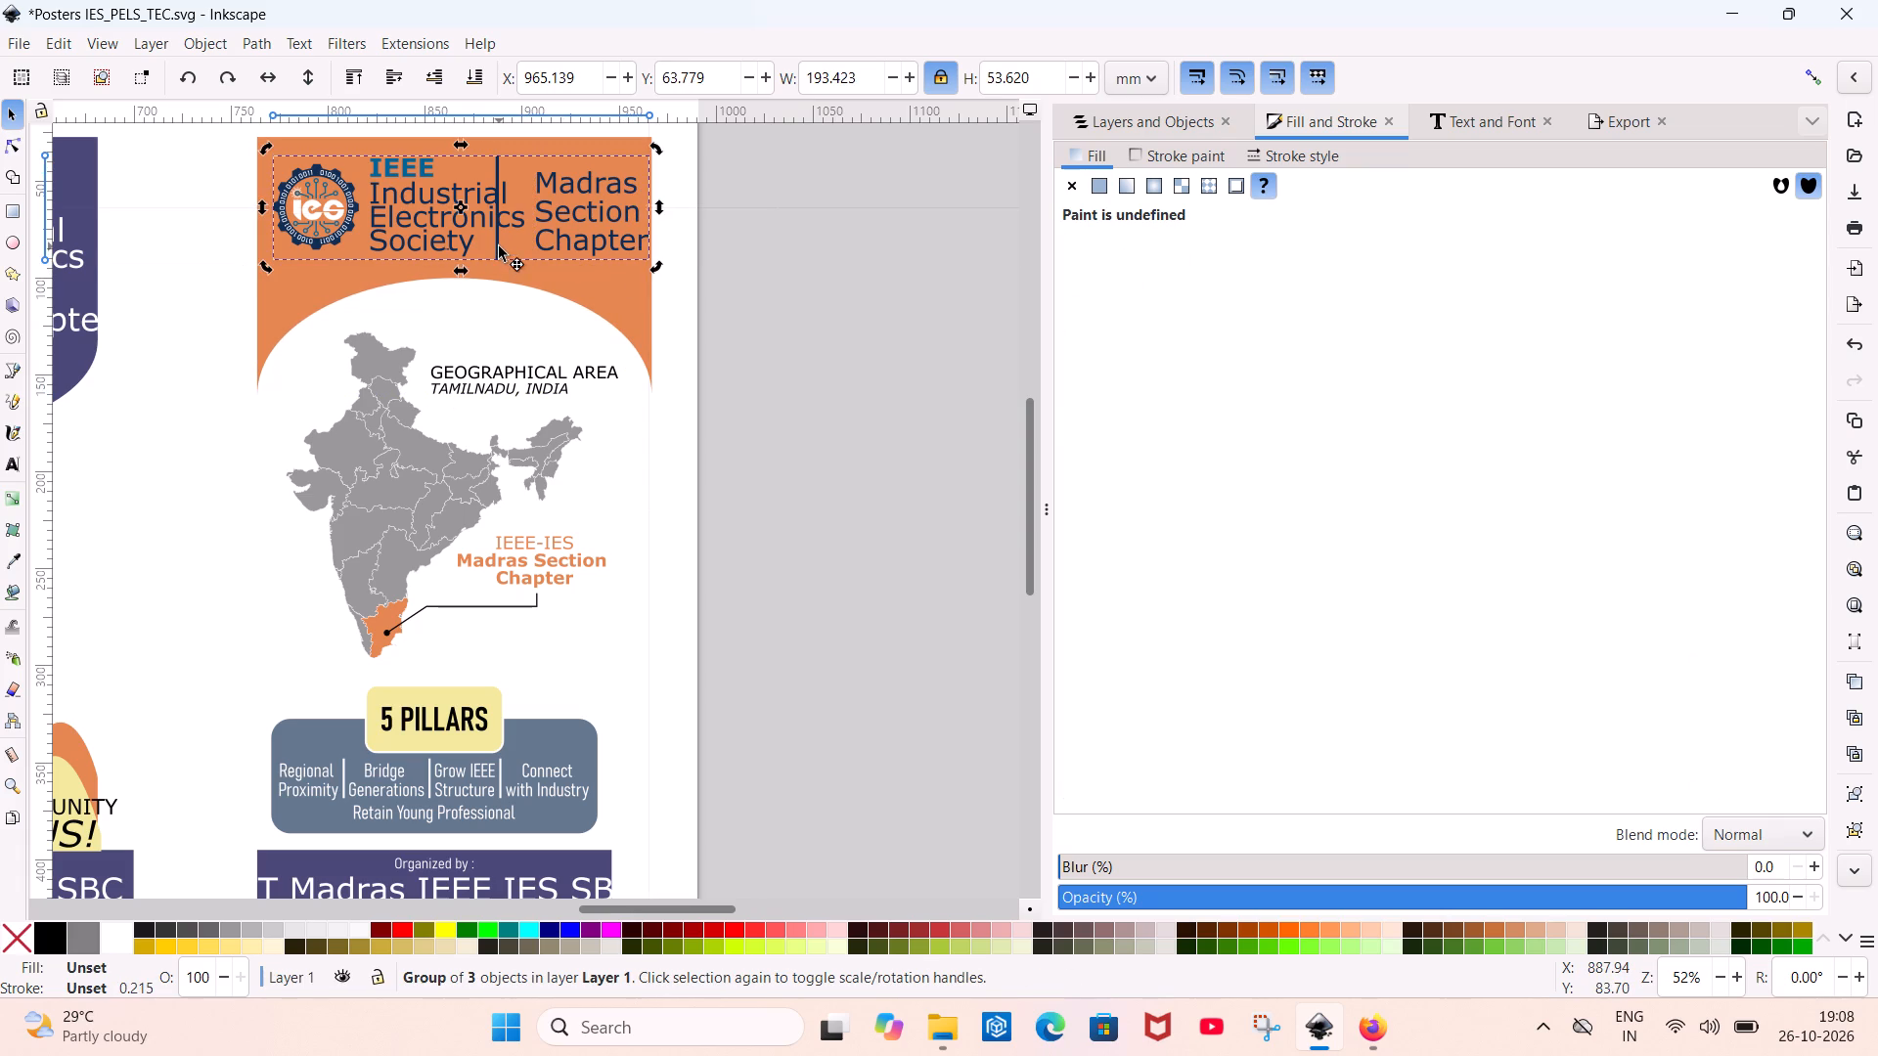
click(499, 246)
drag(499, 246, 521, 247)
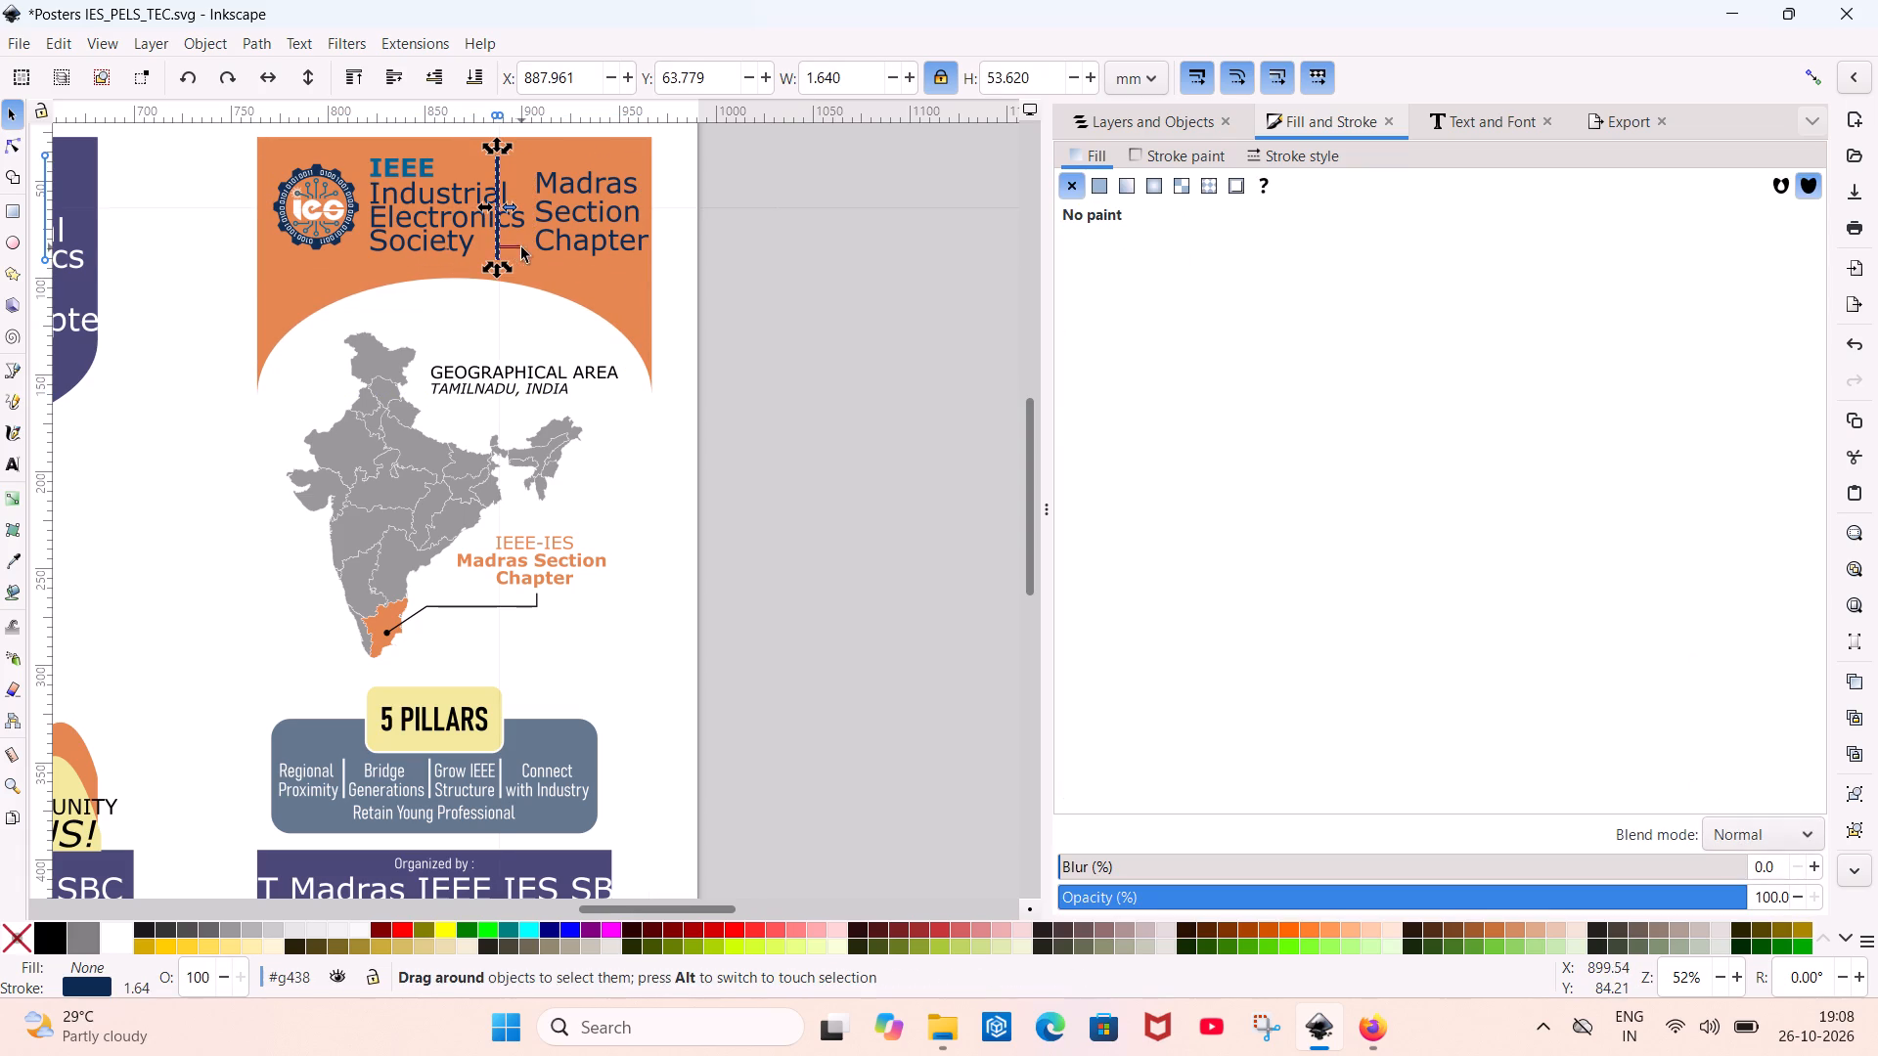
drag(521, 247, 517, 247)
click(498, 247)
scroll(498, 246, up, 1)
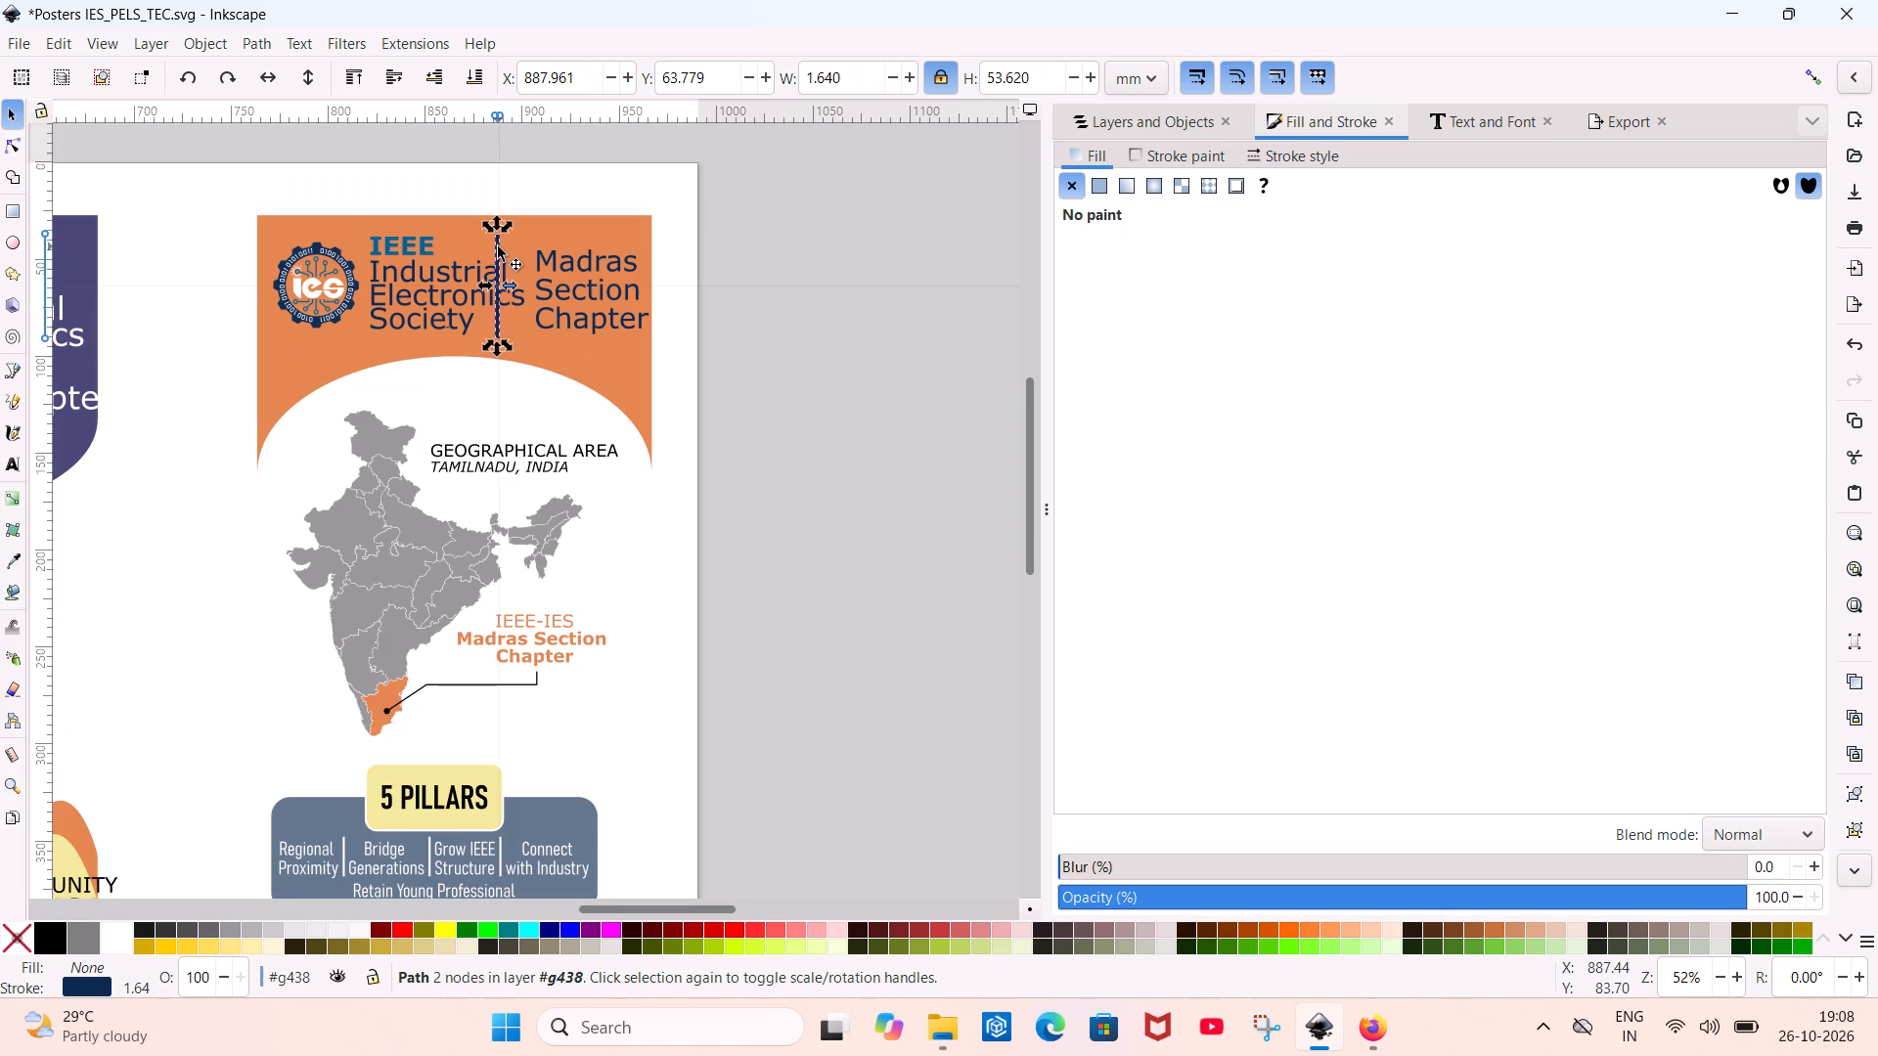
ctrl+scroll(505, 237, up, 3)
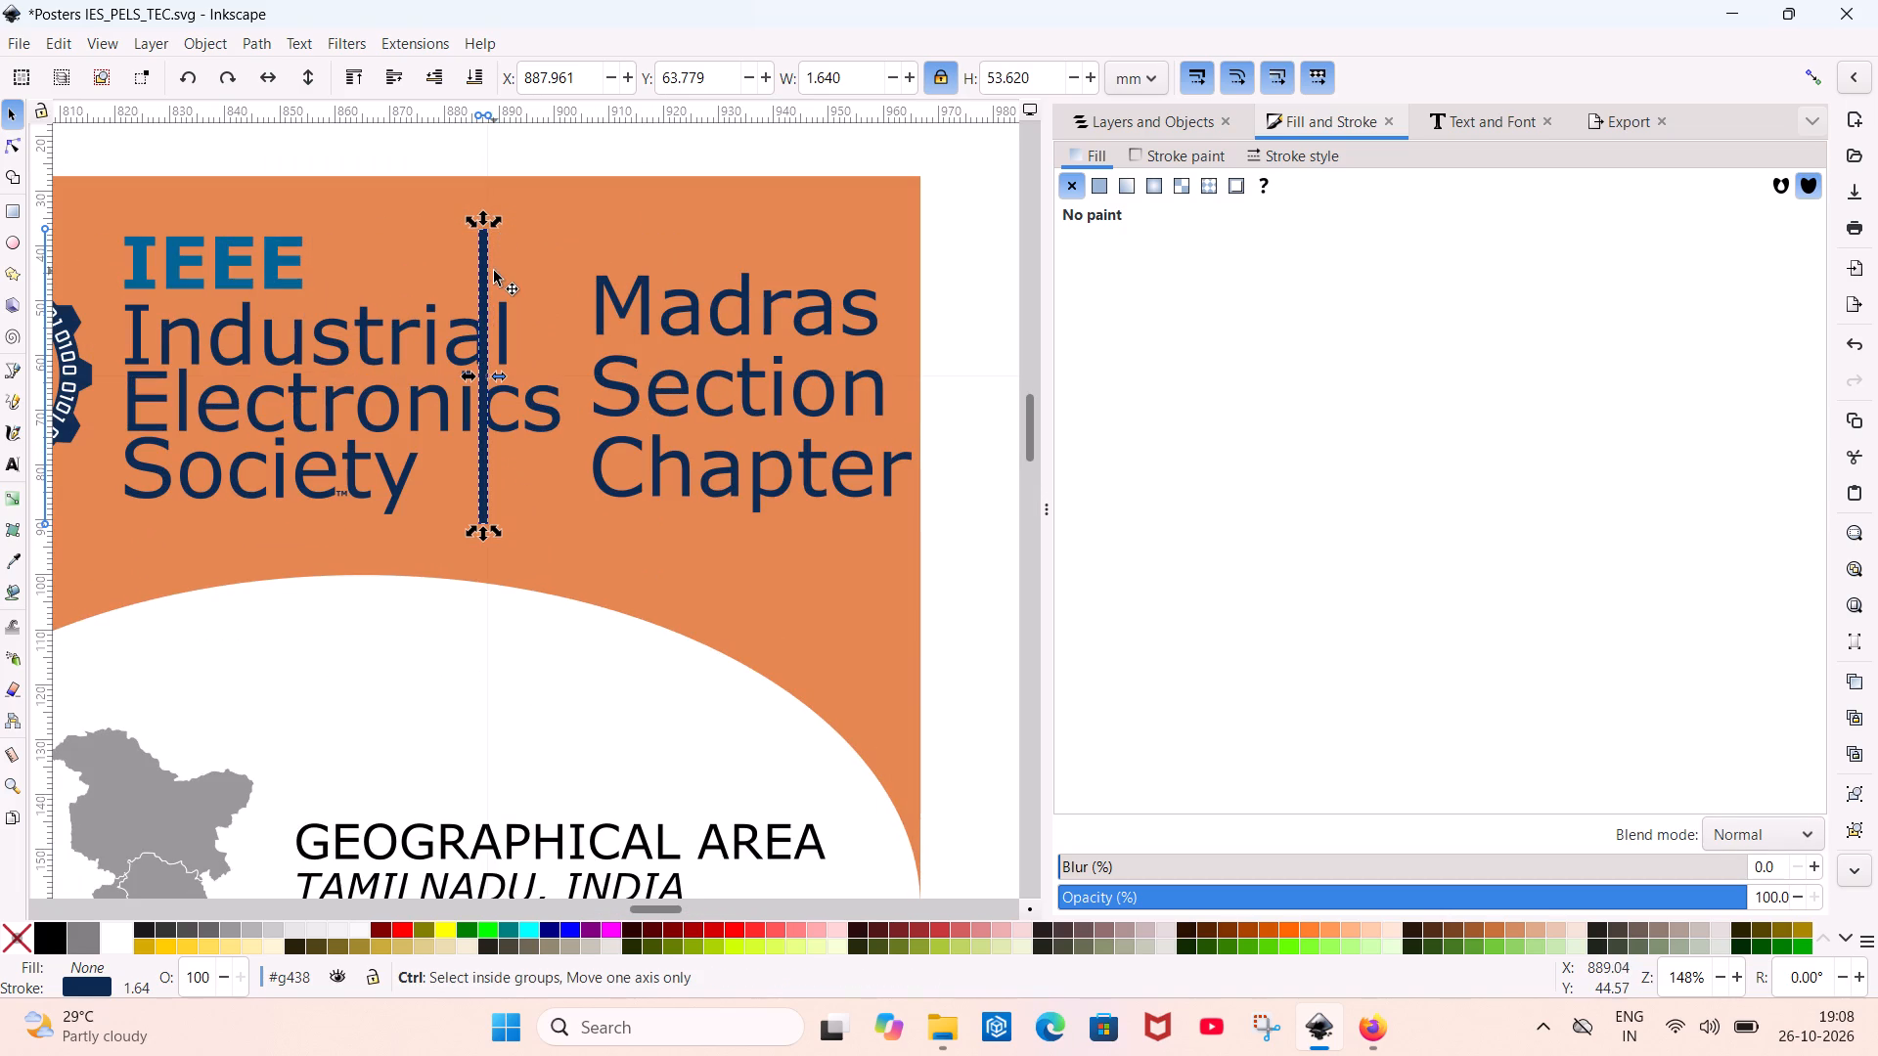
drag(483, 266, 580, 272)
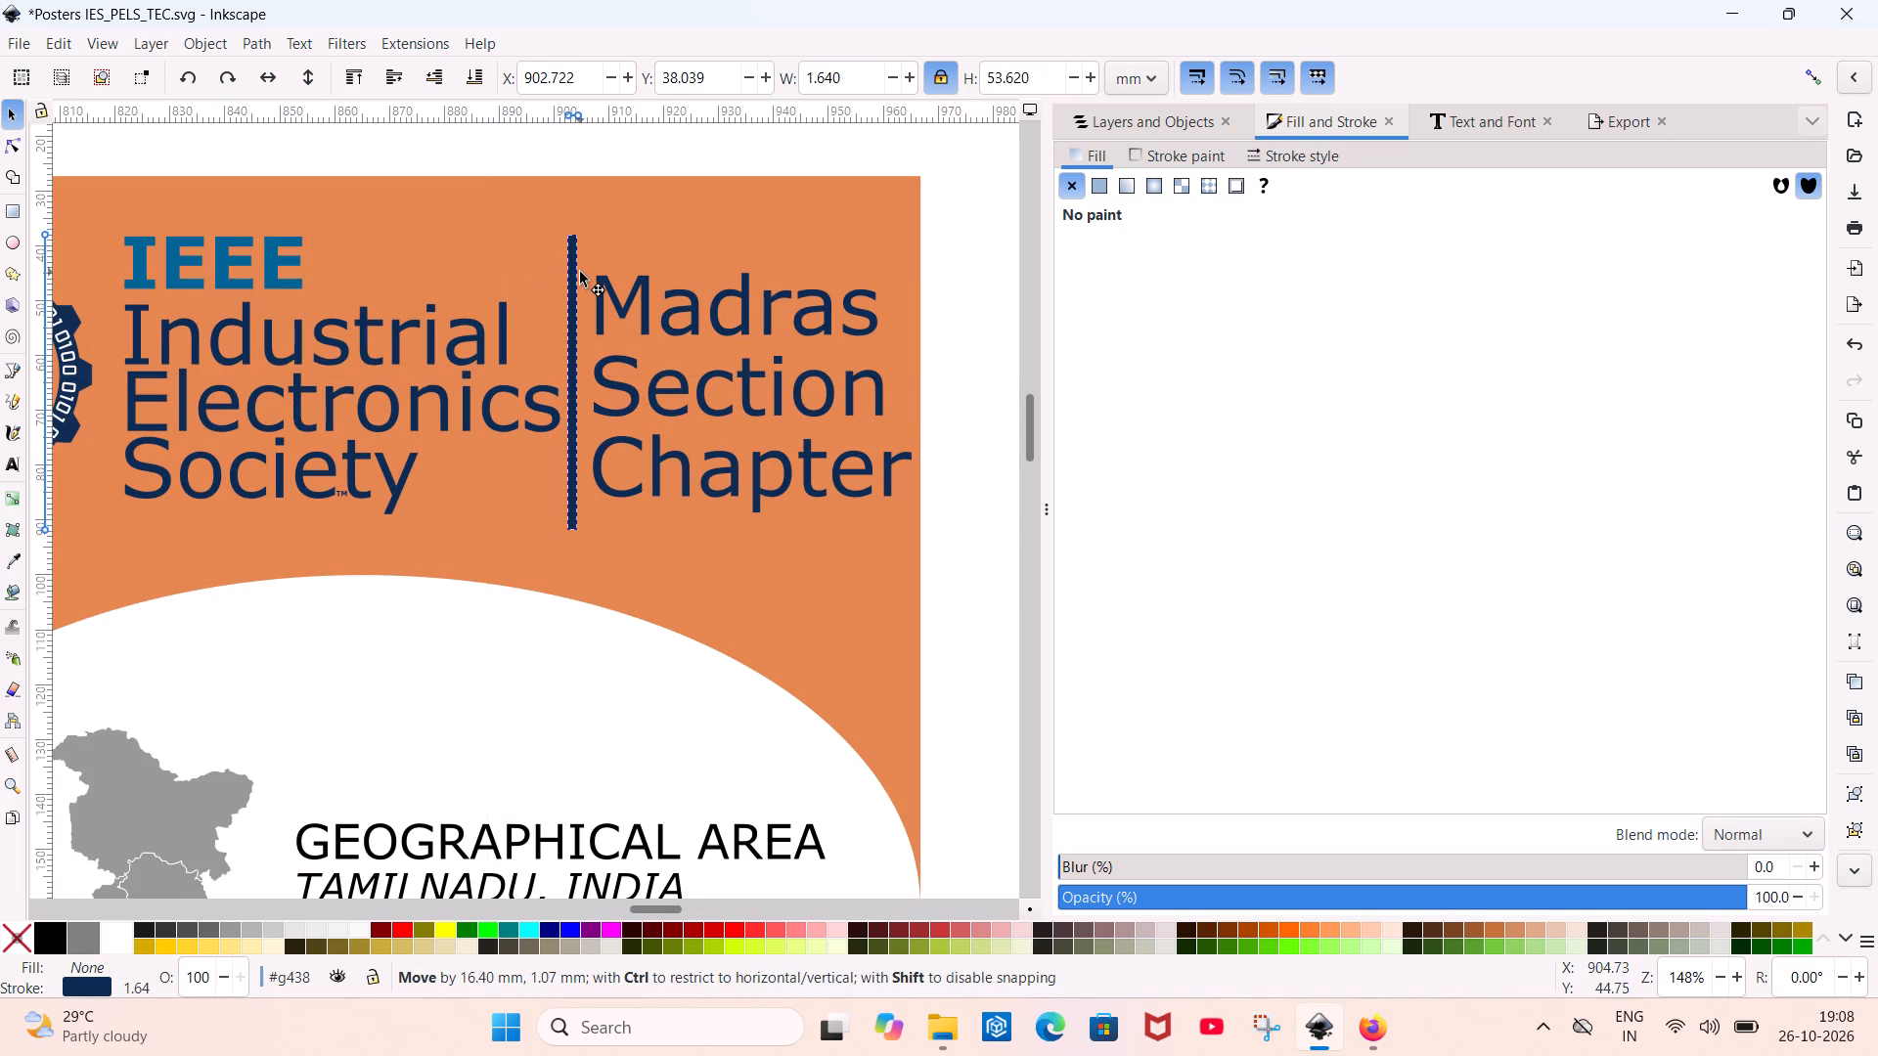
drag(580, 272, 586, 281)
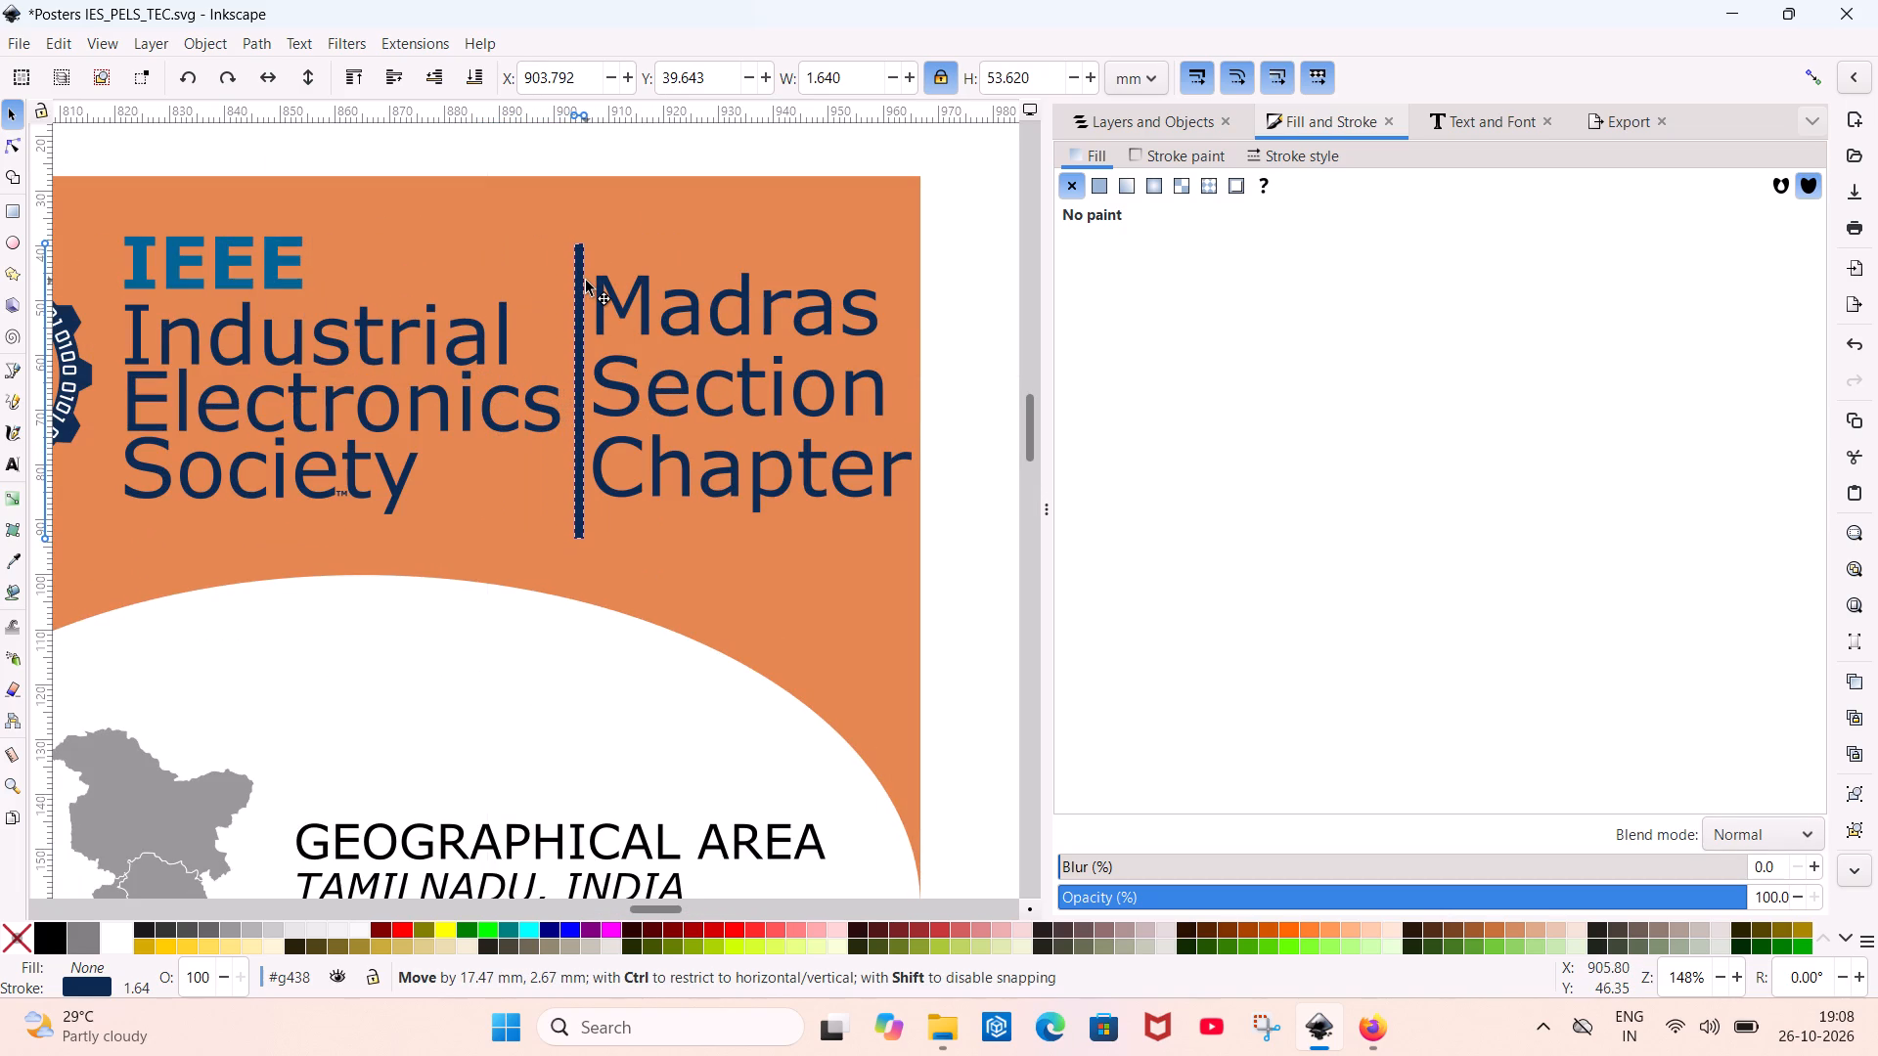
drag(586, 281, 582, 286)
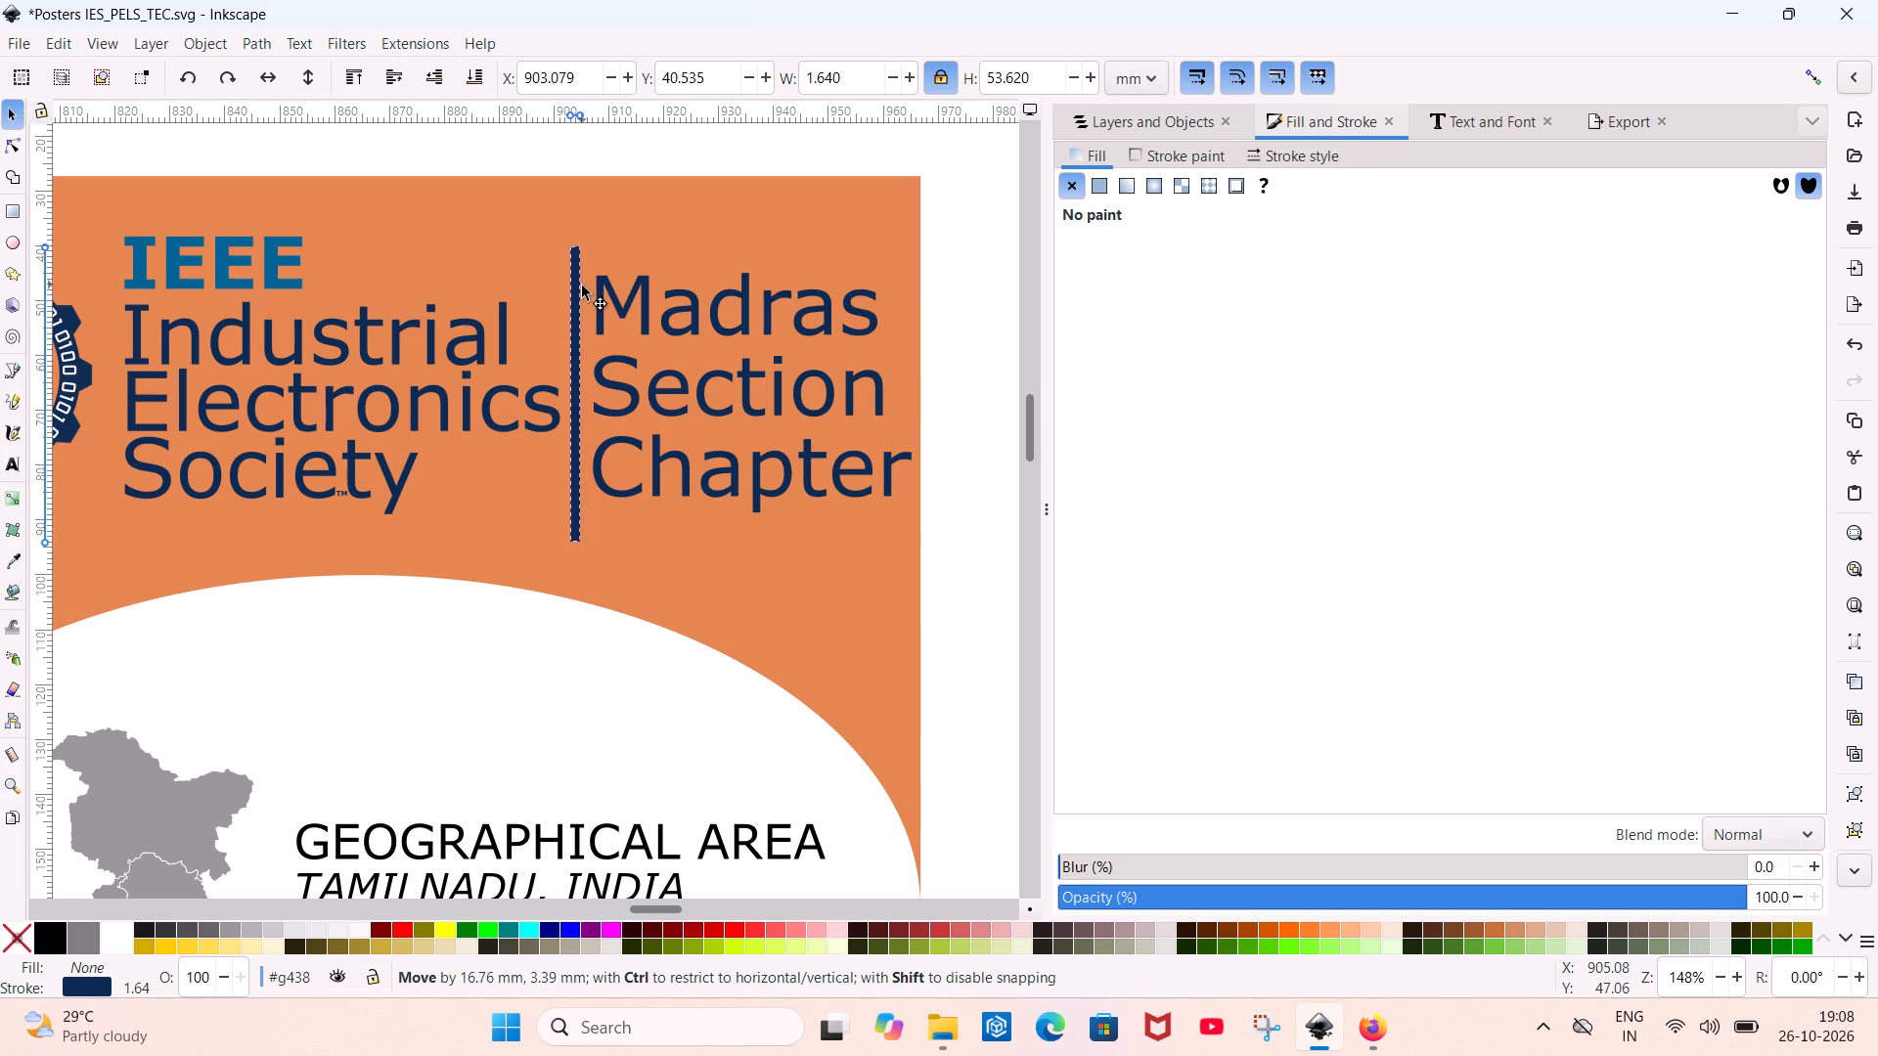
drag(582, 286, 582, 288)
click(630, 235)
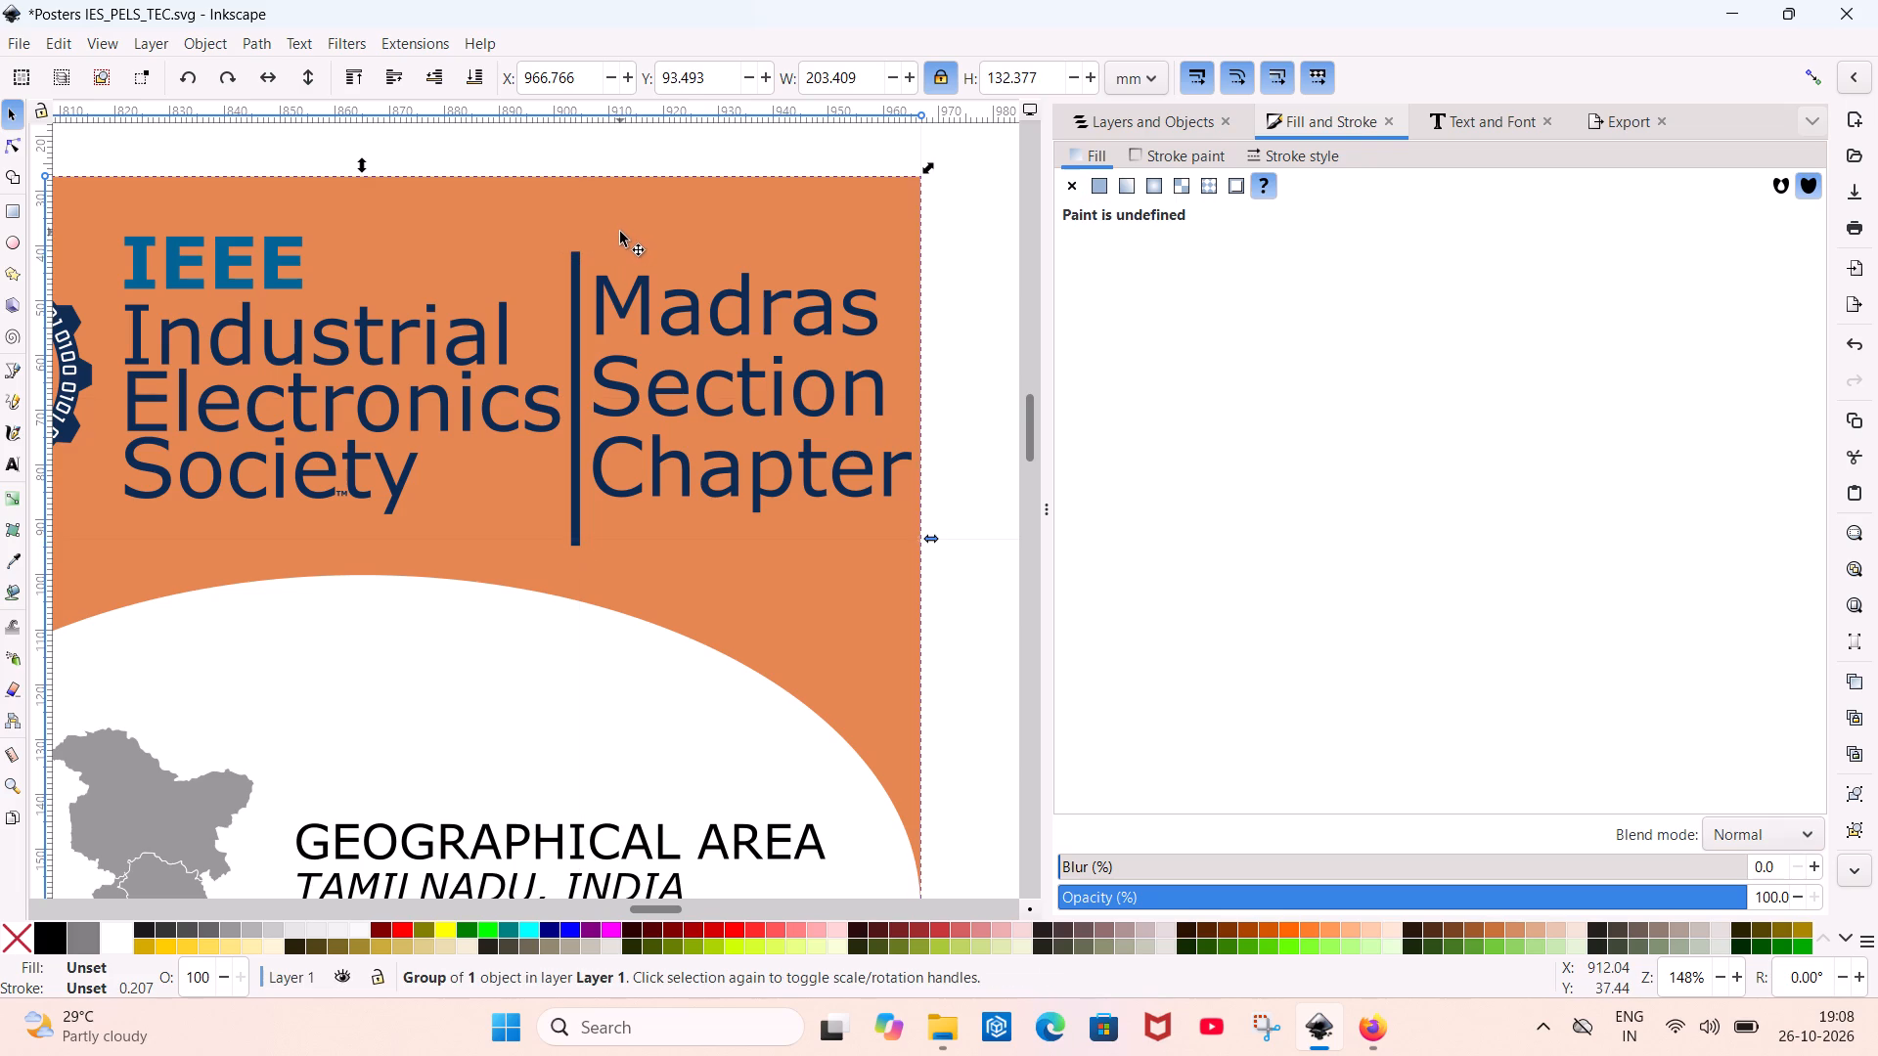
Review the map poster from its header banner down to the Organized by footer, checking the extents of the banner and white background.
ctrl+scroll(620, 232, down, 2)
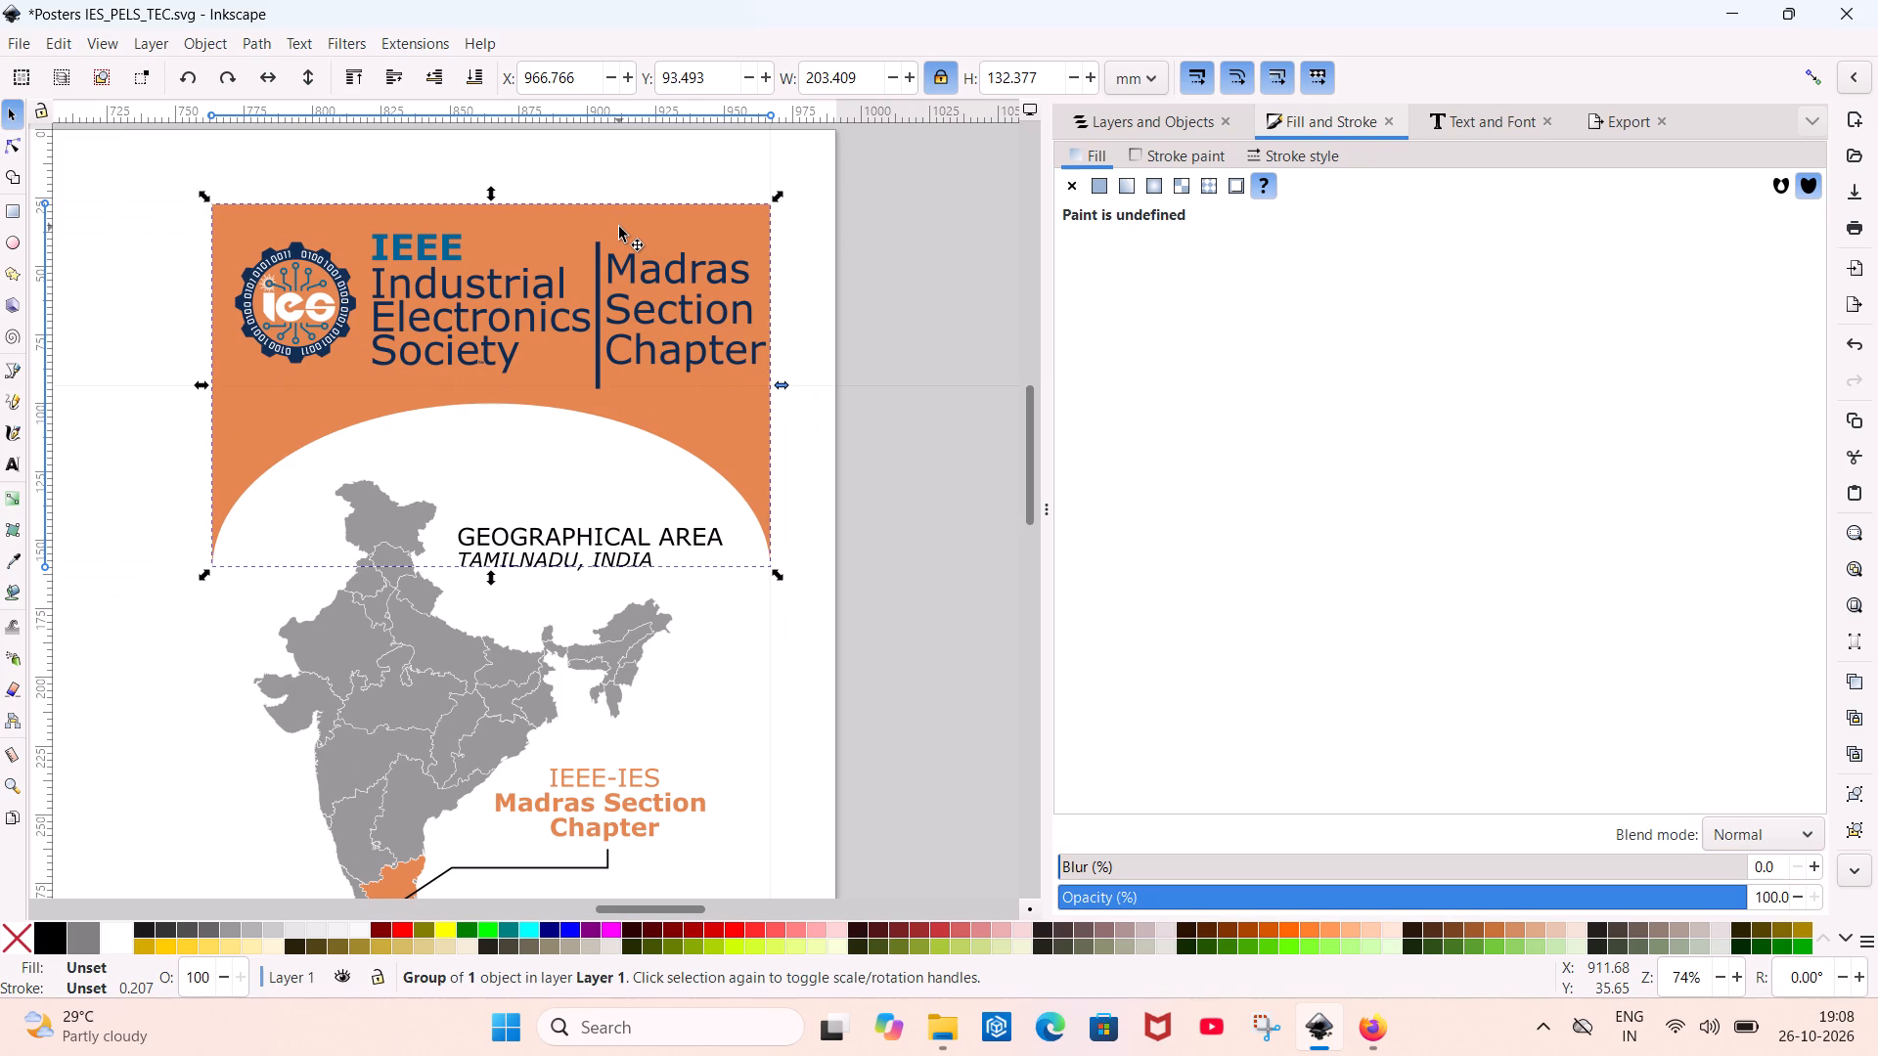
scroll(544, 348, down, 2)
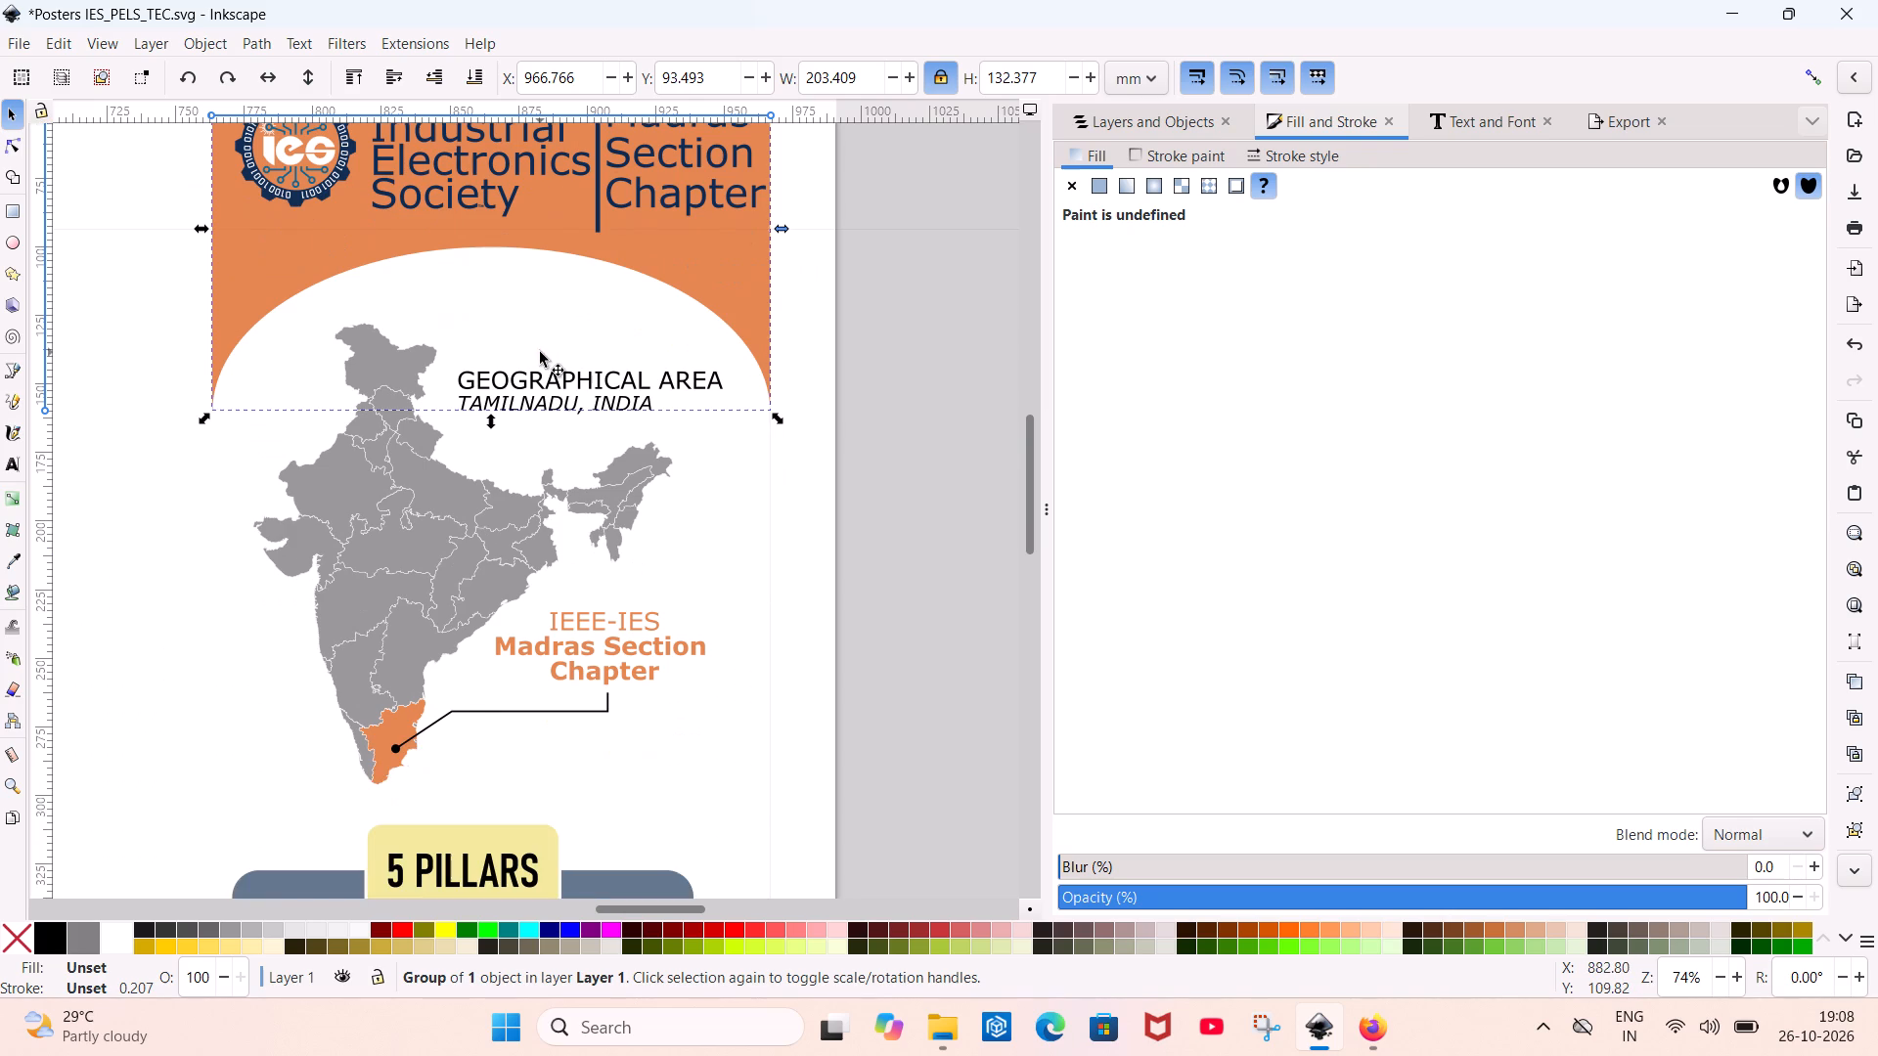
scroll(540, 352, down, 3)
click(798, 437)
scroll(721, 418, up, 3)
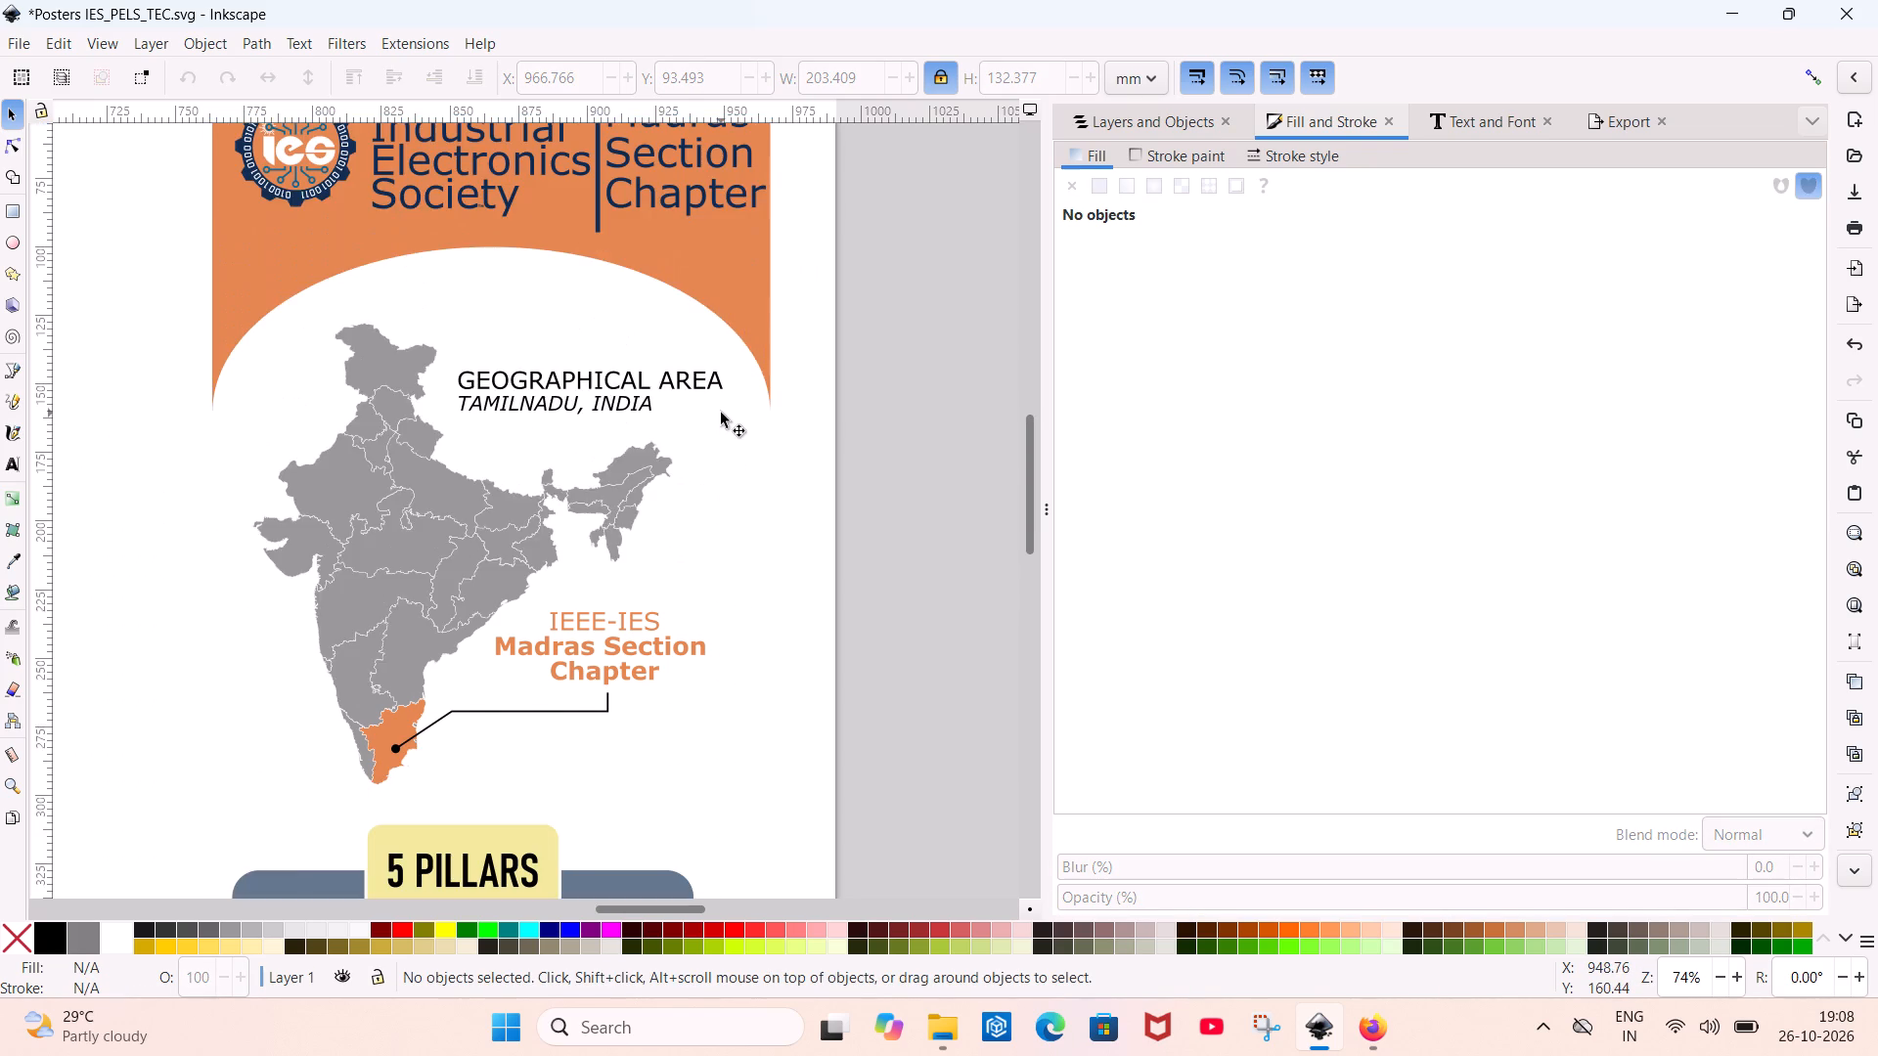
scroll(721, 413, up, 1)
click(739, 381)
scroll(749, 385, down, 1)
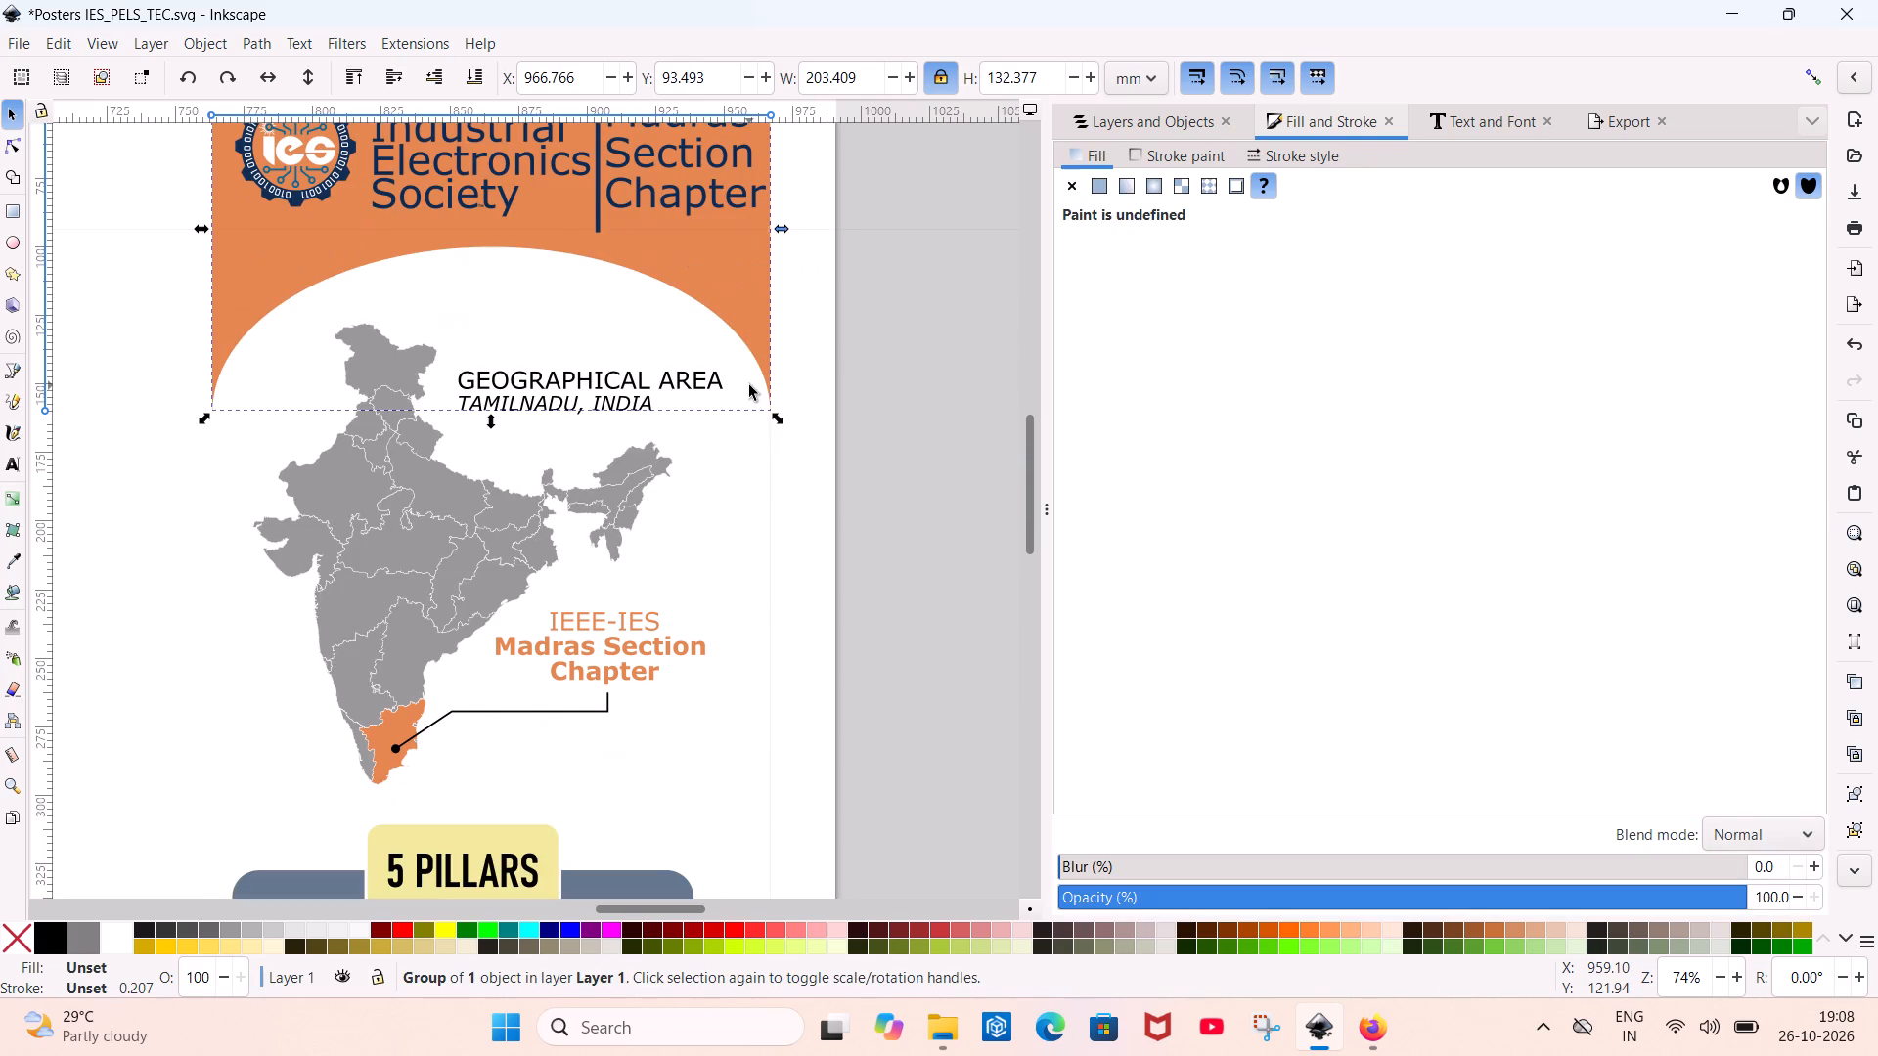
scroll(749, 385, down, 7)
scroll(749, 385, up, 2)
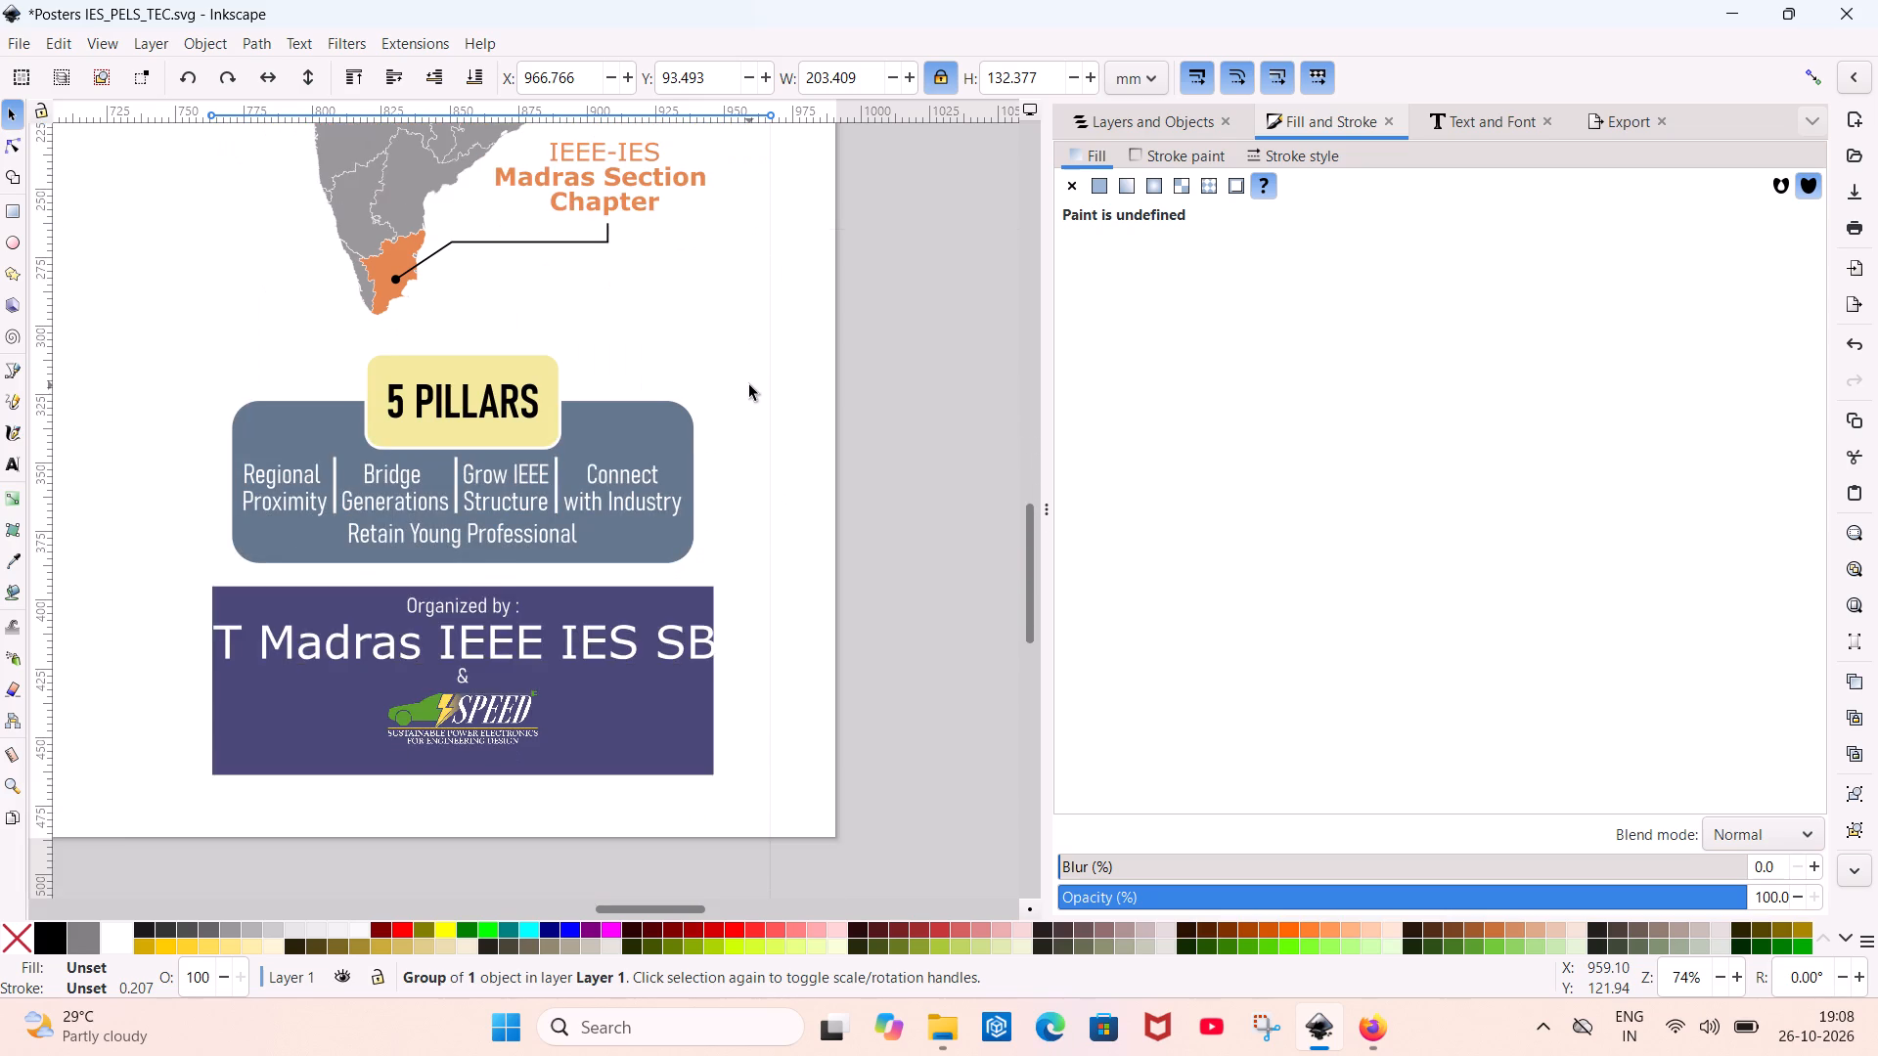
scroll(749, 385, up, 7)
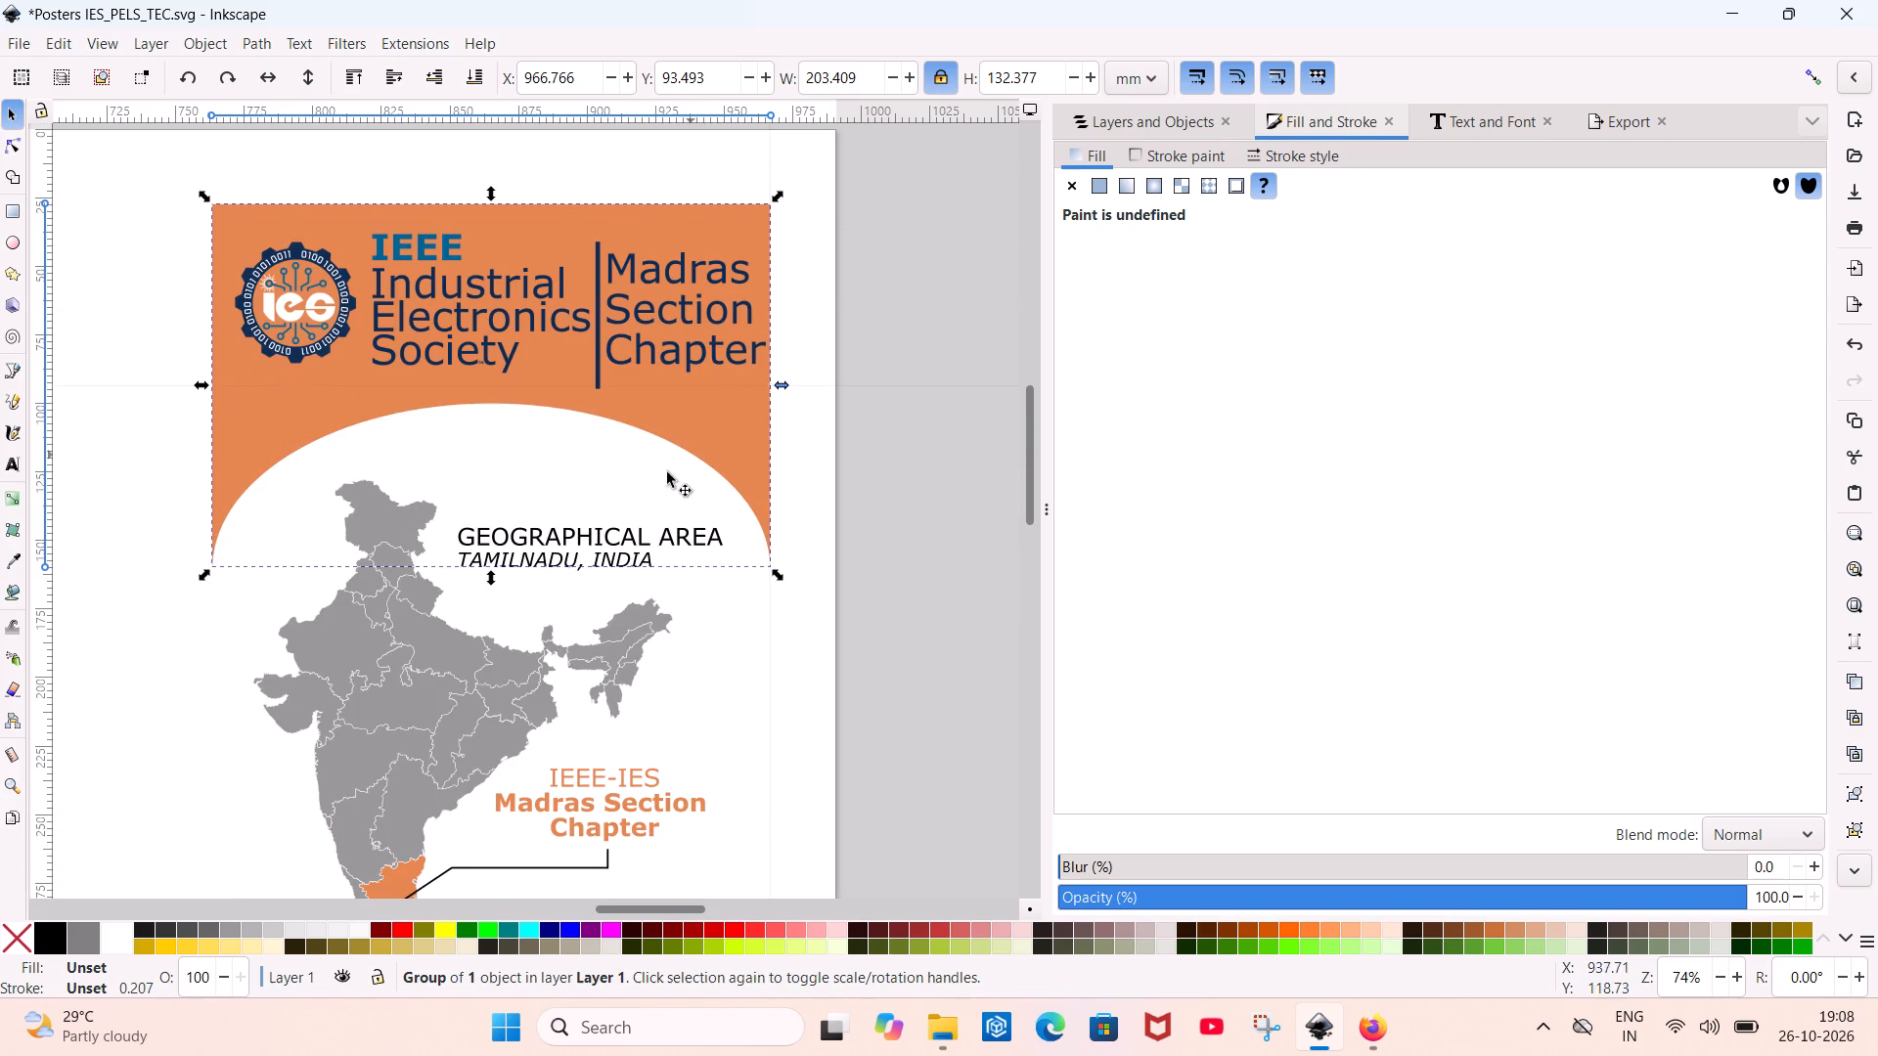
click(482, 487)
scroll(494, 456, down, 1)
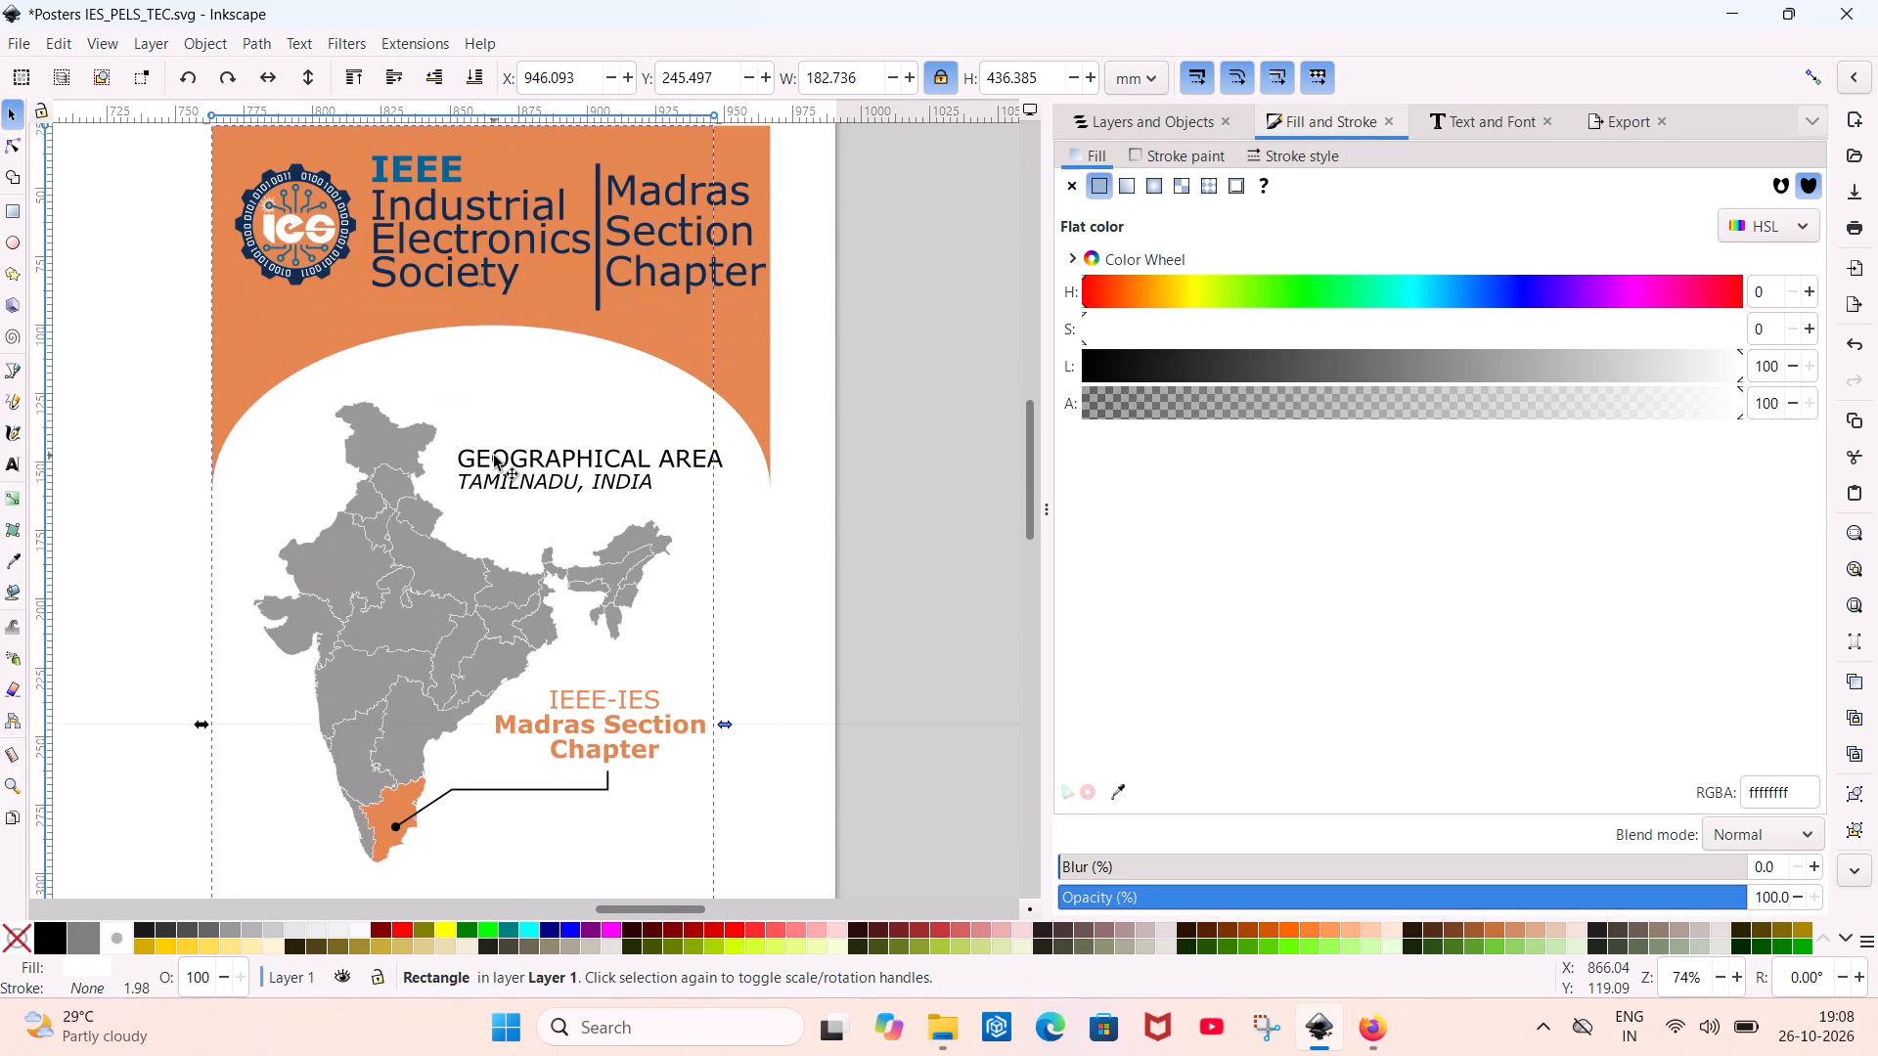
scroll(494, 456, down, 3)
scroll(494, 456, up, 5)
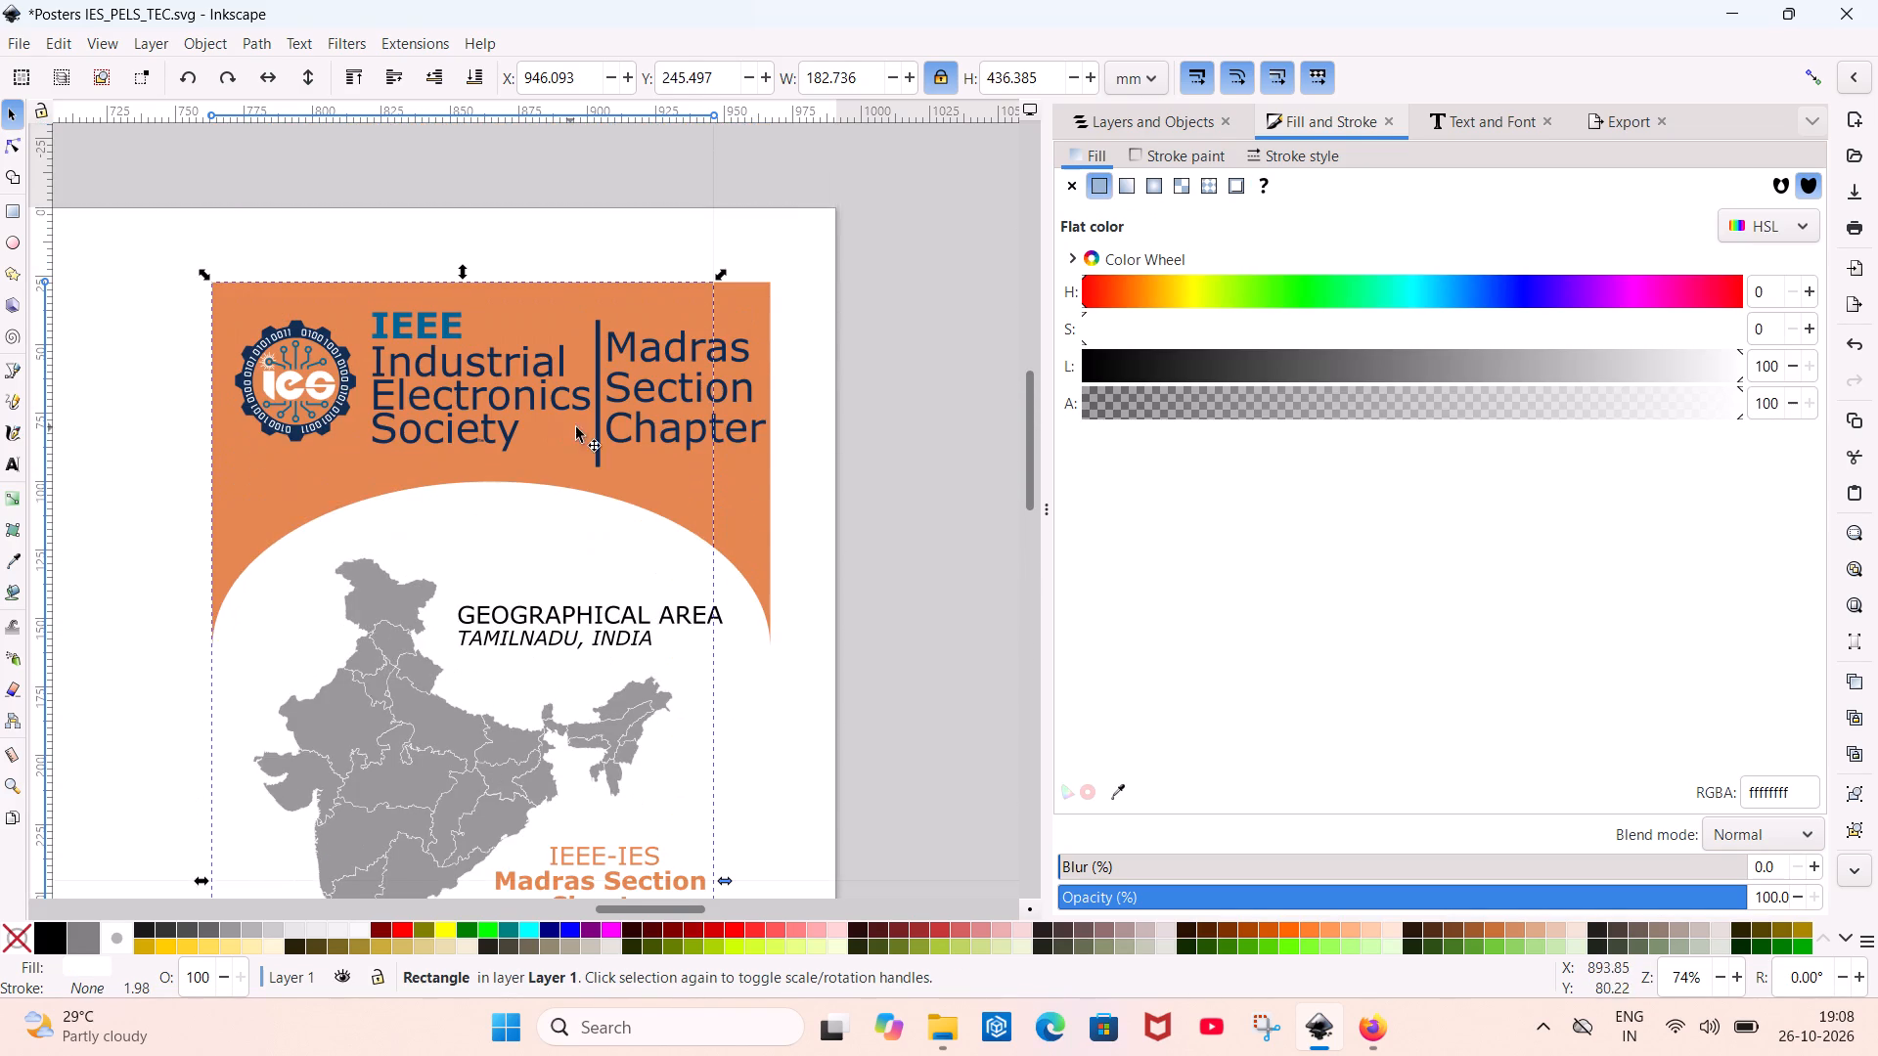
Recolour the orange header banner on the map poster to light green 7ce450 with hue 102, and deselect it.
click(566, 466)
click(566, 466)
click(697, 497)
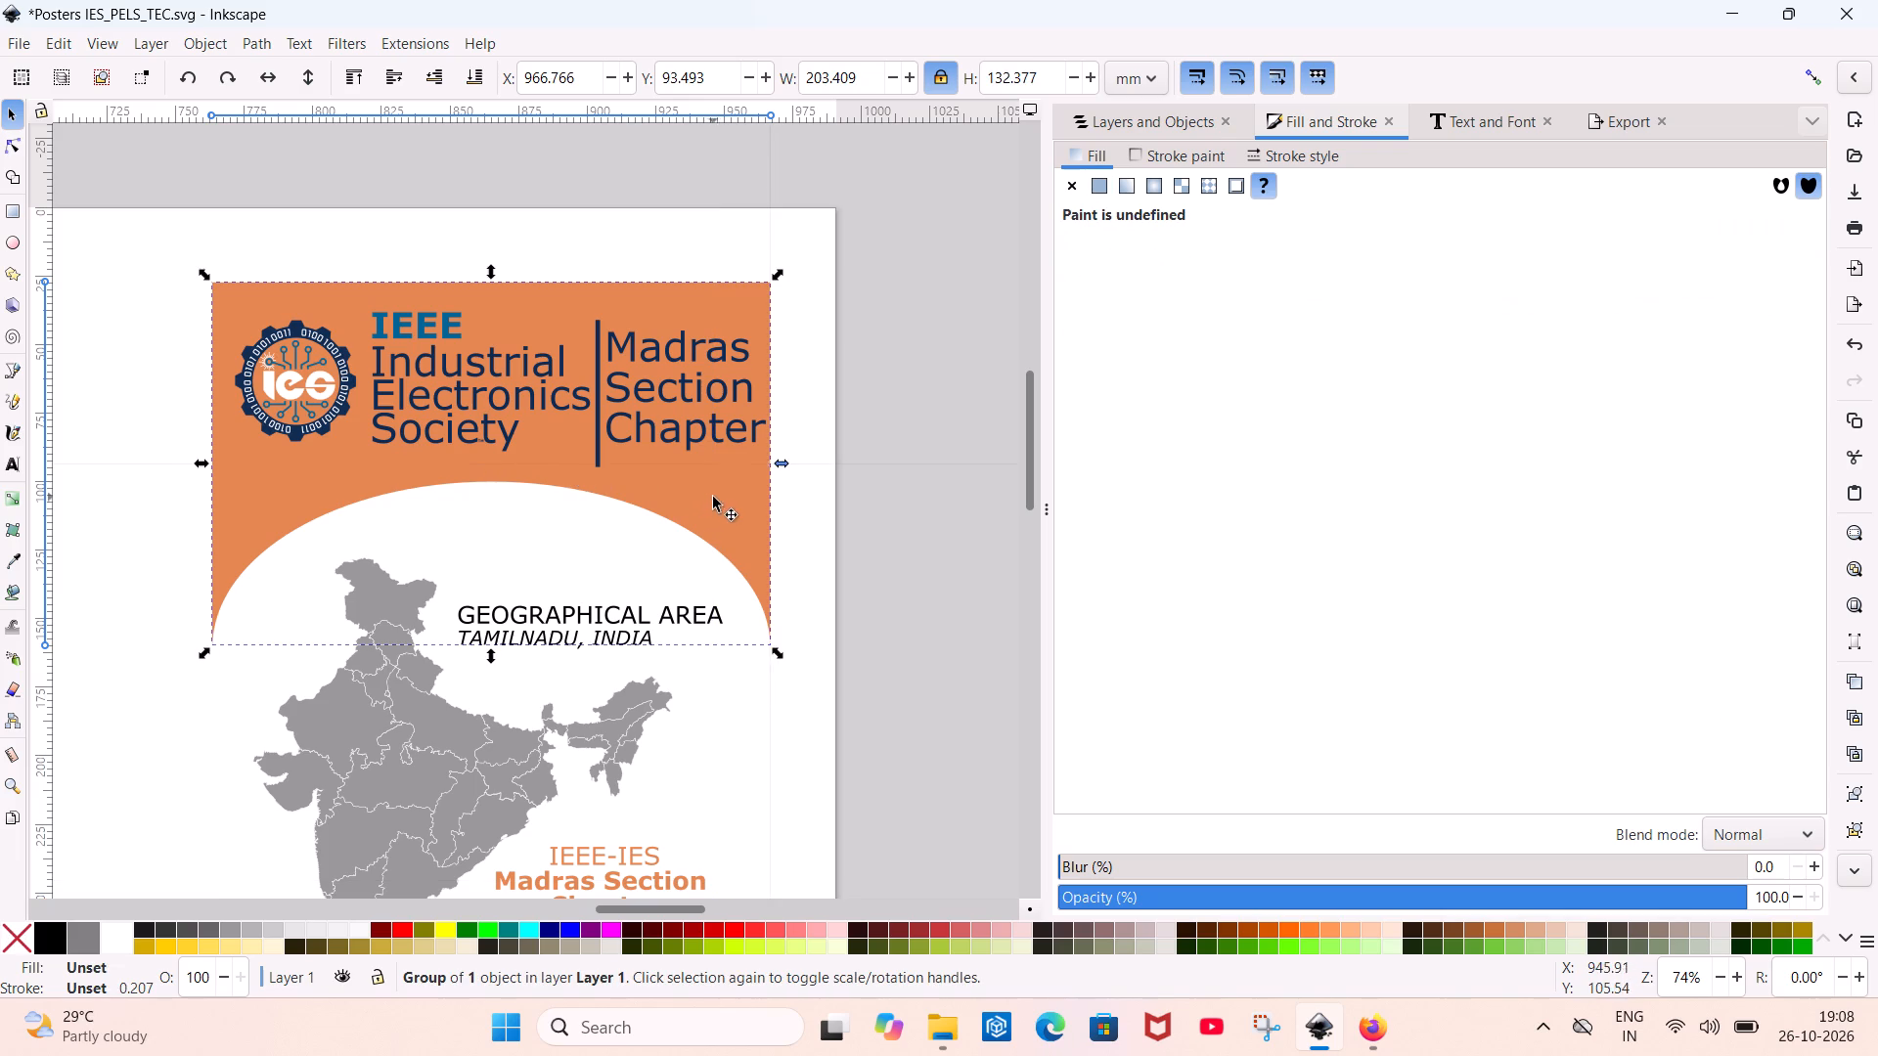
click(716, 495)
click(743, 504)
double_click(740, 503)
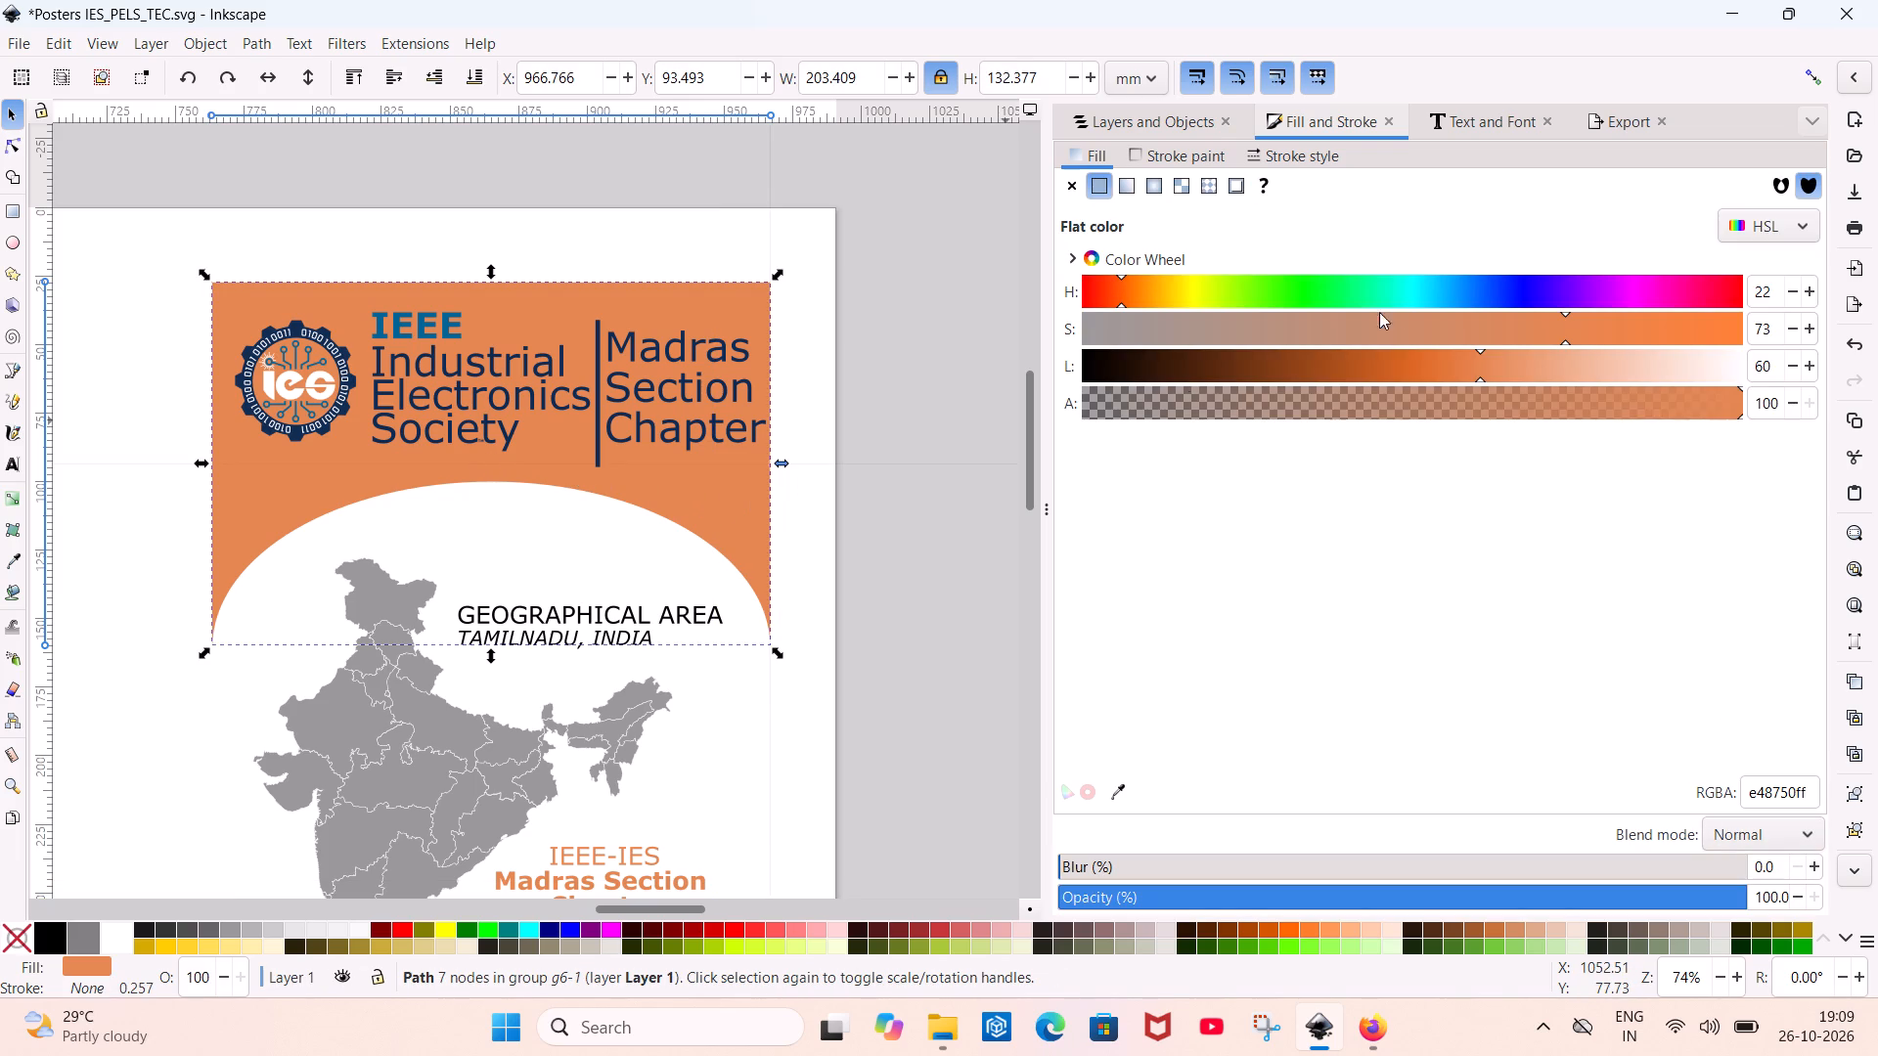
click(1349, 286)
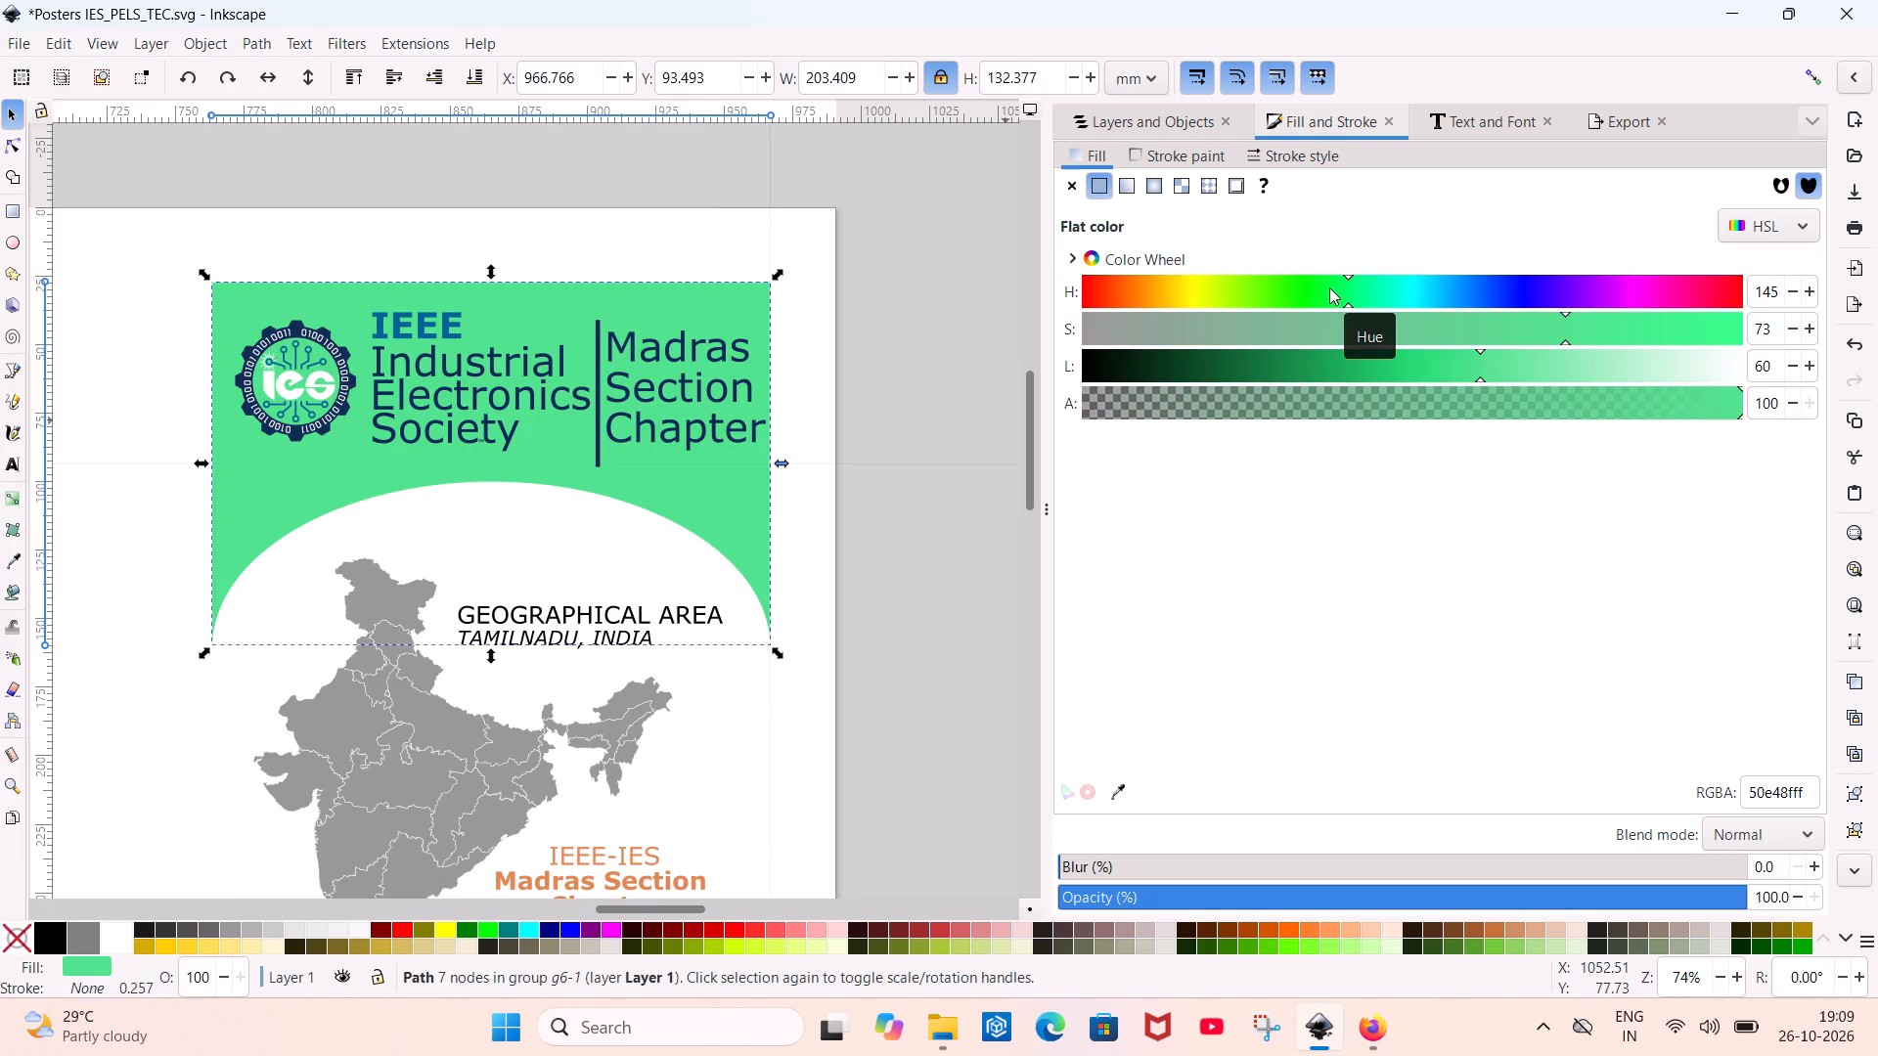
click(1452, 286)
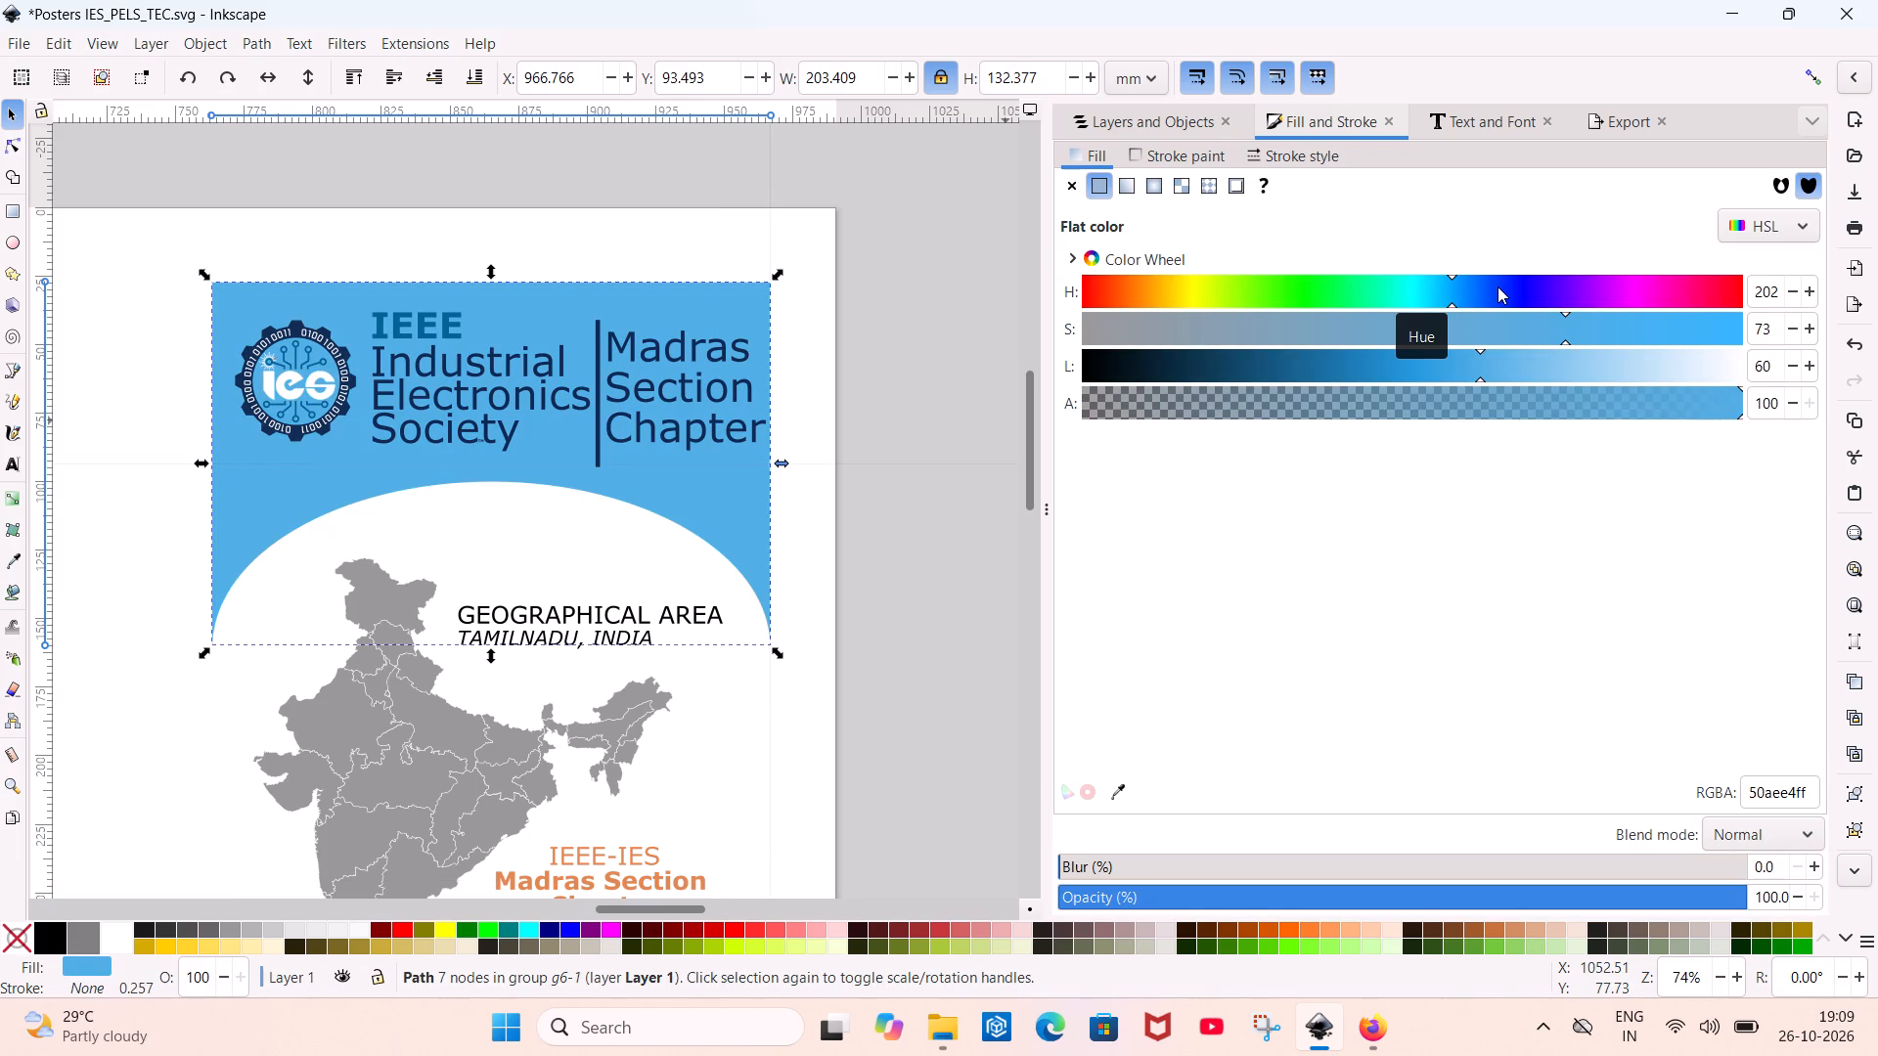
click(1632, 295)
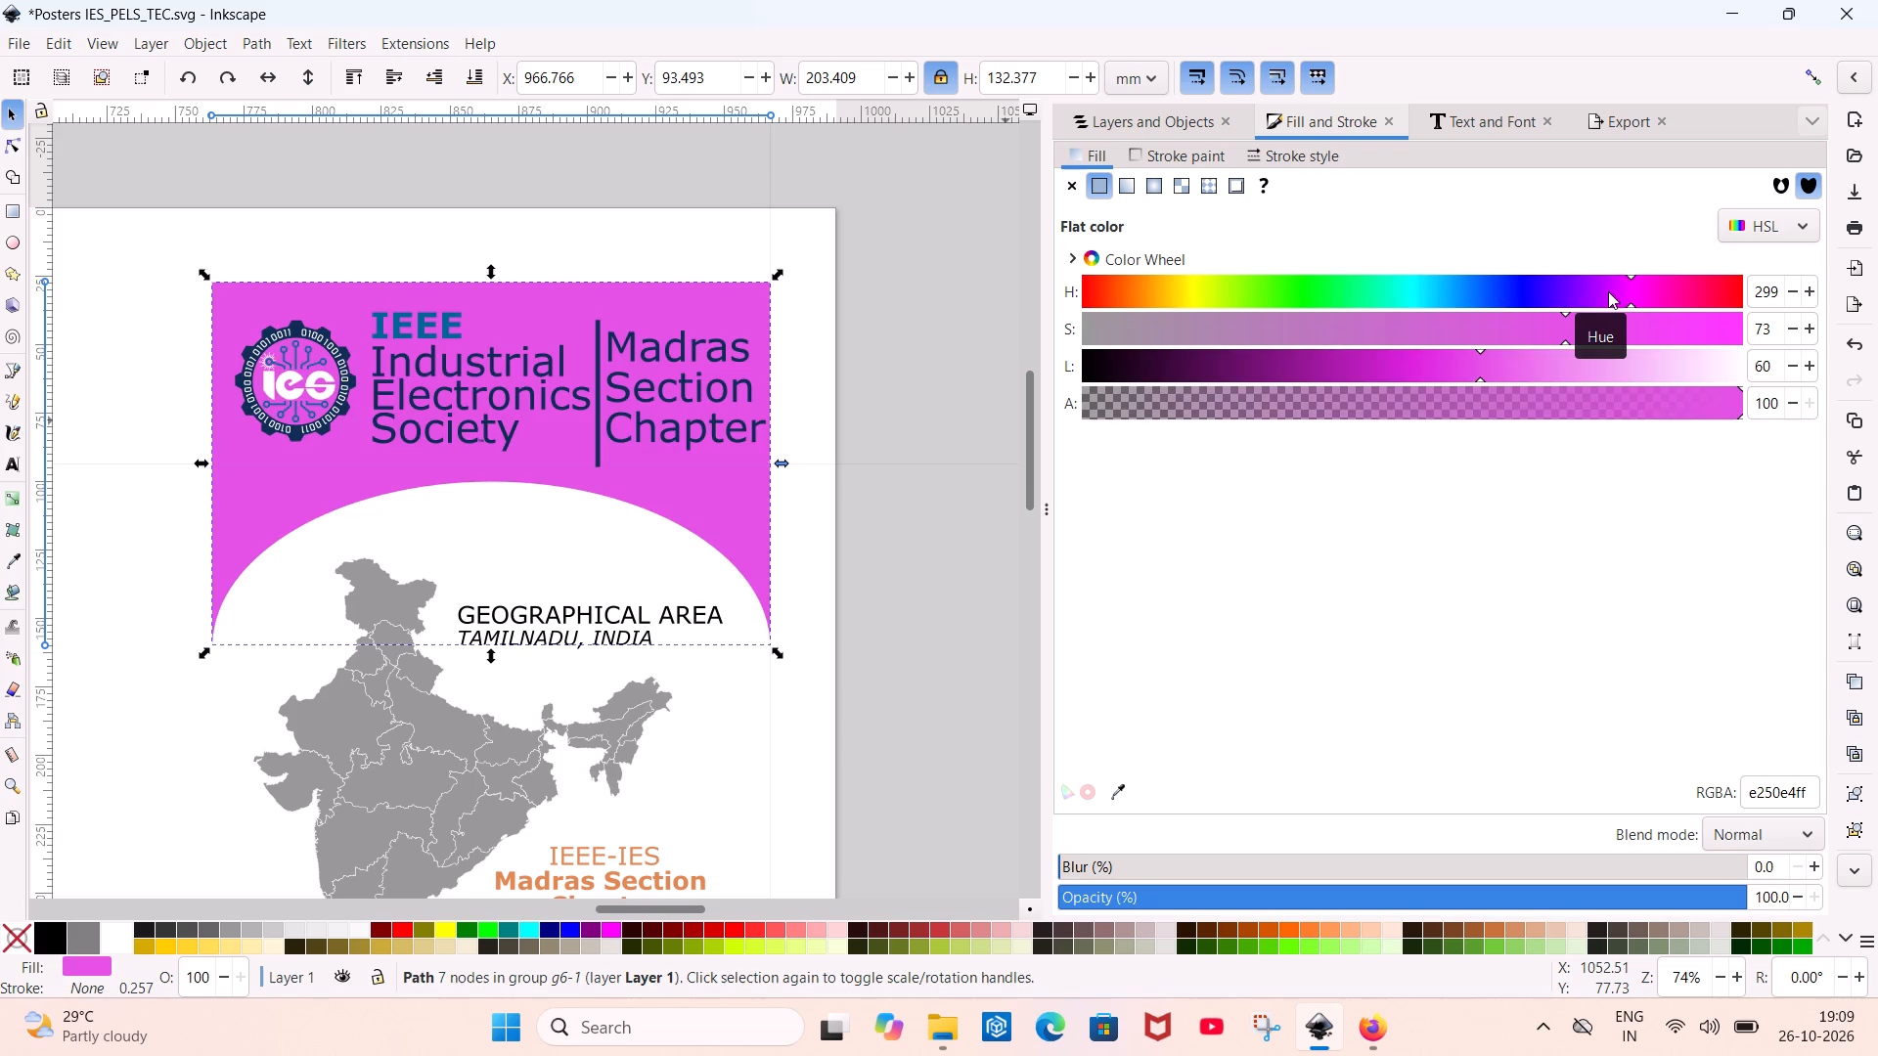
click(1680, 282)
click(1405, 297)
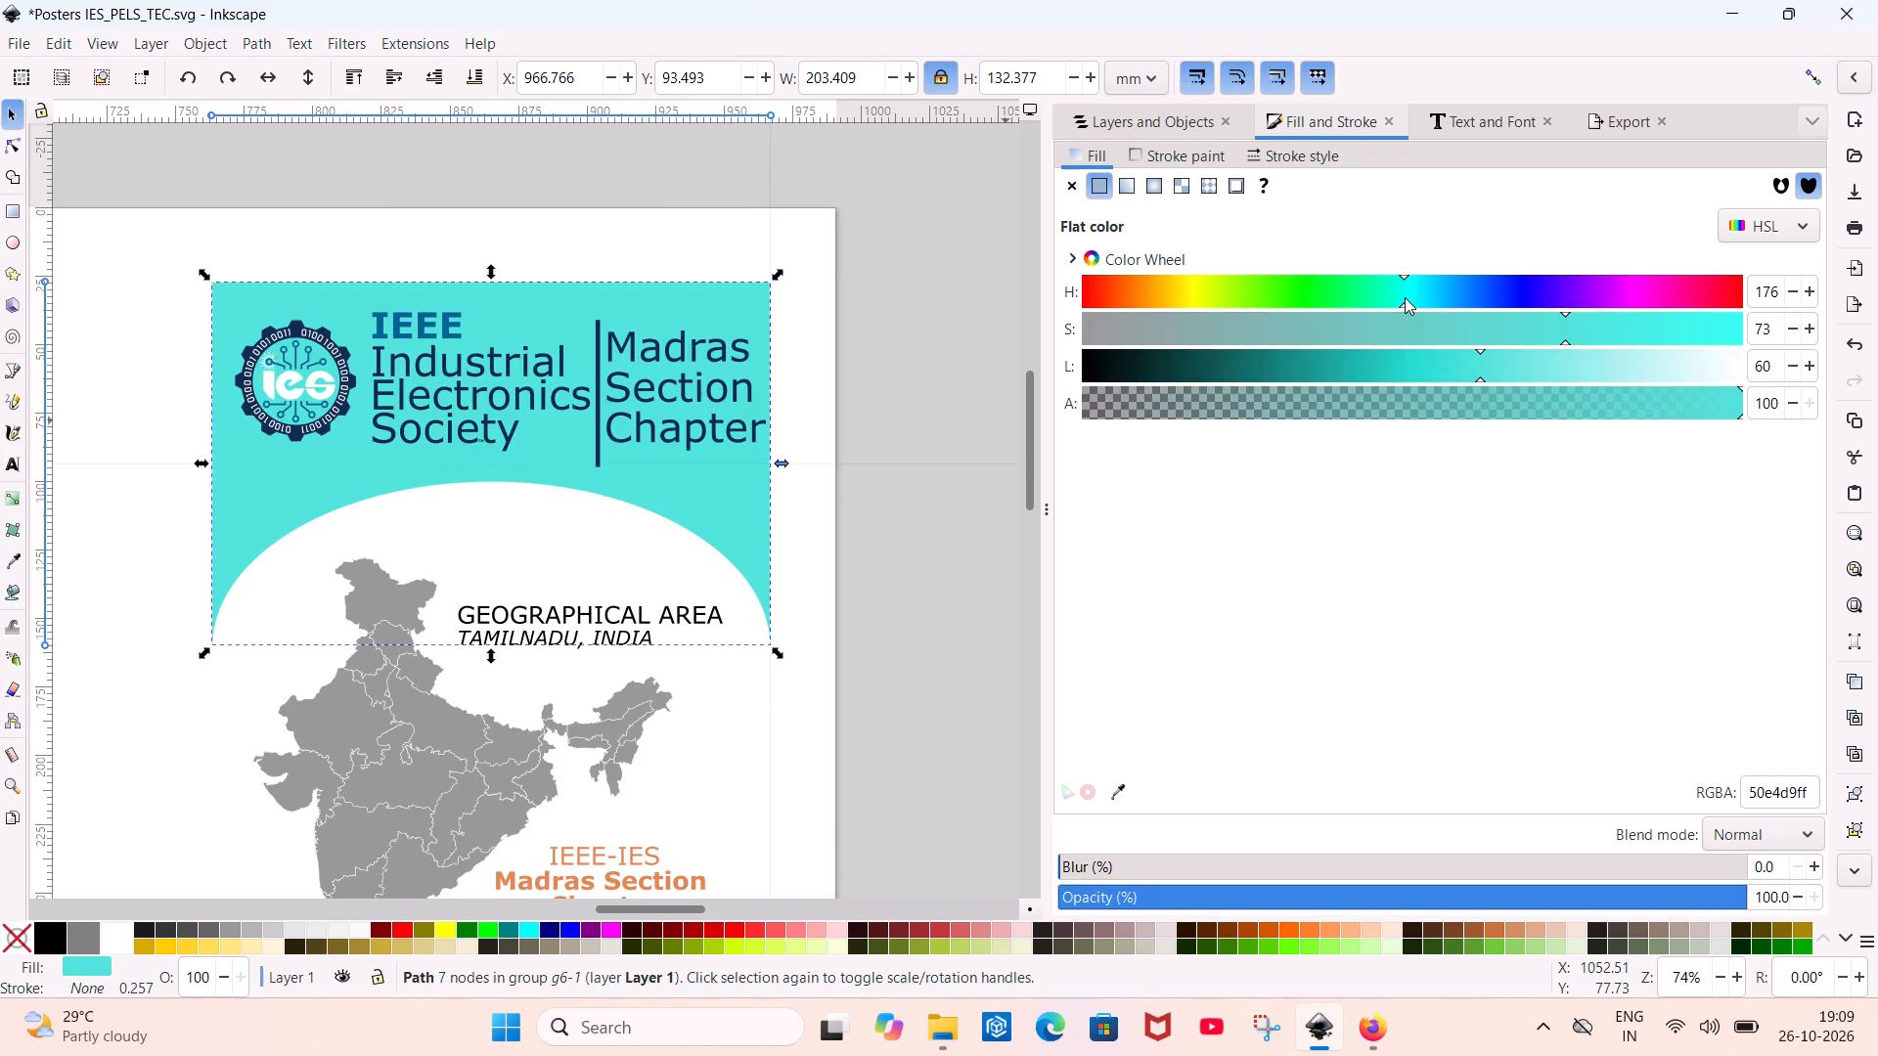
click(1326, 293)
click(1302, 290)
click(1270, 290)
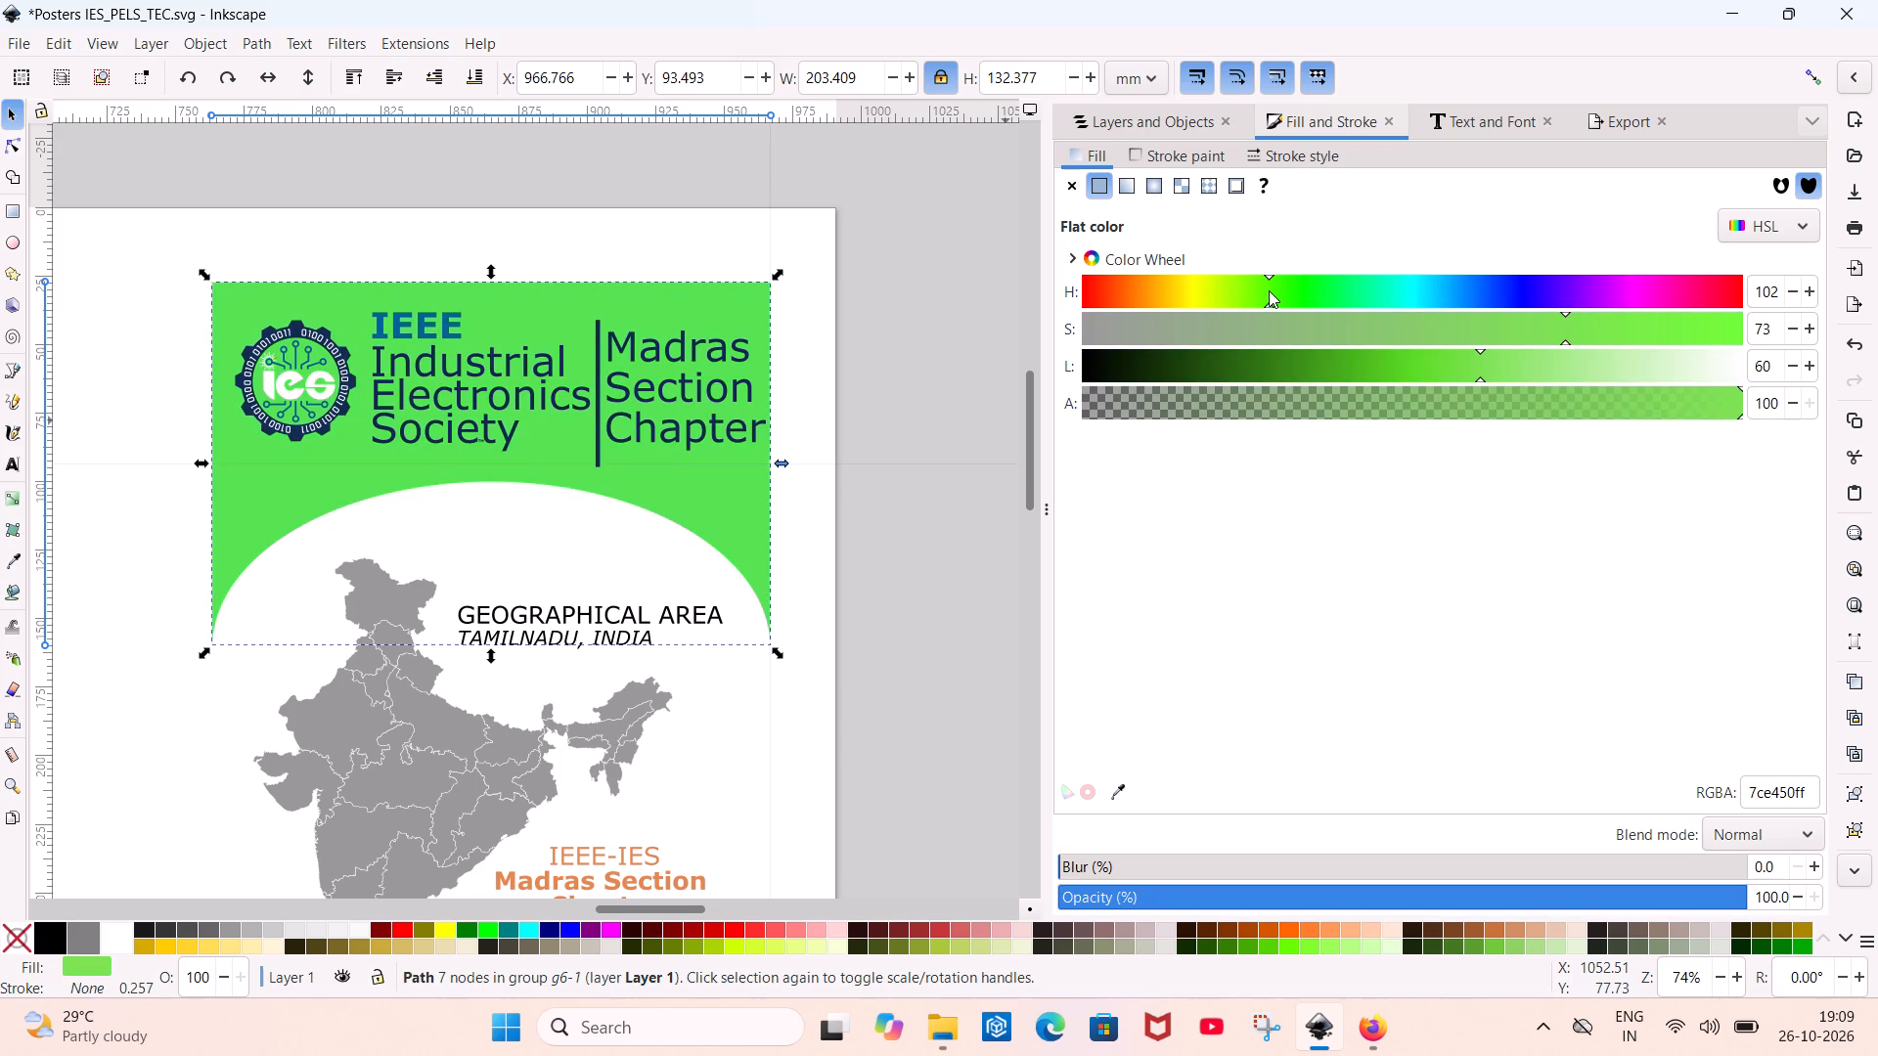
click(896, 313)
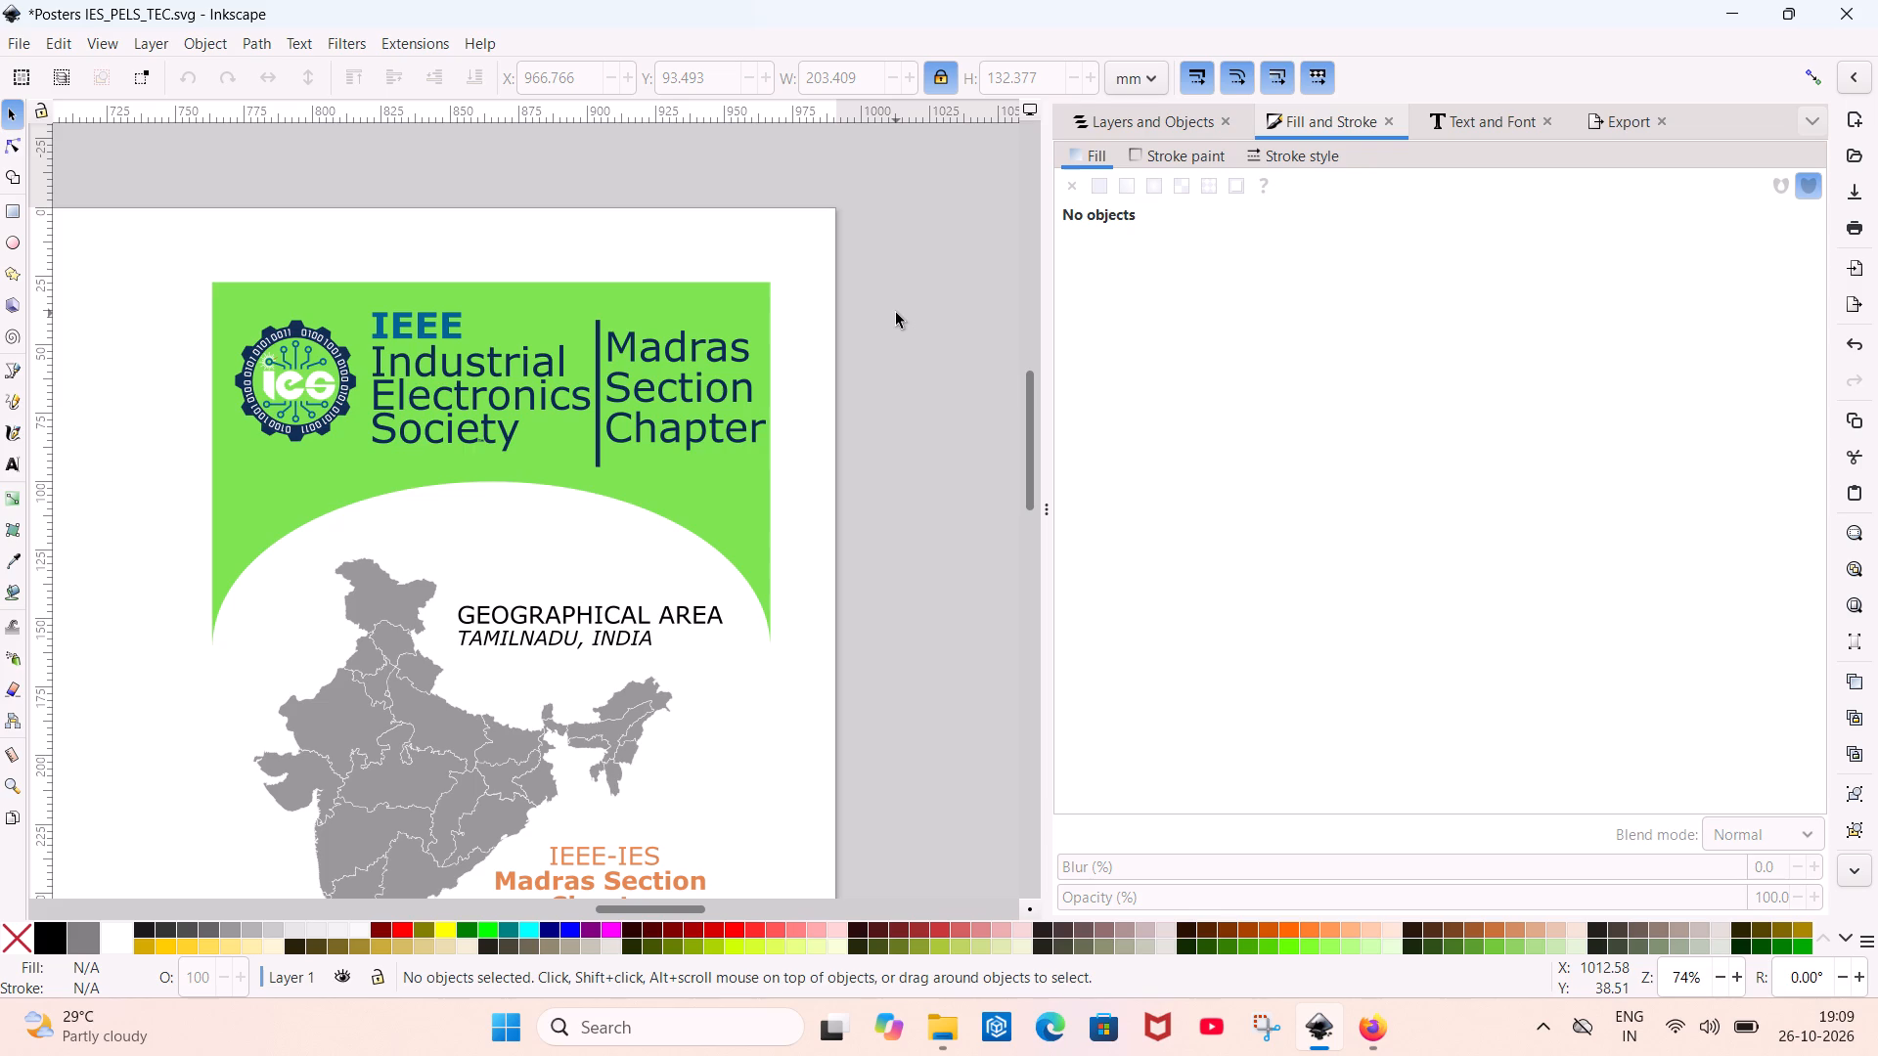
Examine the 5 PILLARS box and the purple Organized by footer on the map poster.
scroll(641, 388, down, 9)
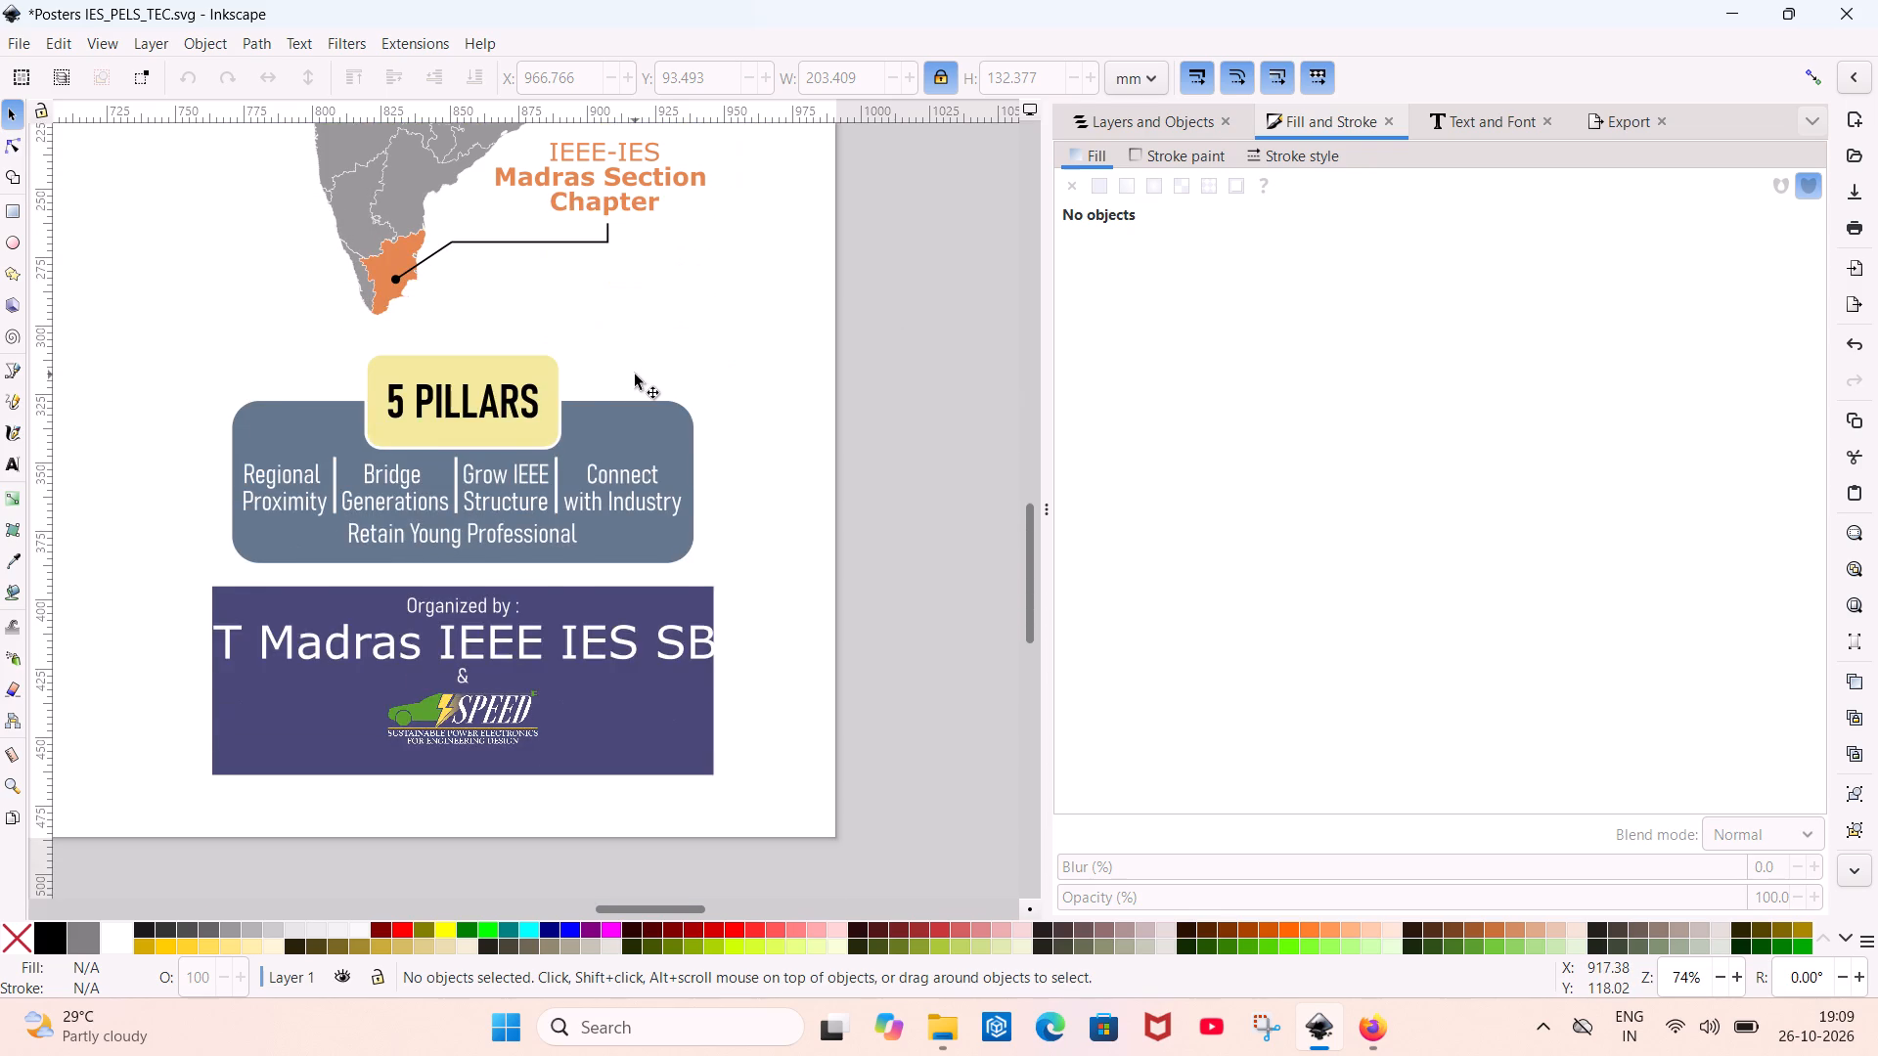
scroll(635, 374, down, 2)
click(635, 374)
scroll(635, 374, down, 2)
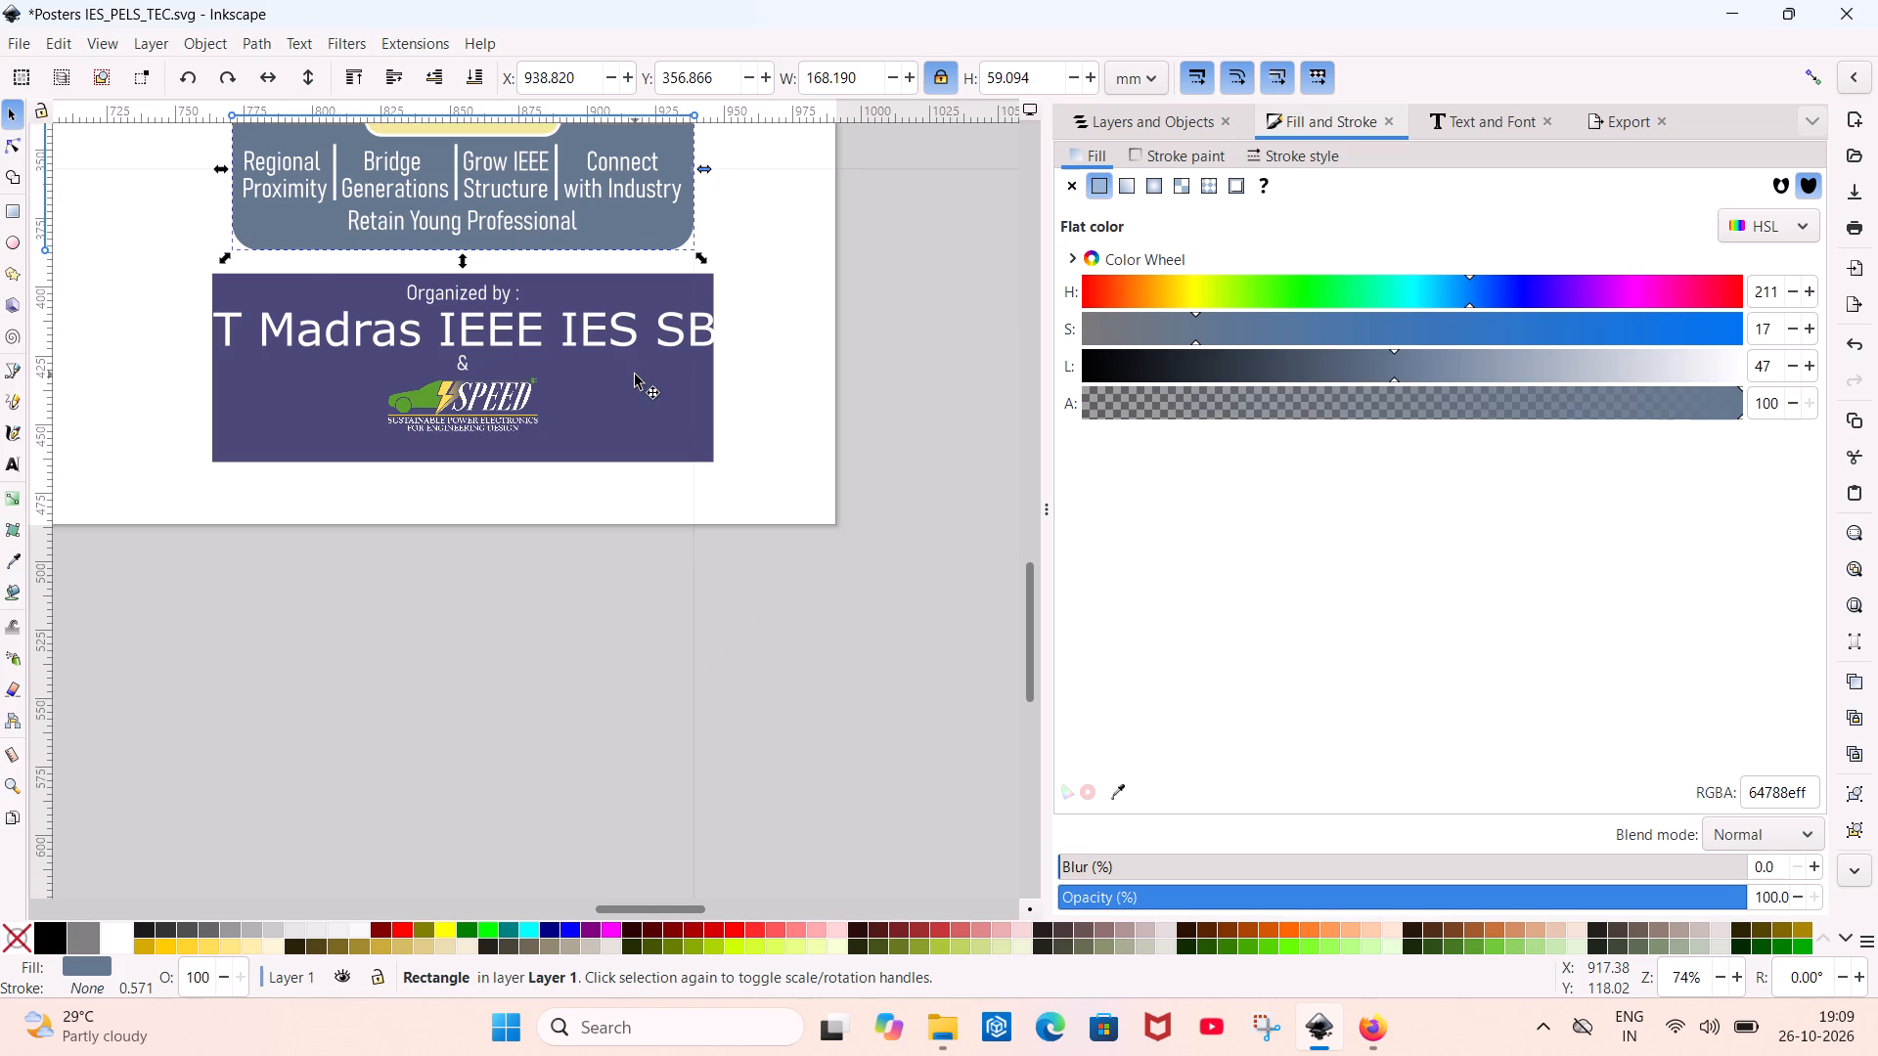
middle_click(635, 374)
click(635, 374)
scroll(635, 374, down, 5)
scroll(635, 374, up, 1)
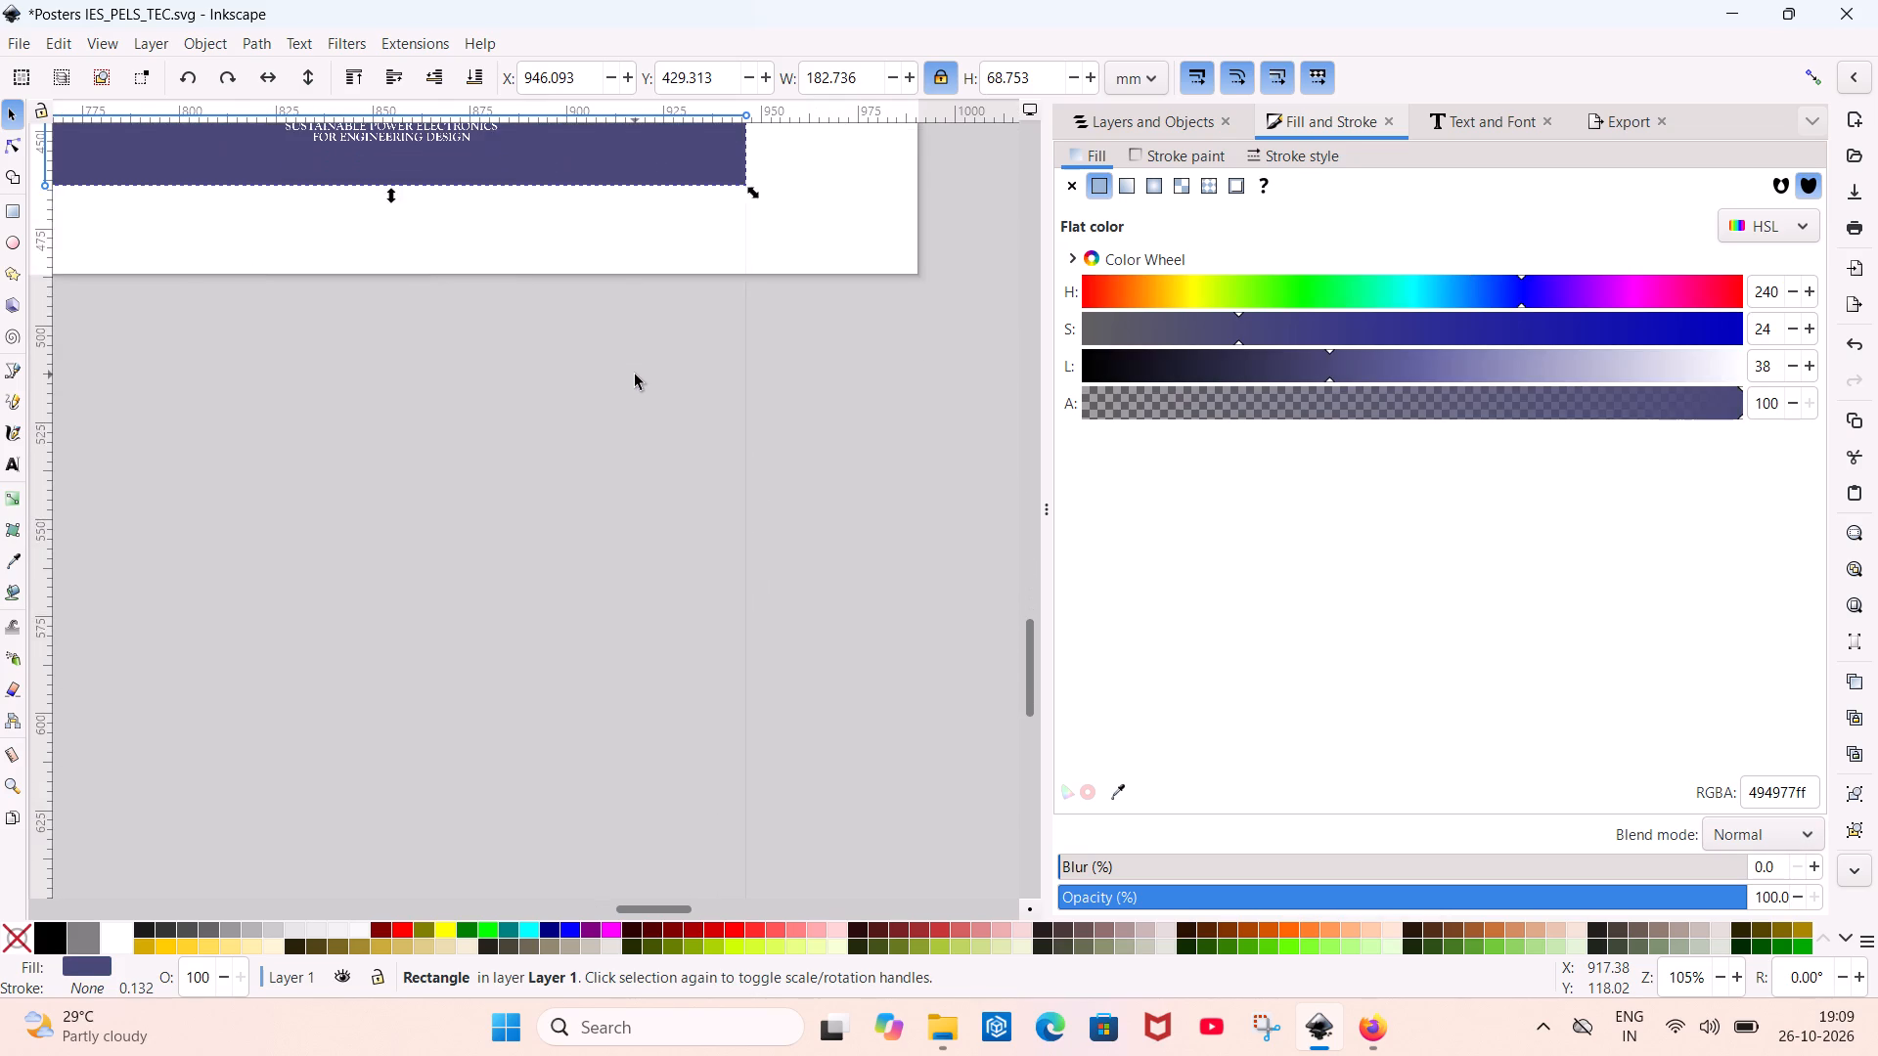
scroll(635, 374, up, 4)
ctrl+scroll(635, 364, down, 2)
scroll(635, 364, up, 3)
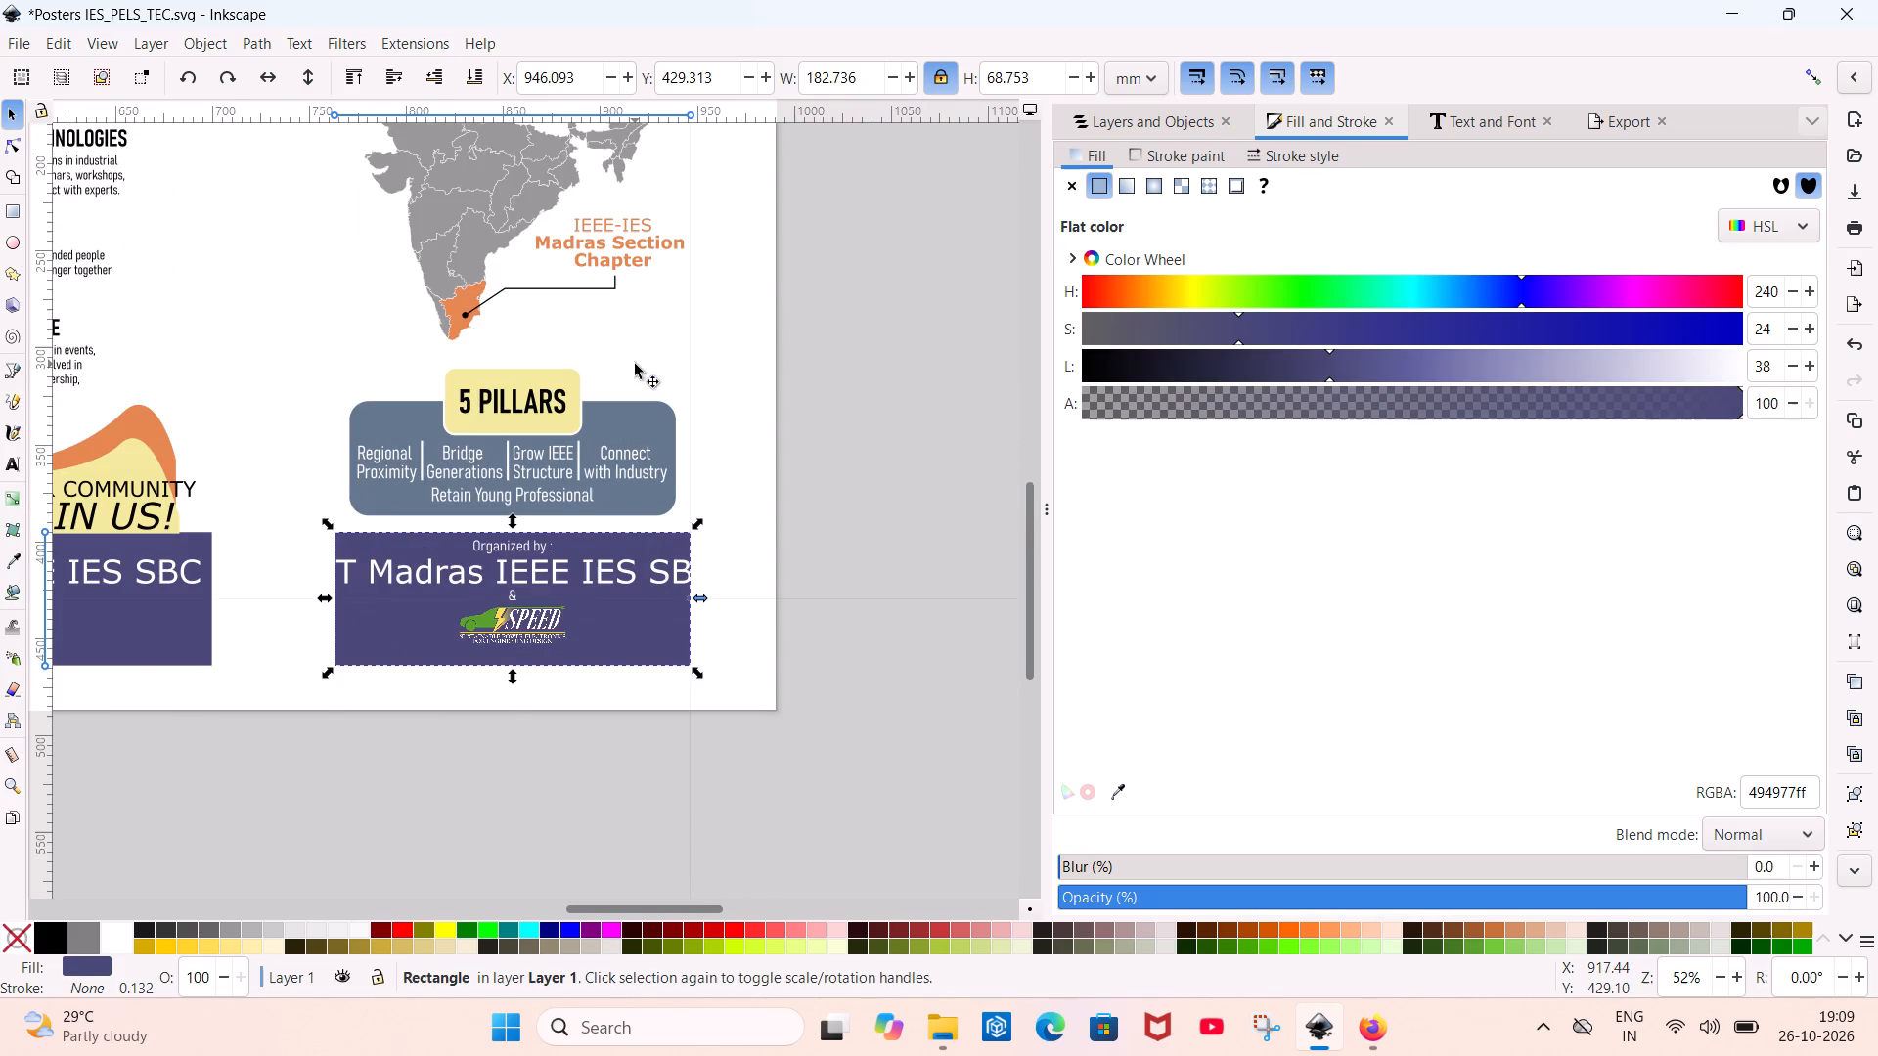
click(737, 383)
middle_drag(721, 383, 782, 361)
right_click(721, 383)
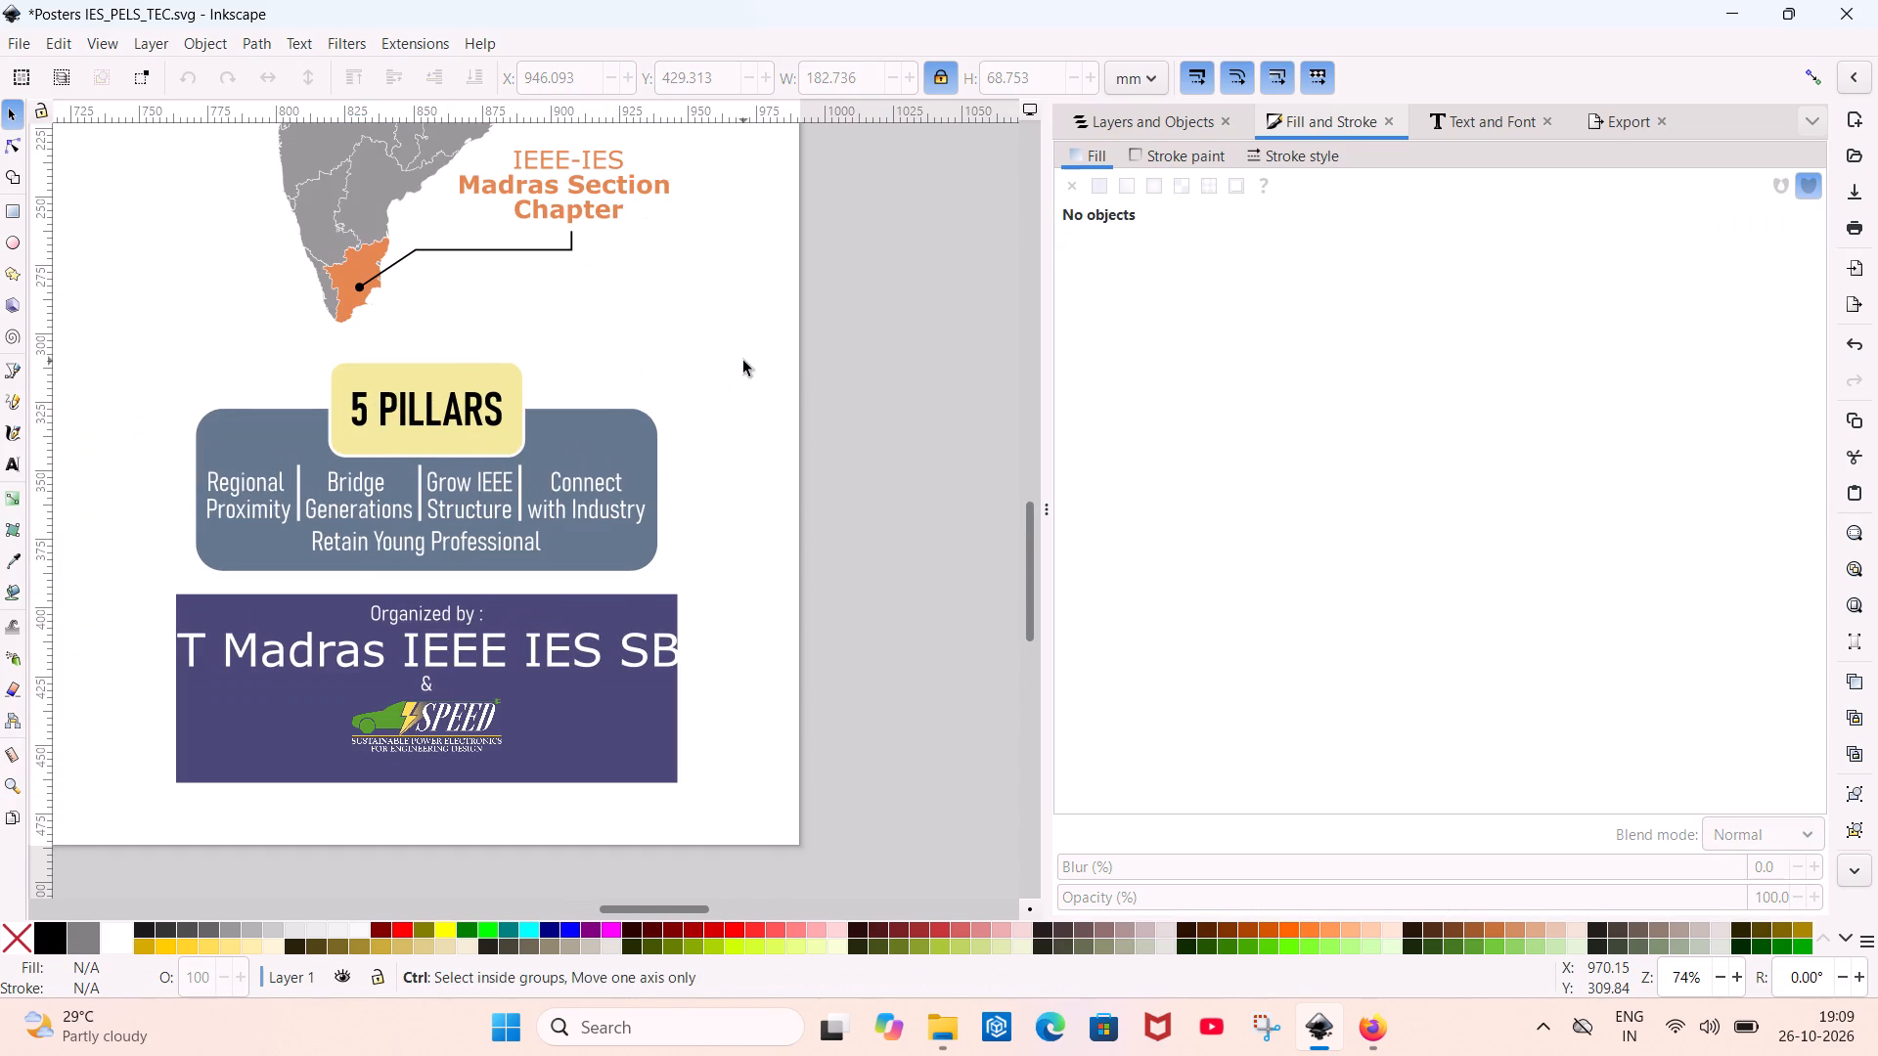
Widen the purple header banner above CUTTING-EDGE TECHNOLOGIES on both sides to about 200.2 mm, spanning the Madras Section Chapter text.
ctrl+scroll(743, 361, down, 4)
ctrl+scroll(496, 310, up, 3)
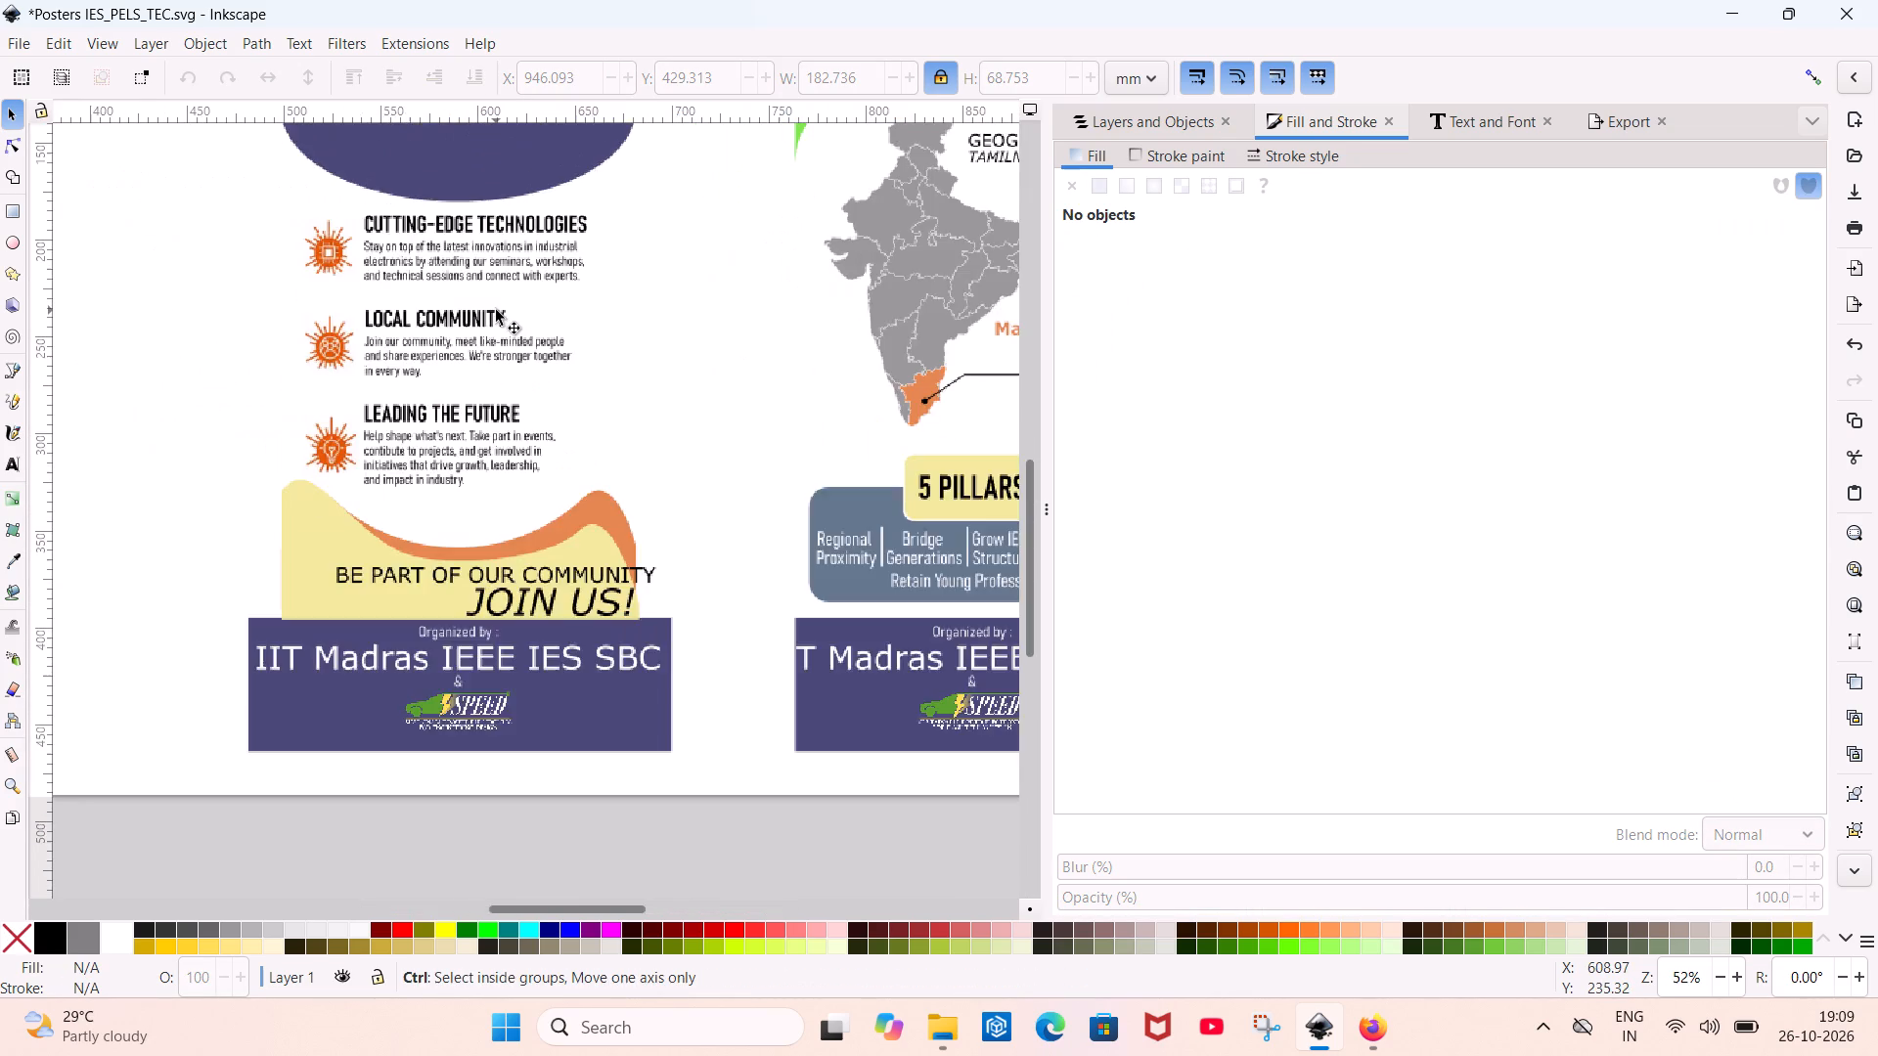
ctrl+scroll(497, 310, up, 1)
middle_drag(498, 310, 680, 558)
scroll(680, 558, up, 2)
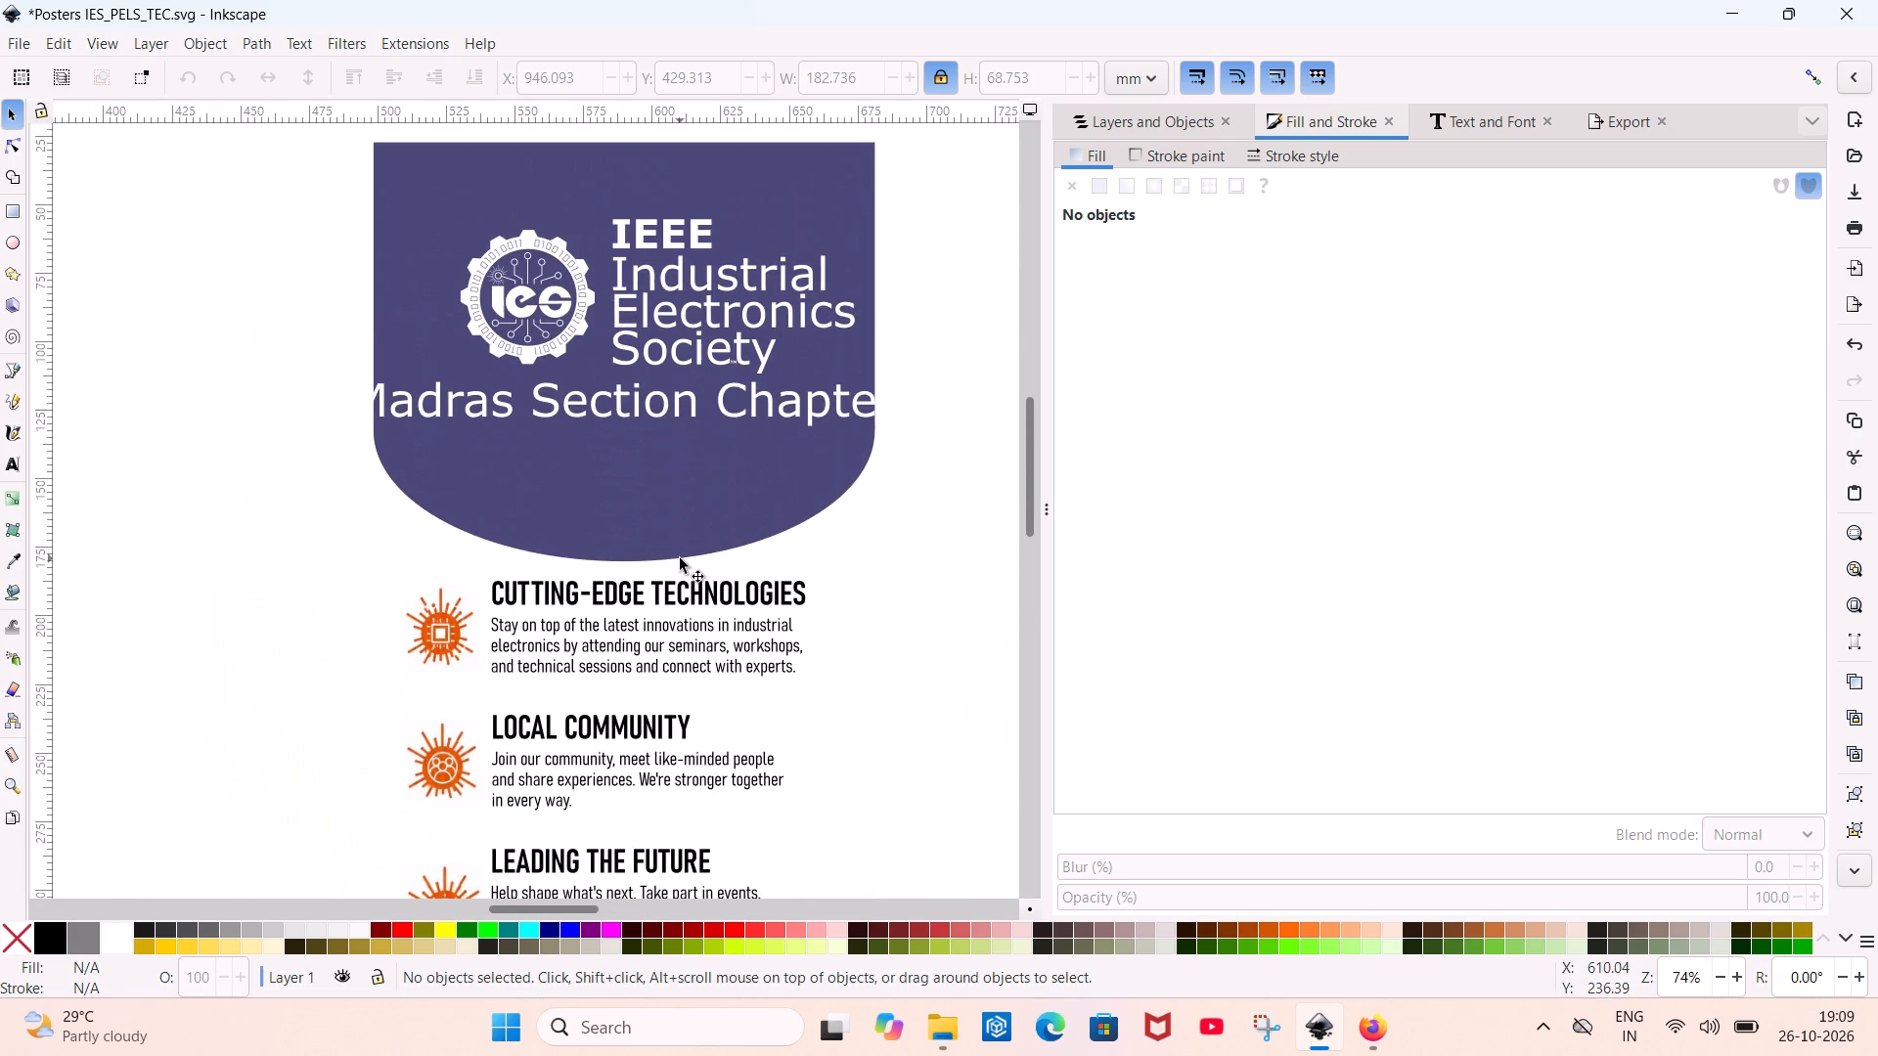
click(500, 501)
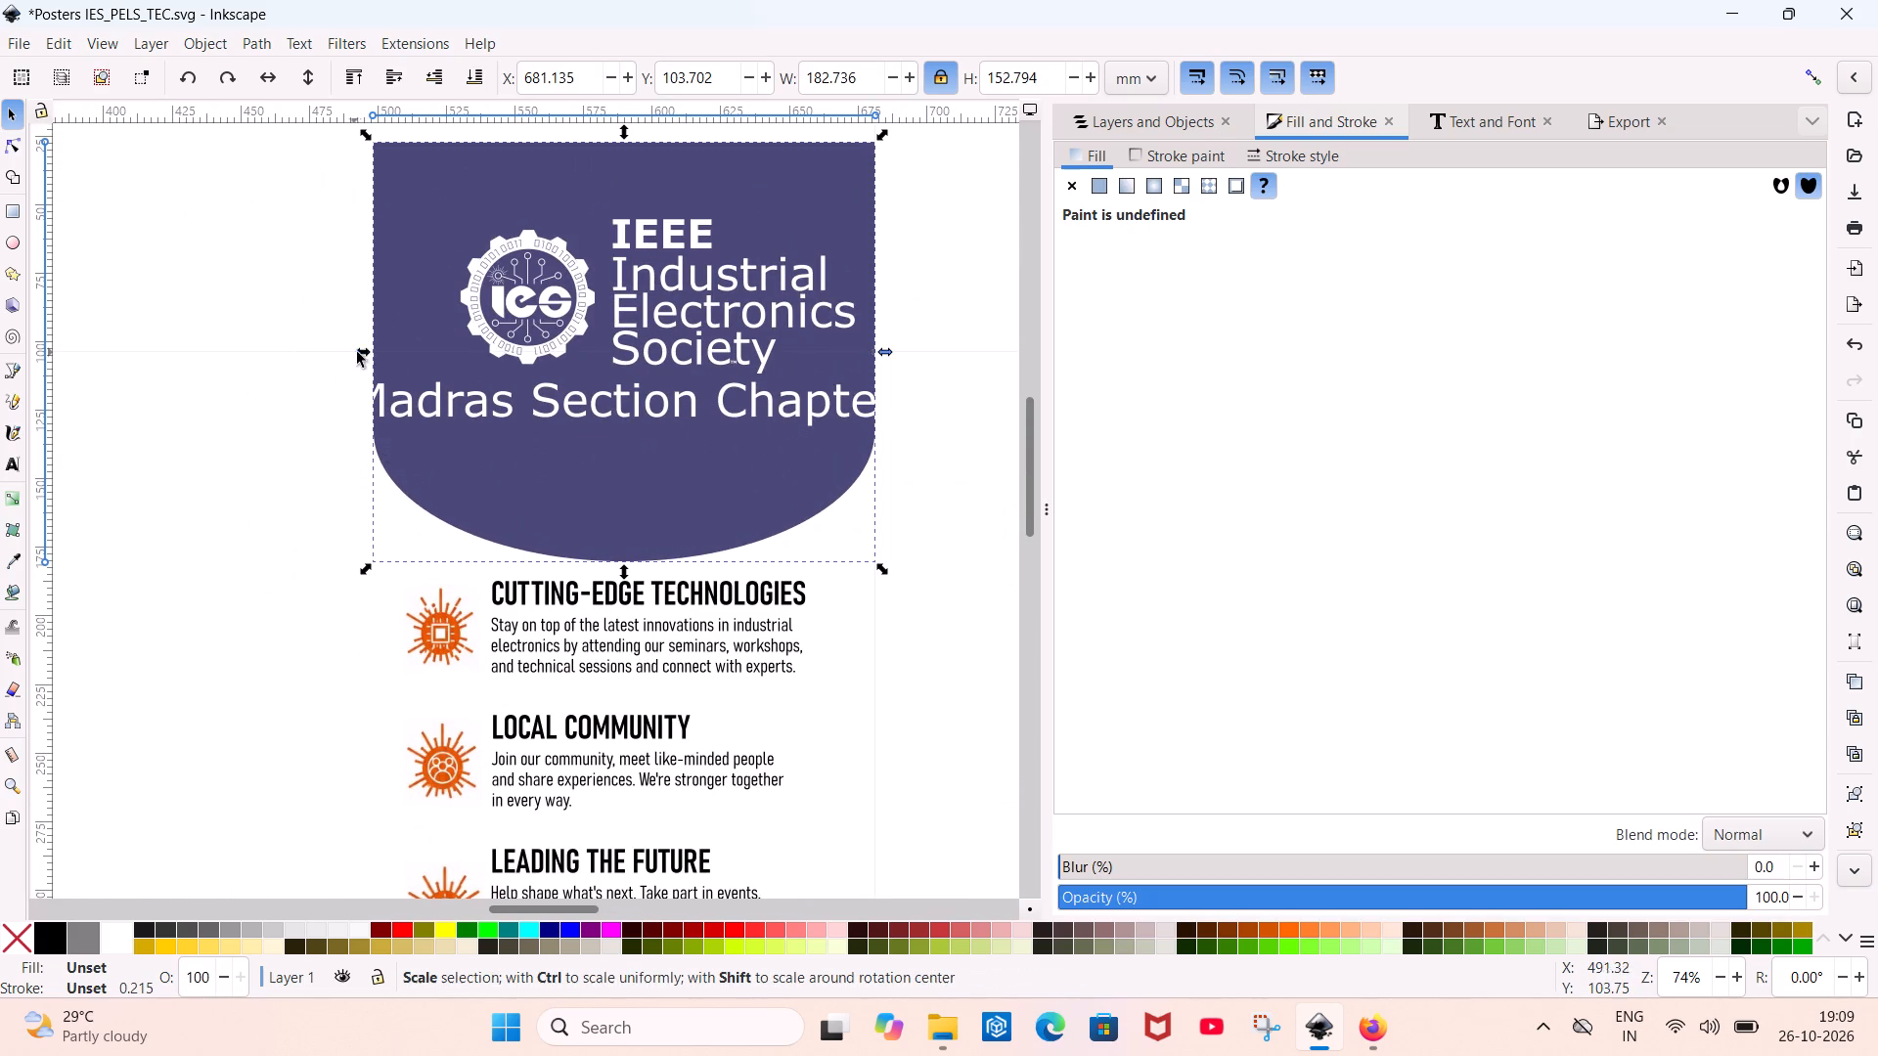
drag(363, 352, 335, 353)
click(726, 474)
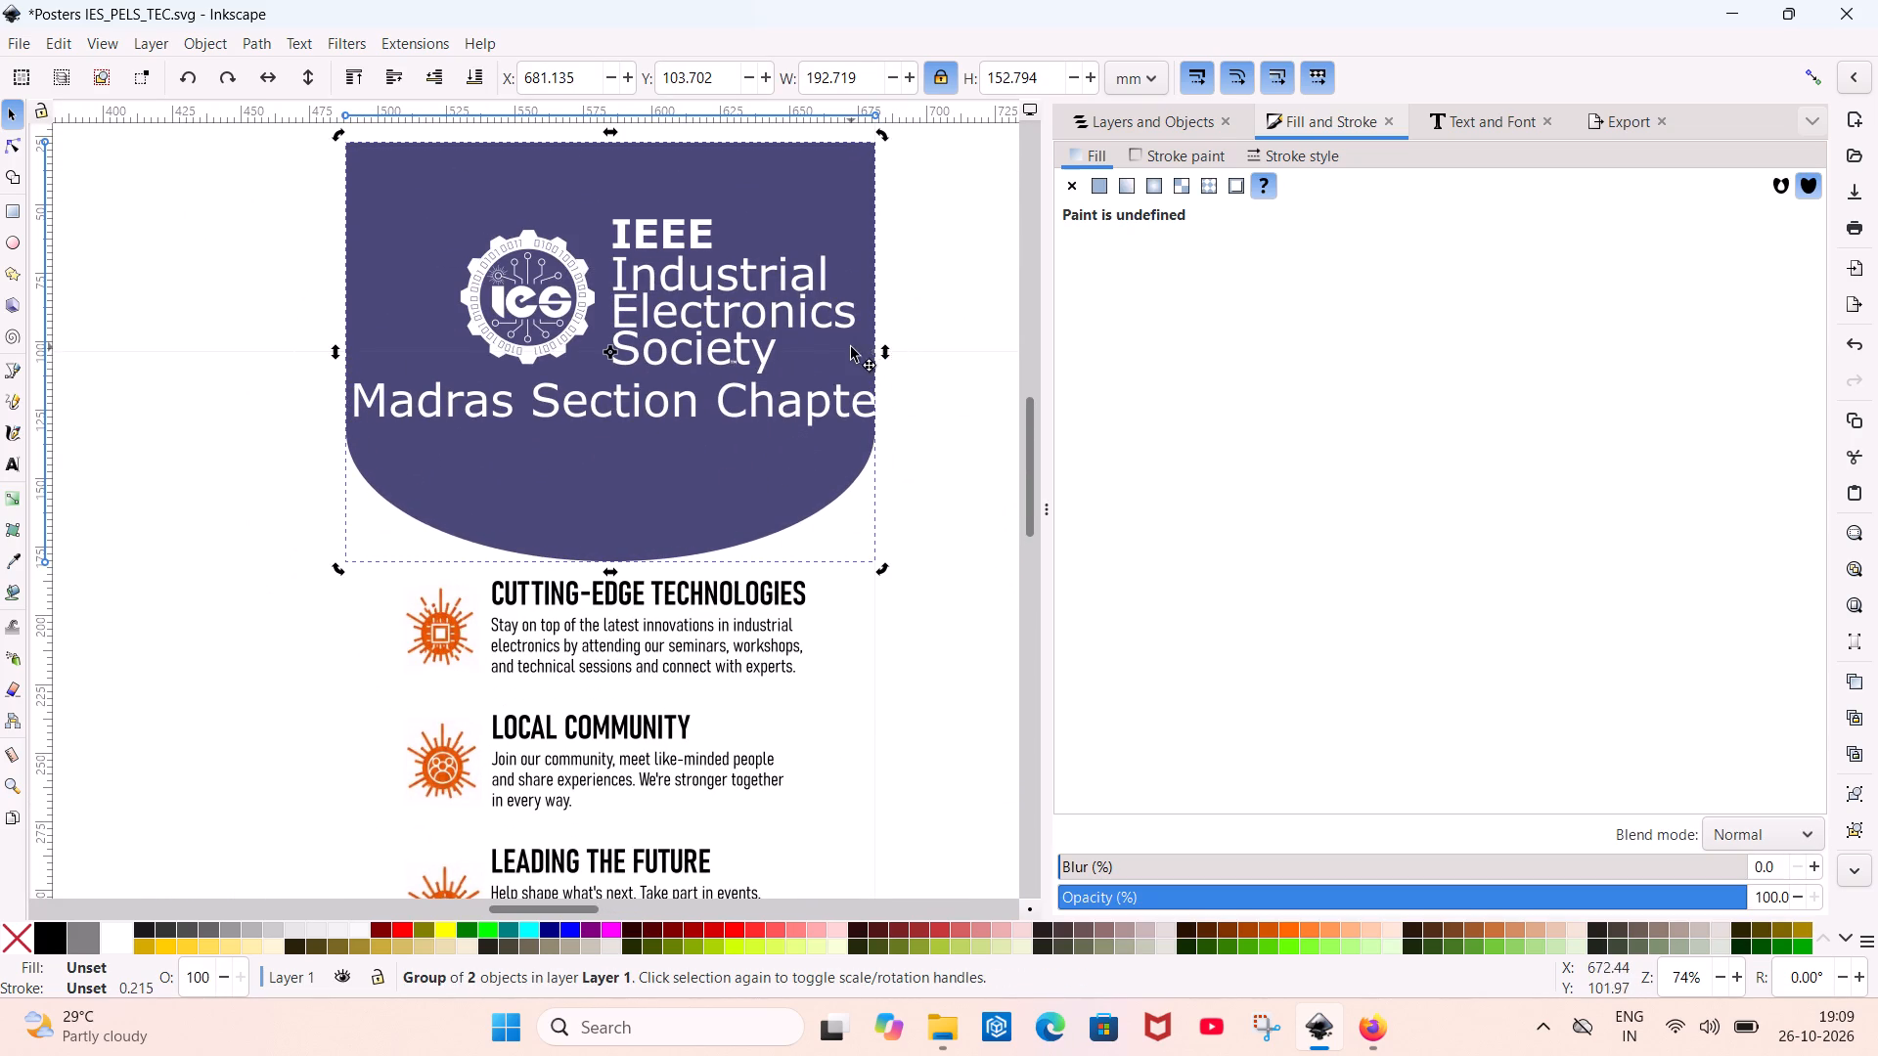
click(851, 347)
drag(882, 350, 903, 352)
Shift the purple header banner about 1.4 mm rightward and 2.1 mm downward to centre it behind the Madras Section Chapter text.
click(708, 530)
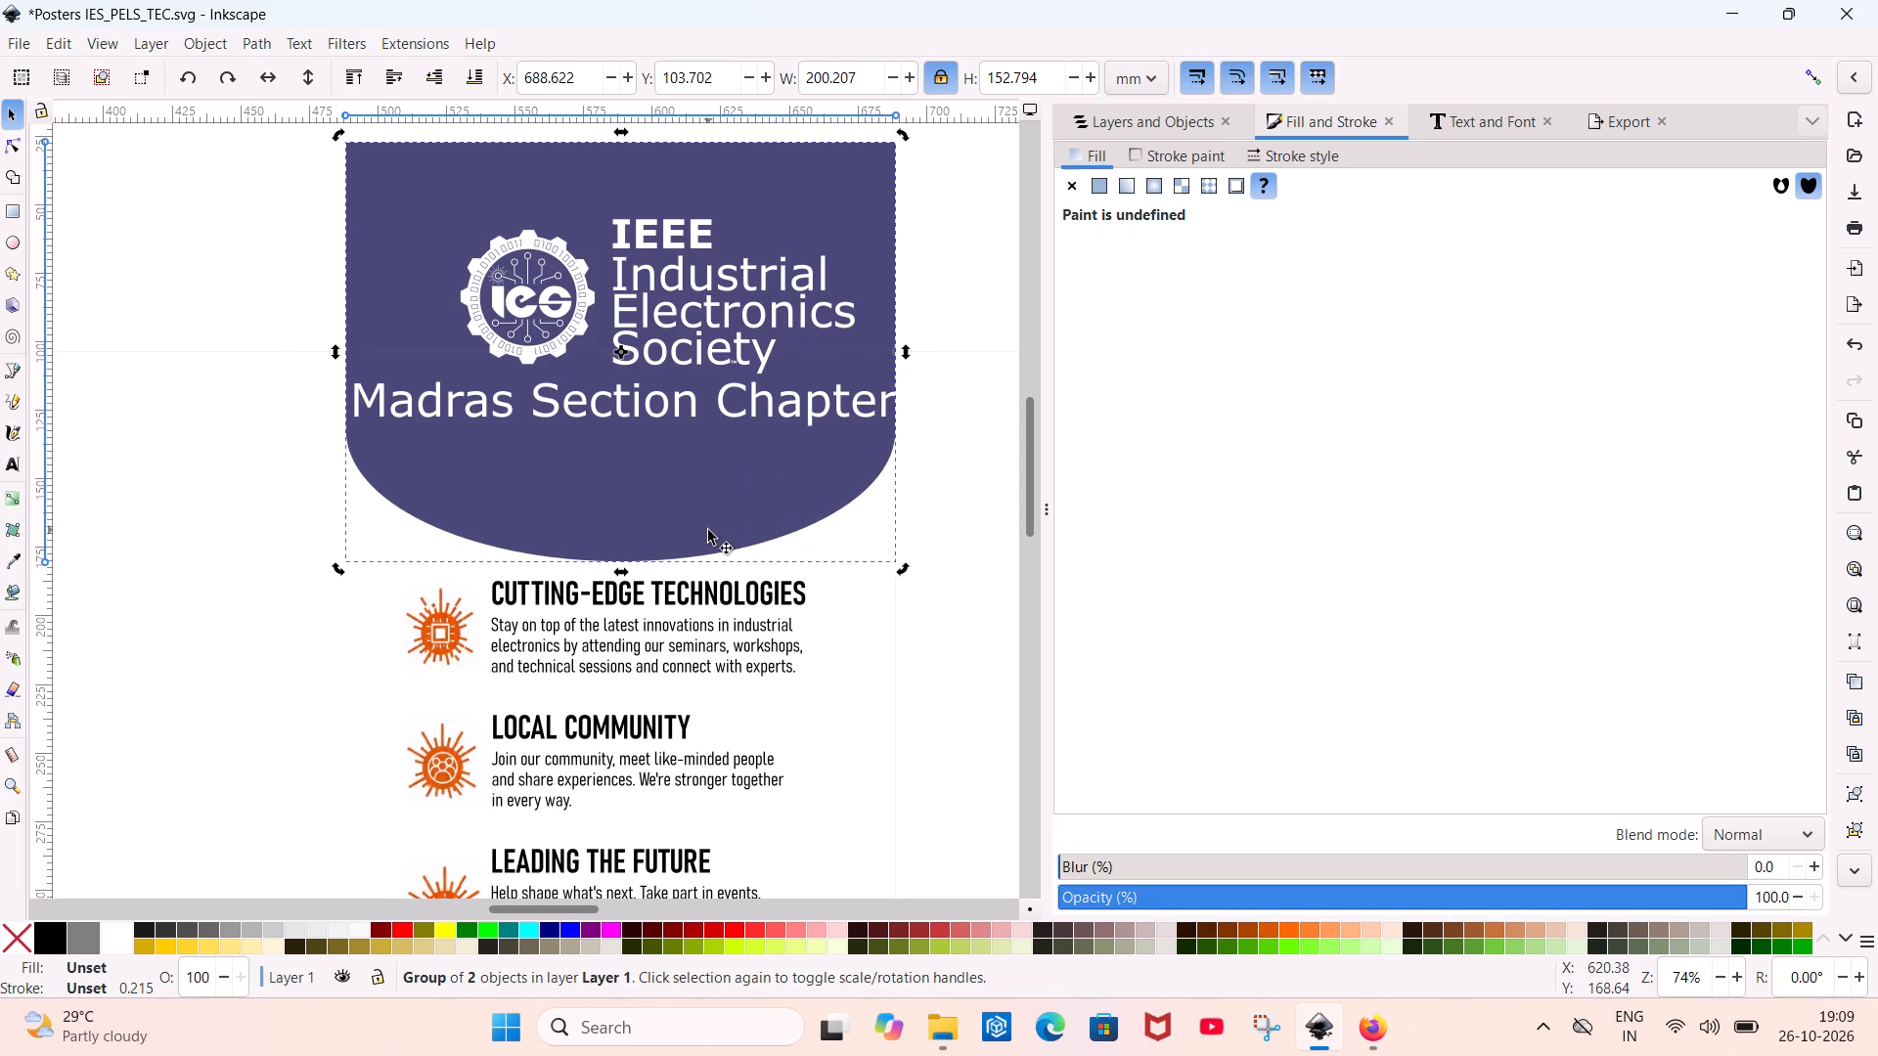
click(694, 507)
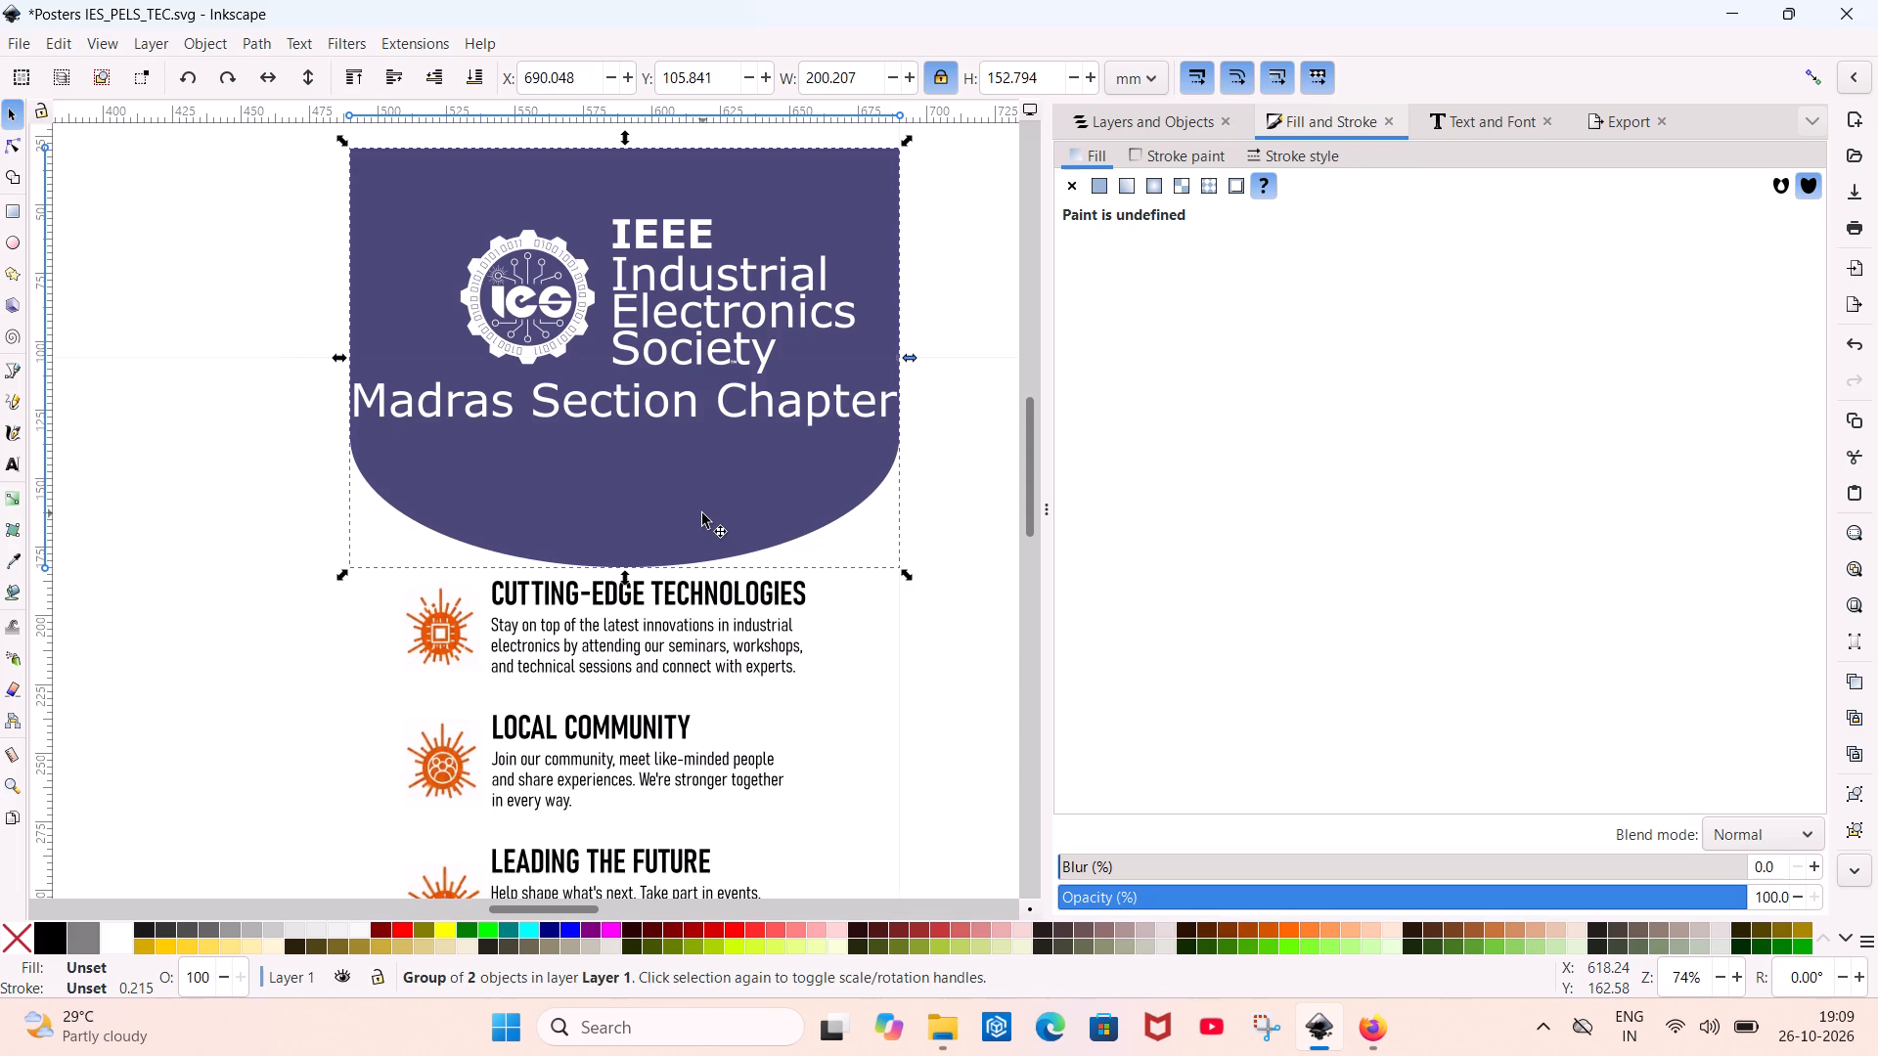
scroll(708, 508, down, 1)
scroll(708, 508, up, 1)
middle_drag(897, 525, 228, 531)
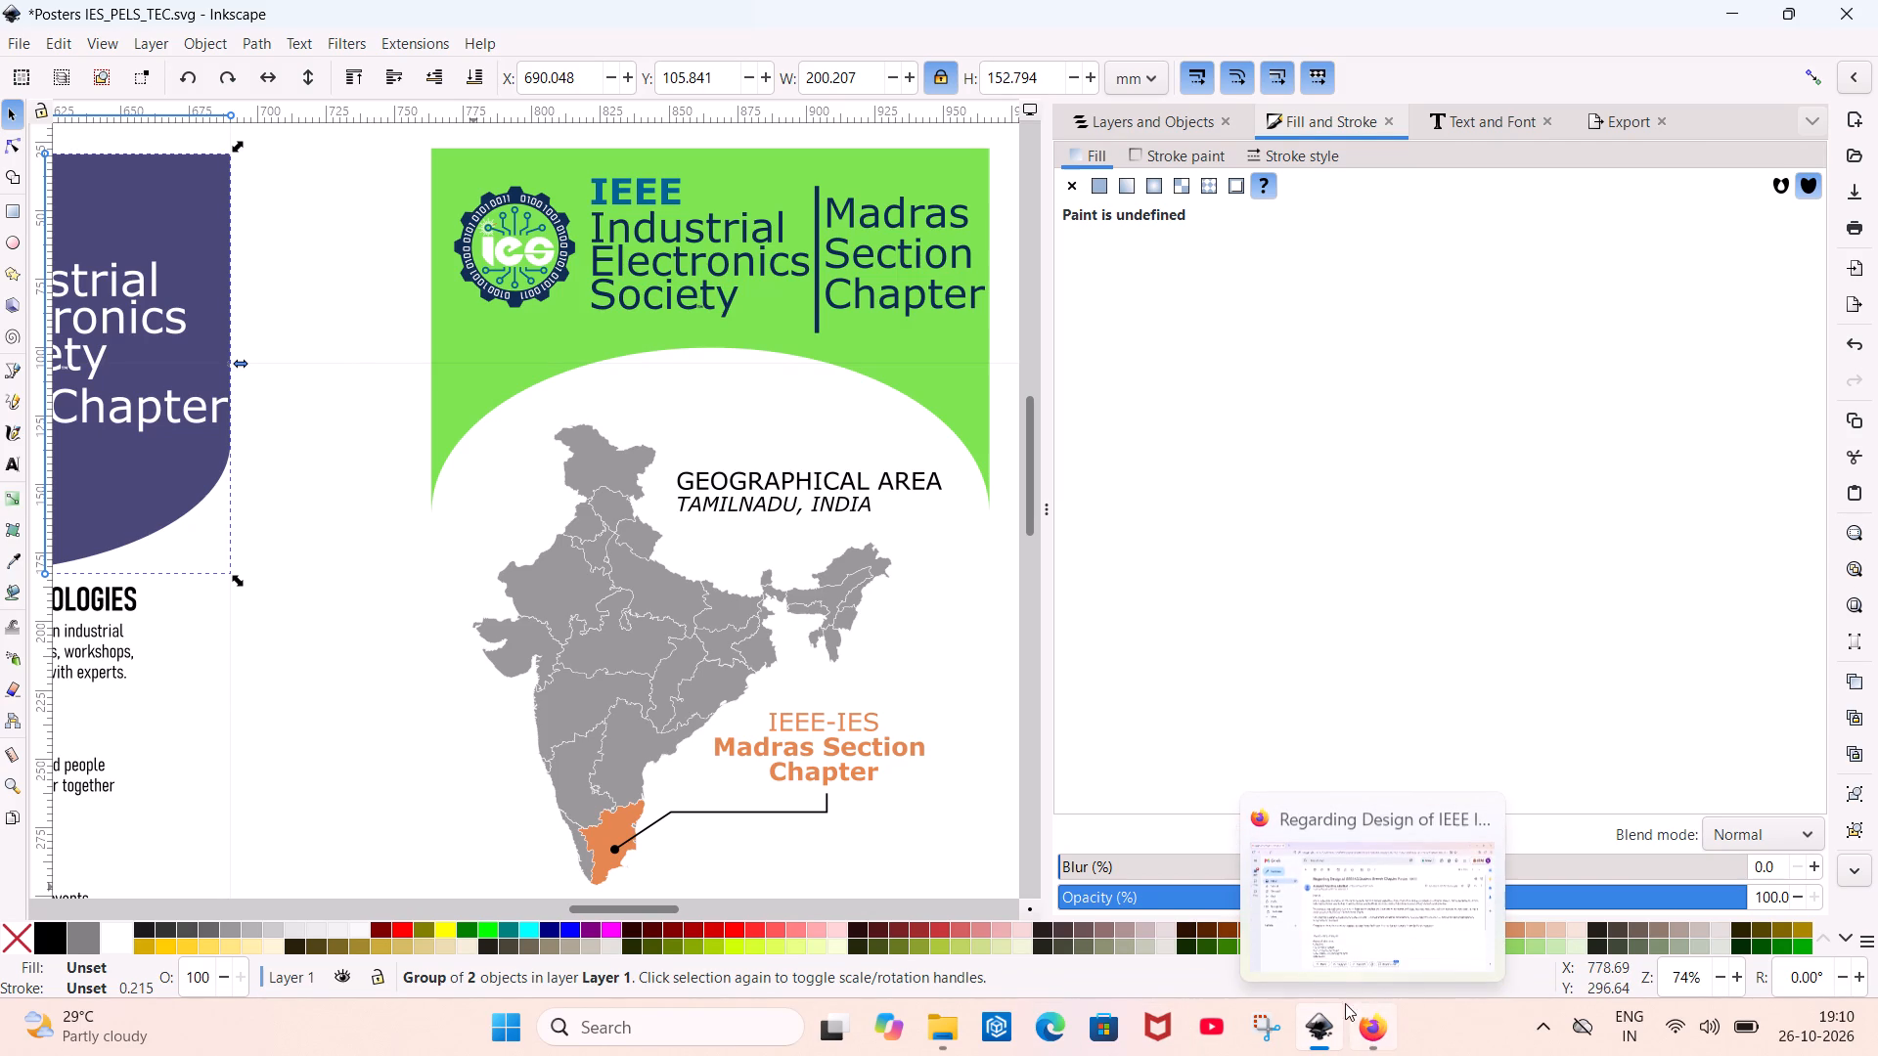
Switch to the Brave browser using the Personal profile and open a new blank tab.
click(737, 1034)
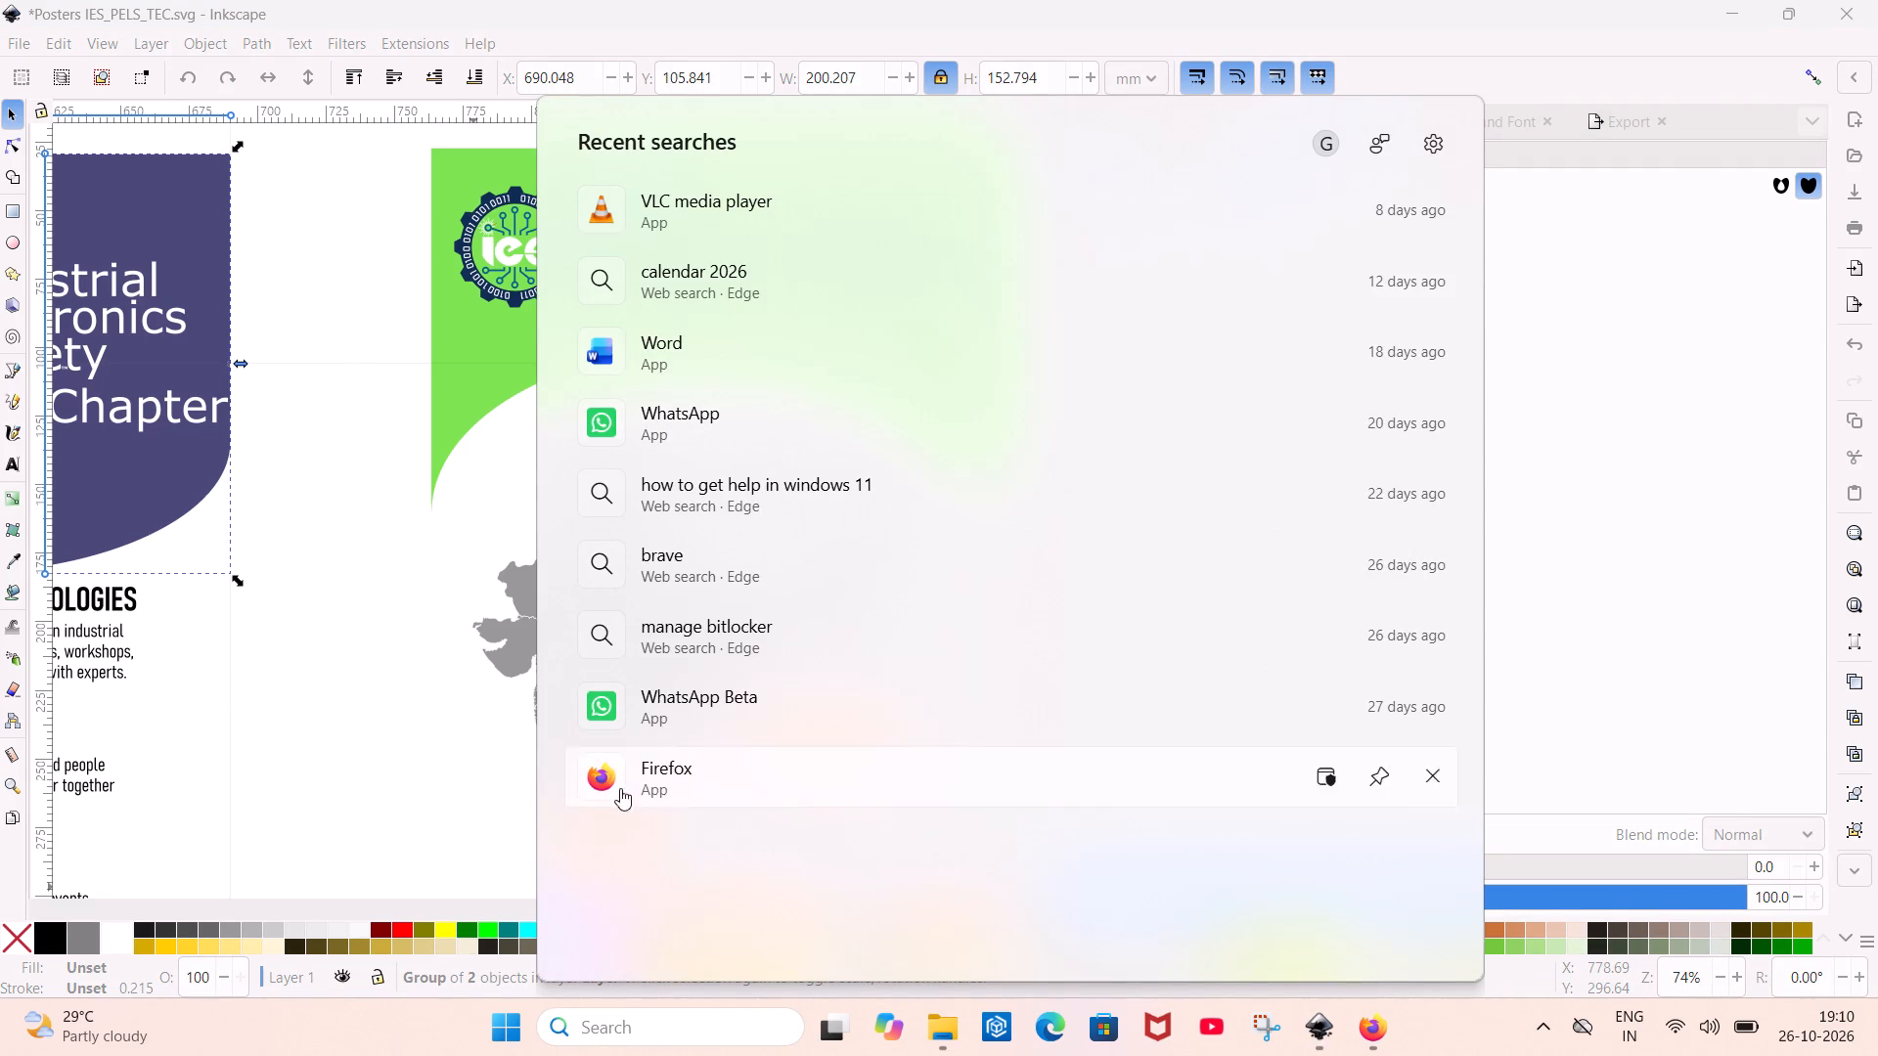
text(brave)
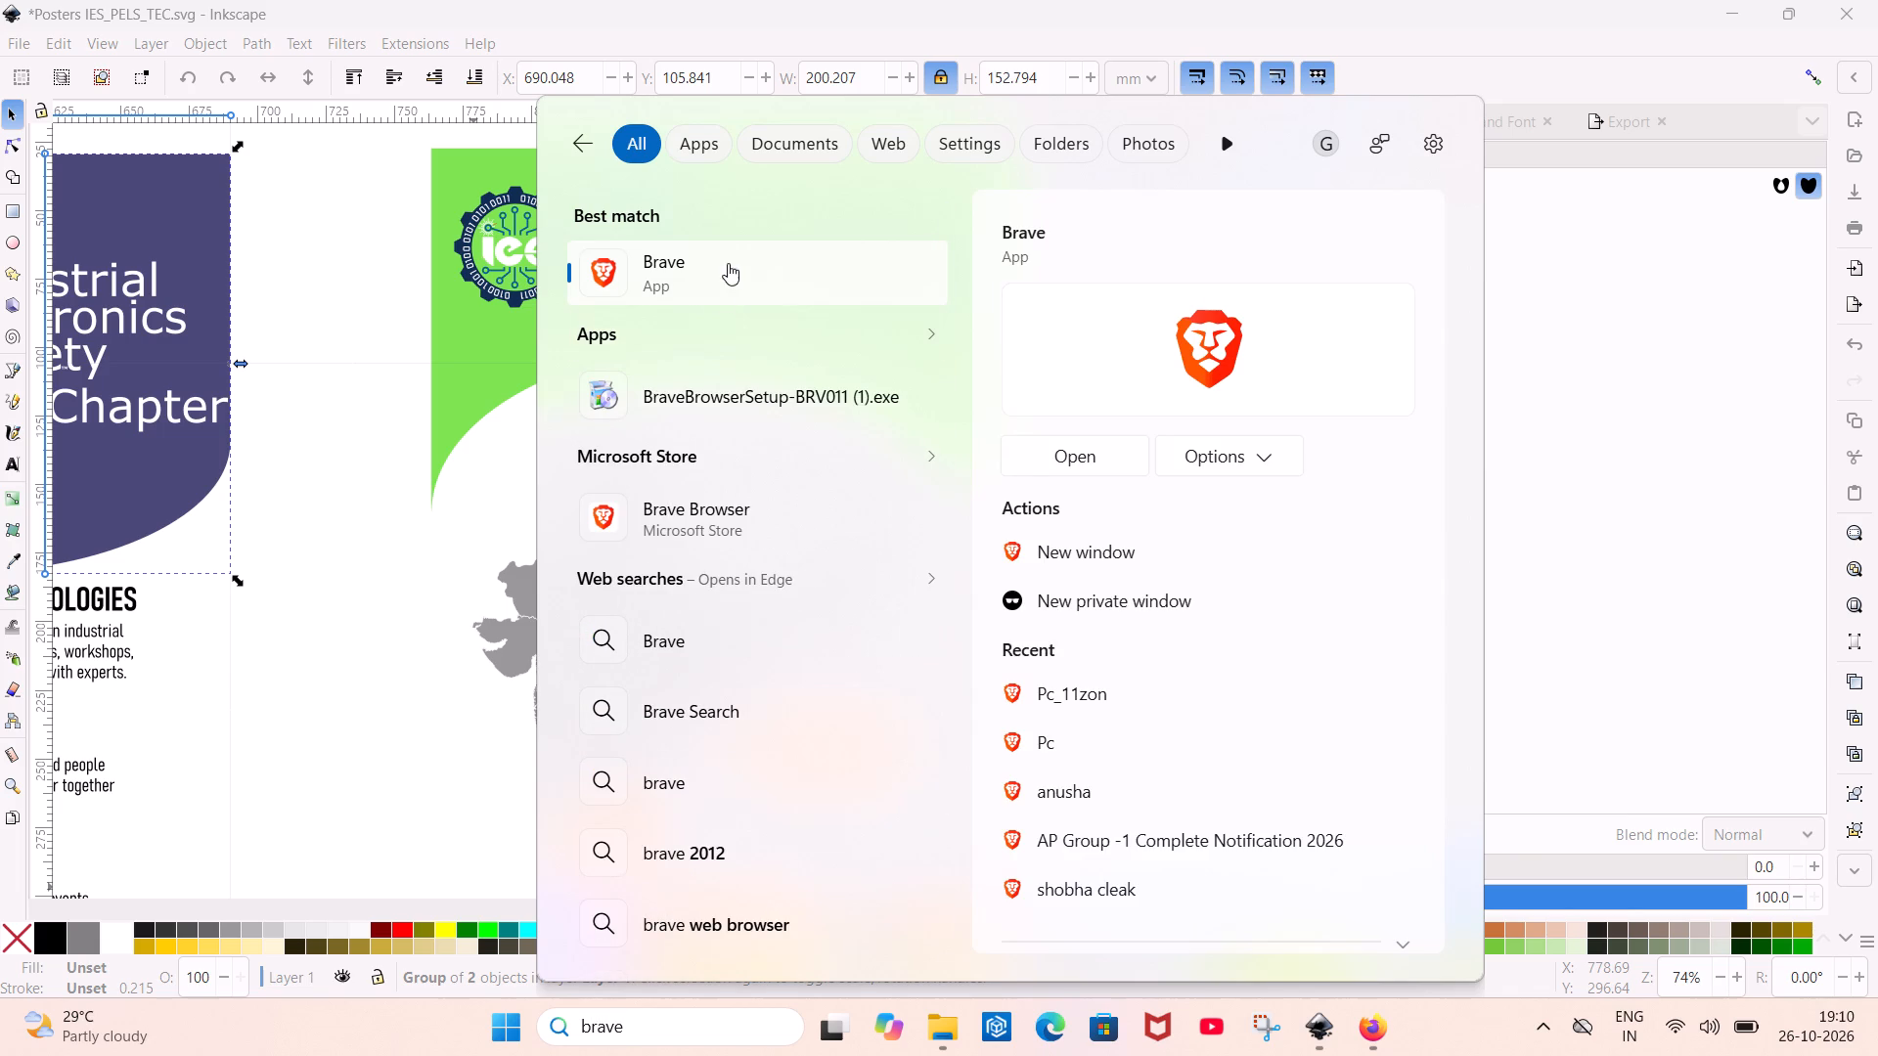
double_click(728, 263)
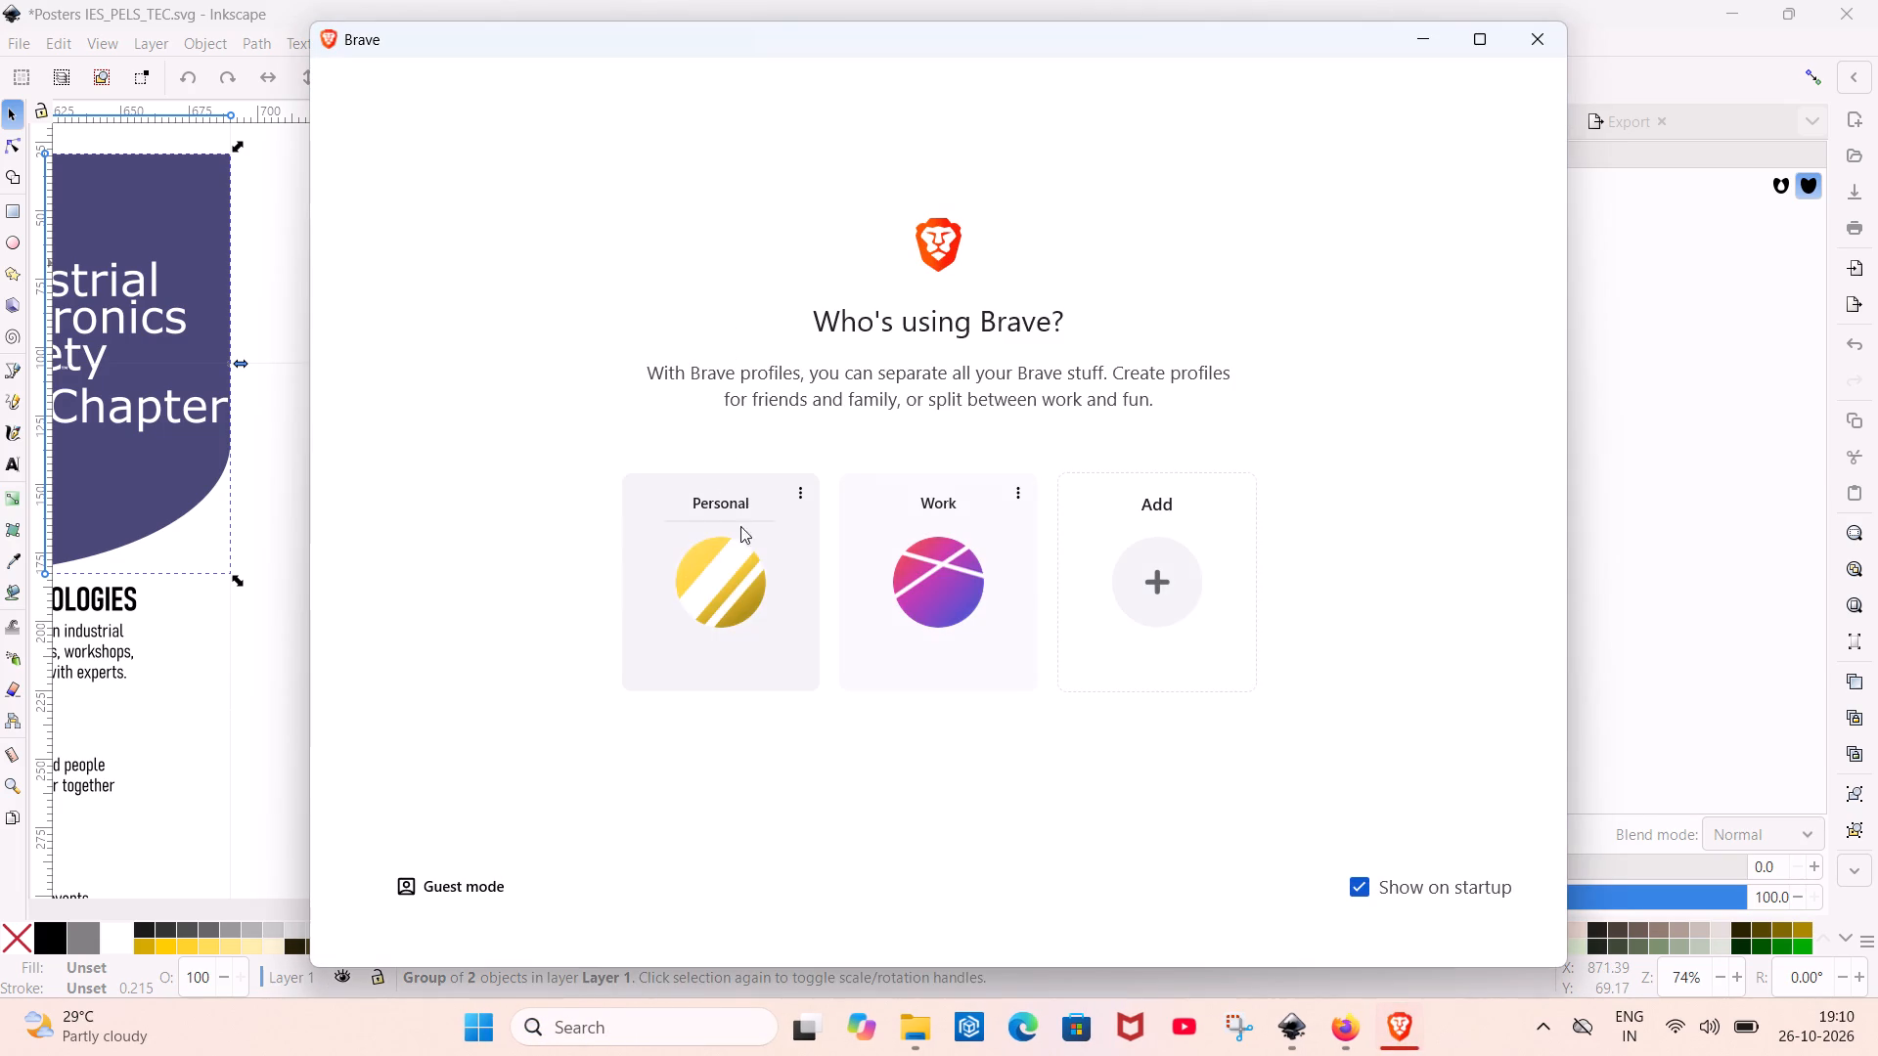
click(736, 582)
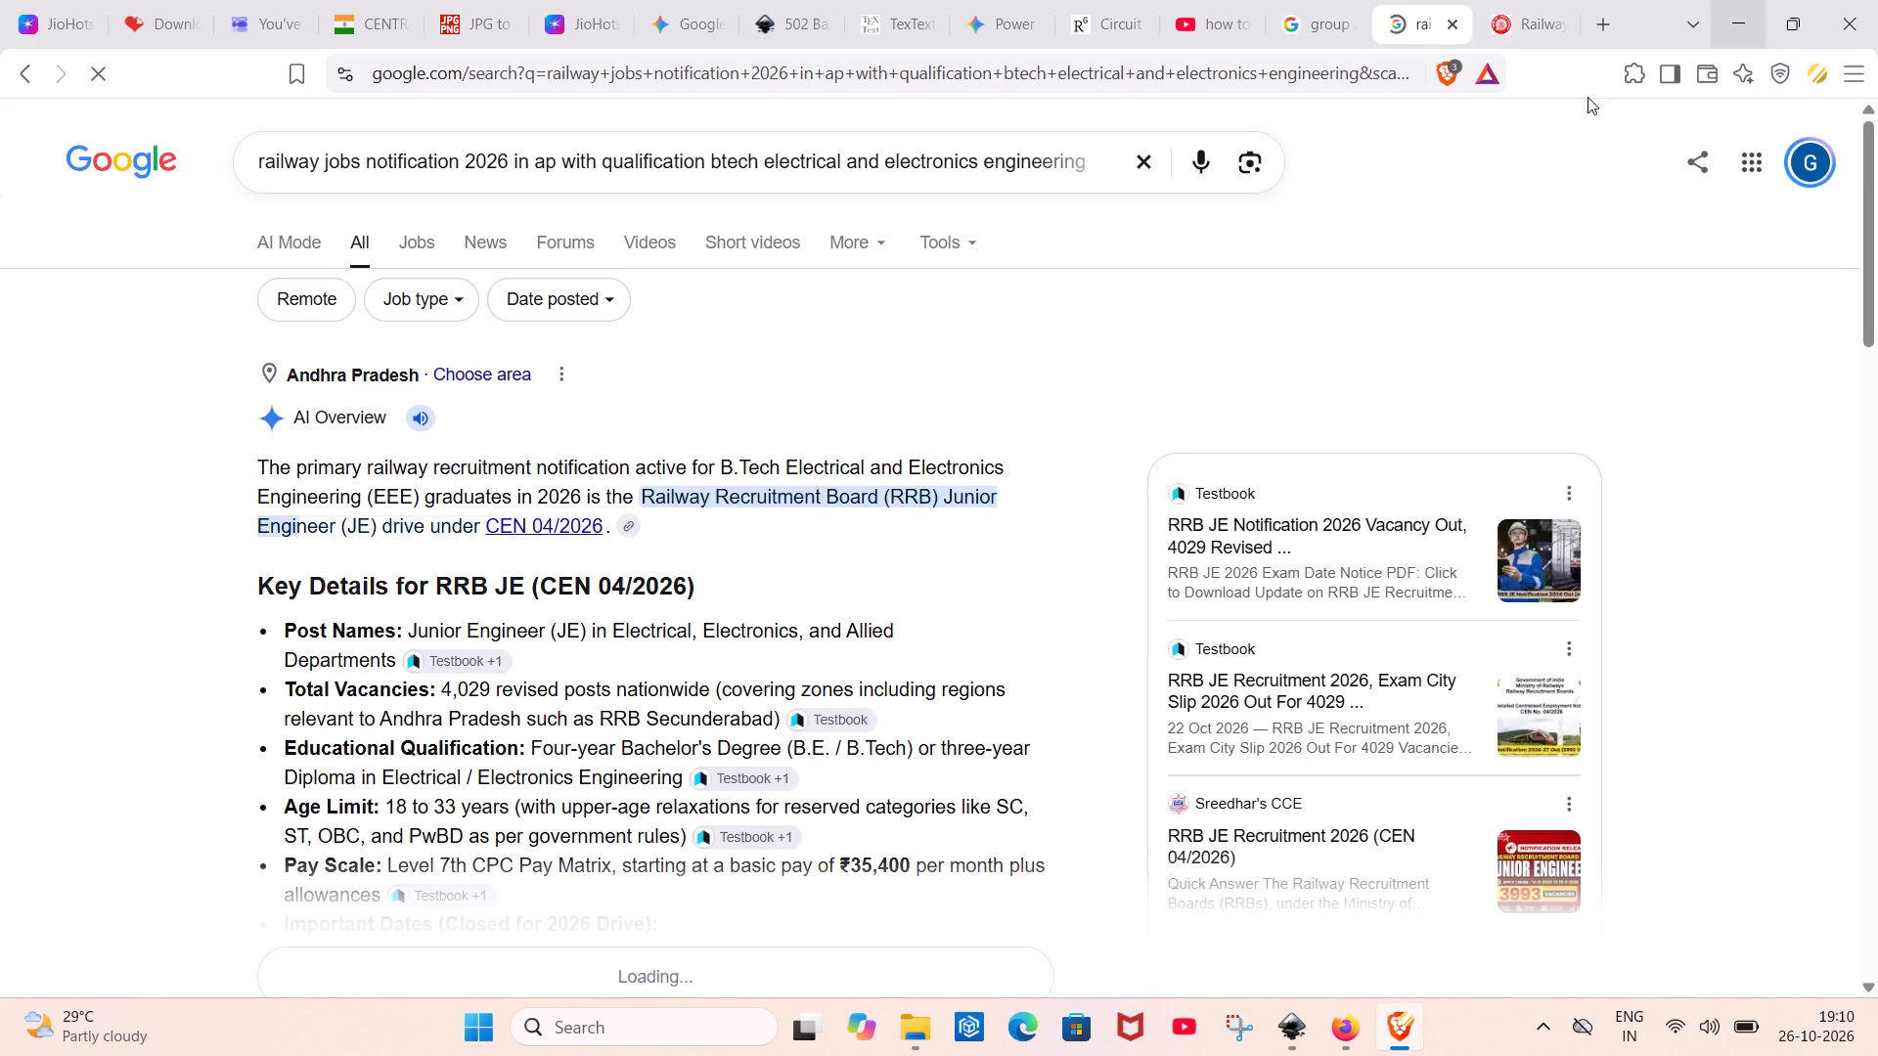
click(1593, 15)
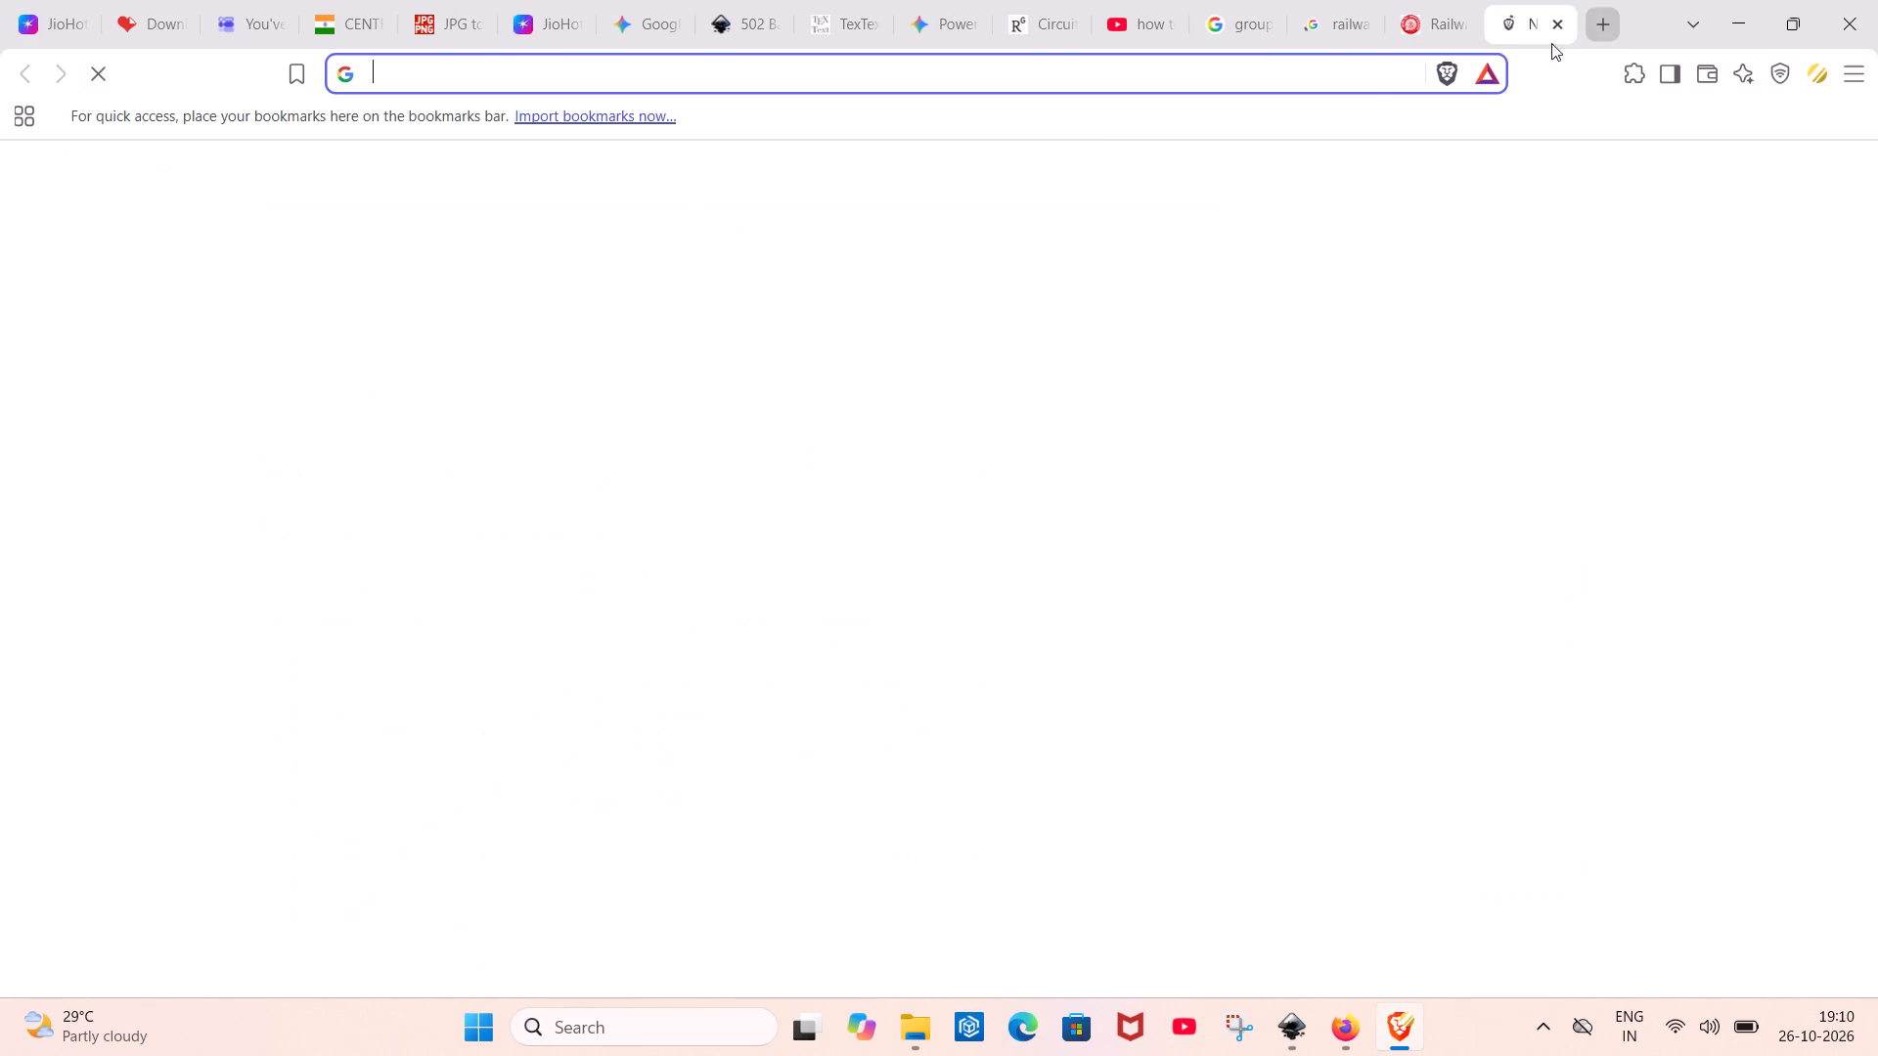
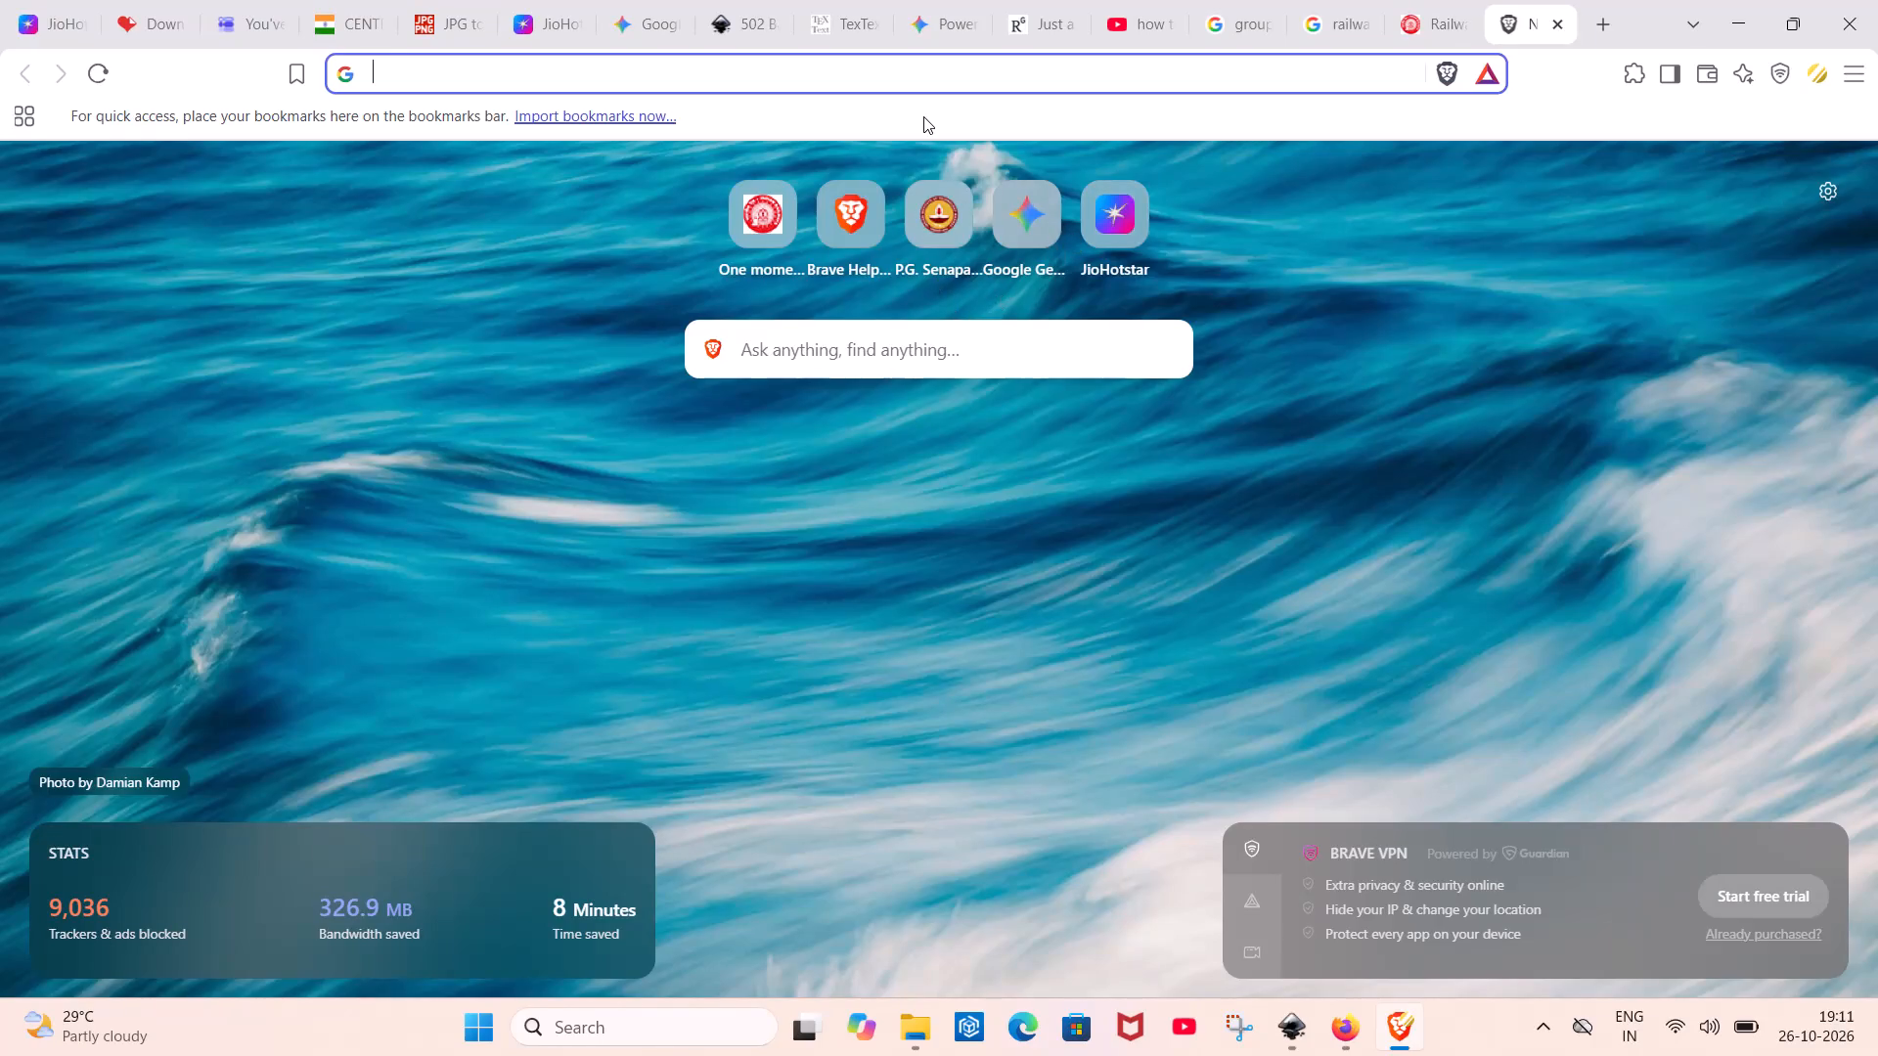
Switch to Firefox and copy the society name "IEEE Industry Applications Society (IAS)" from the poster design email.
click(922, 109)
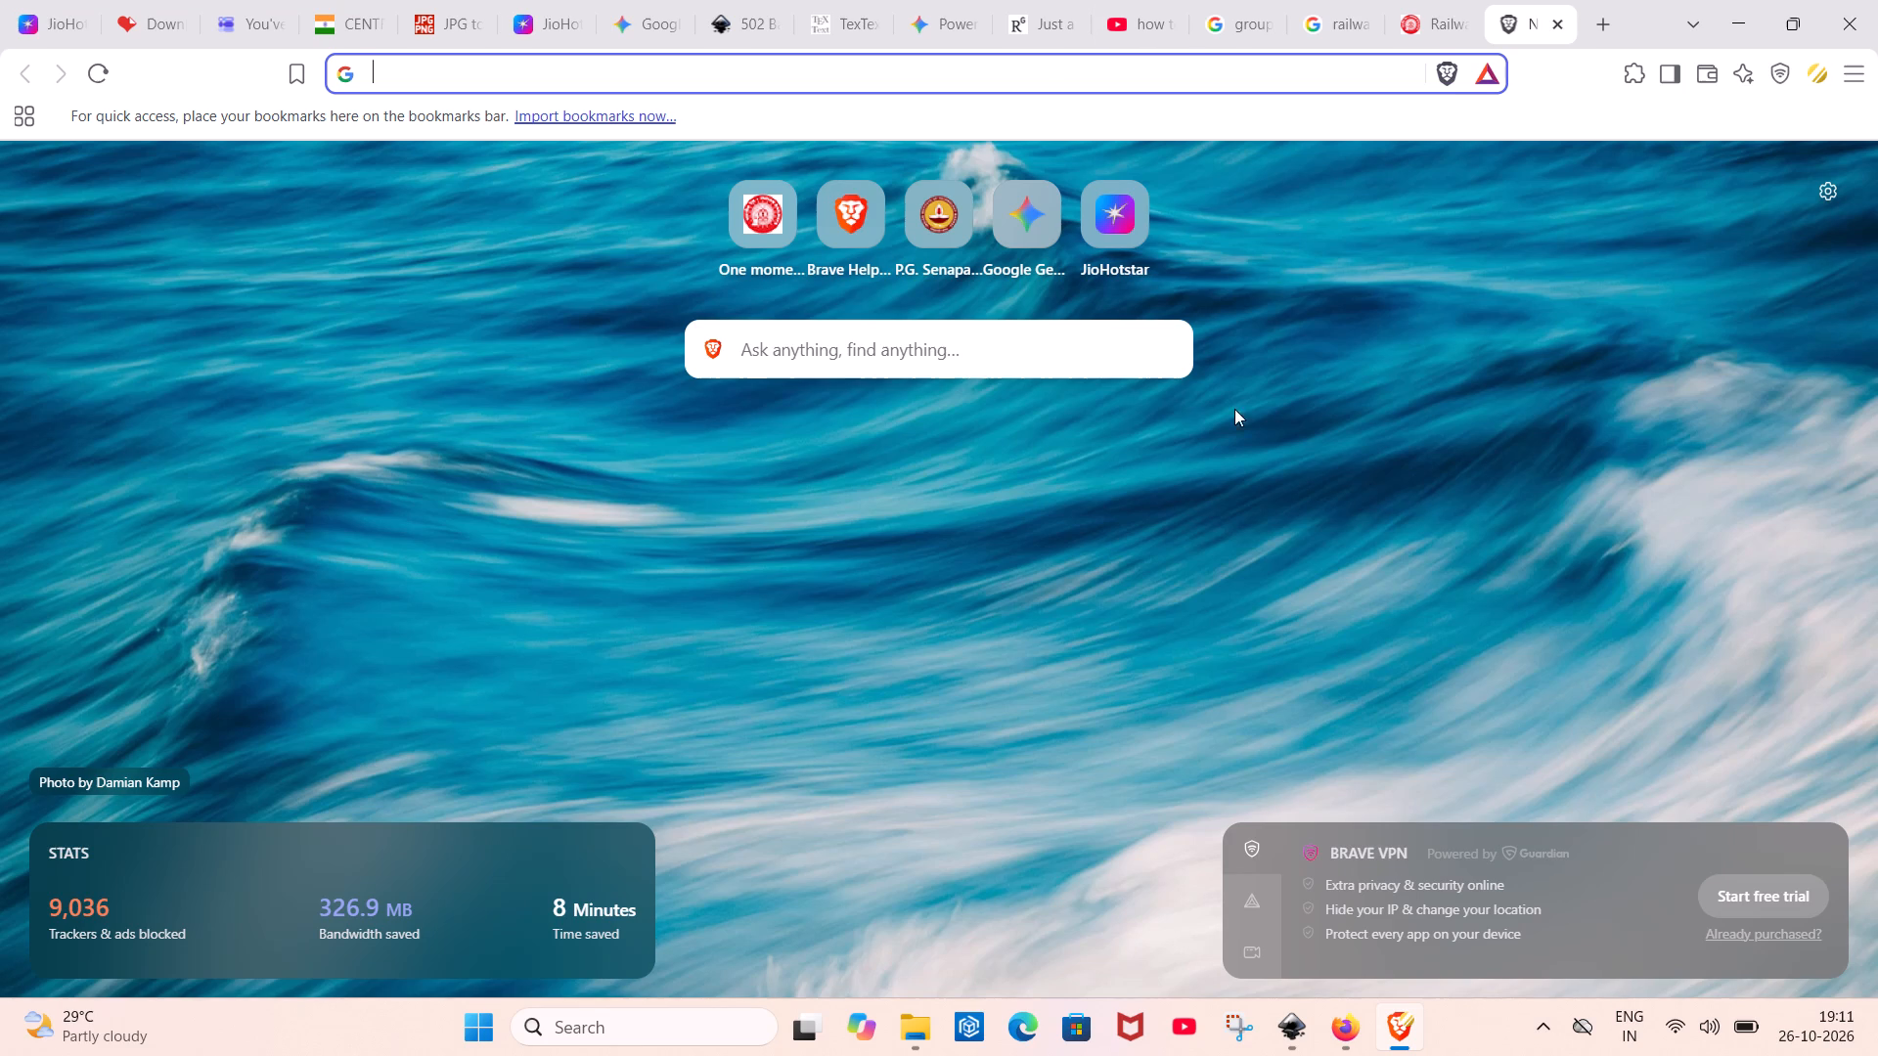
click(1325, 847)
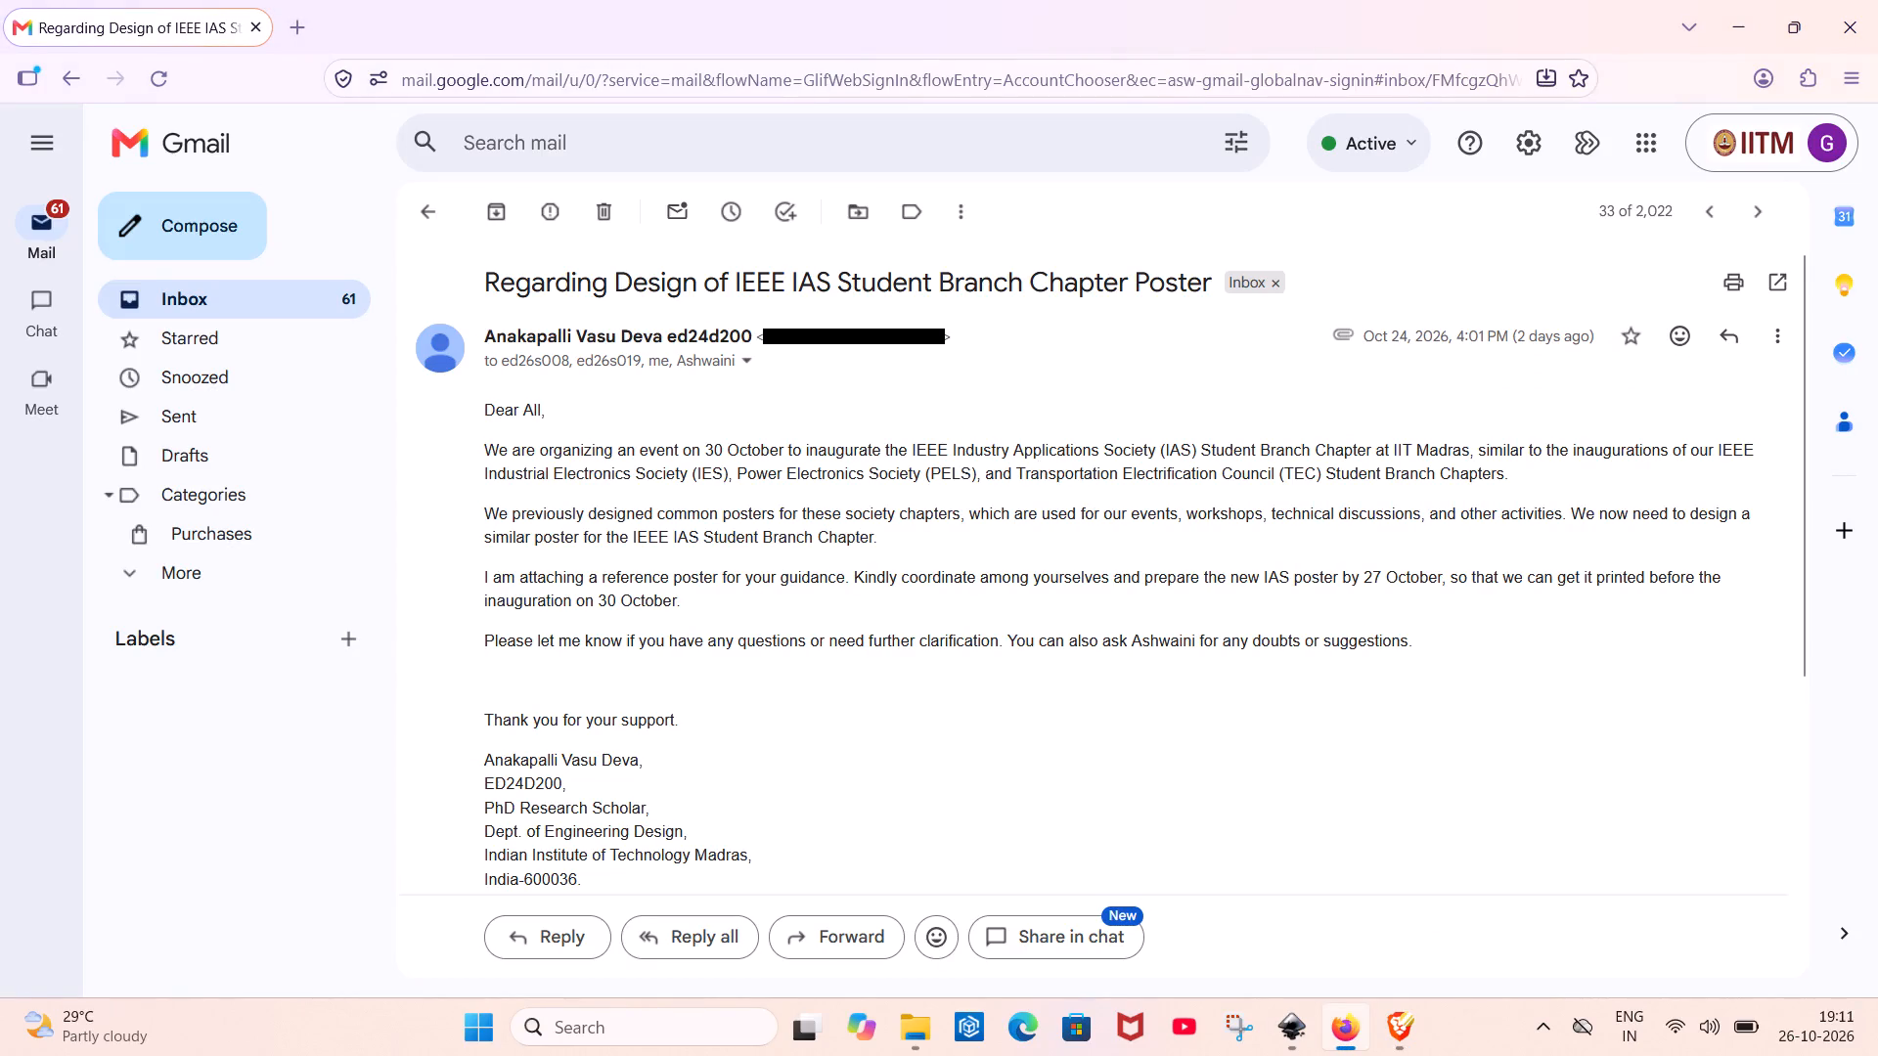
drag(909, 446, 964, 452)
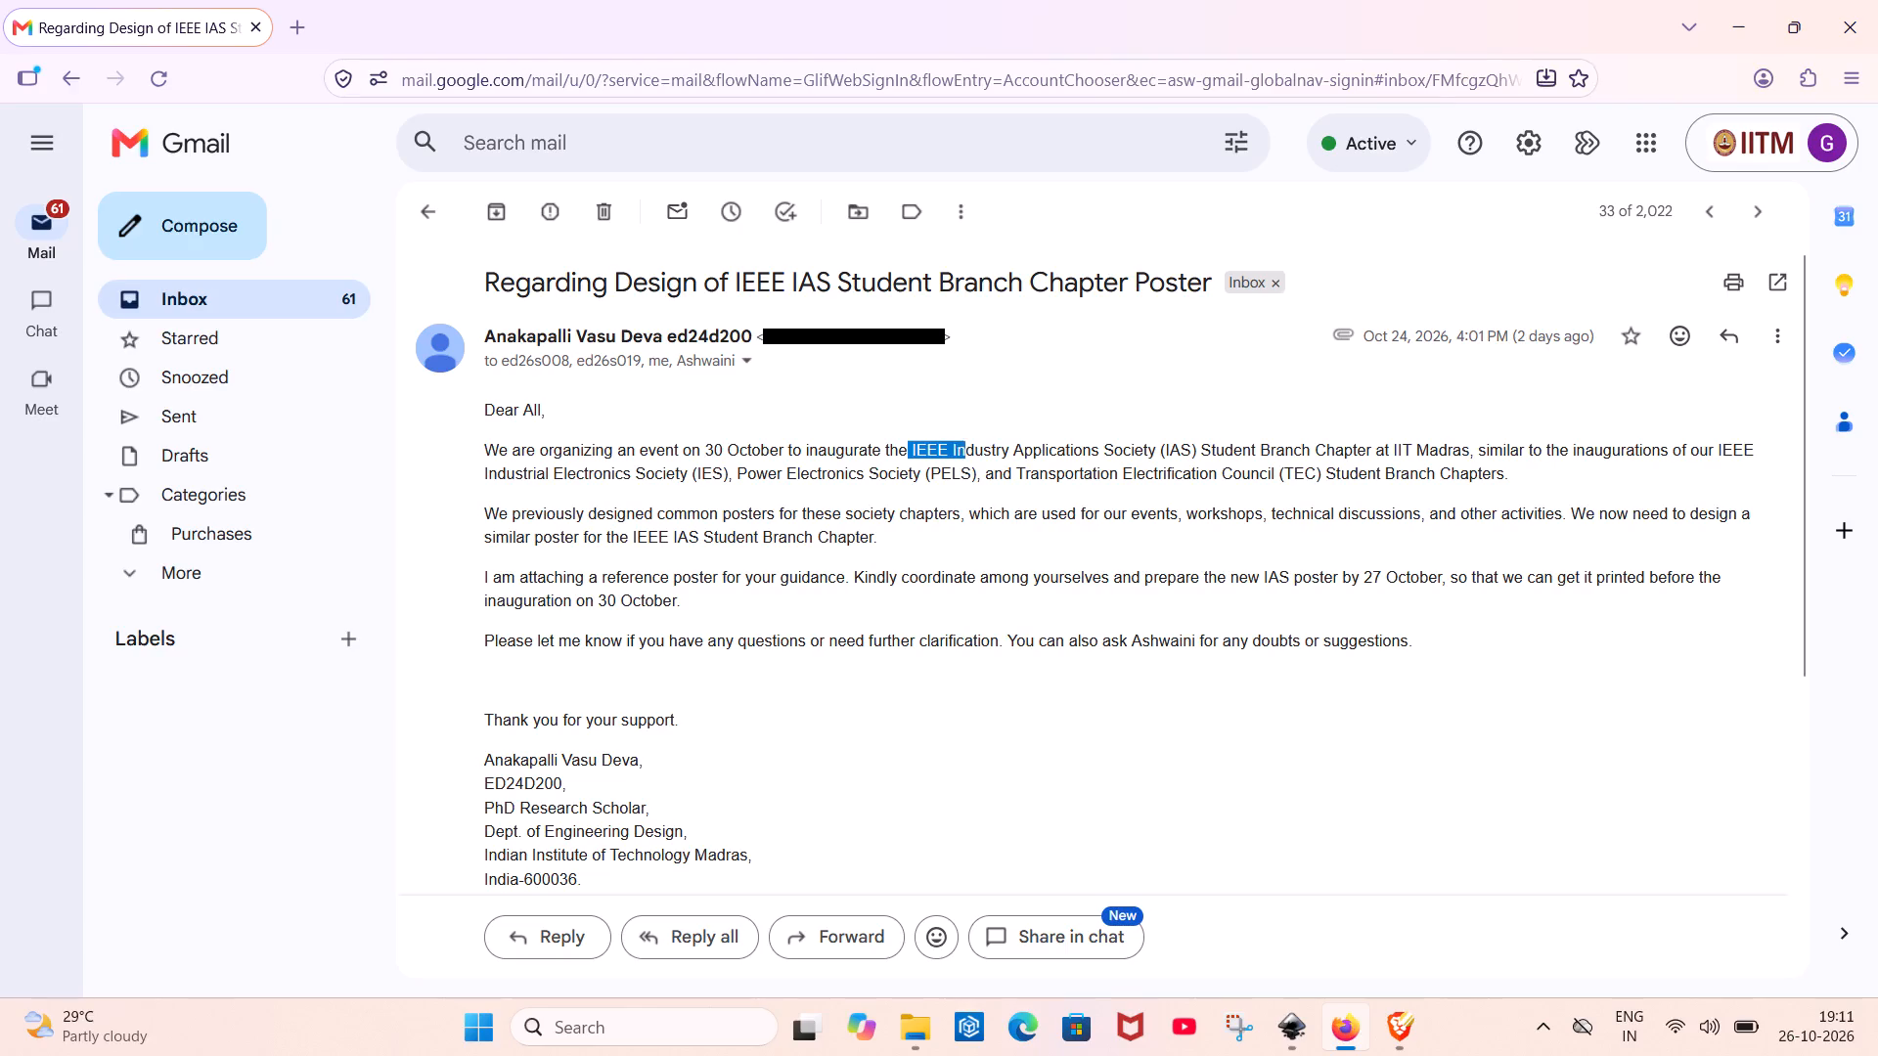
drag(964, 452, 1198, 458)
key(ctrl+c)
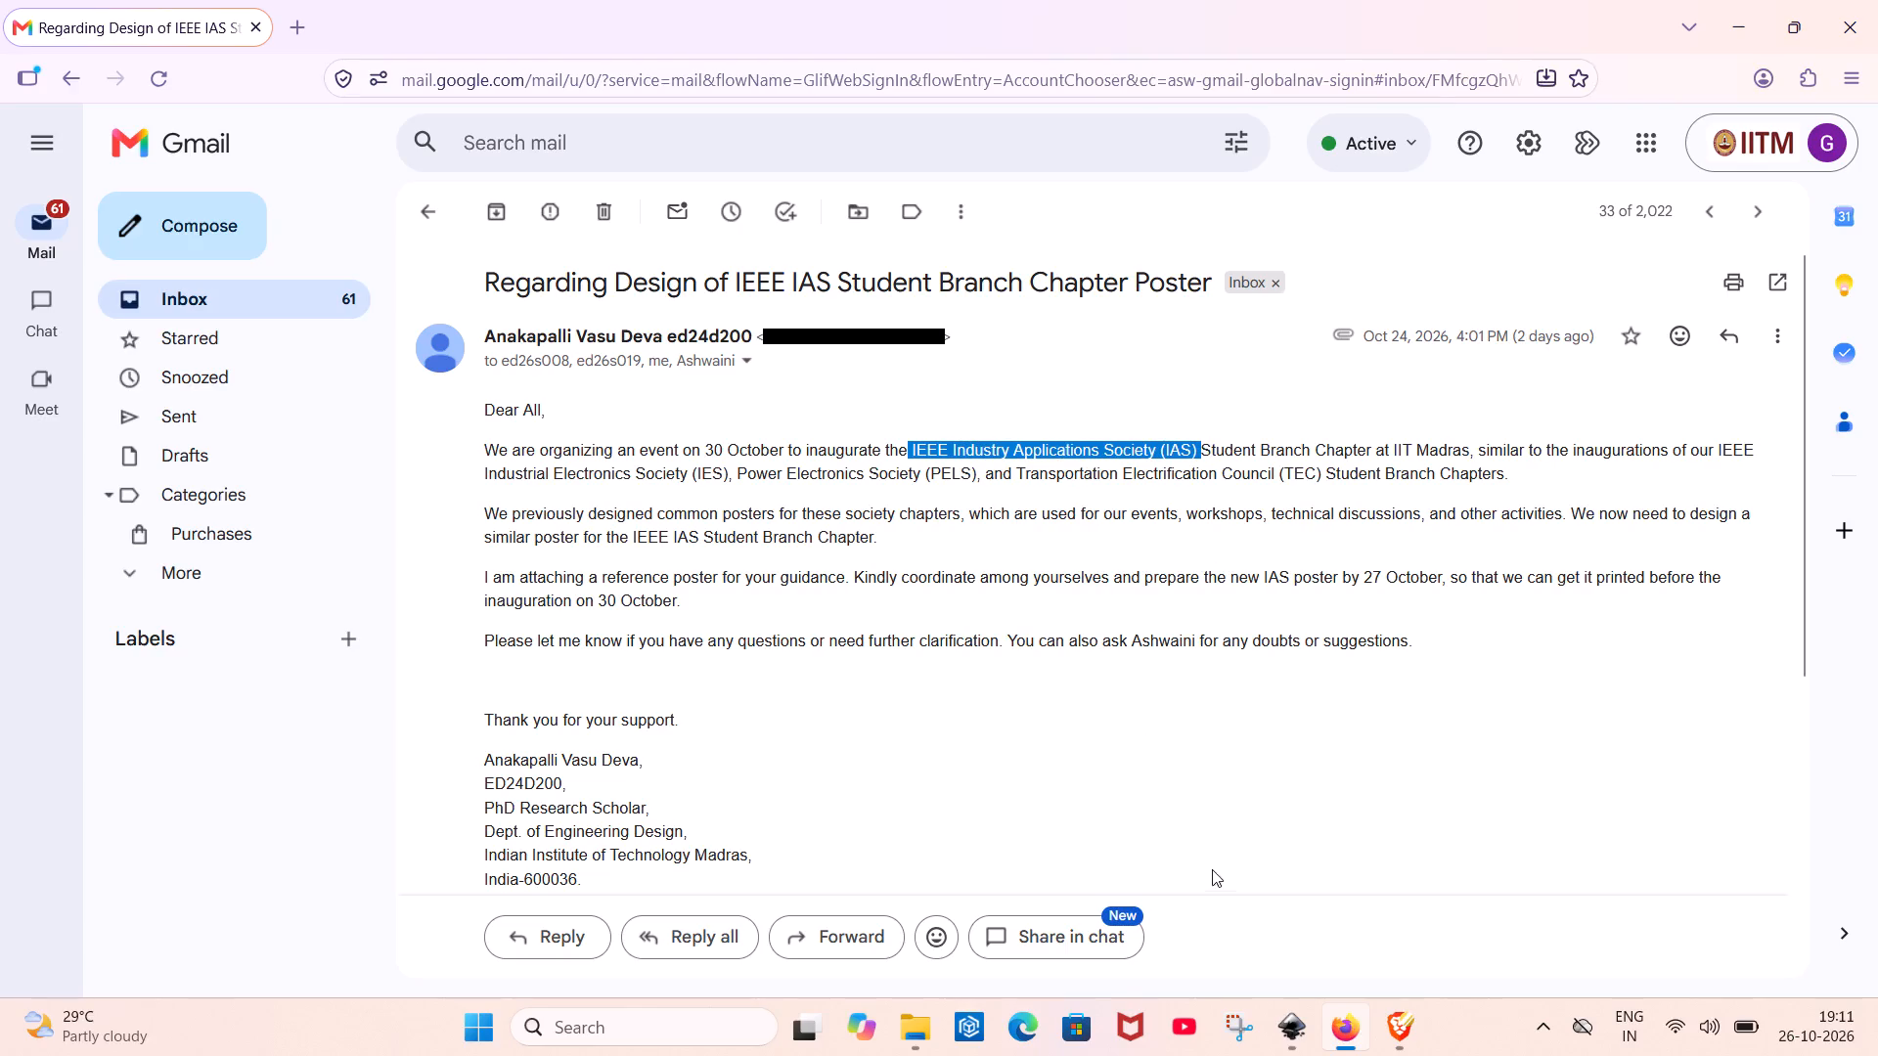
Switch back to Brave and search Google for "IEEE Industry Applications Society (IAS) lobo in svg file", pasting the copied society name.
click(1398, 946)
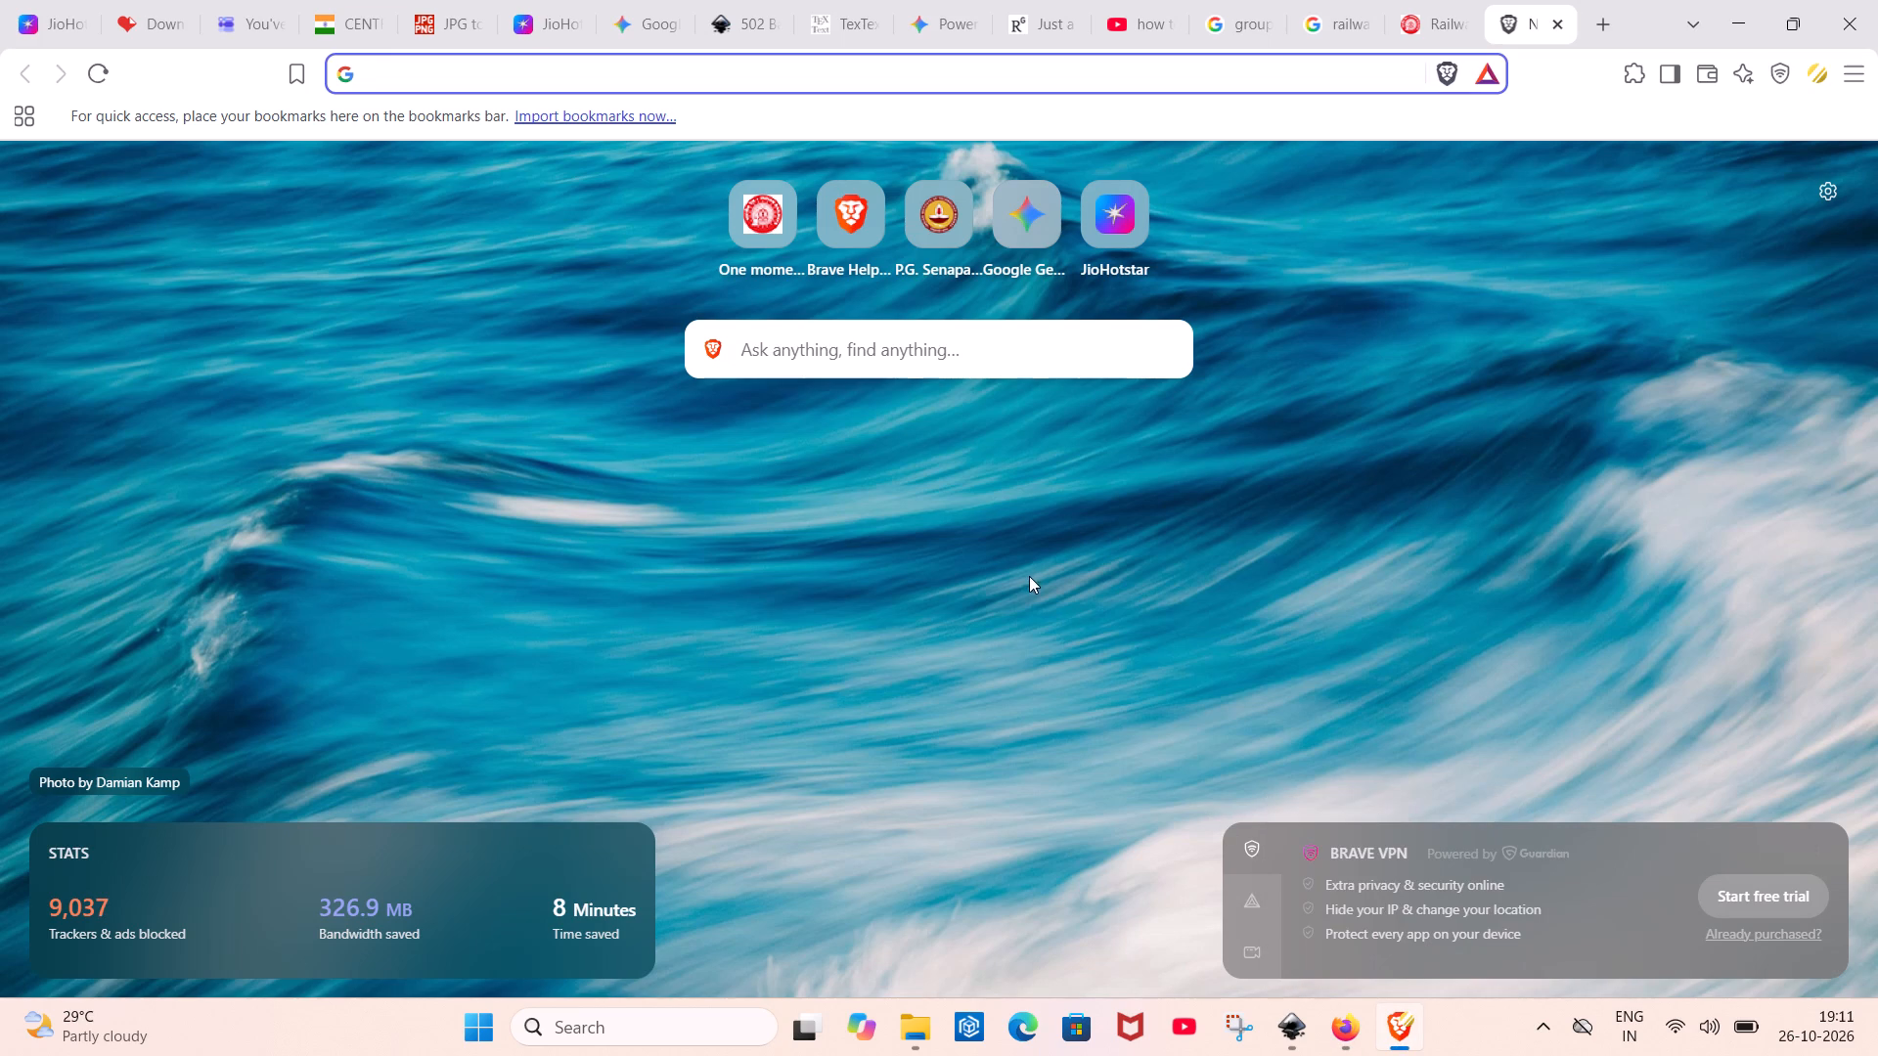
key(ctrl+v)
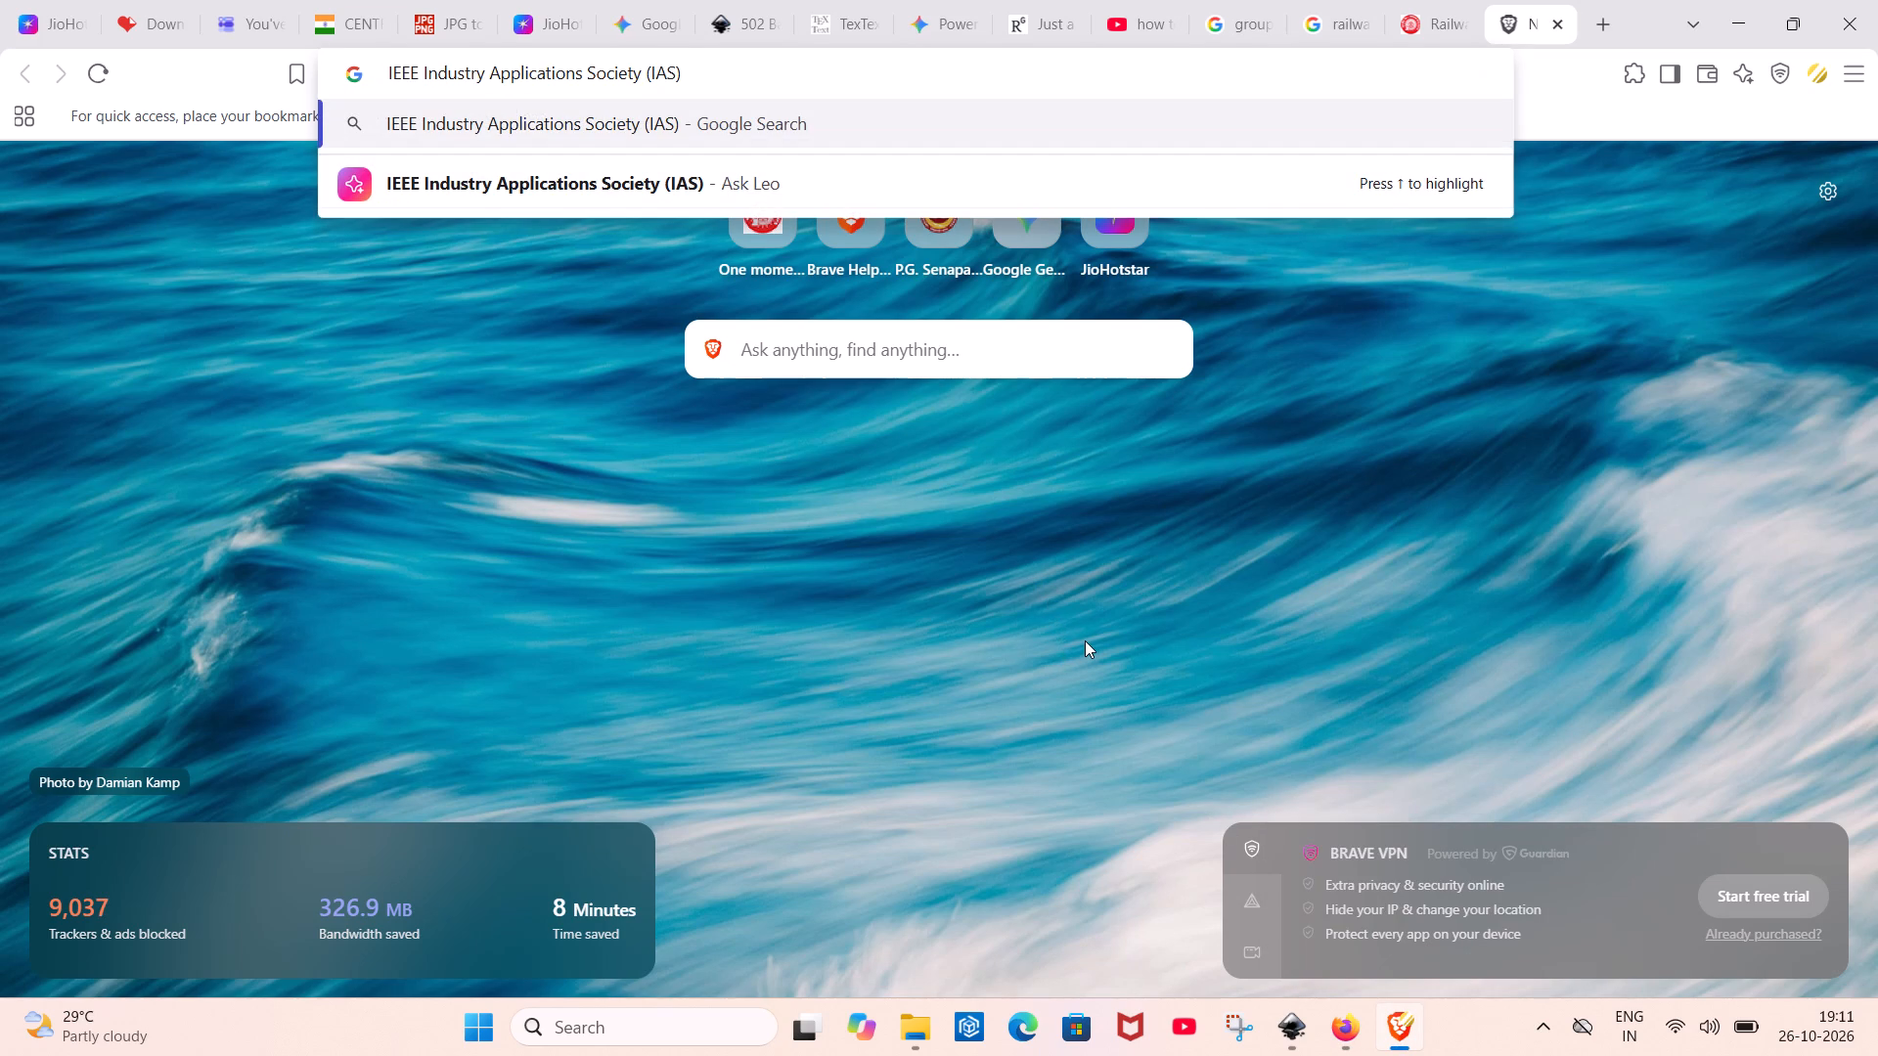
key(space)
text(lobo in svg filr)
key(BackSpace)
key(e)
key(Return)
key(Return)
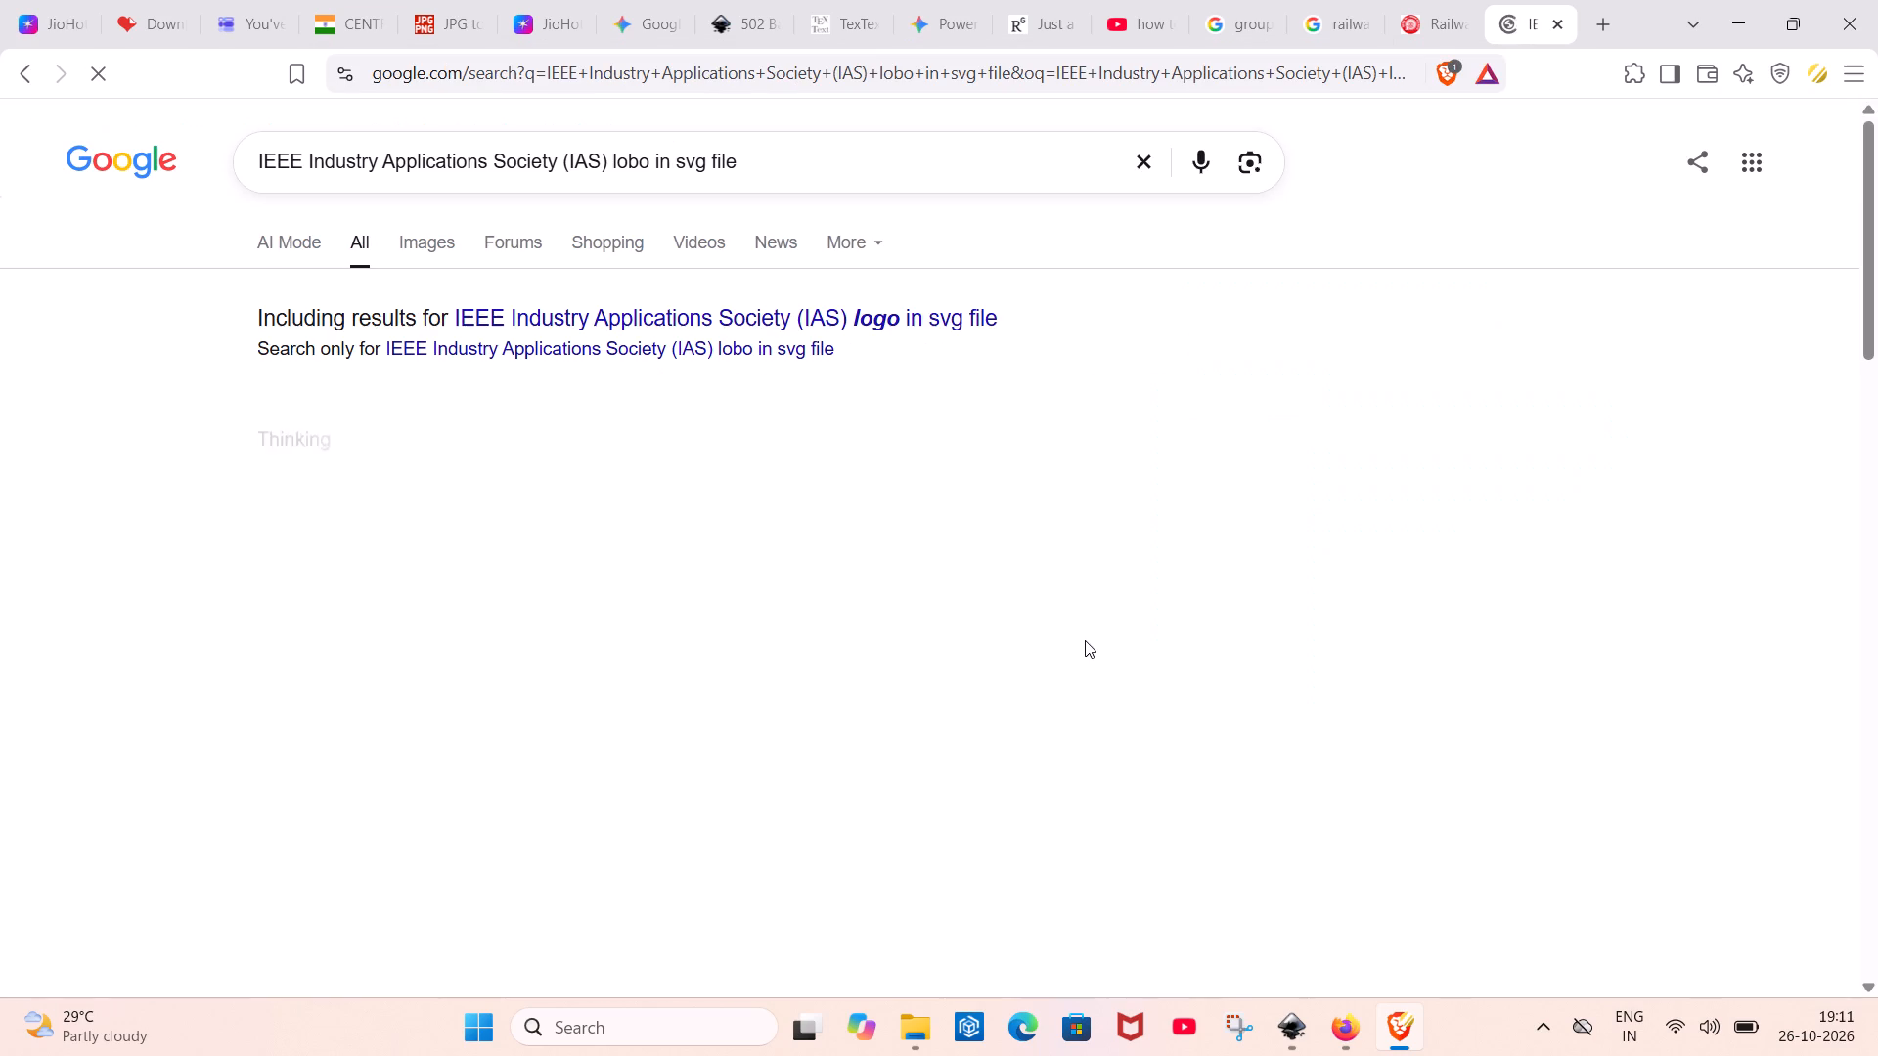
Show image results for the IAS logo search and visit the source site of IEEE's horizontal green-and-black logo.
click(423, 216)
click(415, 241)
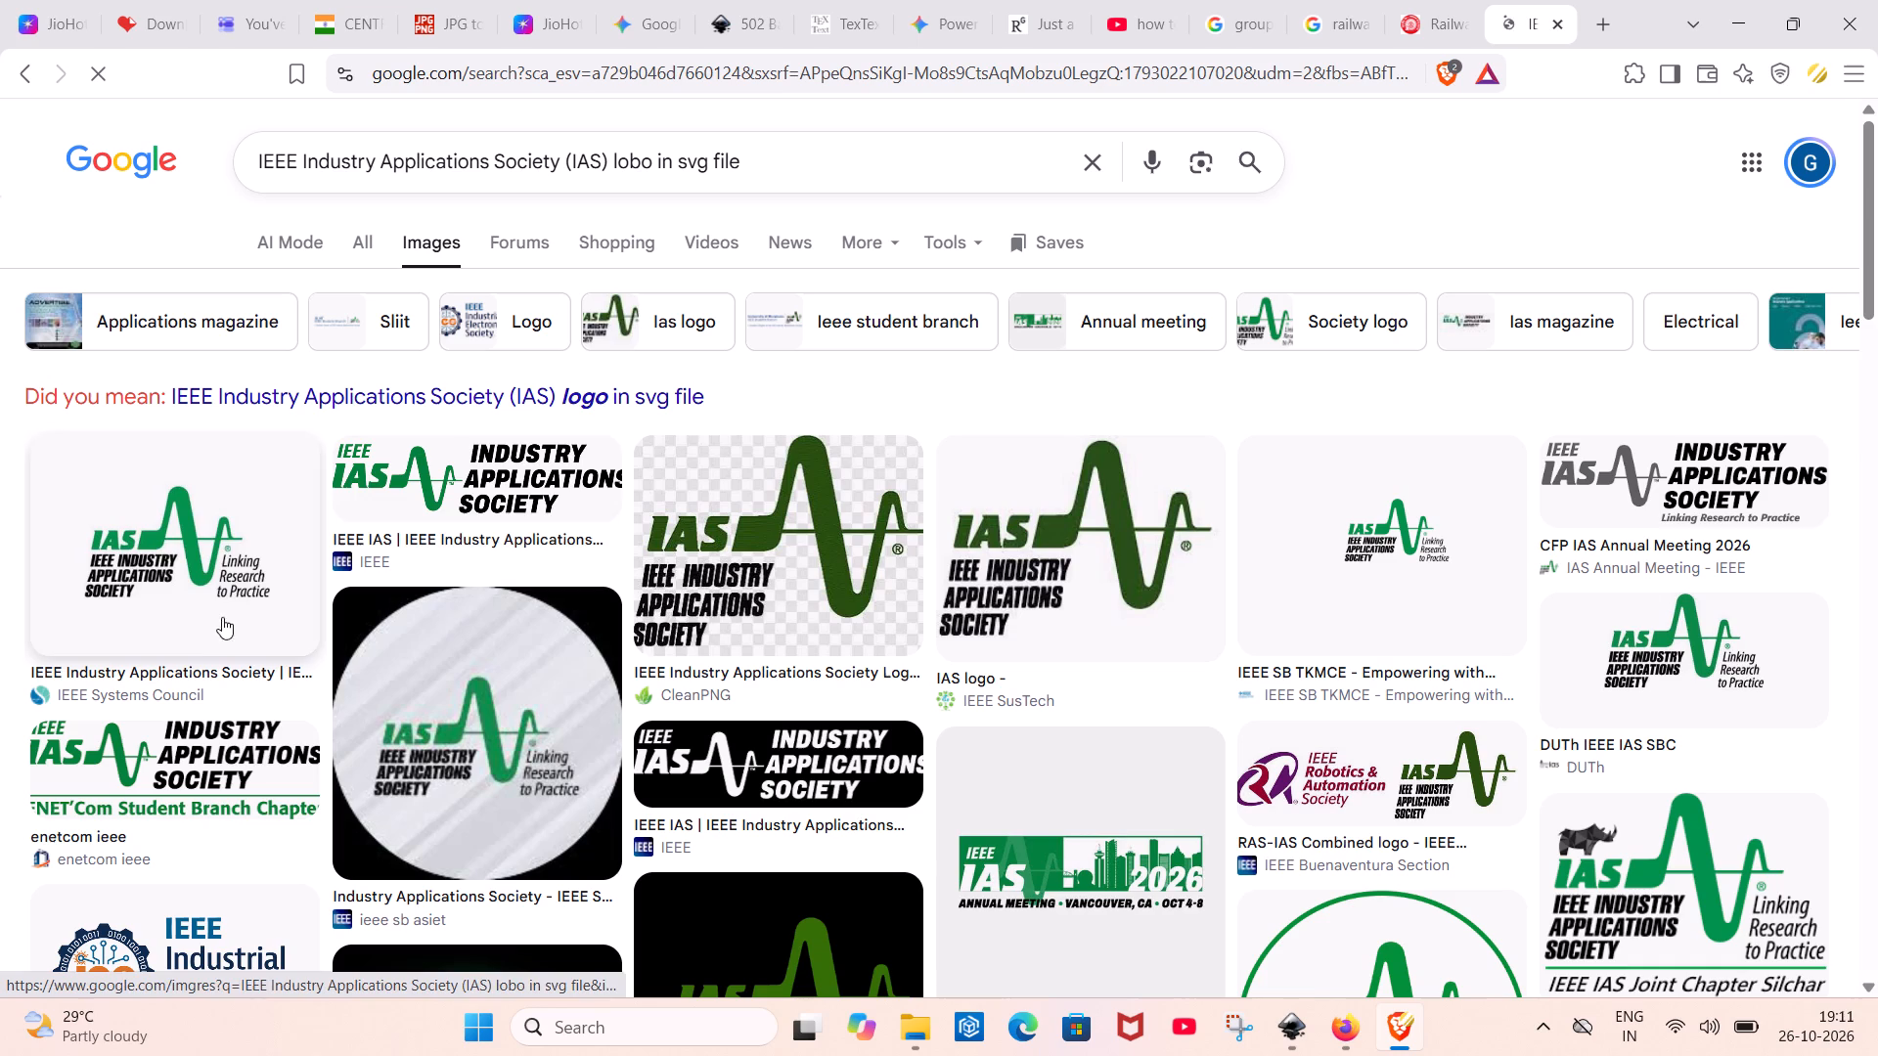
click(428, 472)
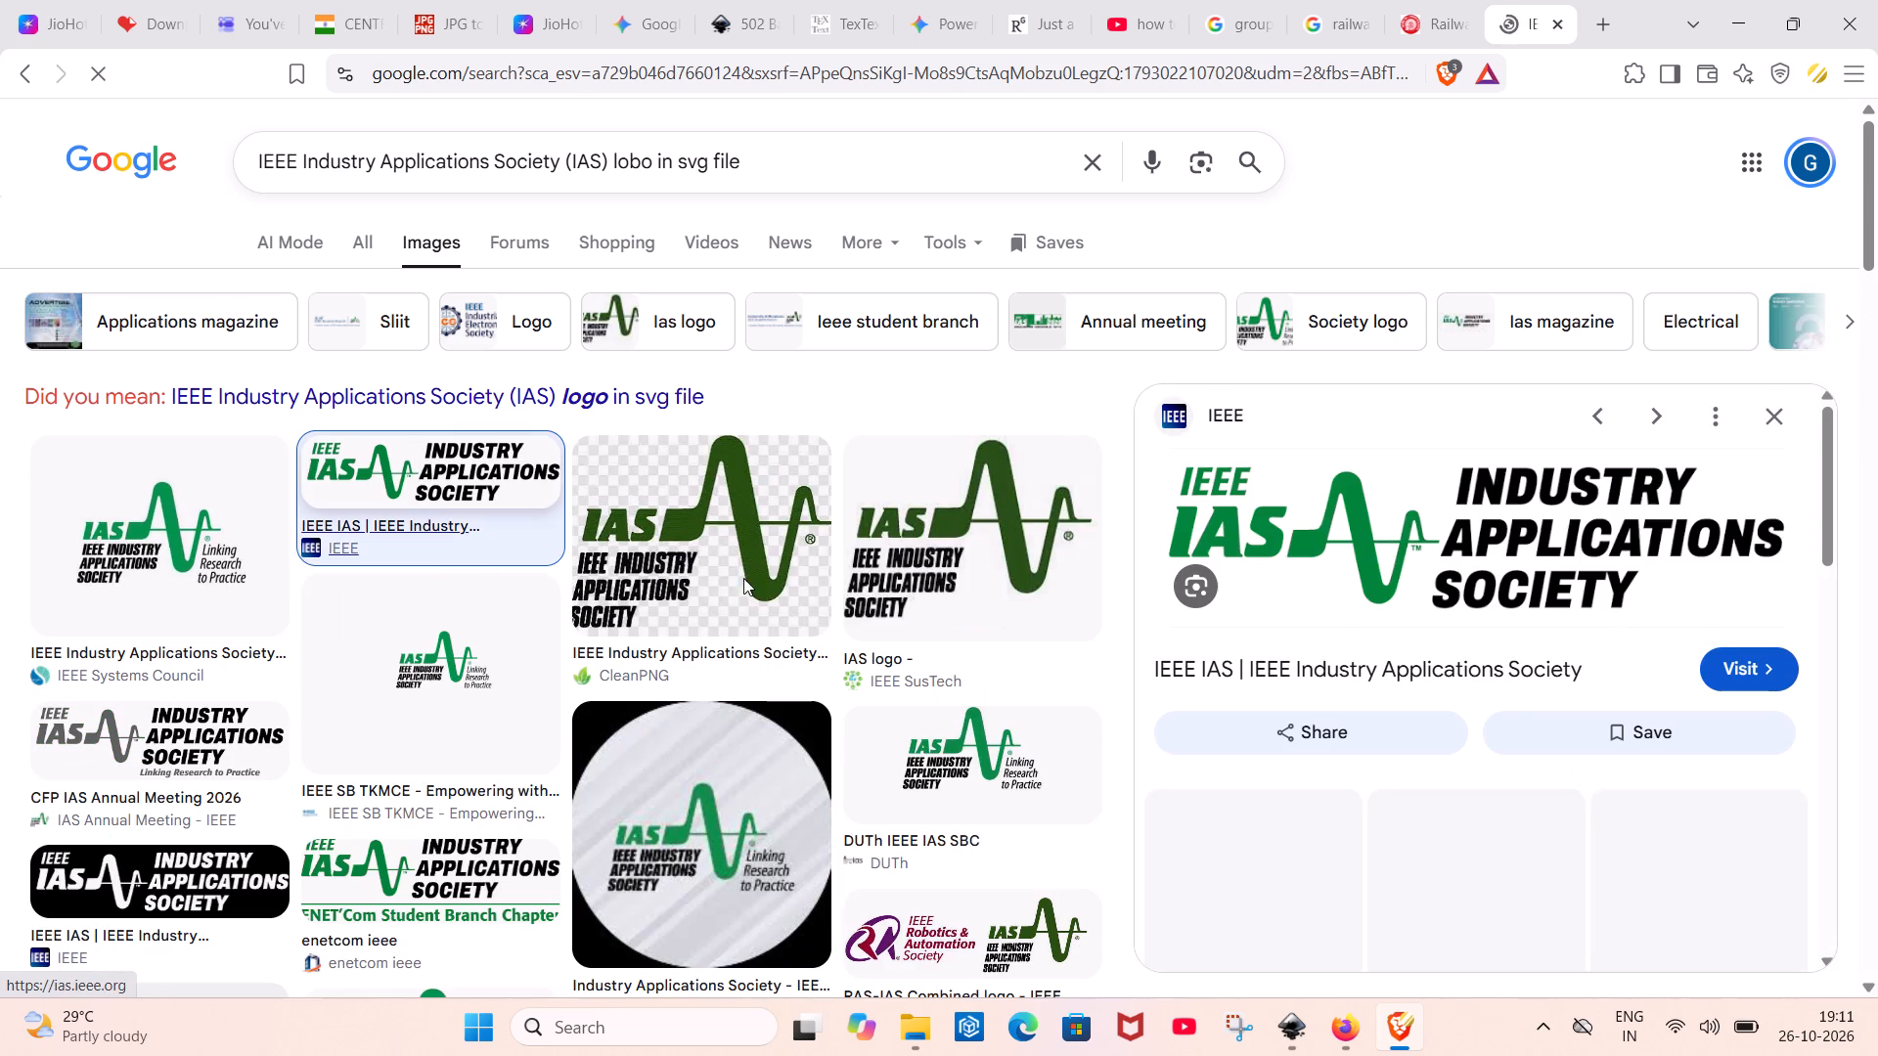
click(1741, 656)
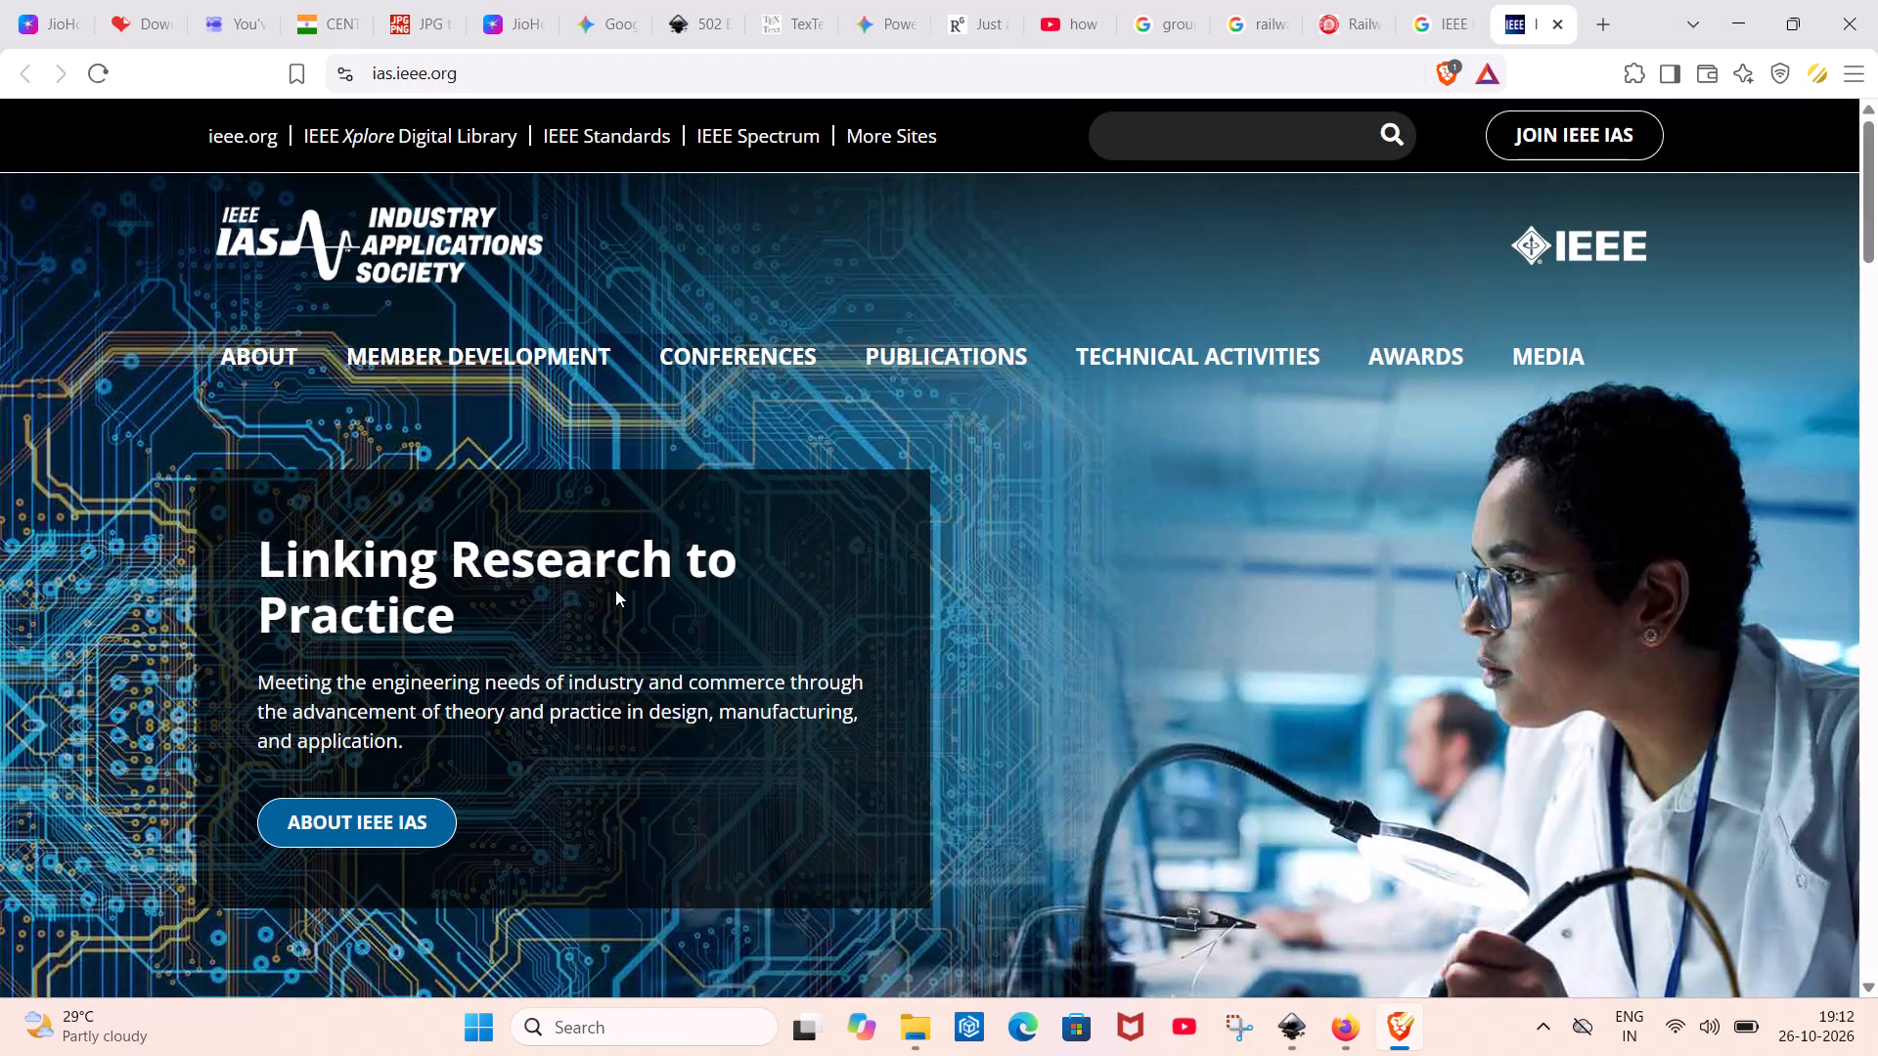
Look through the ias.ieee.org home page, including its news and get-involved sections, and close the page.
scroll(645, 514, down, 2)
scroll(645, 514, up, 1)
scroll(645, 514, down, 5)
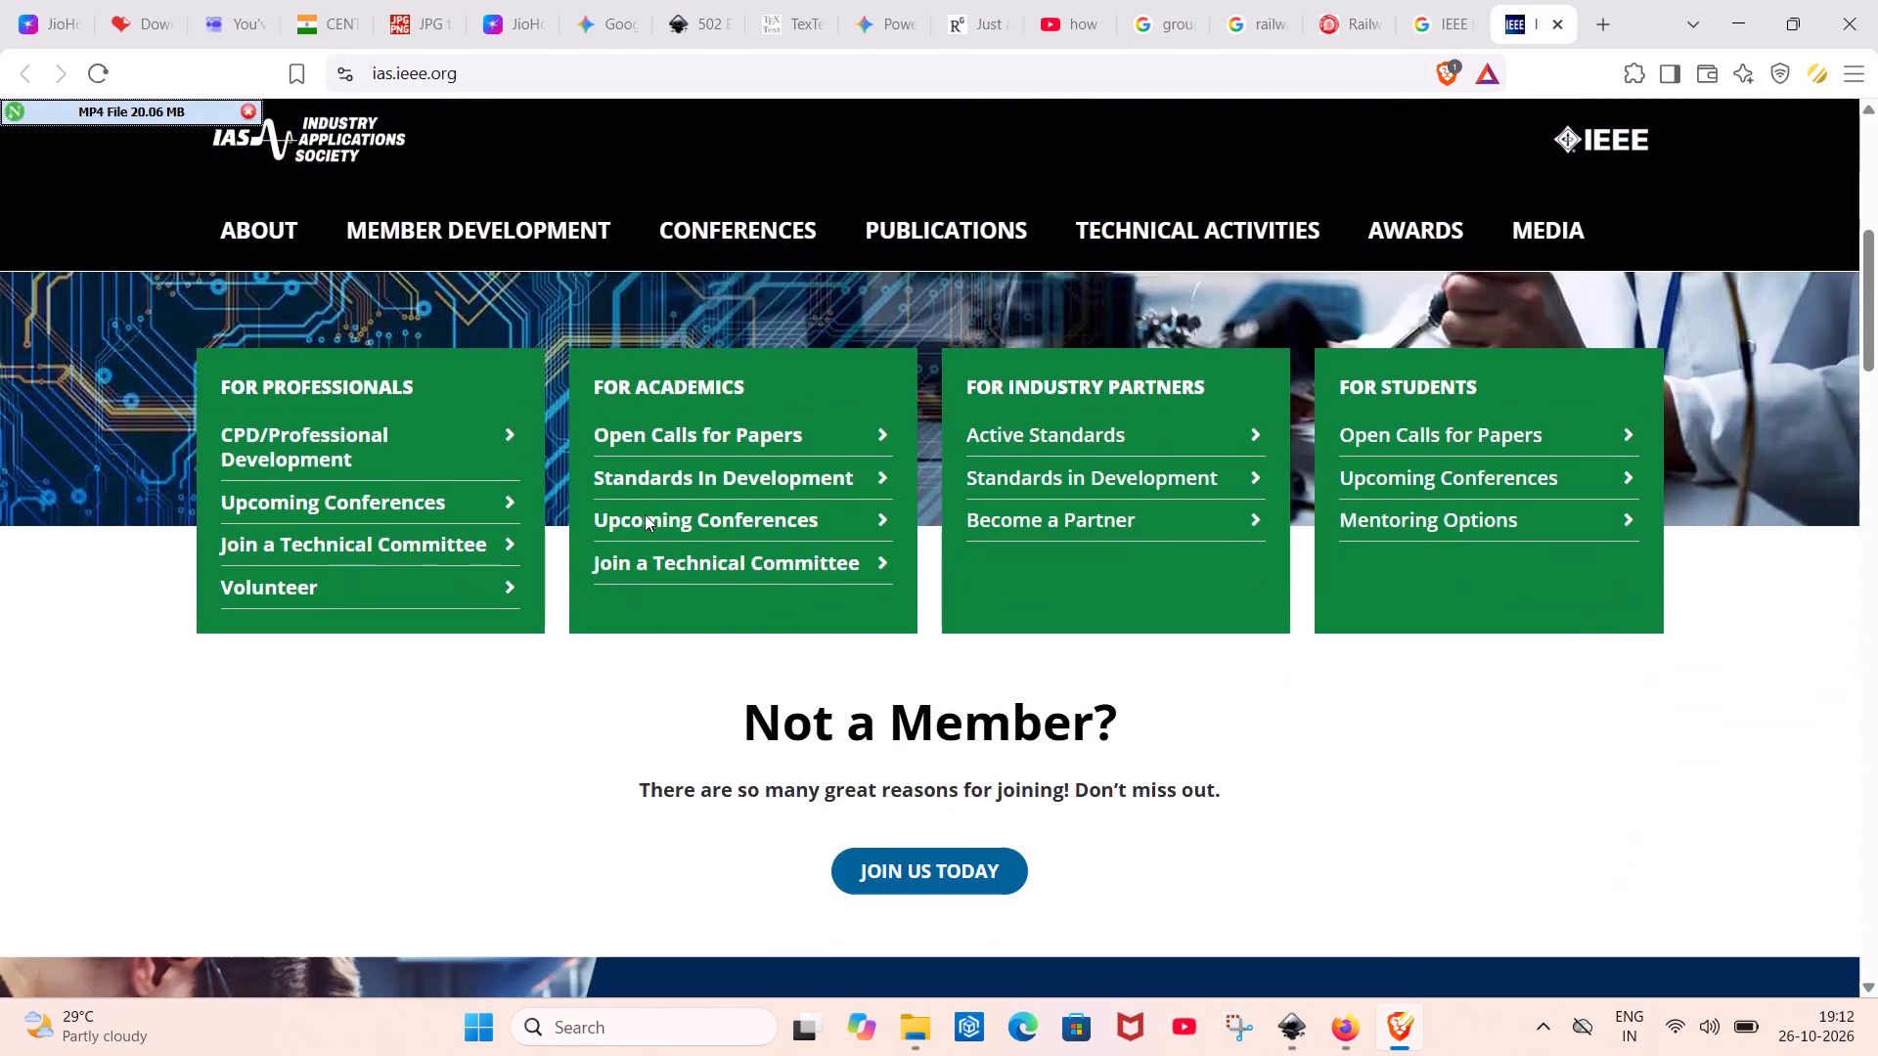
scroll(645, 514, down, 11)
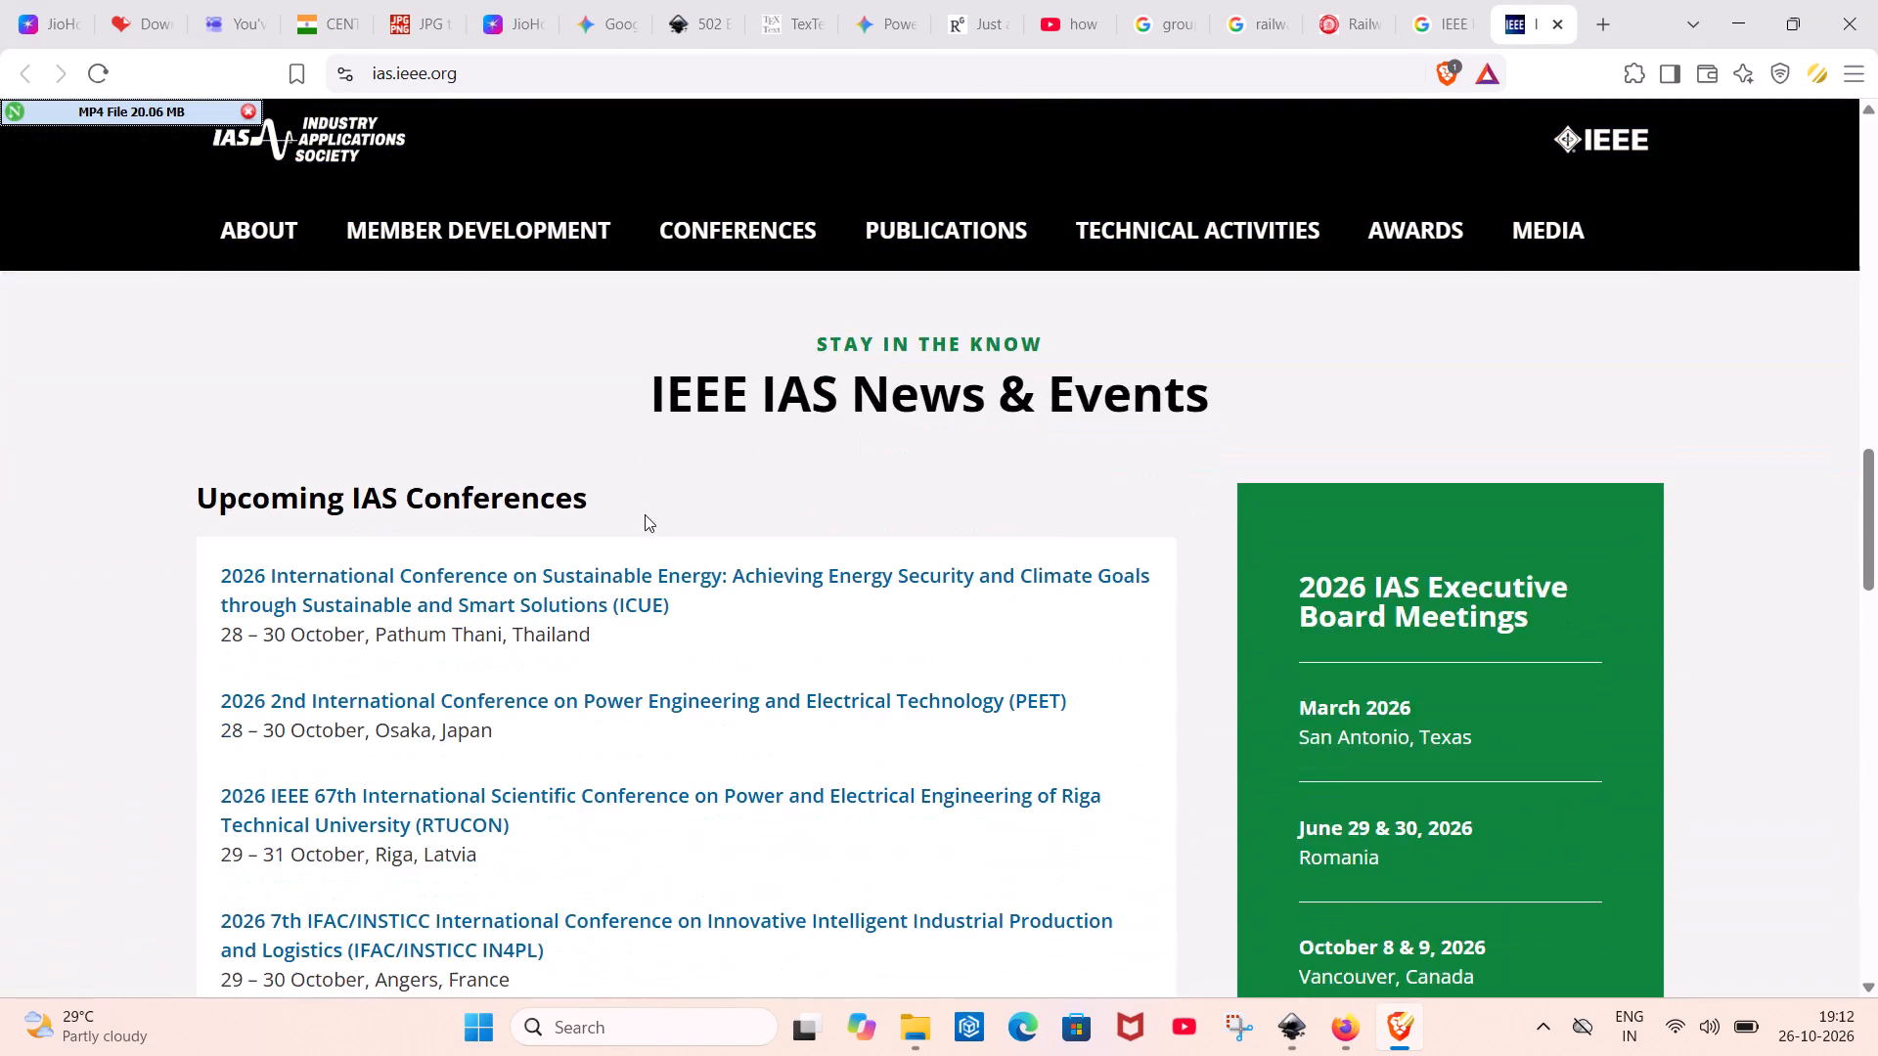
scroll(645, 514, down, 10)
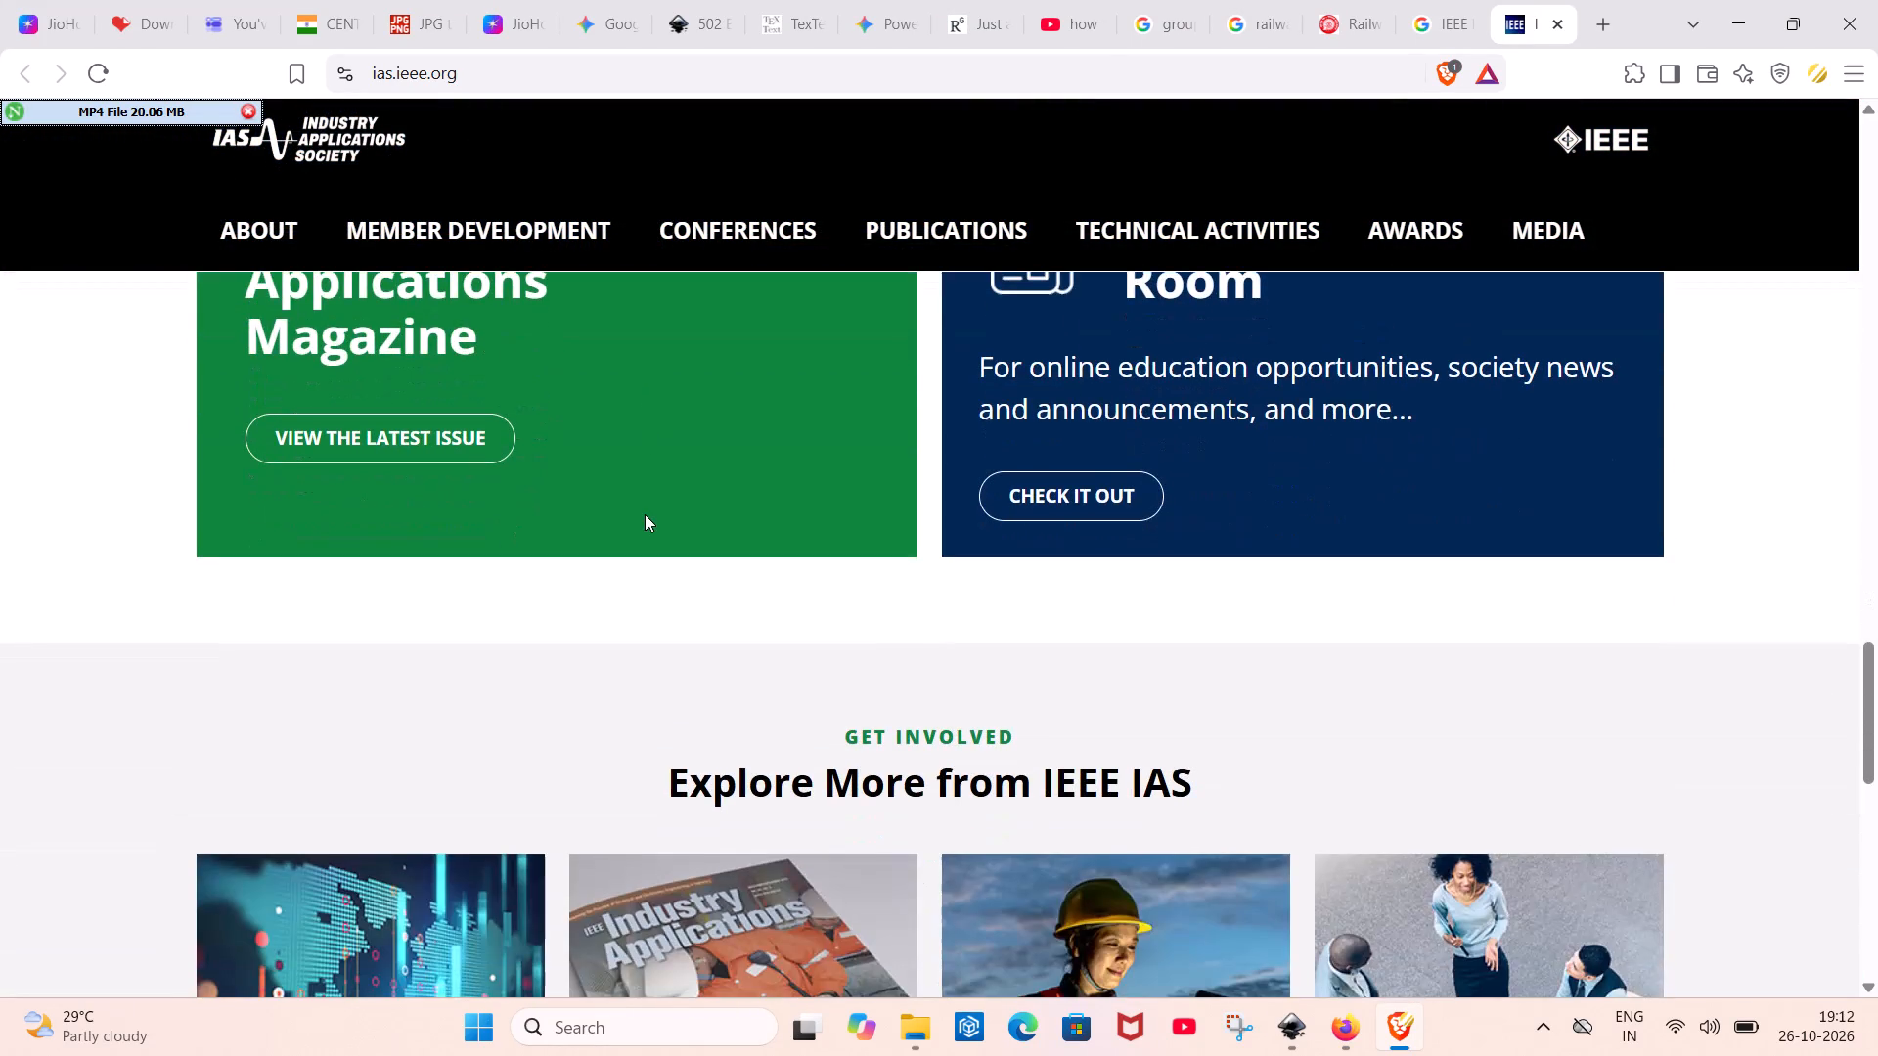
scroll(645, 514, down, 11)
scroll(645, 514, up, 5)
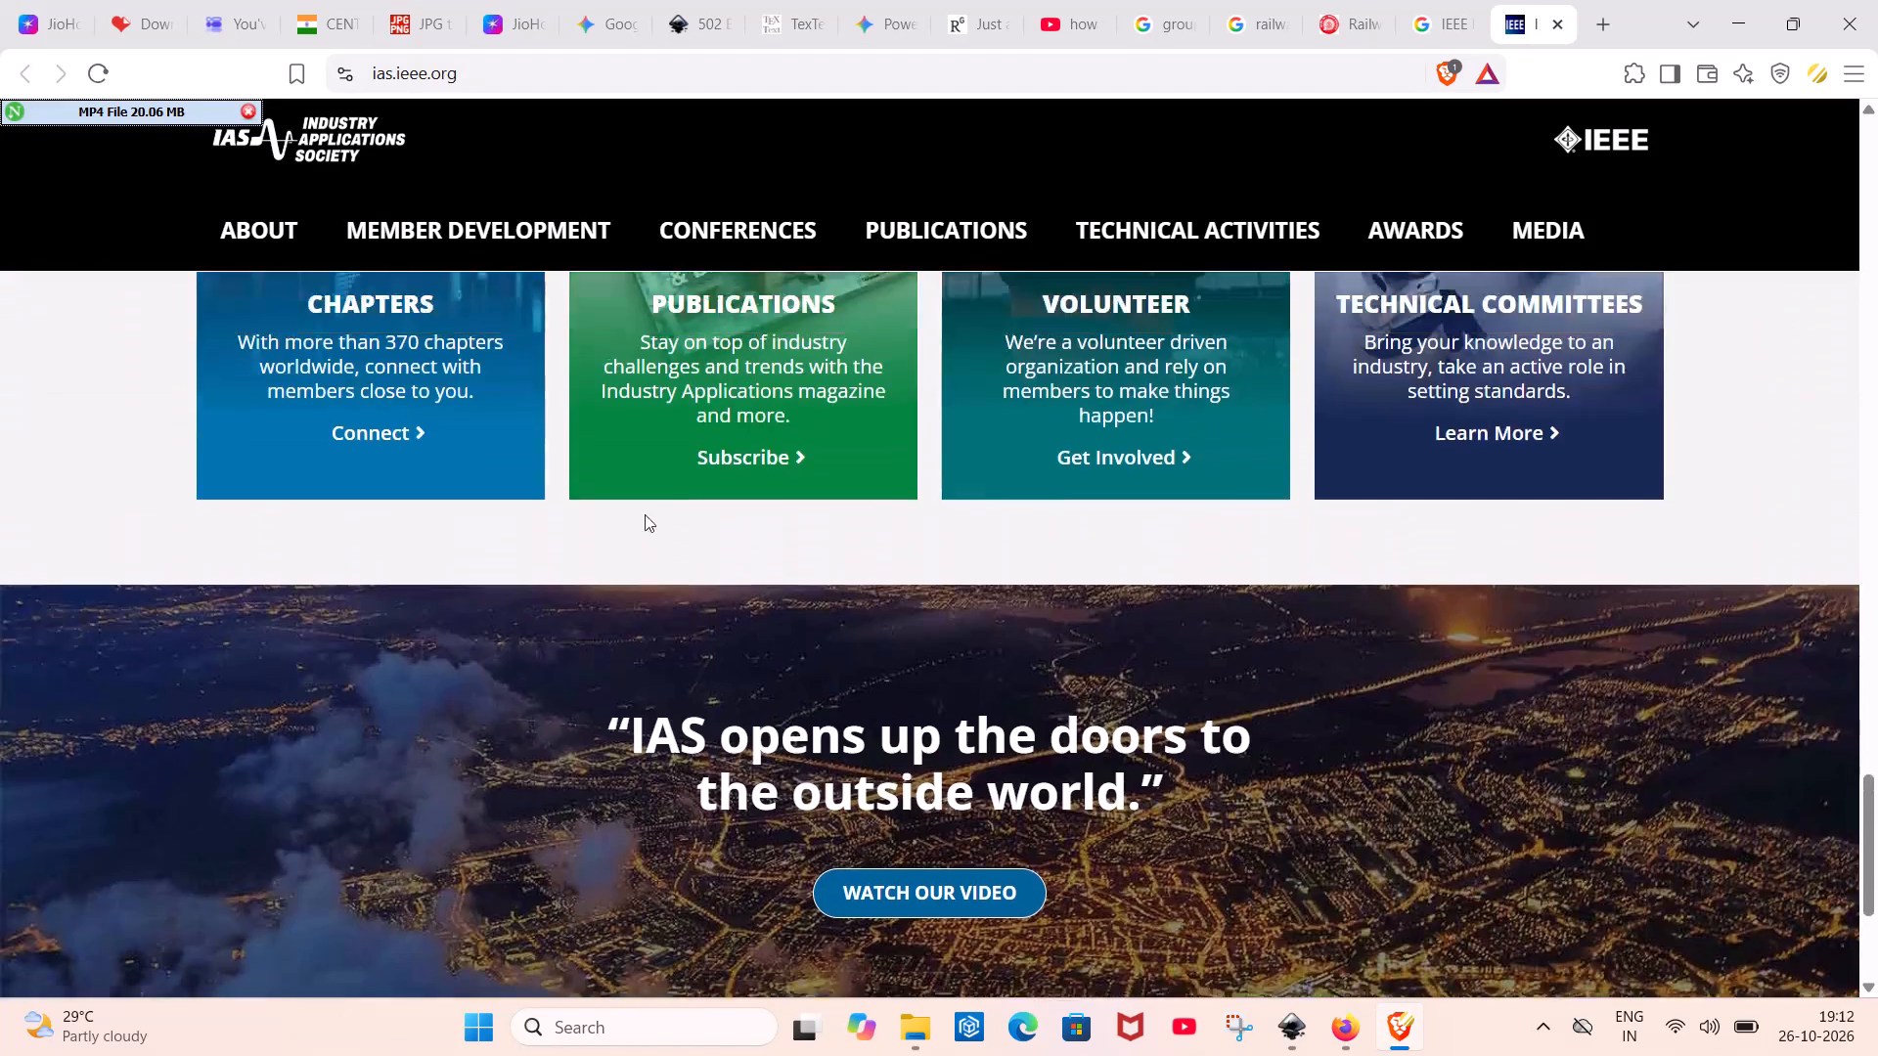
scroll(645, 514, up, 2)
click(30, 69)
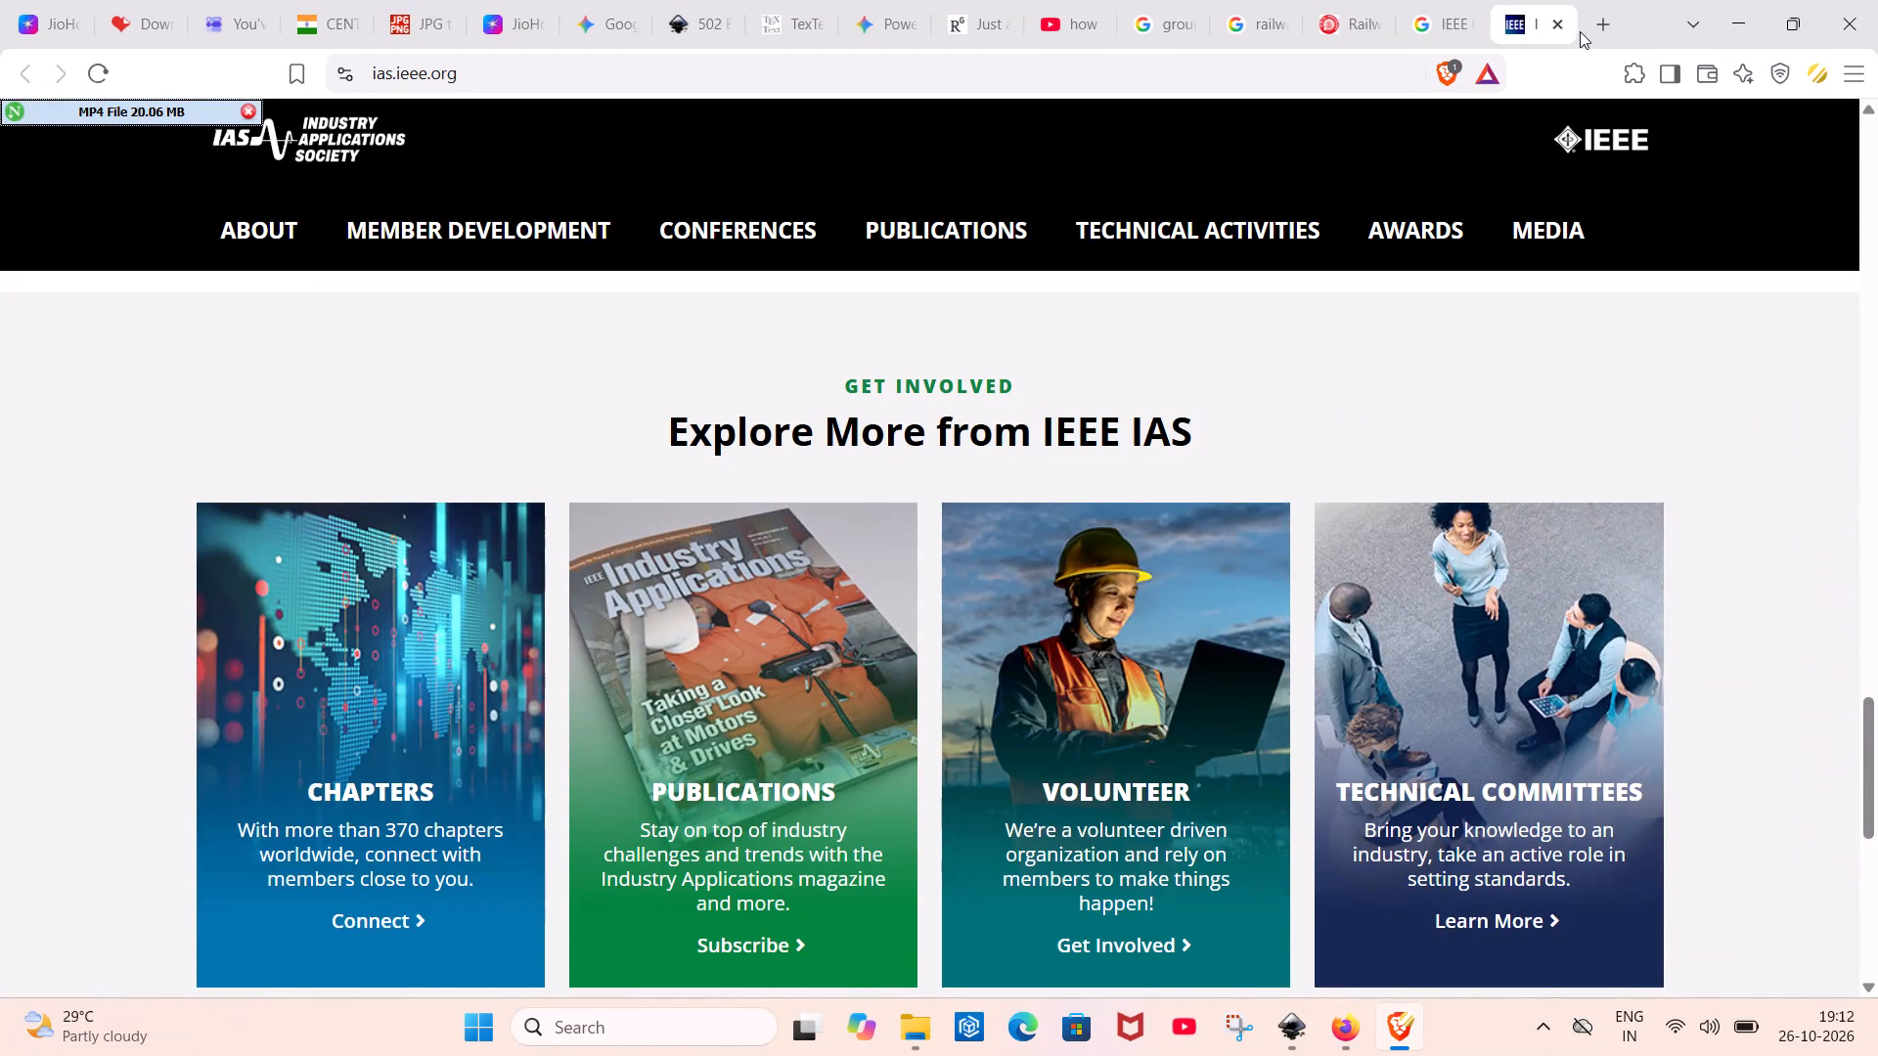
click(1559, 25)
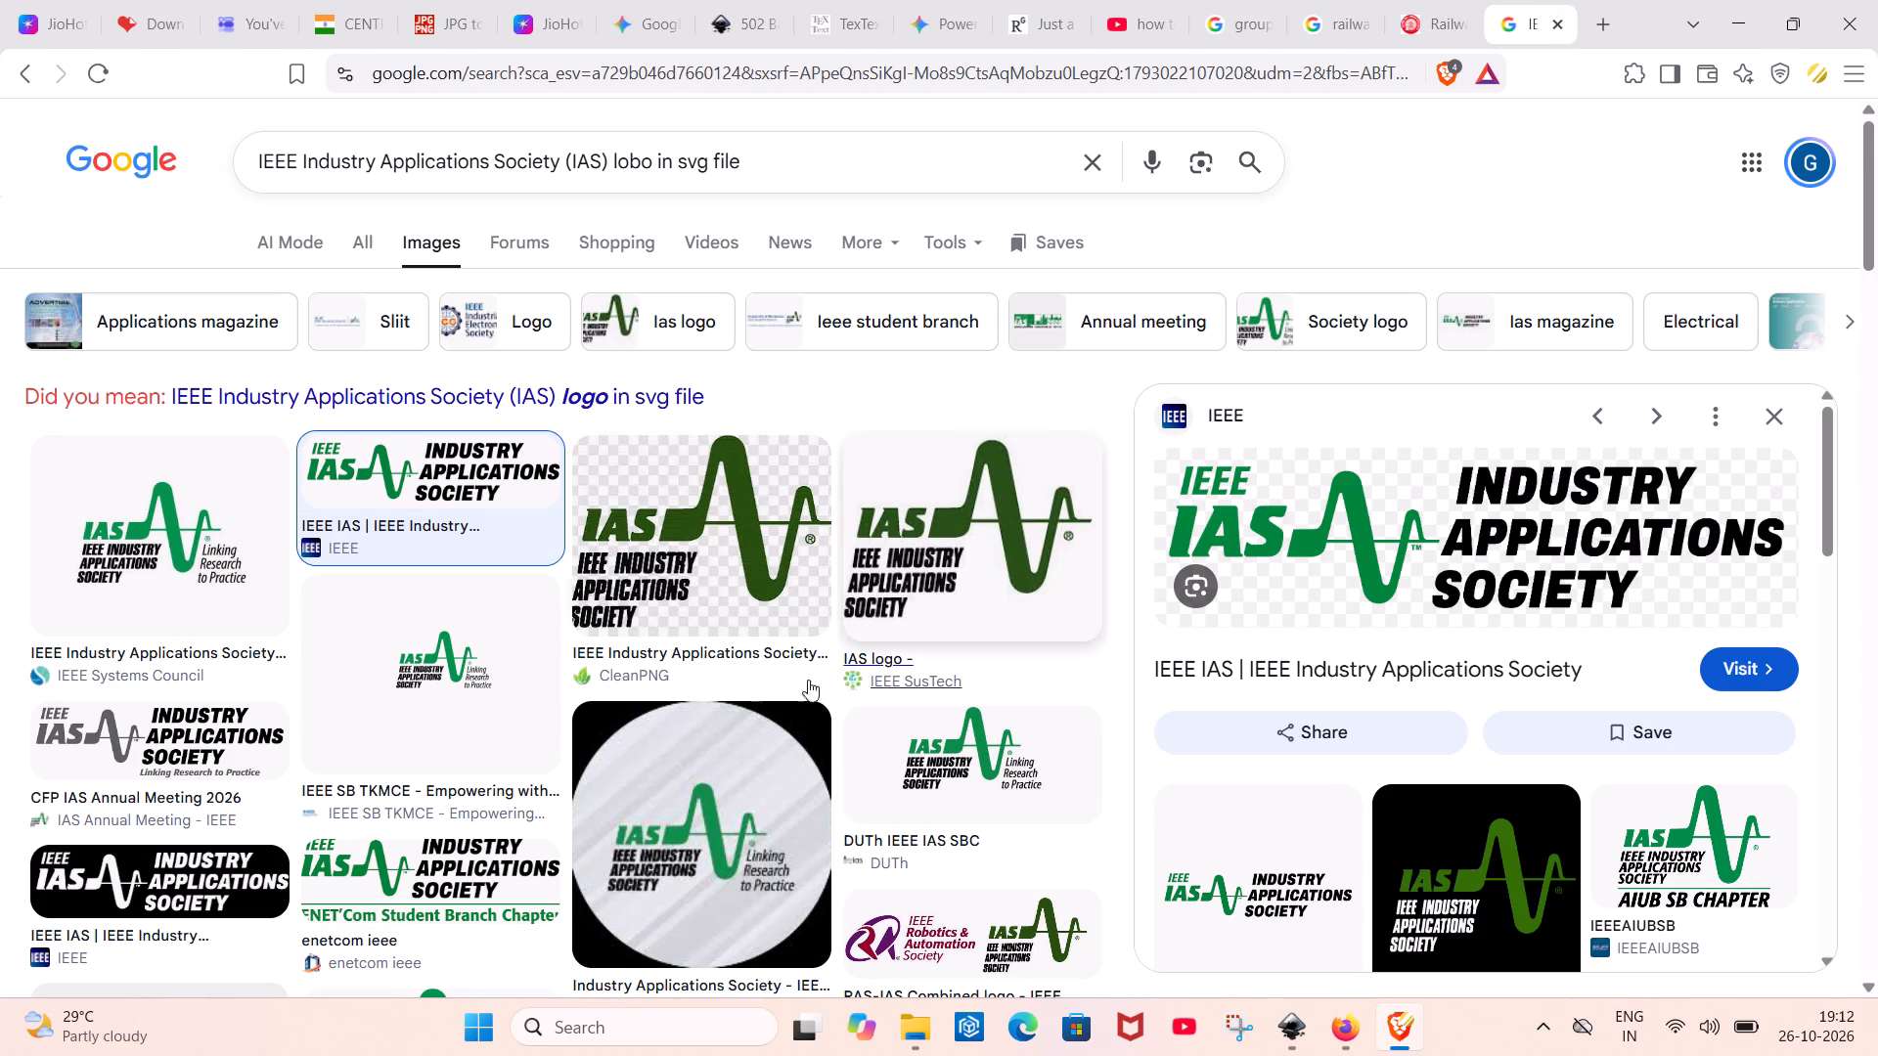
Preview the IEEE Systems Council version of the IAS logo and look through the web results for SVG sources.
click(220, 537)
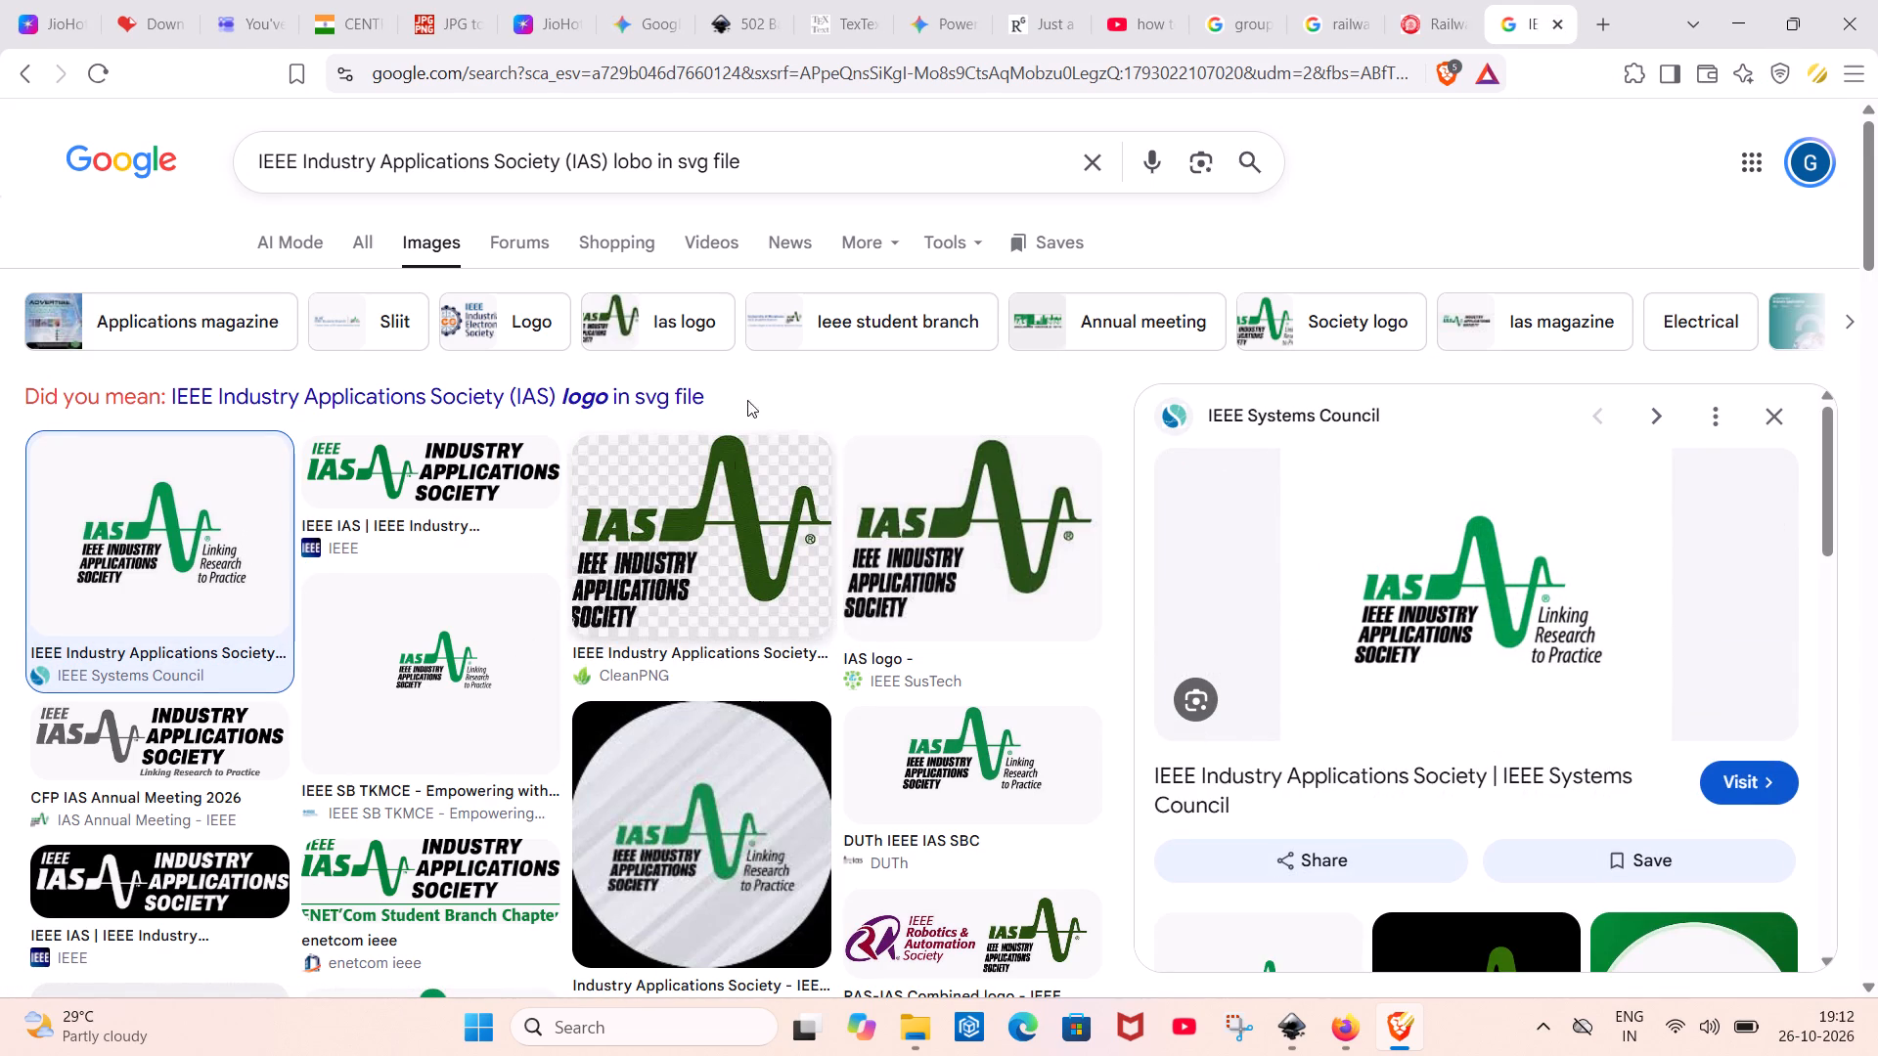
click(358, 242)
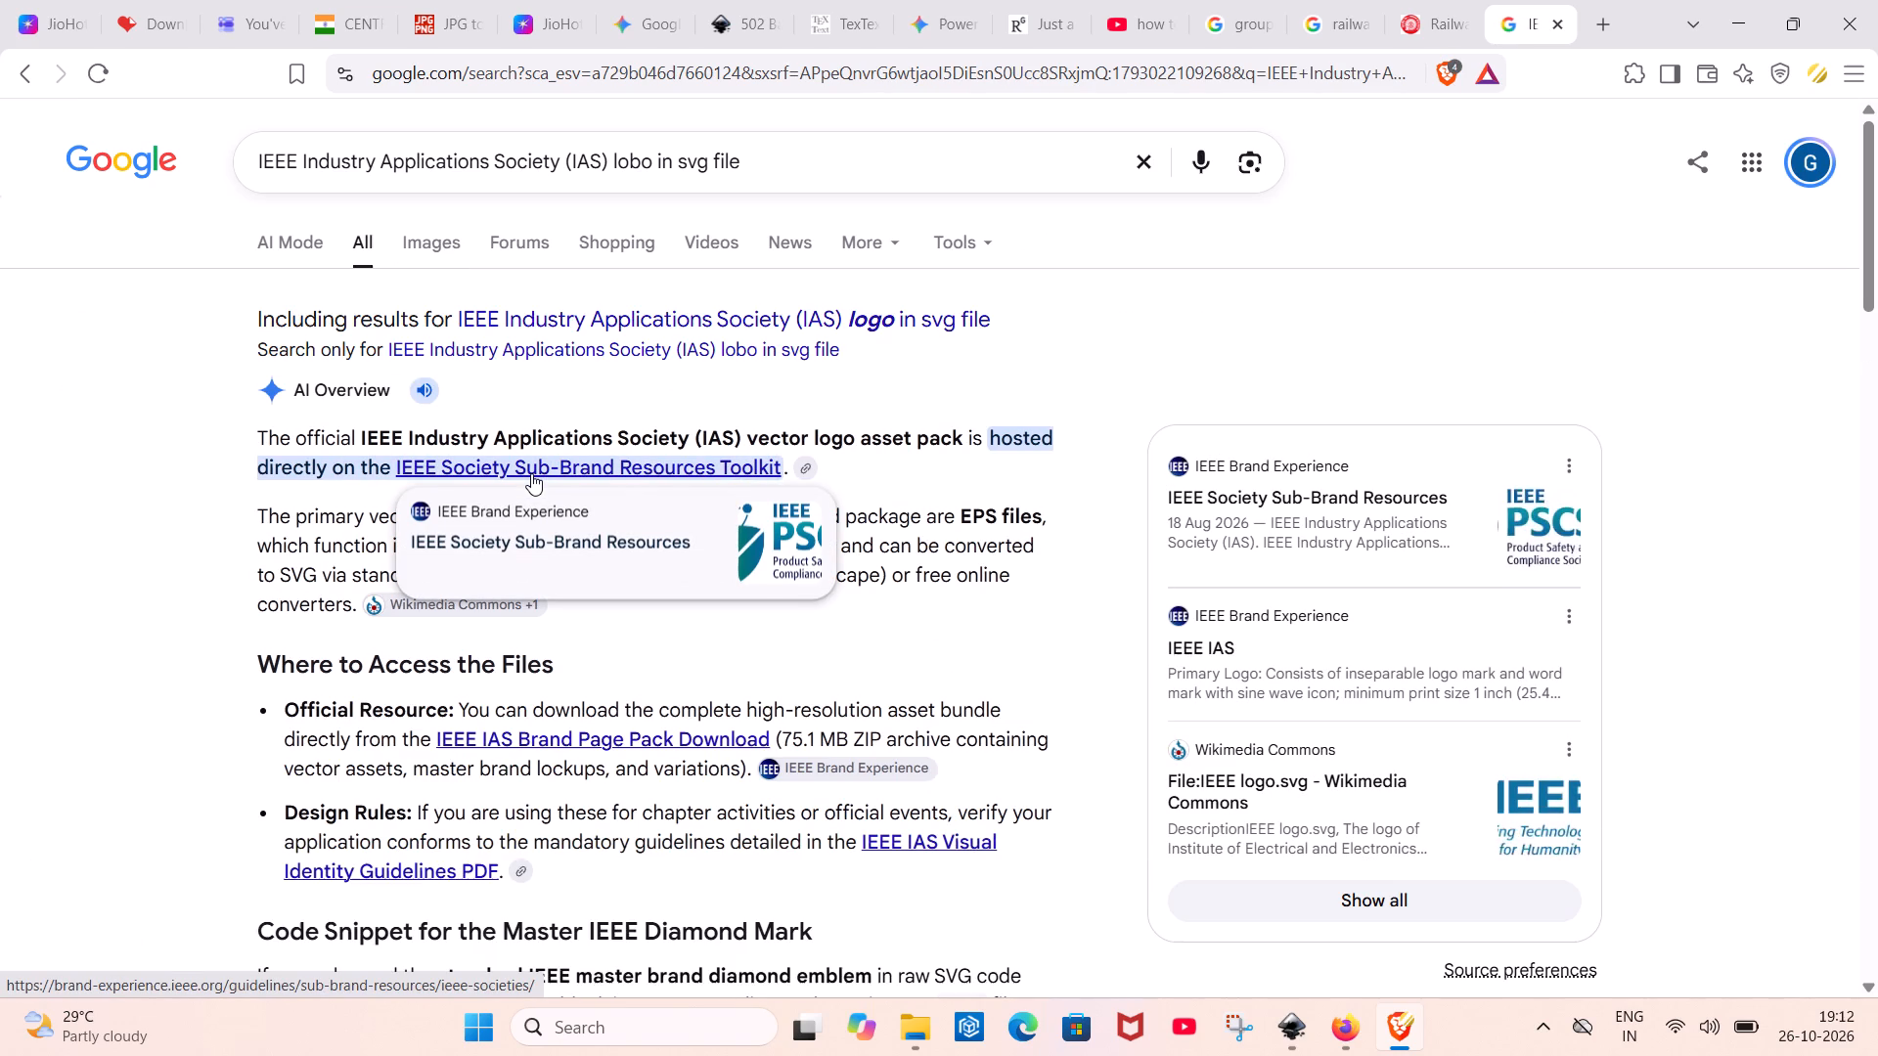
scroll(531, 473, down, 7)
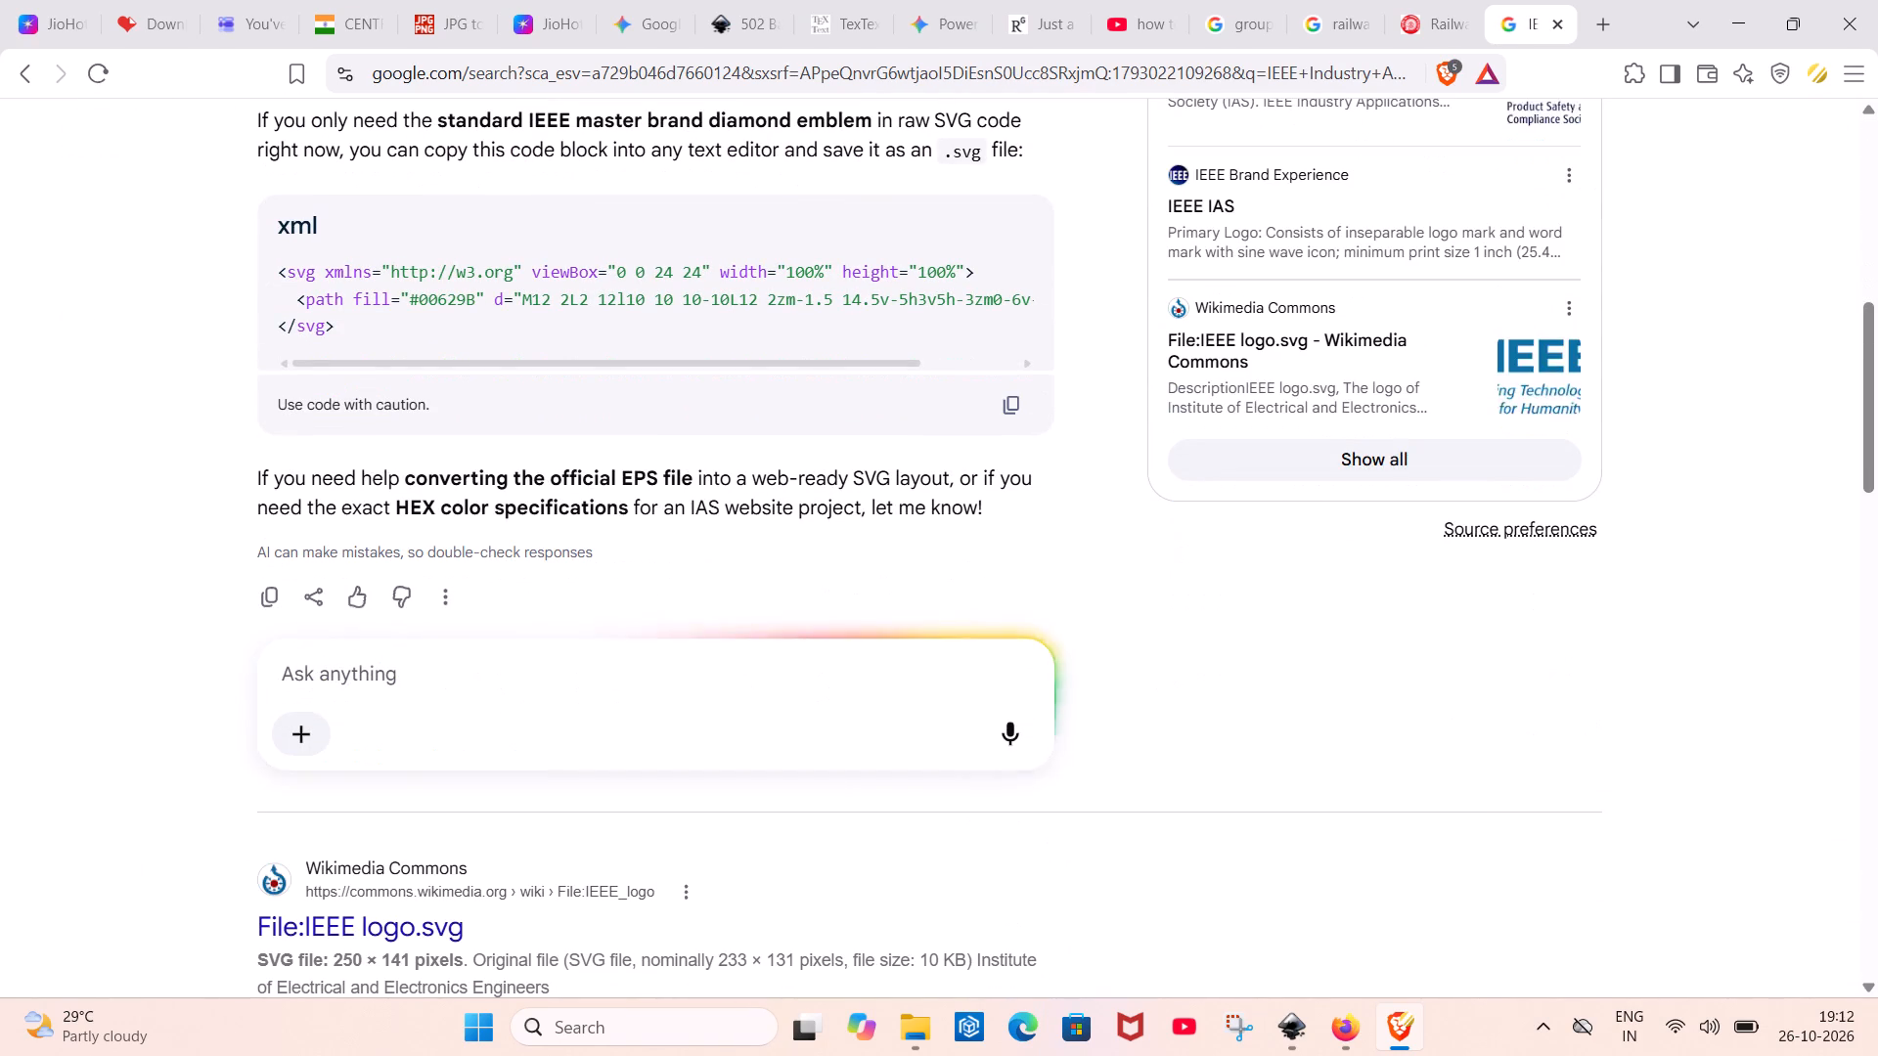
scroll(531, 473, down, 2)
scroll(531, 473, up, 2)
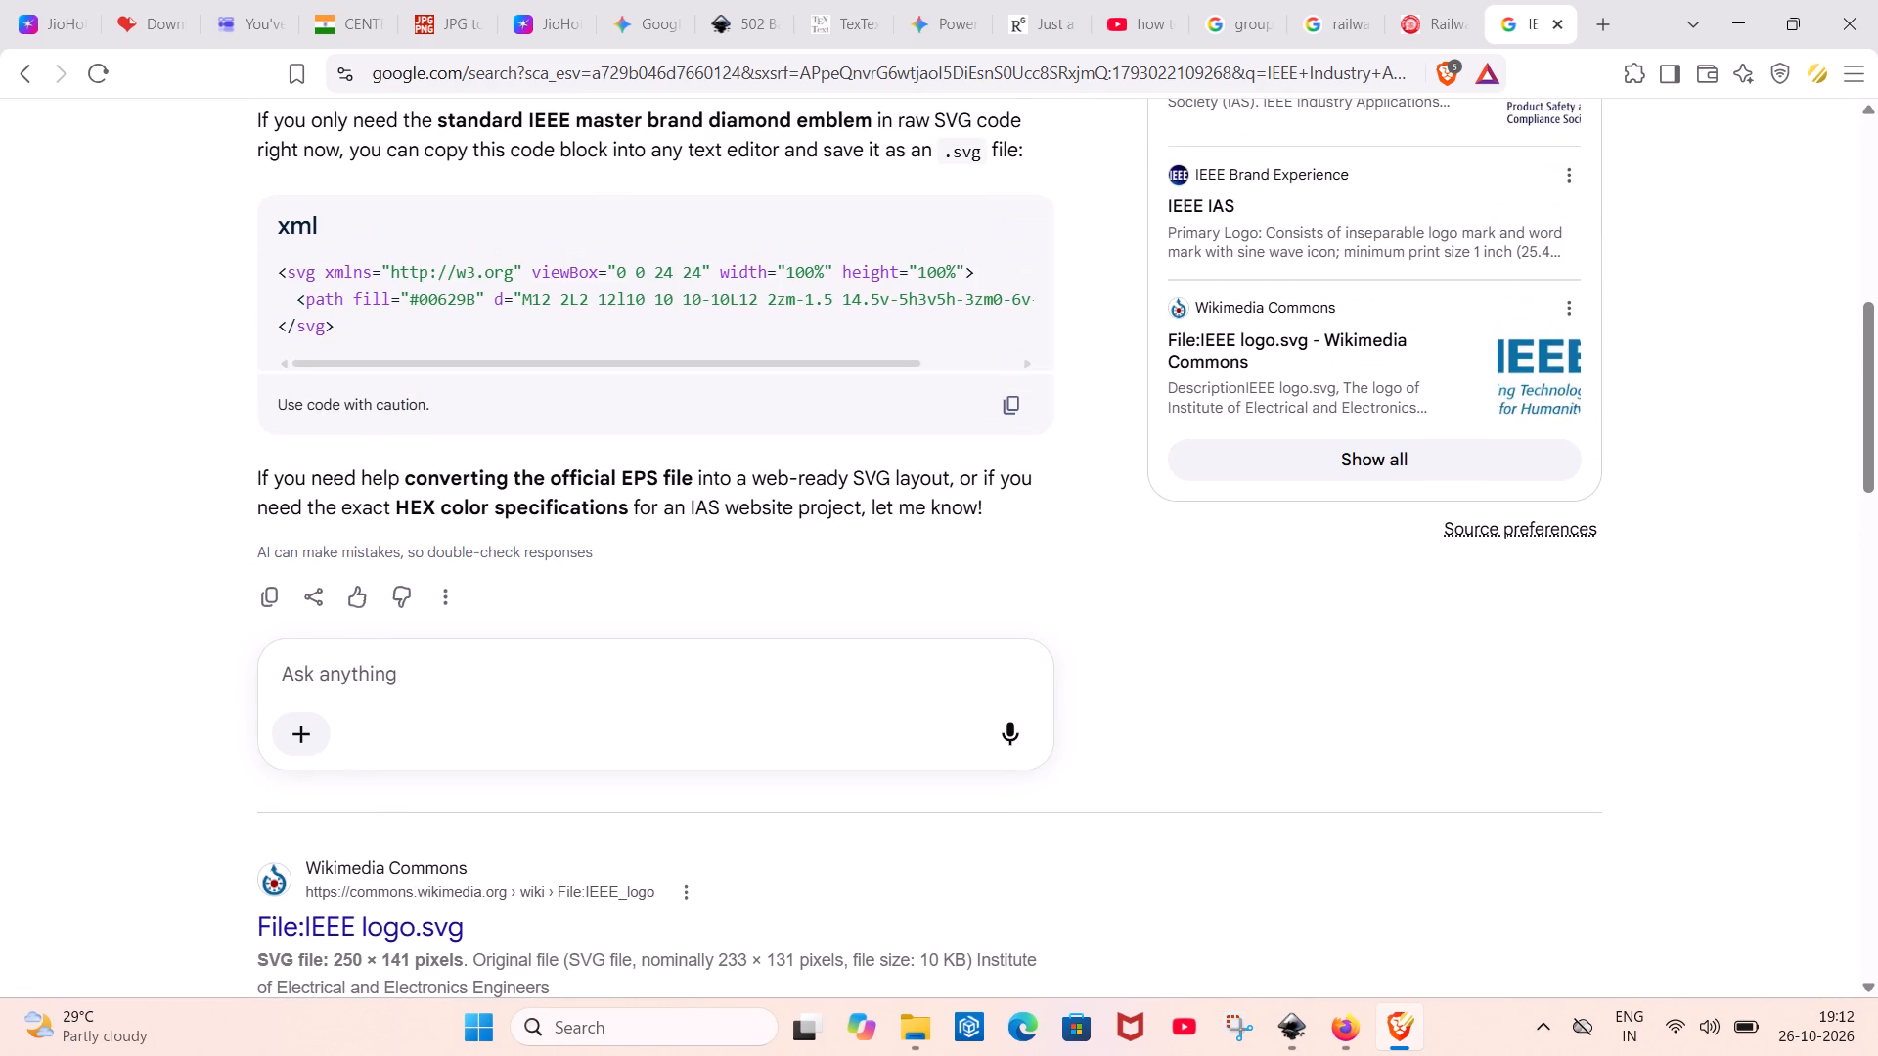
scroll(531, 473, down, 4)
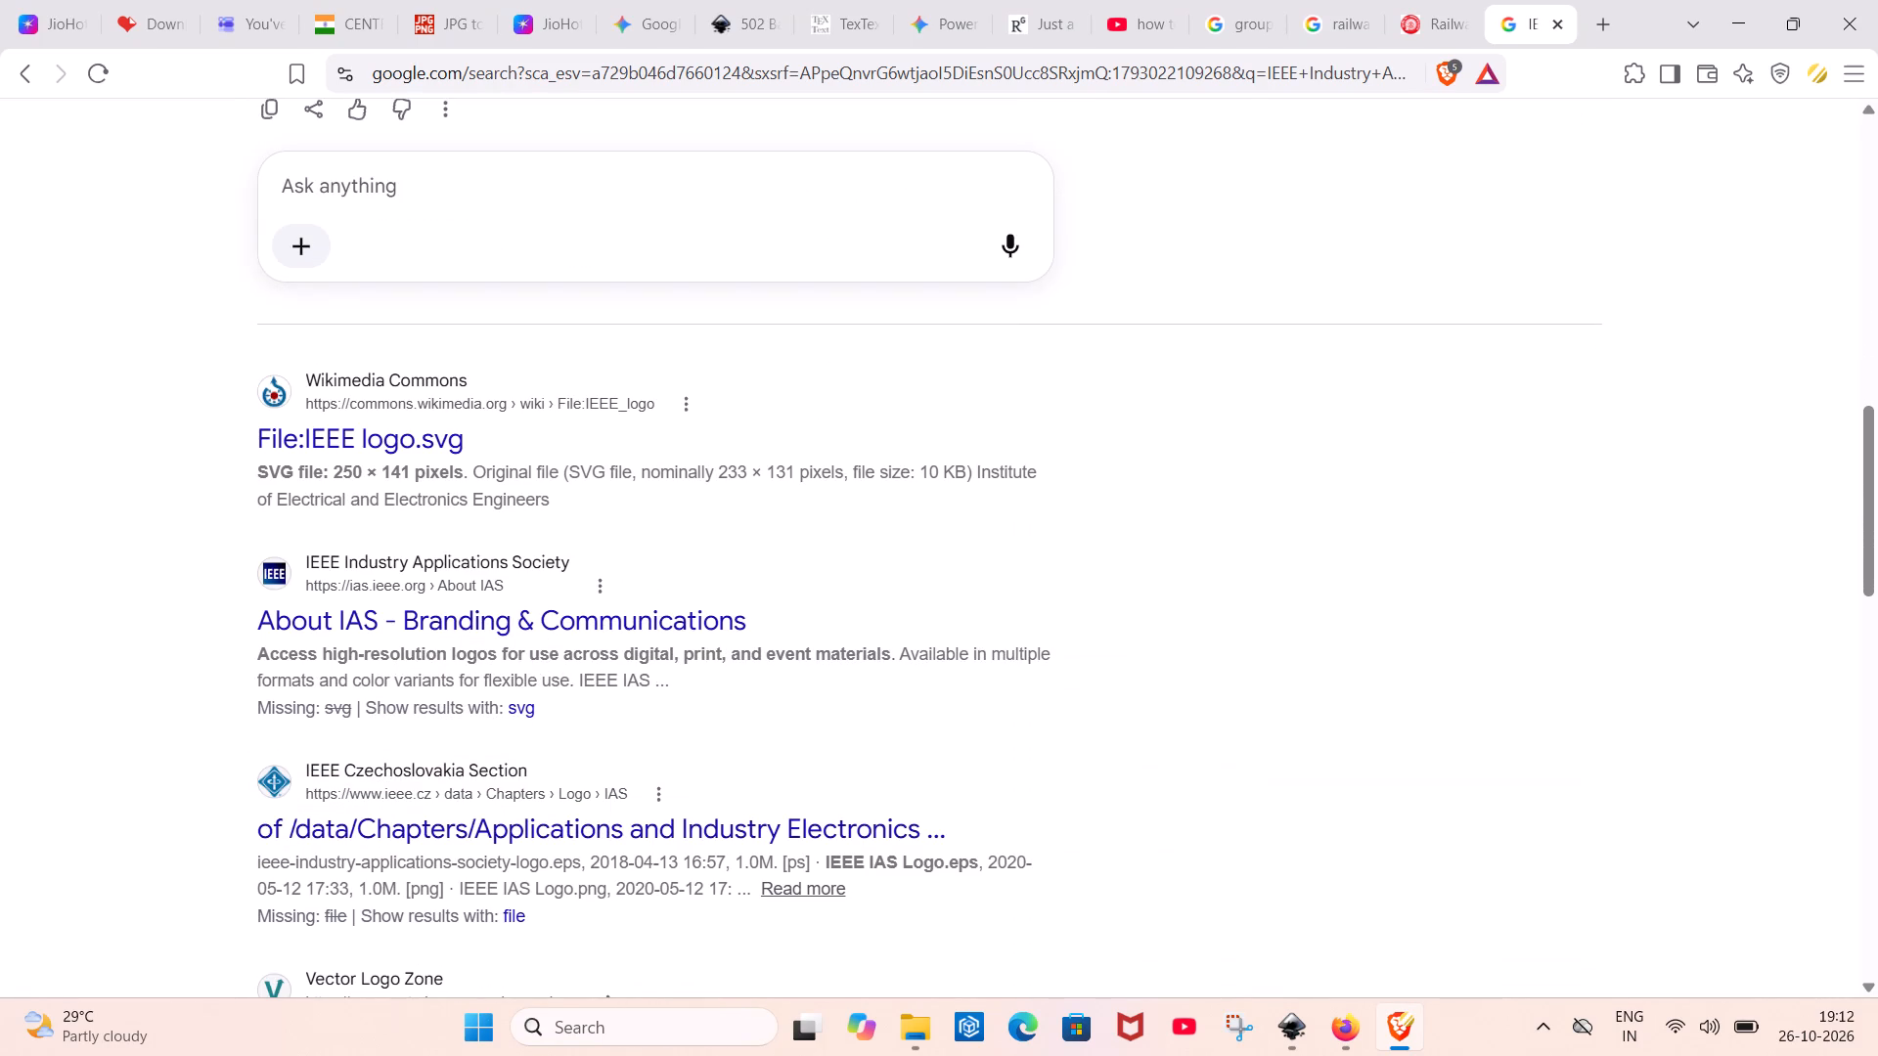
Examine the Wikimedia Commons page for IEEE logo.svg, return to the search, and review the remaining vector logo results.
click(367, 450)
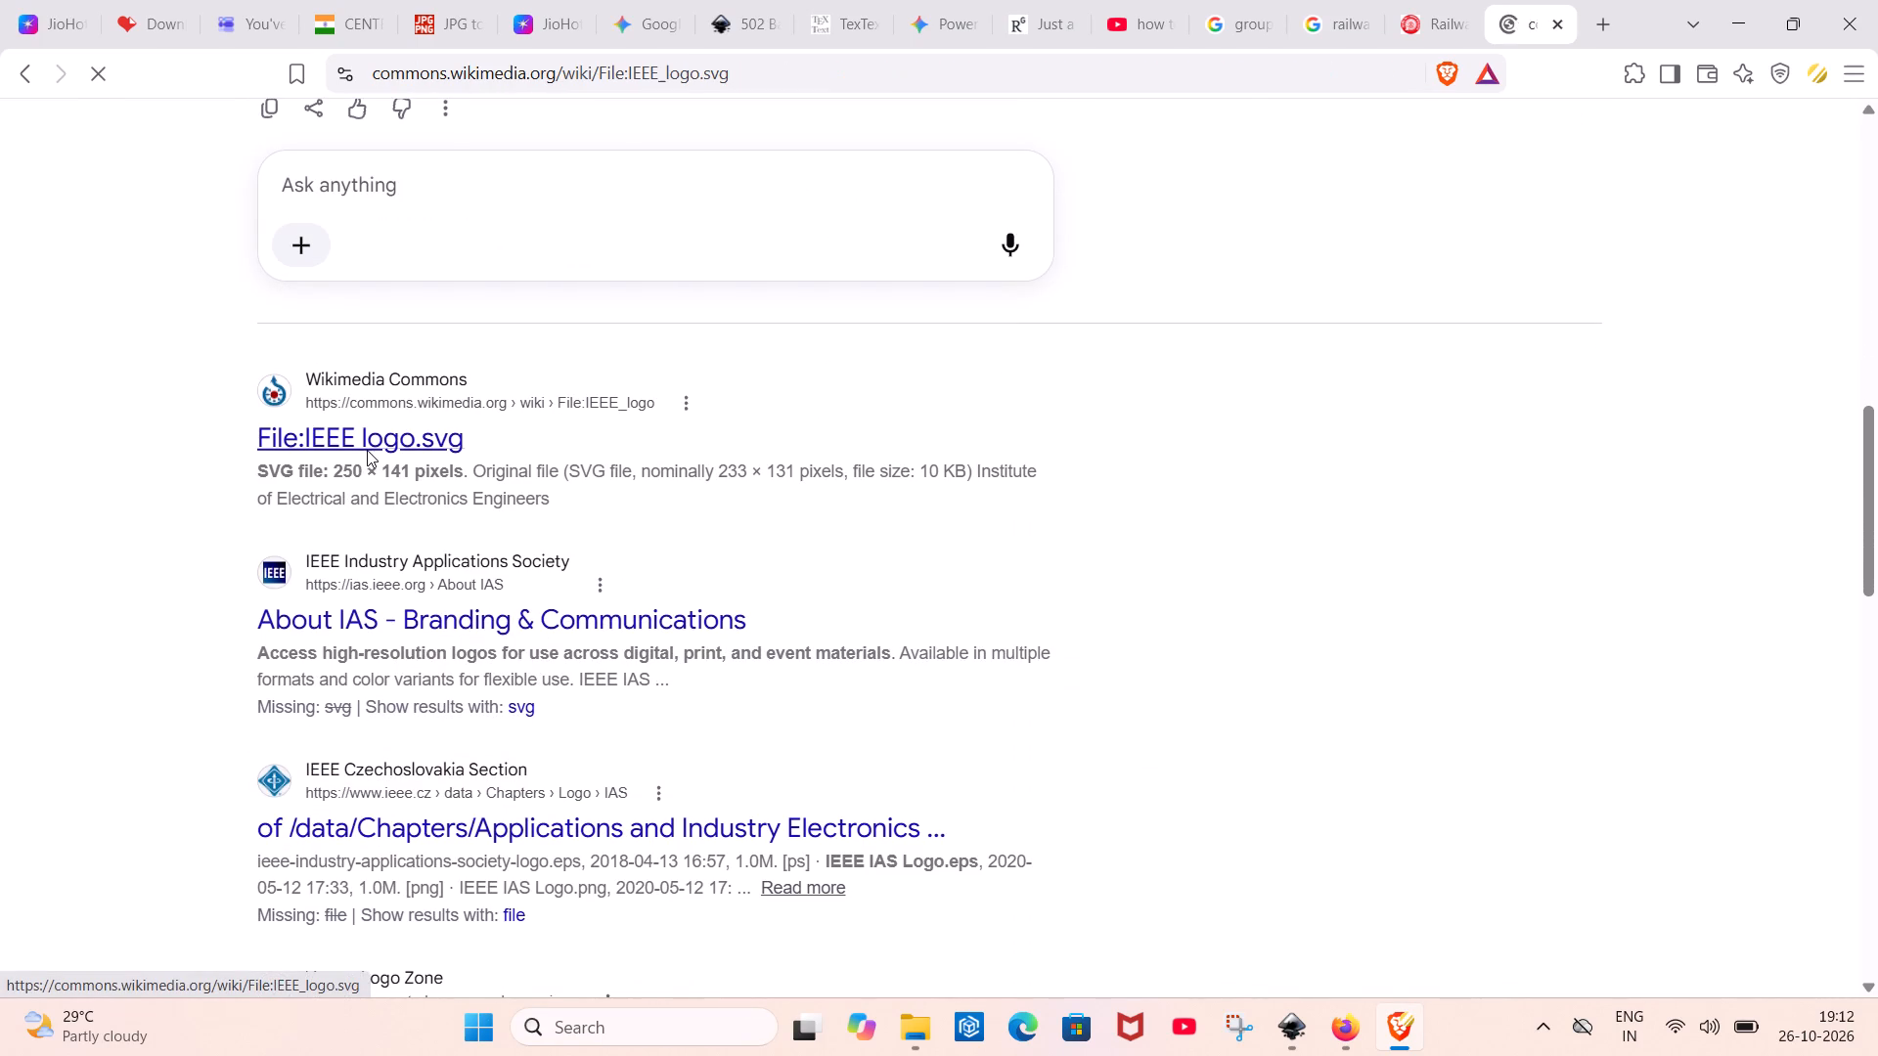
scroll(626, 480, down, 2)
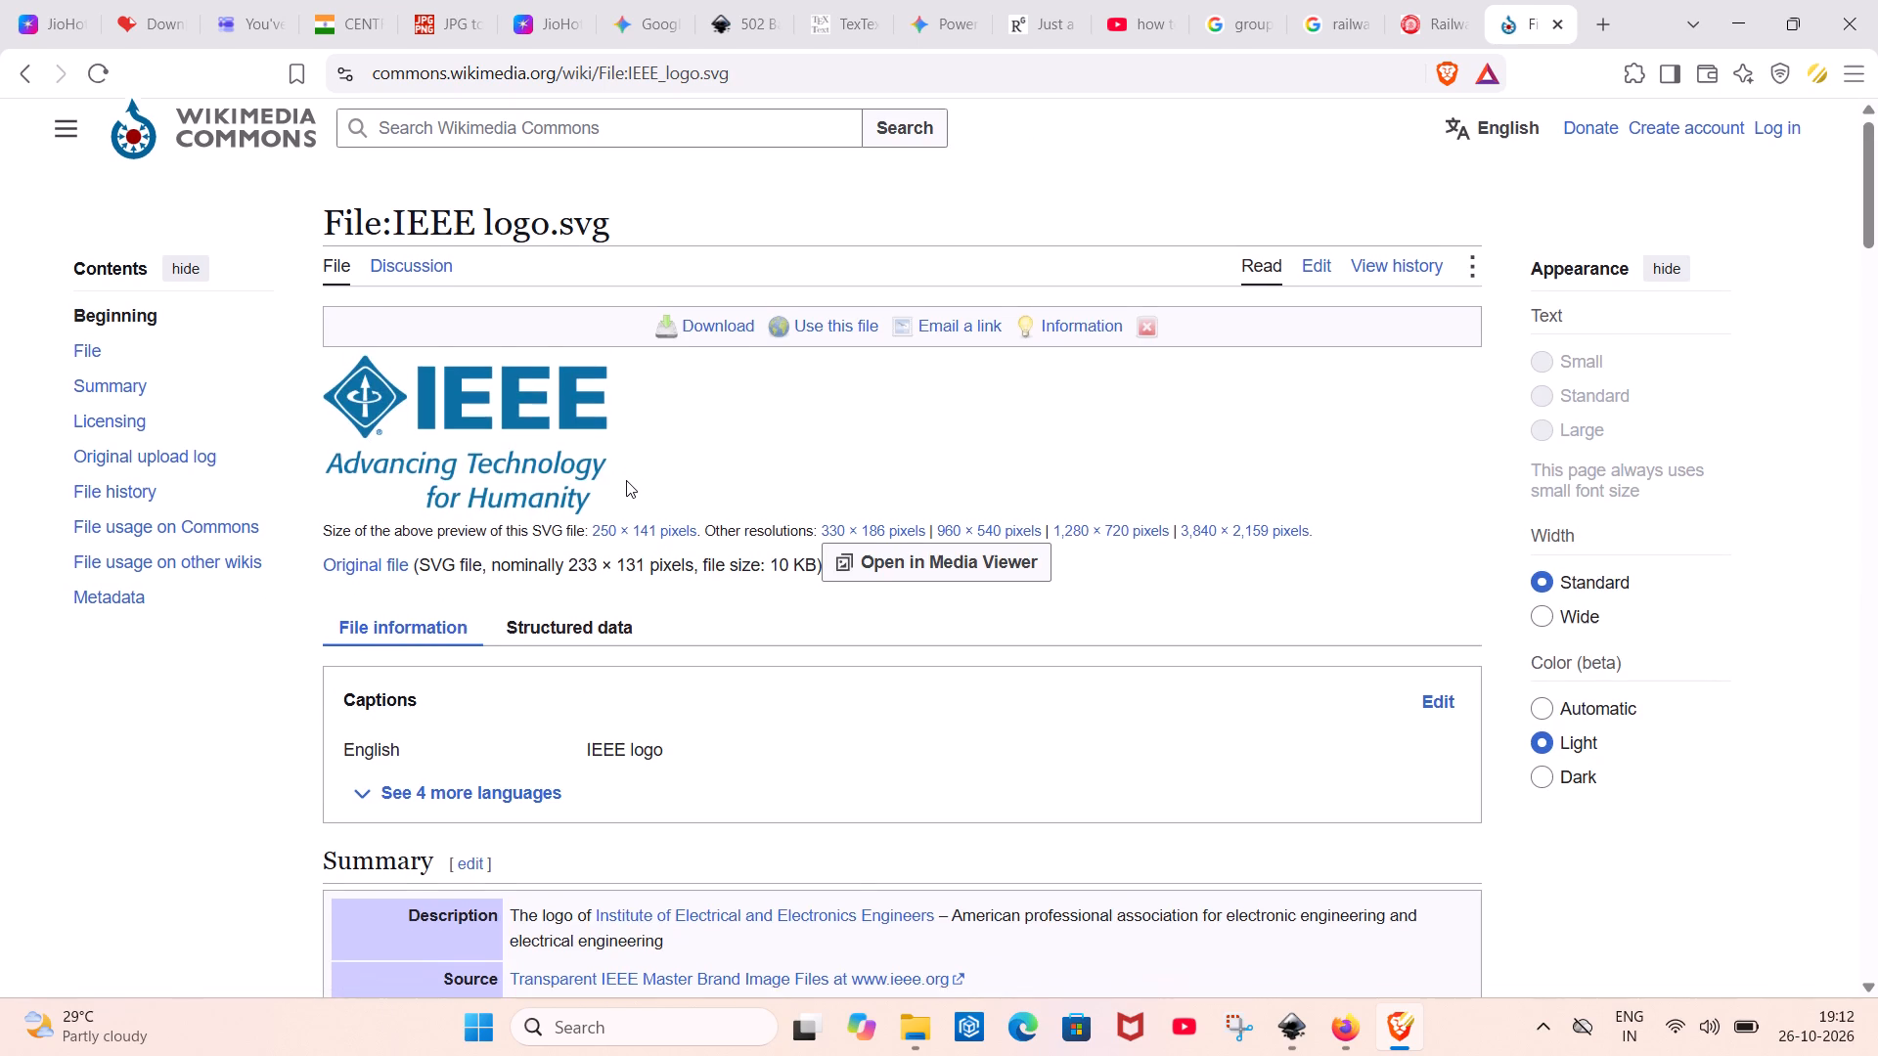
scroll(626, 480, down, 13)
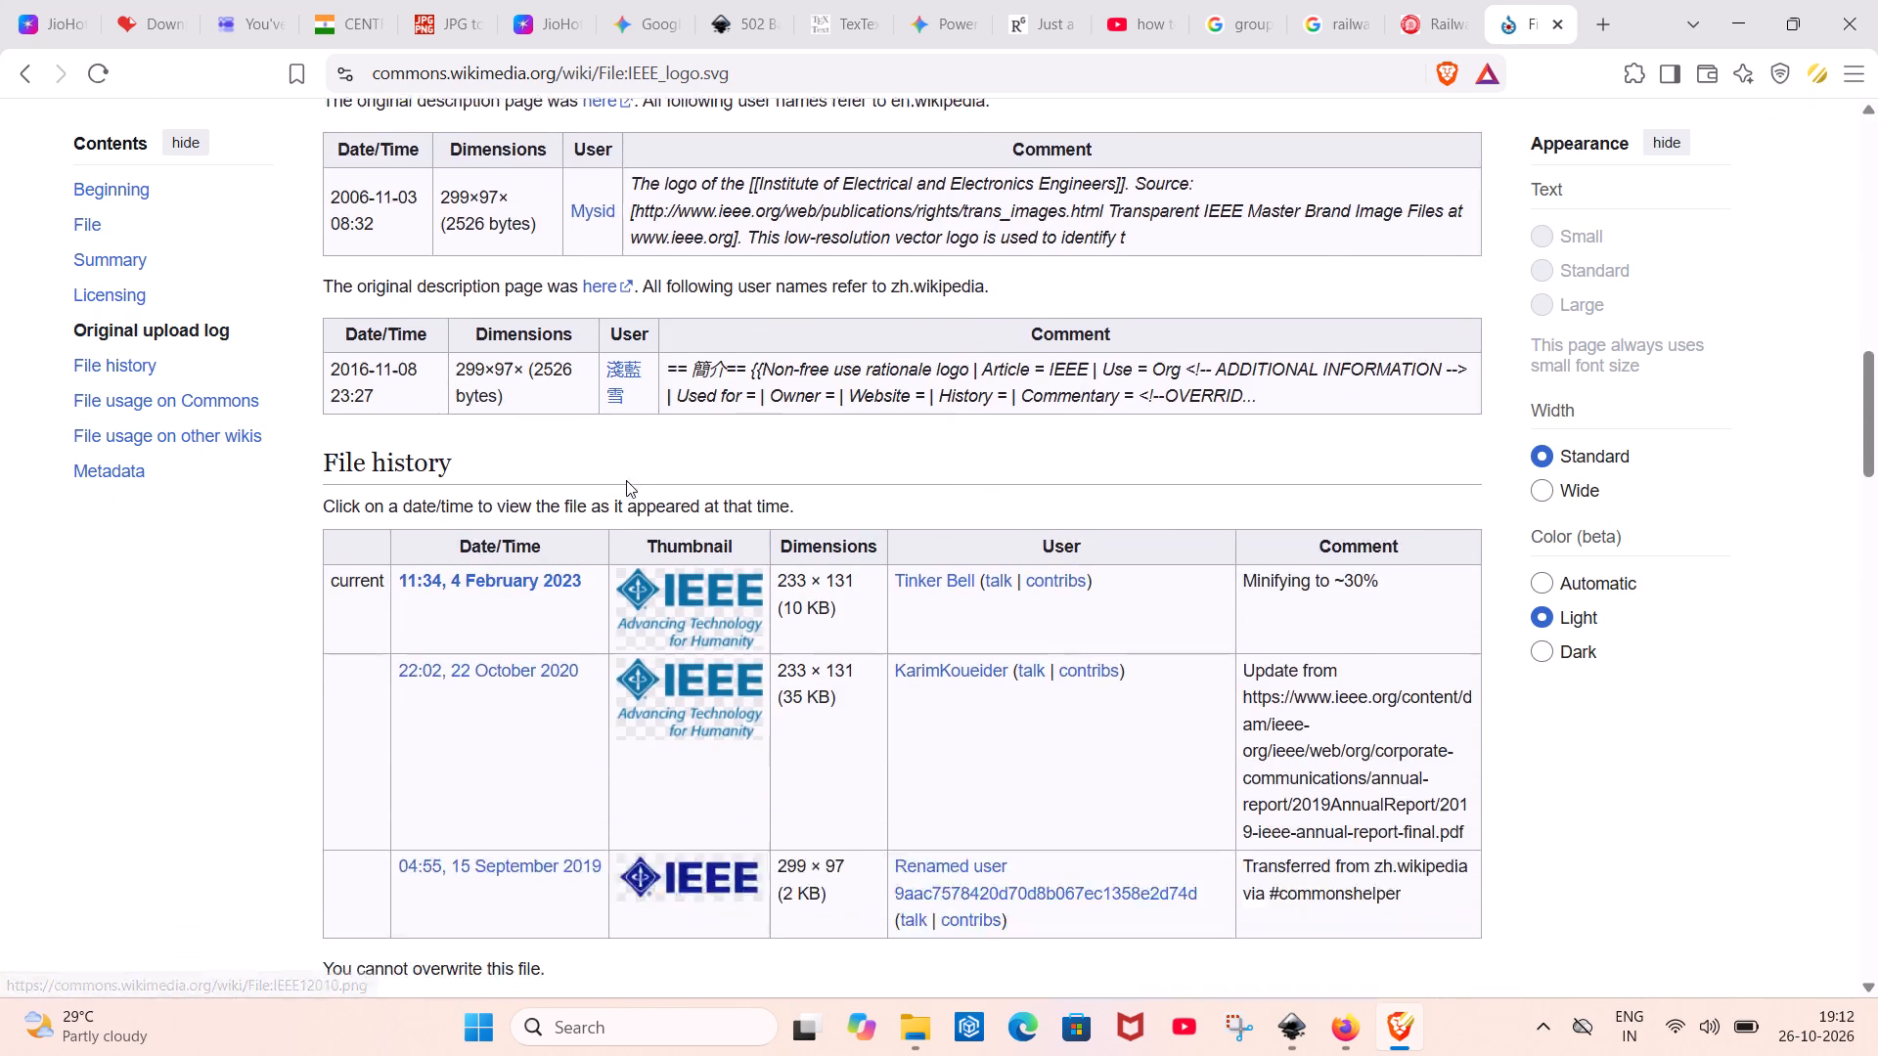
scroll(626, 480, down, 7)
scroll(626, 480, up, 1)
scroll(626, 480, down, 4)
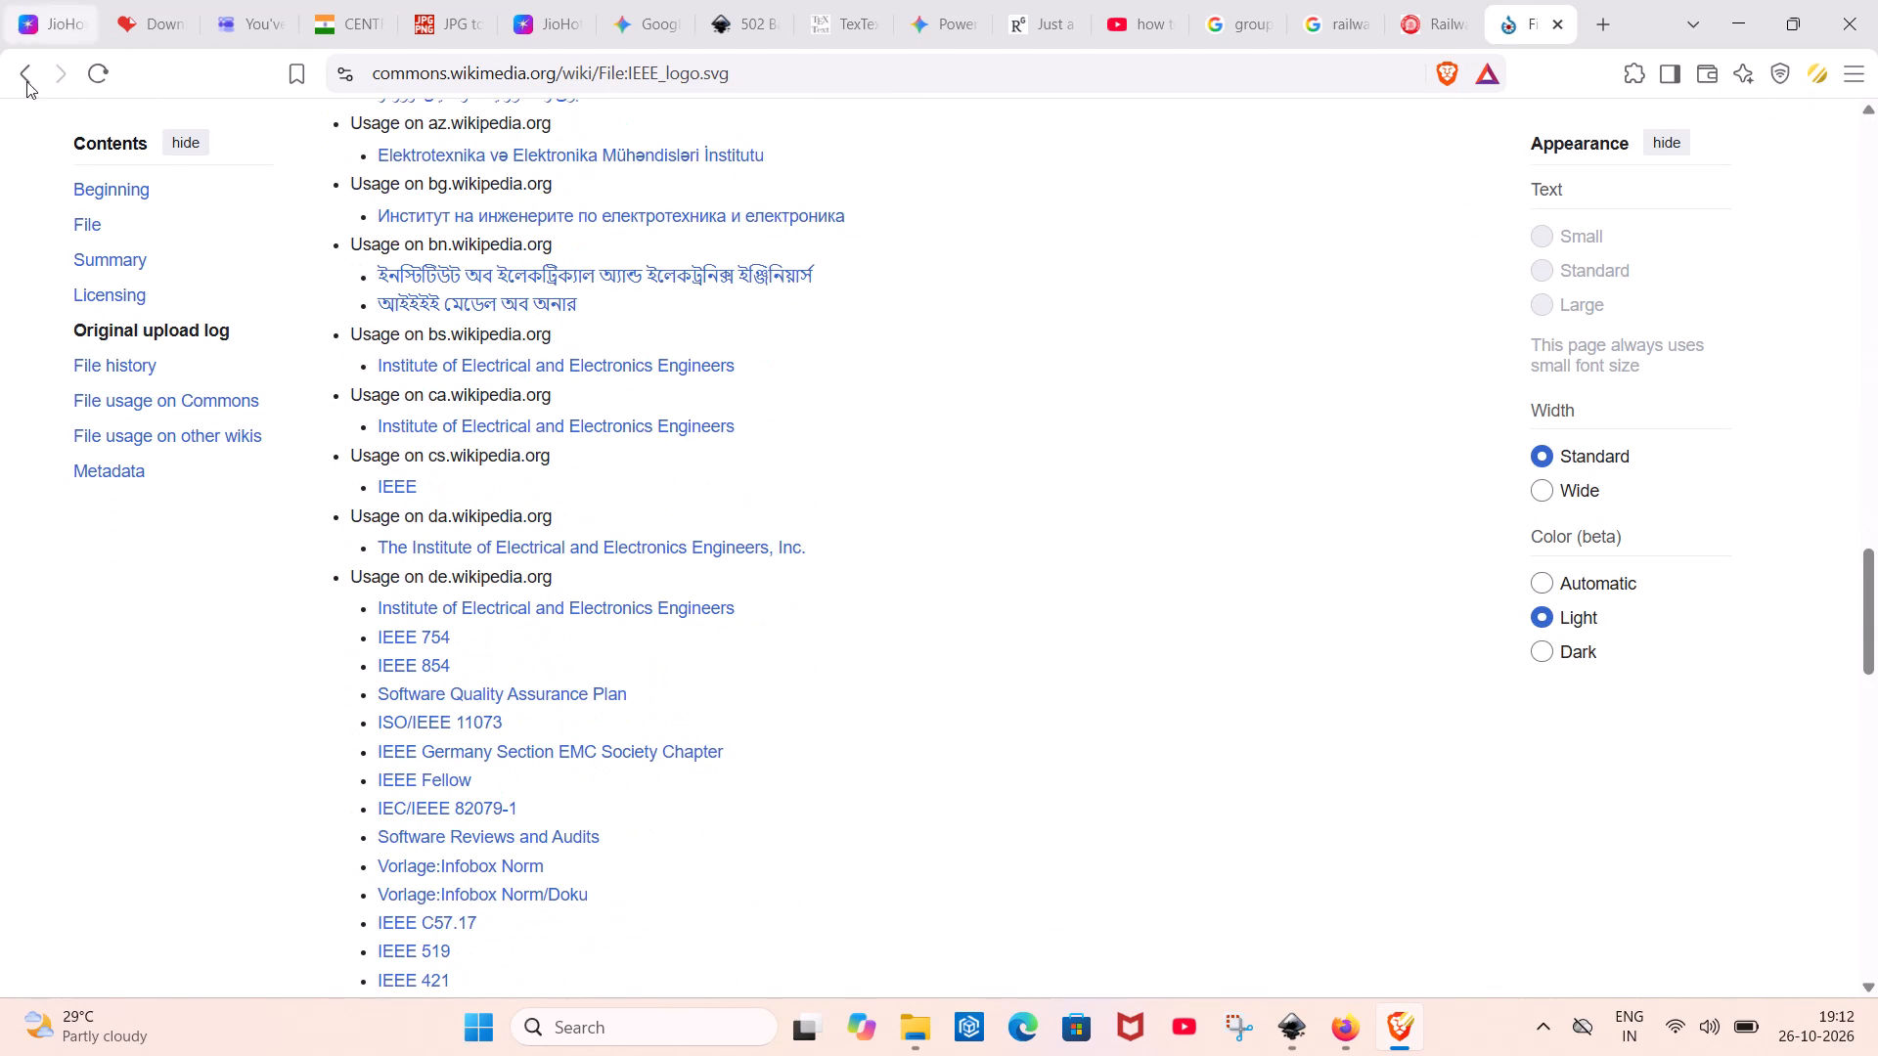
click(22, 73)
scroll(403, 465, down, 3)
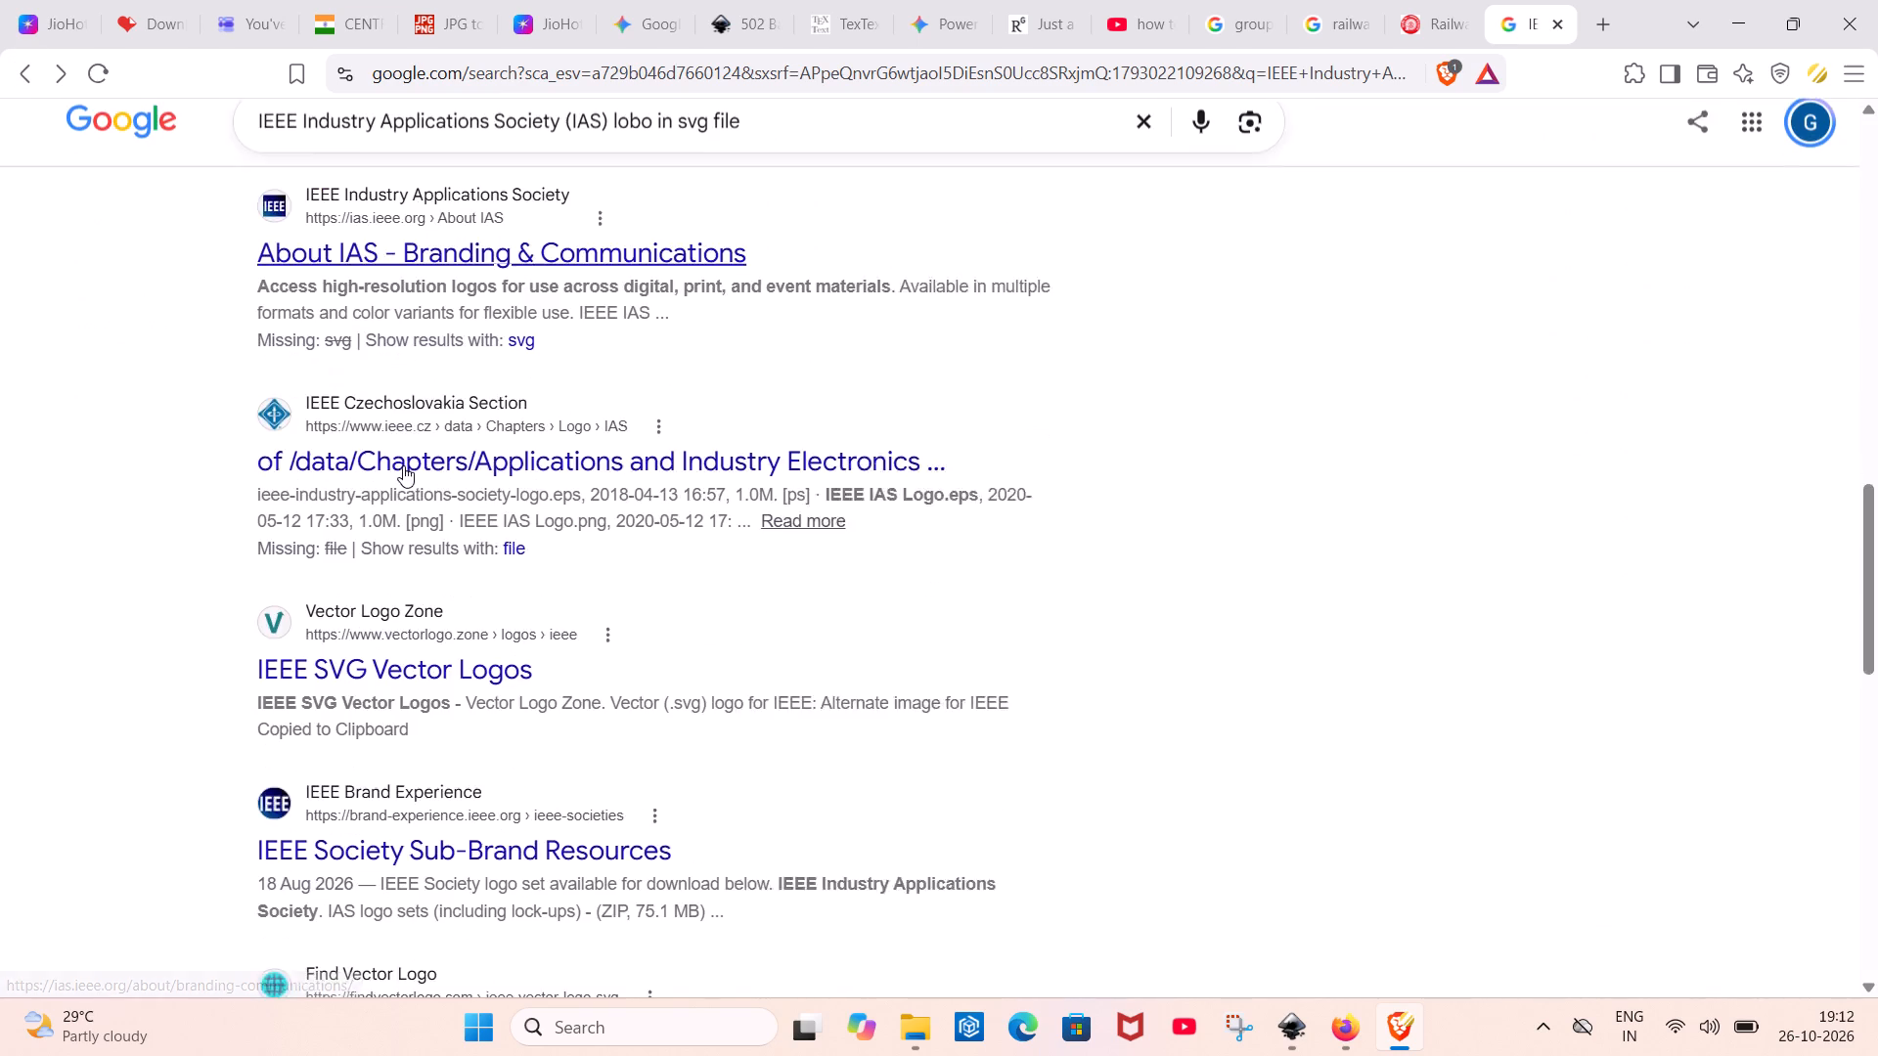
scroll(403, 465, down, 3)
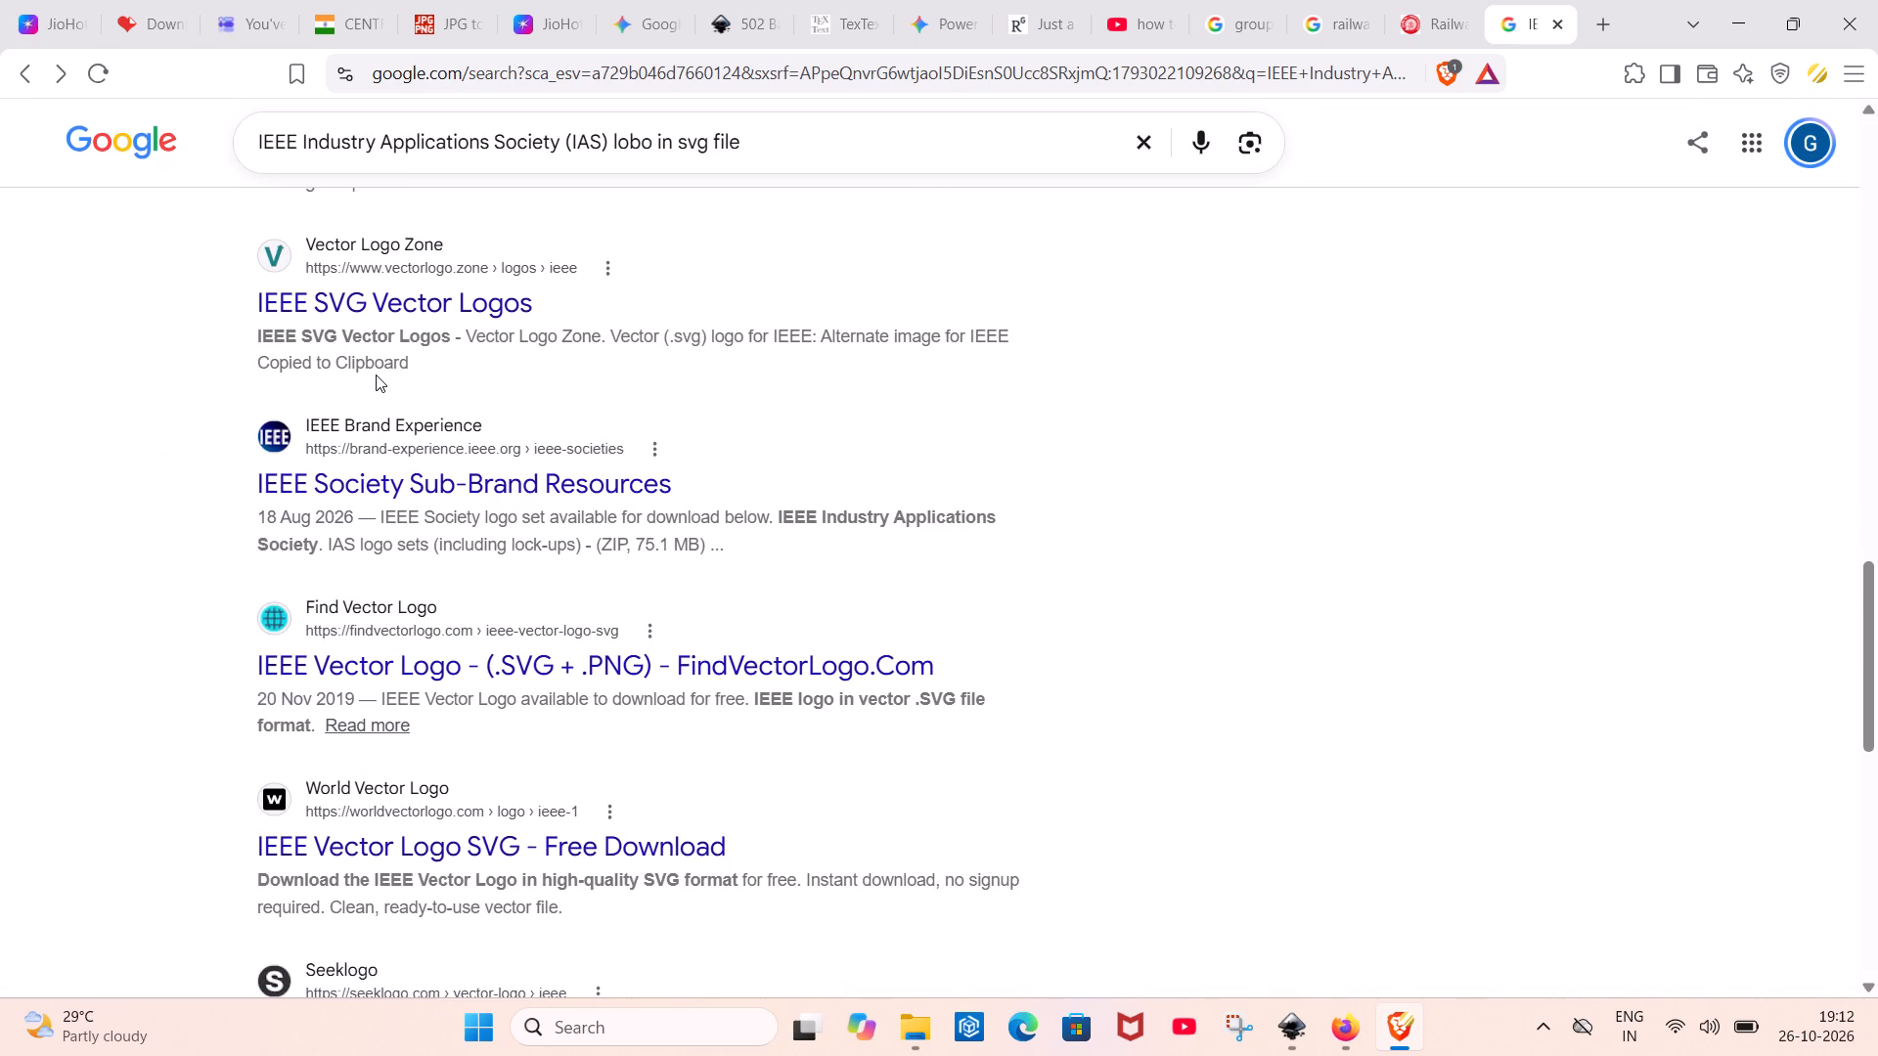
scroll(376, 374, up, 20)
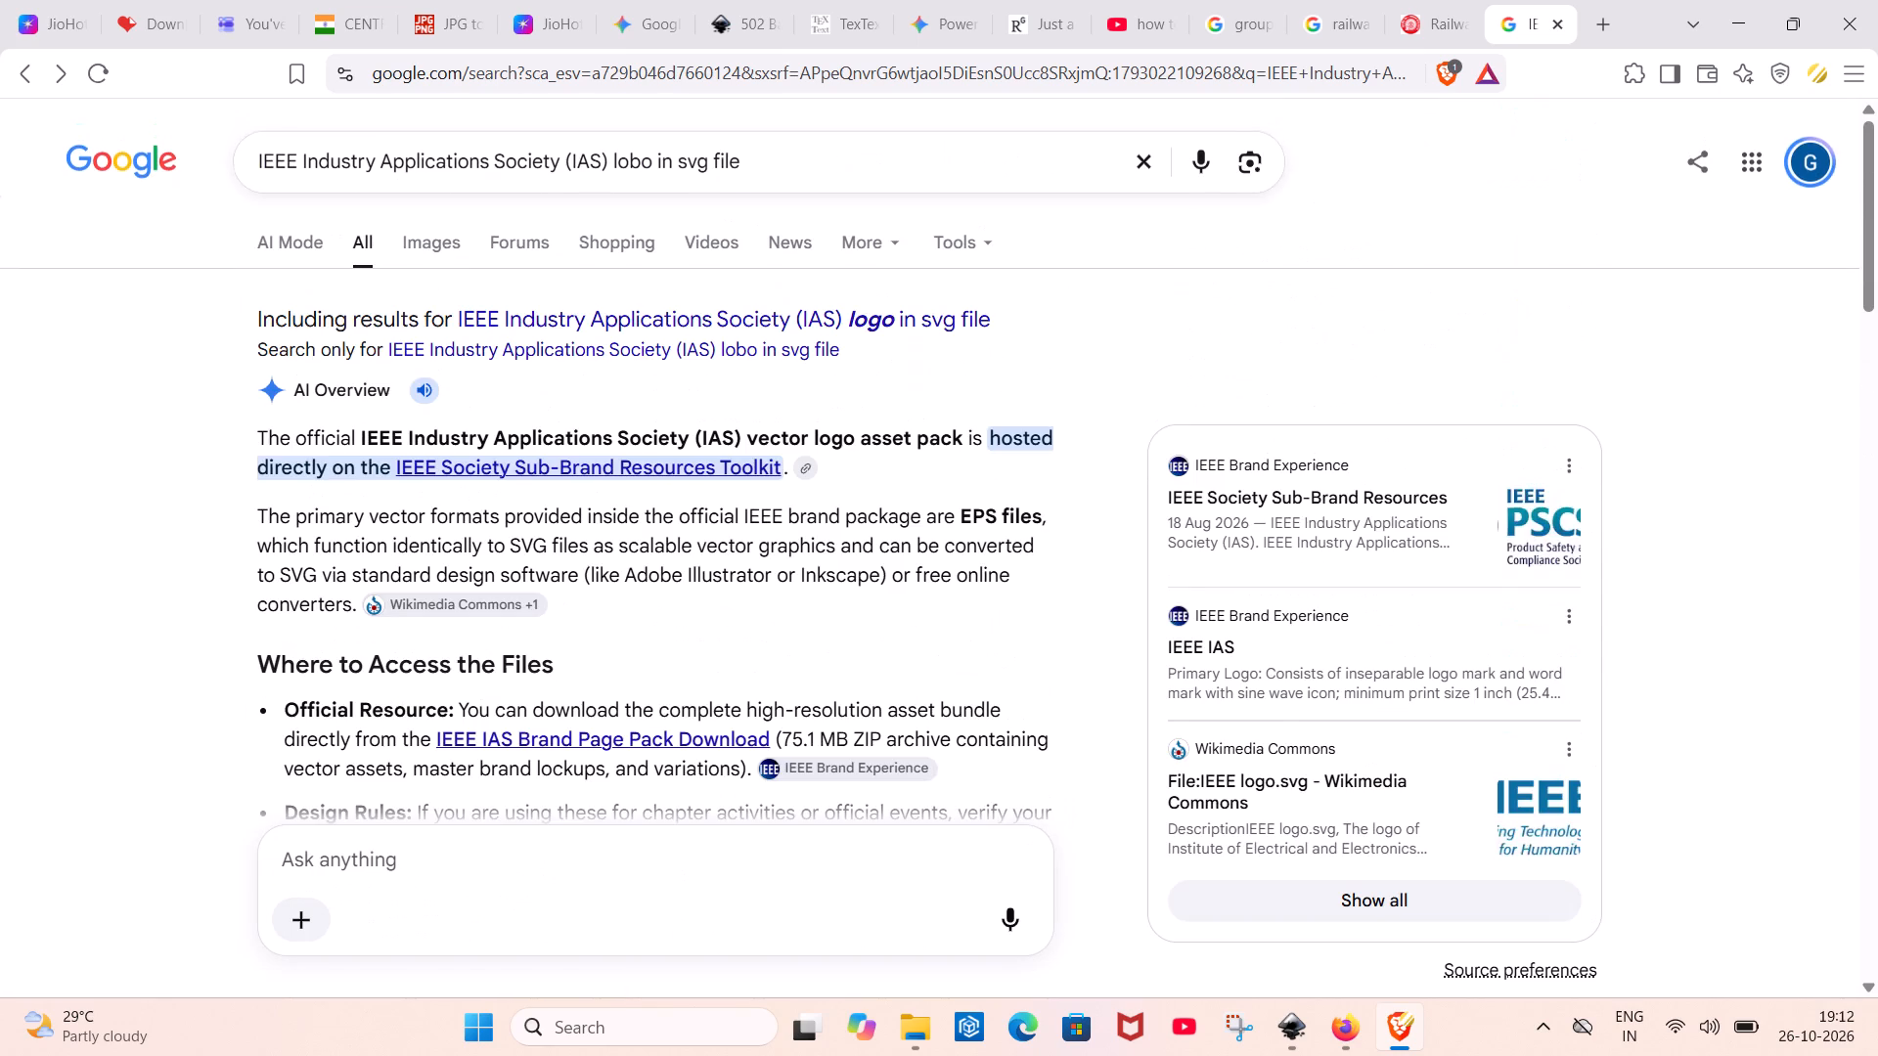
scroll(380, 349, up, 1)
Save the horizontal green-and-black IEEE IAS logo from the image results to the Desktop as IEEE-IAS-Primary-Logo-Color-RGB.webp.
click(425, 248)
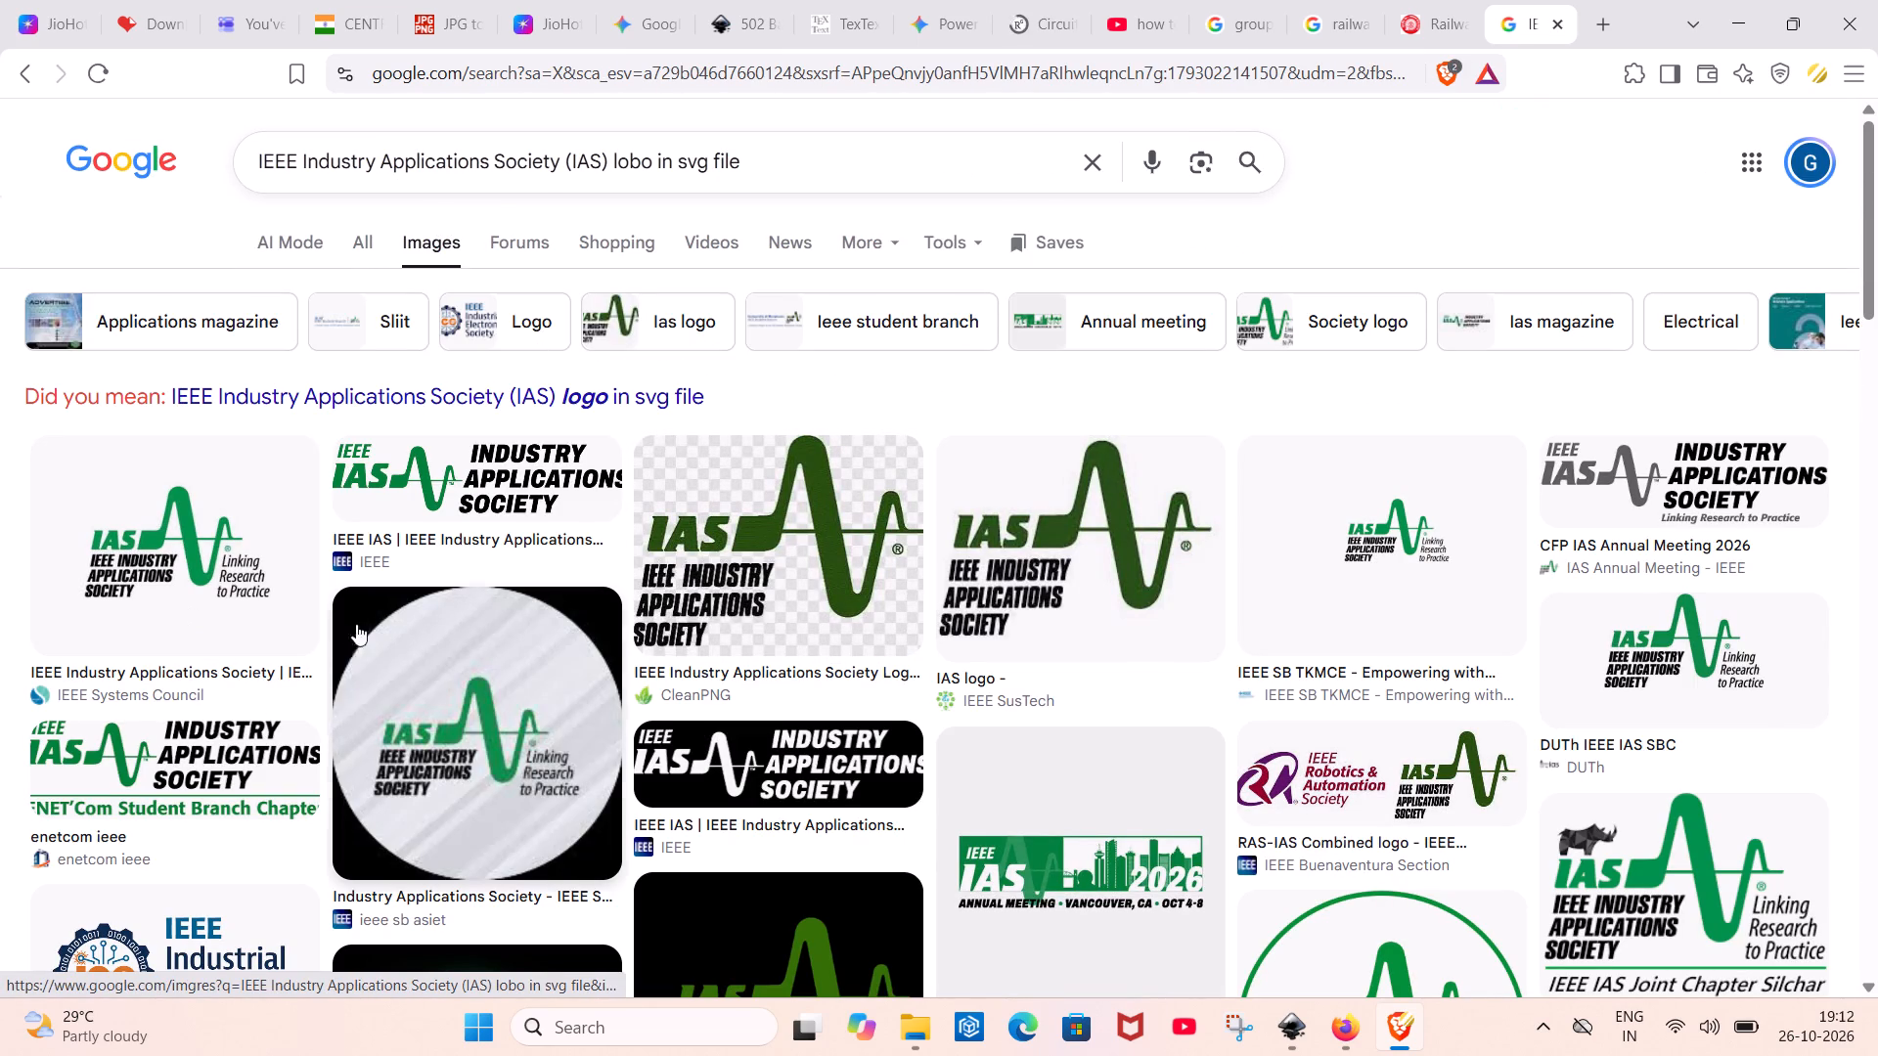
click(453, 489)
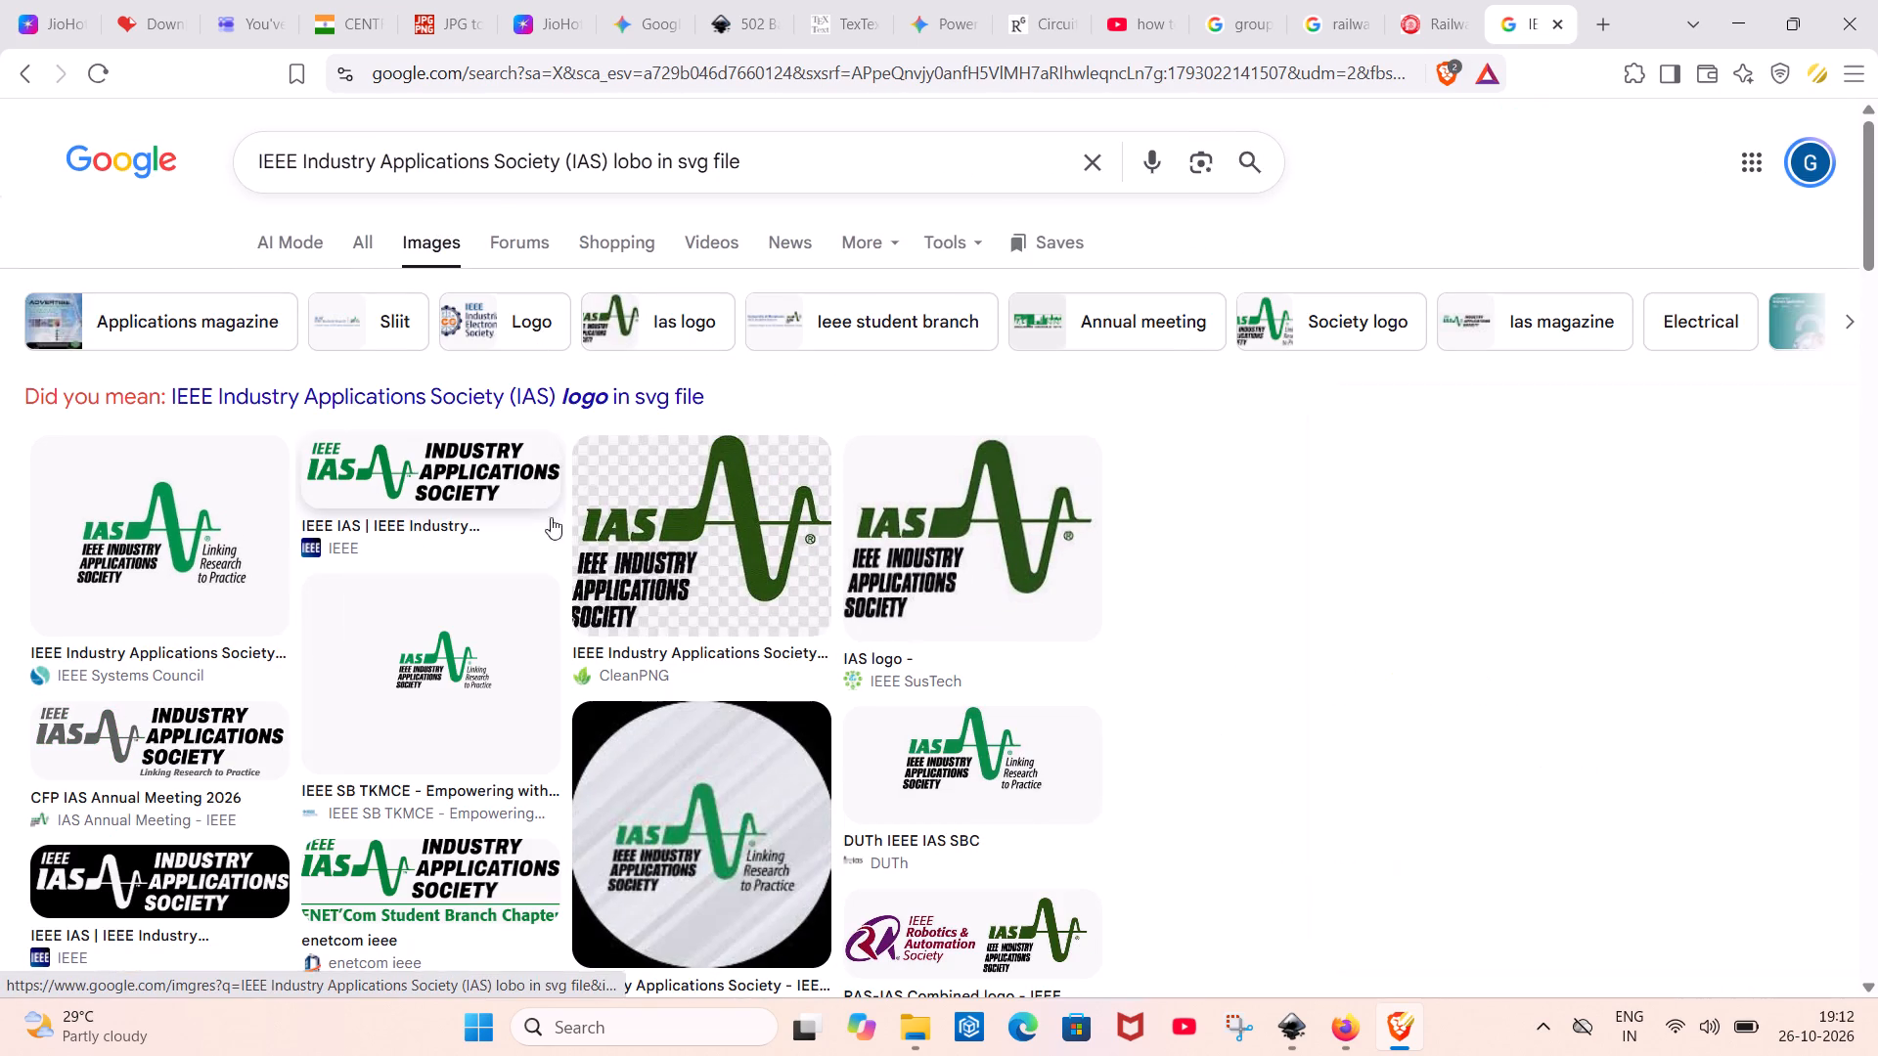
right_click(1355, 515)
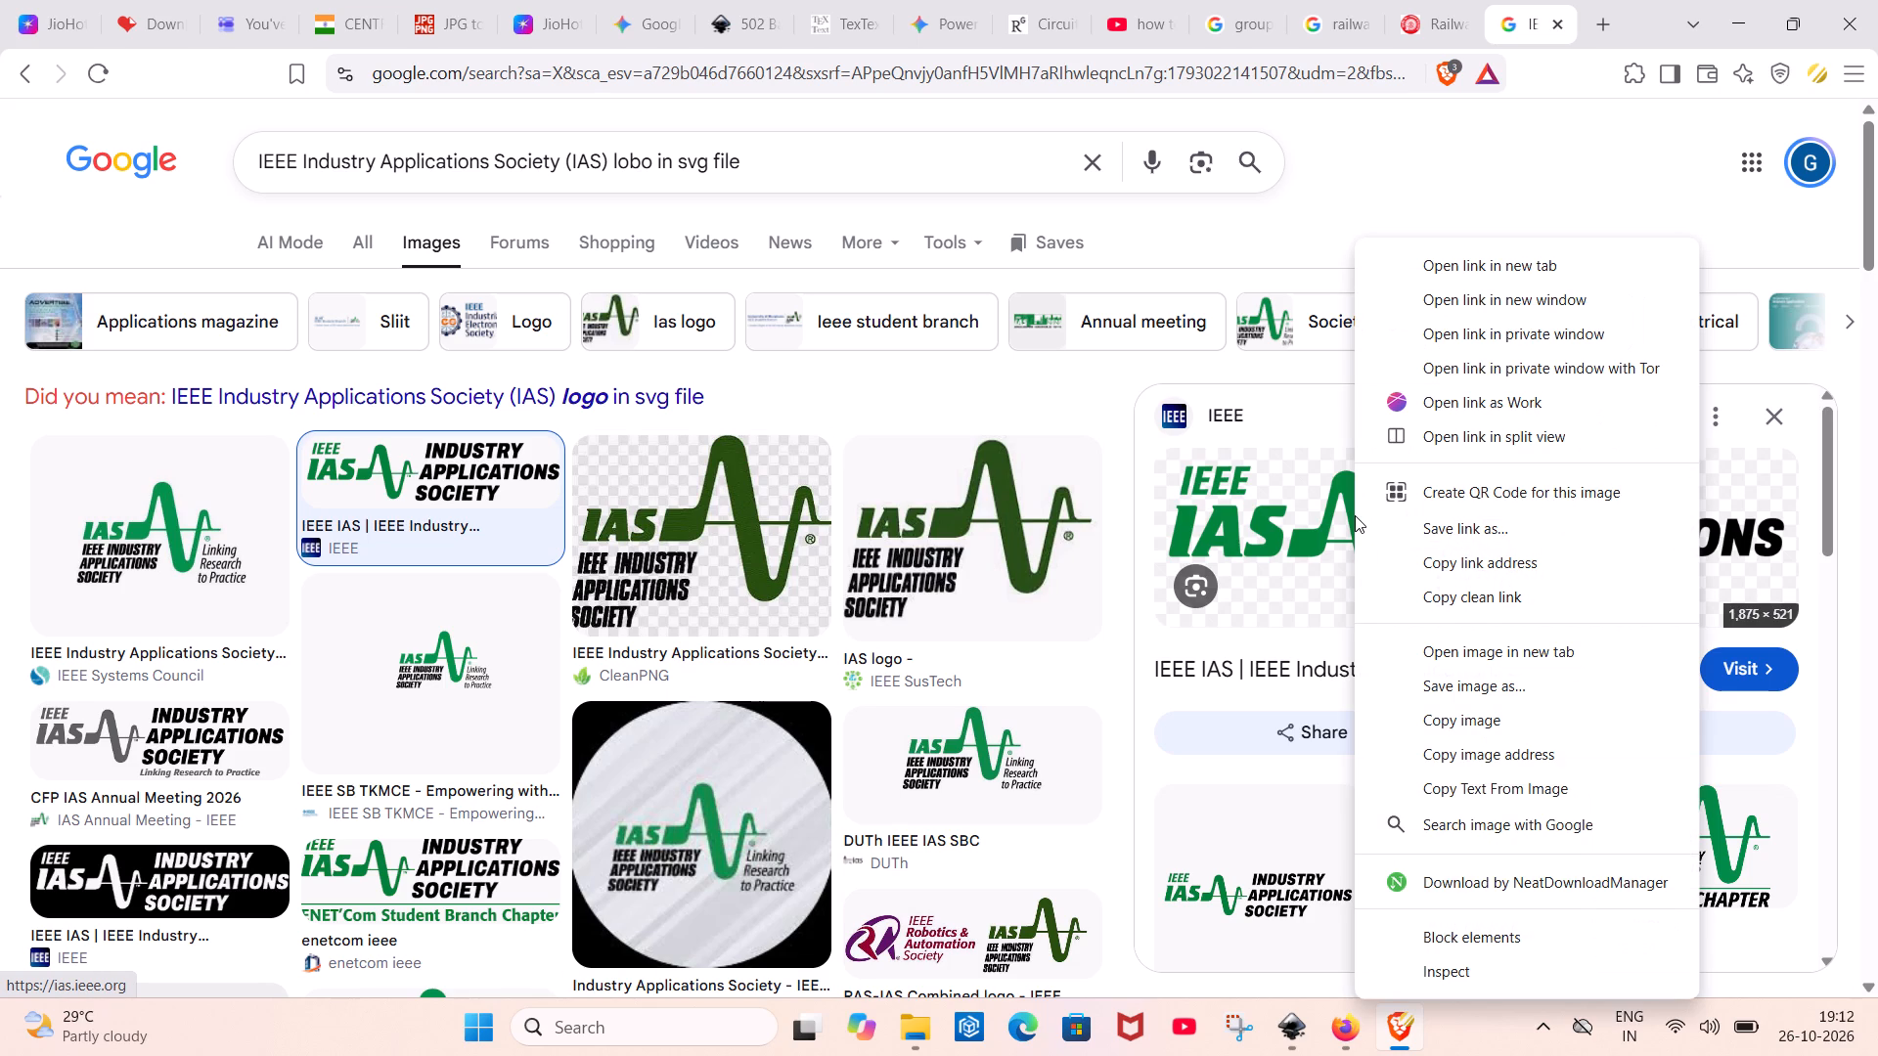
click(1512, 695)
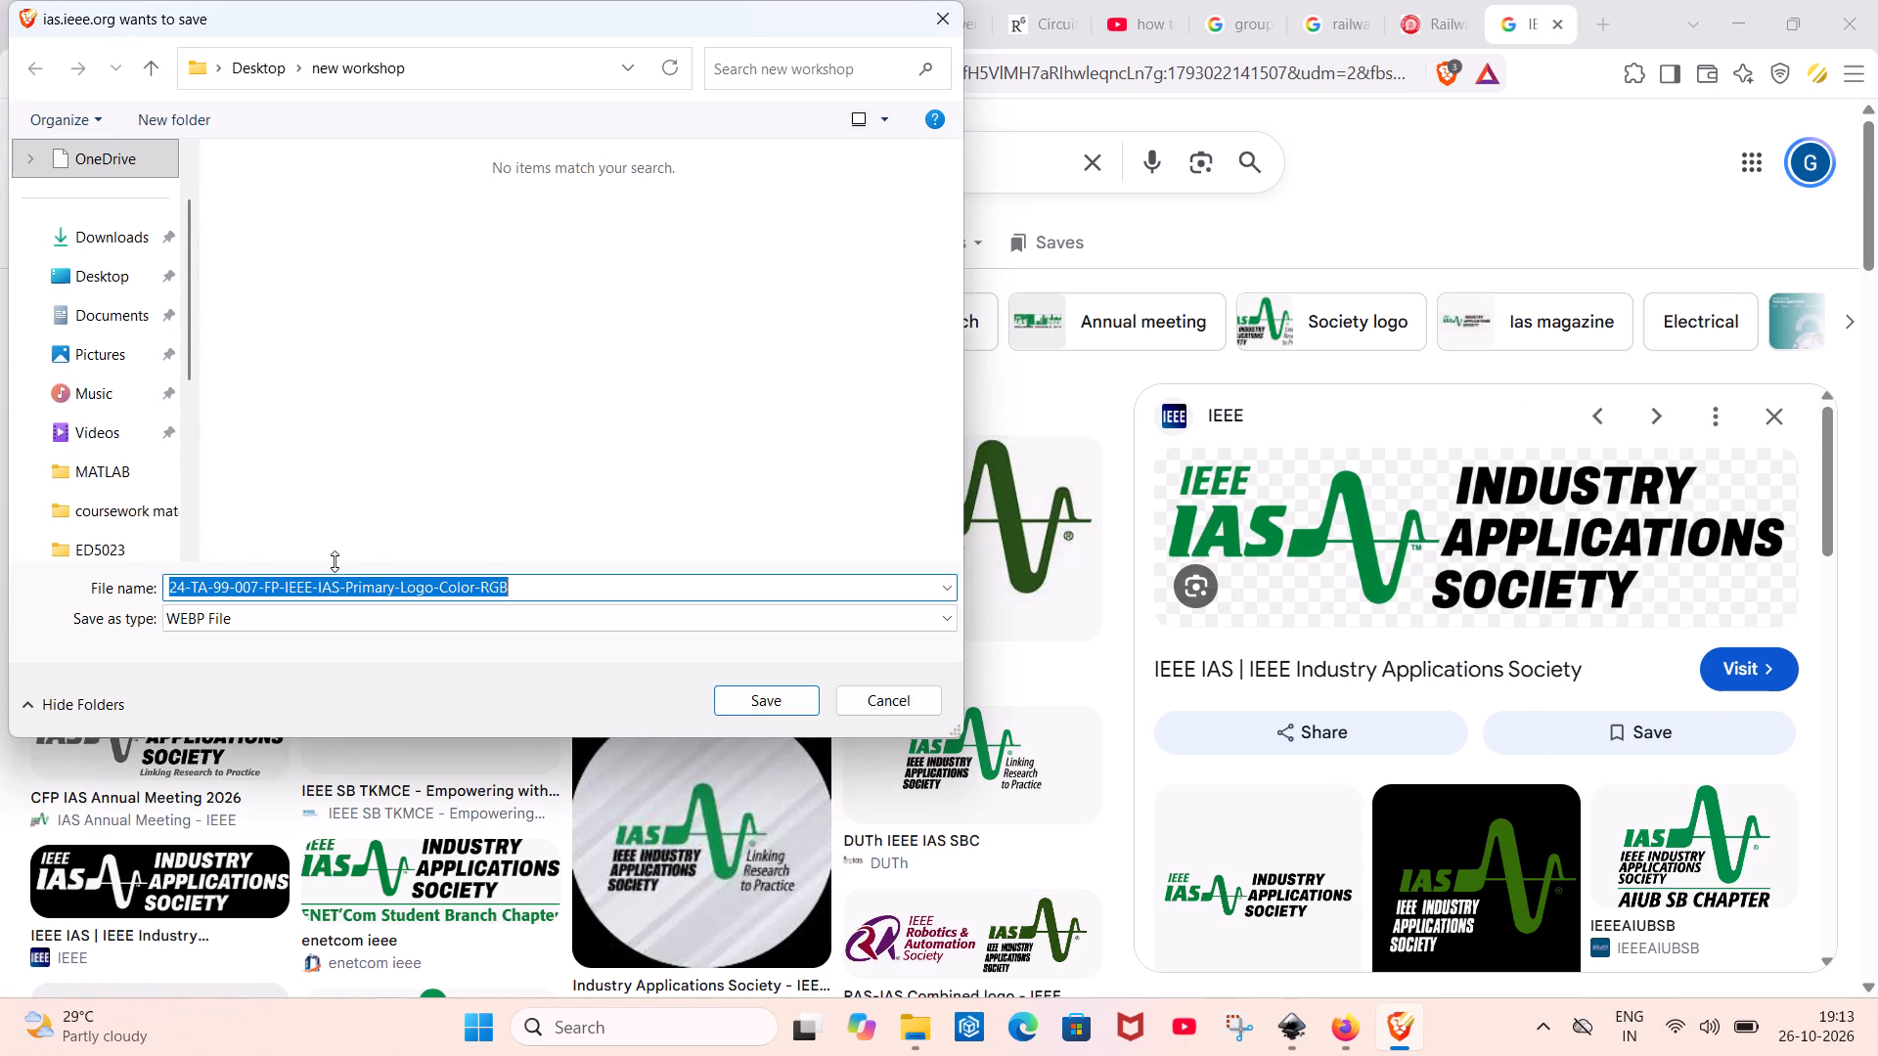
Save the horizontal IEEE IAS logo to the Desktop as a WEBP file named IEEE-IAS-Primary-Logo-Color-RGB.
click(97, 281)
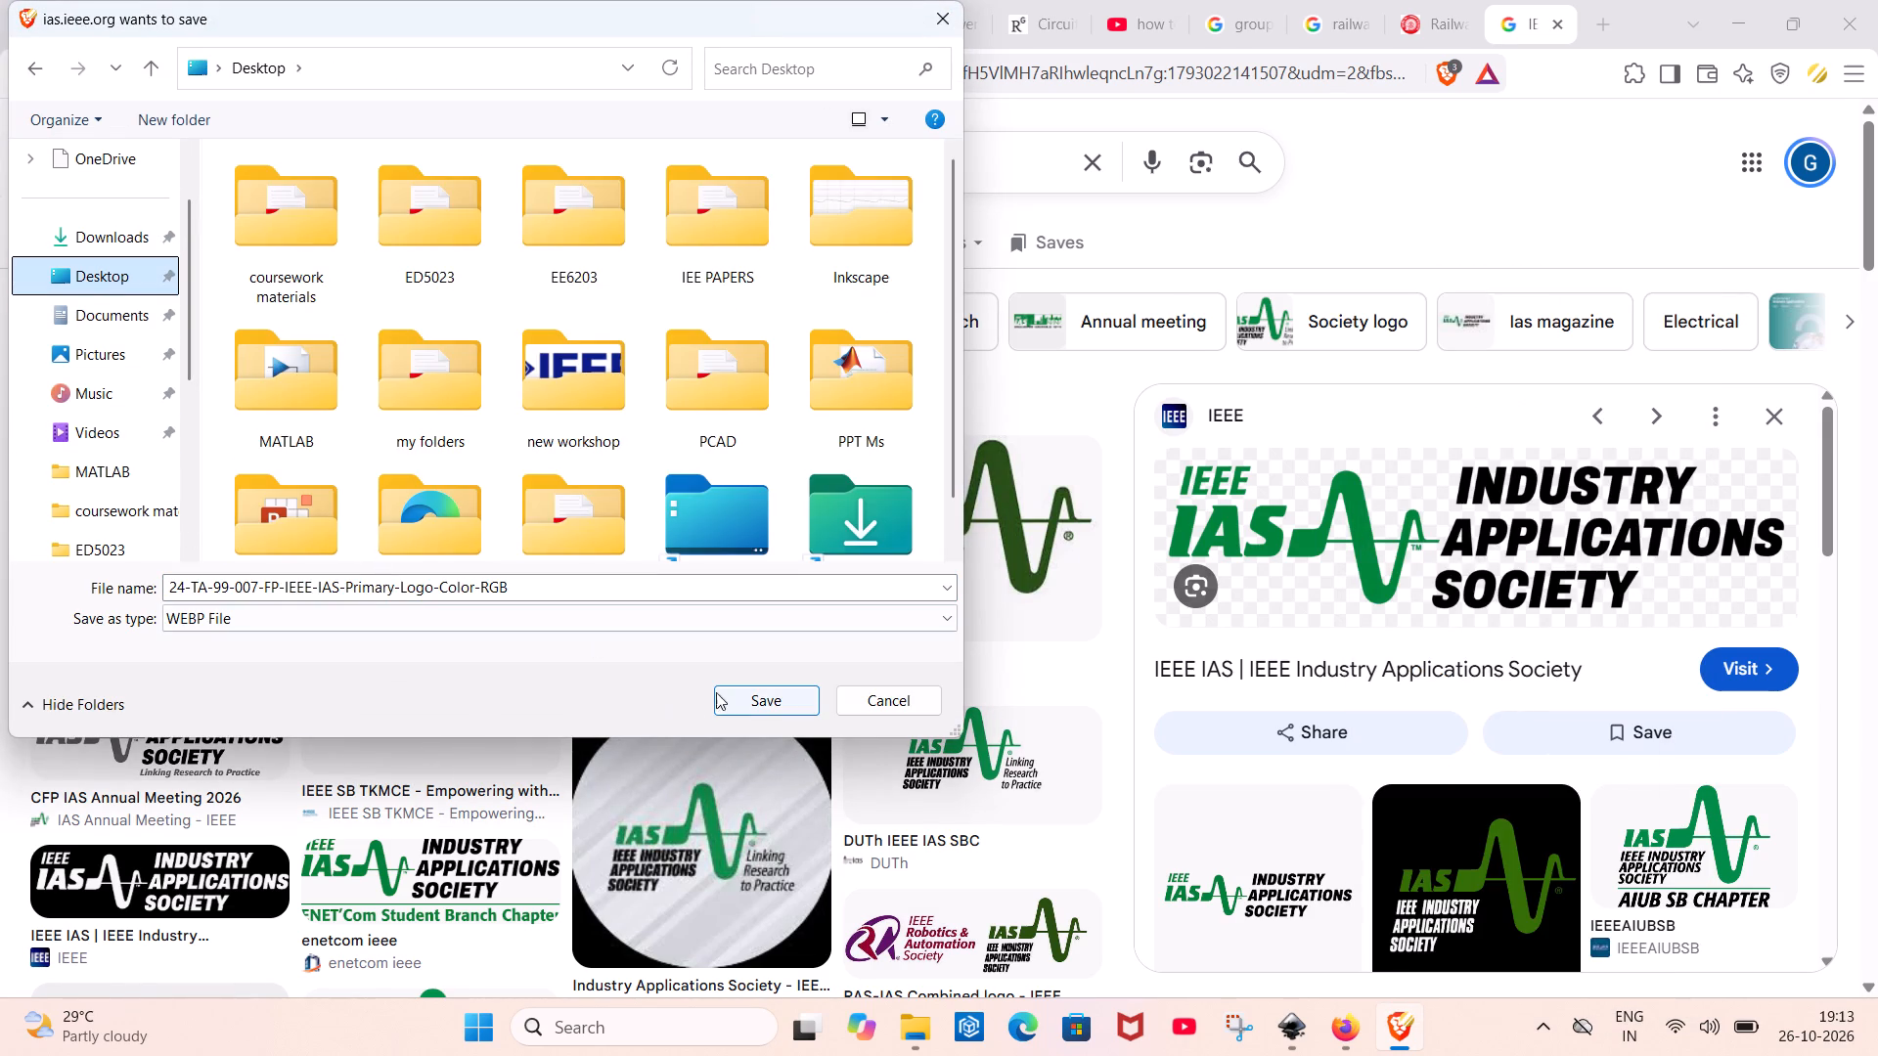
click(275, 585)
double_click(281, 588)
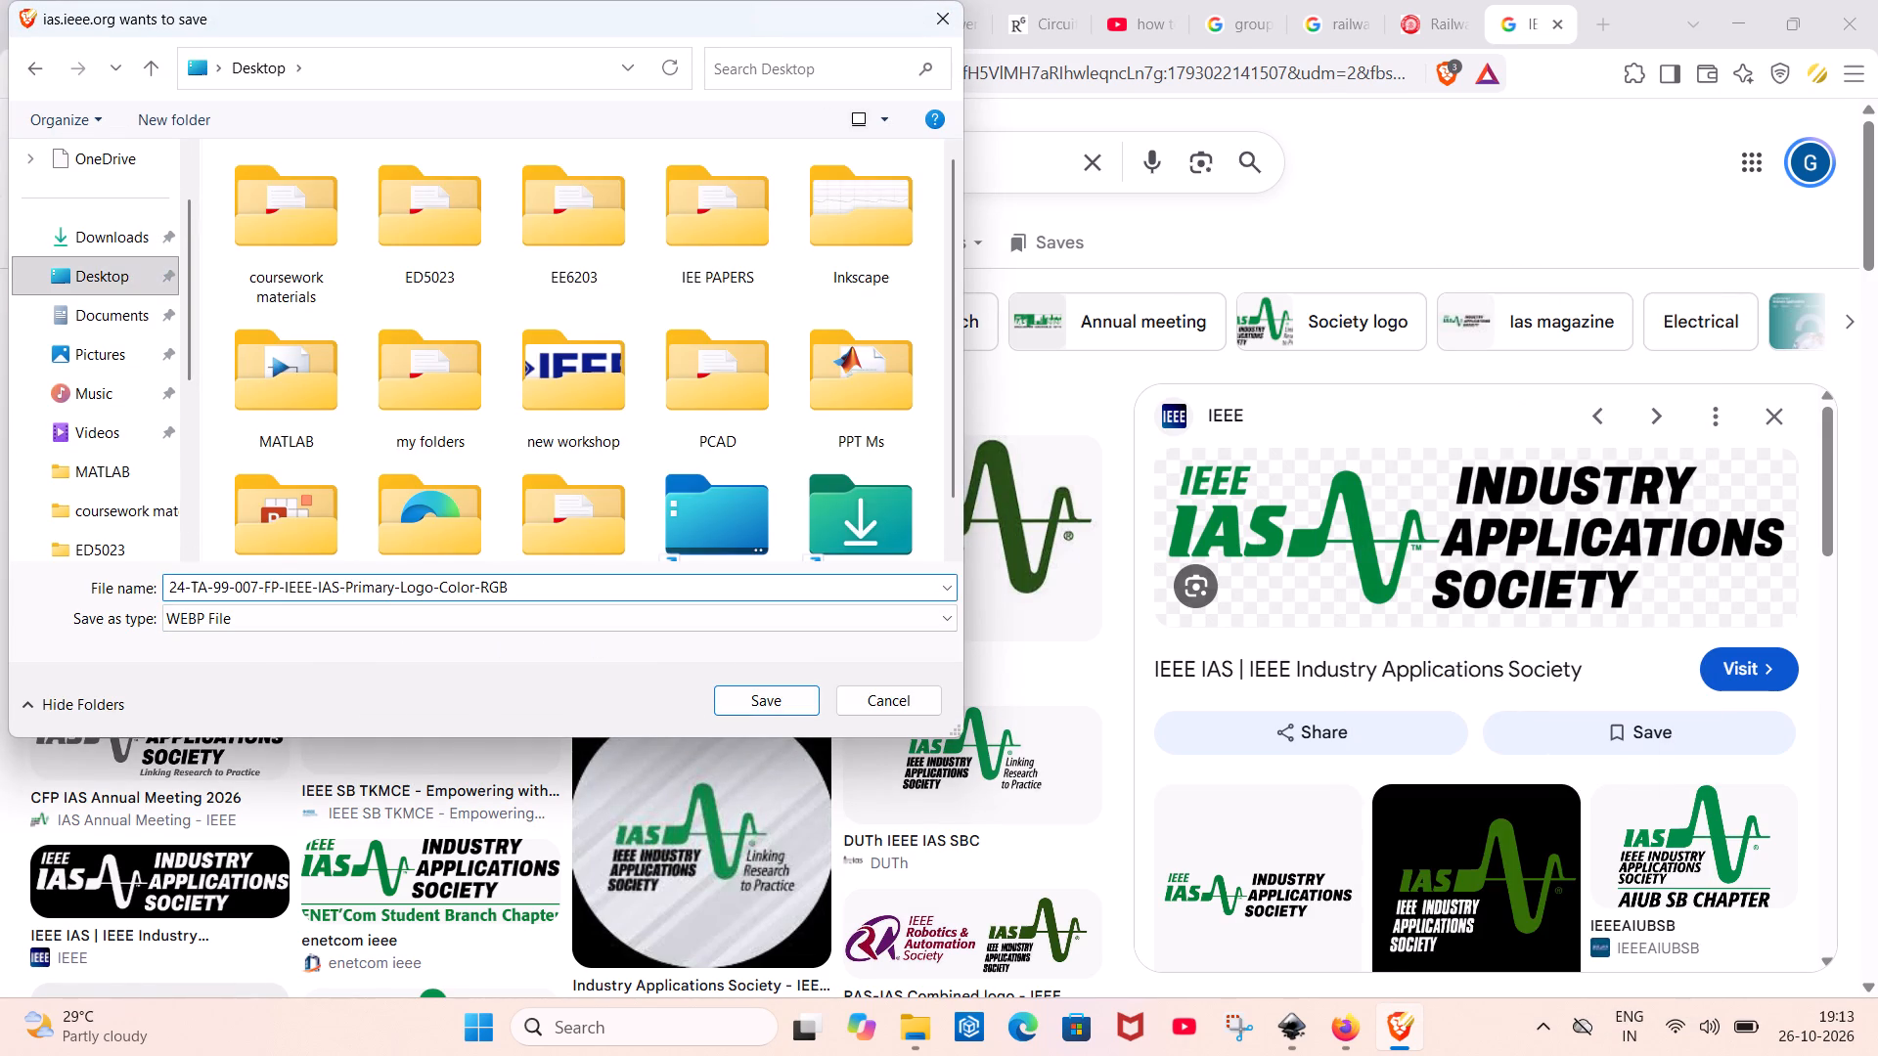
click(284, 588)
key(BackSpace)
key(BackSpace)
key(BackSpace)
key(BackSpace)
key(BackSpace)
key(BackSpace)
key(BackSpace)
key(BackSpace)
key(BackSpace)
key(BackSpace)
key(BackSpace)
key(BackSpace)
key(BackSpace)
key(BackSpace)
key(BackSpace)
key(BackSpace)
key(BackSpace)
key(BackSpace)
key(BackSpace)
key(BackSpace)
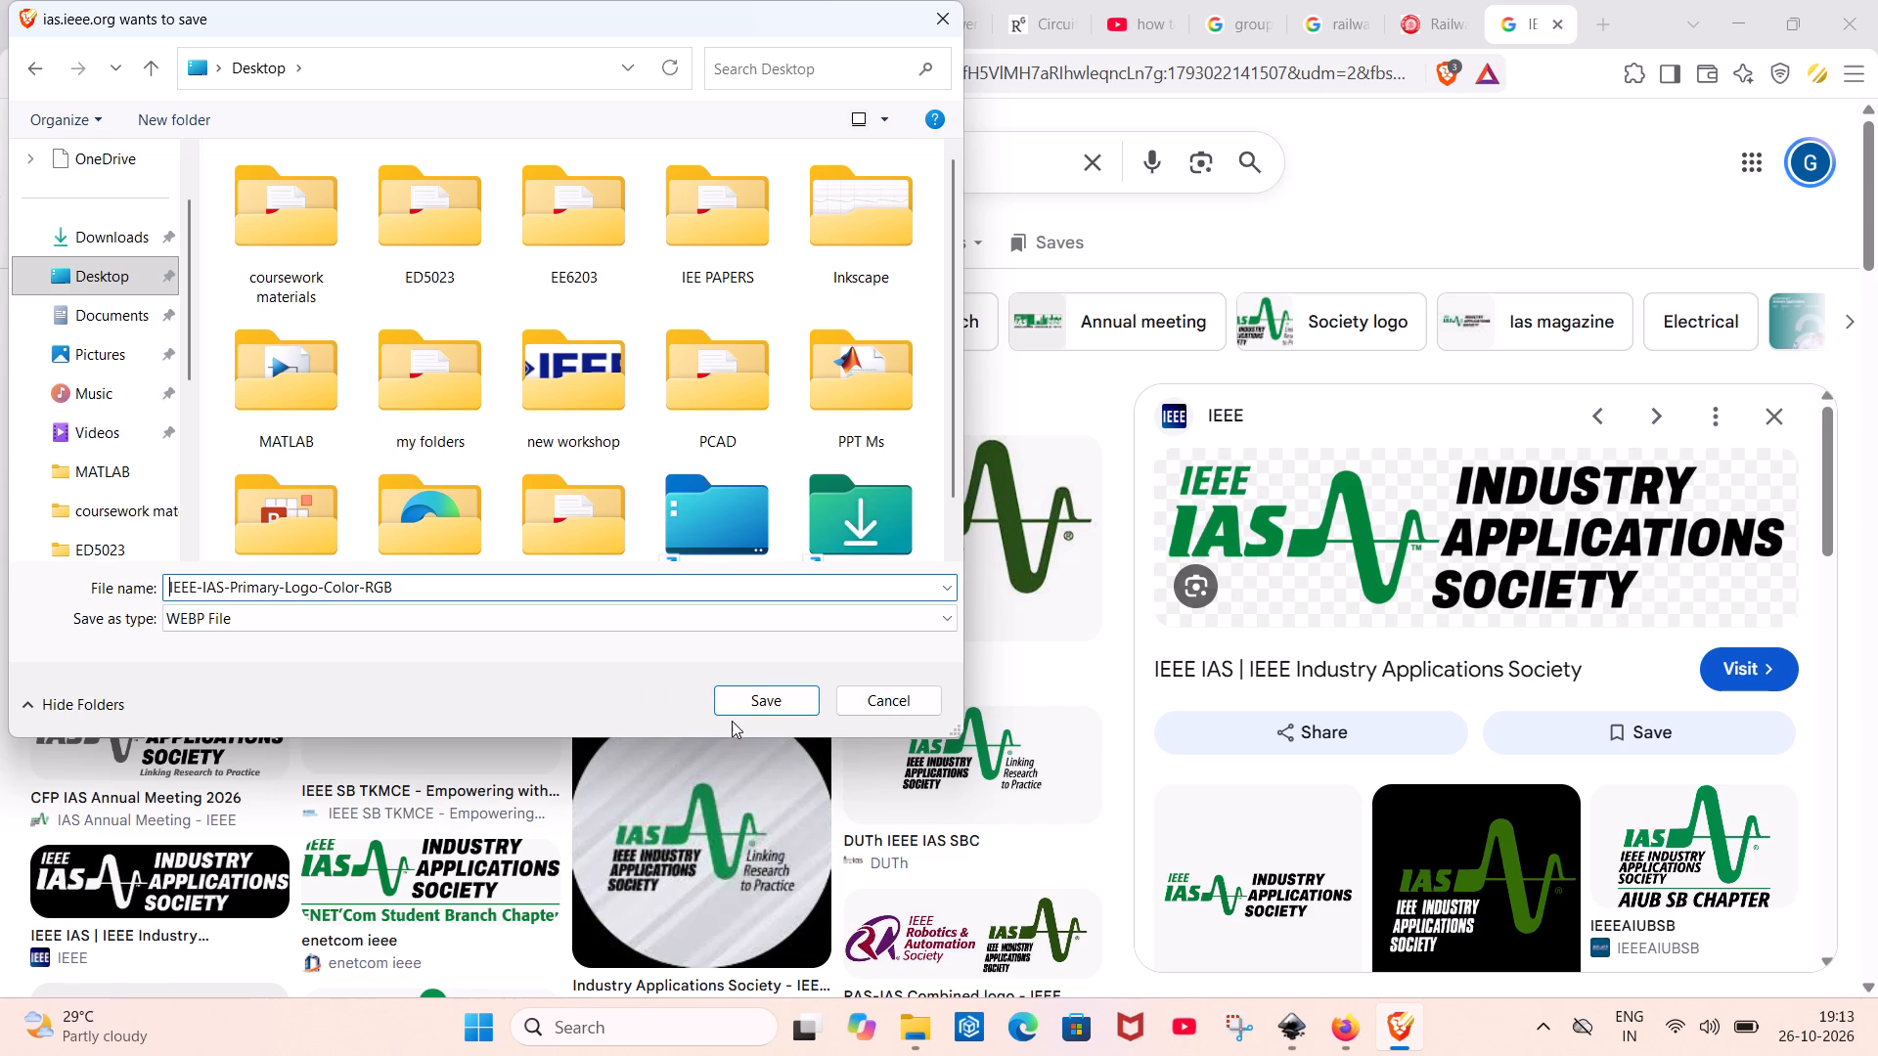
click(762, 706)
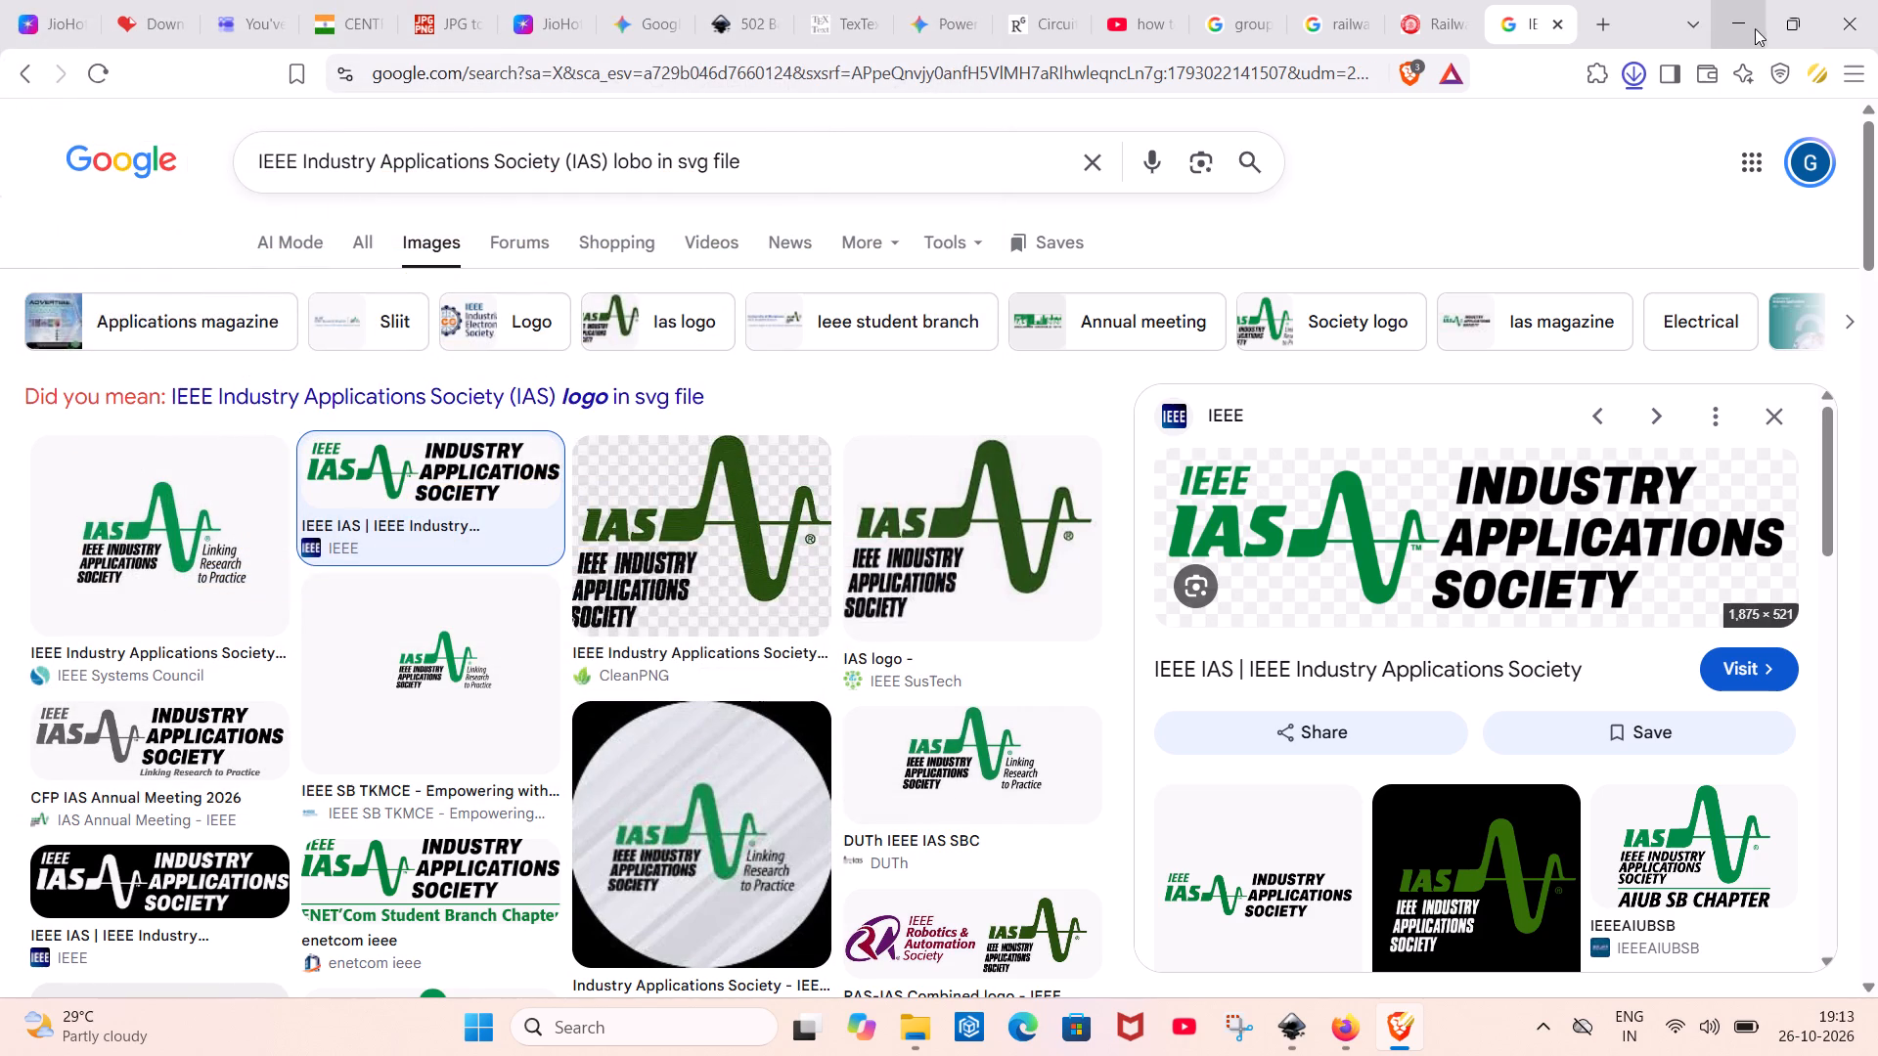
Switch to the desktop, open the saved IEEE-IAS logo file, and look through the apps offered for opening it.
click(1725, 25)
click(1725, 25)
click(1725, 25)
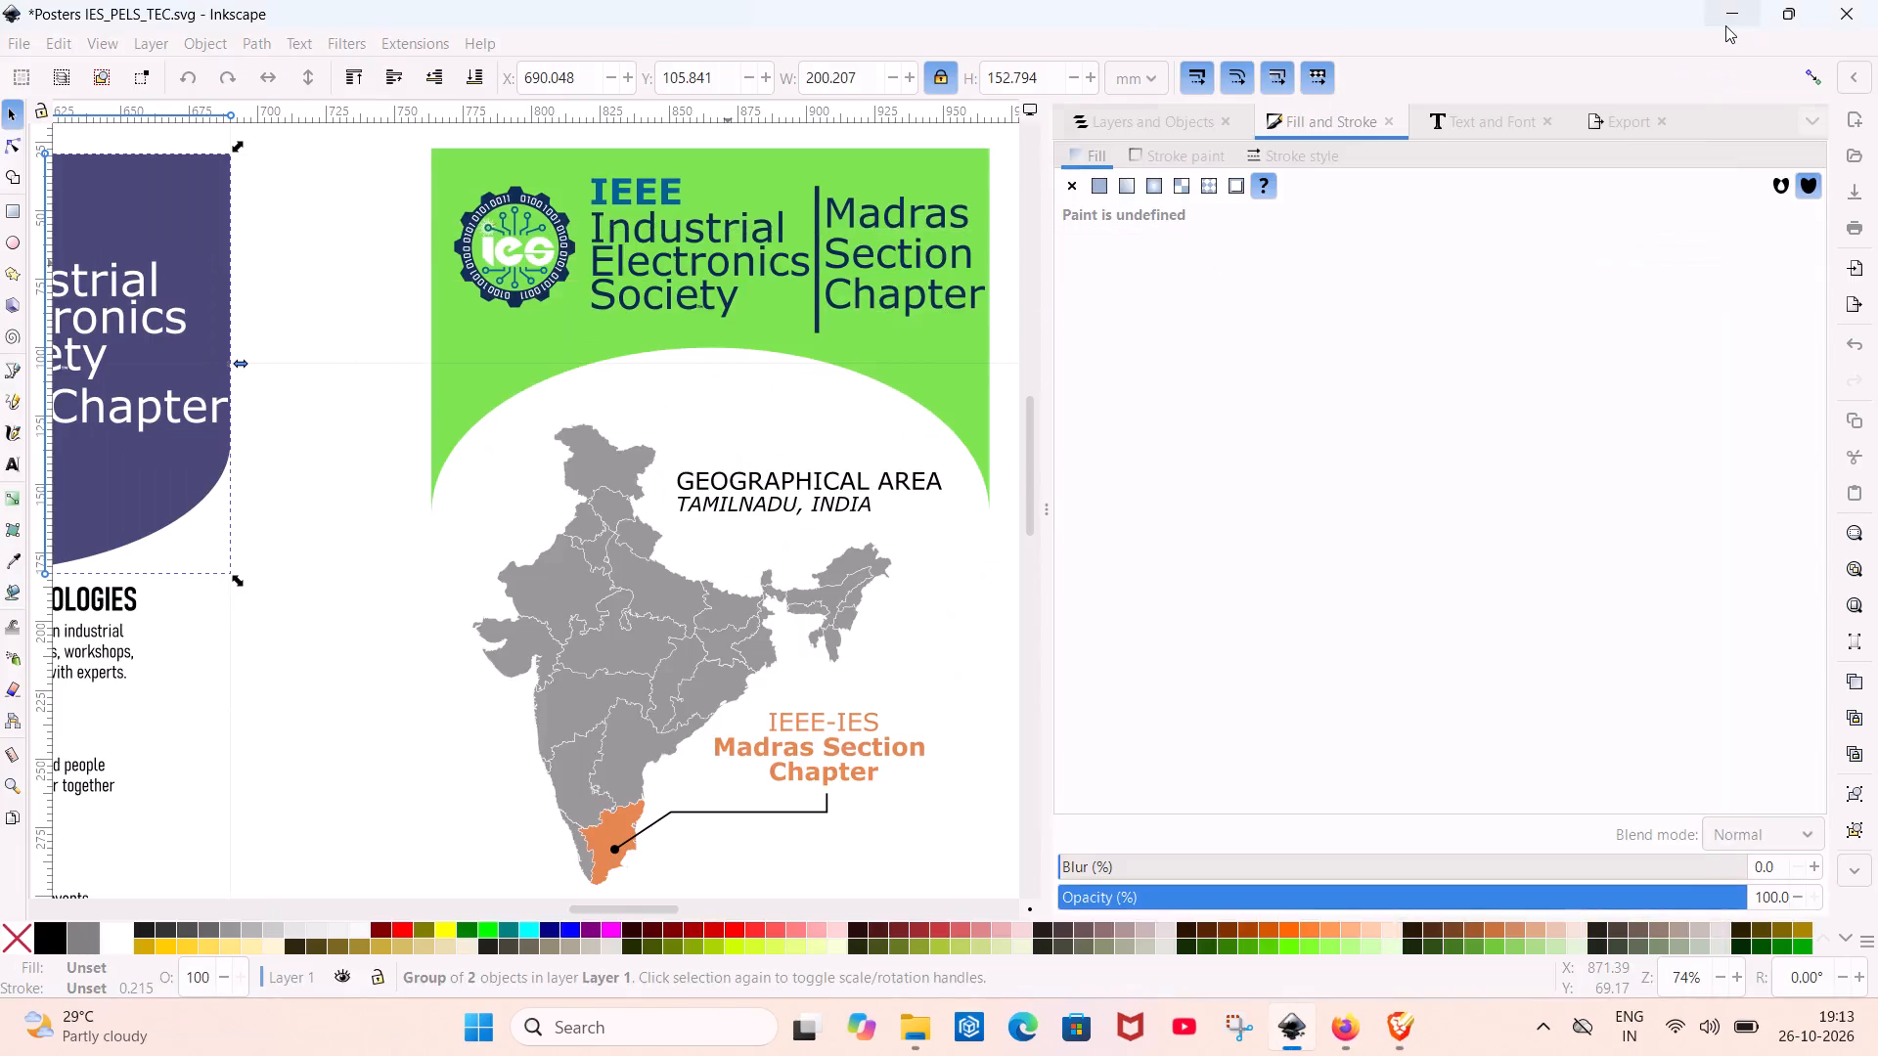
click(1725, 25)
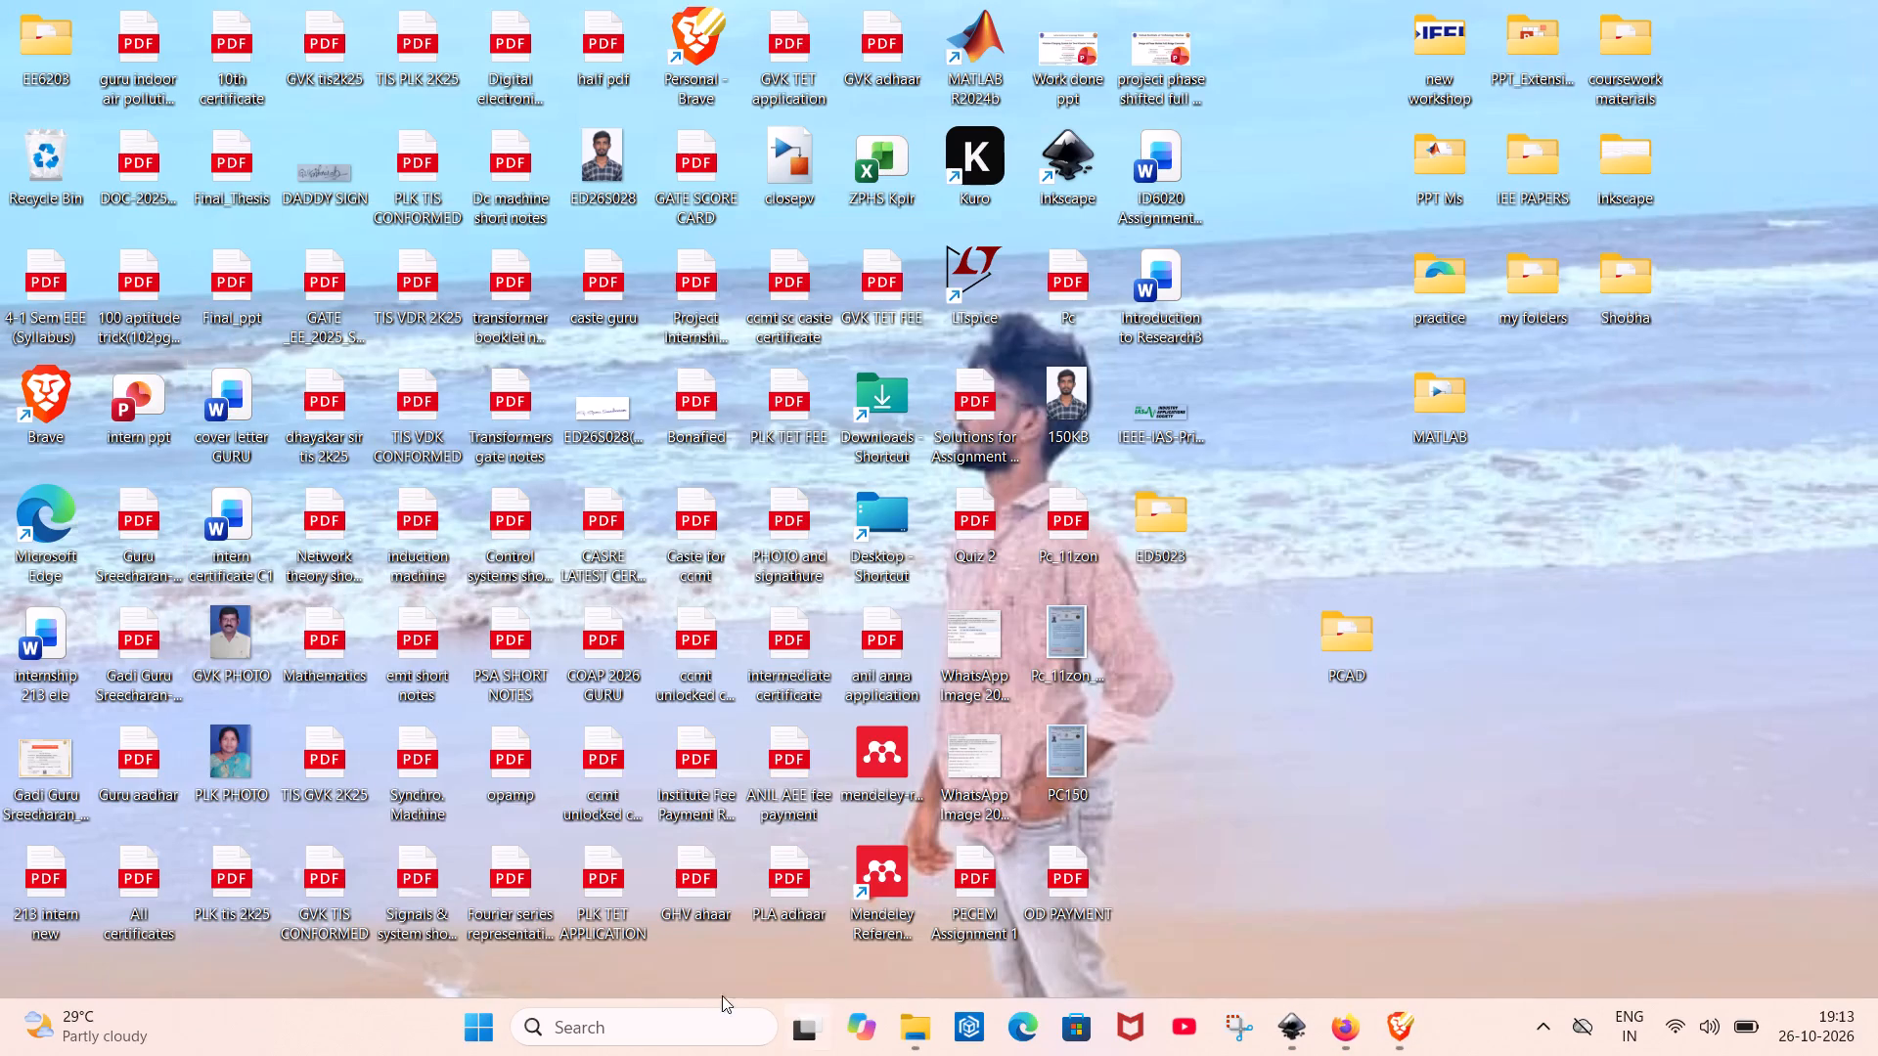
double_click(1150, 419)
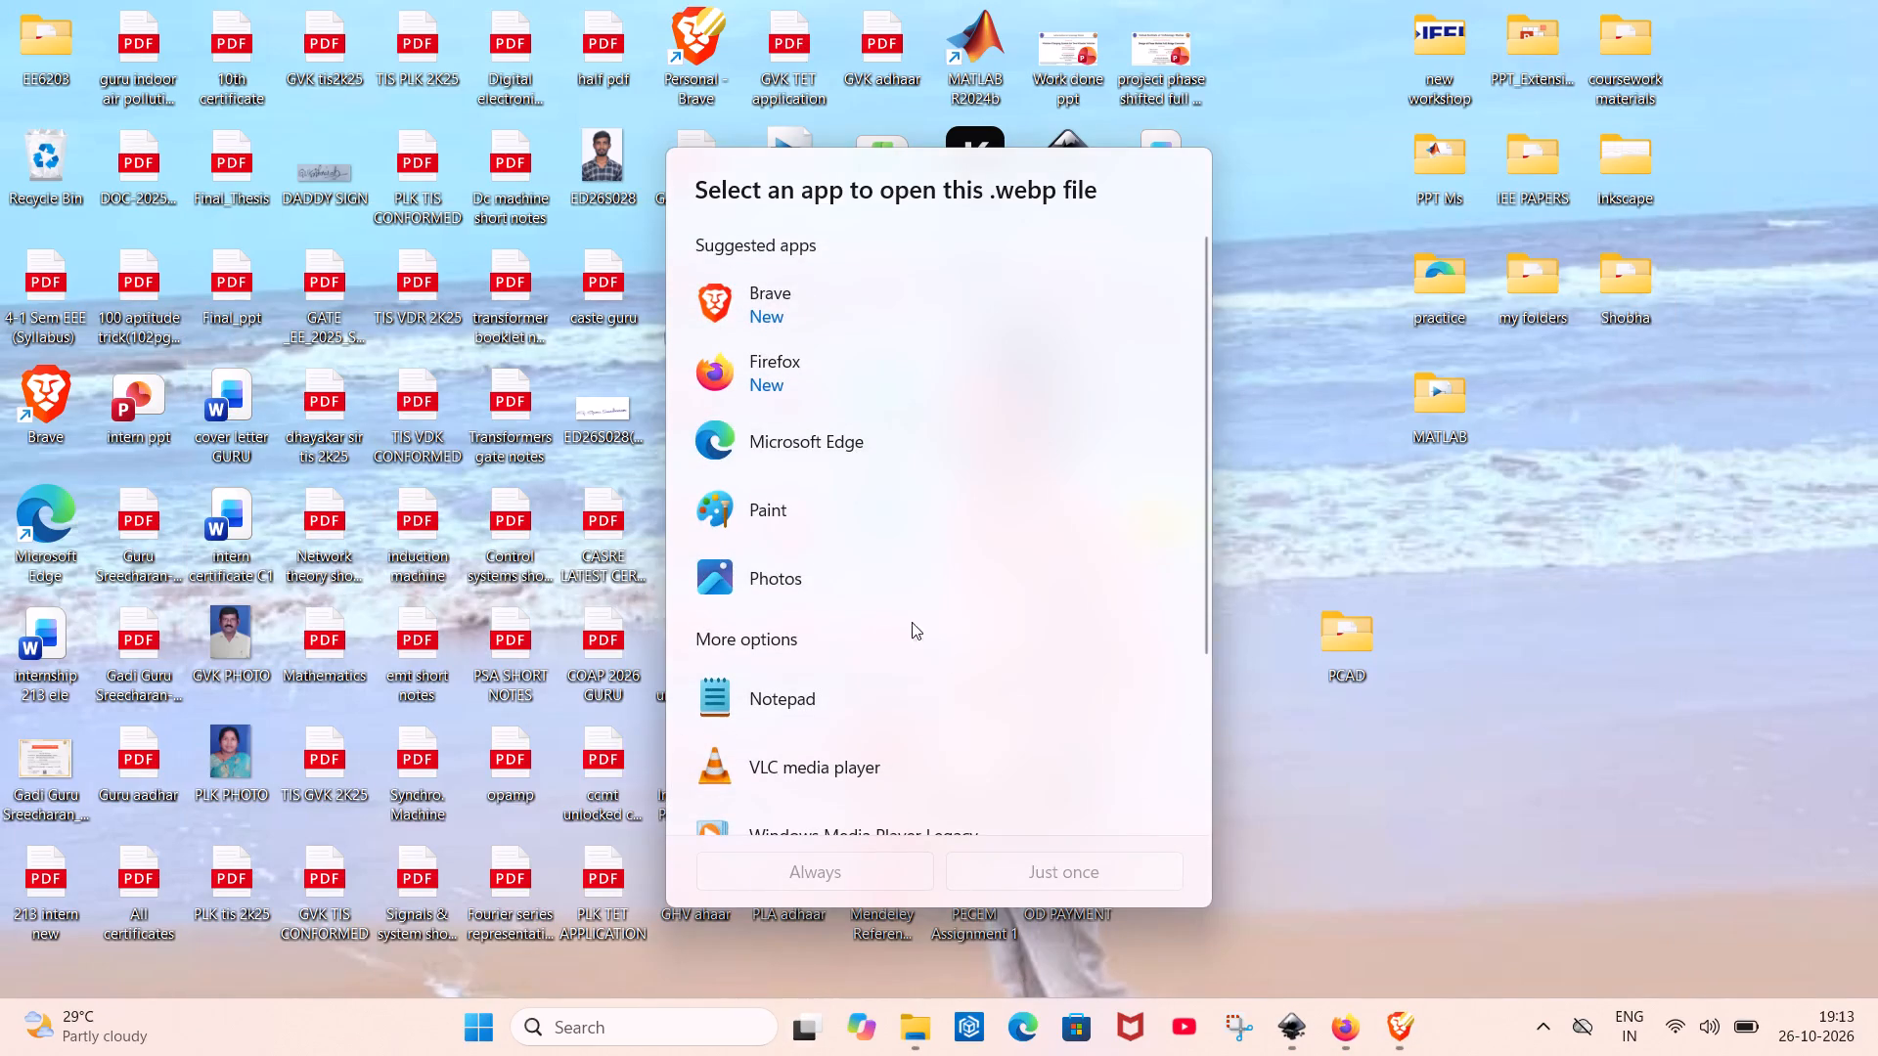
scroll(830, 456, down, 4)
scroll(990, 571, up, 5)
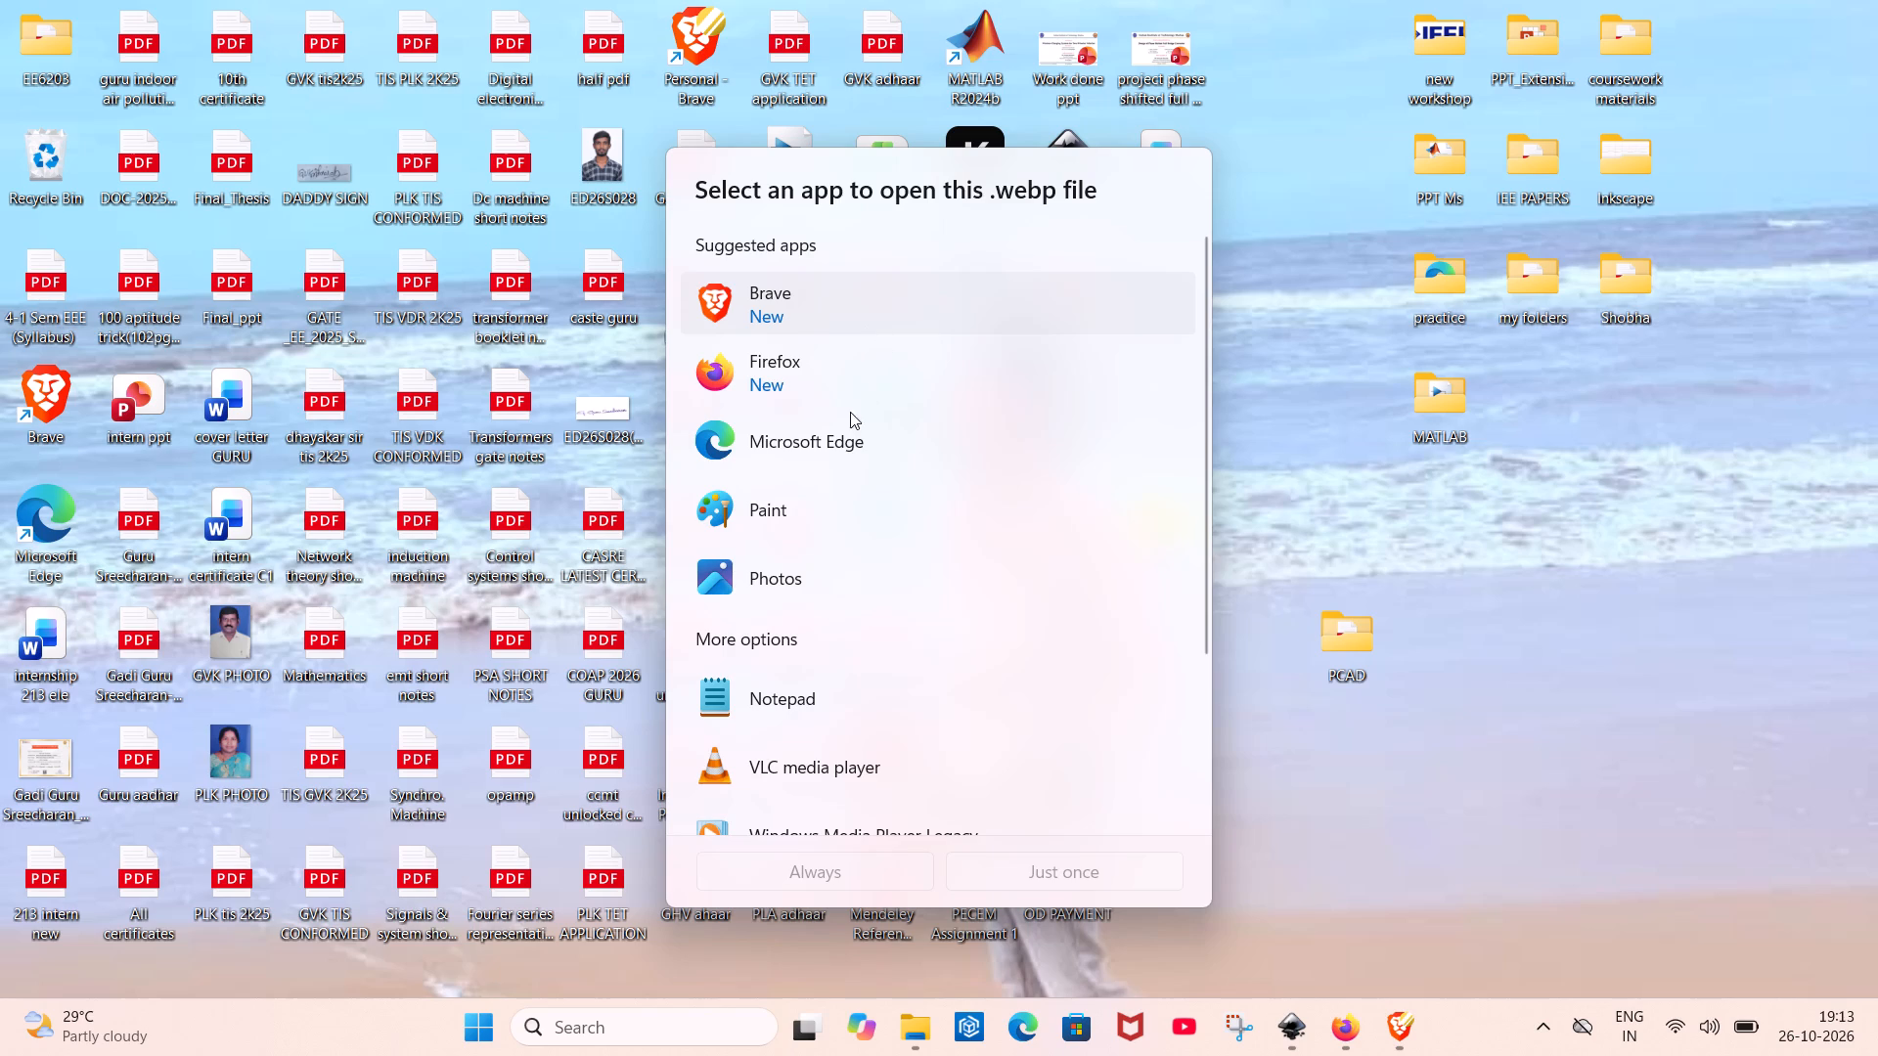
Open the saved IEEE-IAS-Primary-Logo-Color-RGB.webp in Microsoft Edge just once and inspect the logo.
click(842, 439)
click(1047, 874)
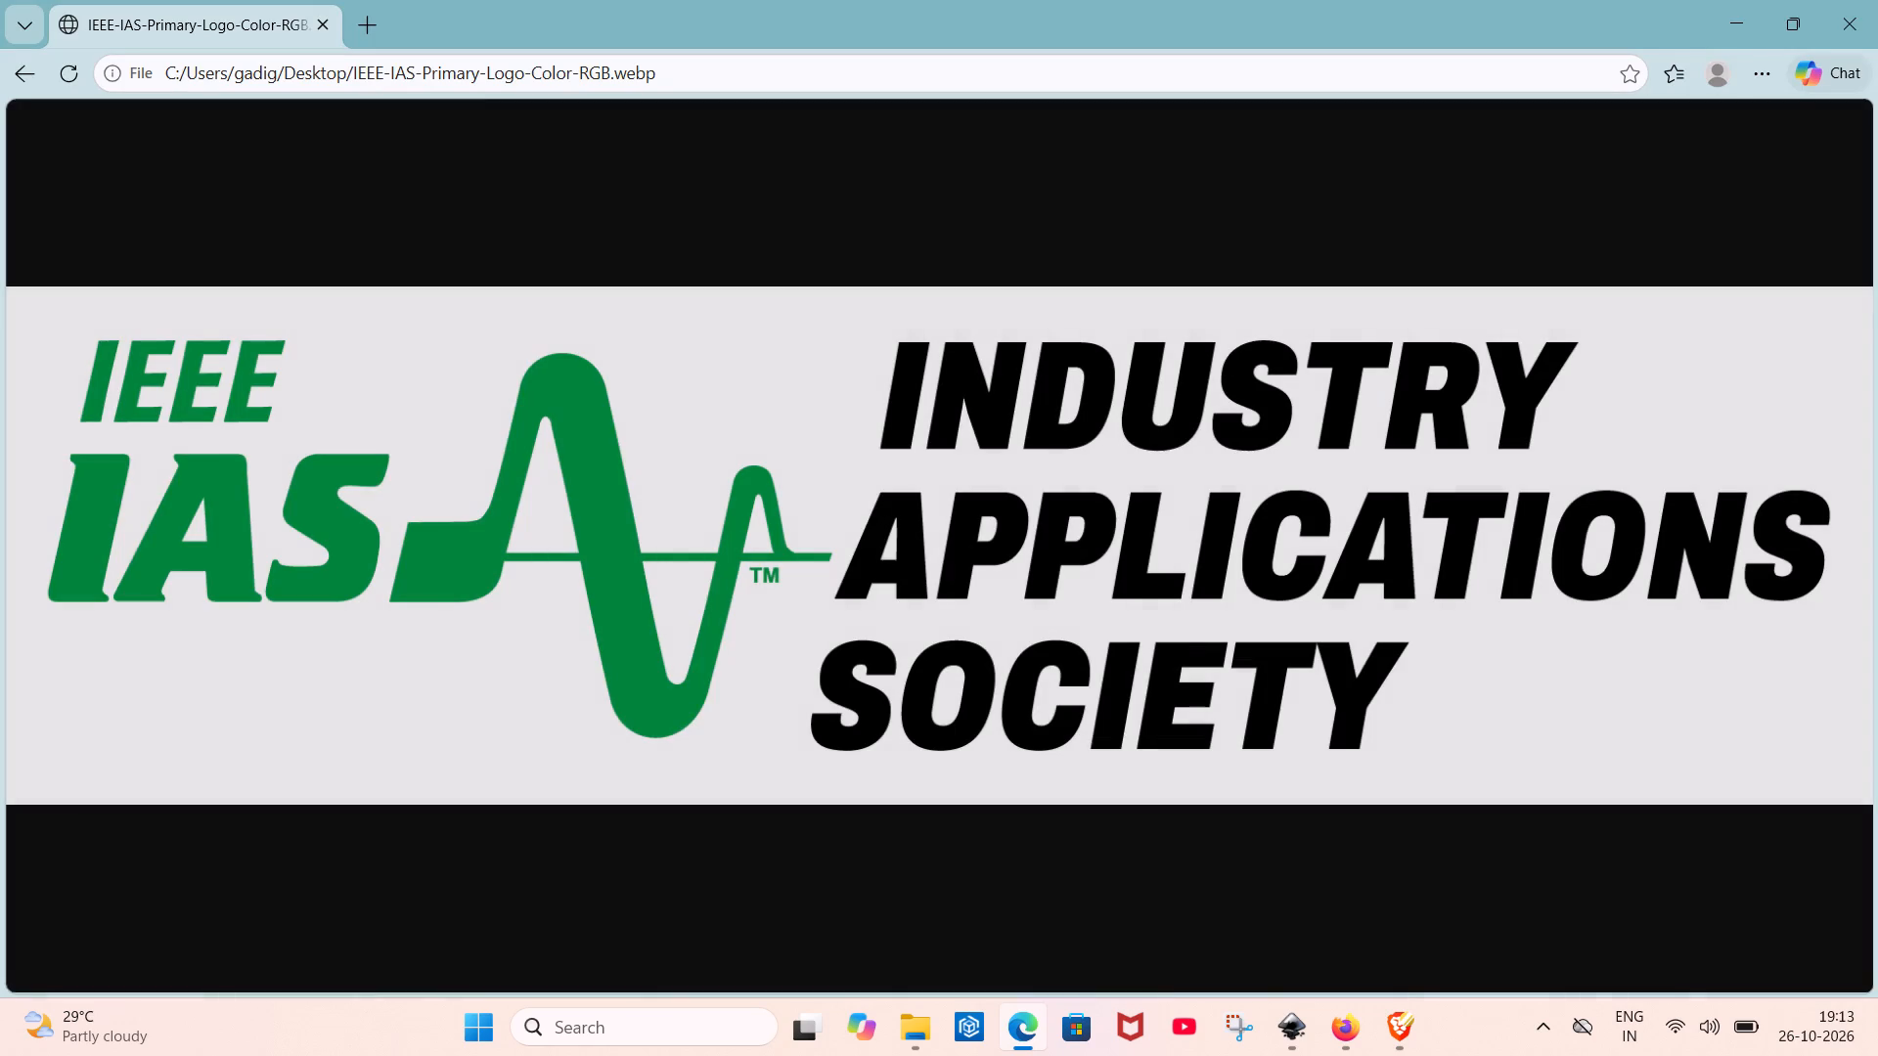
scroll(669, 604, up, 2)
scroll(669, 604, down, 3)
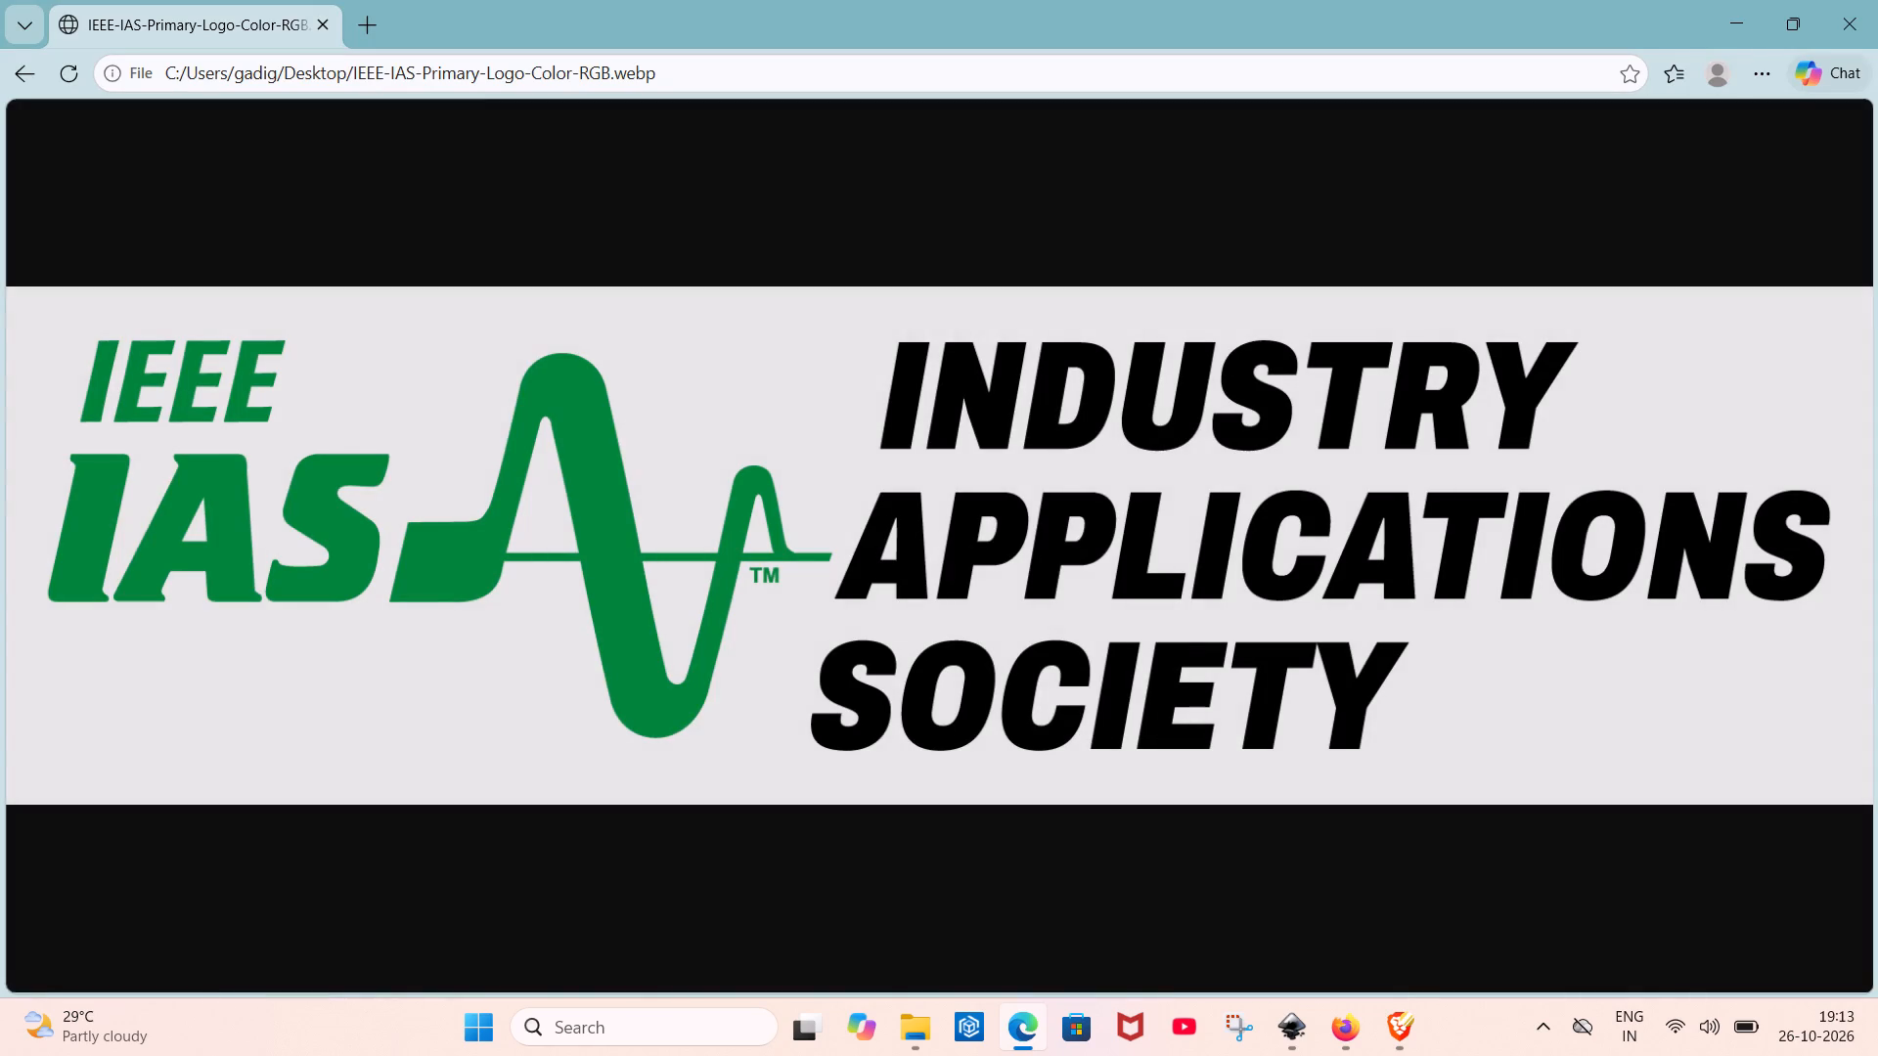
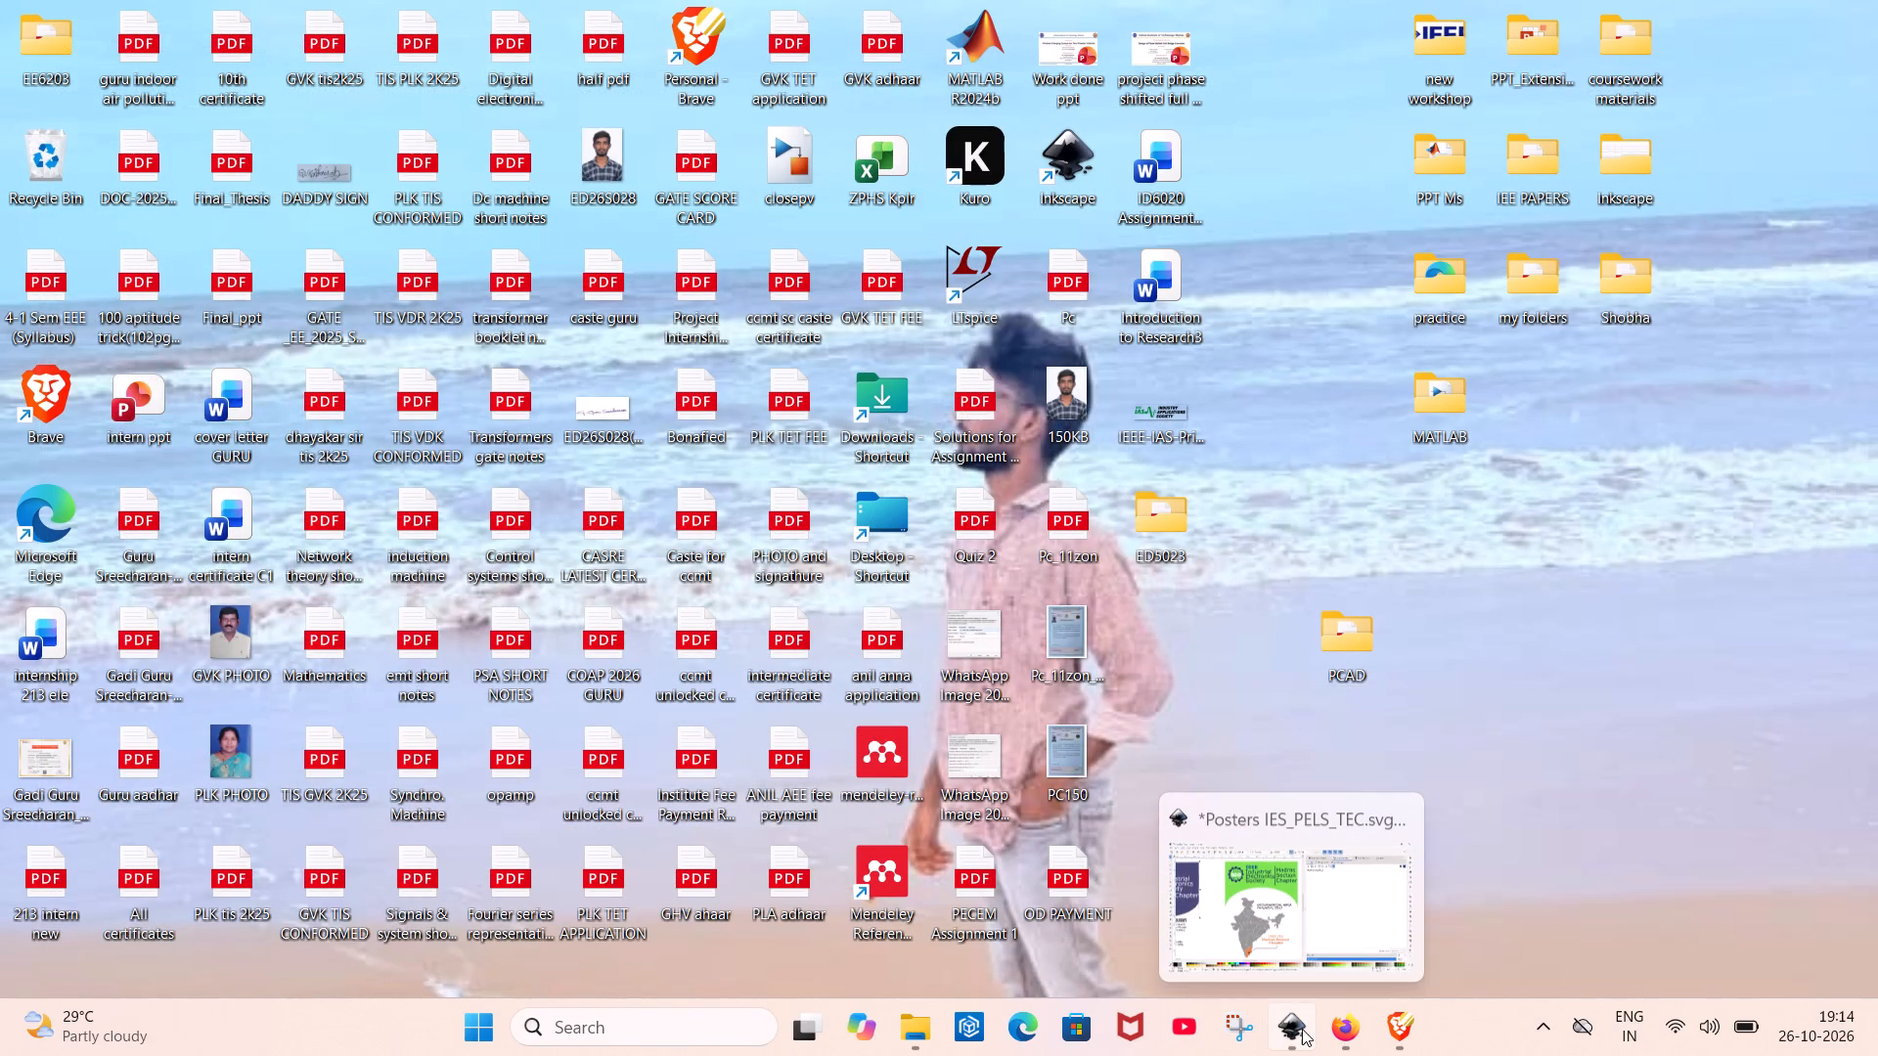
Switch to Inkscape, examine the logo and text groups in the green IES header, and look across to the PELS poster header.
click(1274, 933)
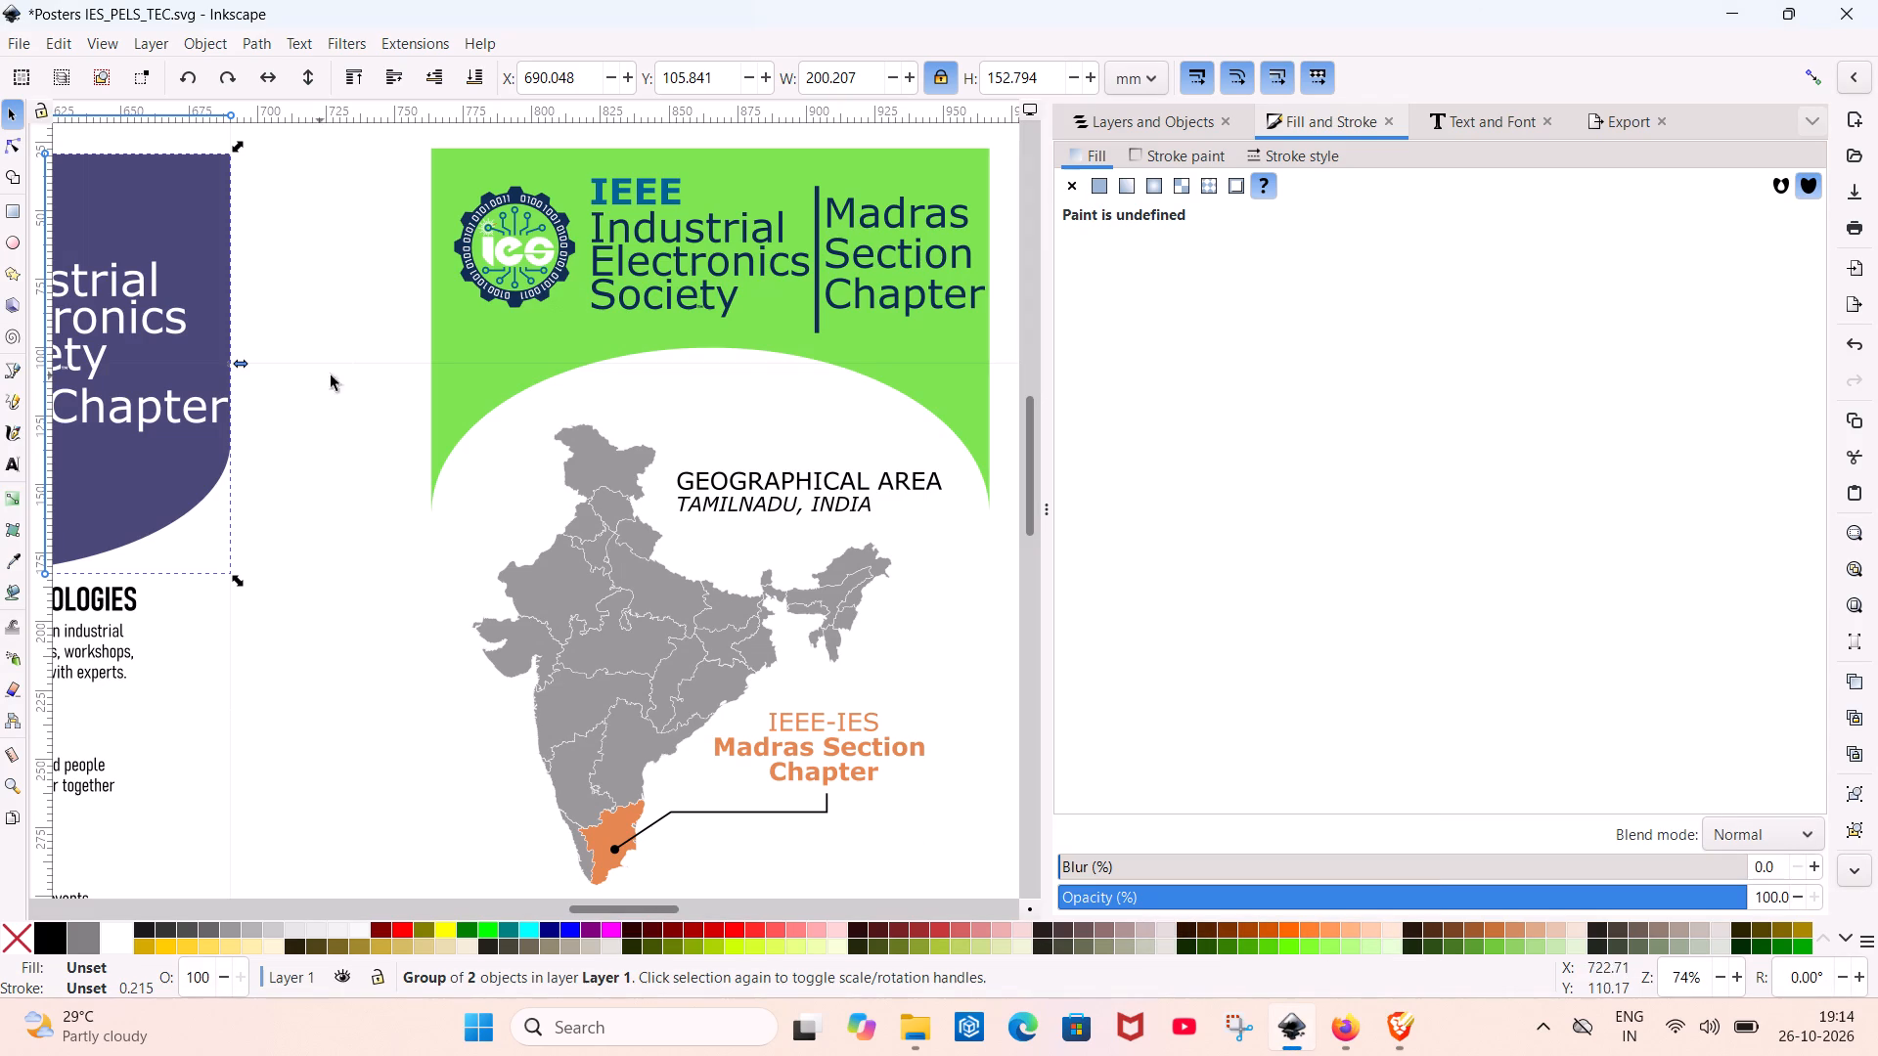
click(659, 288)
click(643, 279)
click(629, 264)
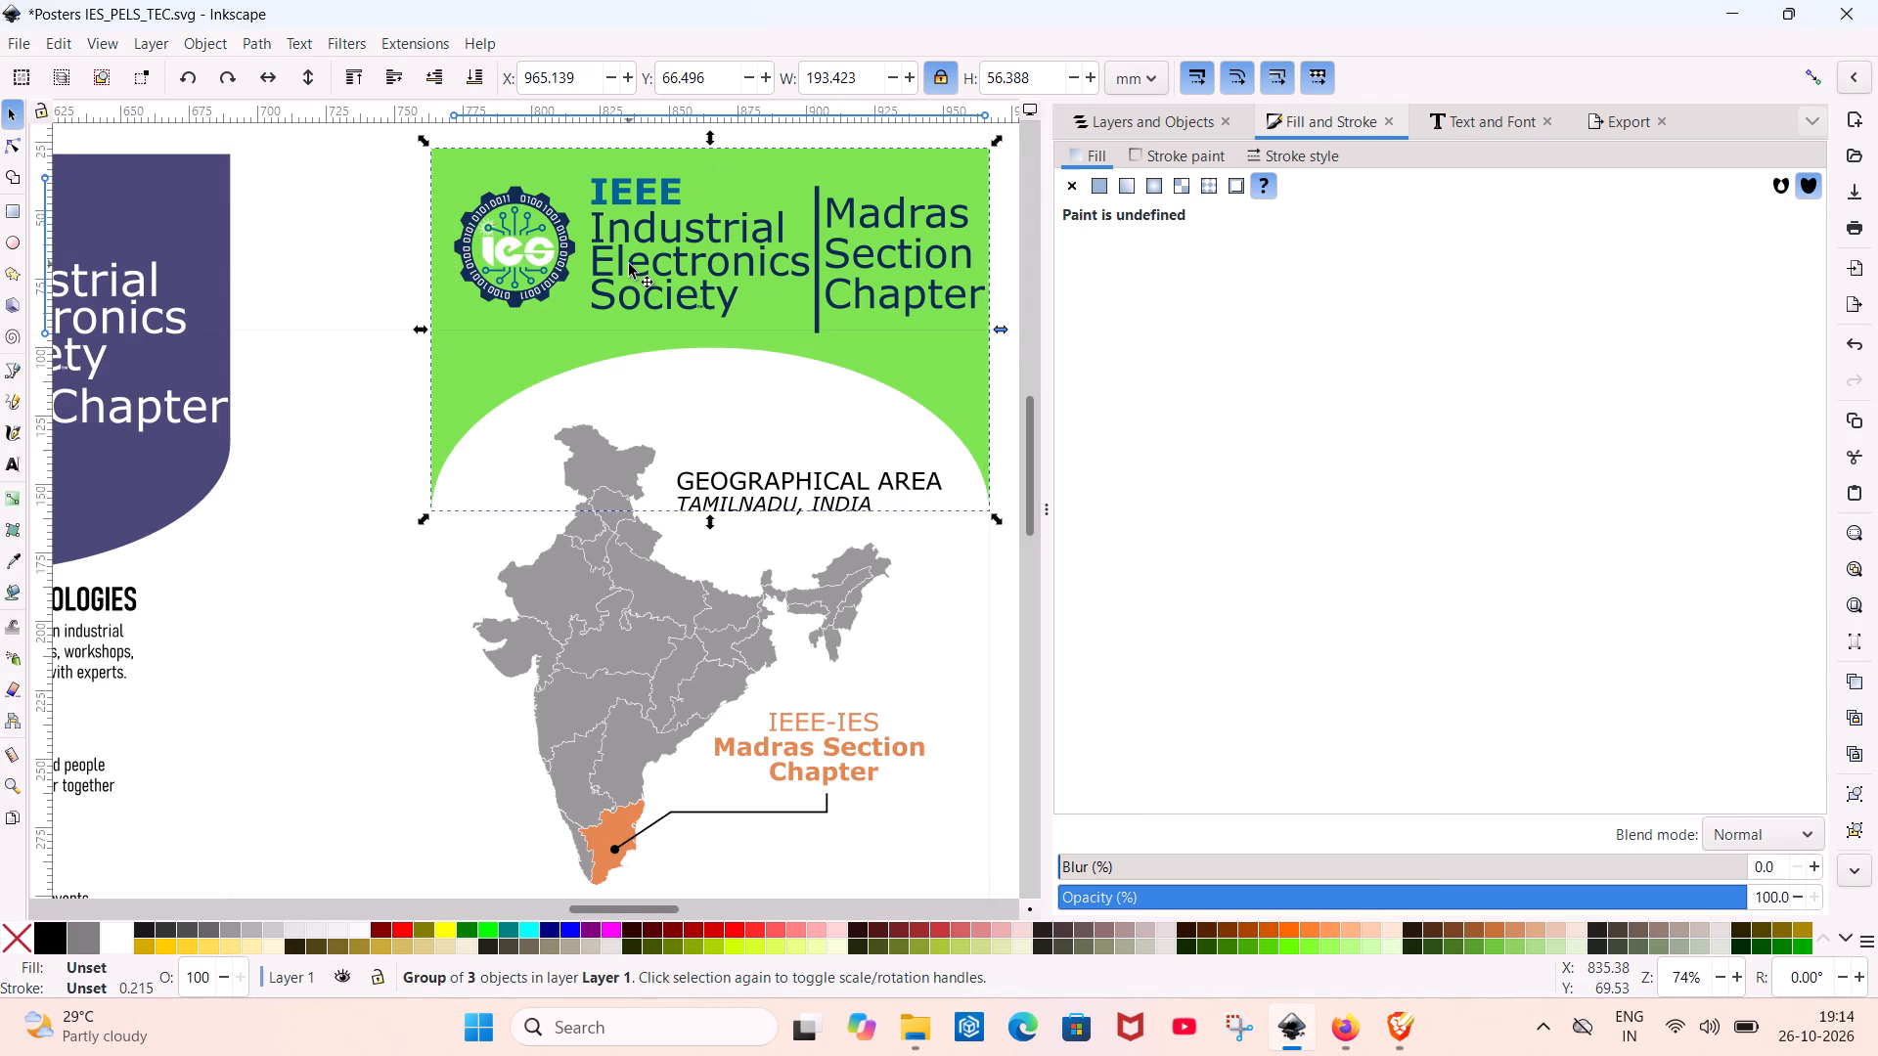
click(629, 264)
double_click(629, 264)
click(629, 264)
click(629, 264)
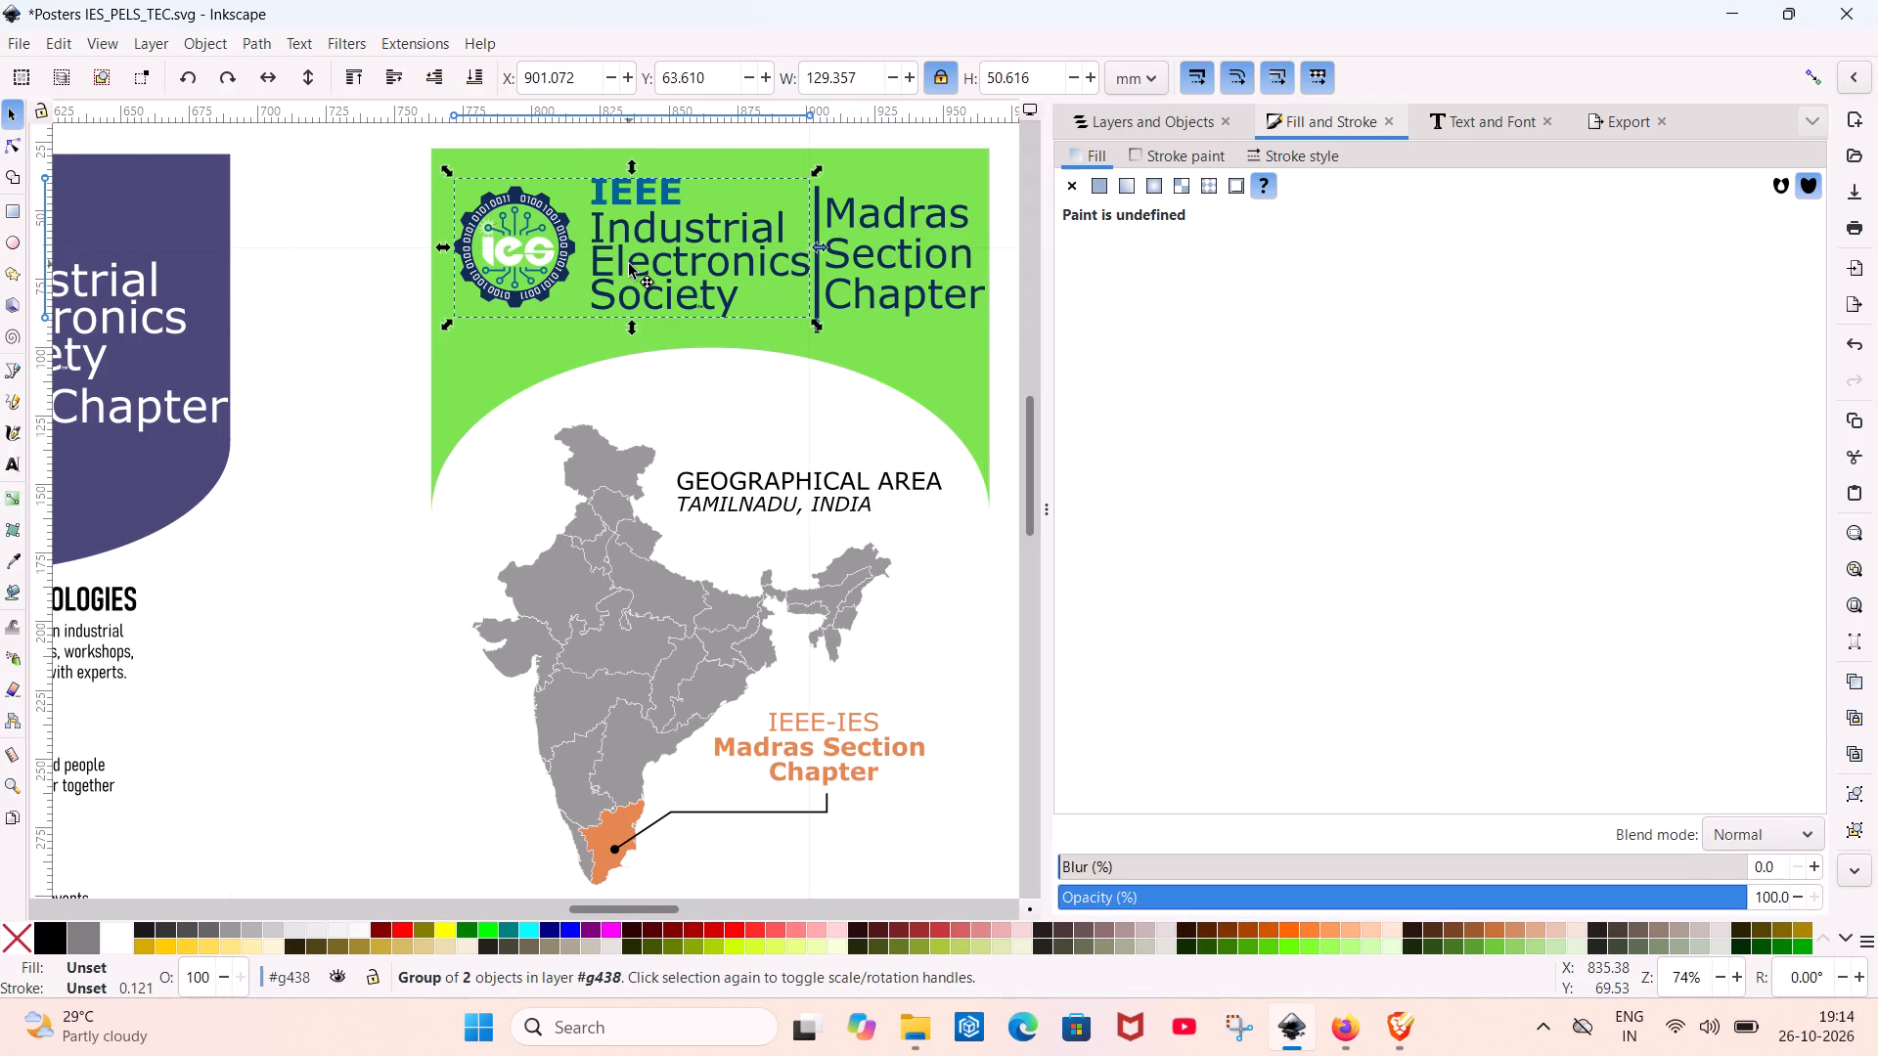
click(629, 264)
double_click(629, 264)
click(629, 264)
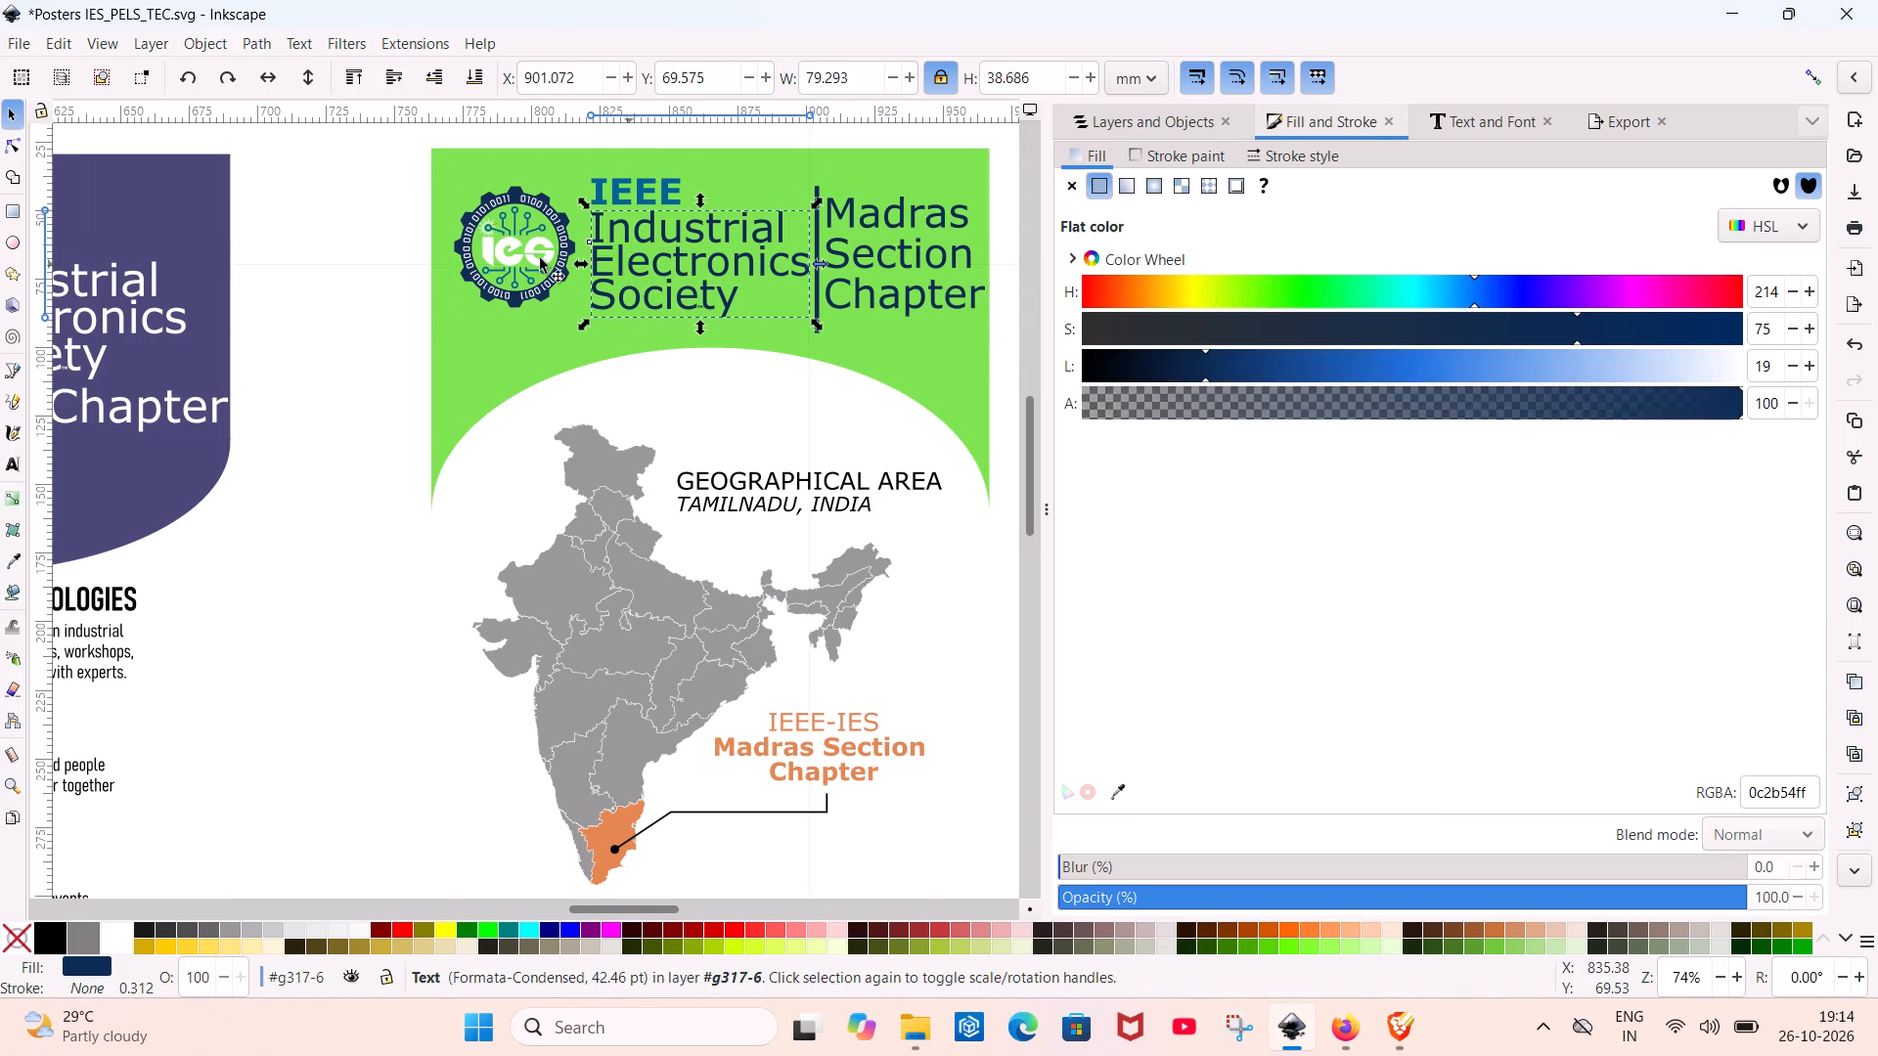
click(529, 257)
click(582, 250)
click(656, 266)
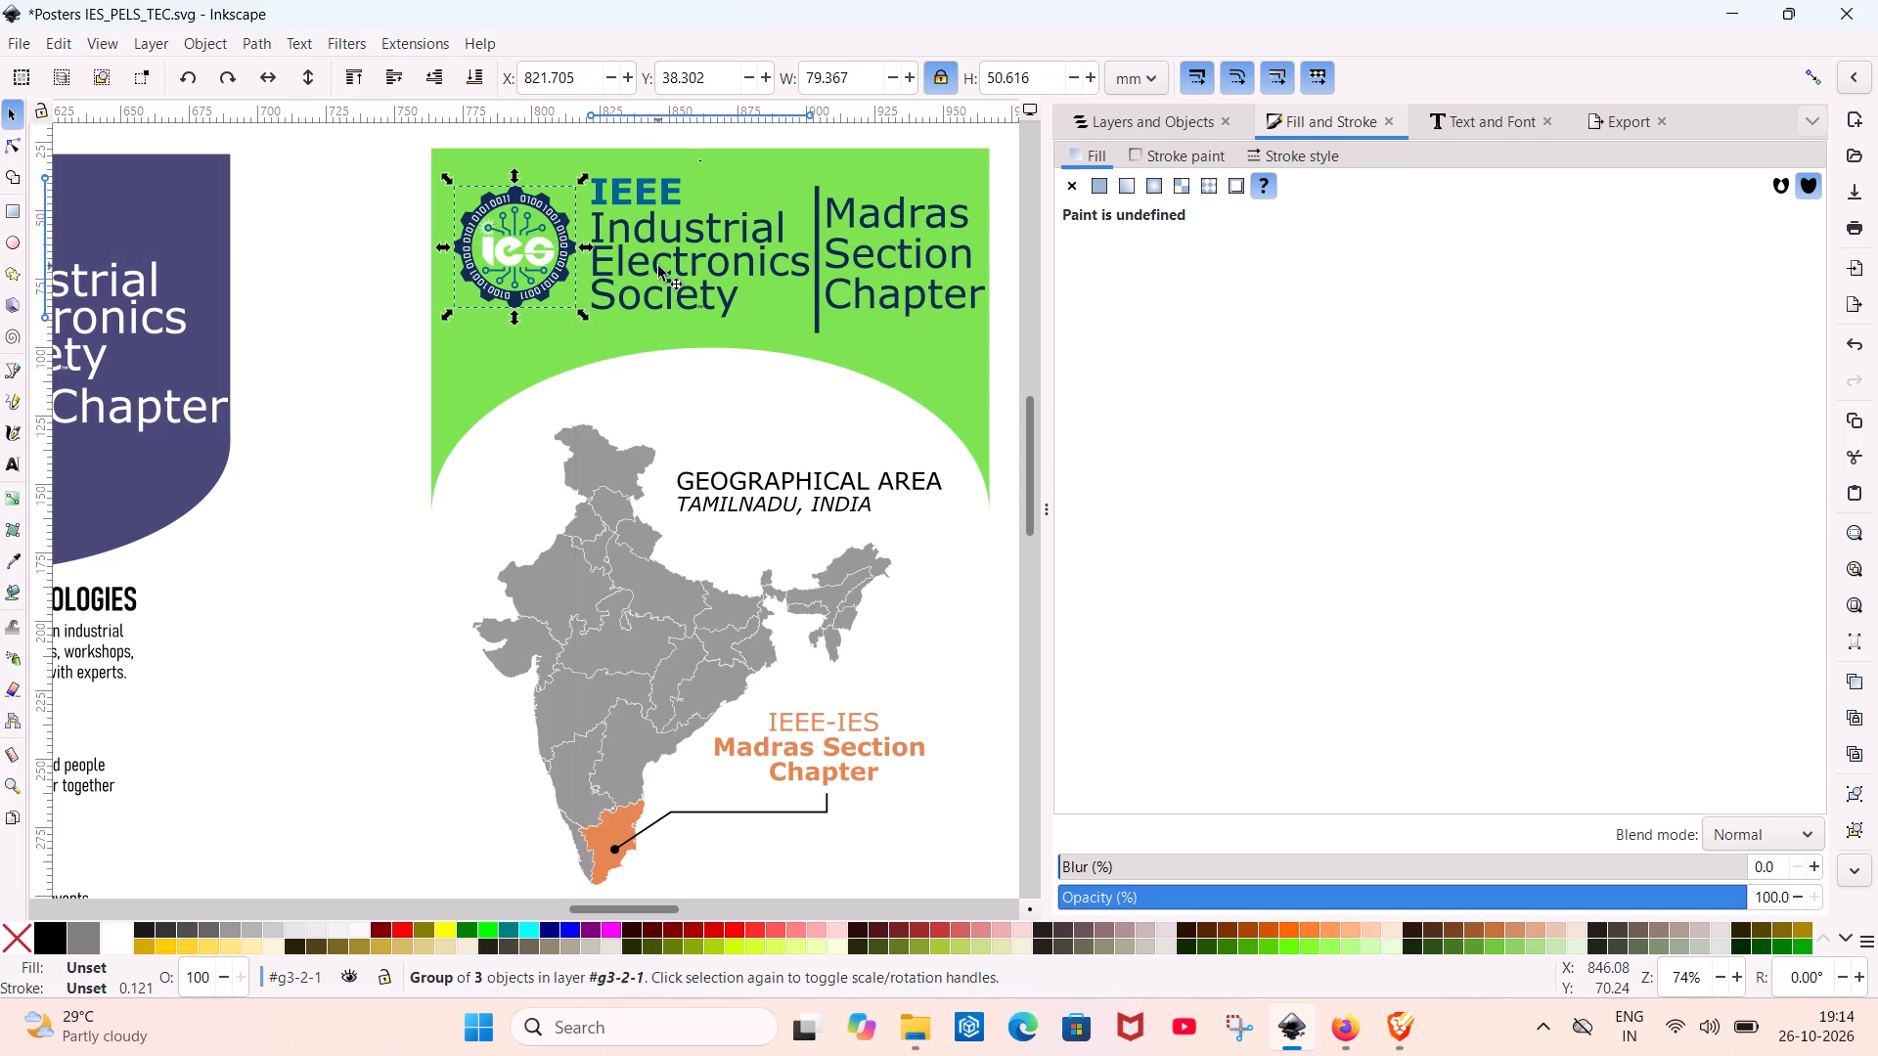
middle_drag(394, 282, 881, 332)
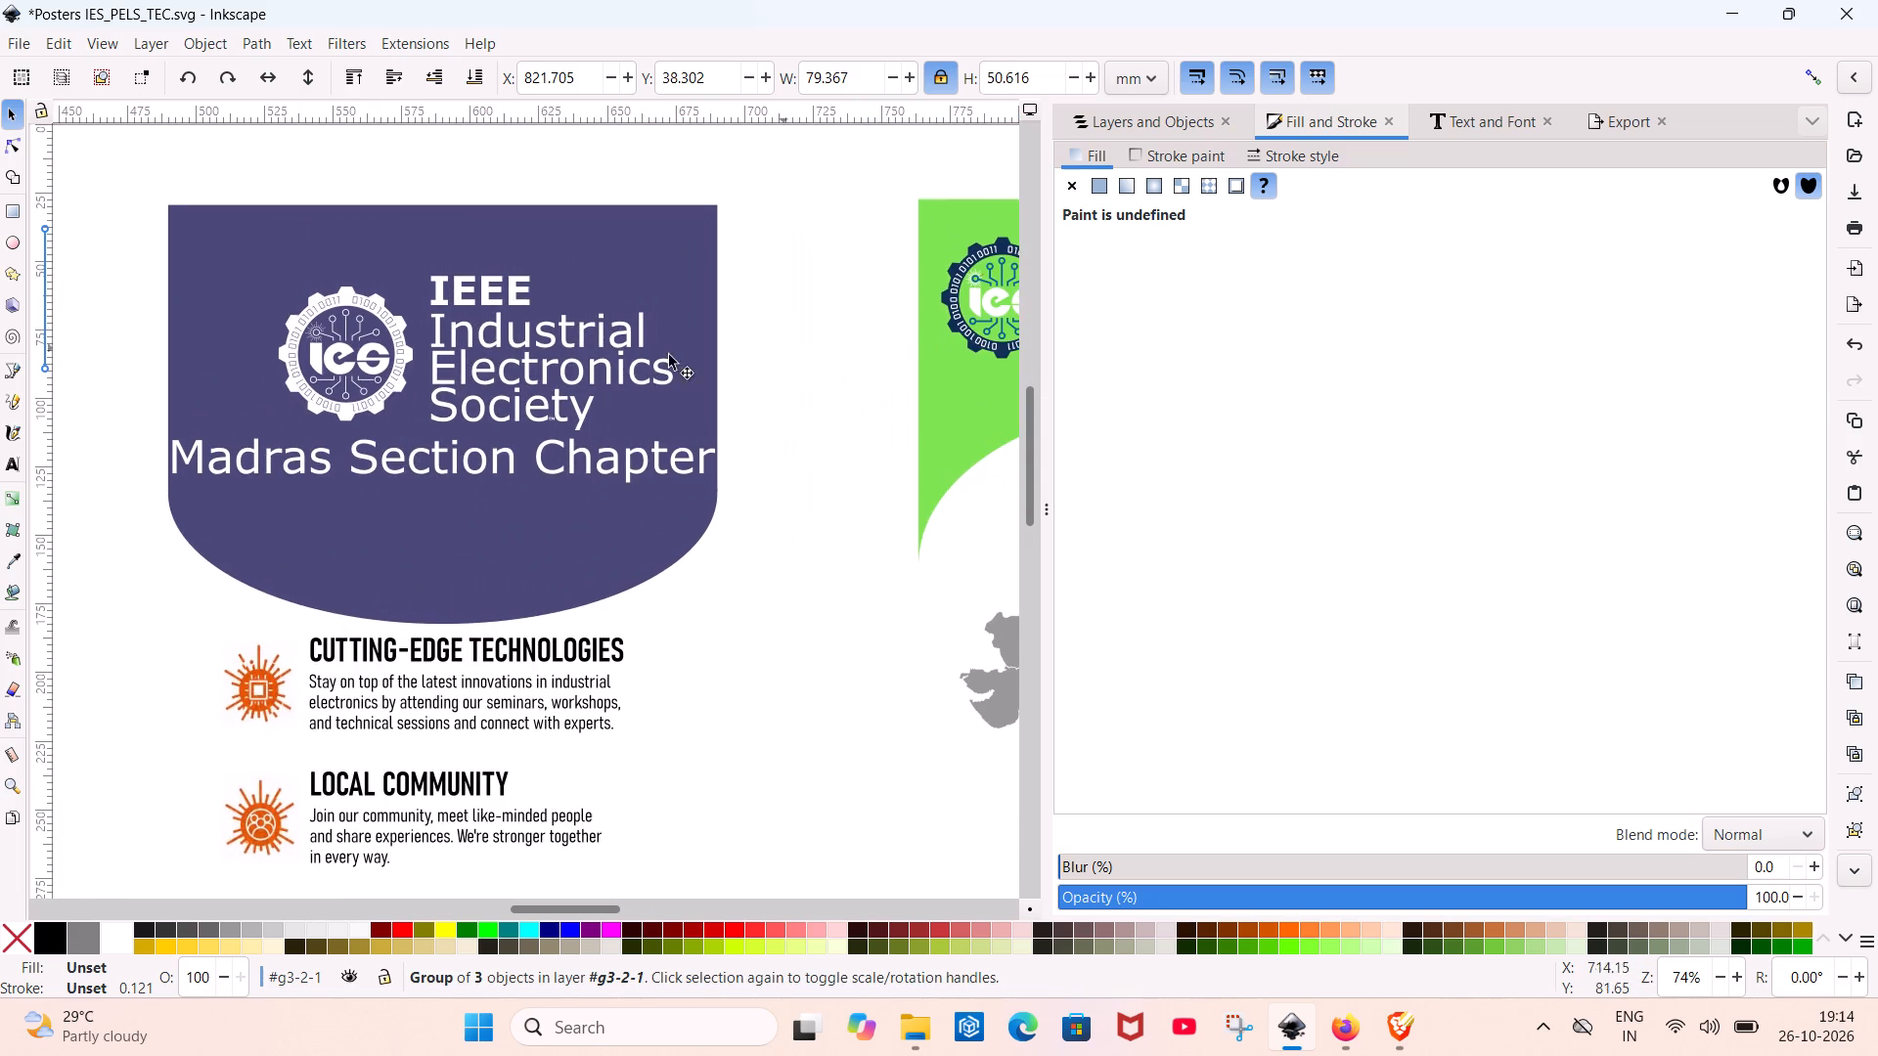
middle_drag(599, 369, 861, 353)
middle_drag(329, 353, 902, 351)
middle_drag(240, 397, 570, 387)
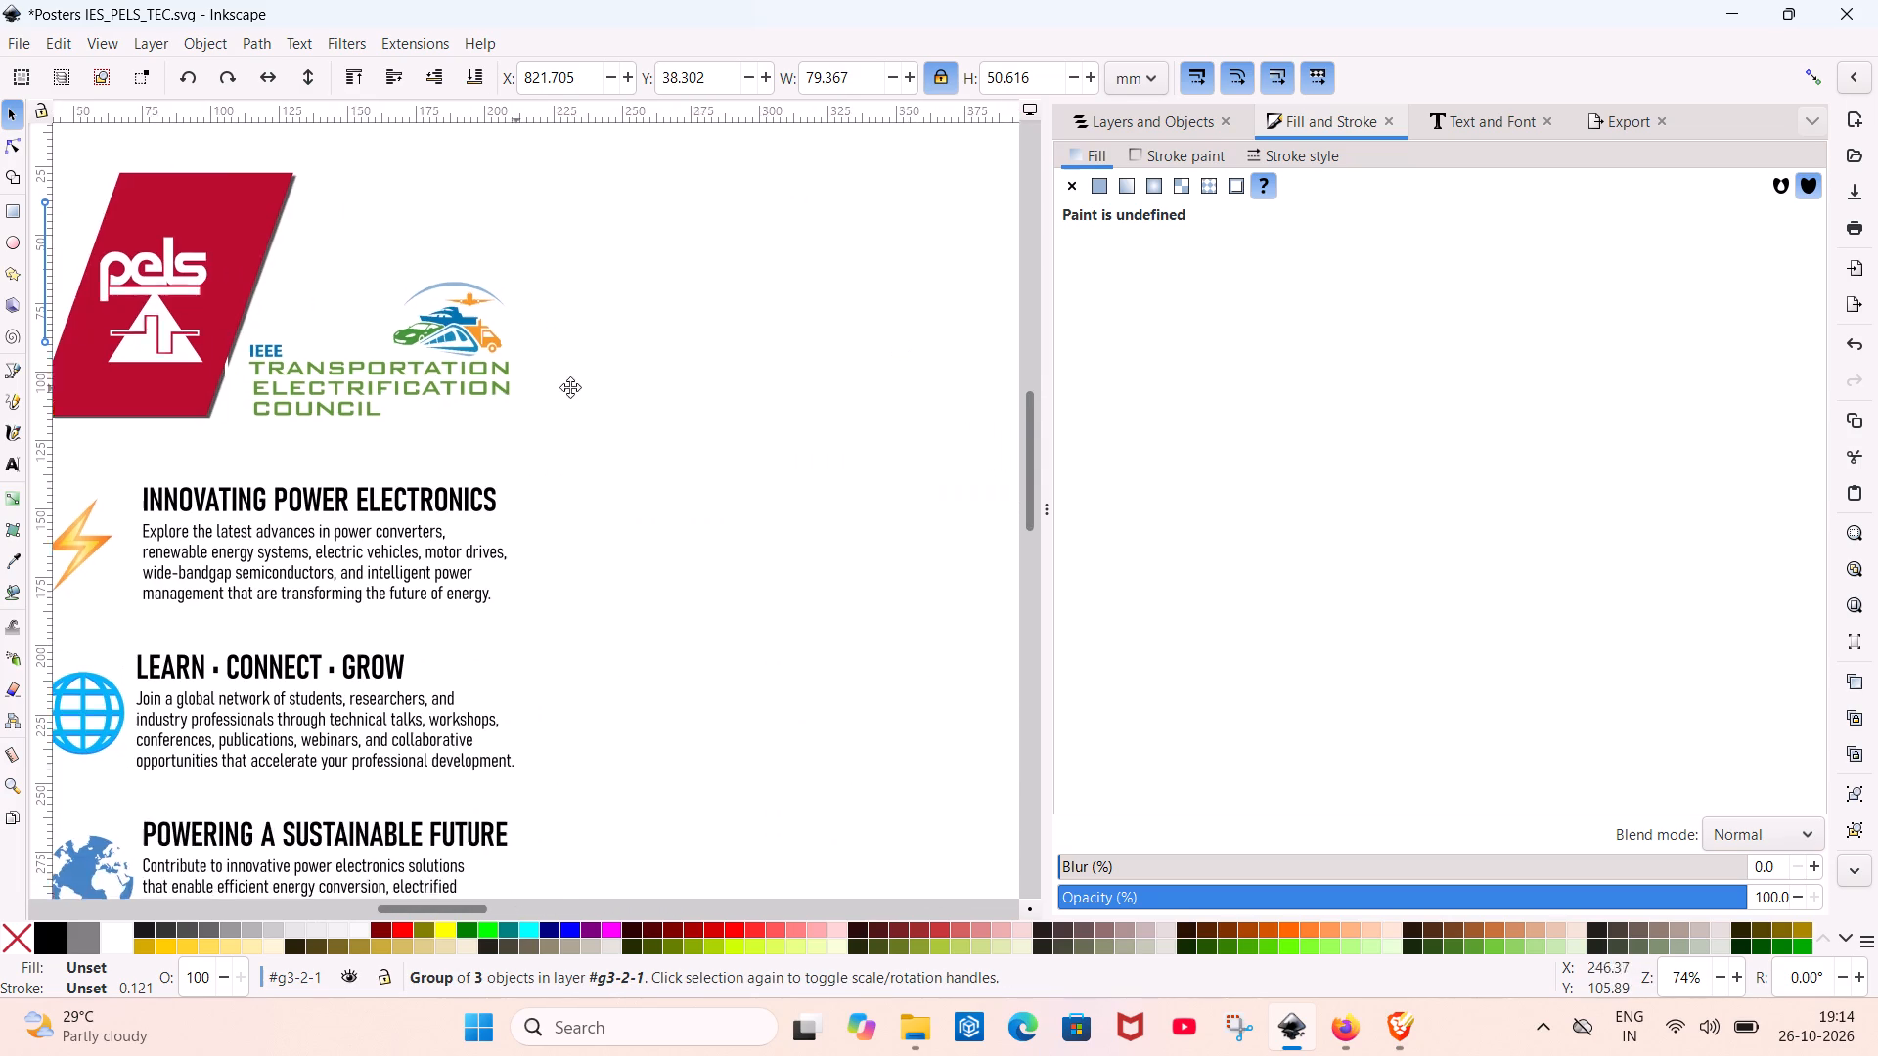
middle_drag(570, 387, 625, 389)
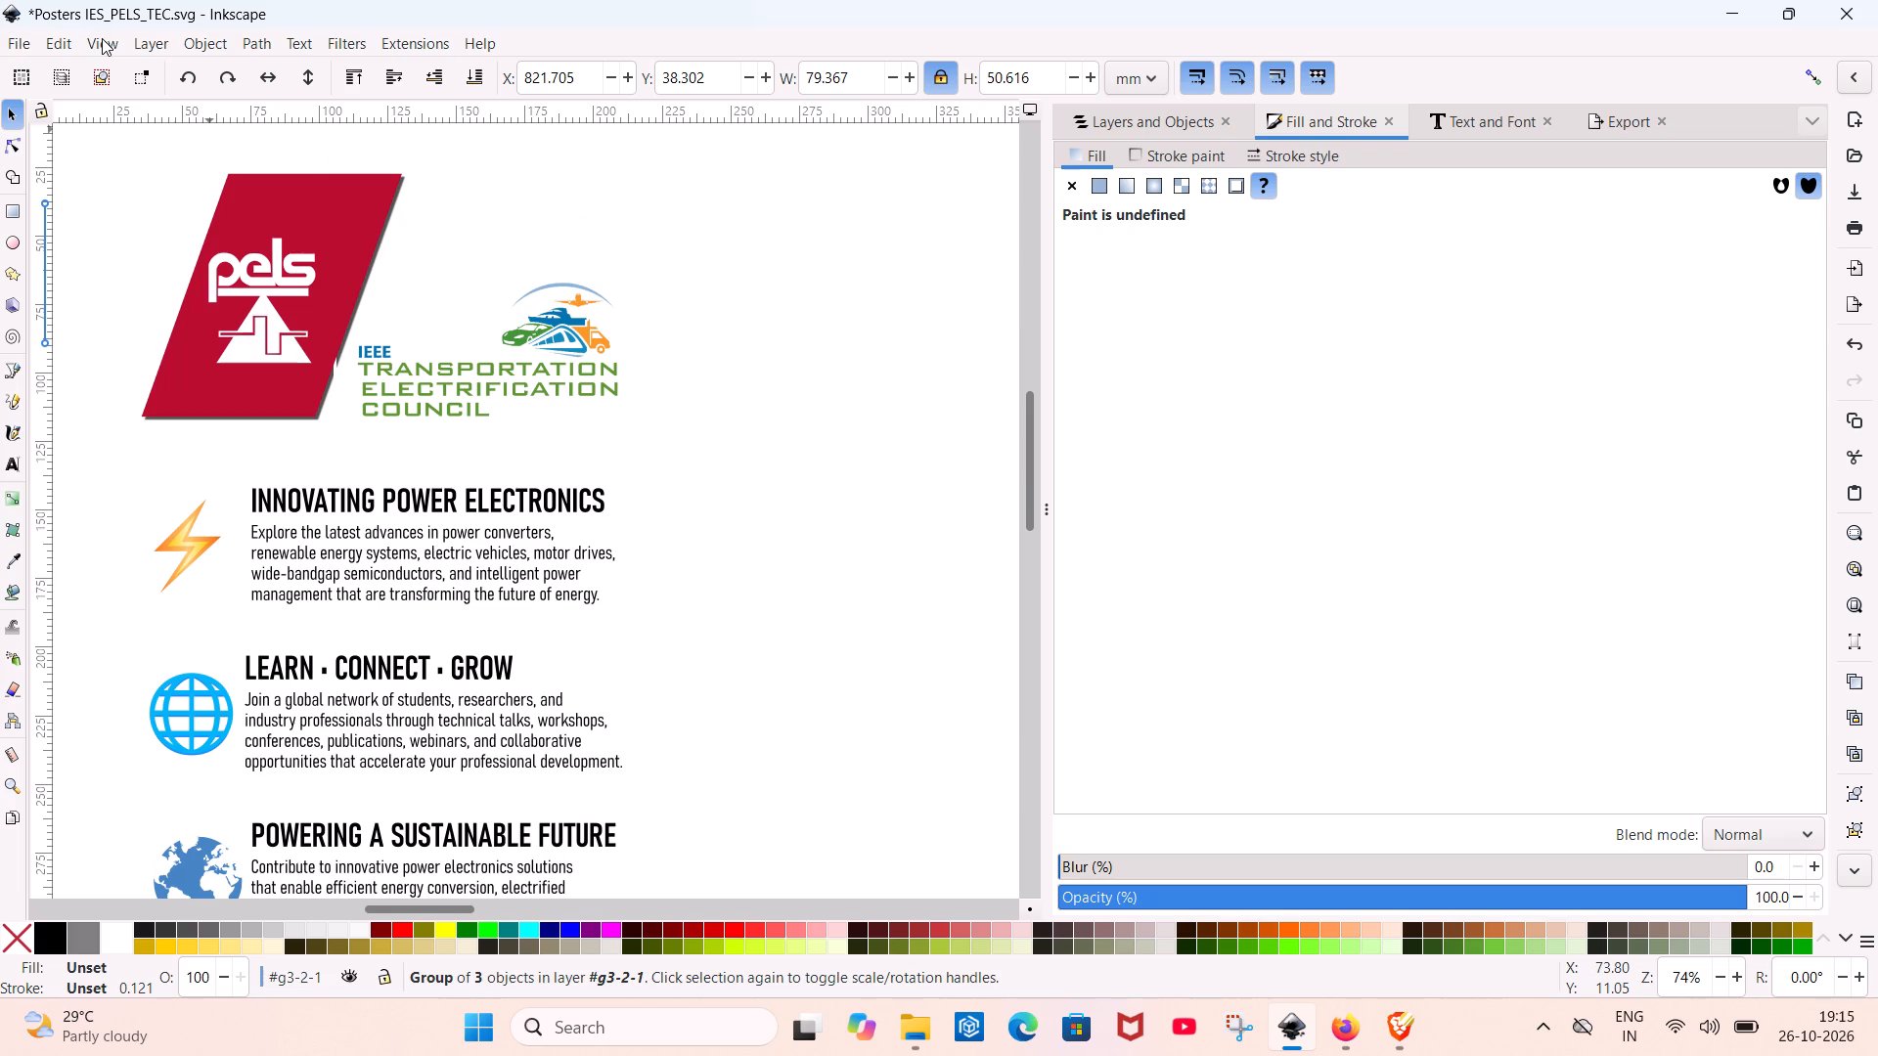
Start opening a file and look through the Desktop folder for the saved IEEE IAS logo.
click(18, 34)
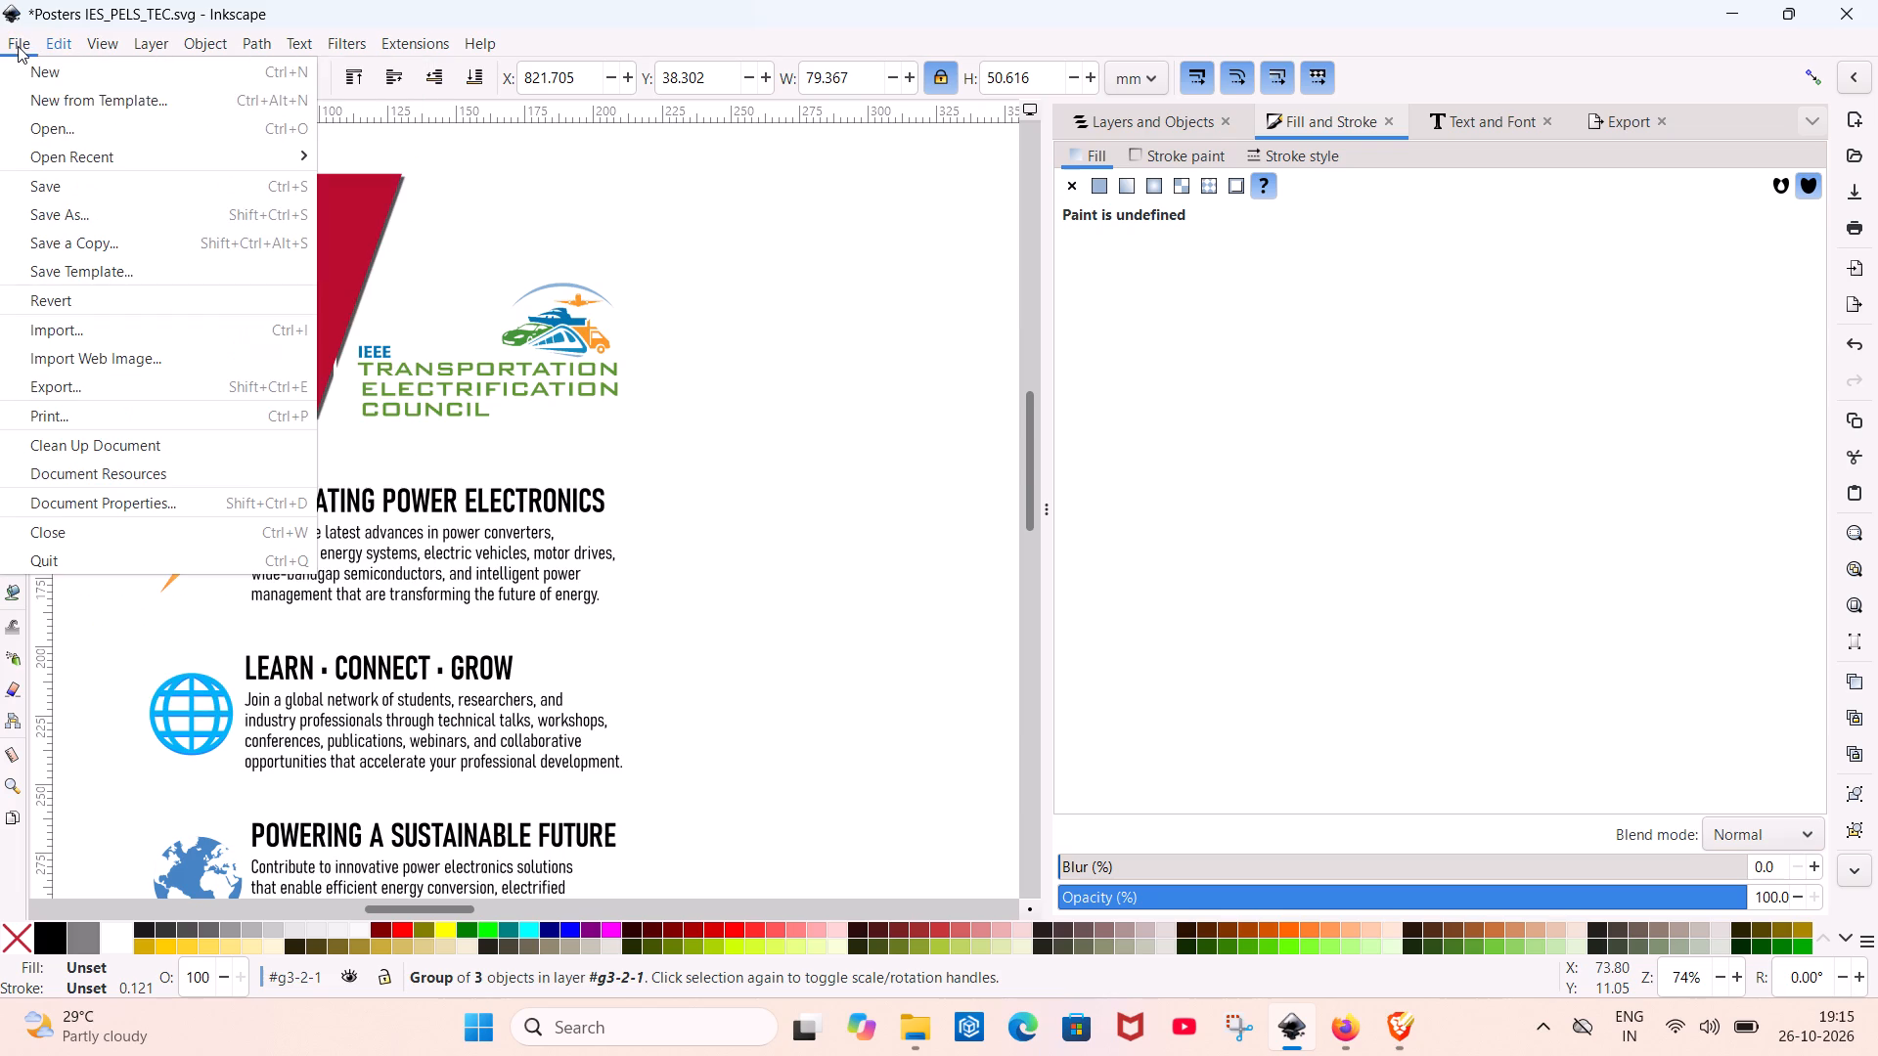
click(65, 131)
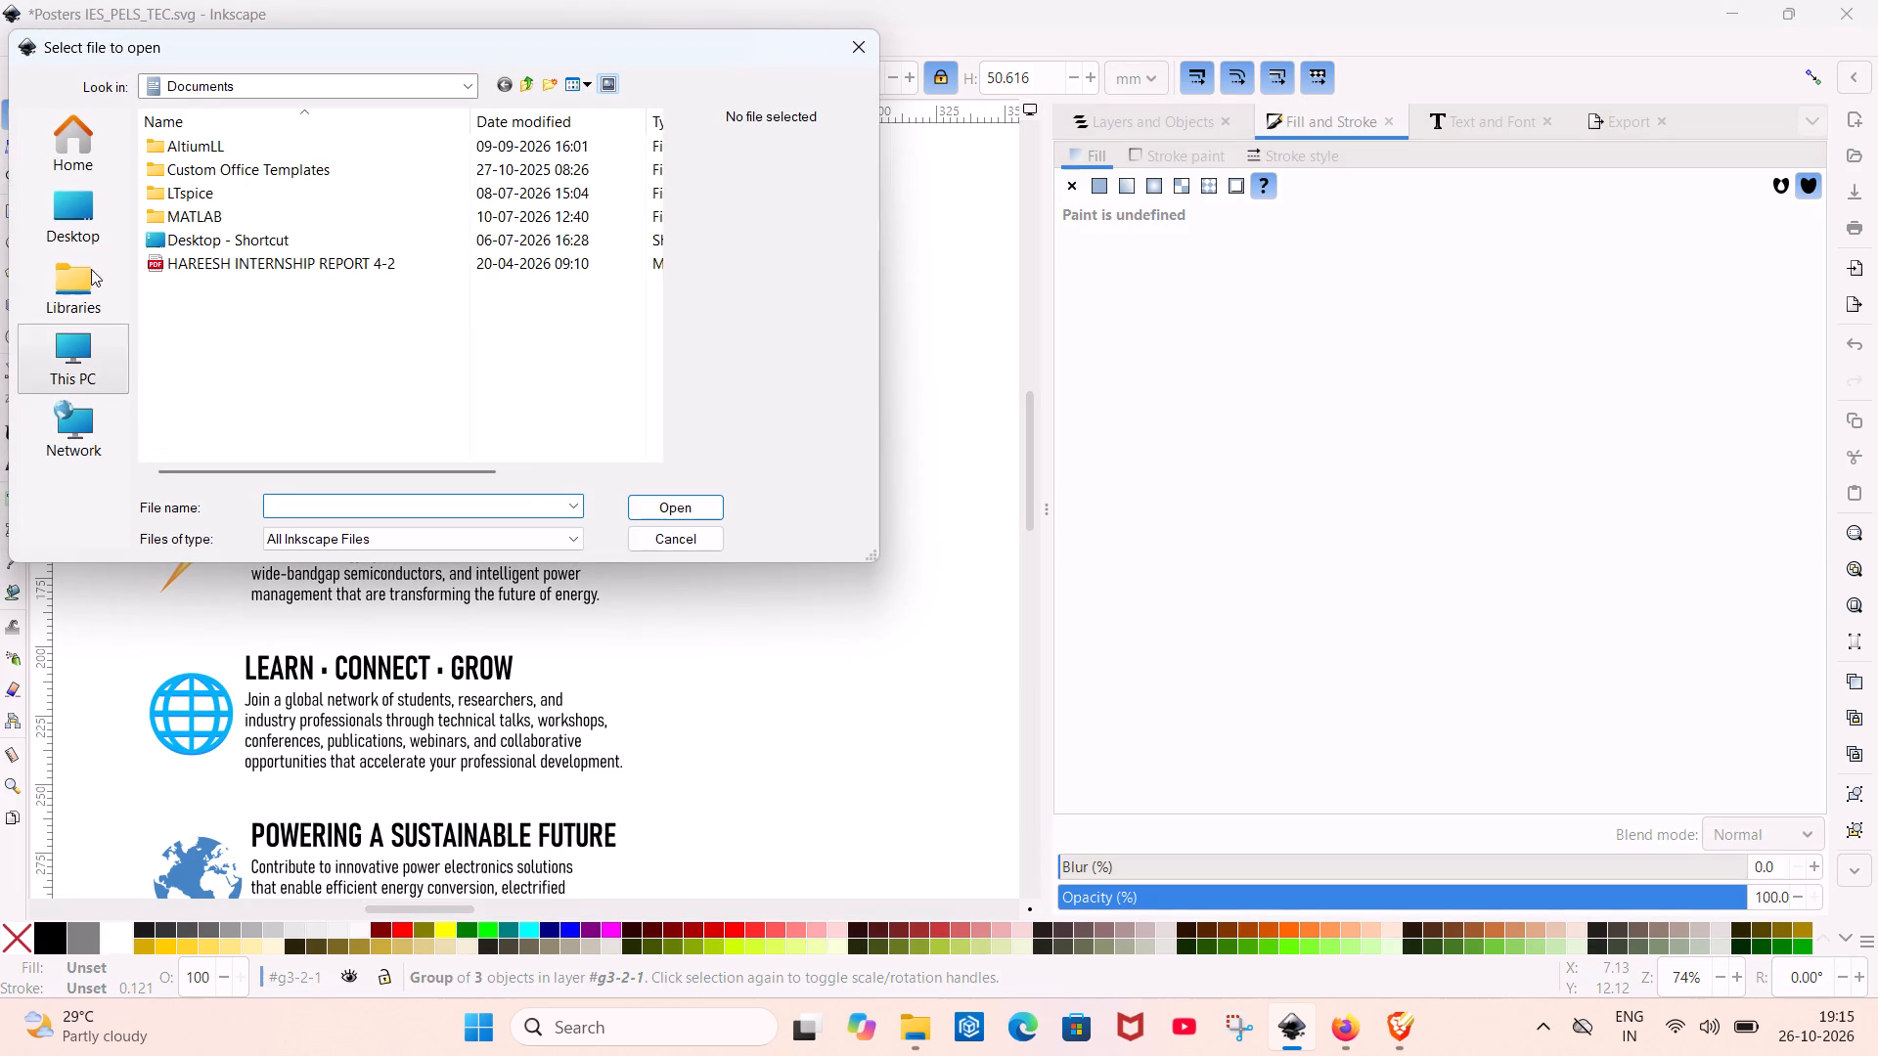
click(71, 228)
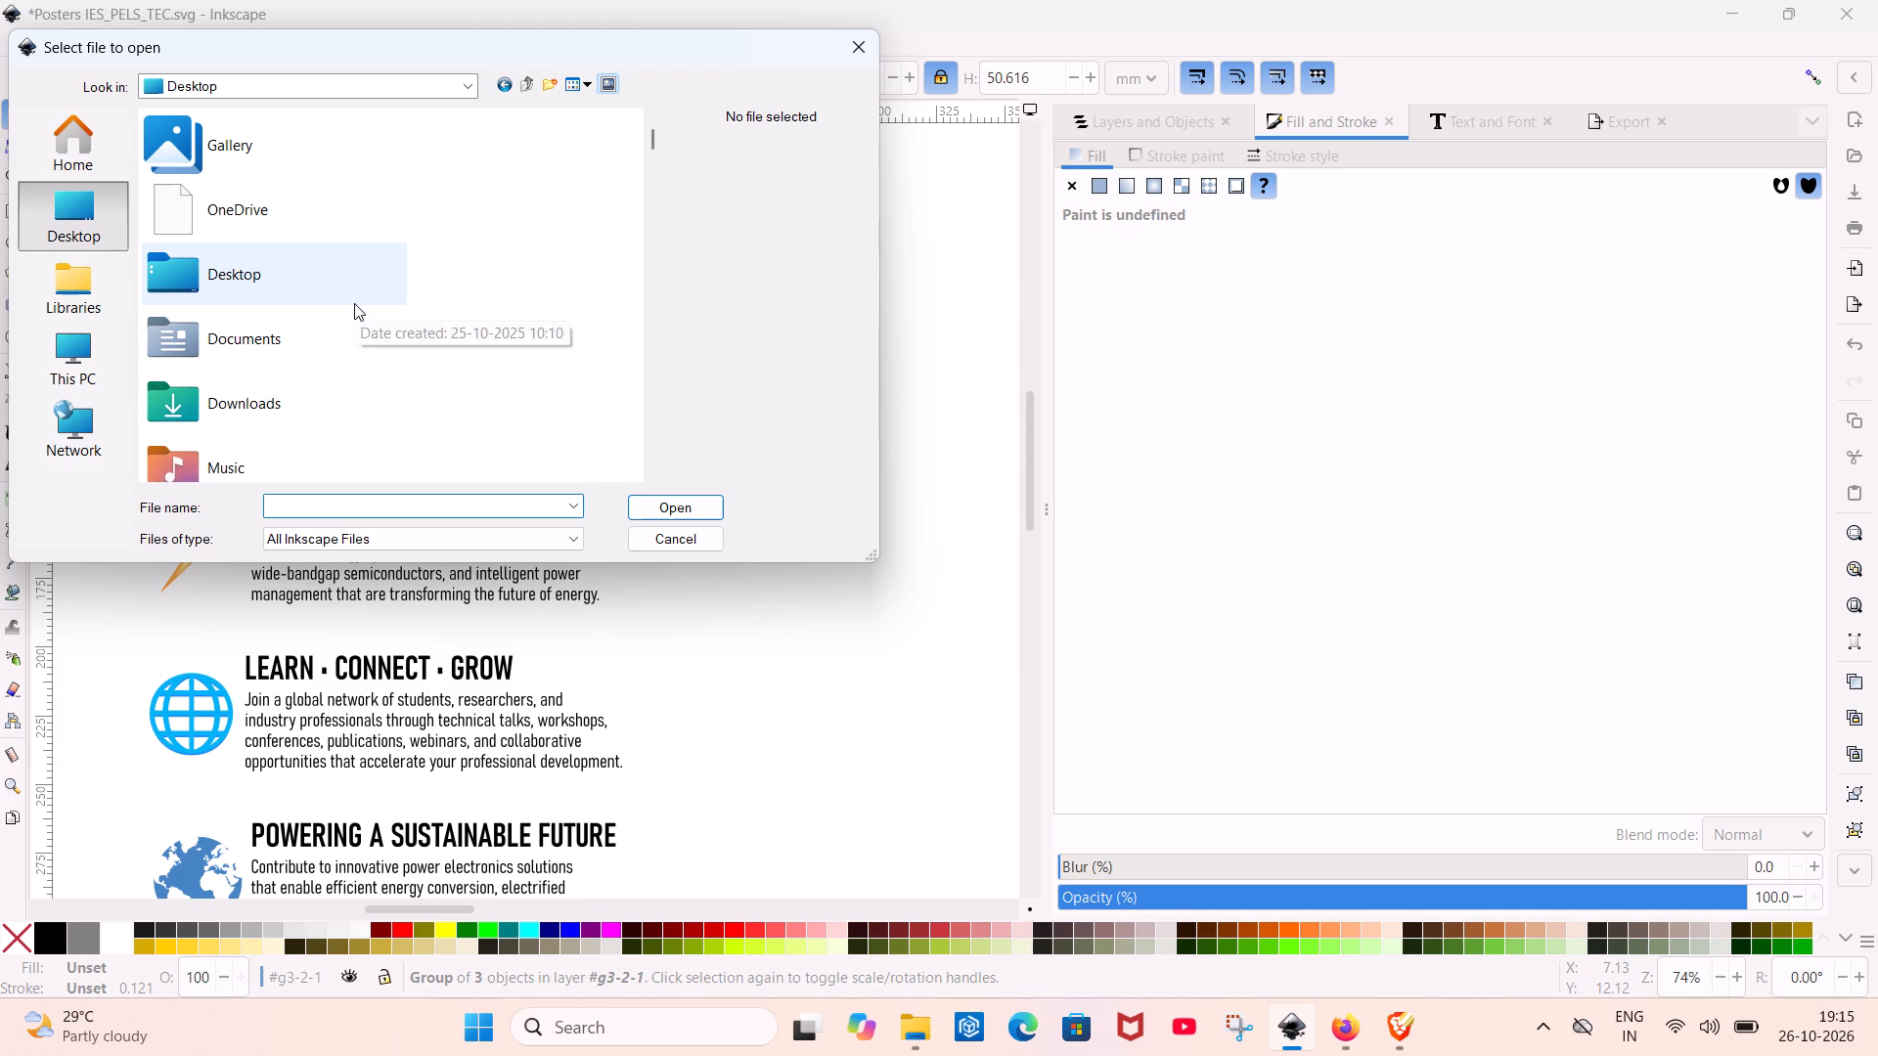
double_click(353, 301)
scroll(353, 300, down, 4)
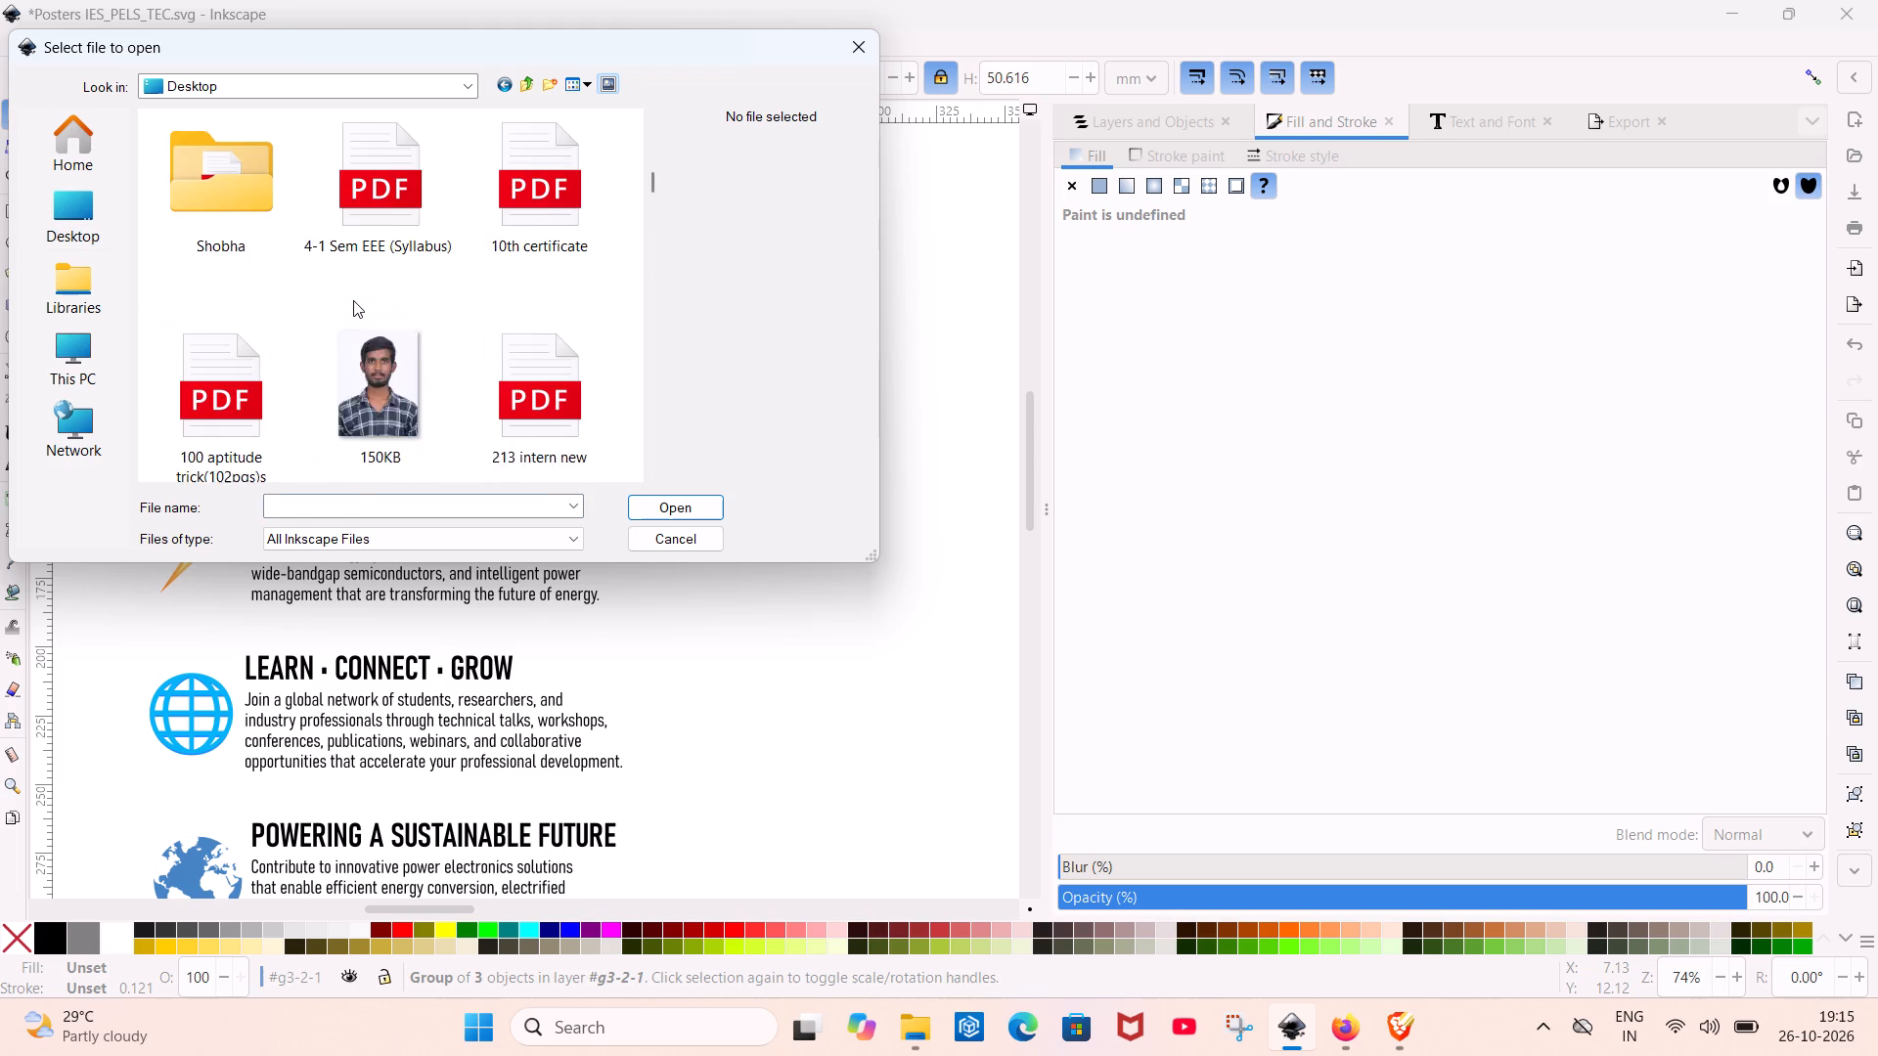
scroll(353, 300, down, 10)
scroll(353, 300, up, 3)
scroll(353, 300, down, 3)
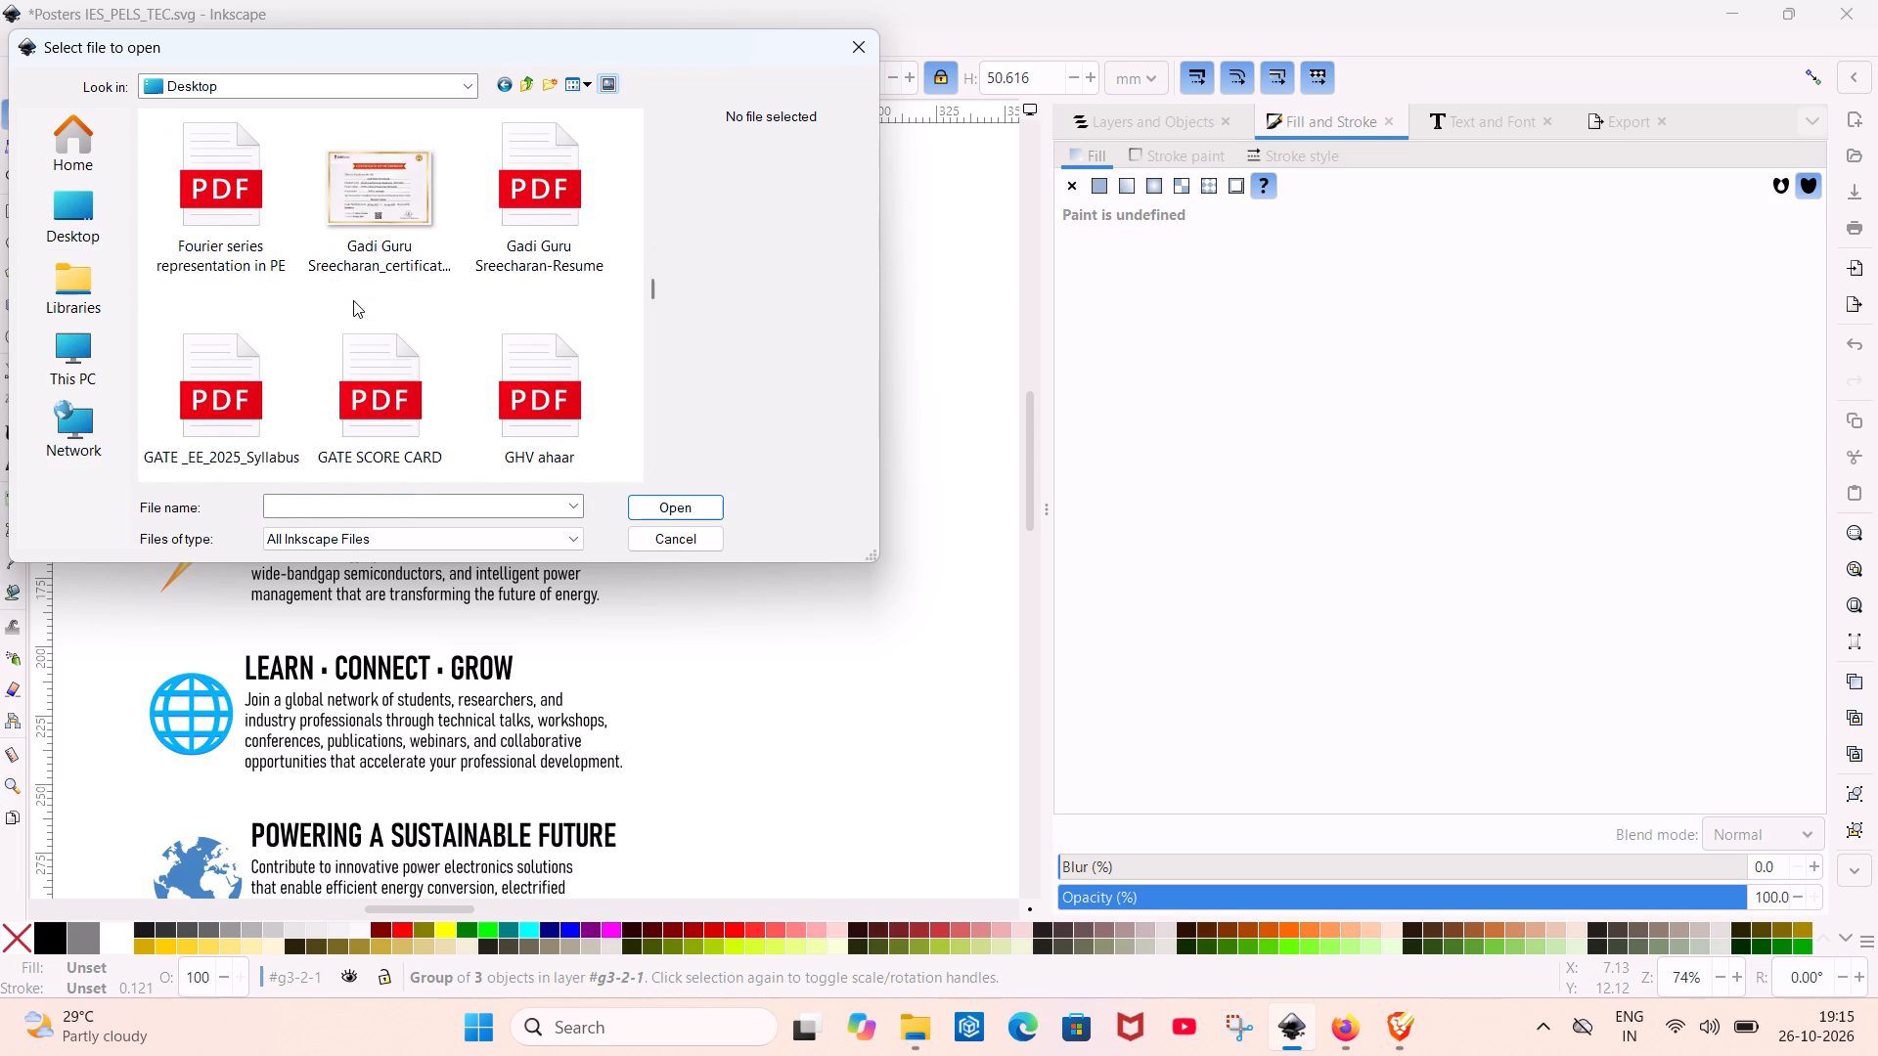
scroll(353, 300, down, 14)
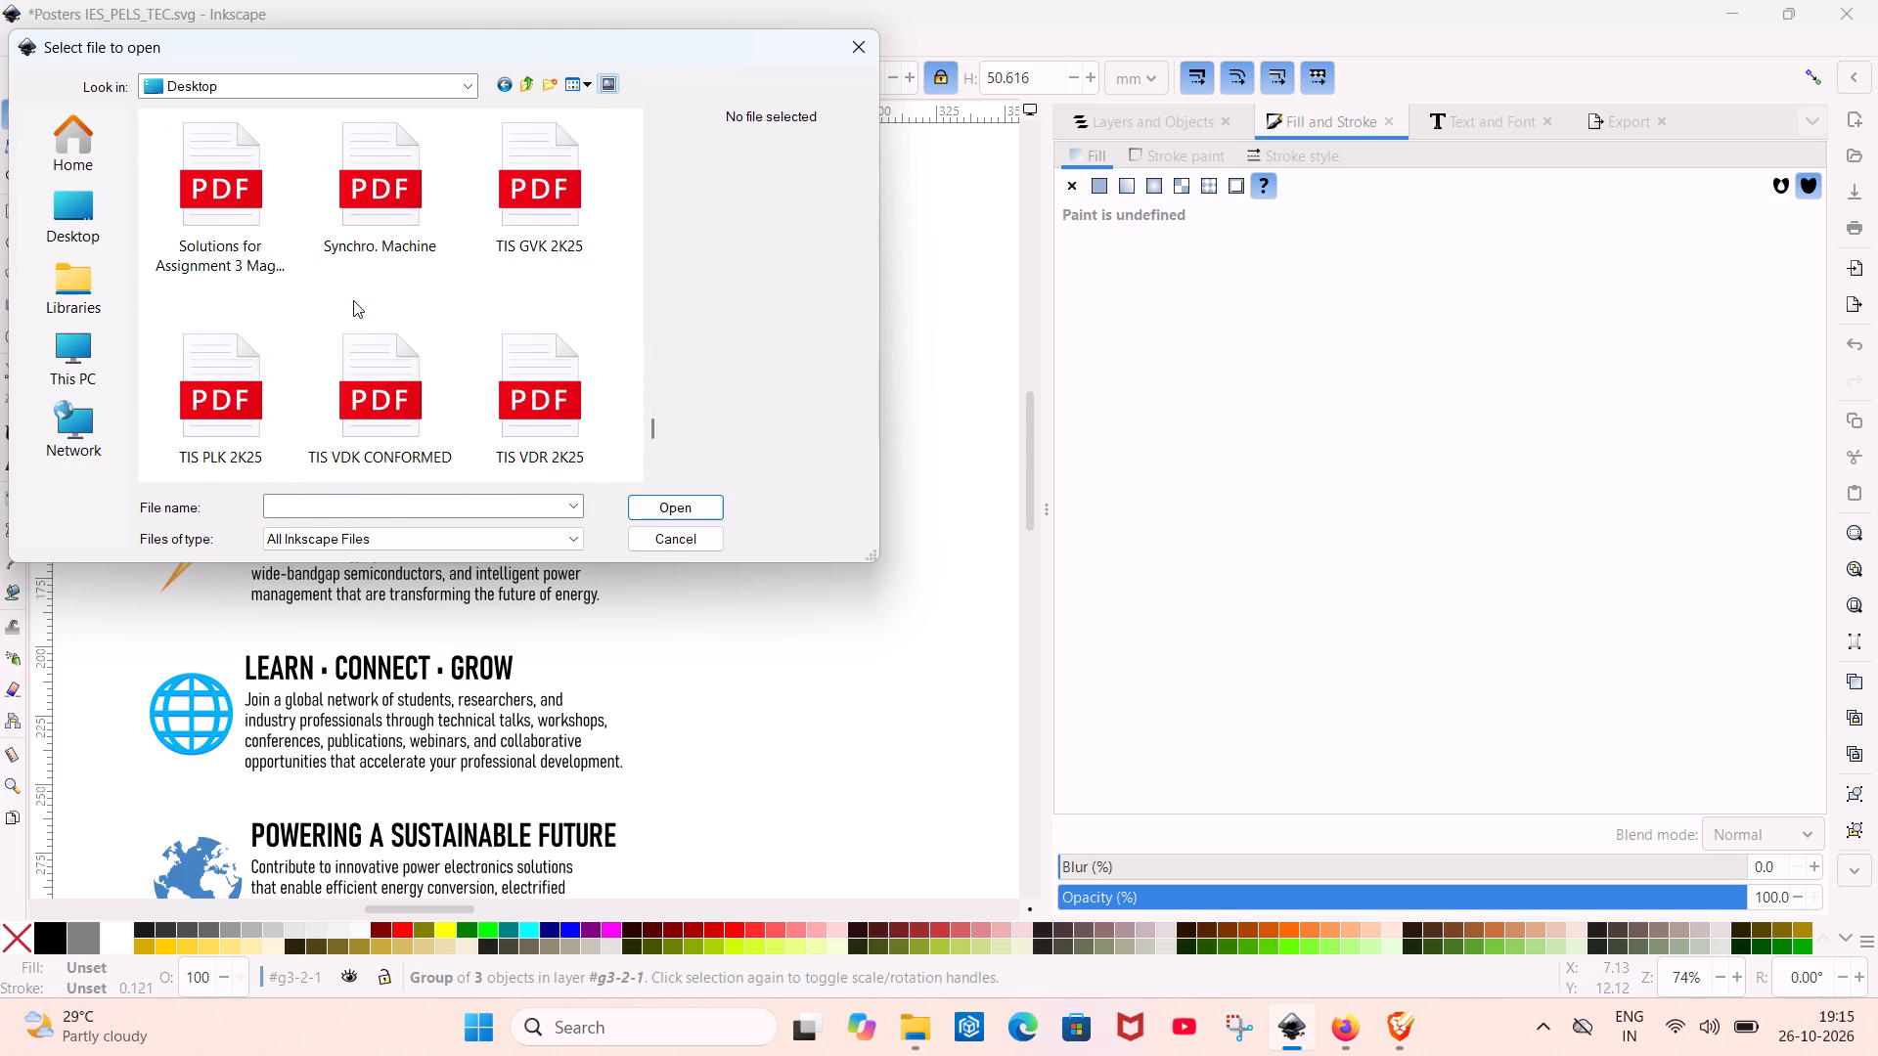
scroll(353, 300, down, 6)
scroll(353, 300, up, 2)
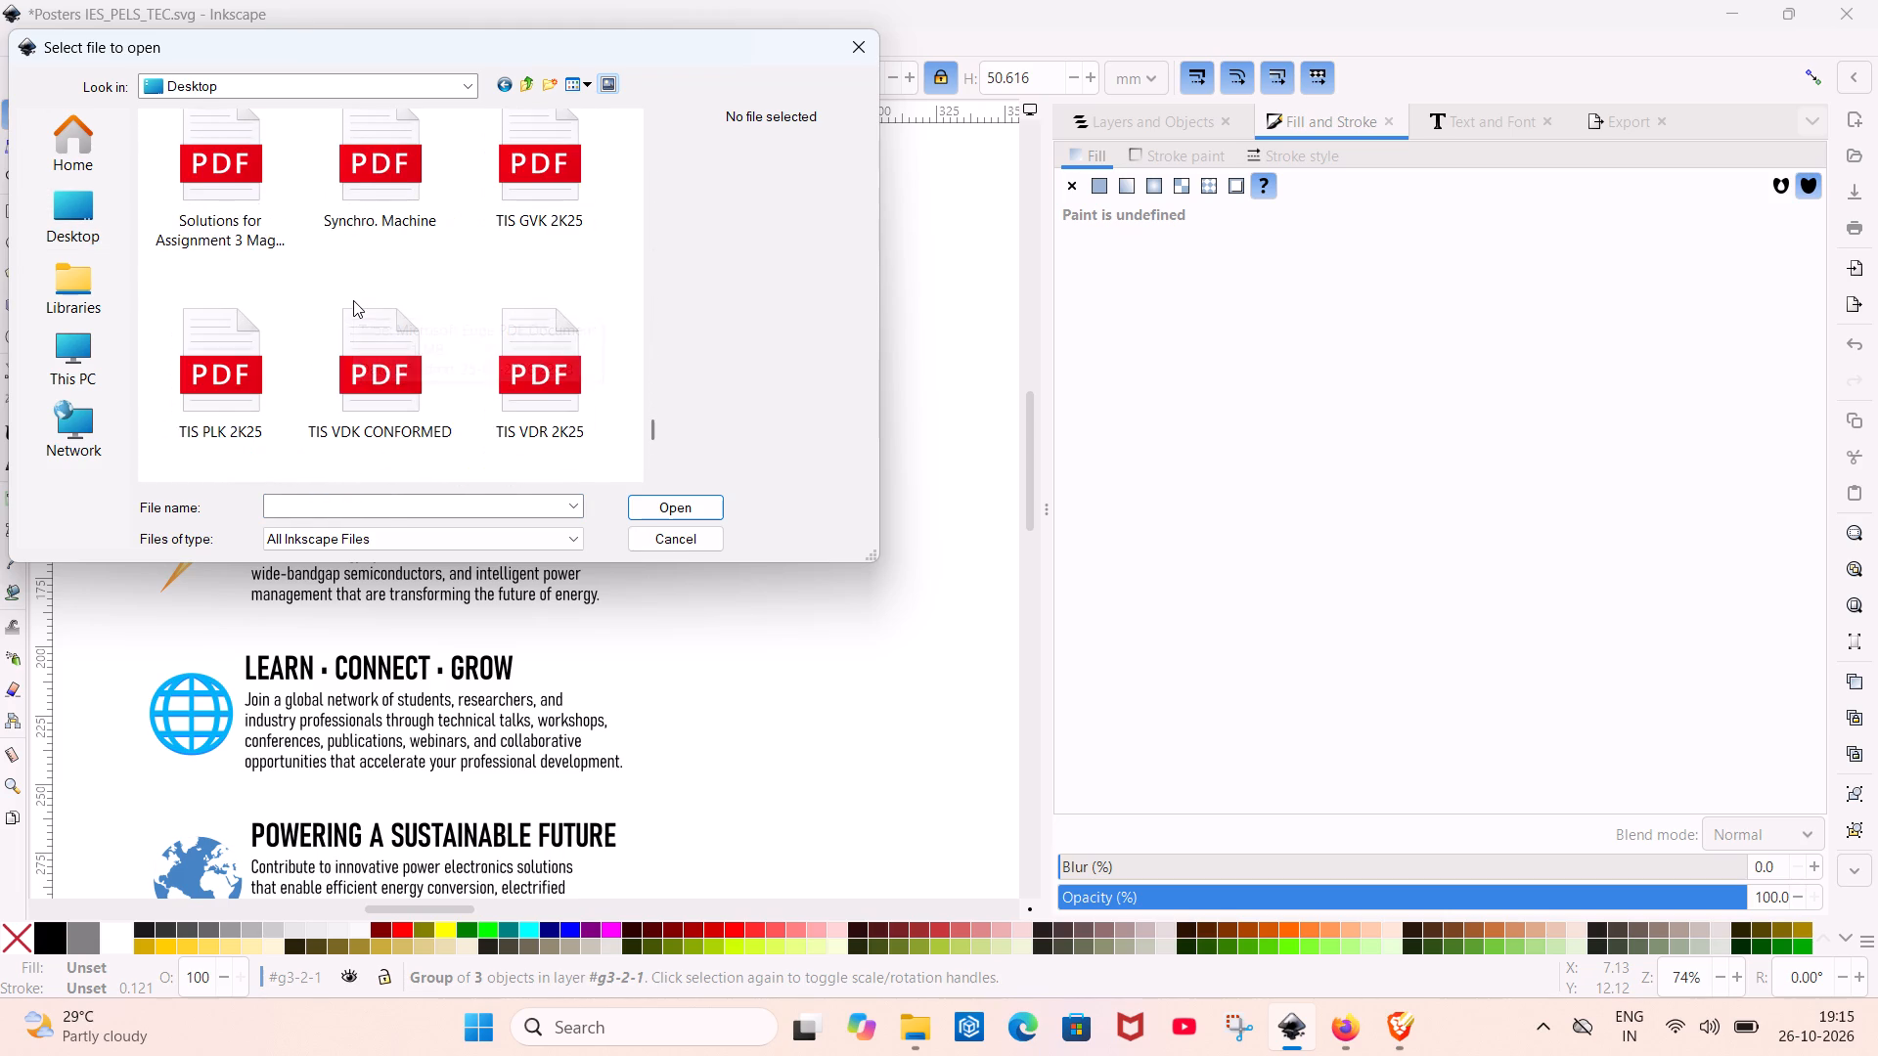
scroll(353, 300, up, 4)
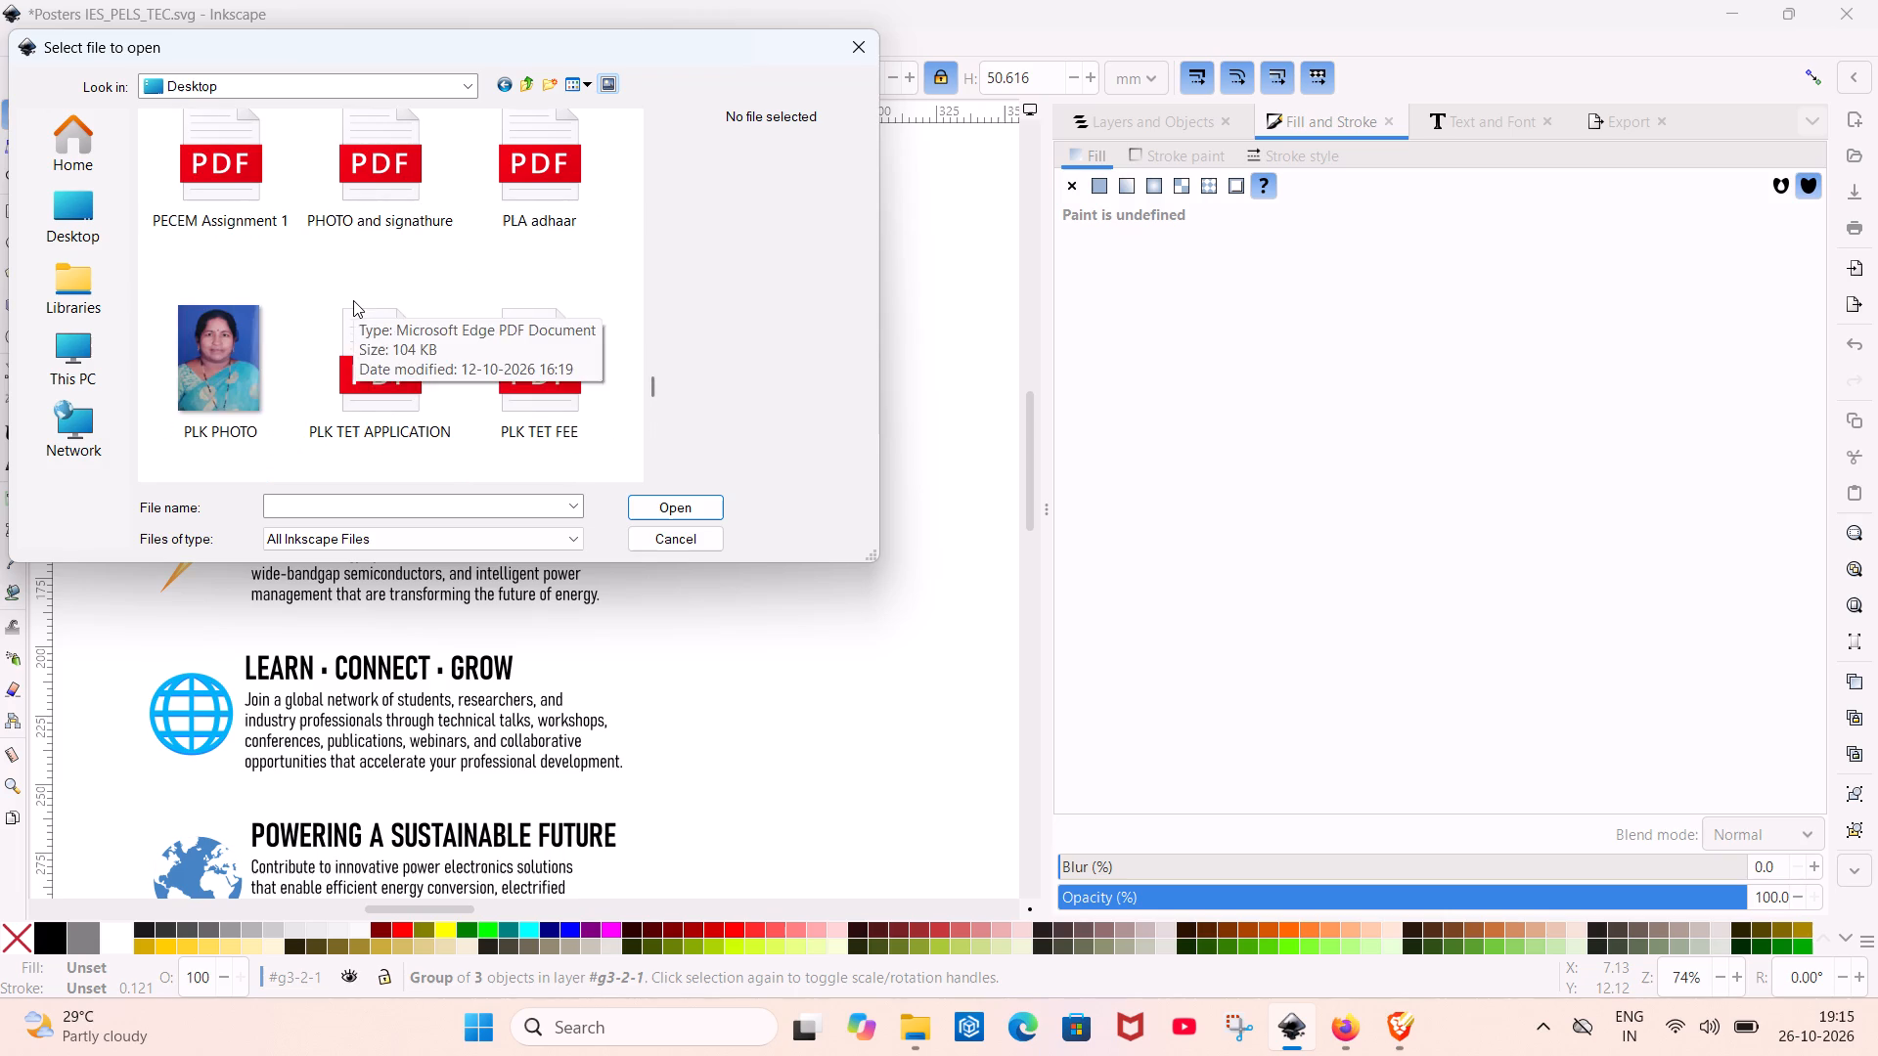
scroll(353, 300, up, 5)
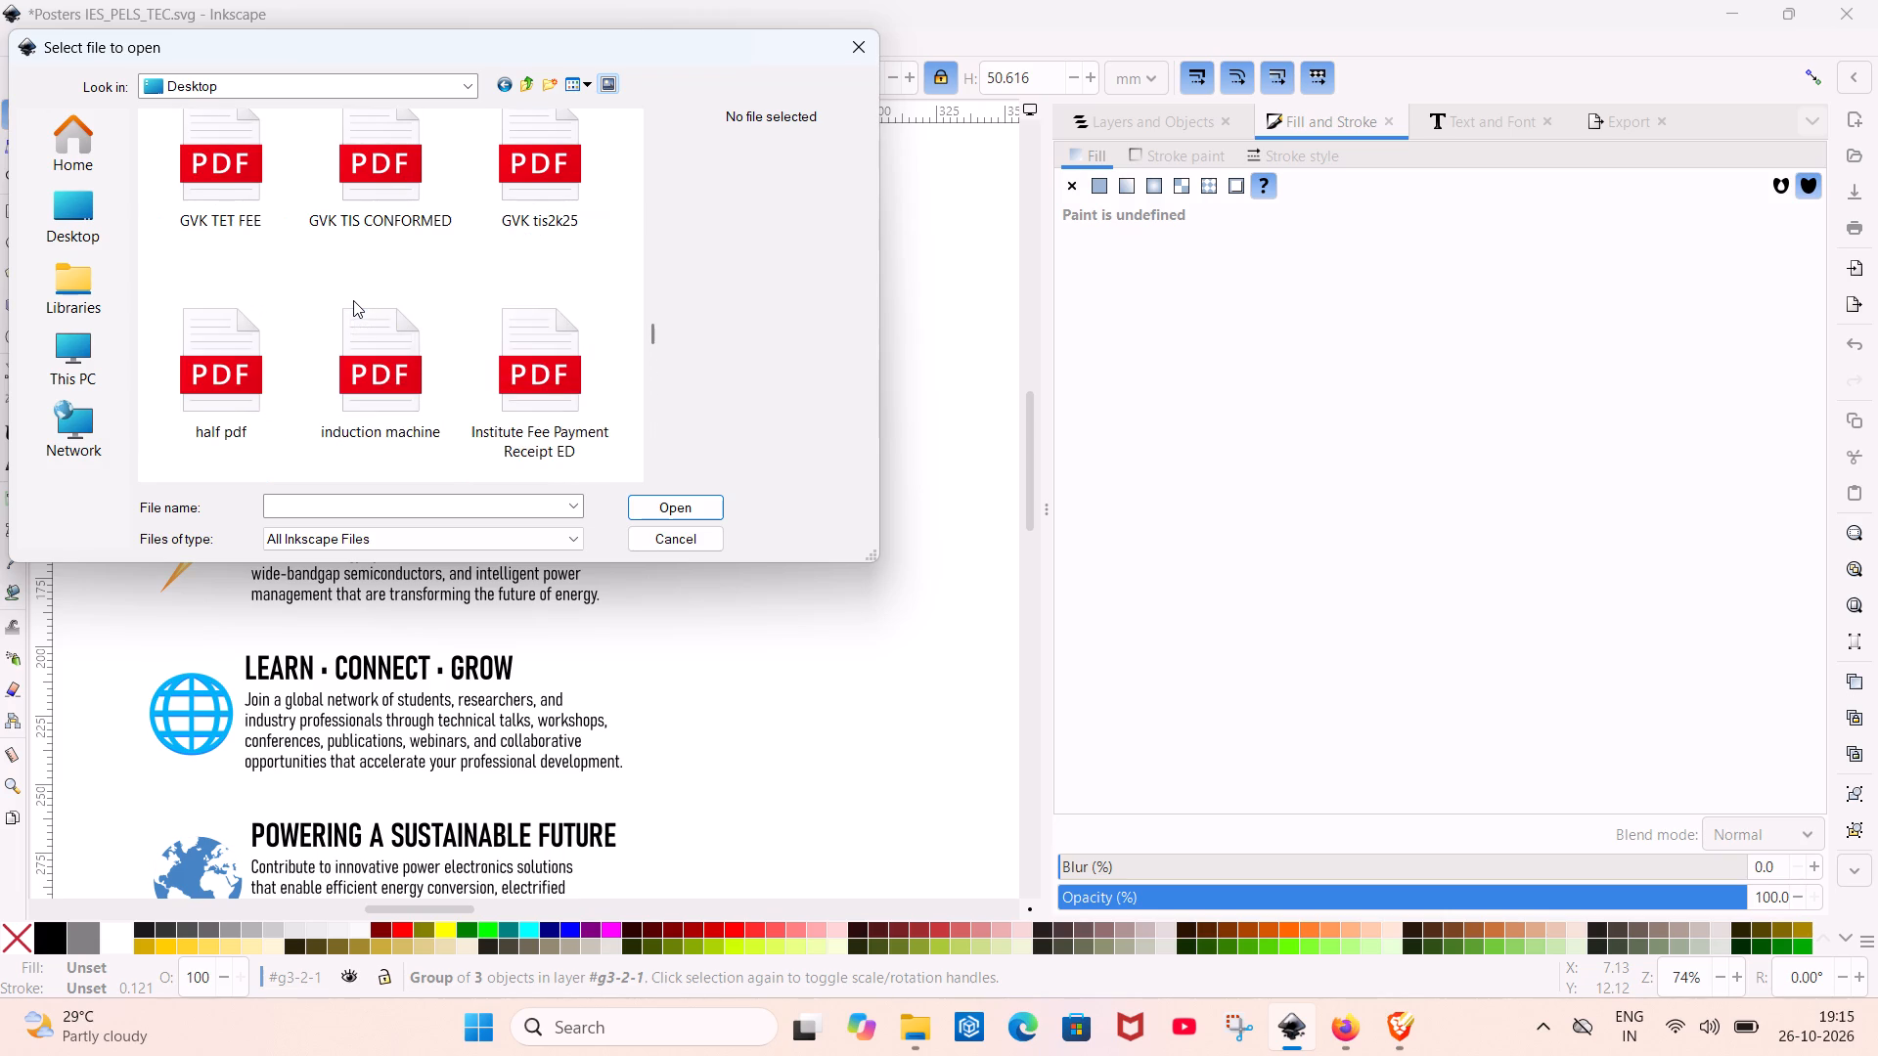
scroll(353, 300, up, 4)
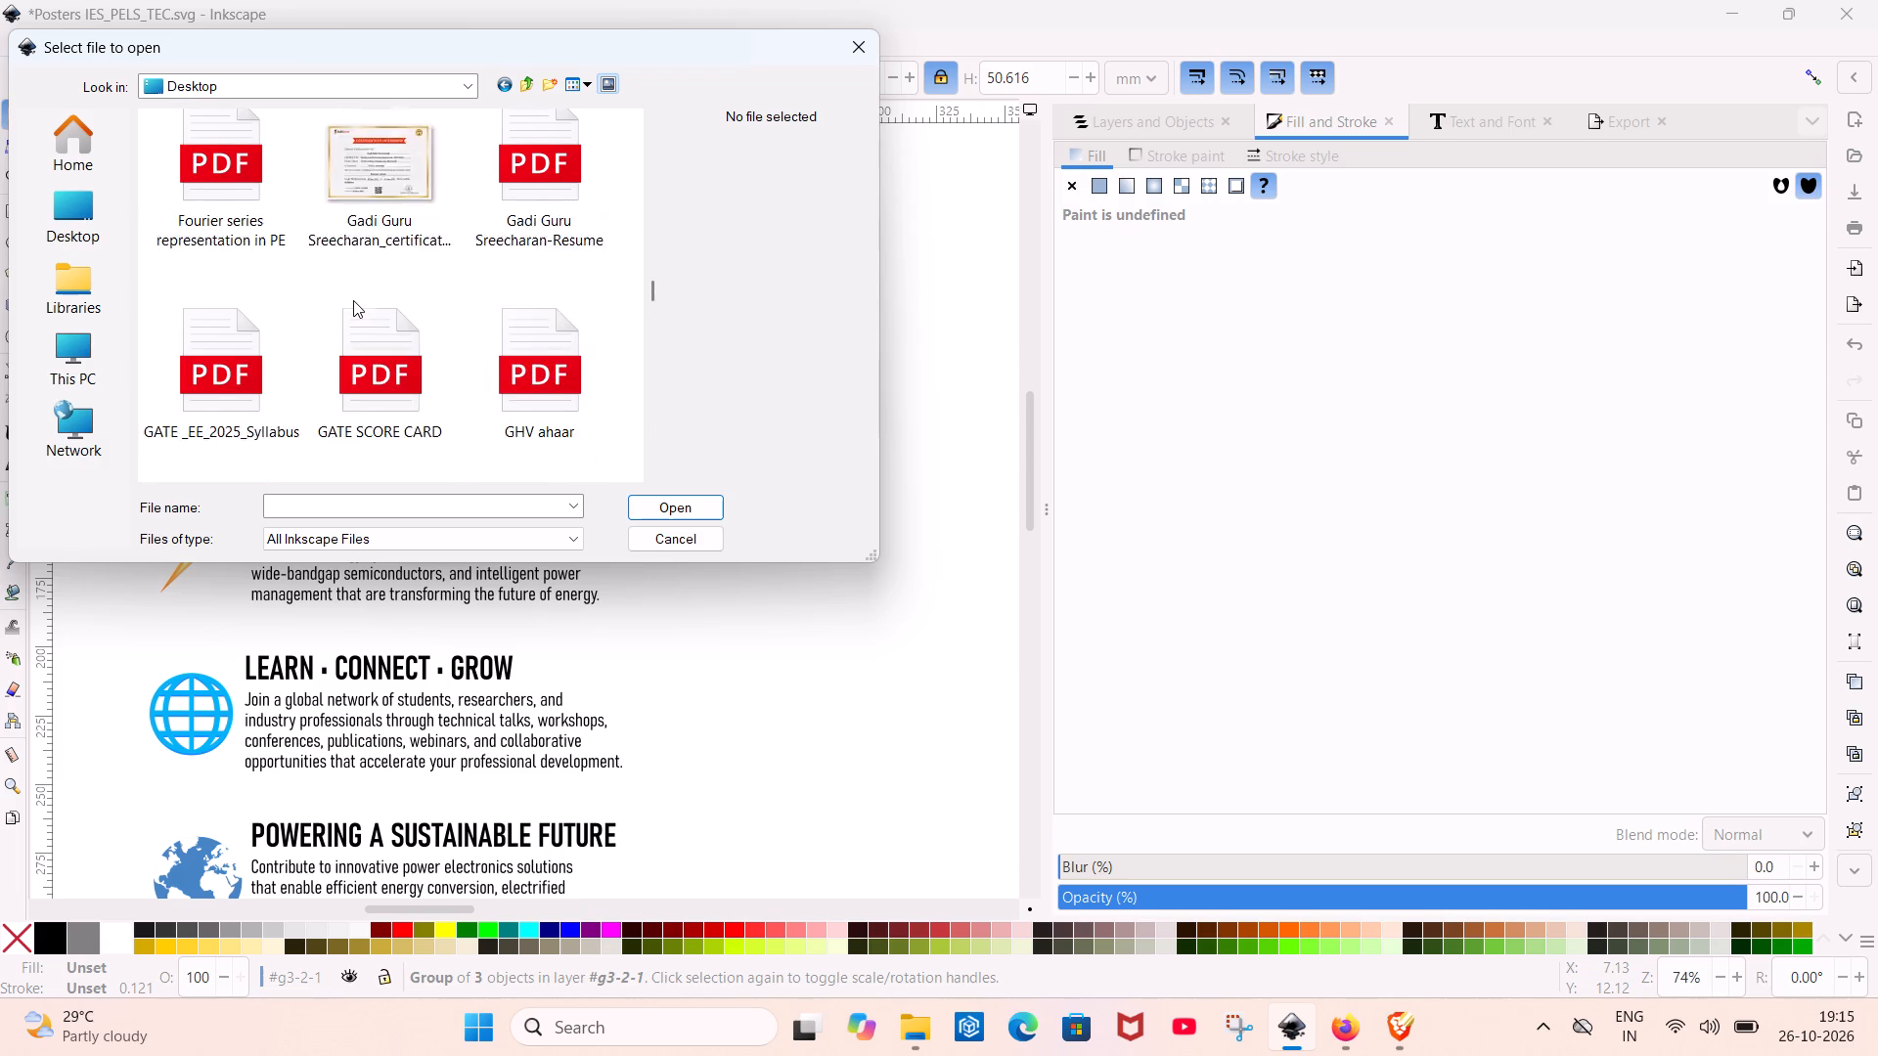
scroll(353, 300, up, 4)
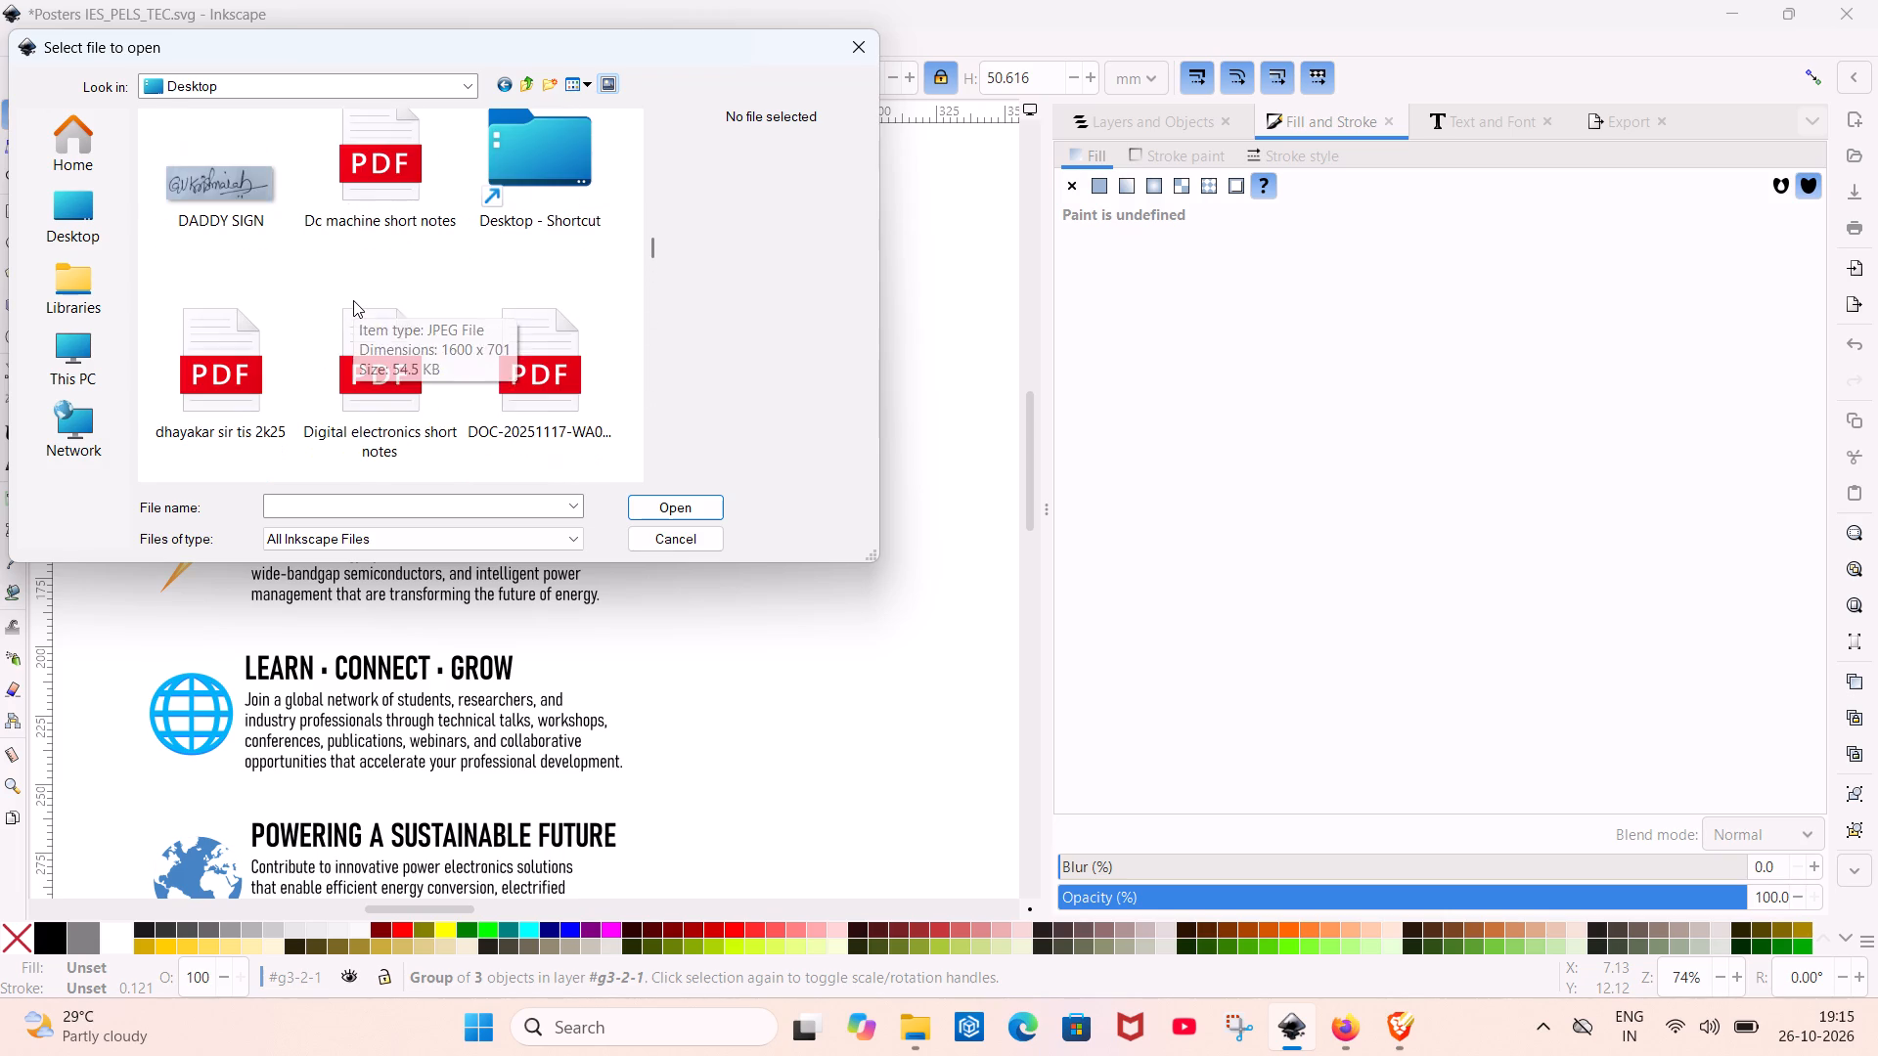
scroll(353, 300, up, 3)
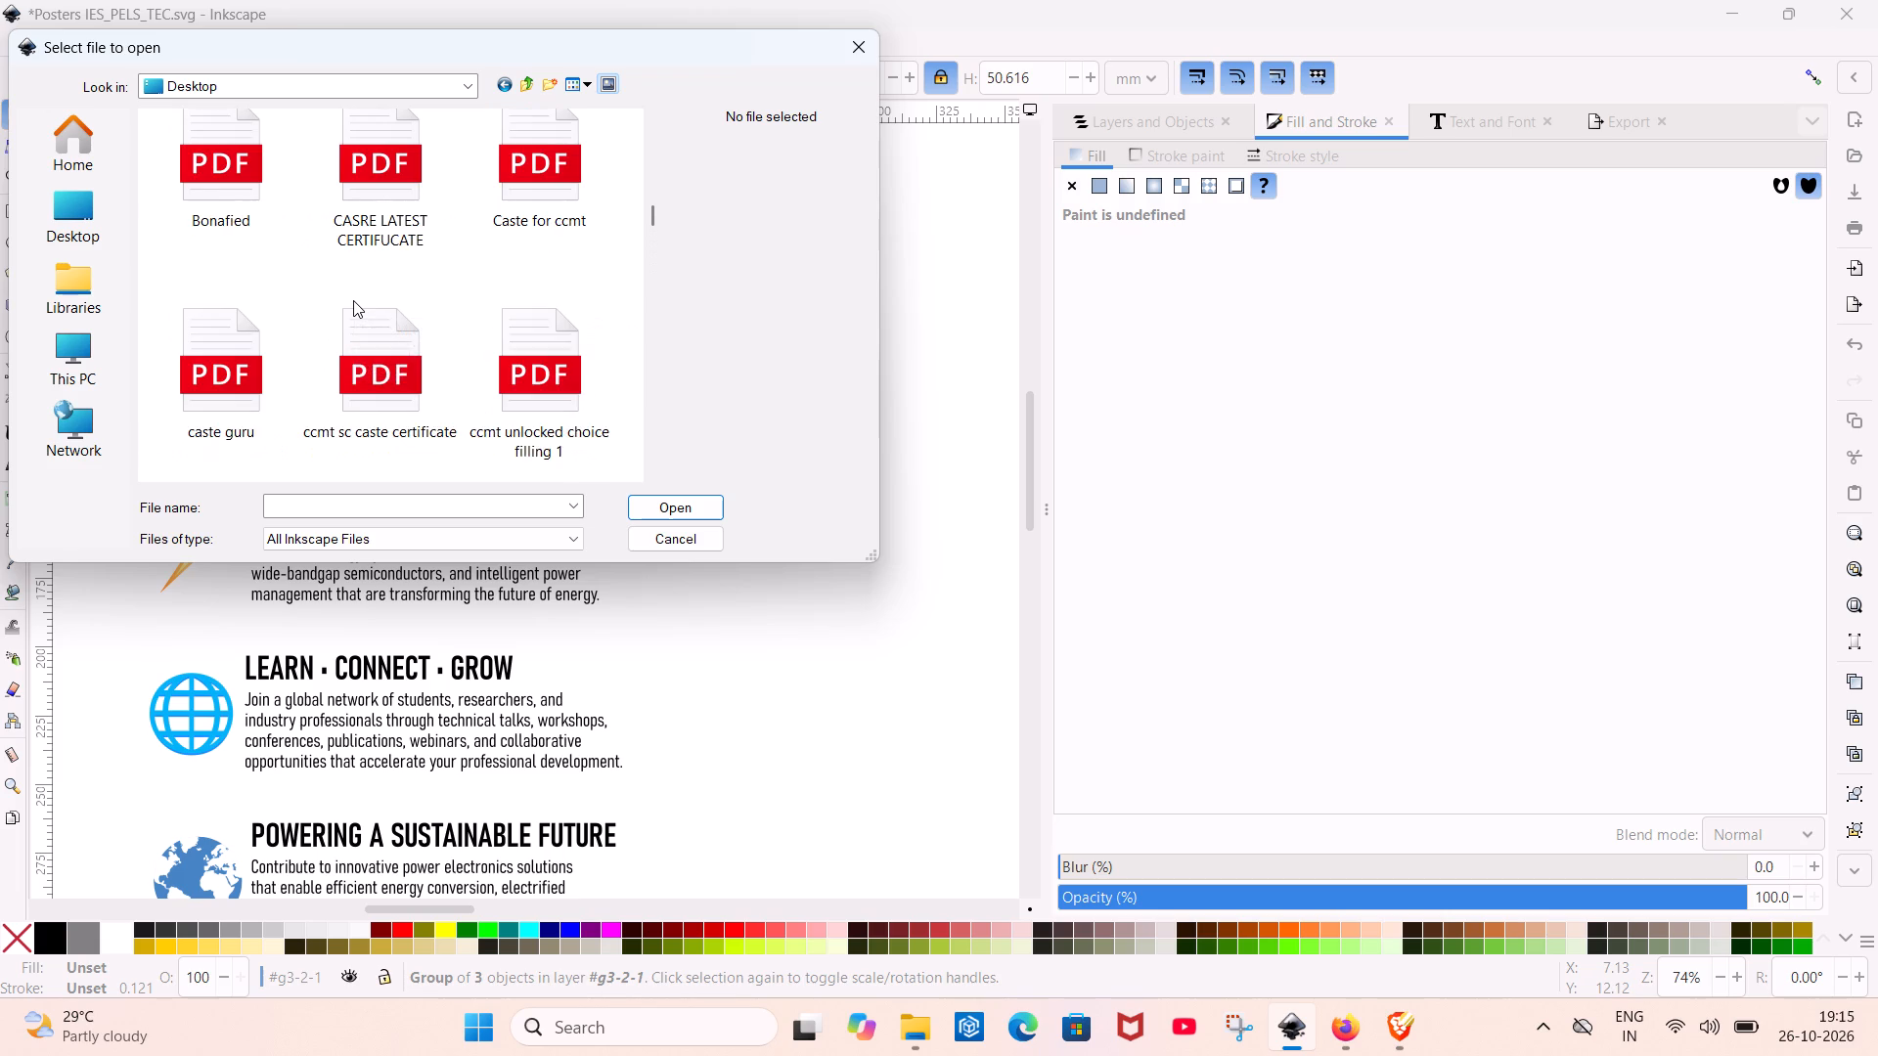
scroll(353, 300, up, 4)
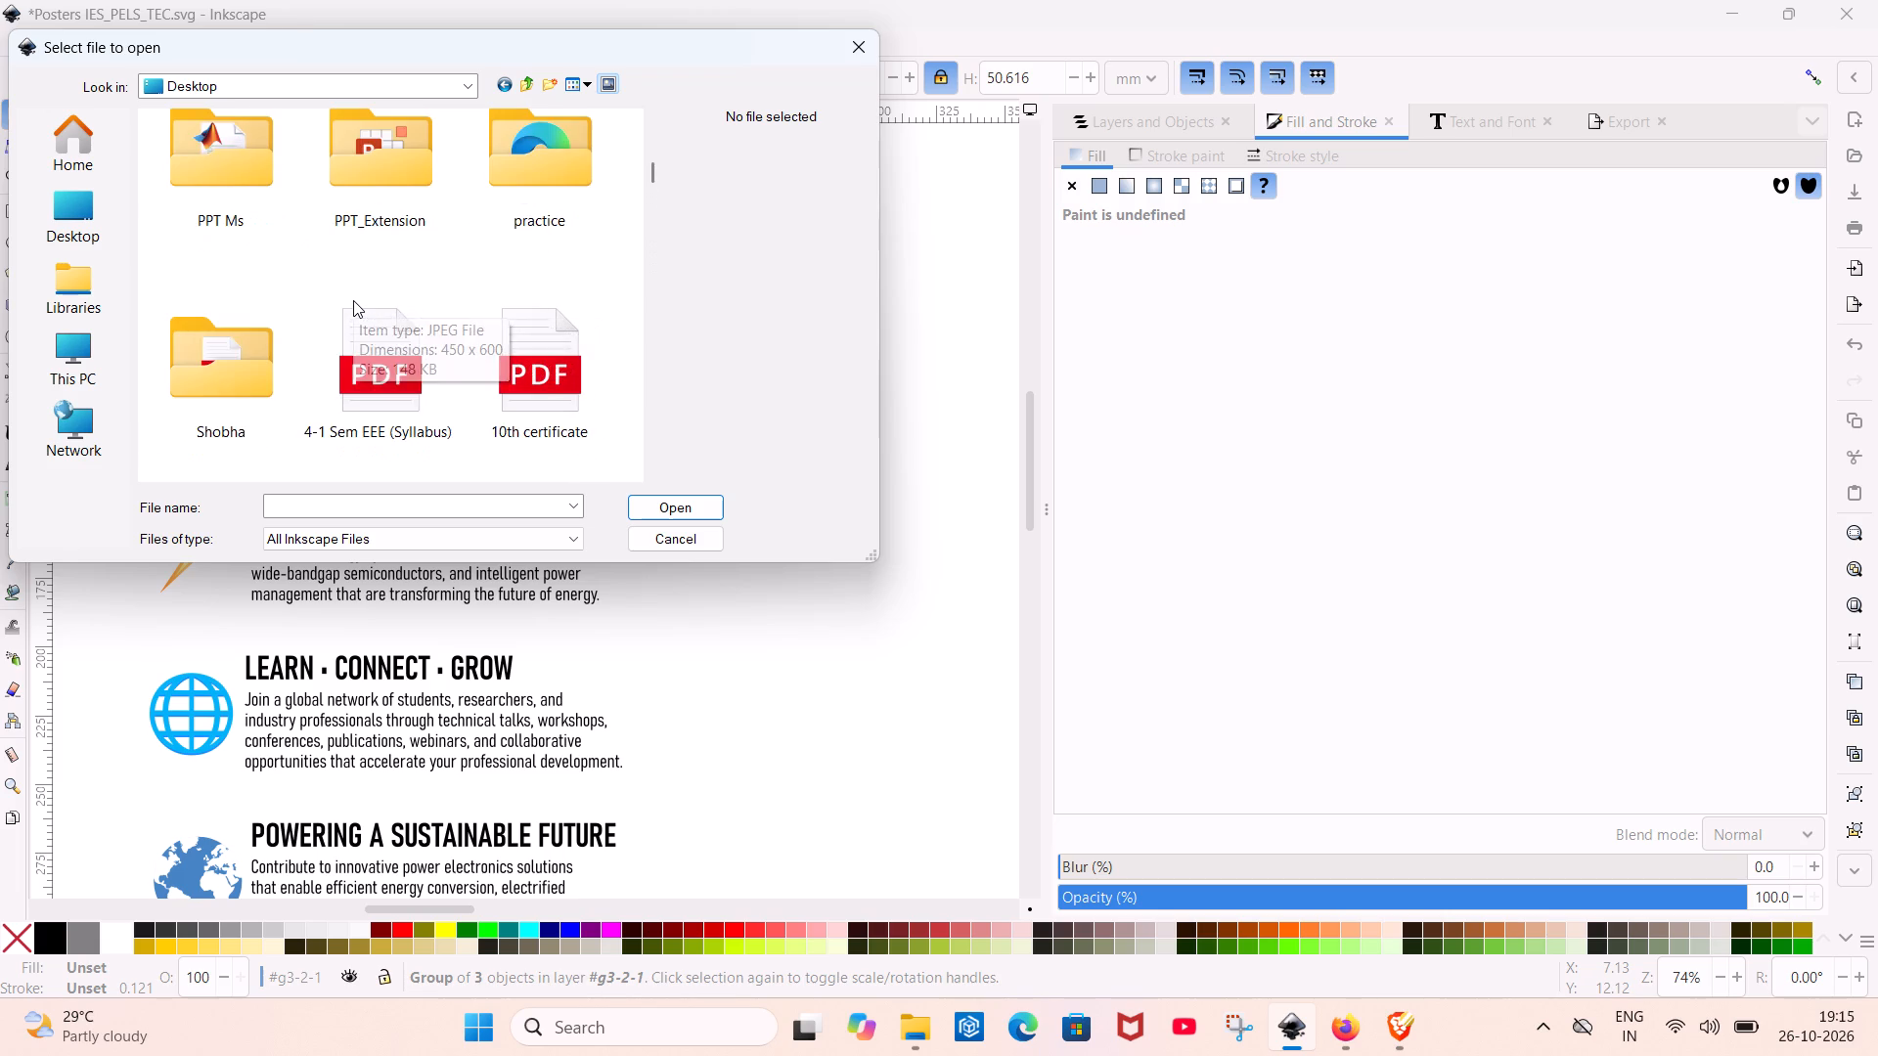
scroll(353, 300, up, 6)
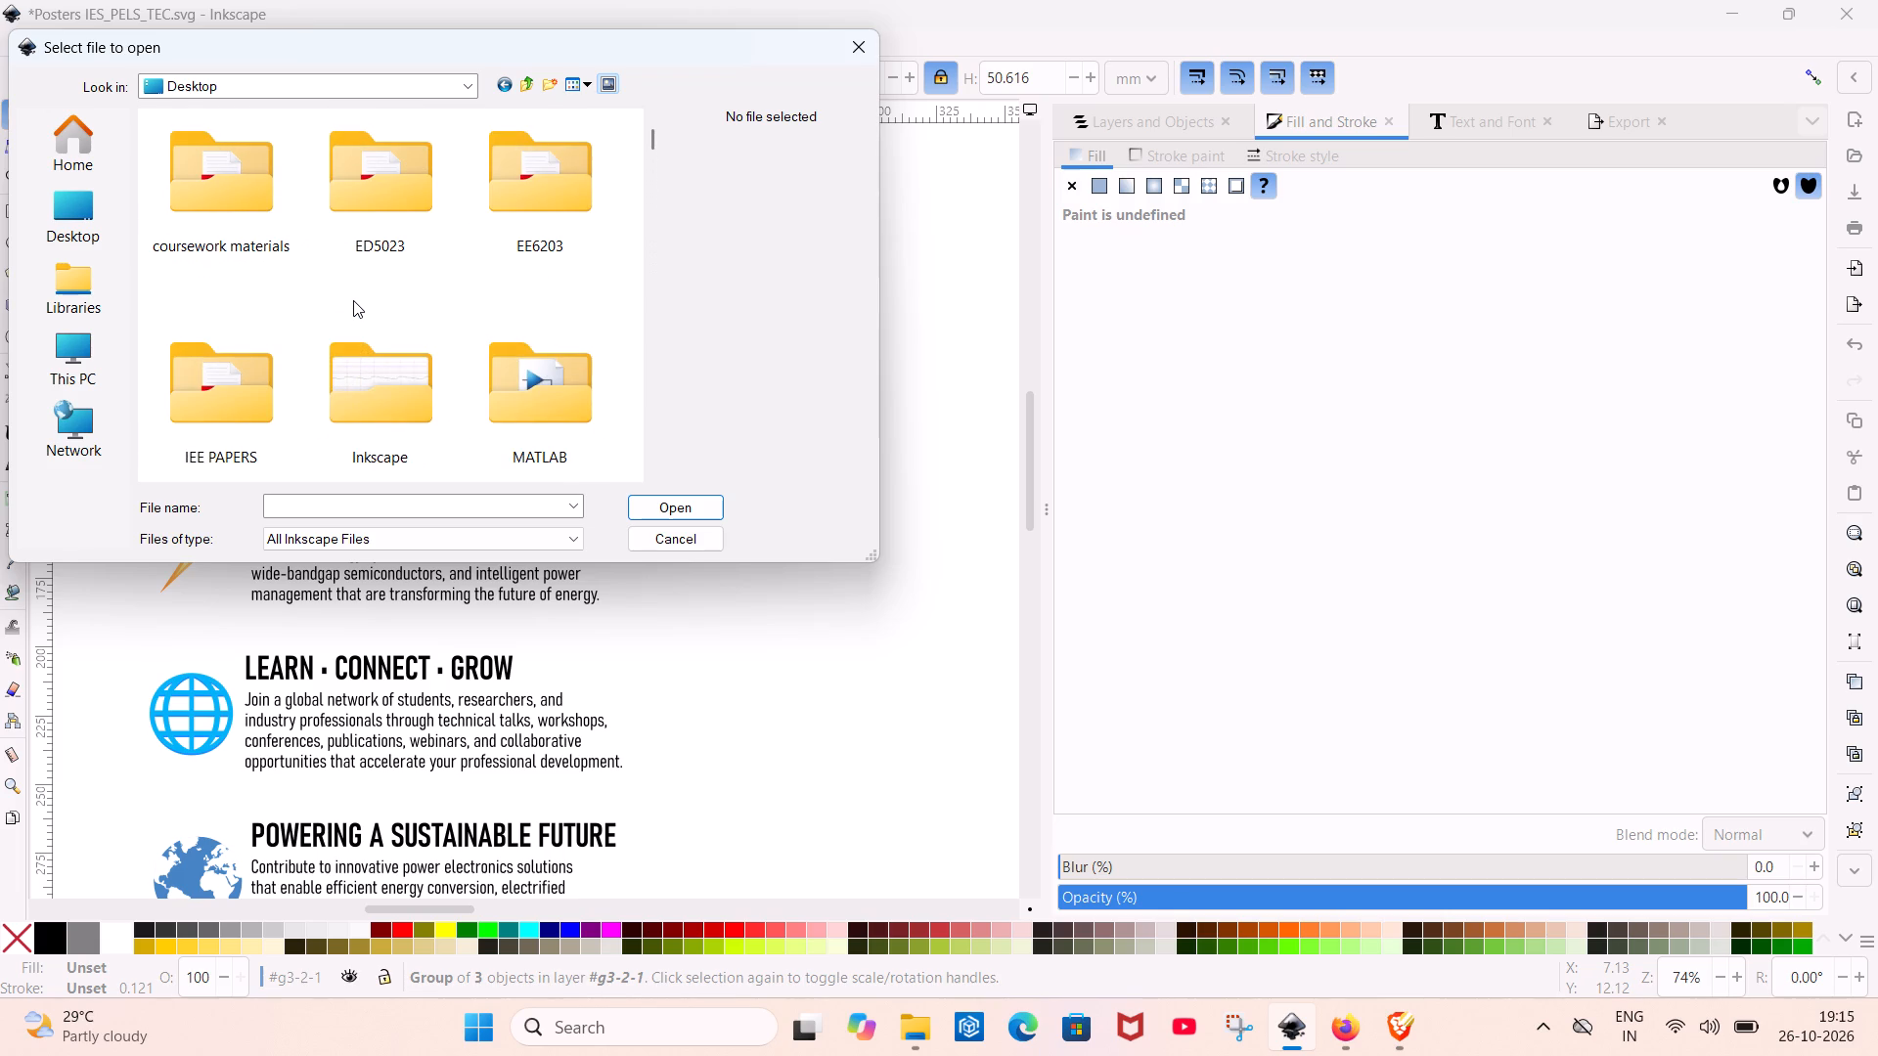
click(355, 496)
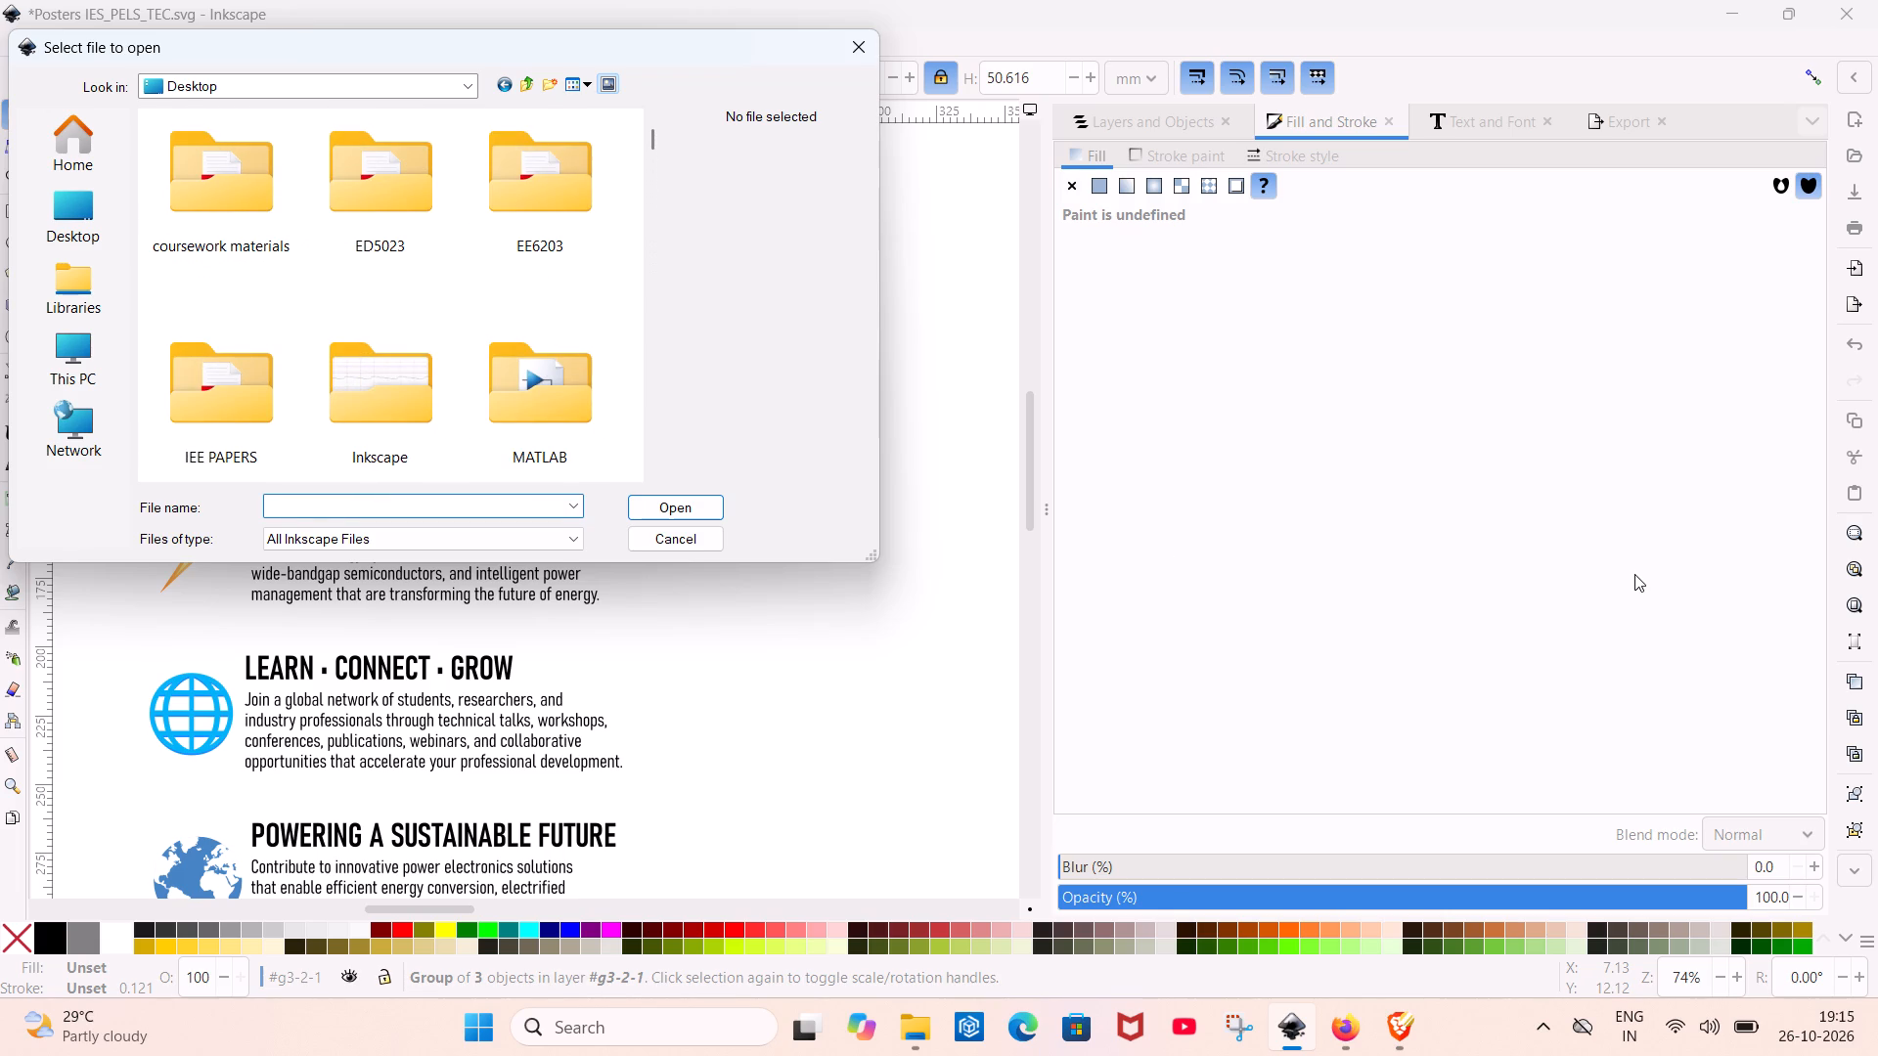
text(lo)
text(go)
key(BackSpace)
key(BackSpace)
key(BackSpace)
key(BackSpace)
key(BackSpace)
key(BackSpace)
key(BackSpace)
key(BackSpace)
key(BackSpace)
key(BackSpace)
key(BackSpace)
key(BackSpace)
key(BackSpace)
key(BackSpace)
Look through the Desktop files again for the IEEE IAS logo and close the file chooser without opening anything.
scroll(438, 317, down, 2)
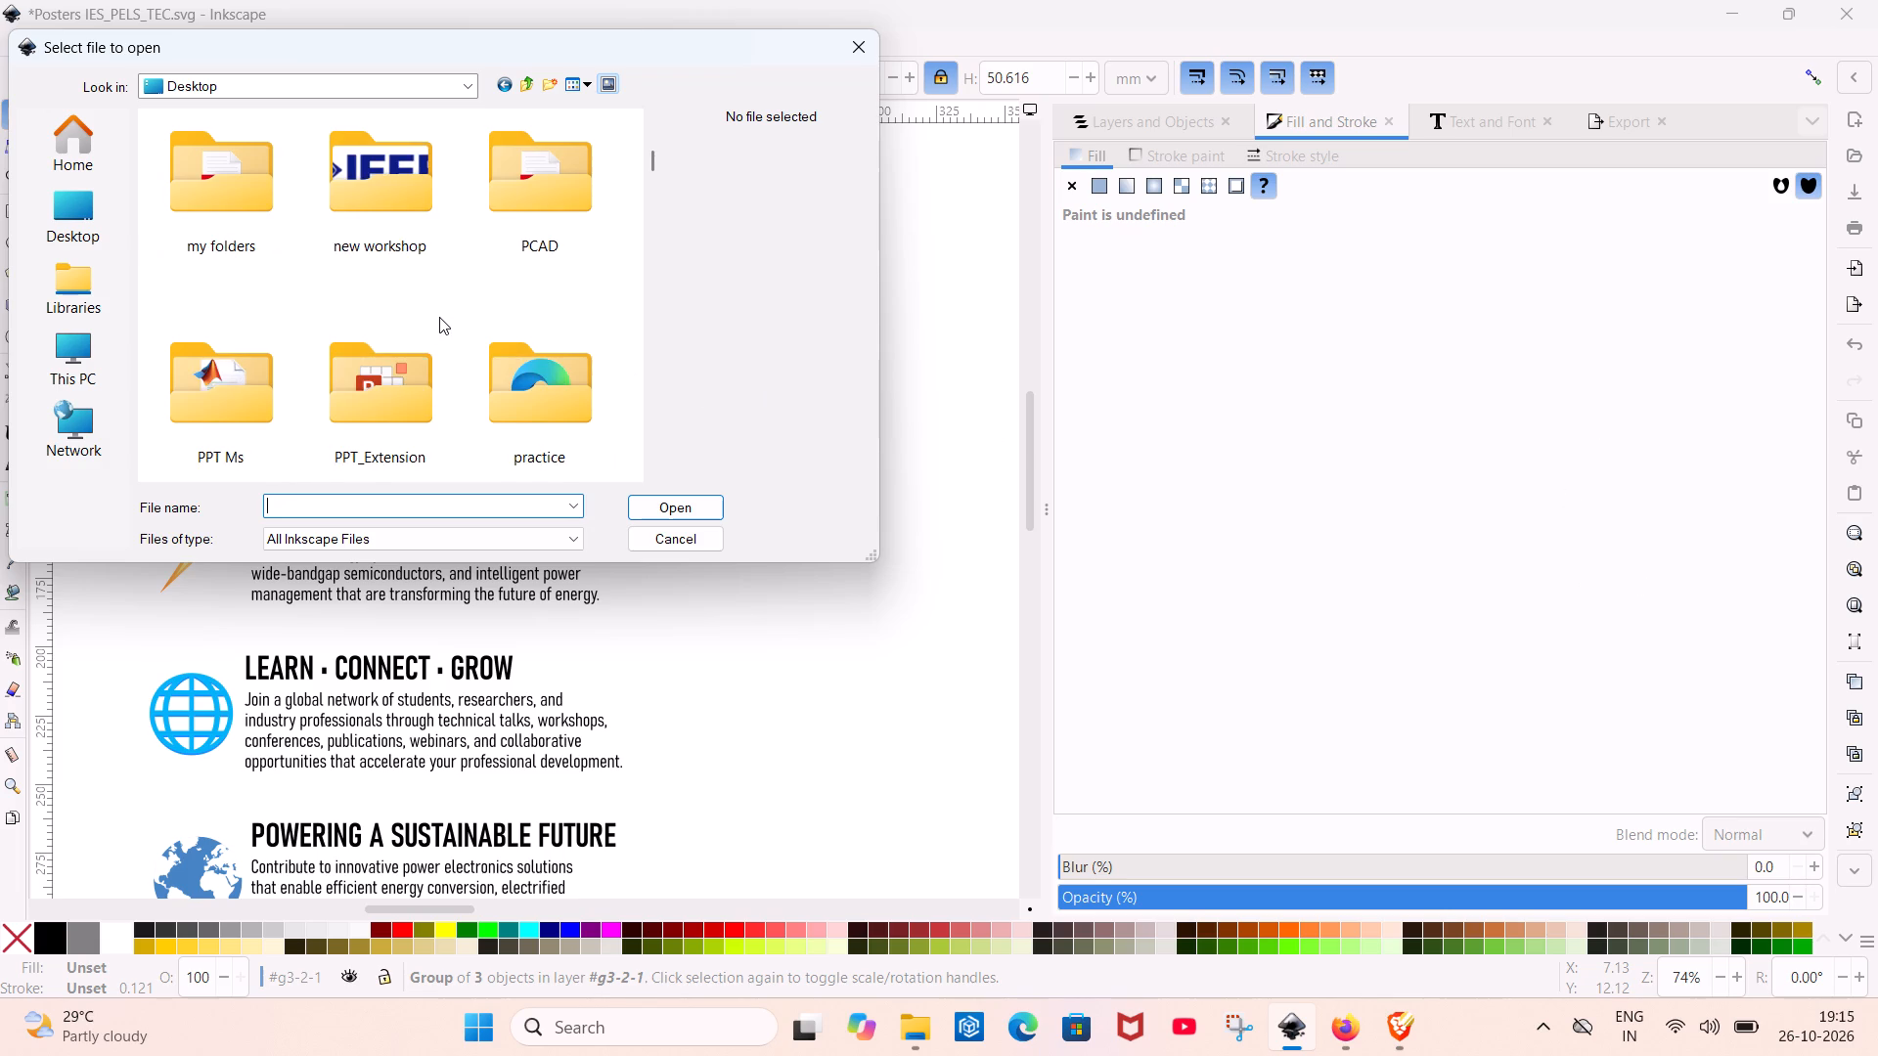
scroll(440, 317, down, 8)
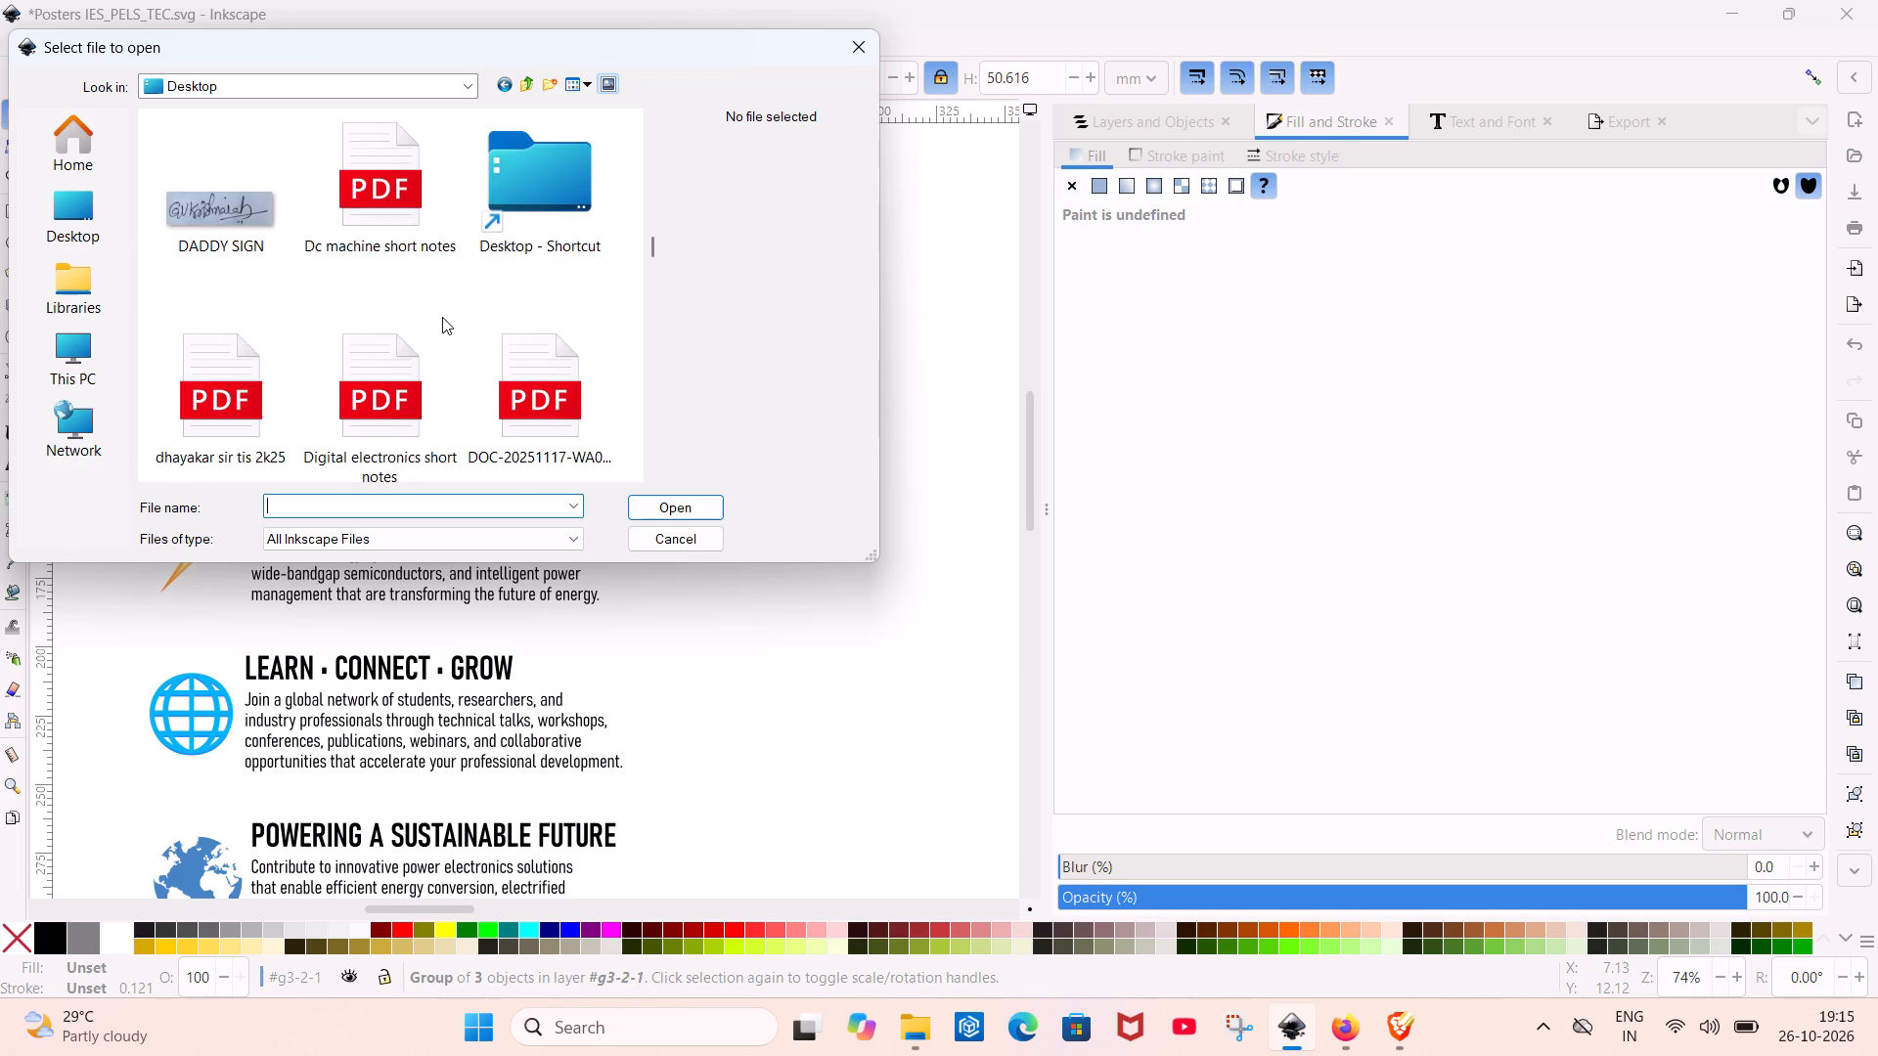
scroll(442, 317, down, 2)
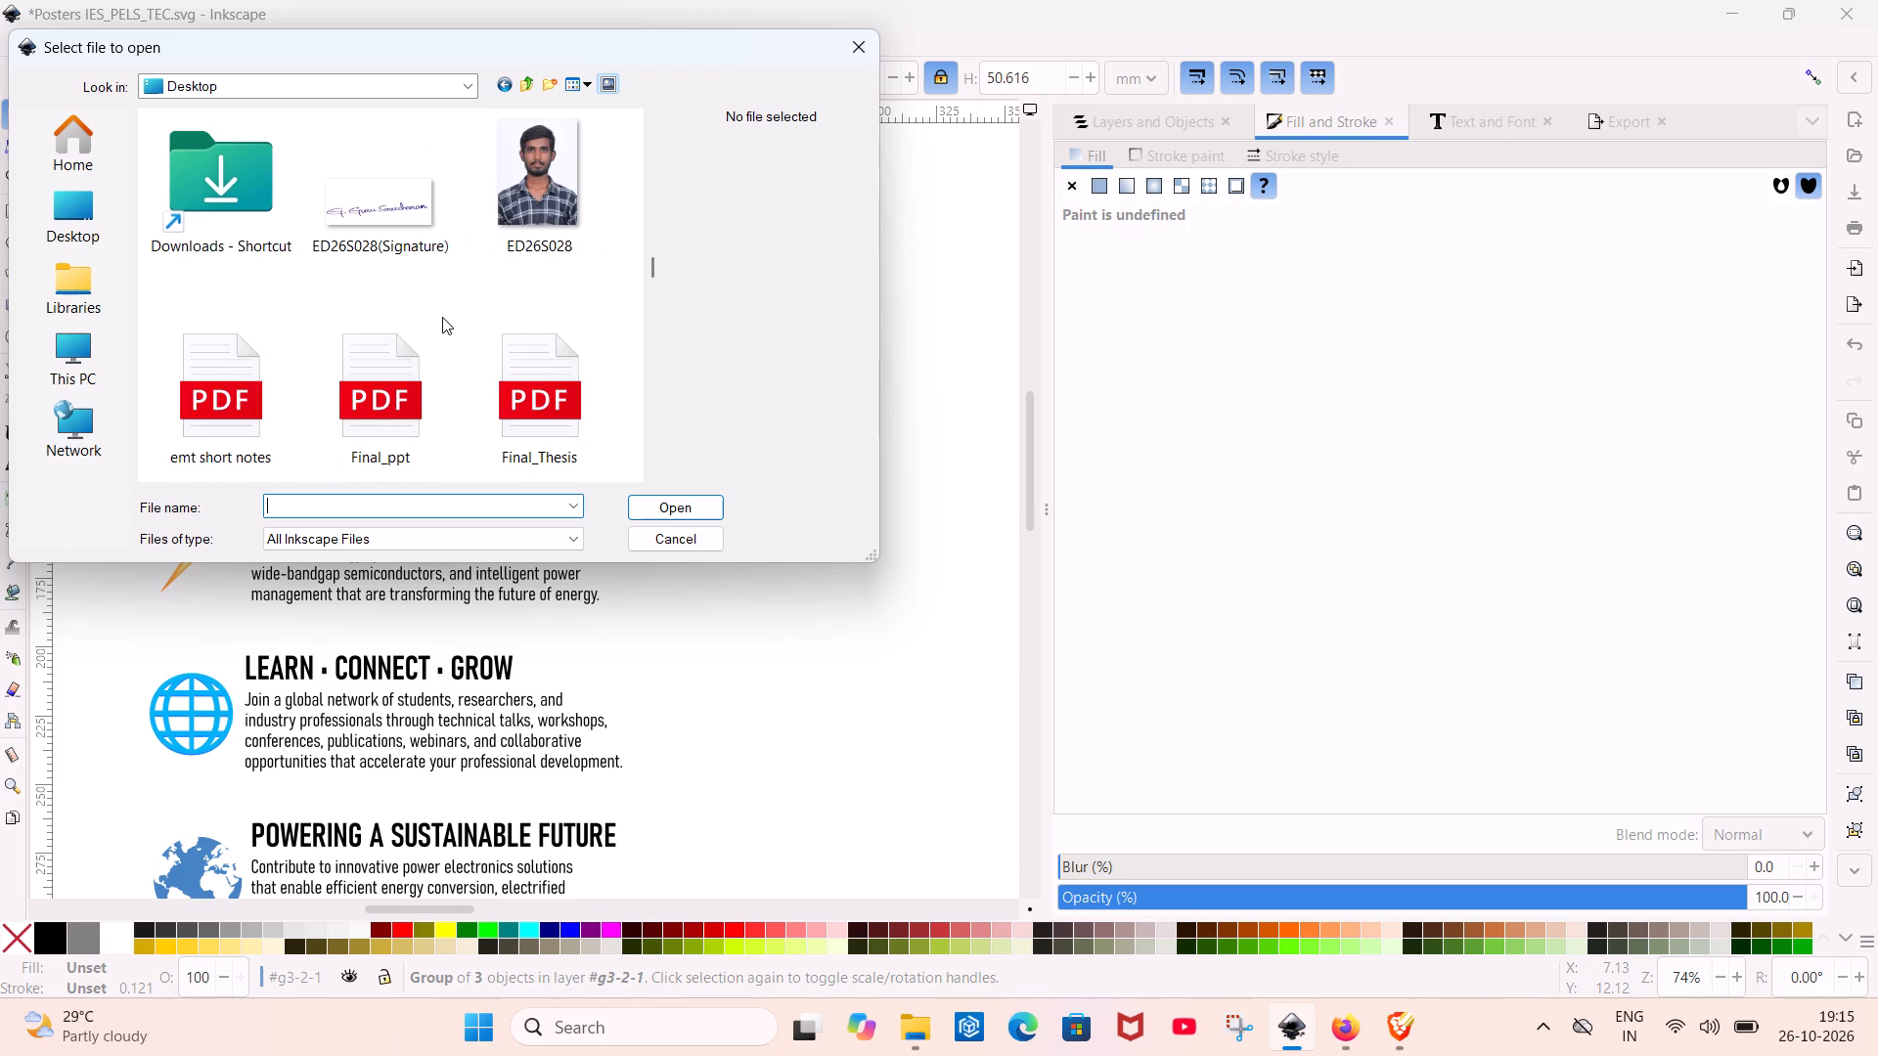
scroll(442, 317, down, 2)
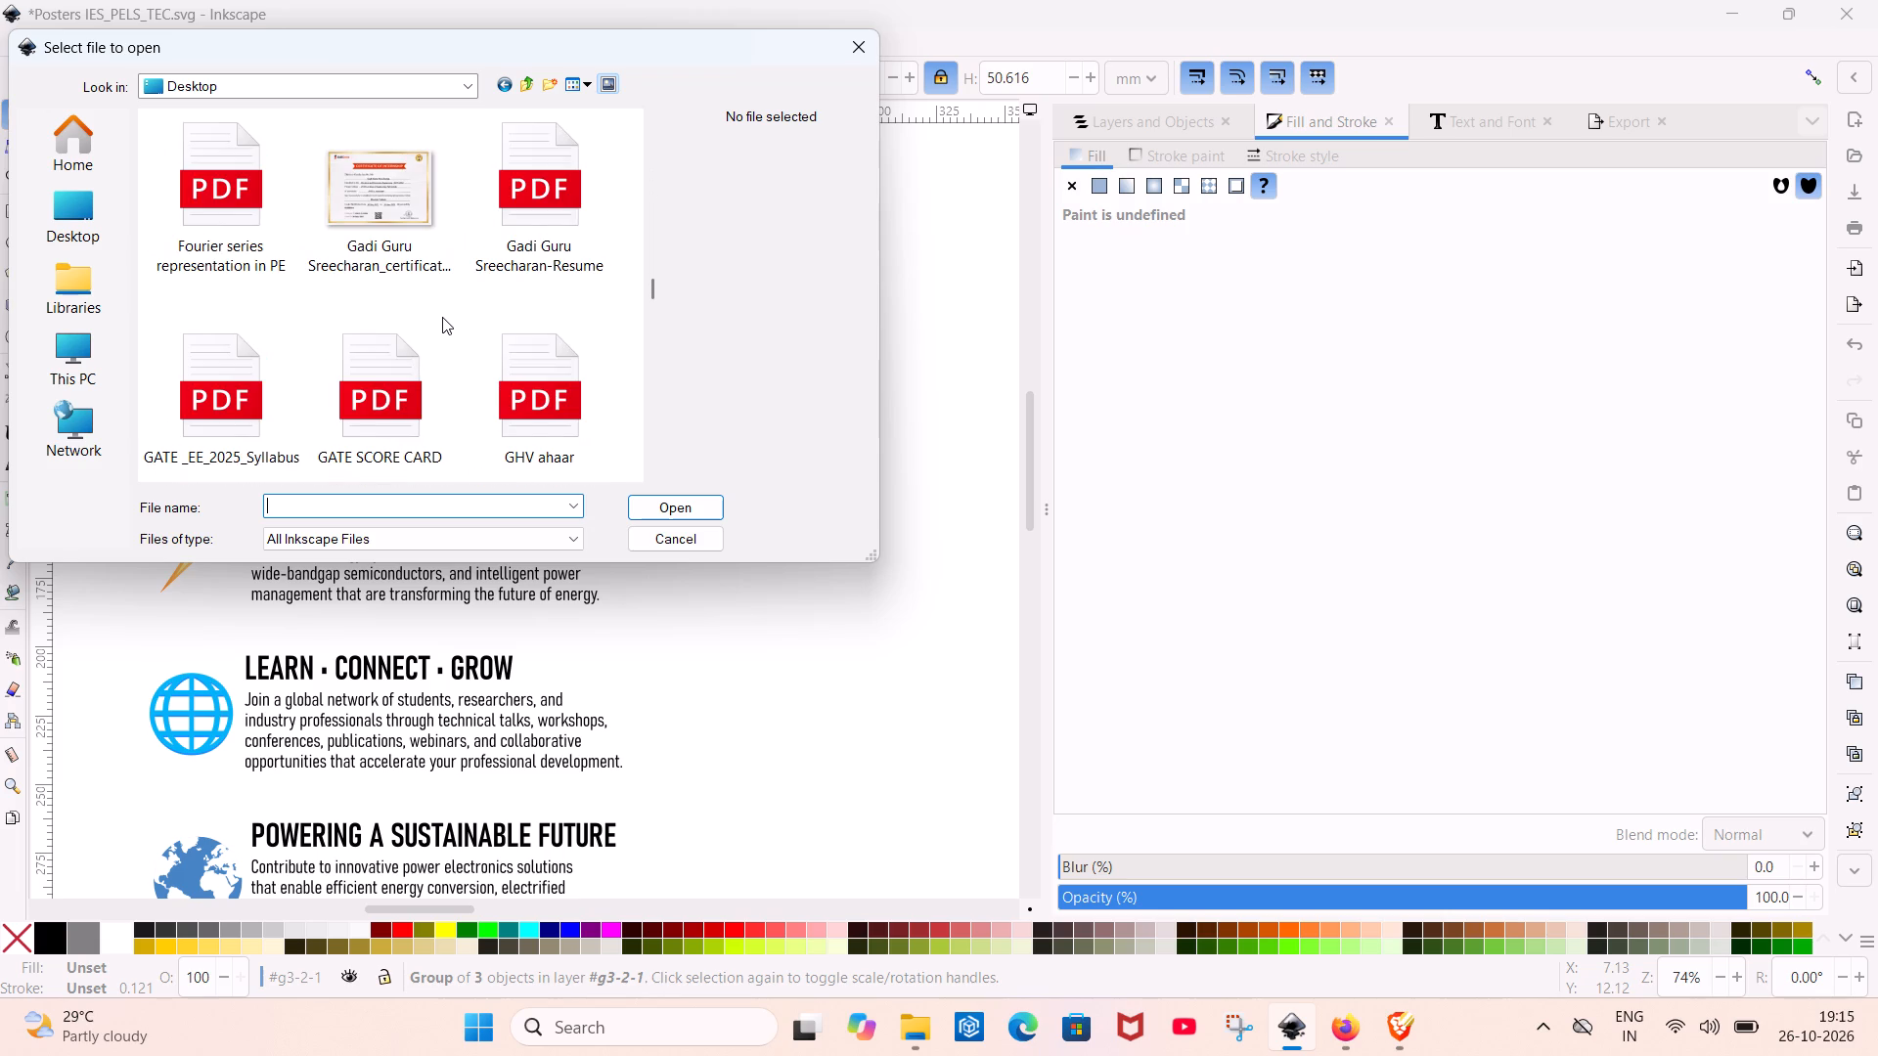
scroll(442, 317, down, 4)
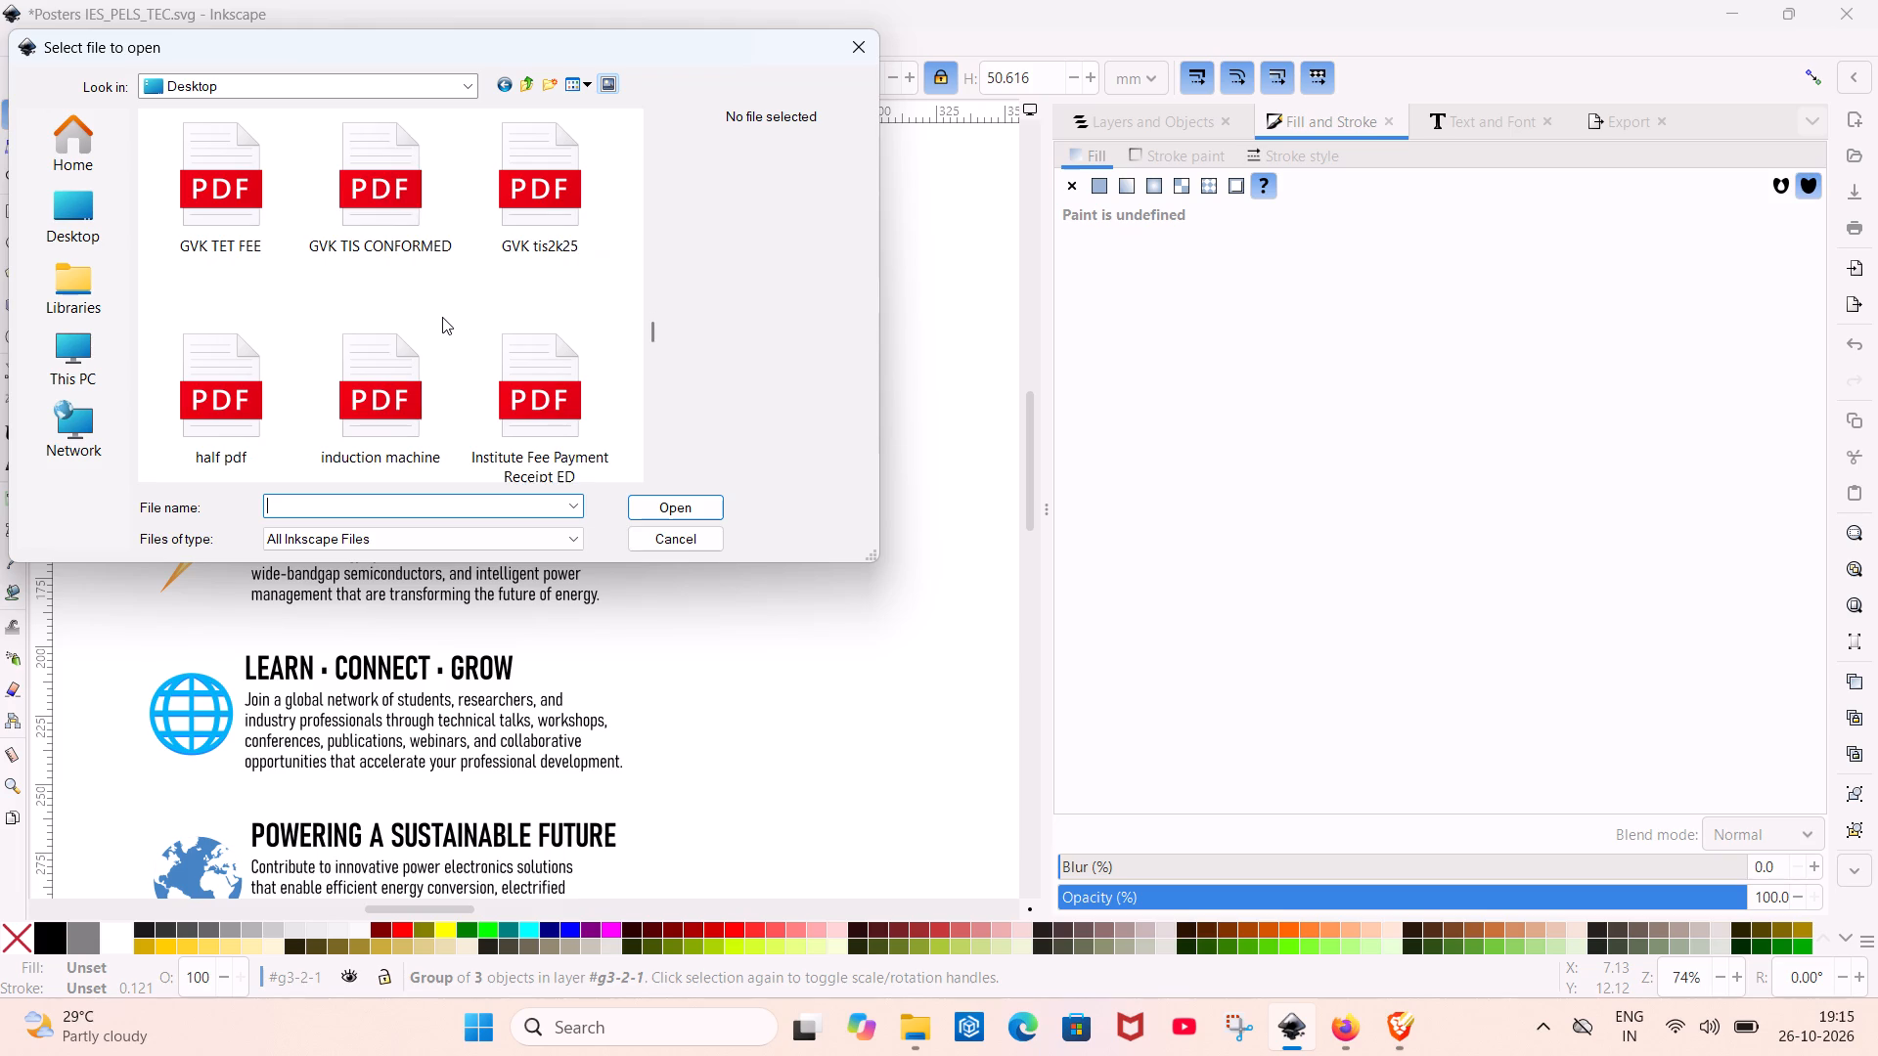
scroll(442, 317, down, 3)
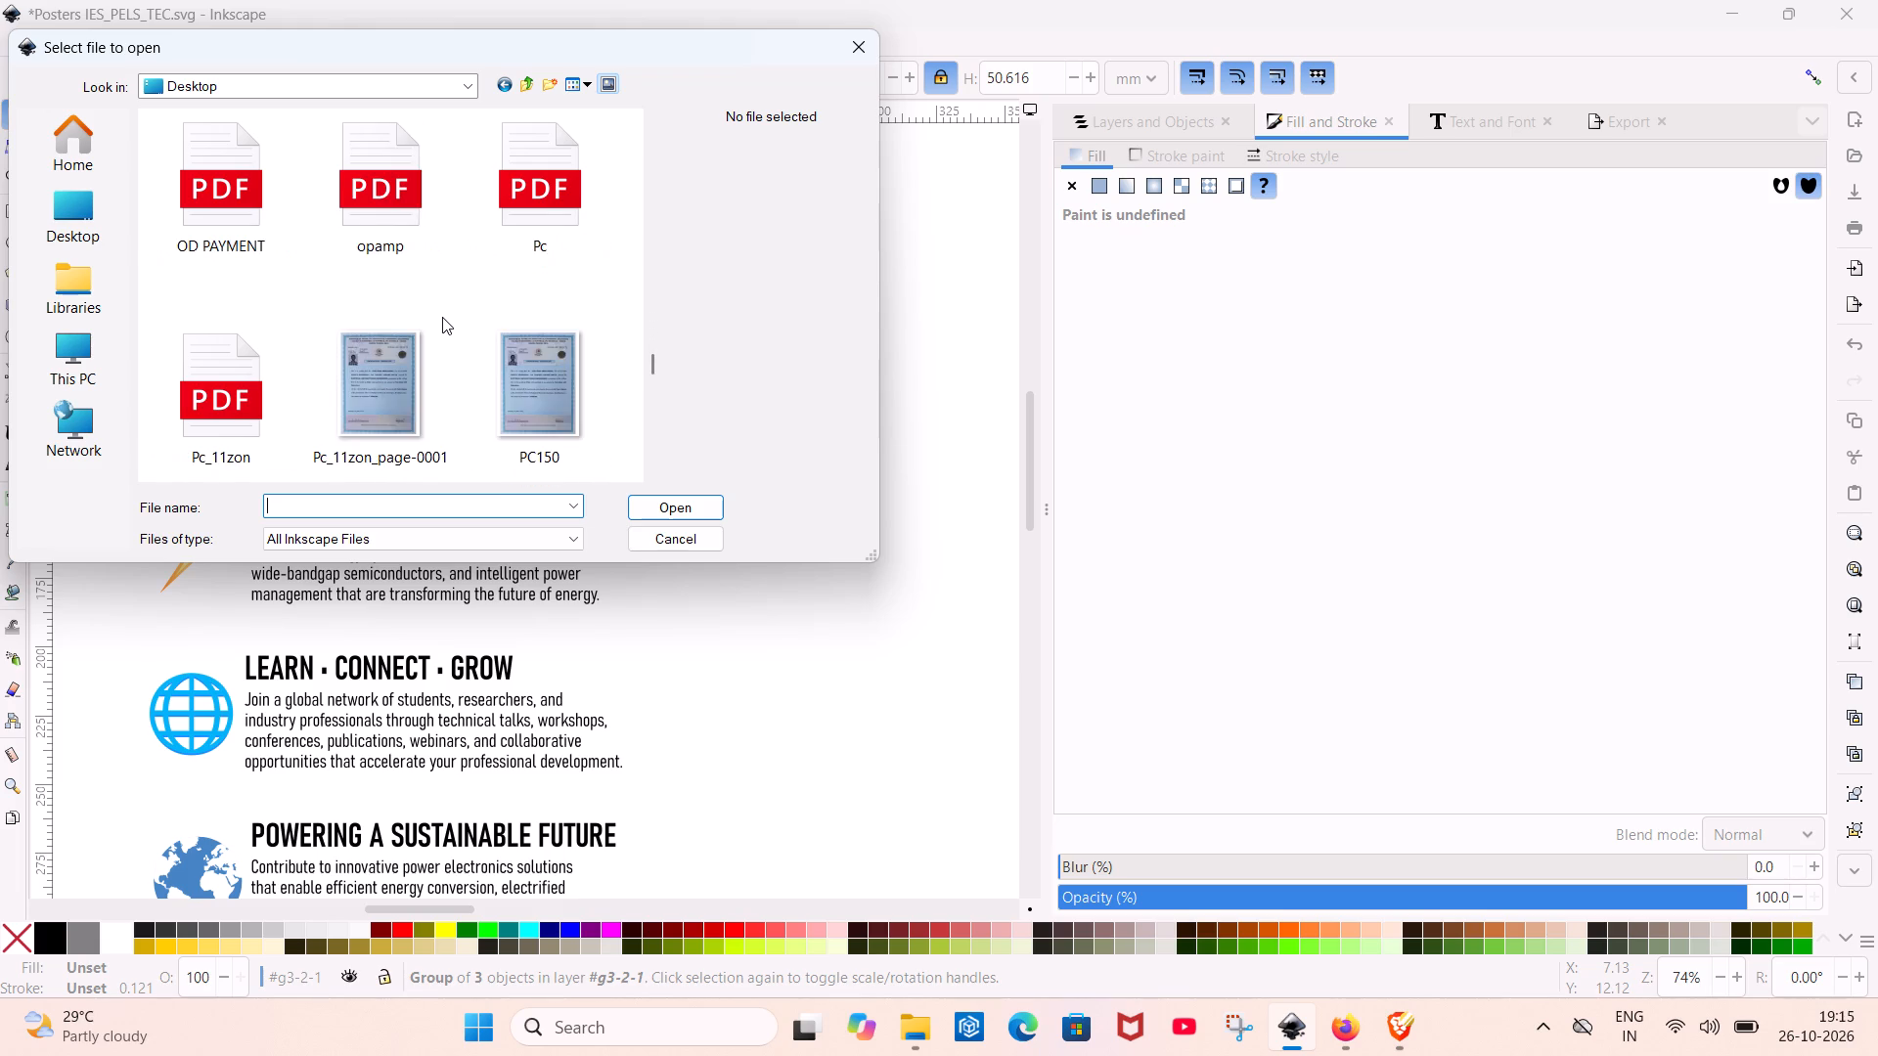
scroll(442, 317, down, 3)
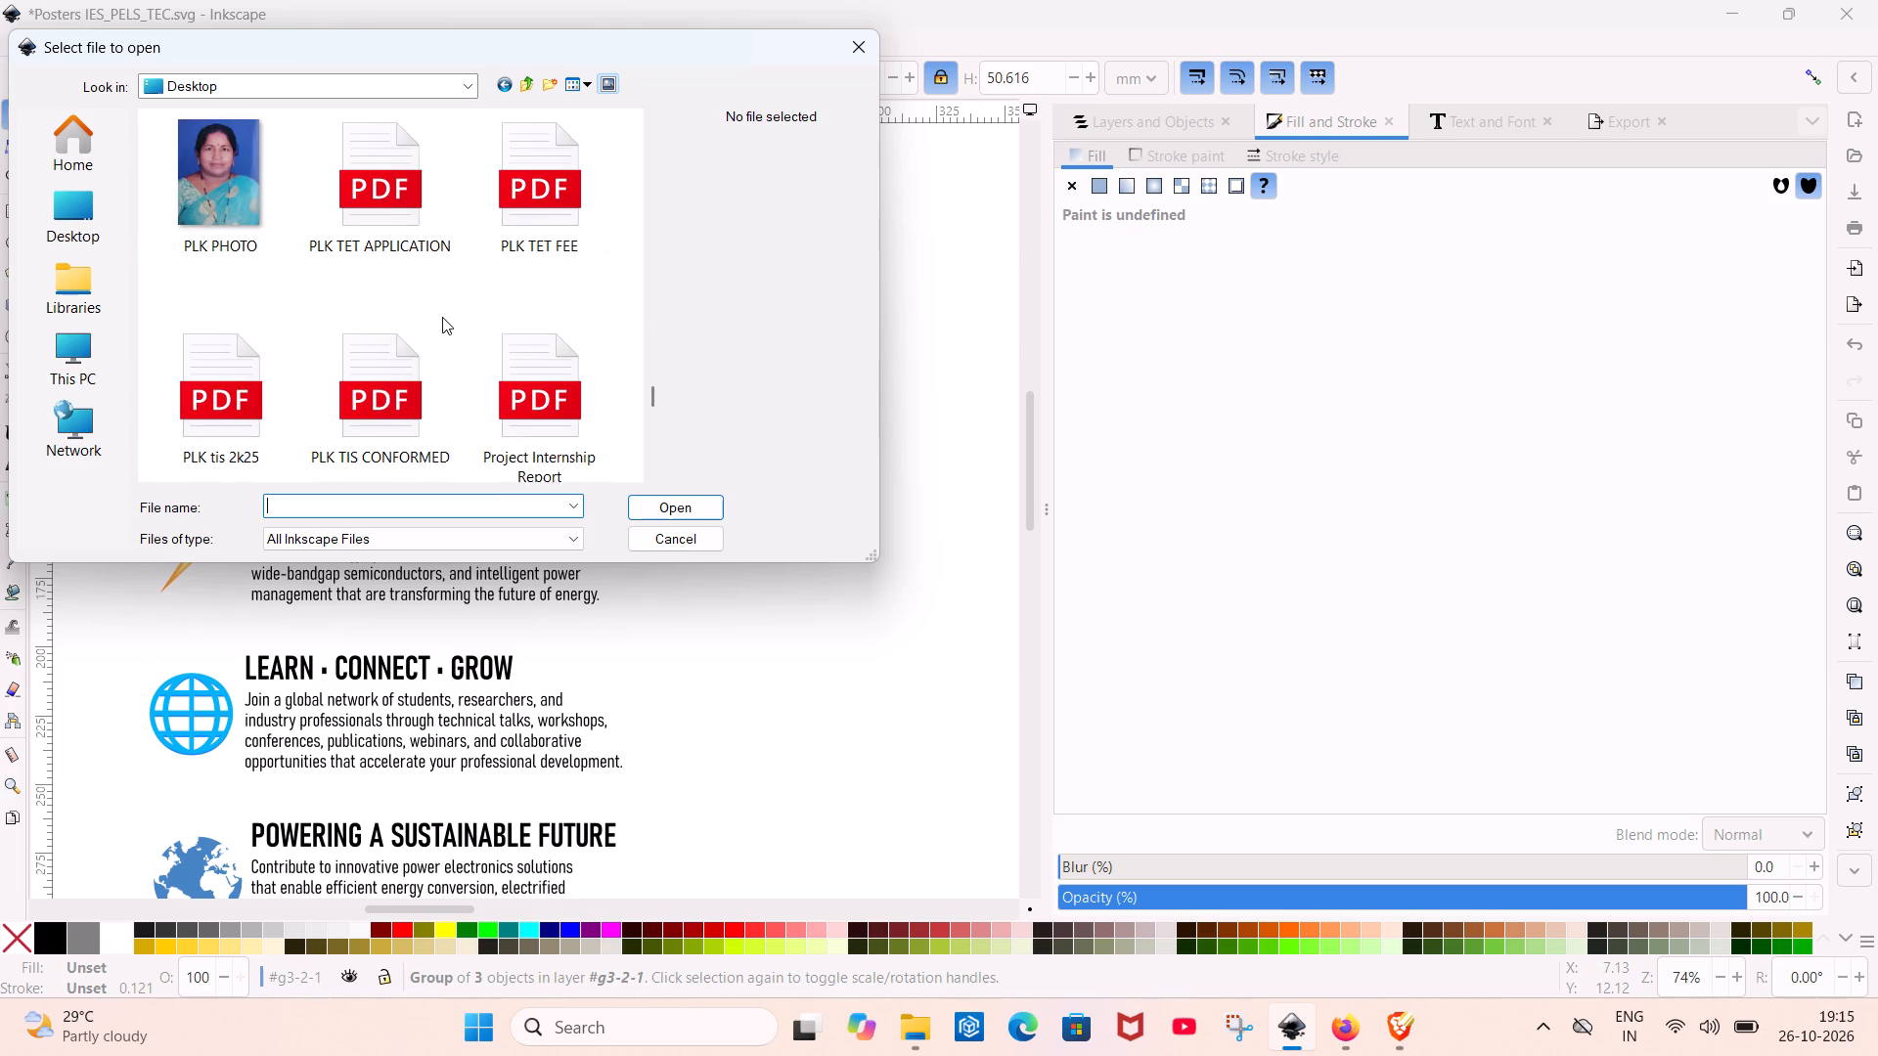
scroll(442, 317, down, 4)
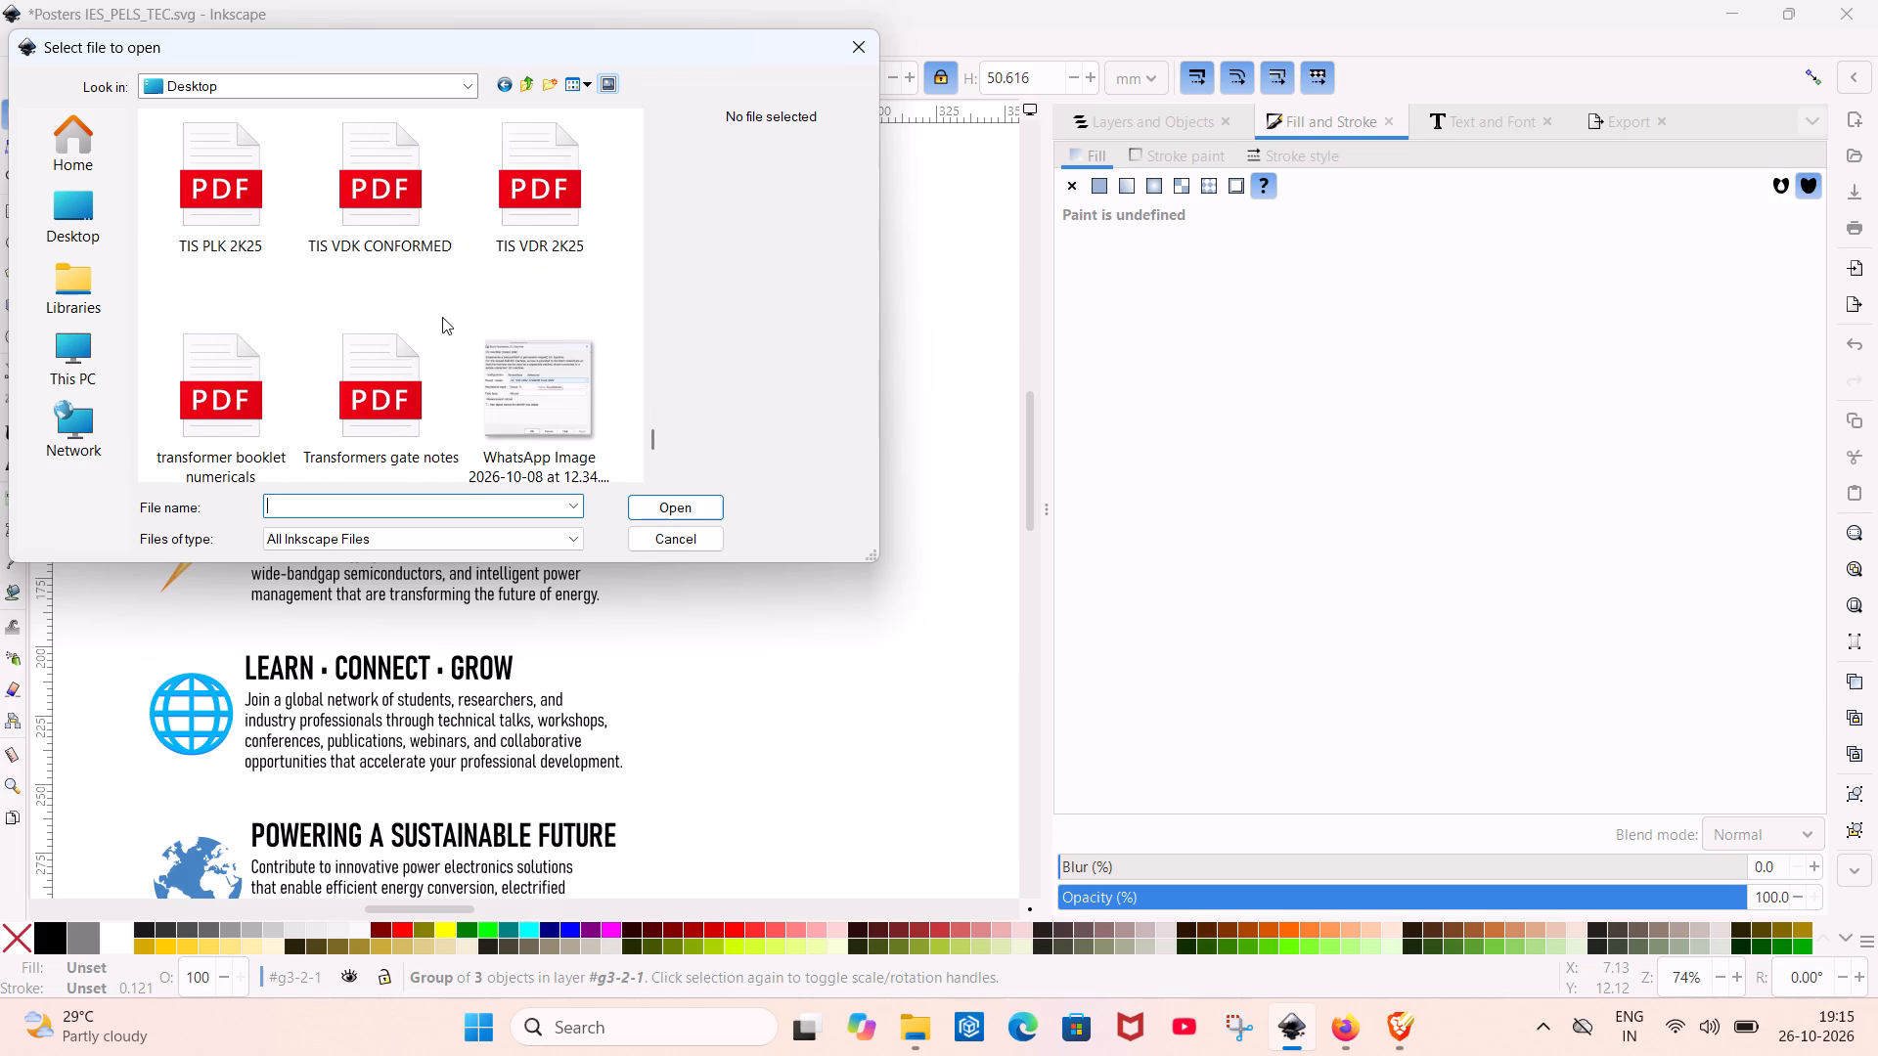
scroll(442, 317, down, 2)
click(853, 48)
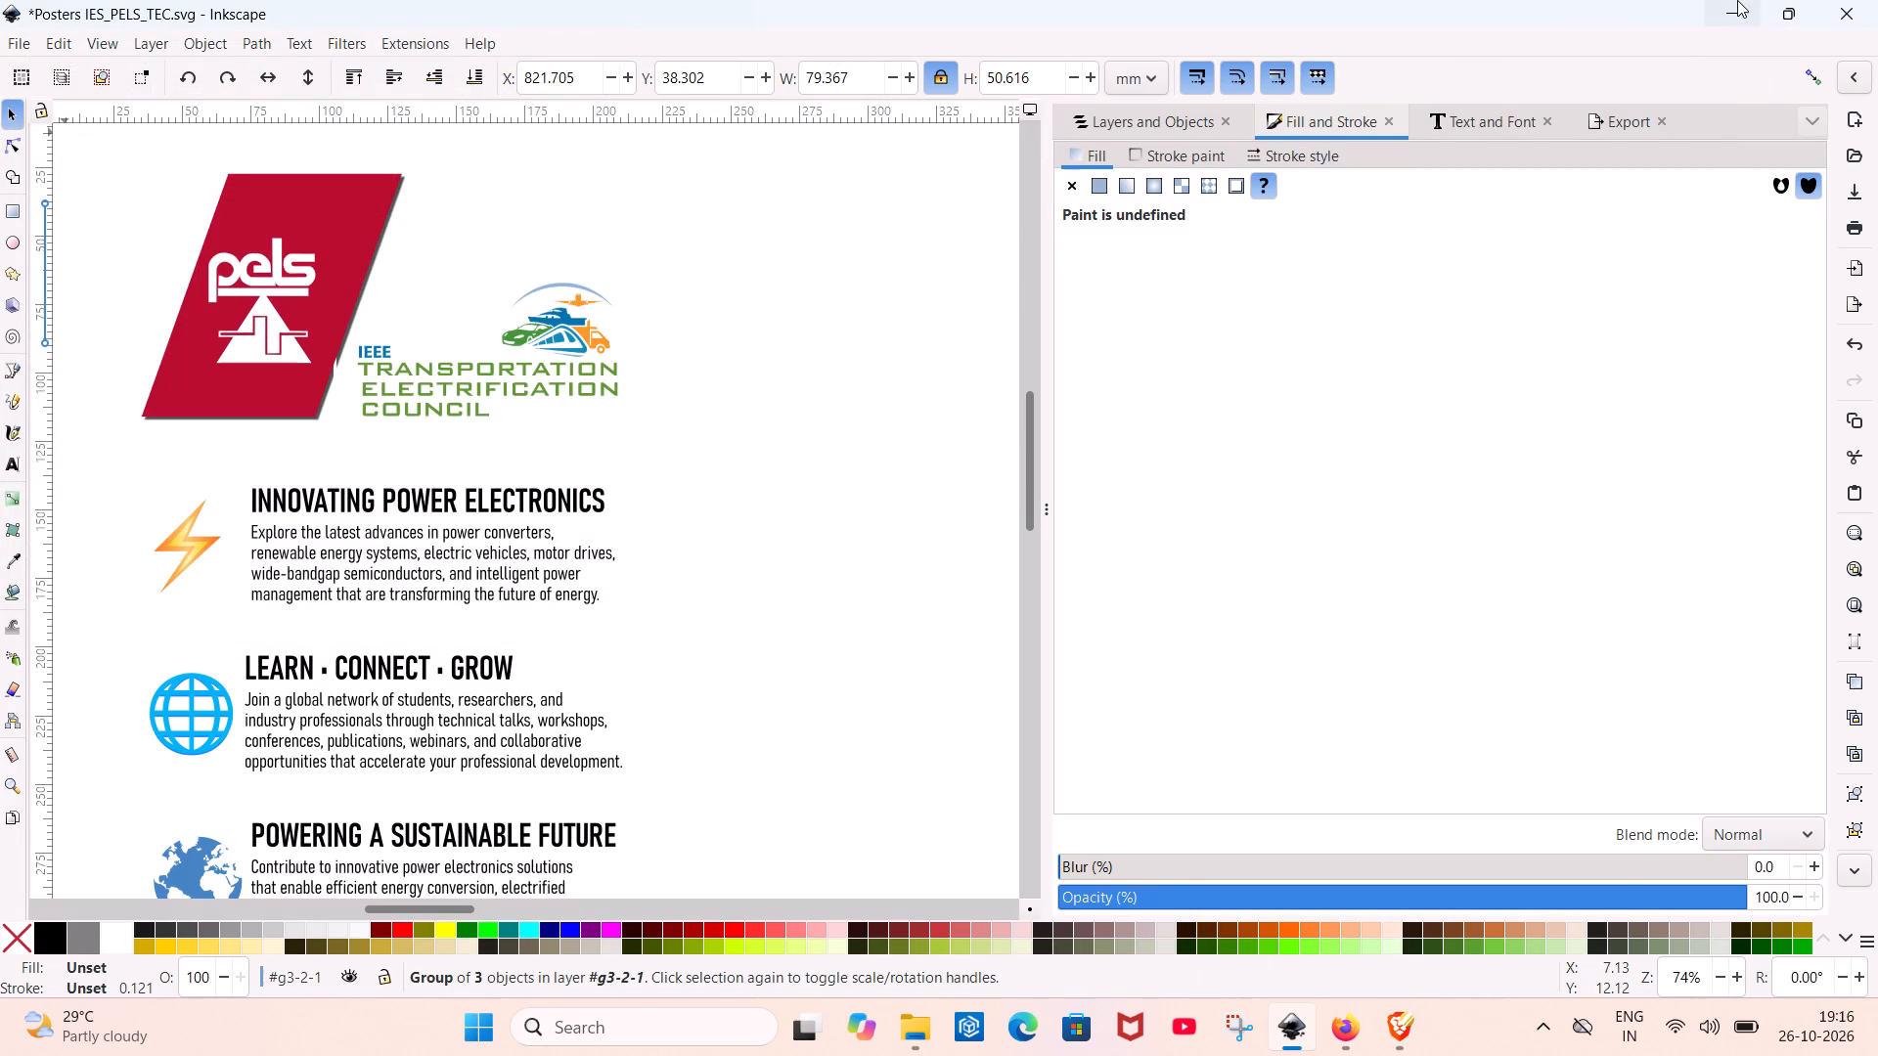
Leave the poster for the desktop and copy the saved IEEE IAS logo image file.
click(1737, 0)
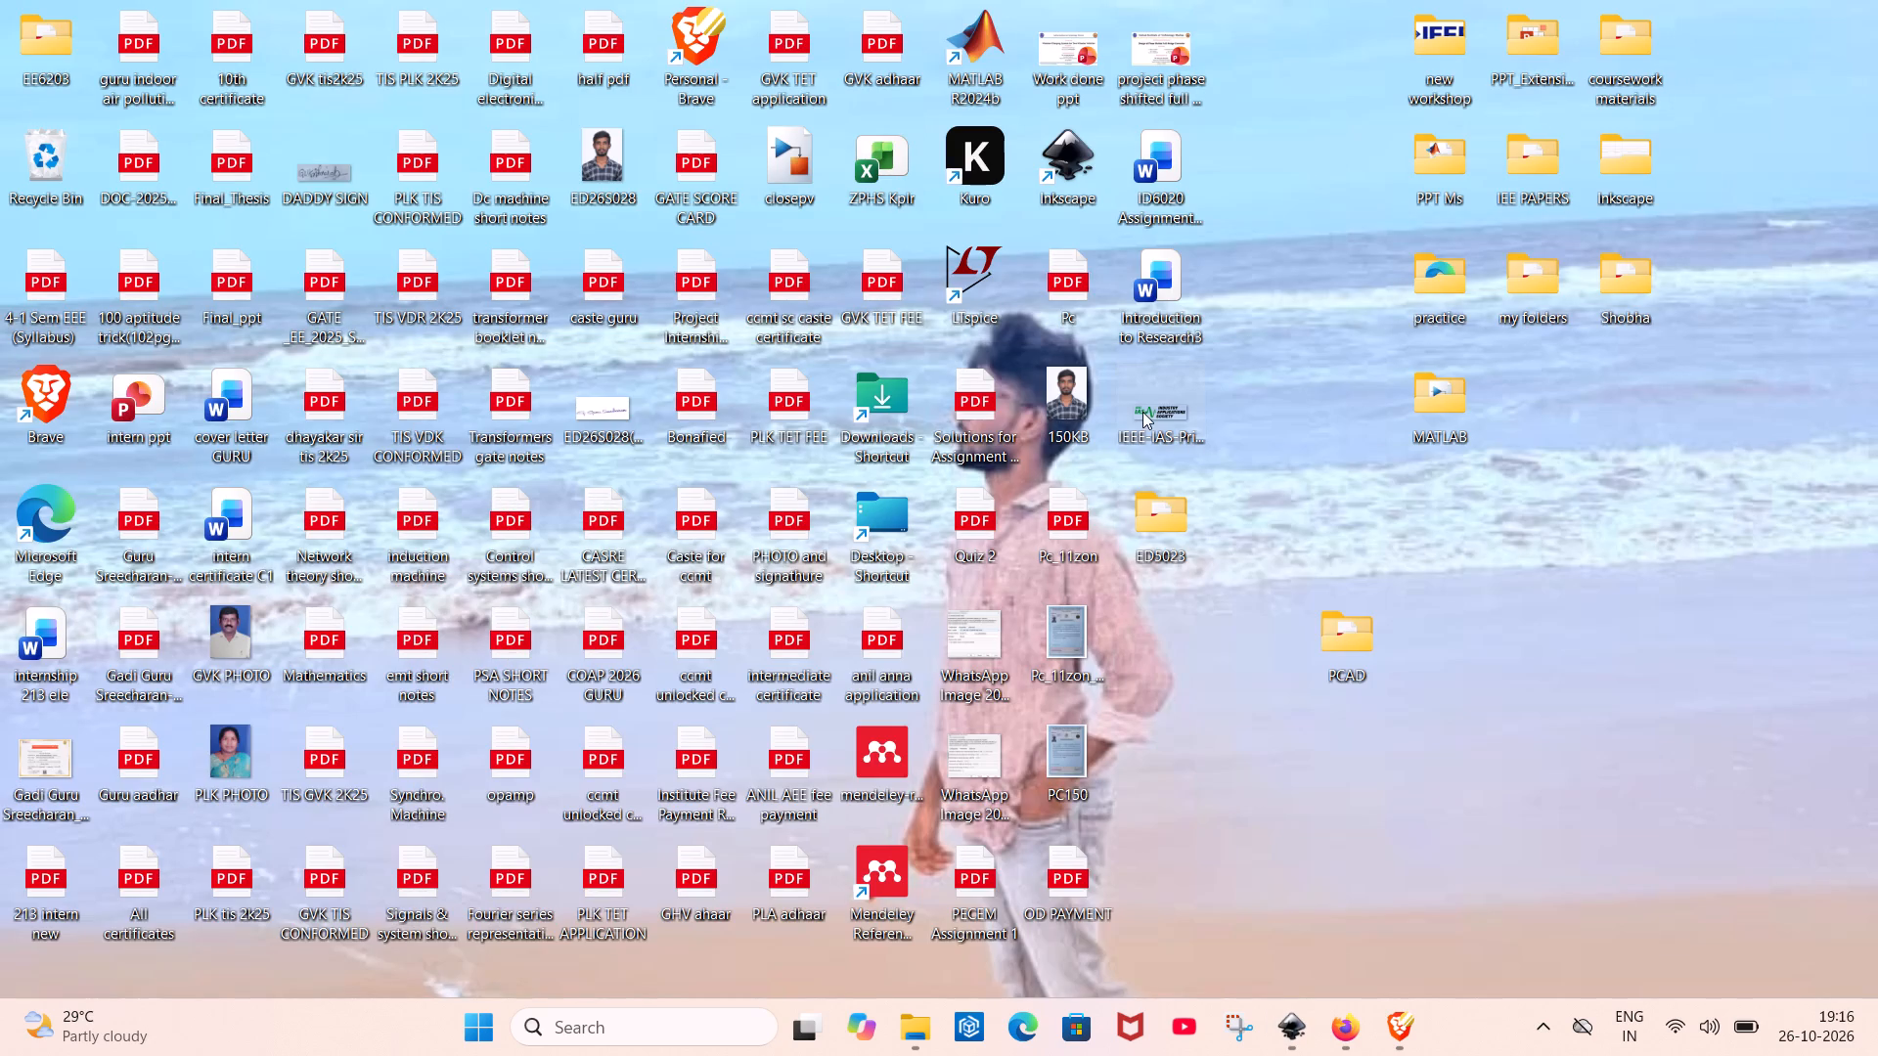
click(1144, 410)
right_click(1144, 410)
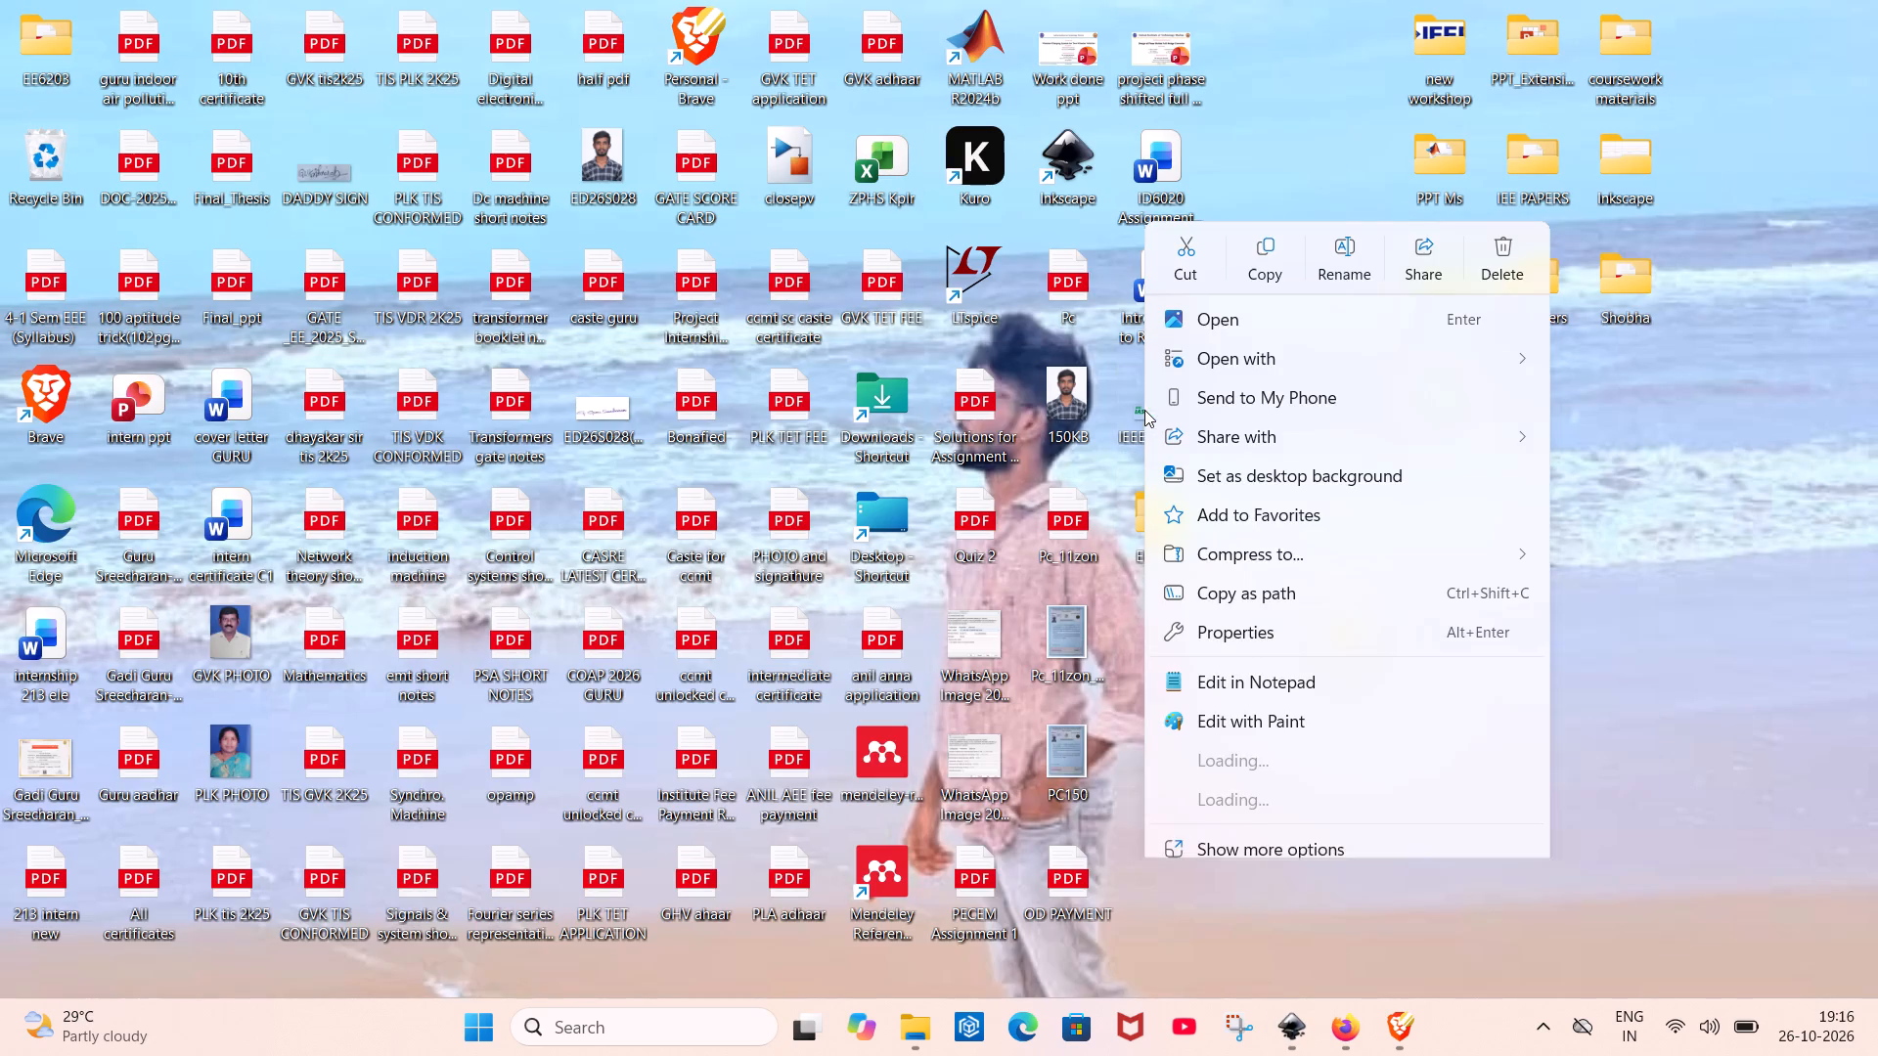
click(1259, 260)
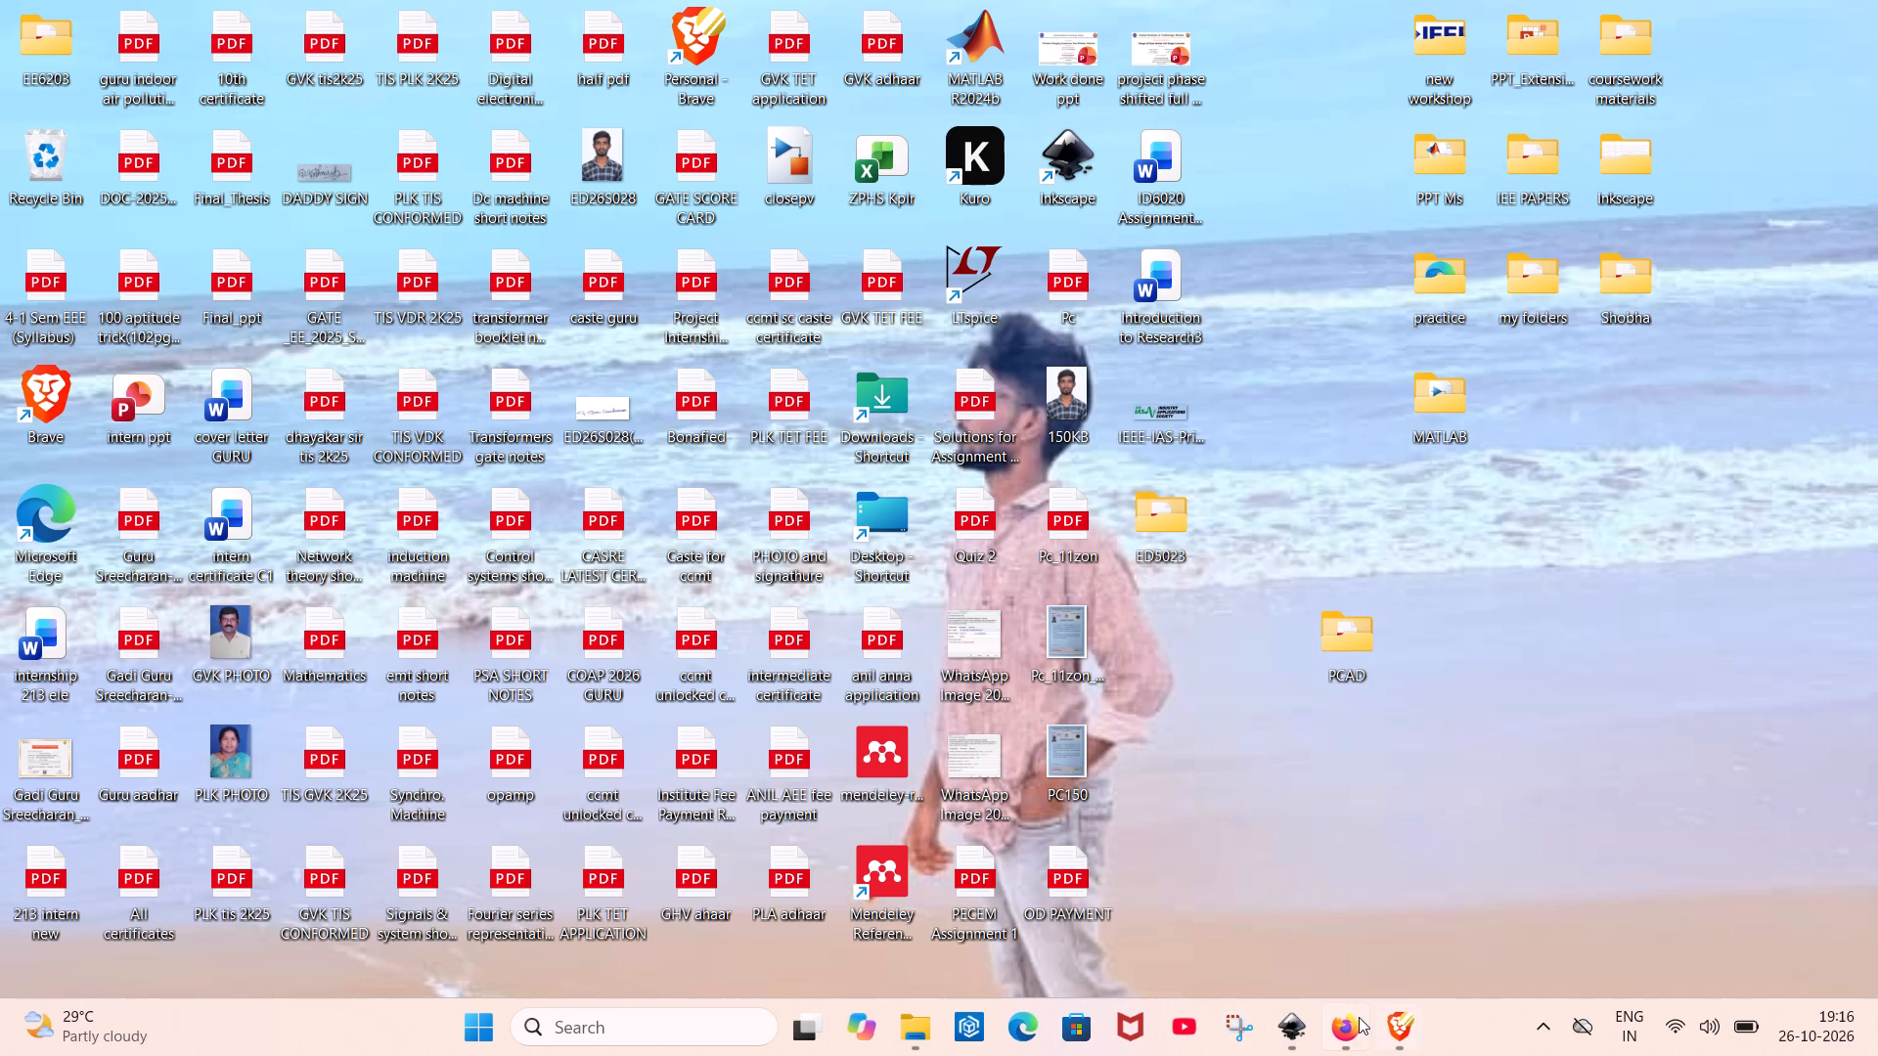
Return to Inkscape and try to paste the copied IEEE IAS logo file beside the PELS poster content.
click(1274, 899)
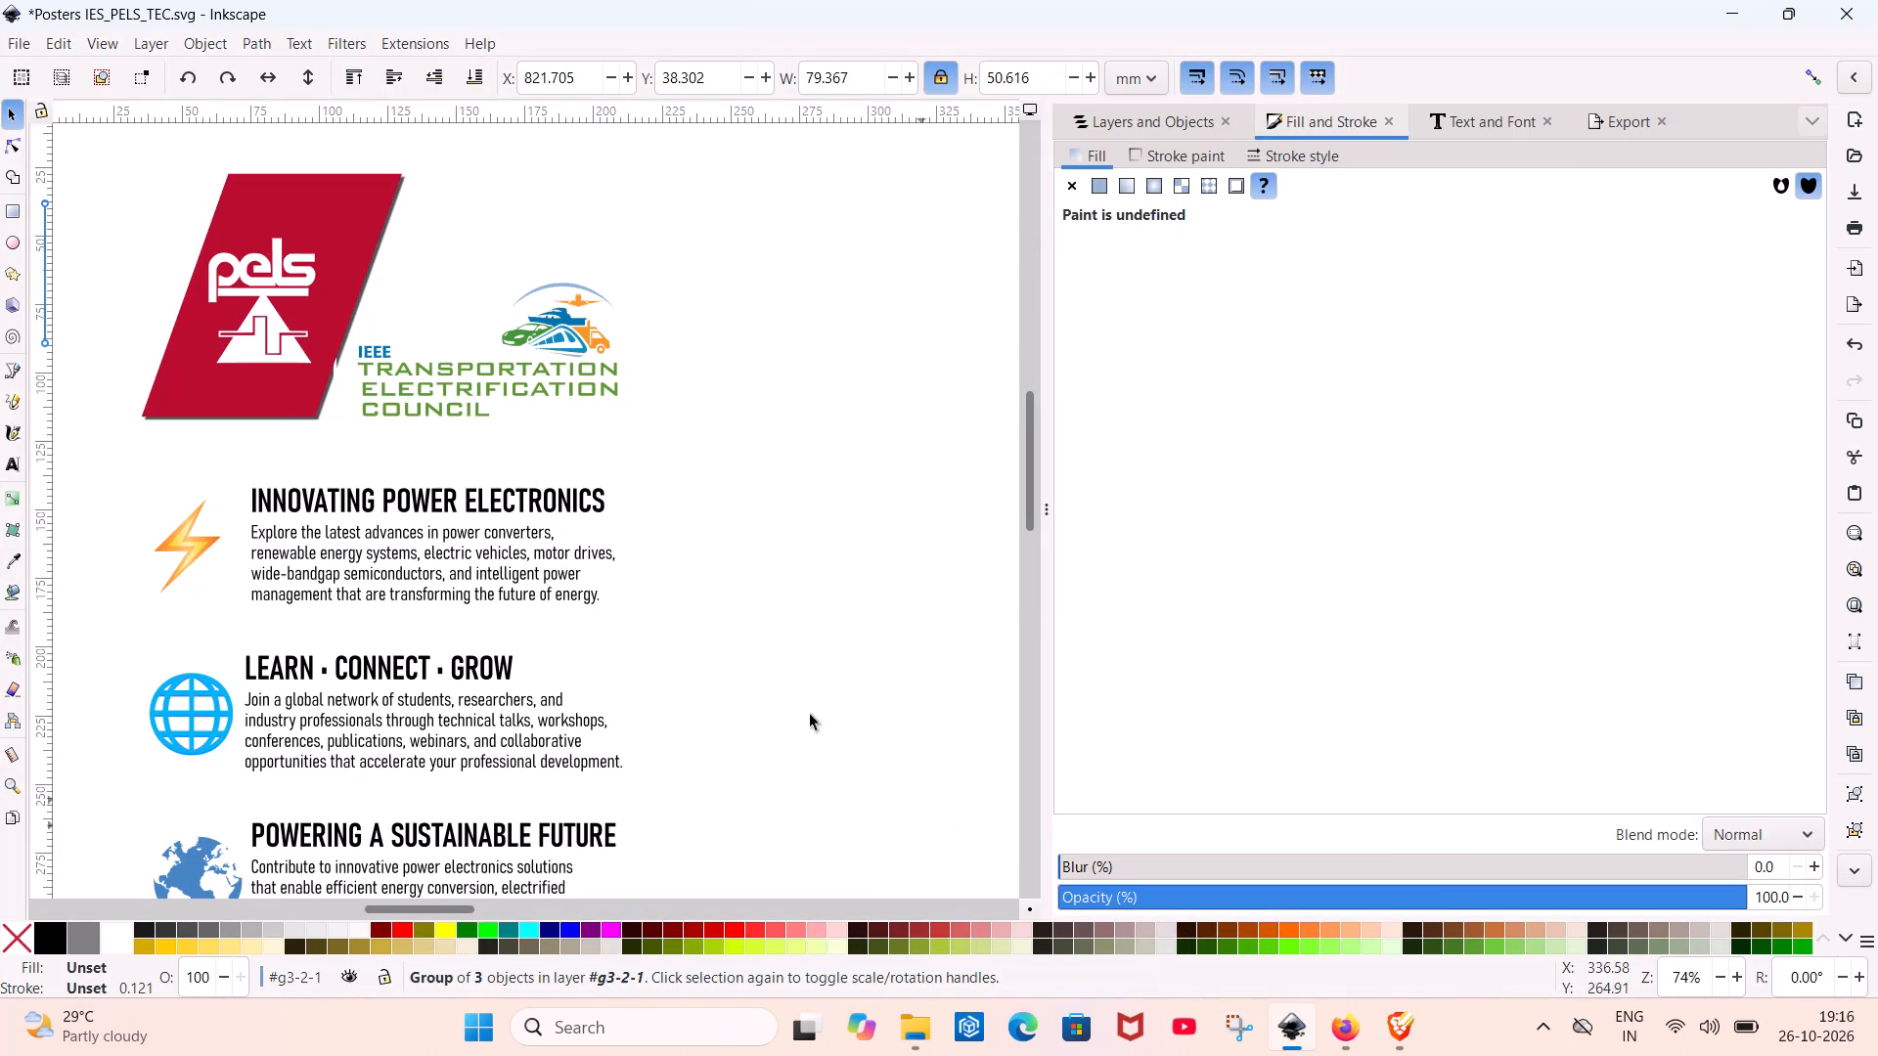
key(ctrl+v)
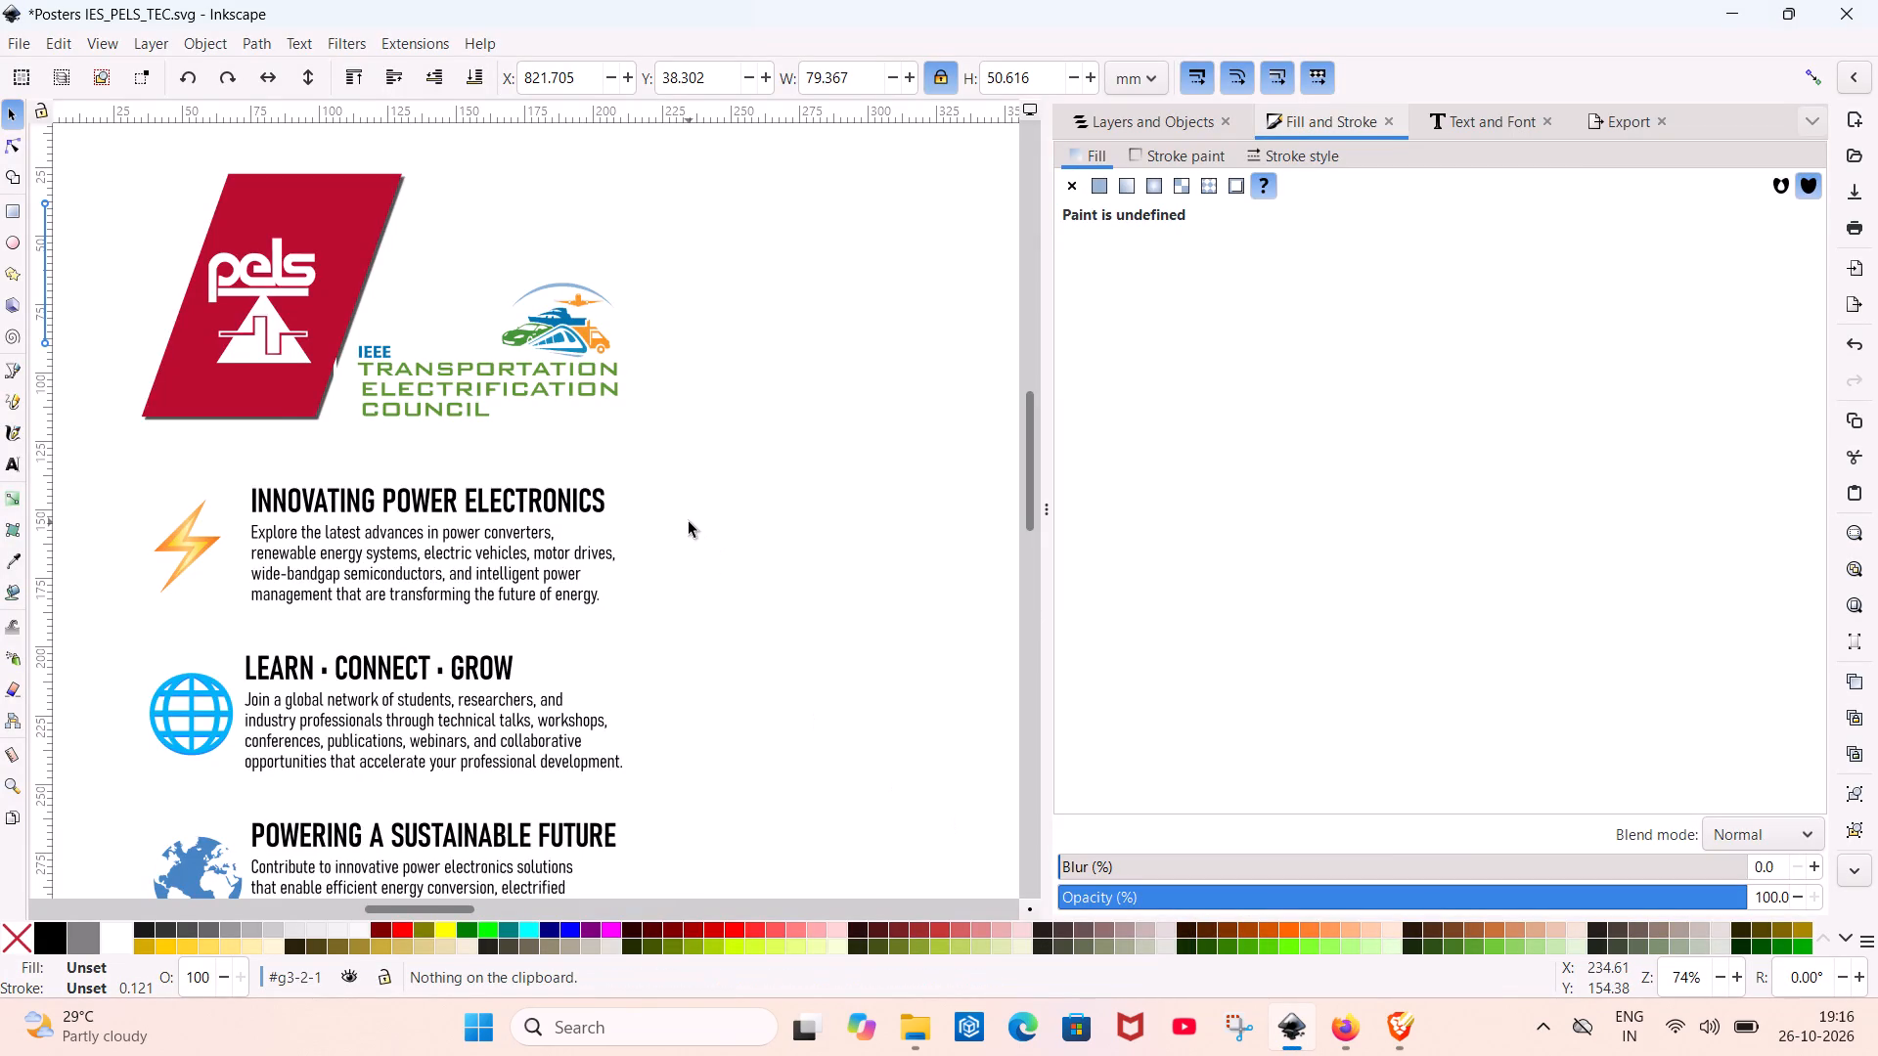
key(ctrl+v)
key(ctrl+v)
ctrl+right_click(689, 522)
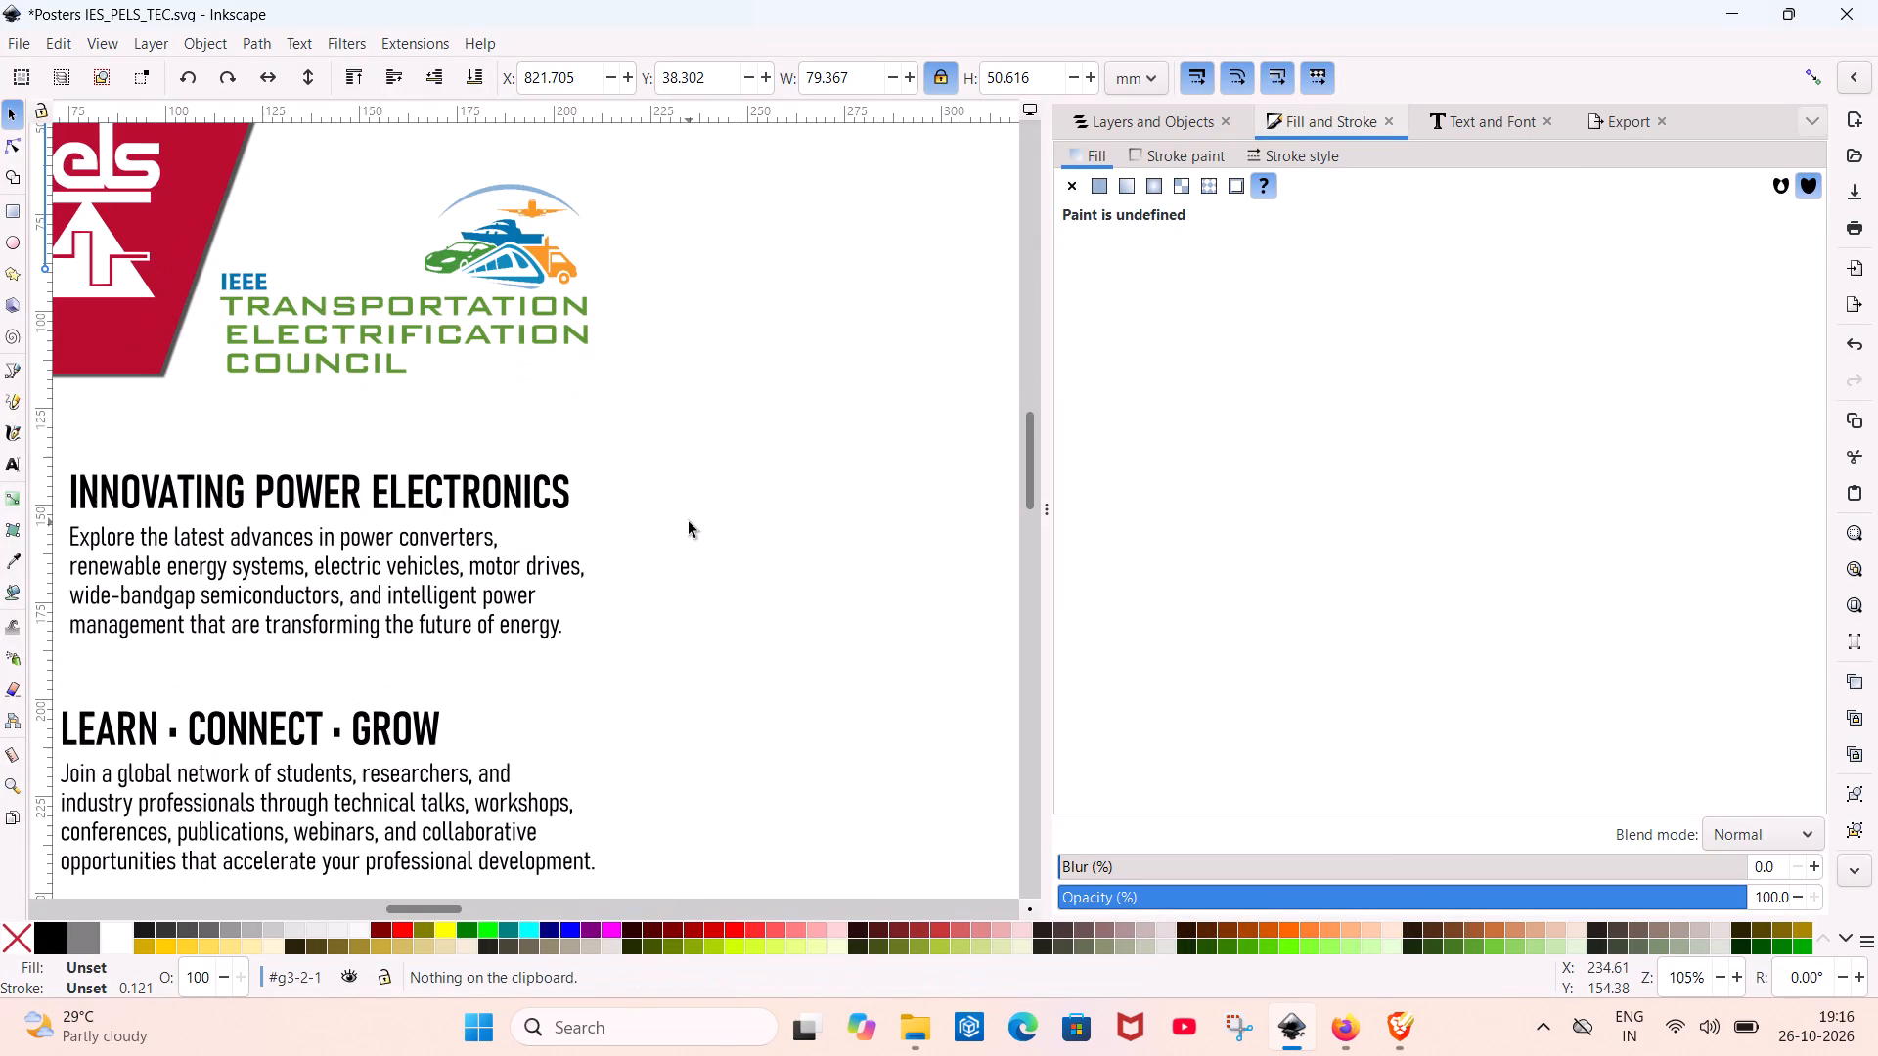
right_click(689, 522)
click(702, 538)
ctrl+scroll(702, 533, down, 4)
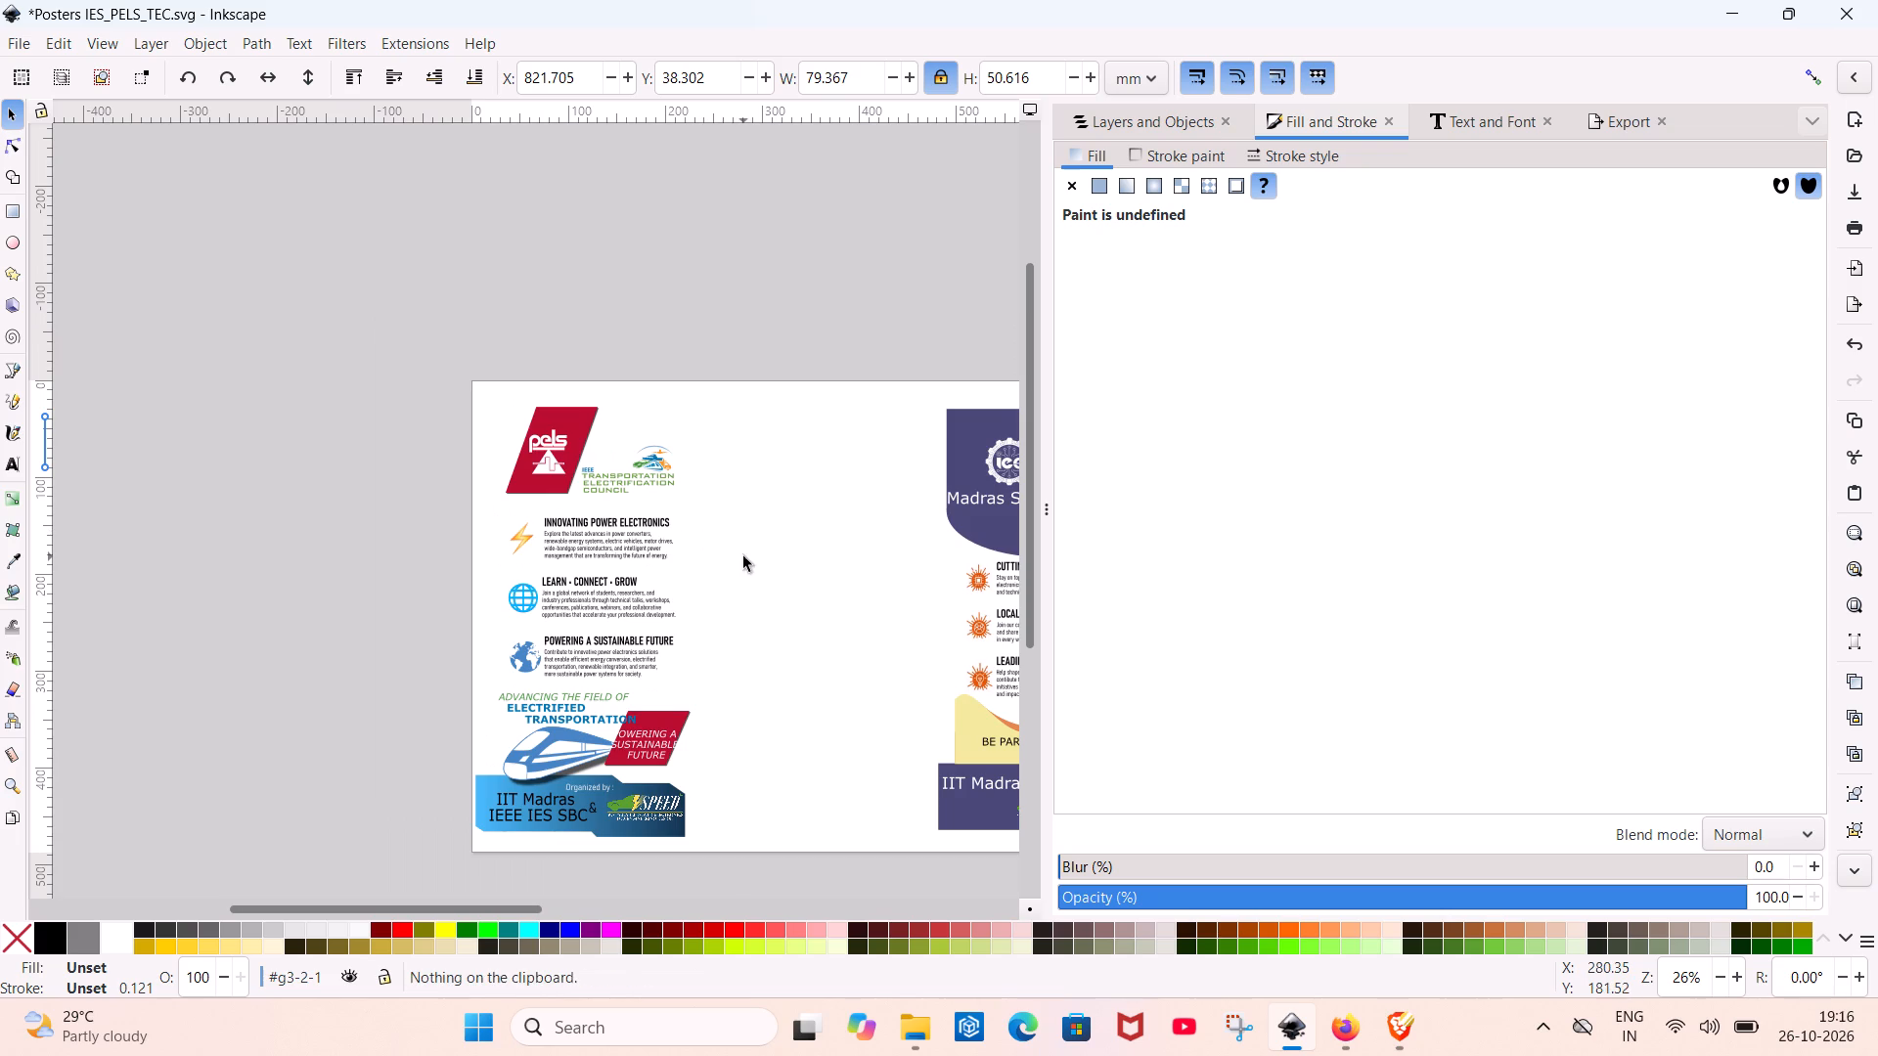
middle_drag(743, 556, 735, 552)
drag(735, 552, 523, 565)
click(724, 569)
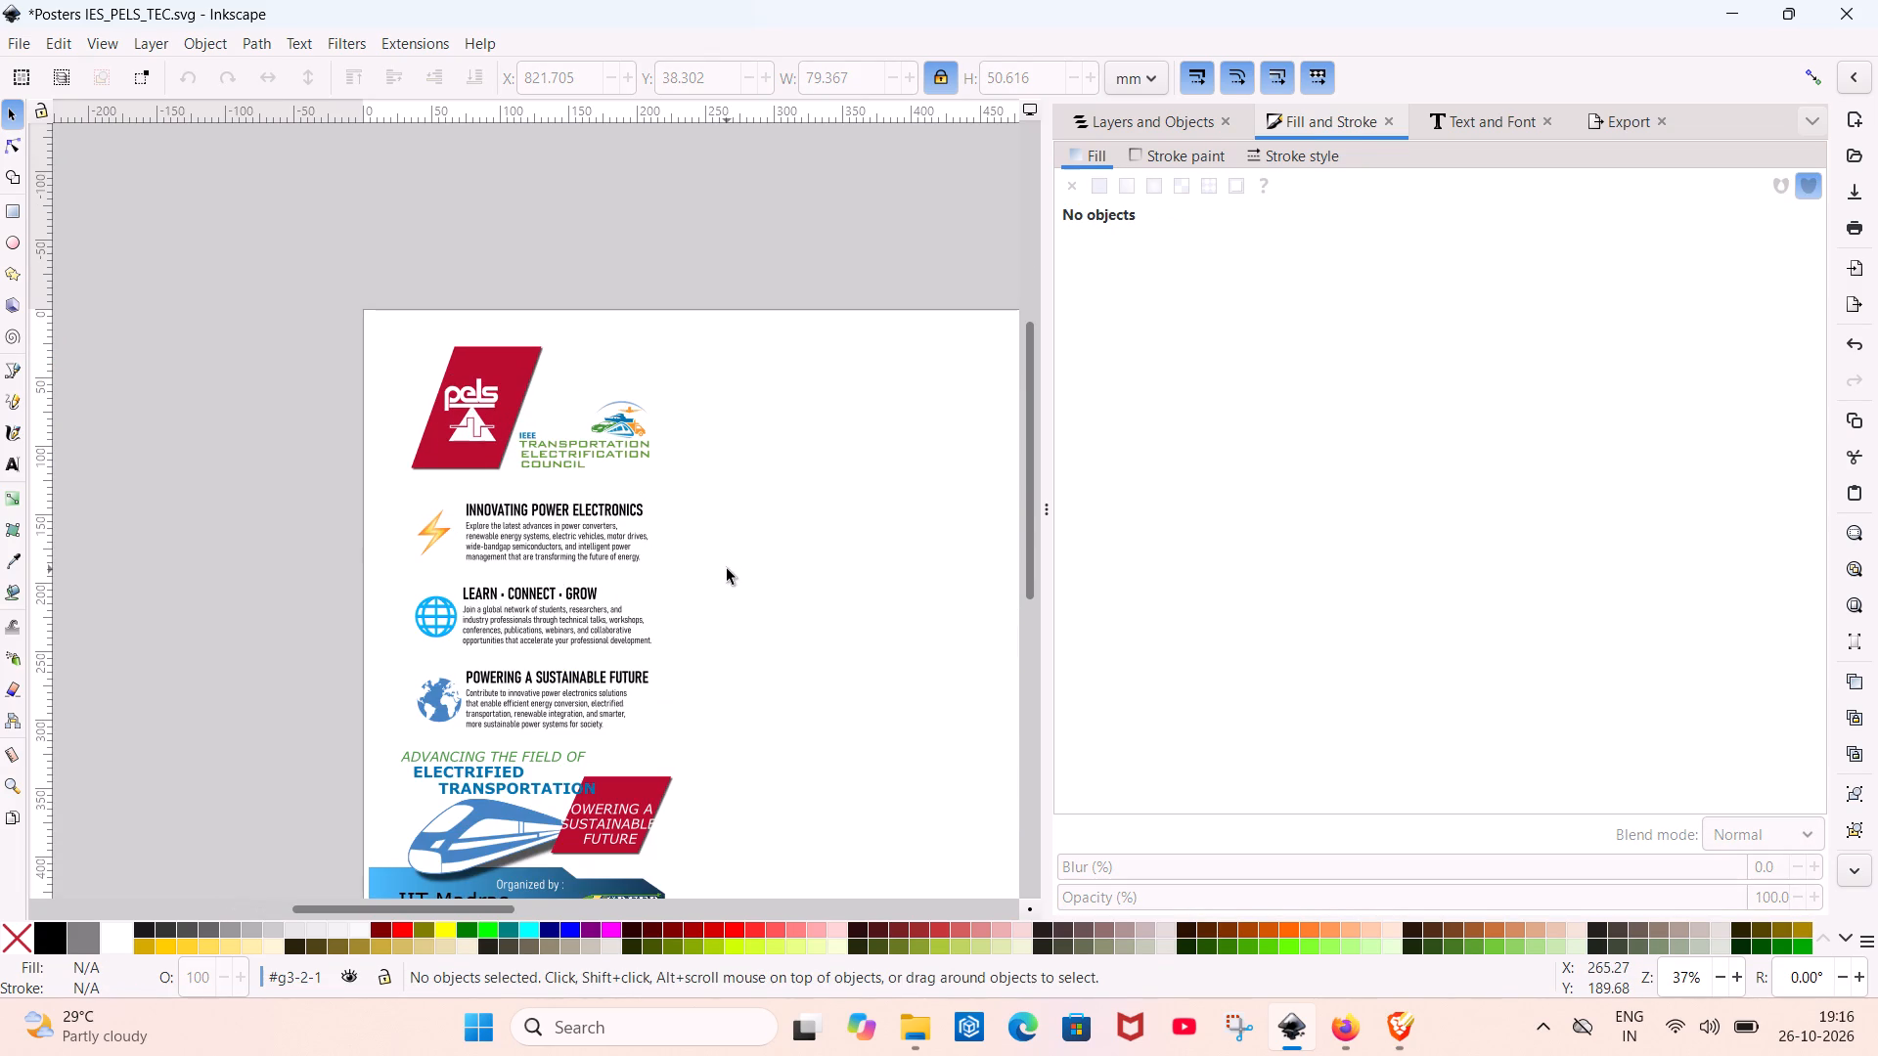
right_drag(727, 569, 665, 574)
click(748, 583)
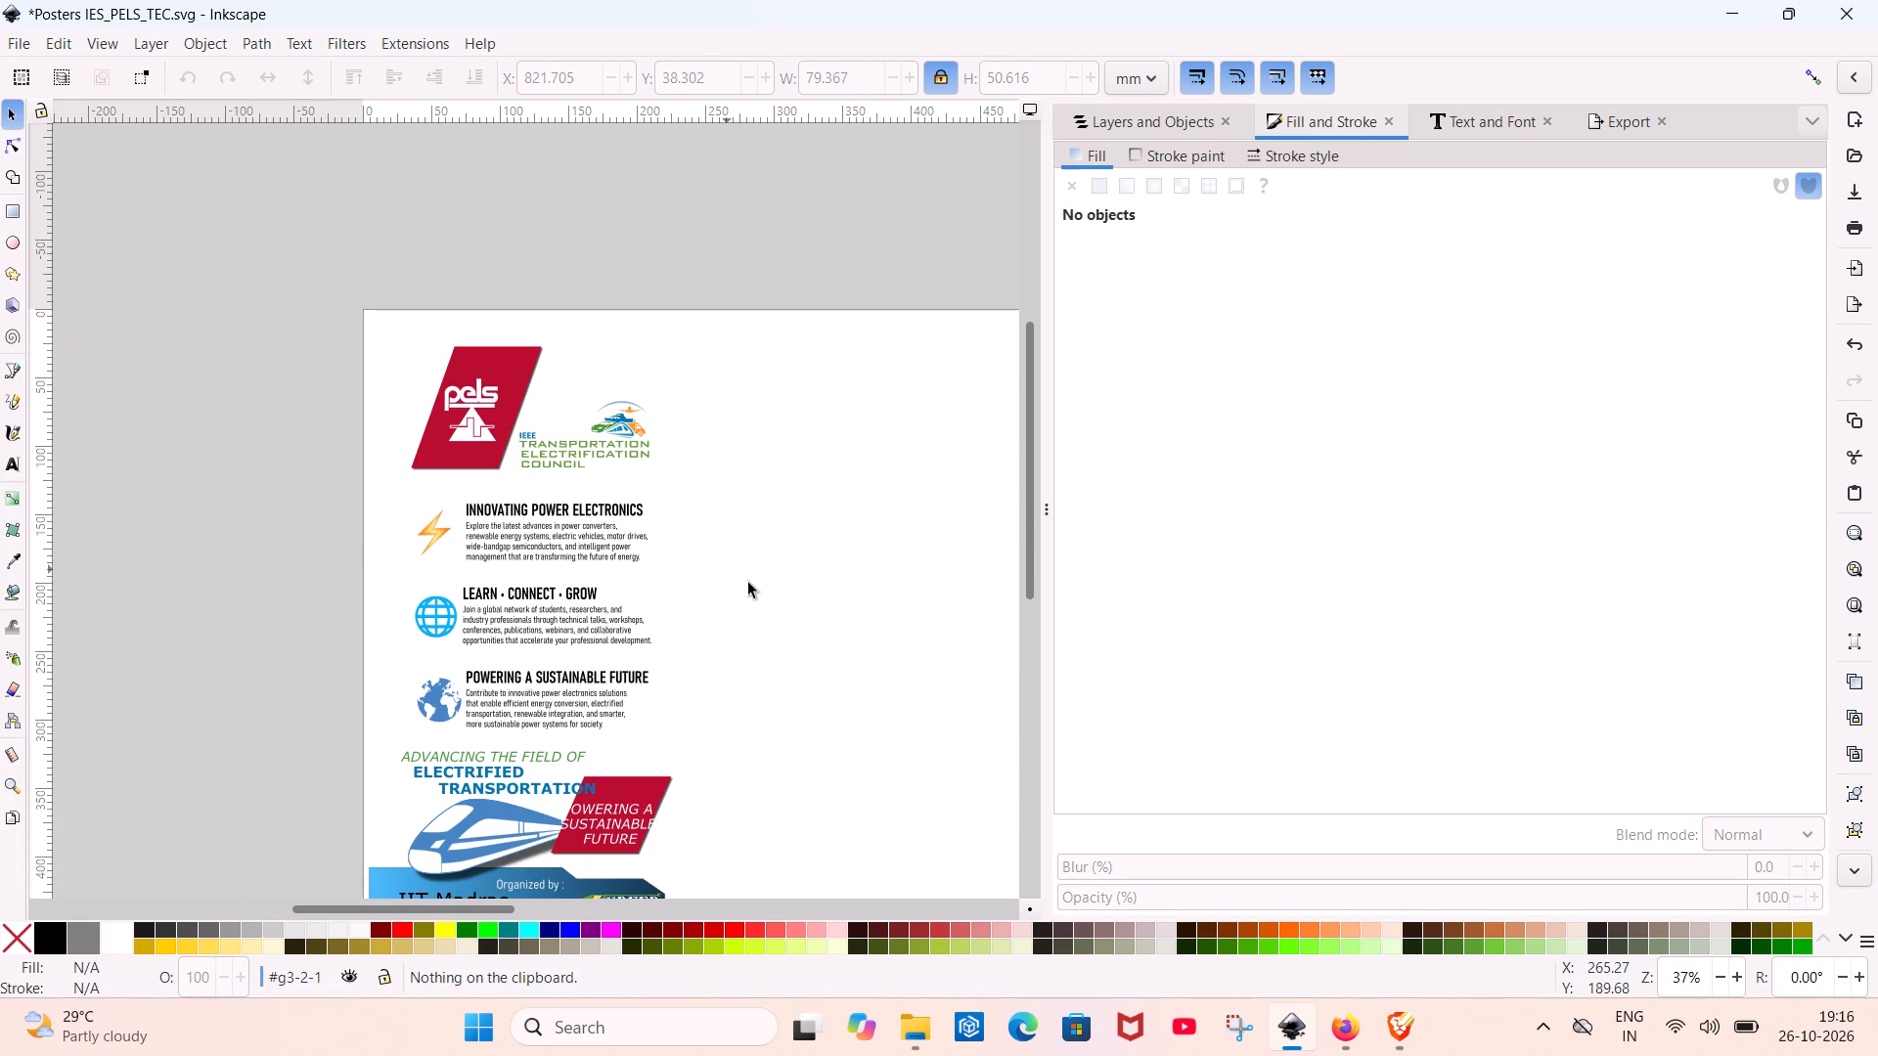
Look across the posters to the purple IES header and inspect its society name and Madras Section Chapter text.
drag(750, 579, 681, 584)
ctrl+scroll(701, 568, down, 3)
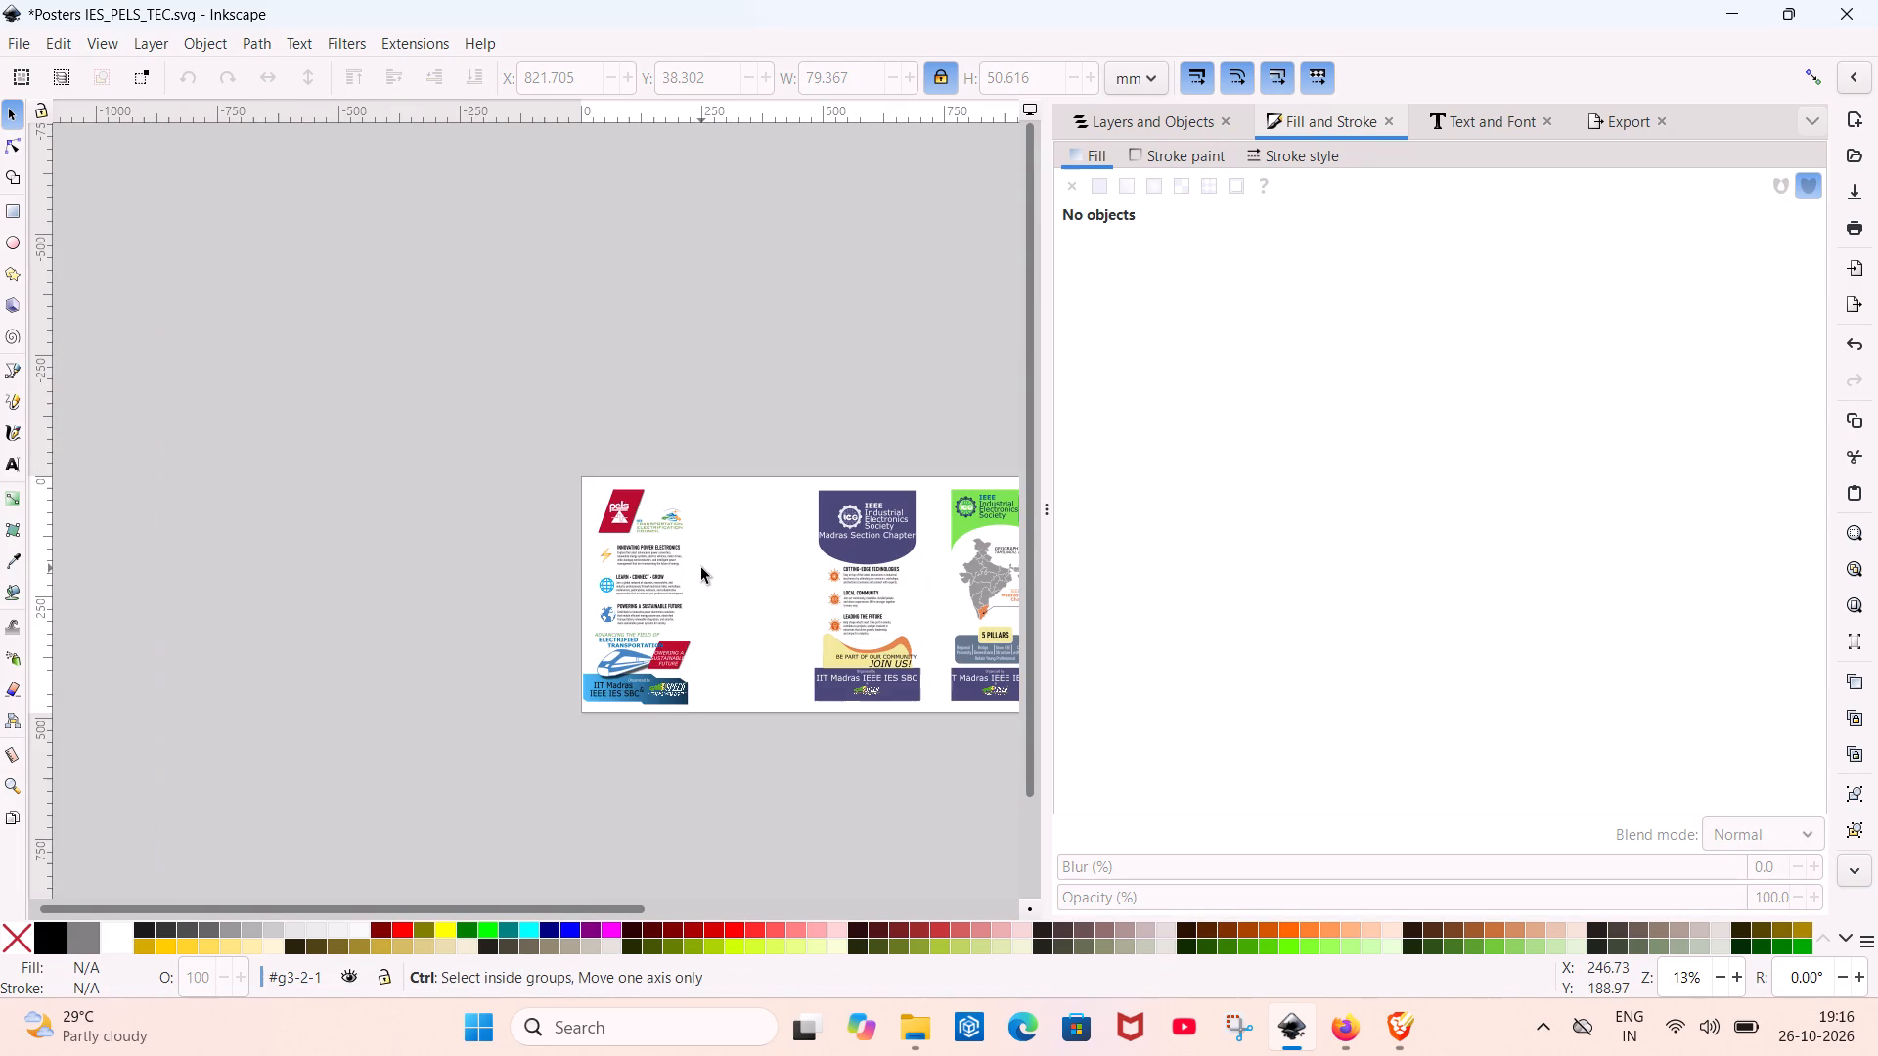
drag(827, 759, 644, 750)
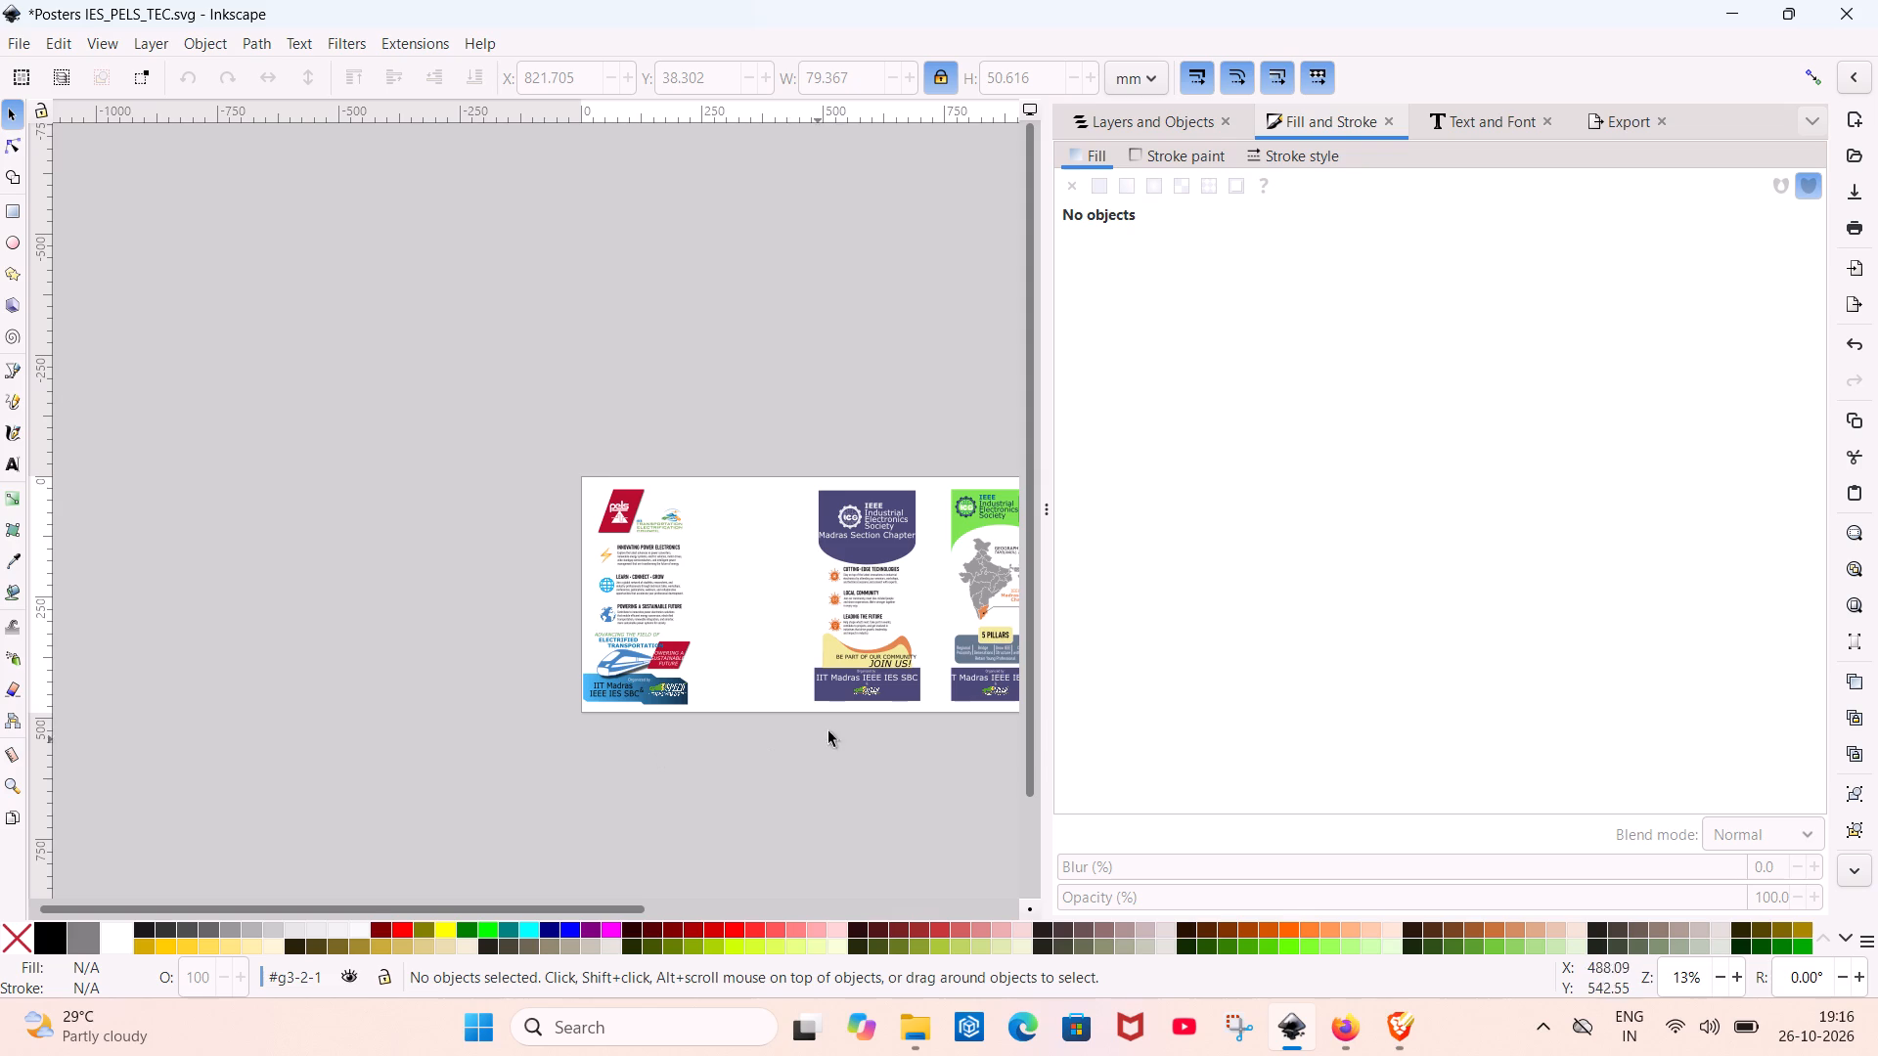
middle_drag(784, 651, 577, 630)
ctrl+scroll(694, 599, up, 3)
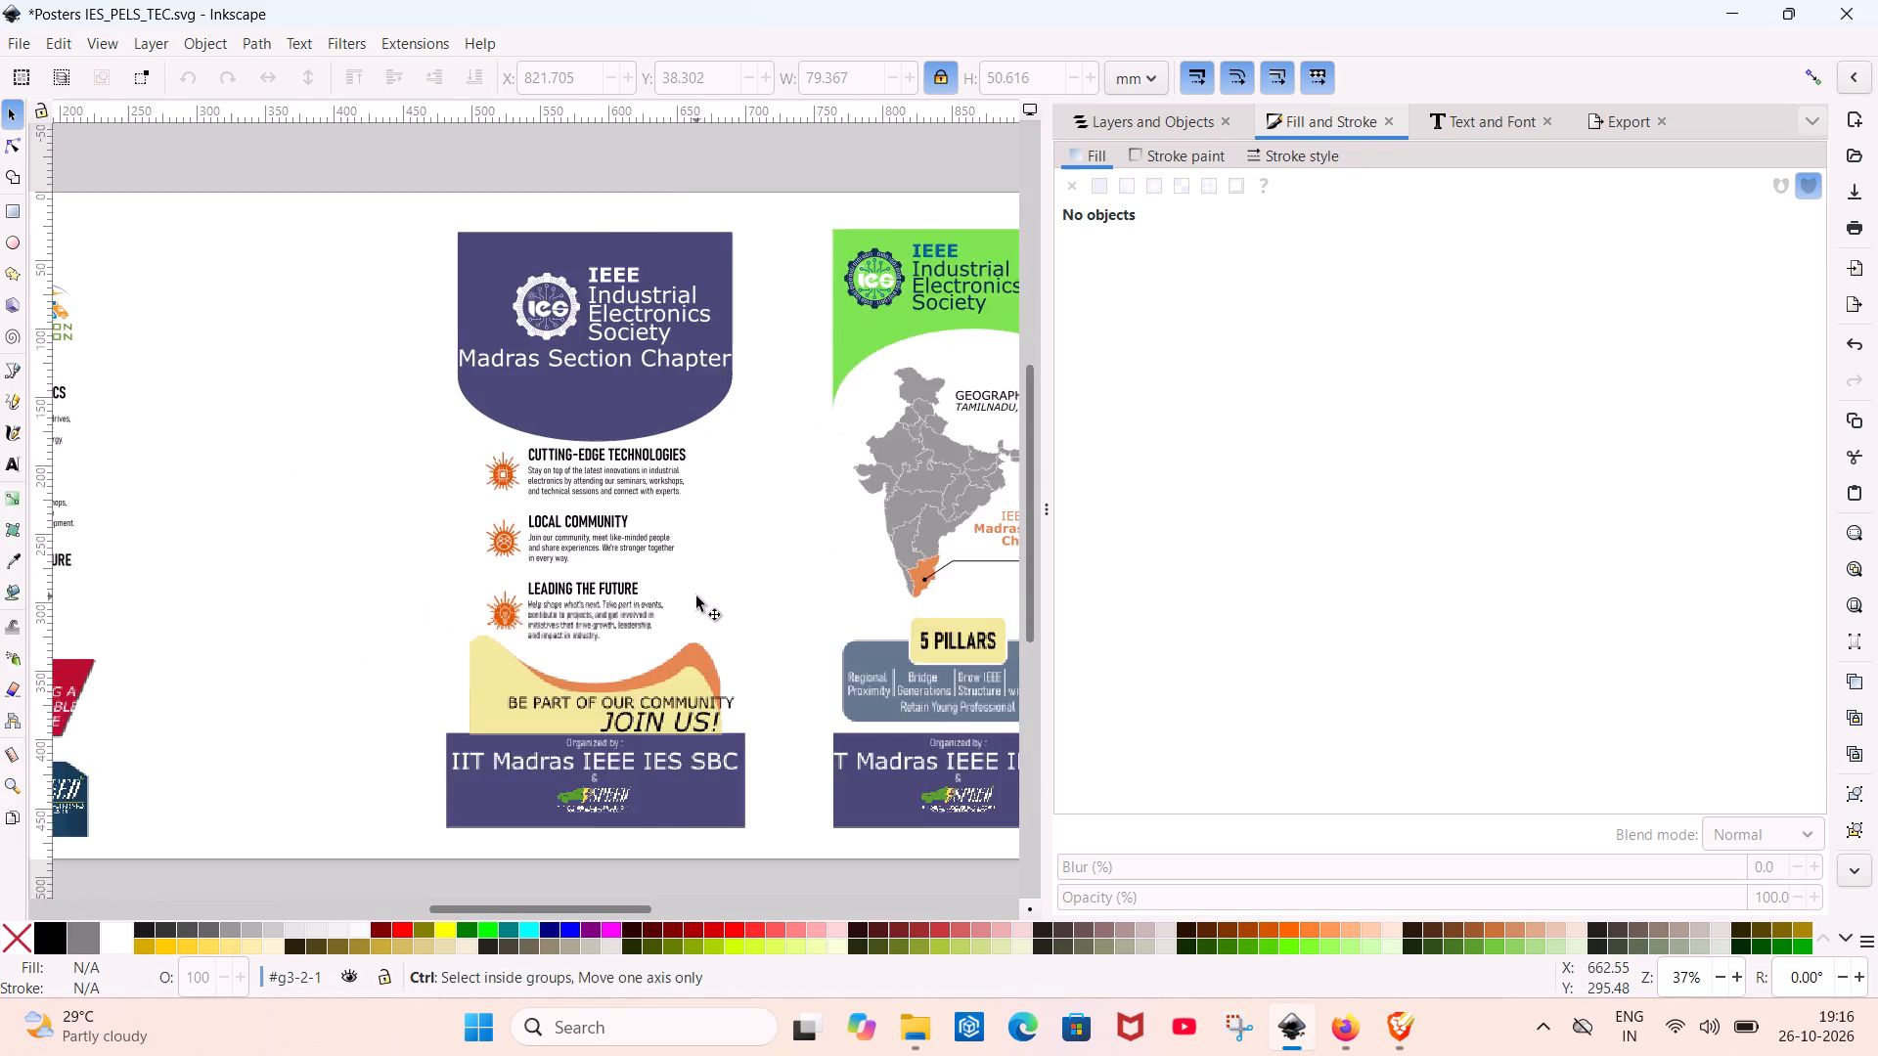
ctrl+scroll(696, 596, up, 1)
scroll(696, 596, down, 2)
scroll(696, 596, up, 6)
click(584, 490)
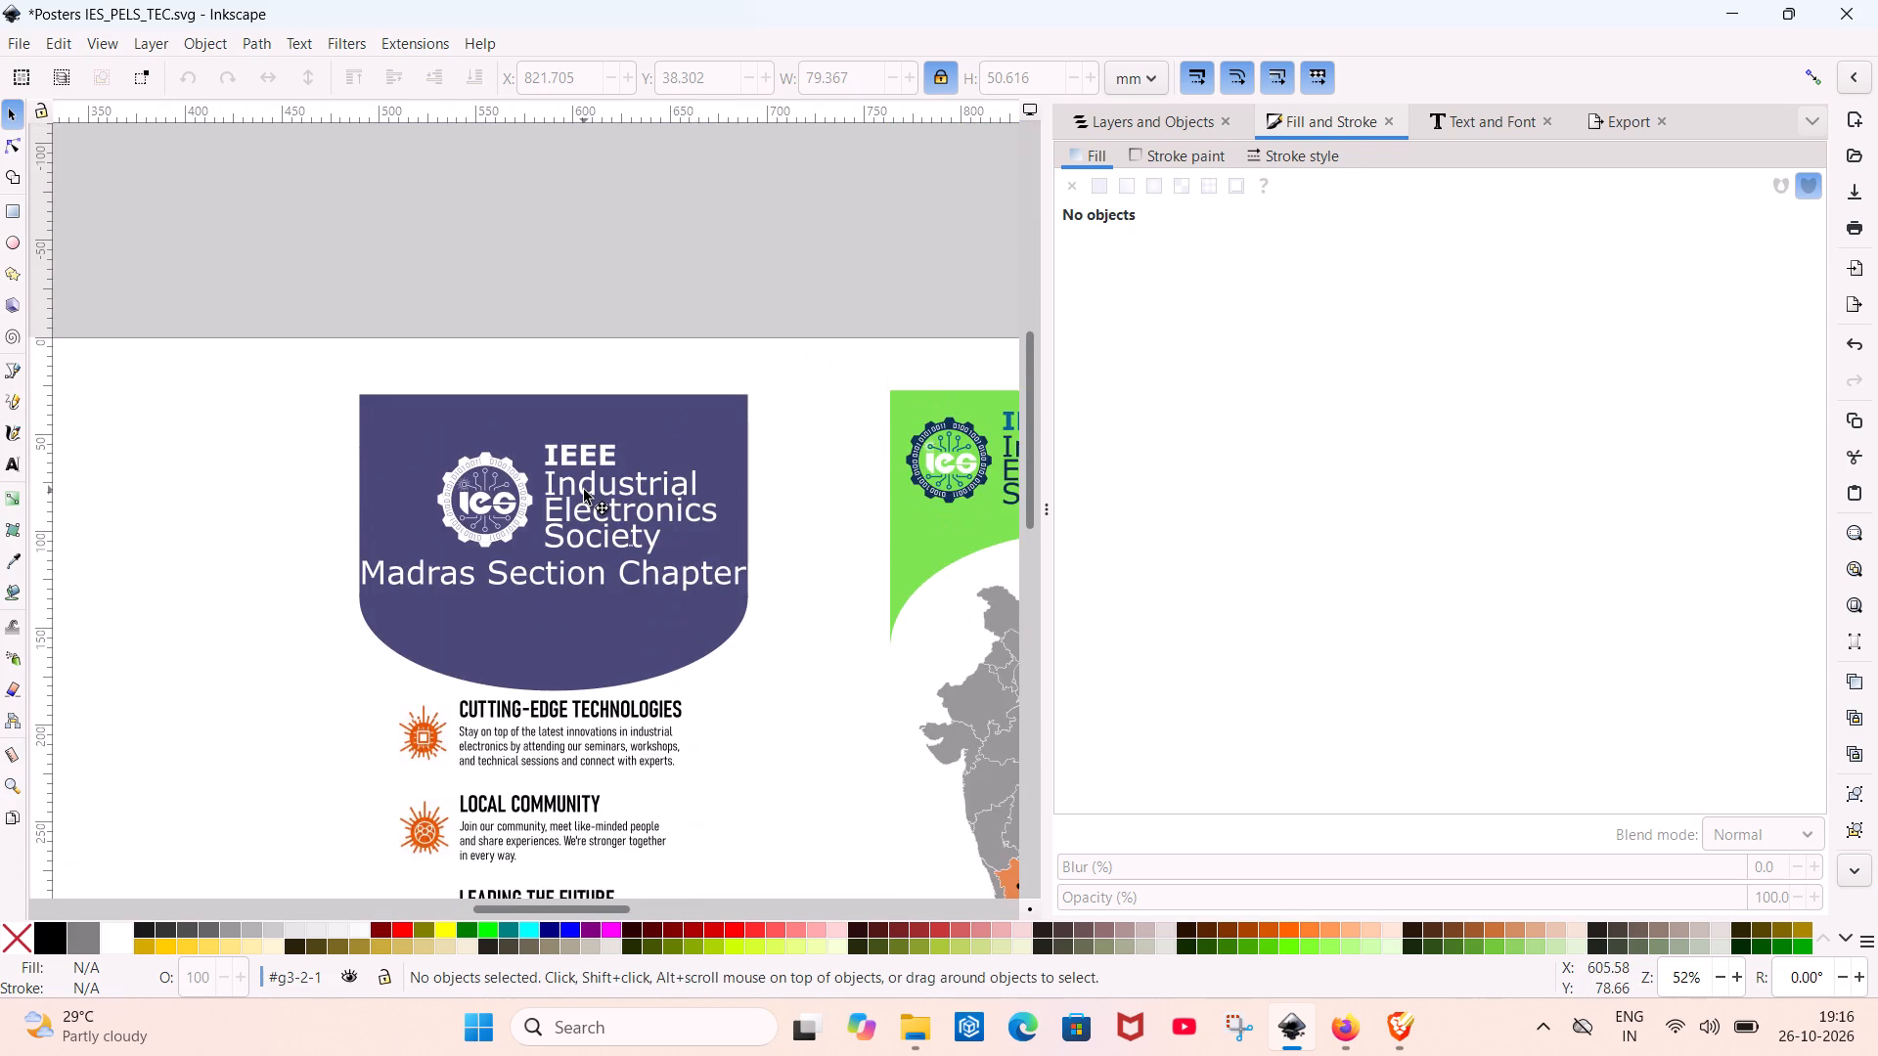
click(562, 559)
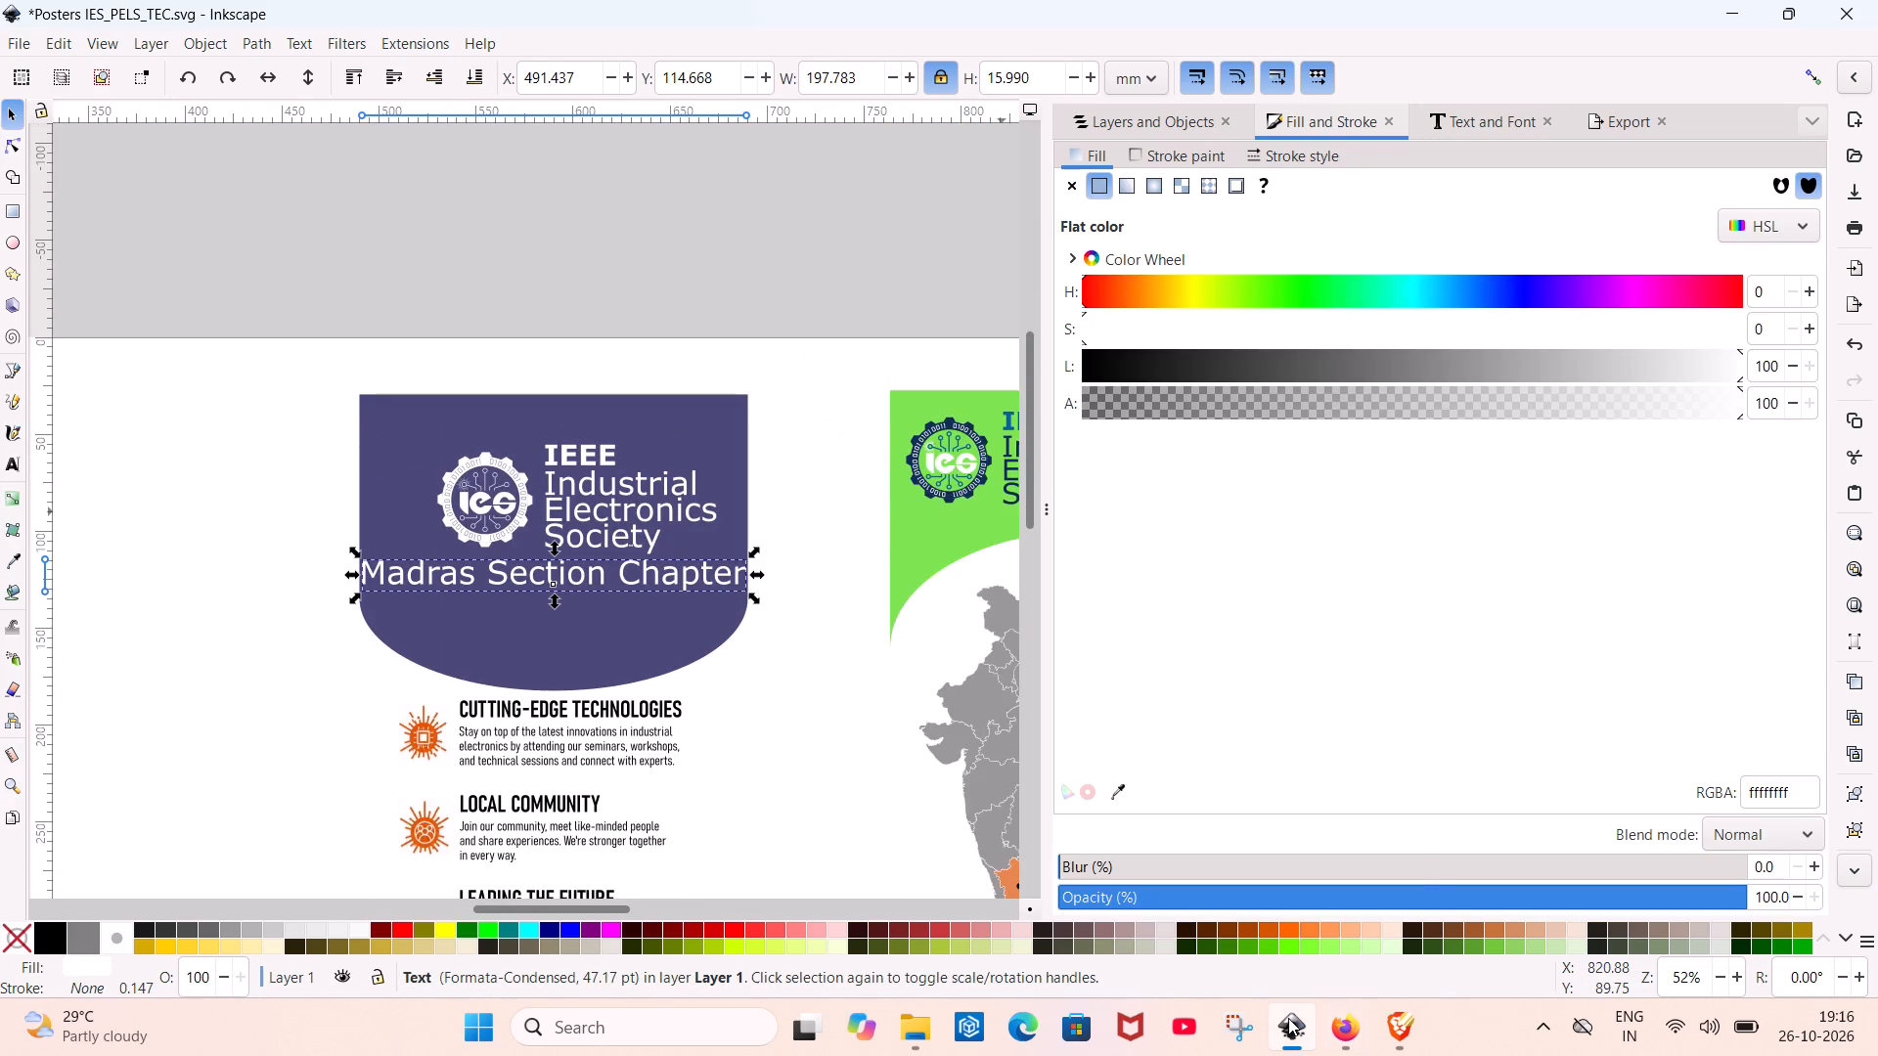
click(1279, 913)
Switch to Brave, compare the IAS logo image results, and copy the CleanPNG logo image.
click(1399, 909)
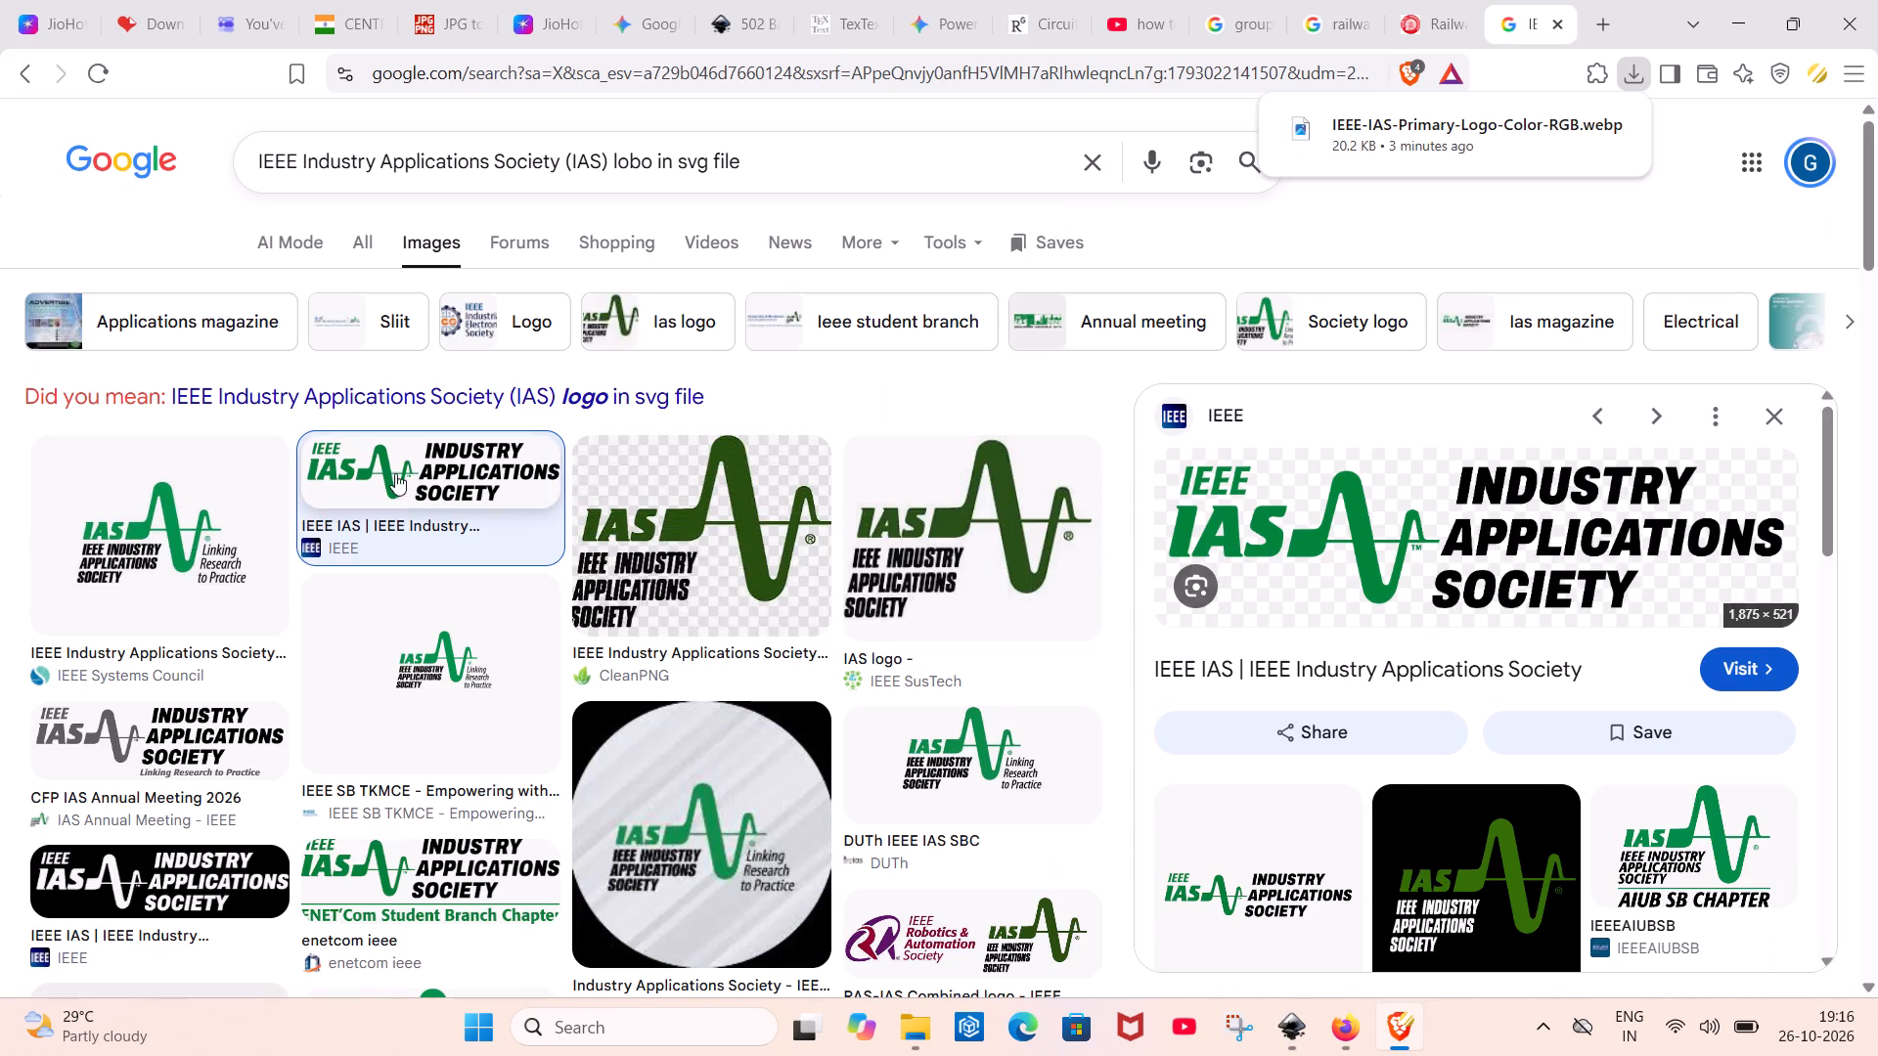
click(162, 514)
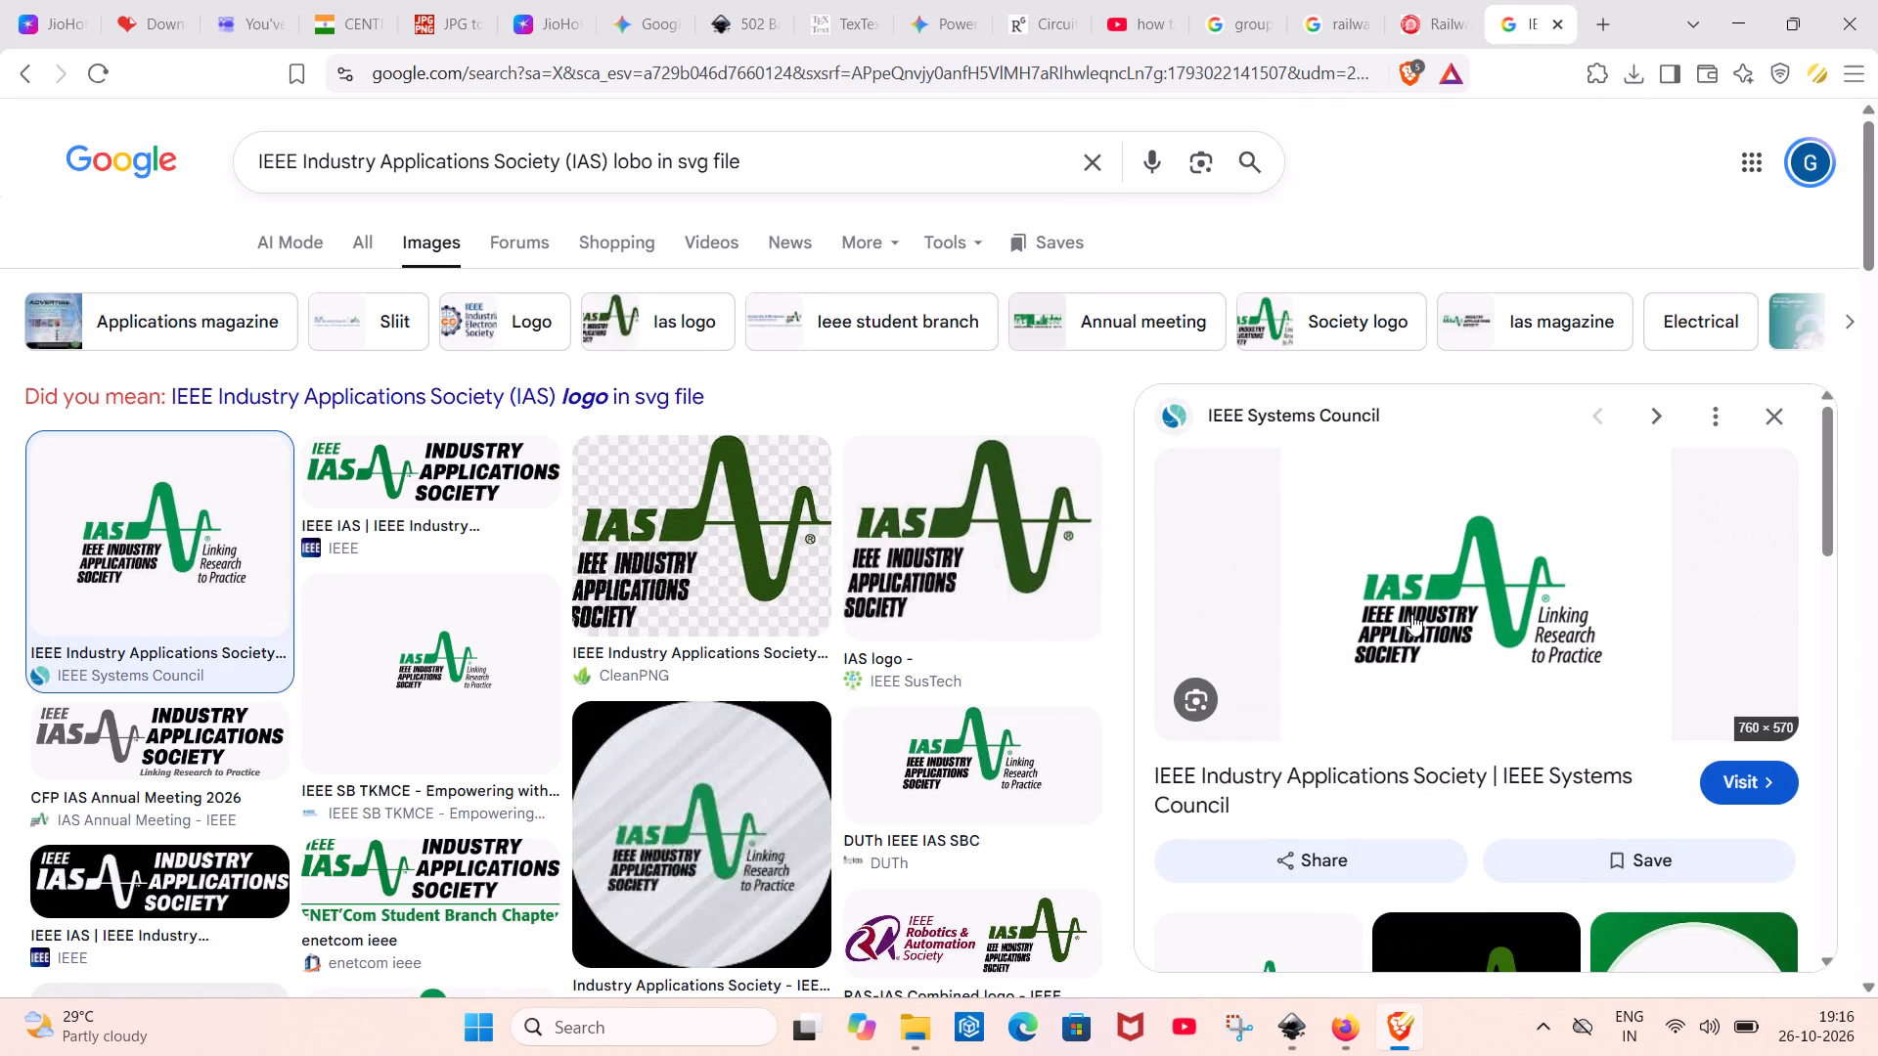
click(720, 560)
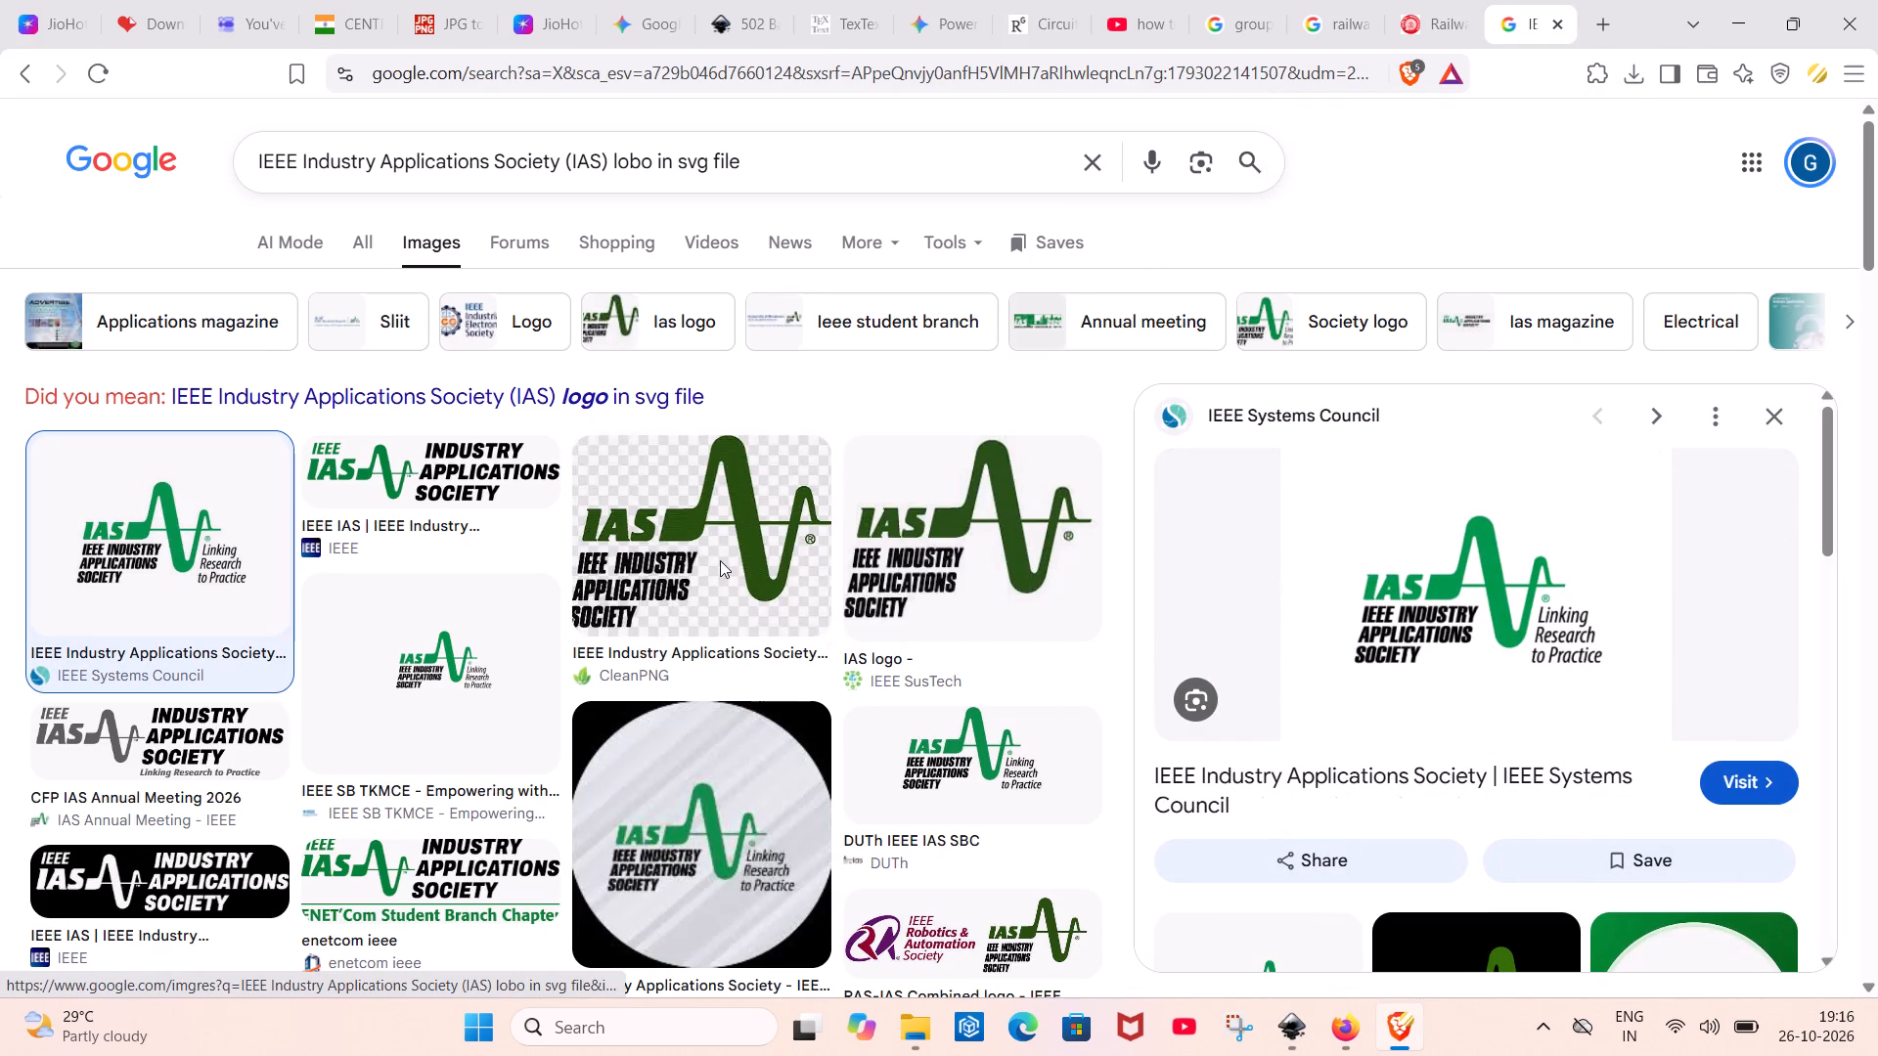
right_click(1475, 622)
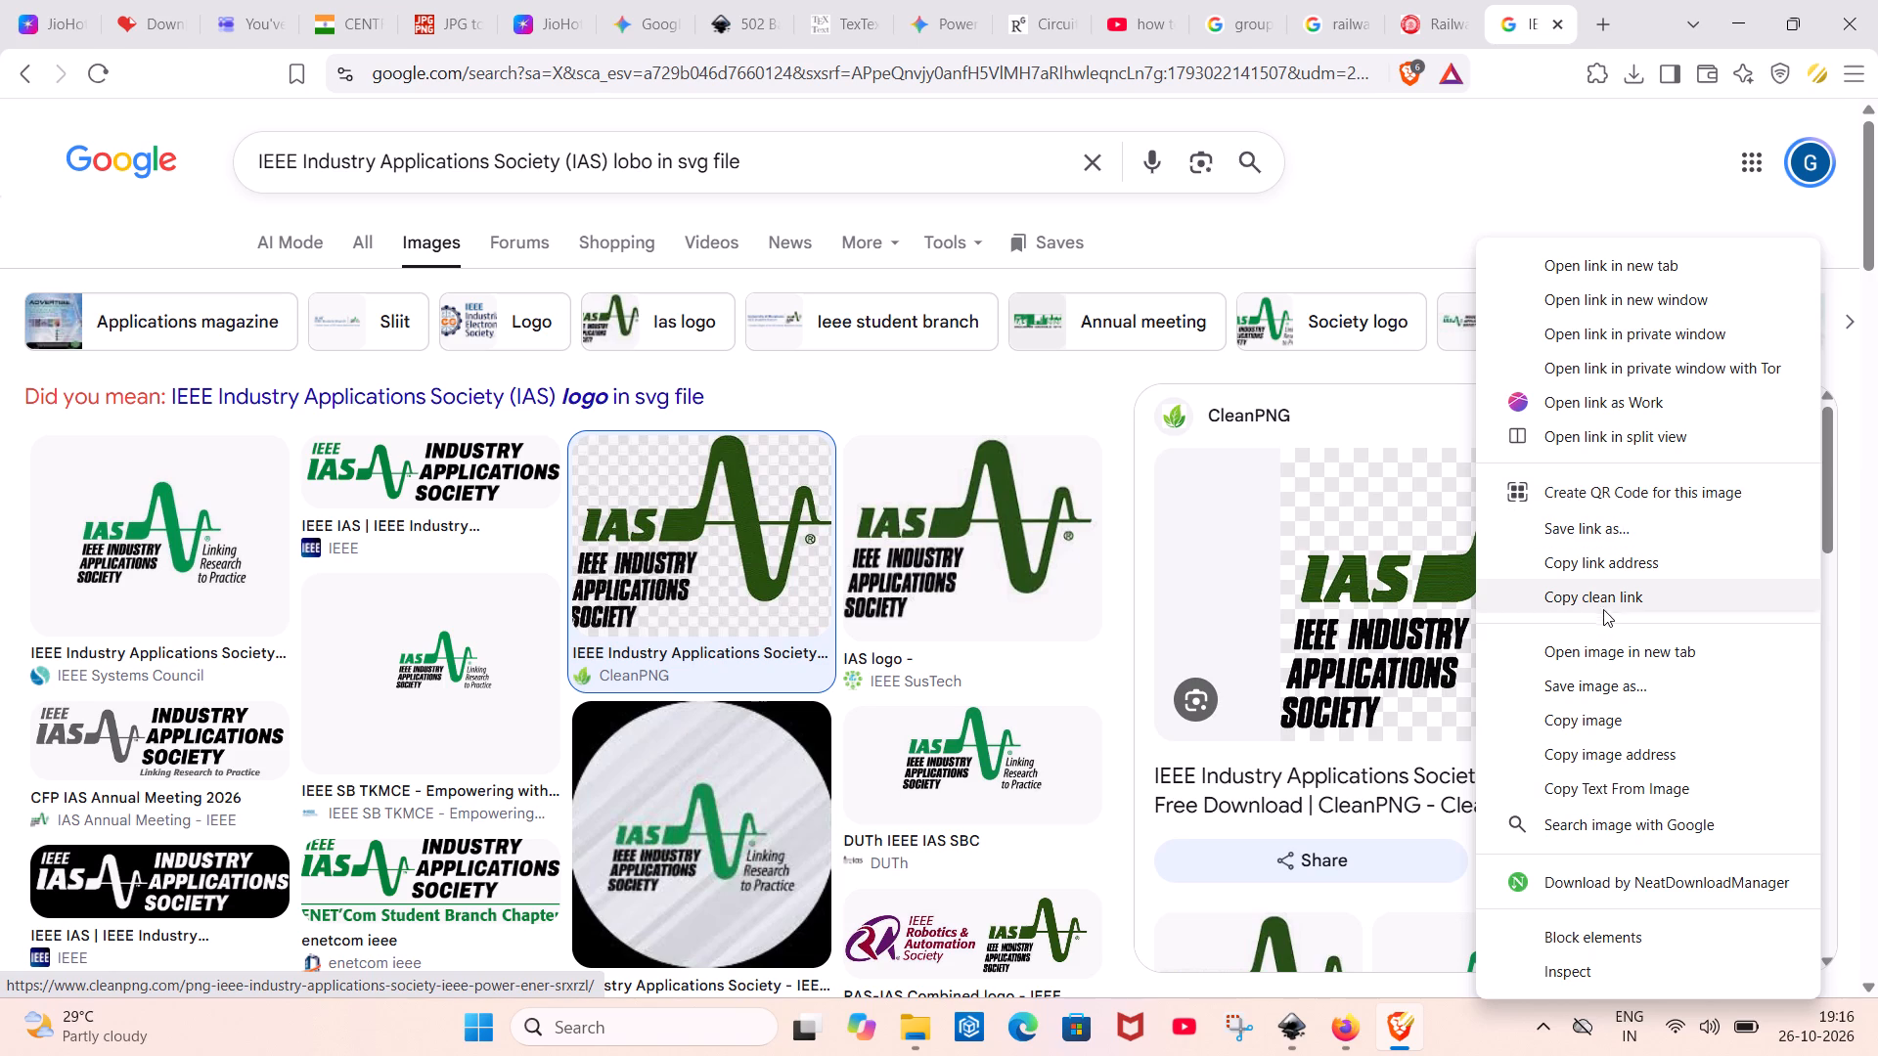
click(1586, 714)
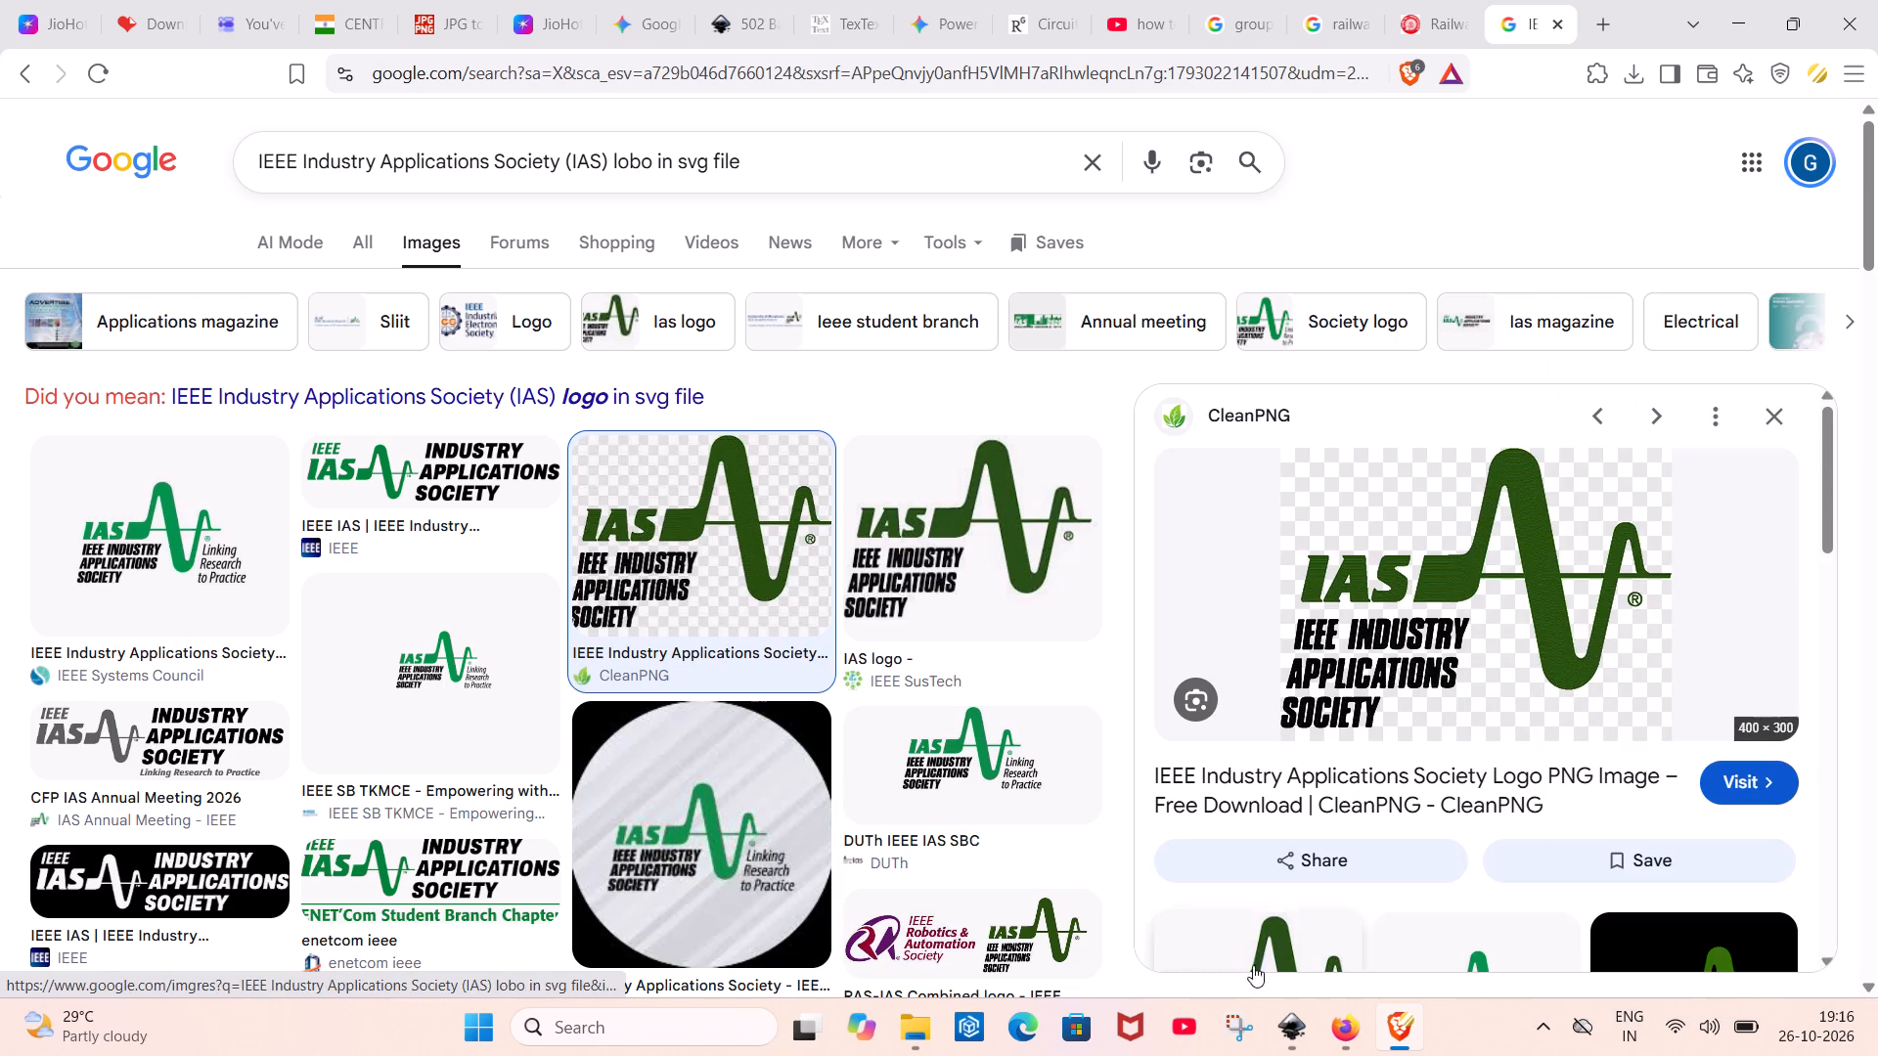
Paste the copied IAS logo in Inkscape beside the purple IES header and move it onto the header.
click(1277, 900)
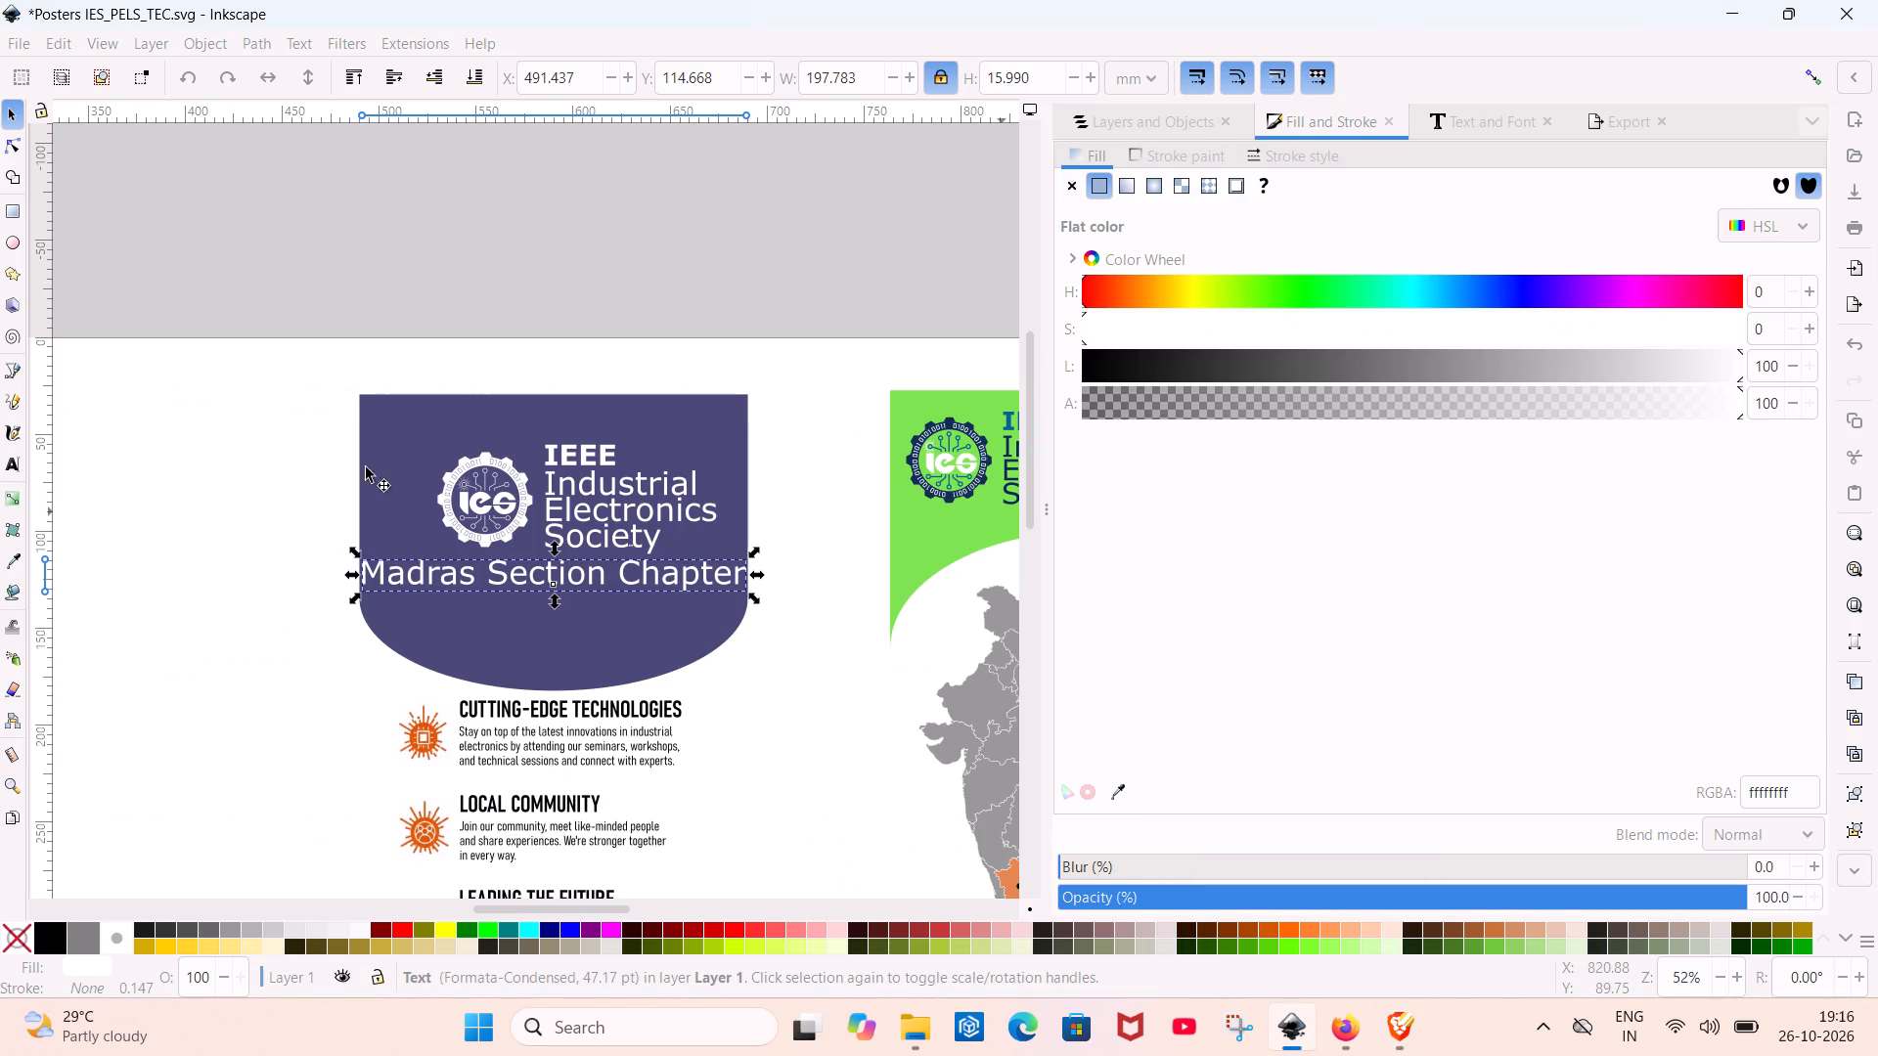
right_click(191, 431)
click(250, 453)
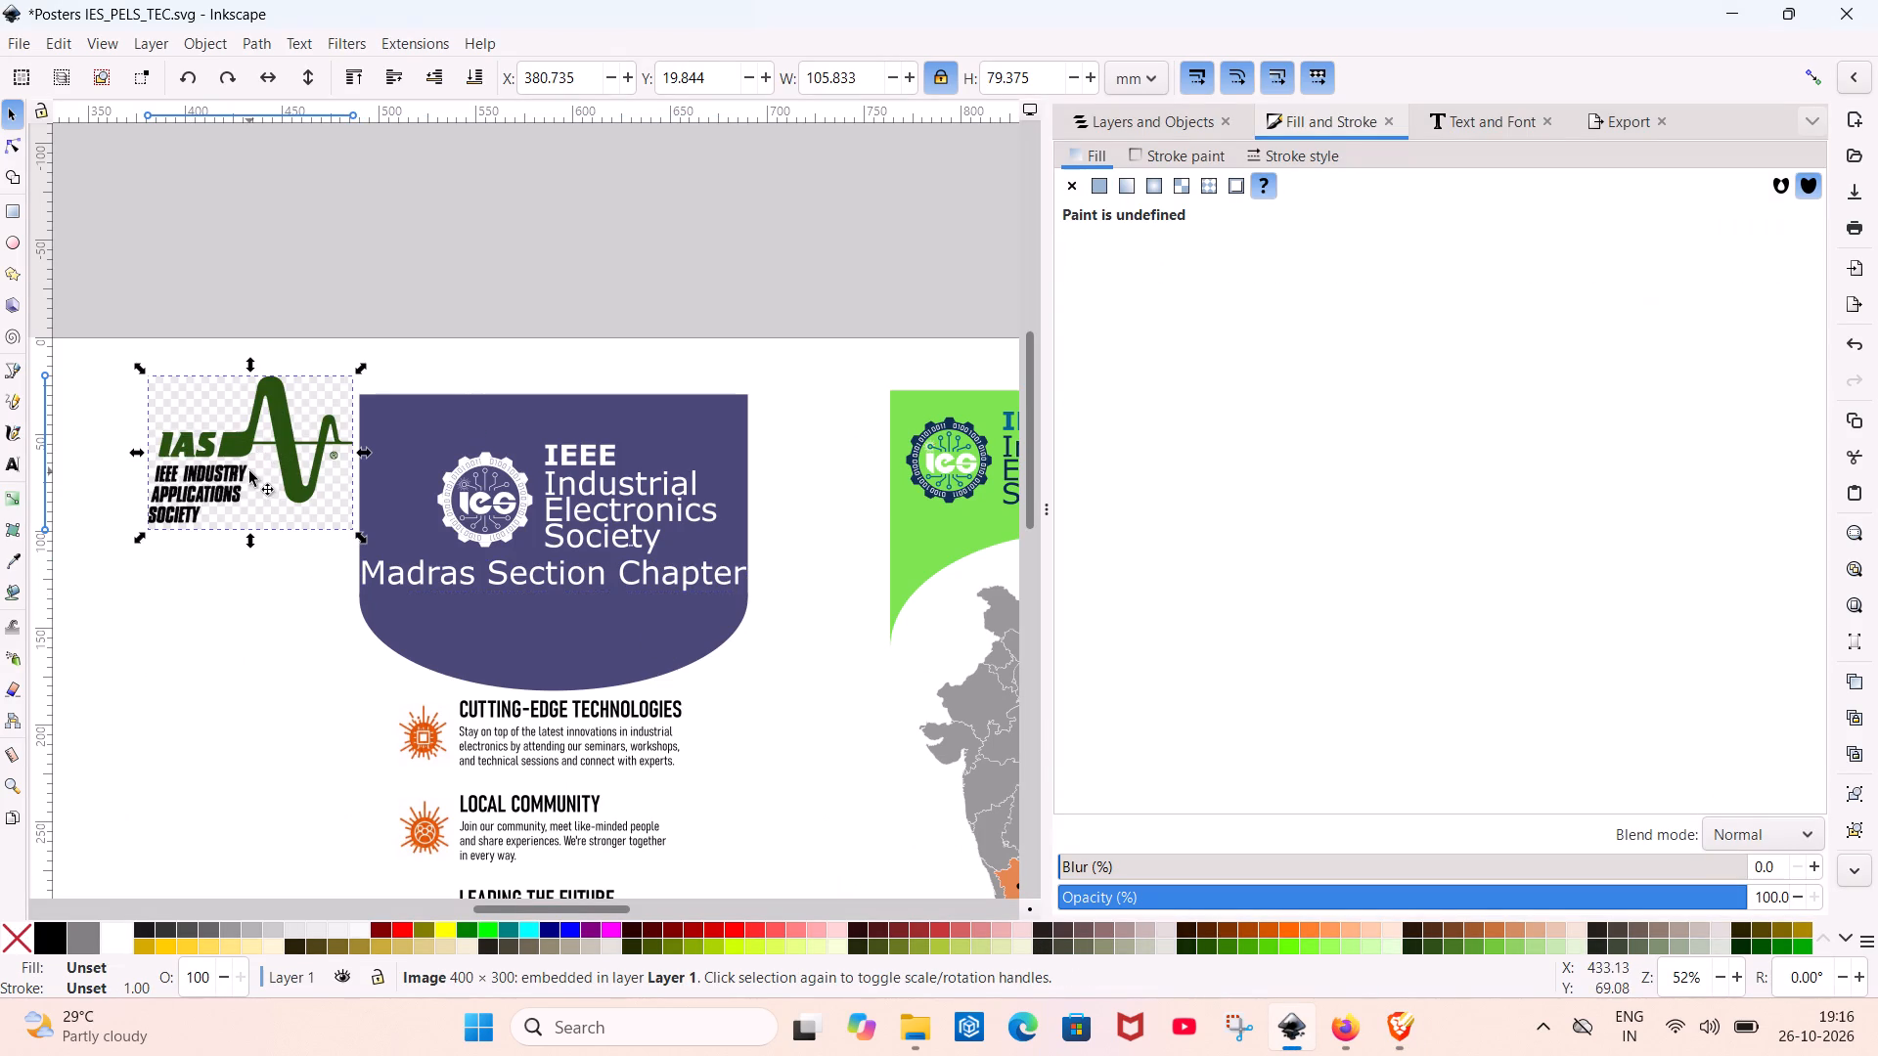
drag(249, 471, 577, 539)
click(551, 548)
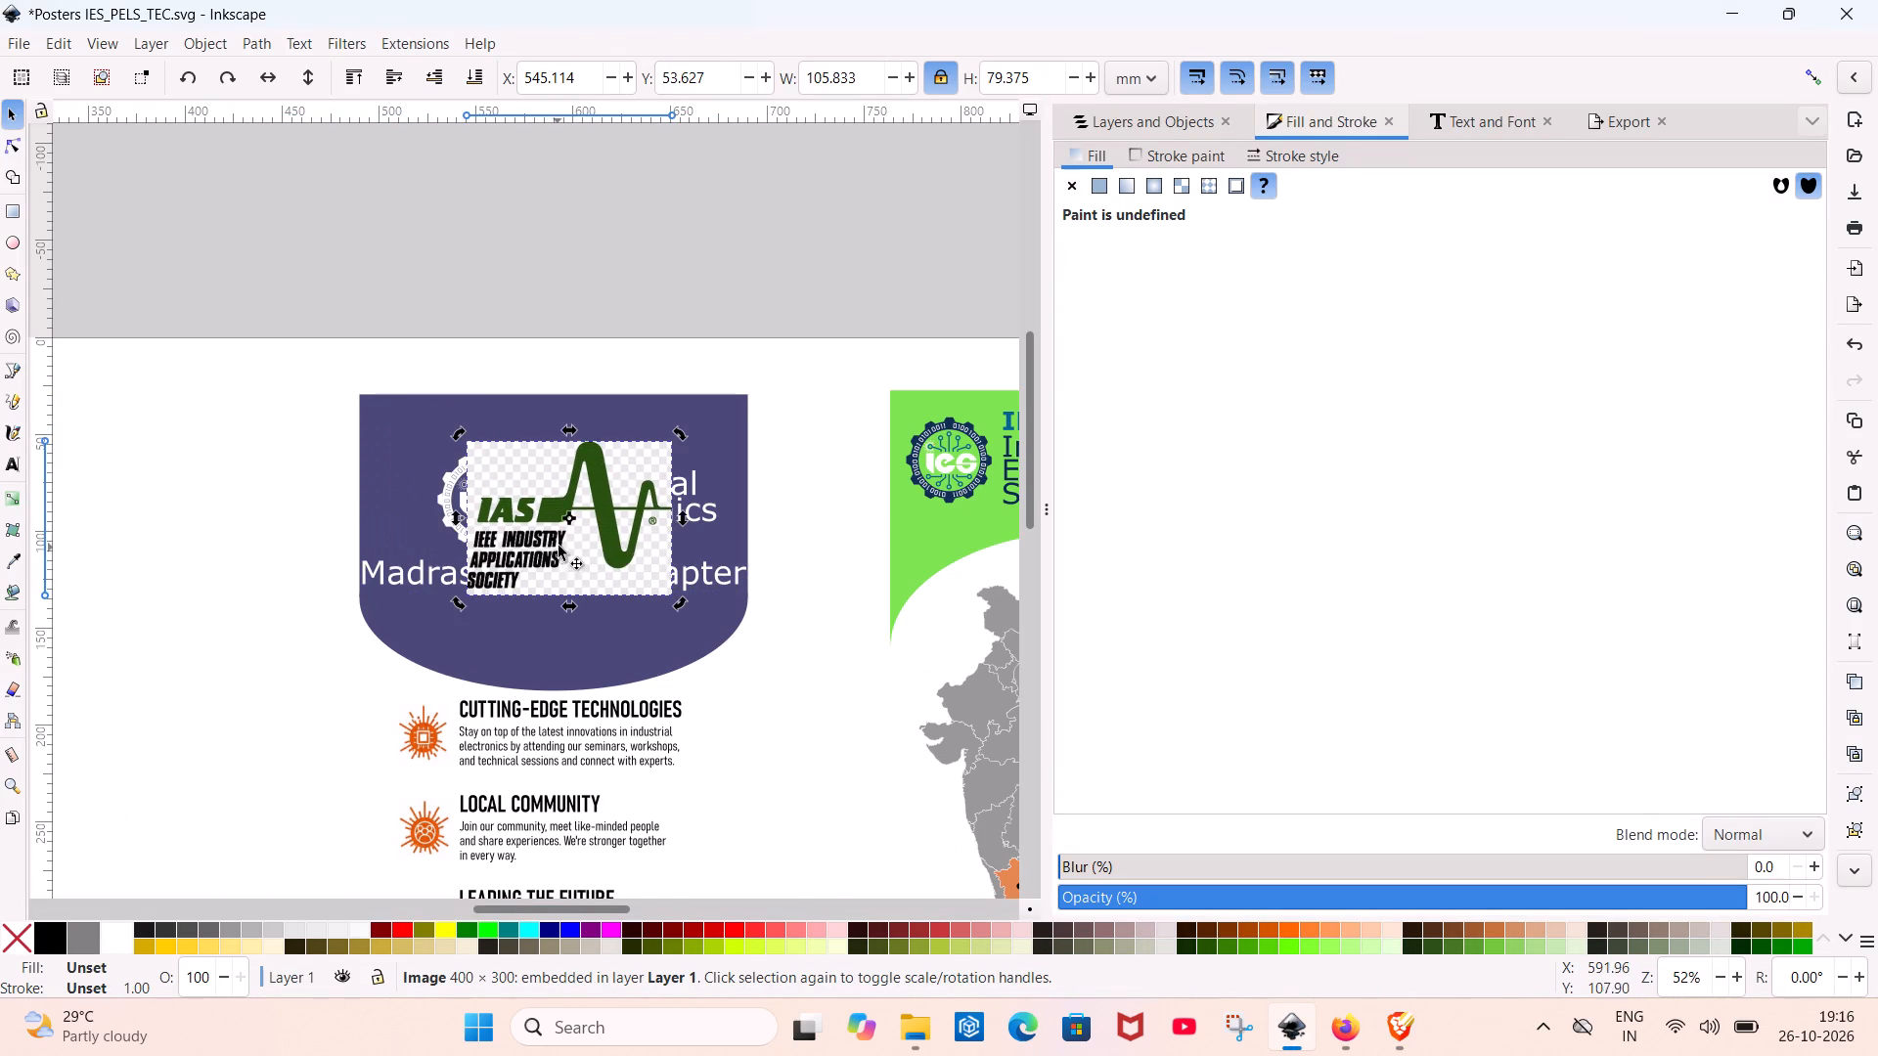
Examine the pasted IAS logo's lettering and background up close against the purple header.
ctrl+scroll(564, 538, up, 7)
ctrl+scroll(565, 535, down, 4)
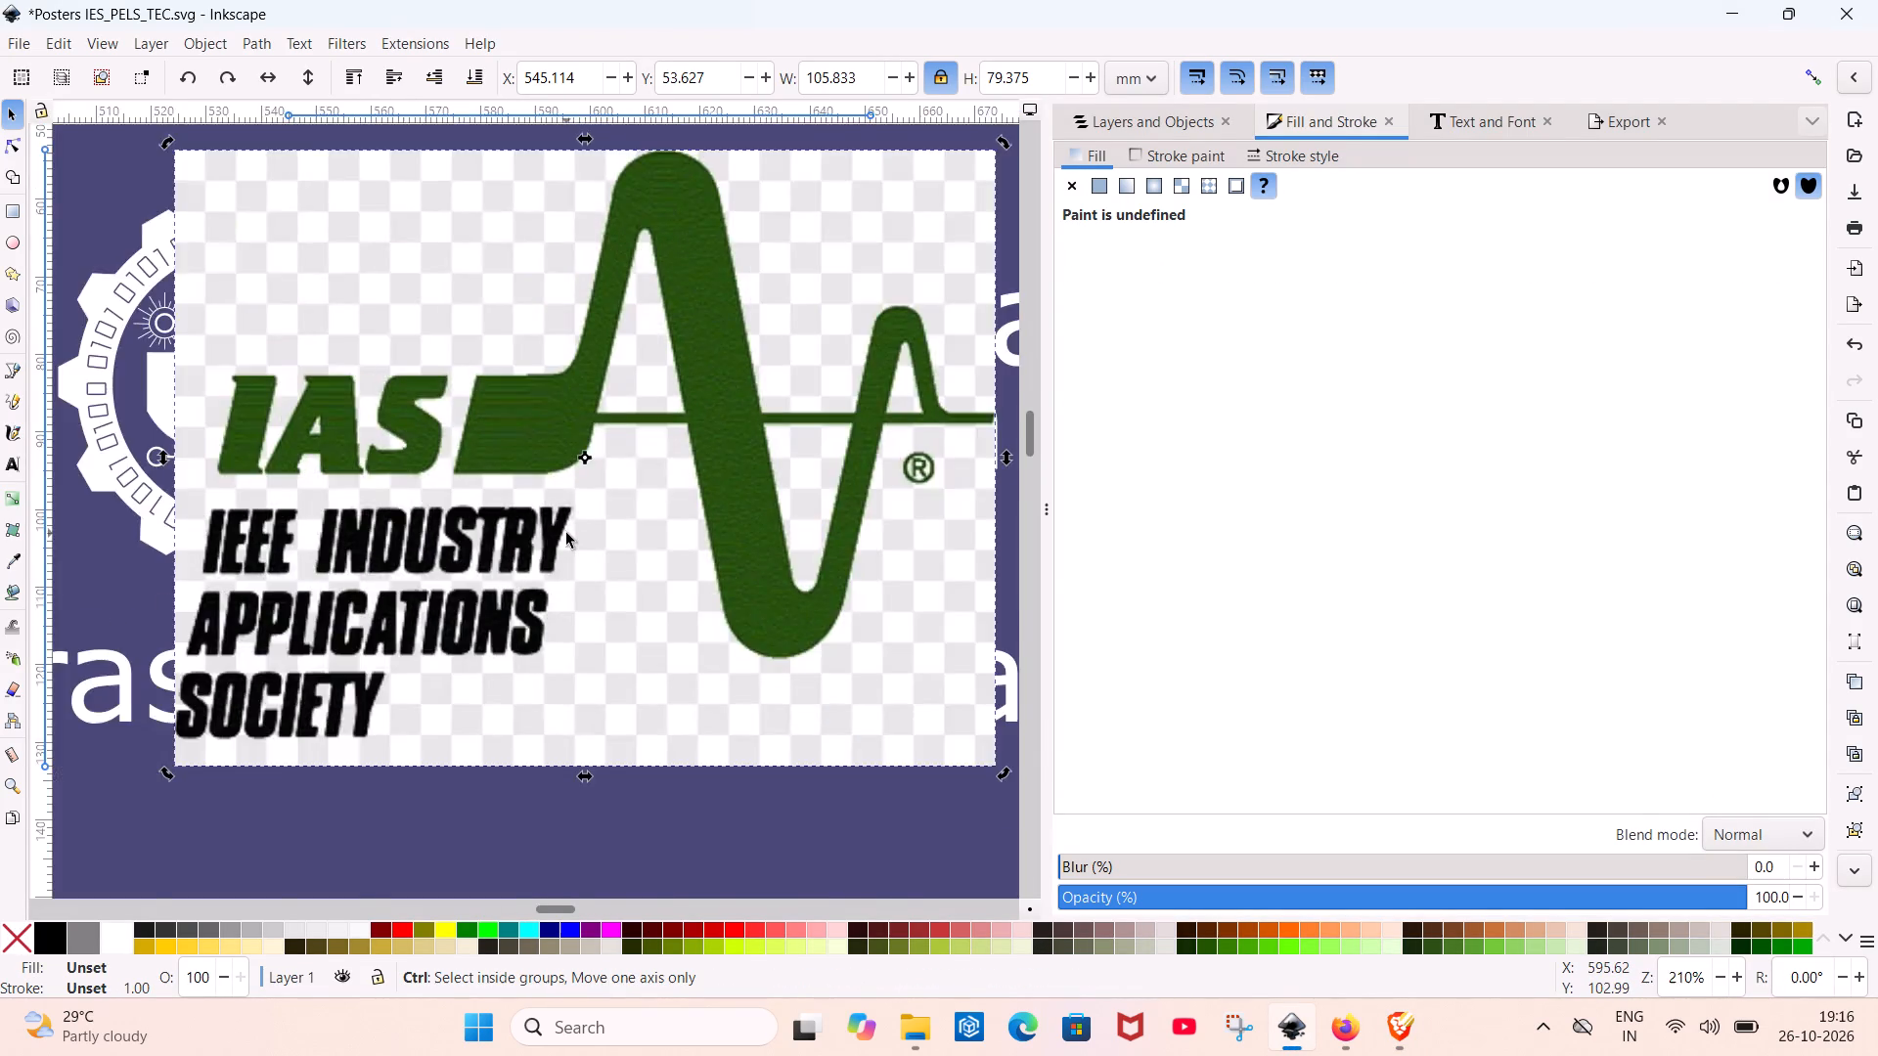
ctrl+scroll(566, 533, down, 1)
ctrl+scroll(566, 533, up, 5)
ctrl+scroll(566, 533, down, 6)
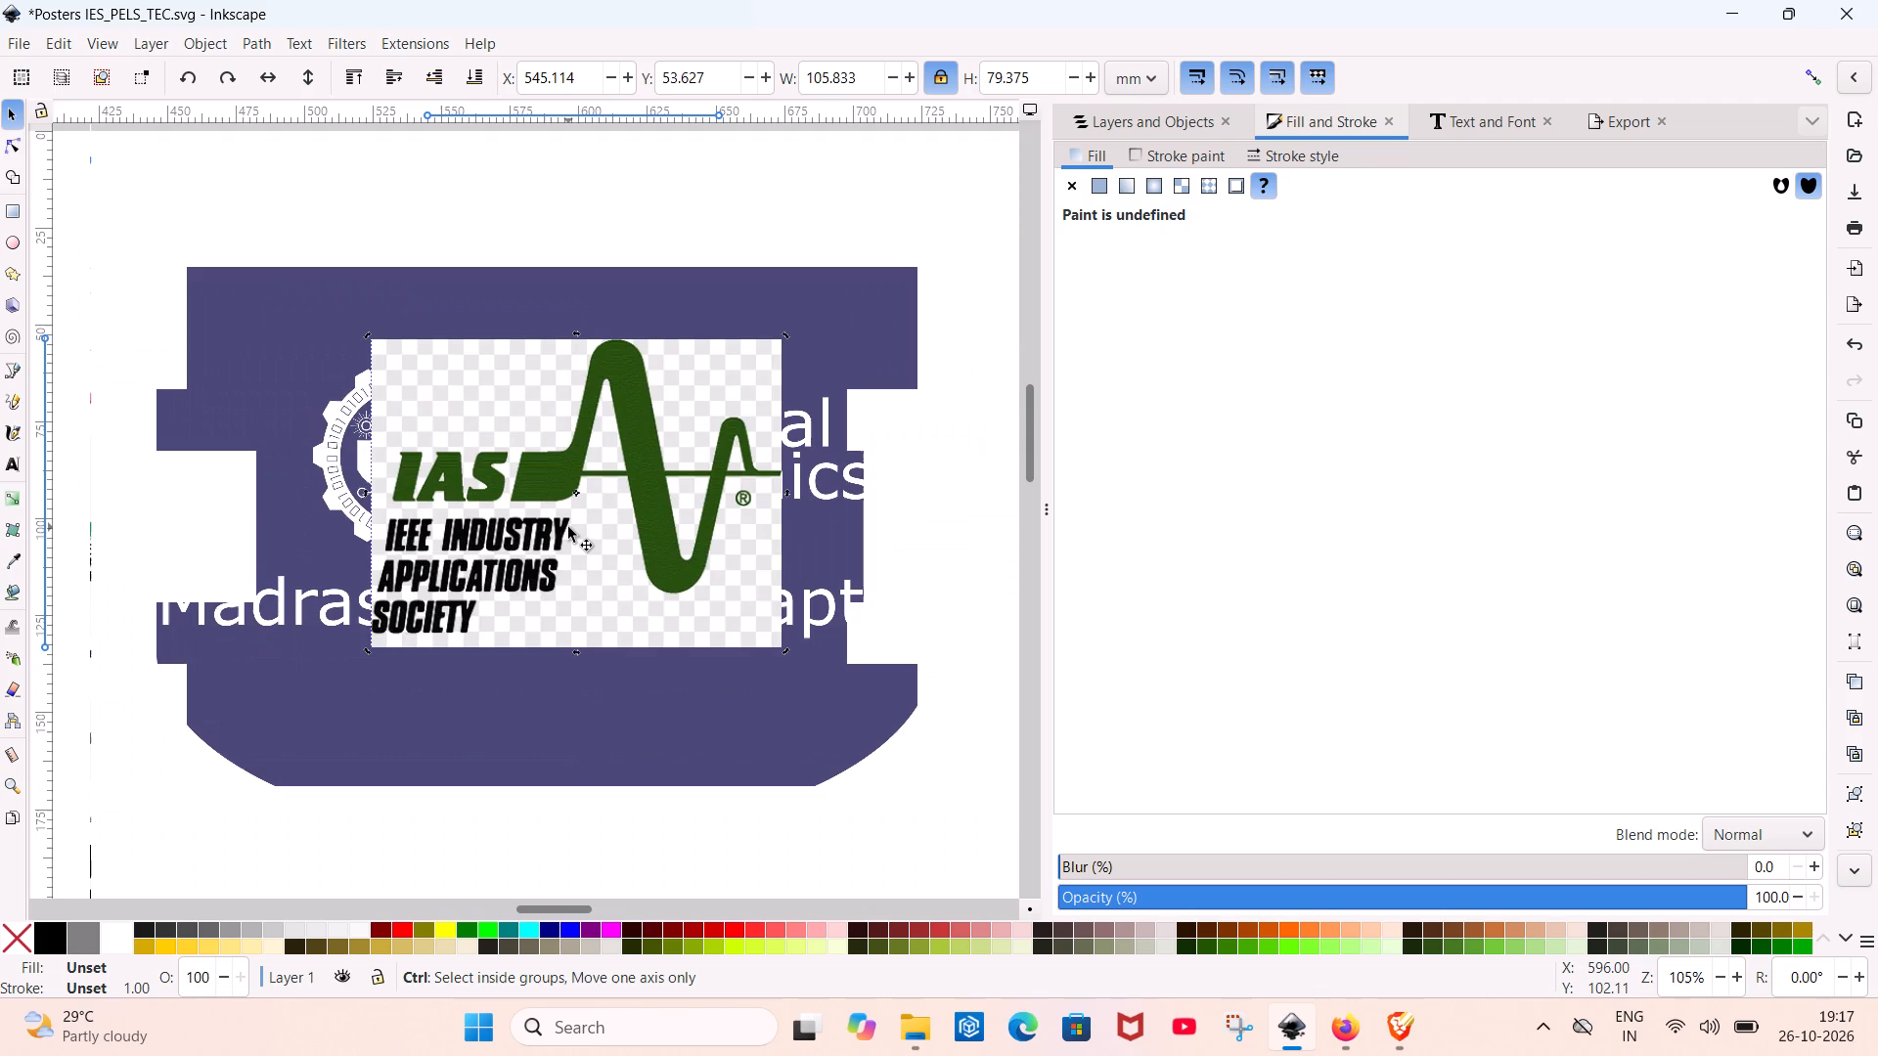
ctrl+scroll(568, 527, up, 5)
ctrl+scroll(568, 527, down, 3)
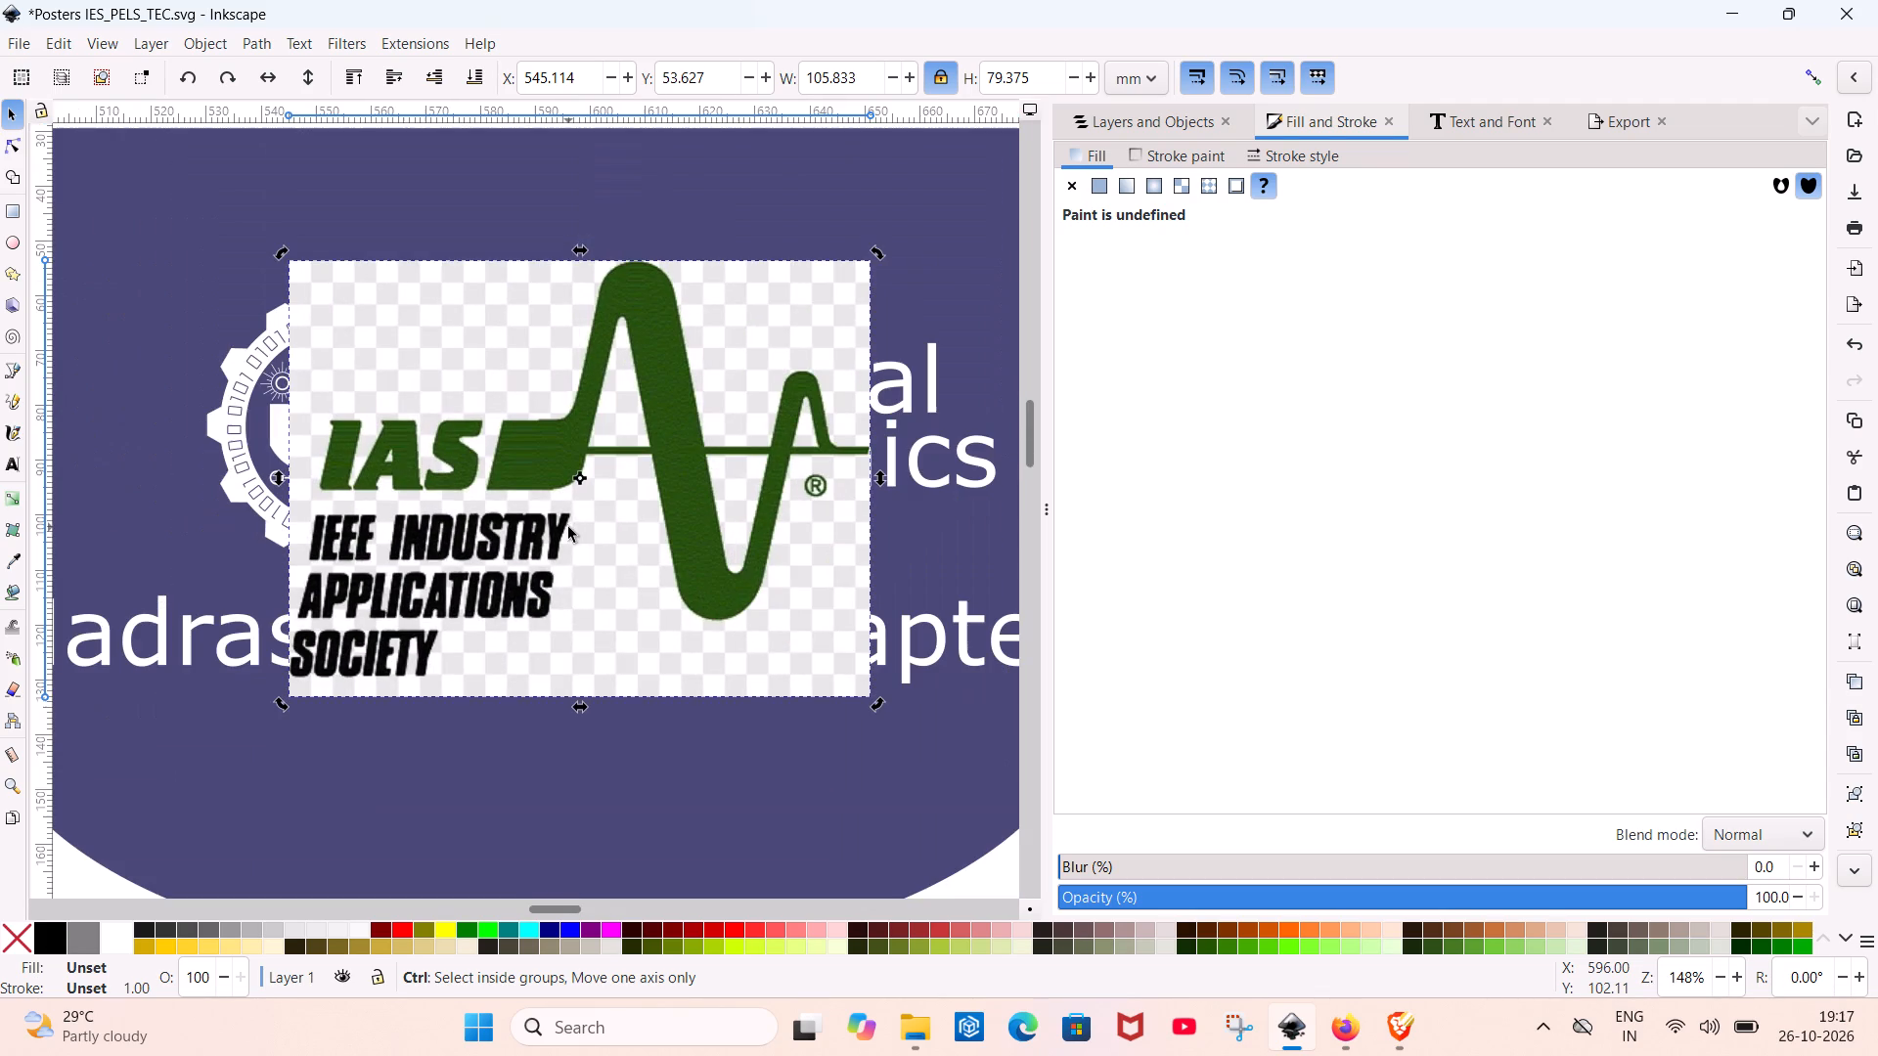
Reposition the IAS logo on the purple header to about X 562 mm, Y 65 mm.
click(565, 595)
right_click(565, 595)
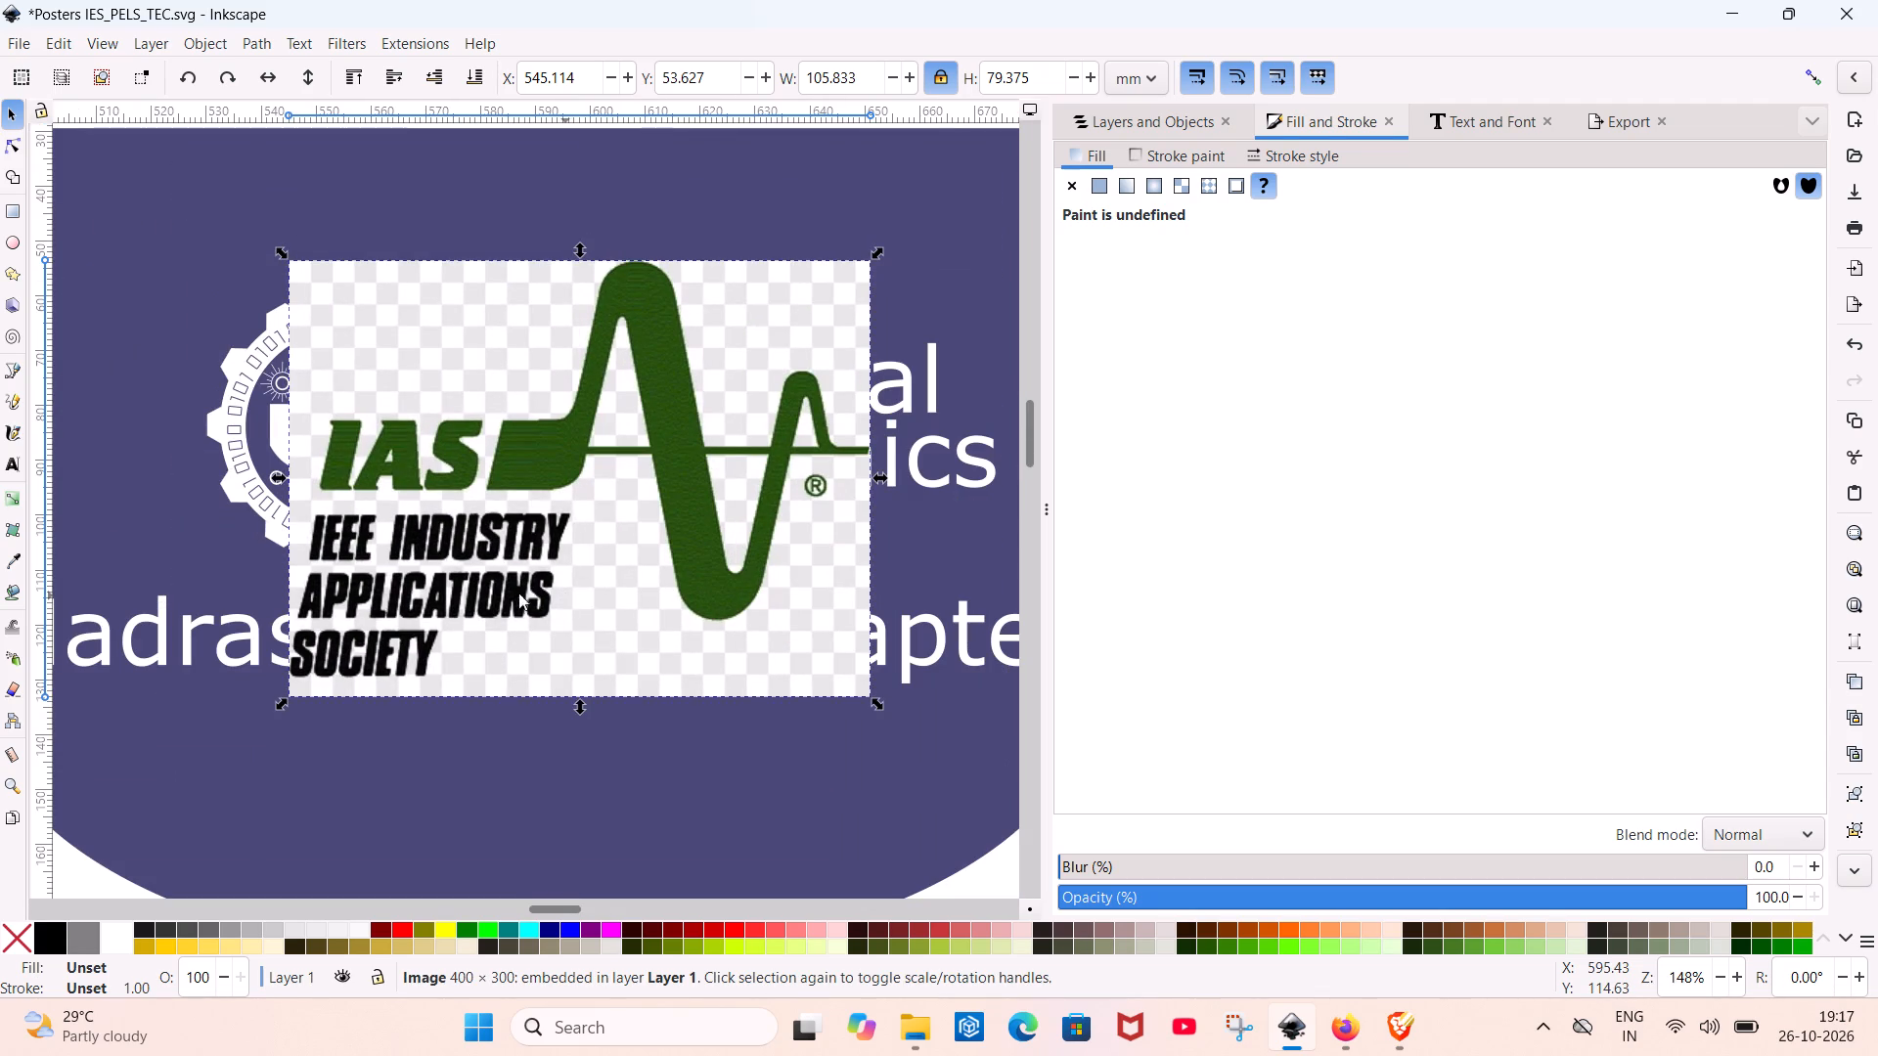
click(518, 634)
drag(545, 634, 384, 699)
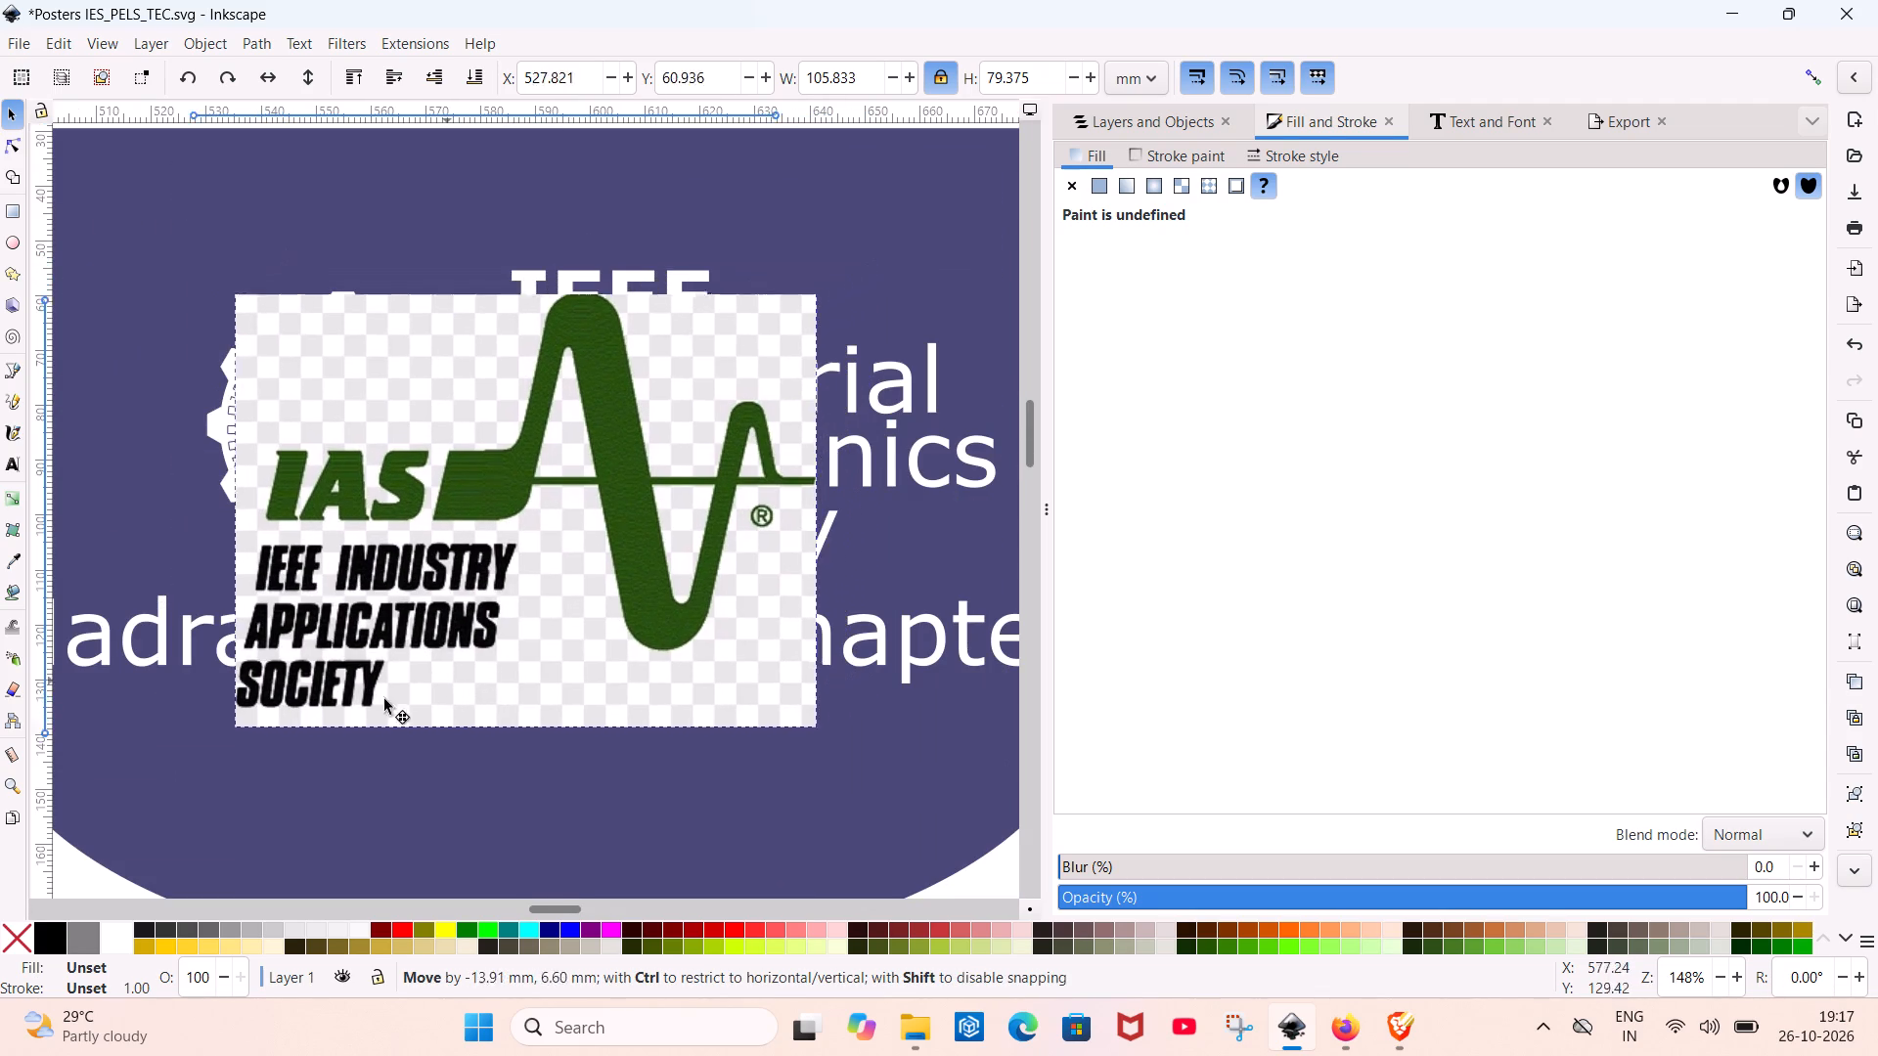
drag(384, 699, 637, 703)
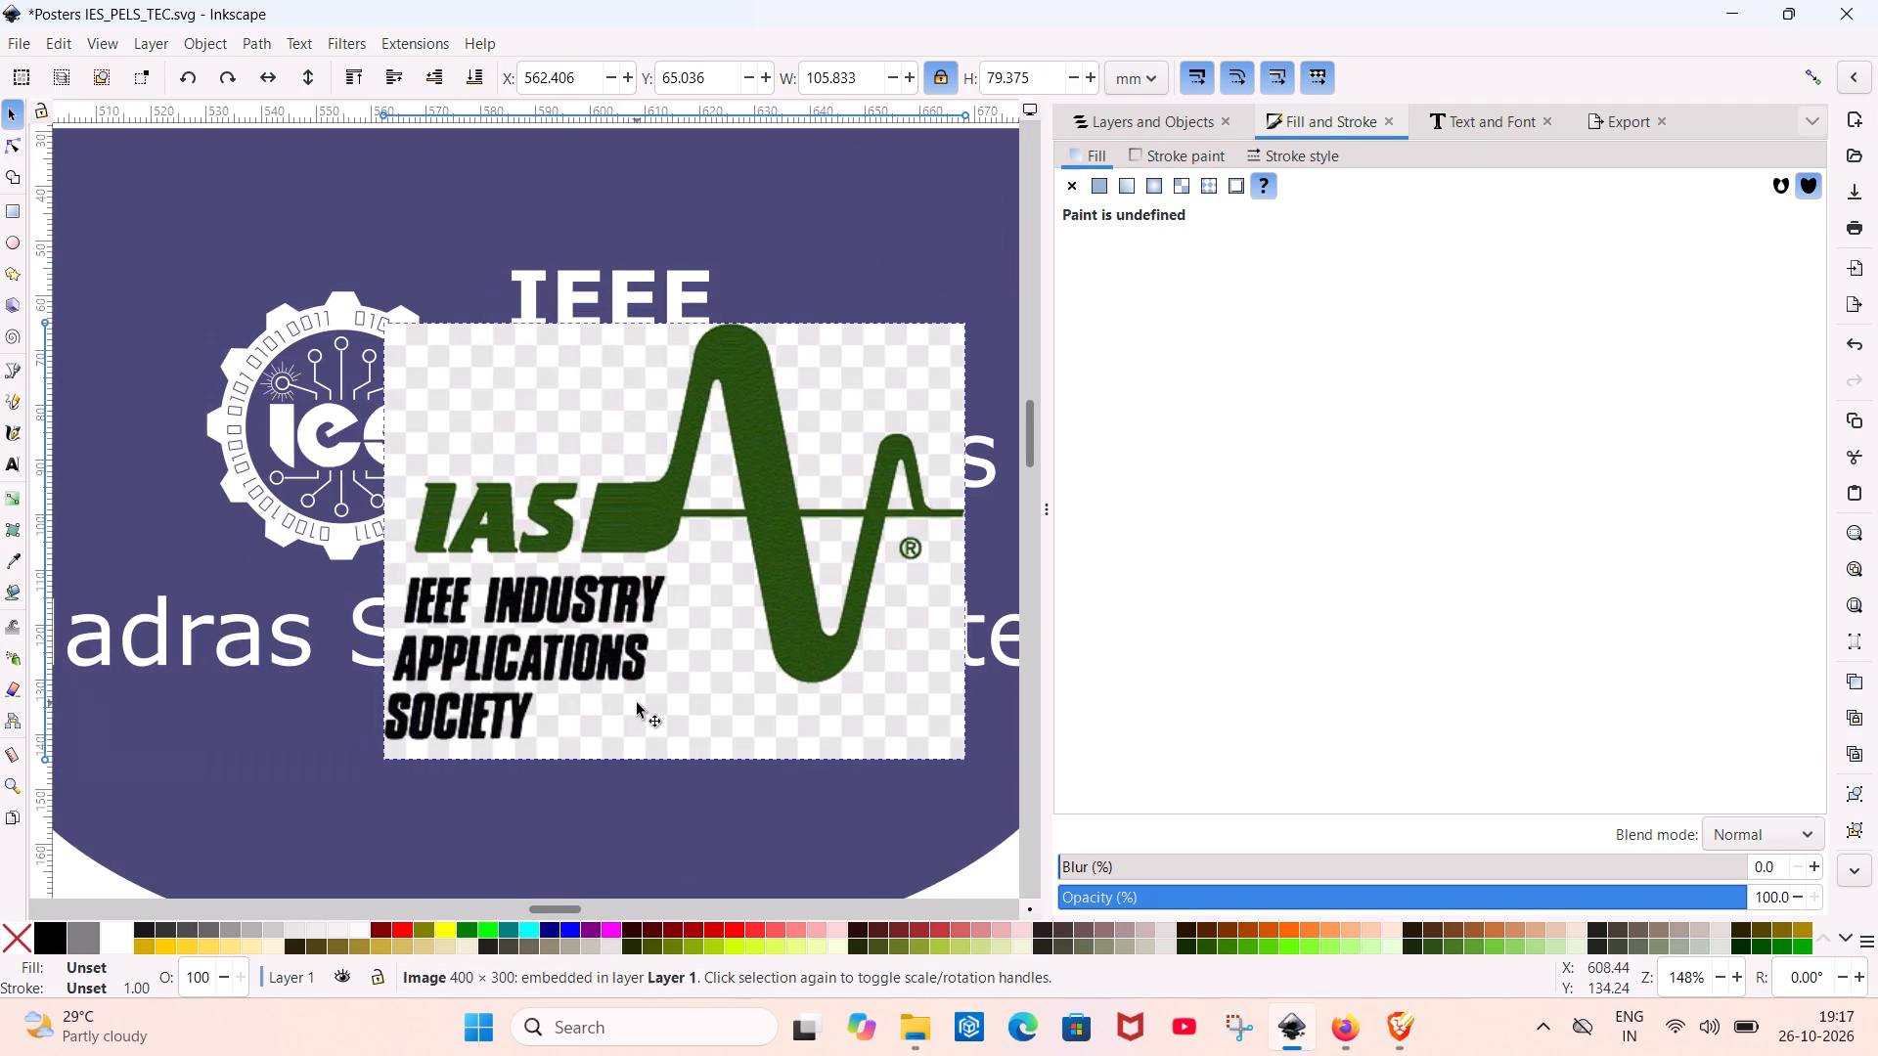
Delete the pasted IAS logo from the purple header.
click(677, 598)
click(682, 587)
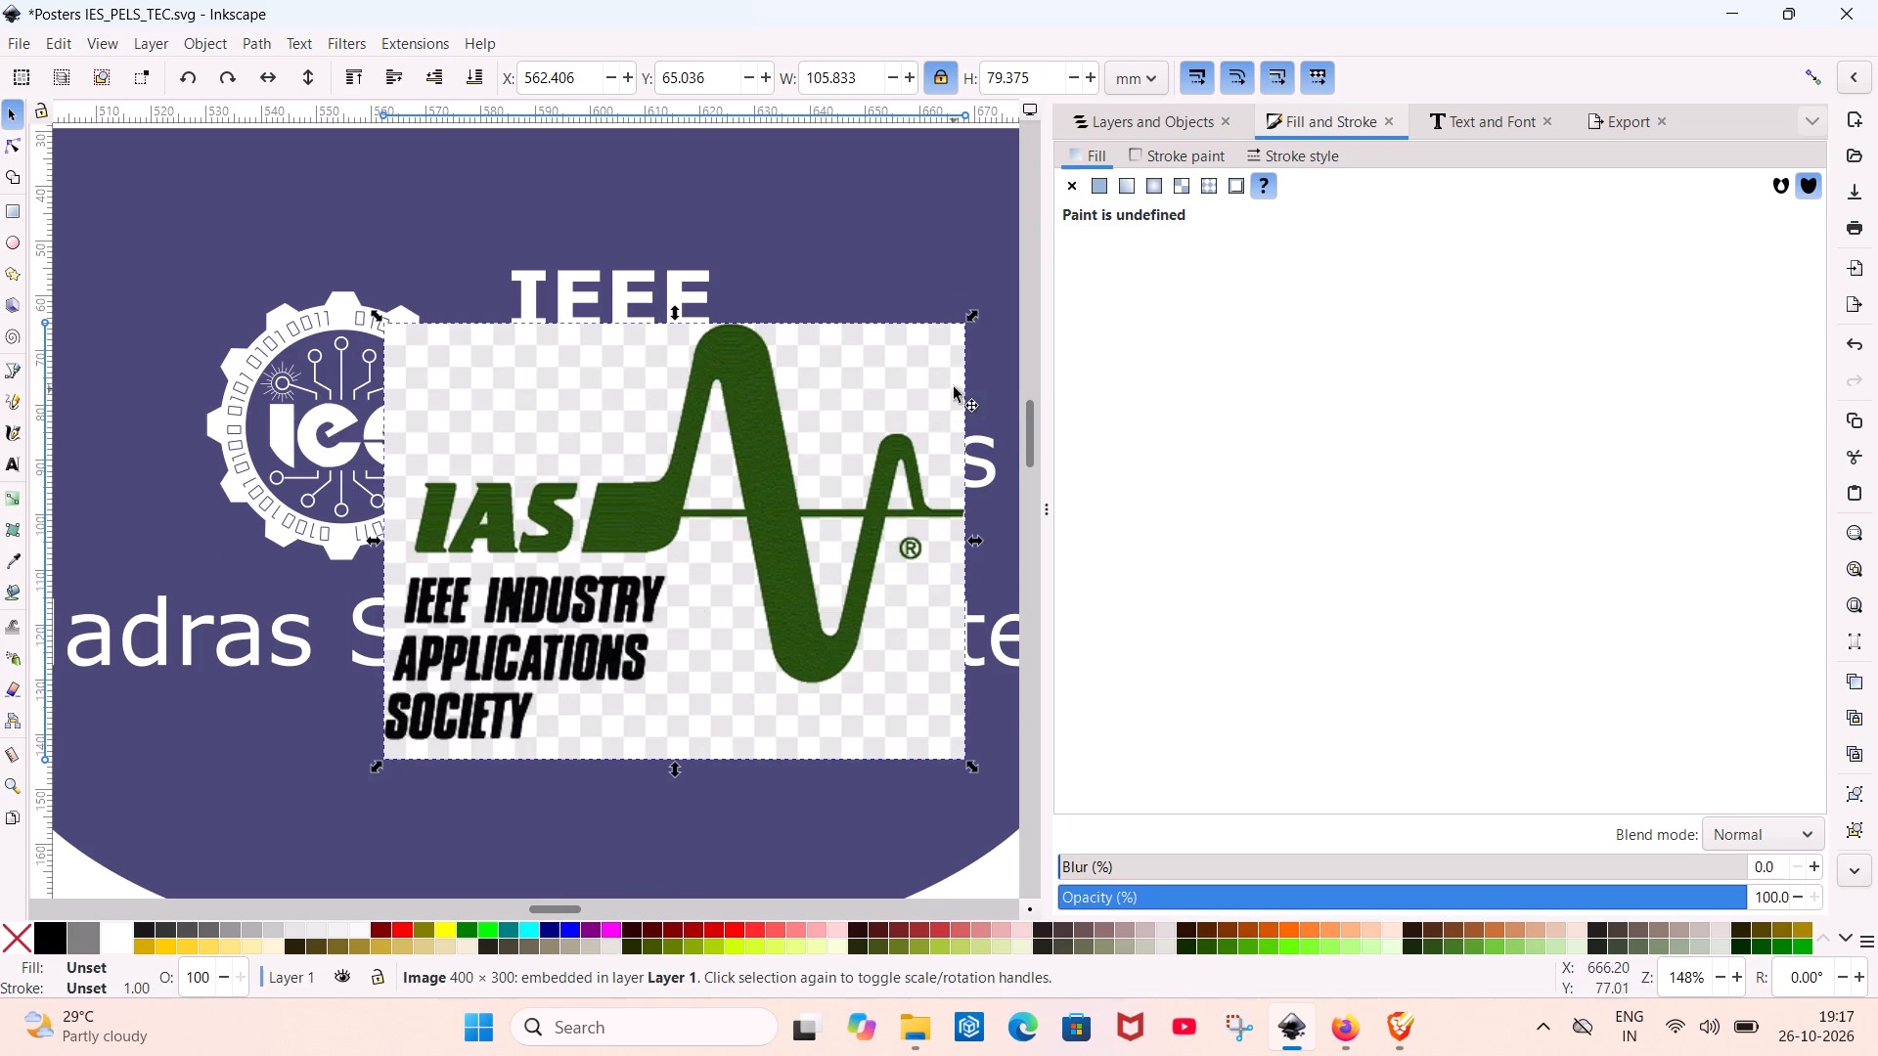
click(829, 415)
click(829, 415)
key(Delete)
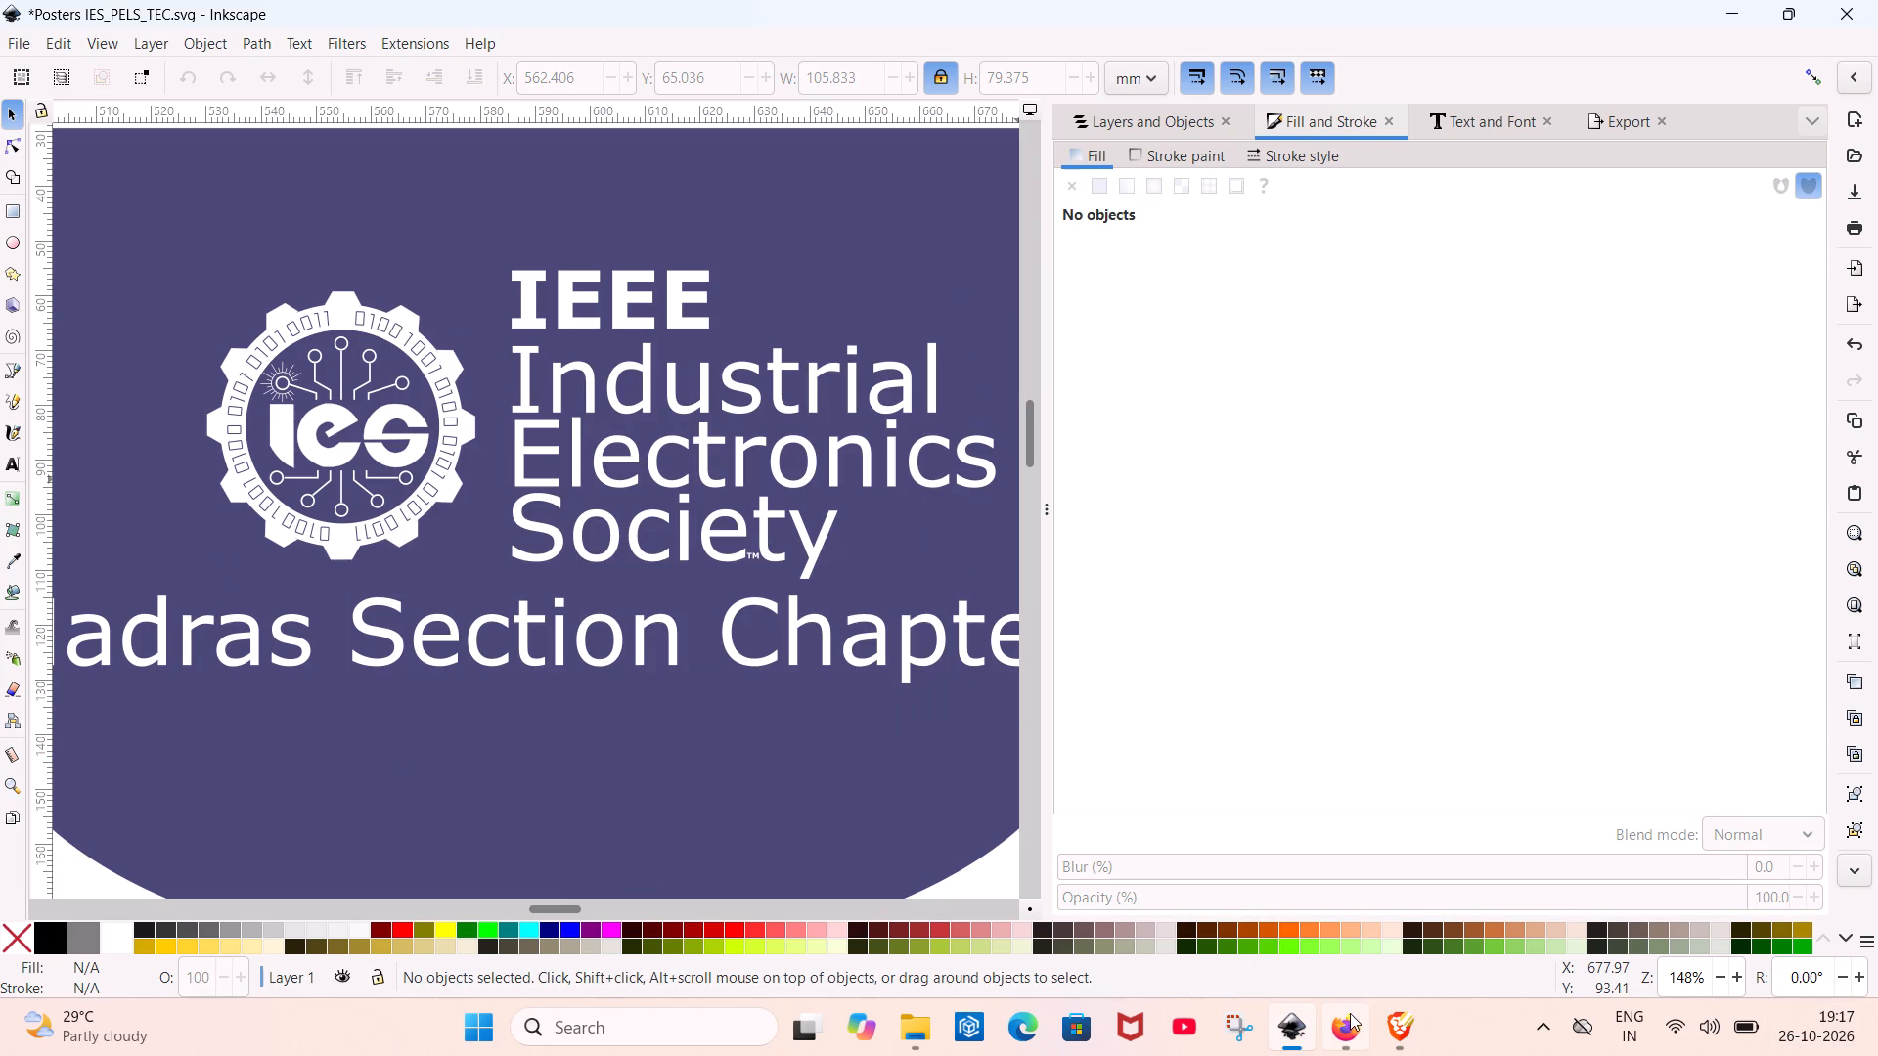
Switch to the Brave image results and examine the IEEE SusTech, IAS Annual Meeting and enetcom IAS logos, including enetcom's source page.
click(1443, 894)
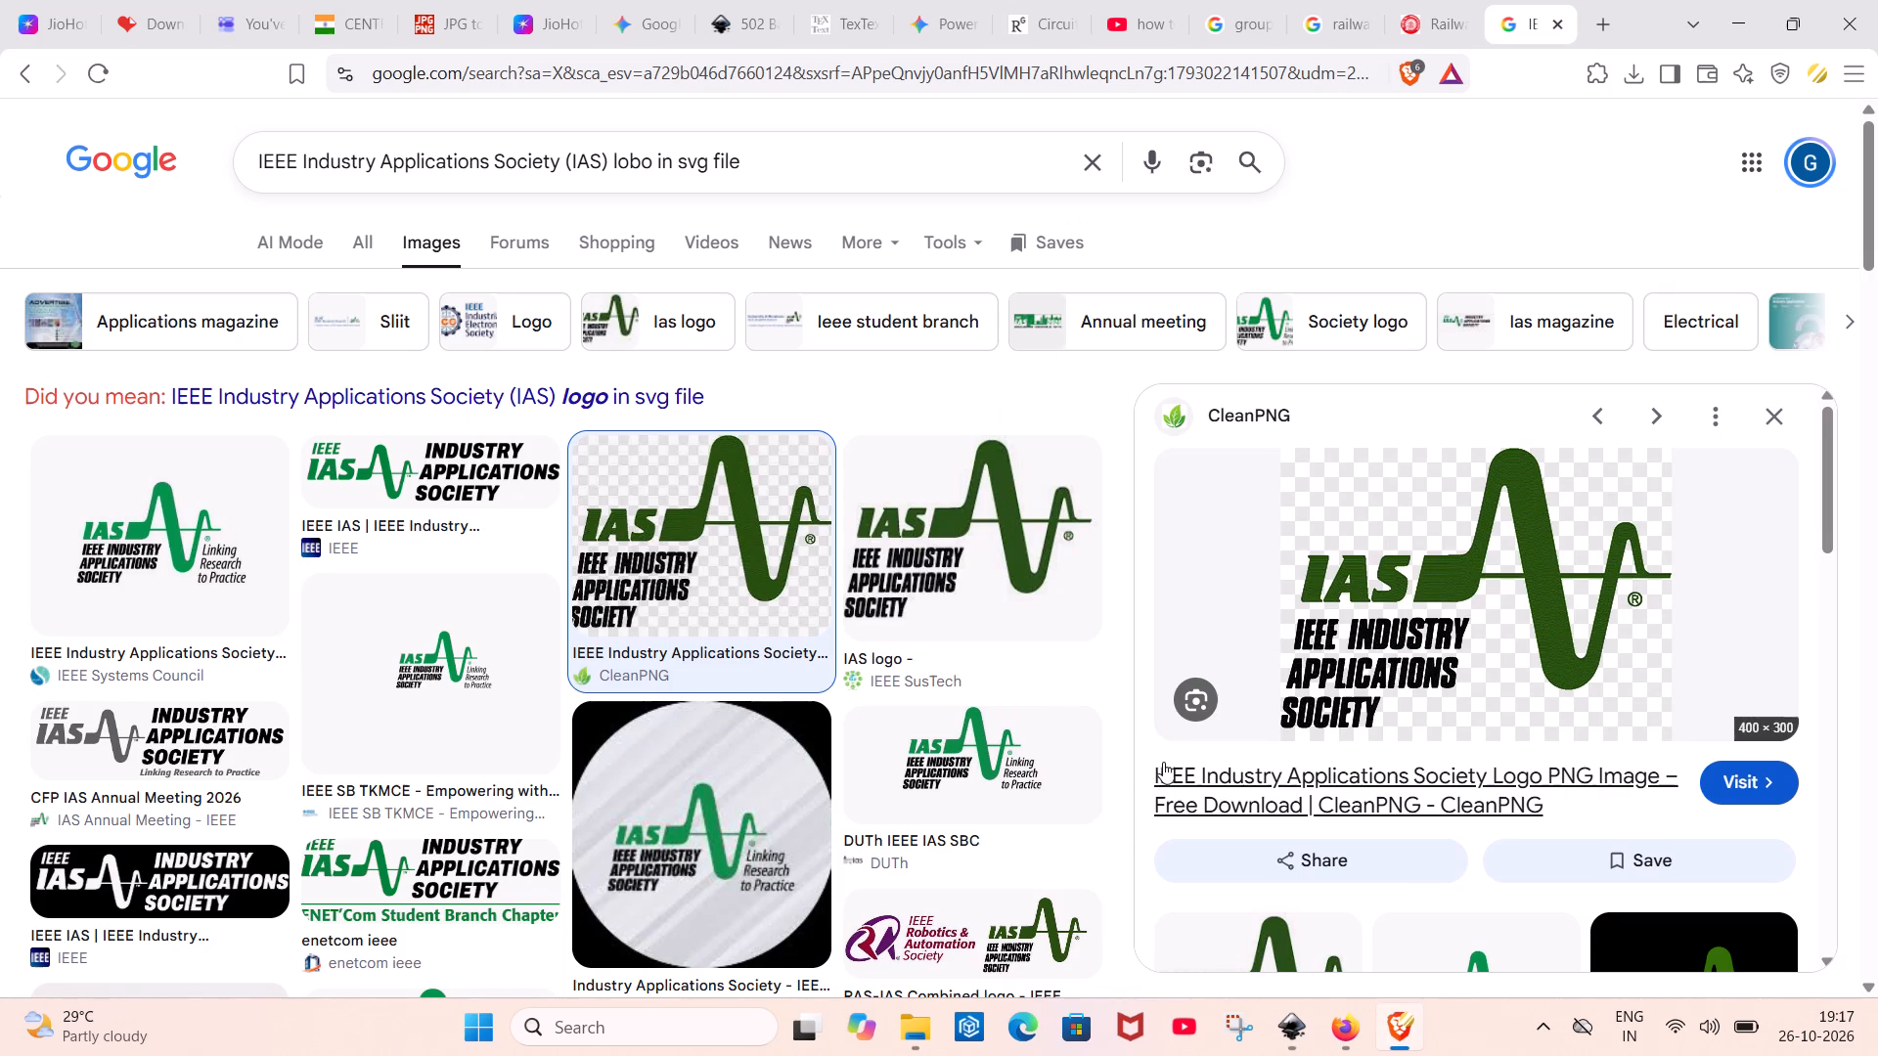
click(905, 570)
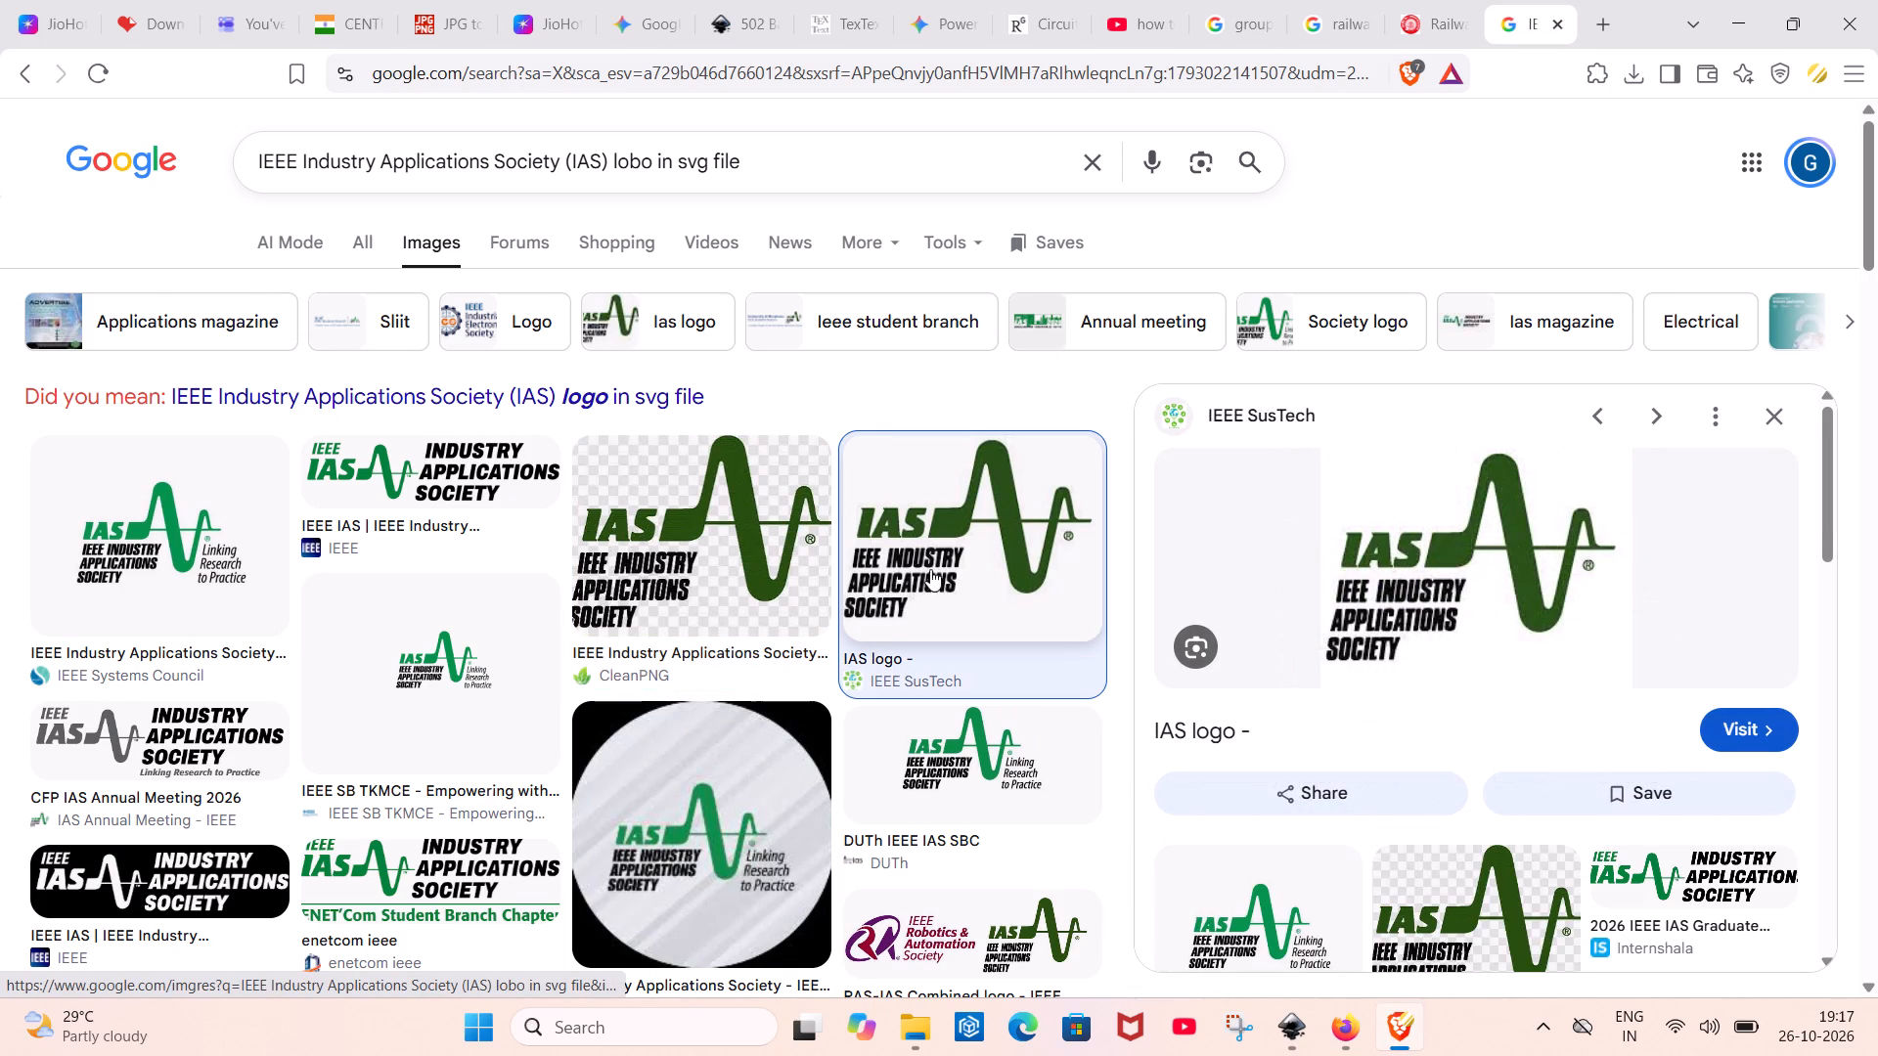
click(187, 711)
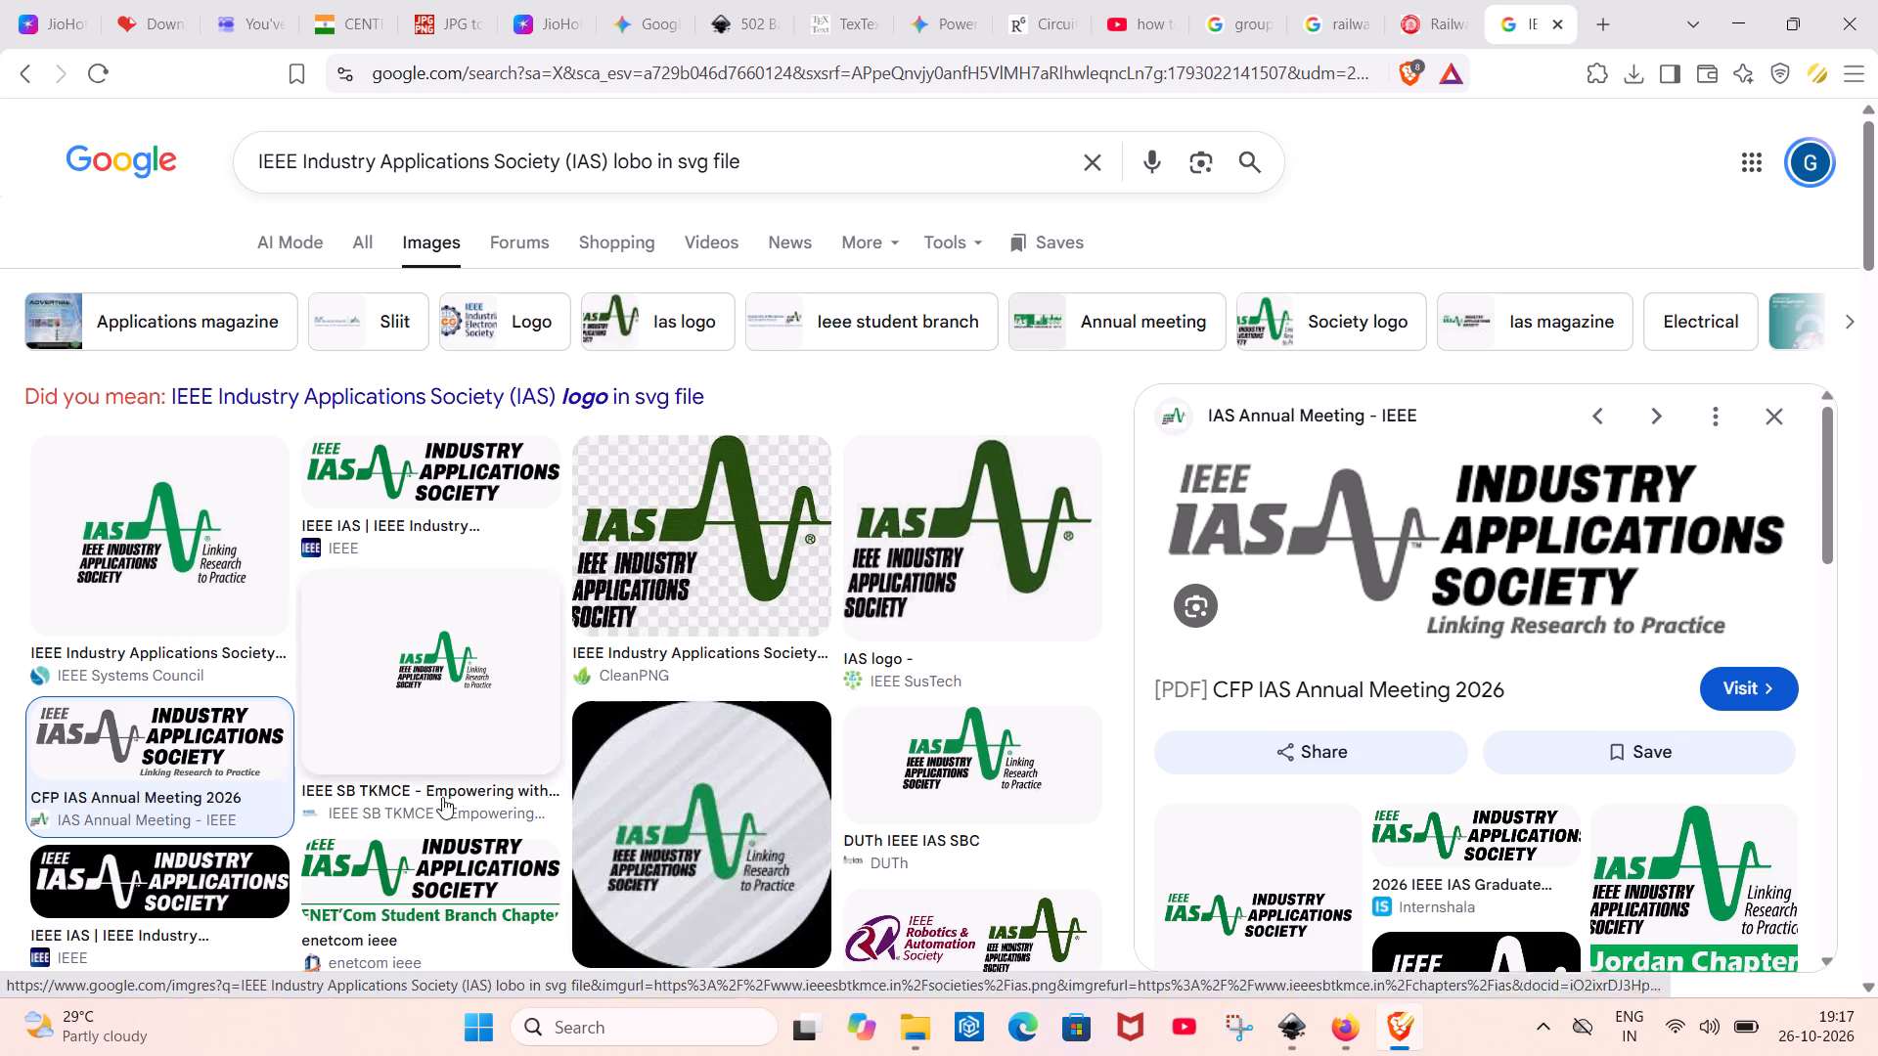
click(423, 849)
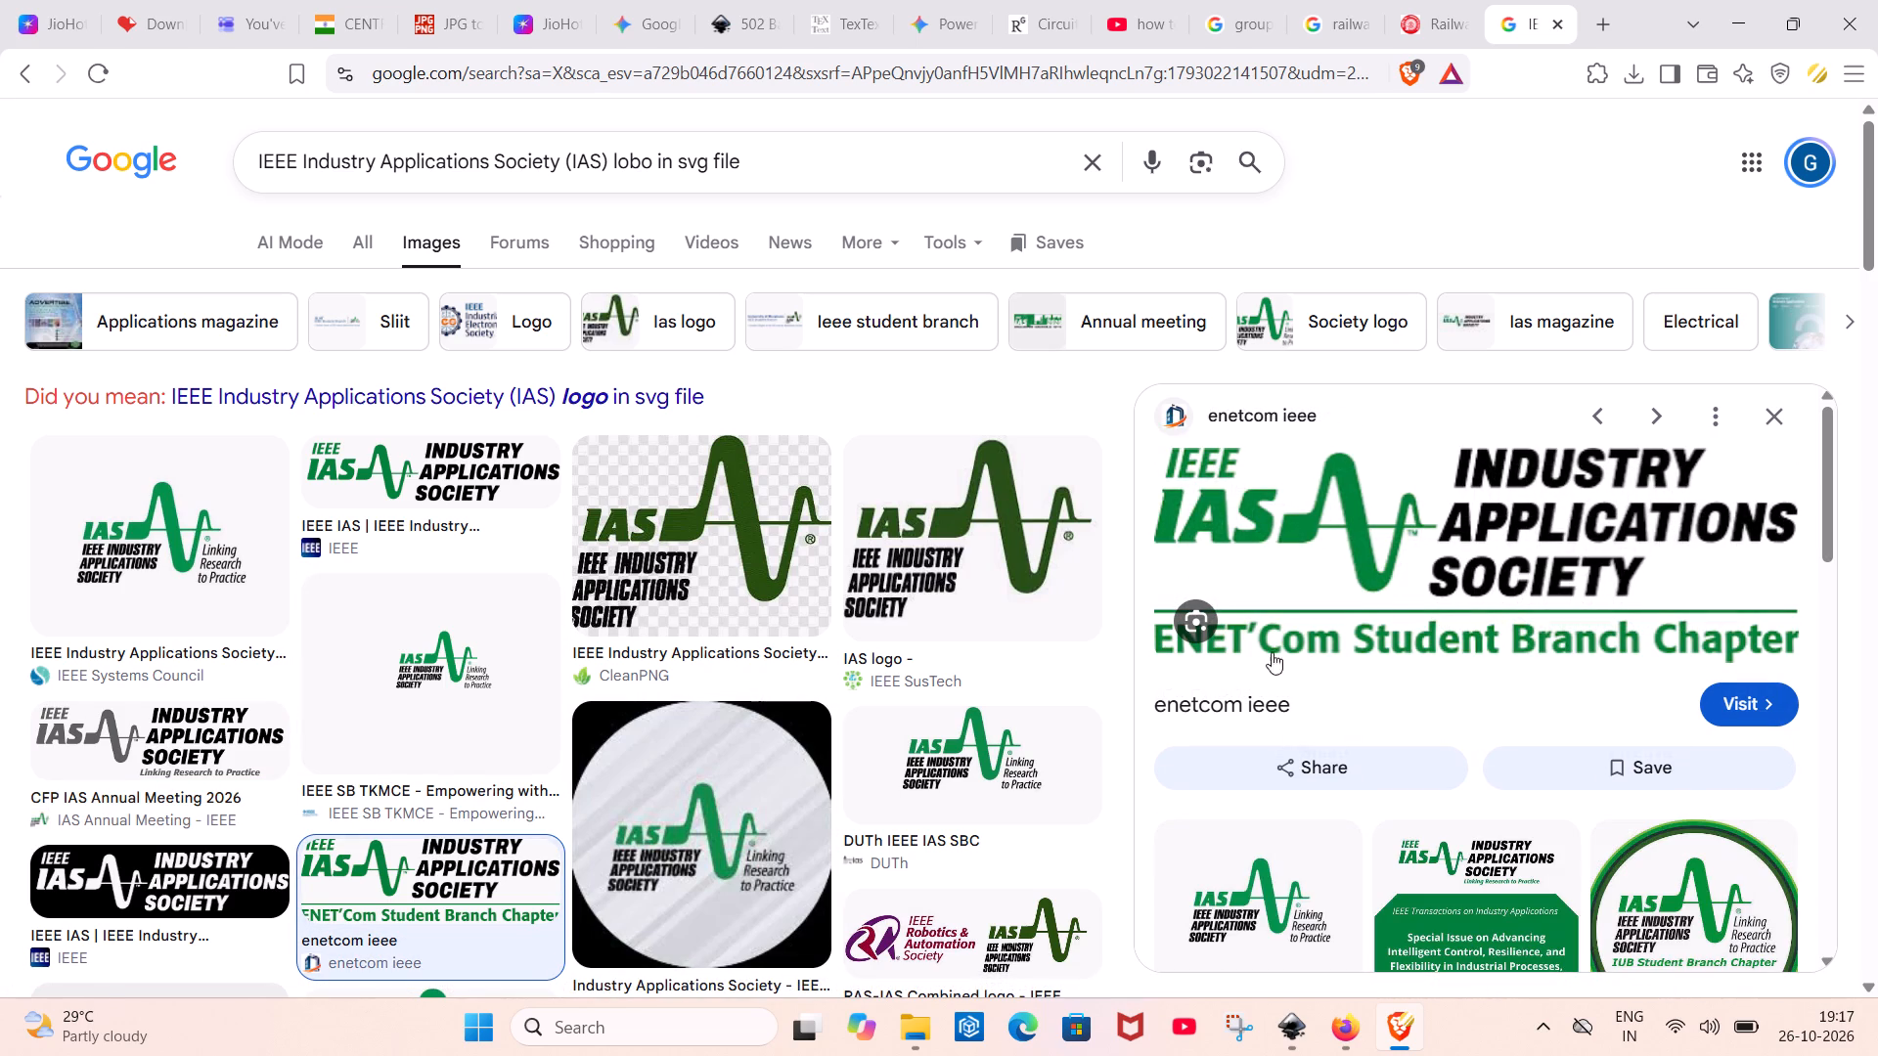
click(1397, 606)
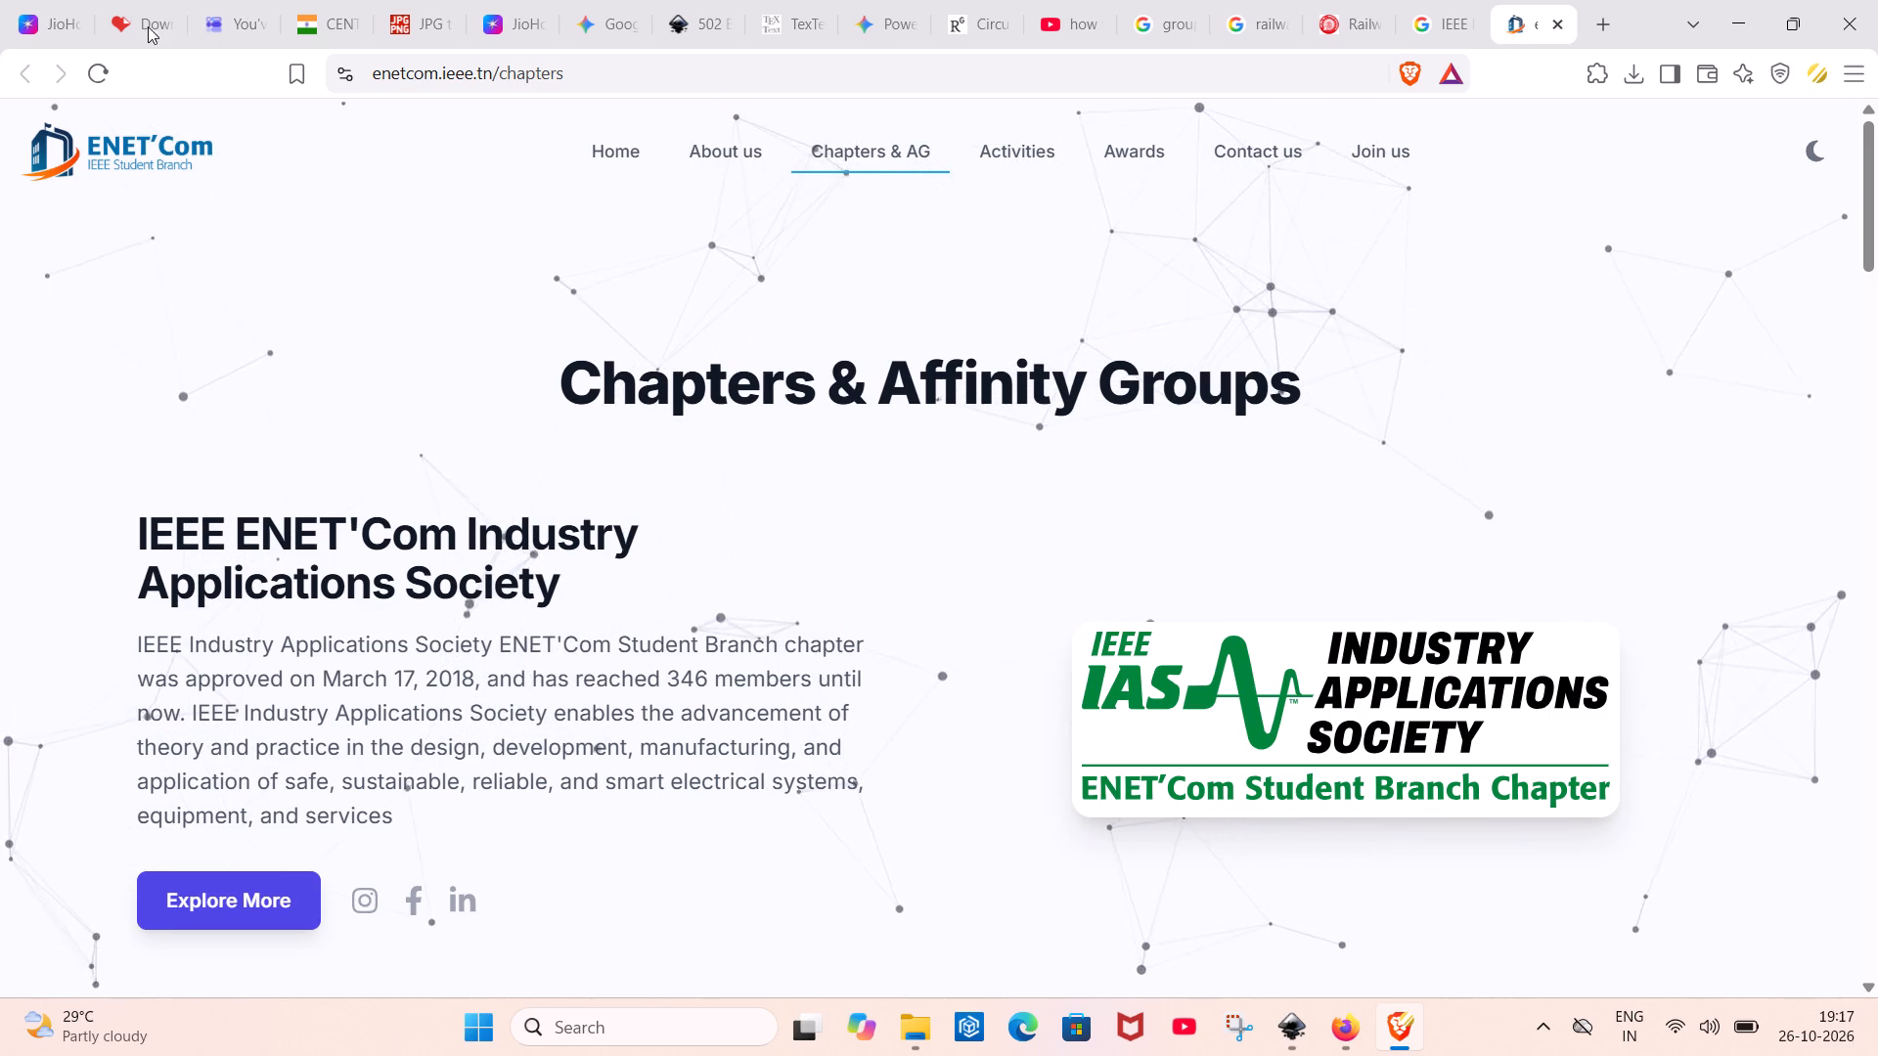
click(1554, 19)
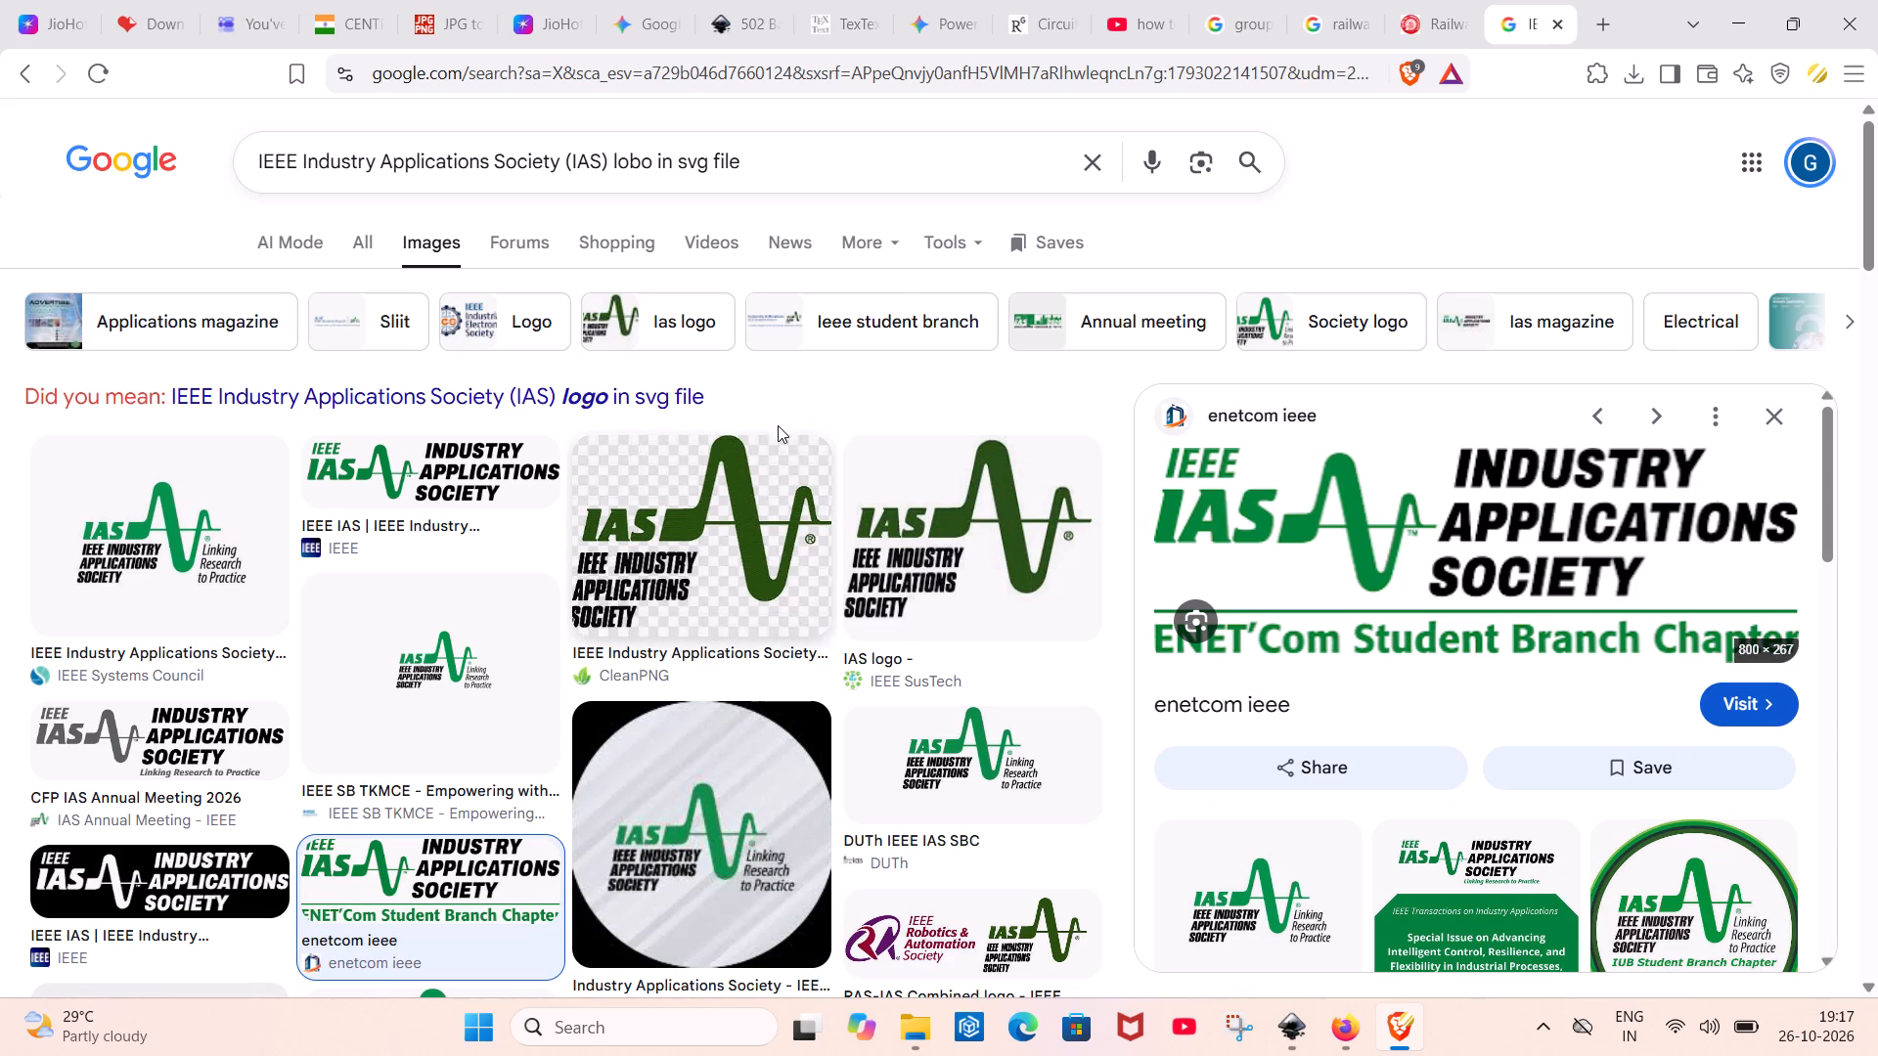
Examine IEEE's white IAS logo and its source site, and look through further image results for a cleaner version.
scroll(398, 579, down, 3)
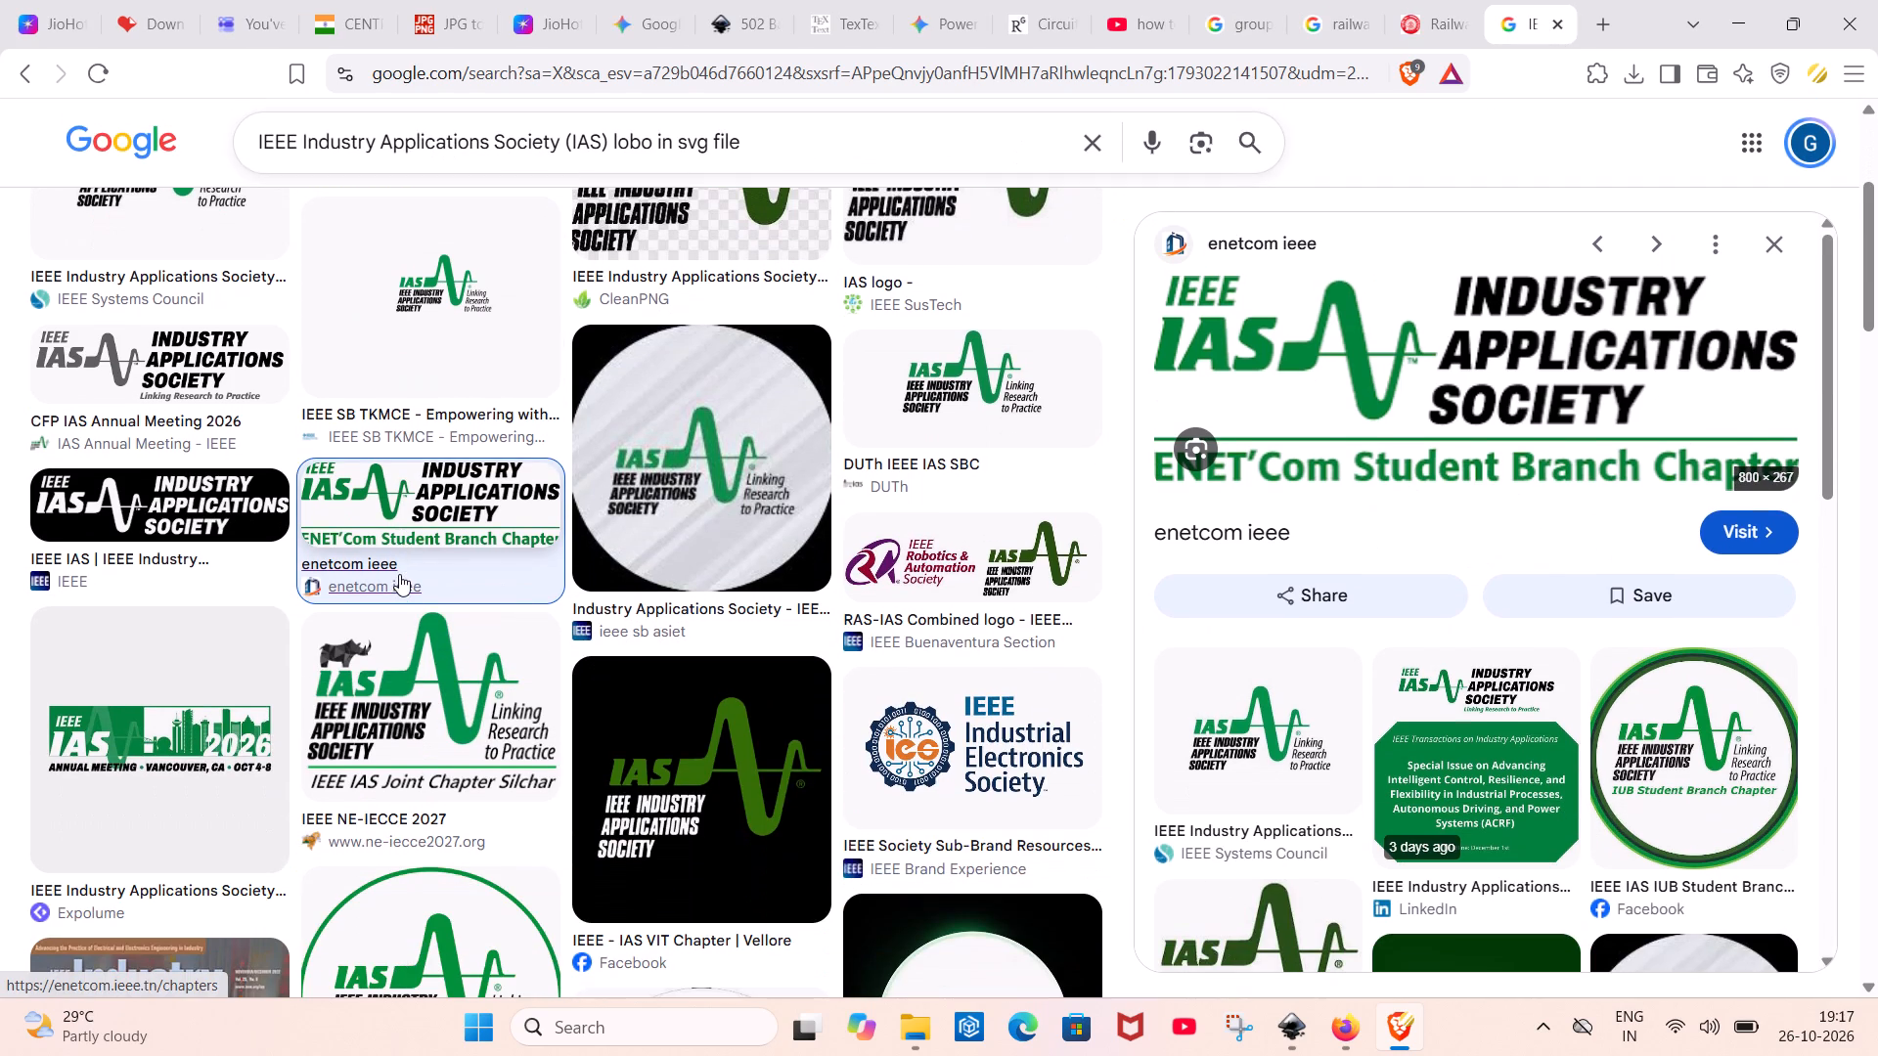
click(190, 499)
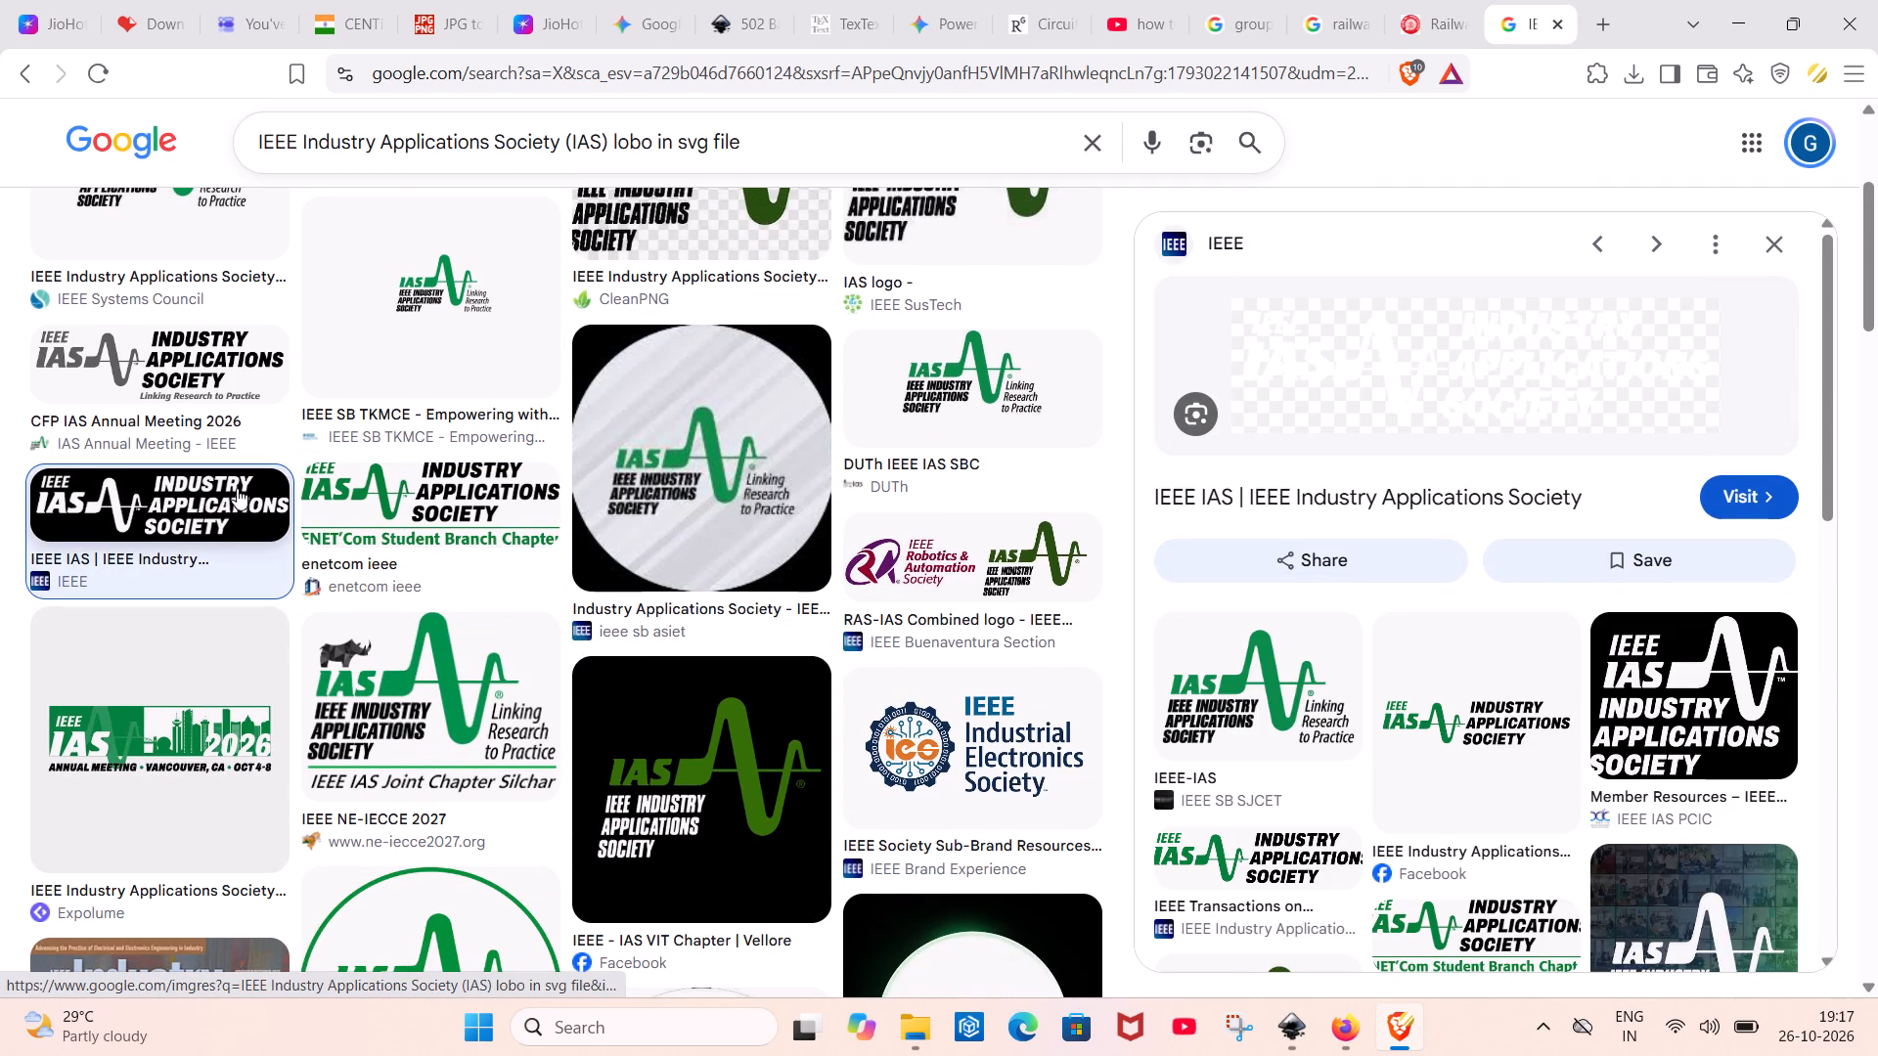
scroll(1877, 603, up, 4)
click(1429, 550)
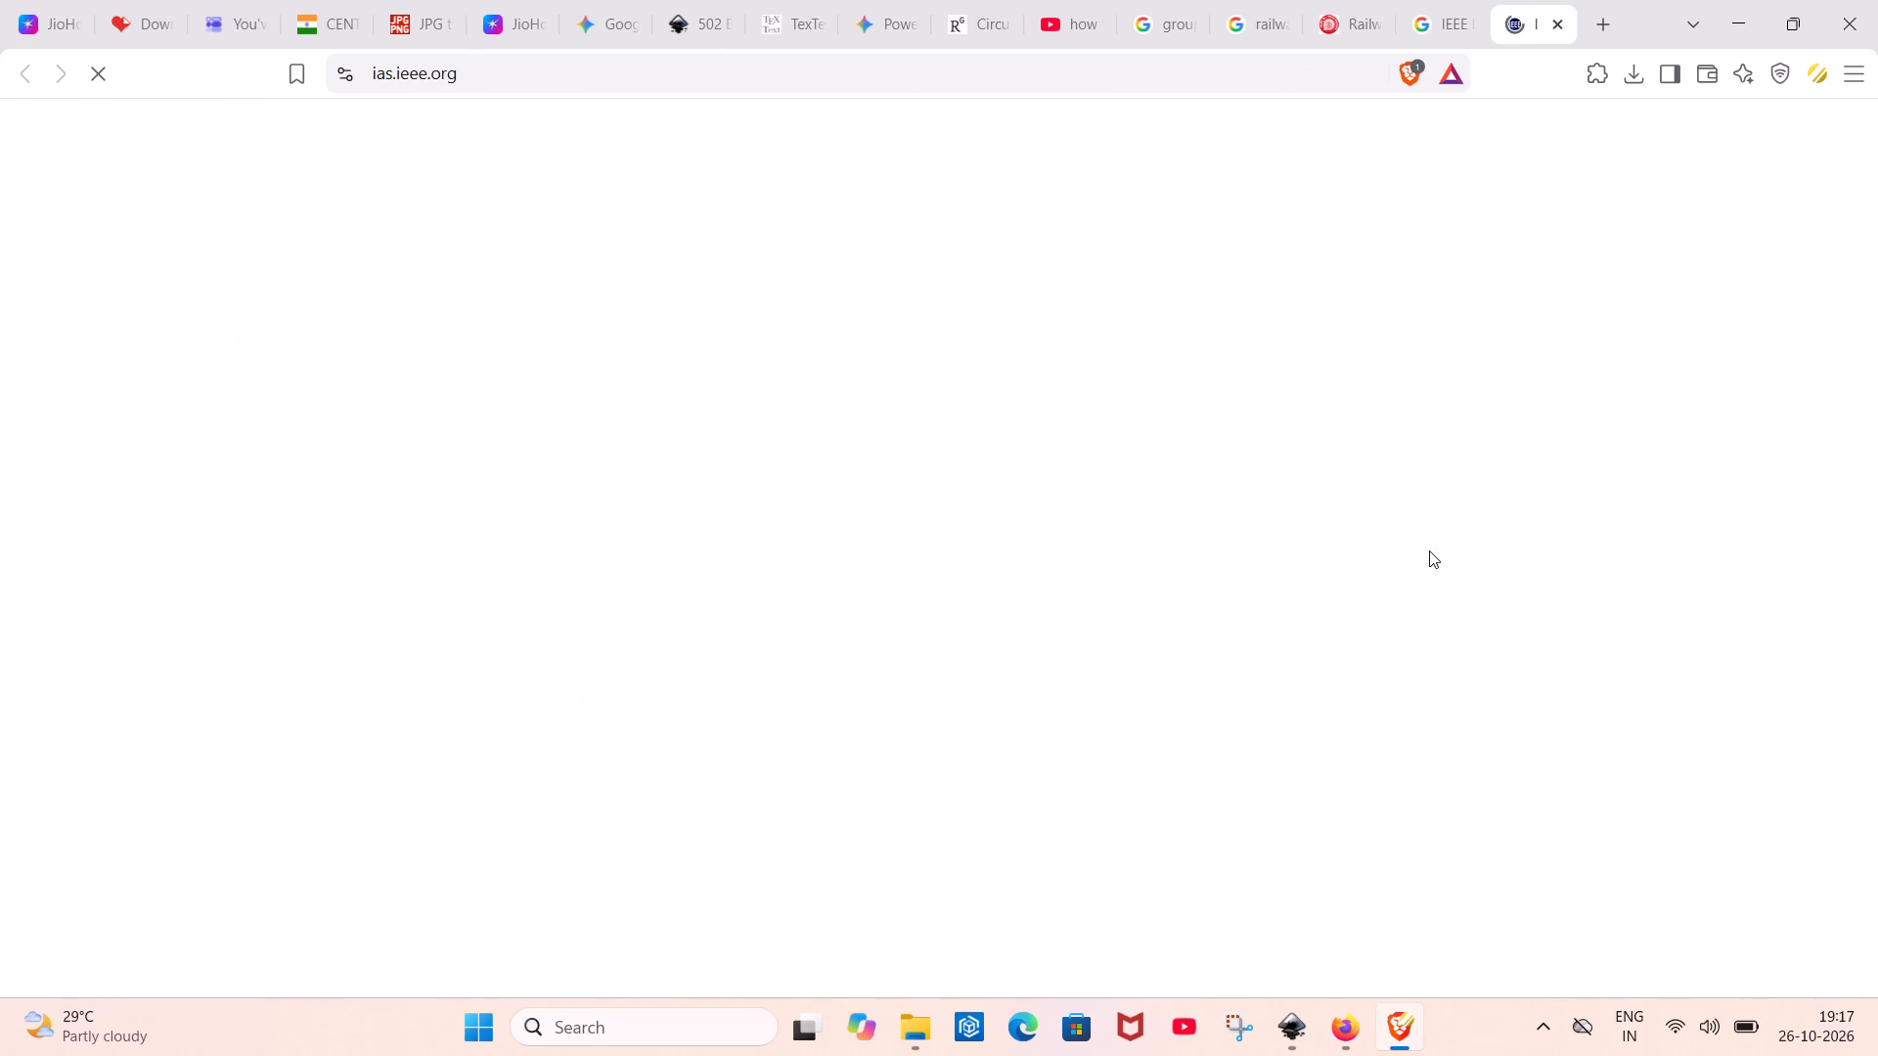
click(1560, 22)
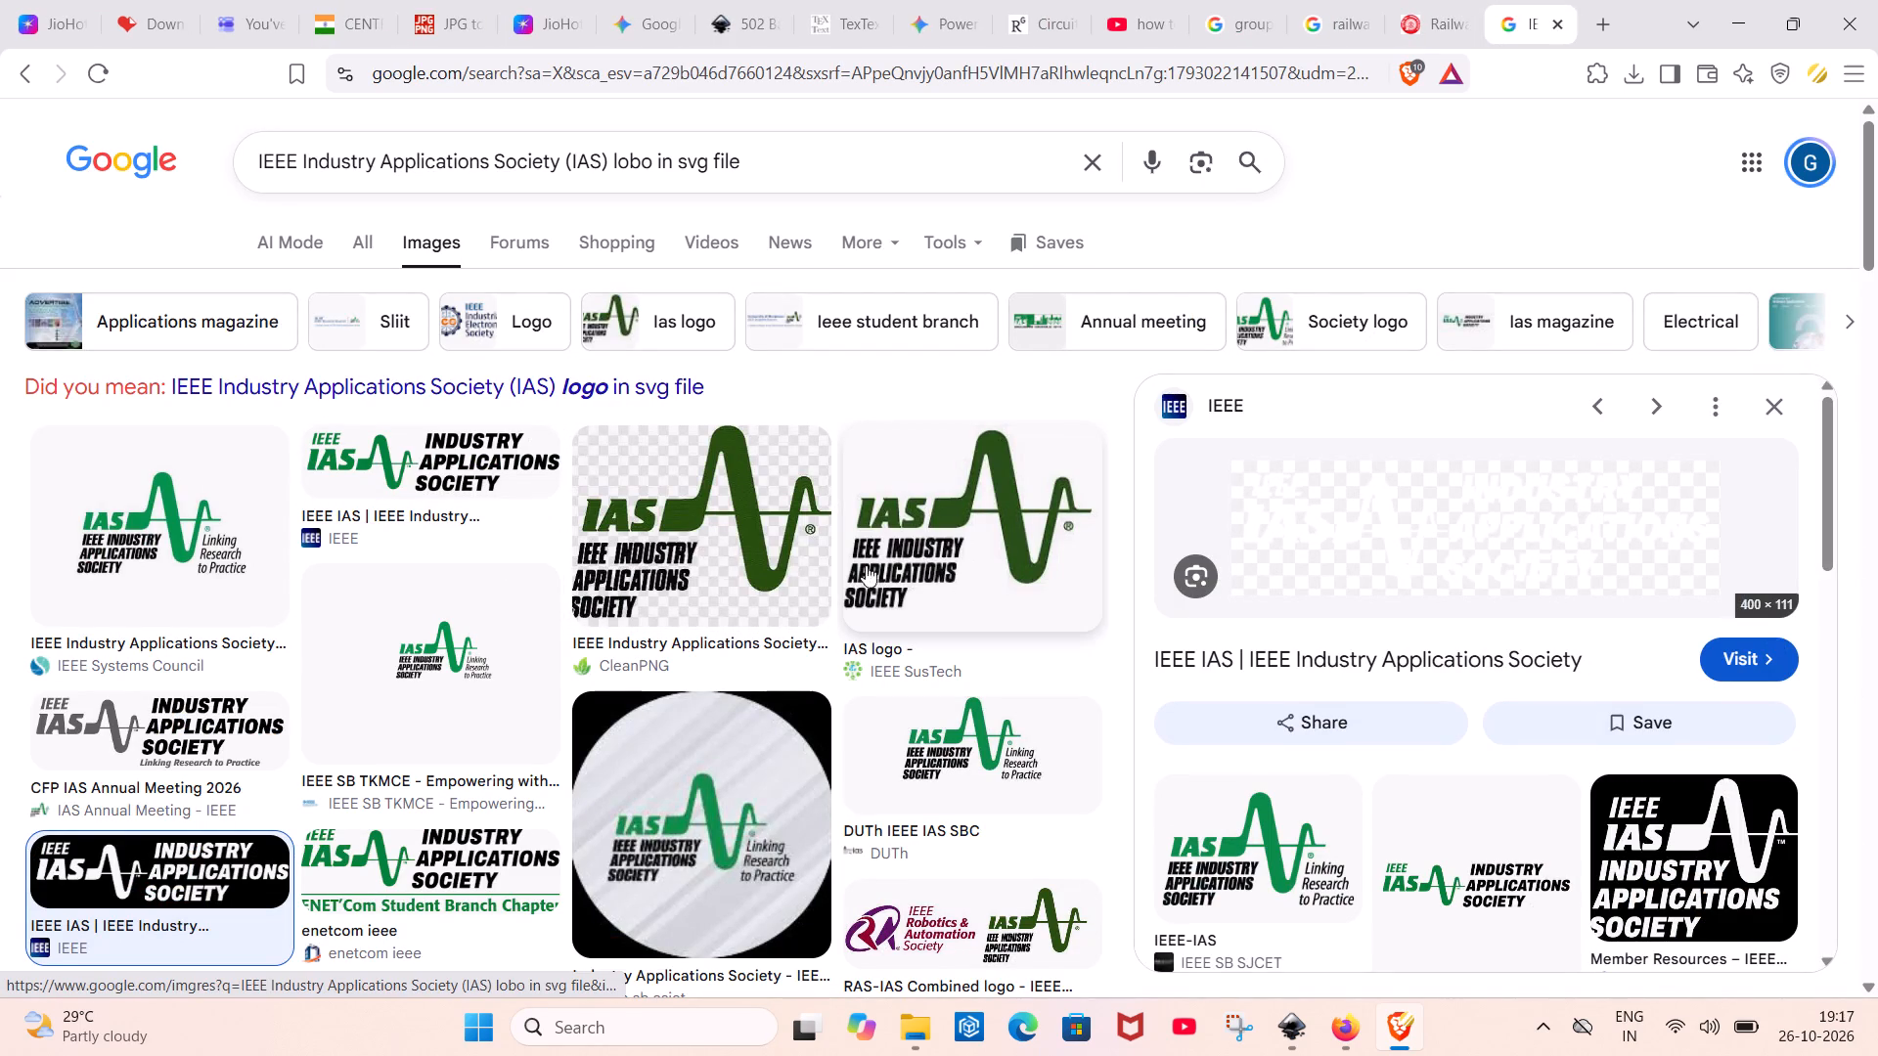
scroll(900, 542, down, 4)
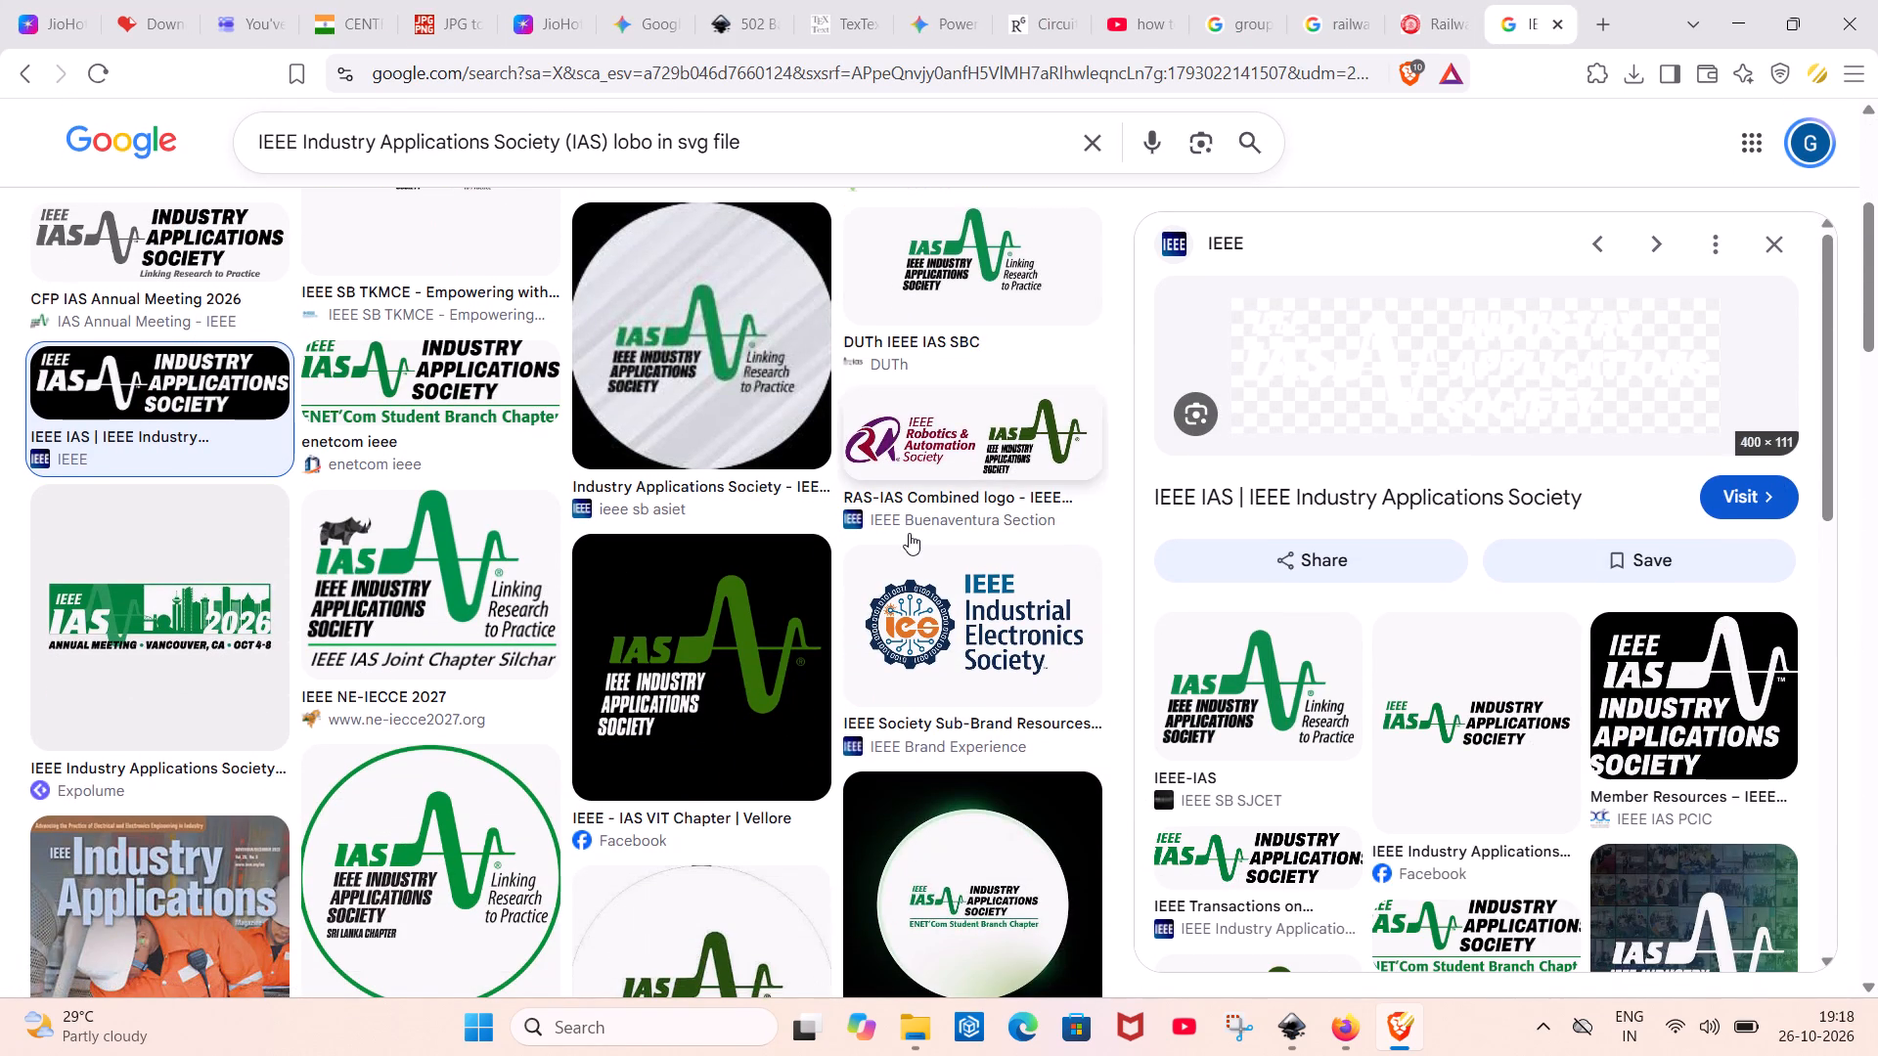
scroll(909, 533, down, 2)
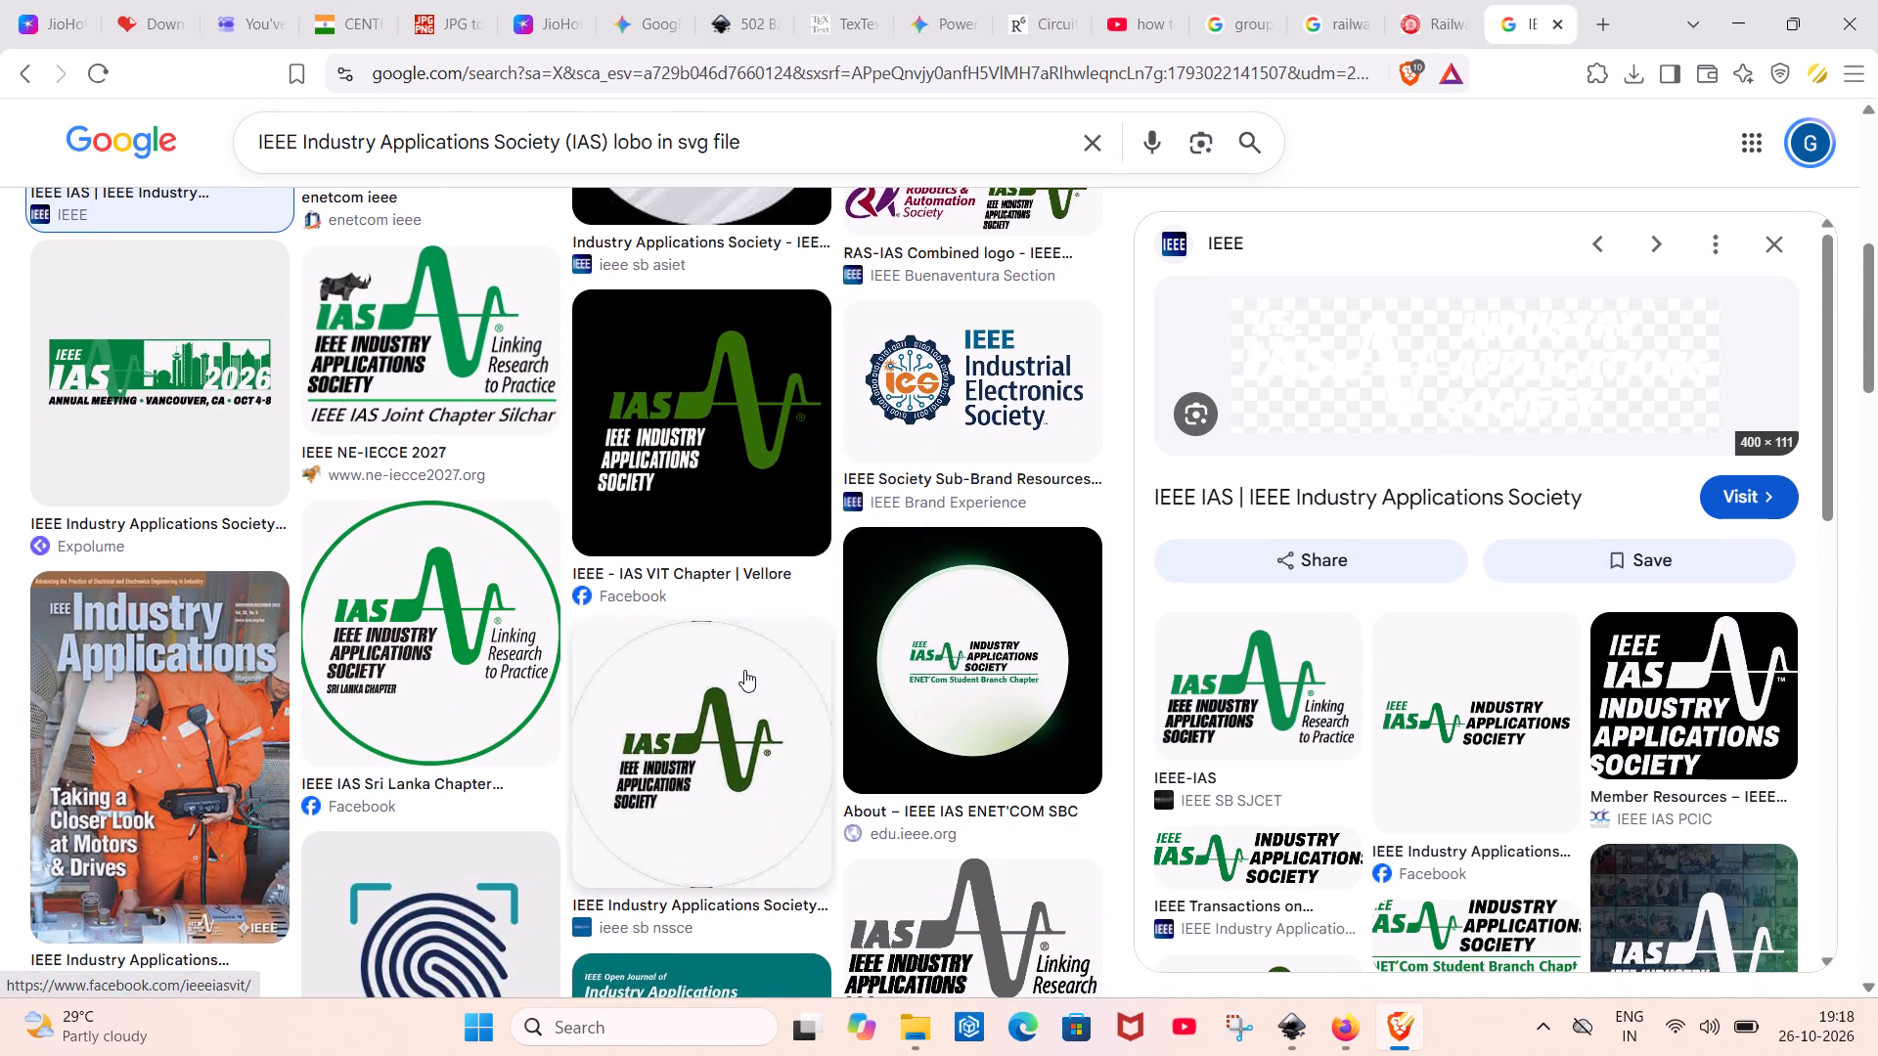
scroll(295, 607, up, 1)
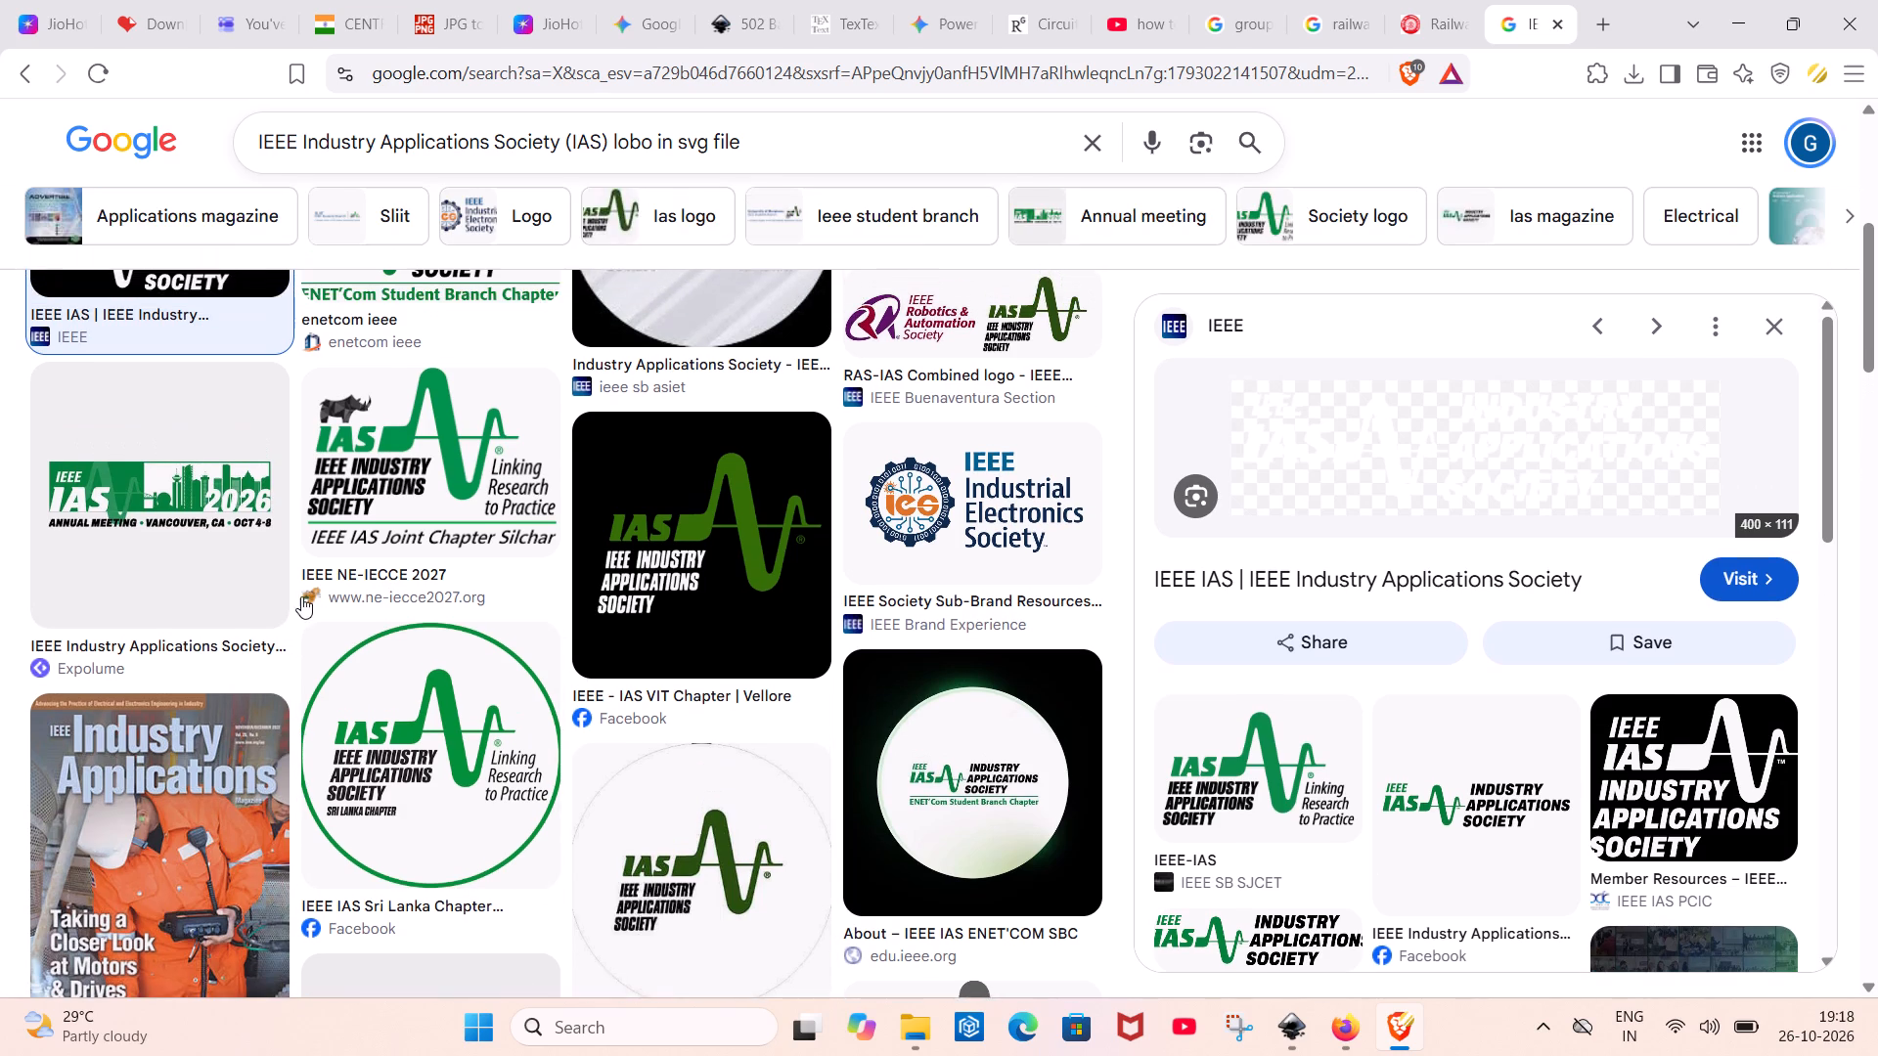
scroll(304, 594, up, 7)
Add "high quality" to the IAS logo image search and copy IEEE's horizontal green-and-black logo image.
click(914, 168)
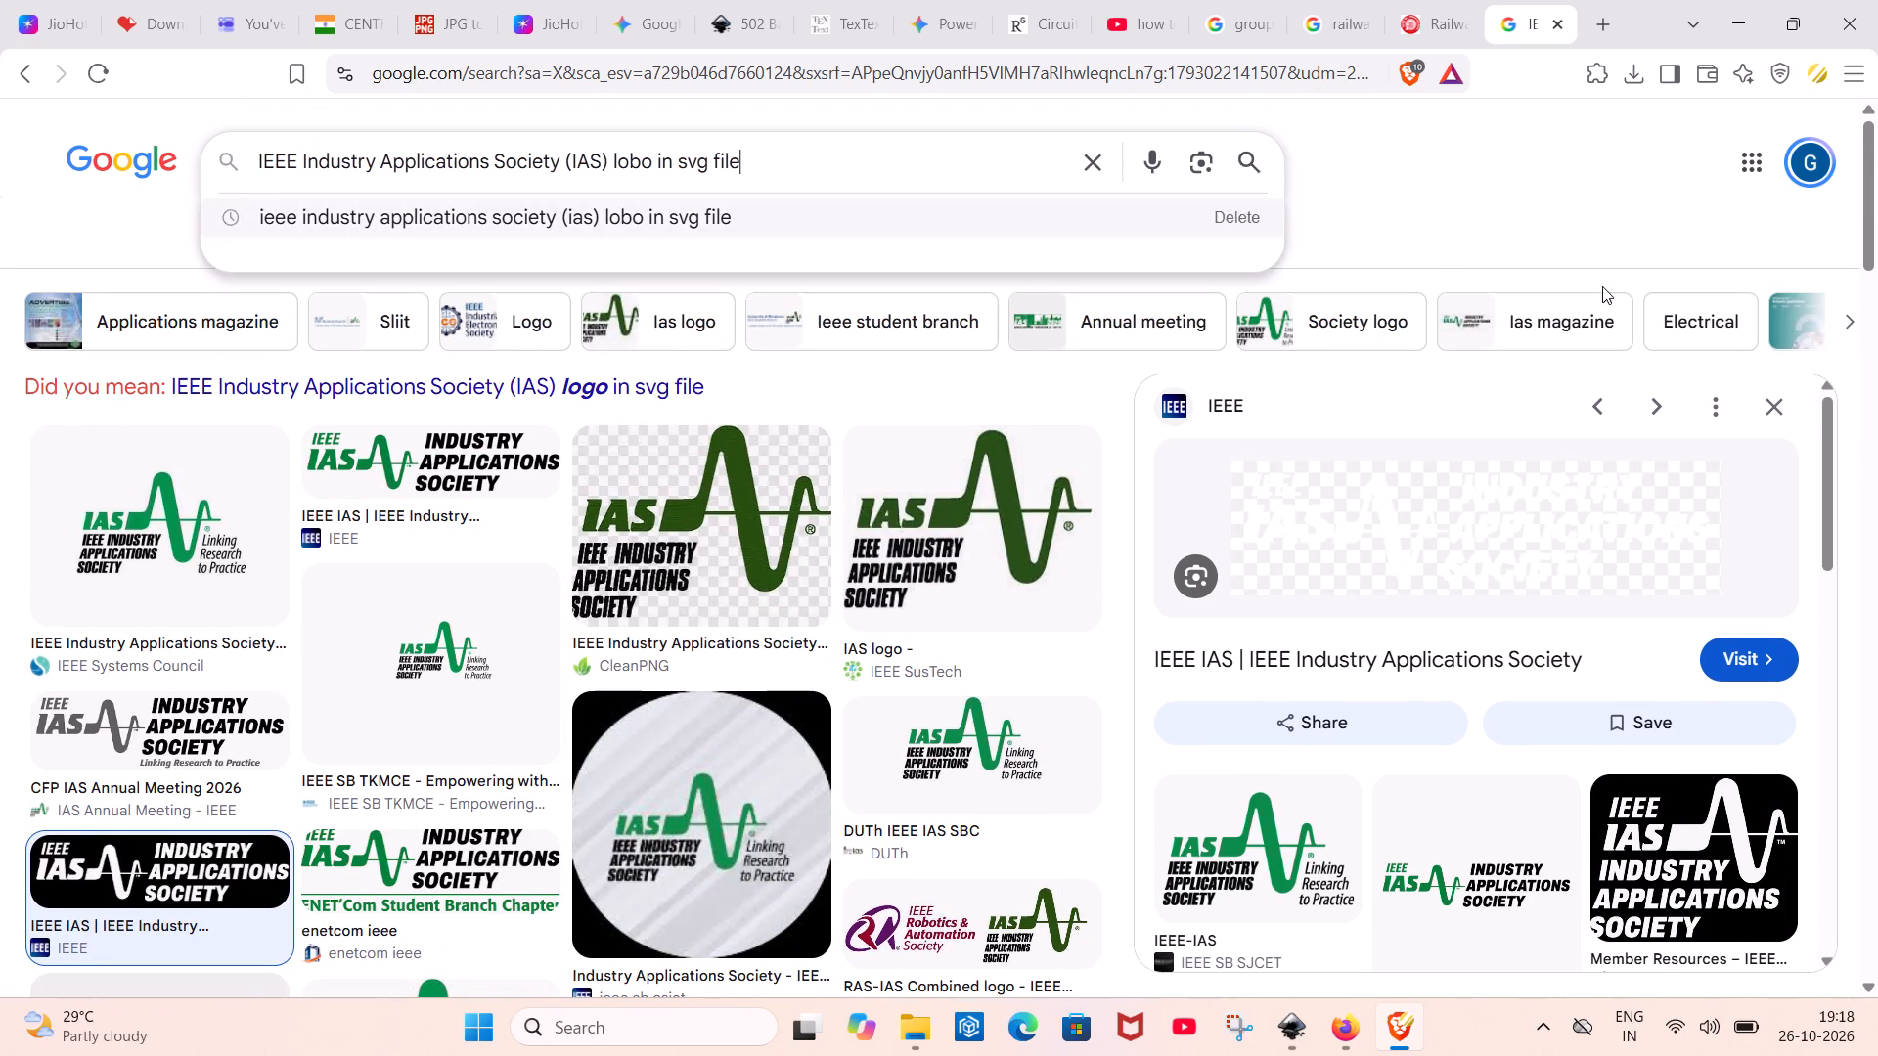
key(space)
text(high quality)
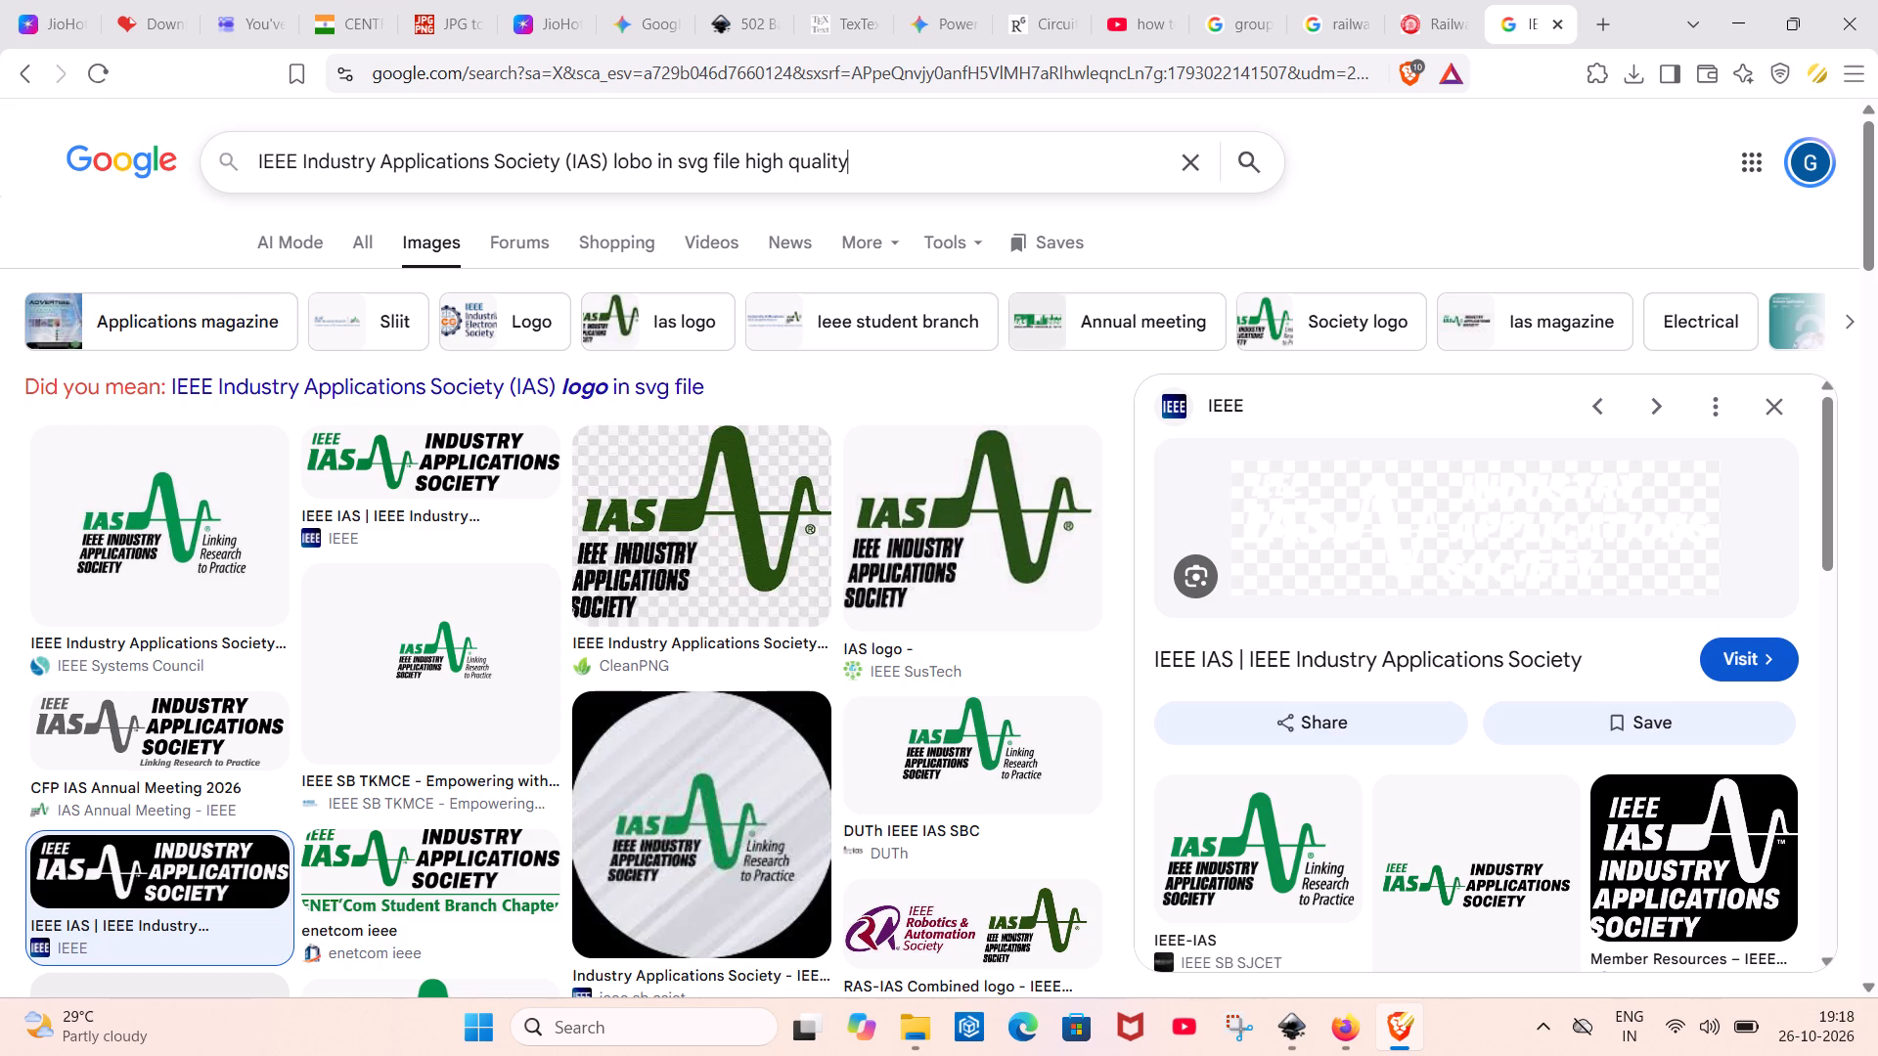
key(Return)
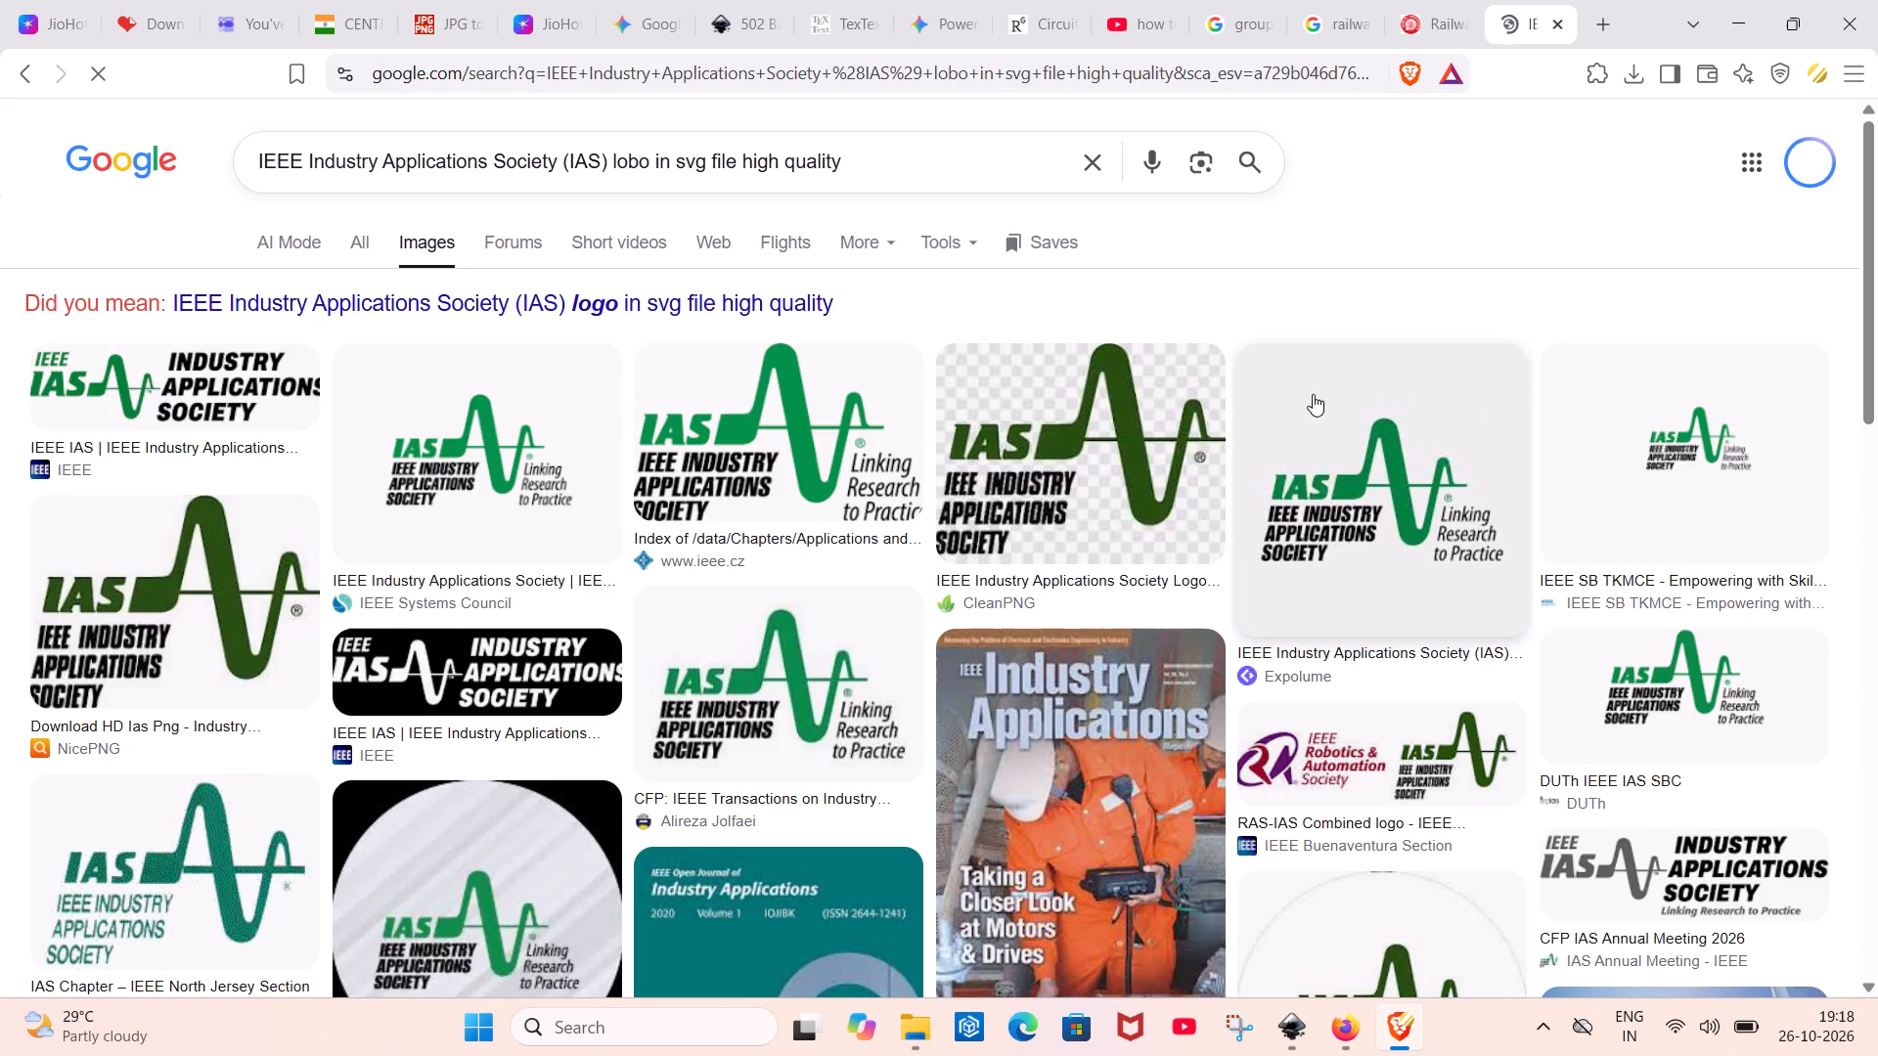
click(224, 385)
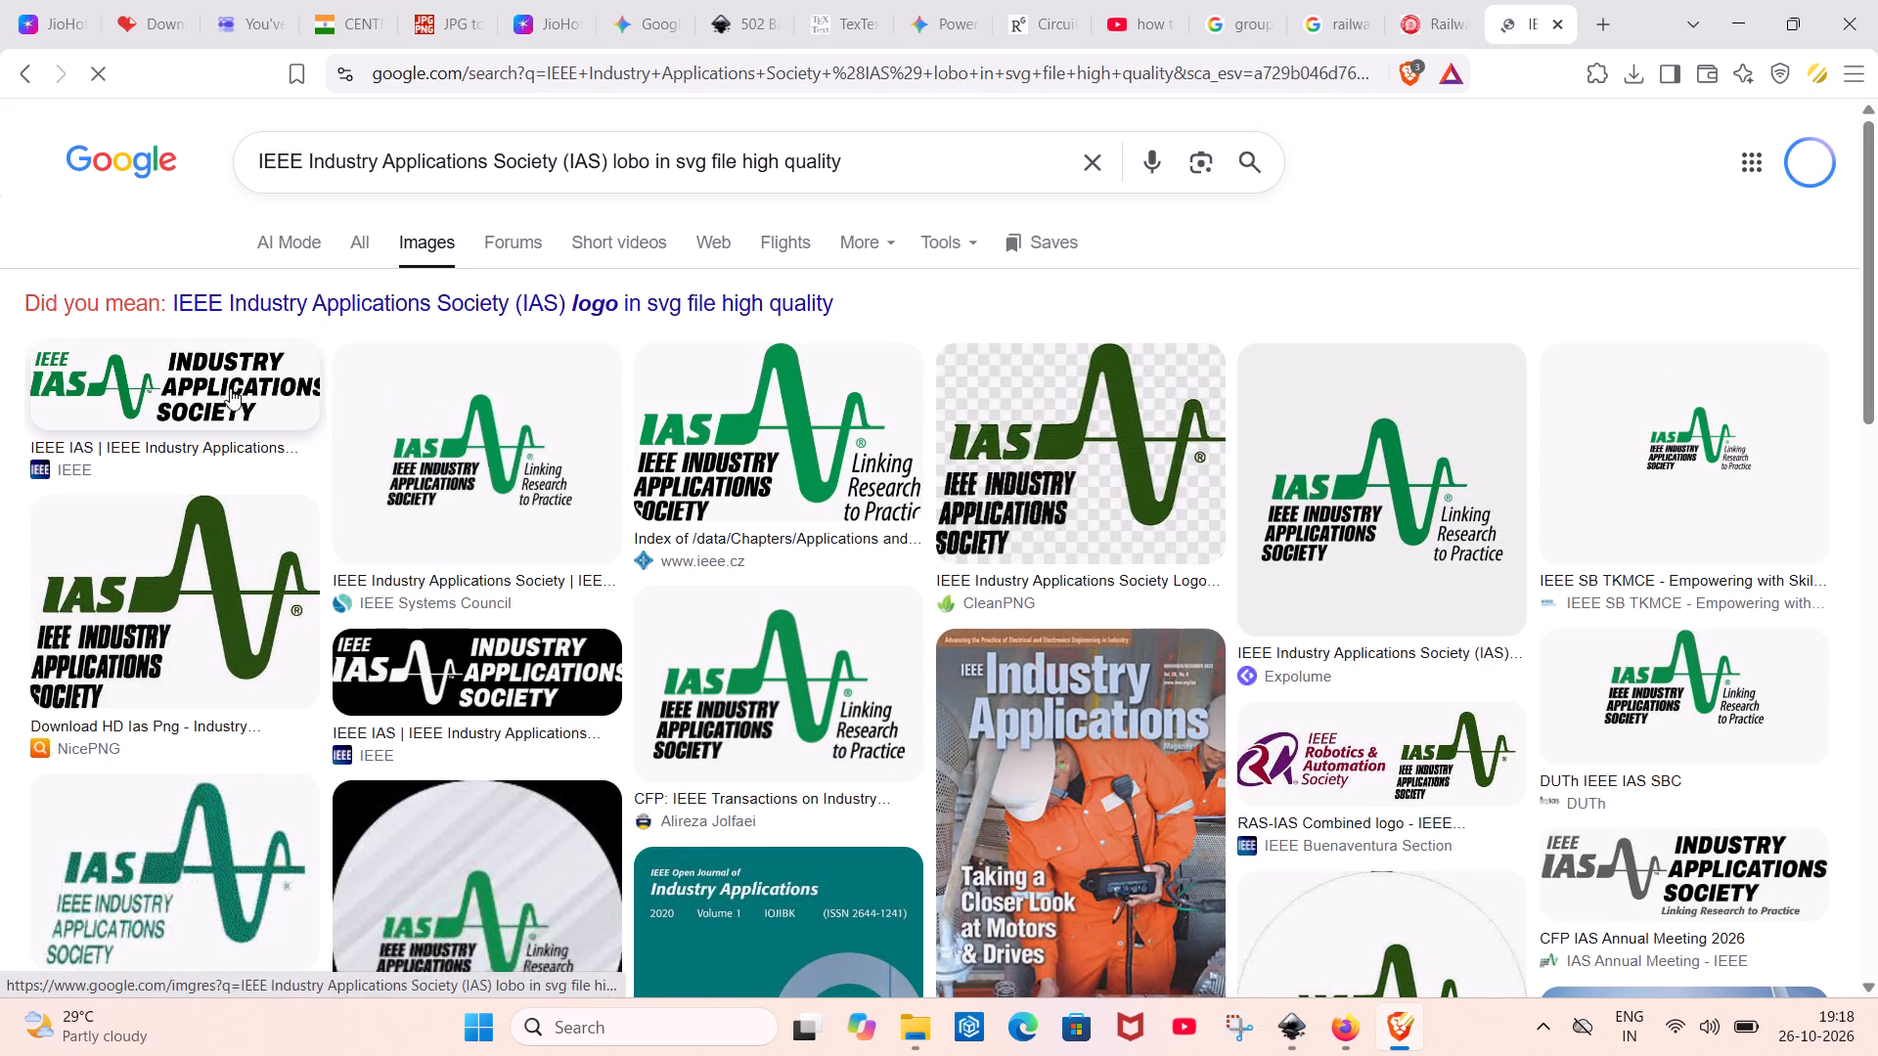
right_click(1388, 501)
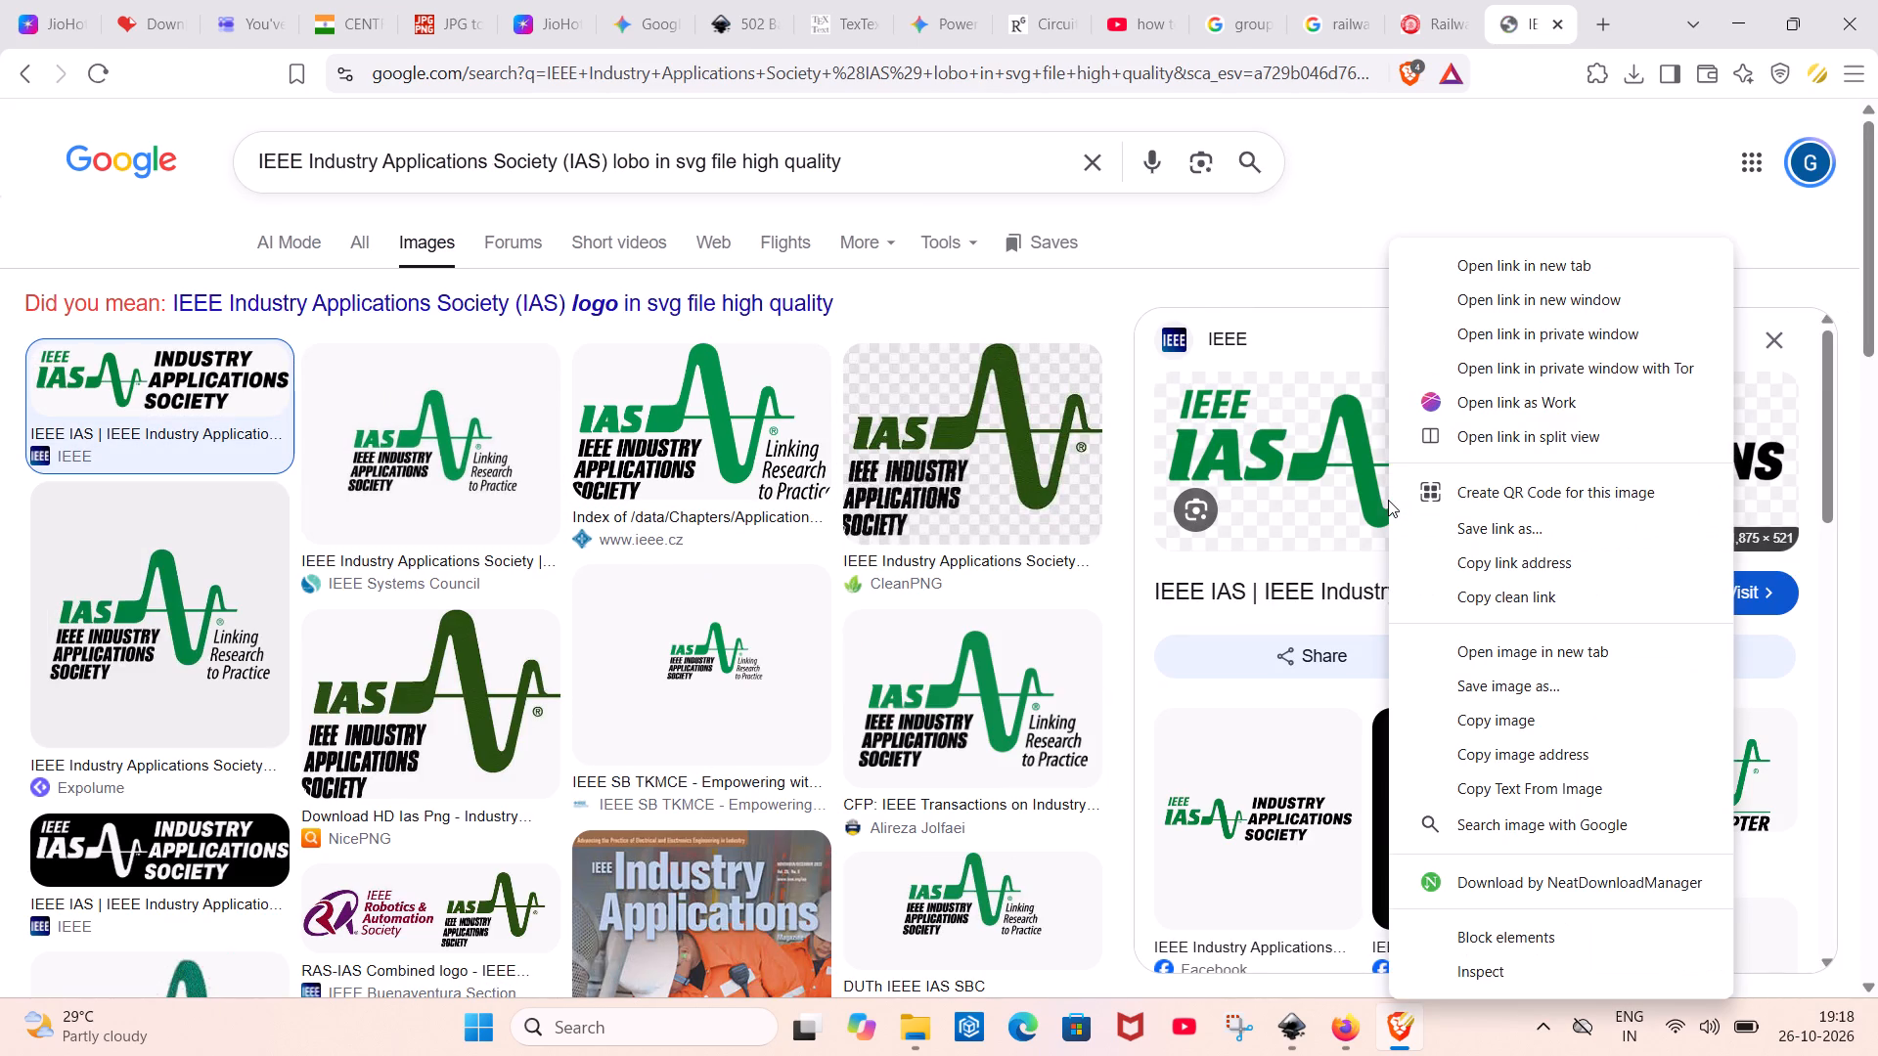
click(1538, 714)
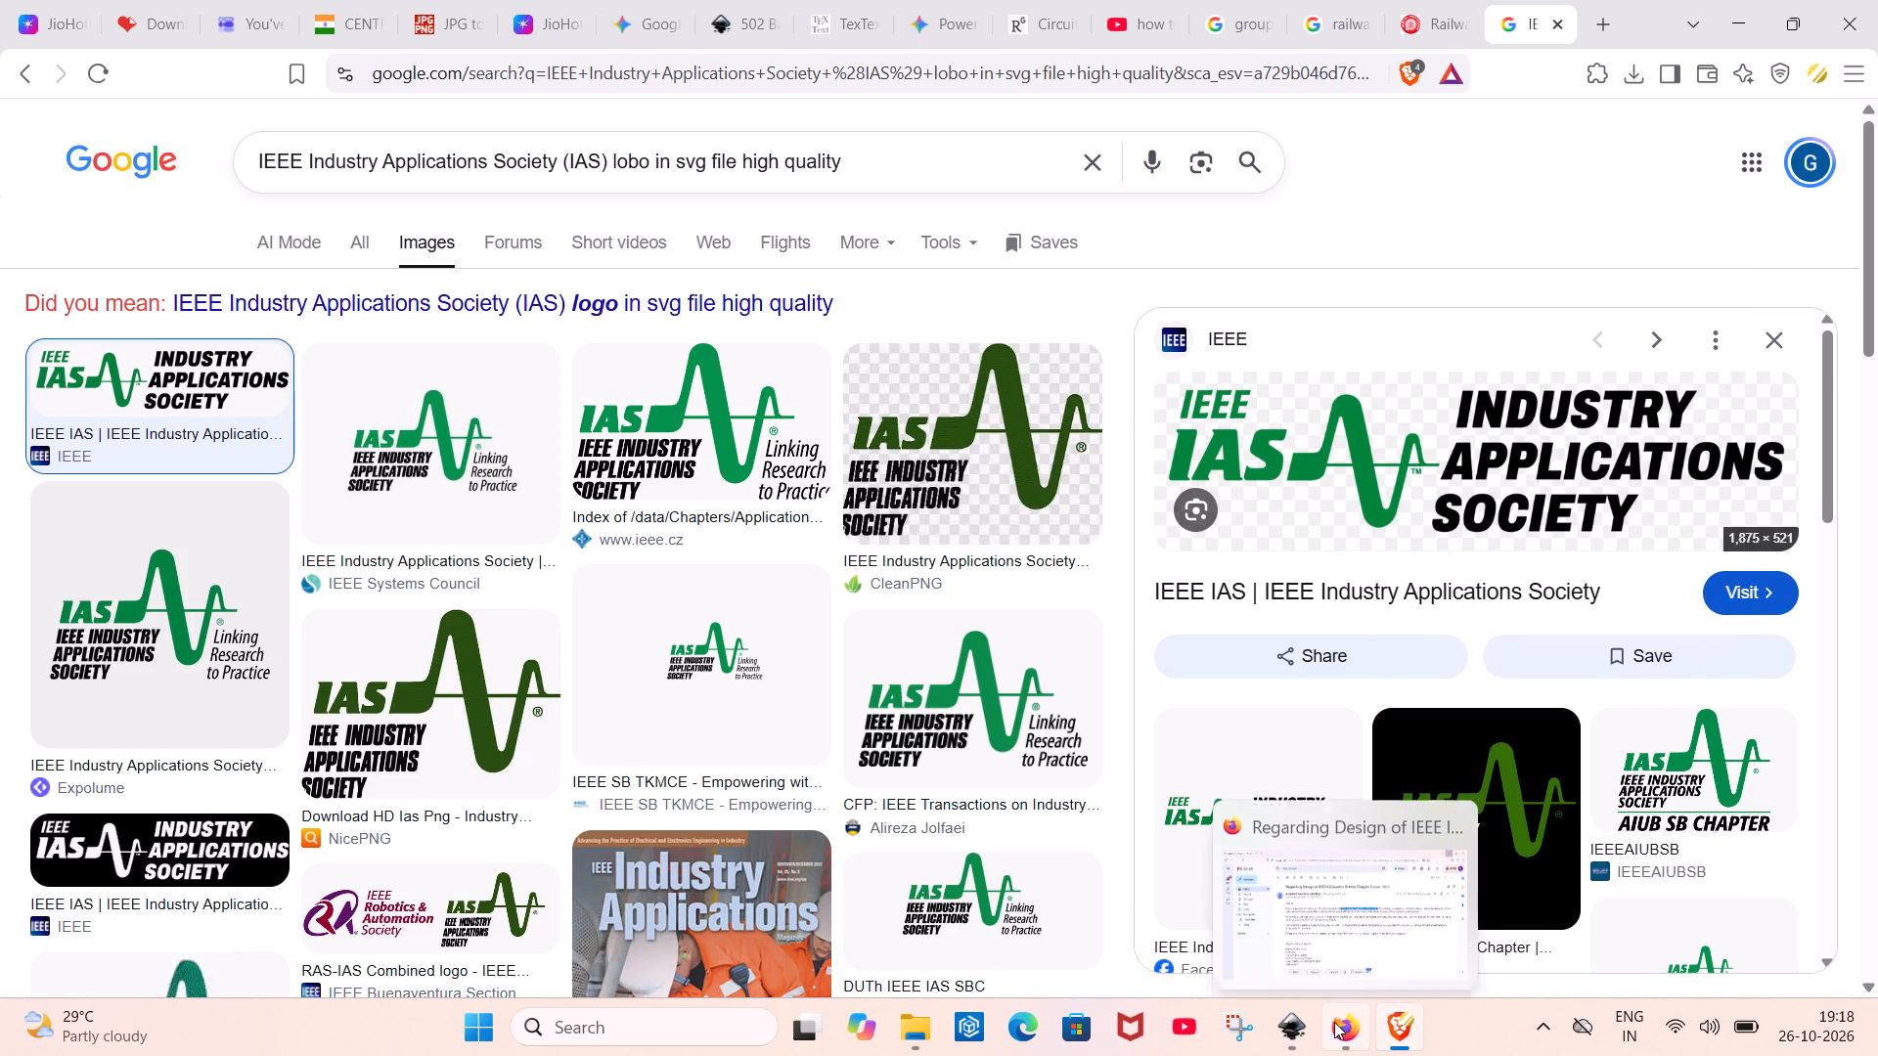
Switch to Inkscape, paste the copied IAS logo over the purple IES header and group it.
click(1283, 880)
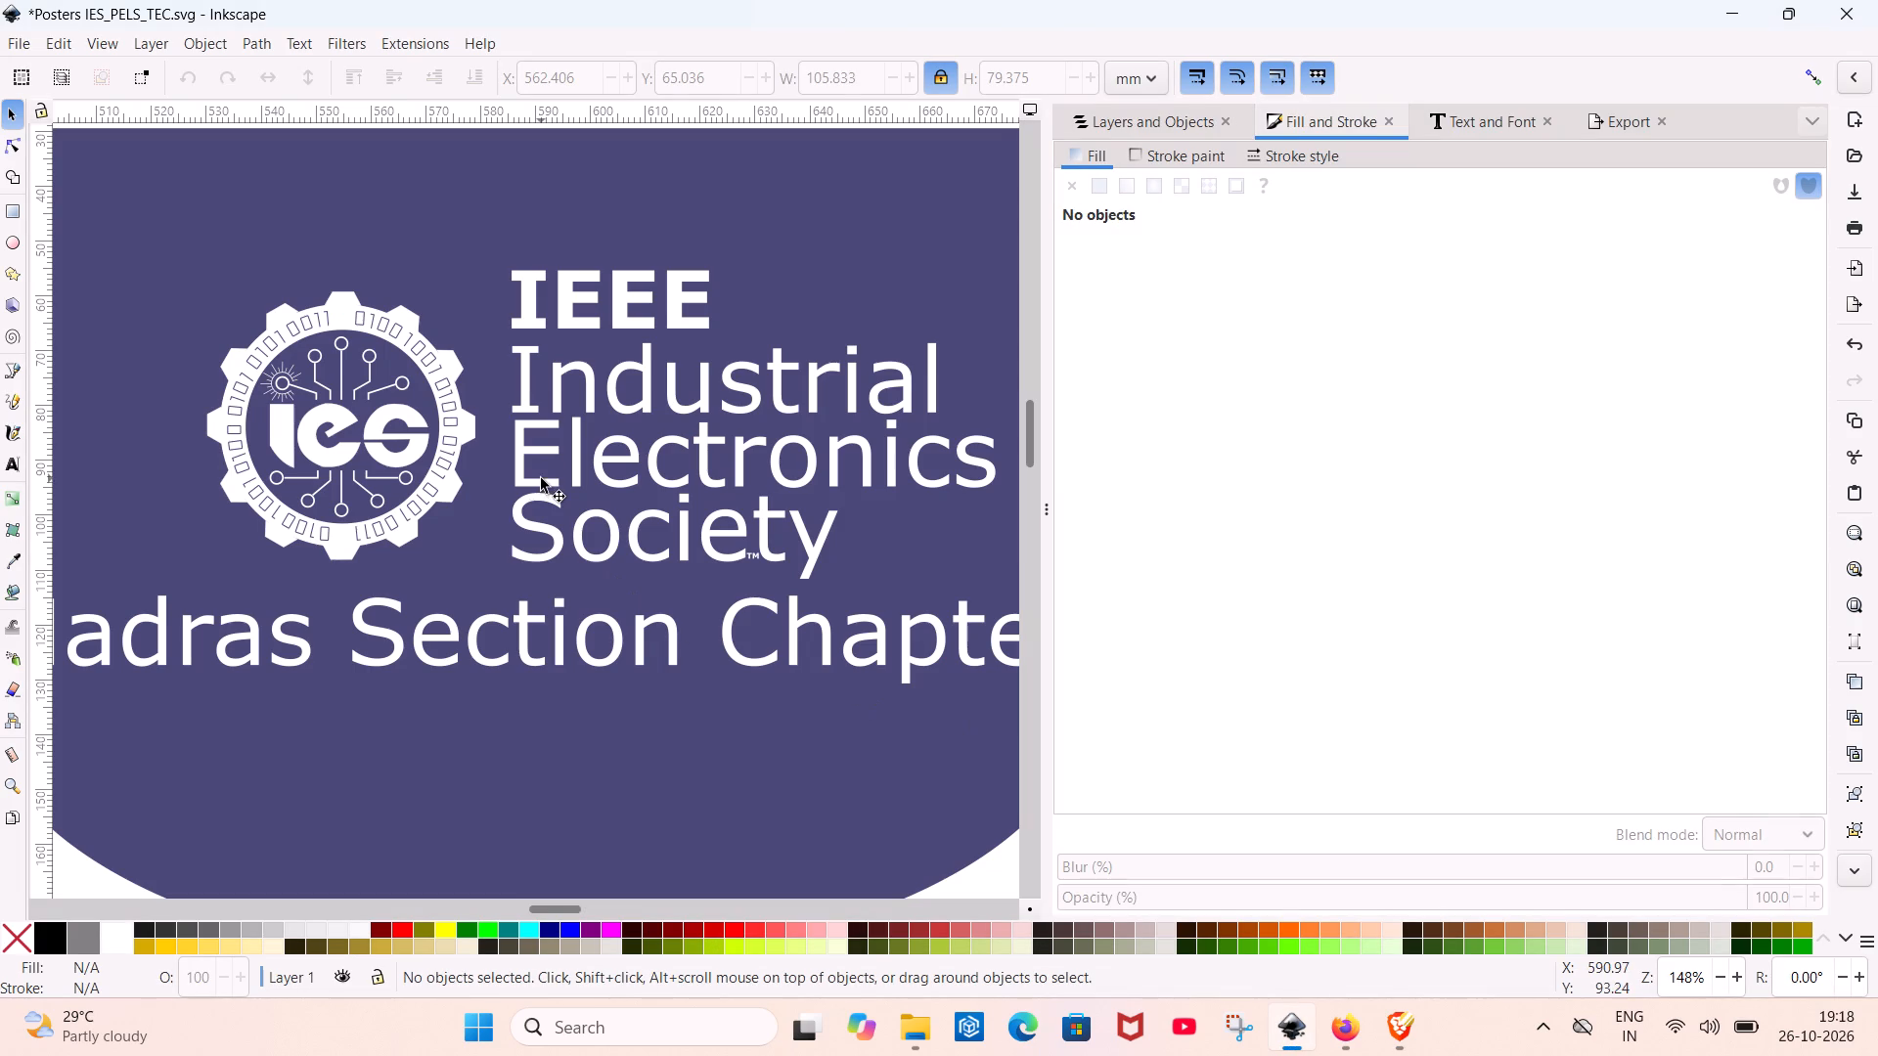
ctrl+scroll(542, 474, down, 3)
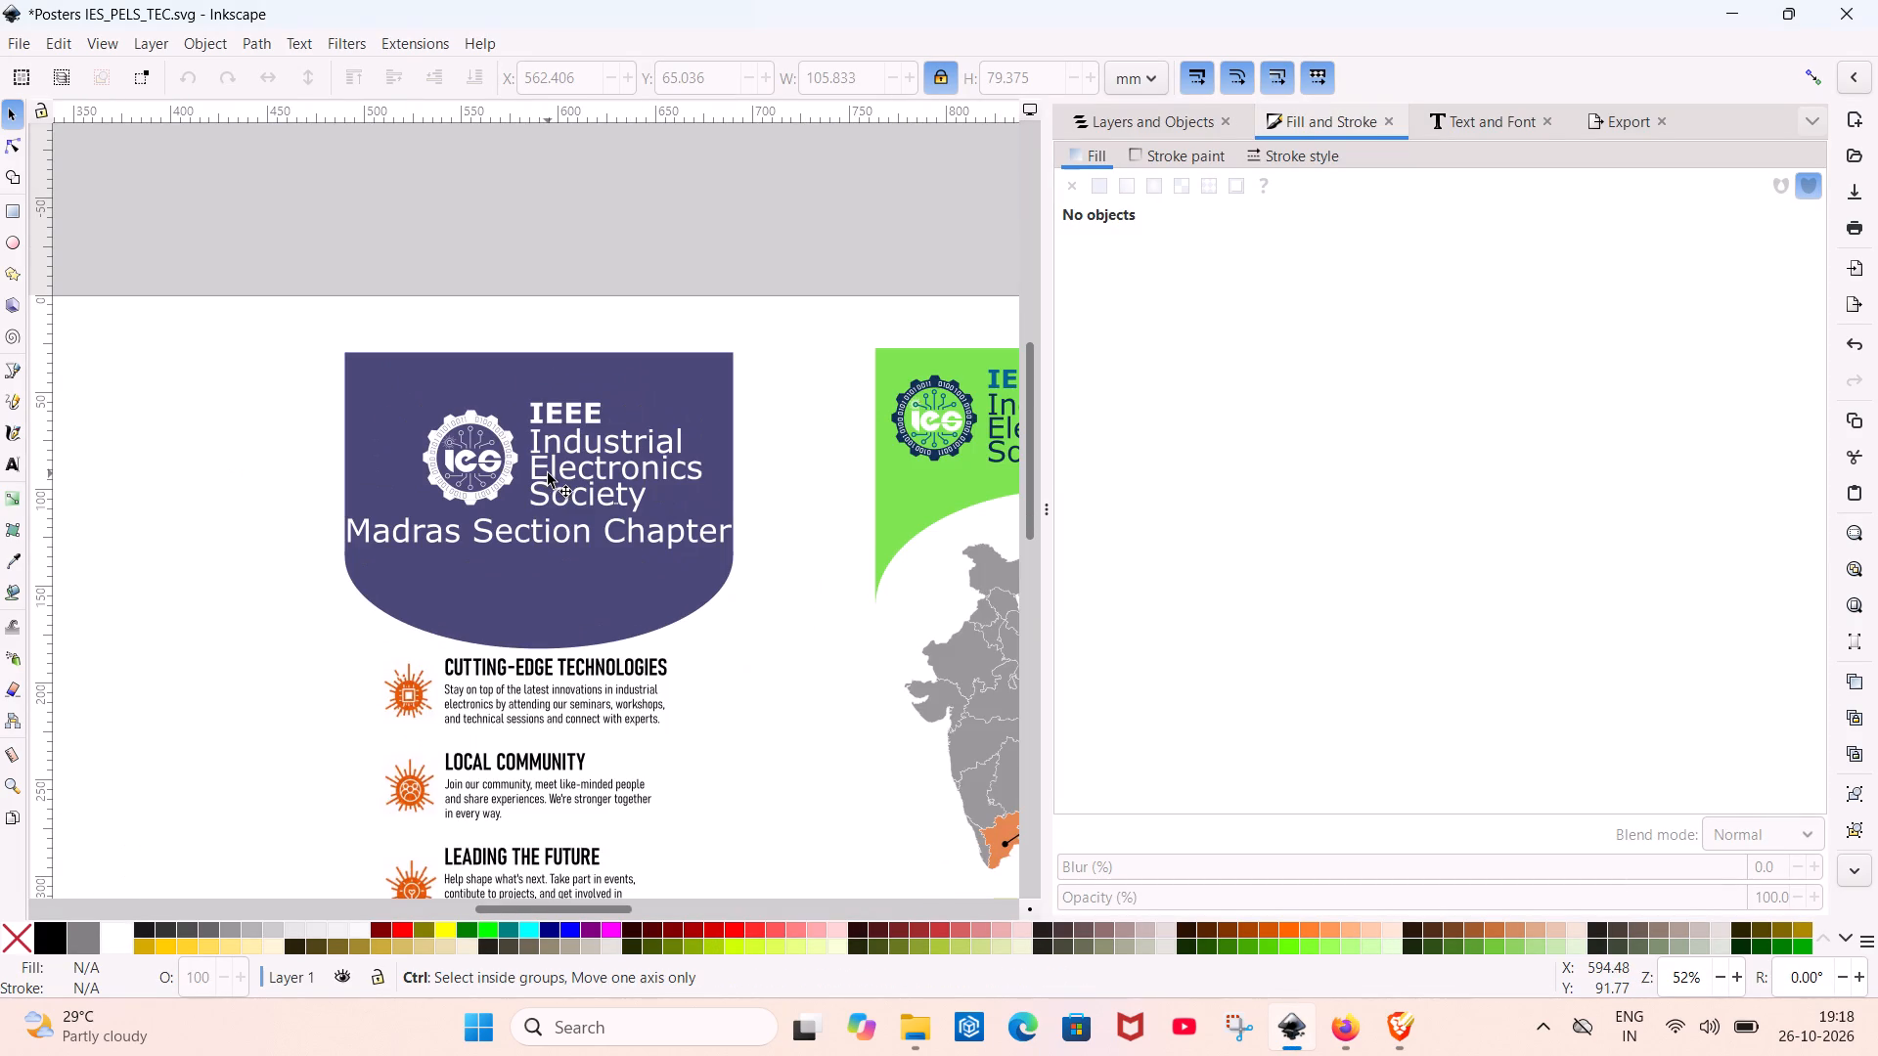
key(ctrl+v)
click(648, 554)
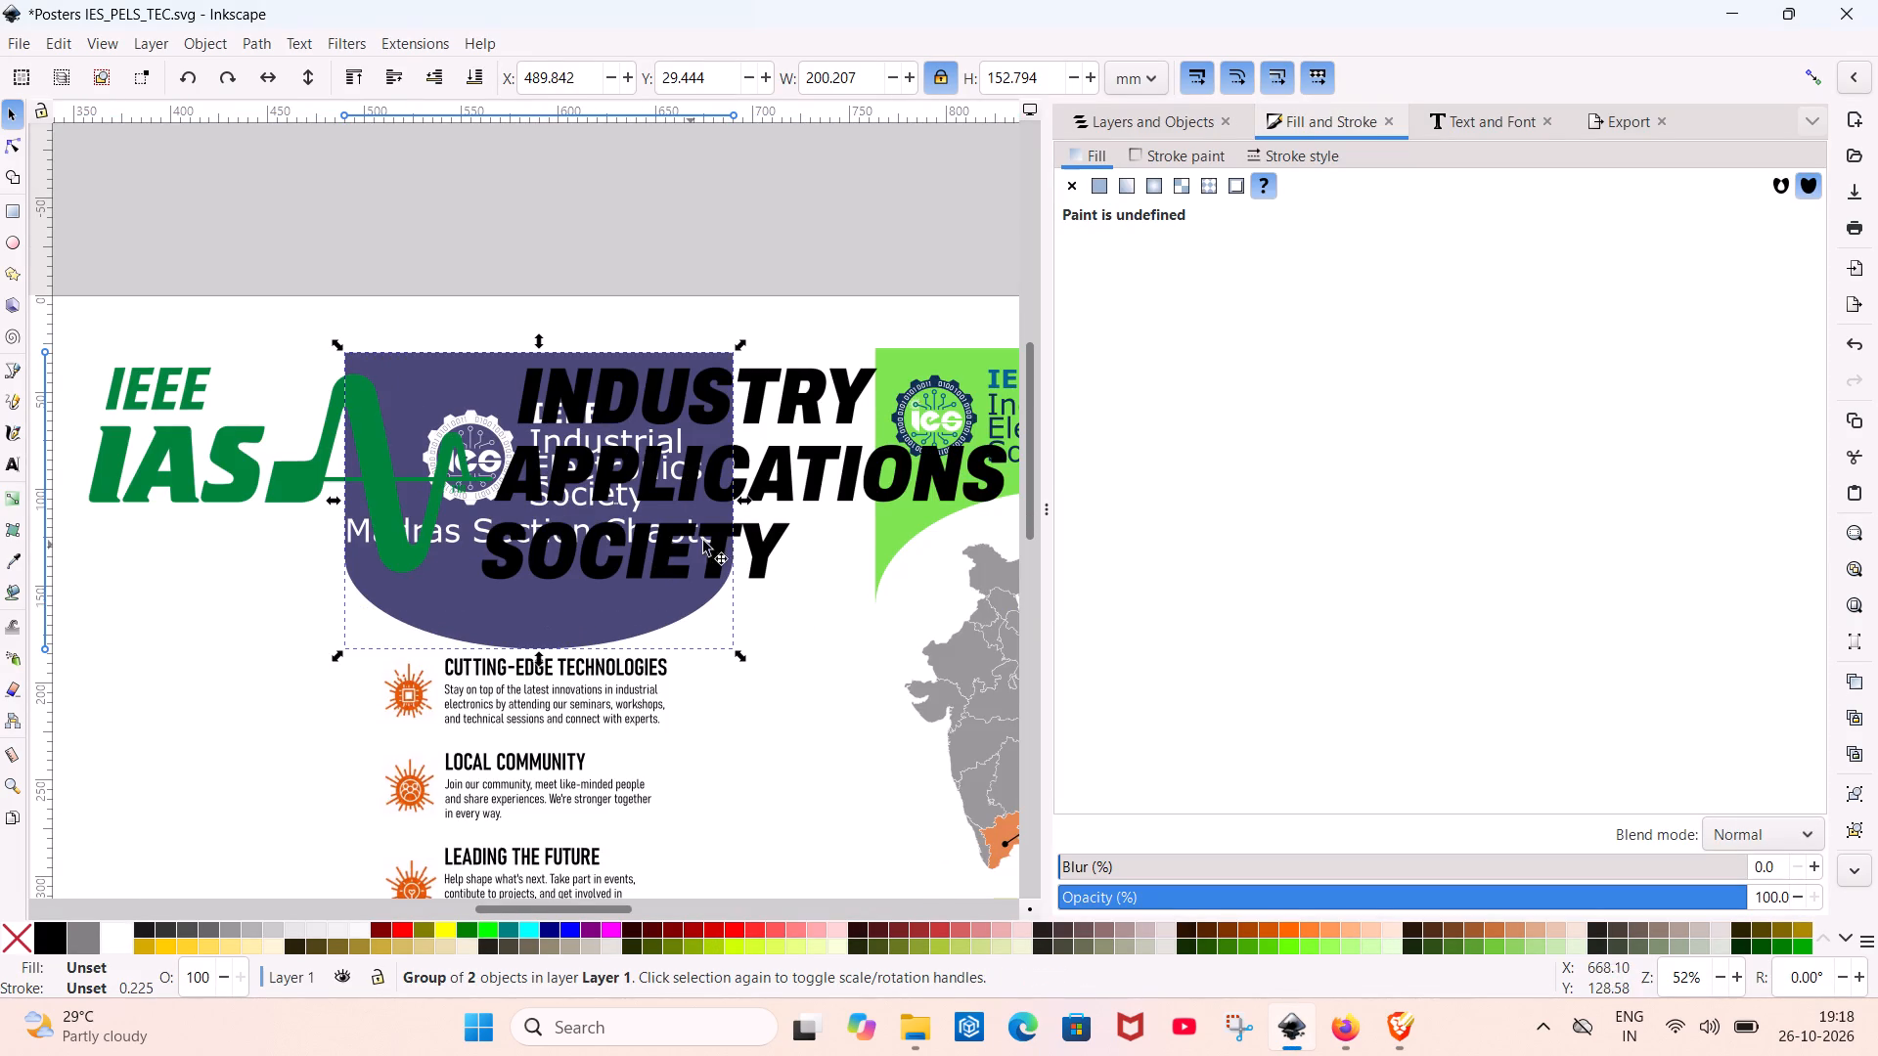
click(777, 479)
click(161, 435)
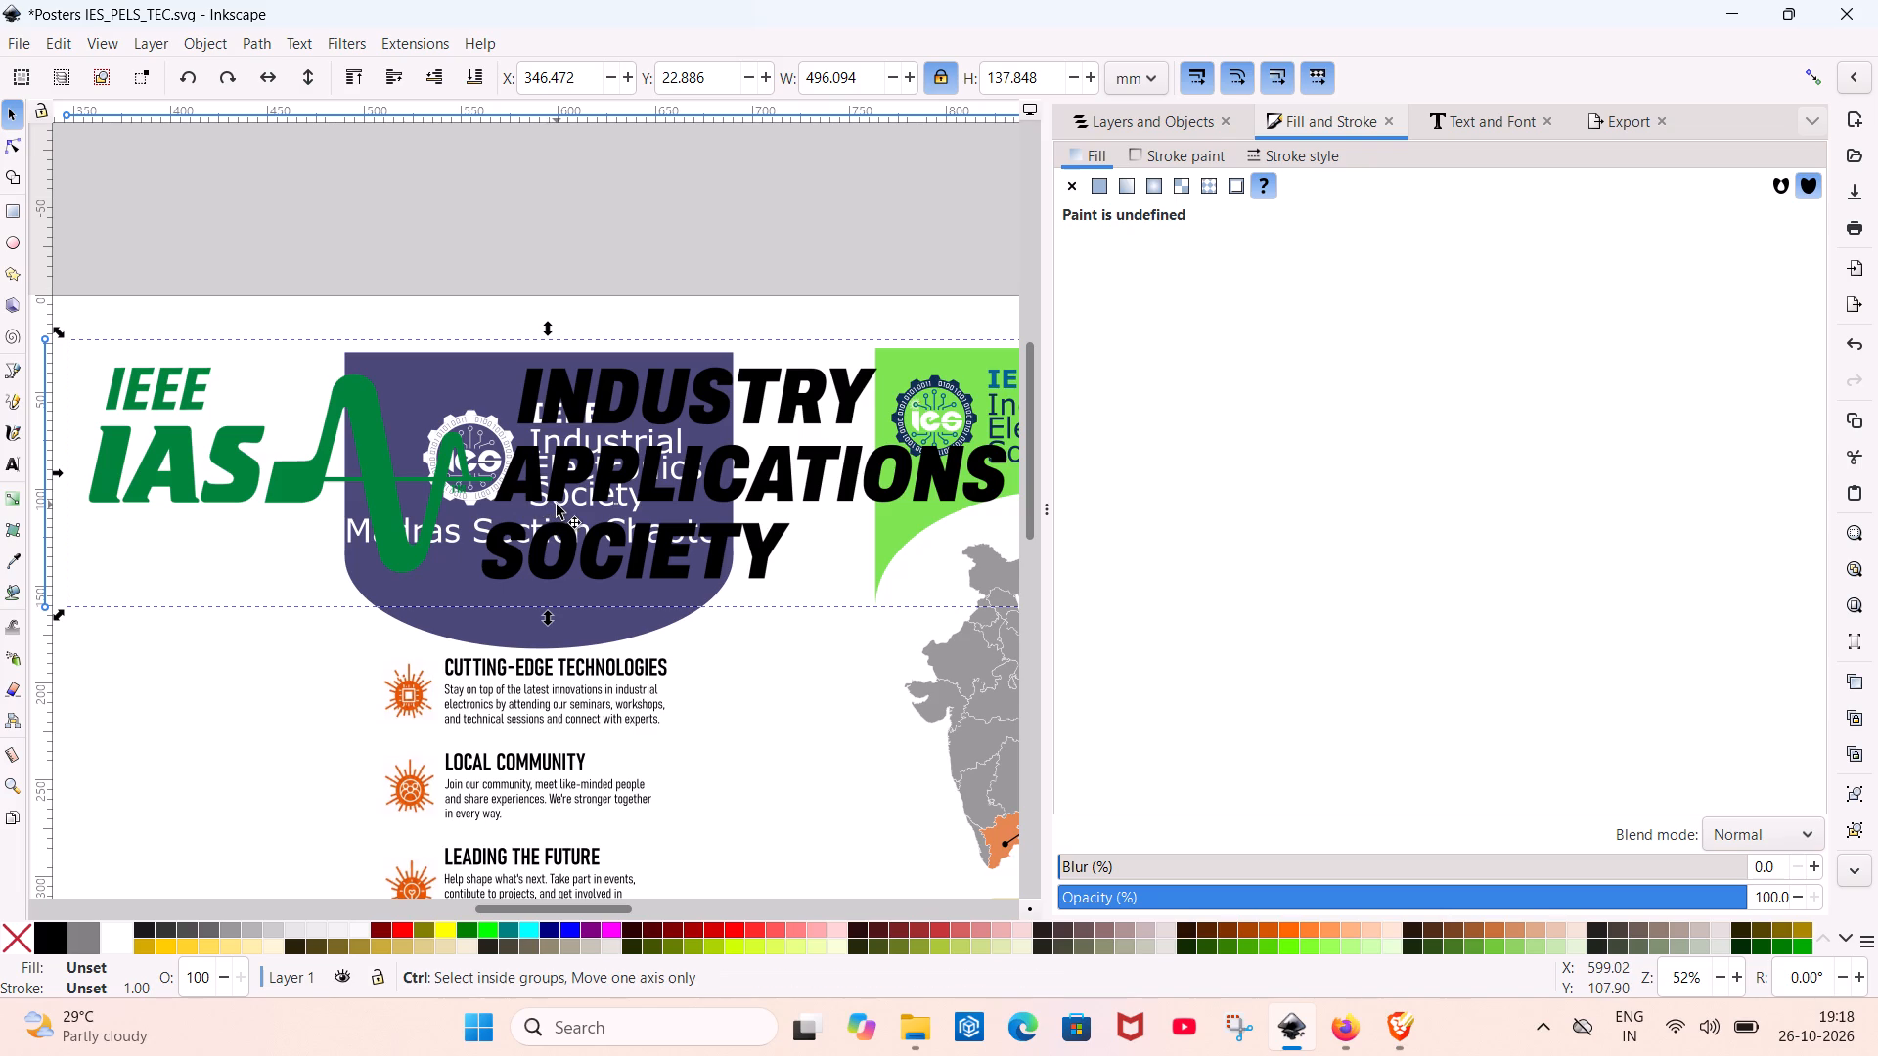
key(ctrl+g)
Scale the grouped IAS logo down proportionally to about 311 mm wide and 86 mm high.
drag(841, 569, 827, 590)
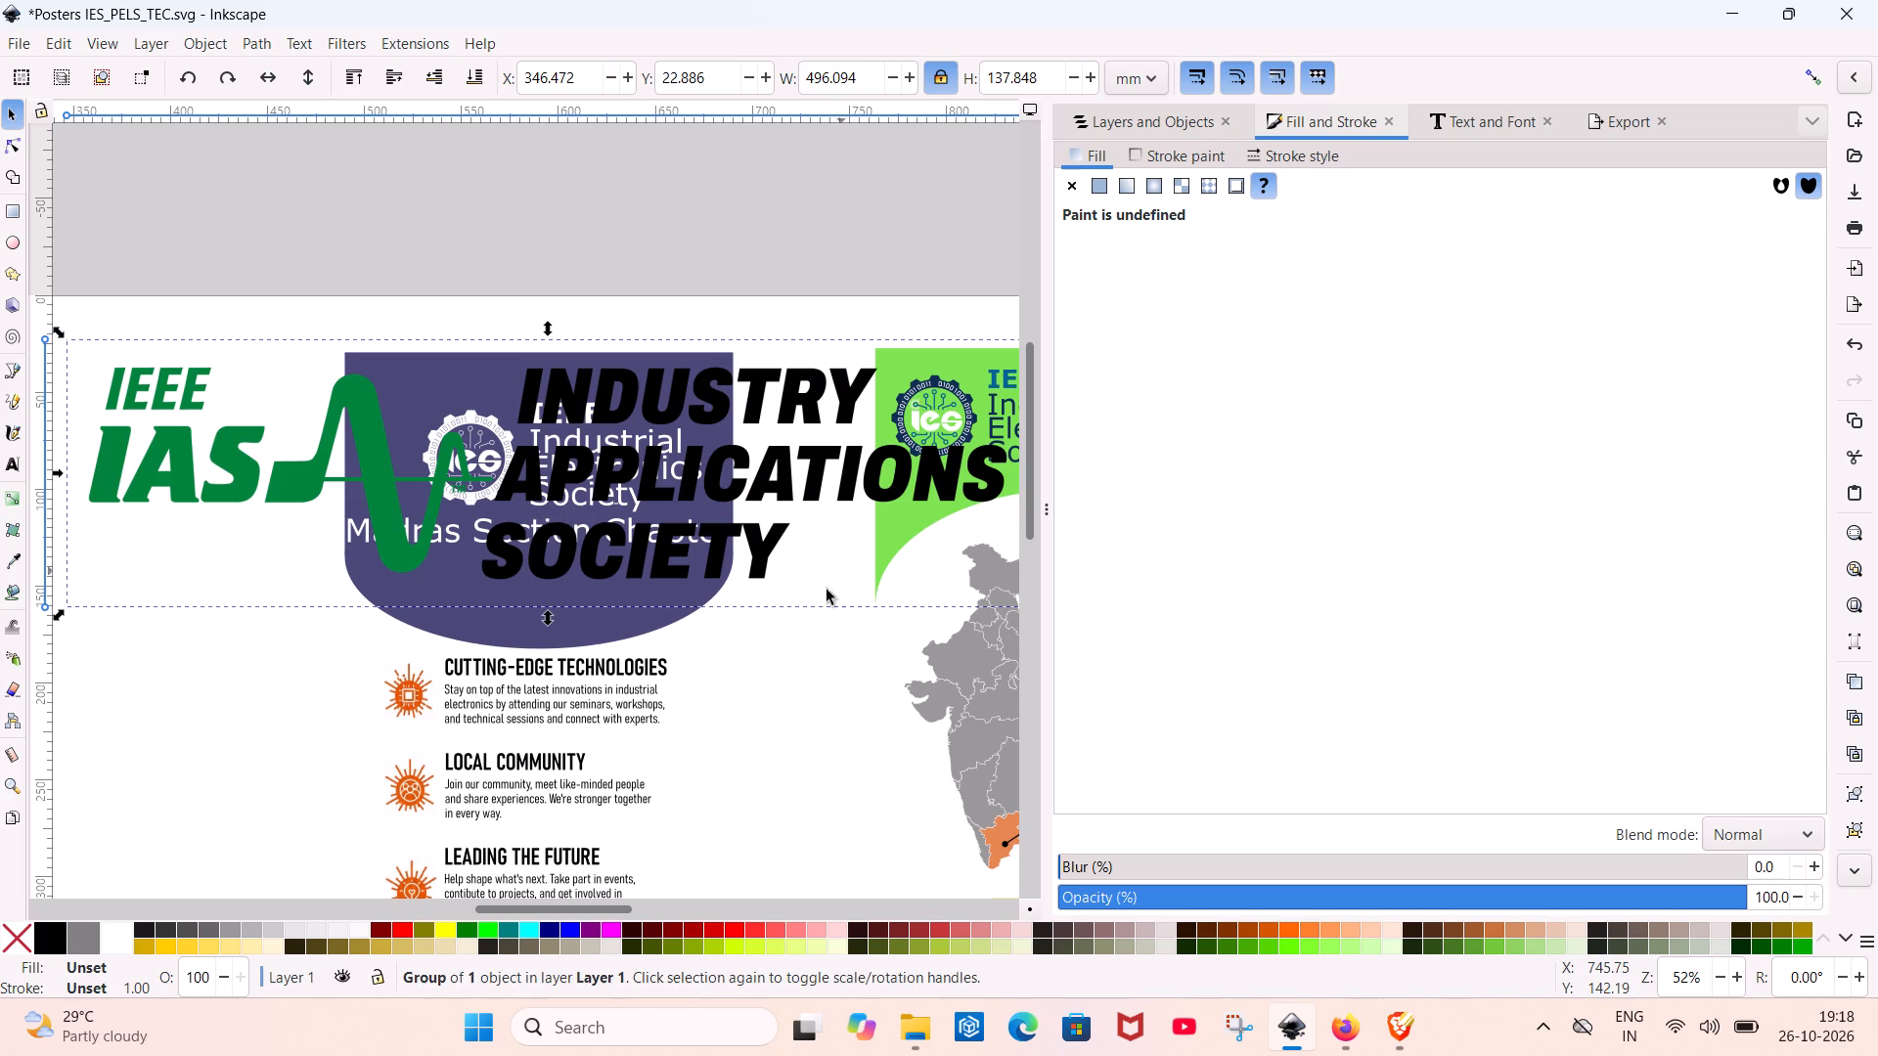
drag(827, 590, 753, 646)
click(700, 508)
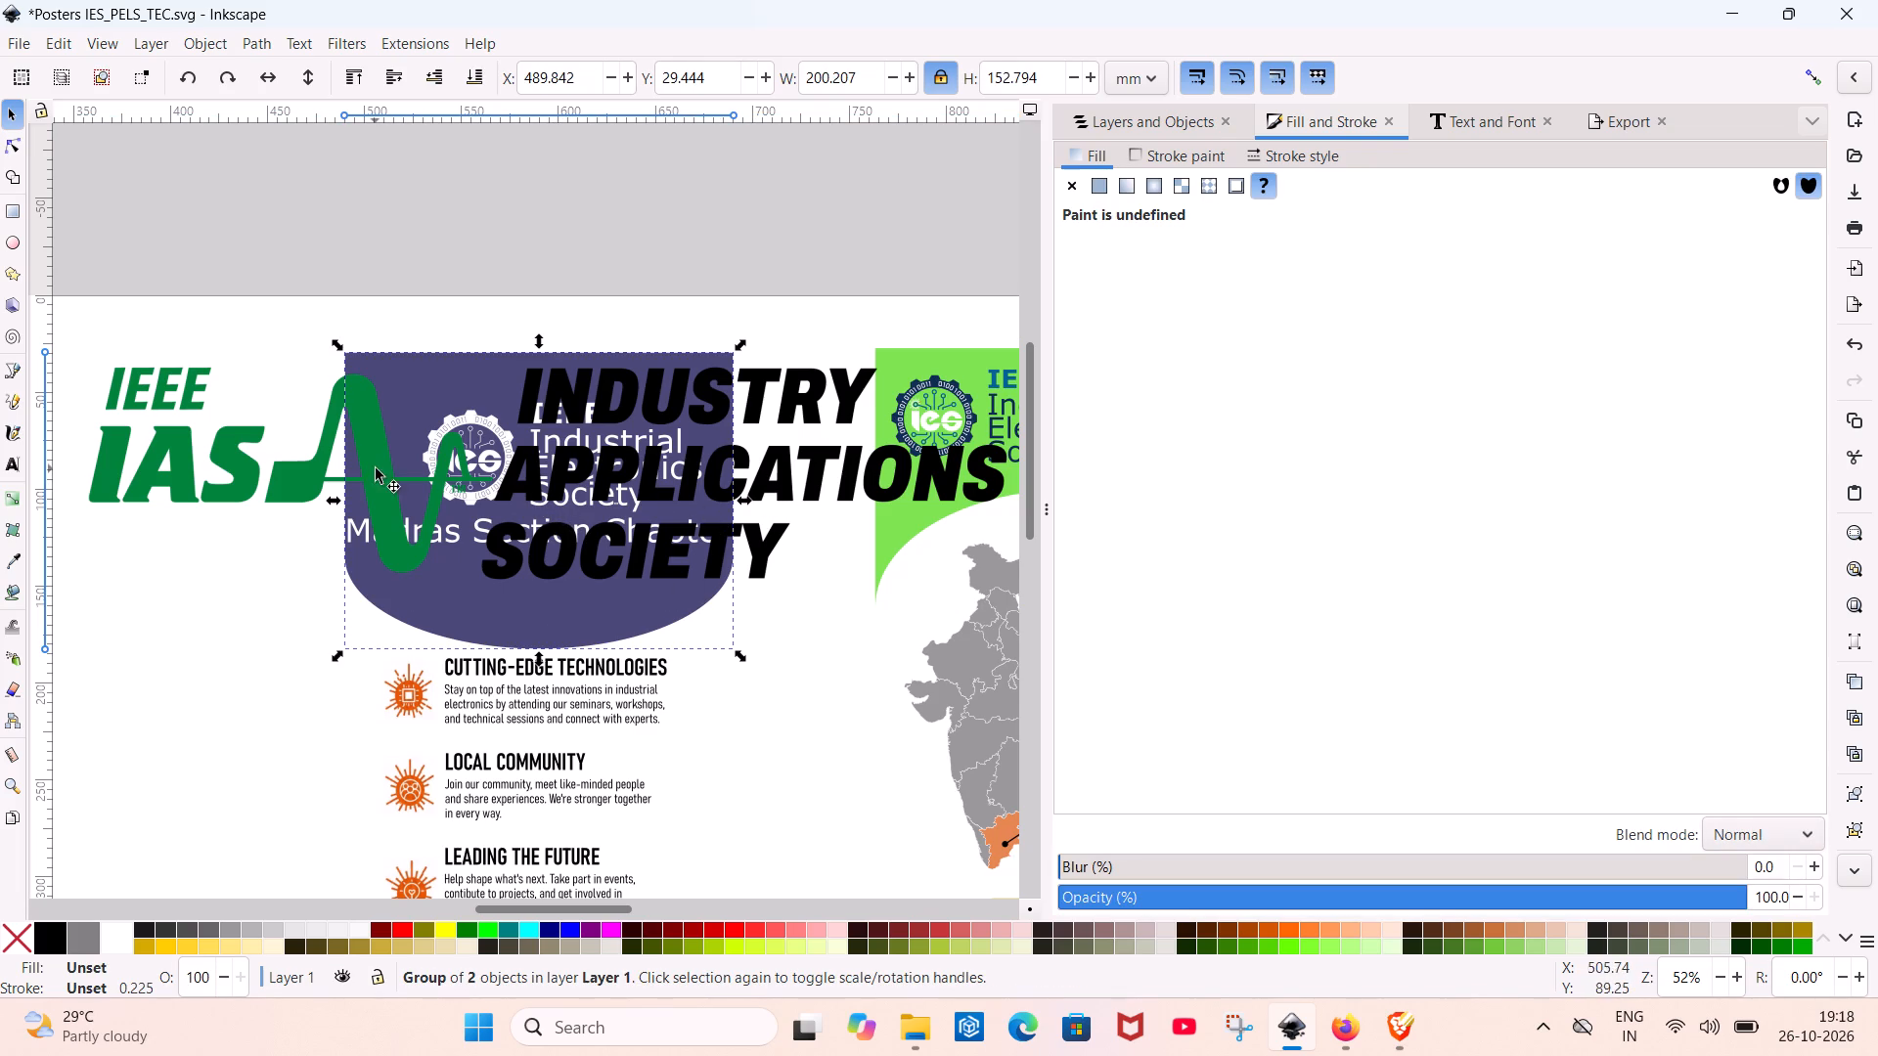
click(206, 413)
click(175, 425)
click(163, 459)
click(163, 468)
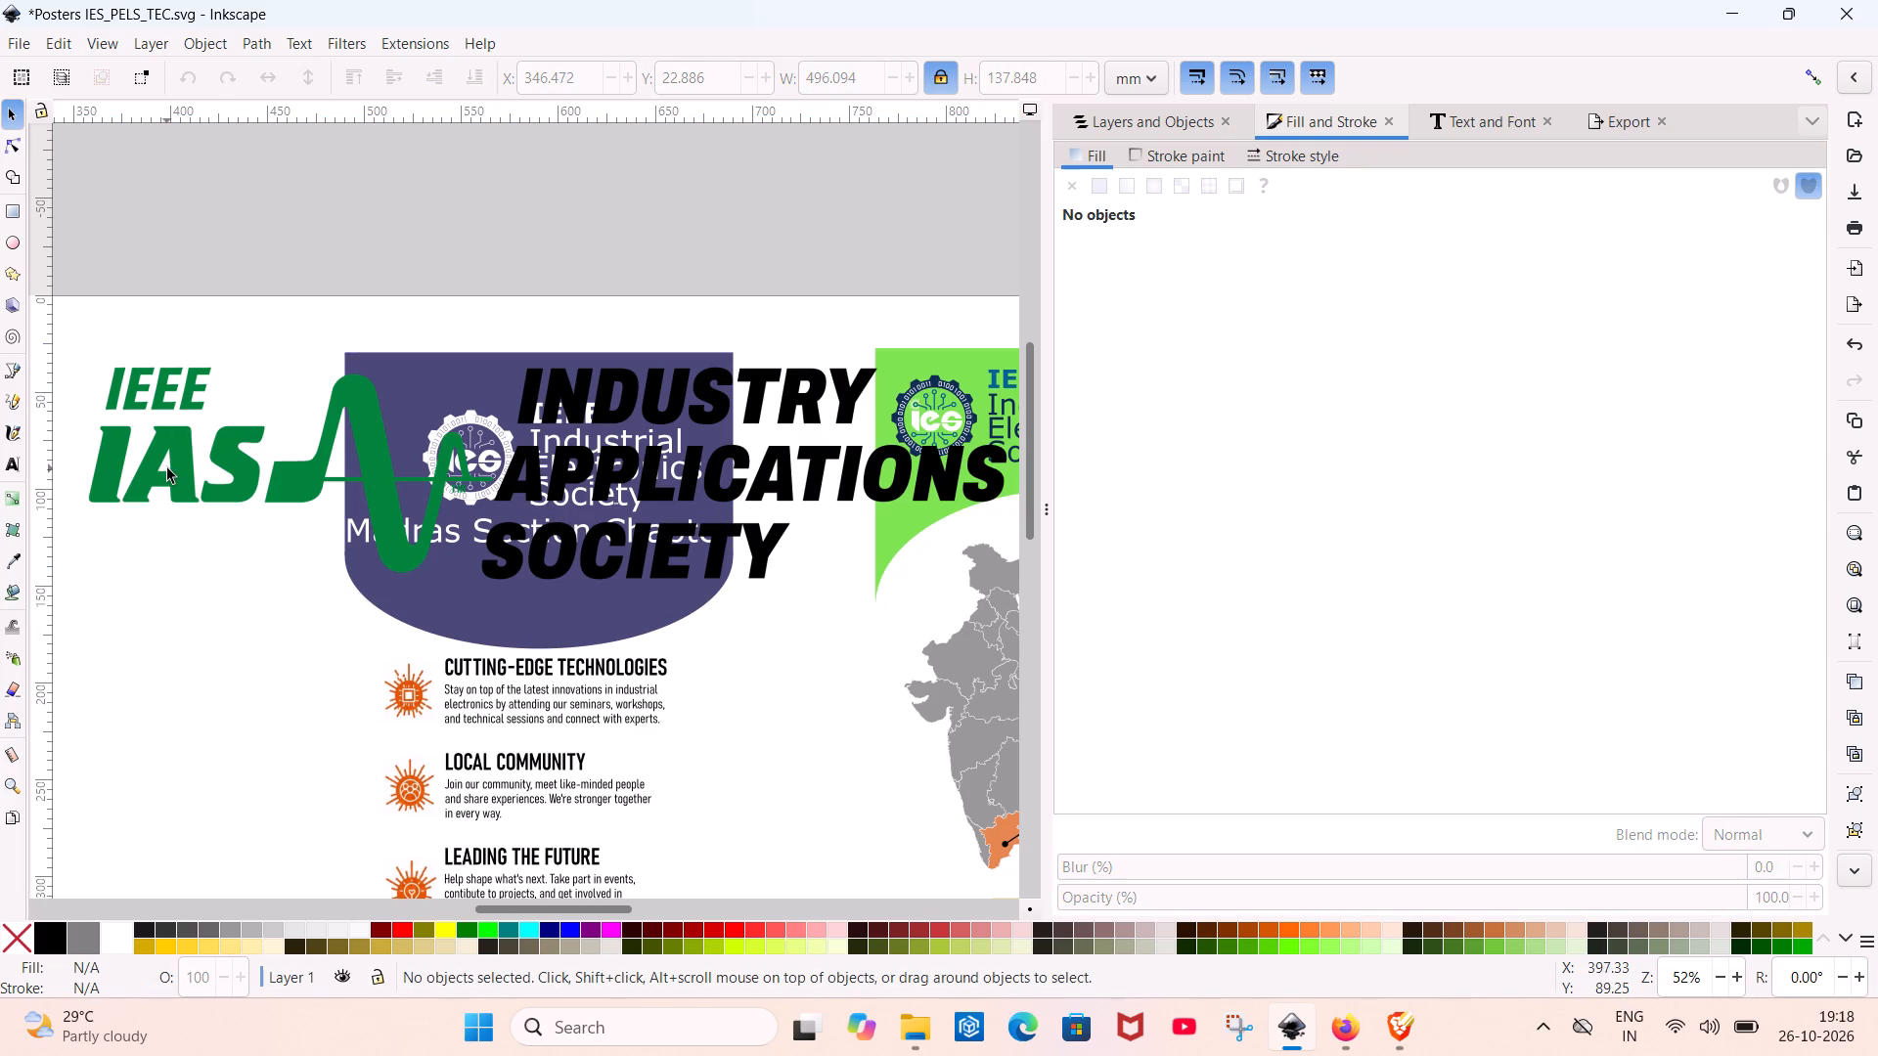
click(167, 468)
click(169, 468)
click(175, 474)
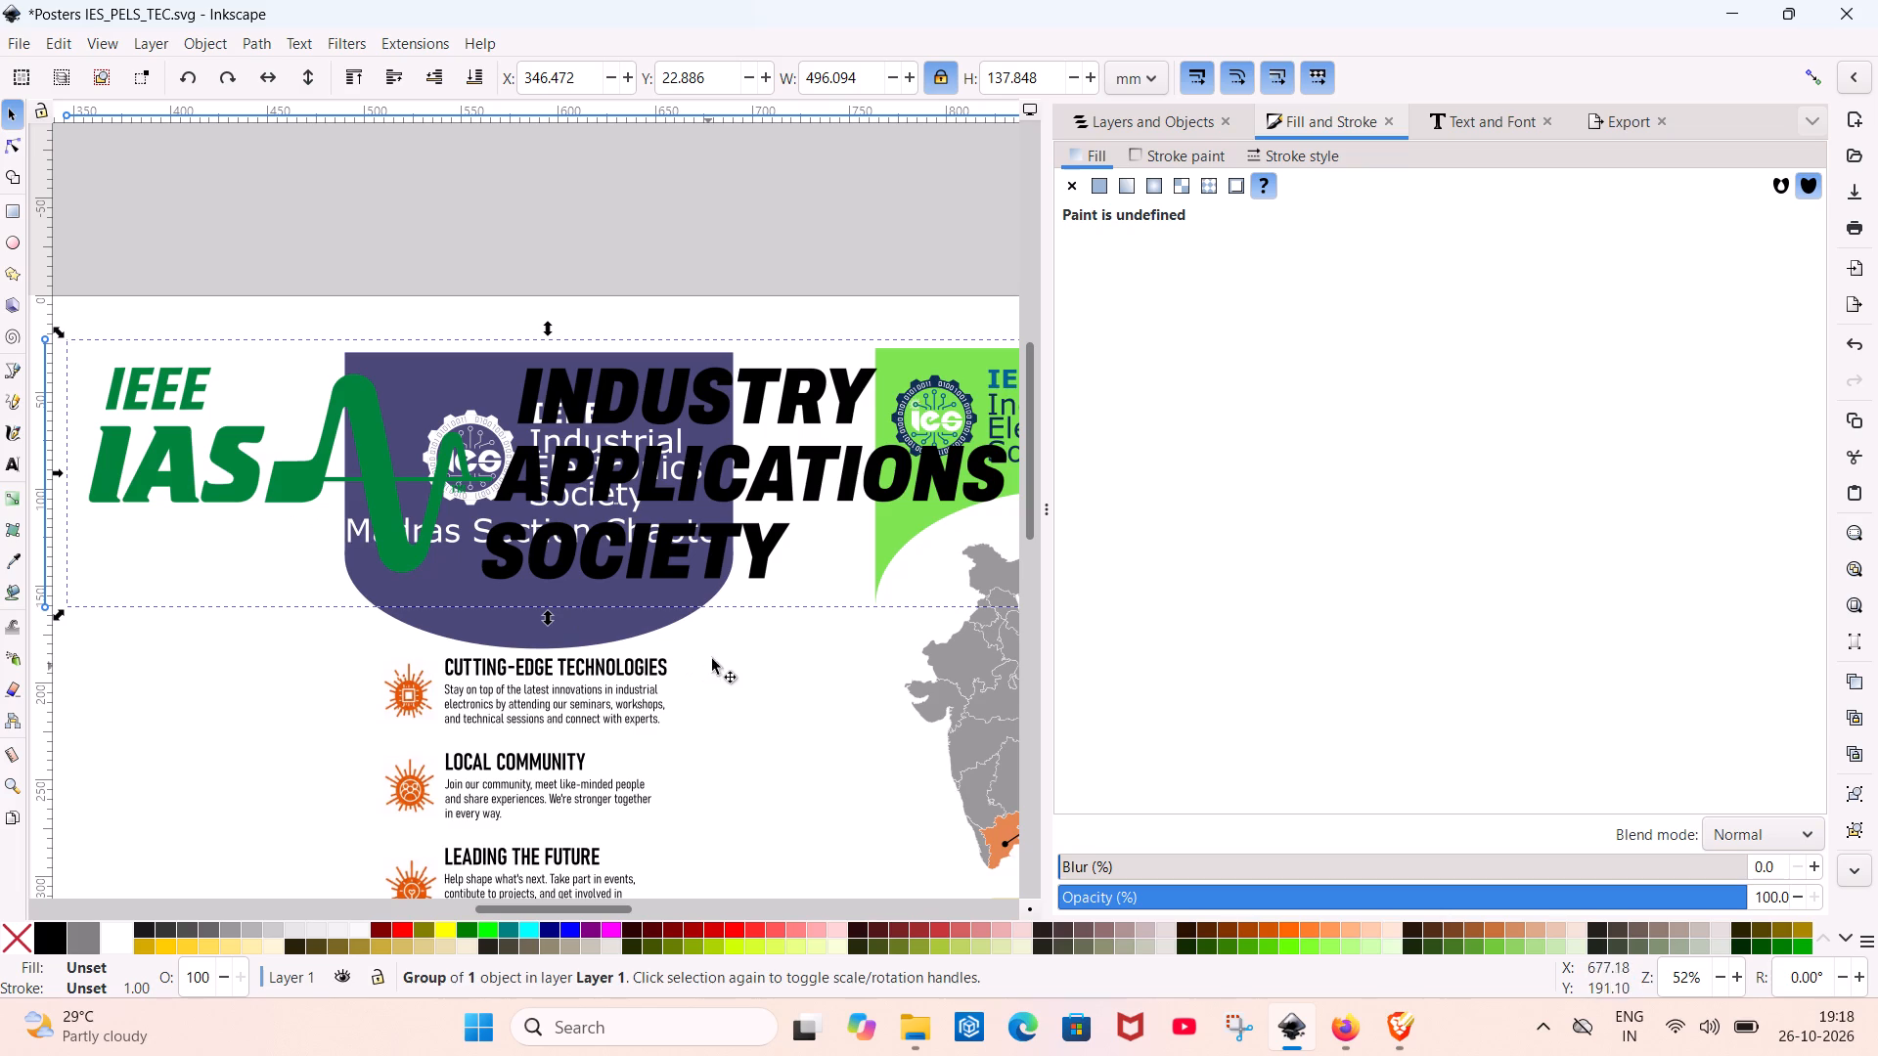
ctrl+scroll(867, 607, down, 3)
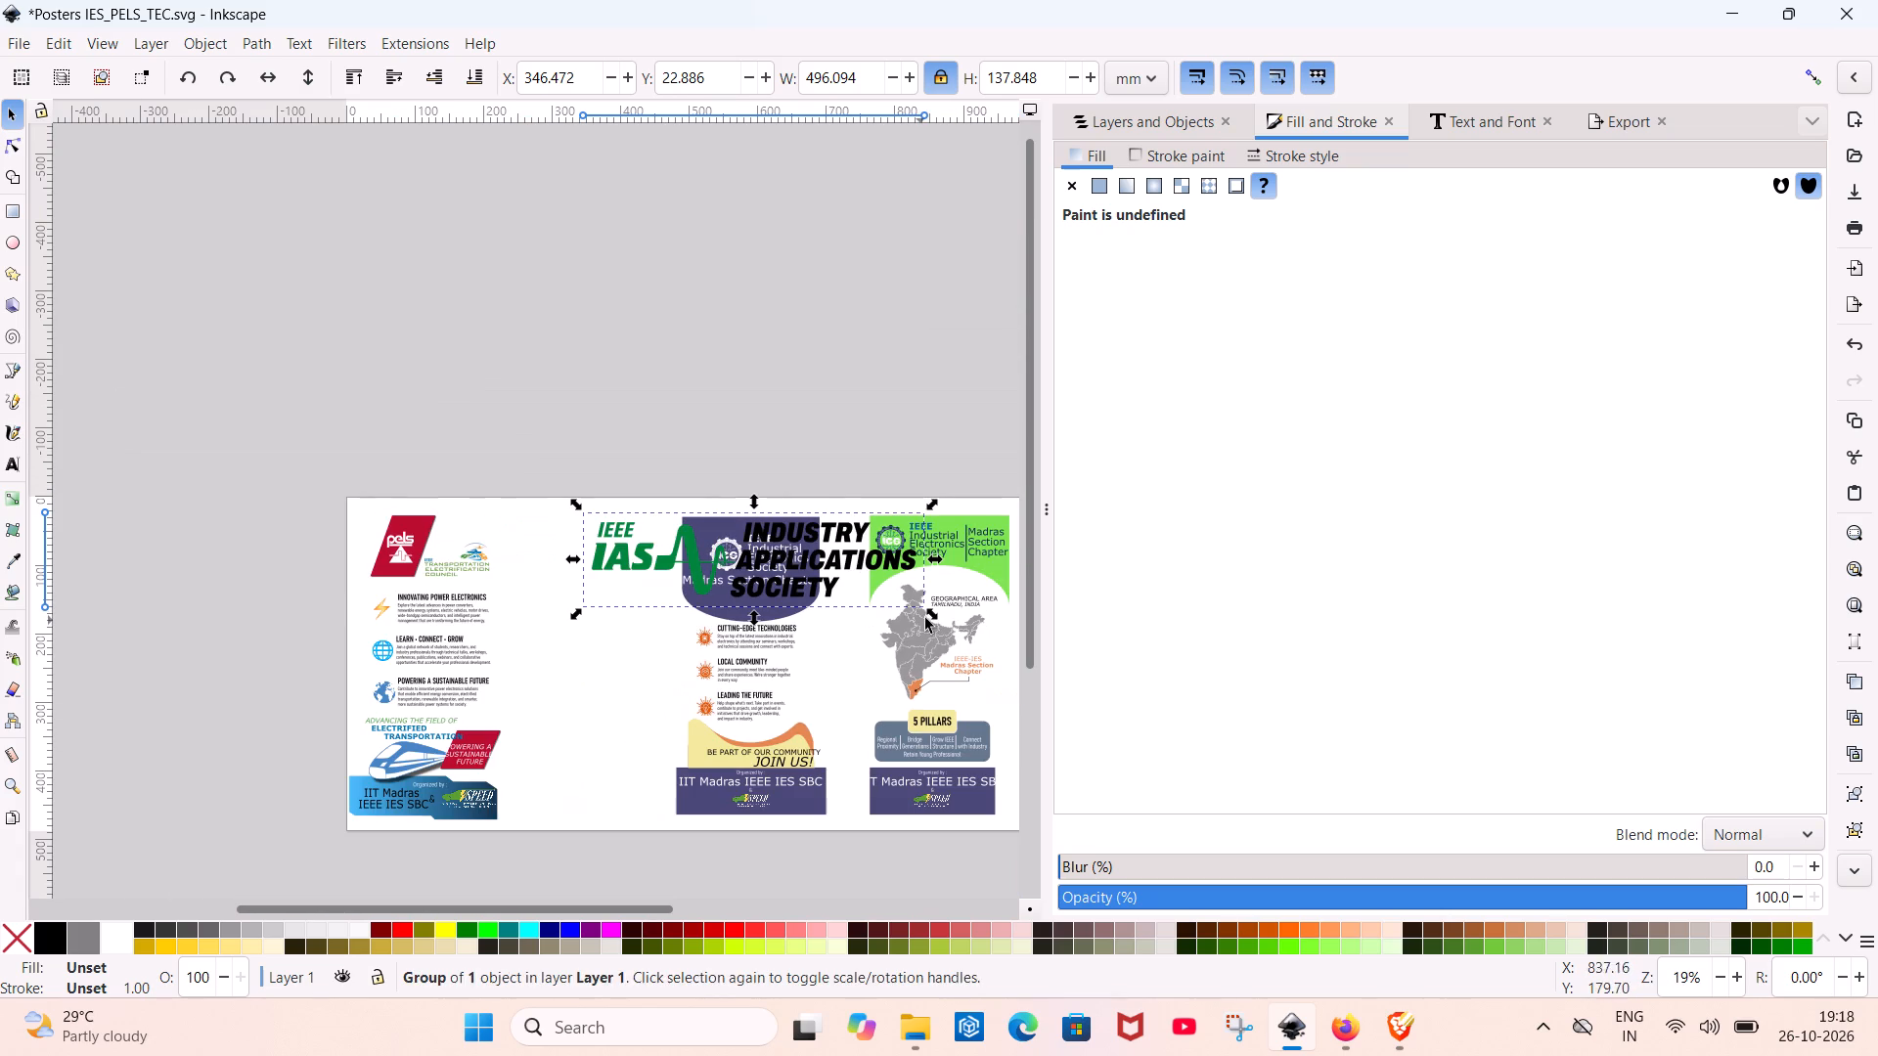
drag(932, 615, 805, 592)
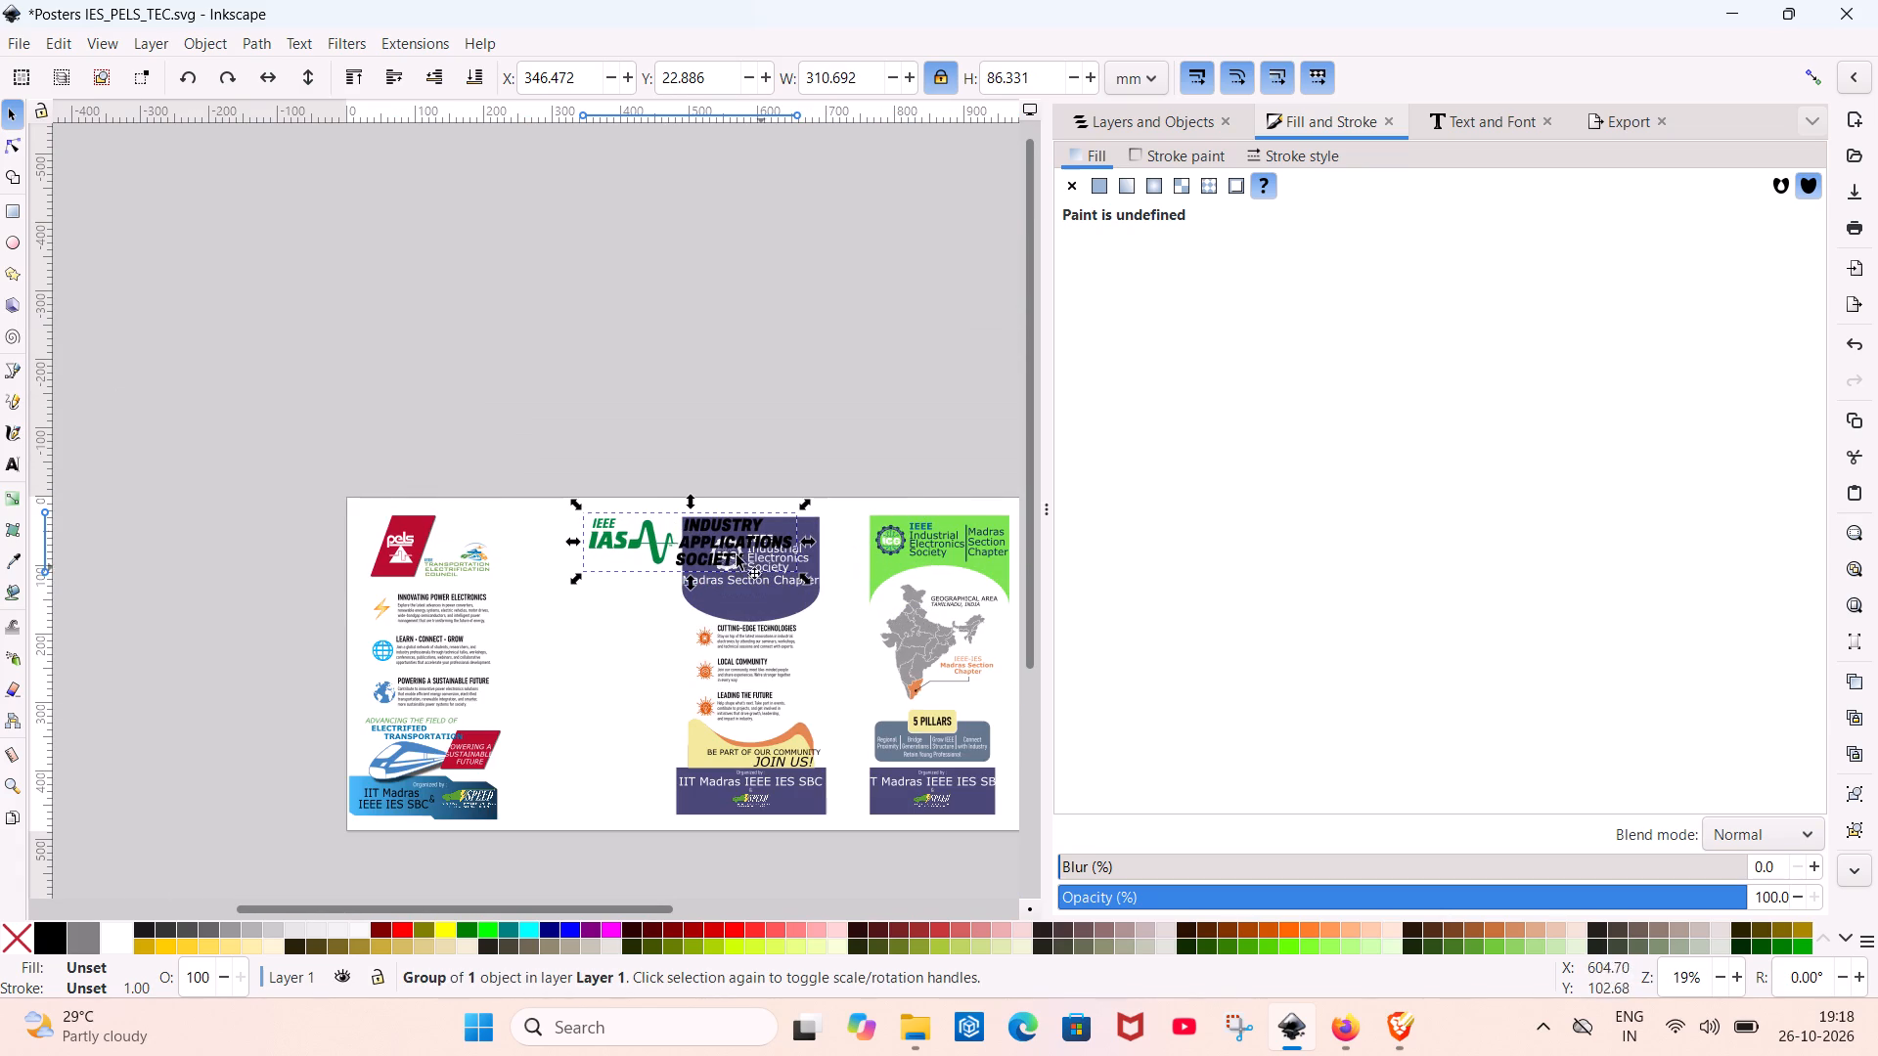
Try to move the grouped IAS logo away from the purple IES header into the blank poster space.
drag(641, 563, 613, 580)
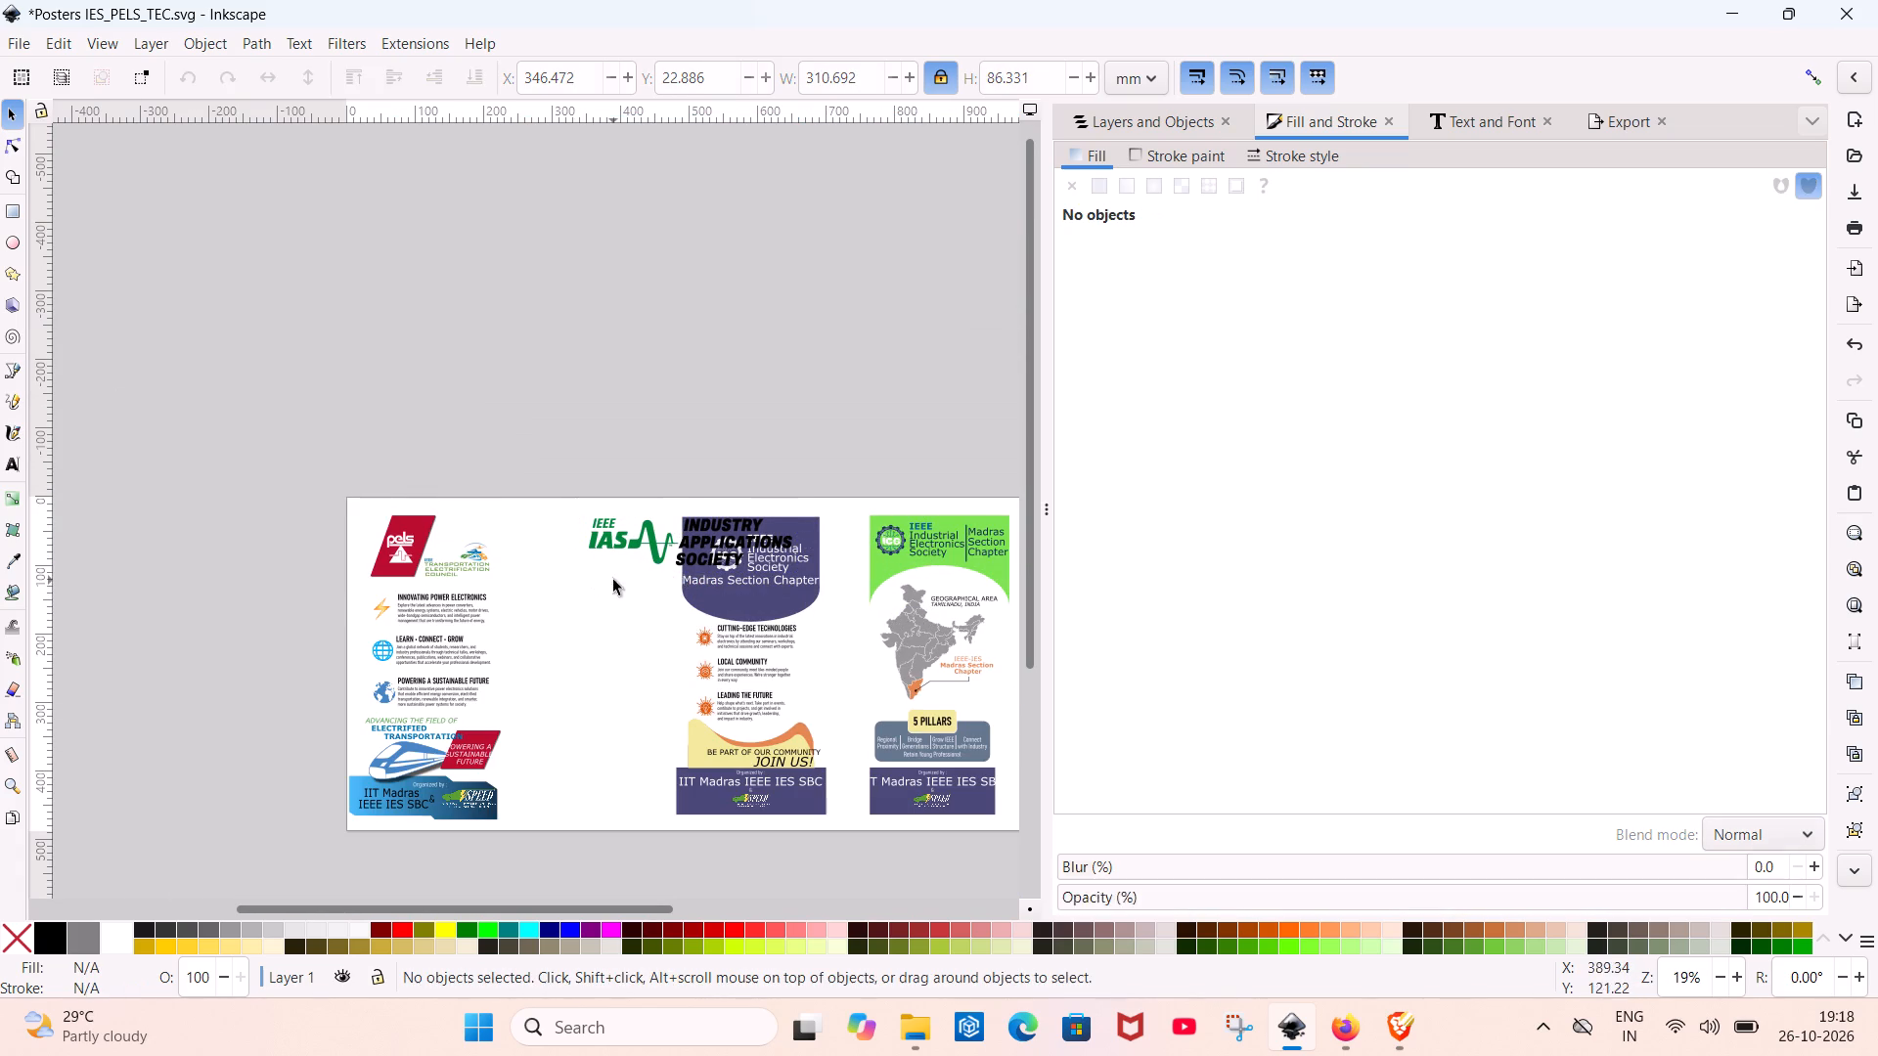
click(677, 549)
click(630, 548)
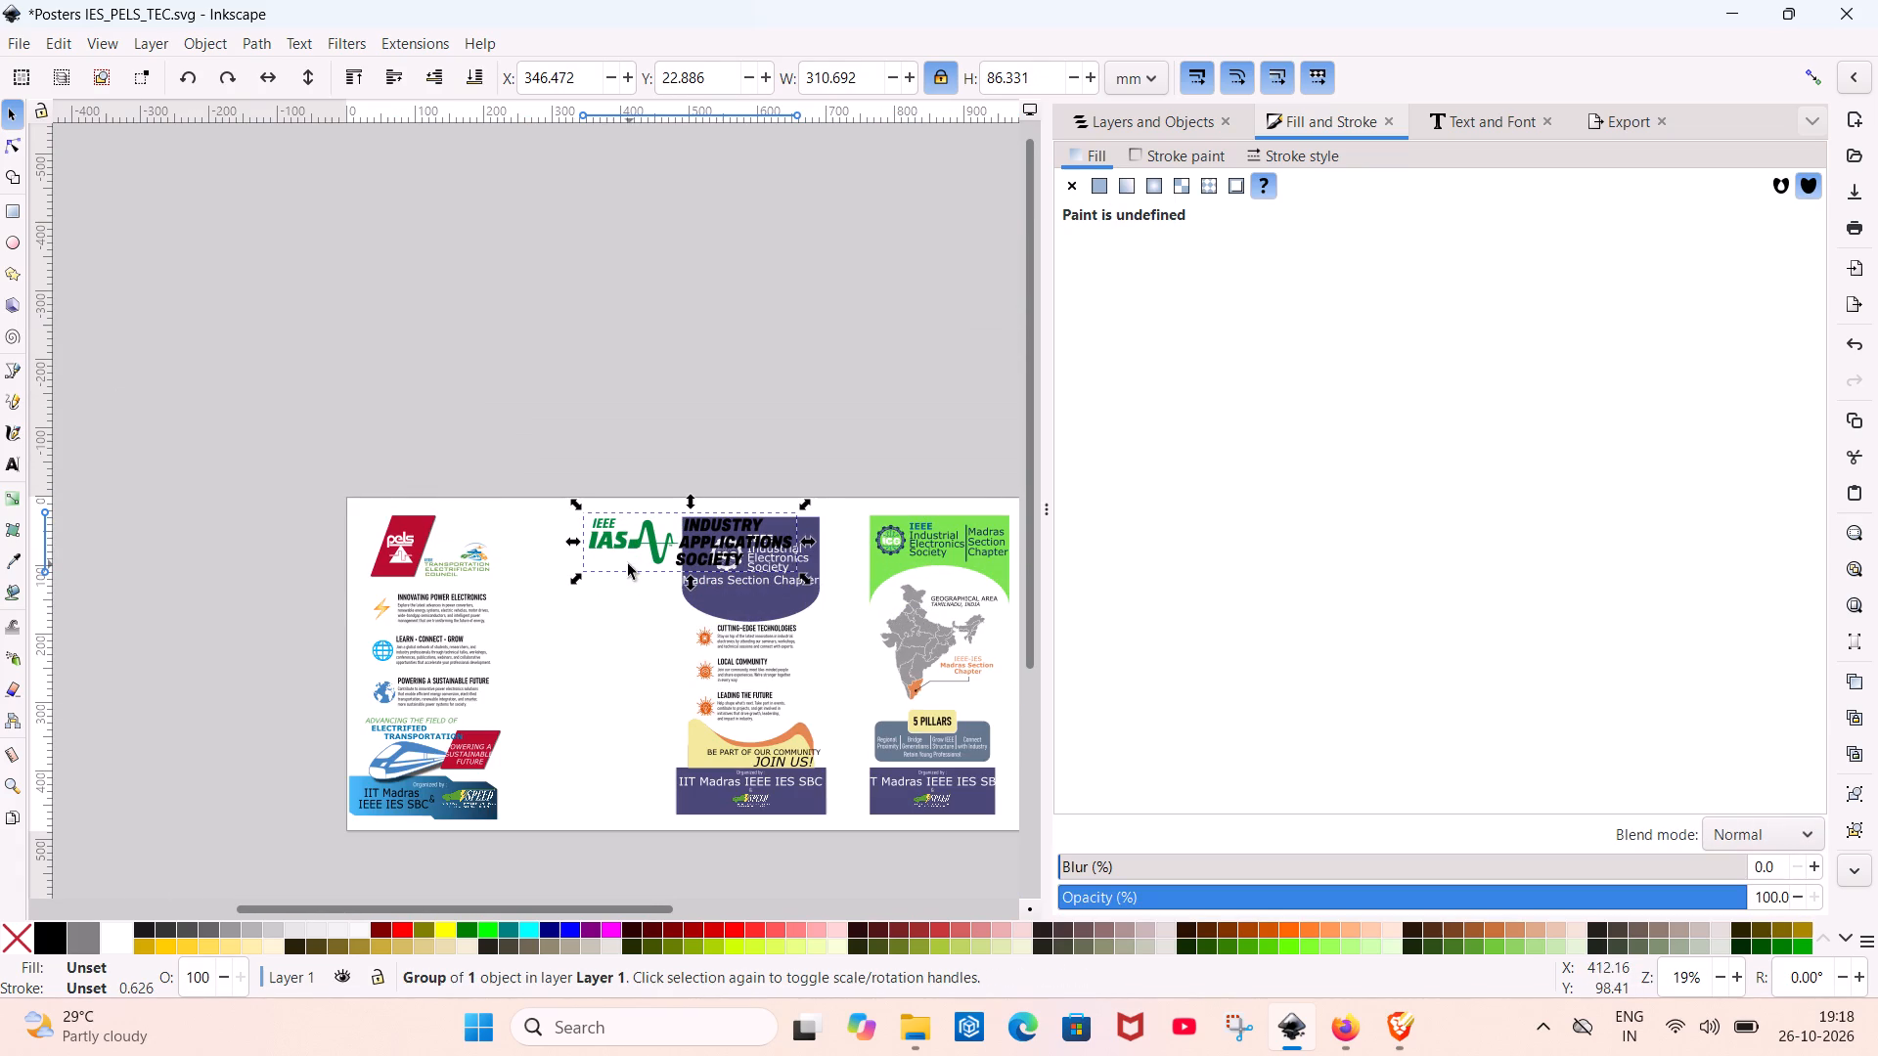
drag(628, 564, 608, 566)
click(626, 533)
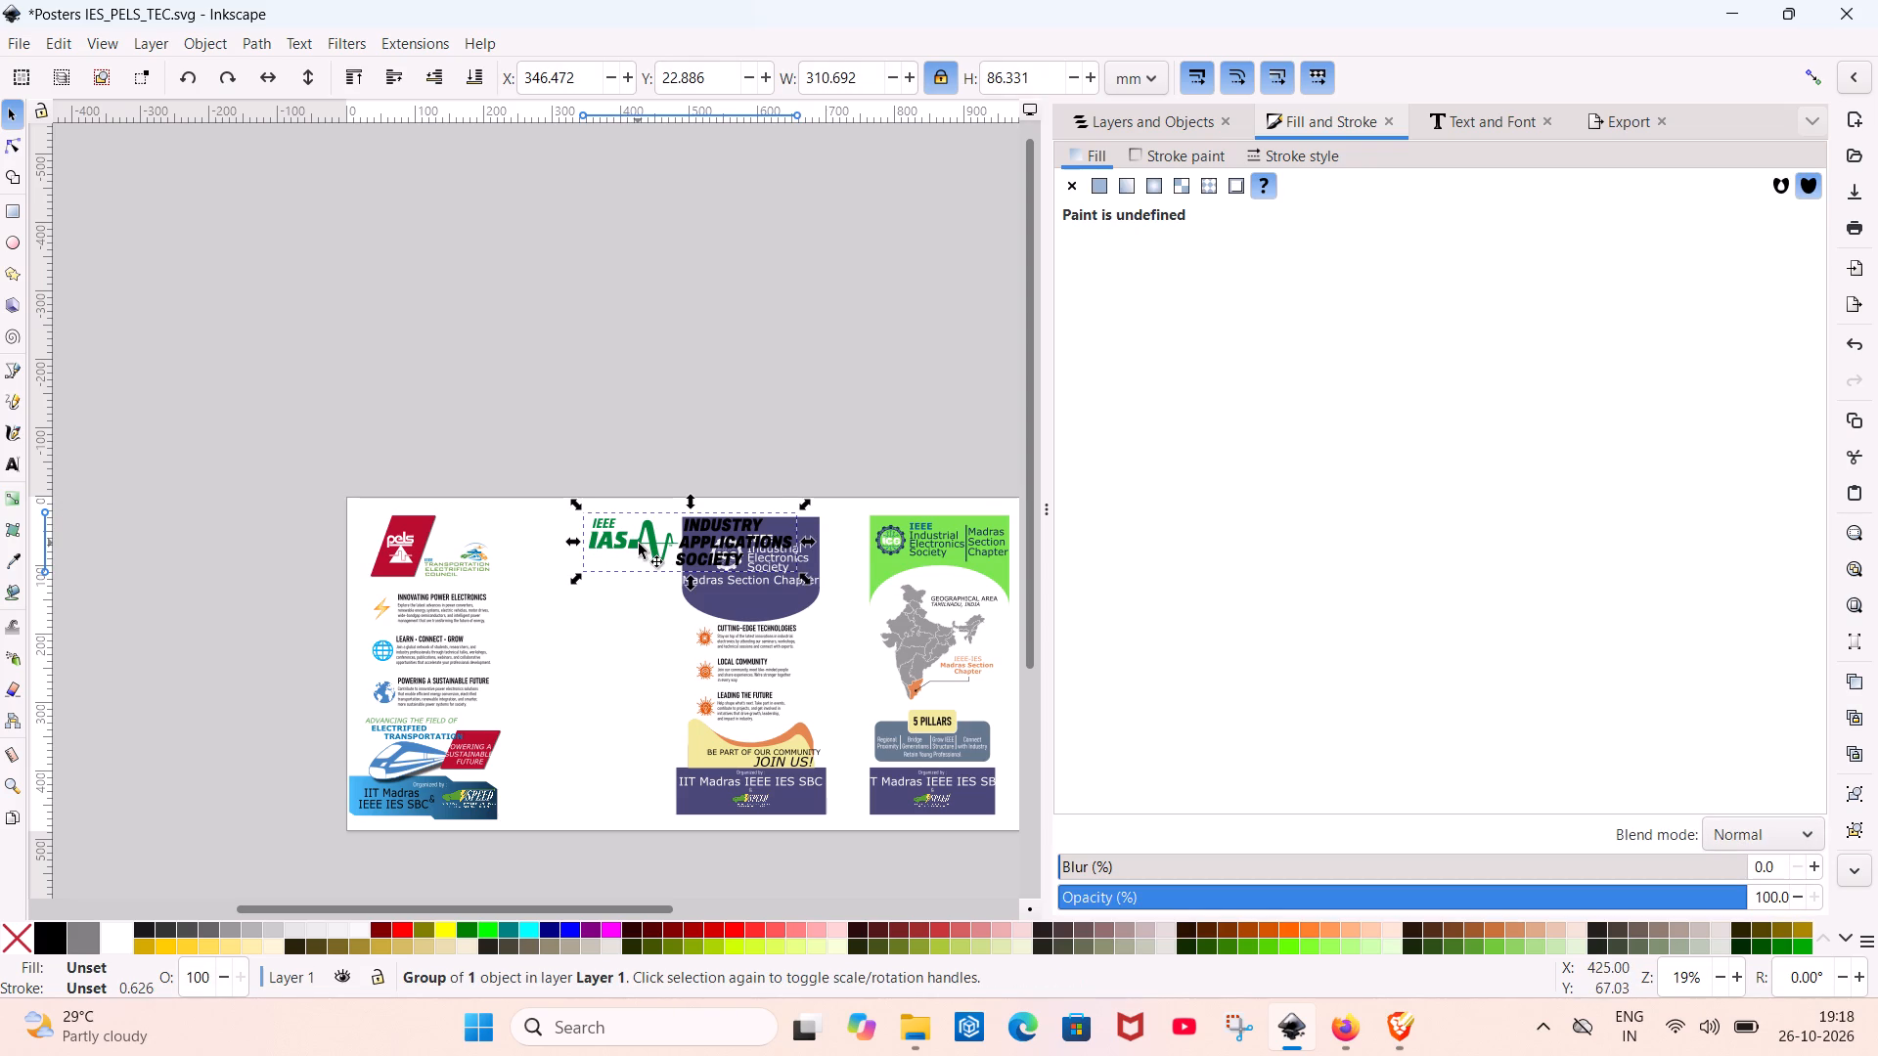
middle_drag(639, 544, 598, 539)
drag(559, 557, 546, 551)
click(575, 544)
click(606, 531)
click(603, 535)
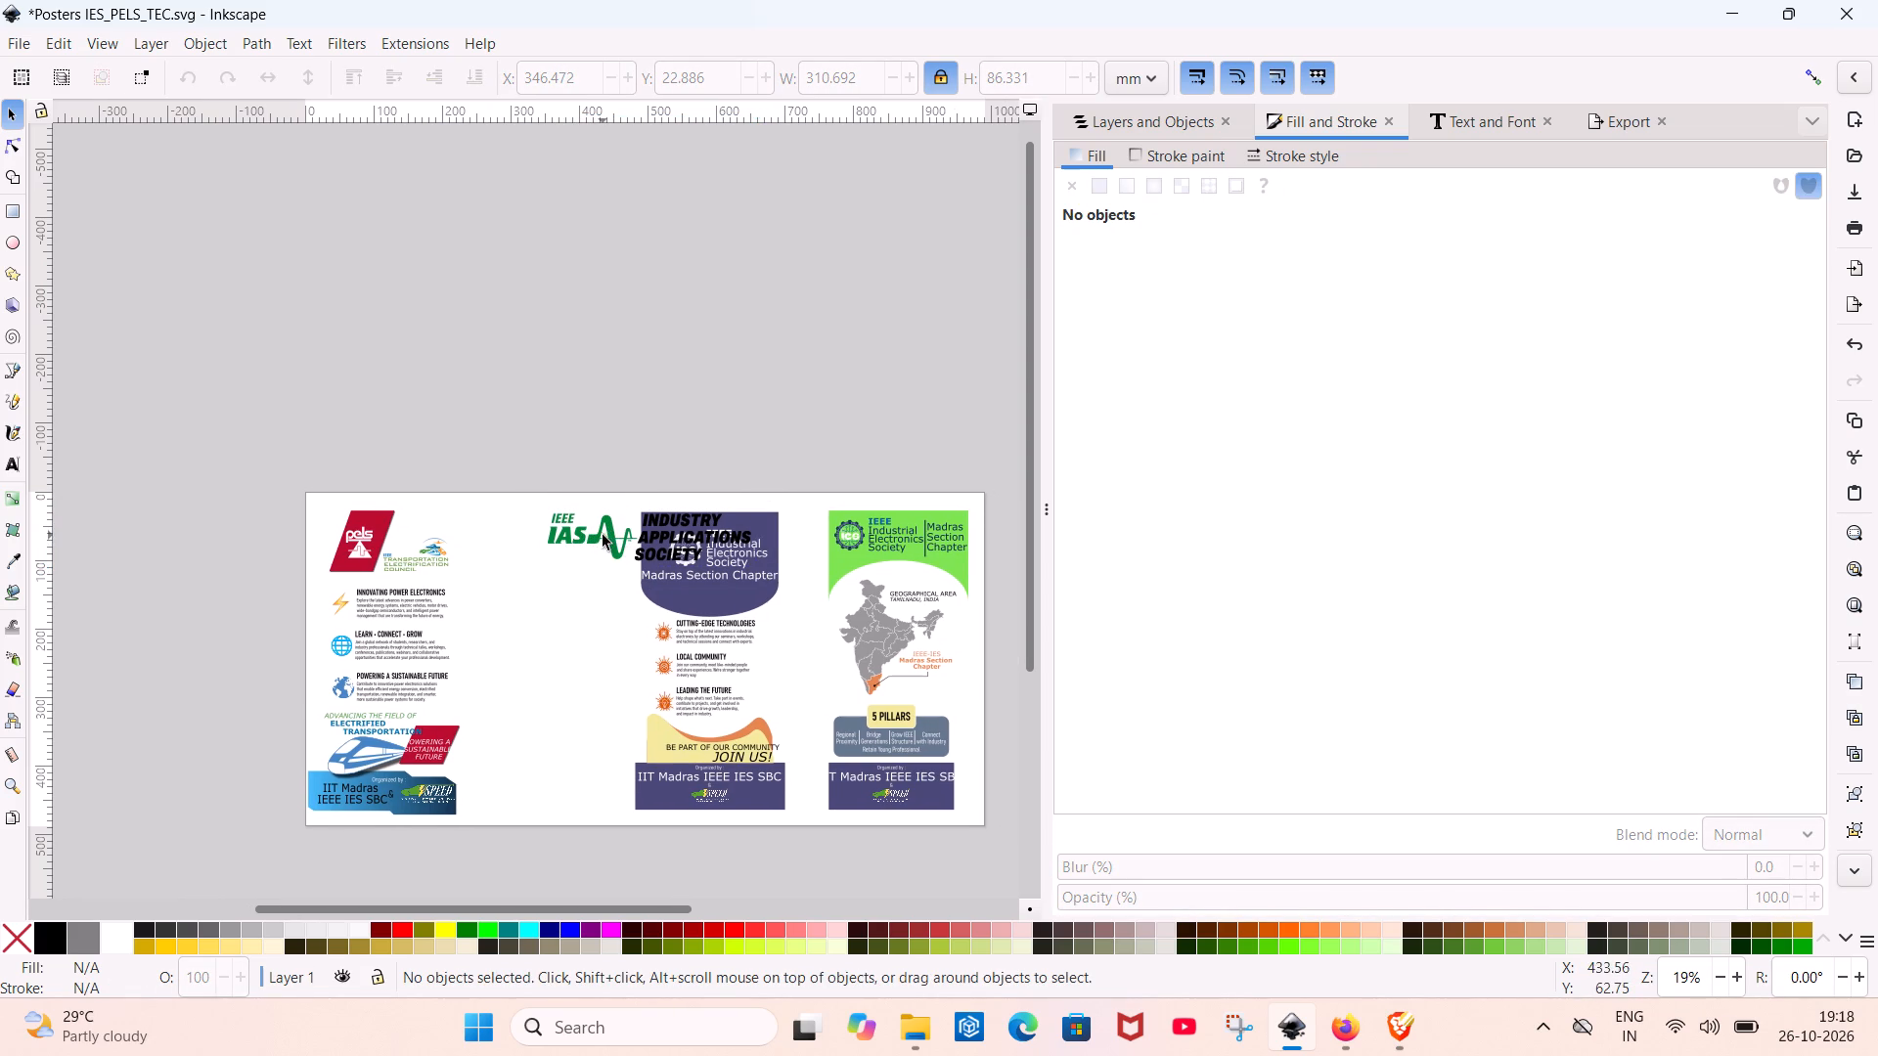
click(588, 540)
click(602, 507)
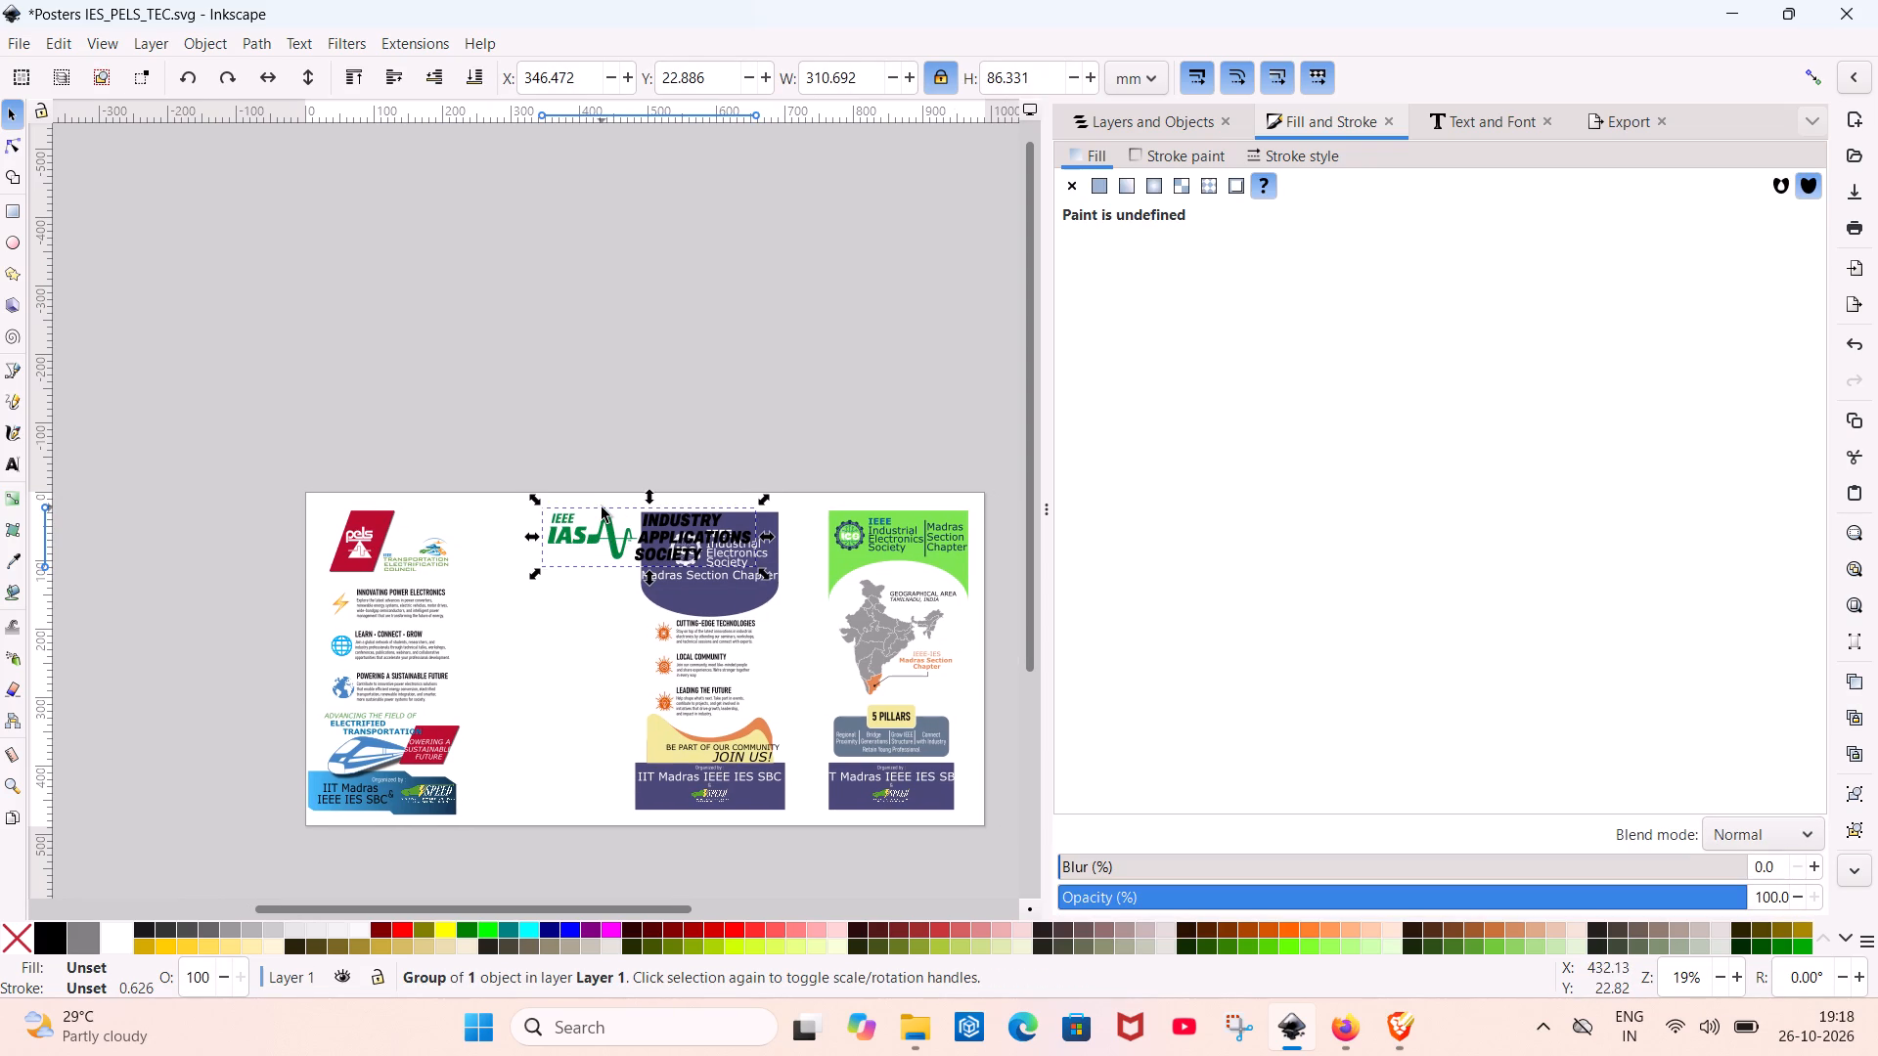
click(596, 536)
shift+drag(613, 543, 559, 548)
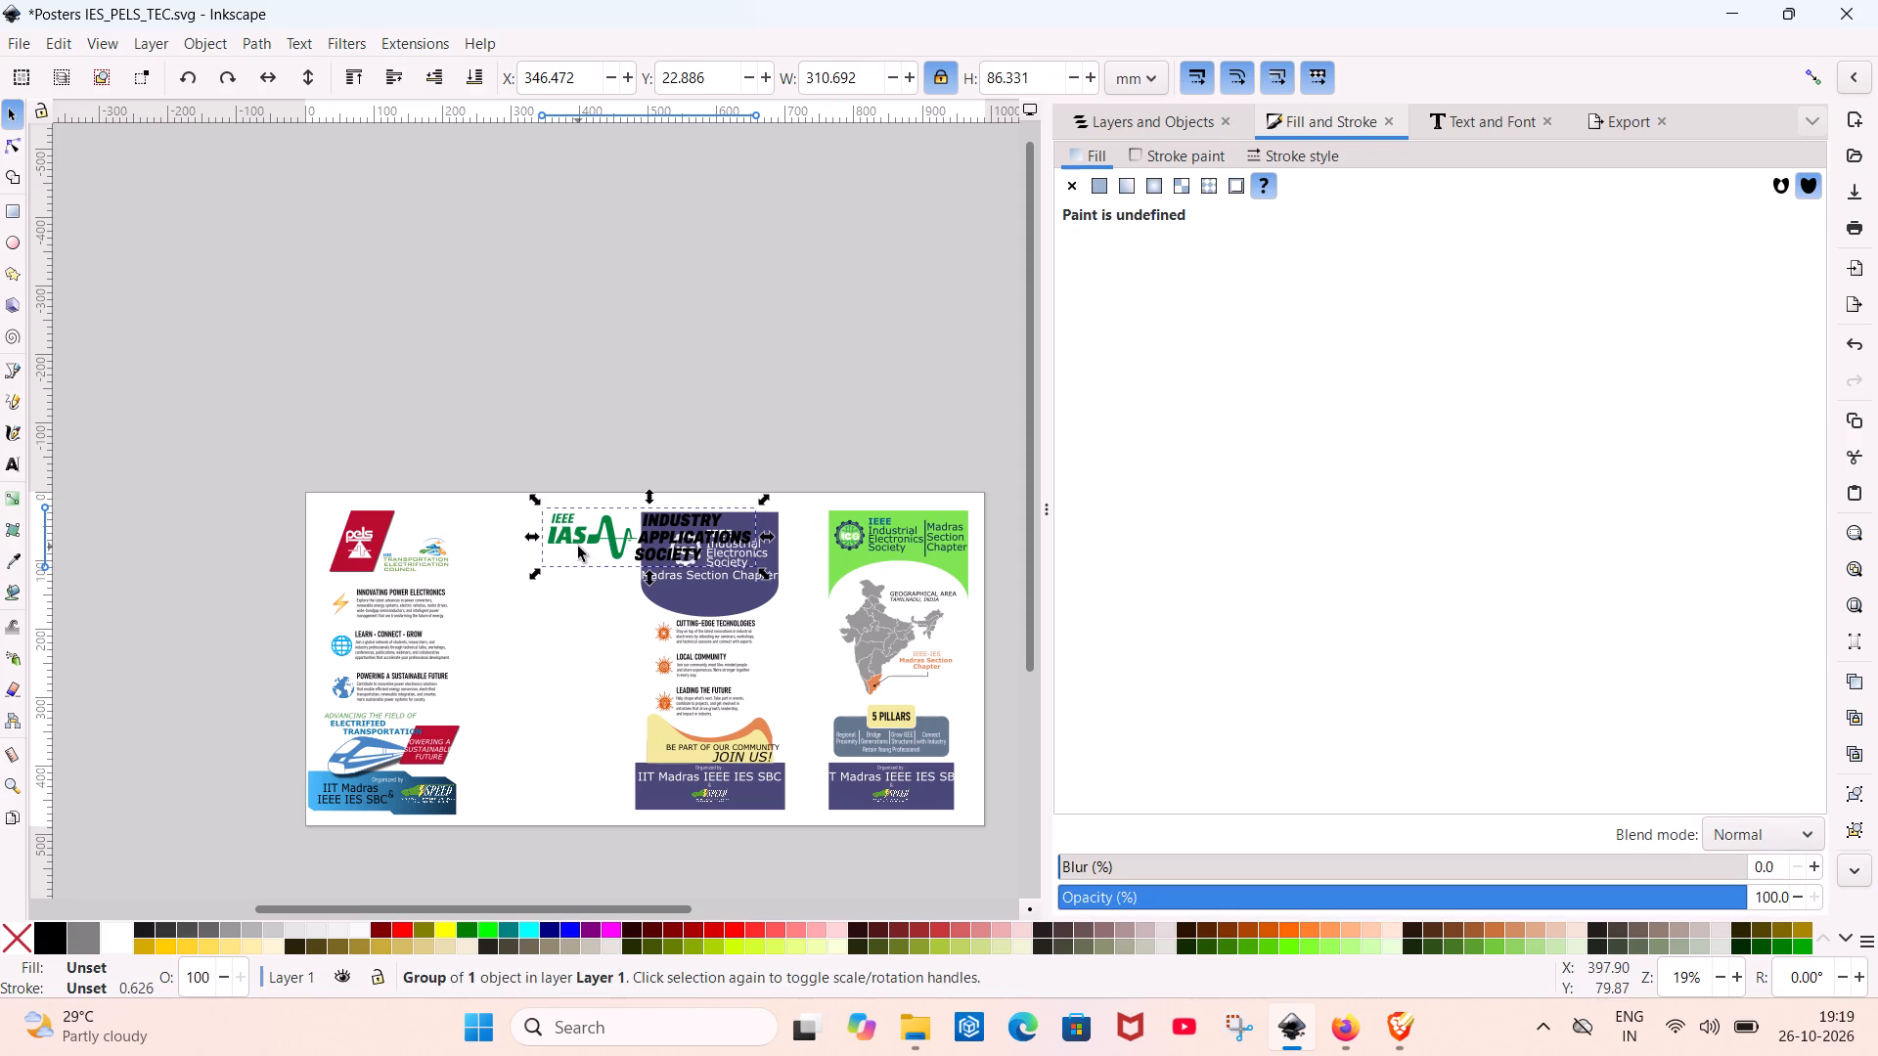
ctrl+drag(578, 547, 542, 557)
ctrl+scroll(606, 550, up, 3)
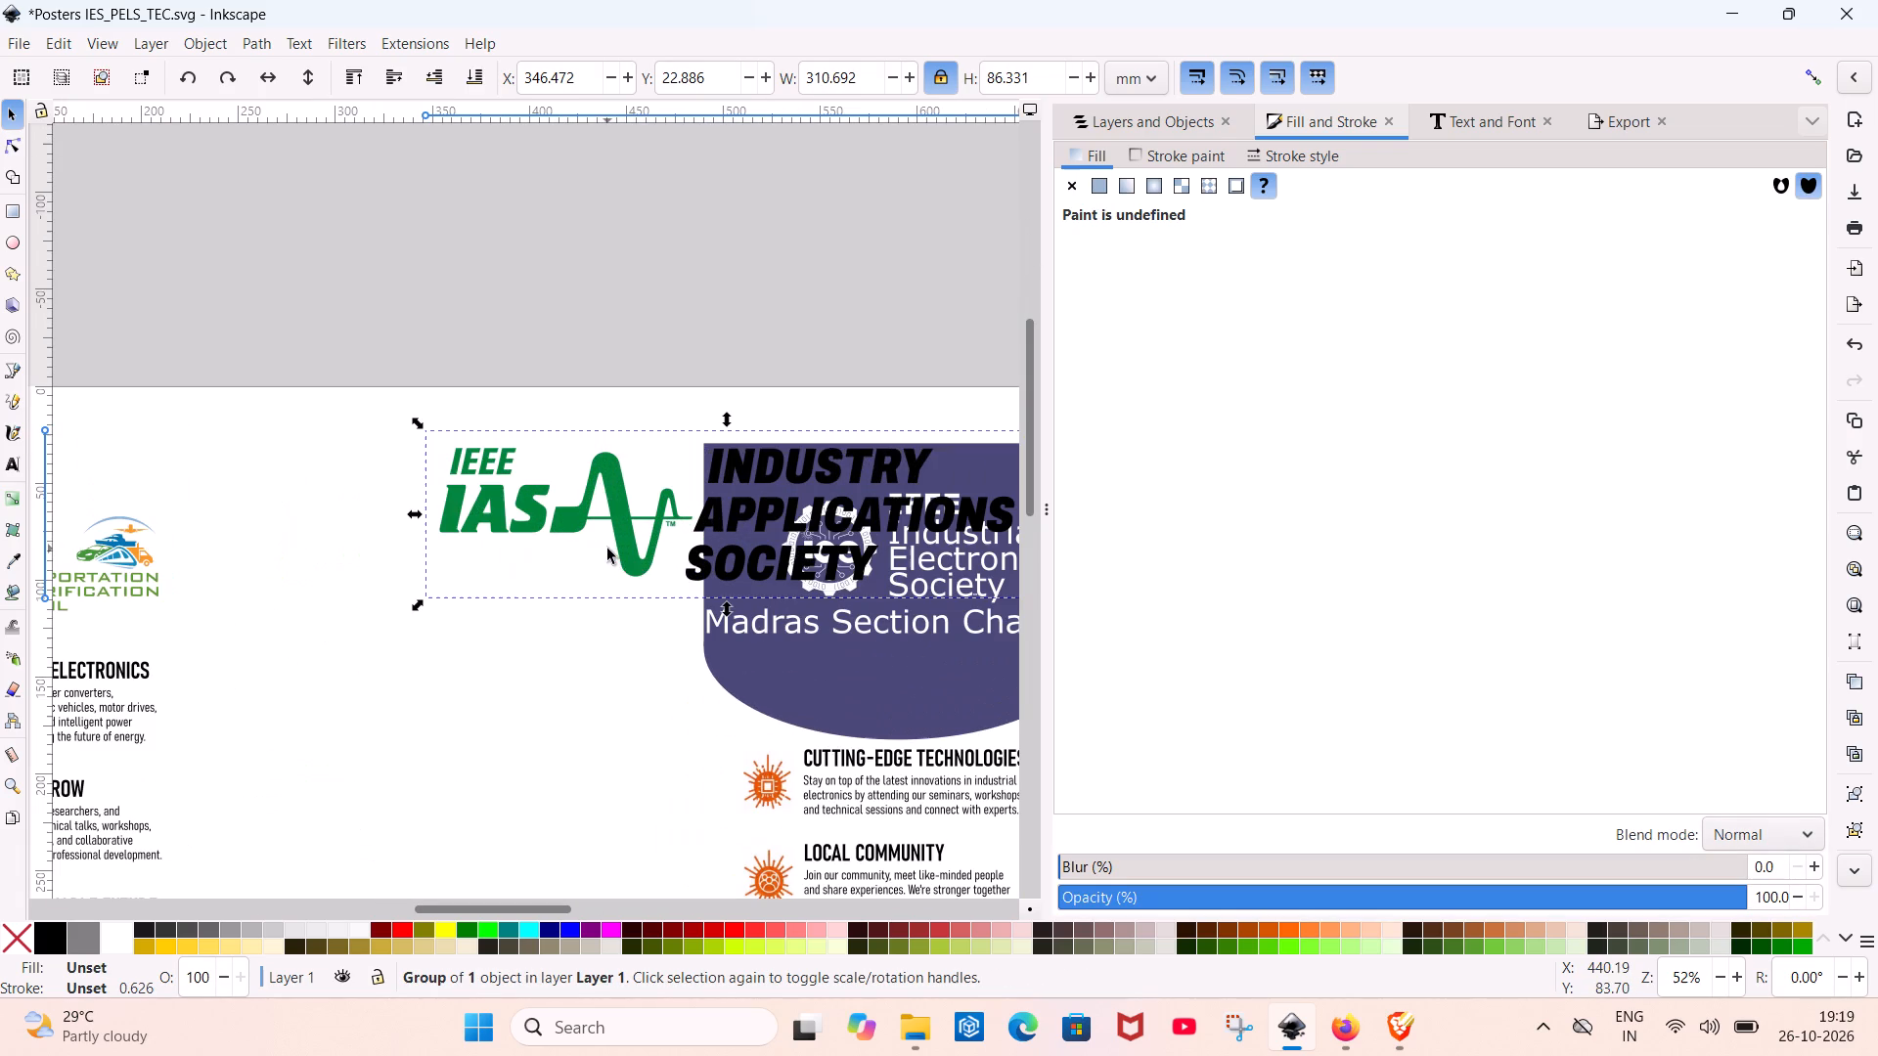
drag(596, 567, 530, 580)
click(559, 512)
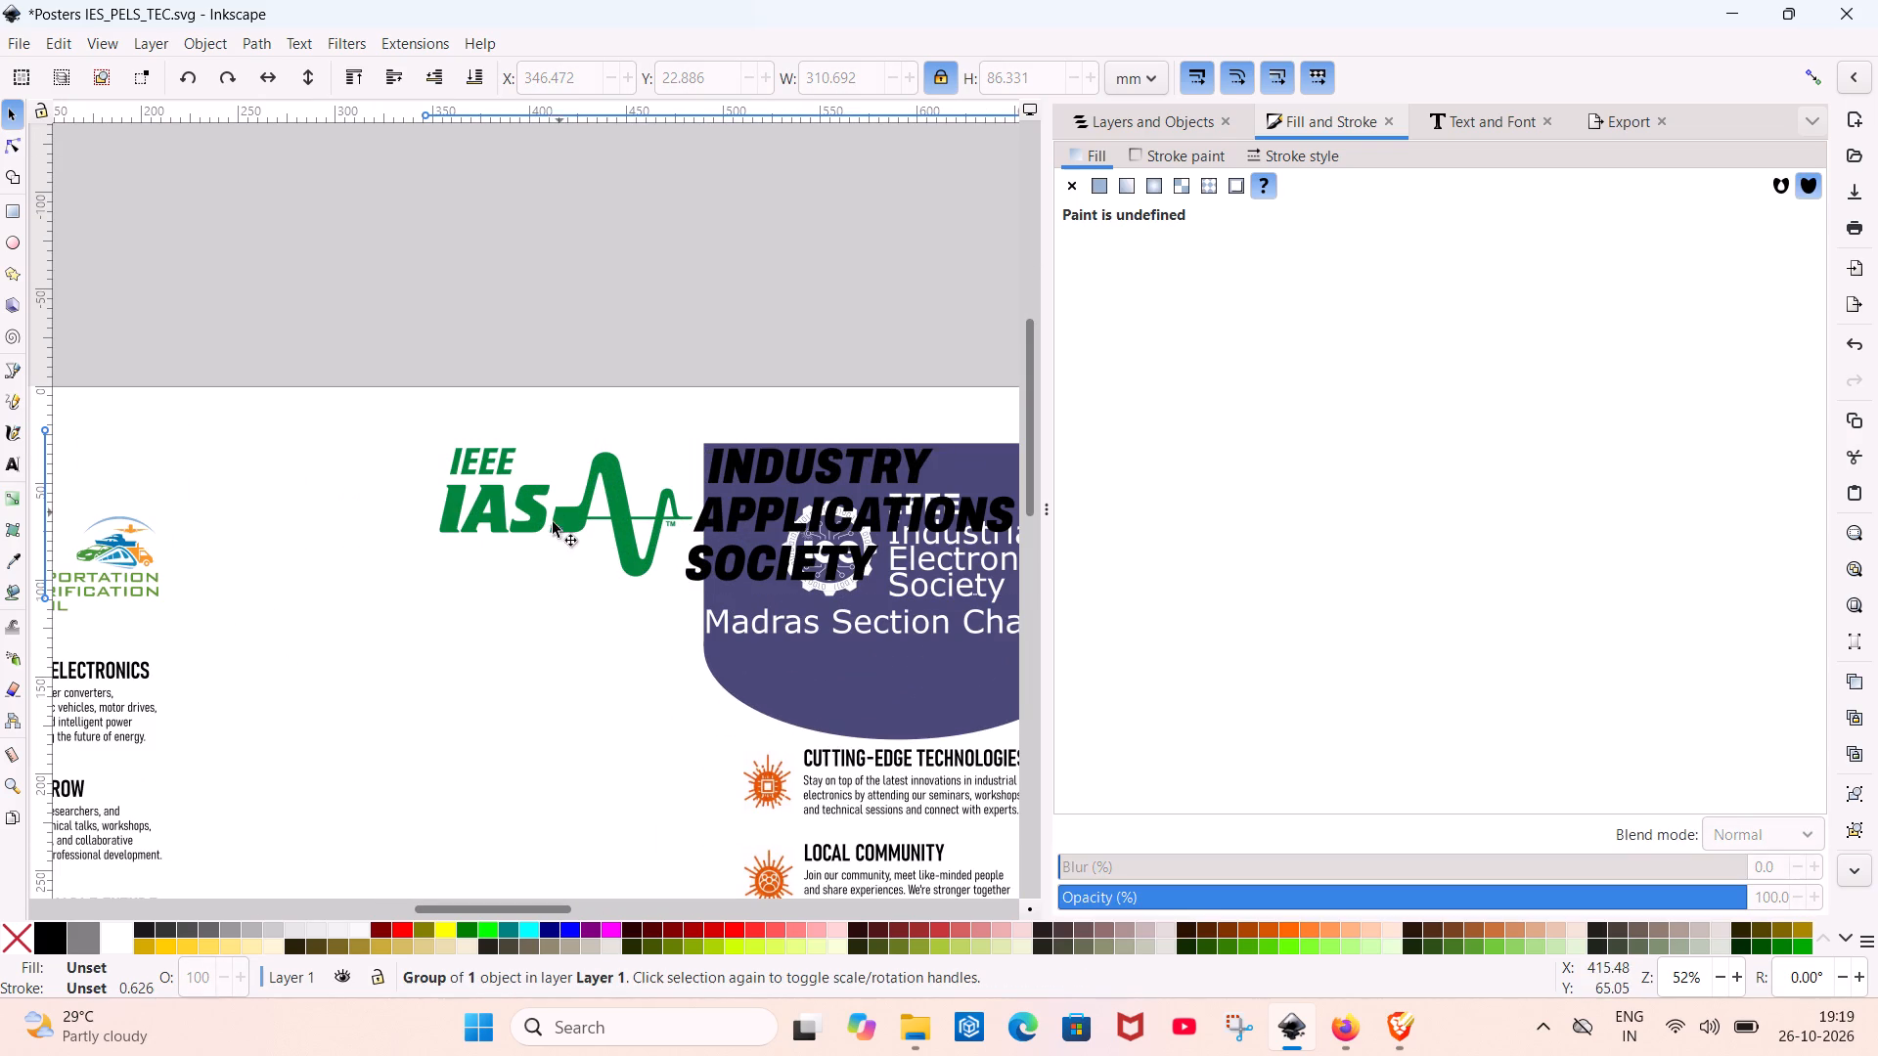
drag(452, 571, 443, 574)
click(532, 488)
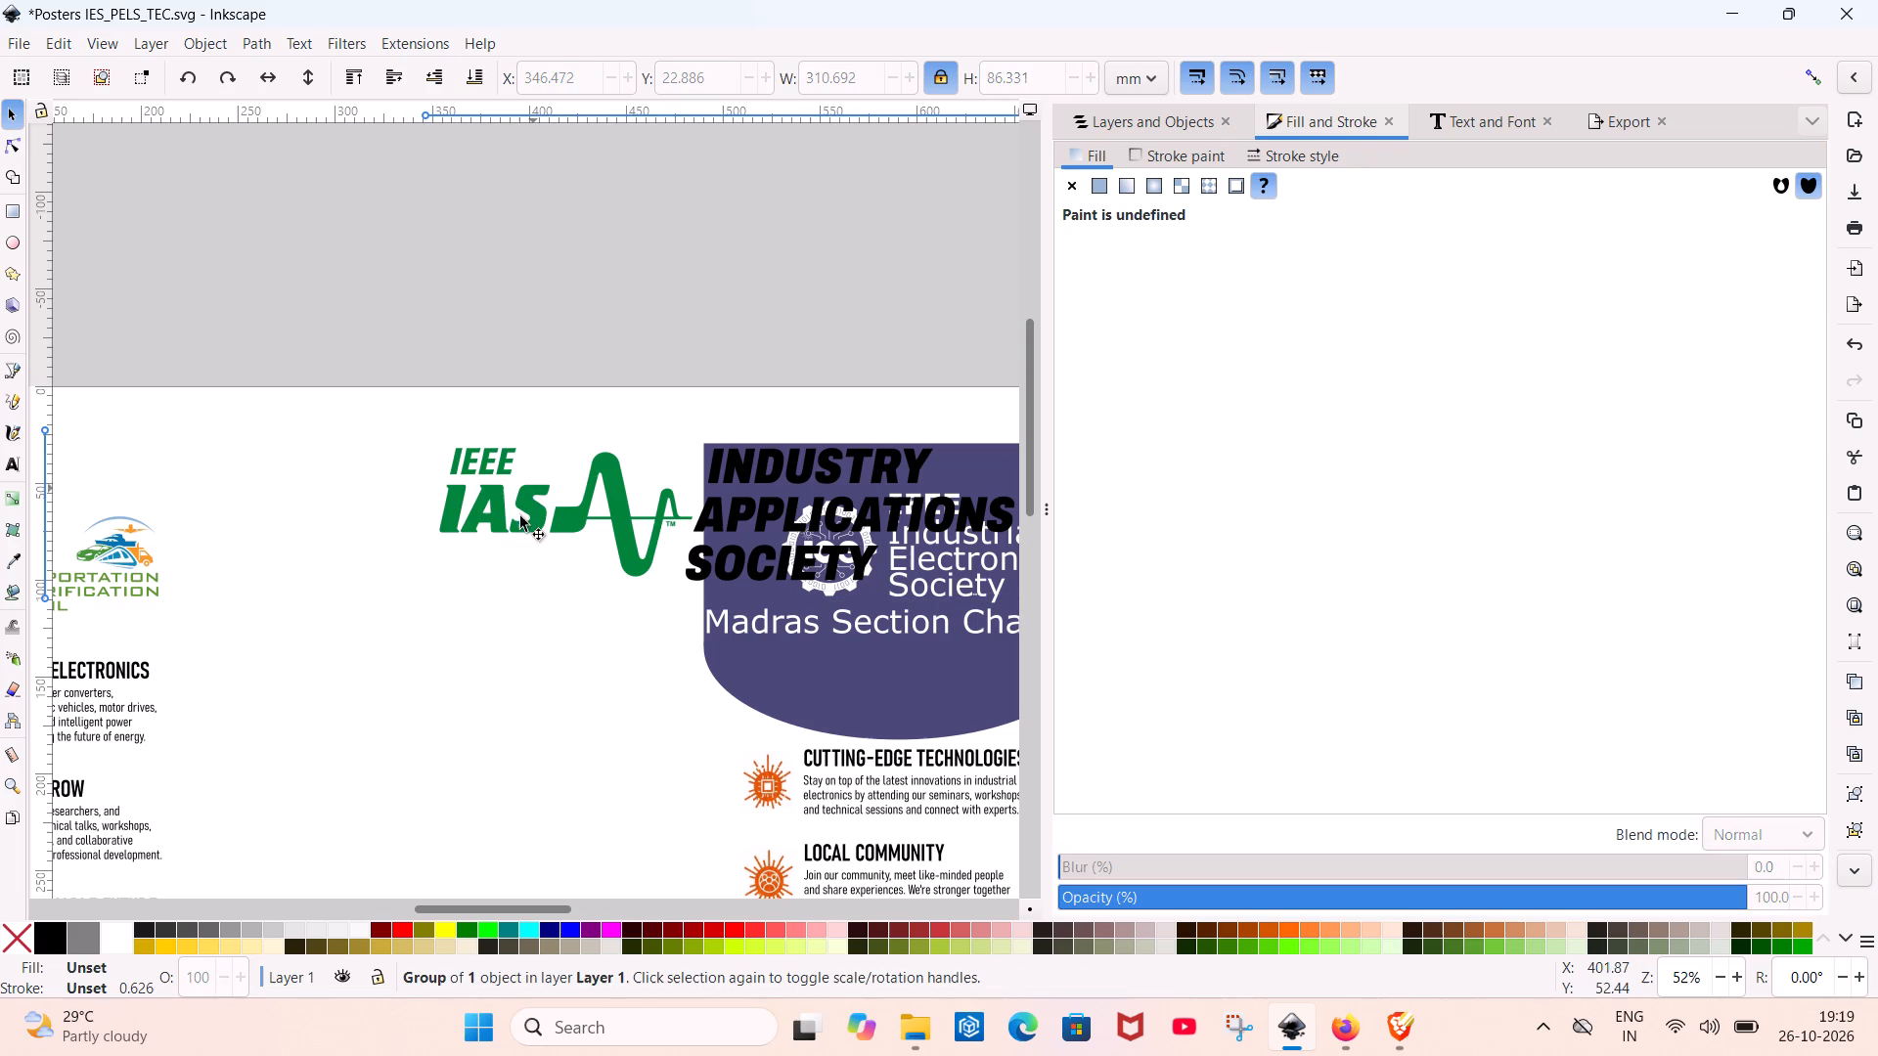
Scale the grouped IAS logo down proportionally to about 112 mm wide and 31 mm high.
scroll(659, 530, down, 2)
middle_drag(738, 506, 585, 531)
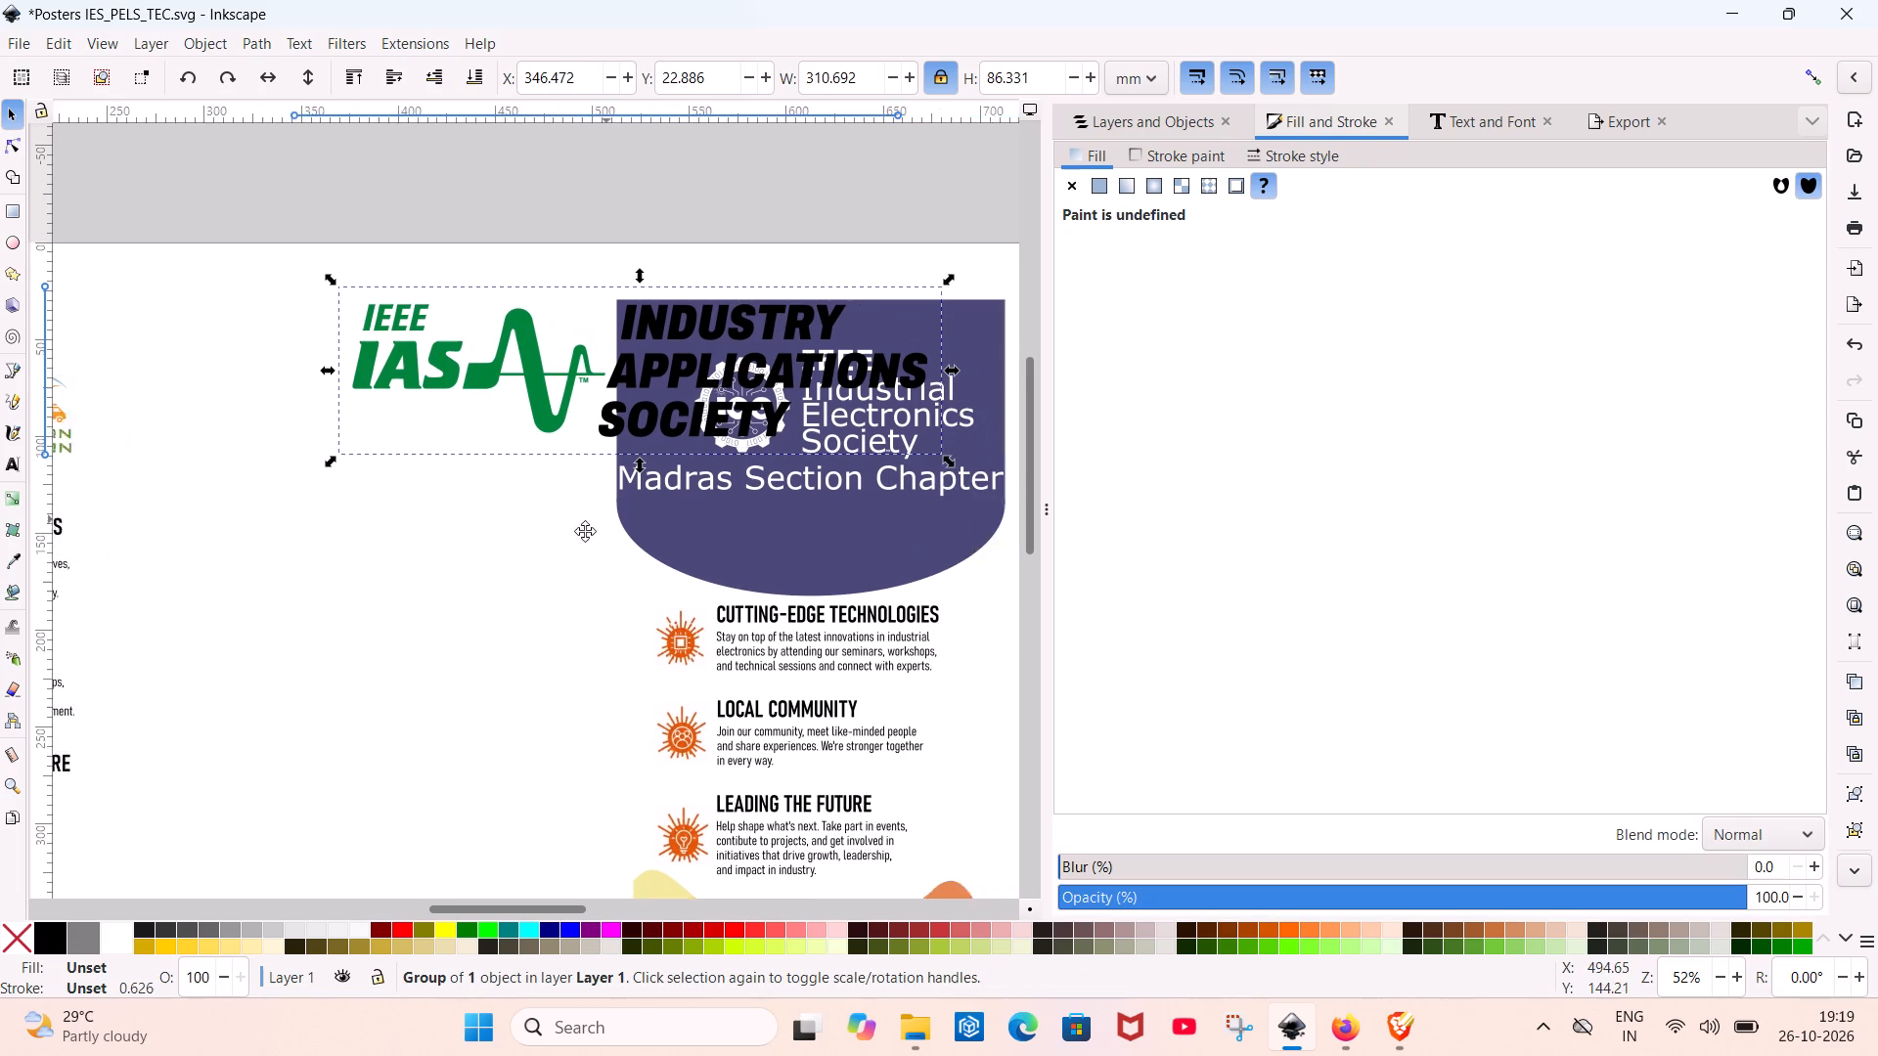
middle_drag(585, 531, 481, 544)
drag(779, 485, 392, 412)
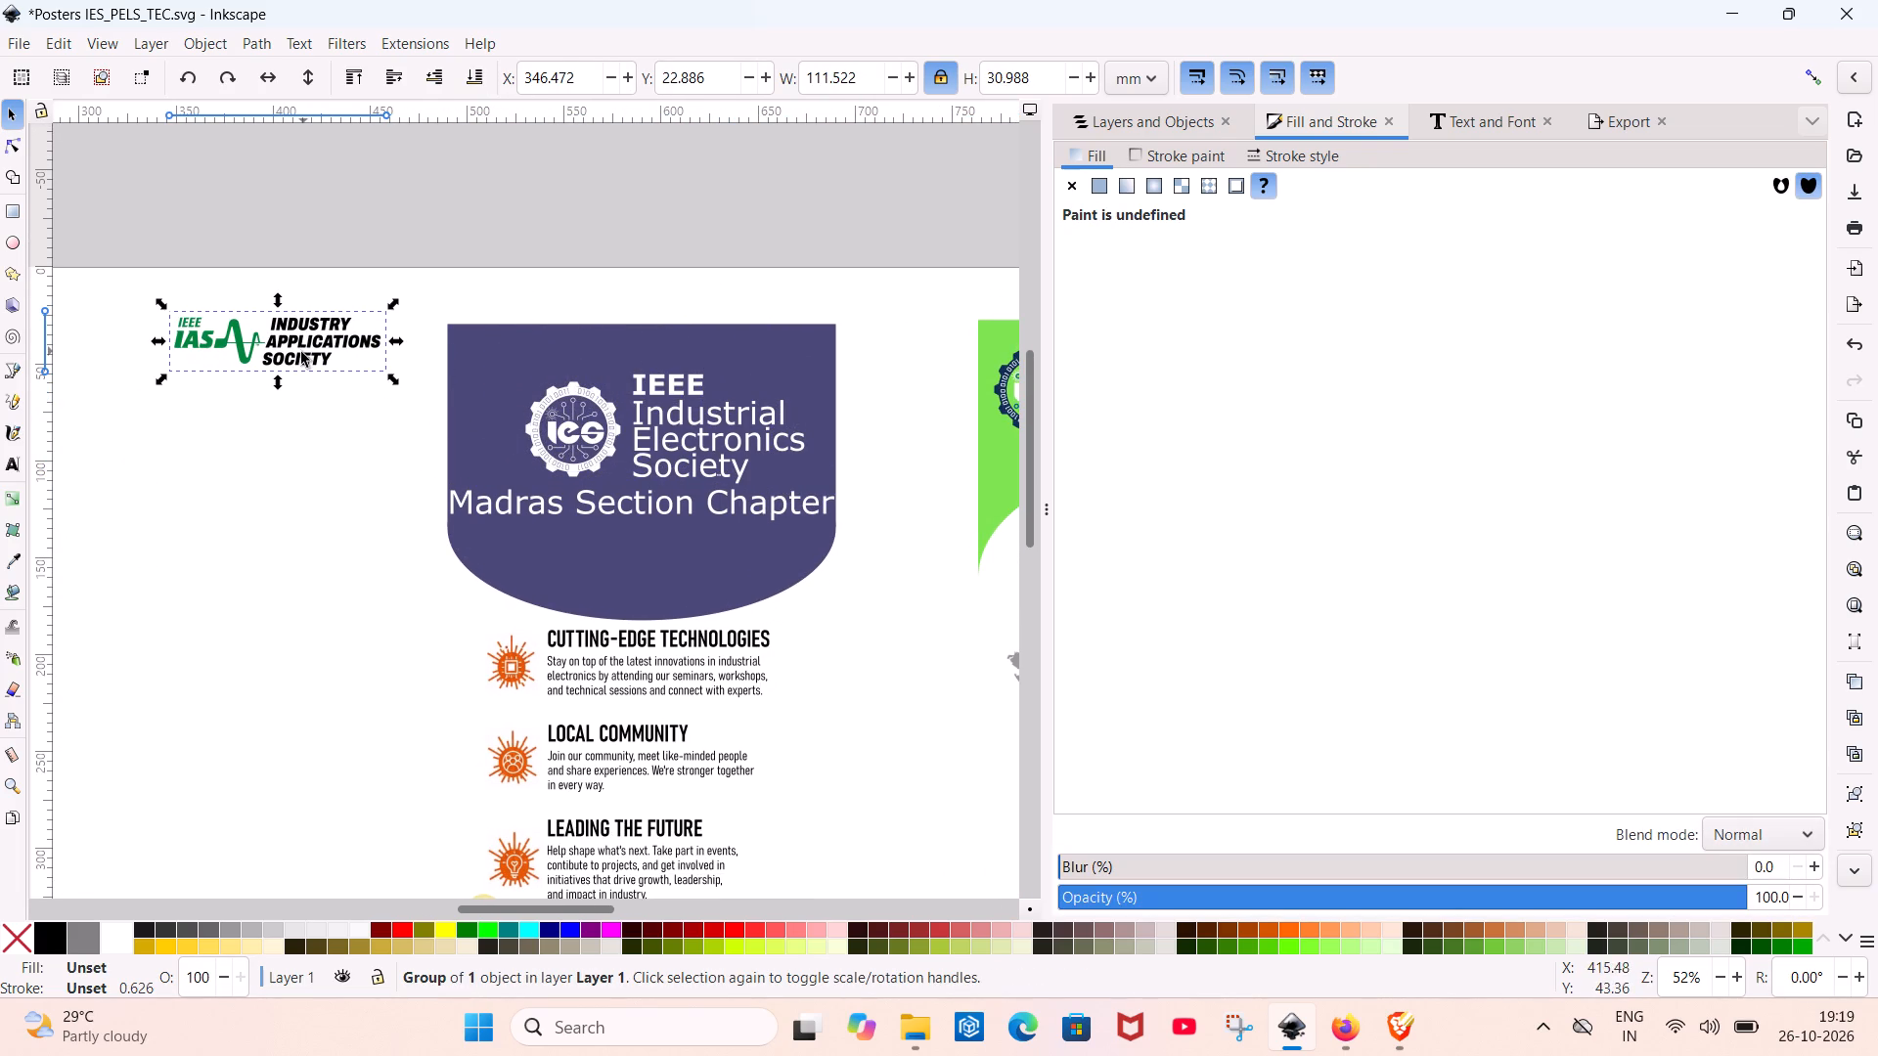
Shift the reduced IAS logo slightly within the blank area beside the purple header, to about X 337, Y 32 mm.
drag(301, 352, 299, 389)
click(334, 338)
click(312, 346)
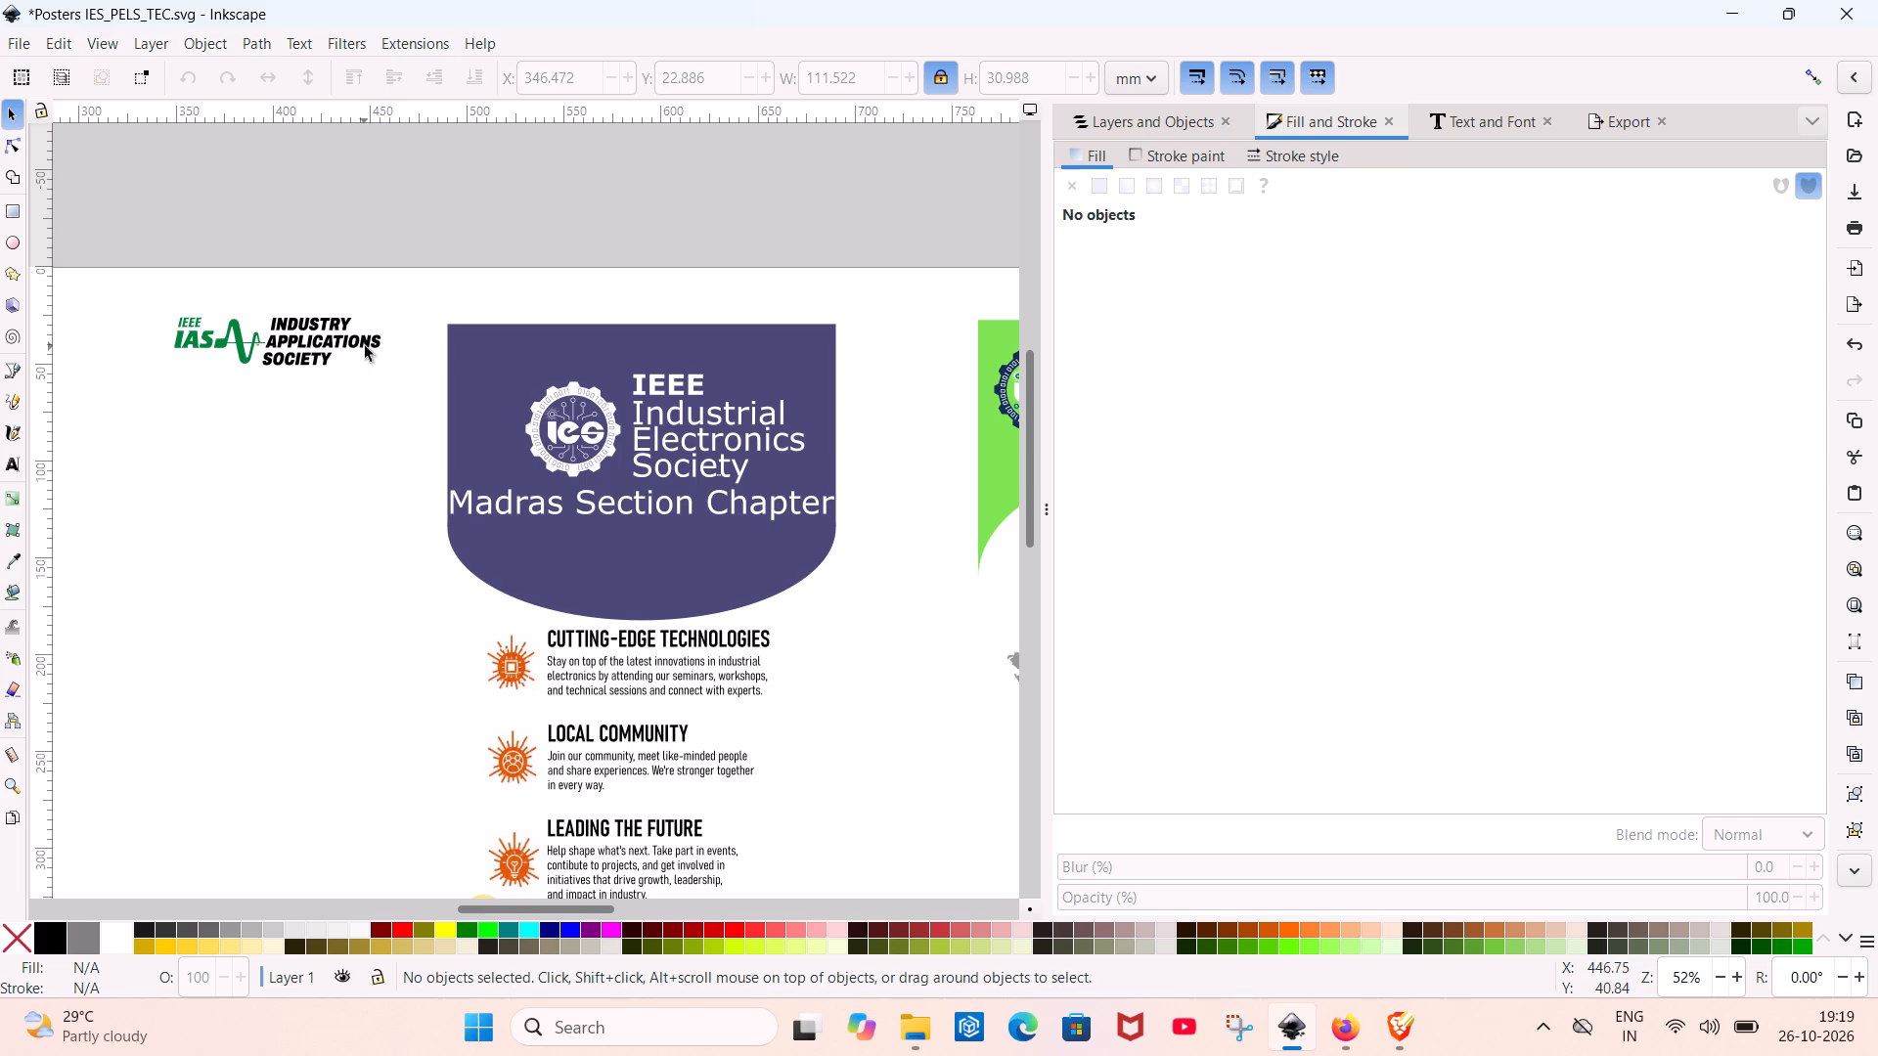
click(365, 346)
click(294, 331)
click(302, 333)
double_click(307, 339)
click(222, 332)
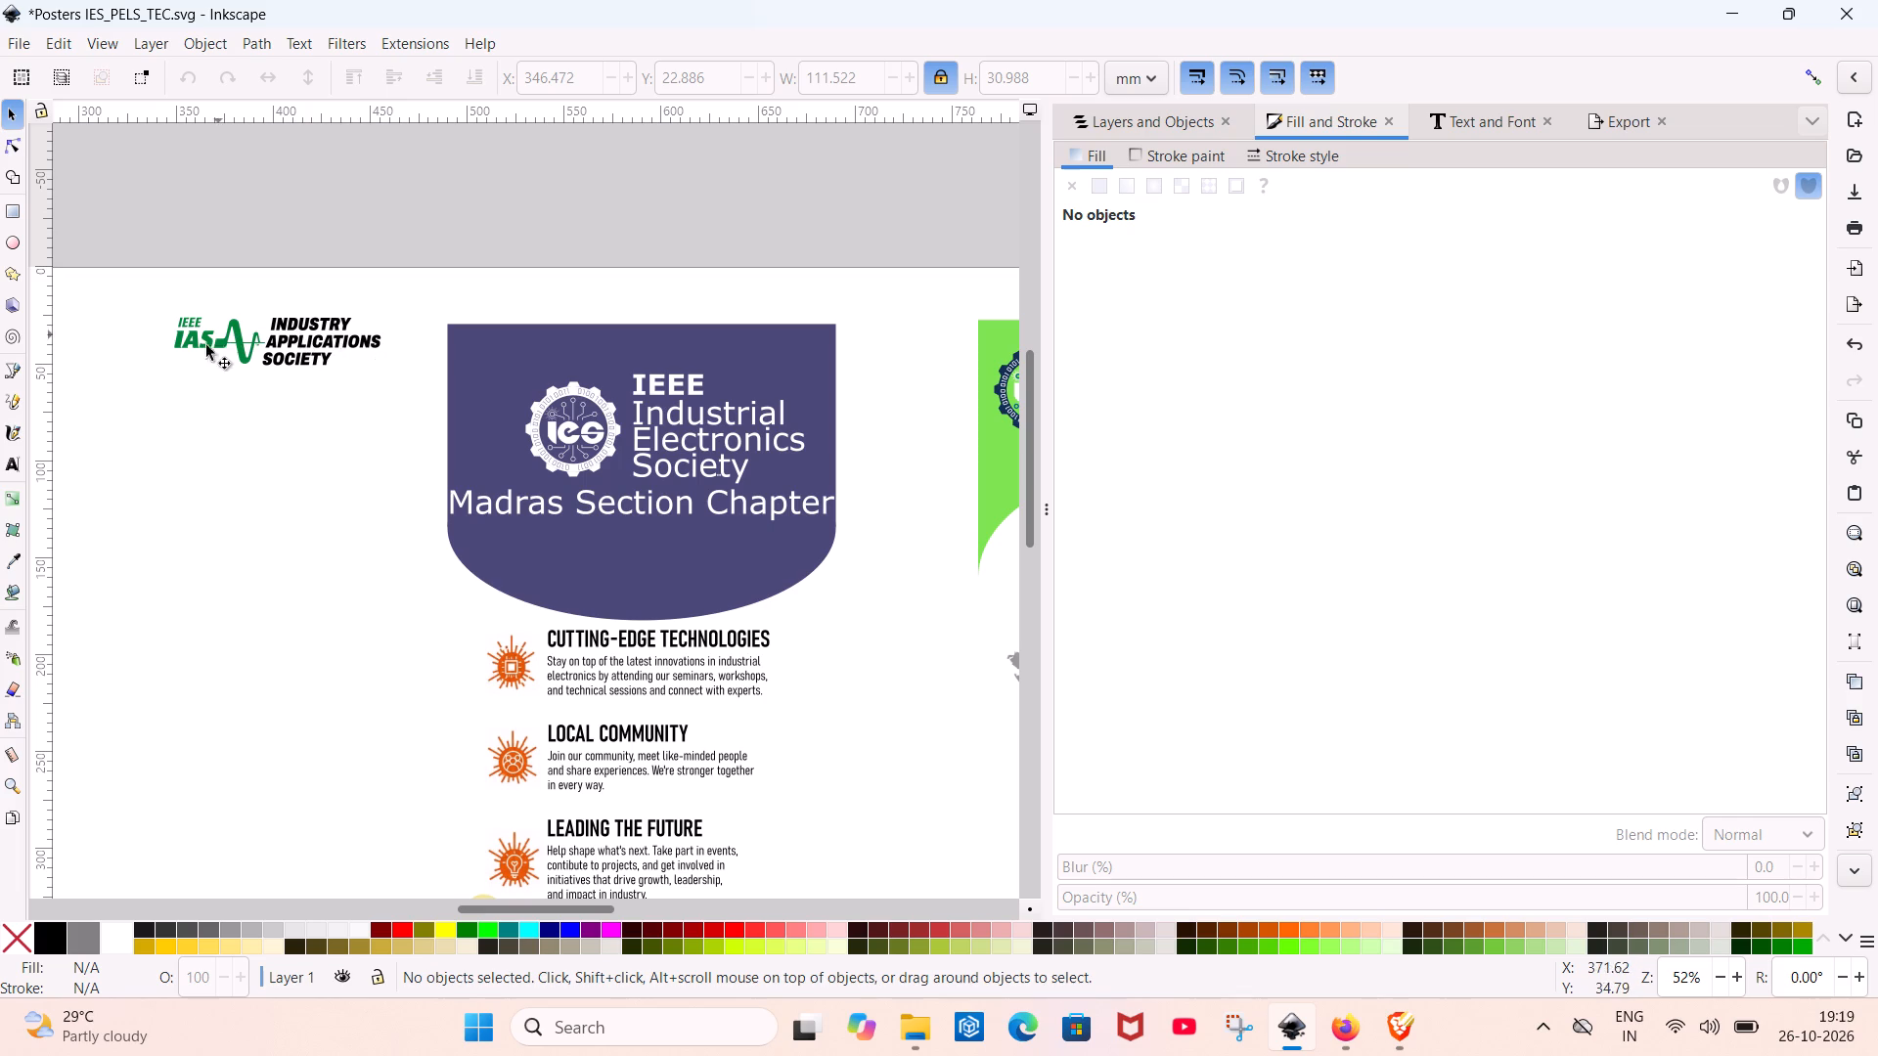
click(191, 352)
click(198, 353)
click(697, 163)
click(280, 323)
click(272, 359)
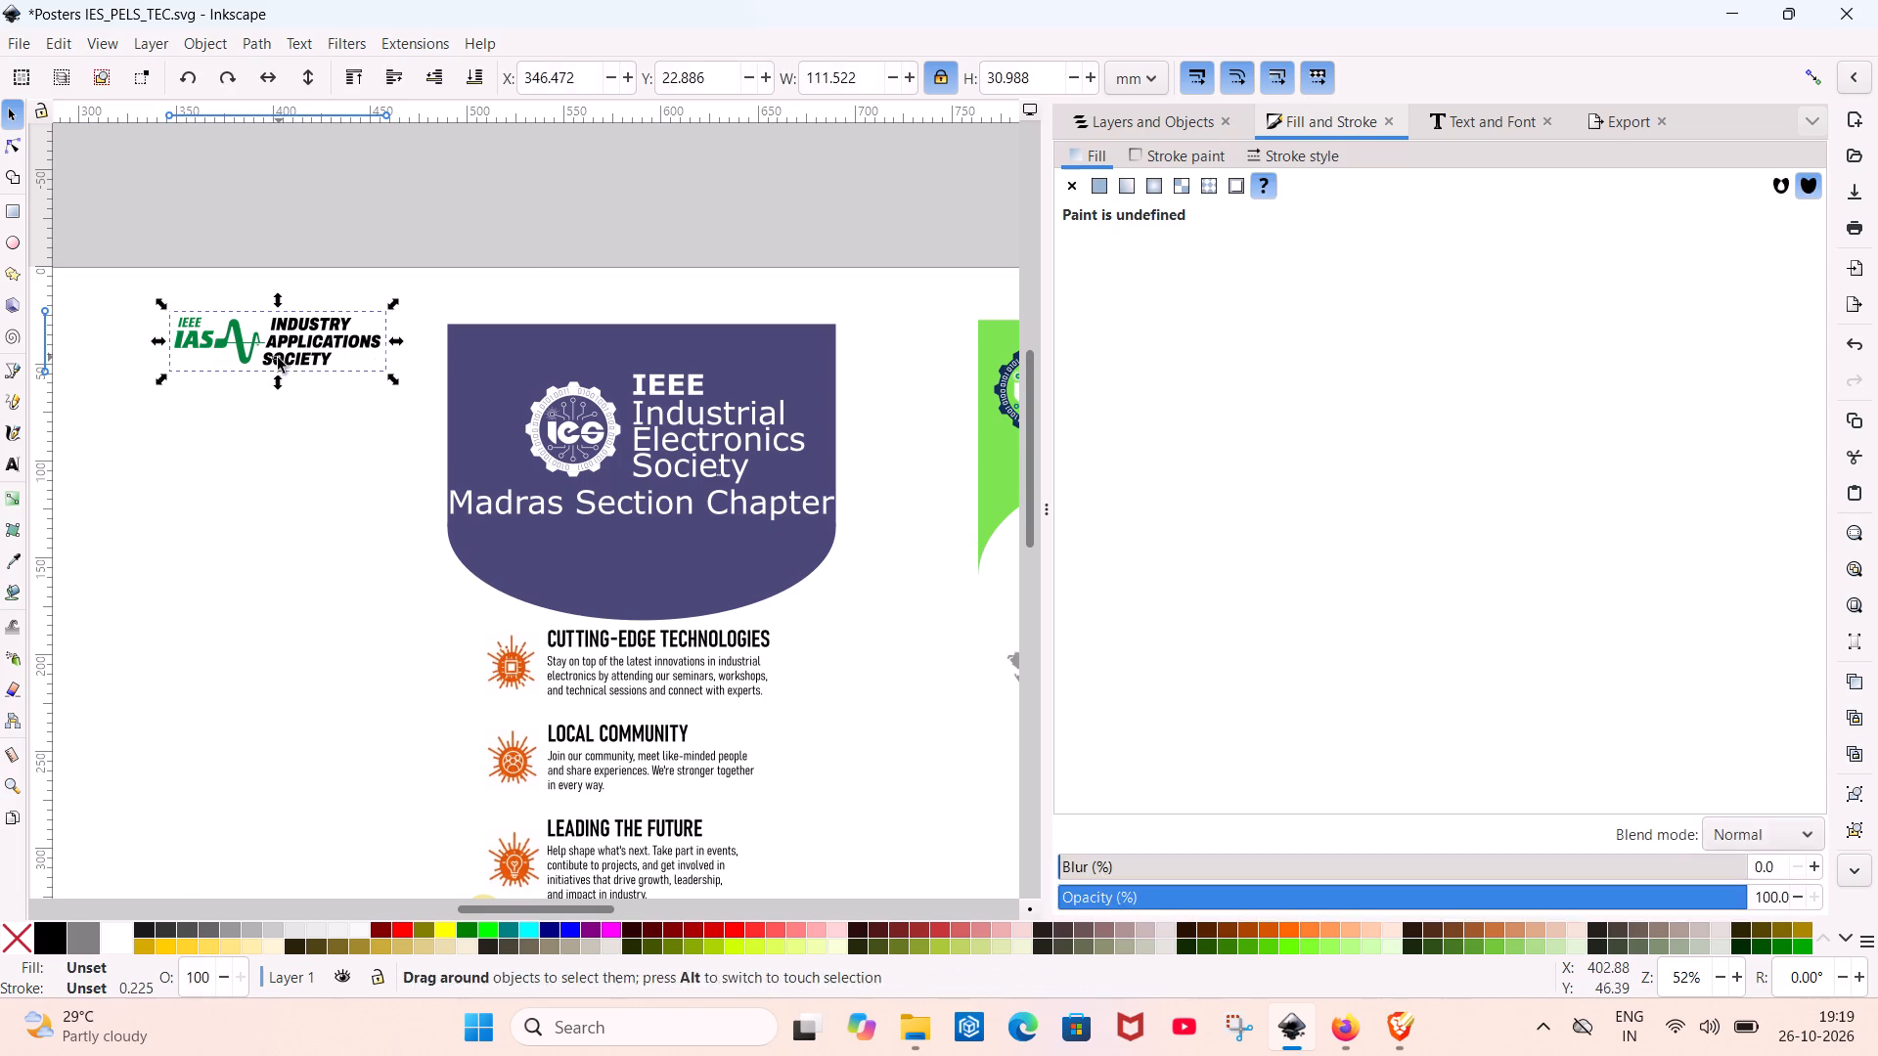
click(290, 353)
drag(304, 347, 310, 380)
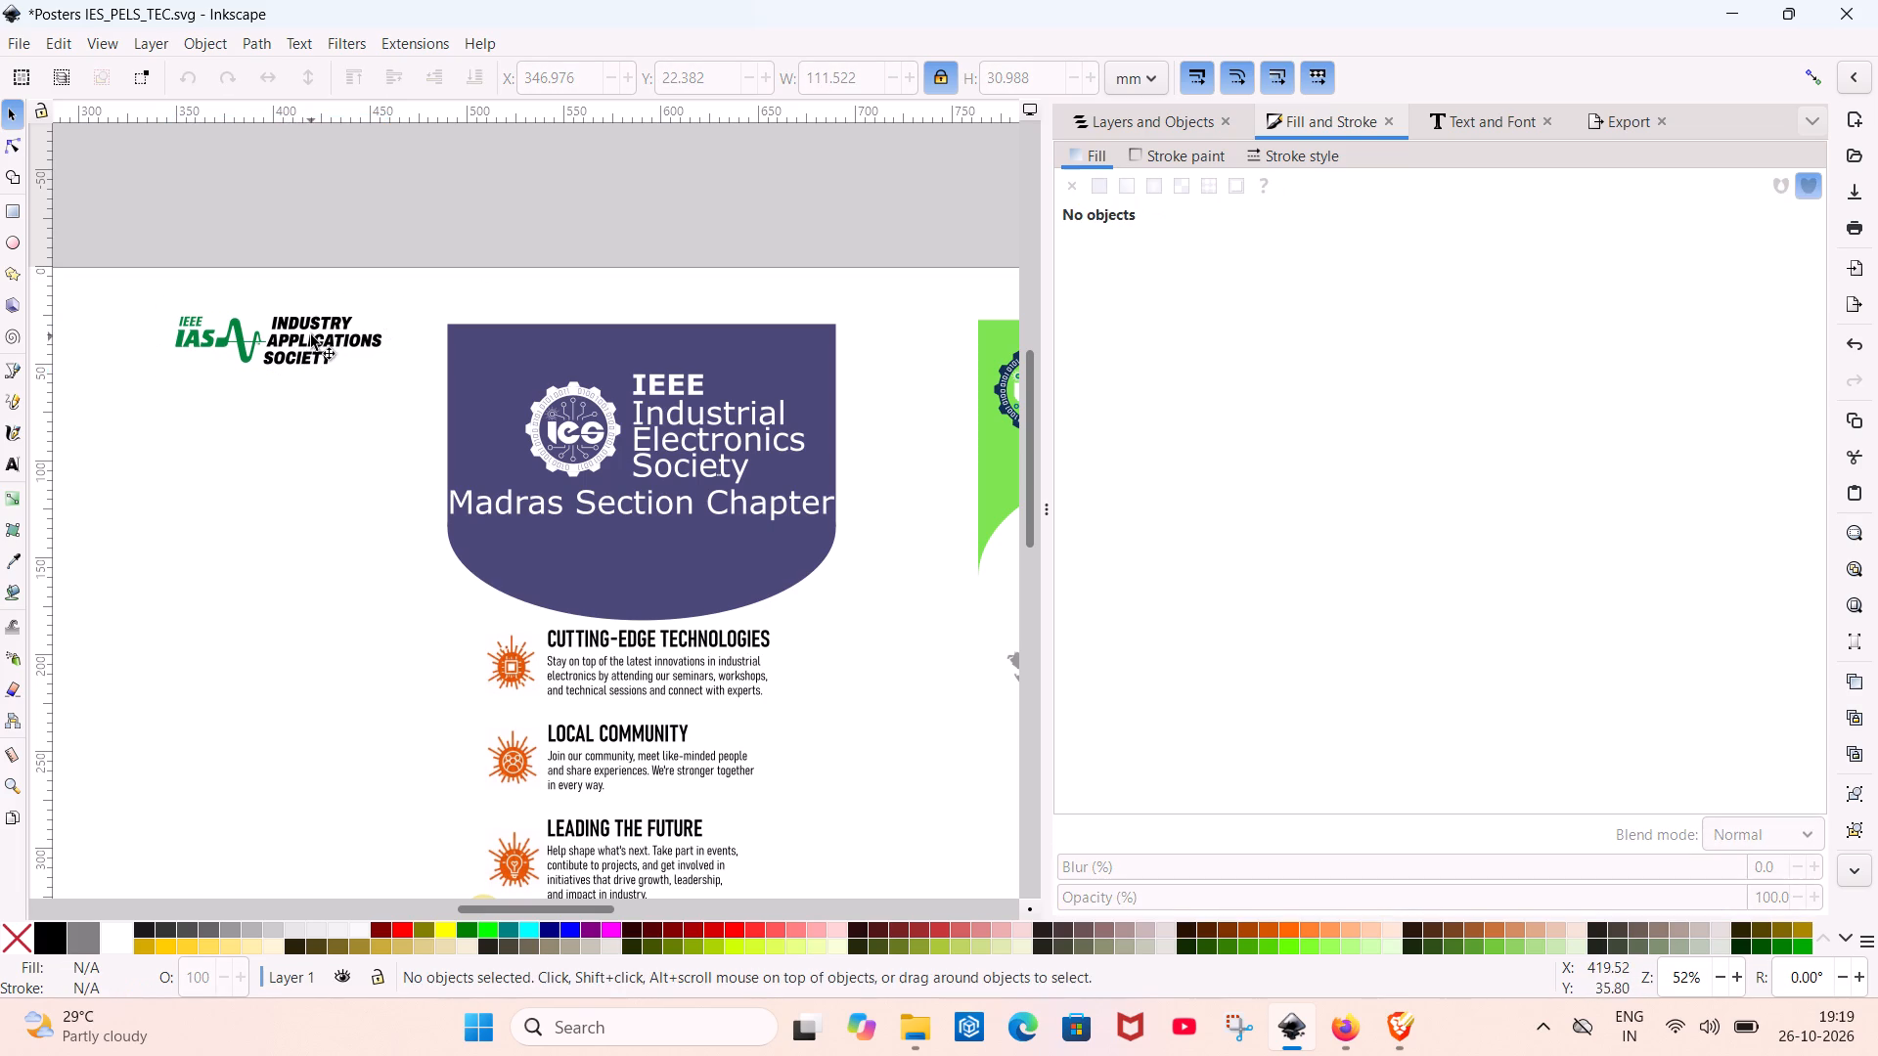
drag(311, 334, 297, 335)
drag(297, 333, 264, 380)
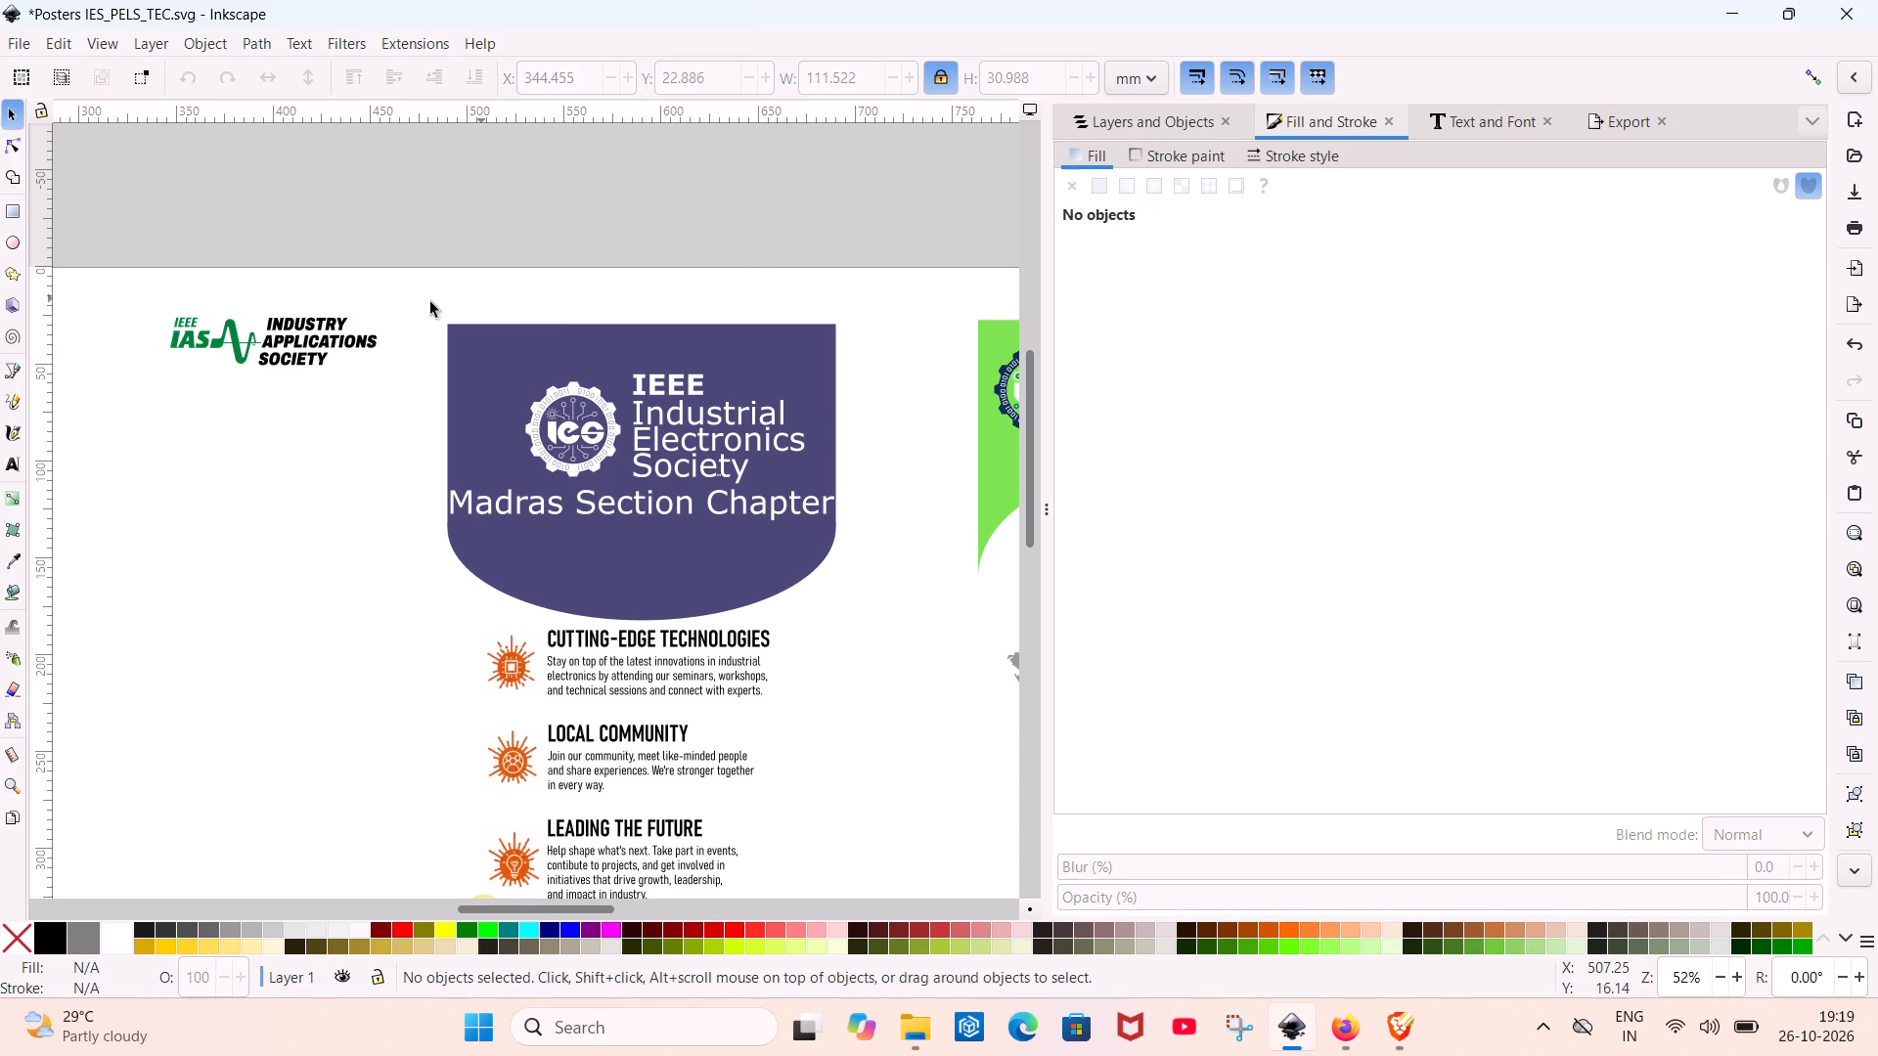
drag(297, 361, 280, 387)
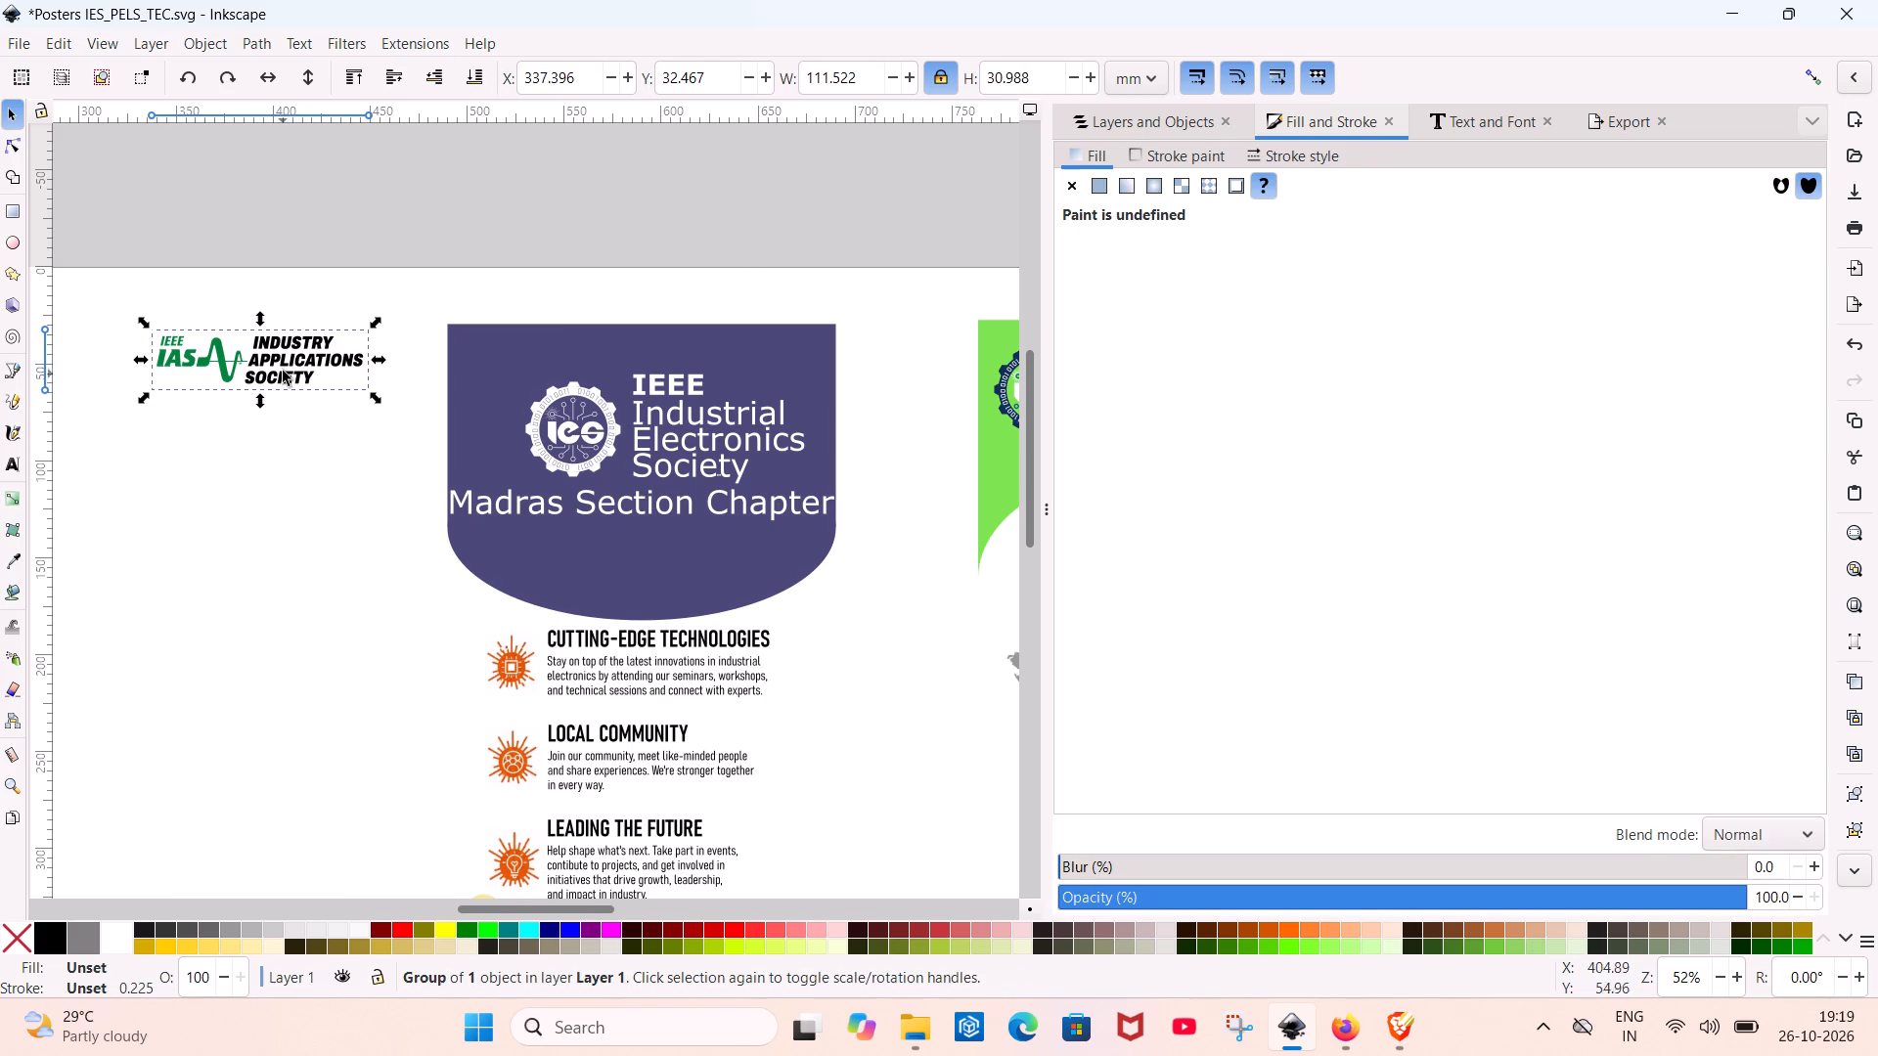
Move the IAS logo onto the purple header over the old IES logo, at about X 515, Y 60 mm.
drag(283, 371, 264, 431)
click(288, 373)
drag(302, 388, 363, 431)
click(309, 371)
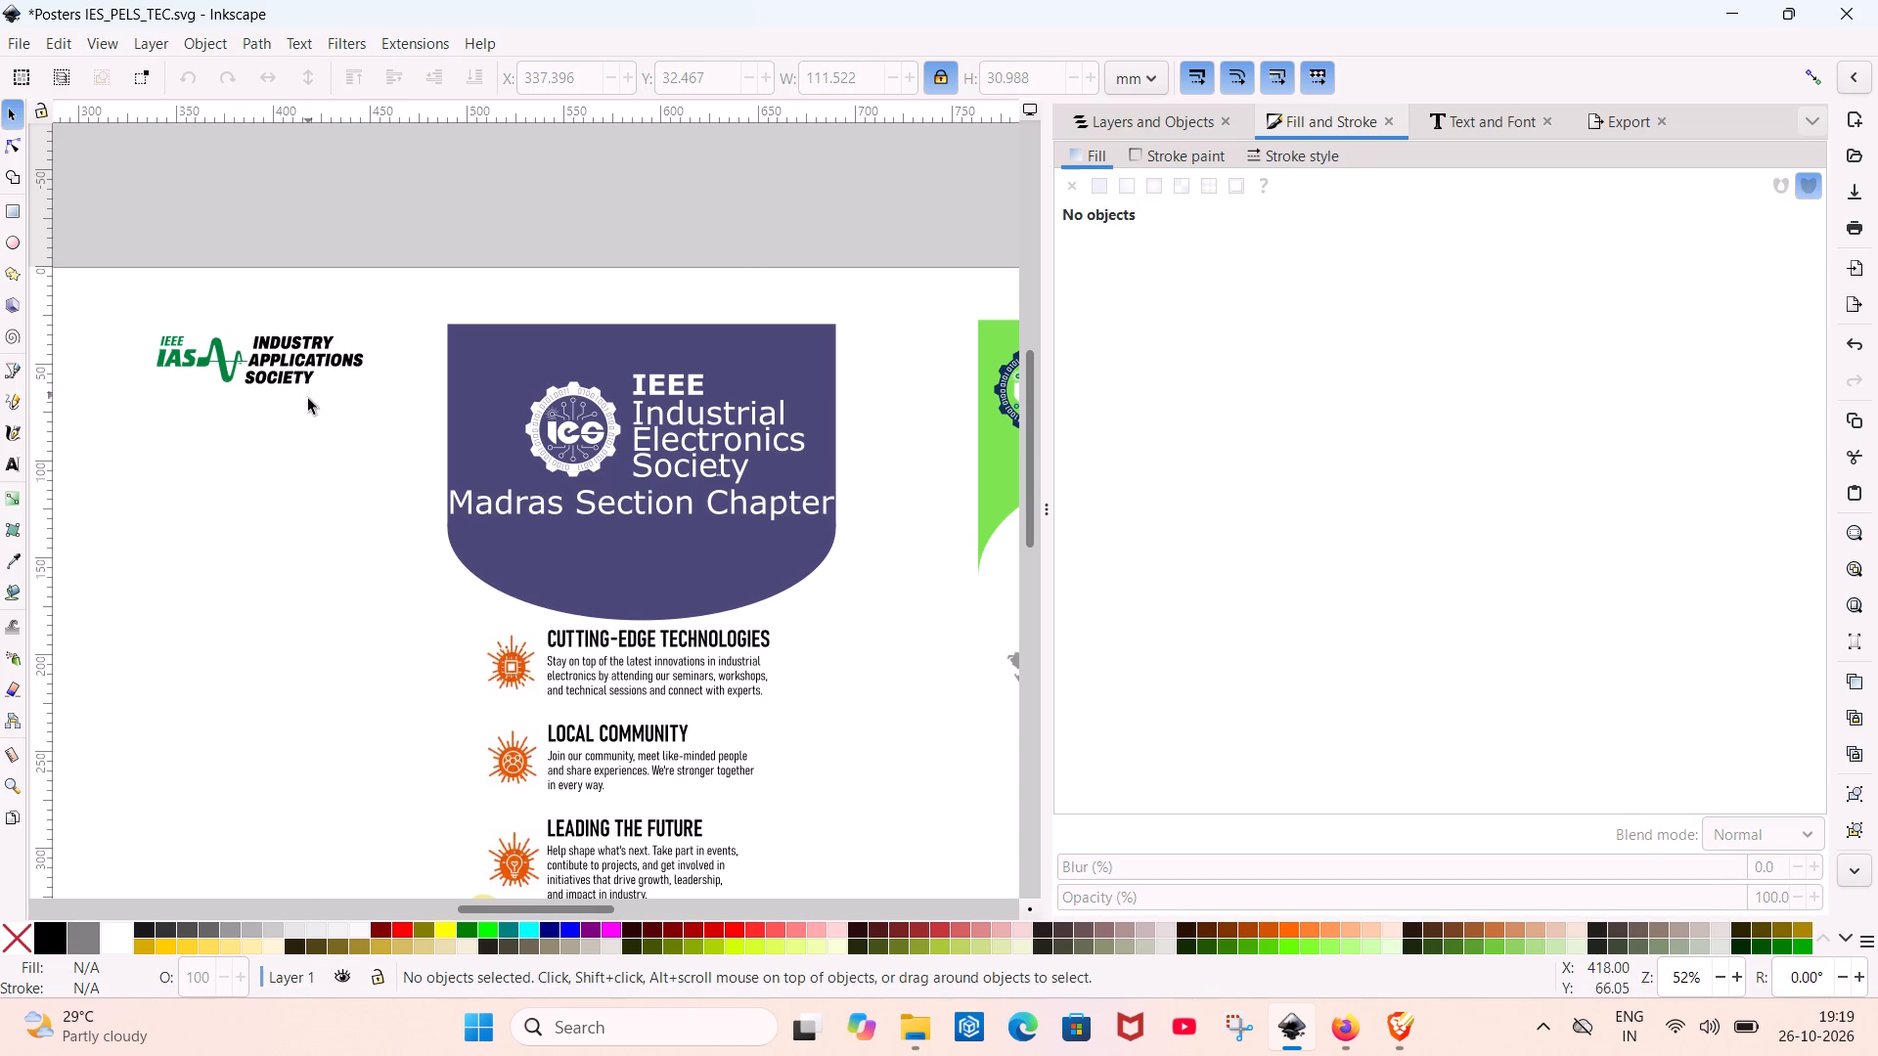
click(306, 366)
drag(291, 388, 327, 389)
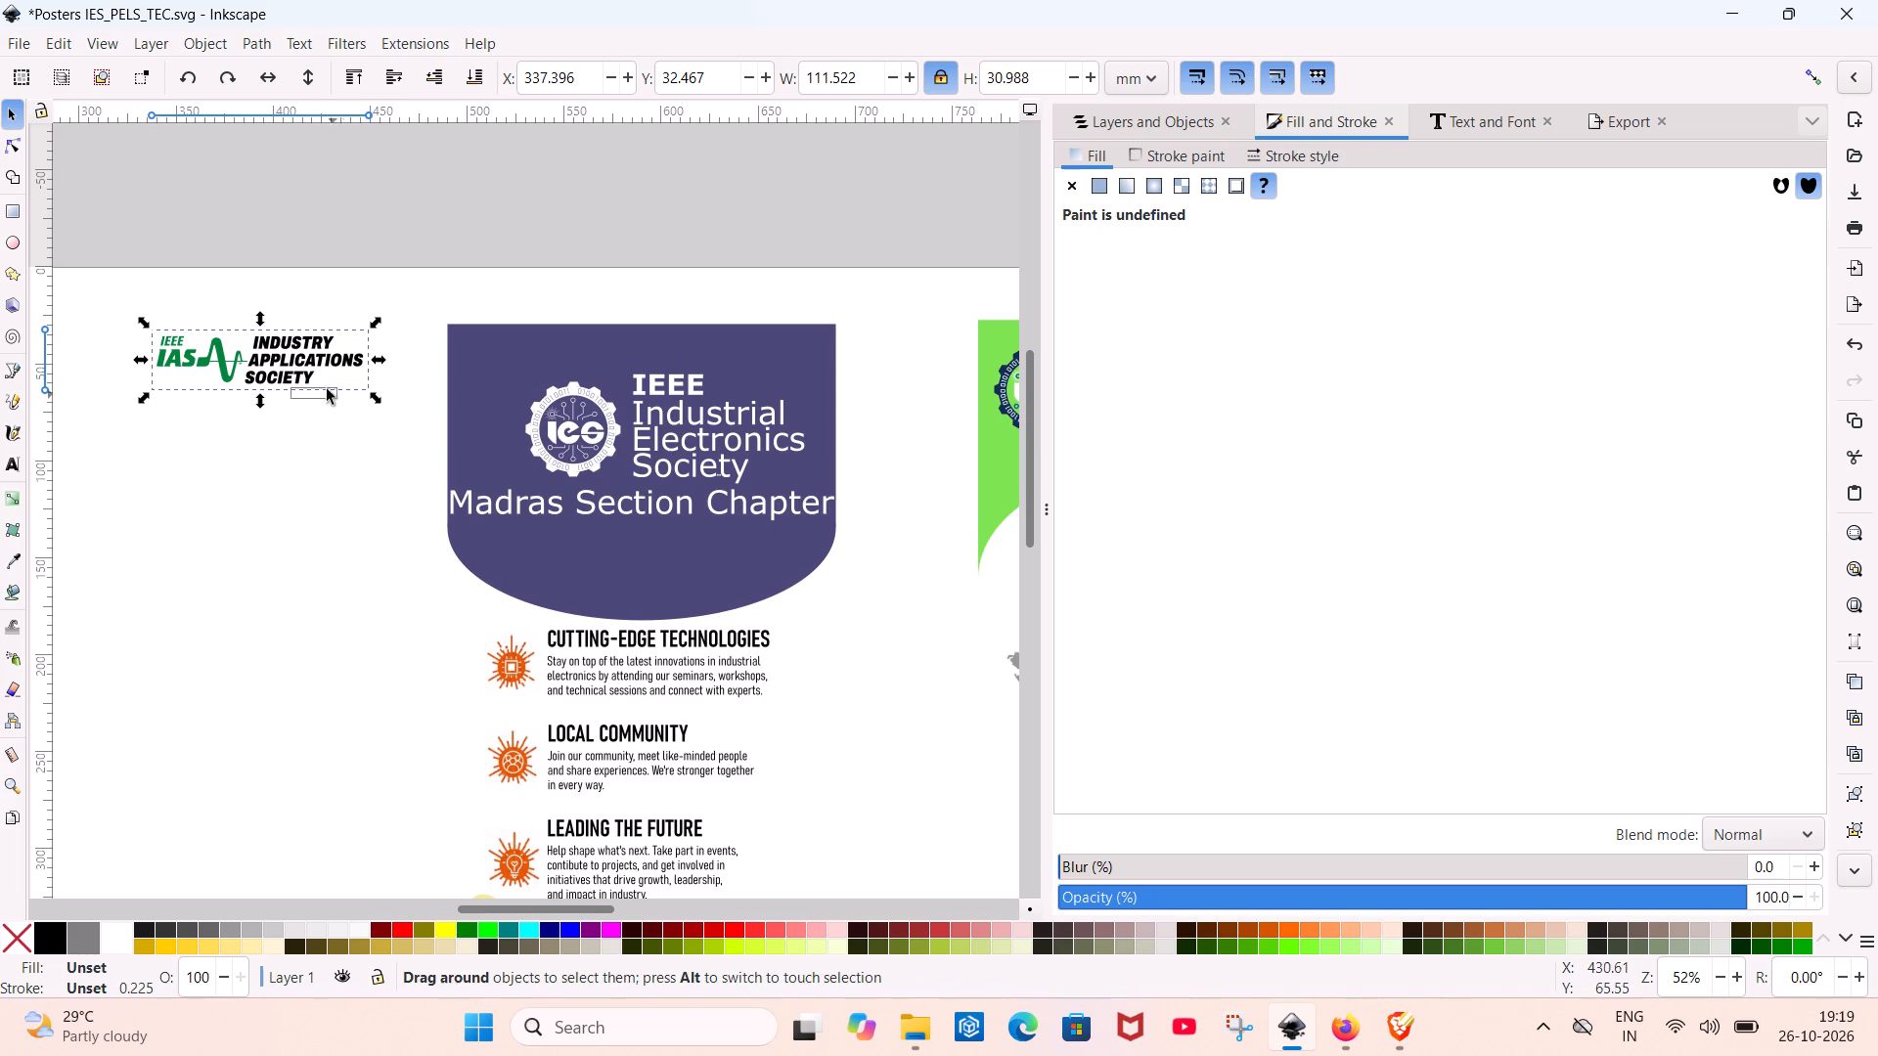
drag(327, 389, 304, 377)
click(318, 365)
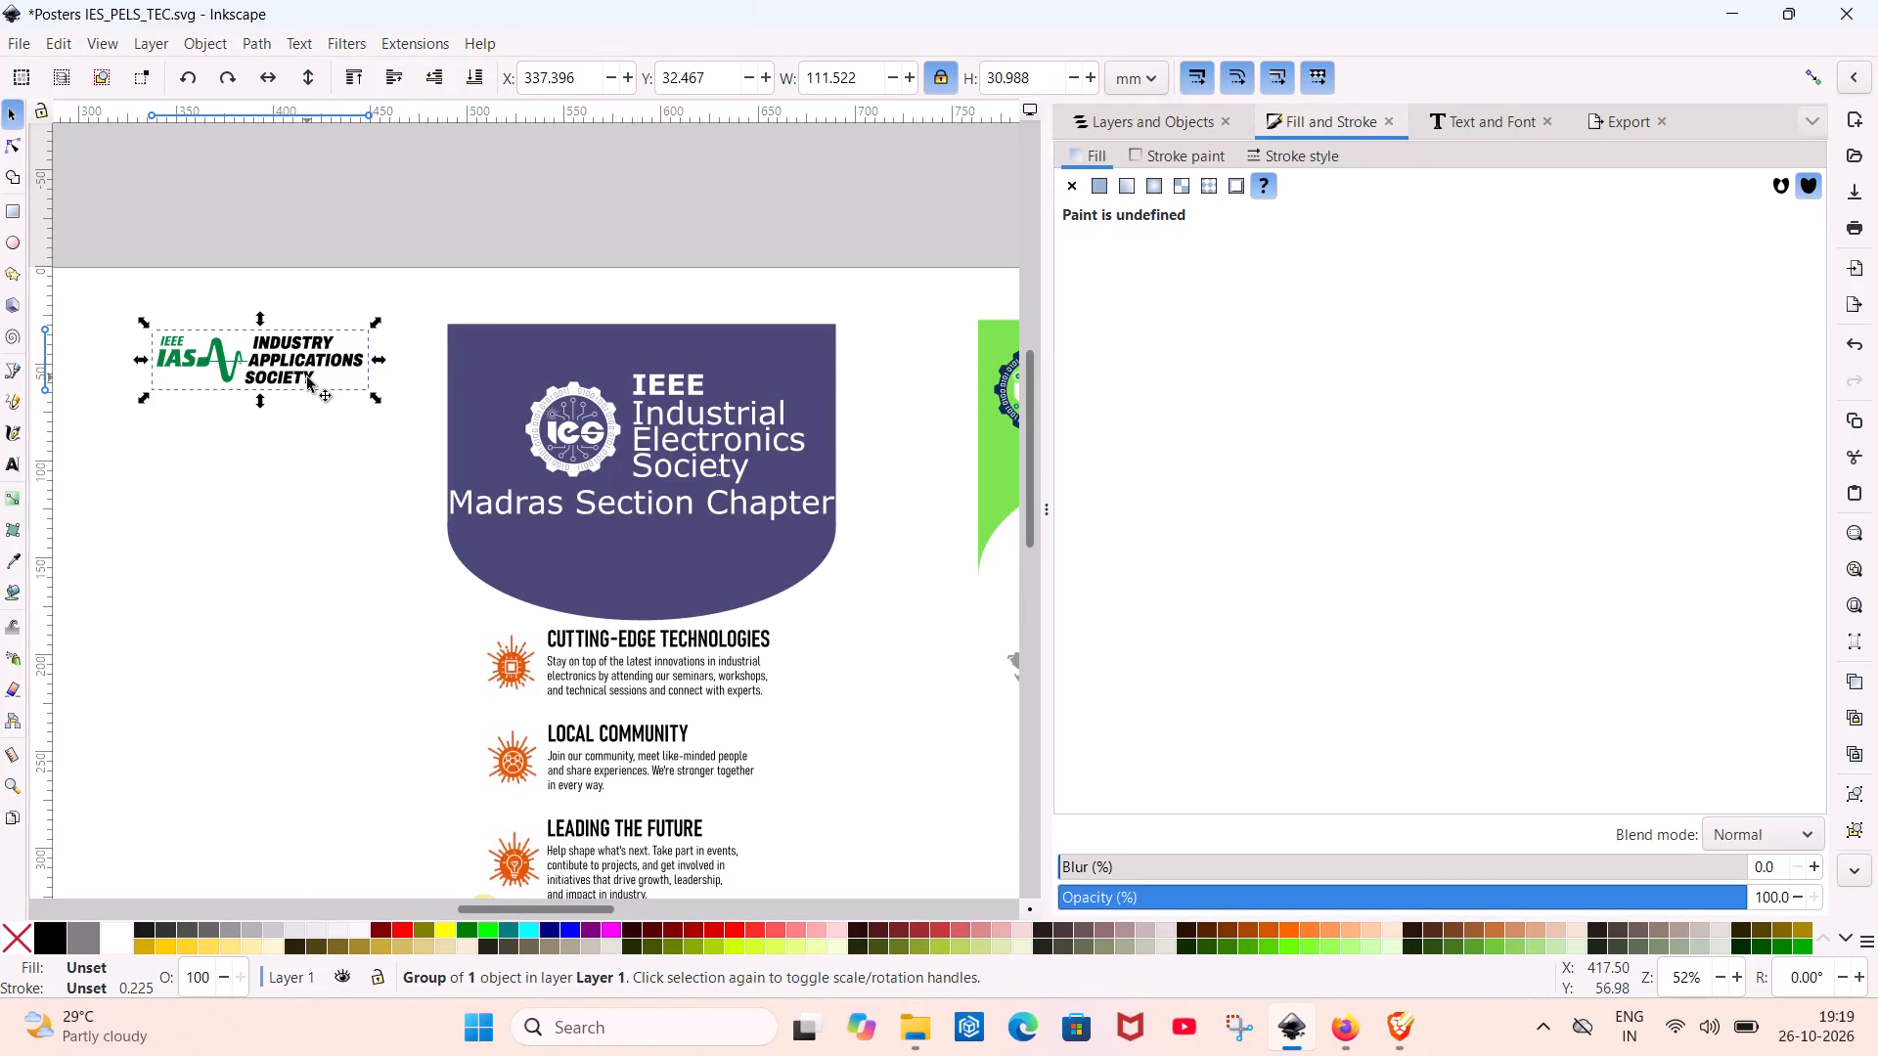
drag(307, 377, 574, 413)
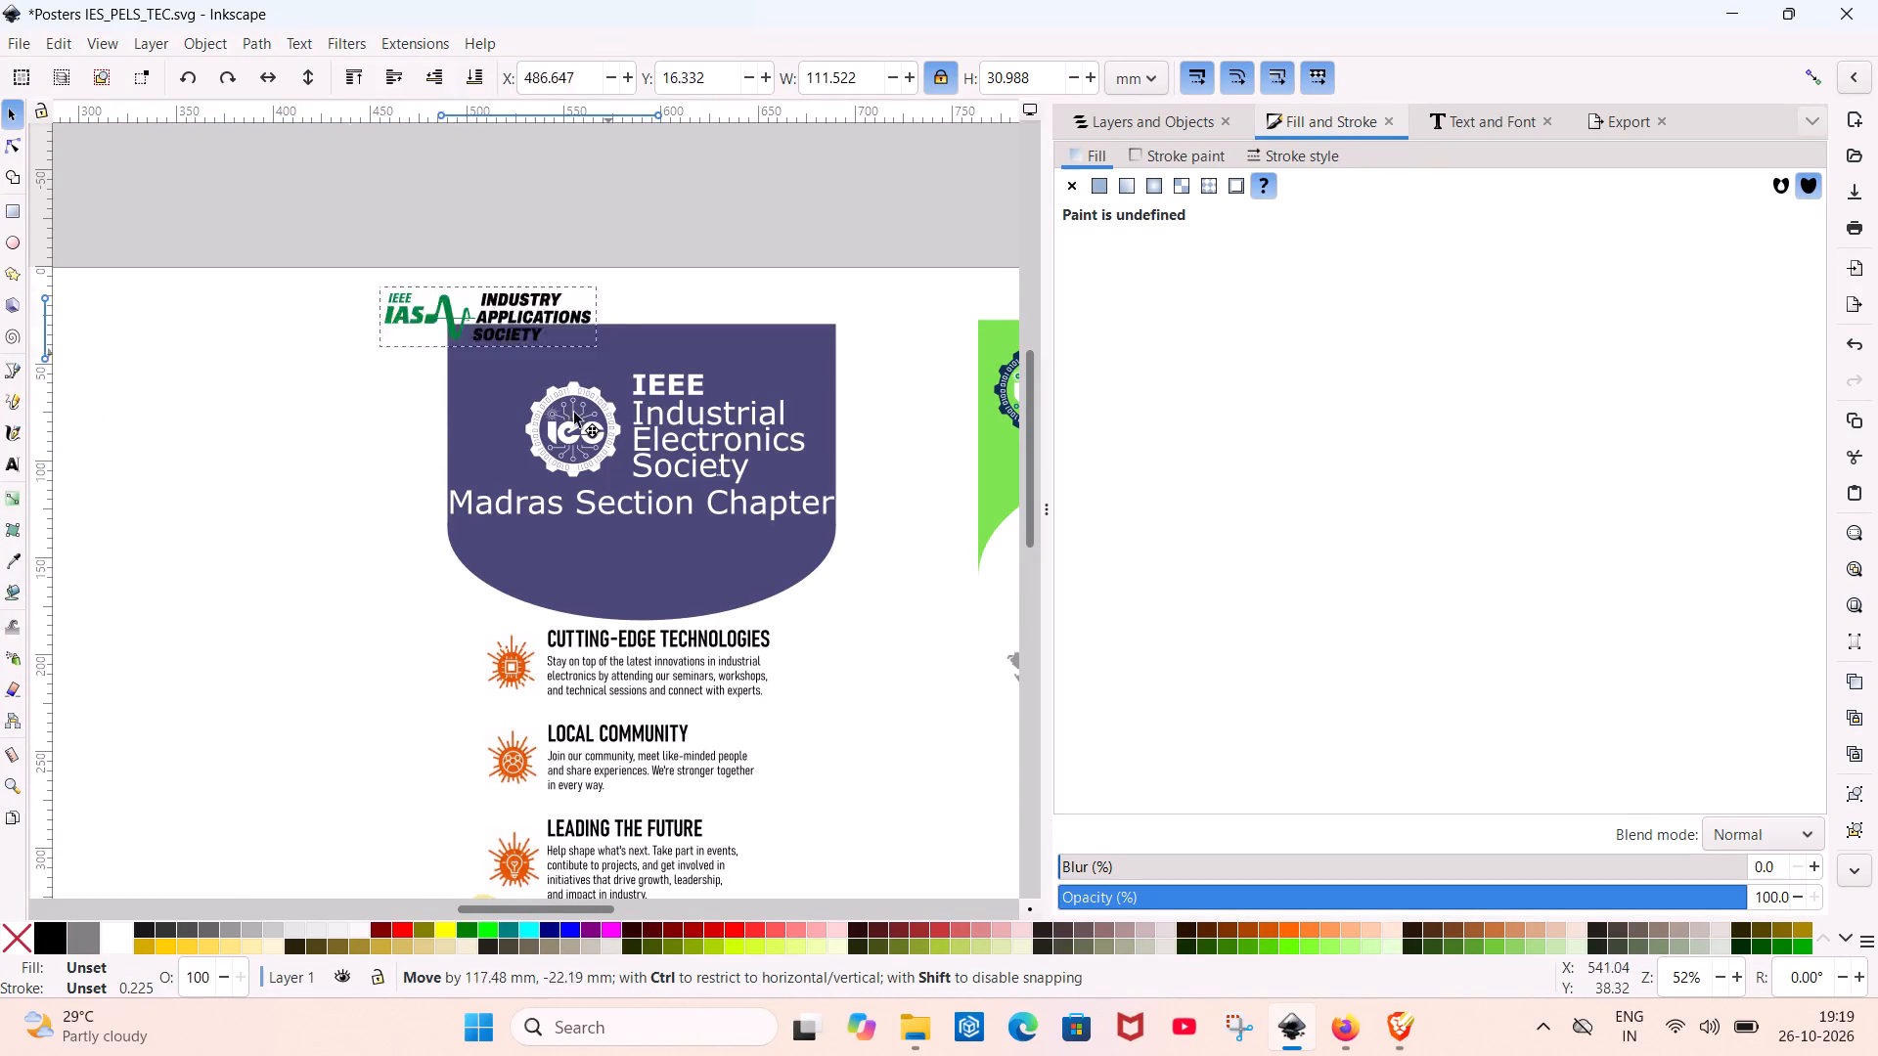
drag(574, 413, 333, 400)
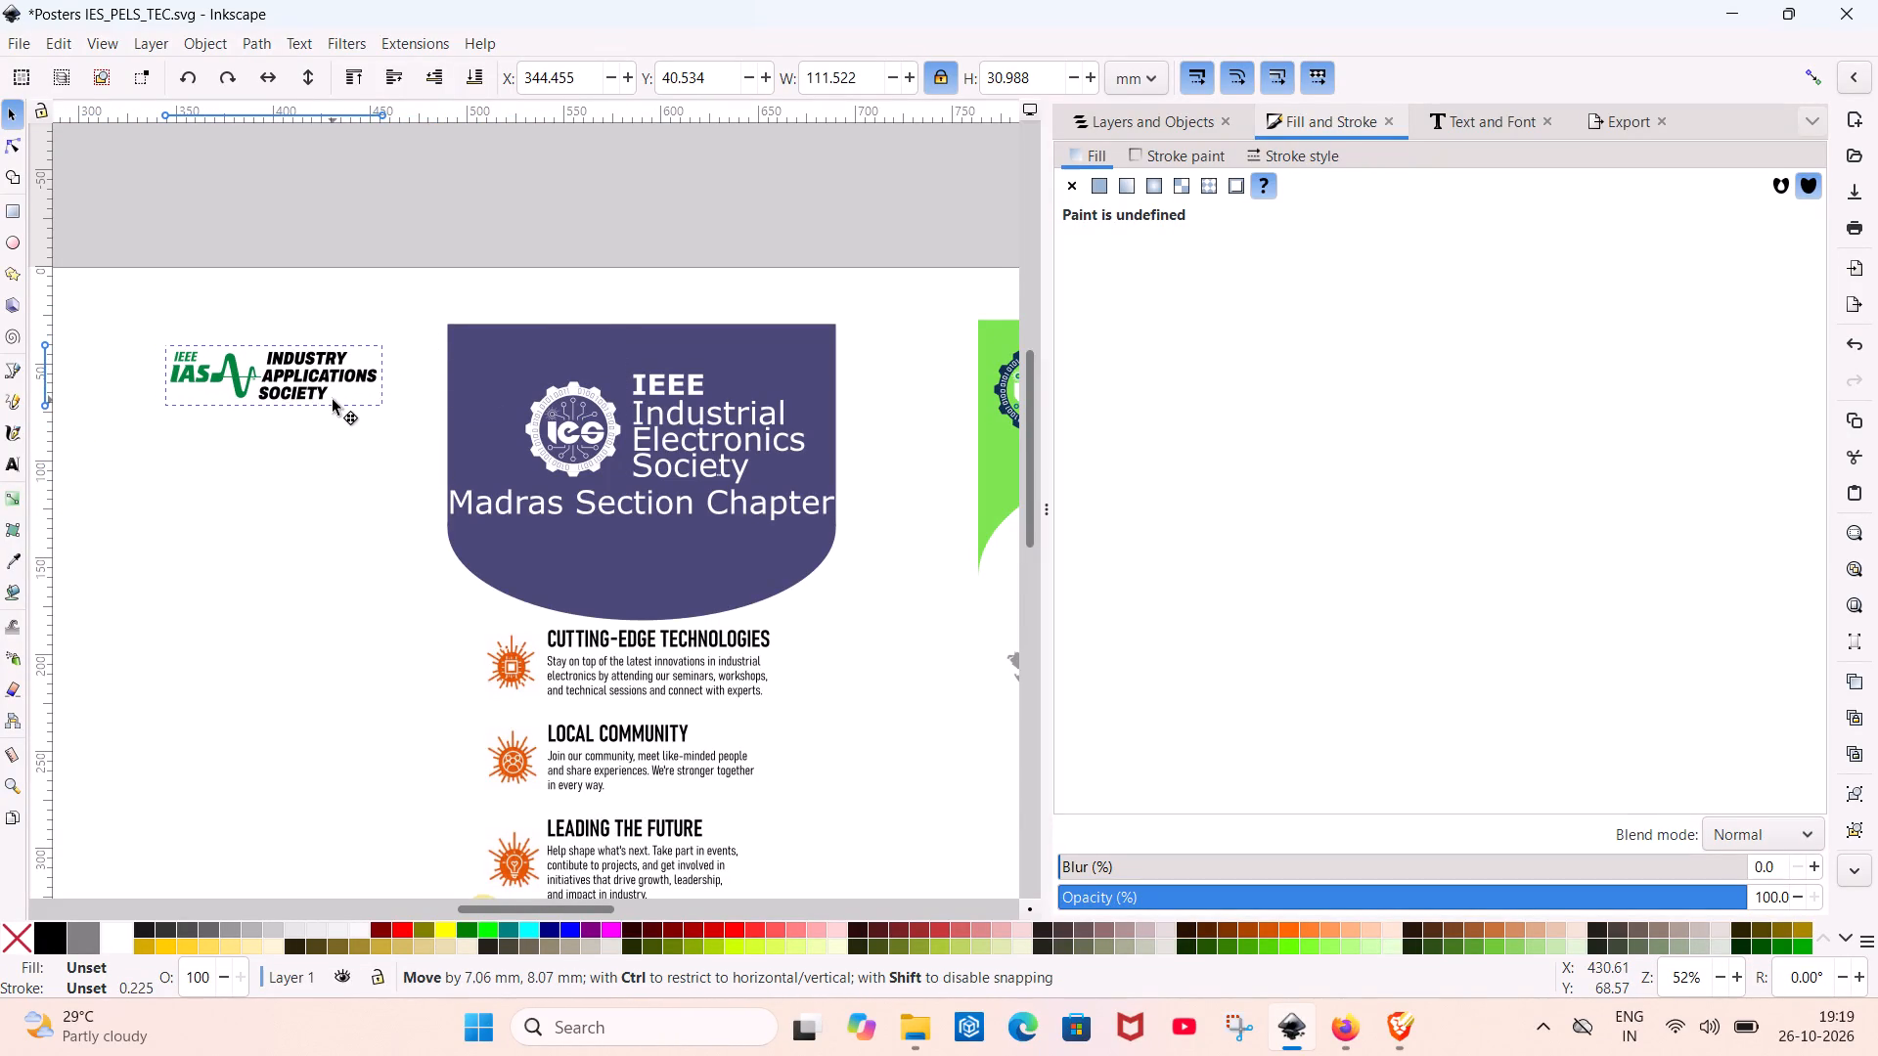
drag(333, 400, 431, 423)
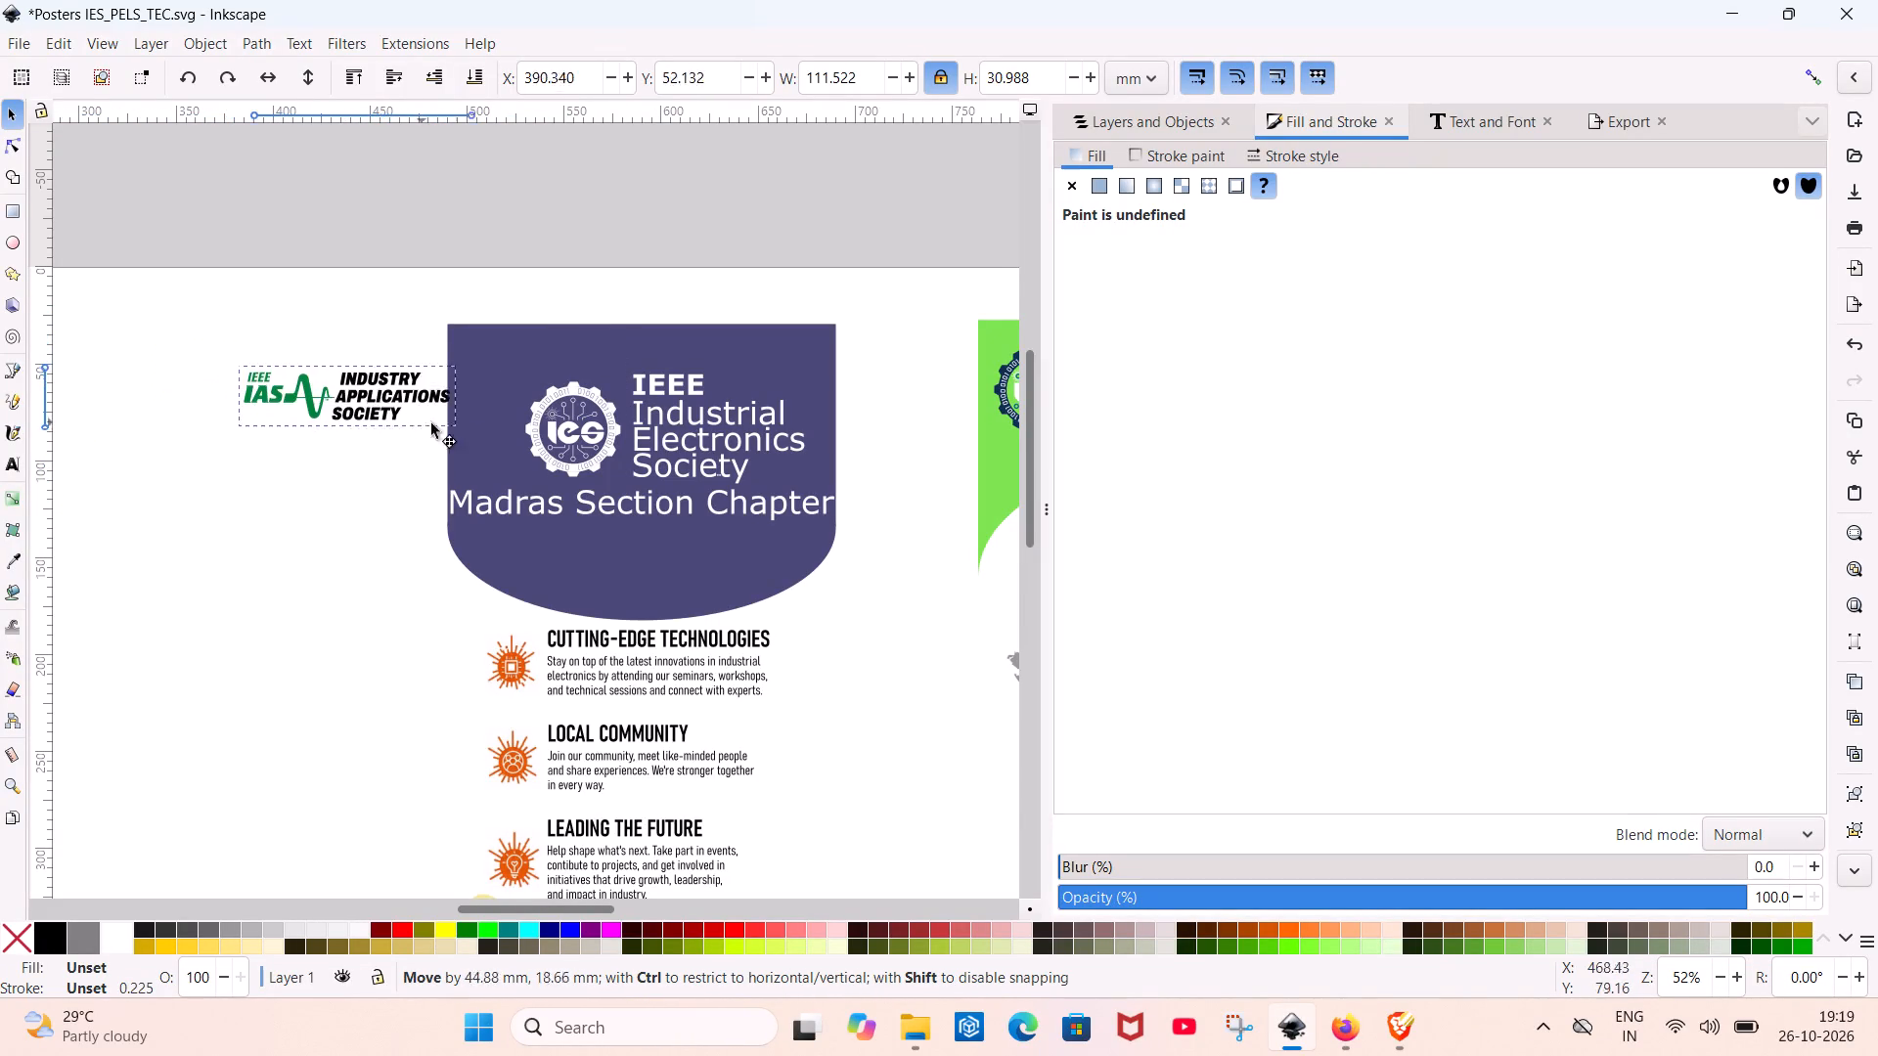
drag(431, 423, 664, 437)
Delete the white IEEE Industrial Electronics Society logo group from the purple header.
click(729, 453)
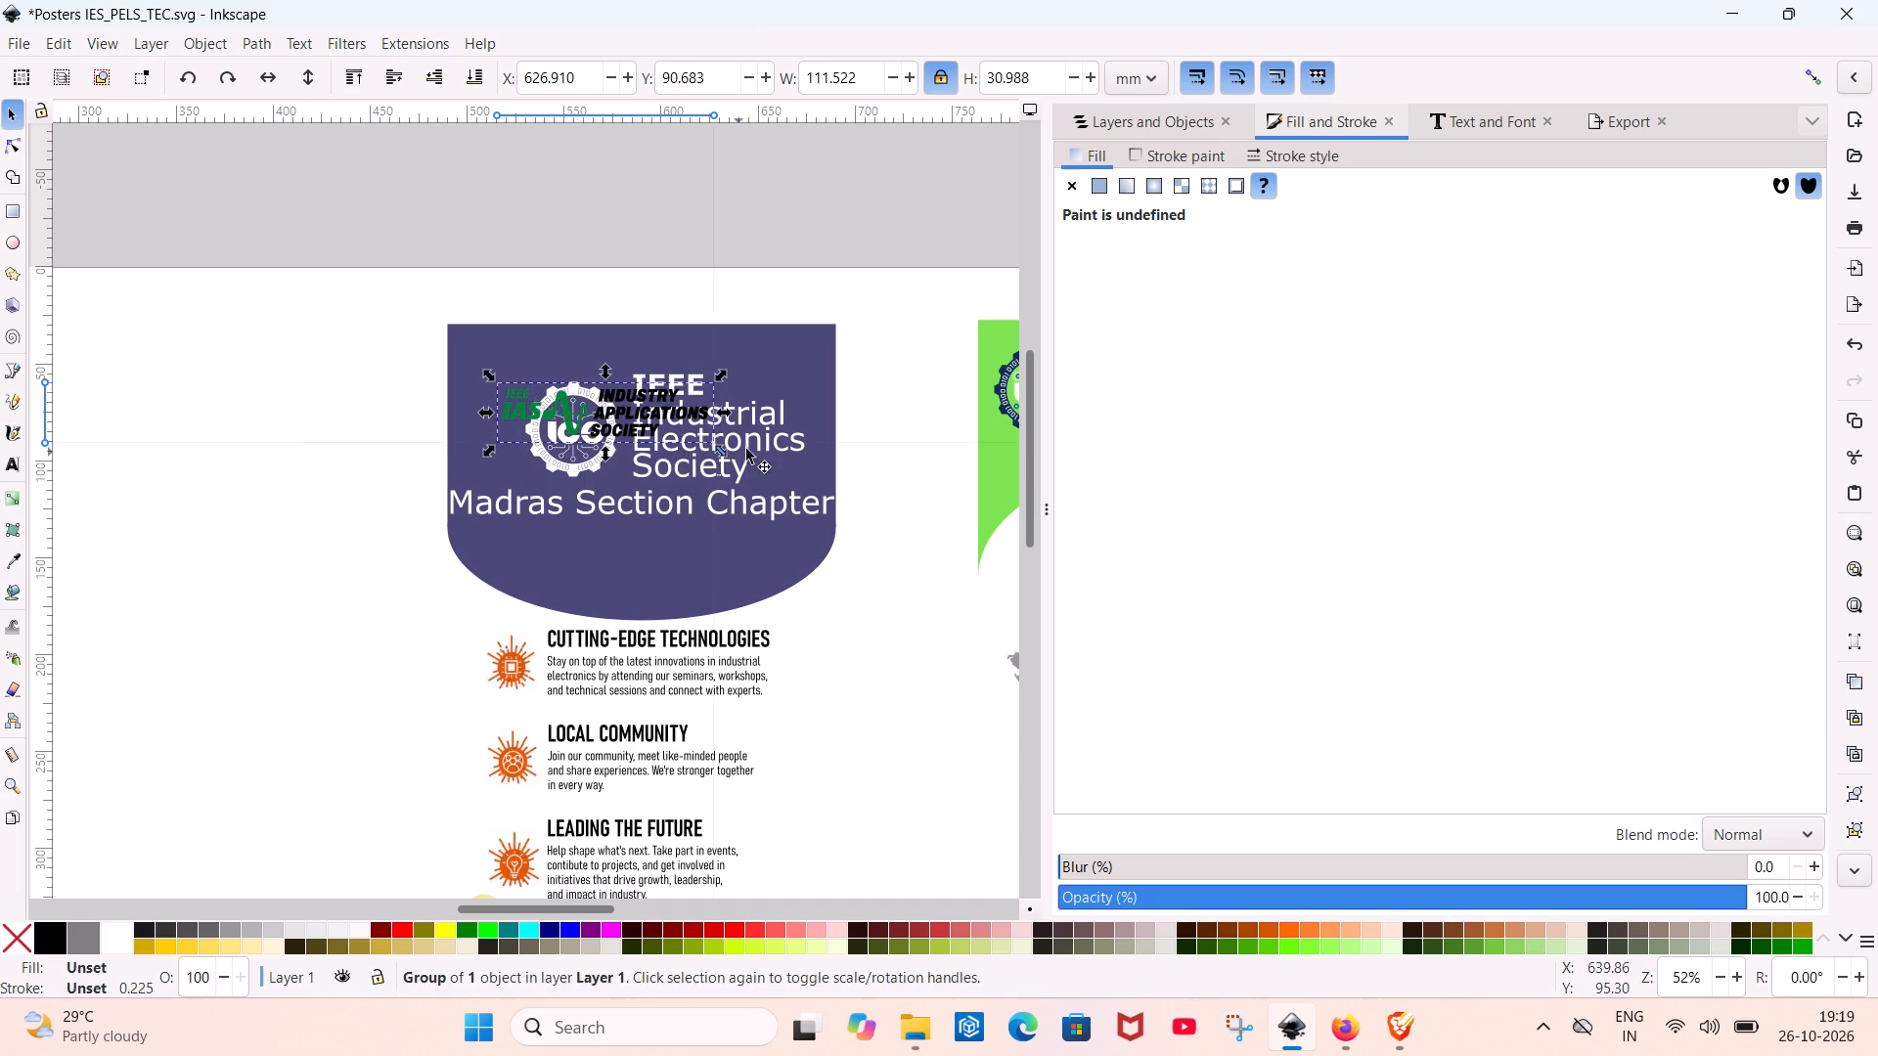
click(800, 435)
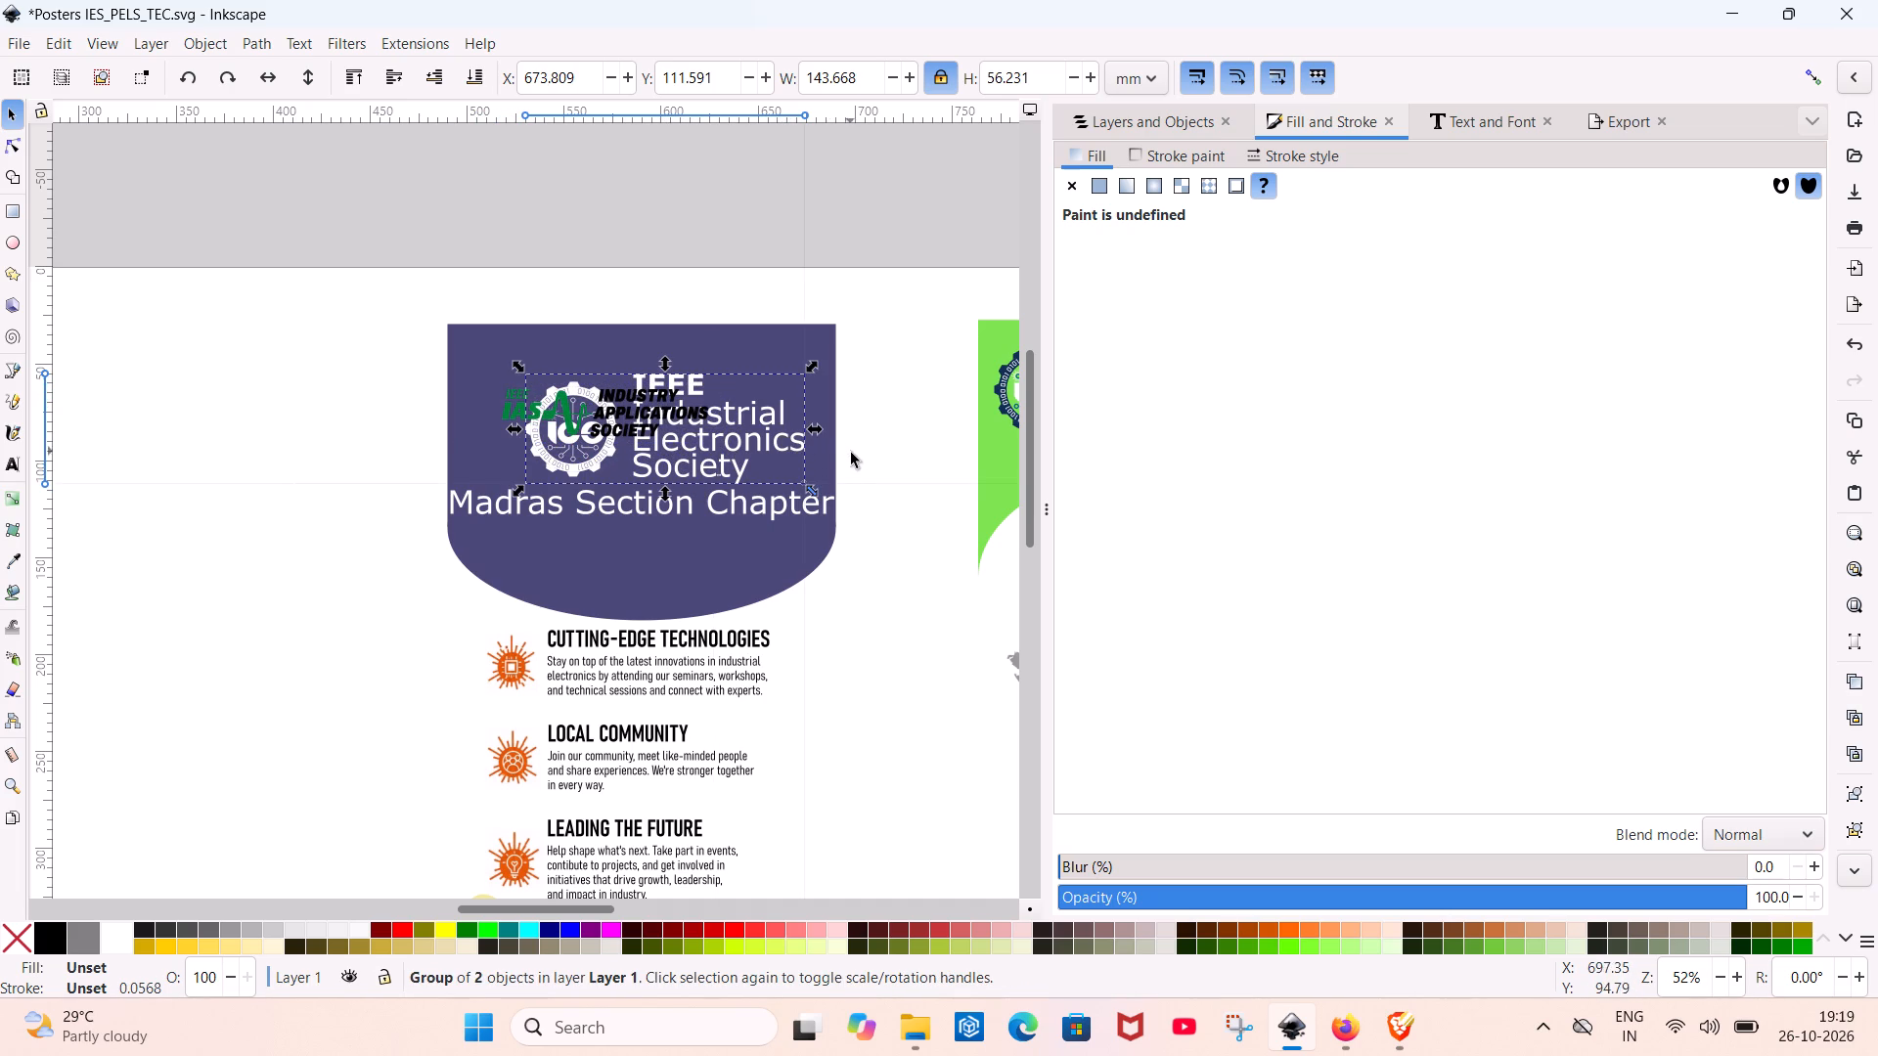
key(Delete)
Enlarge the IAS logo proportionally to about 171 mm wide and 48 mm high inside the purple header.
click(611, 407)
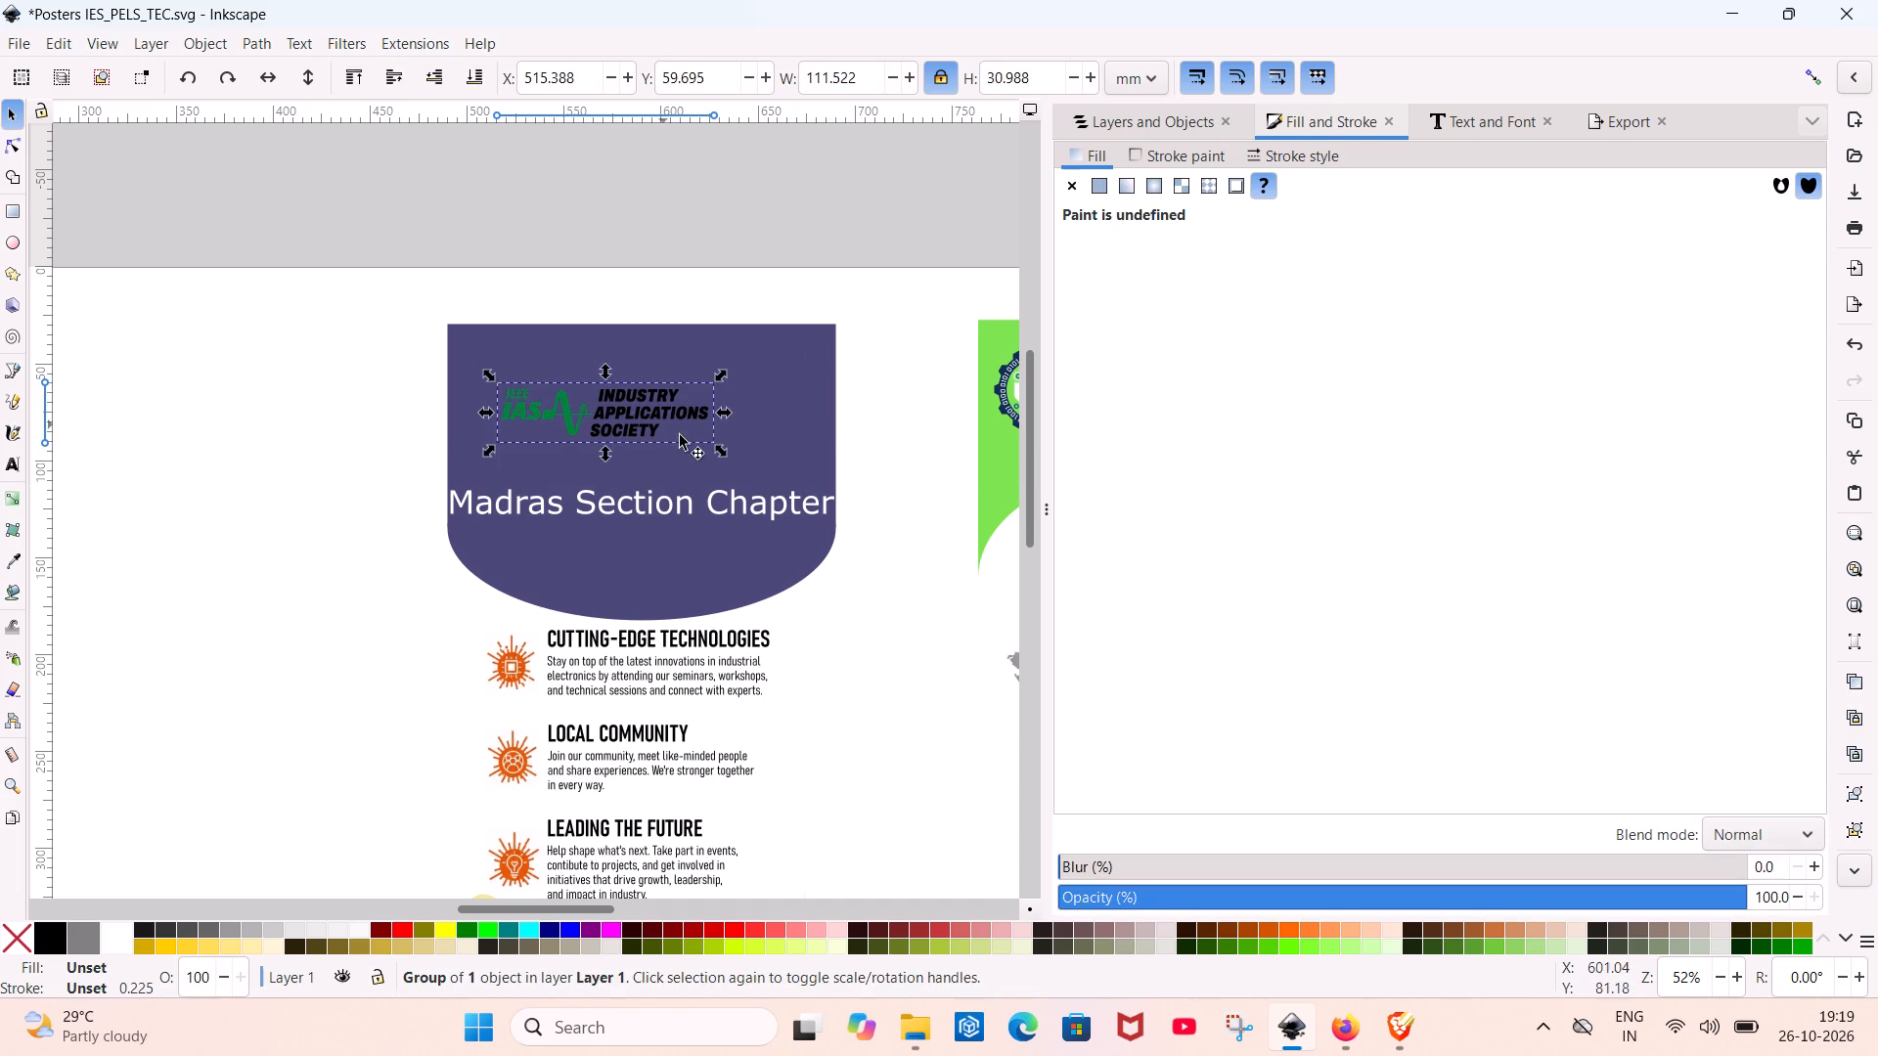
drag(730, 452, 845, 505)
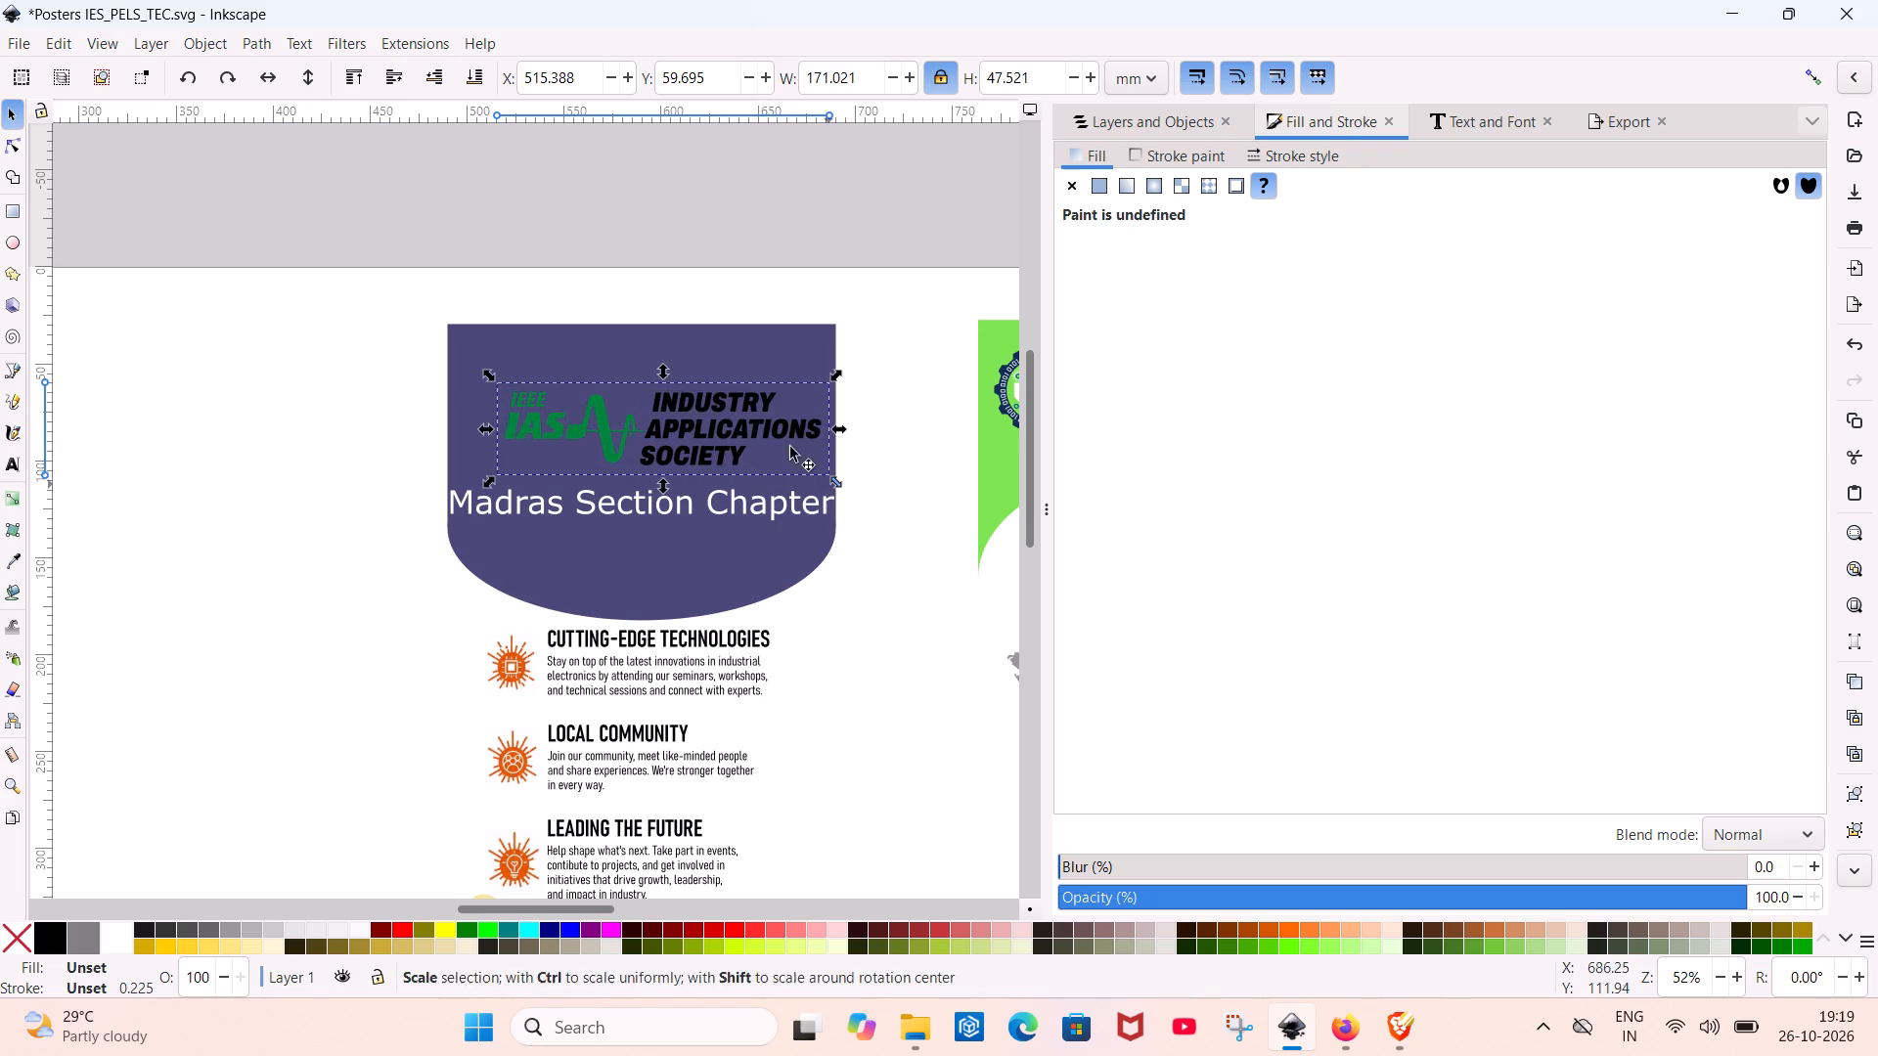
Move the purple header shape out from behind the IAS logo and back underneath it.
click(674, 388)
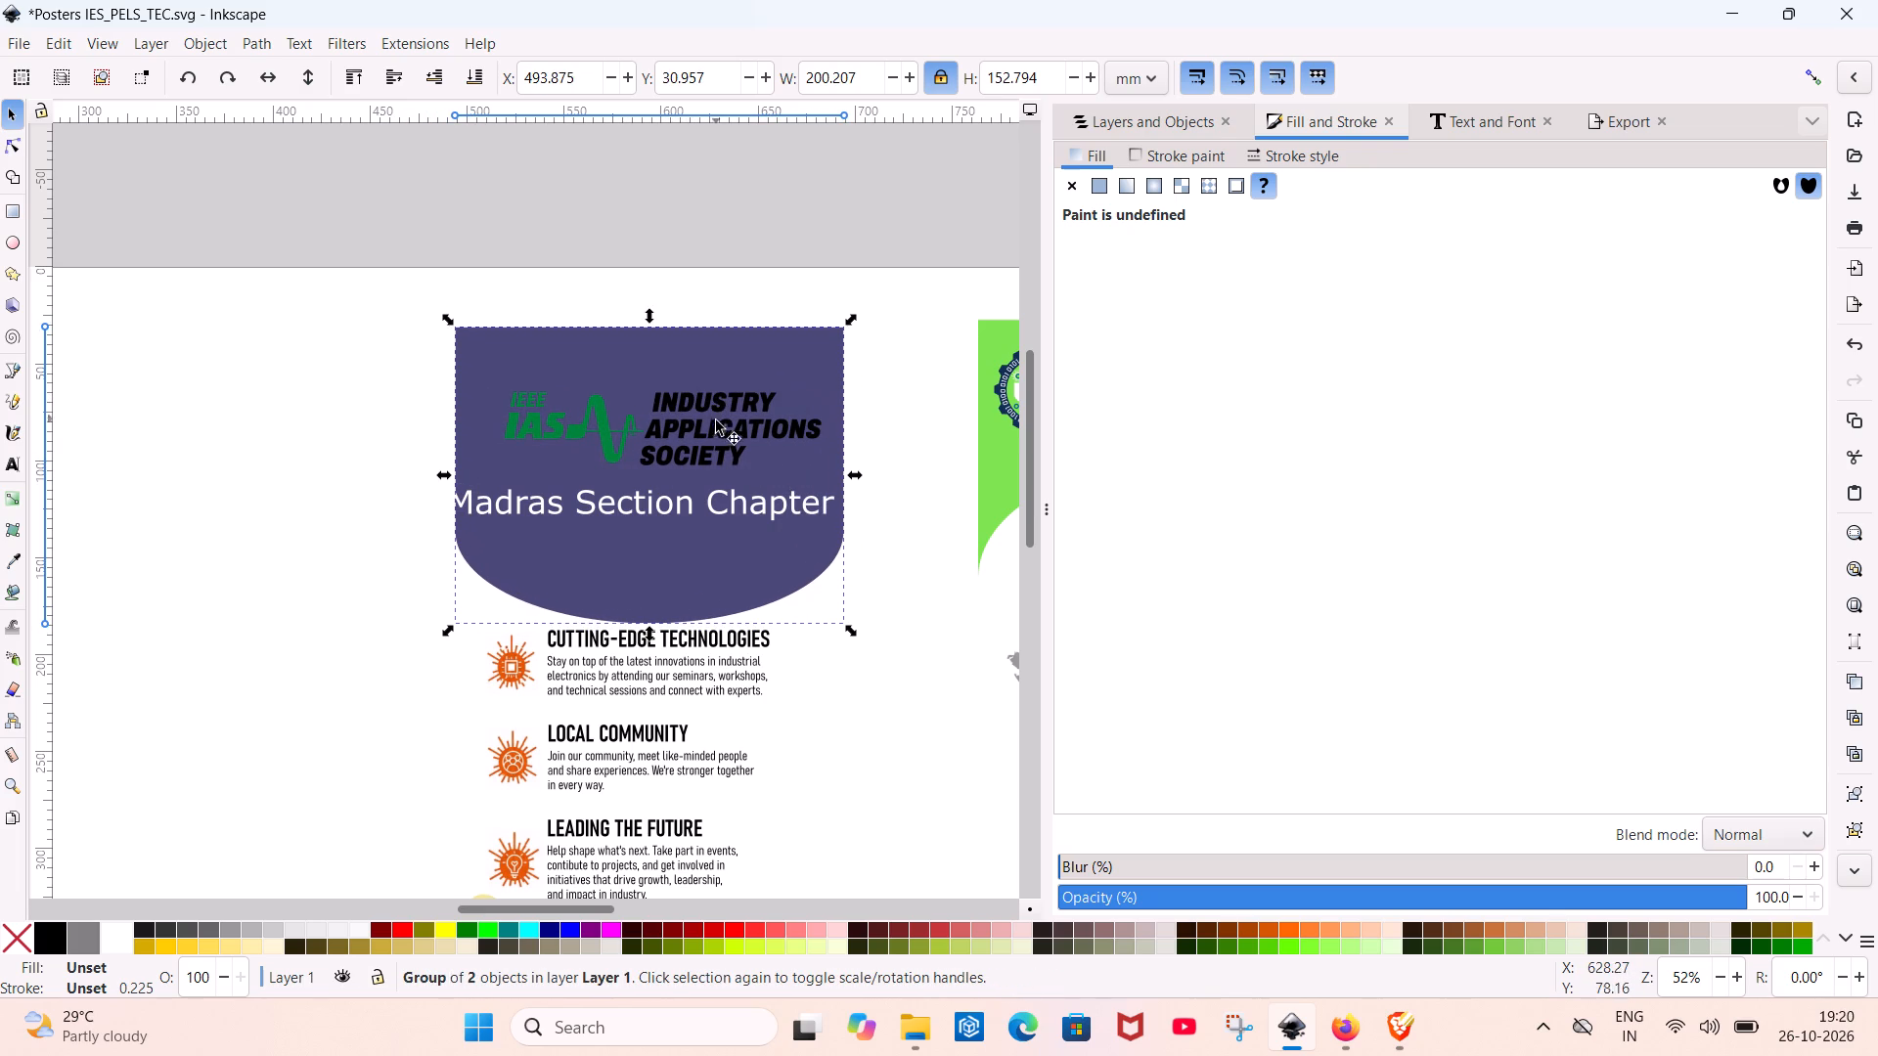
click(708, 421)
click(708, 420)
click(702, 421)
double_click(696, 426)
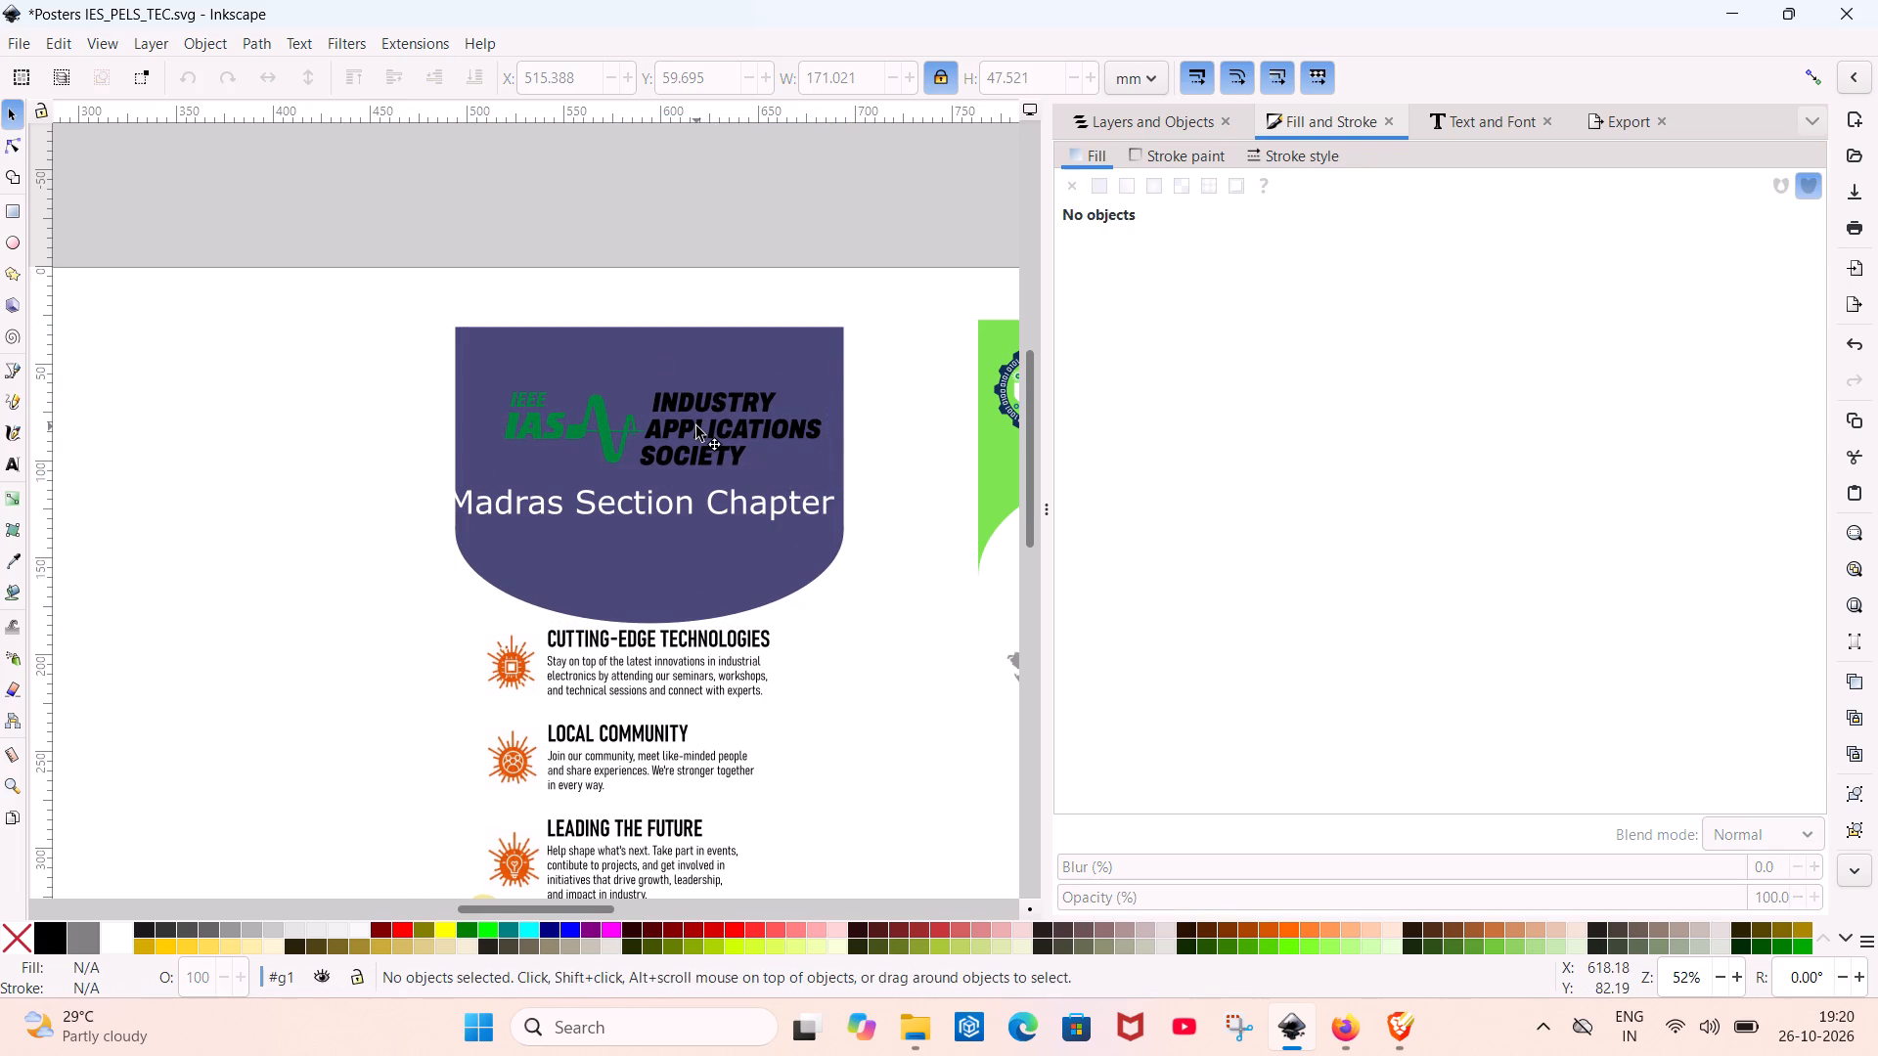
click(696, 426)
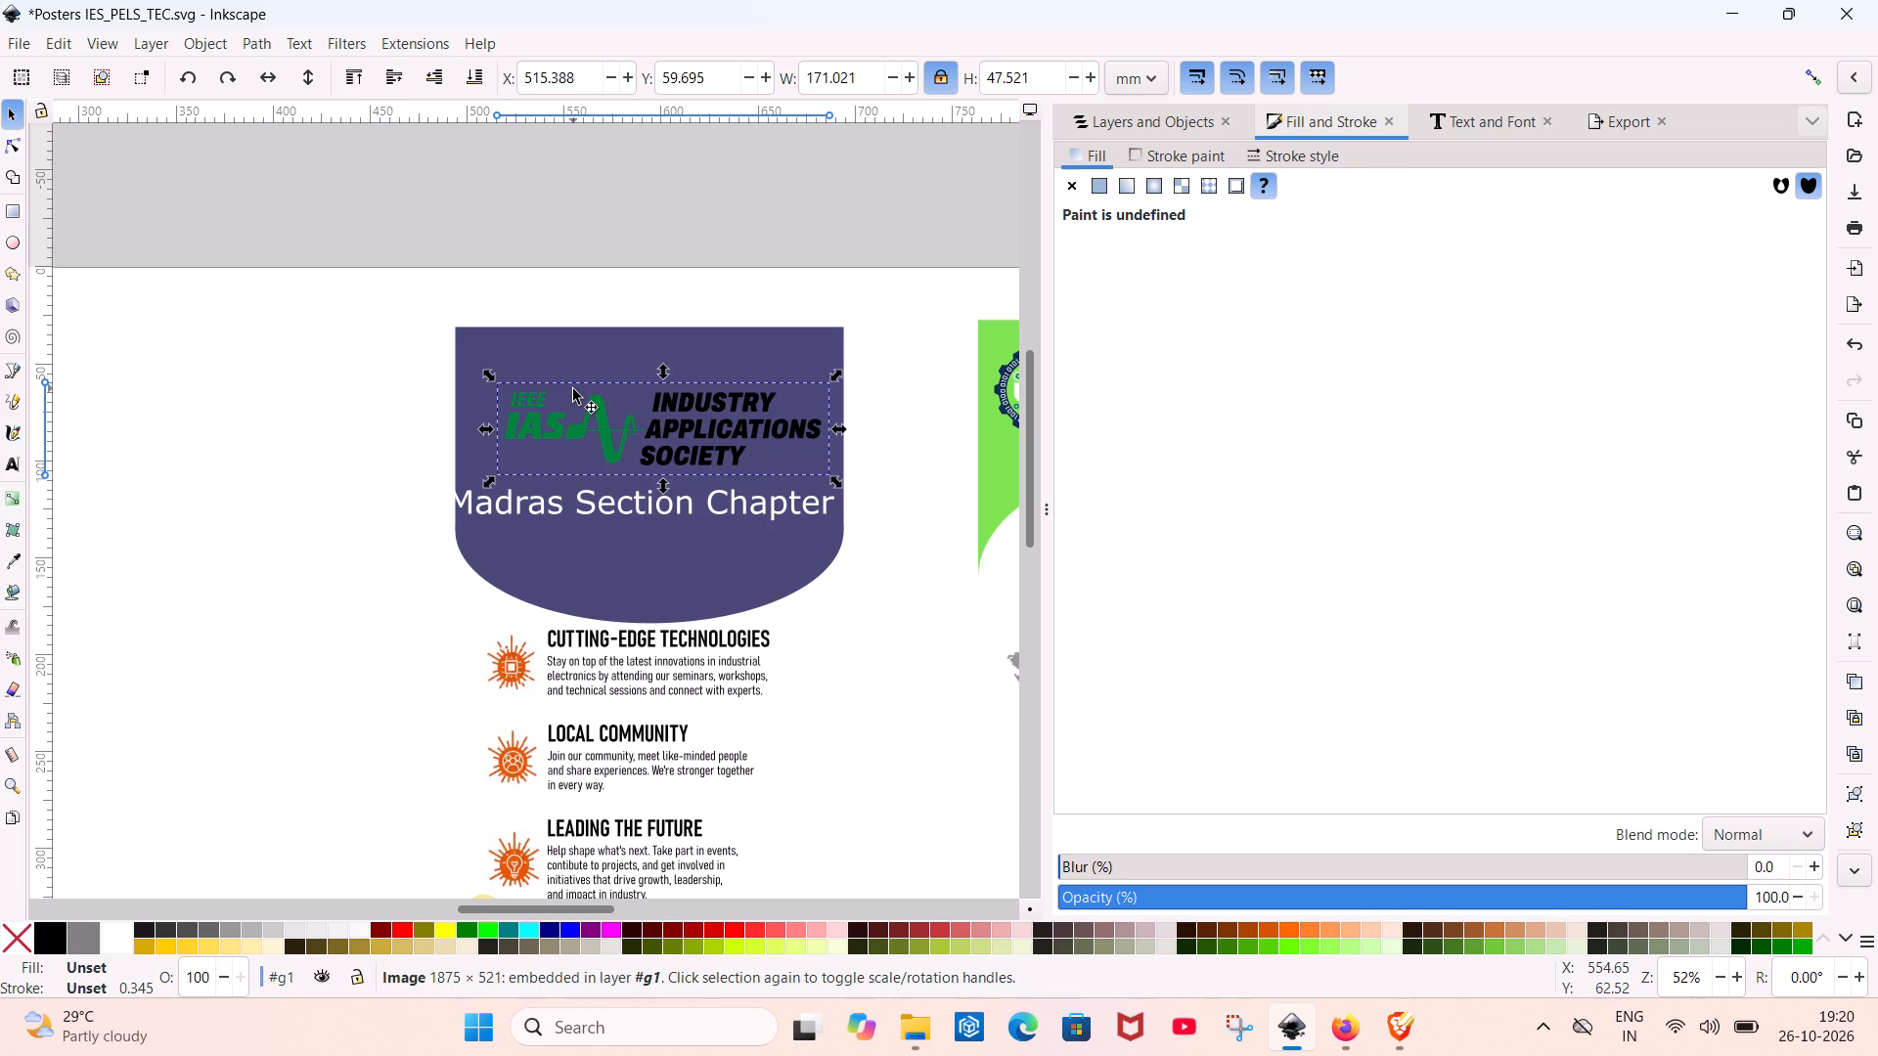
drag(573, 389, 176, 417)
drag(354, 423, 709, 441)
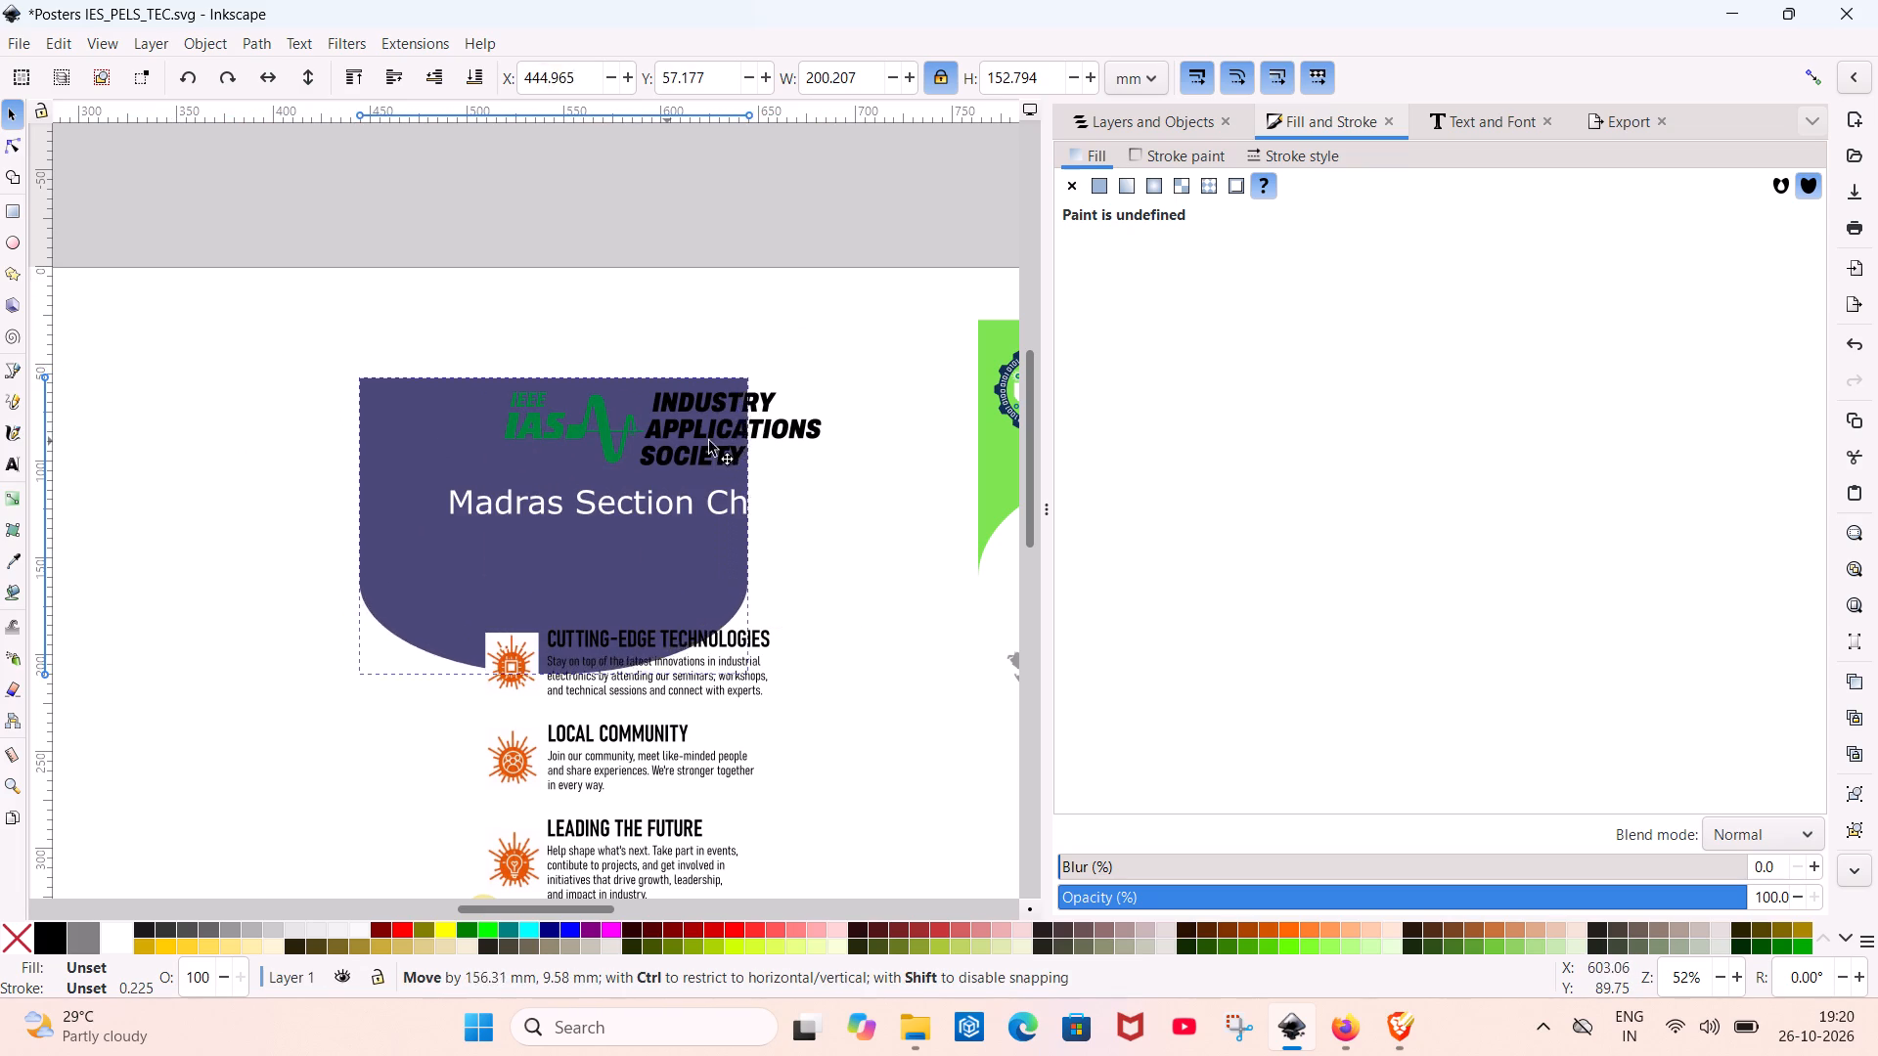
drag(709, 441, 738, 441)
Reposition the IAS logo slightly to centre it above the Madras Section Chapter text.
click(650, 426)
drag(651, 425, 619, 418)
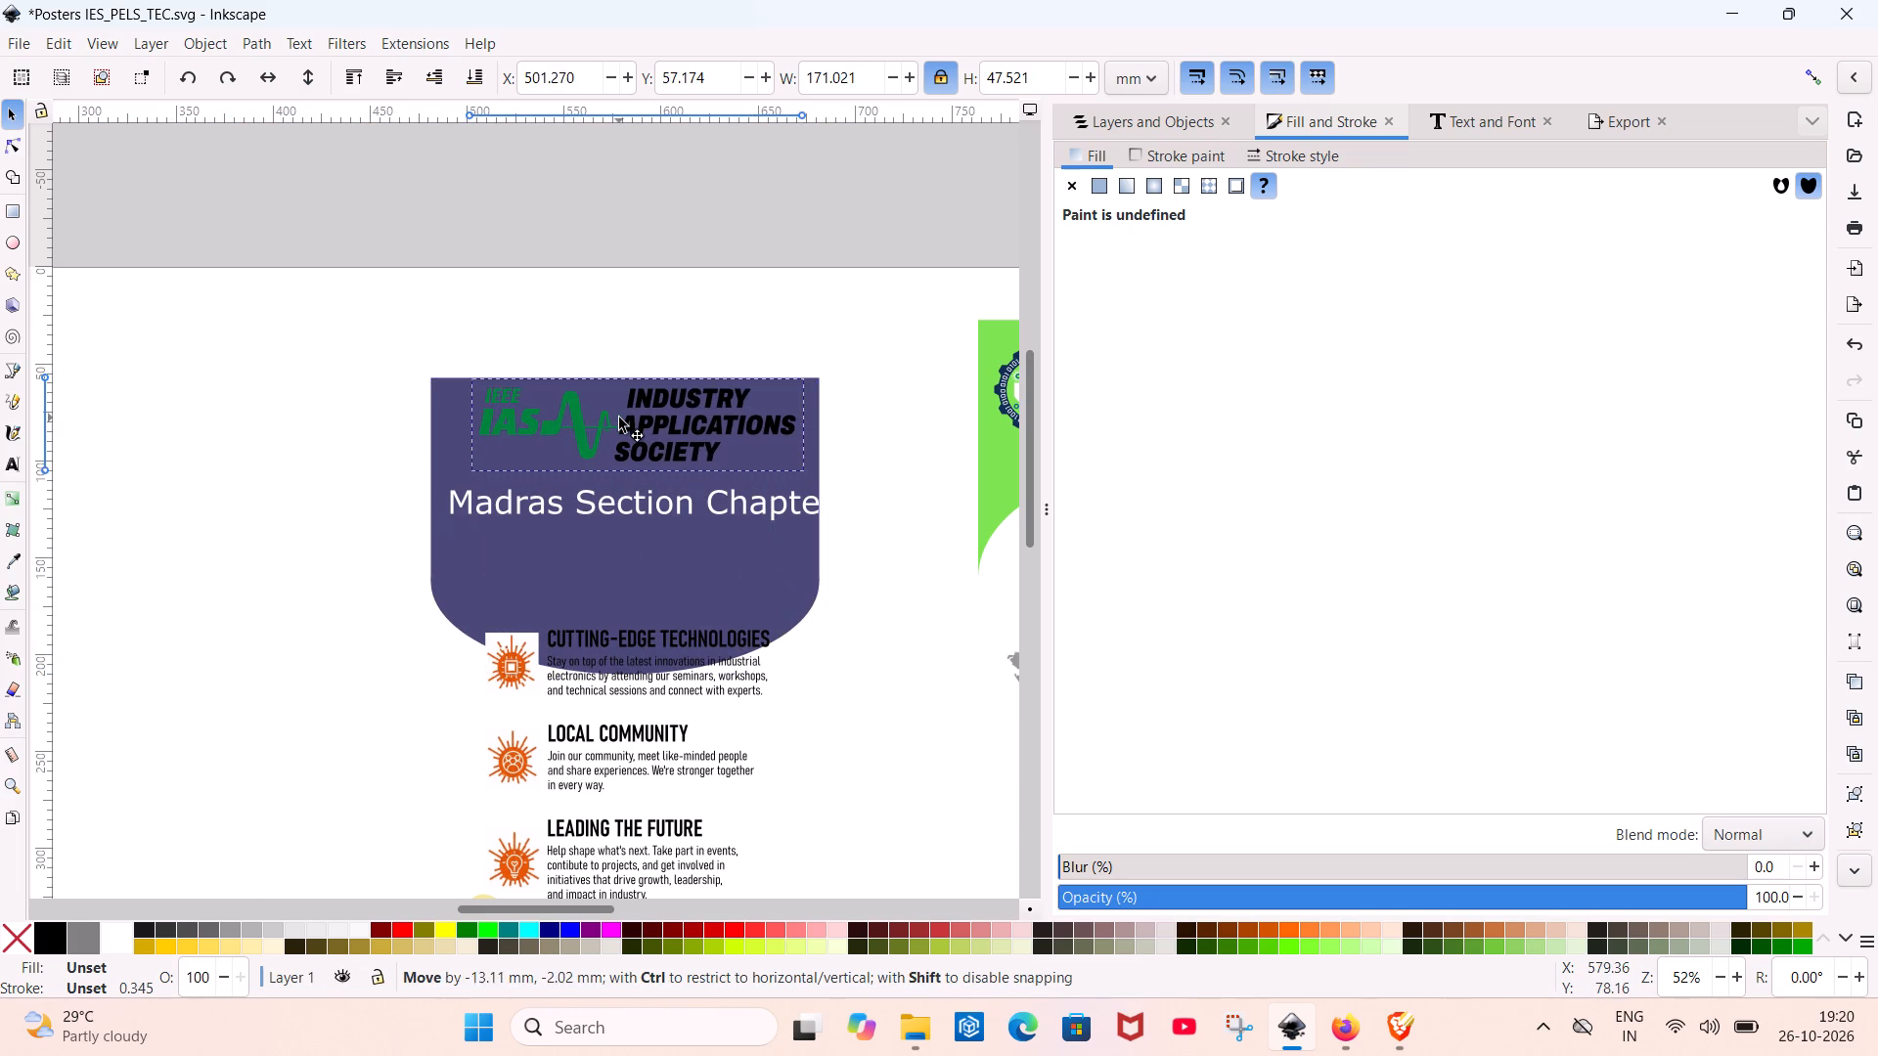
drag(619, 418, 630, 428)
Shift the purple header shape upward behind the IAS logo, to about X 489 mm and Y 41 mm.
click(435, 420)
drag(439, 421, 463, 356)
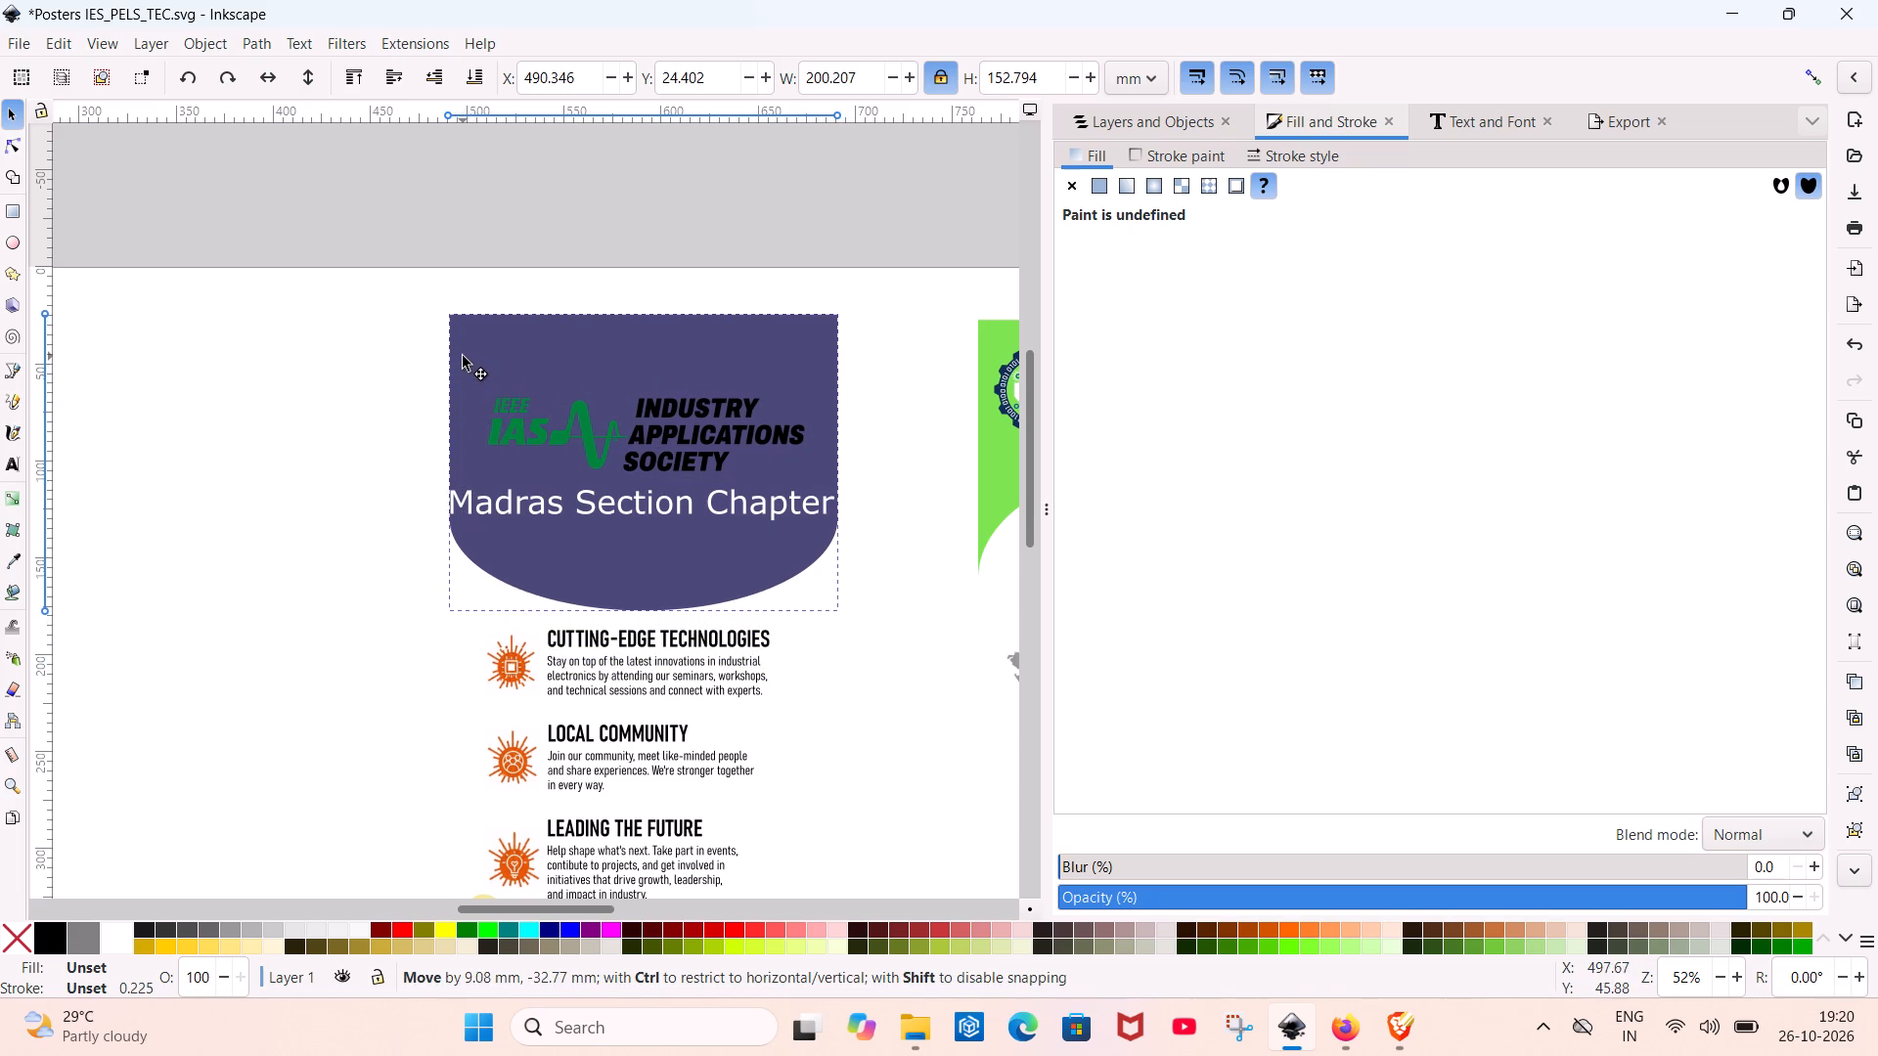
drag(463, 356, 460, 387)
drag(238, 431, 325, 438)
Look over the neighbouring PELS and green IES posters to compare their headers and layout with the purple one.
scroll(325, 438, down, 2)
ctrl+scroll(325, 438, down, 1)
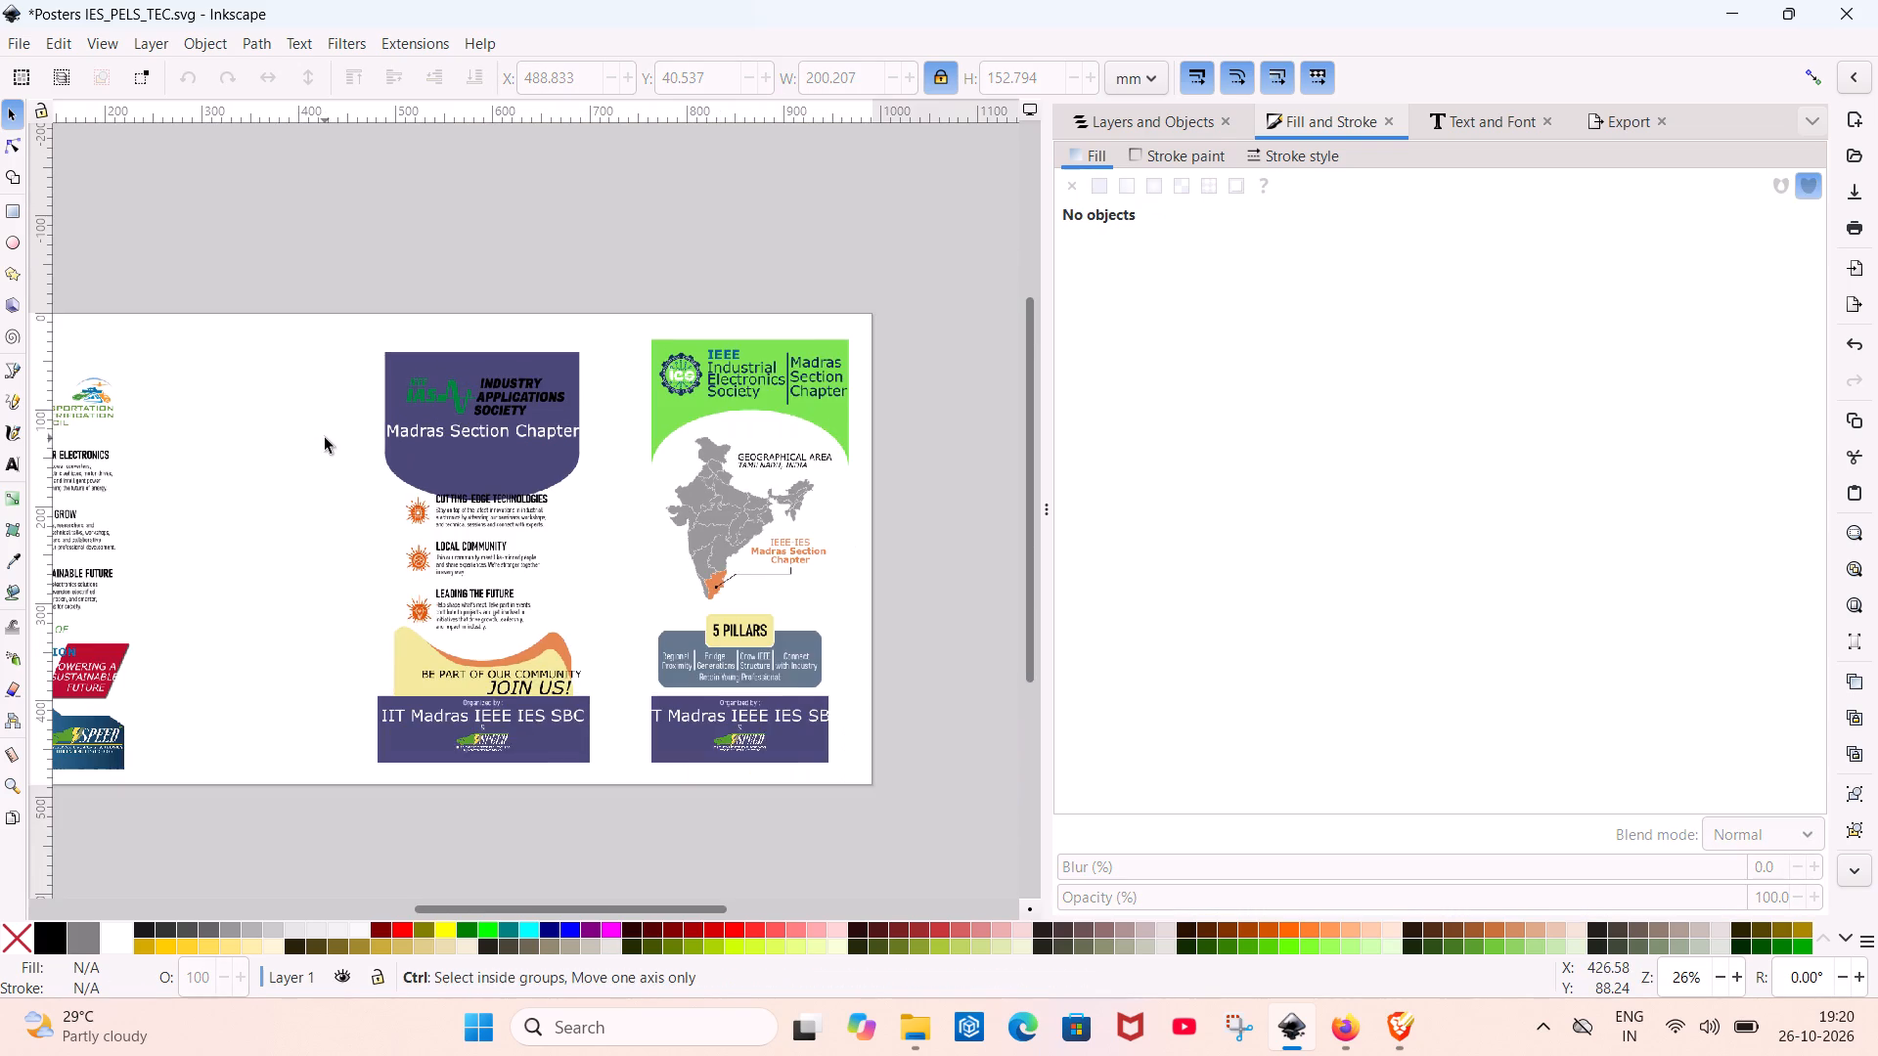
middle_drag(199, 414, 430, 481)
scroll(199, 414, down, 1)
ctrl+scroll(307, 483, up, 3)
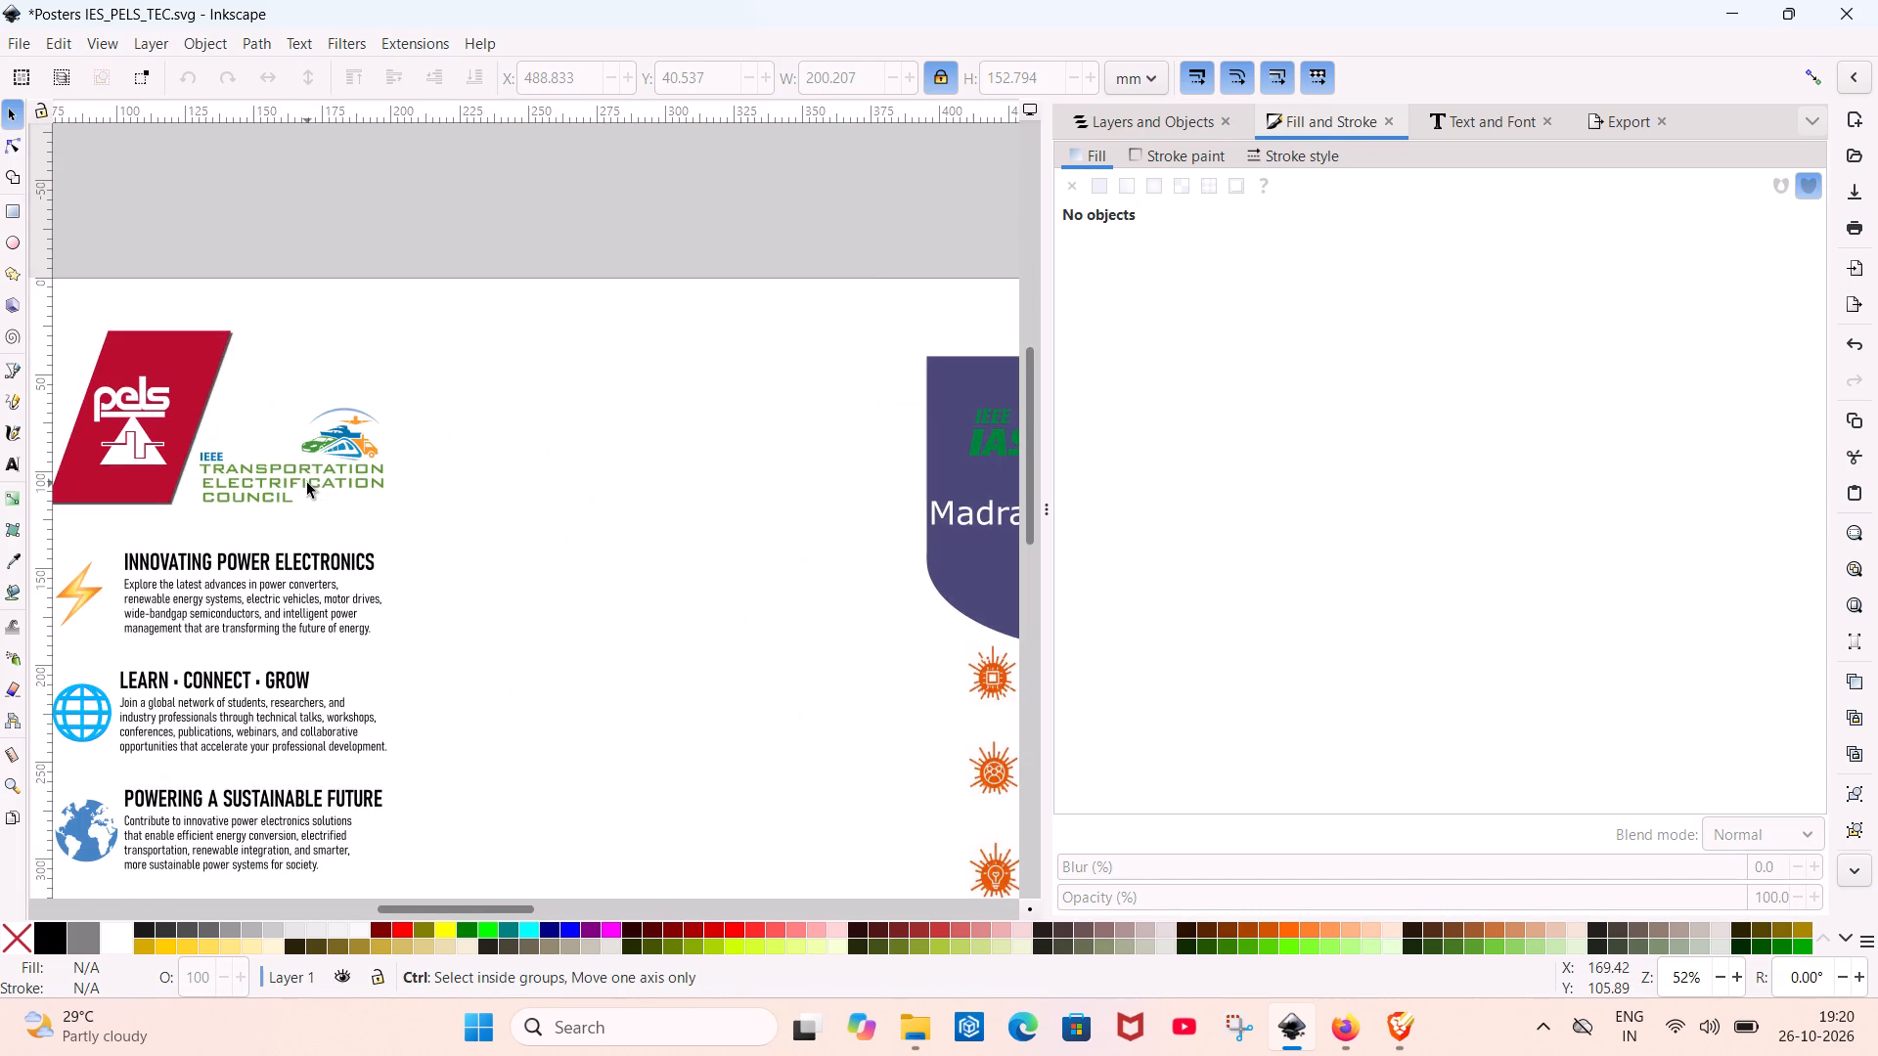
ctrl+scroll(307, 483, down, 2)
middle_drag(428, 525, 33, 430)
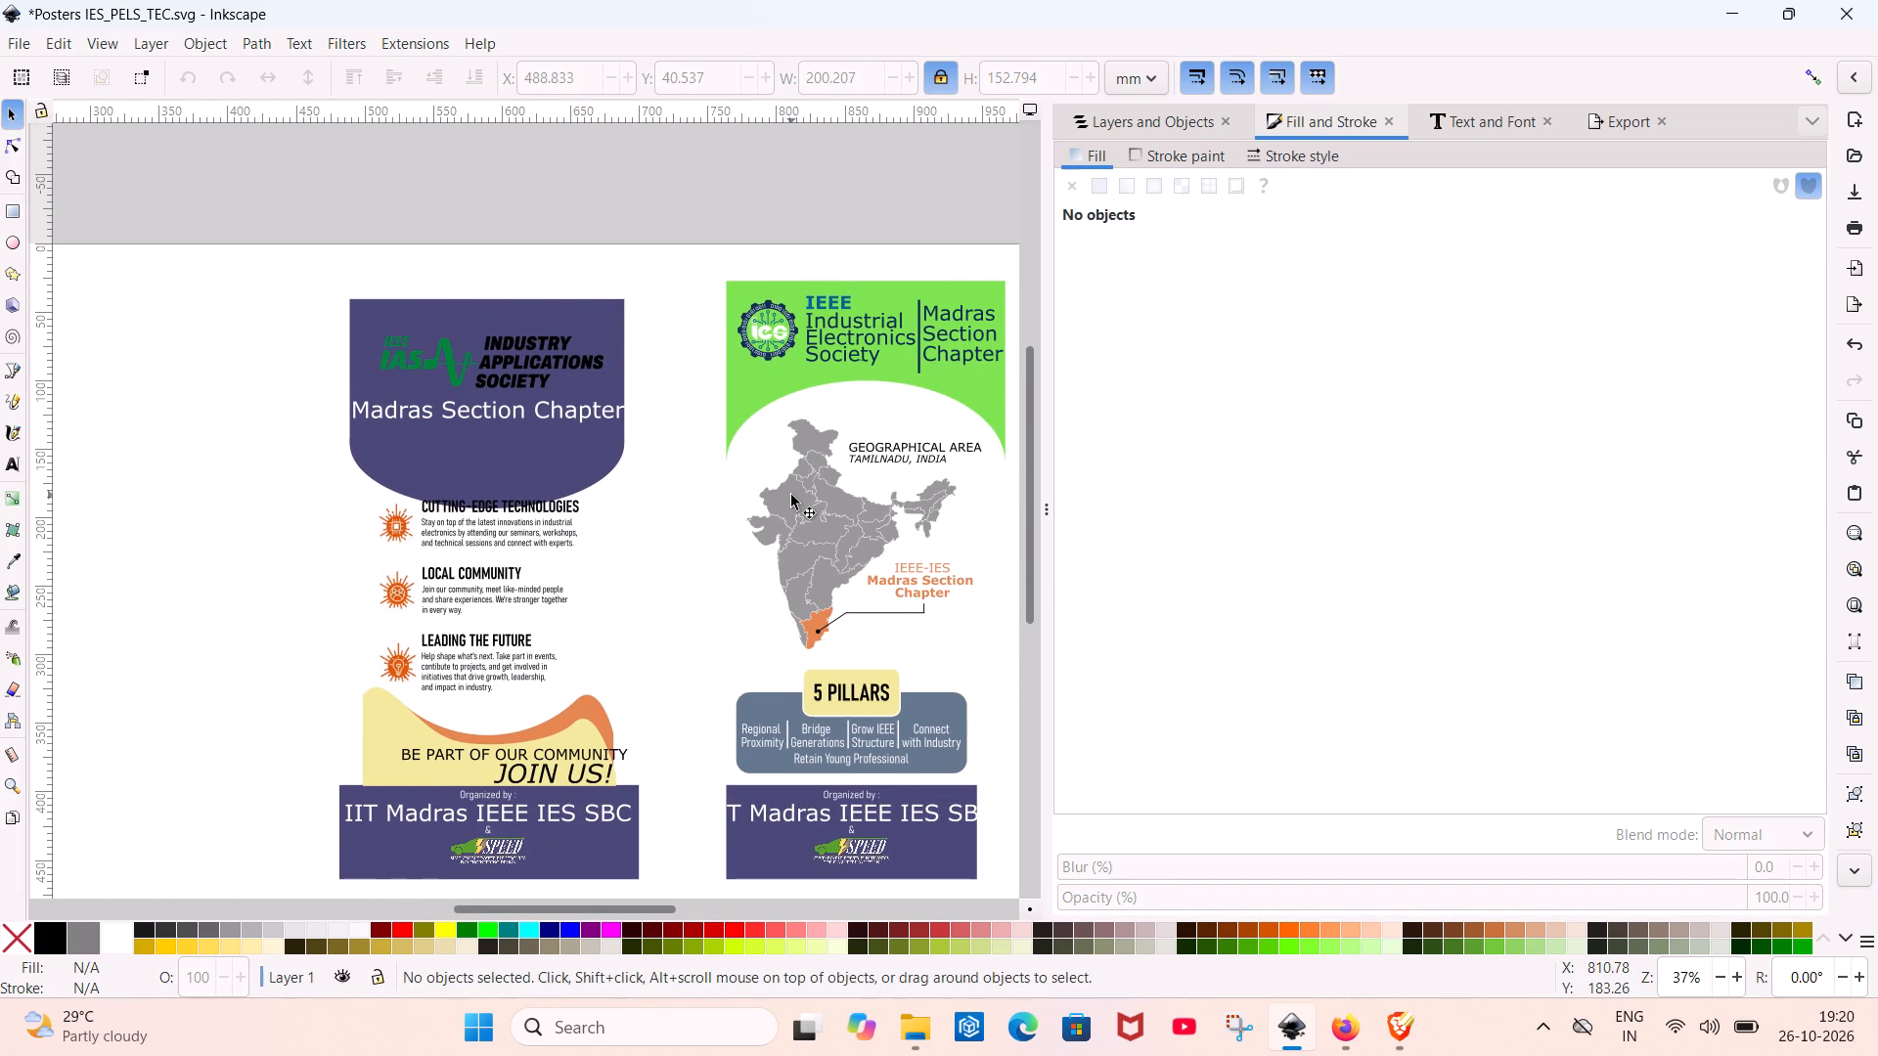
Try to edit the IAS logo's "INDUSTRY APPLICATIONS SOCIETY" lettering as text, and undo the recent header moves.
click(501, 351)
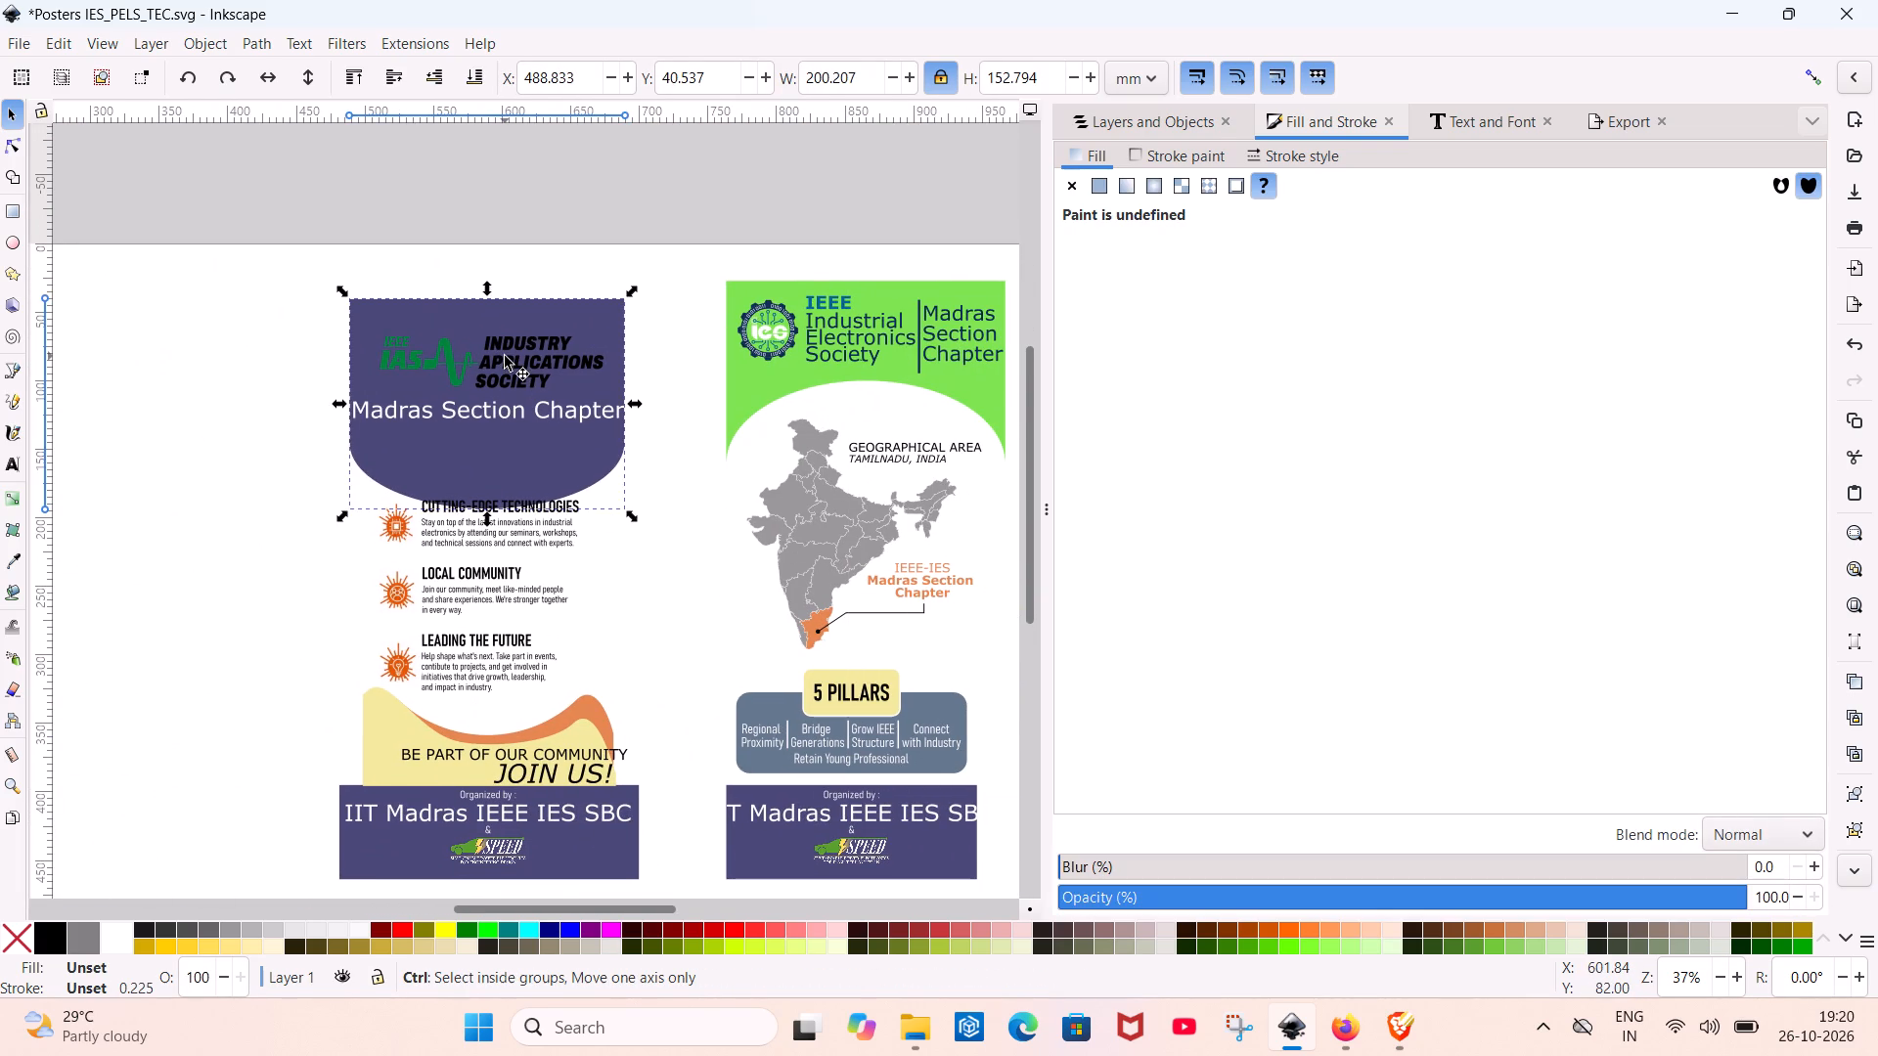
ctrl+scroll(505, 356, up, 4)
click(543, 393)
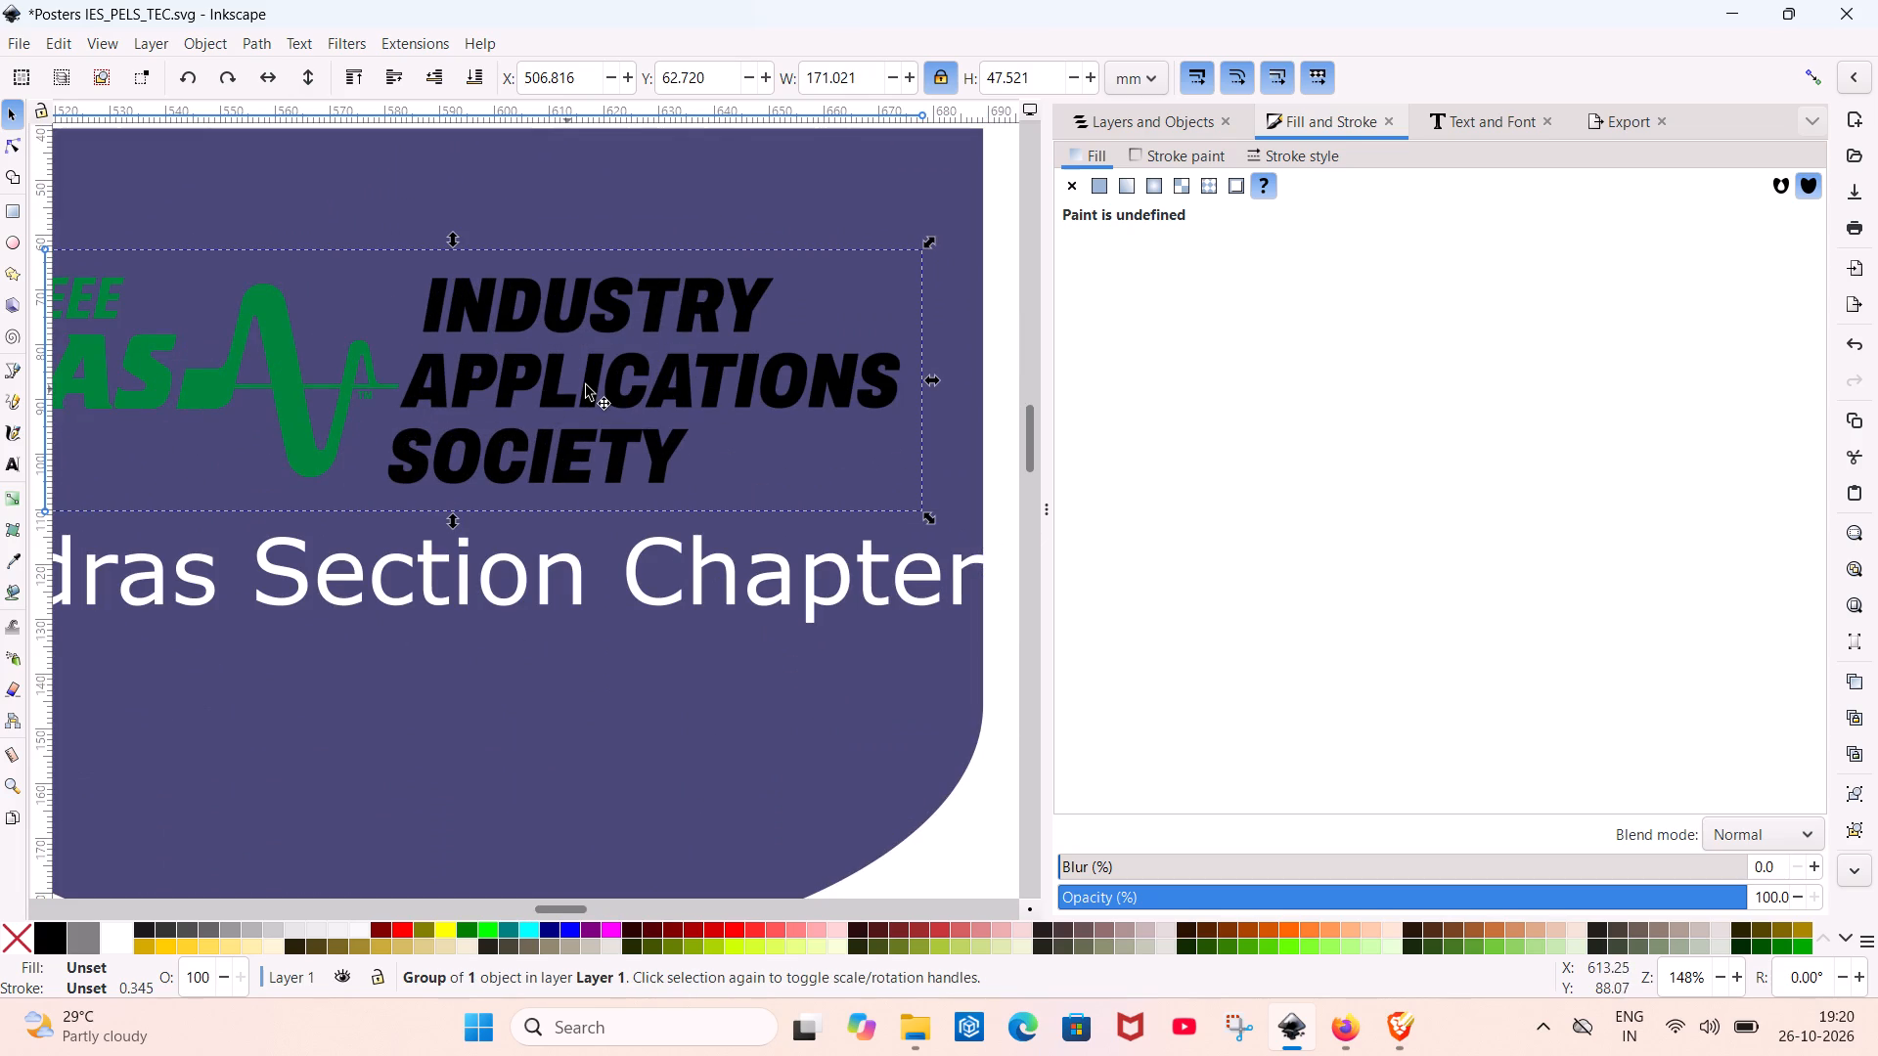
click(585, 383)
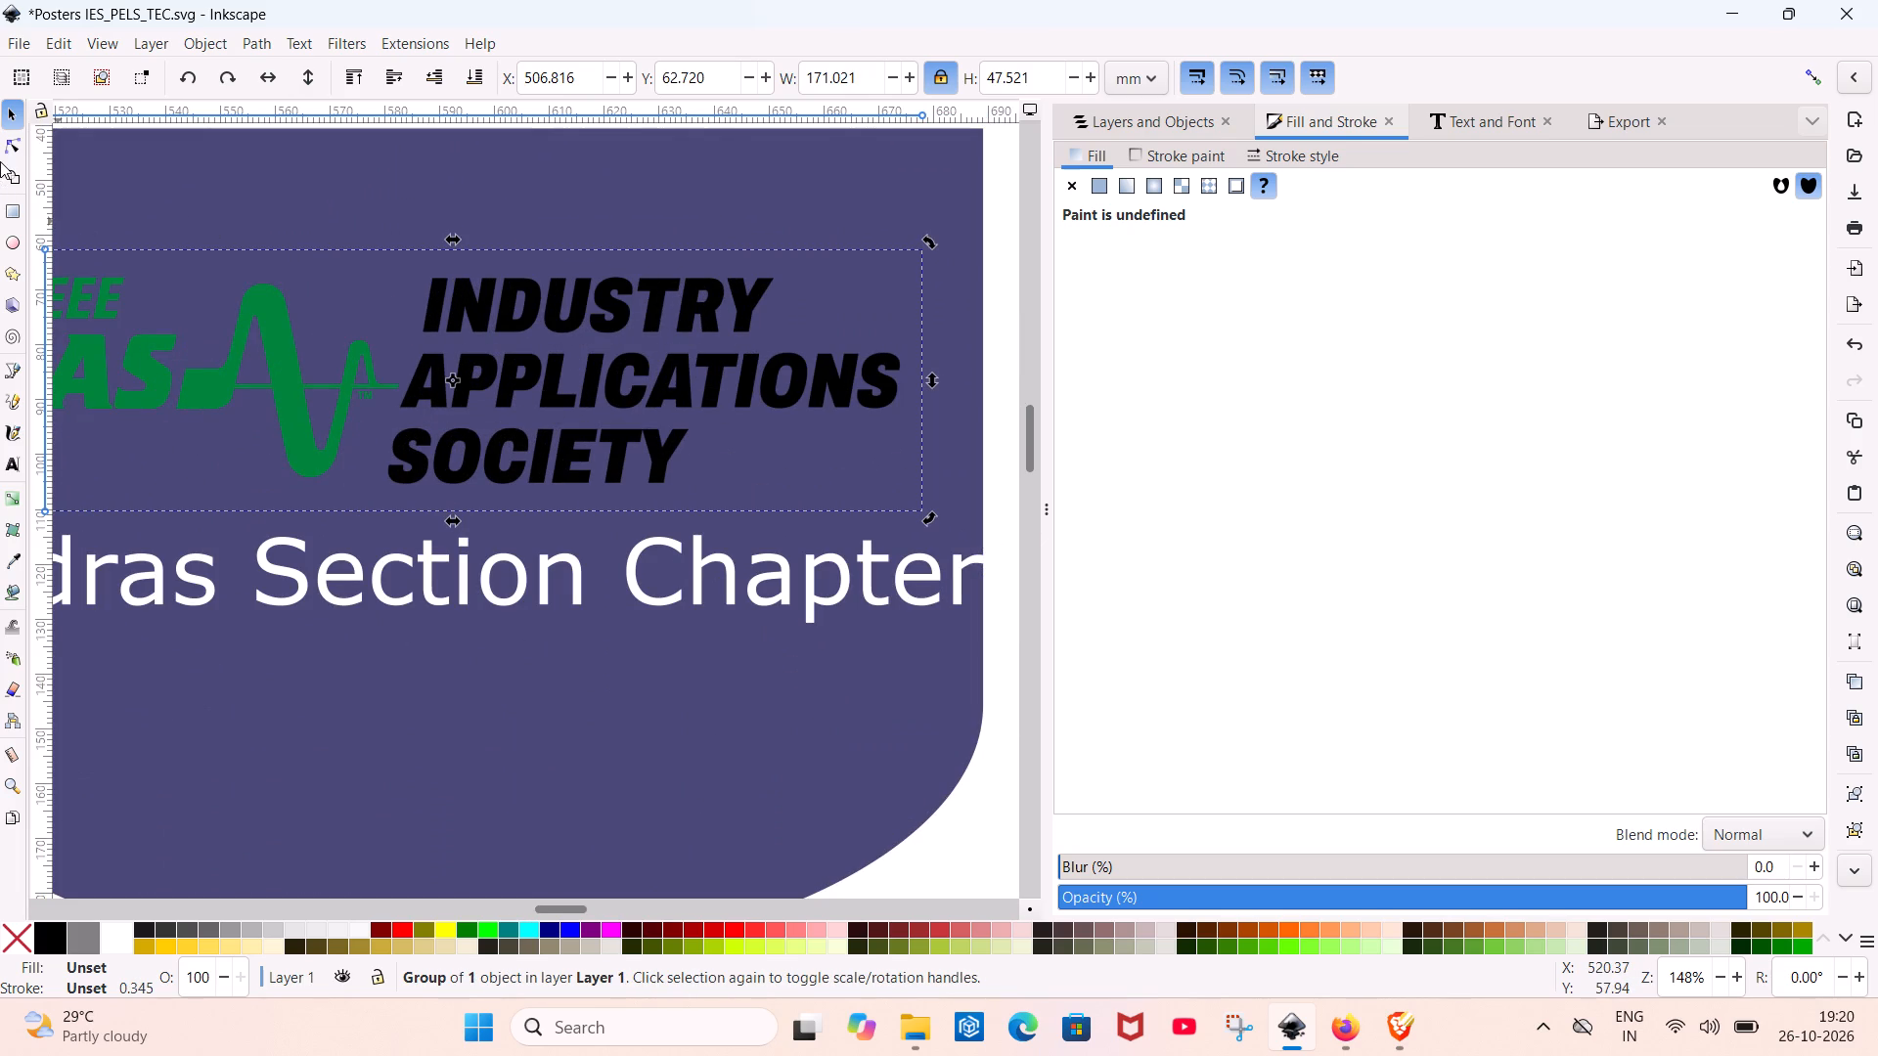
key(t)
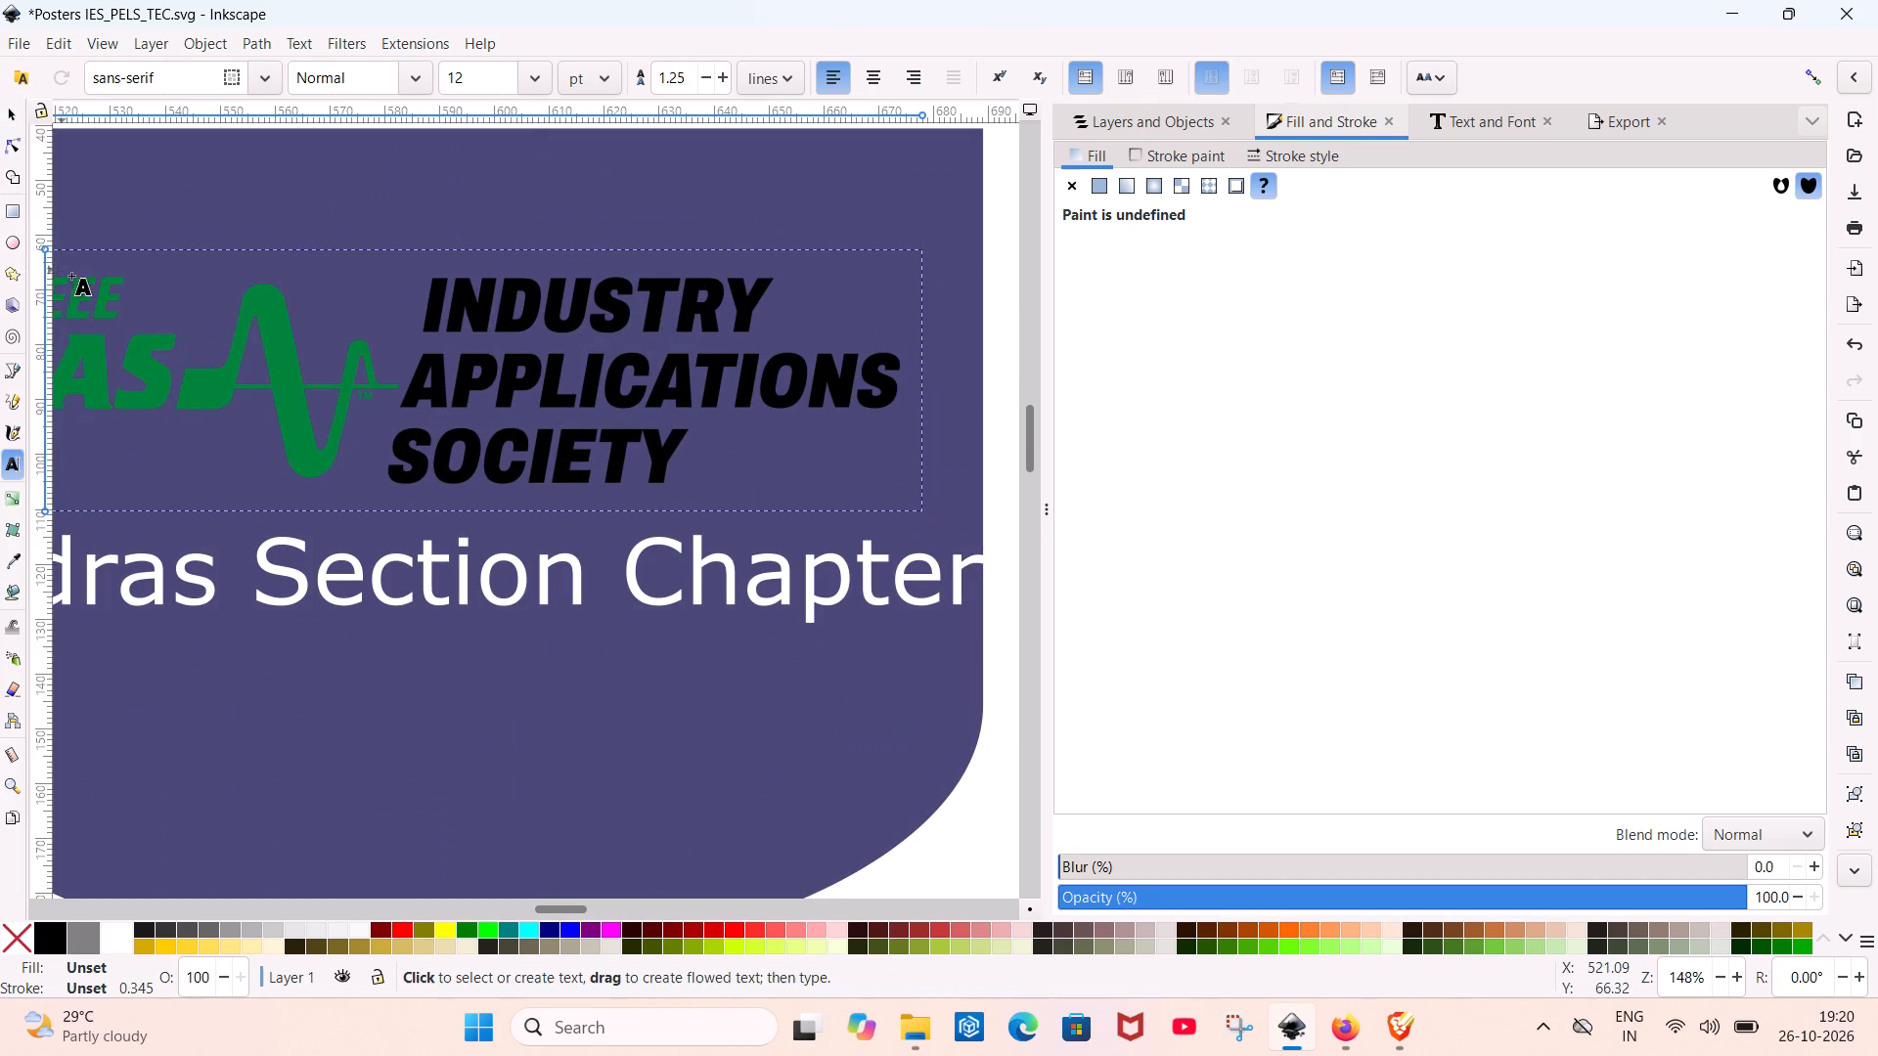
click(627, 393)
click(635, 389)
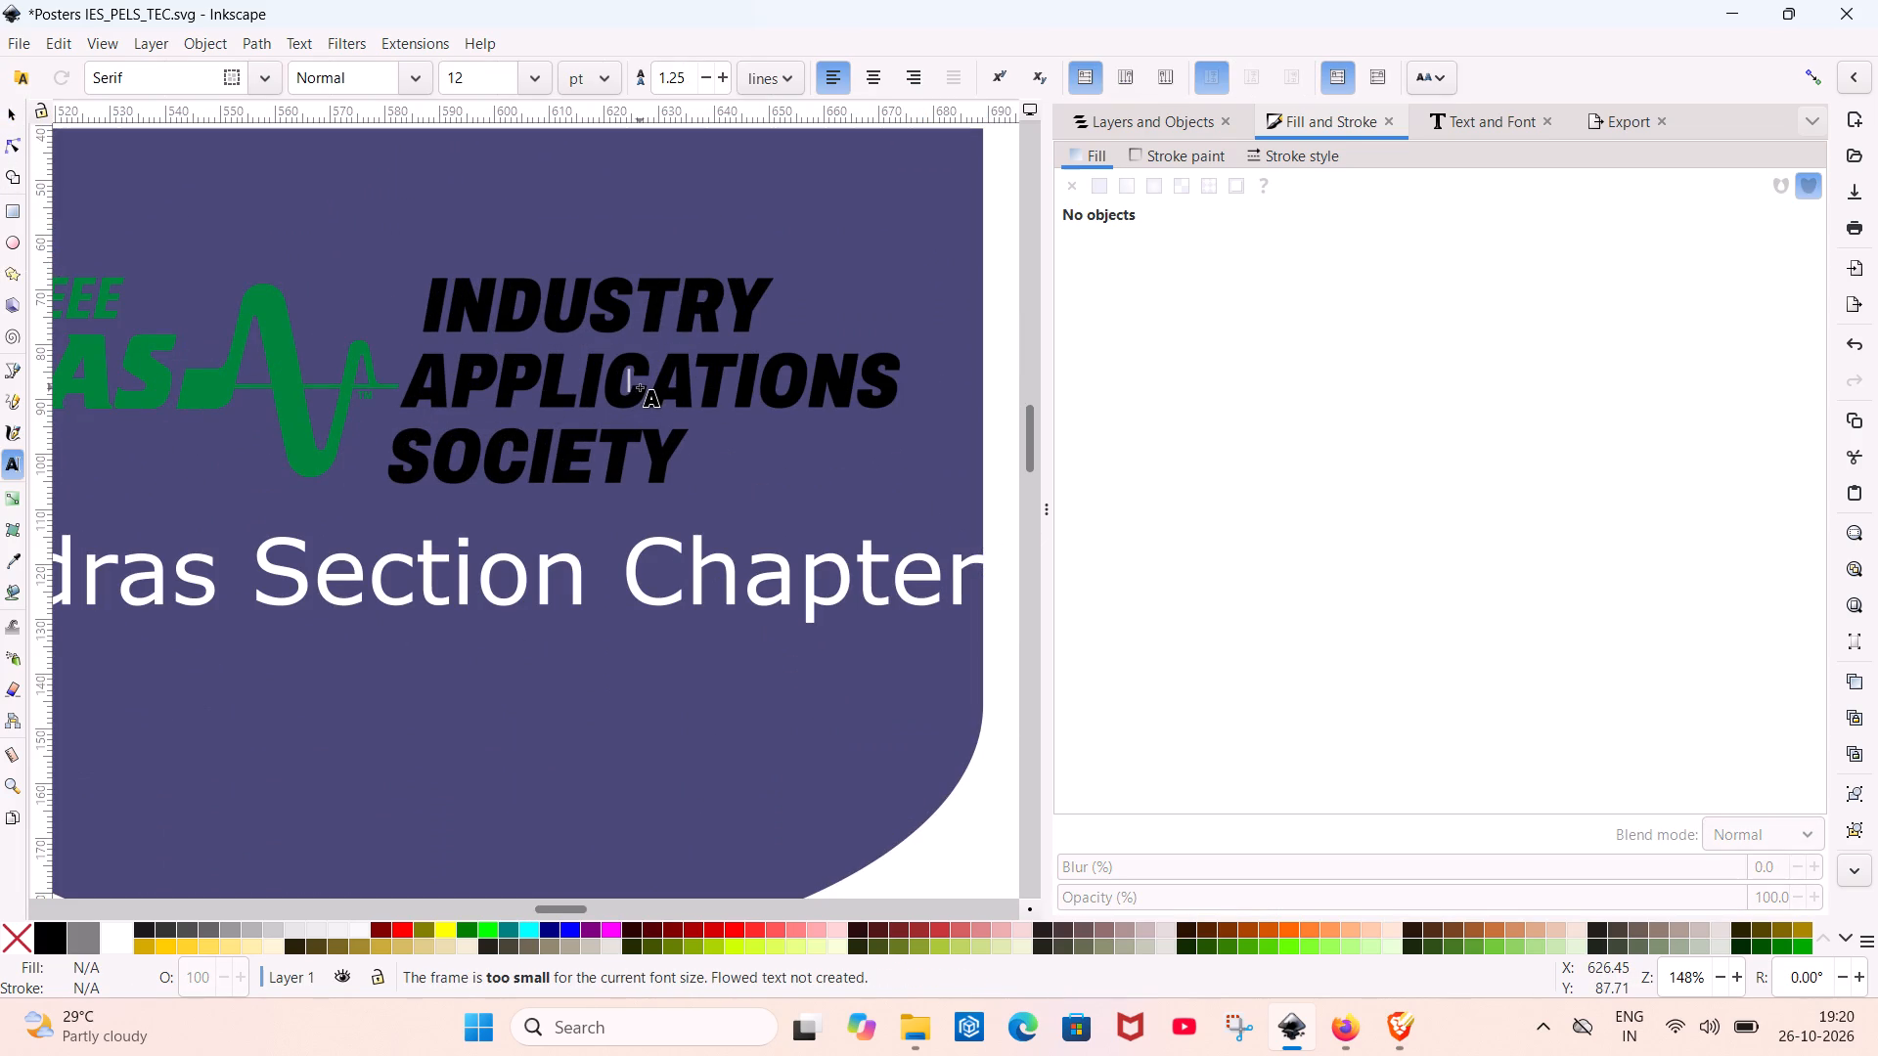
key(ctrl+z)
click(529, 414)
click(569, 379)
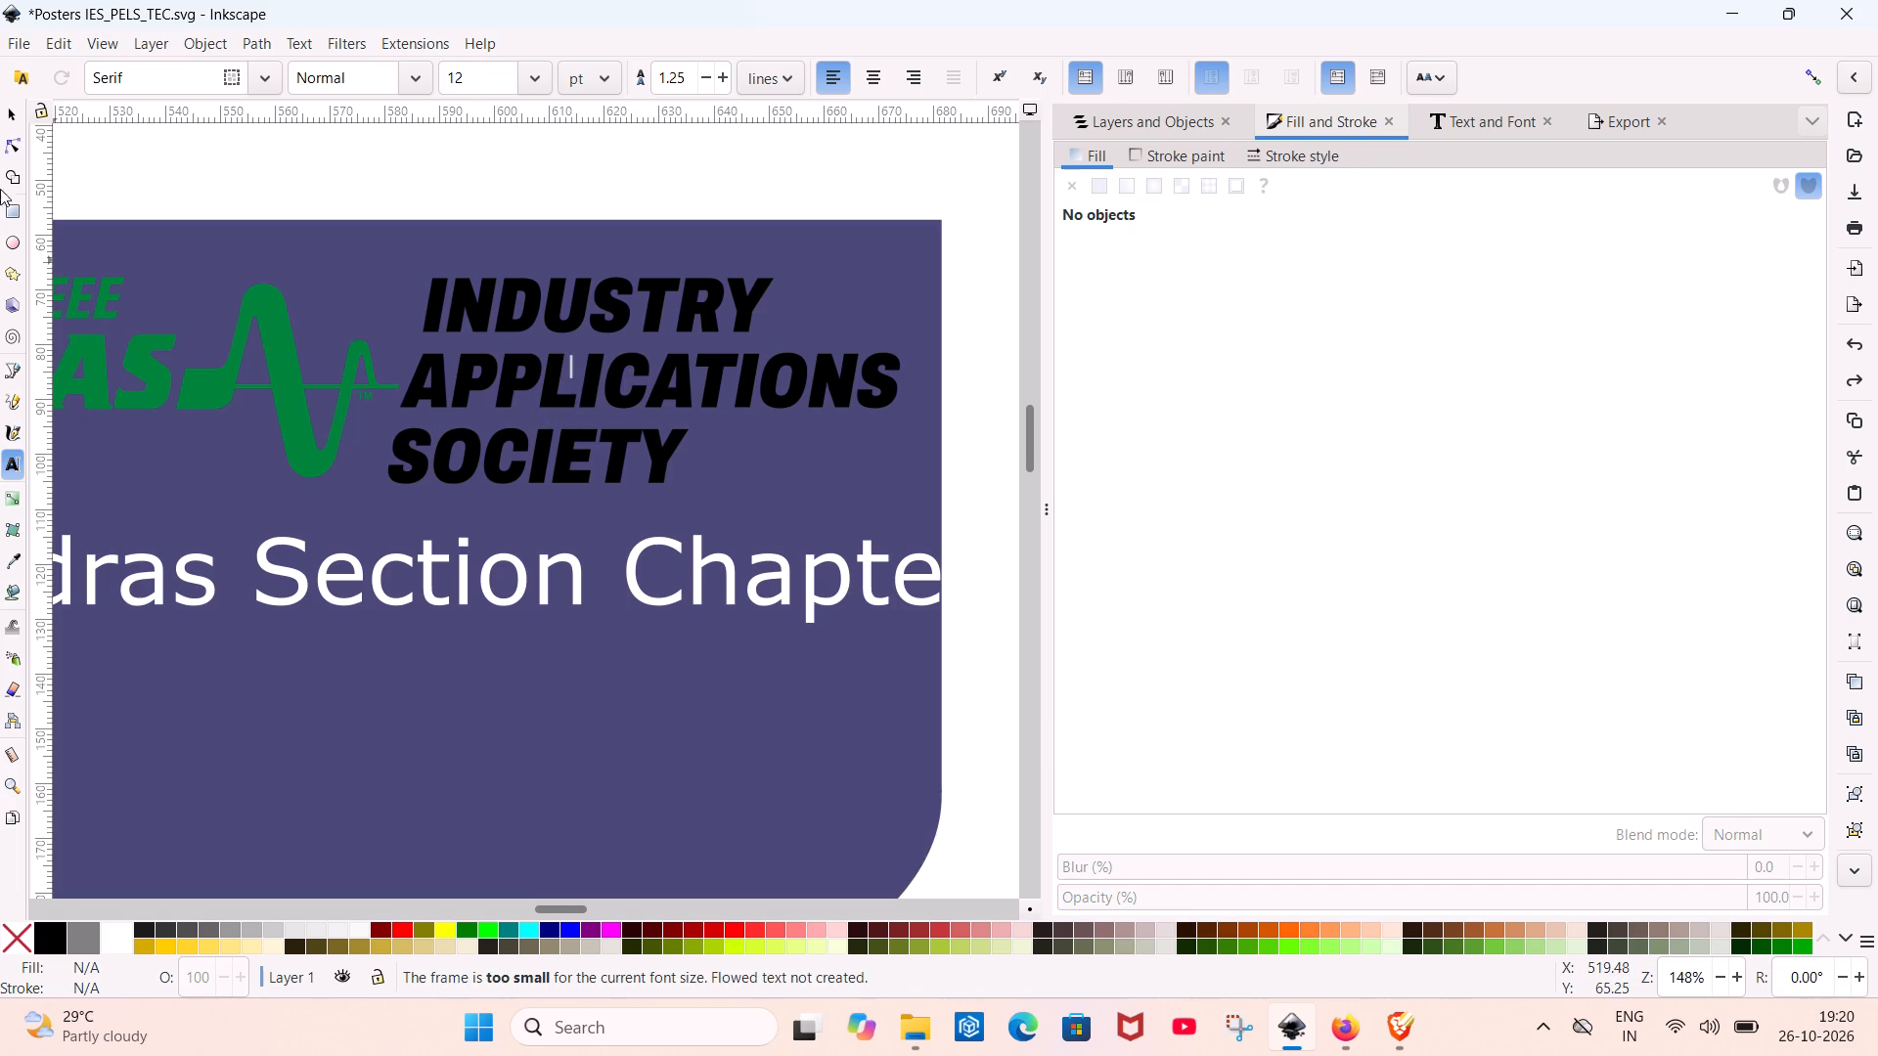
Try to lighten the IAS logo's black lettering by applying the fill colour #E3DEDB to the logo group.
click(14, 114)
click(545, 424)
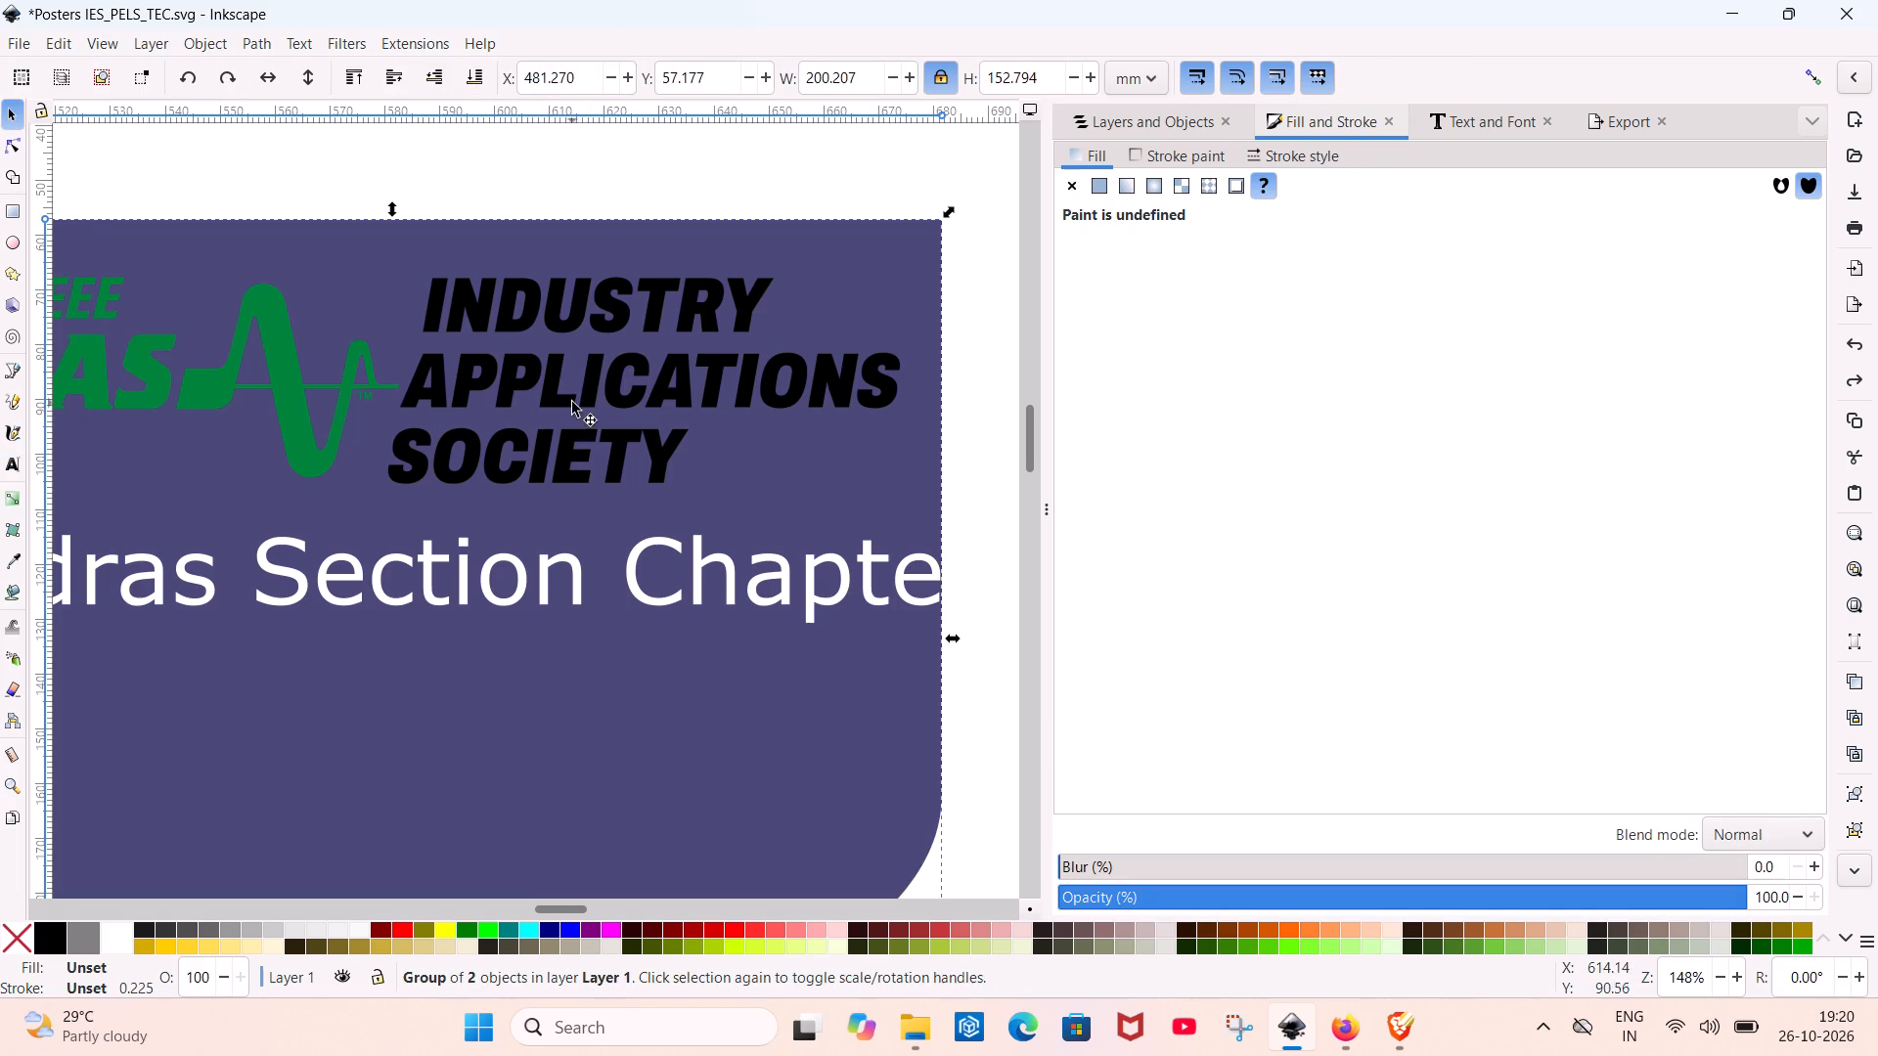
double_click(572, 402)
click(579, 390)
triple_click(579, 390)
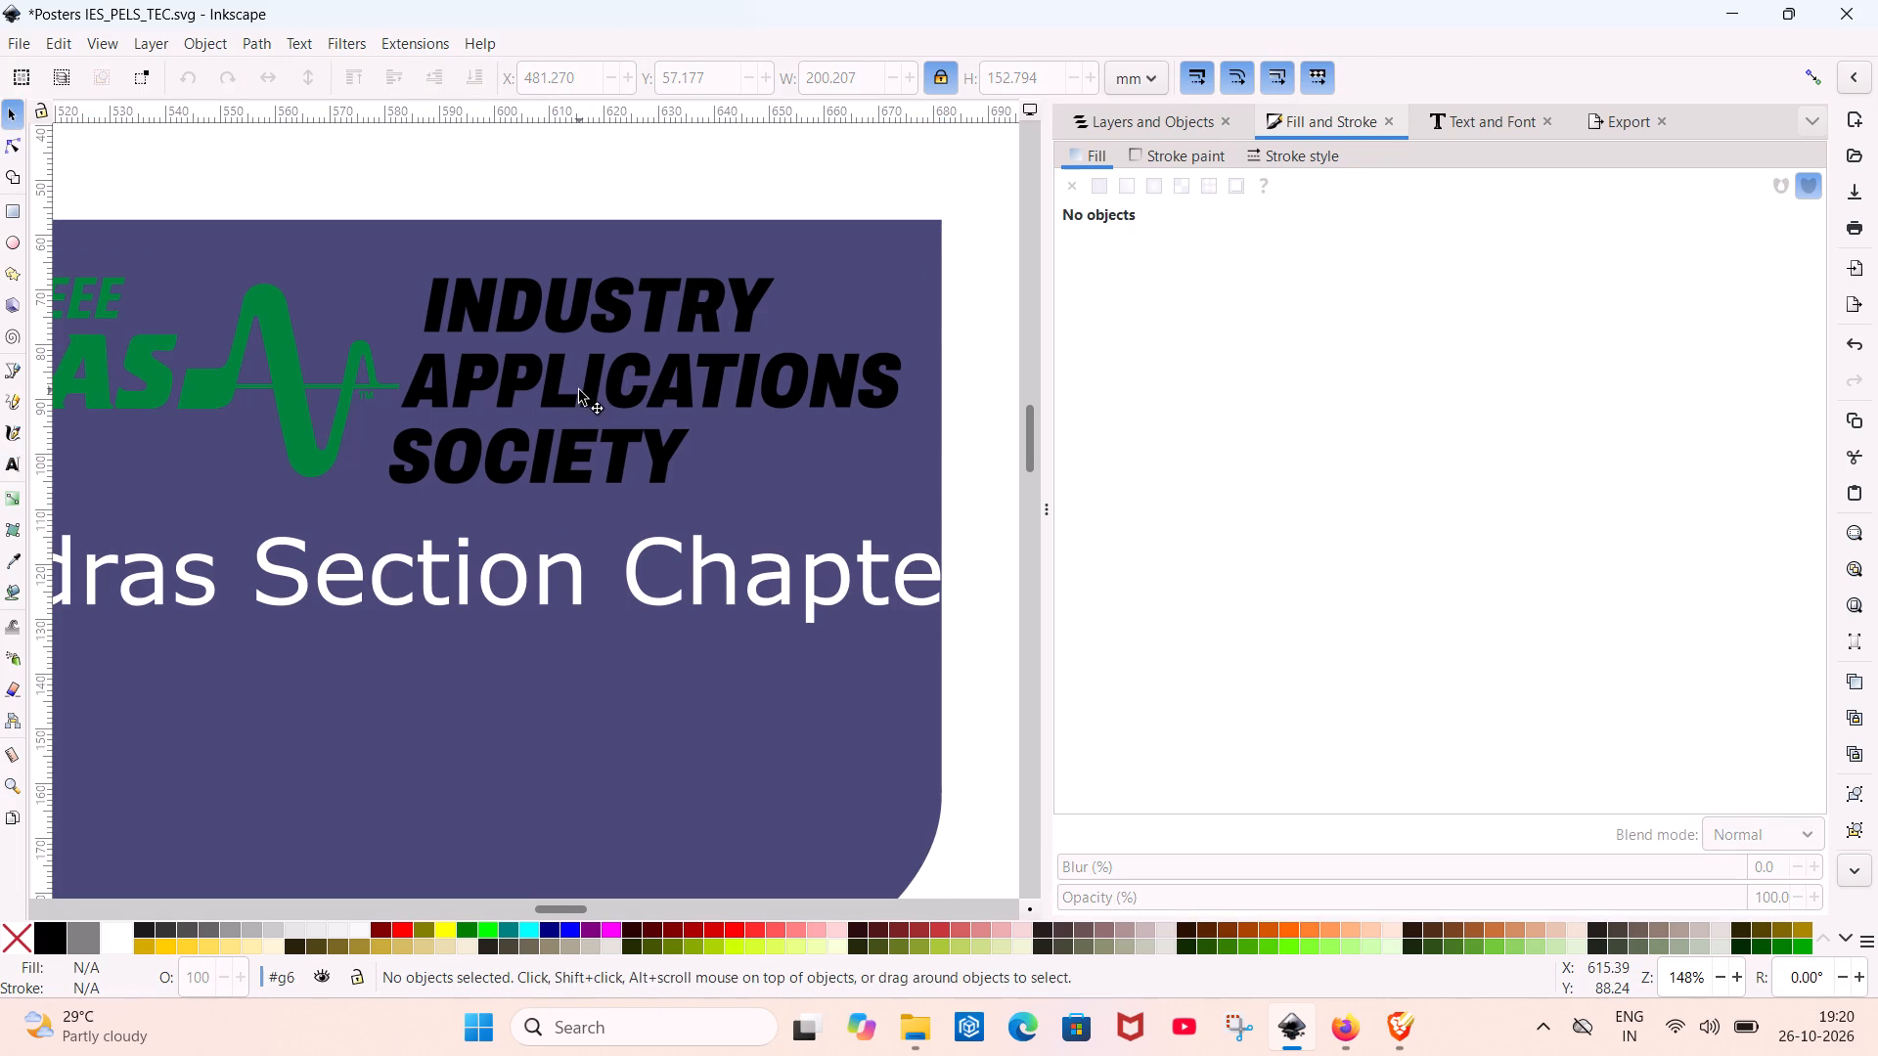
click(579, 390)
click(579, 390)
click(582, 382)
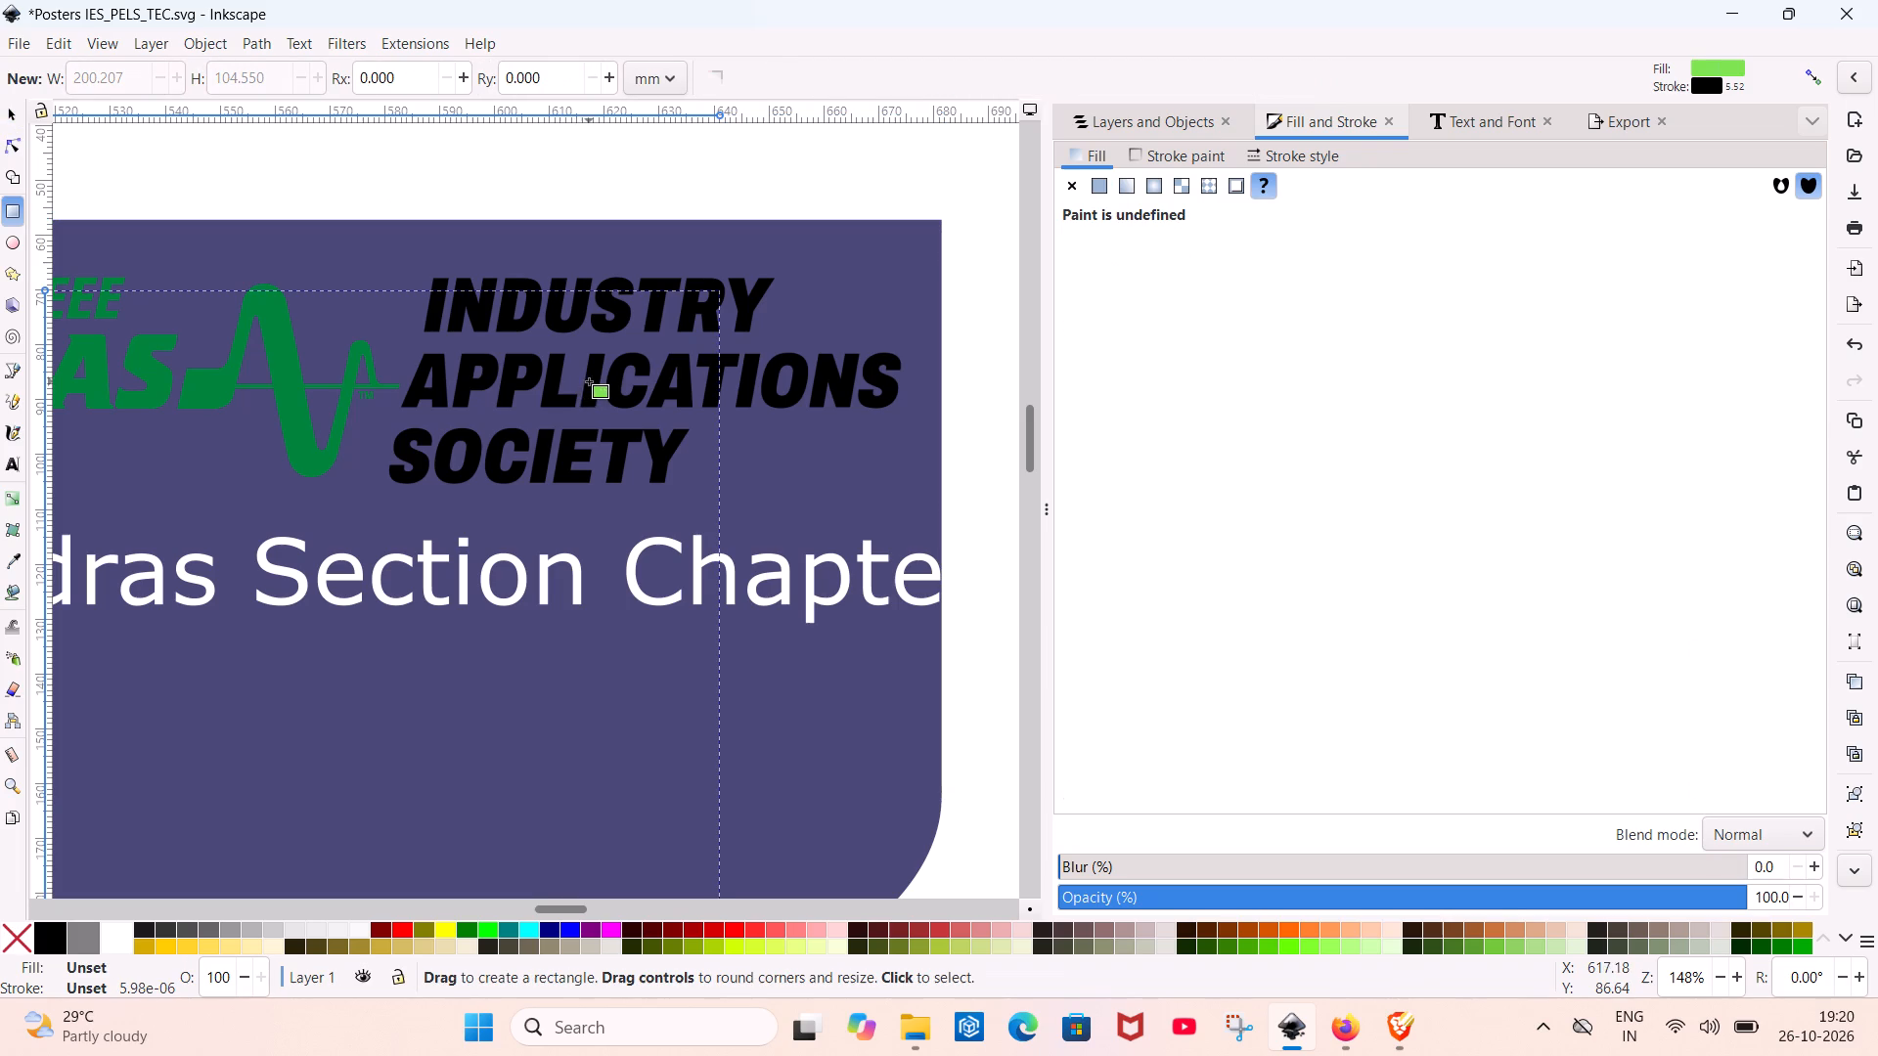
click(622, 373)
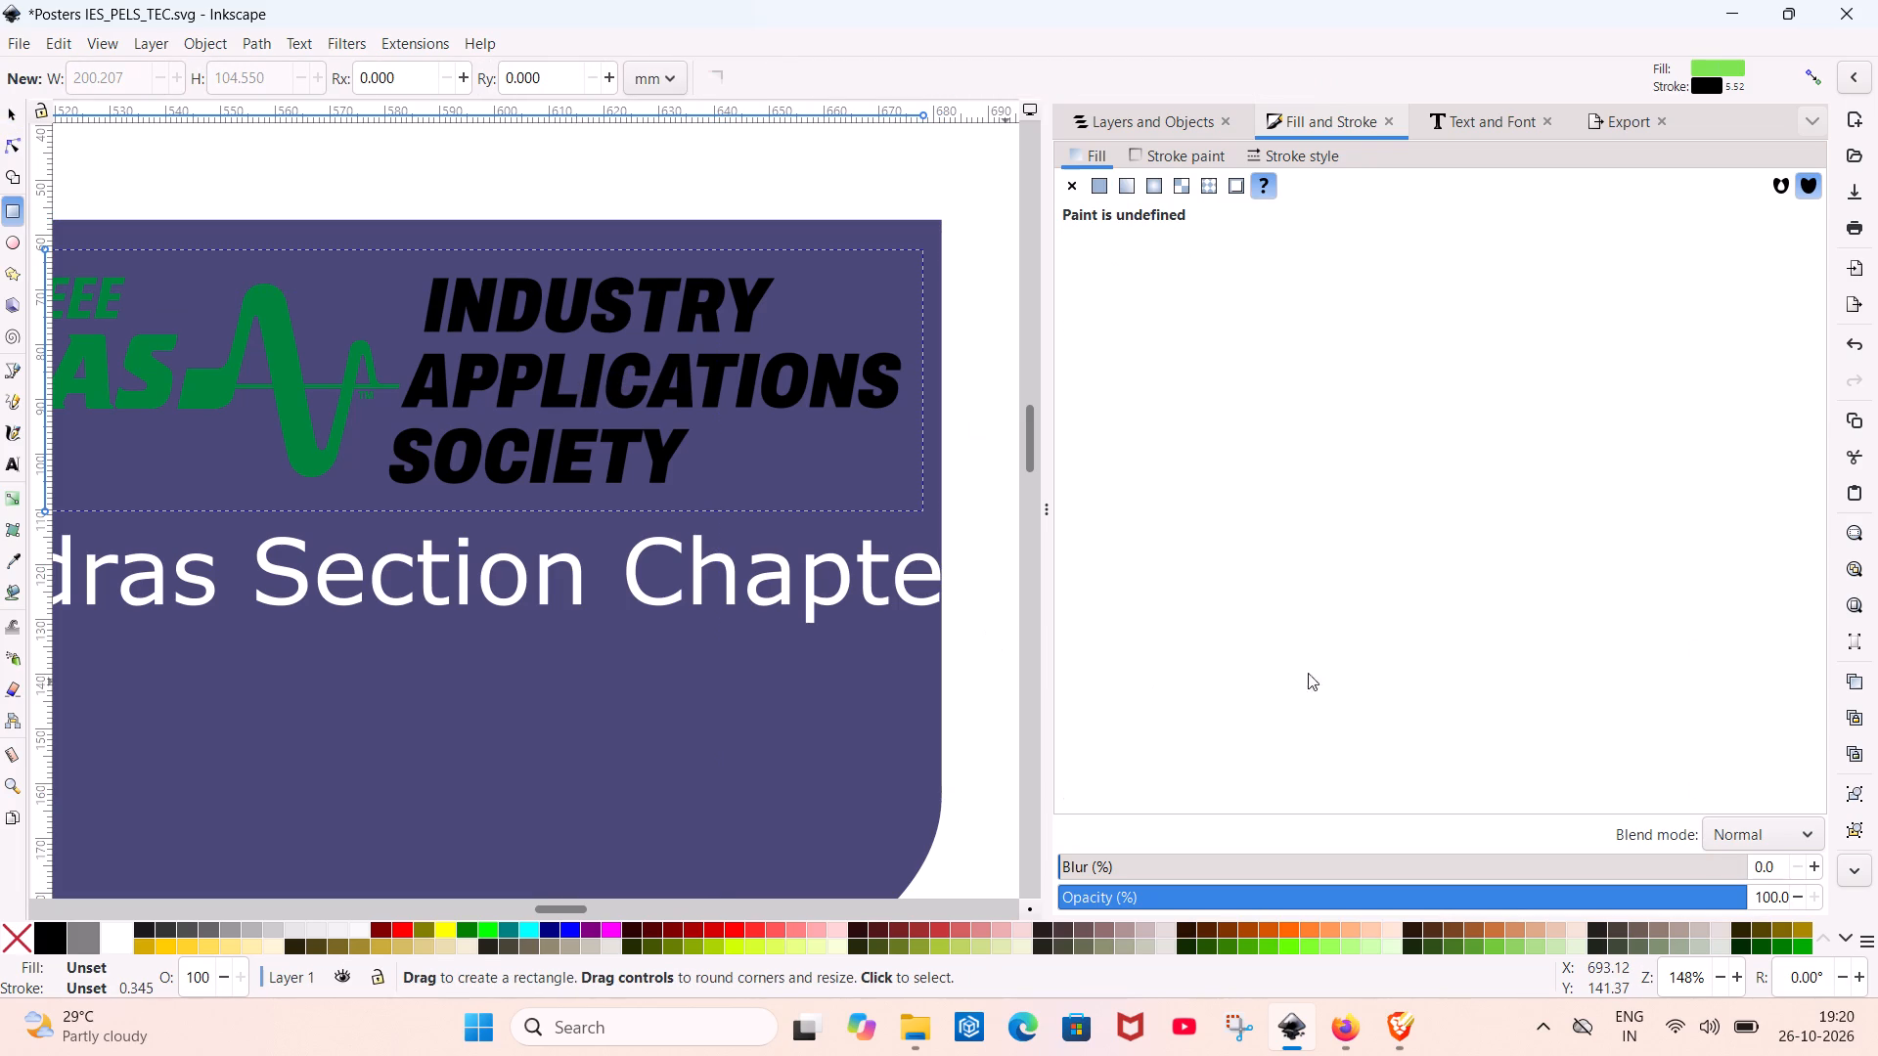
click(1476, 120)
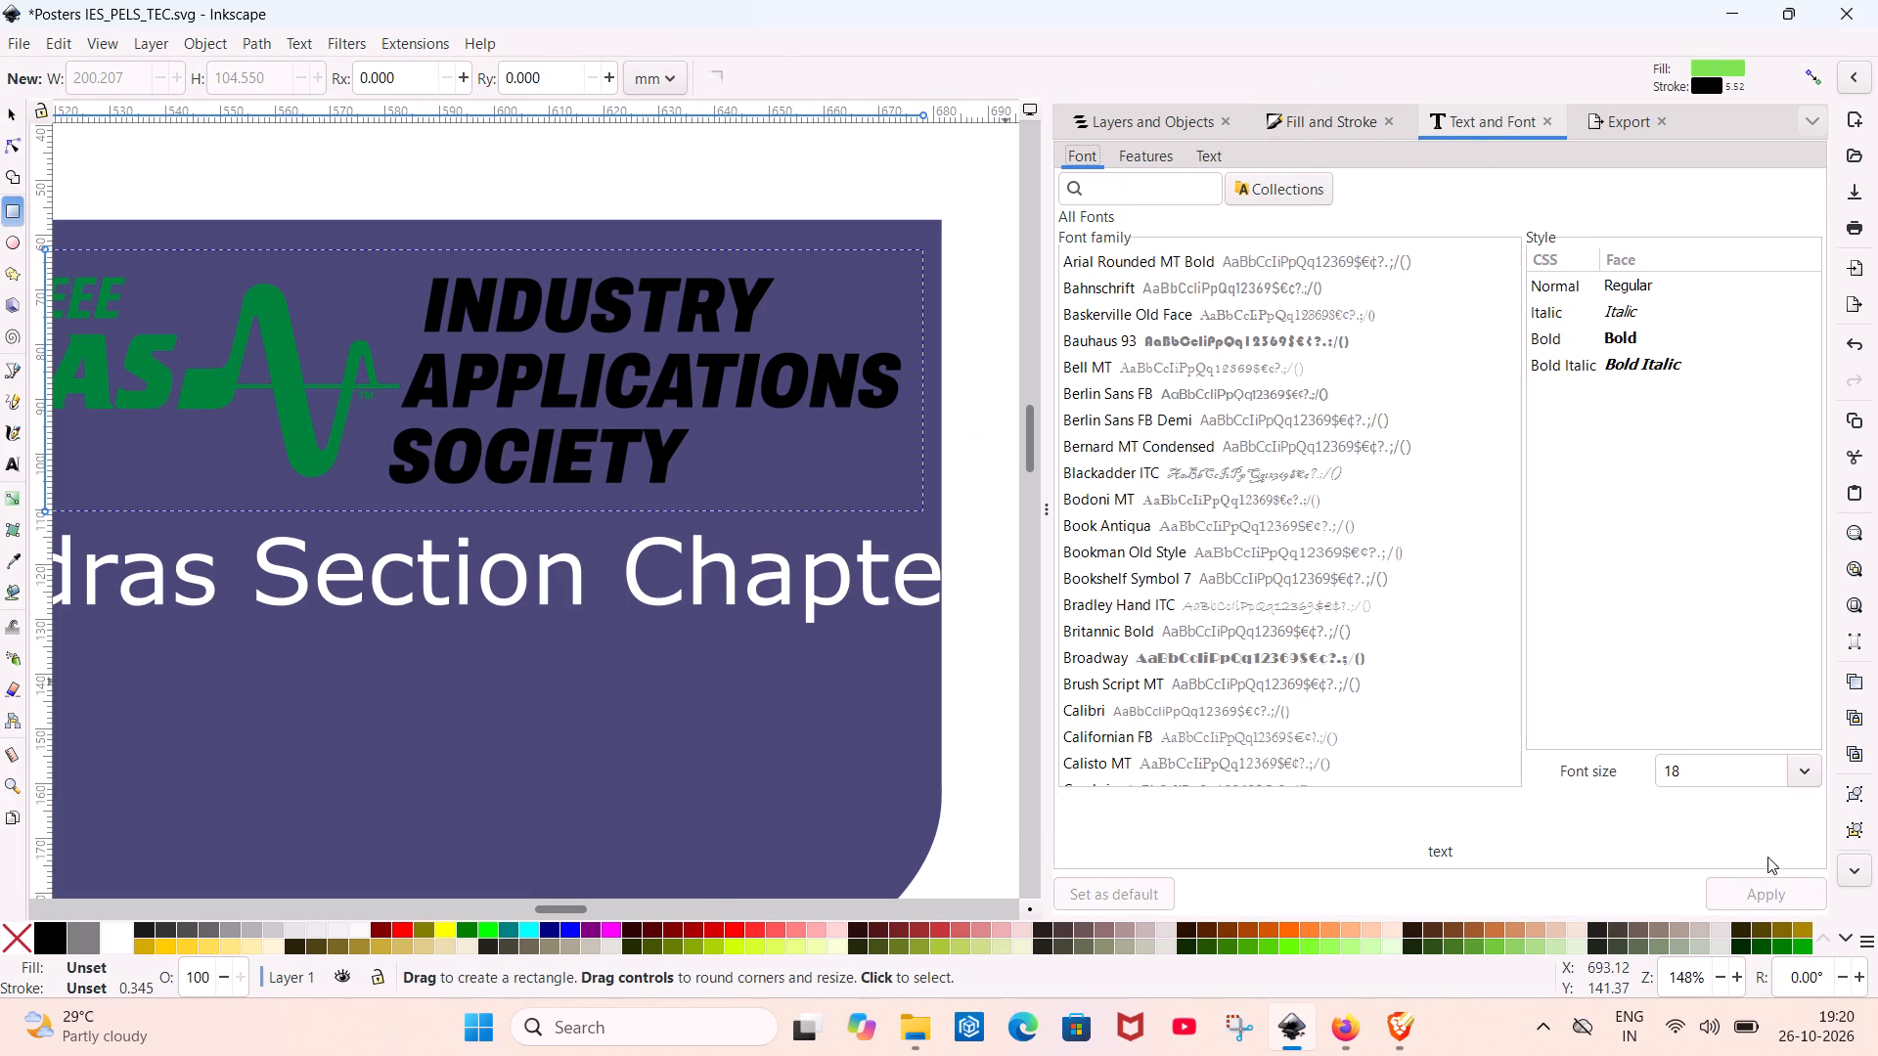
click(1723, 935)
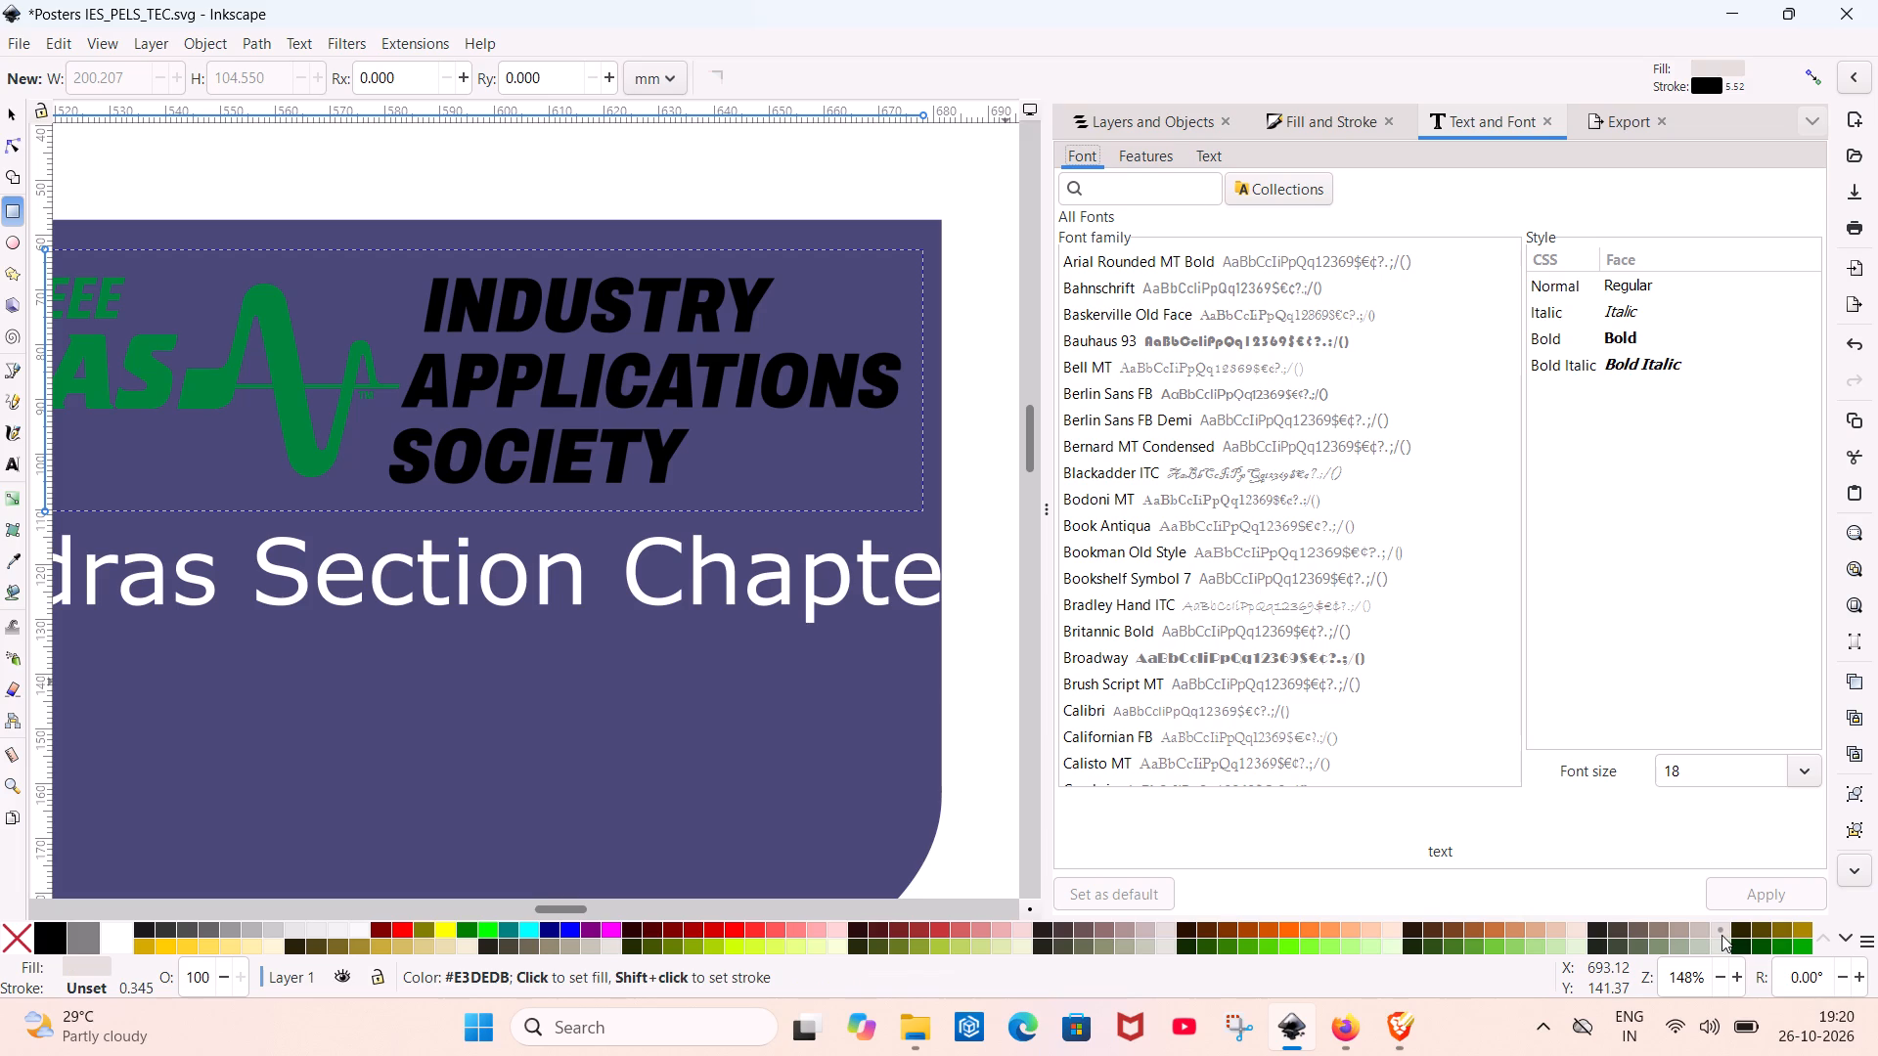
click(1721, 935)
click(607, 429)
click(615, 432)
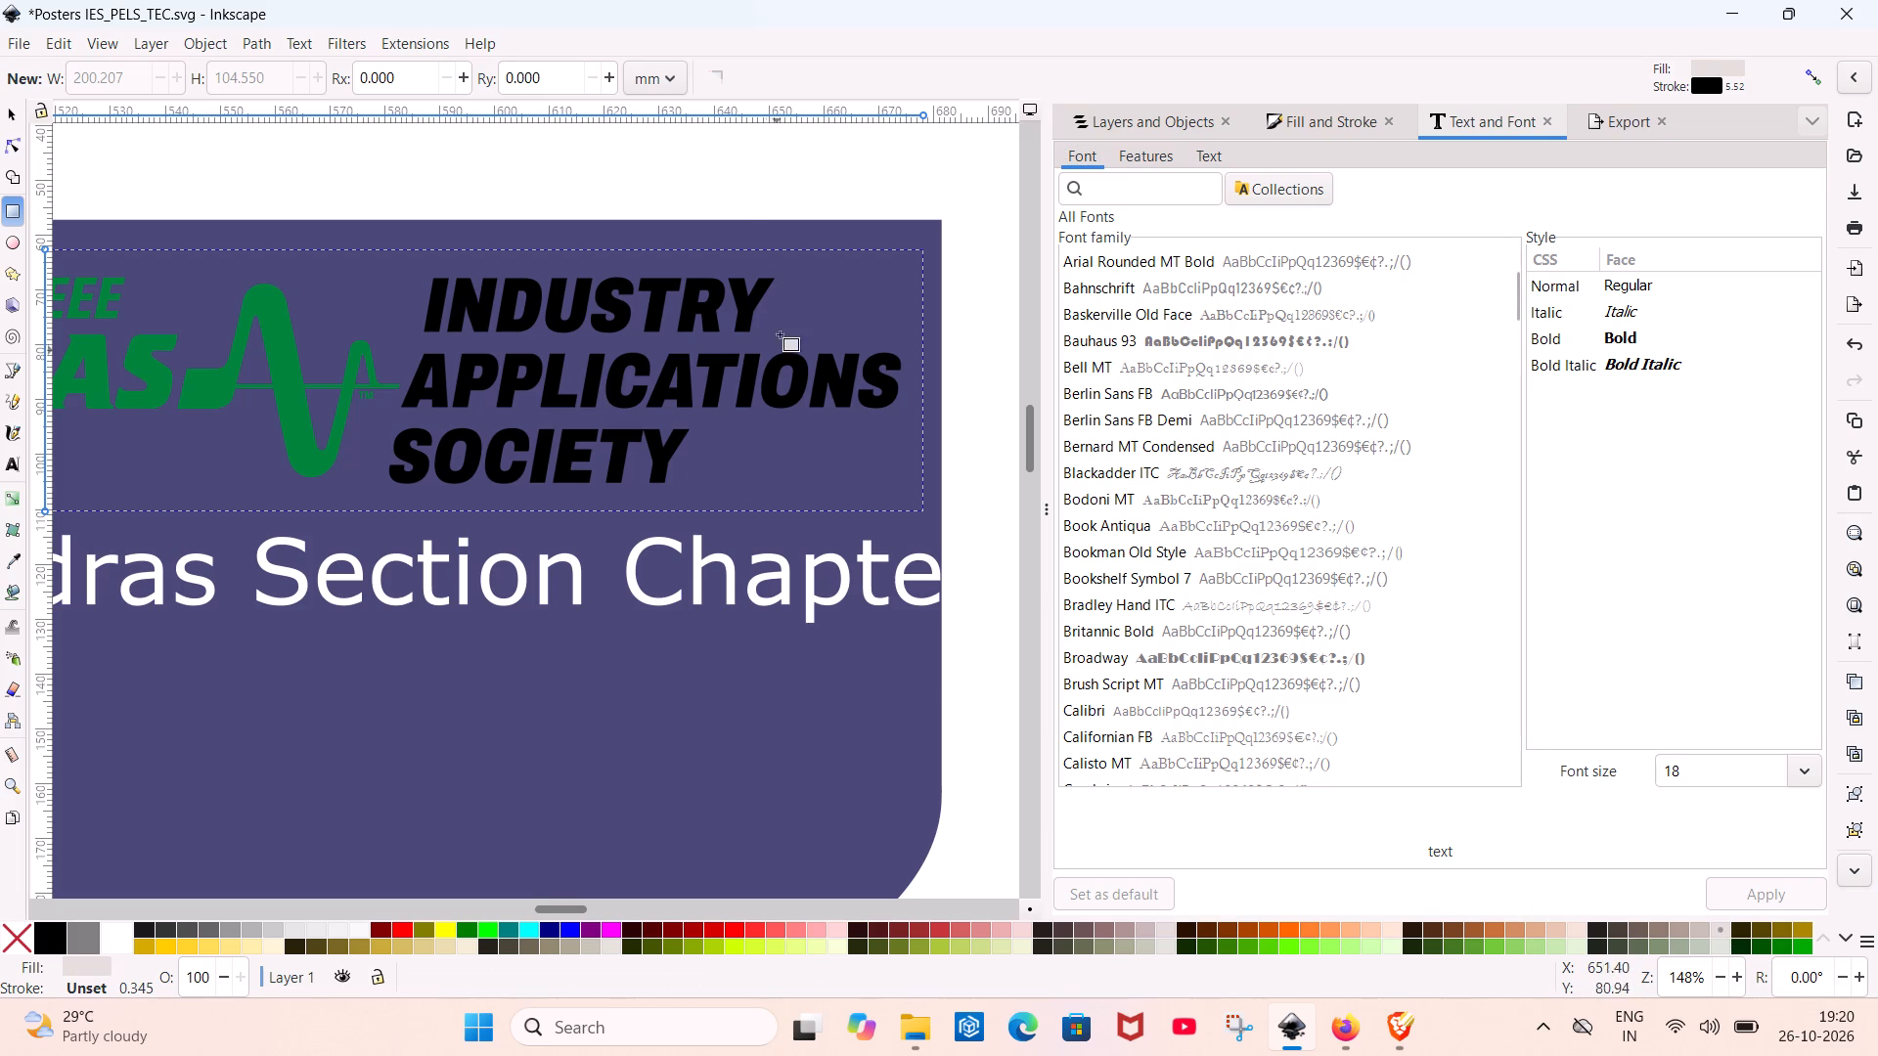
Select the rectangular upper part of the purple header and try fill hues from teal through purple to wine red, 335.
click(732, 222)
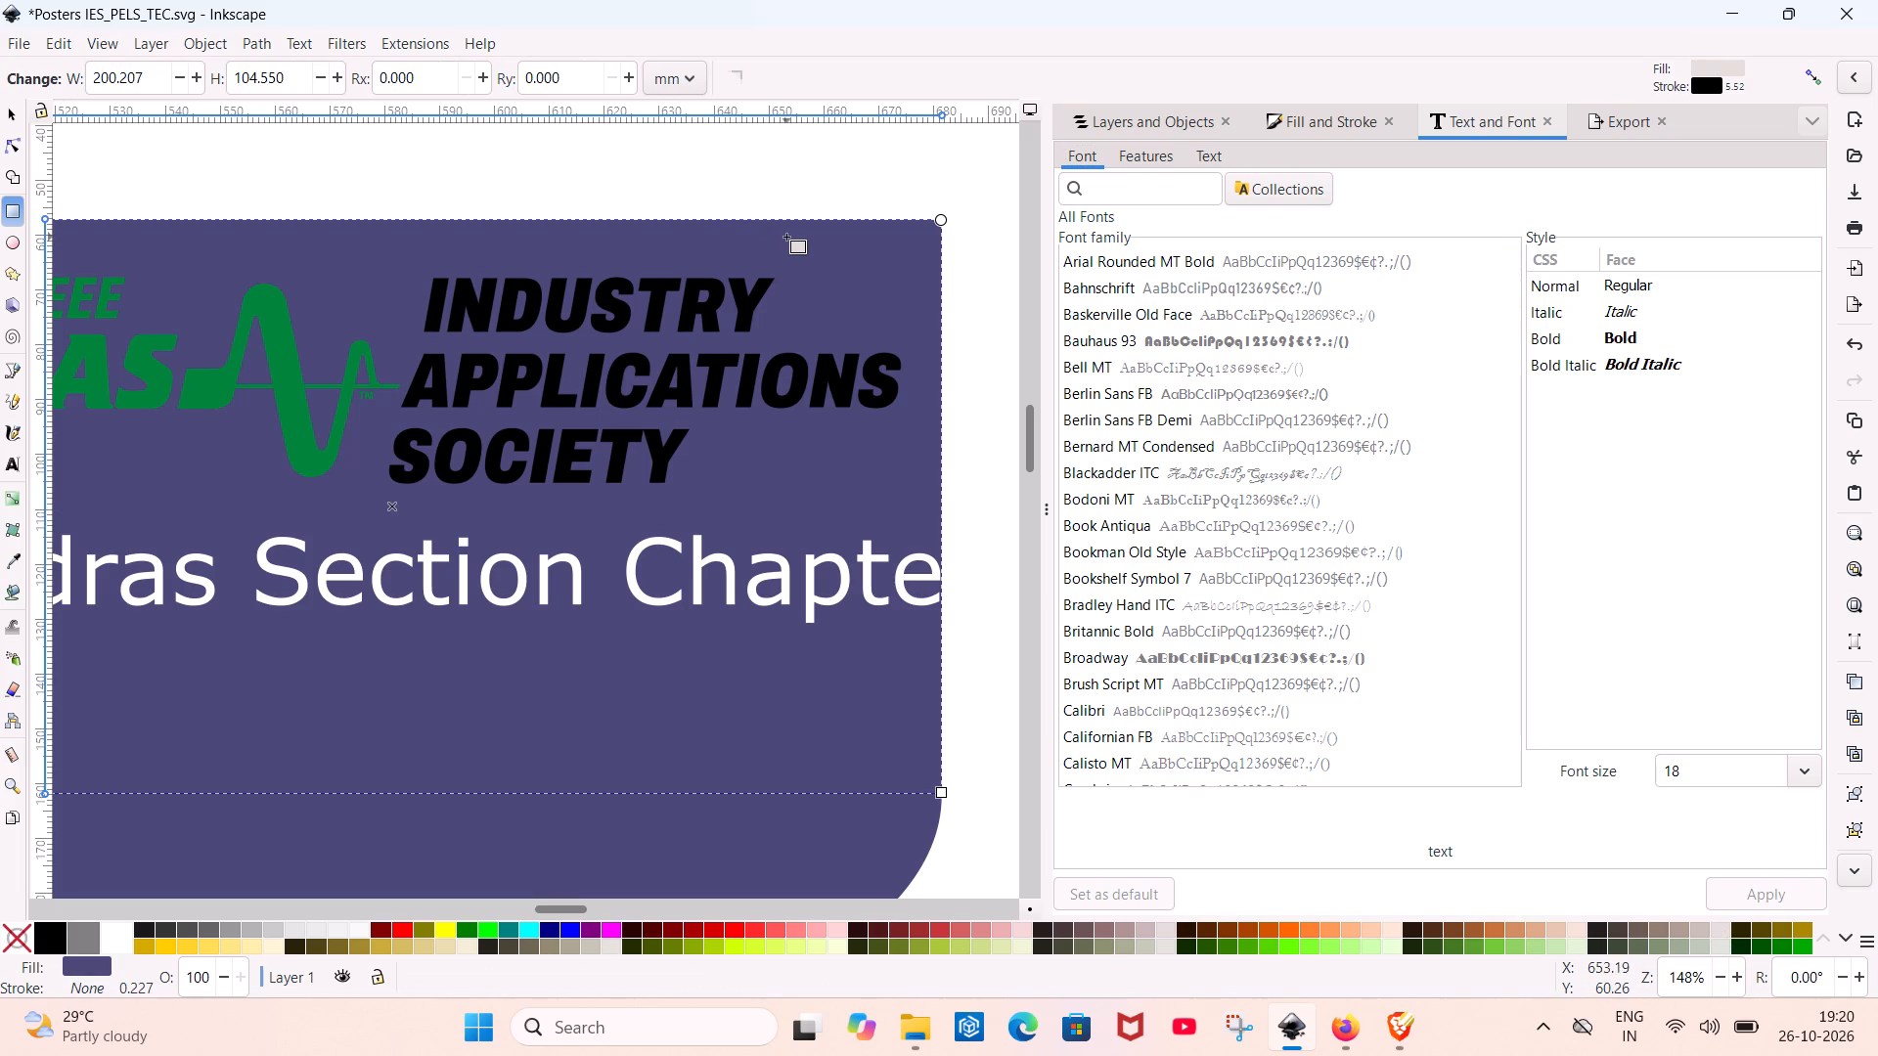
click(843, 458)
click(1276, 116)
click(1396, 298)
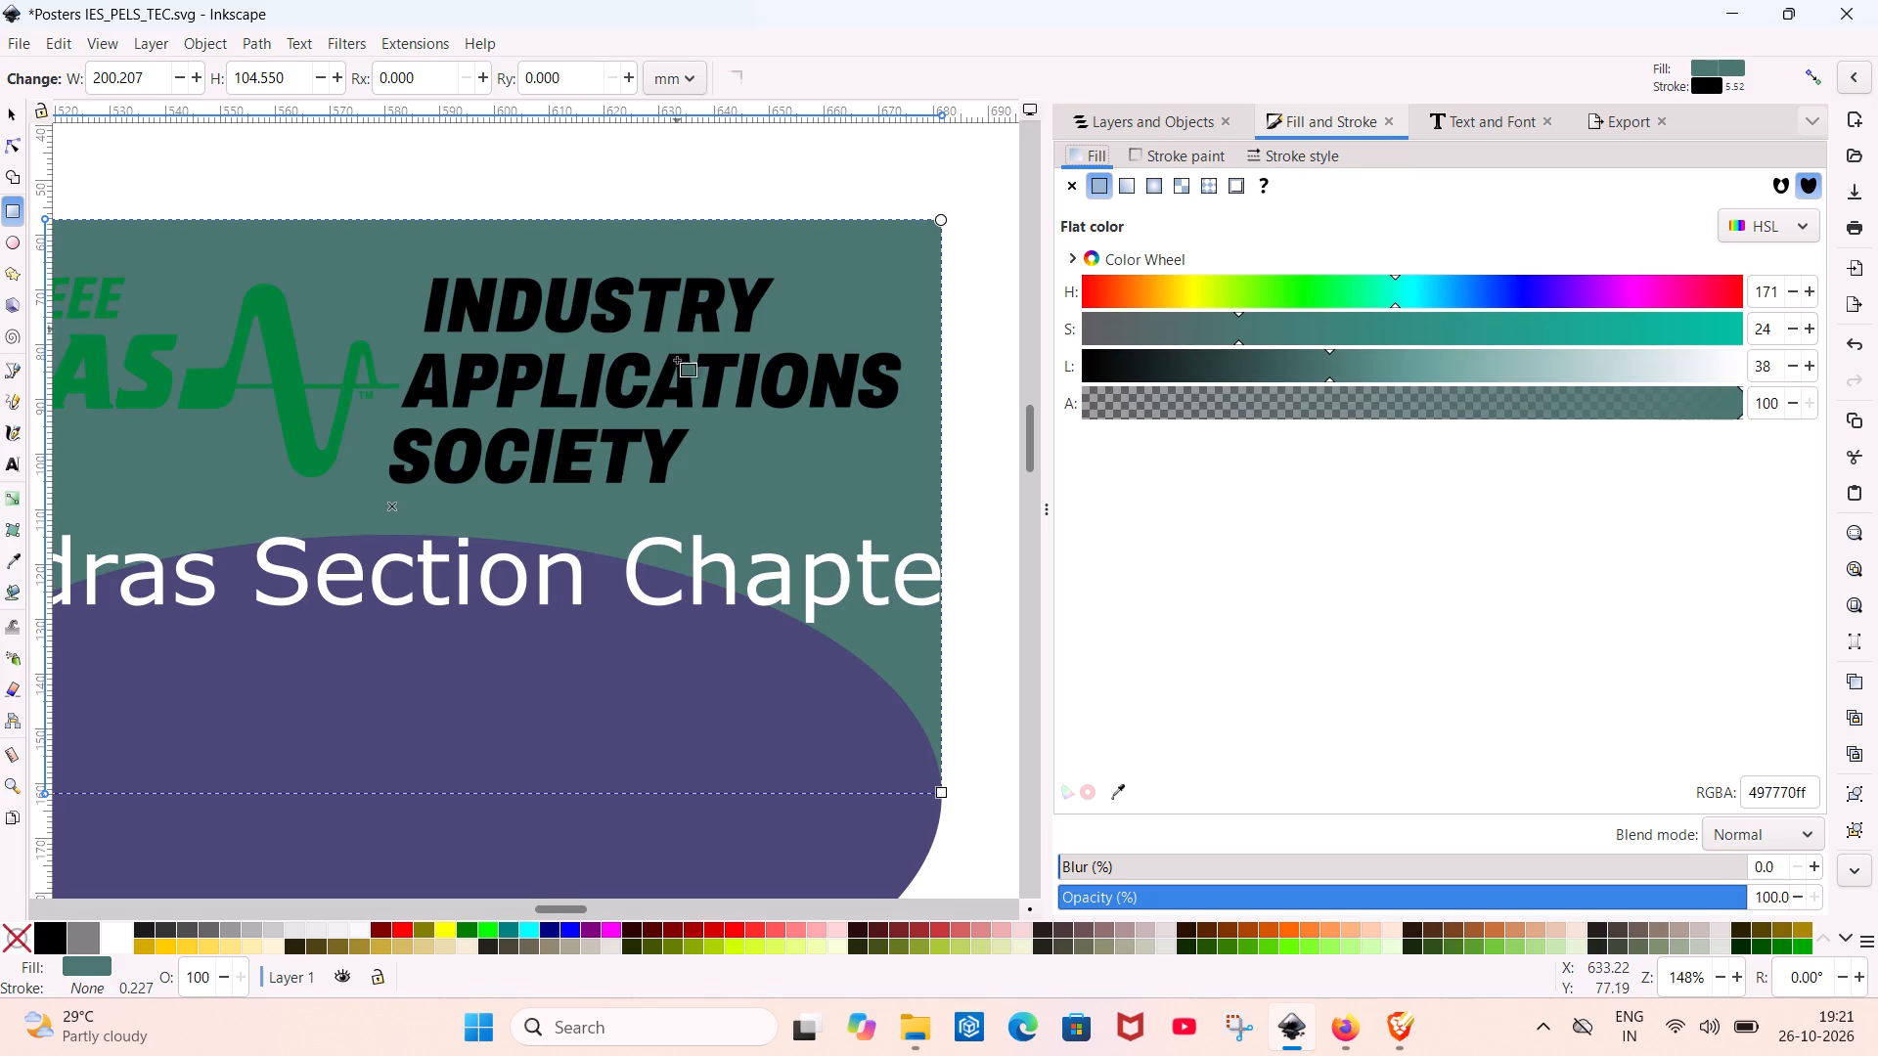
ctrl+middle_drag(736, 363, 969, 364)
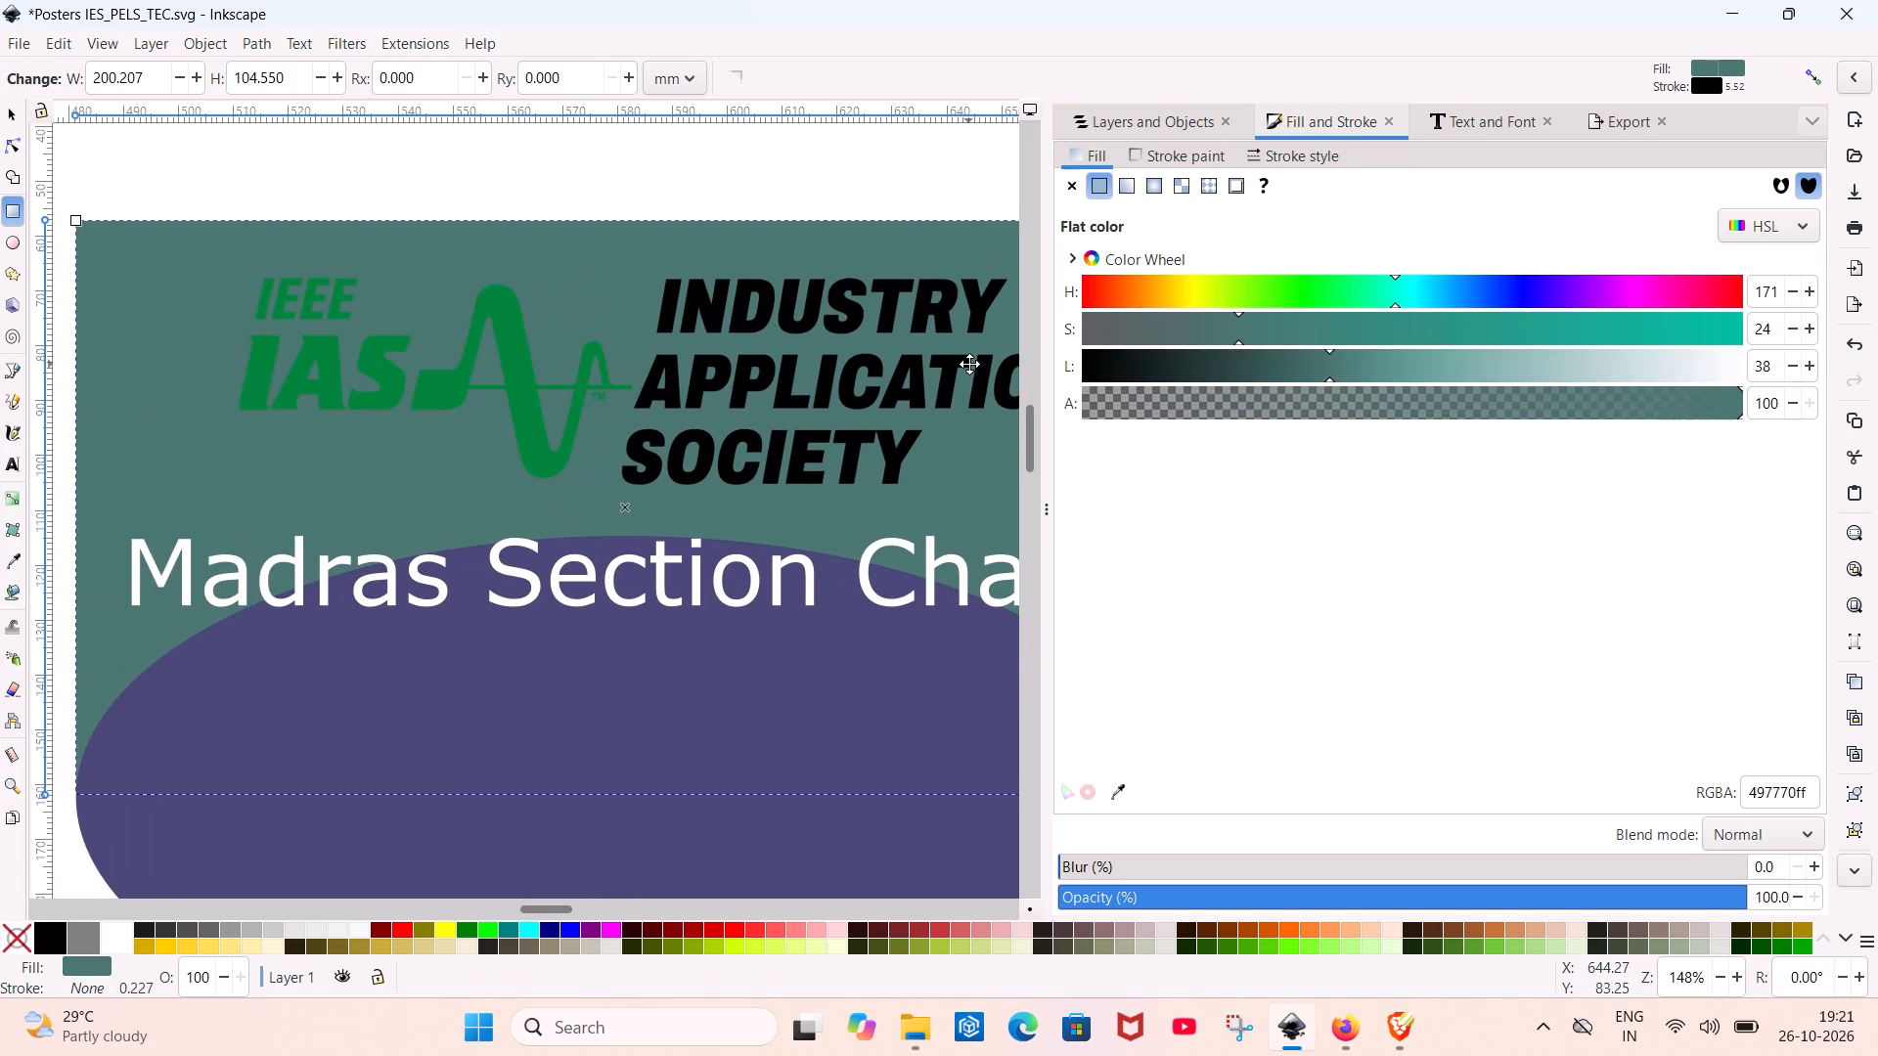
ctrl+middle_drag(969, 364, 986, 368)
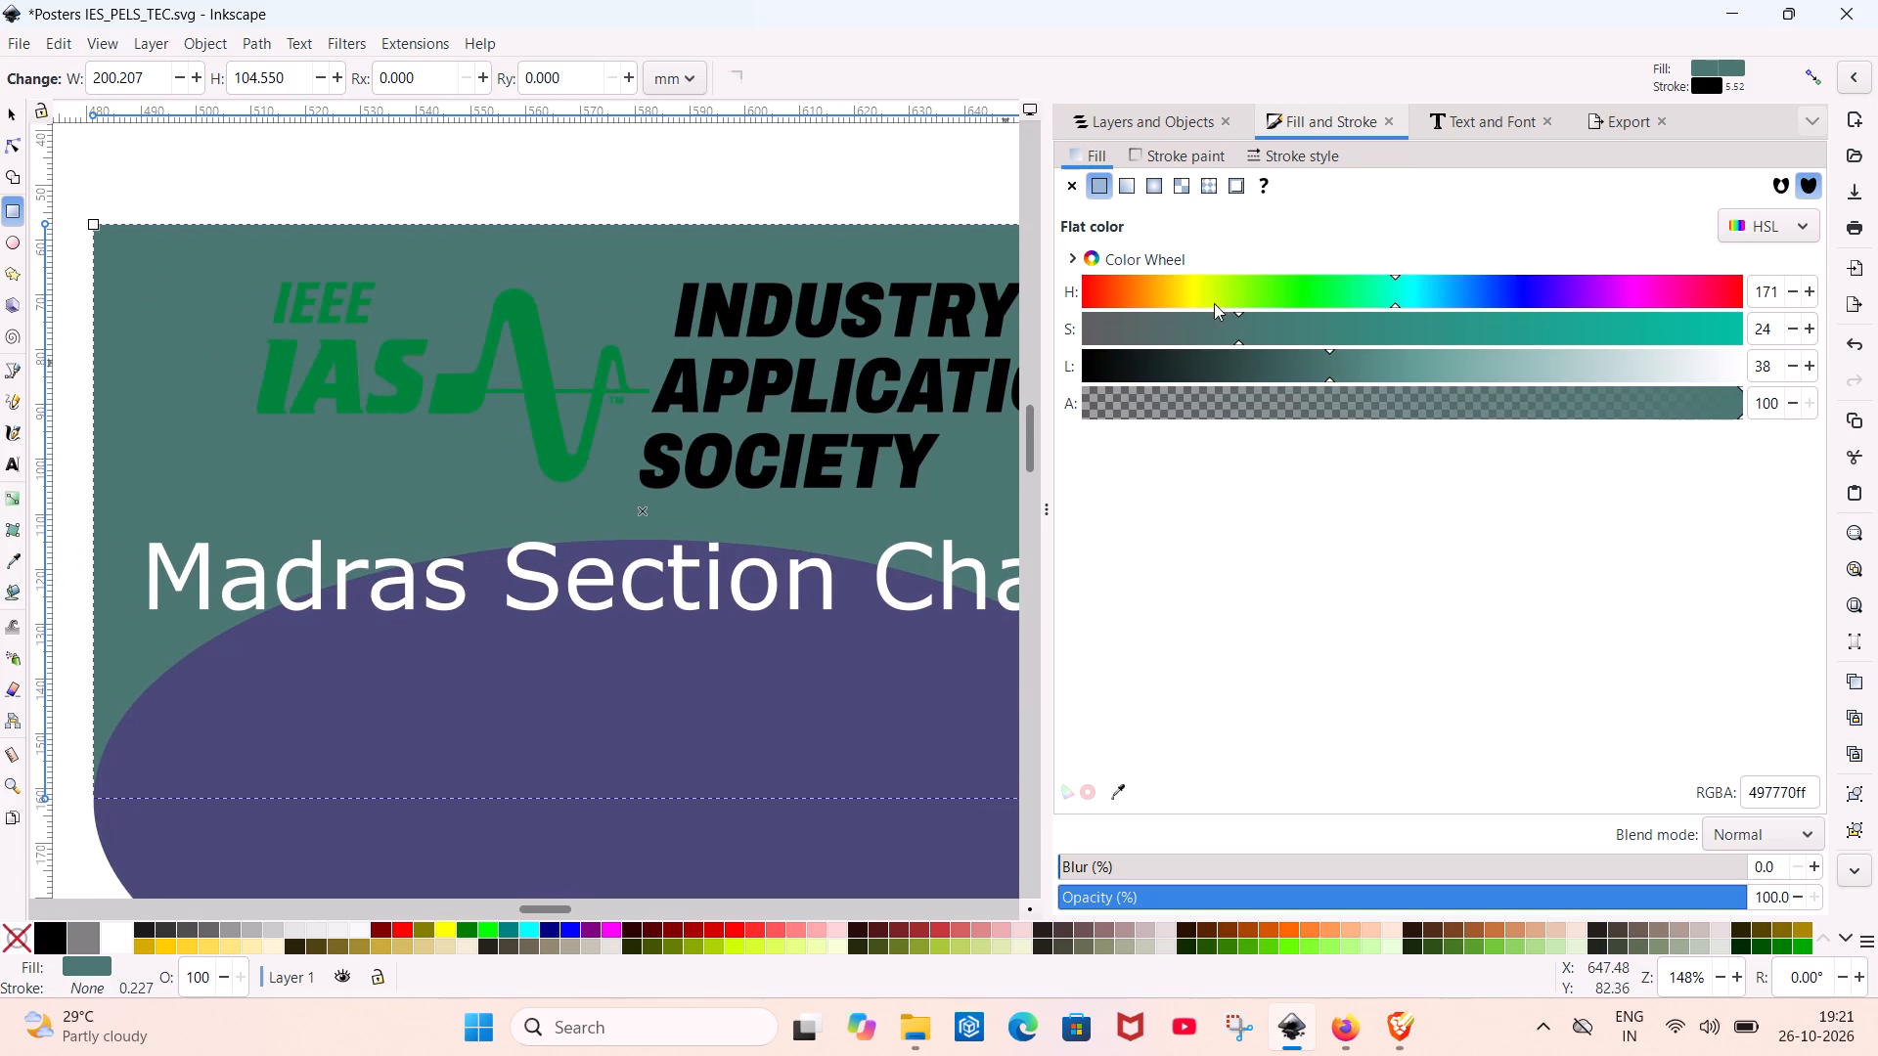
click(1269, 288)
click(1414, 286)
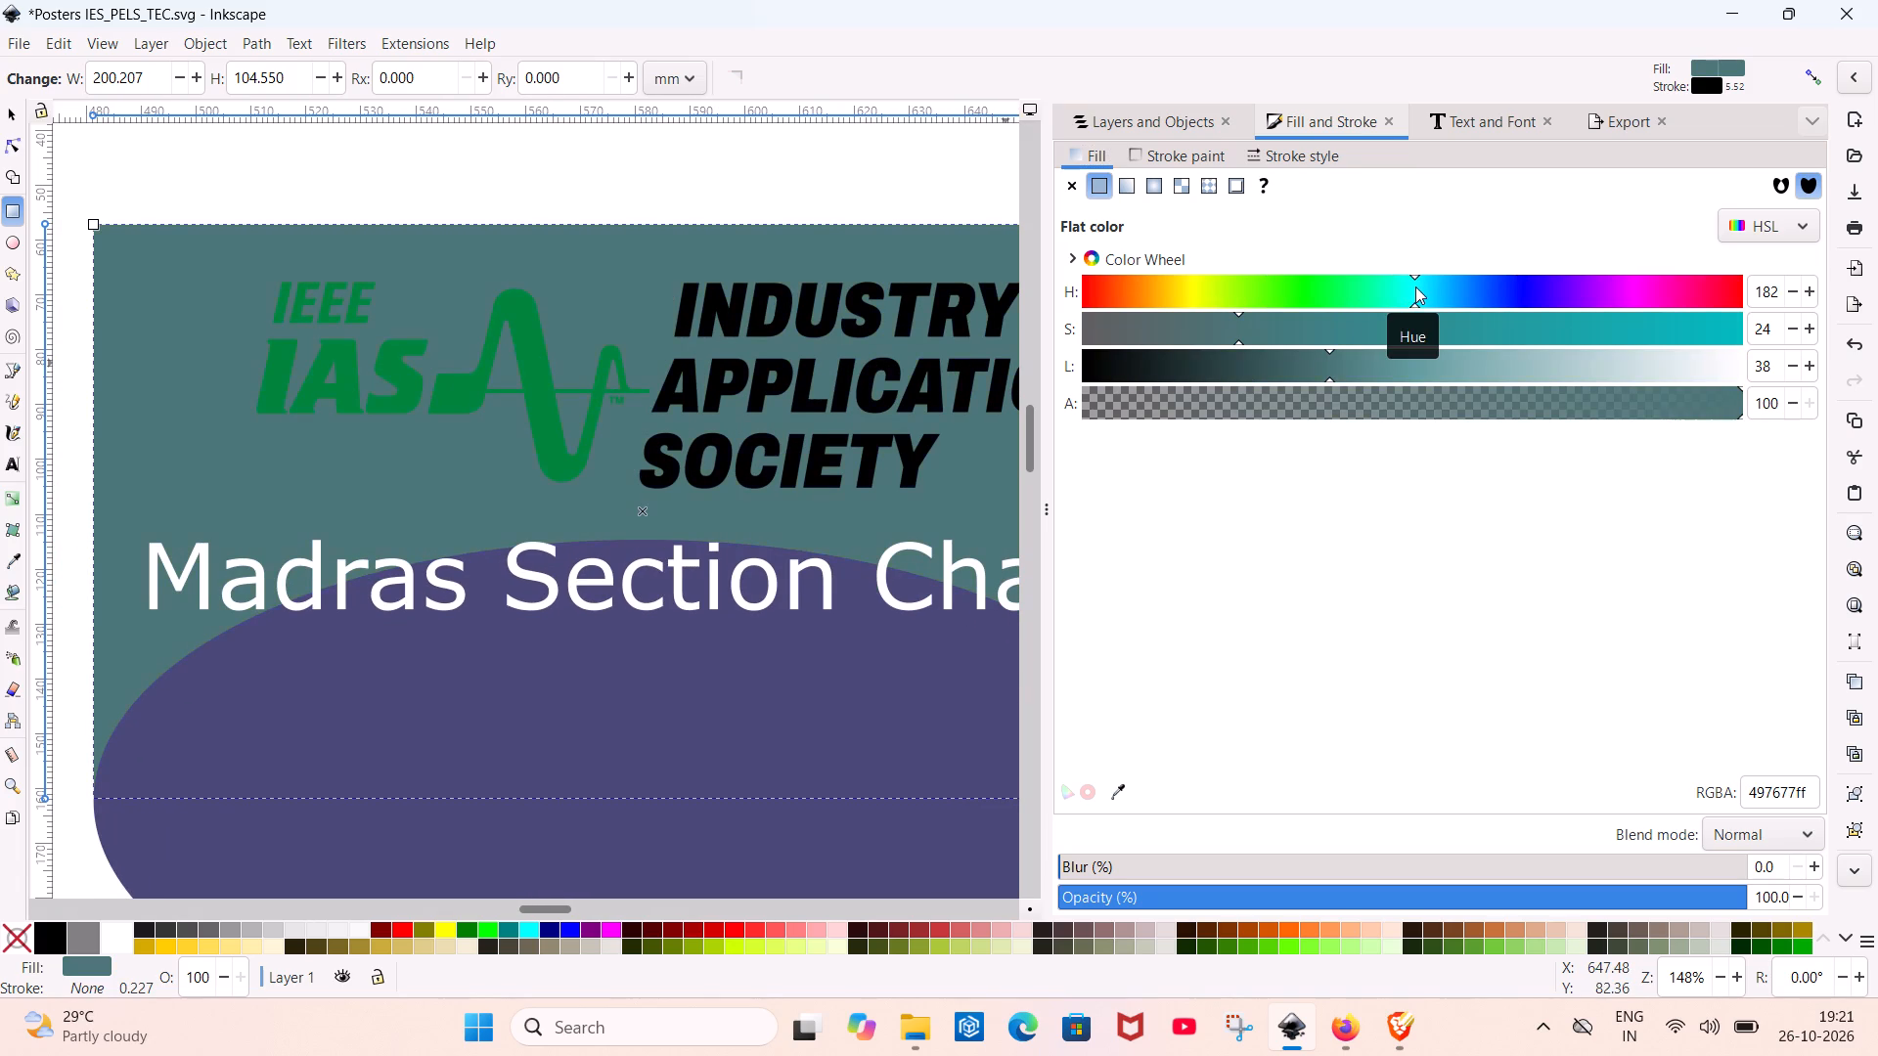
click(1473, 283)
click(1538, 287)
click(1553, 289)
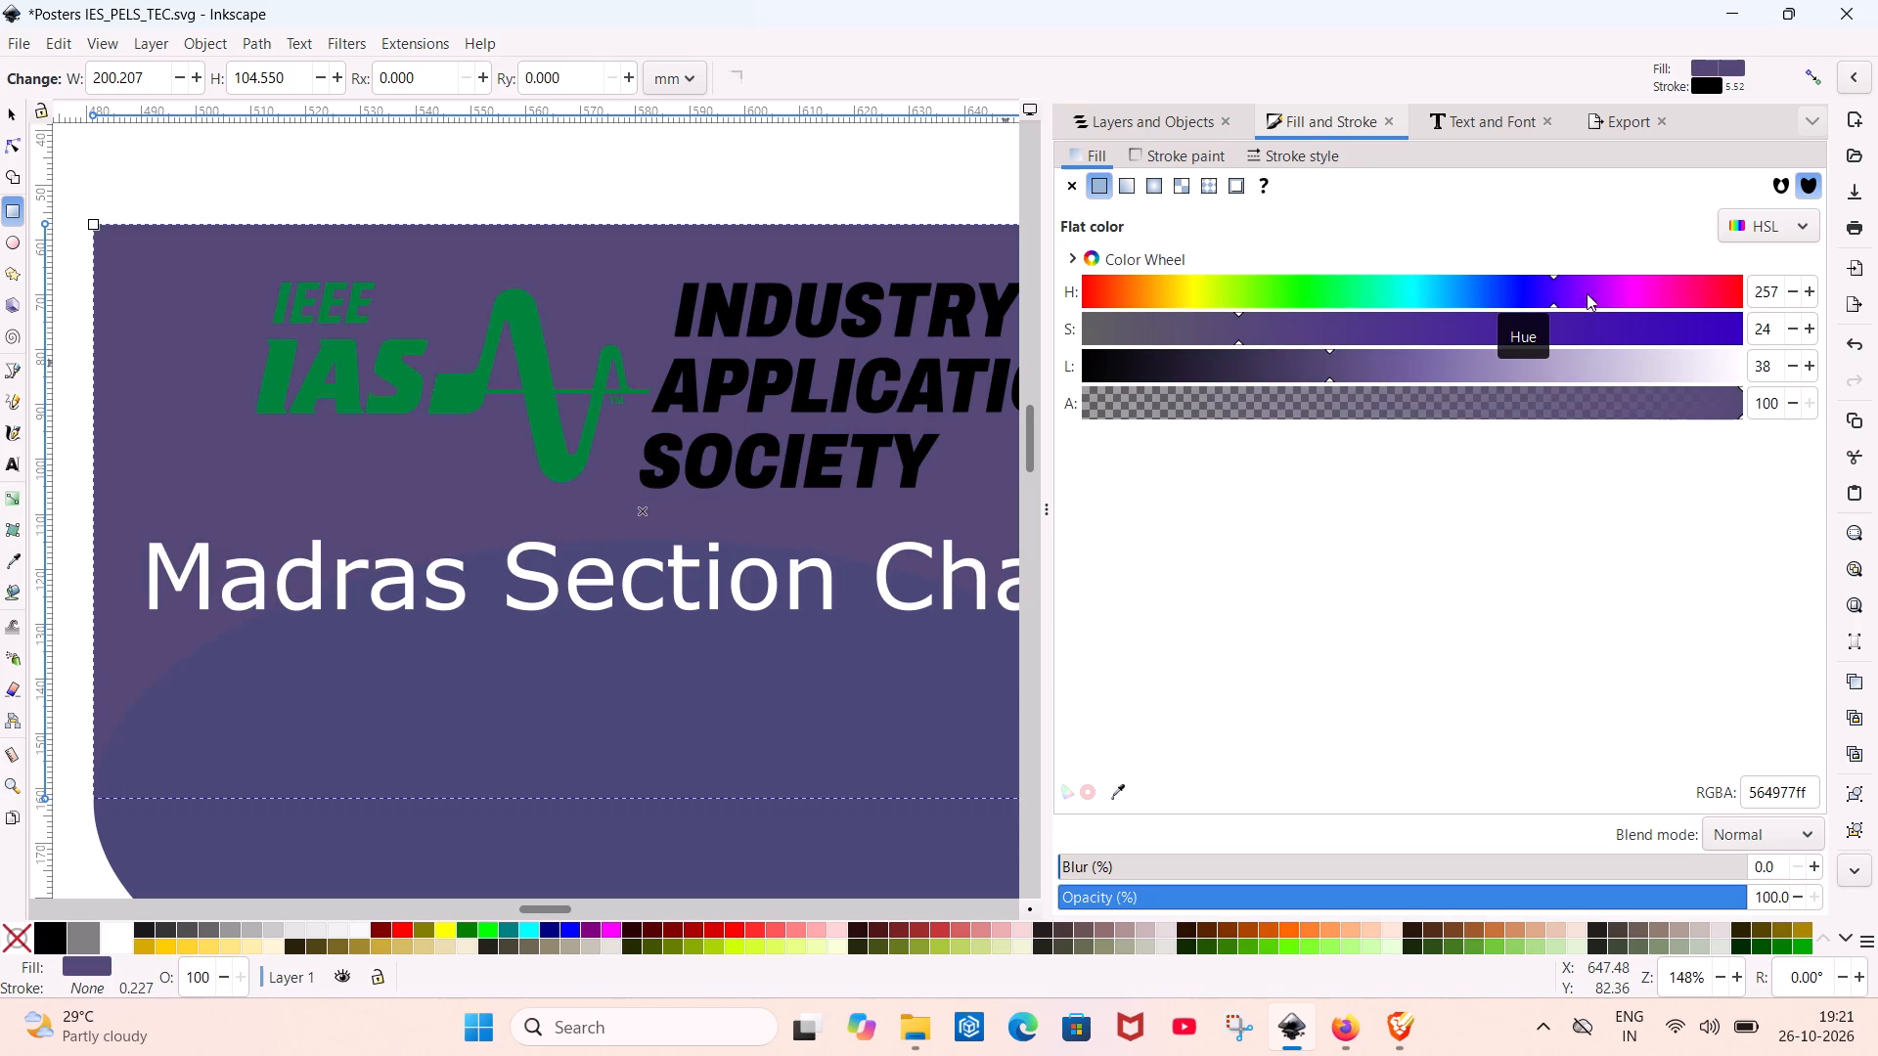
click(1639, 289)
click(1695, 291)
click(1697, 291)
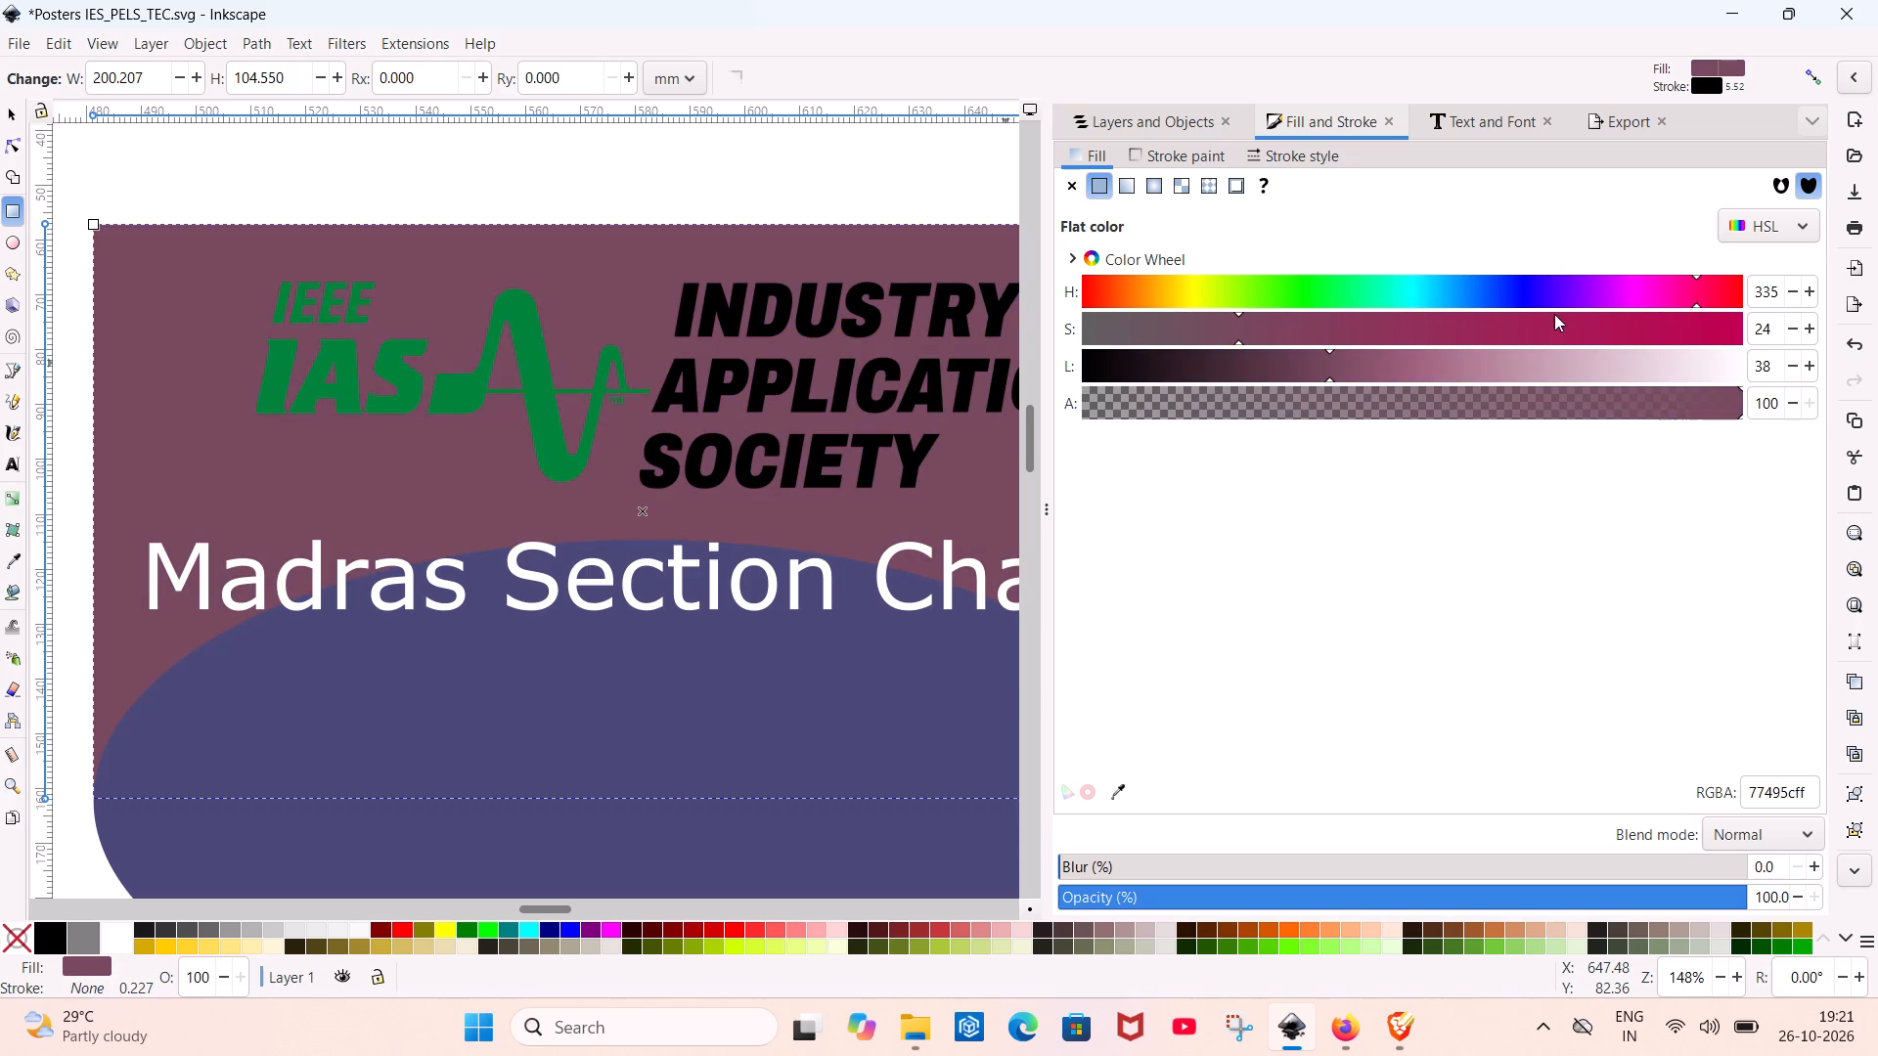
Try a grey, unsaturated fill on the header rectangle, and raise its saturation to 100.
click(1178, 320)
click(1142, 328)
drag(1142, 328, 1025, 340)
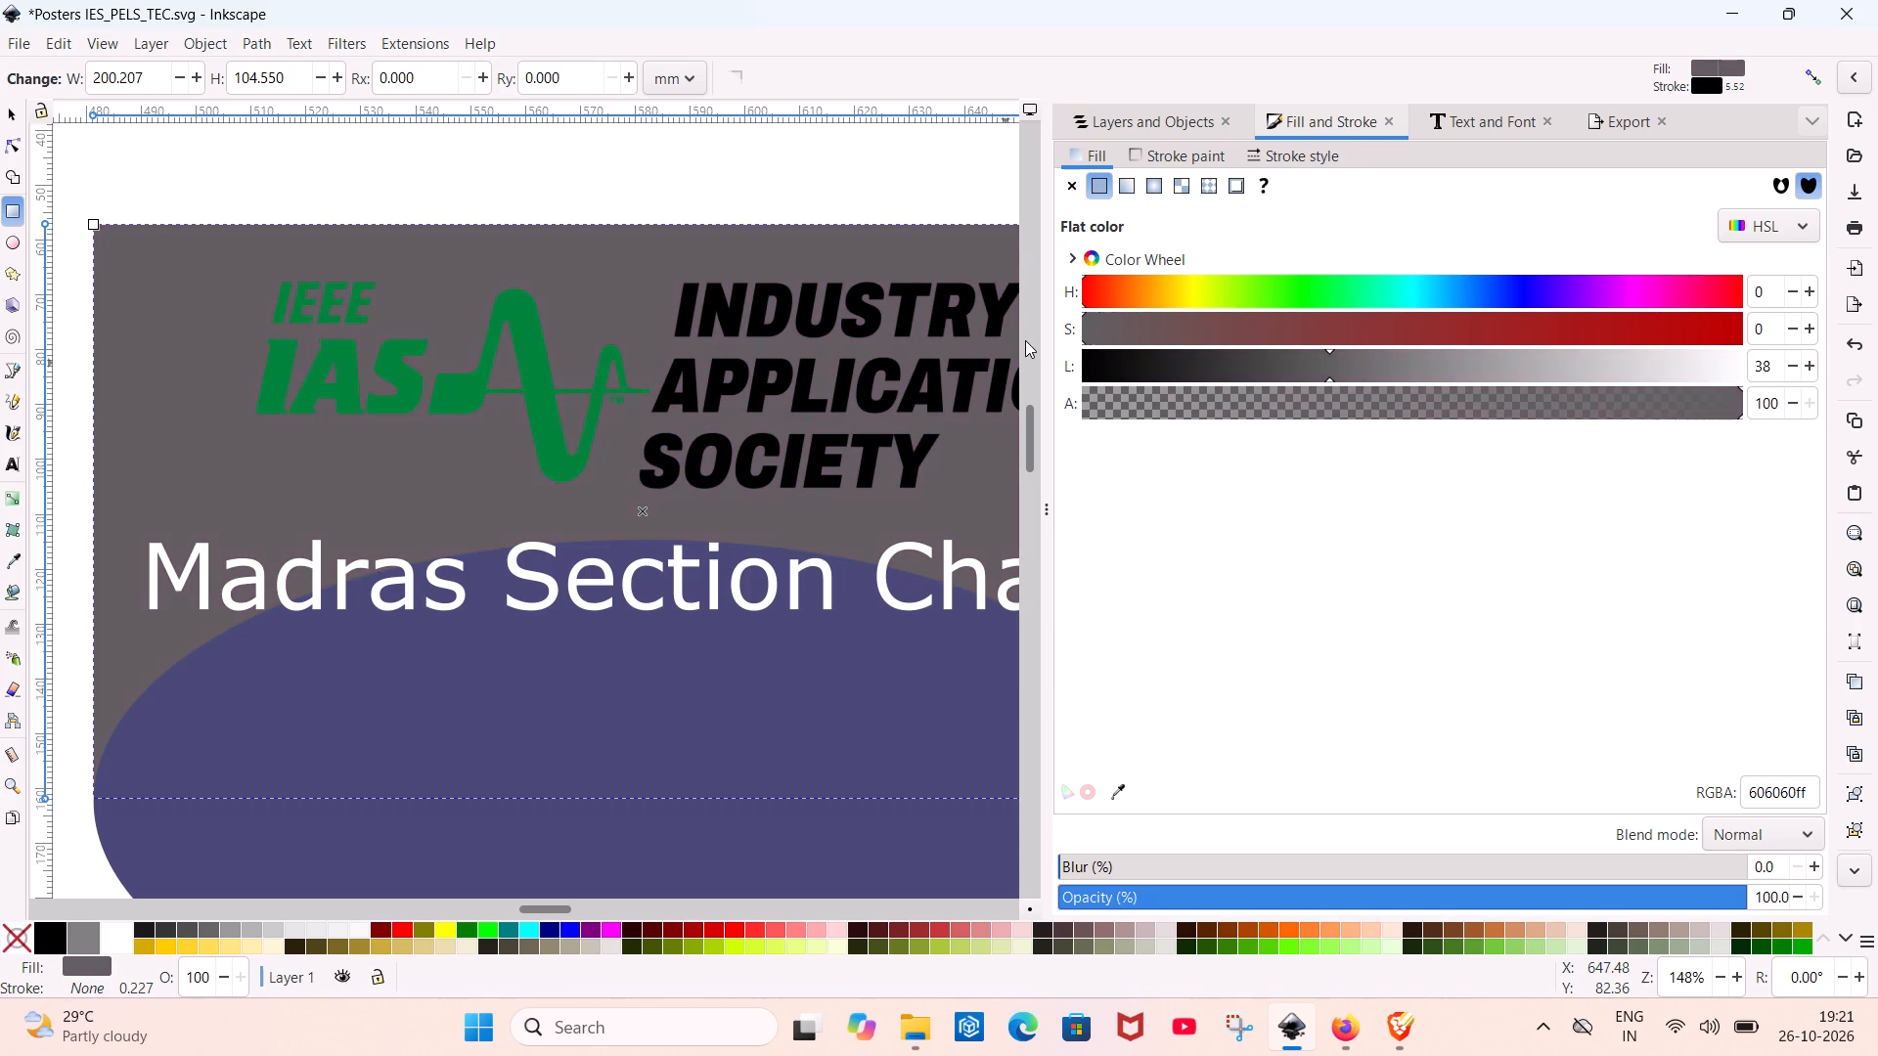
drag(1025, 340, 993, 349)
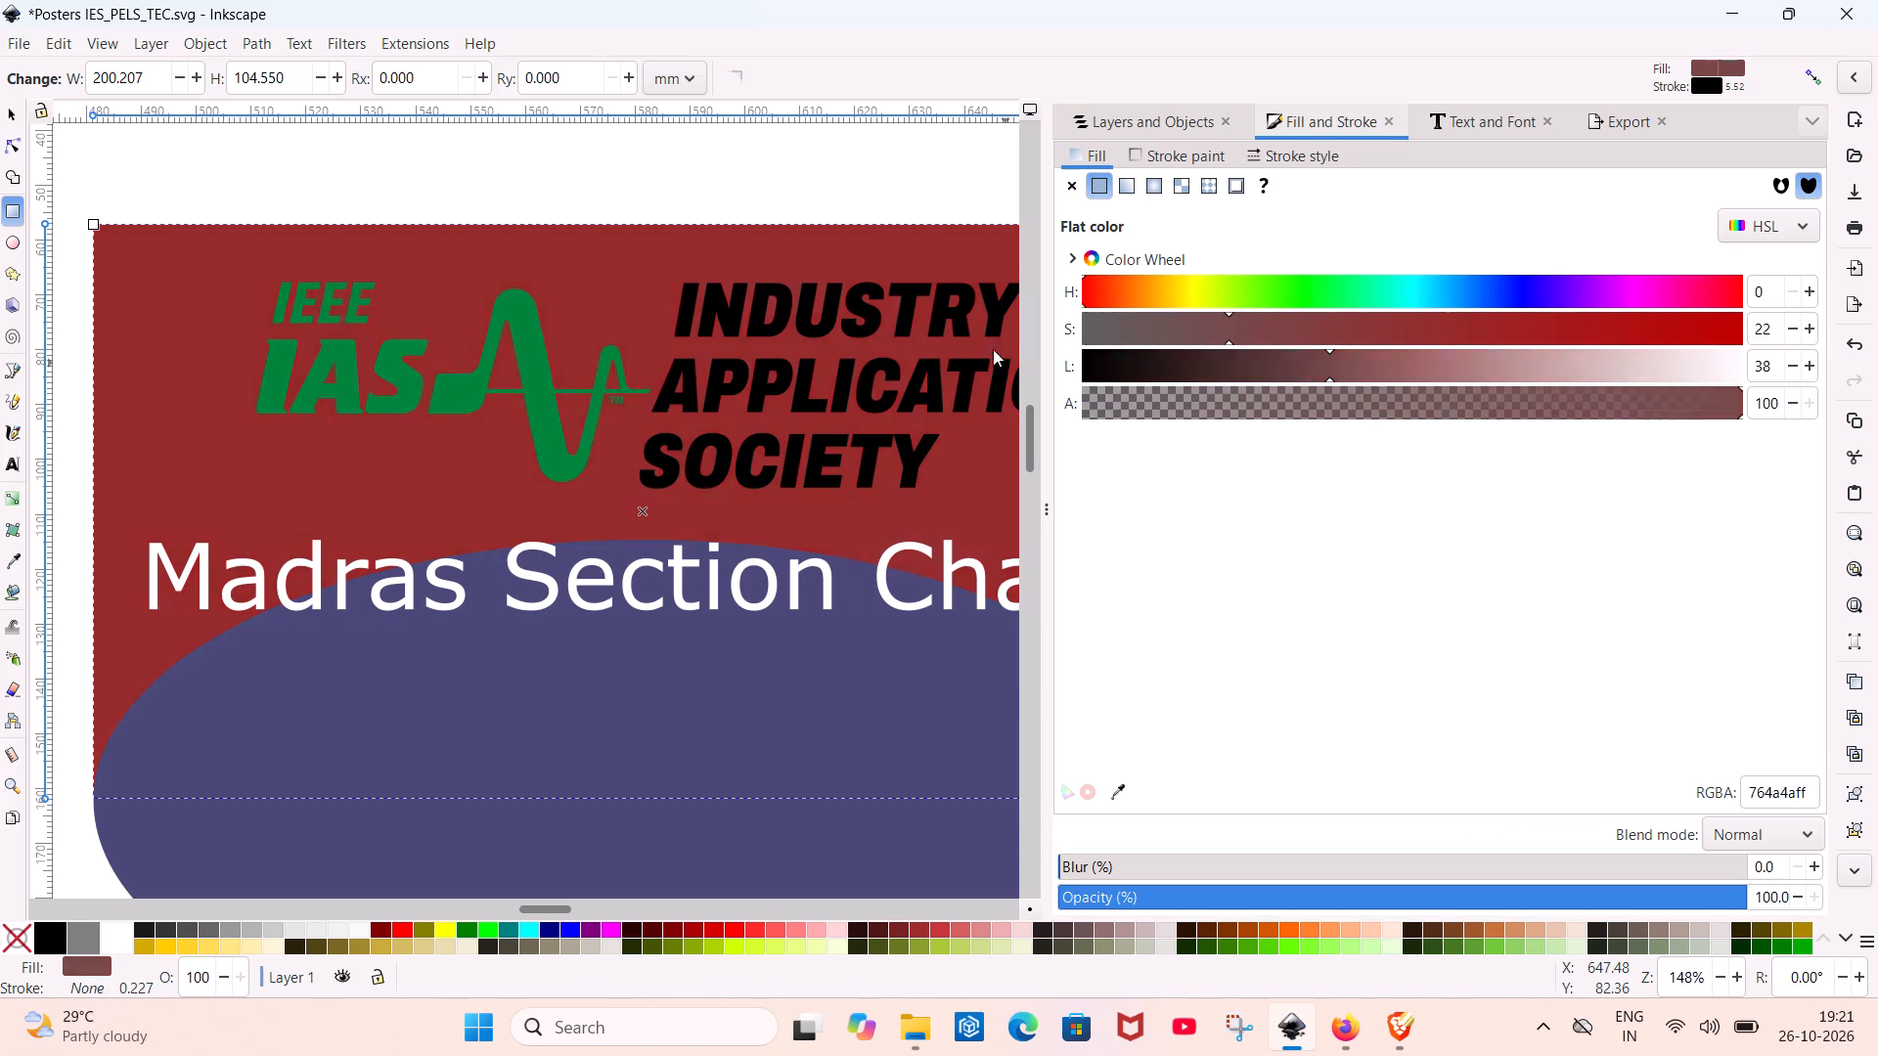
drag(993, 349, 1877, 348)
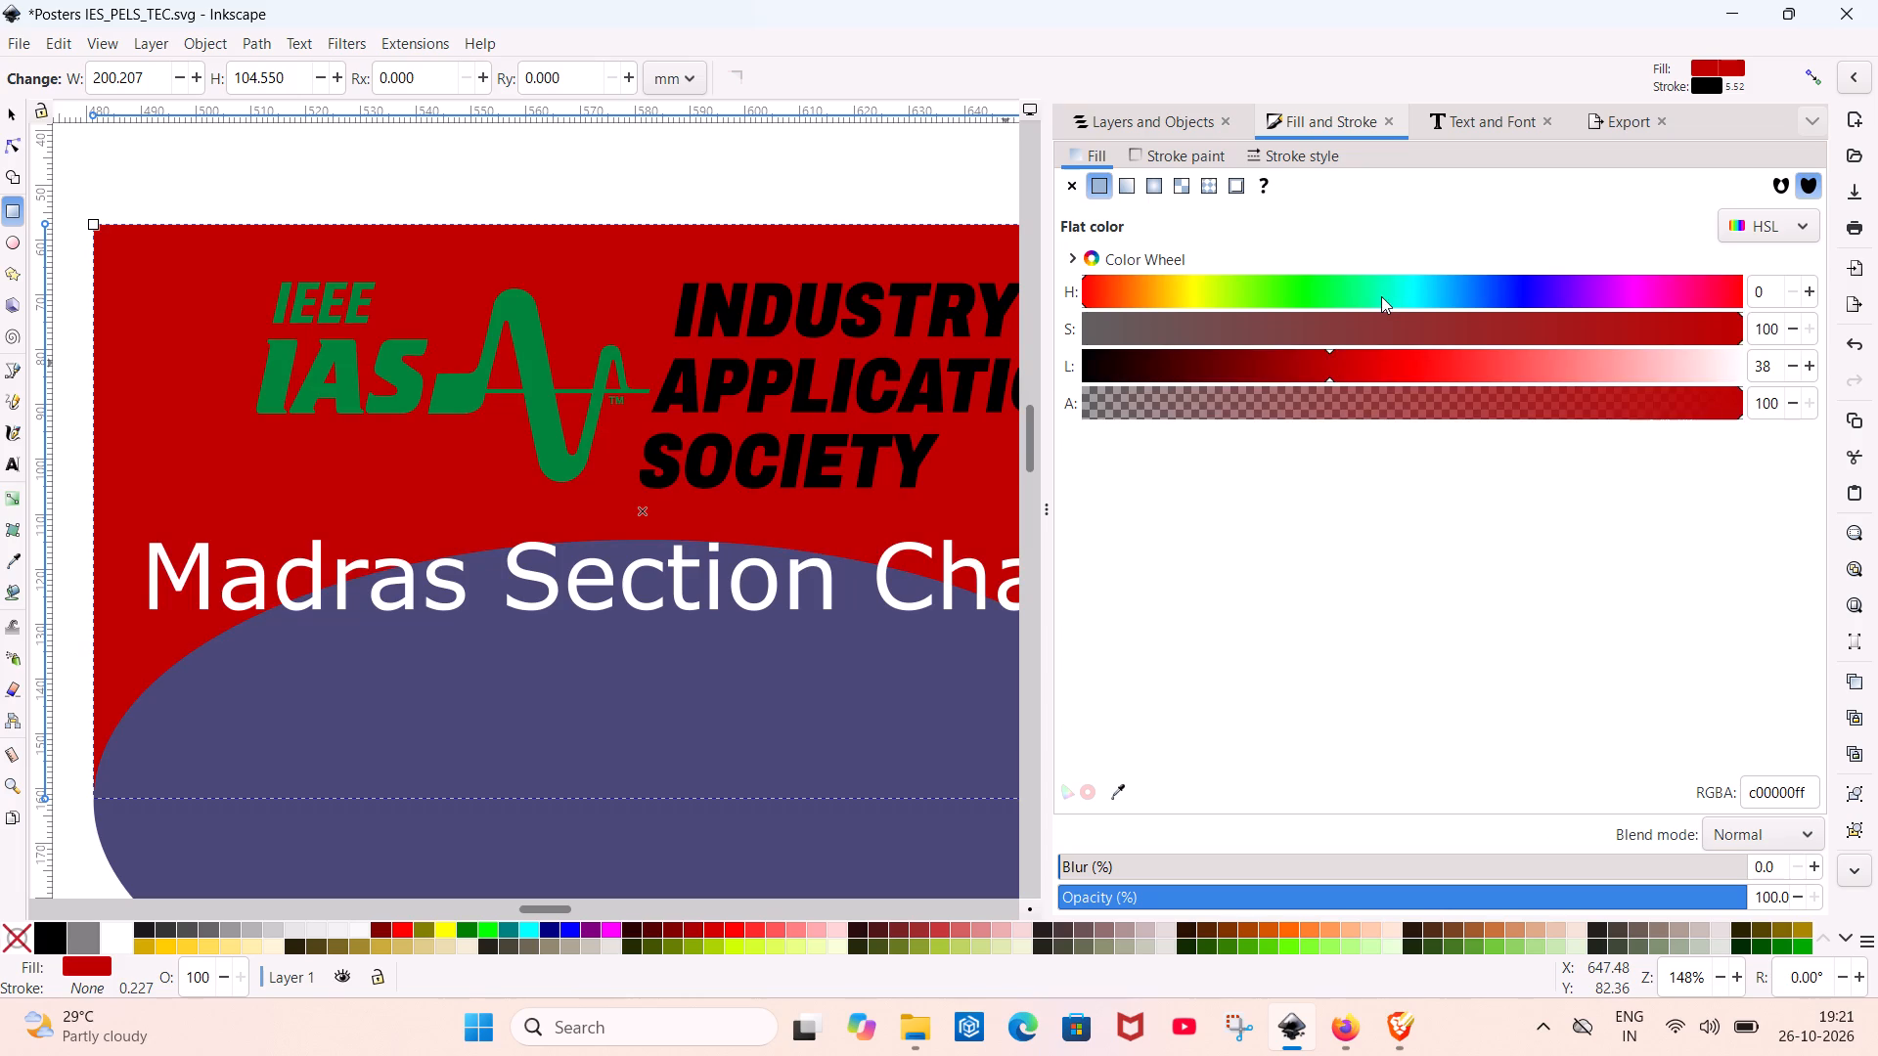
Set the header rectangle's fill hue to green, 163, and lower its alpha to 16.
click(1381, 293)
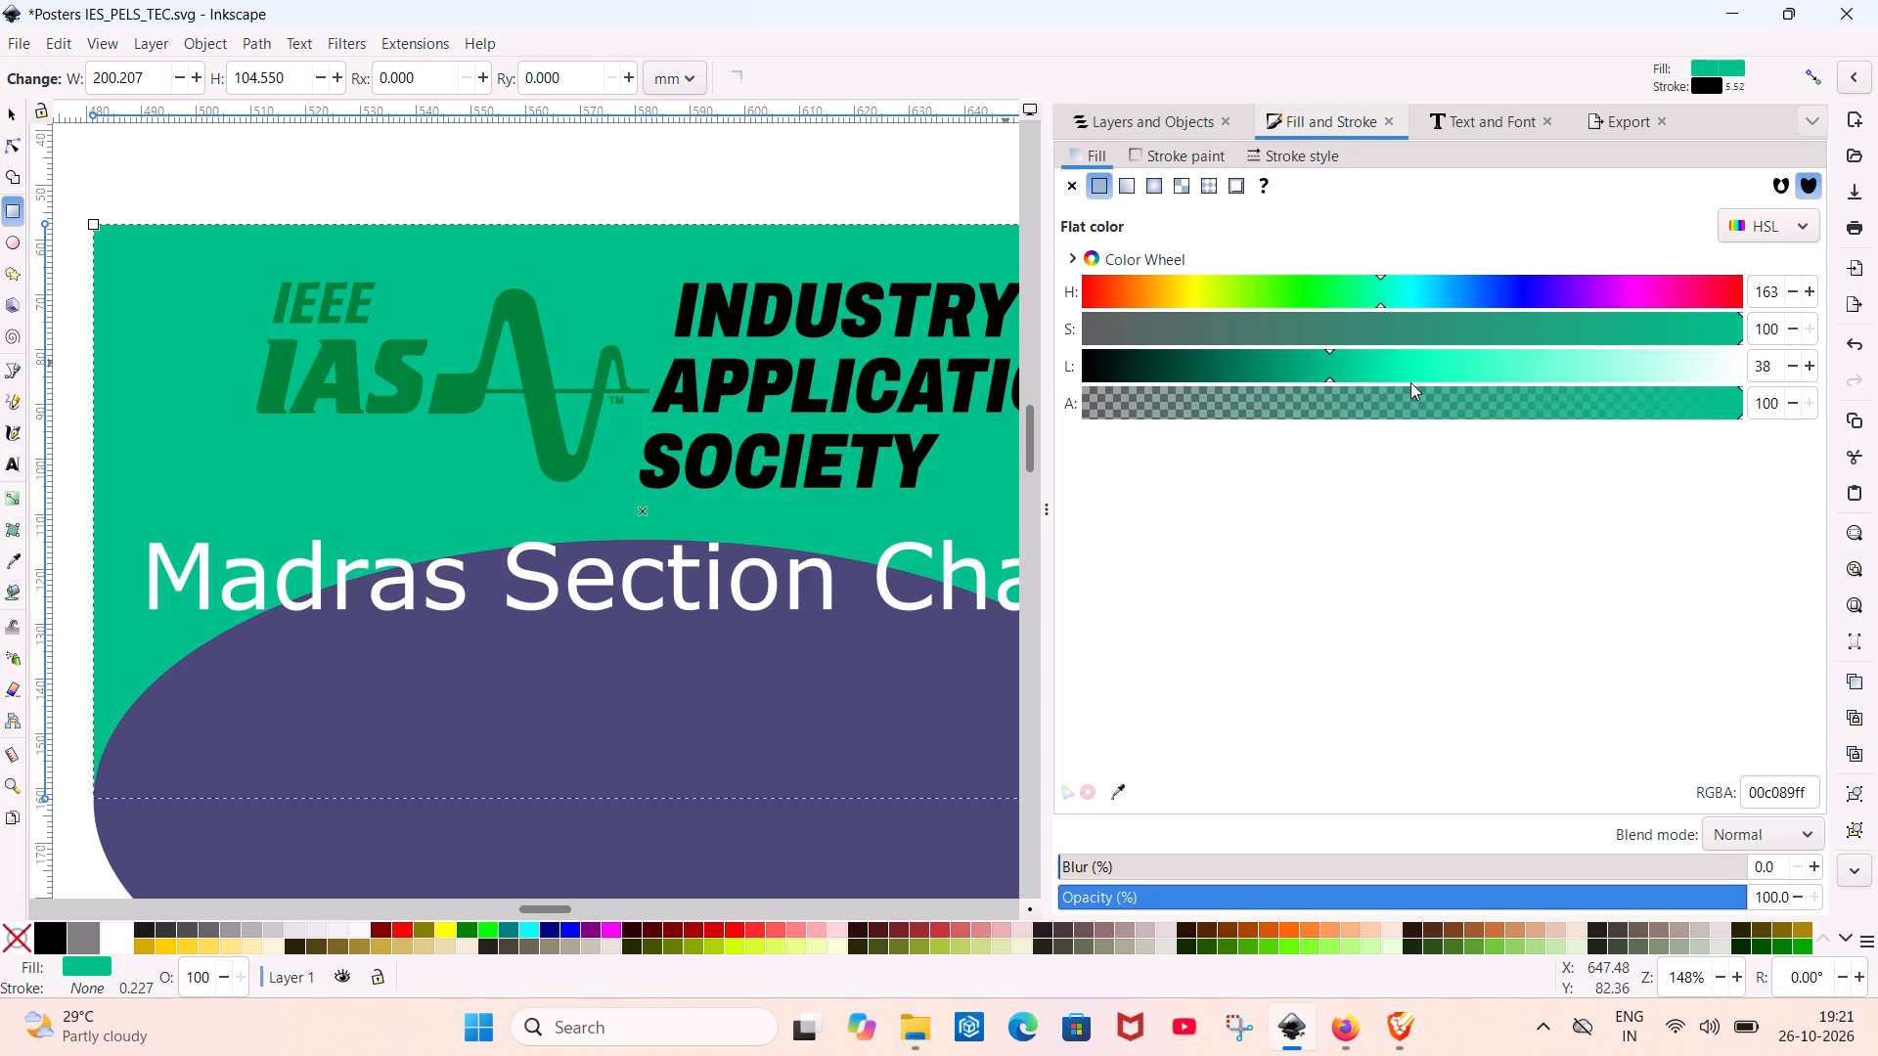
drag(1383, 402, 1206, 409)
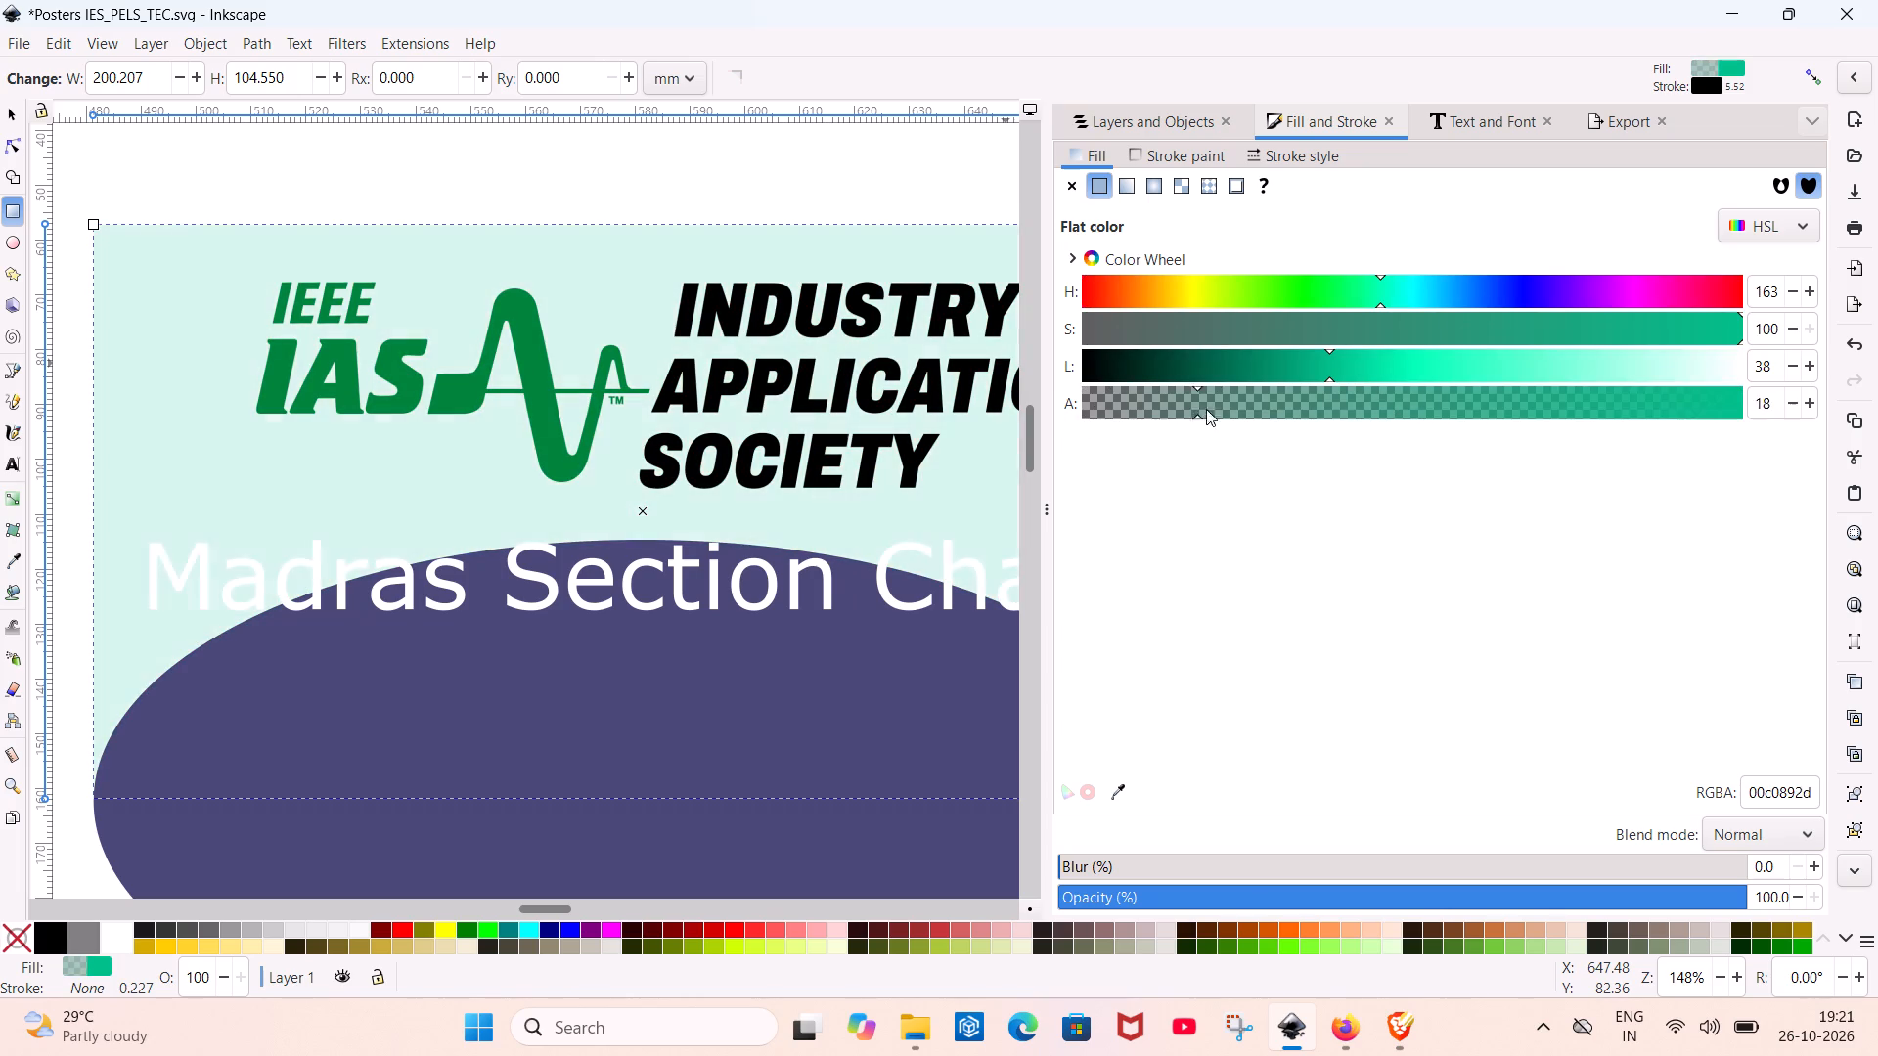
drag(1206, 409, 1211, 414)
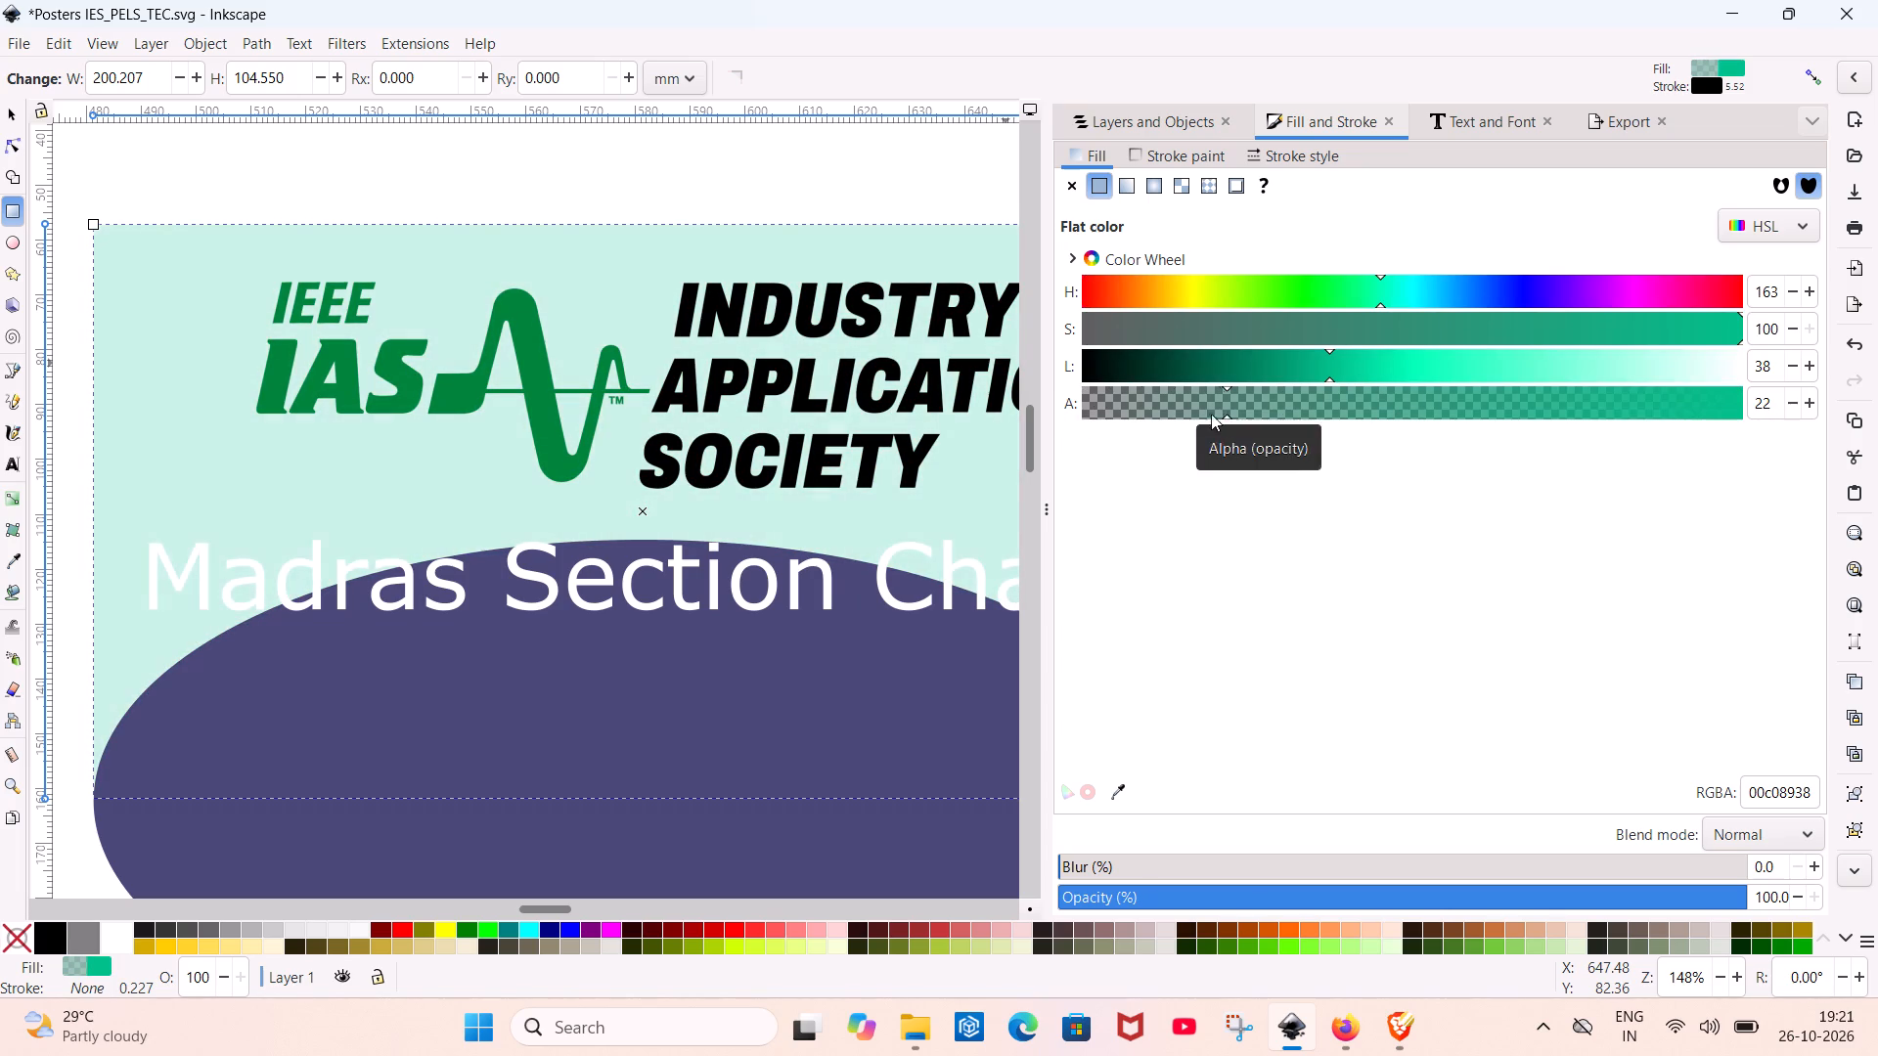
drag(1211, 414, 1190, 416)
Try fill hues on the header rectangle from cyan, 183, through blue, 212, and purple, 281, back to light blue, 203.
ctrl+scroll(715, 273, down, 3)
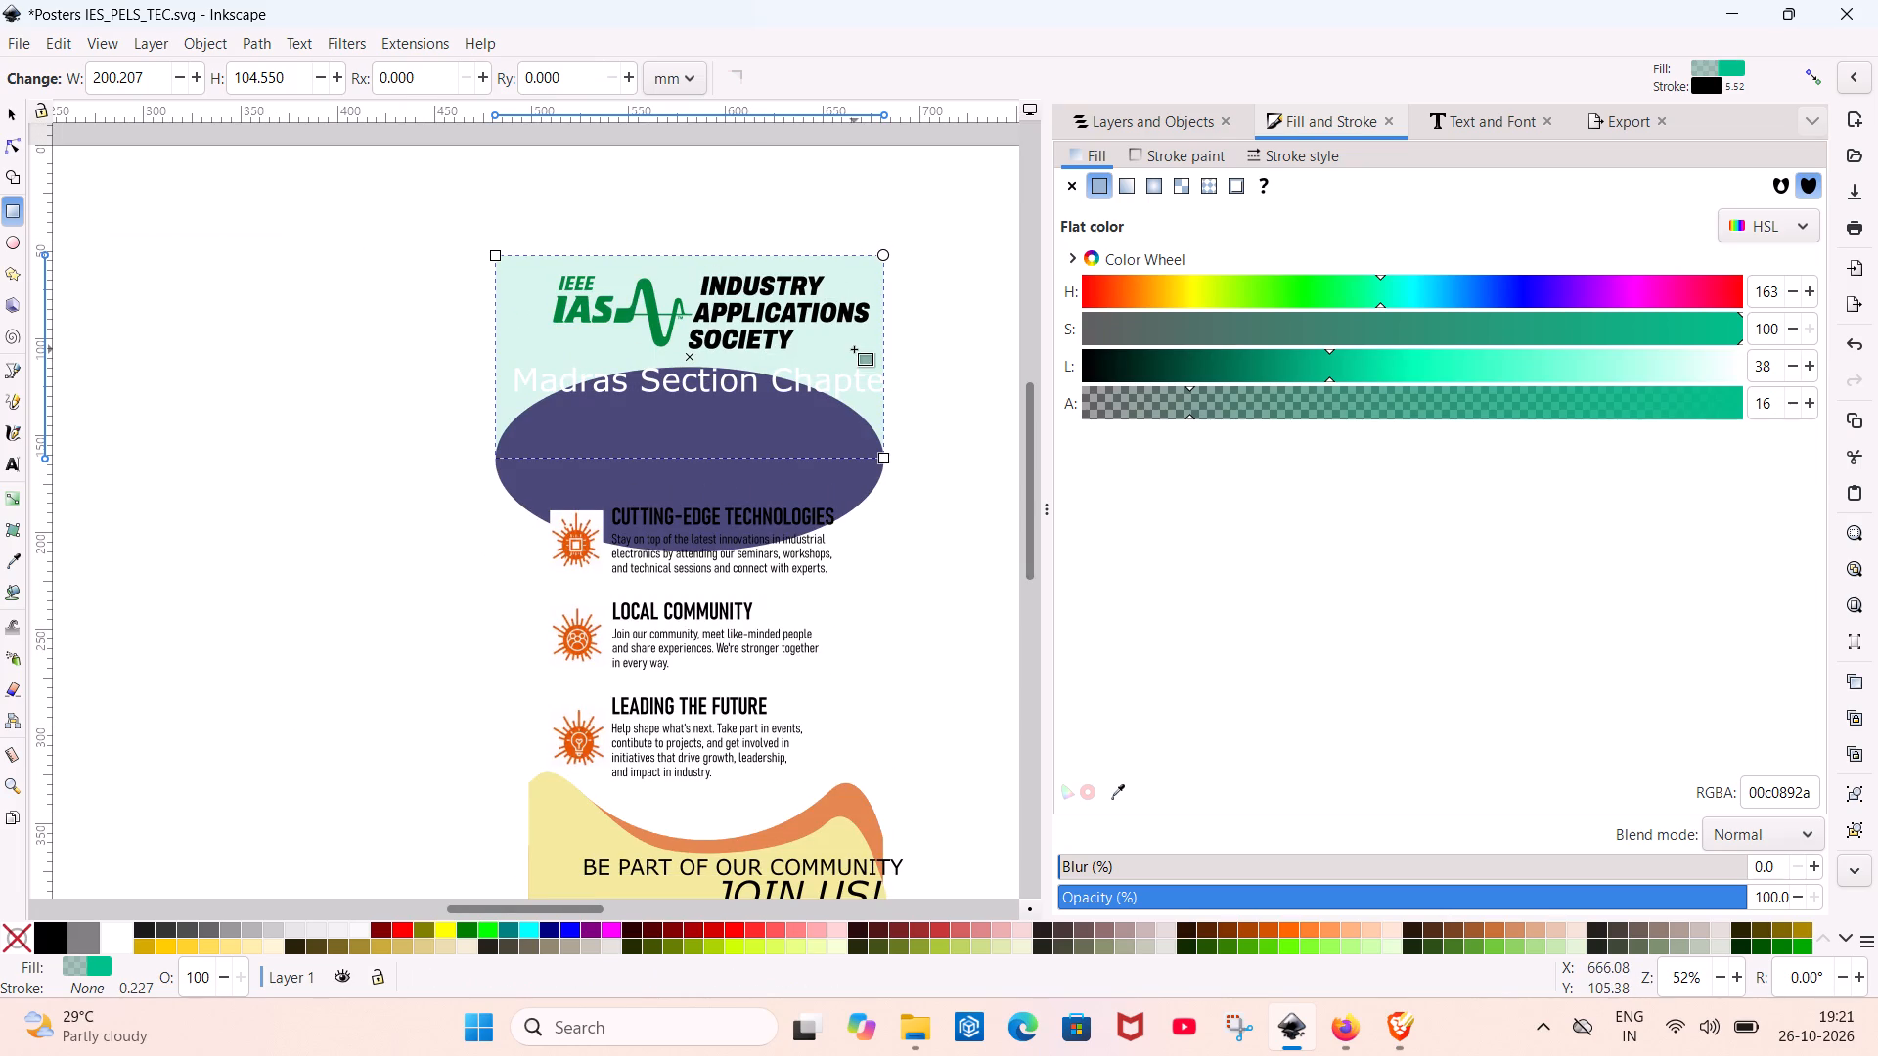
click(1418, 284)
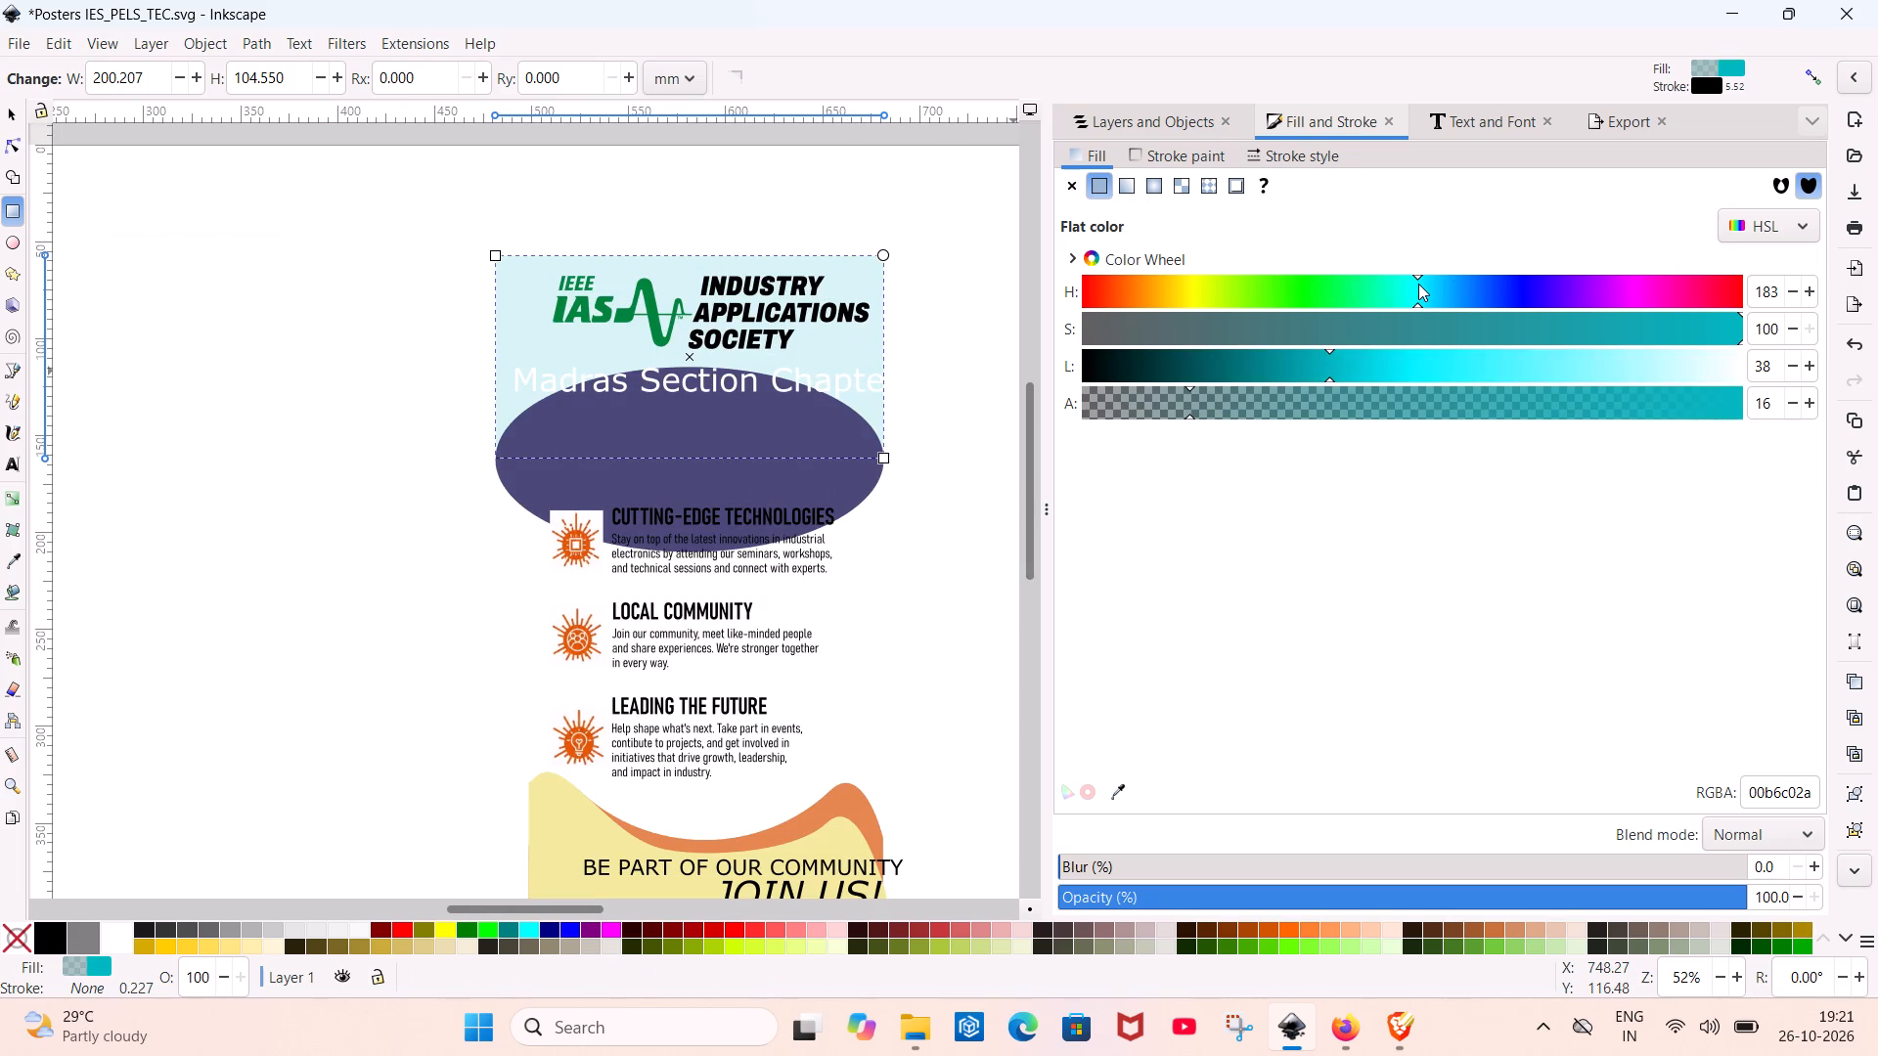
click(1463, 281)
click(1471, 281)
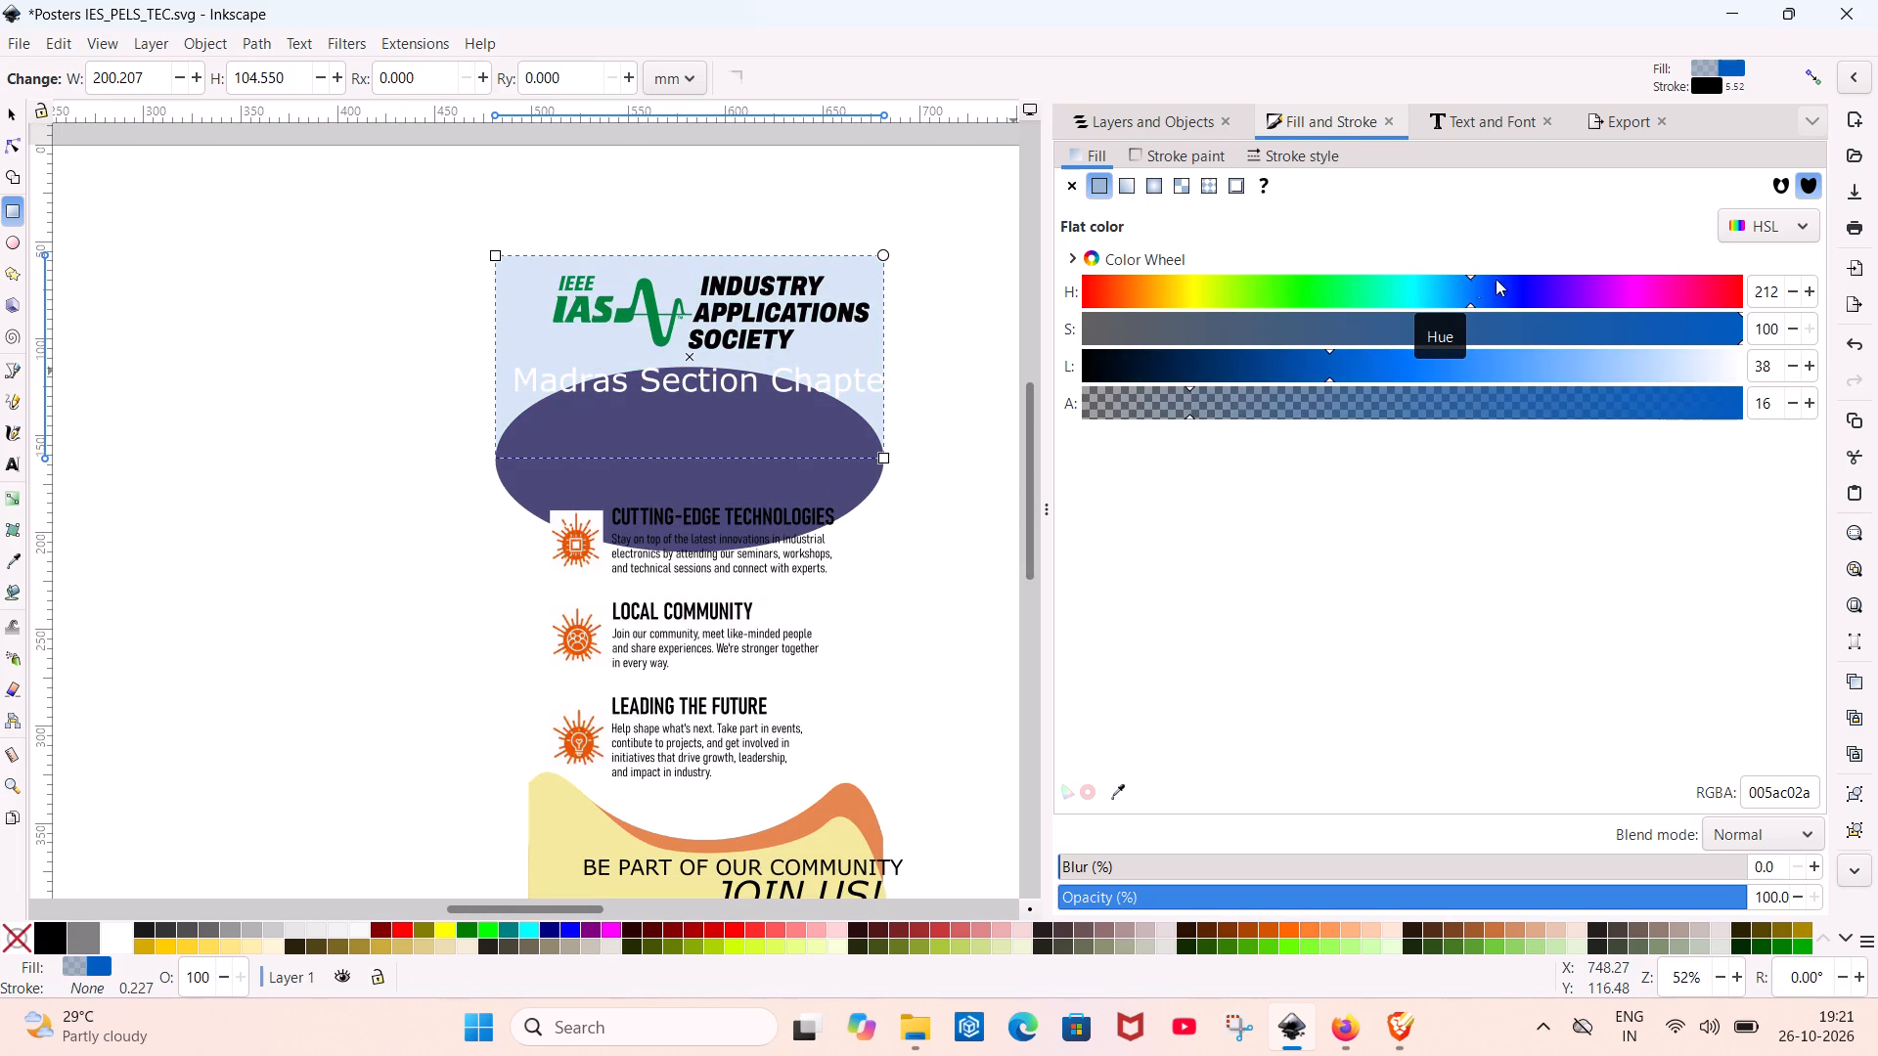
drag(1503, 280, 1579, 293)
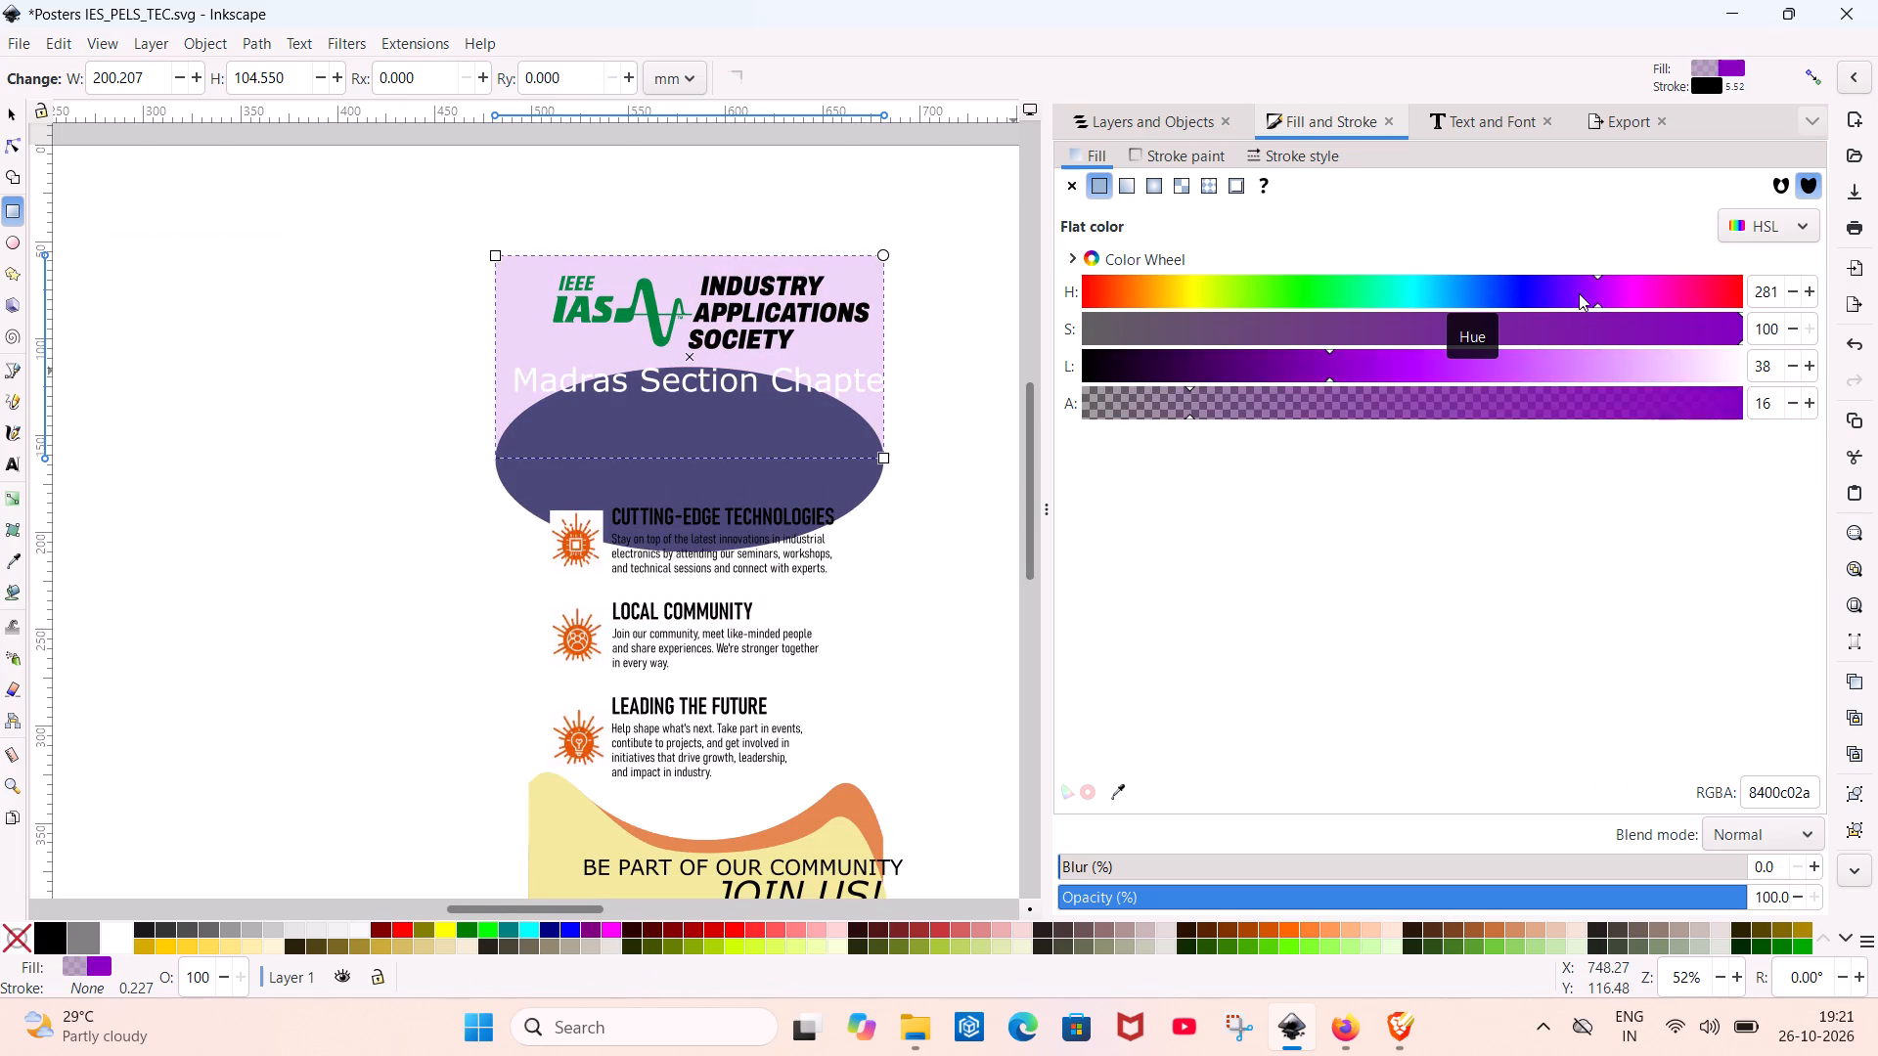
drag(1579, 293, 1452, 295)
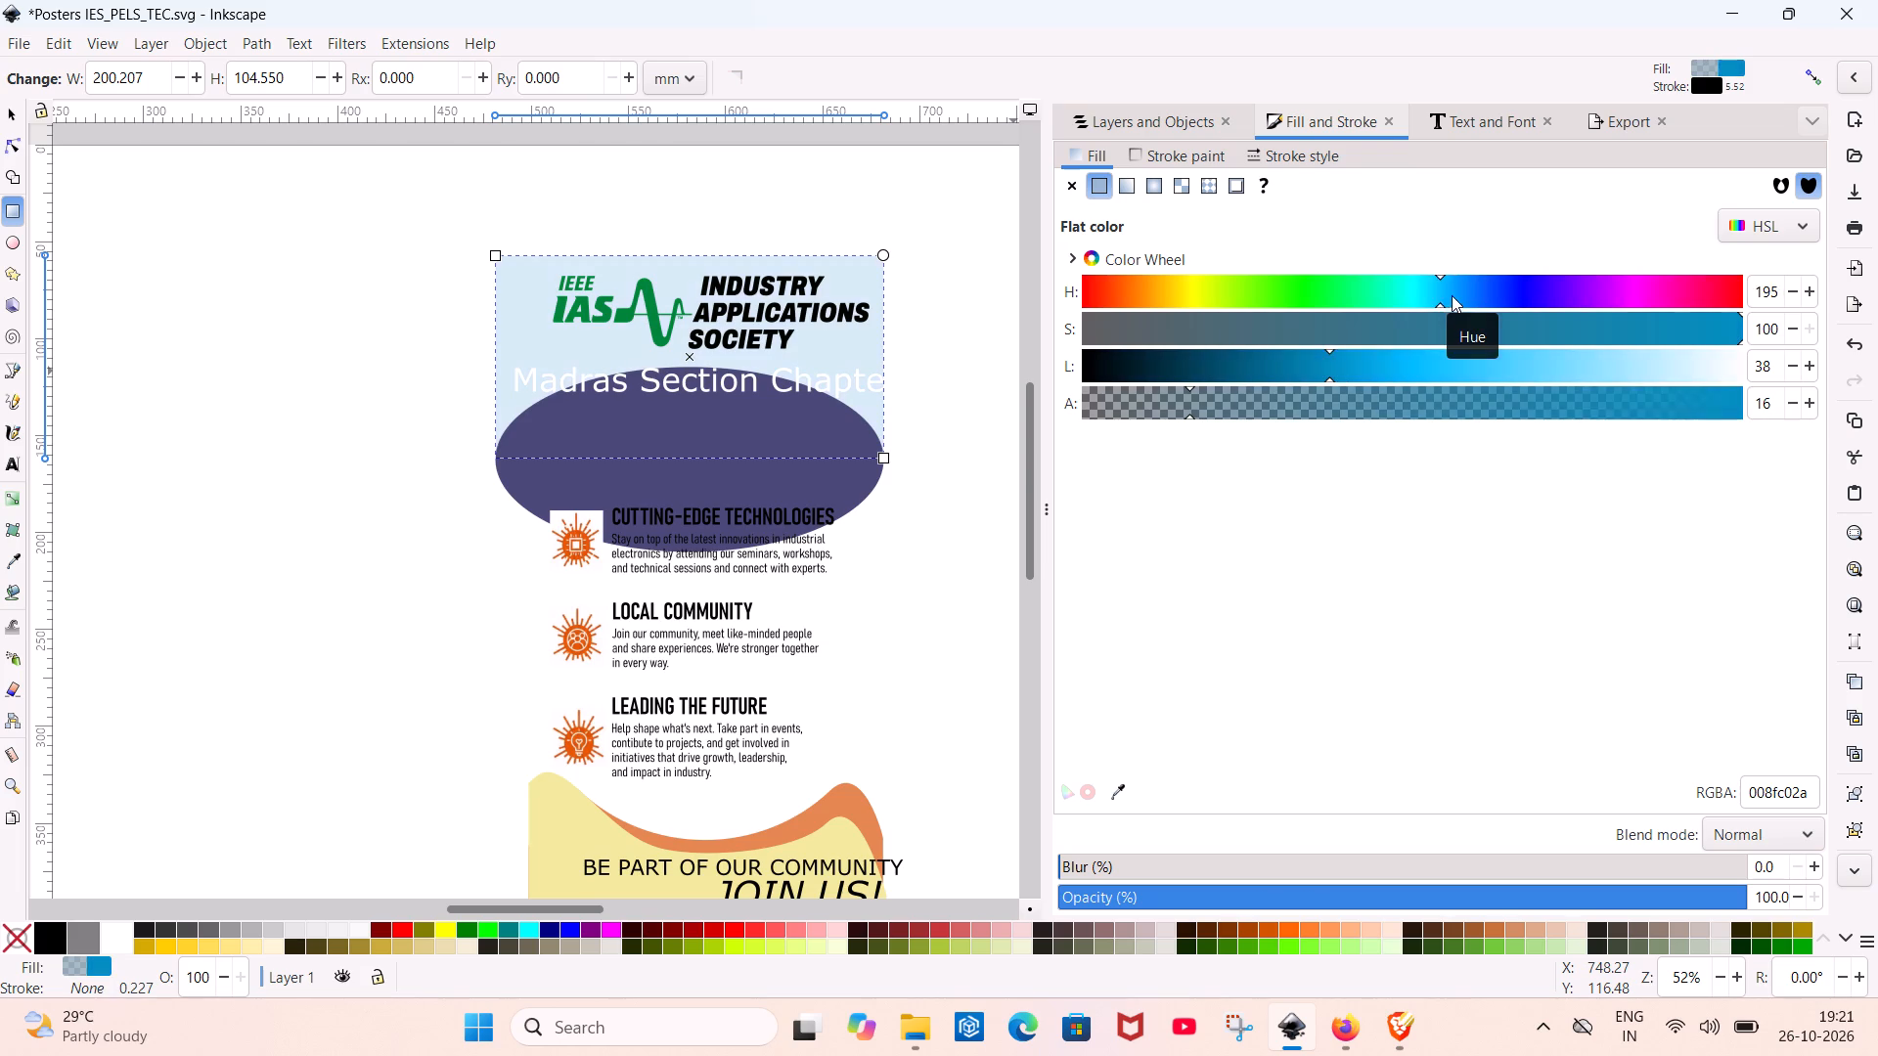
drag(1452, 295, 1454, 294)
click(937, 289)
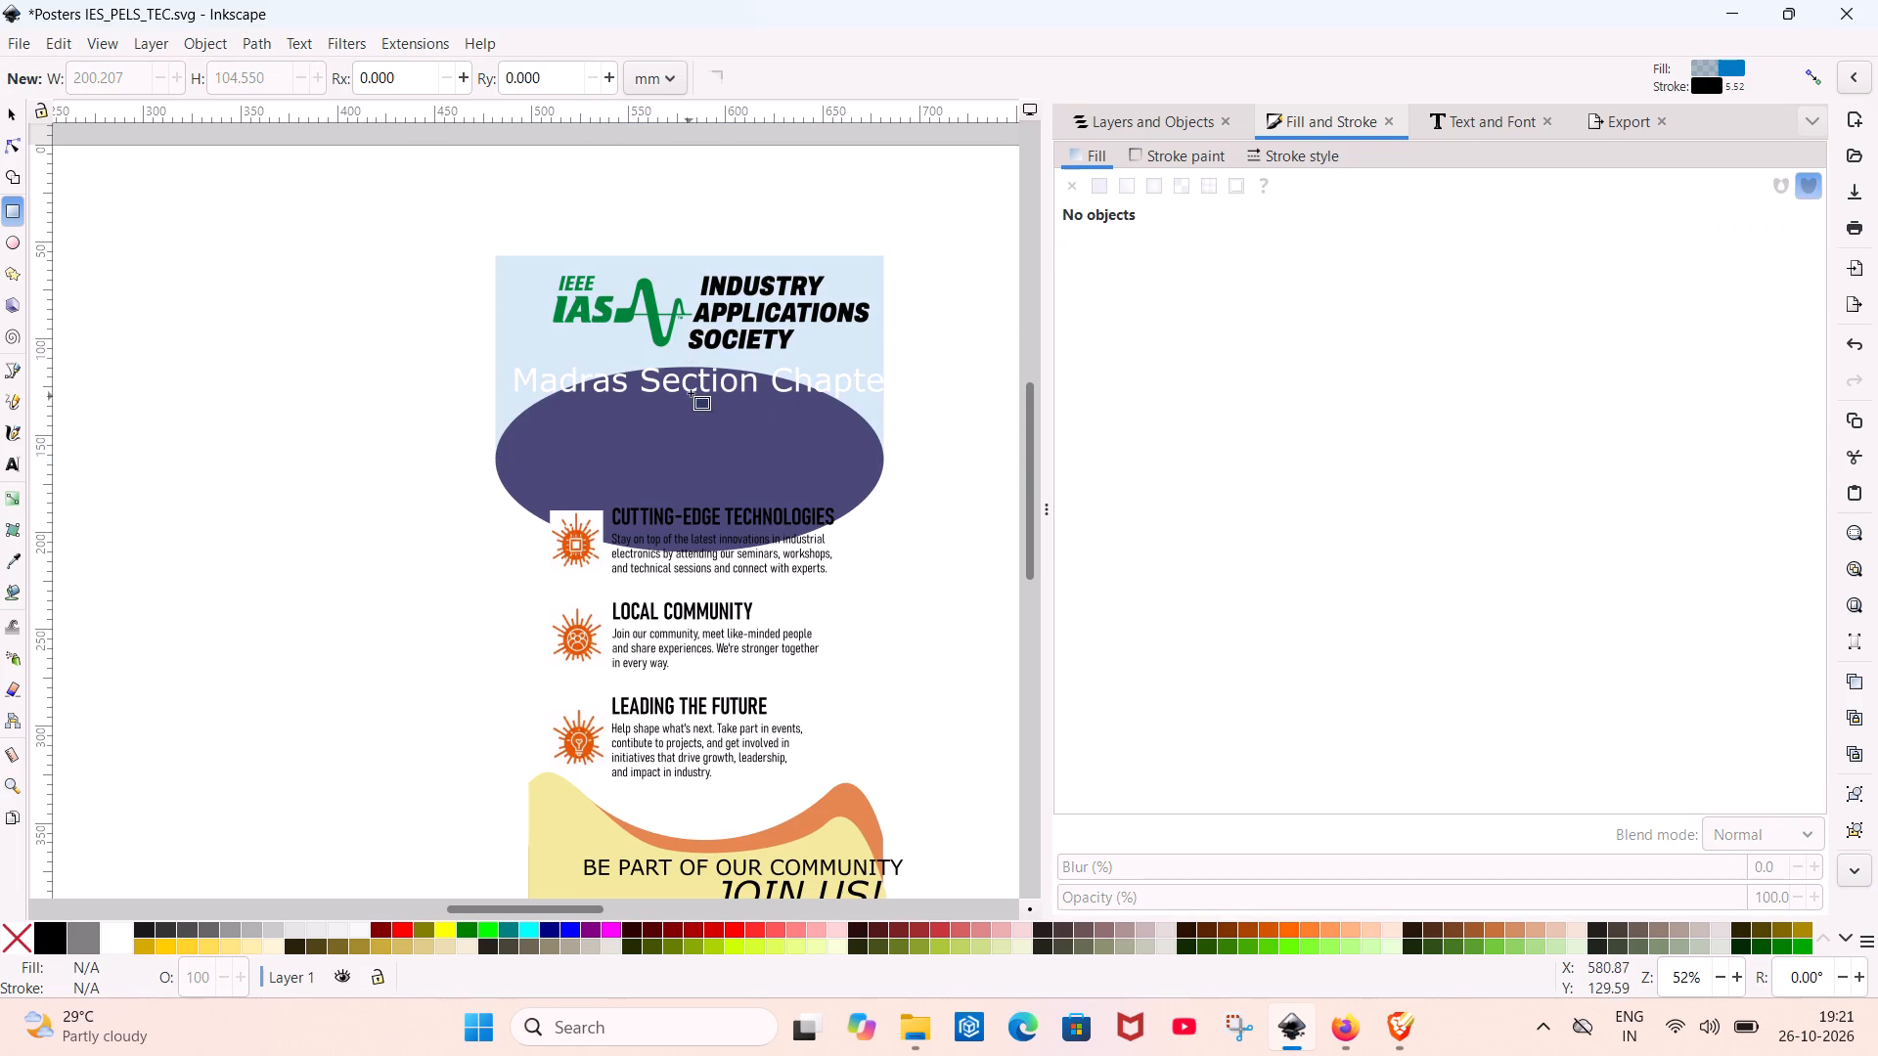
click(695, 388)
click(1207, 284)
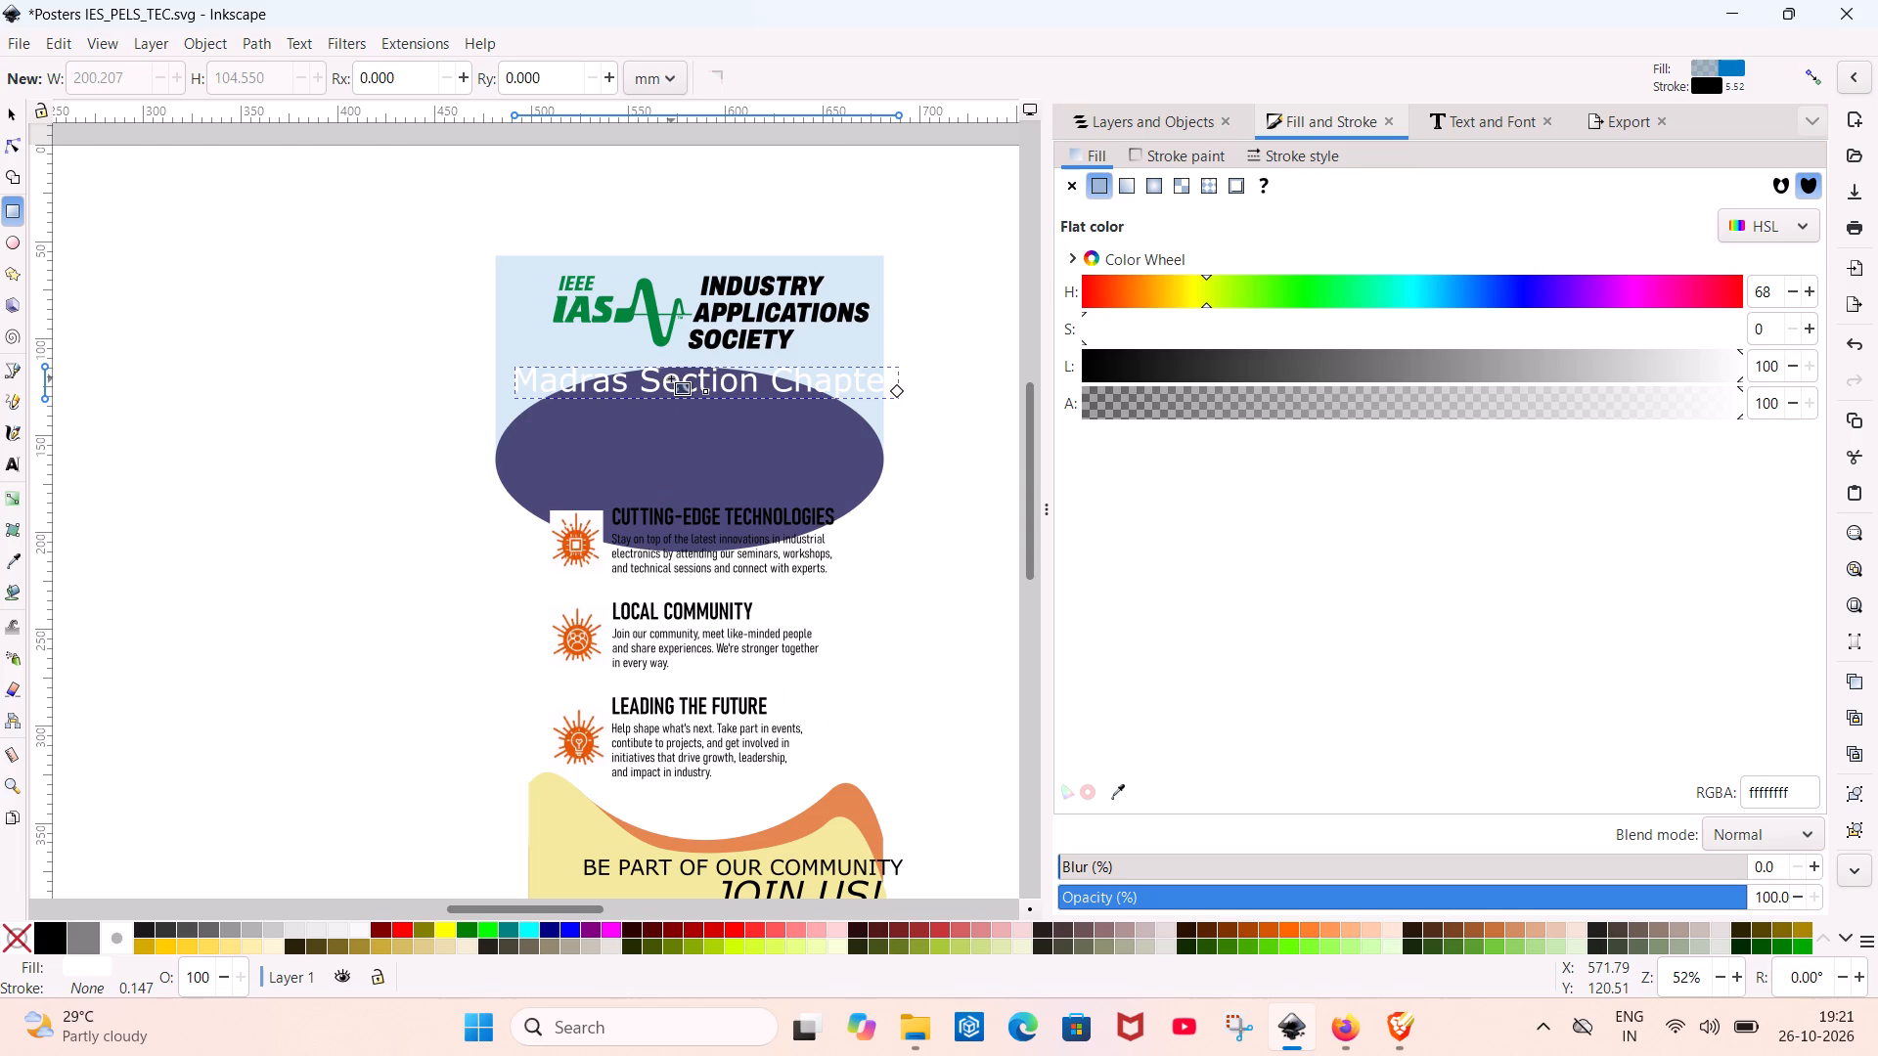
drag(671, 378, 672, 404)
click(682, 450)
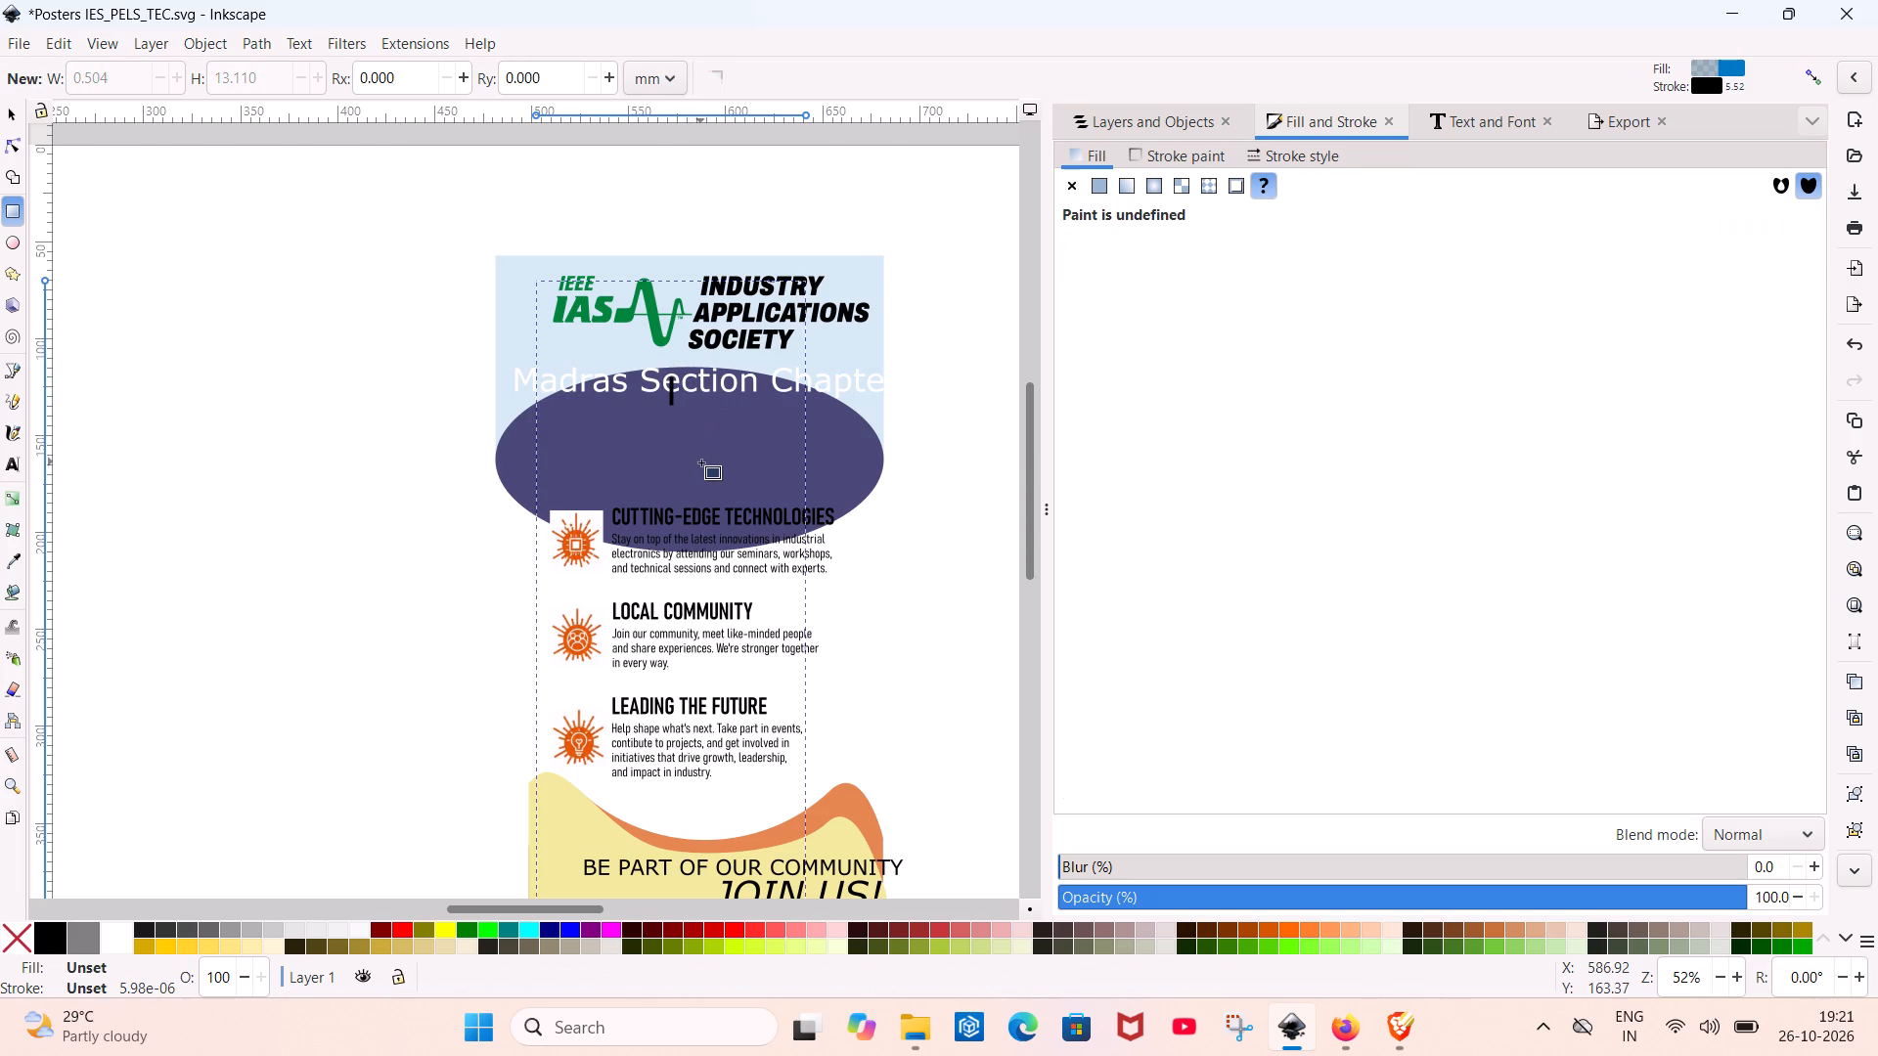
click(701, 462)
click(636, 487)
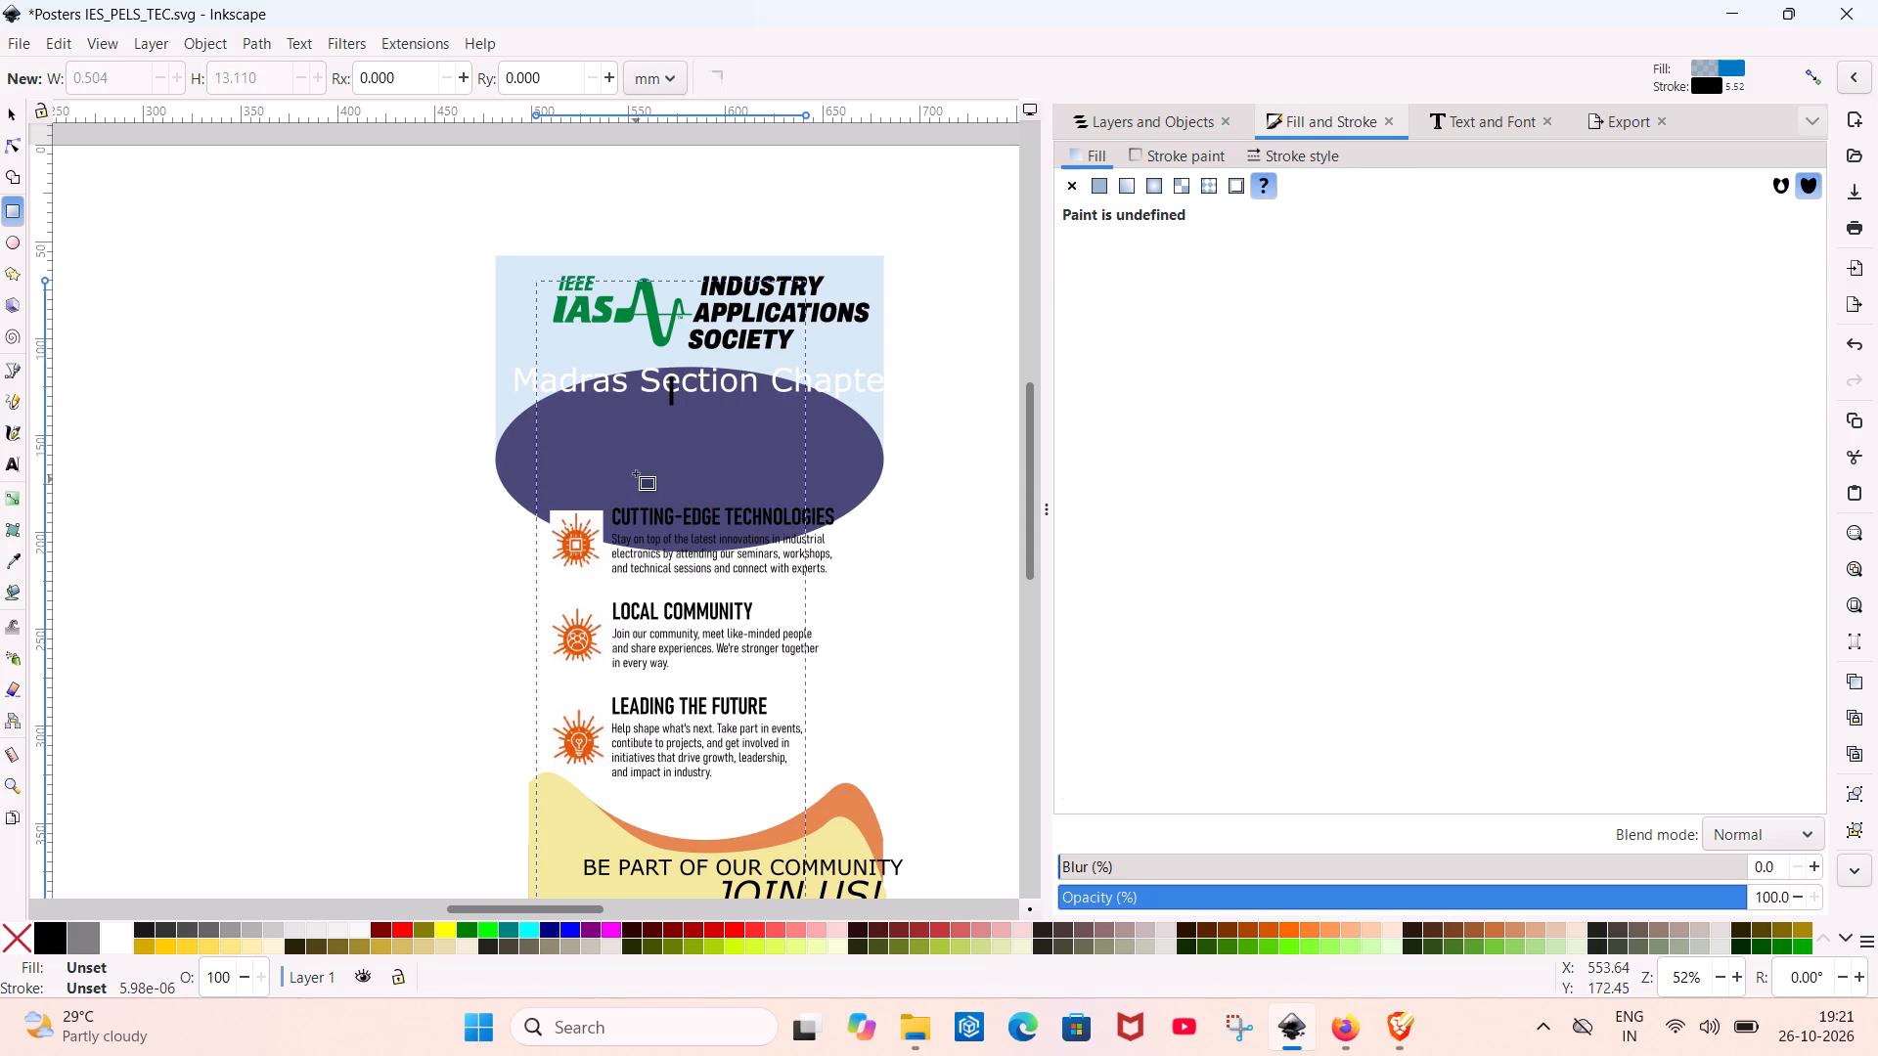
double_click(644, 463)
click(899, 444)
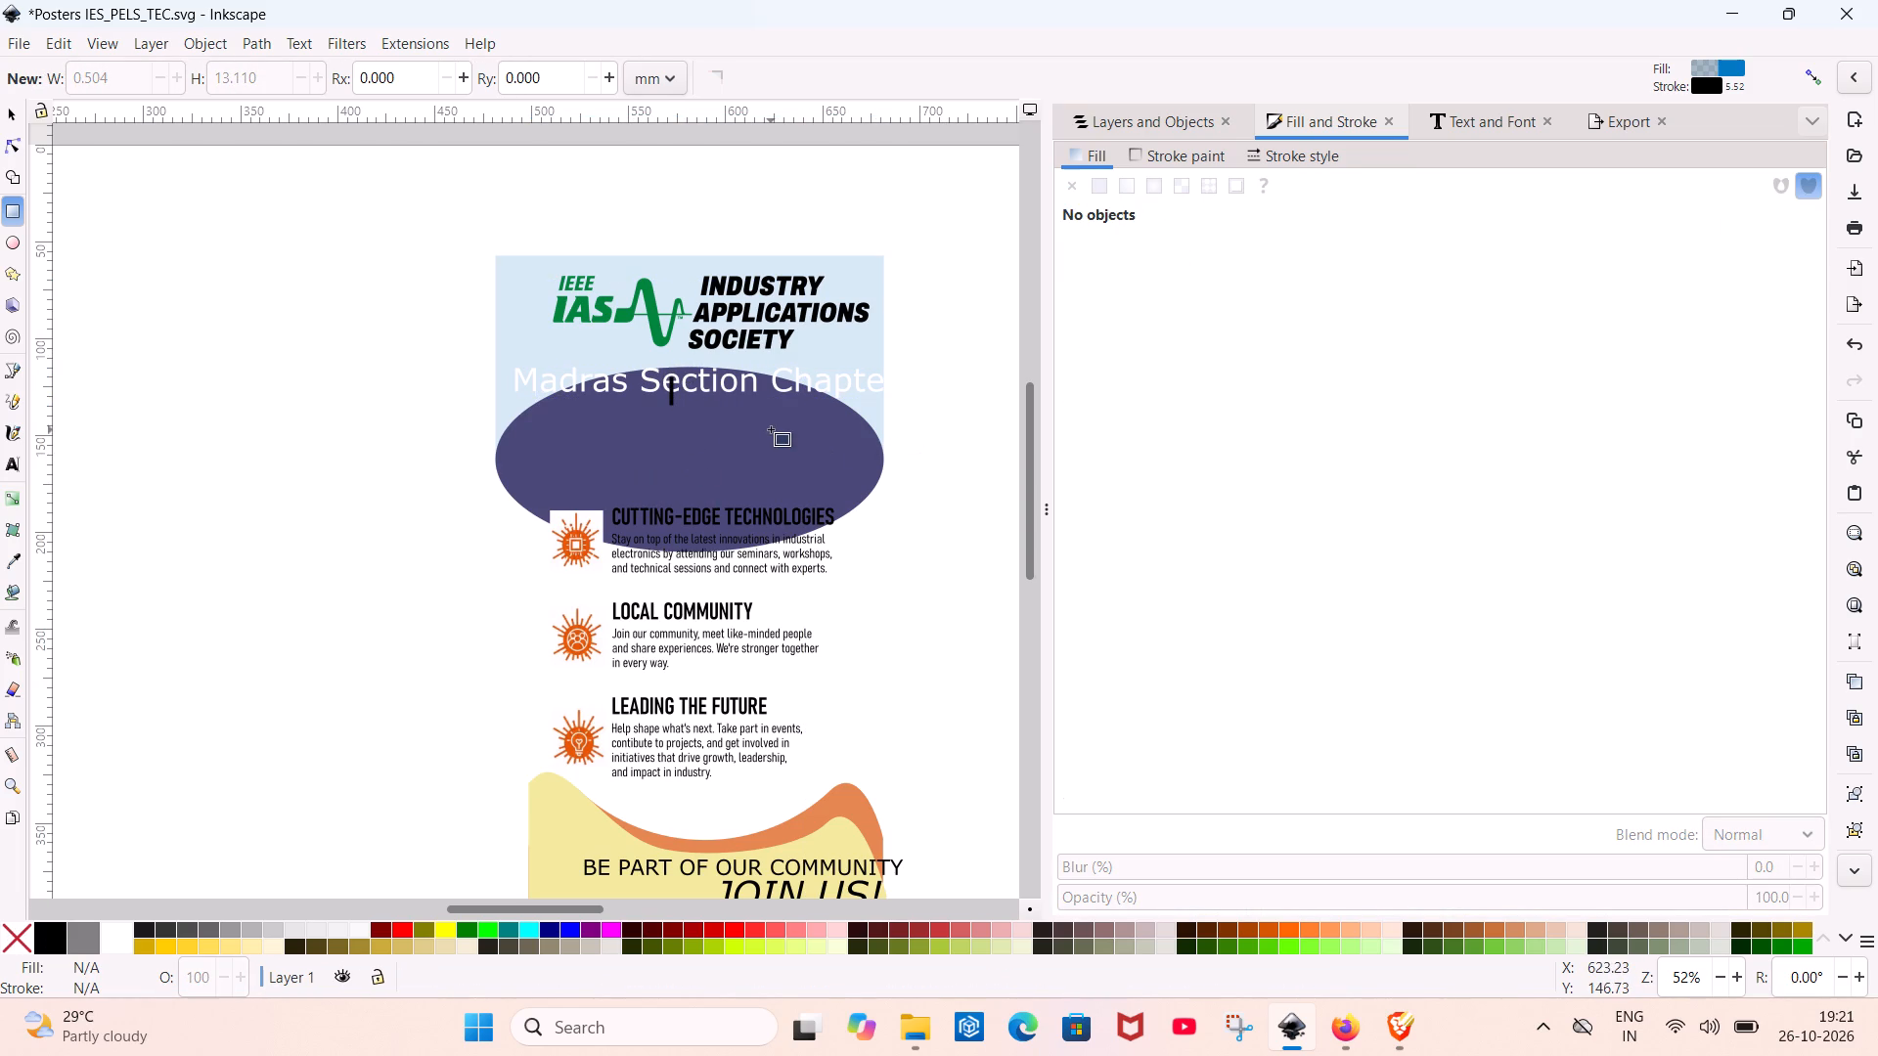
Set the header rectangle's fill to violet, with hue 252 and lightness 39.
scroll(773, 420, up, 2)
click(520, 455)
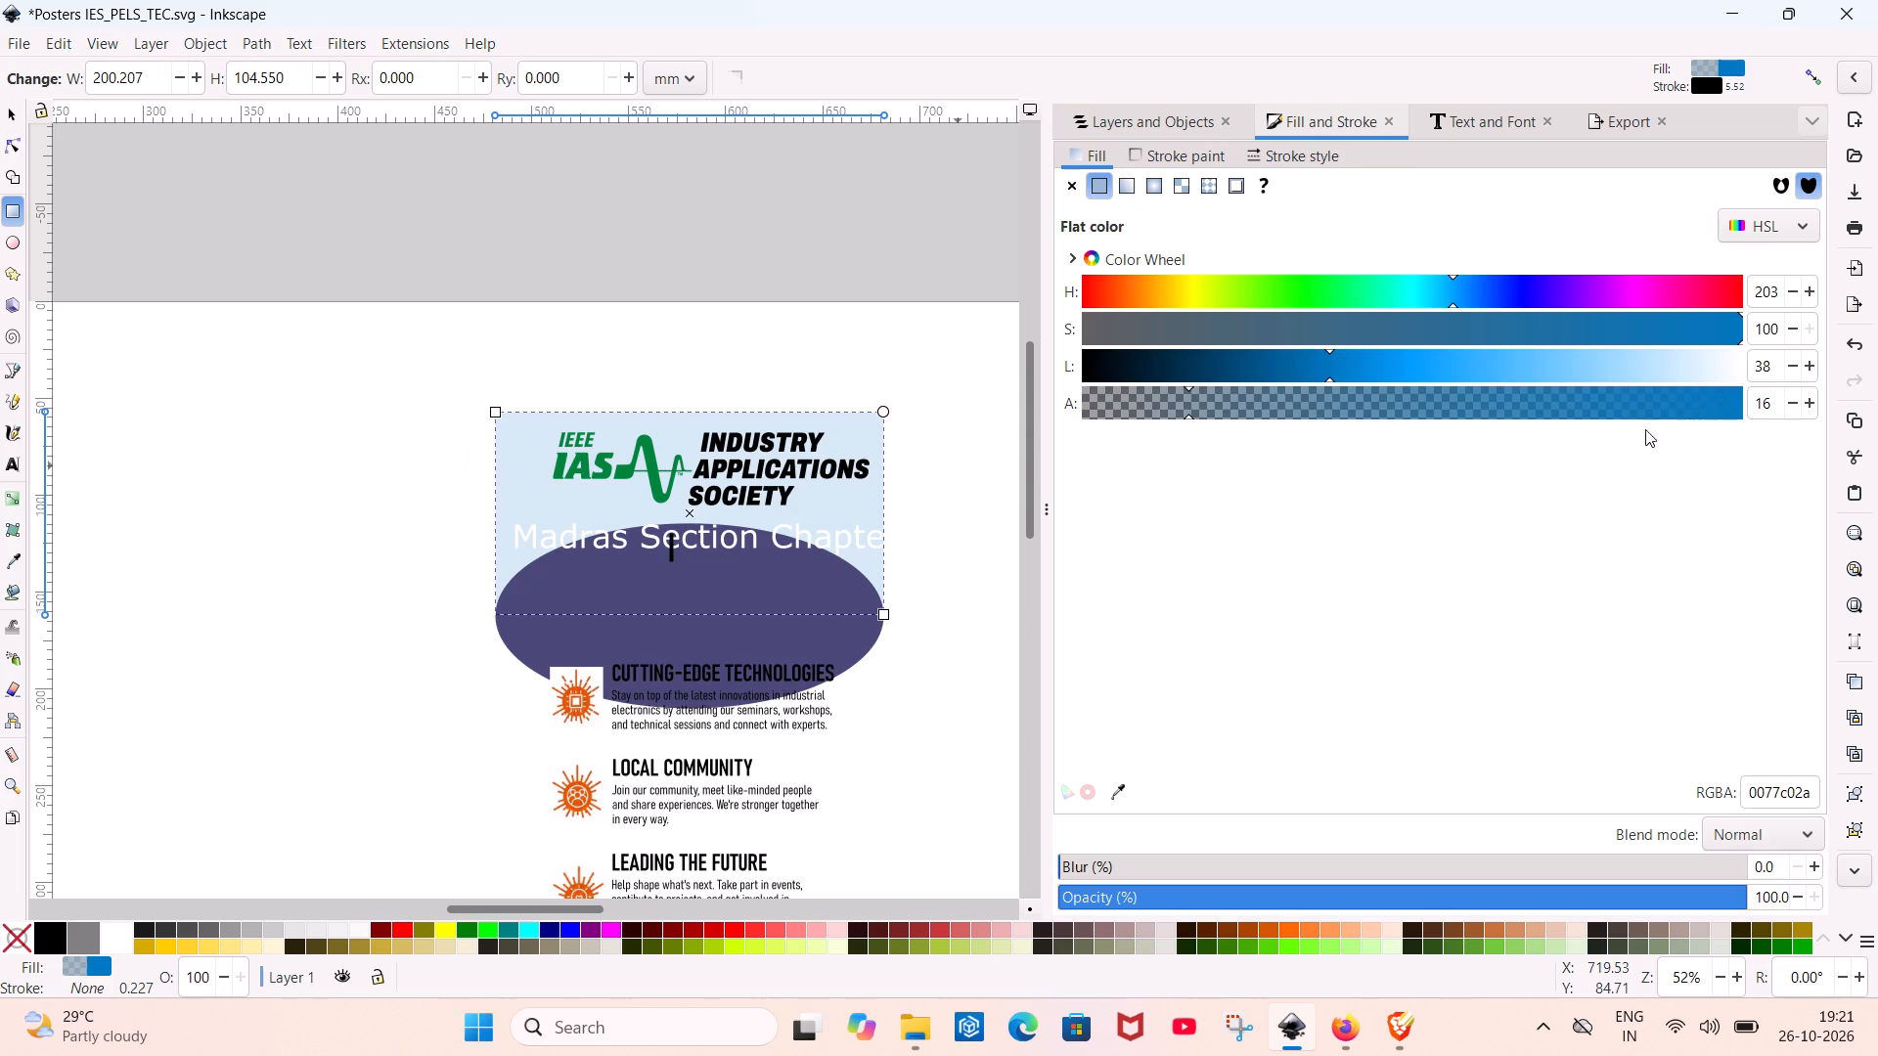
drag(1458, 281, 1536, 274)
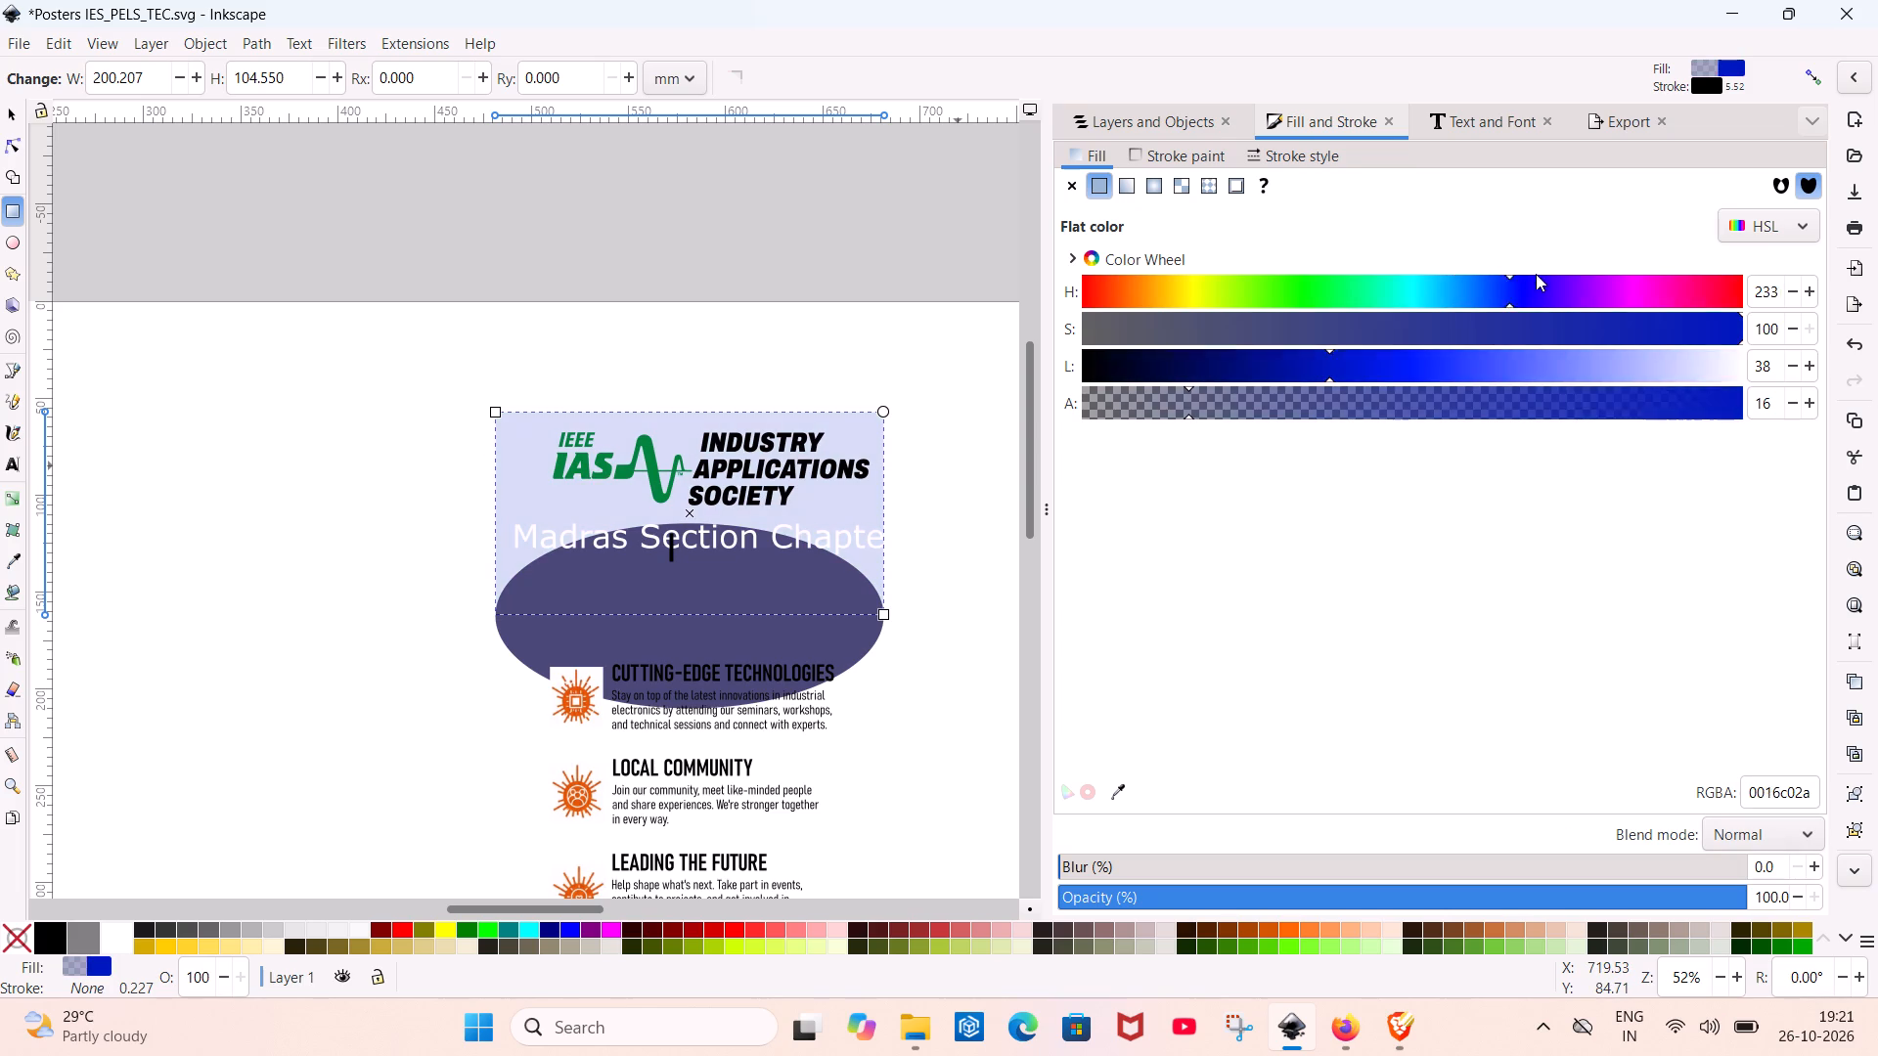
drag(1536, 274, 1544, 286)
drag(1328, 368, 1464, 357)
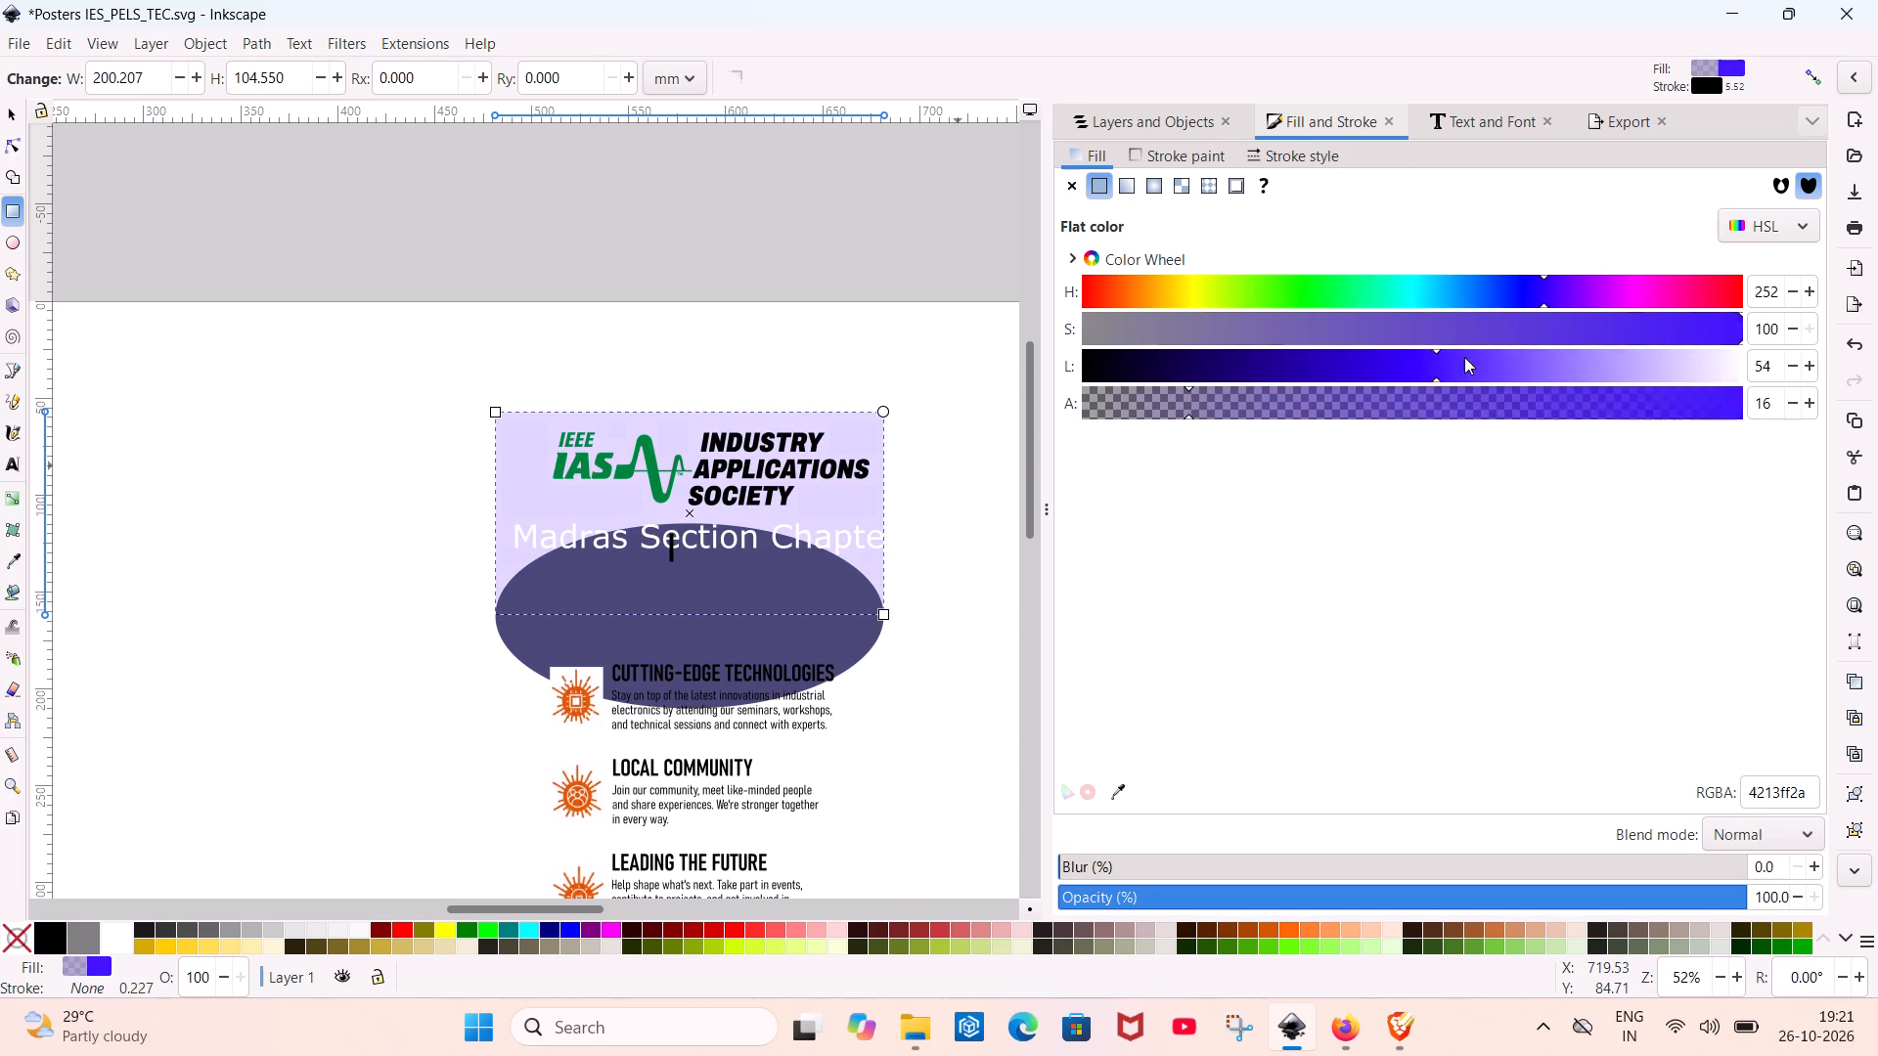
drag(1464, 357, 1353, 365)
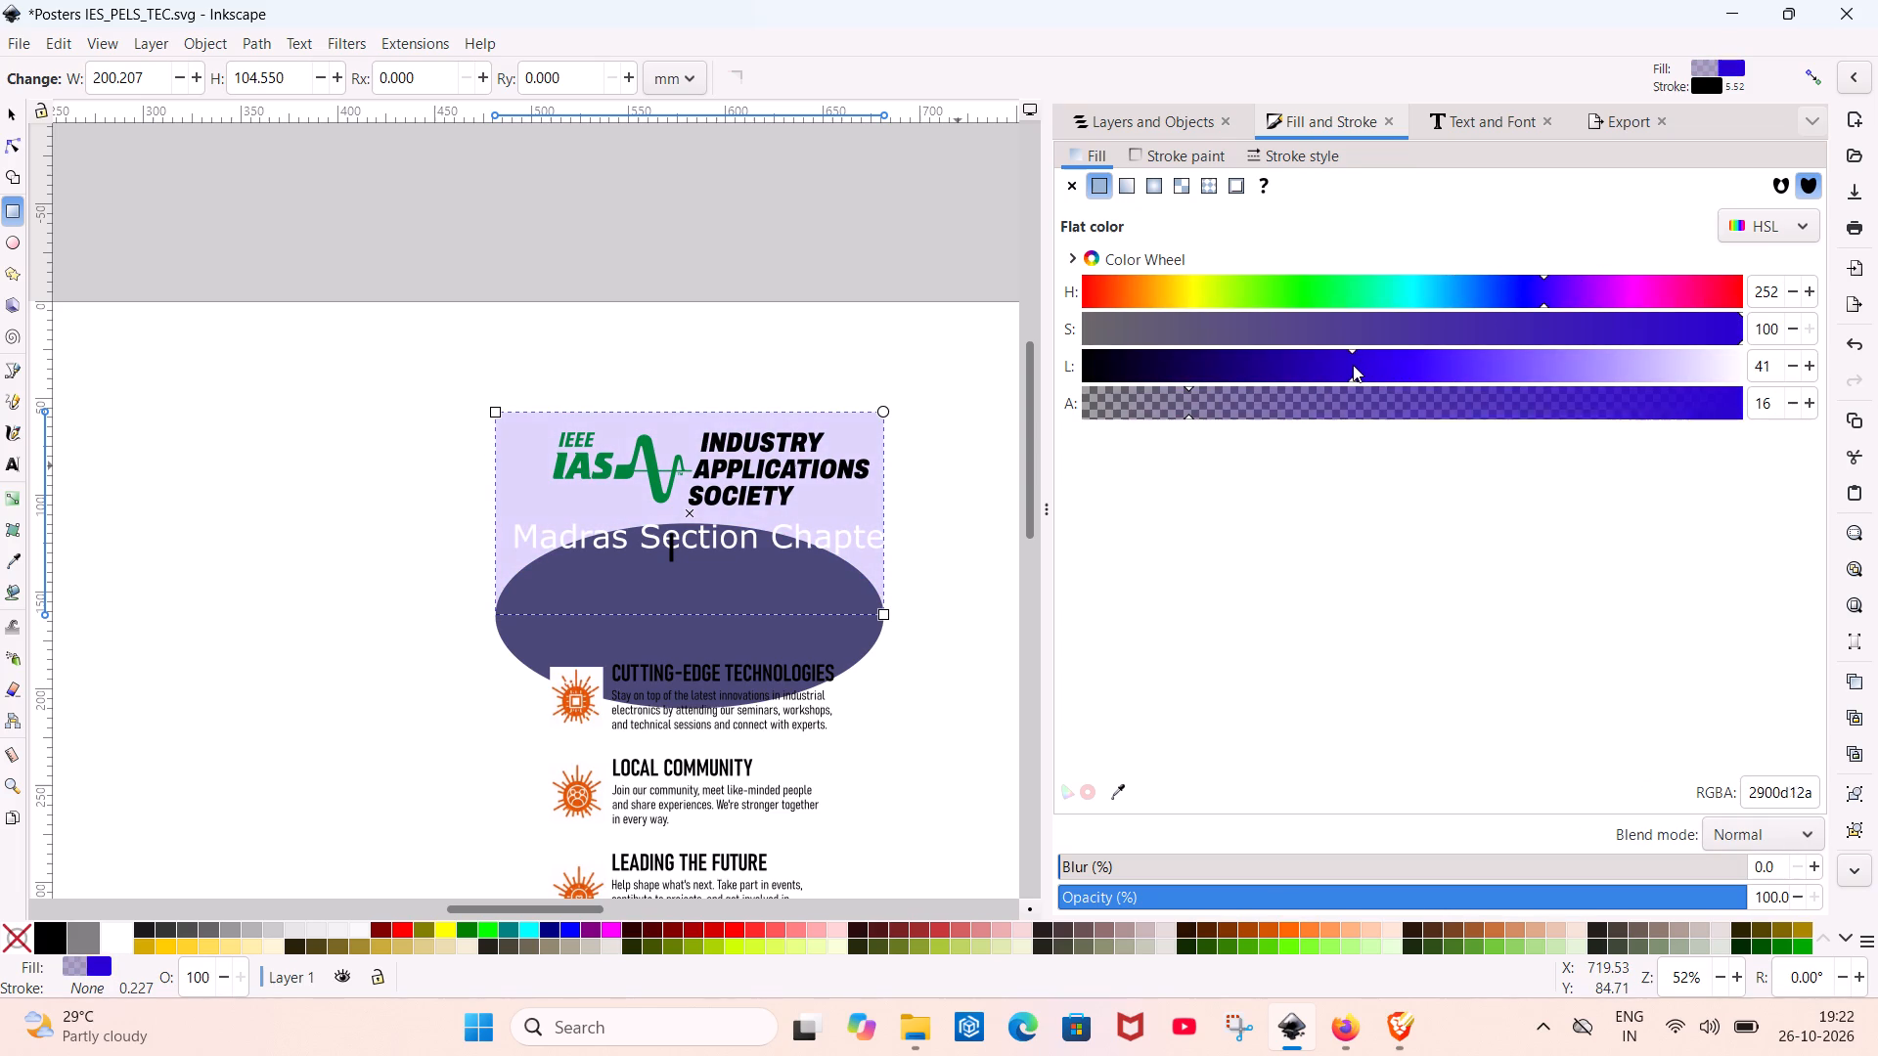
drag(1353, 365, 1343, 365)
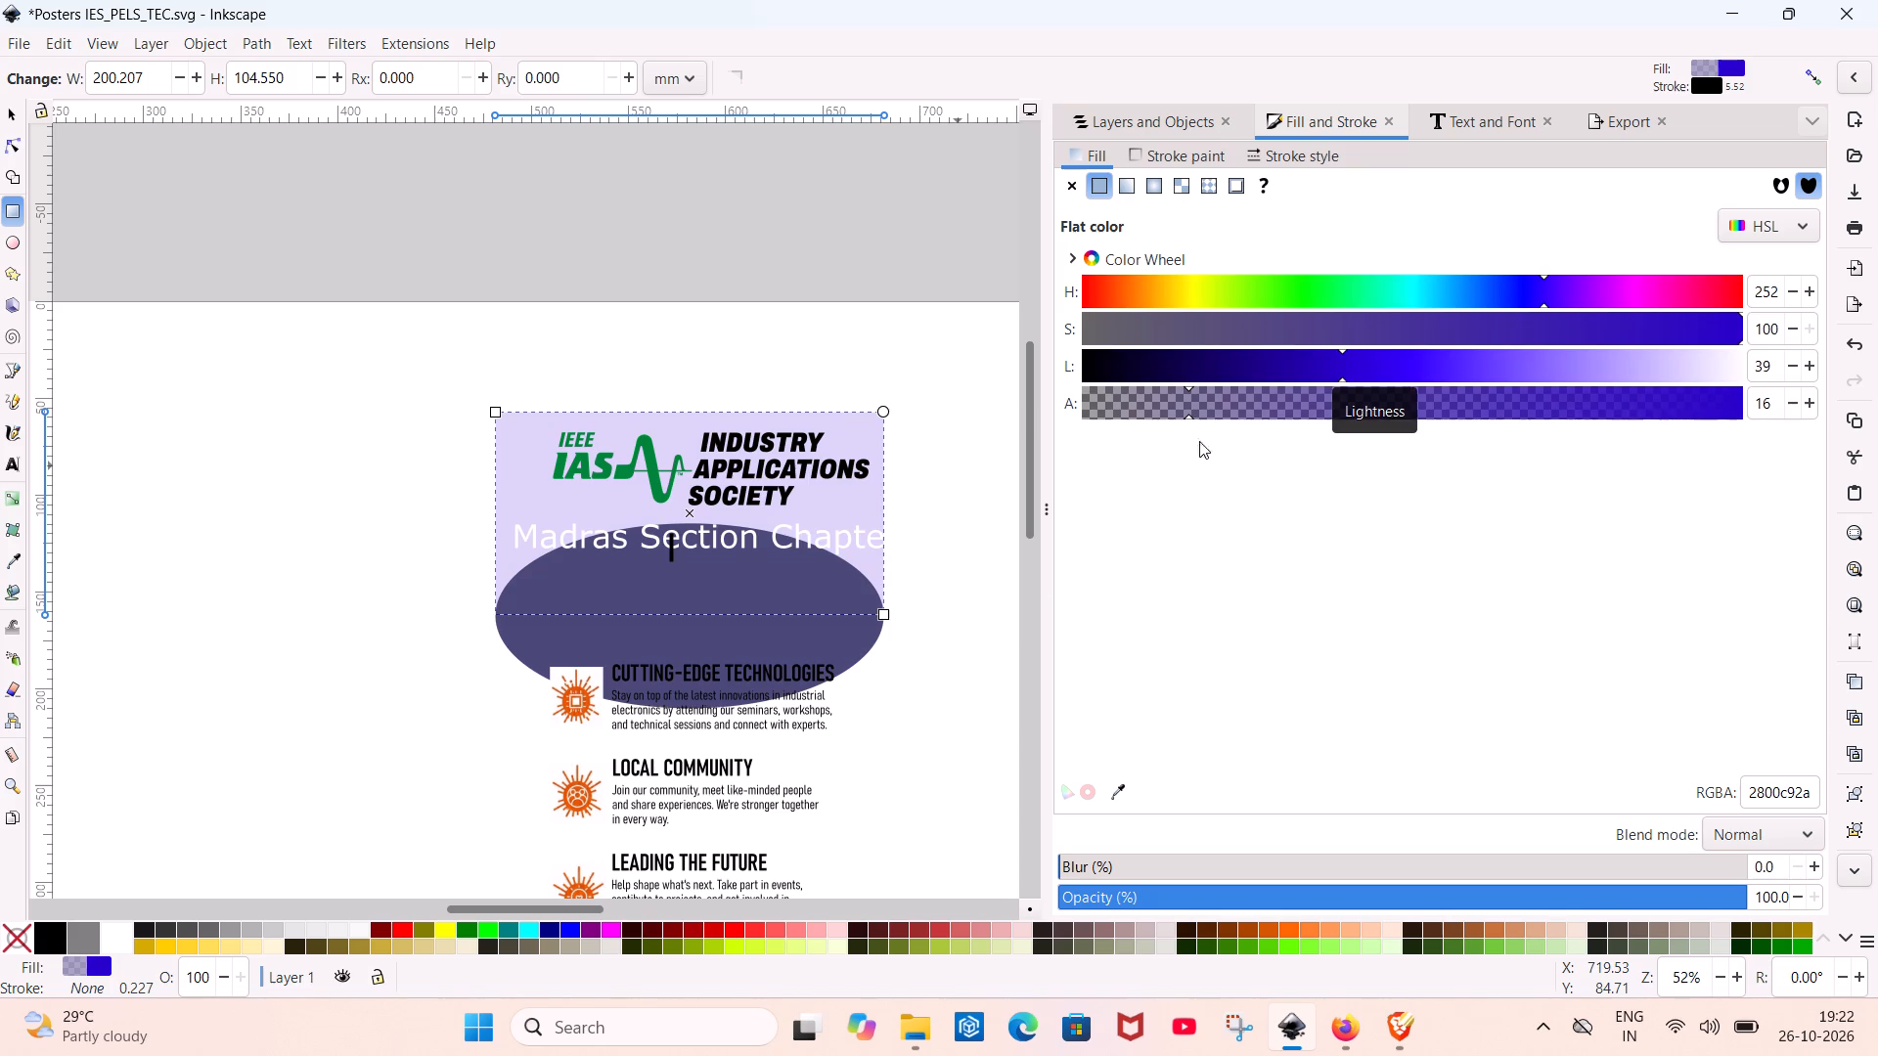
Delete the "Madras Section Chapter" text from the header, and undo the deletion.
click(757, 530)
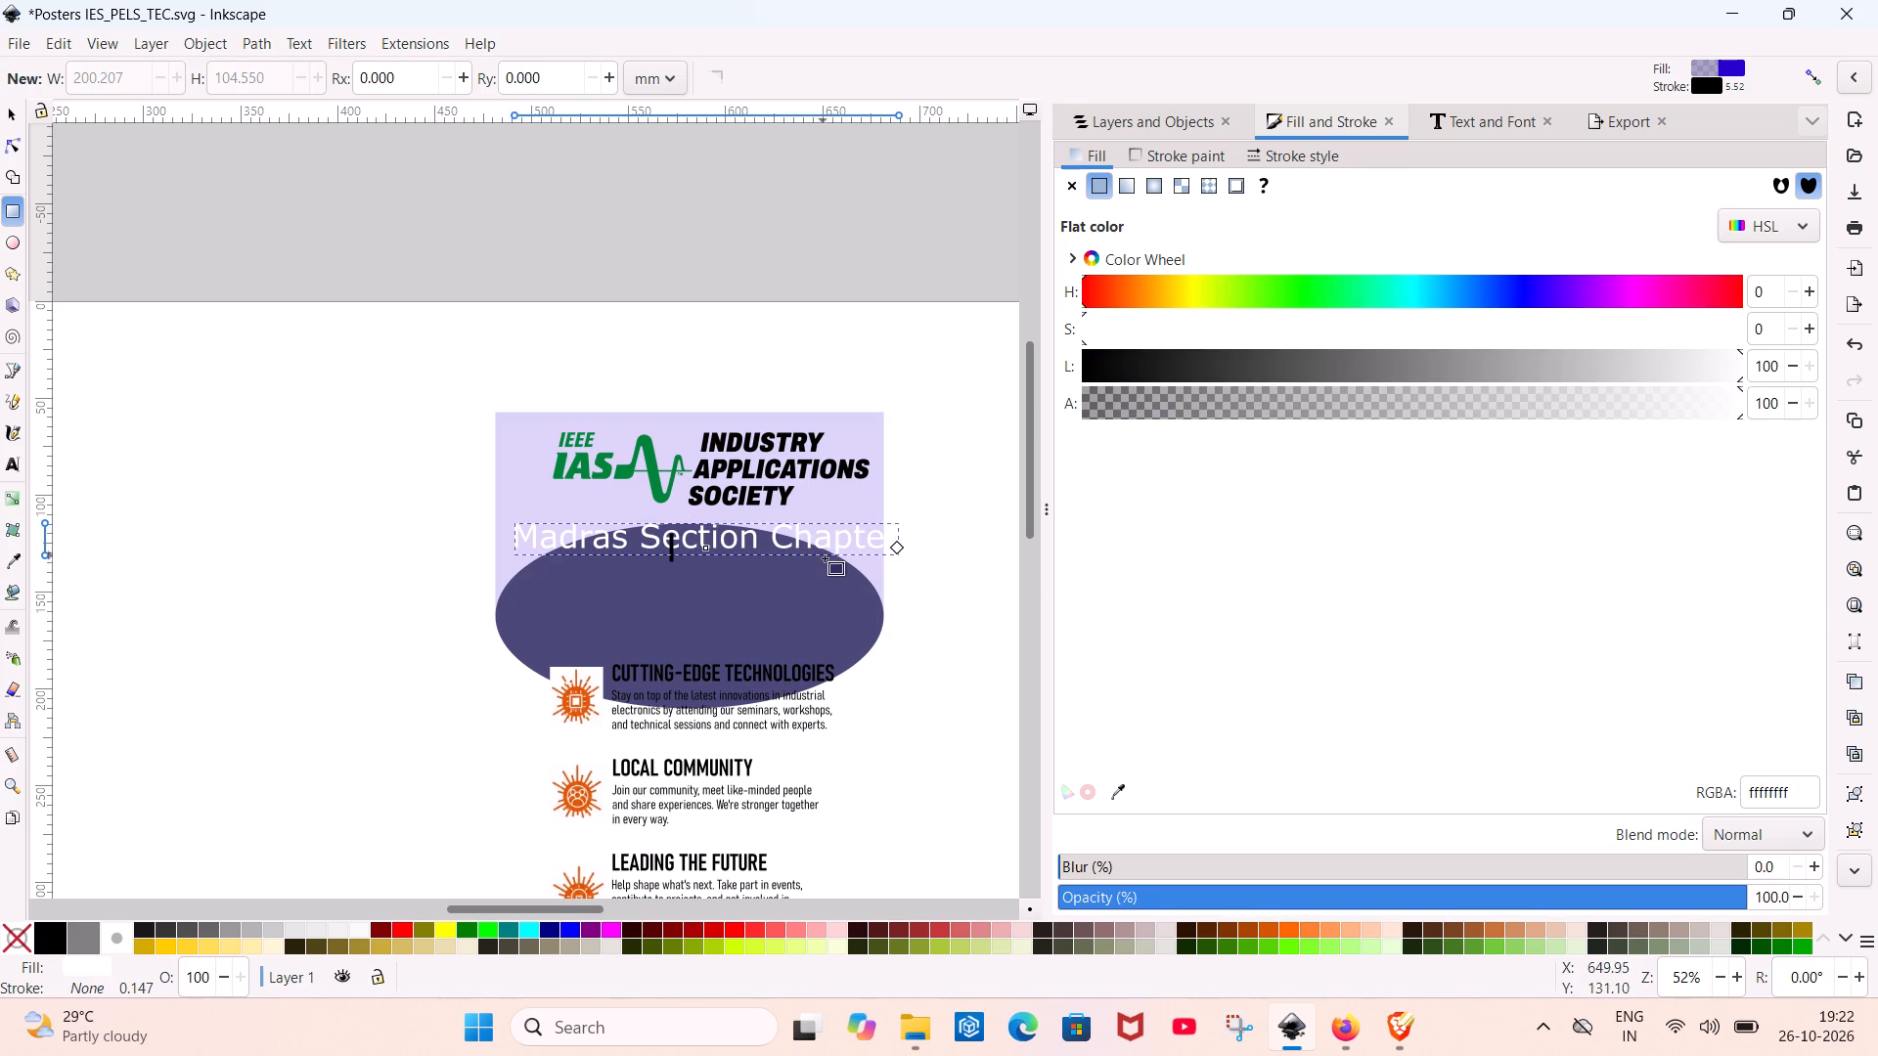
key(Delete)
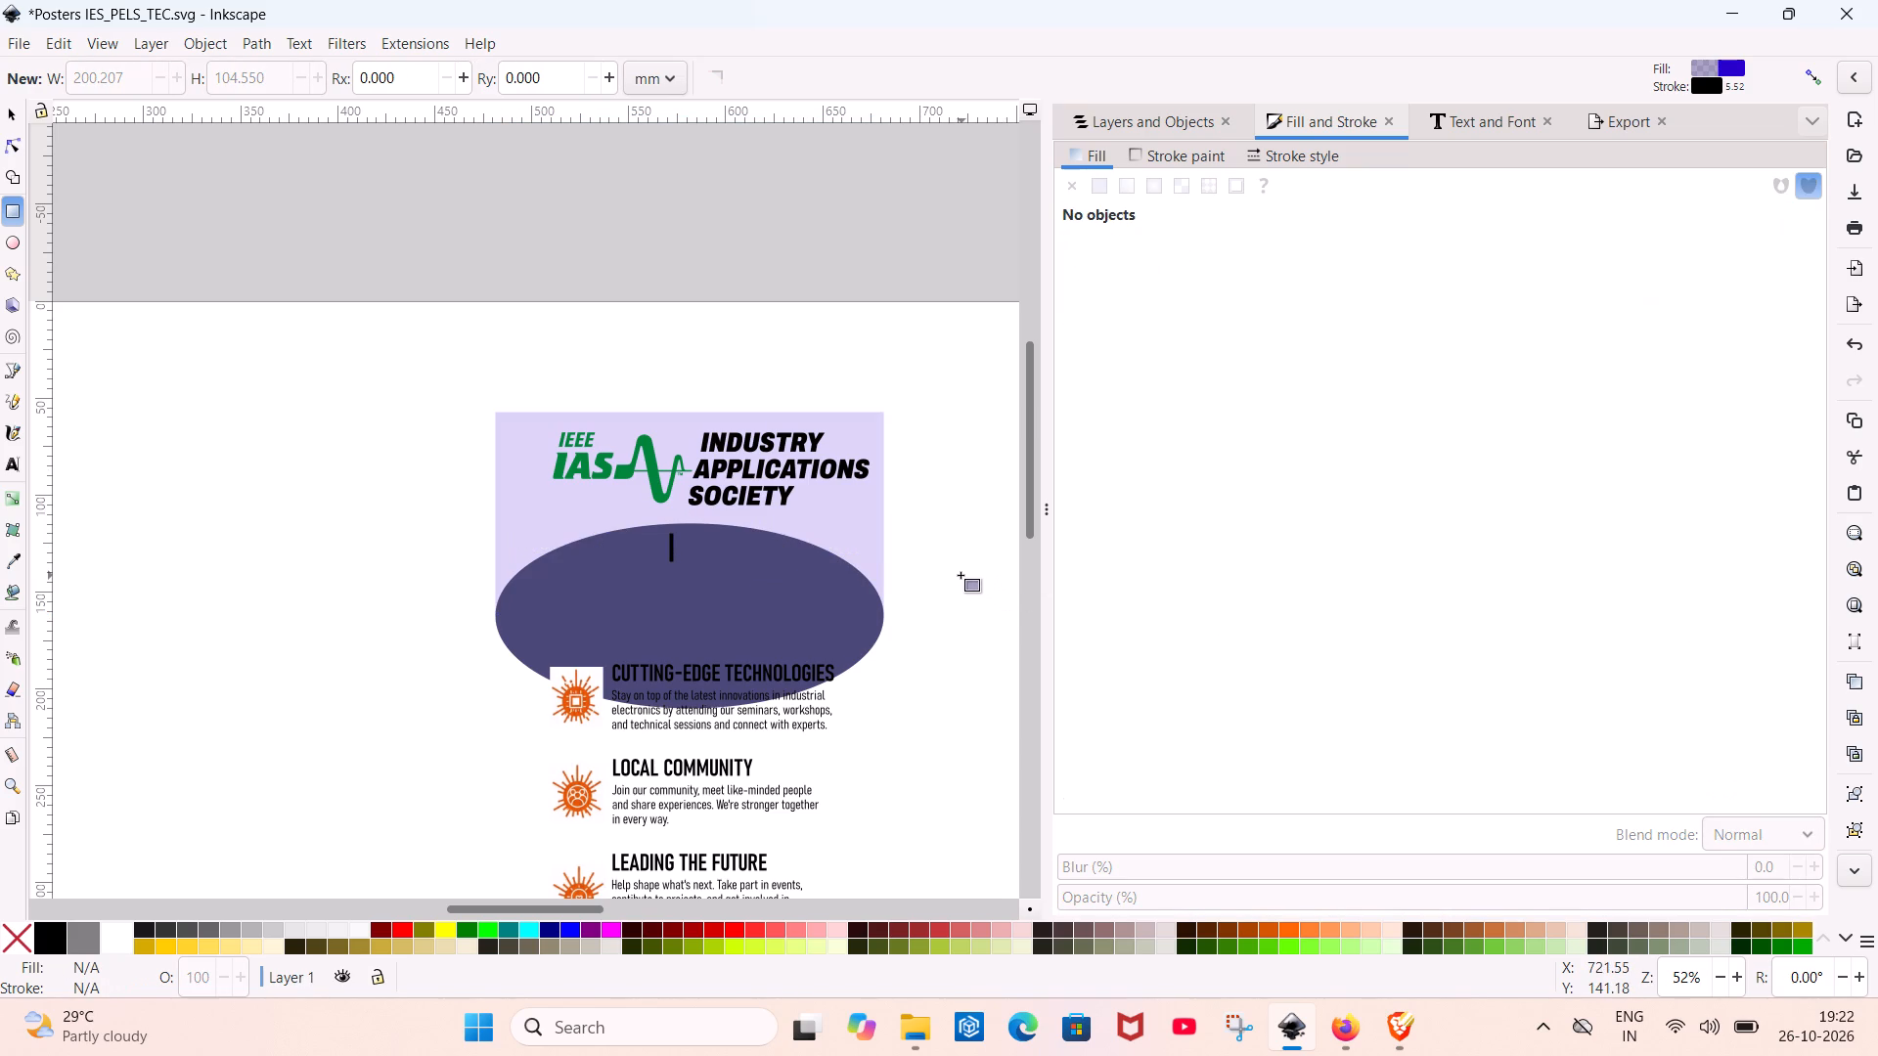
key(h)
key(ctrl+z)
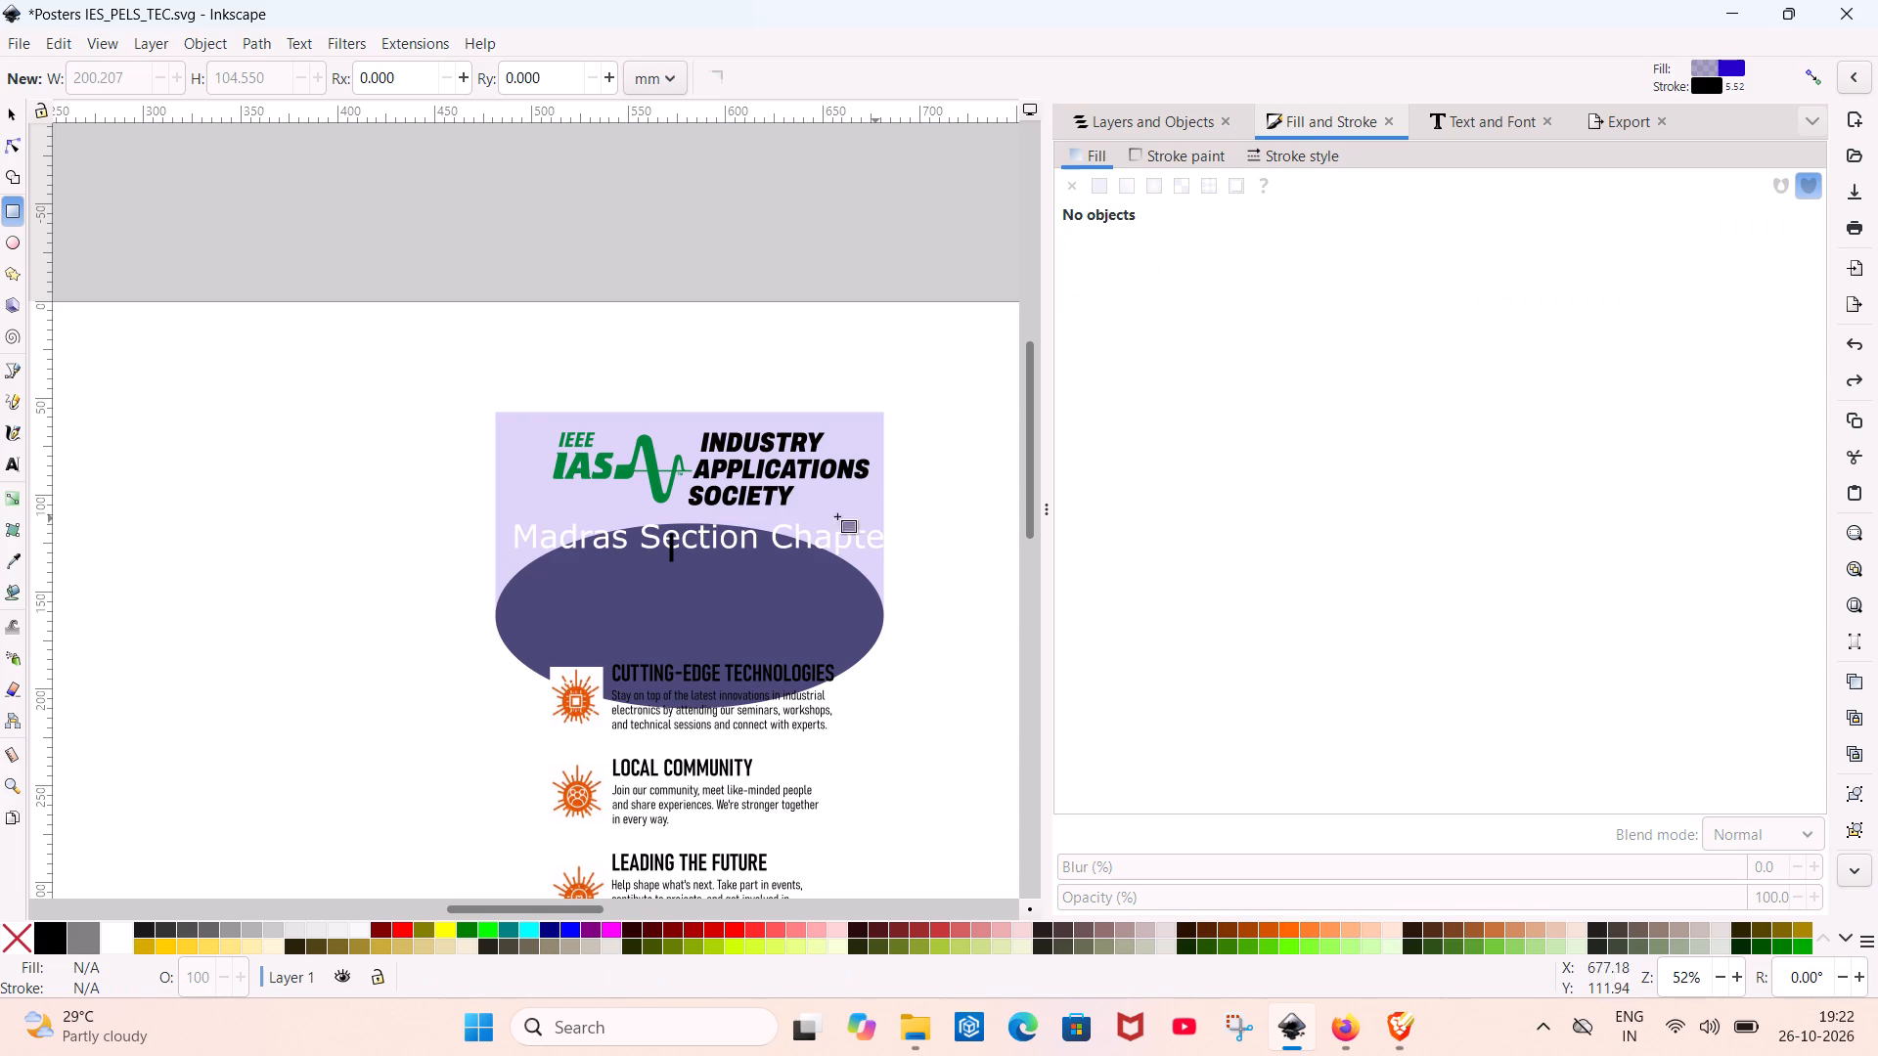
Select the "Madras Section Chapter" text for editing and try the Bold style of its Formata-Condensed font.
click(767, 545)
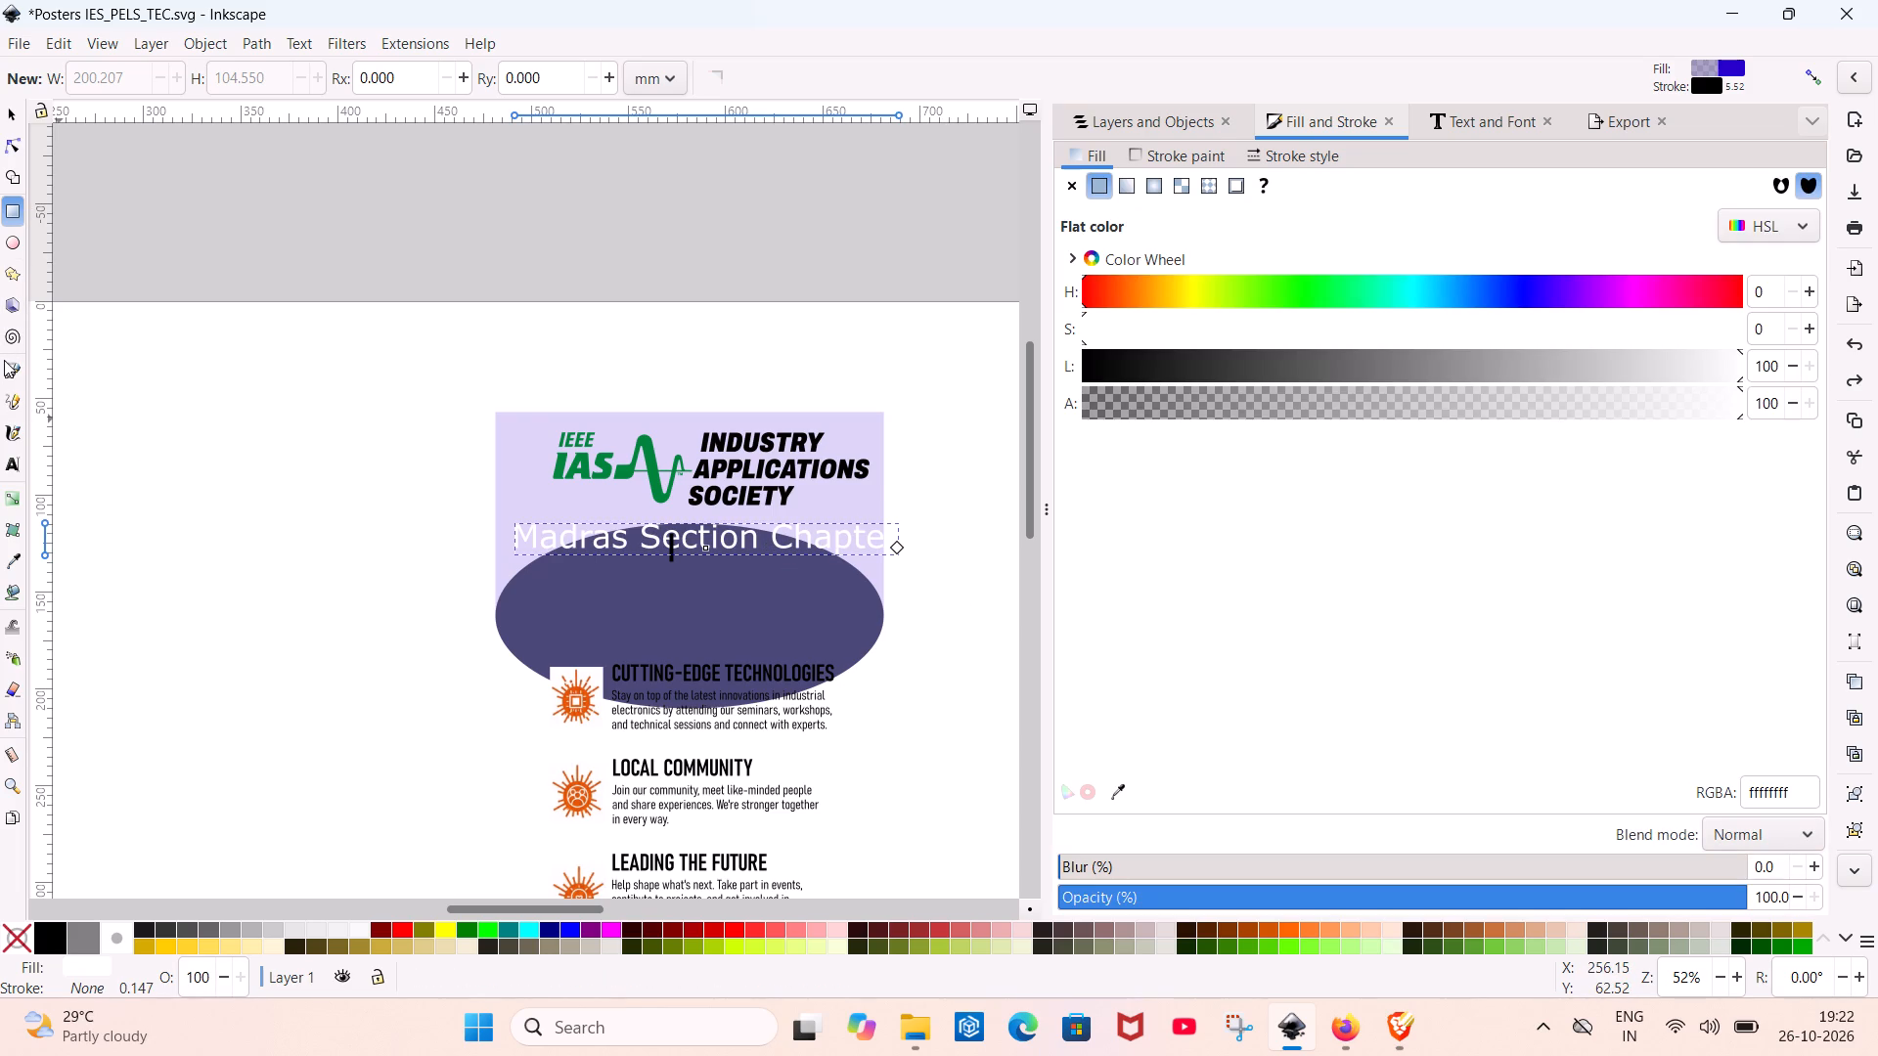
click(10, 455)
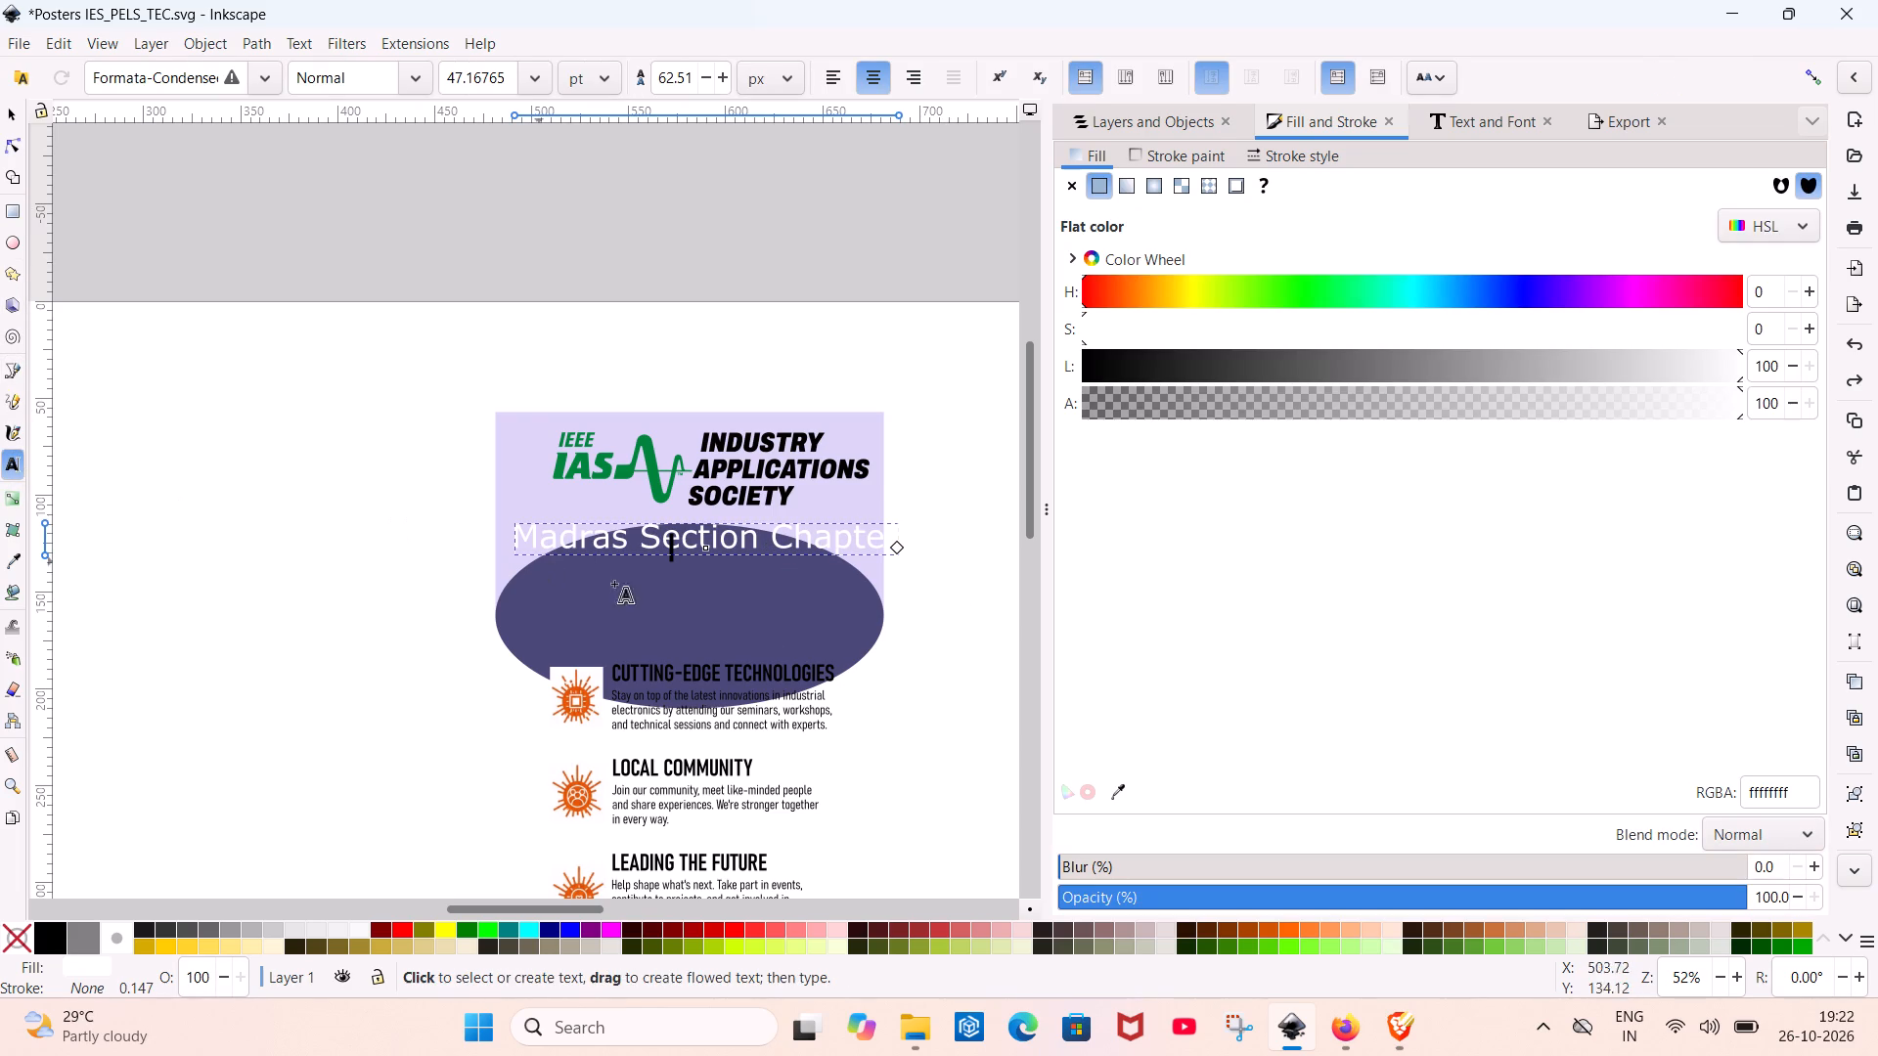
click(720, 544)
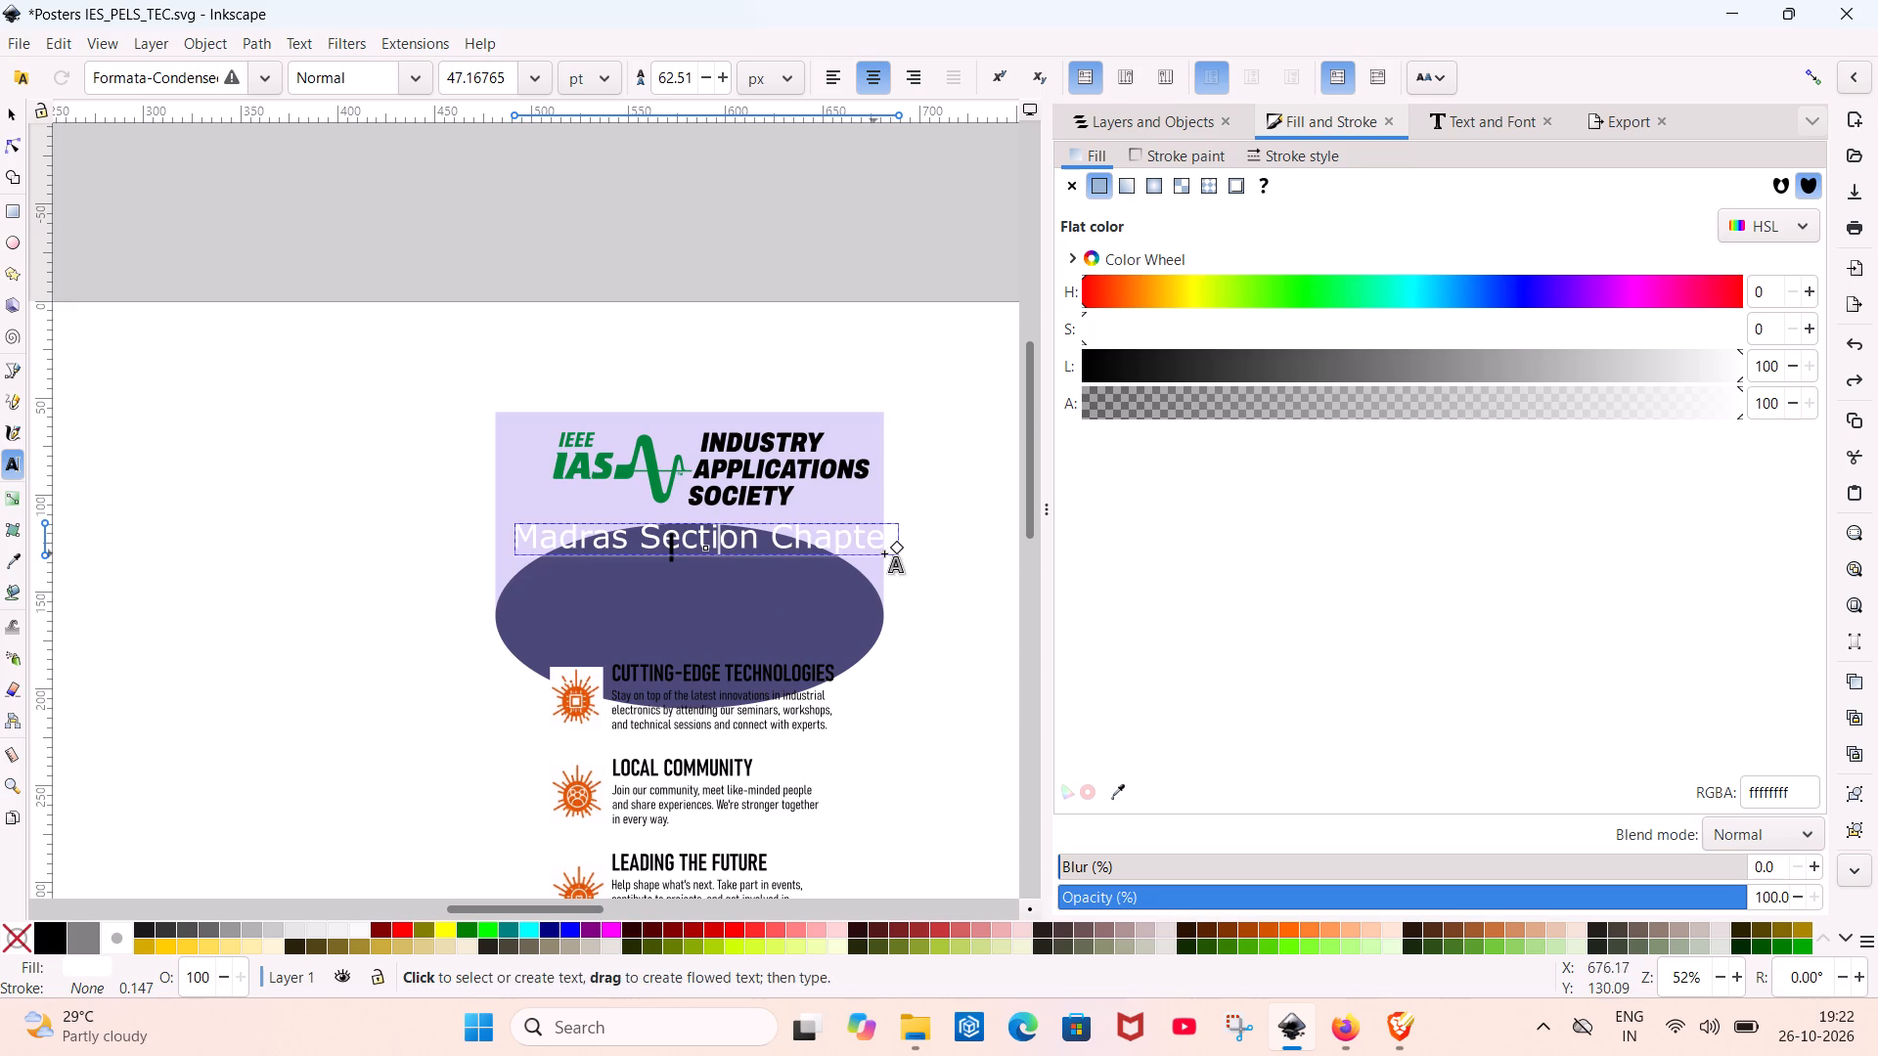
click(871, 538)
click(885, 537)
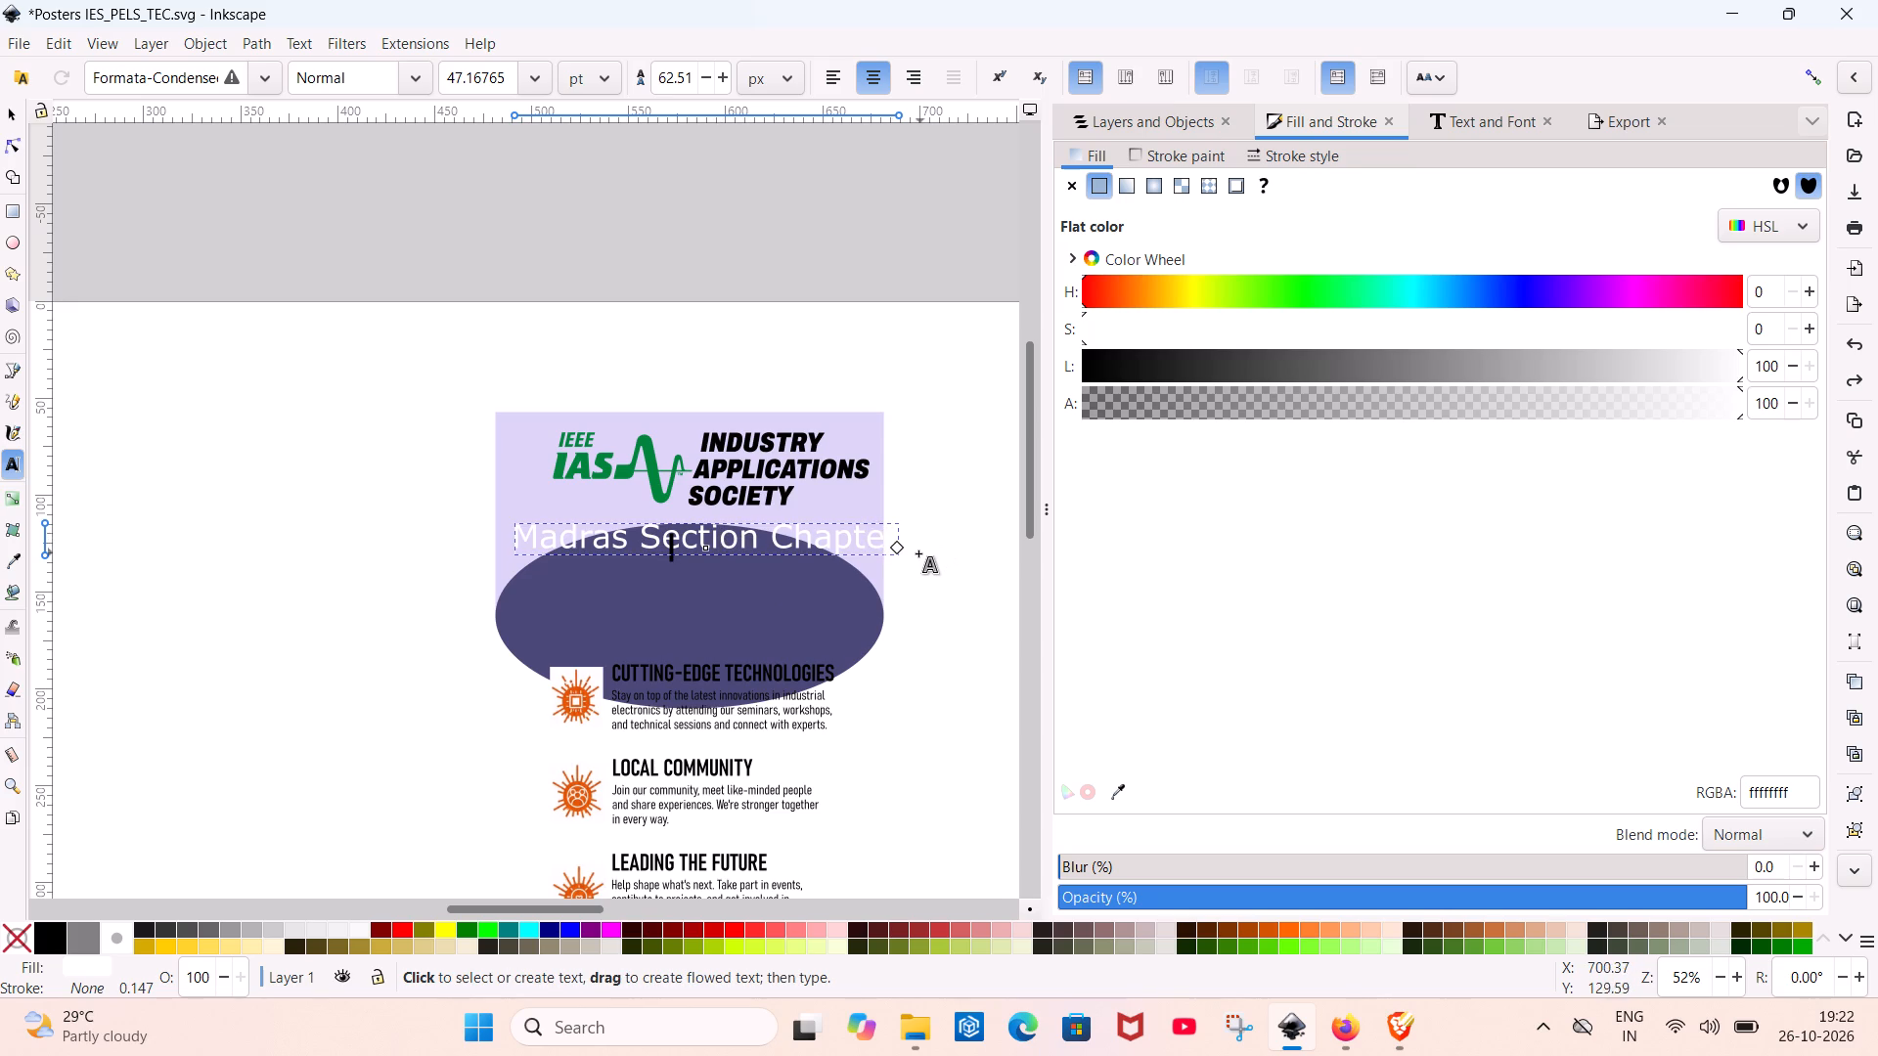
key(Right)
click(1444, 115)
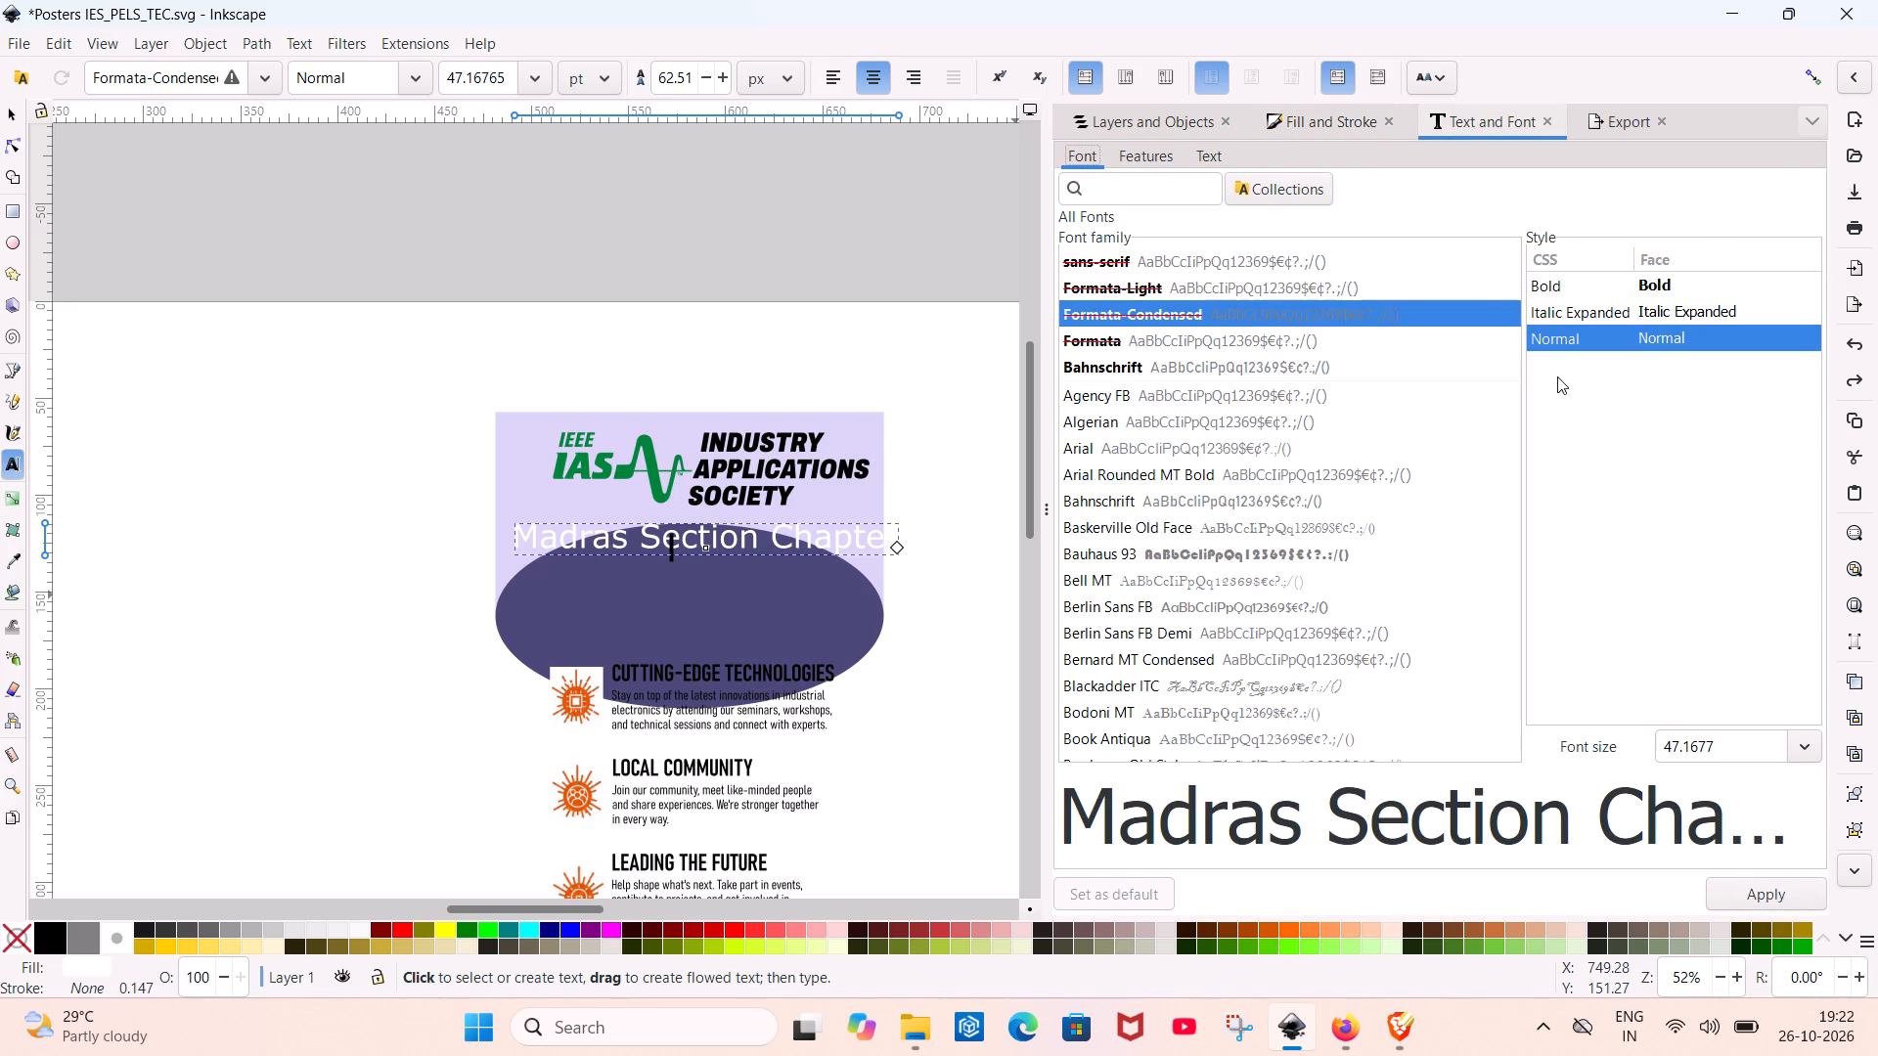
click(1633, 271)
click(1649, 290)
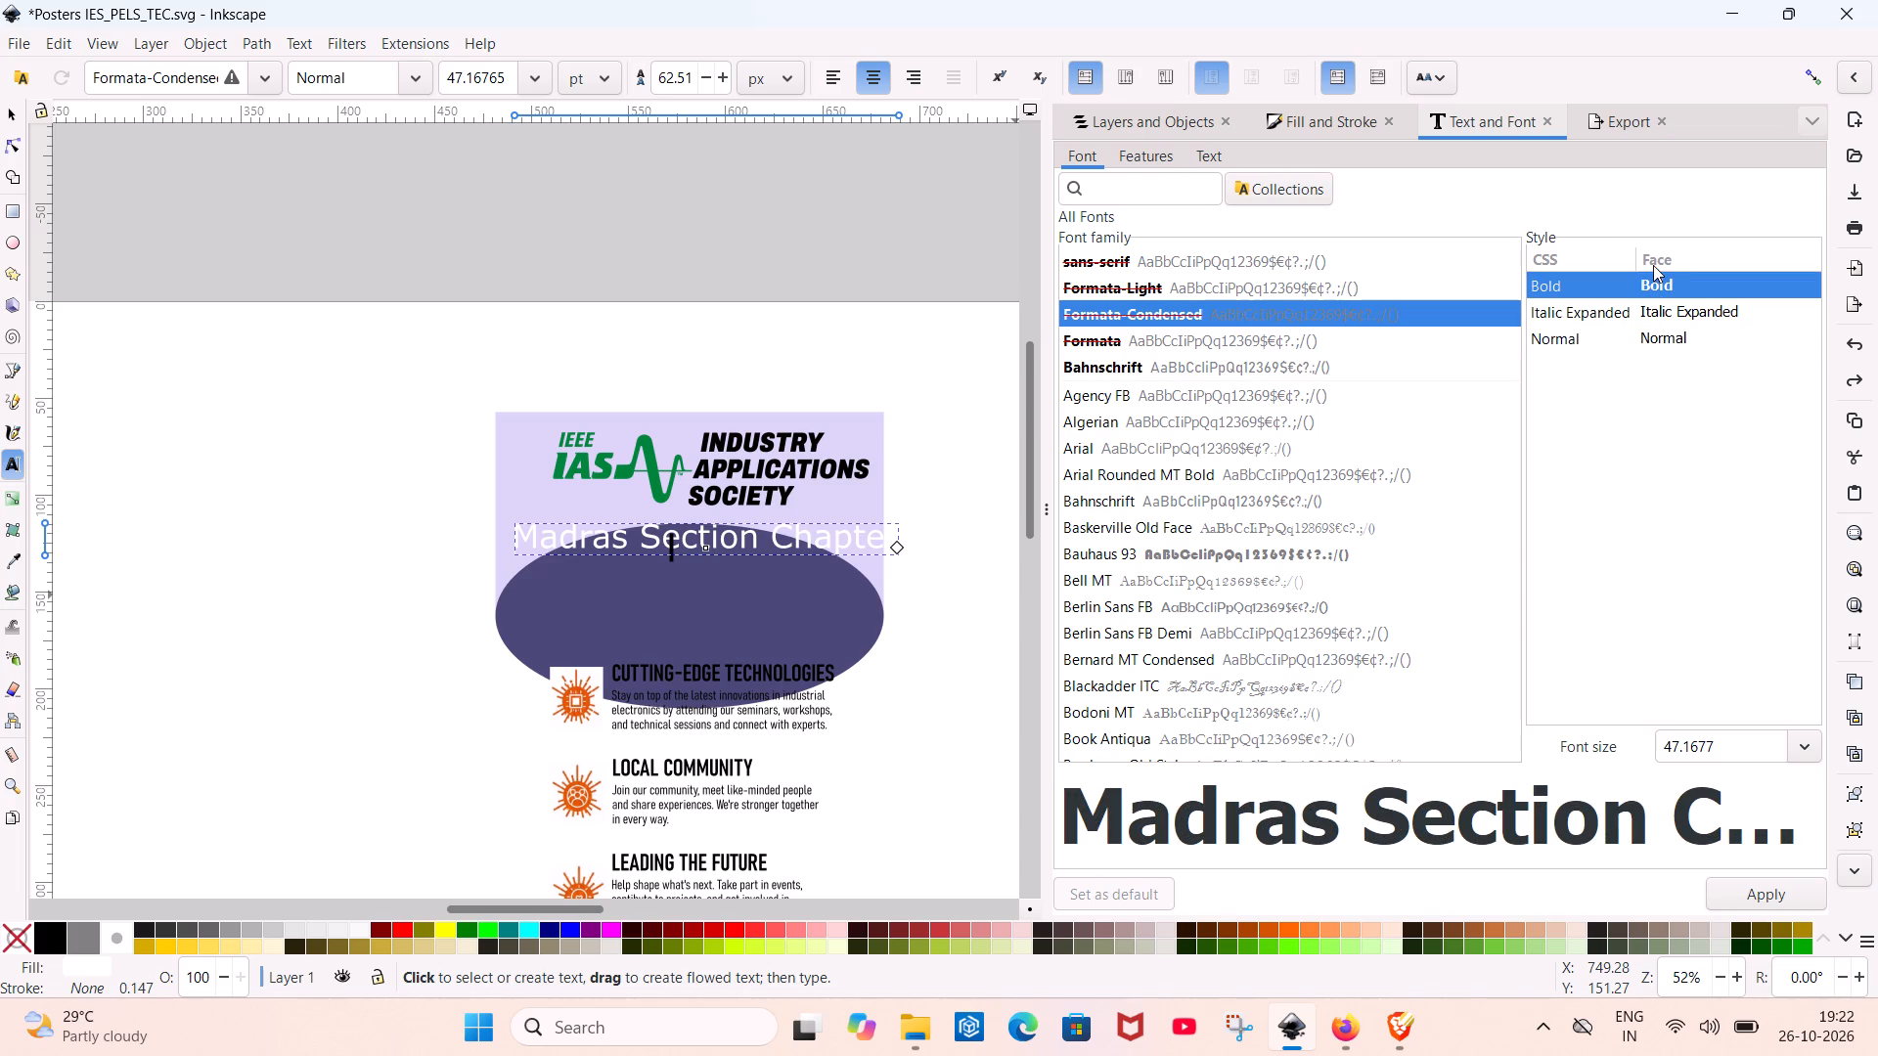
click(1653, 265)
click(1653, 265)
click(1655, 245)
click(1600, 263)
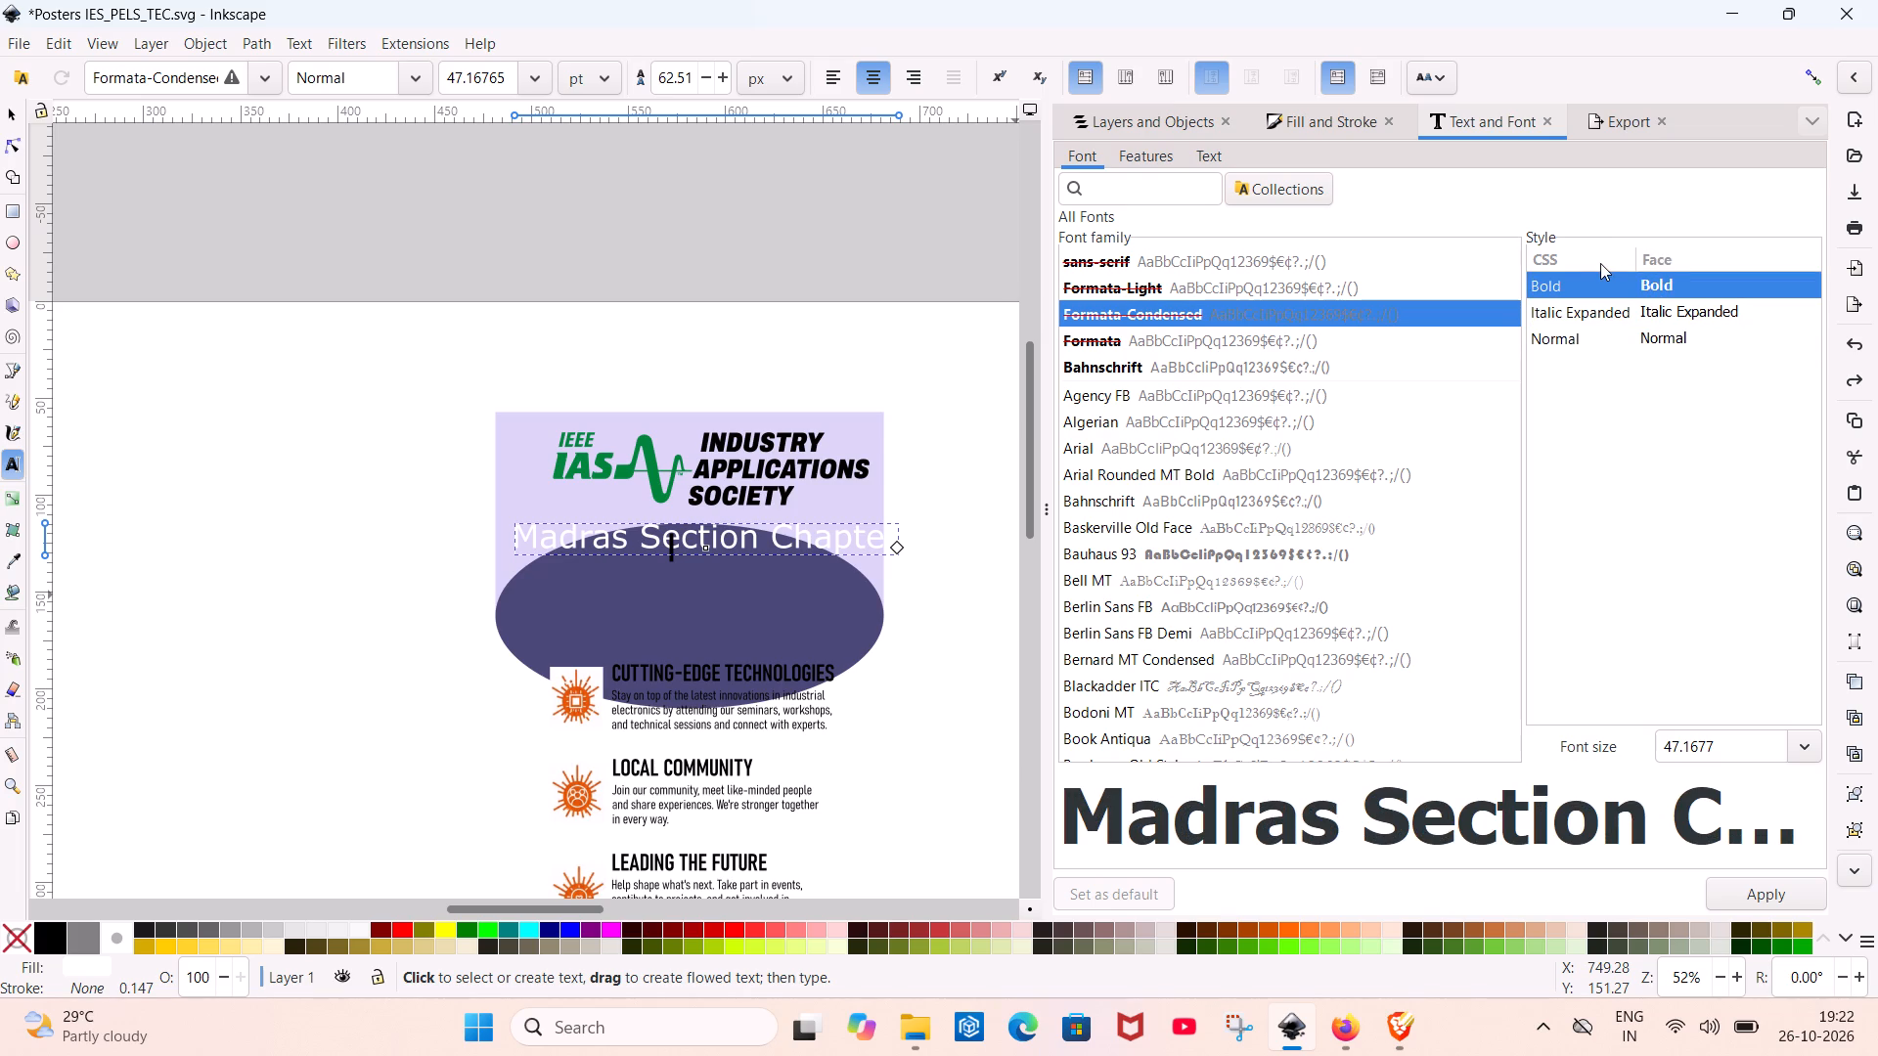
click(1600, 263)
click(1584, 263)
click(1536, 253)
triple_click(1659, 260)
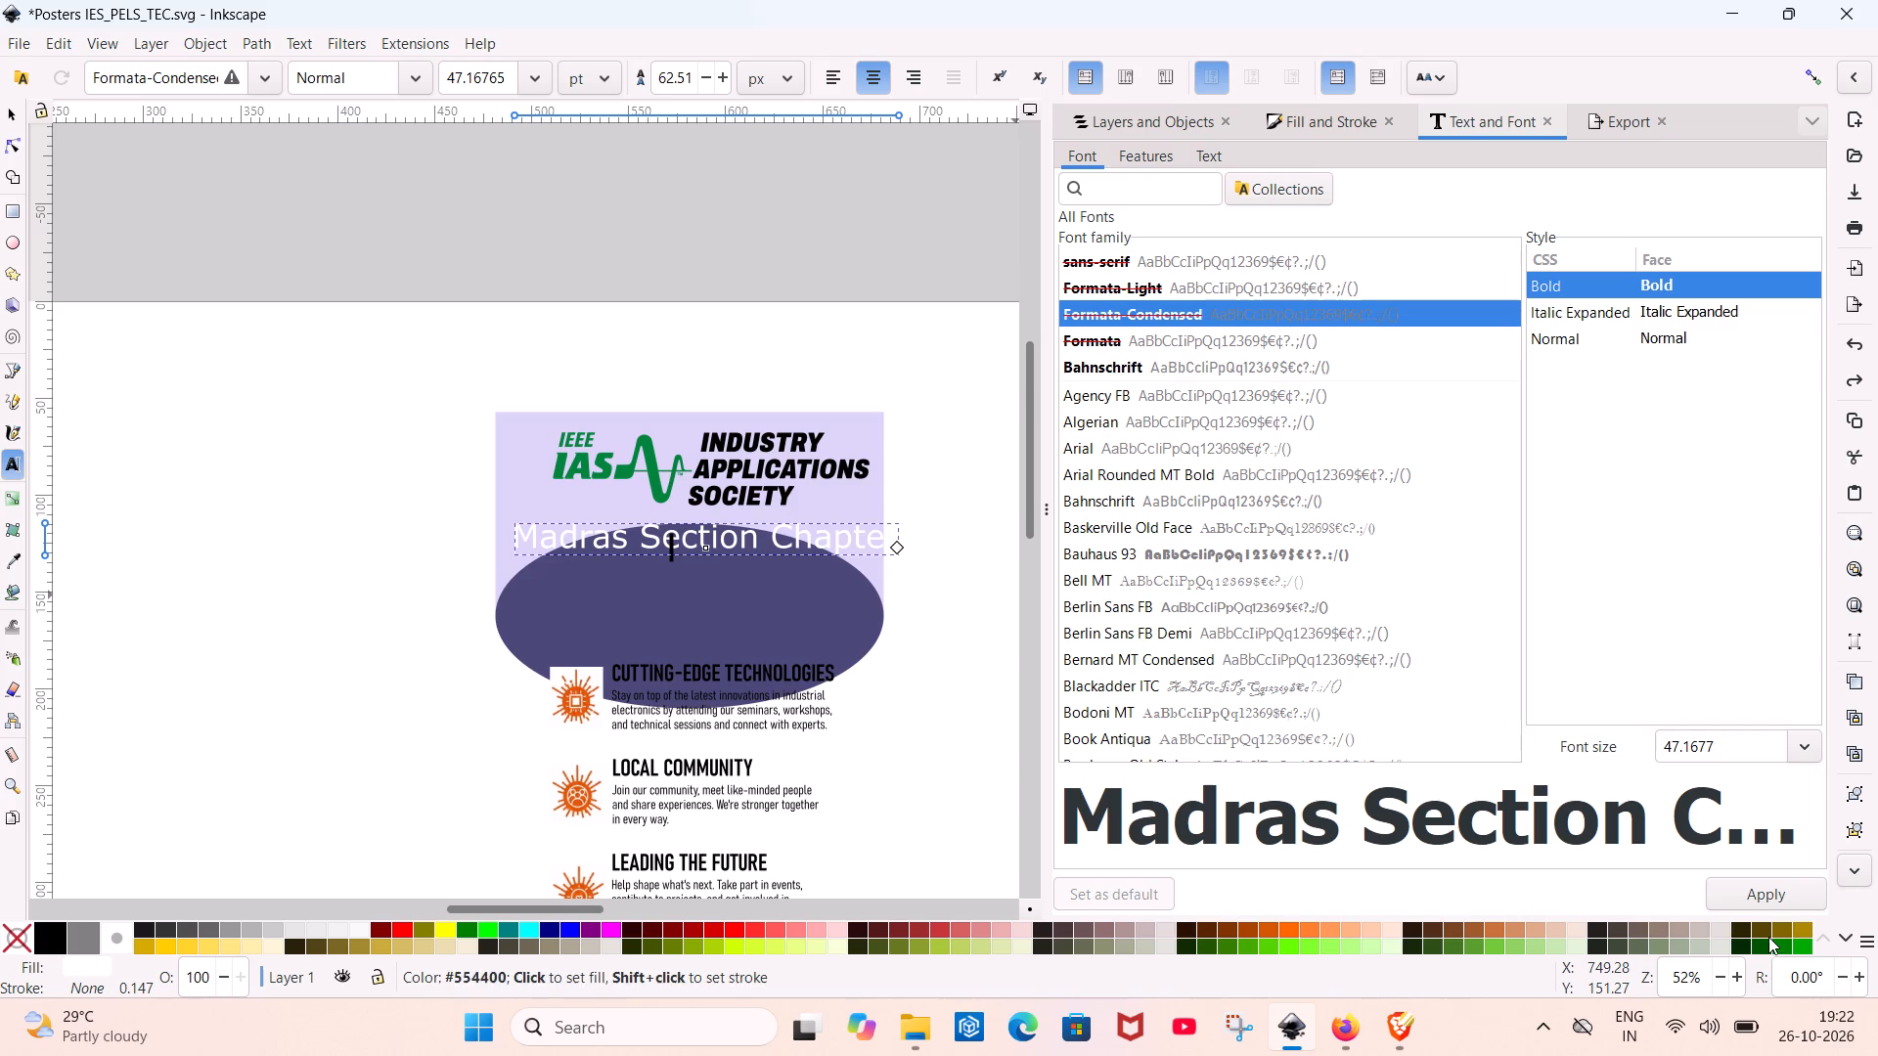
Recolour the "Madras Section Chapter" text, trying #241F1C, a dark brown and a light grey fill before choosing black.
click(1599, 930)
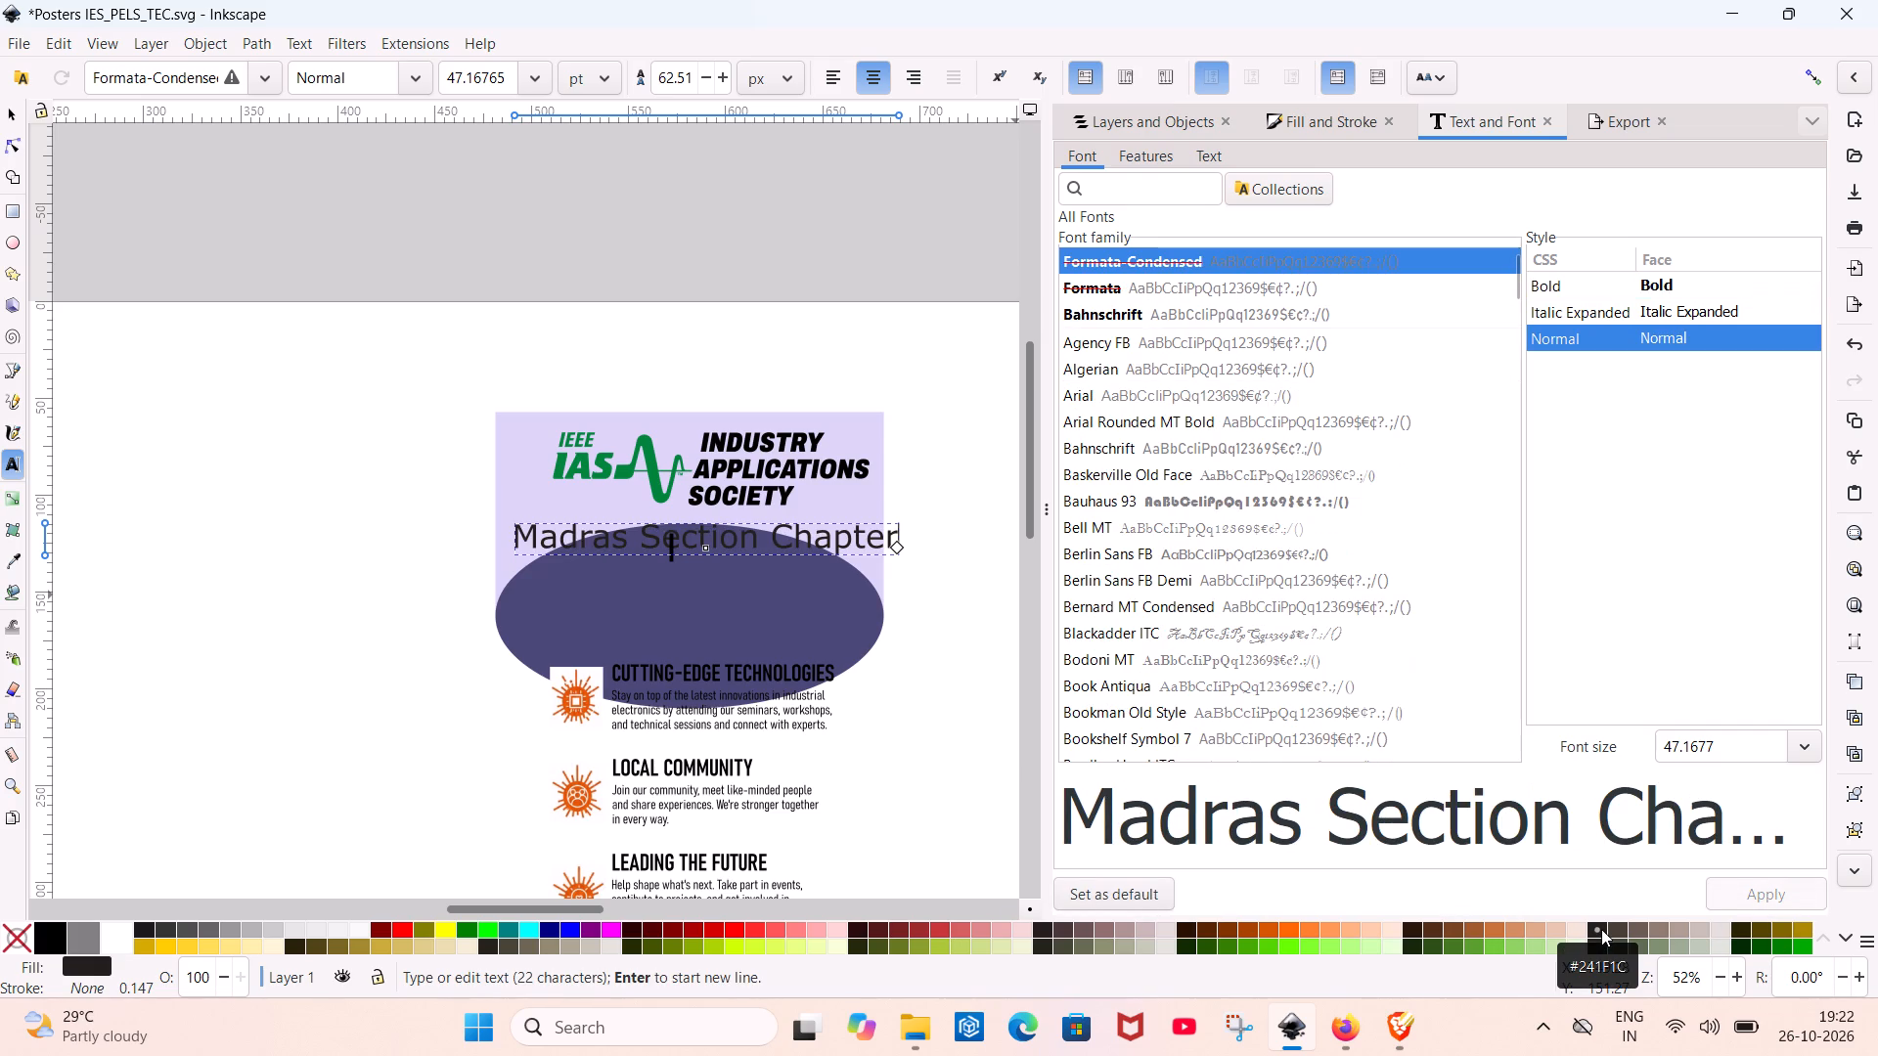
click(1414, 932)
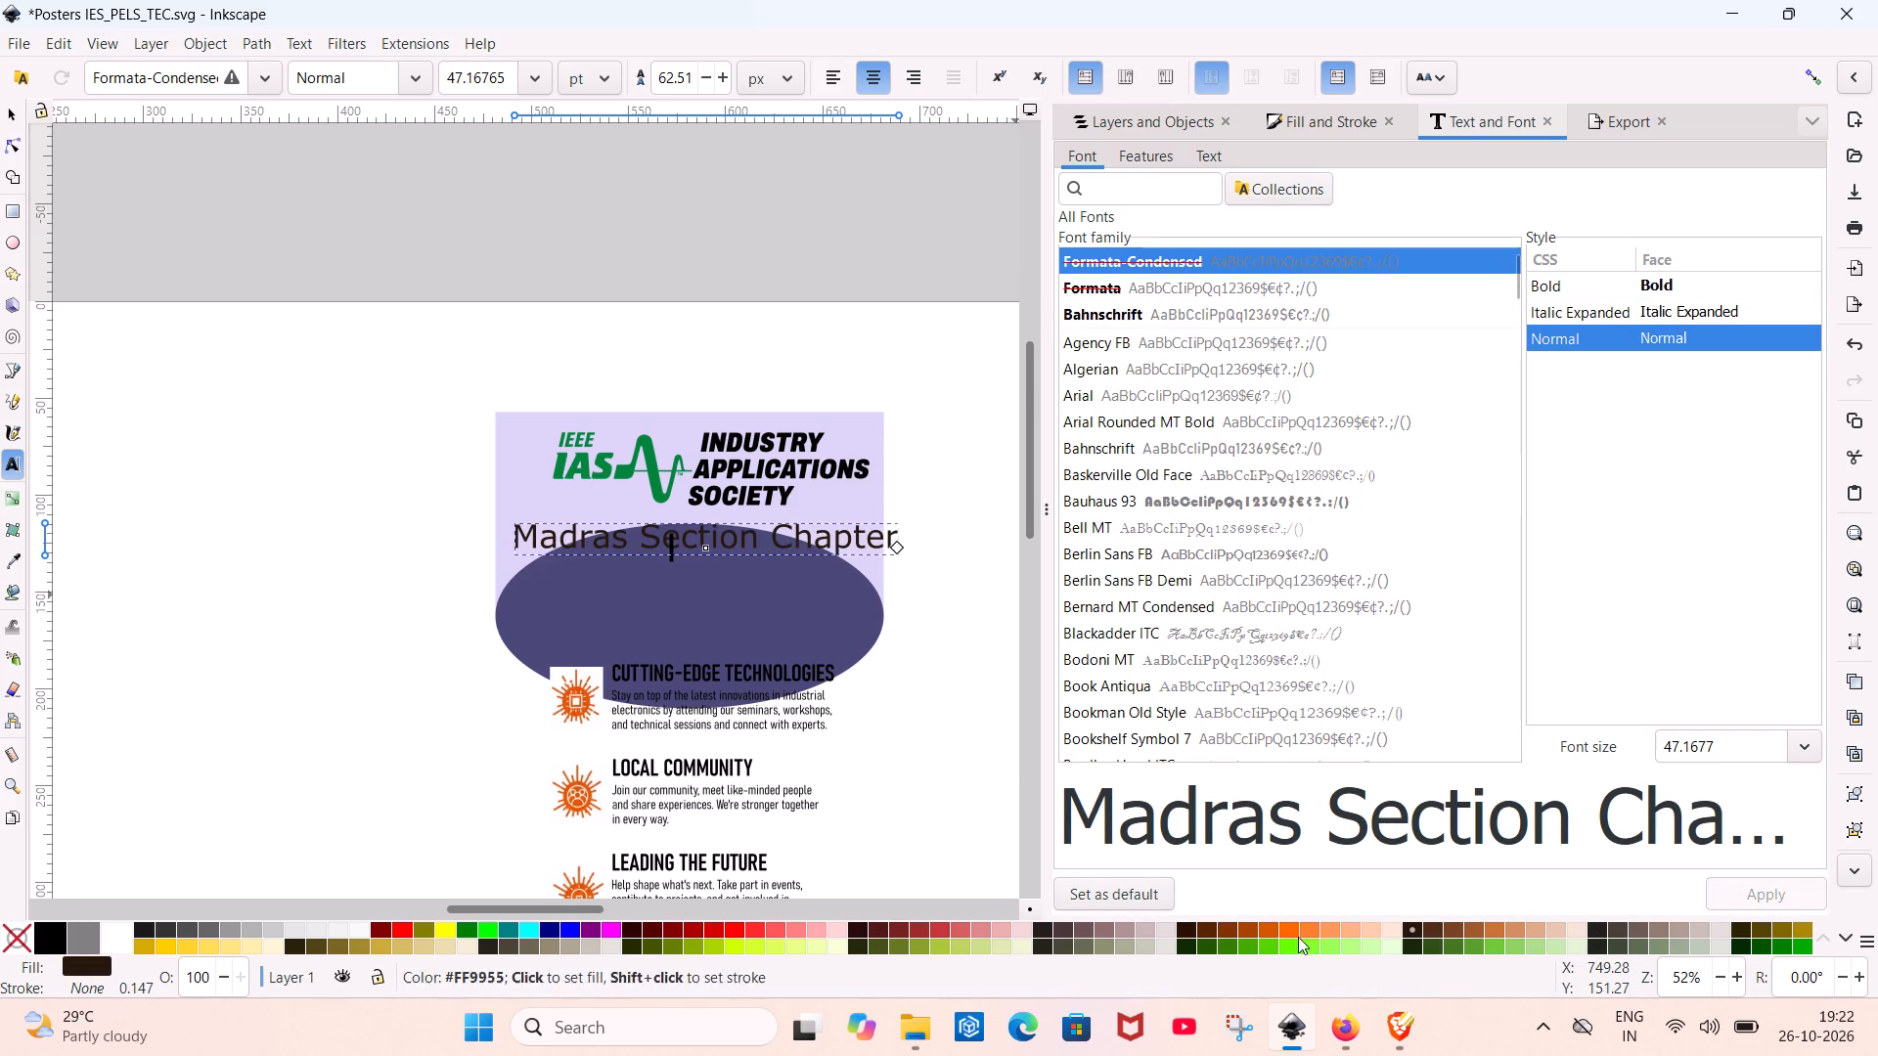
click(315, 930)
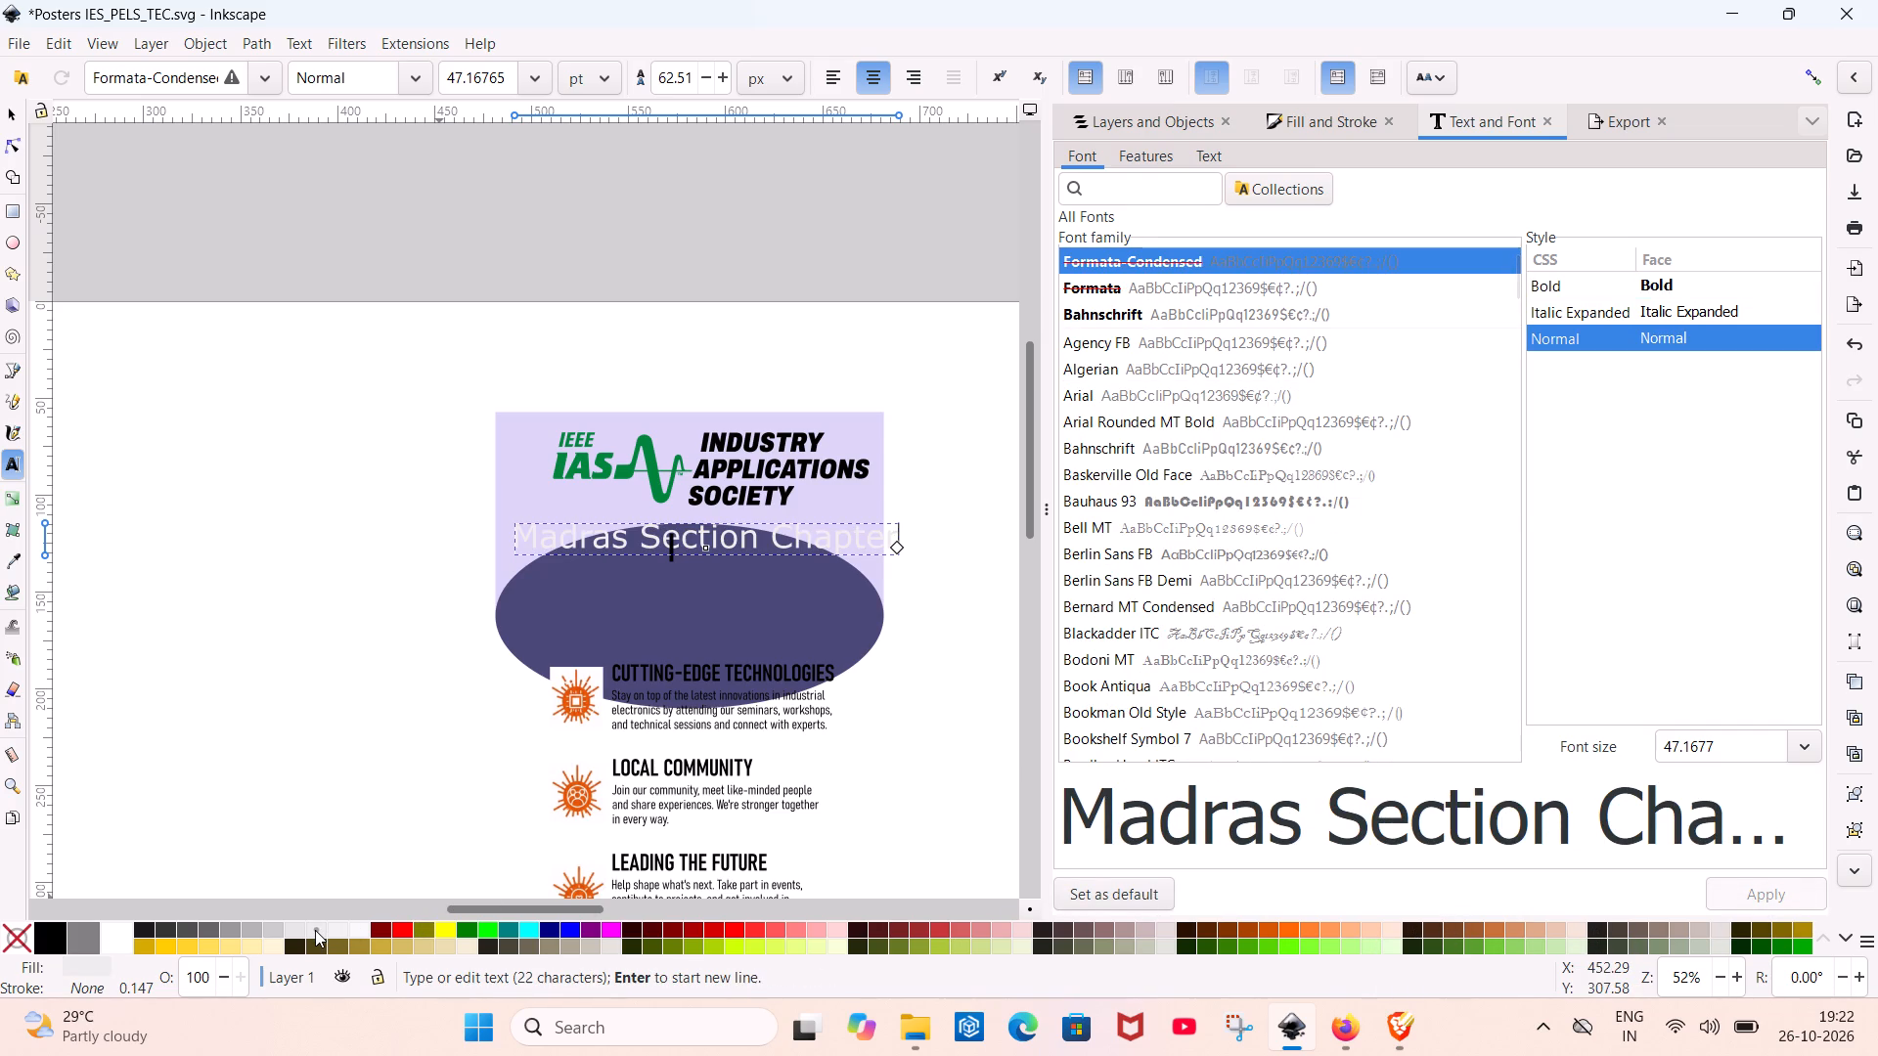
click(41, 931)
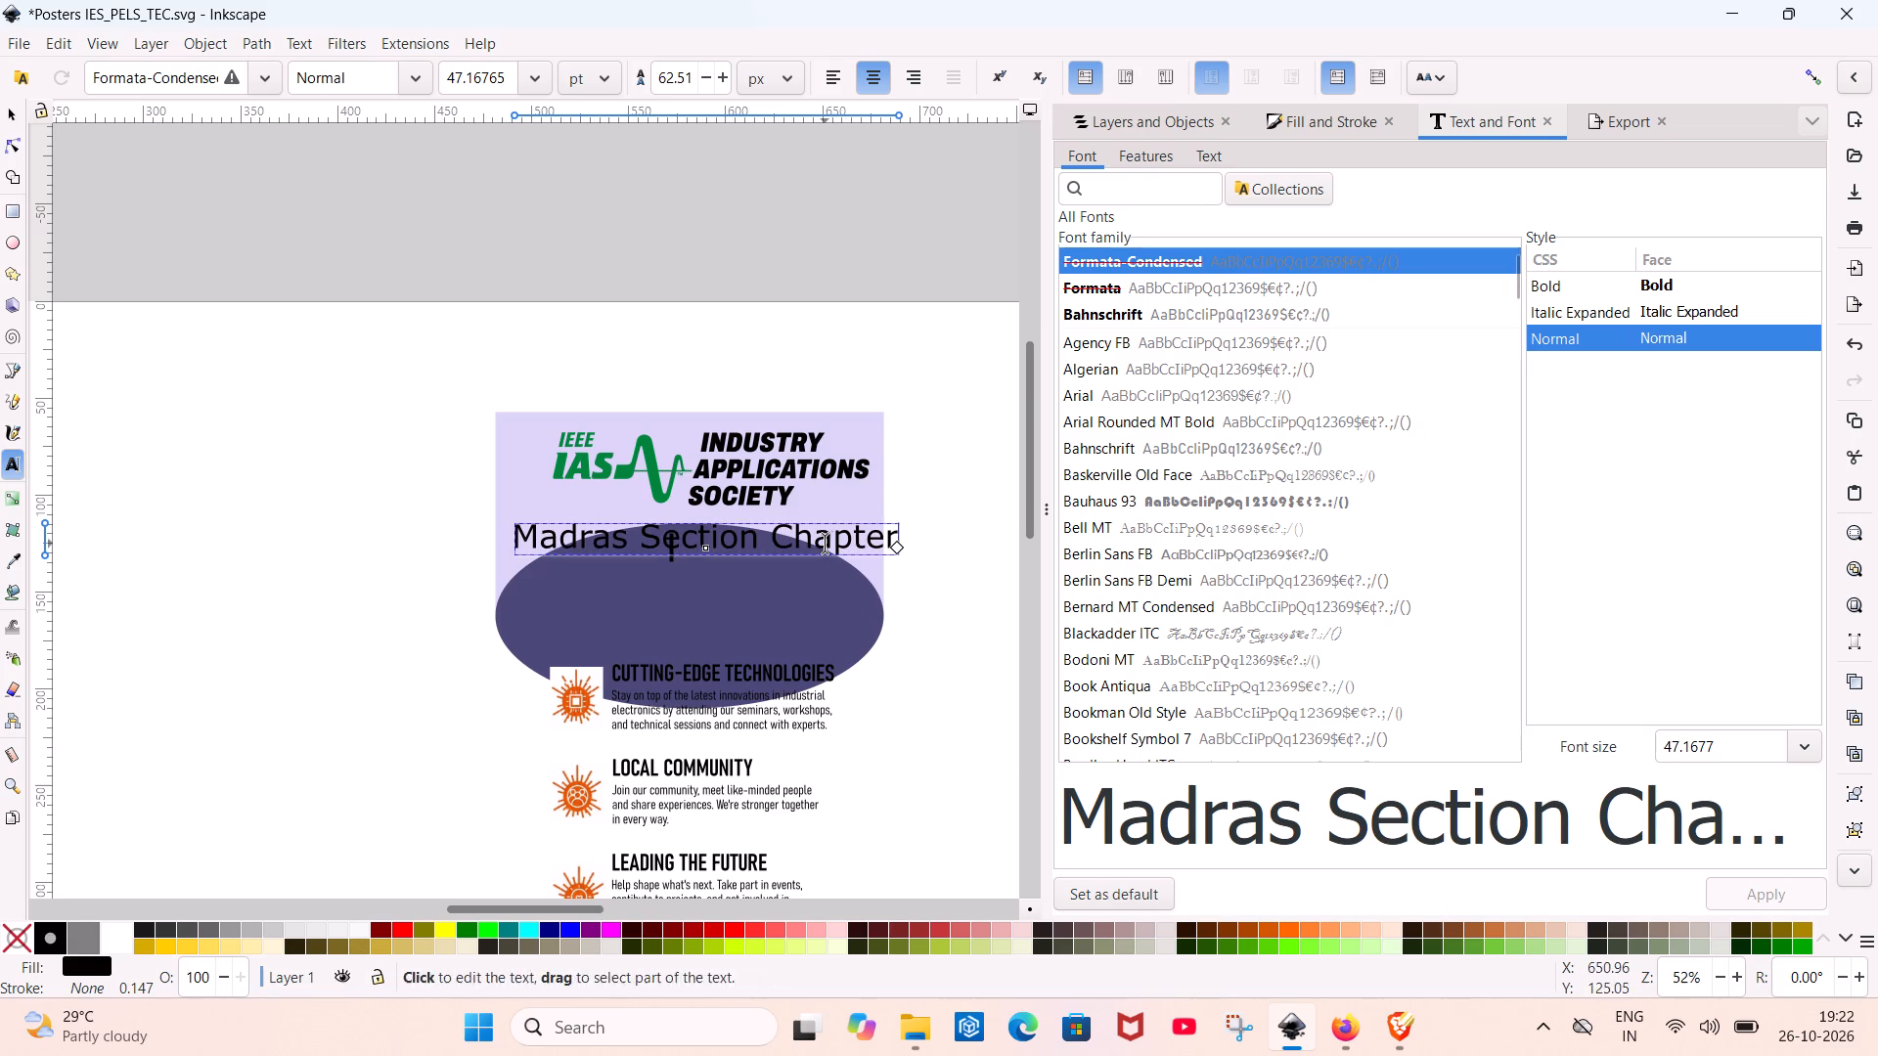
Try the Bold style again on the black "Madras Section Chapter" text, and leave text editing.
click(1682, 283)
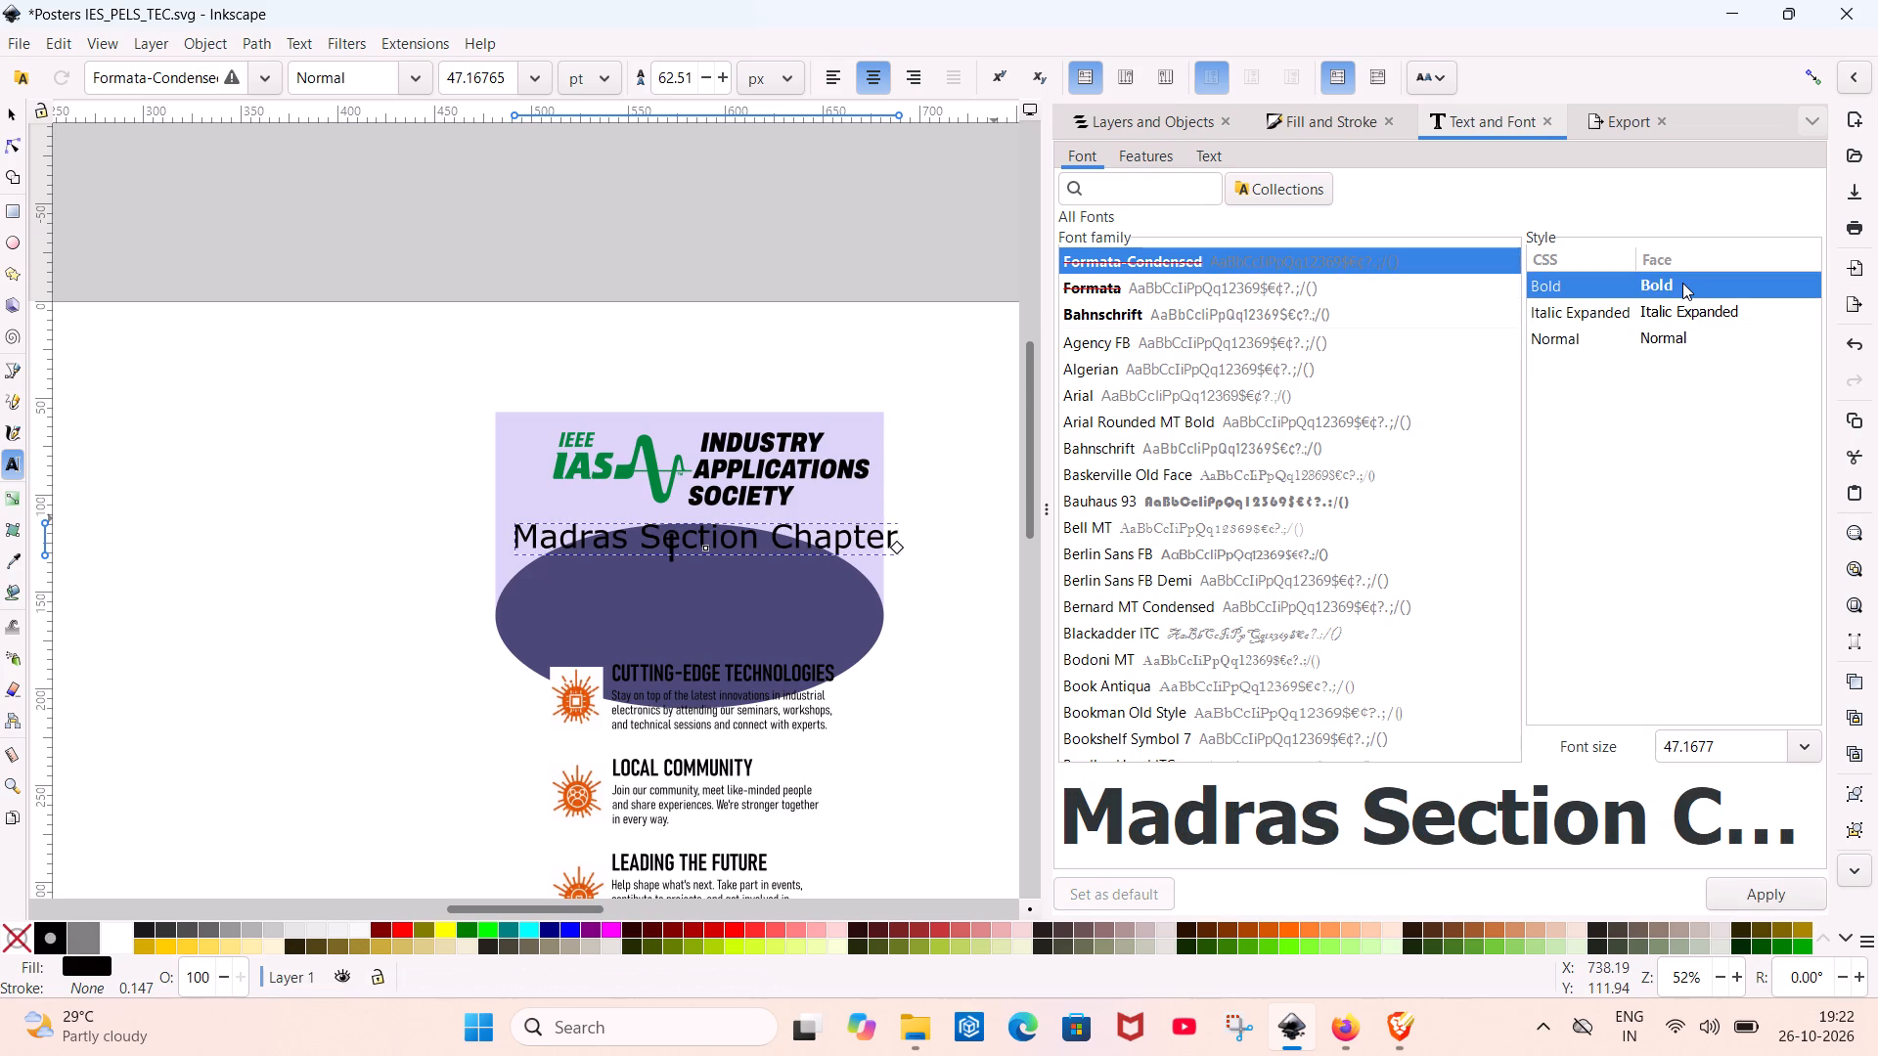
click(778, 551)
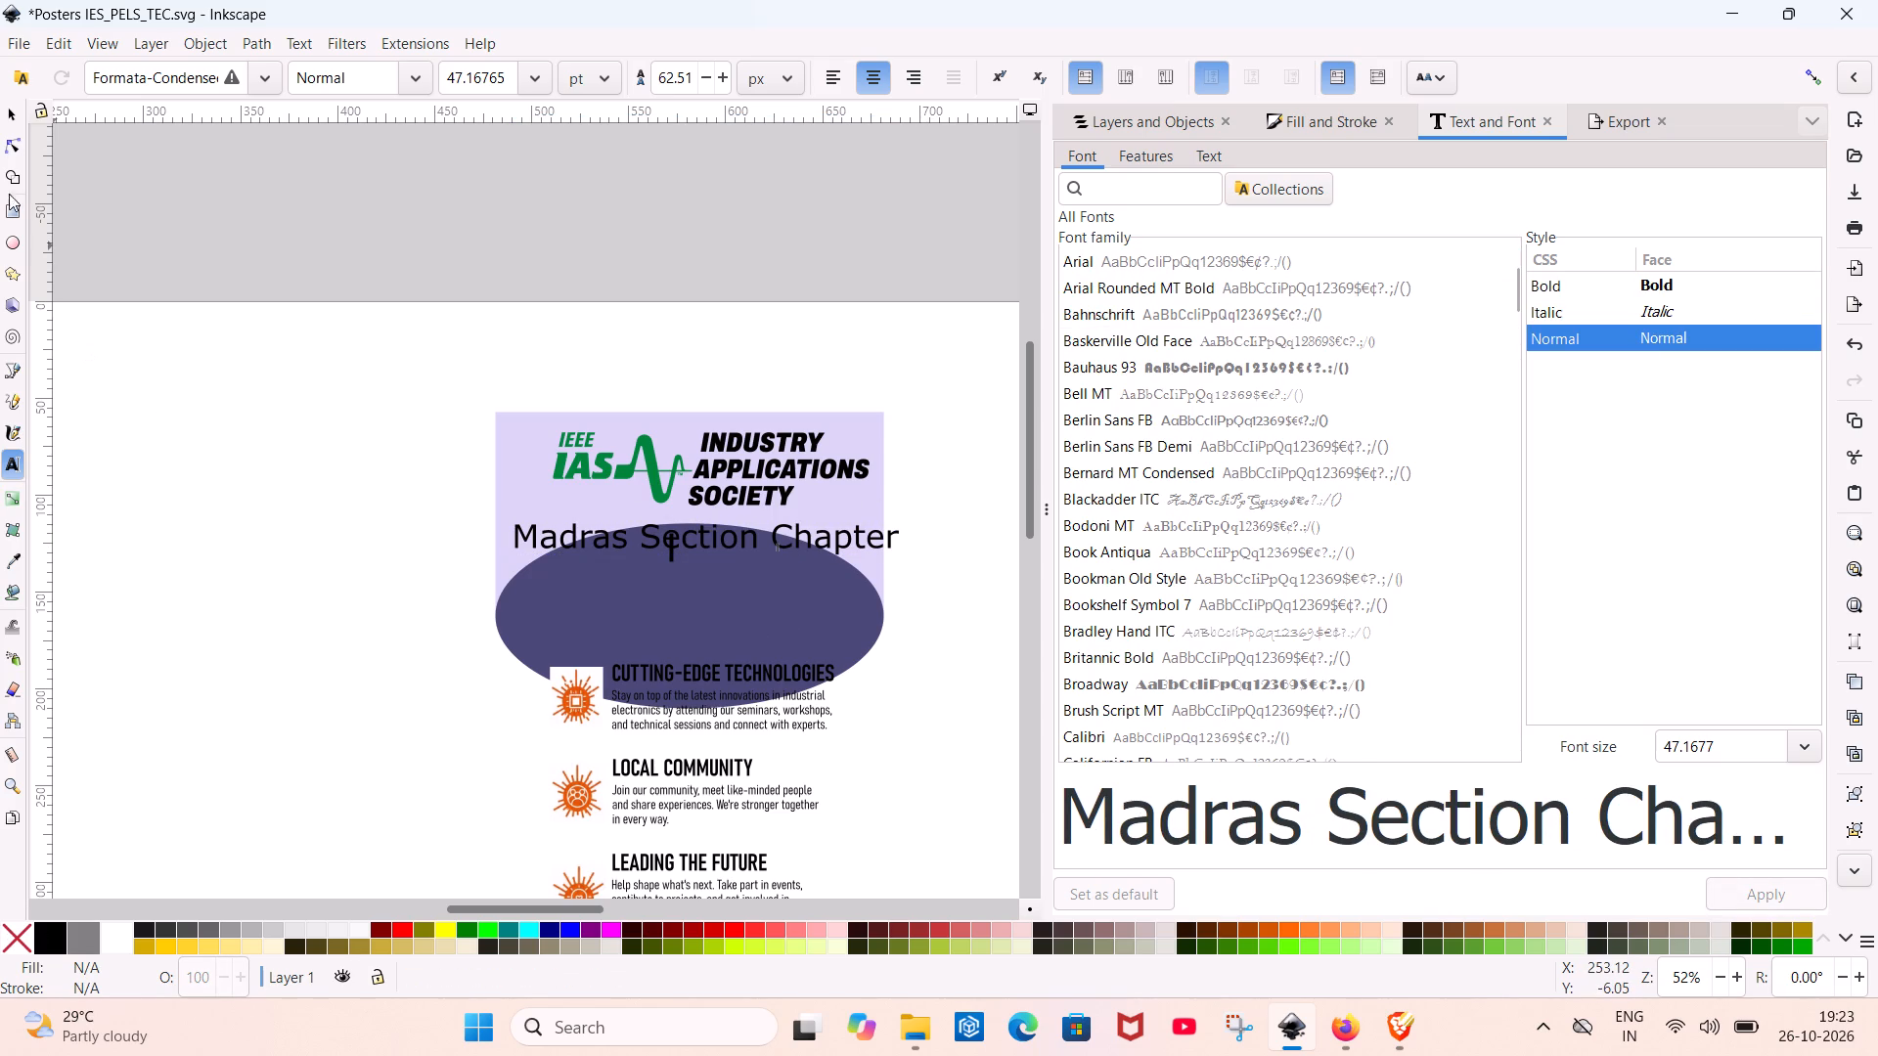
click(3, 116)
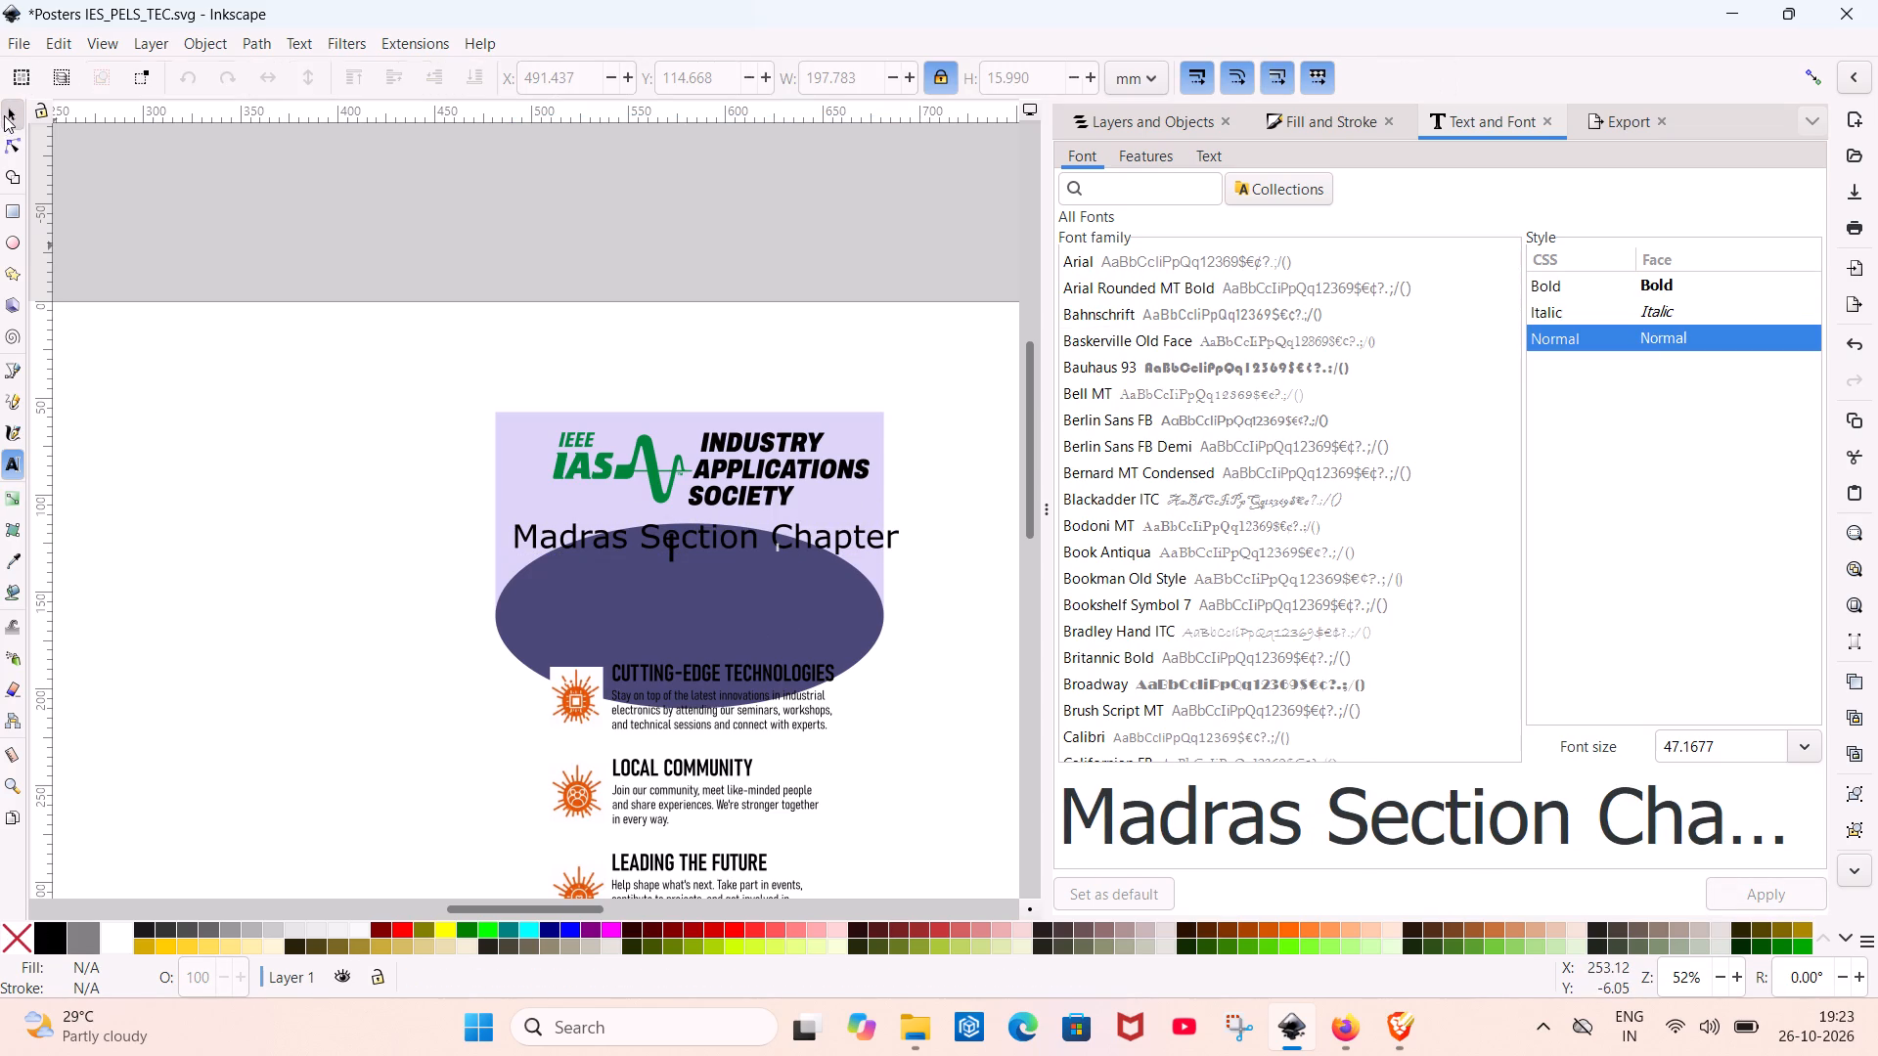
Shrink the "Madras Section Chapter" text to about 160 mm wide and move it down onto the dark purple ellipse.
click(776, 531)
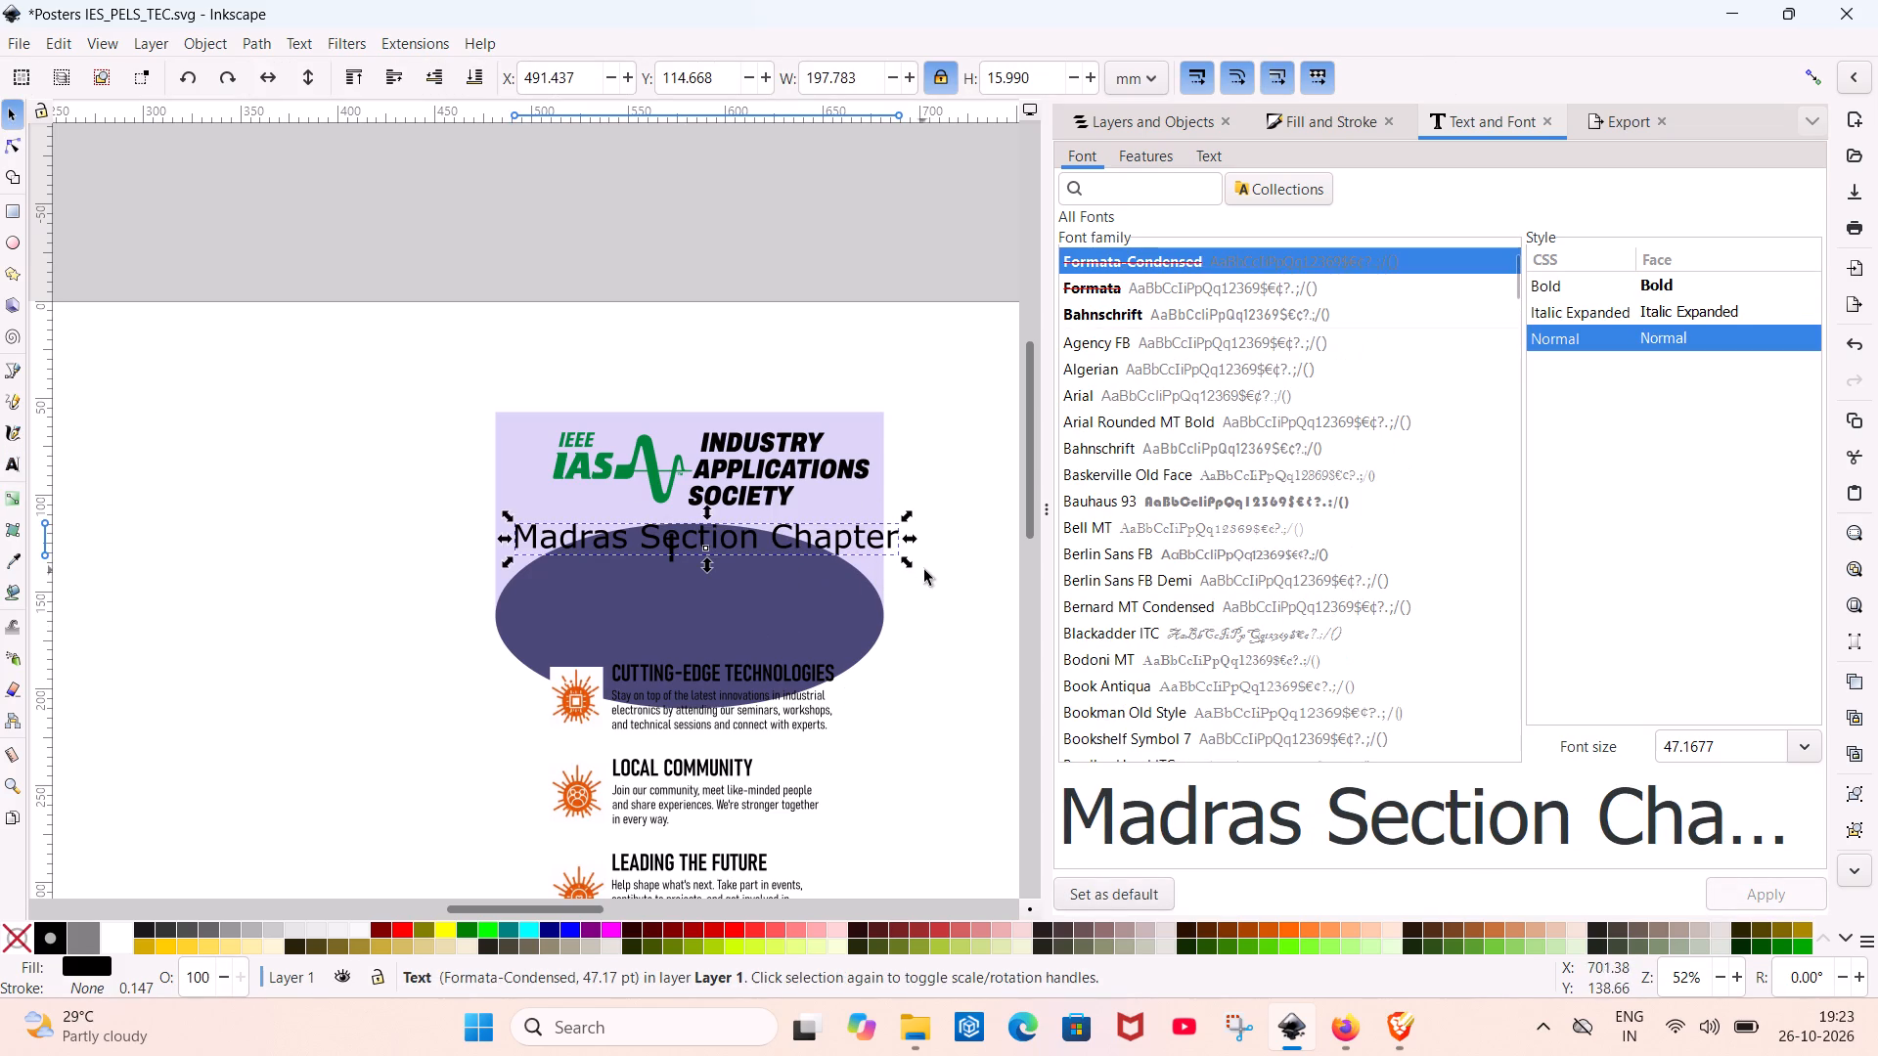
drag(915, 562, 916, 550)
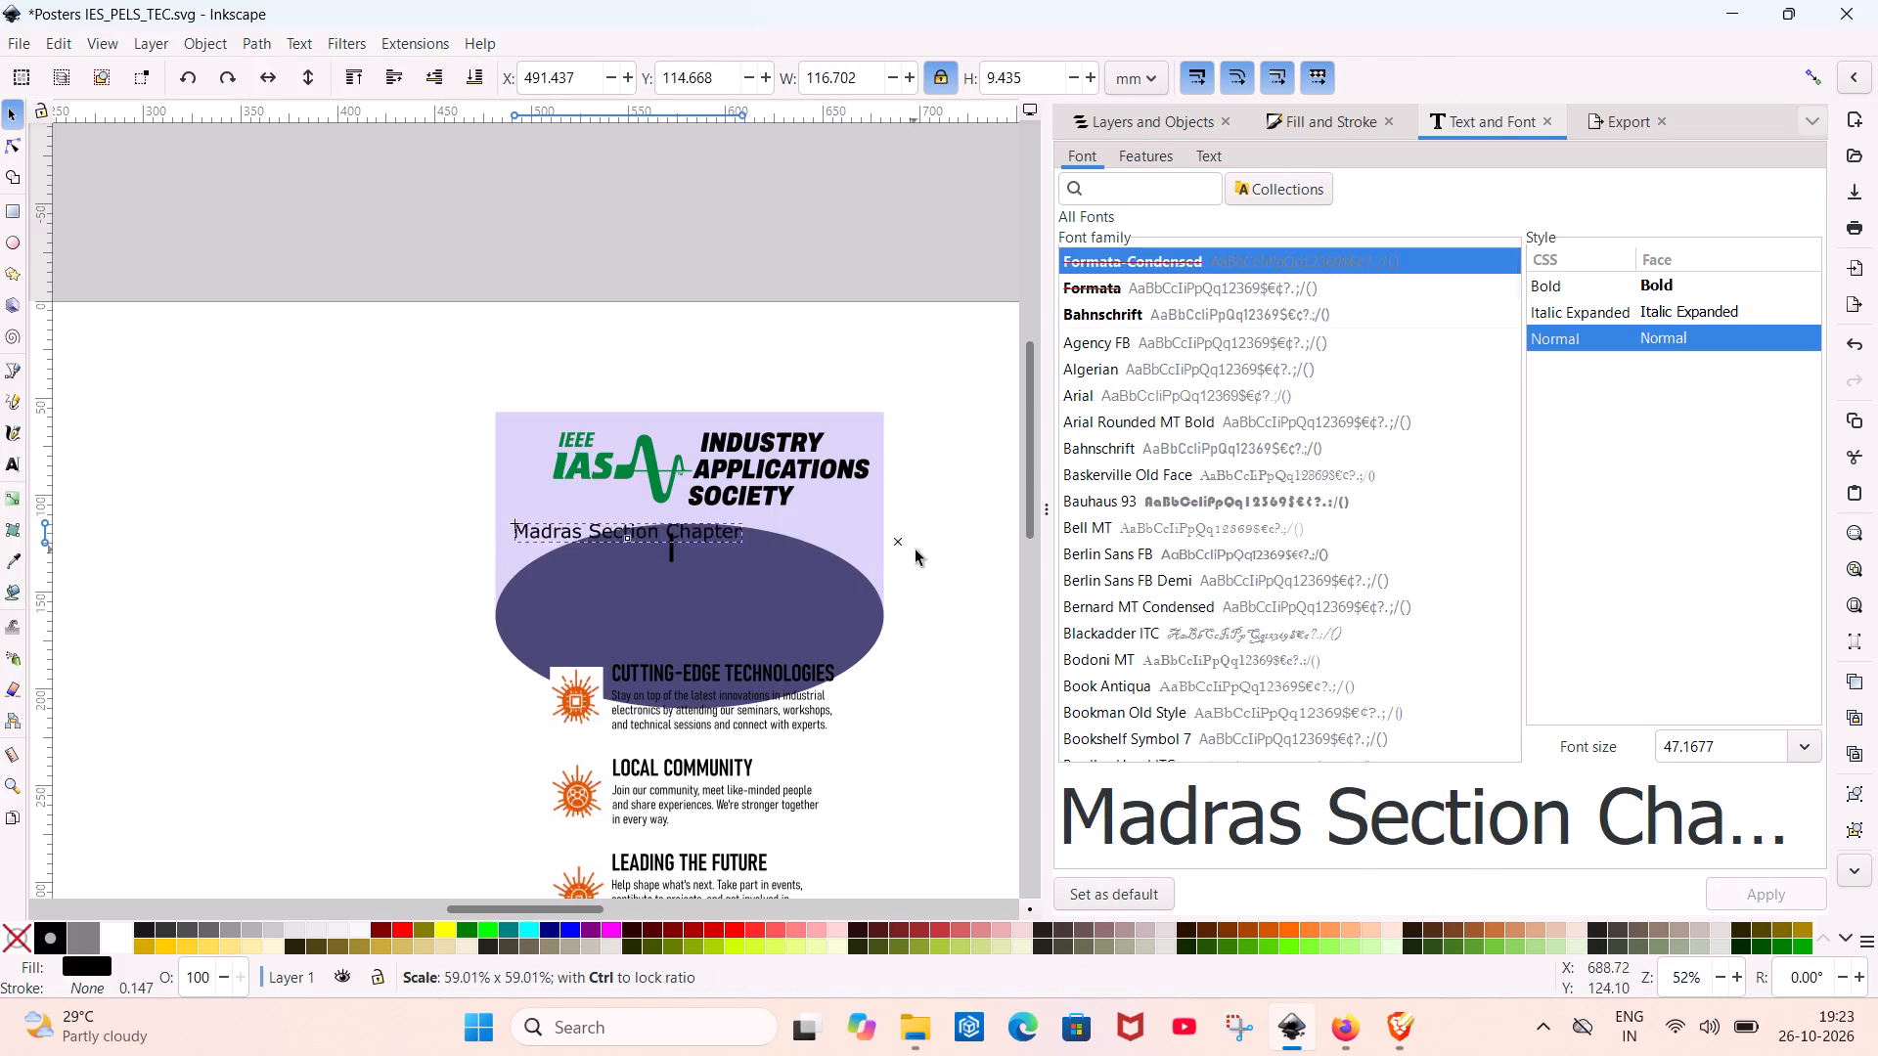
drag(916, 550, 887, 556)
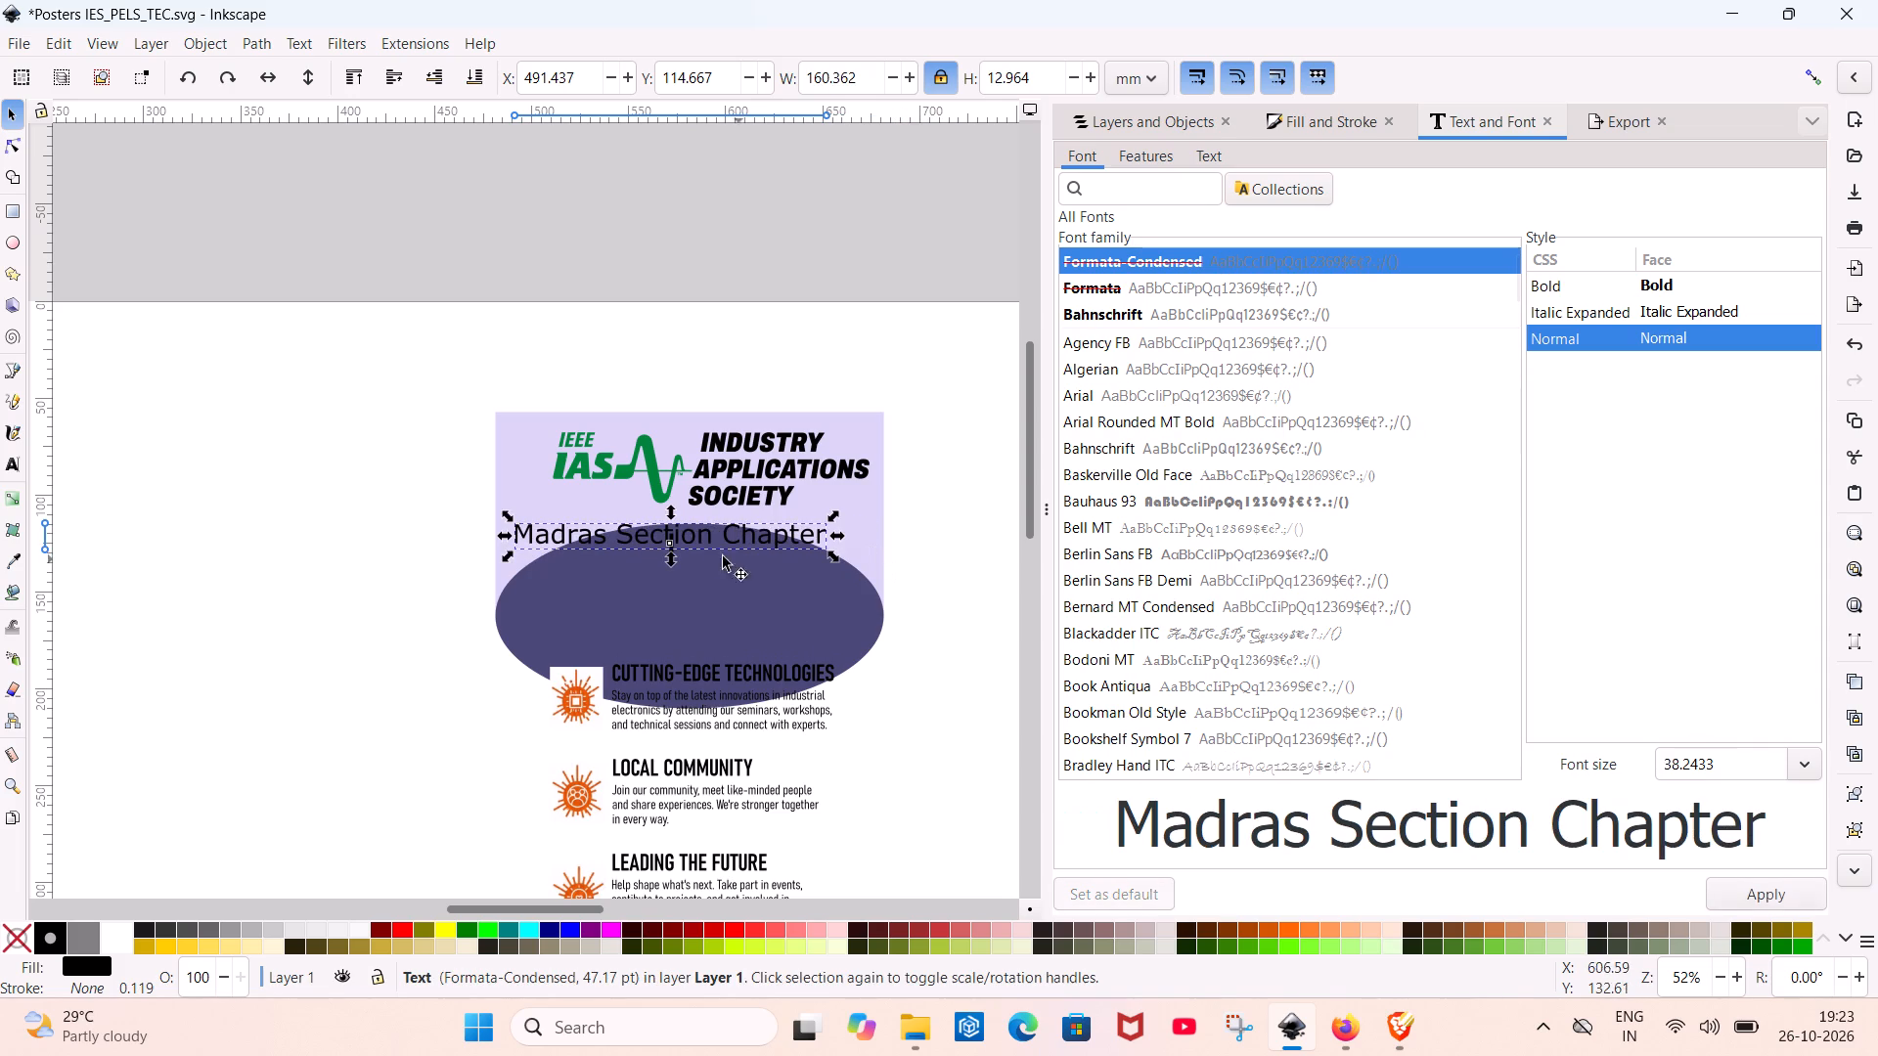
drag(736, 542, 764, 565)
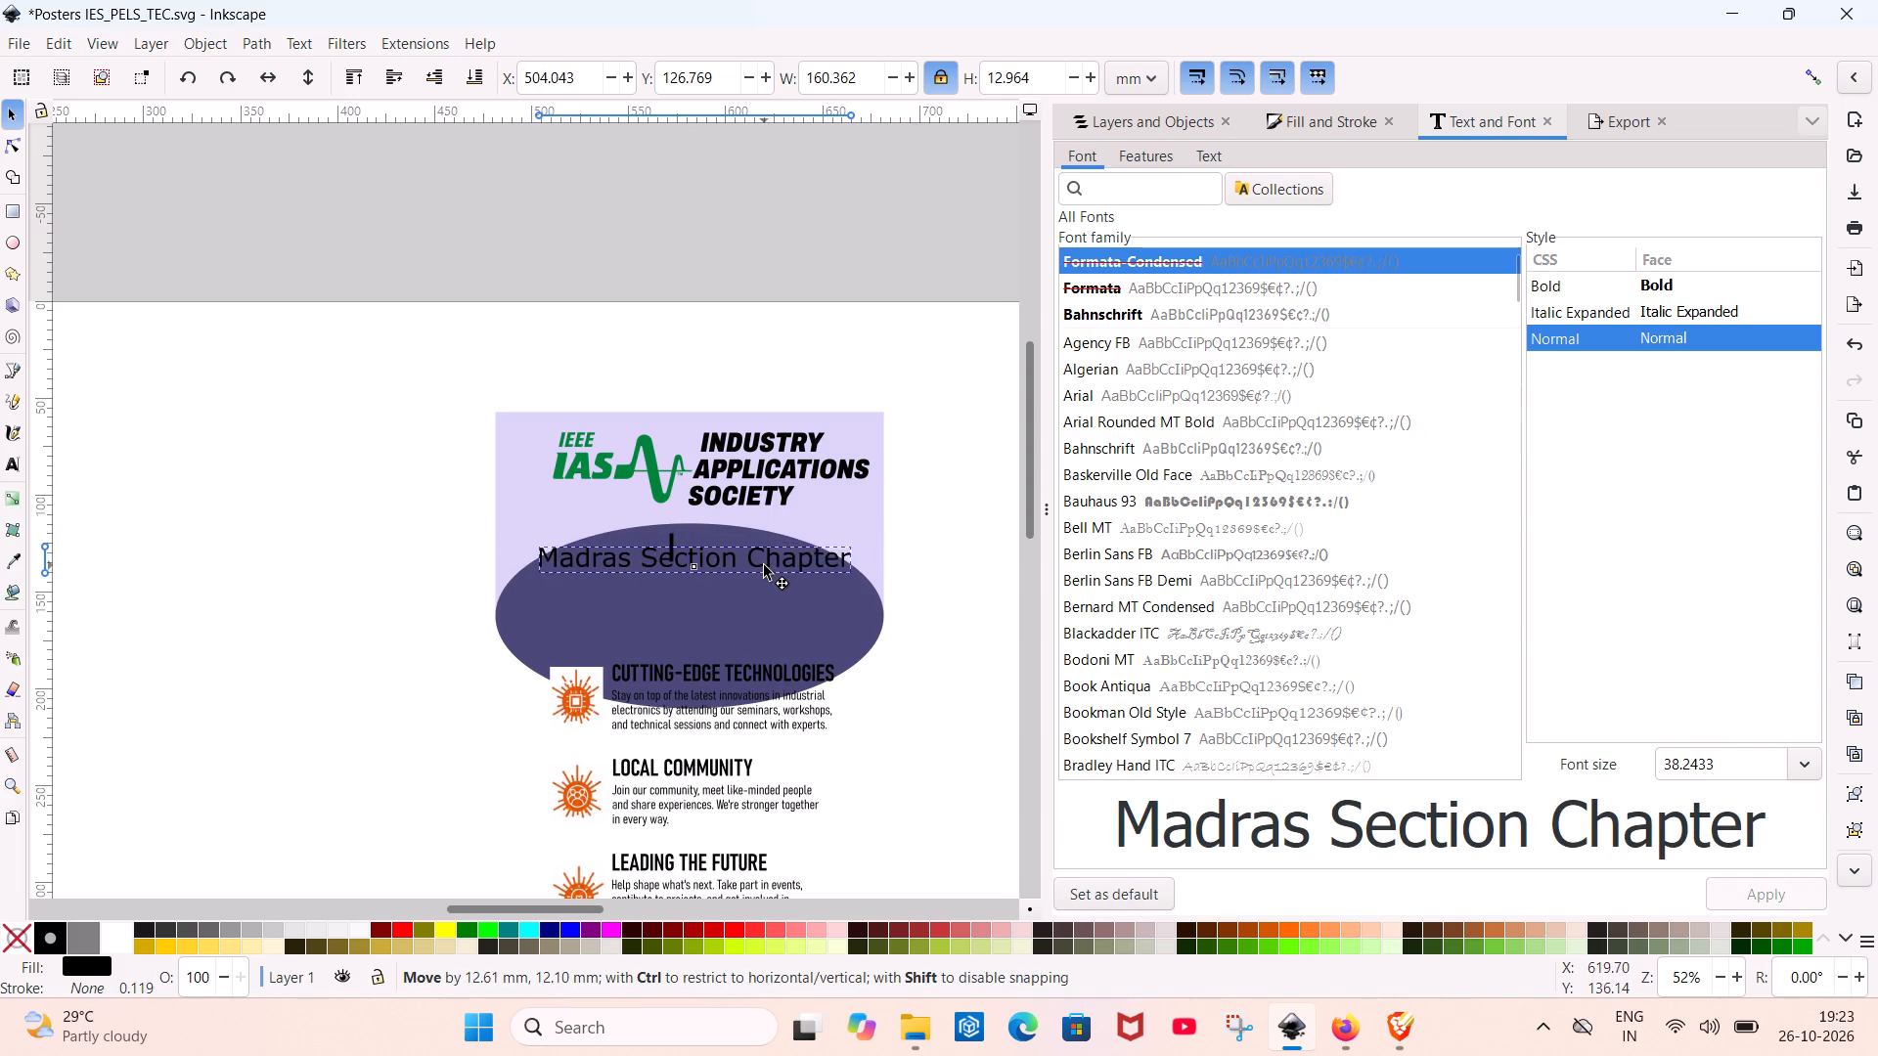
drag(764, 565, 759, 594)
Resize the thin black divider bar above the chapter text to about 27 mm long and rotate it 90° to horizontal.
click(676, 550)
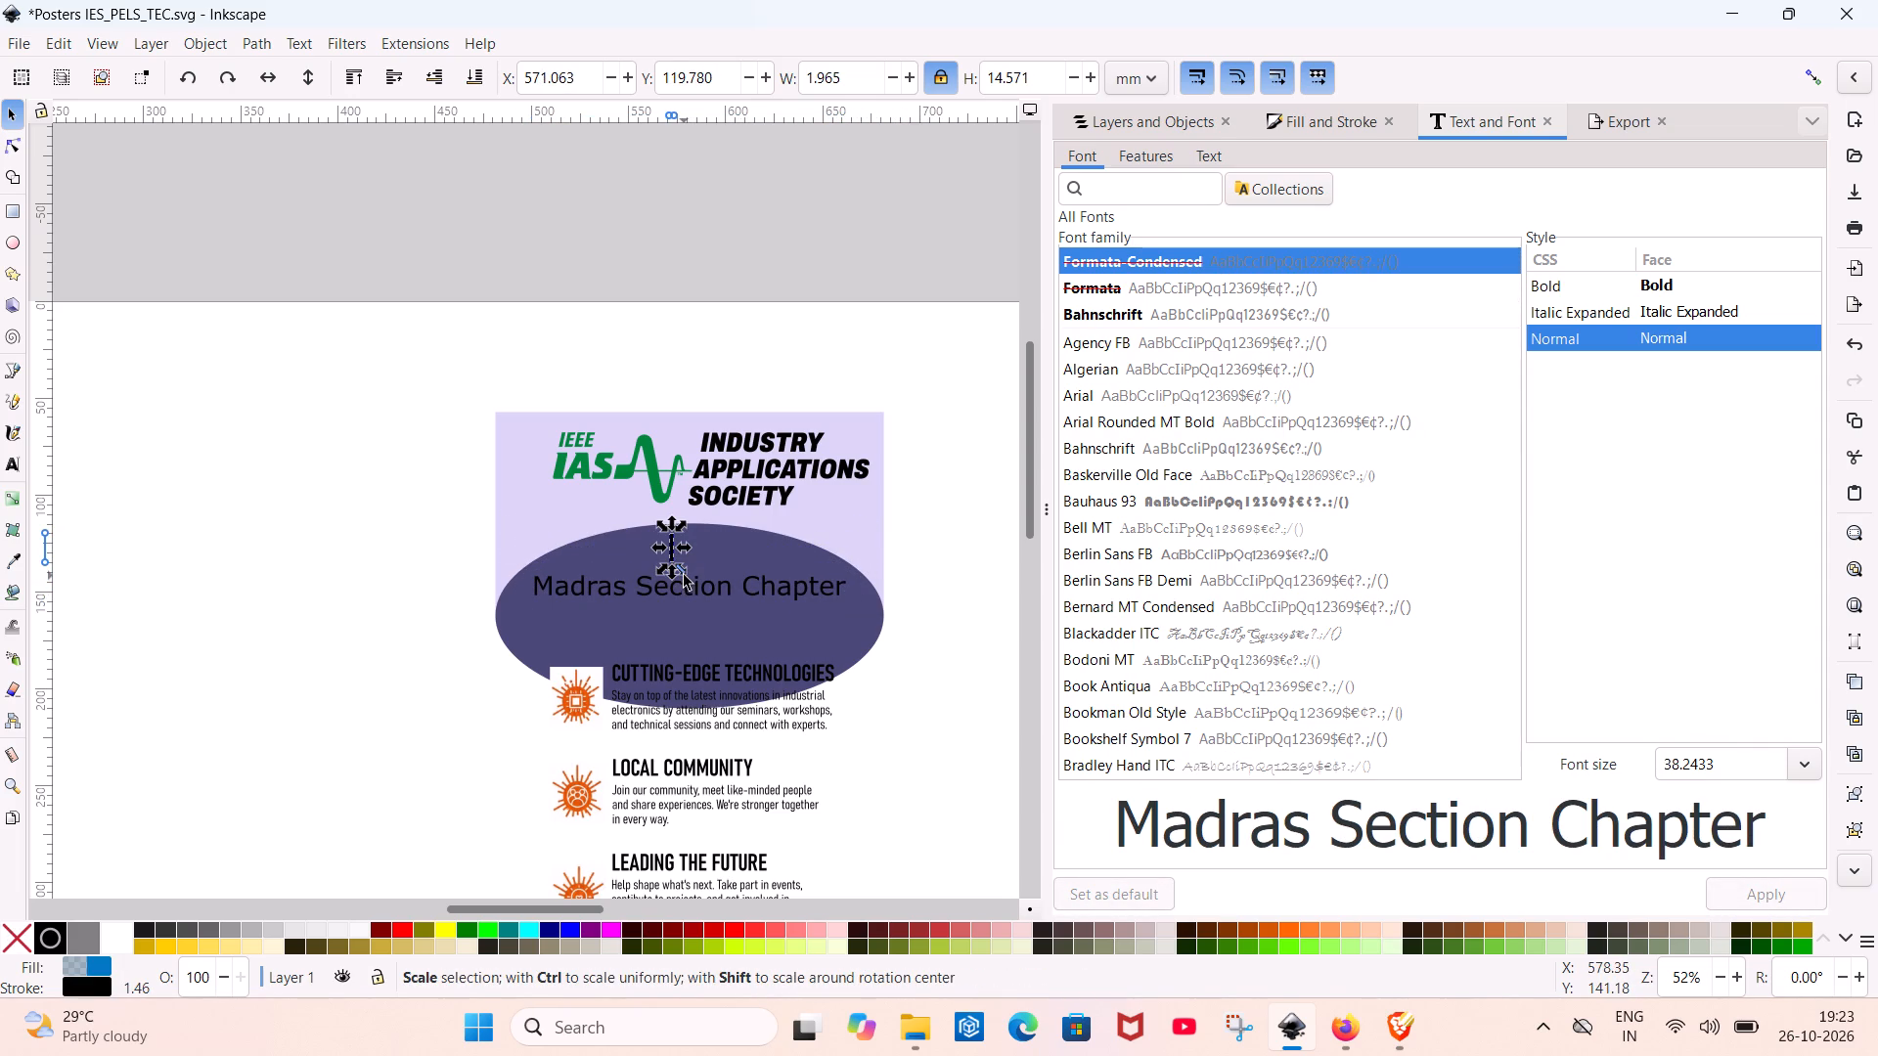
drag(680, 580, 764, 562)
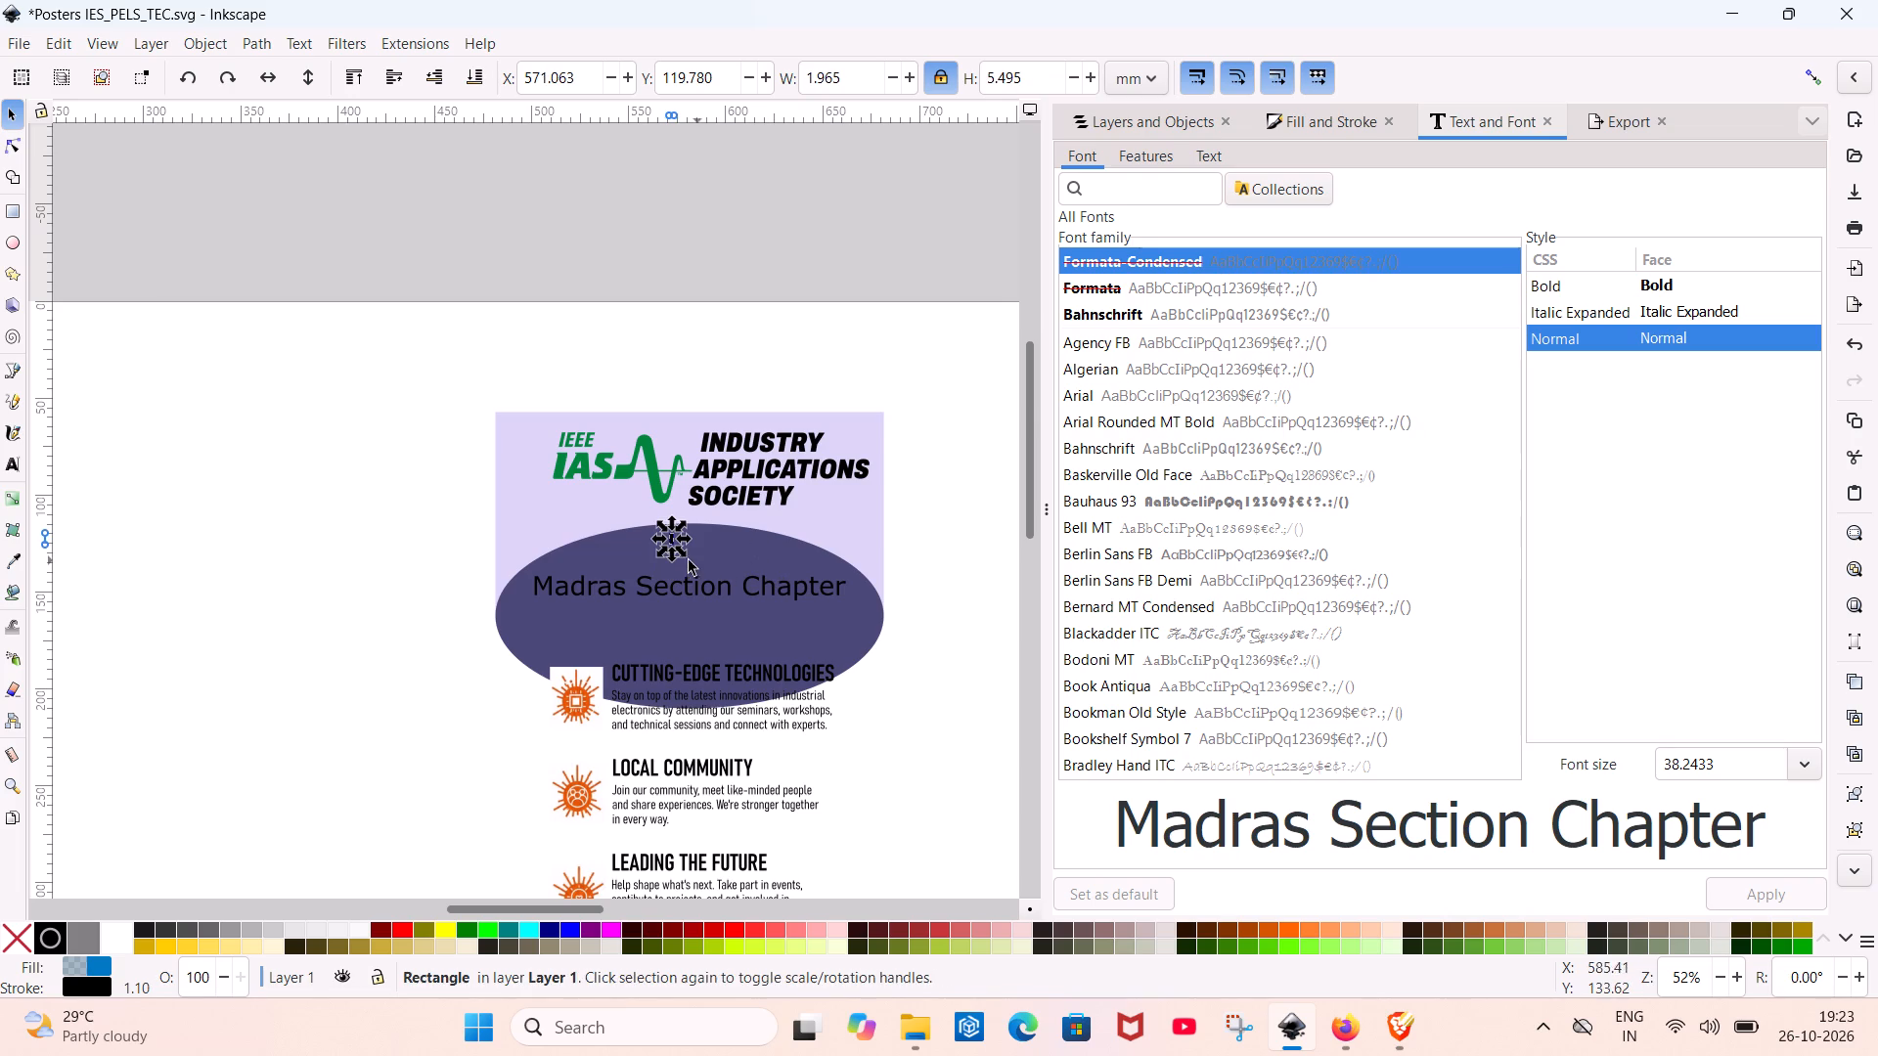
drag(676, 561, 676, 596)
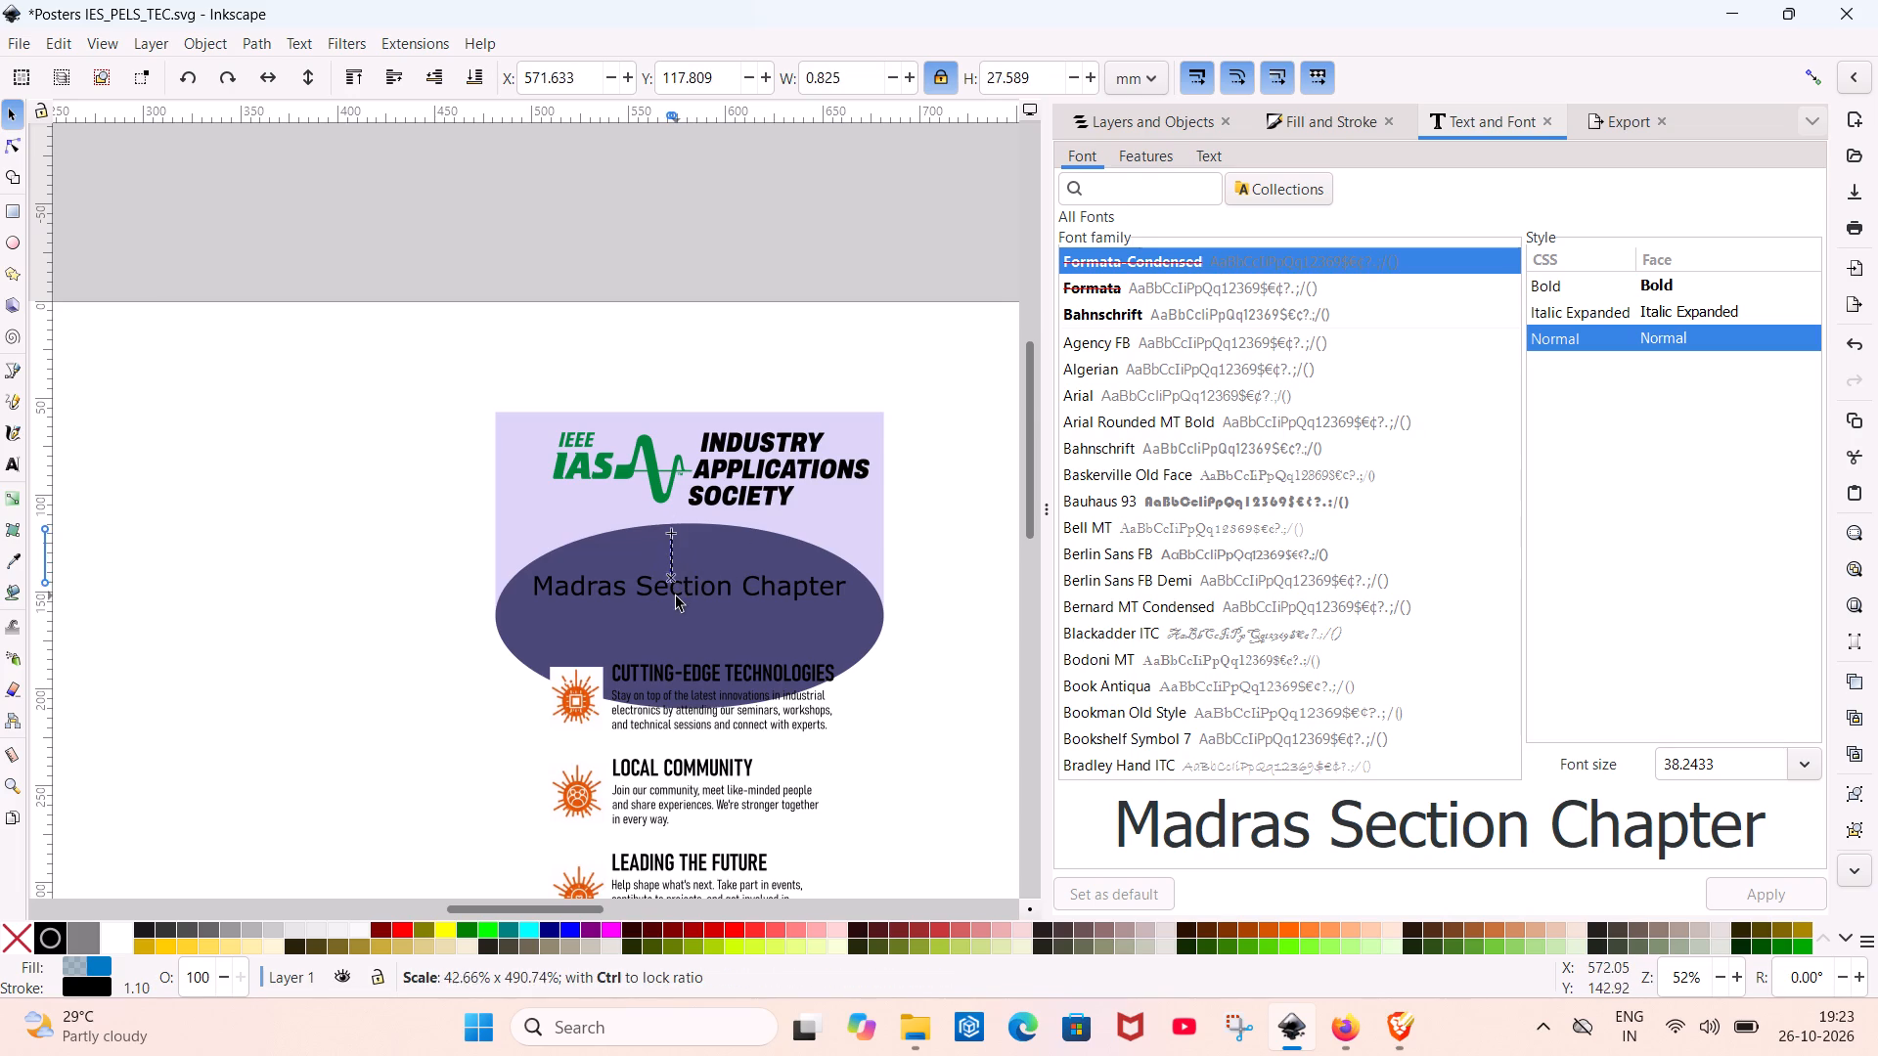
drag(676, 596, 676, 602)
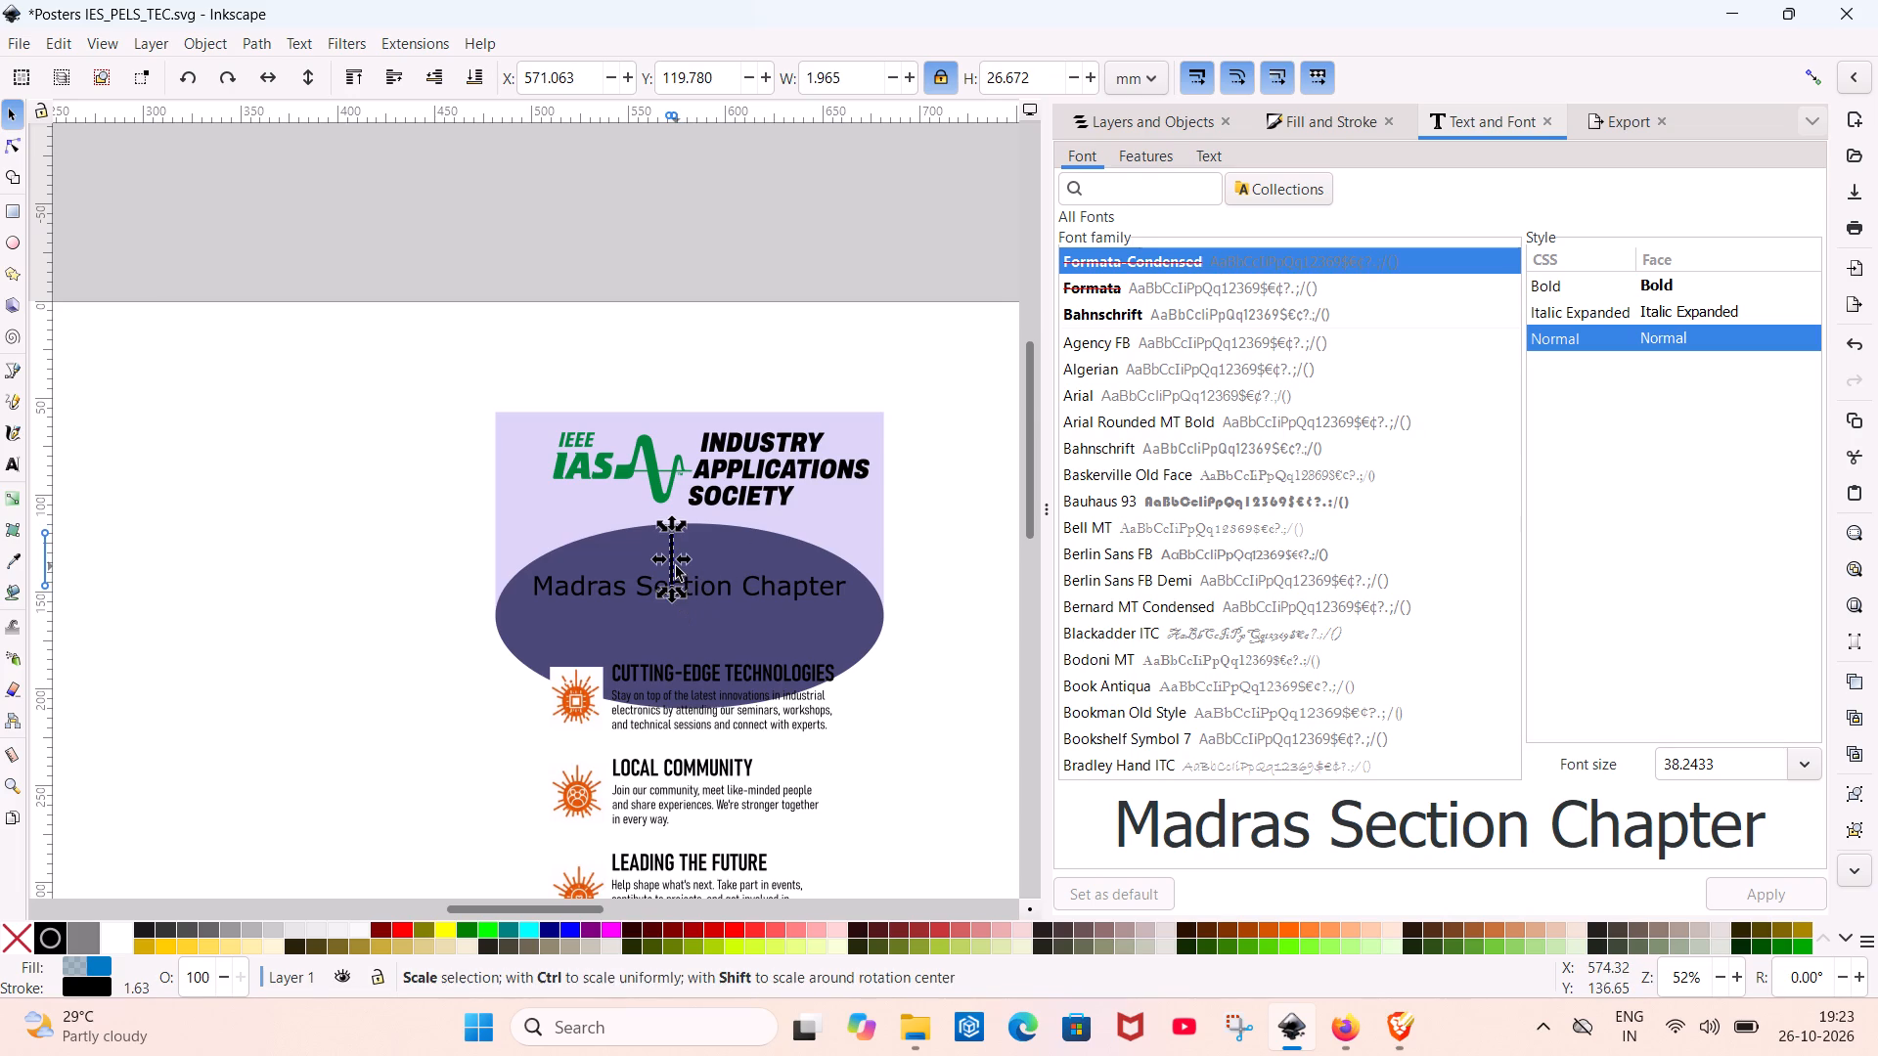
click(226, 68)
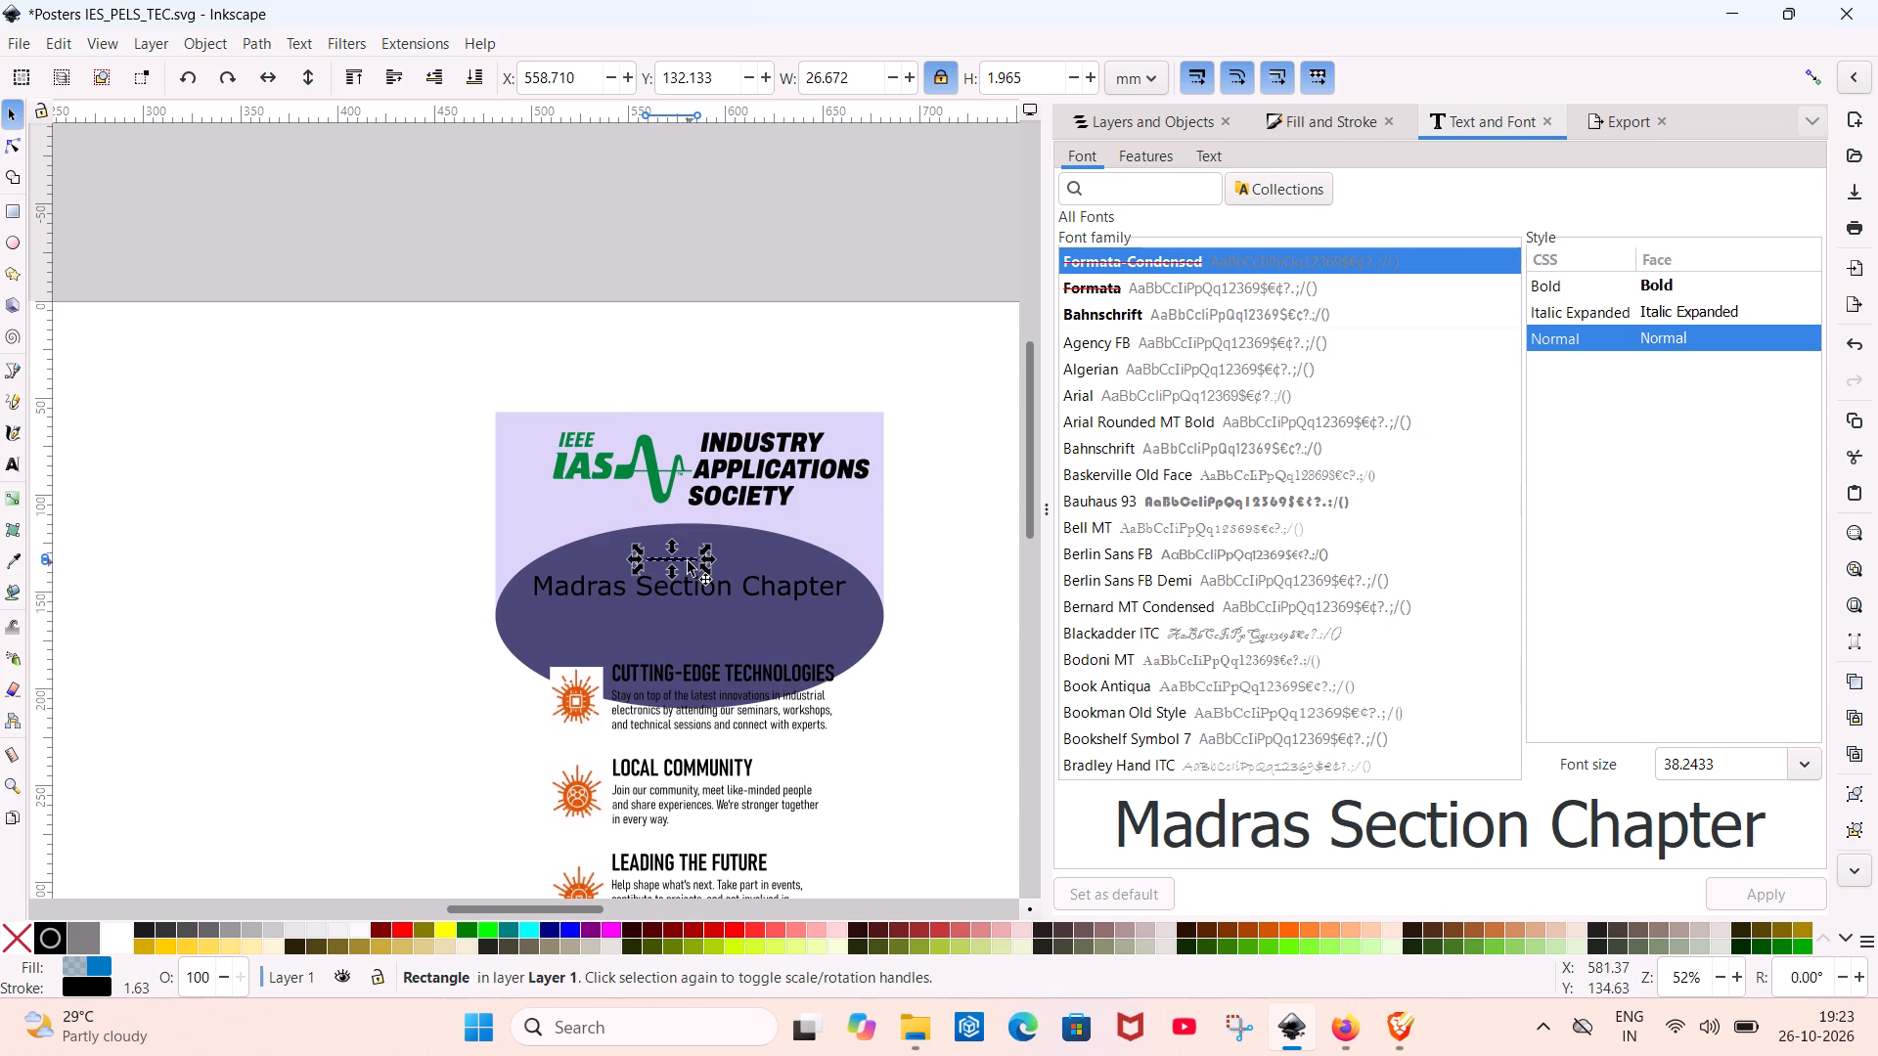
Place the horizontal divider bar just beneath the IEEE IAS logo and stretch it to about 160 mm long.
drag(688, 561, 605, 519)
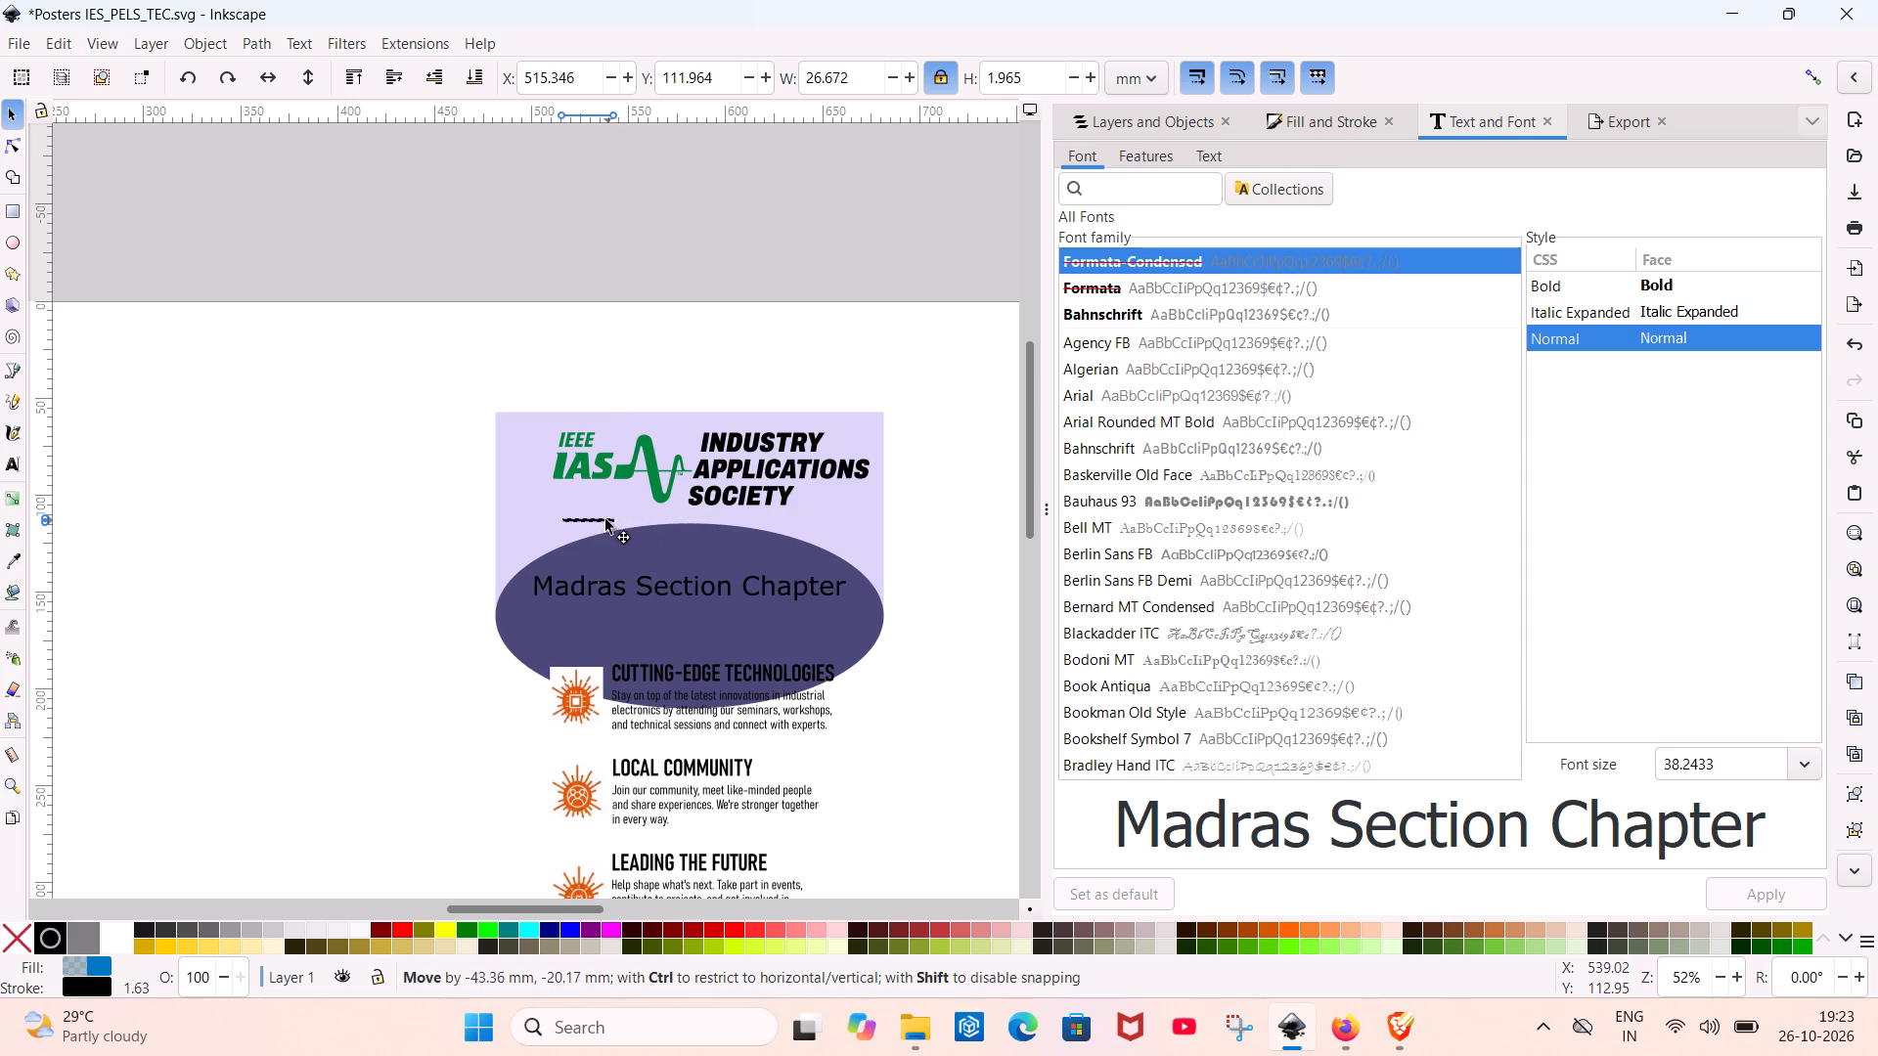
drag(605, 519, 602, 518)
drag(621, 517, 852, 512)
drag(855, 517, 883, 510)
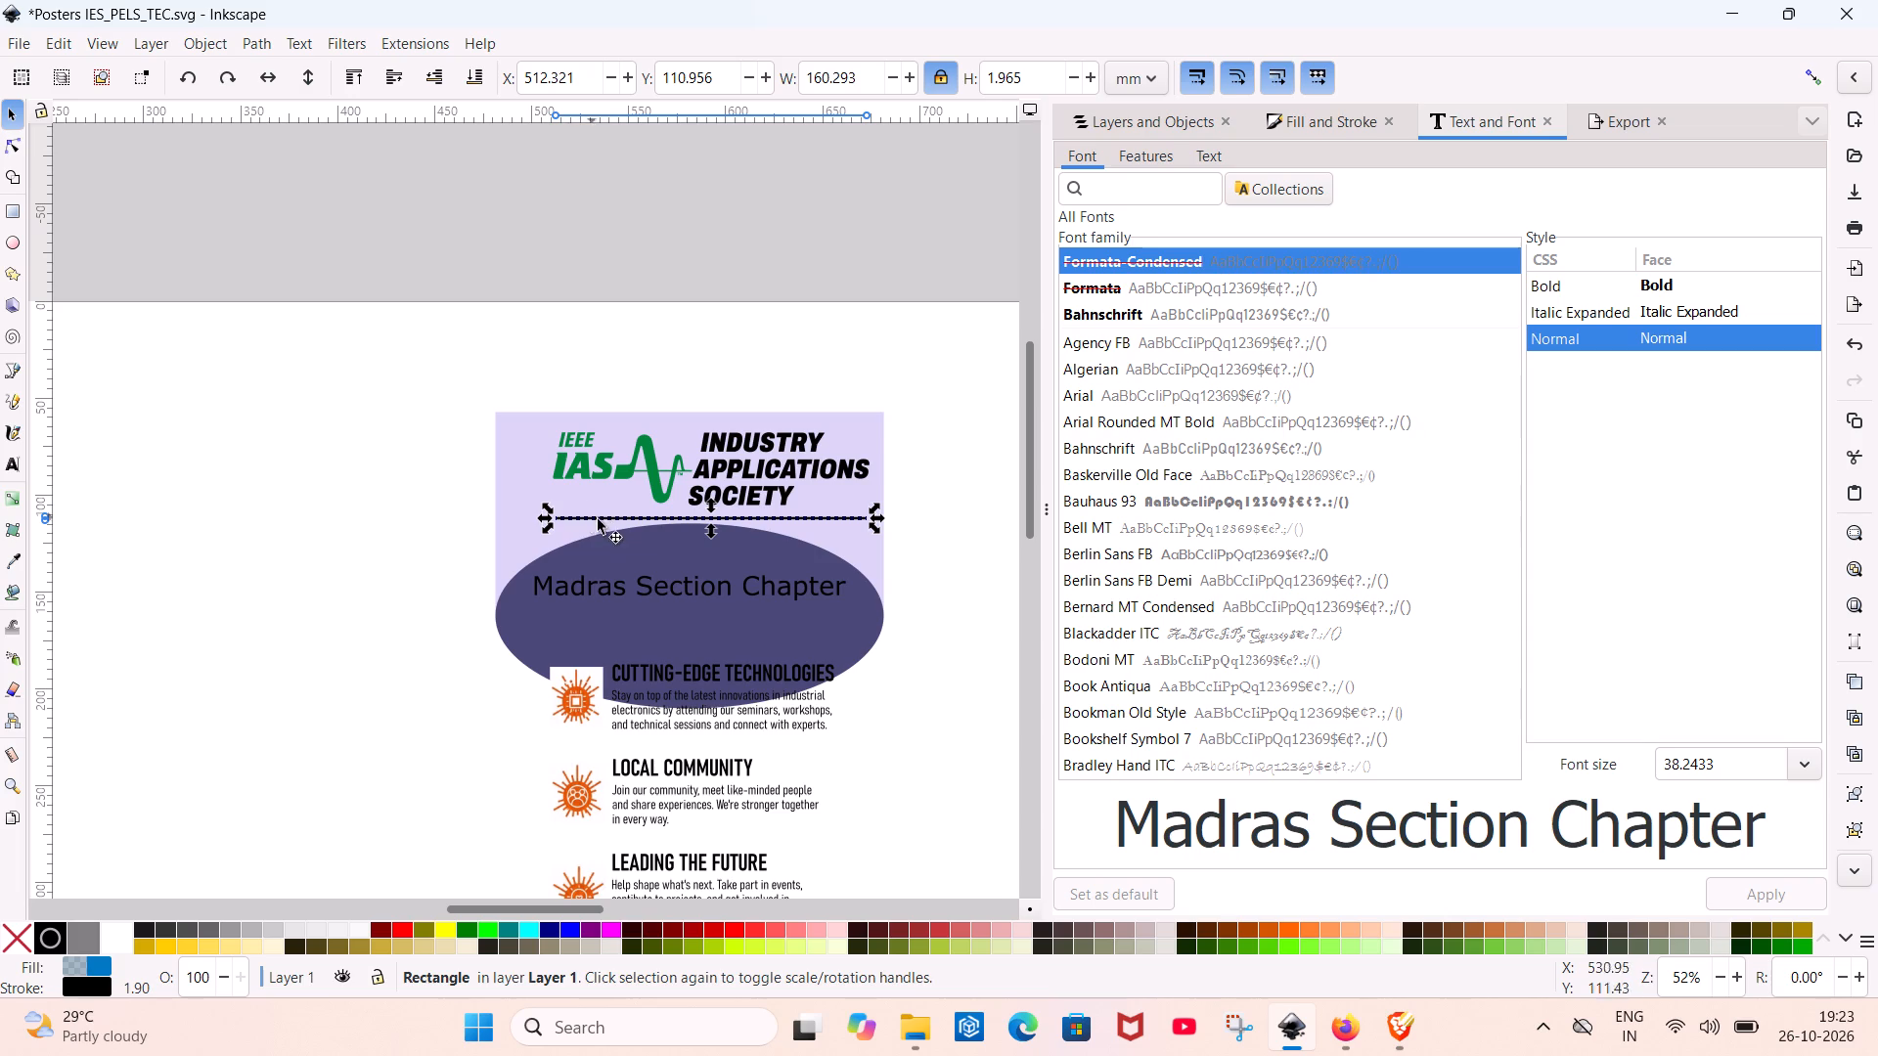
drag(608, 518, 598, 512)
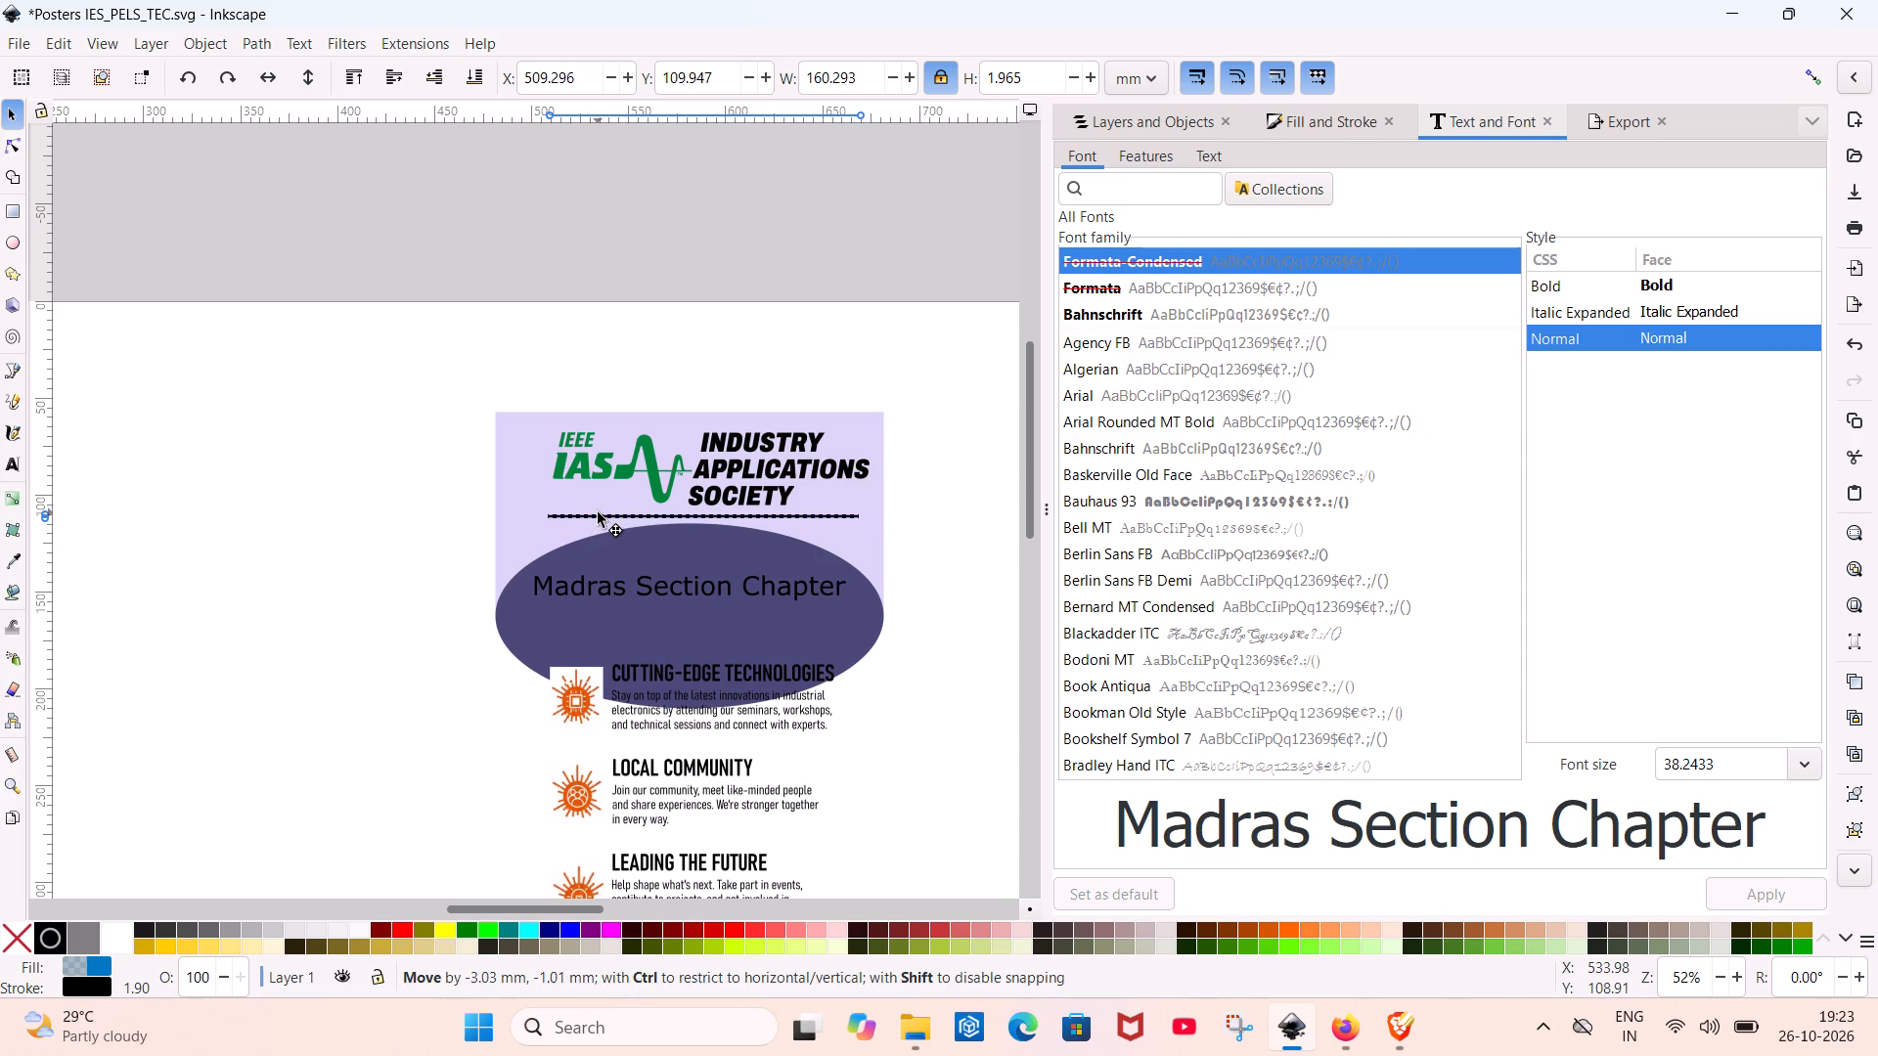
drag(598, 512, 598, 513)
Select the dark purple ellipse inside the header group and move it out to the blank area beside the header.
click(626, 558)
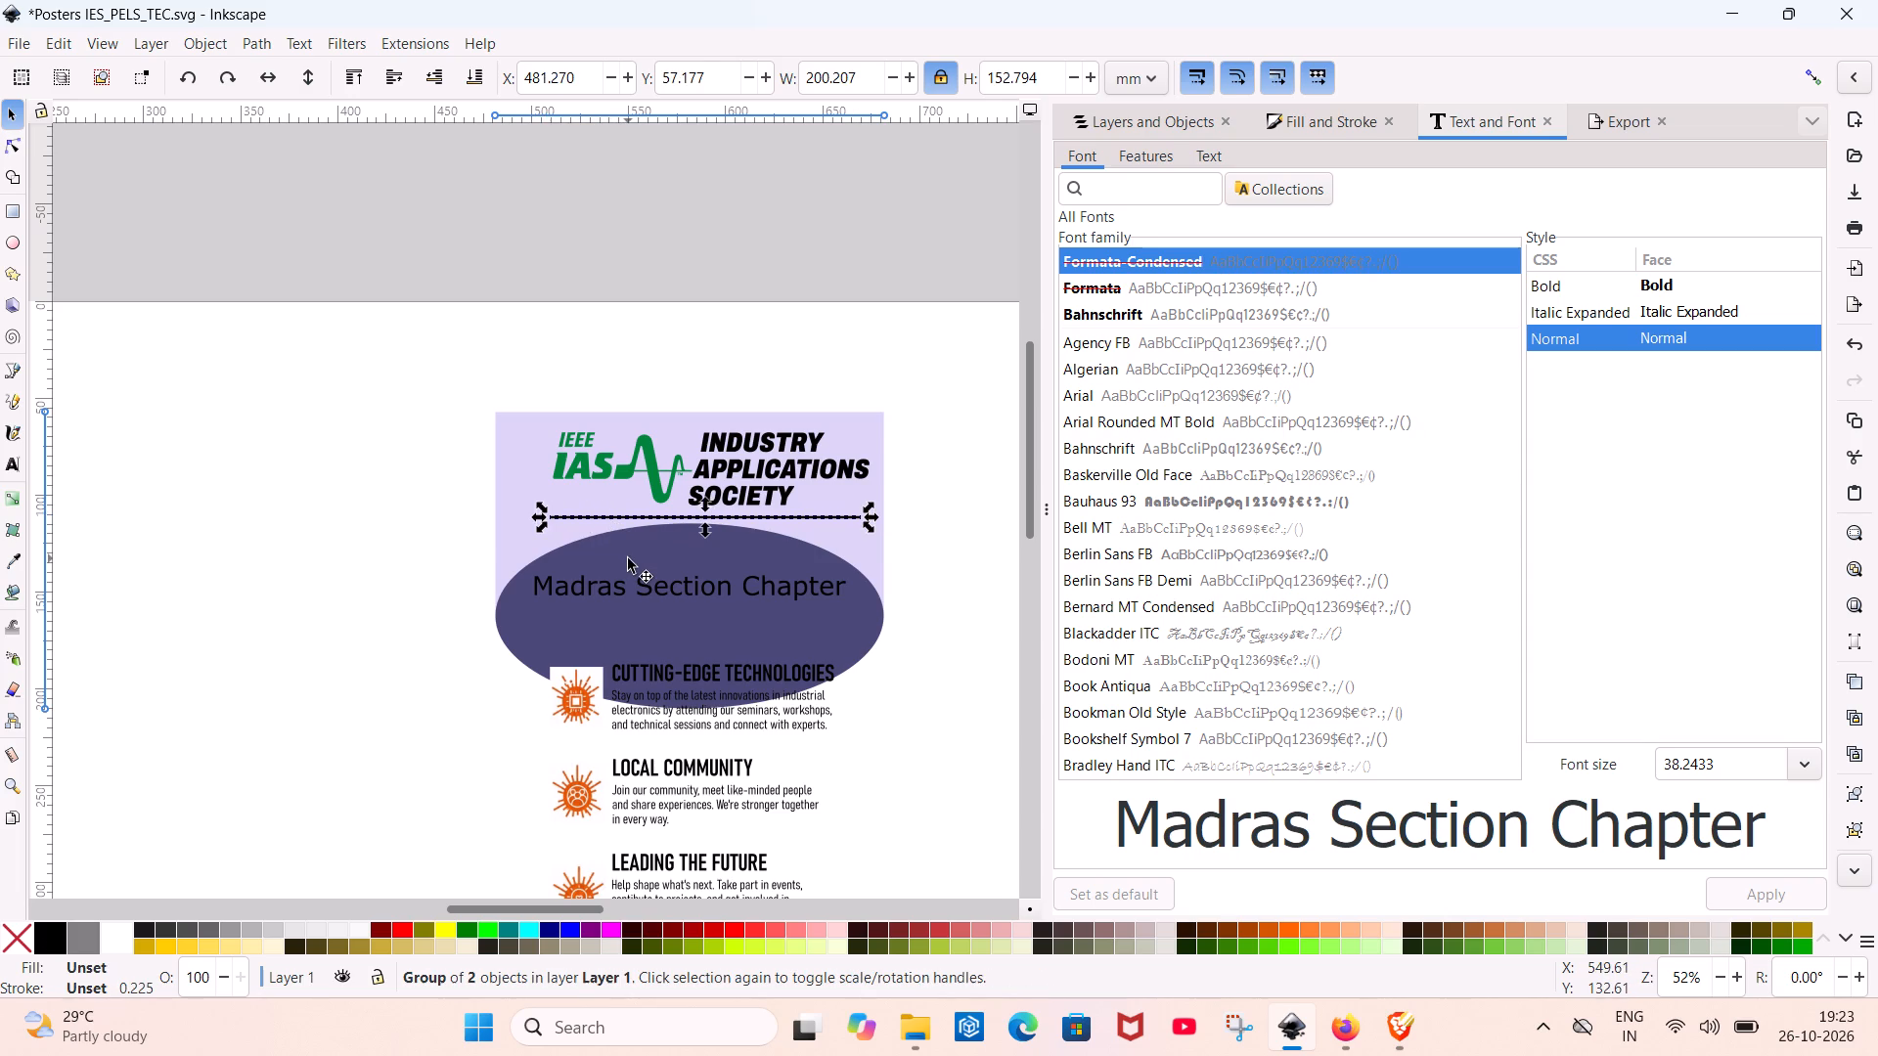
click(692, 558)
click(578, 641)
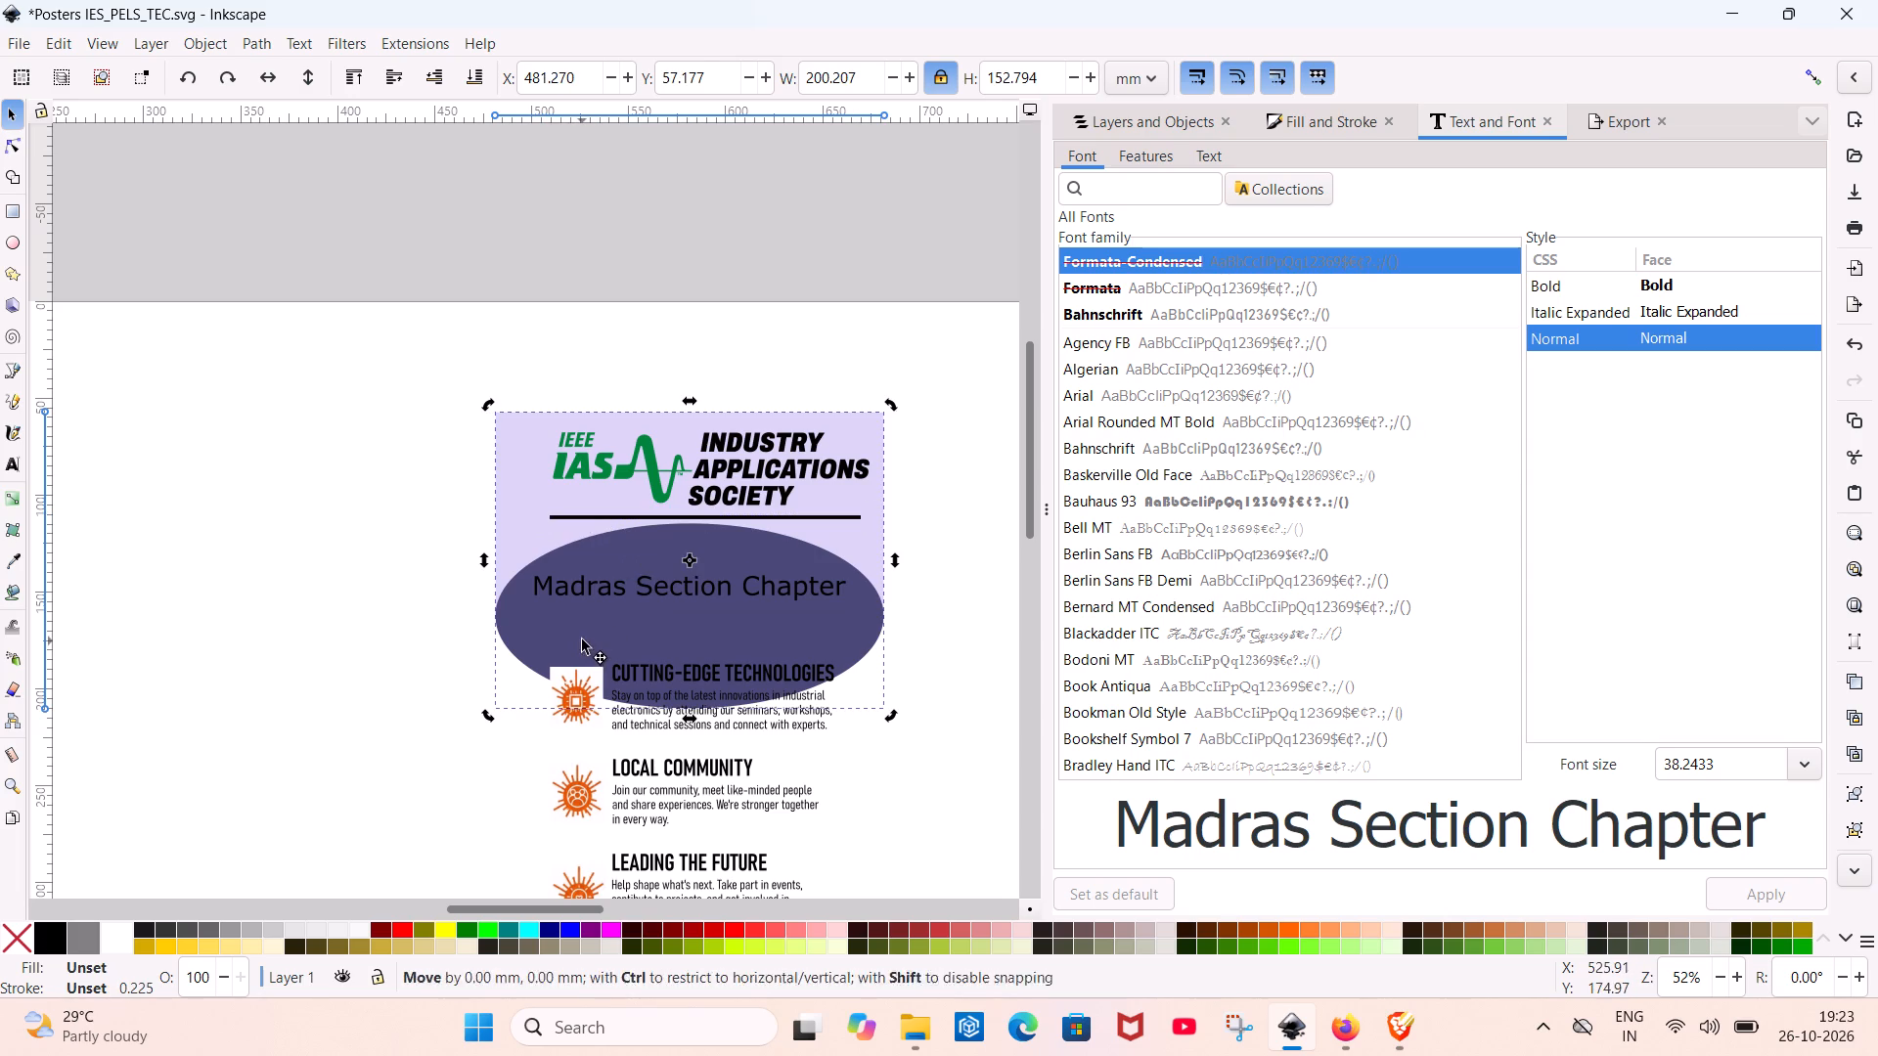
click(580, 652)
drag(582, 652, 648, 681)
click(654, 639)
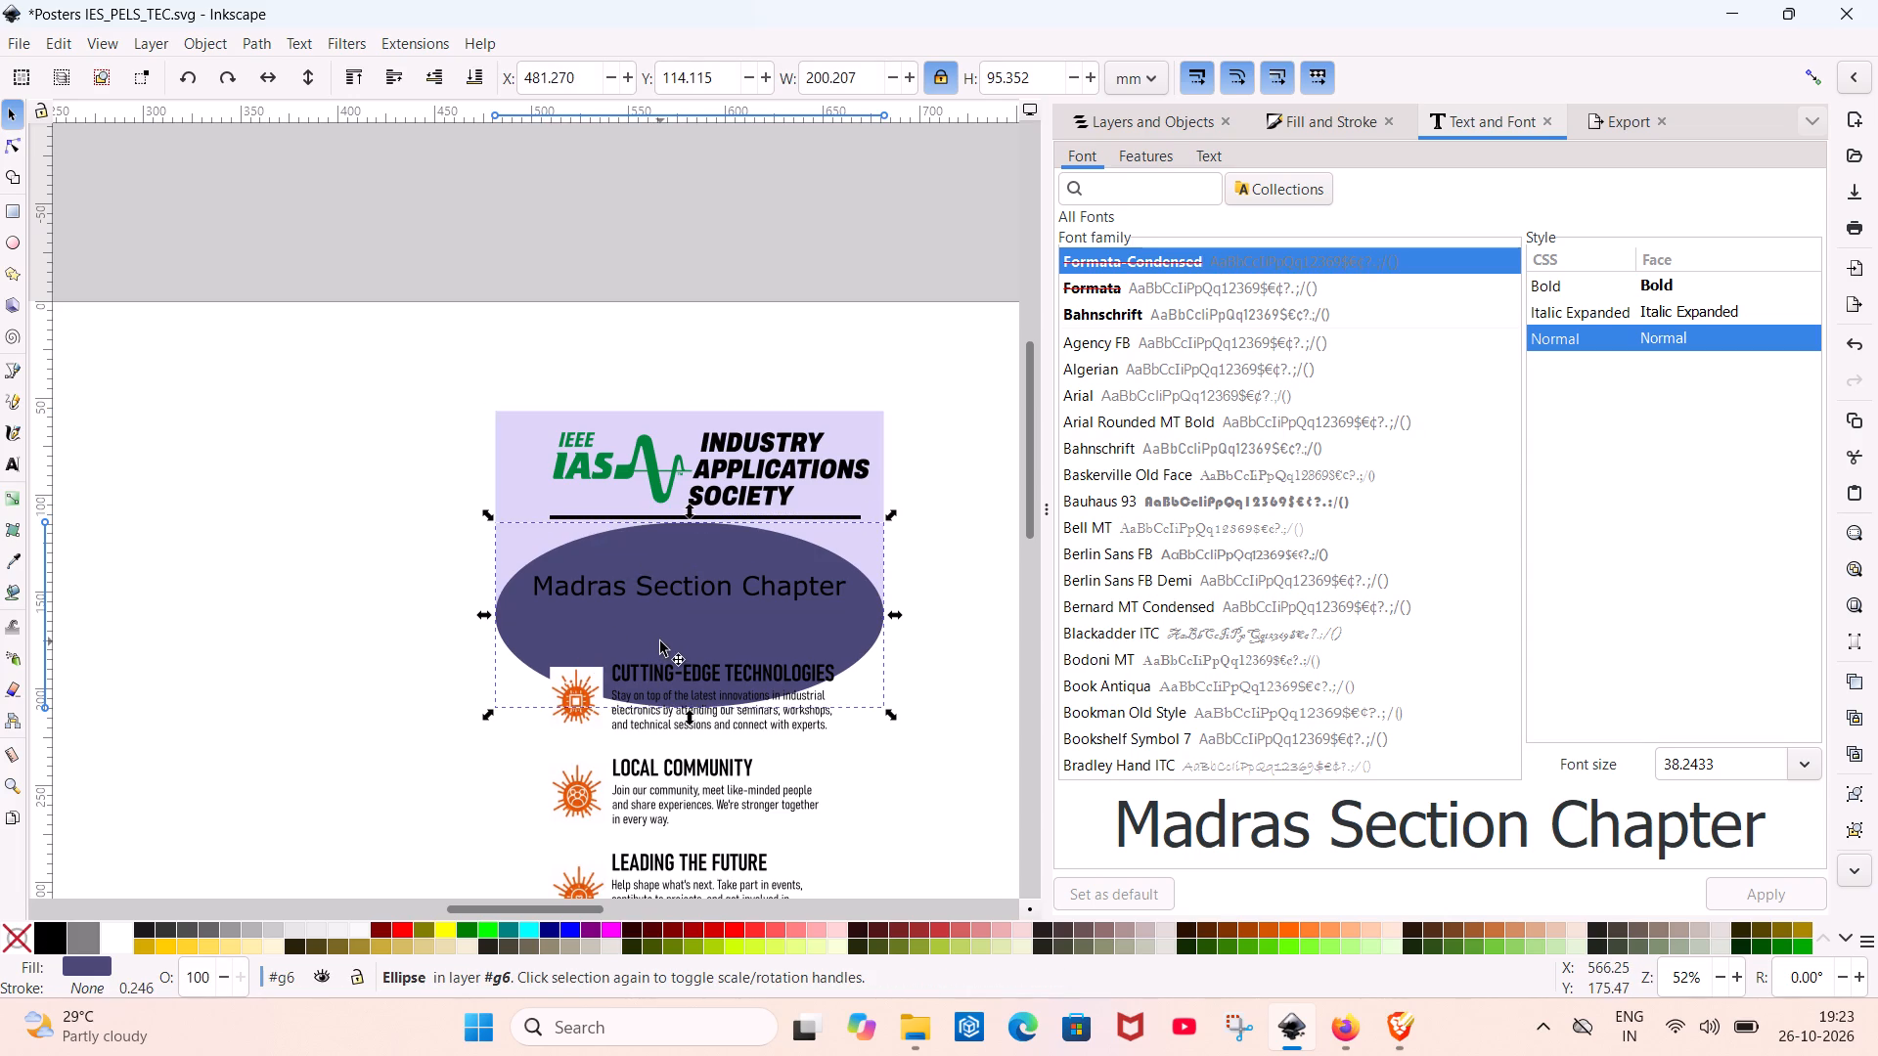
drag(661, 641, 286, 630)
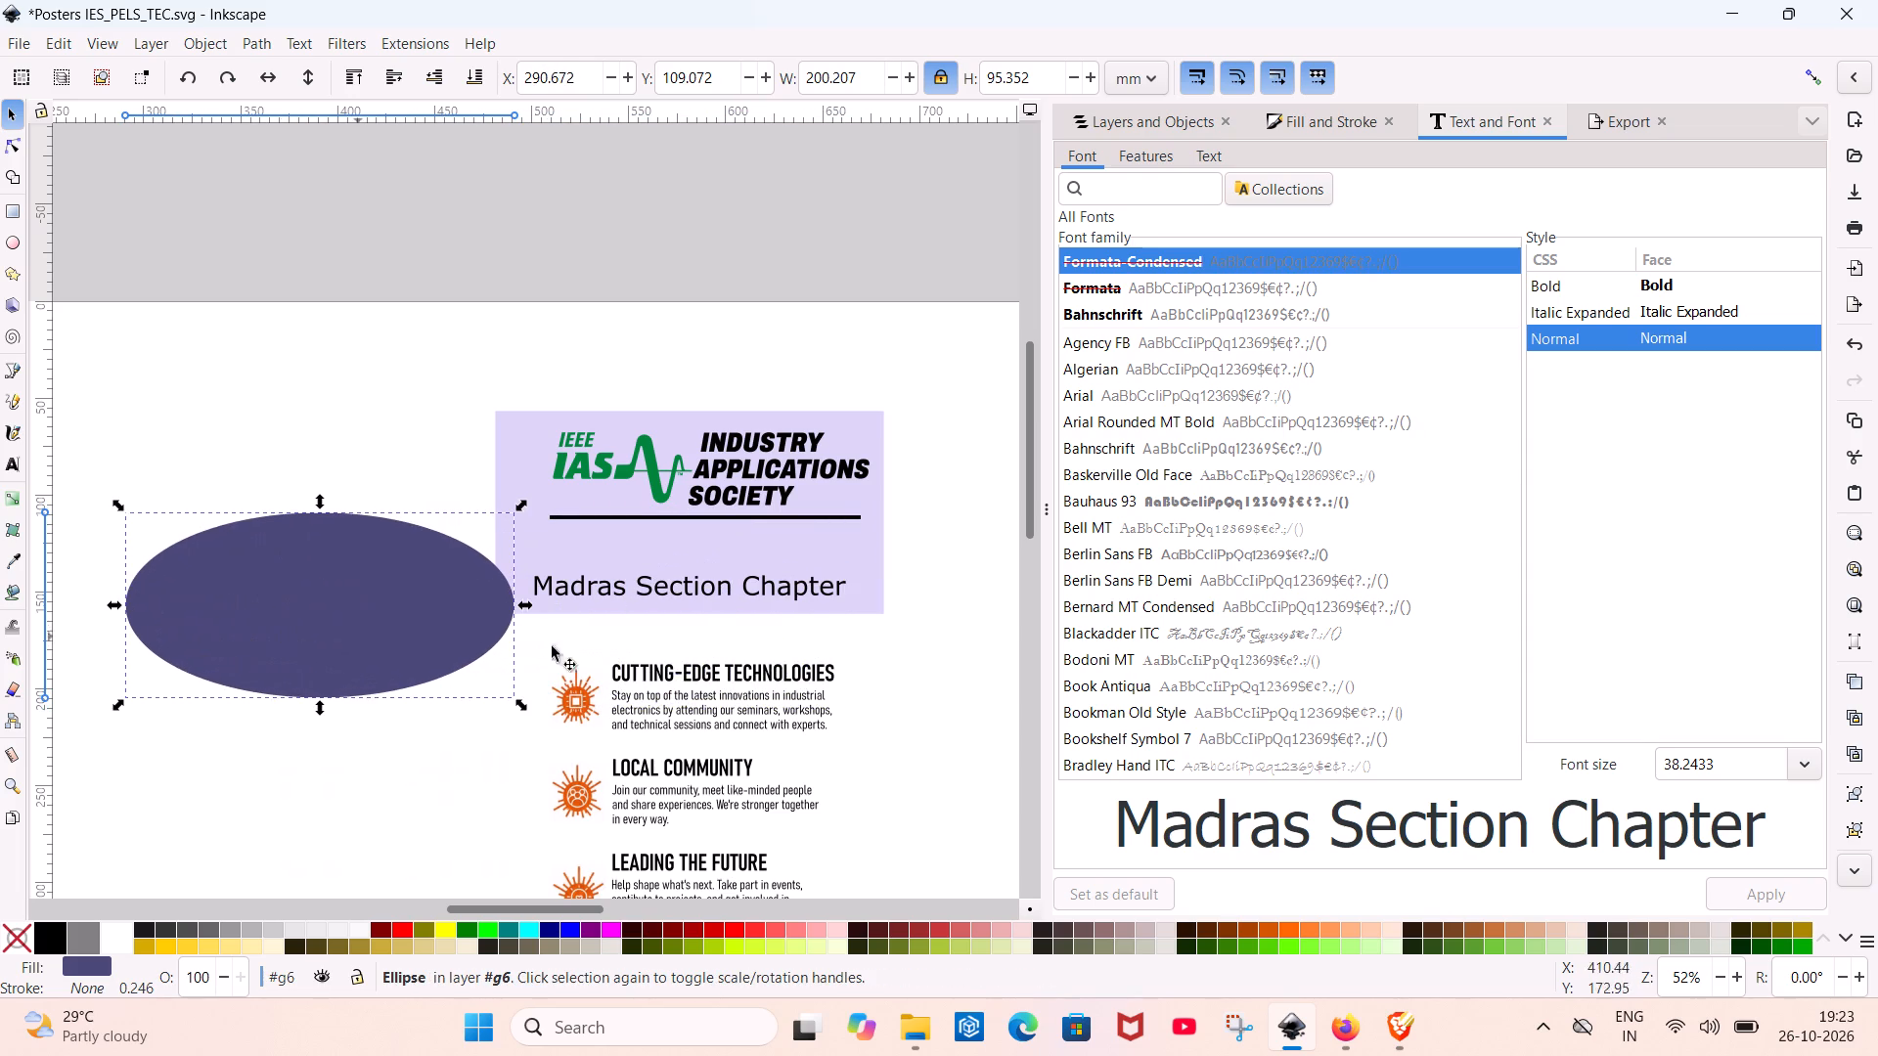
Nudge the header group slightly sideways, and move the dark purple ellipse further down, clear of the lilac header.
click(709, 582)
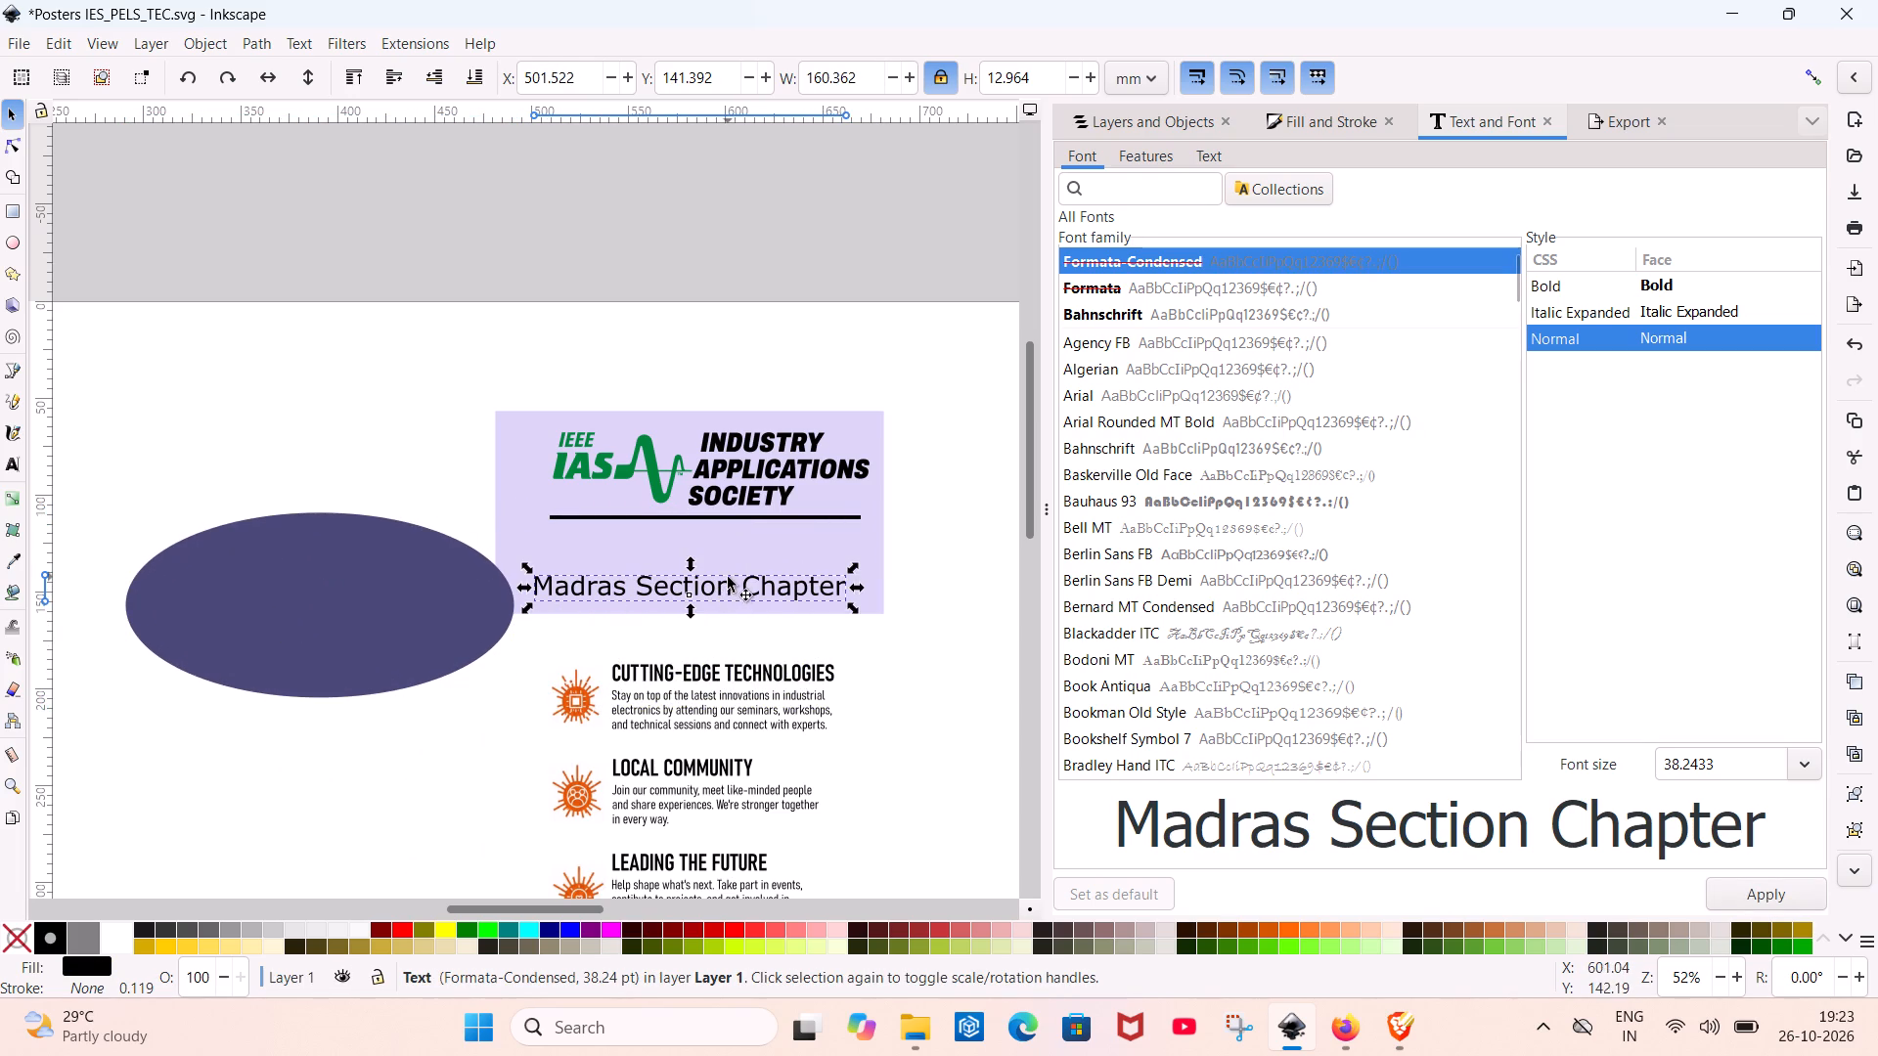
drag(728, 576, 738, 574)
click(455, 617)
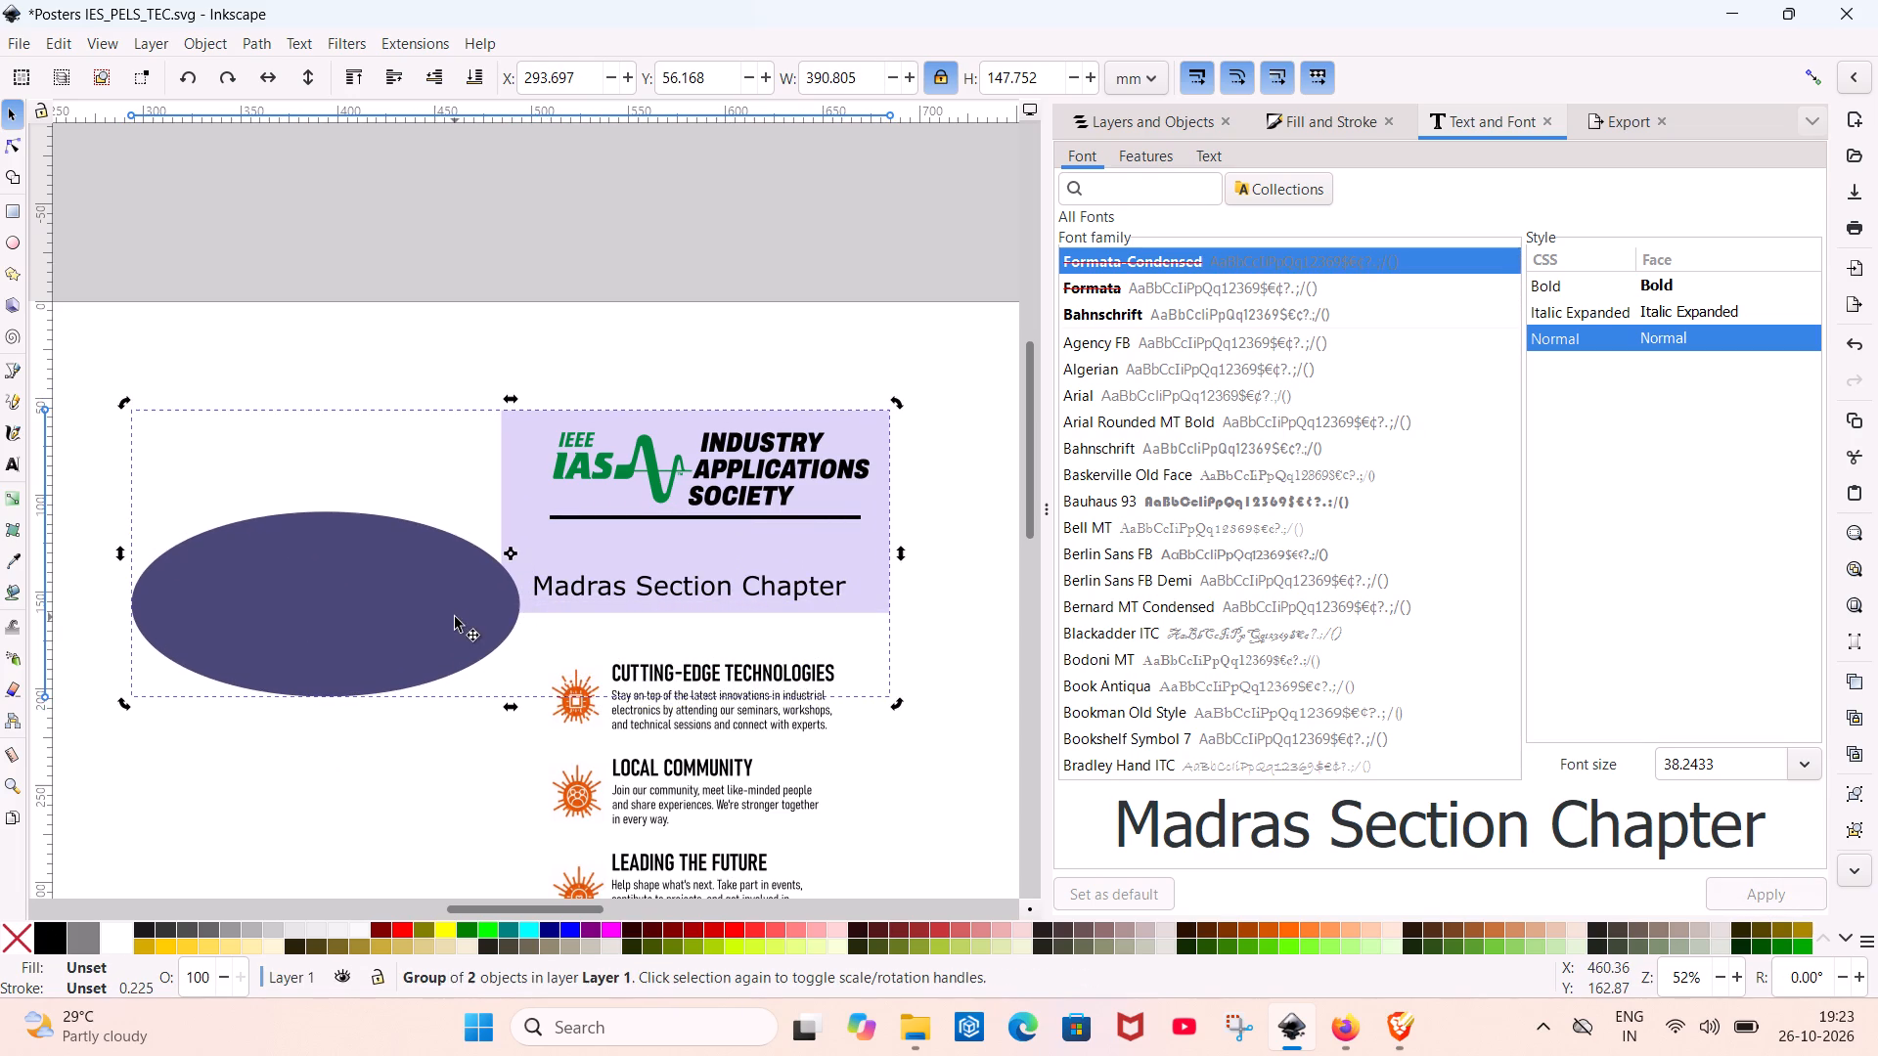
double_click(448, 618)
click(435, 626)
drag(424, 633, 406, 712)
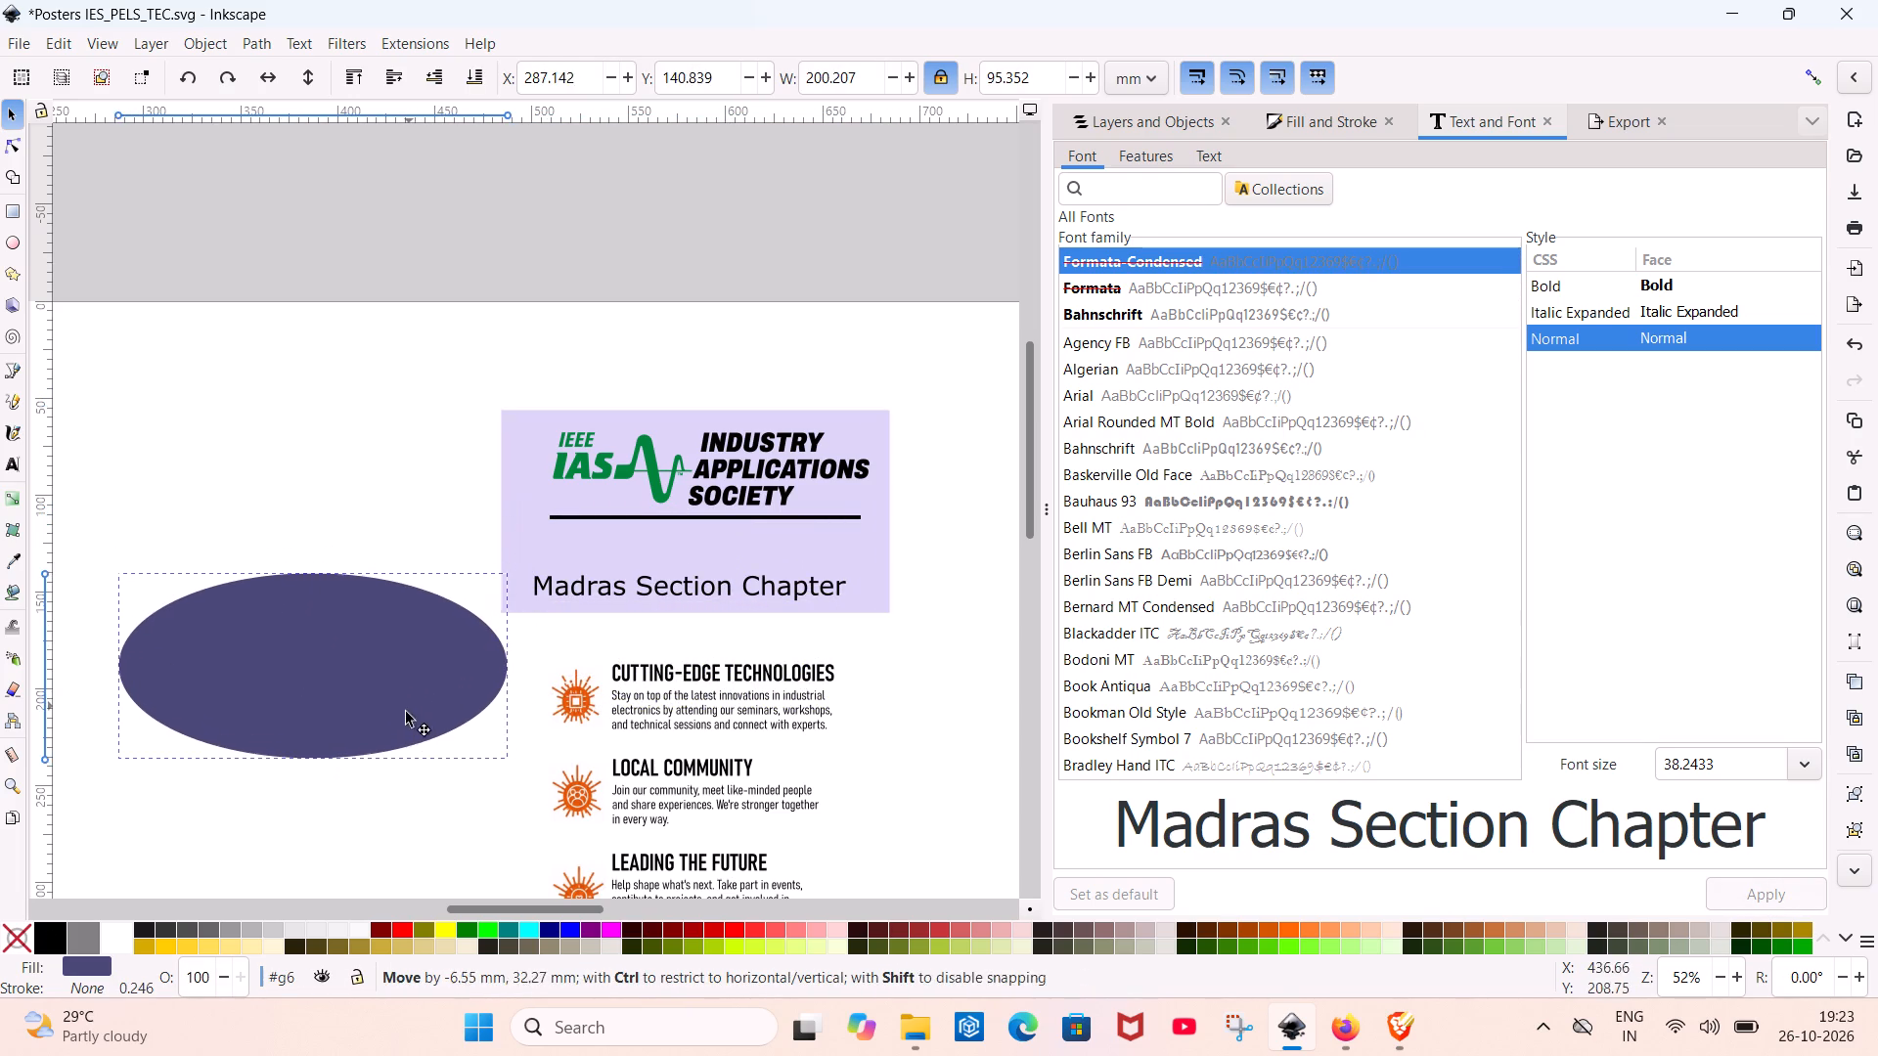
drag(406, 712, 399, 756)
Move the "Madras Section Chapter" text up to sit directly beneath the divider bar, aligned with its ends.
click(761, 581)
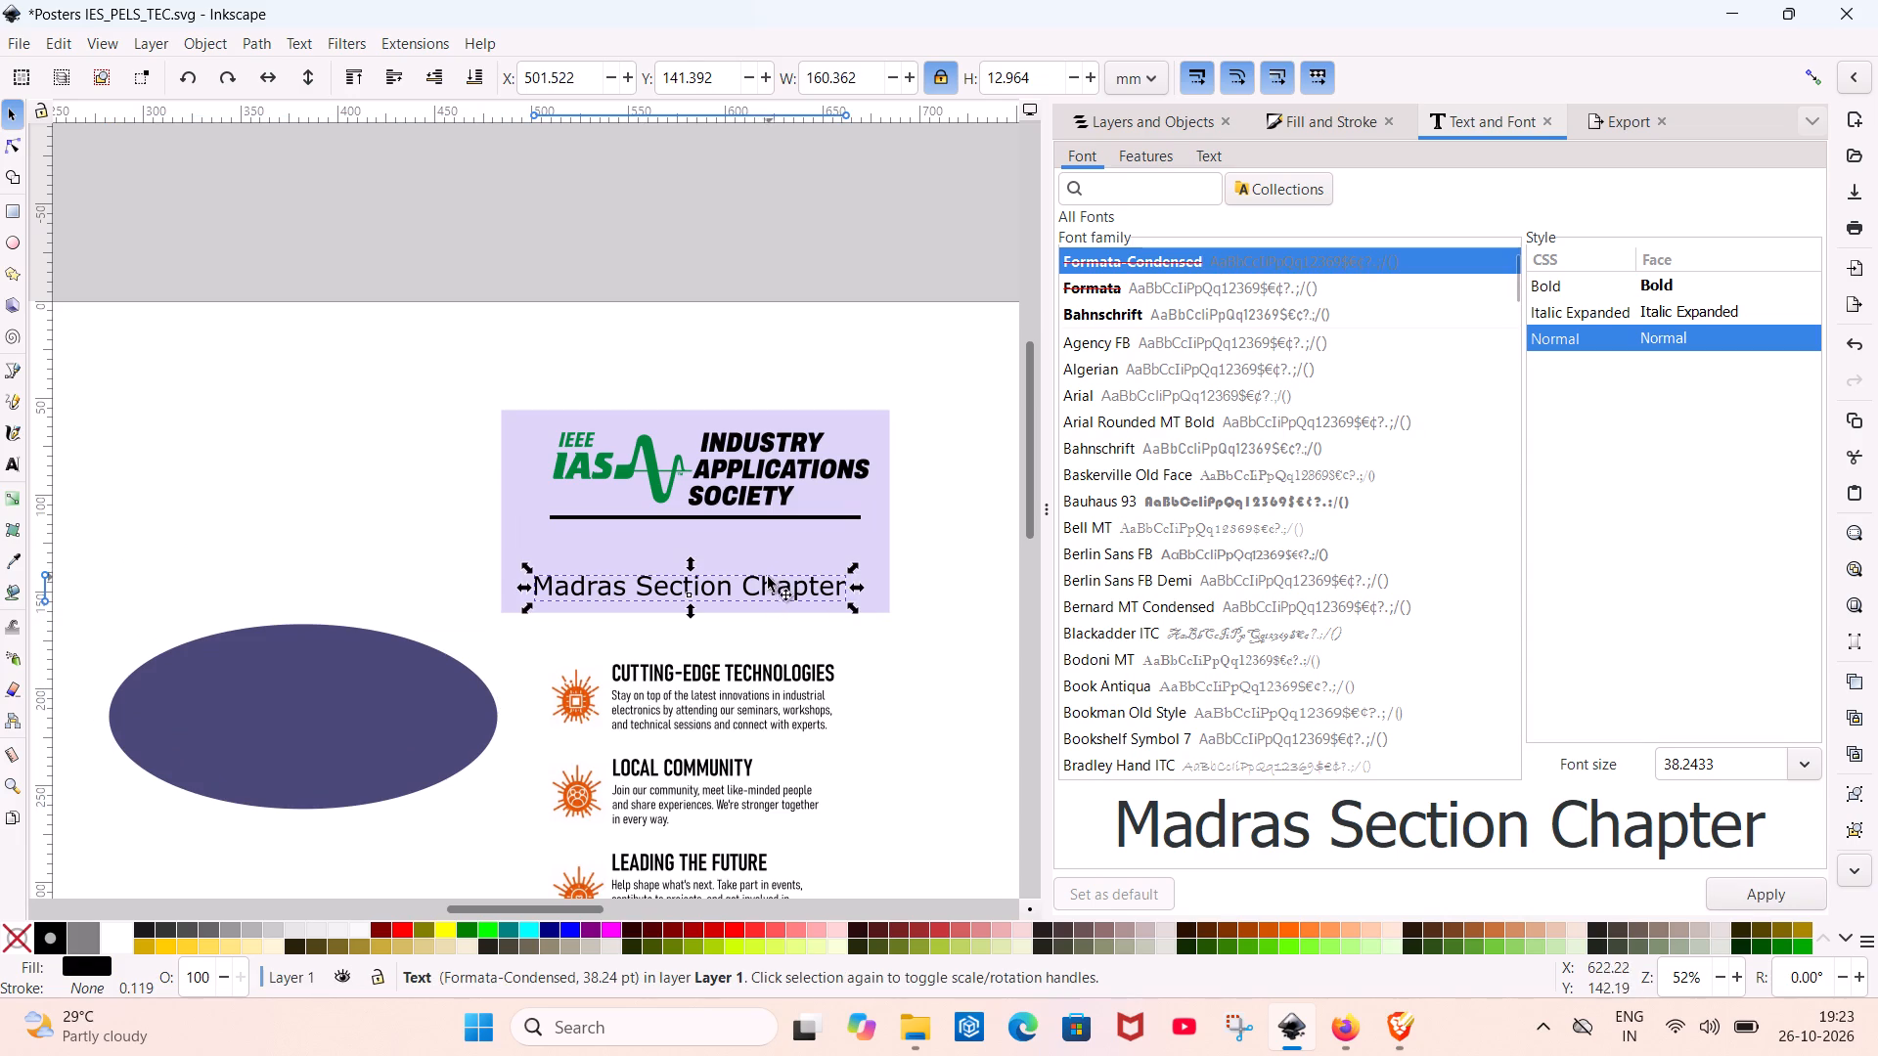
drag(765, 590, 784, 544)
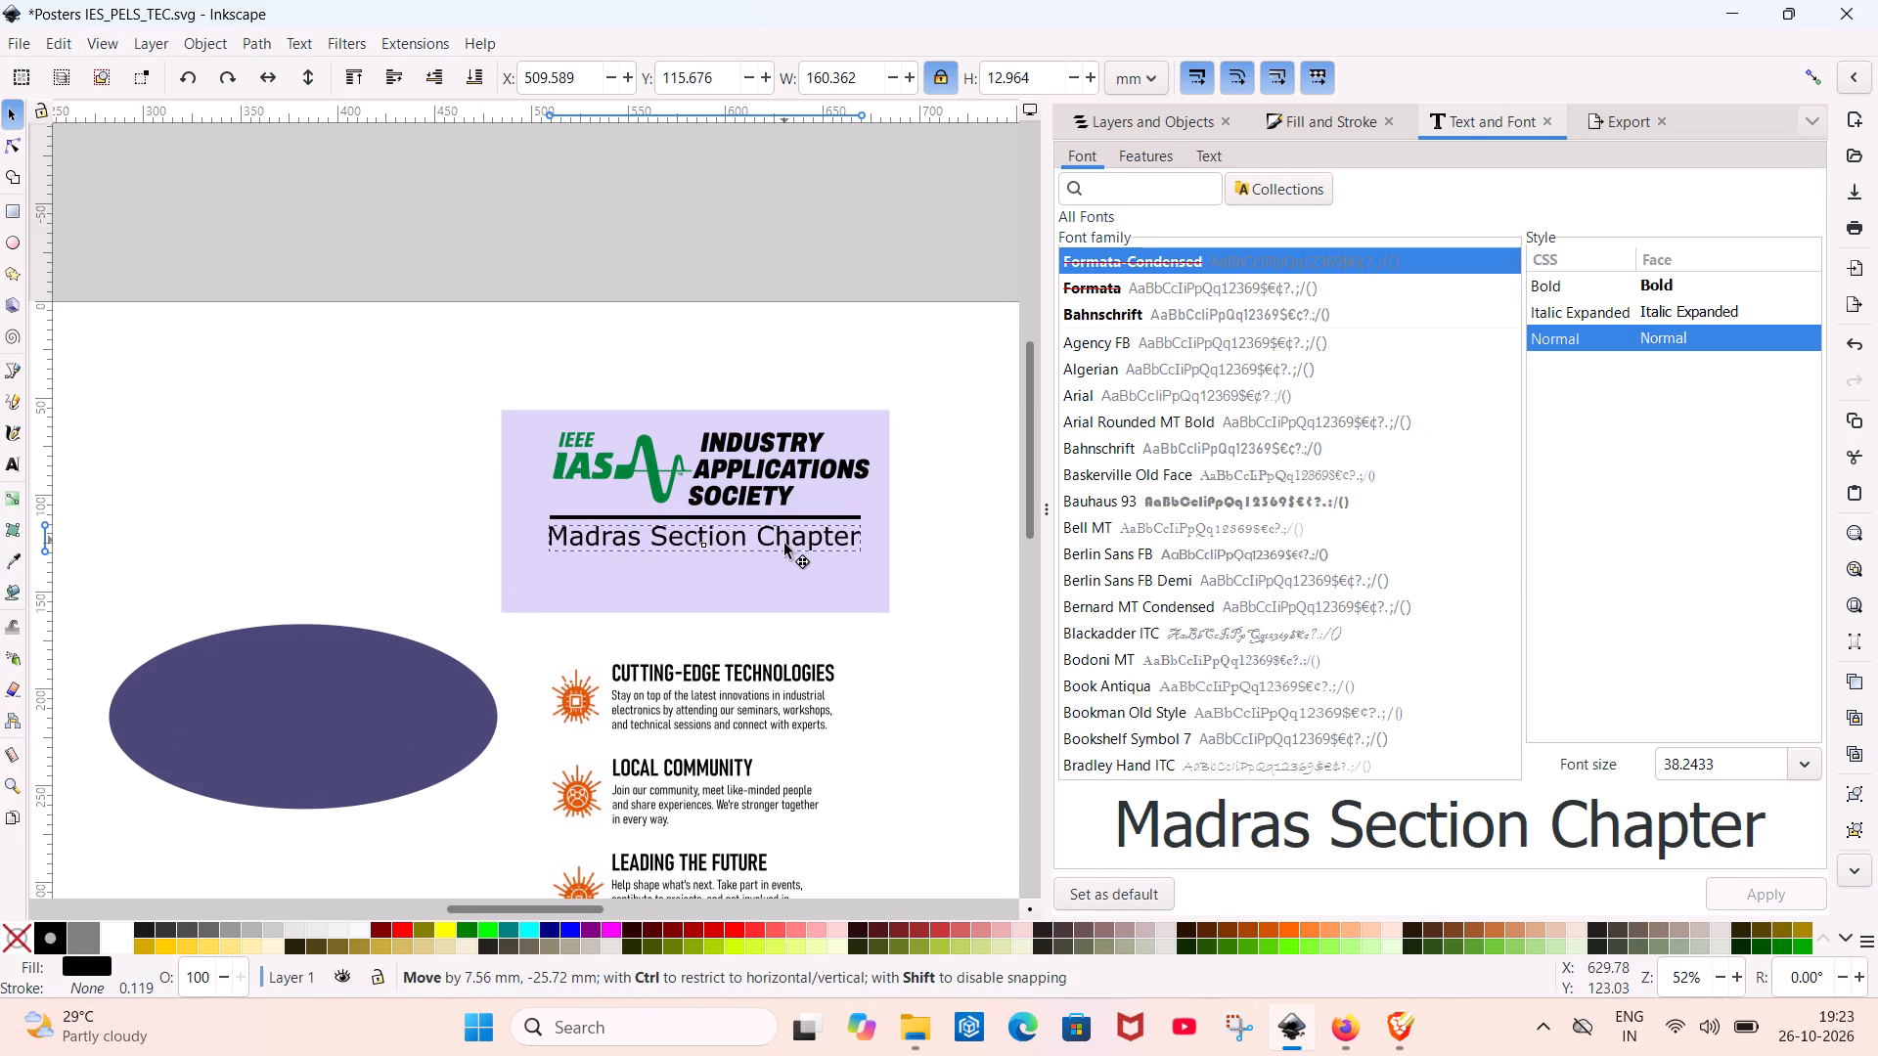
drag(784, 544, 785, 546)
Centre the lilac header rectangle behind the IAS logo and chapter text, and shrink it to about 192 mm wide.
click(870, 425)
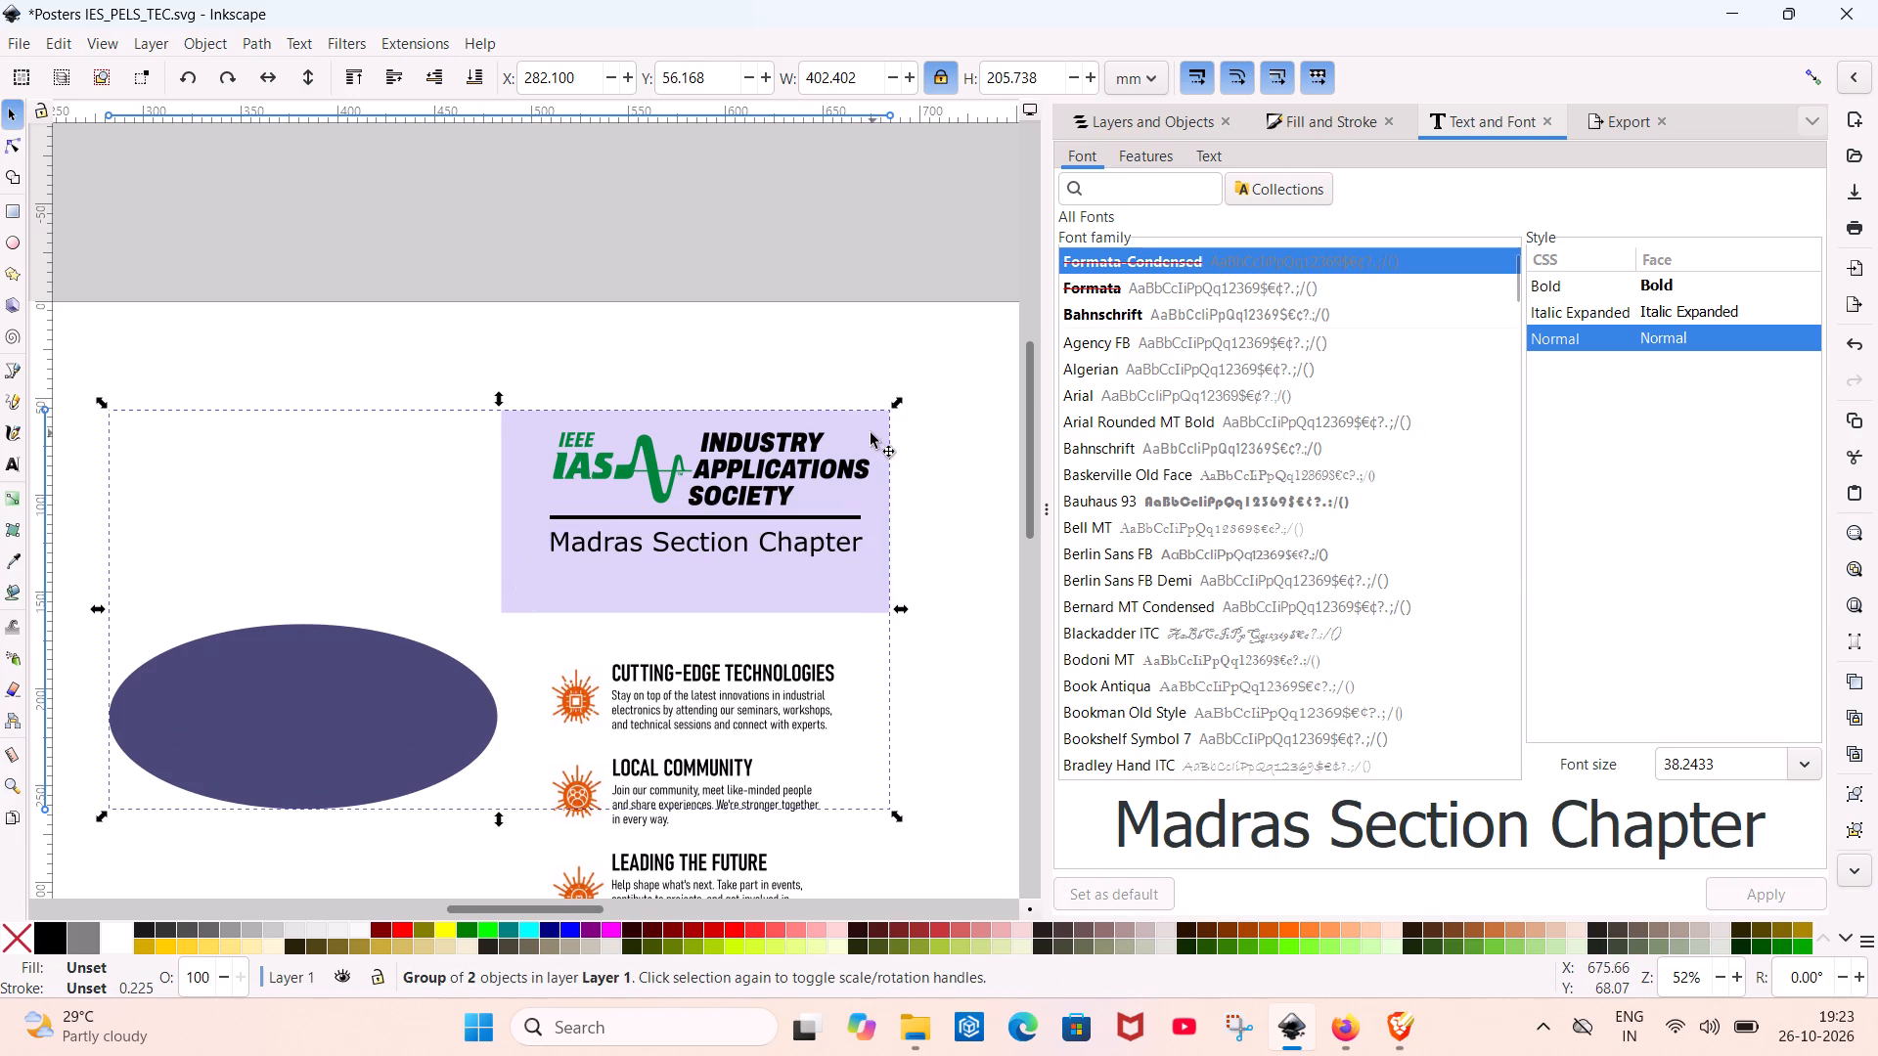
click(871, 433)
click(514, 513)
click(494, 534)
click(500, 538)
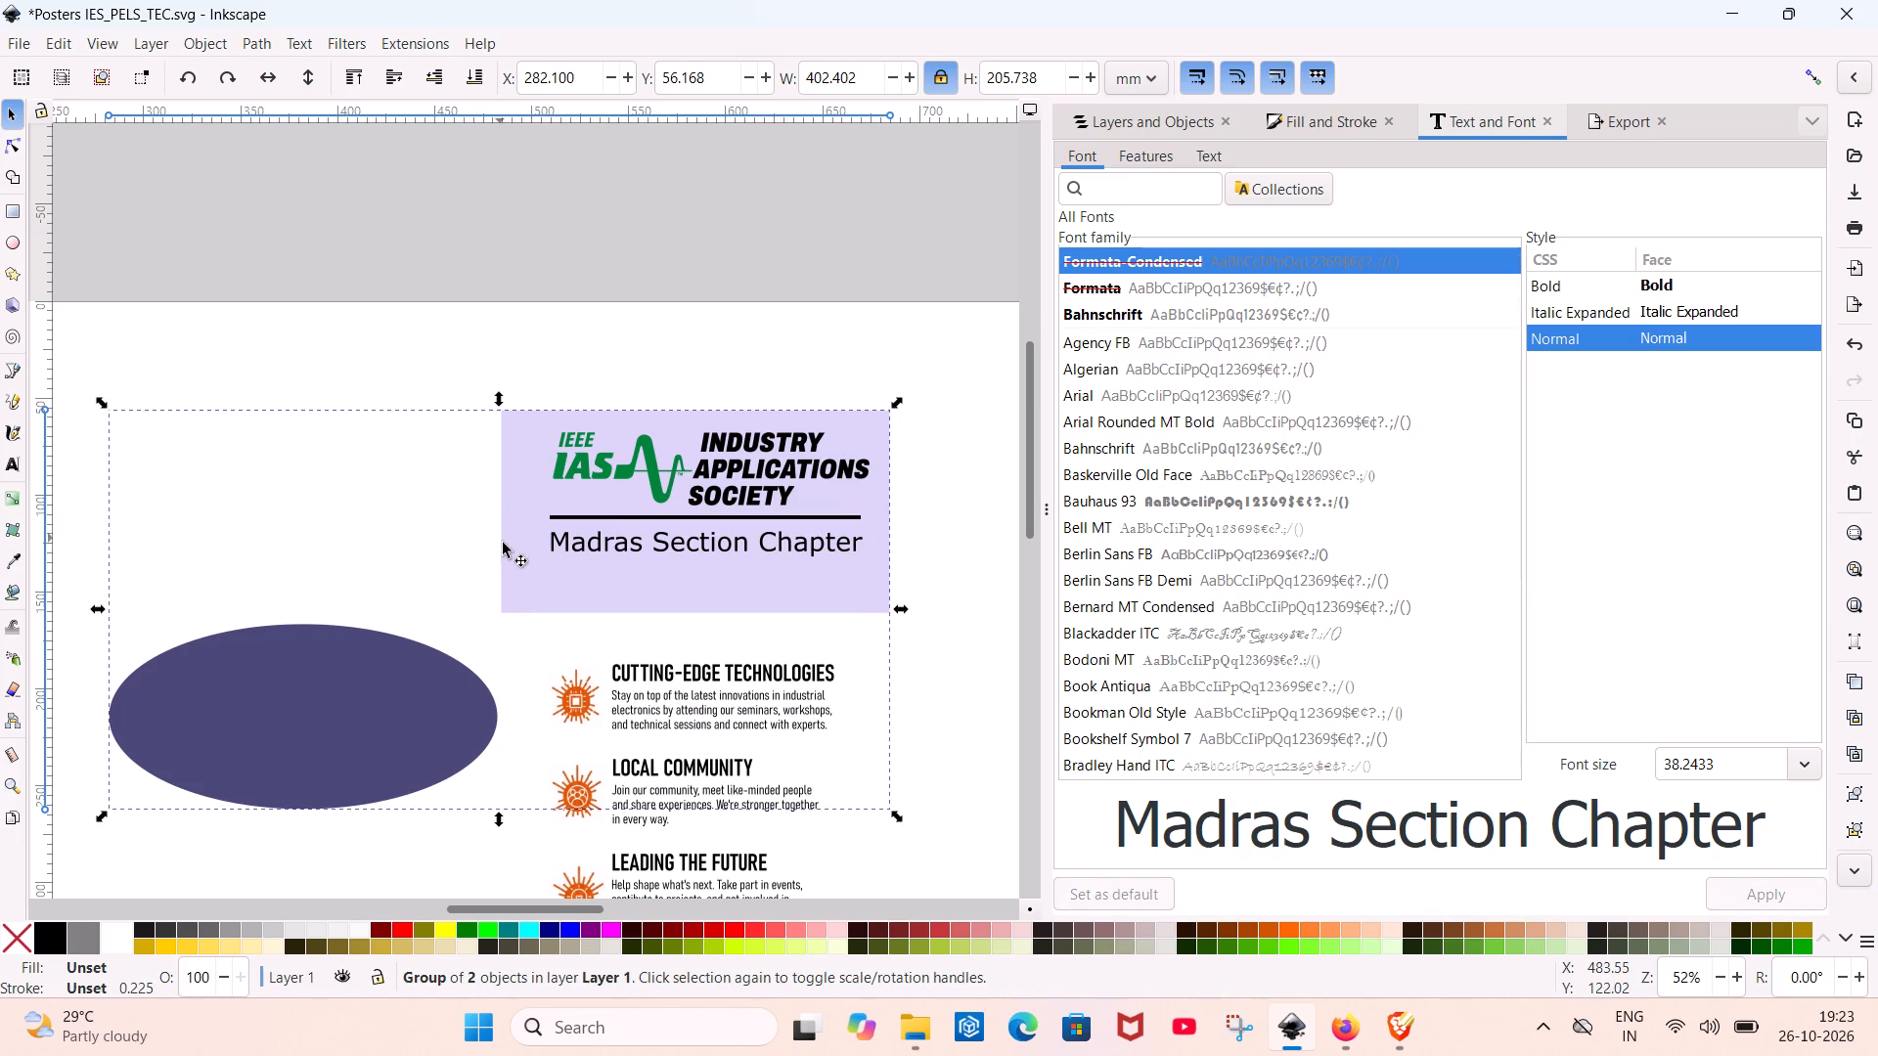
click(508, 555)
click(509, 555)
click(510, 559)
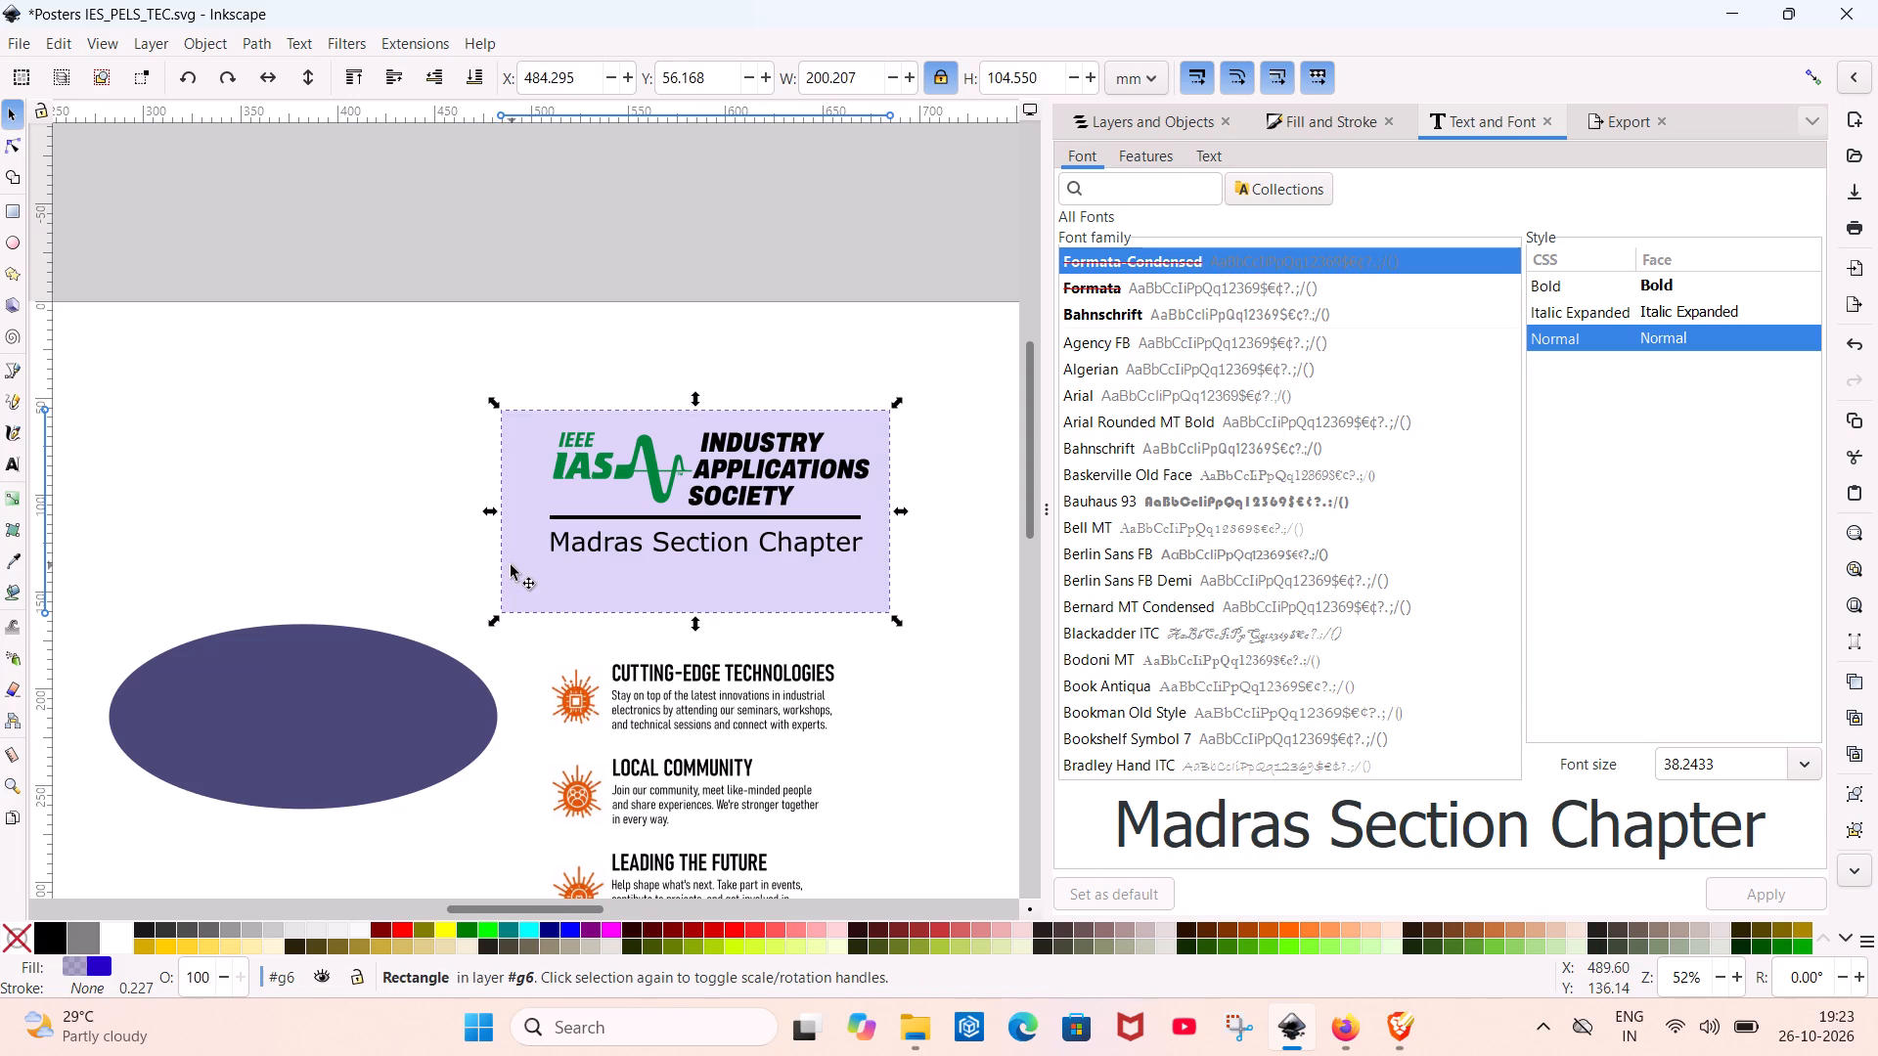
drag(527, 576, 545, 570)
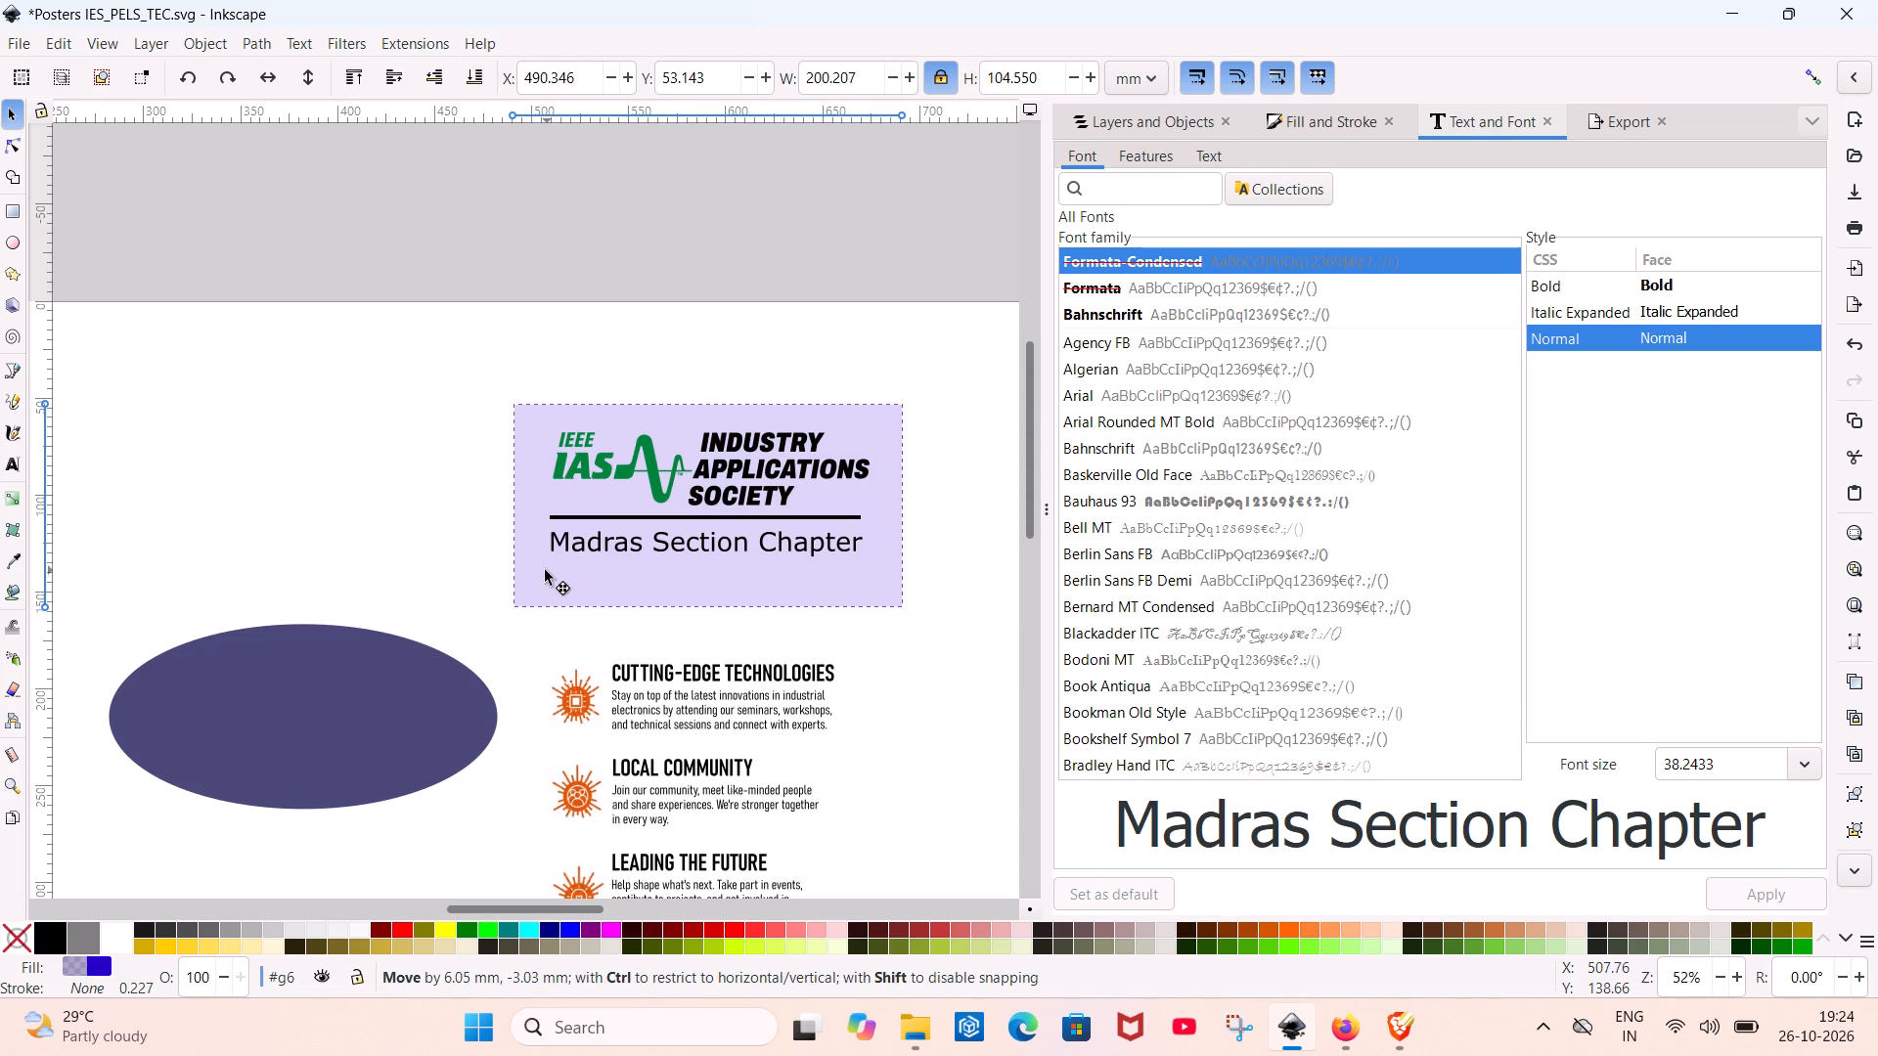
drag(545, 570, 549, 570)
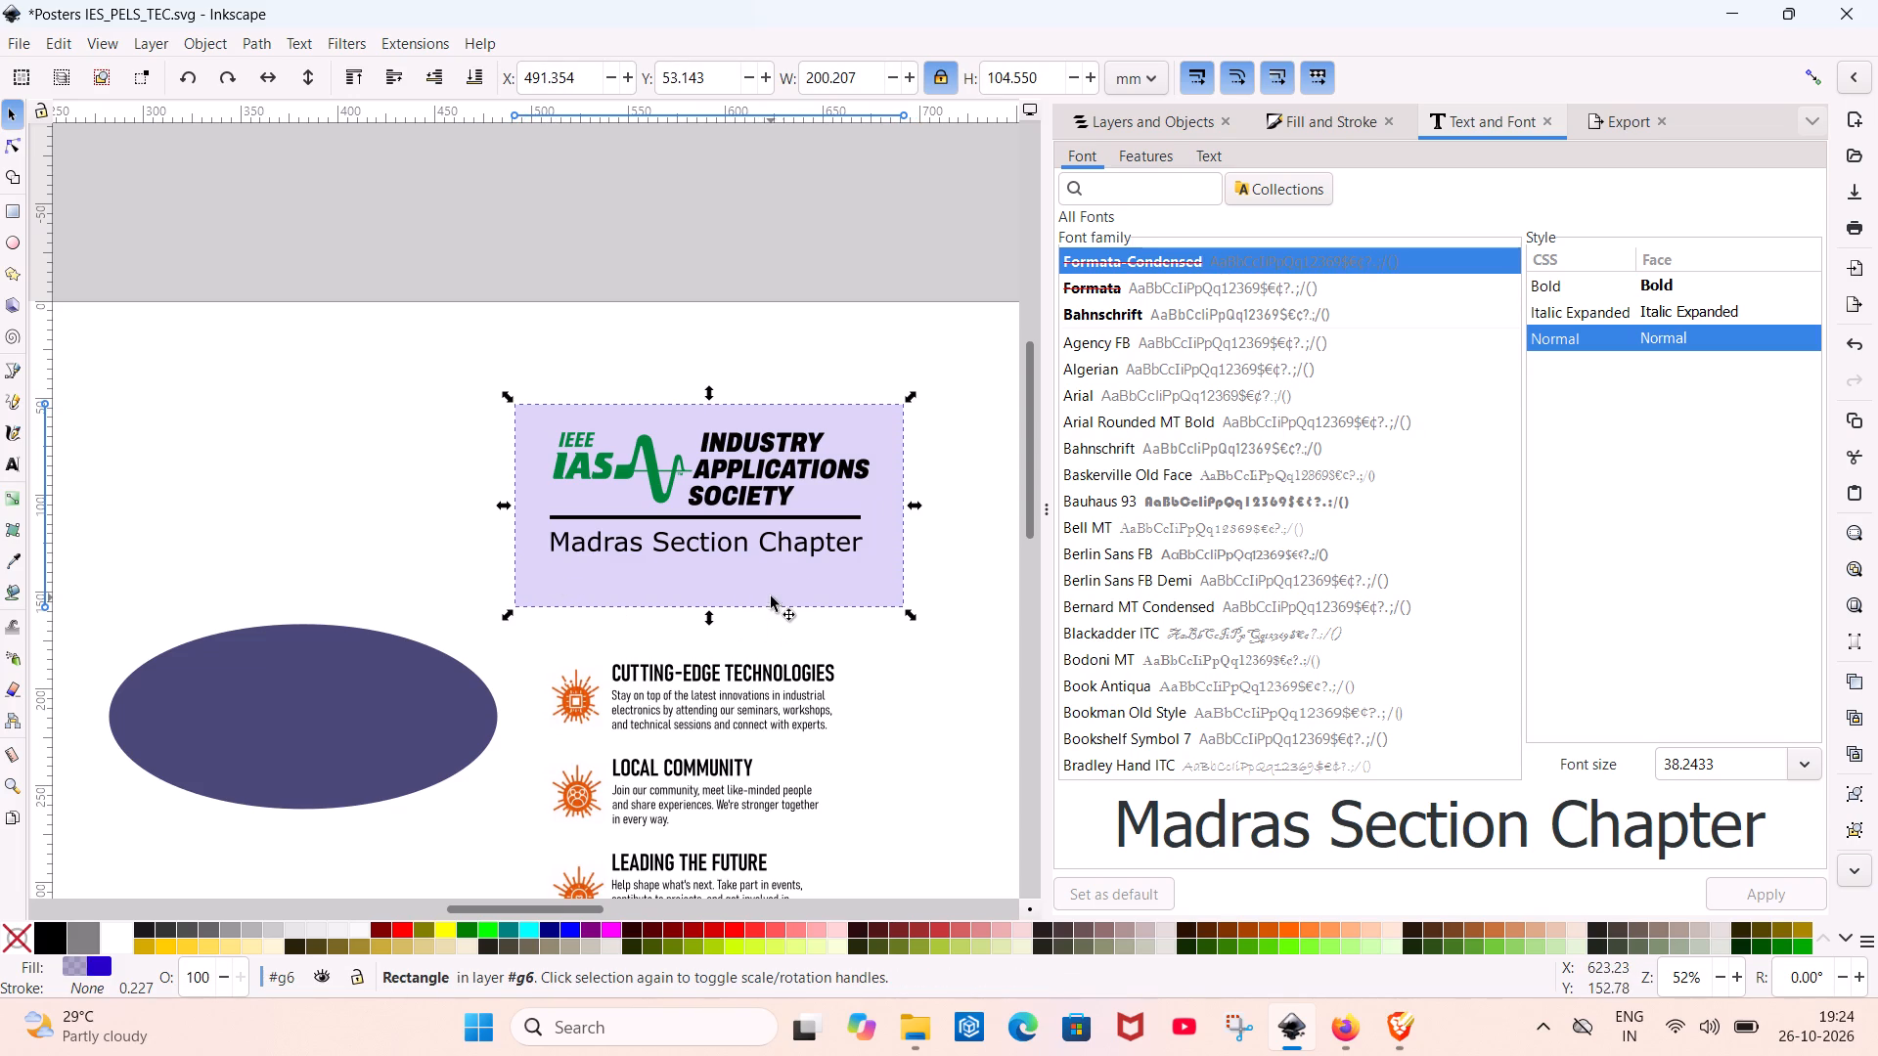
click(866, 587)
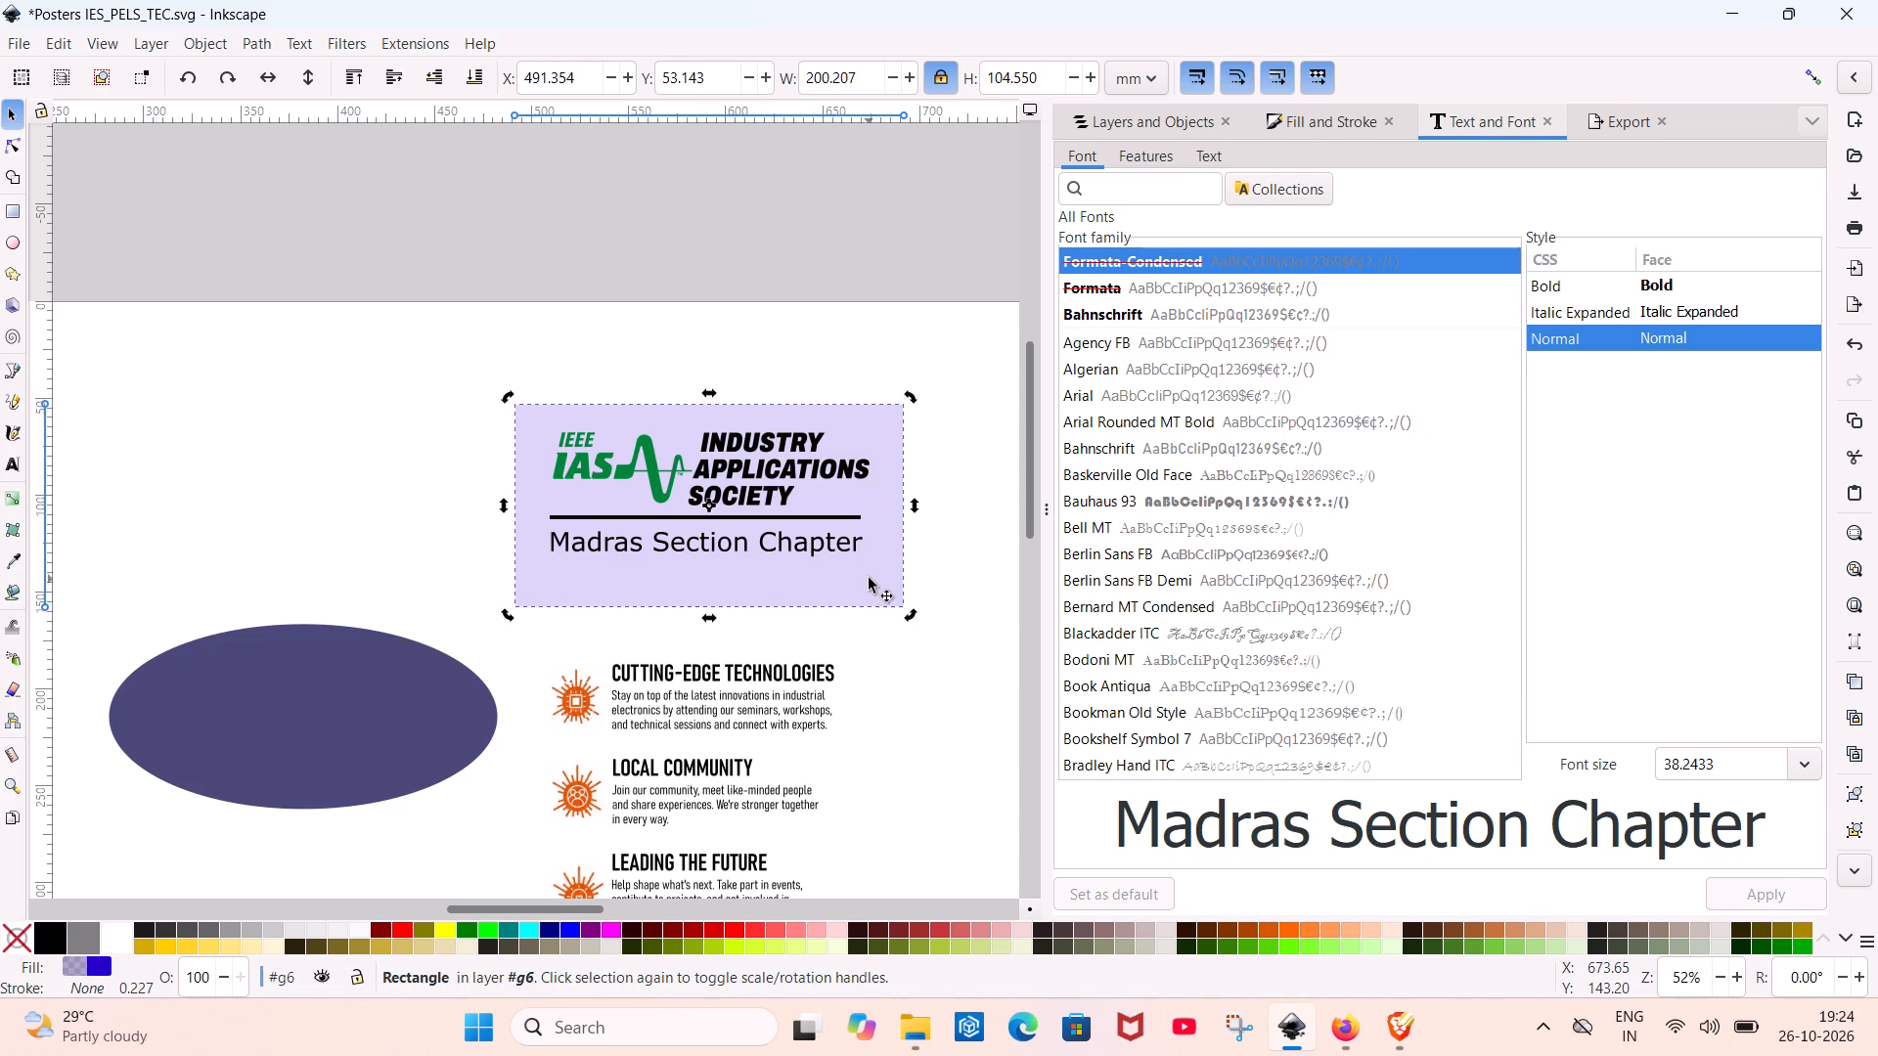
click(869, 578)
click(913, 615)
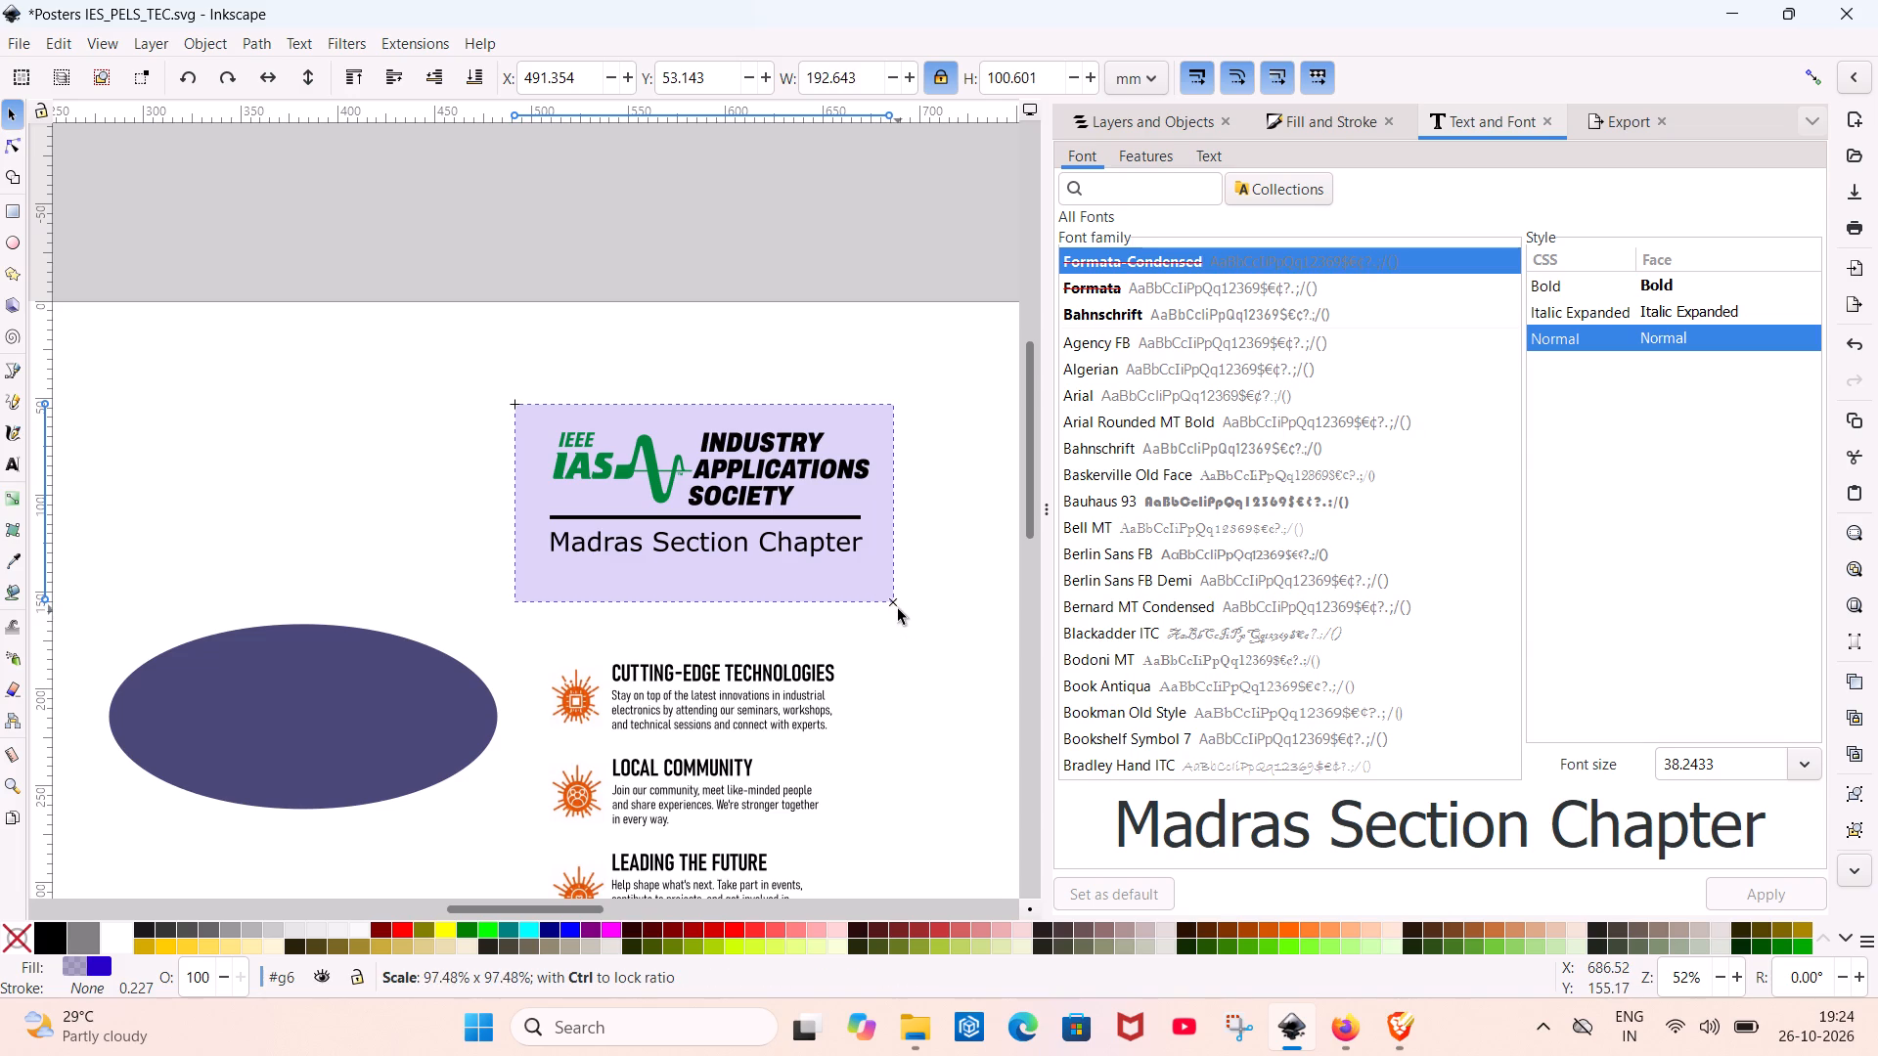
Move the green curved header background from the Industrial Electronics Society poster onto the IAS header, behind its logo.
middle_drag(950, 637, 458, 595)
click(629, 454)
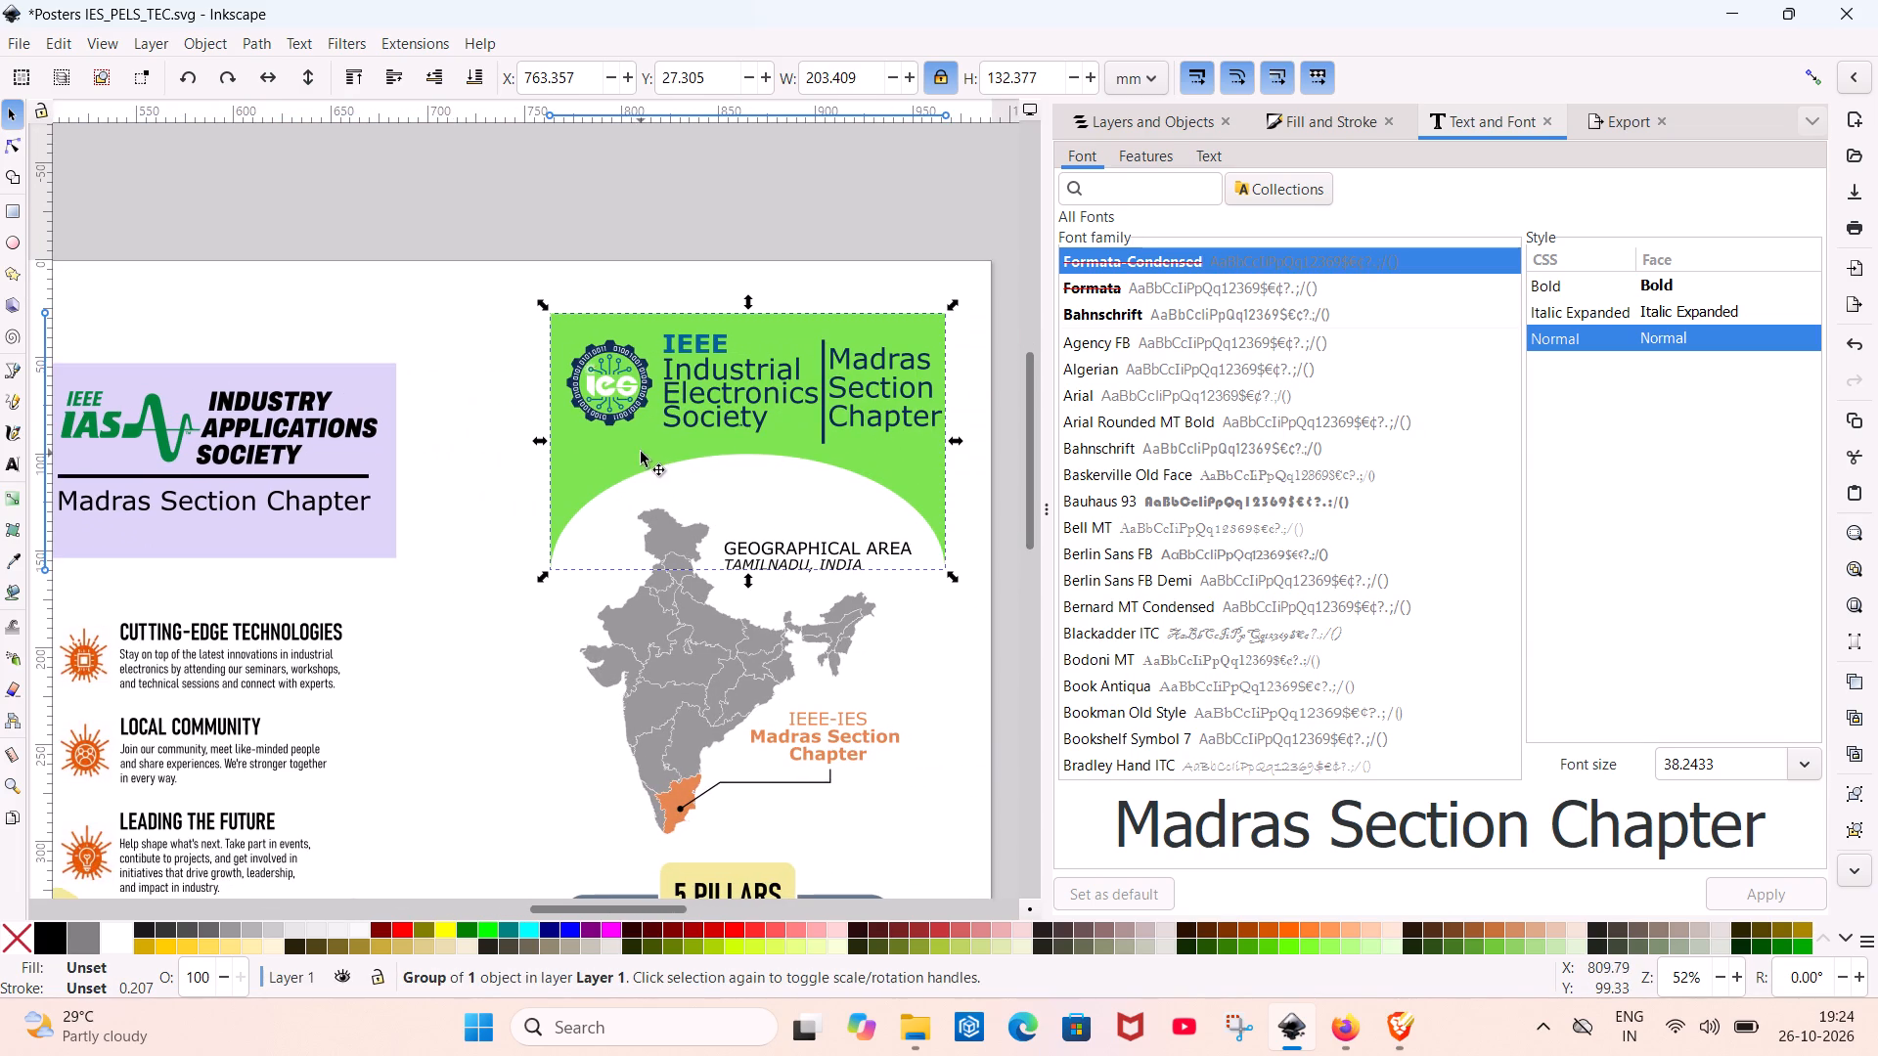
drag(641, 452, 397, 545)
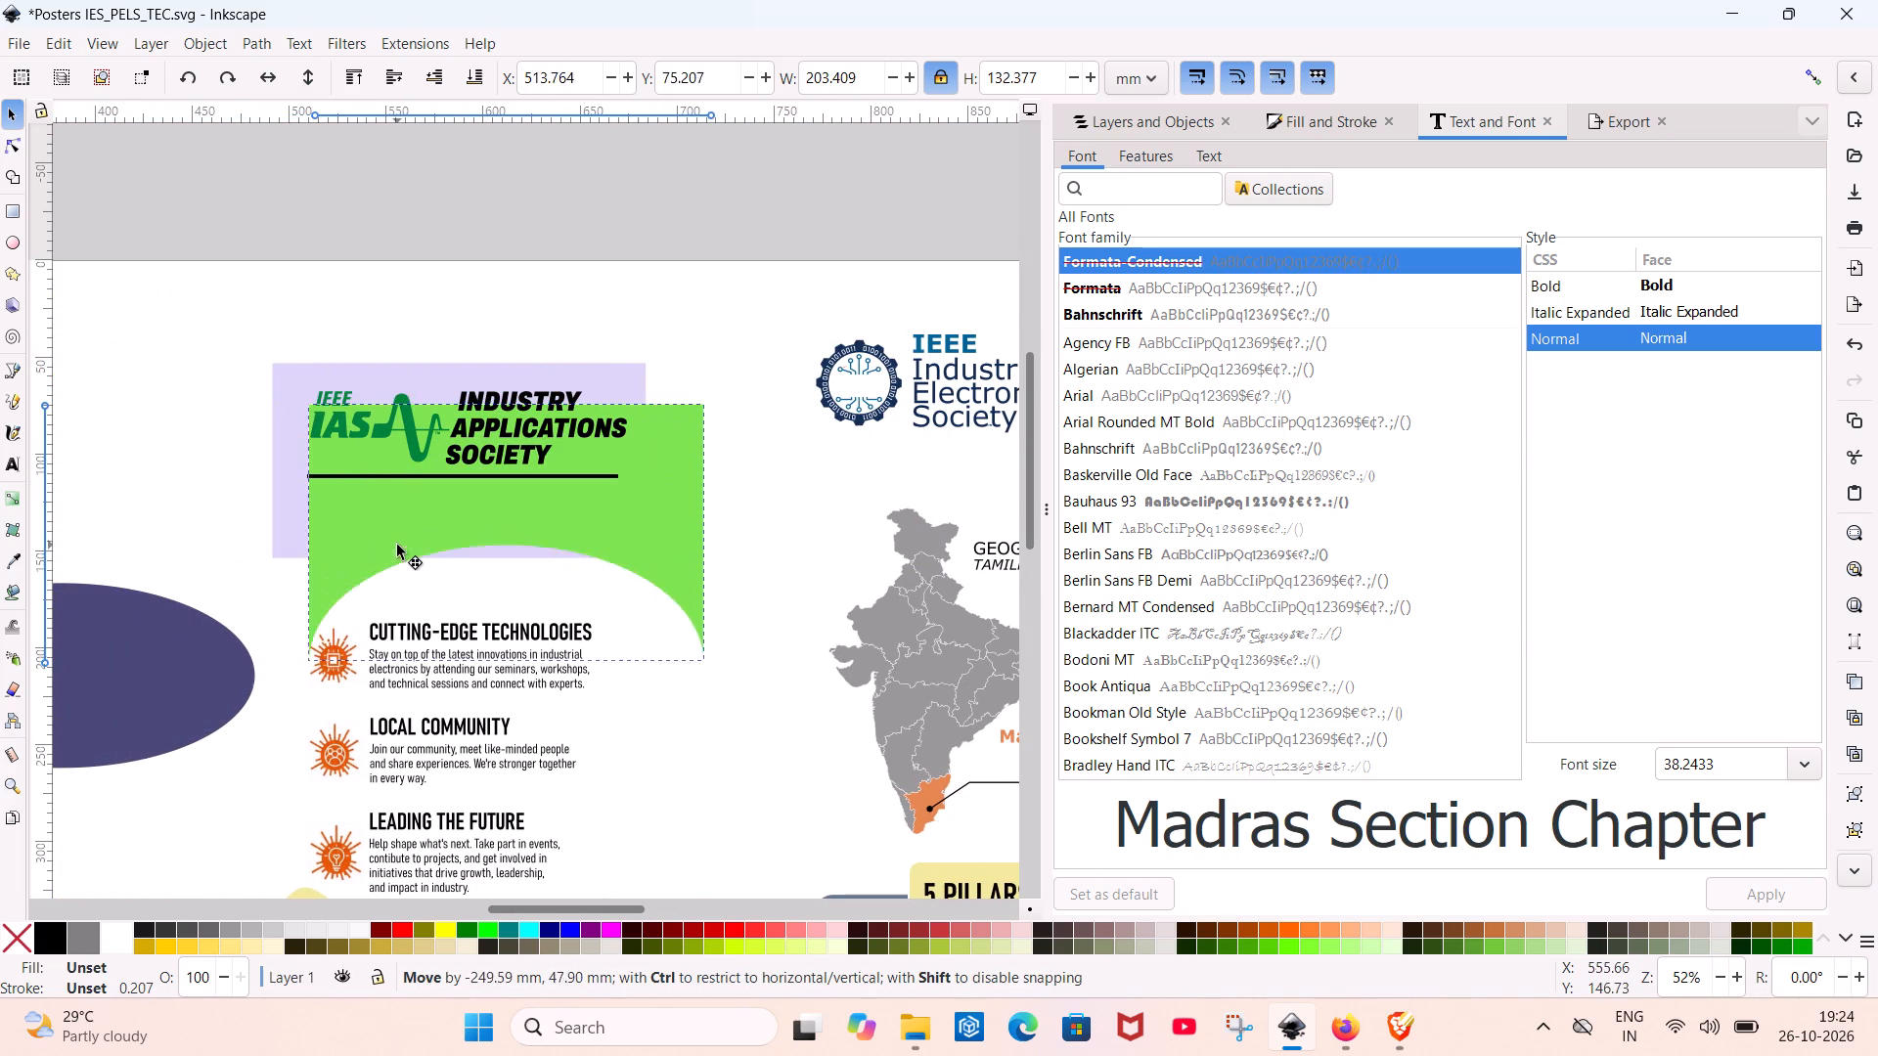
drag(397, 545, 347, 504)
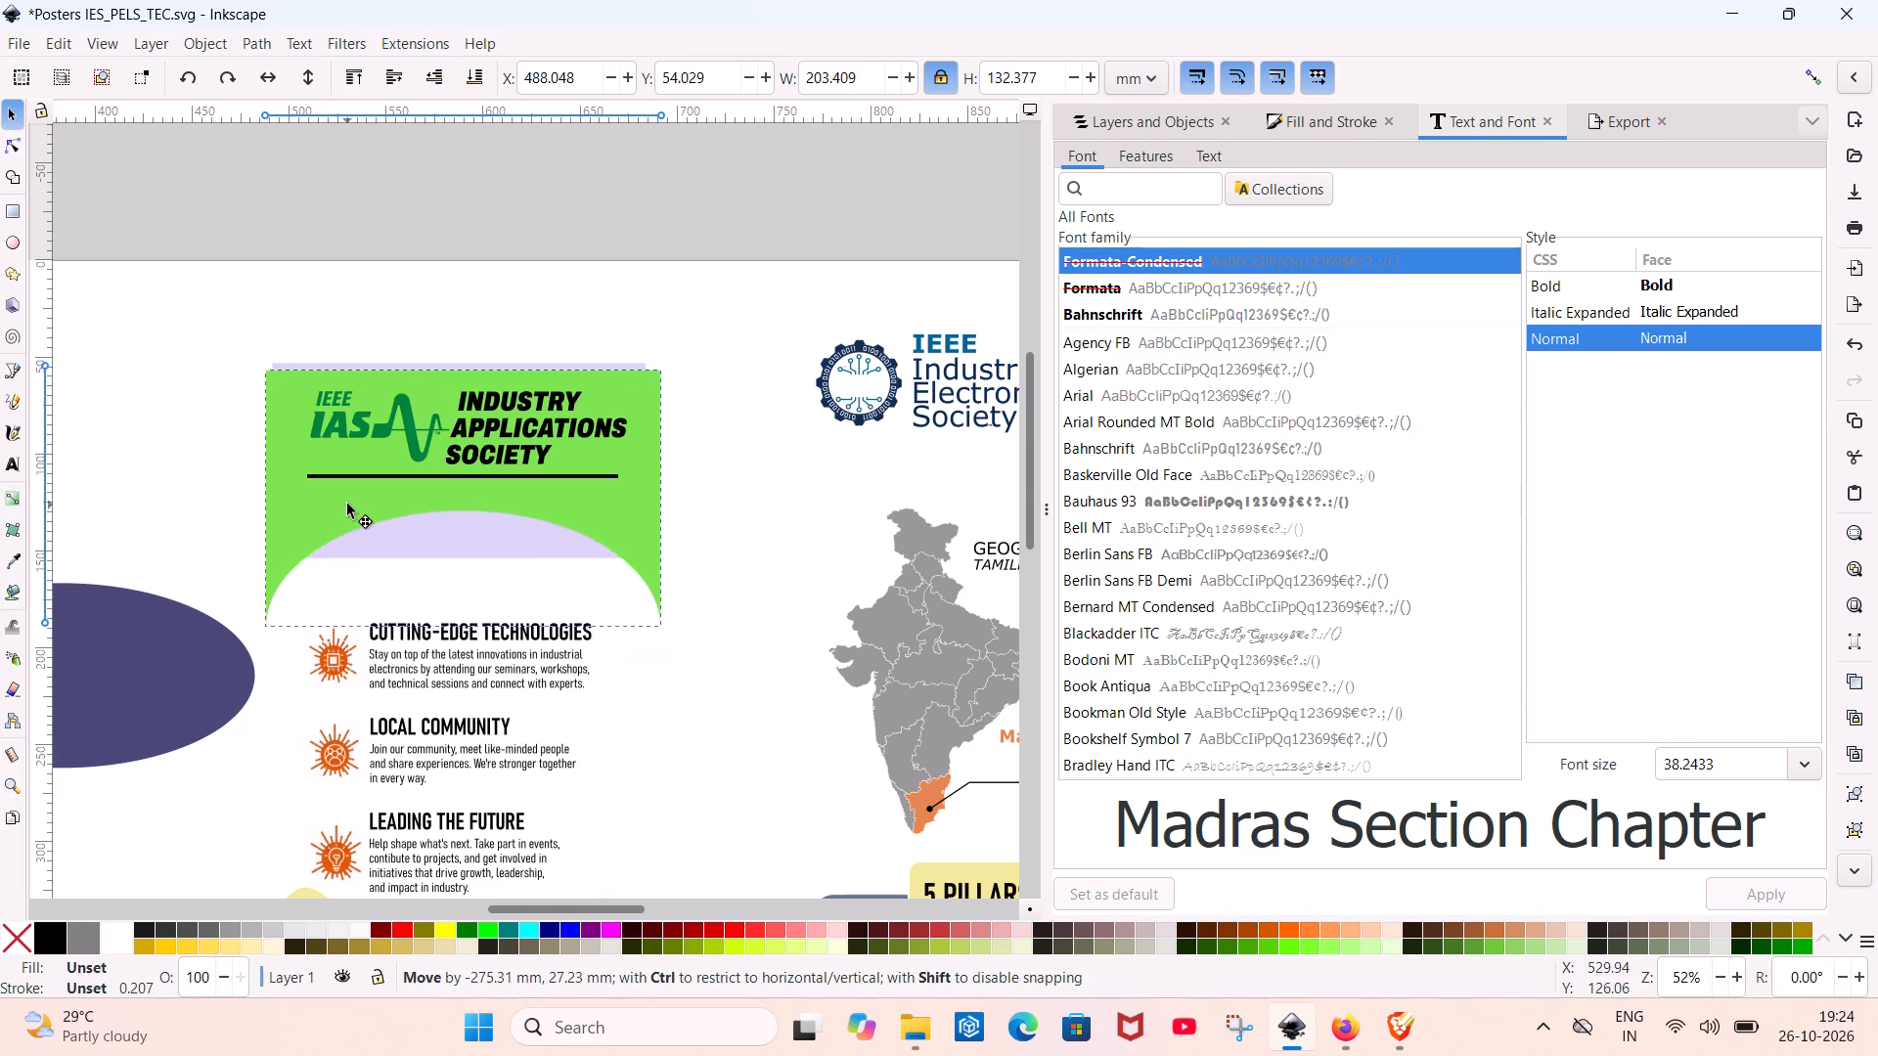
drag(347, 504, 347, 513)
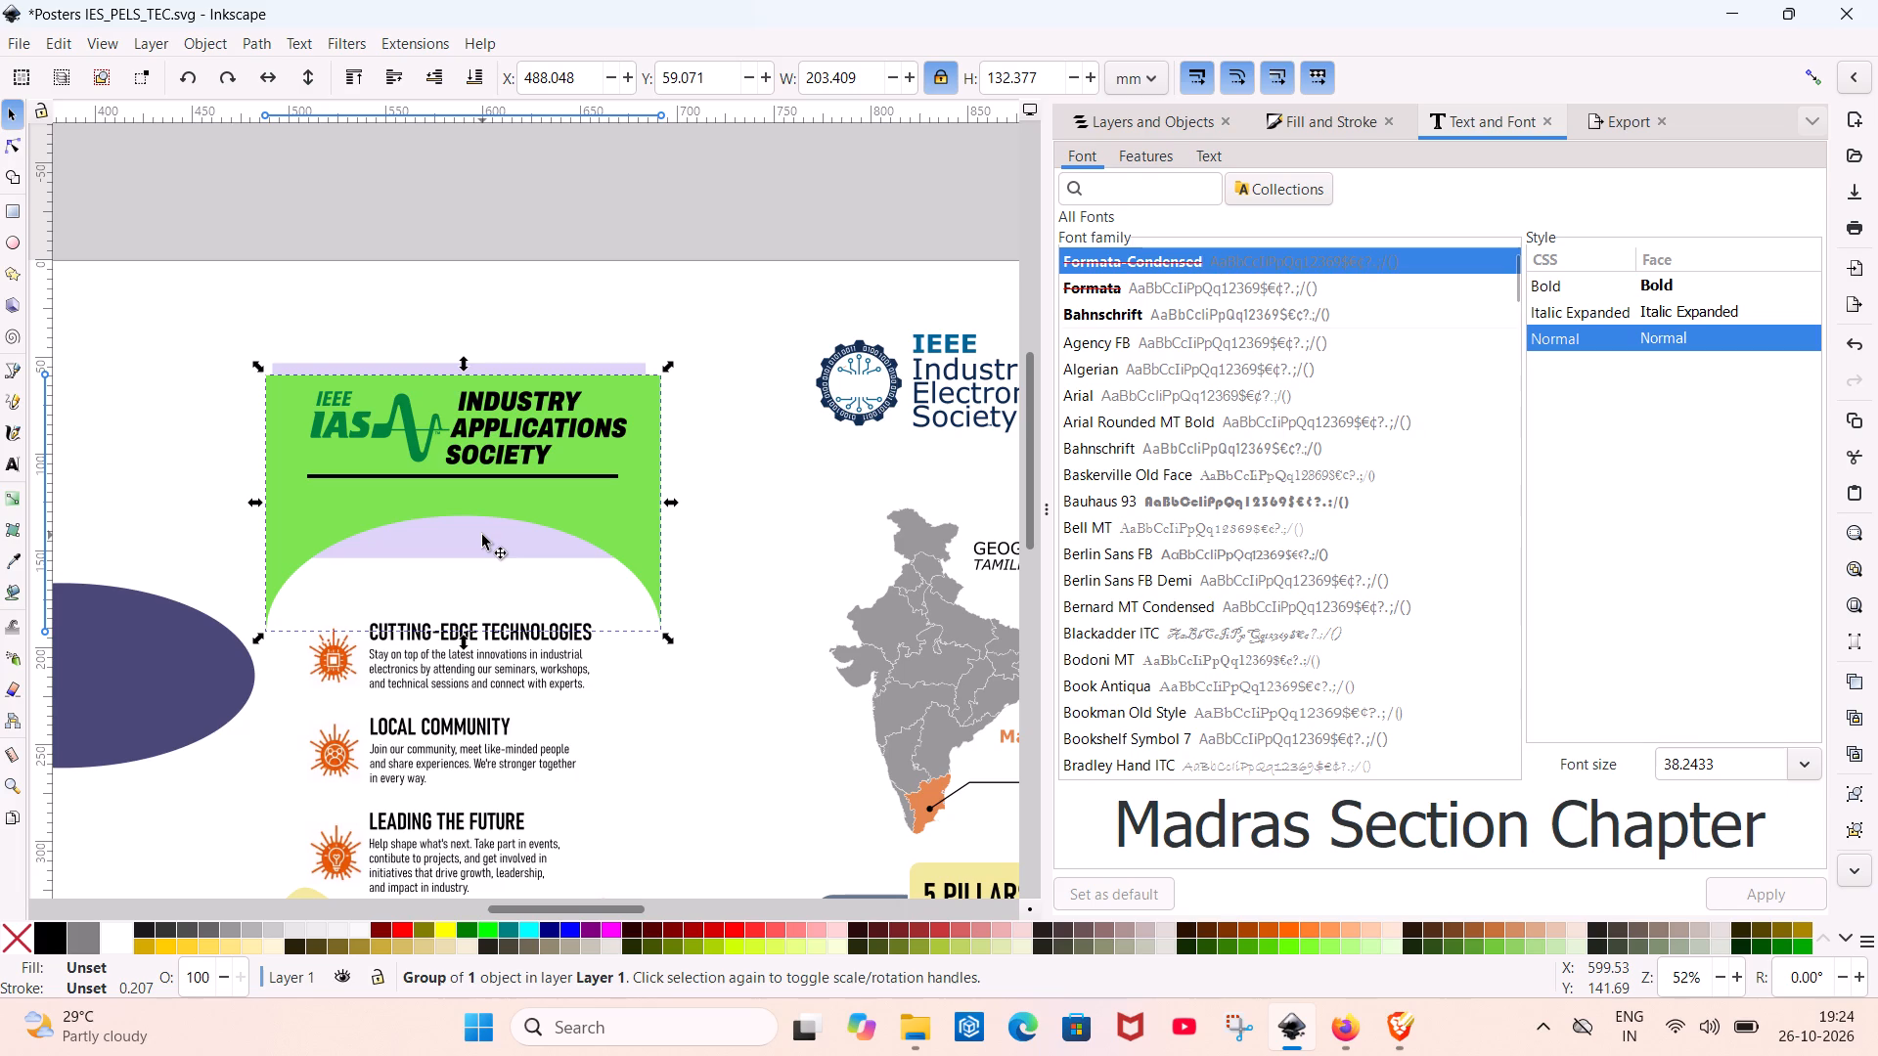
Examine the fill, stroke paint and stroke style settings of the green curved header background and its entry among the objects.
click(1296, 113)
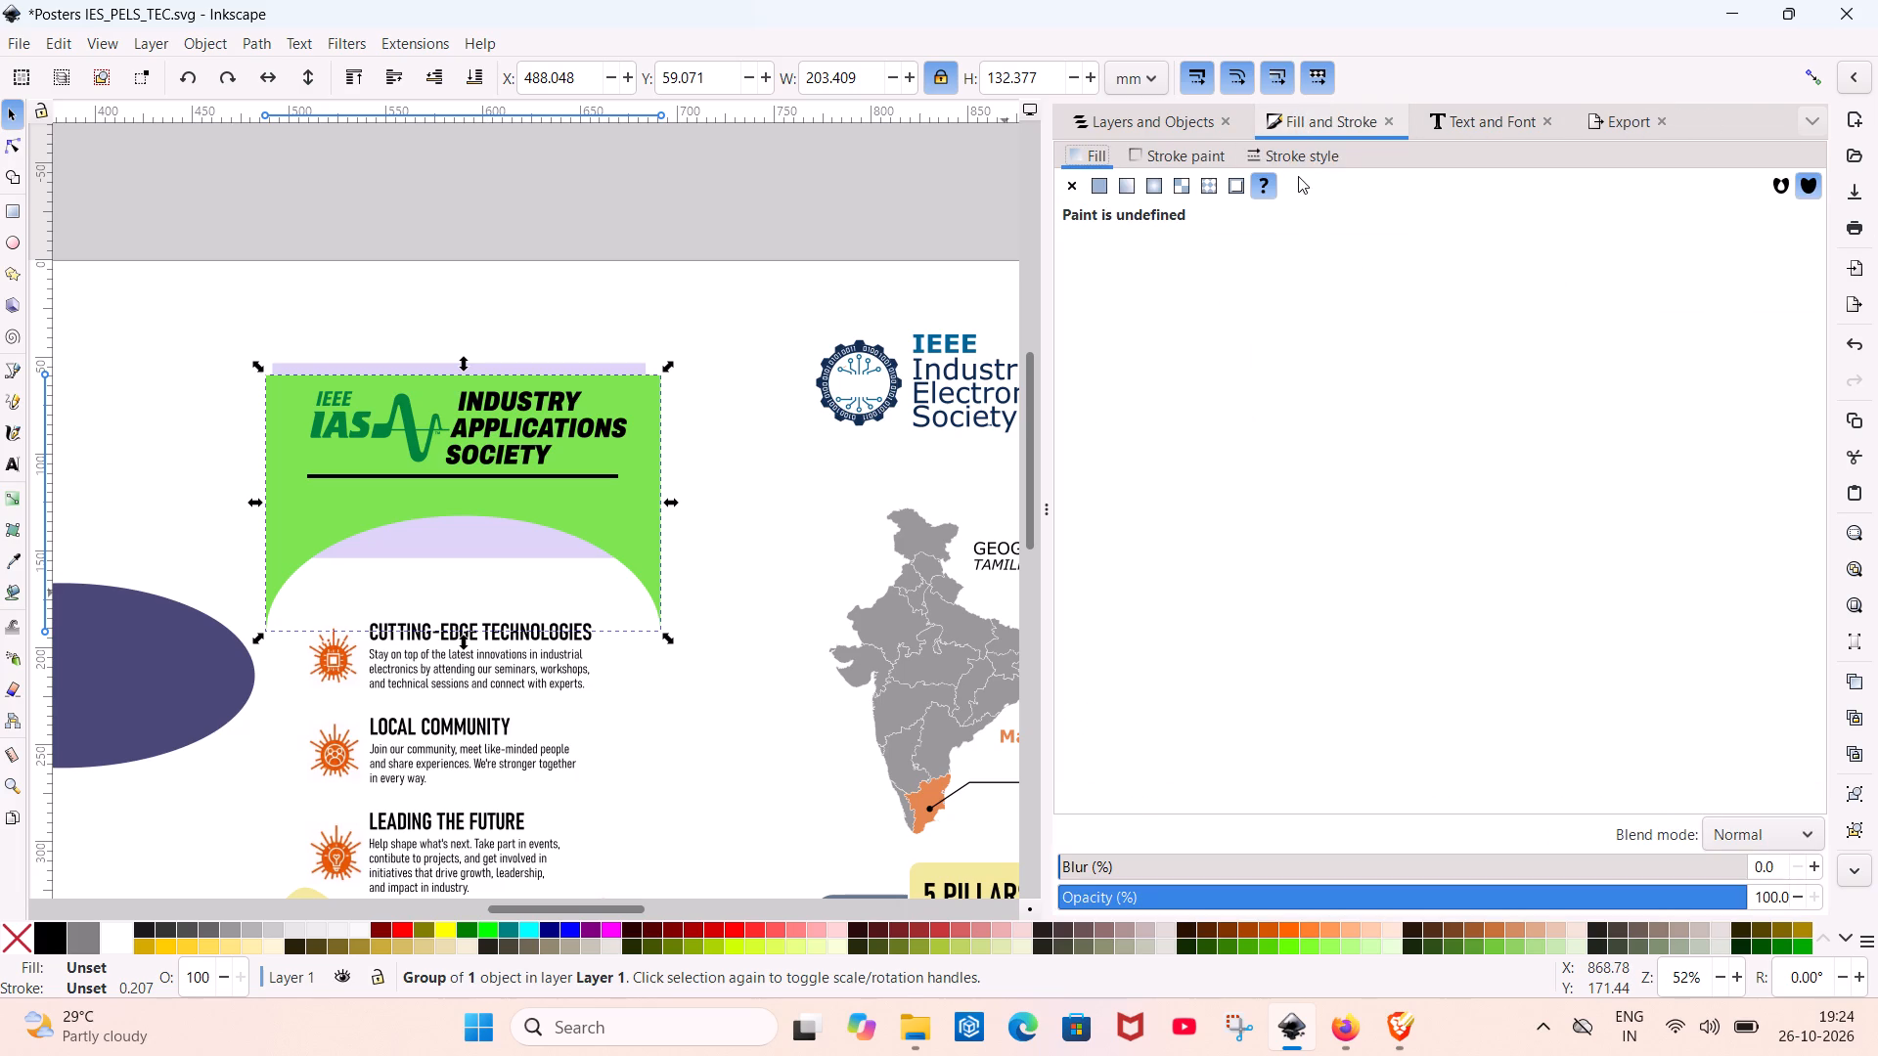
click(1195, 162)
click(1291, 154)
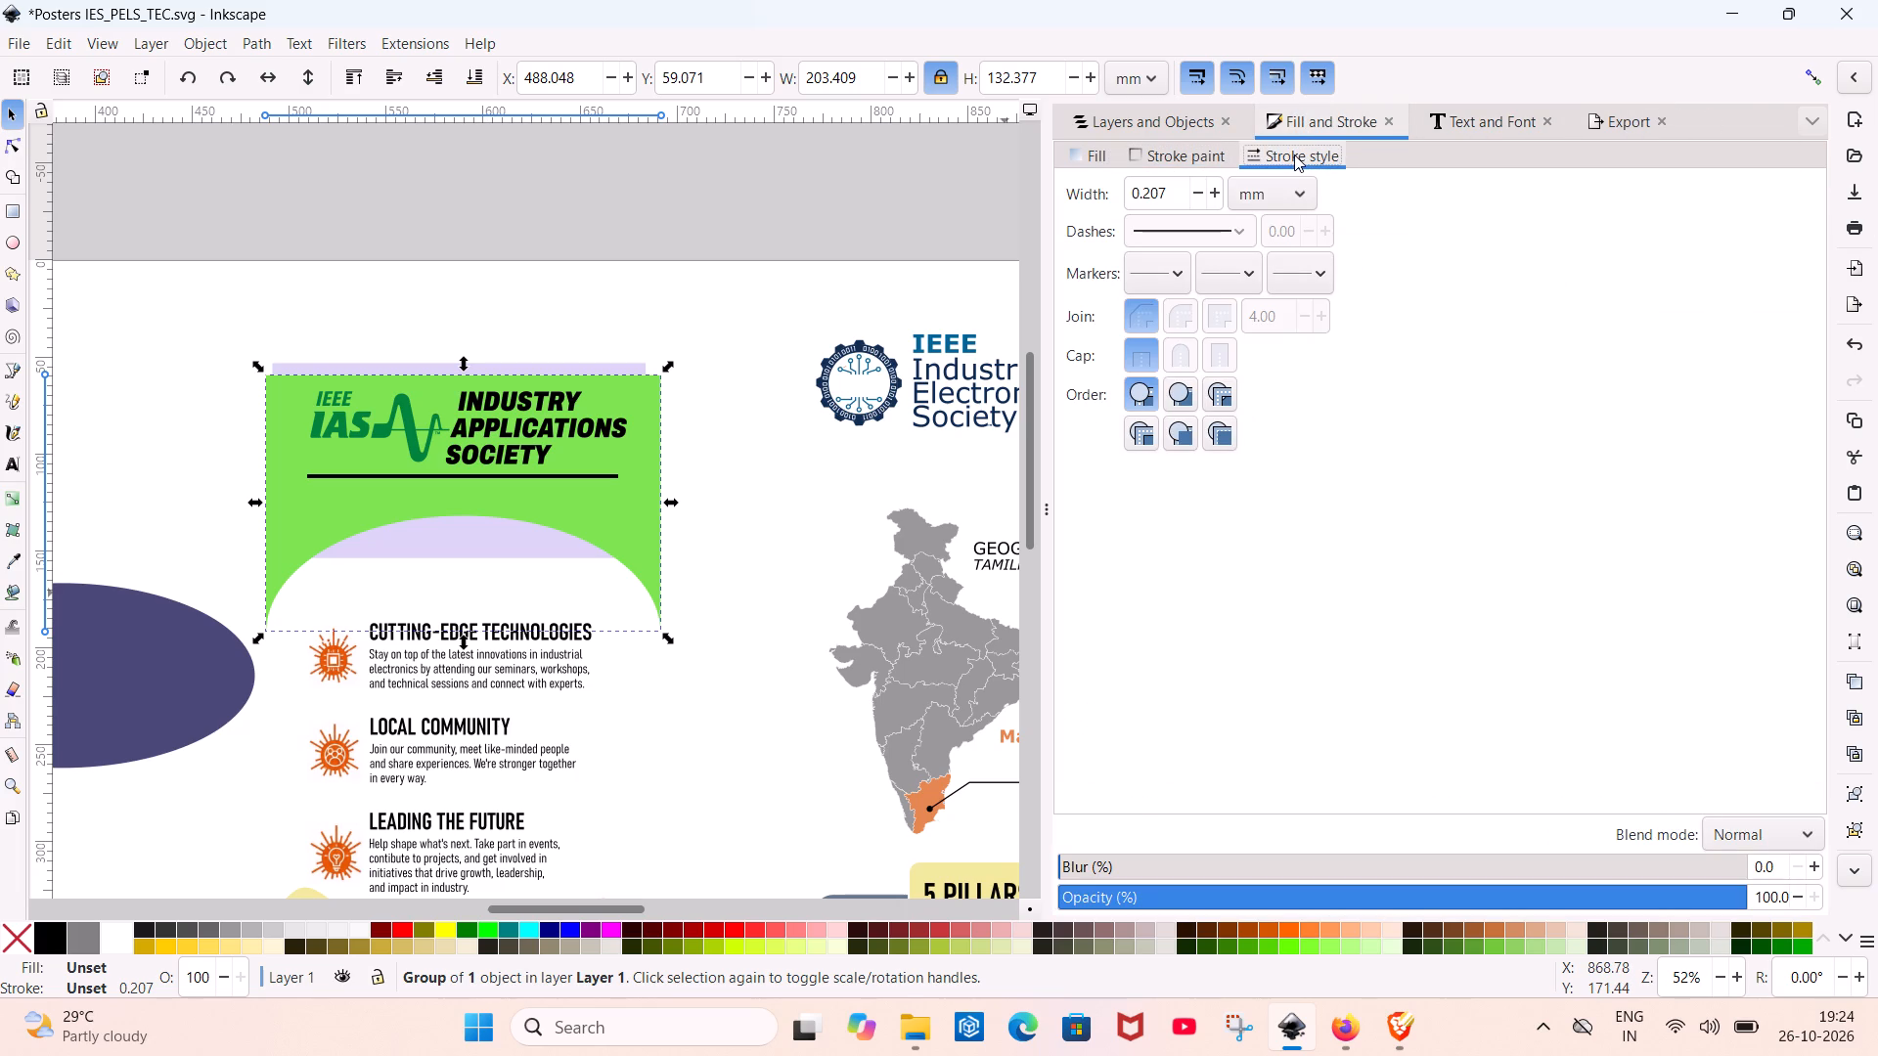
click(1181, 148)
click(1098, 151)
click(1098, 151)
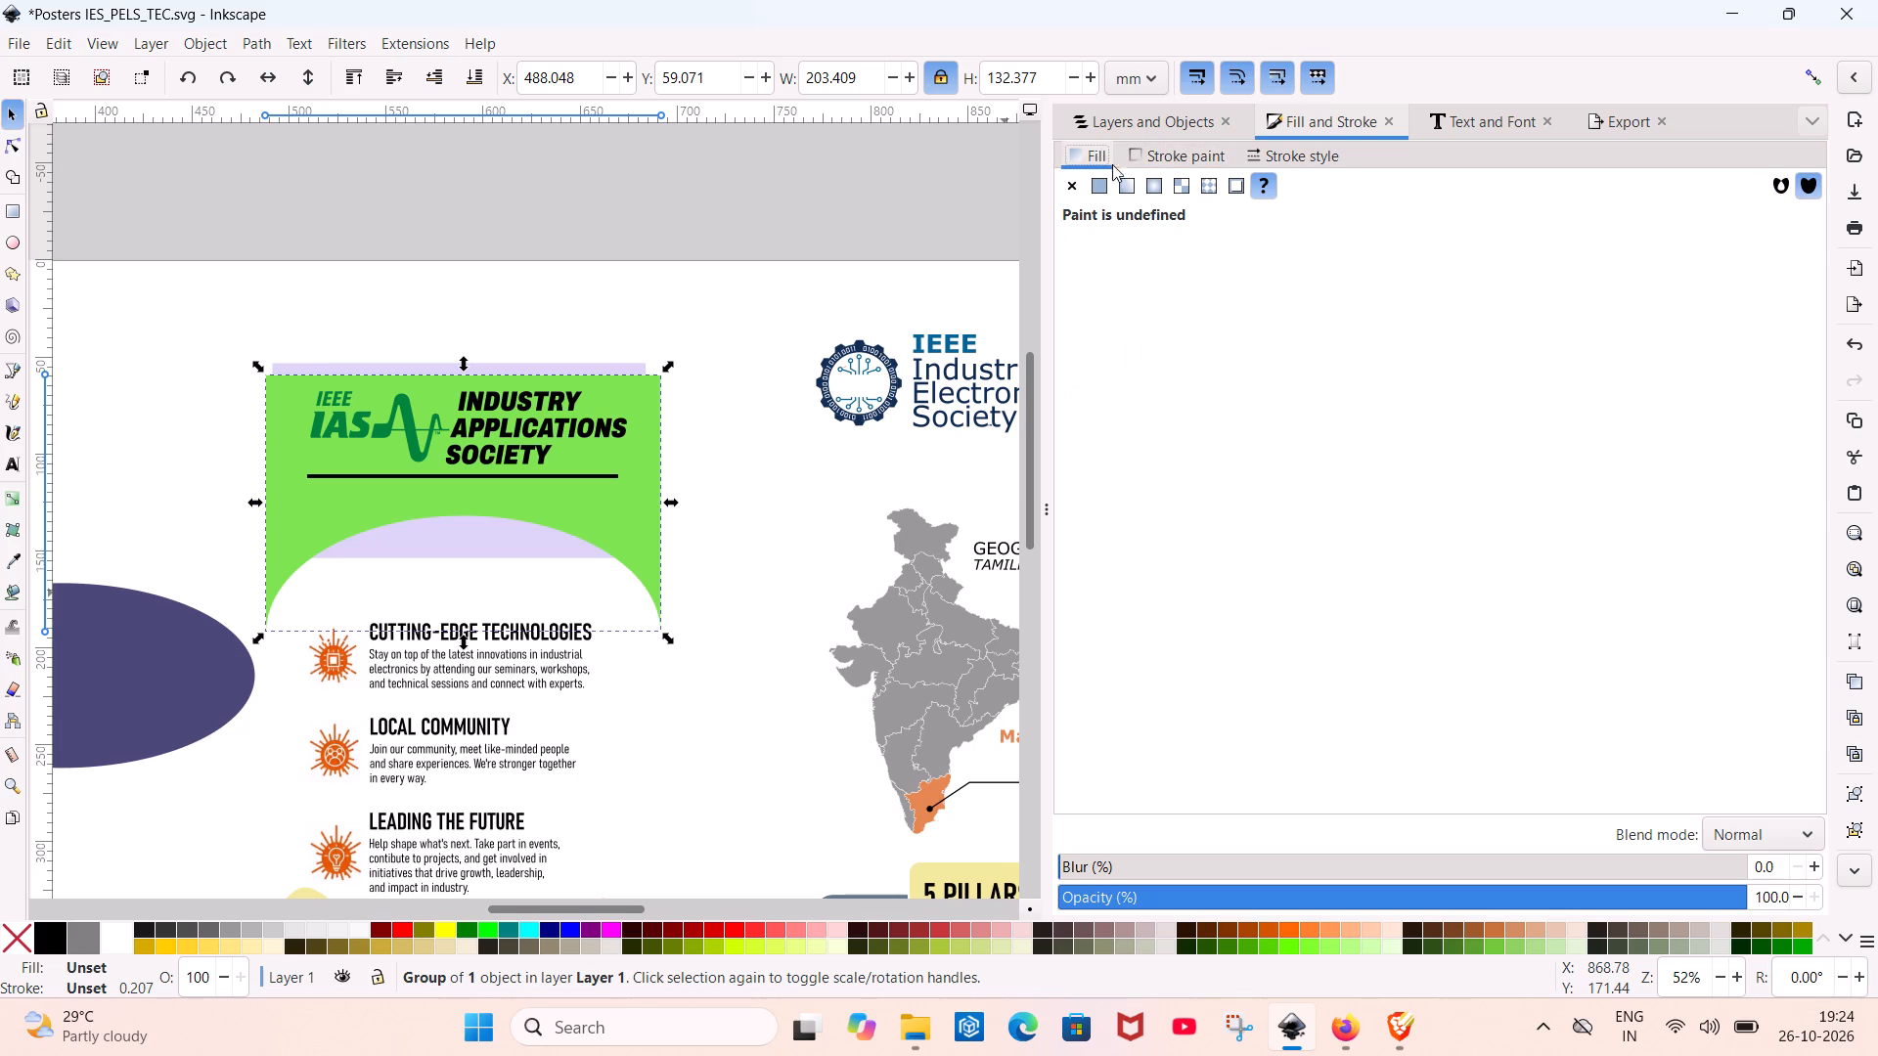
click(1156, 162)
click(1284, 162)
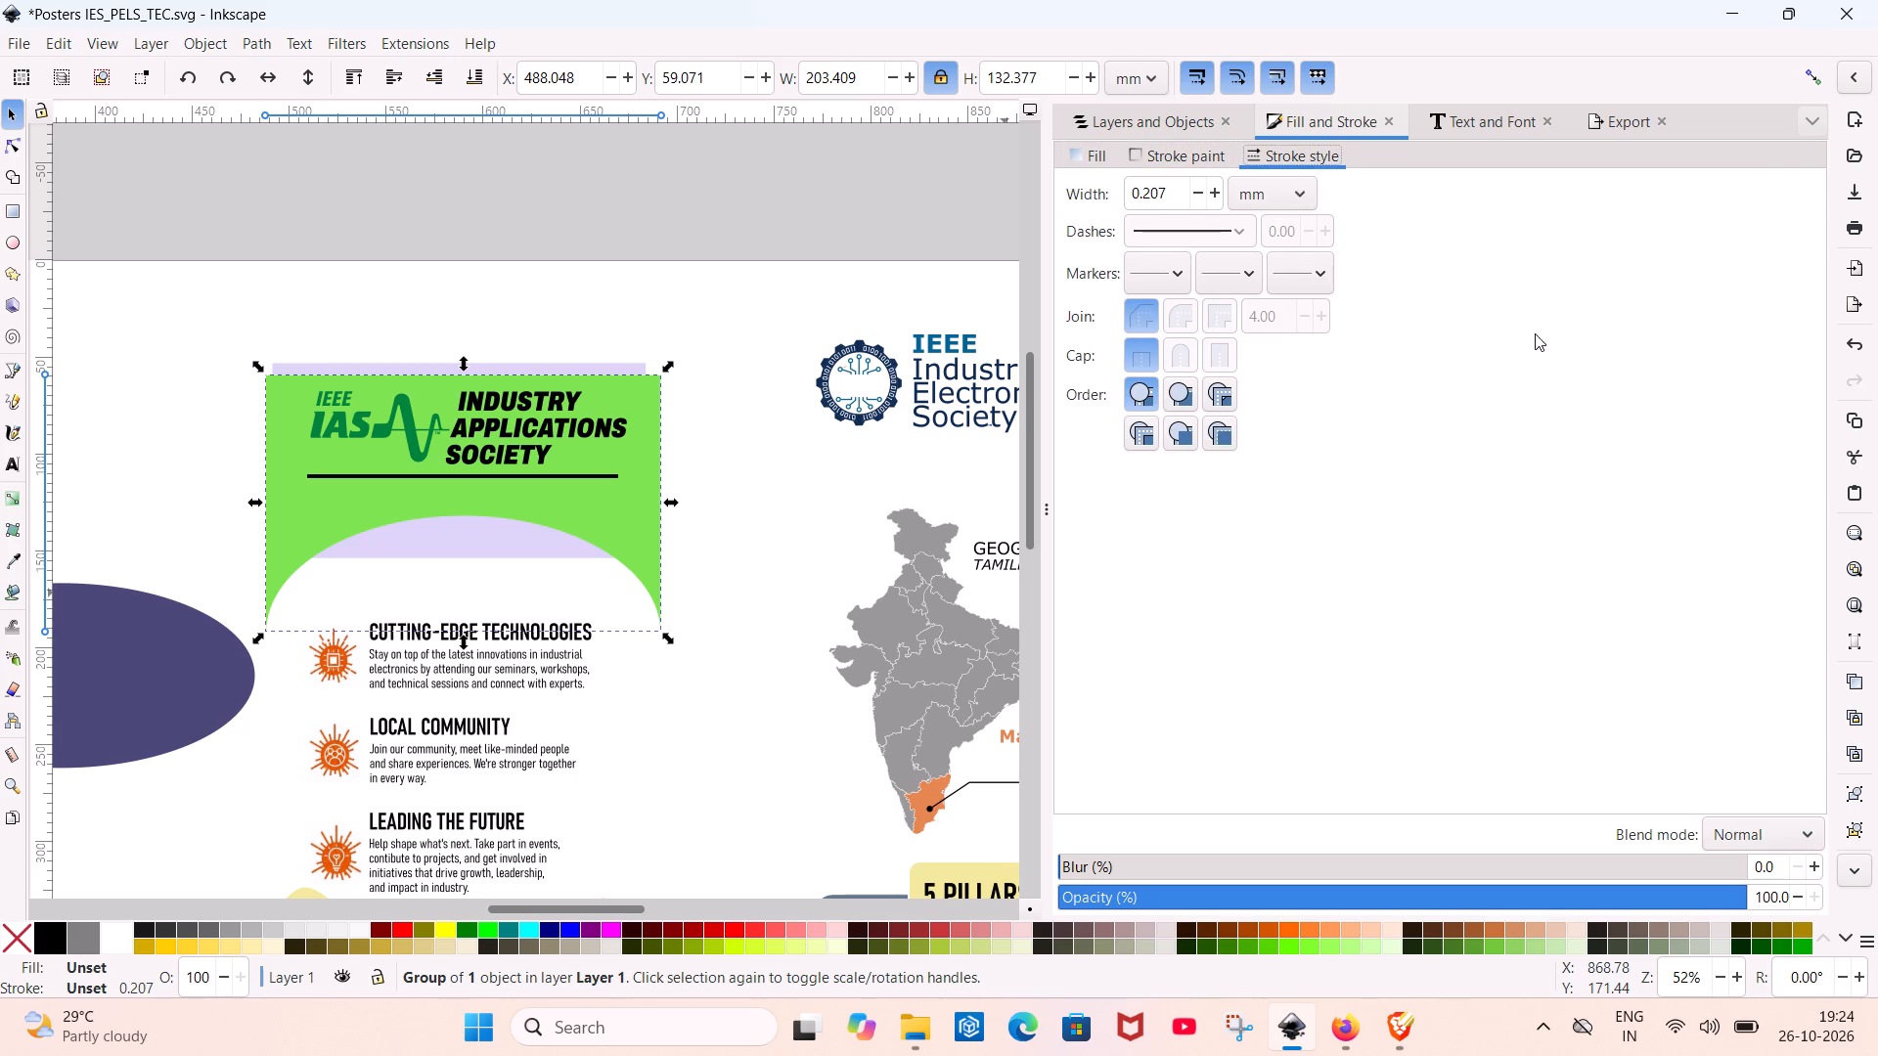
click(1100, 121)
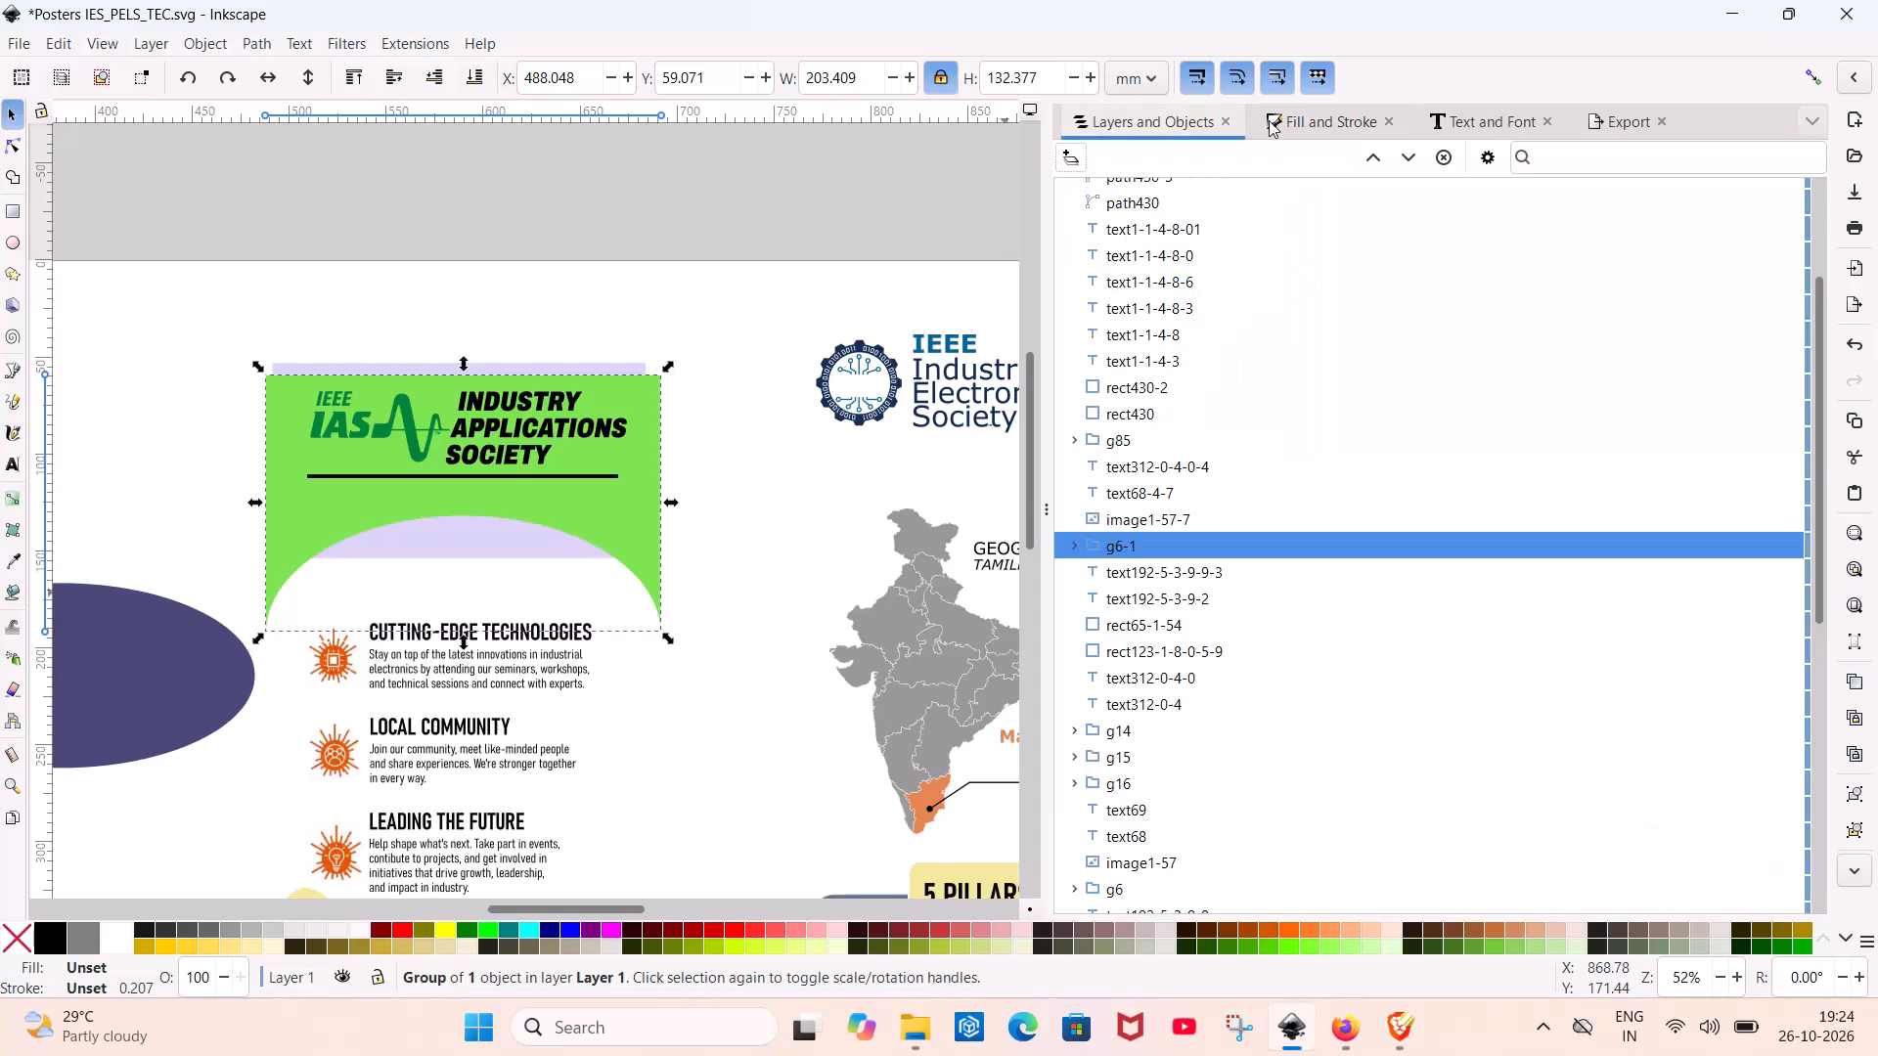
click(1270, 120)
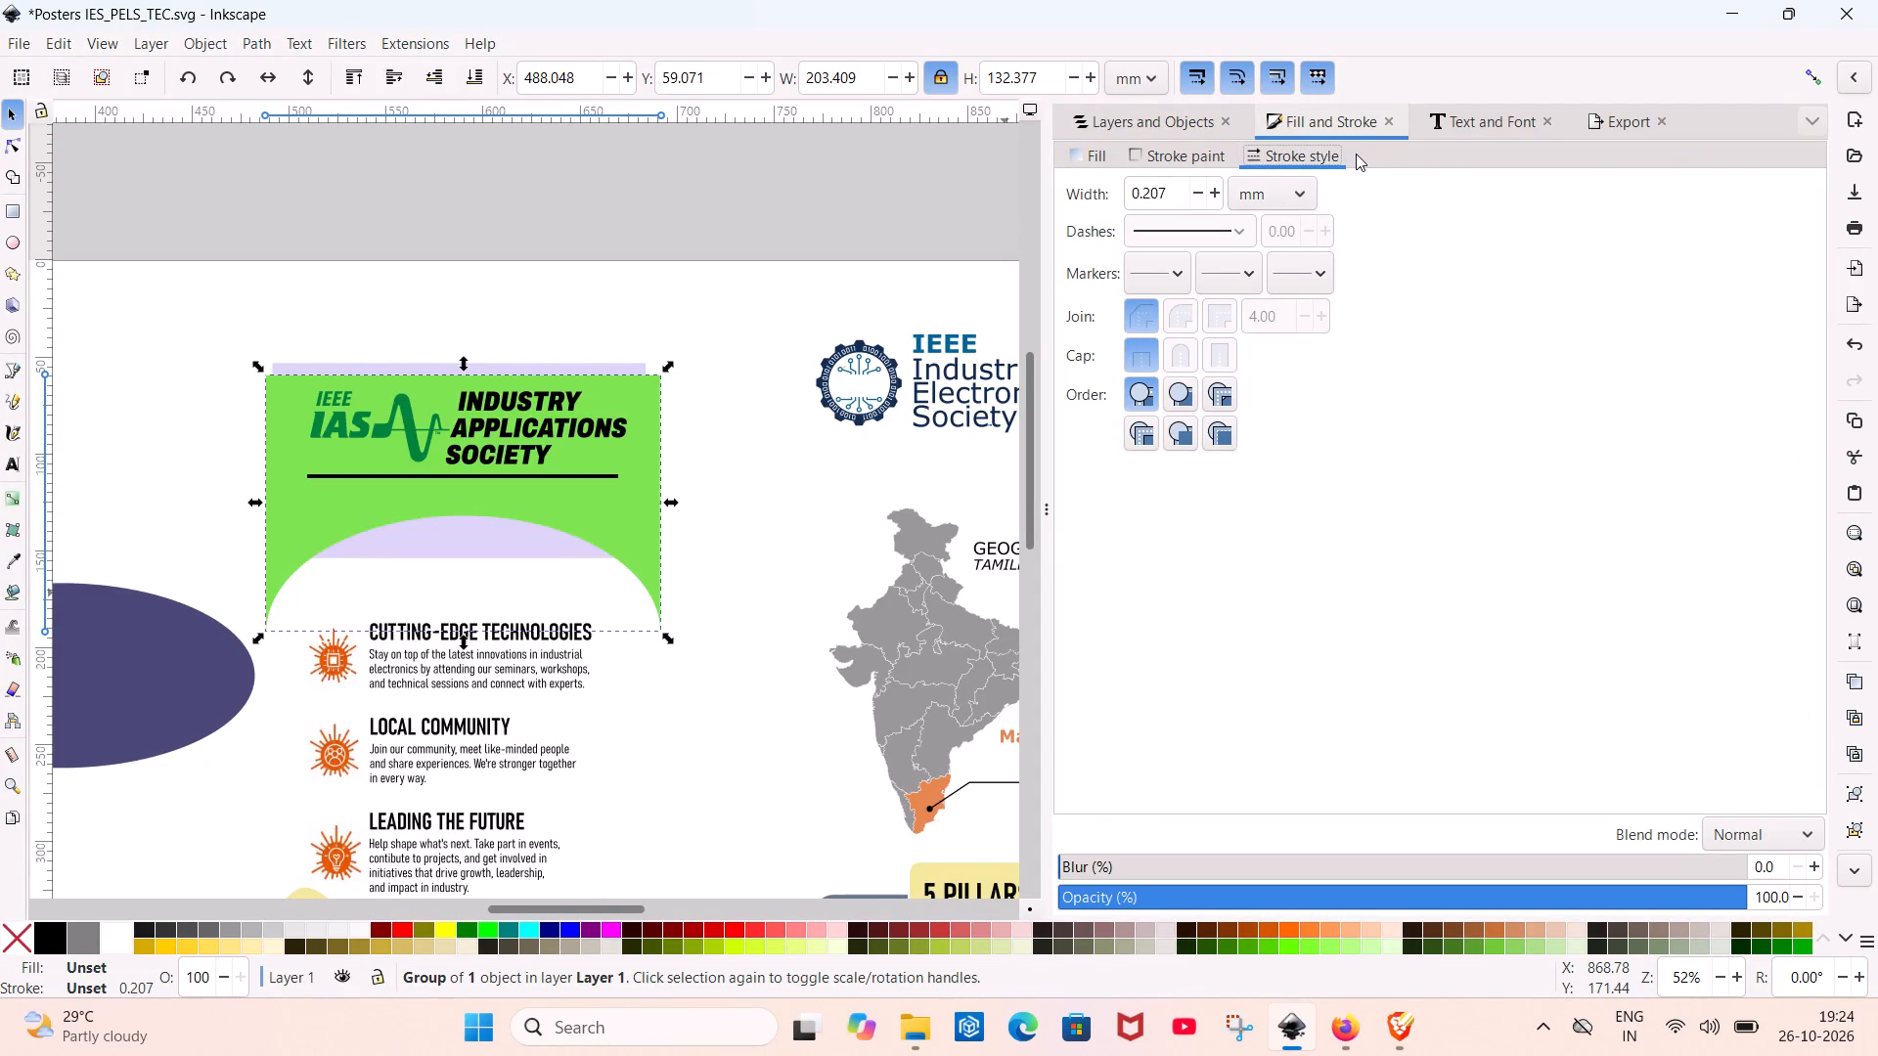
click(1203, 158)
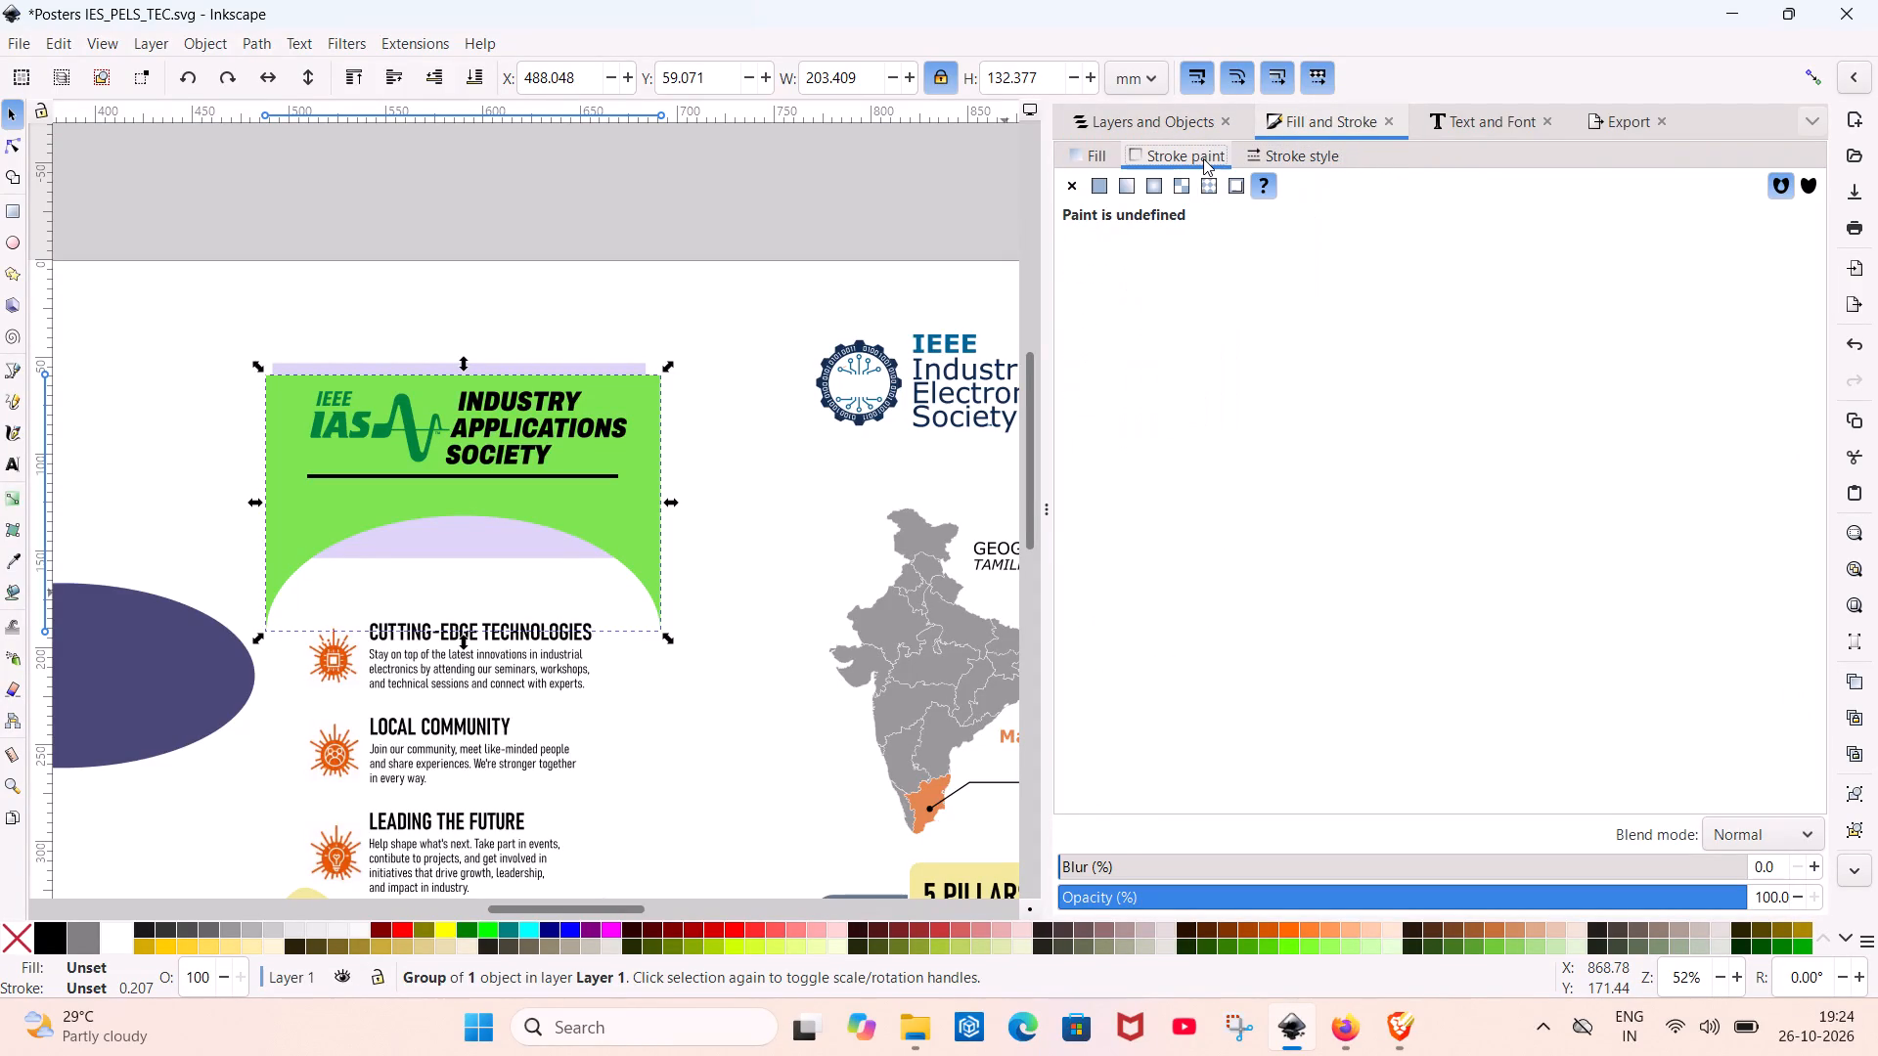
Give the green curved background a flat stroke colour and sample the lilac header colour for it, dbd5f6ff.
click(1100, 185)
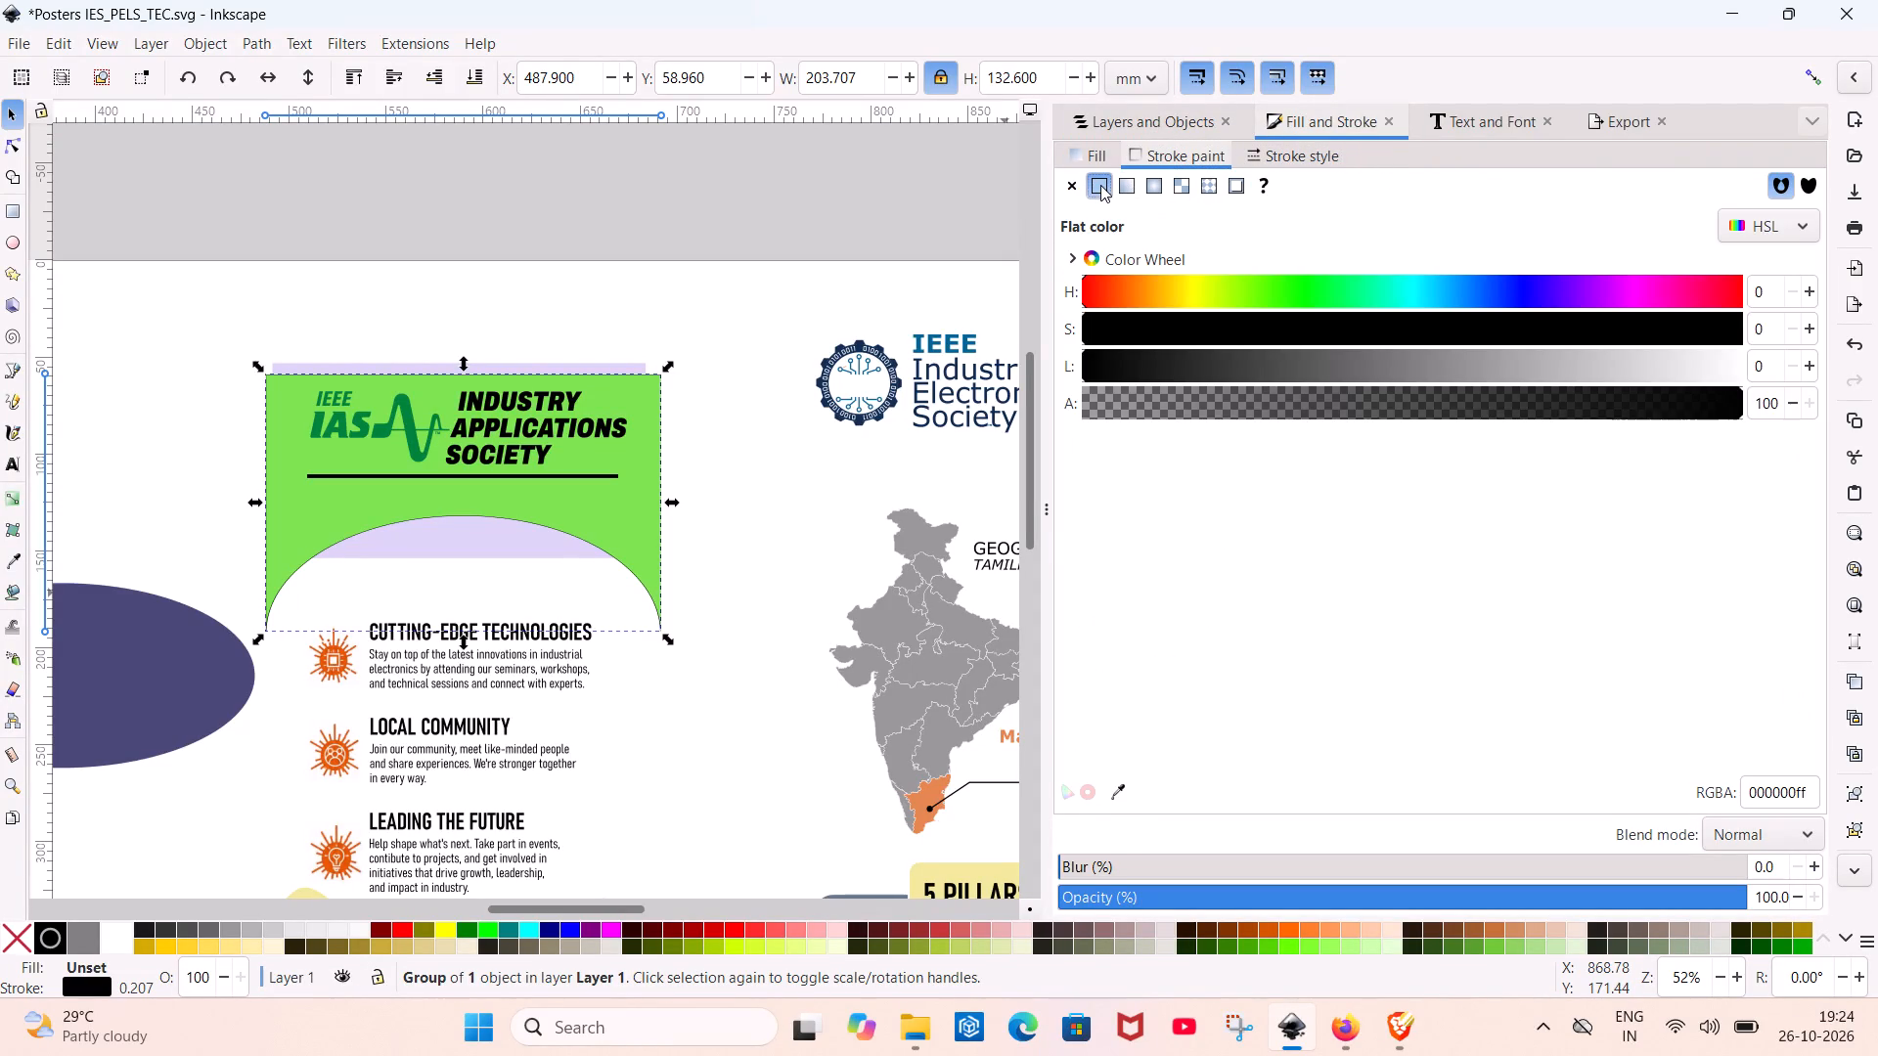
click(1117, 787)
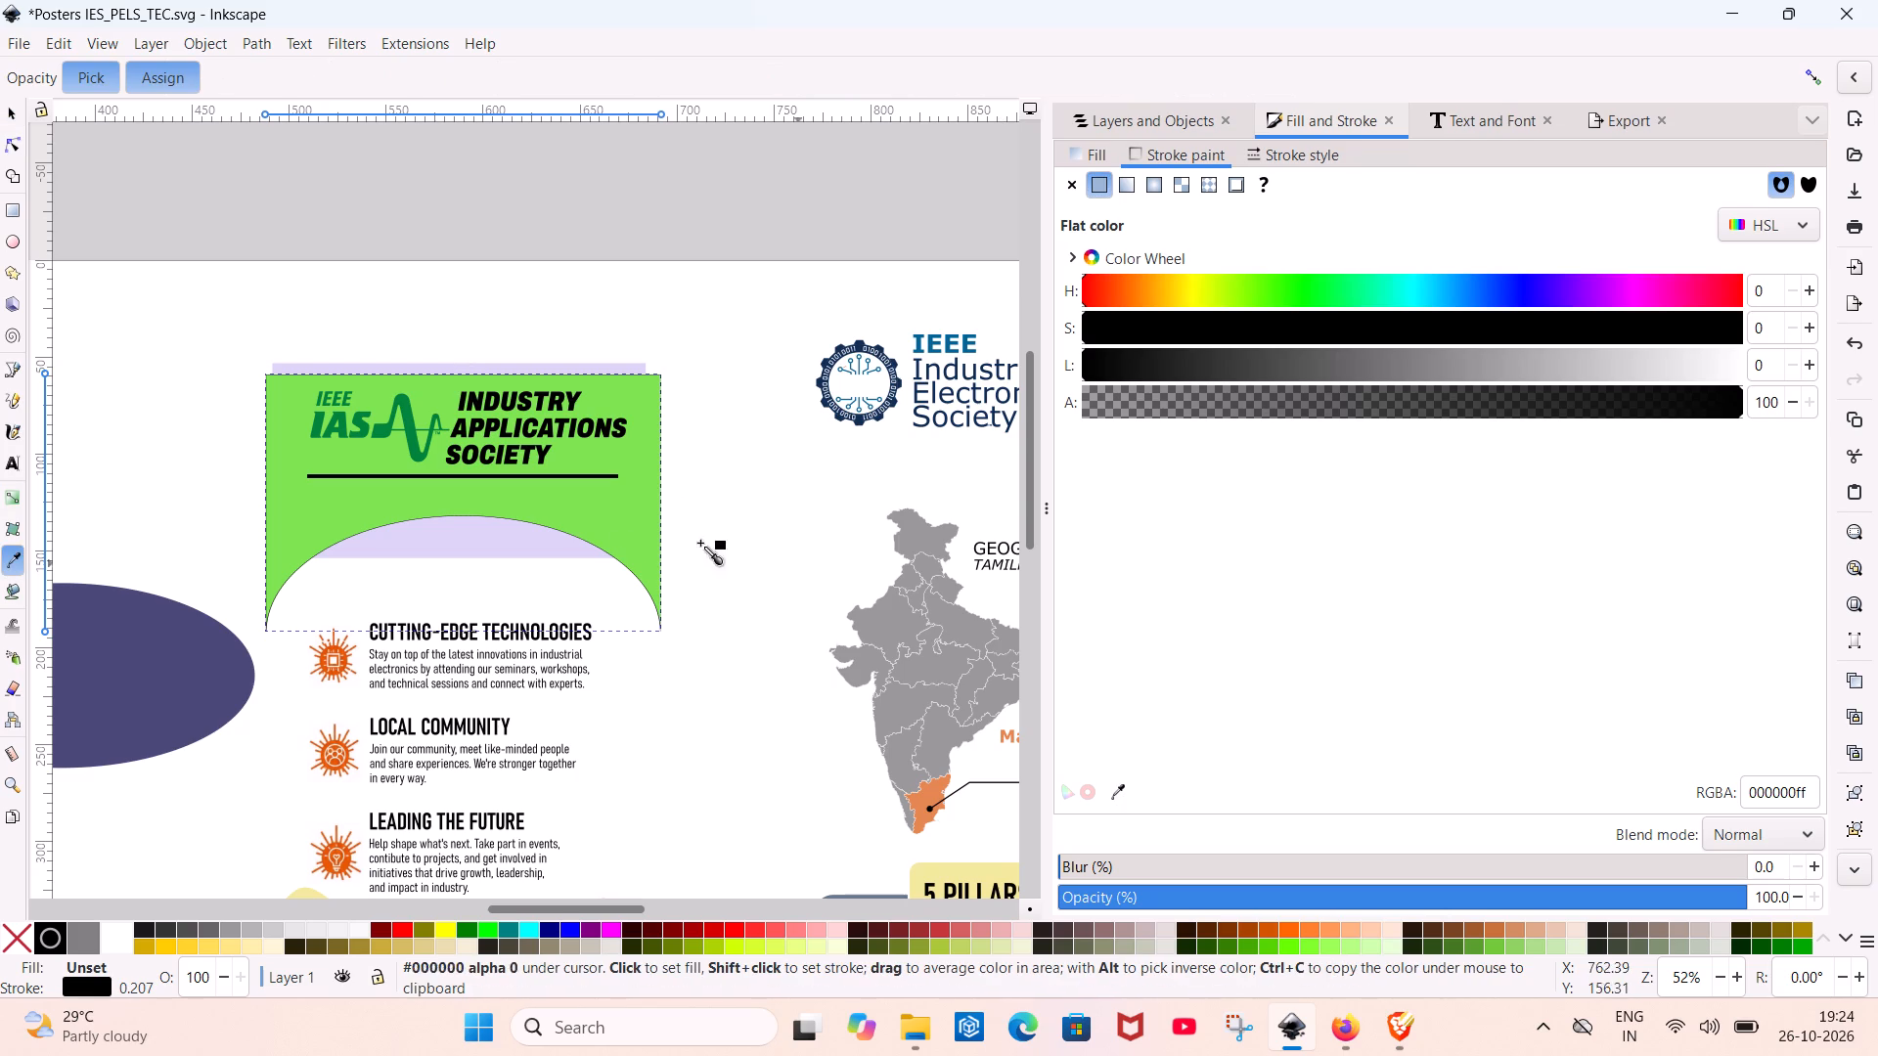
click(442, 535)
click(442, 535)
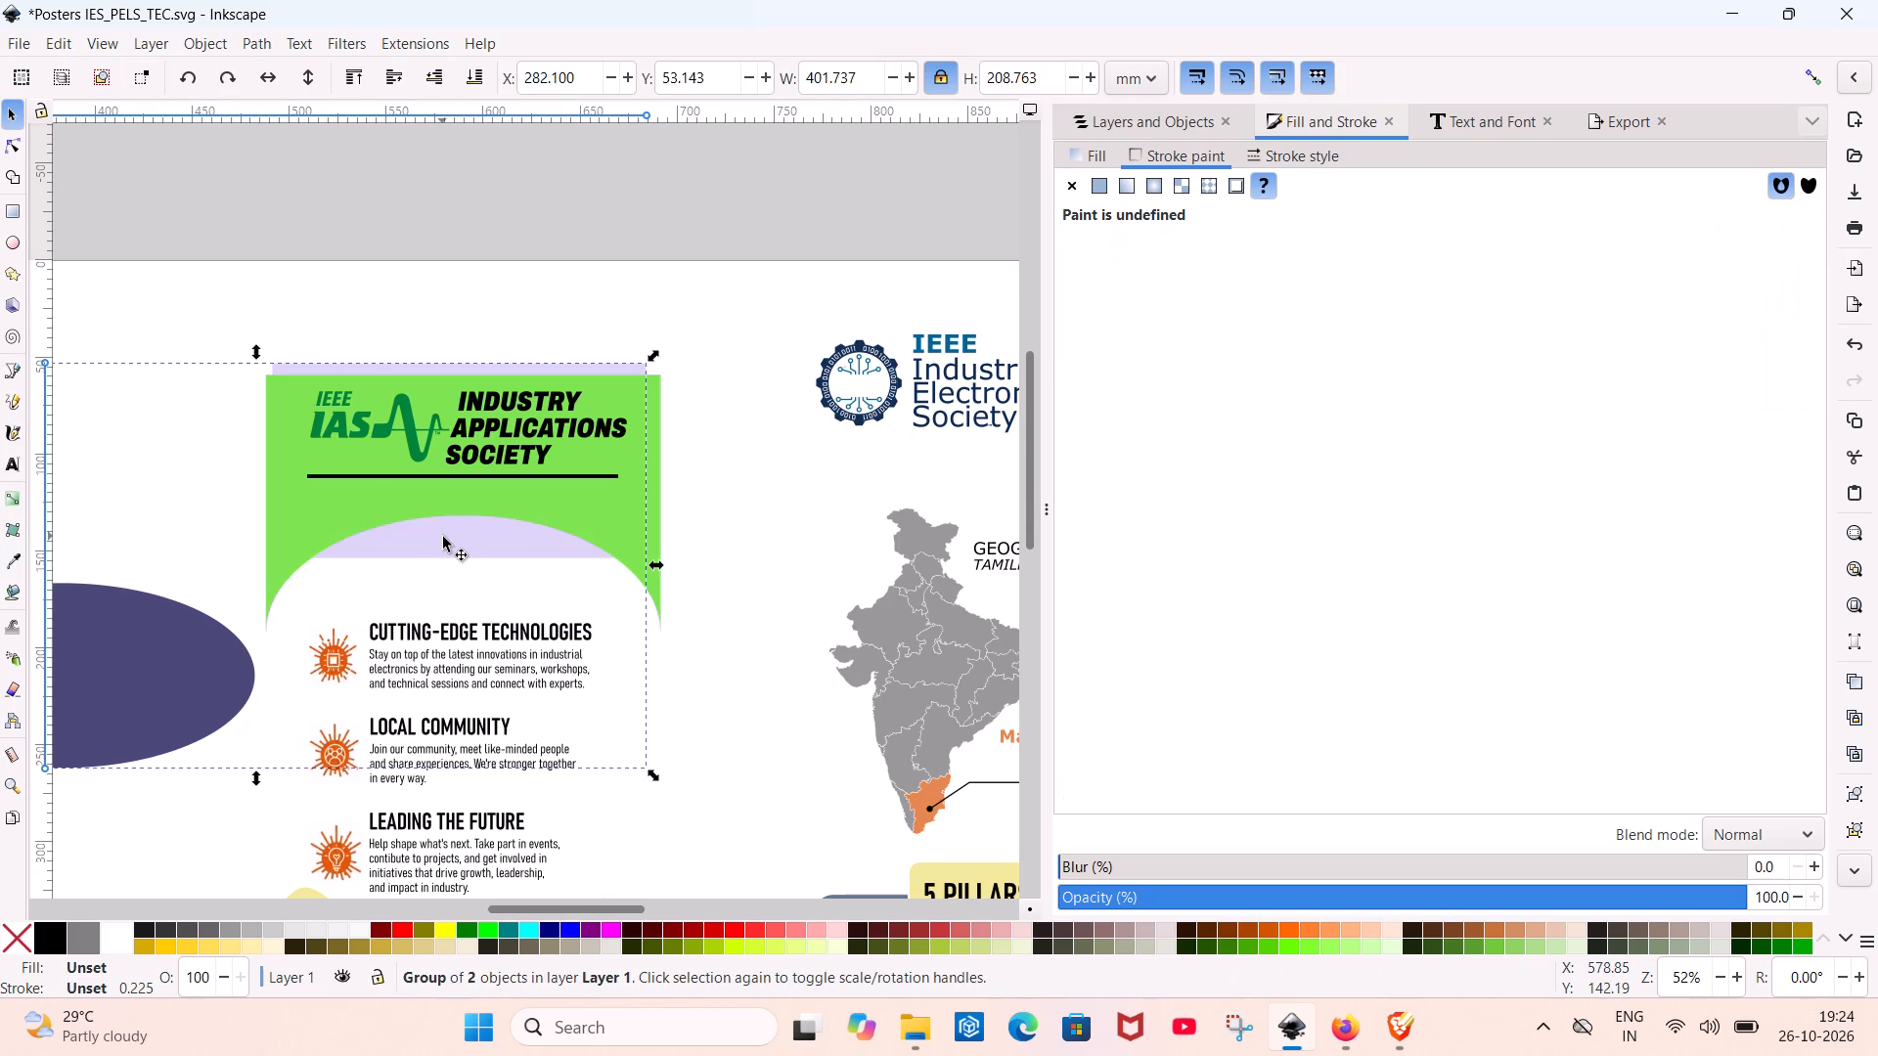
click(387, 487)
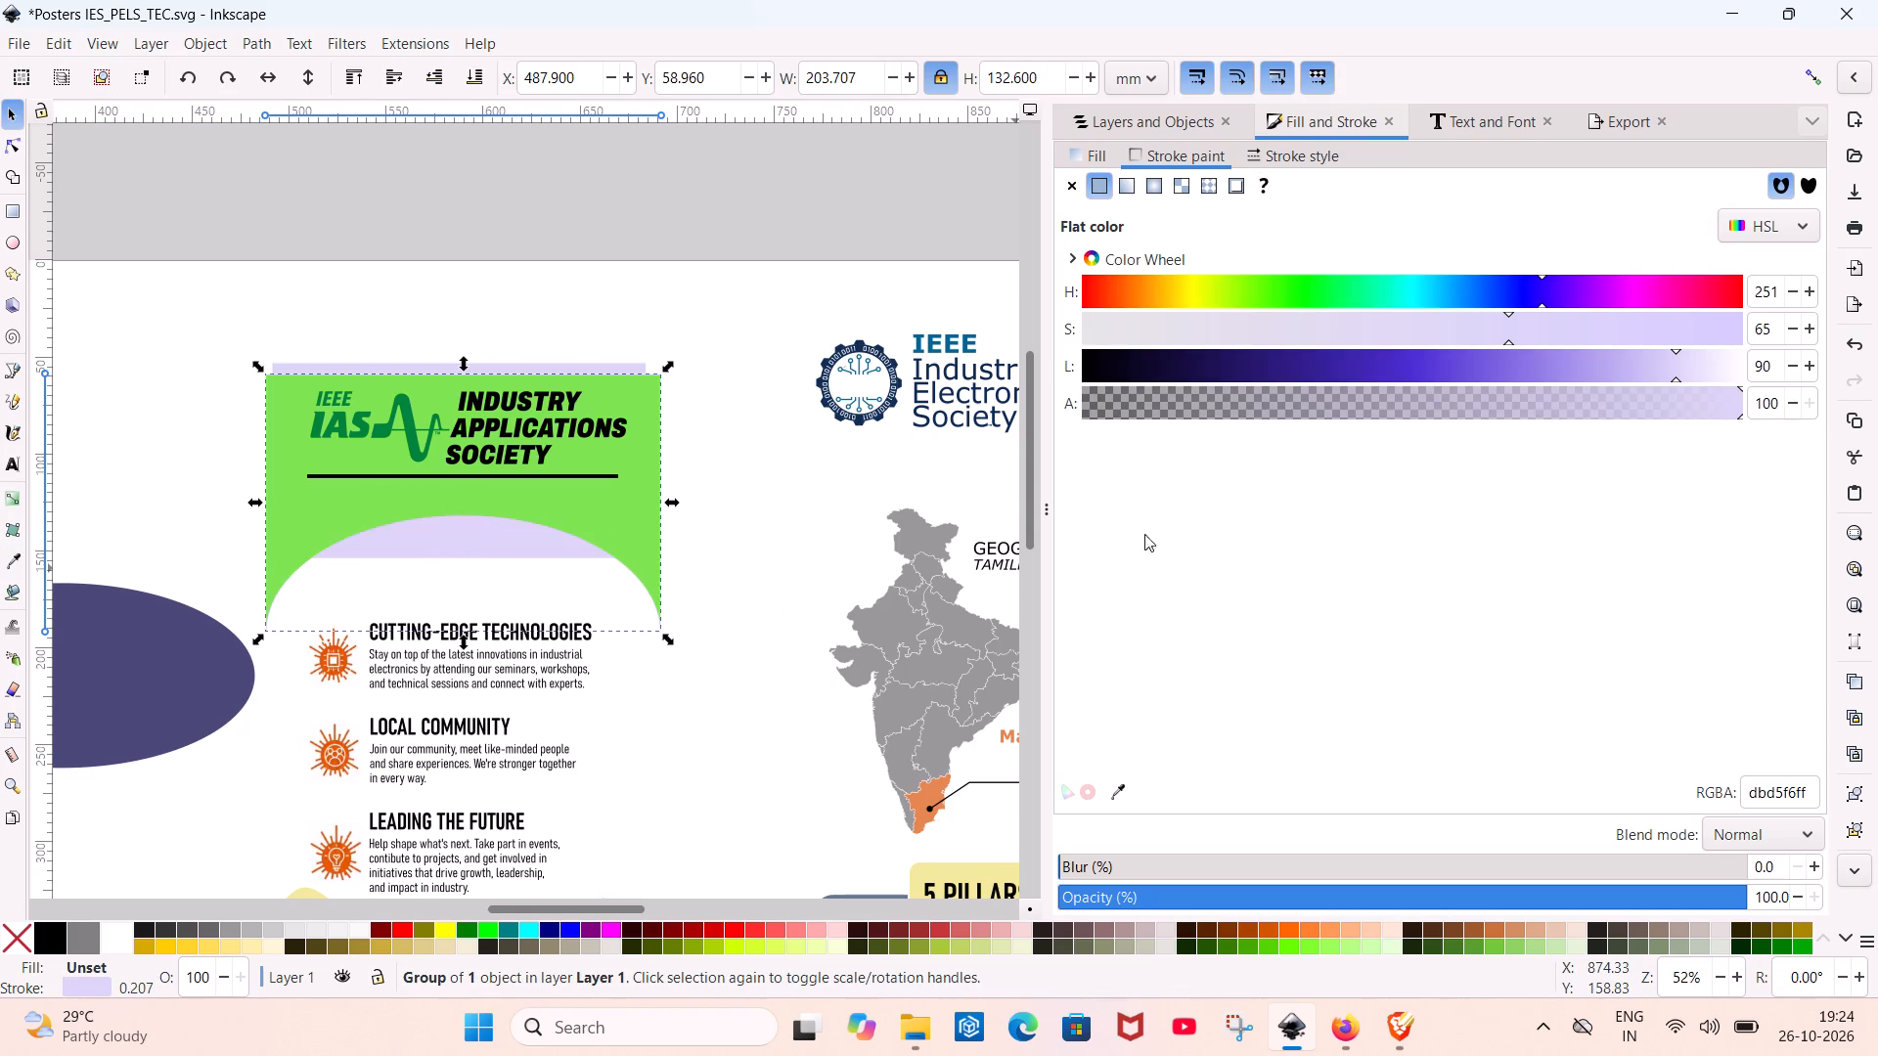
click(1120, 795)
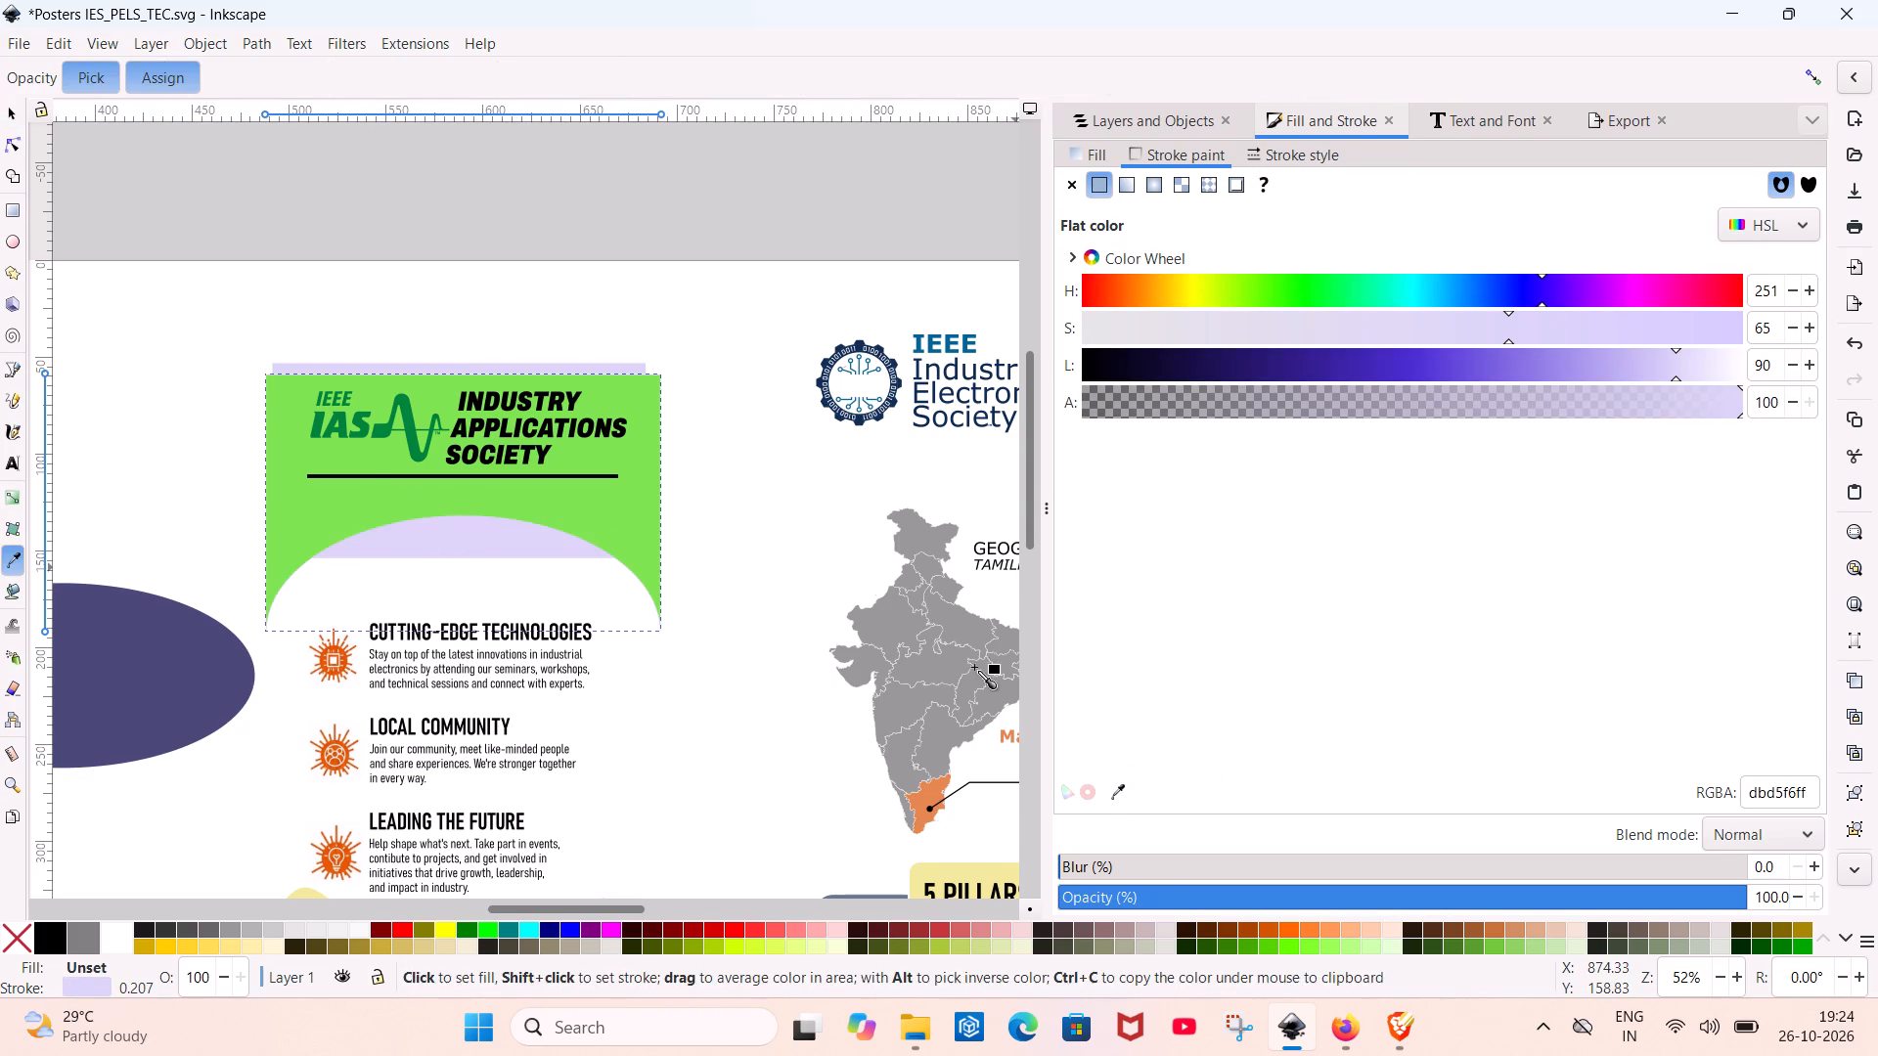
click(481, 535)
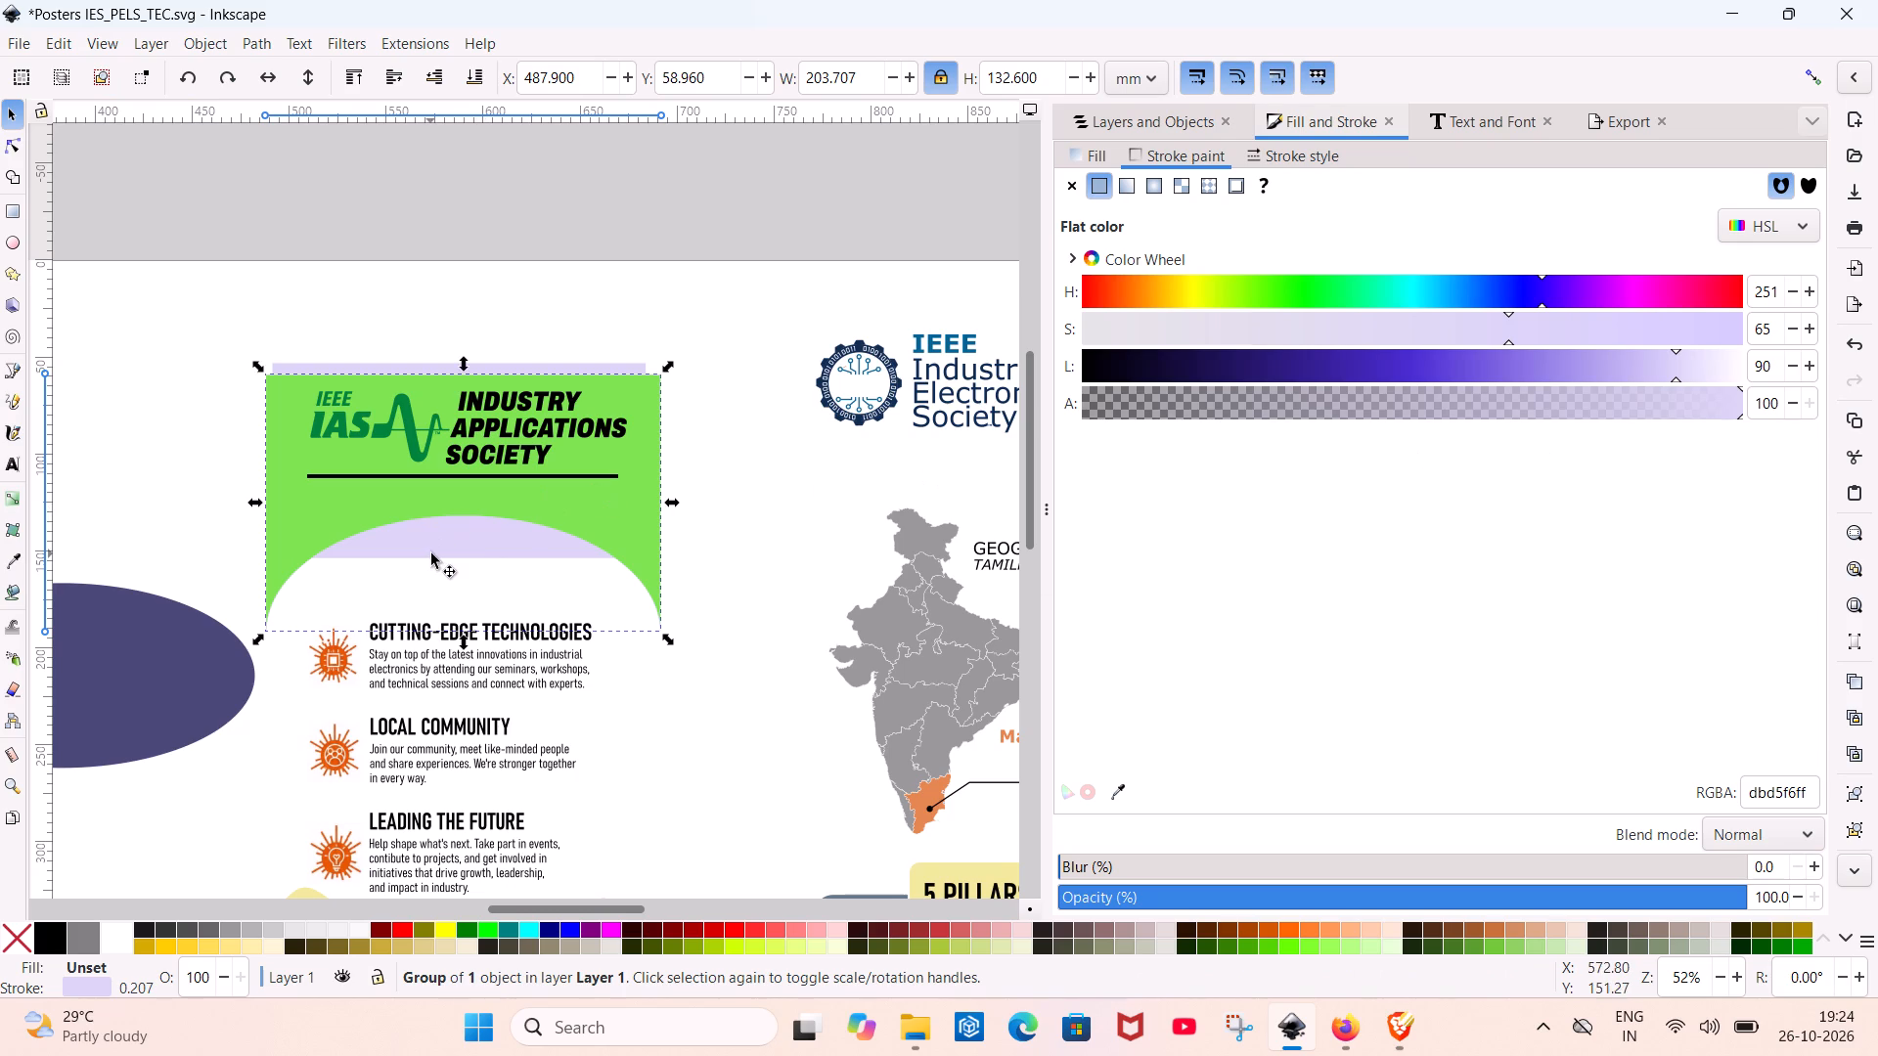
Move the group of the lilac rectangle and dark purple ellipse sideways, out from behind the IAS header.
drag(439, 543, 166, 560)
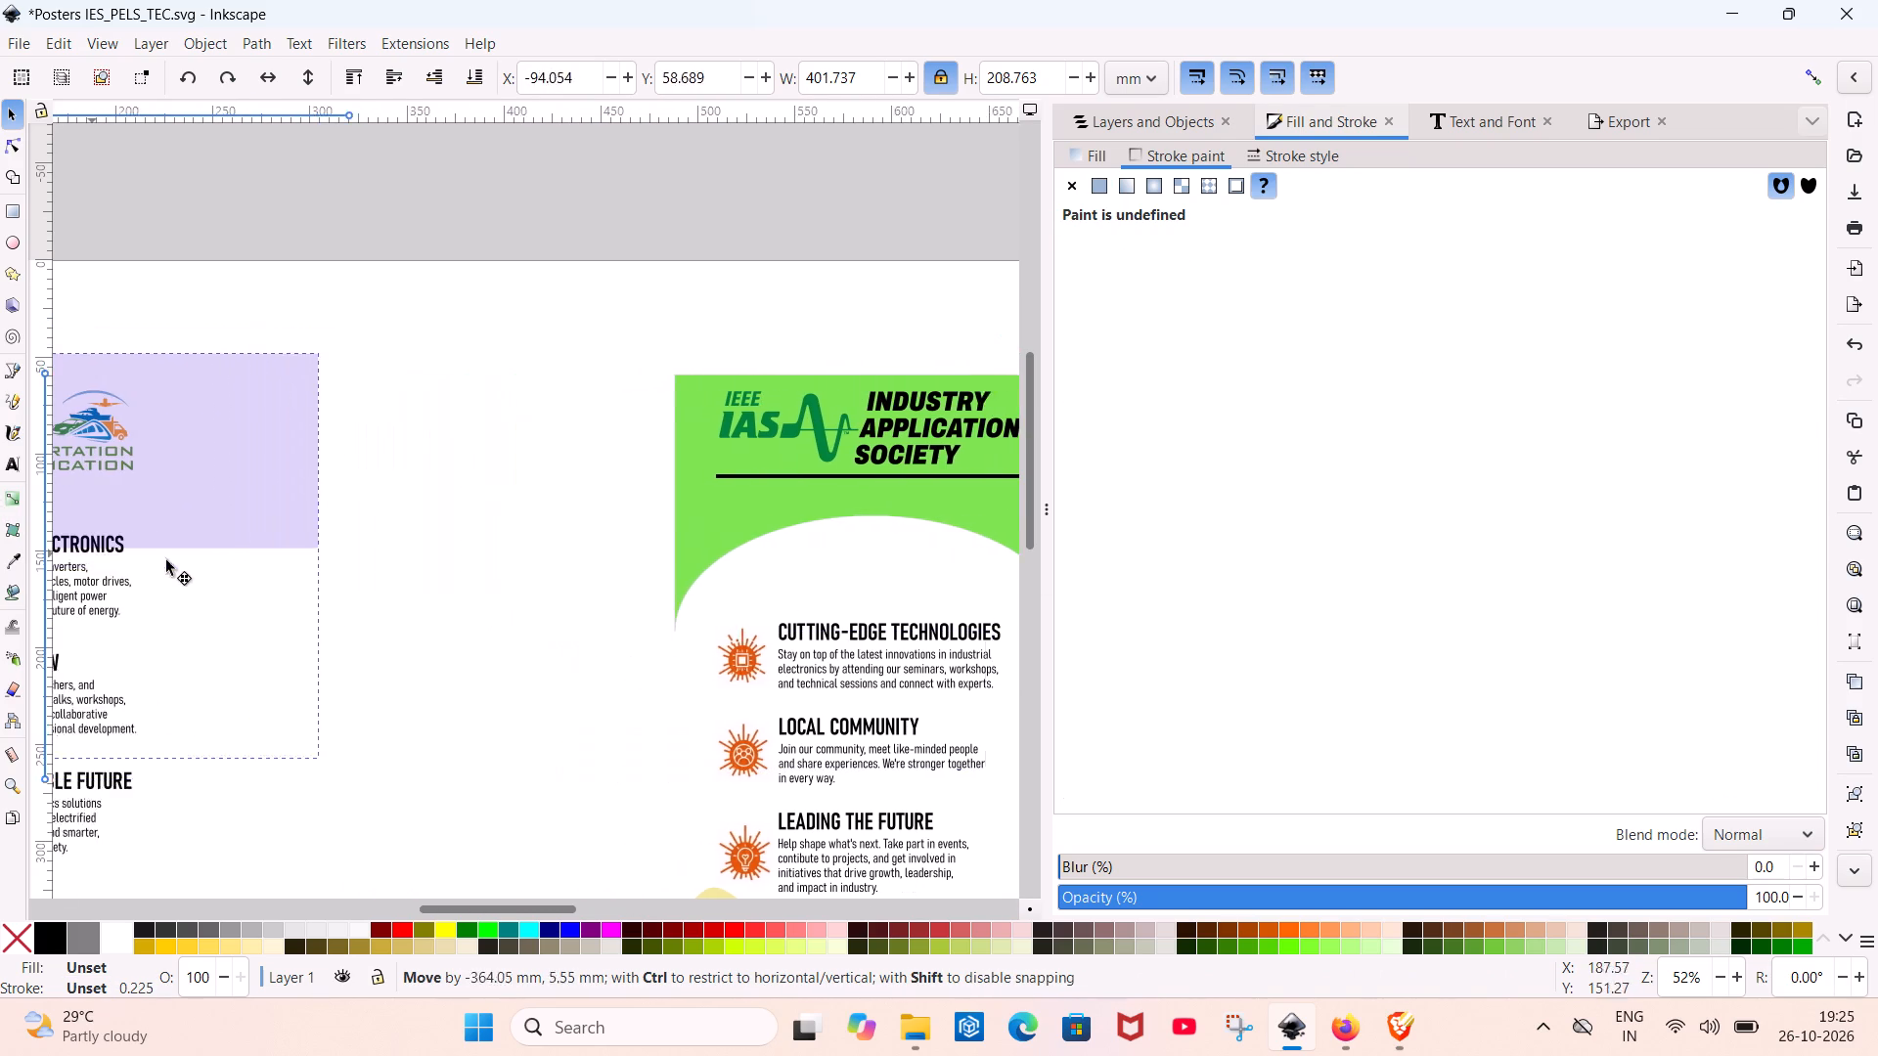
drag(166, 560, 559, 584)
click(563, 529)
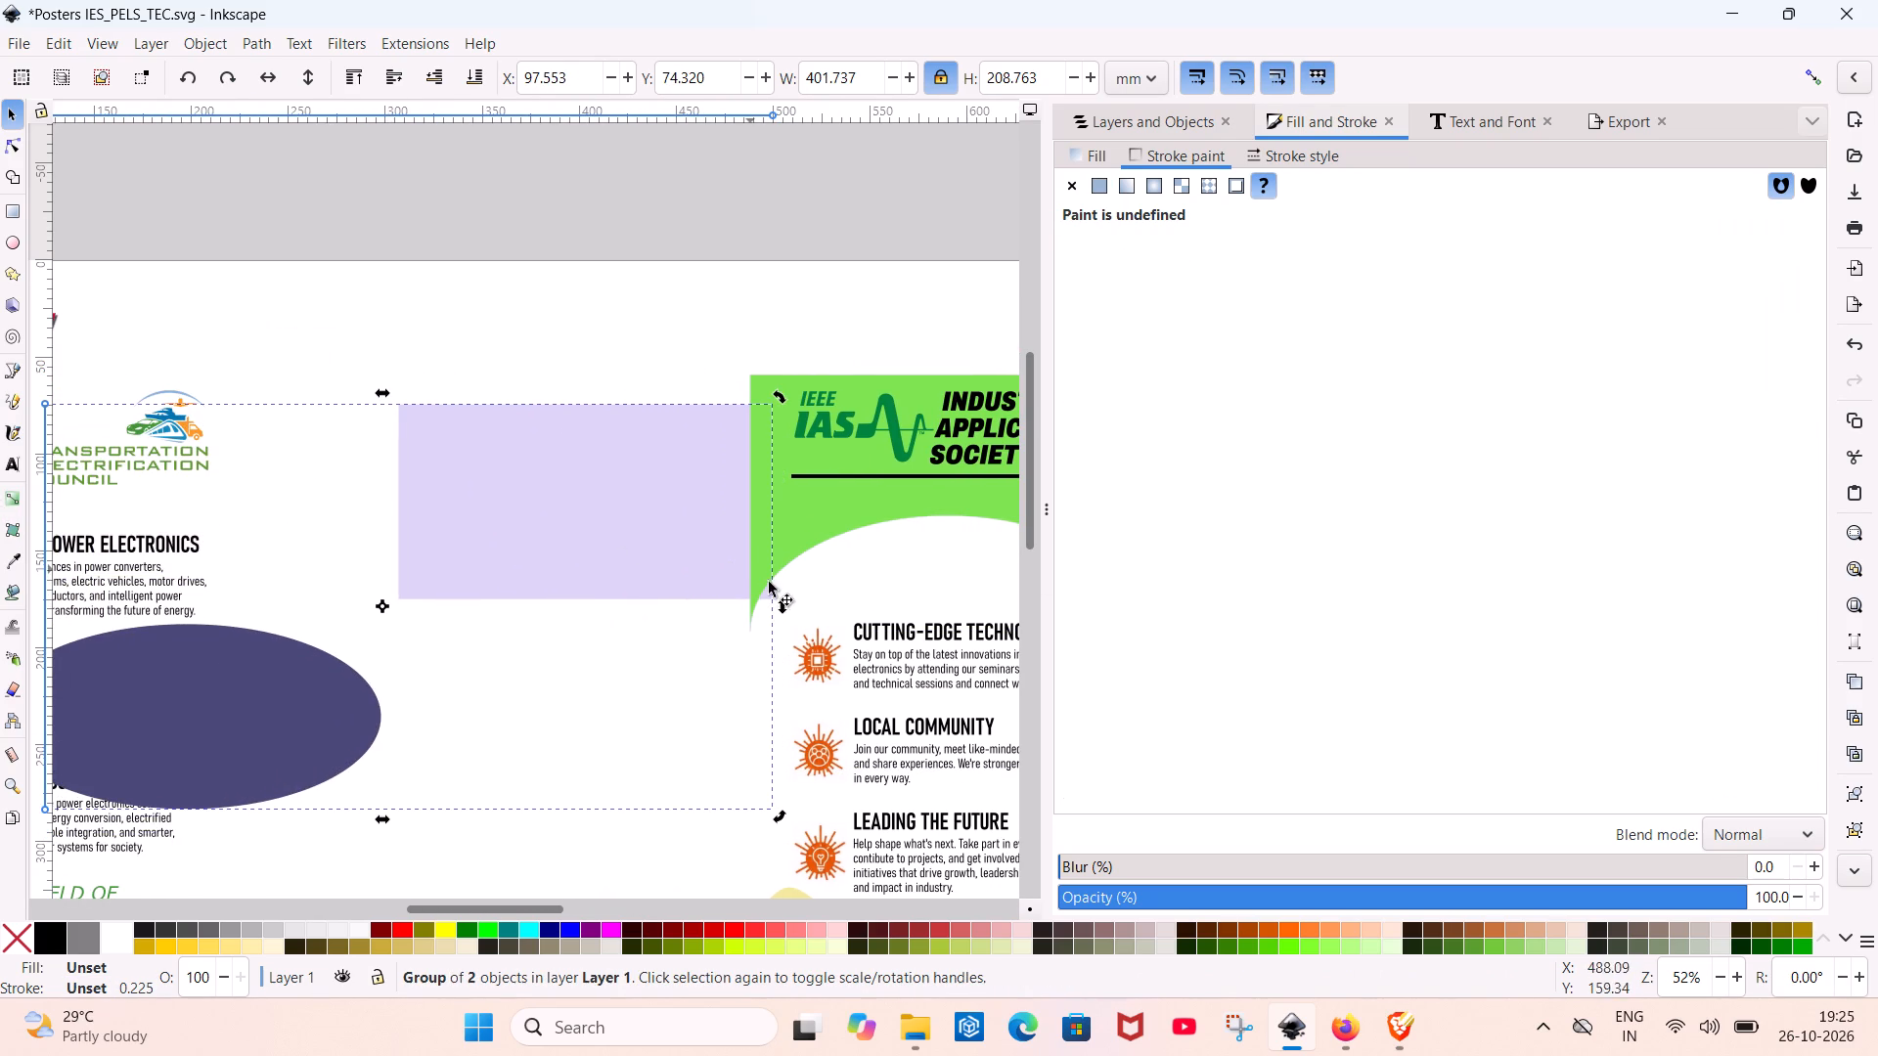
Sample the lilac rectangle as the green background's stroke colour, 2400c82a, and shift the stroke hue to 215.
click(842, 489)
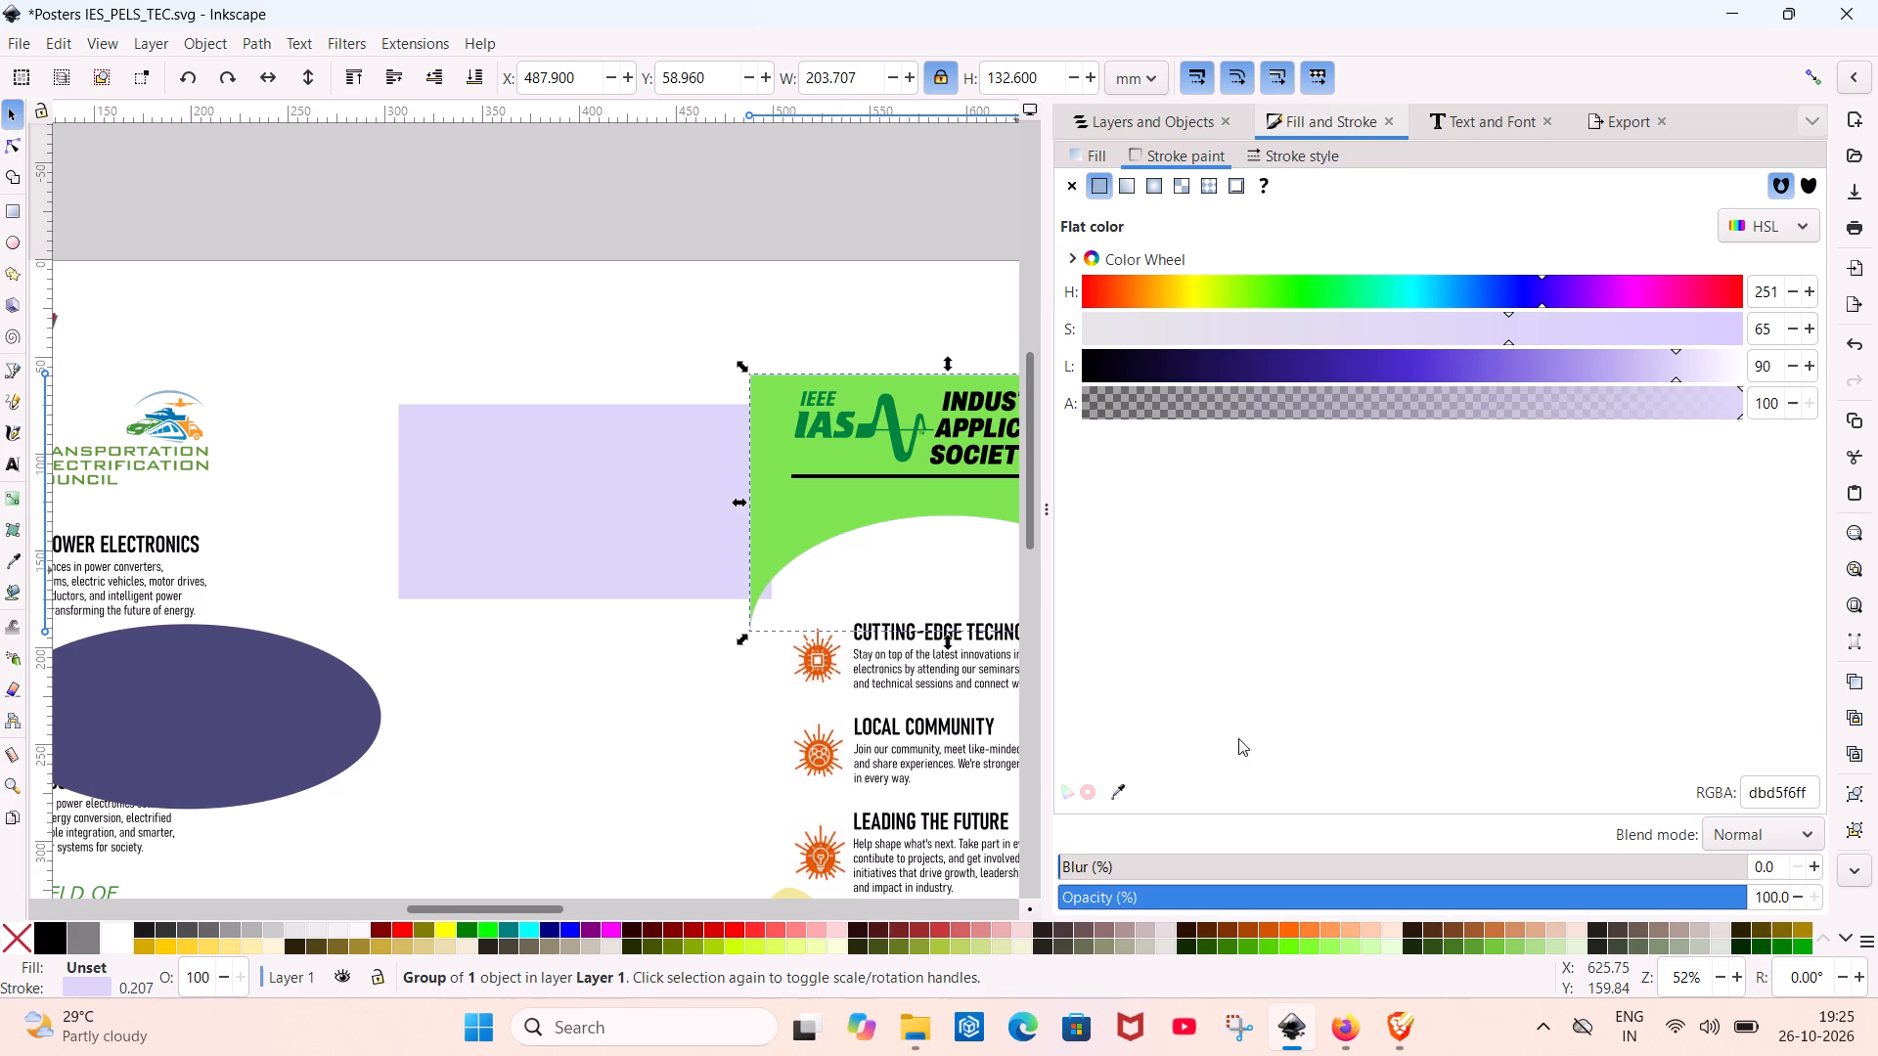
click(1117, 798)
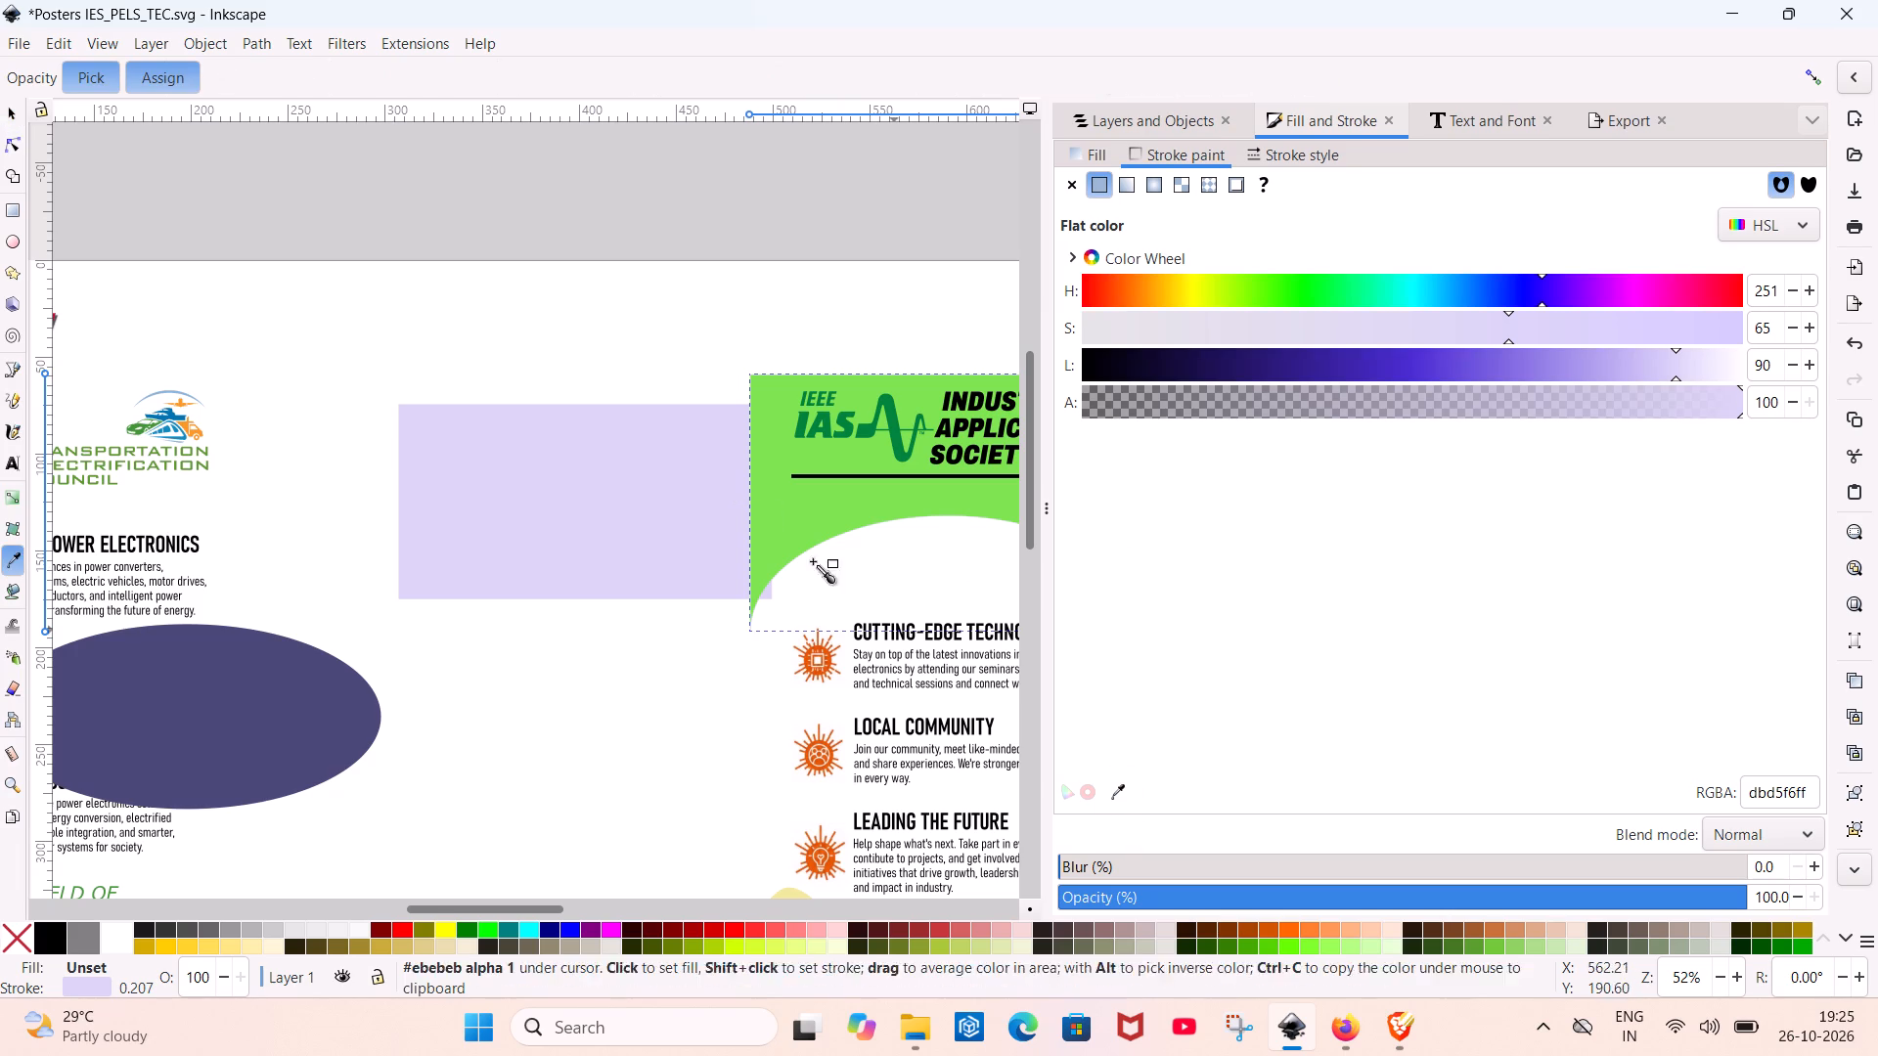
click(560, 476)
click(813, 521)
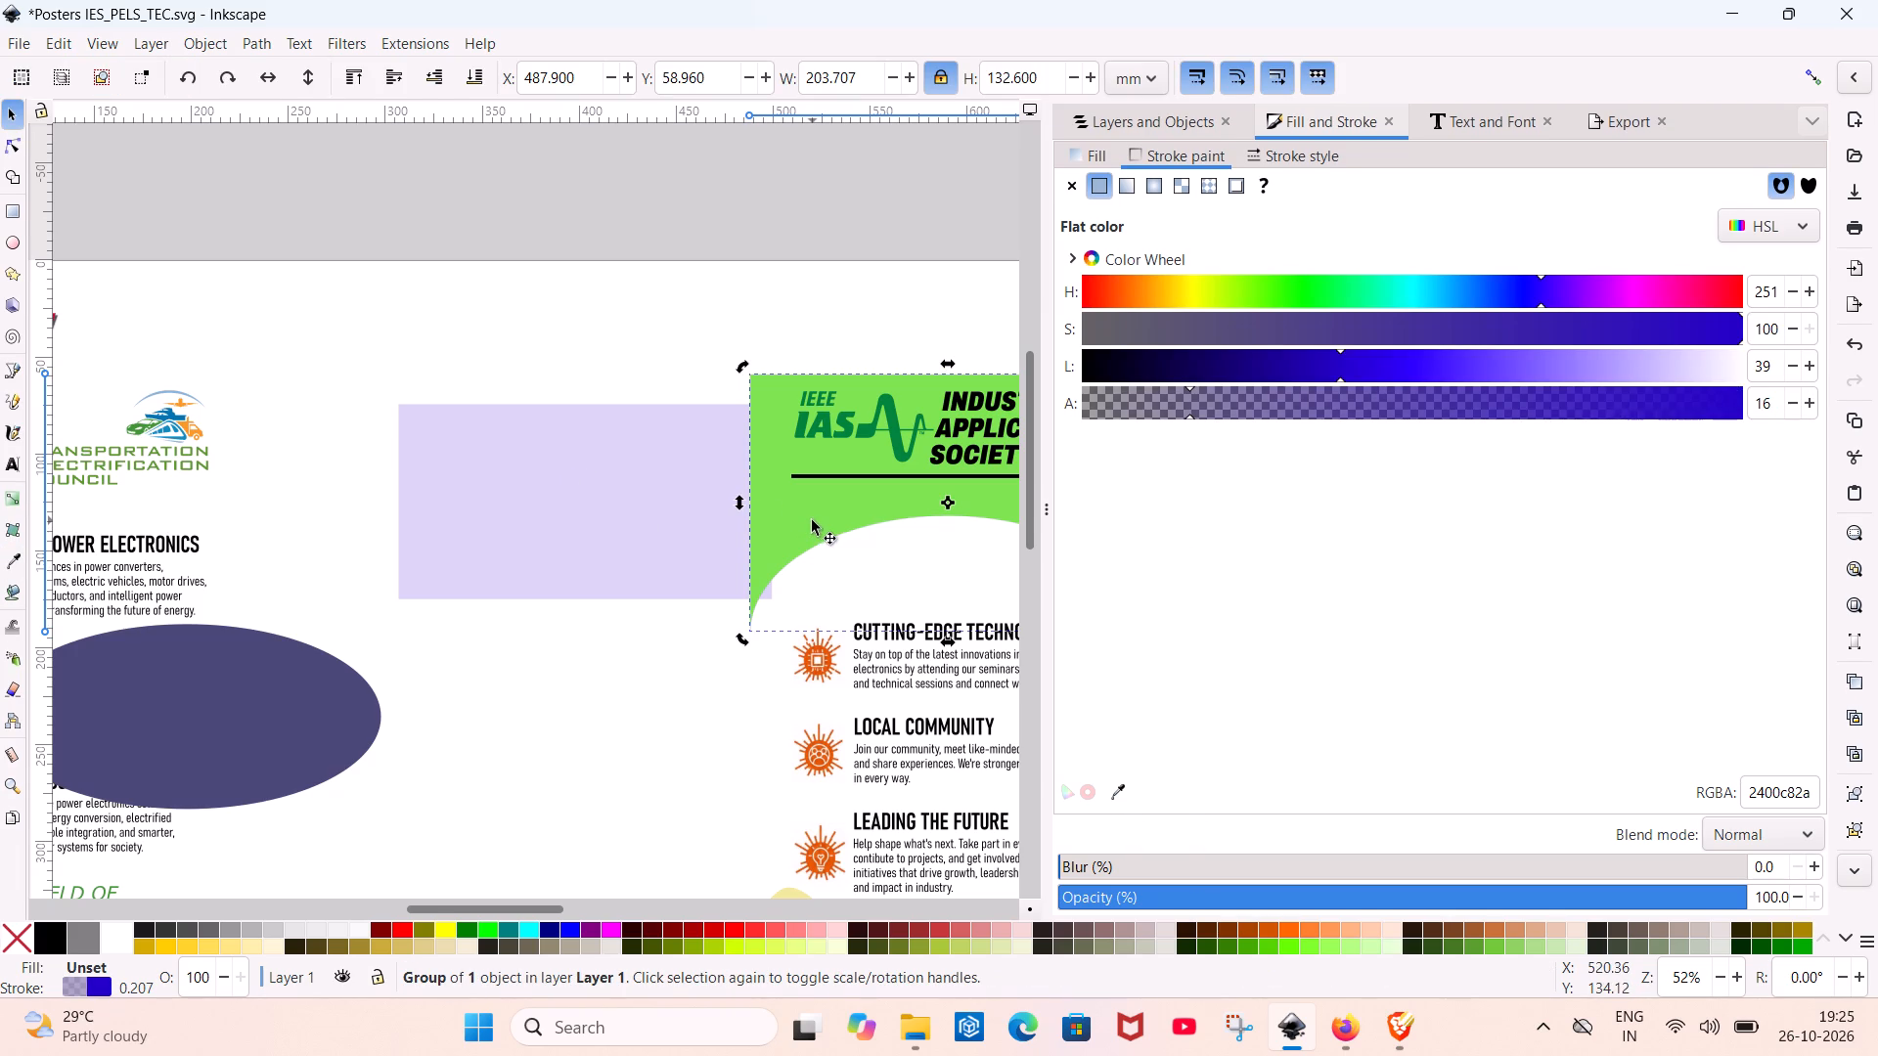
drag(1536, 292, 1476, 301)
click(751, 501)
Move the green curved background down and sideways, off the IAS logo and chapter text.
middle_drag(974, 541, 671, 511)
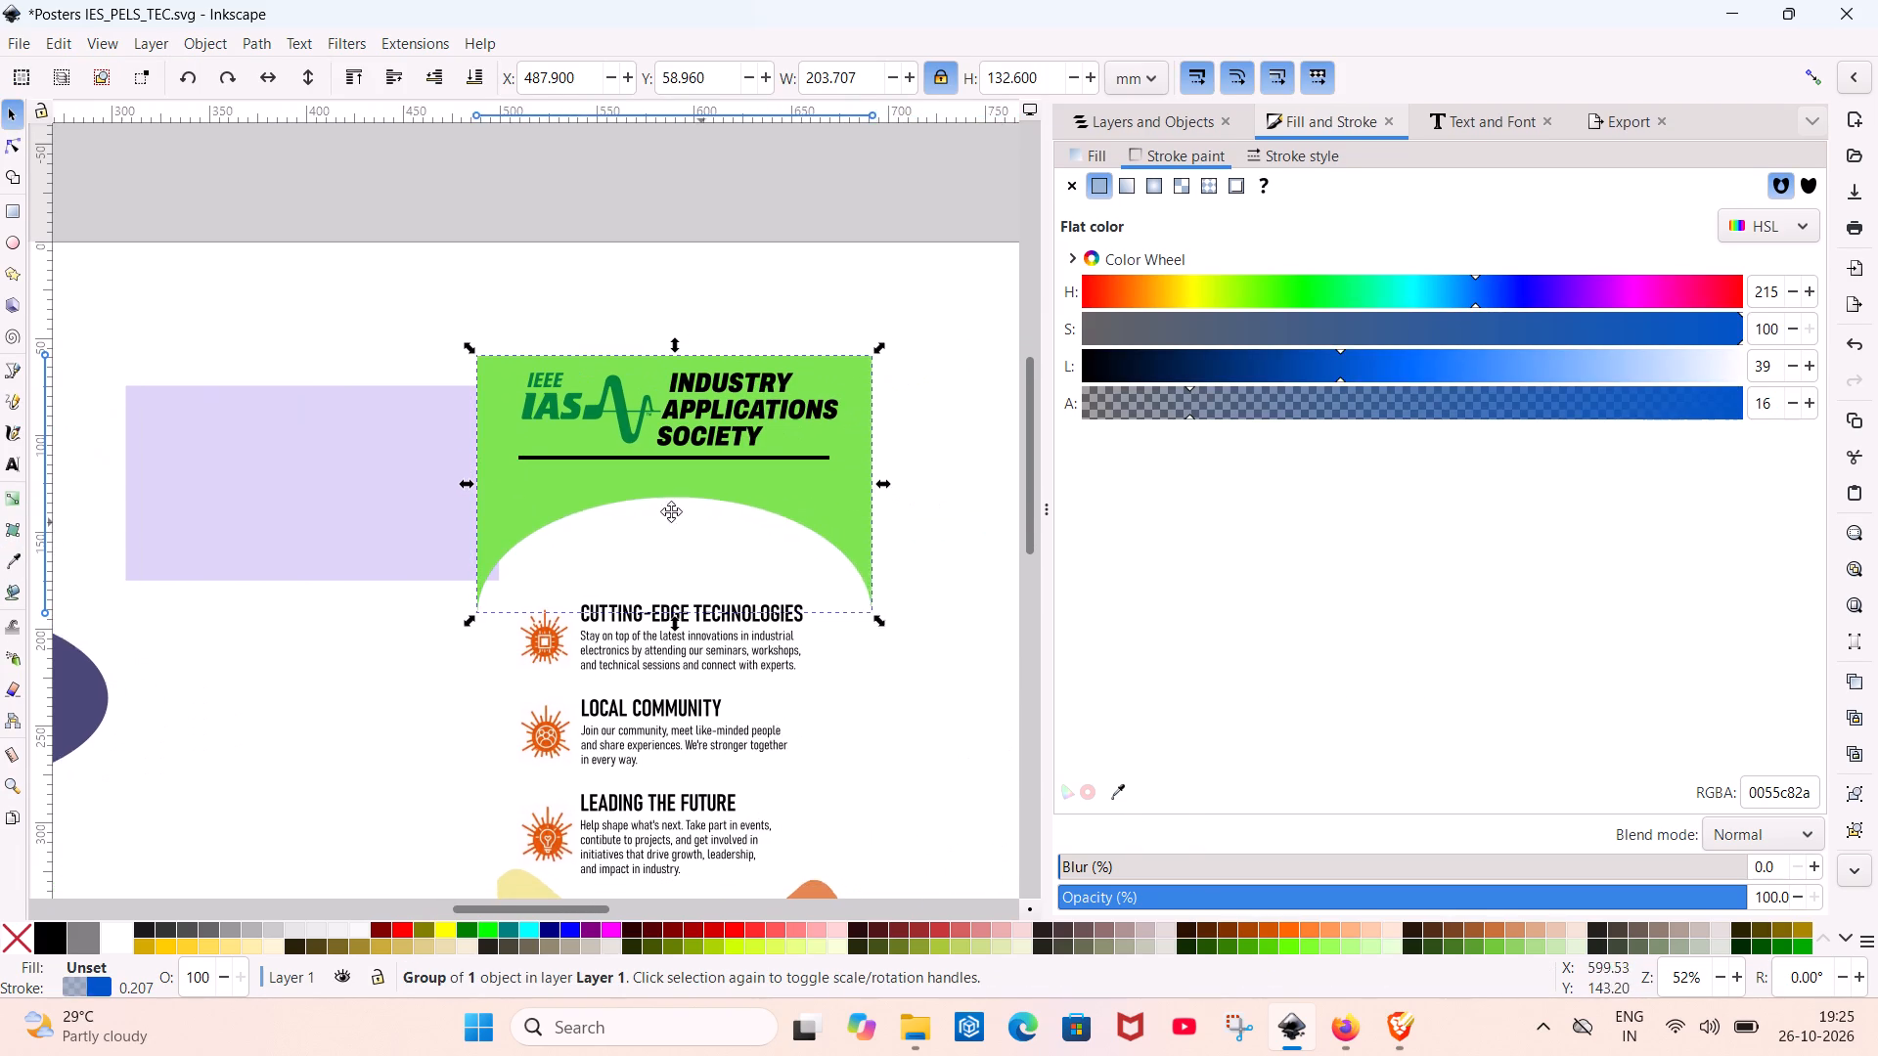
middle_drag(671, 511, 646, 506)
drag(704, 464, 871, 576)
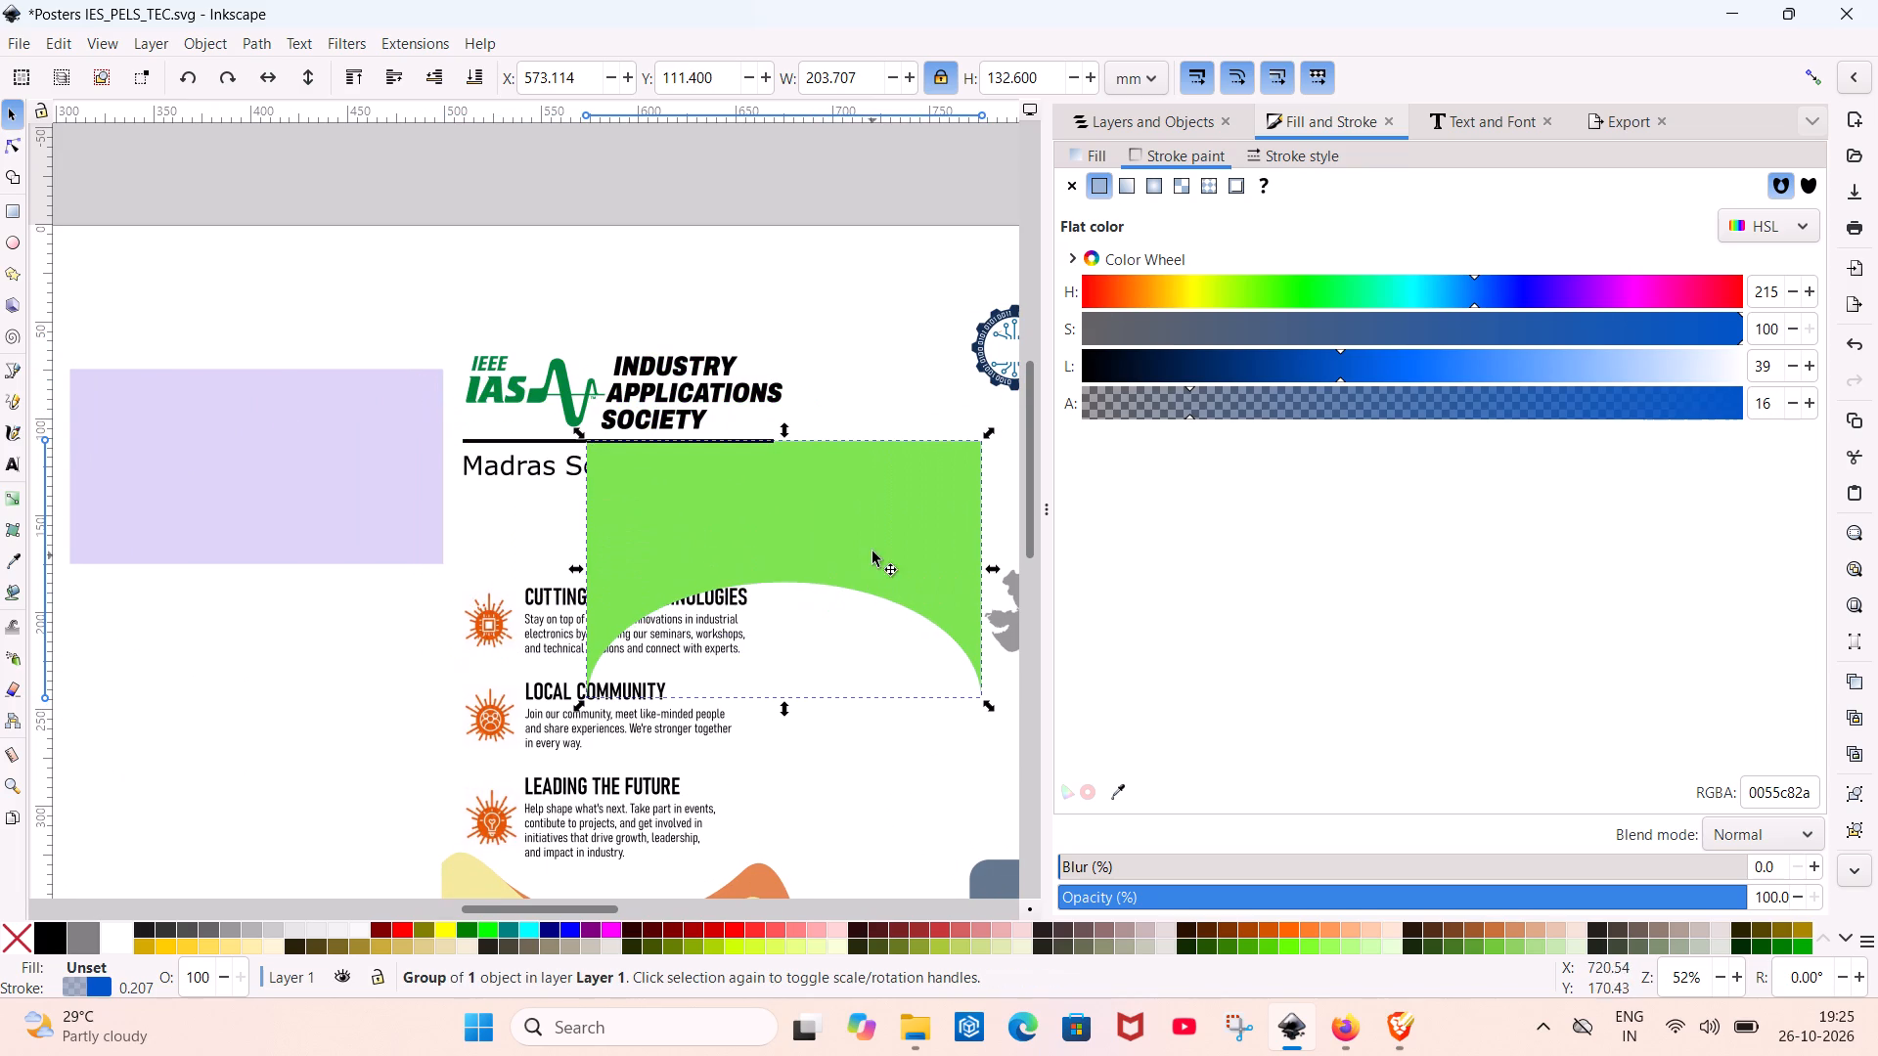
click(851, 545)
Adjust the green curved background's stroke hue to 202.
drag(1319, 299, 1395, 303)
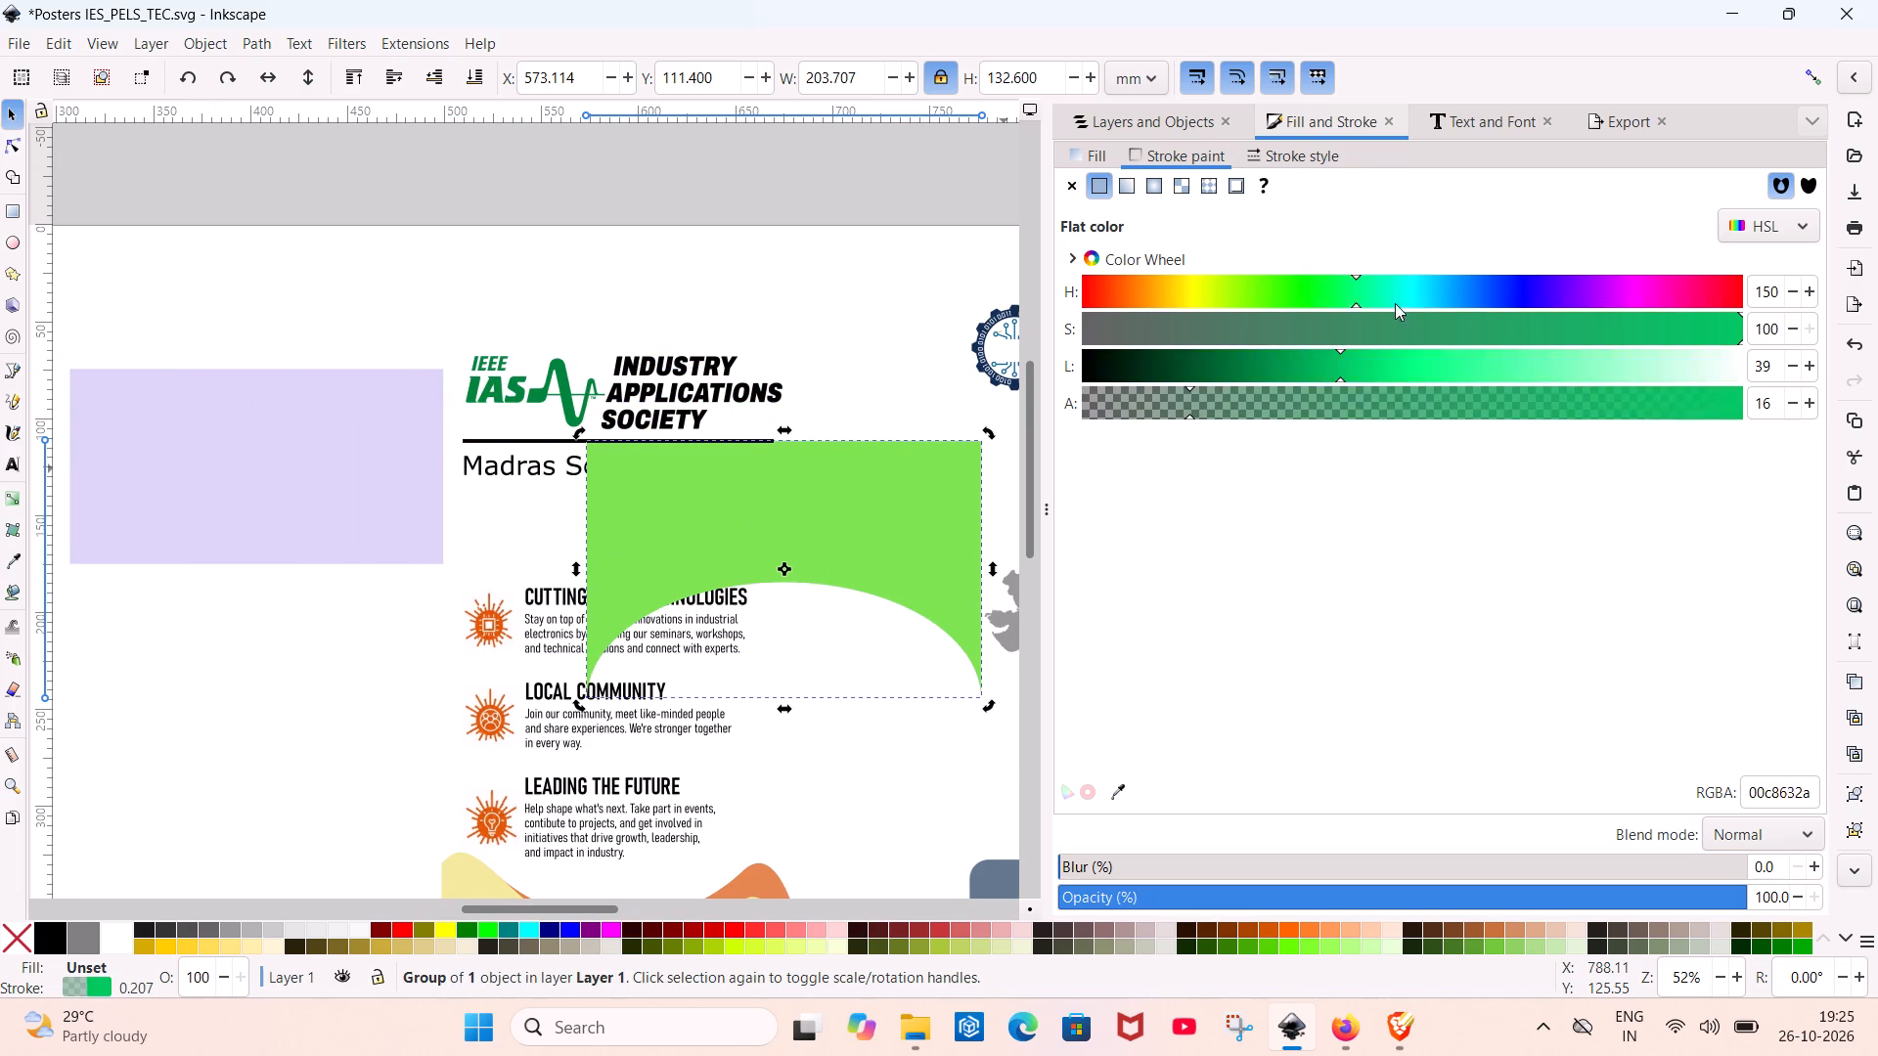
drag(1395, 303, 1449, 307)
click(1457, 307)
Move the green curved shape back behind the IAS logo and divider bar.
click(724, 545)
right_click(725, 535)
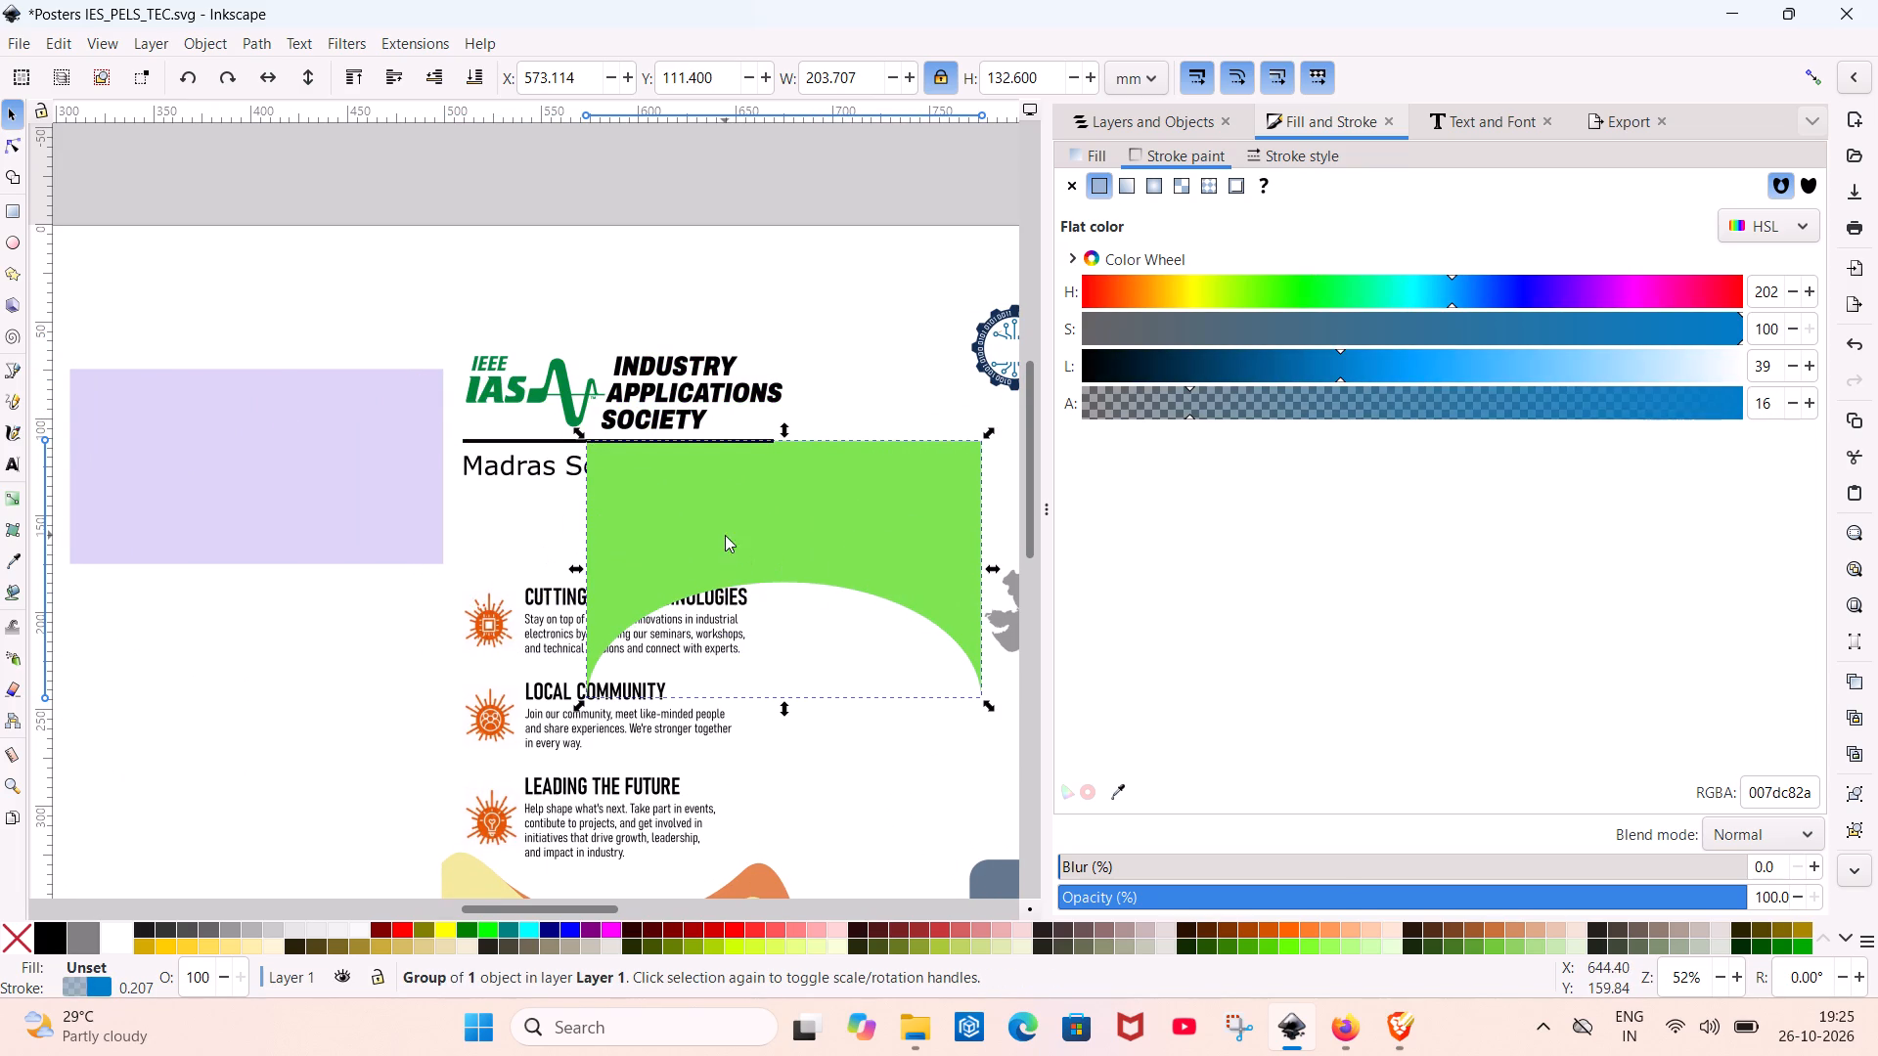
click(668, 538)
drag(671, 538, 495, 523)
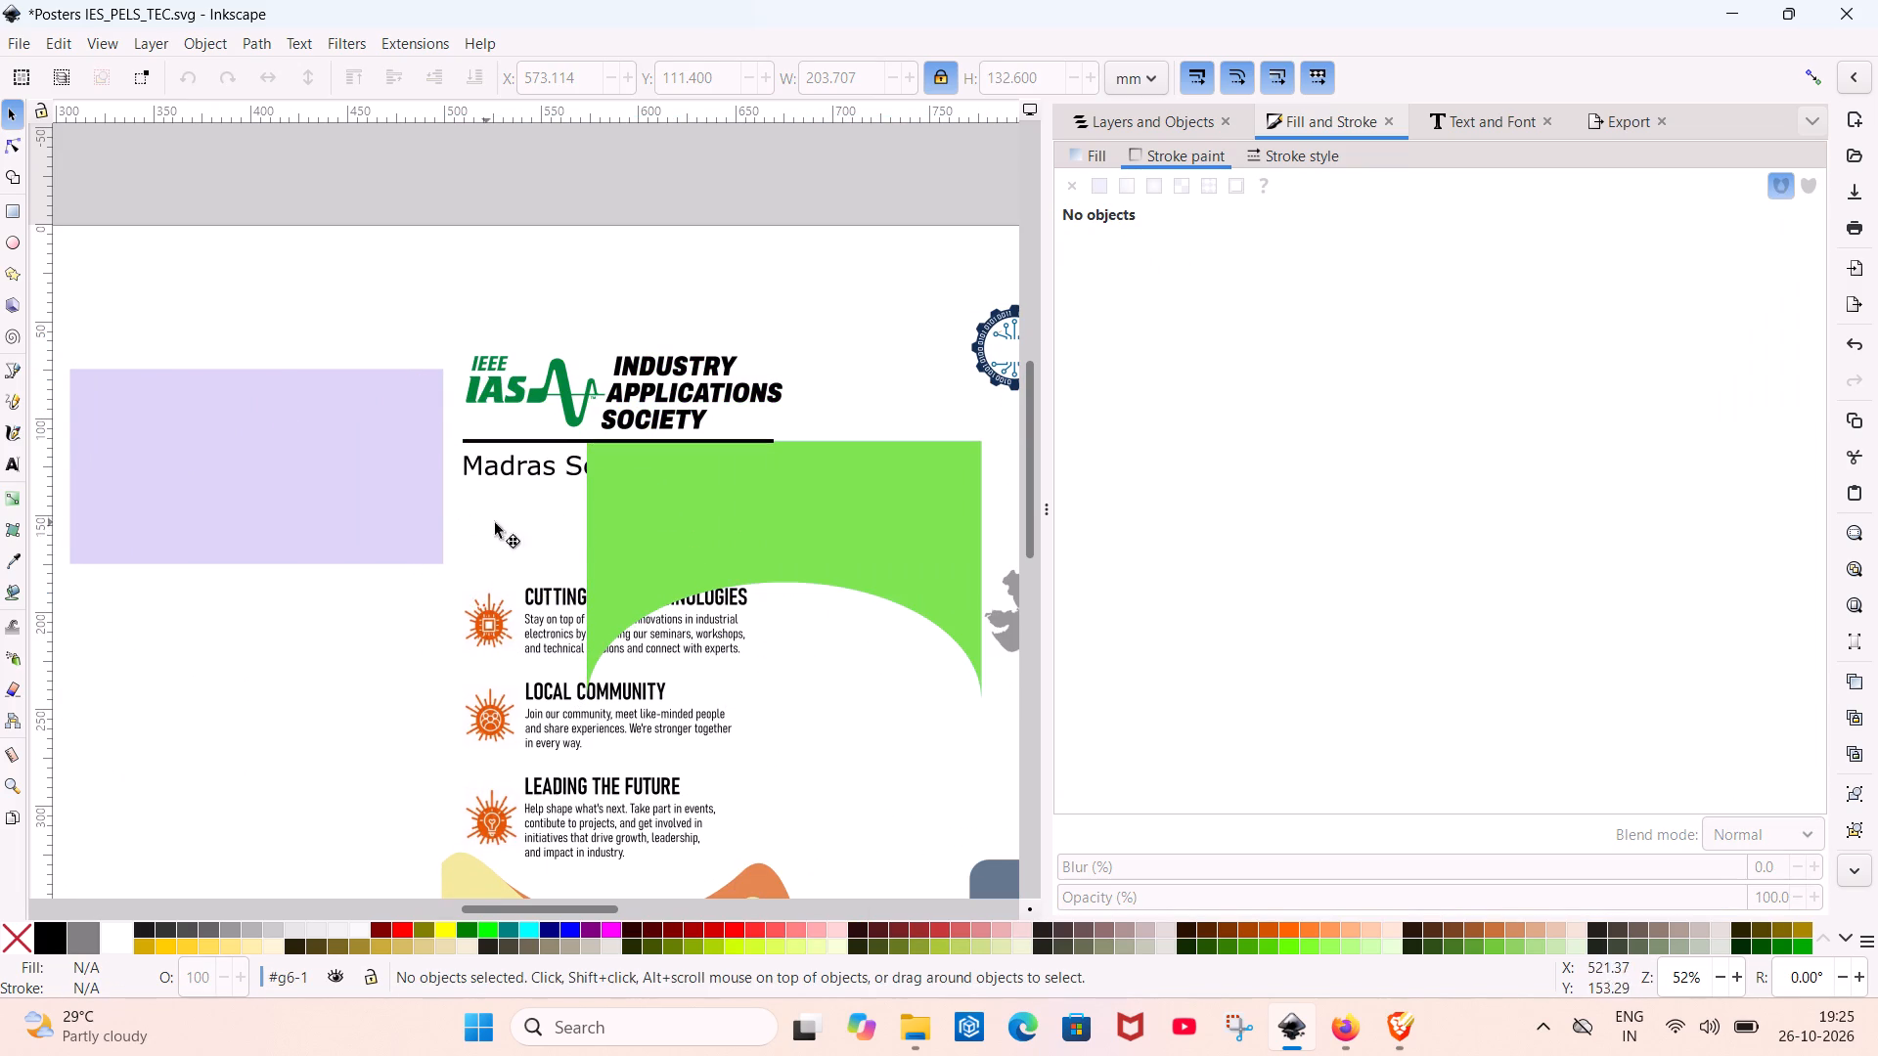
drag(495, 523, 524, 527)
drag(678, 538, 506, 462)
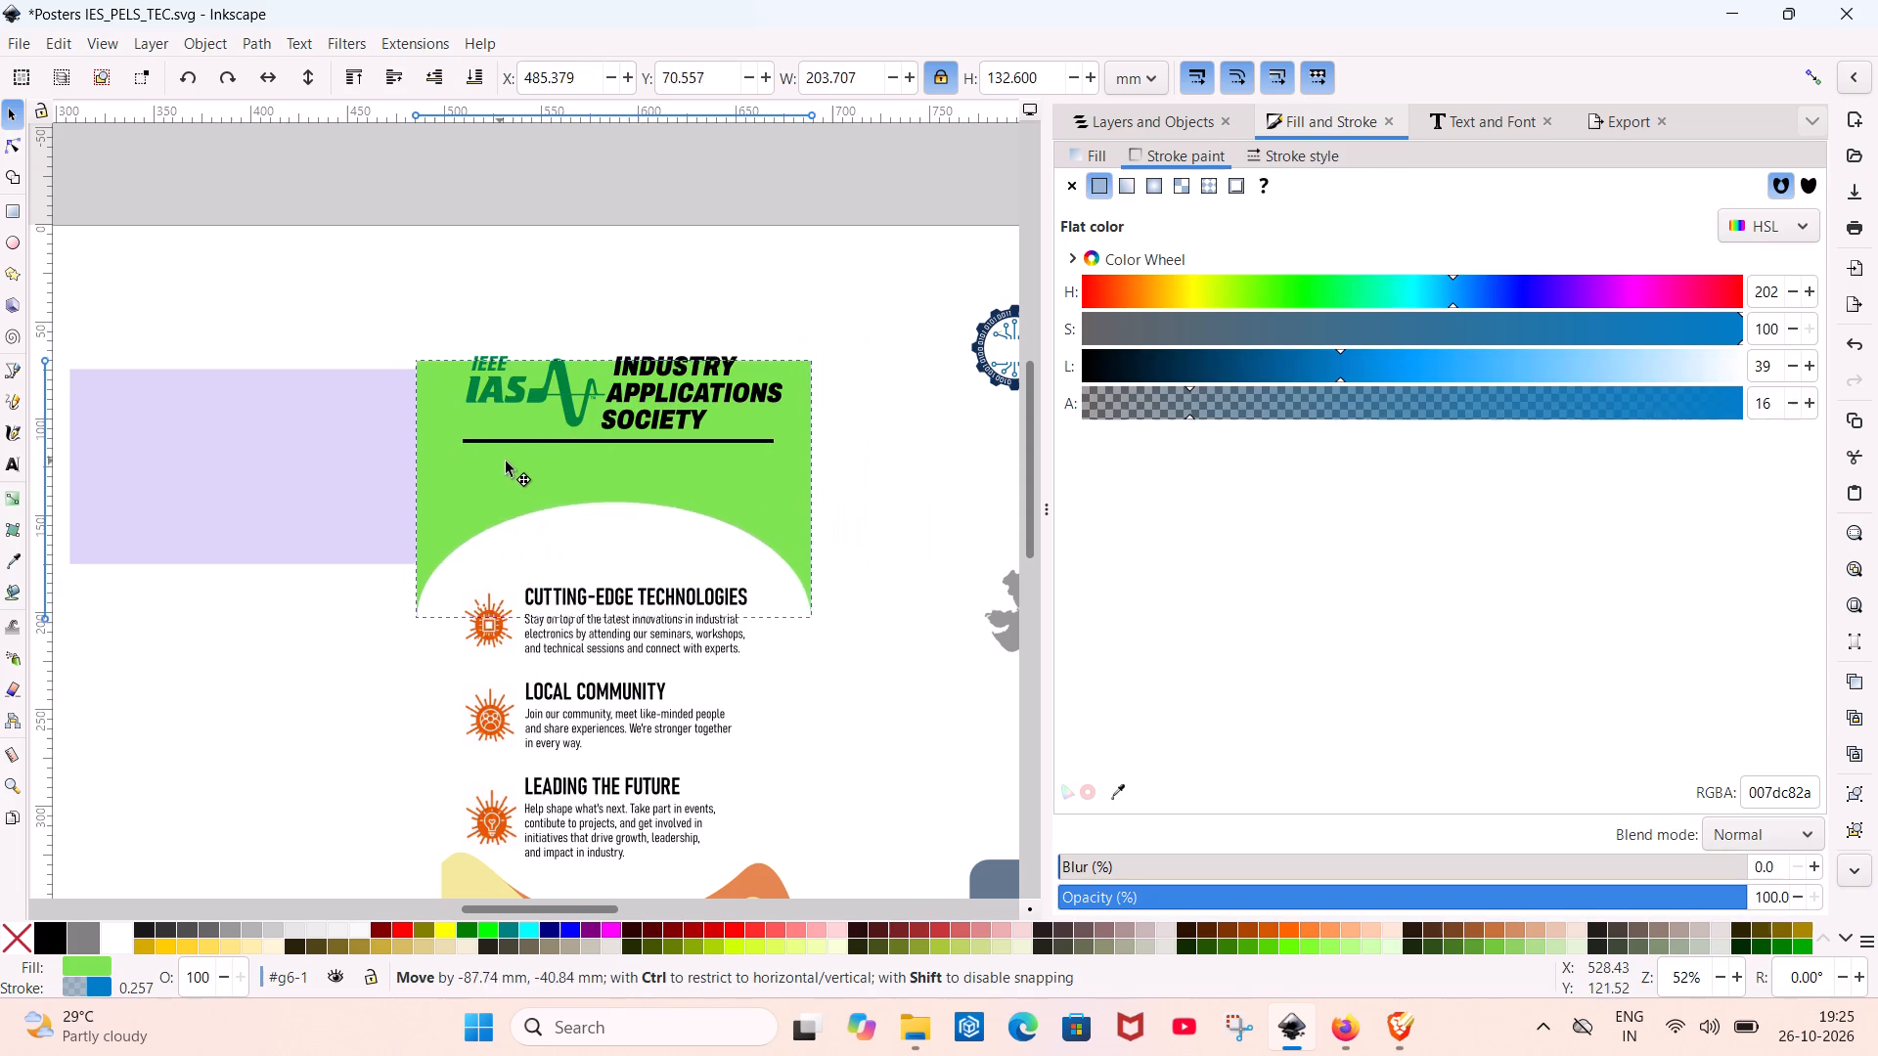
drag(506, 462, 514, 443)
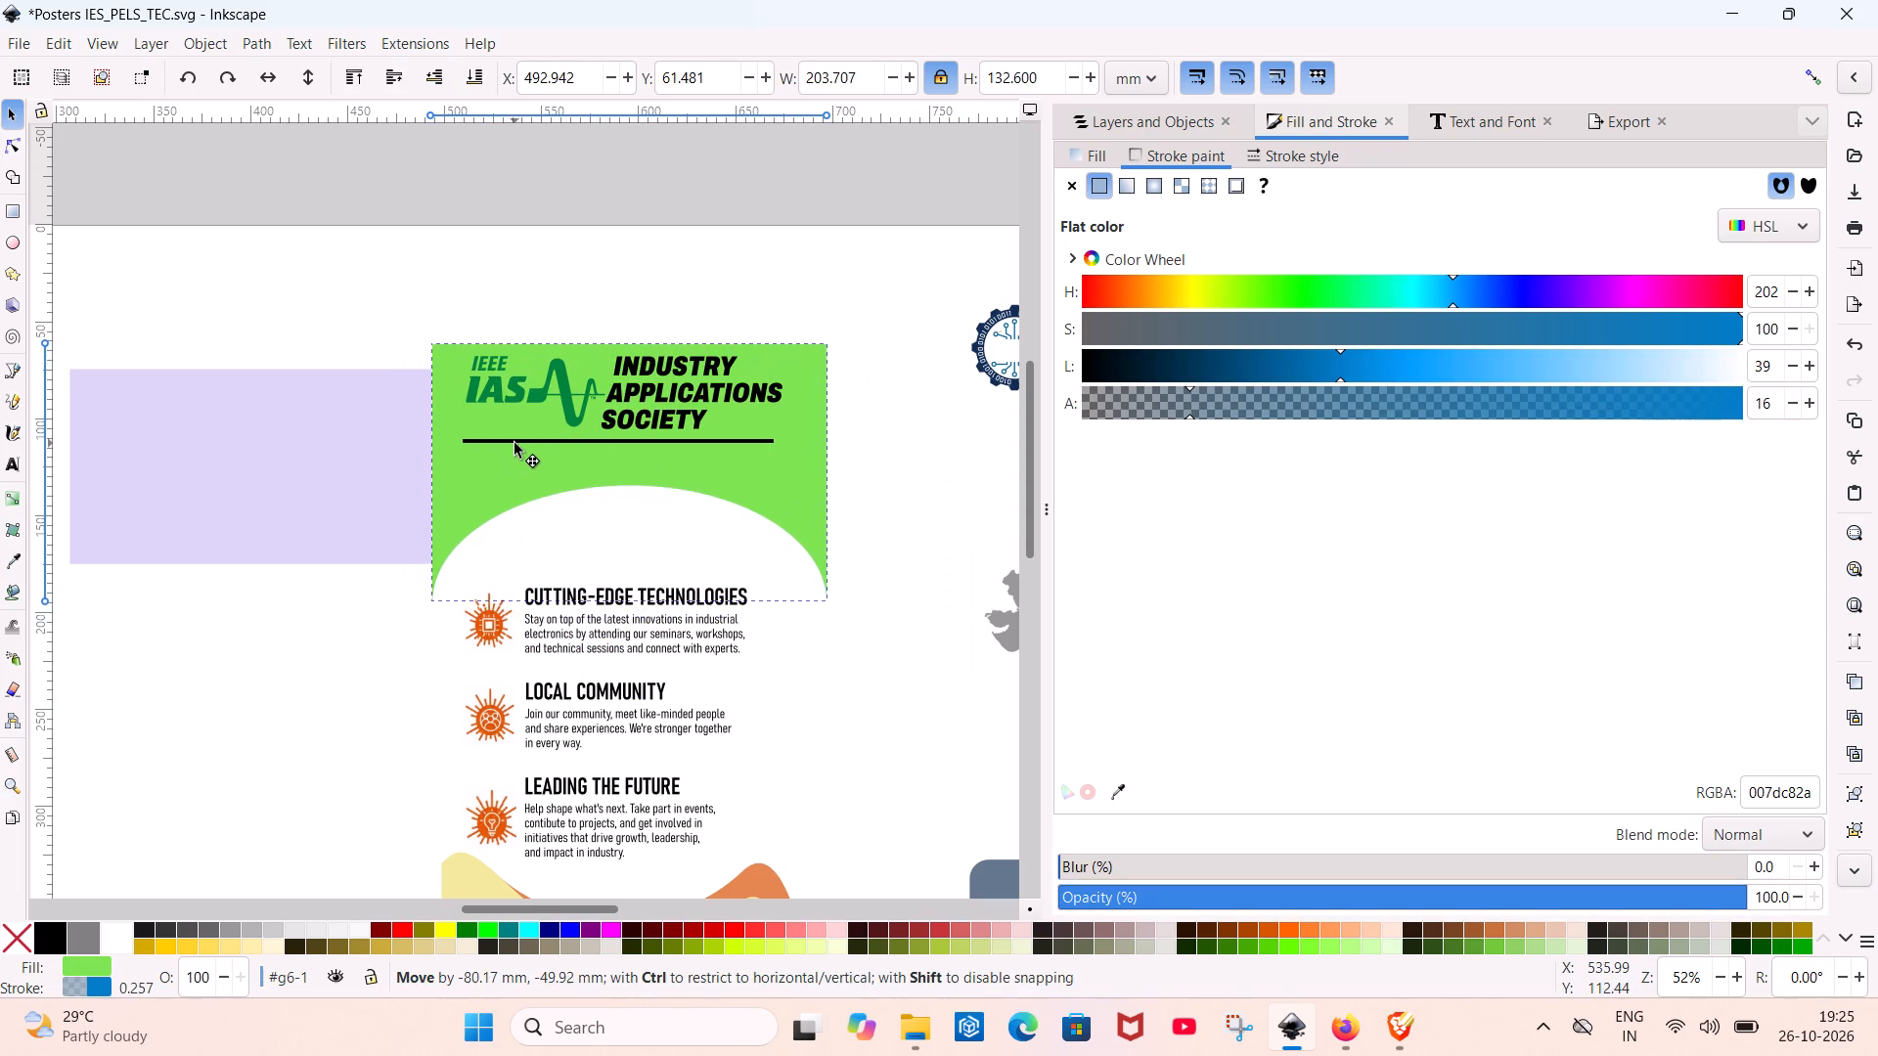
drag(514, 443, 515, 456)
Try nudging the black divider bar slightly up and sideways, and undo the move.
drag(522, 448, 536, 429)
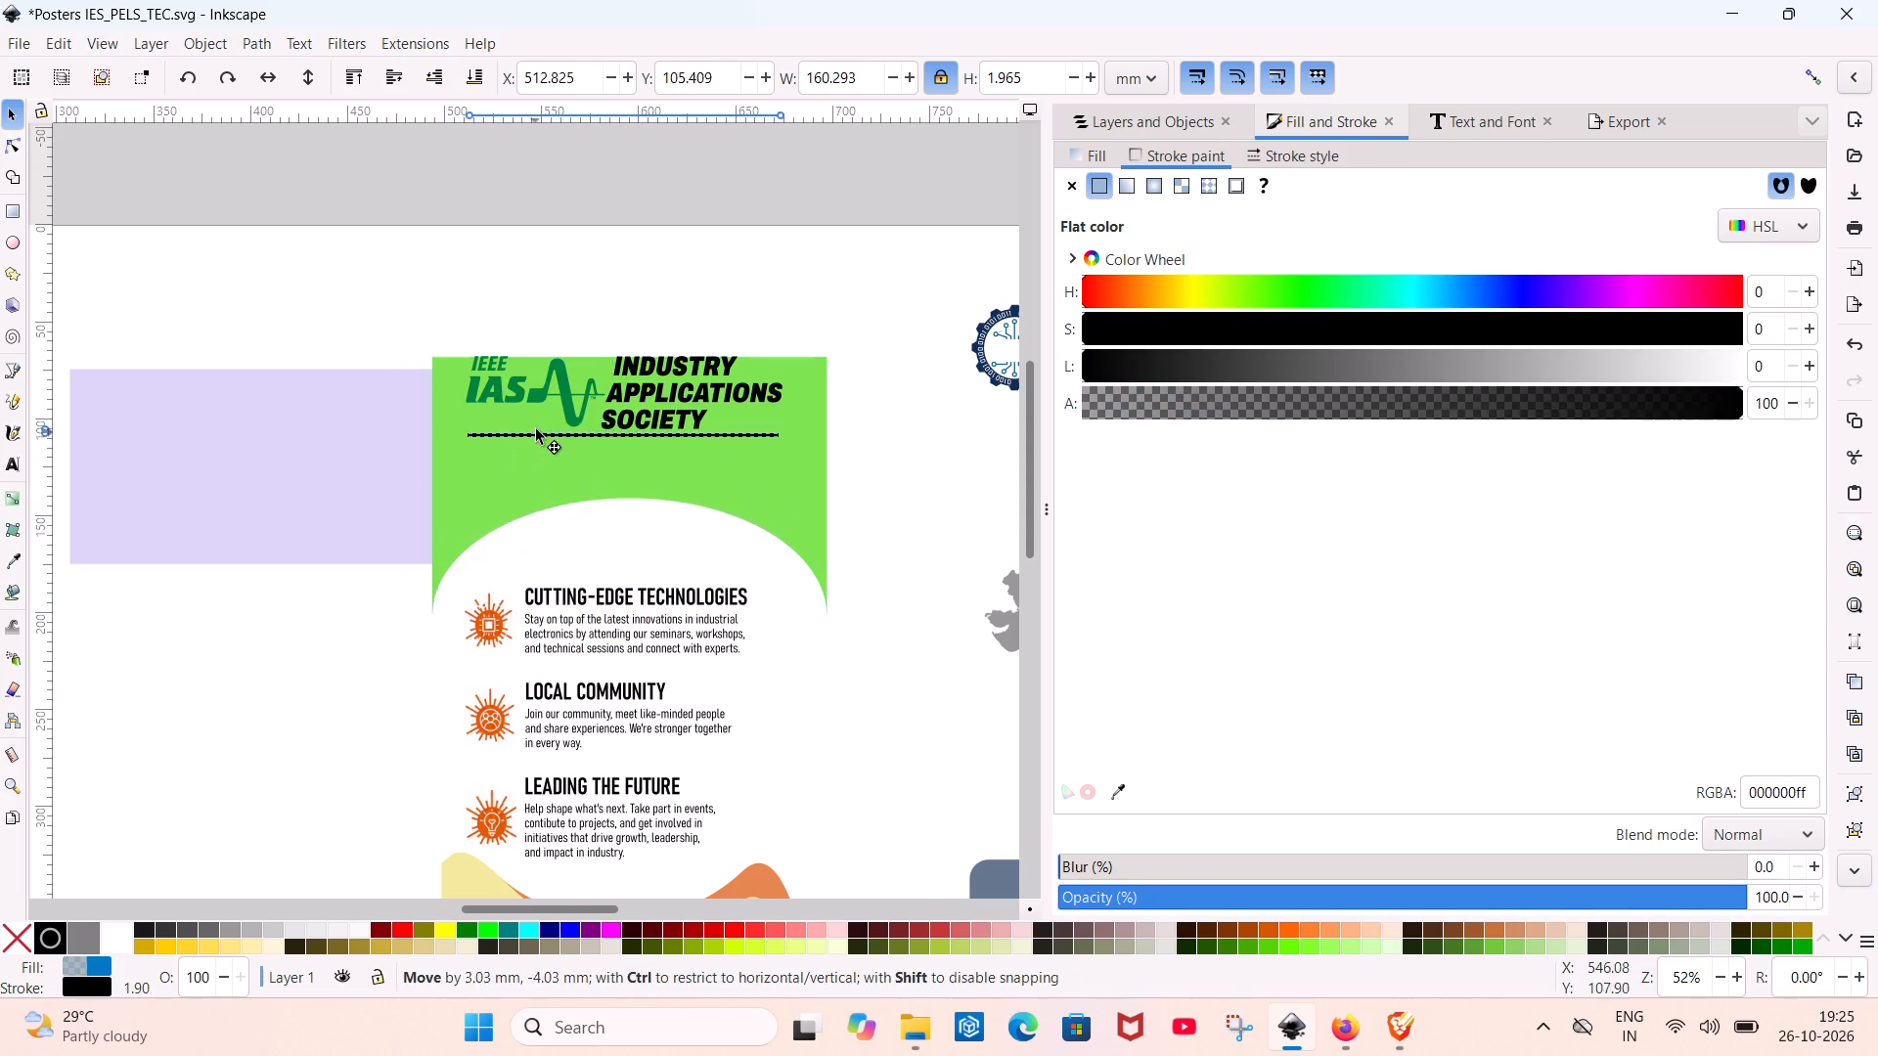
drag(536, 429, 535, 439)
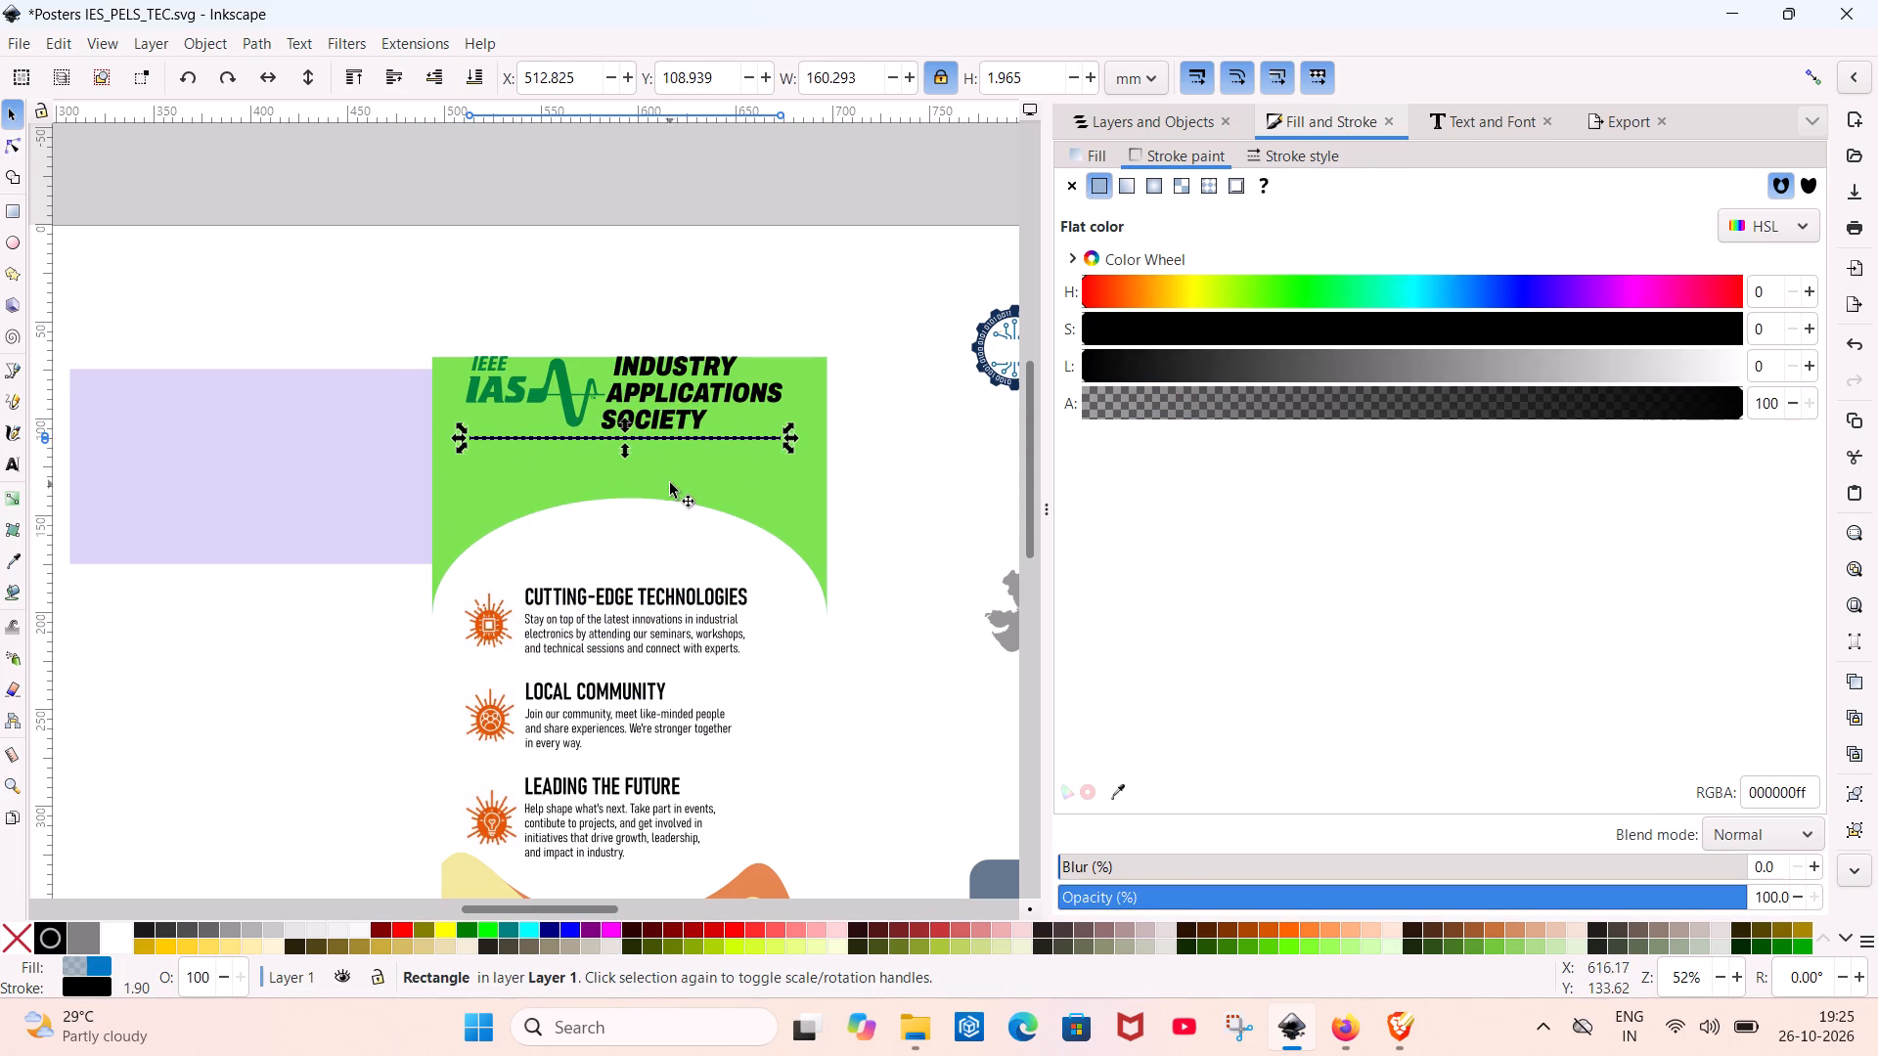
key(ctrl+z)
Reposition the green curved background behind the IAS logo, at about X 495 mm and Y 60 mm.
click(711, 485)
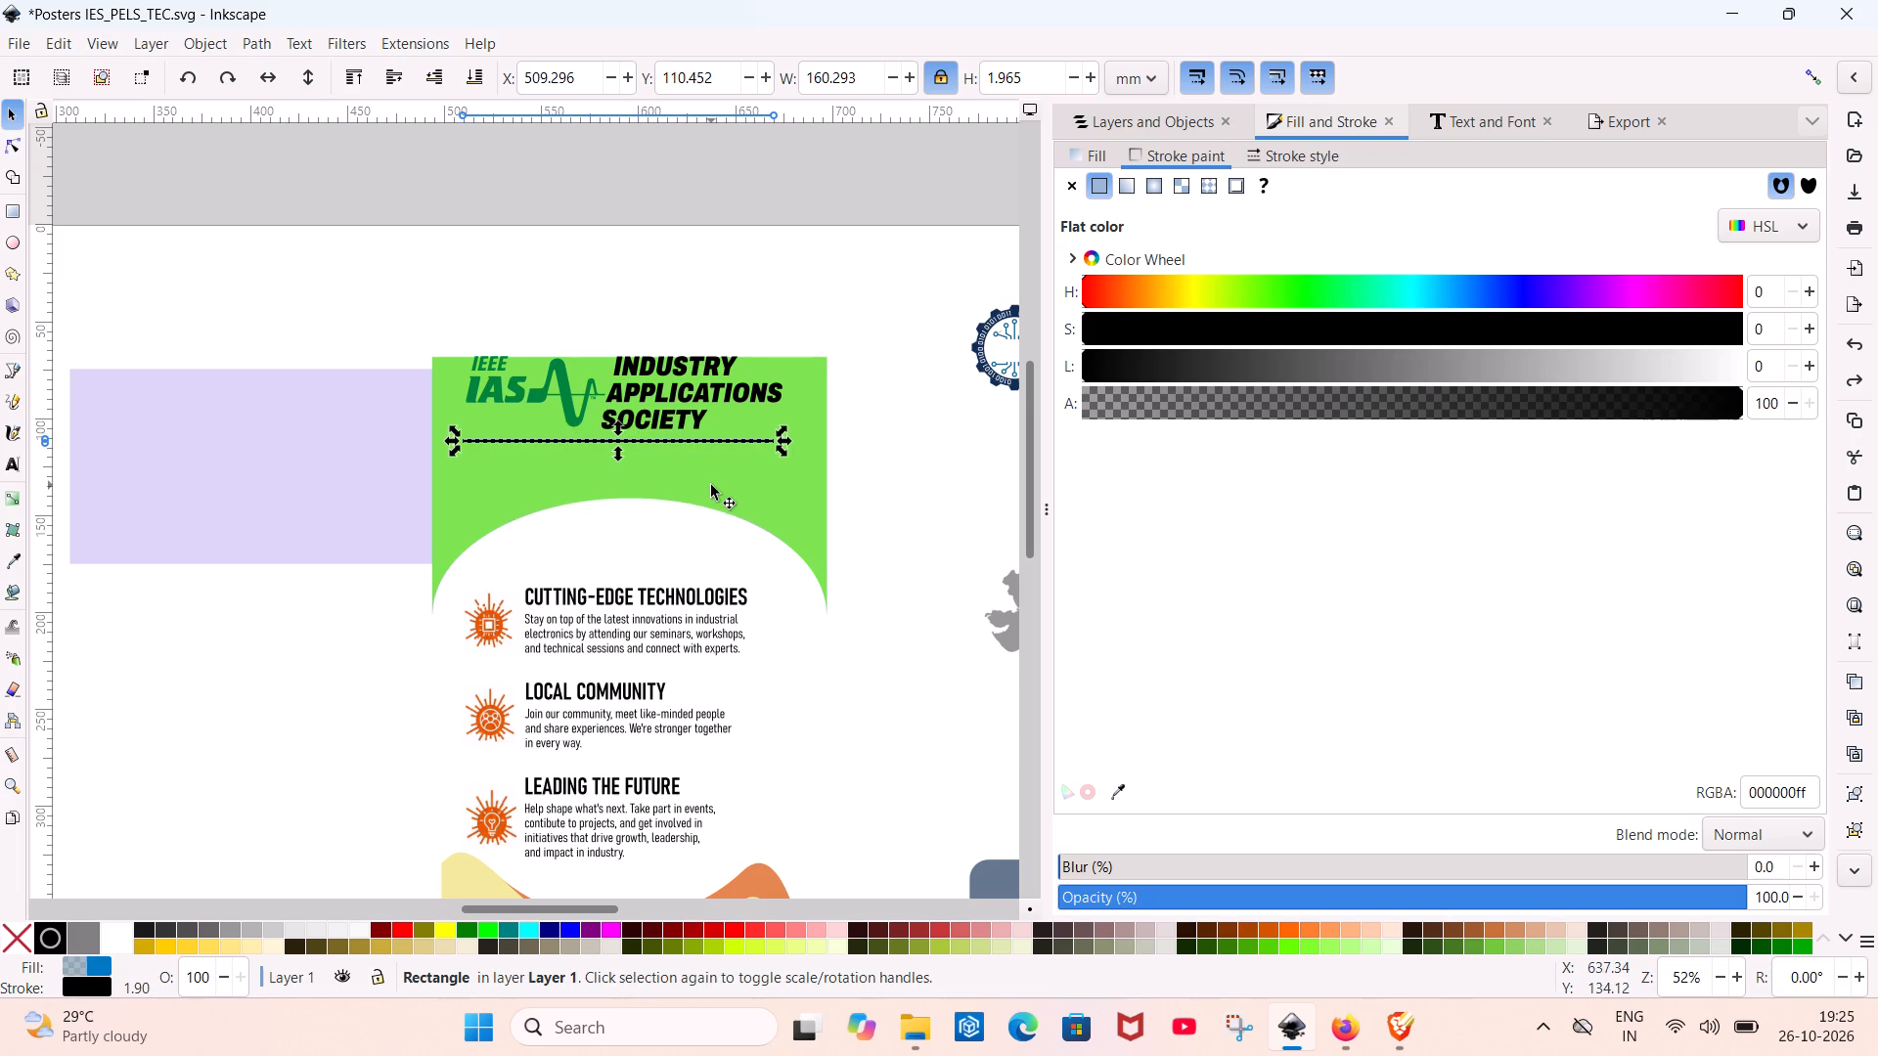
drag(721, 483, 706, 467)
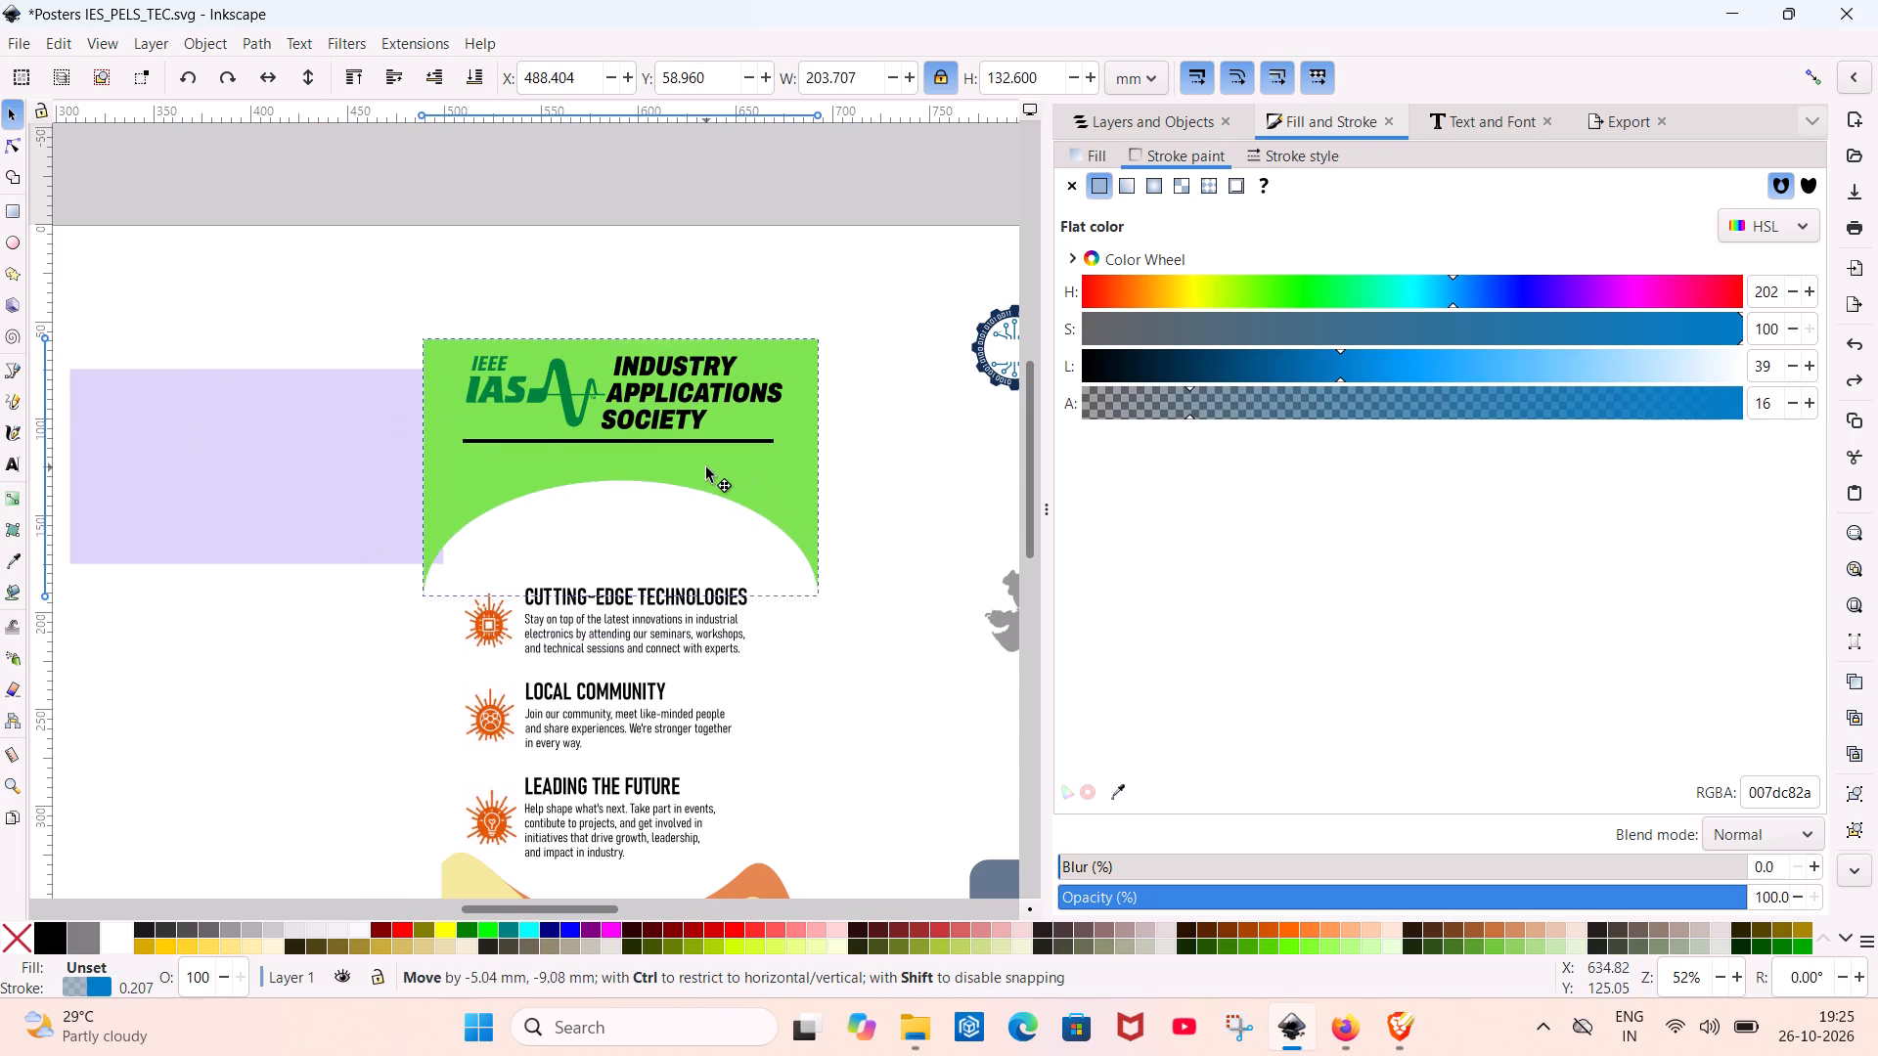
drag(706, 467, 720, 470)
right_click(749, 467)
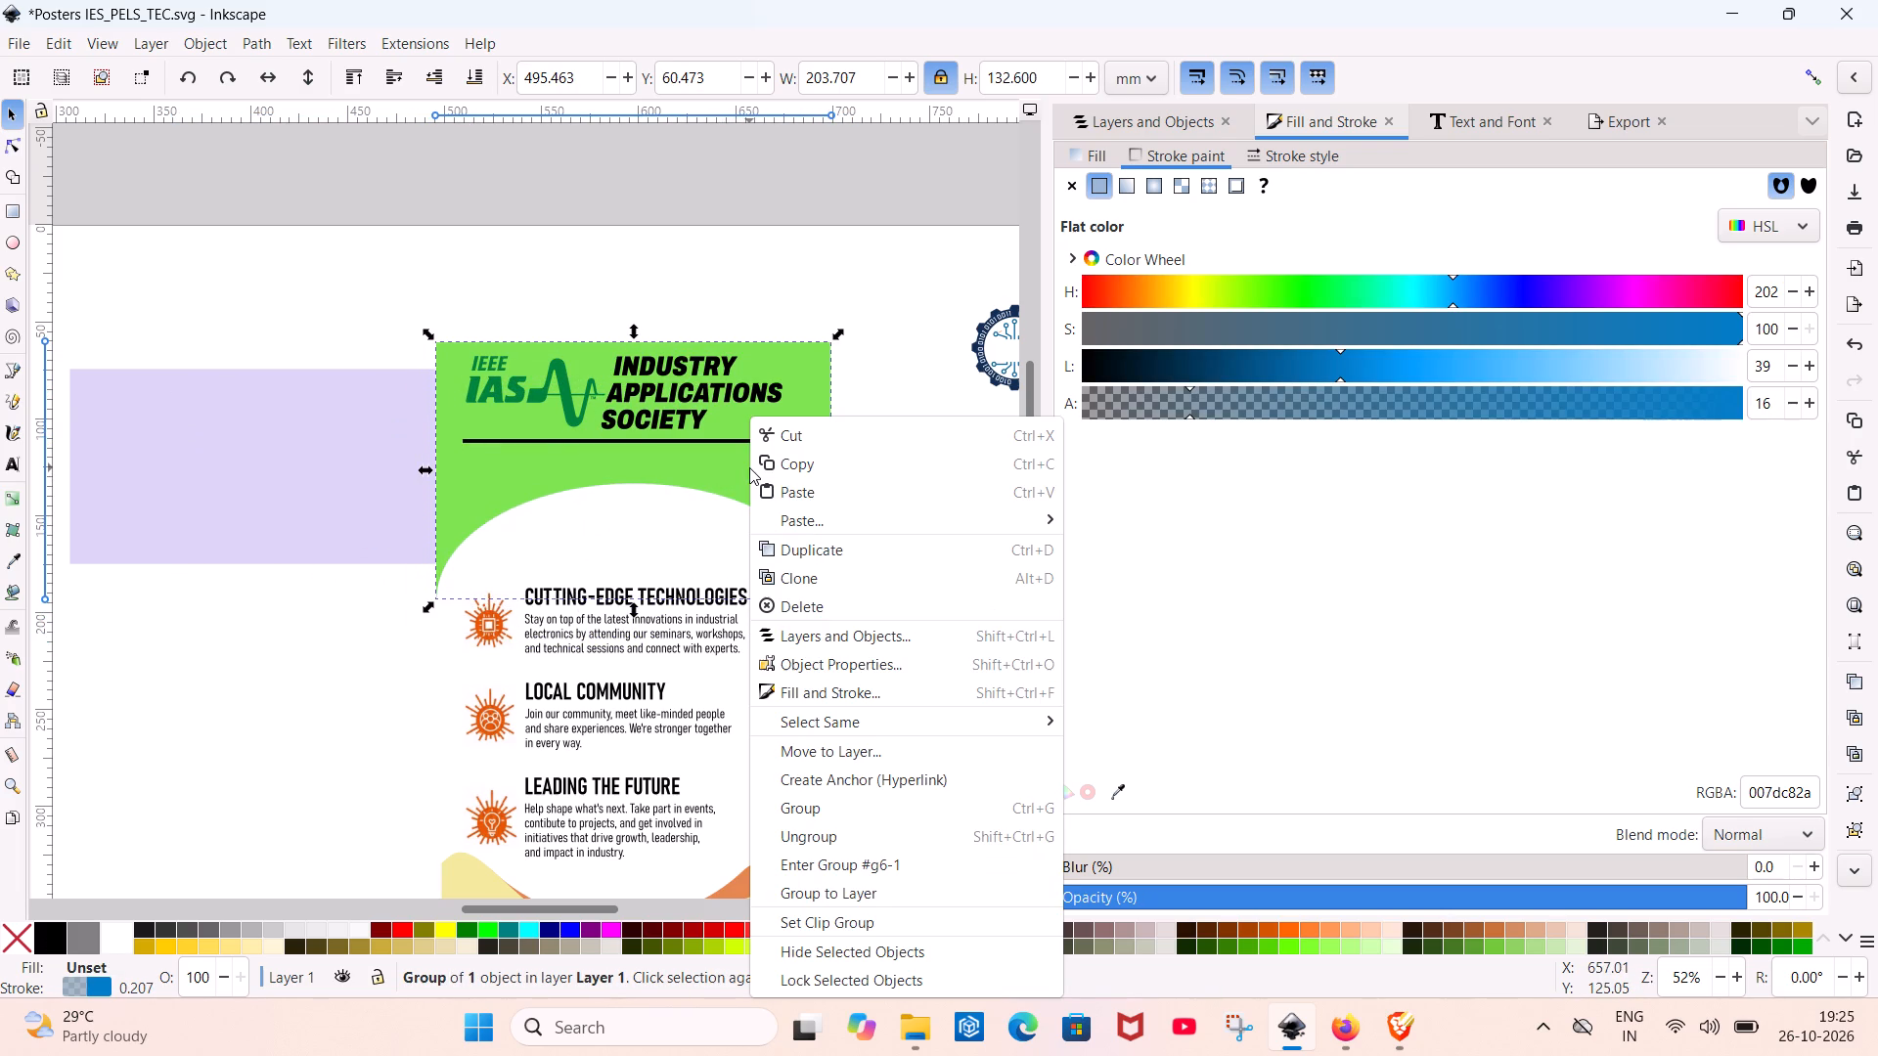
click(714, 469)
Try several hues for the green curved background's stroke, and leave it at magenta, hue 322.
click(1289, 284)
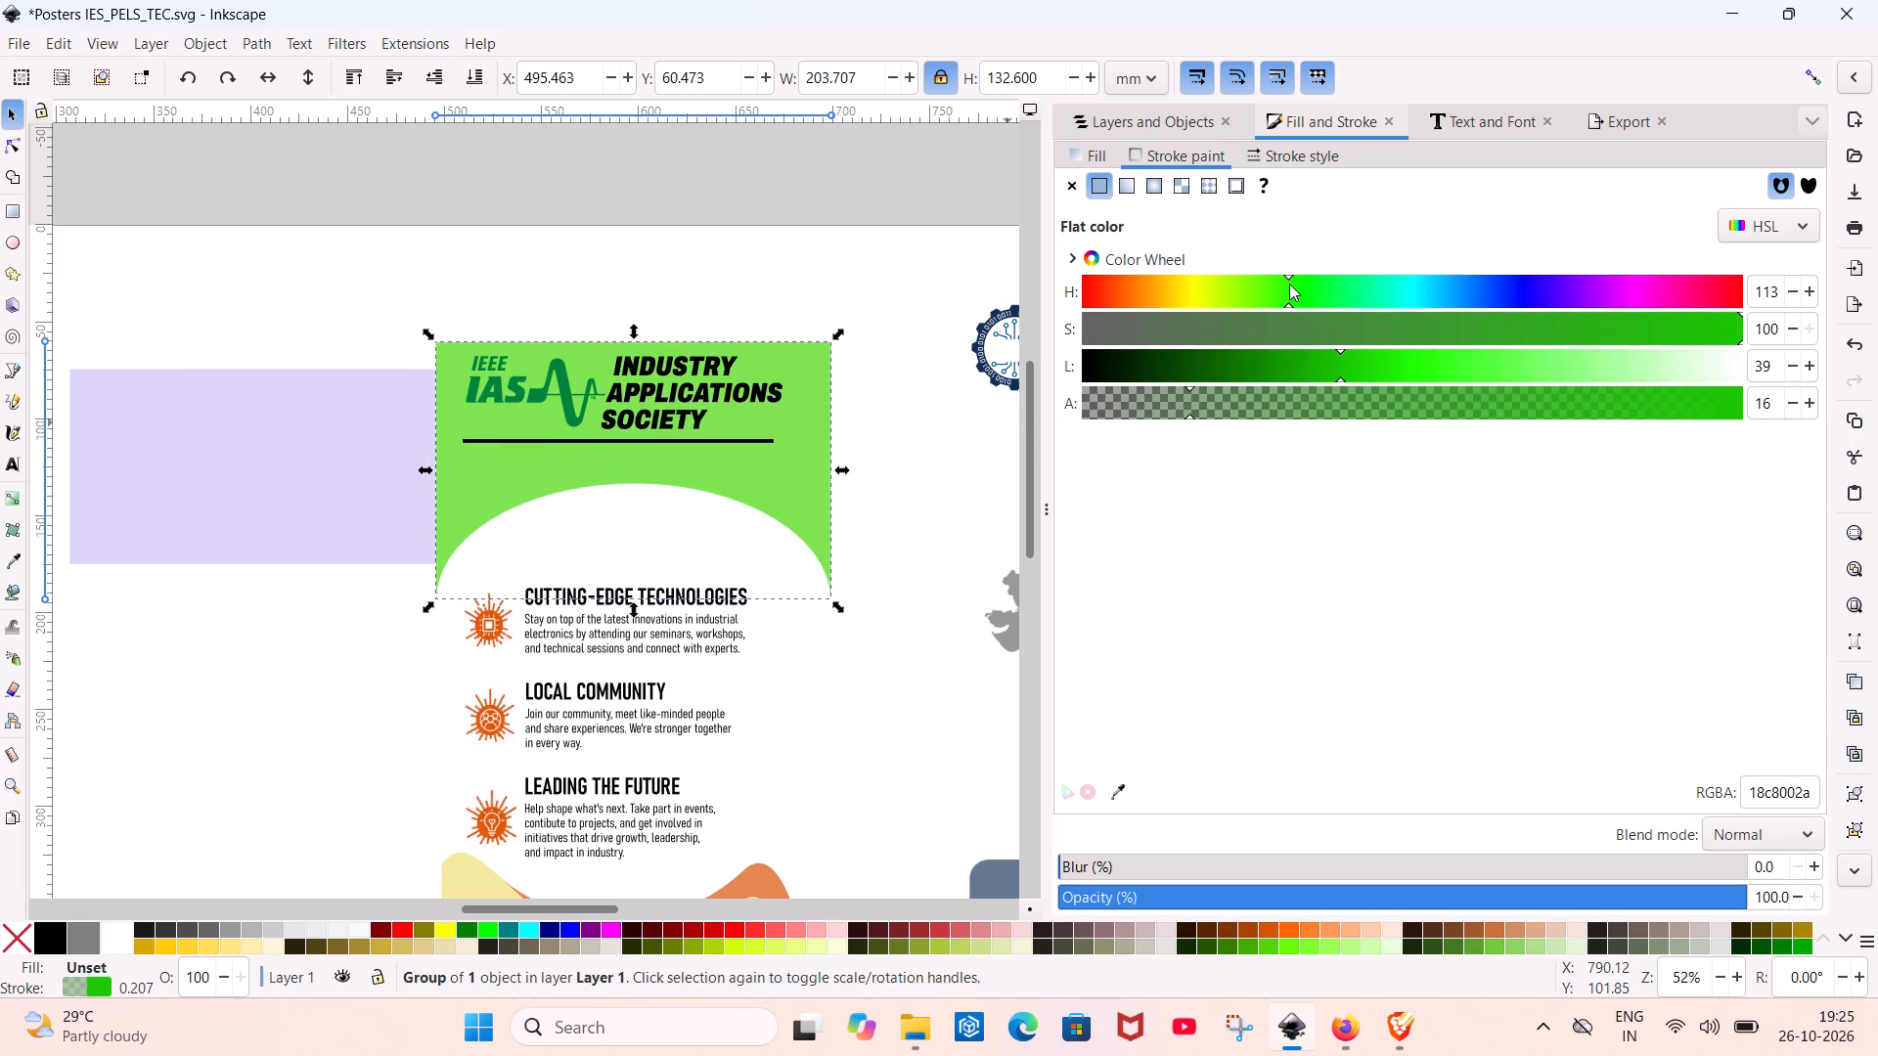
drag(1258, 284, 1509, 302)
click(1575, 295)
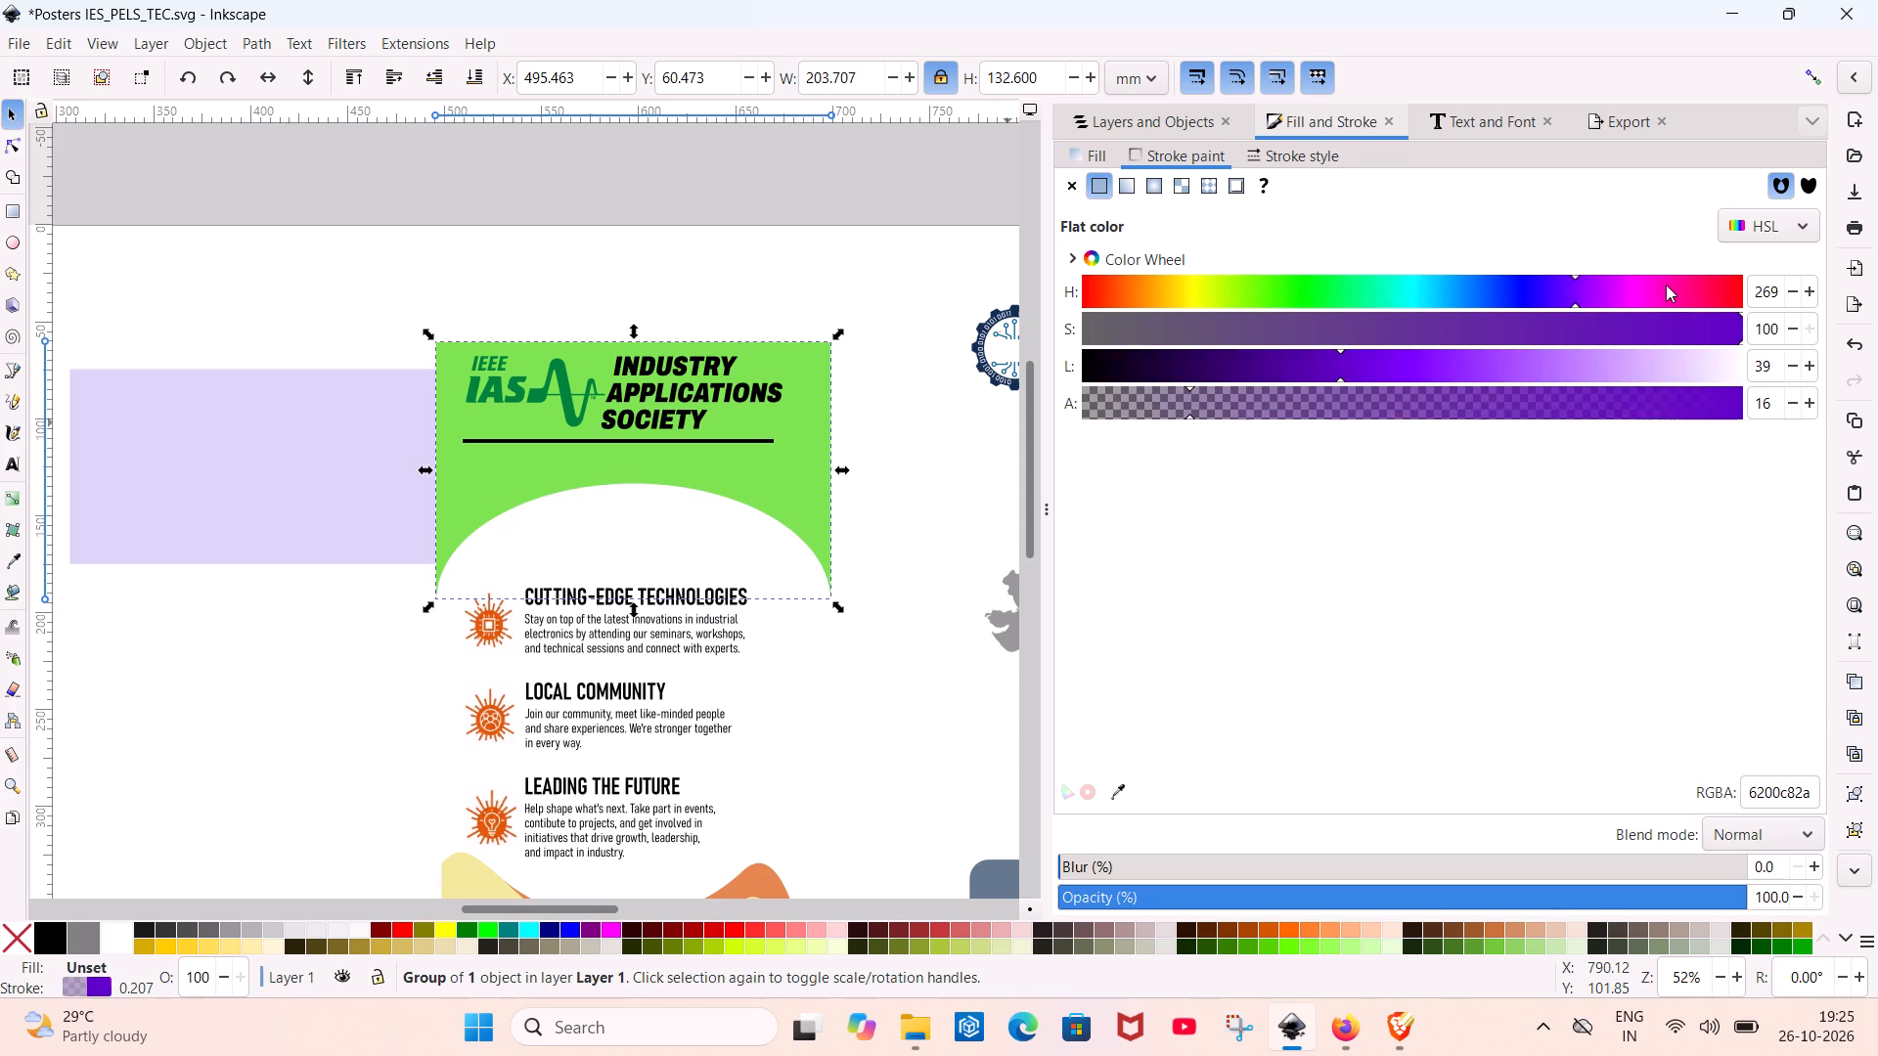
click(1666, 285)
click(1672, 285)
click(1182, 153)
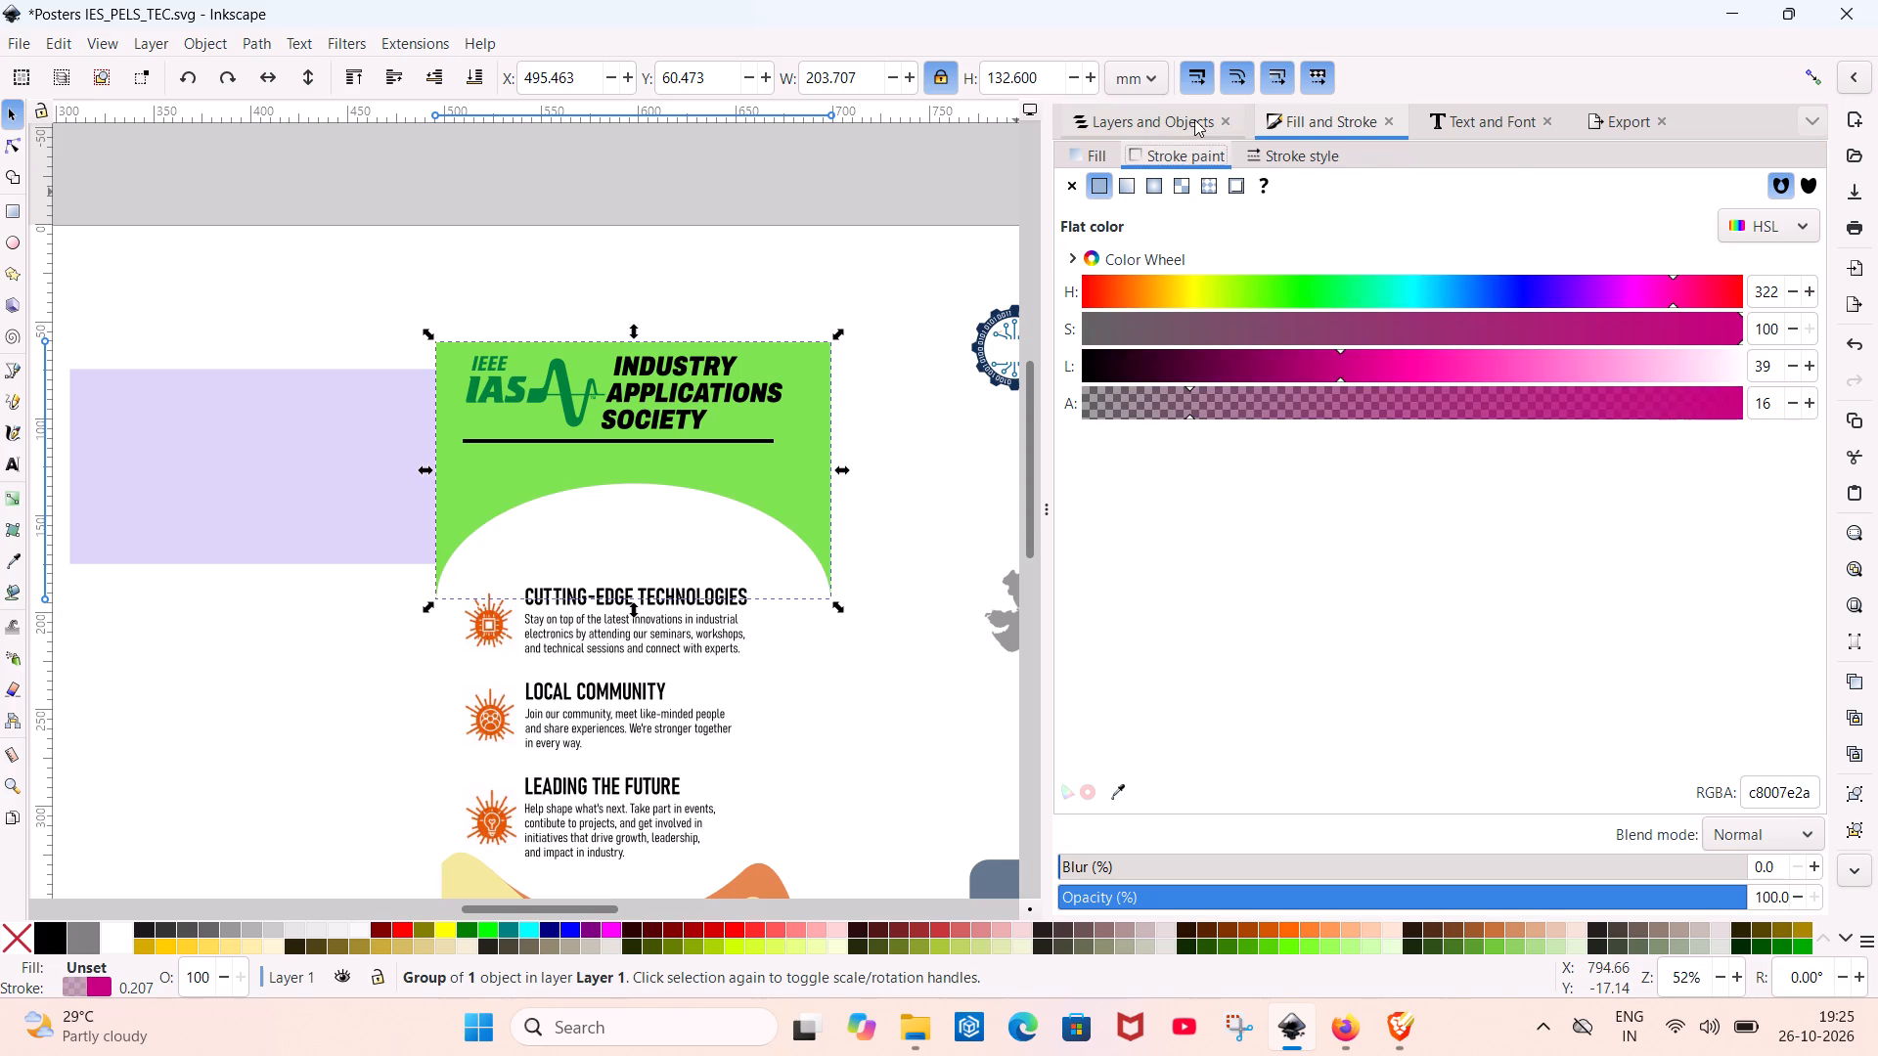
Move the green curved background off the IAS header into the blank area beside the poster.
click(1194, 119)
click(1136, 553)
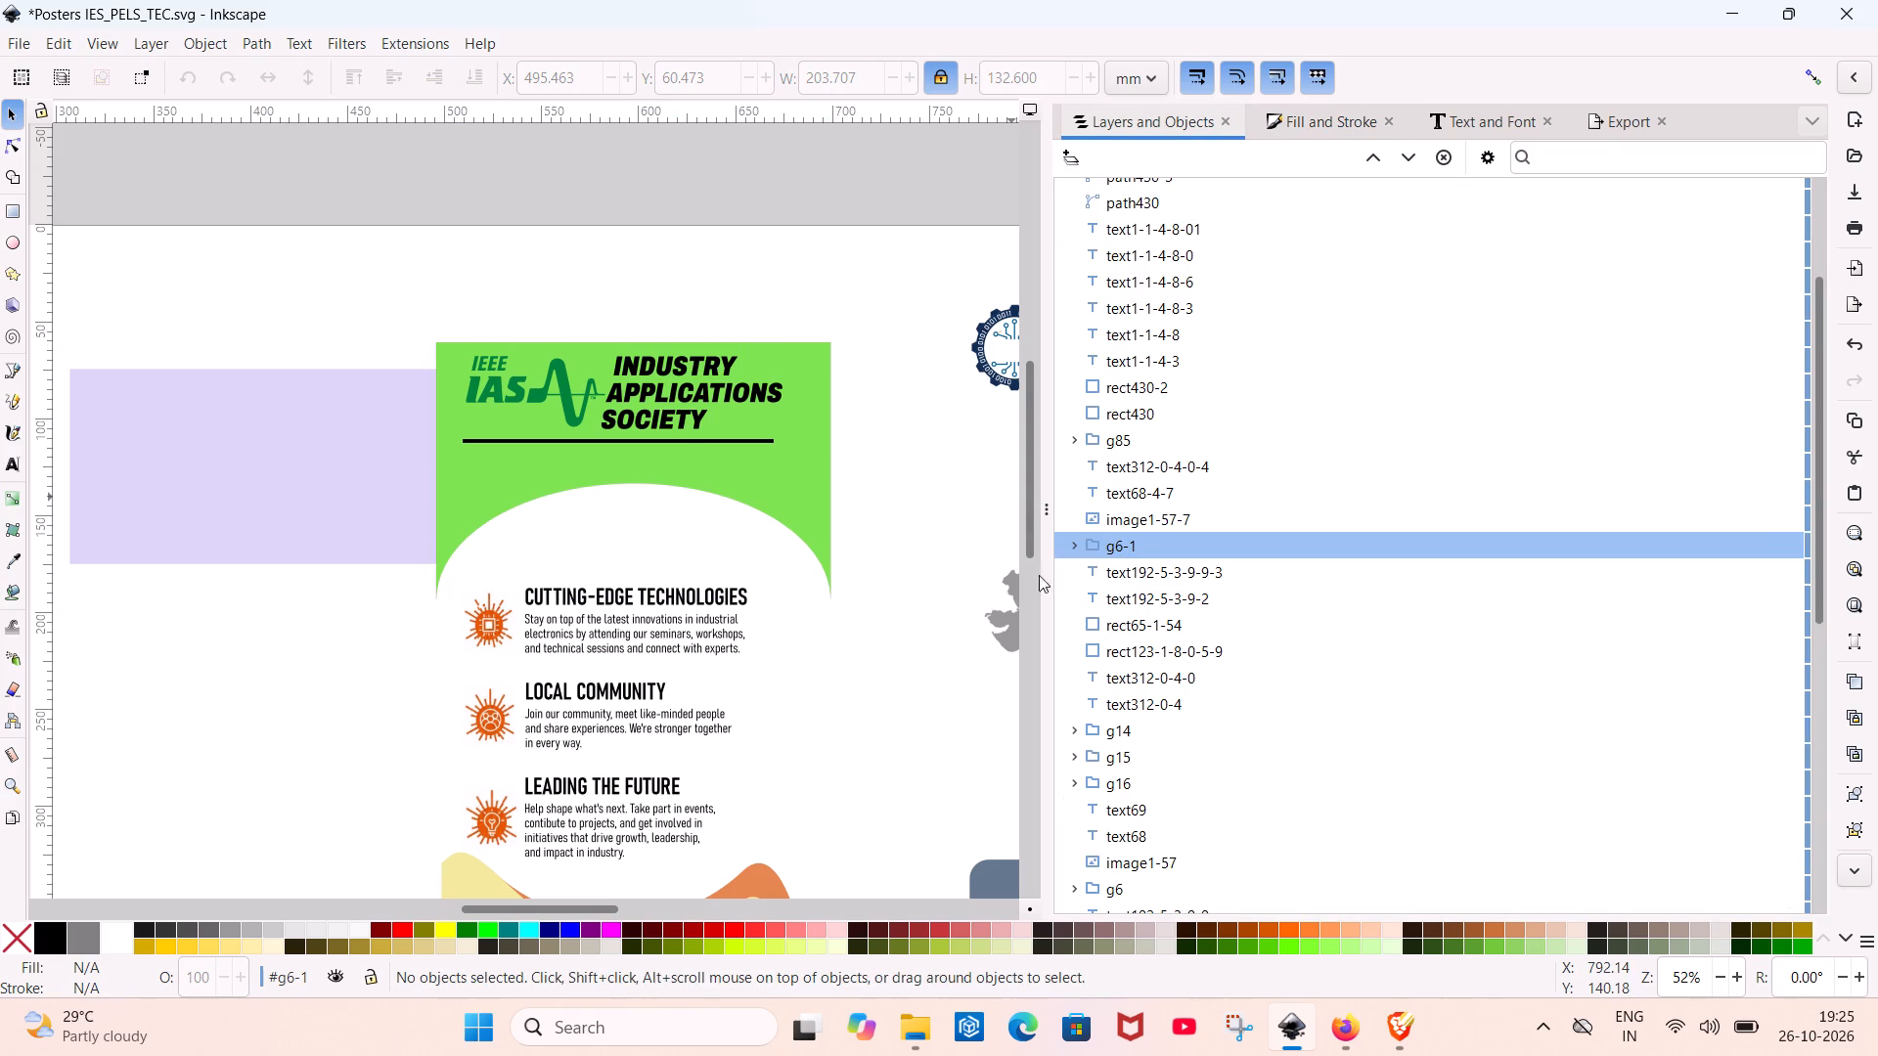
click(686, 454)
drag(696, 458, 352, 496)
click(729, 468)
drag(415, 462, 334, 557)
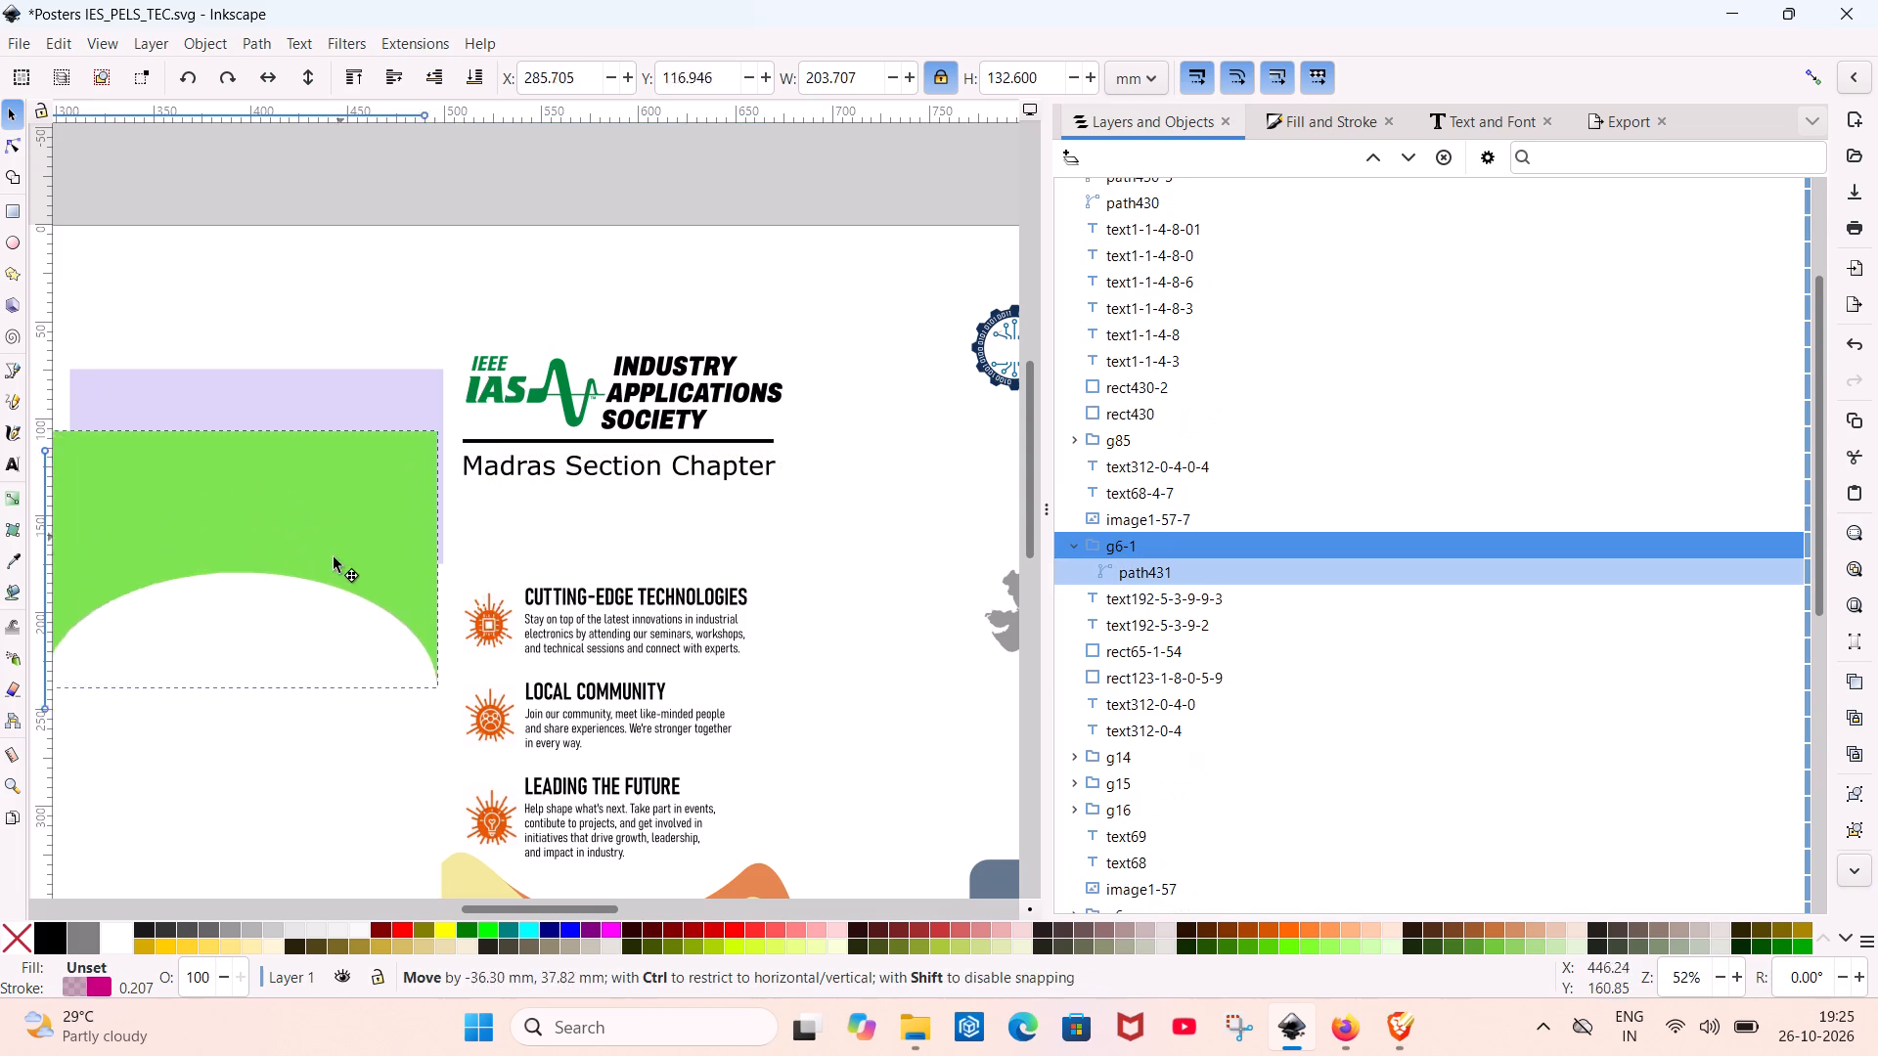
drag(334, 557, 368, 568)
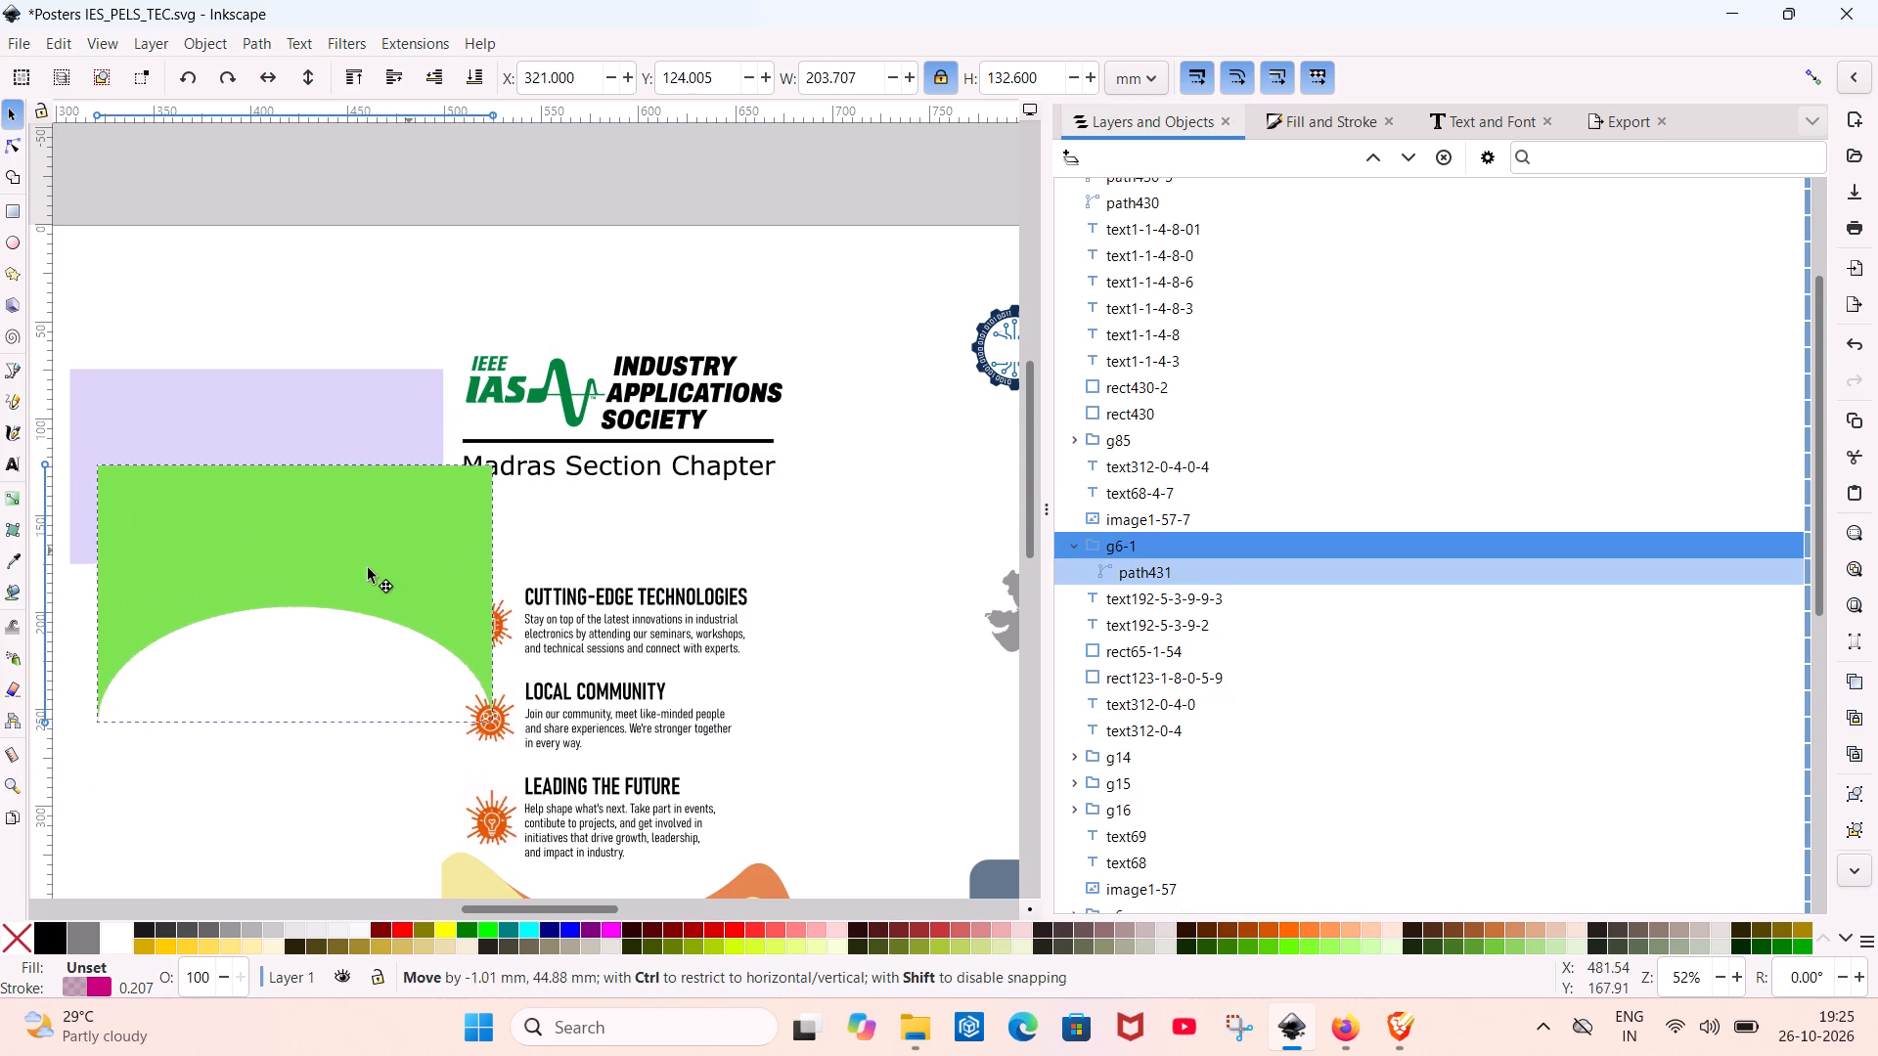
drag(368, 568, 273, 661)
Move the group holding the lavender rectangle further down and away from the poster, to about X 52 mm and Y 182 mm.
drag(384, 487, 366, 640)
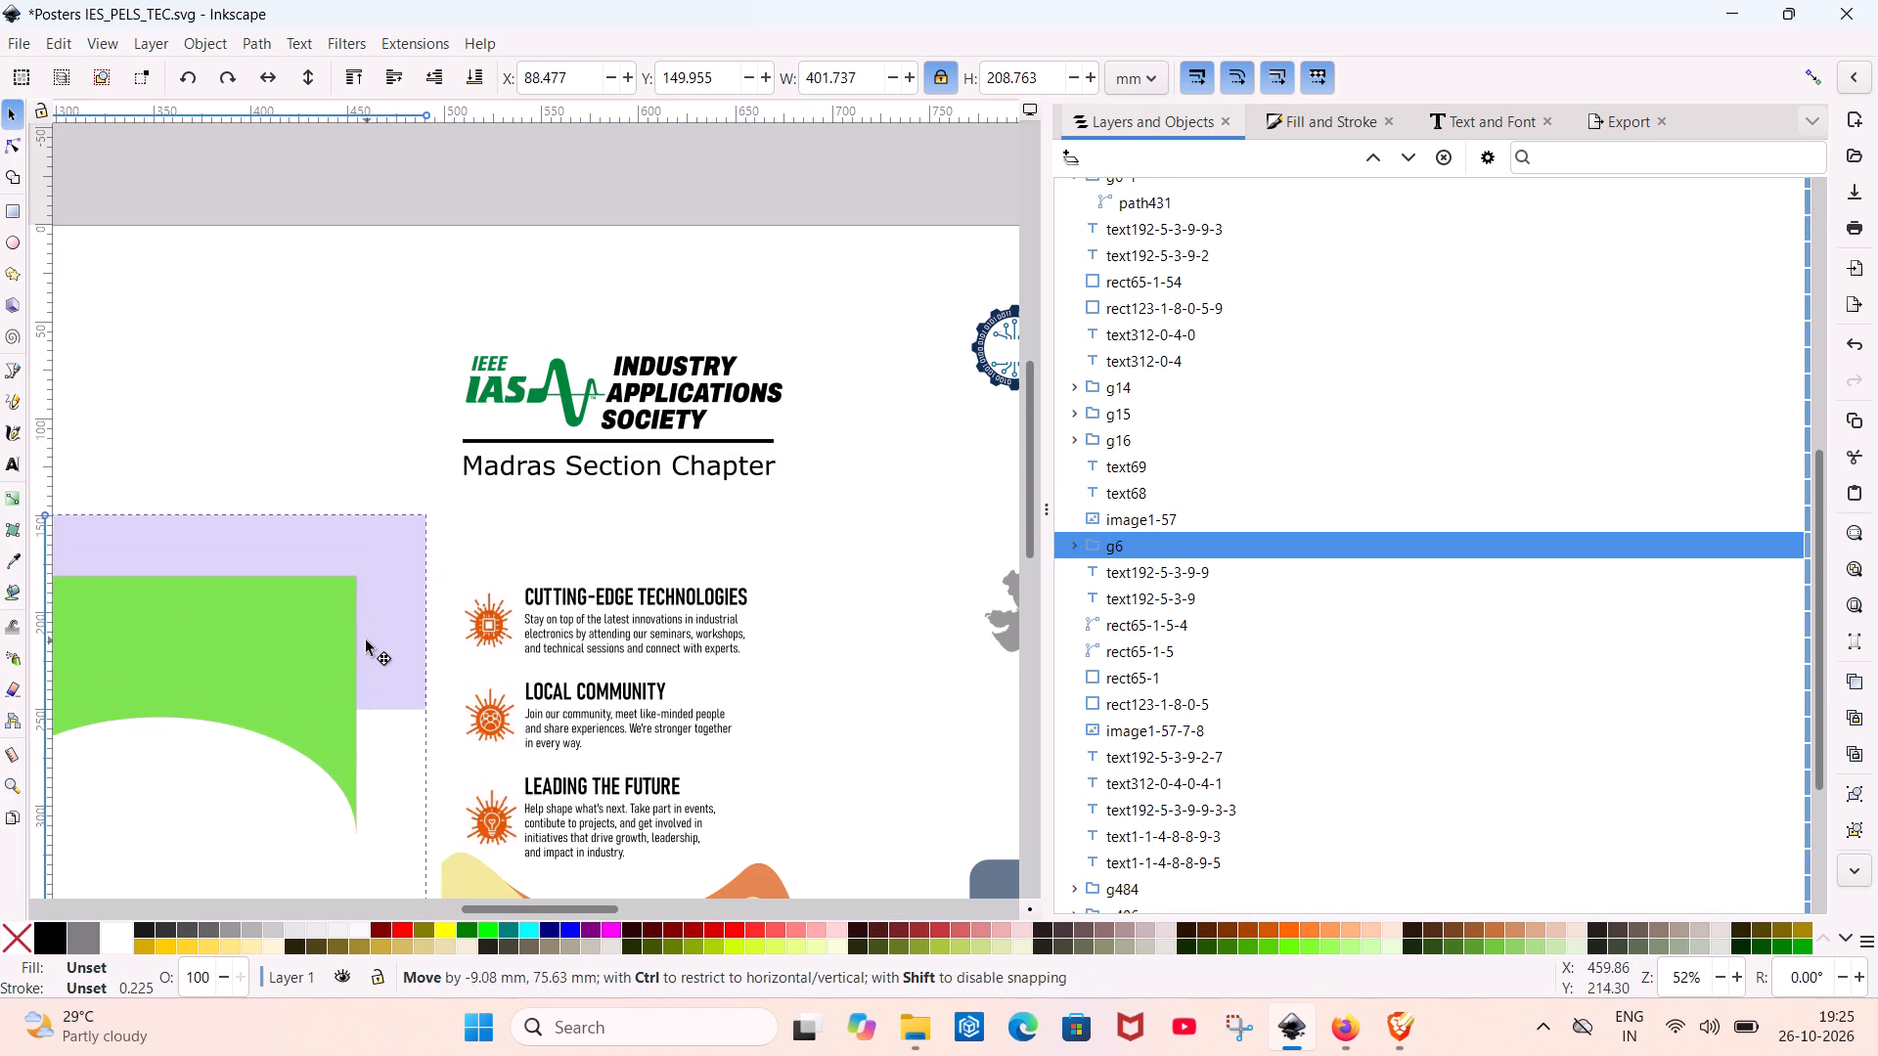
drag(366, 640, 295, 702)
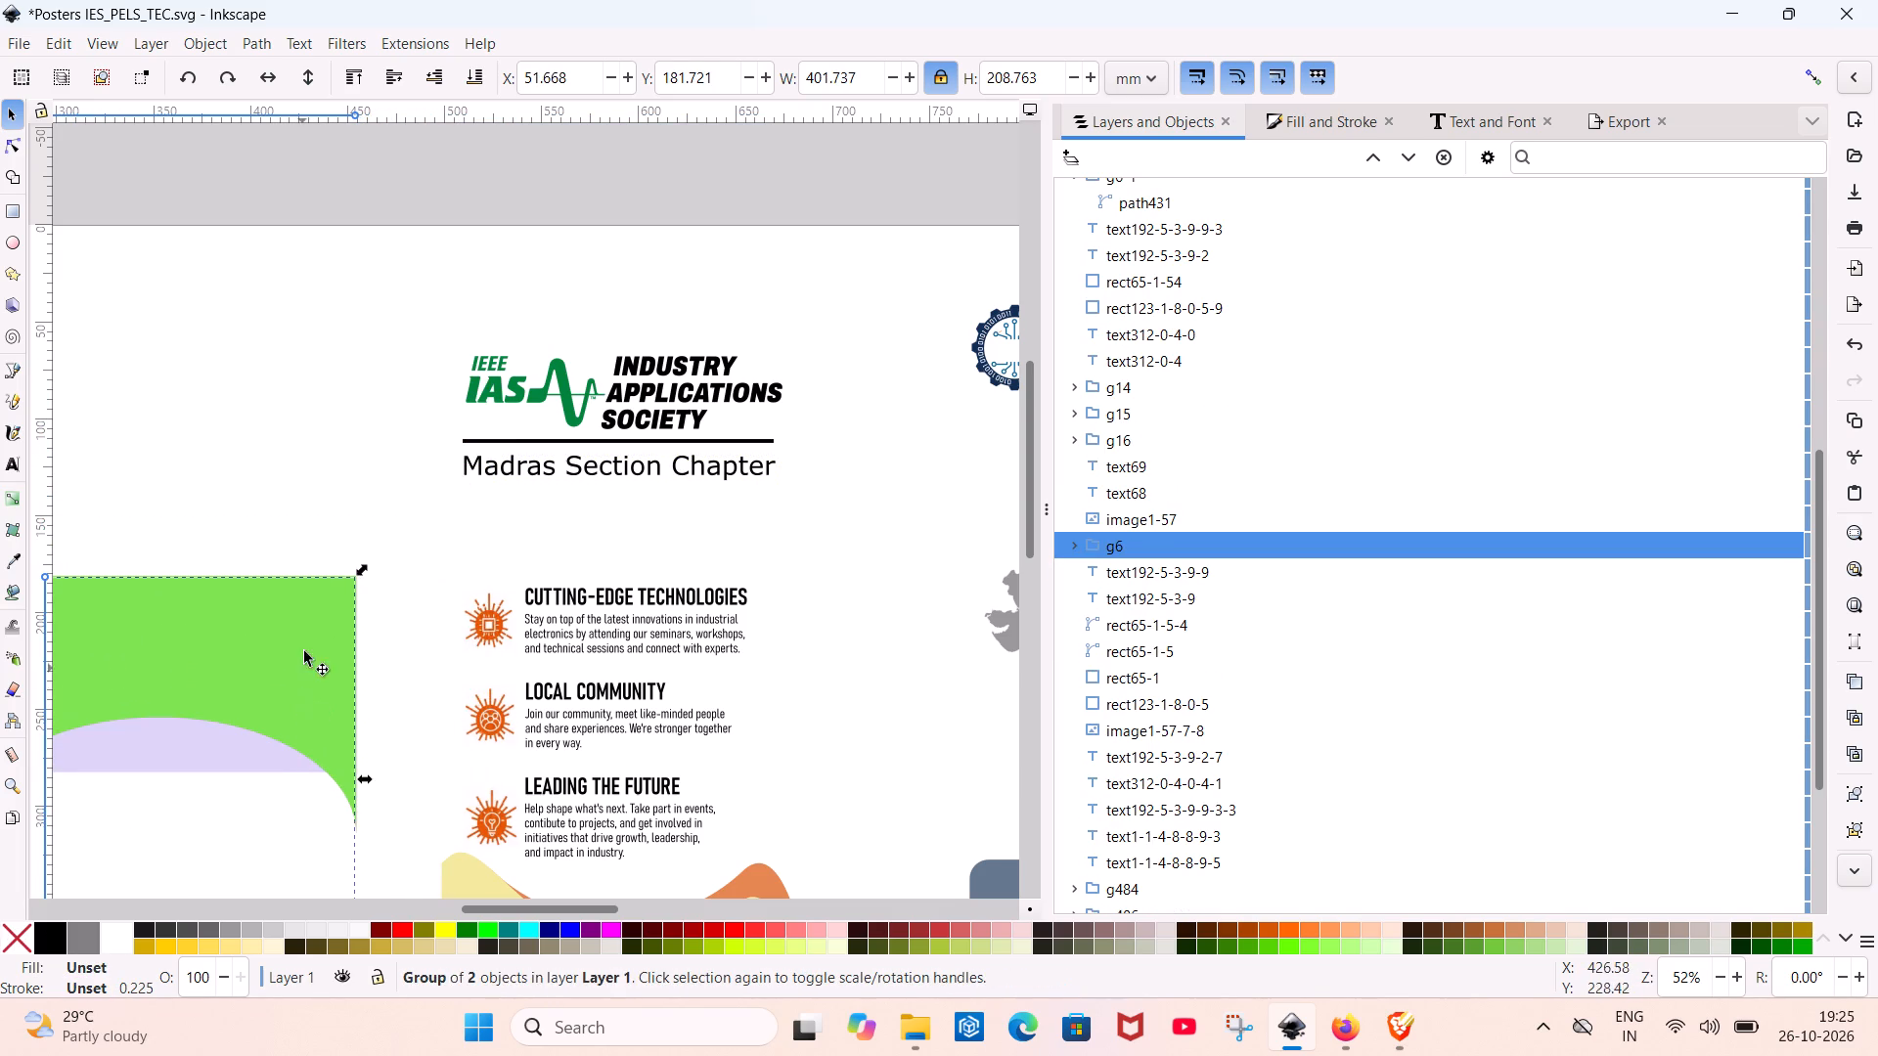
Move the green curved background back behind the IAS logo, at about X 480 mm and Y 59 mm.
drag(299, 623, 764, 374)
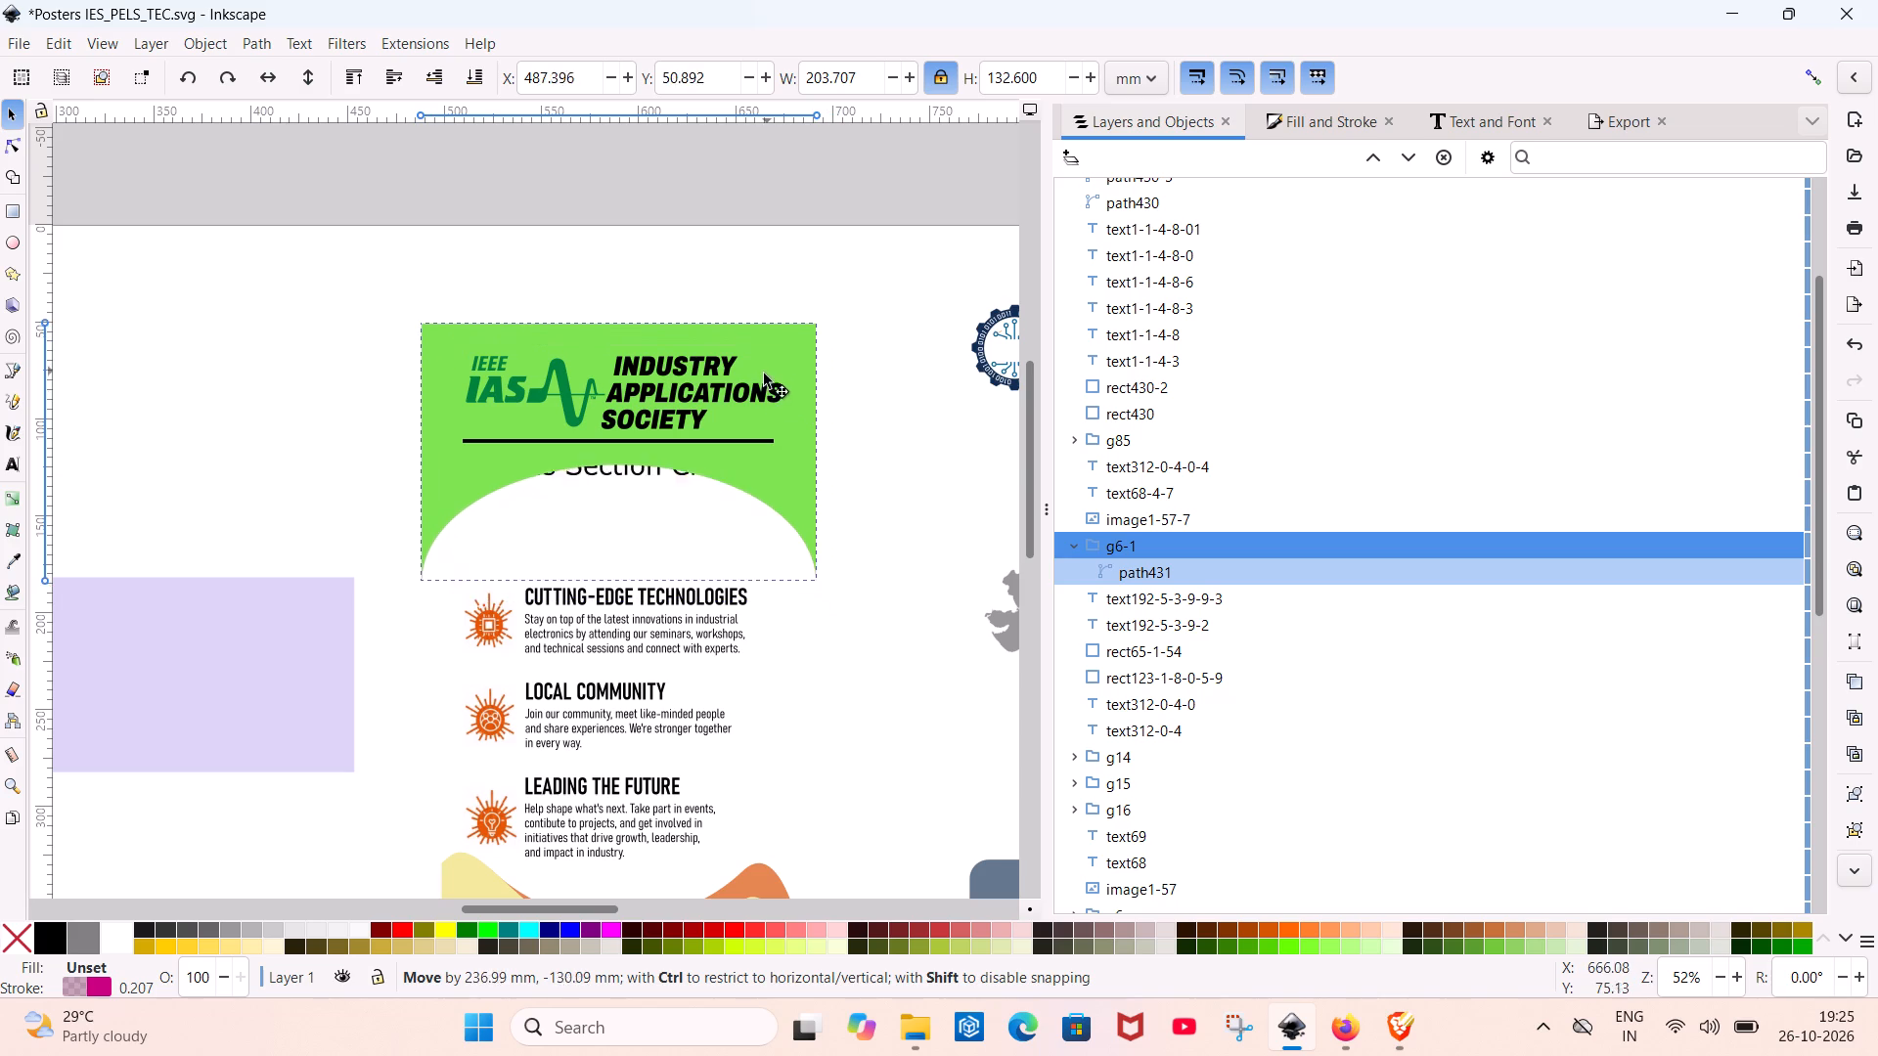
drag(764, 374, 752, 387)
right_click(737, 373)
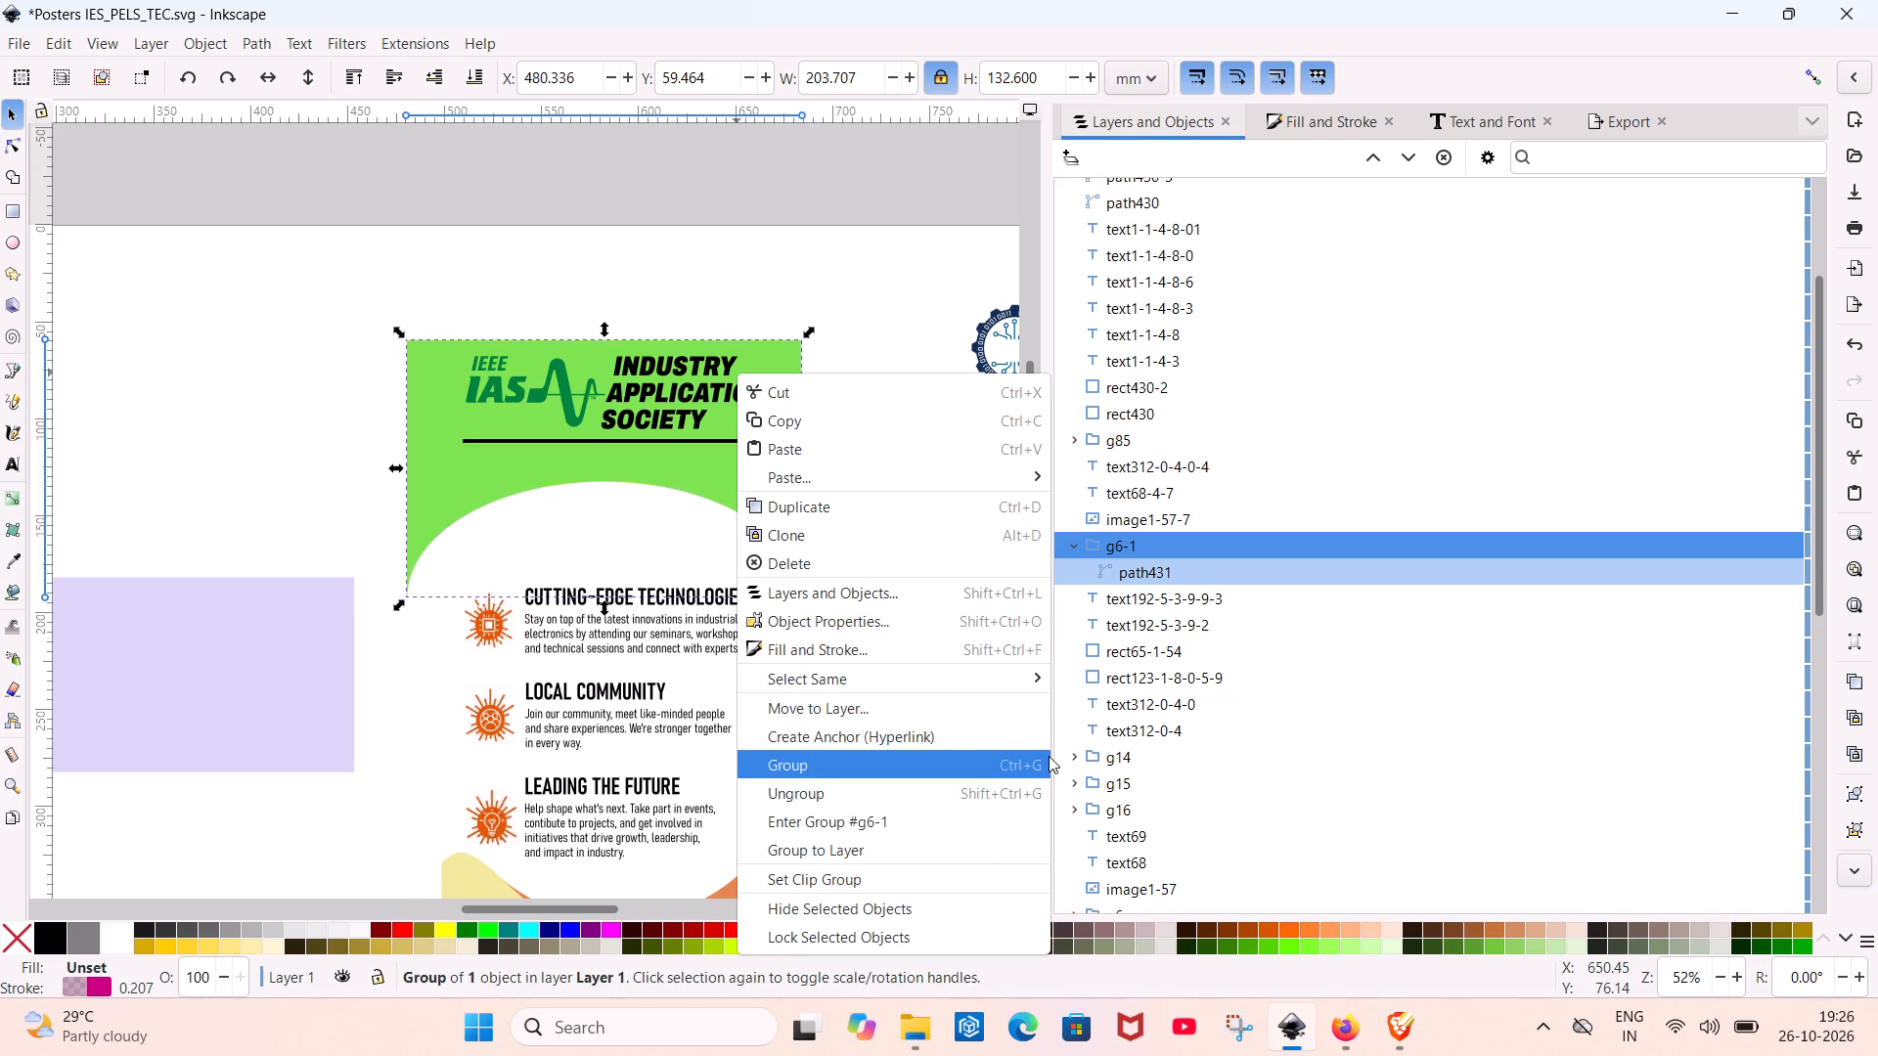
click(1232, 755)
Set the green curved background's stroke to lightness 23 and alpha 41.
click(666, 483)
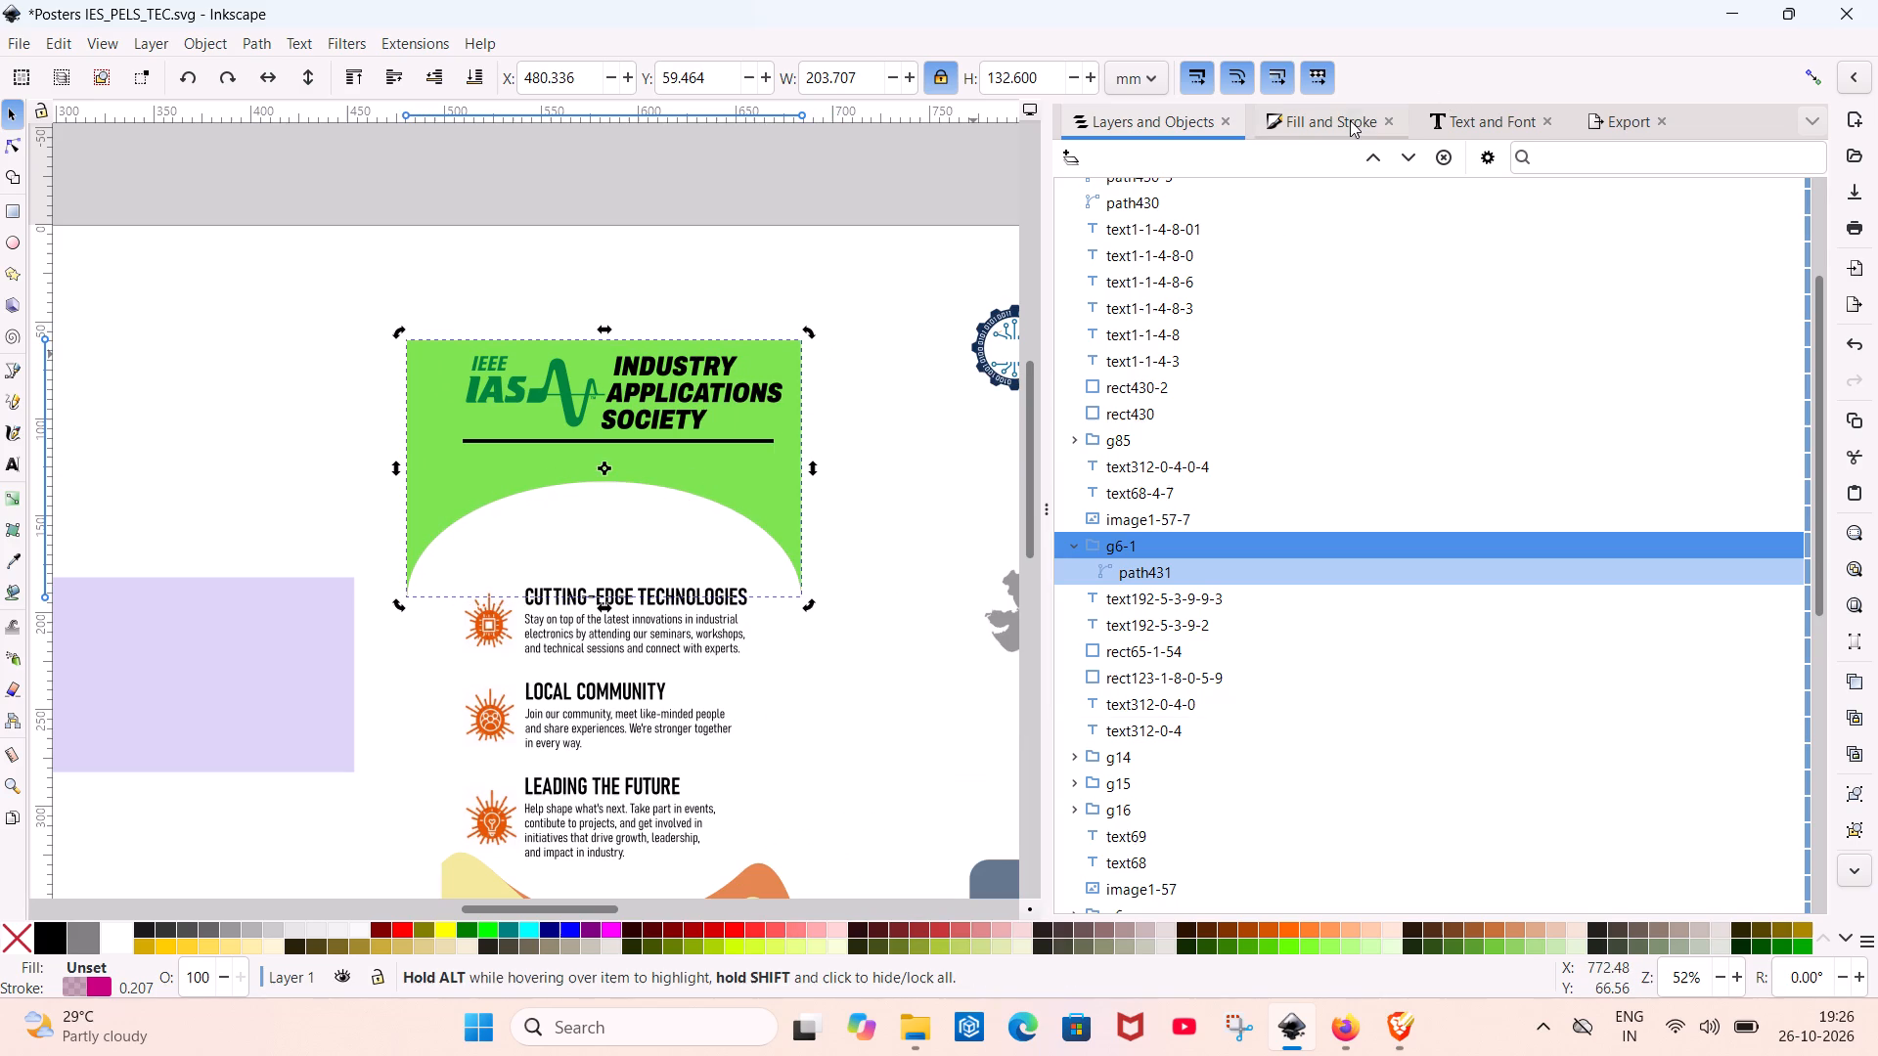
click(1341, 123)
click(1145, 379)
click(1234, 375)
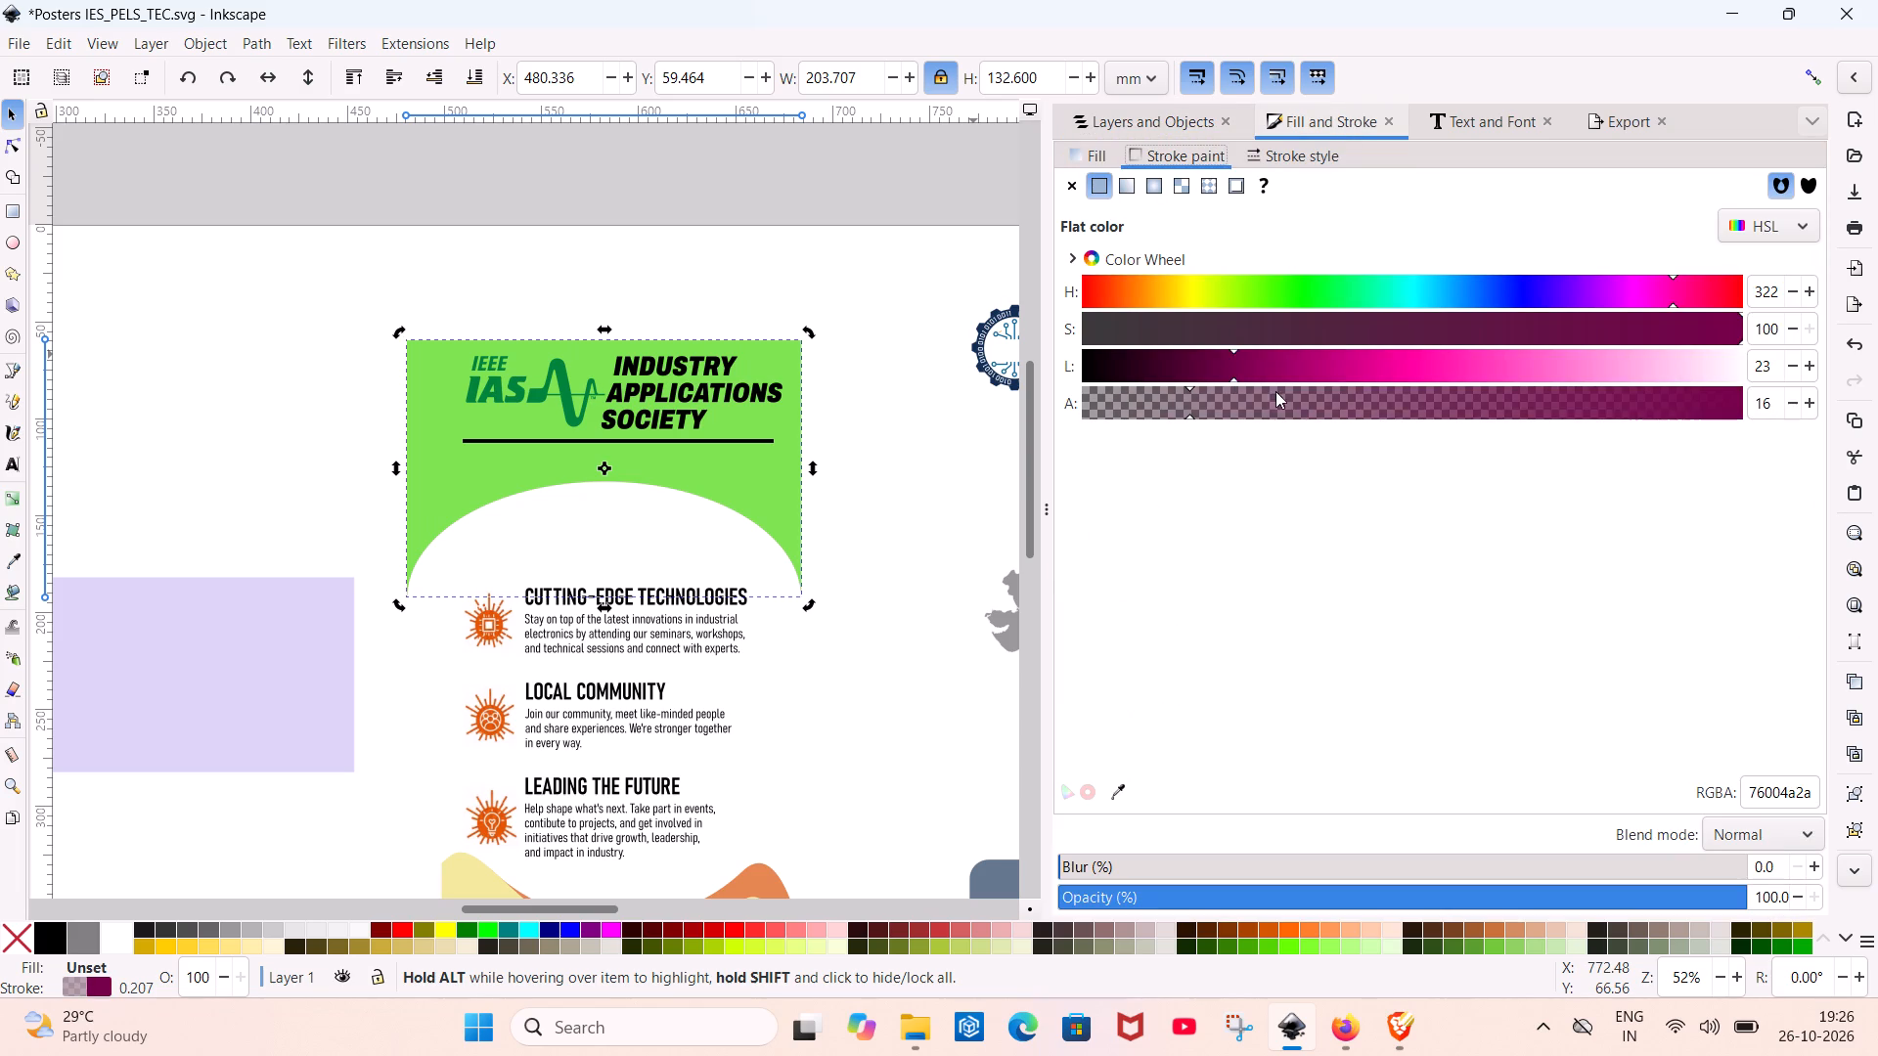
click(1277, 392)
click(1354, 390)
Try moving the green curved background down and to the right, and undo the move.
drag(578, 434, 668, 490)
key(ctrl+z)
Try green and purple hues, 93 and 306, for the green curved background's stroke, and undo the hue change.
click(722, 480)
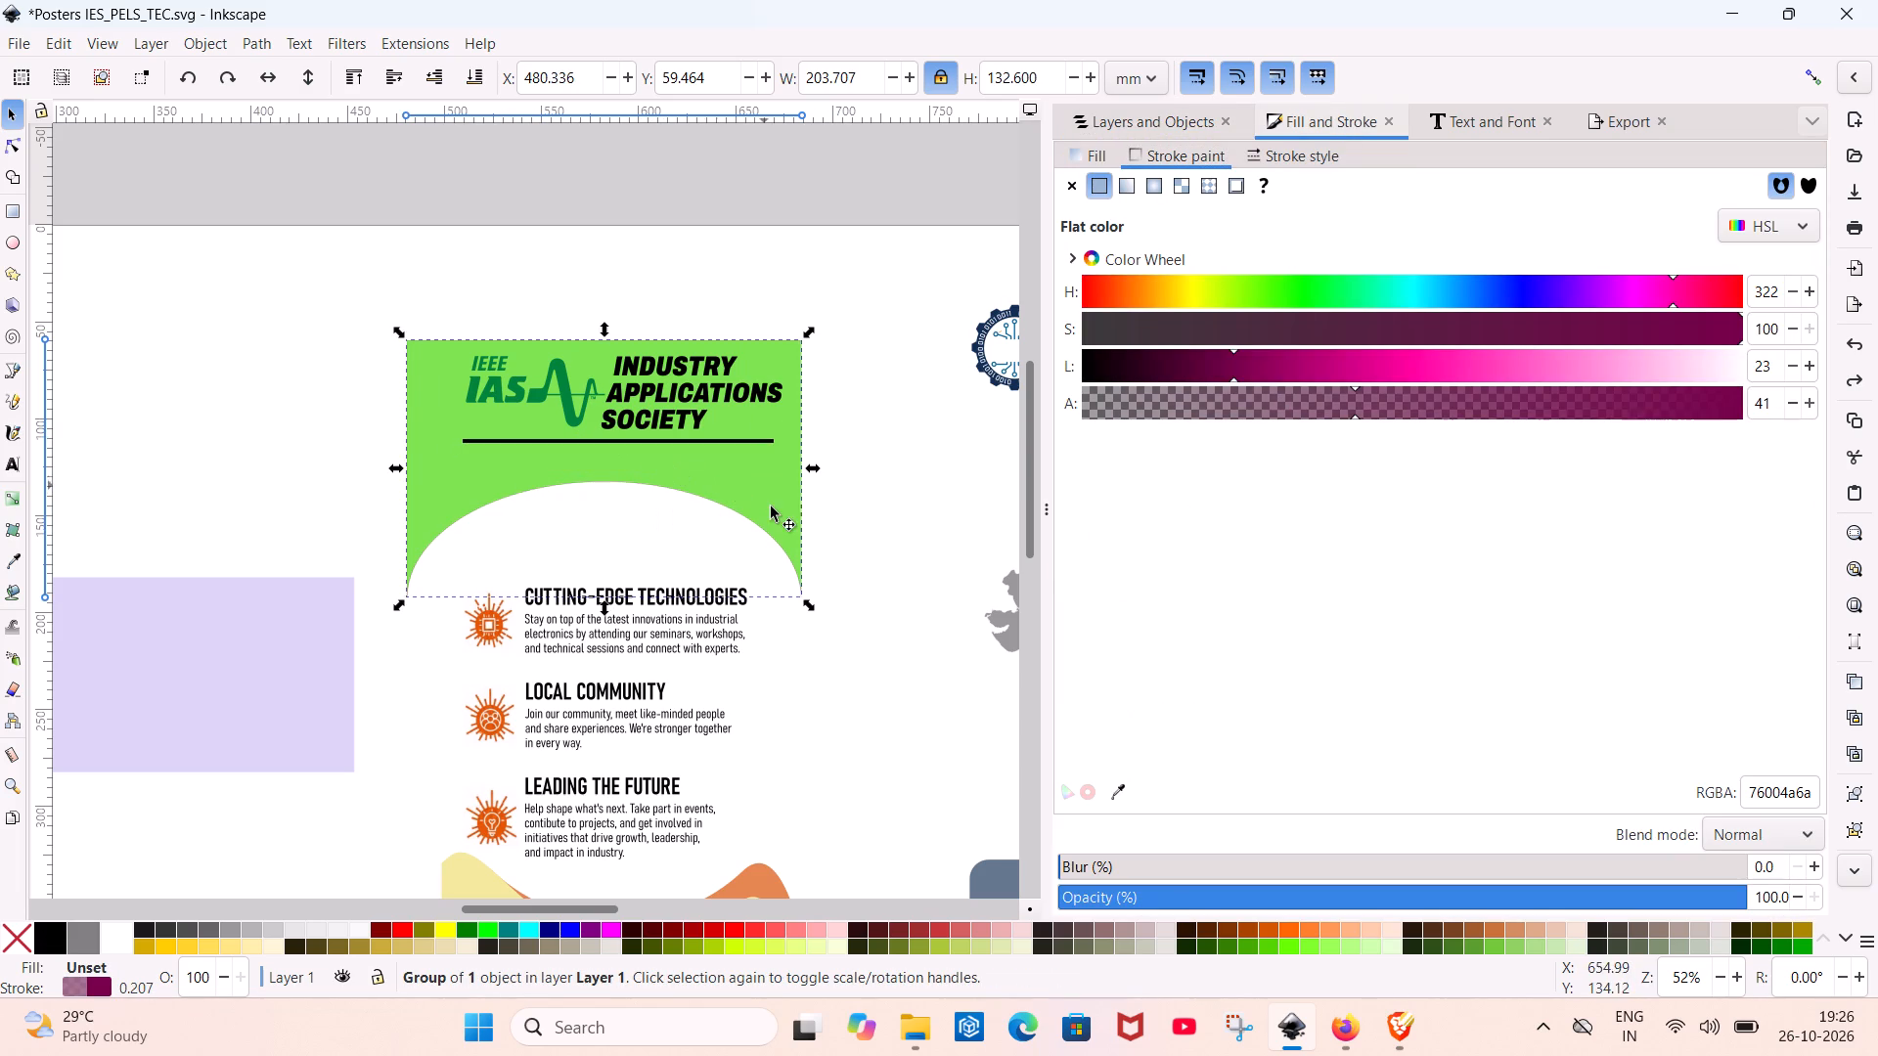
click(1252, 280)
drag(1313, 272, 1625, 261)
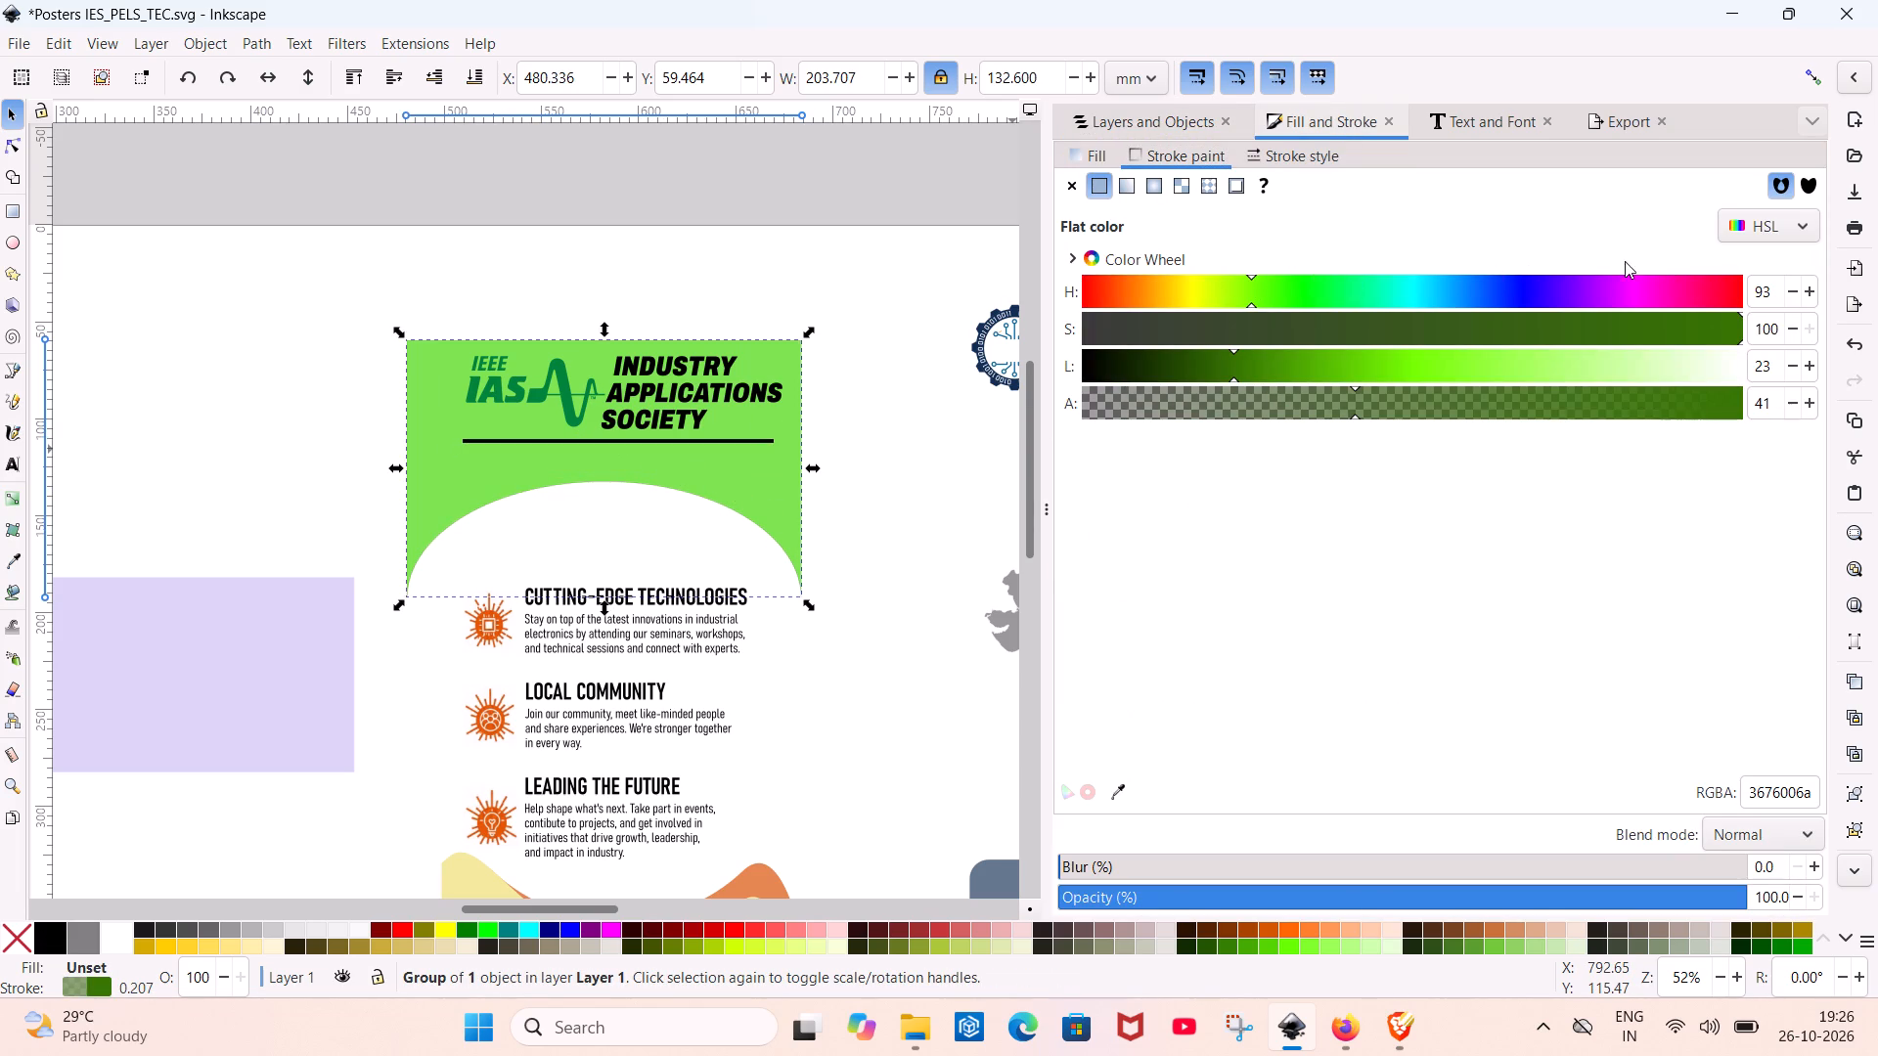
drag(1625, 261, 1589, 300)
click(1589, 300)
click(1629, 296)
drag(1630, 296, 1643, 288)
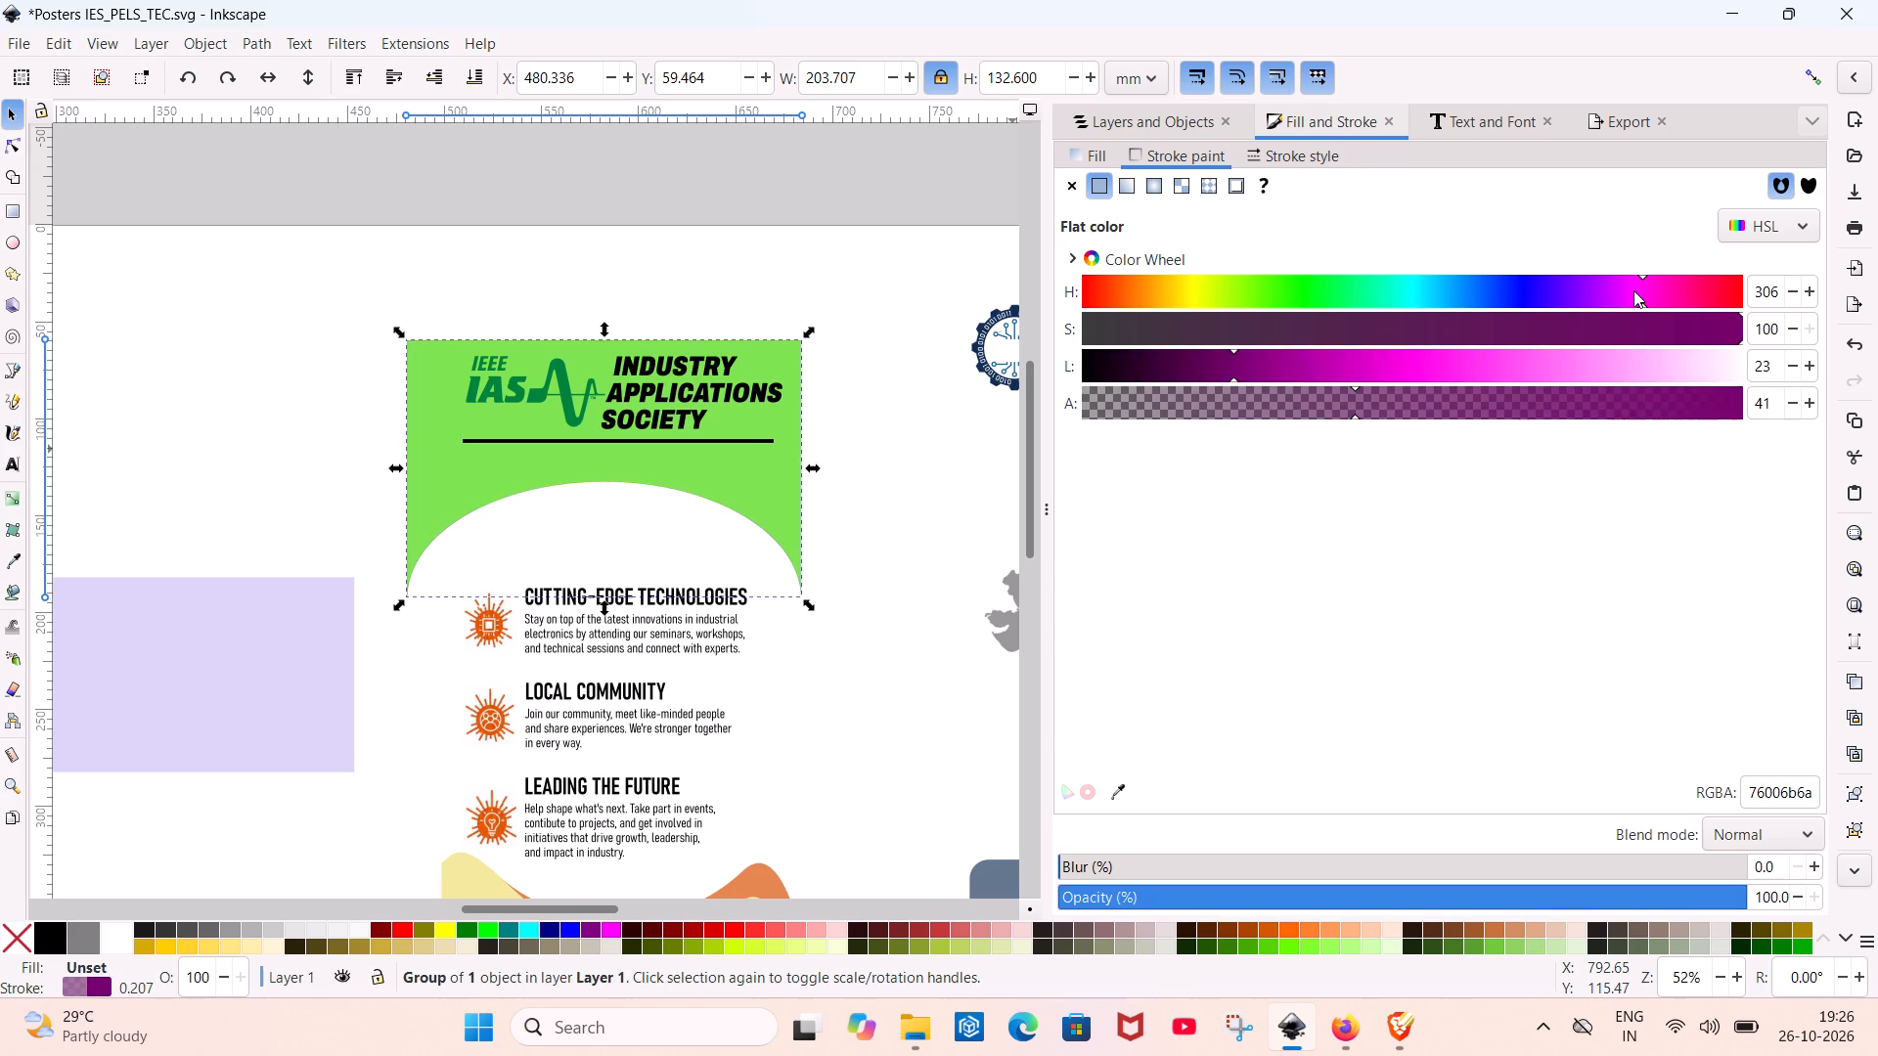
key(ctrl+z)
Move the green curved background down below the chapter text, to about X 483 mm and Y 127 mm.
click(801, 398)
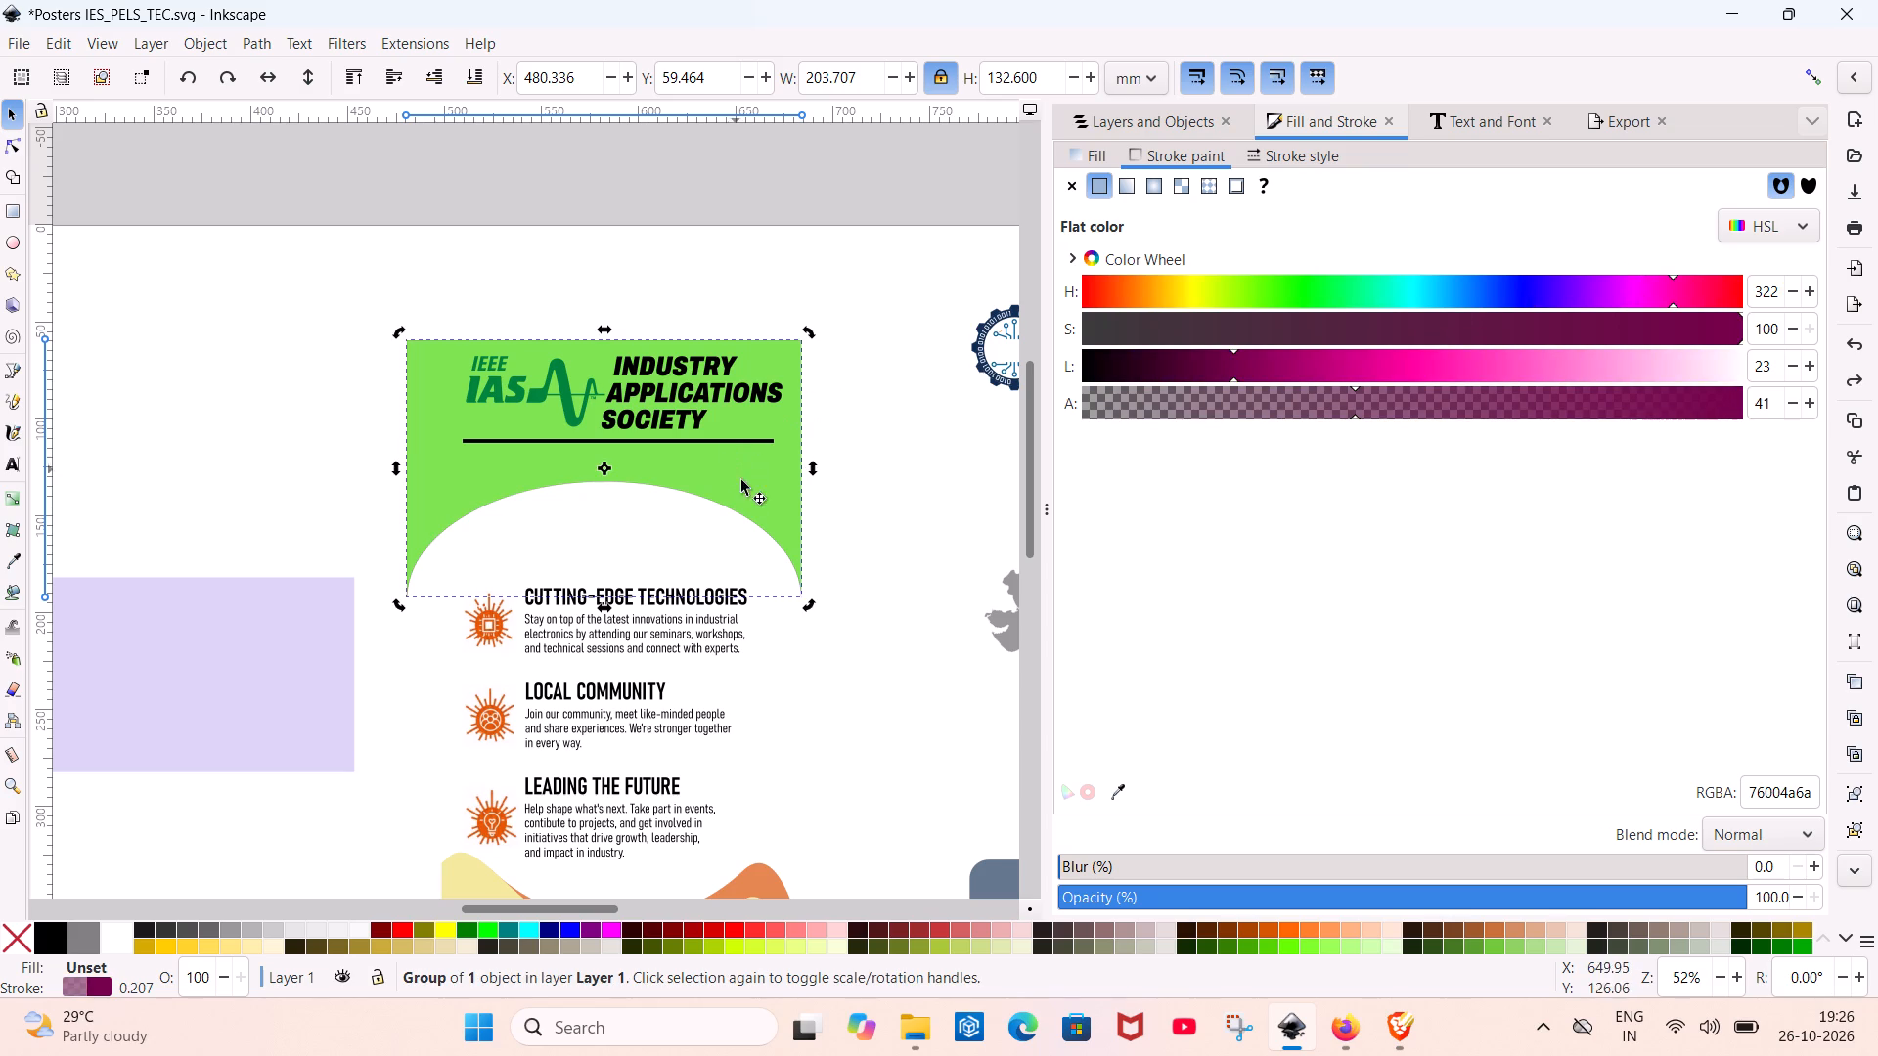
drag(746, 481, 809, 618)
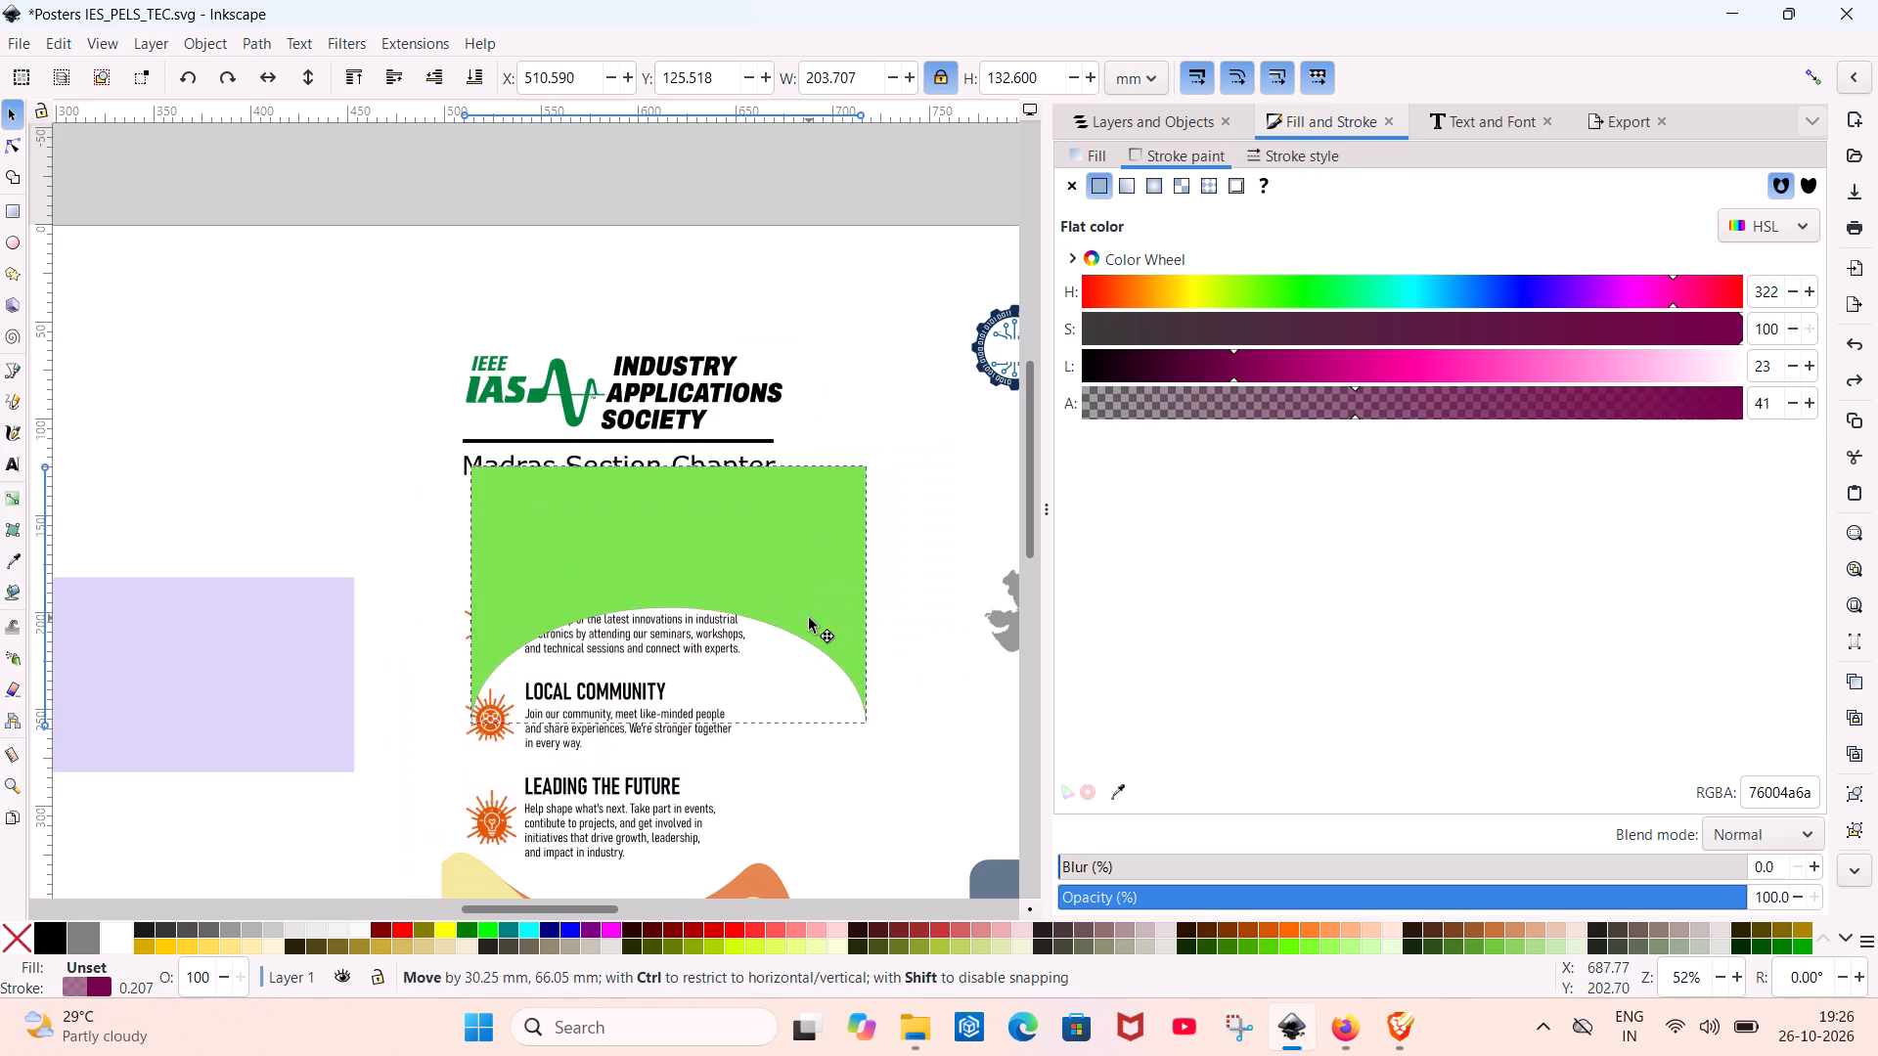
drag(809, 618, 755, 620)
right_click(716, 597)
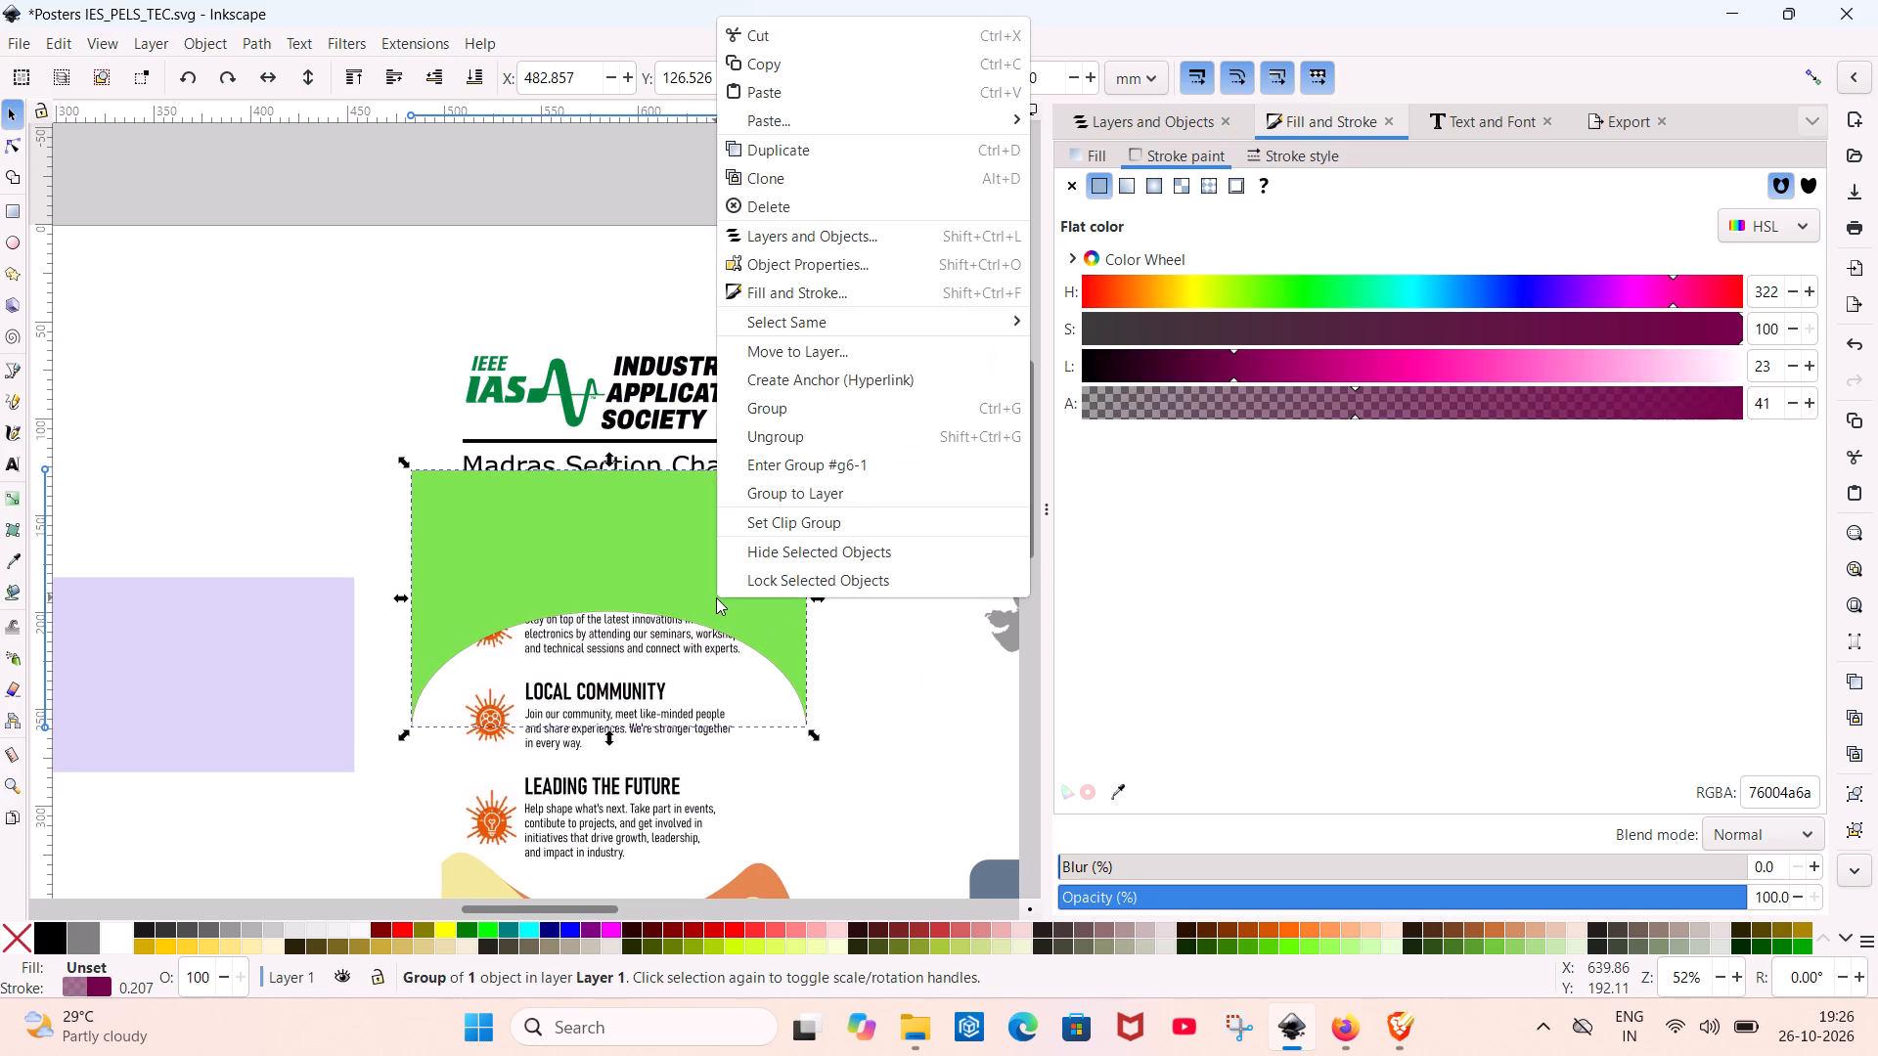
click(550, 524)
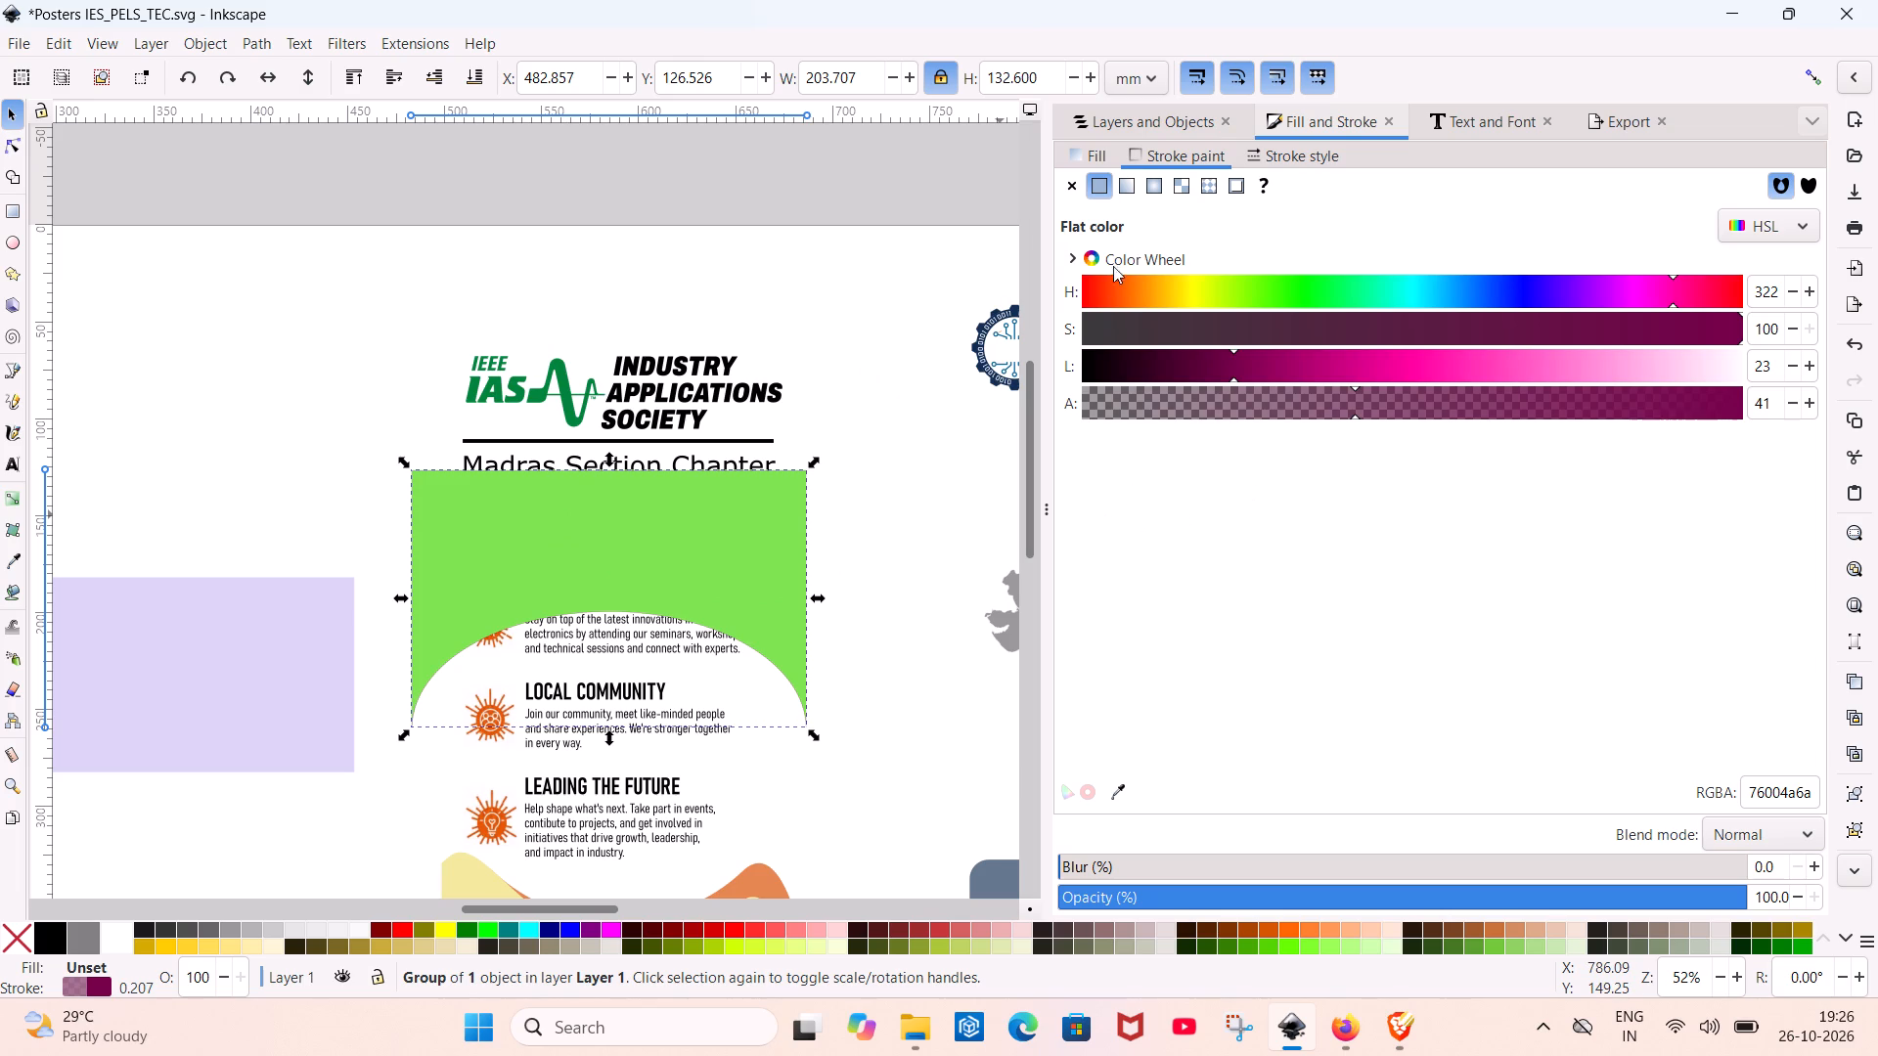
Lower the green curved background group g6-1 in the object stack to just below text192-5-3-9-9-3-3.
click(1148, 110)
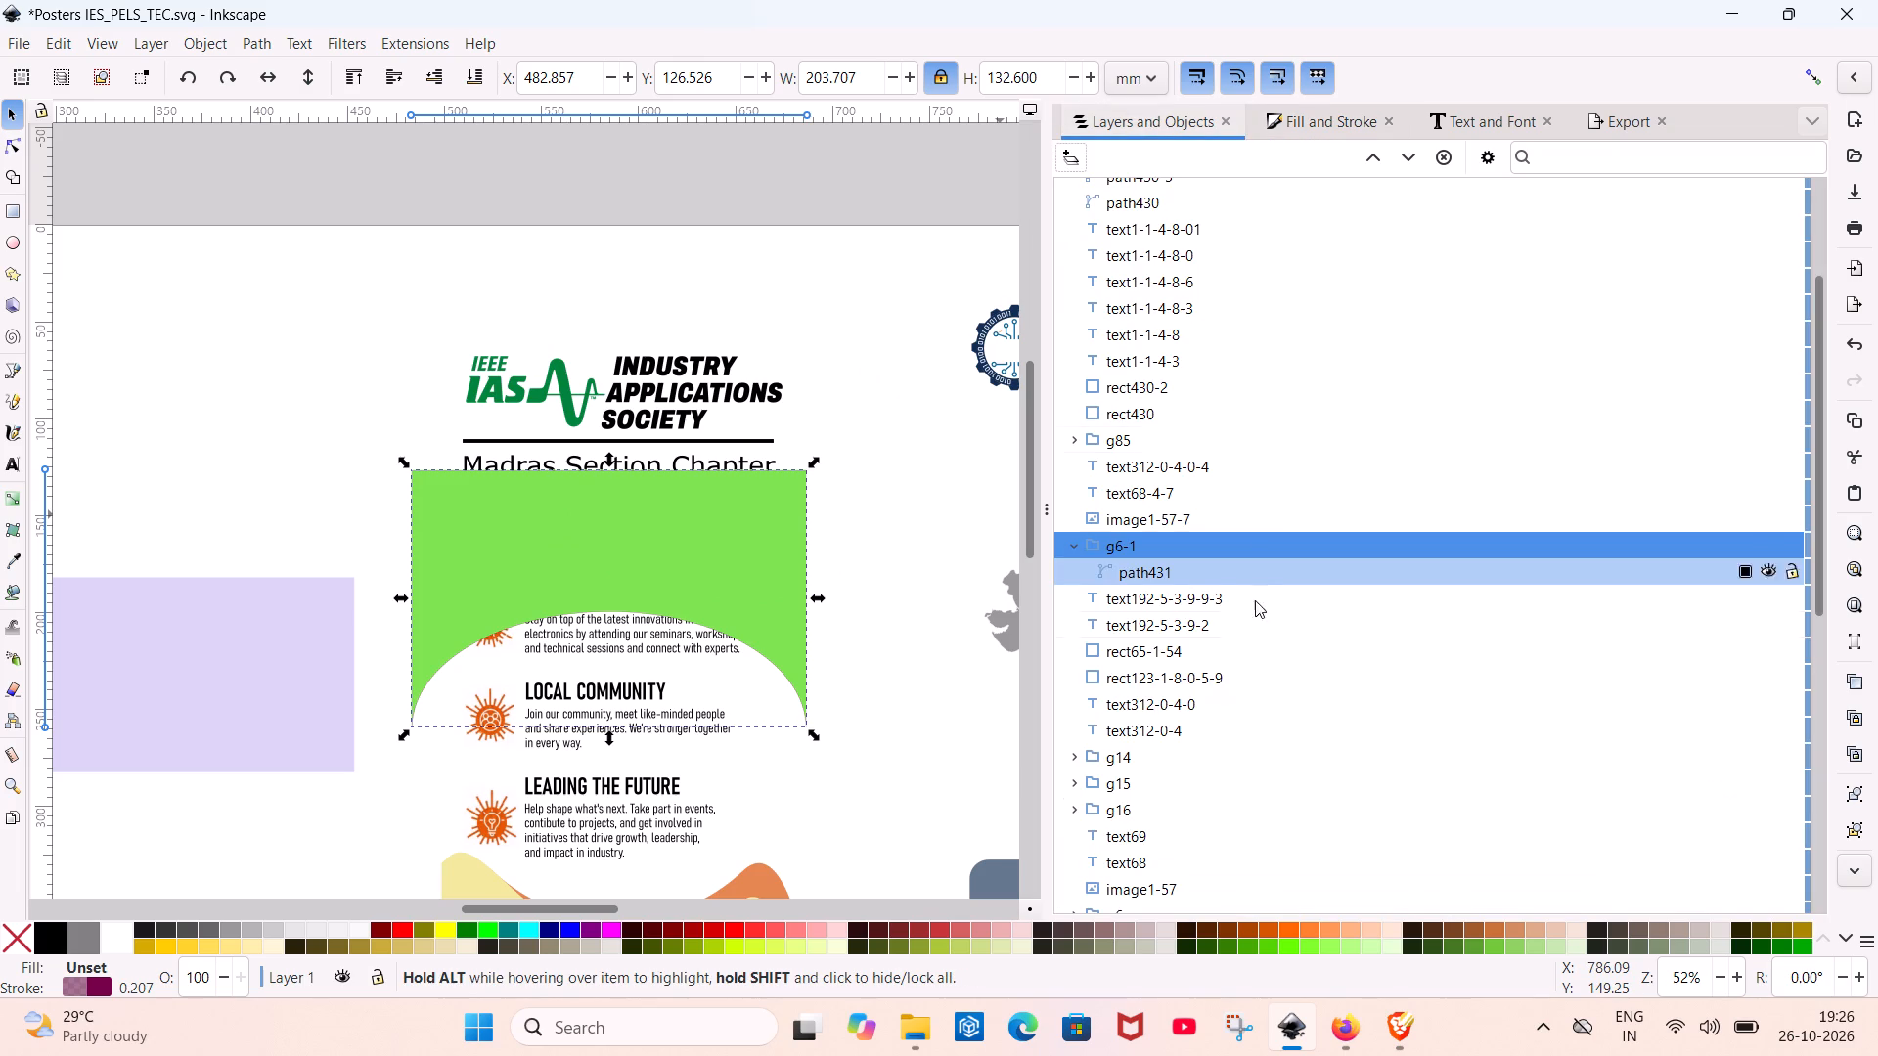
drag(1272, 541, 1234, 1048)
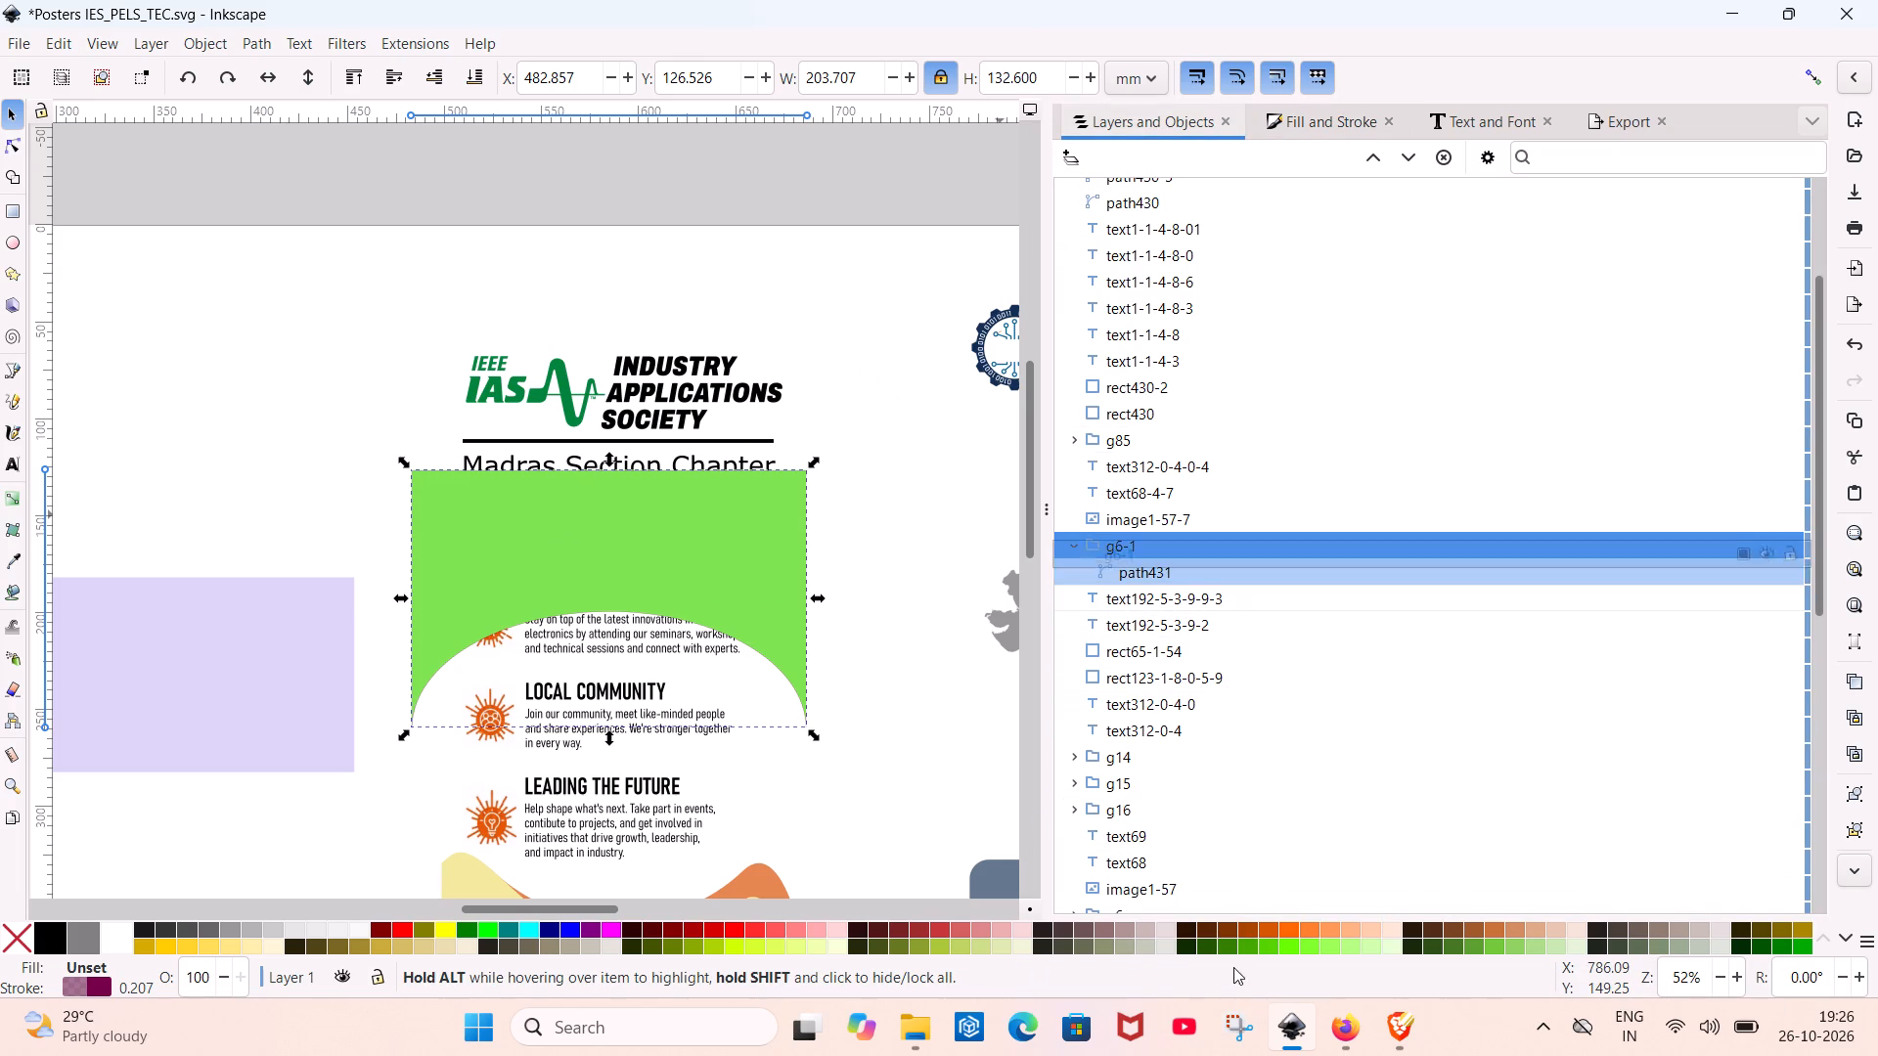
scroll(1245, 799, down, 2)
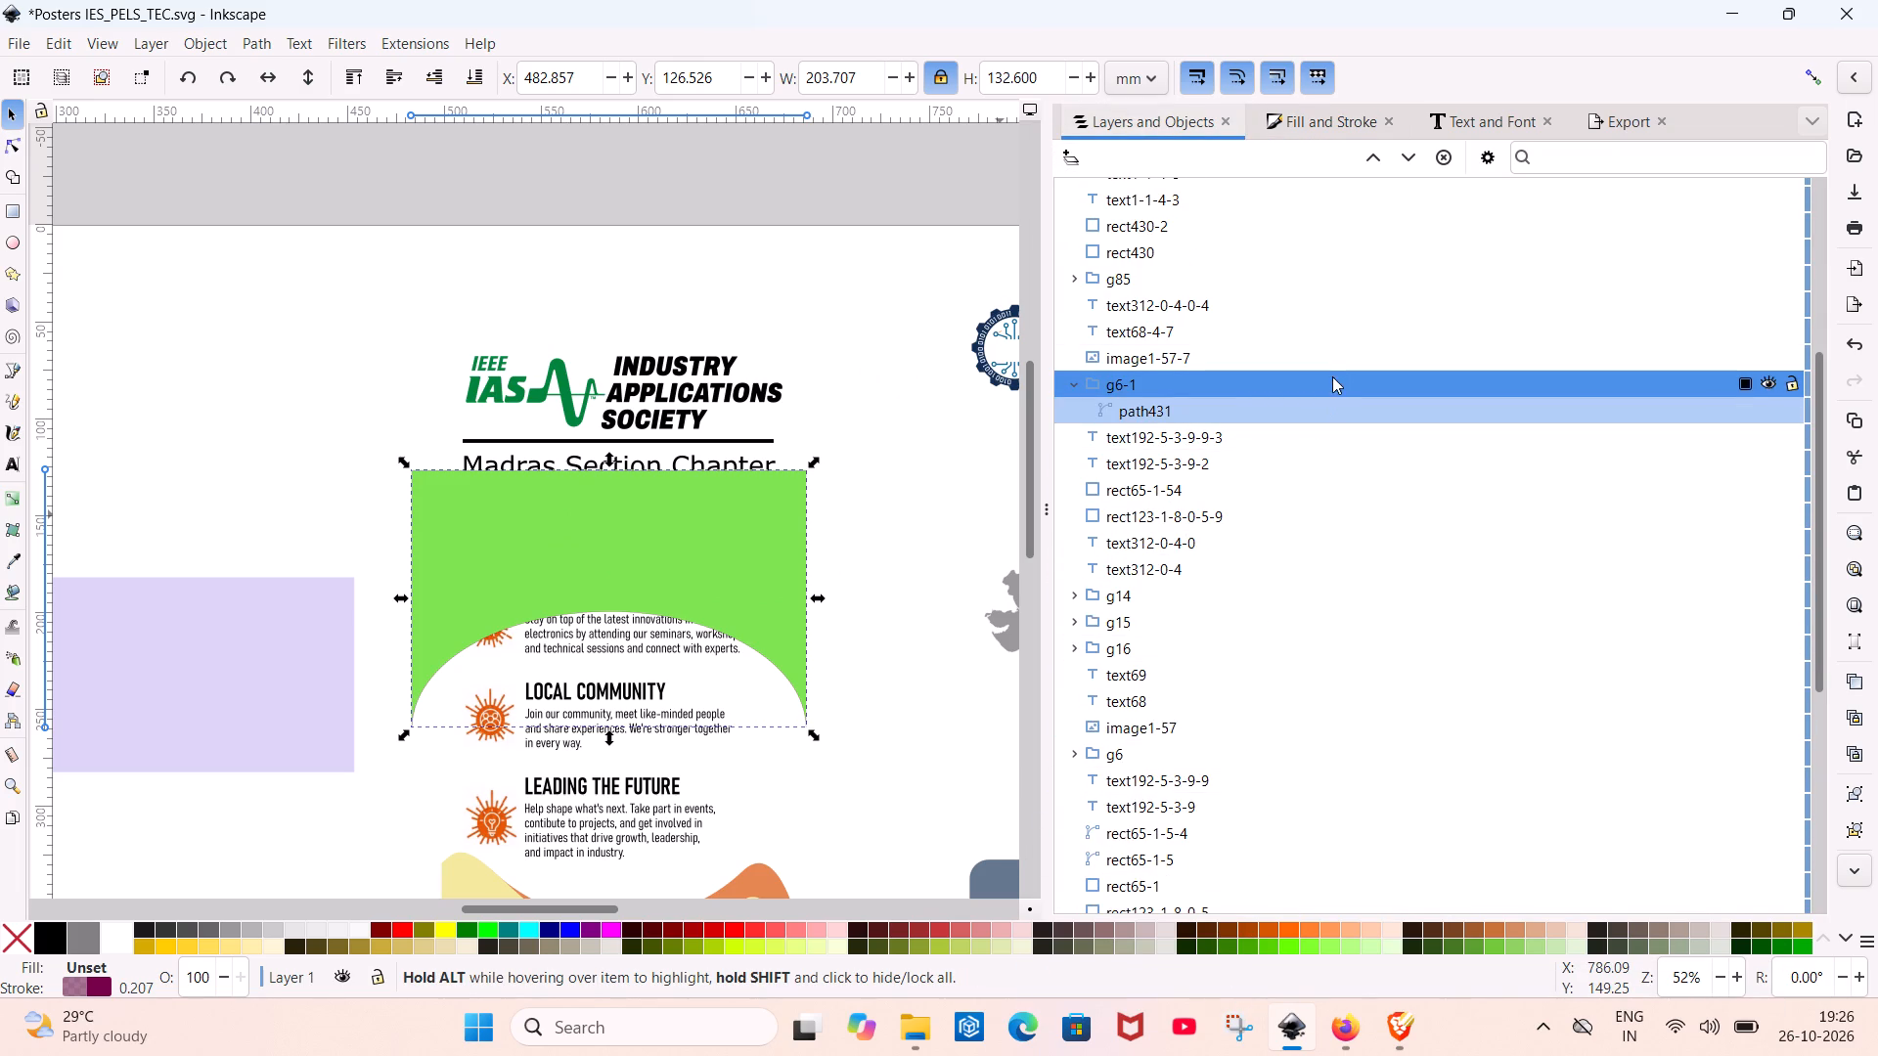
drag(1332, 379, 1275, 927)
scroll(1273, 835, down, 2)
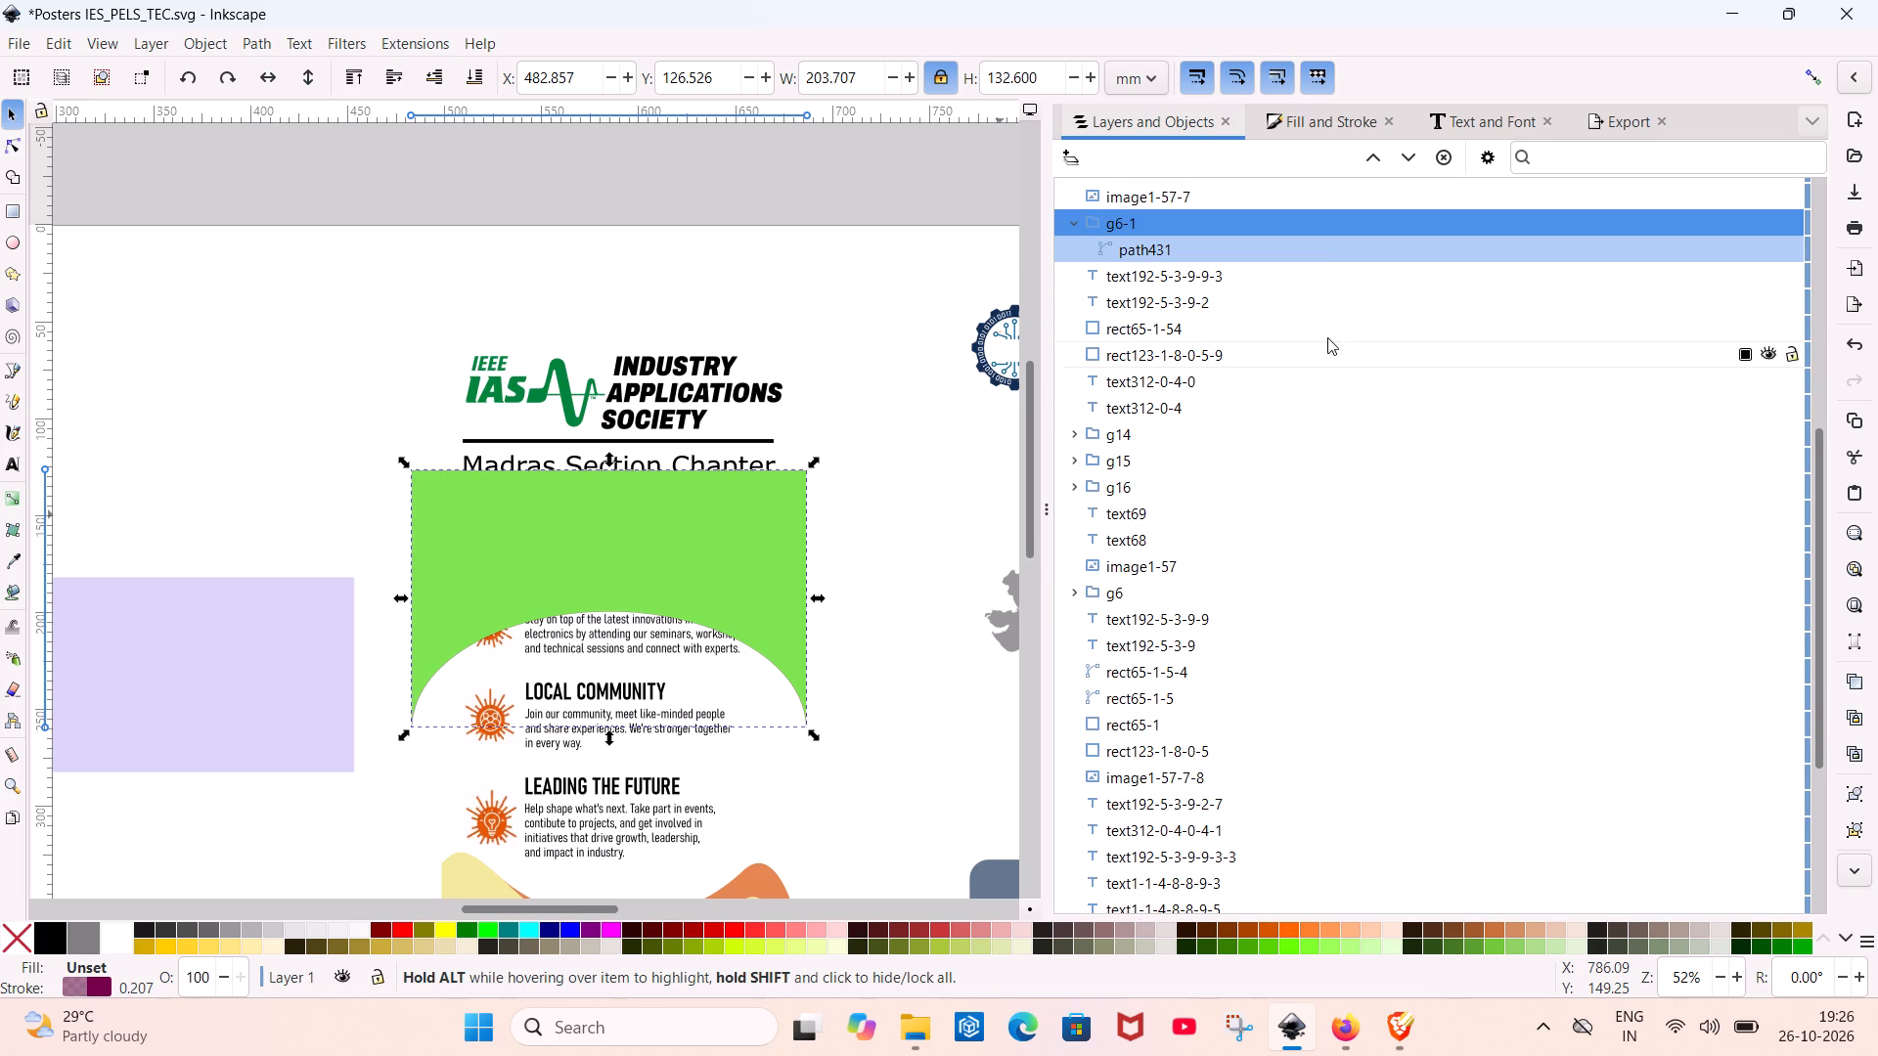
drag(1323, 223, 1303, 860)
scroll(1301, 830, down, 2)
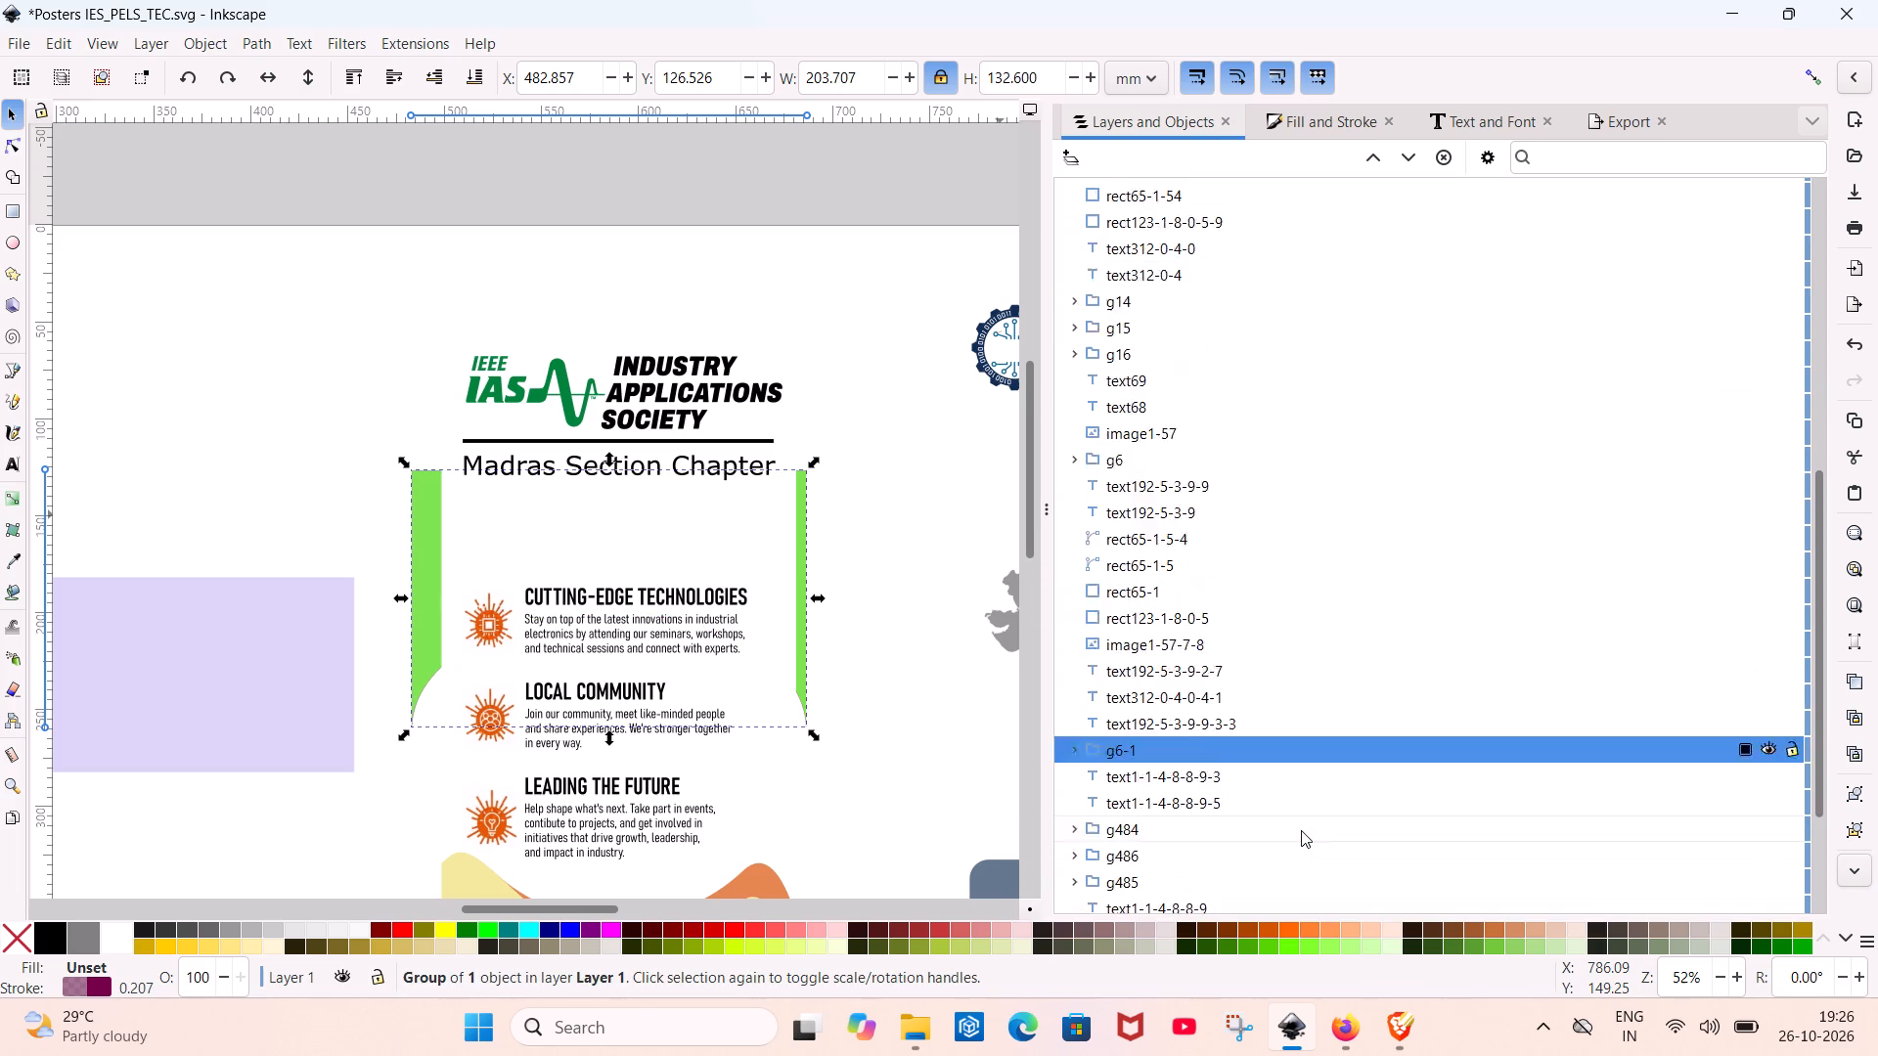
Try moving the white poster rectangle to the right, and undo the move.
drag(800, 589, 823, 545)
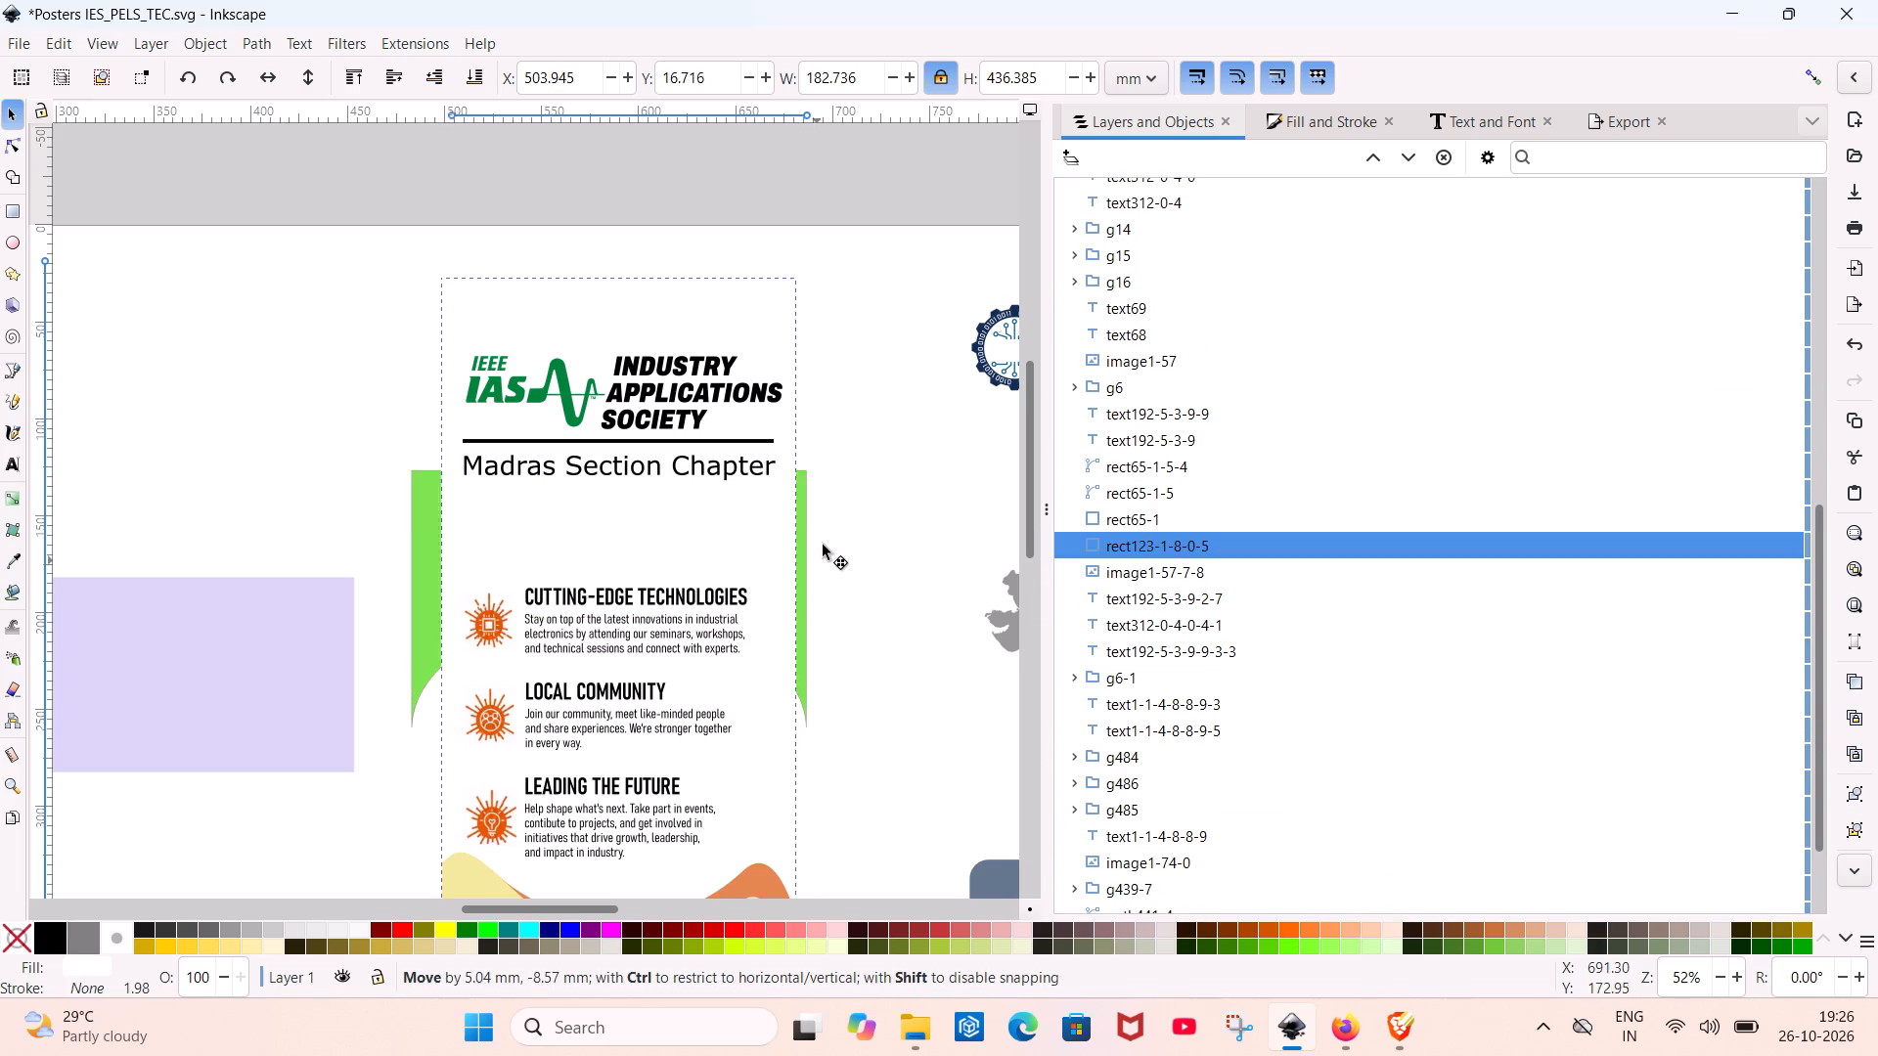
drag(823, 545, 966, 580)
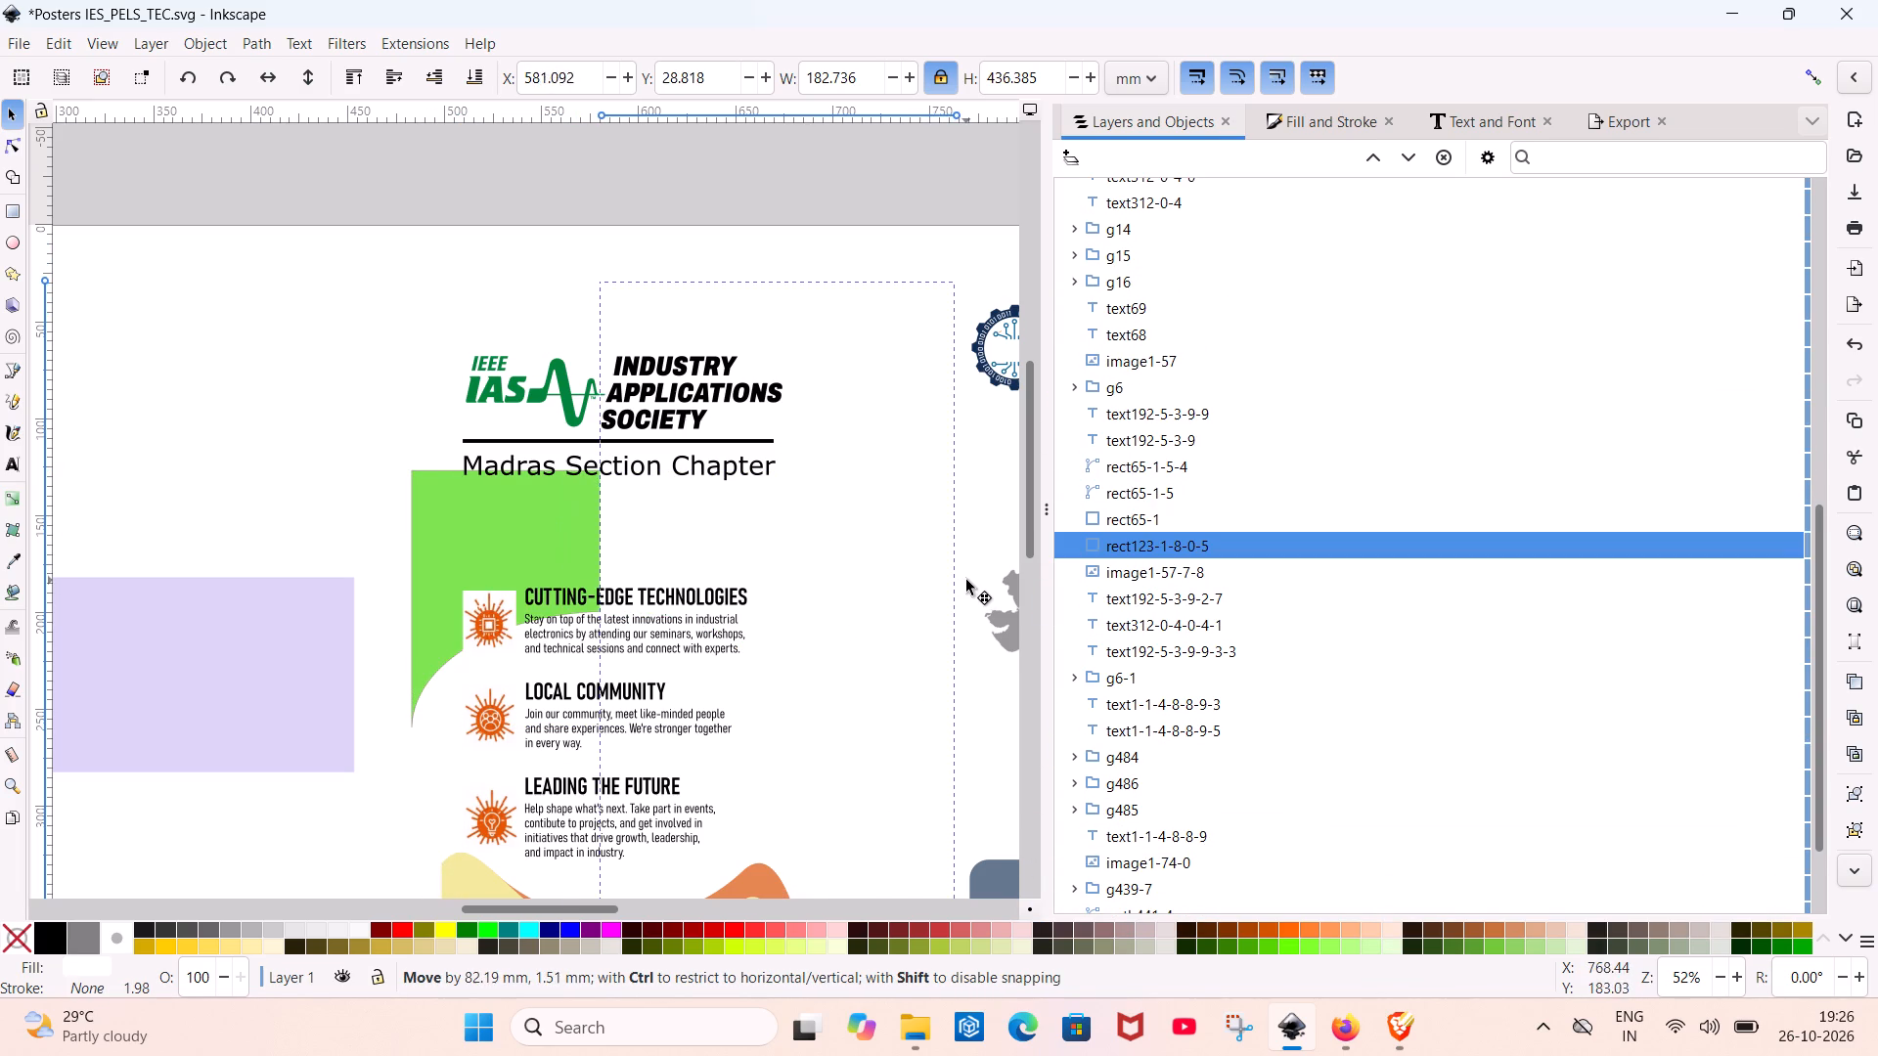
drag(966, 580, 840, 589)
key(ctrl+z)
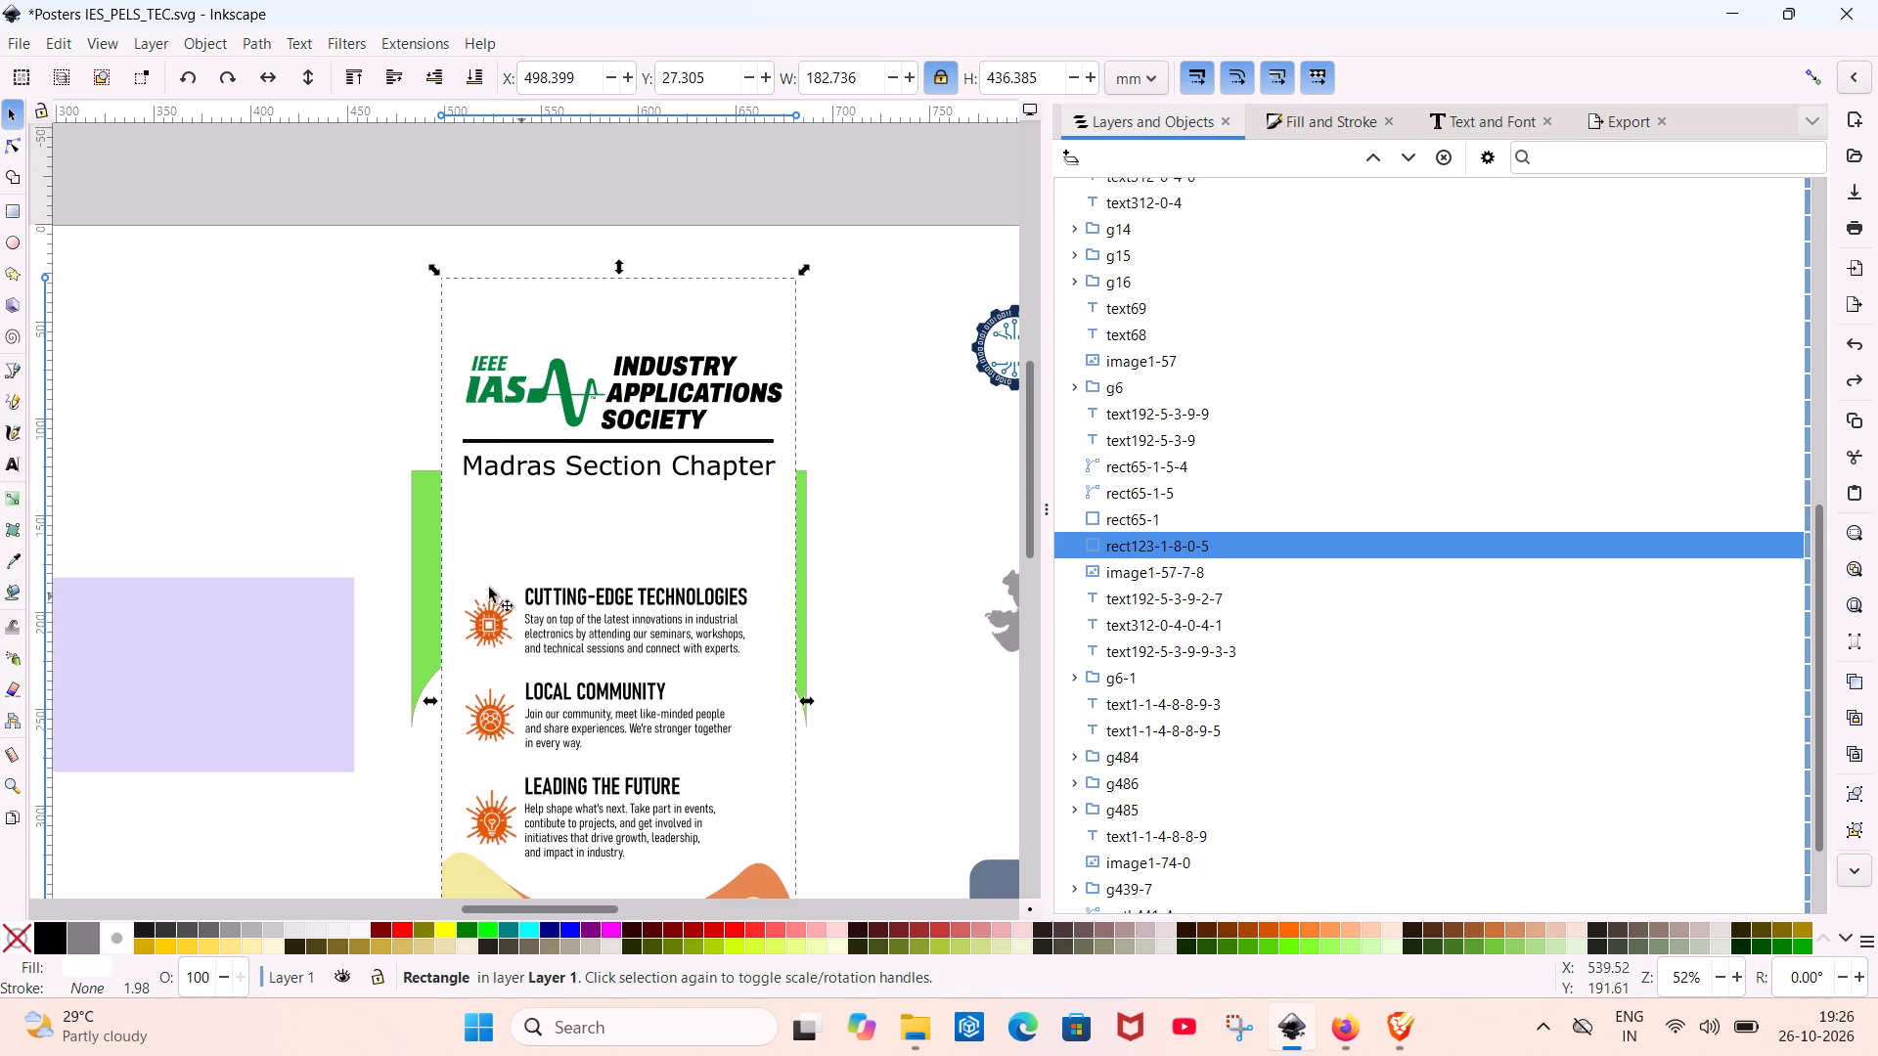
Move the green curved background up to the IAS header, at about X 490 mm and Y 38 mm.
drag(414, 604, 439, 433)
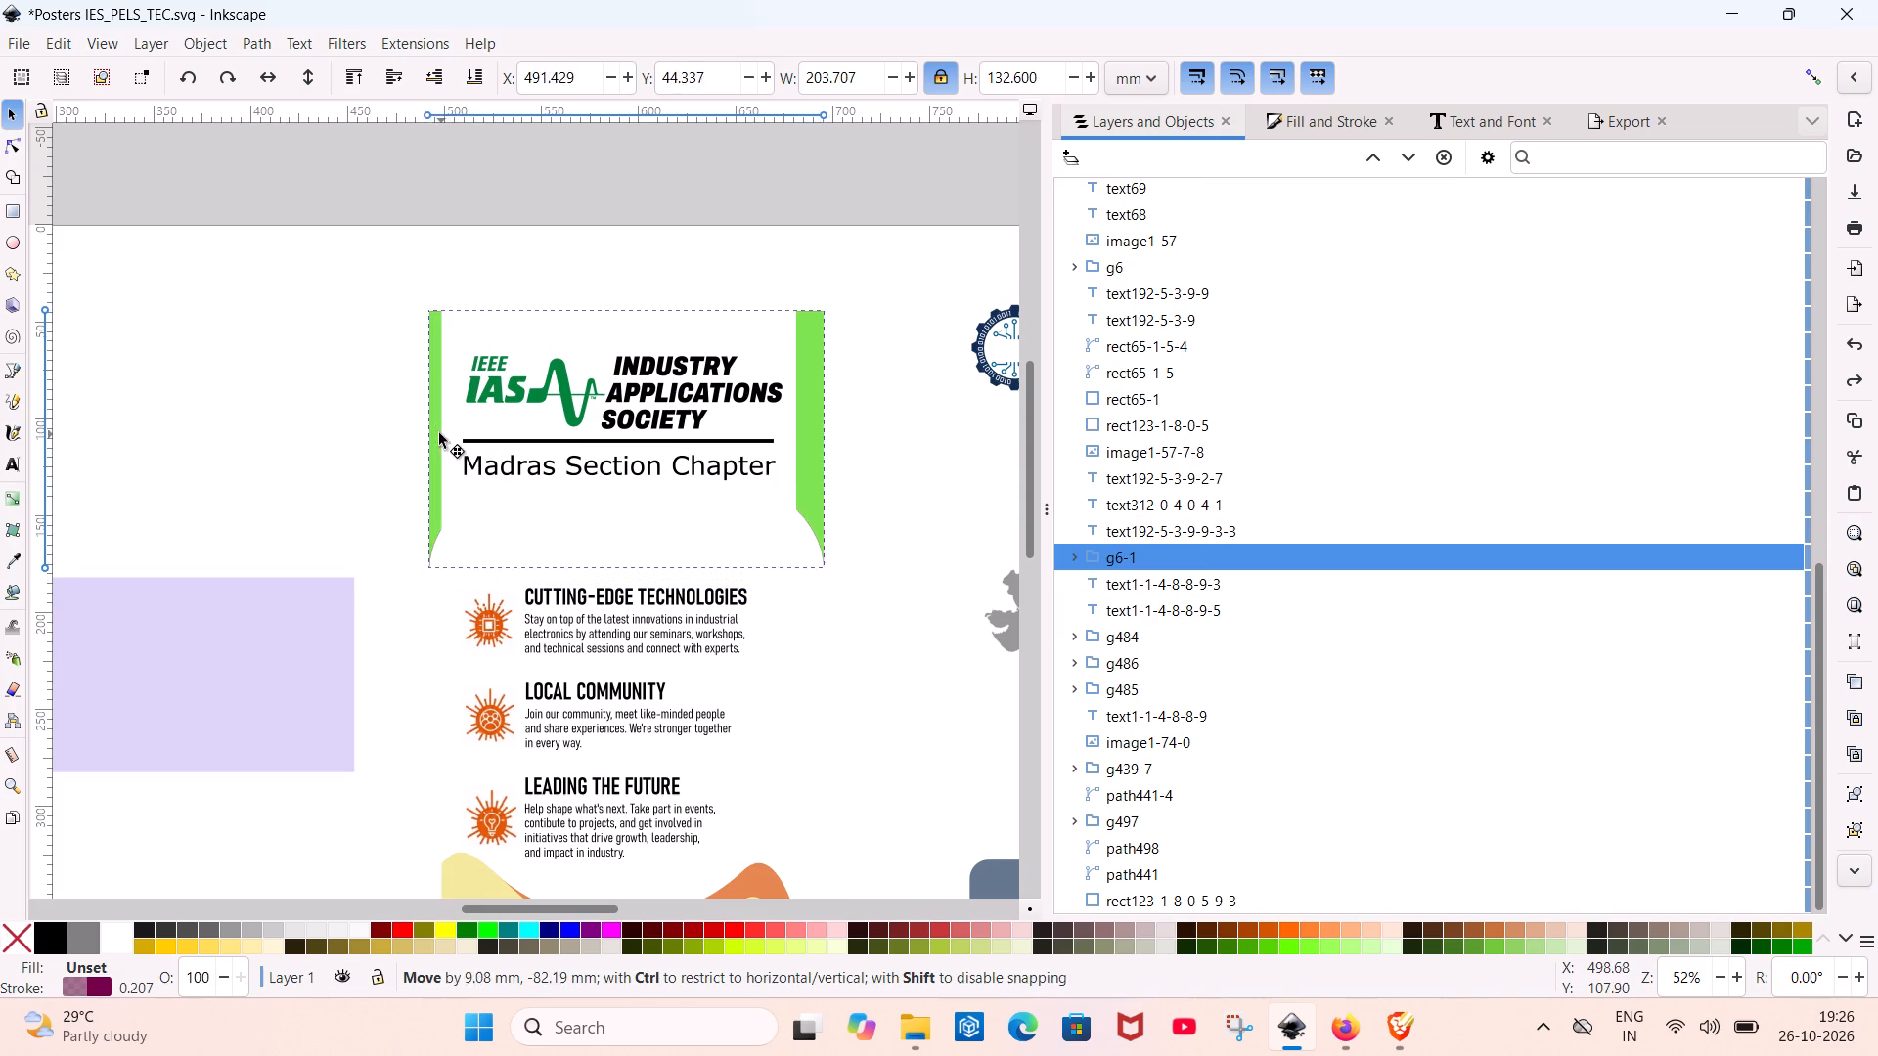
drag(439, 433, 439, 422)
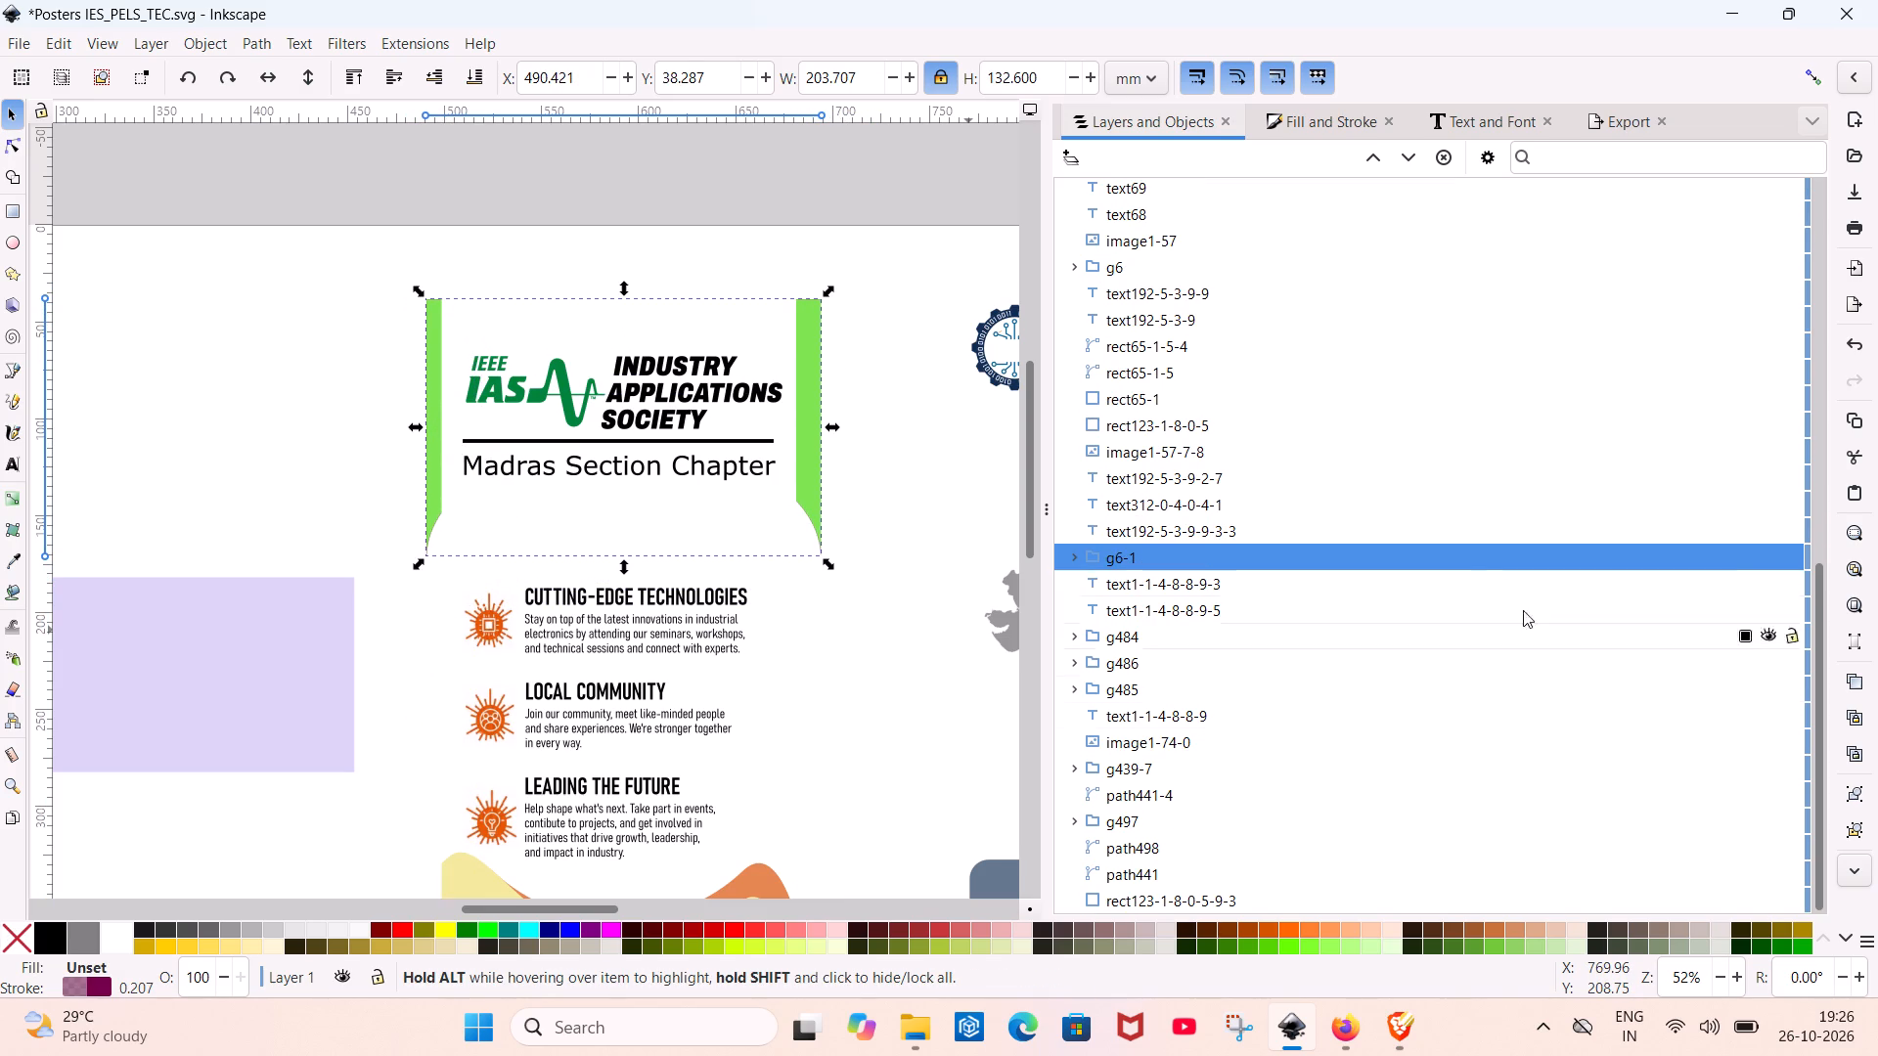
Raise the green curved background group g6-1 in the object stack, placing it inside group g6 above path66.
drag(1460, 560, 1464, 467)
drag(1464, 467, 1478, 452)
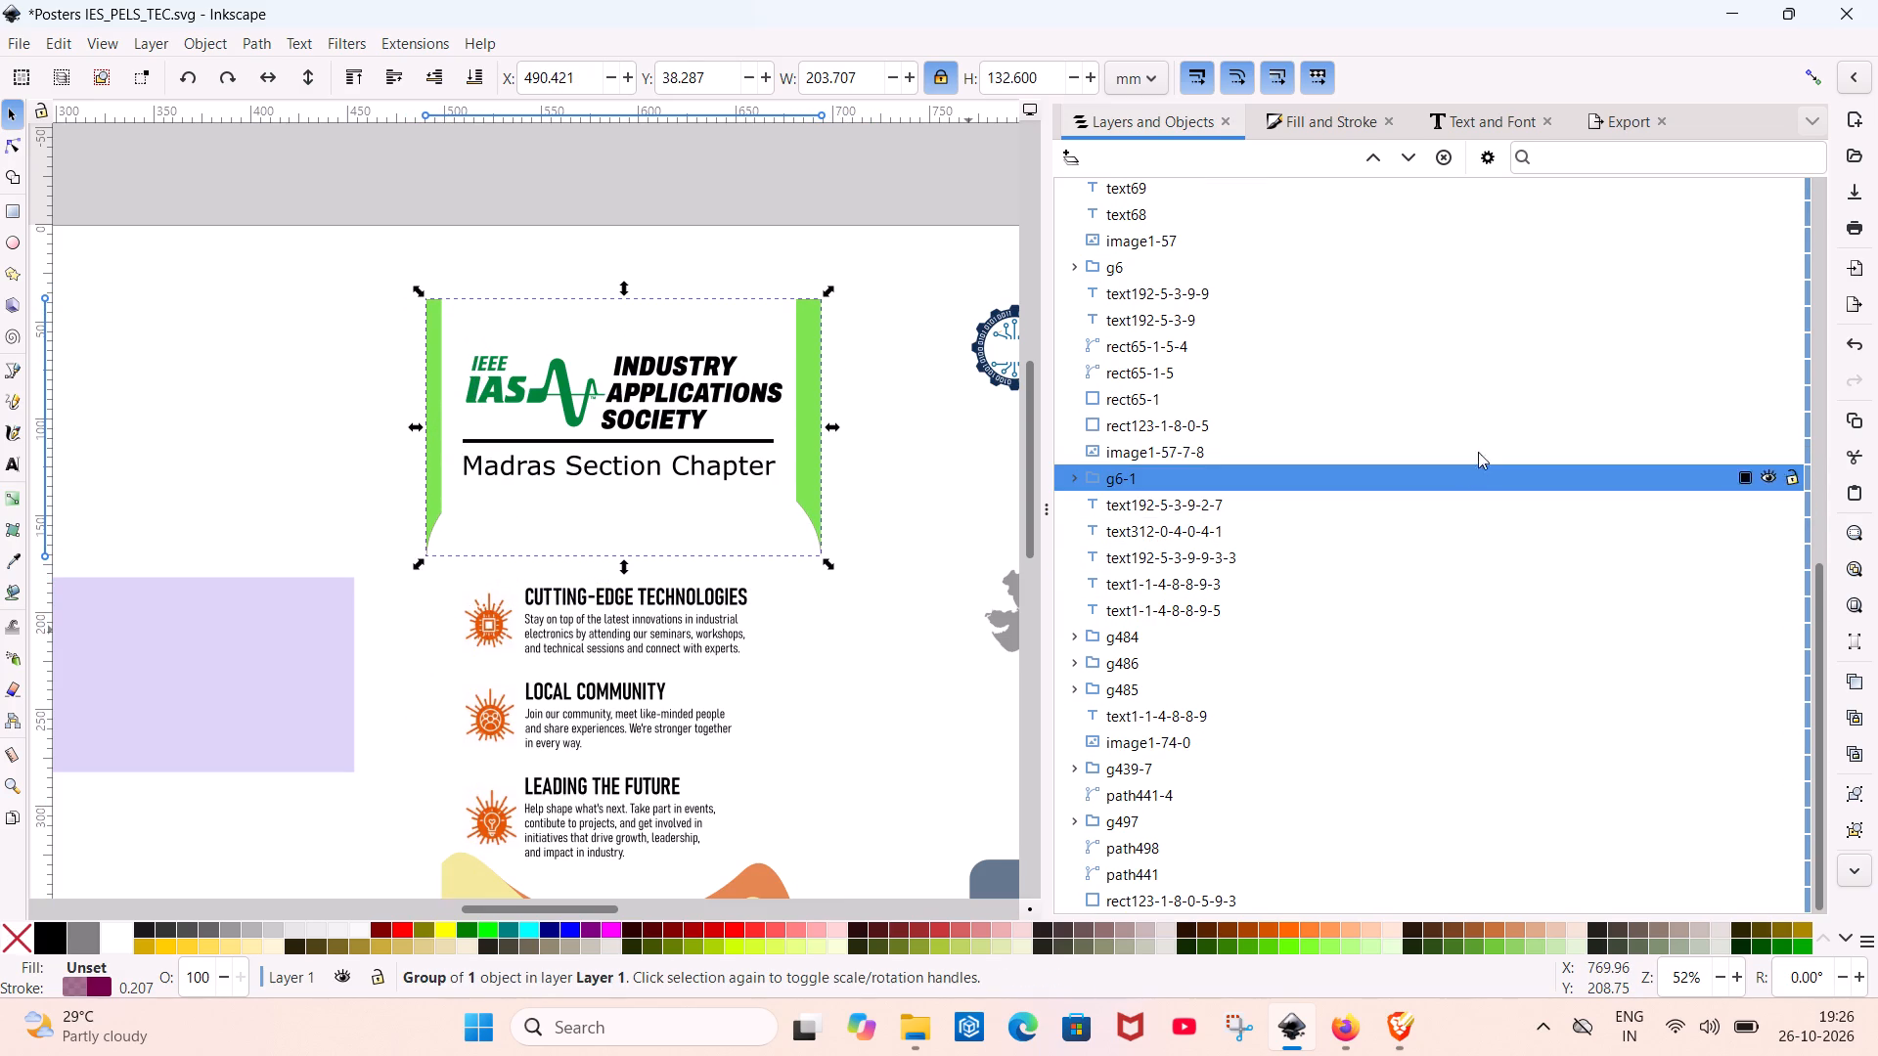
drag(1478, 452, 1492, 267)
scroll(1492, 267, up, 1)
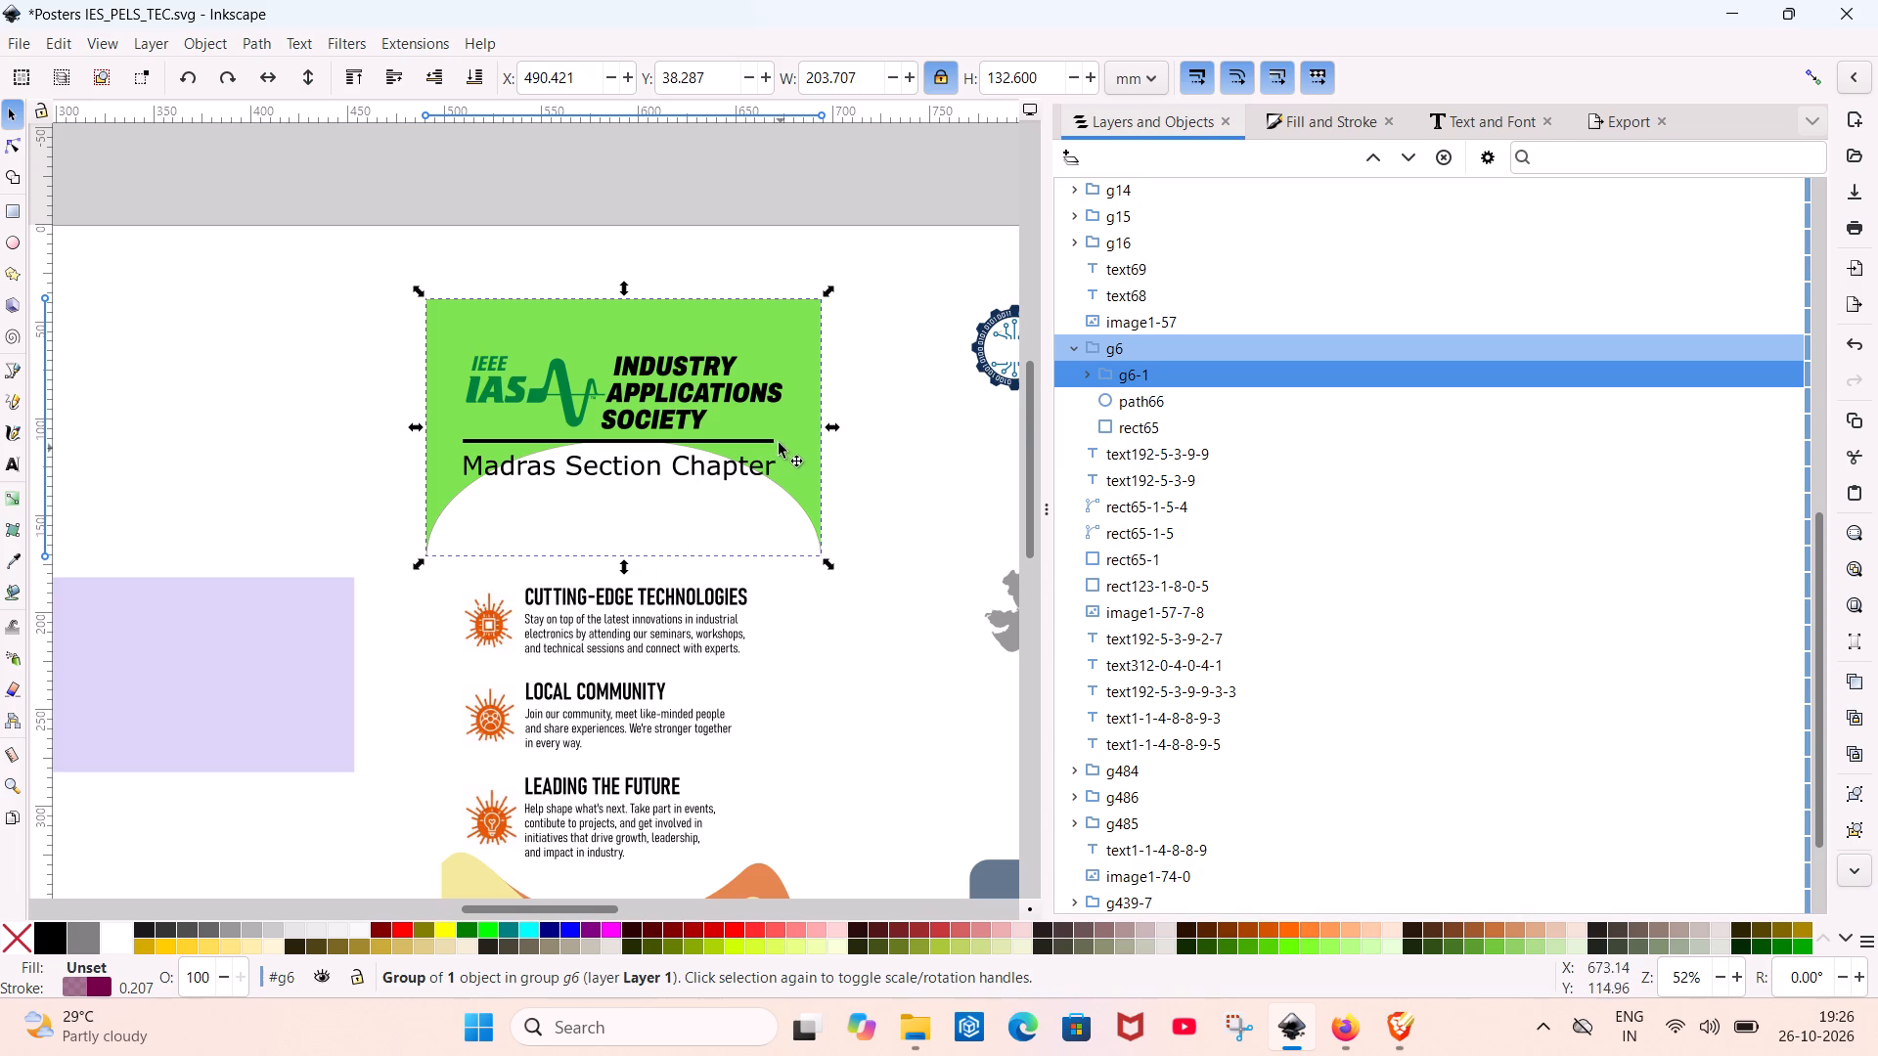
Reposition the green curved background behind the IAS logo and chapter text, at about X 482 mm and Y 60 mm.
drag(792, 464, 799, 506)
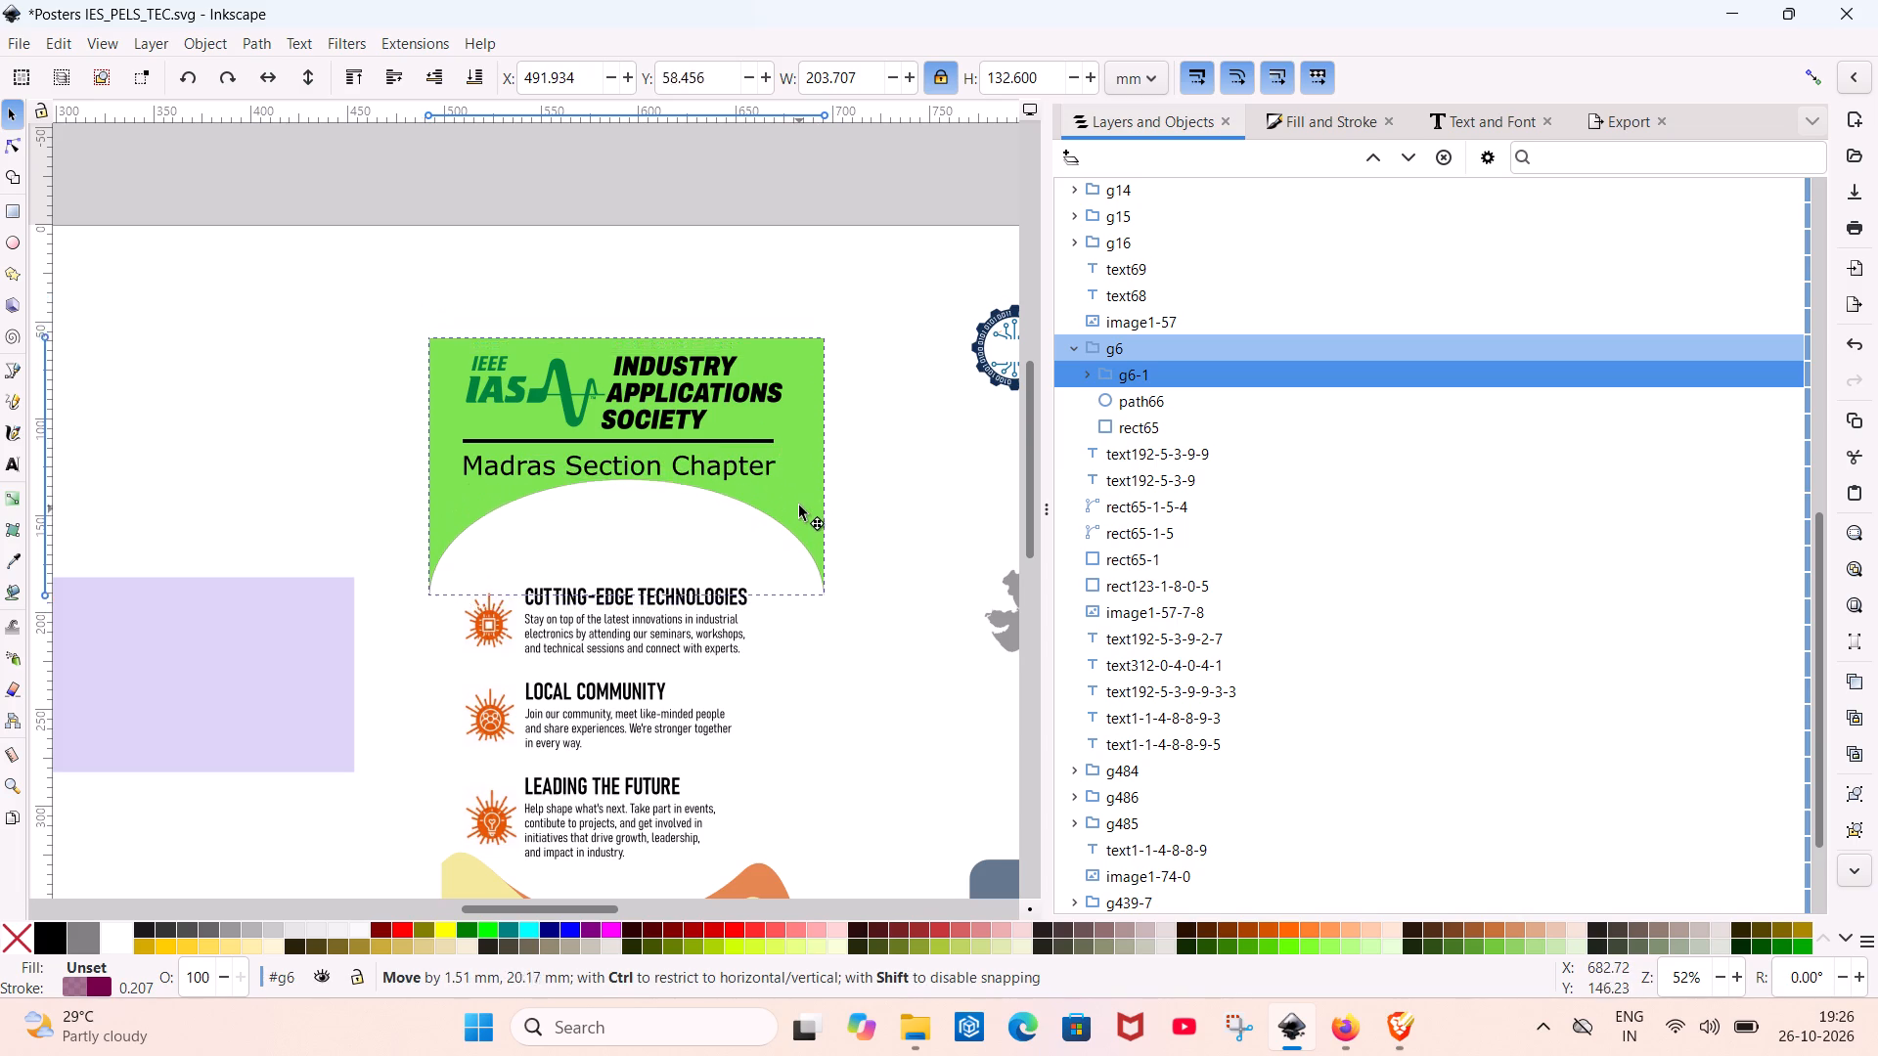
drag(799, 506, 632, 577)
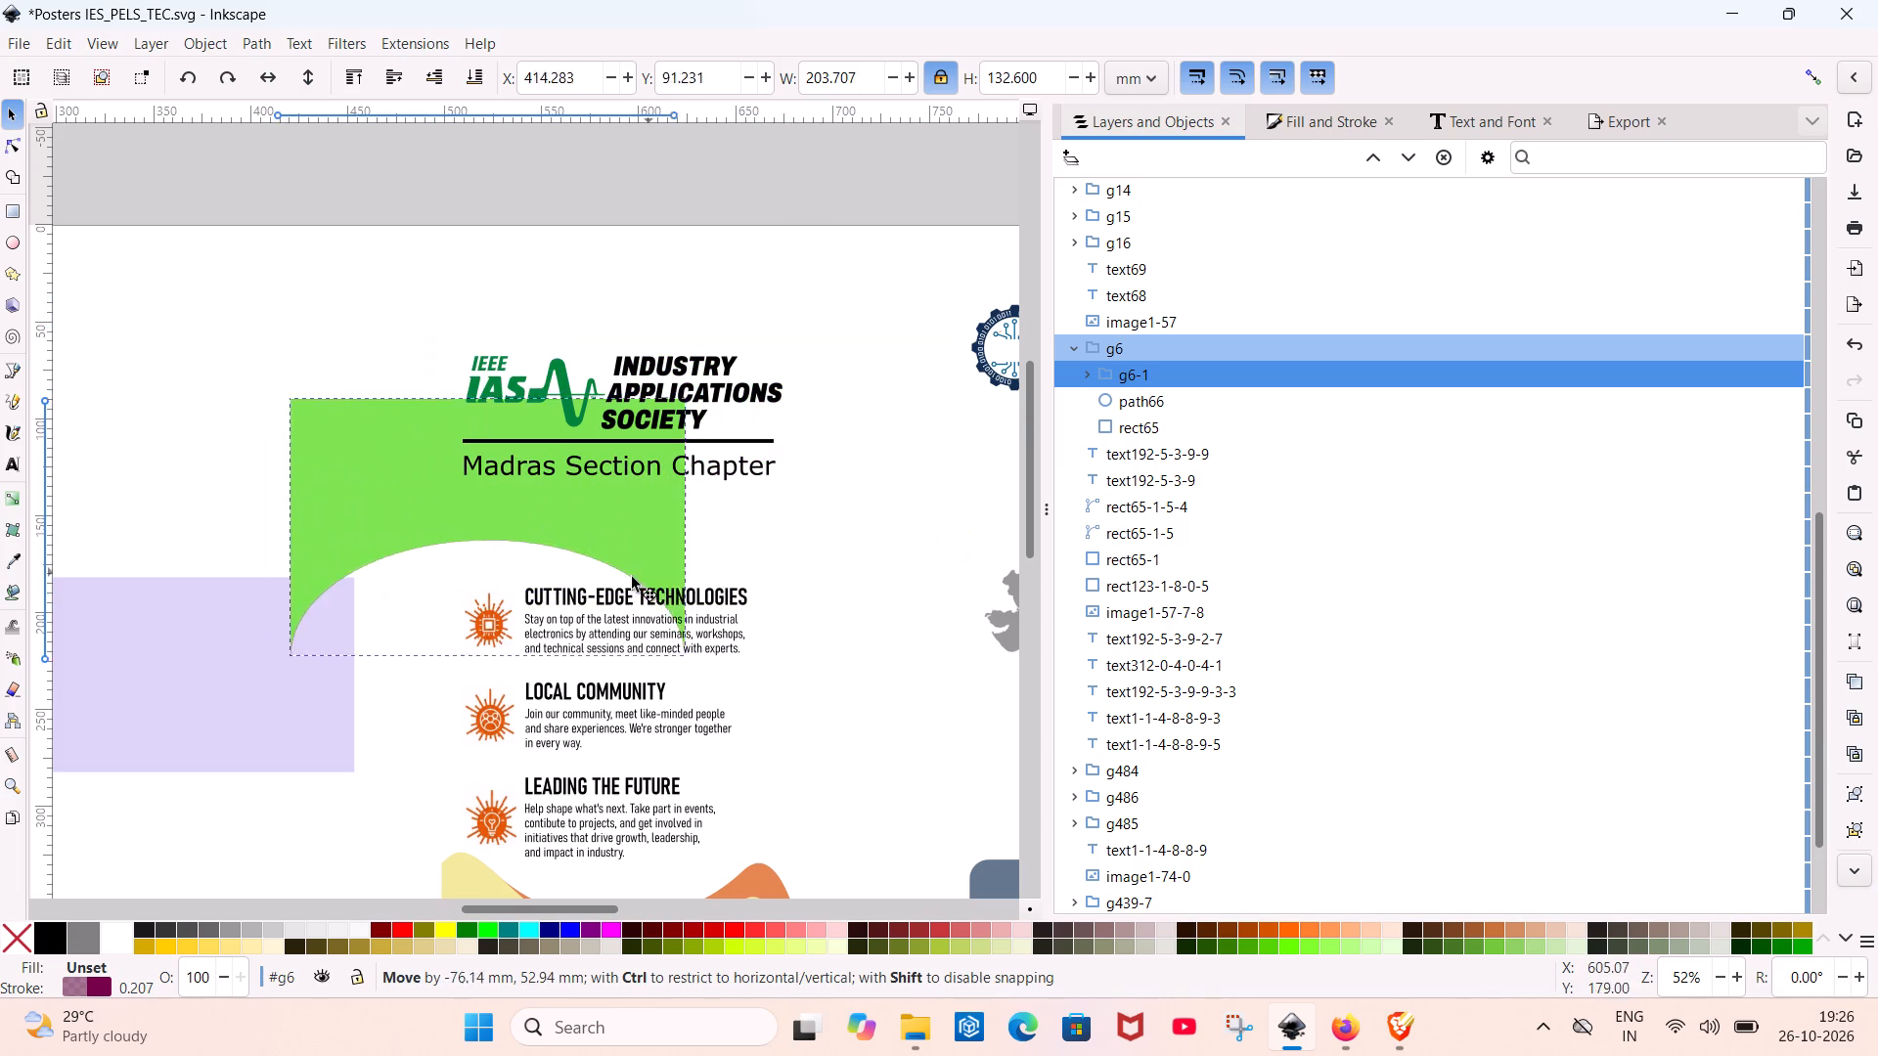
drag(632, 577, 778, 512)
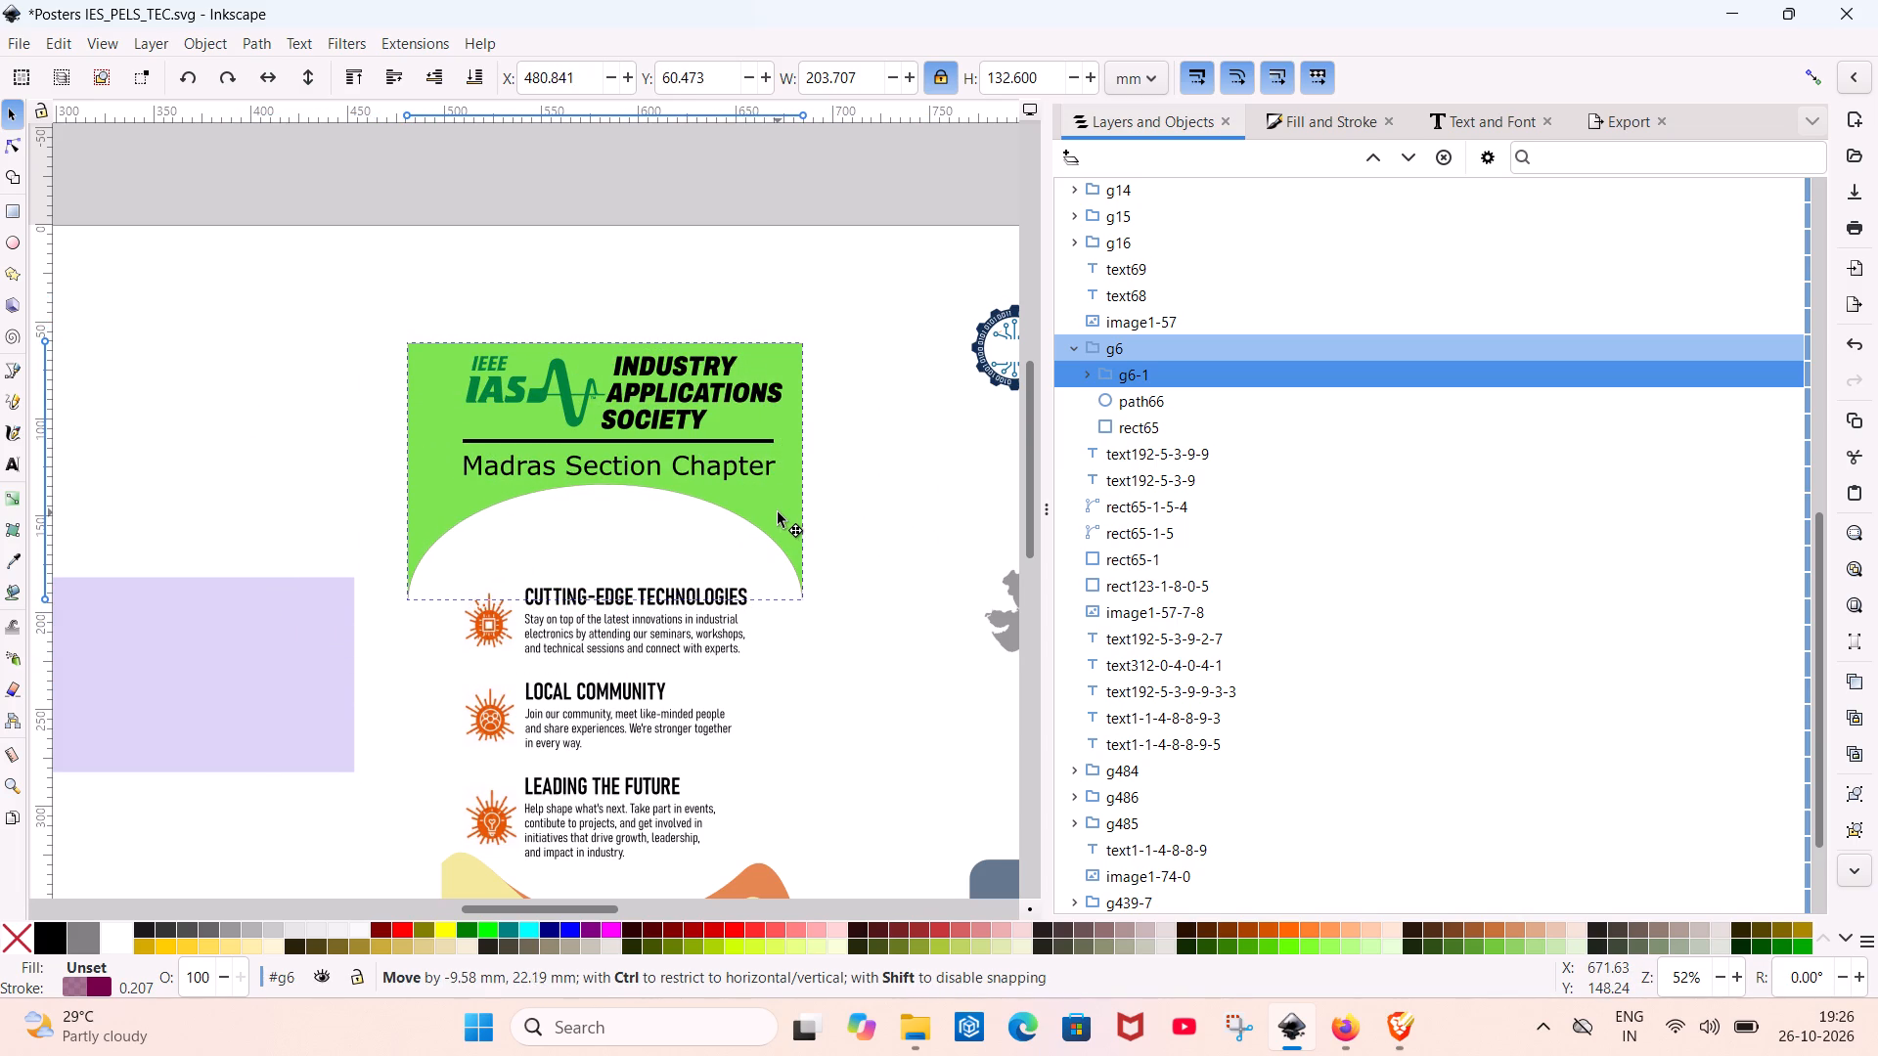
drag(778, 512, 781, 511)
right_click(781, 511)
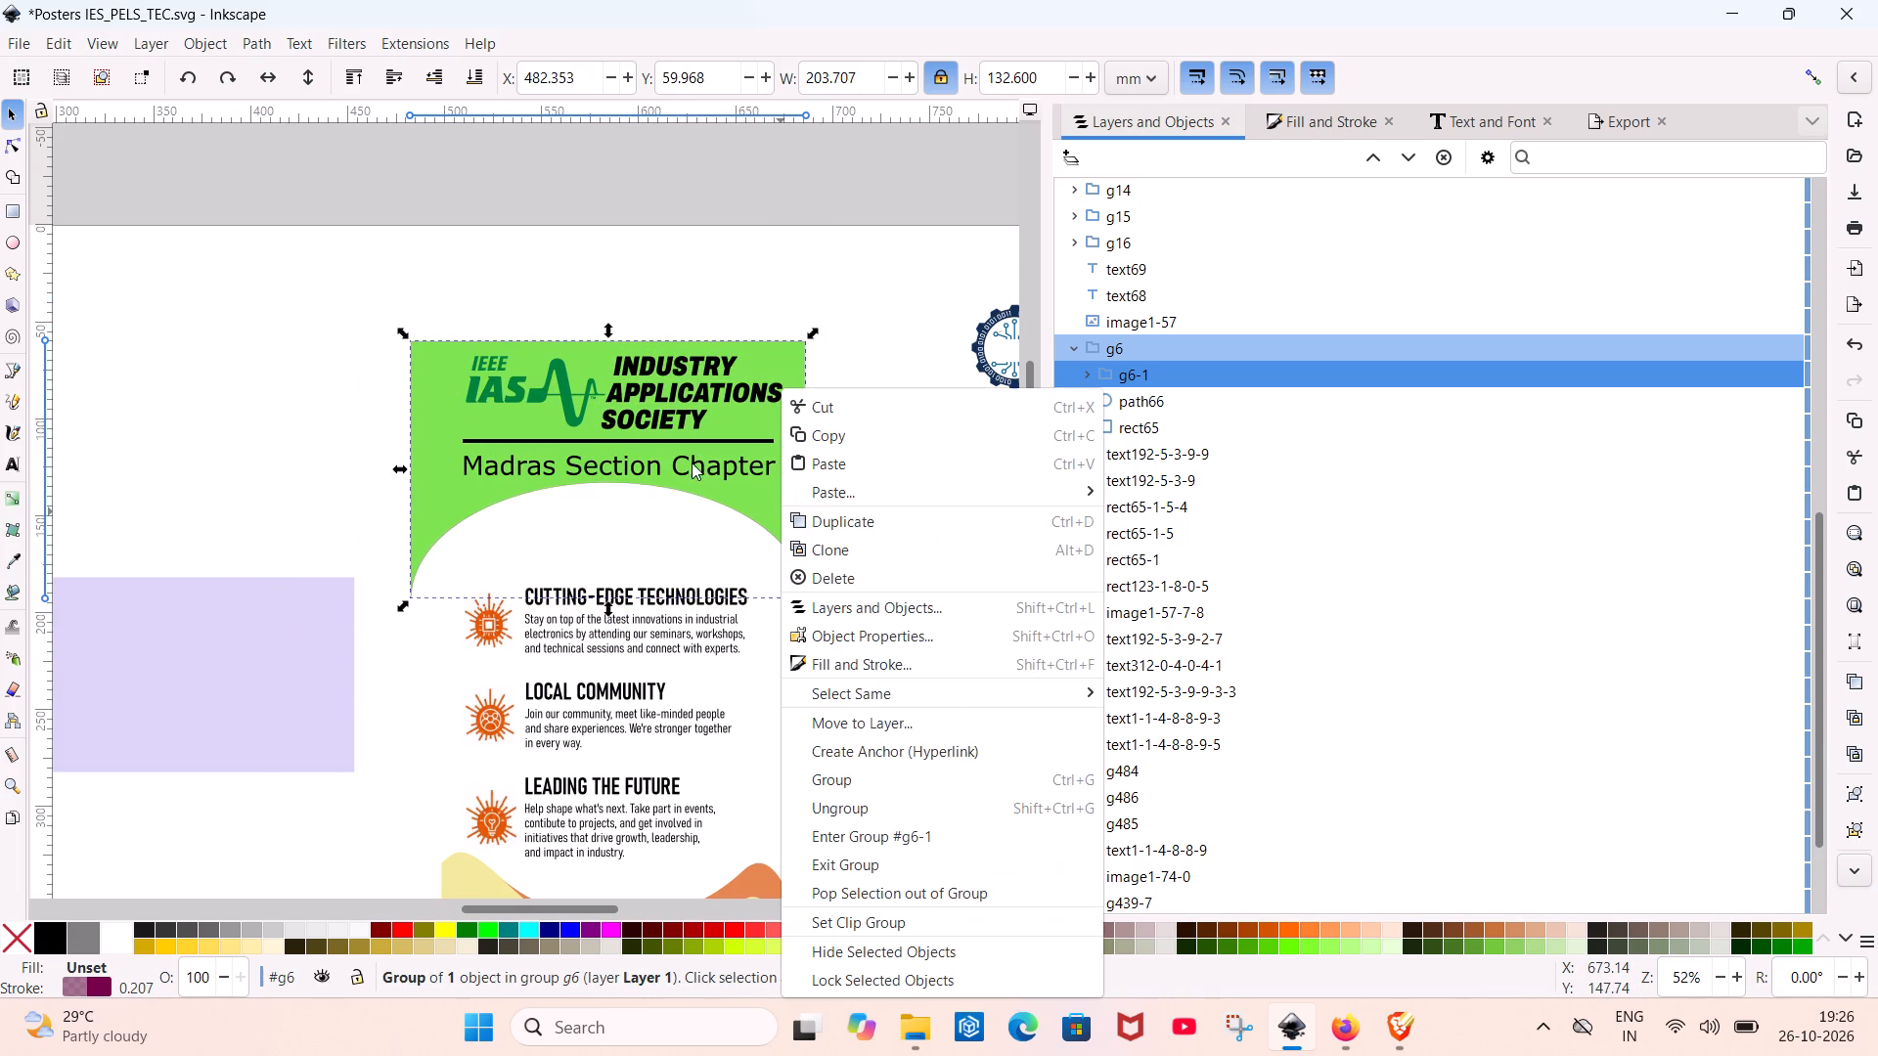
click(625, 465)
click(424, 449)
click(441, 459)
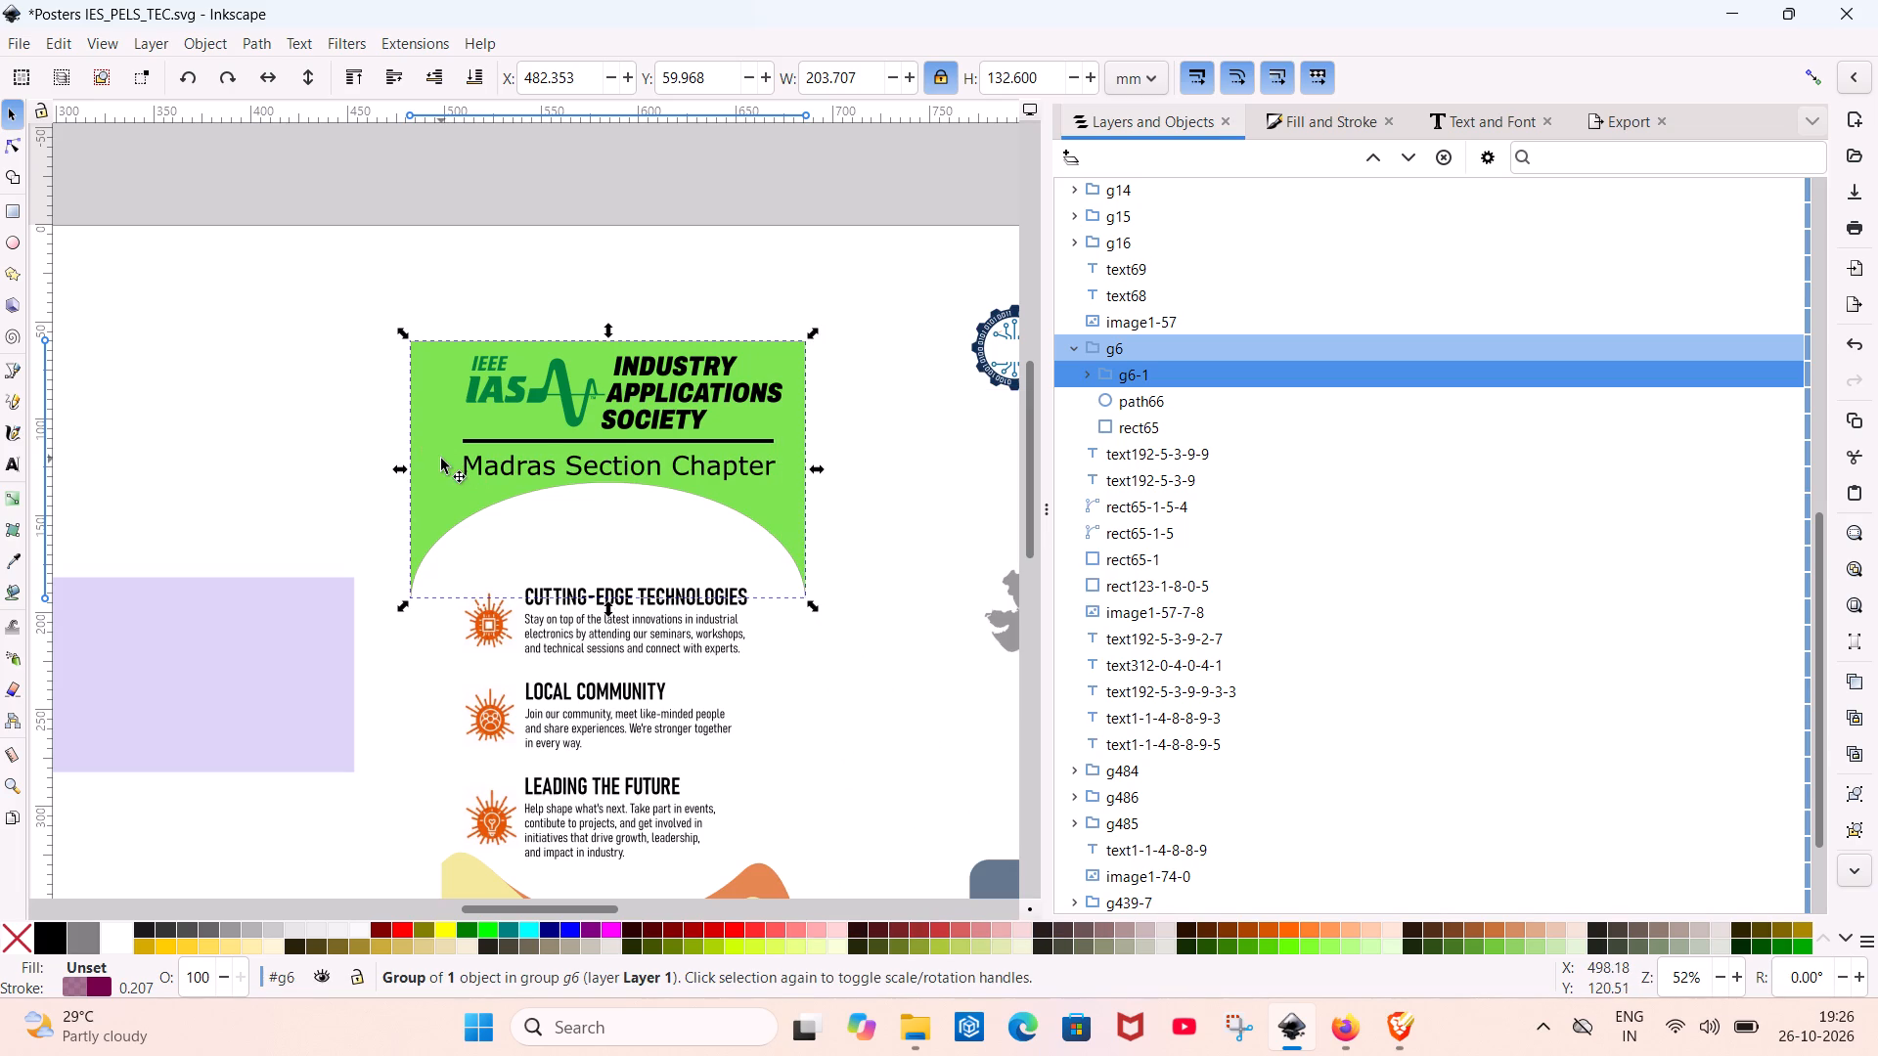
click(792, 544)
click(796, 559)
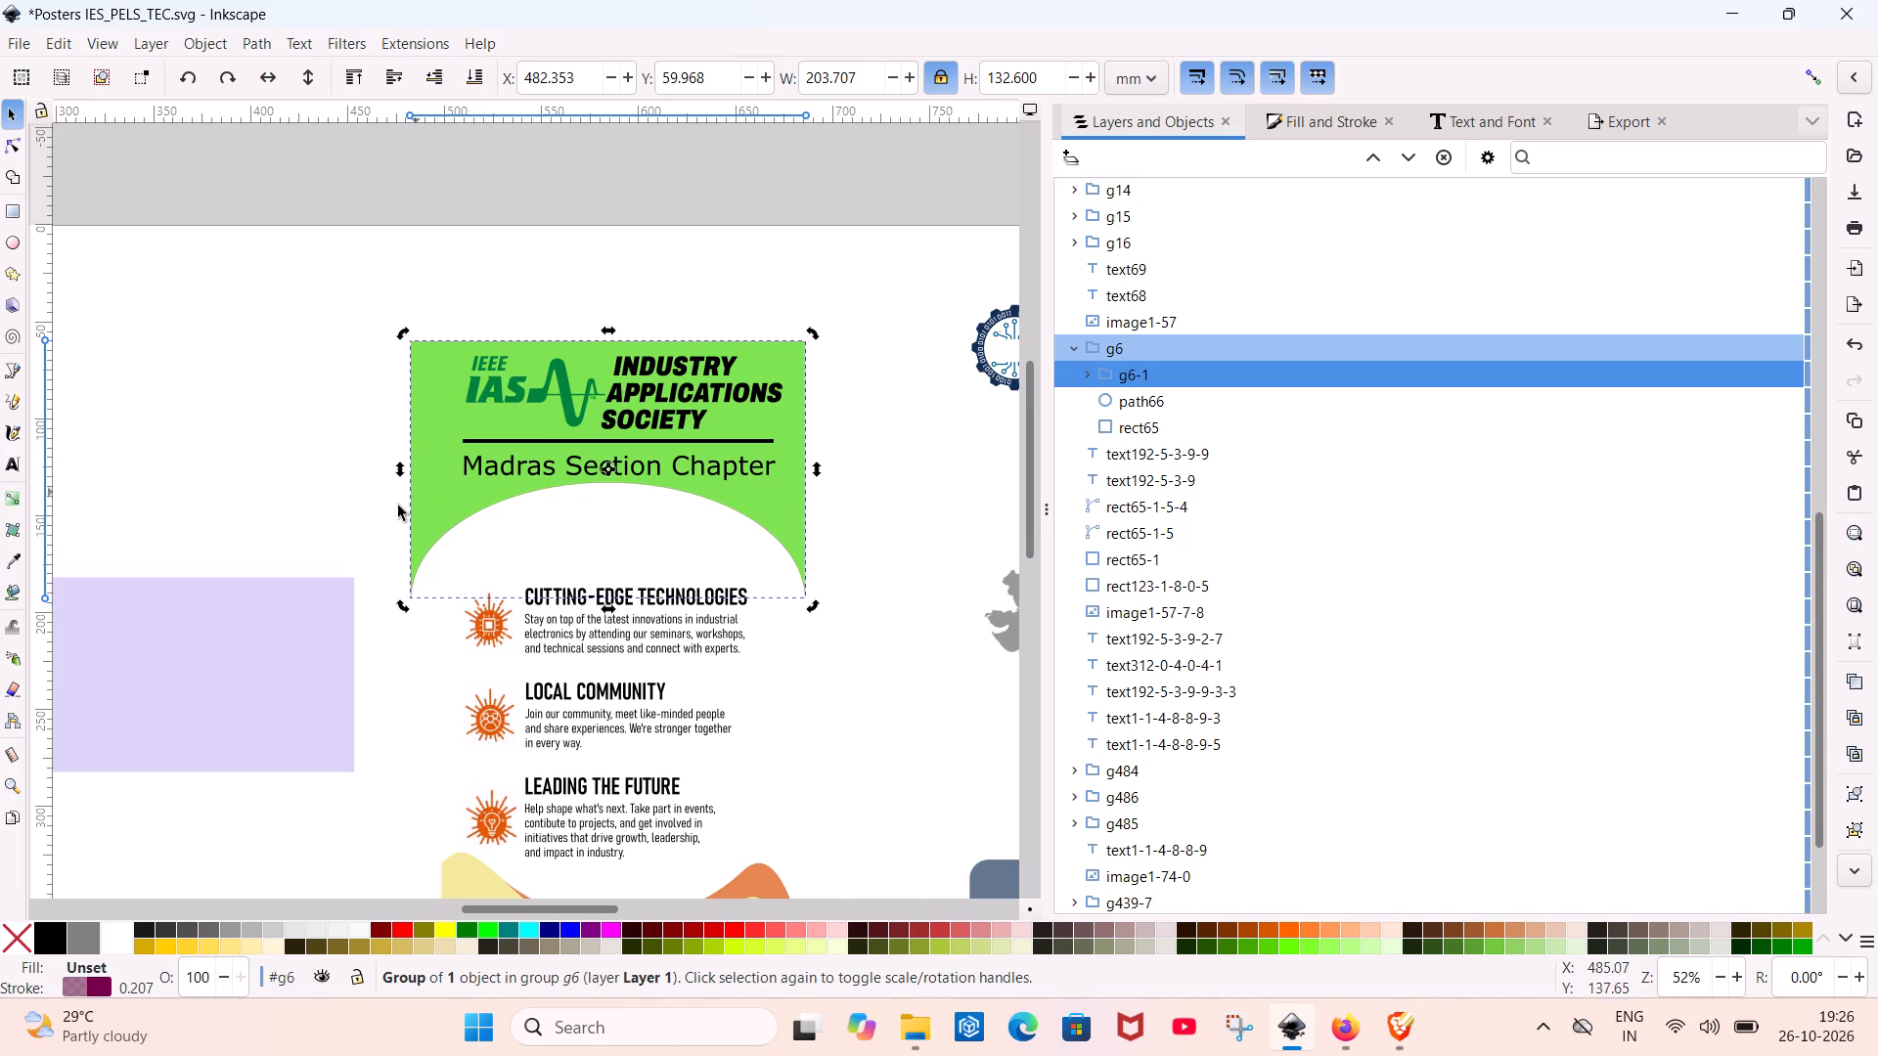
Move the lavender rectangle behind the green curved background in the IAS header, at about X 491 mm and Y 59 mm.
drag(279, 659, 733, 418)
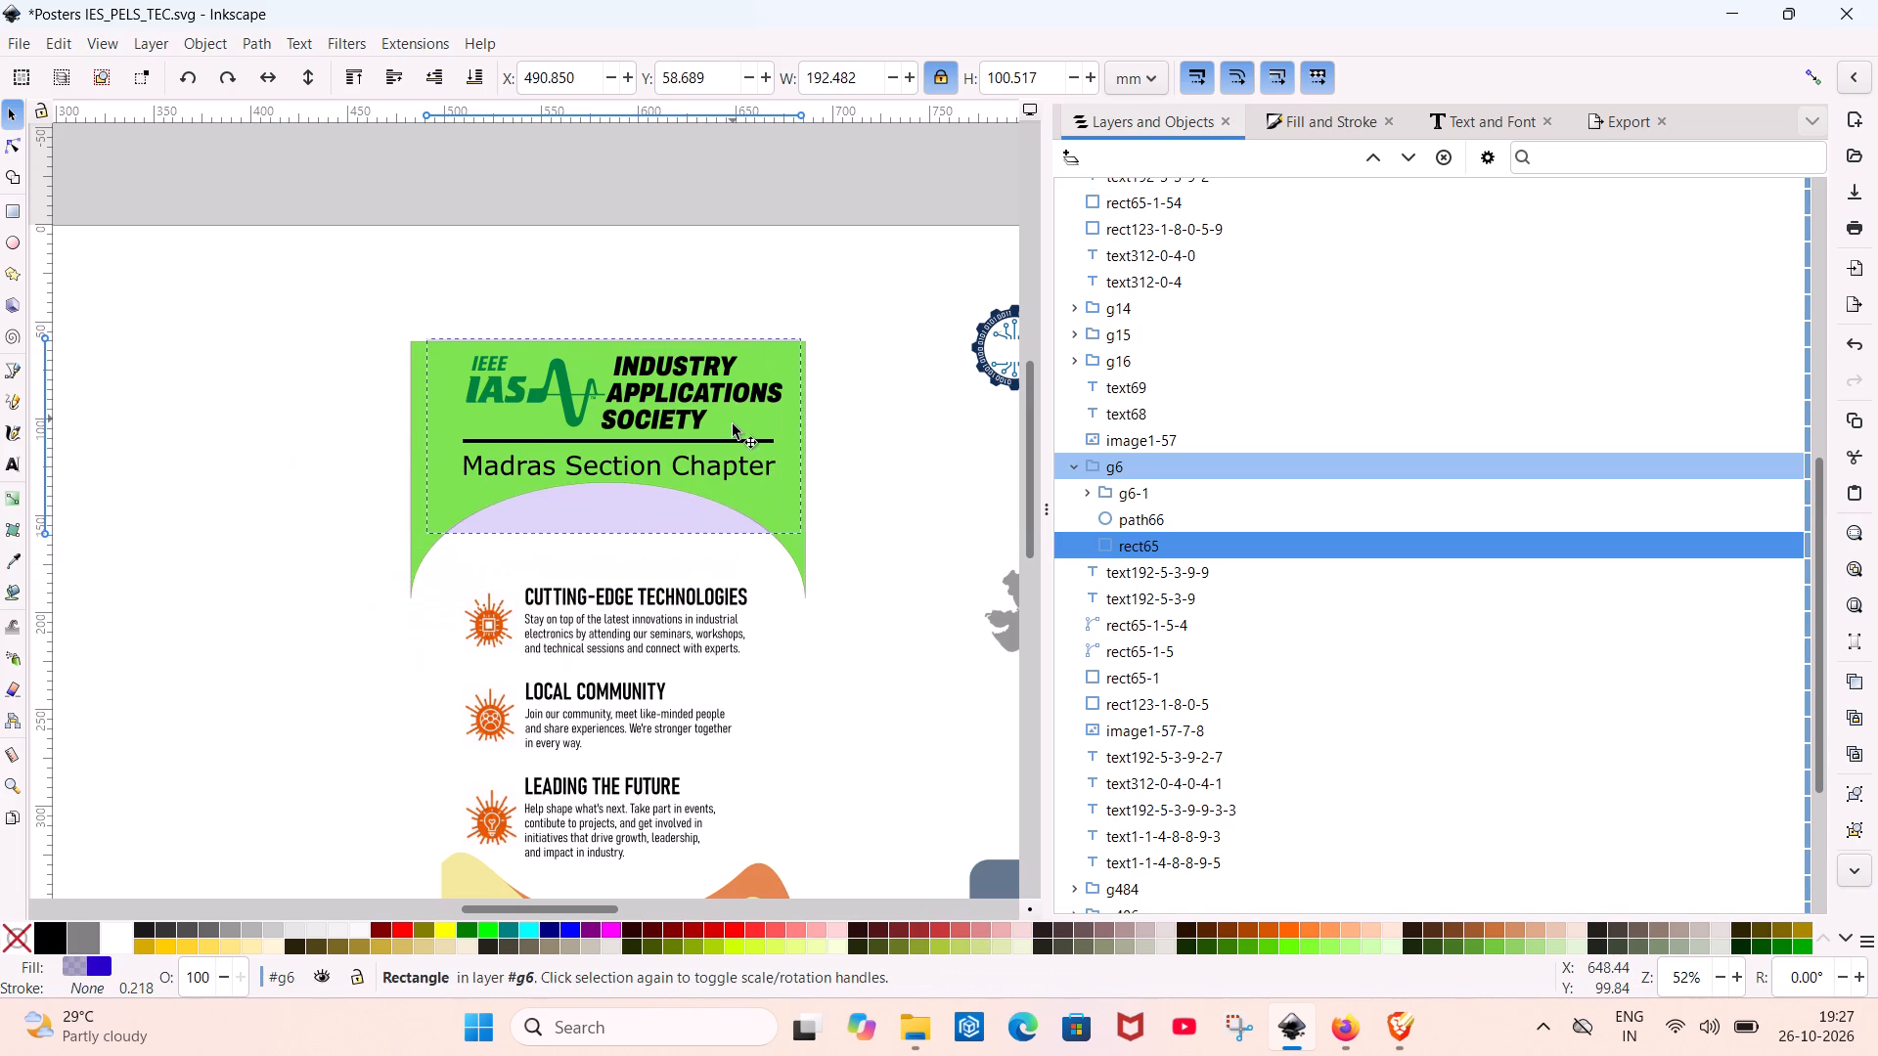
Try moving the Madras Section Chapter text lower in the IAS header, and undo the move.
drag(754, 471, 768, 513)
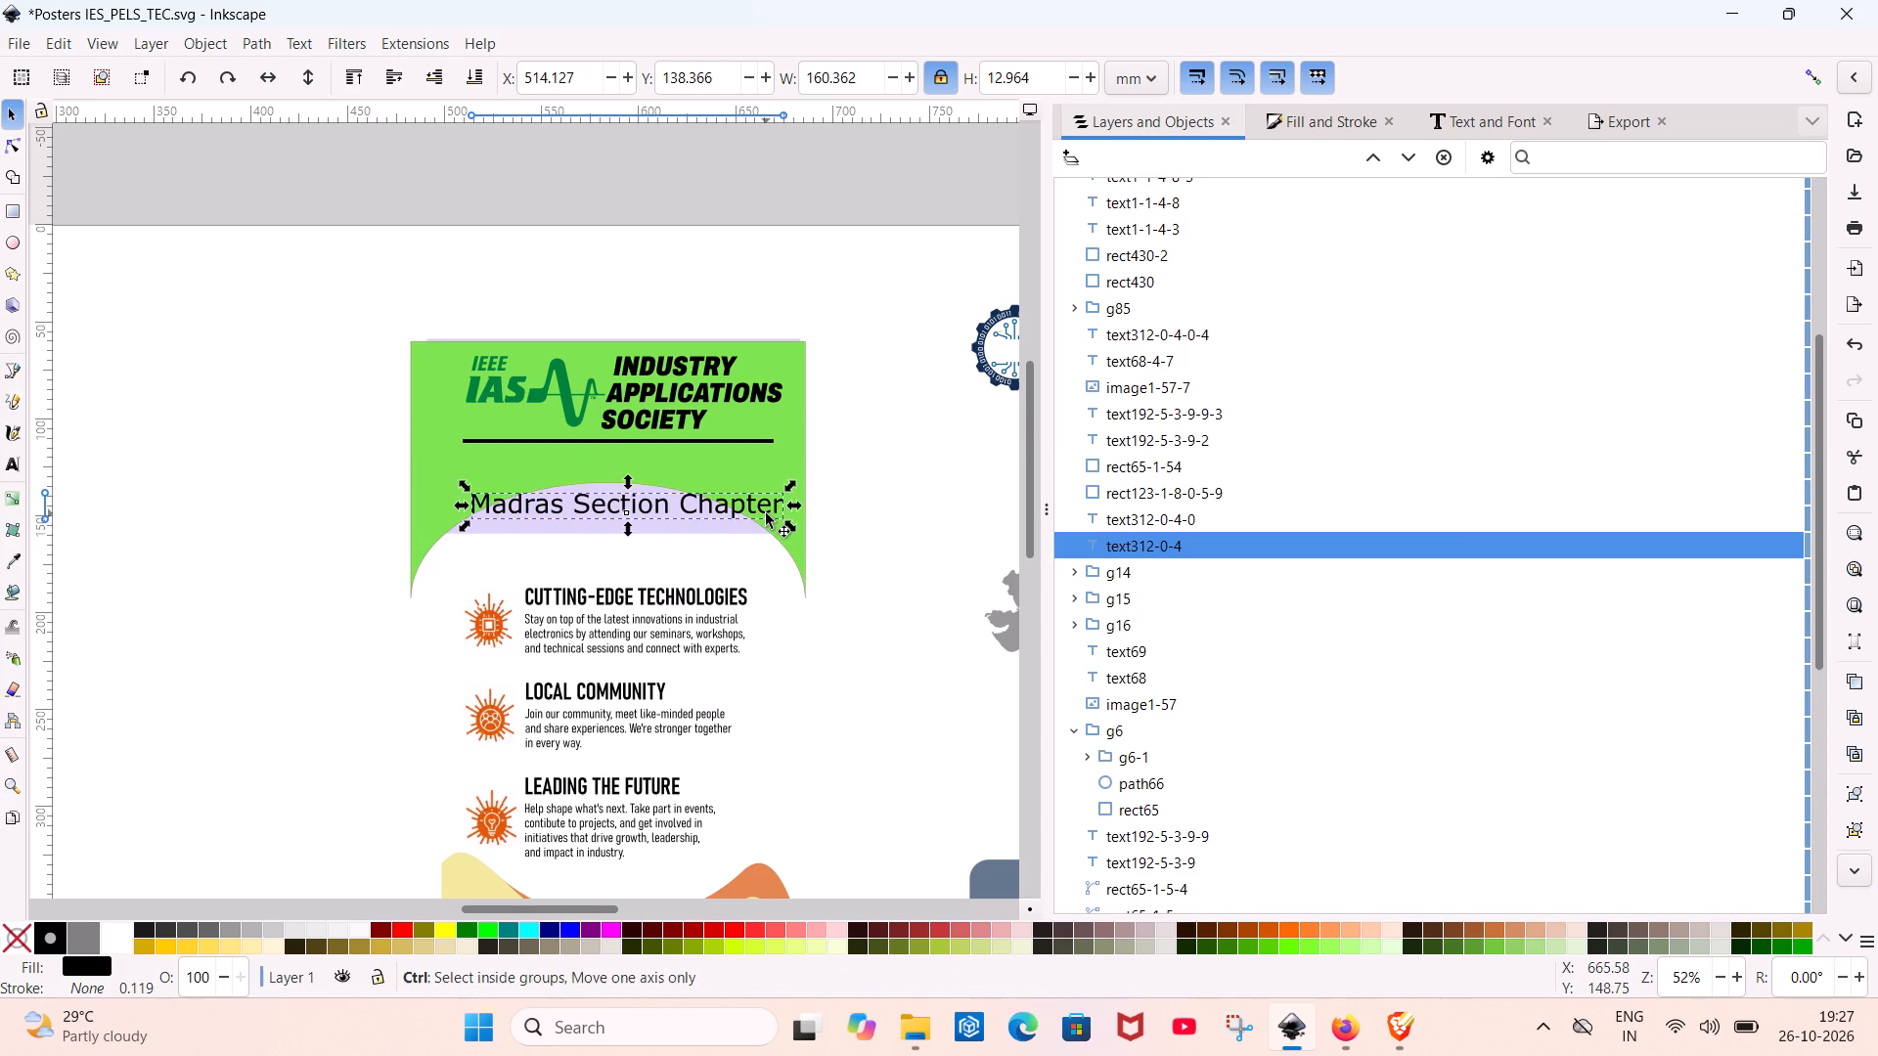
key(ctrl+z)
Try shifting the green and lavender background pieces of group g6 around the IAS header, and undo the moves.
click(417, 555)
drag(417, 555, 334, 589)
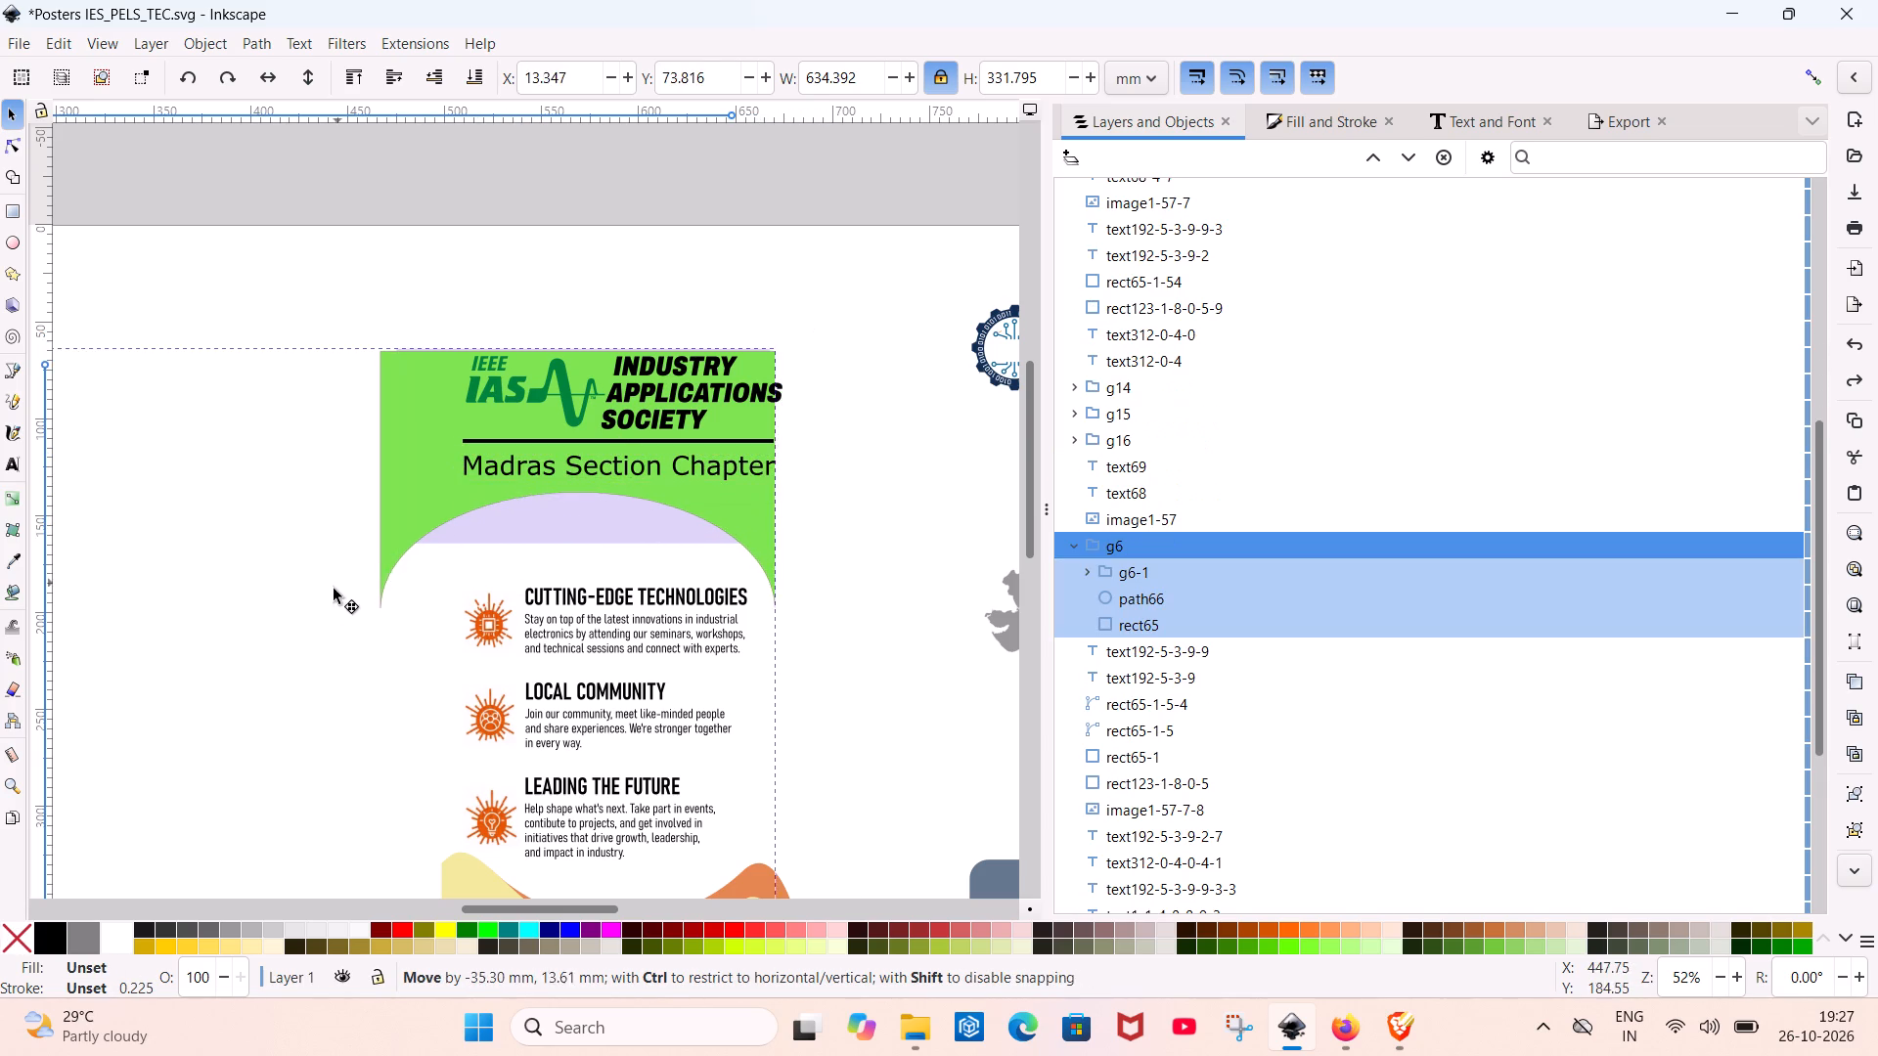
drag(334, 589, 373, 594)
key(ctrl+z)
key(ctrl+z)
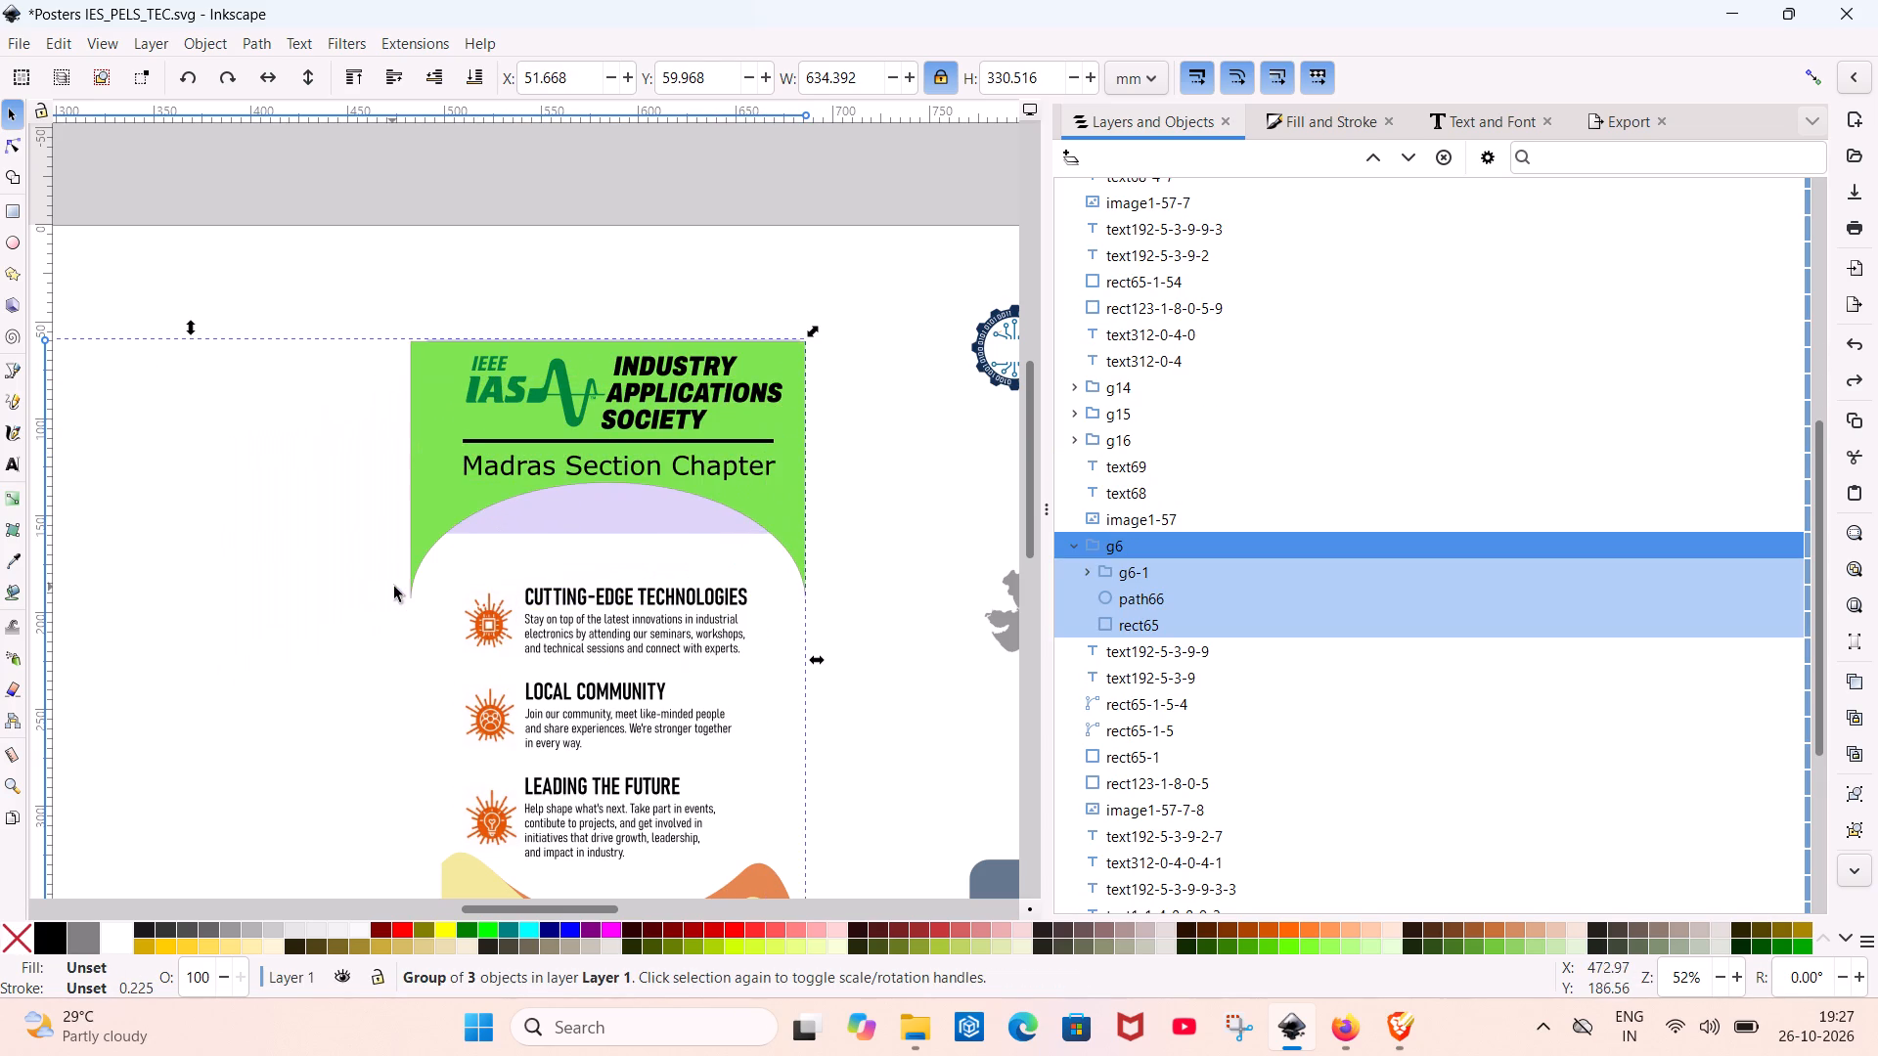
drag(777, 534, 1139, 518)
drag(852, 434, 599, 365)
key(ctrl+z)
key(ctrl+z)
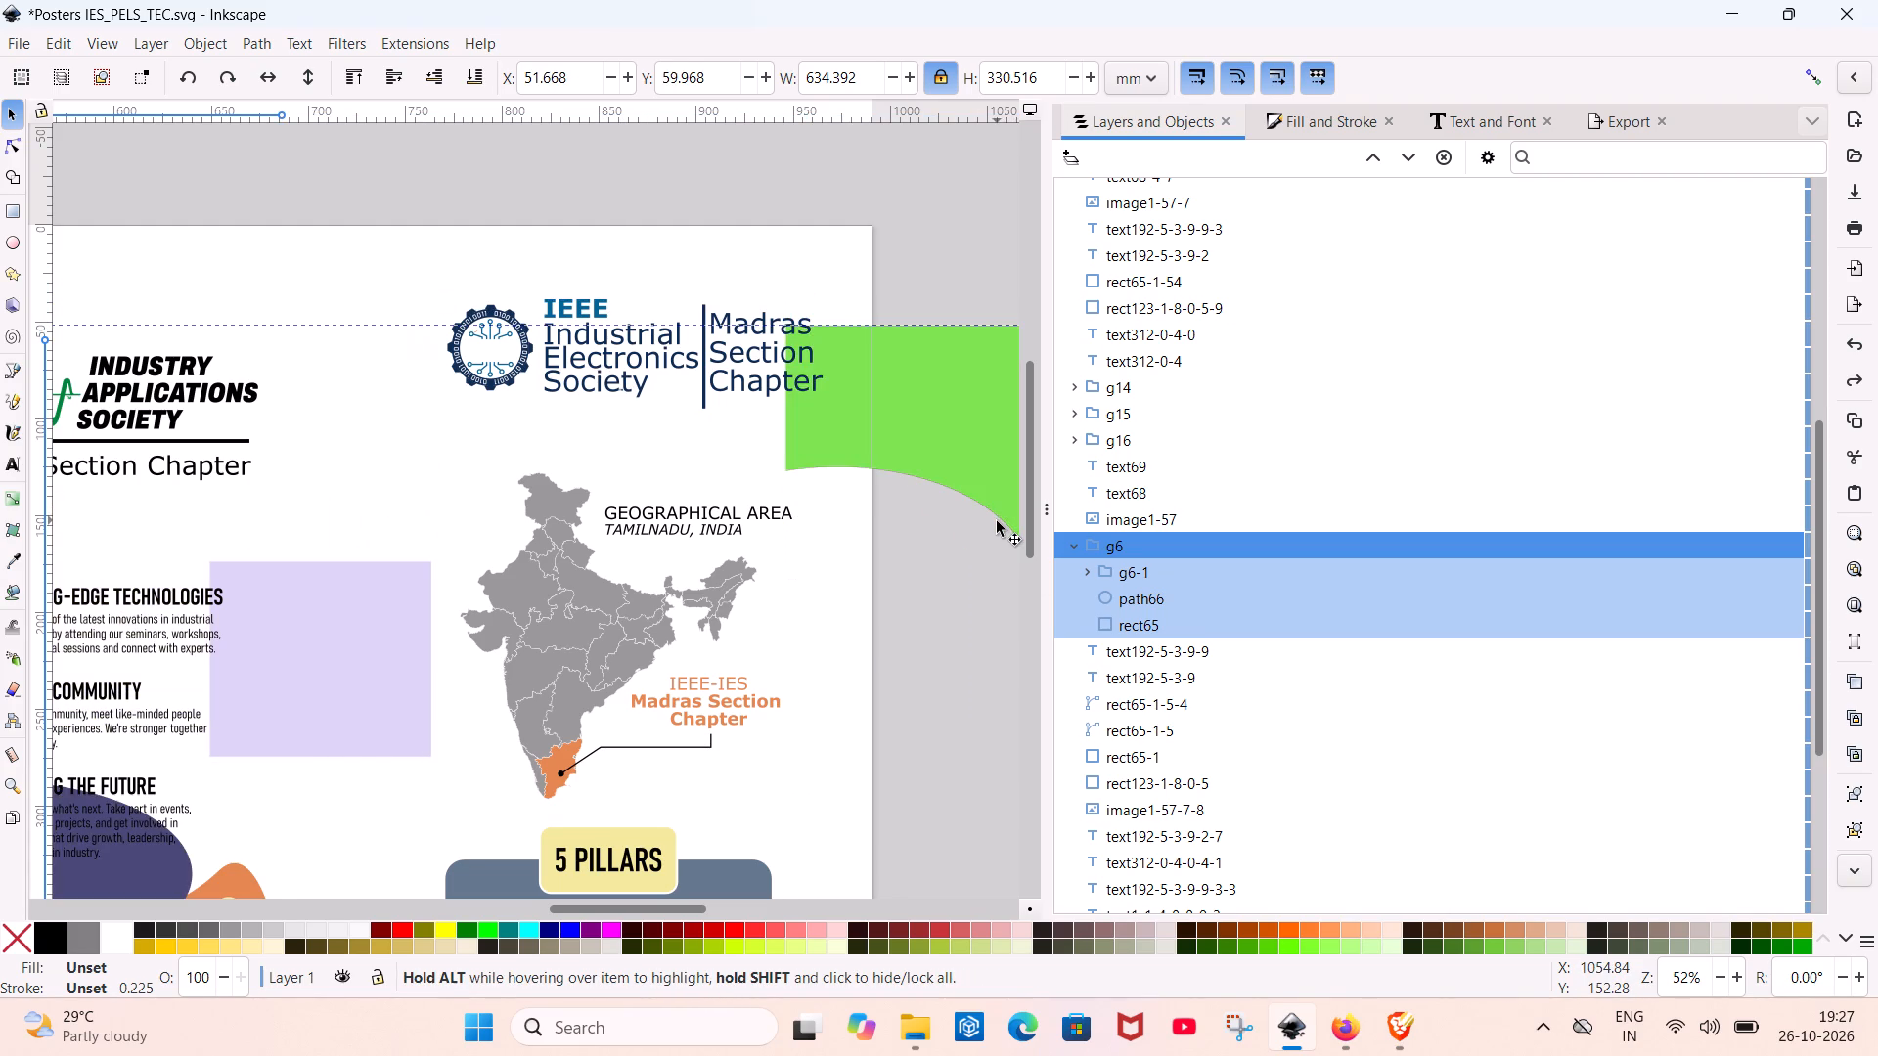
Undo the recent IAS header edits back to before the green curved background left the IES header and the dark ellipse was moved.
key(ctrl+z)
key(ctrl+z)
key(ctrl+z)
key(ctrl+z)
key(ctrl+z)
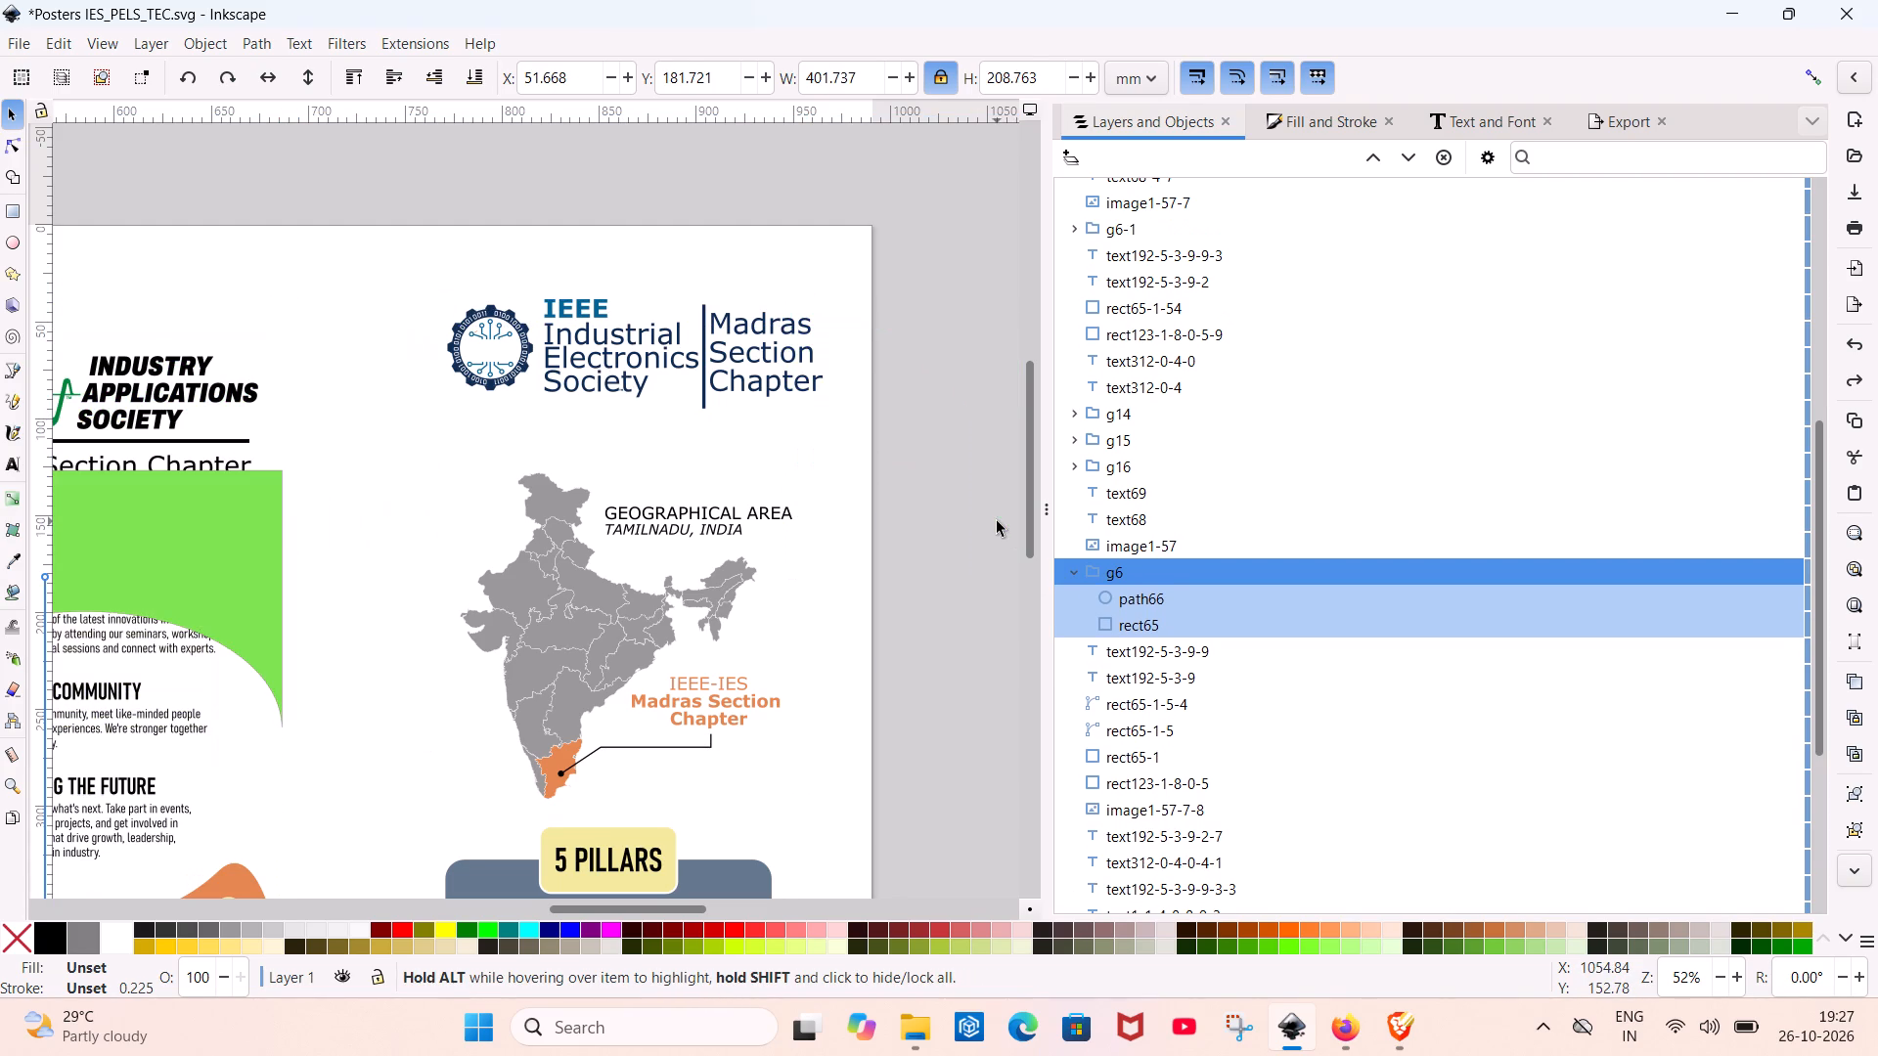
key(ctrl+z)
key(ctrl+z)
key(ctrl+z)
key(ctrl+z)
key(ctrl+z)
key(ctrl+z)
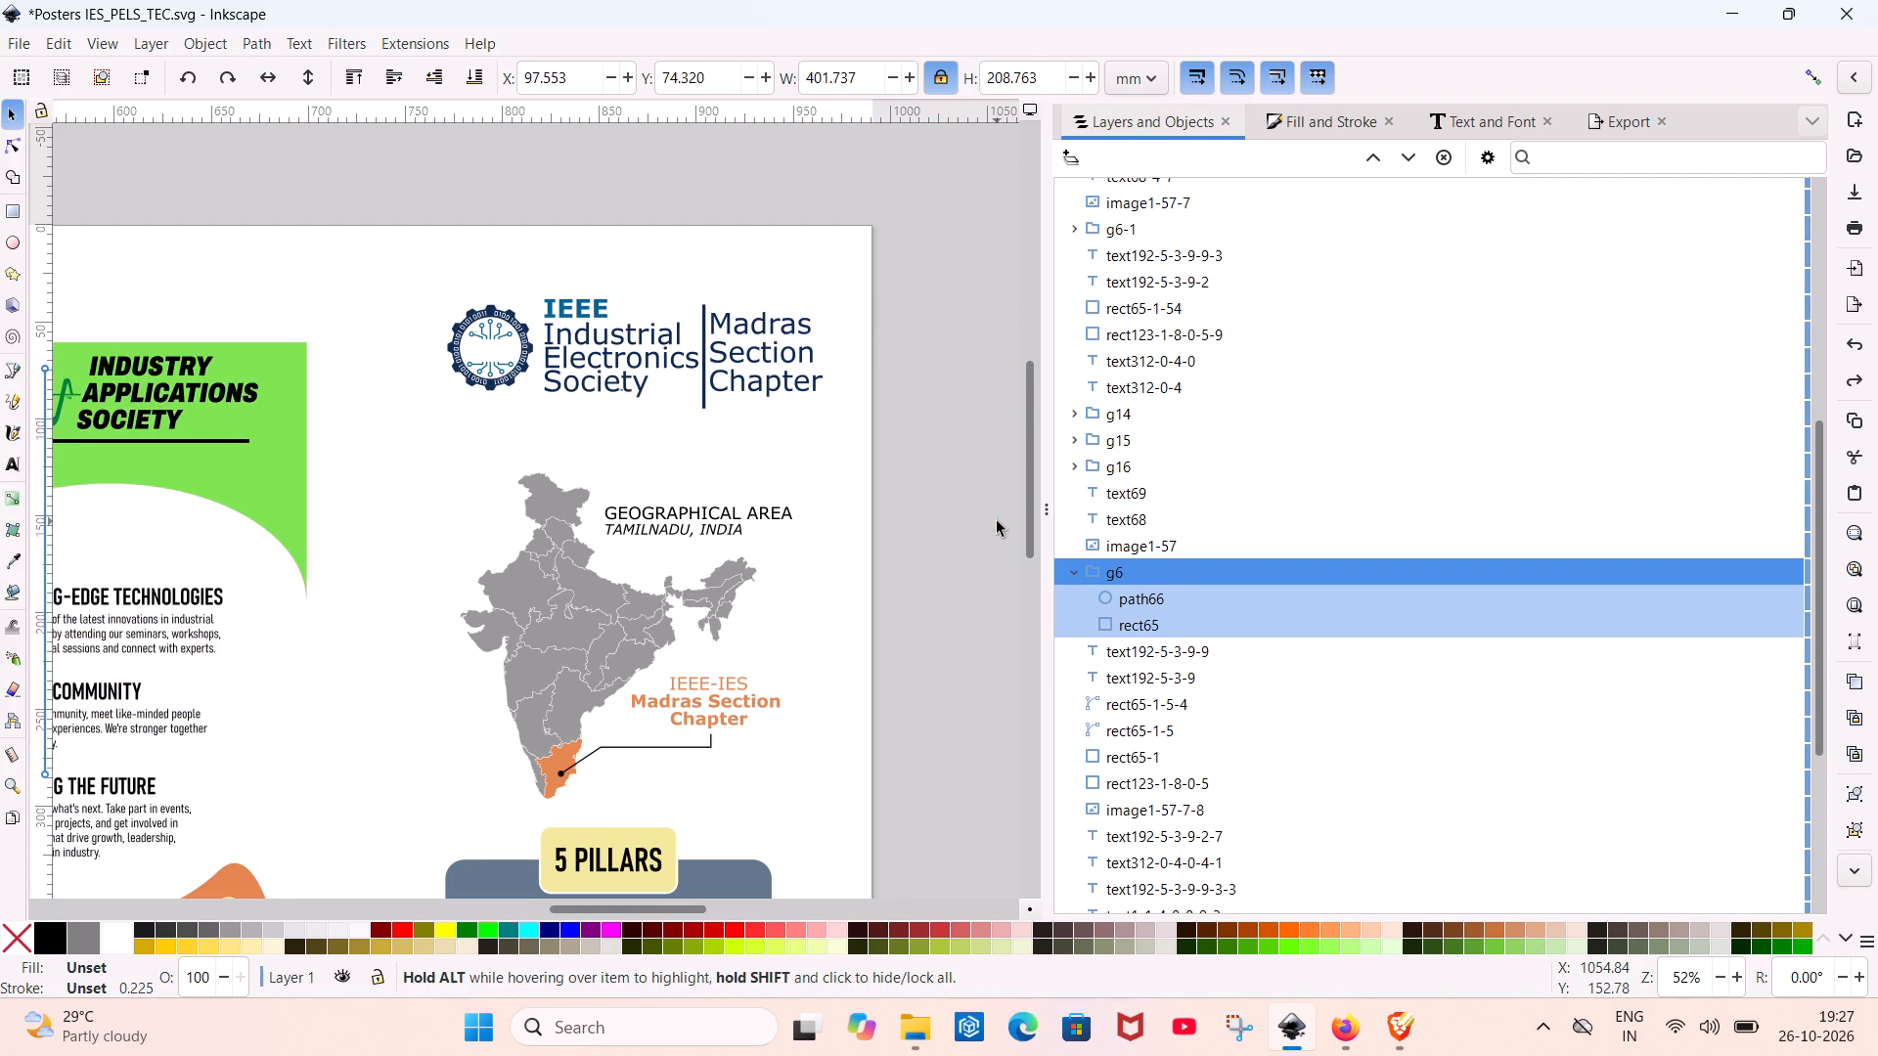
key(ctrl+z)
key(ctrl+z)
key(ctrl+z)
key(ctrl+z)
key(ctrl+z)
key(ctrl+z)
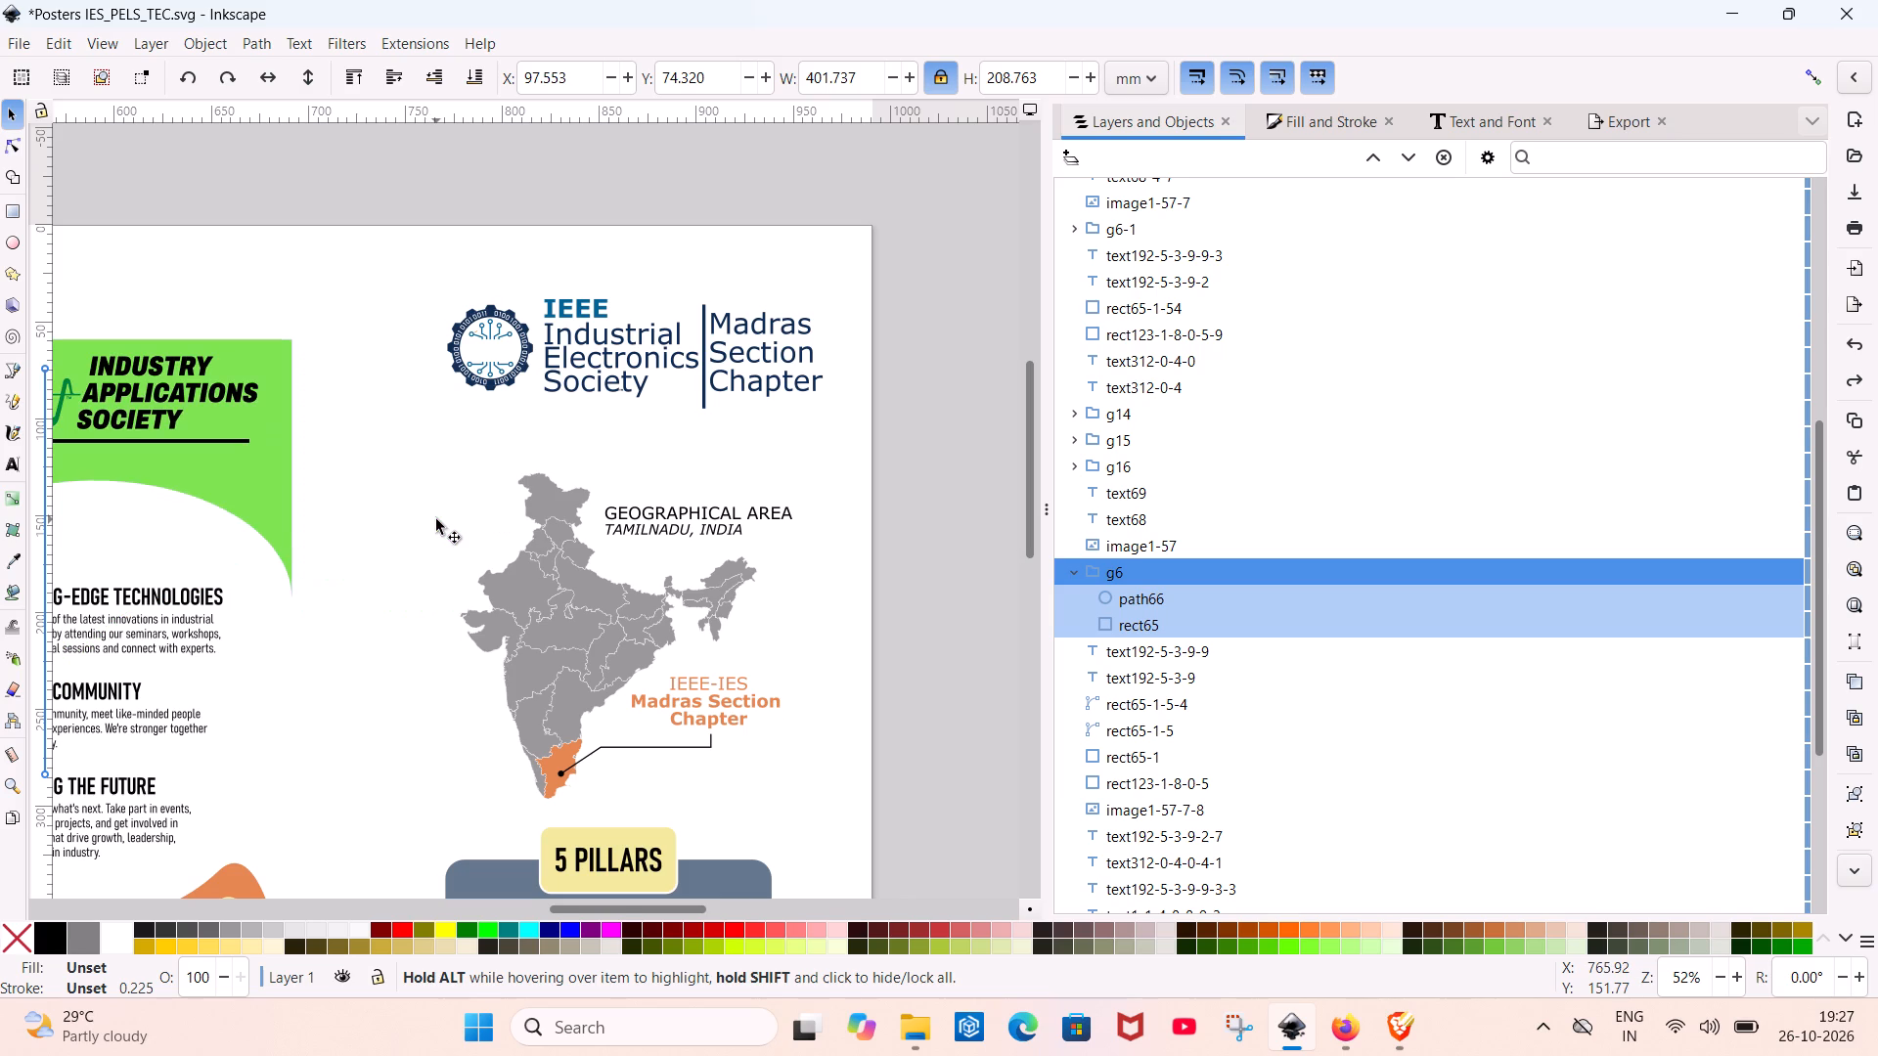
key(ctrl+z)
key(ctrl+z)
key(ctrl+z)
key(ctrl+z)
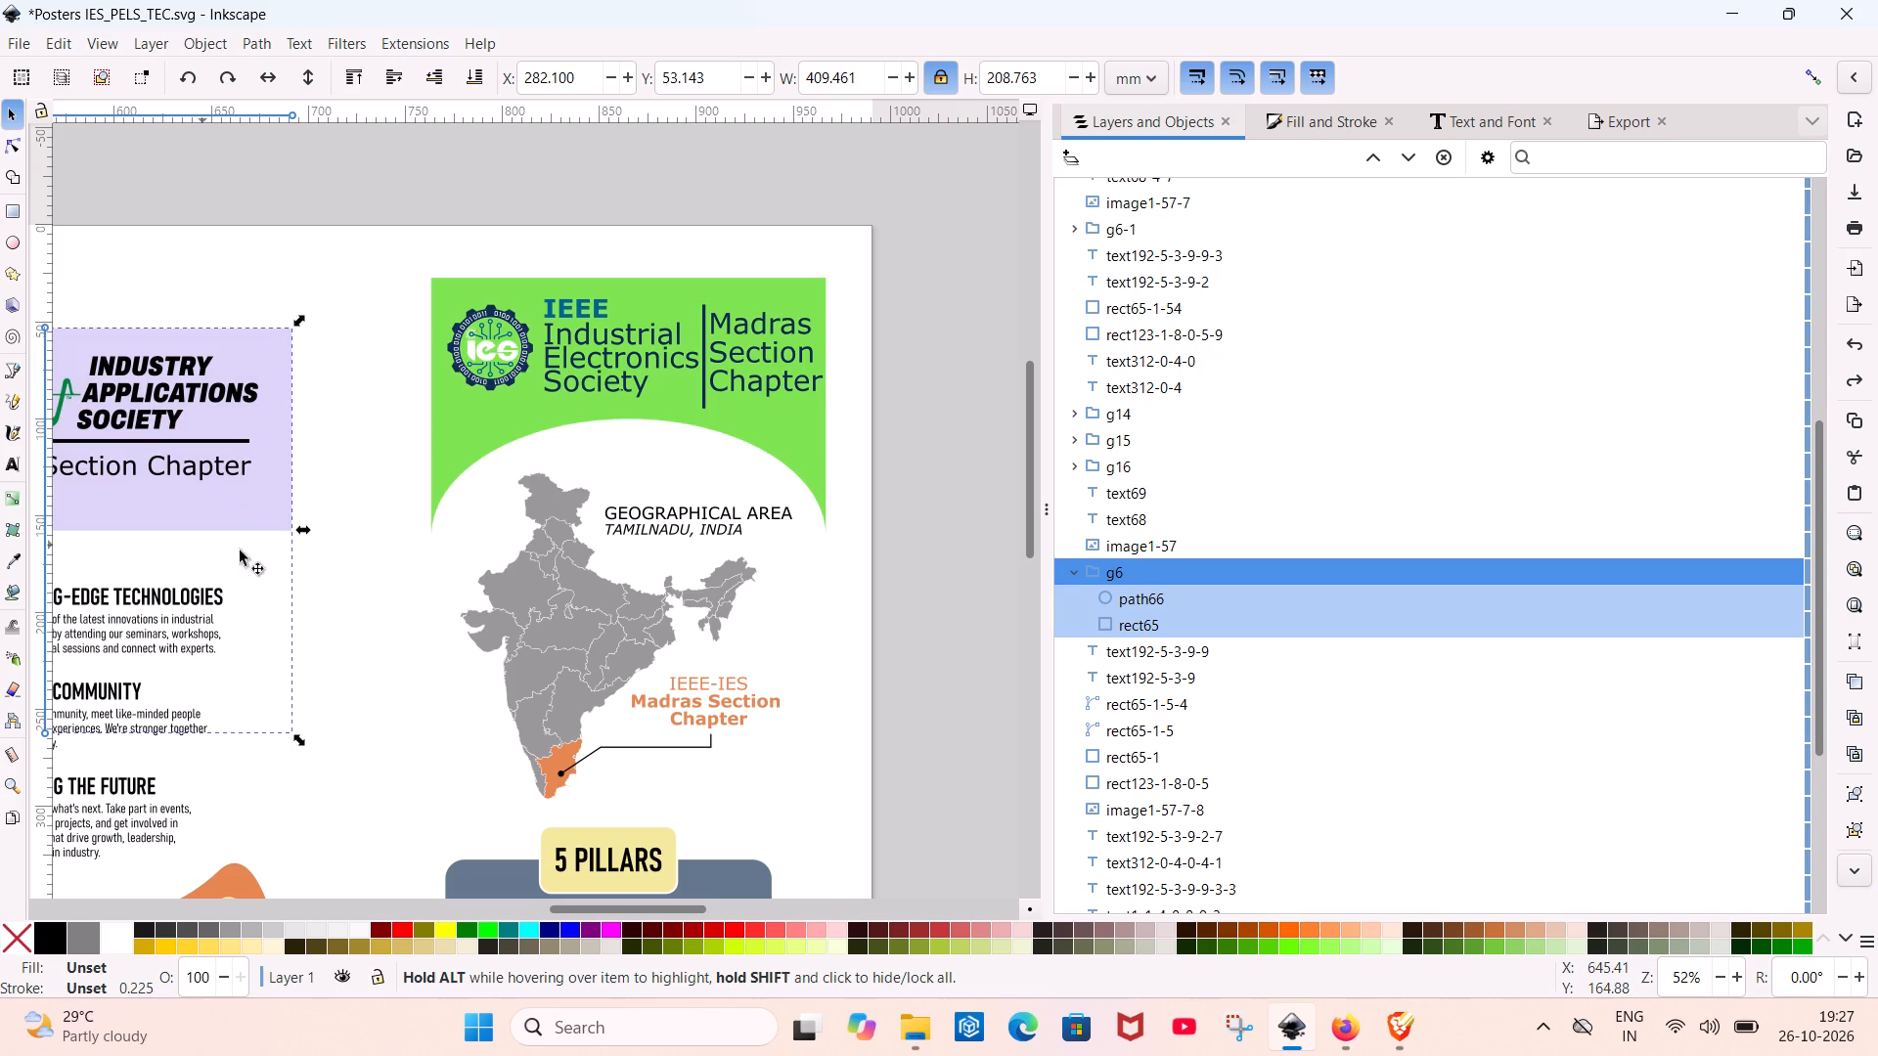
middle_drag(342, 558, 809, 572)
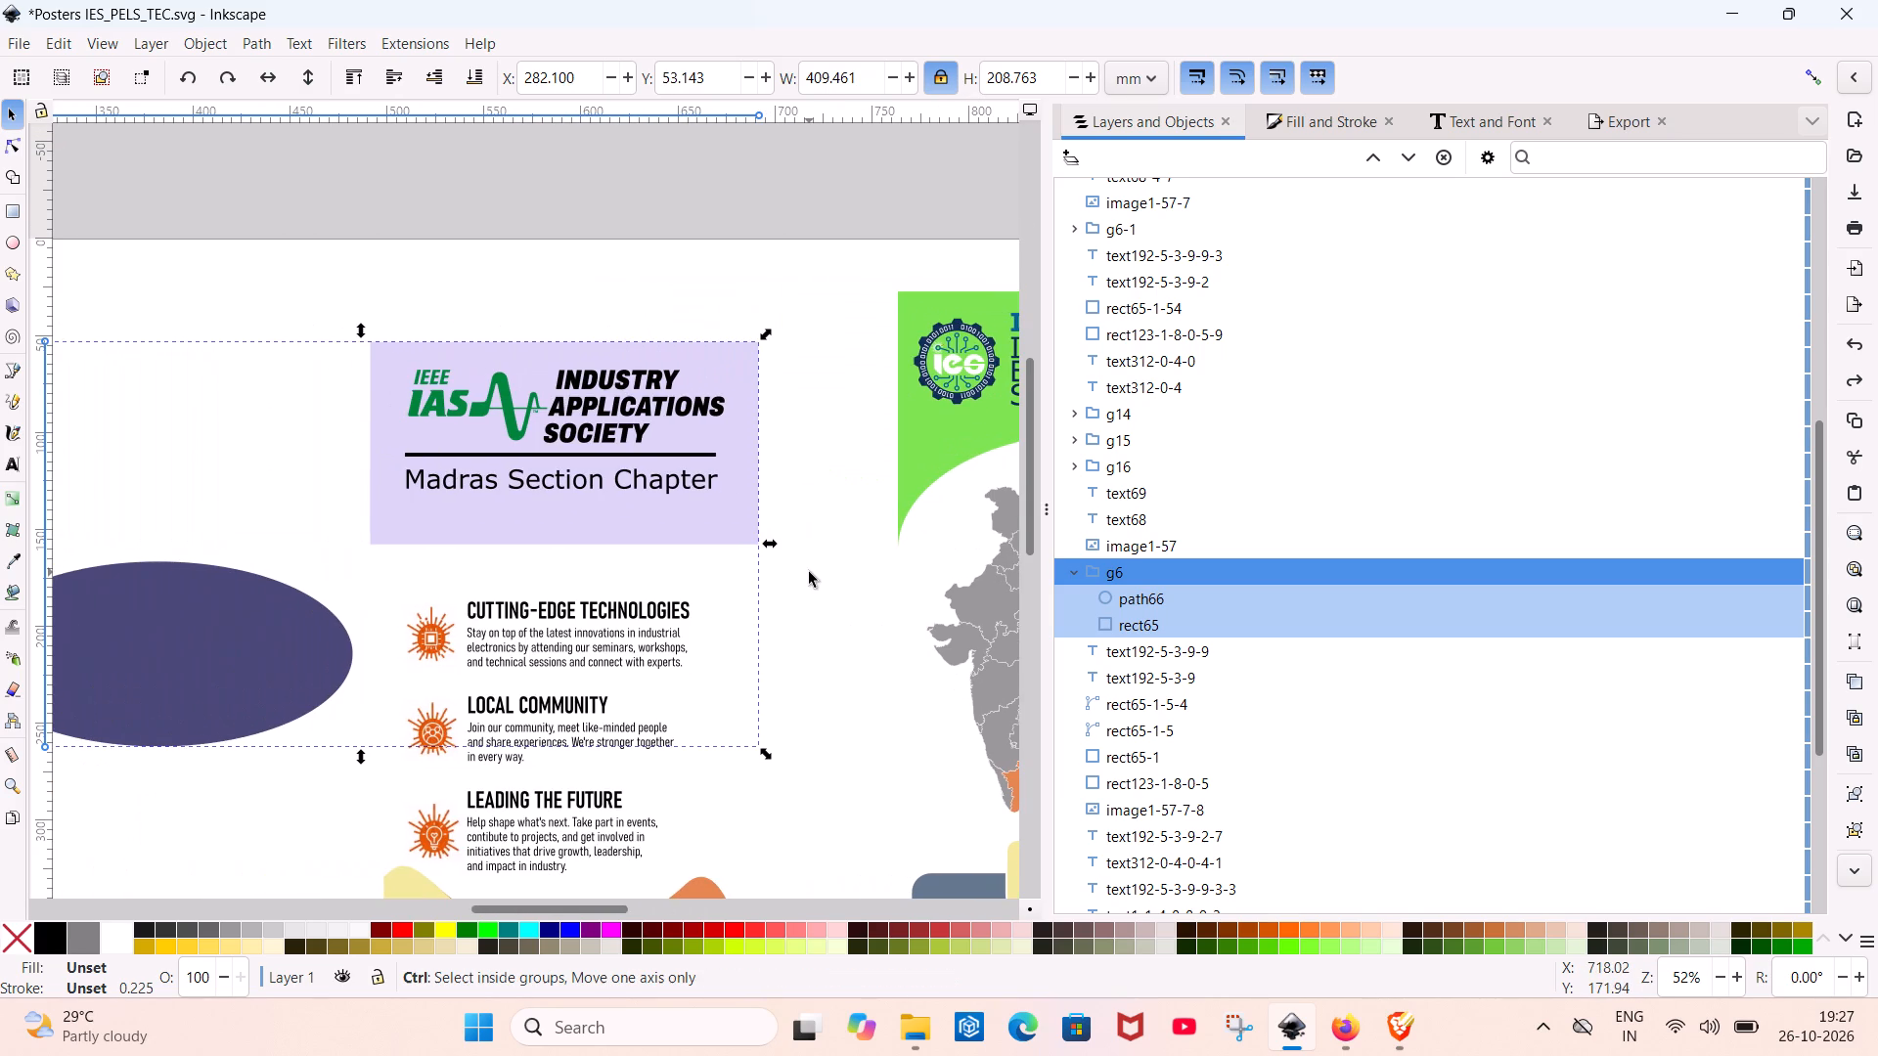
key(ctrl+z)
key(ctrl+z)
key(ctrl+z)
key(ctrl+z)
key(ctrl+z)
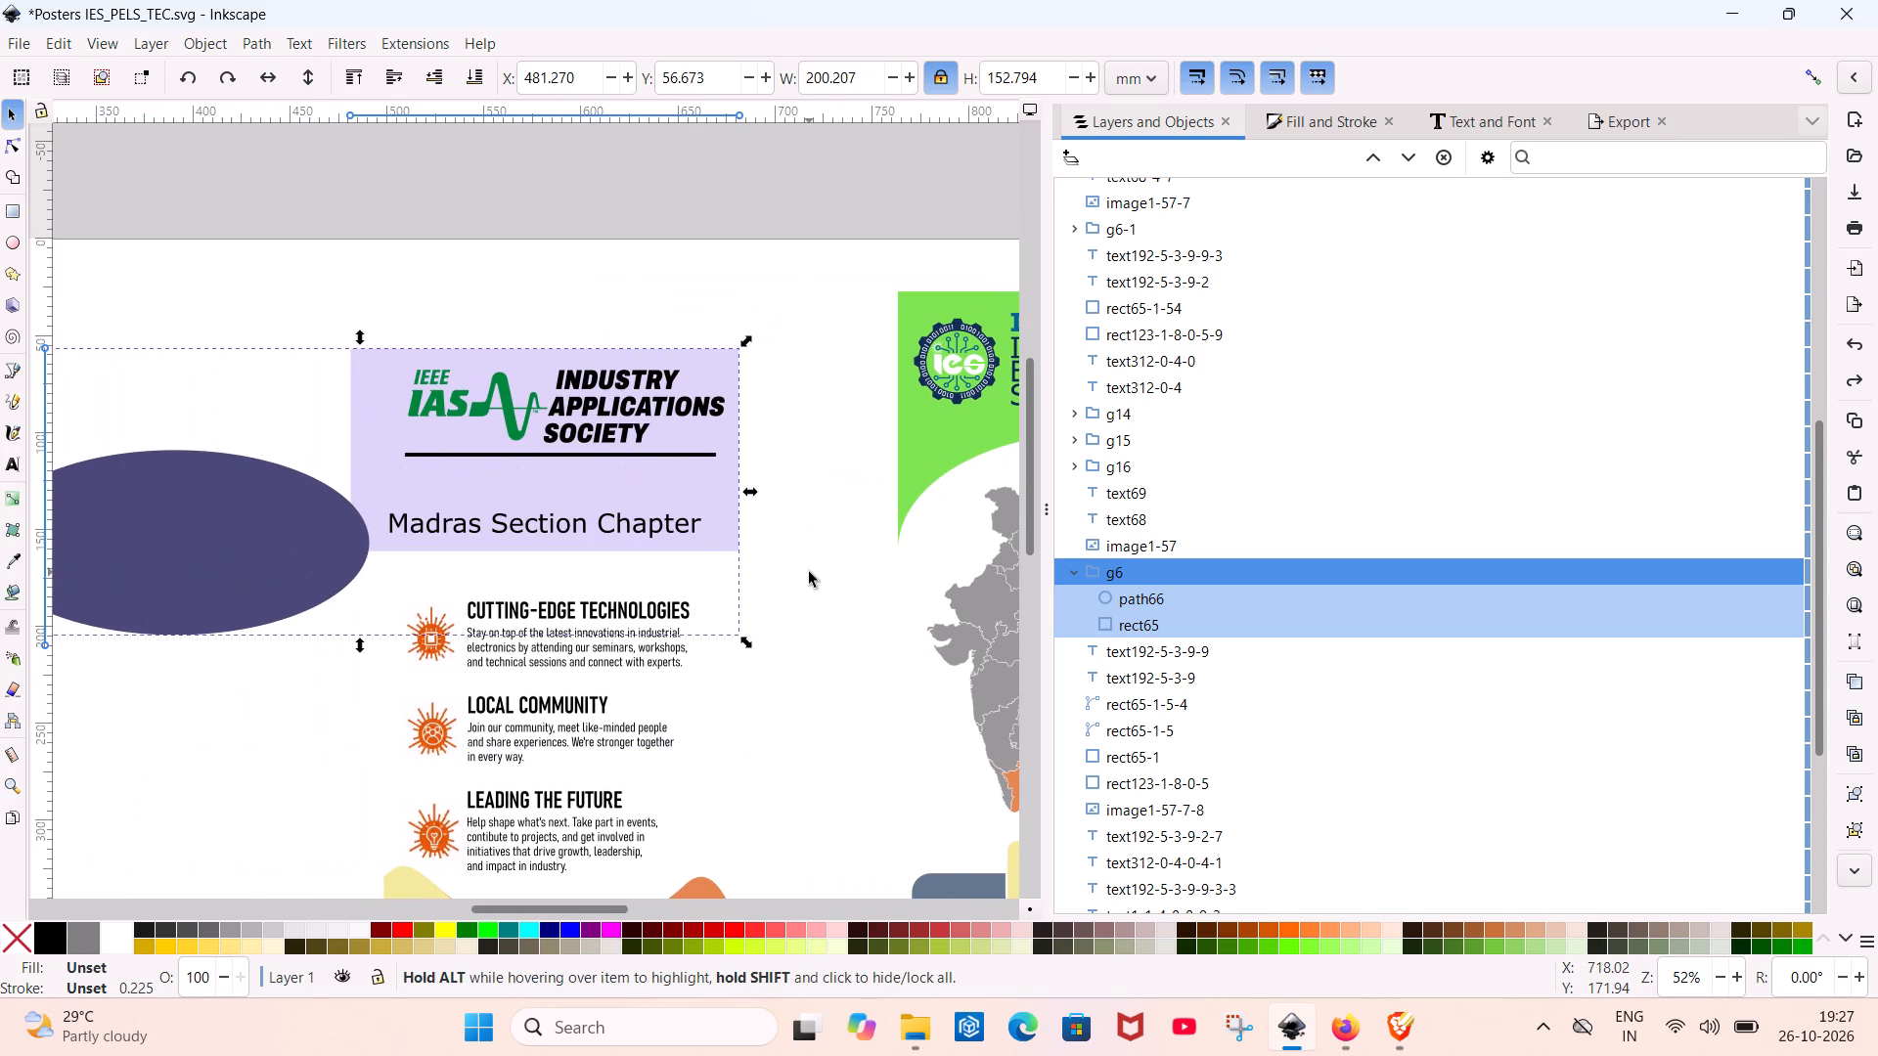
Move the Madras Section Chapter text up beneath the IAS header's divider line, at about X 507 mm and Y 117 mm.
click(559, 521)
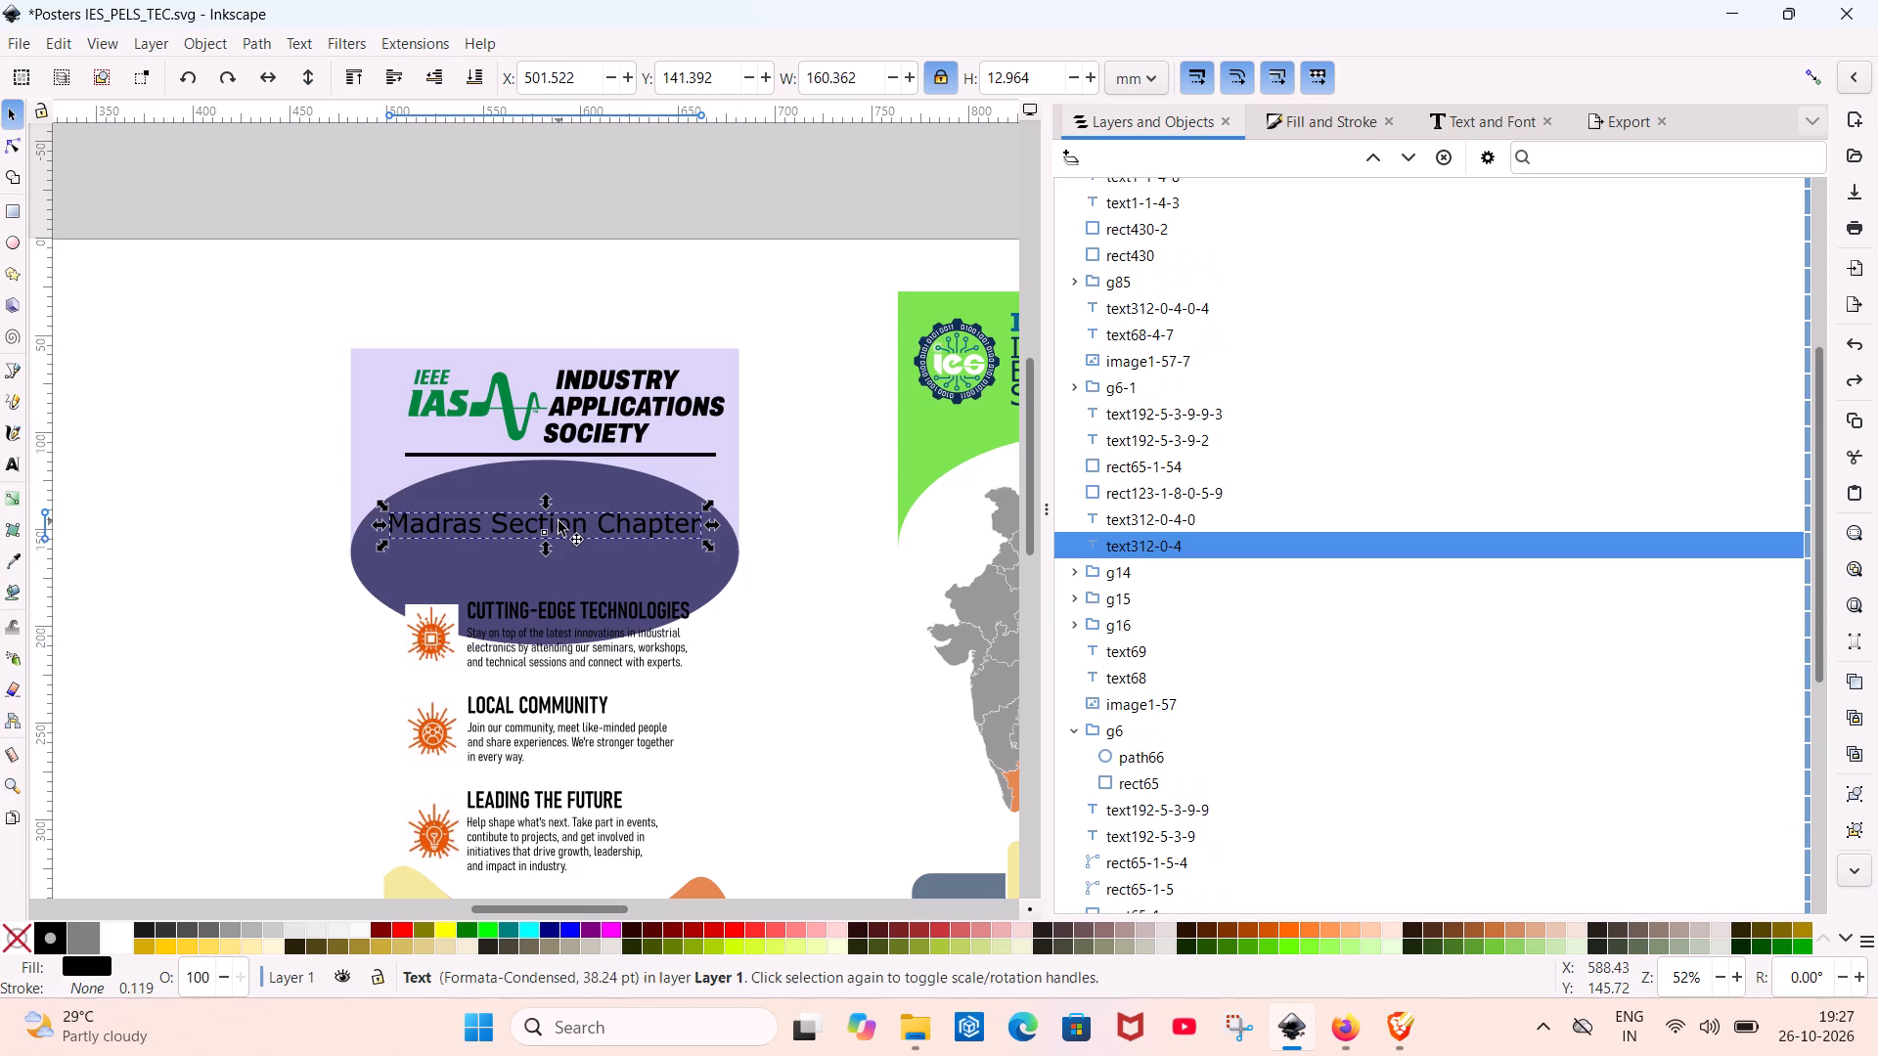
drag(561, 521, 578, 464)
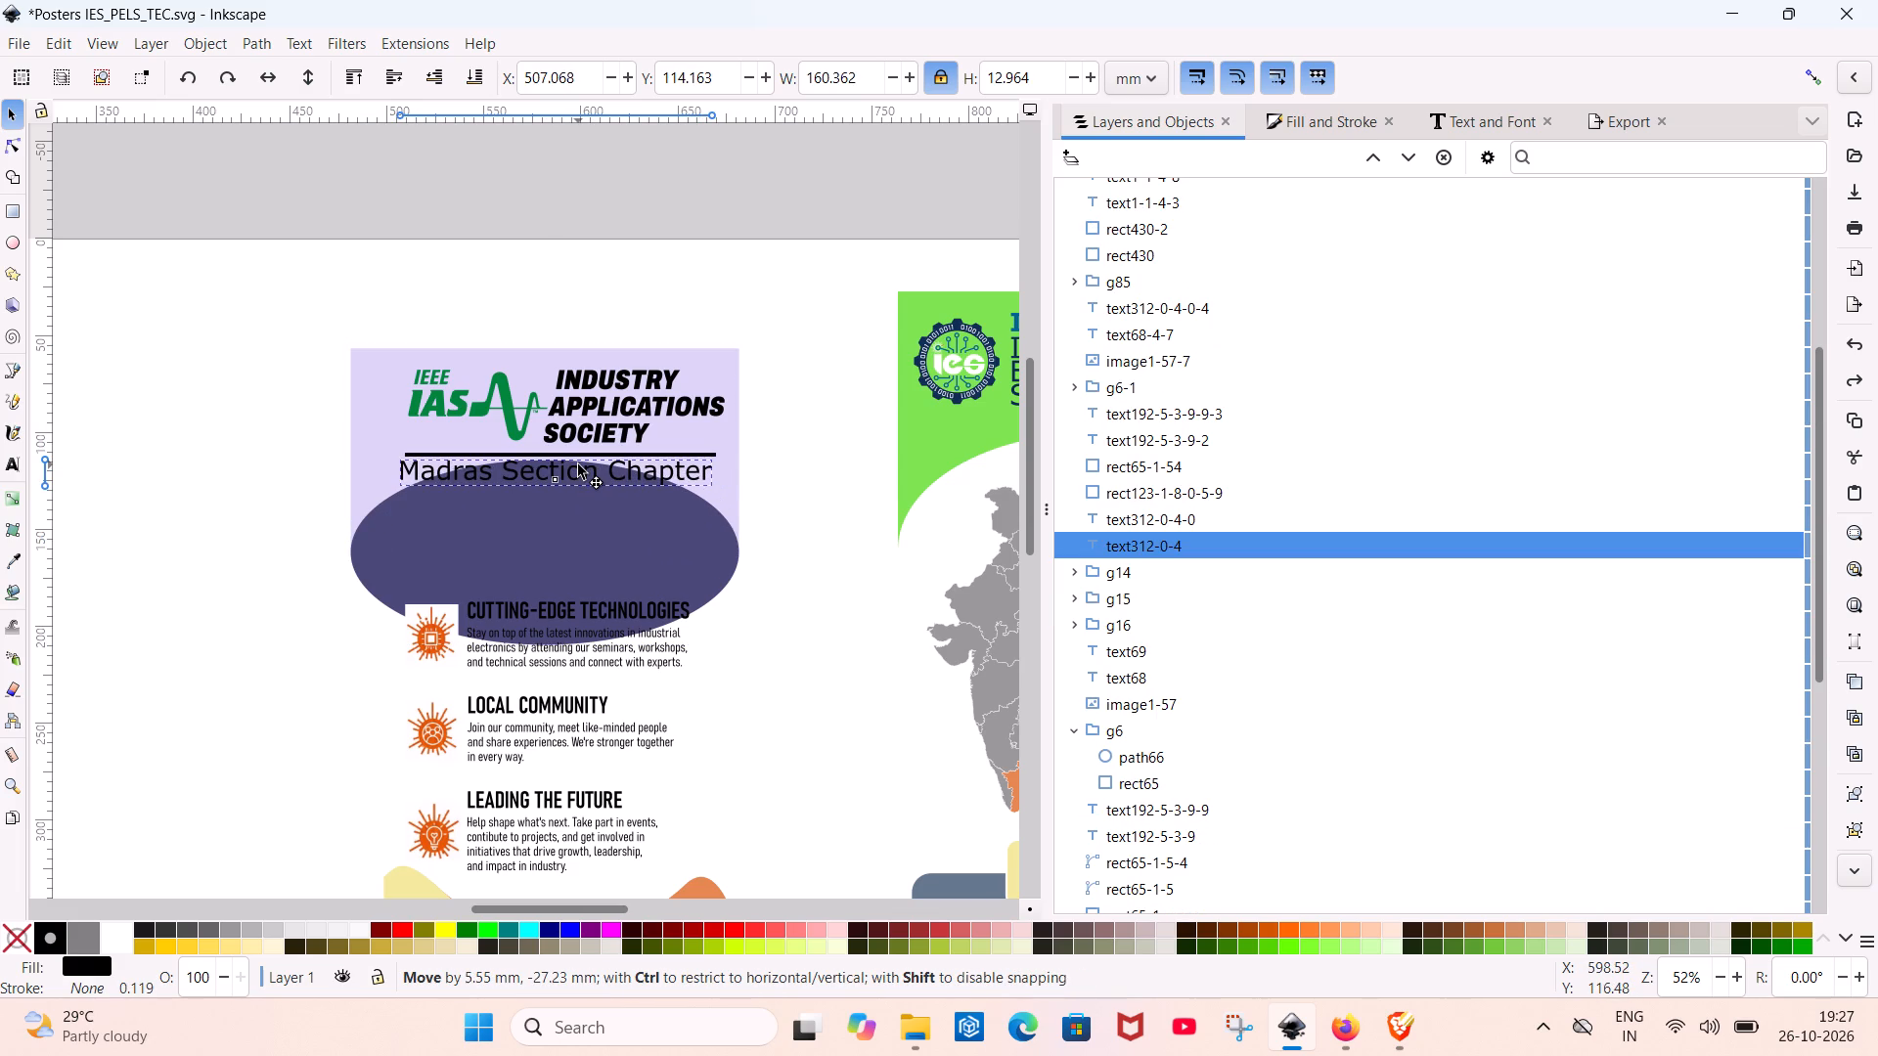
drag(578, 464, 577, 469)
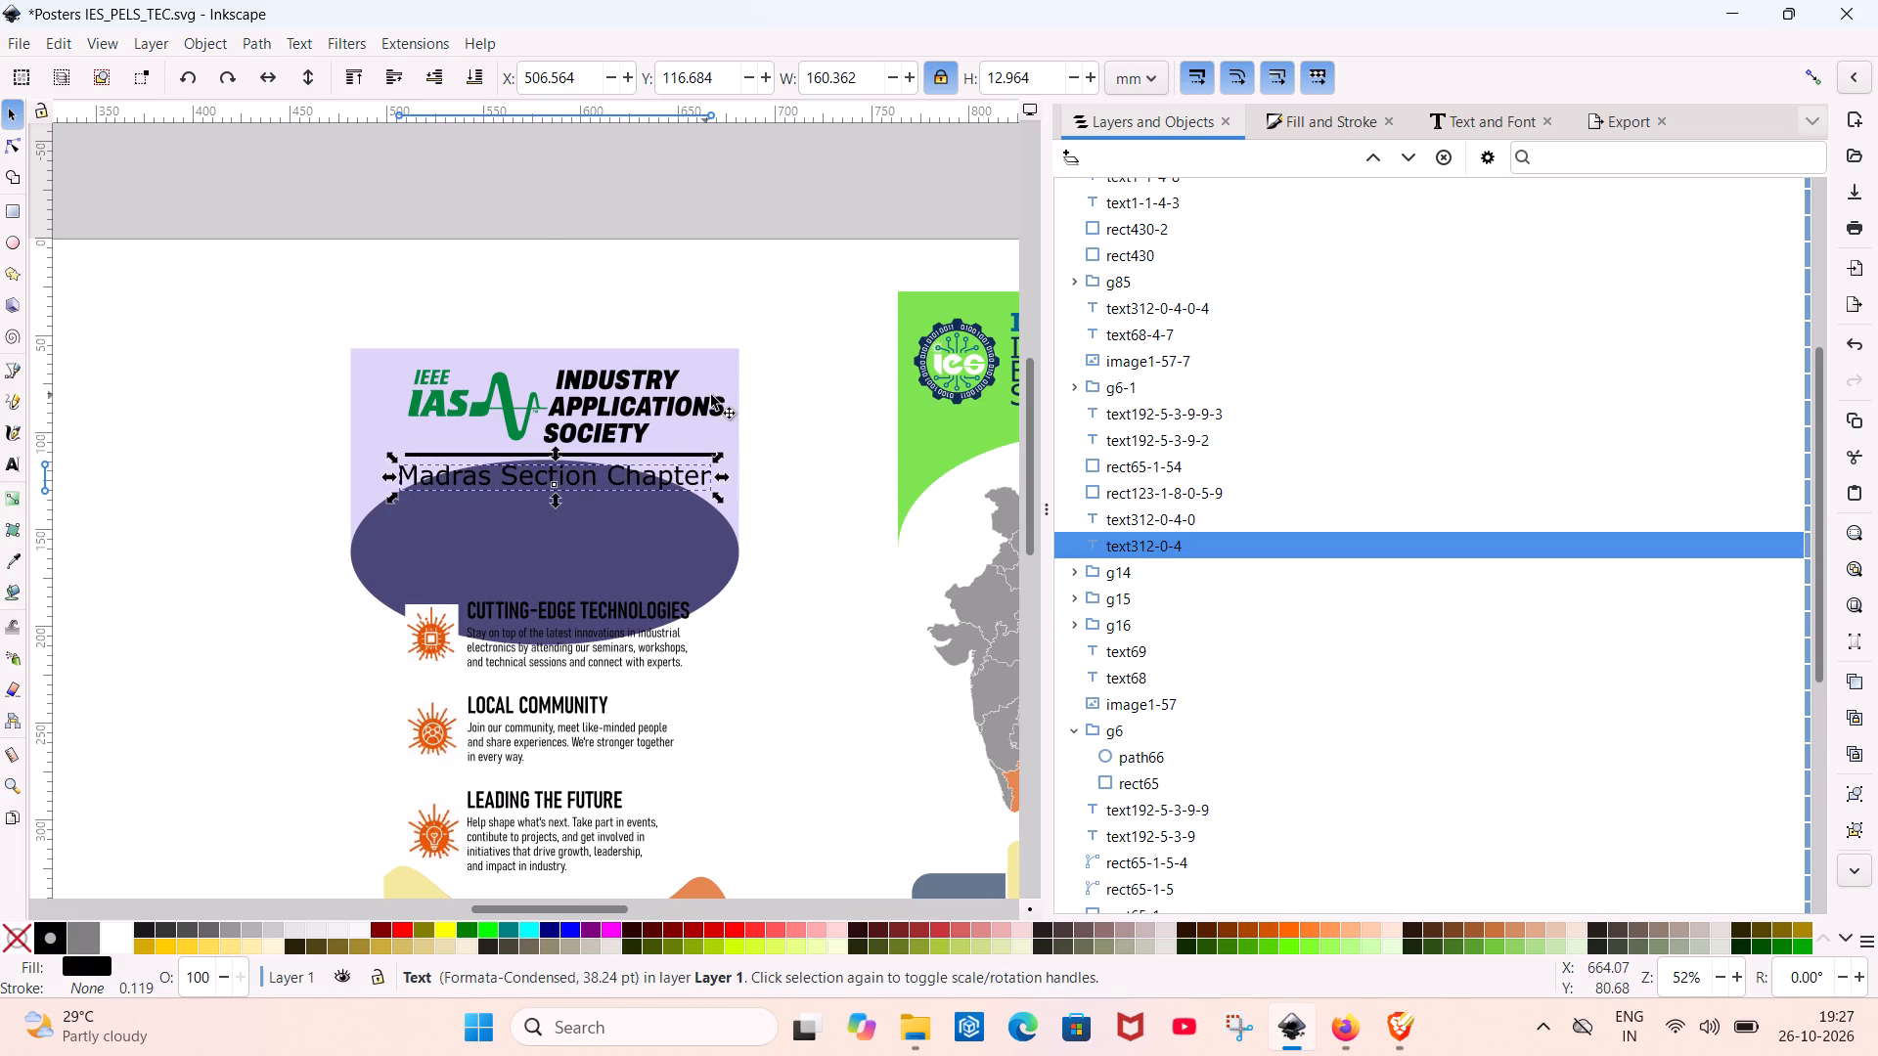
Stretch the g6 background group behind the IAS header rightward to a width of about 205 mm.
click(700, 420)
drag(750, 496, 768, 496)
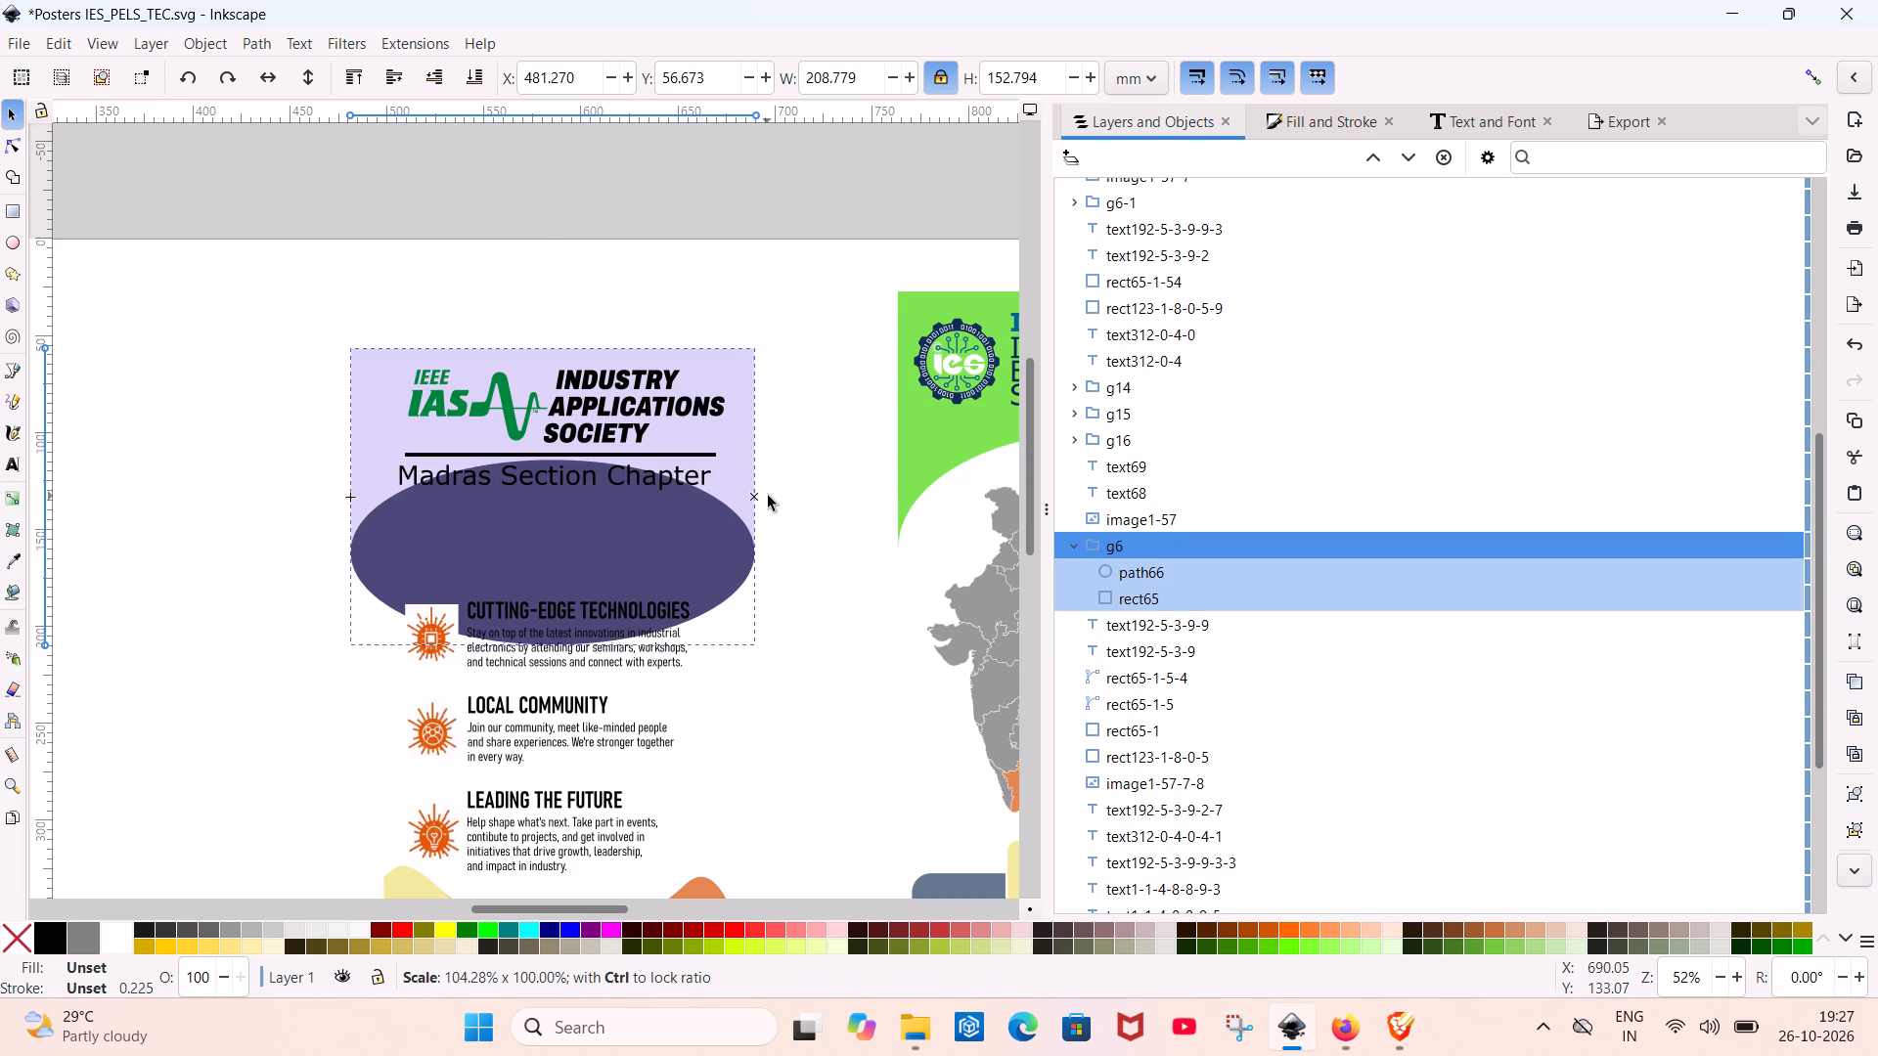
drag(768, 496, 759, 496)
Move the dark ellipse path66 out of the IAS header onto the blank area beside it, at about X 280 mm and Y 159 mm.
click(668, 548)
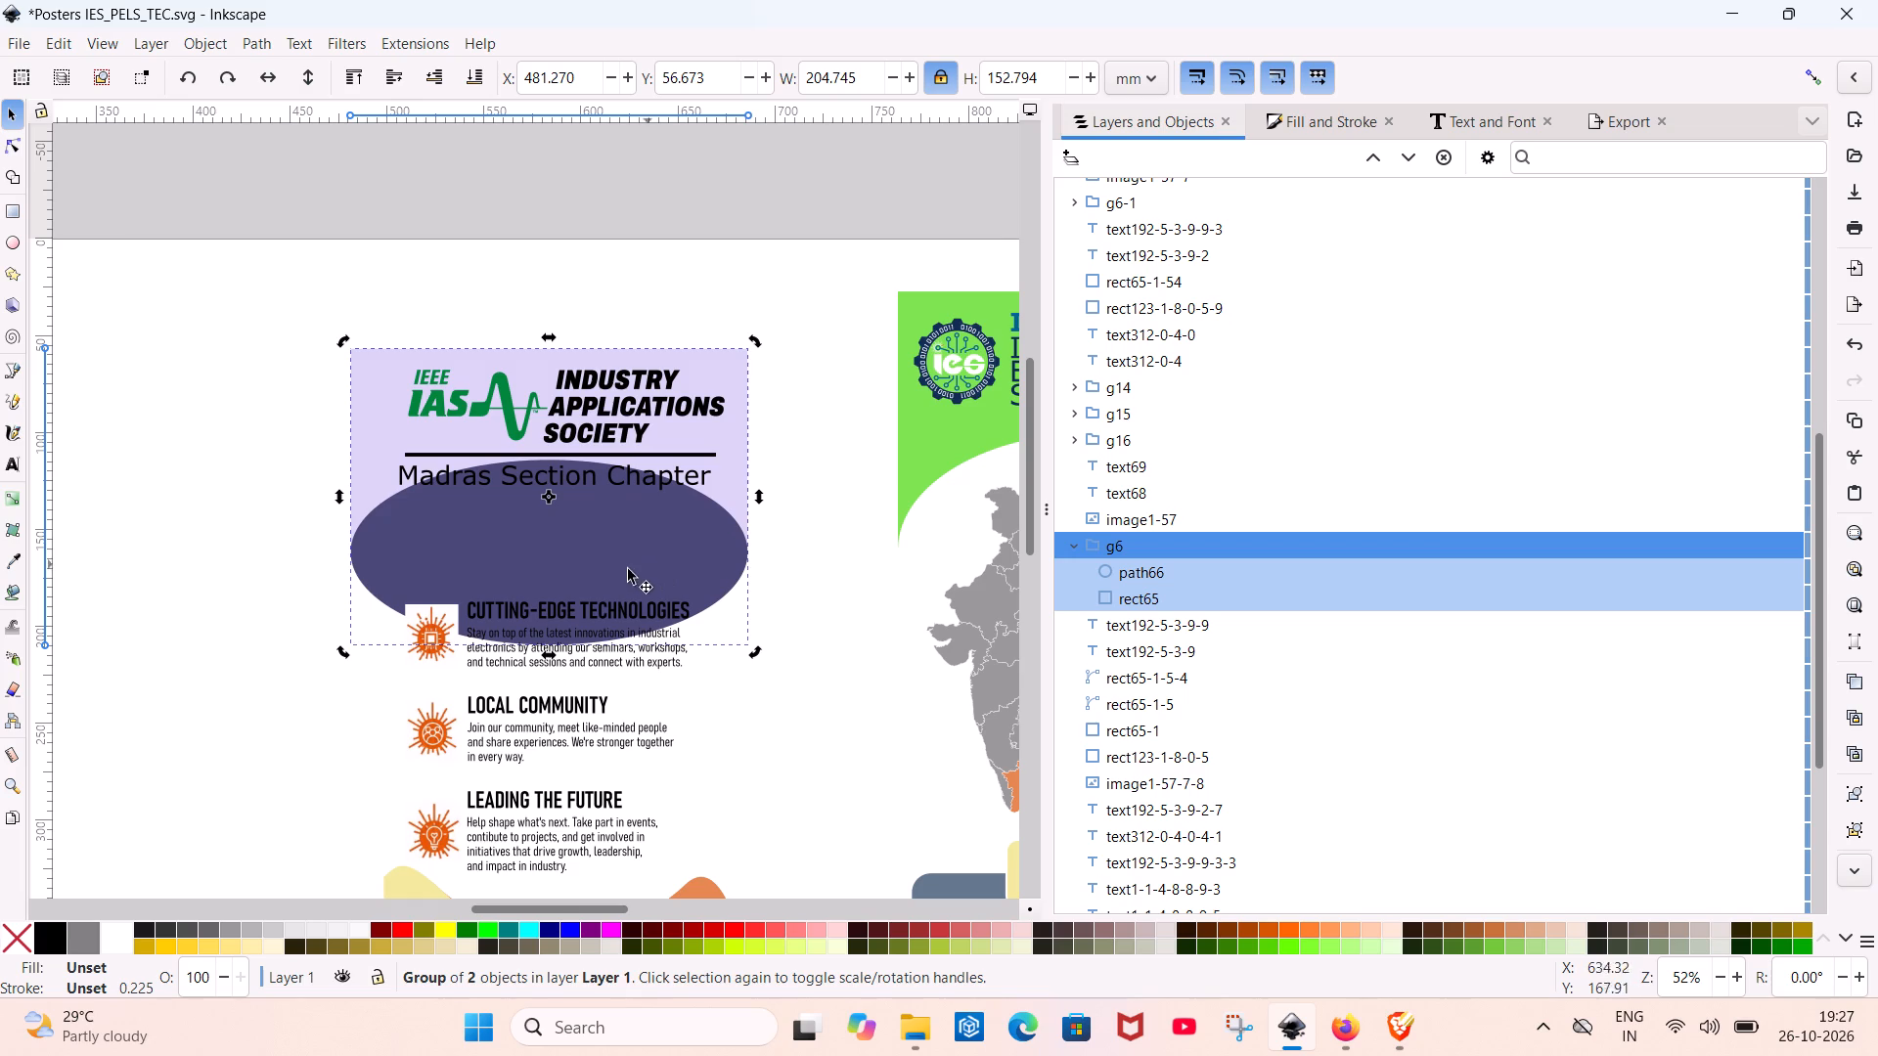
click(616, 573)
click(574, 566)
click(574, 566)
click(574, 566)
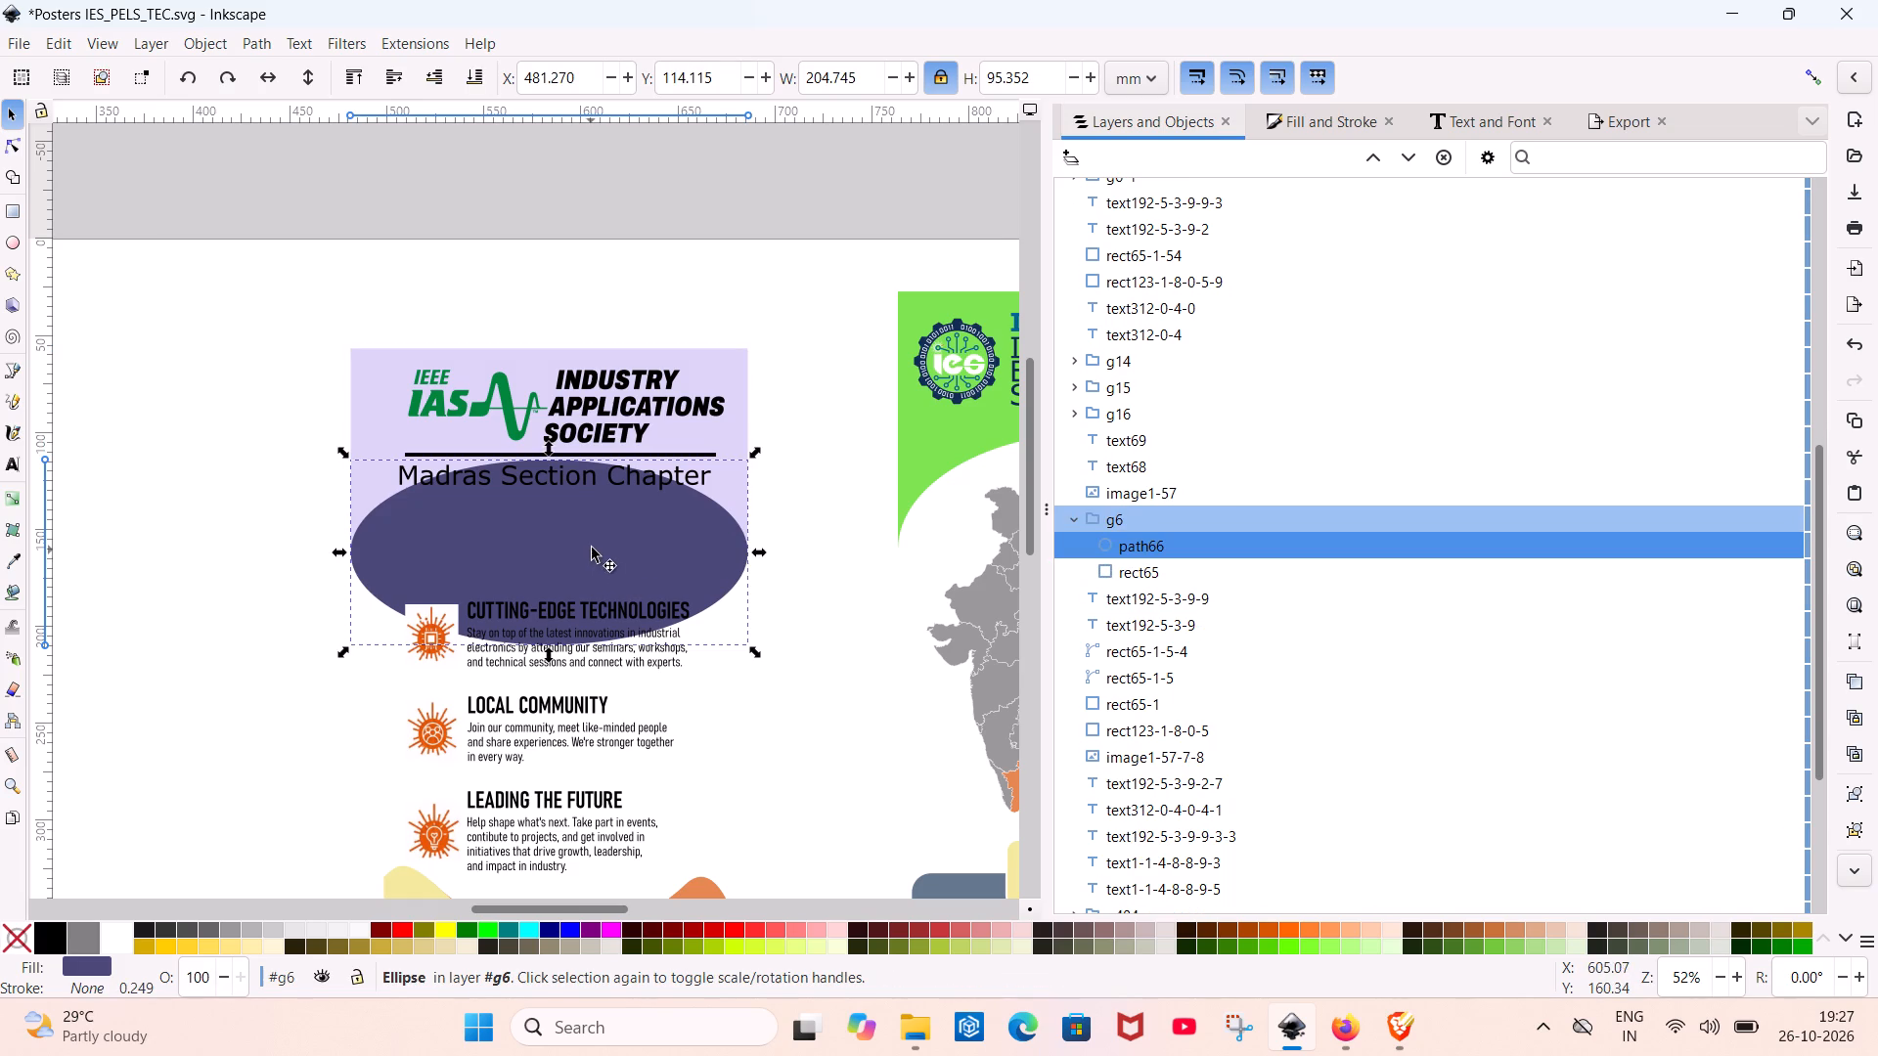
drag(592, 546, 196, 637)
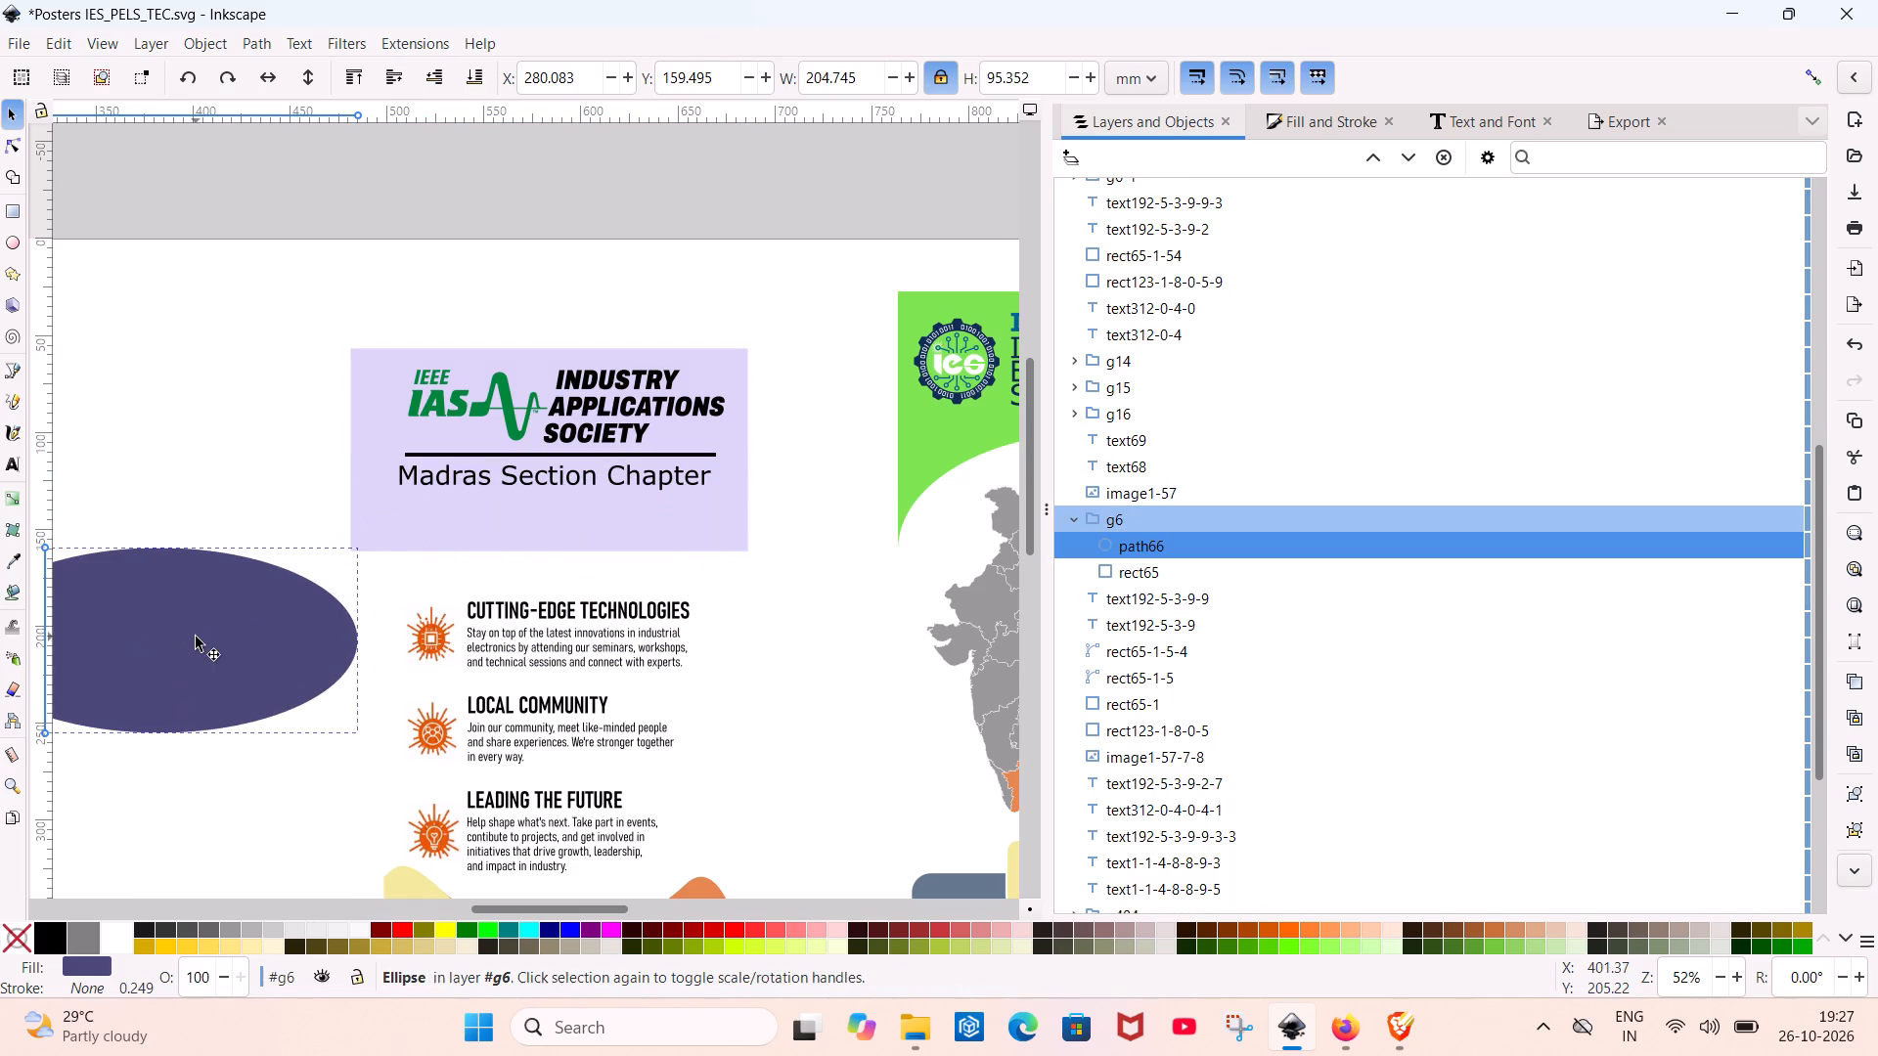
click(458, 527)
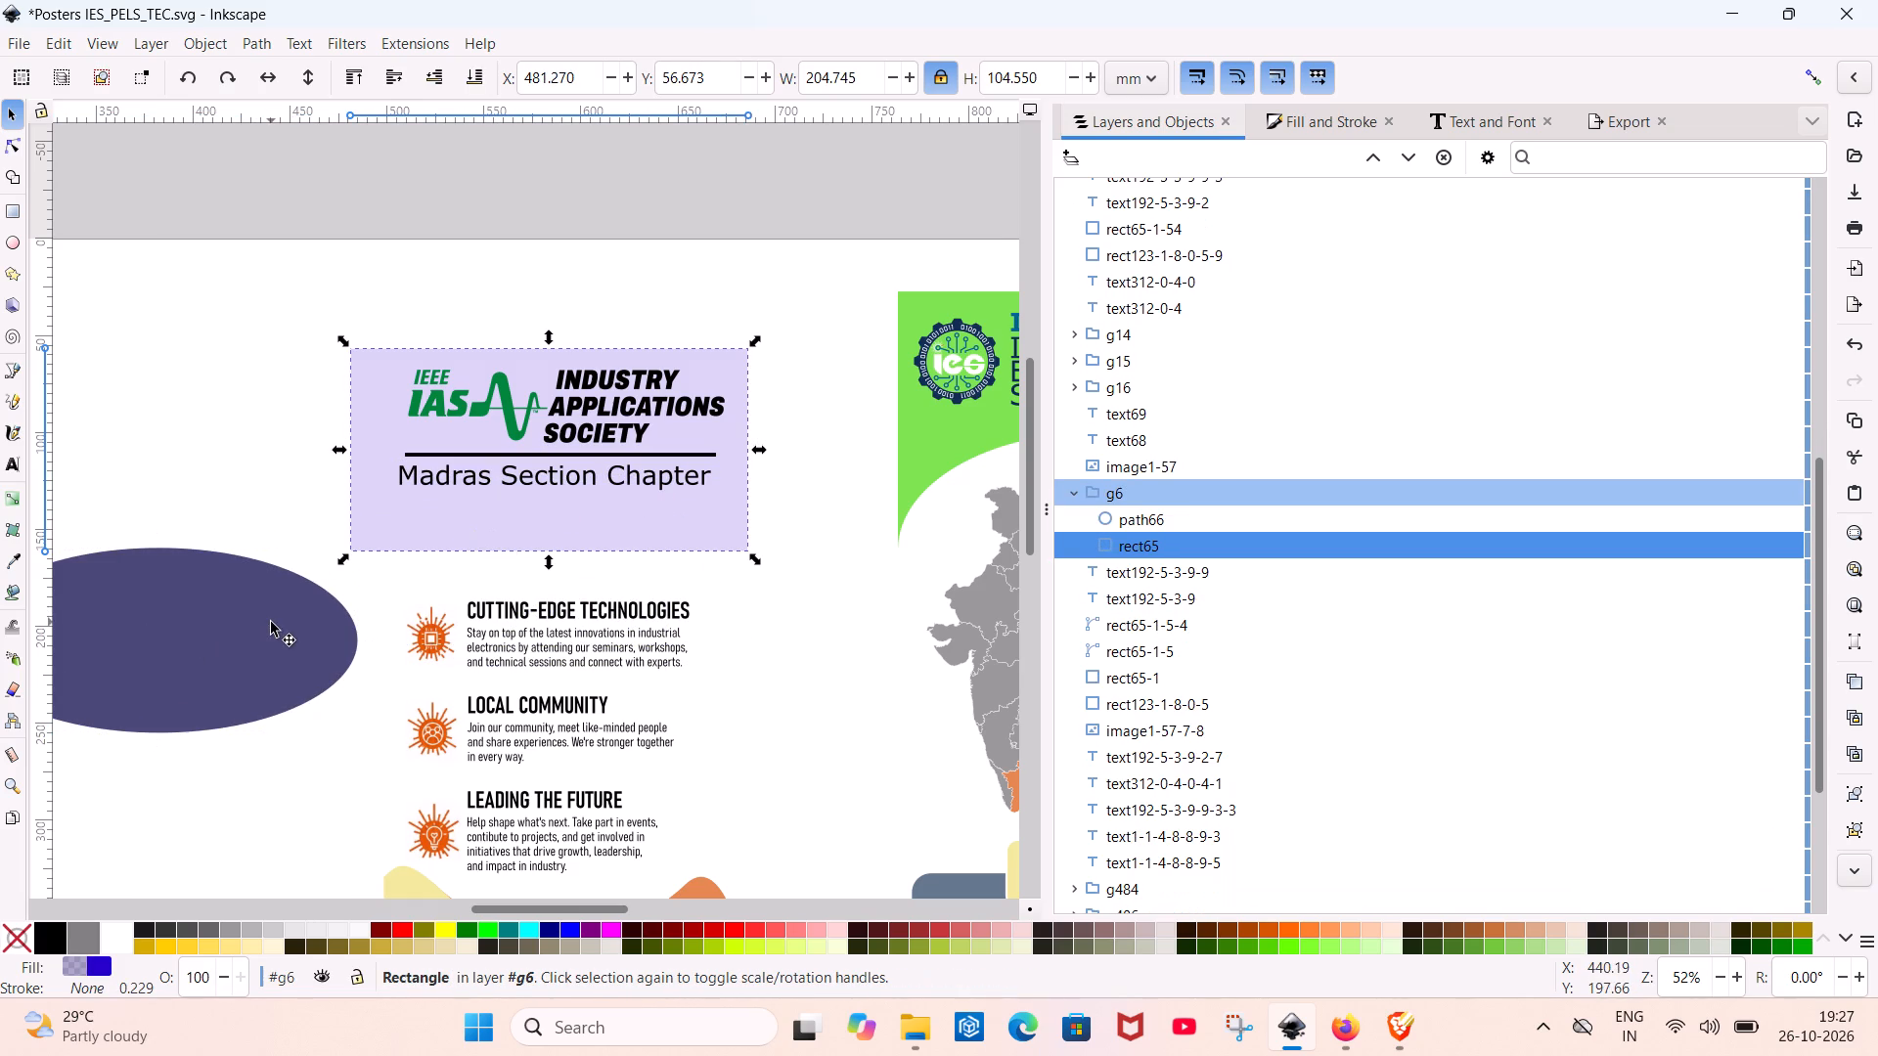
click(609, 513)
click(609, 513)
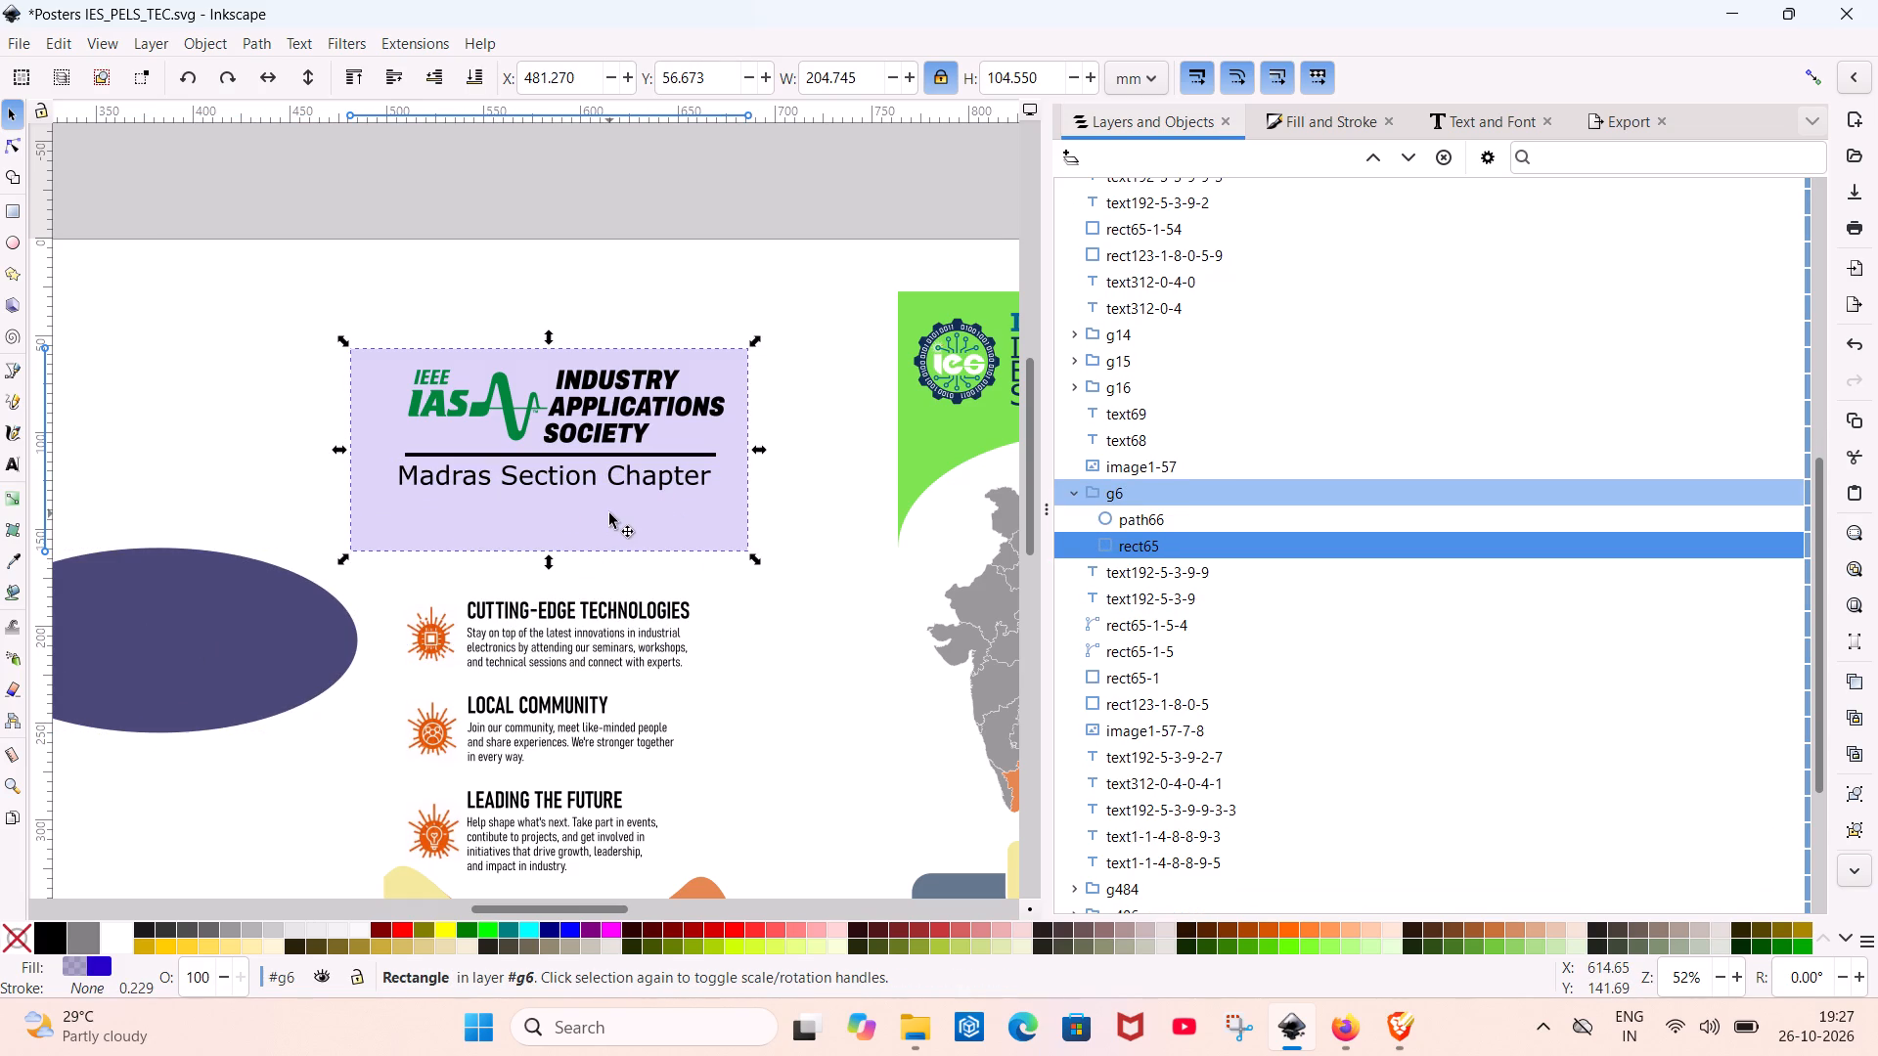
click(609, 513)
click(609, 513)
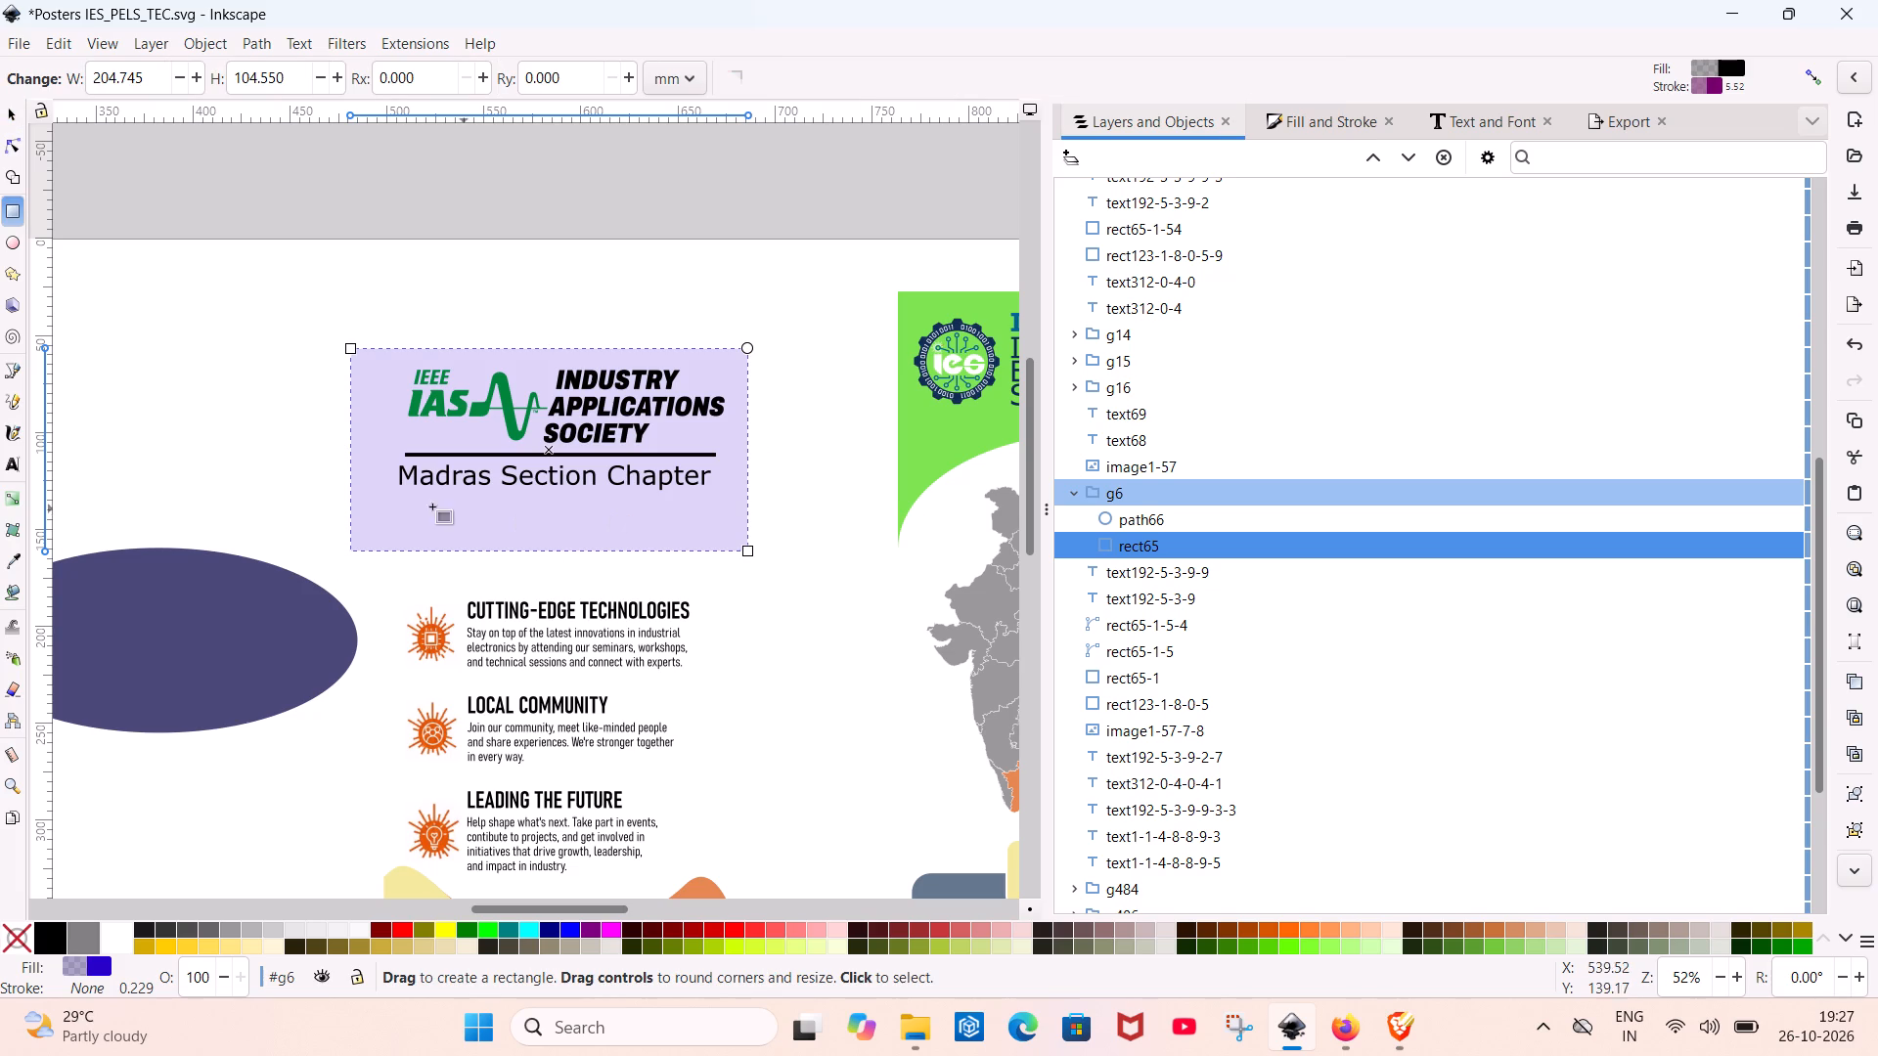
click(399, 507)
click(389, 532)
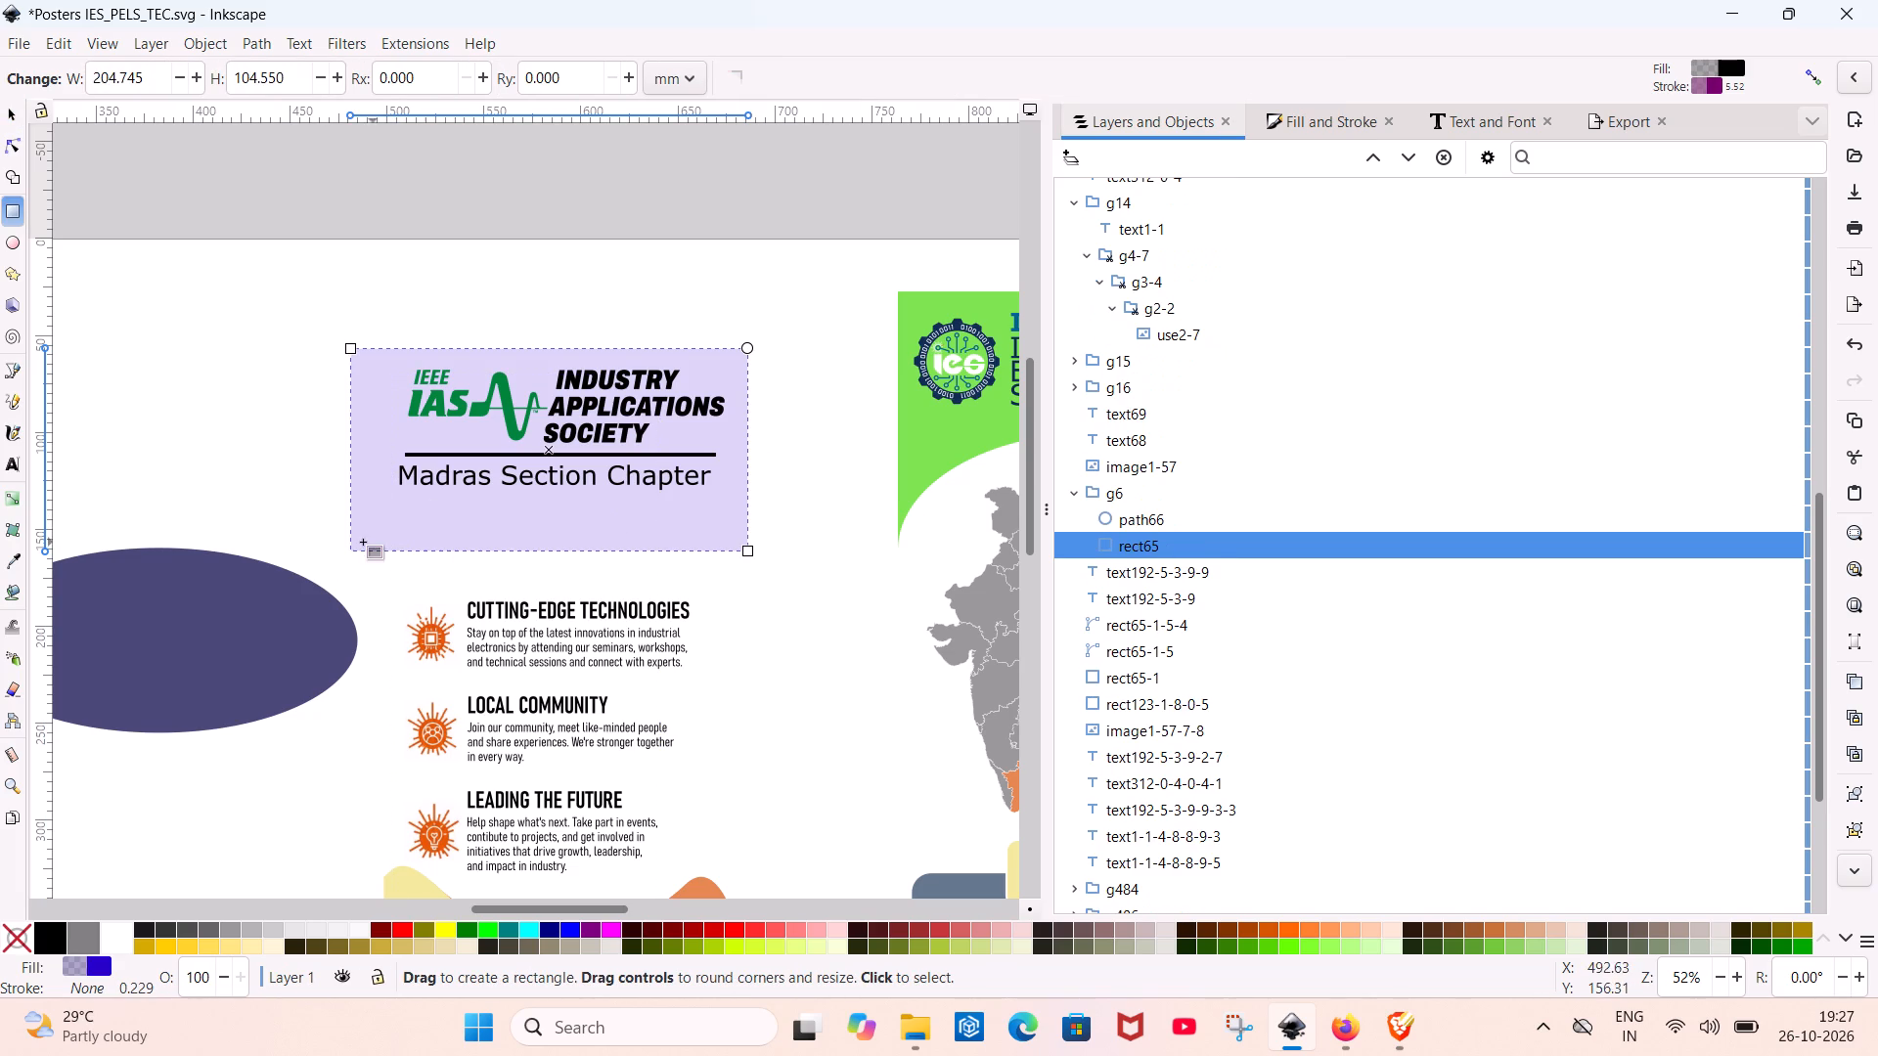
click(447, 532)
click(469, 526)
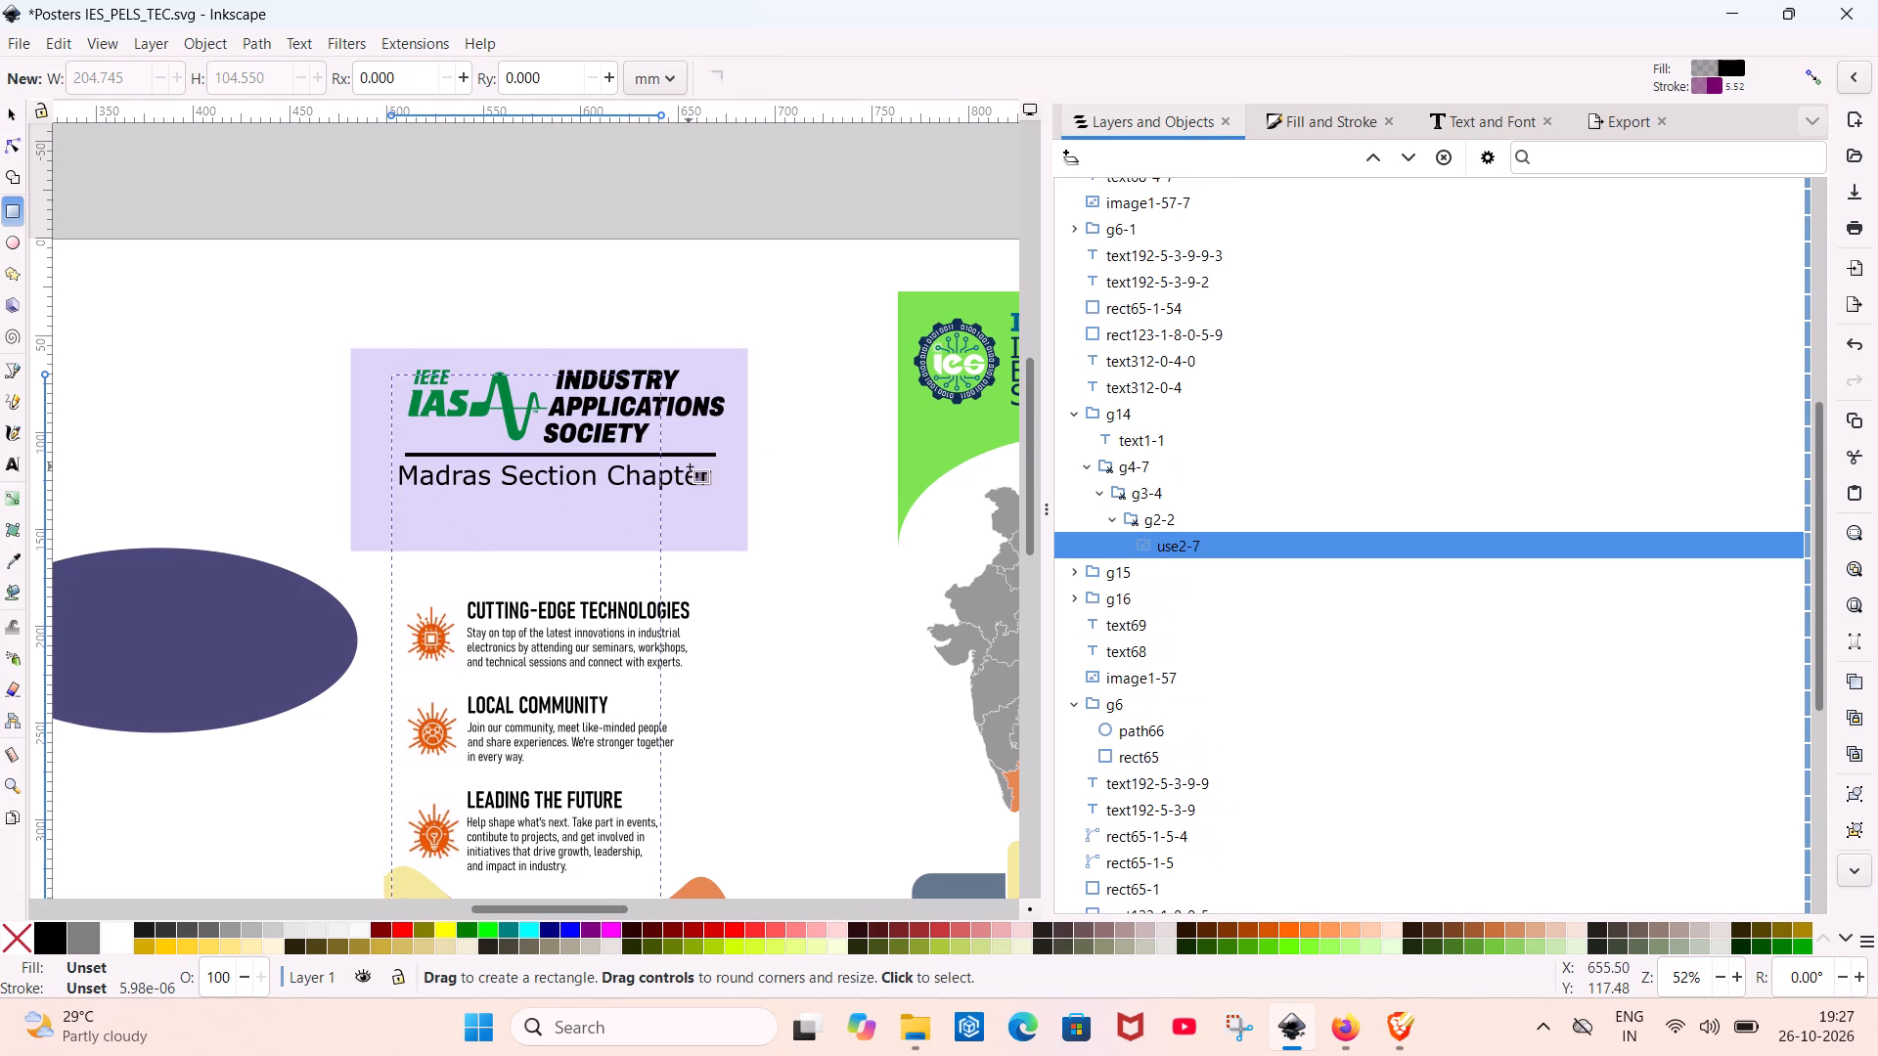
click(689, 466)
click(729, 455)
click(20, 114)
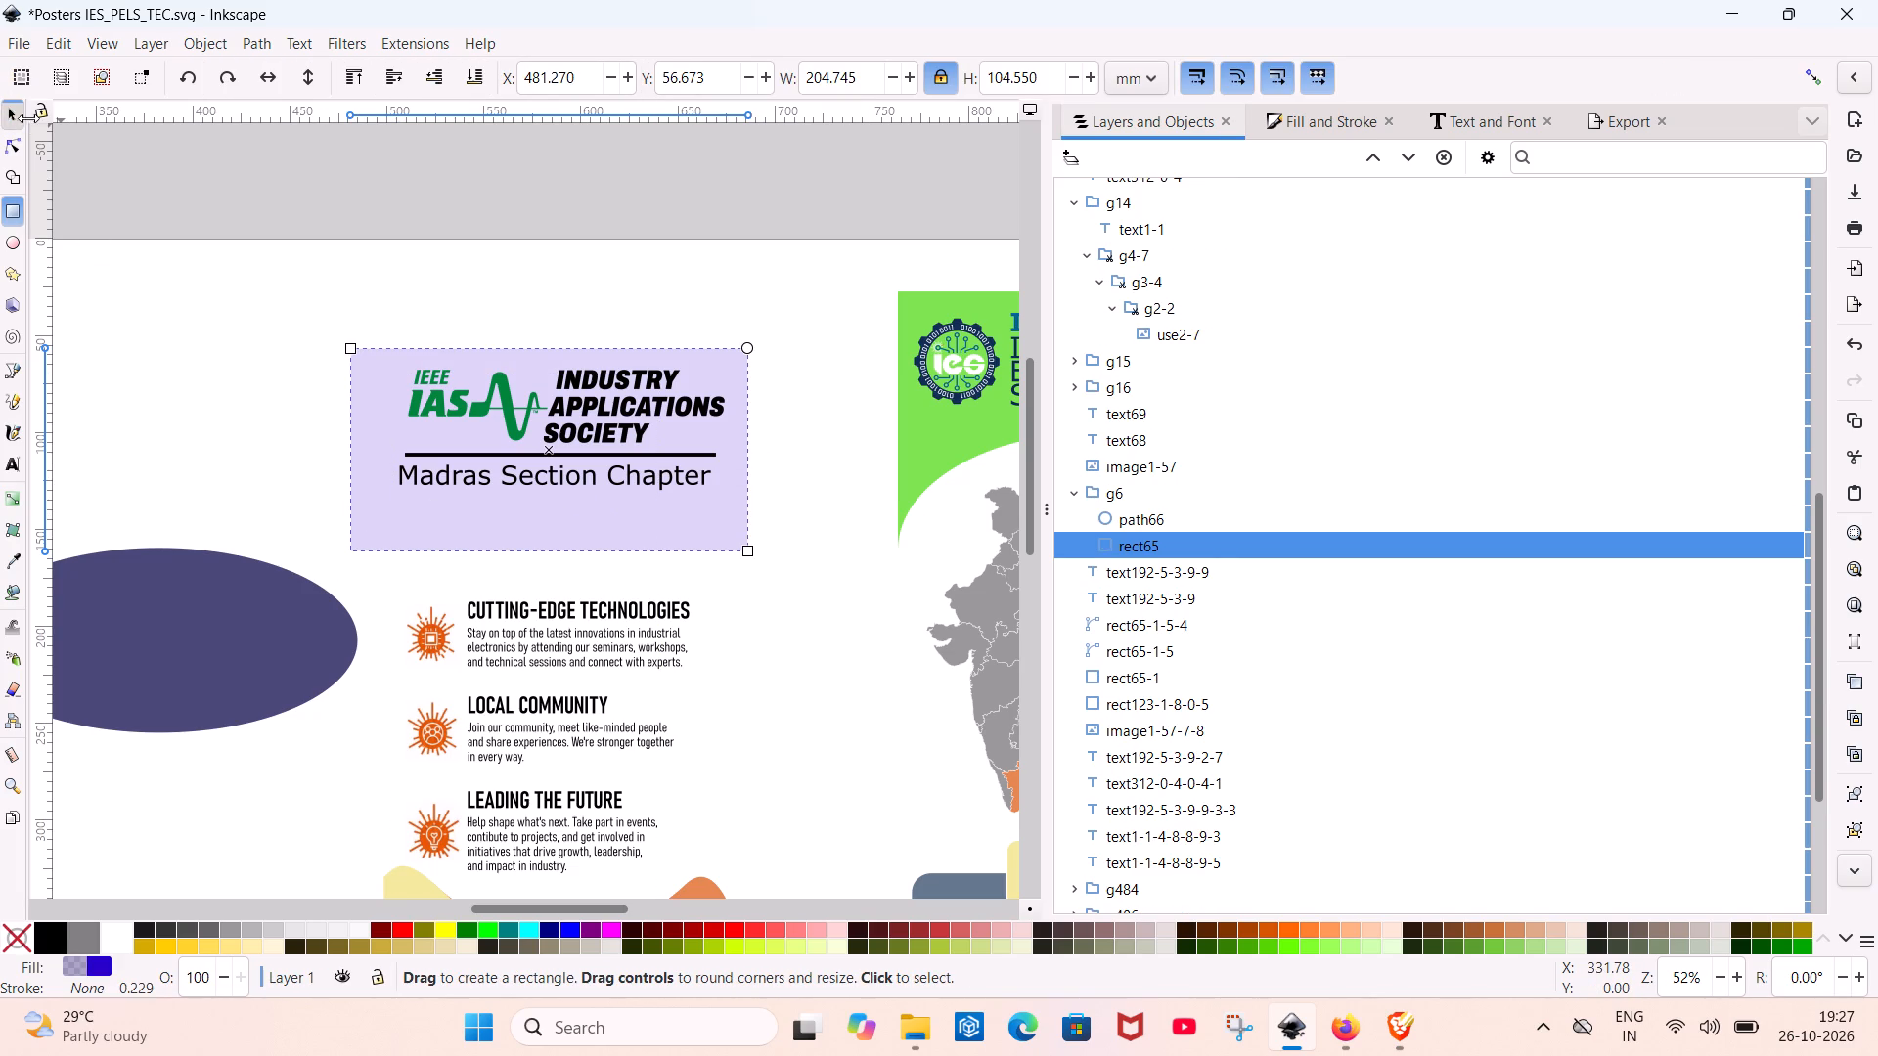
Ungroup g6 so the dark ellipse and the lavender rectangle become separate objects.
click(709, 534)
click(692, 524)
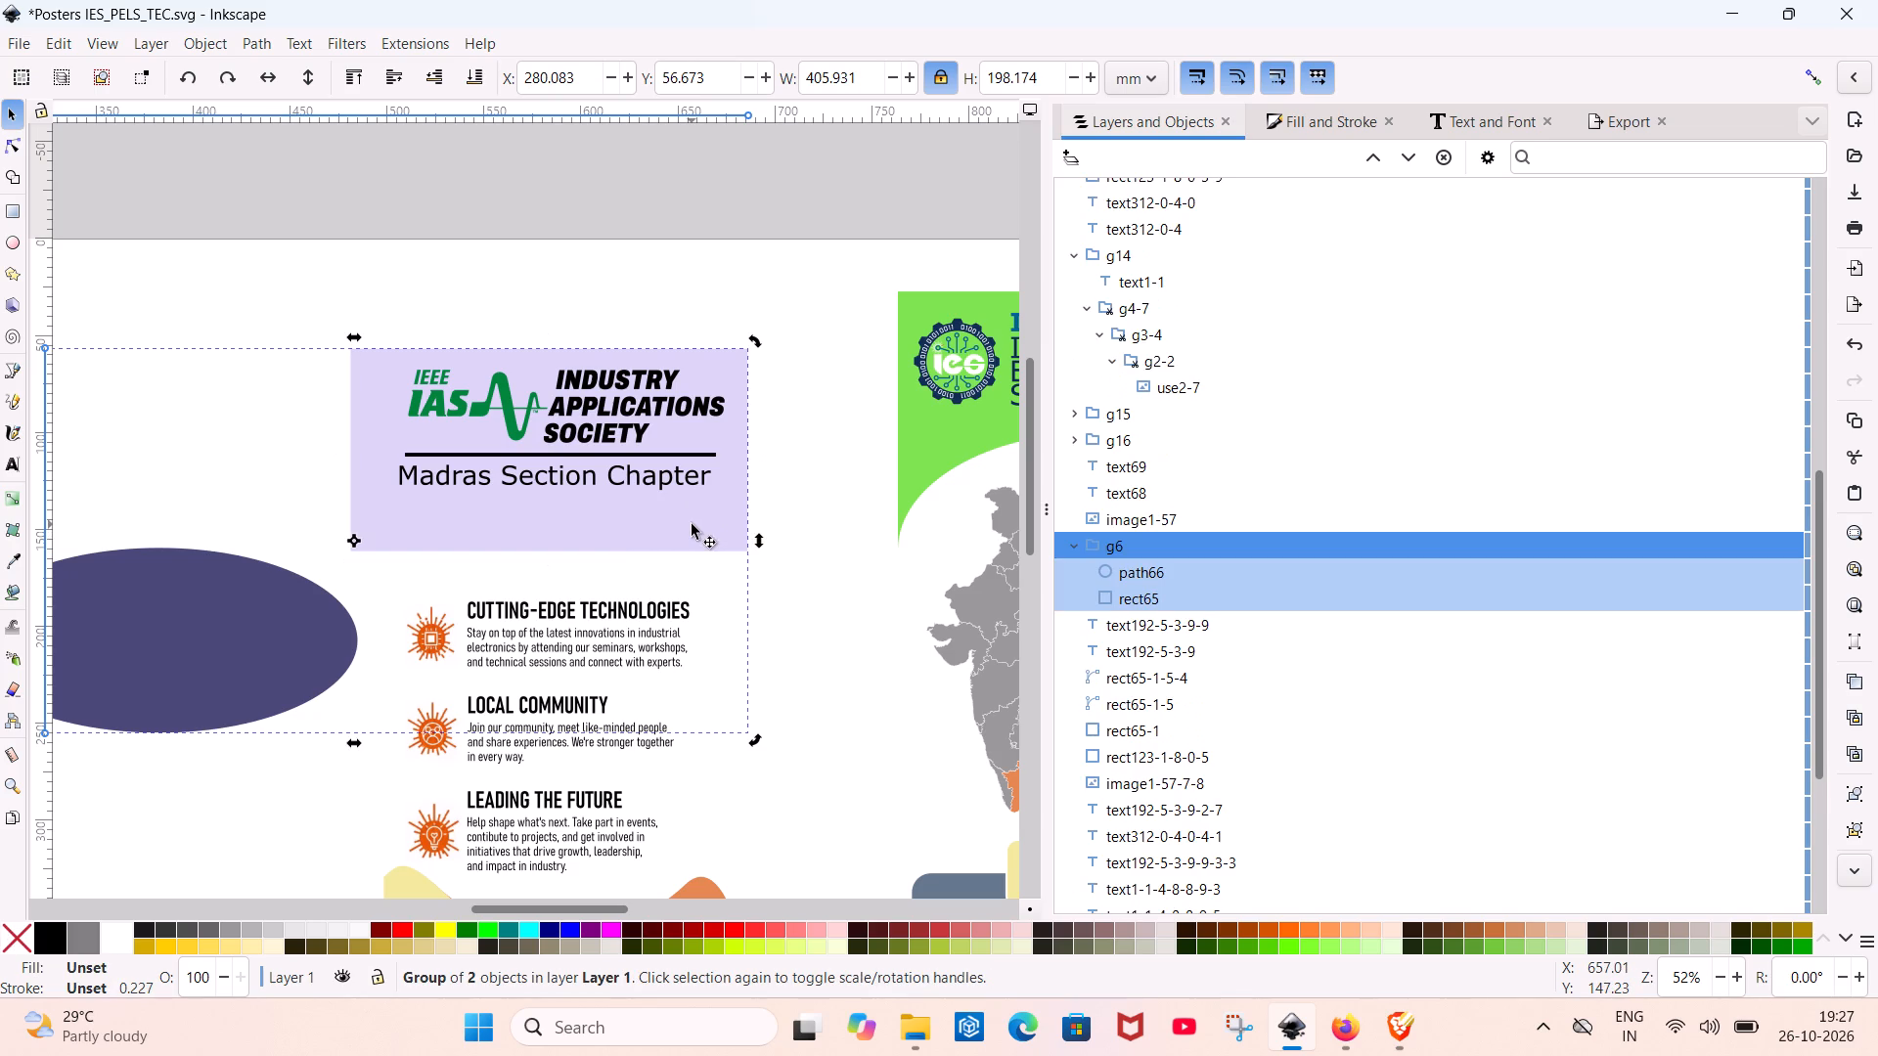
click(651, 525)
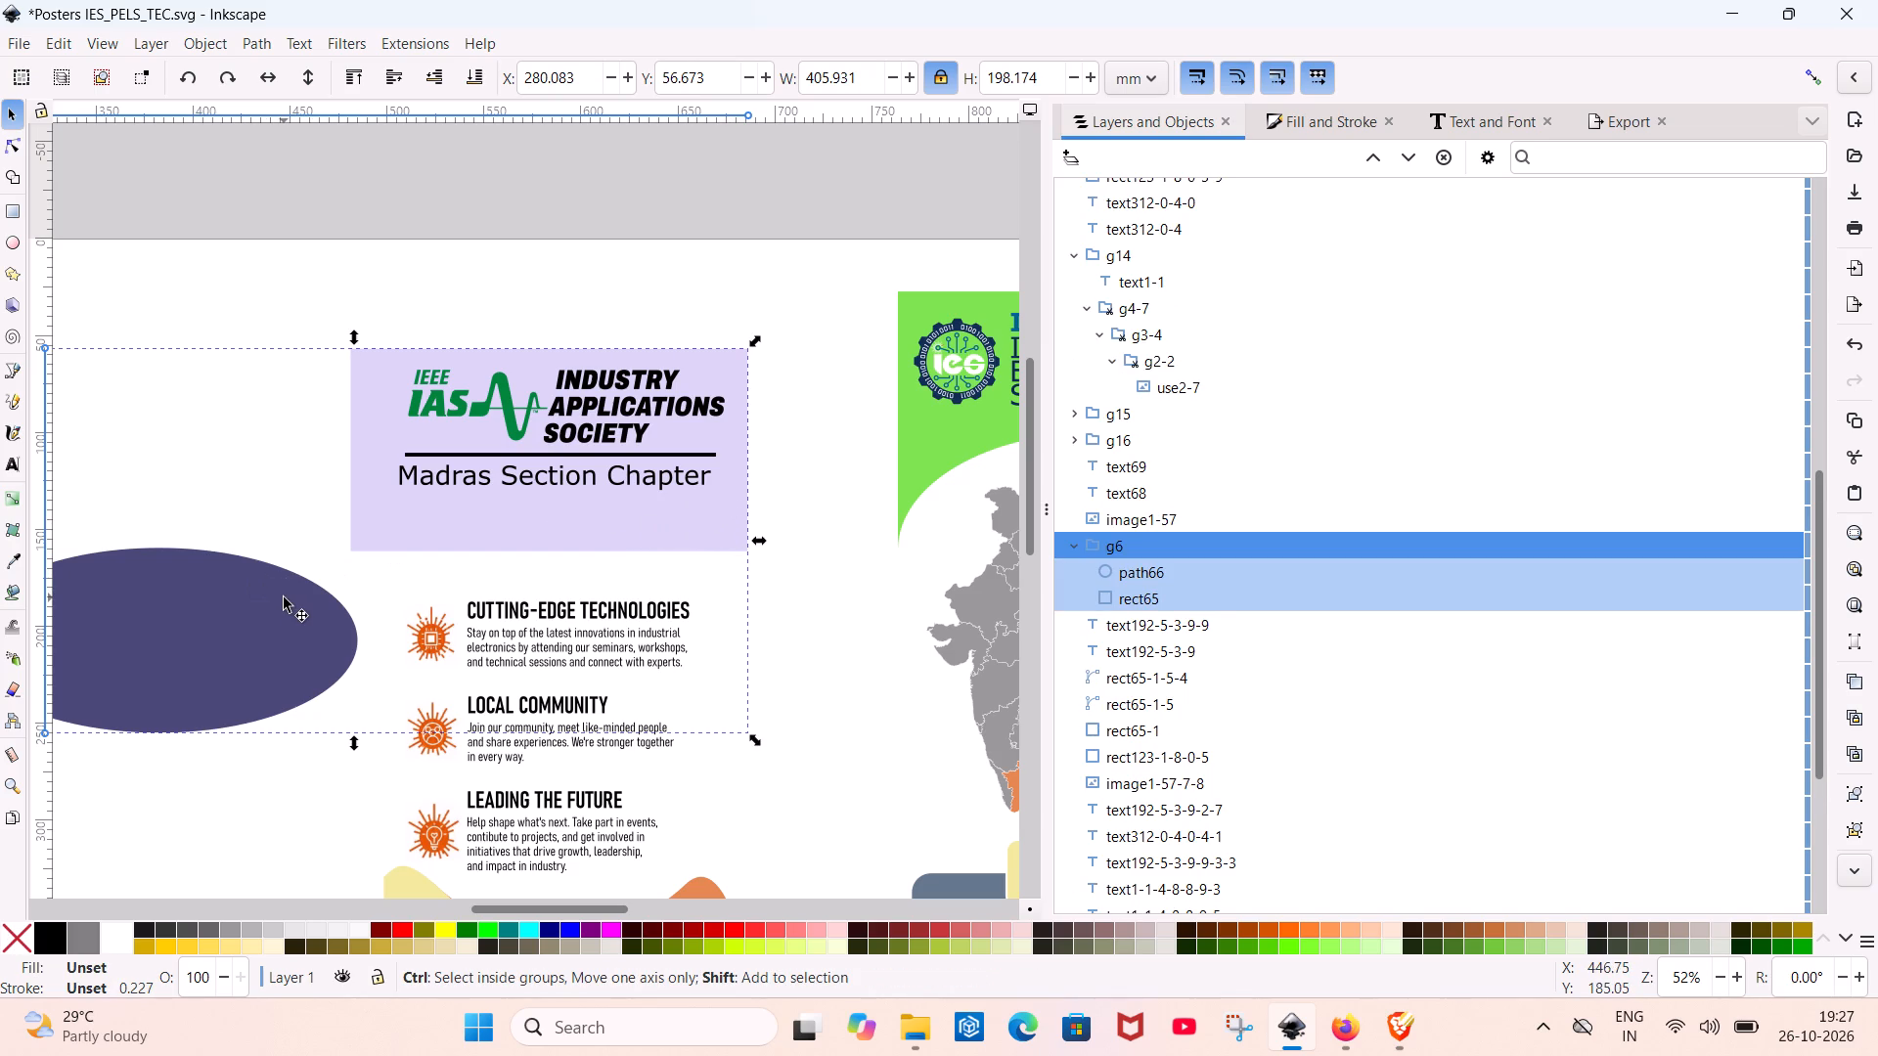
key(ctrl+shift+g)
Delete the dark ellipse path66 lying beside the IAS header.
click(244, 608)
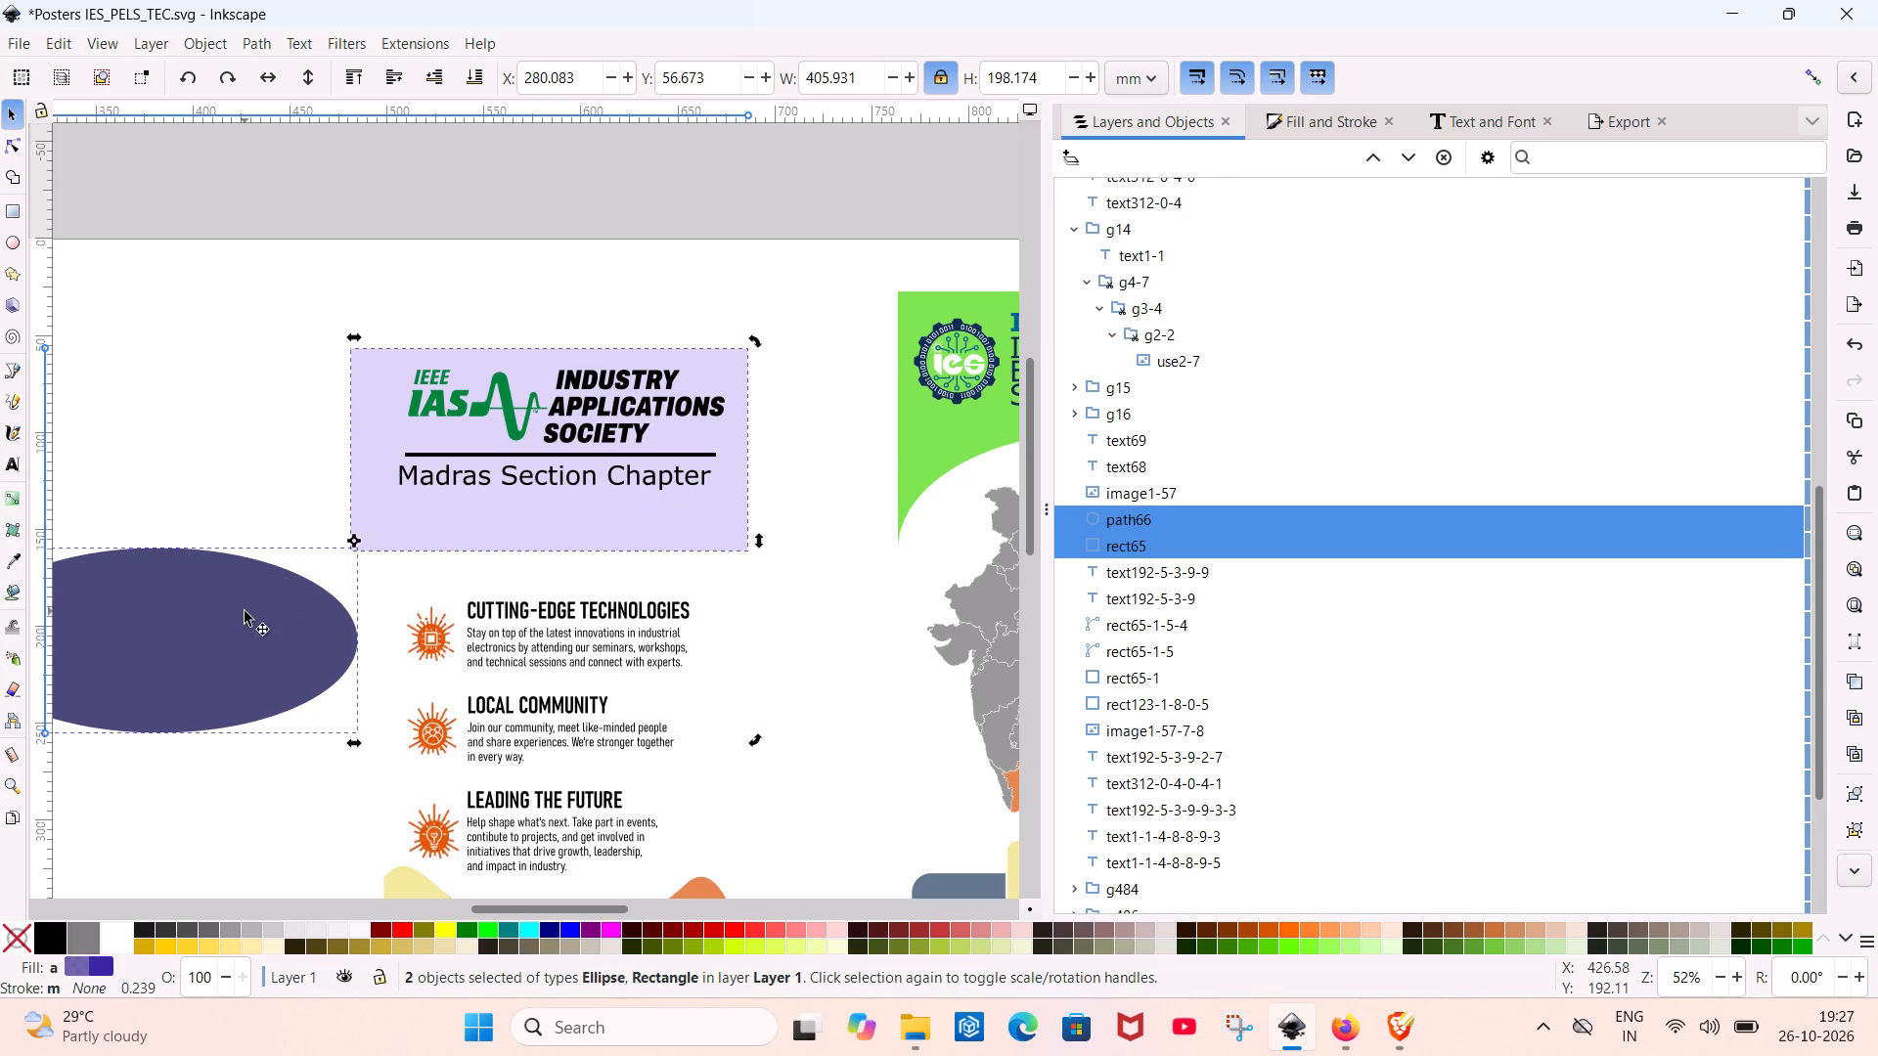
click(245, 611)
click(245, 614)
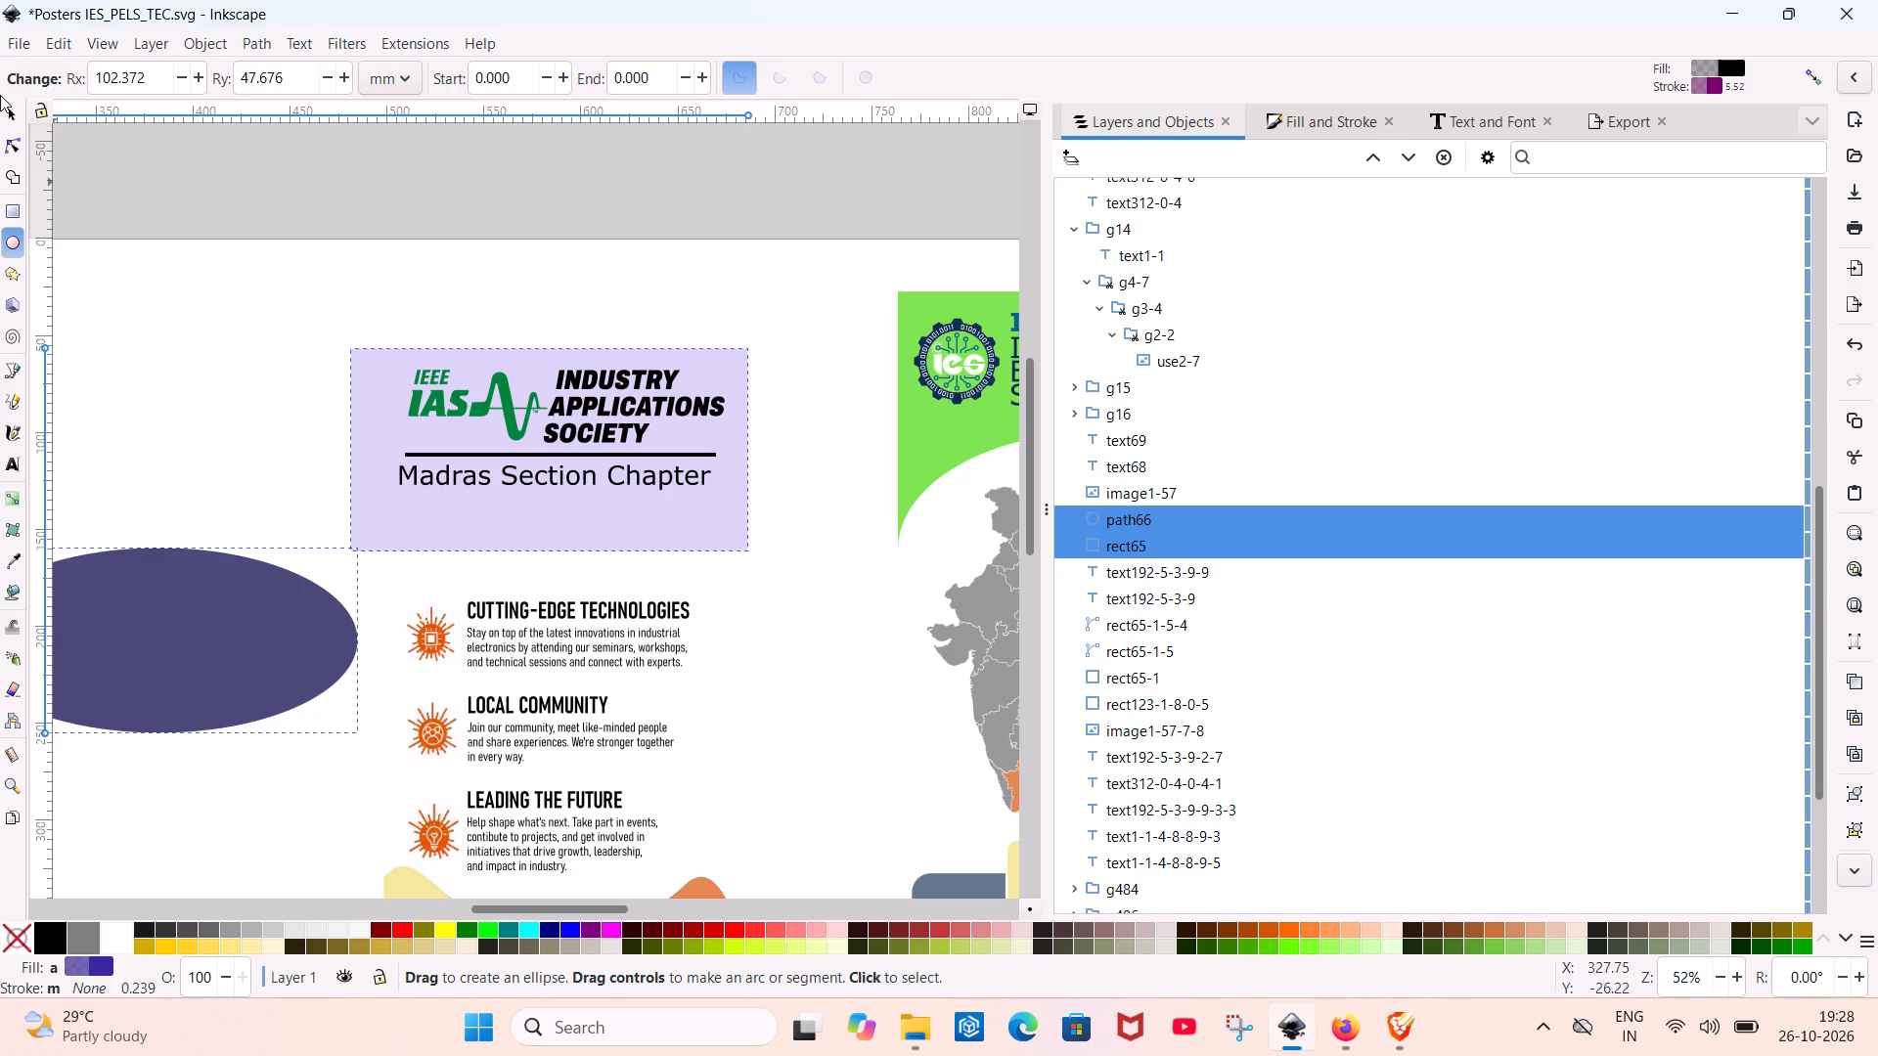
click(2, 105)
click(118, 618)
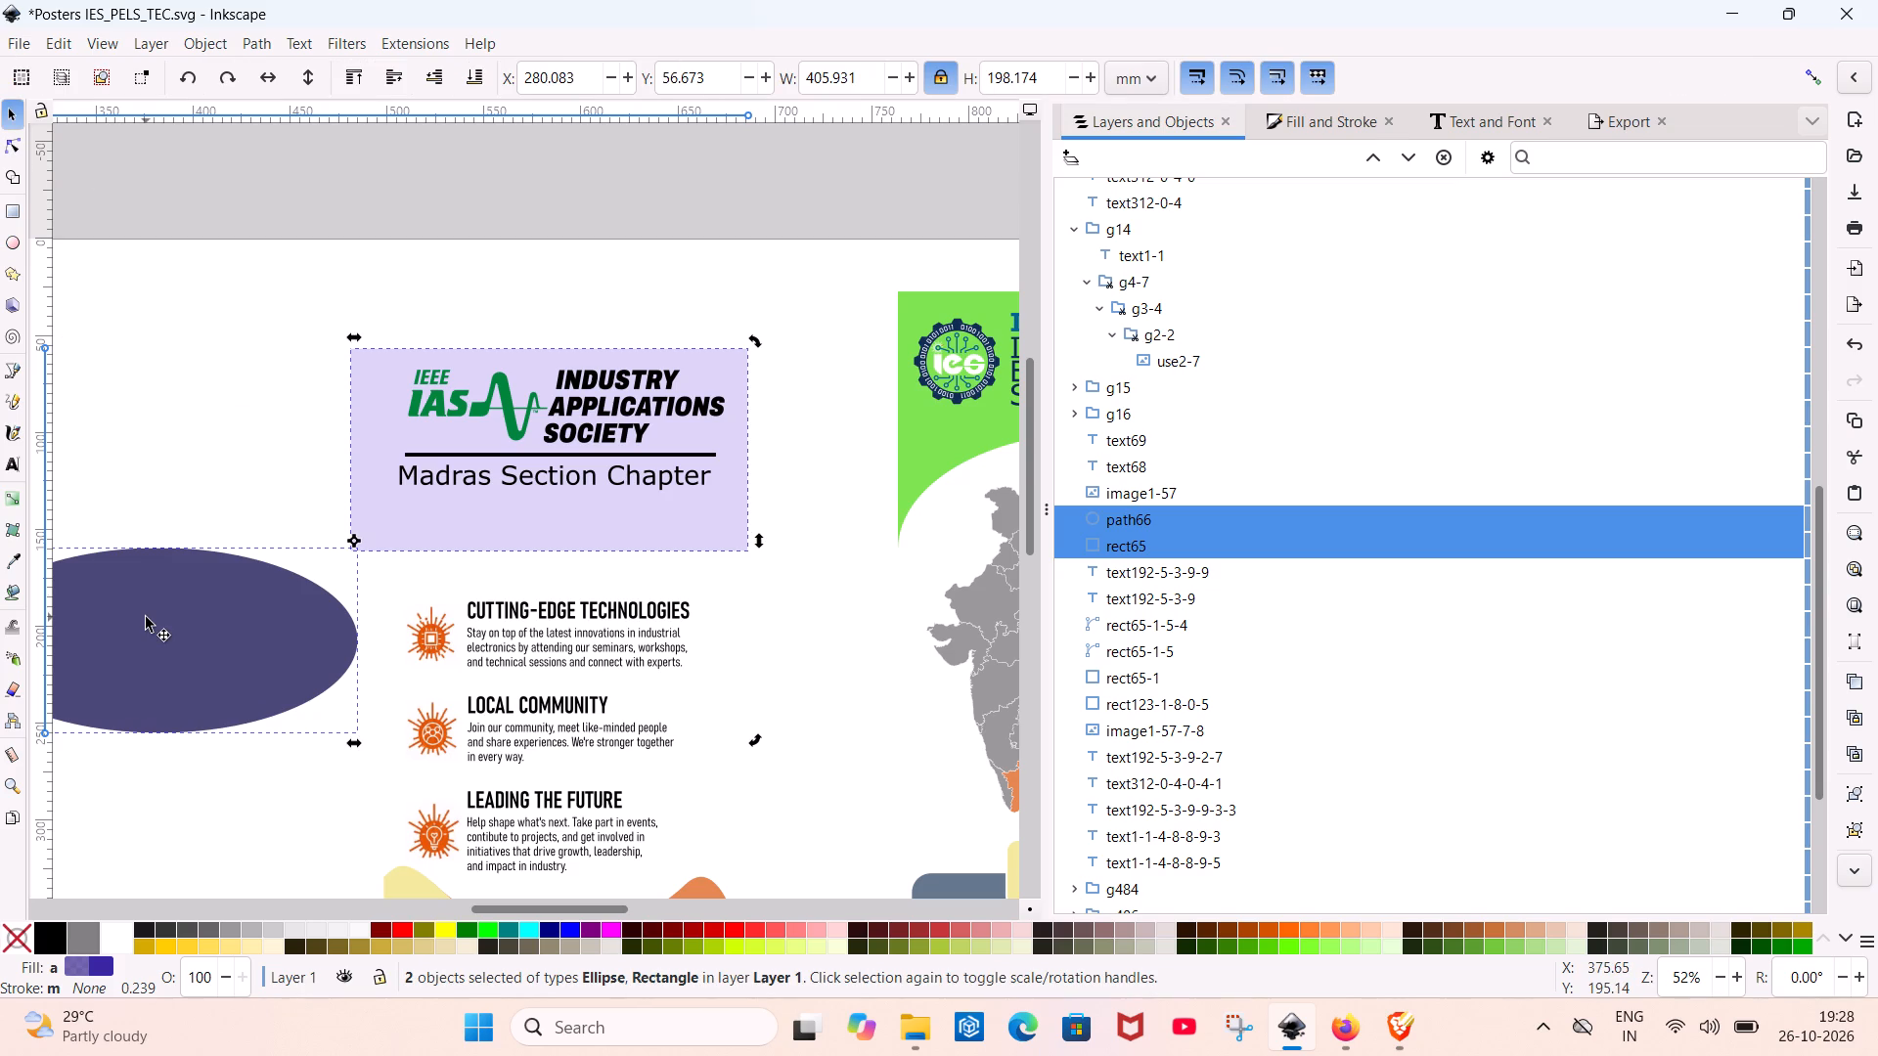
click(146, 617)
middle_drag(338, 570, 603, 586)
click(522, 626)
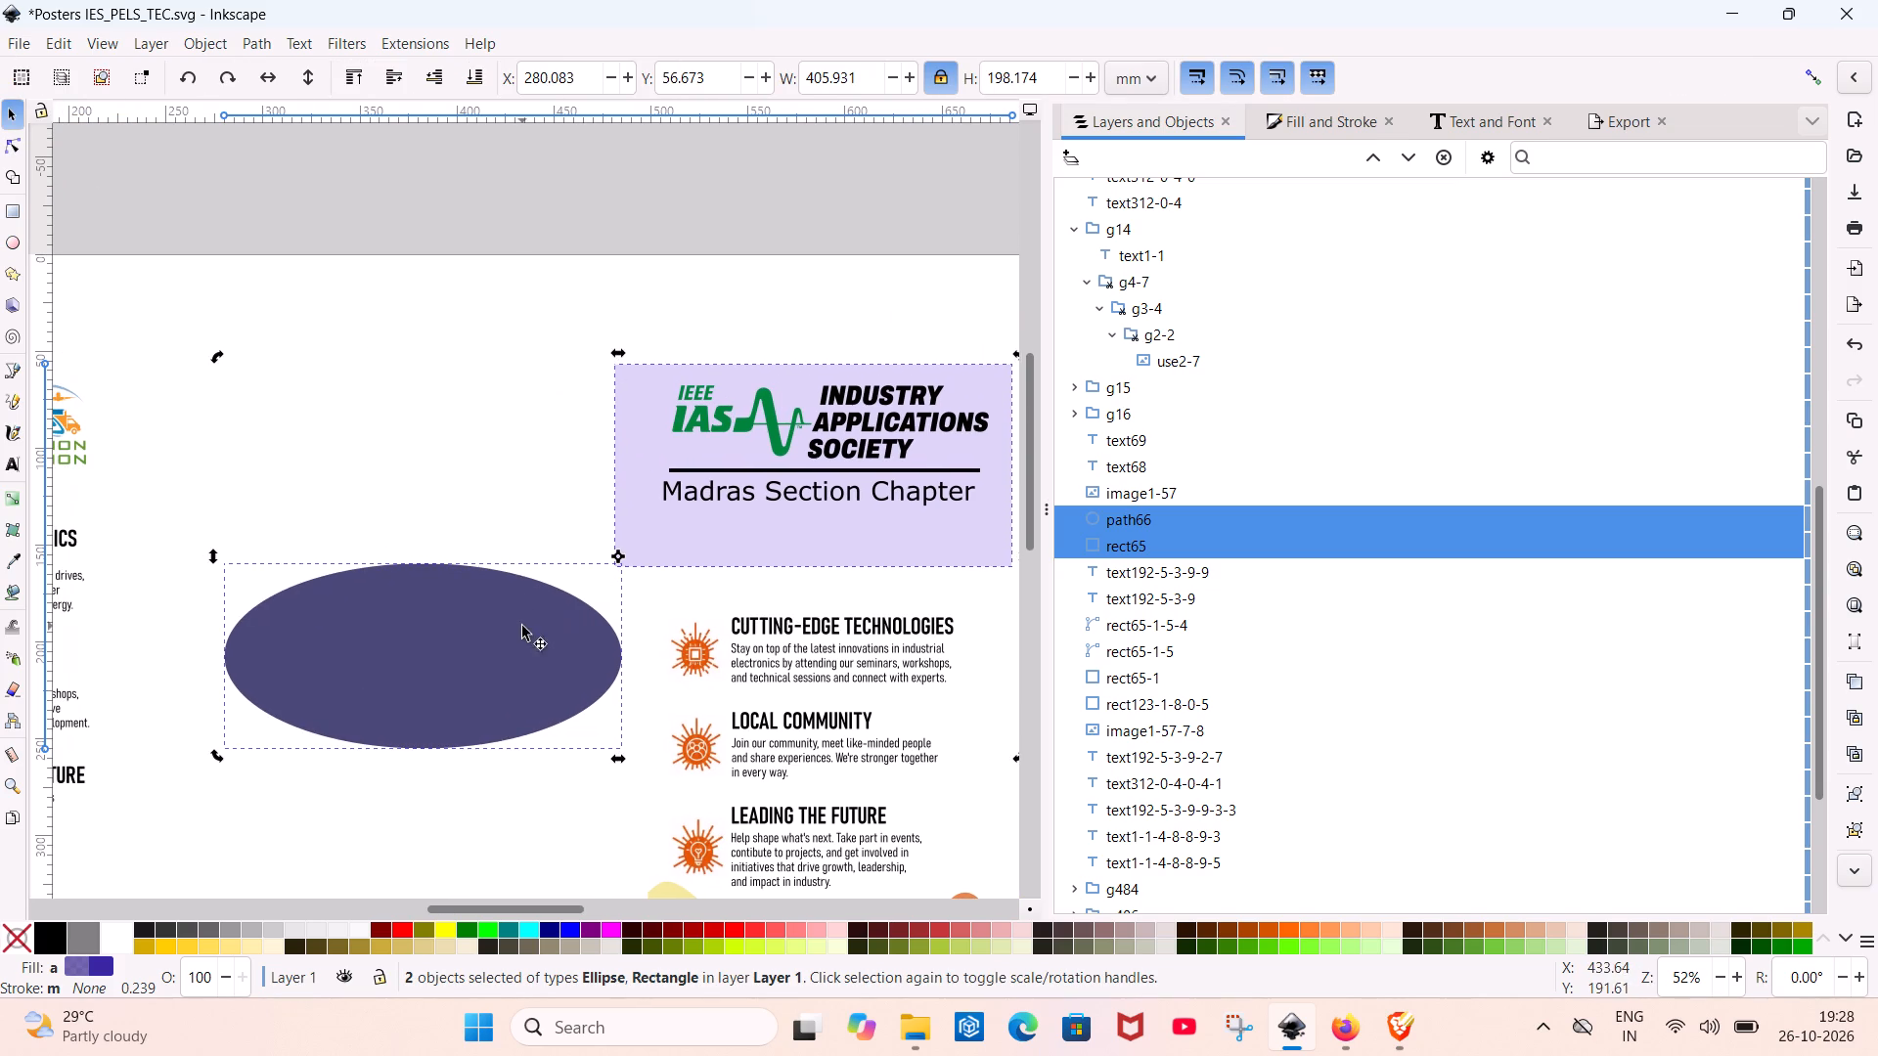
click(467, 490)
click(613, 469)
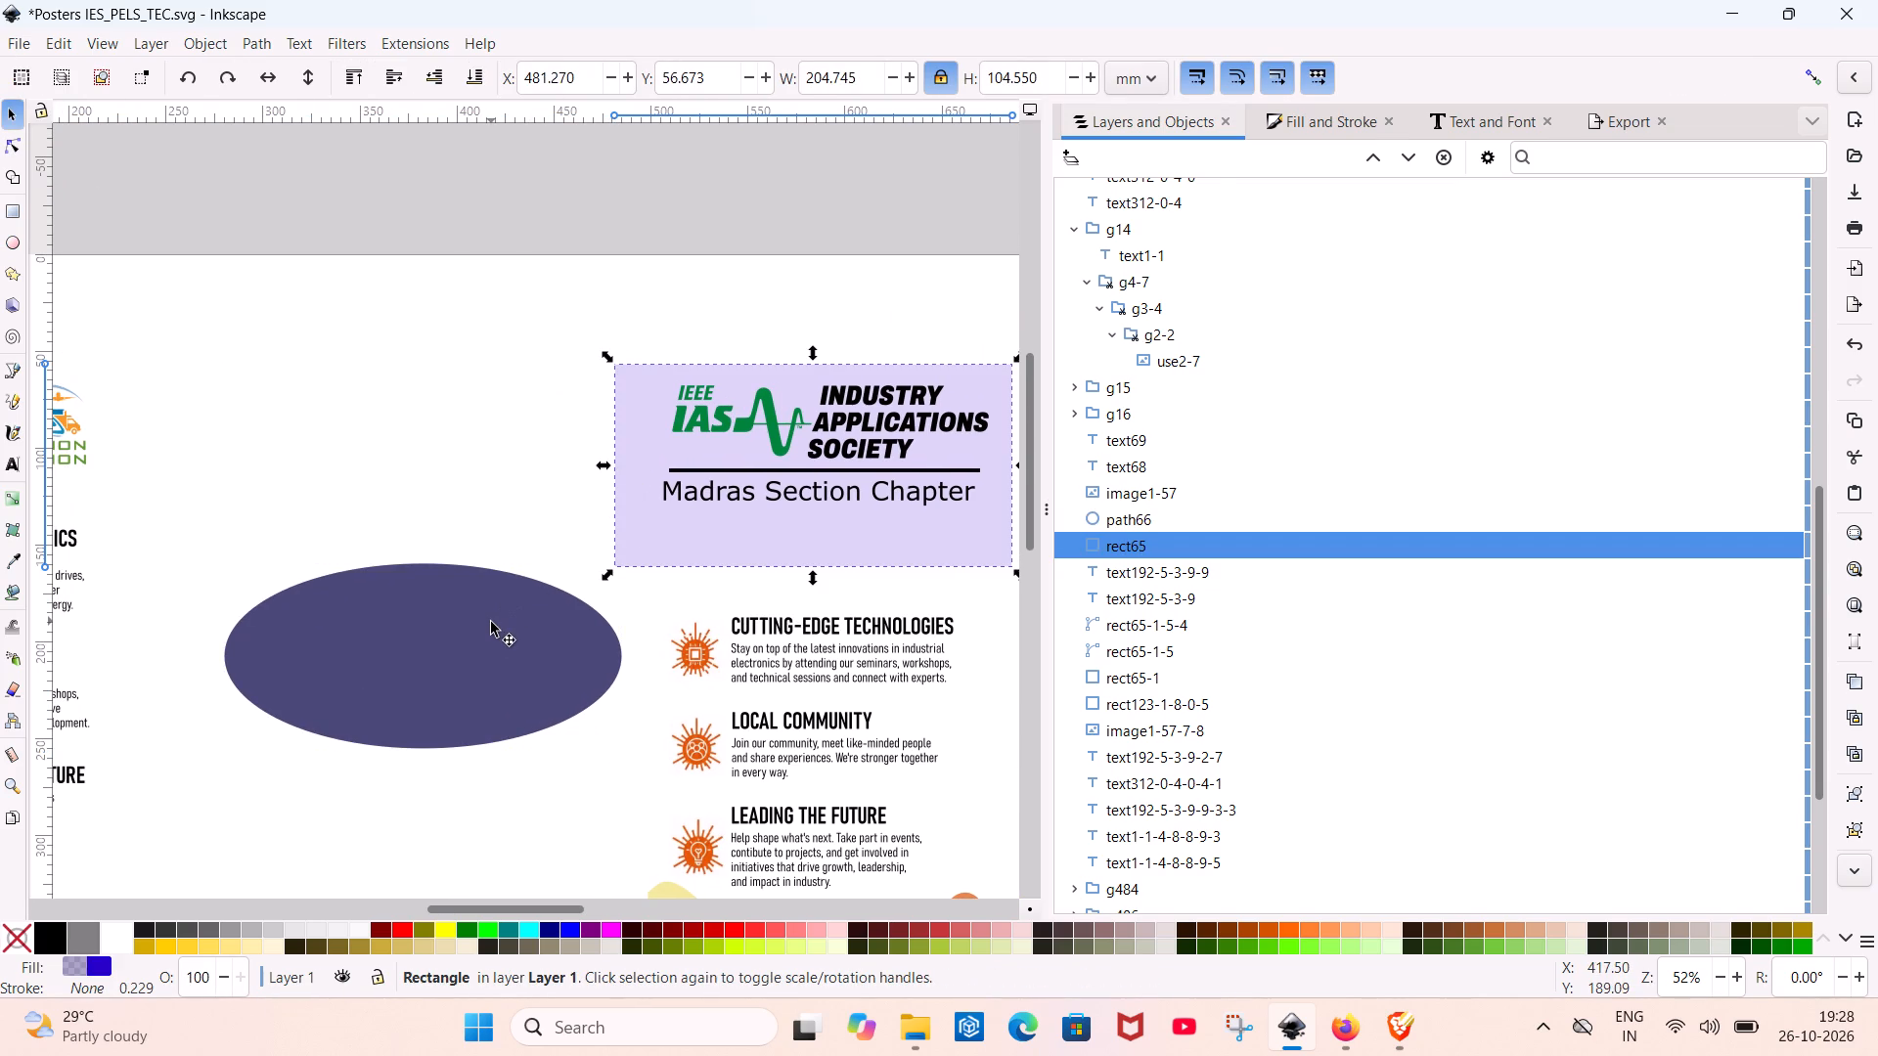
click(491, 622)
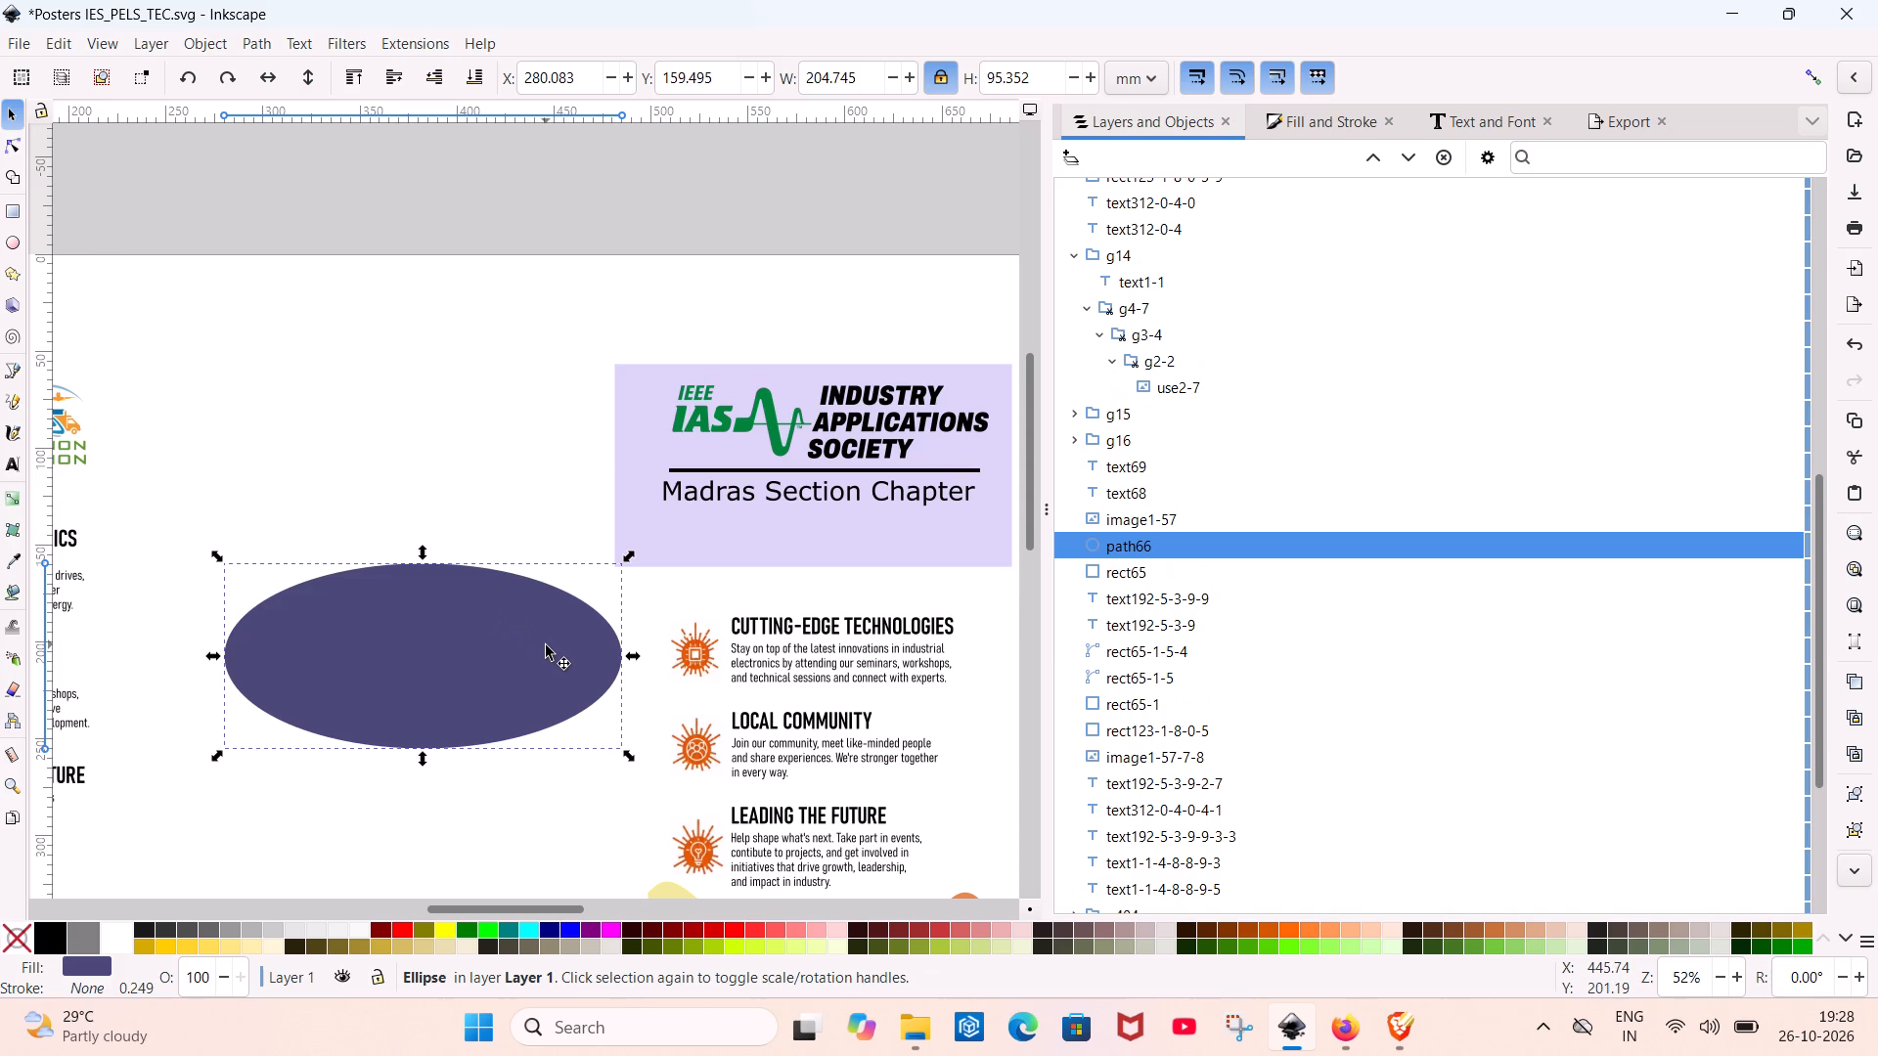
key(Delete)
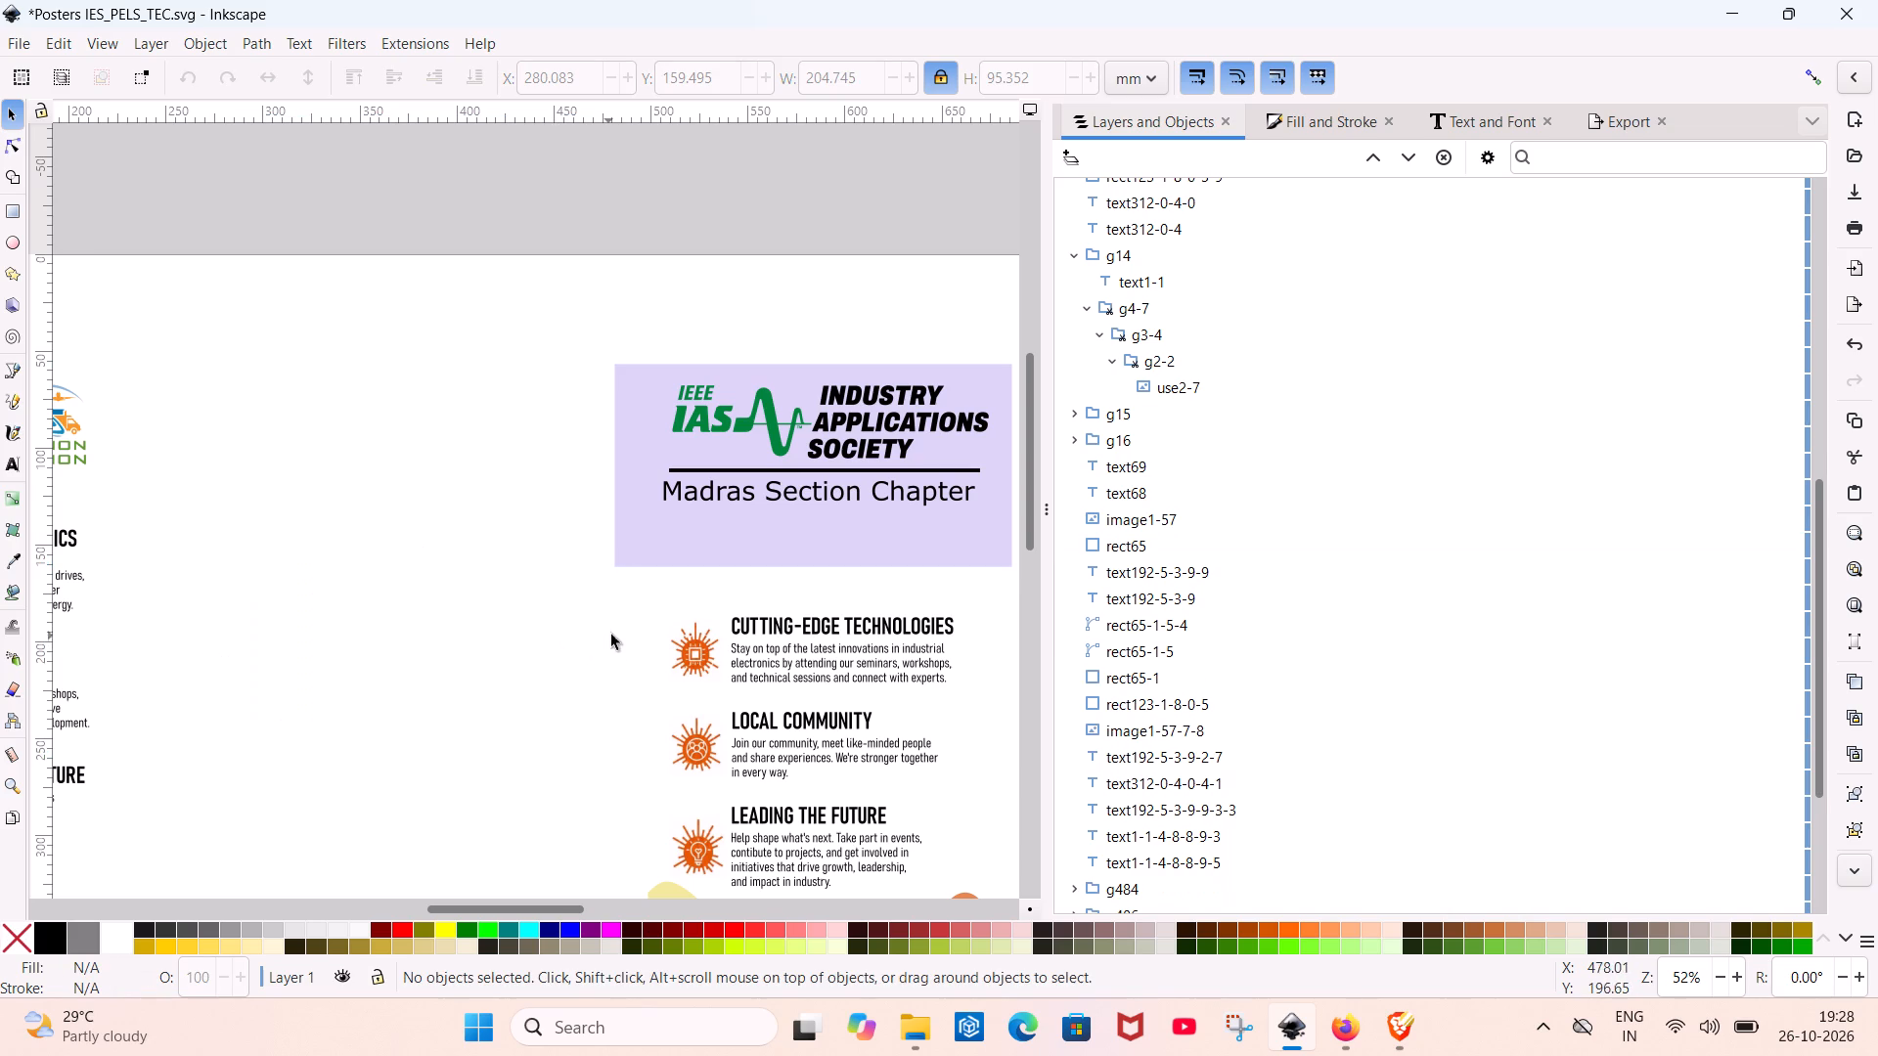
Narrow the lavender rectangle rect65 behind the IAS header from its left edge to a width of about 193 mm.
click(624, 522)
drag(603, 470, 626, 470)
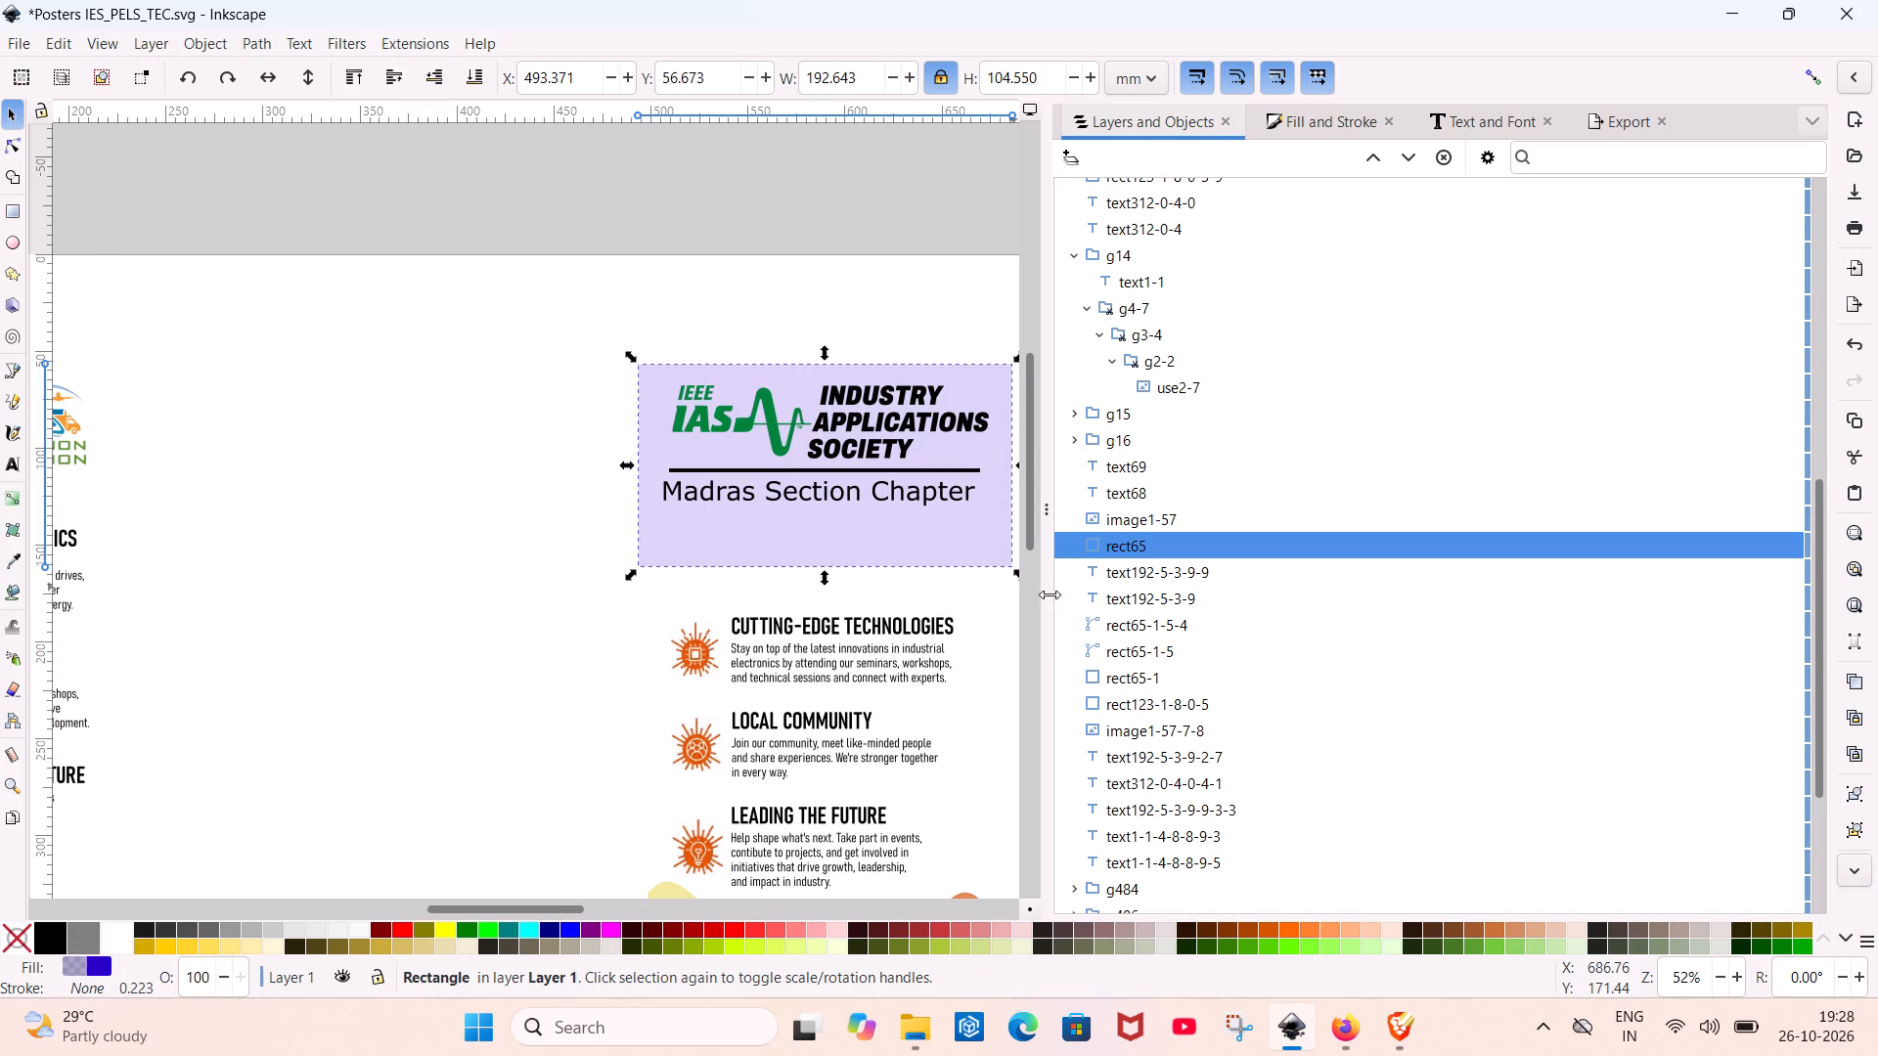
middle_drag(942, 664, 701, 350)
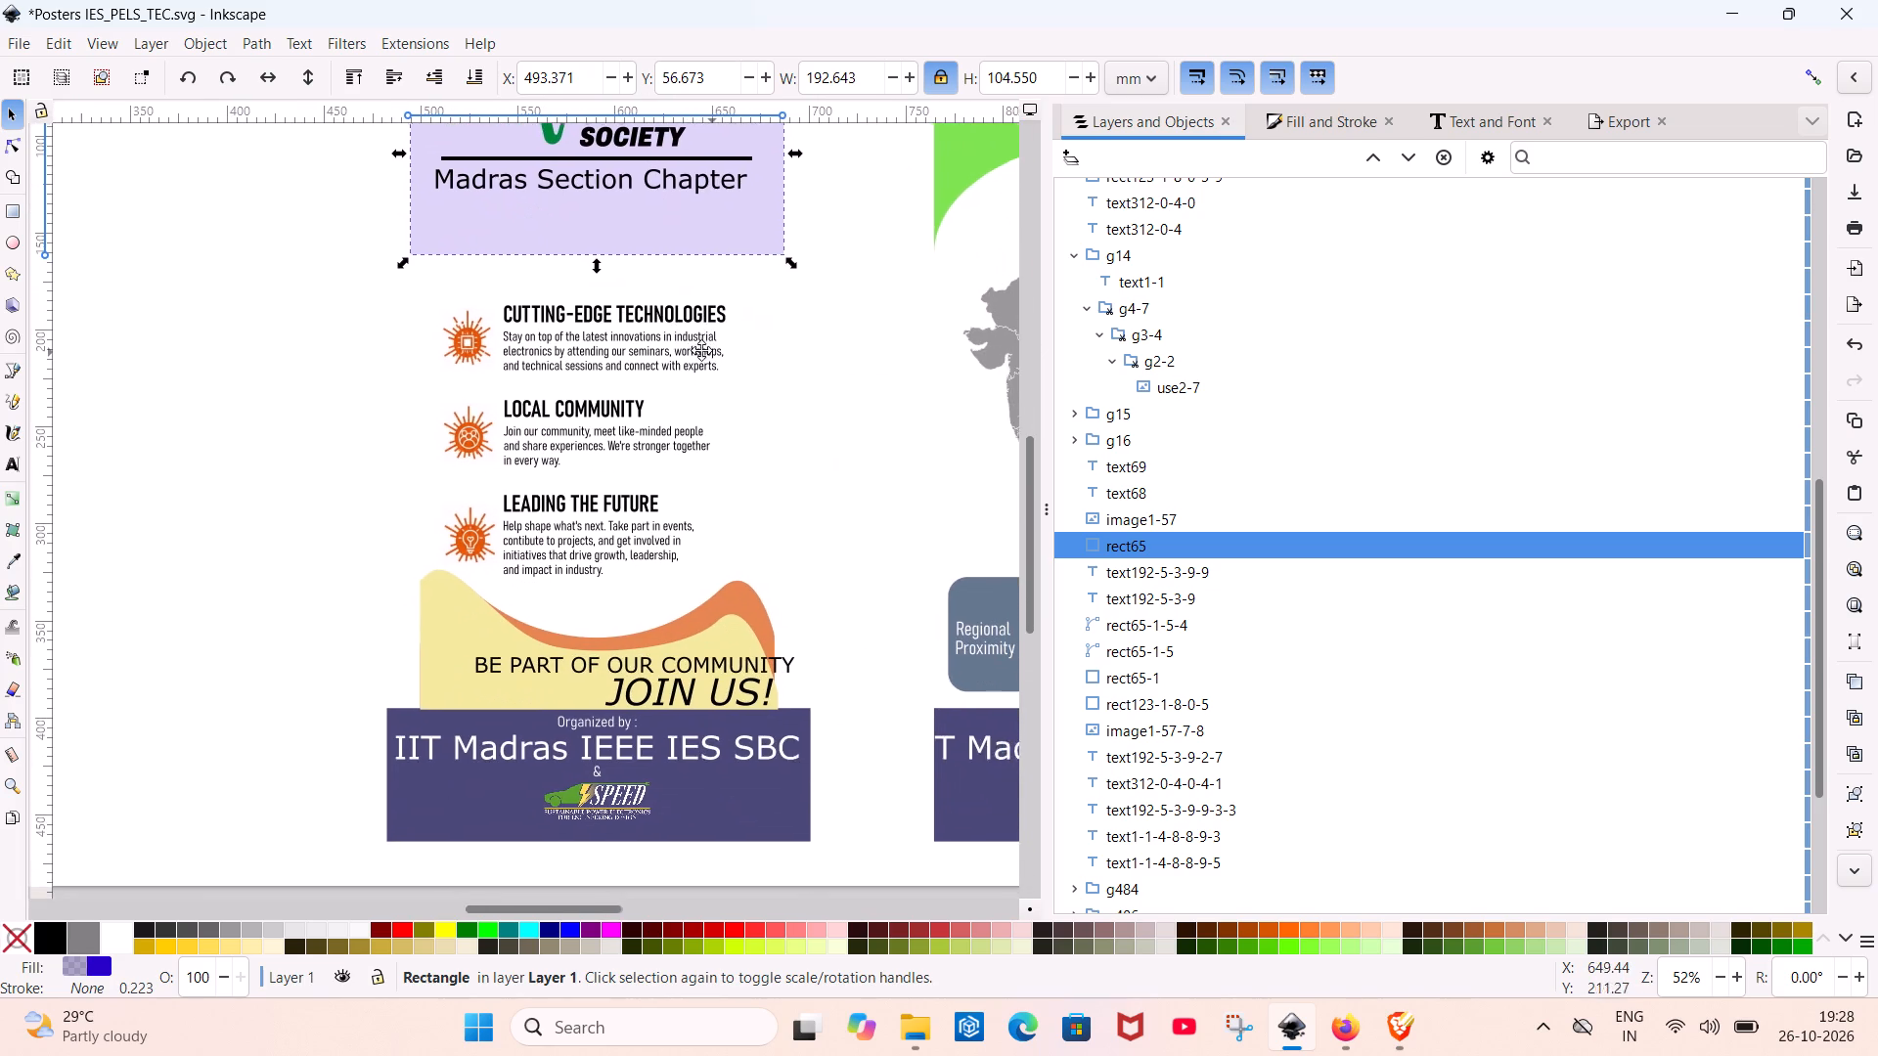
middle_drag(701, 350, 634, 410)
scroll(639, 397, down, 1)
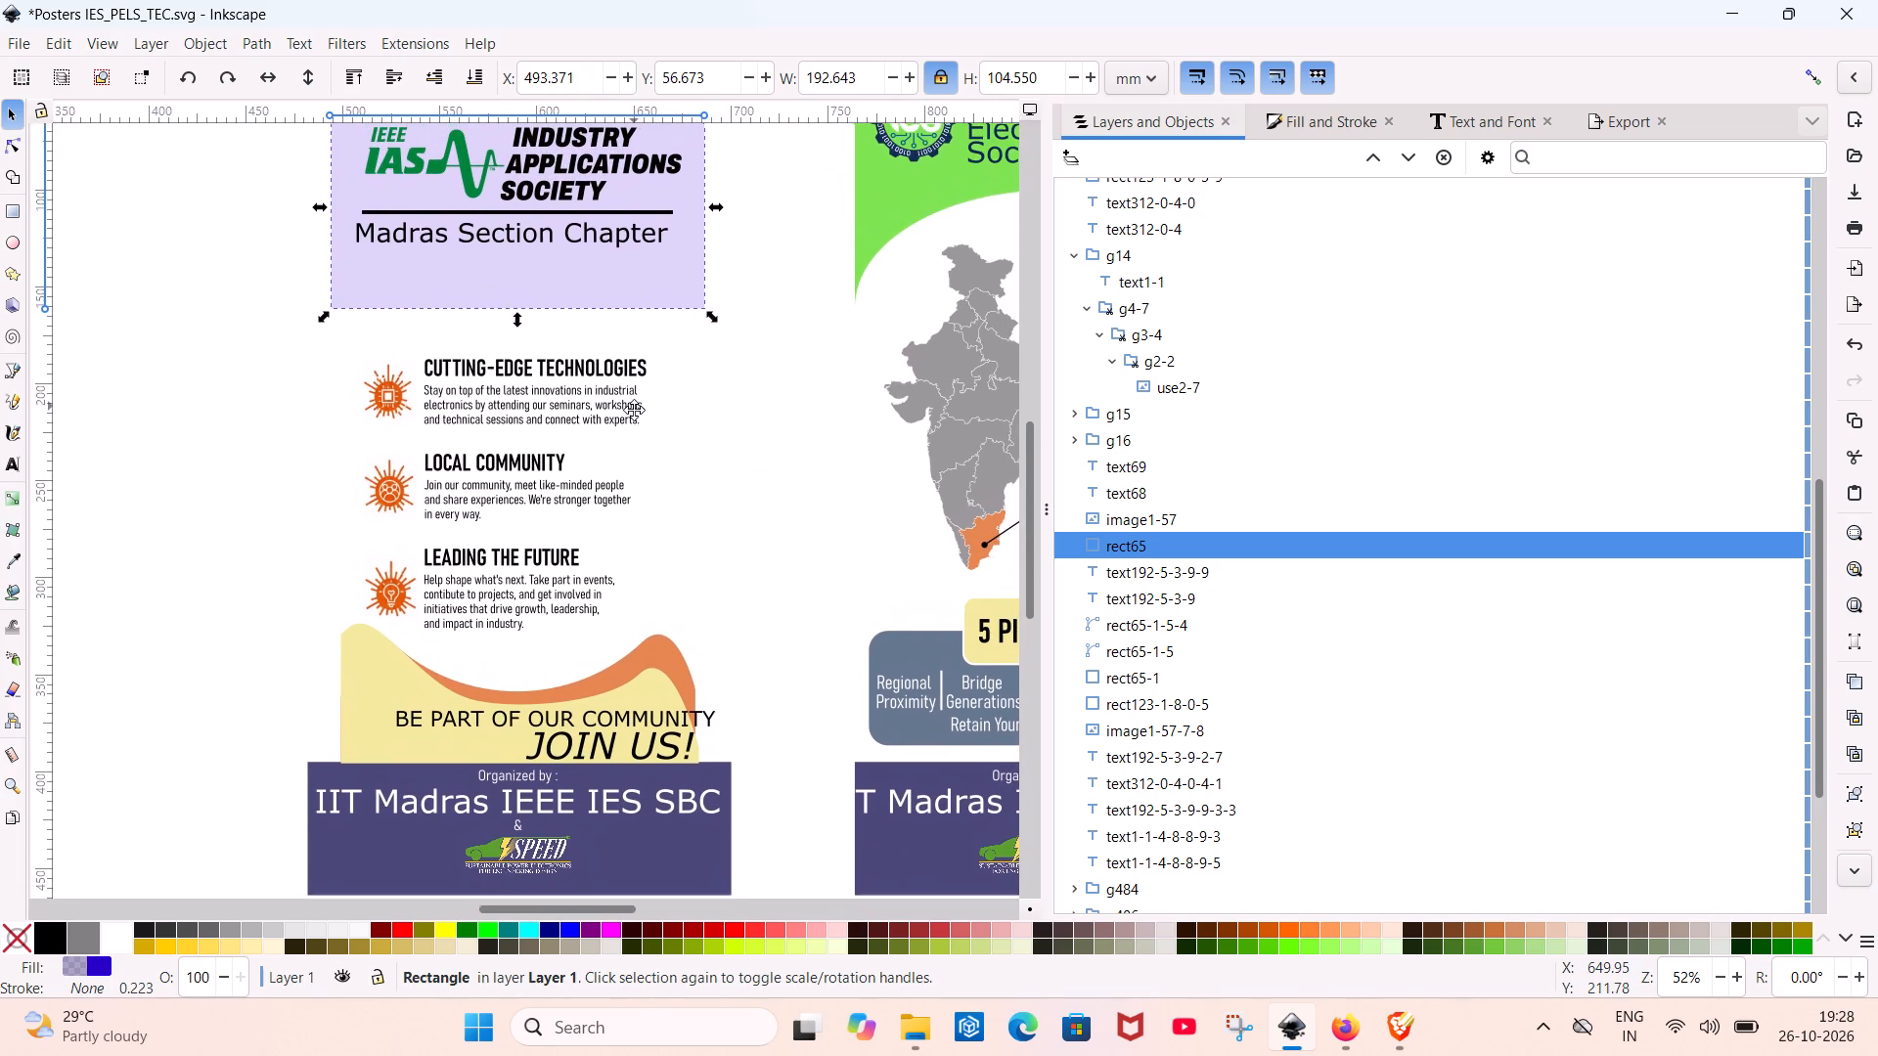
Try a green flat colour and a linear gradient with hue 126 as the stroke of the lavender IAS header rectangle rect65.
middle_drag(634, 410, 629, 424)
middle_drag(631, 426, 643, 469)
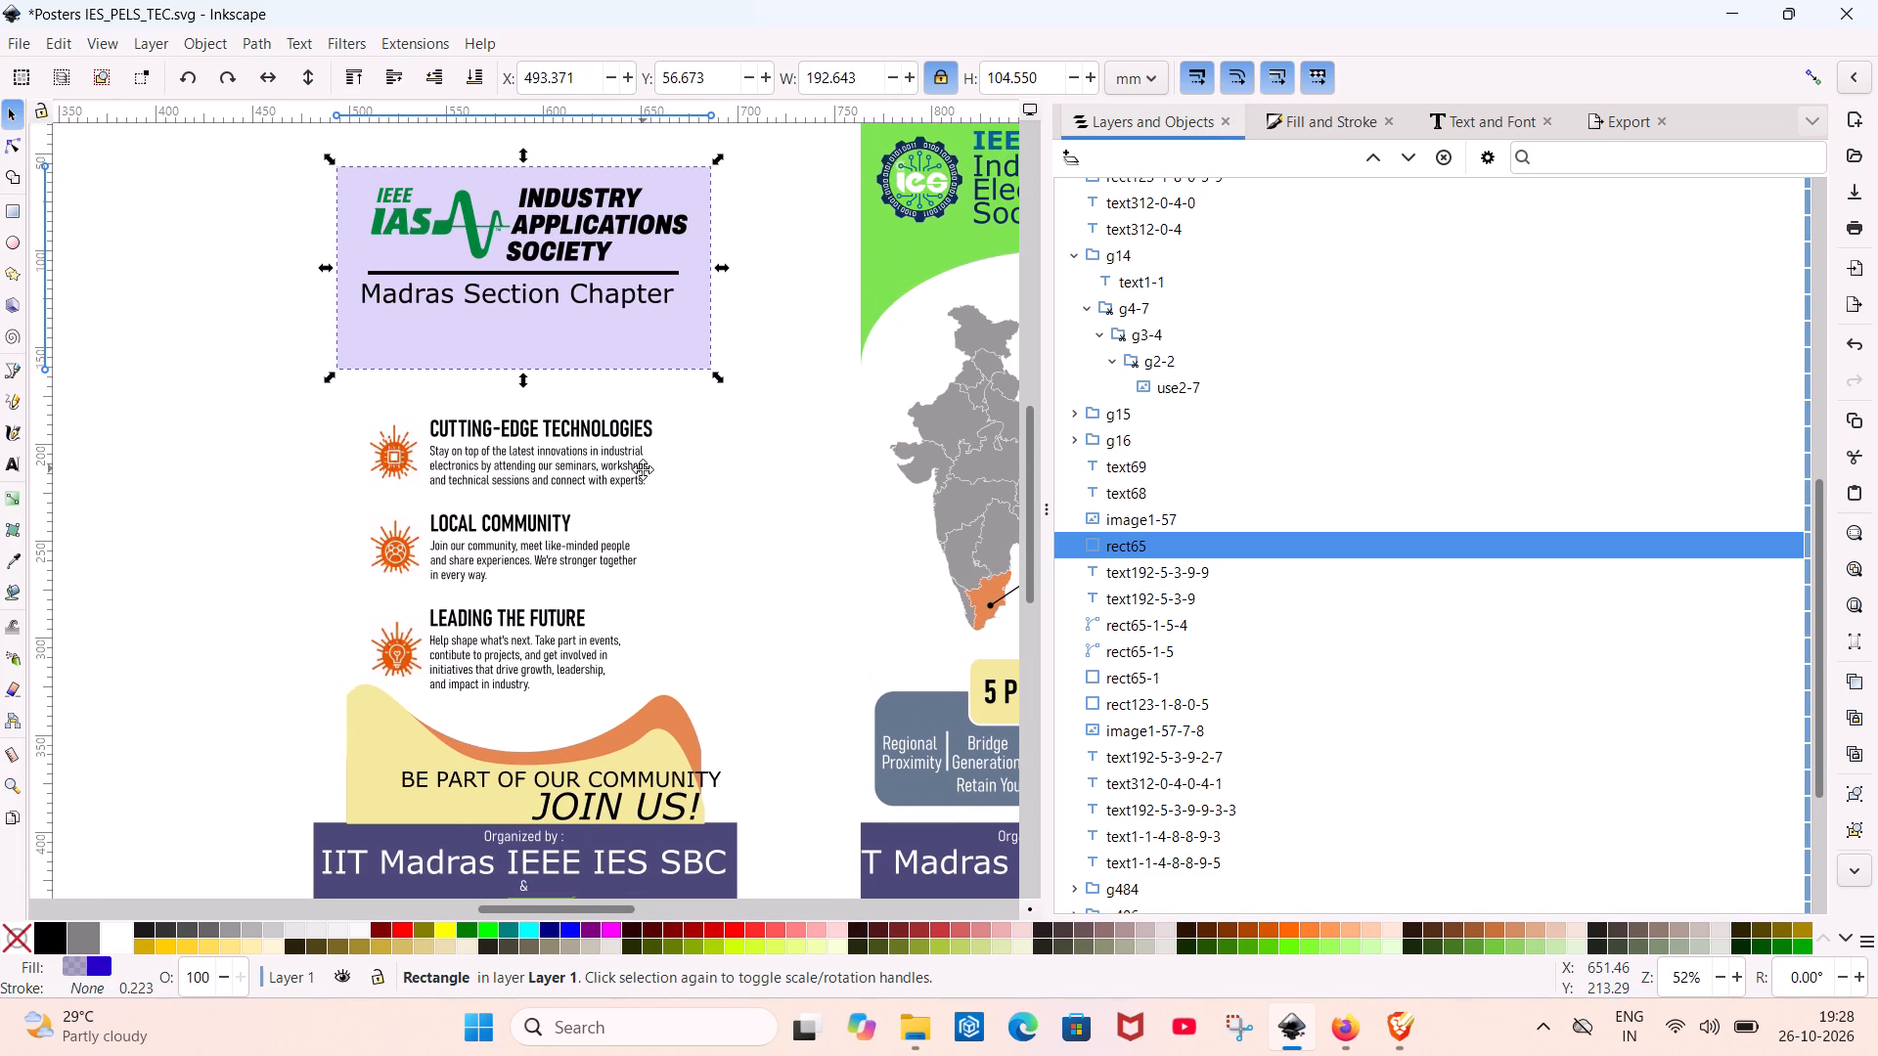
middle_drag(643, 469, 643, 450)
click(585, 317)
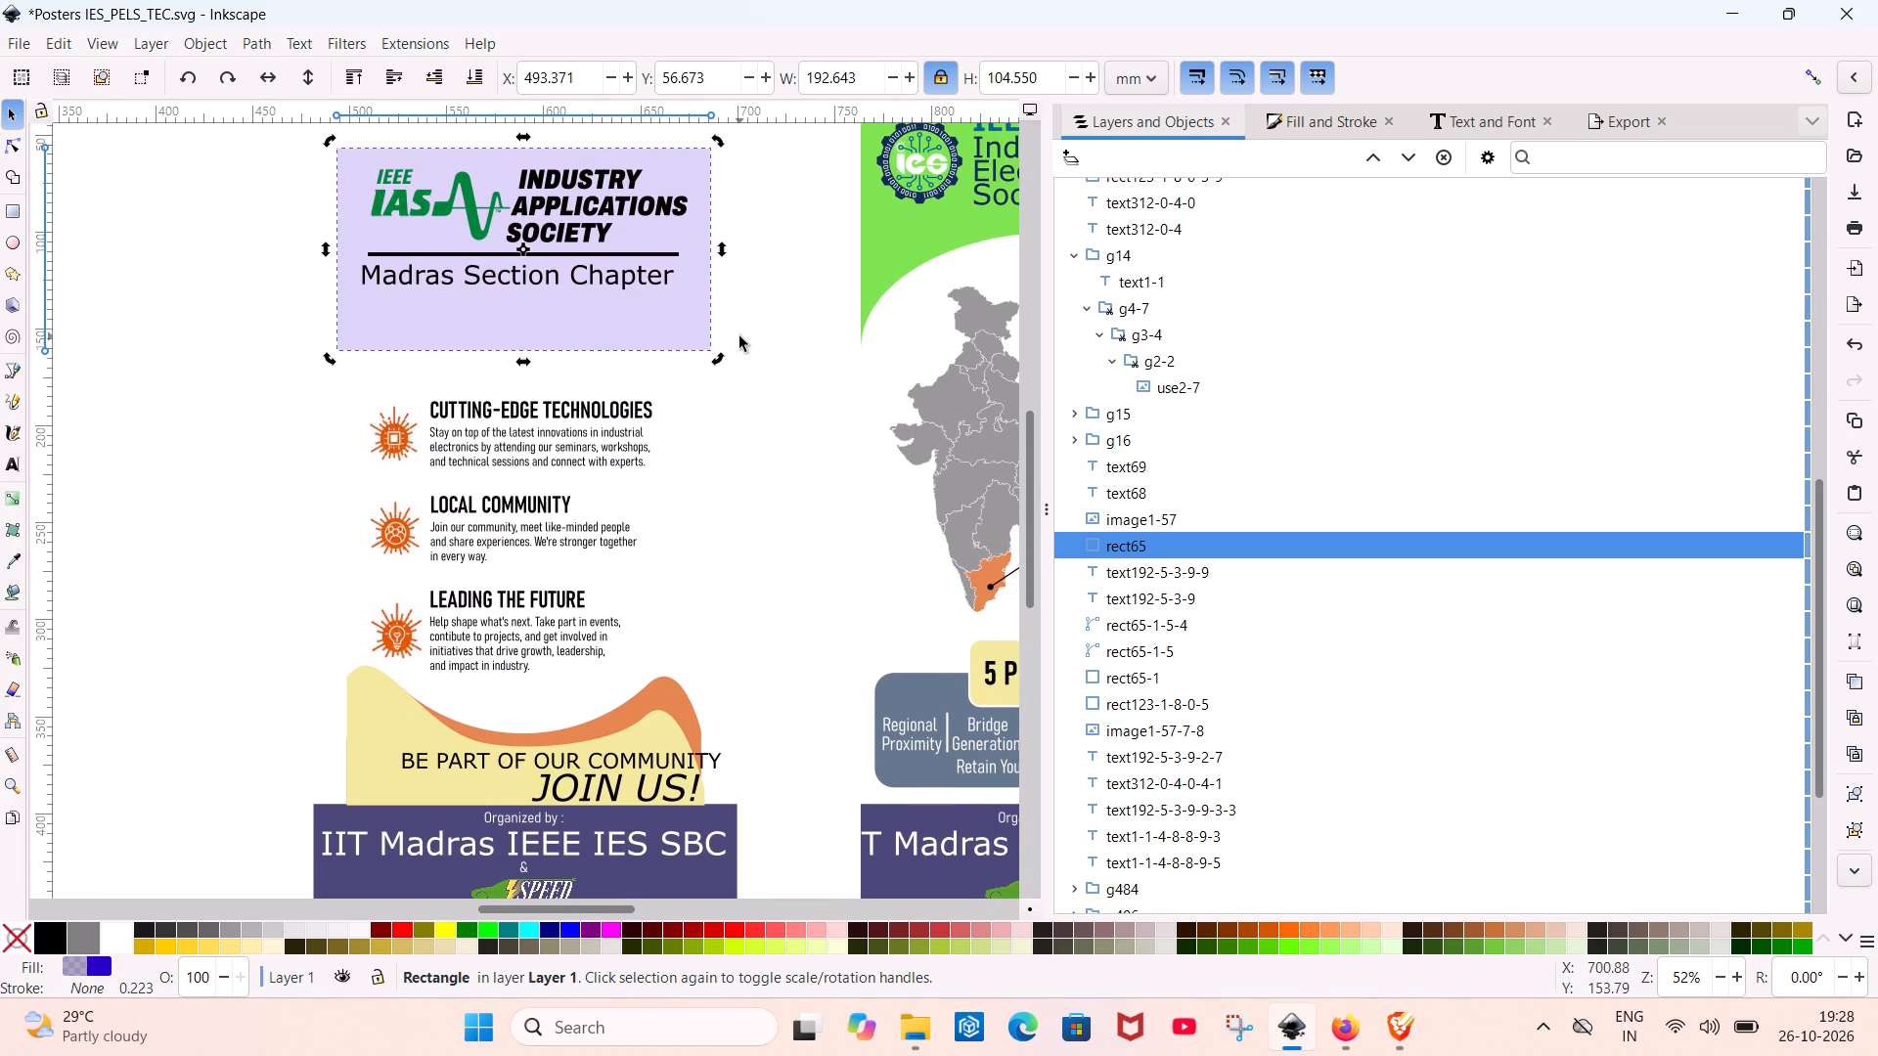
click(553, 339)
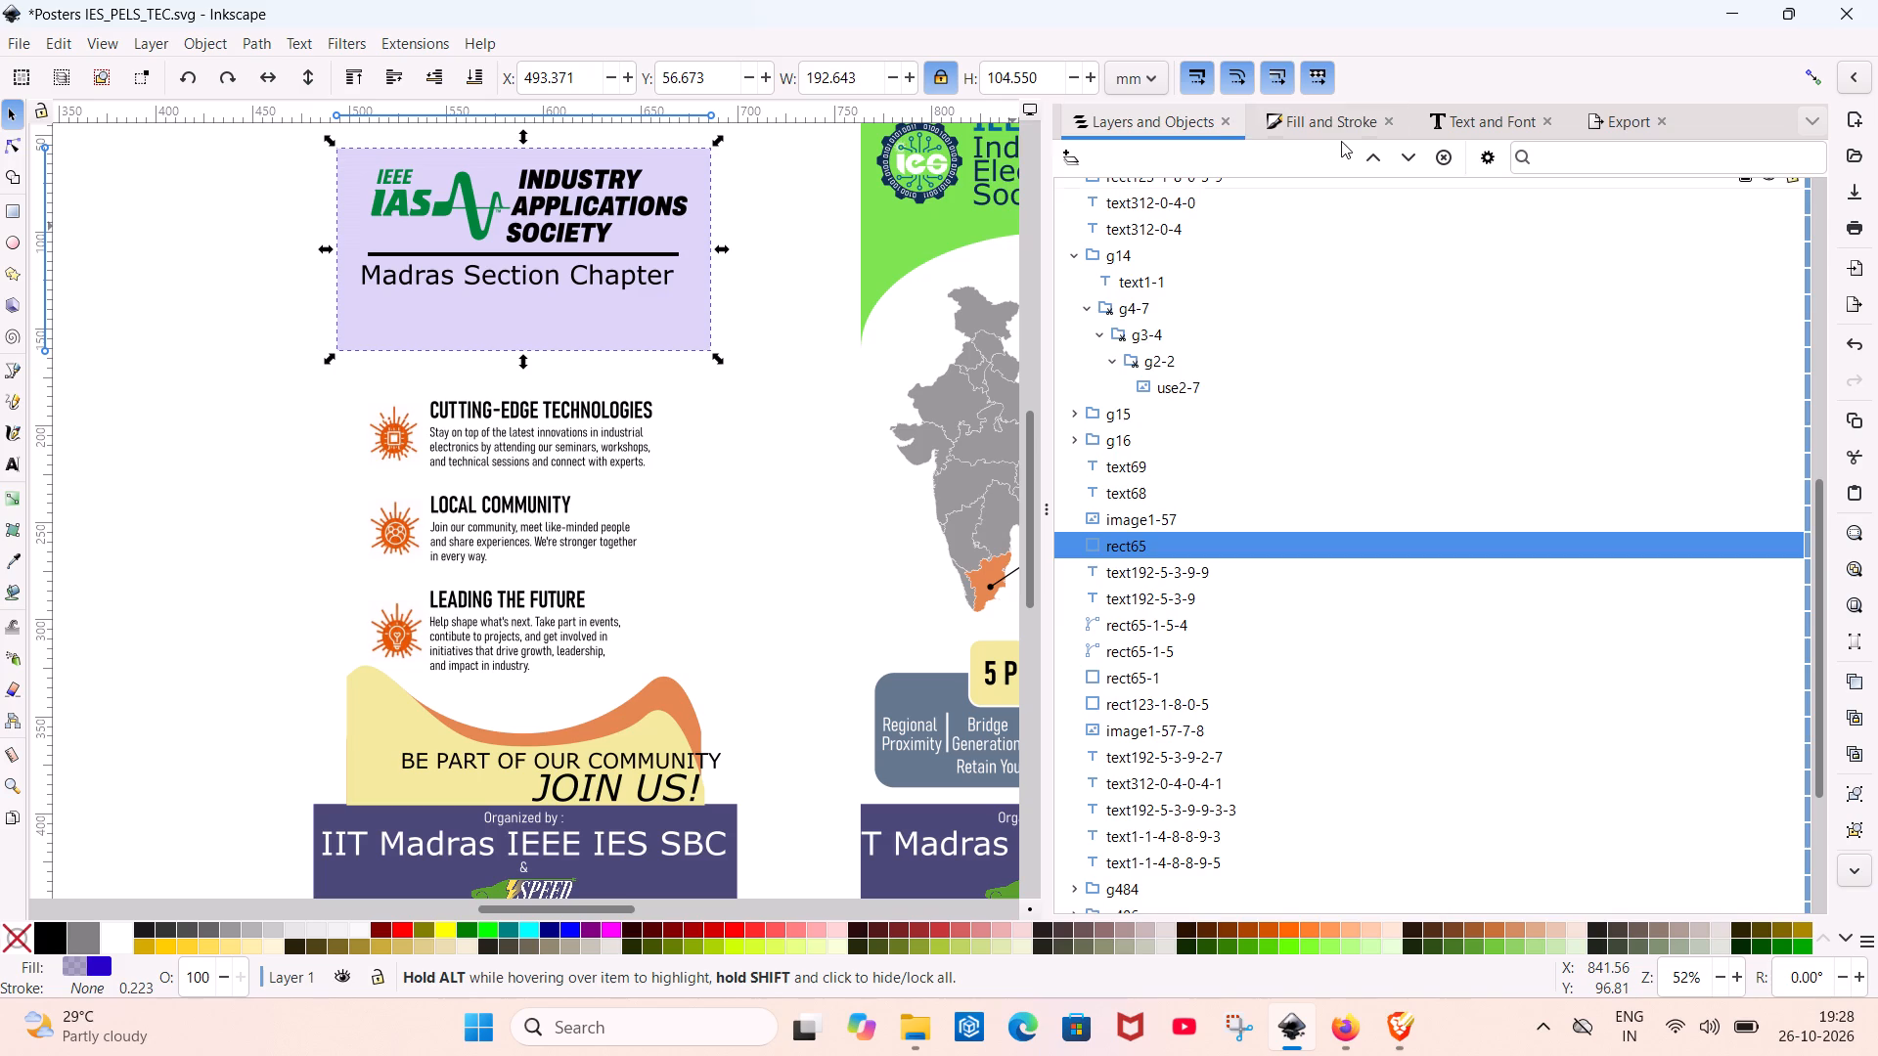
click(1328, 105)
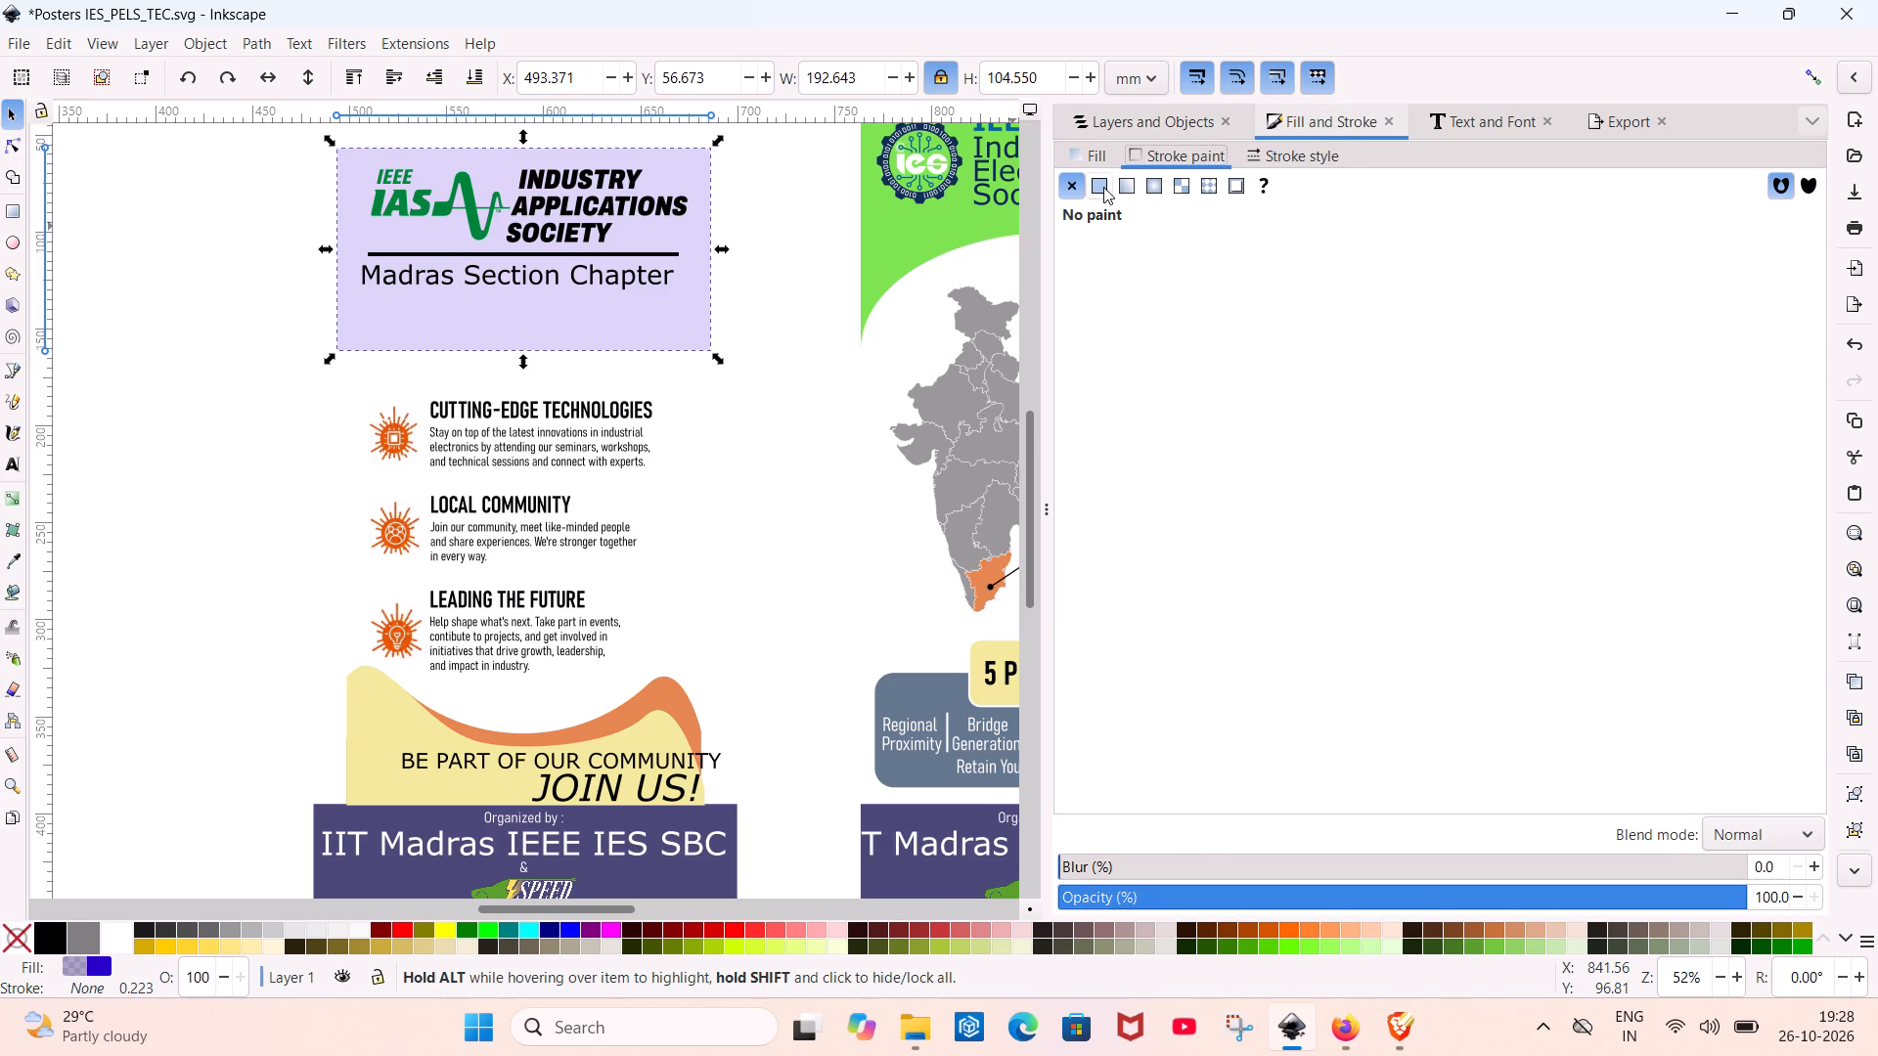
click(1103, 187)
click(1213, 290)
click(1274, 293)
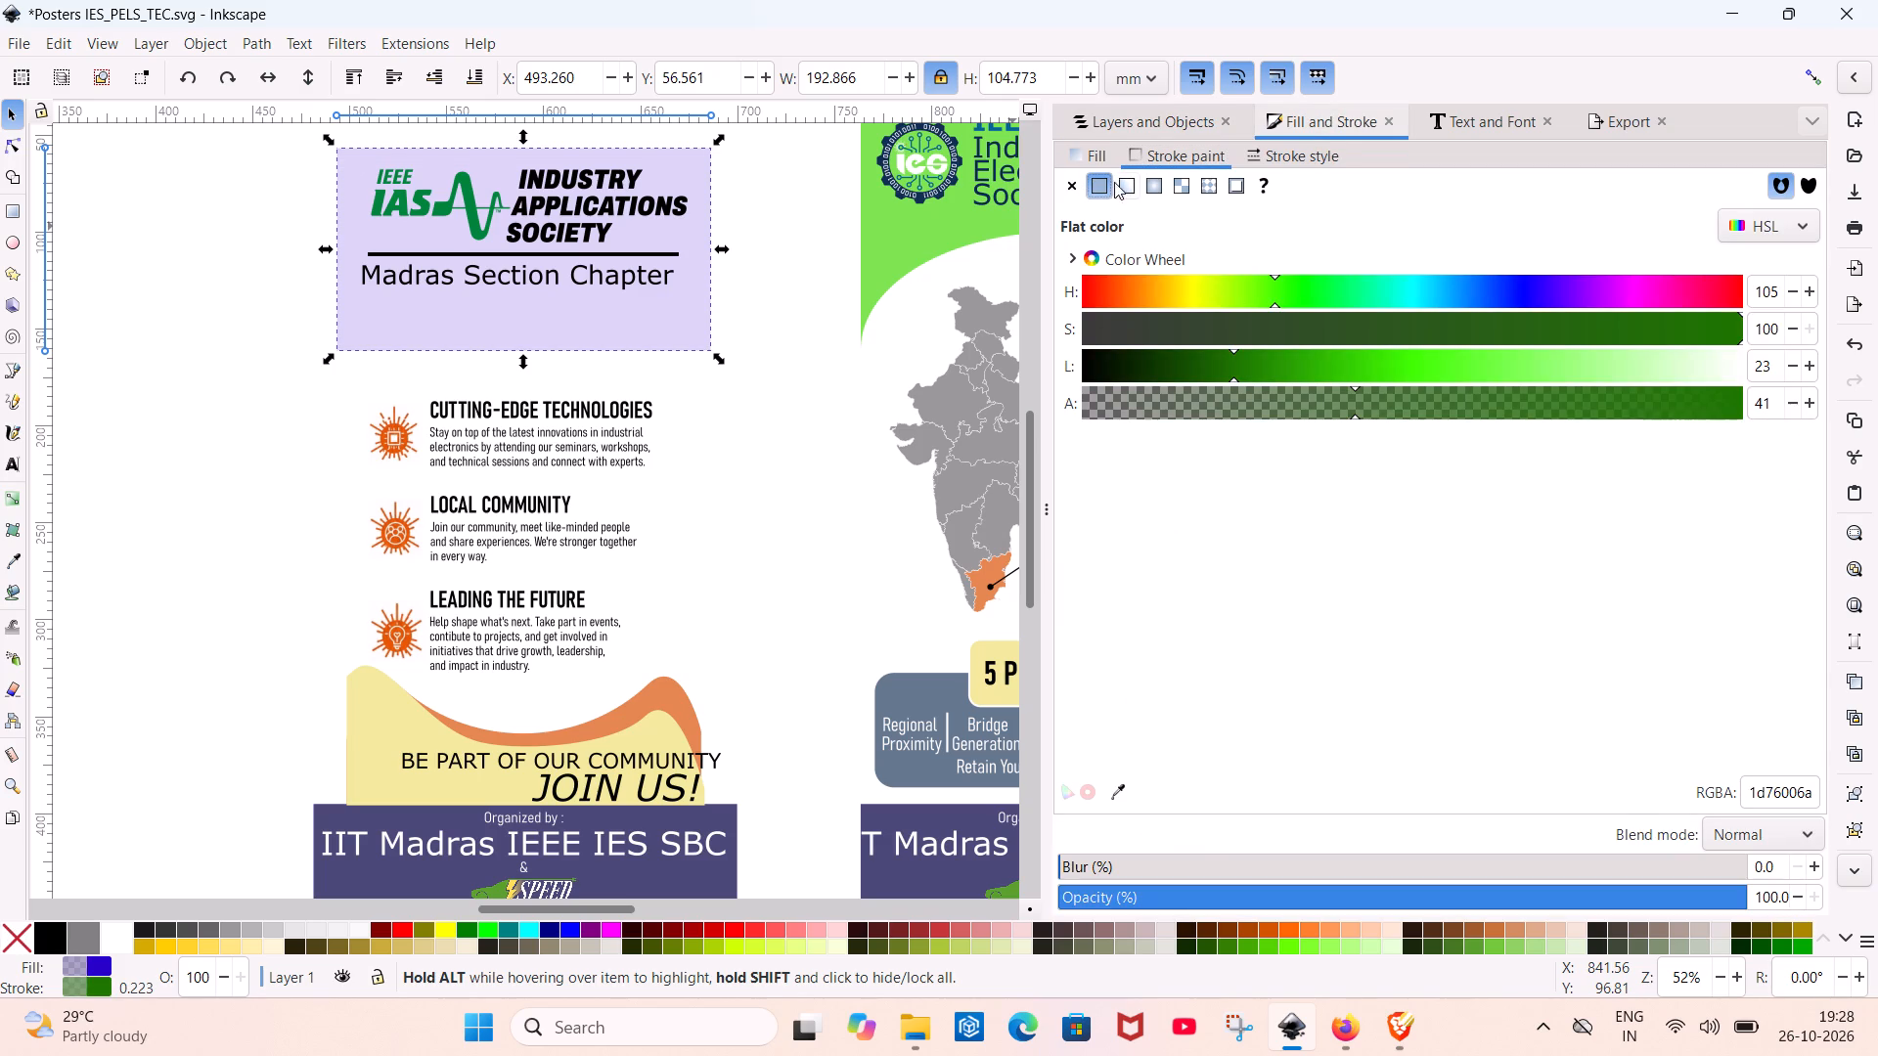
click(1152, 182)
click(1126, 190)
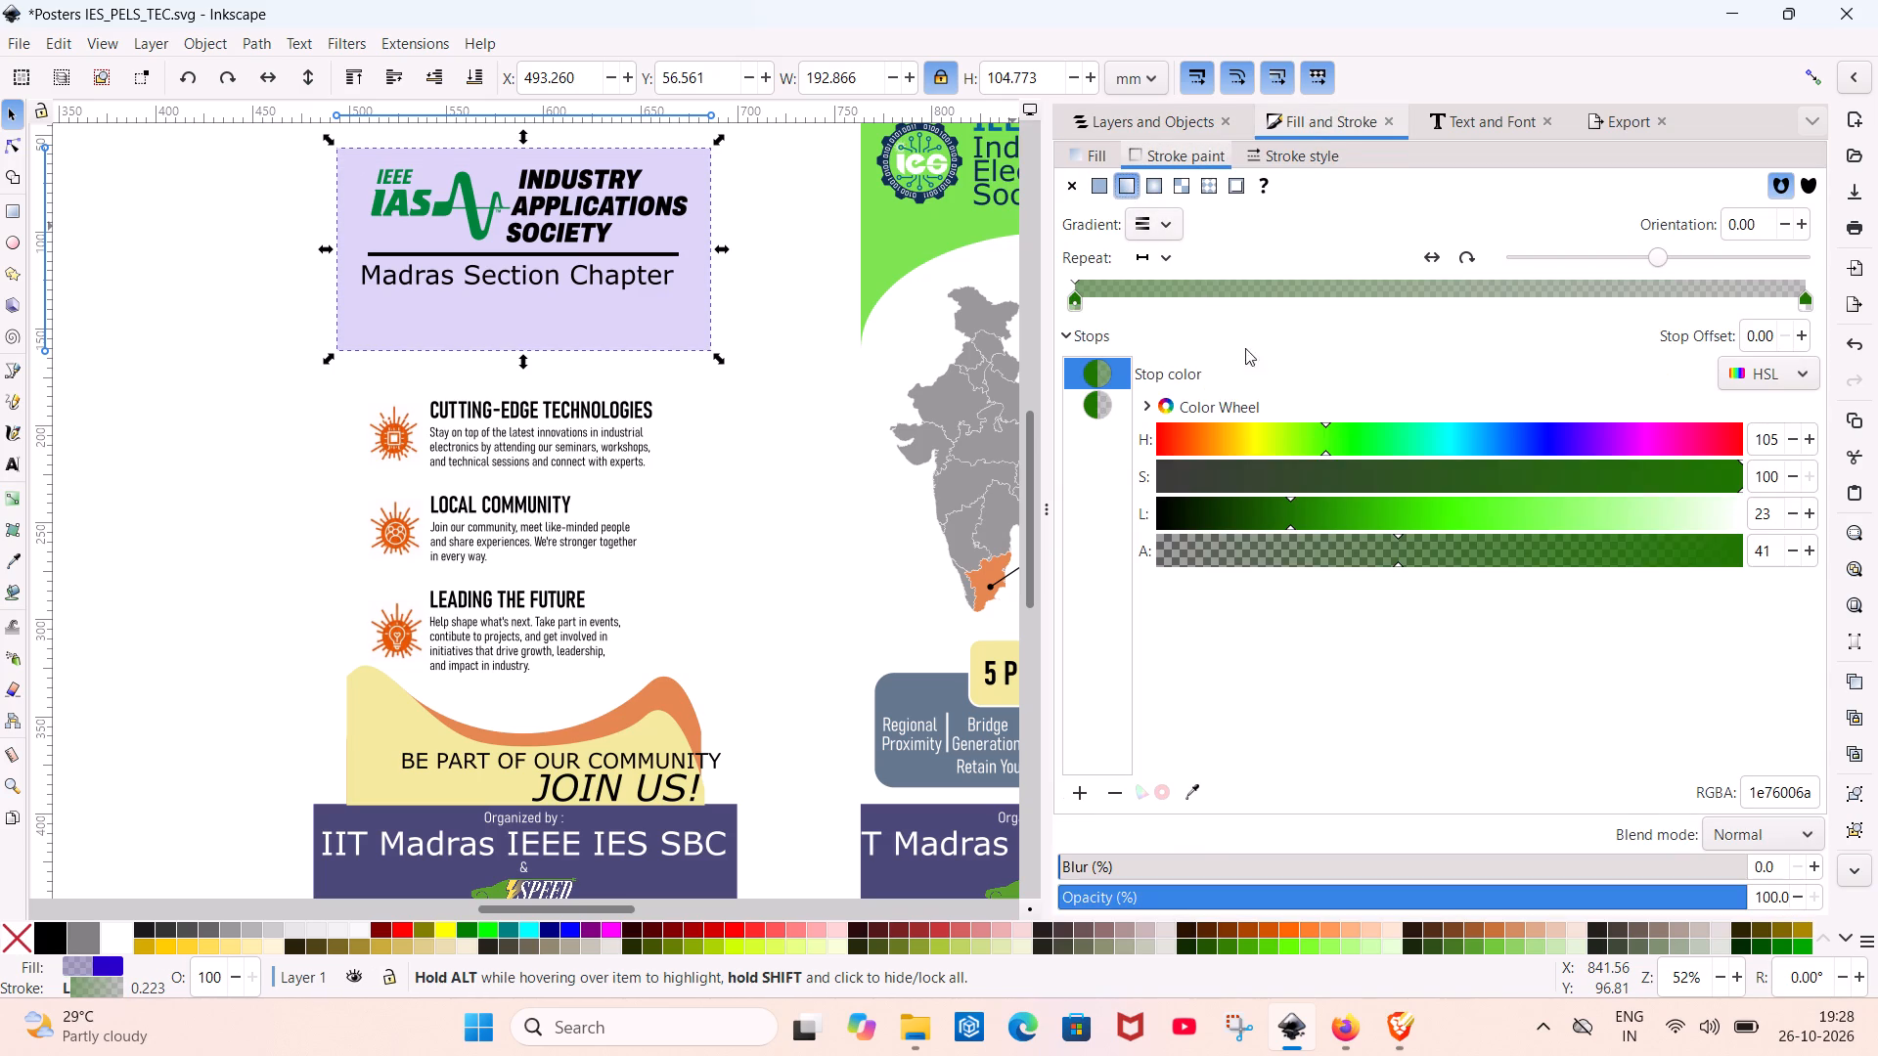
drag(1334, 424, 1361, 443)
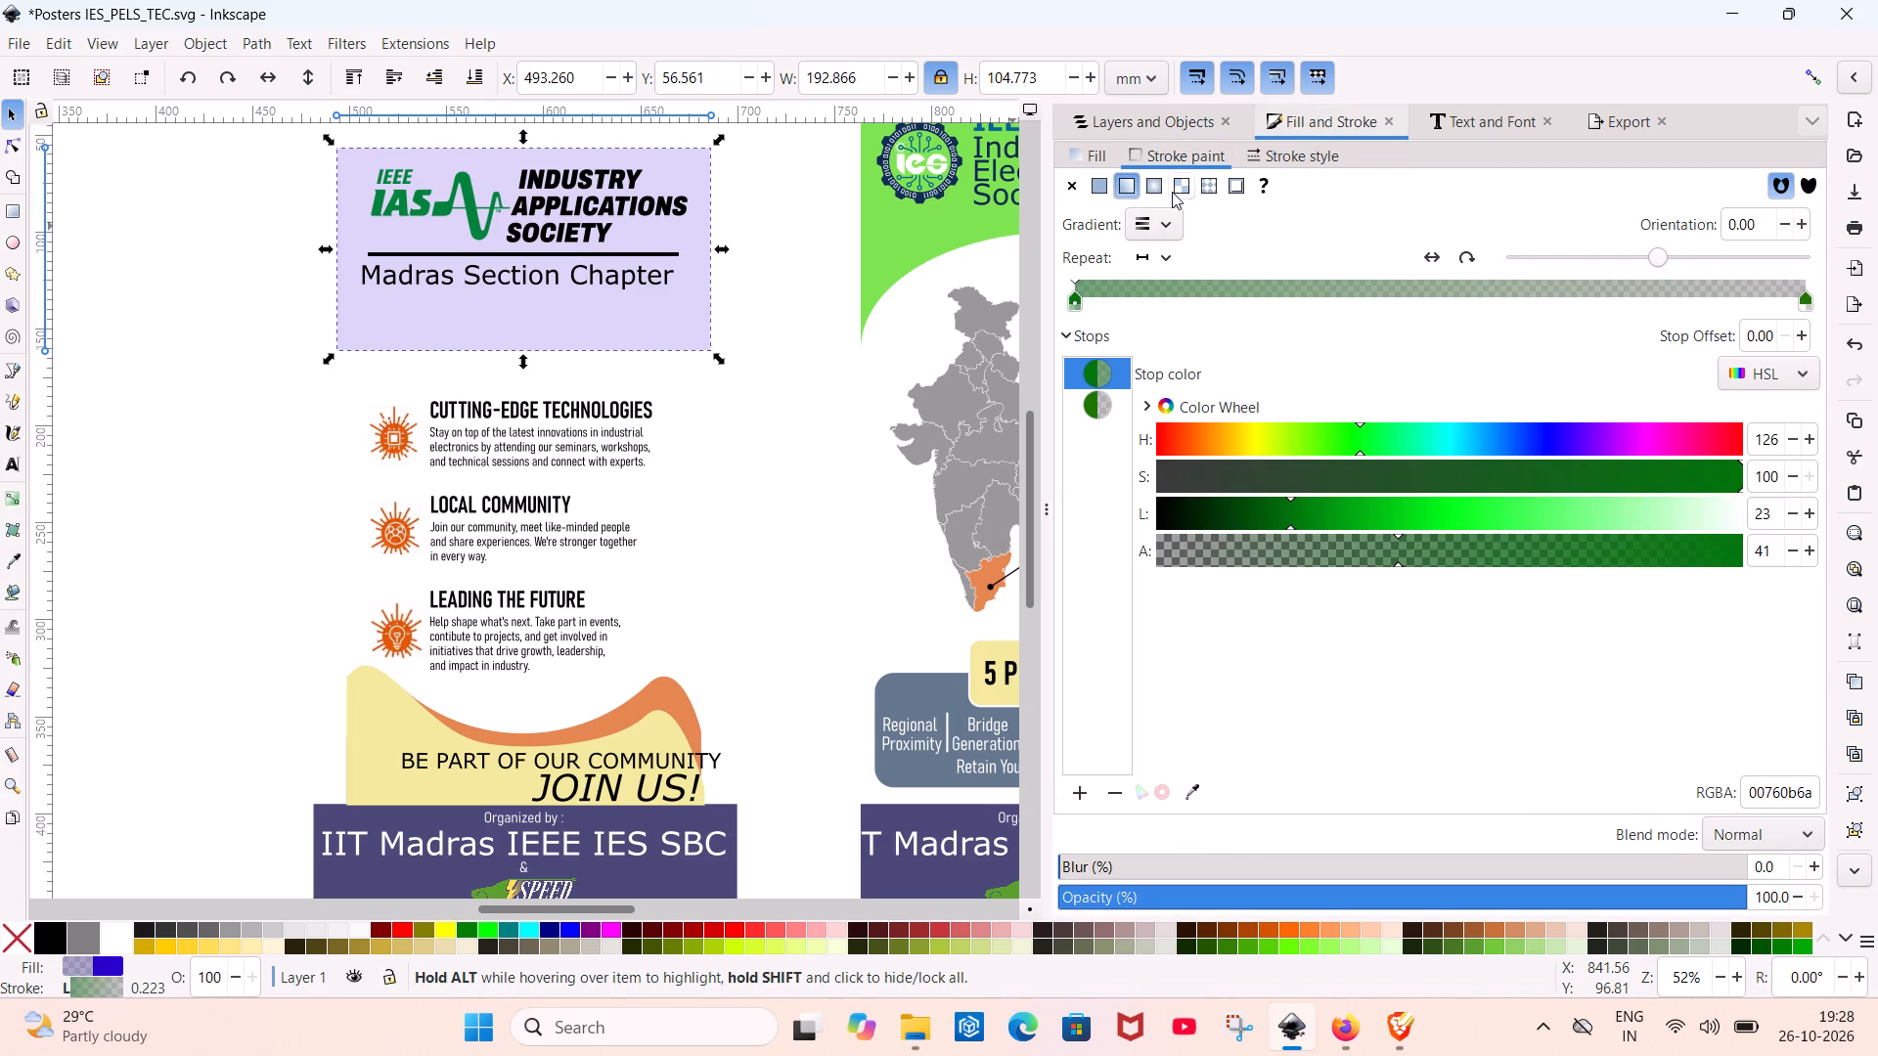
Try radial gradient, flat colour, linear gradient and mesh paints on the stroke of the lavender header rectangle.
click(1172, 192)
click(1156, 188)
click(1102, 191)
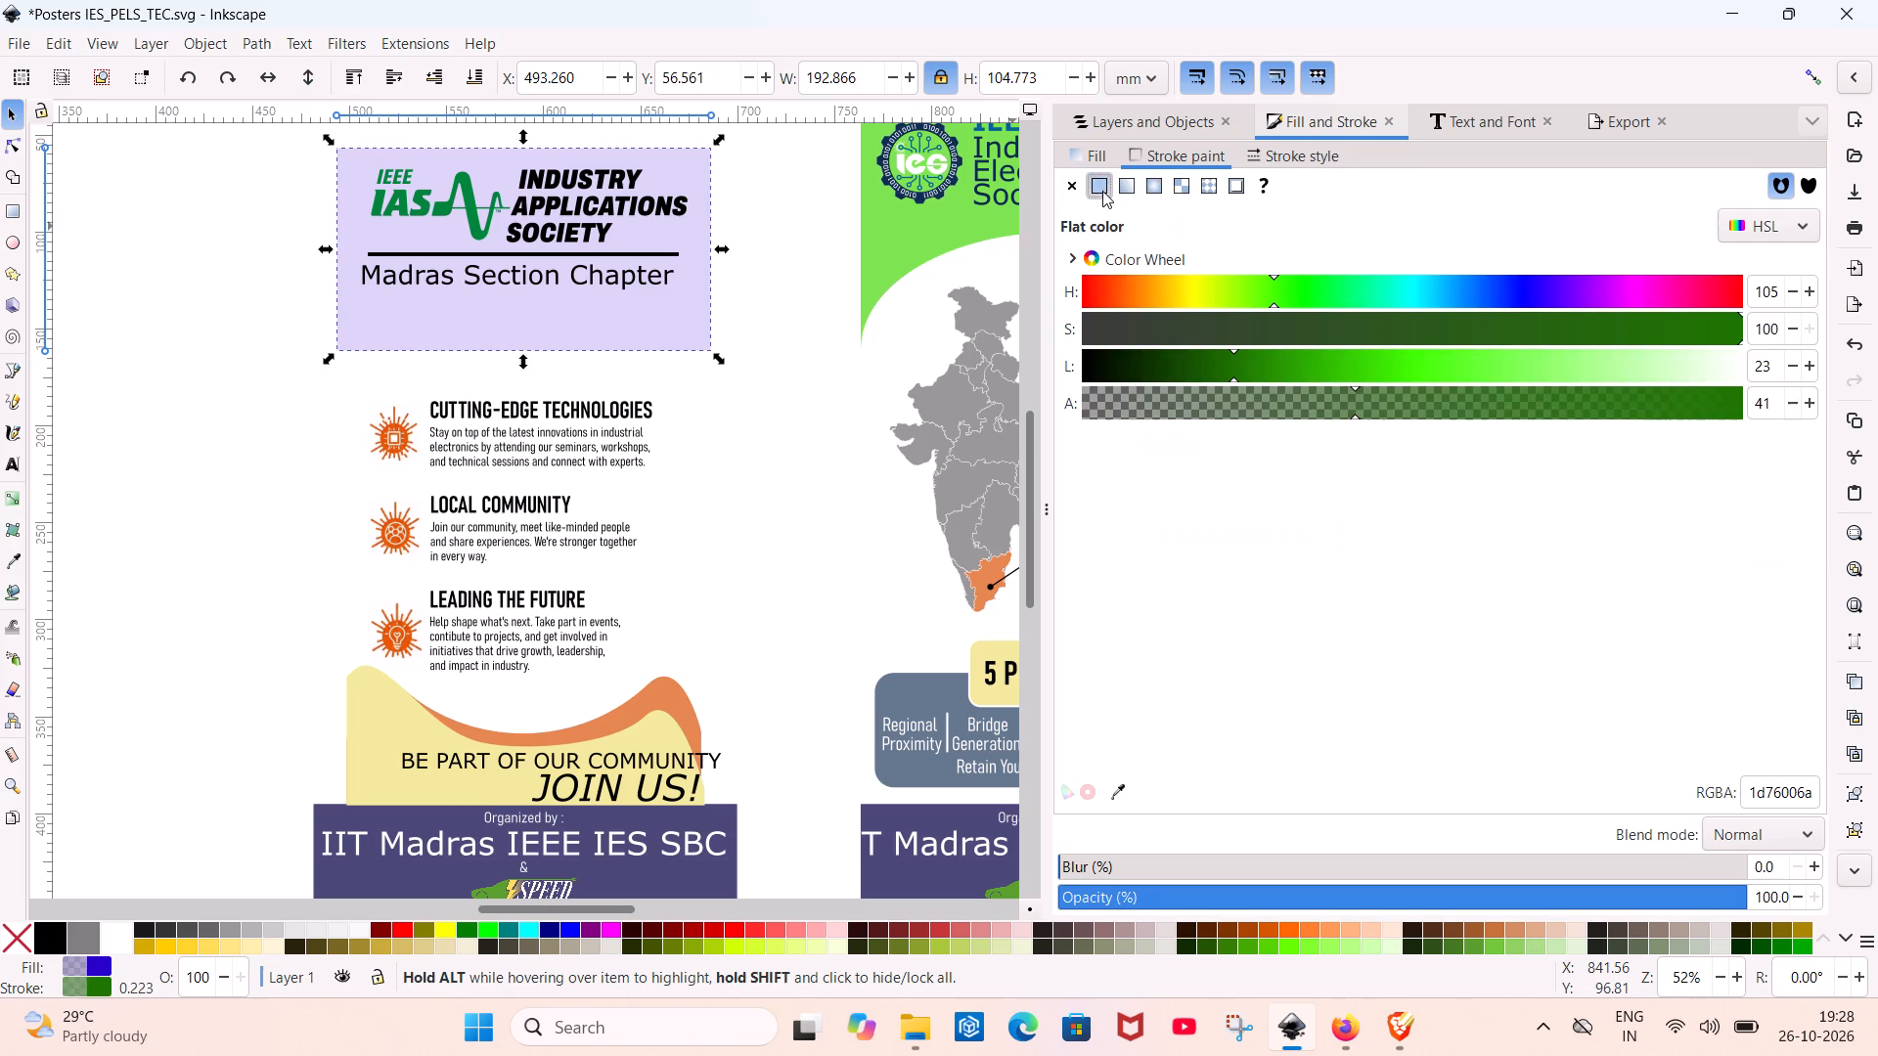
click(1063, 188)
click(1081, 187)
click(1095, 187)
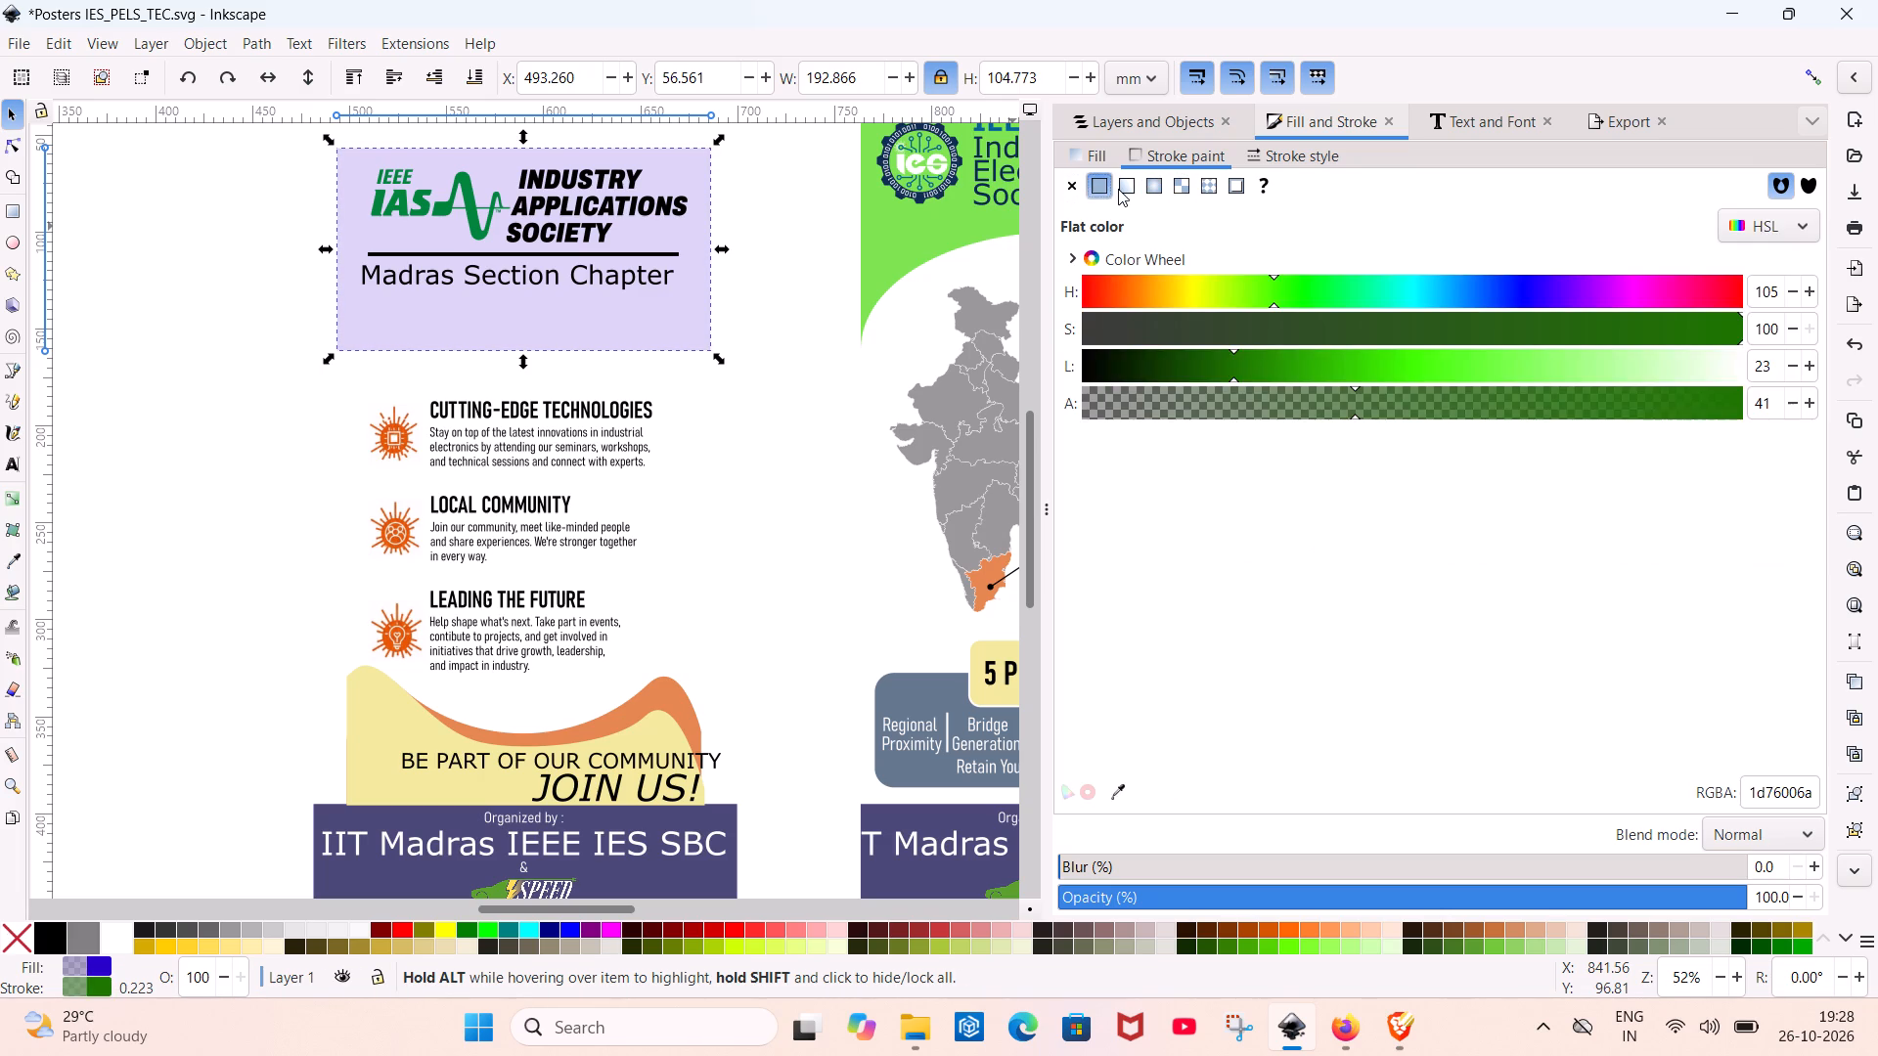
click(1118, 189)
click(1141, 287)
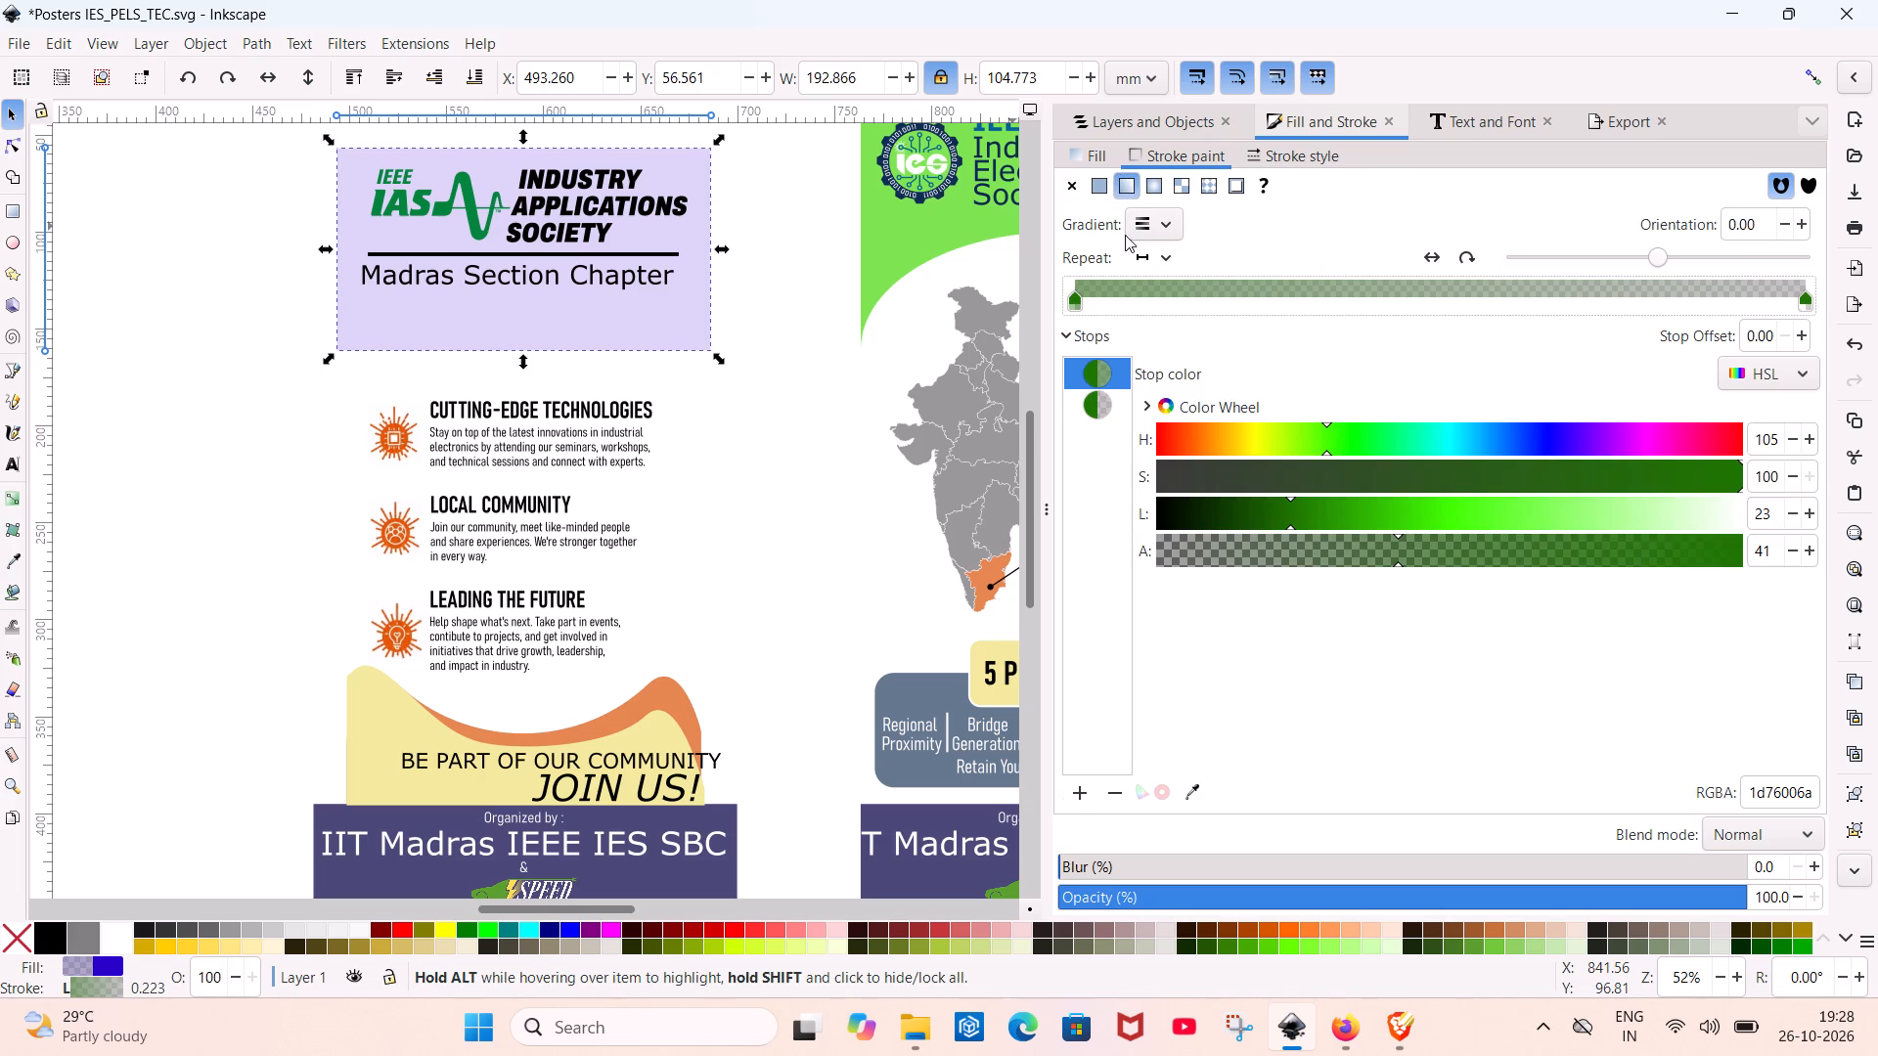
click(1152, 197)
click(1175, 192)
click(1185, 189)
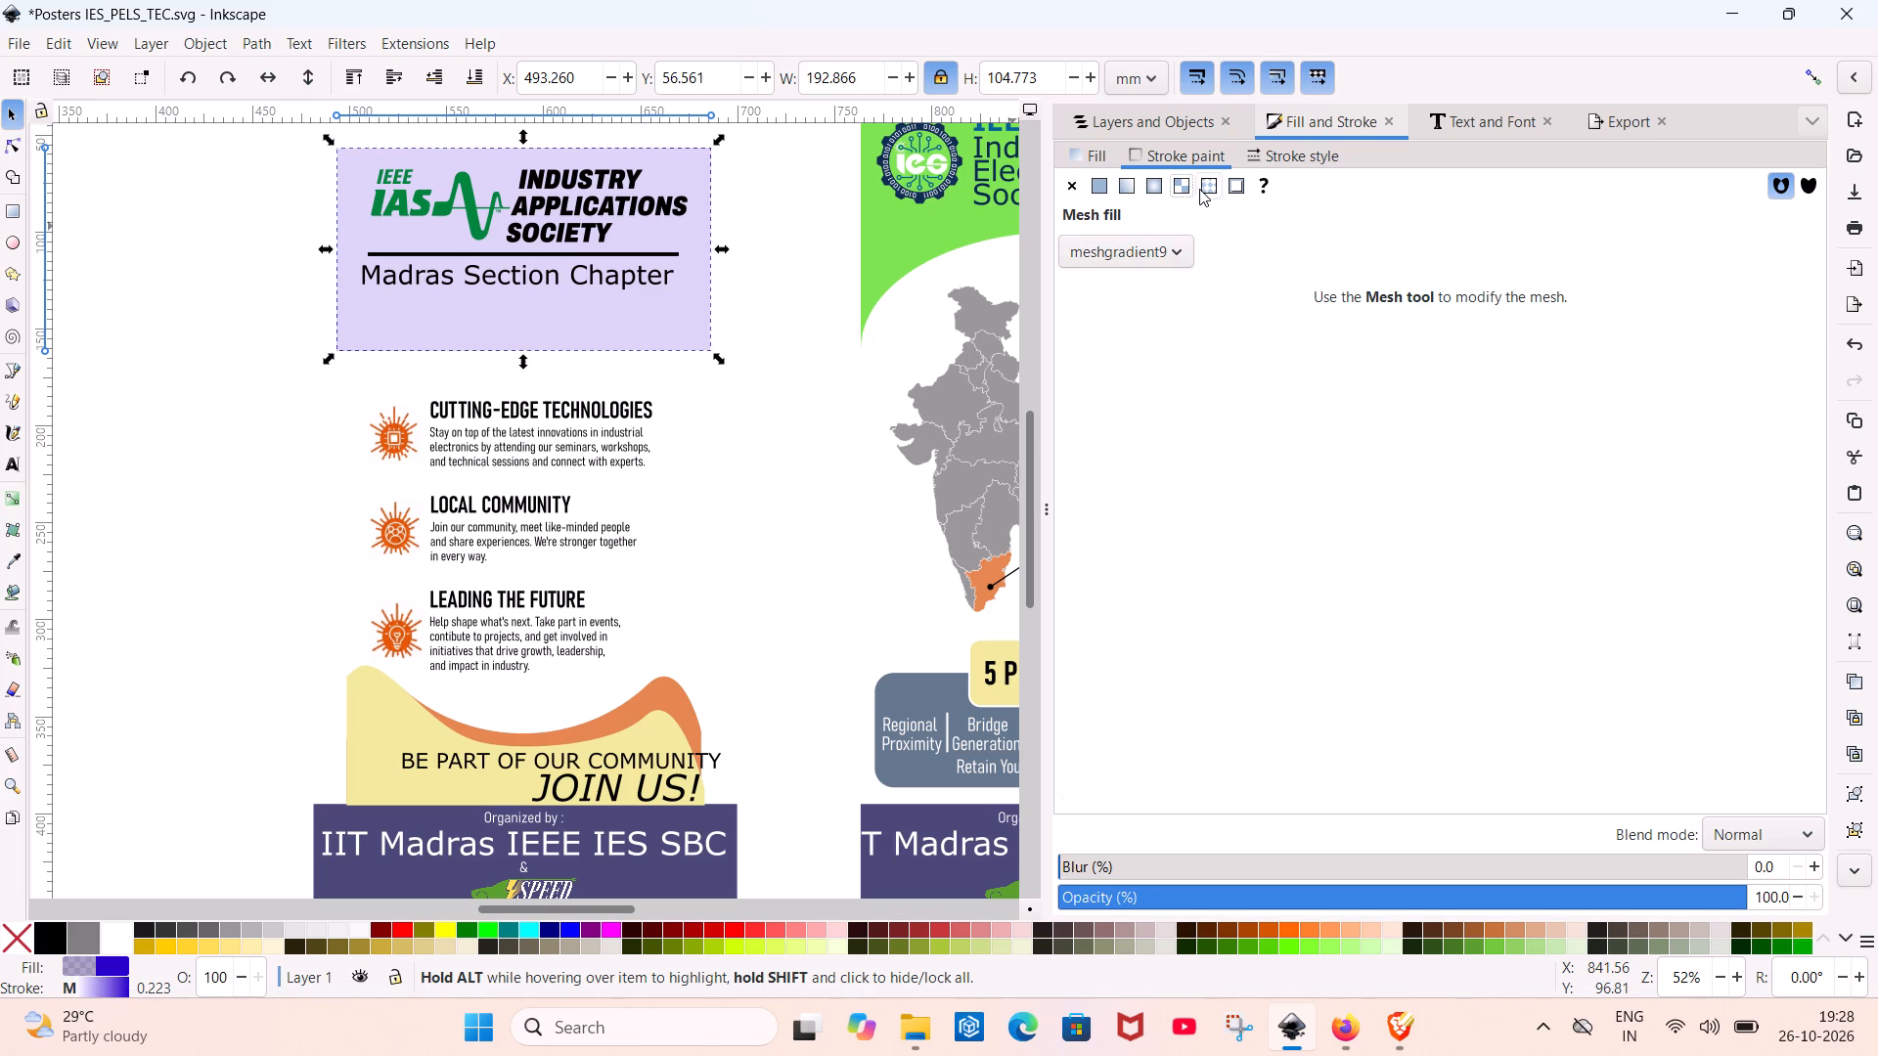
Set the stroke paint of the lavender header rectangle to undefined.
click(1199, 189)
click(1225, 185)
click(1251, 186)
click(1264, 184)
click(1267, 151)
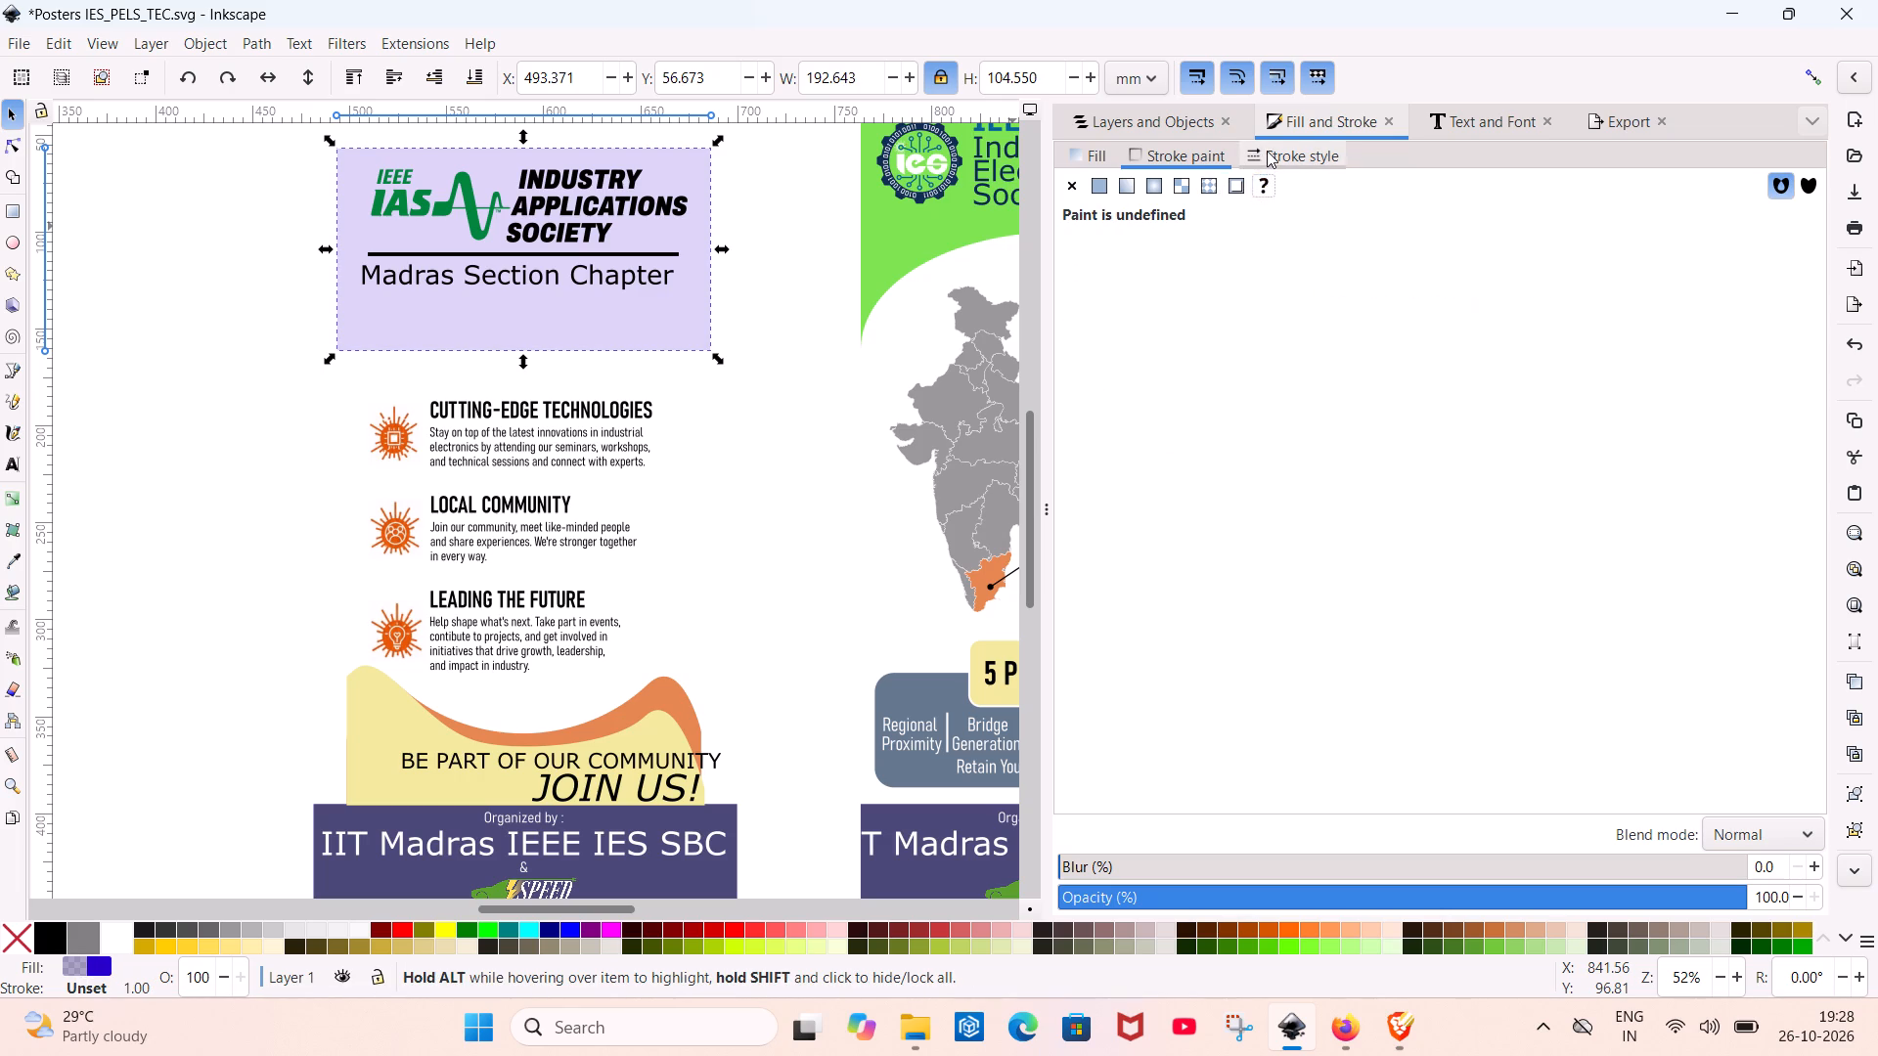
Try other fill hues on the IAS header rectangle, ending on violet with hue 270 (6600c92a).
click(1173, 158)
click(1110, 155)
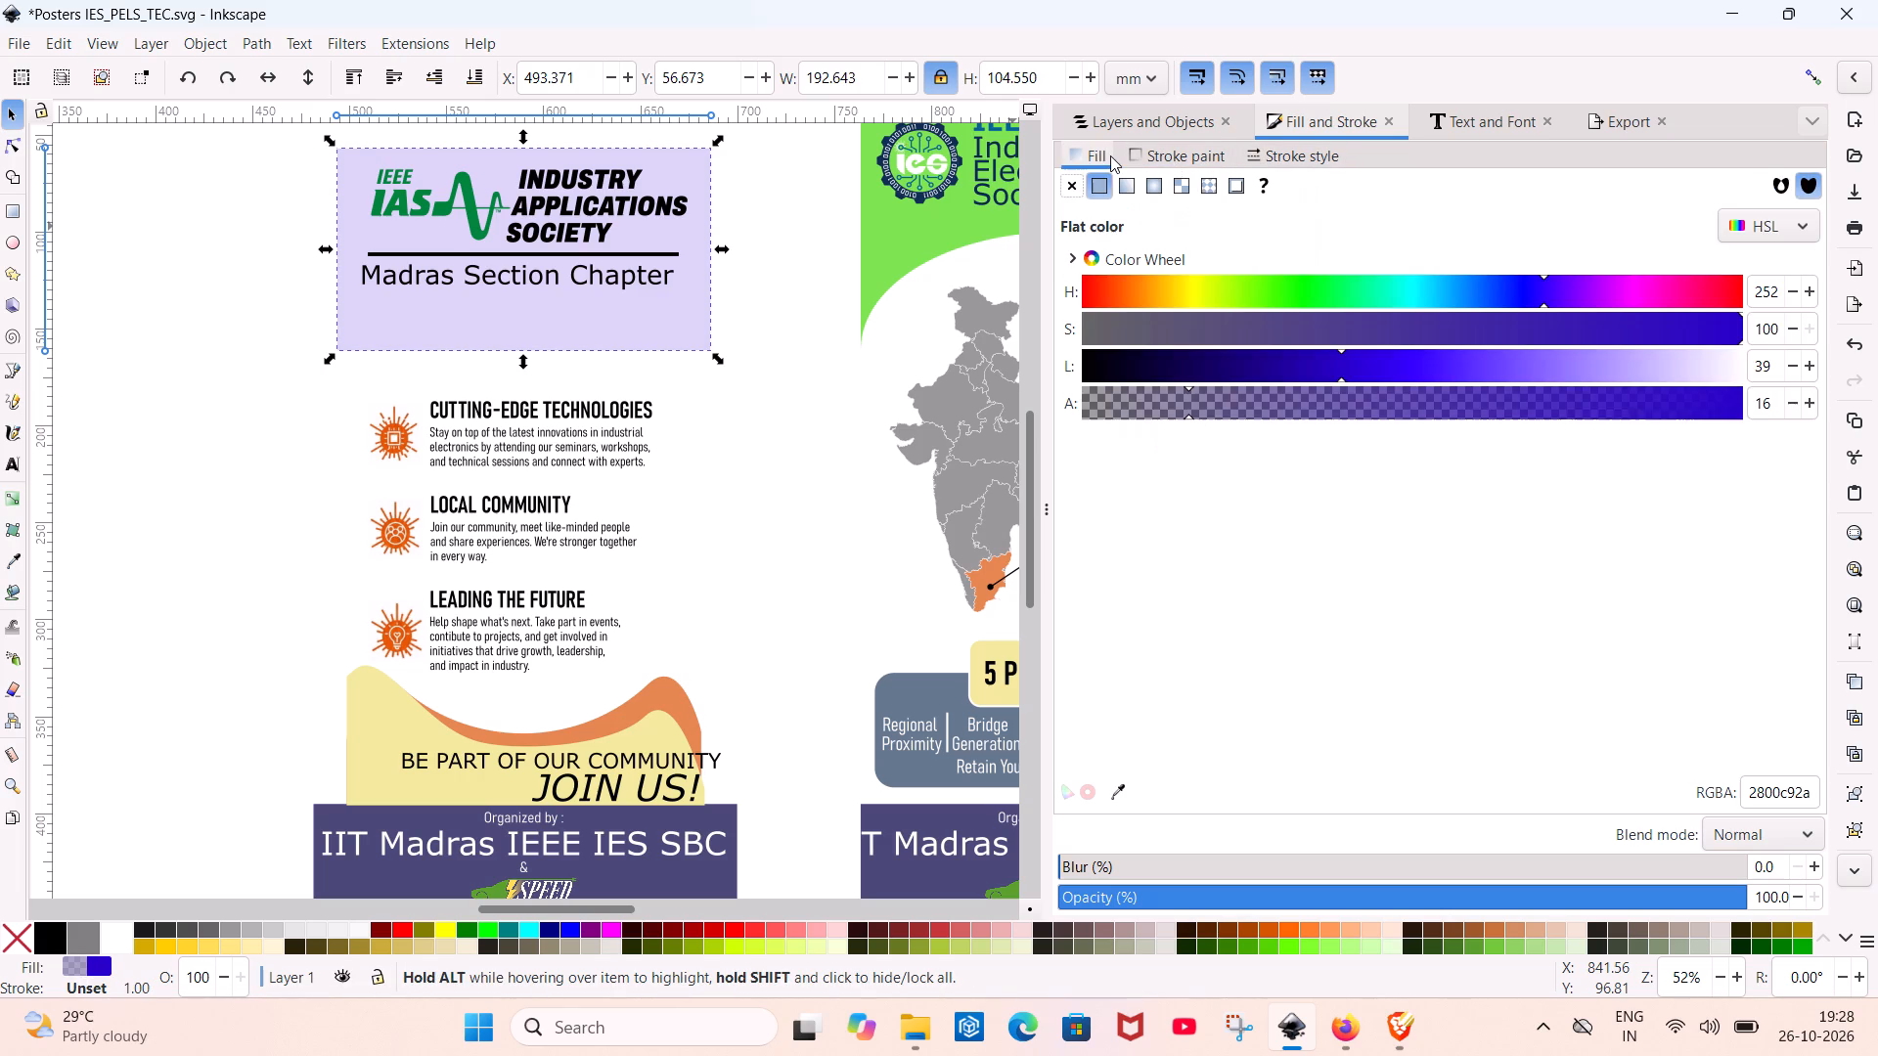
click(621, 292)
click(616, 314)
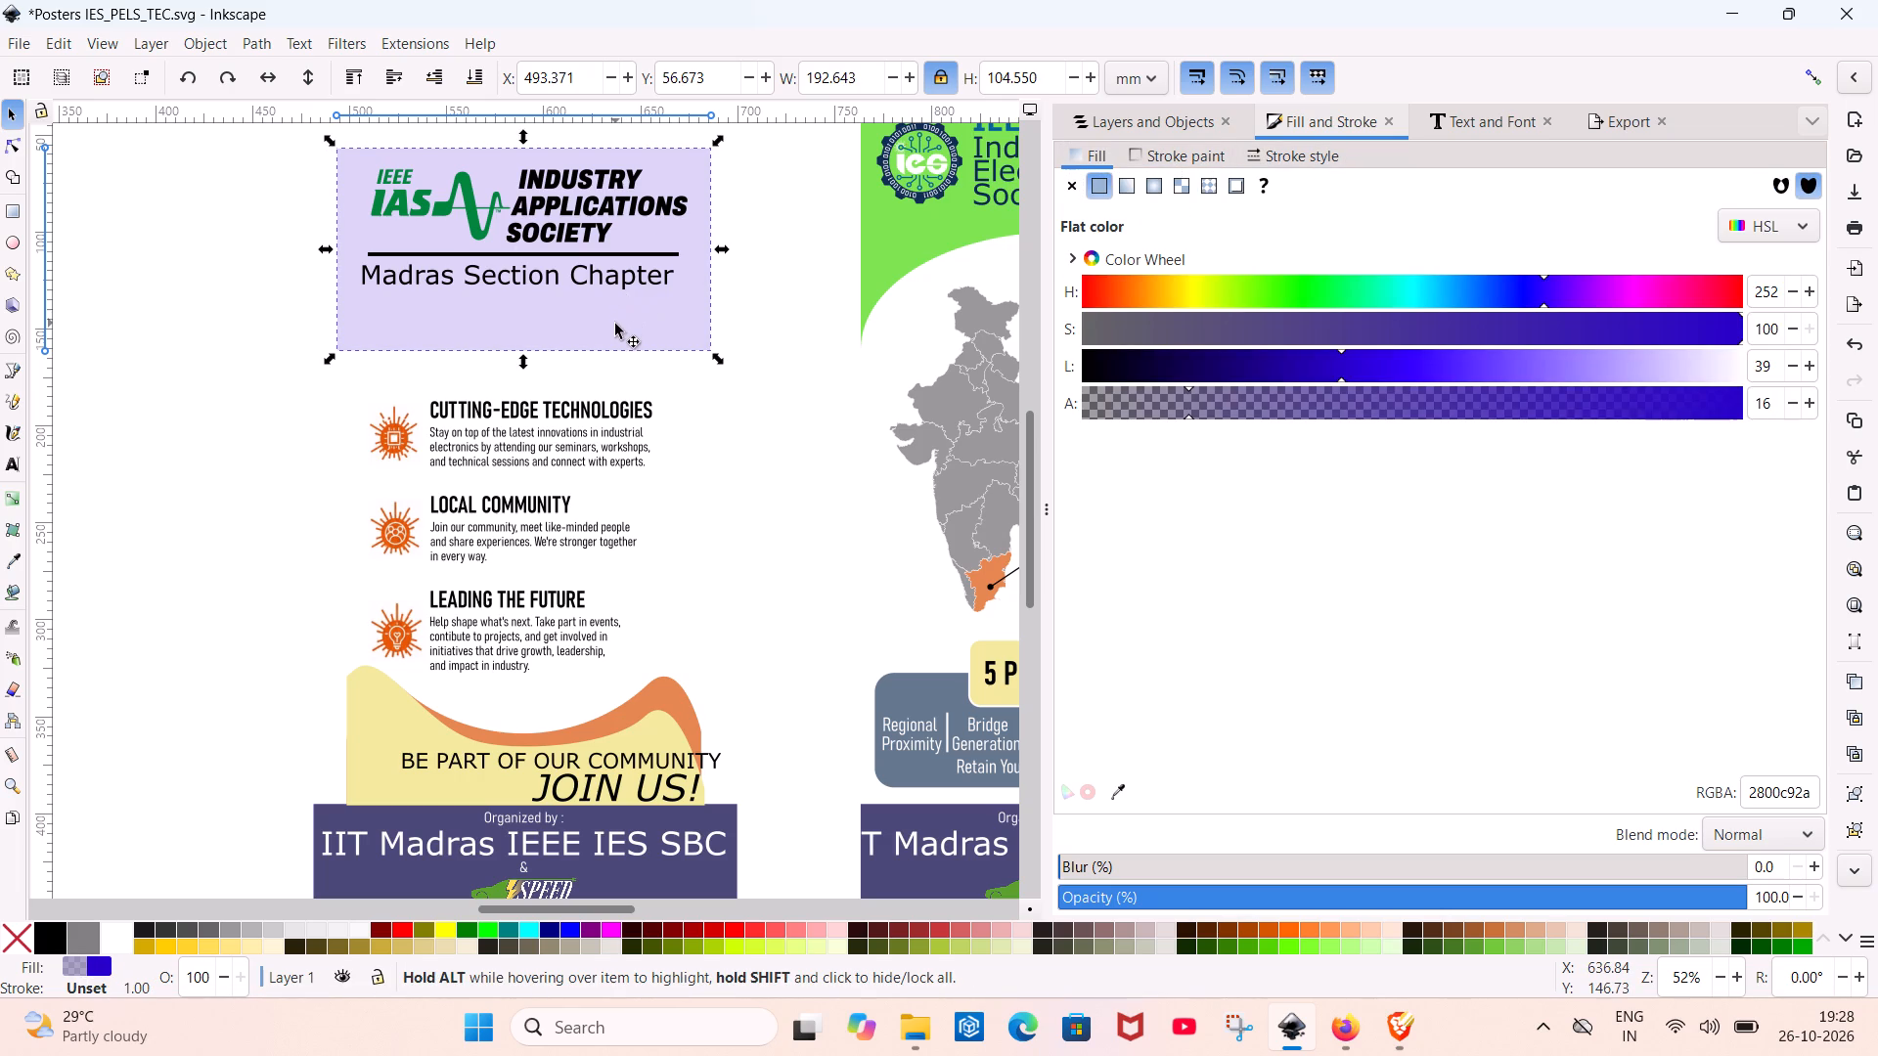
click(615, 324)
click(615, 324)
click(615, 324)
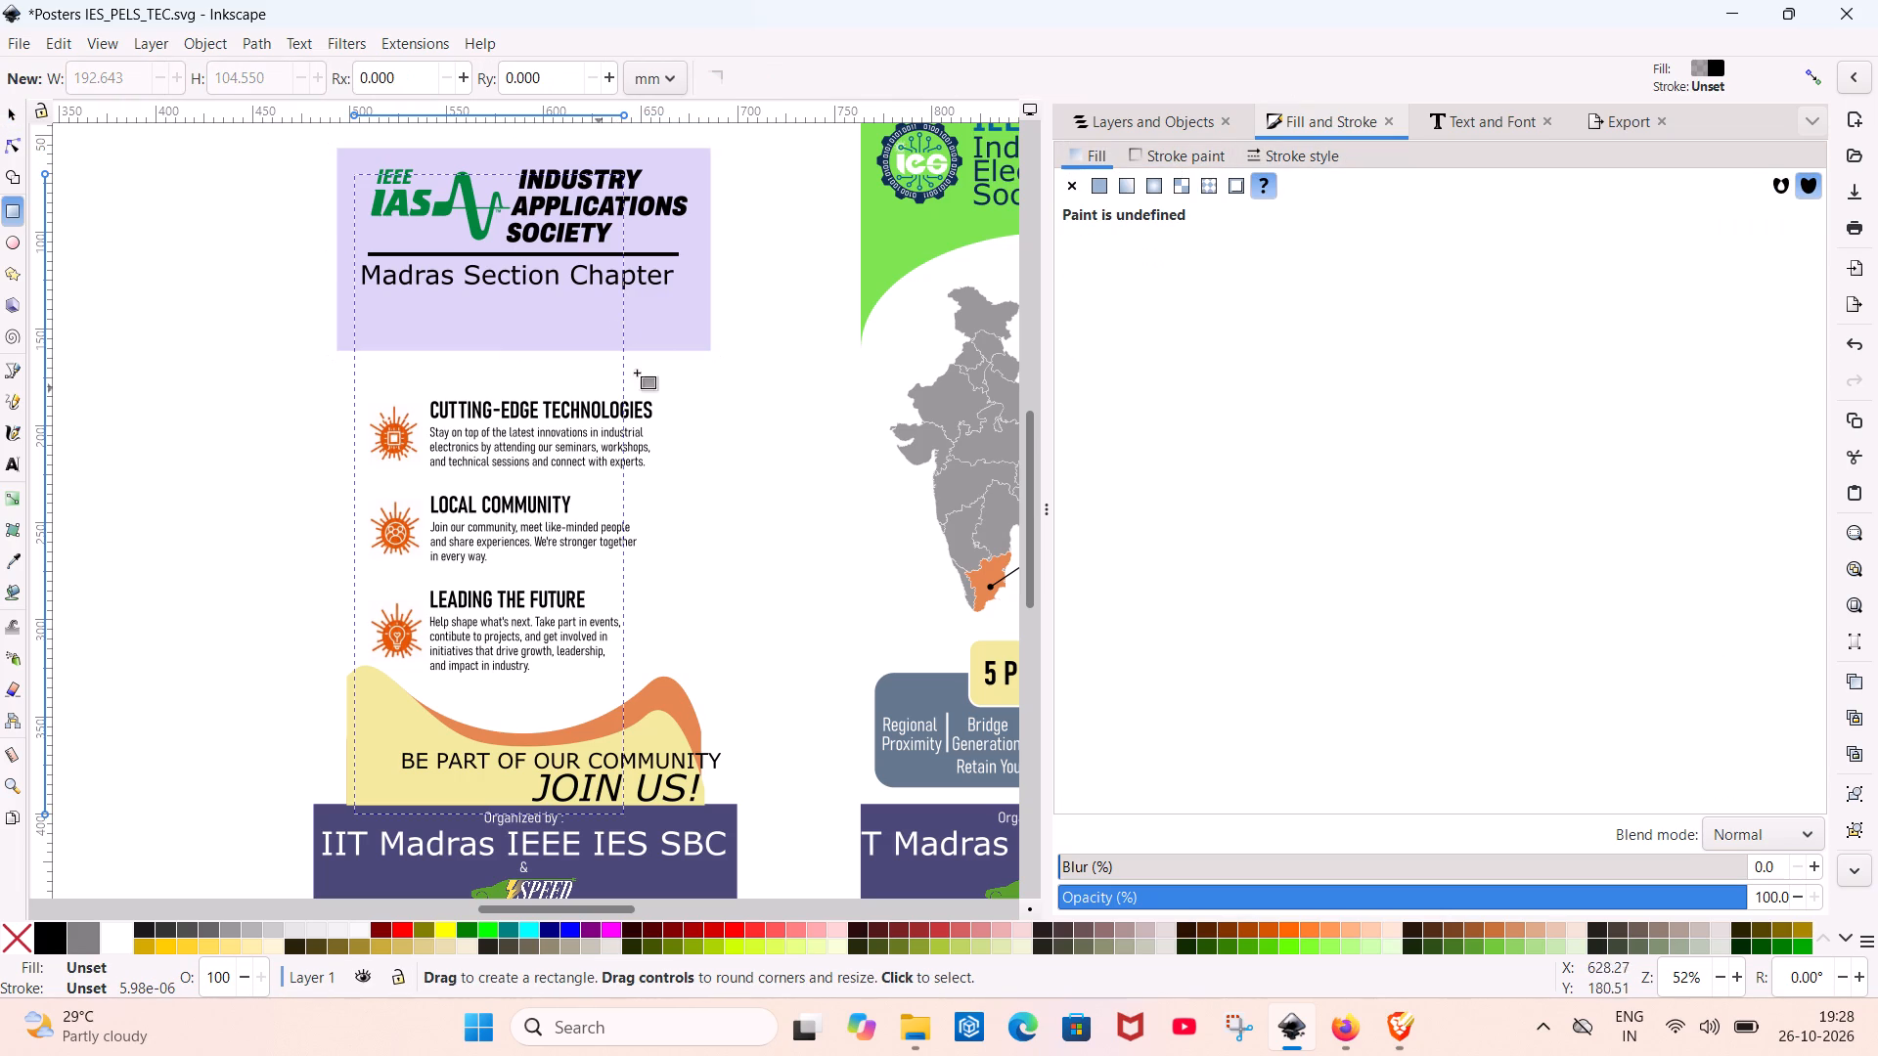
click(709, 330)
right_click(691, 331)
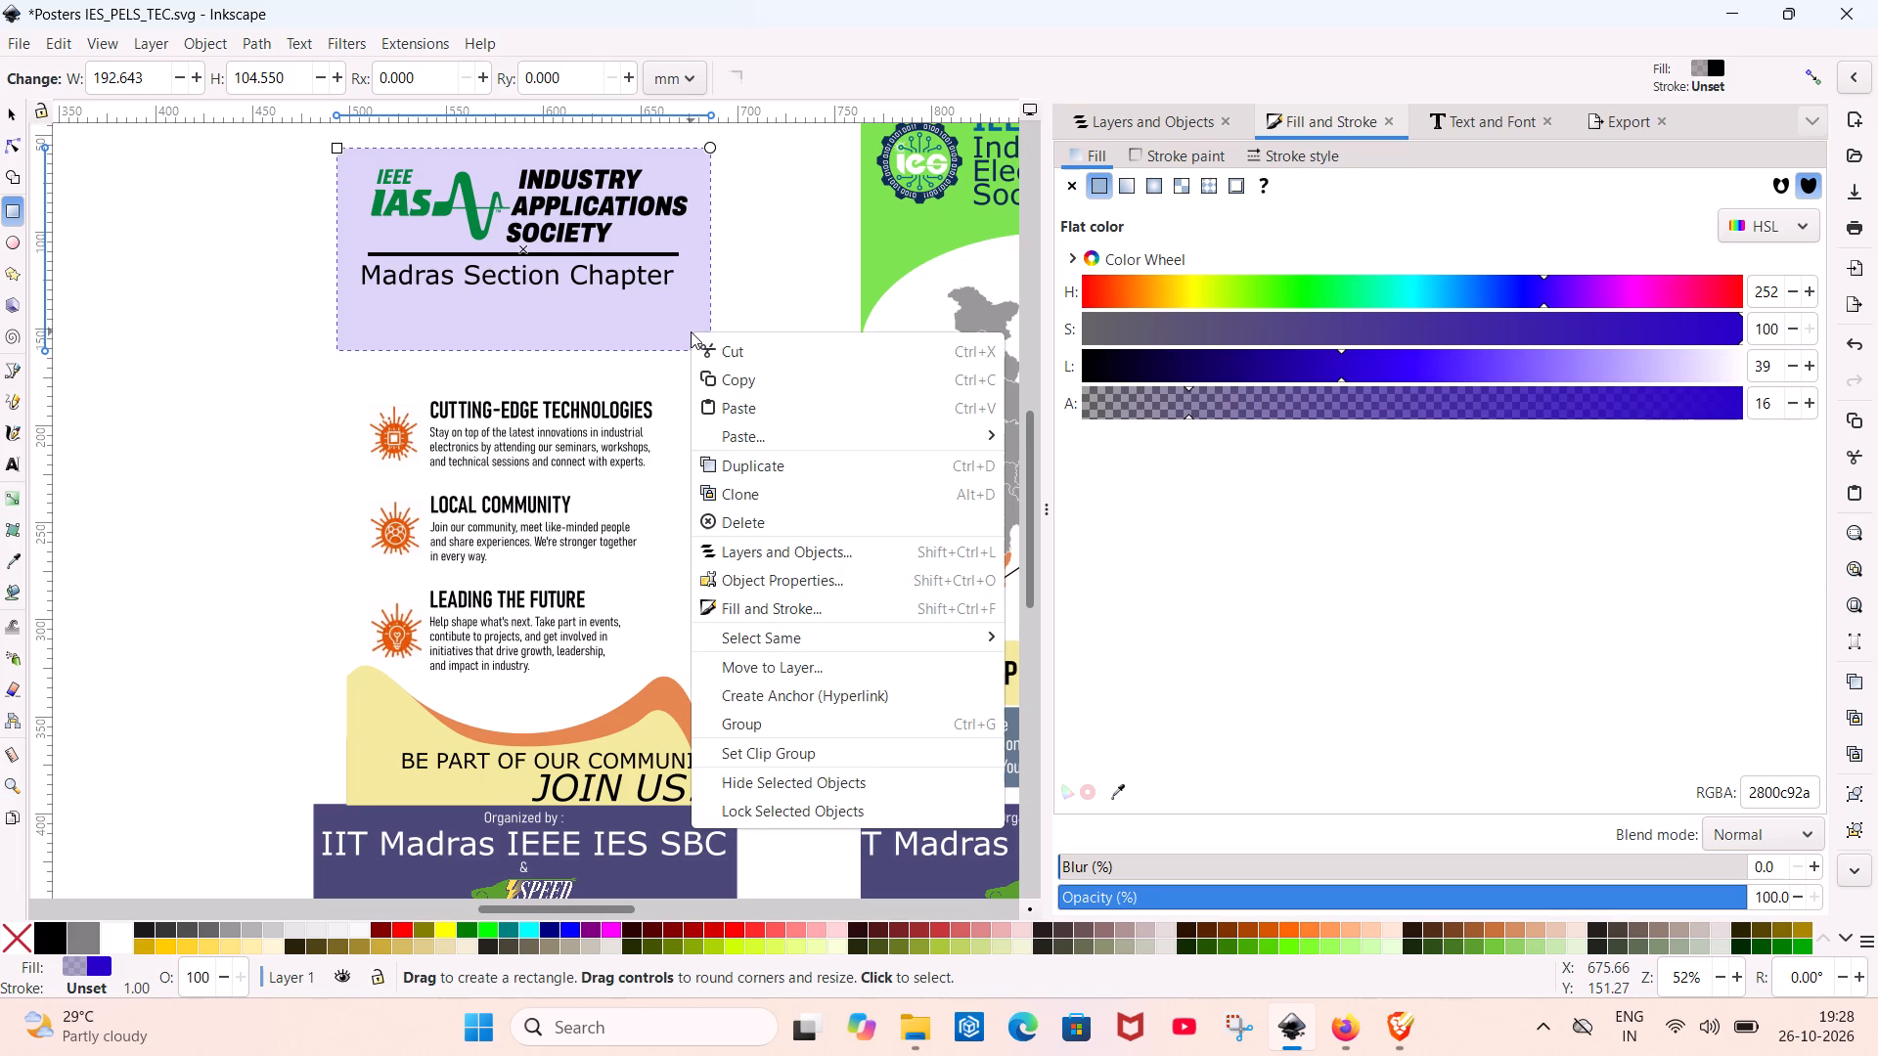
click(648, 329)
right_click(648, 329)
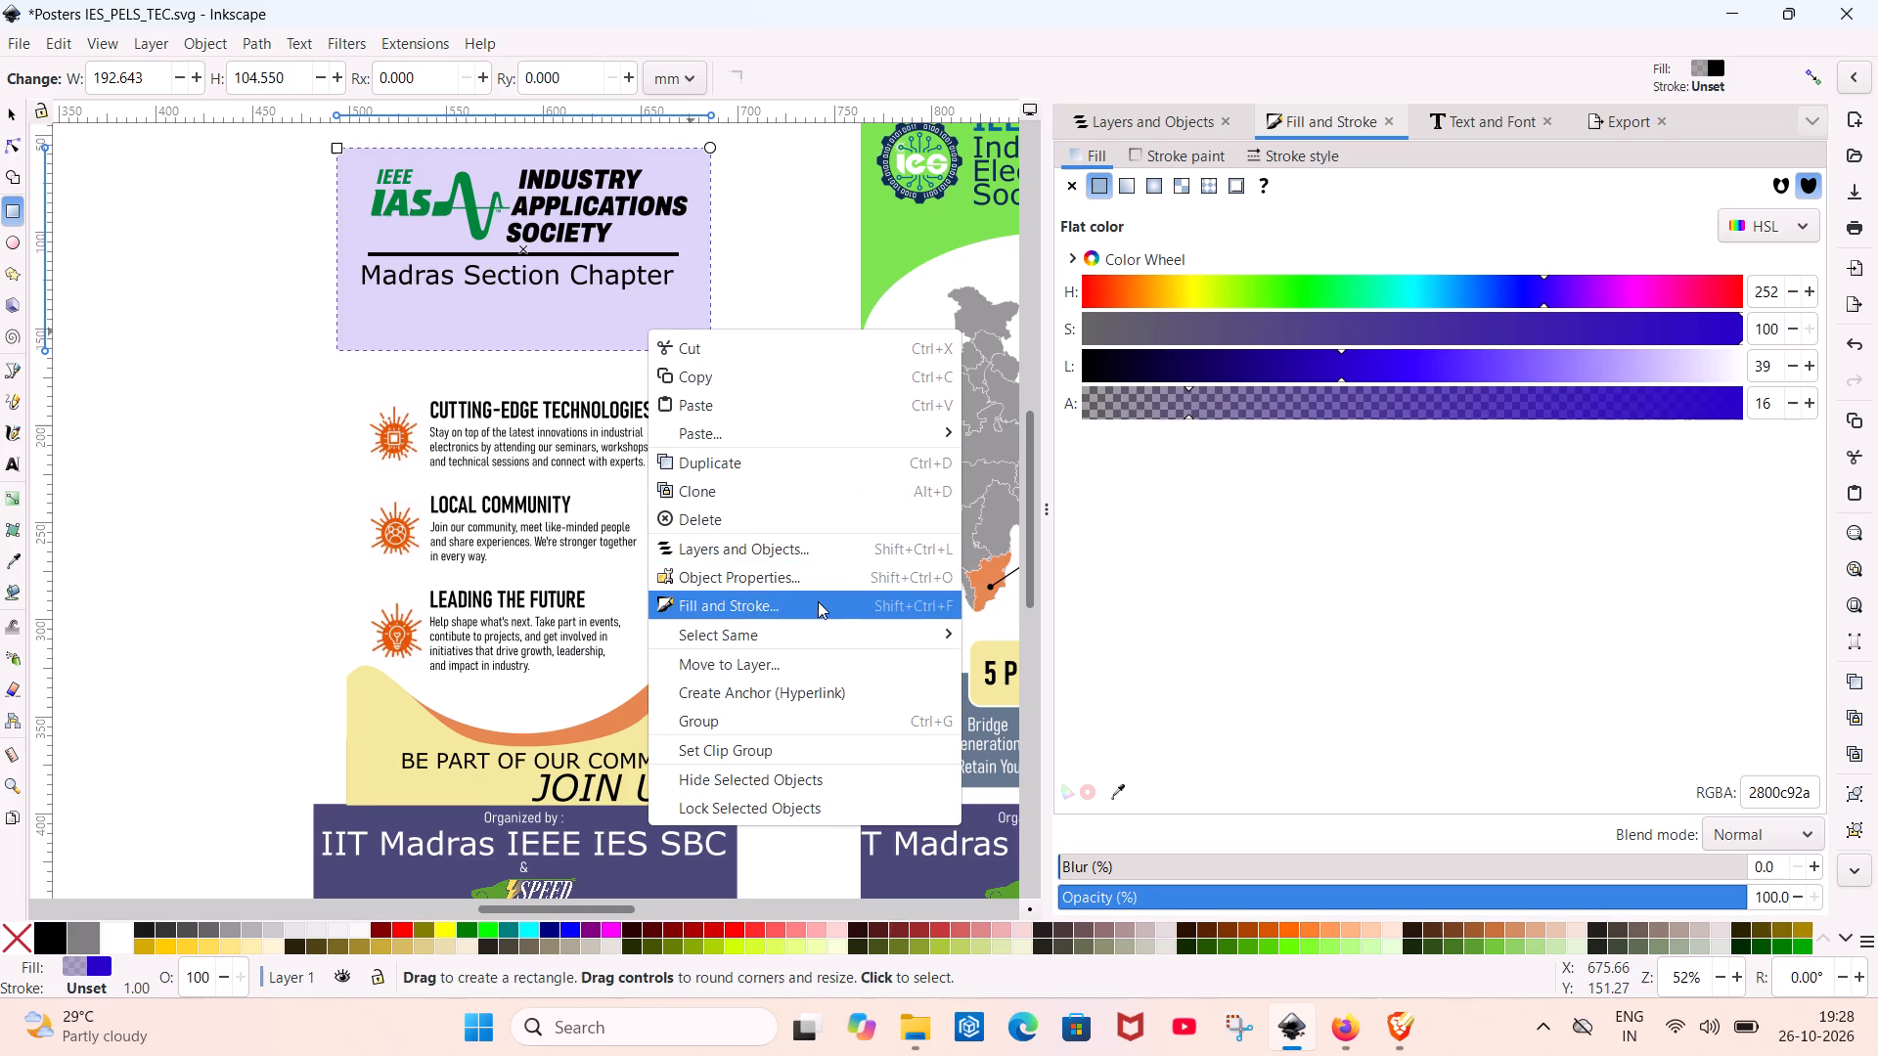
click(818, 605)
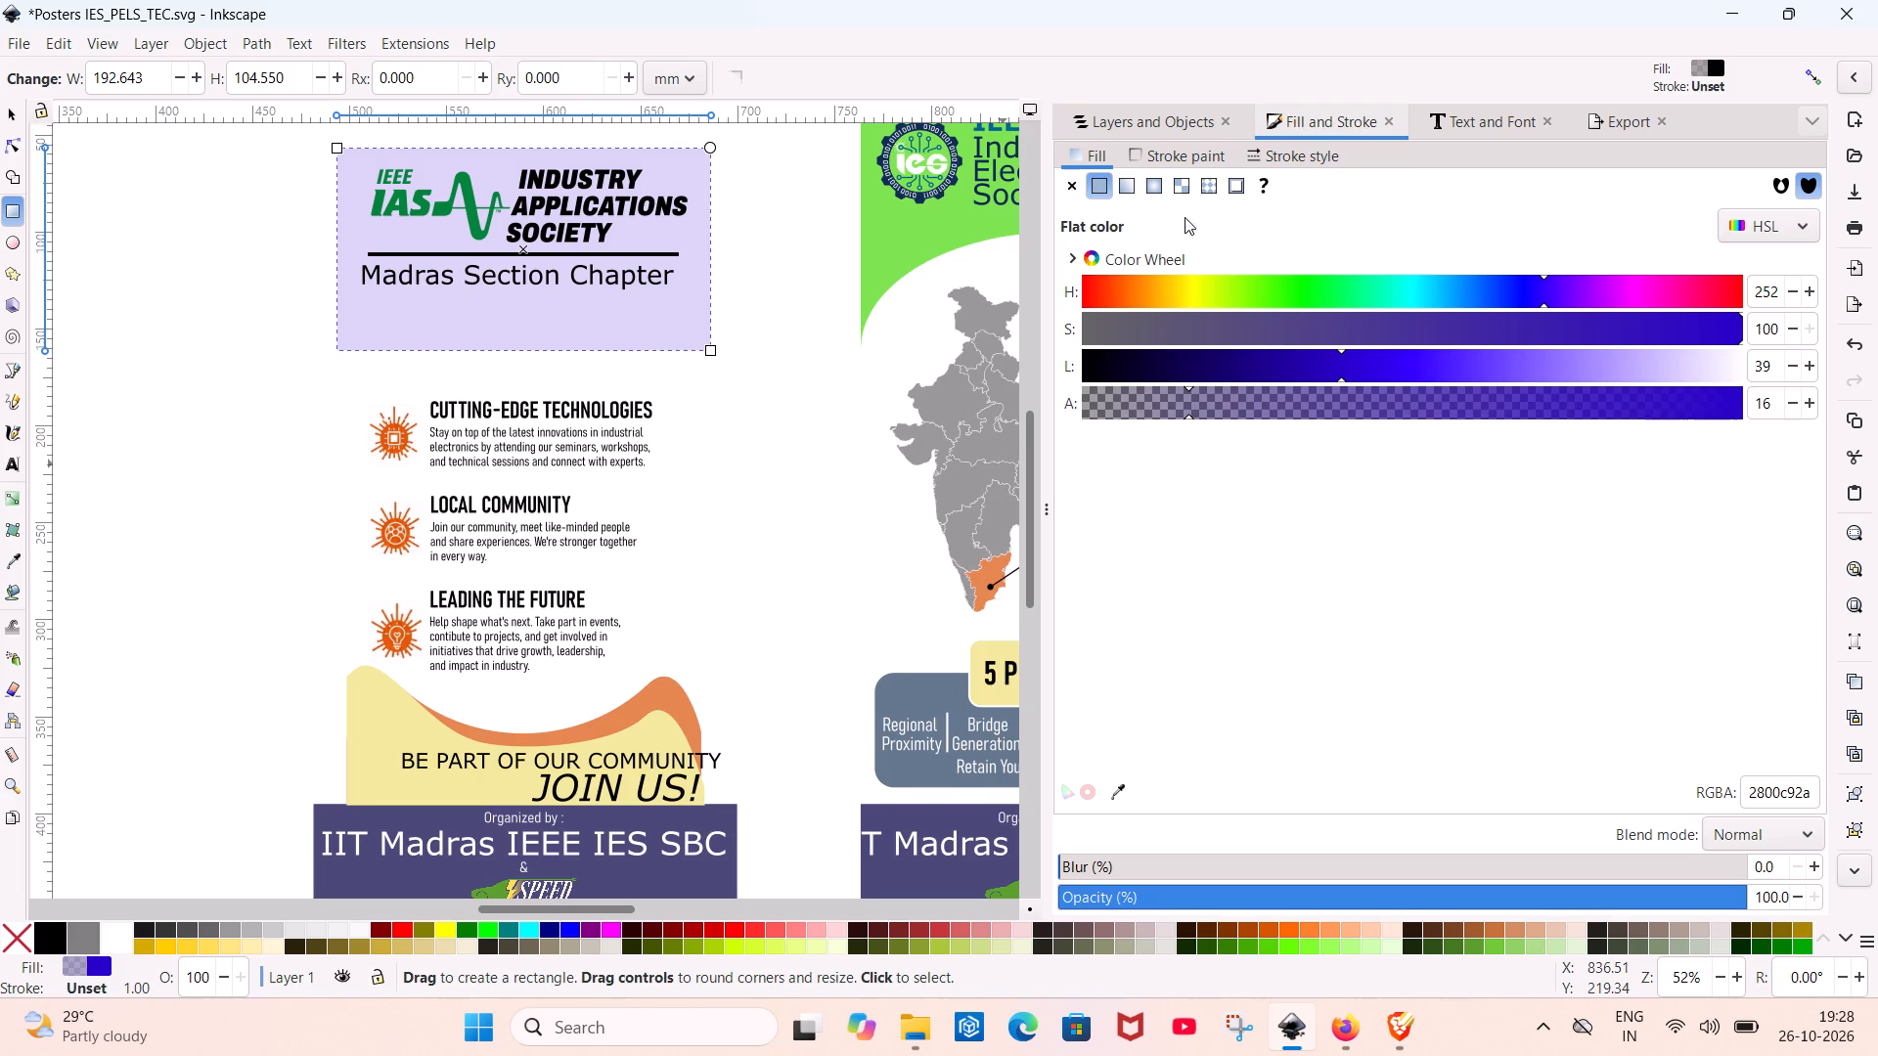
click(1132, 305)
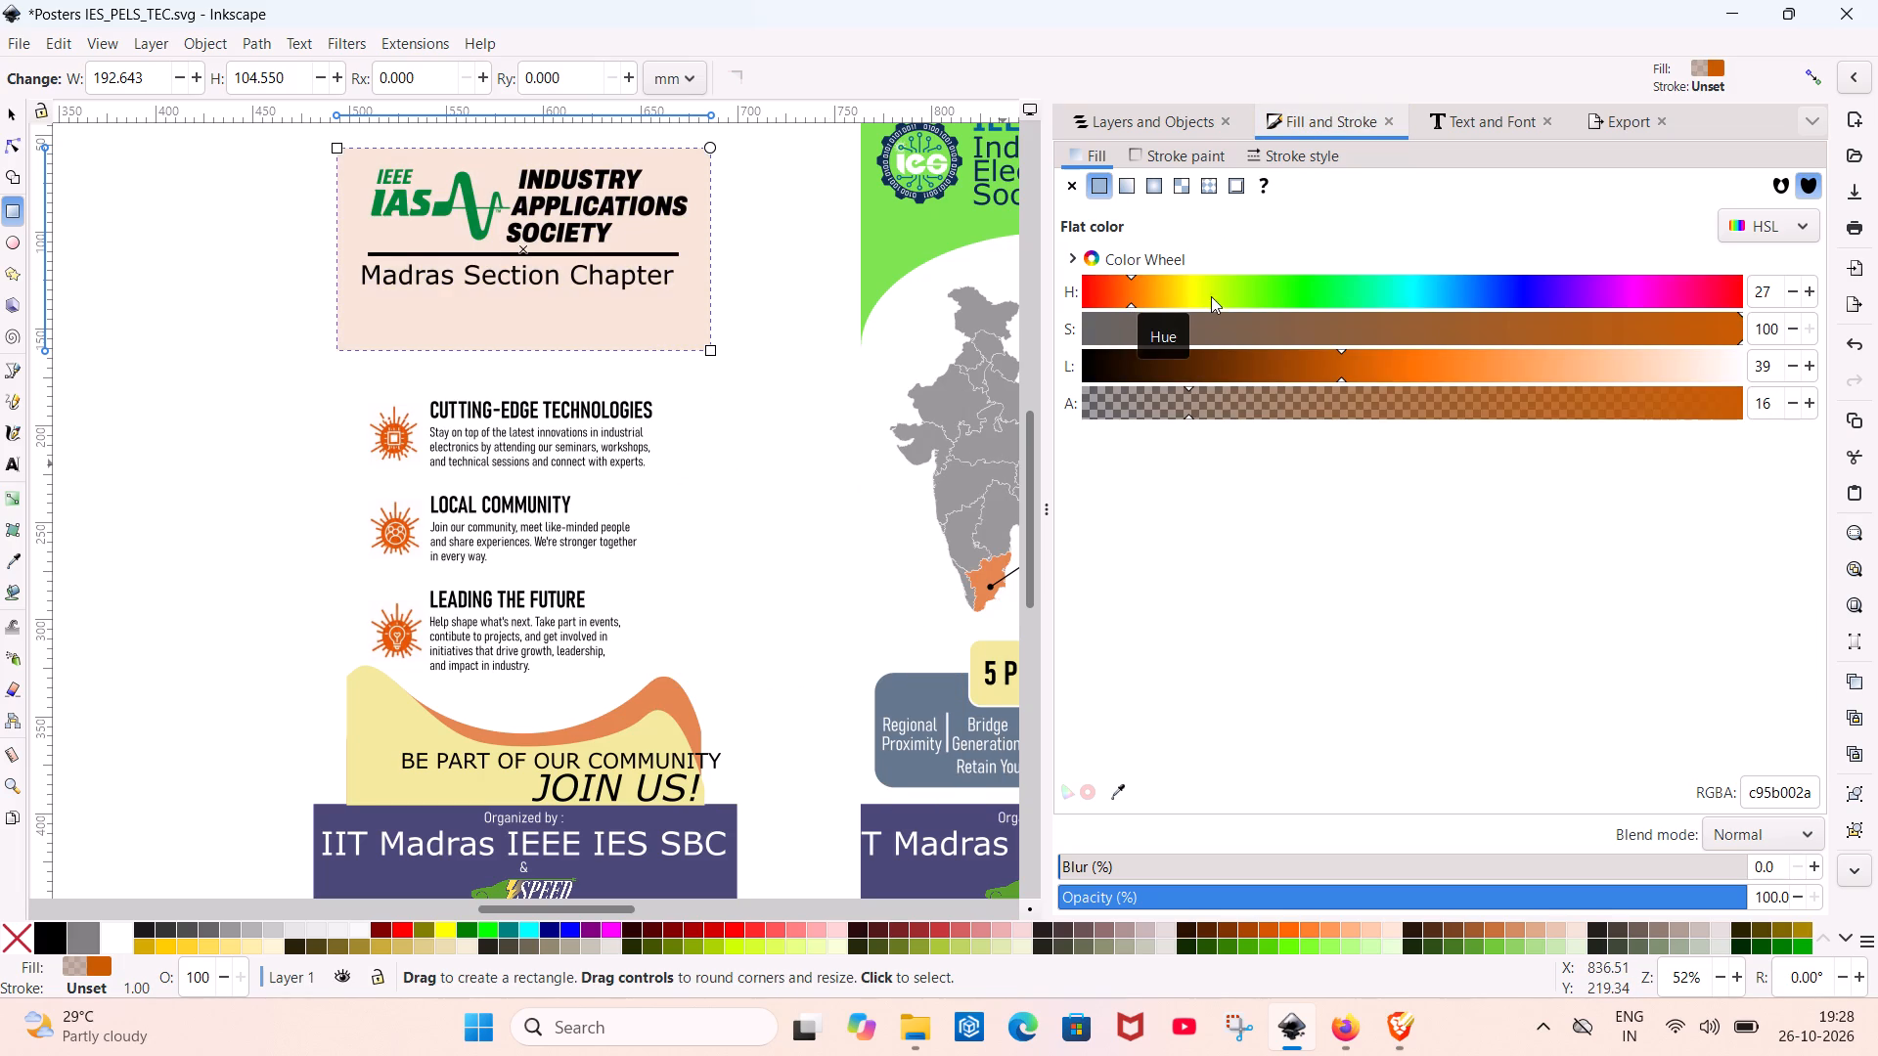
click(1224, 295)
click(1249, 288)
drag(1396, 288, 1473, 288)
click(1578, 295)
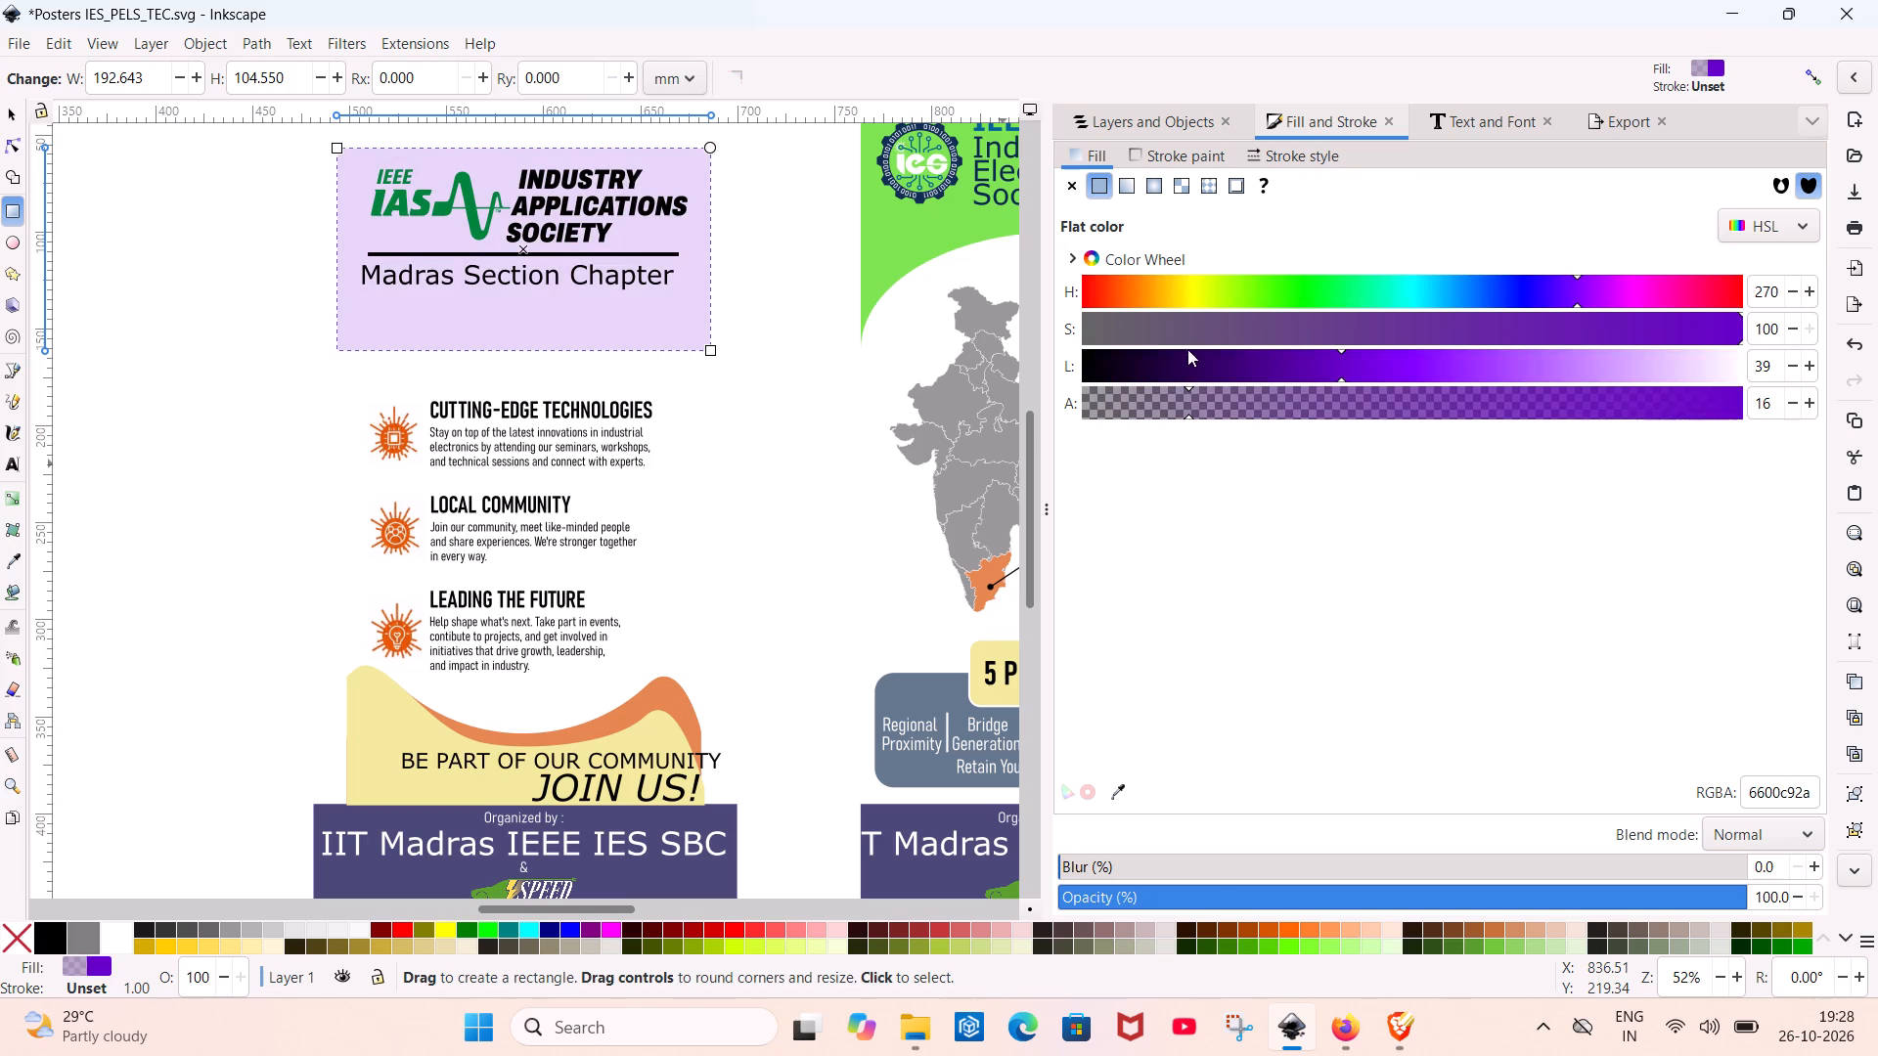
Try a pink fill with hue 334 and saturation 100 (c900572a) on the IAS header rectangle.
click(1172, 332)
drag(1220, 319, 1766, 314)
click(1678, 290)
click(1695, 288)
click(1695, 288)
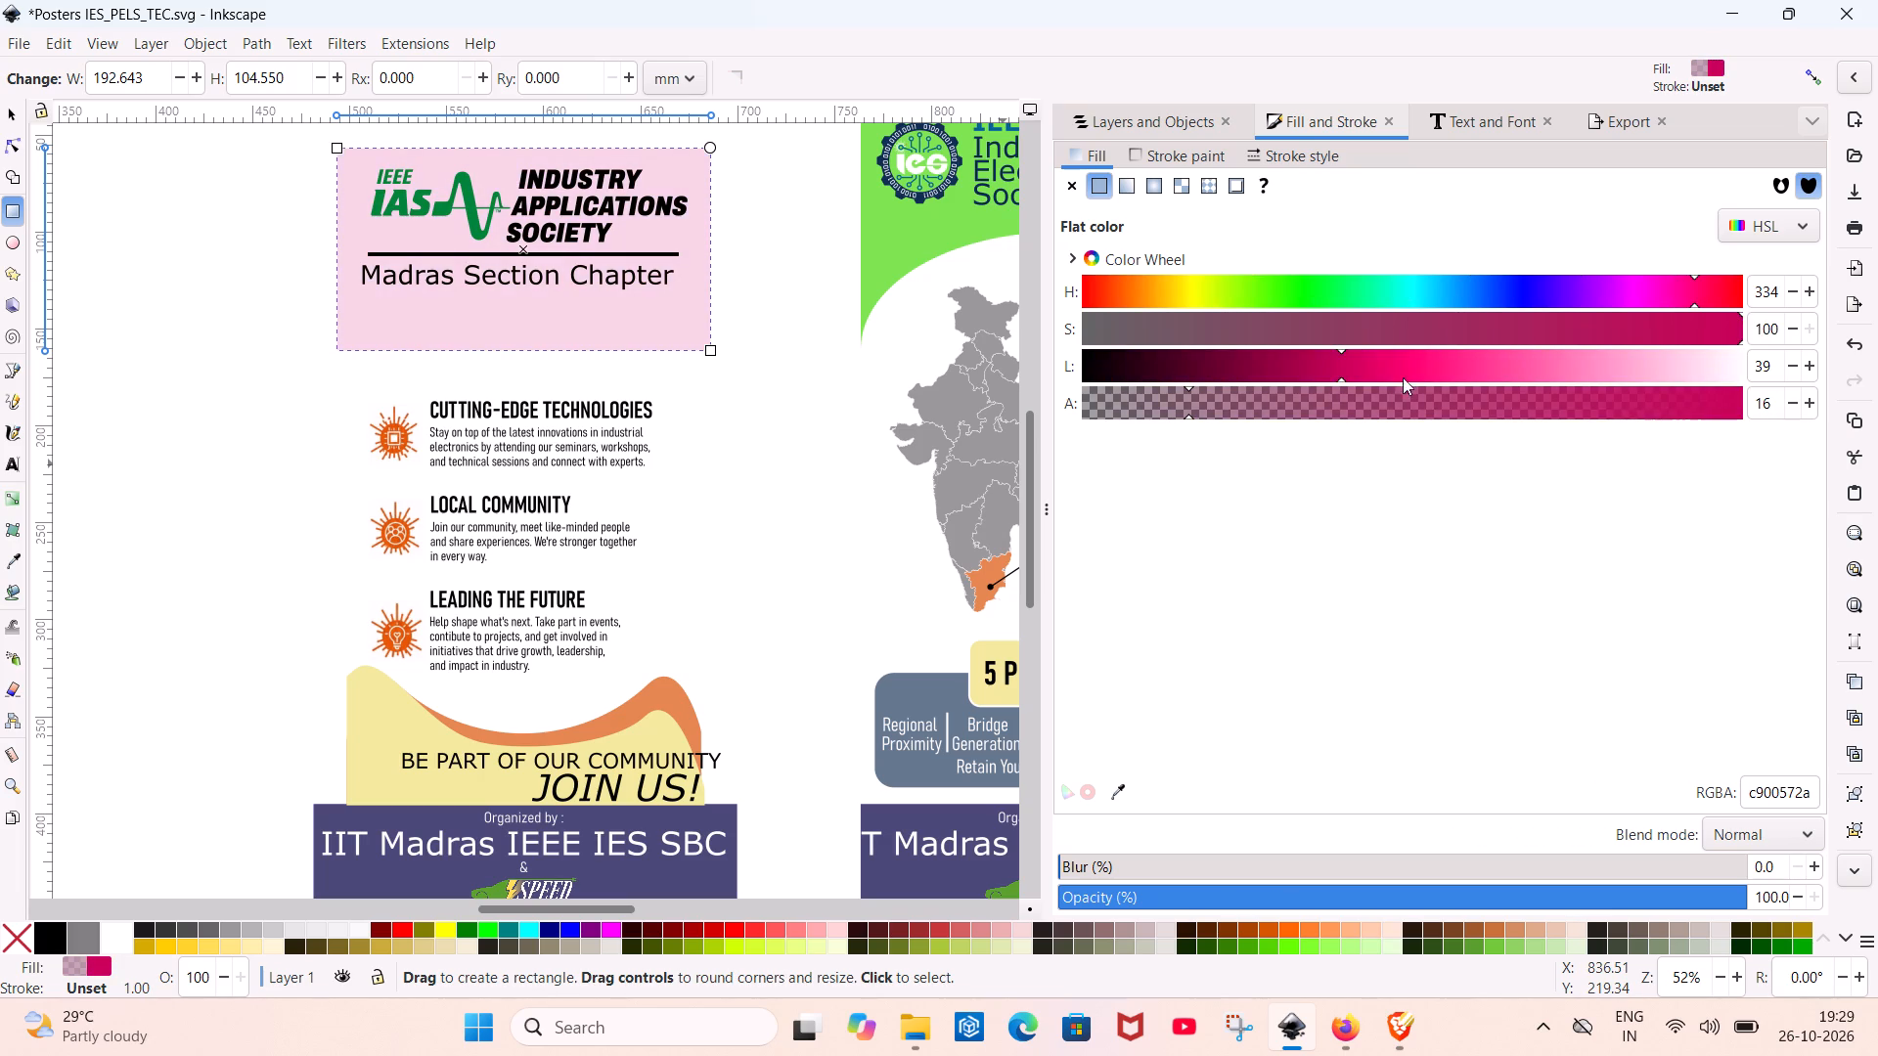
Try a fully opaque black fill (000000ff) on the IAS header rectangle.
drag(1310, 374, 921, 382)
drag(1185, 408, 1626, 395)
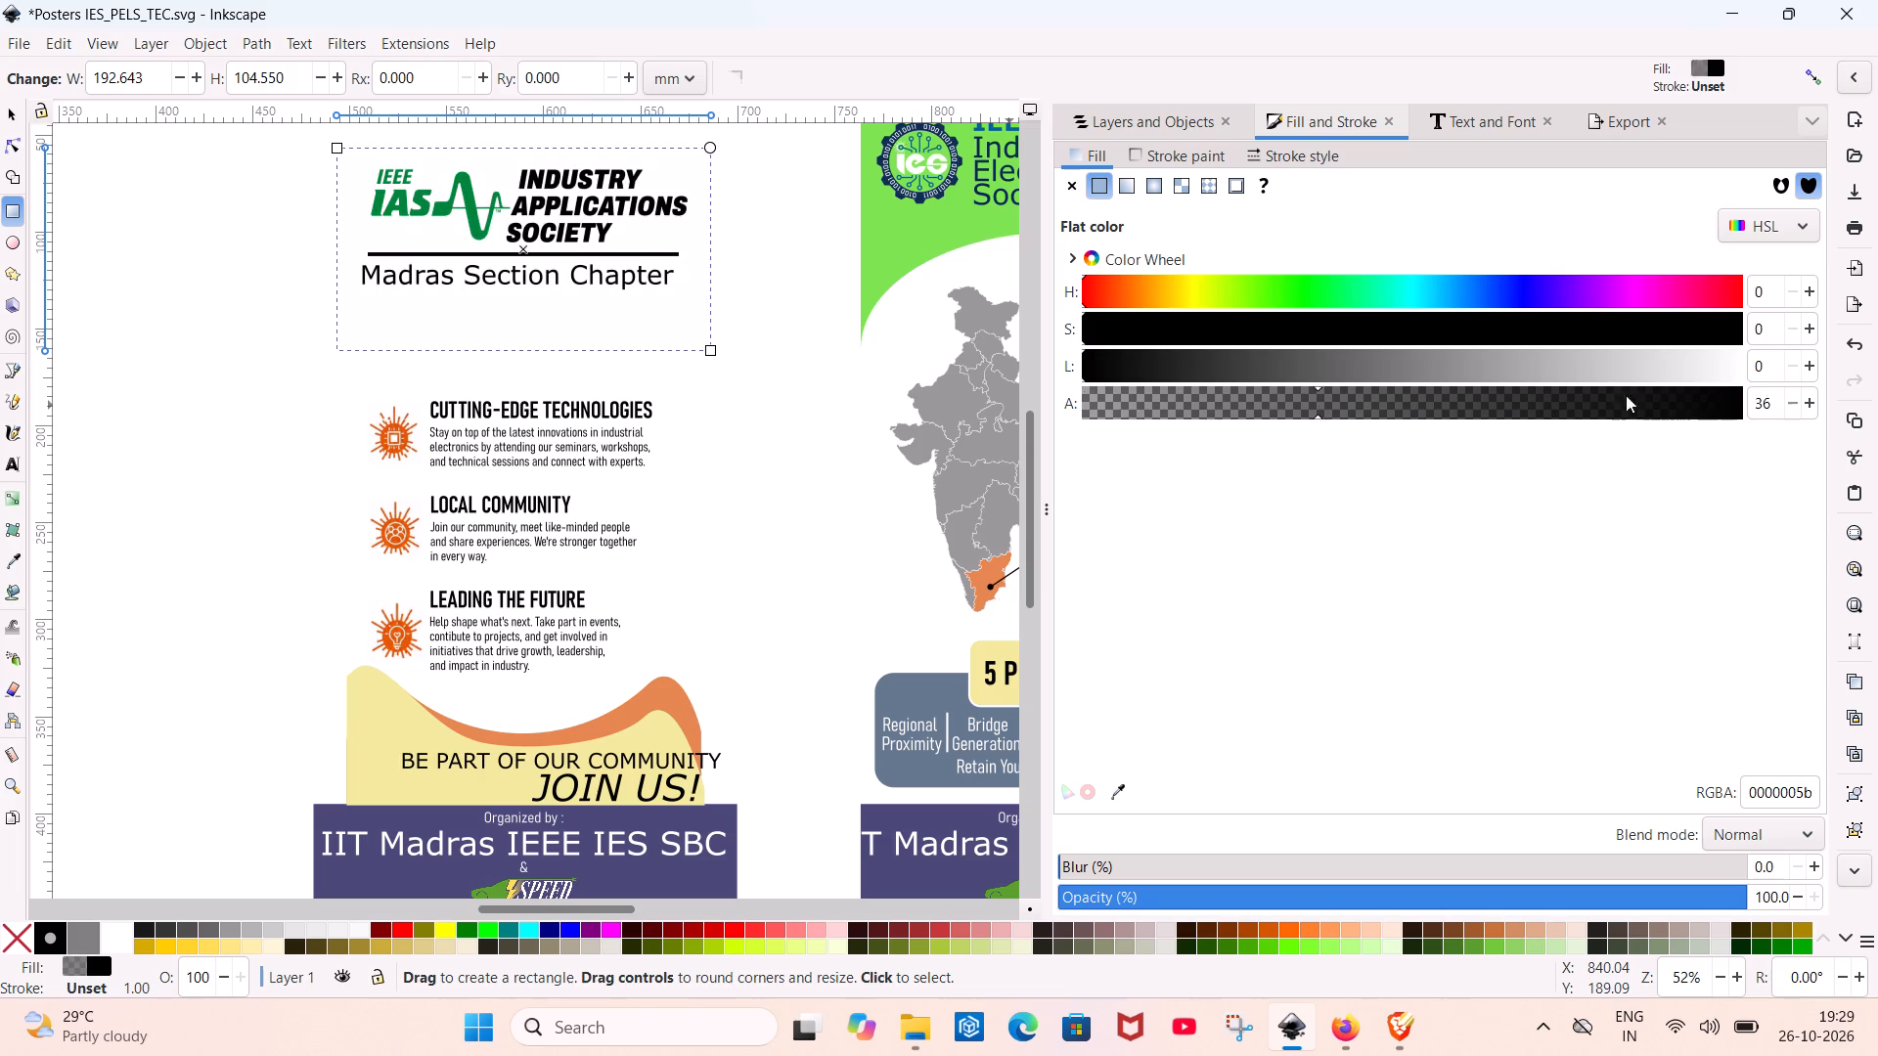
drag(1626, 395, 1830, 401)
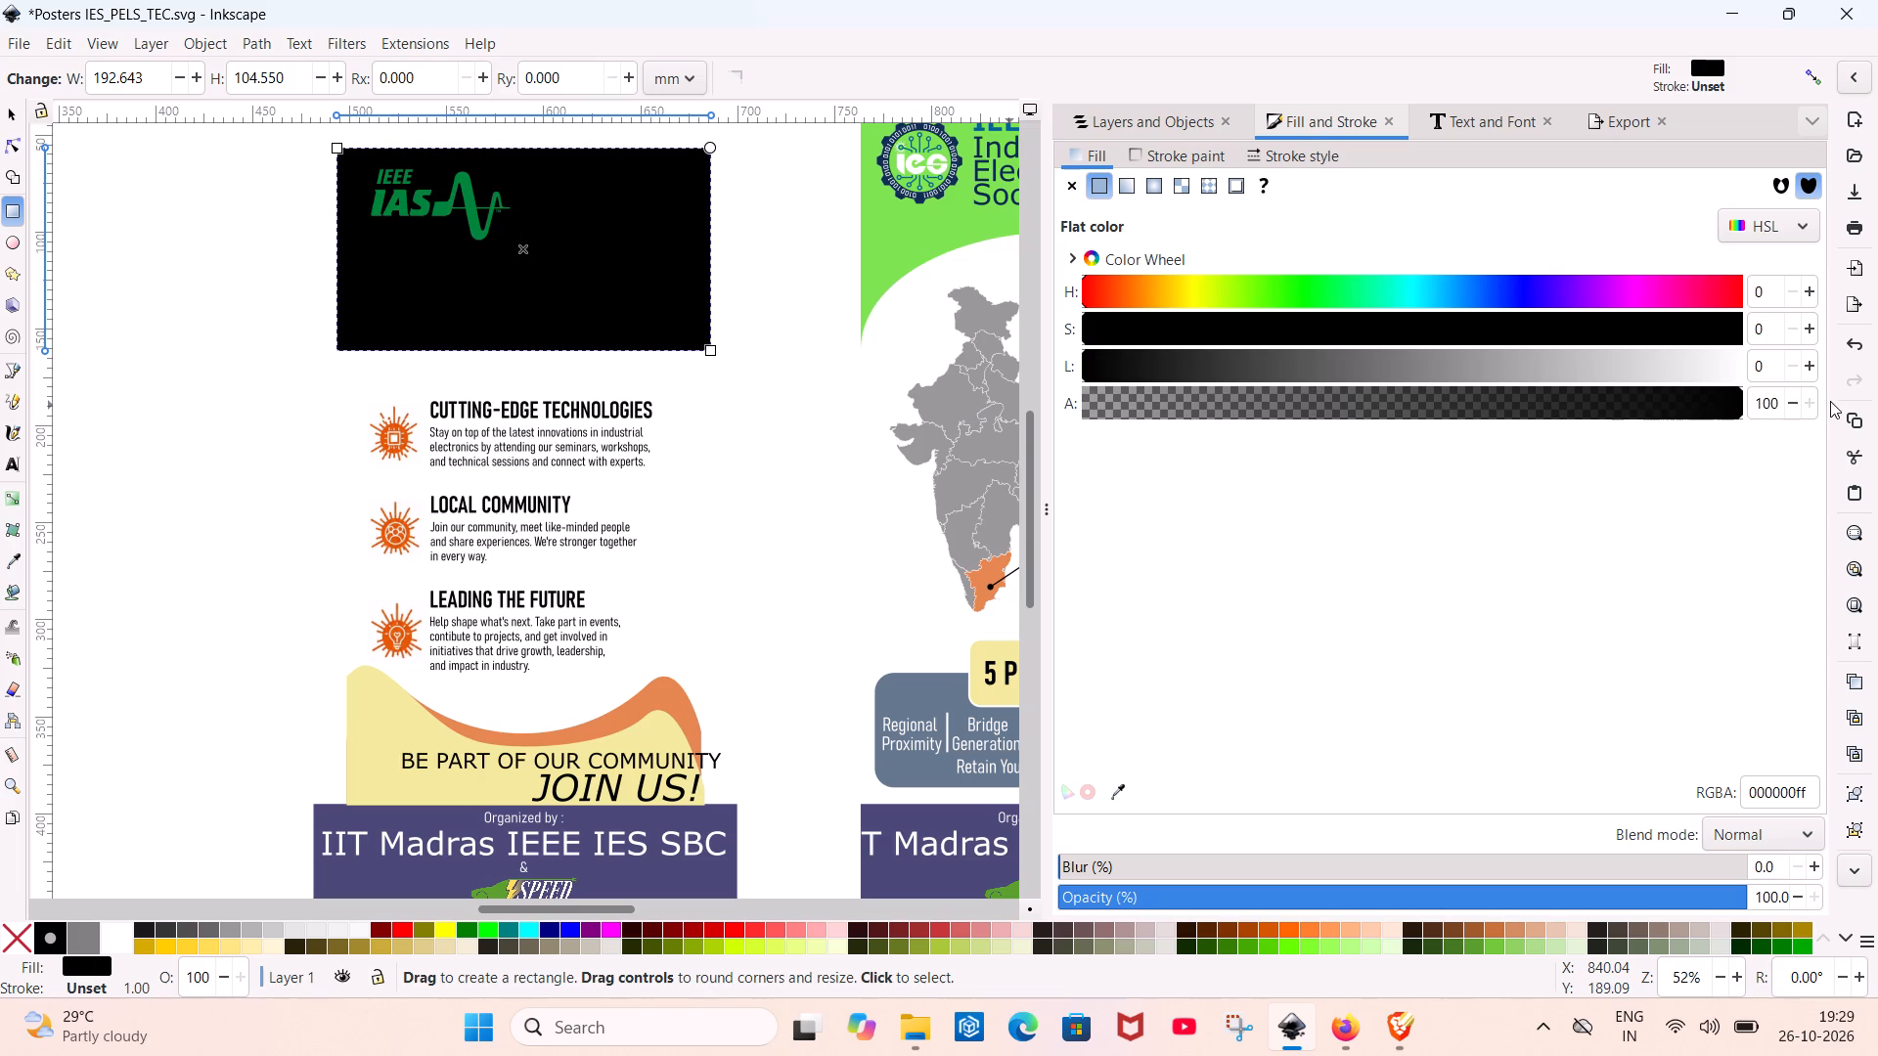
Reduce the alpha of the IAS header rectangle's fill to 28.
click(1431, 276)
click(1474, 280)
click(1511, 296)
drag(1712, 415, 1265, 447)
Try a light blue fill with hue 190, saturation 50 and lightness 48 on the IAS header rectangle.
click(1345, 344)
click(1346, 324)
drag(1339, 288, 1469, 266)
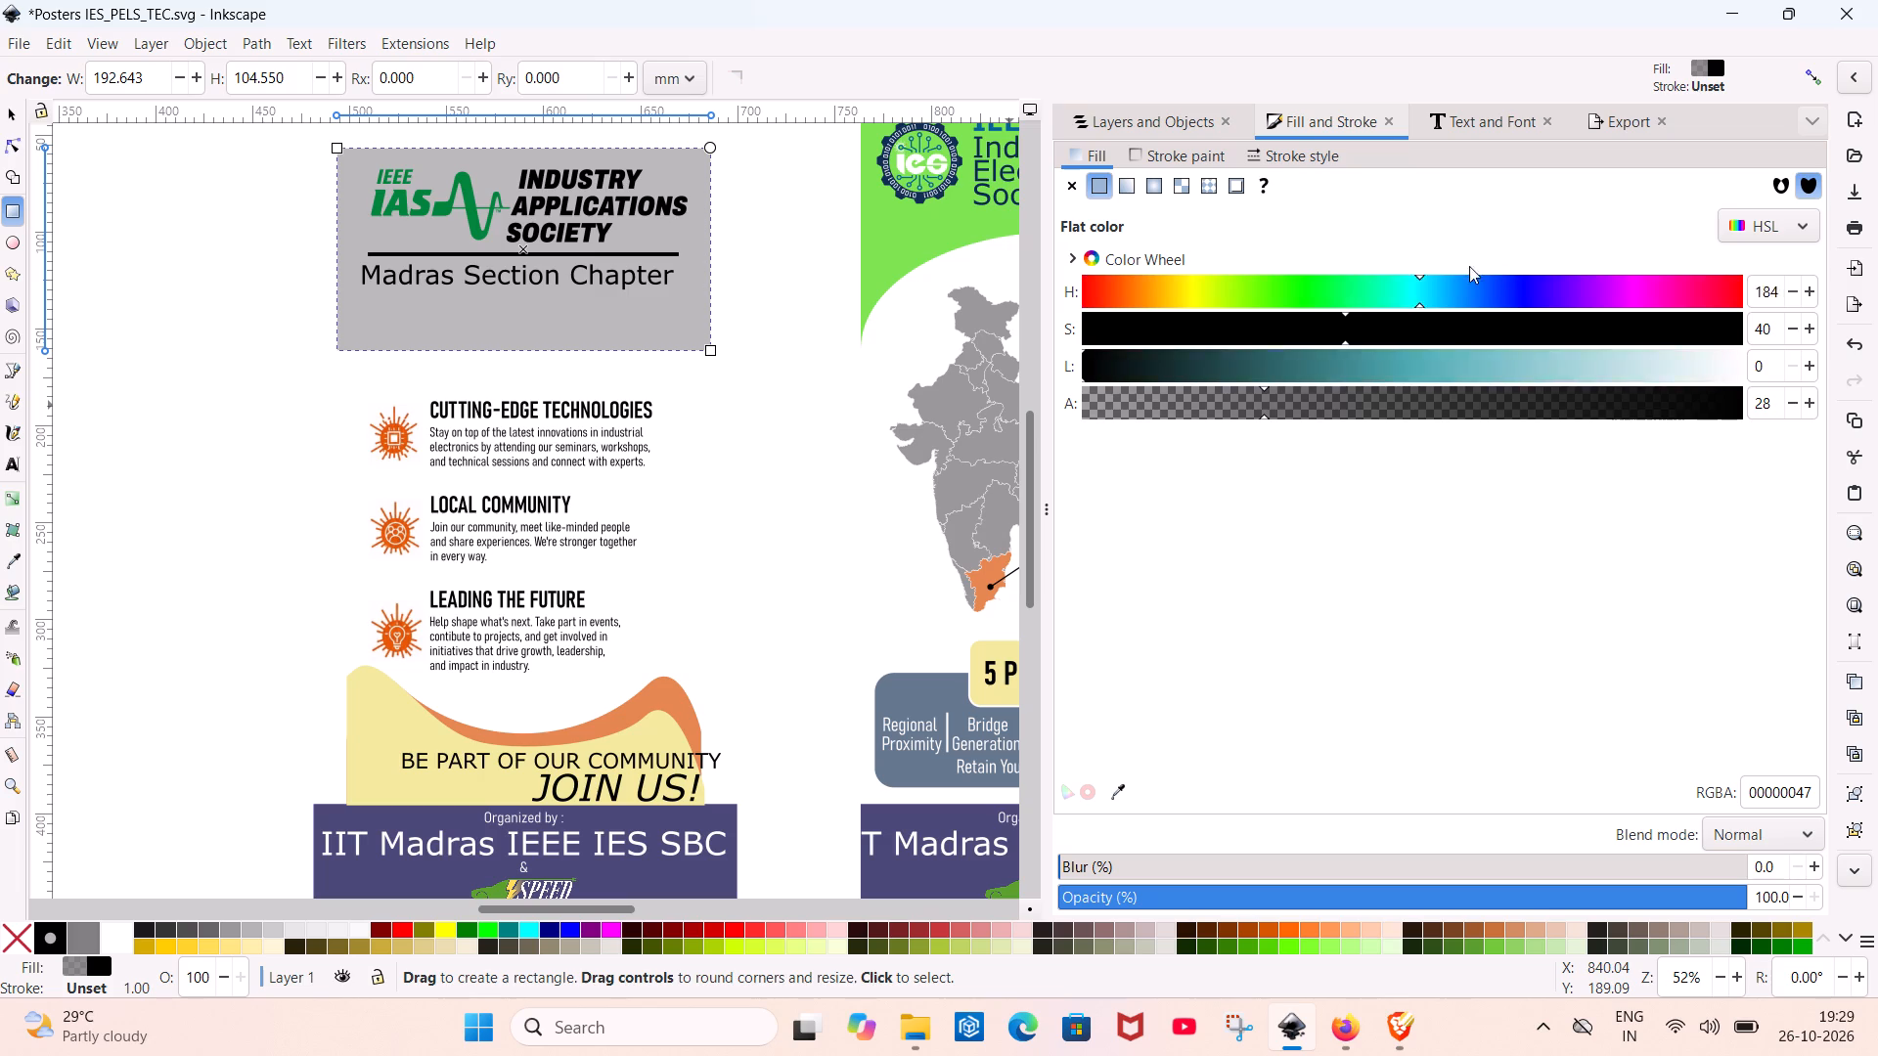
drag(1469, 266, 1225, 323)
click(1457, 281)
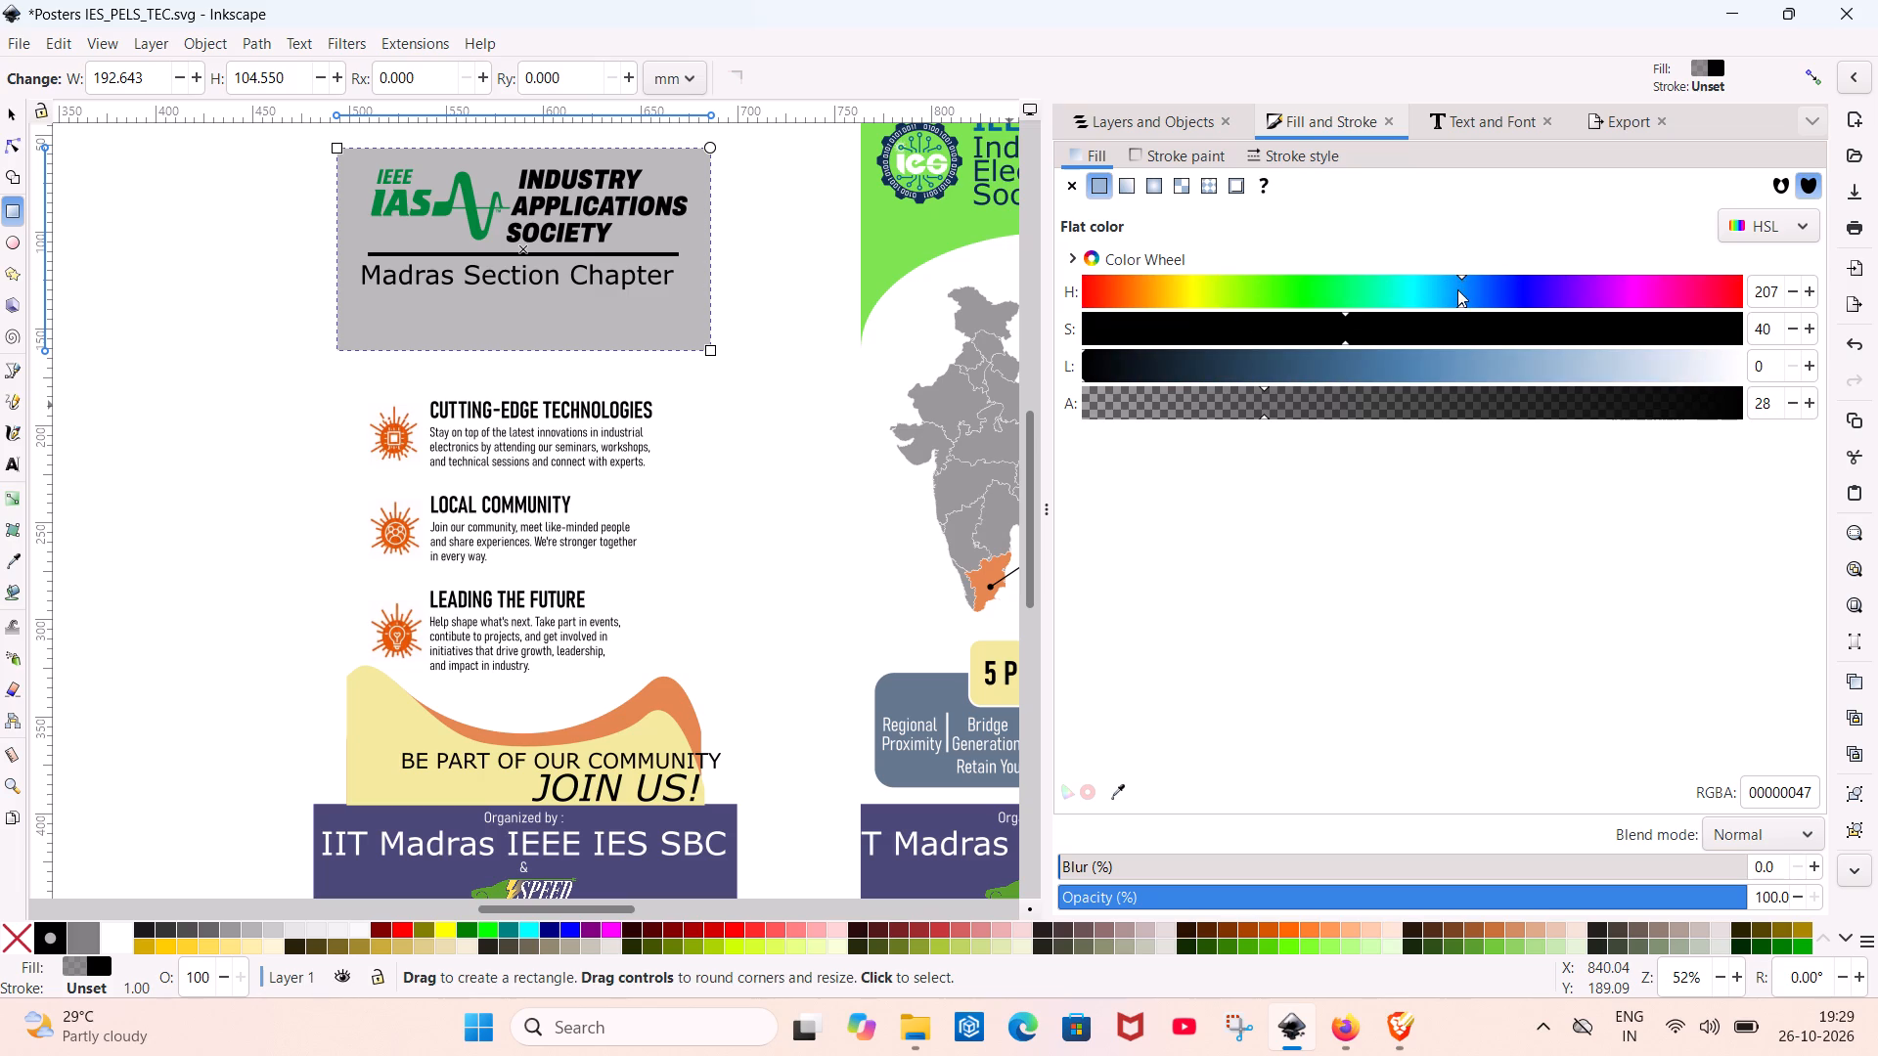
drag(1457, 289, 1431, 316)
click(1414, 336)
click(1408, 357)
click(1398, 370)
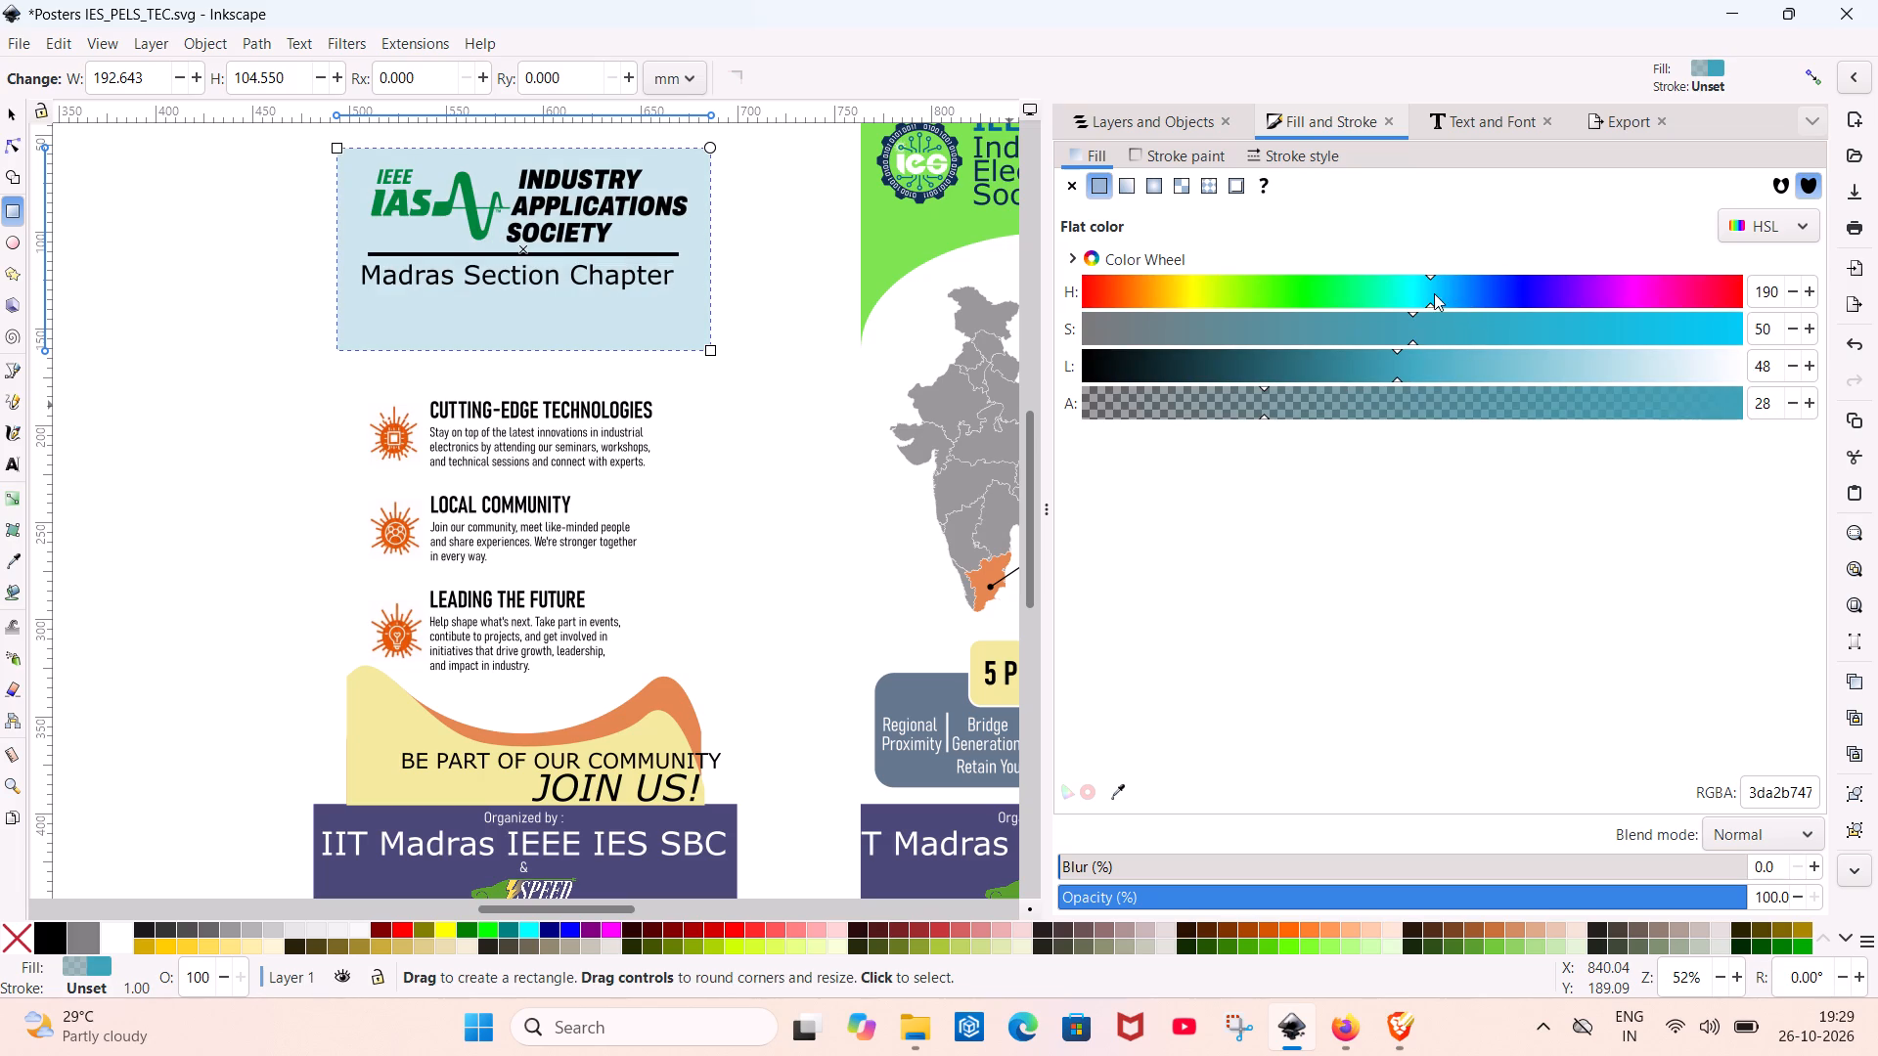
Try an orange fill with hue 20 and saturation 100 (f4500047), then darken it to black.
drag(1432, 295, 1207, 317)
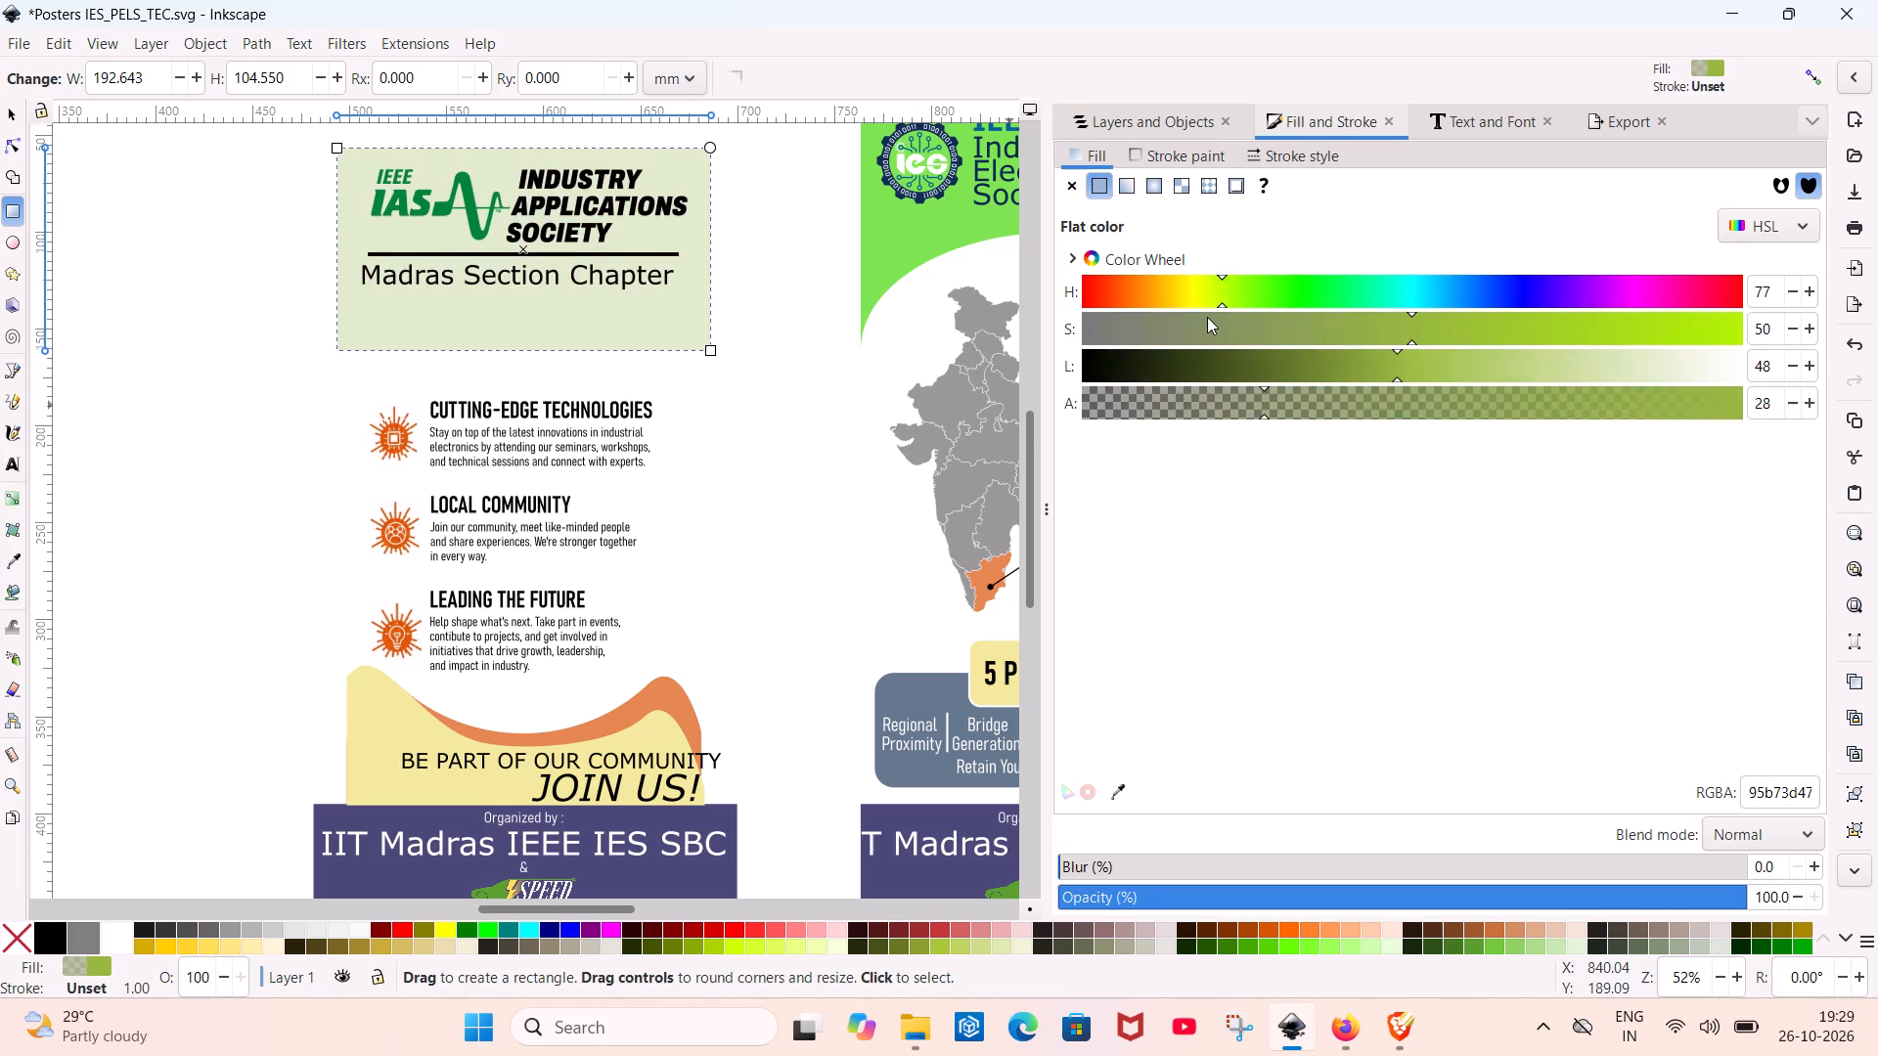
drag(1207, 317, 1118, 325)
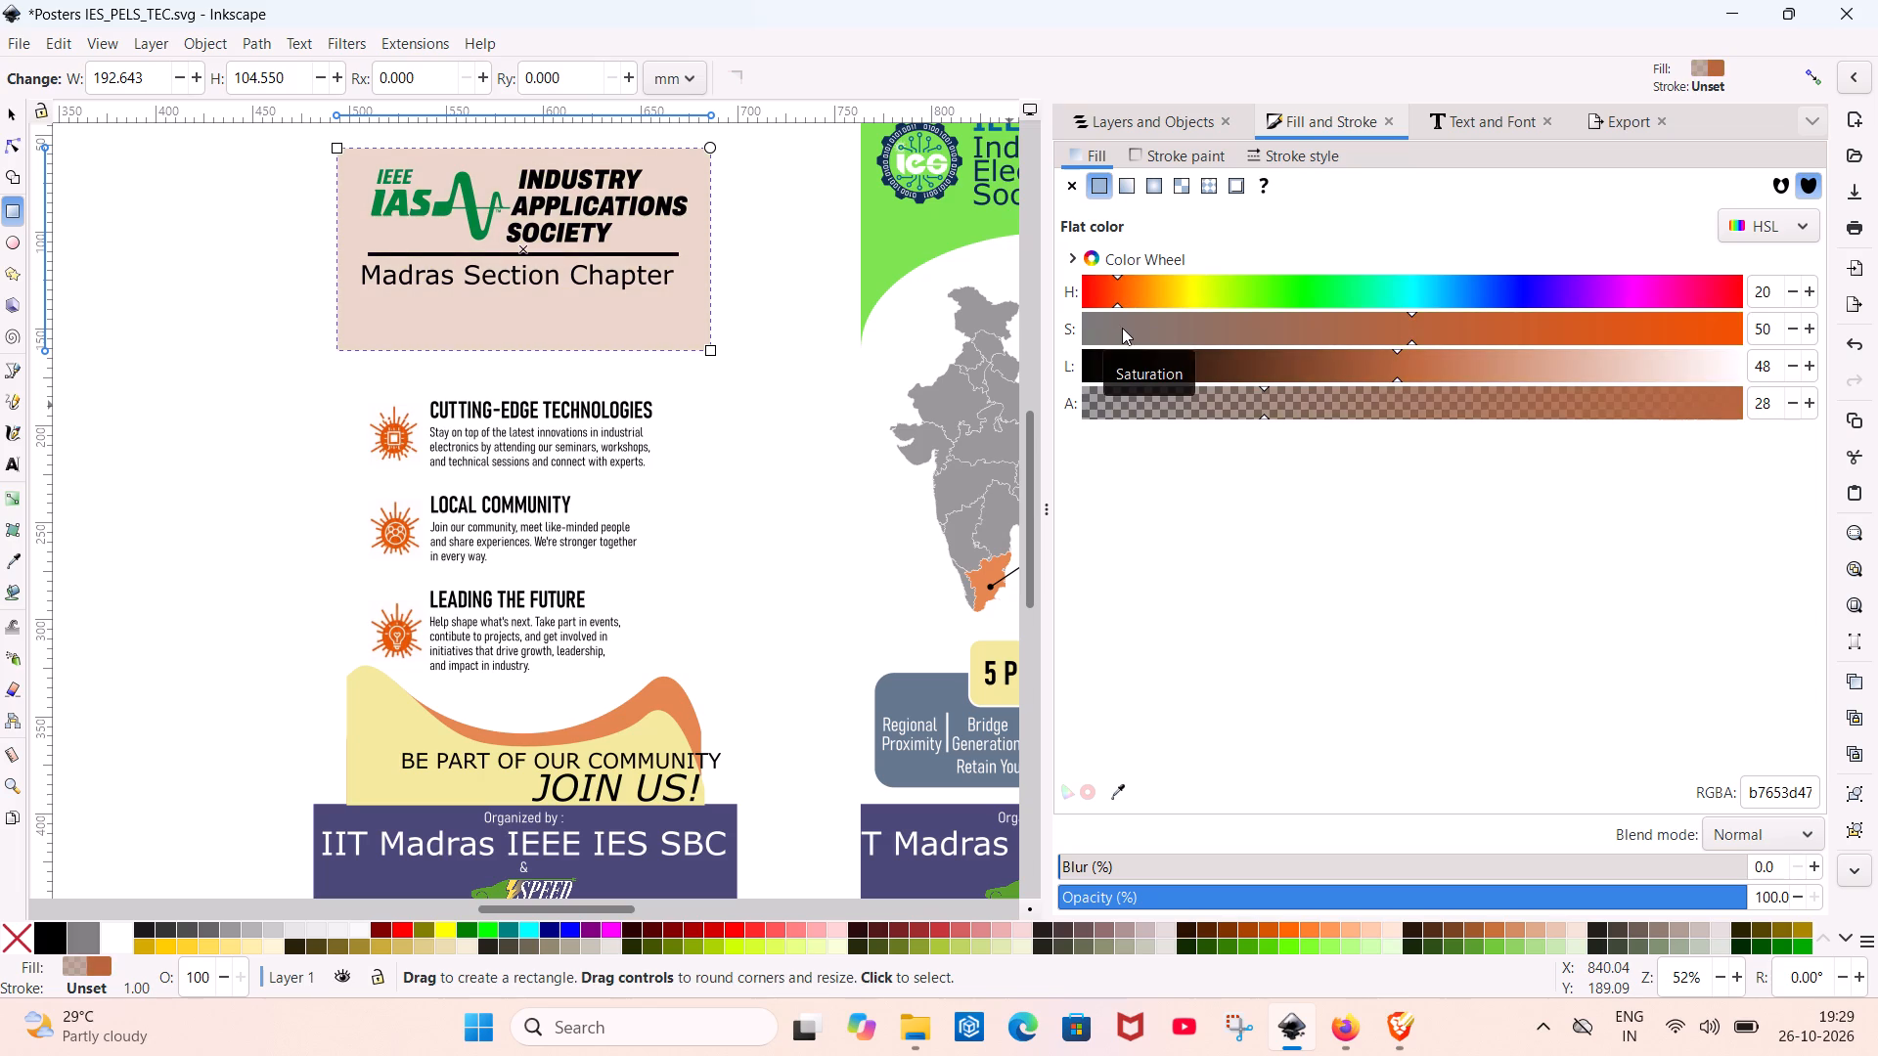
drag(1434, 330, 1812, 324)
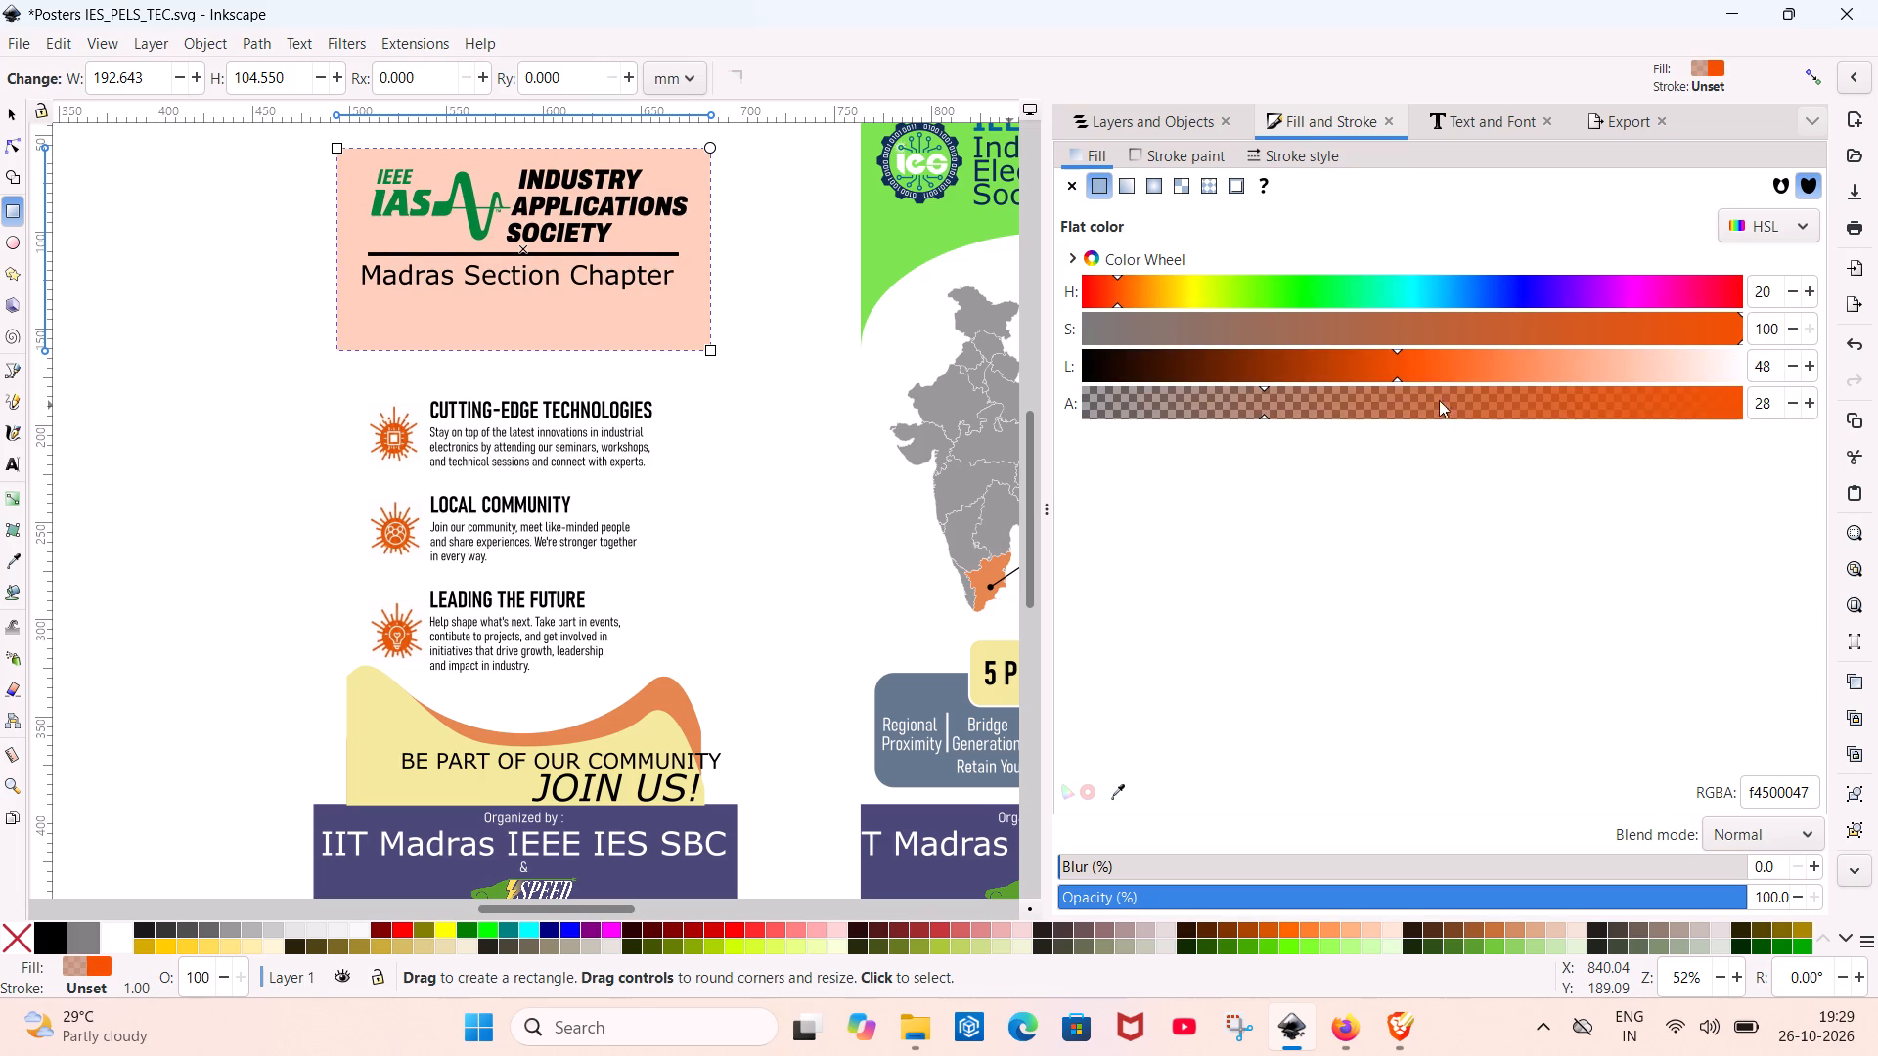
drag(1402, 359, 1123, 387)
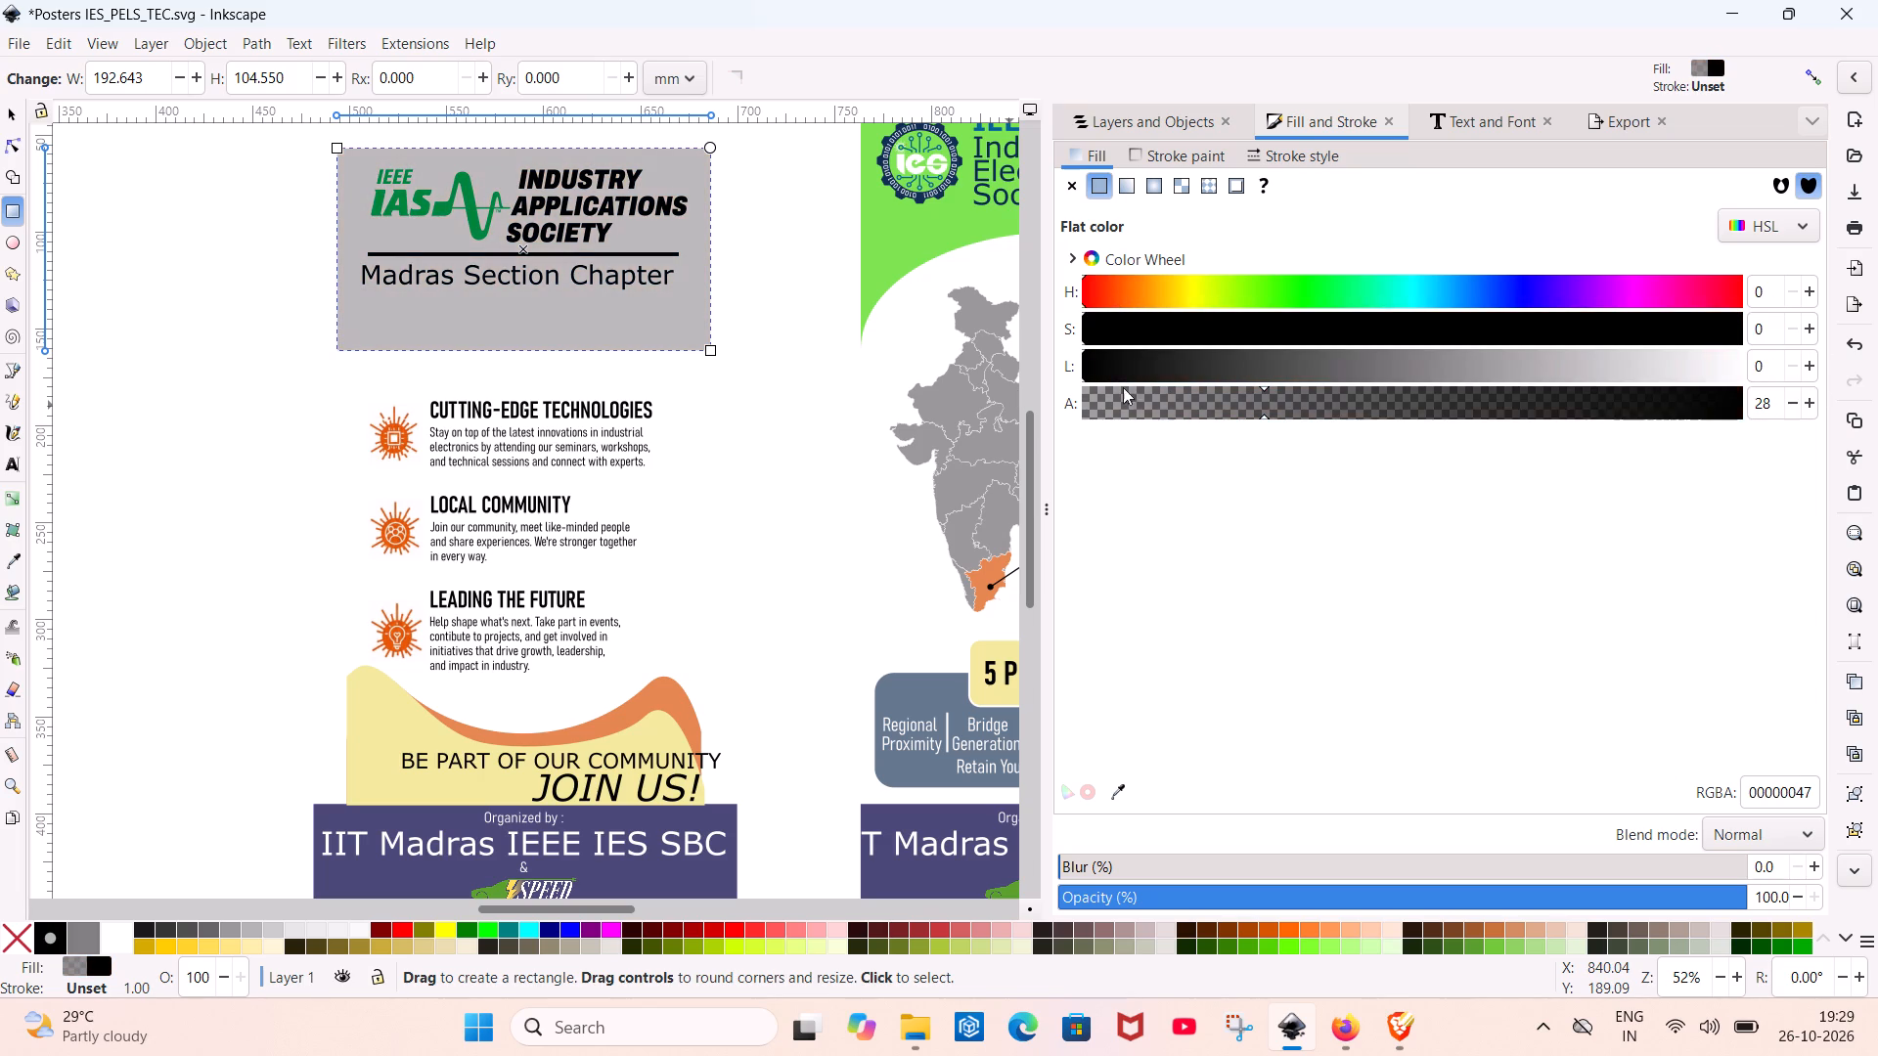
Raise the lightness of the IAS header rectangle's fill to about 64.
drag(1123, 387, 1208, 388)
drag(1233, 360, 1418, 366)
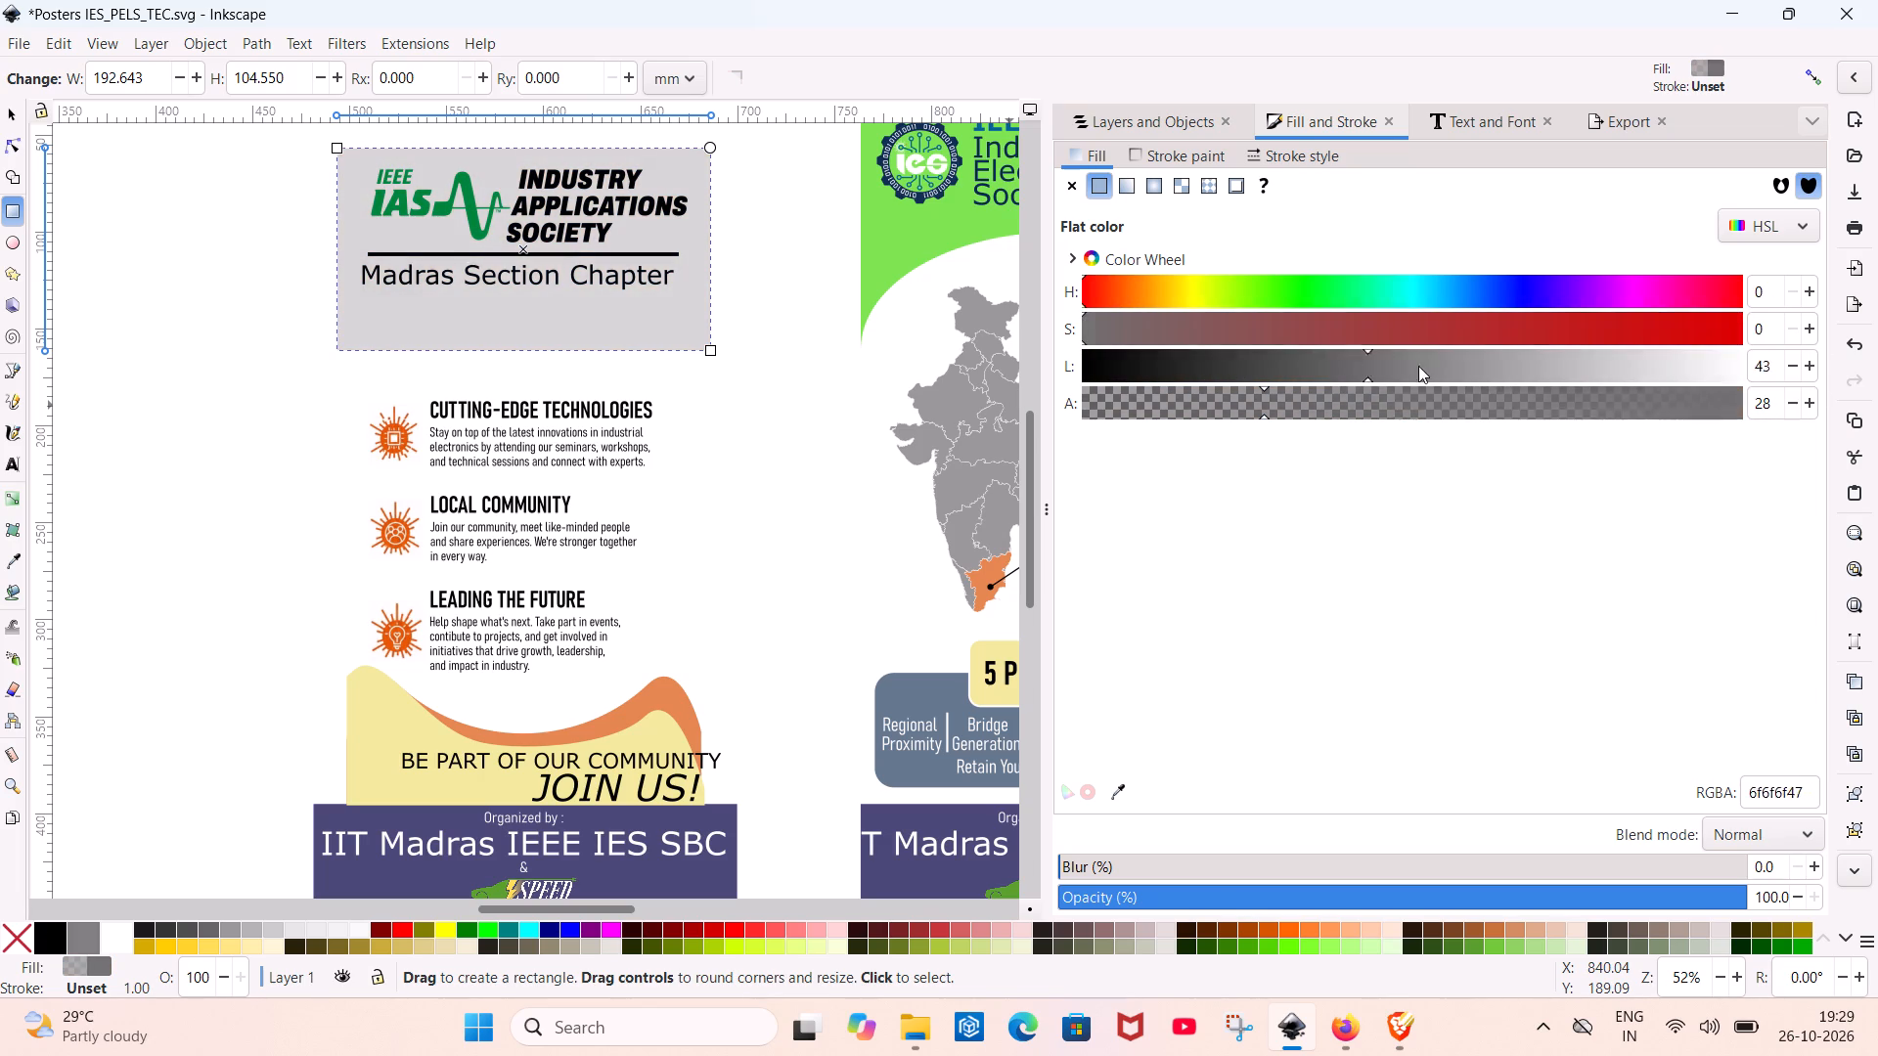
drag(1418, 366, 1508, 377)
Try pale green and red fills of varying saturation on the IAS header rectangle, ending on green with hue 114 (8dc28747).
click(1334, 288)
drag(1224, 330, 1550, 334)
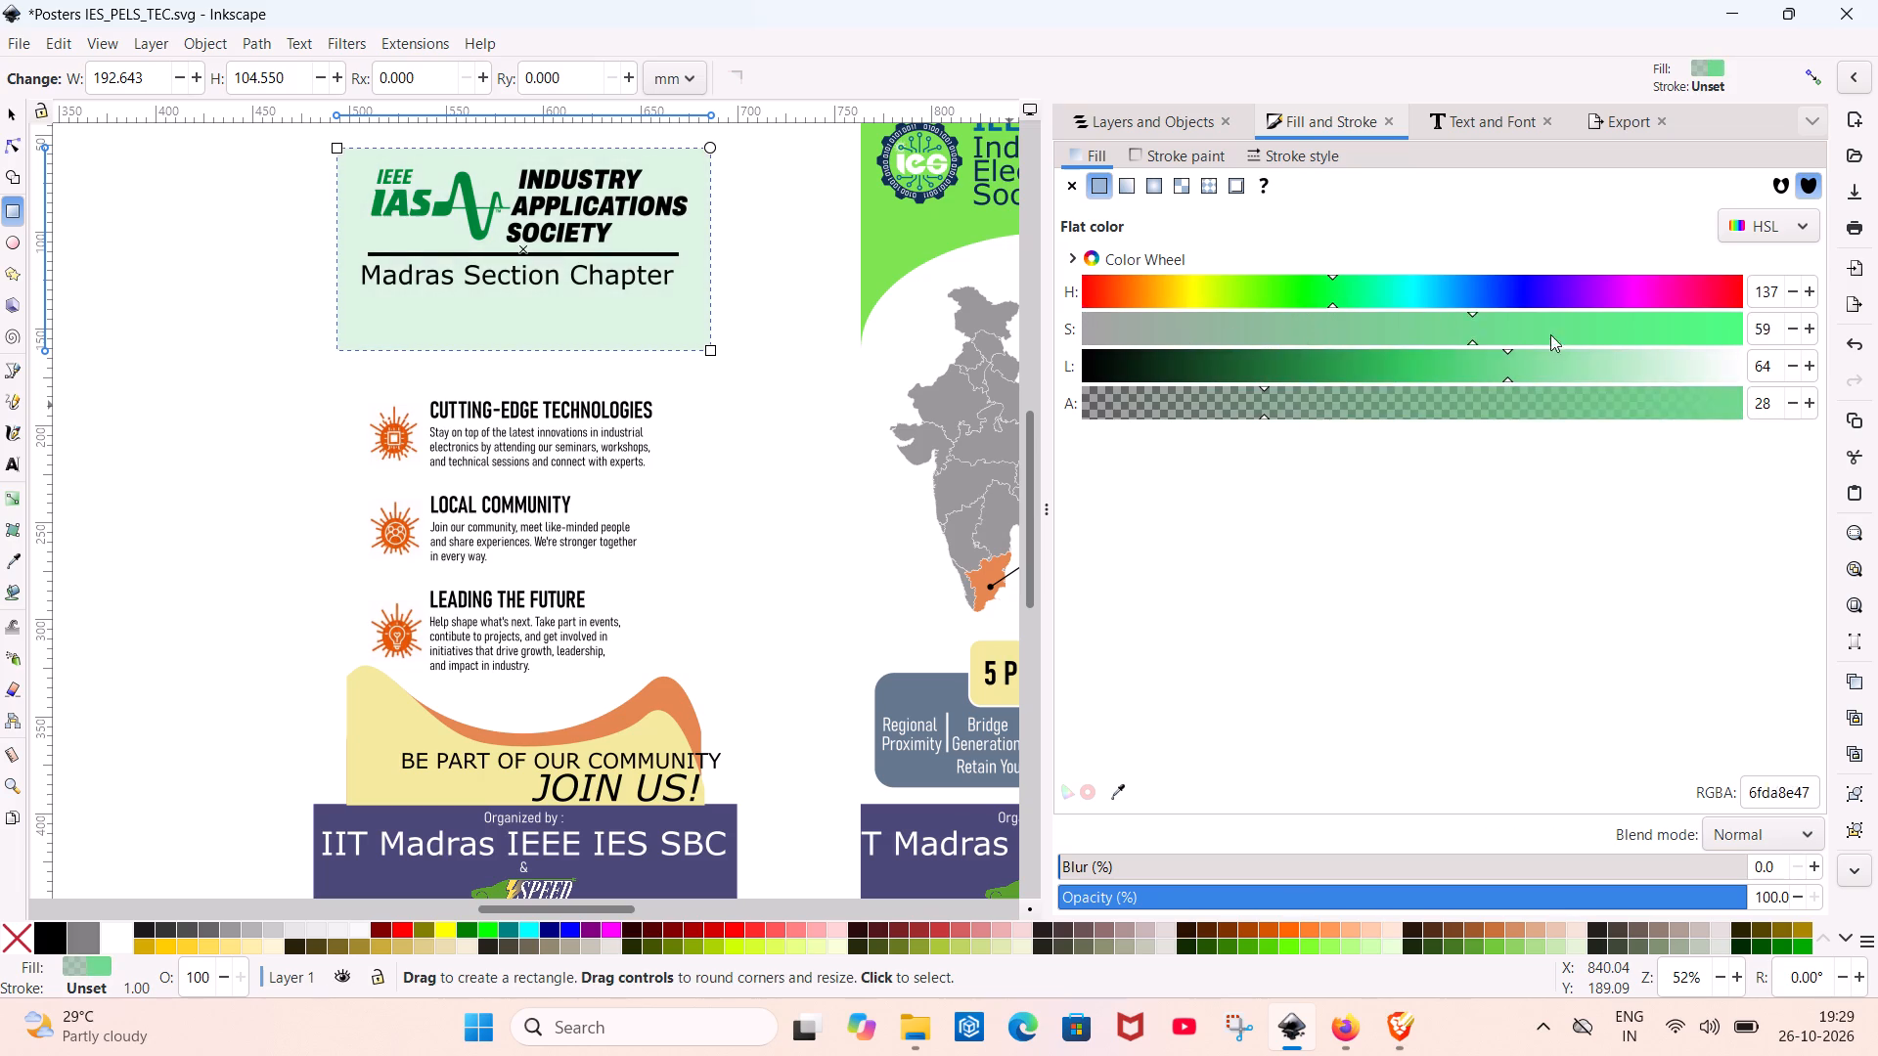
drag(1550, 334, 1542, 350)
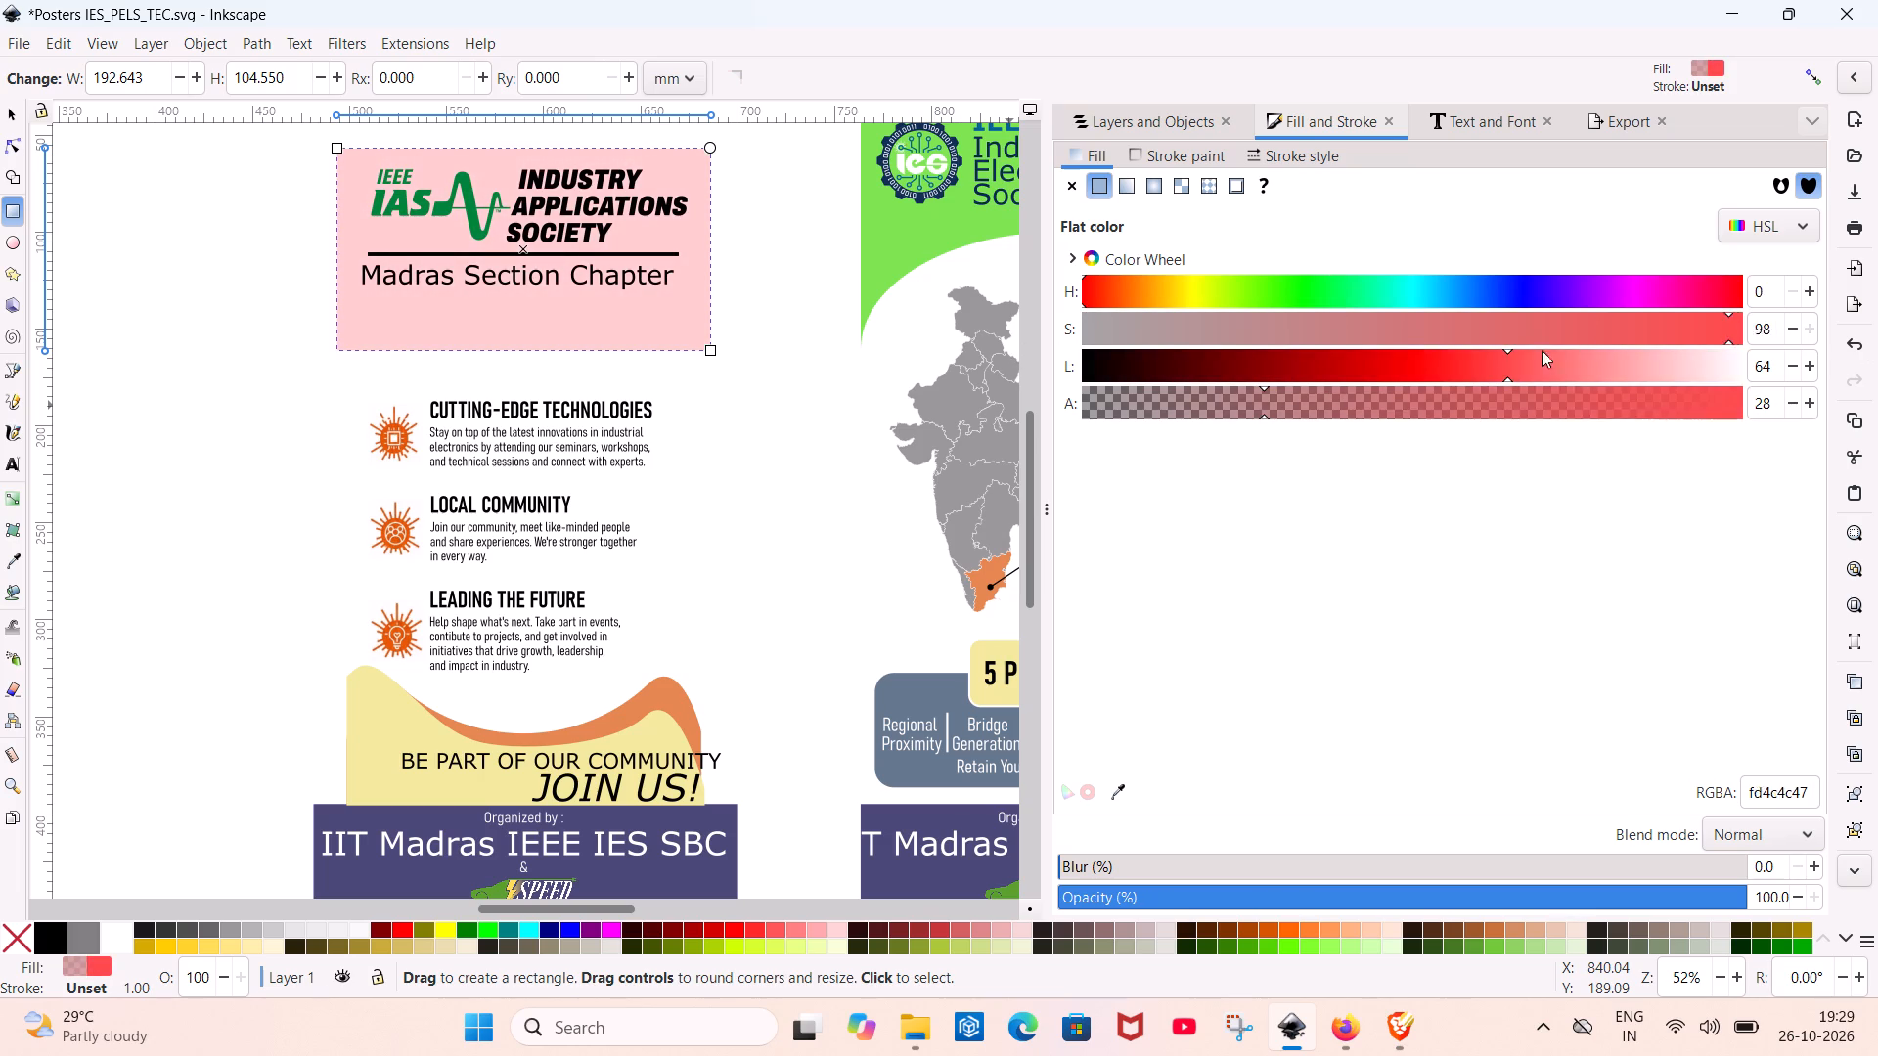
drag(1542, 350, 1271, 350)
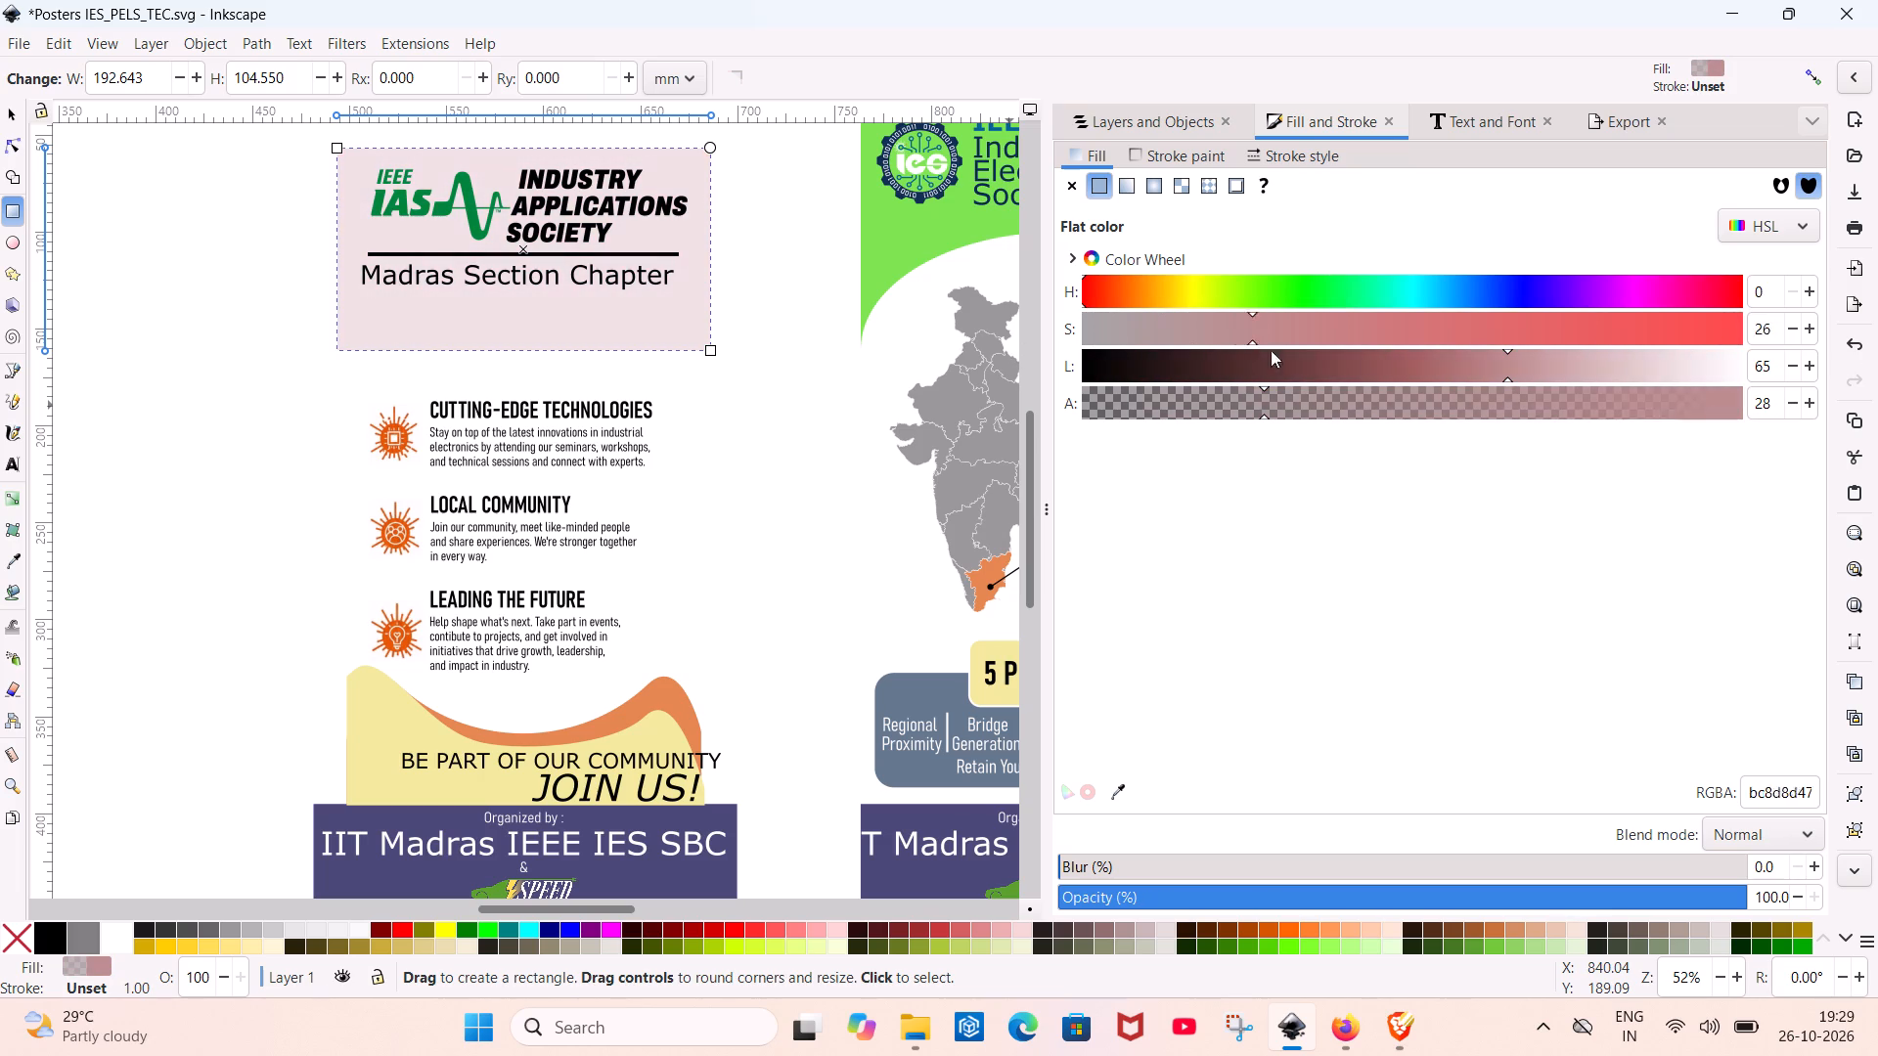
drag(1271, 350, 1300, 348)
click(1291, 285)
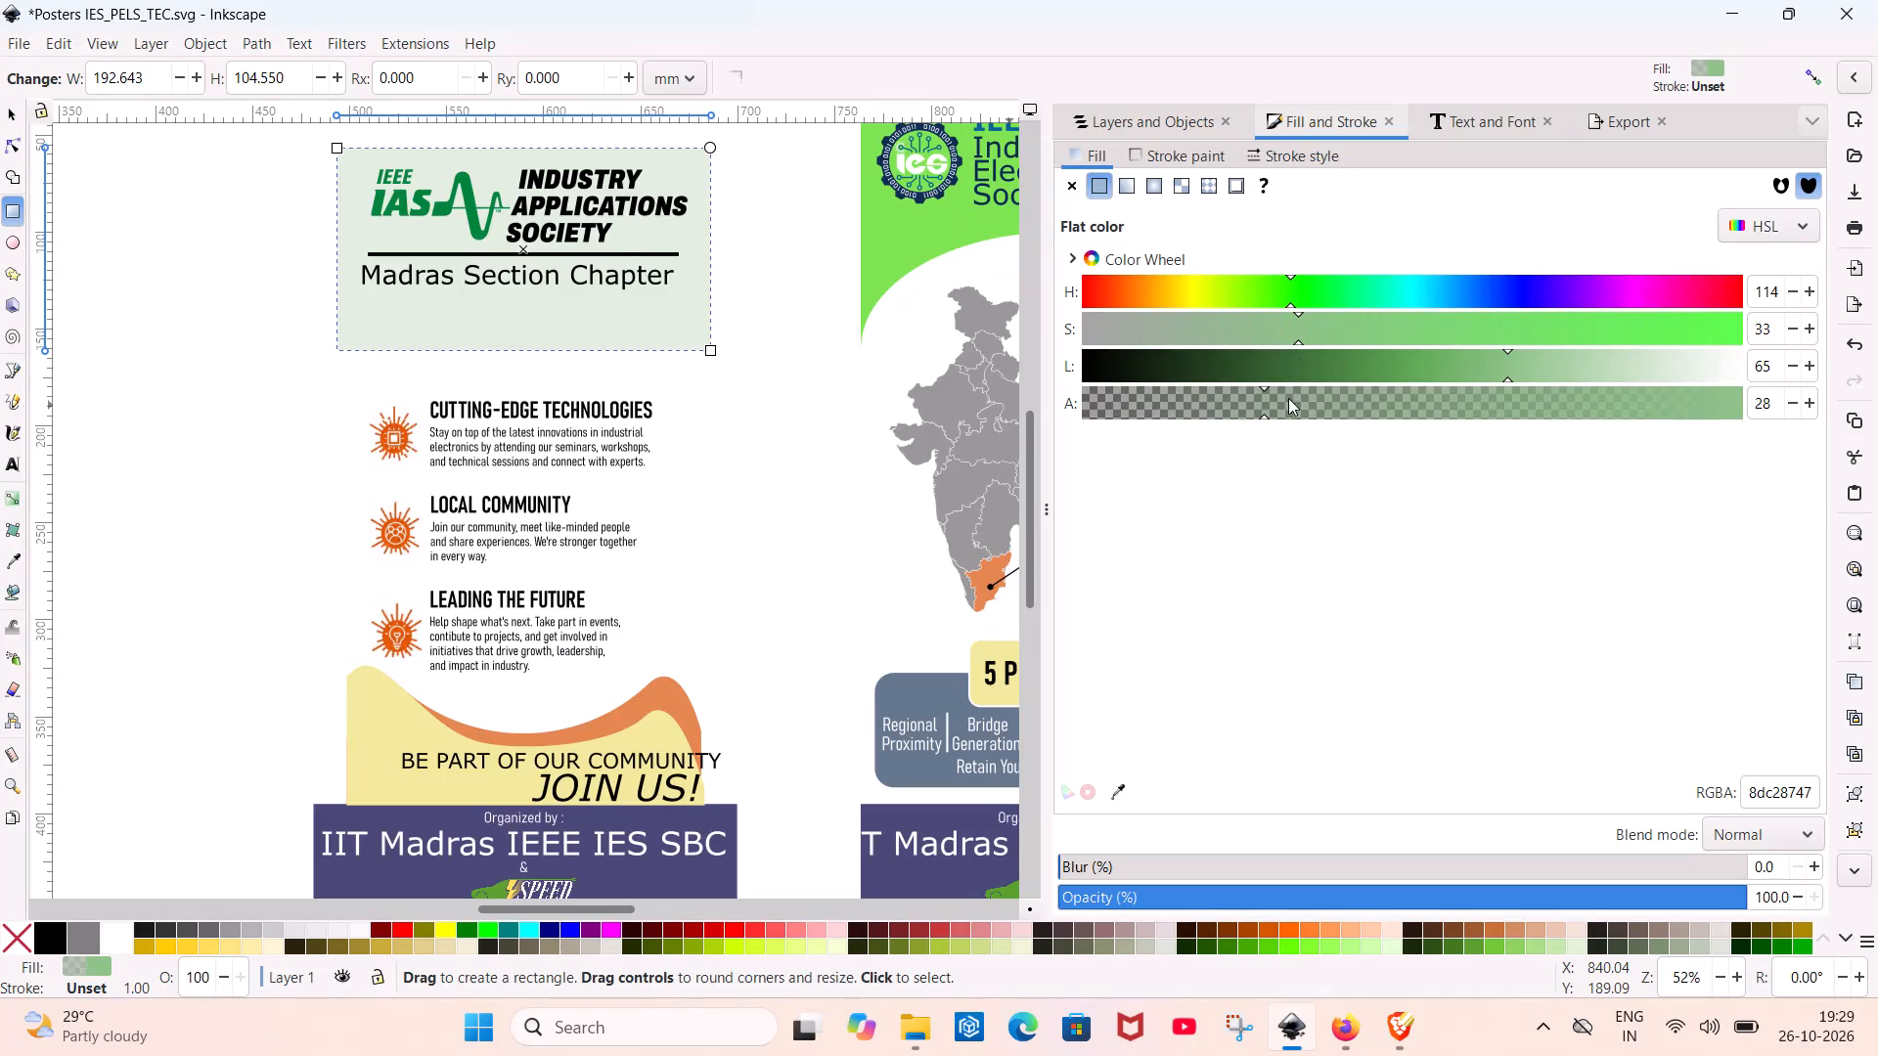
Change the IAS header rectangle's fill to a translucent red with hue 0 and saturation 100 (ff4a4a47).
drag(1326, 322, 1072, 333)
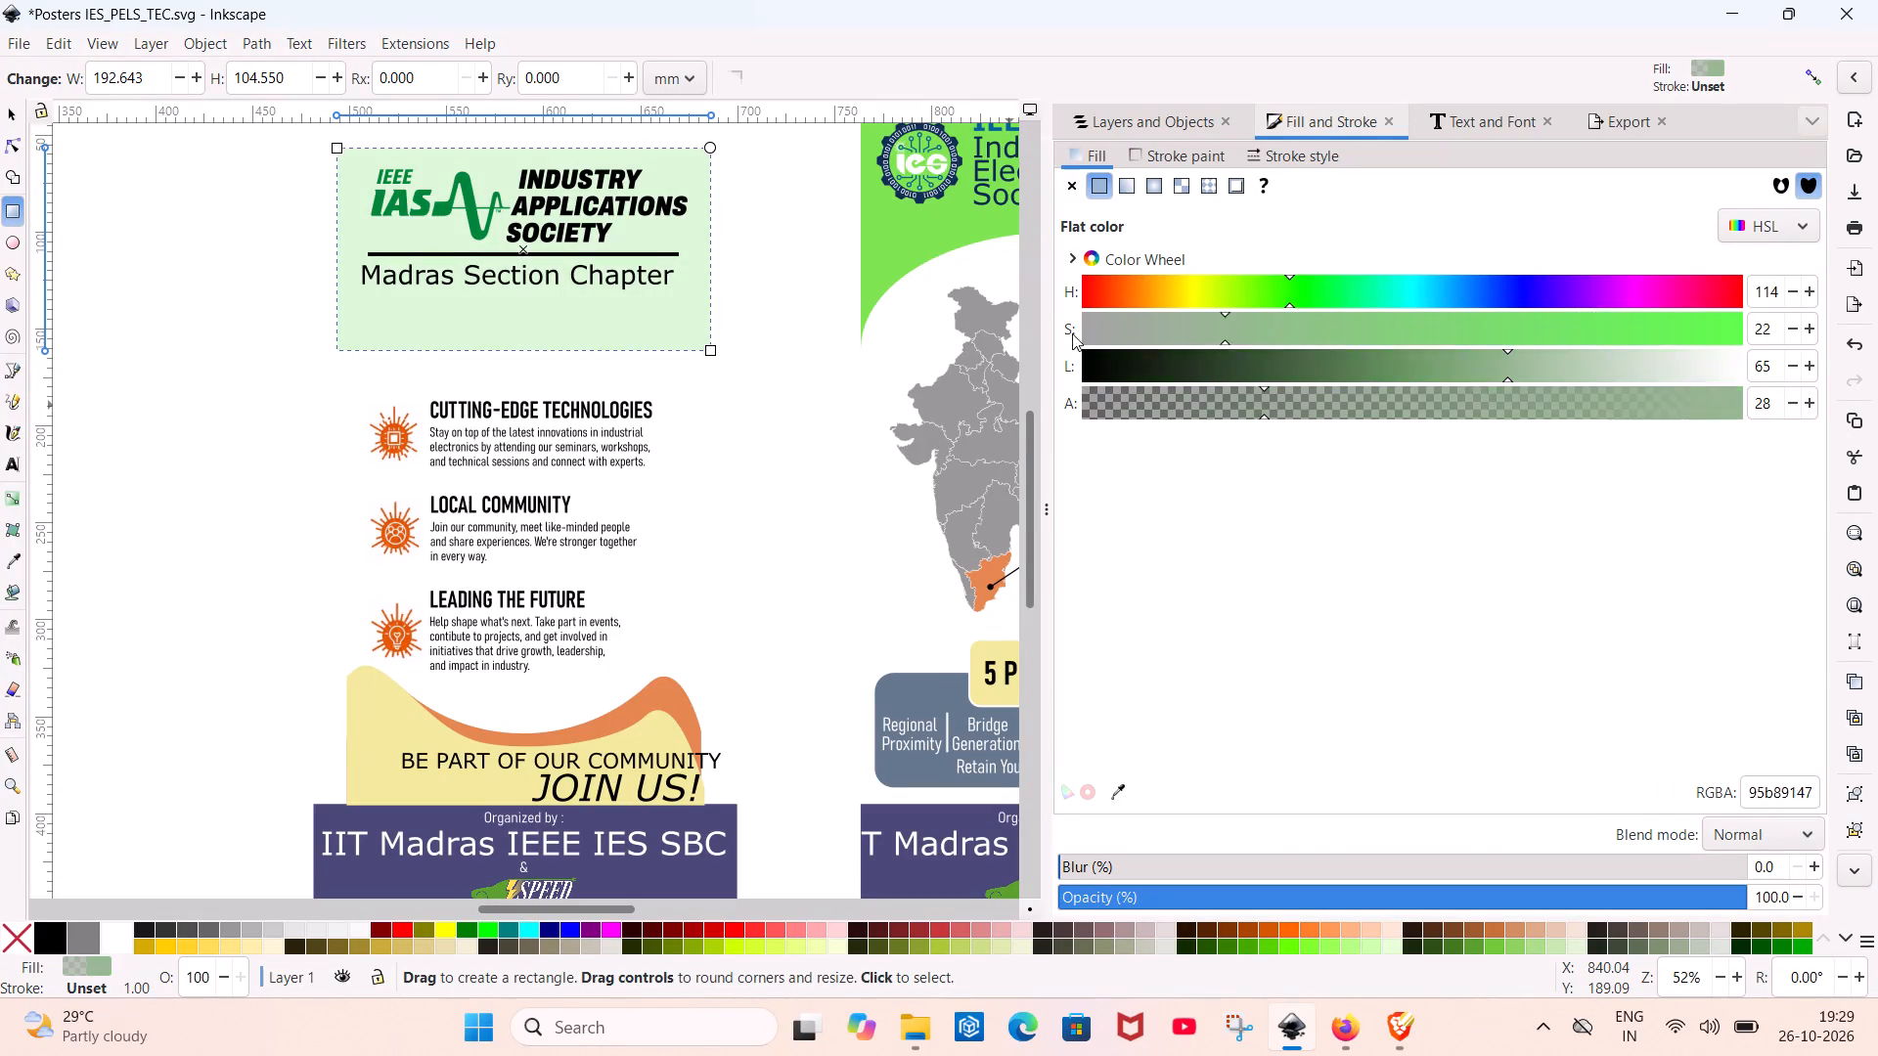
drag(1072, 333, 1475, 381)
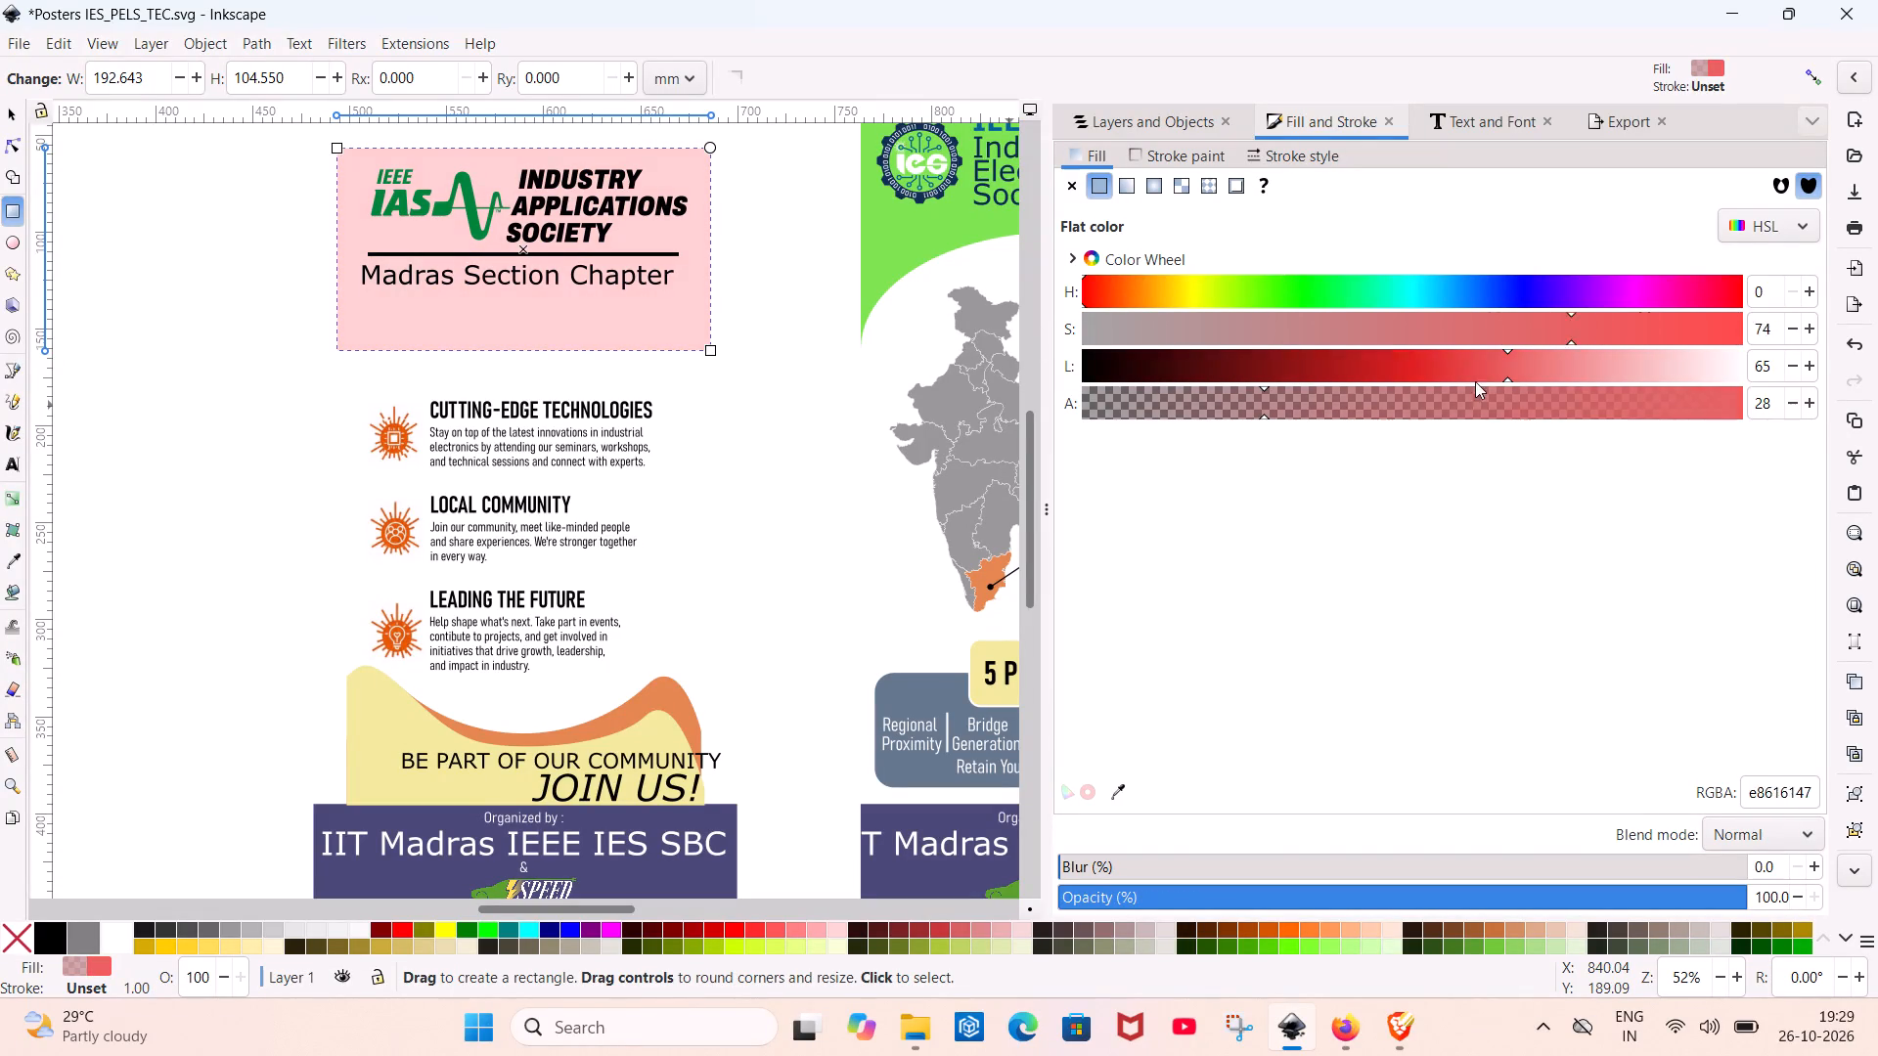
drag(1475, 381, 1877, 366)
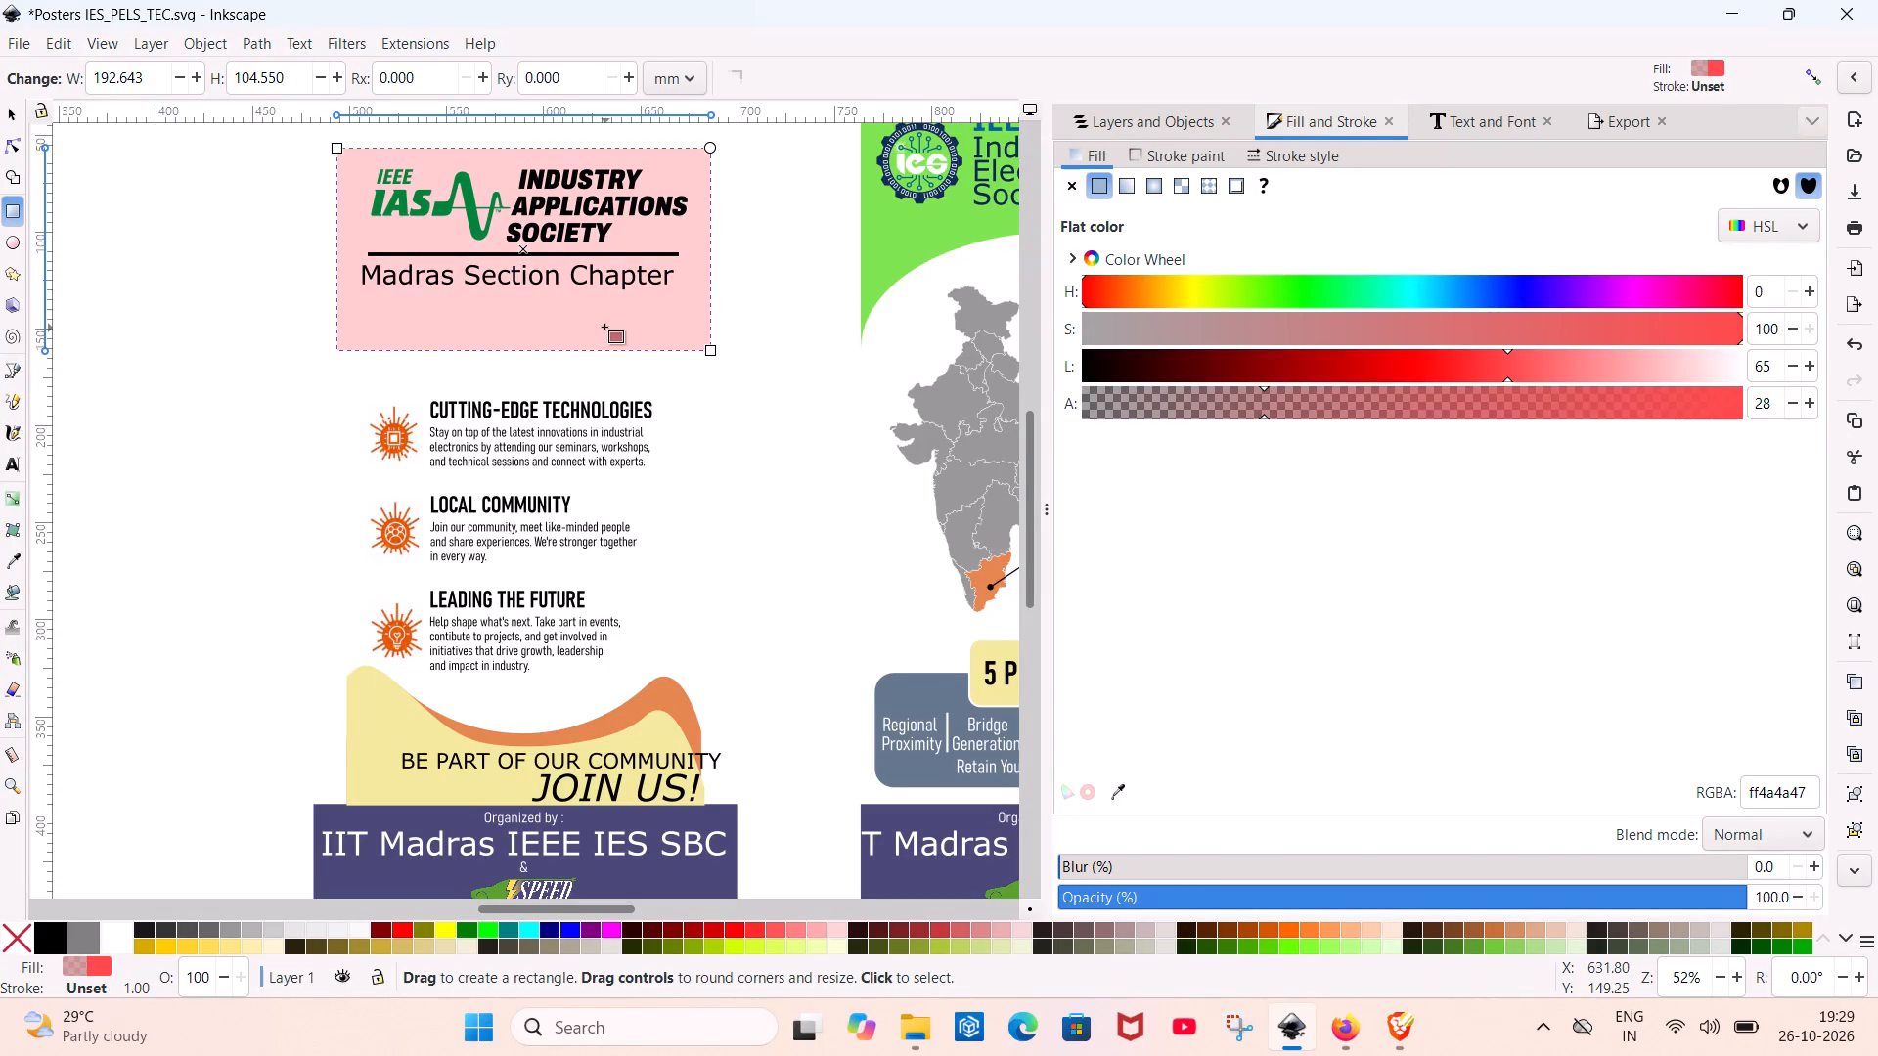
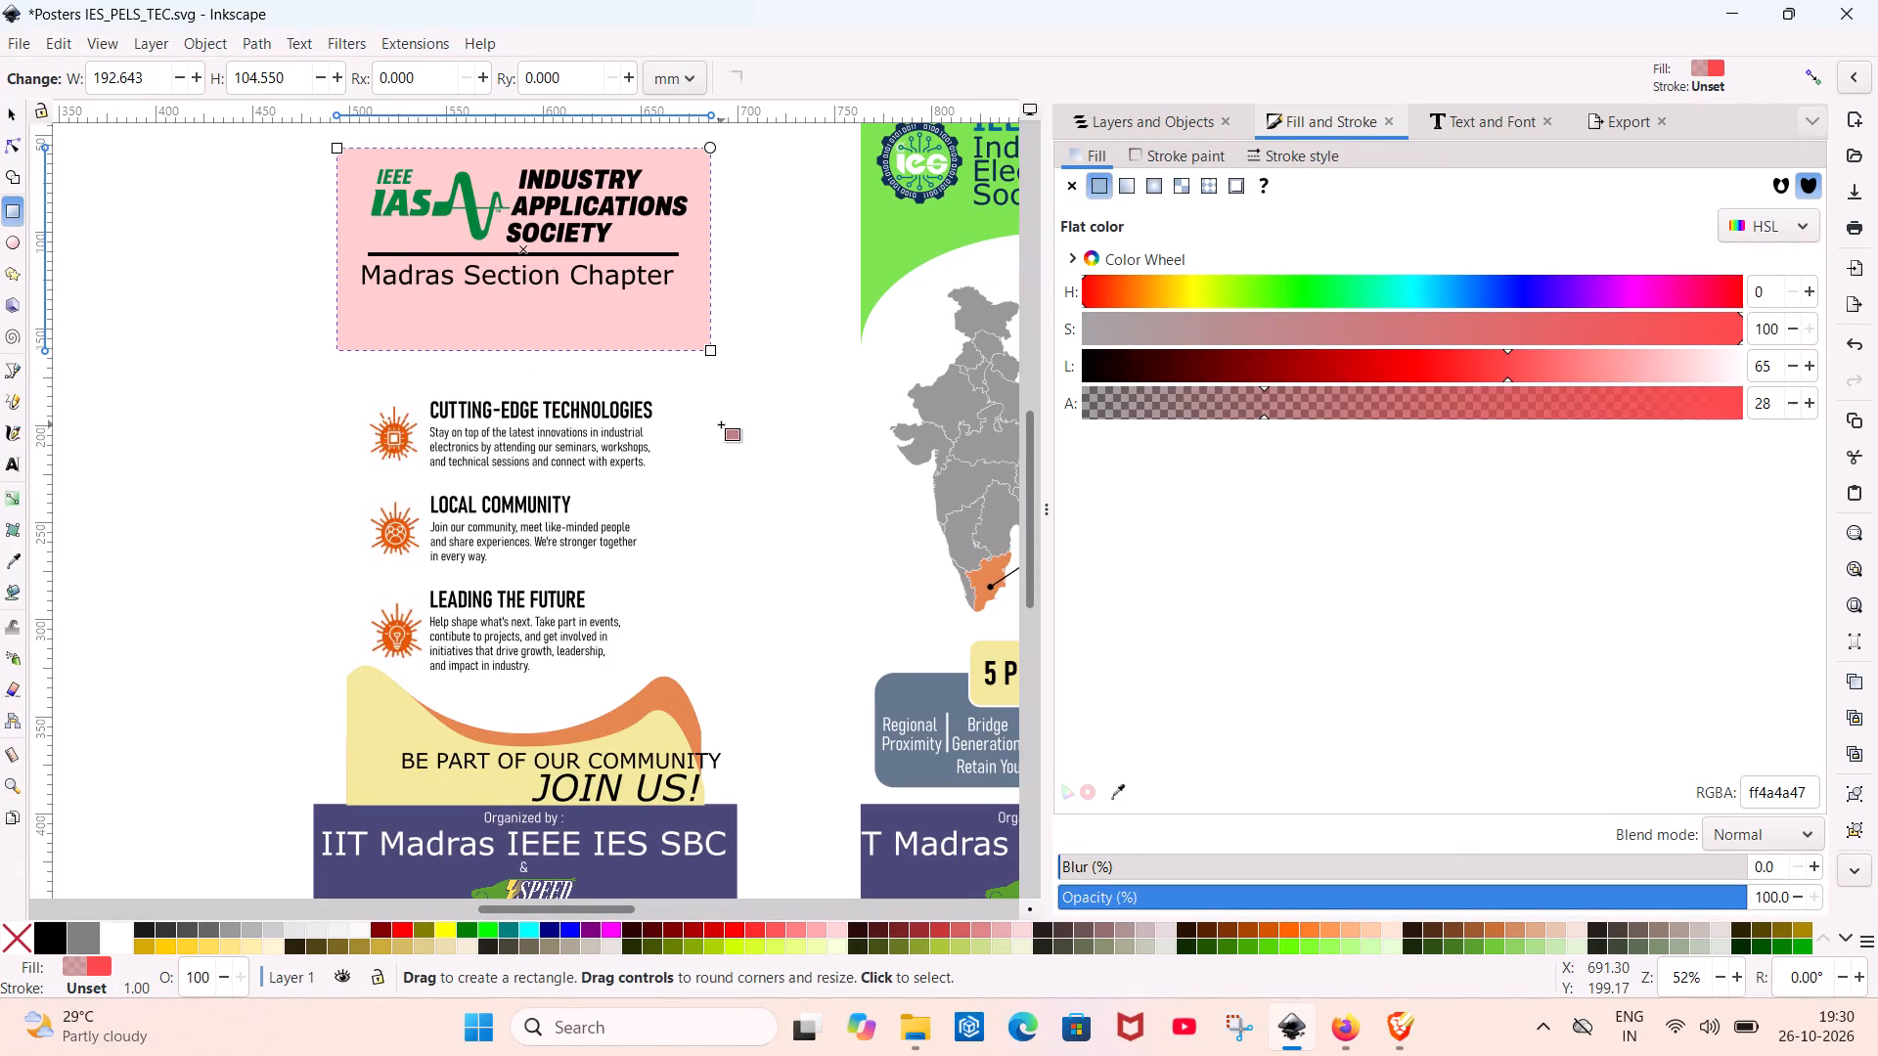
Deselect the IAS header rectangle and save a copy of the document on the Desktop as Posters IAS in Inkscape SVG format.
click(709, 452)
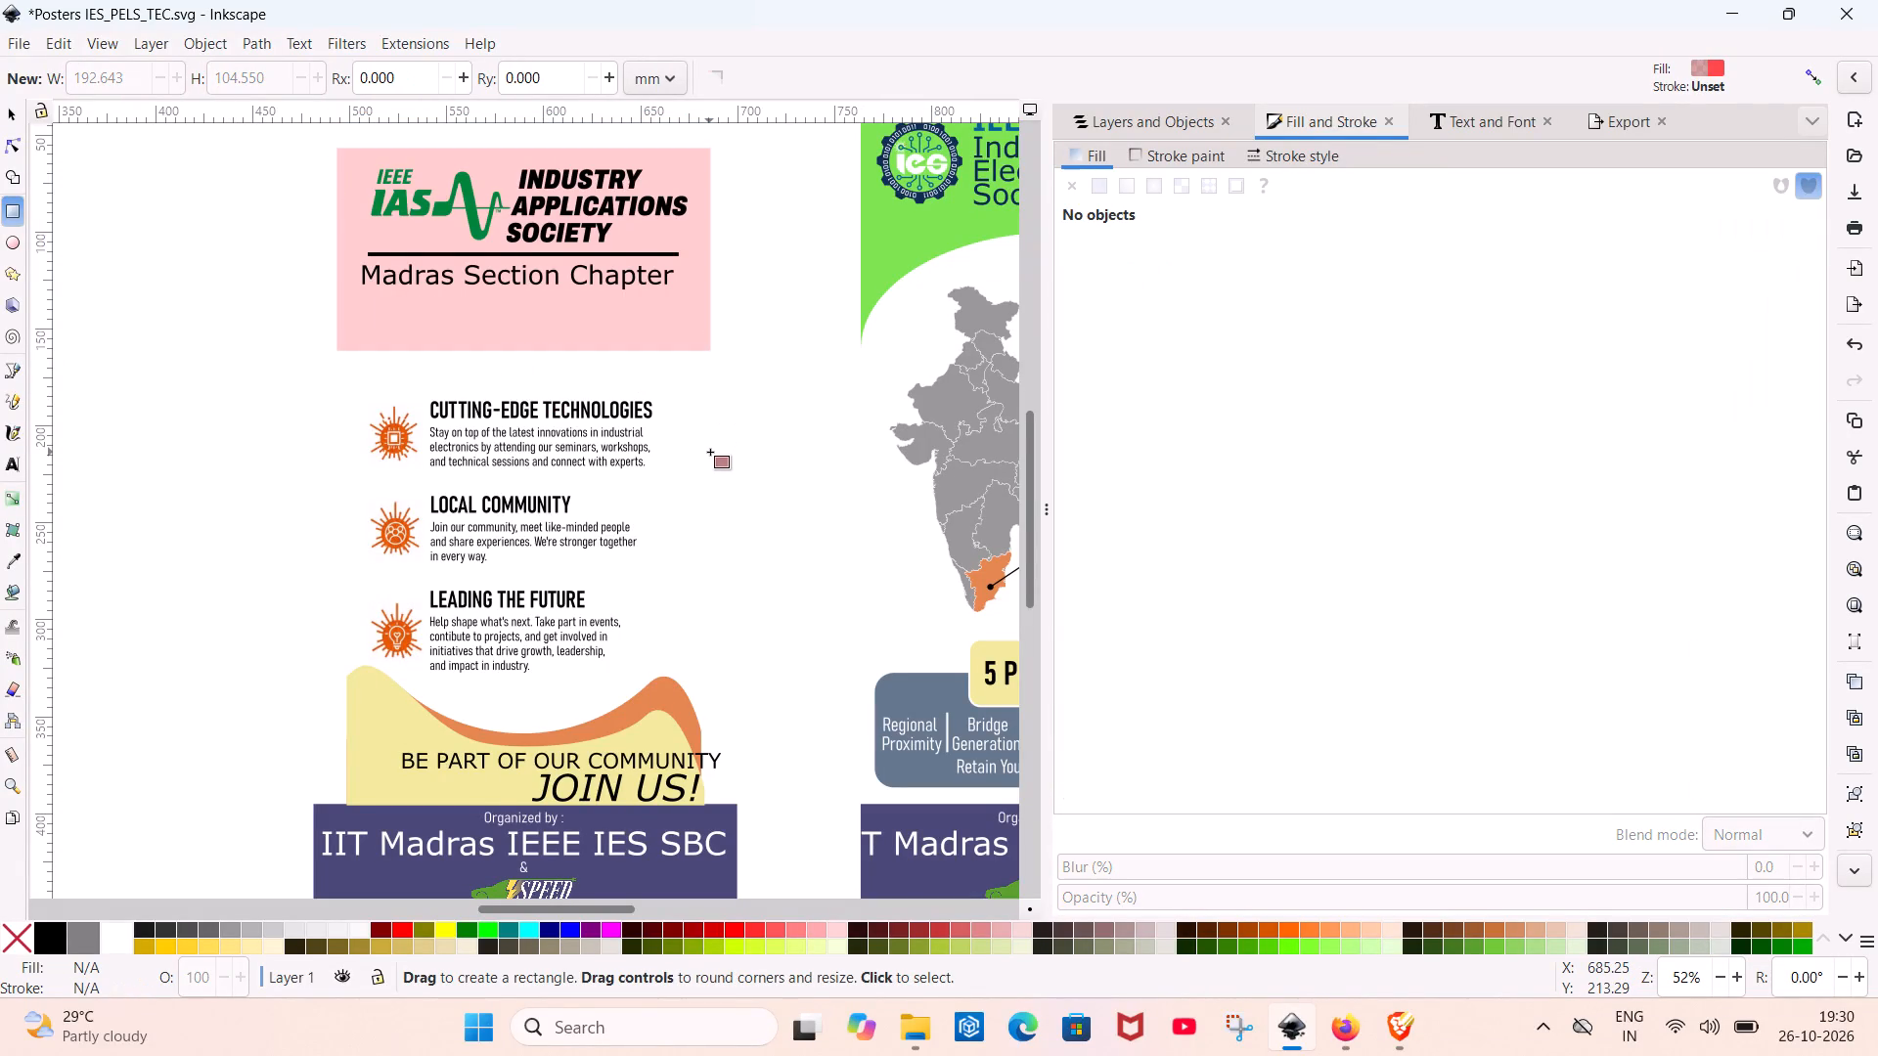
click(711, 452)
key(Escape)
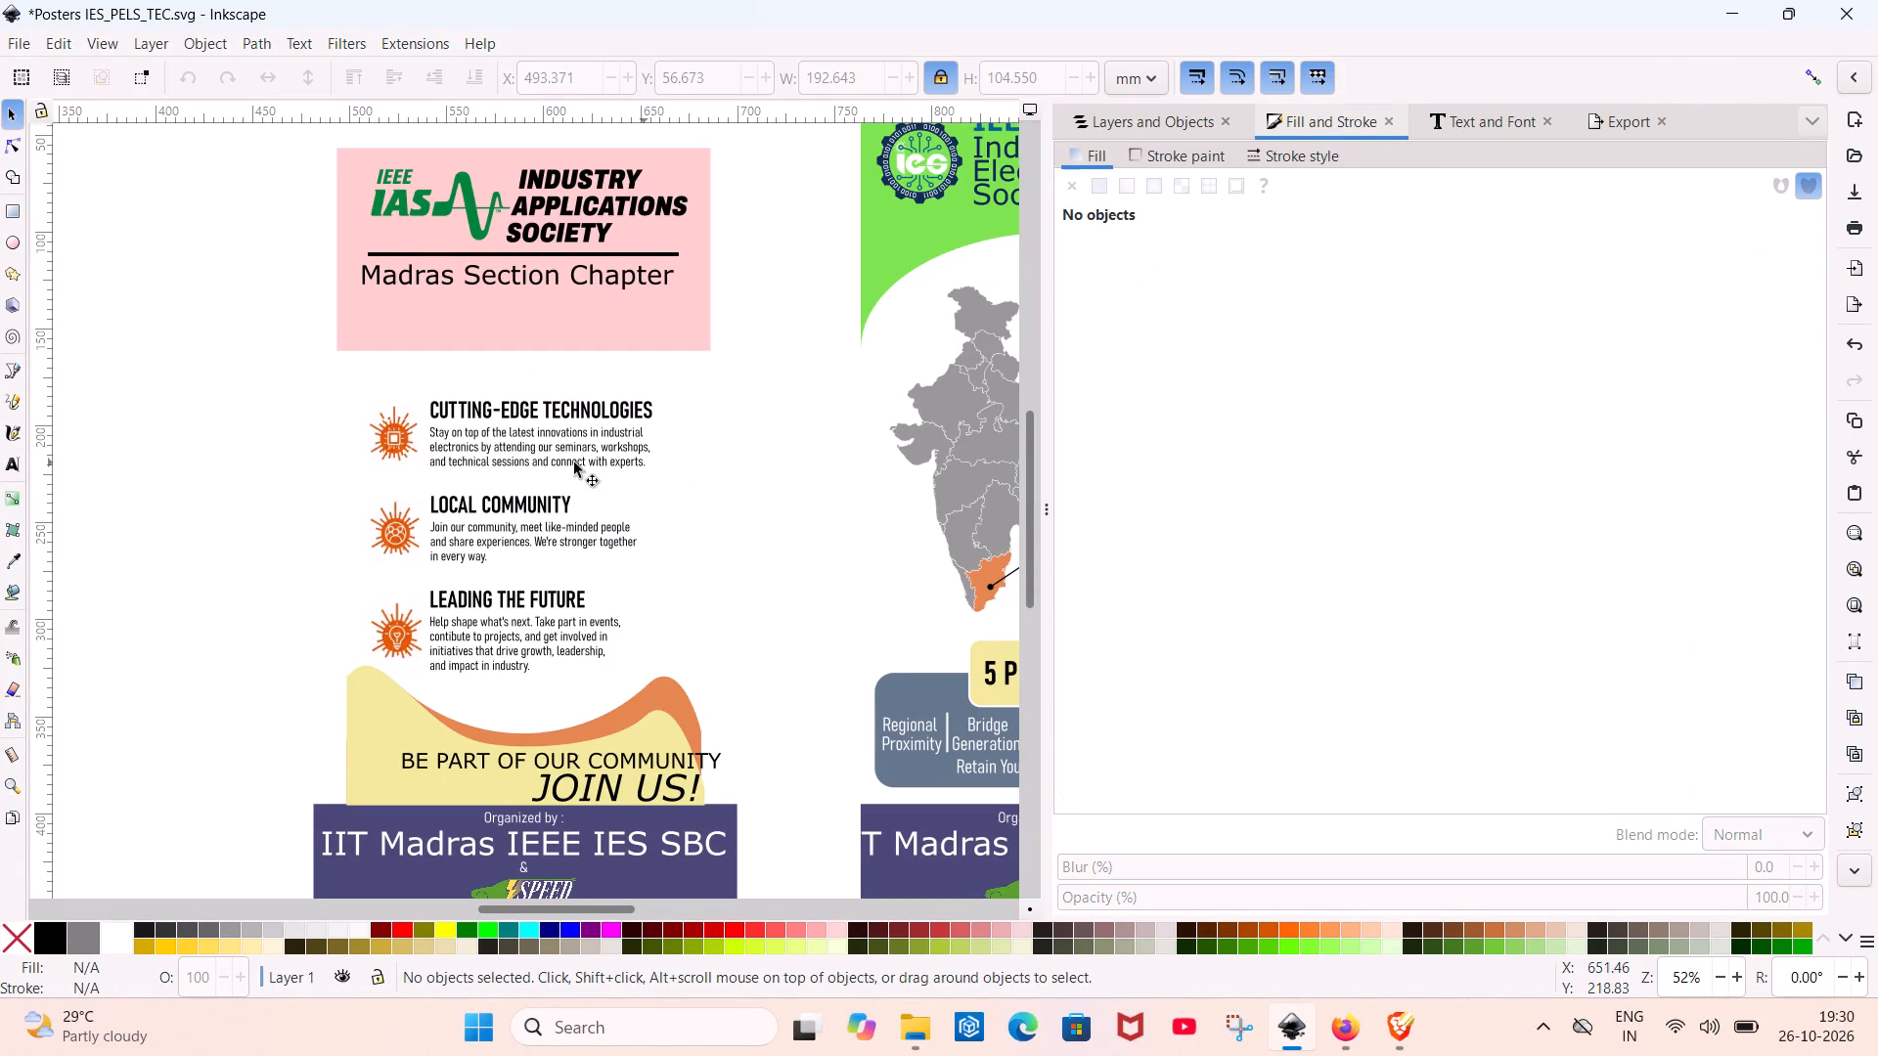
middle_drag(653, 458, 685, 435)
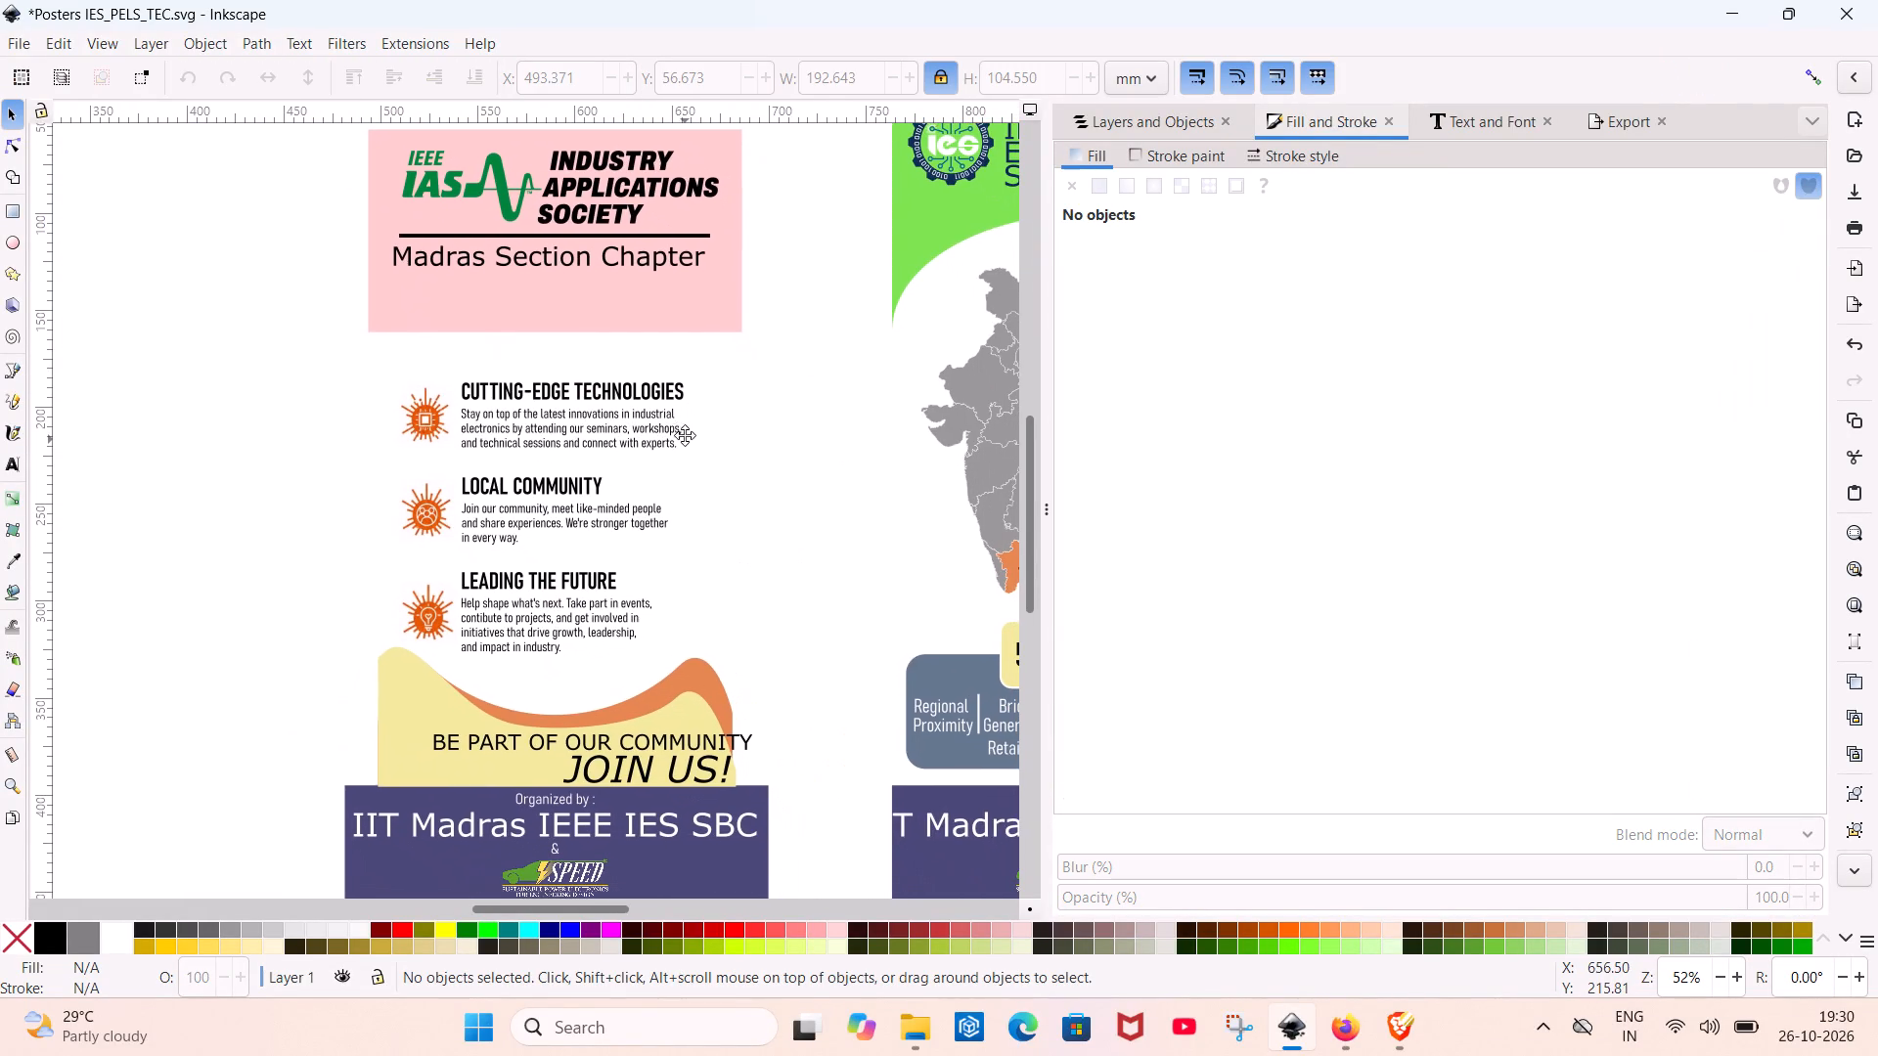
middle_drag(685, 435, 685, 434)
click(24, 50)
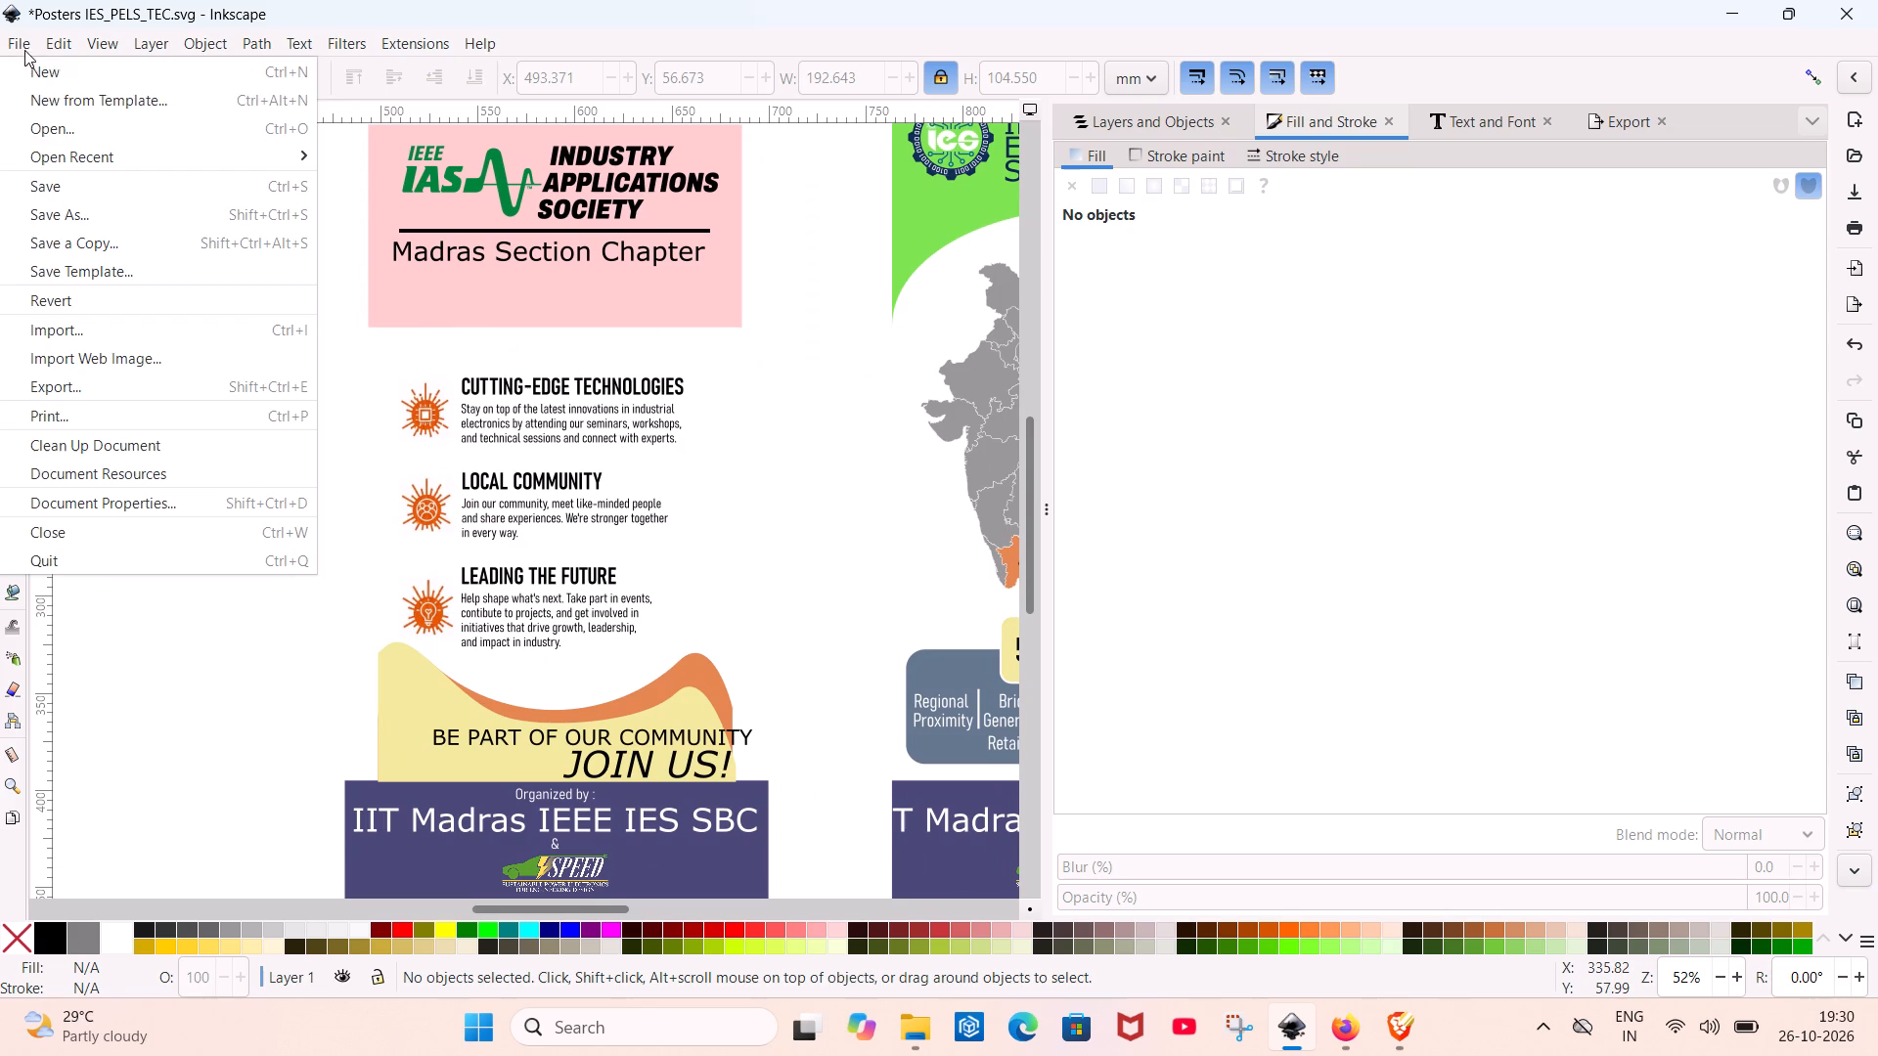
click(84, 207)
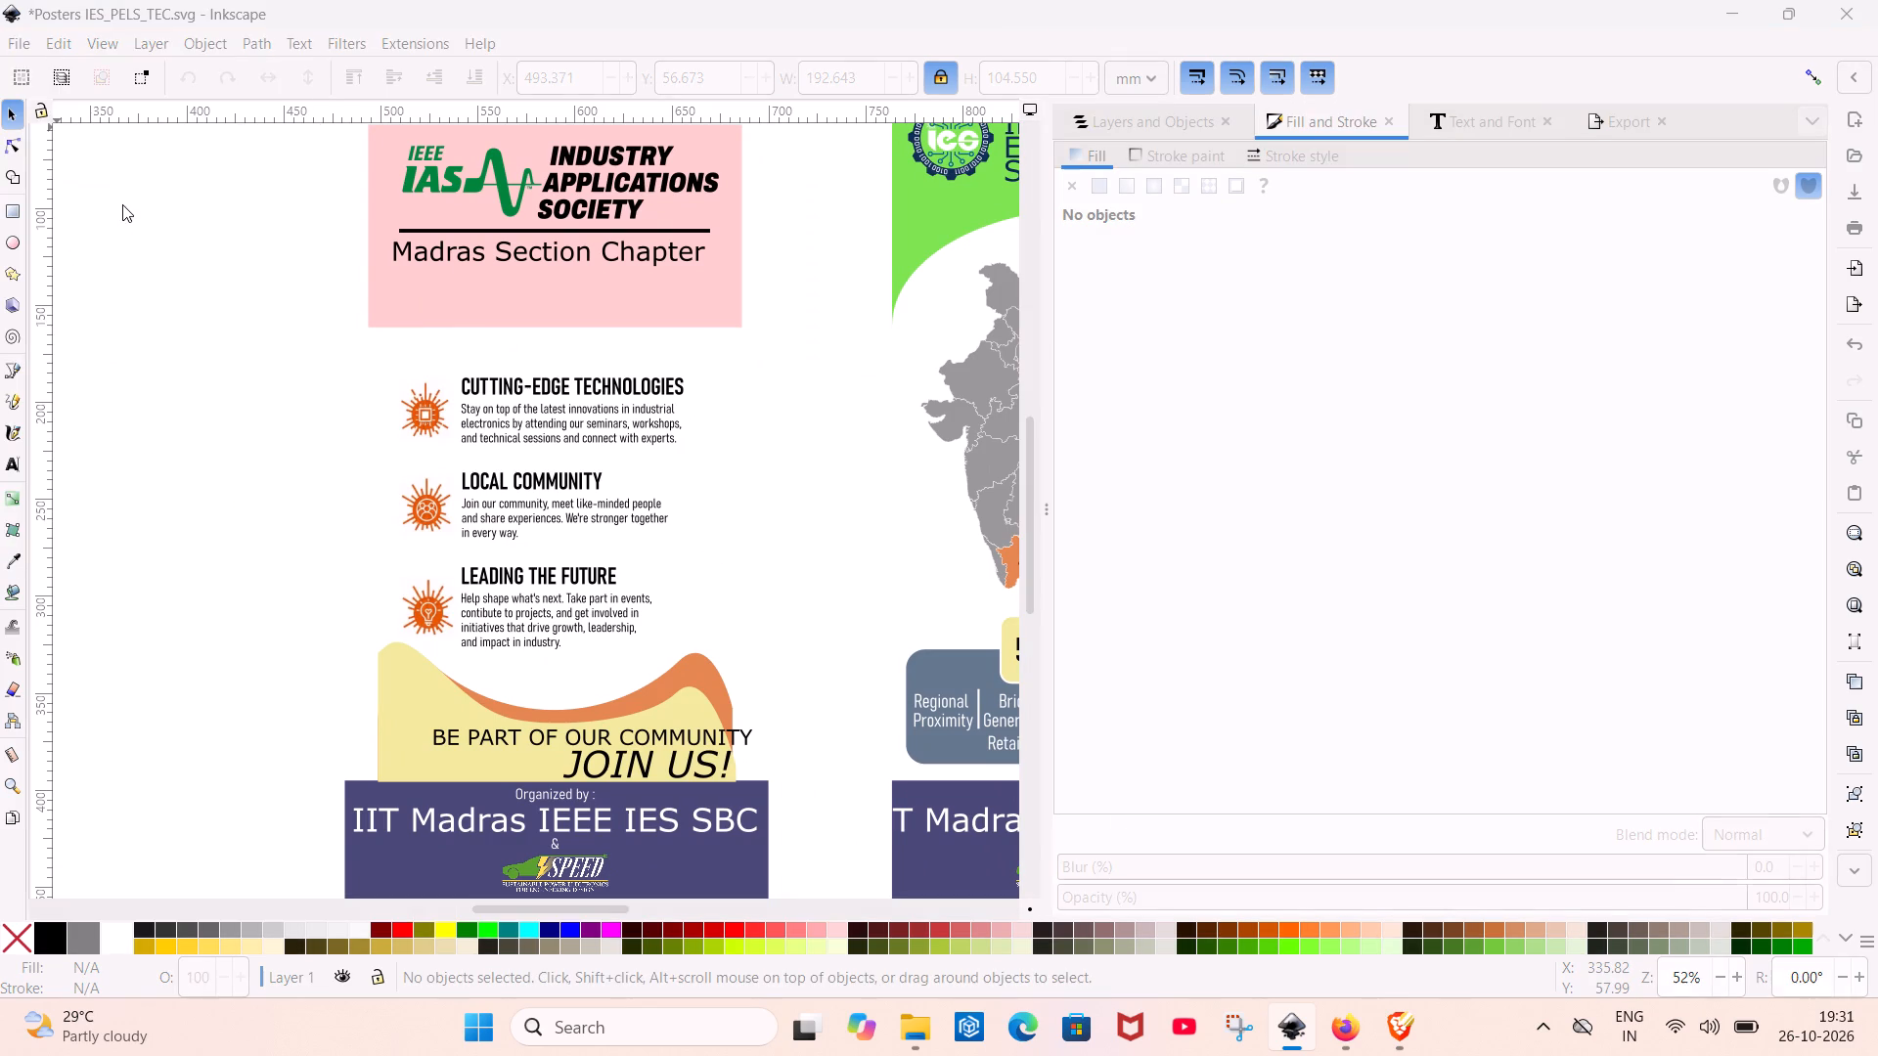
click(67, 231)
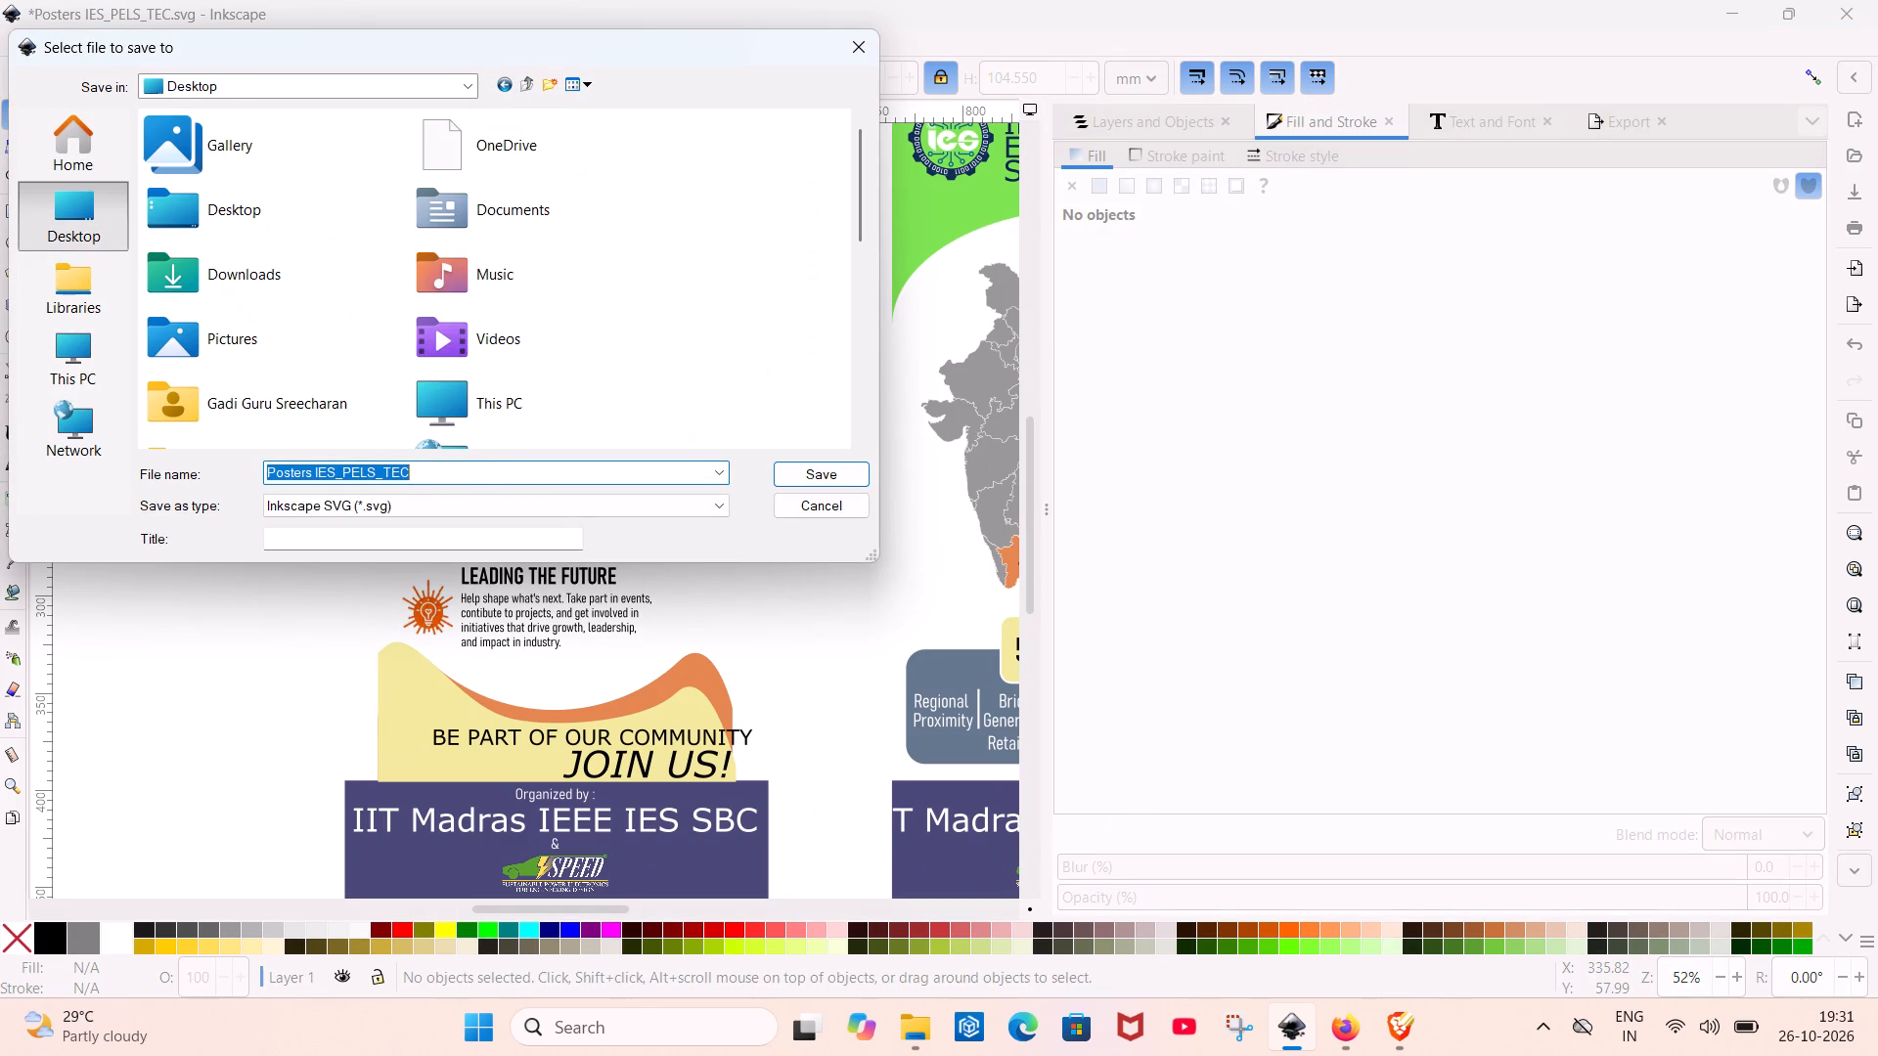
click(467, 459)
click(465, 473)
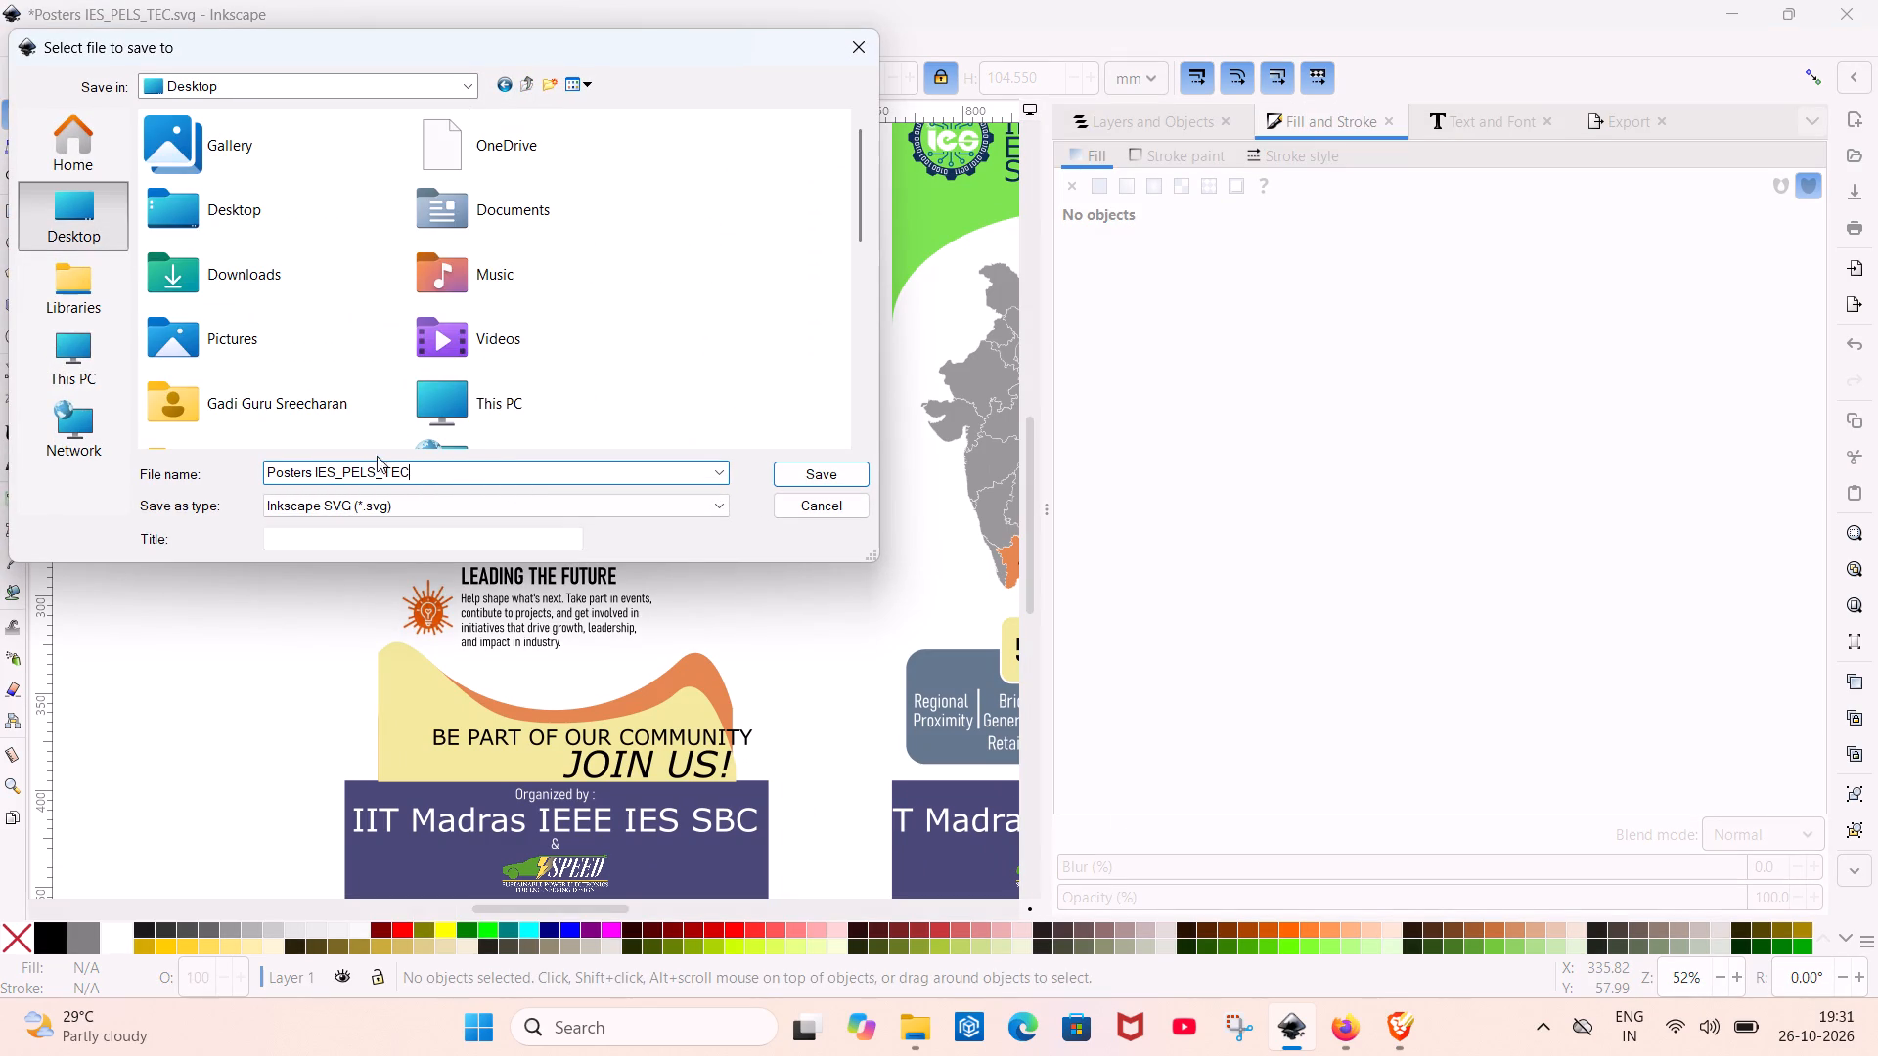
key(BackSpace)
key(BackSpace)
key(BackSpace)
key(BackSpace)
key(BackSpace)
key(BackSpace)
key(BackSpace)
key(BackSpace)
key(BackSpace)
key(BackSpace)
key(BackSpace)
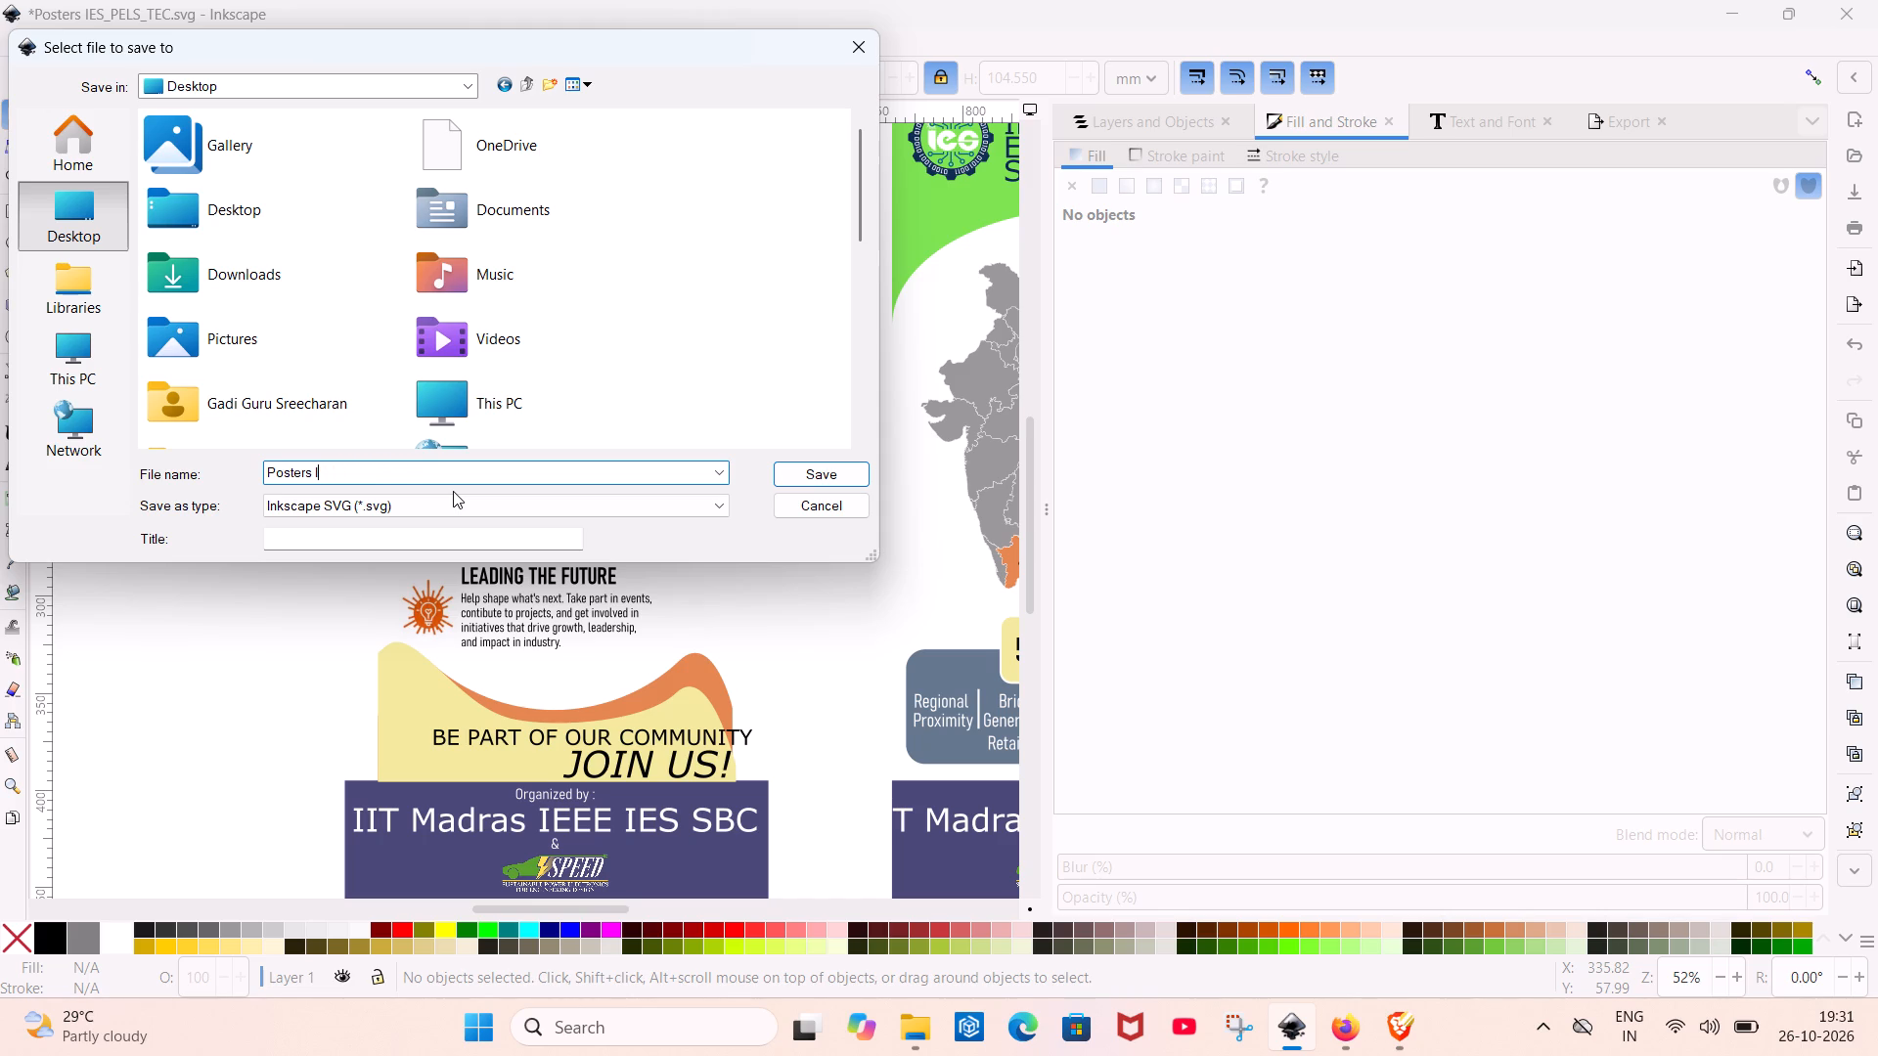
key(a)
key(BackSpace)
text(AS)
click(837, 473)
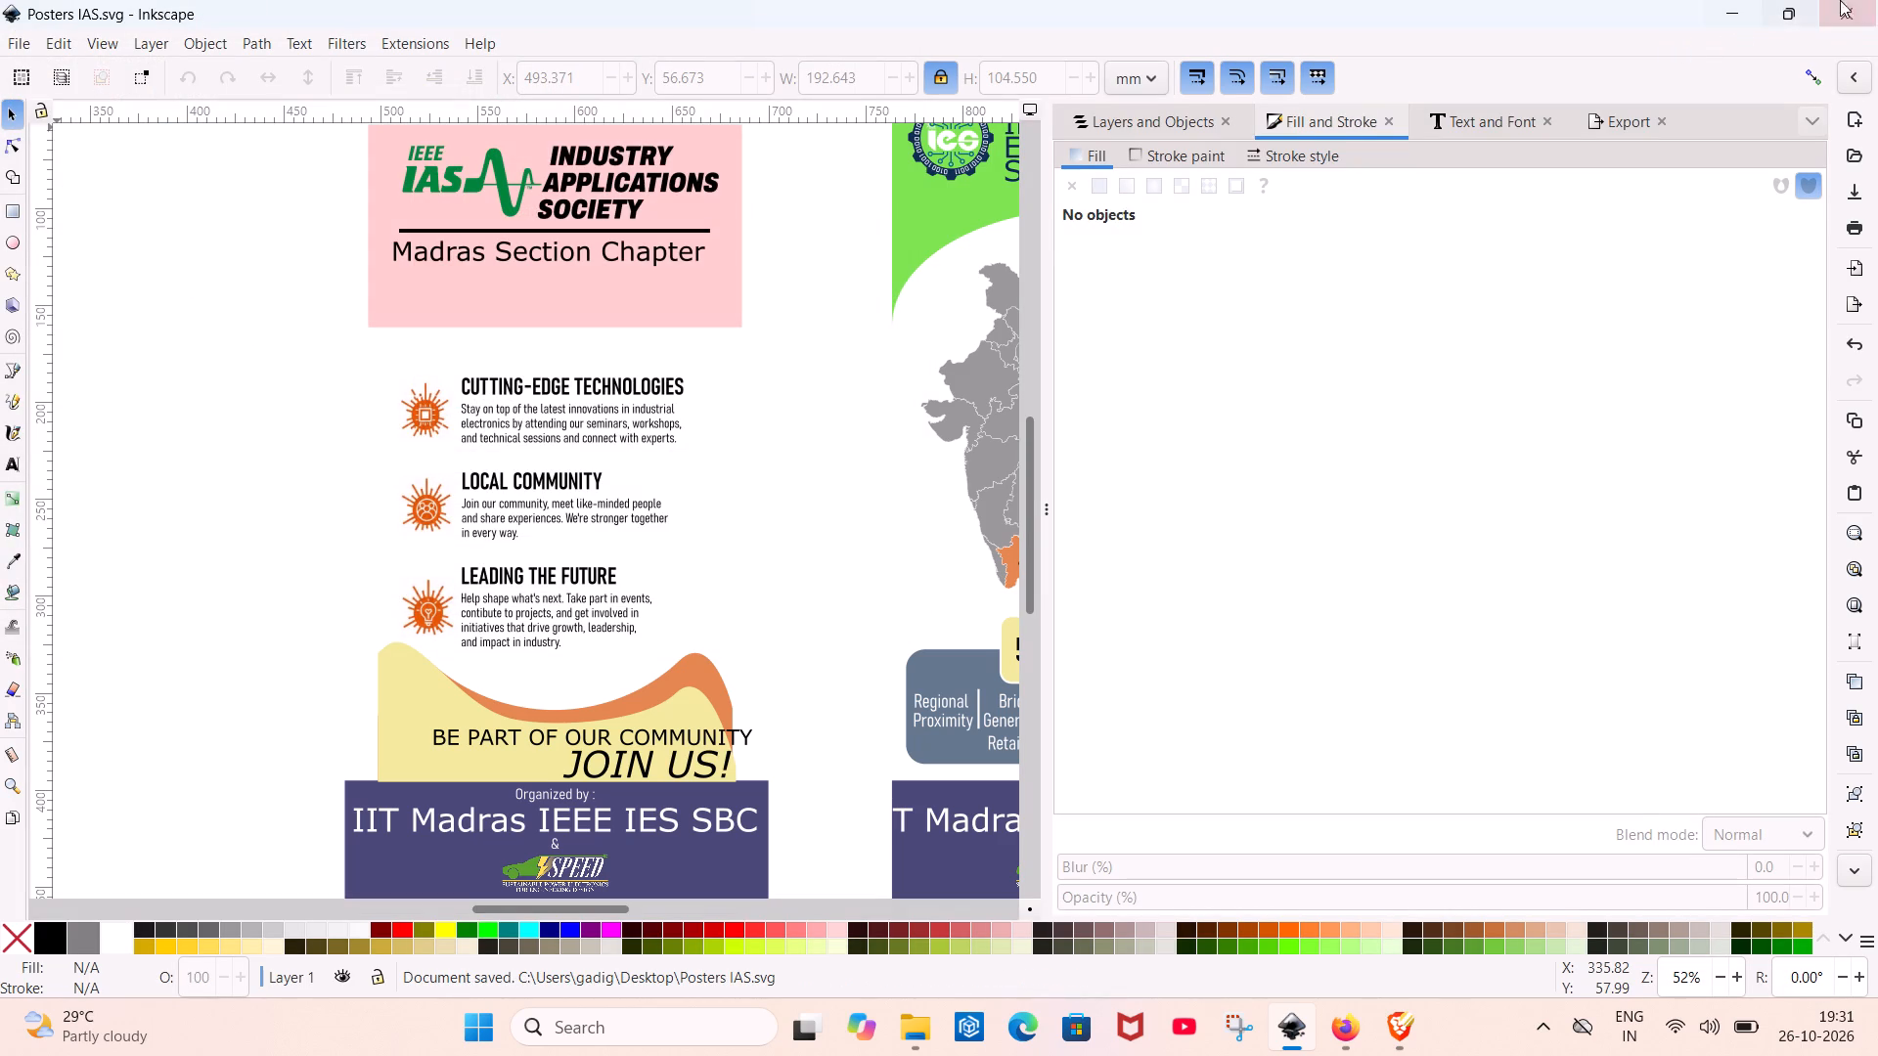
Close the Posters IAS document window and the browser window with the logo search.
click(1877, 0)
click(1873, 2)
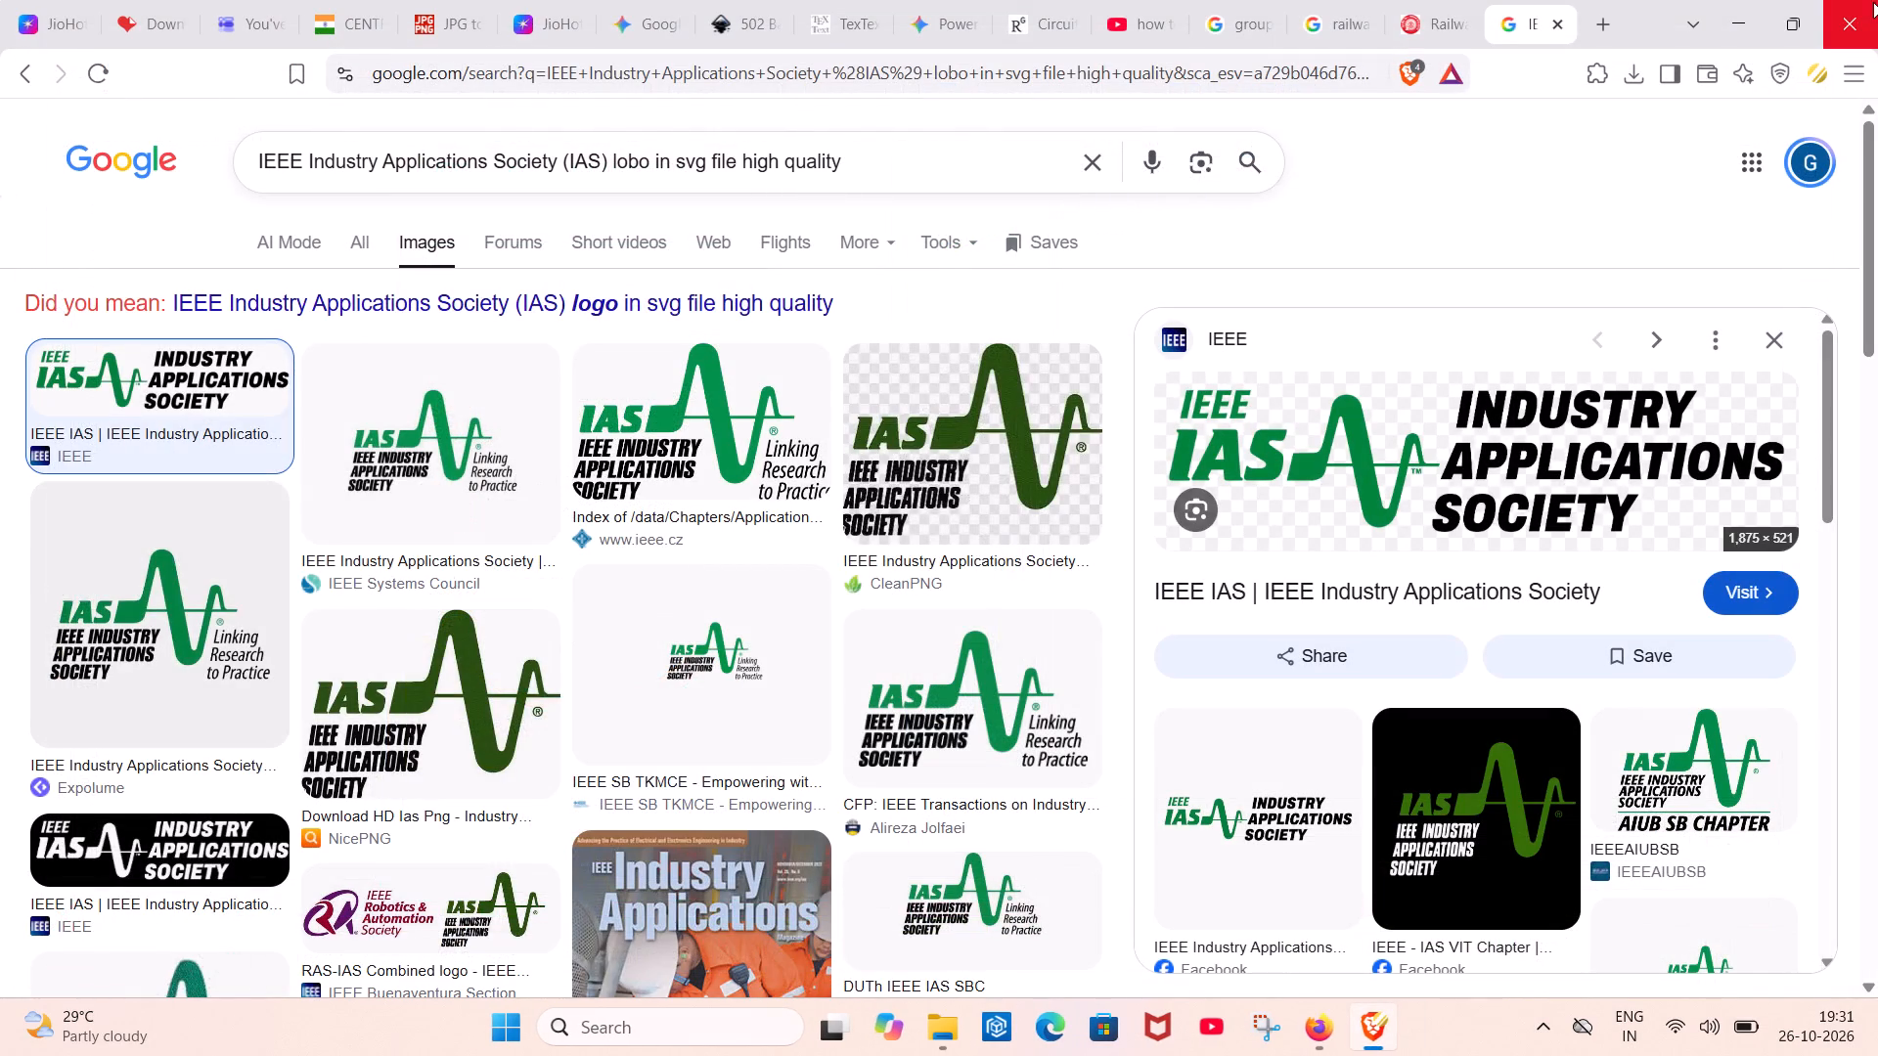
Open the Posters IES_PELS_TEC file from Downloads in Inkscape through File Explorer.
click(975, 1032)
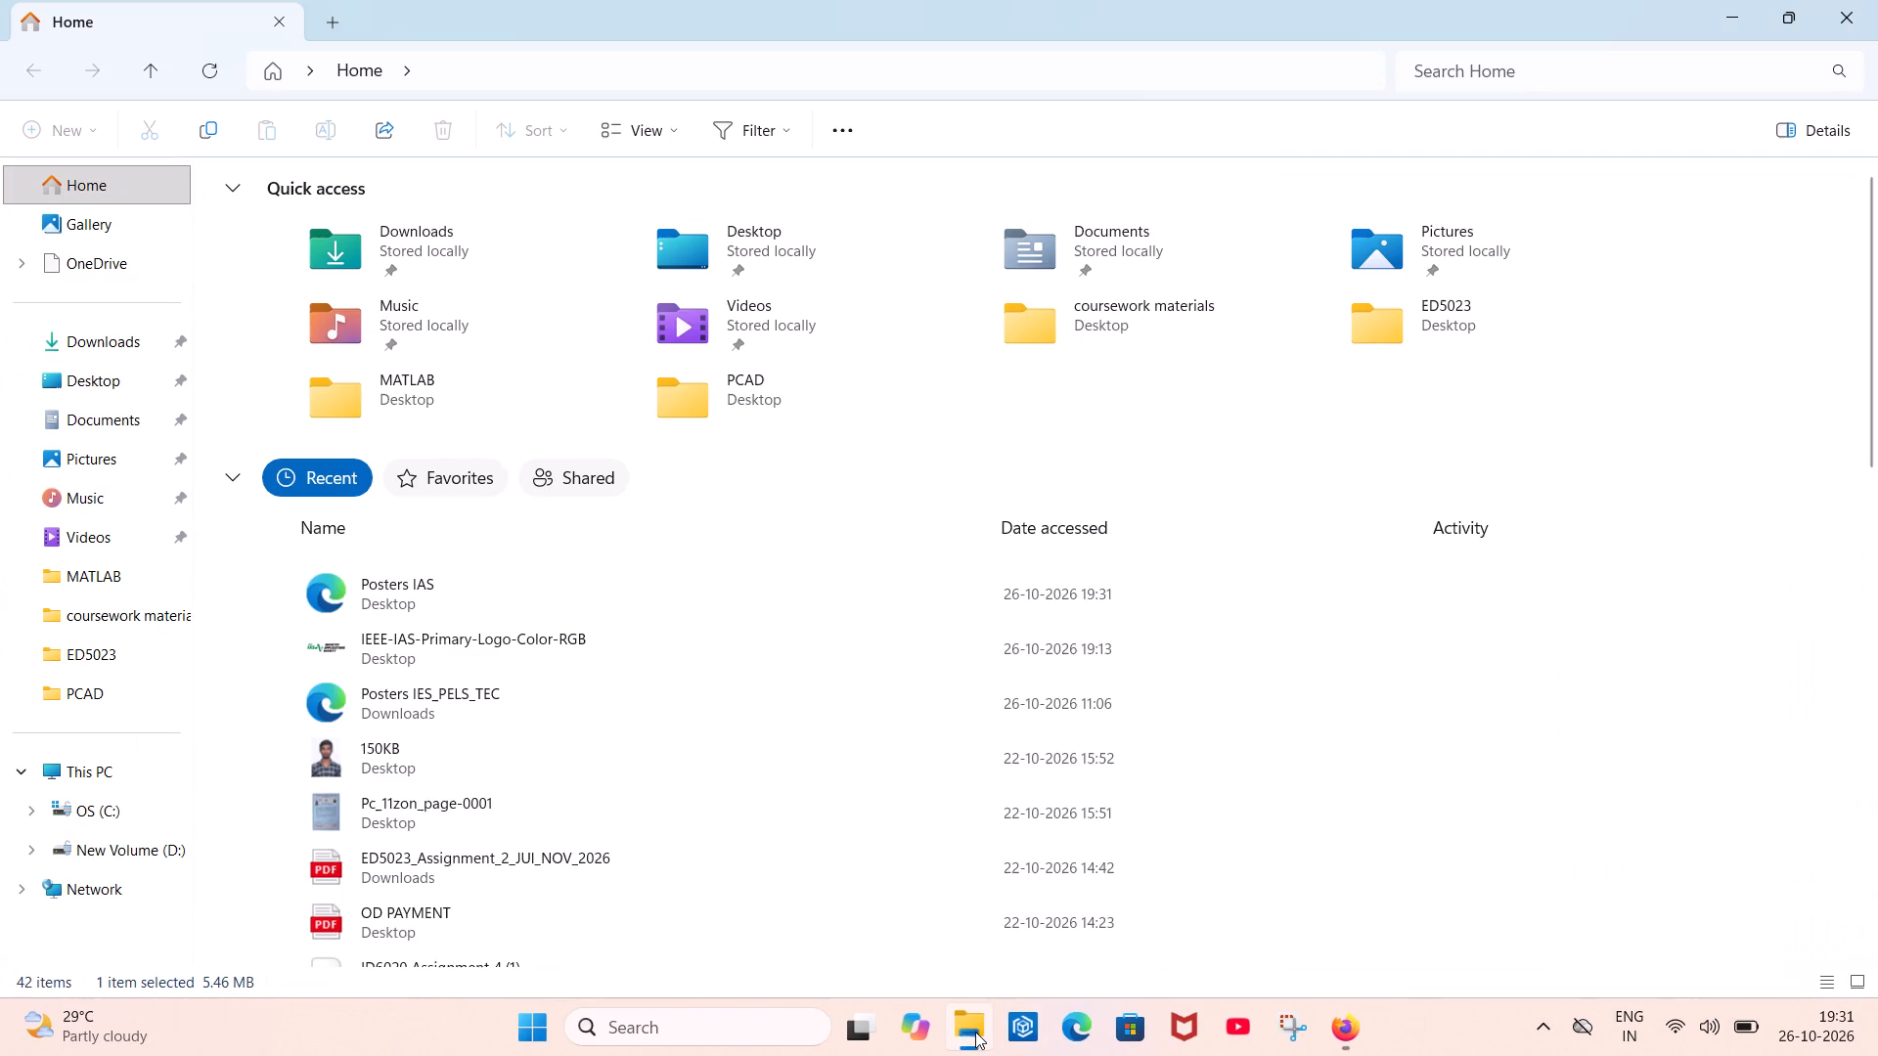
right_click(472, 702)
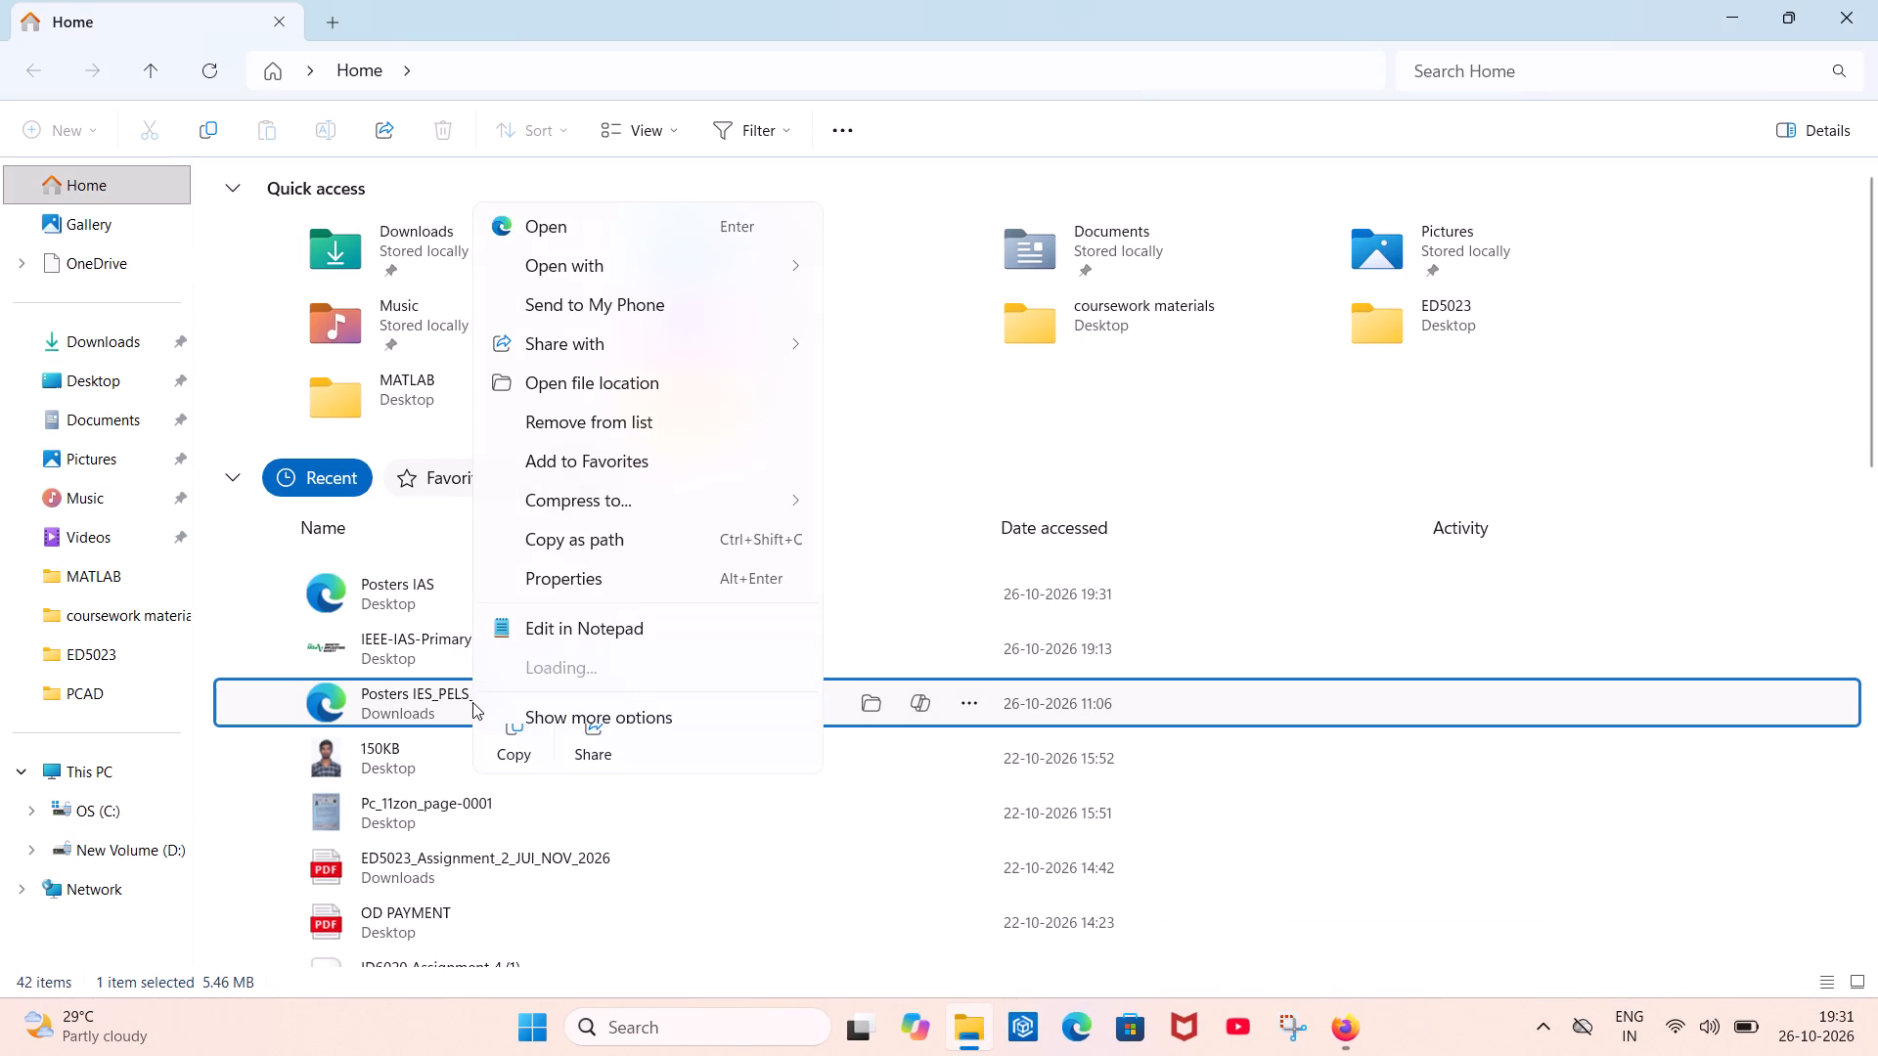
click(699, 272)
click(912, 358)
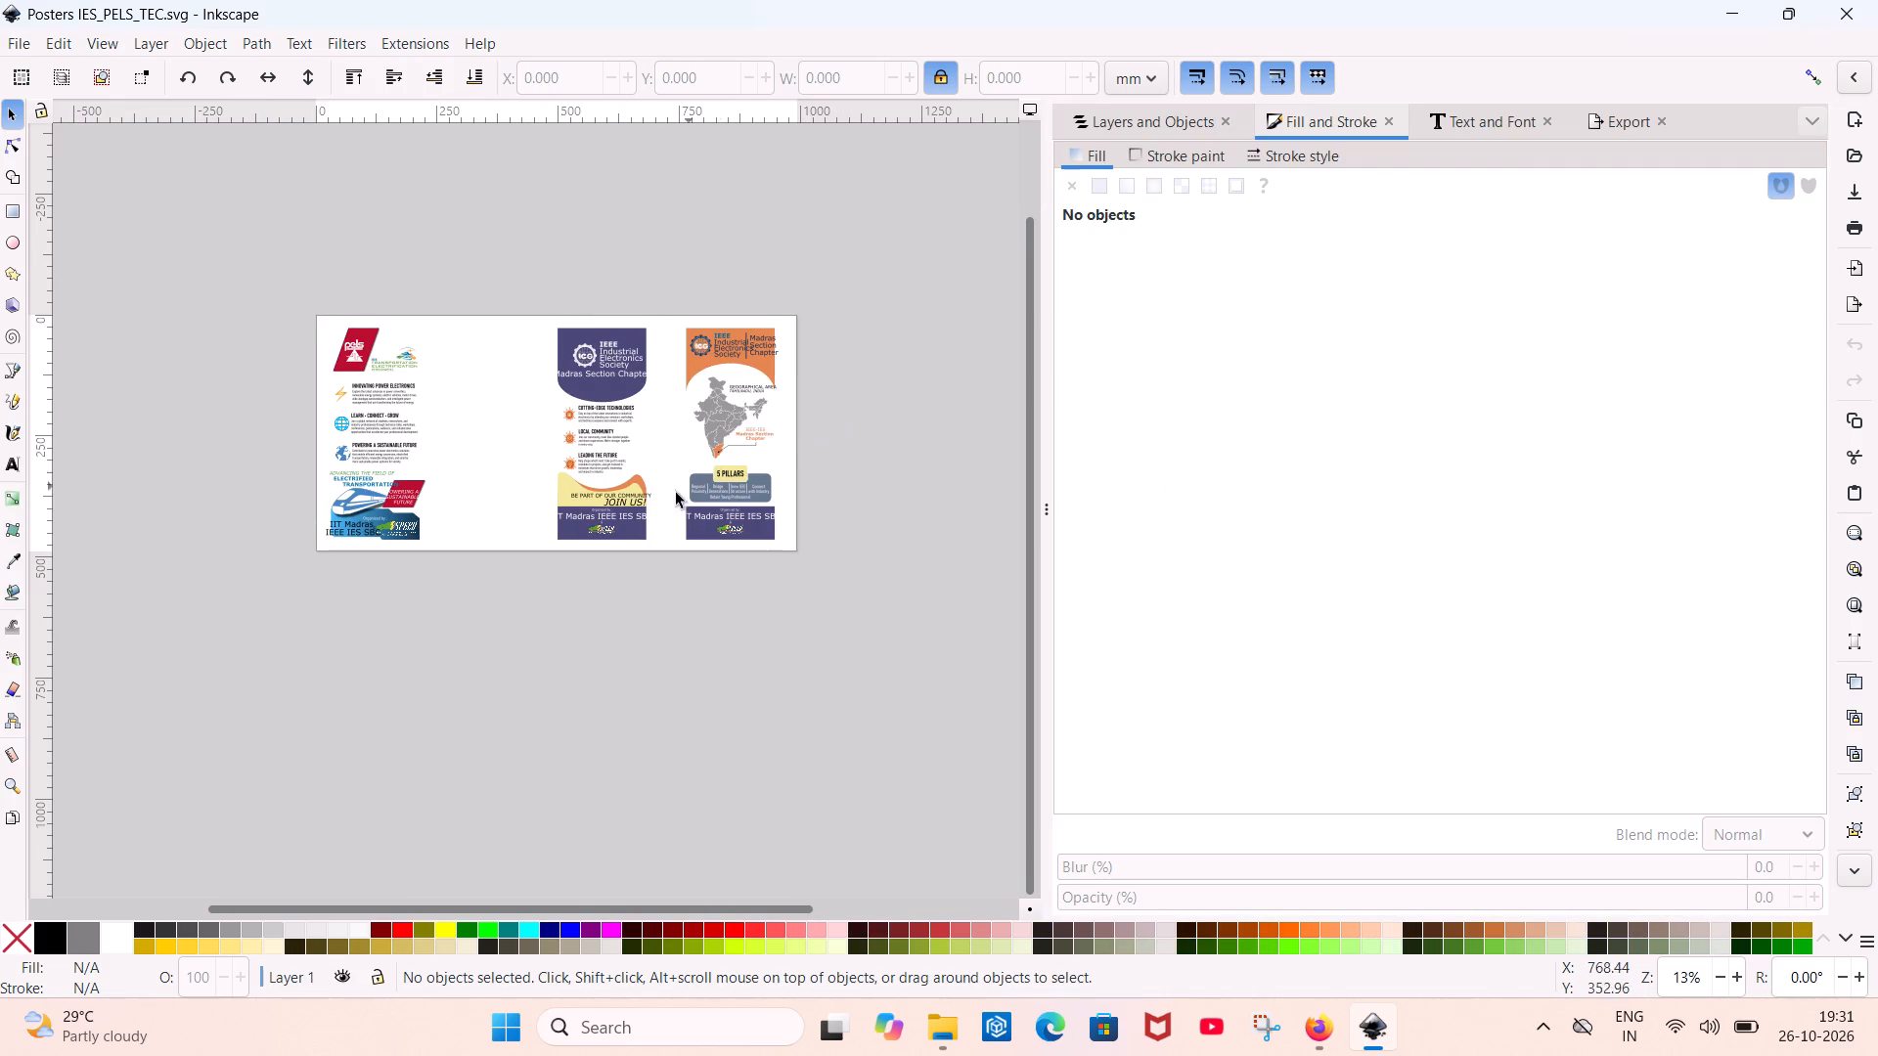
Capture a screenshot of the whole PELS and Transportation Electrification Council poster.
ctrl+scroll(651, 497, up, 2)
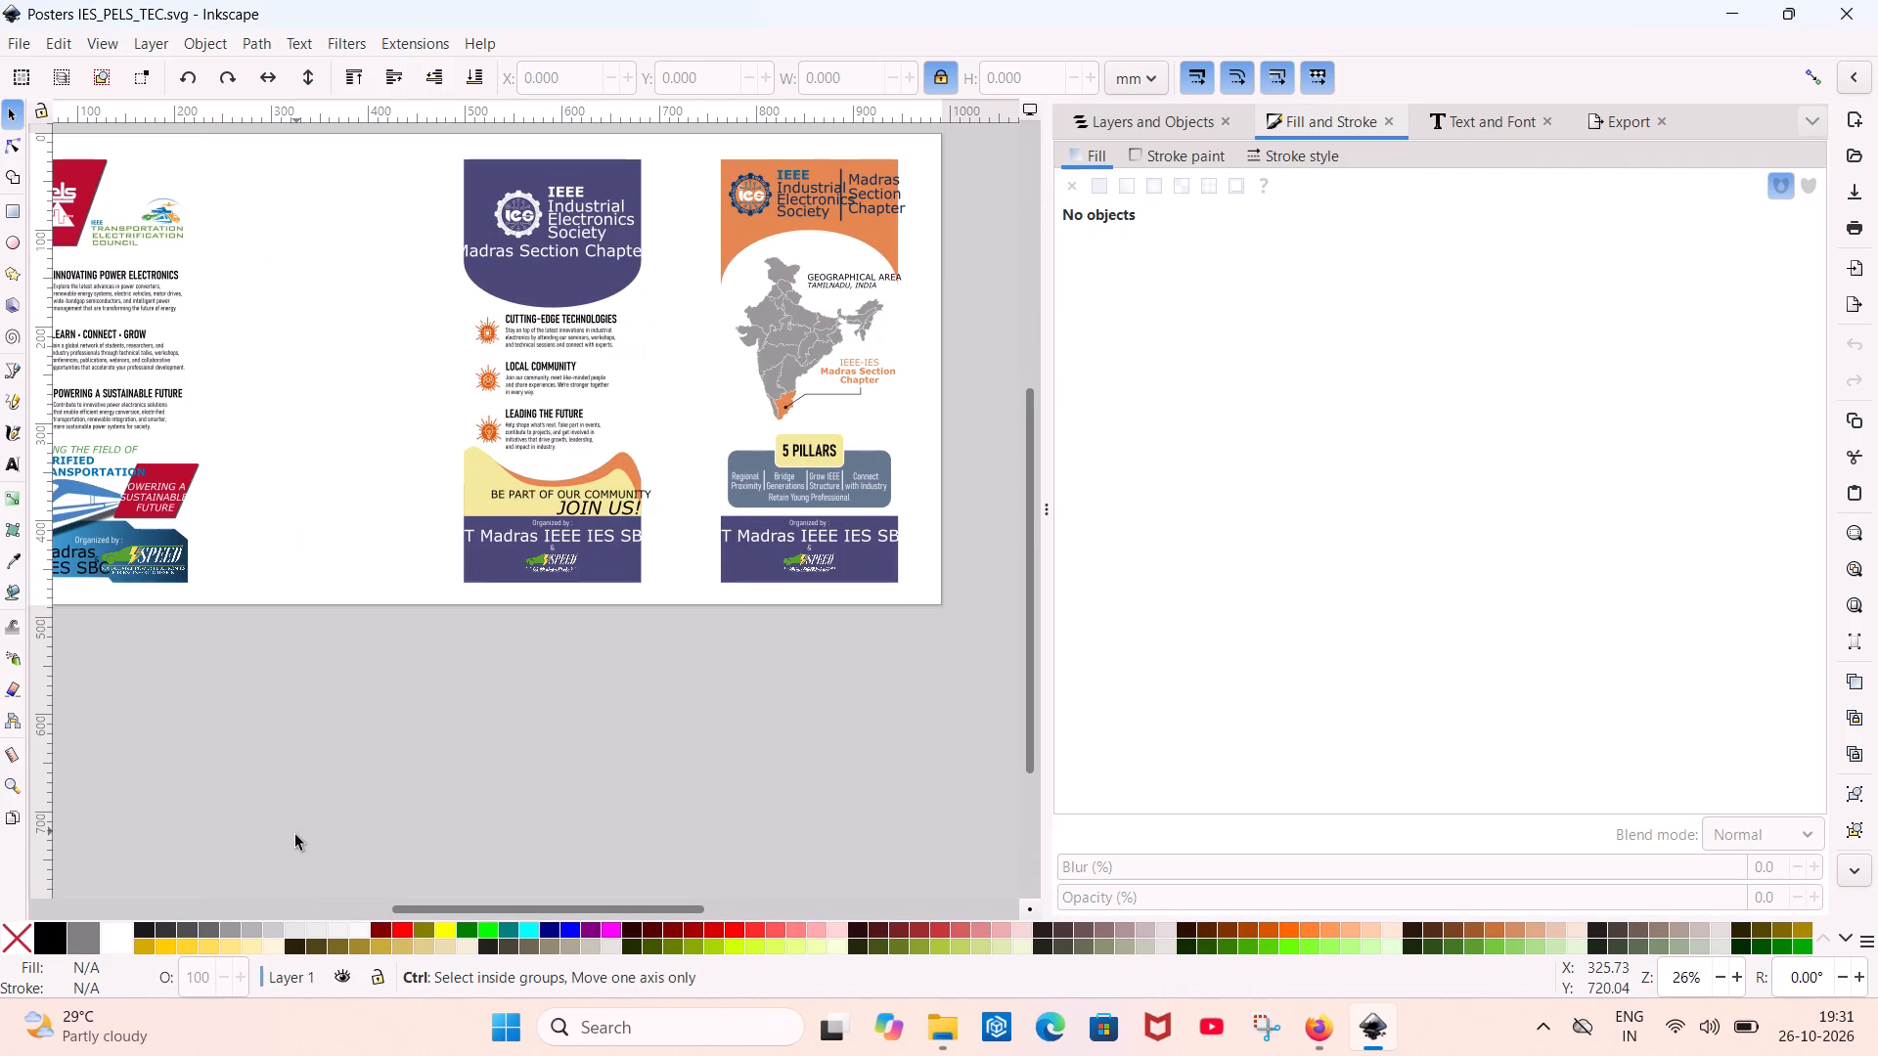
ctrl+middle_drag(295, 835, 525, 930)
ctrl+scroll(425, 792, up, 3)
middle_drag(425, 787, 652, 1055)
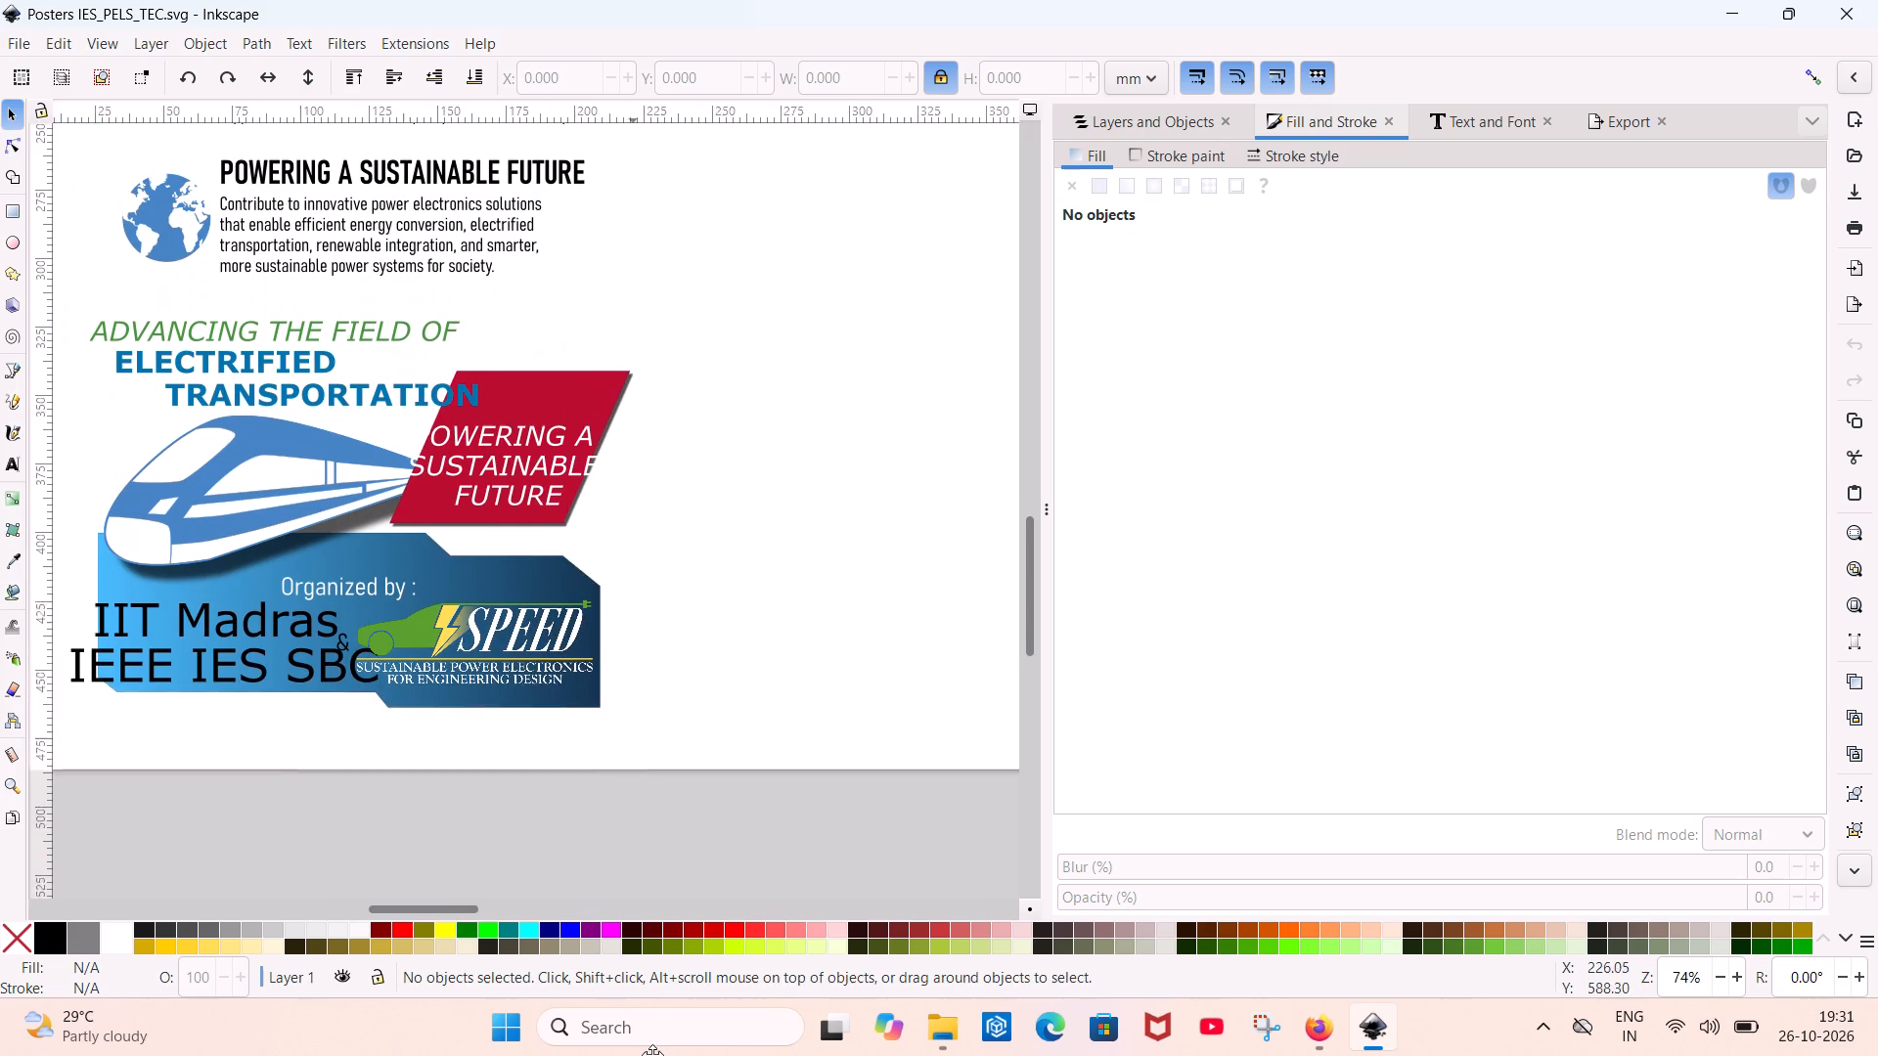
middle_drag(652, 1055, 898, 1055)
ctrl+middle_drag(867, 495, 857, 507)
ctrl+scroll(867, 495, down, 4)
scroll(840, 510, down, 3)
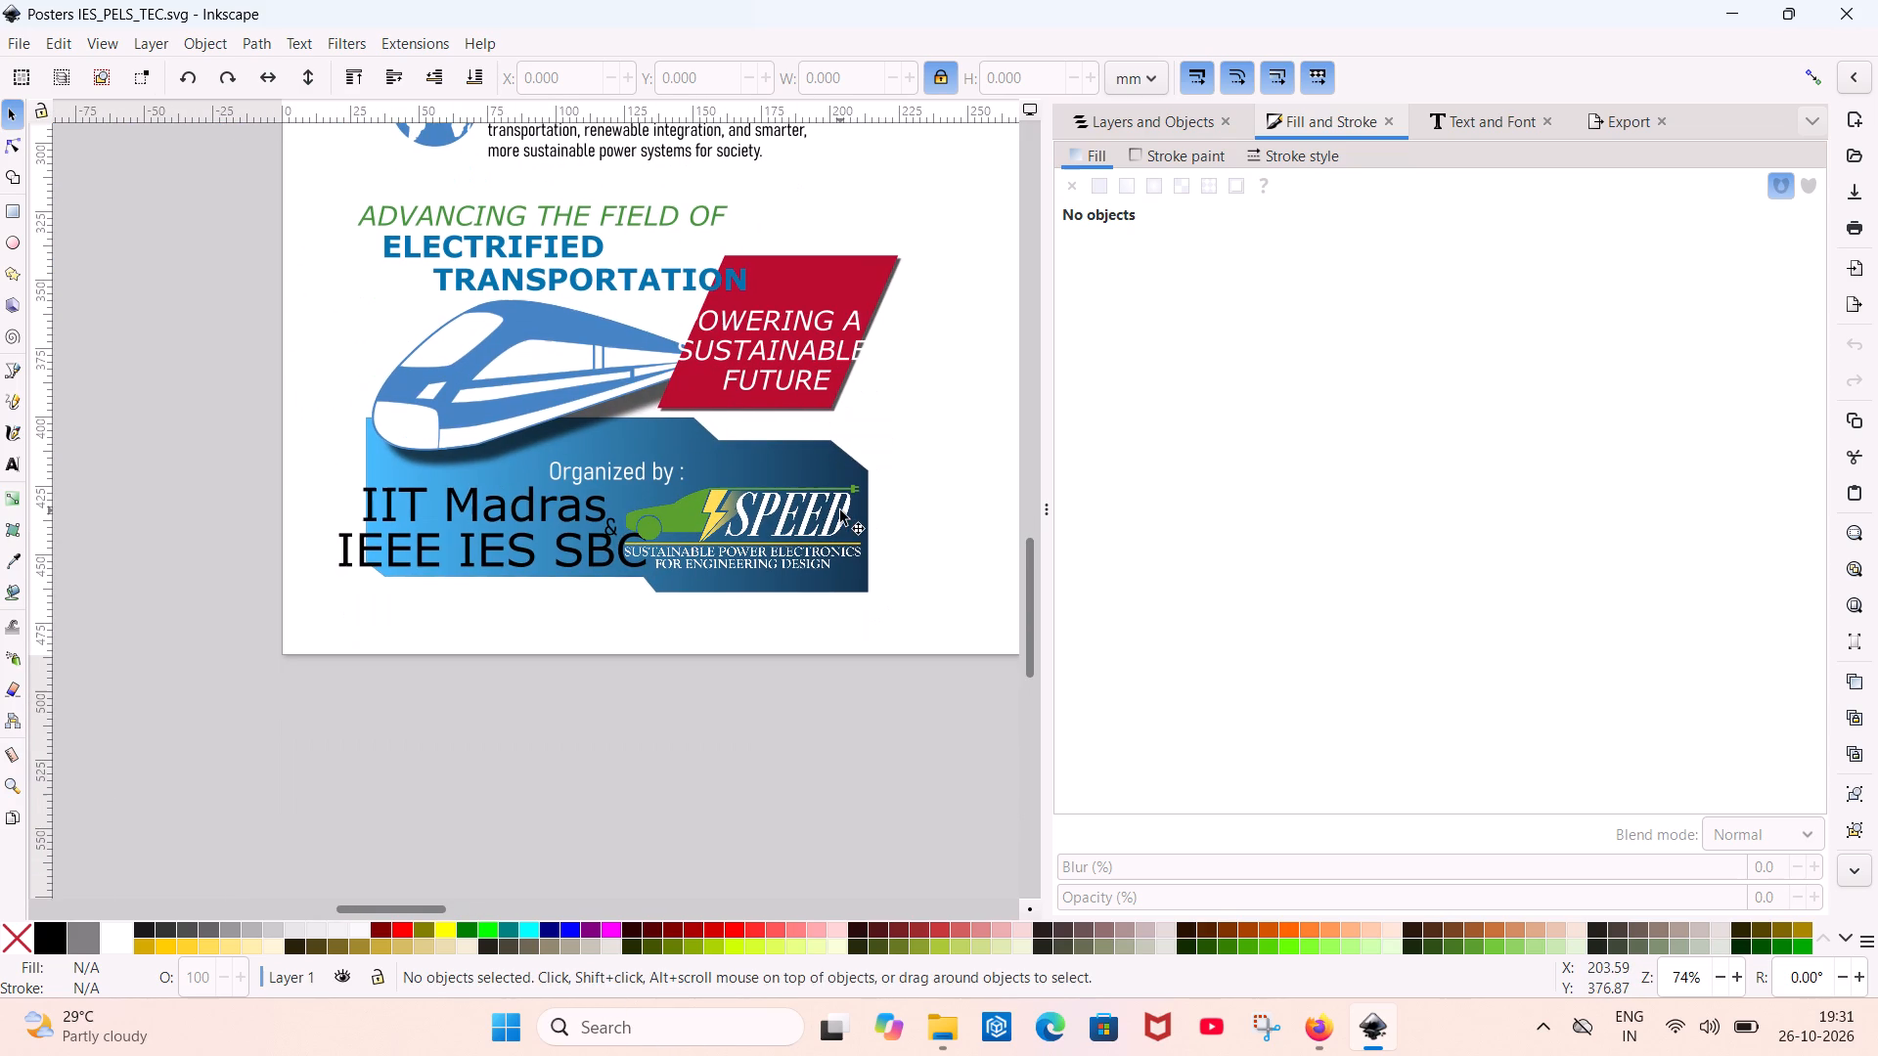
scroll(840, 510, up, 5)
ctrl+scroll(840, 496, down, 2)
middle_drag(840, 496, 753, 600)
scroll(840, 496, down, 1)
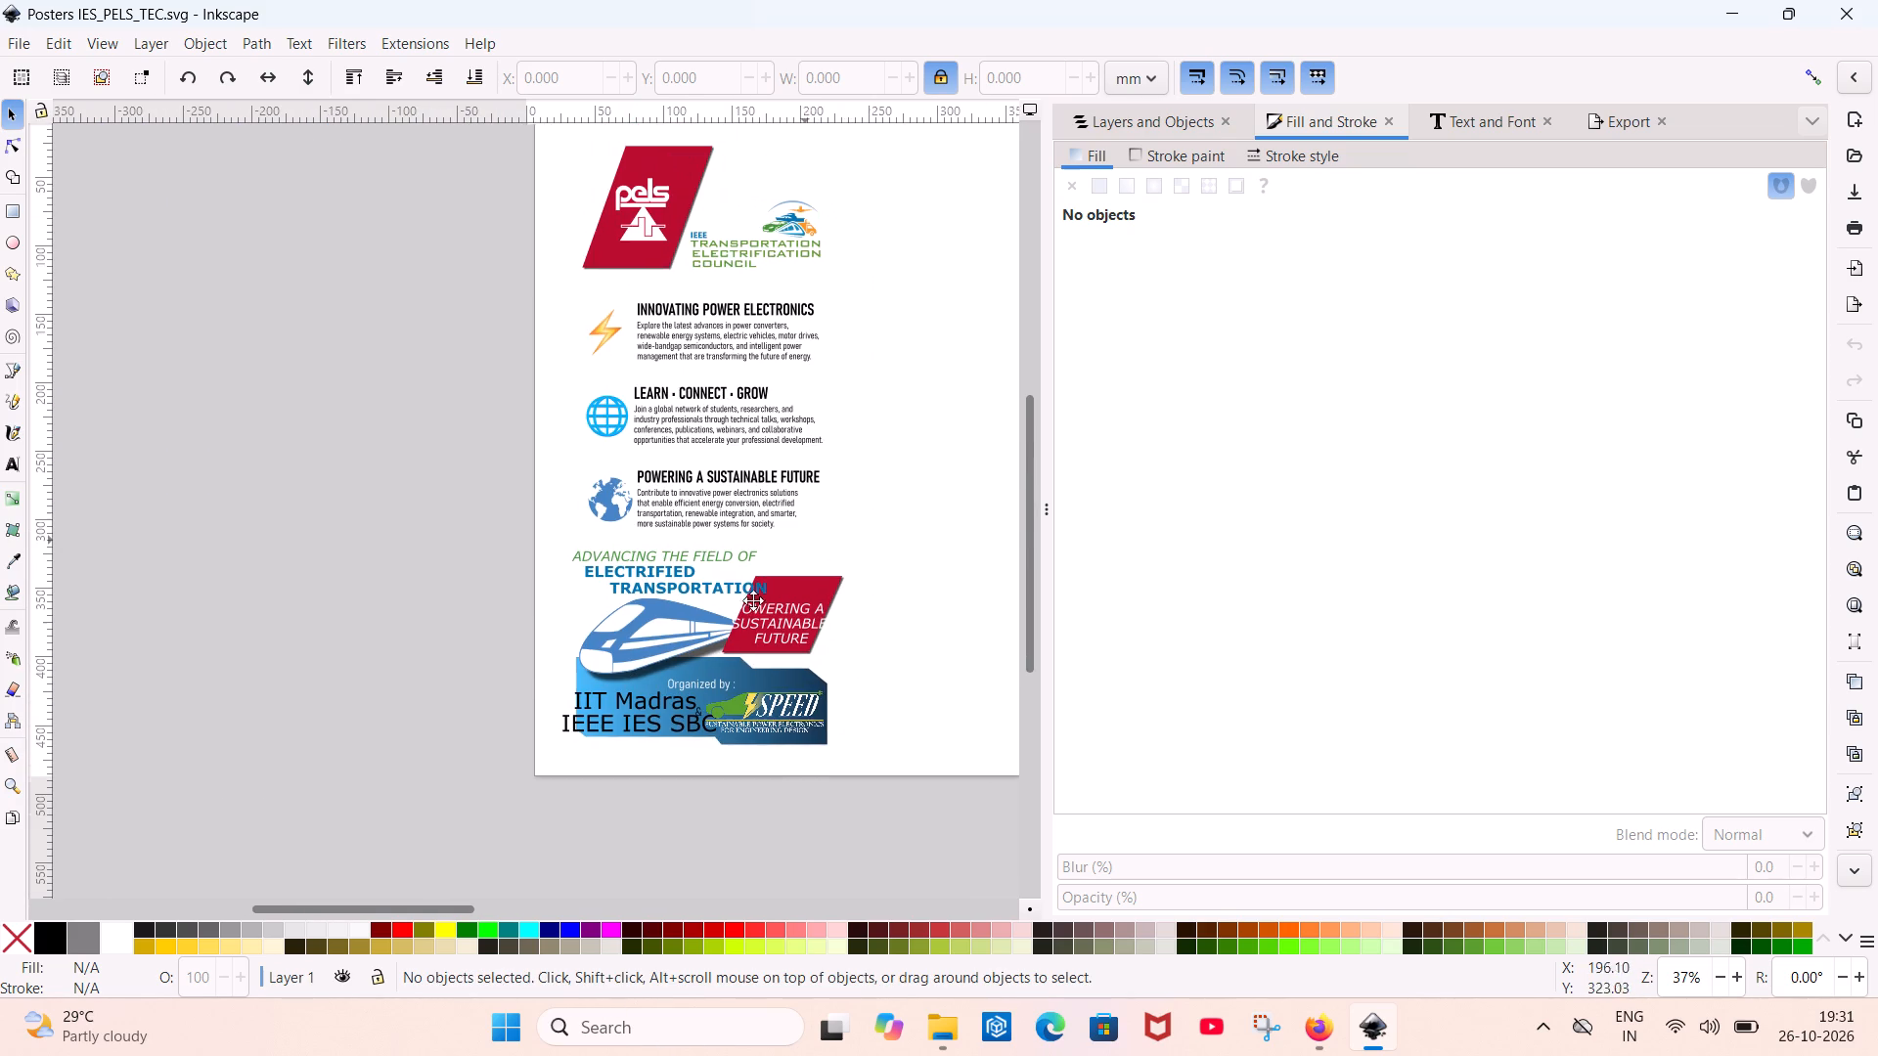
middle_drag(753, 600, 661, 618)
ctrl+scroll(661, 618, up, 1)
ctrl+scroll(661, 612, down, 1)
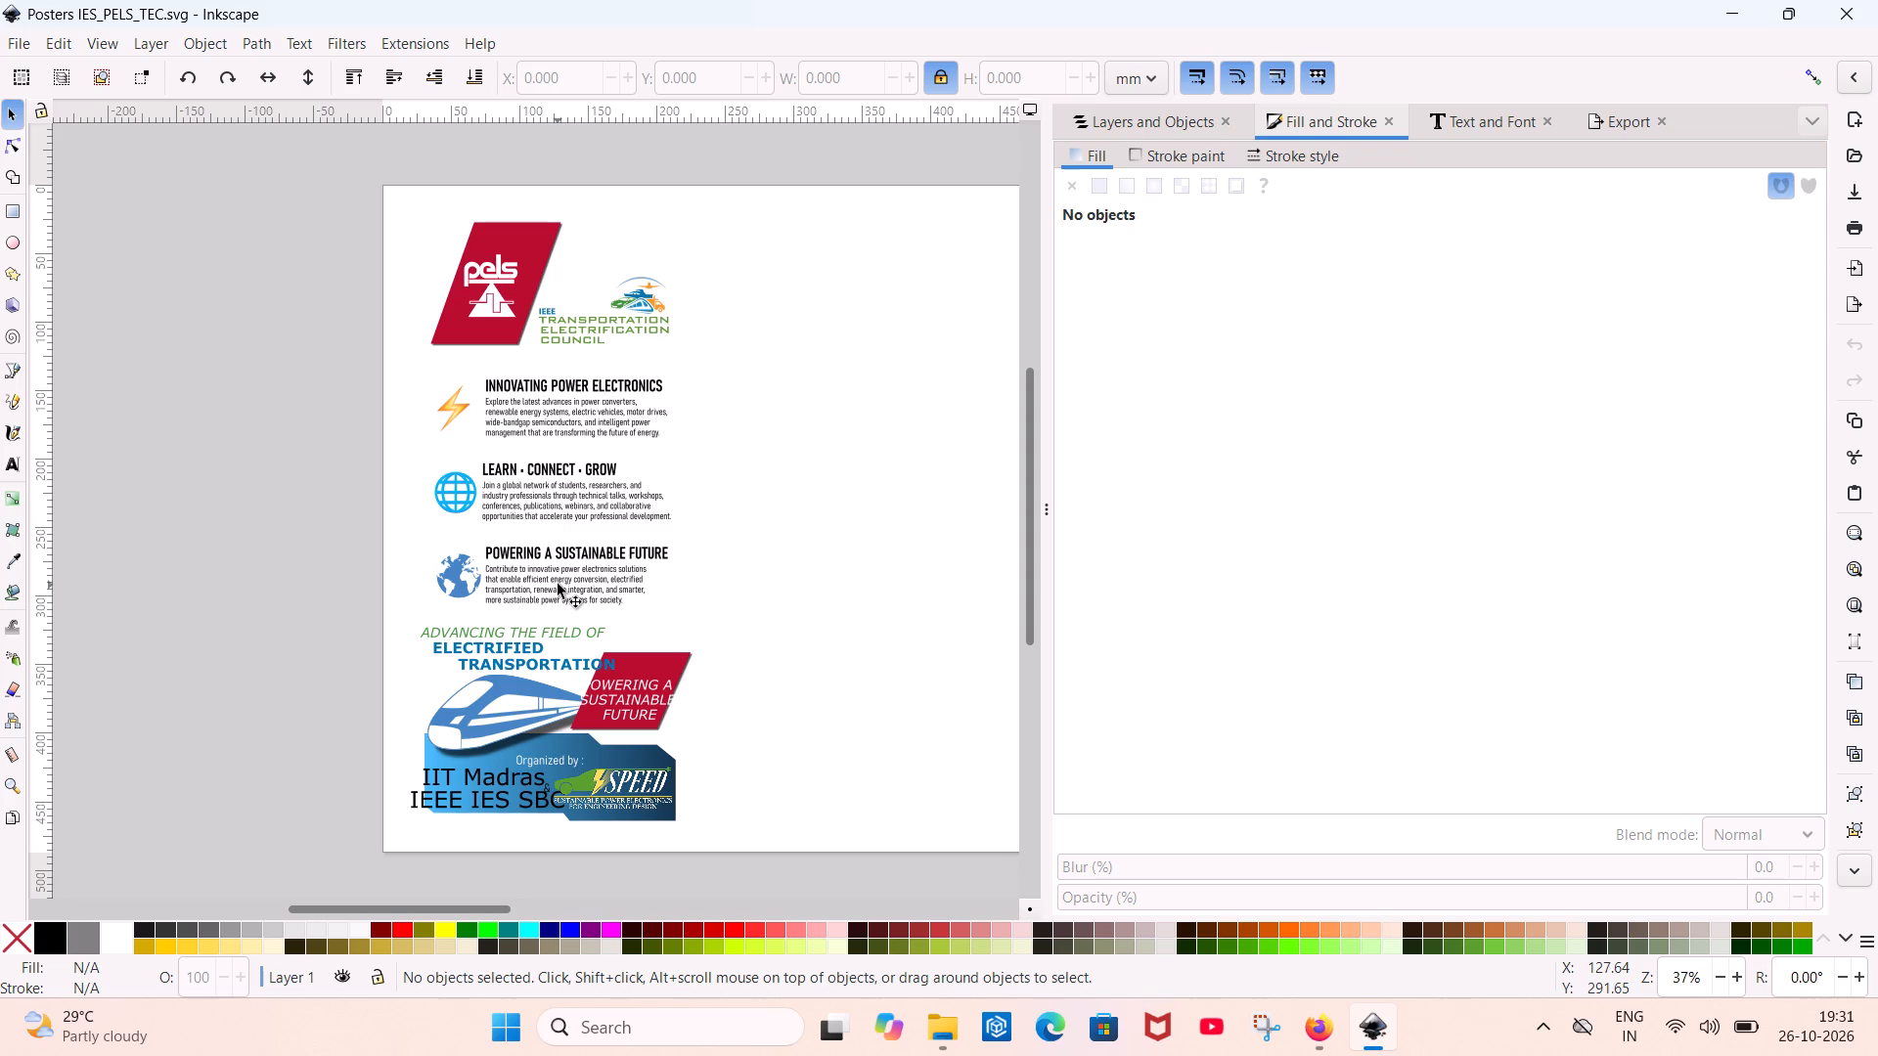
key(Print)
drag(379, 197, 641, 618)
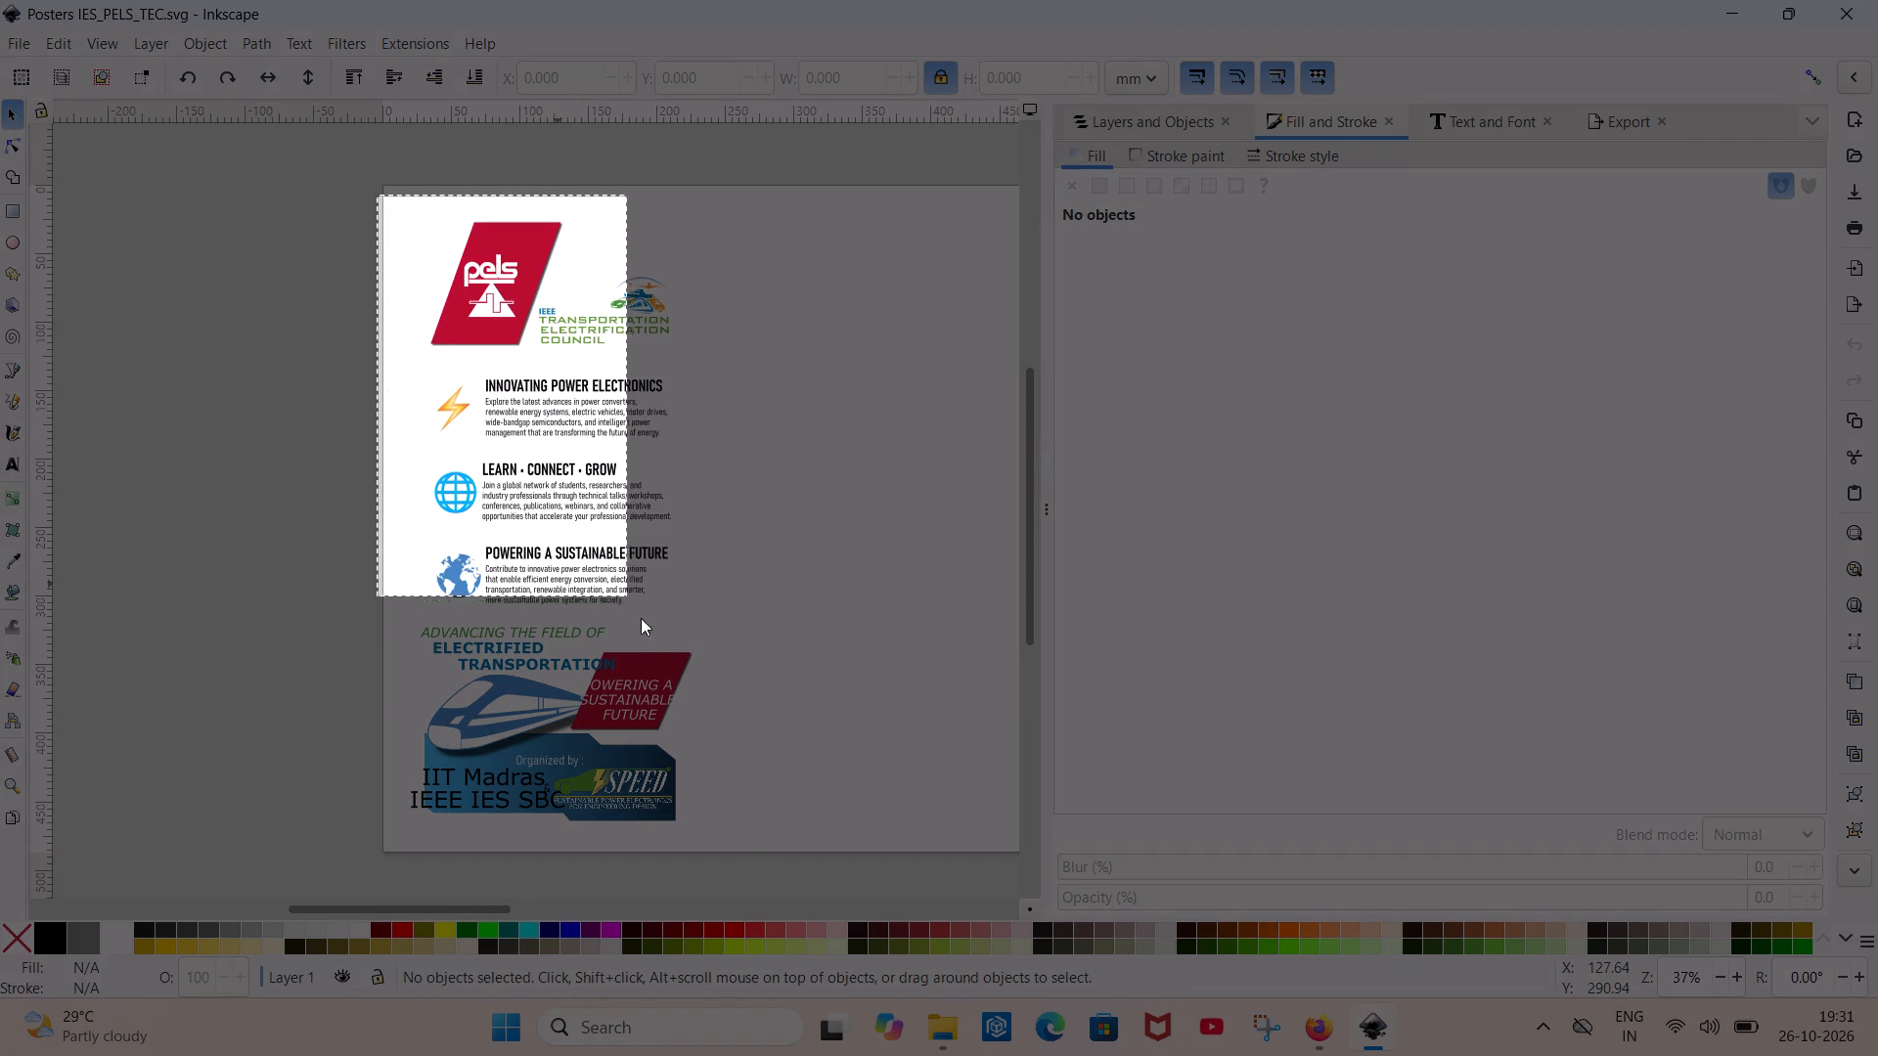
drag(641, 618, 738, 855)
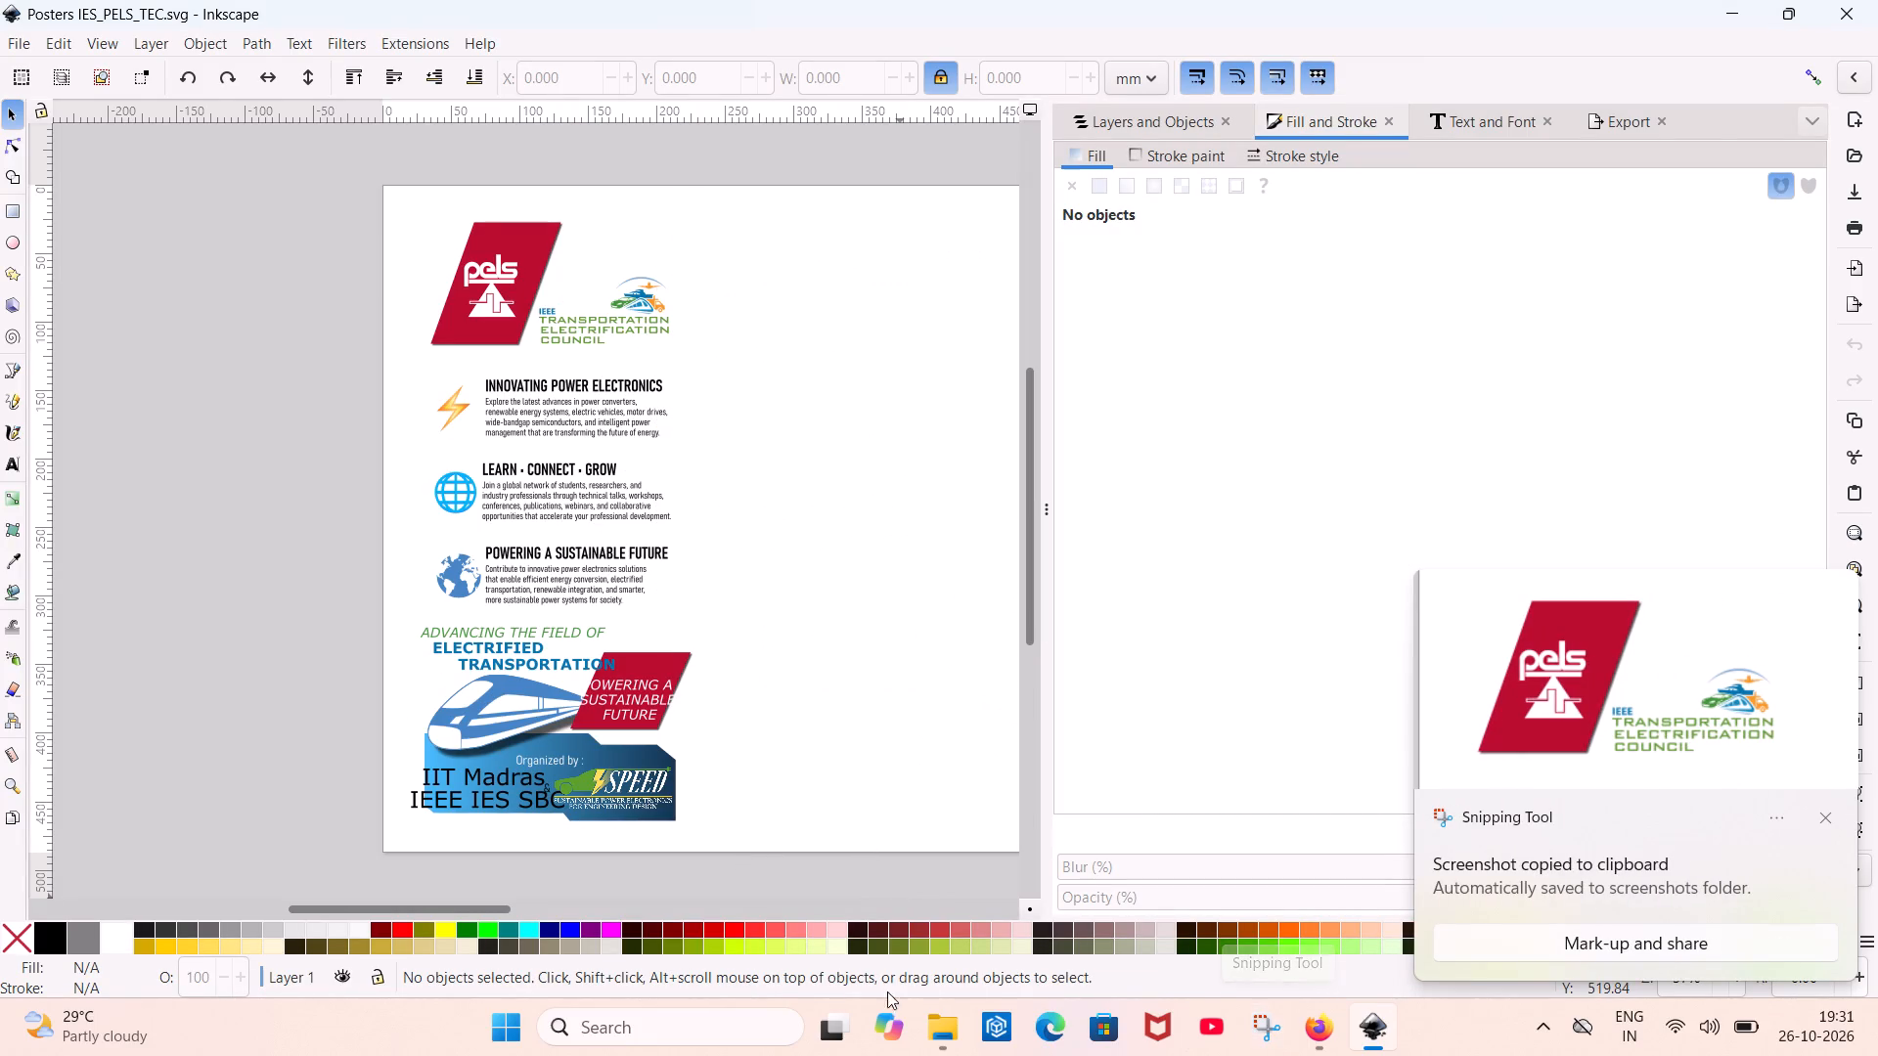
click(718, 1035)
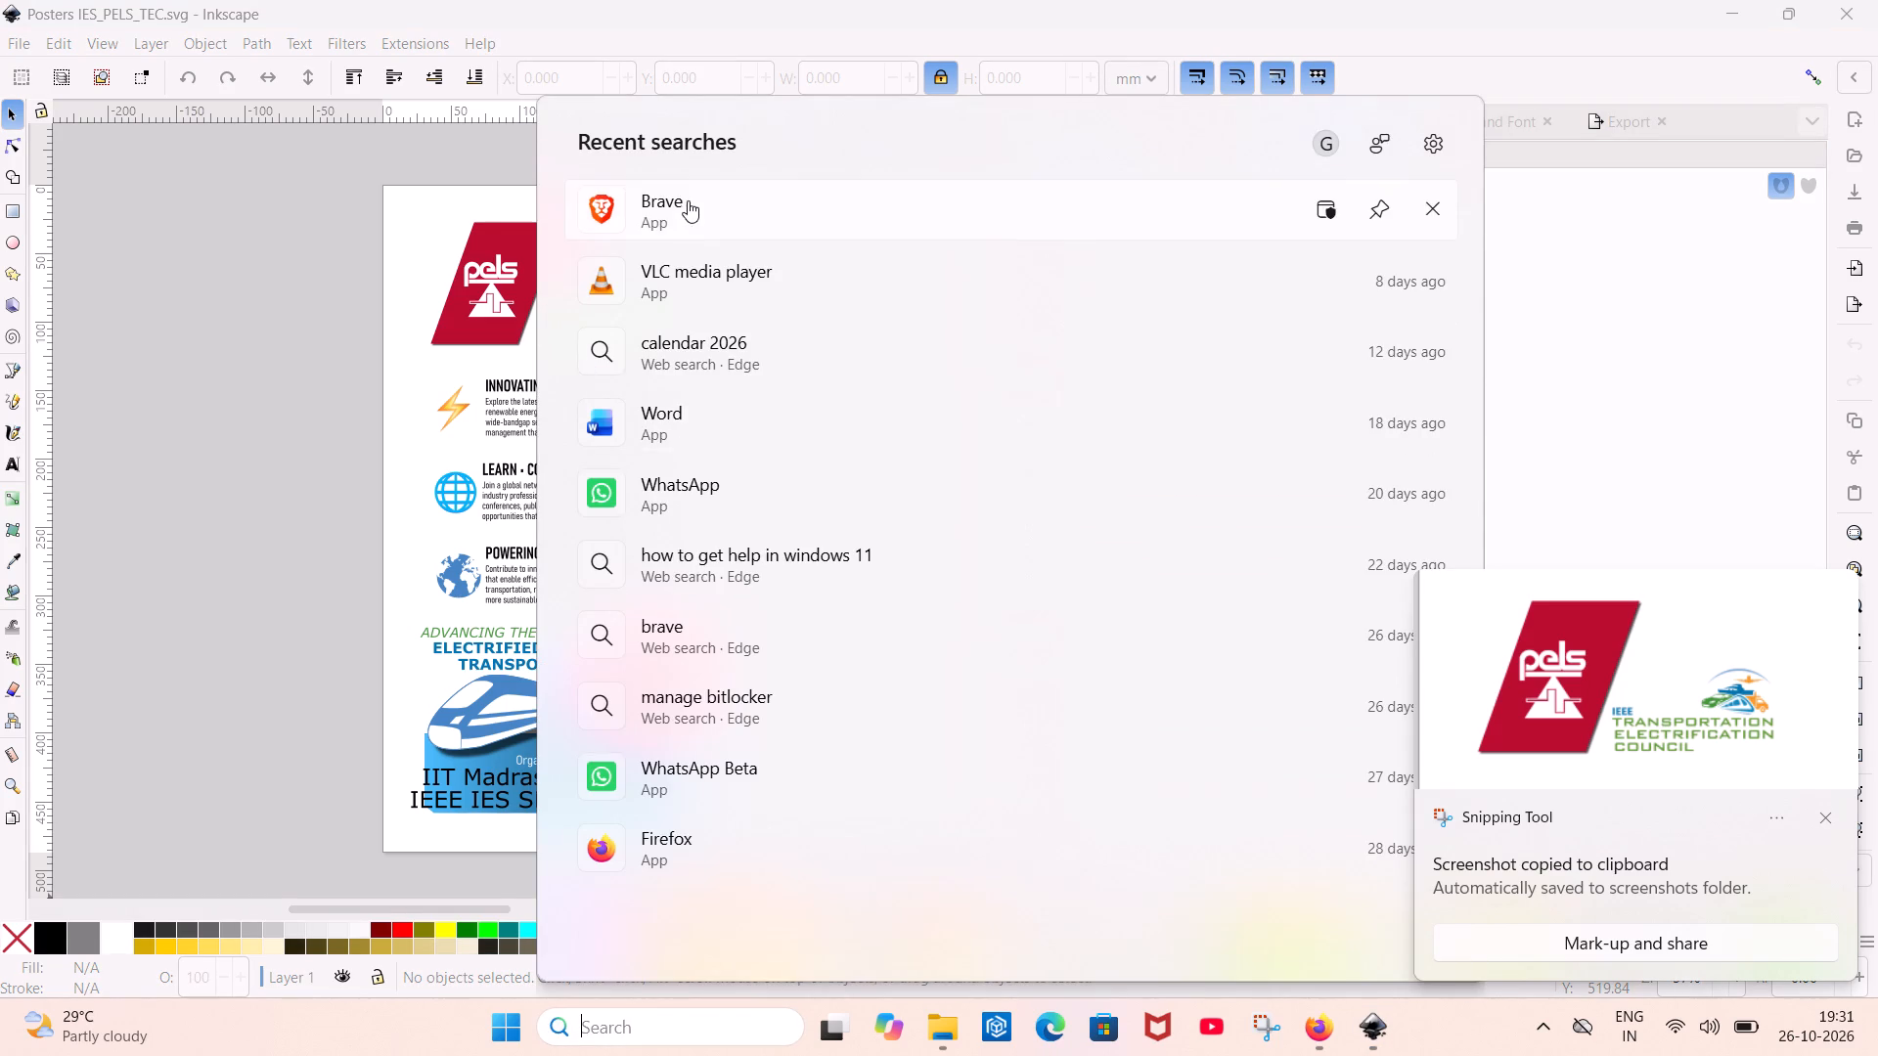
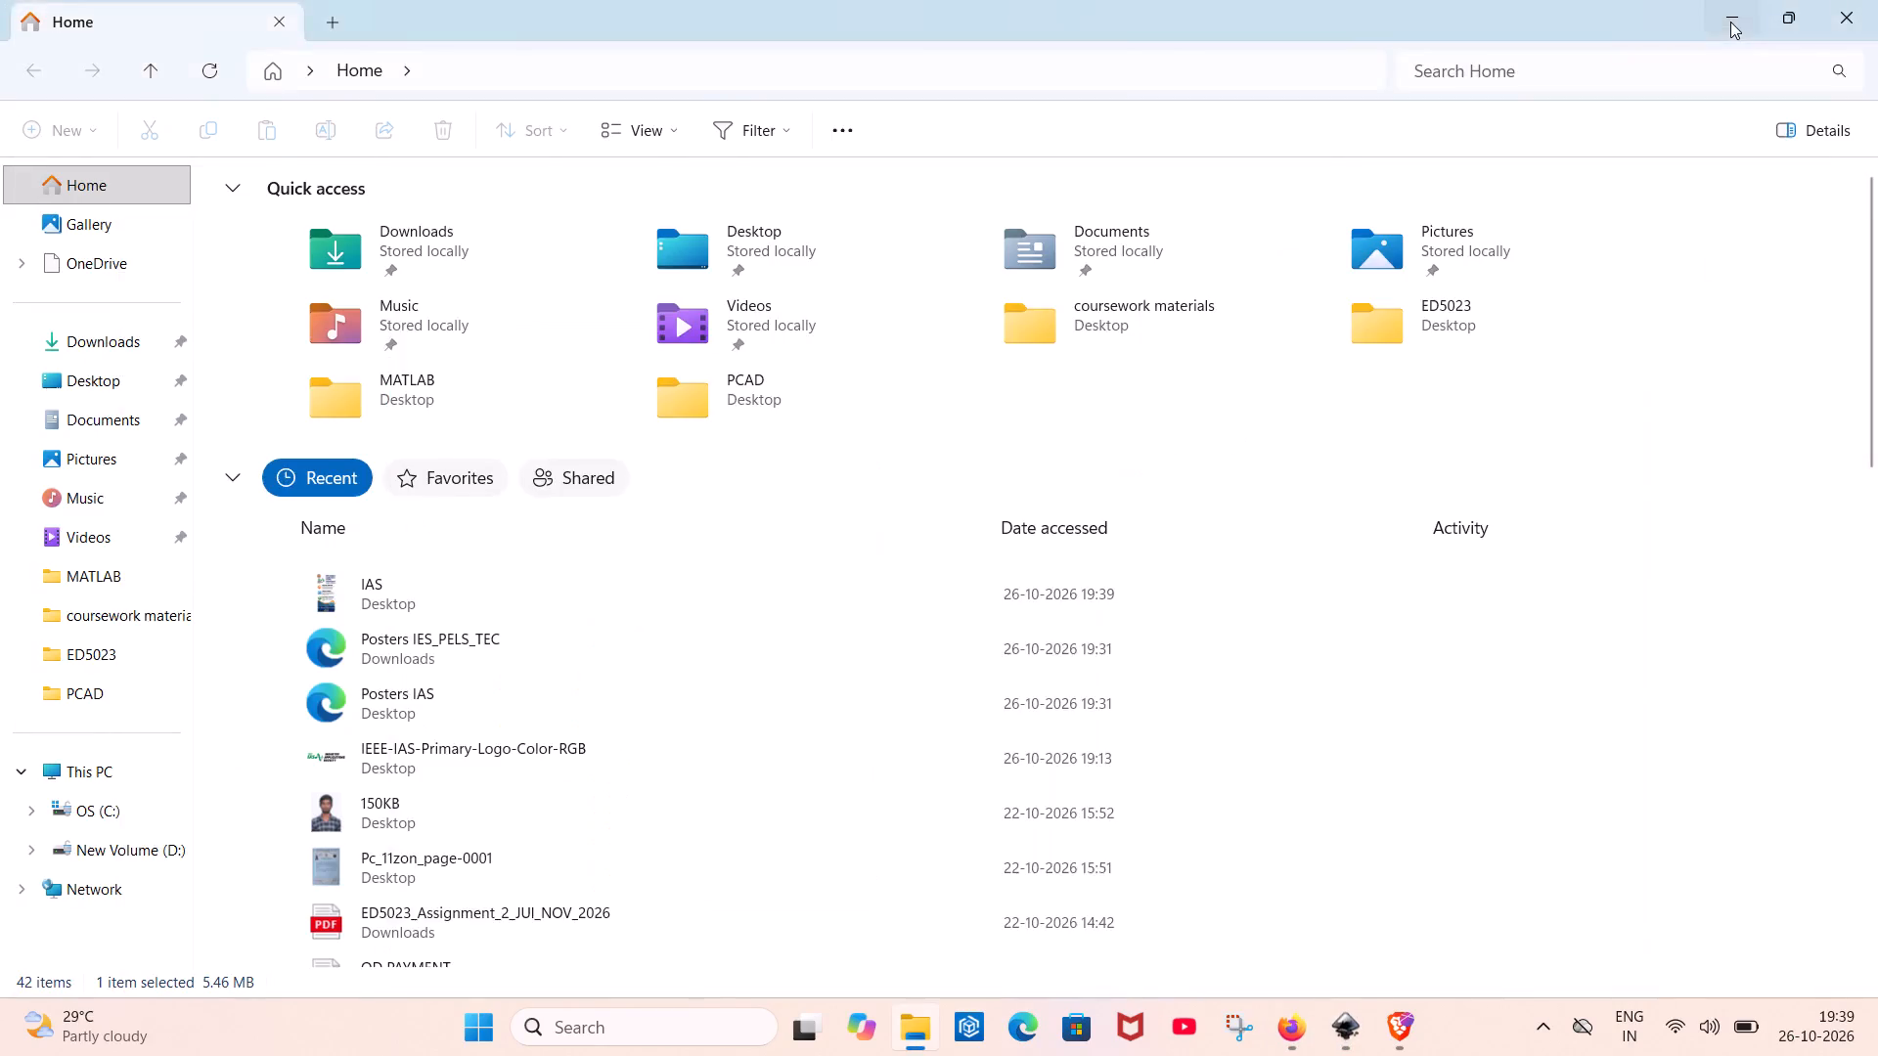
click(1156, 769)
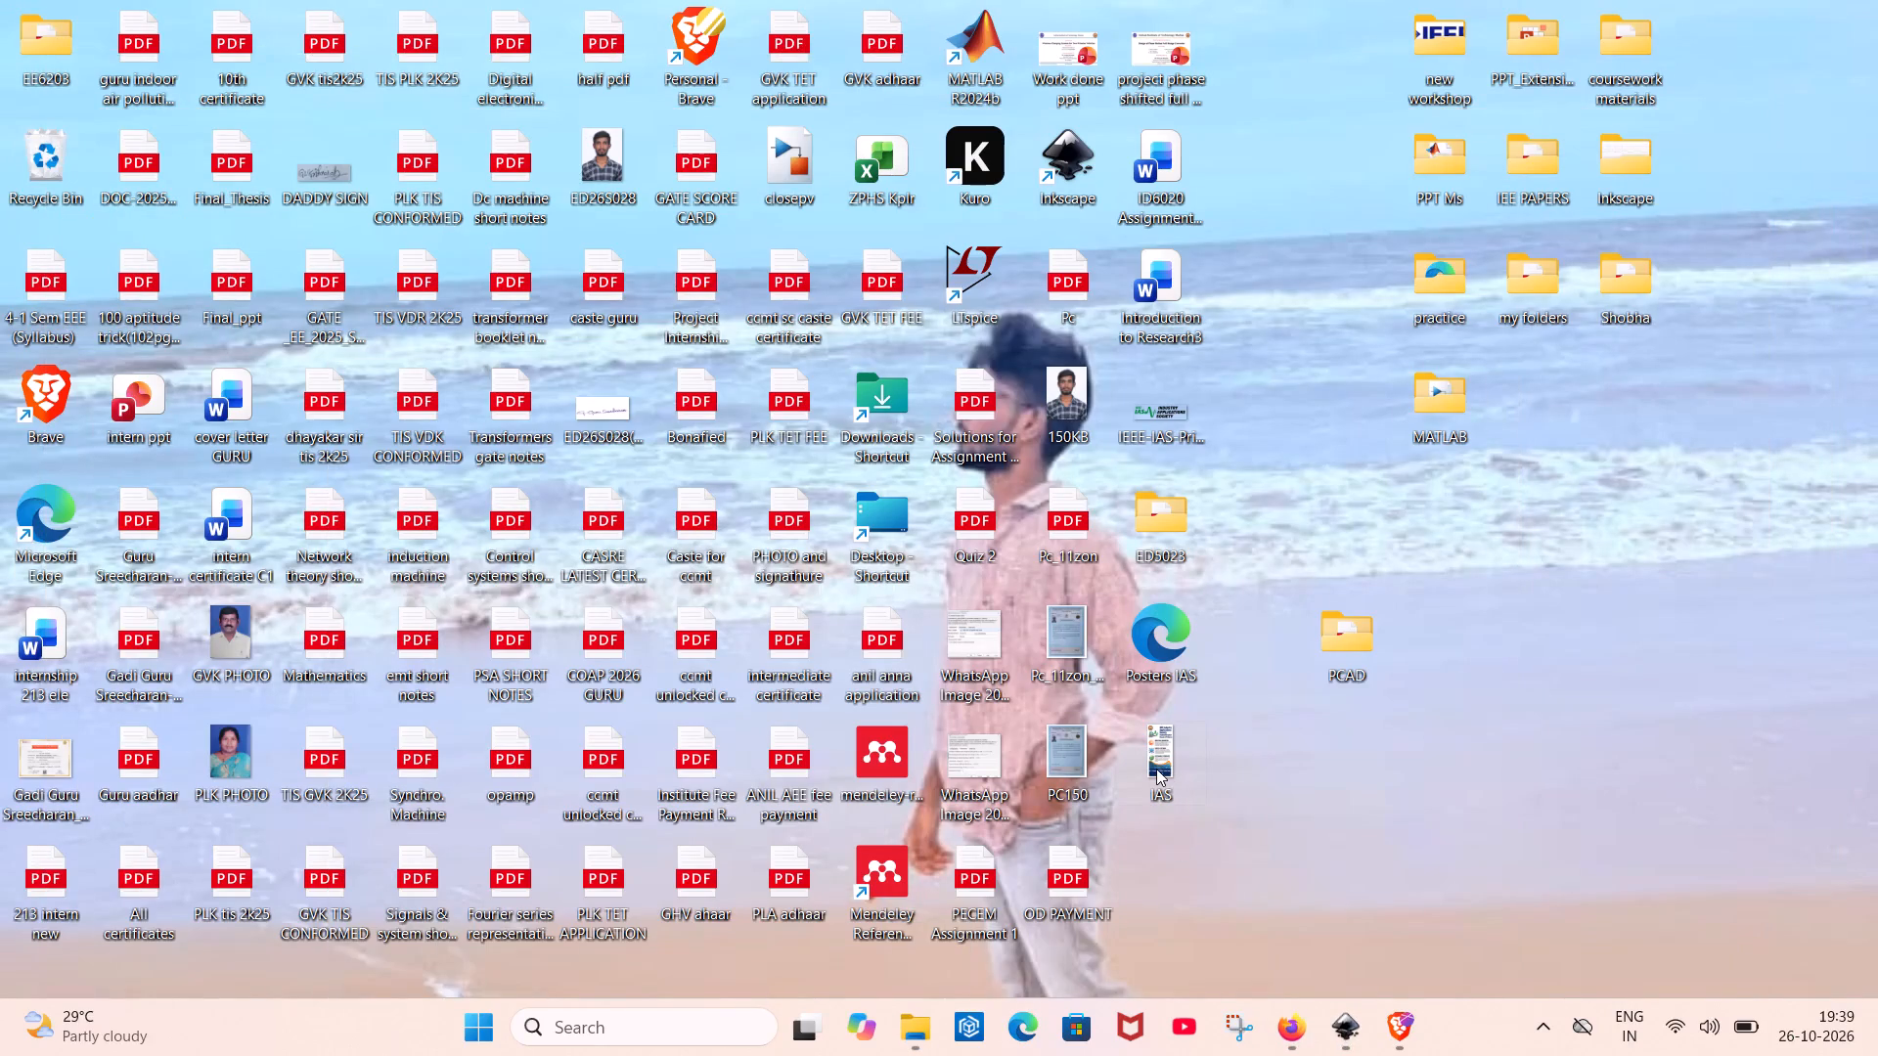
double_click(1156, 769)
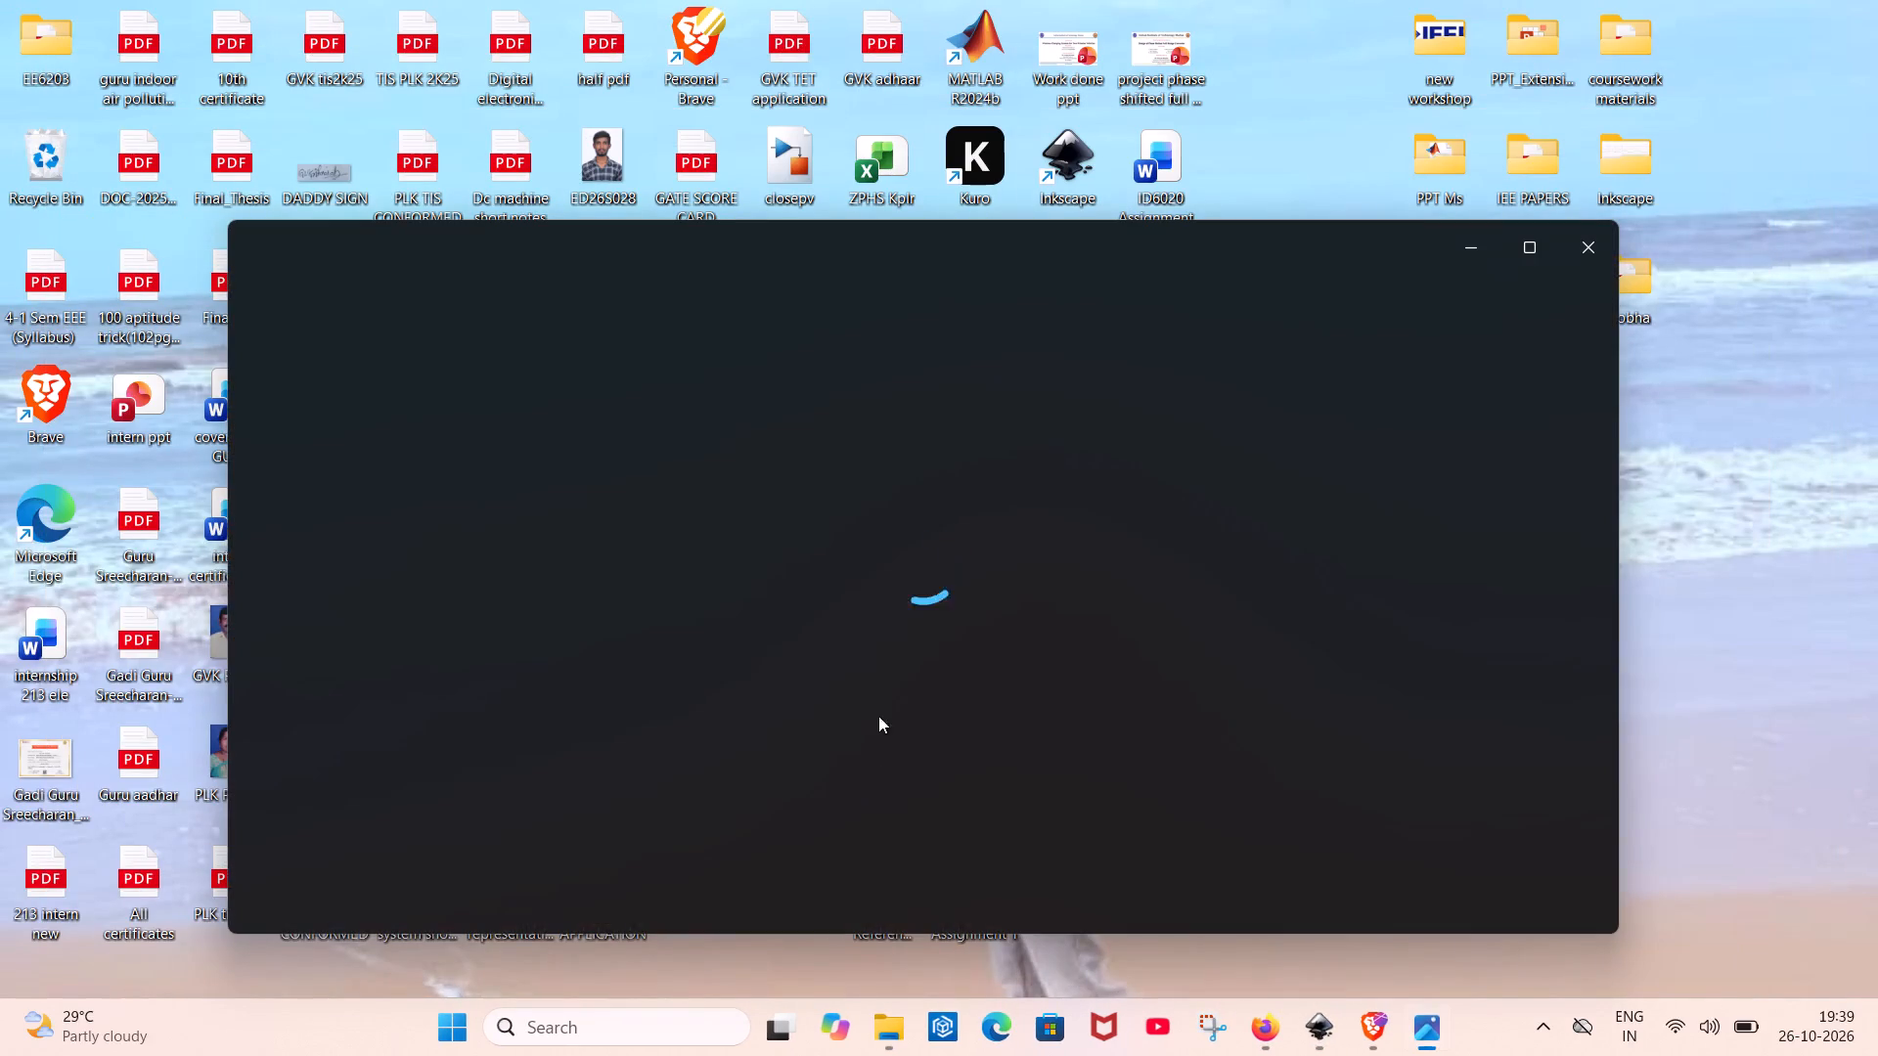
Examine the Industrial Innovation, Career & Network and Sustainable Technology sections of the saved poster up close and as a whole.
scroll(896, 650, up, 6)
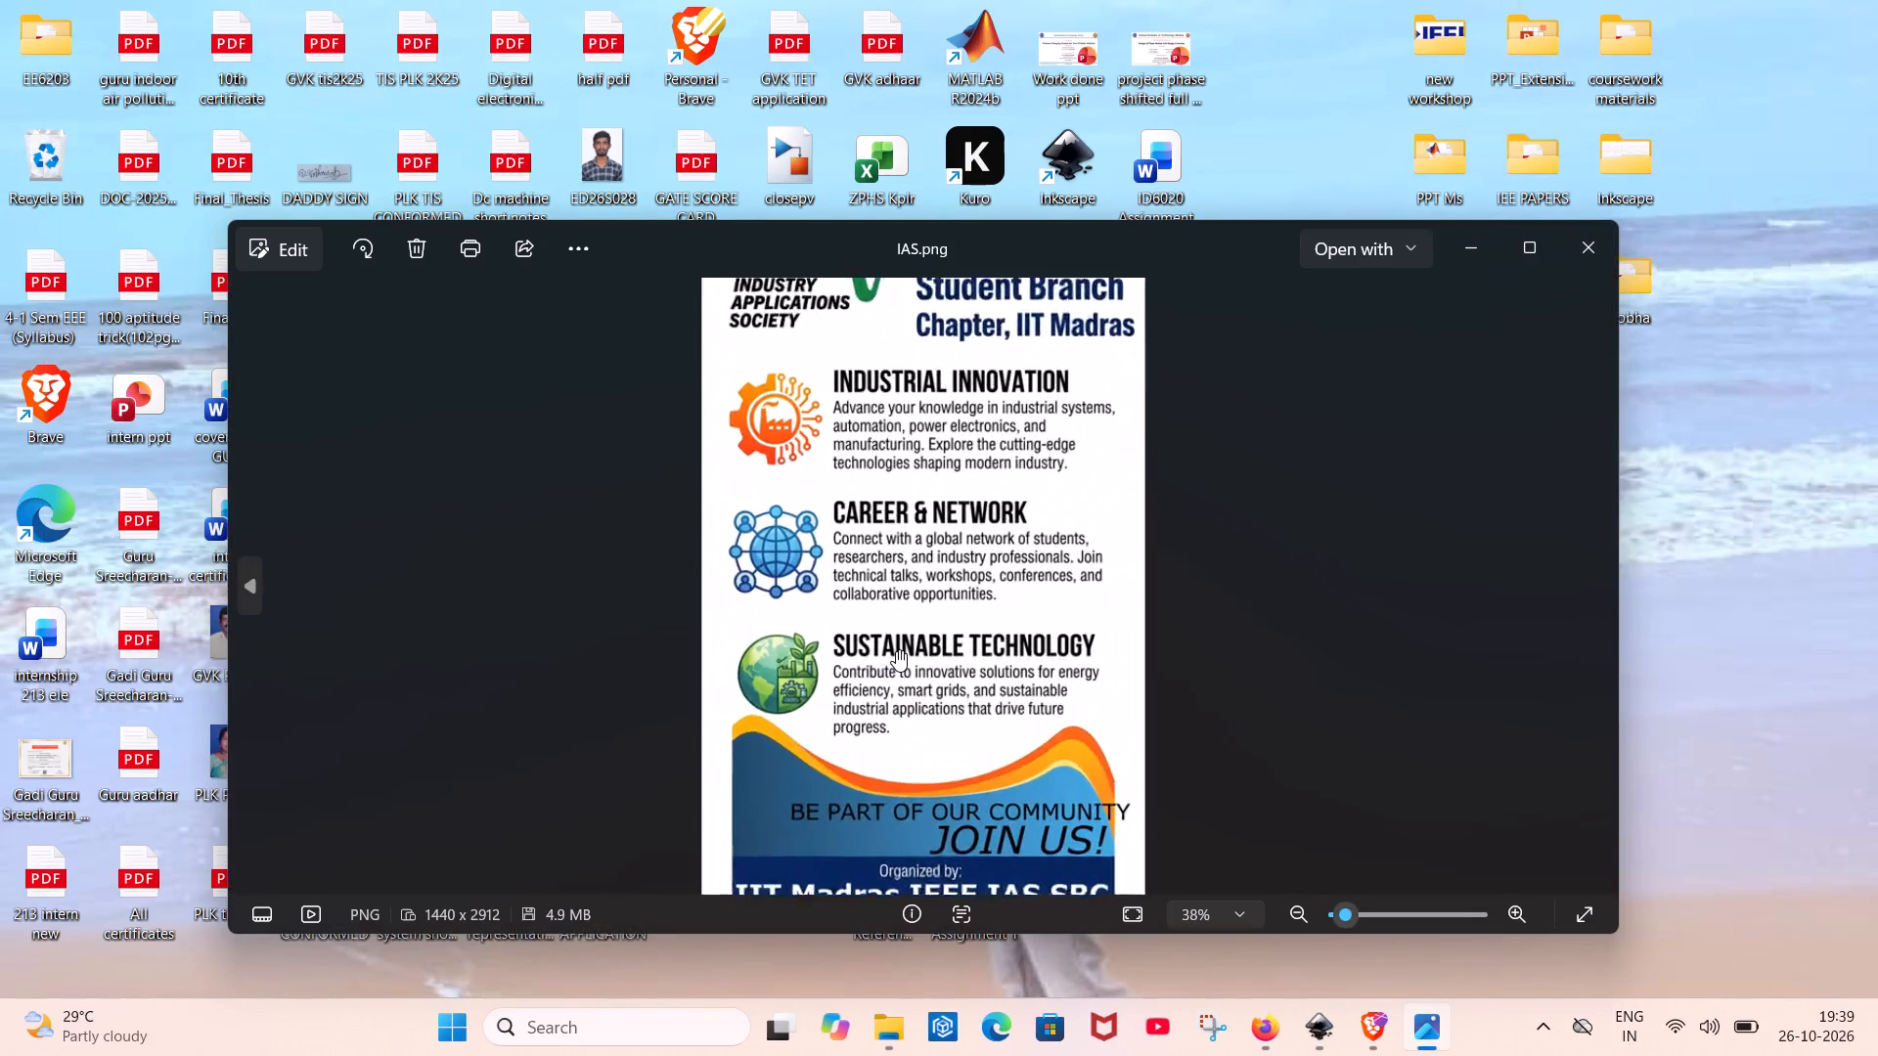
scroll(896, 649, up, 4)
scroll(900, 640, down, 4)
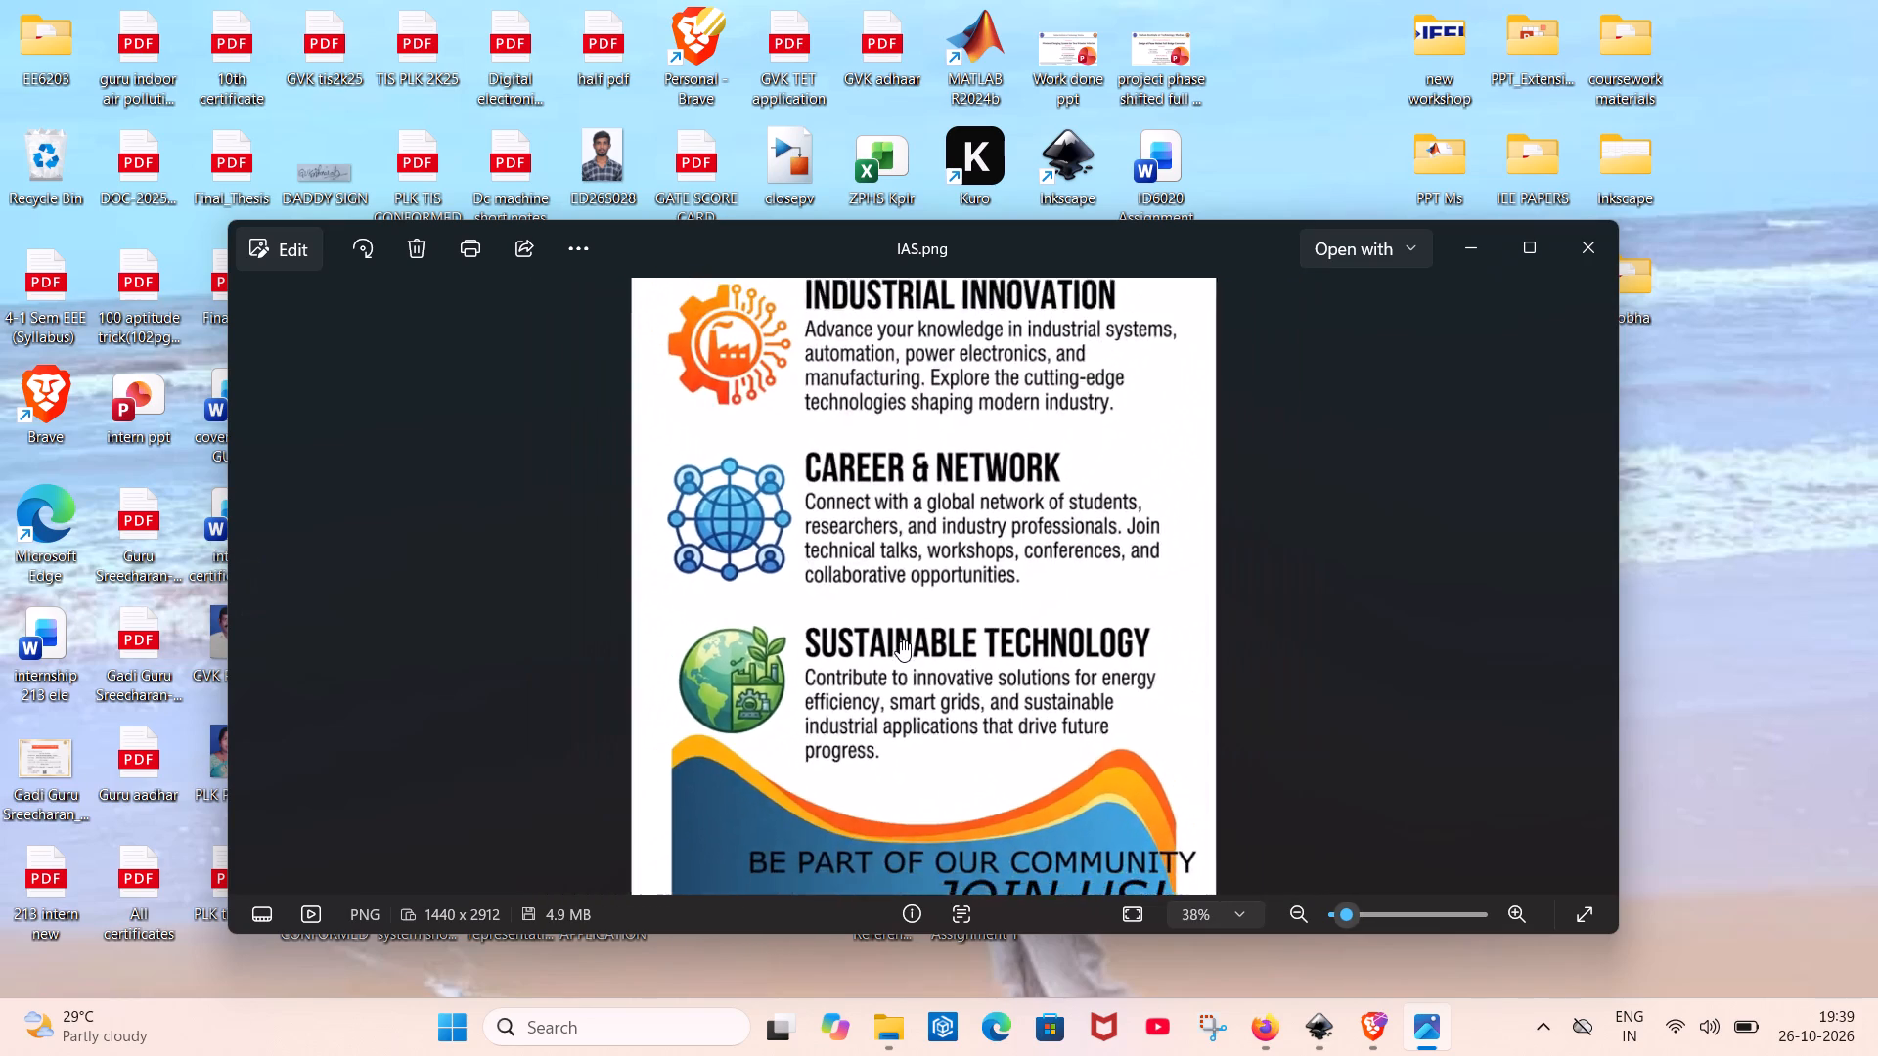
scroll(900, 640, down, 7)
scroll(939, 532, up, 11)
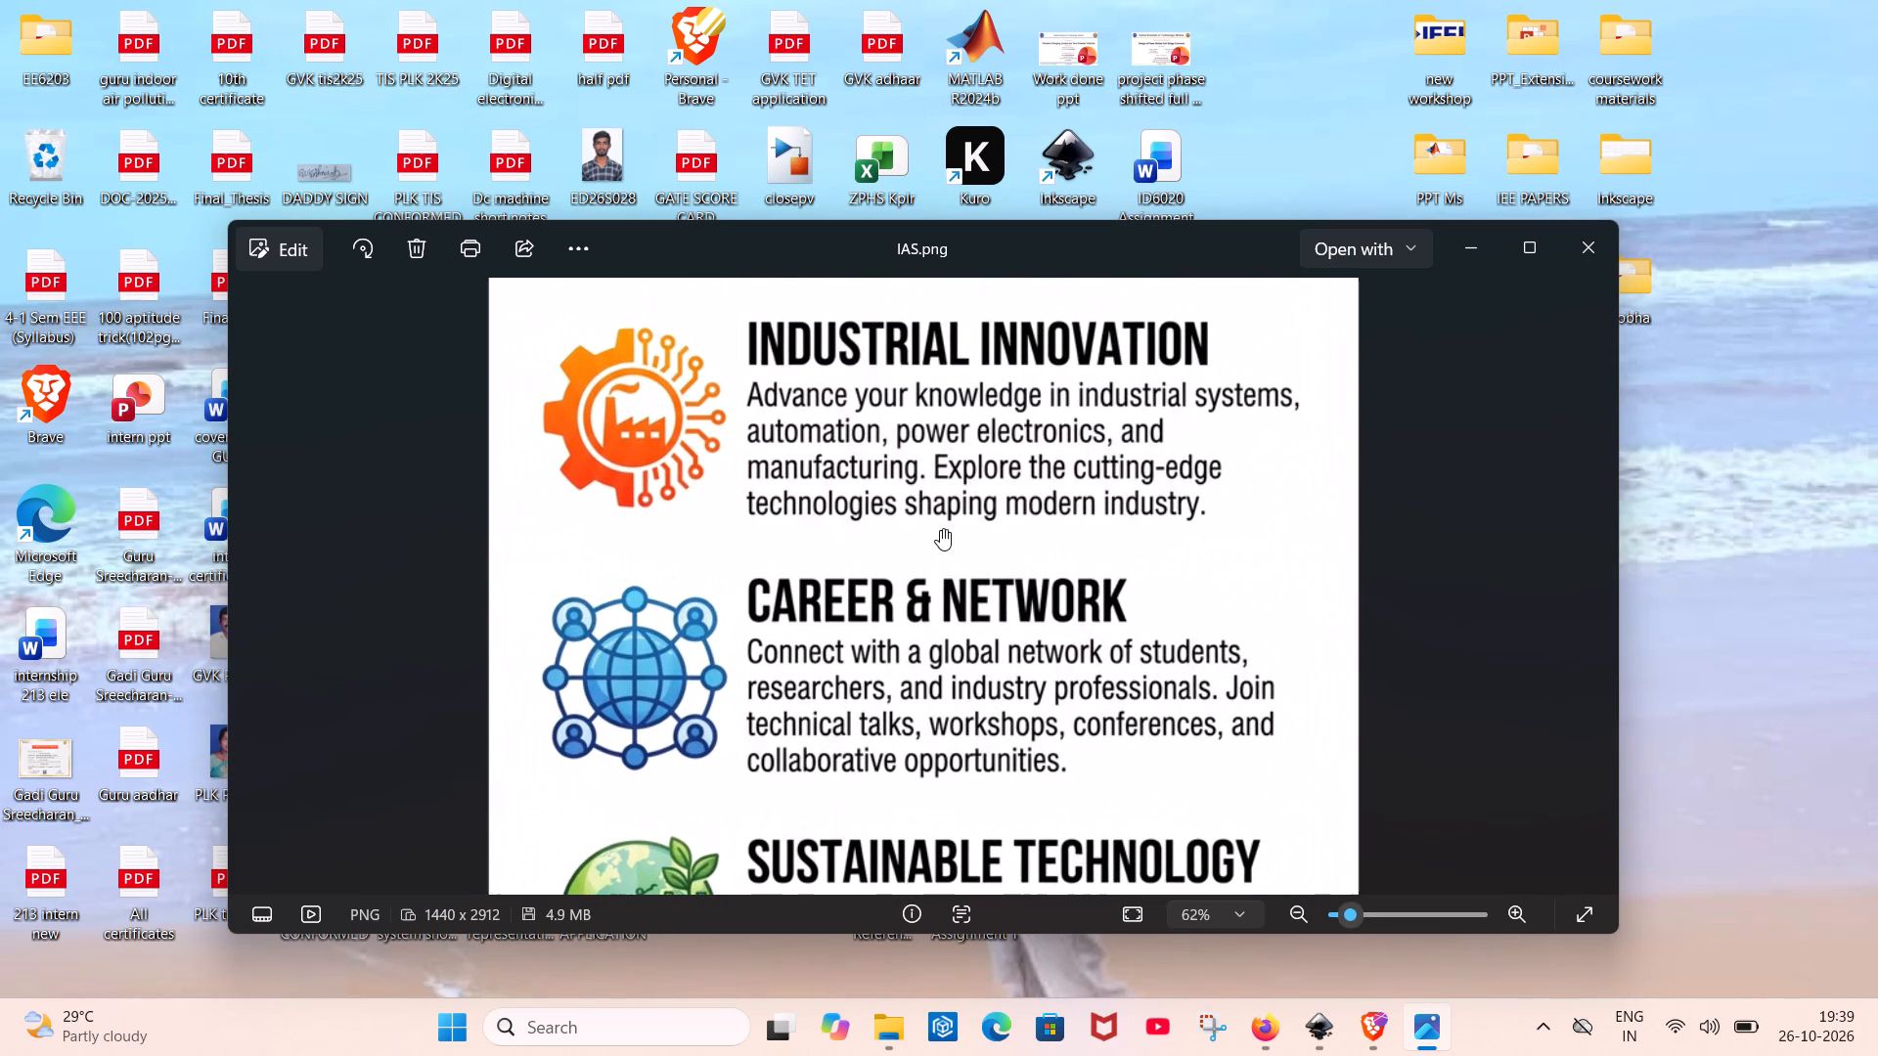
scroll(940, 529, down, 7)
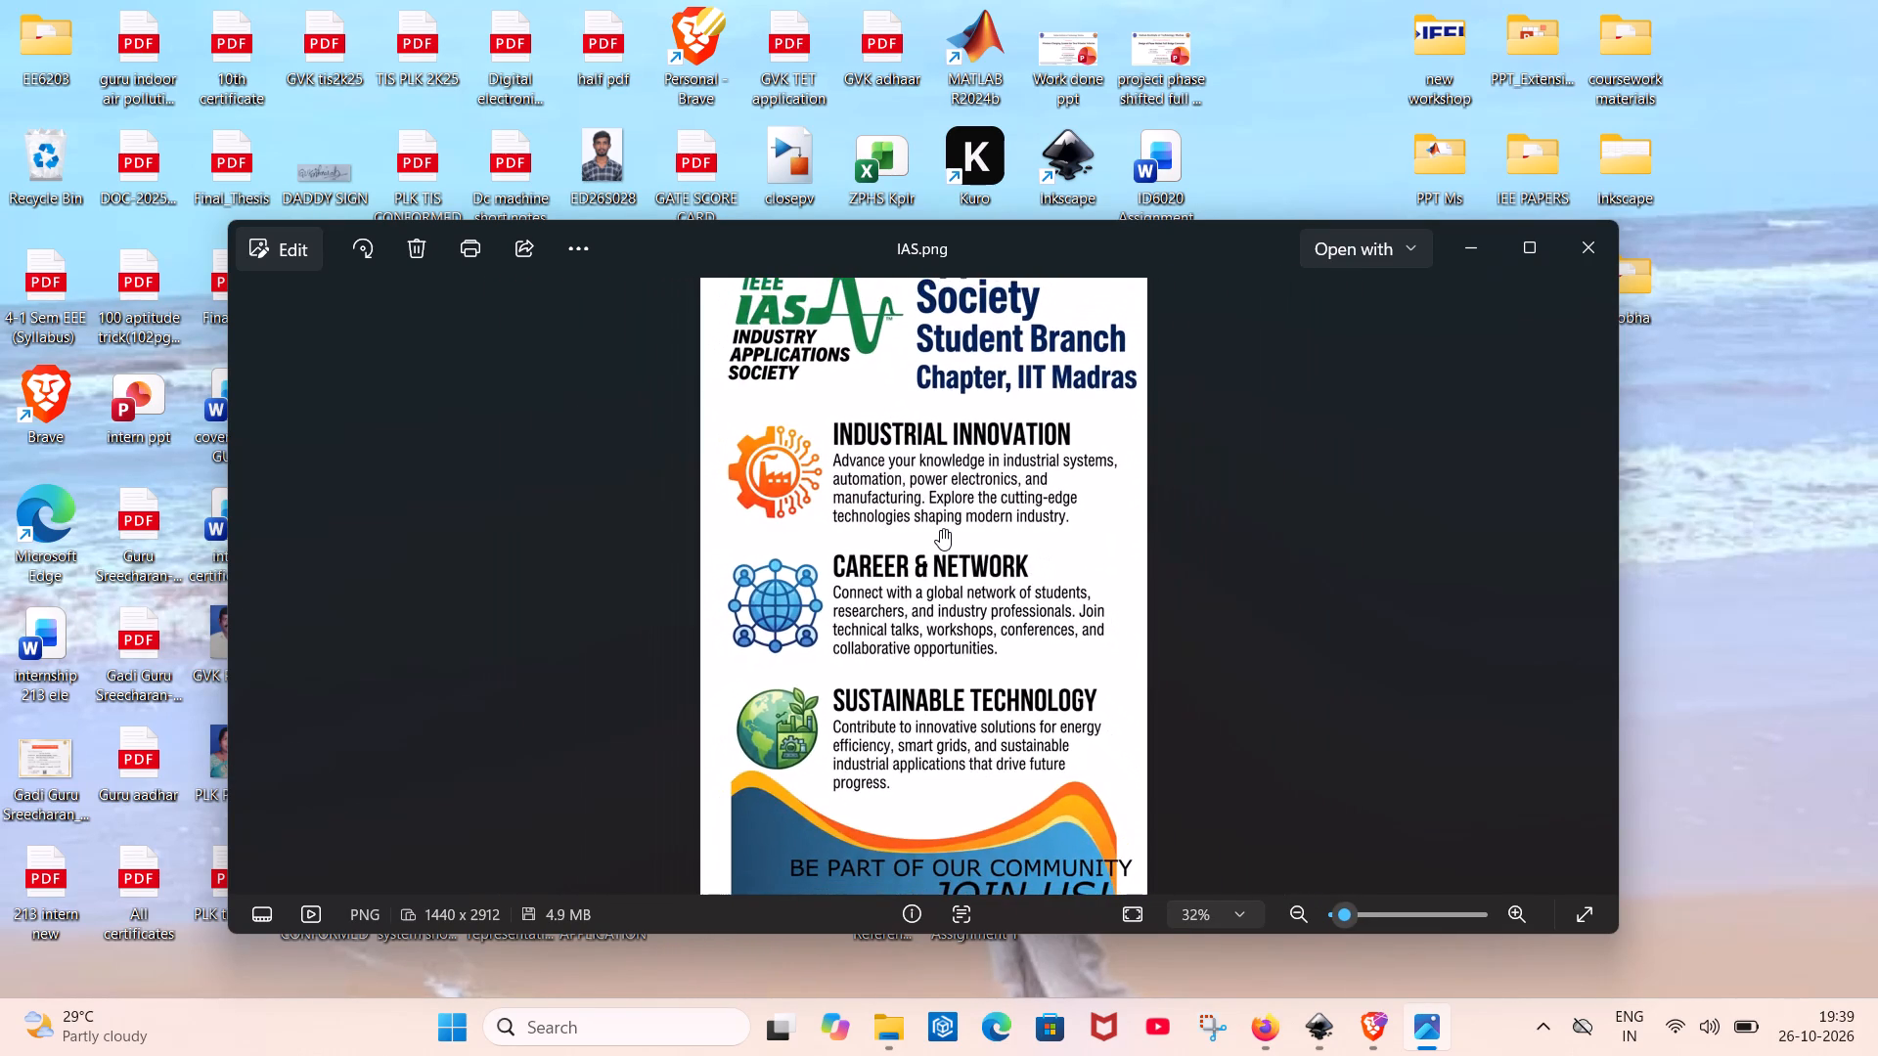
scroll(956, 684, up, 6)
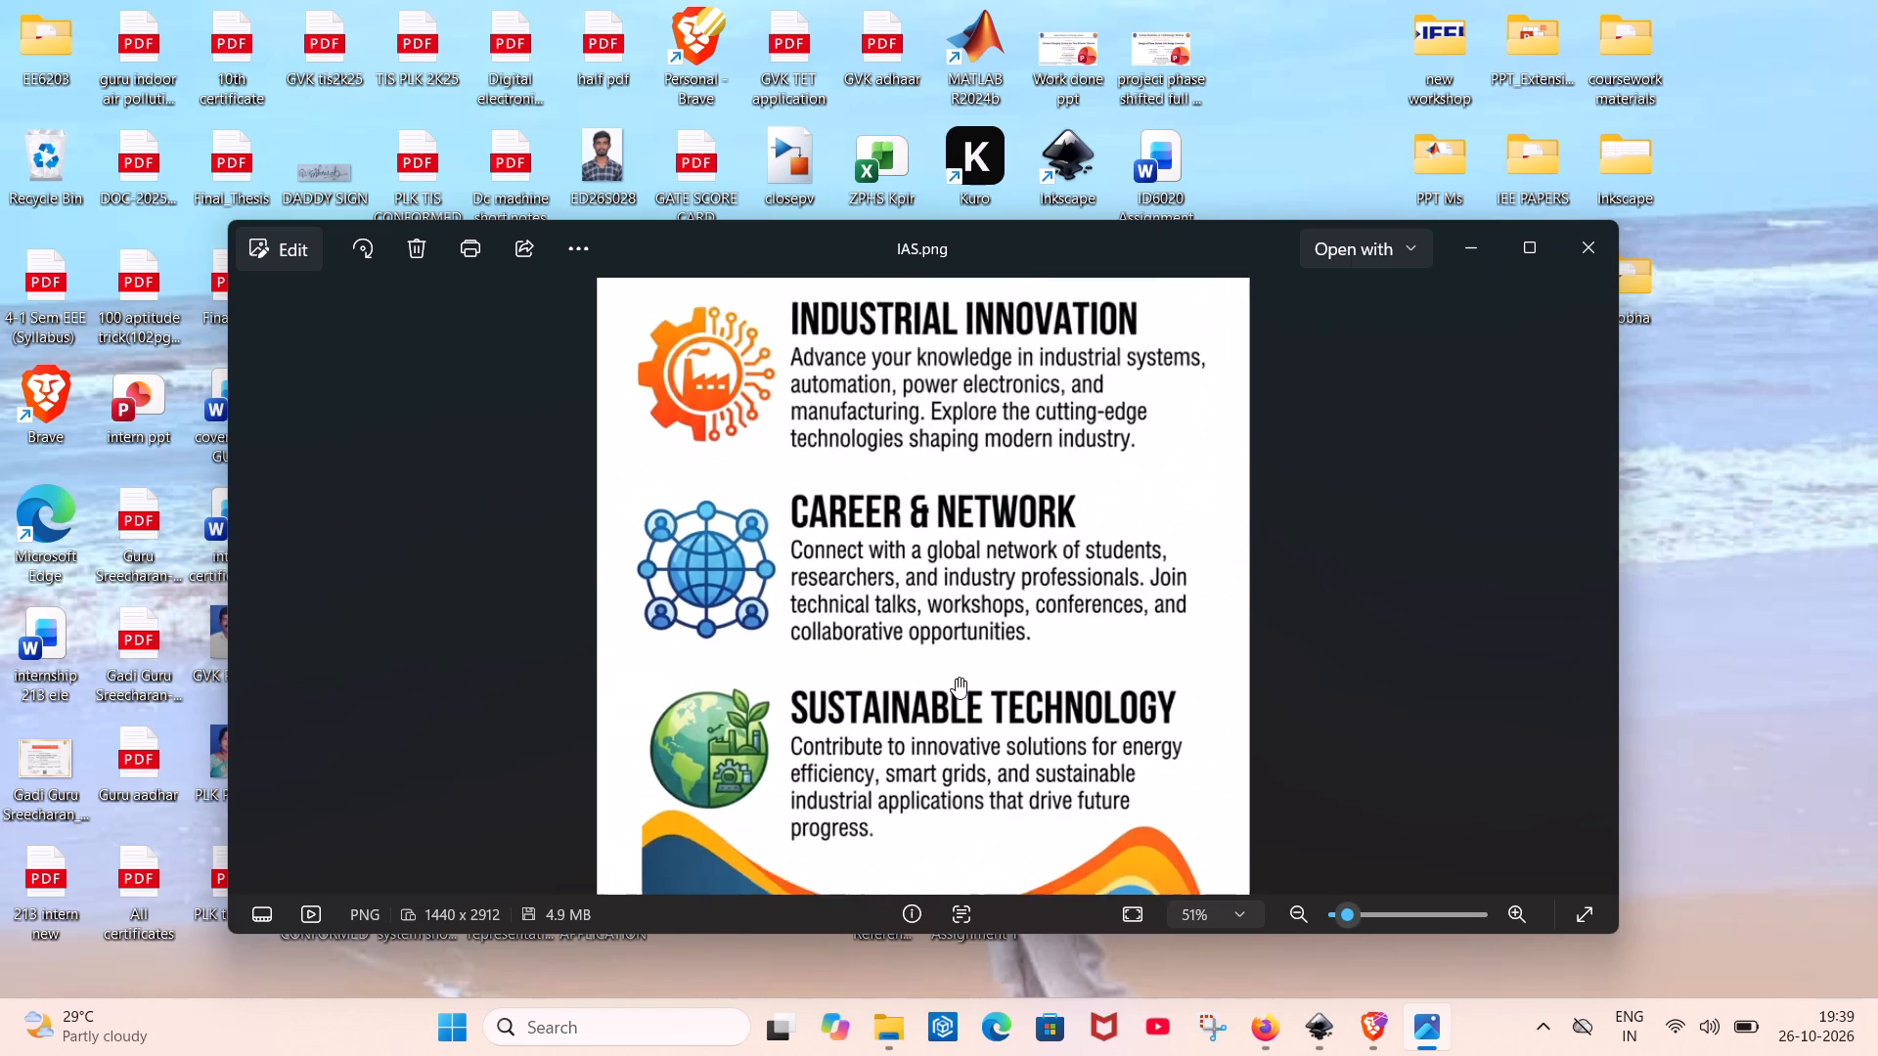
scroll(956, 678, up, 1)
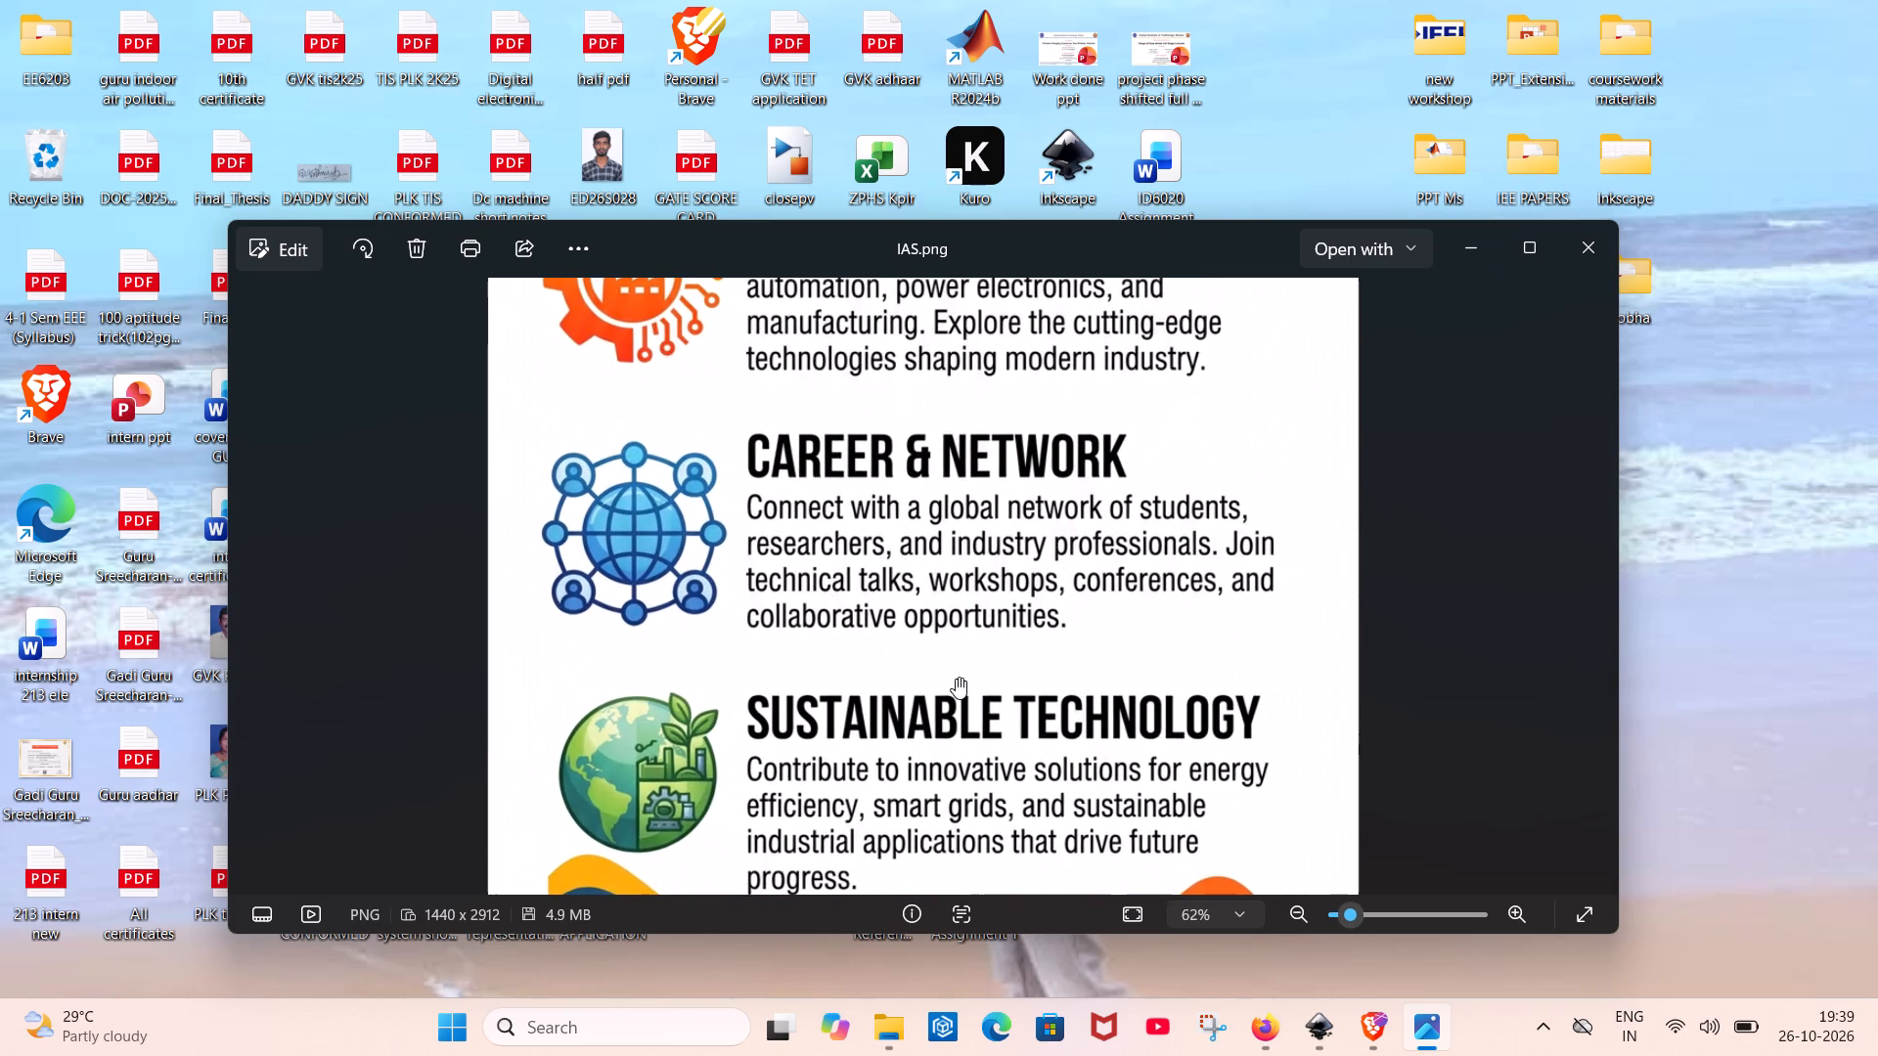
scroll(956, 678, down, 2)
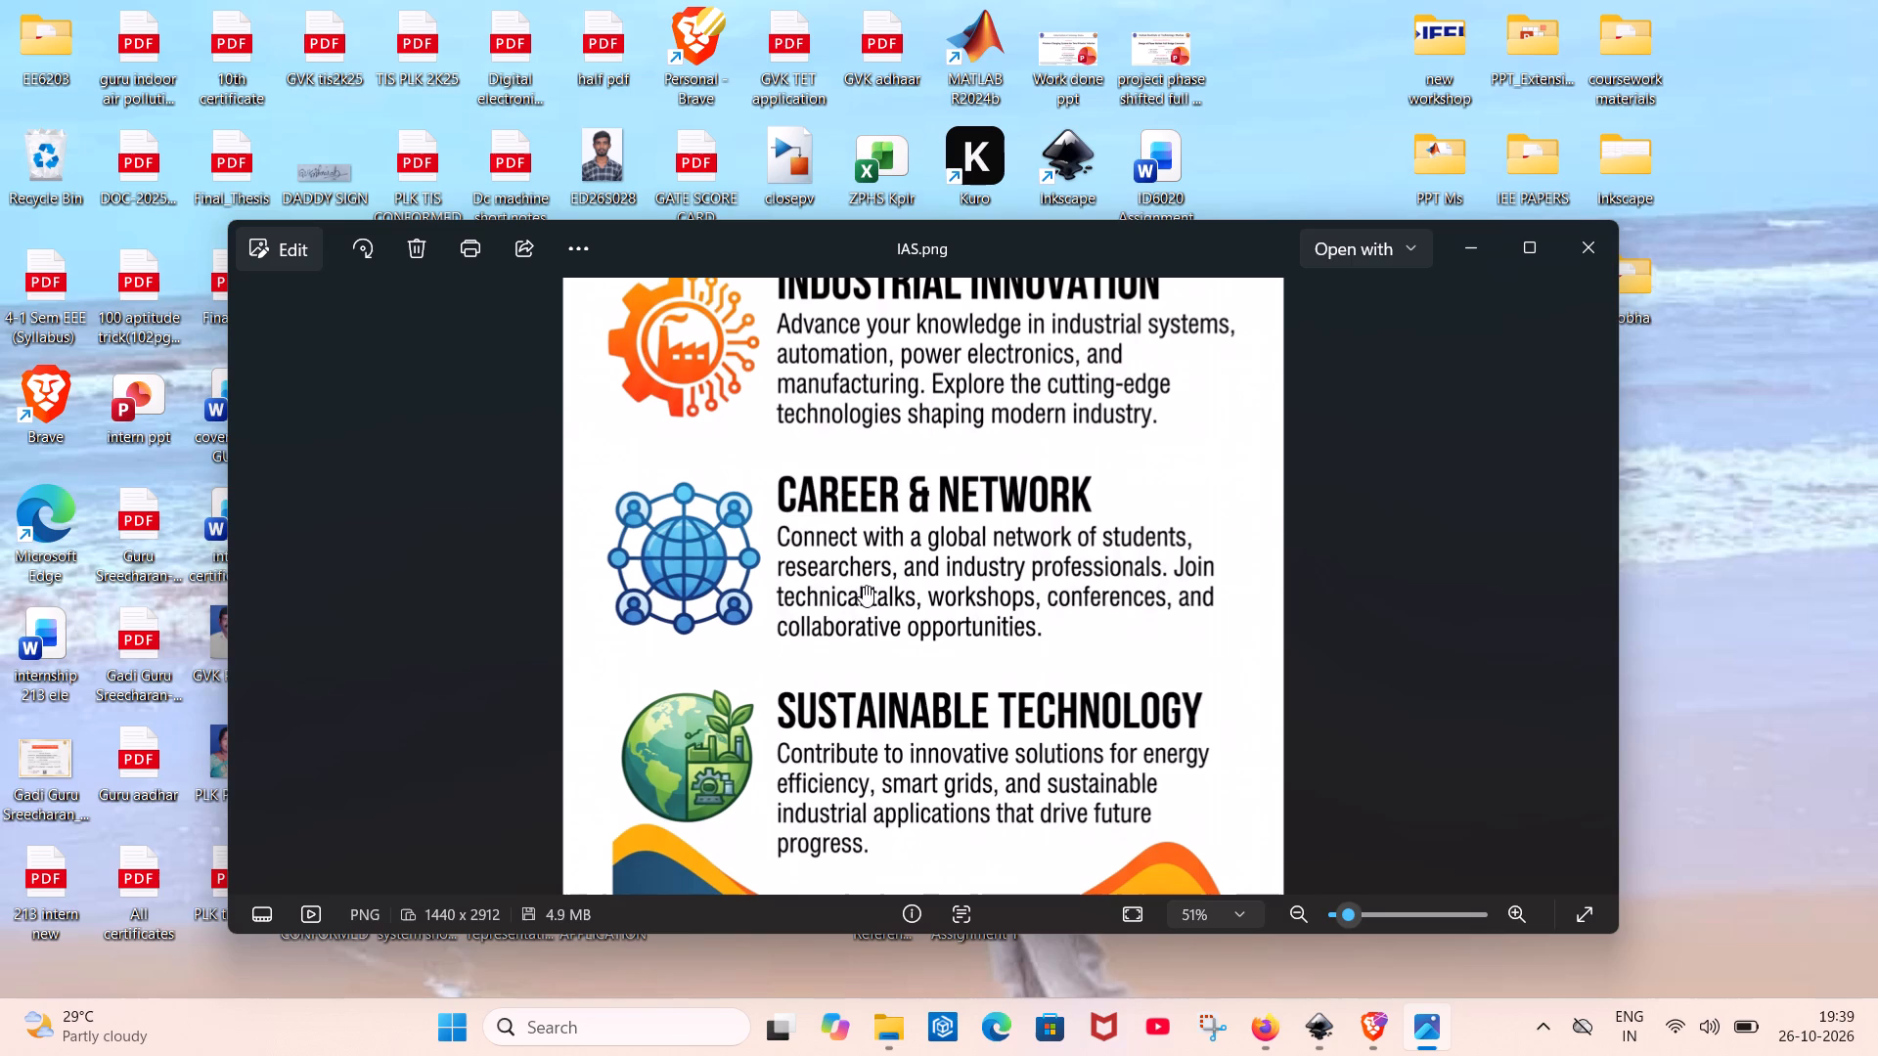
scroll(934, 622, up, 3)
scroll(934, 622, down, 3)
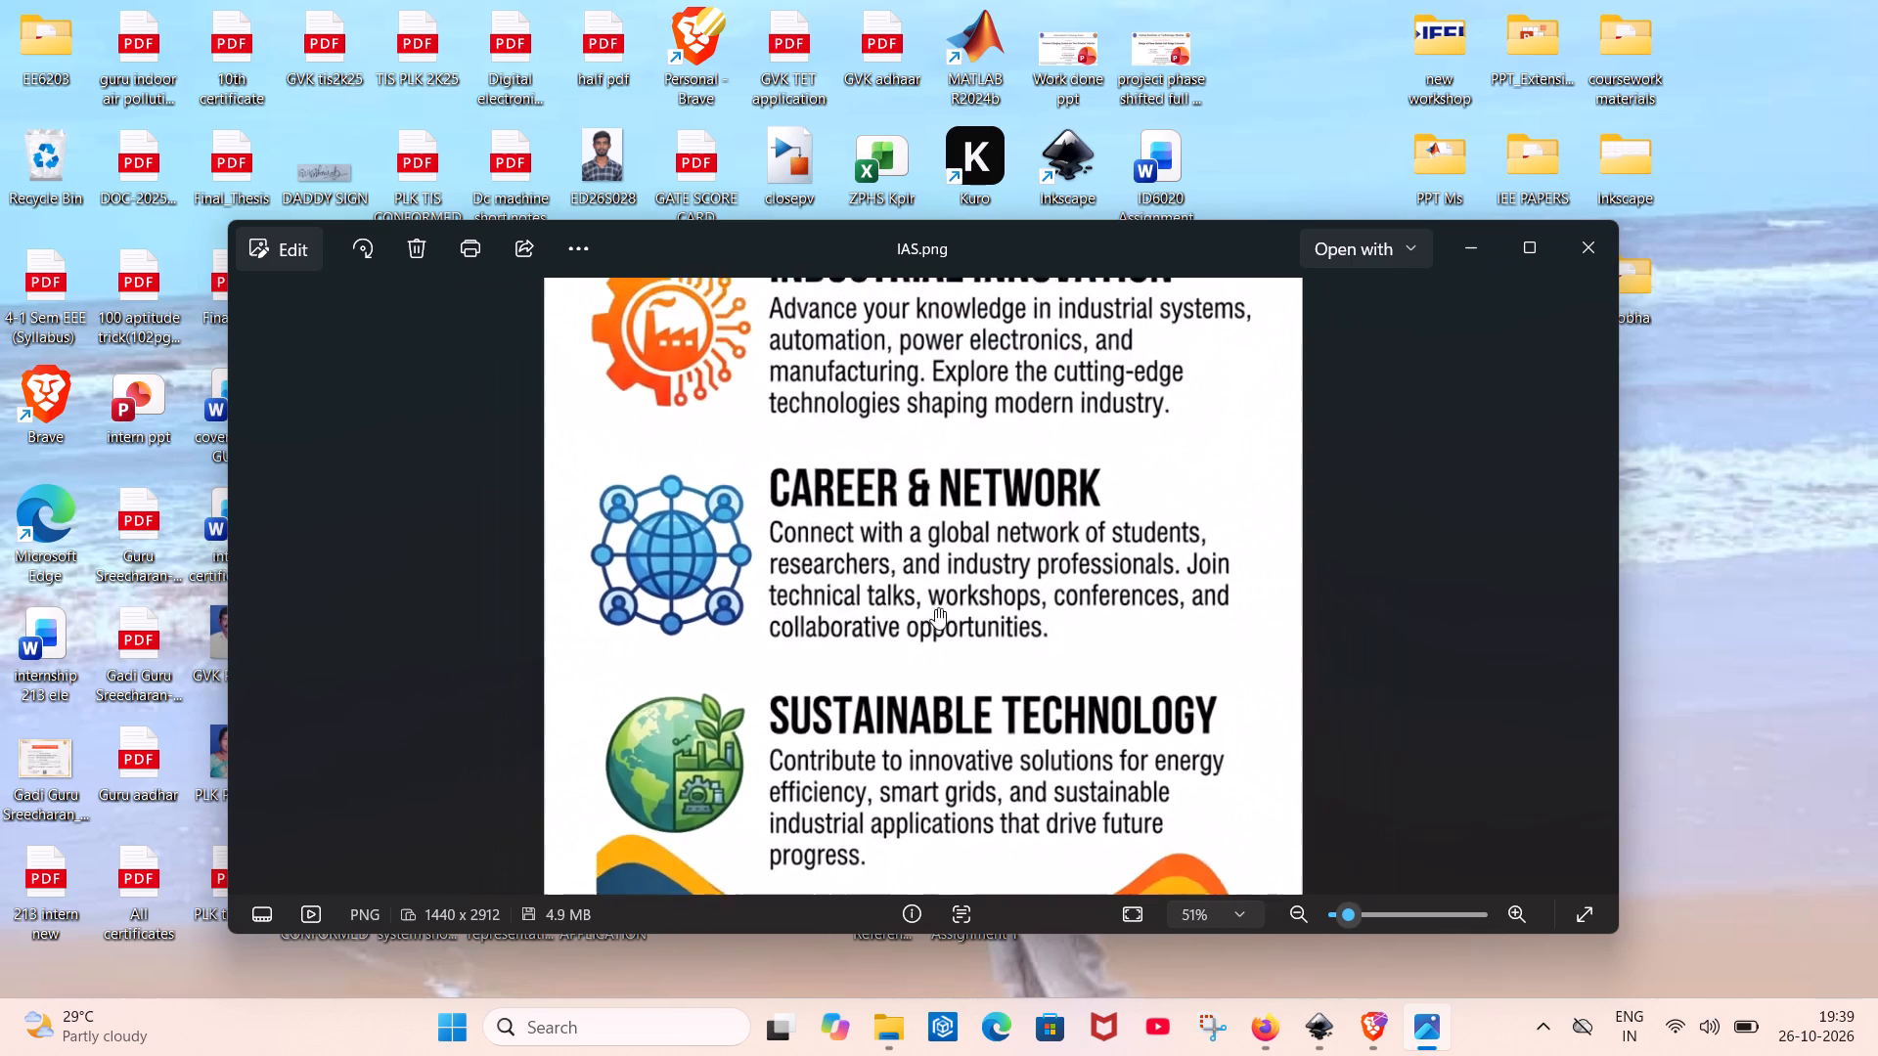
scroll(935, 607, down, 13)
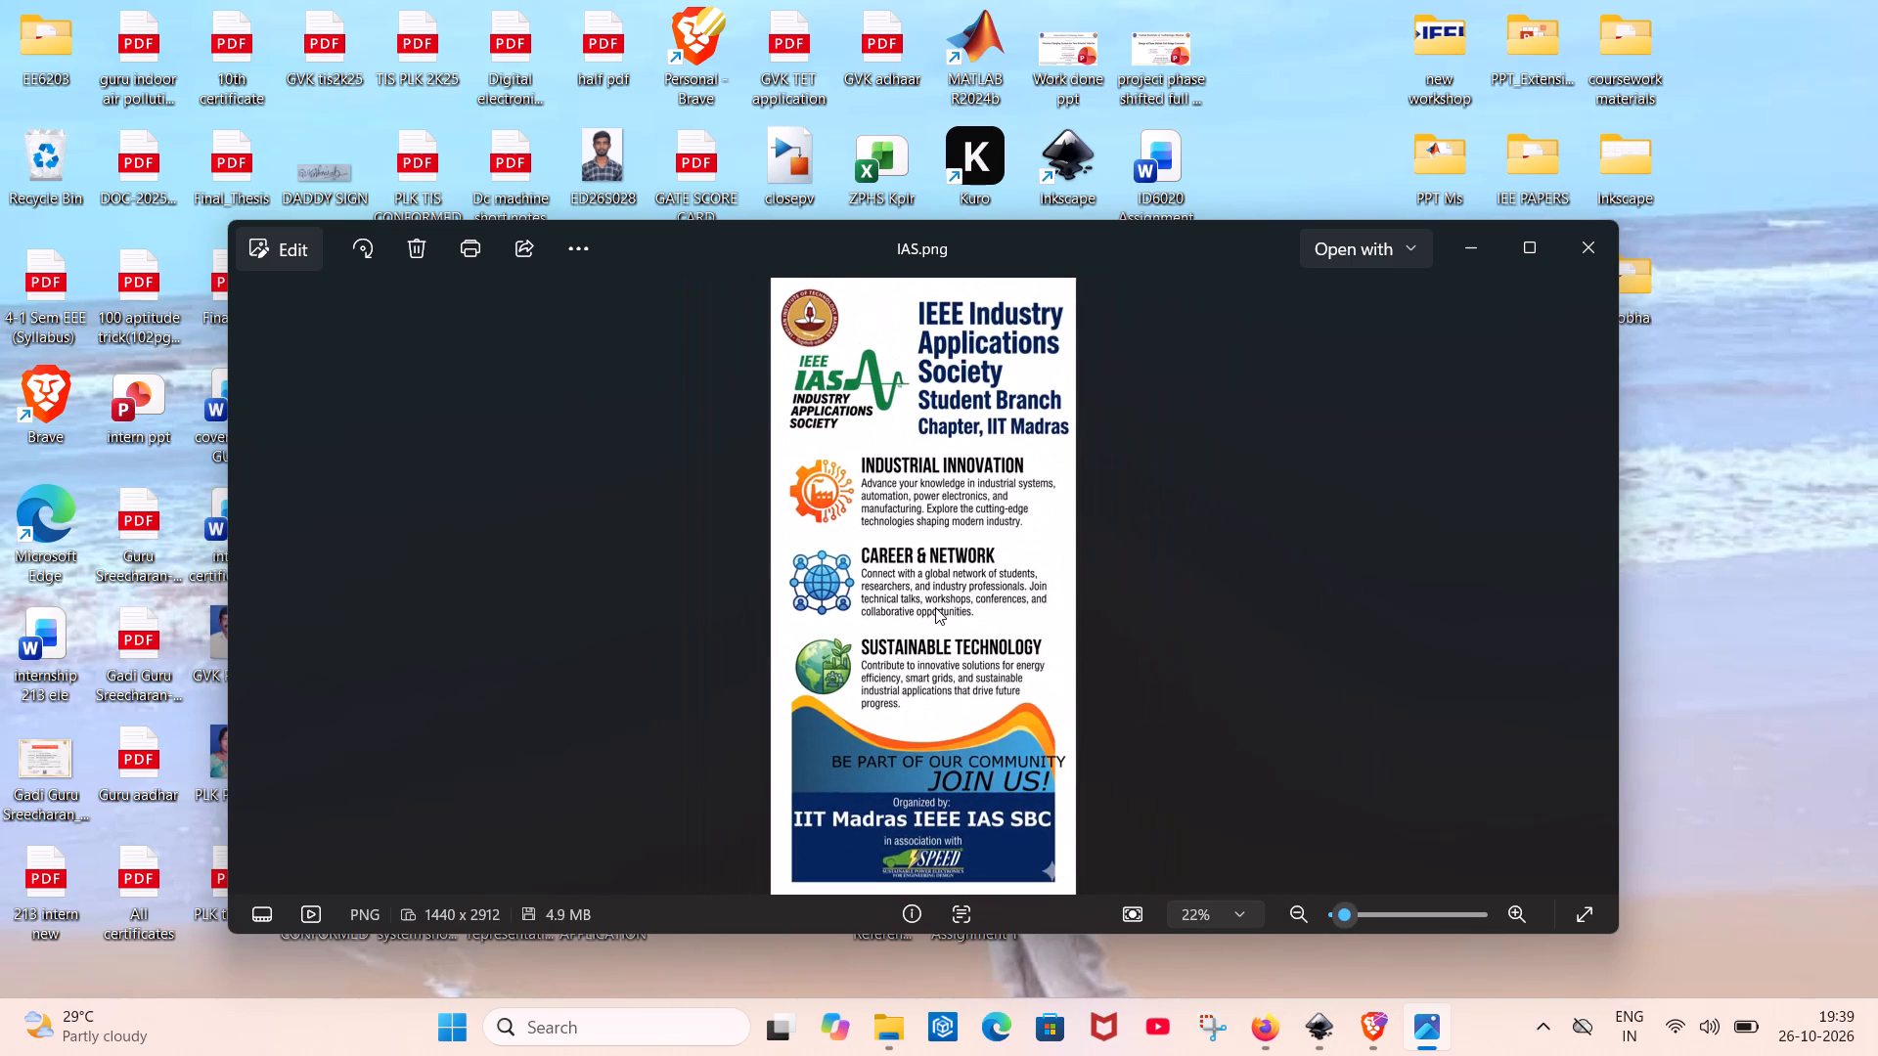
Inspect the poster's chapter title and Industrial Innovation heading at high magnification, and compare them with the full layout.
scroll(919, 438, up, 8)
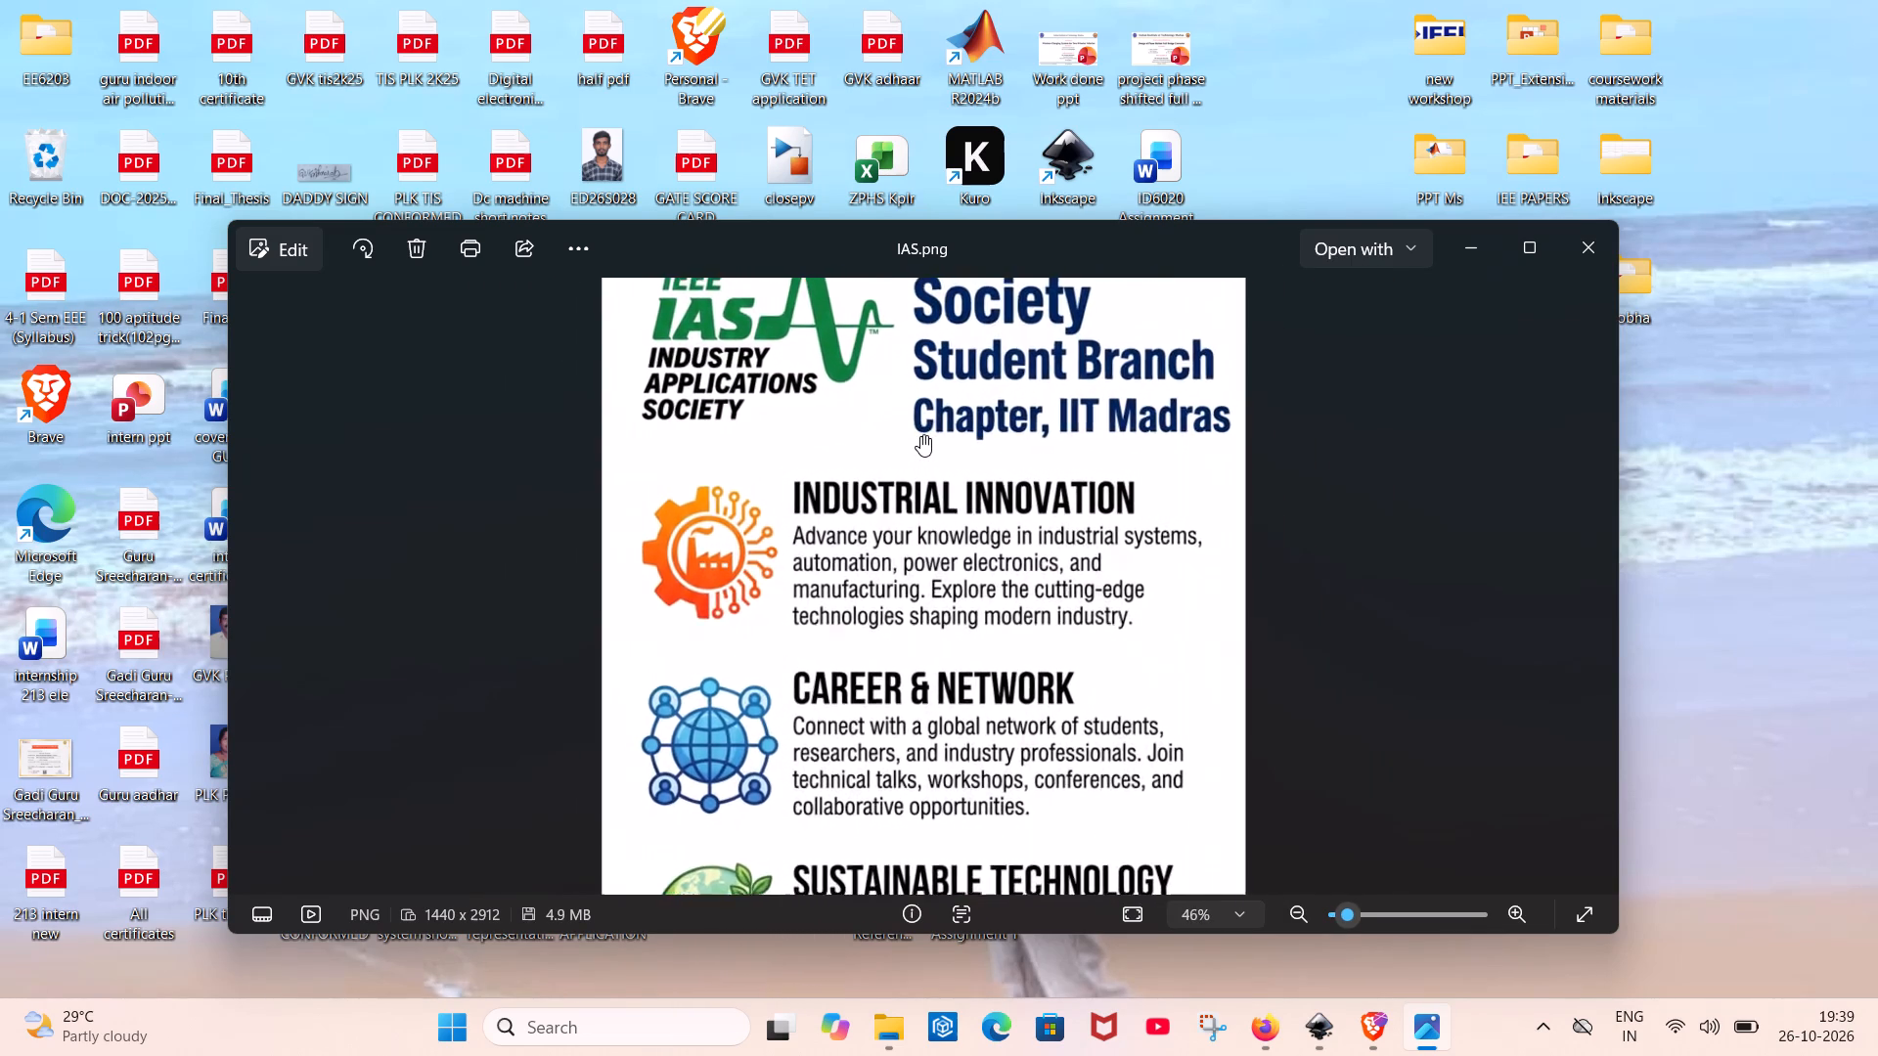
scroll(920, 435, up, 14)
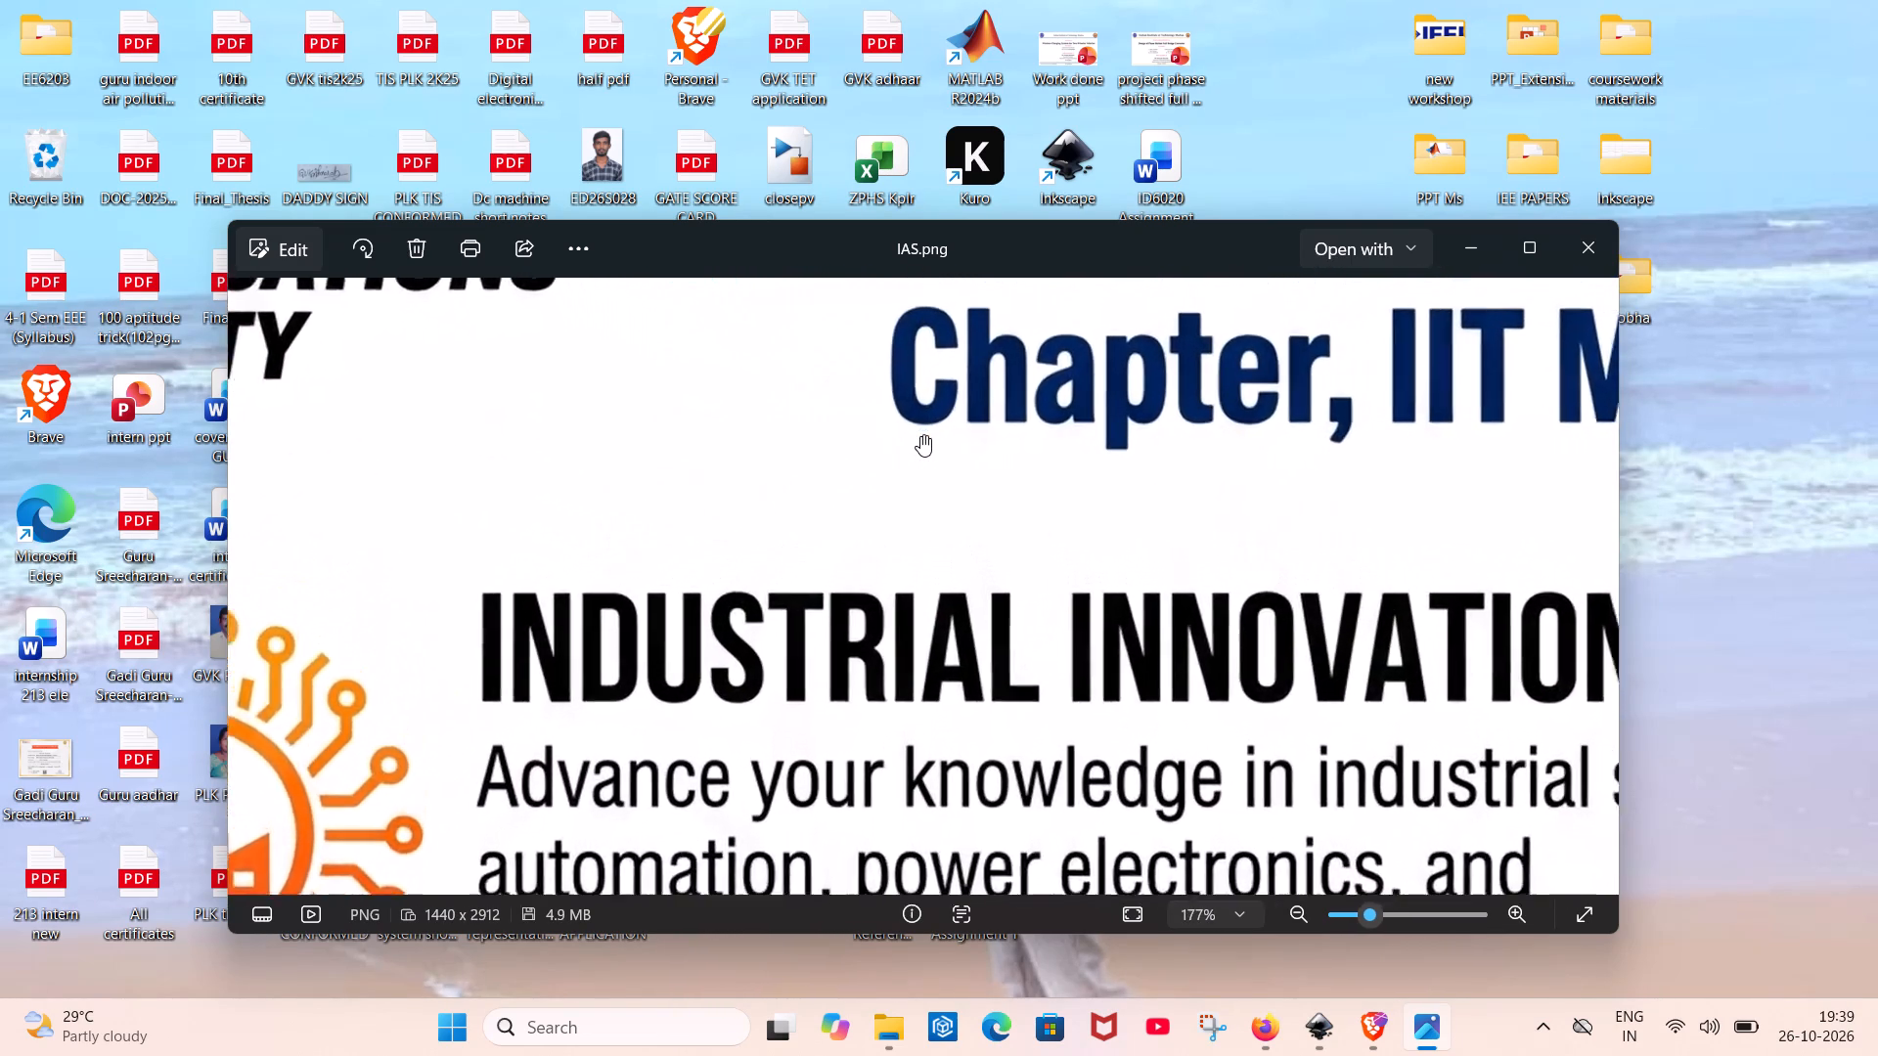
scroll(920, 435, down, 16)
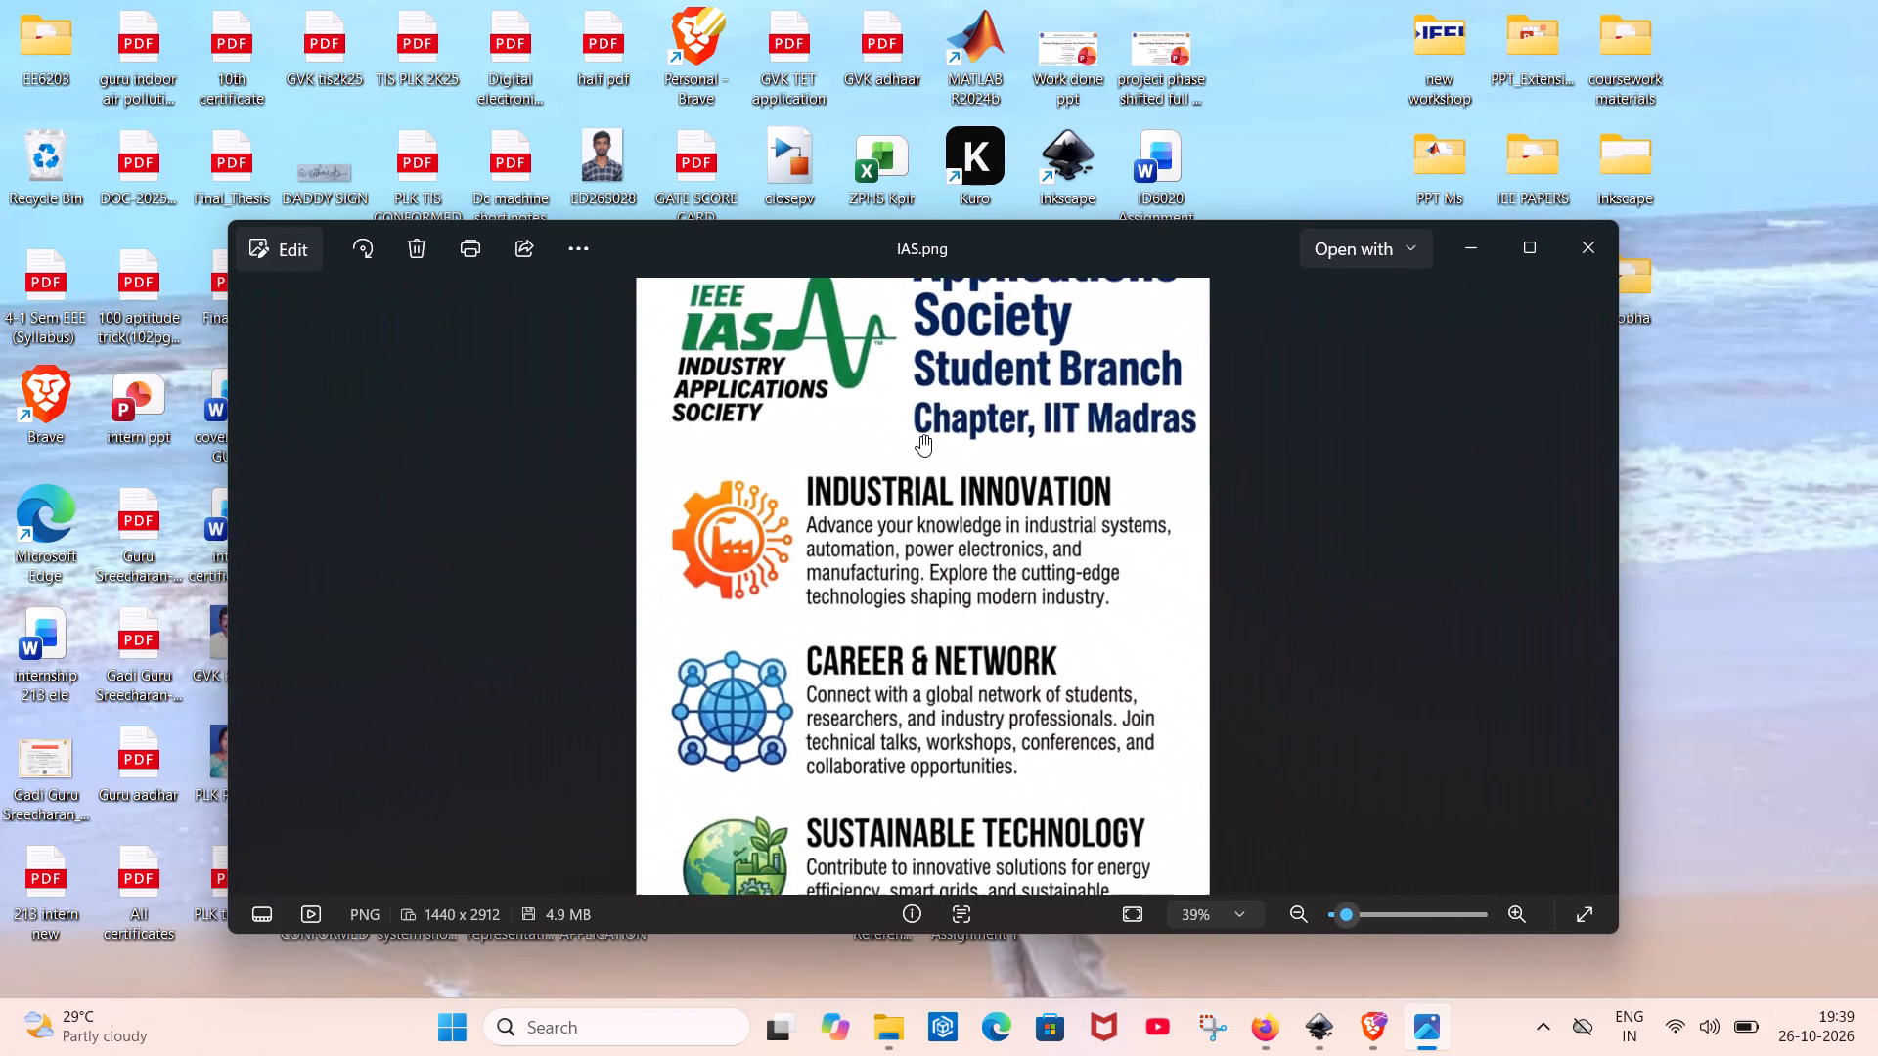
scroll(920, 435, down, 13)
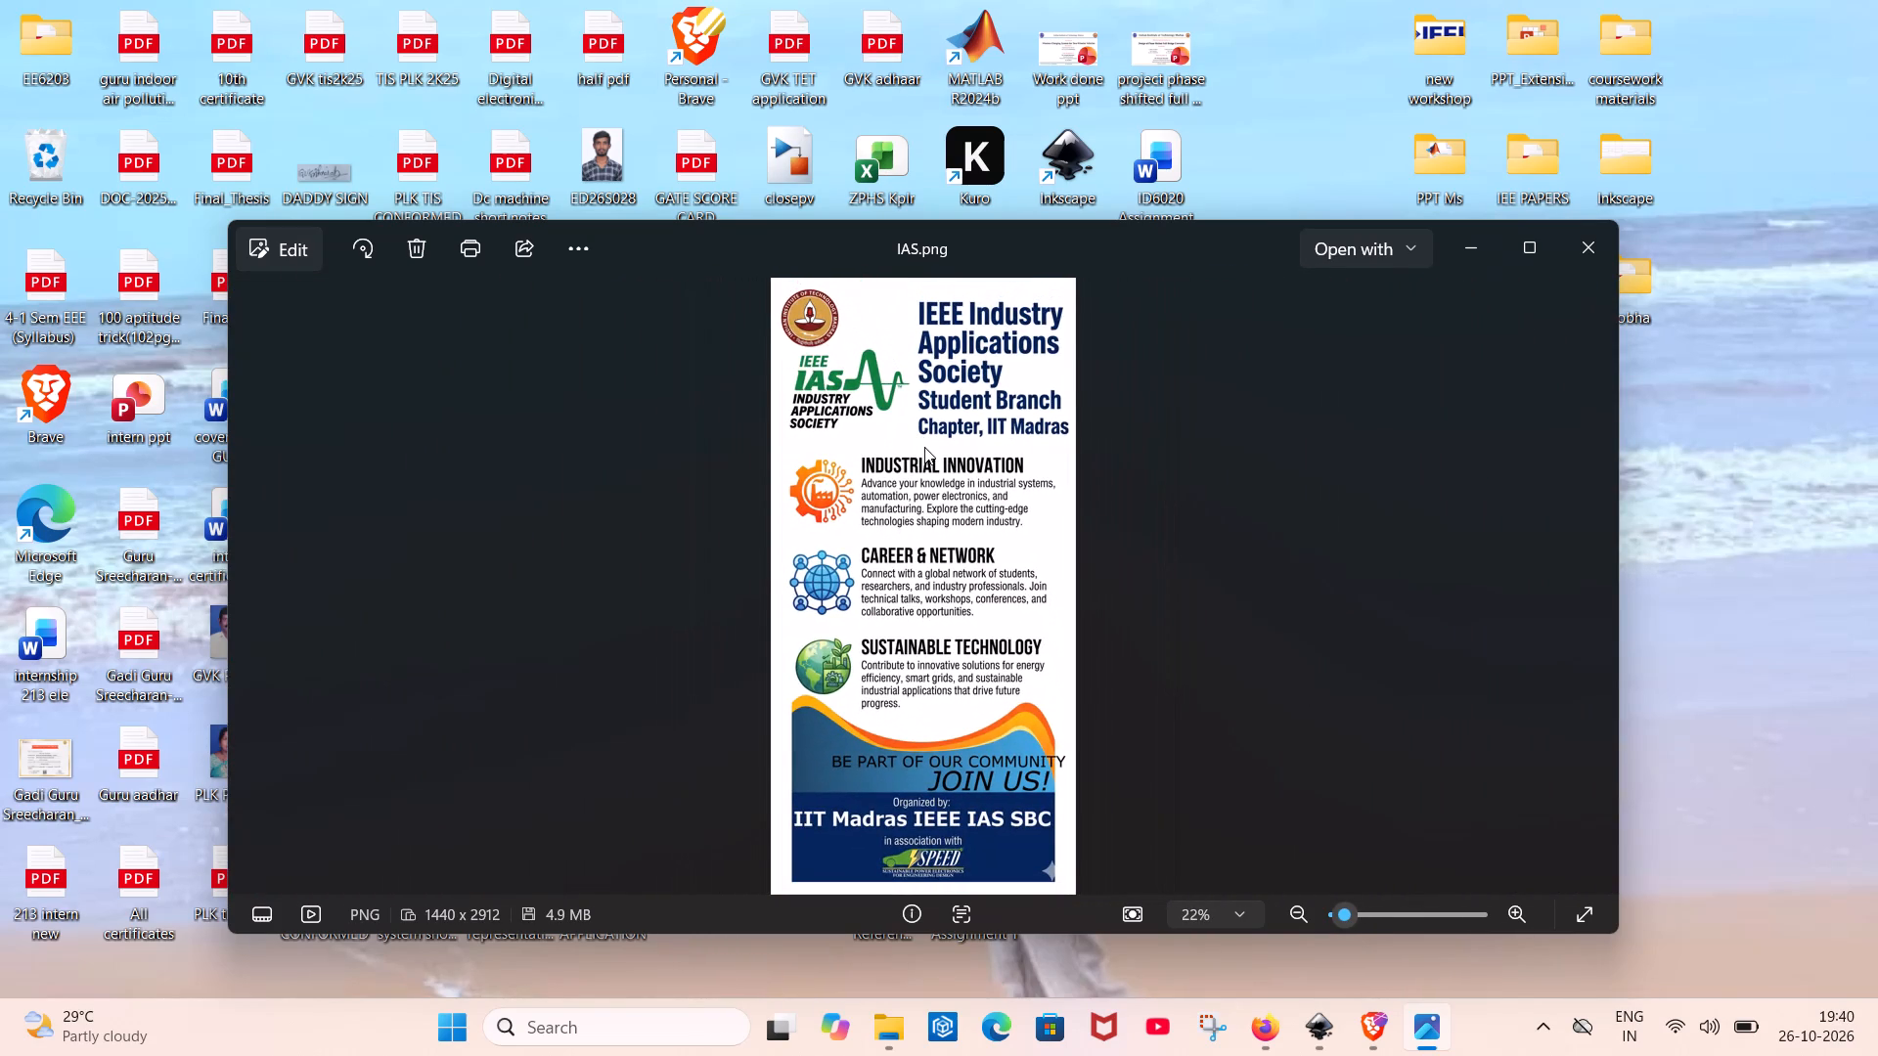
scroll(924, 447, up, 2)
scroll(924, 447, down, 3)
Examine the poster's lower part up close: the wave banner, the JOIN US! text, the organiser line and the SPEED logo.
scroll(943, 861, up, 12)
scroll(946, 821, down, 6)
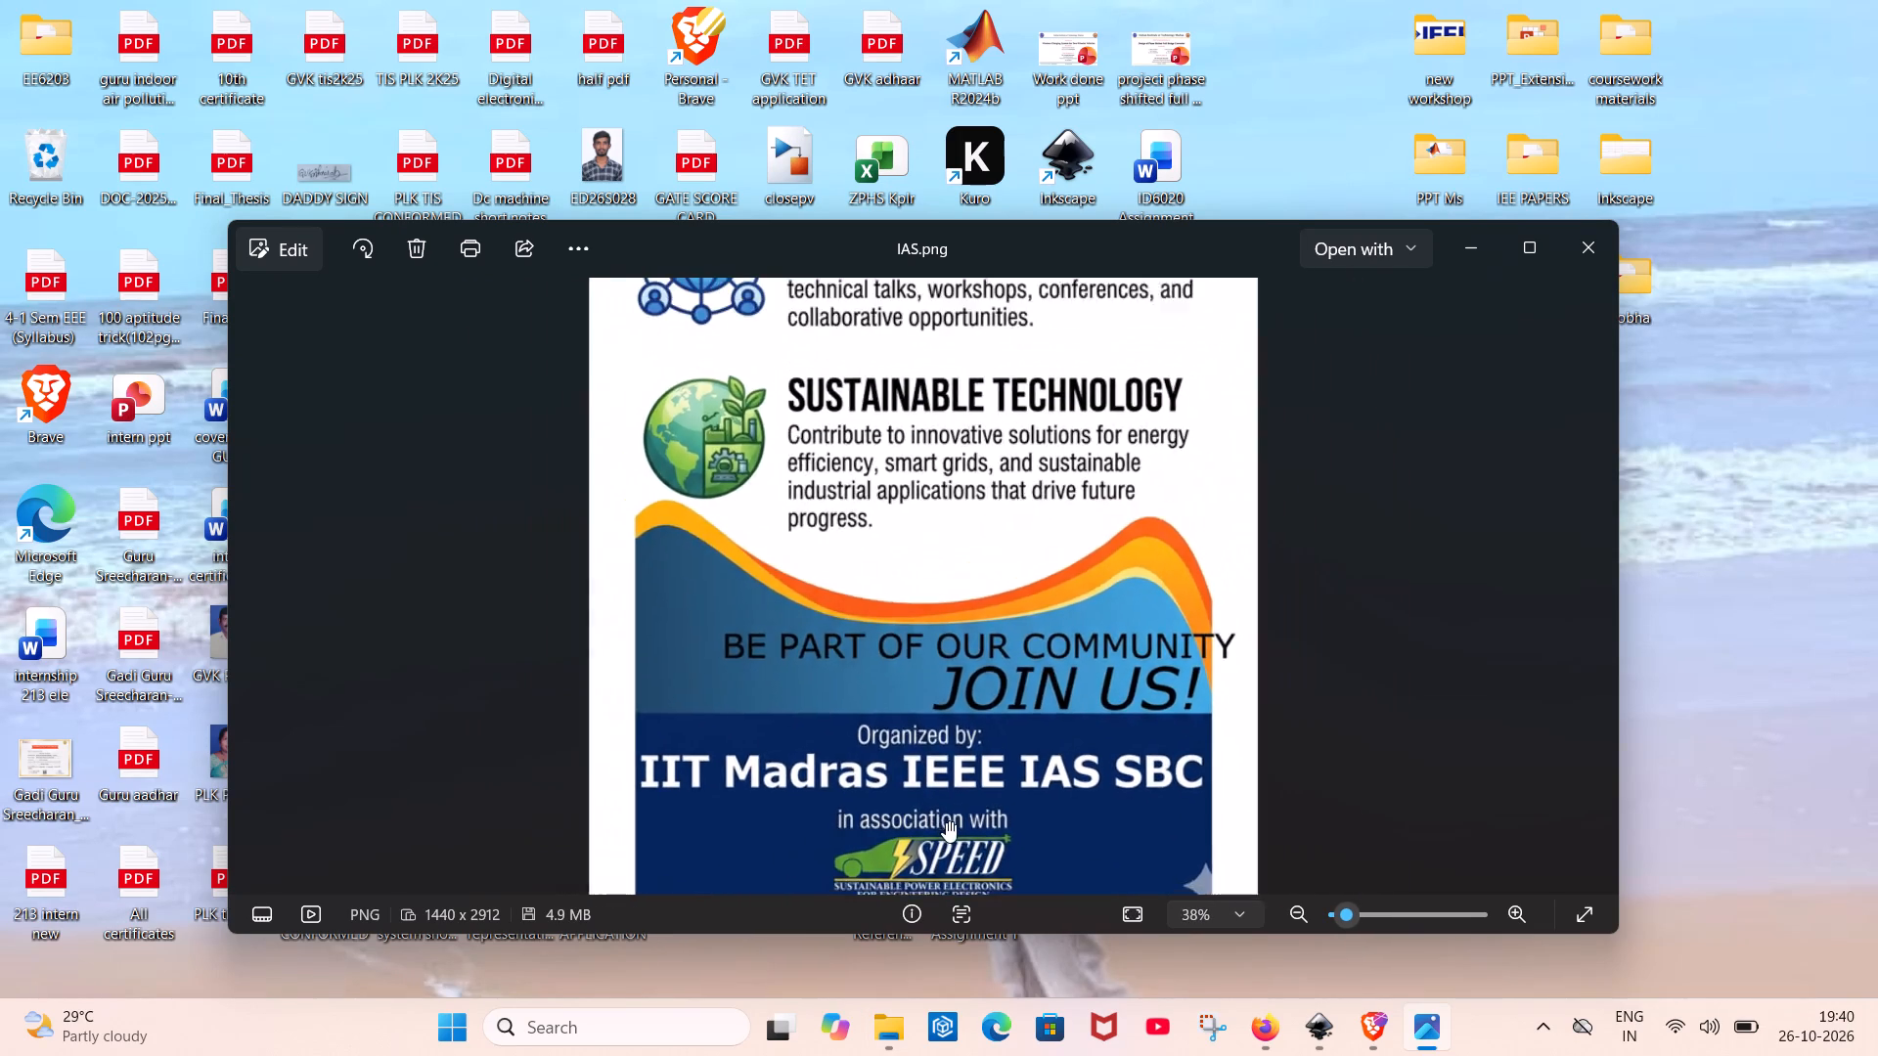
scroll(942, 886, up, 6)
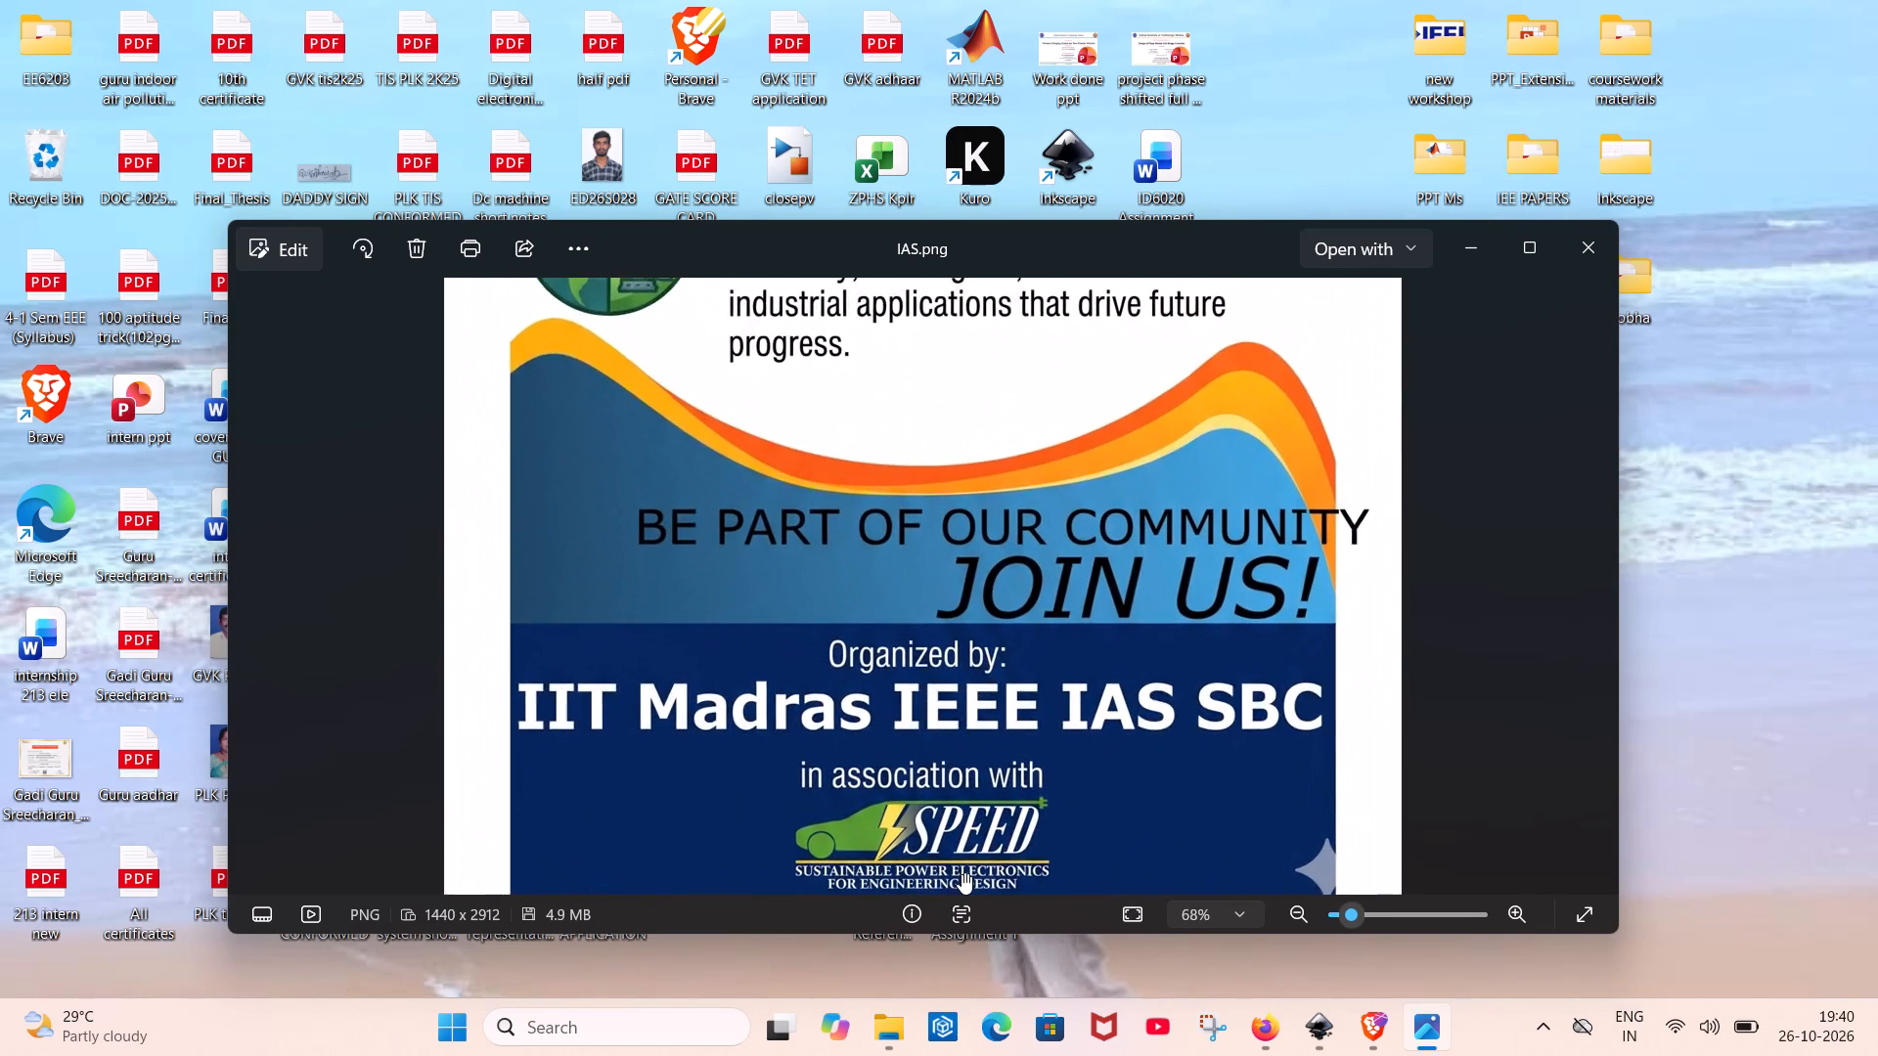
scroll(961, 873, up, 3)
scroll(961, 873, down, 9)
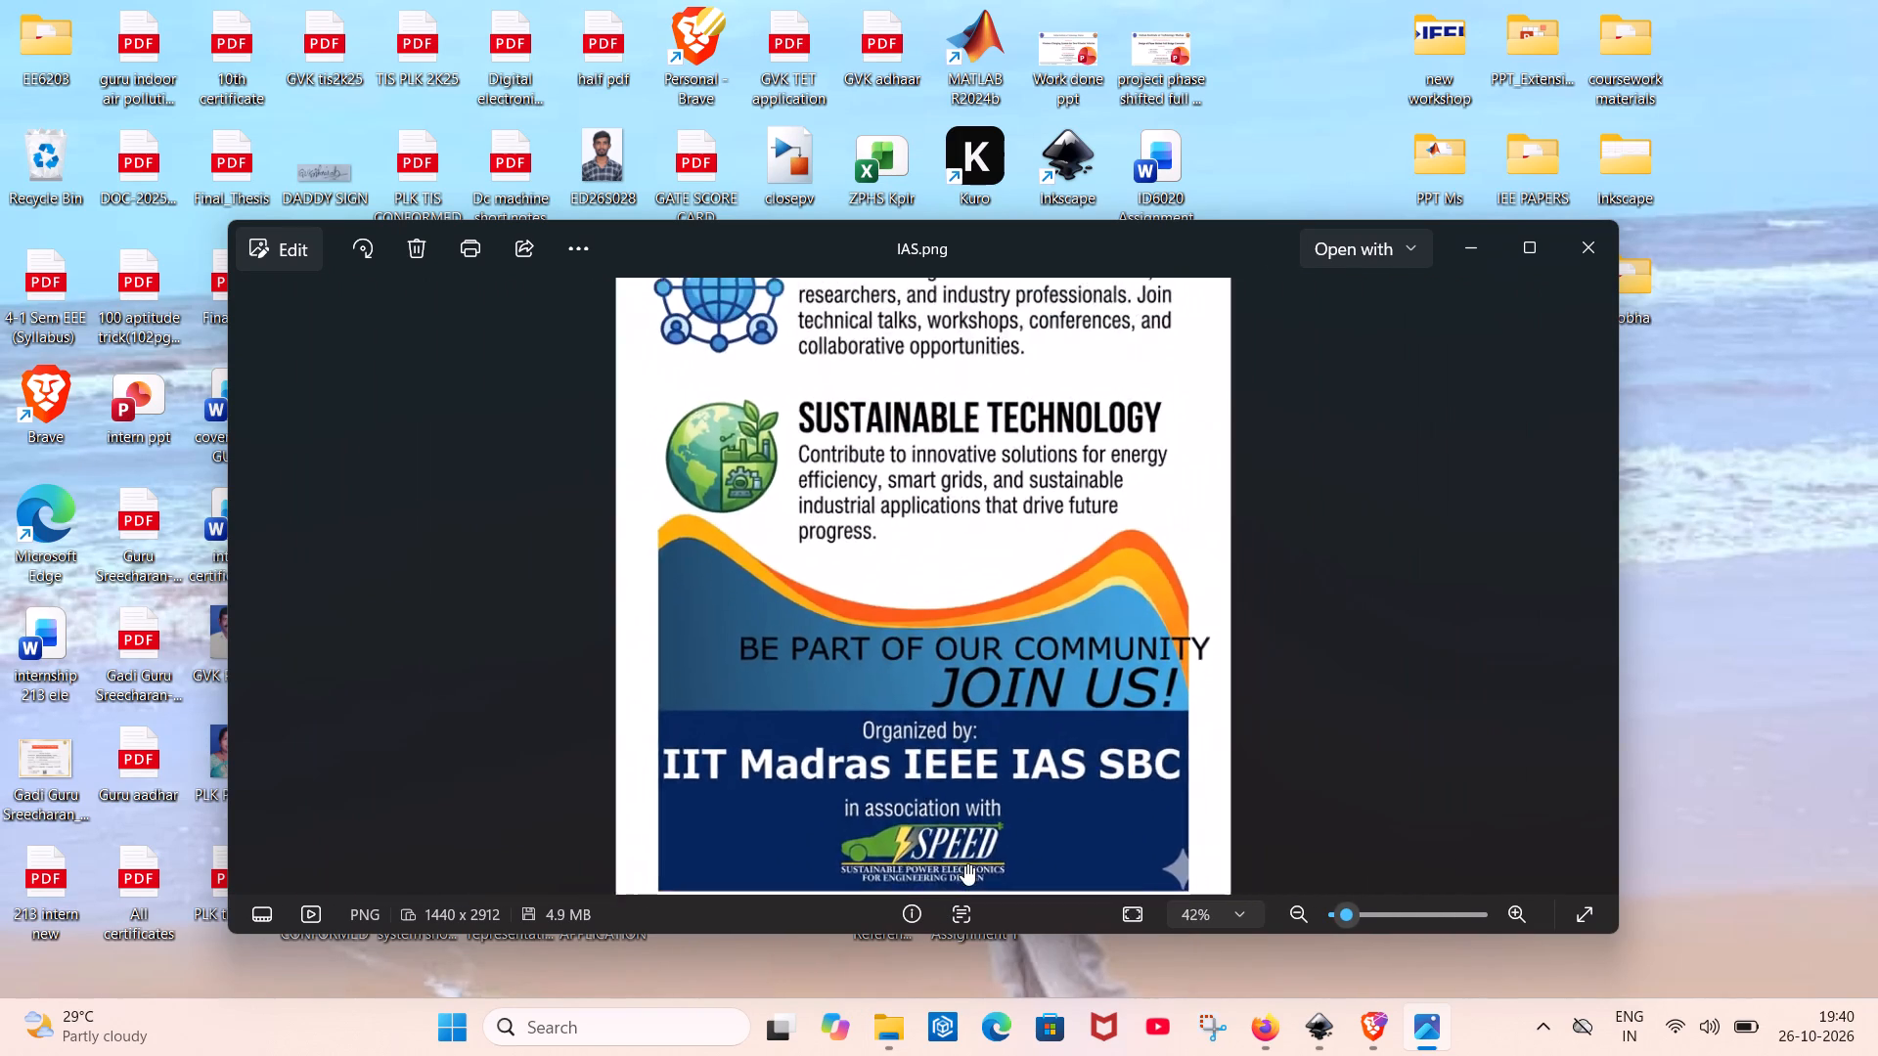
scroll(964, 864, up, 1)
scroll(964, 864, down, 13)
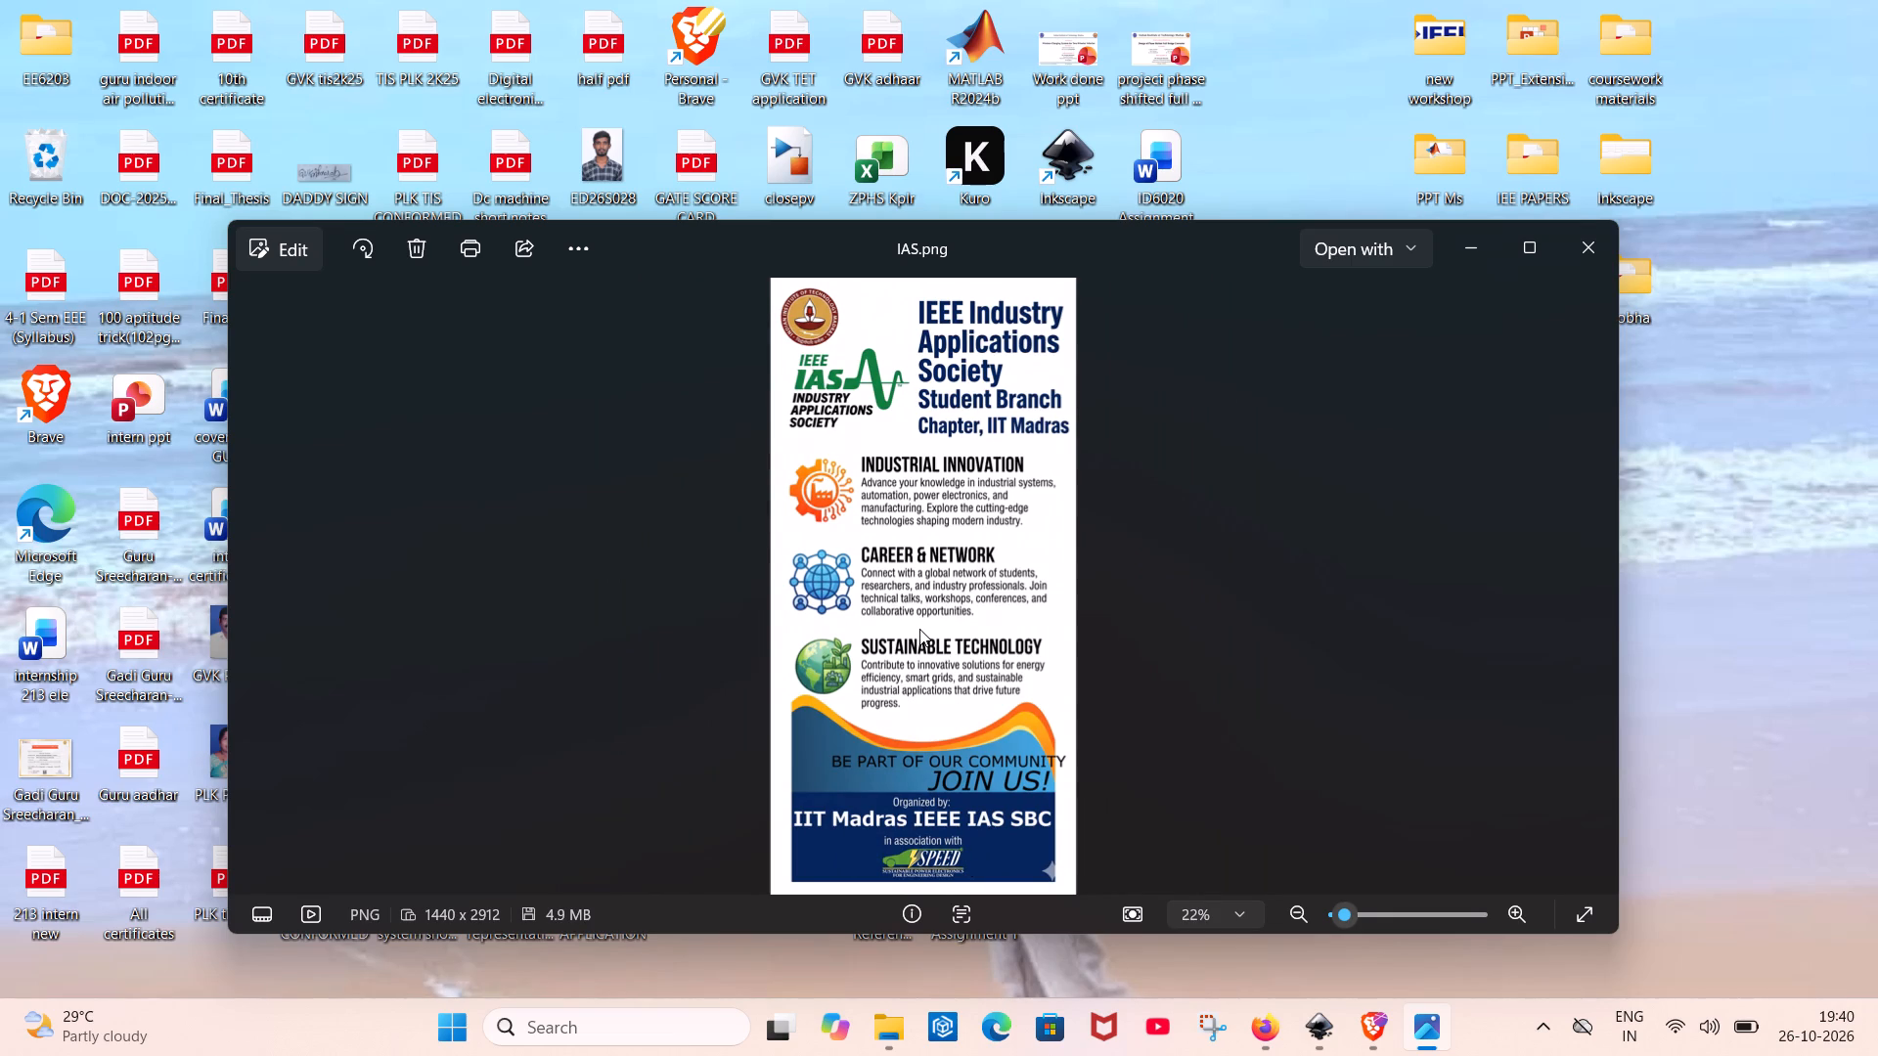
click(965, 813)
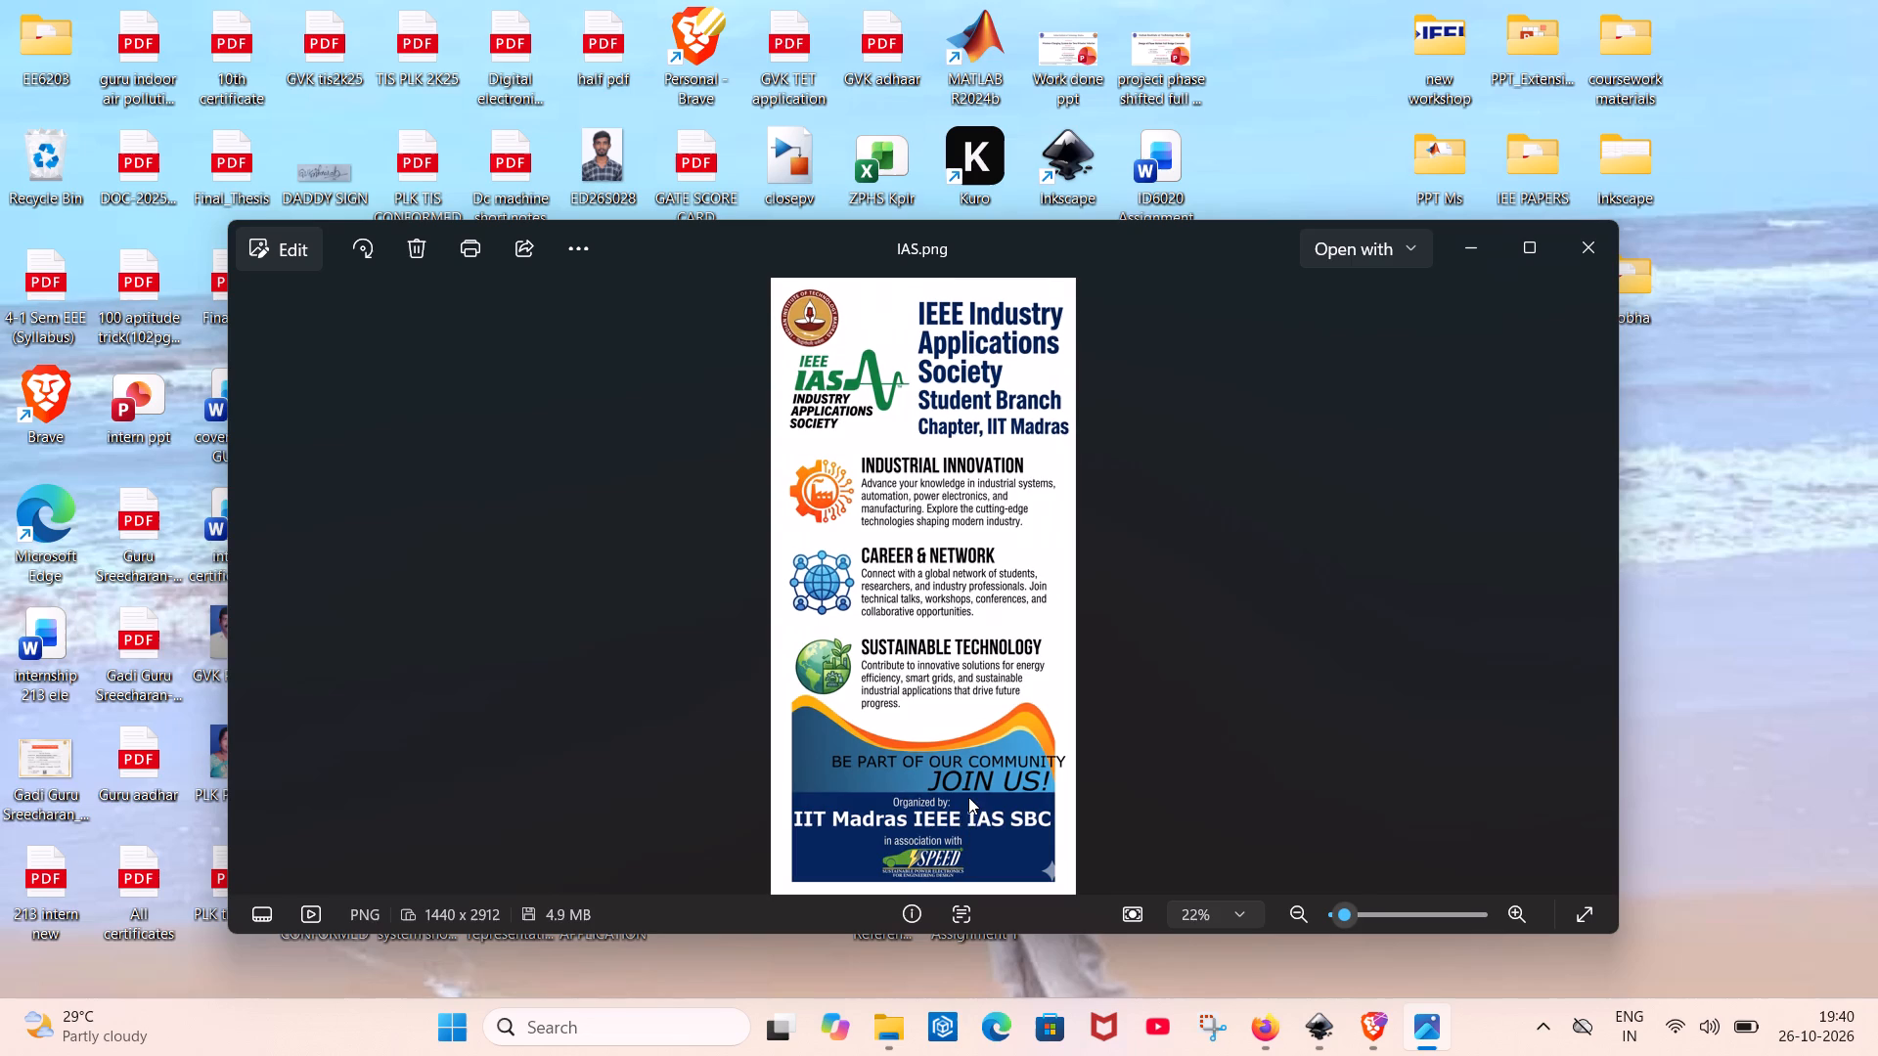
double_click(968, 797)
scroll(1246, 711, up, 2)
scroll(1246, 711, down, 1)
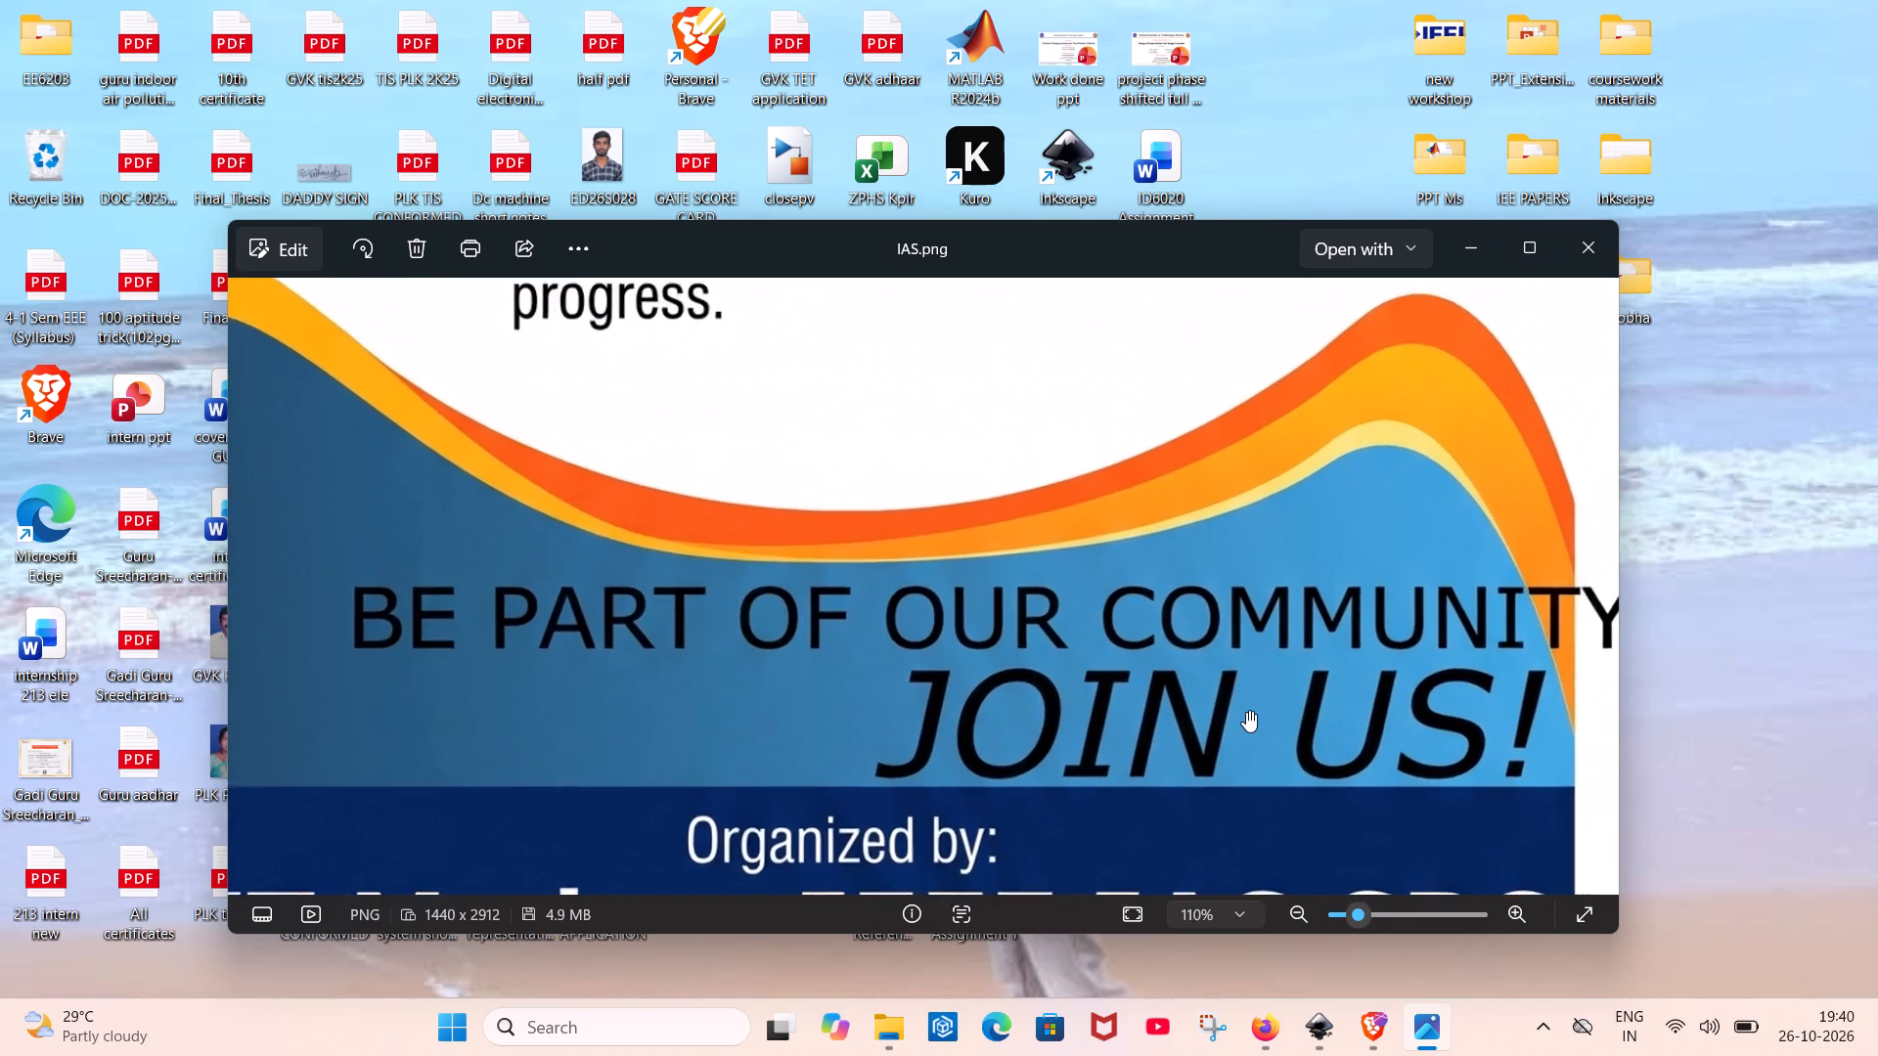
scroll(1246, 711, down, 12)
scroll(1246, 711, up, 1)
scroll(1246, 711, down, 6)
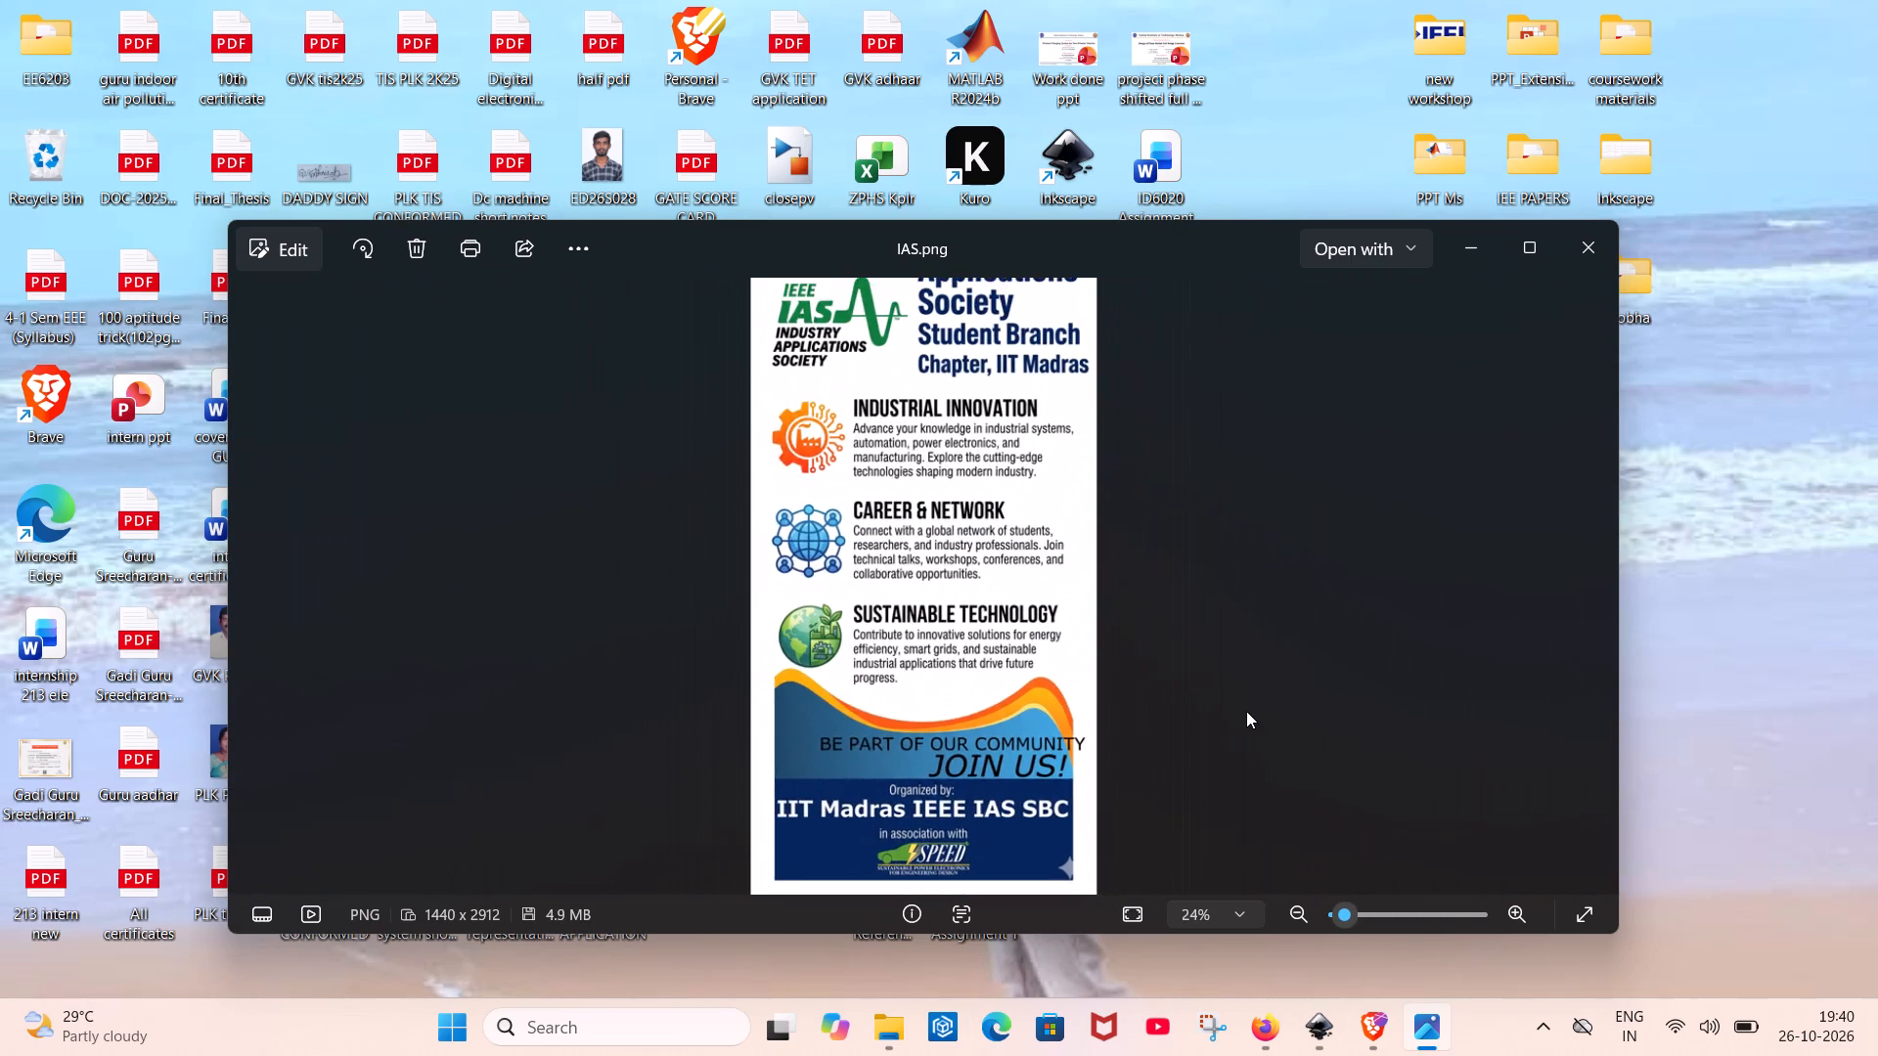
View the whole IAS.png poster in a maximised Photos window and close the viewer.
scroll(1246, 711, down, 2)
click(1556, 258)
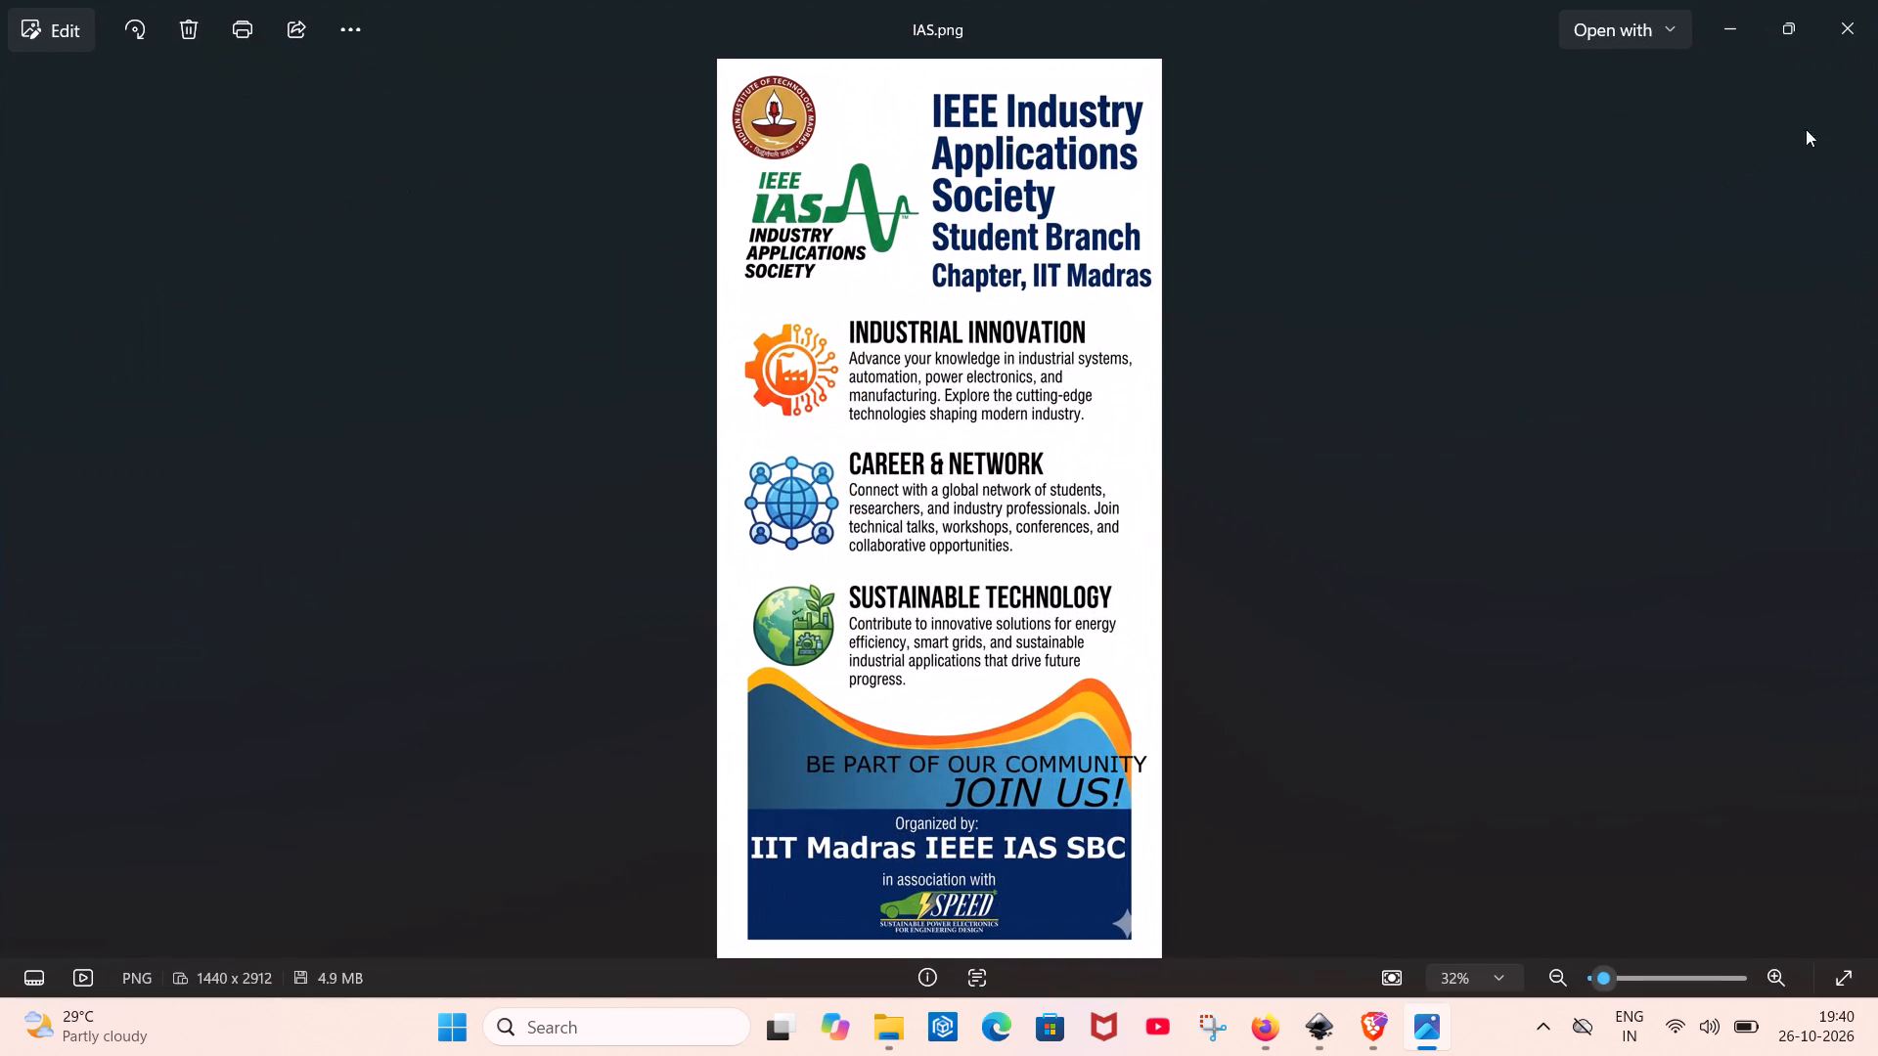
click(1841, 12)
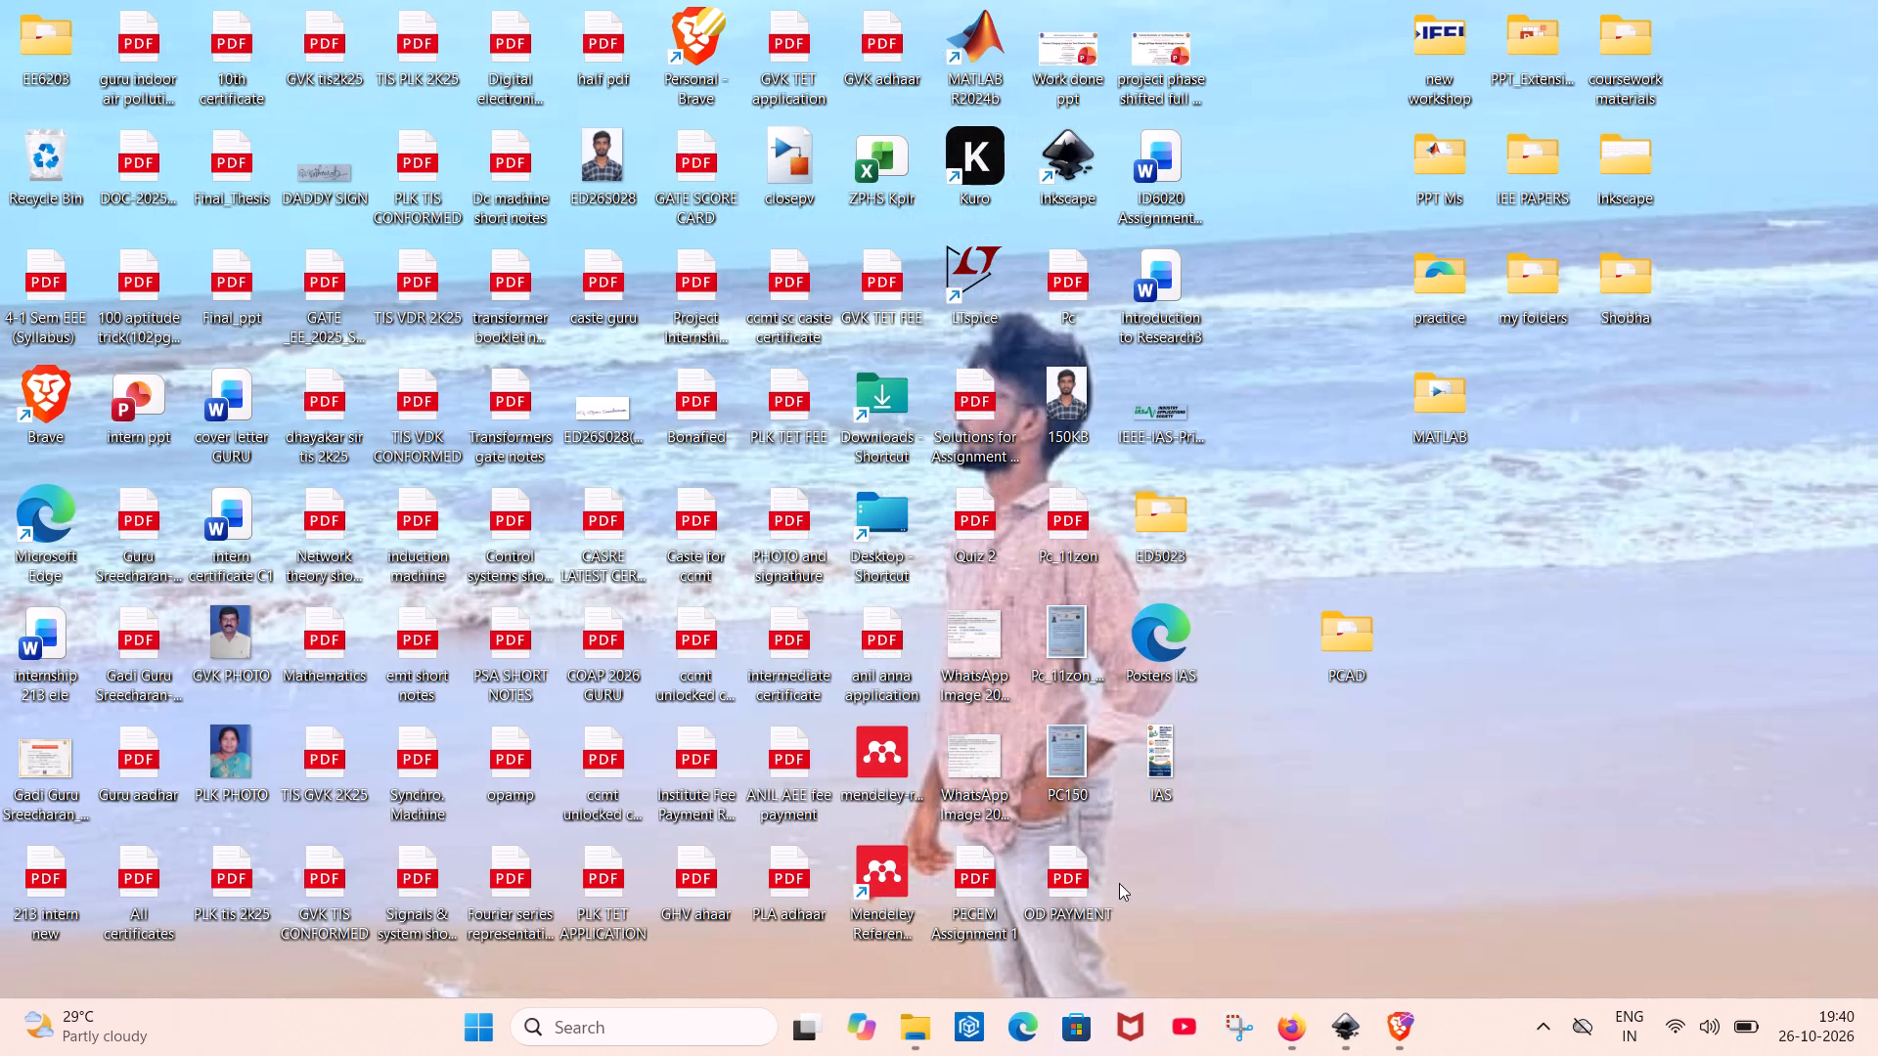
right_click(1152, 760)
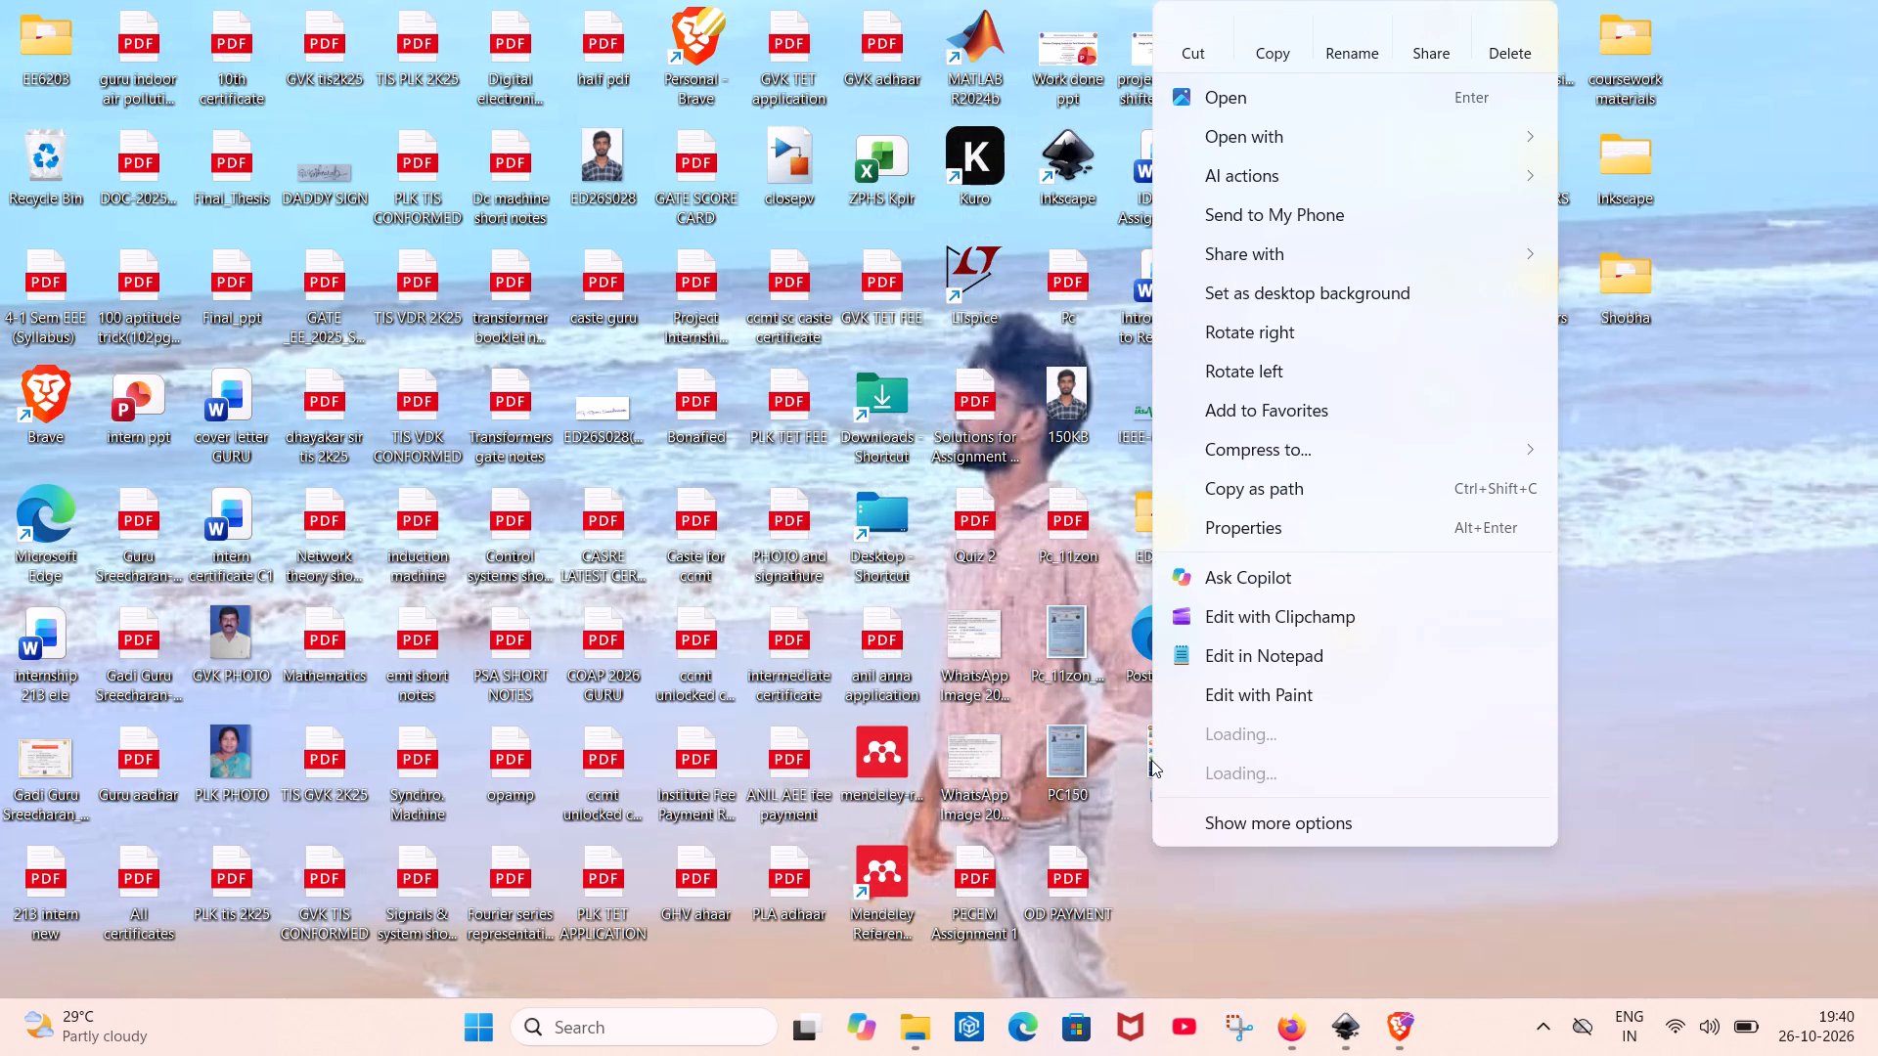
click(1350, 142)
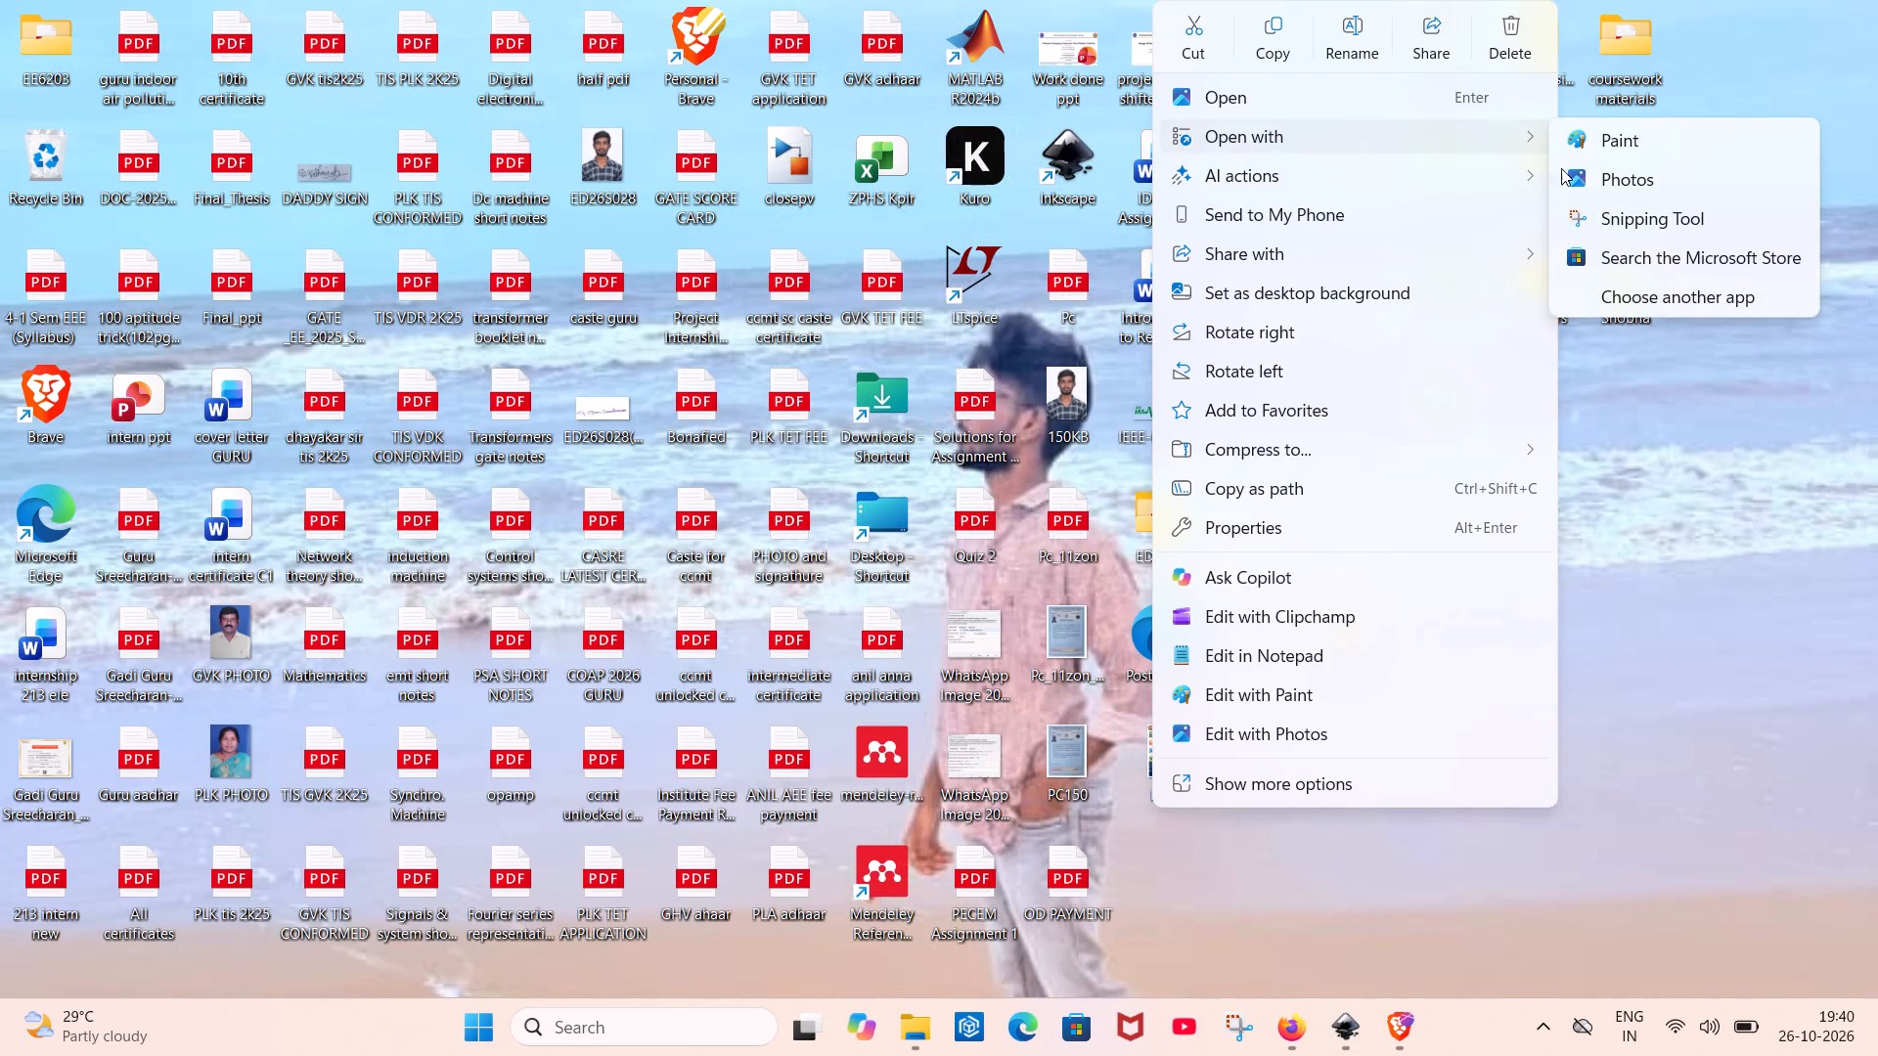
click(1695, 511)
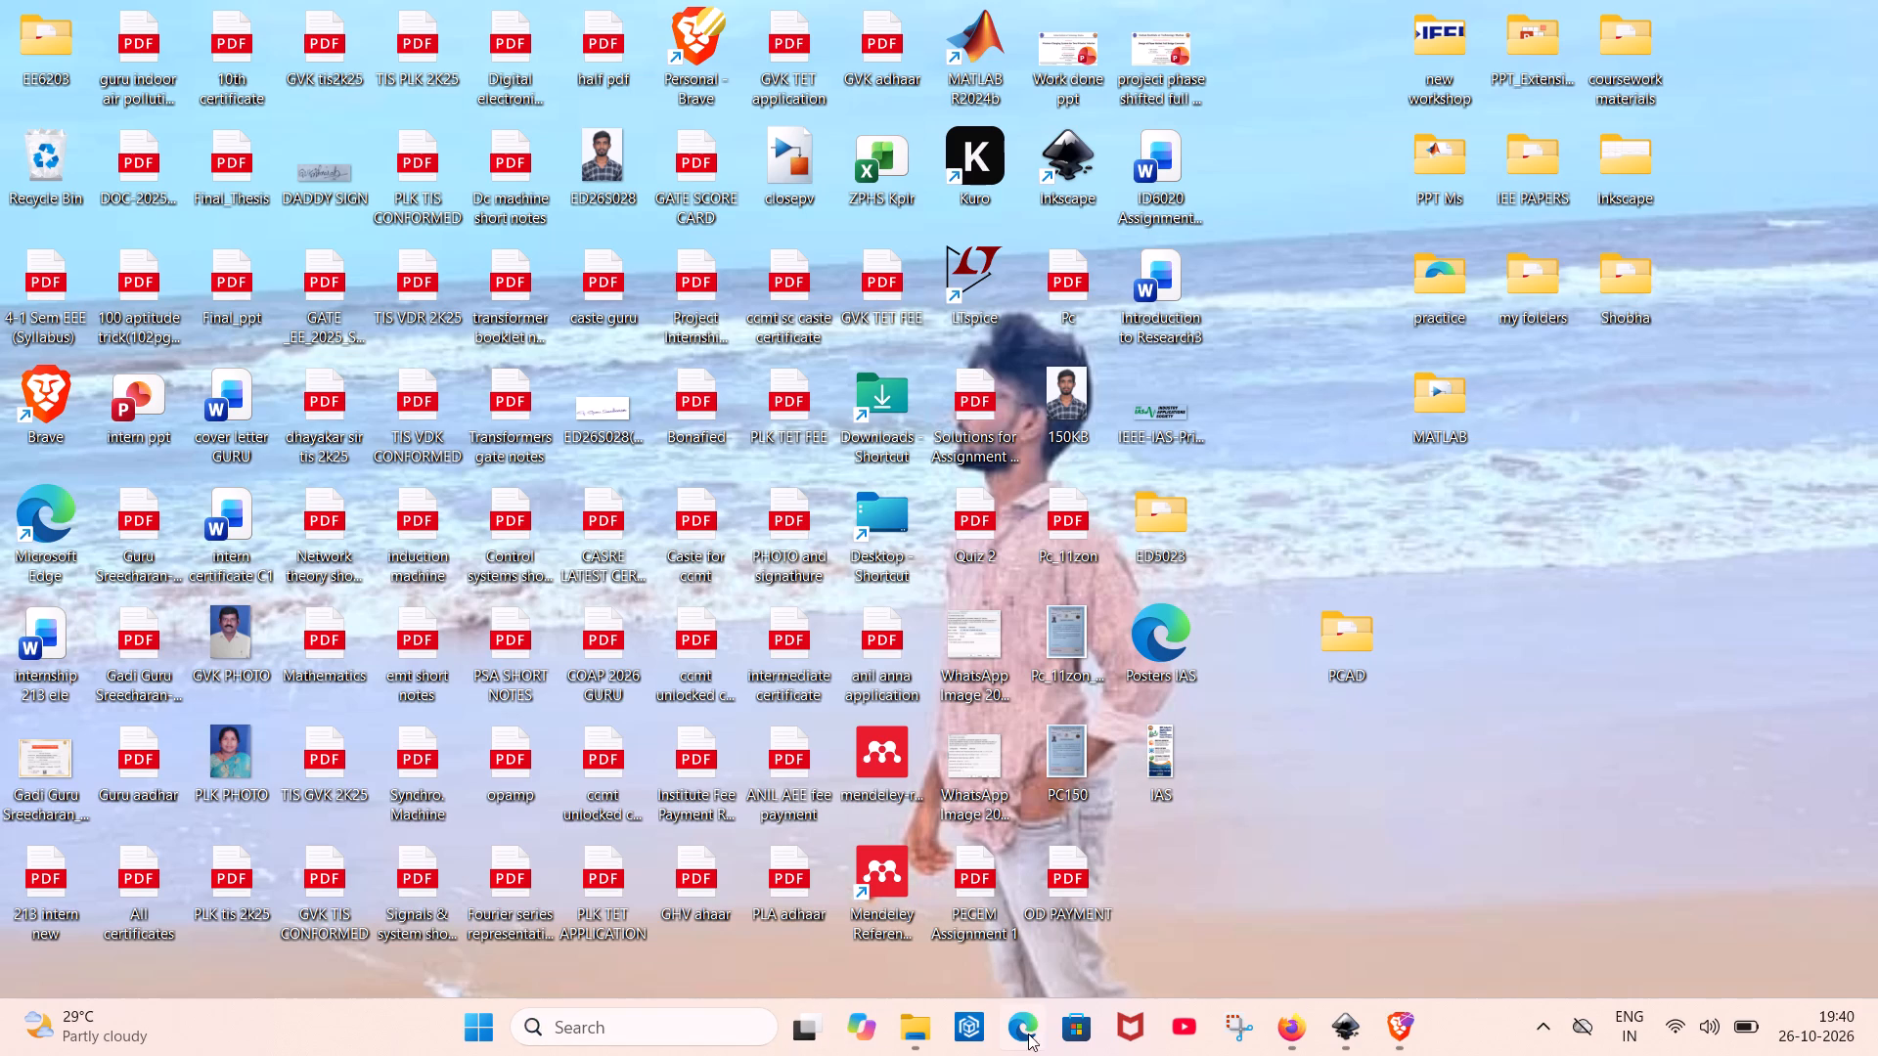
Switch to Brave and search in a new tab for "convert png to svg online free".
click(1408, 1025)
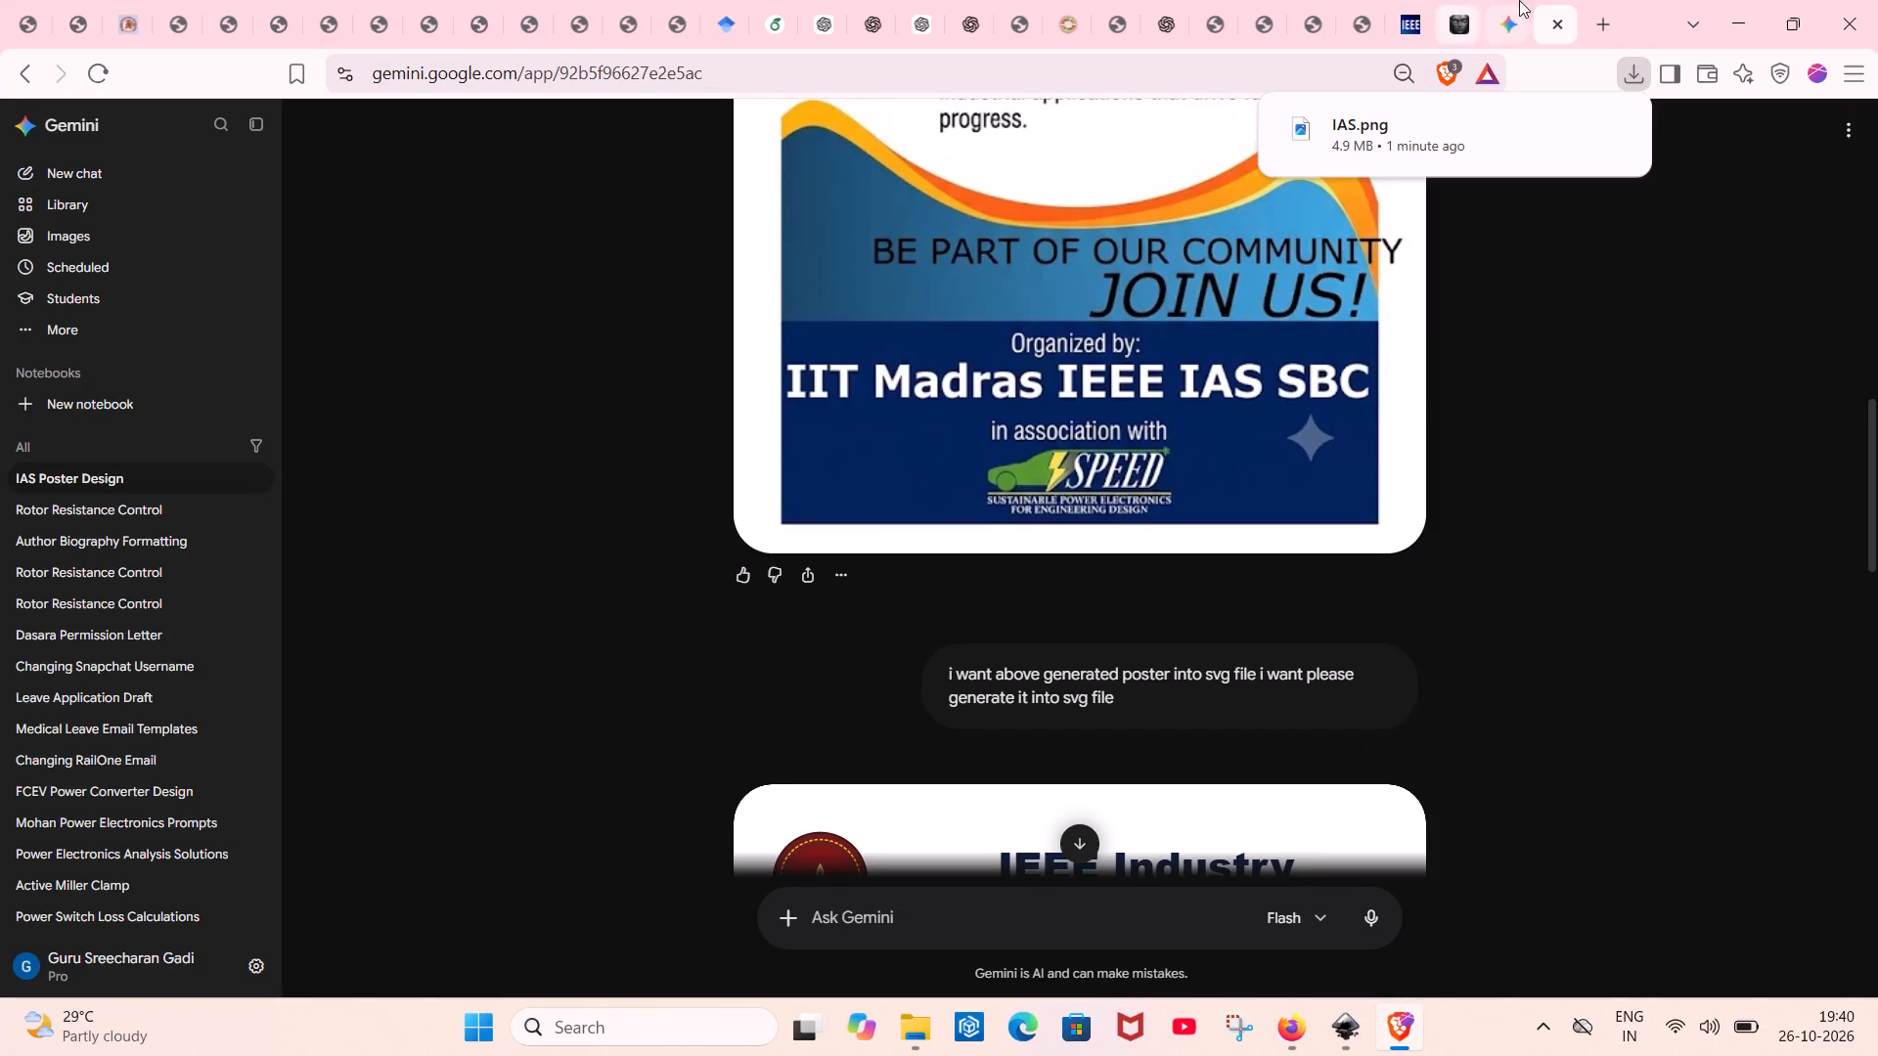
click(1609, 26)
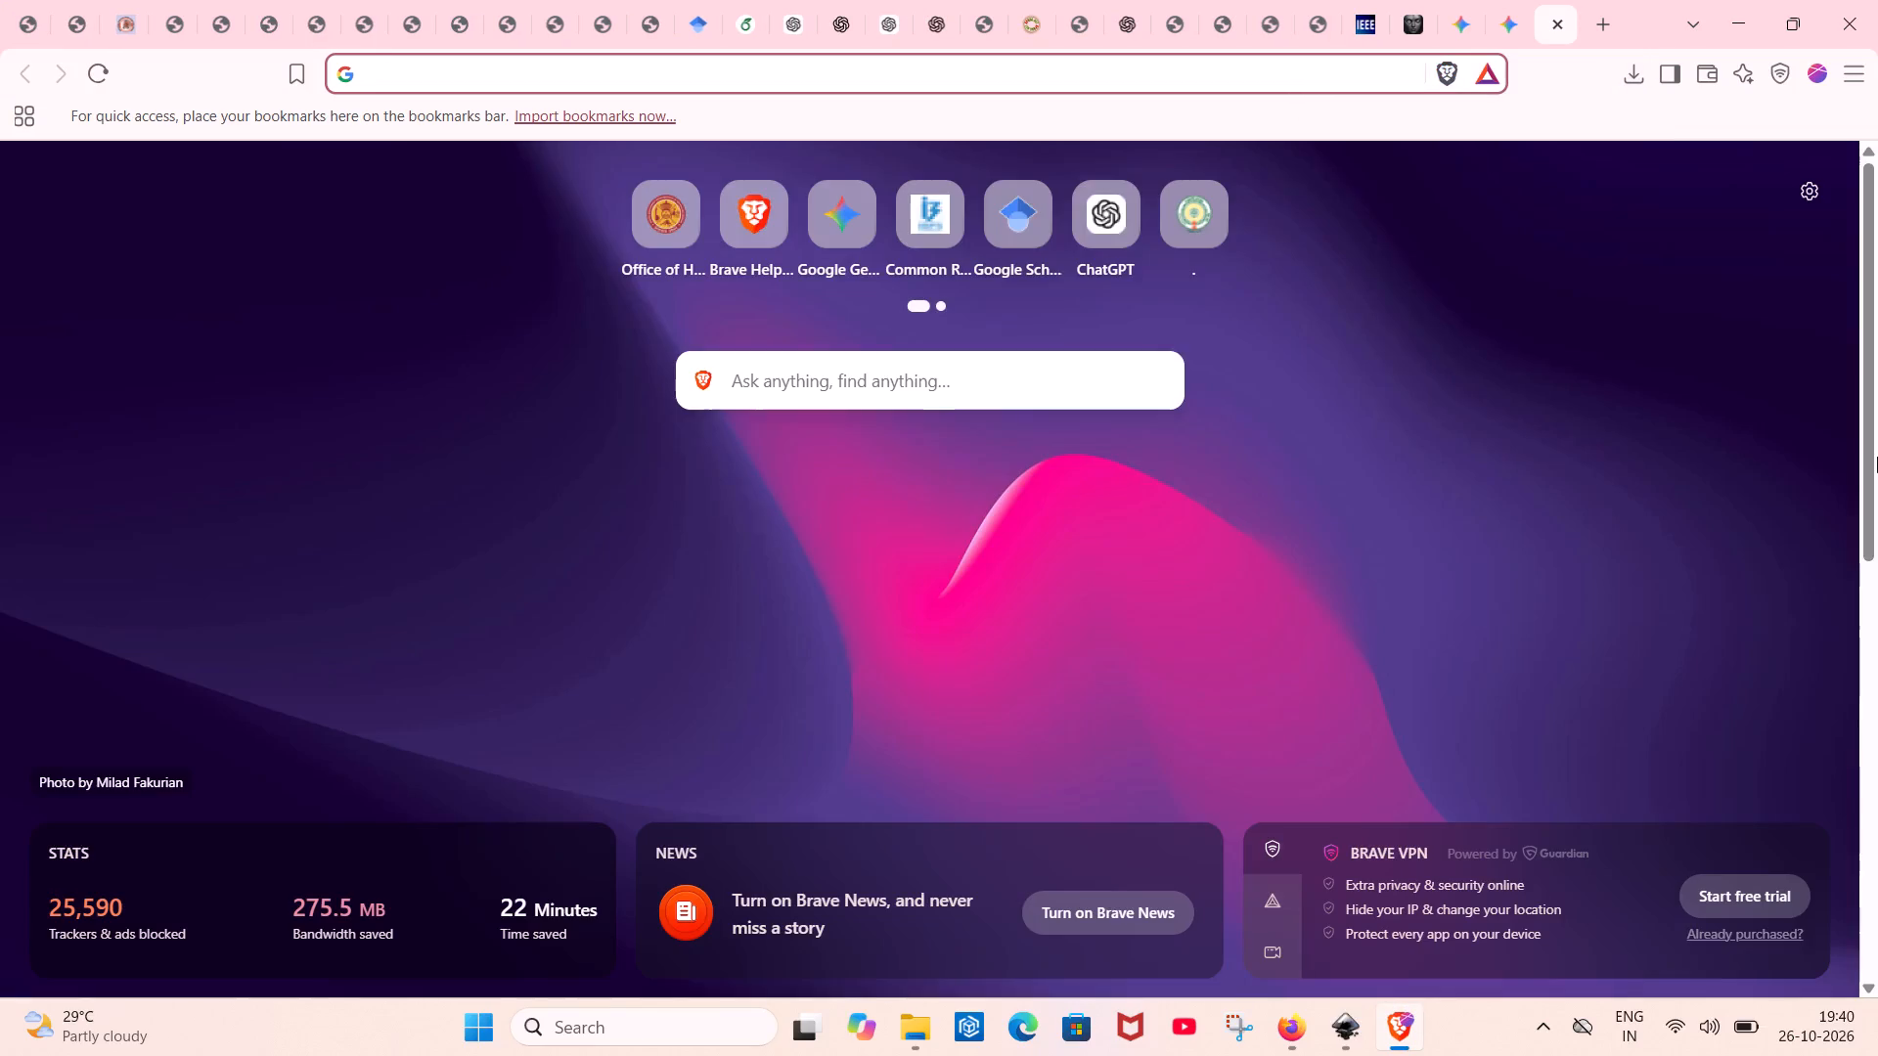
text(CONVERT)
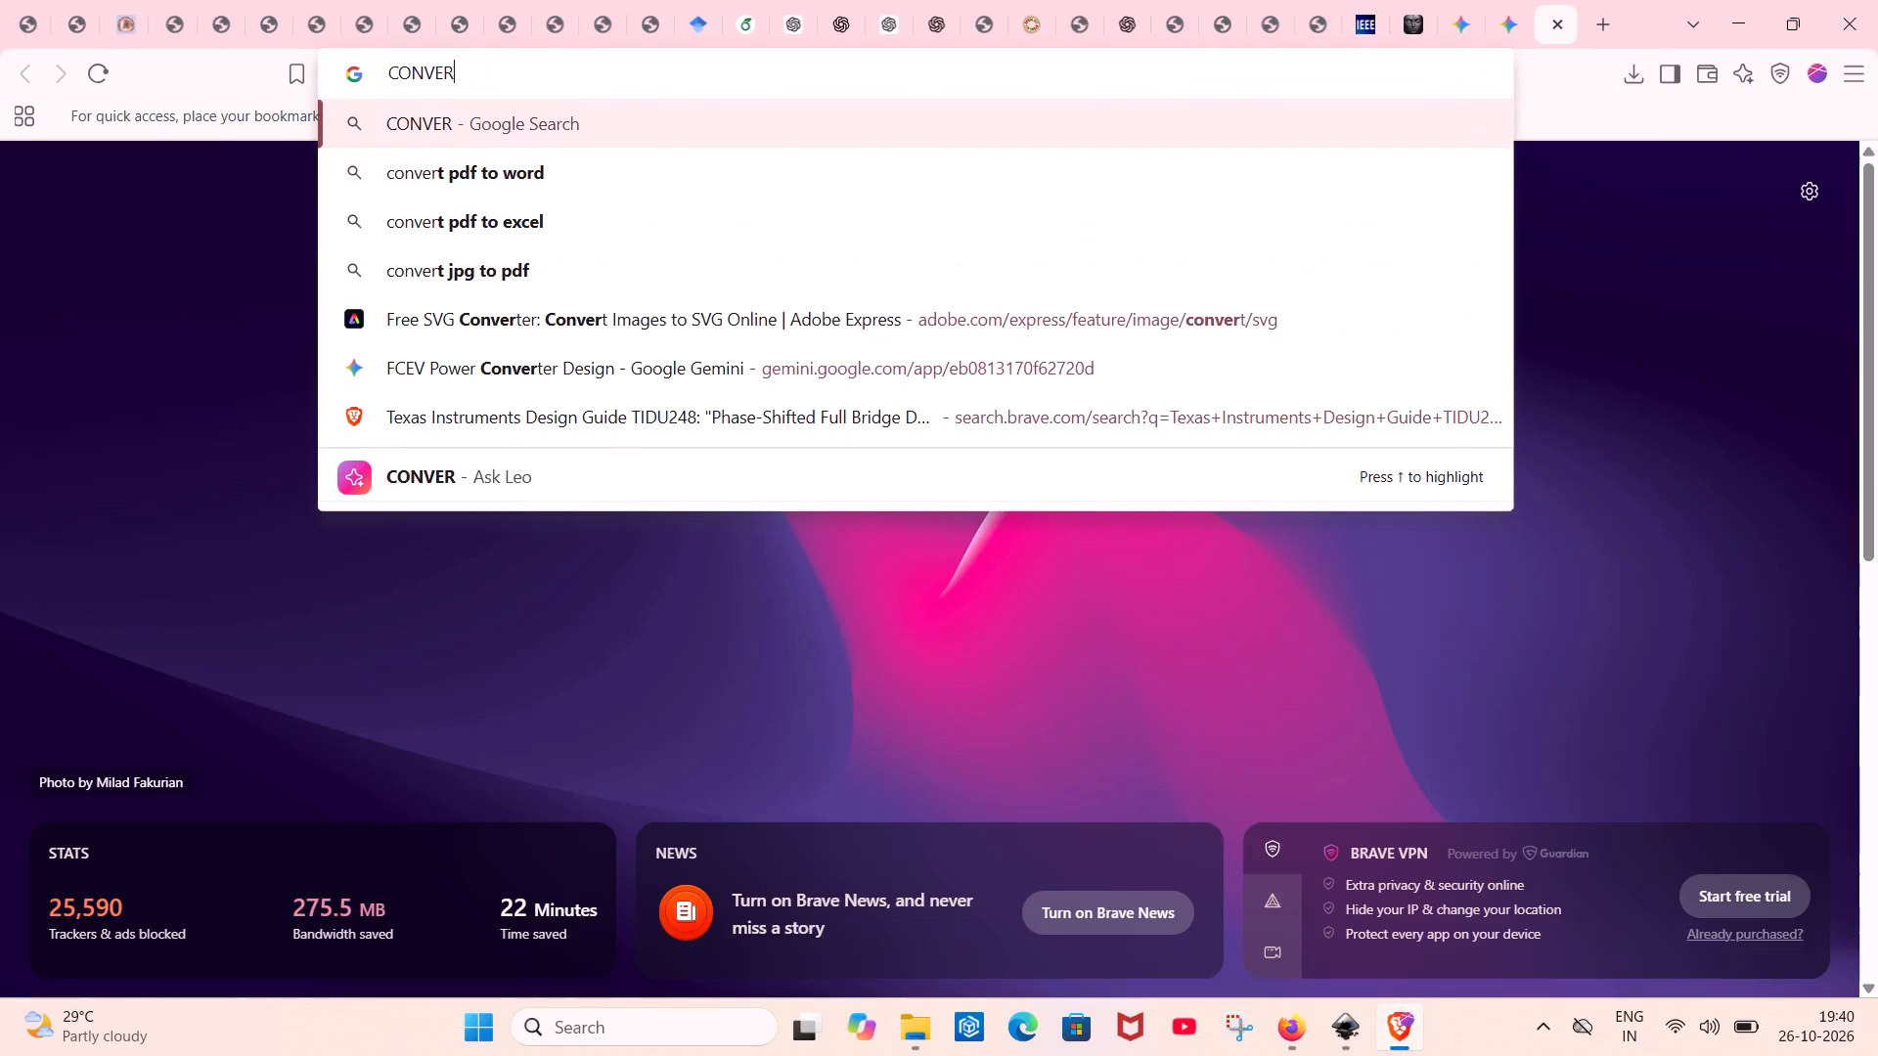
key(space)
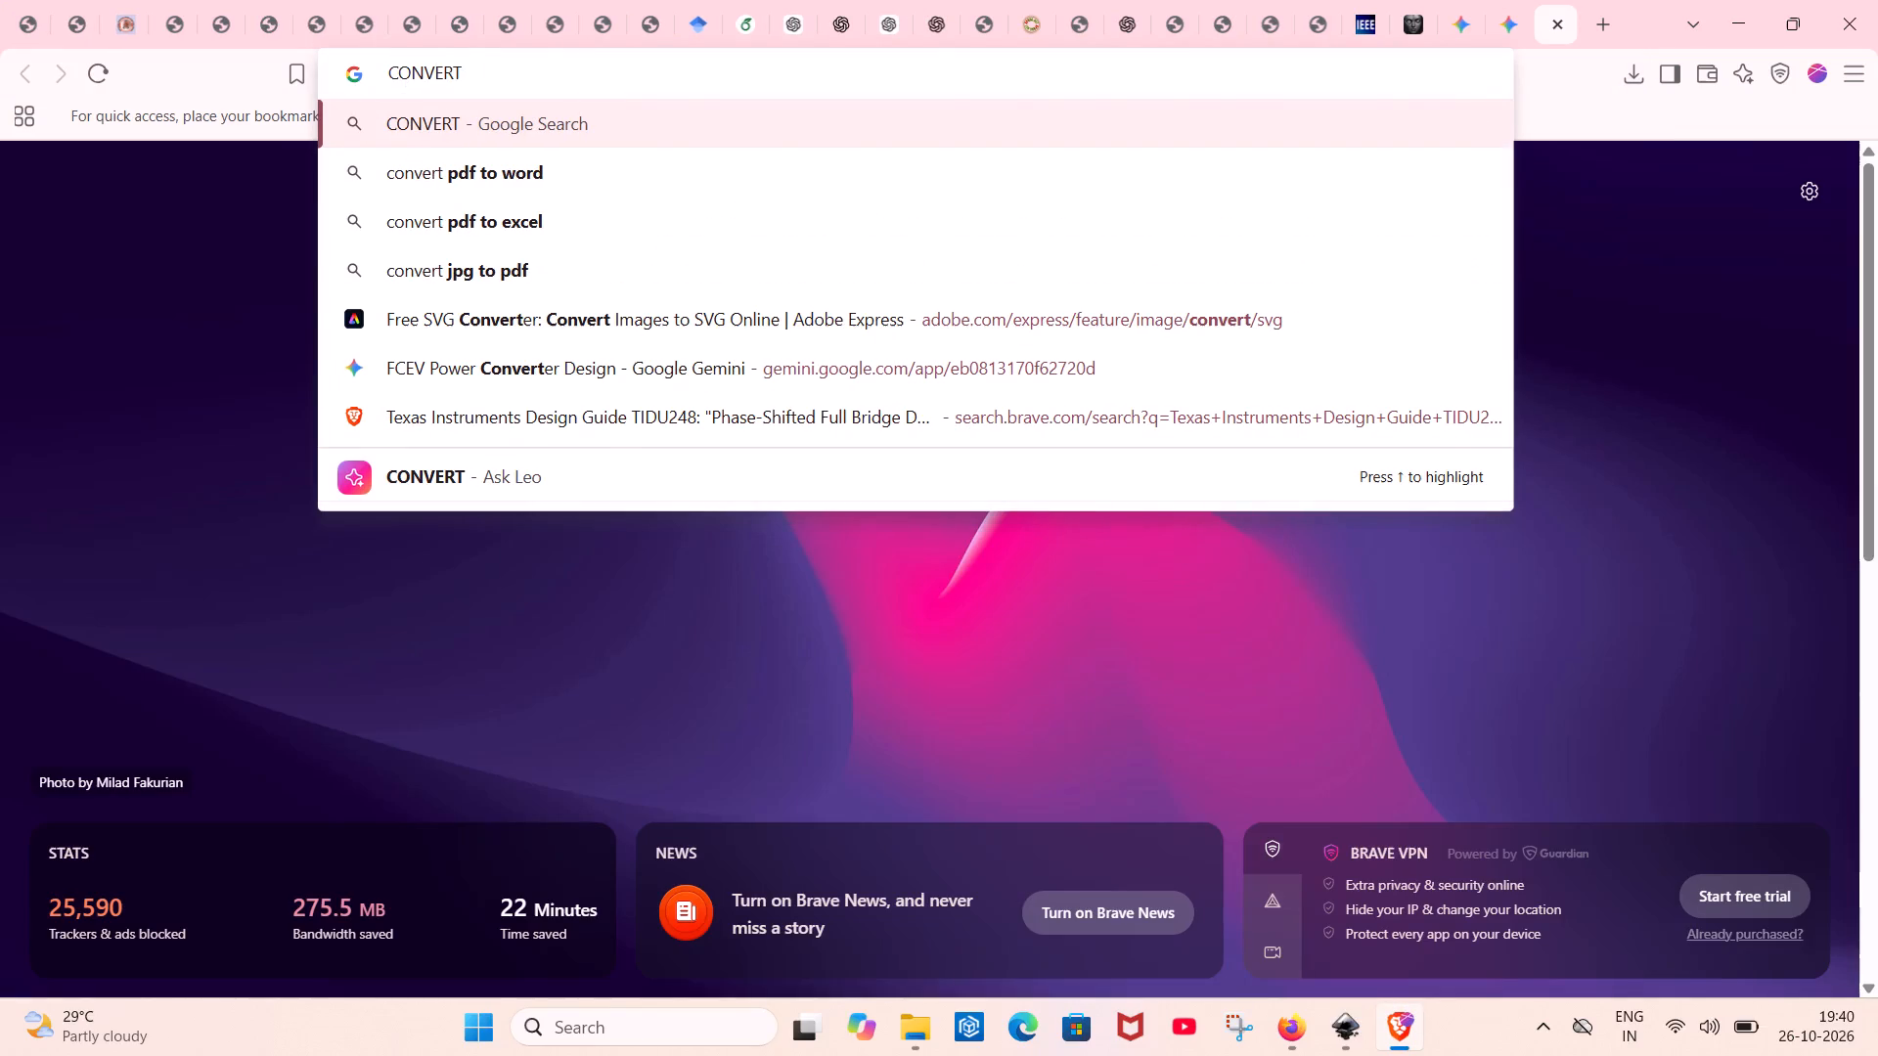
text(PNG TO)
key(space)
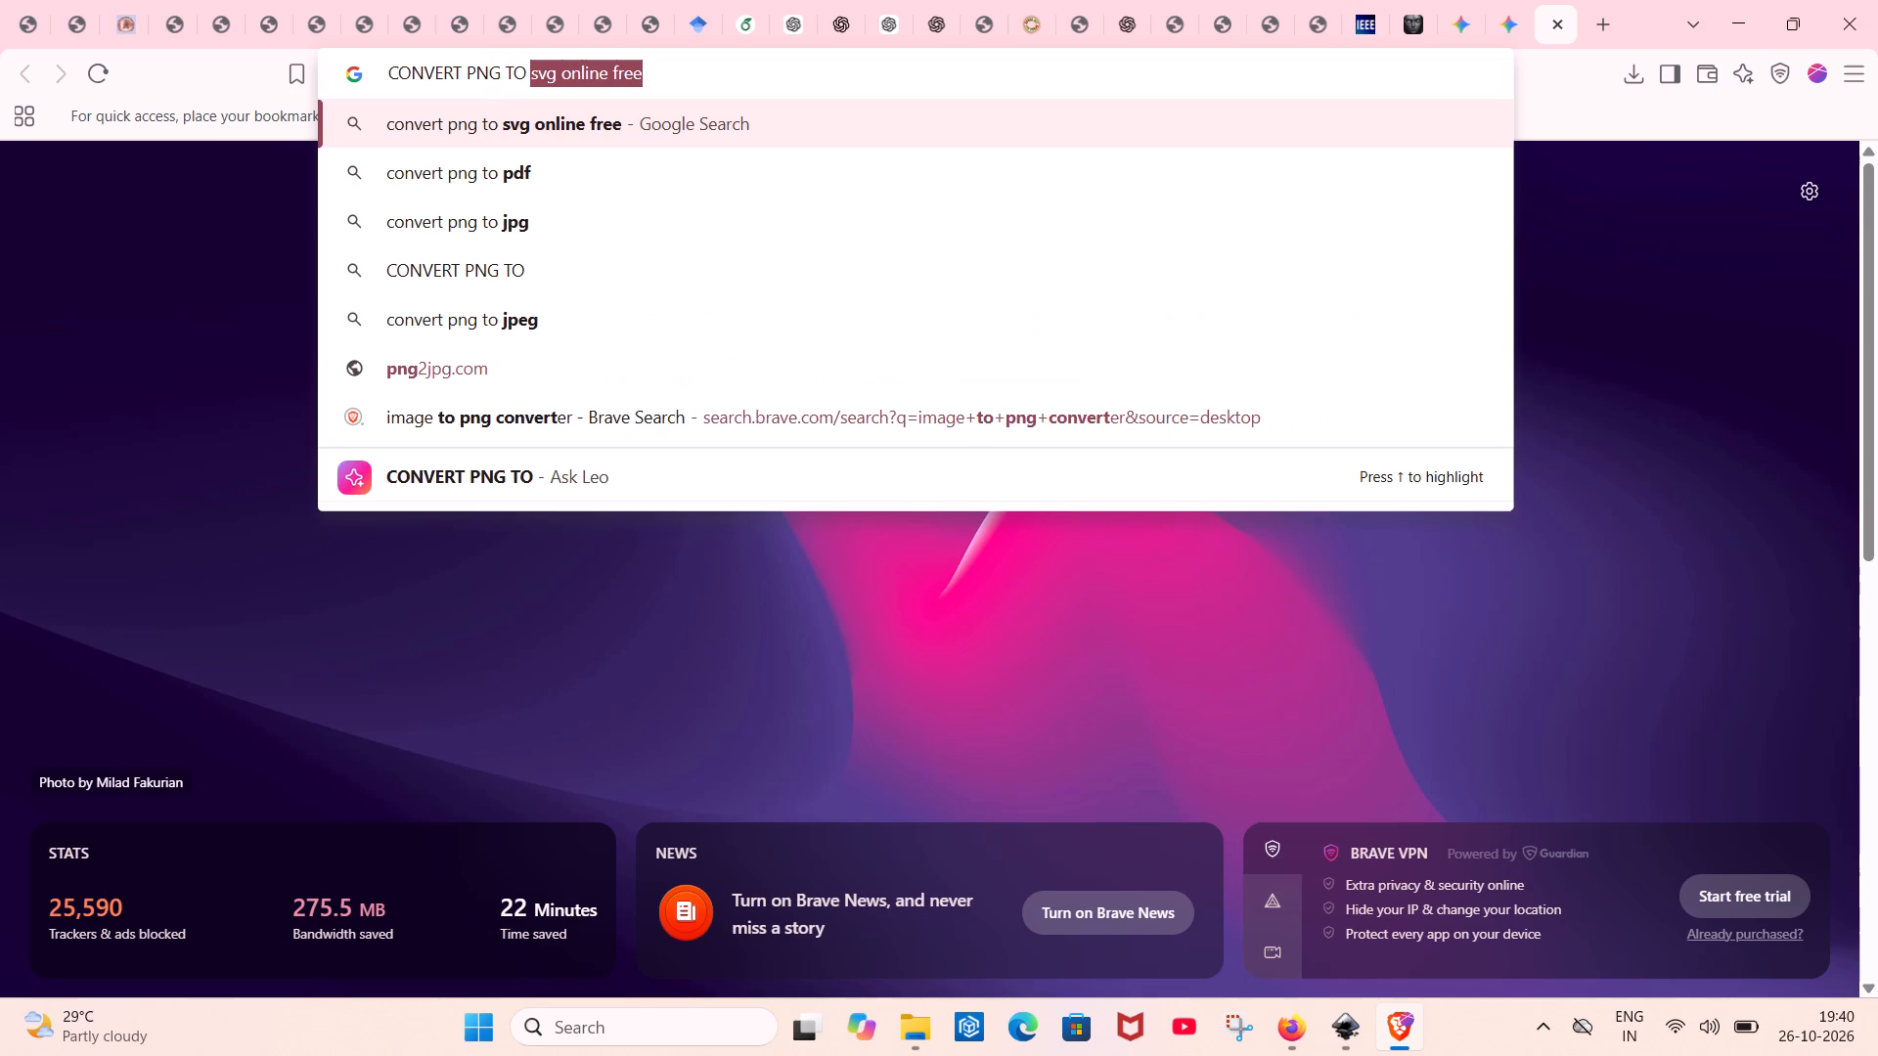
key(Down)
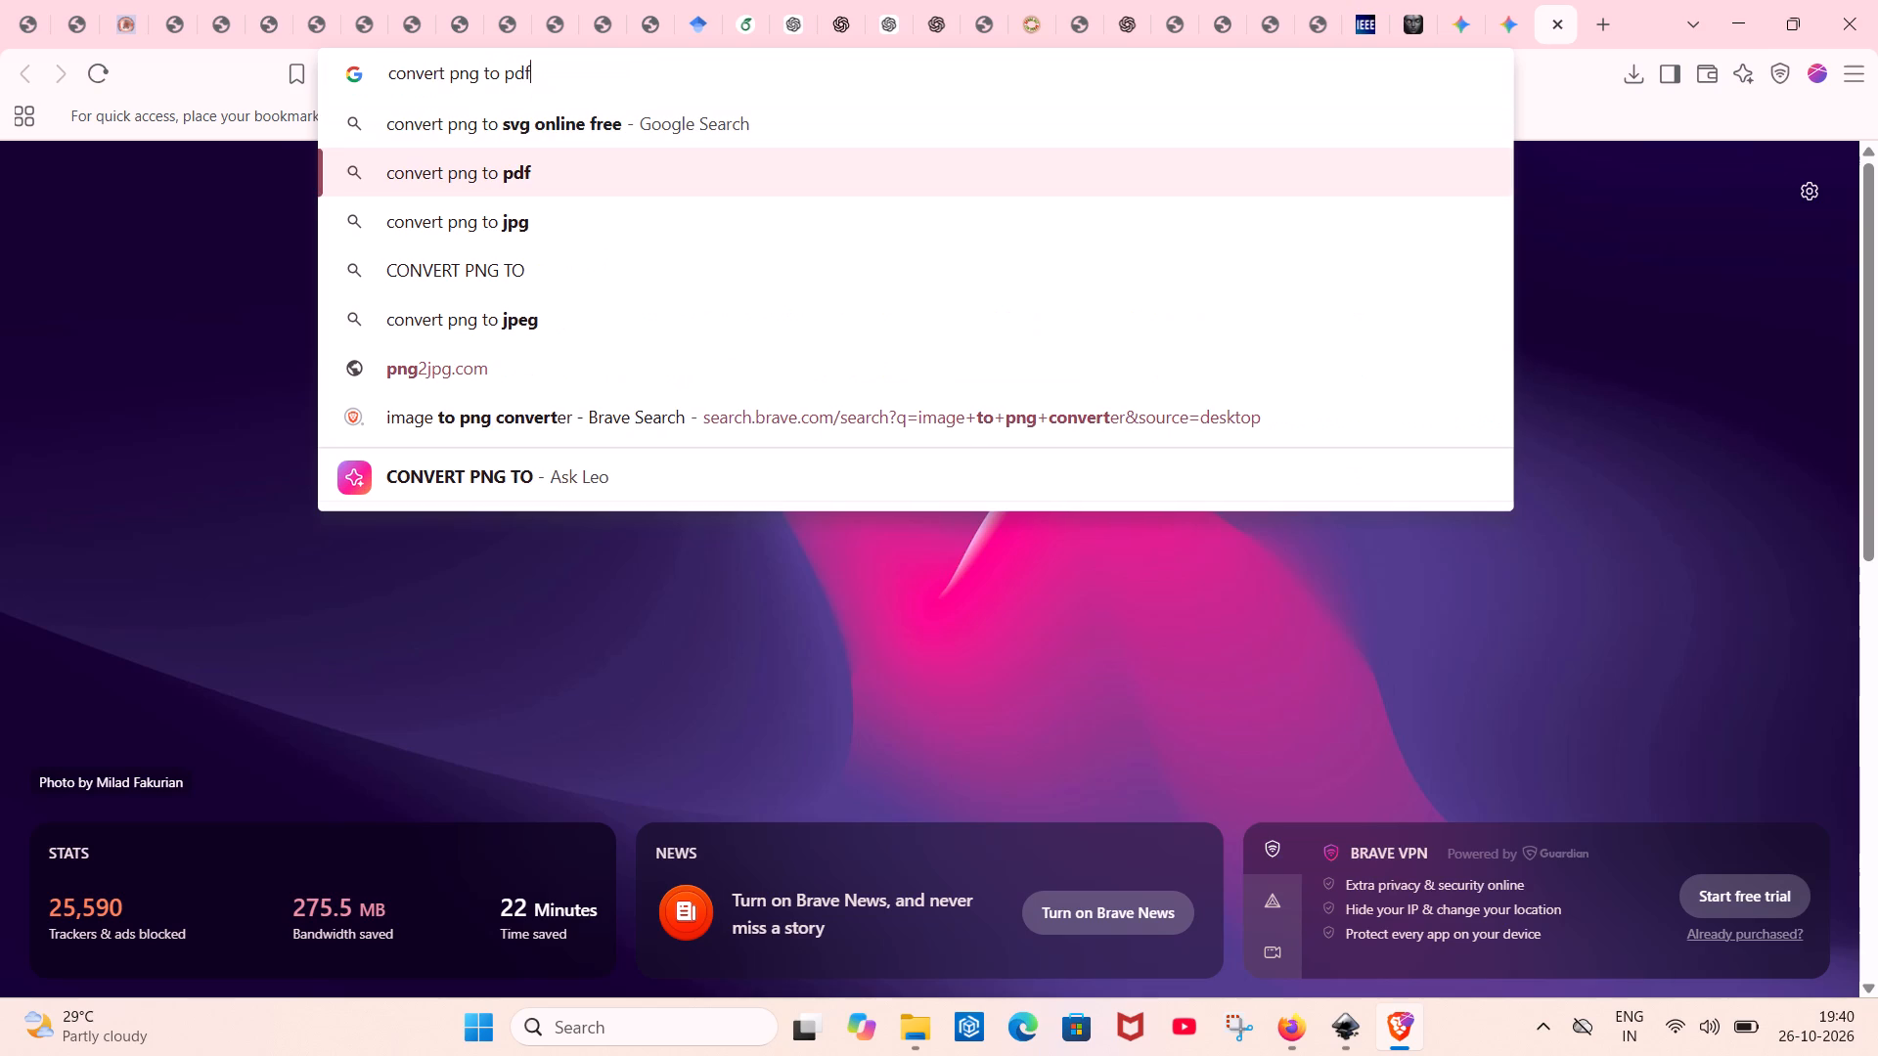
key(Up)
key(Return)
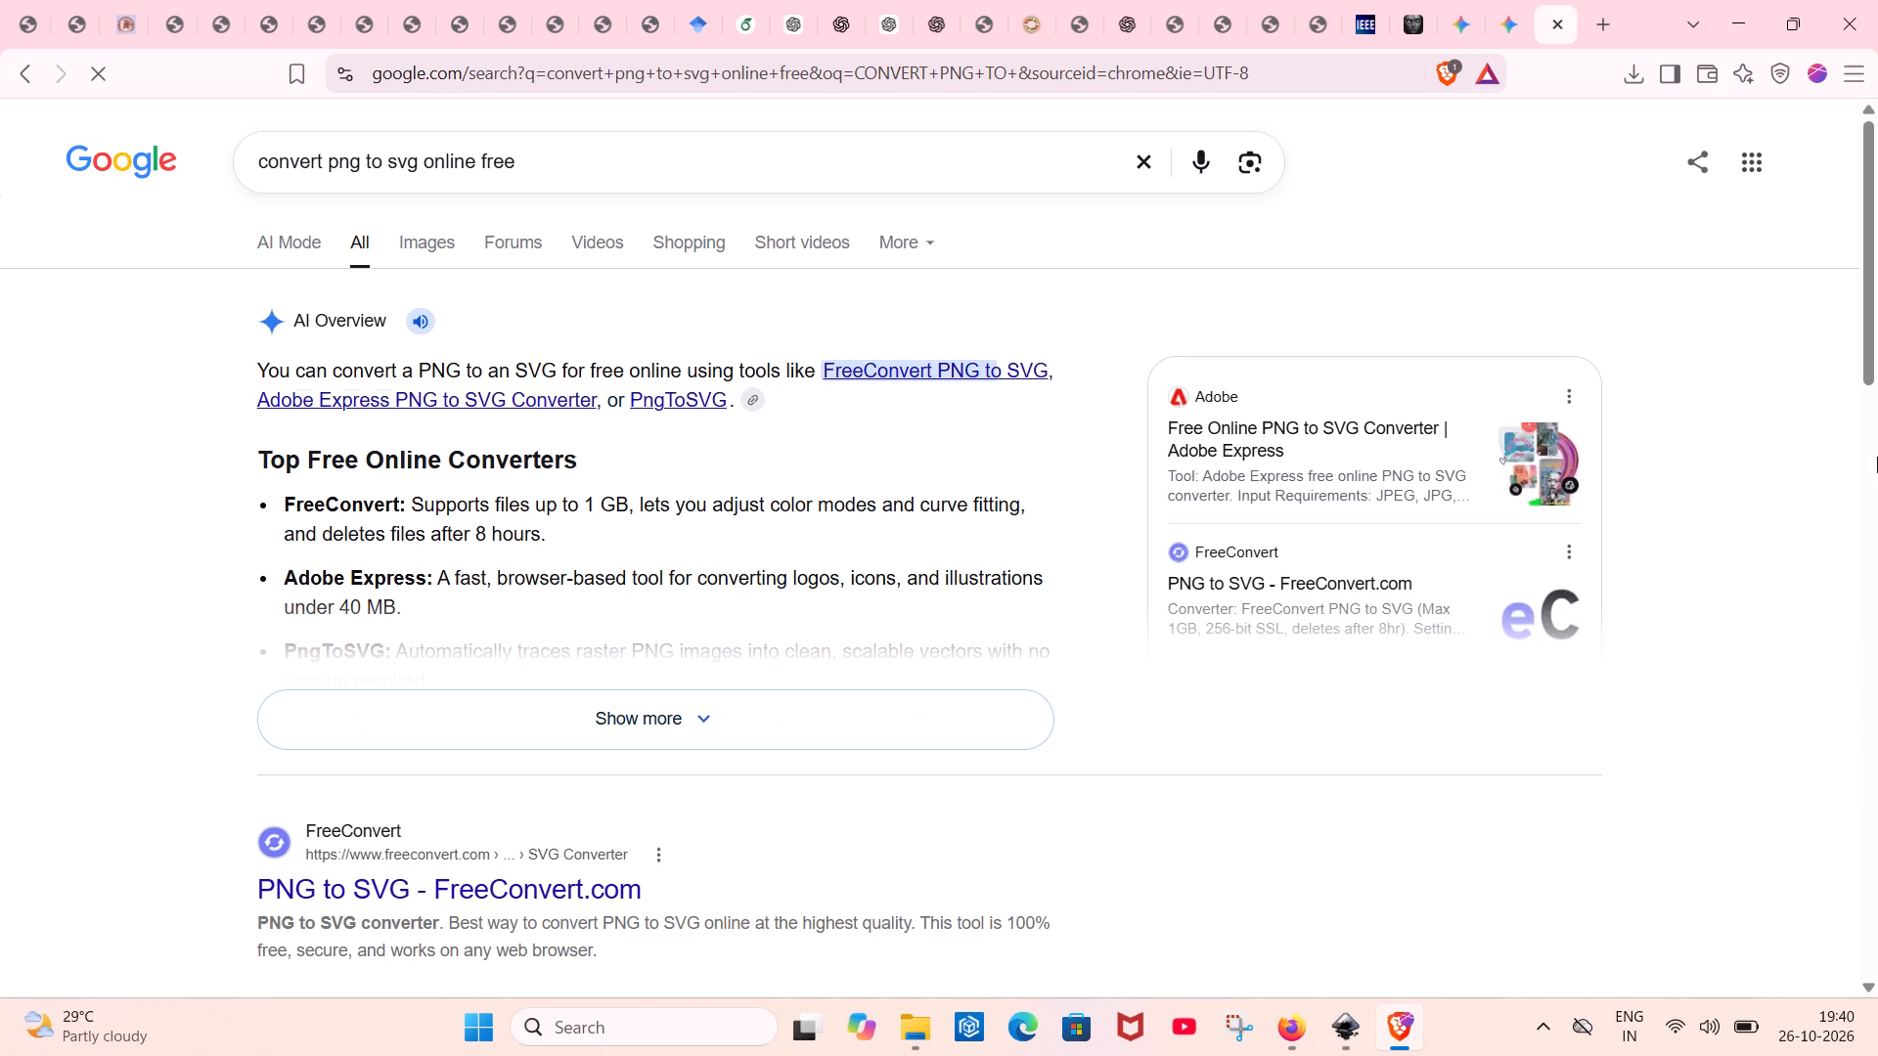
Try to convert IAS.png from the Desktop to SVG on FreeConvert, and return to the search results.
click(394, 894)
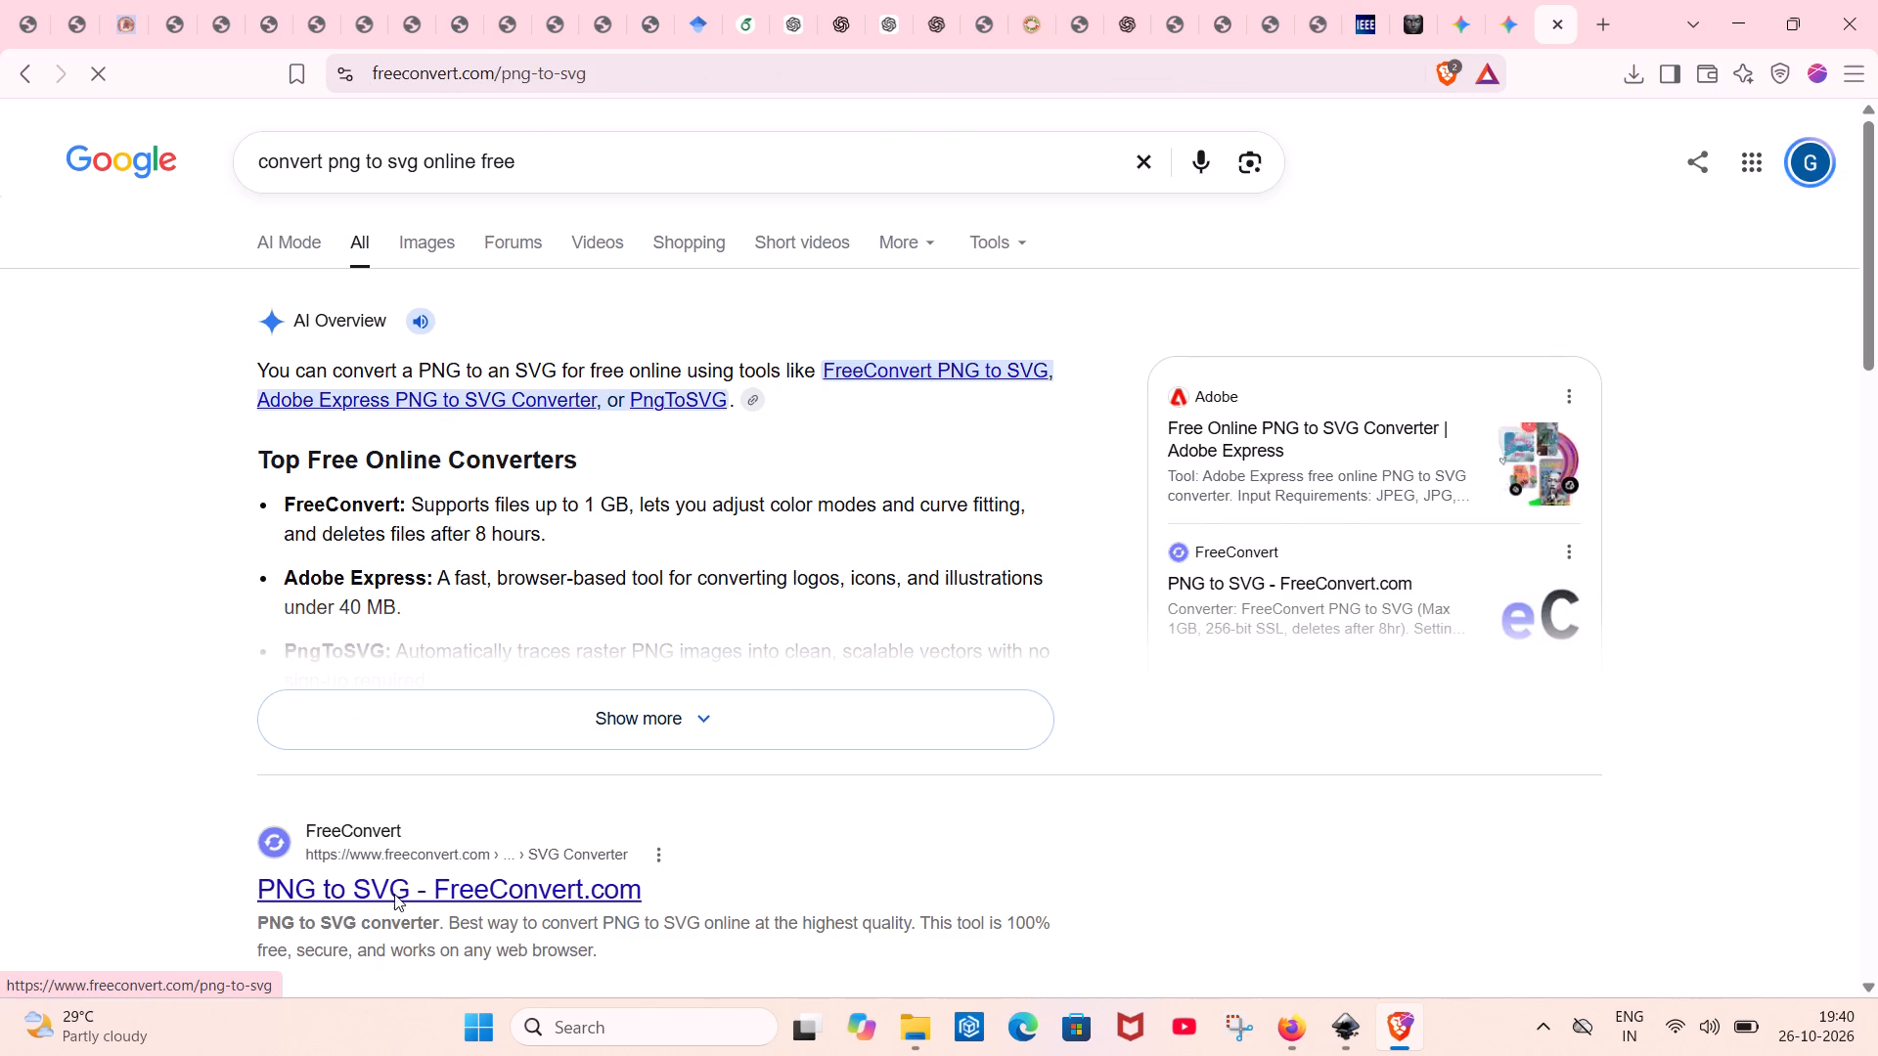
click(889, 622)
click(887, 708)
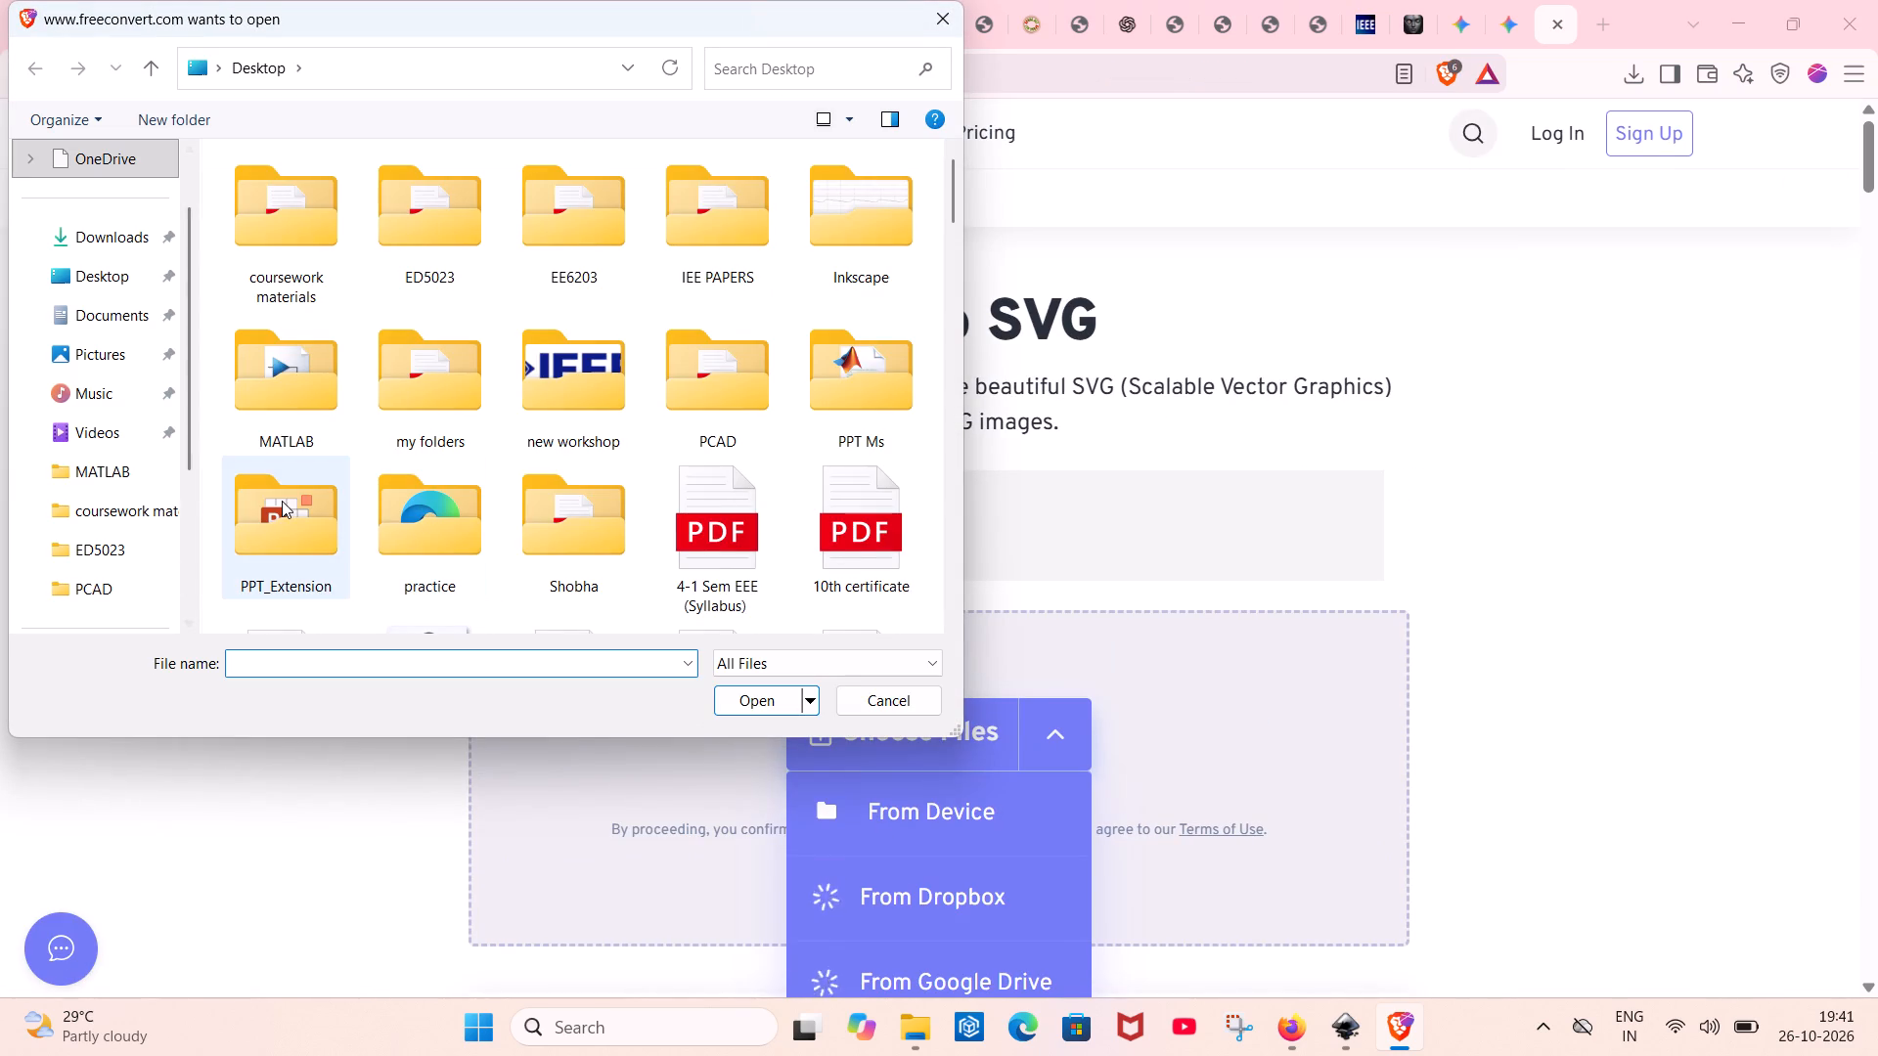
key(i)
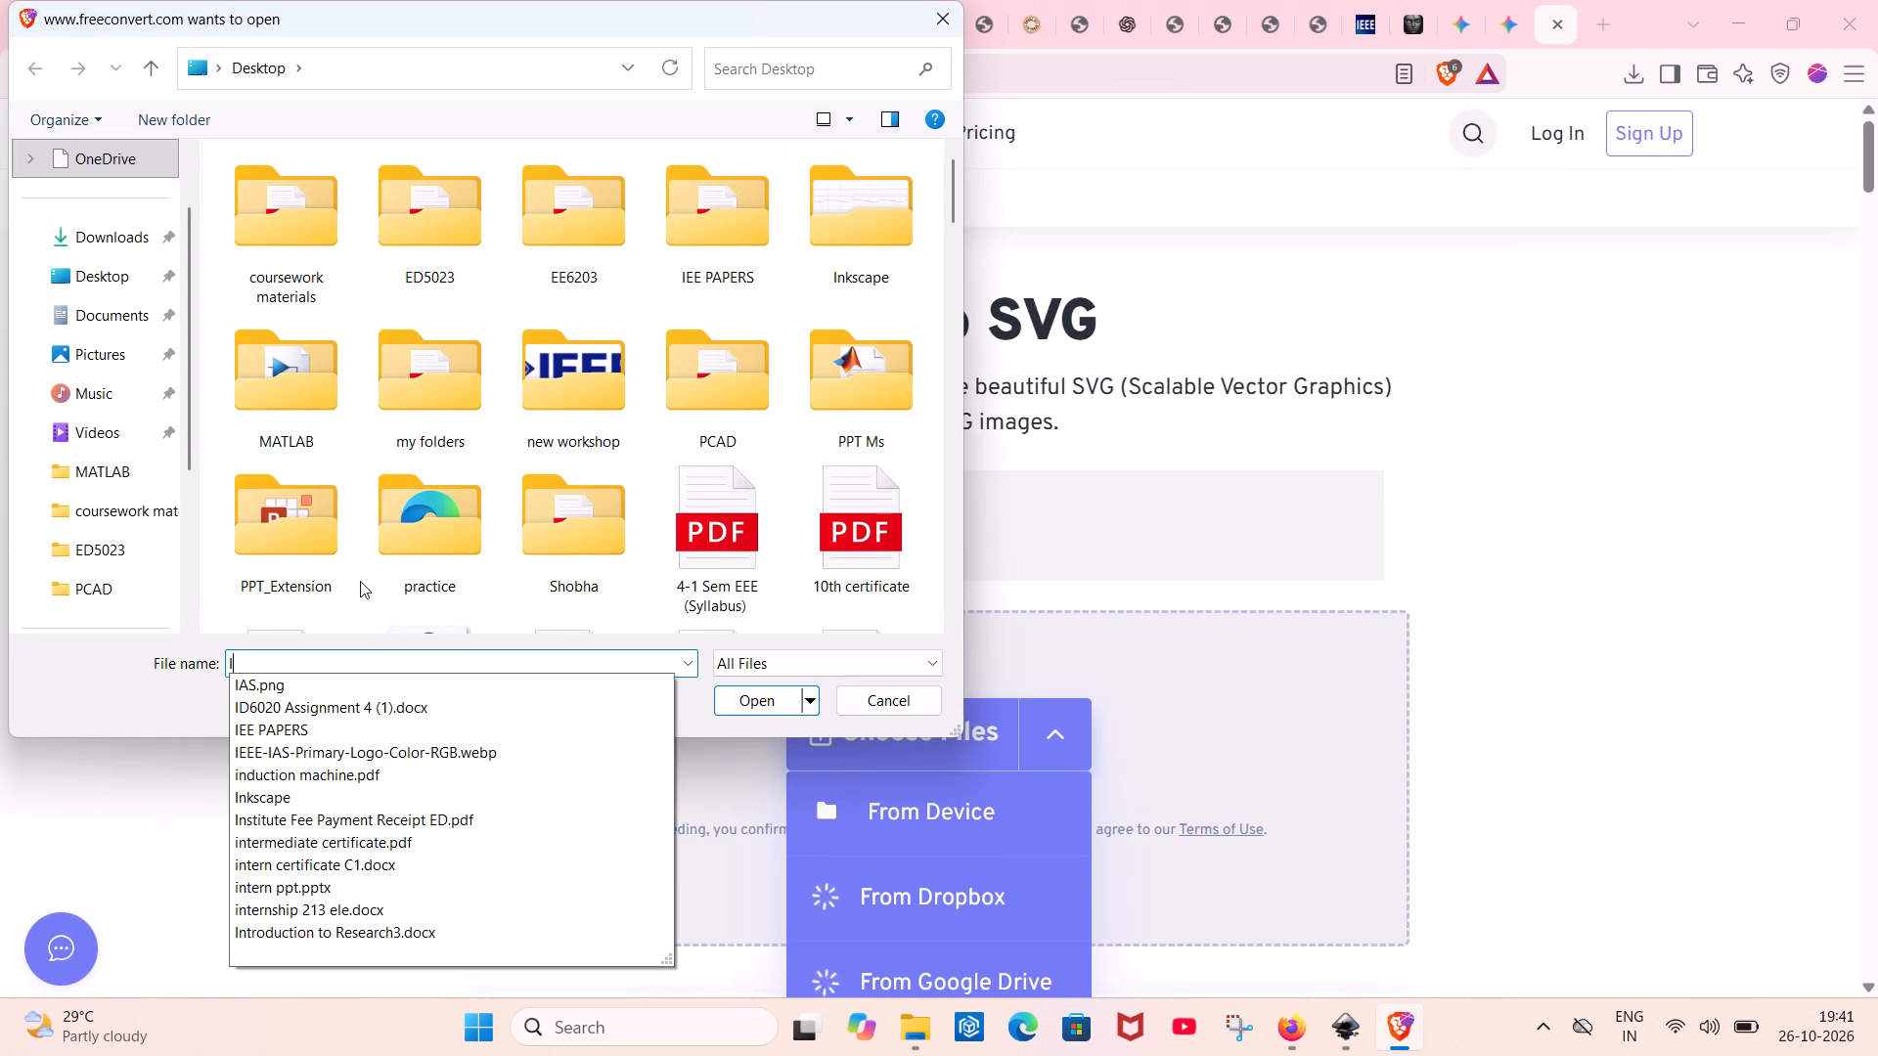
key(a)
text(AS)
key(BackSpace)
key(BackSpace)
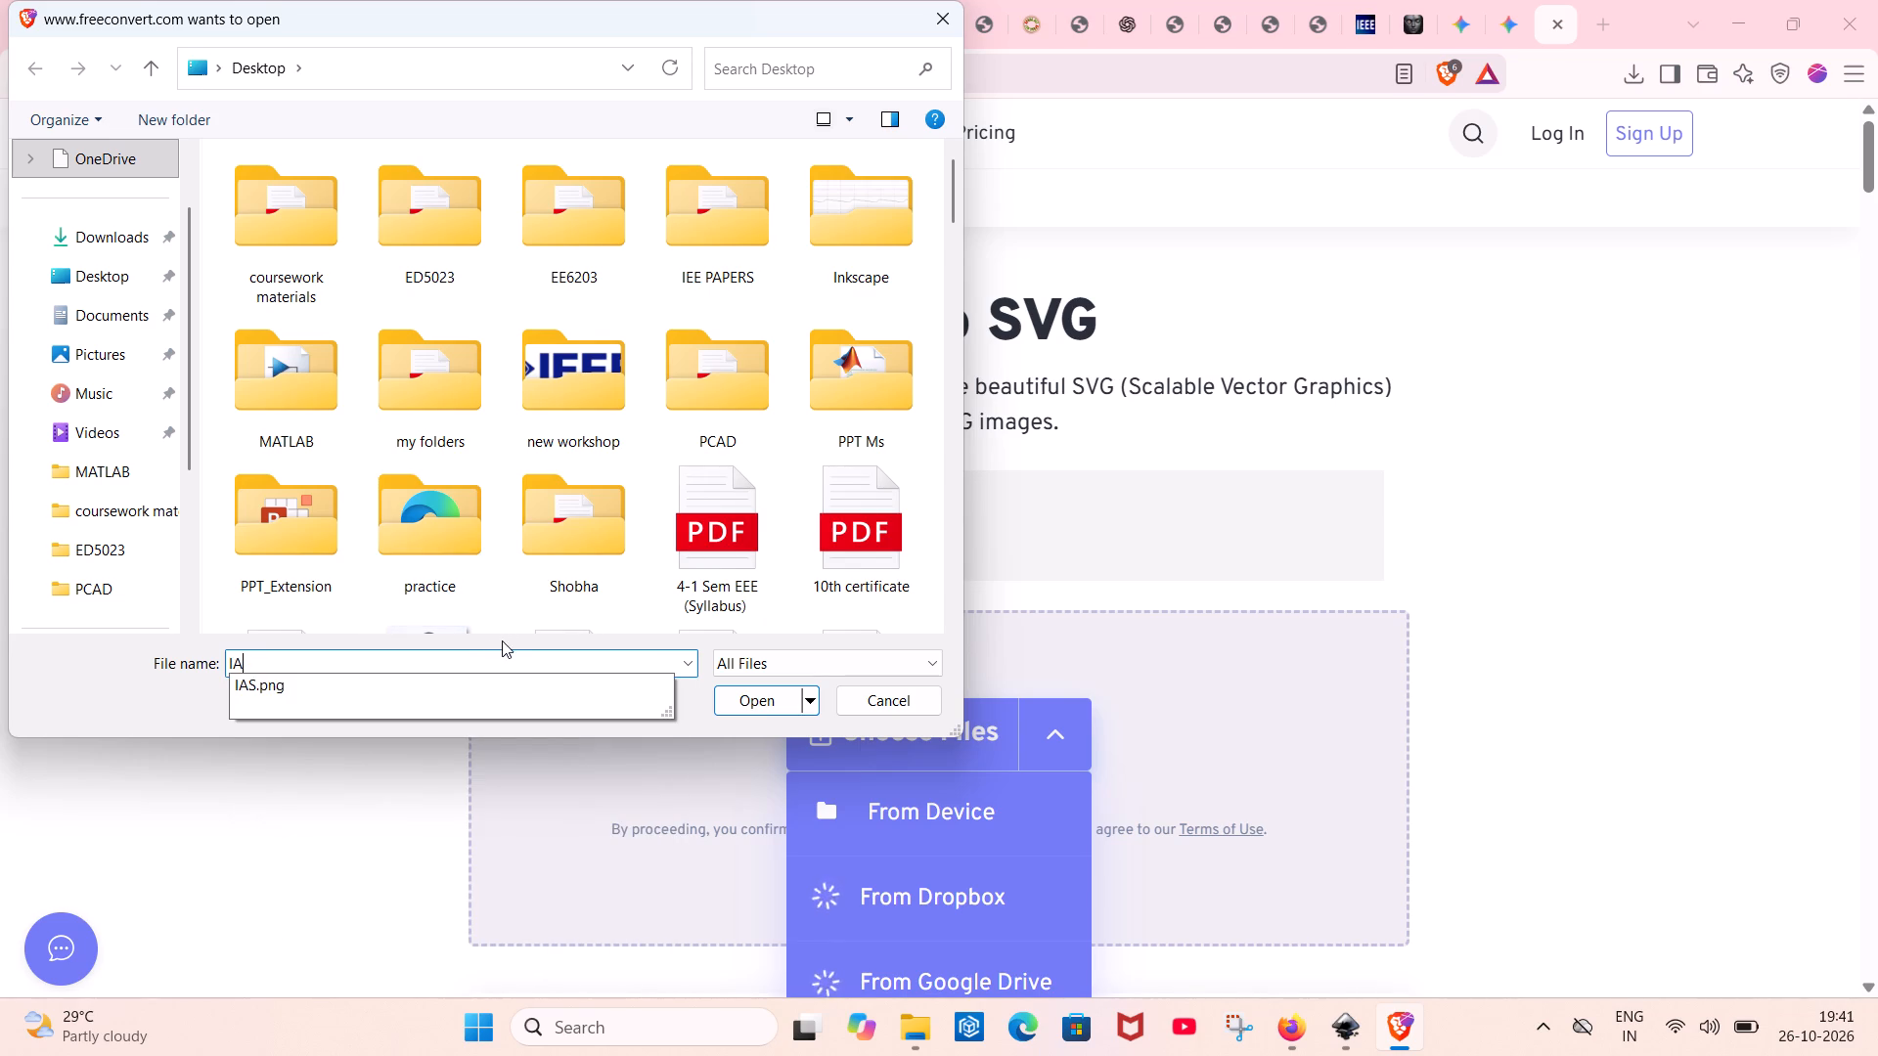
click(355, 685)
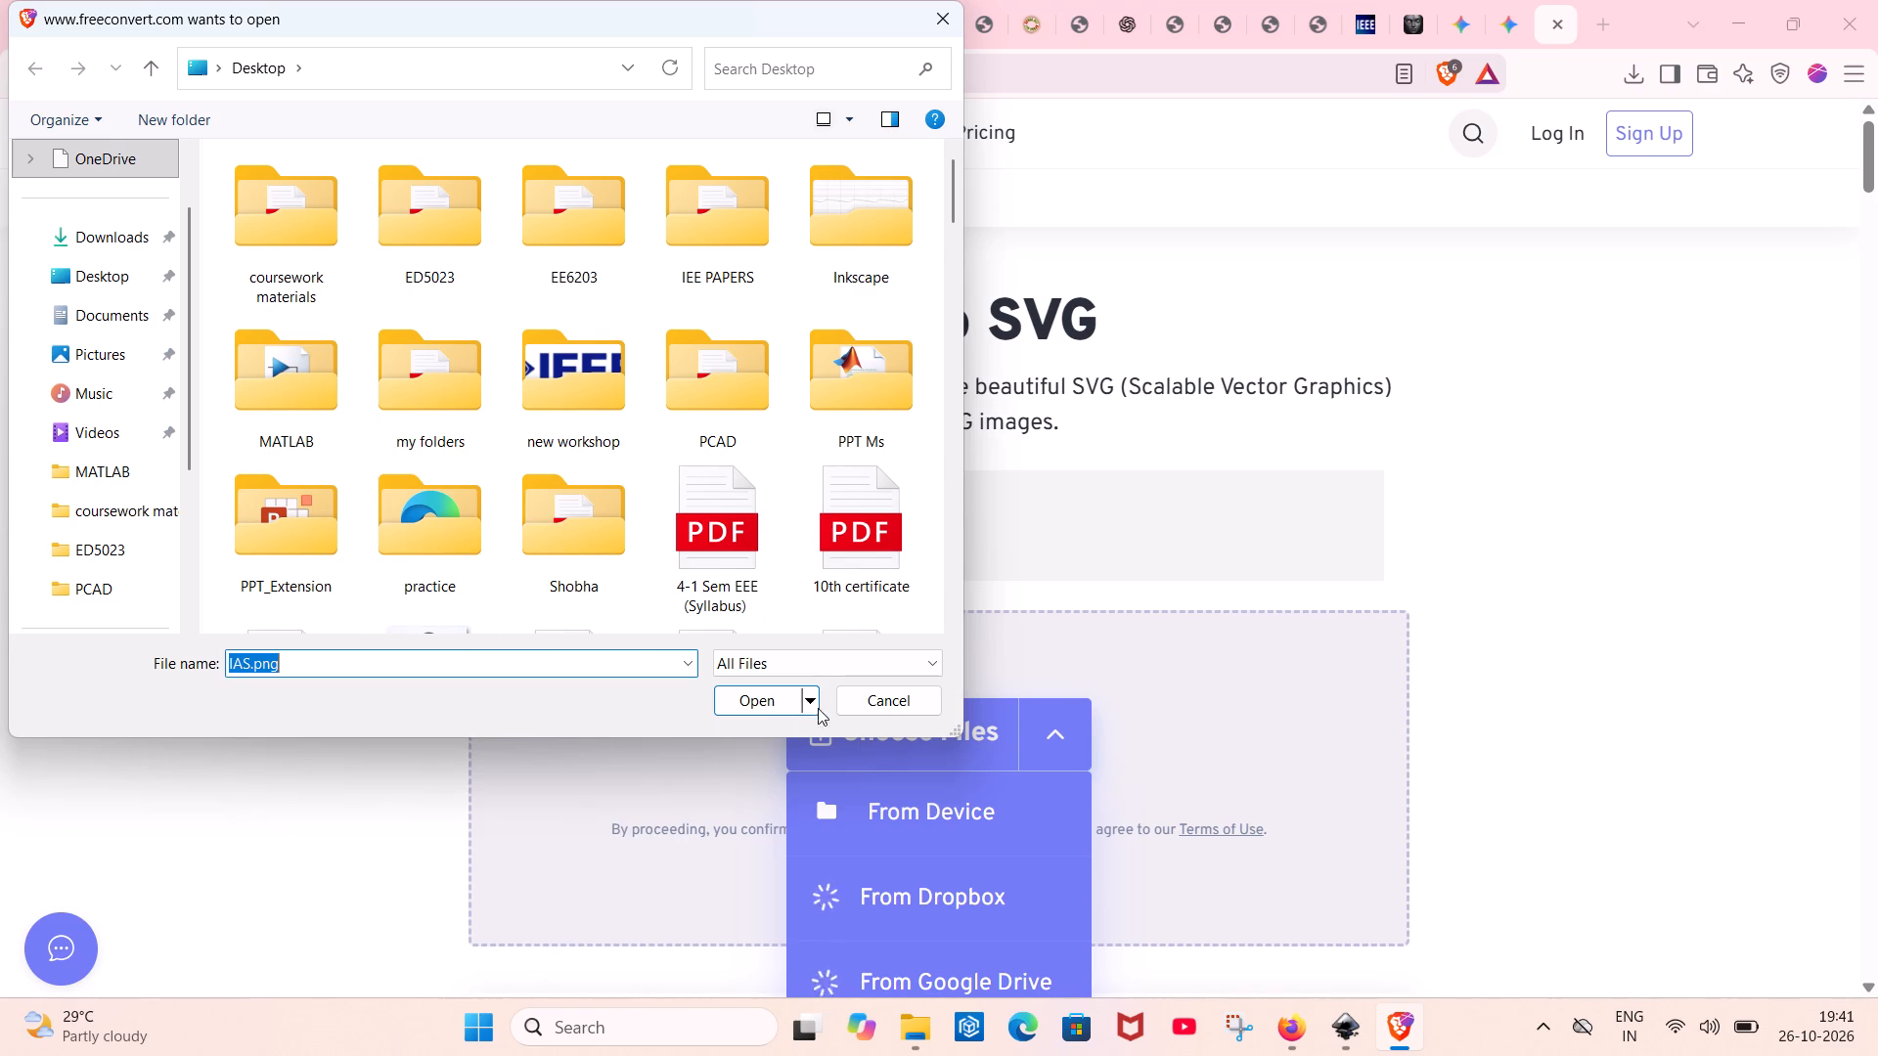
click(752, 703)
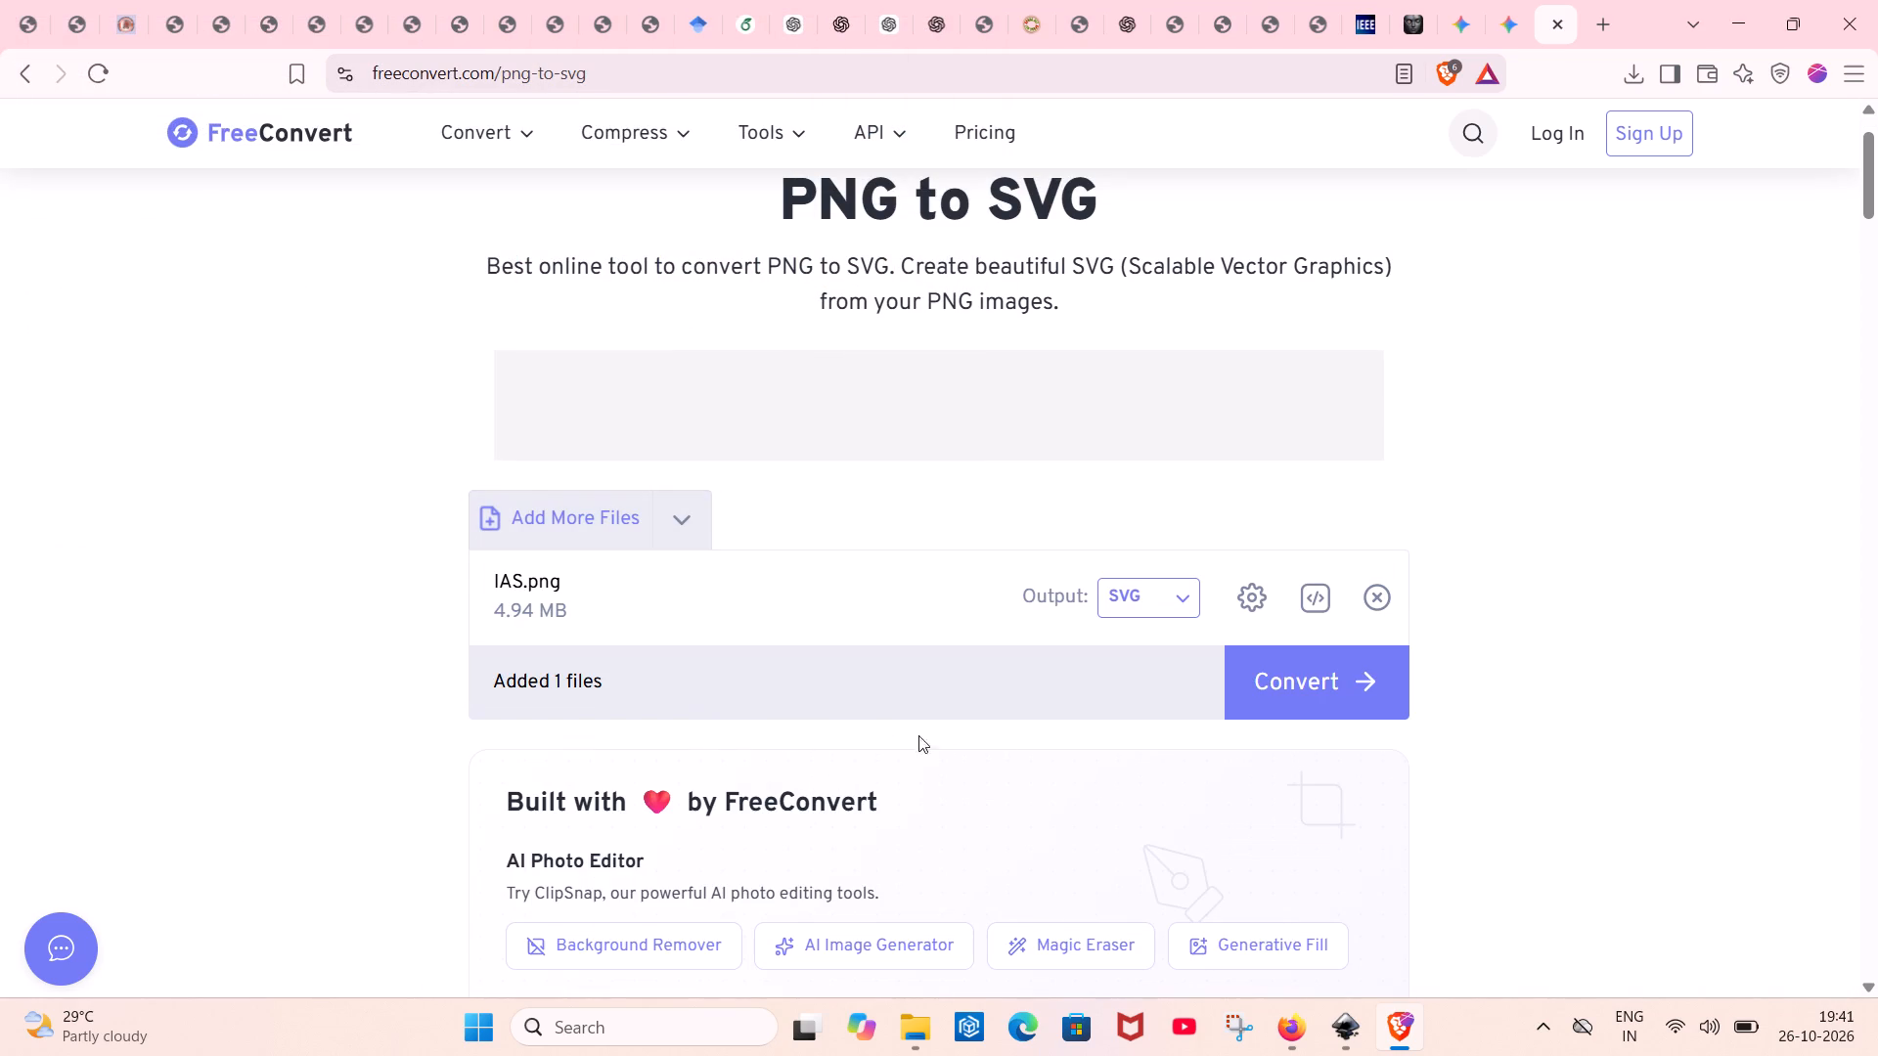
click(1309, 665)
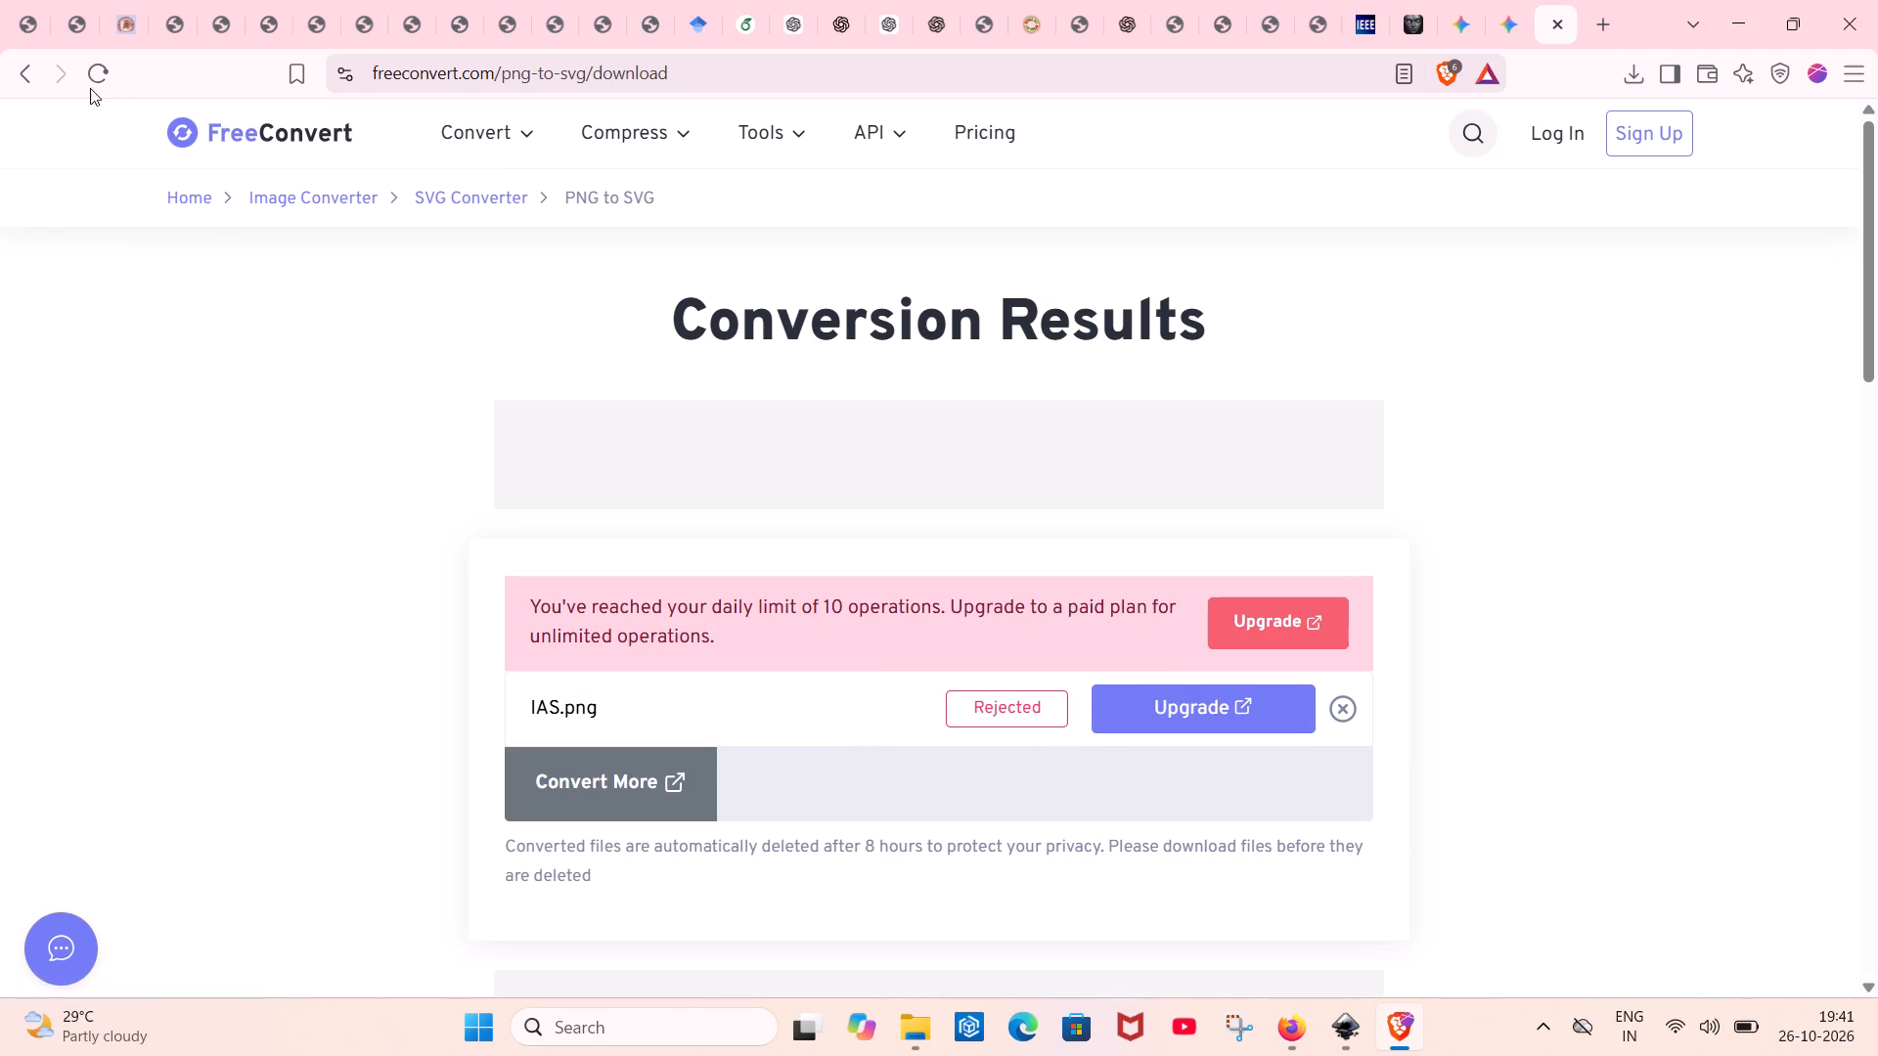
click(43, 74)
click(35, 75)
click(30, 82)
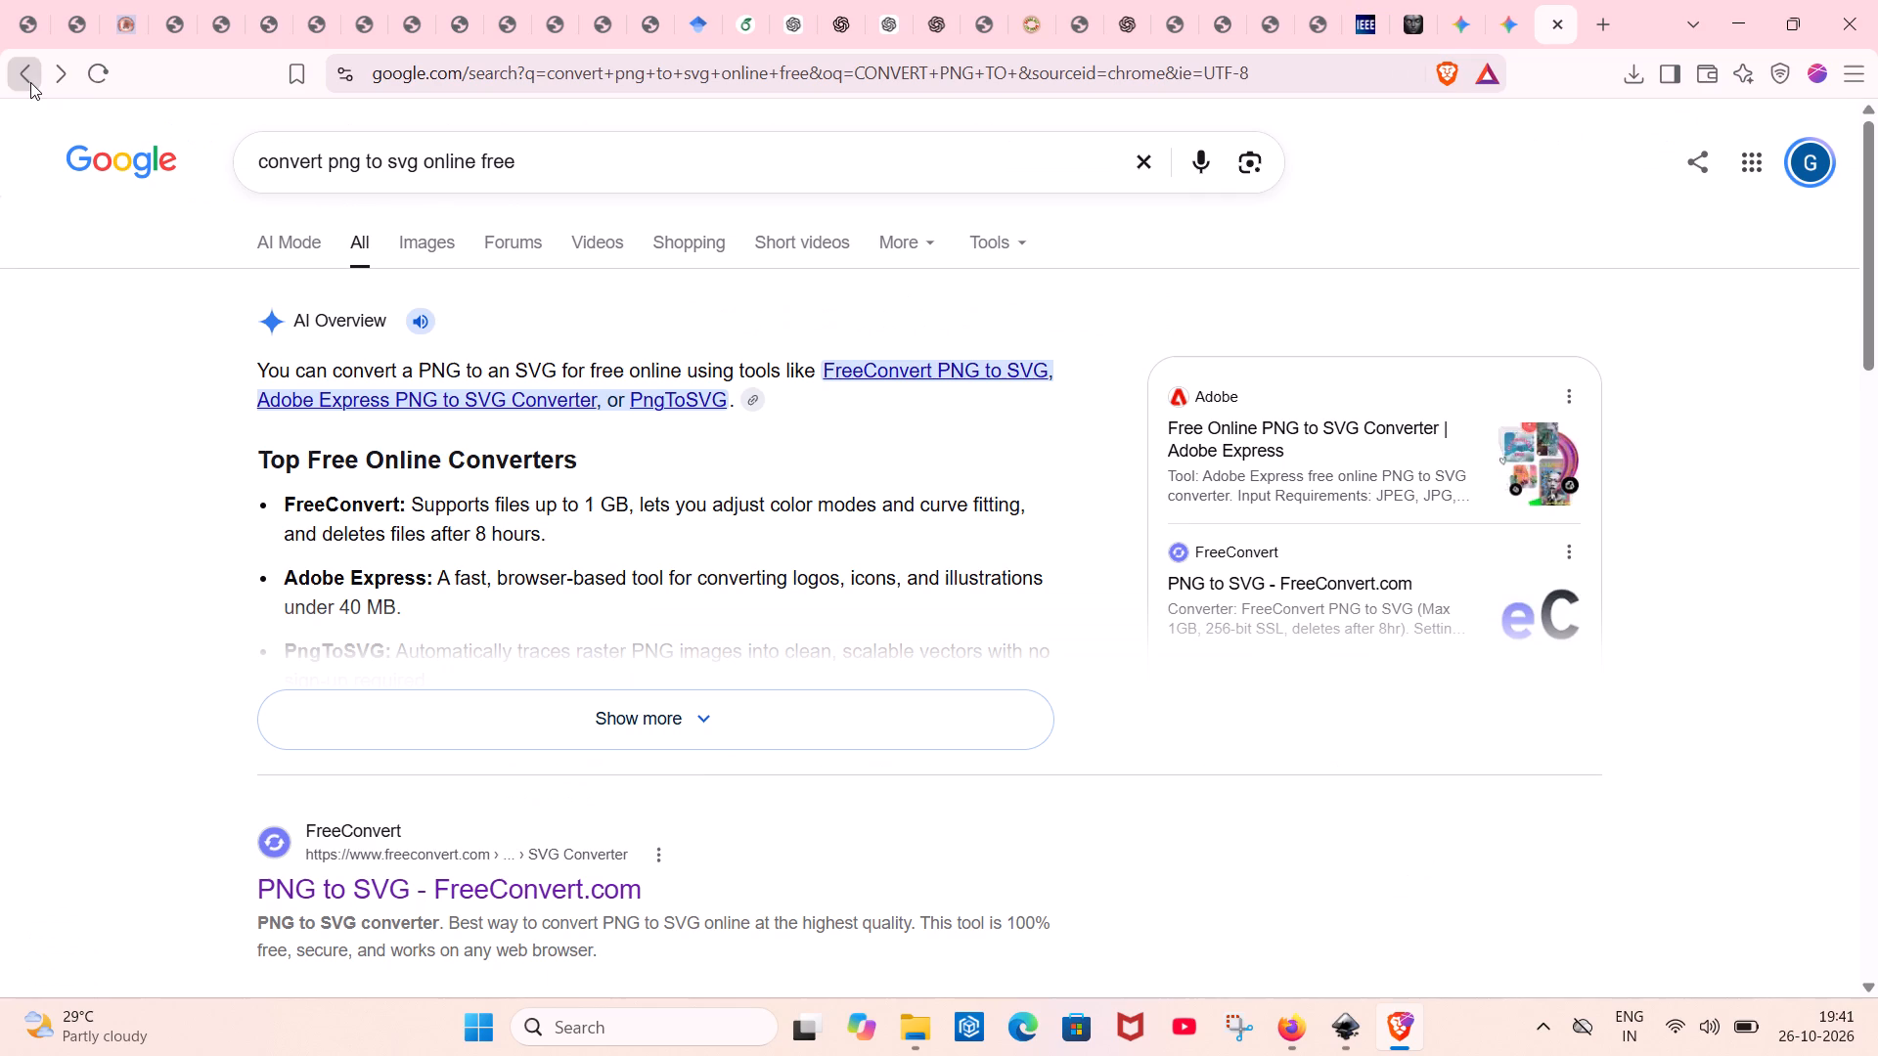
Open the PngToSVG free online image vectorizer from the search results.
scroll(601, 582, down, 6)
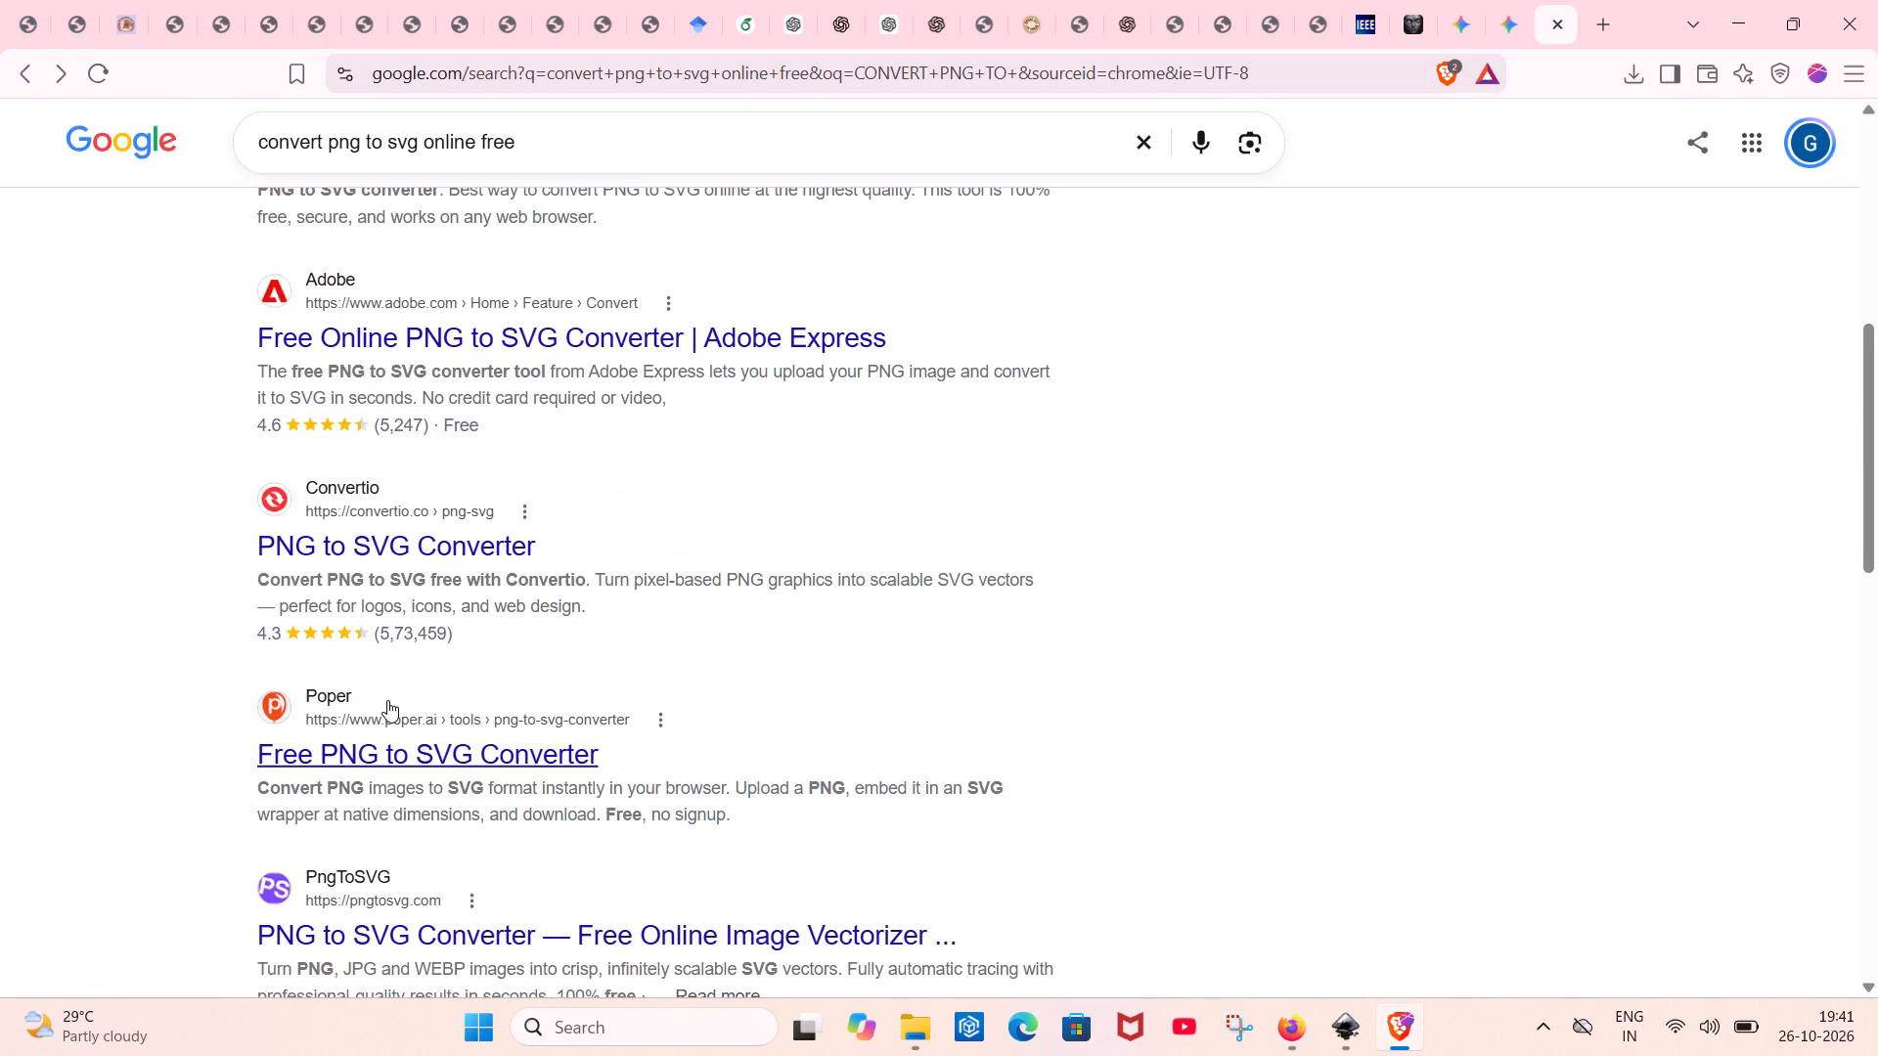
scroll(387, 830, down, 1)
click(478, 795)
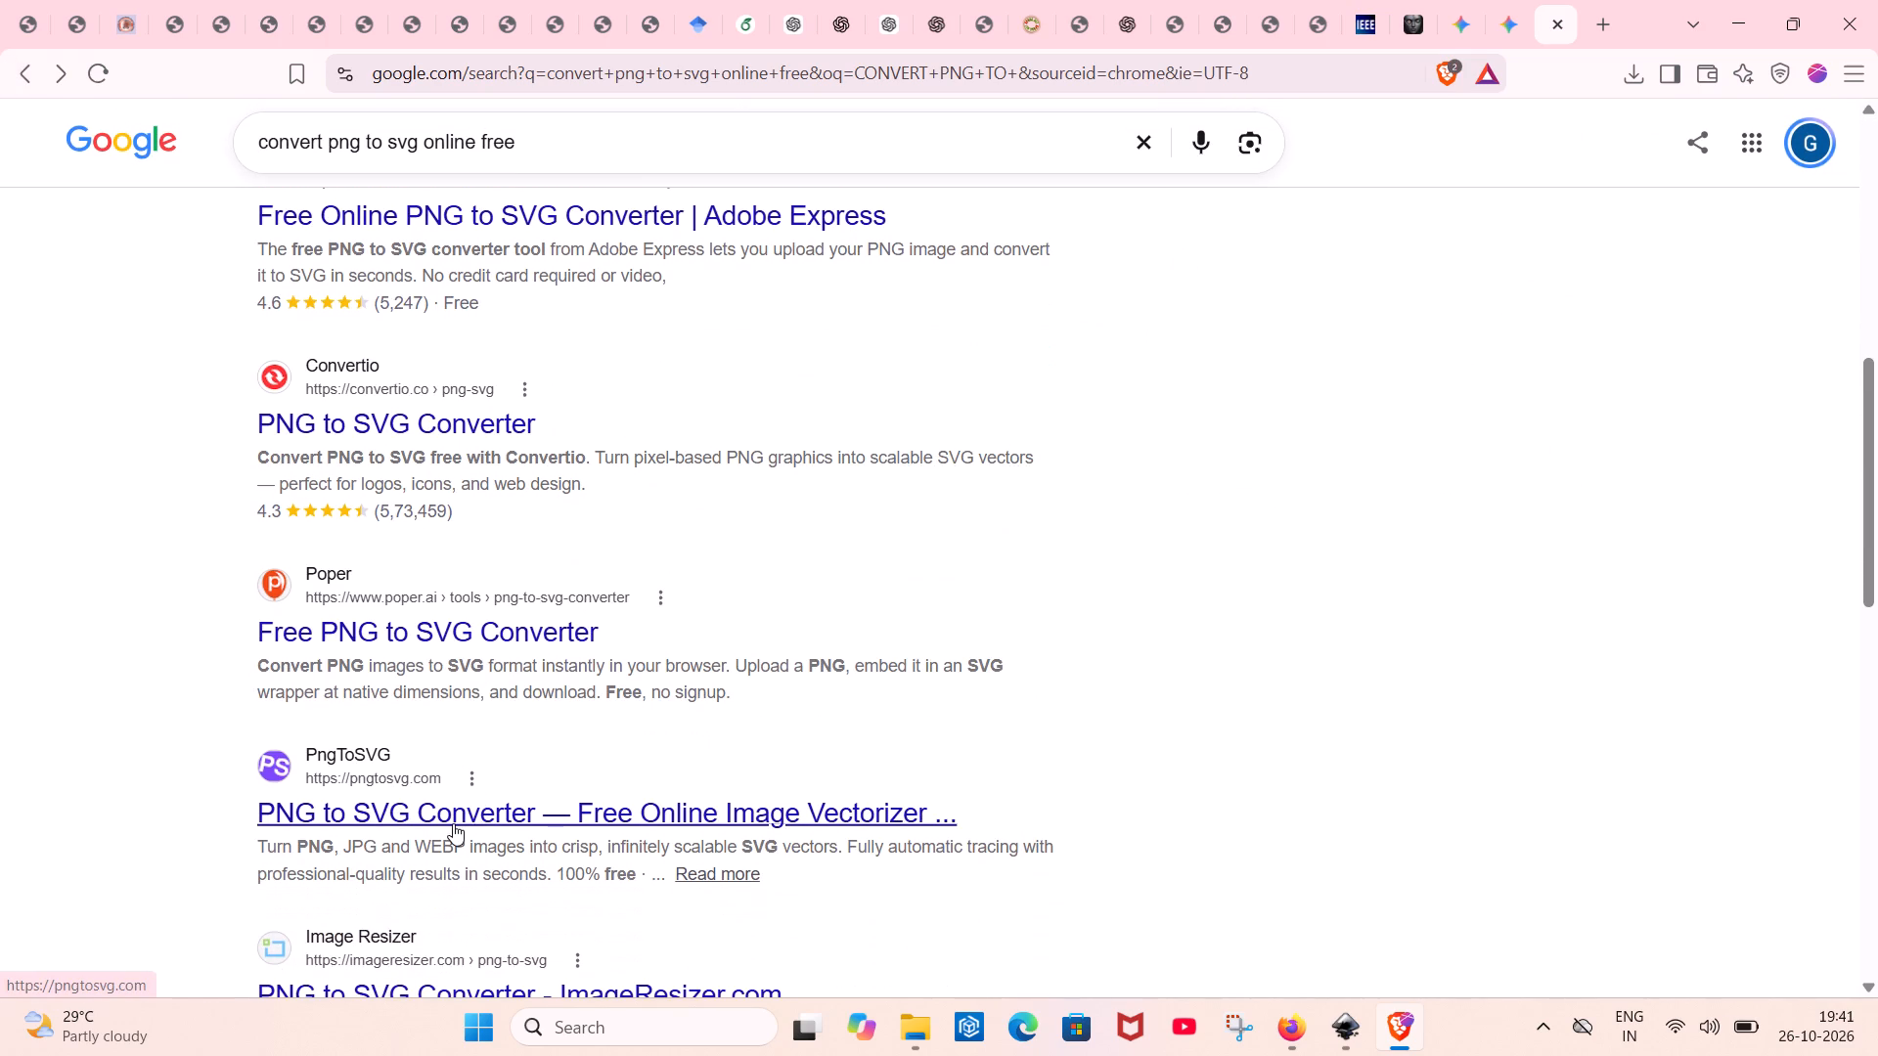
click(453, 822)
click(438, 812)
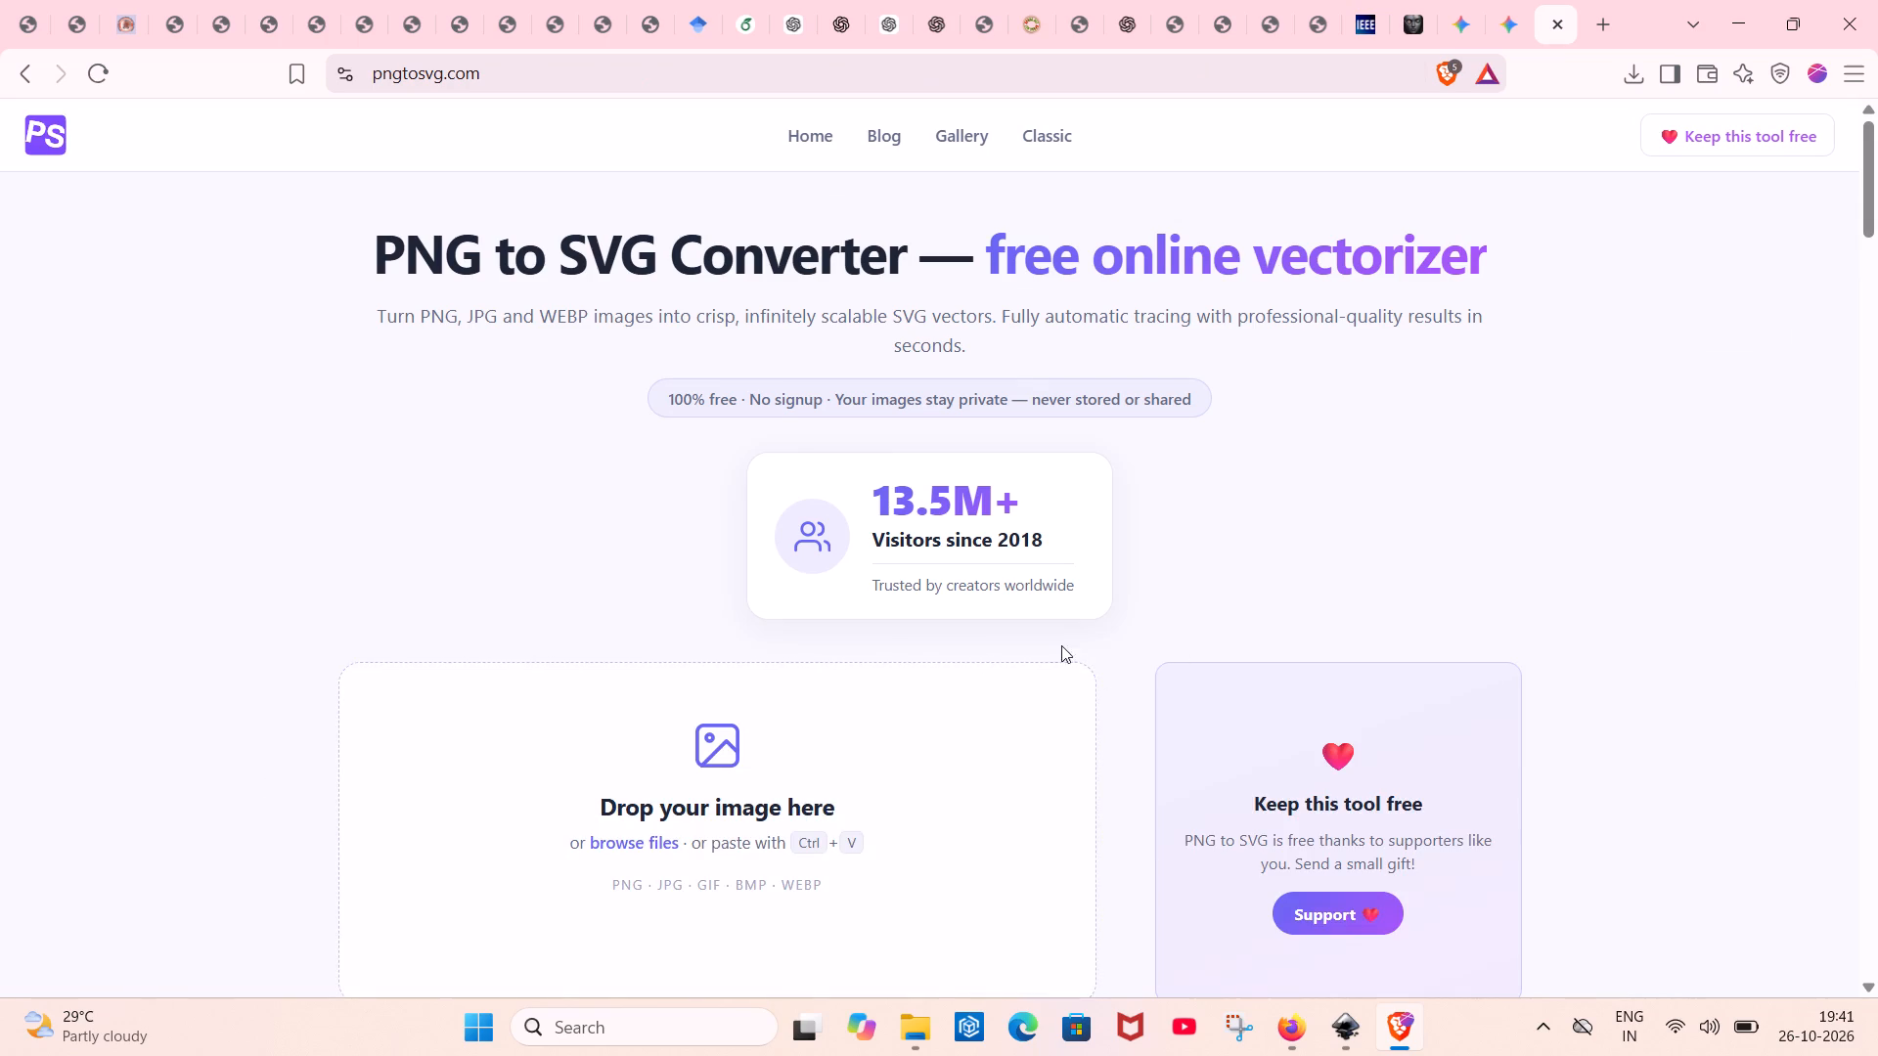
Load IAS.png from the Desktop into the PngToSVG converter to vectorise it.
scroll(834, 671, down, 3)
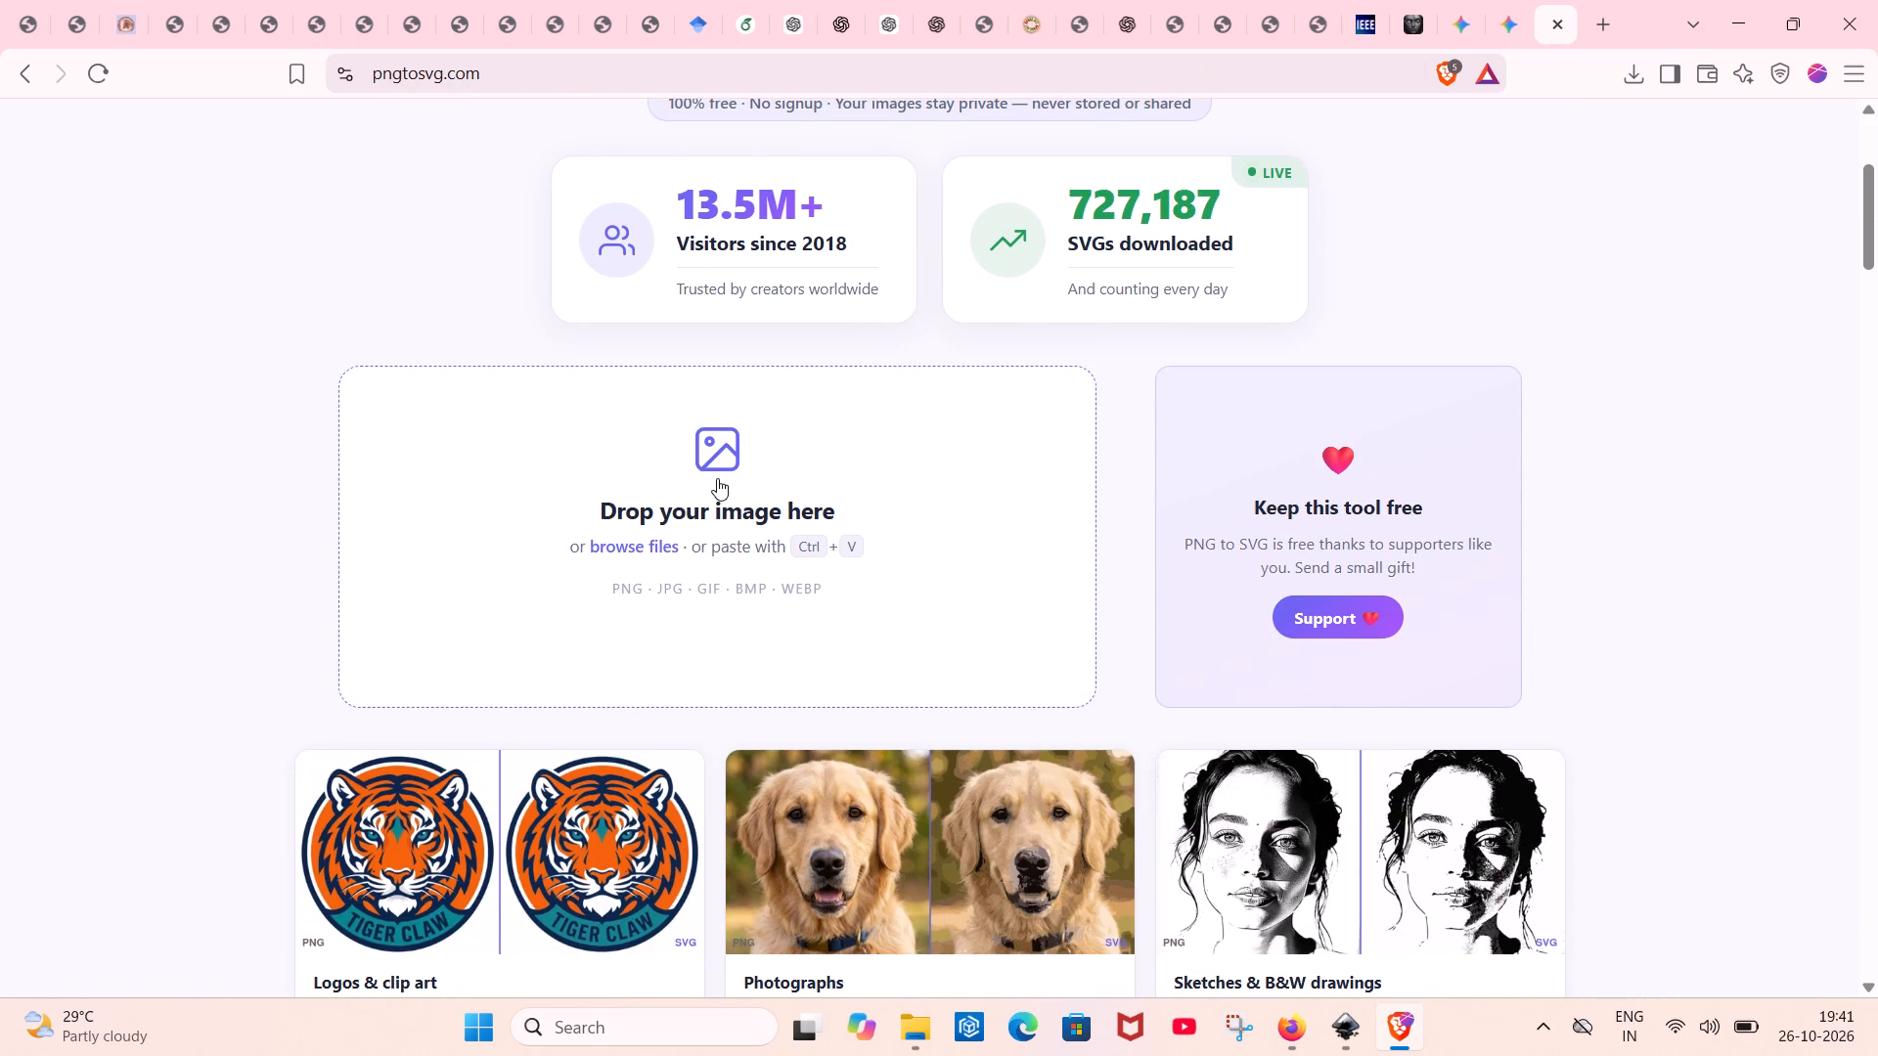
click(717, 478)
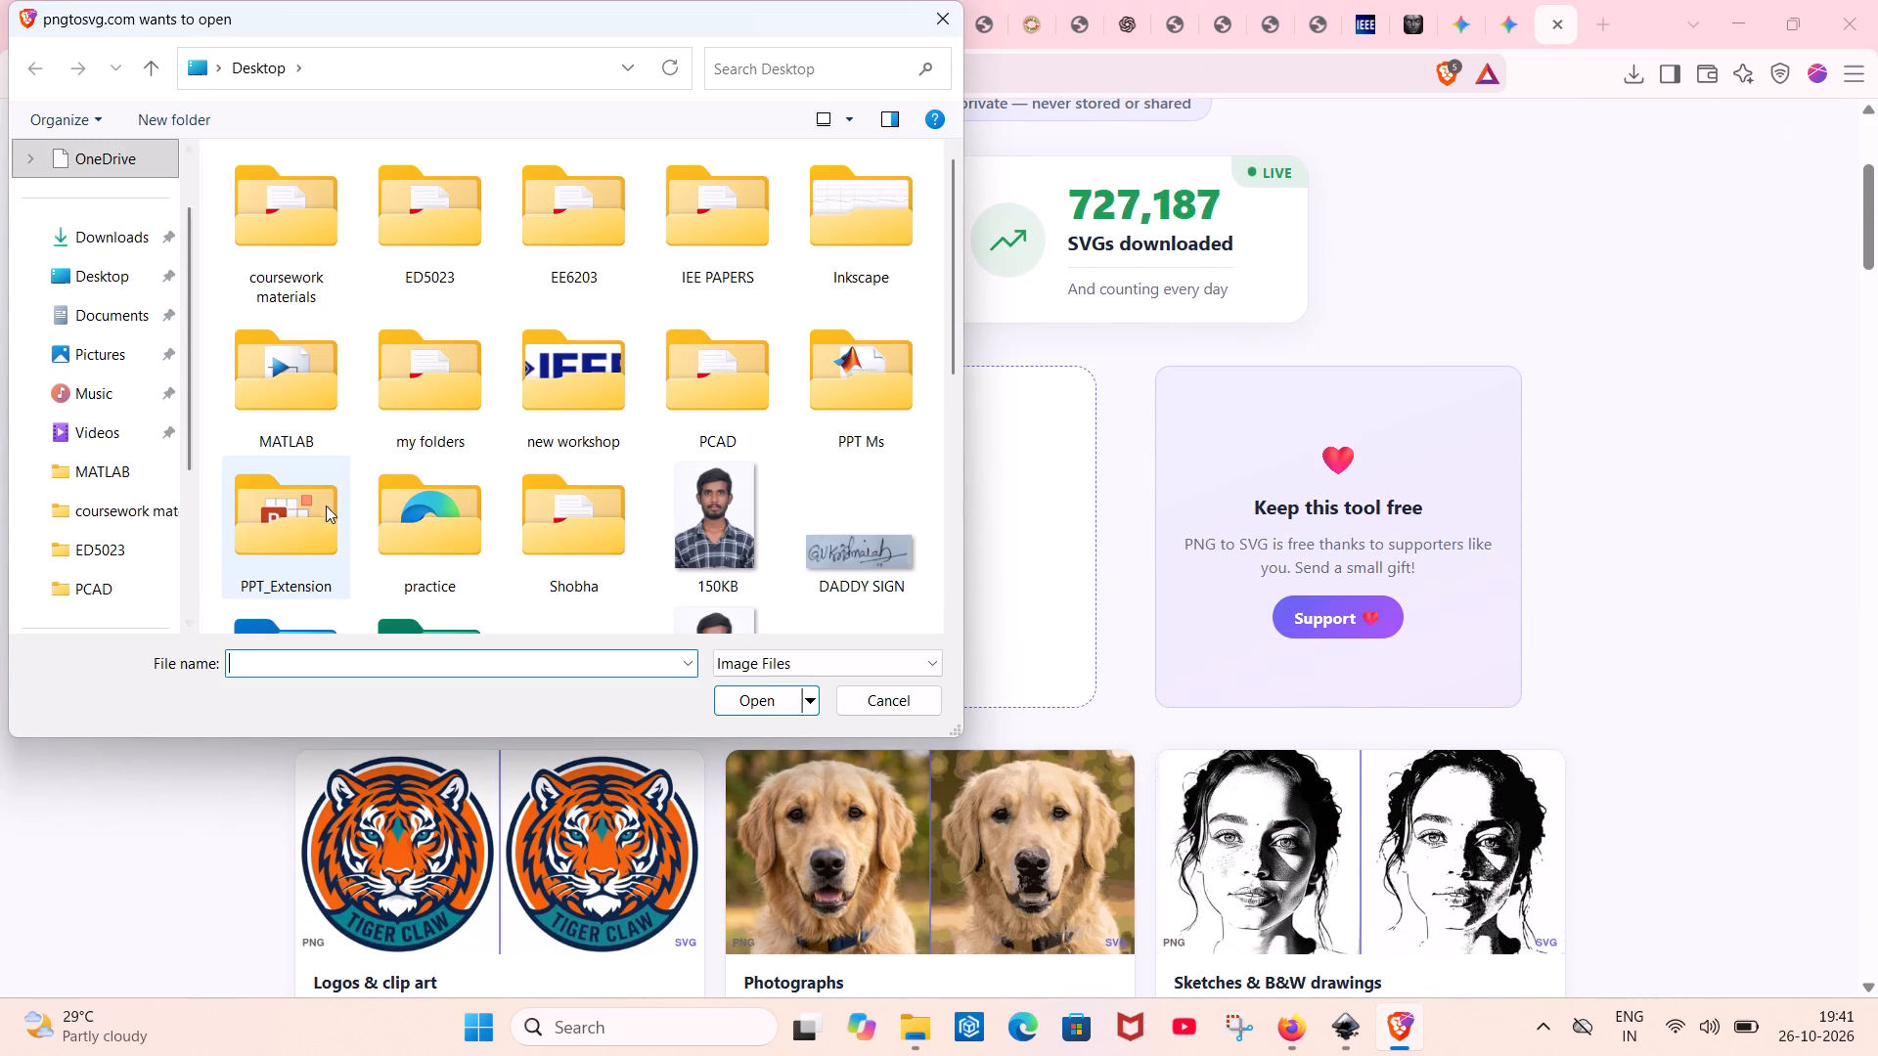
key(i)
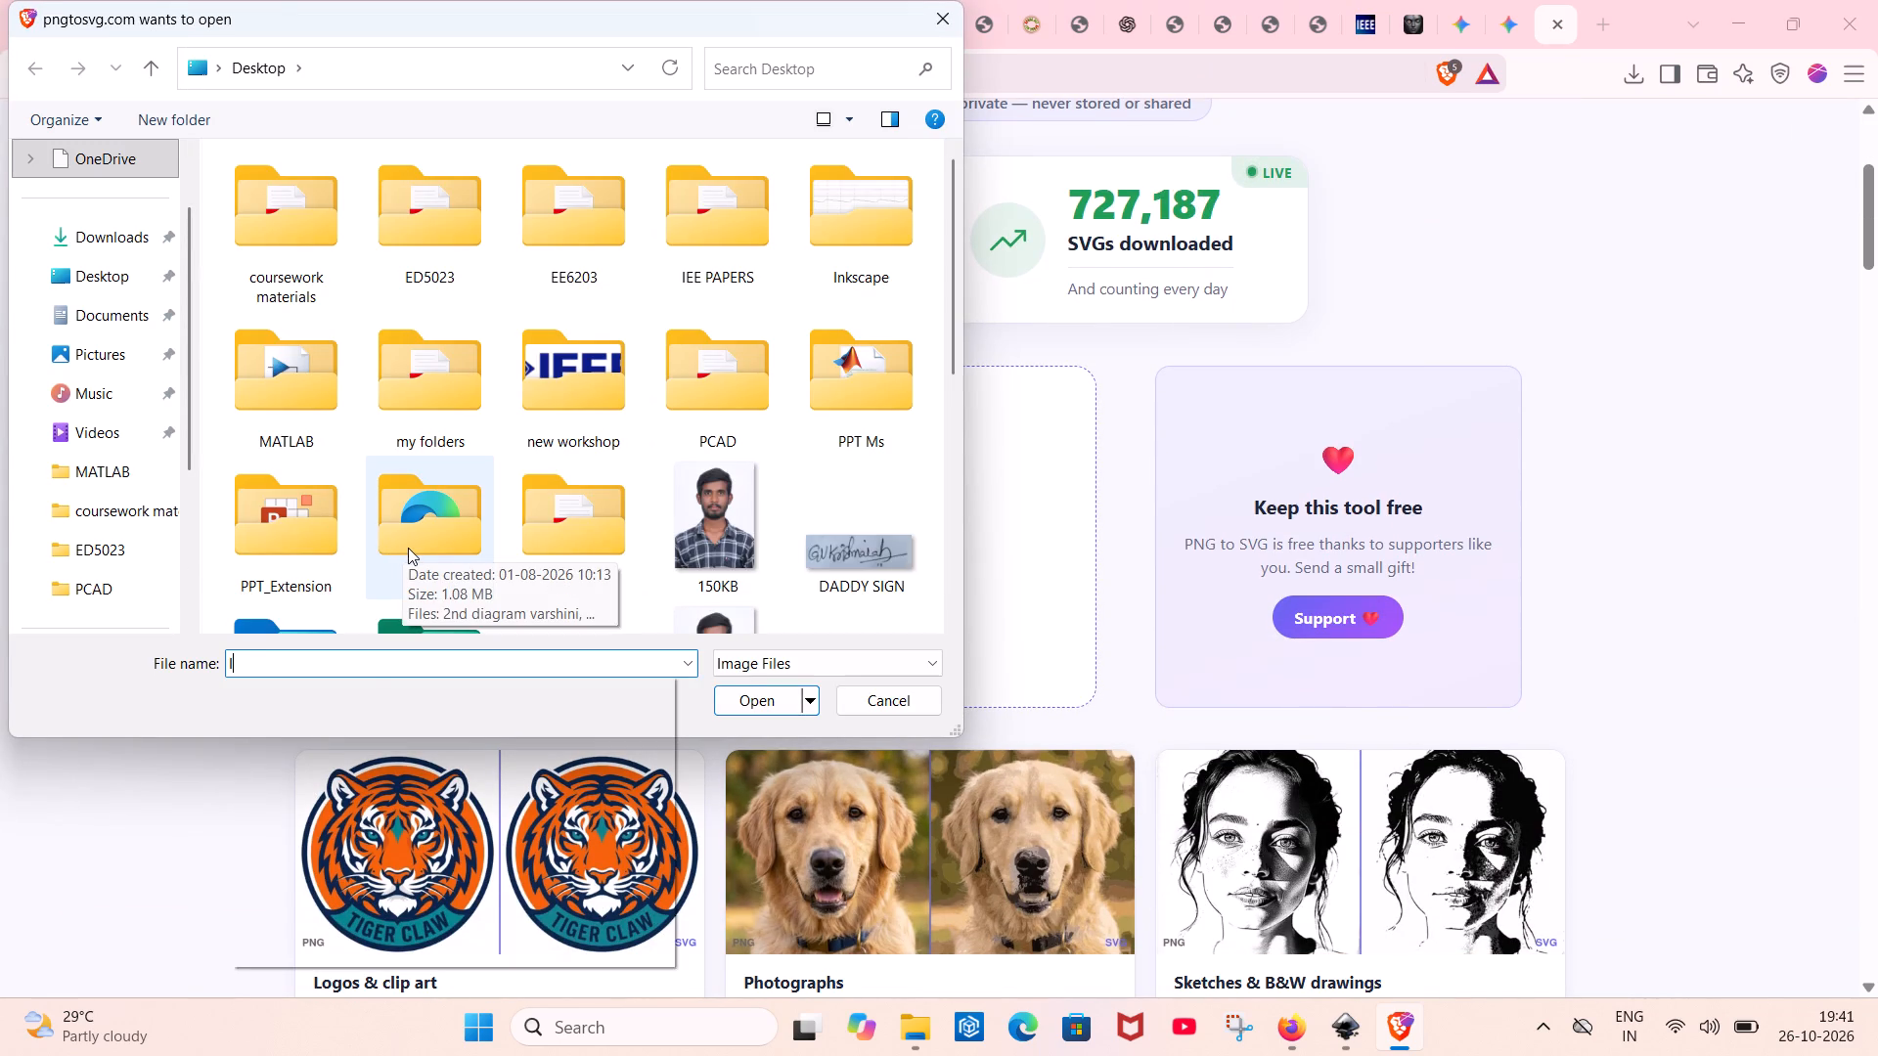
text(AS)
click(364, 700)
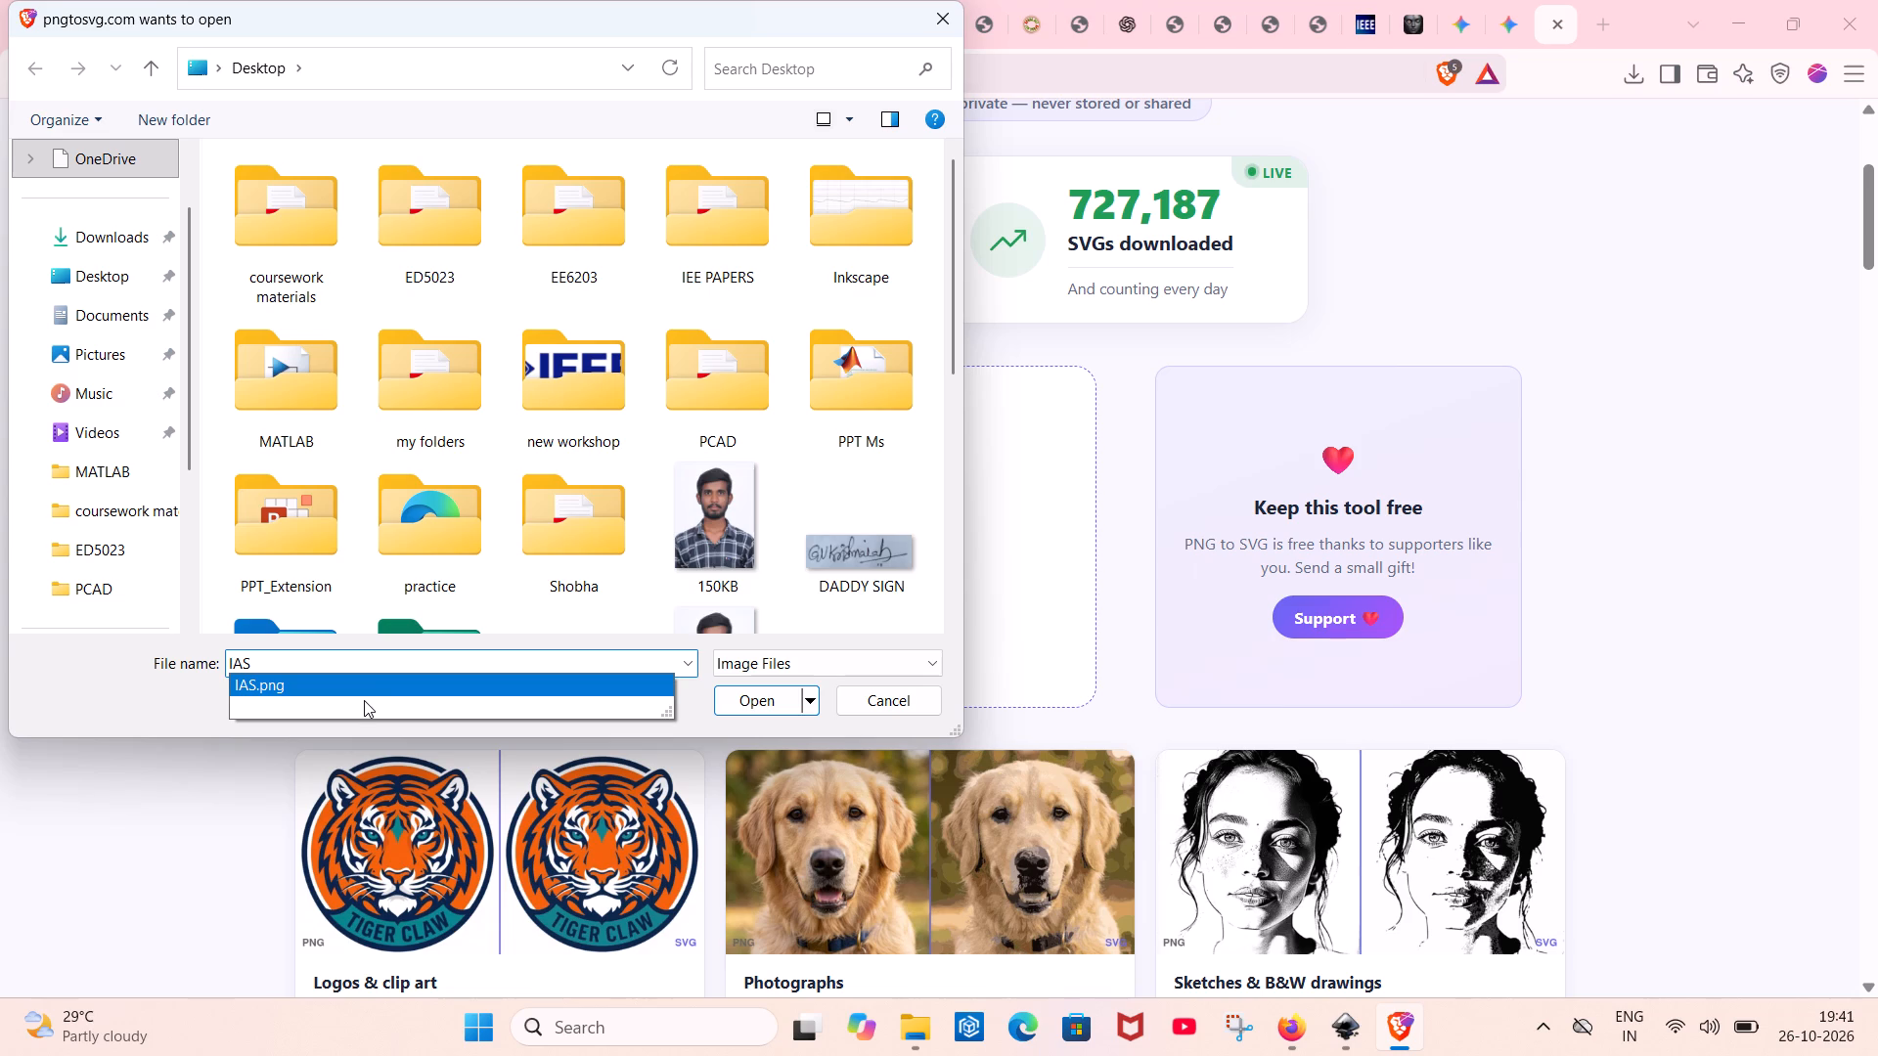
click(364, 697)
click(409, 694)
click(387, 685)
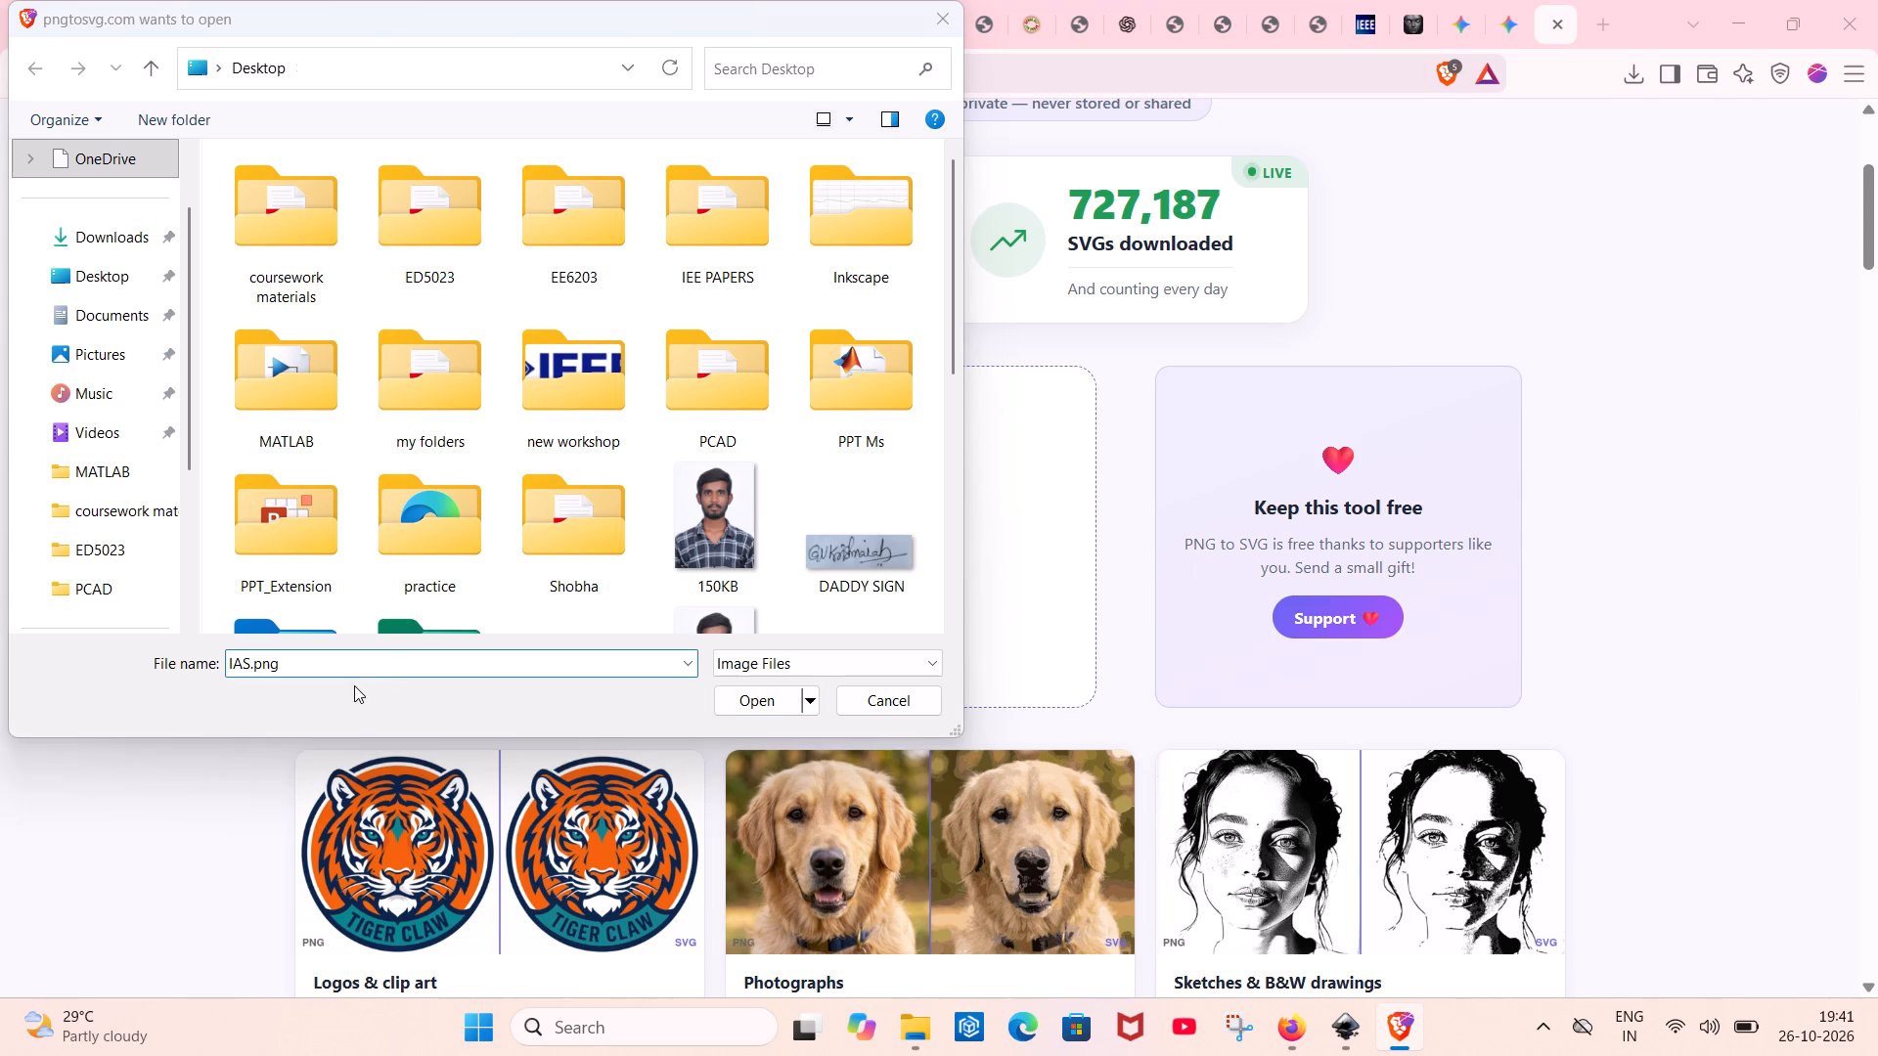
click(742, 702)
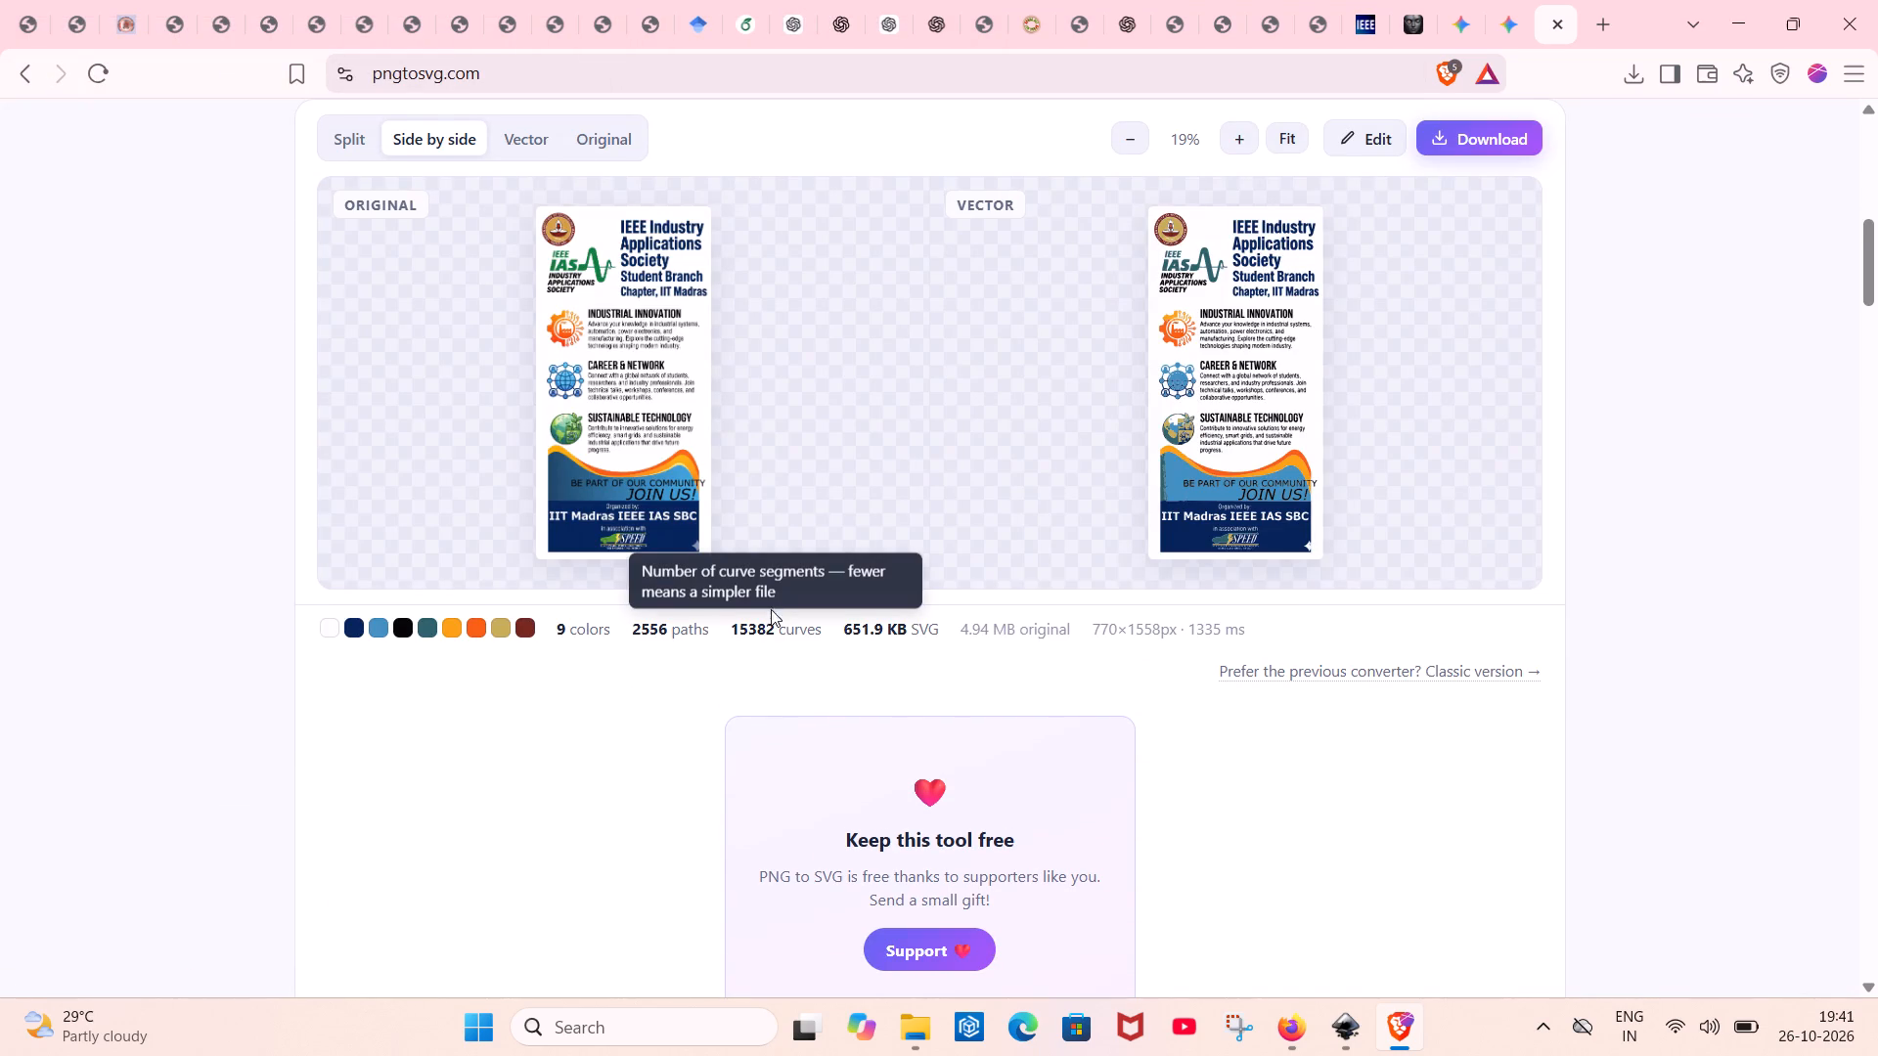
Compare the original poster with its vector version and open the result in the PngToSVG SVG editor.
scroll(945, 526, down, 3)
scroll(945, 526, up, 5)
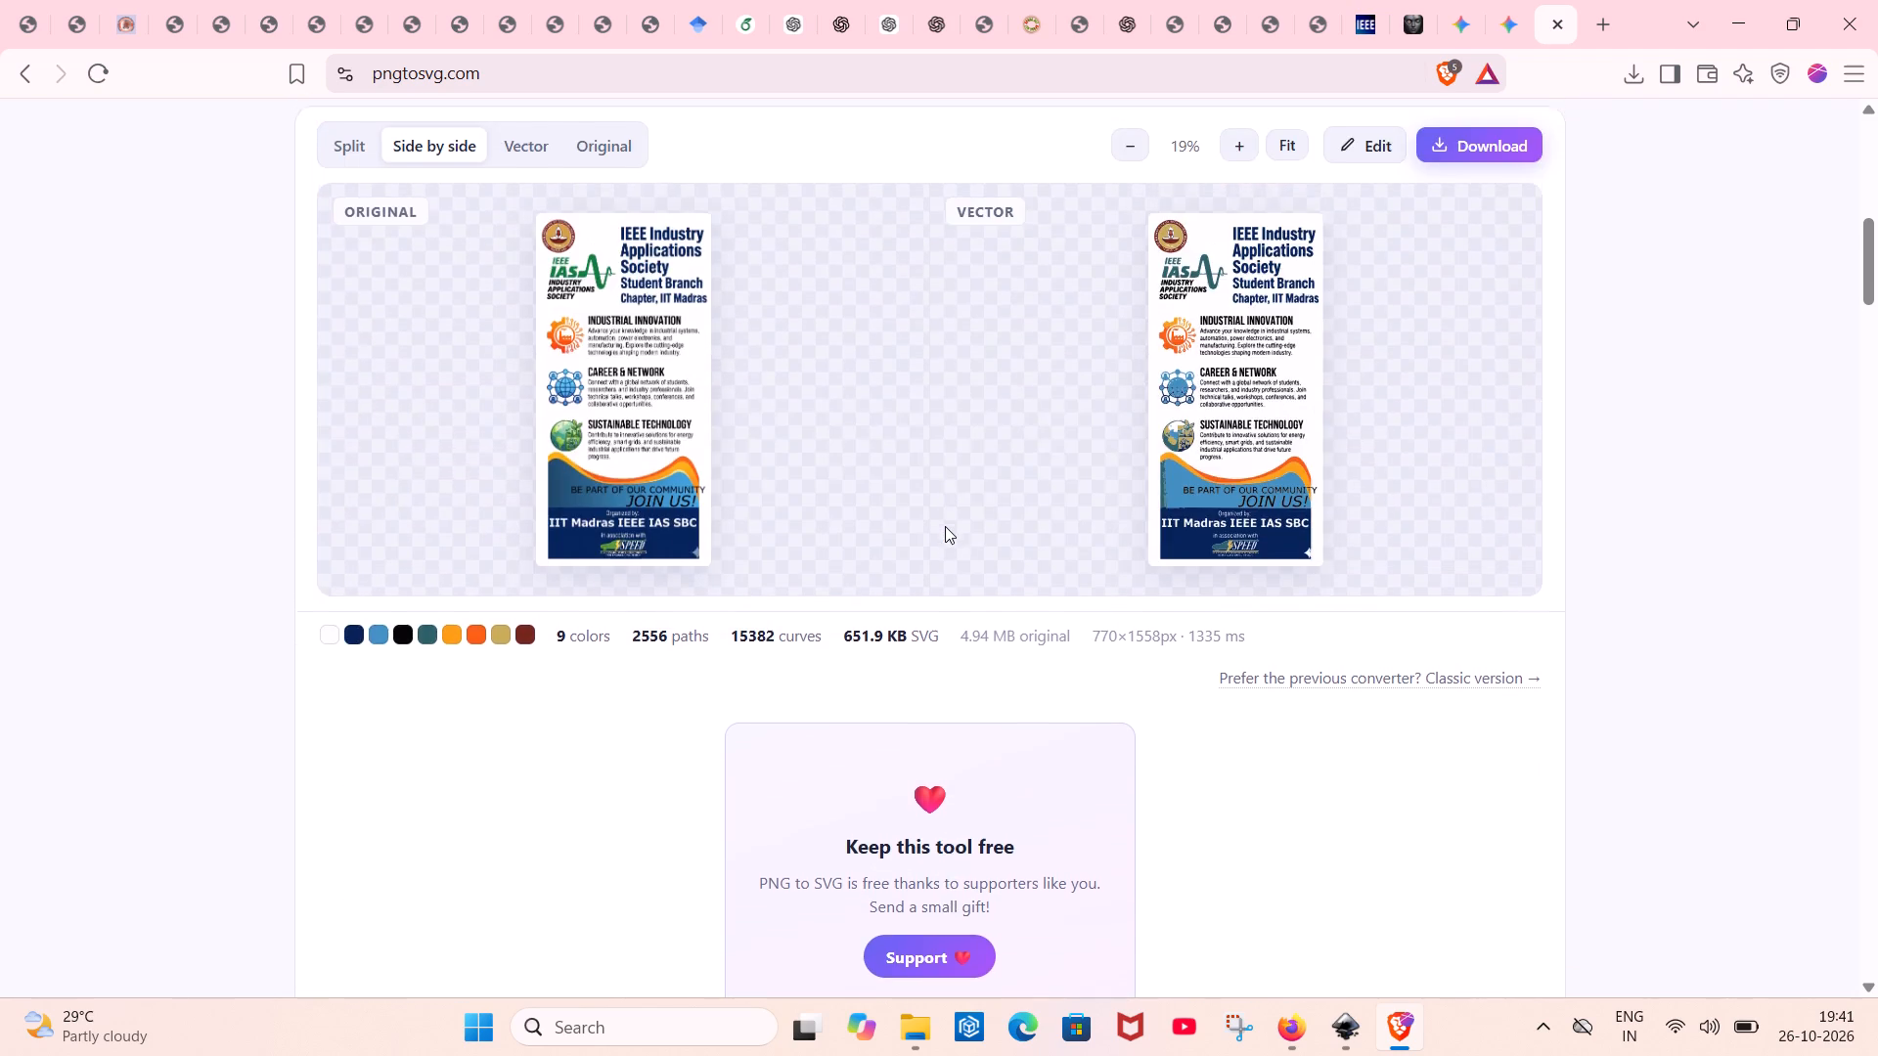
scroll(945, 526, up, 1)
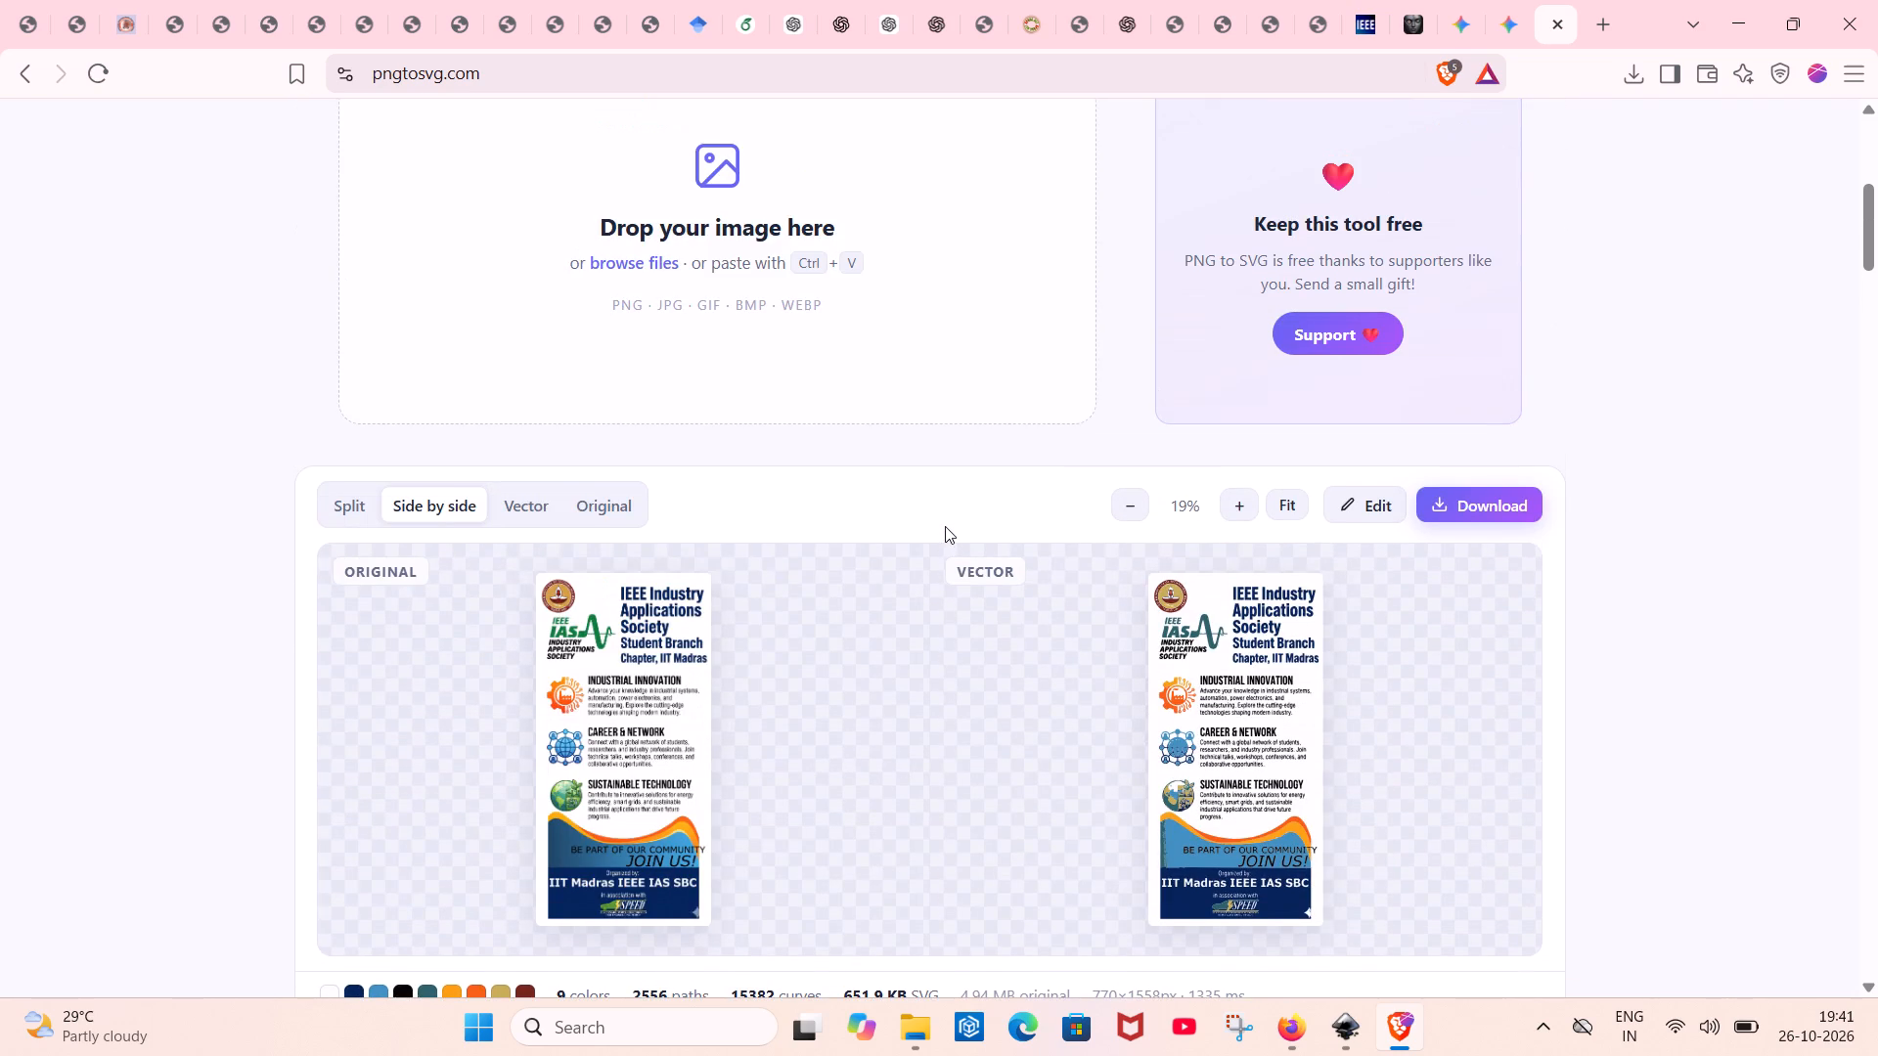
click(1482, 513)
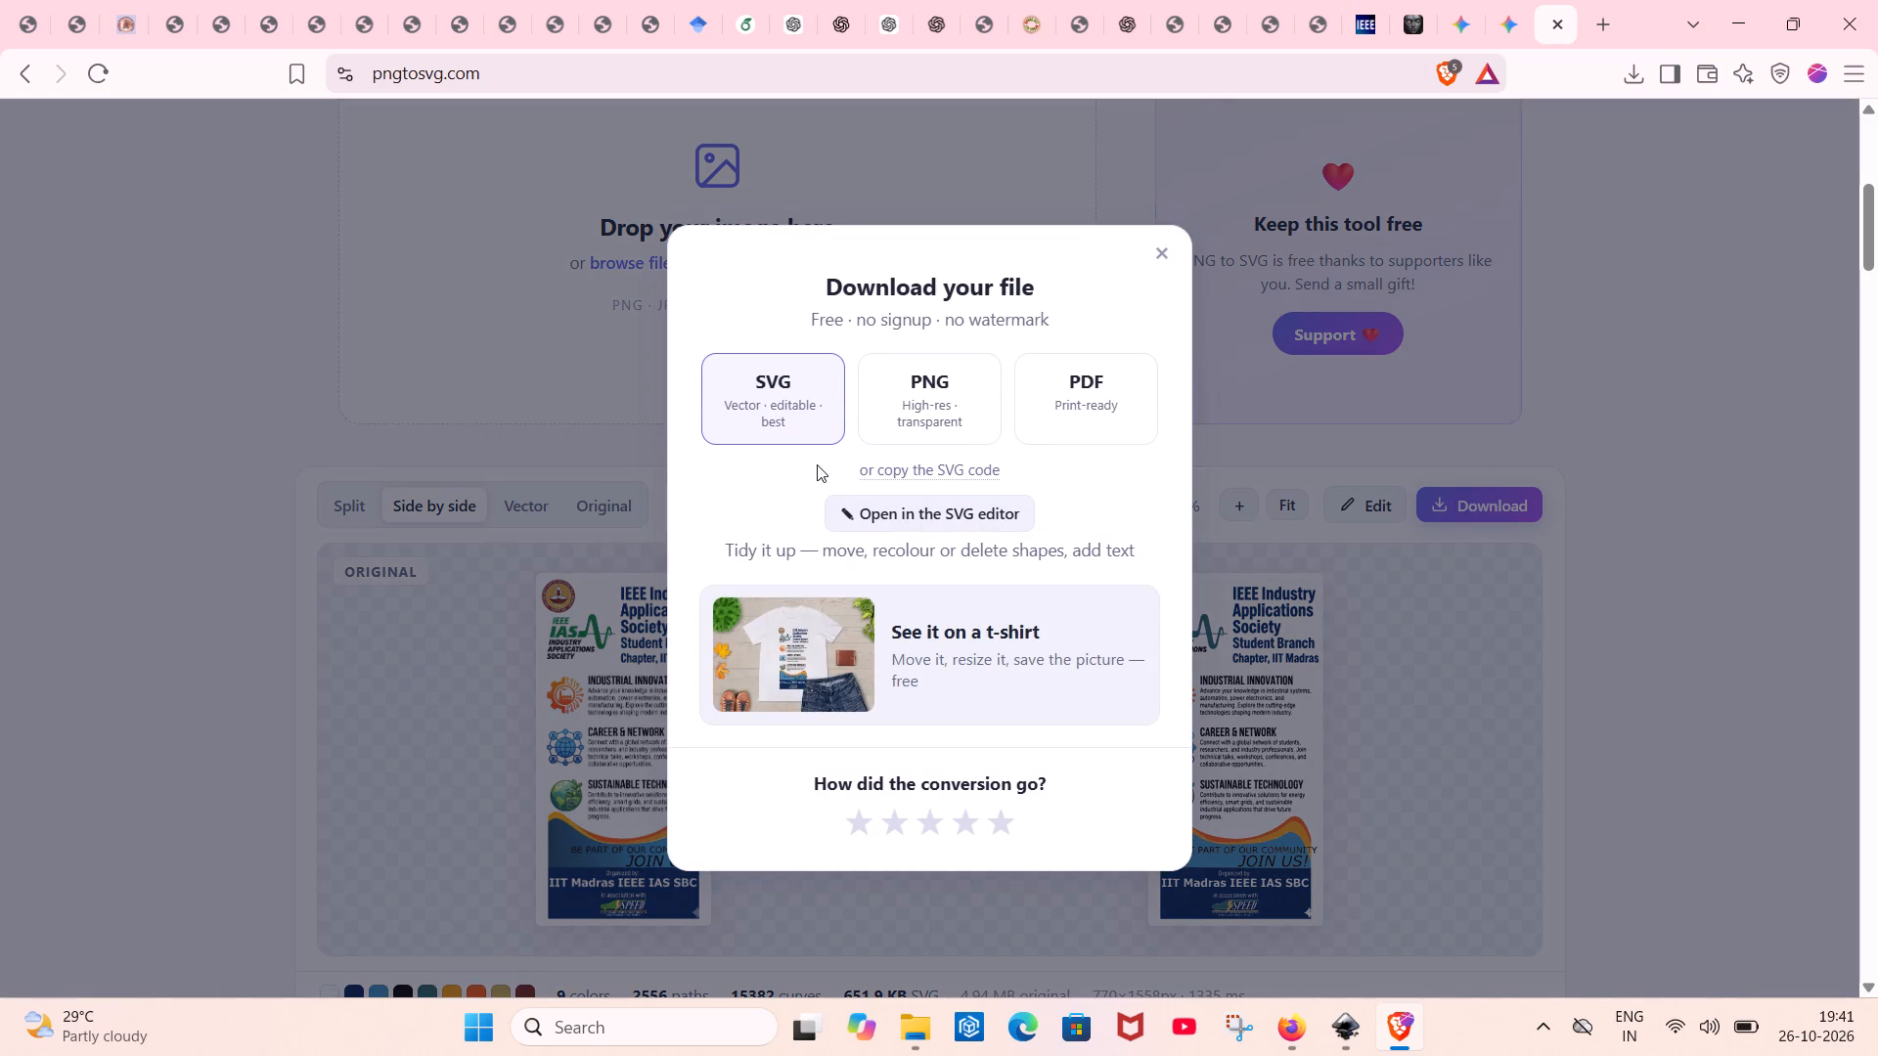
click(923, 515)
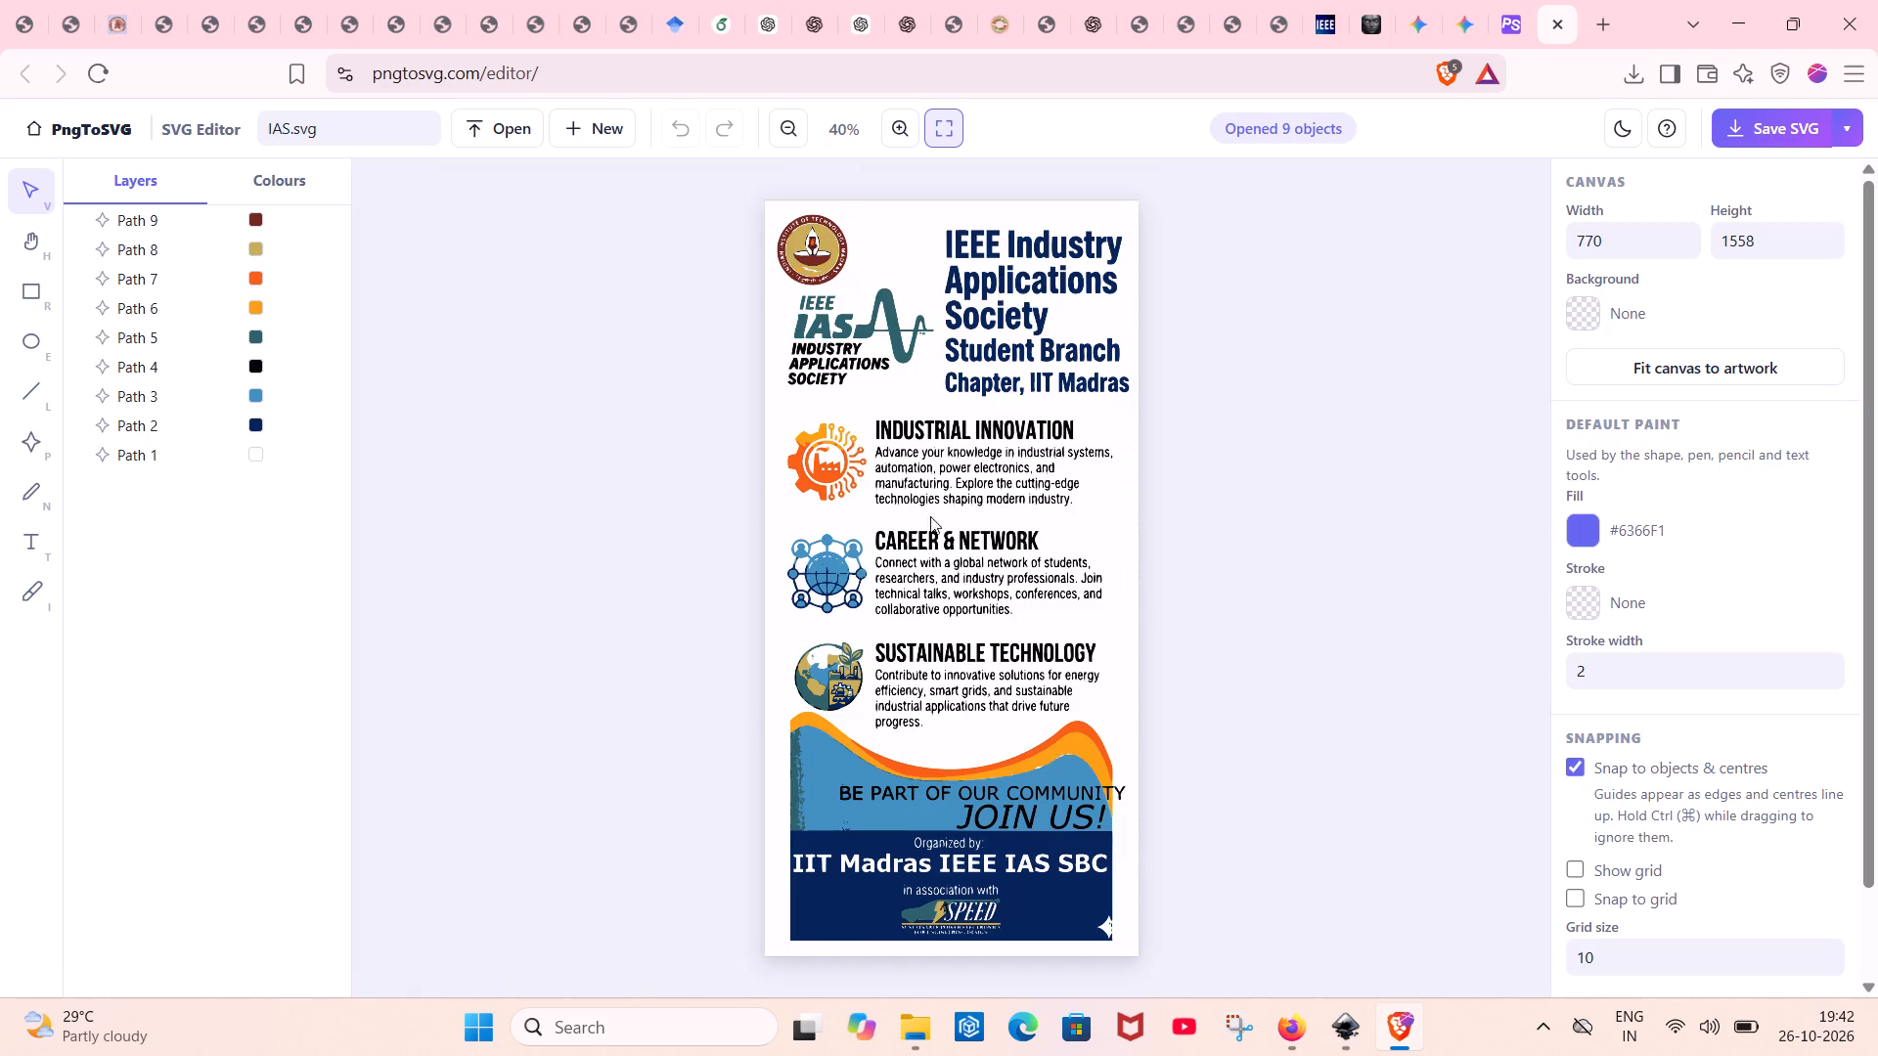
Select the poster's black text path, Path 4, and move it a short distance left and slightly down.
click(810, 492)
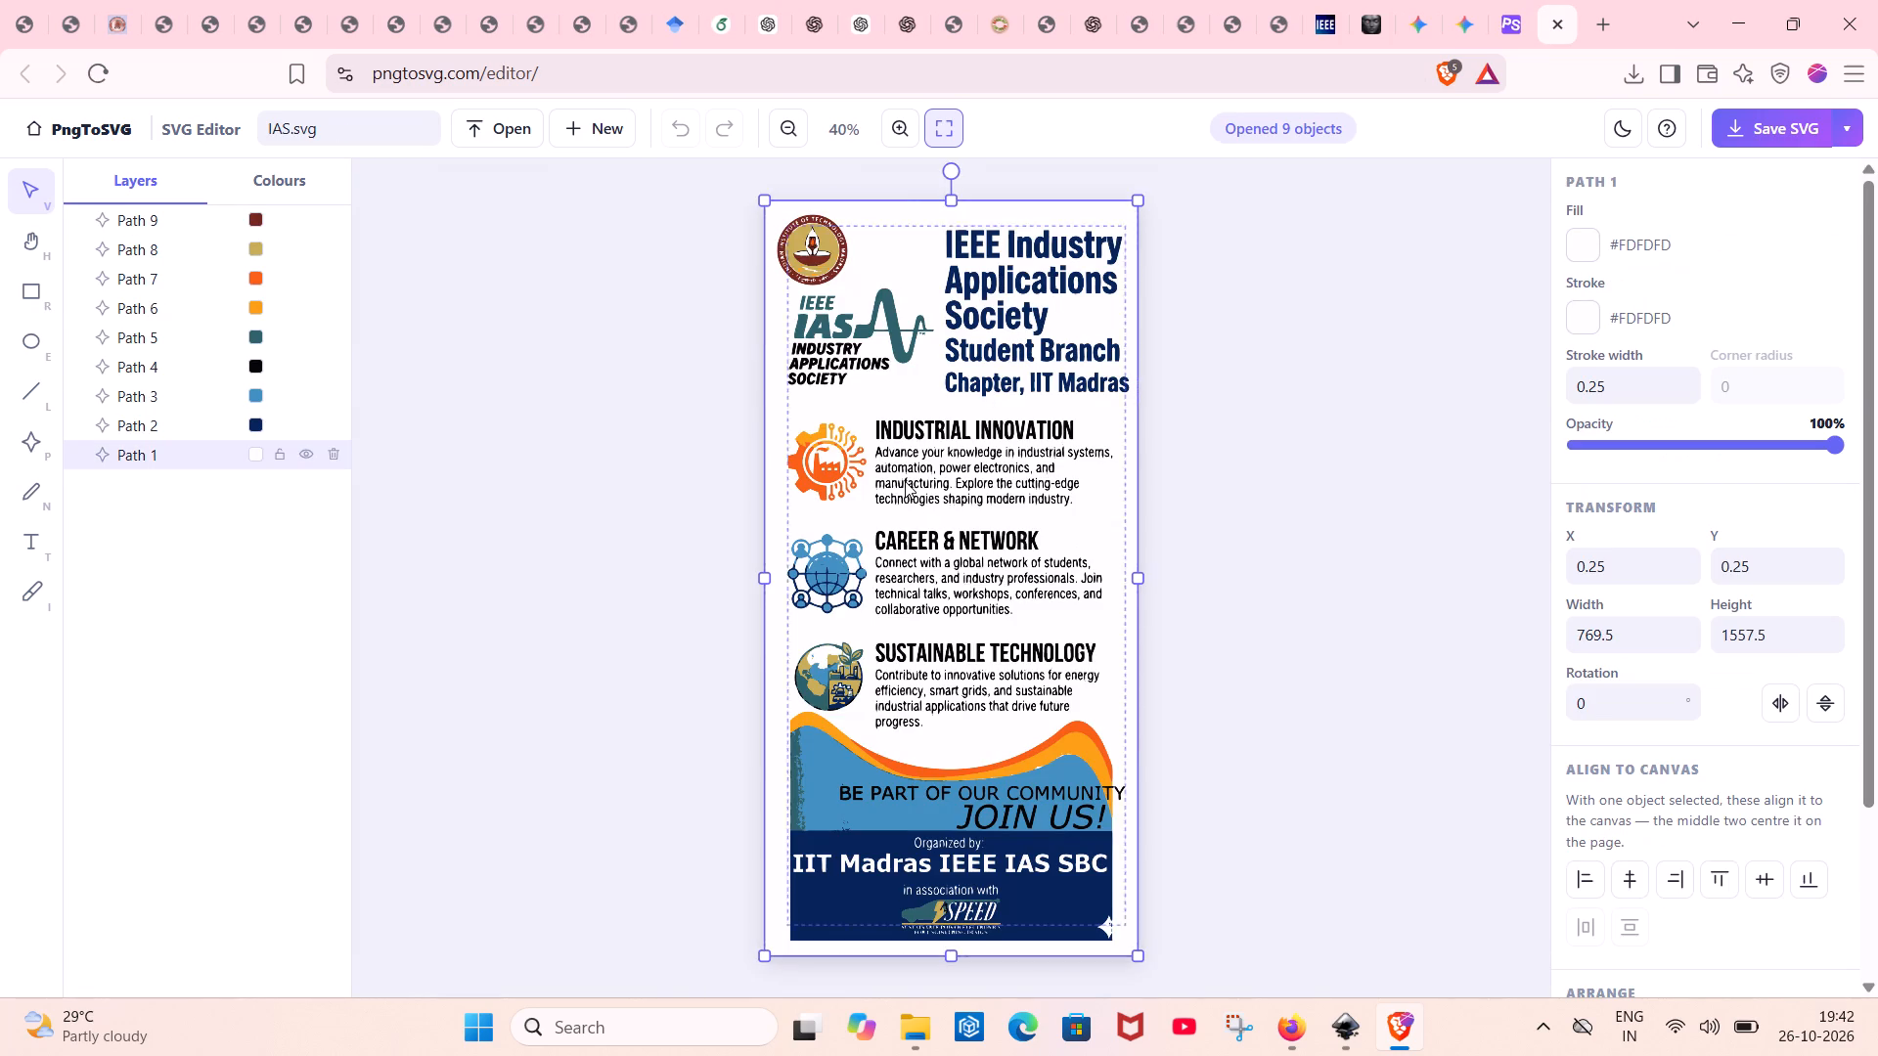
click(905, 481)
click(905, 481)
drag(905, 481, 881, 487)
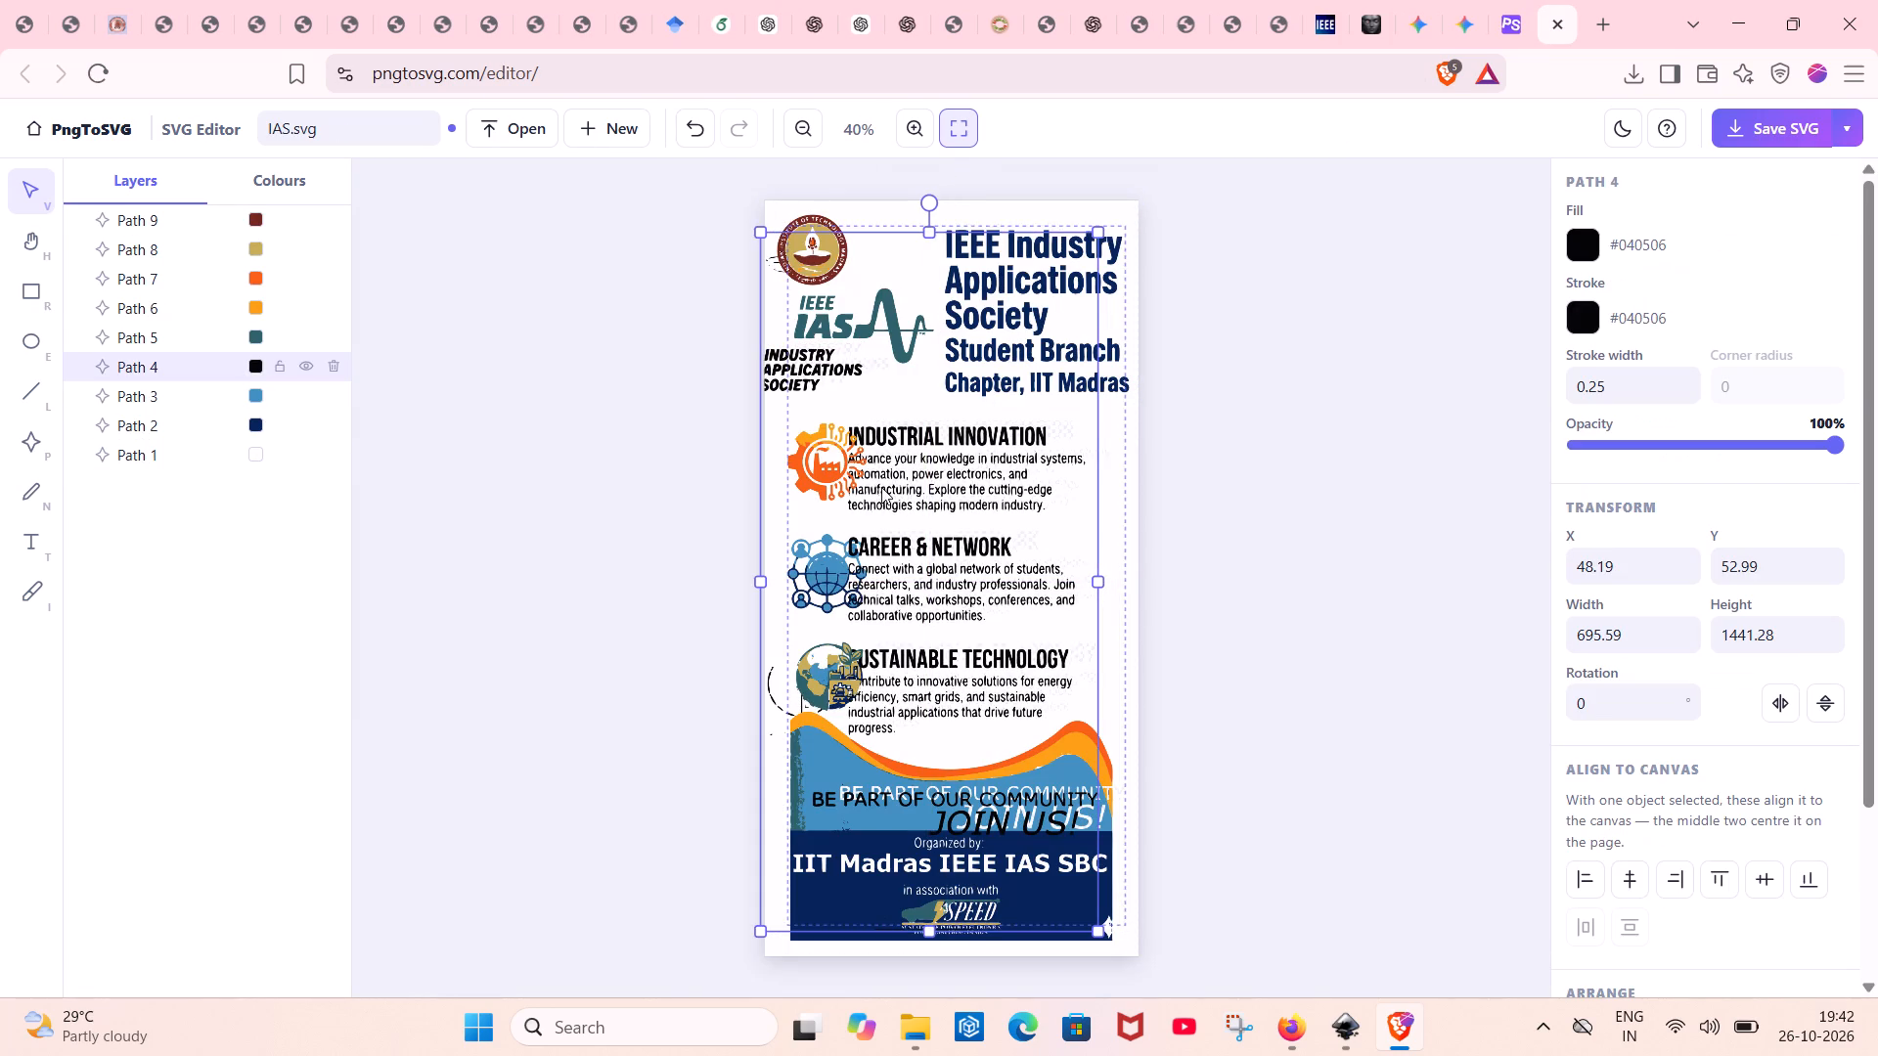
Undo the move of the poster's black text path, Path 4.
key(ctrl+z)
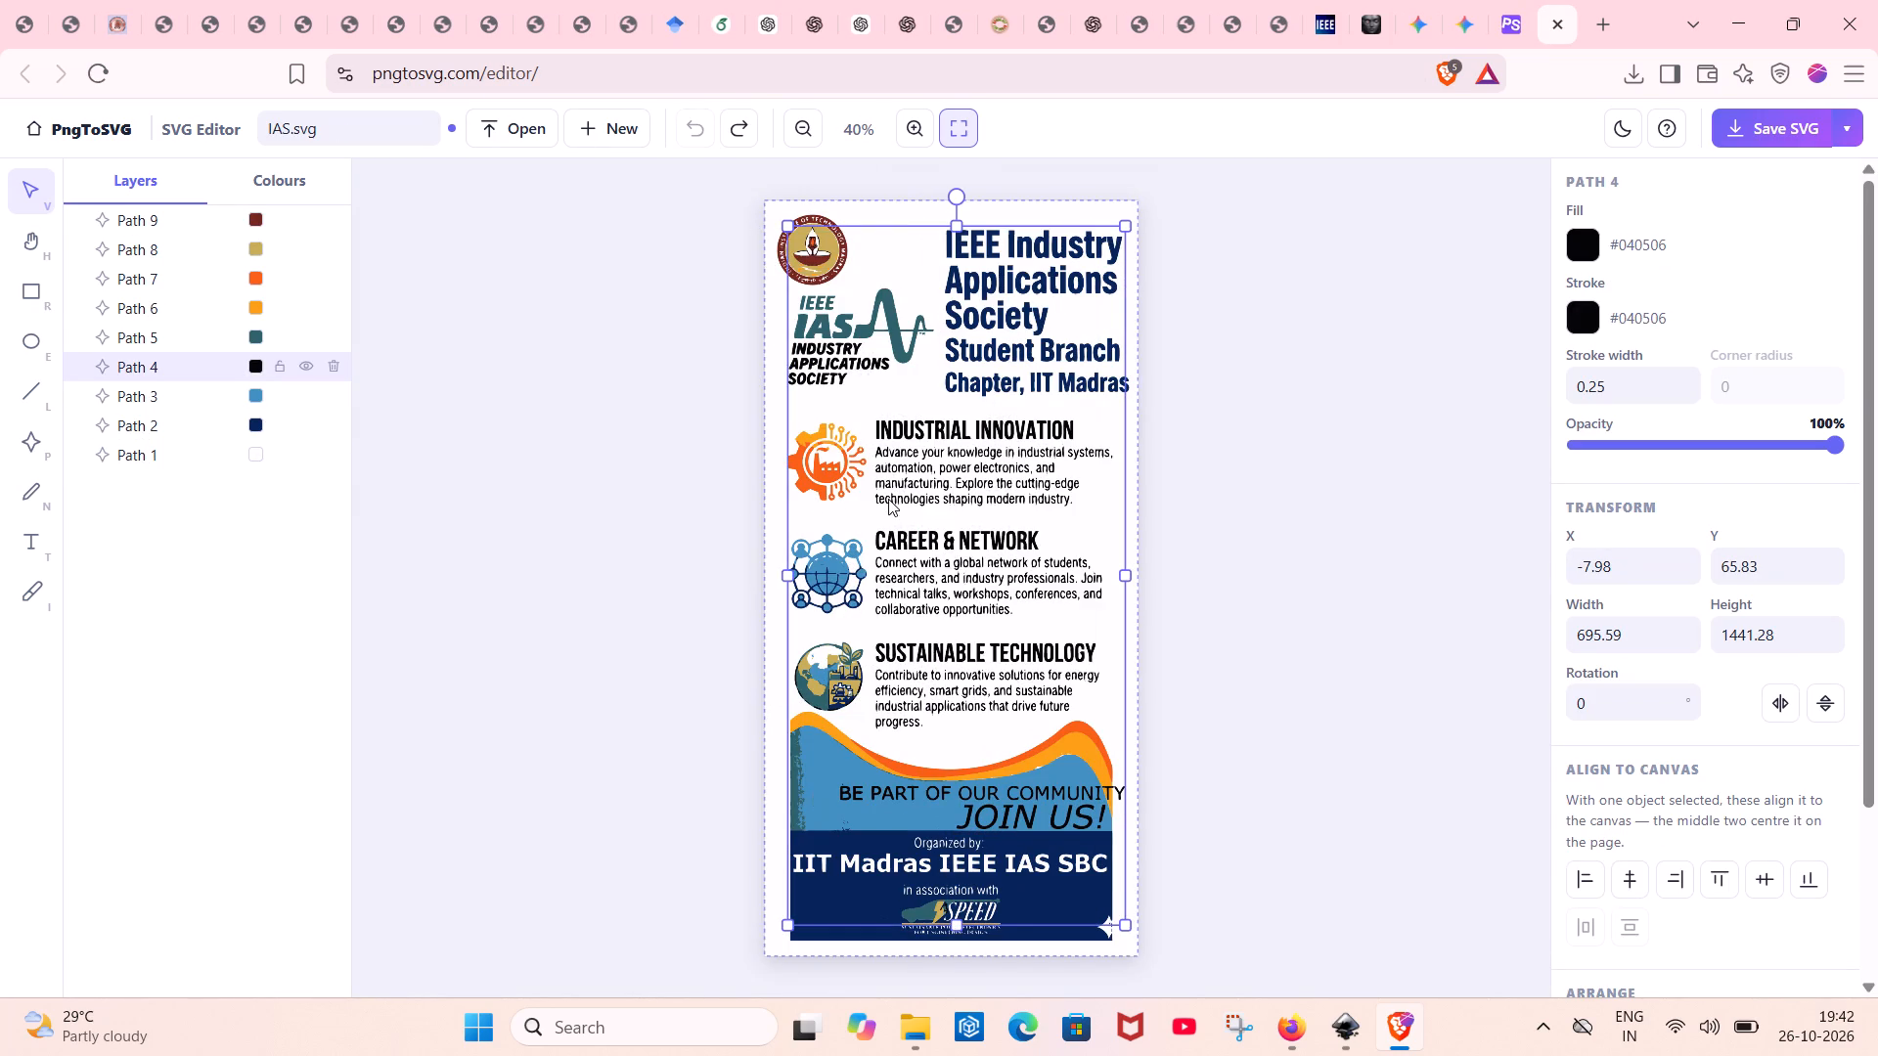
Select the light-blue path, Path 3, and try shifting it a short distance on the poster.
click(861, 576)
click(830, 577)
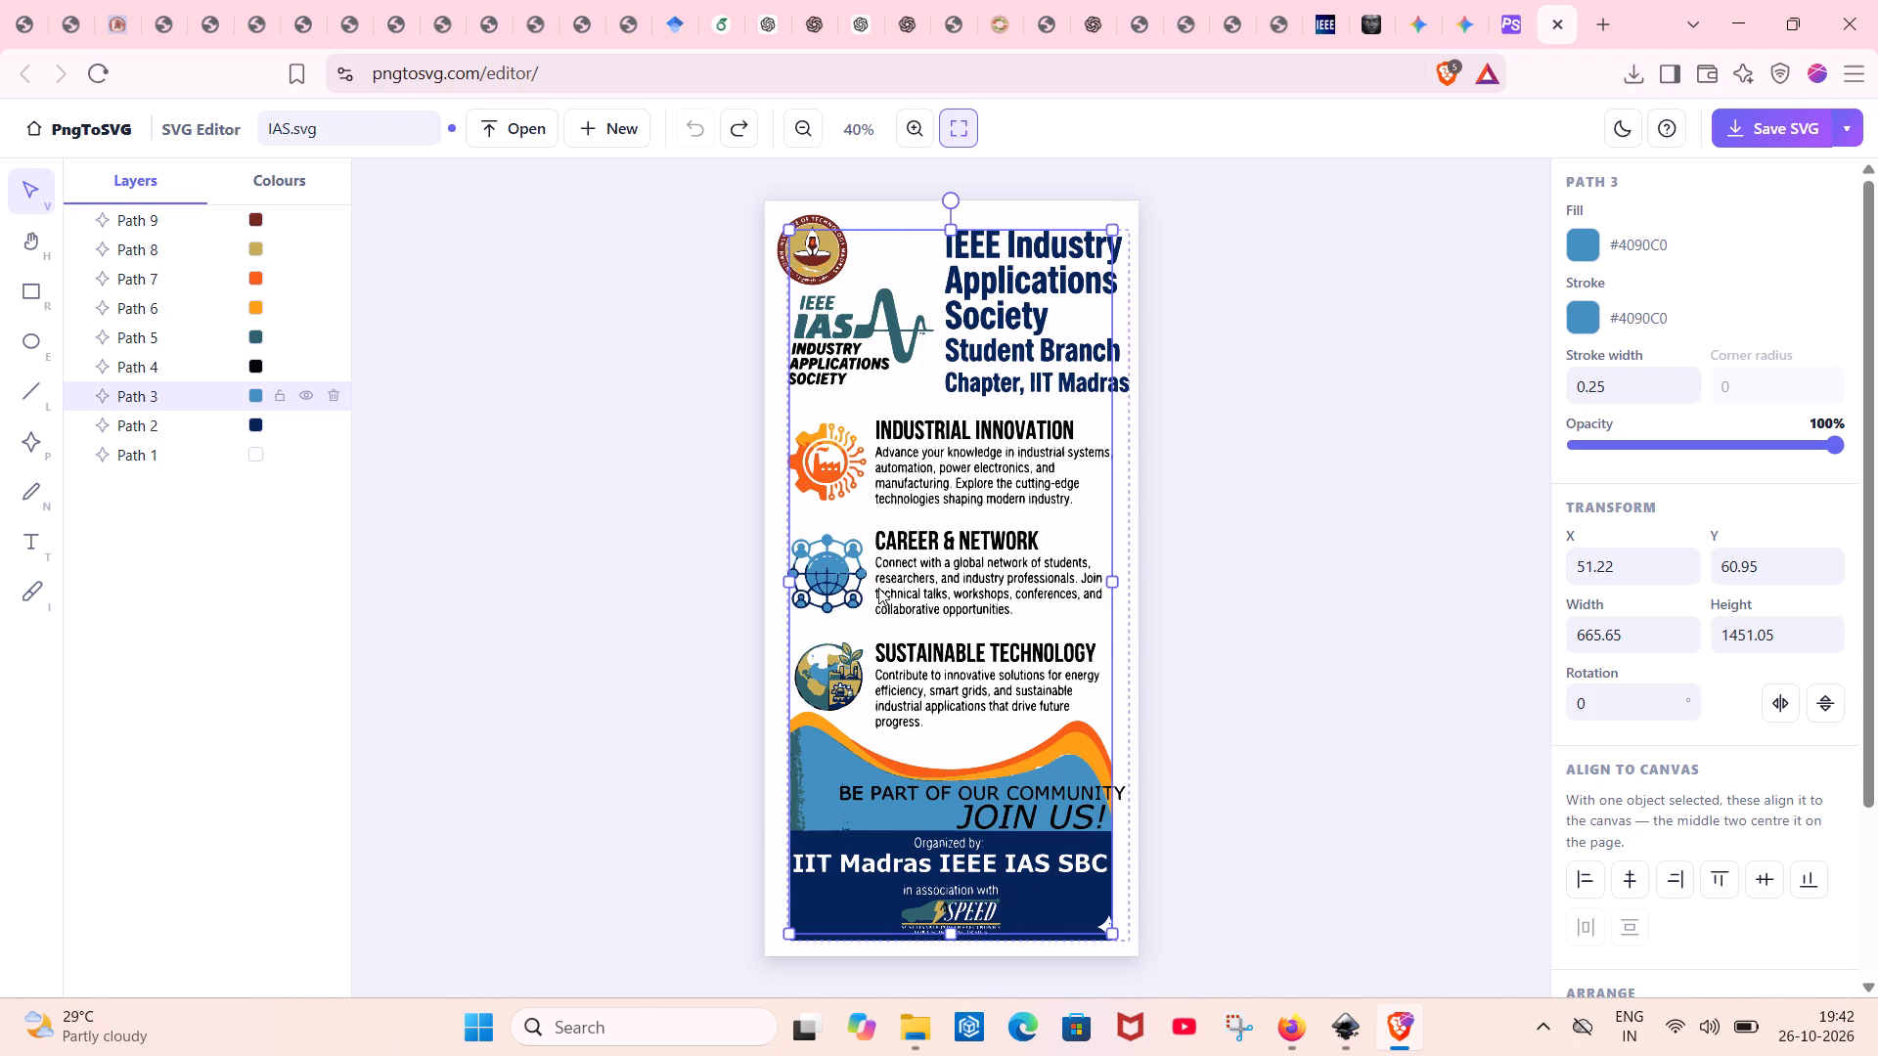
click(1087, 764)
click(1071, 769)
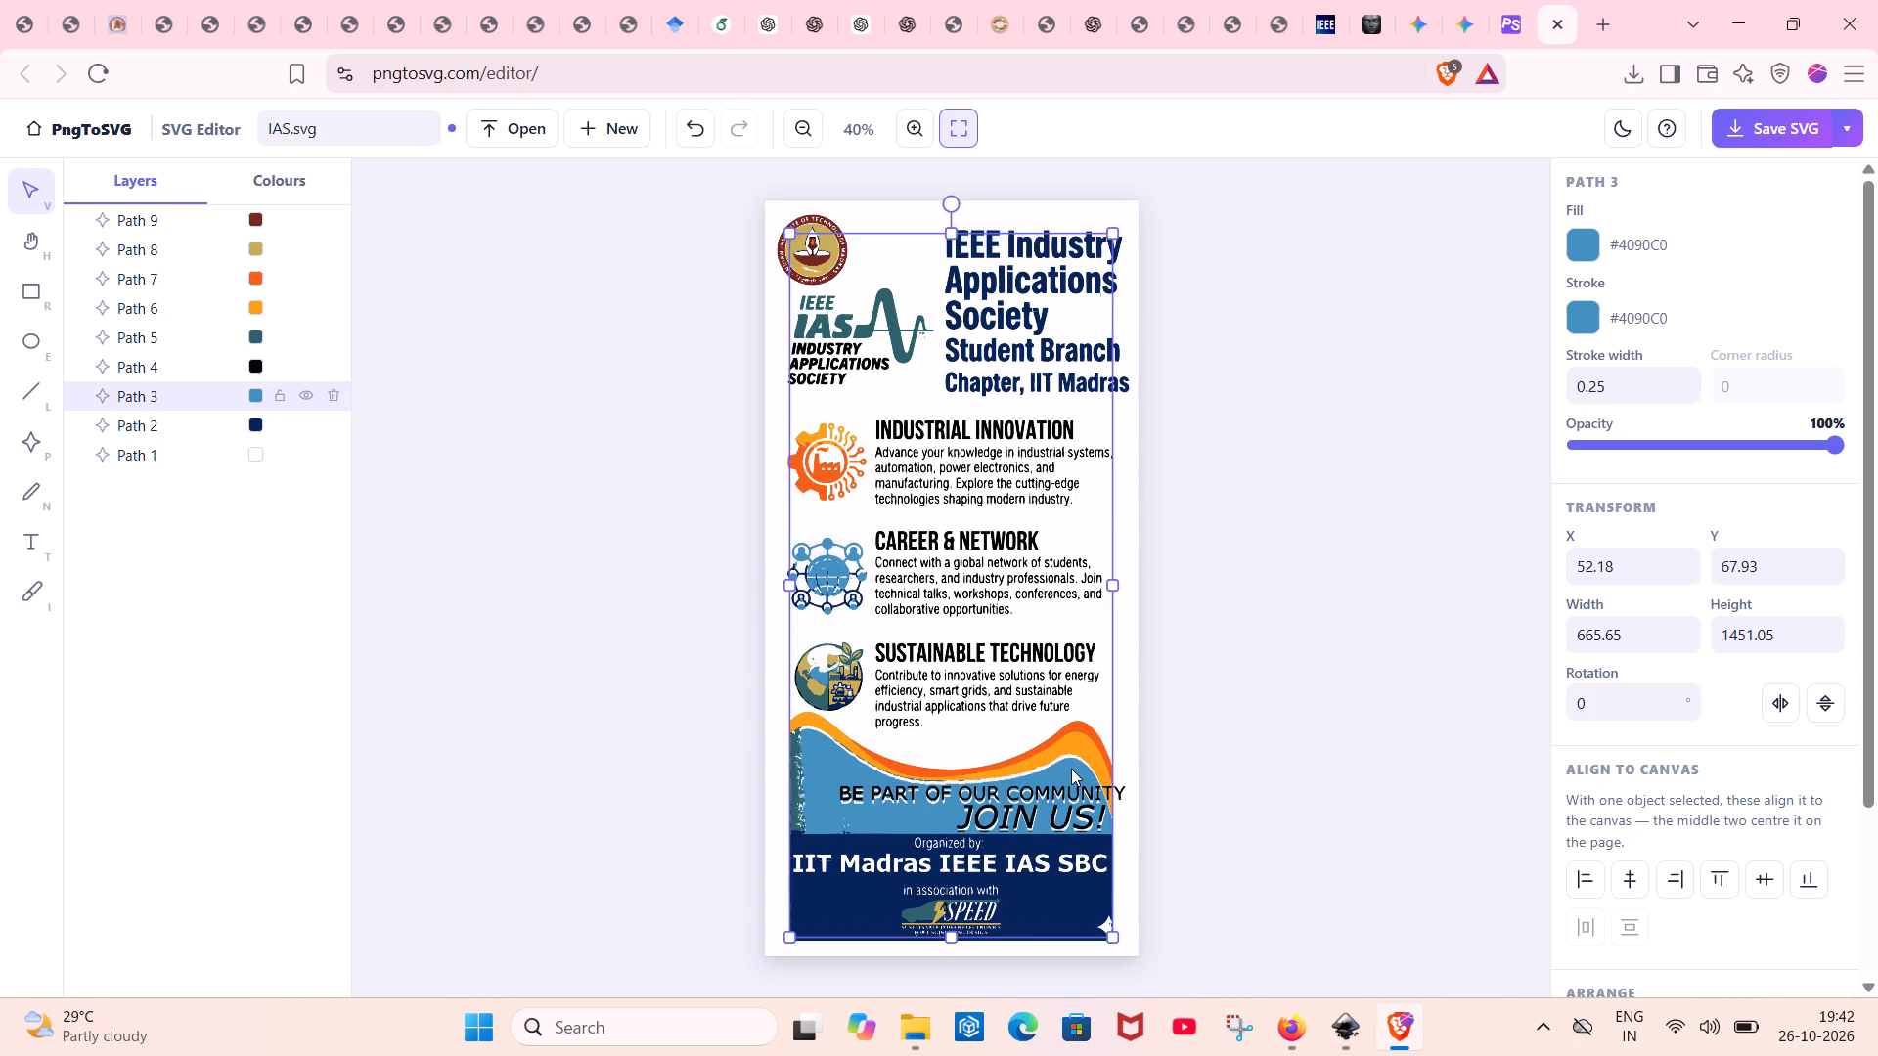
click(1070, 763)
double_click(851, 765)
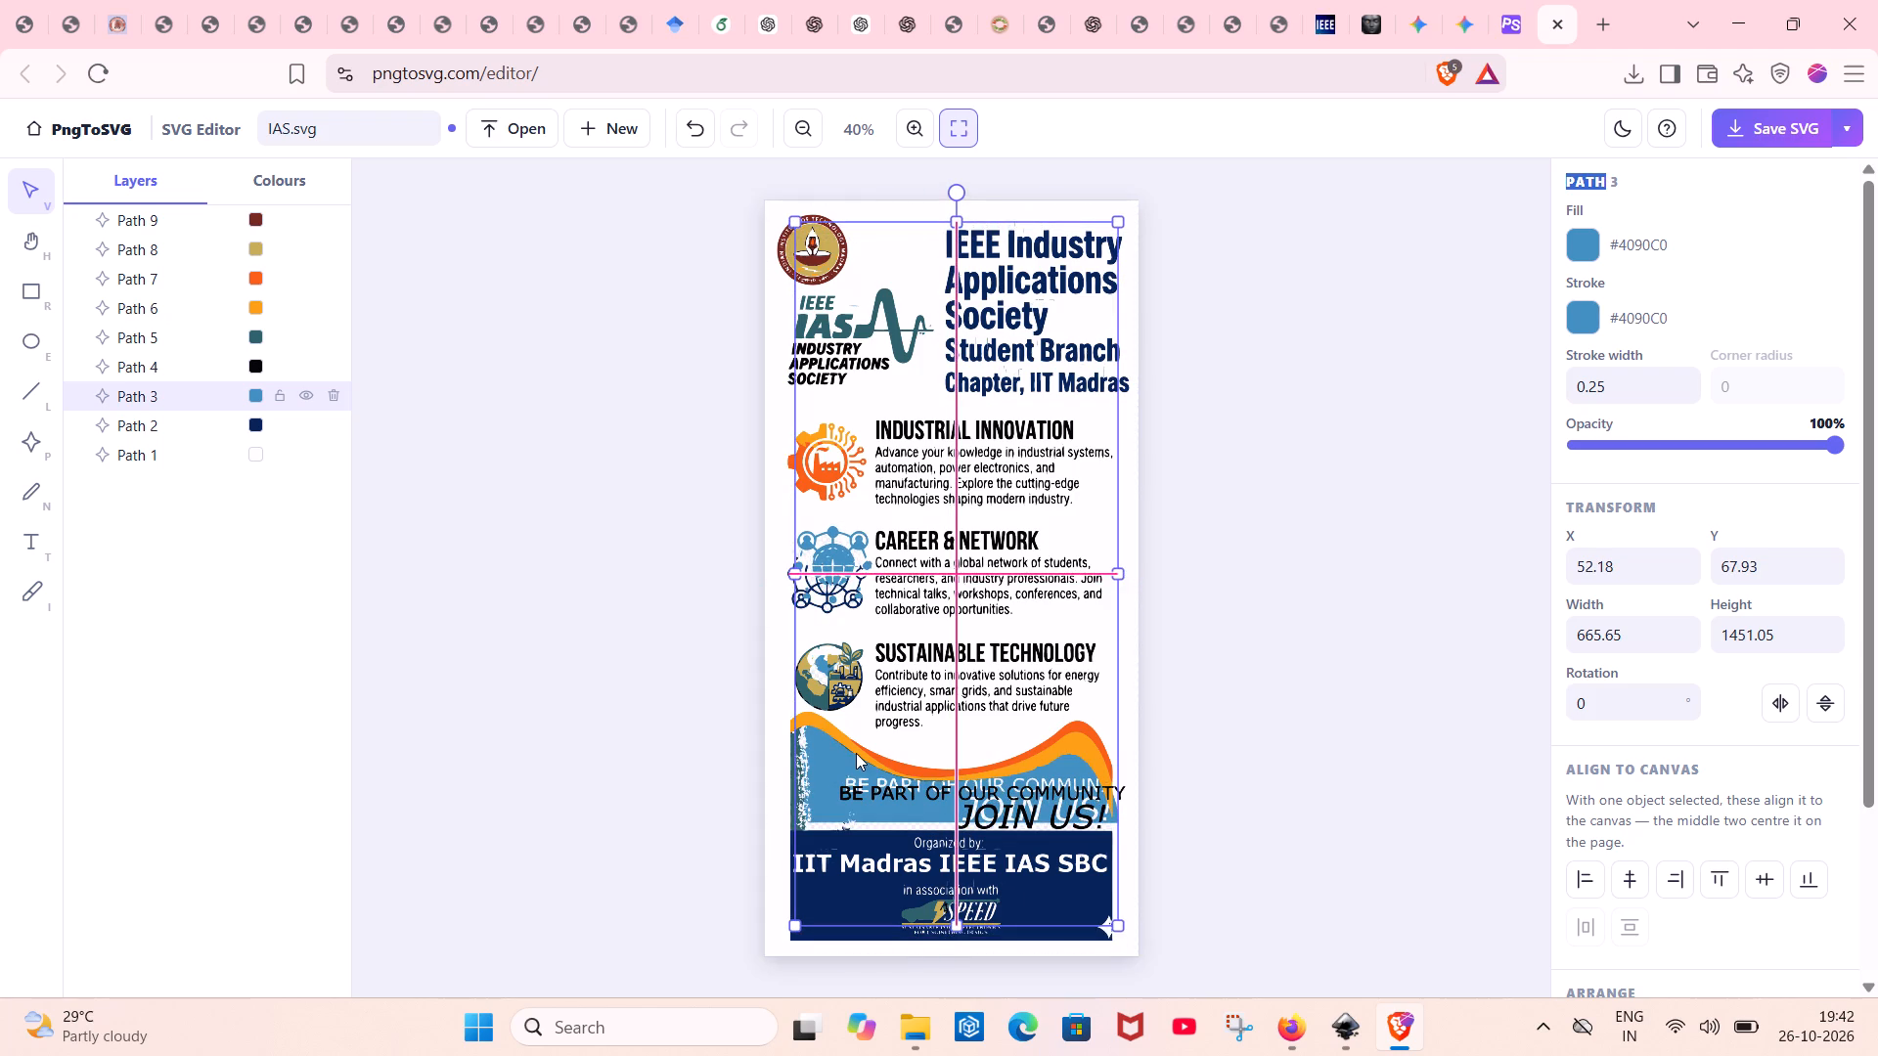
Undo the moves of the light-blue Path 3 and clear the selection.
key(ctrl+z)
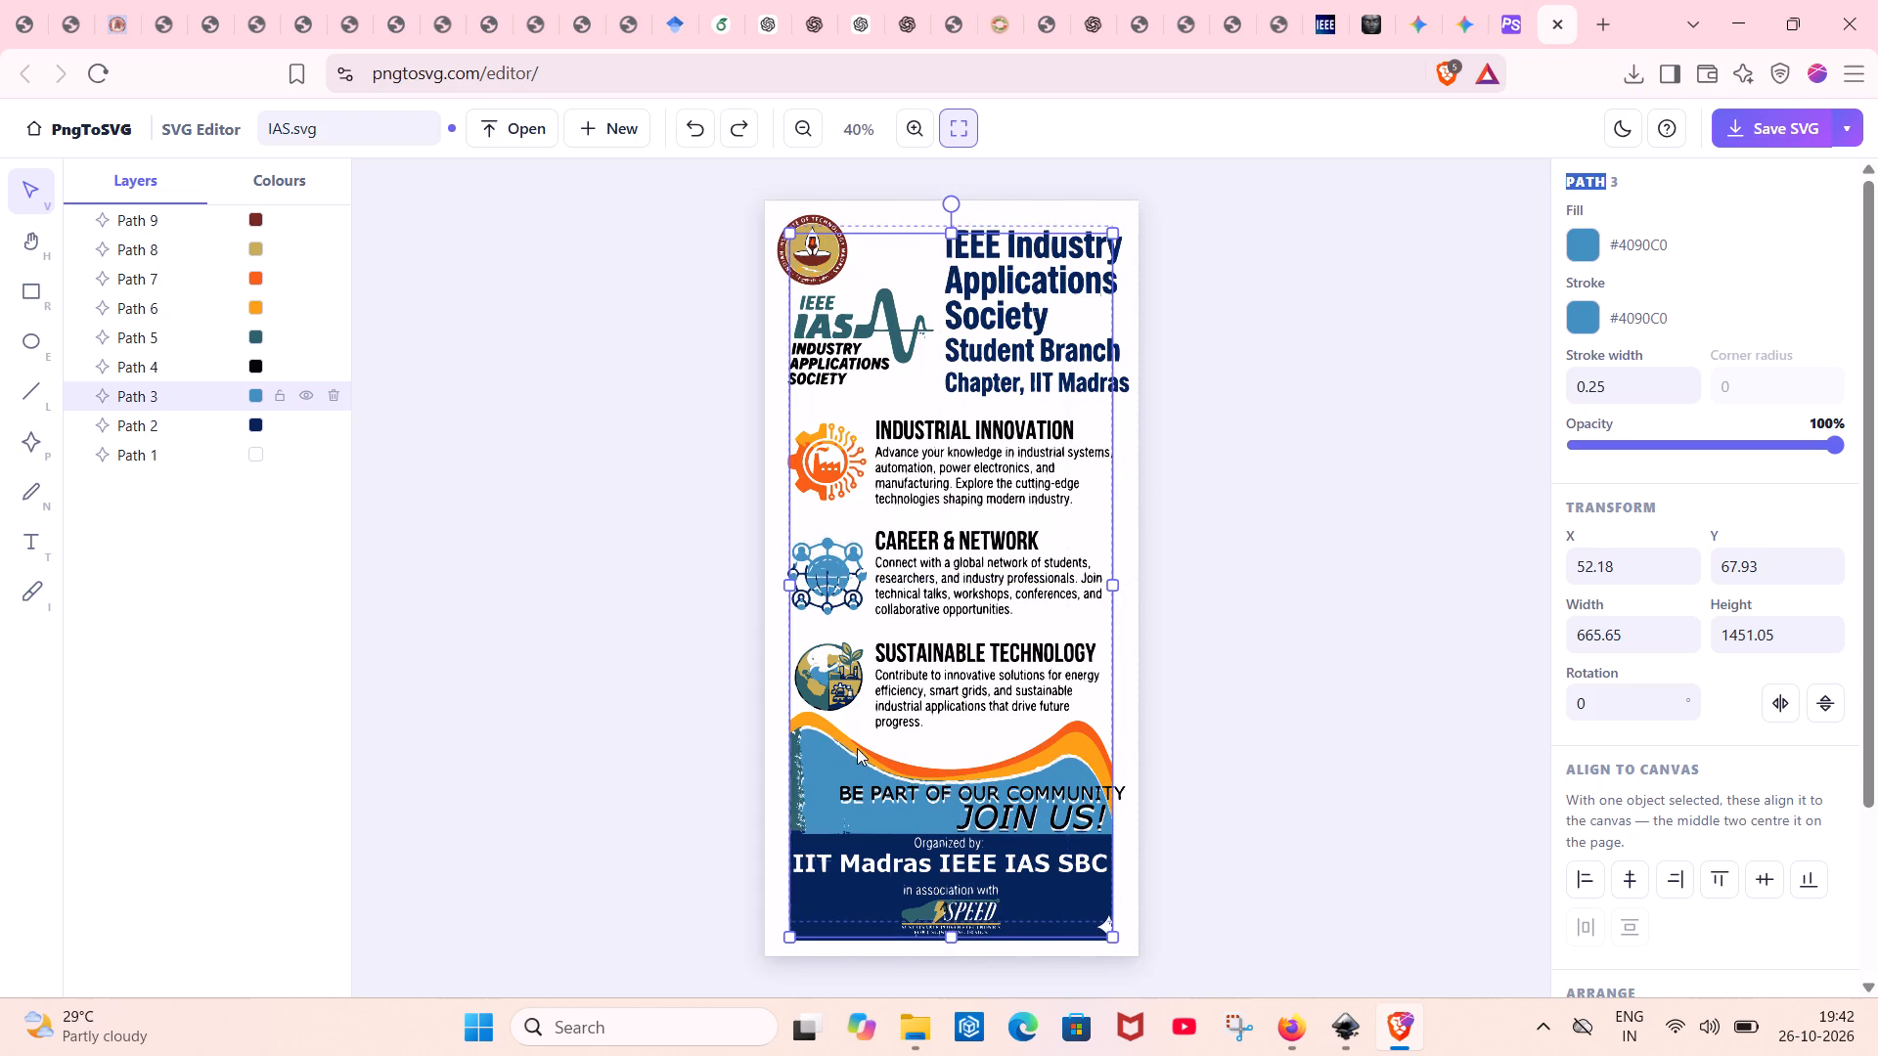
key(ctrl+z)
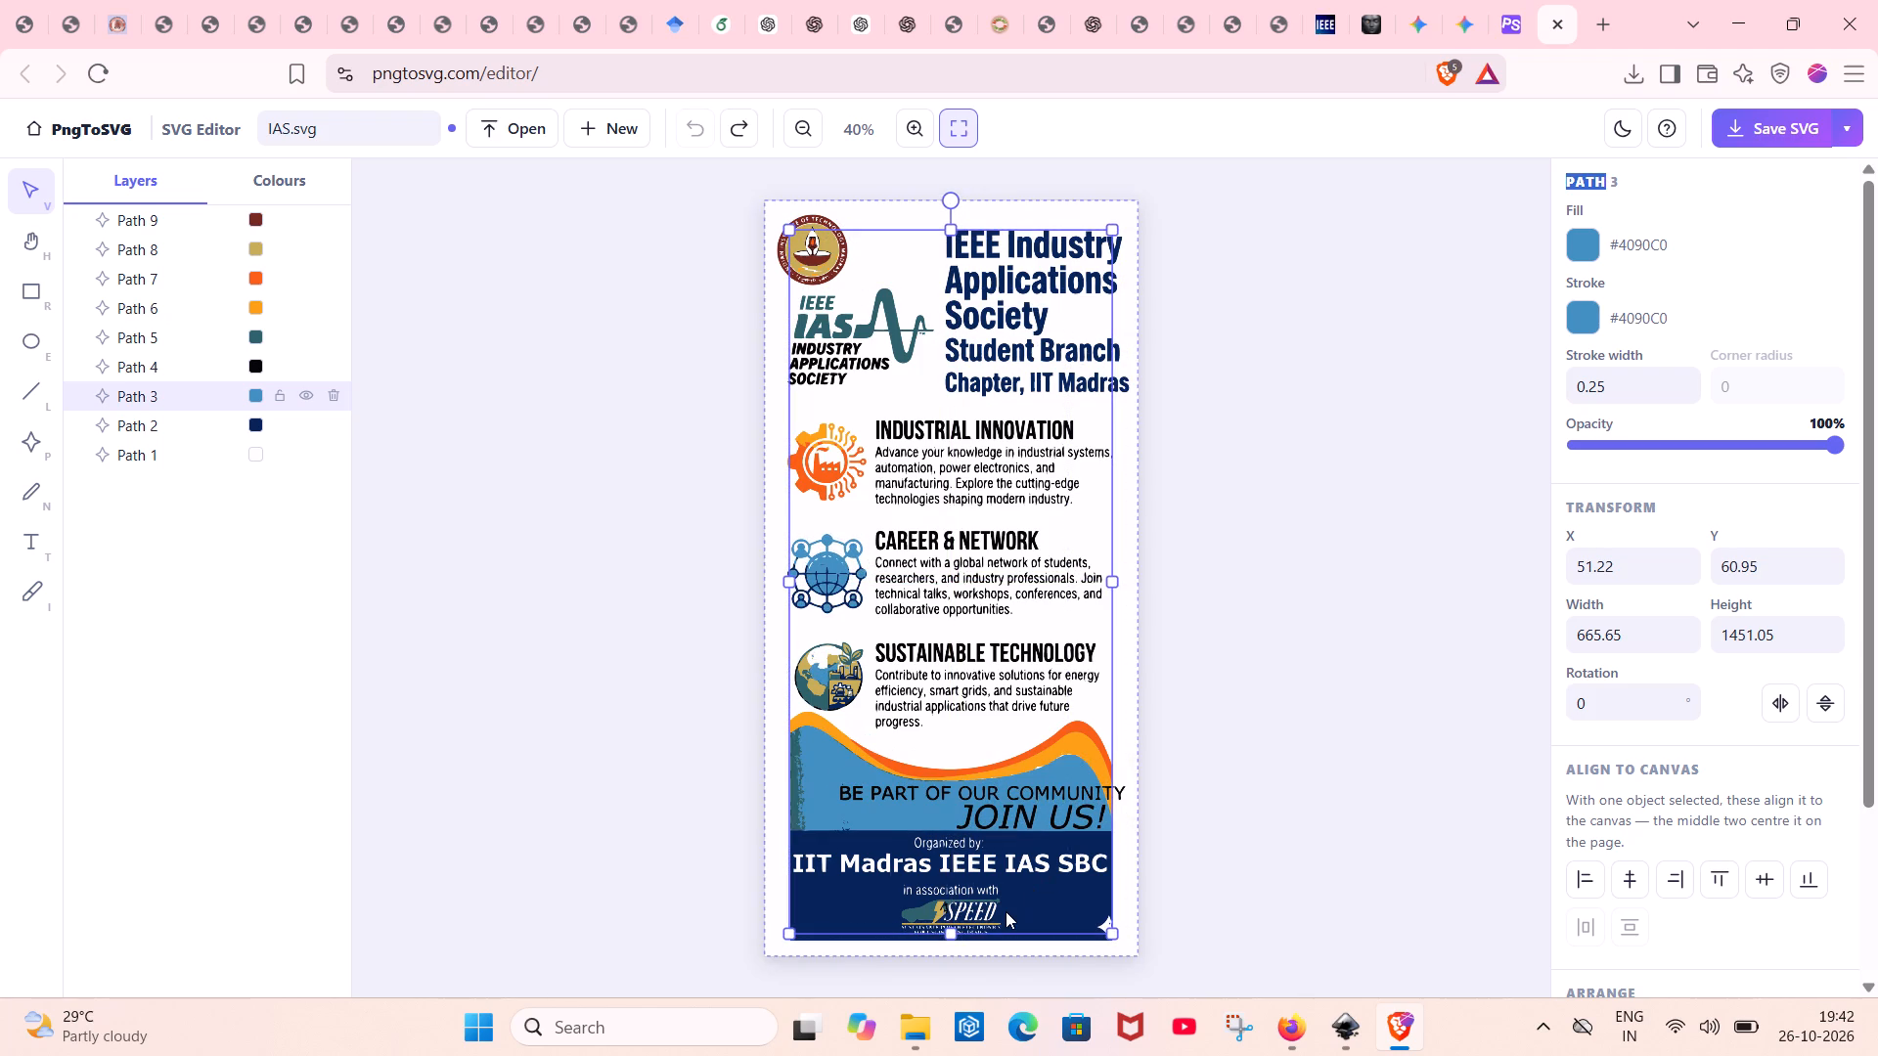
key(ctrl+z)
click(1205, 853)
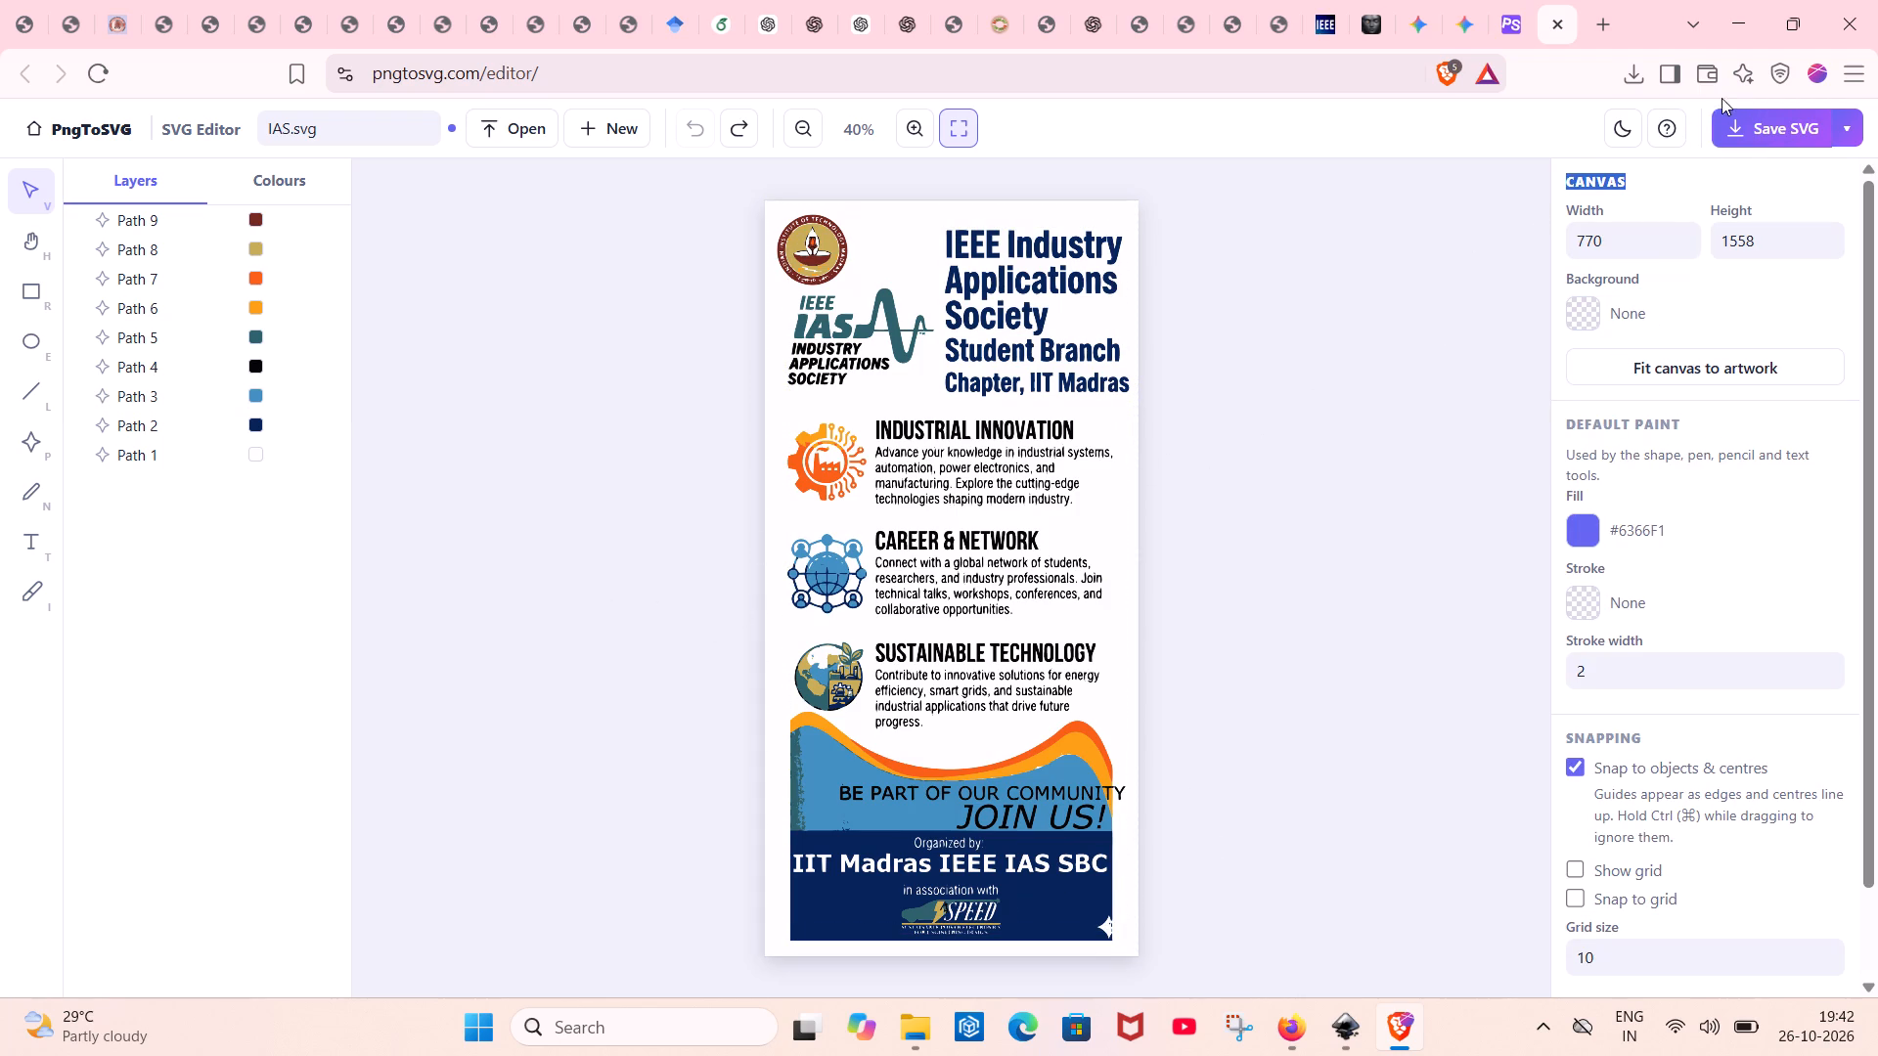
Save the vectorised poster to the Desktop as IAS in Scalable Vector Graphics format.
click(1804, 133)
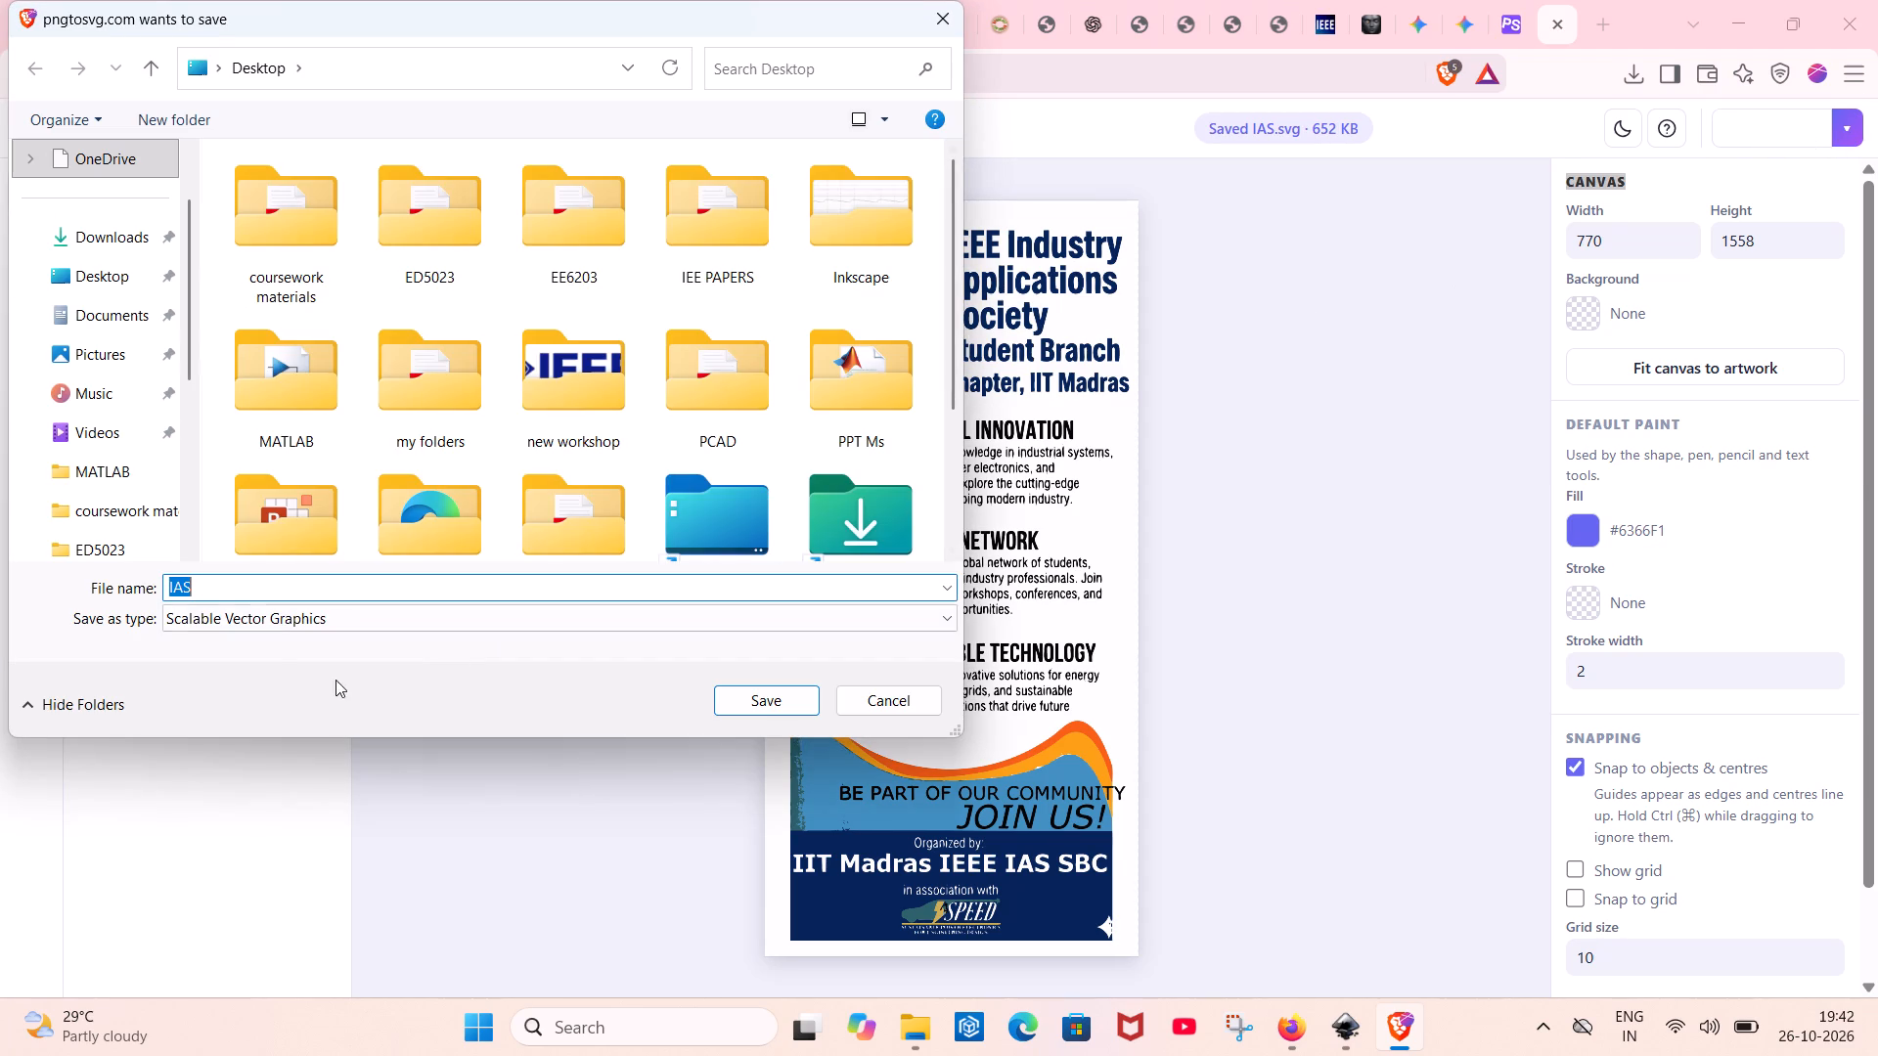
click(336, 592)
click(381, 613)
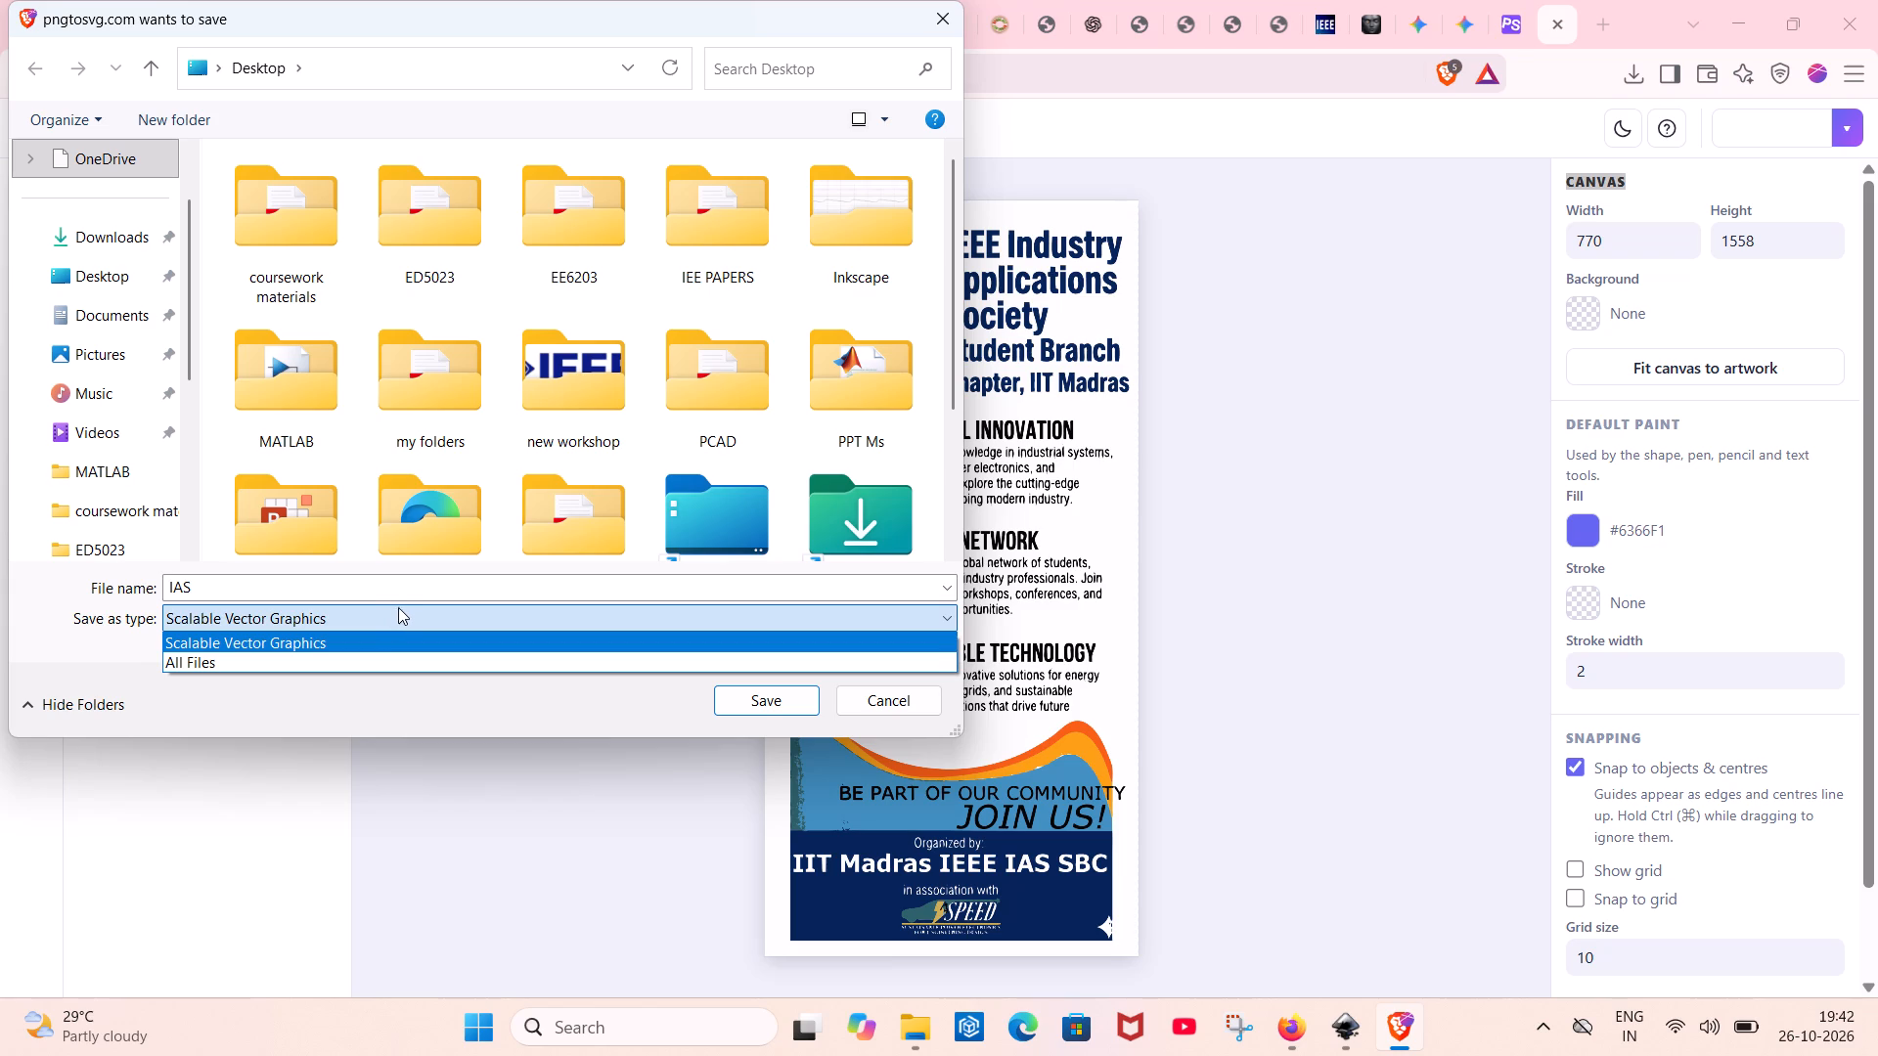
click(405, 604)
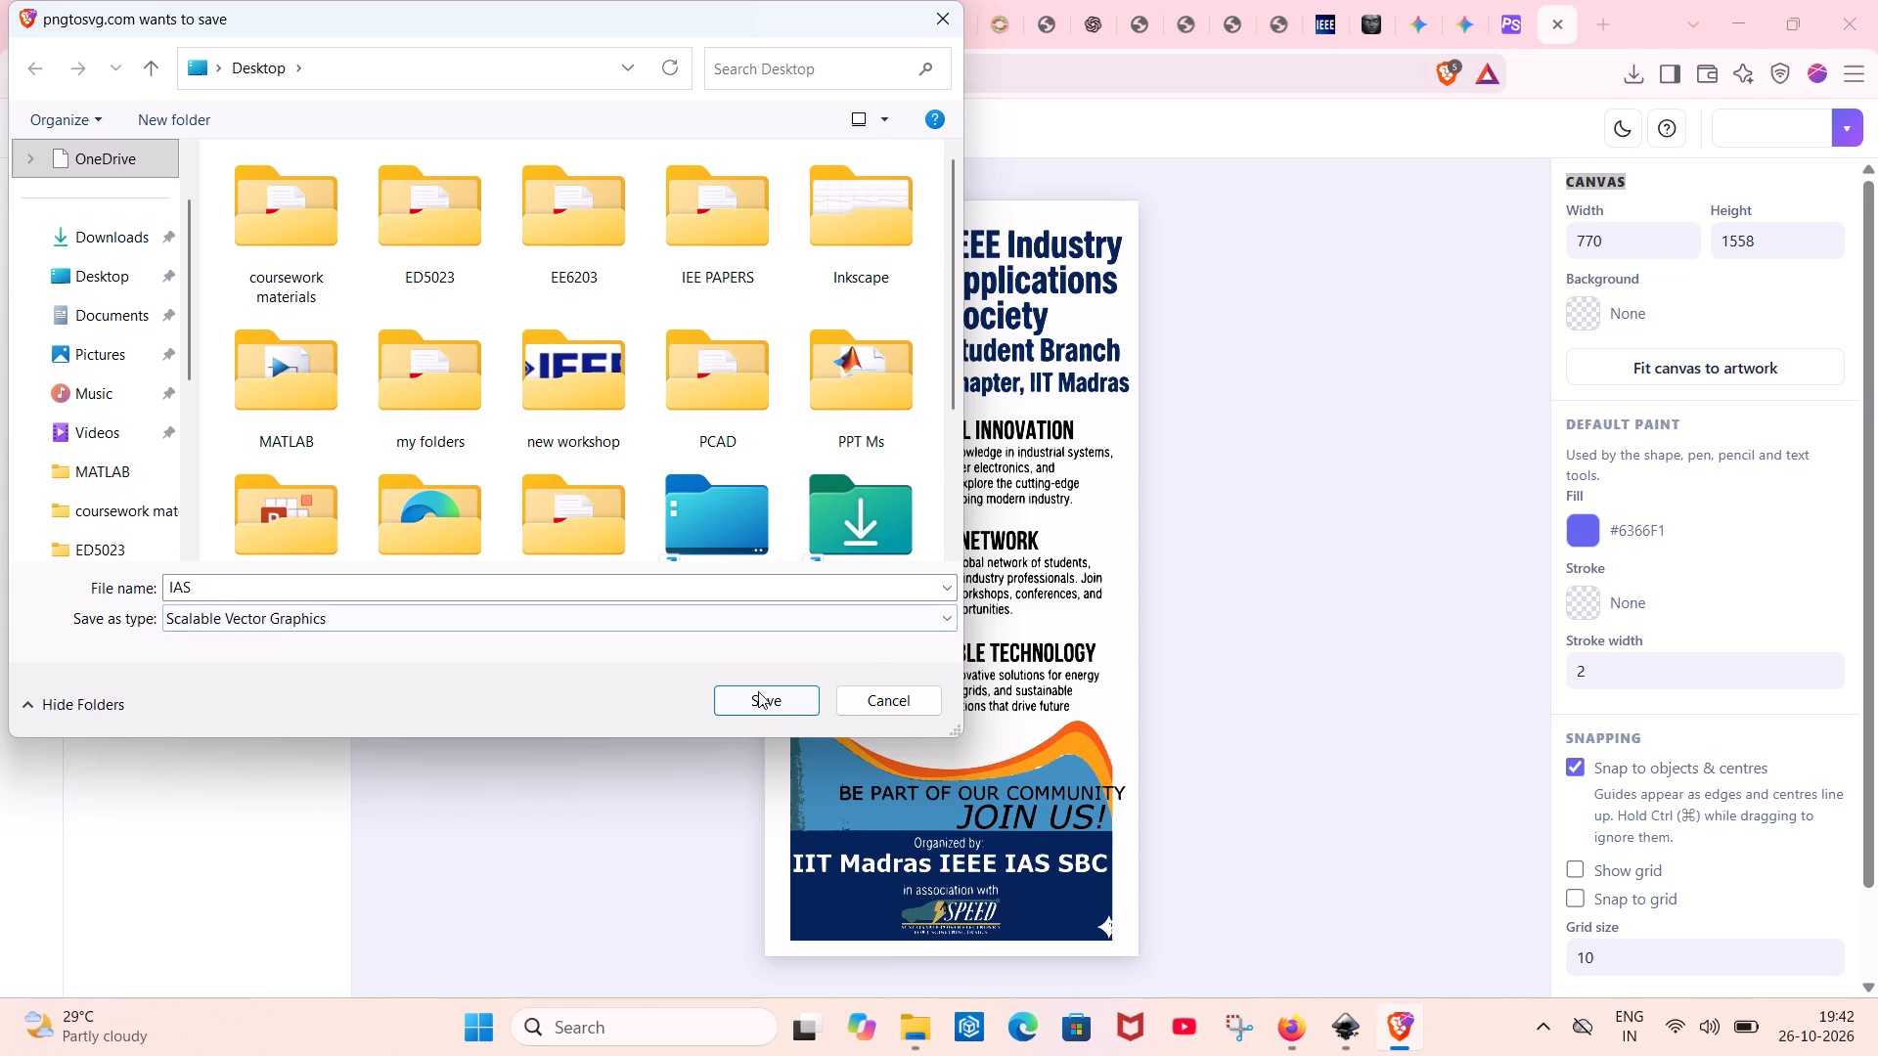
click(131, 273)
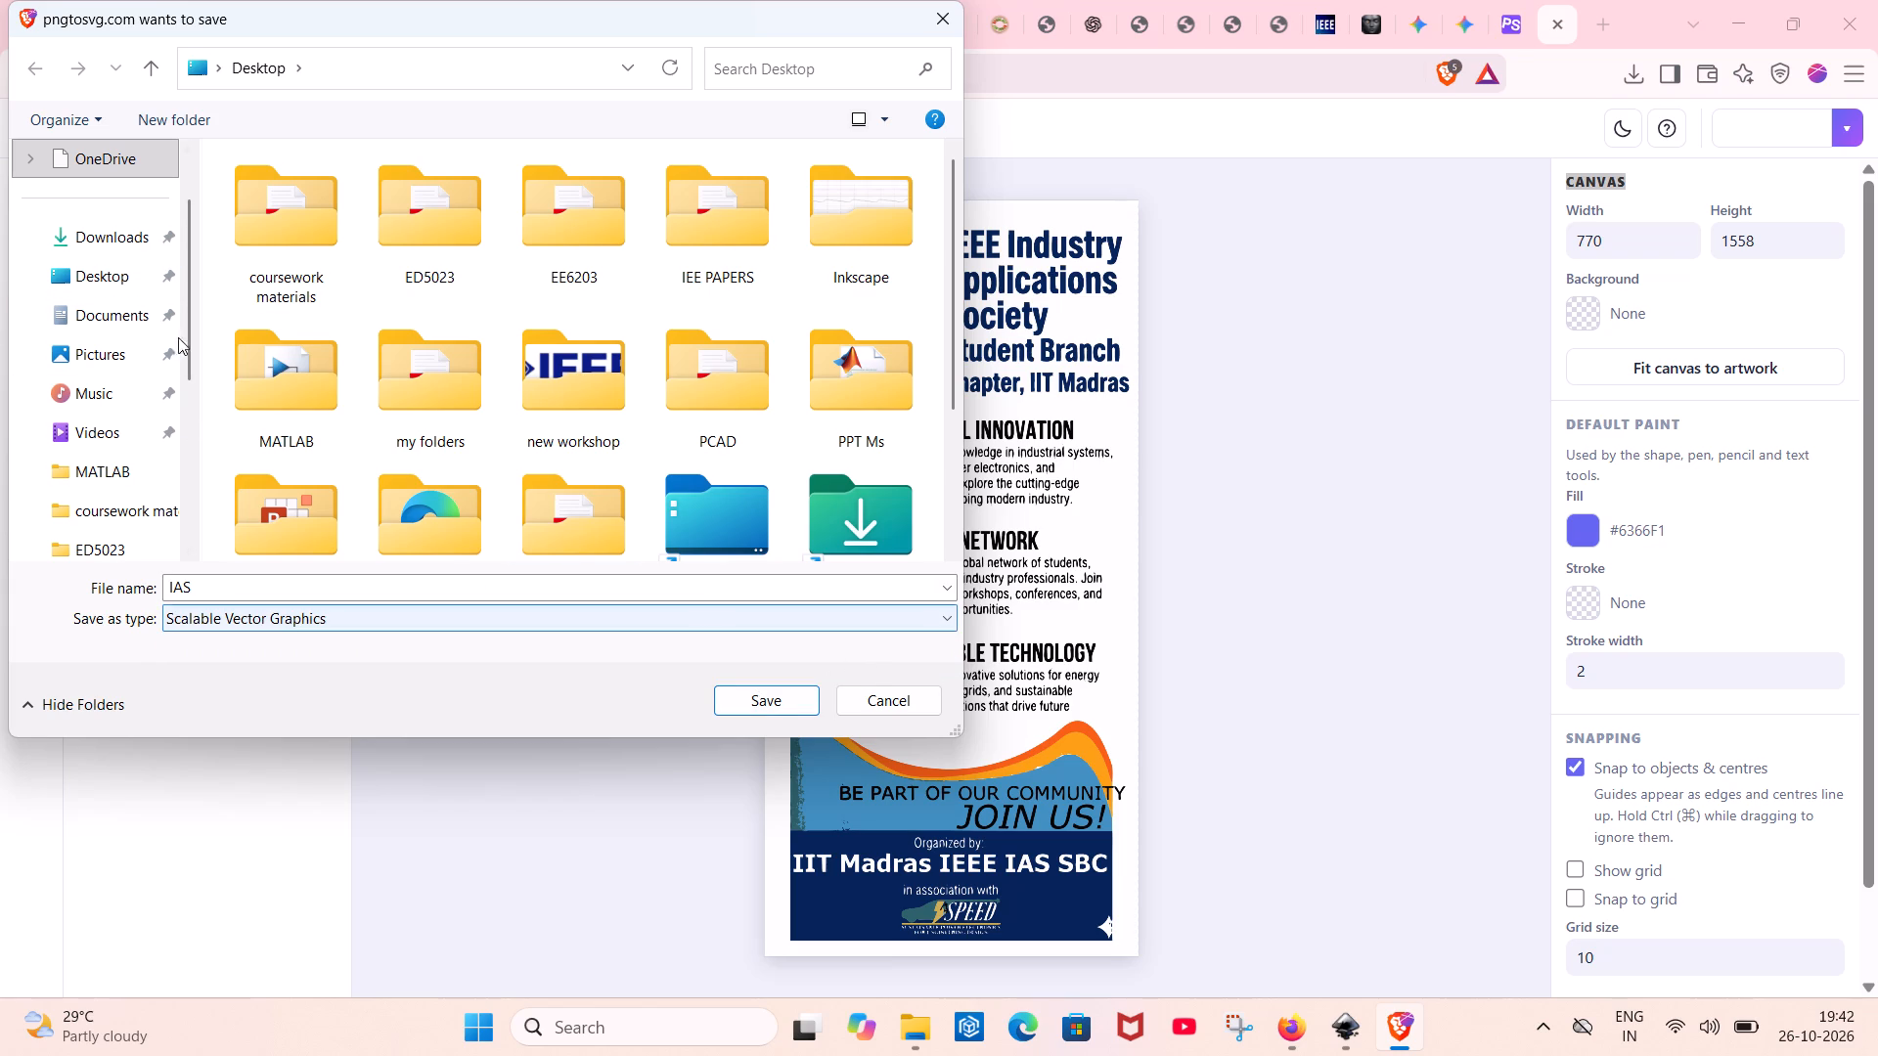
click(109, 267)
click(783, 706)
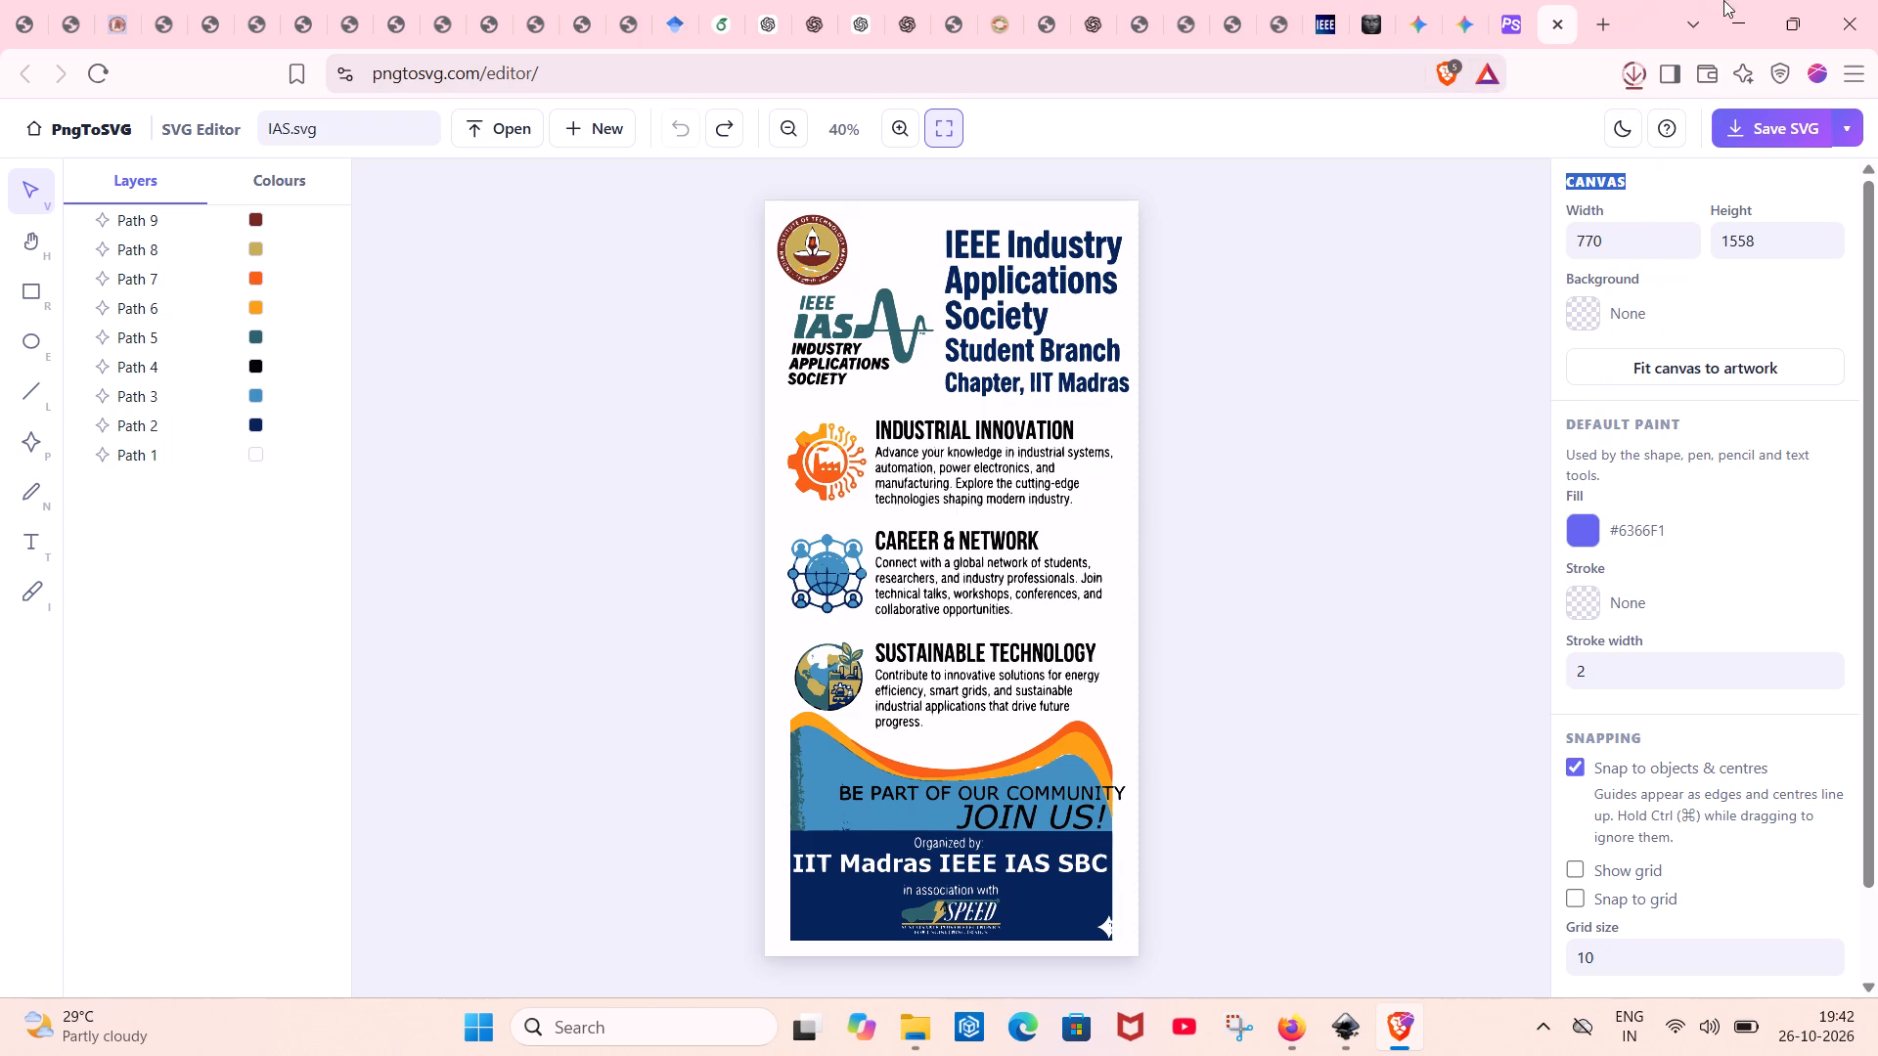
Minimise the browser and open the saved IAS SVG file from the desktop in Inkscape.
click(1758, 11)
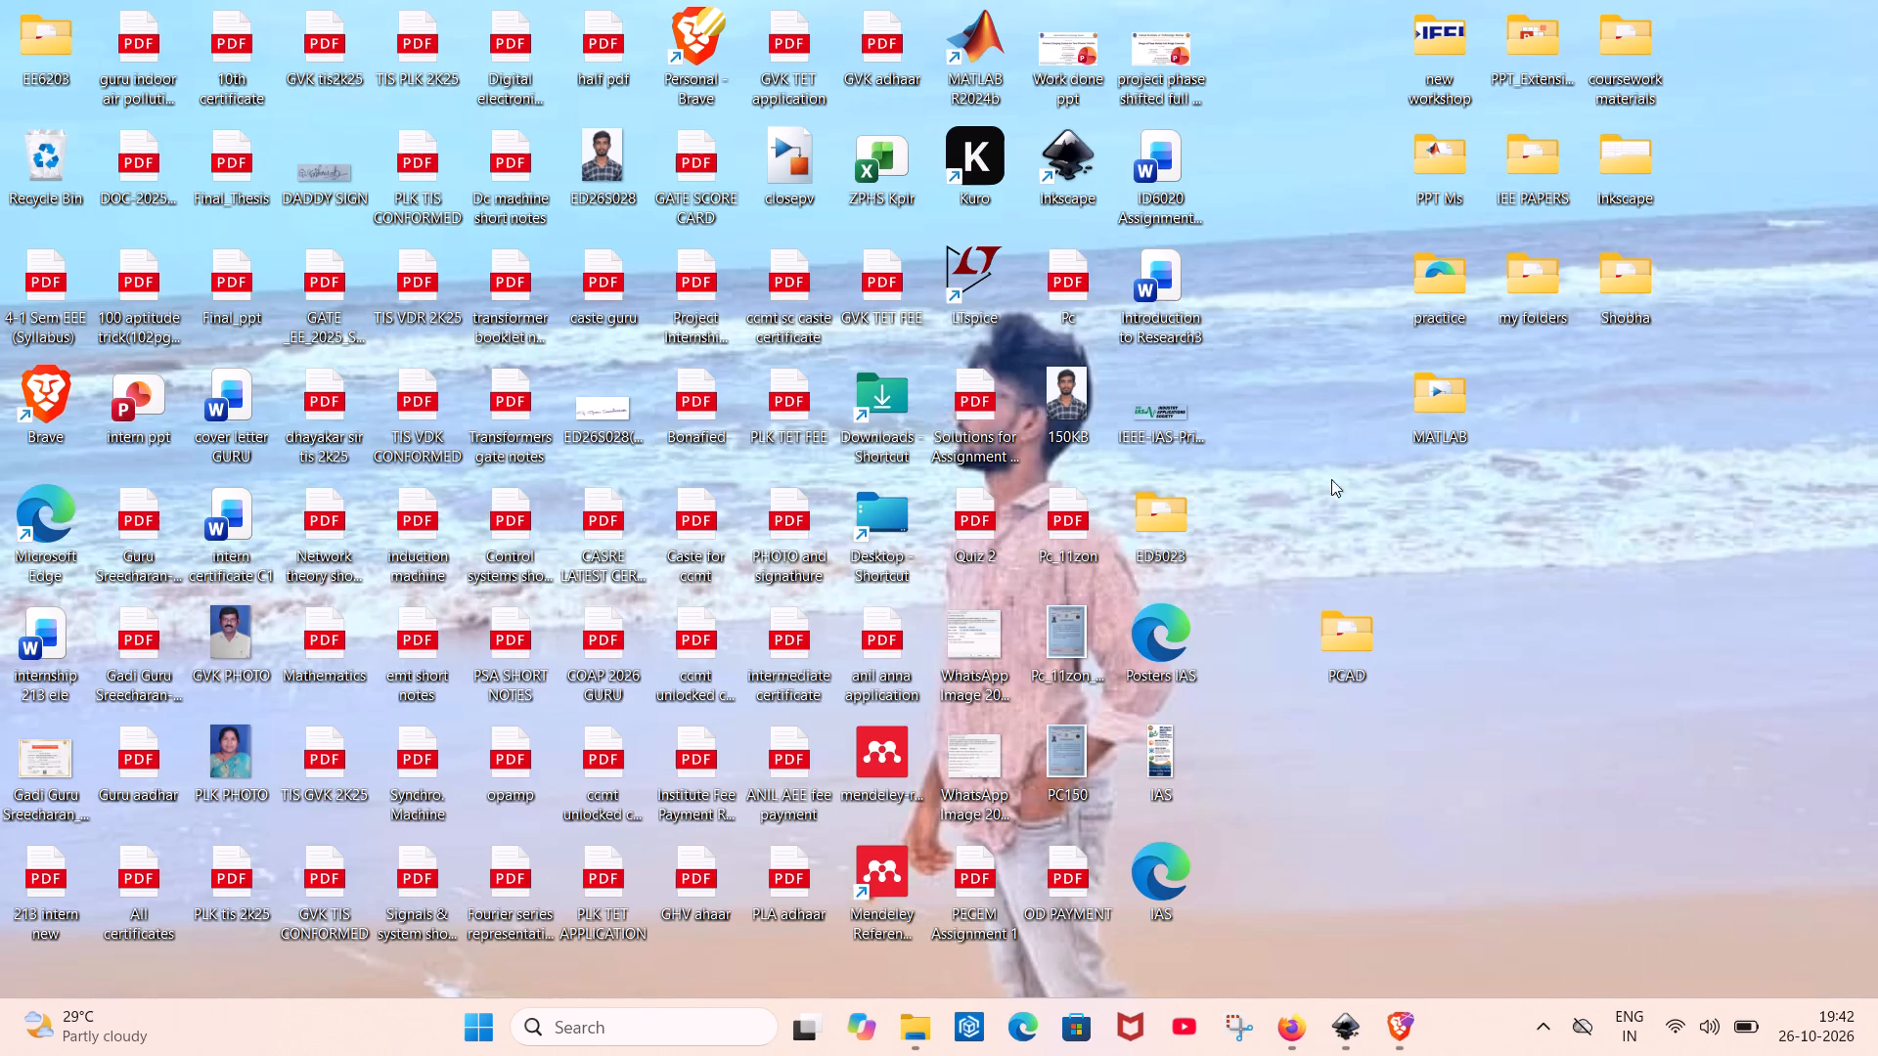
right_click(1171, 865)
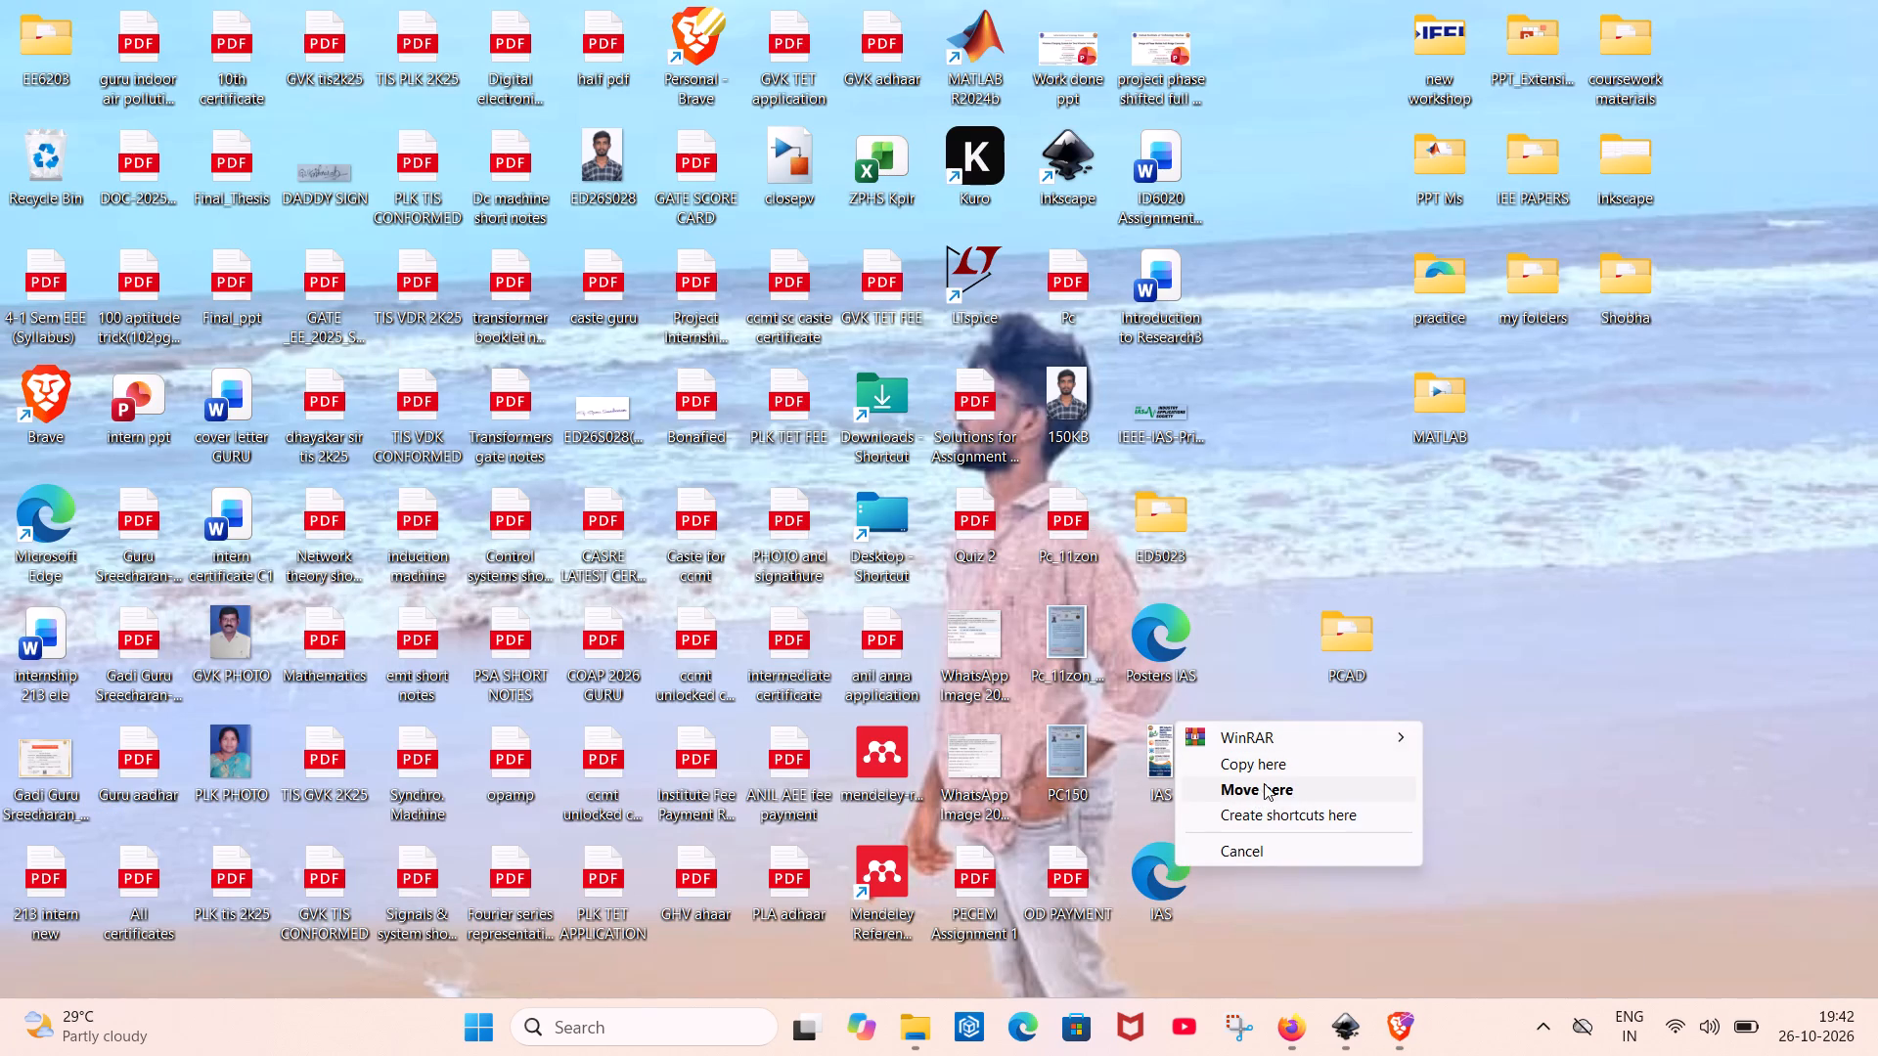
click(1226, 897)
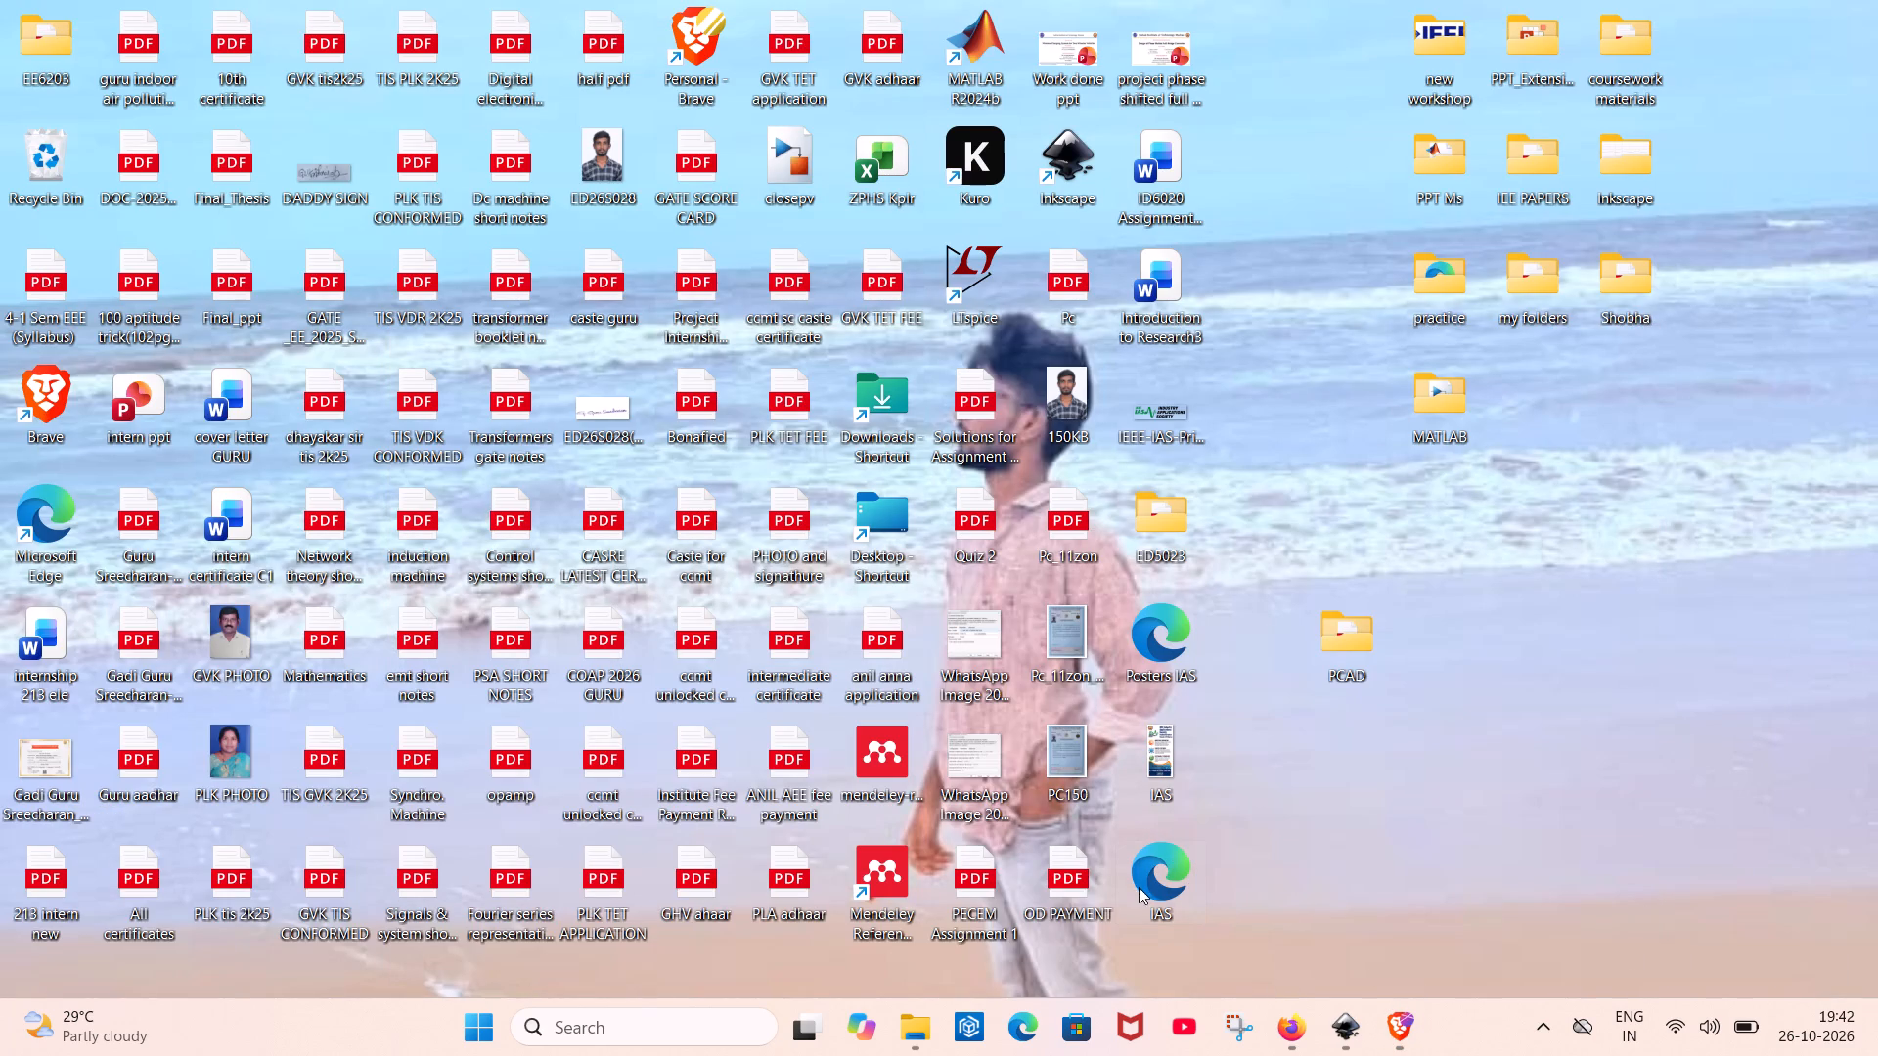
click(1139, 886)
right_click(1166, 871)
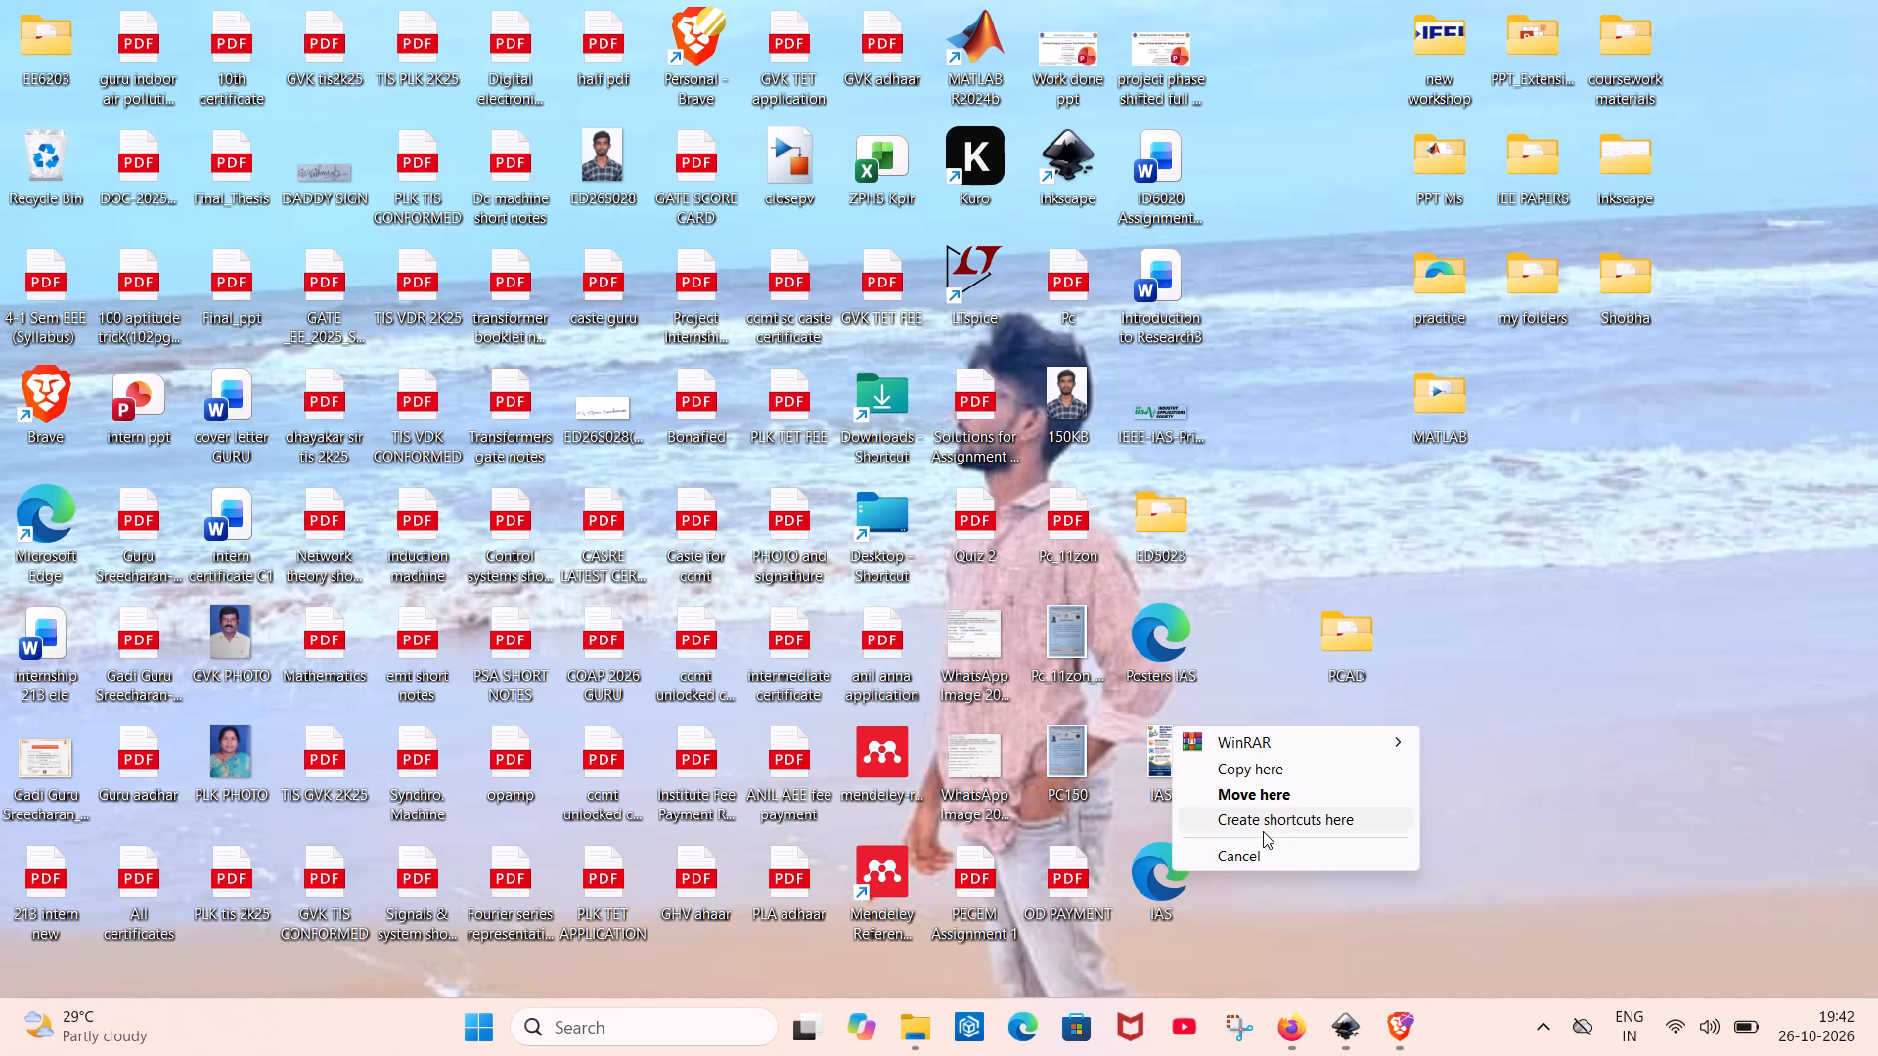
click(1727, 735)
Open the IAS SVG file from the desktop in Microsoft Edge, examine the whole poster from header to footer, and close it.
double_click(1157, 869)
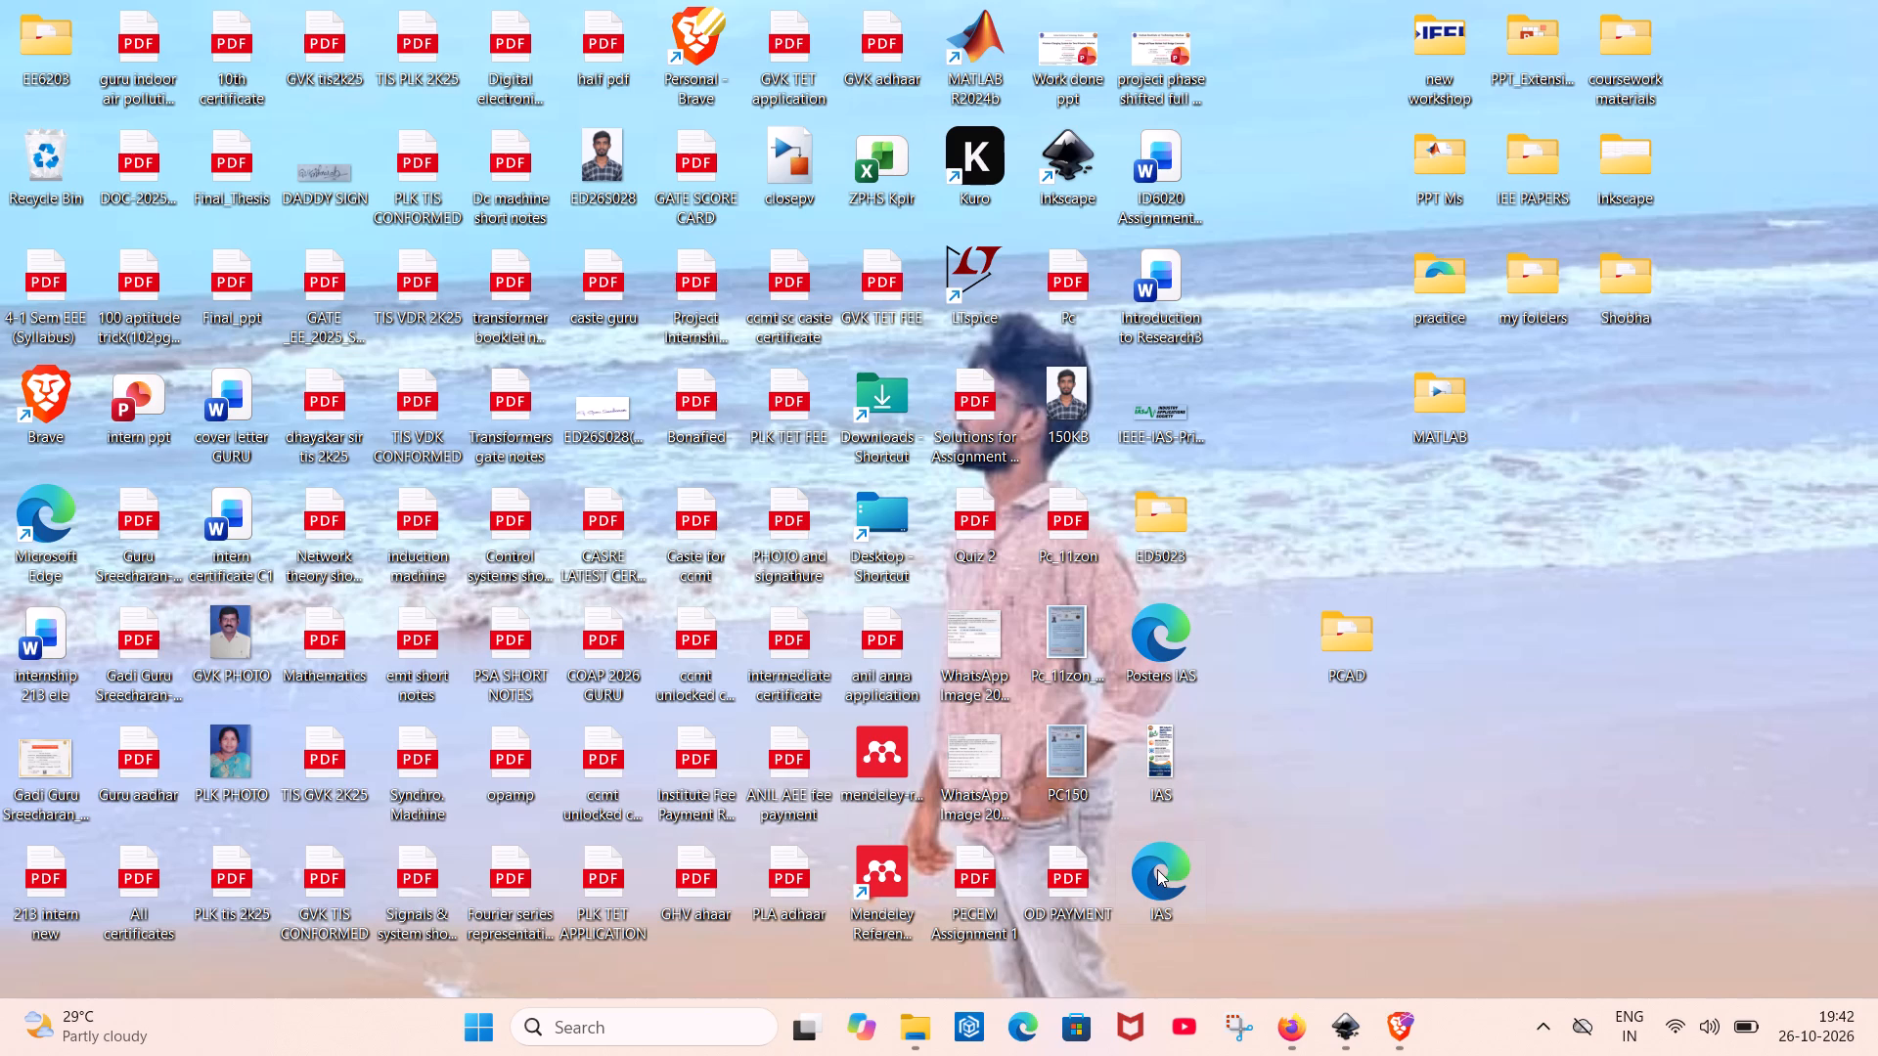
double_click(1156, 869)
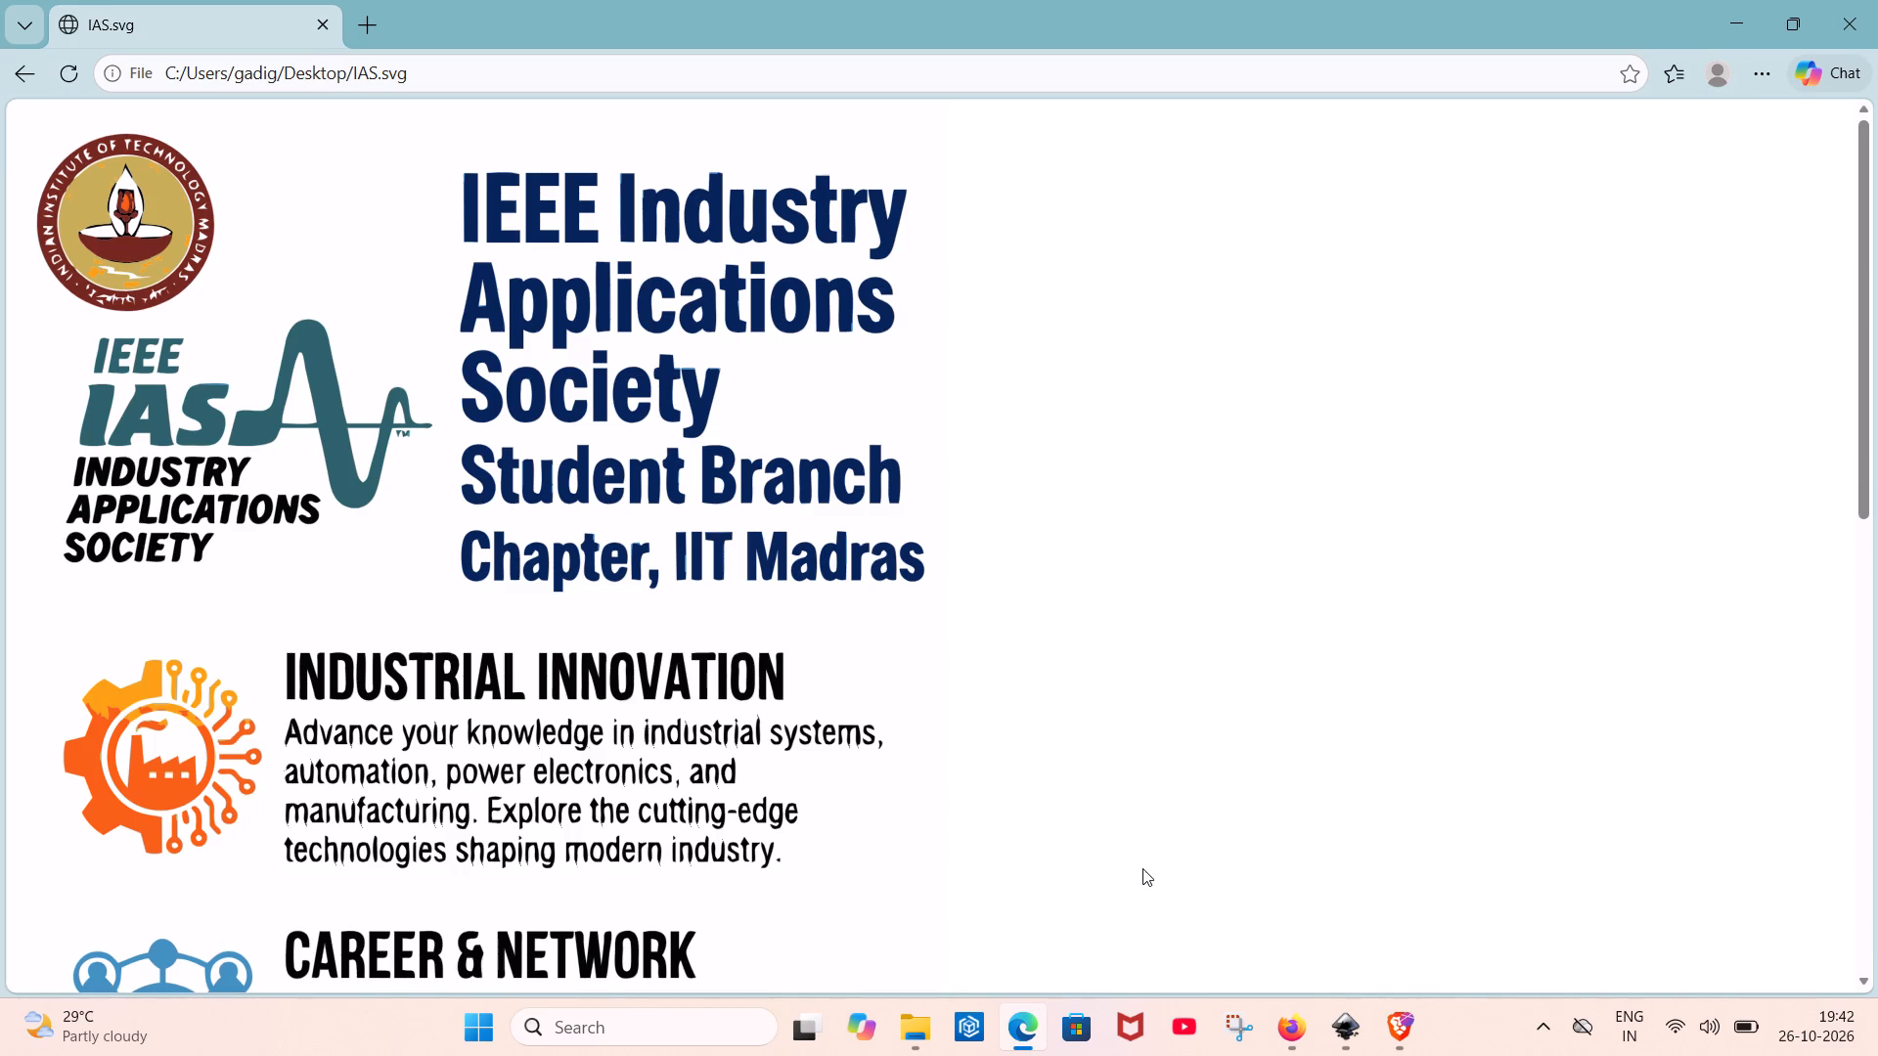
scroll(550, 710, down, 12)
scroll(553, 695, up, 3)
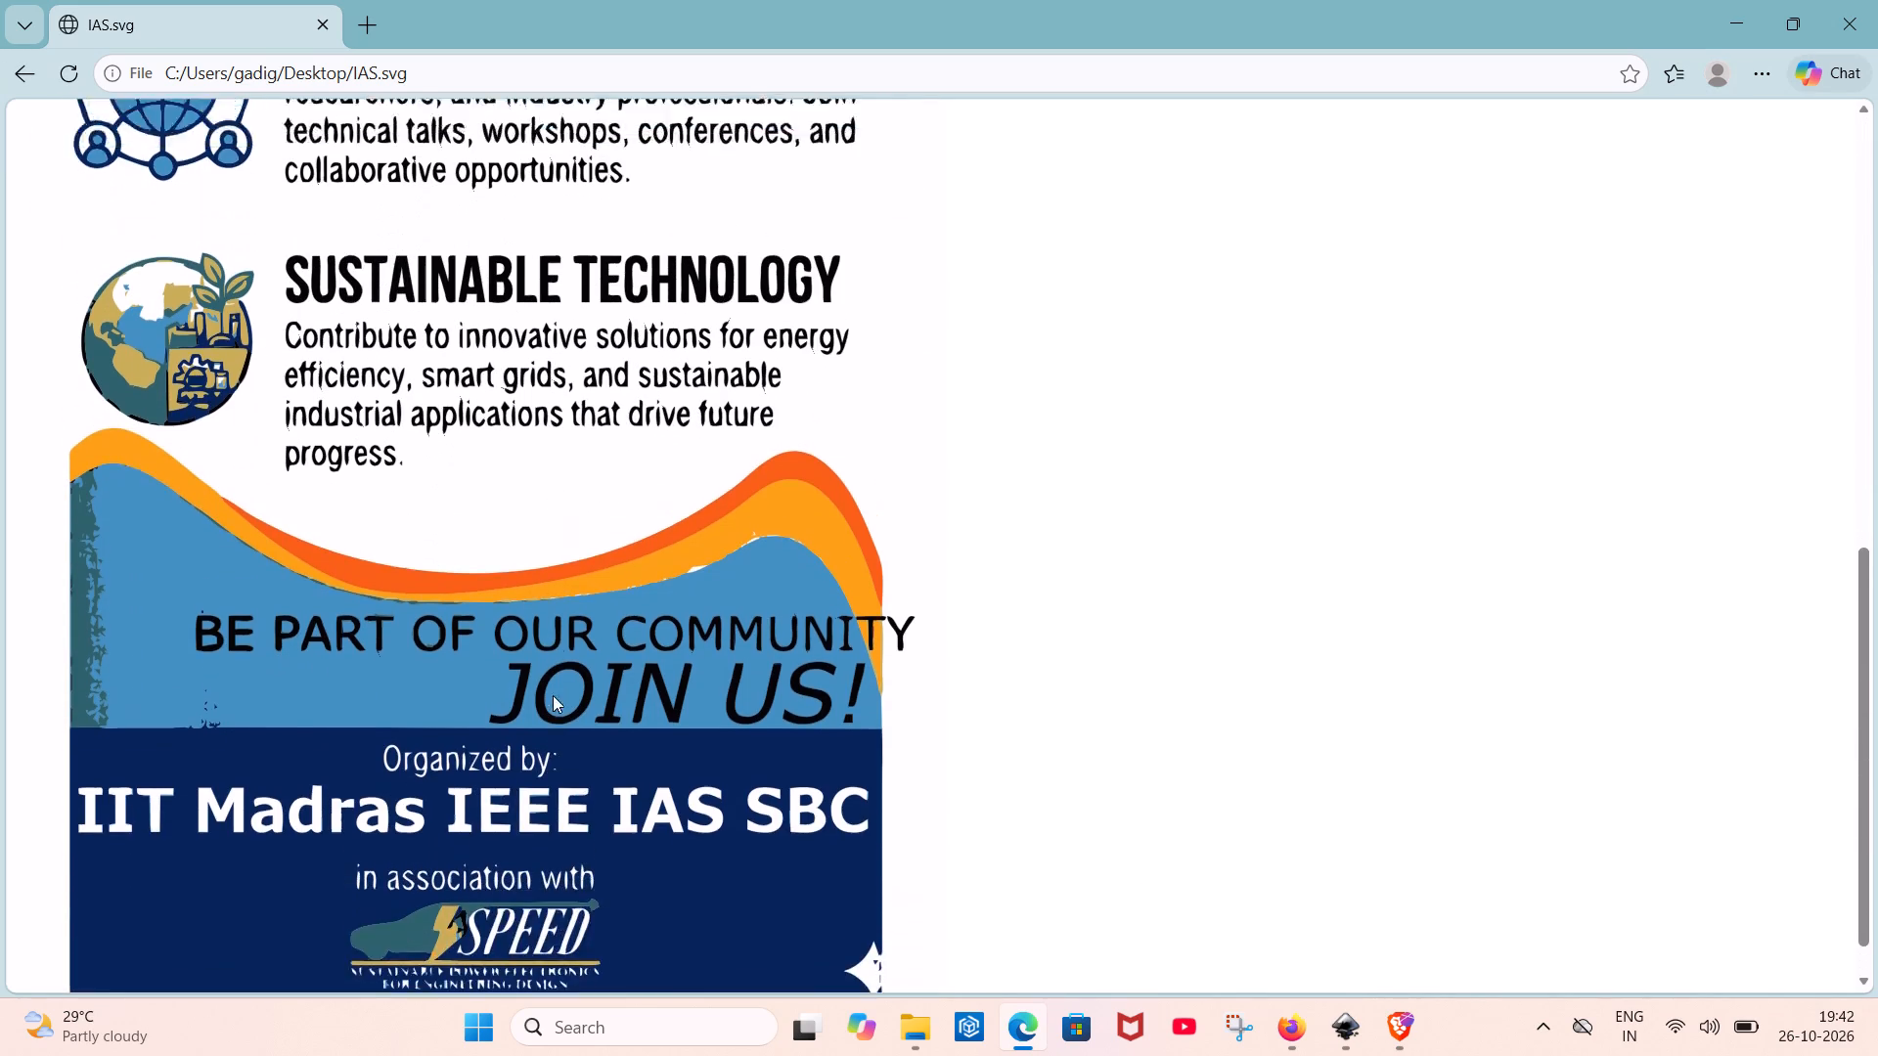
scroll(553, 695, down, 5)
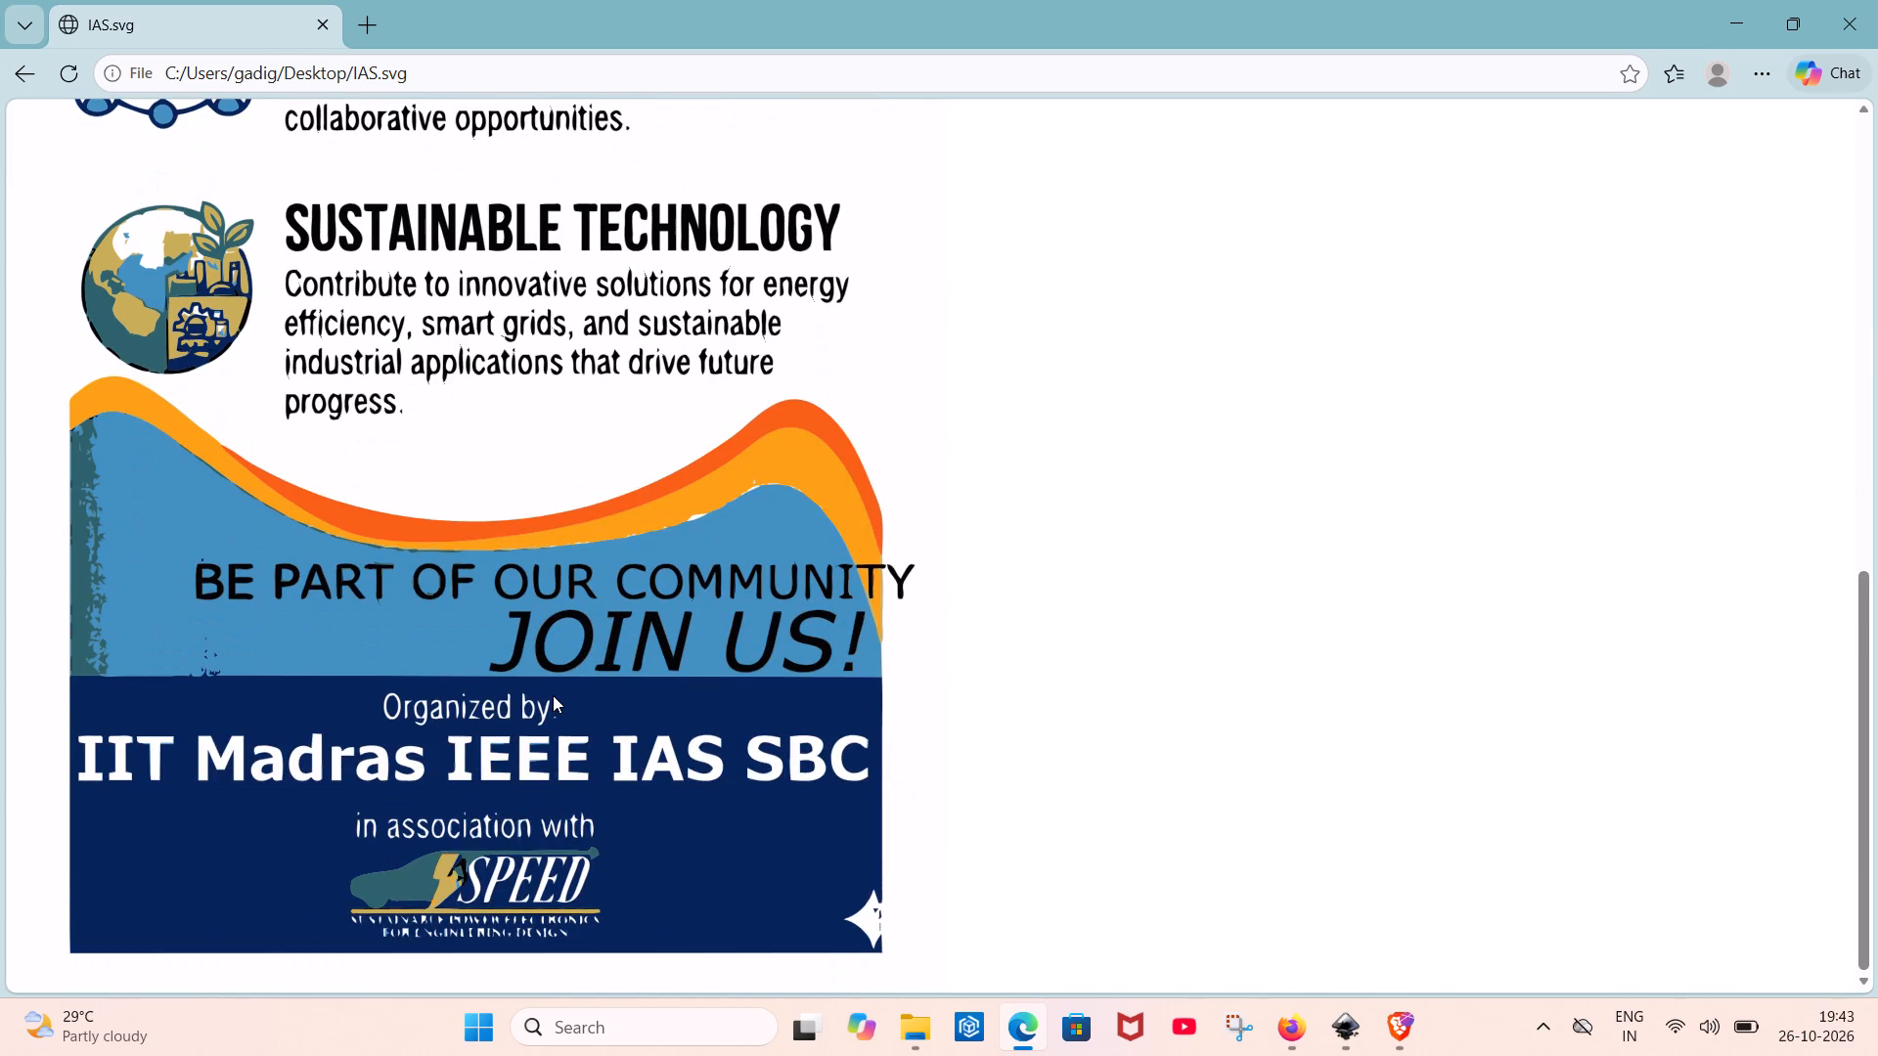
scroll(553, 695, up, 6)
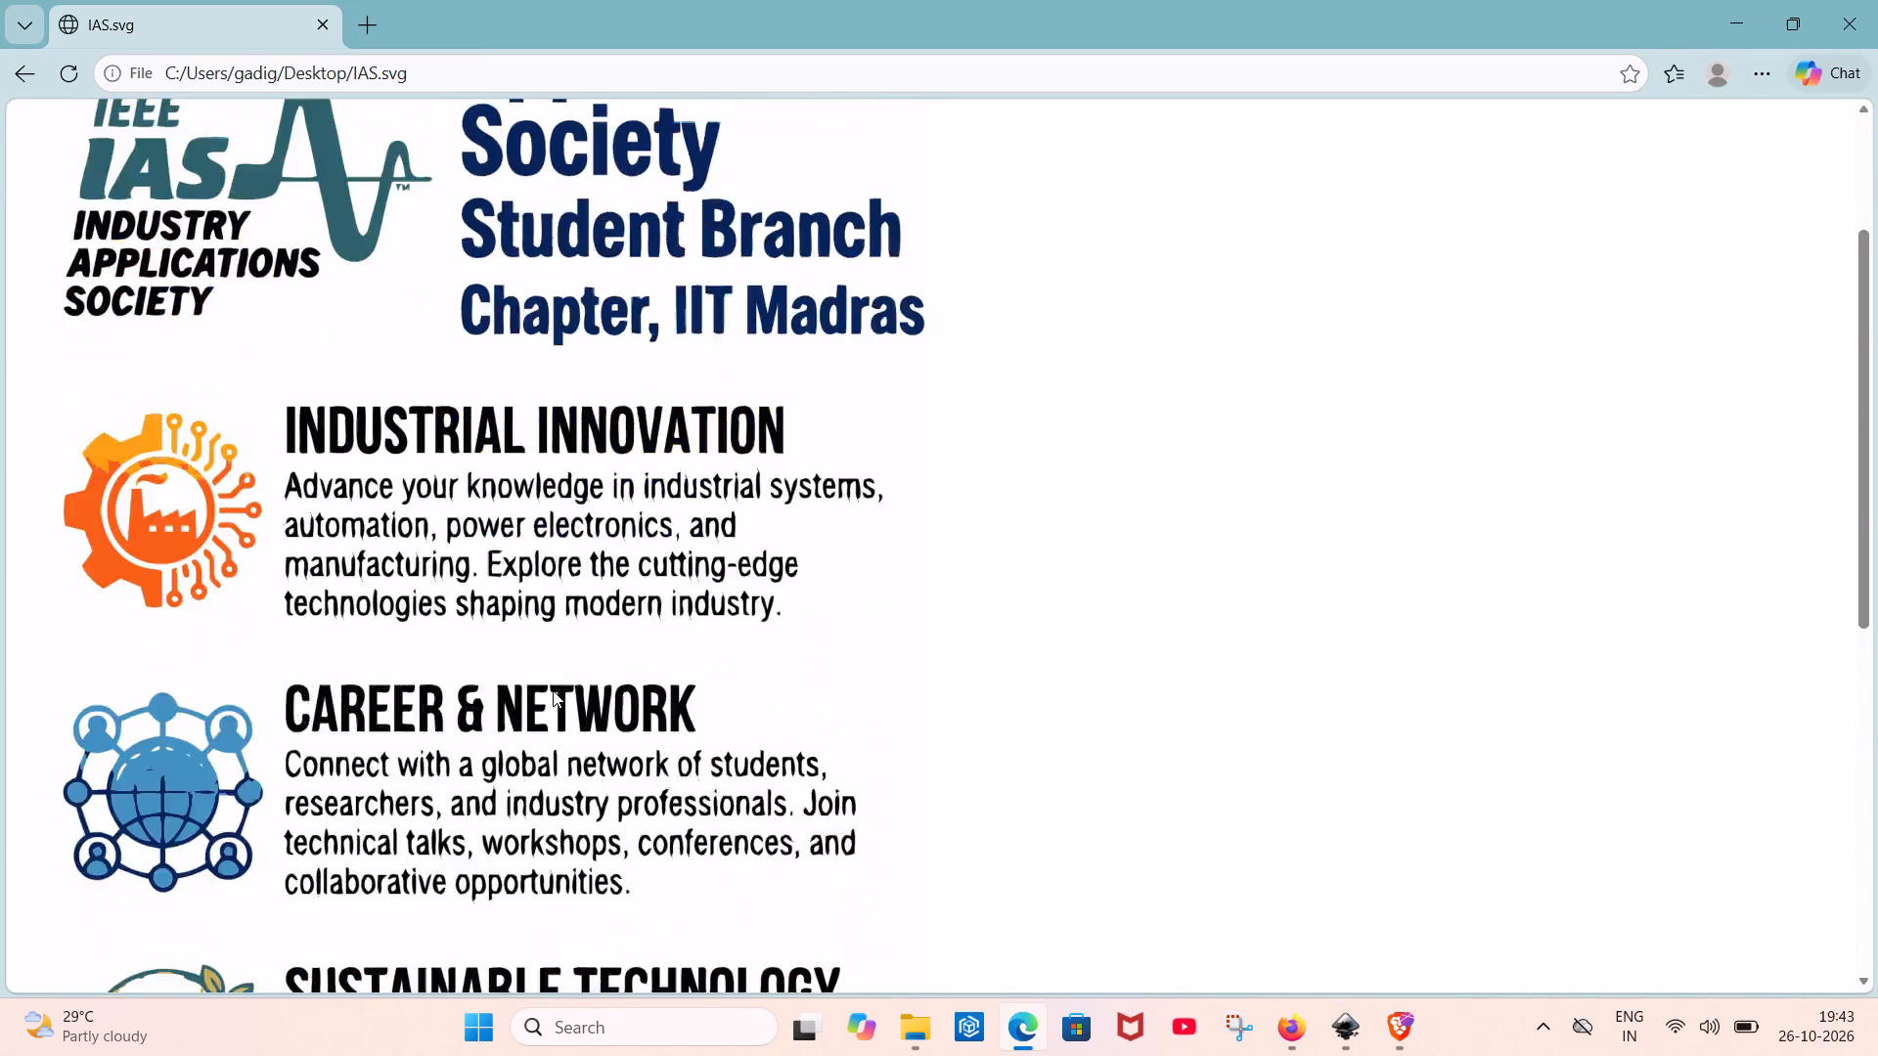
scroll(553, 690, up, 9)
click(164, 529)
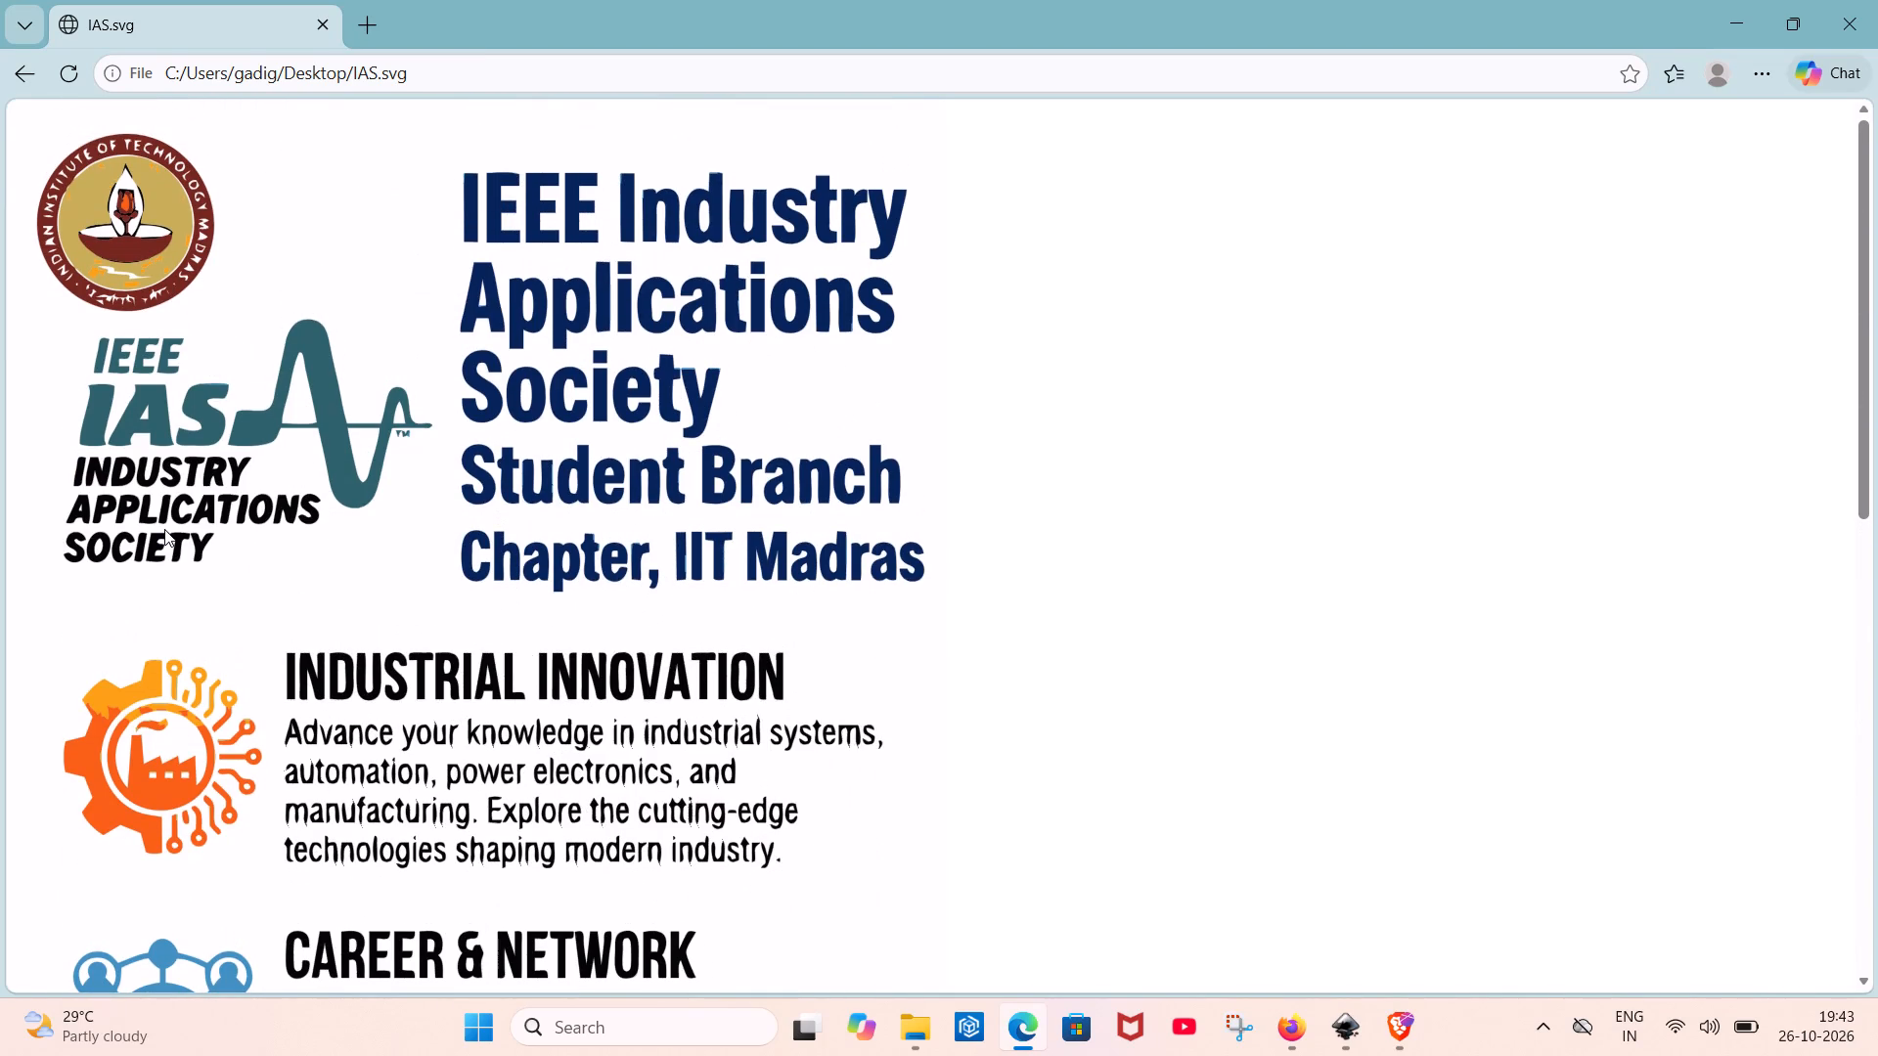
click(1877, 0)
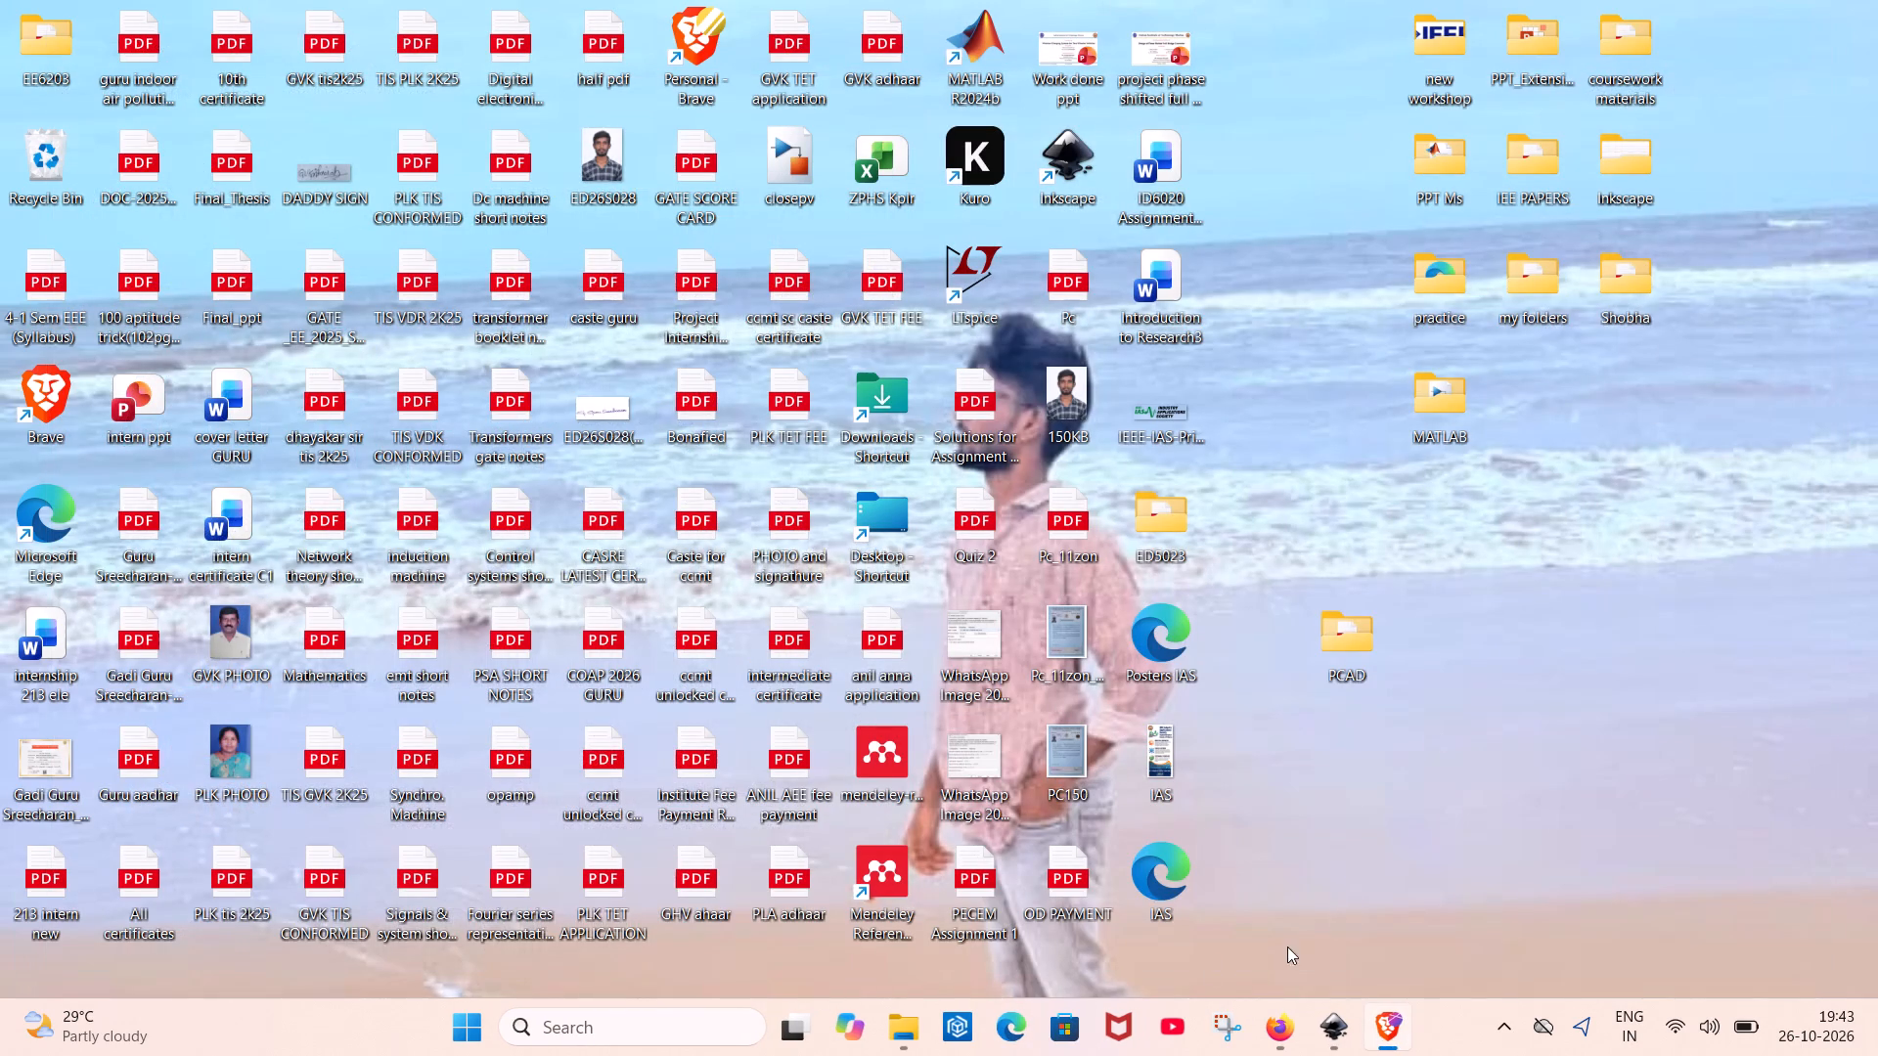
Open the IAS SVG file from the desktop in Inkscape.
right_click(1146, 871)
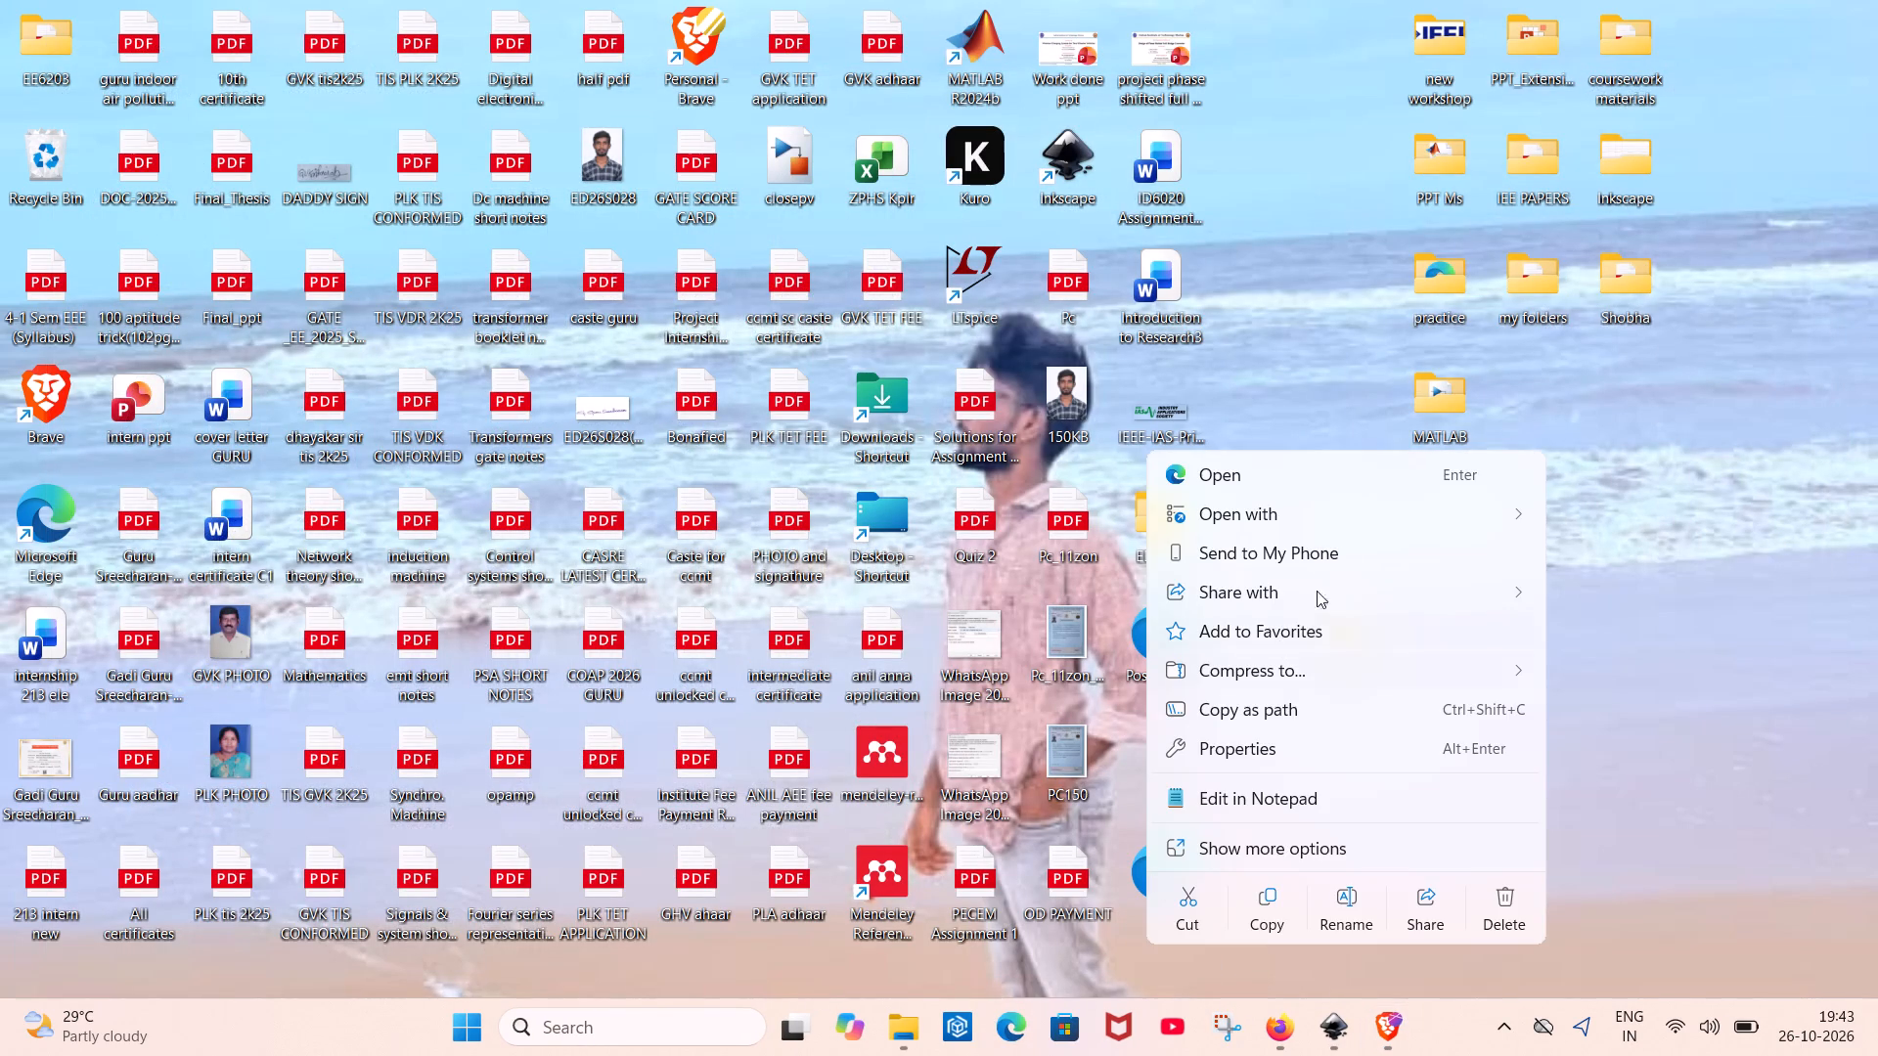
click(1360, 522)
click(1605, 605)
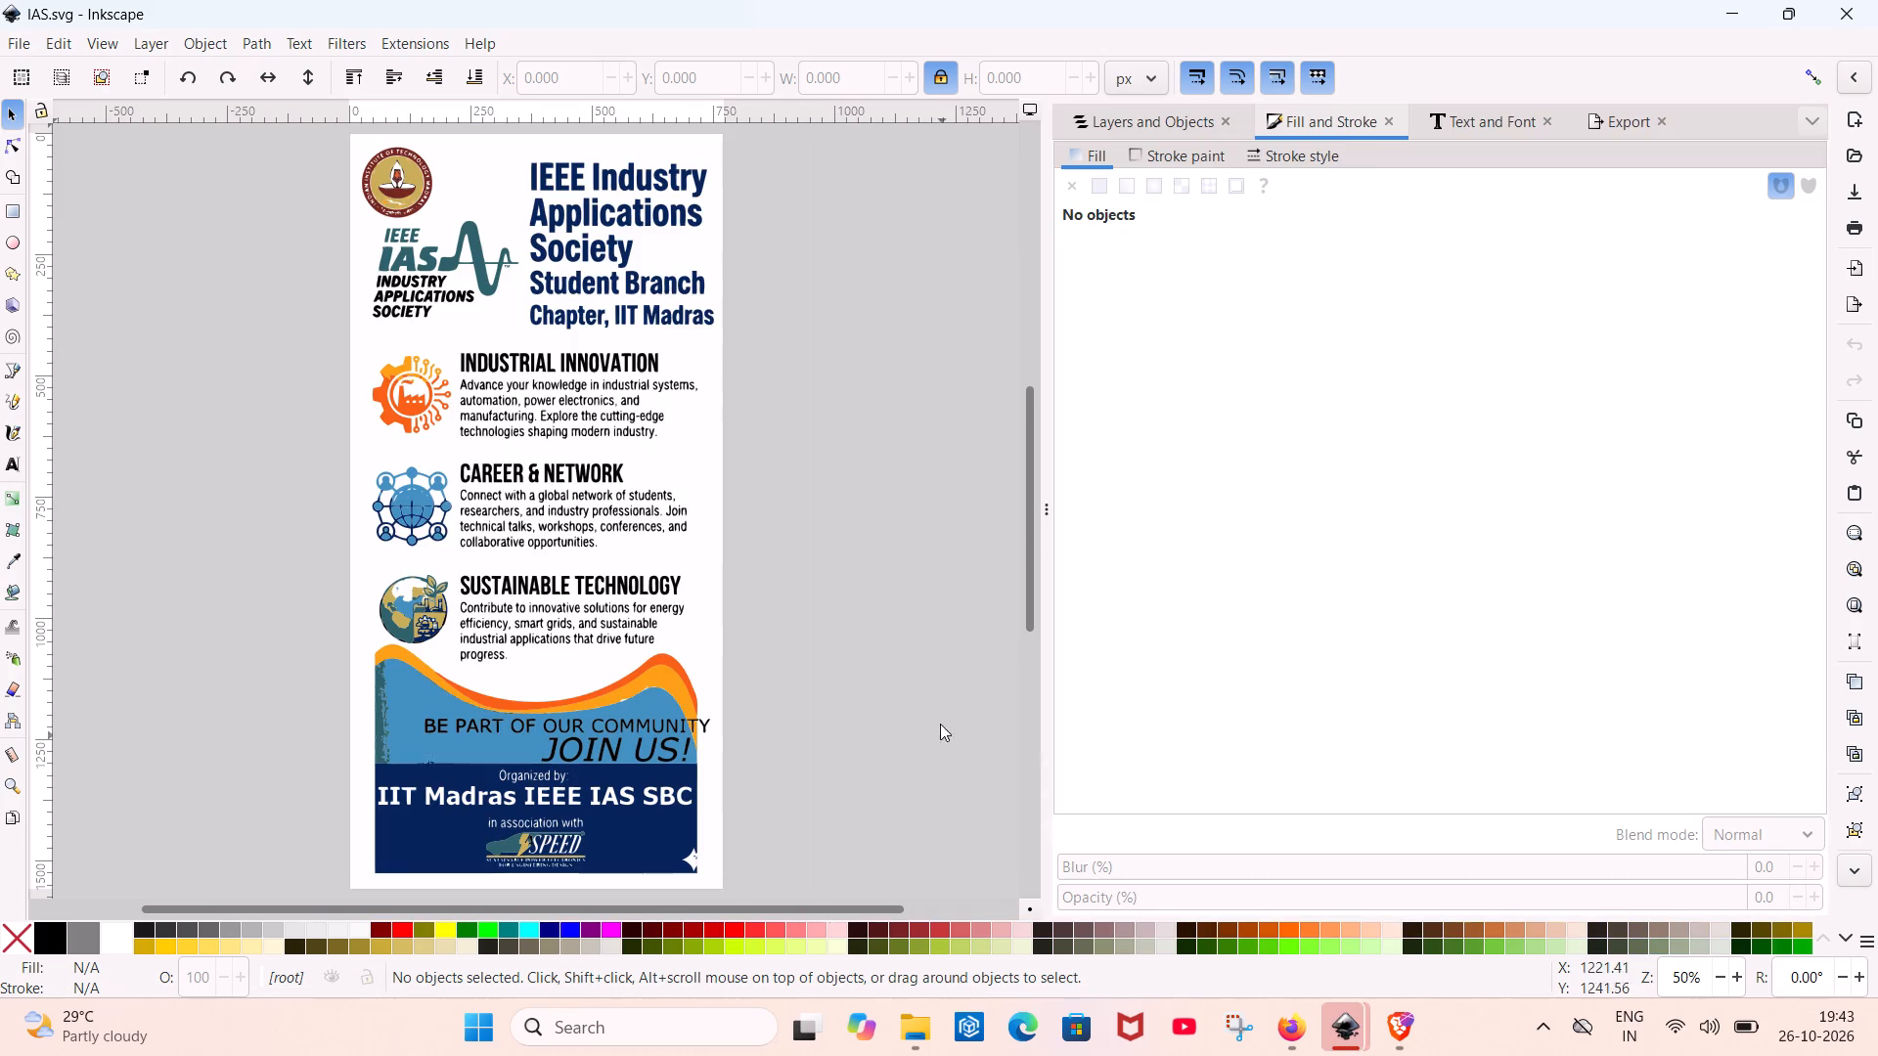
Try selecting the "BE PART OF OUR COMMUNITY" and "JOIN US!" lettering on the poster as a separate object.
click(582, 735)
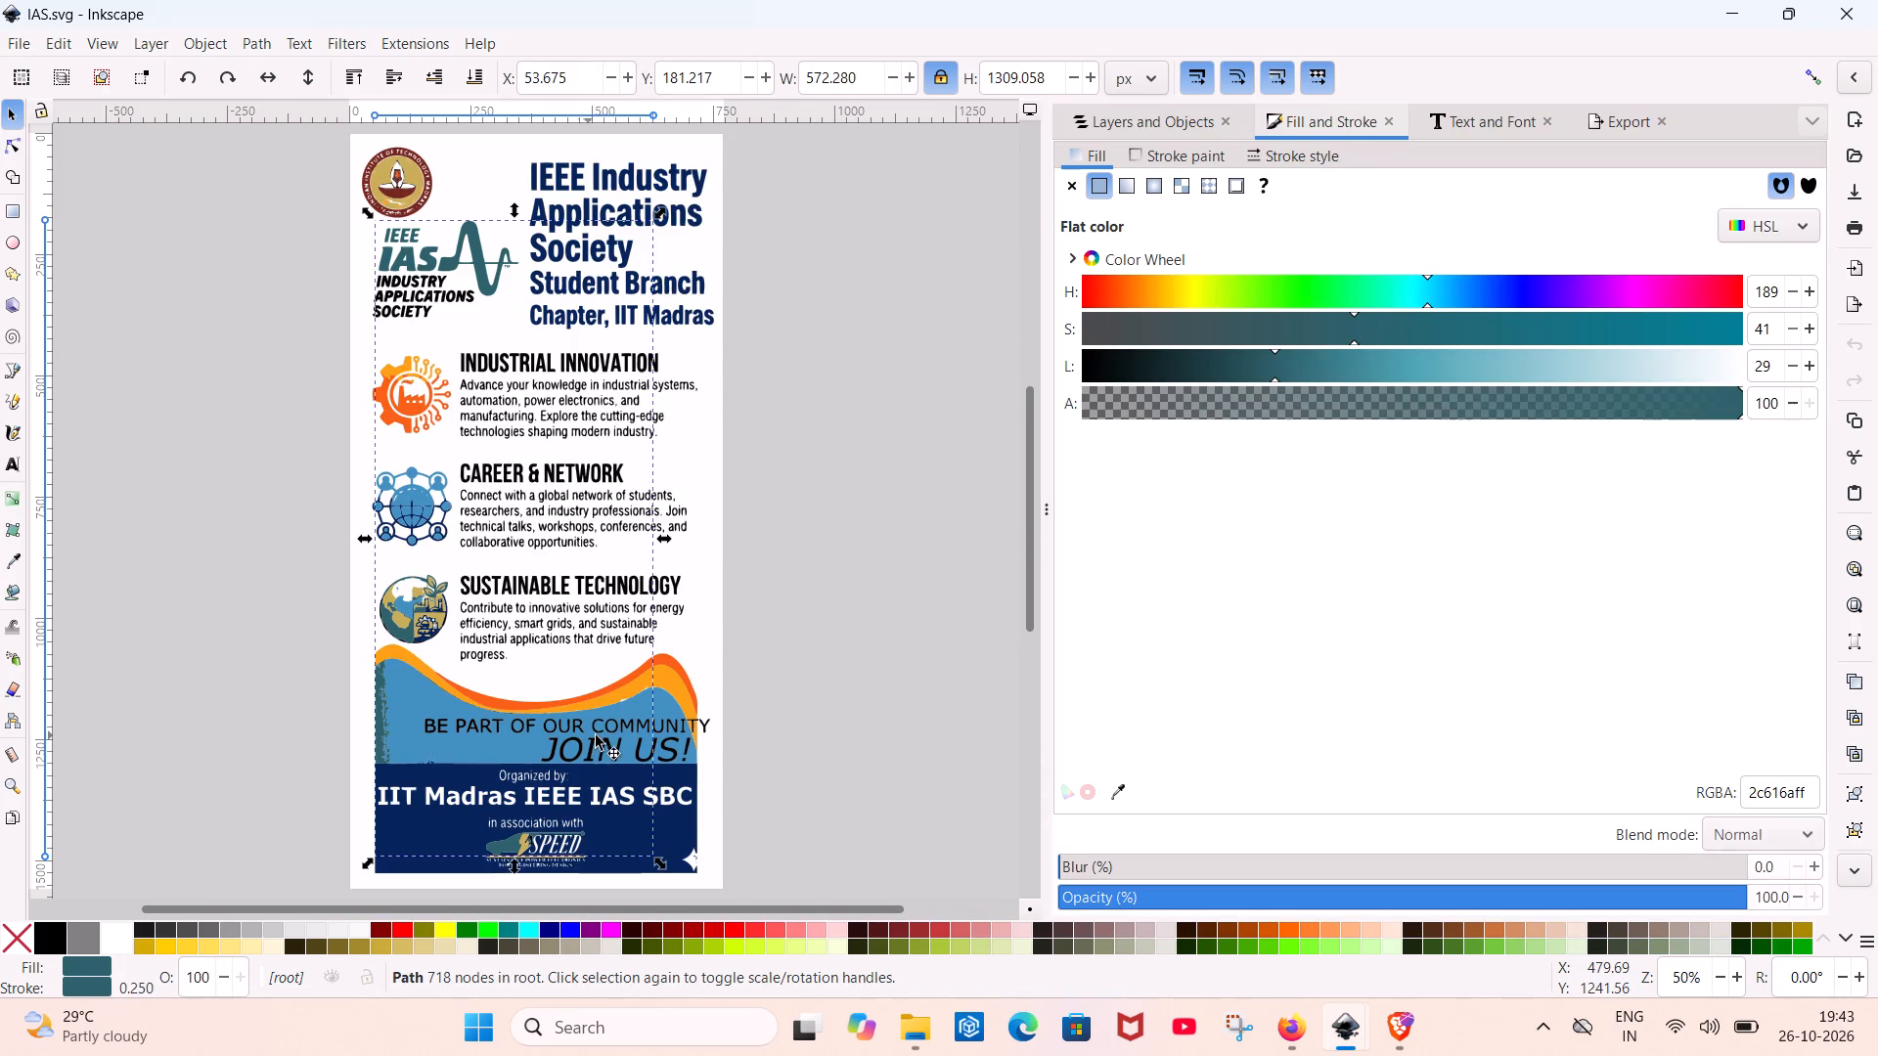
click(609, 734)
click(647, 734)
click(647, 734)
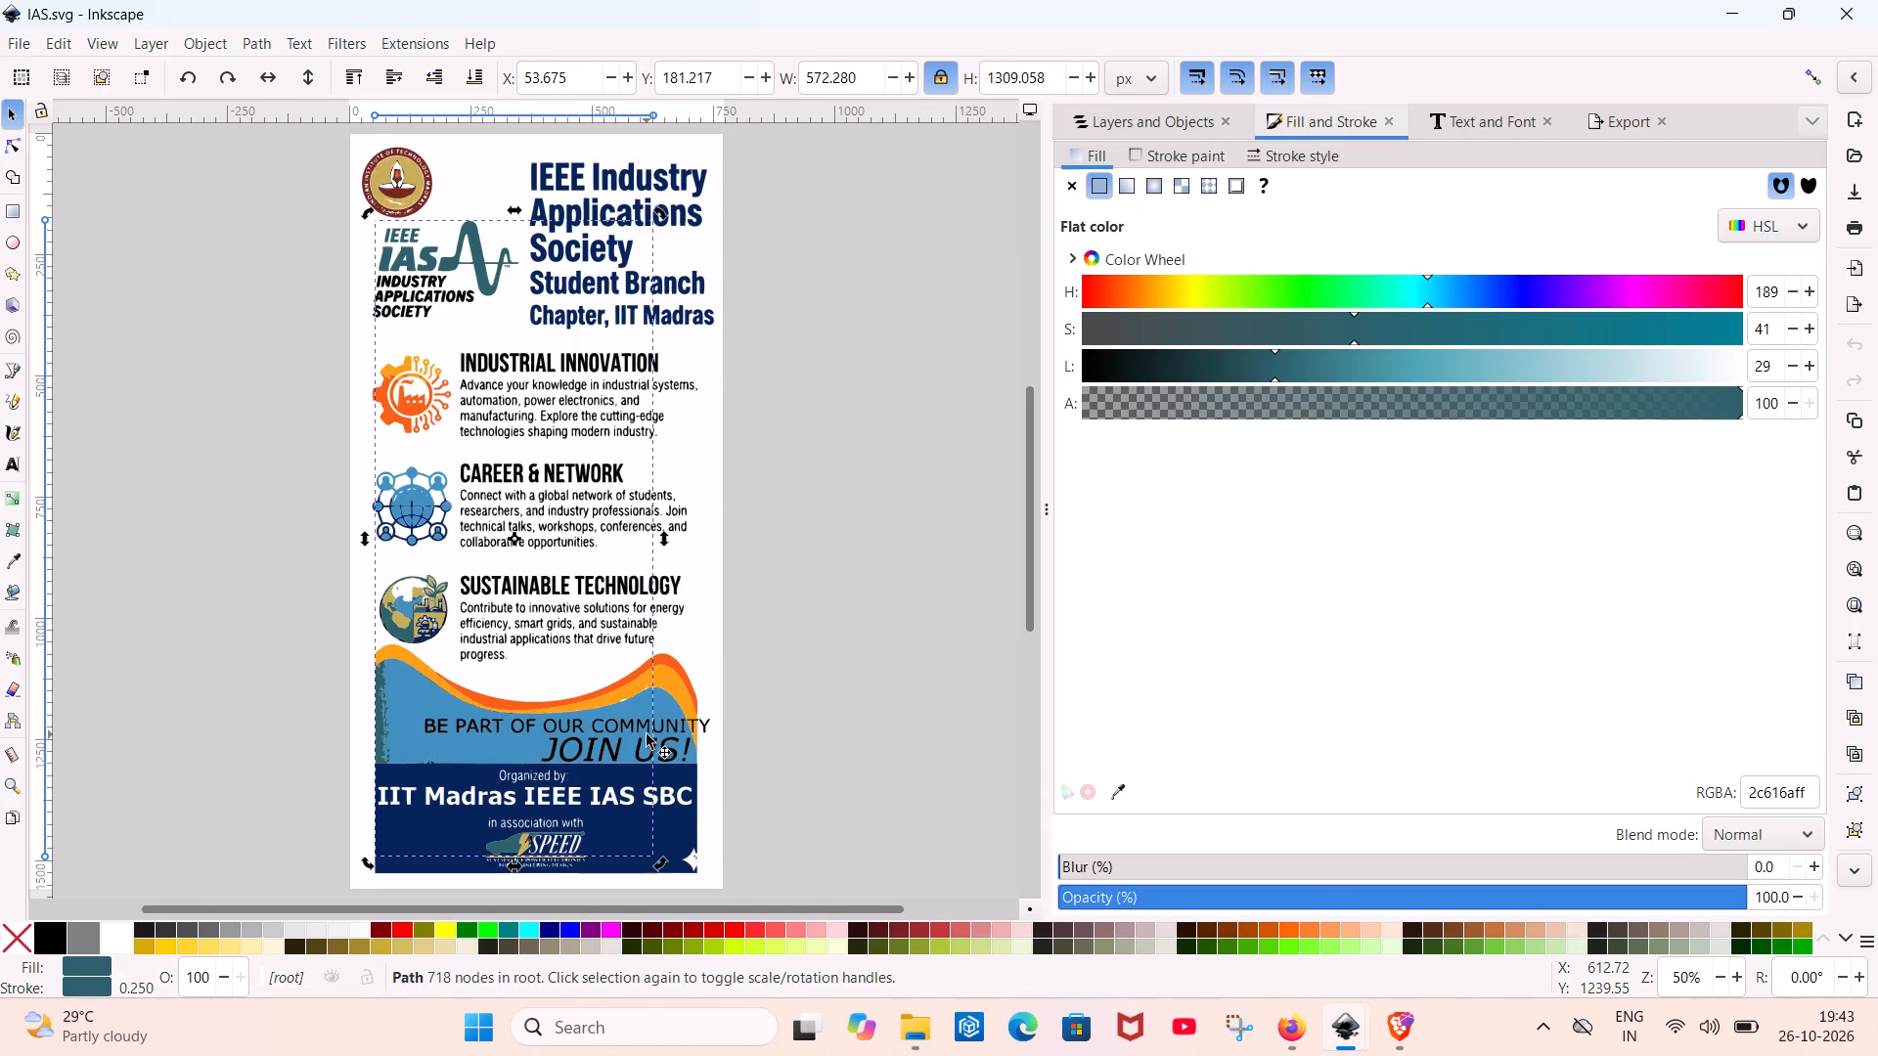
click(647, 734)
click(647, 734)
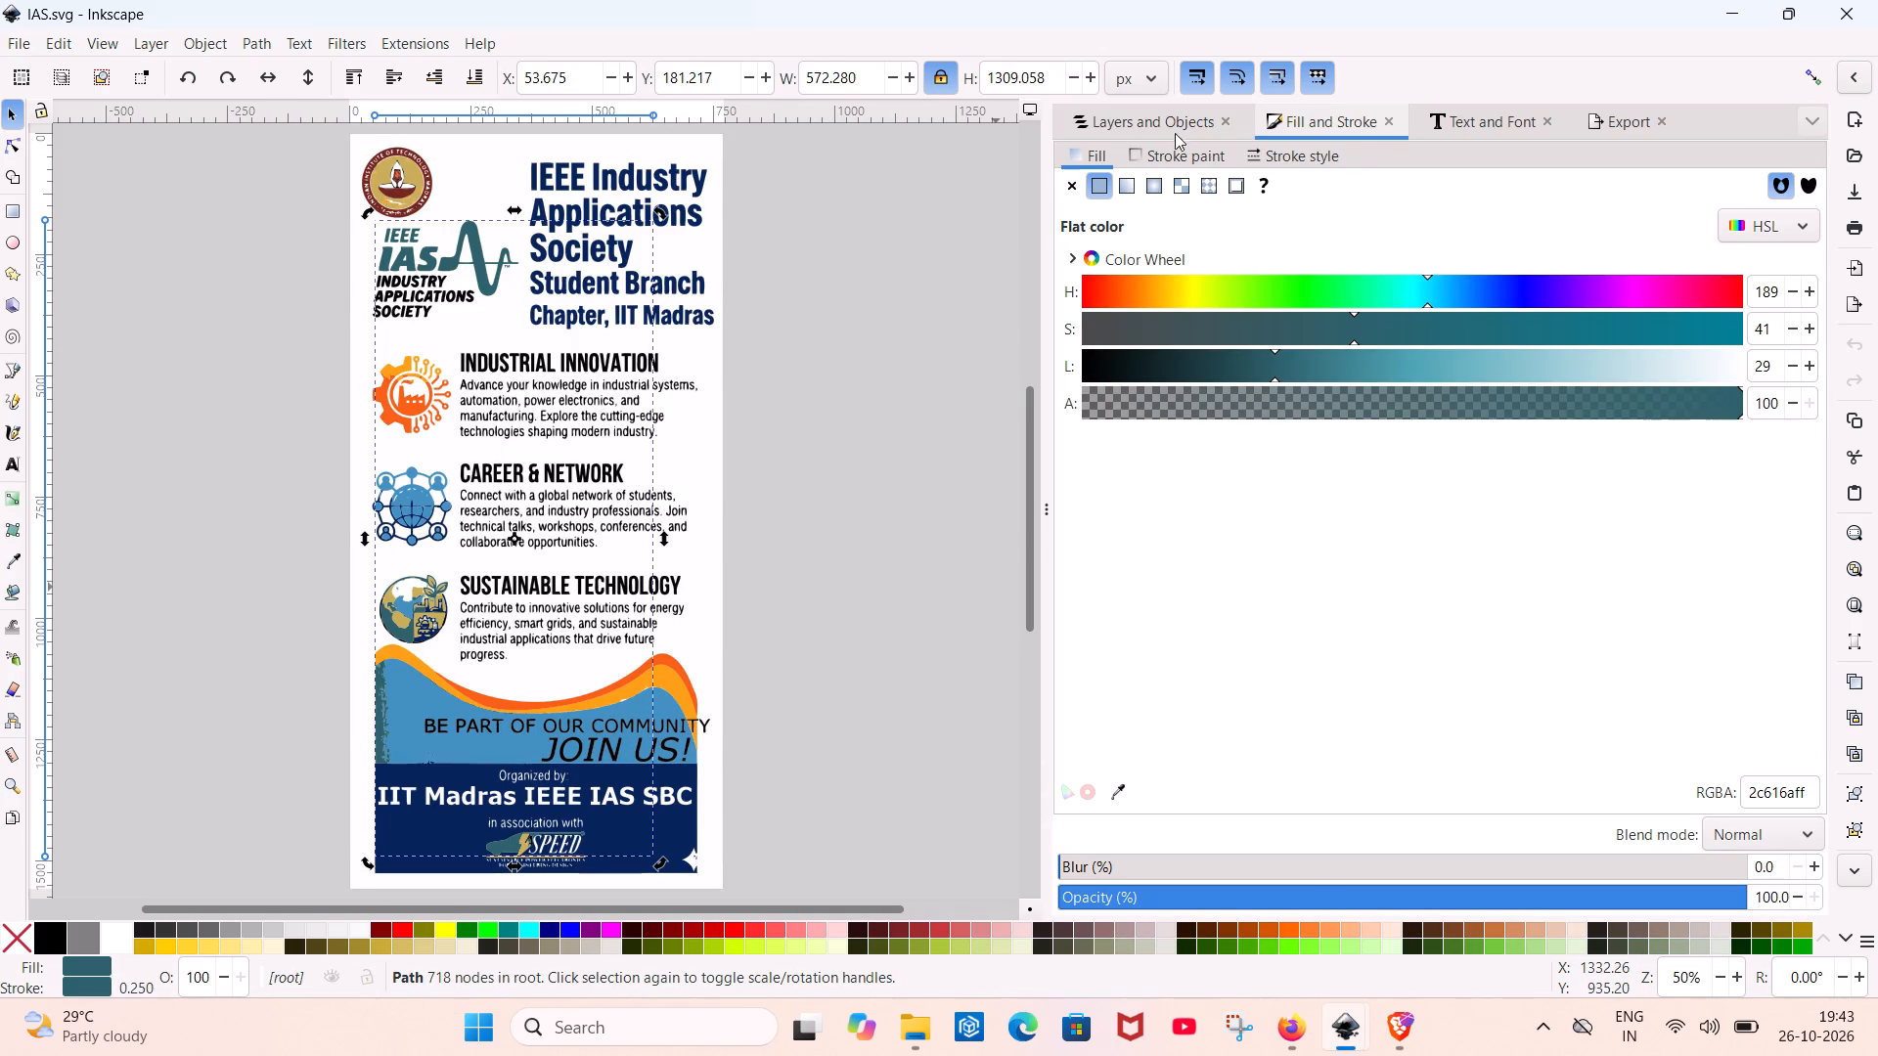
Go through the poster's objects from path1 up to path9 to examine which artwork each one covers.
click(1175, 130)
click(1096, 398)
click(1107, 371)
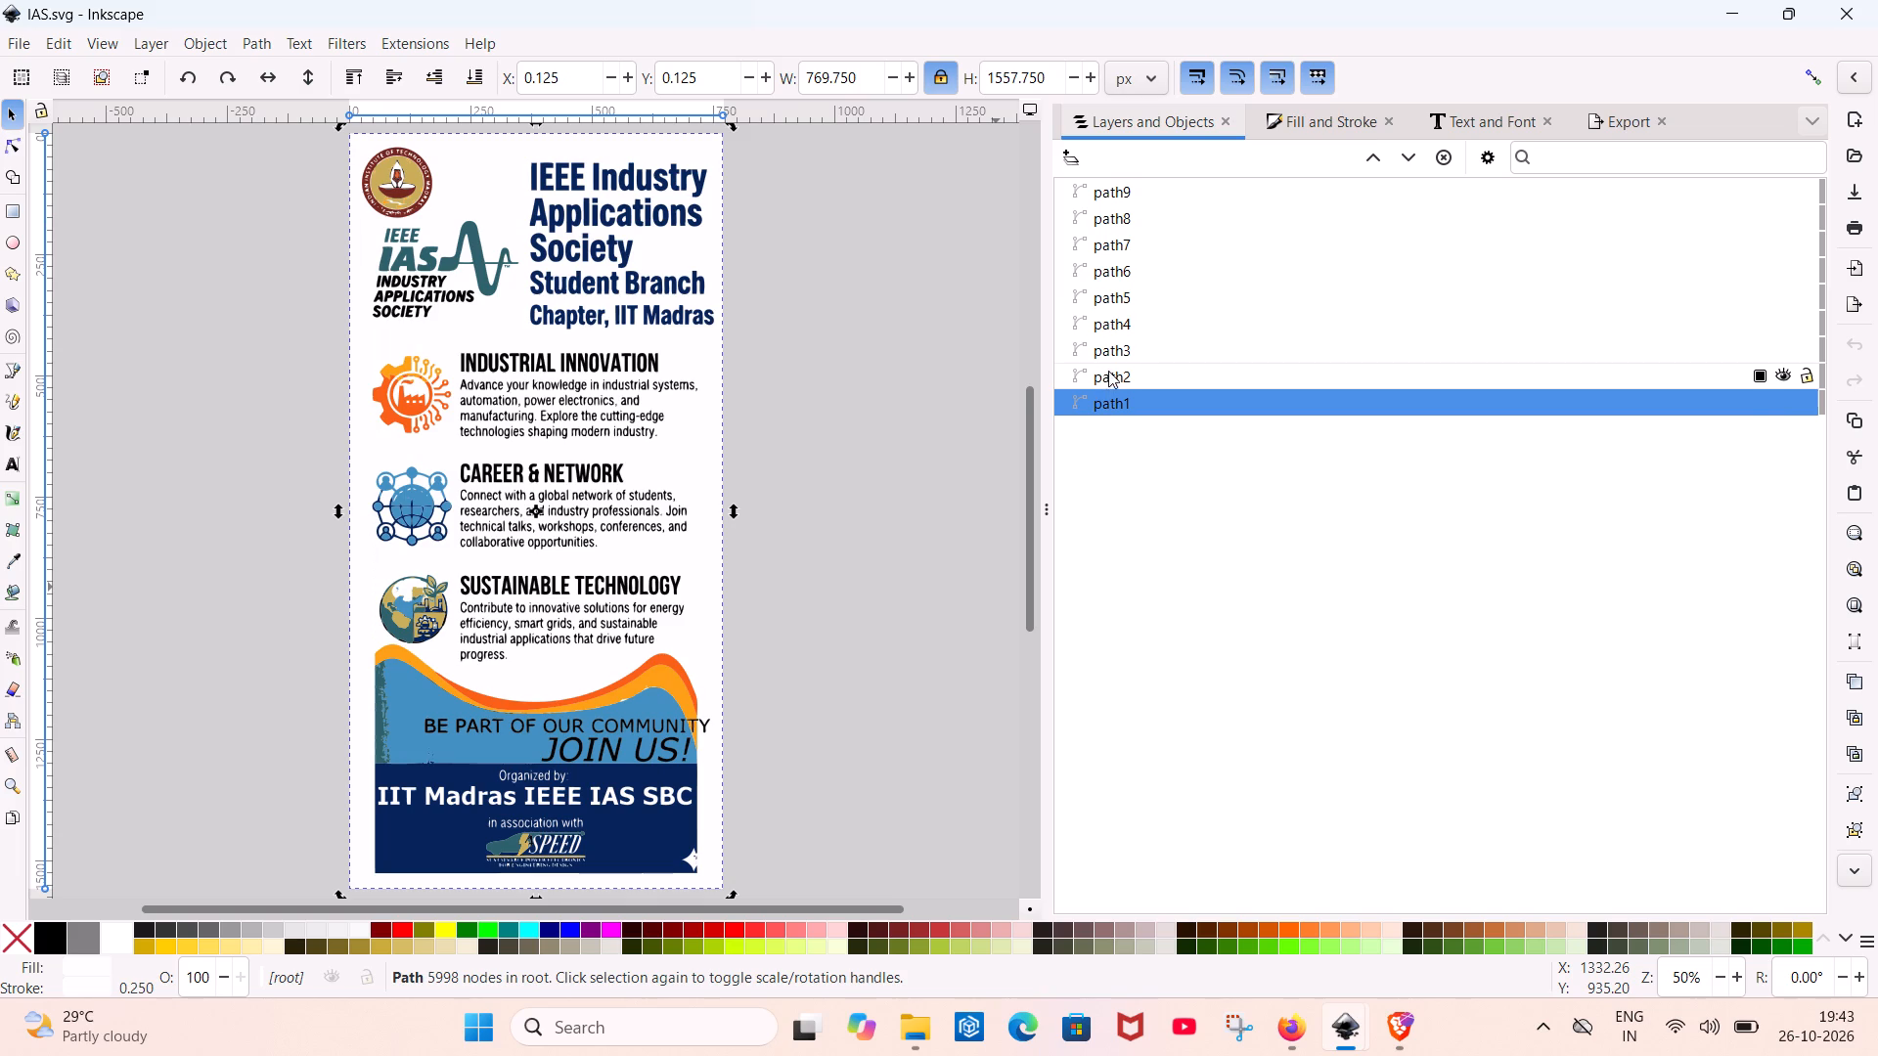
click(1114, 351)
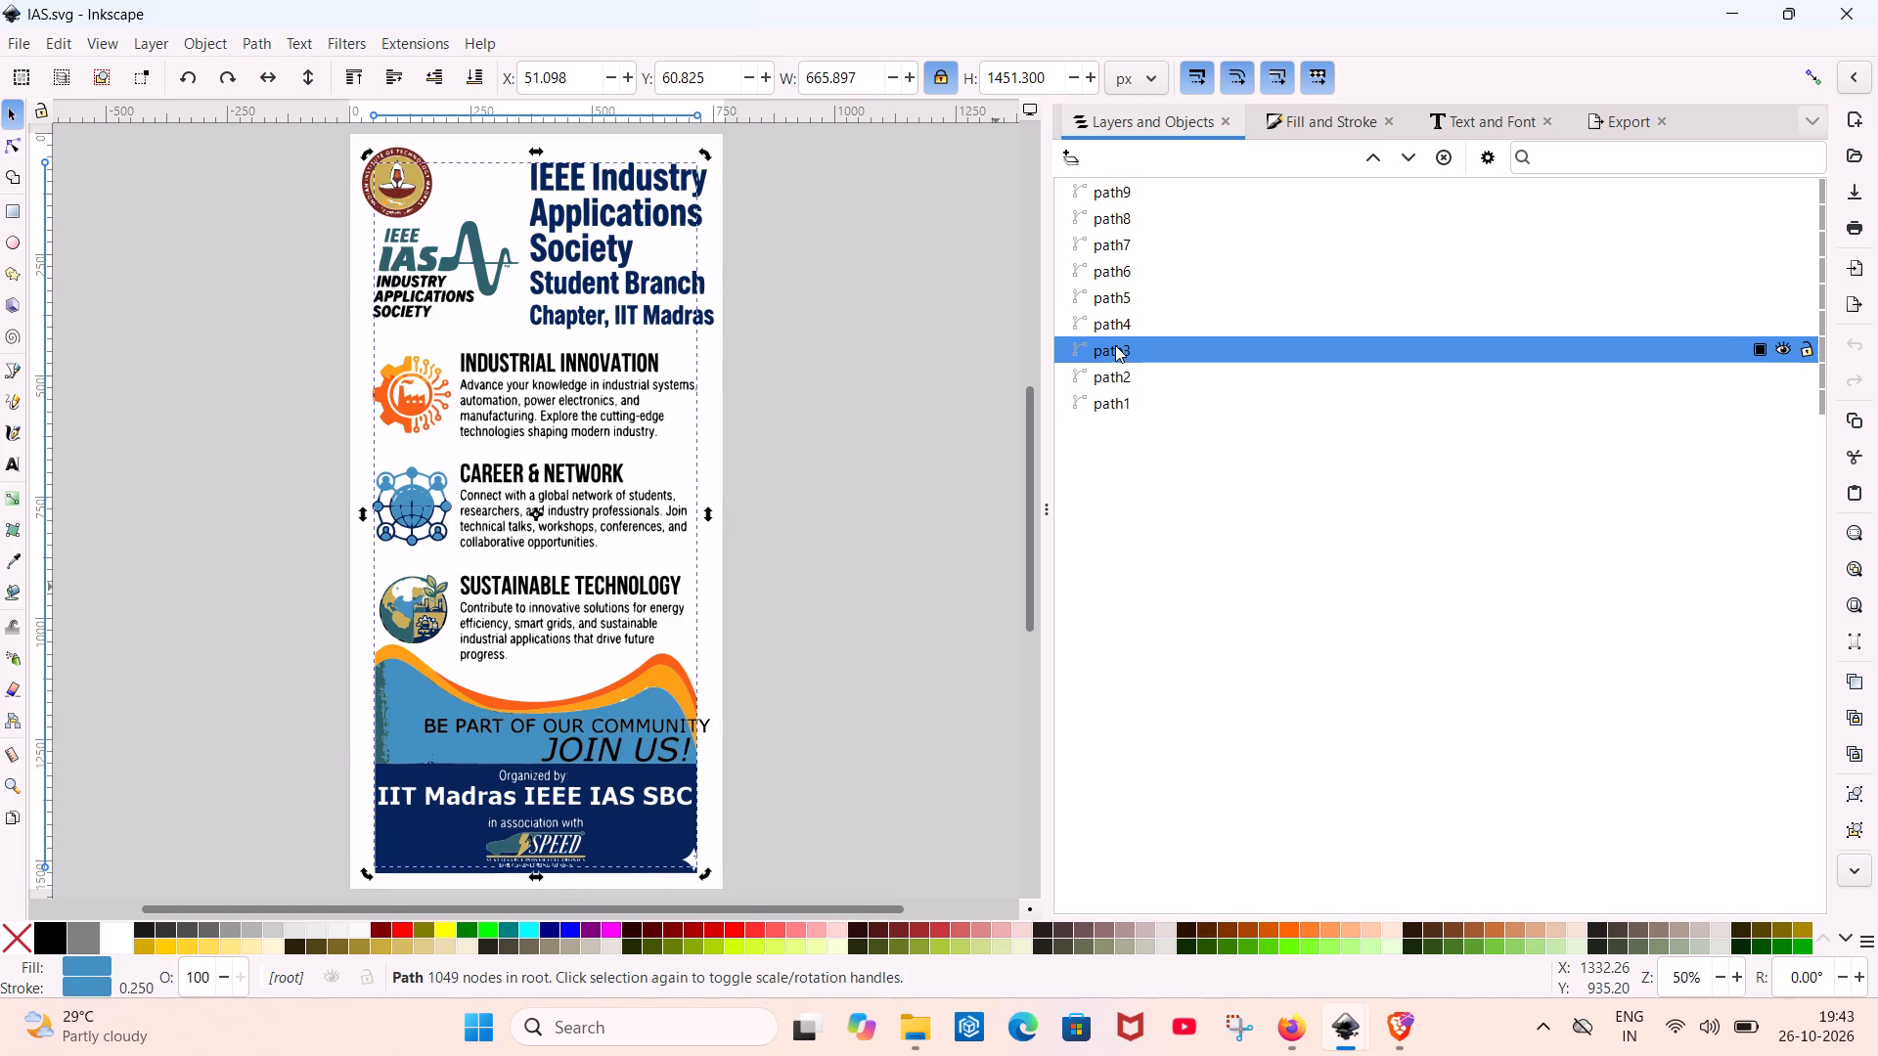
click(1115, 344)
click(1124, 320)
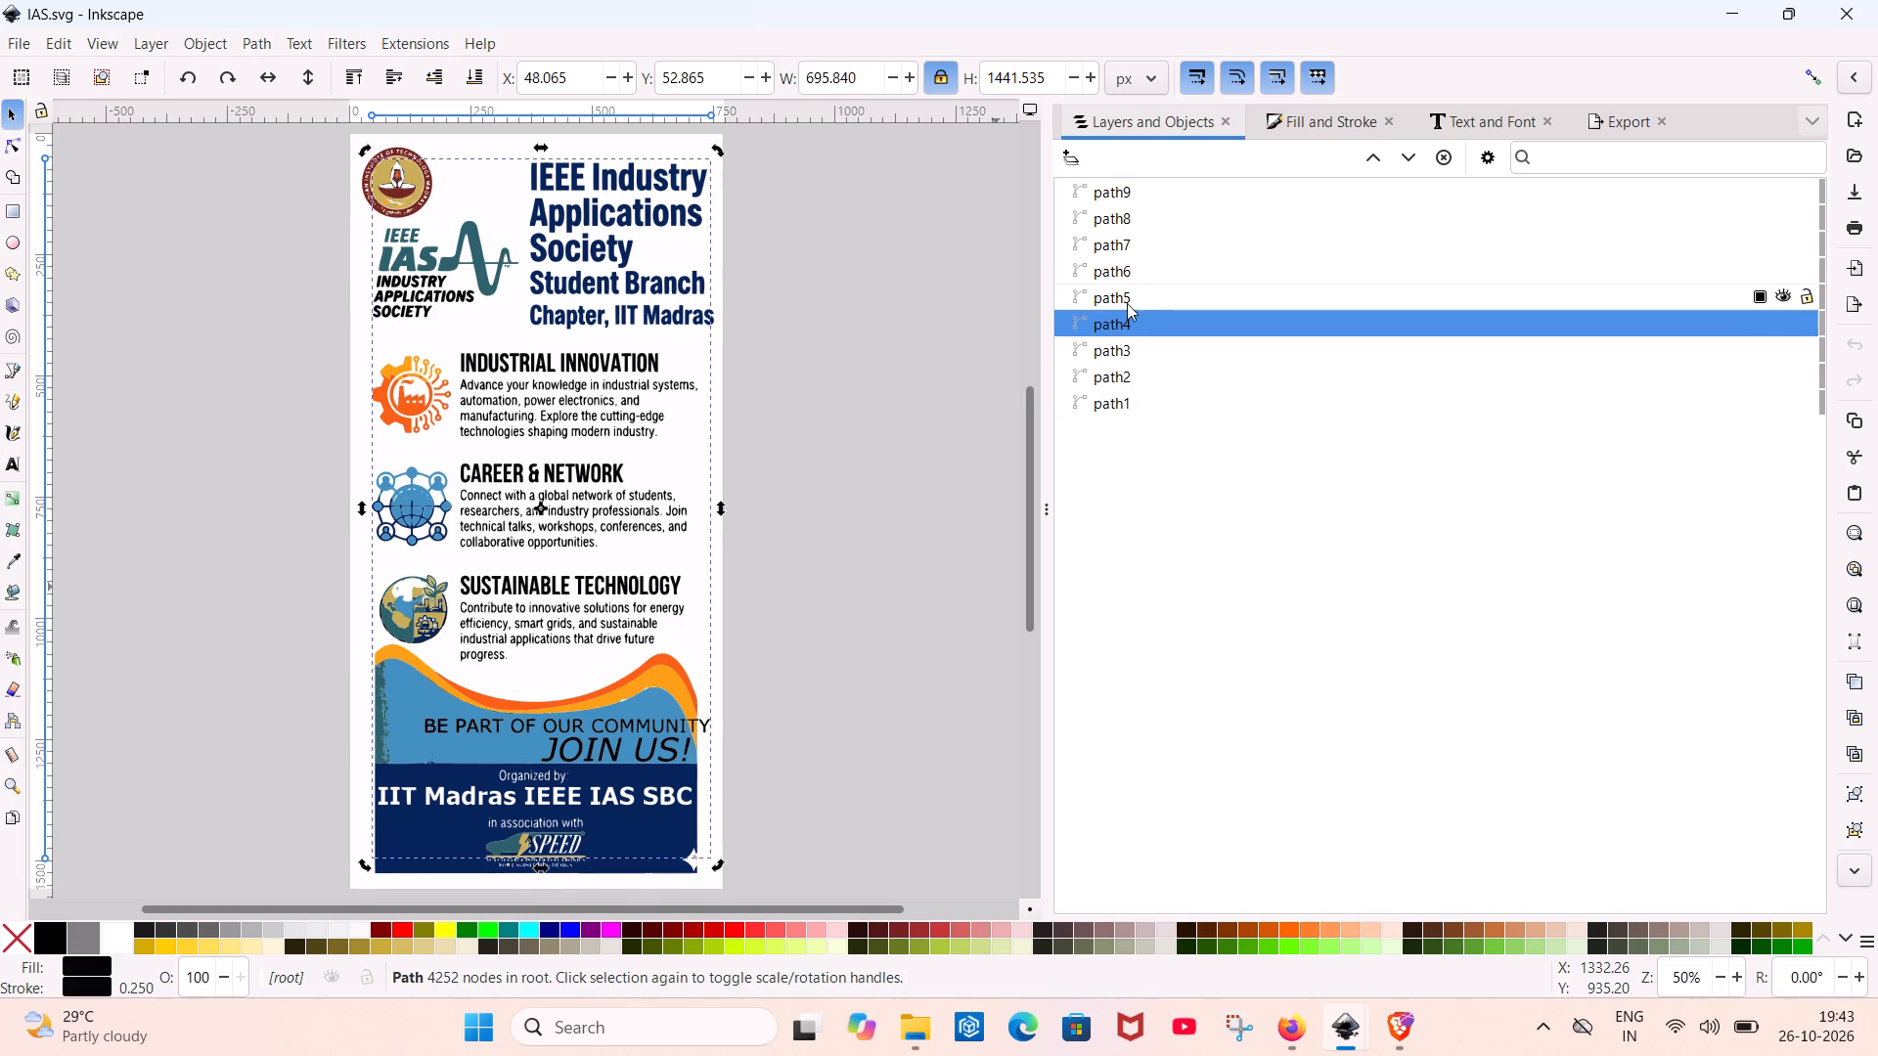
click(1127, 303)
click(1127, 273)
click(1127, 244)
click(1123, 211)
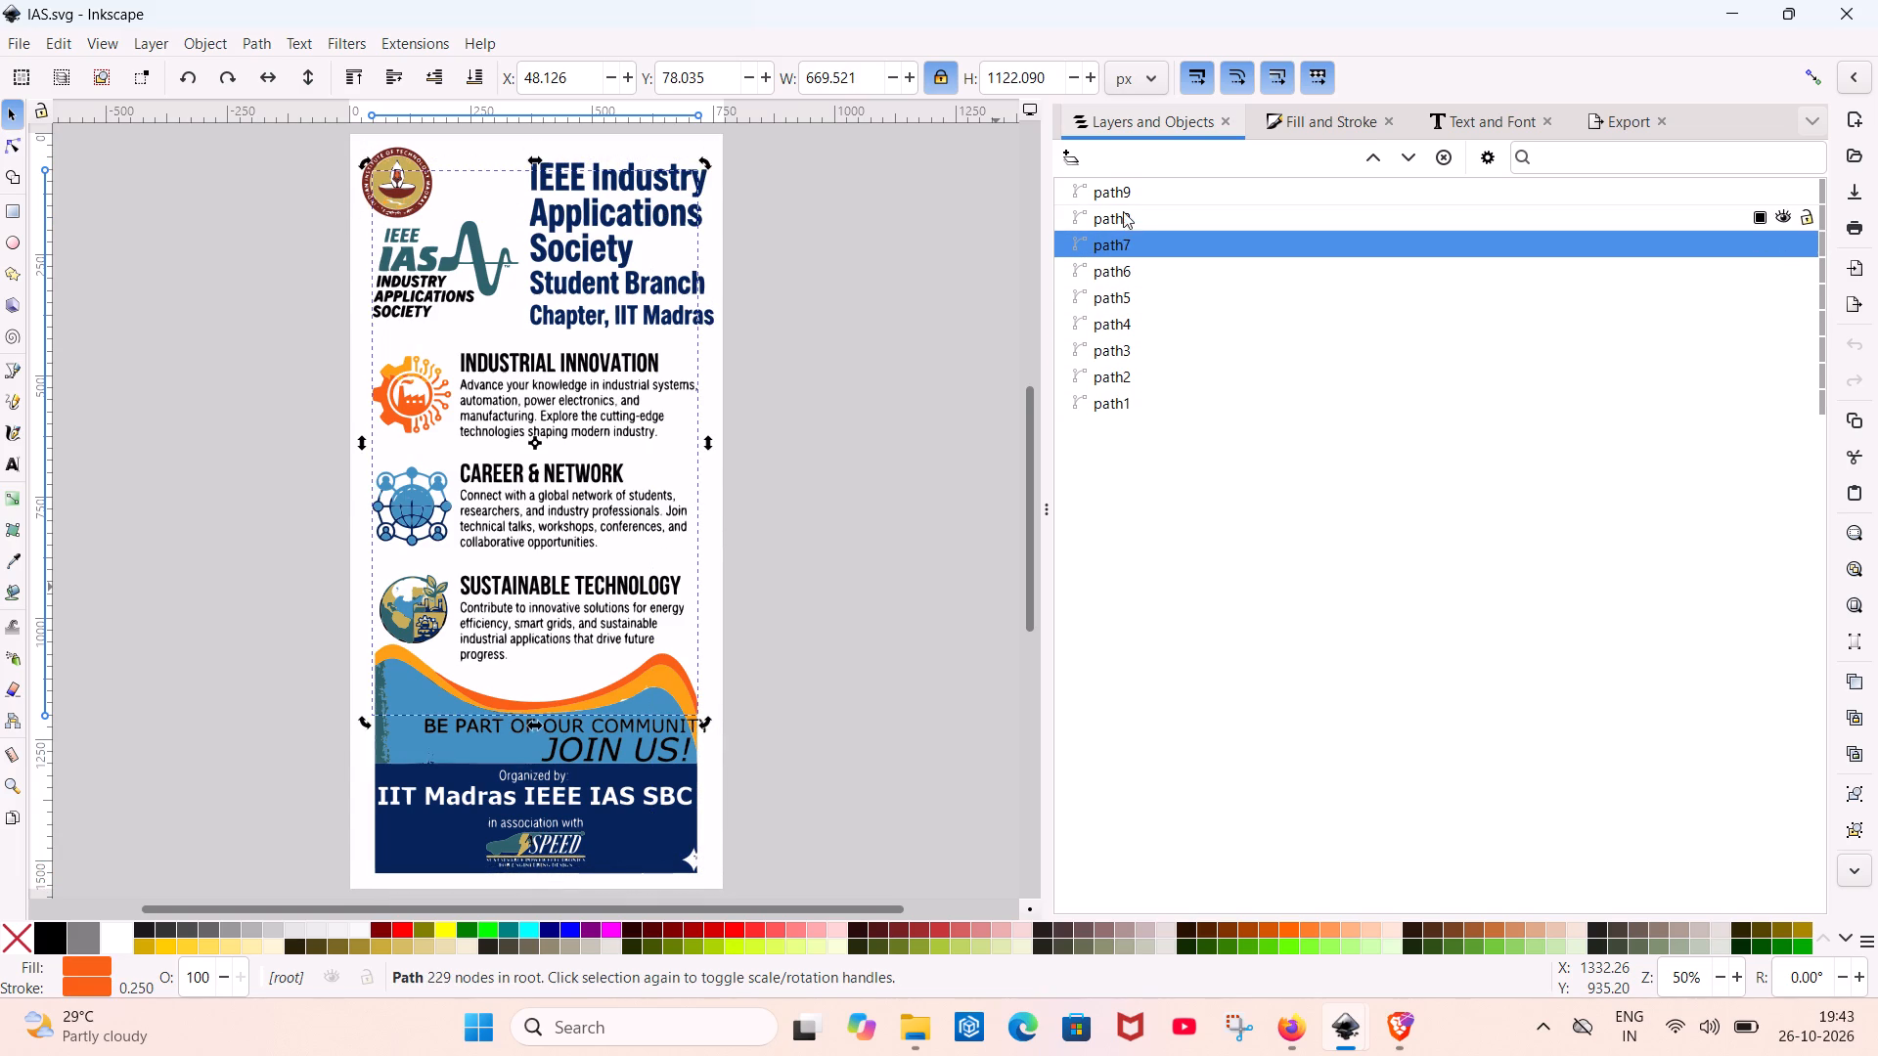
click(1122, 194)
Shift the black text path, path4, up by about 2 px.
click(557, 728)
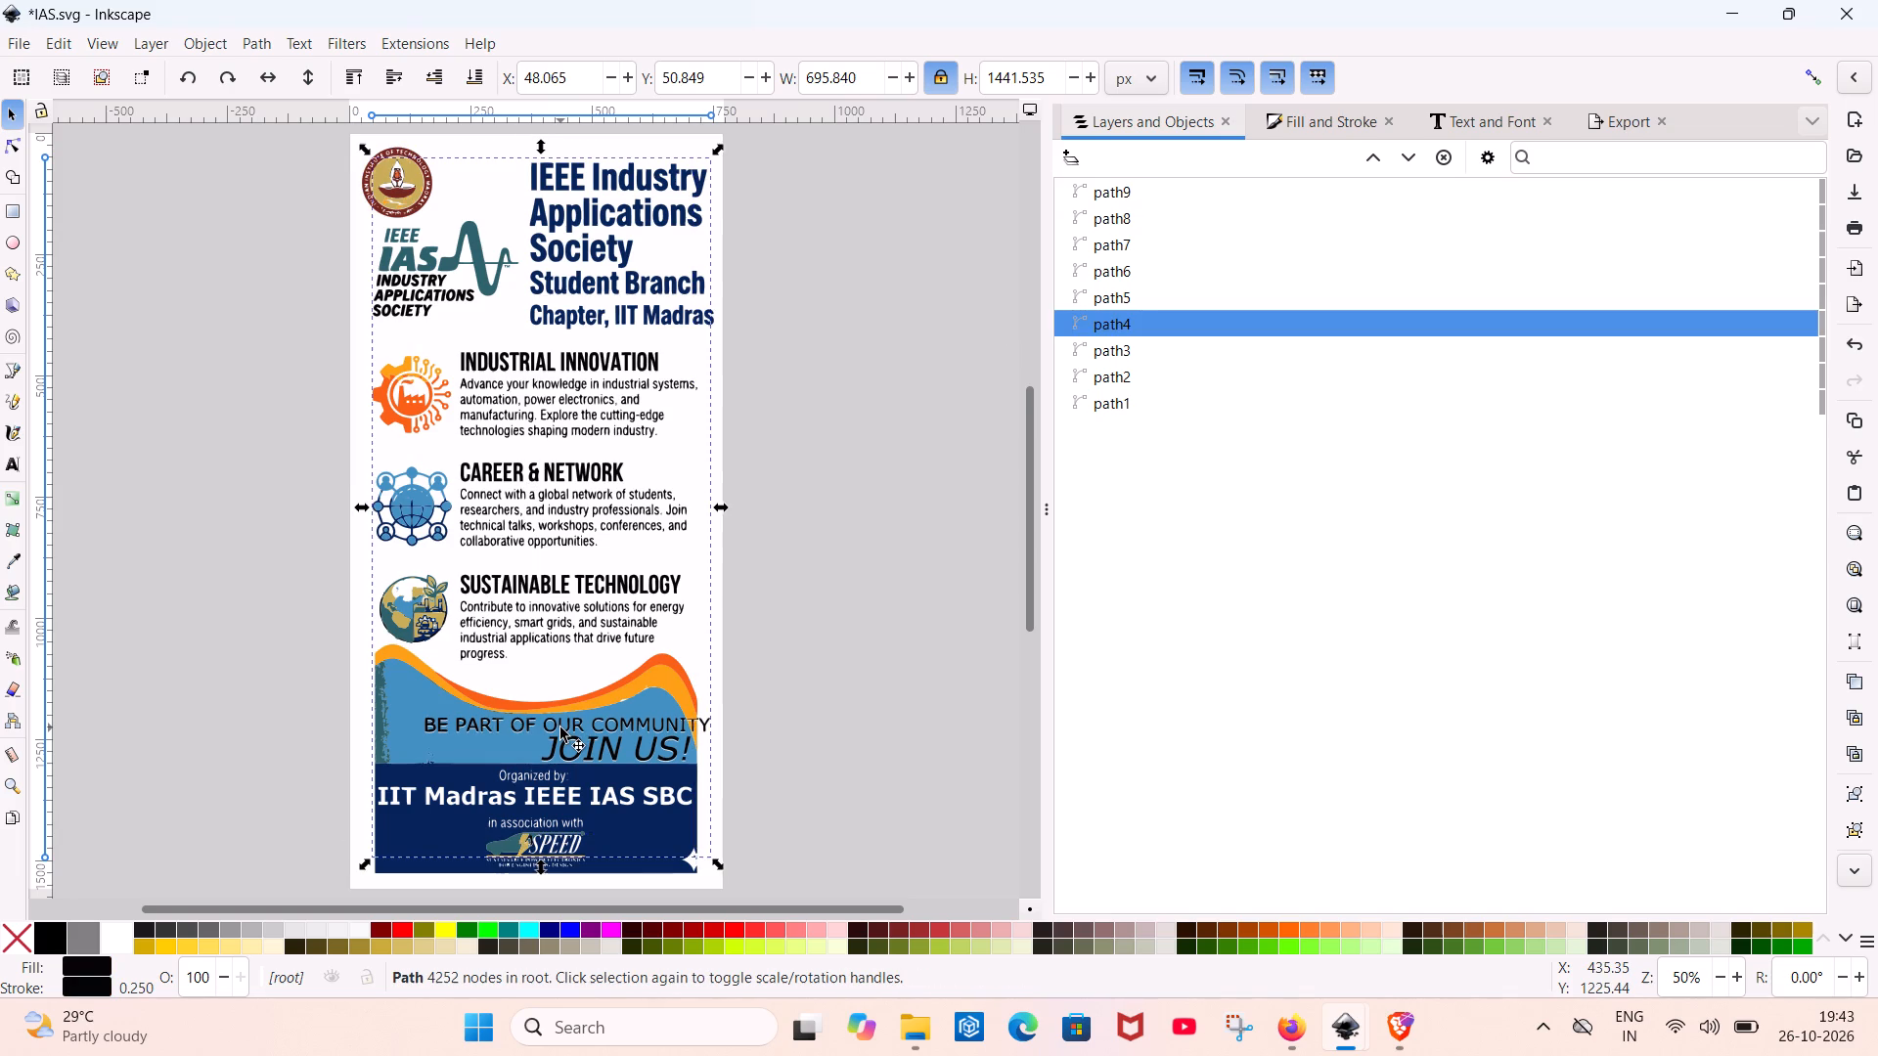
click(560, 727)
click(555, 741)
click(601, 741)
Select the orange wave, the IEEE IAS logo and the navy footer in turn to check which paths they belong to.
click(657, 673)
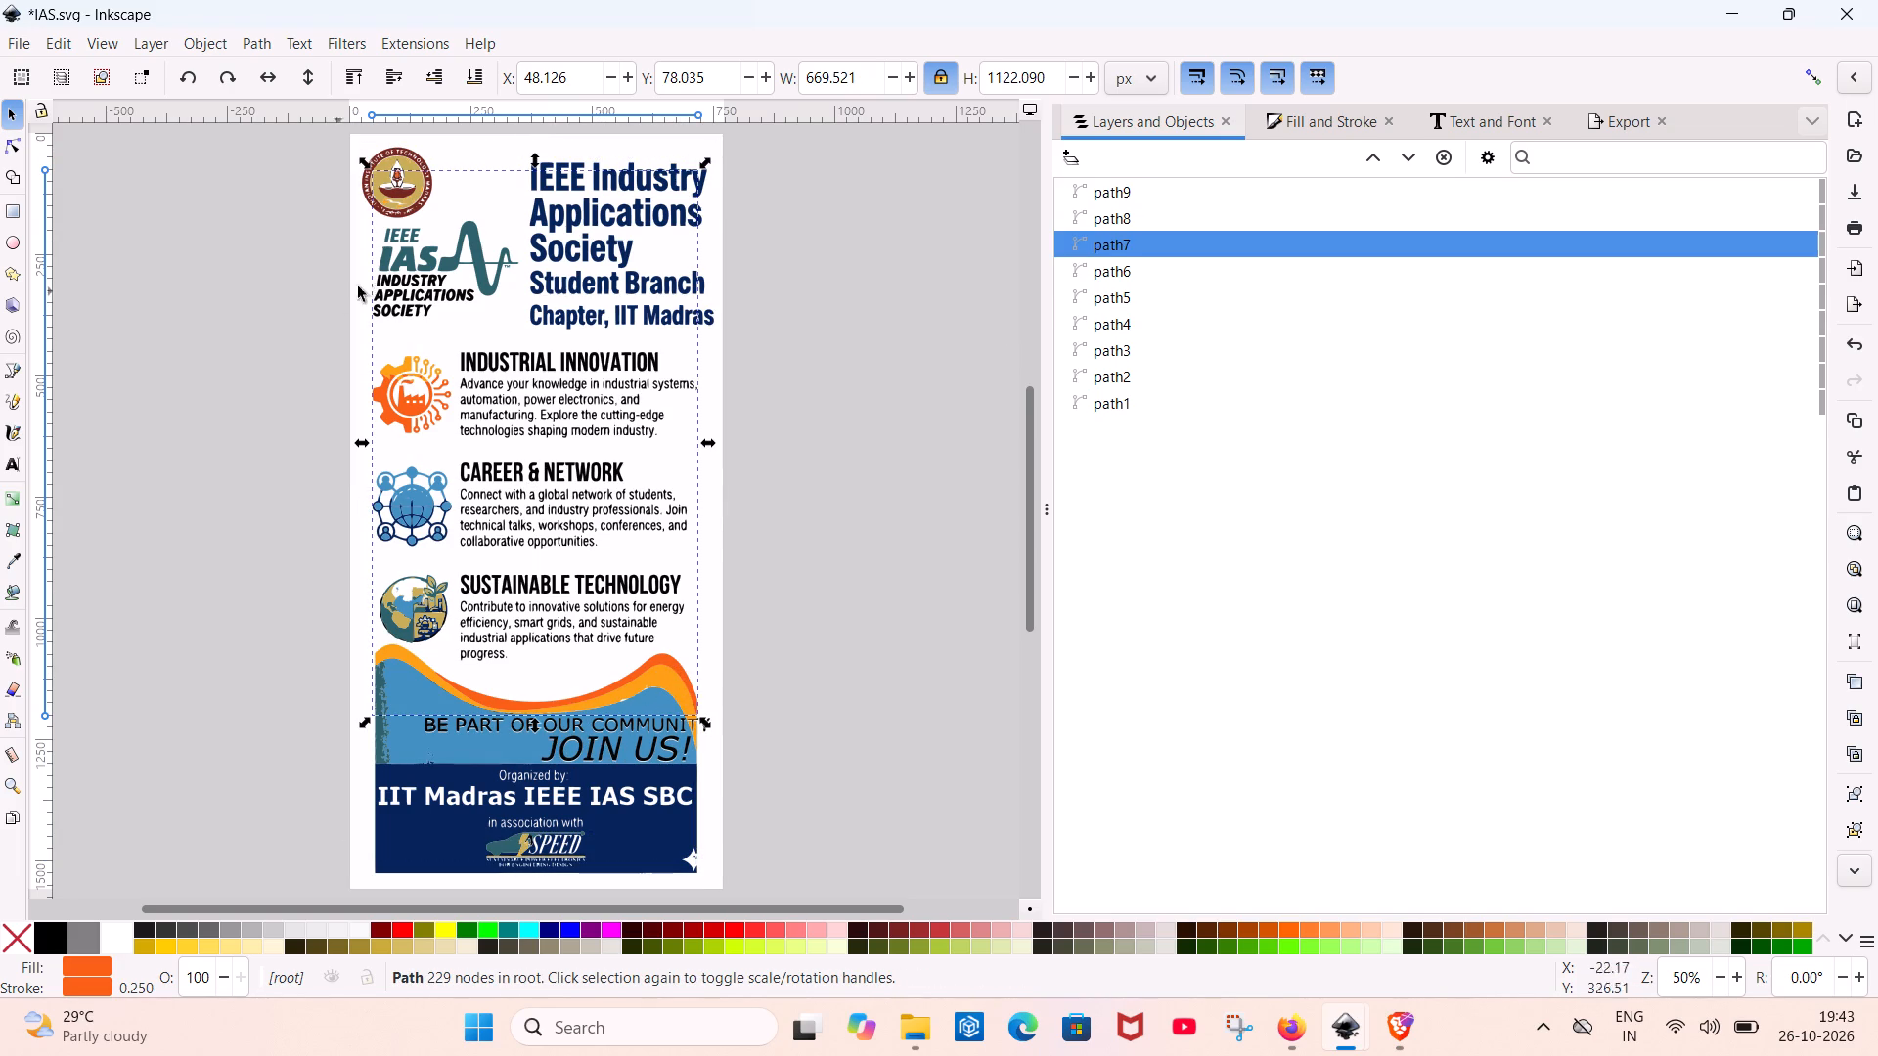
click(419, 273)
click(502, 808)
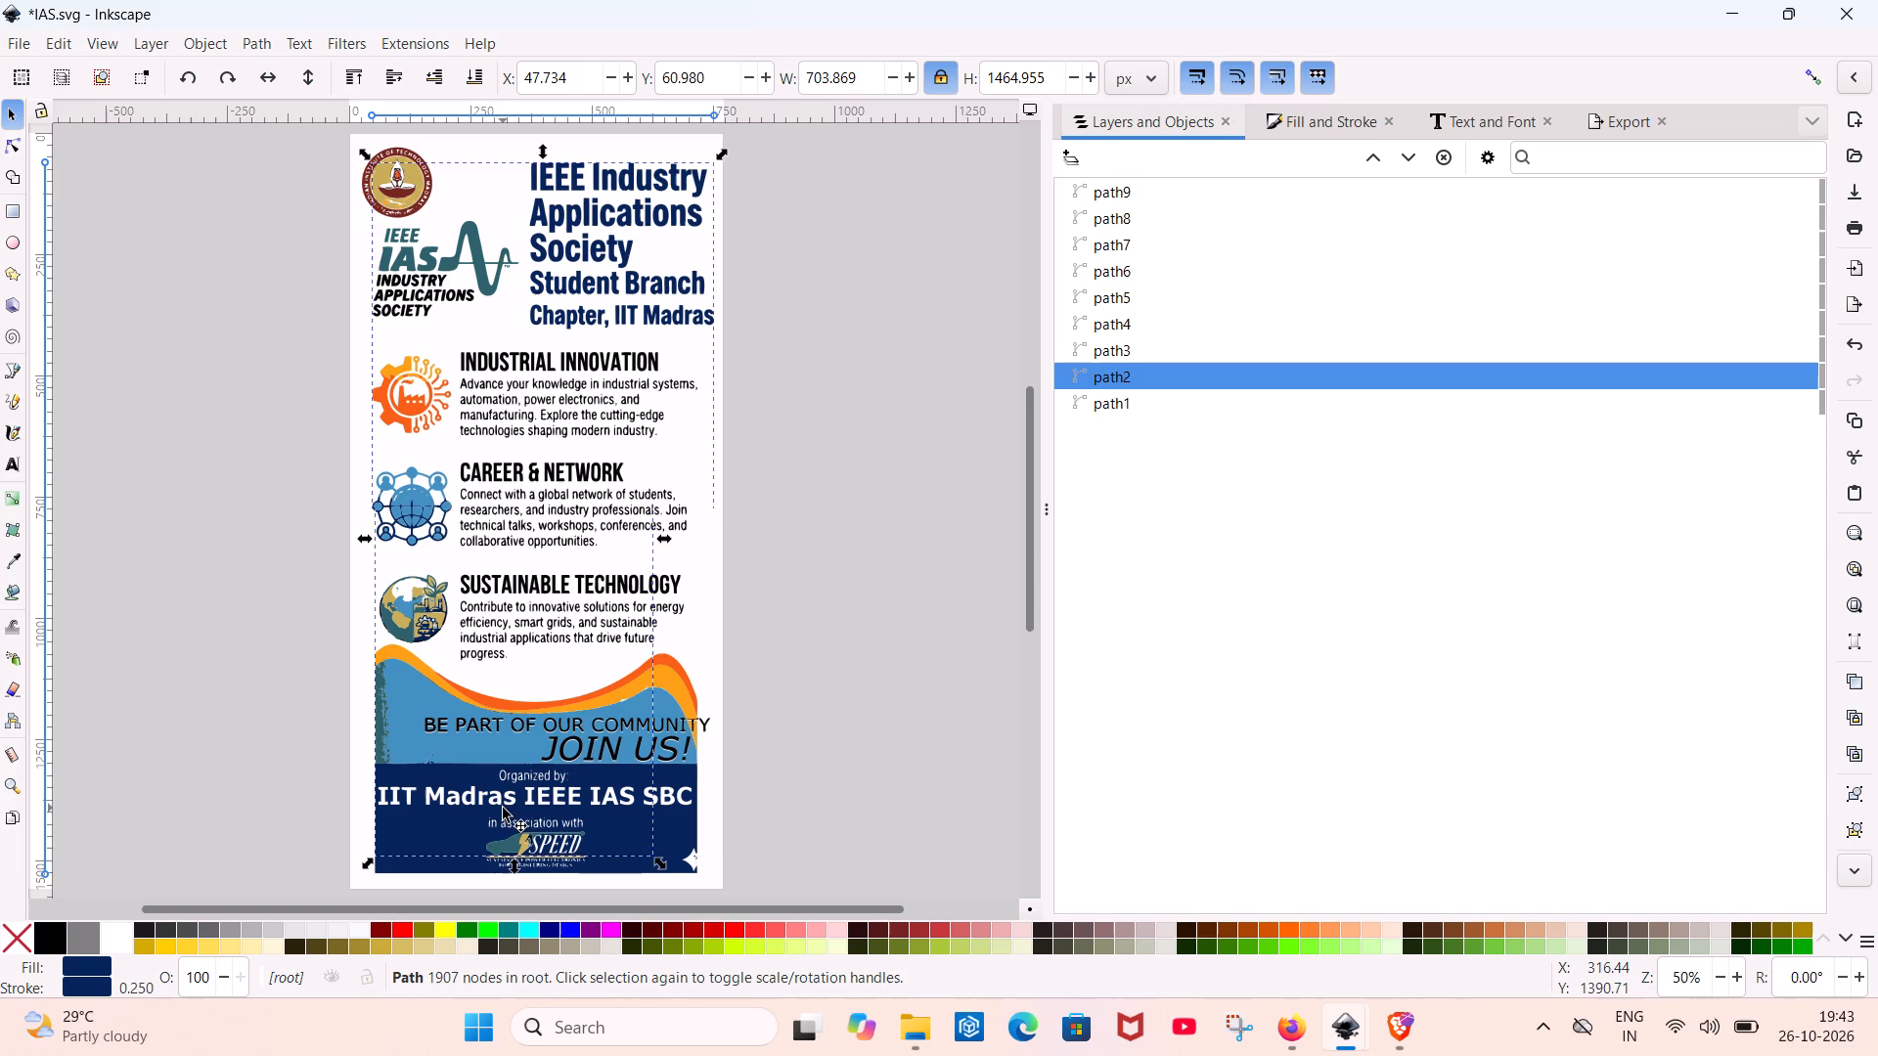
Display the nodes of the black text path, path4, to examine its outlines, and return to the Selector tool.
click(626, 737)
double_click(627, 733)
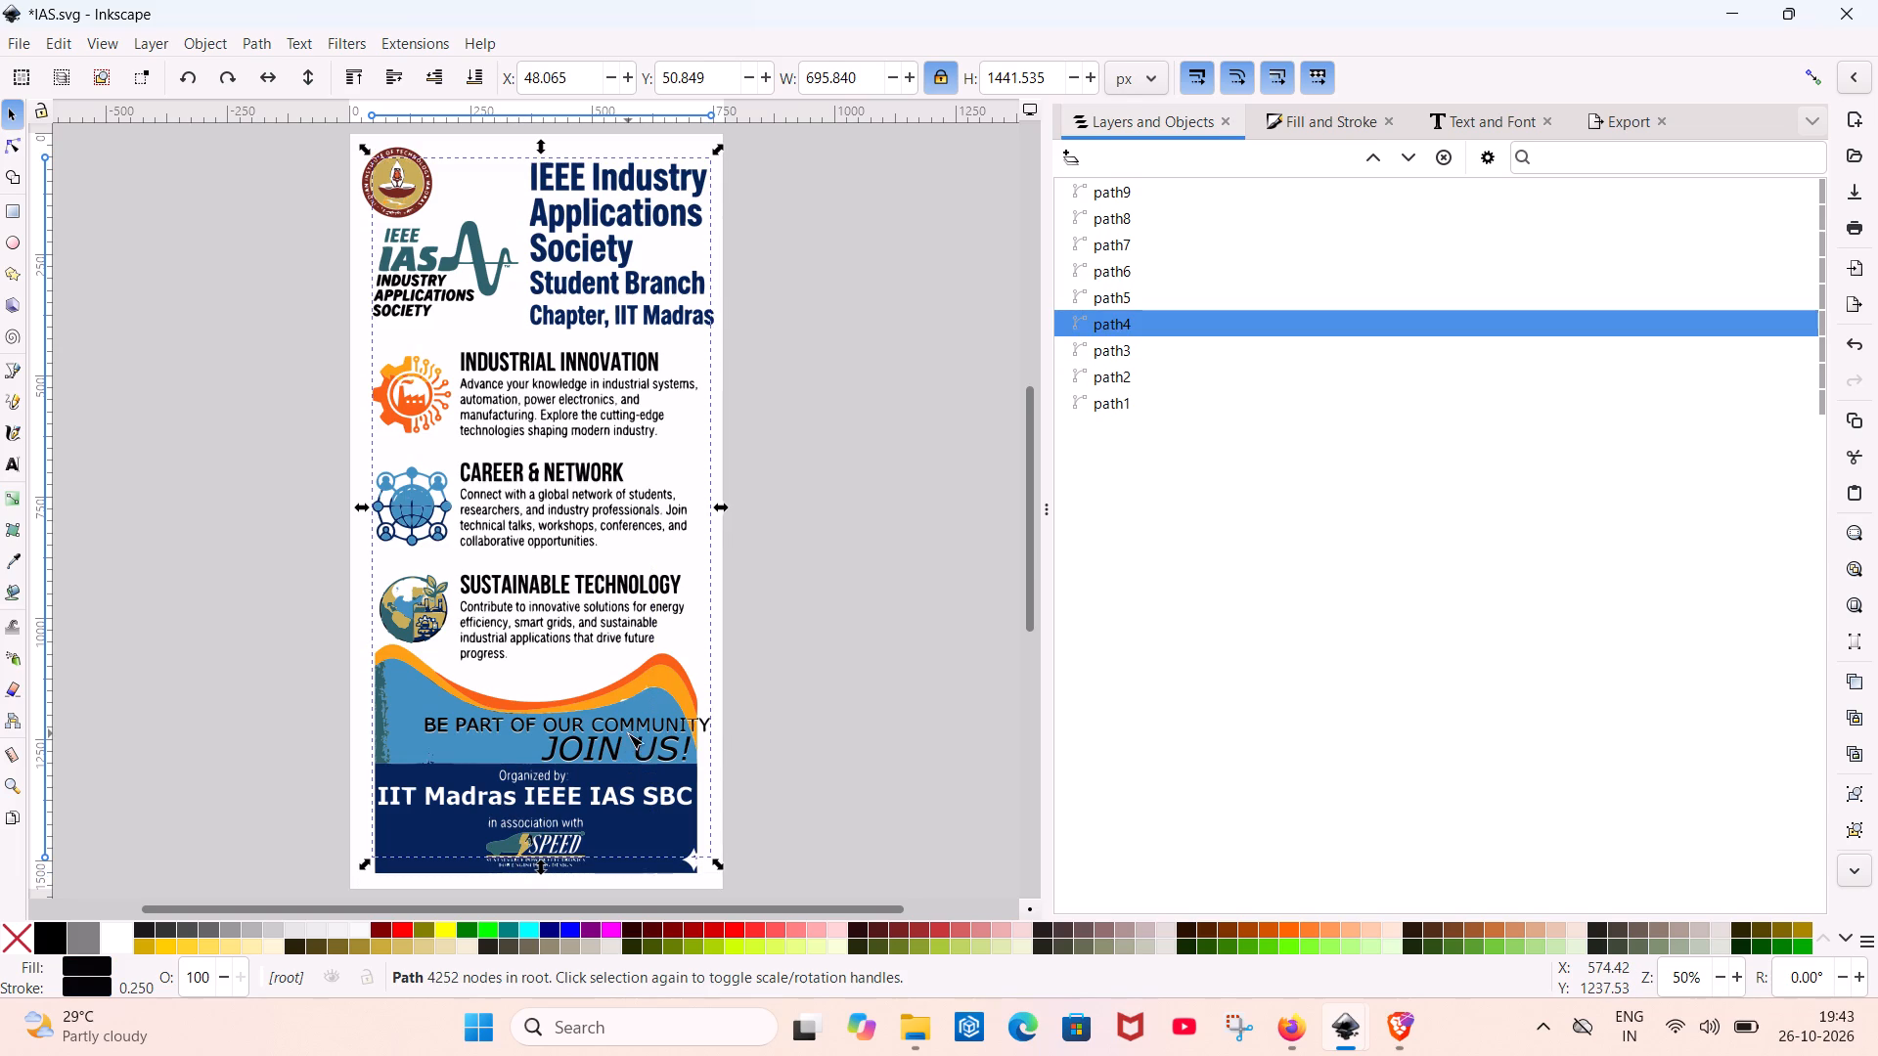
click(628, 733)
click(815, 625)
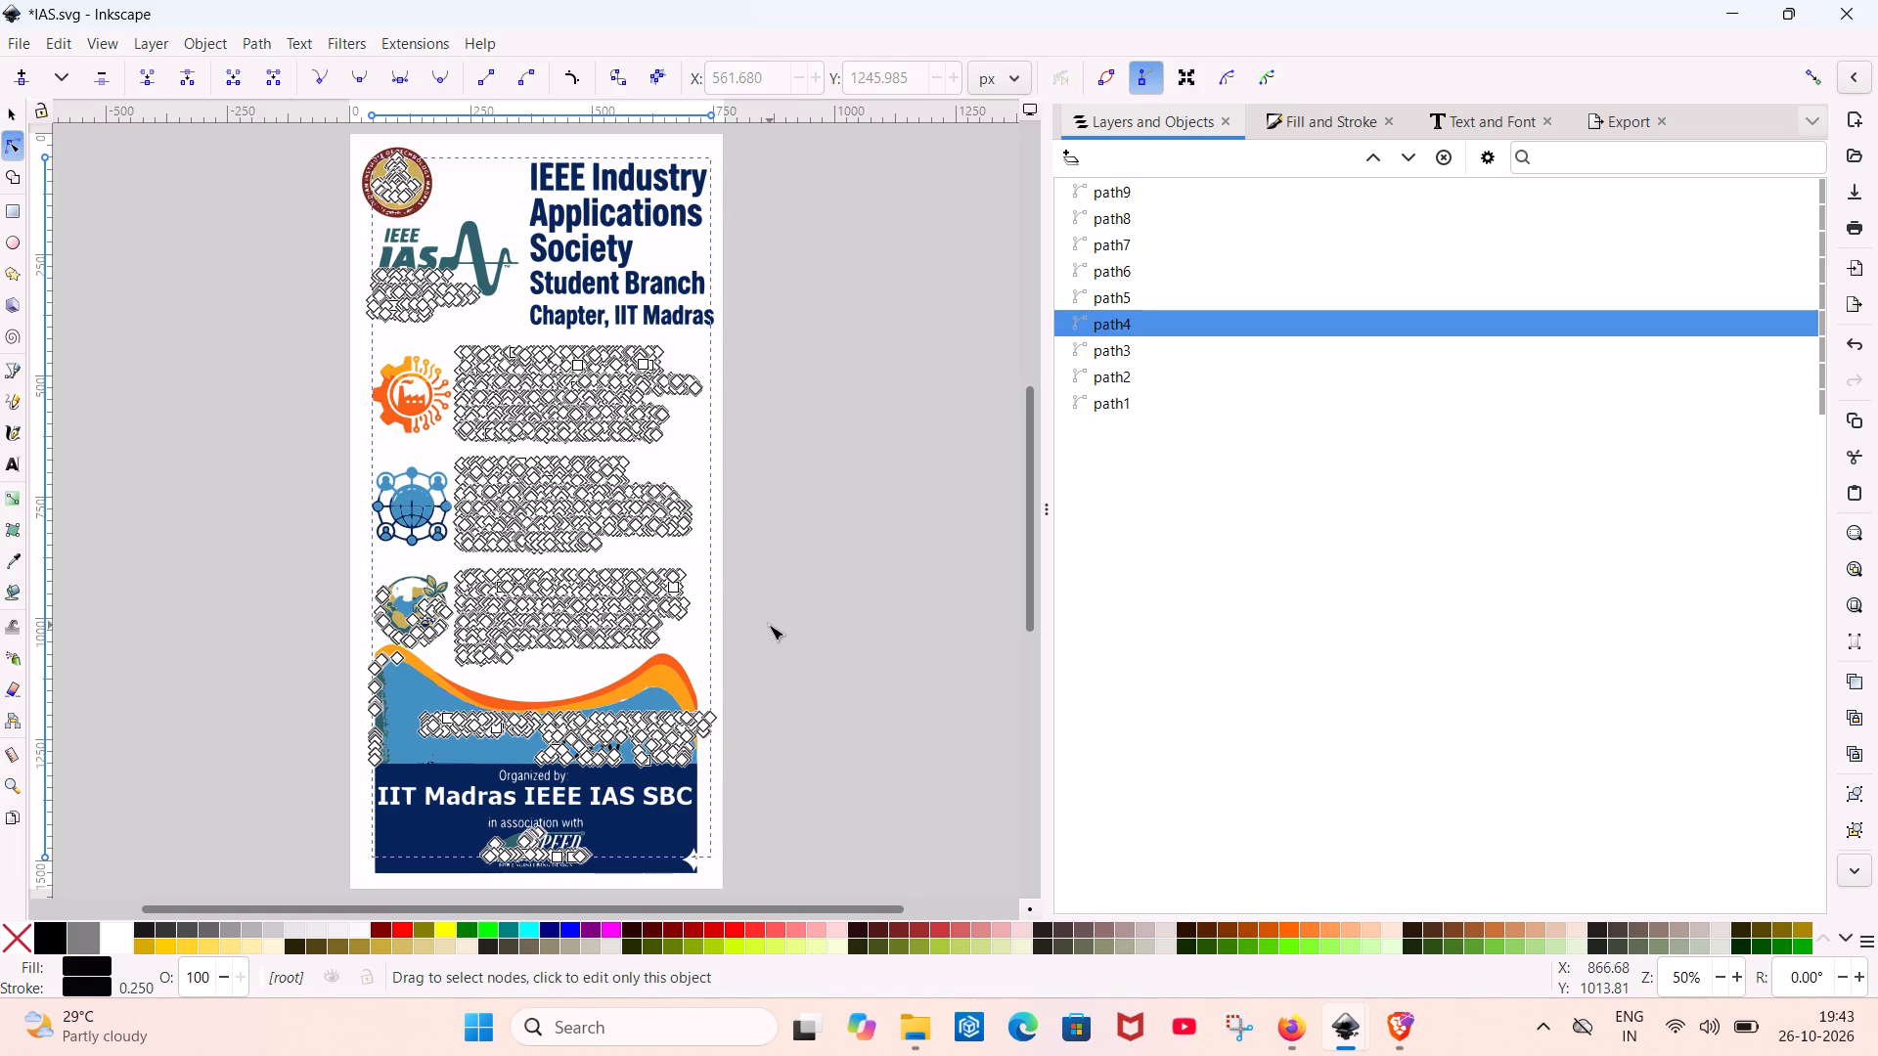
click(1, 97)
click(1, 107)
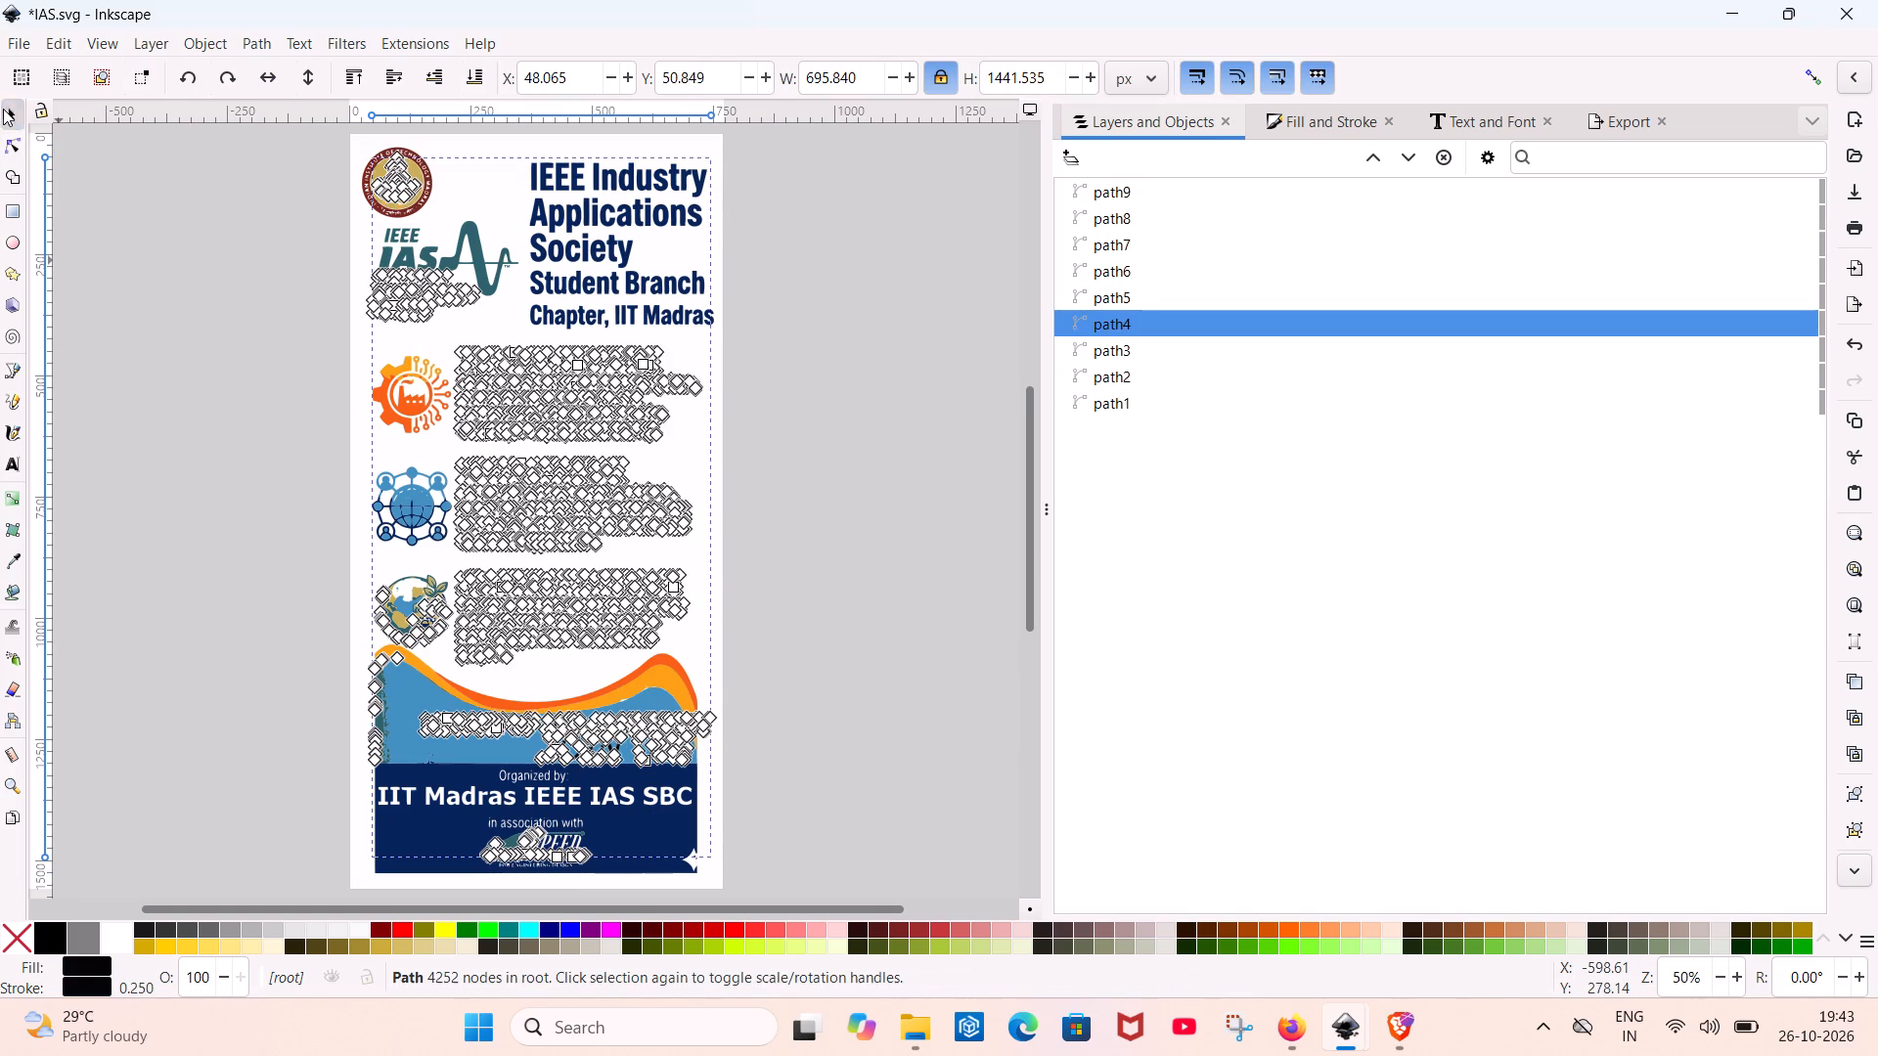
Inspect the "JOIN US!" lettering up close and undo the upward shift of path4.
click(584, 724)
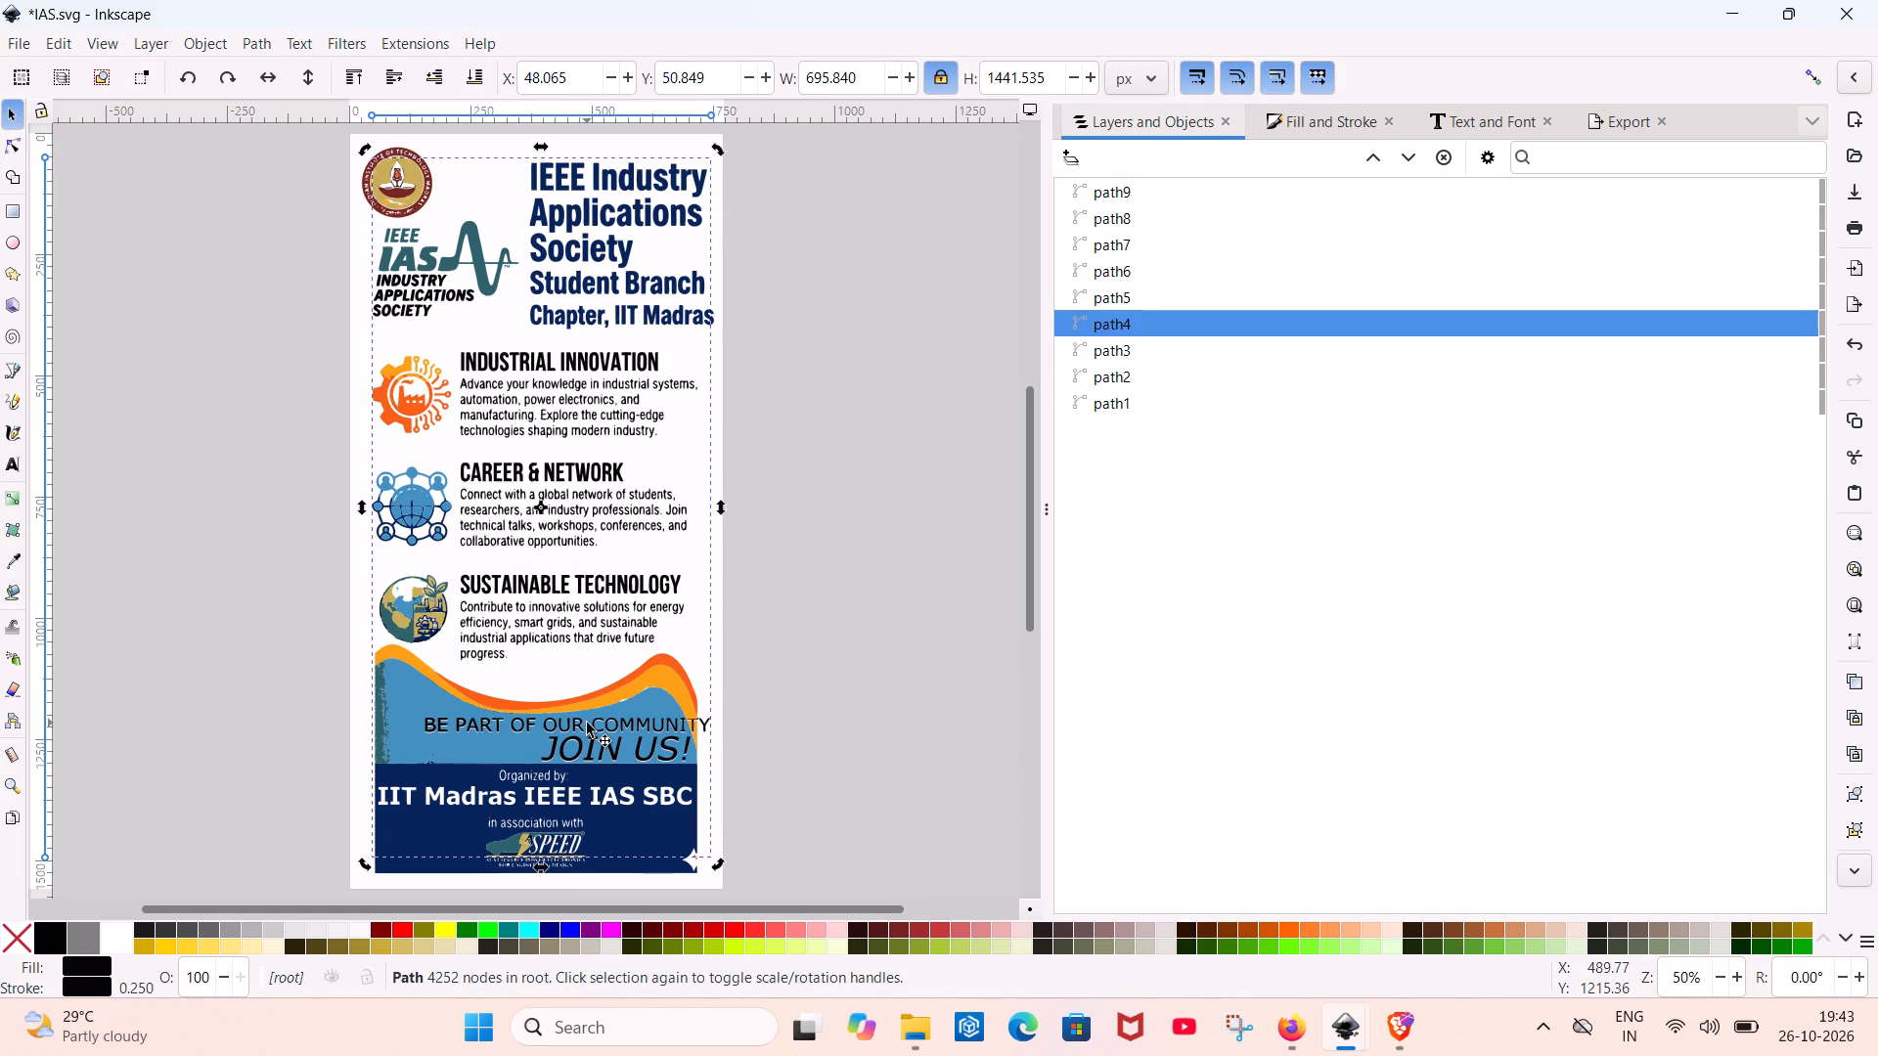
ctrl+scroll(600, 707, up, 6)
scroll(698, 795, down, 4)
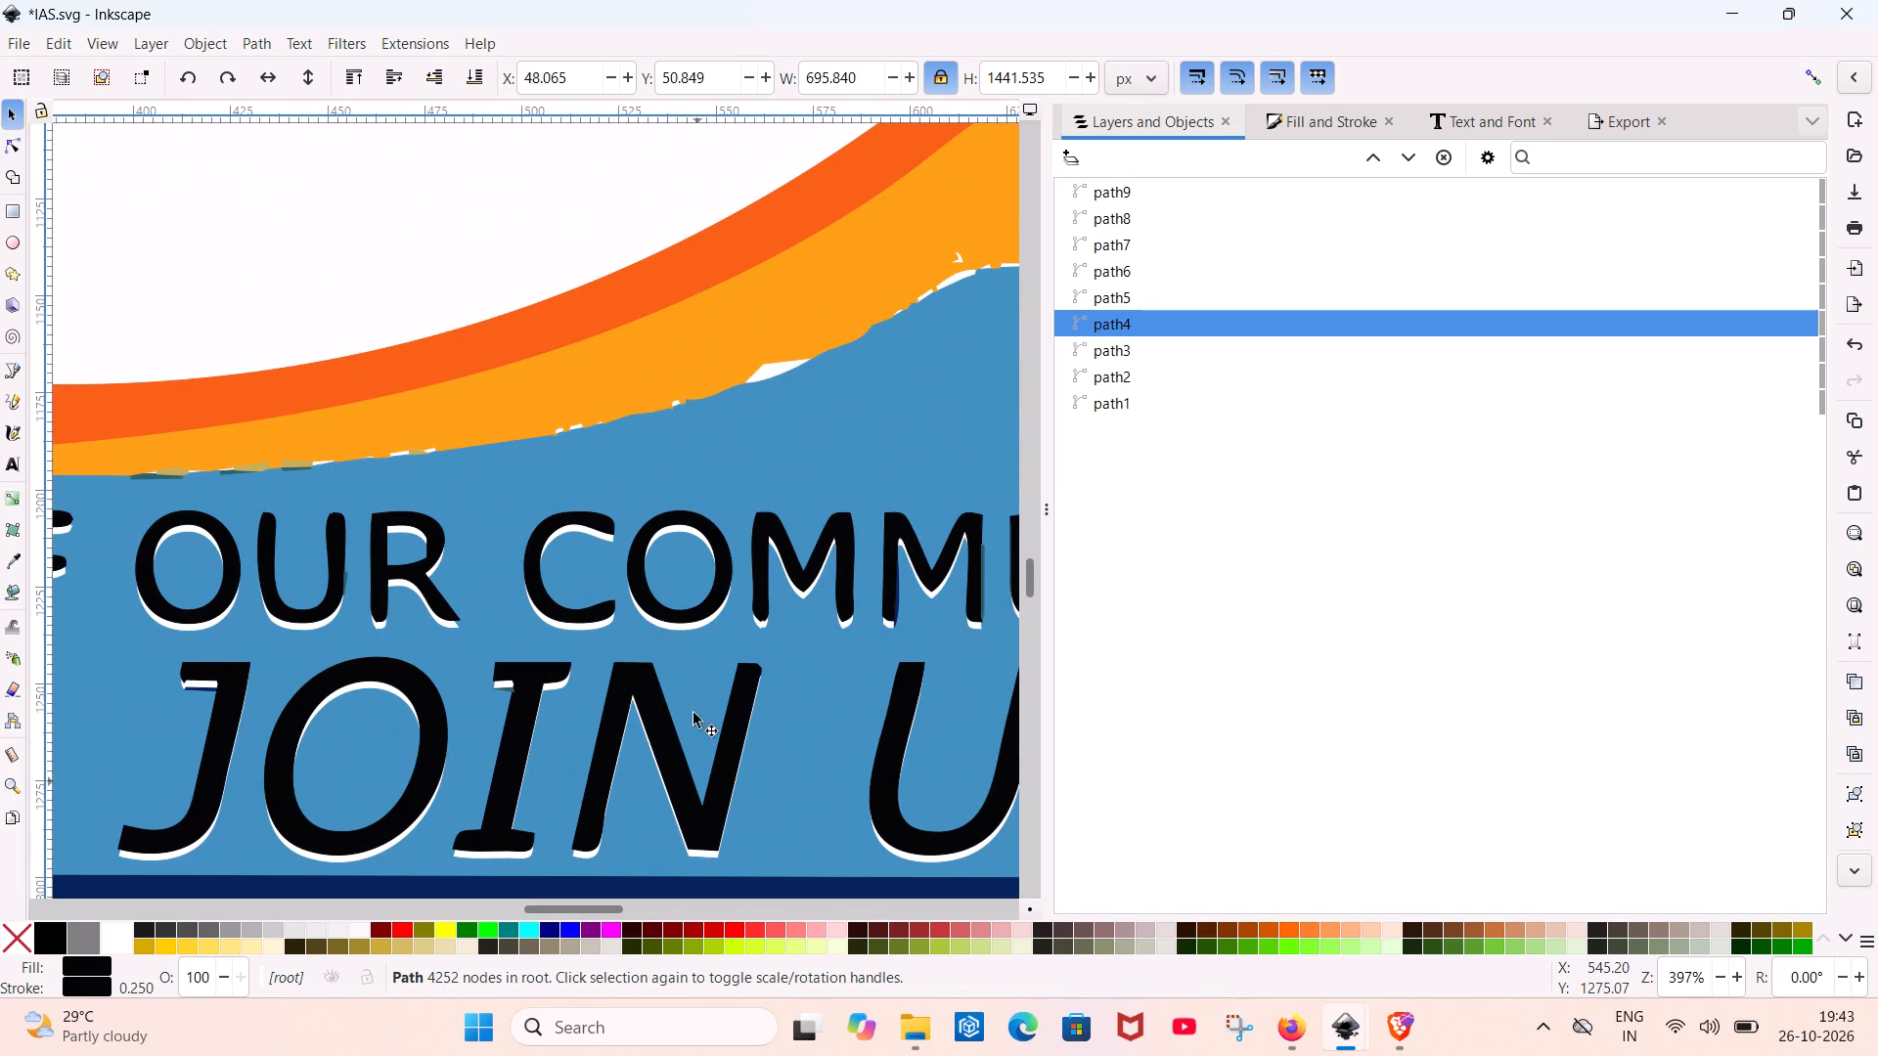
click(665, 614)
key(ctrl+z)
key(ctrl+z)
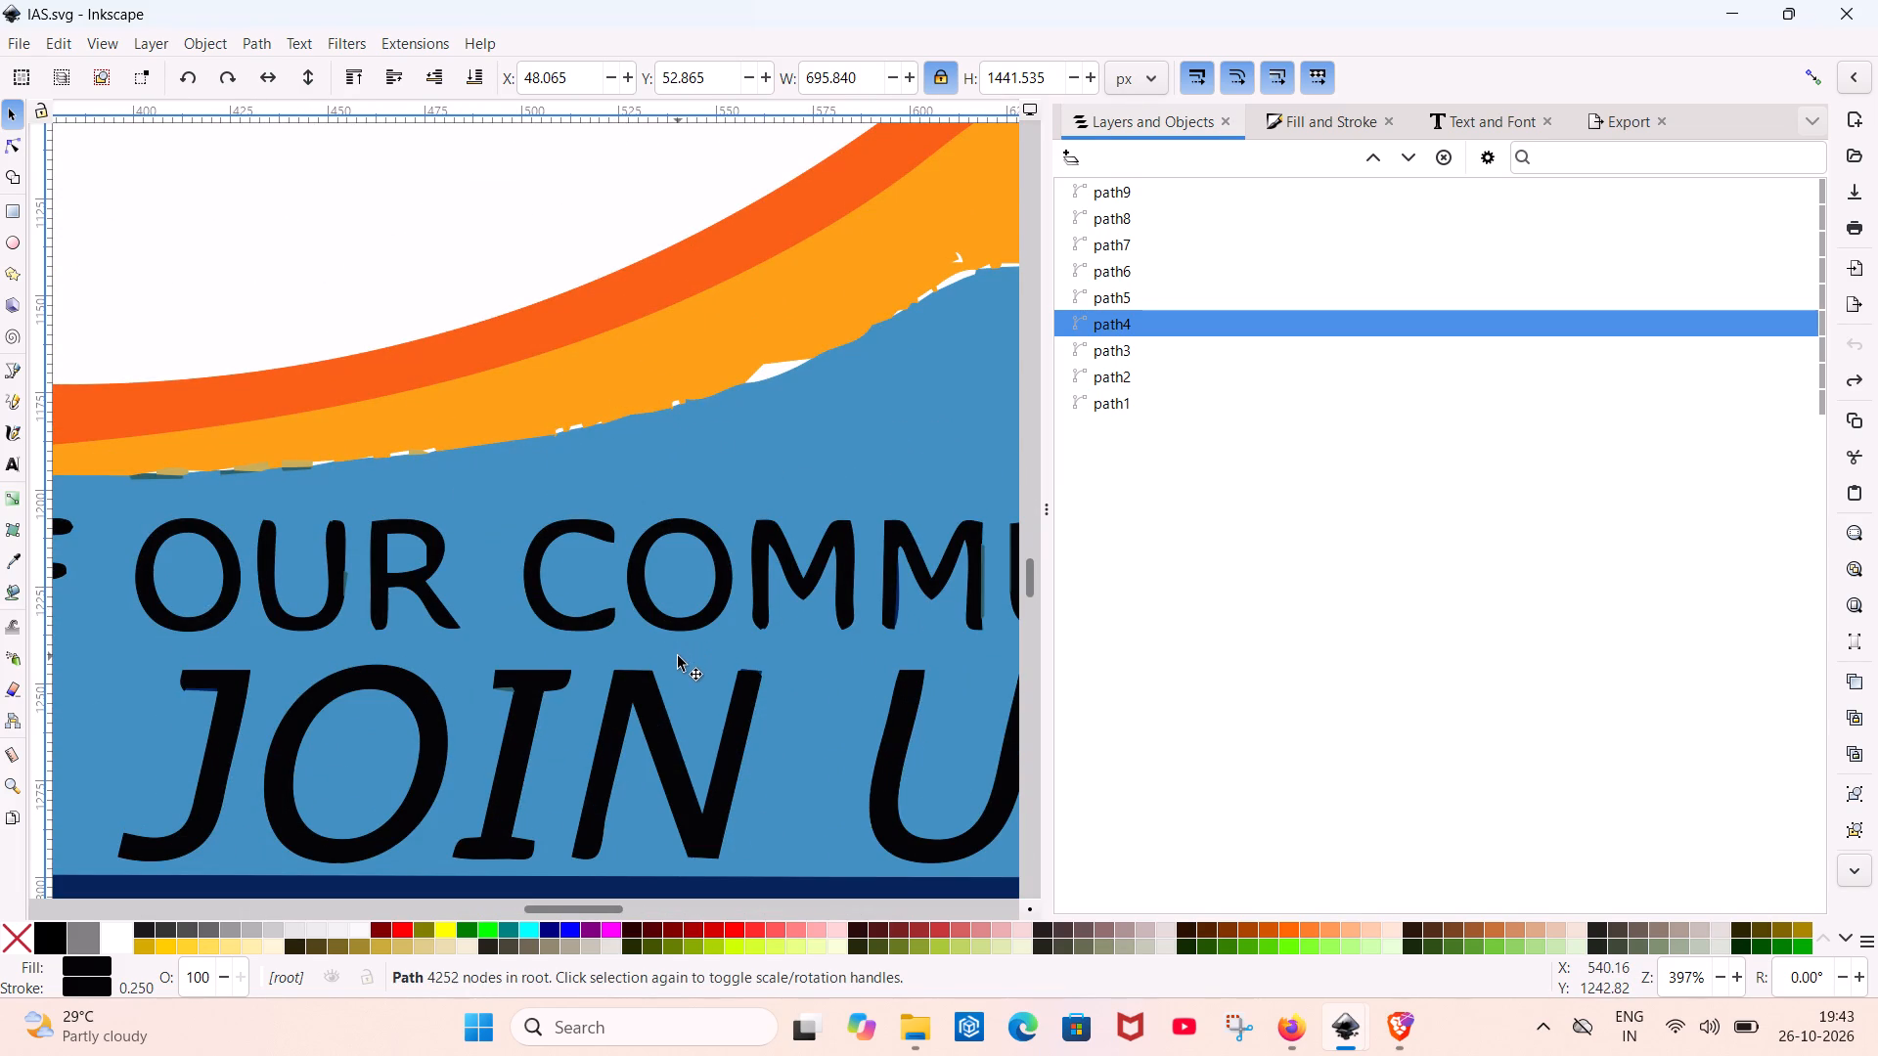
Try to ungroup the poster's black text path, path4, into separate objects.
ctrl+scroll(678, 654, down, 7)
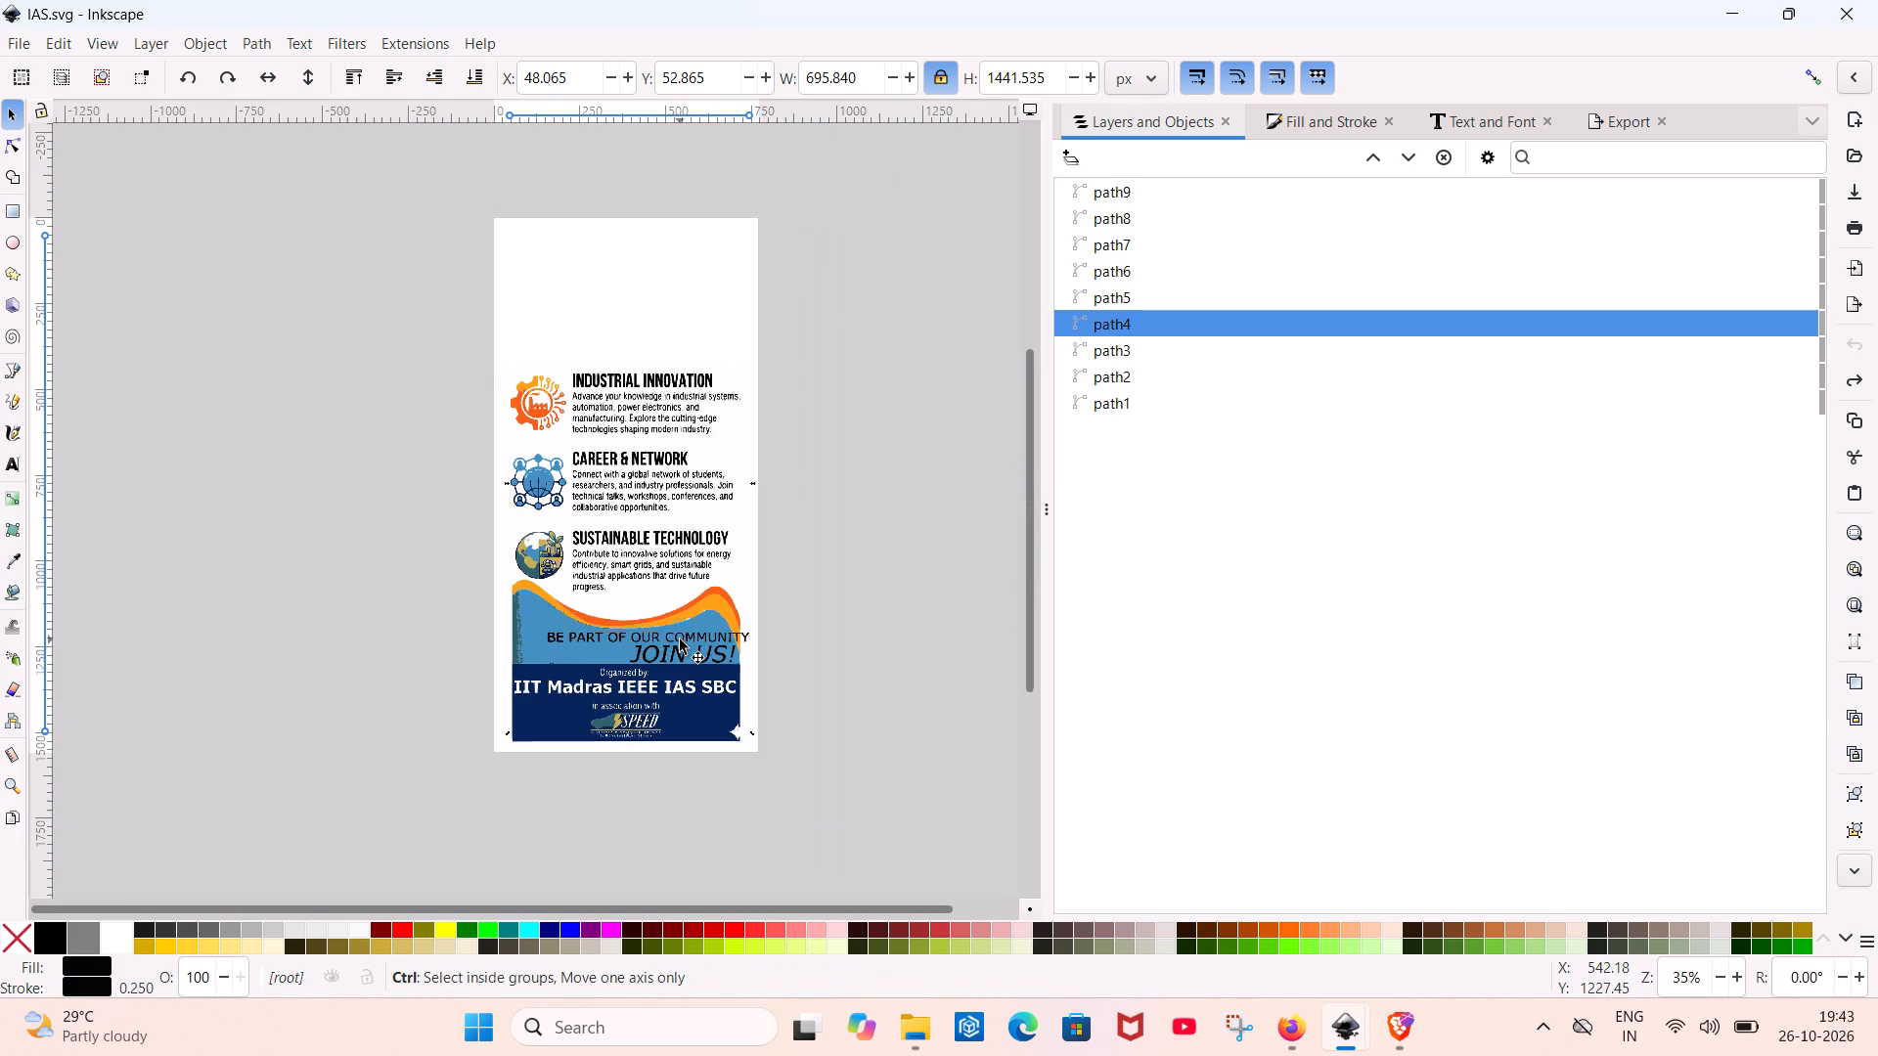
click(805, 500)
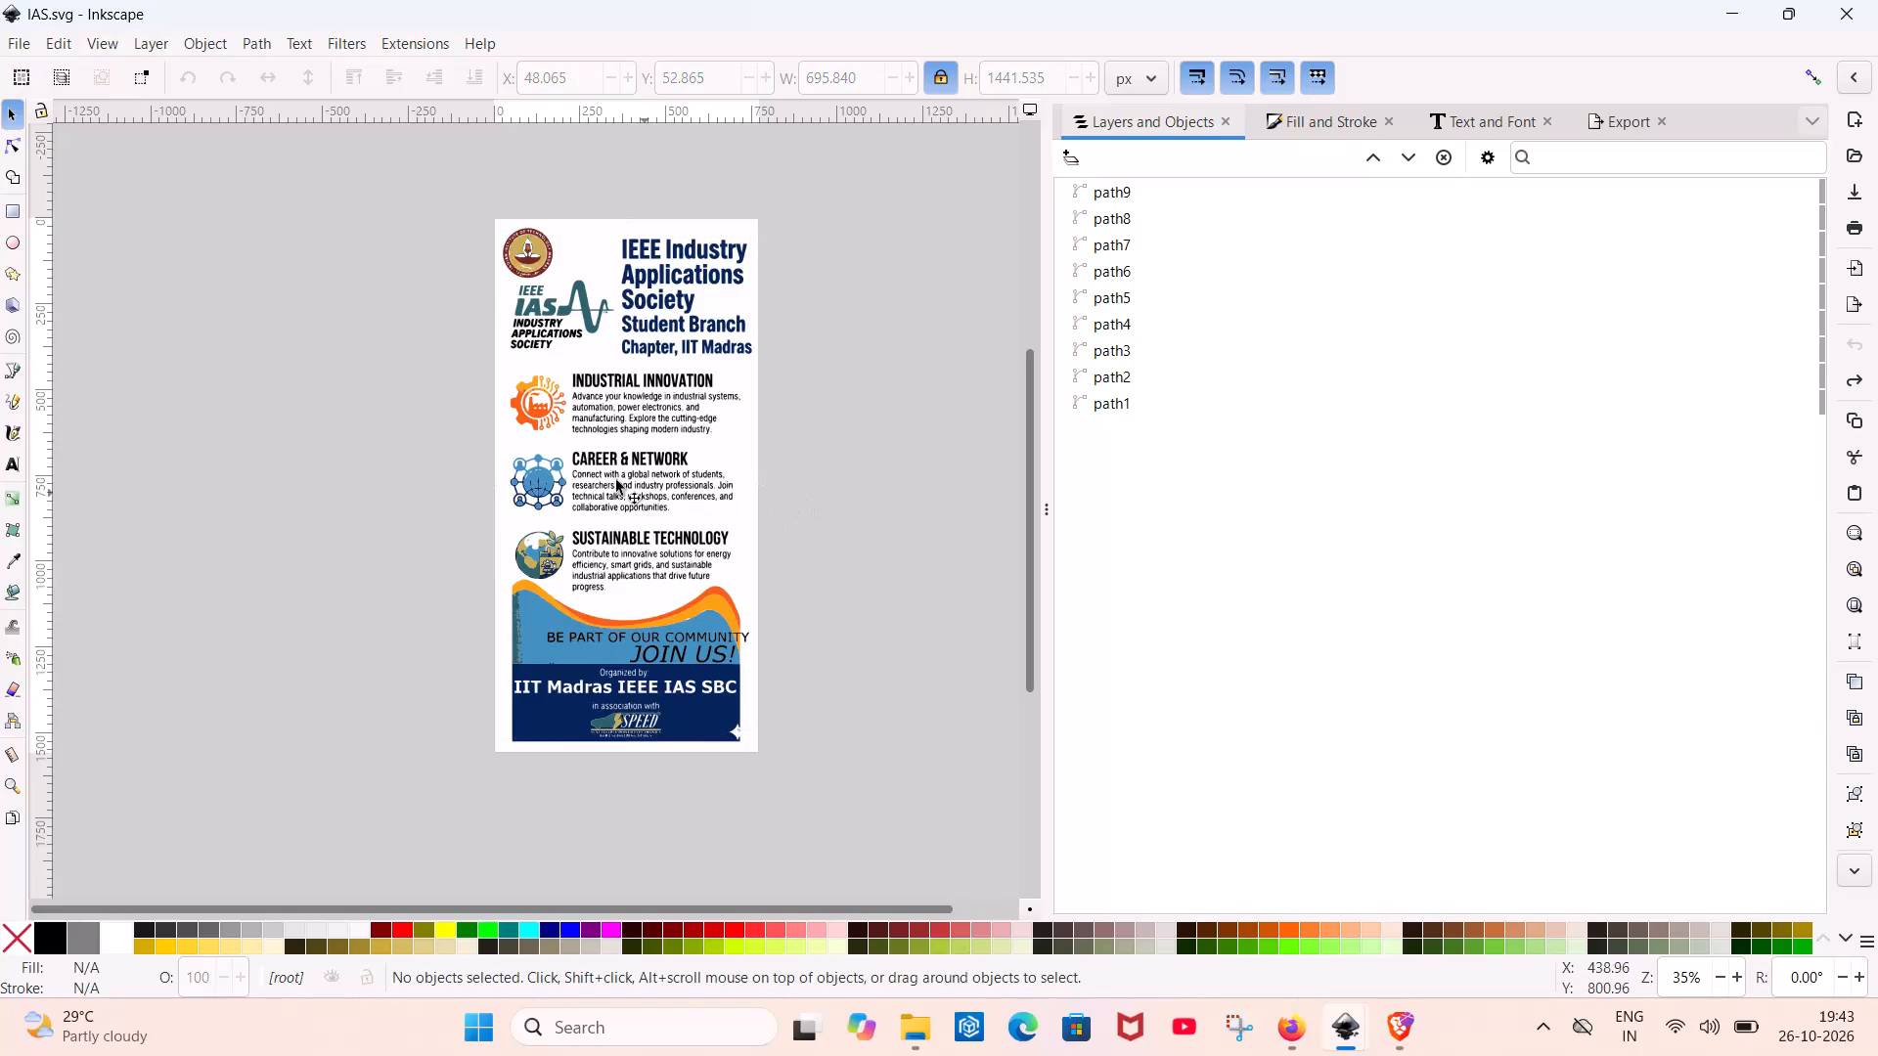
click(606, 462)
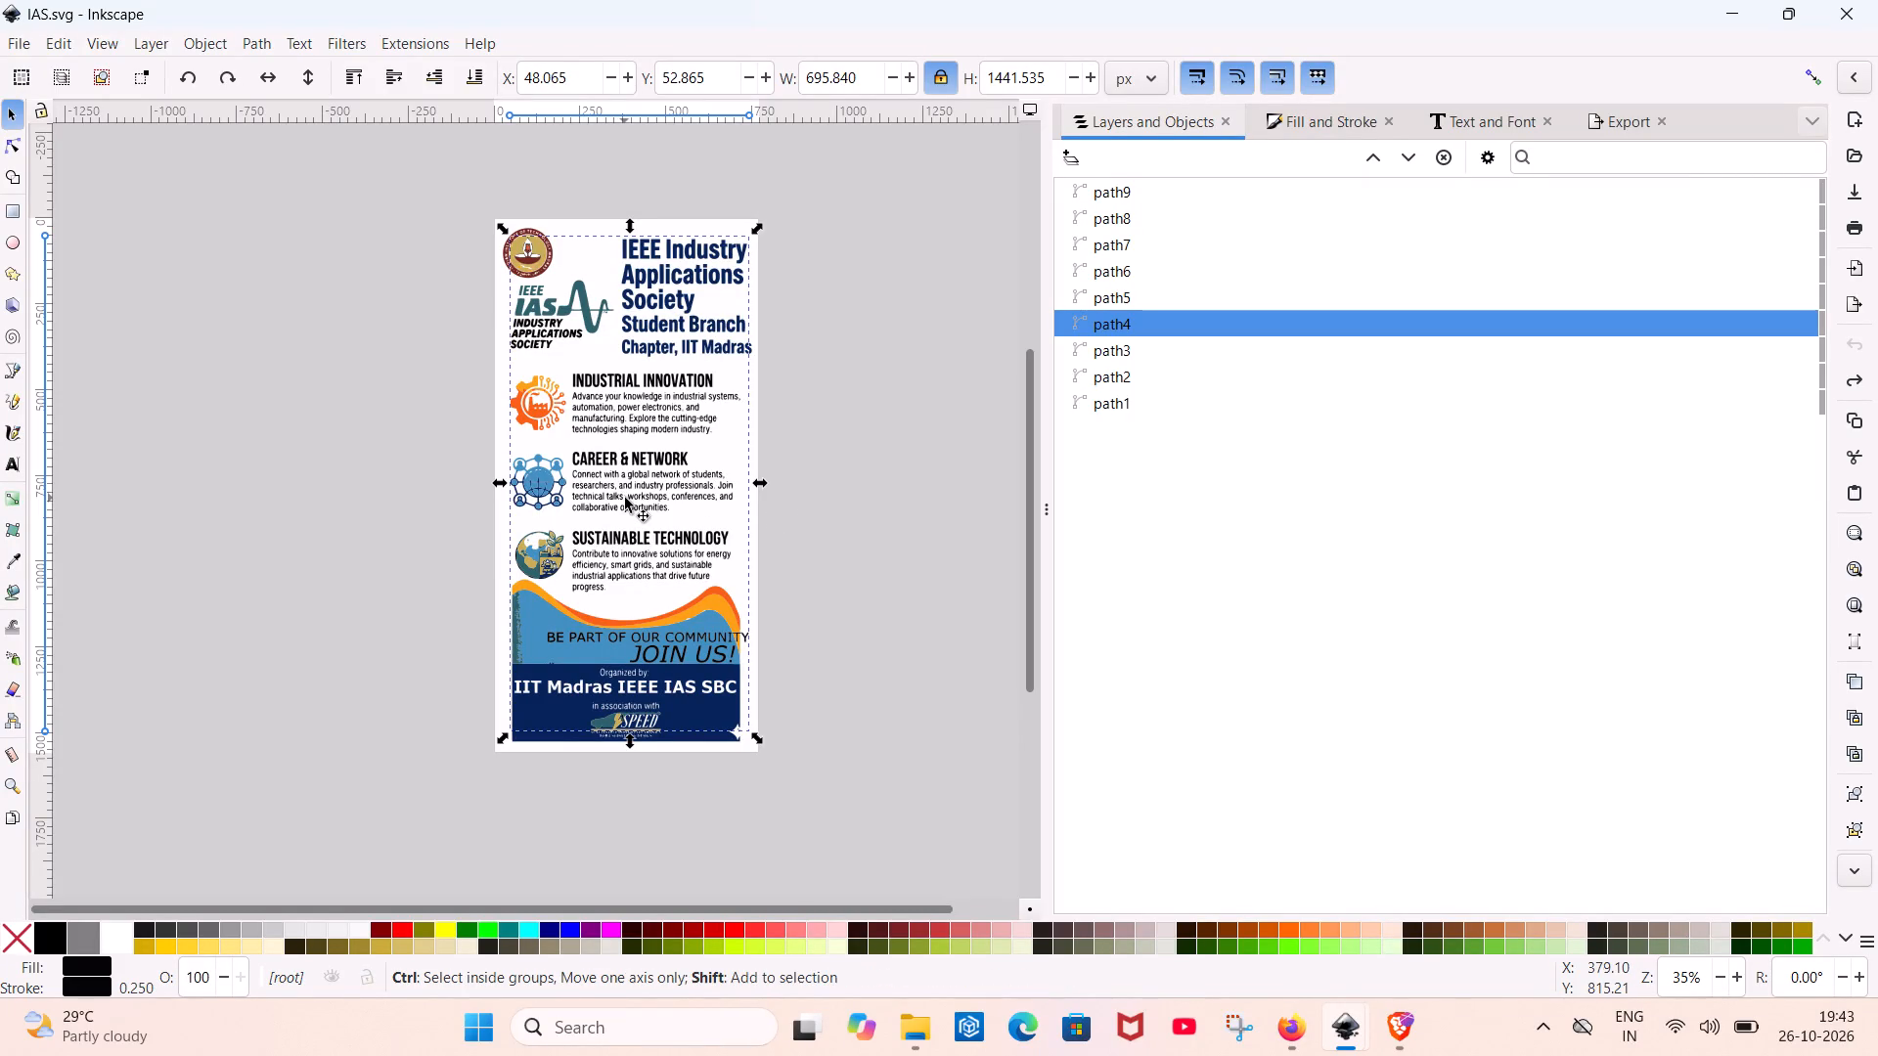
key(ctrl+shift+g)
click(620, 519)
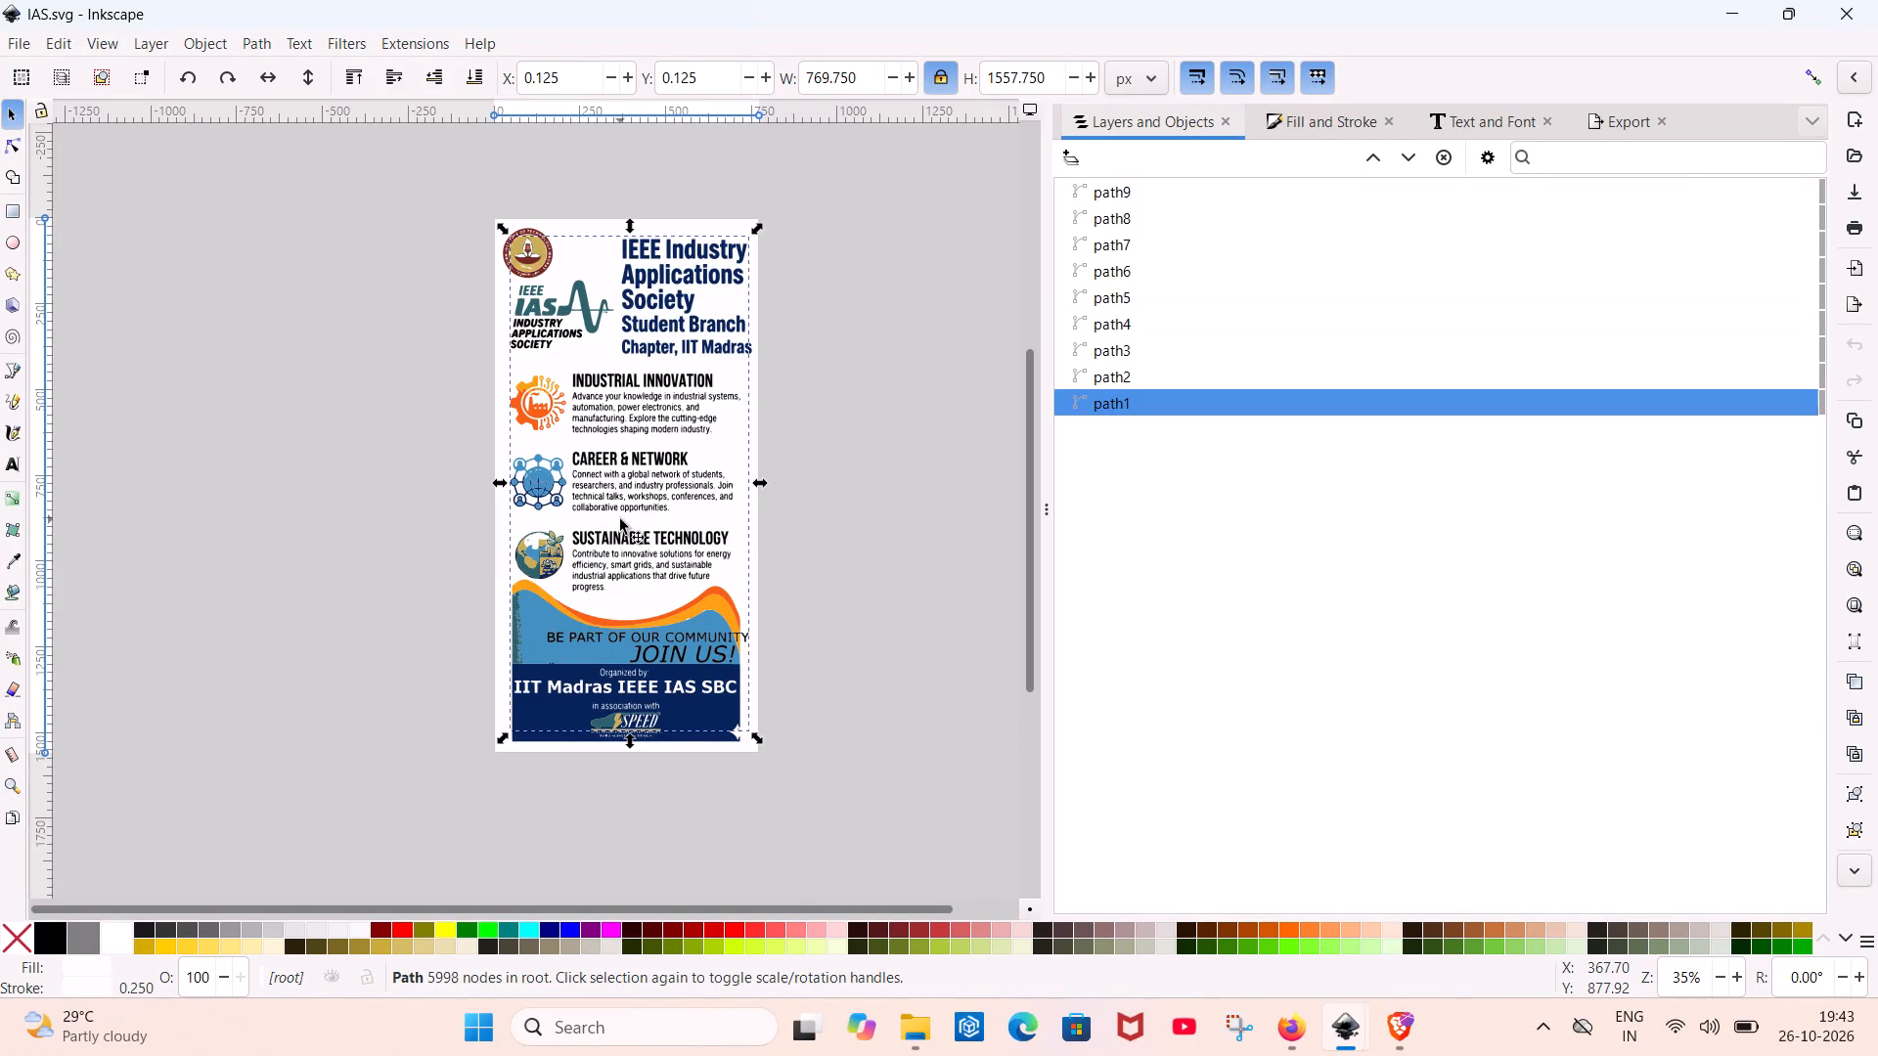
Display the nodes of path4, select those around the "BE PART OF OUR COMMUNITY" and "JOIN US!" lettering, and return to the Selector tool.
click(619, 519)
double_click(619, 536)
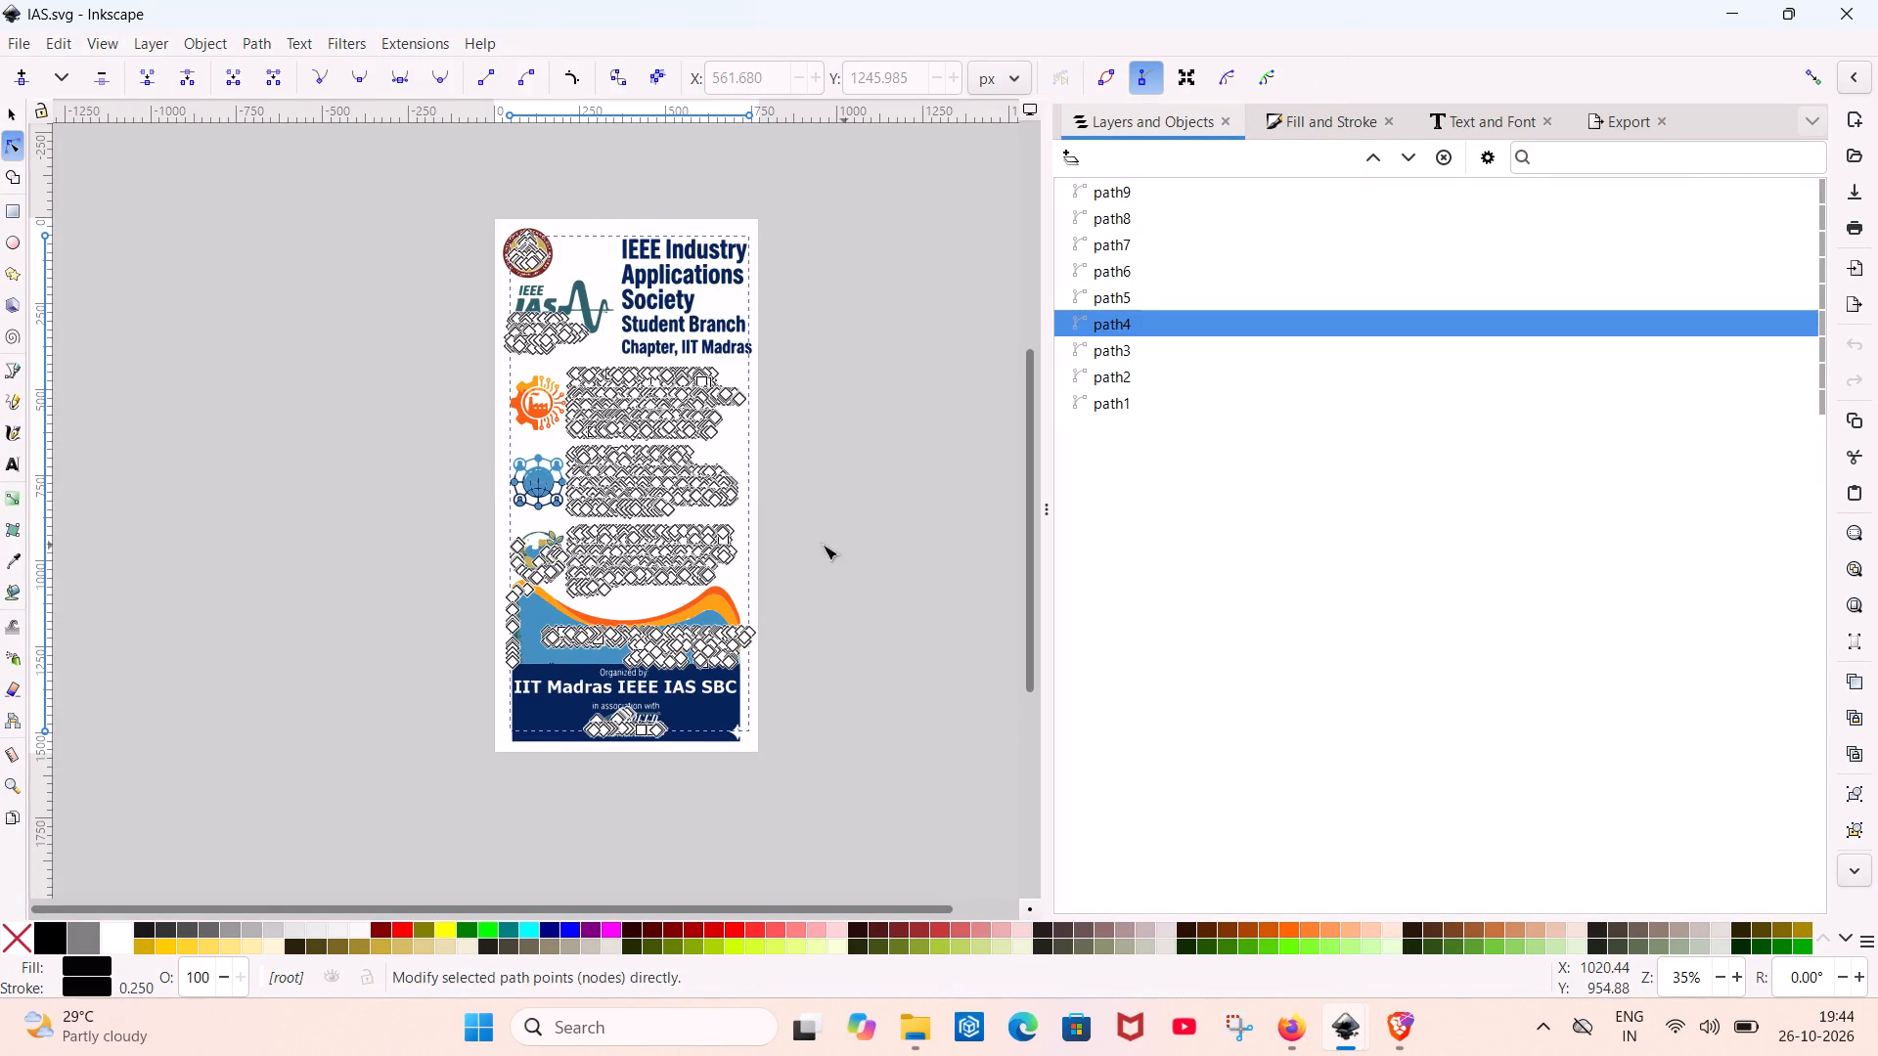
click(670, 663)
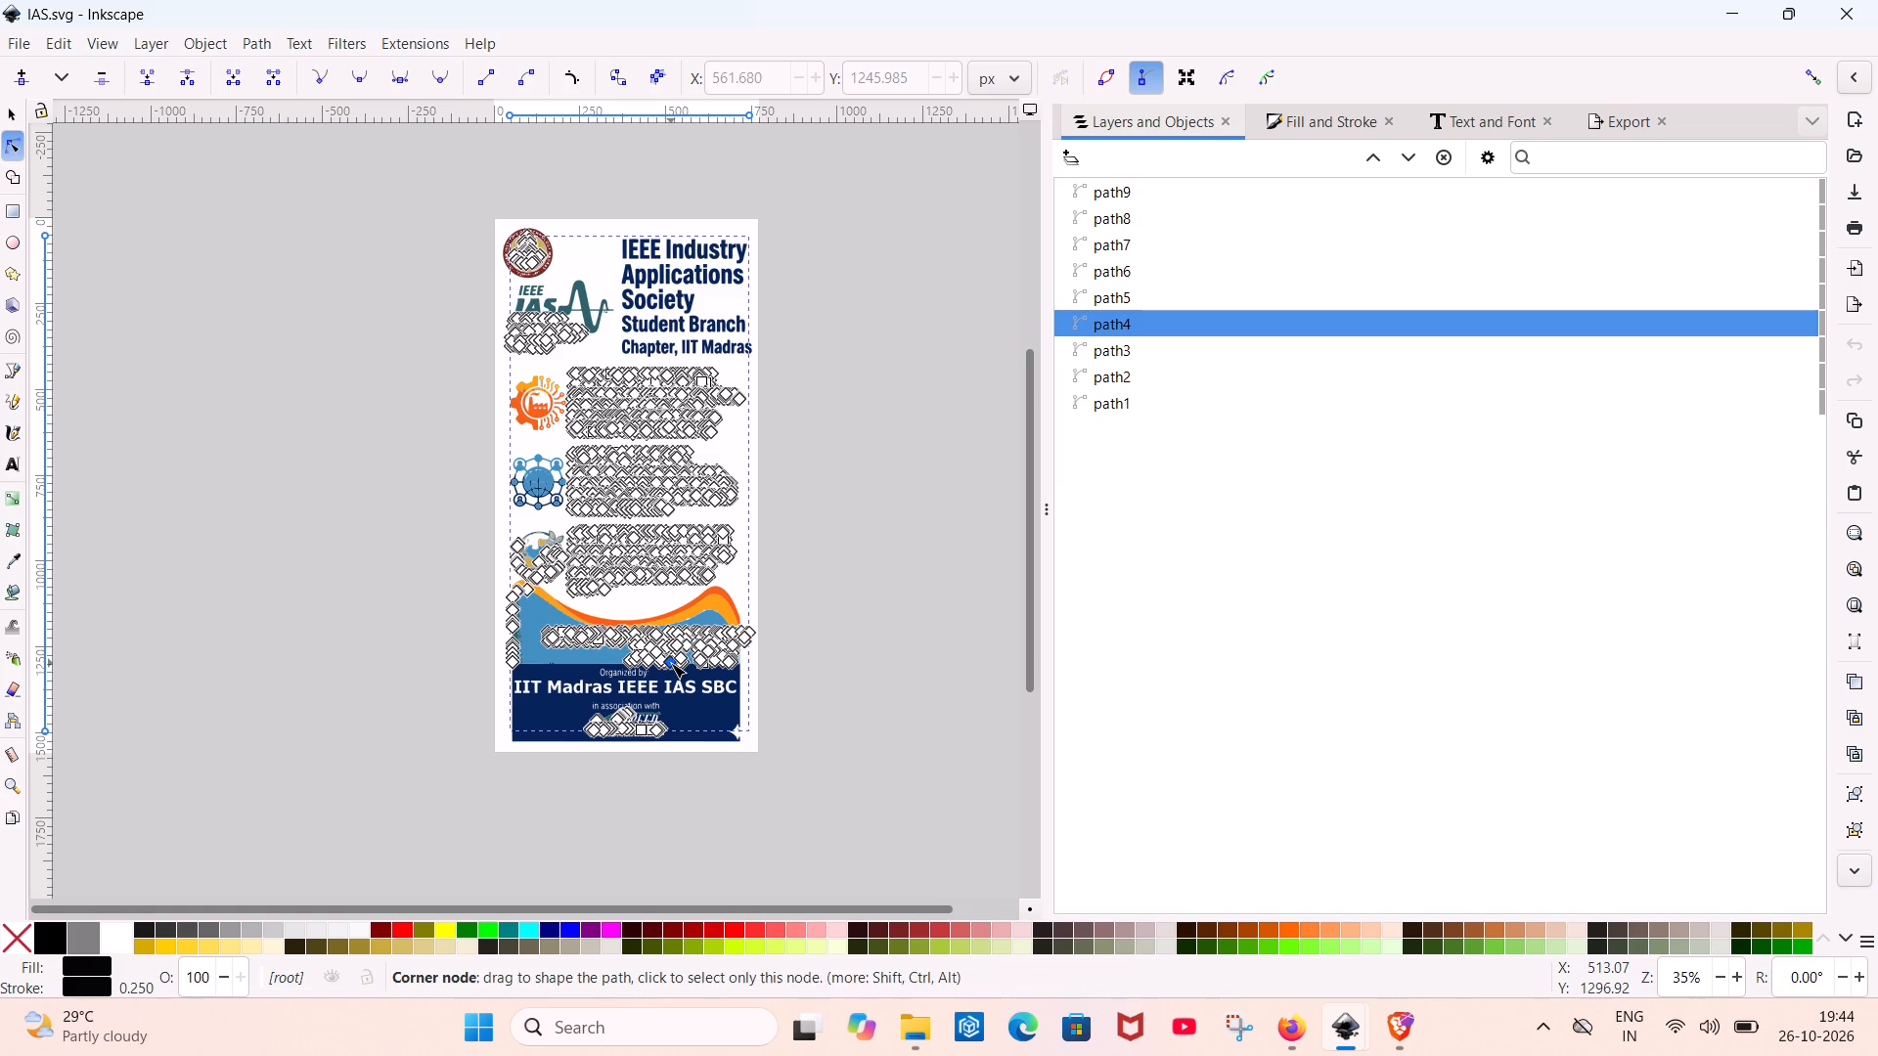
click(866, 604)
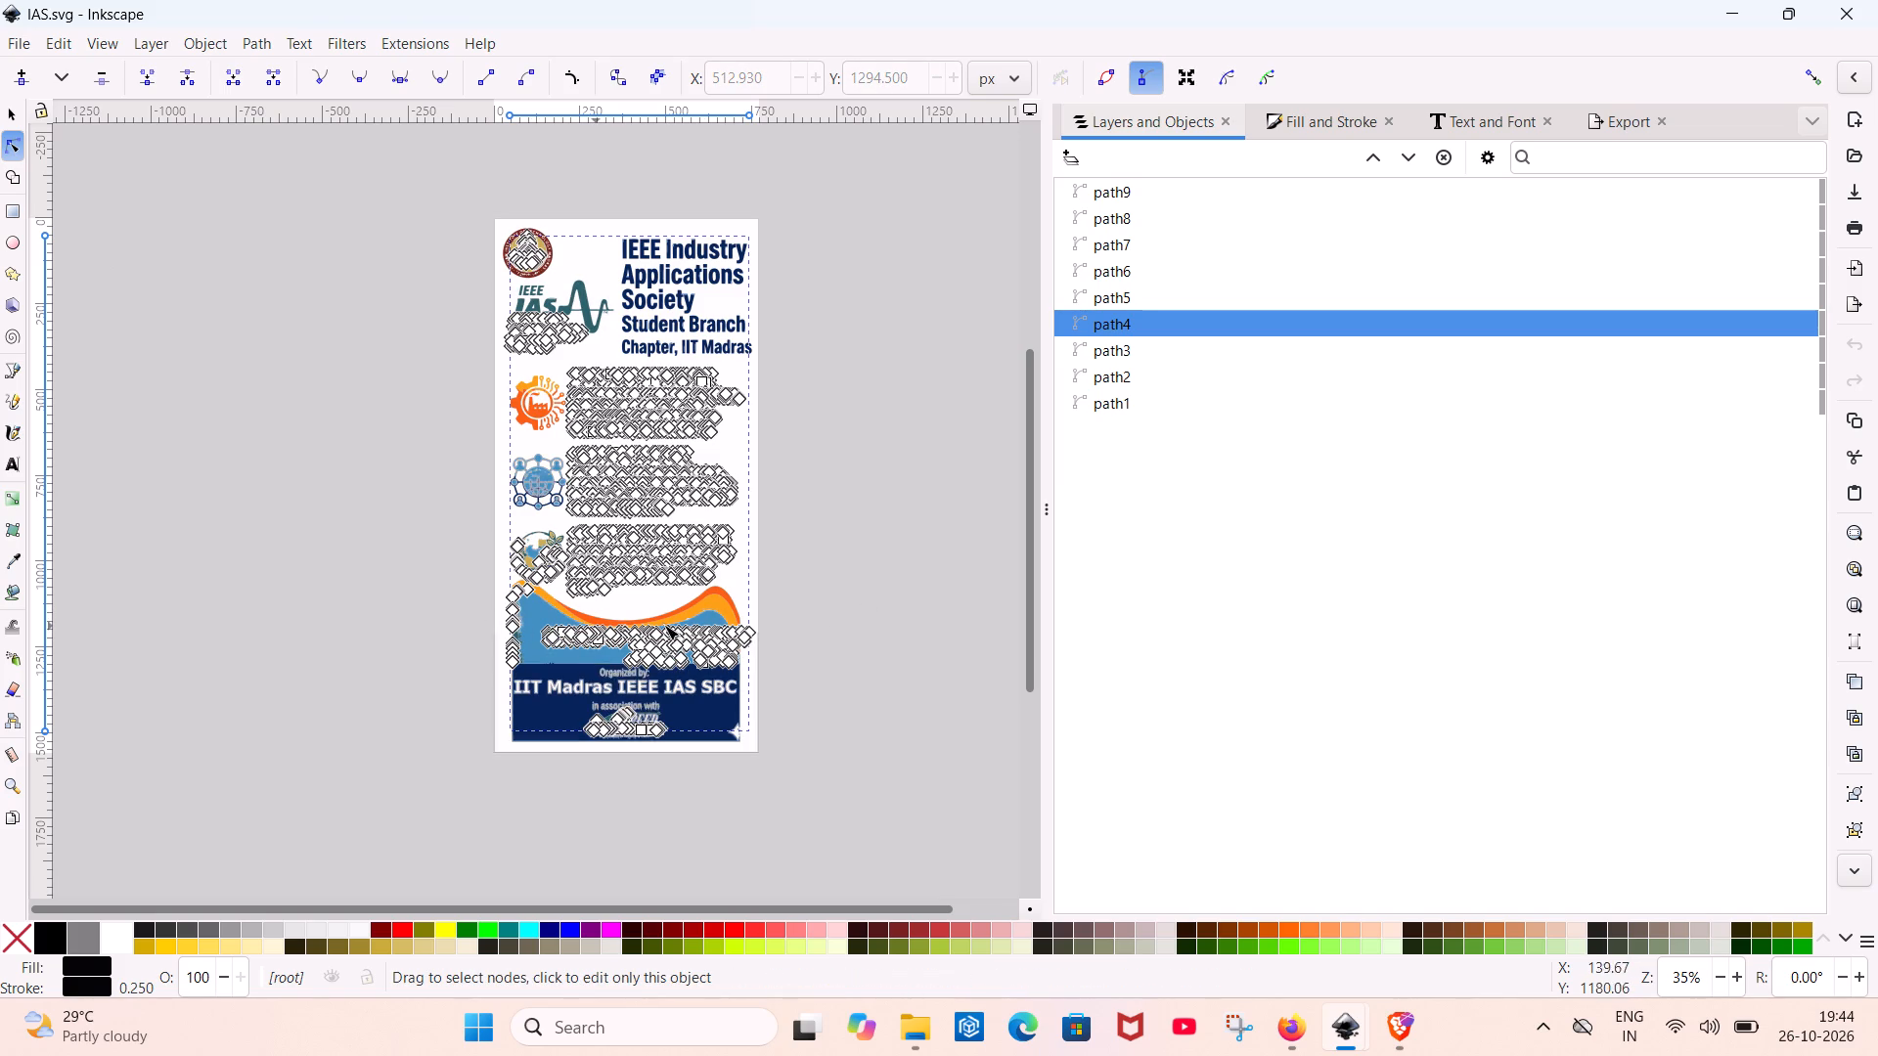
drag(831, 590, 537, 681)
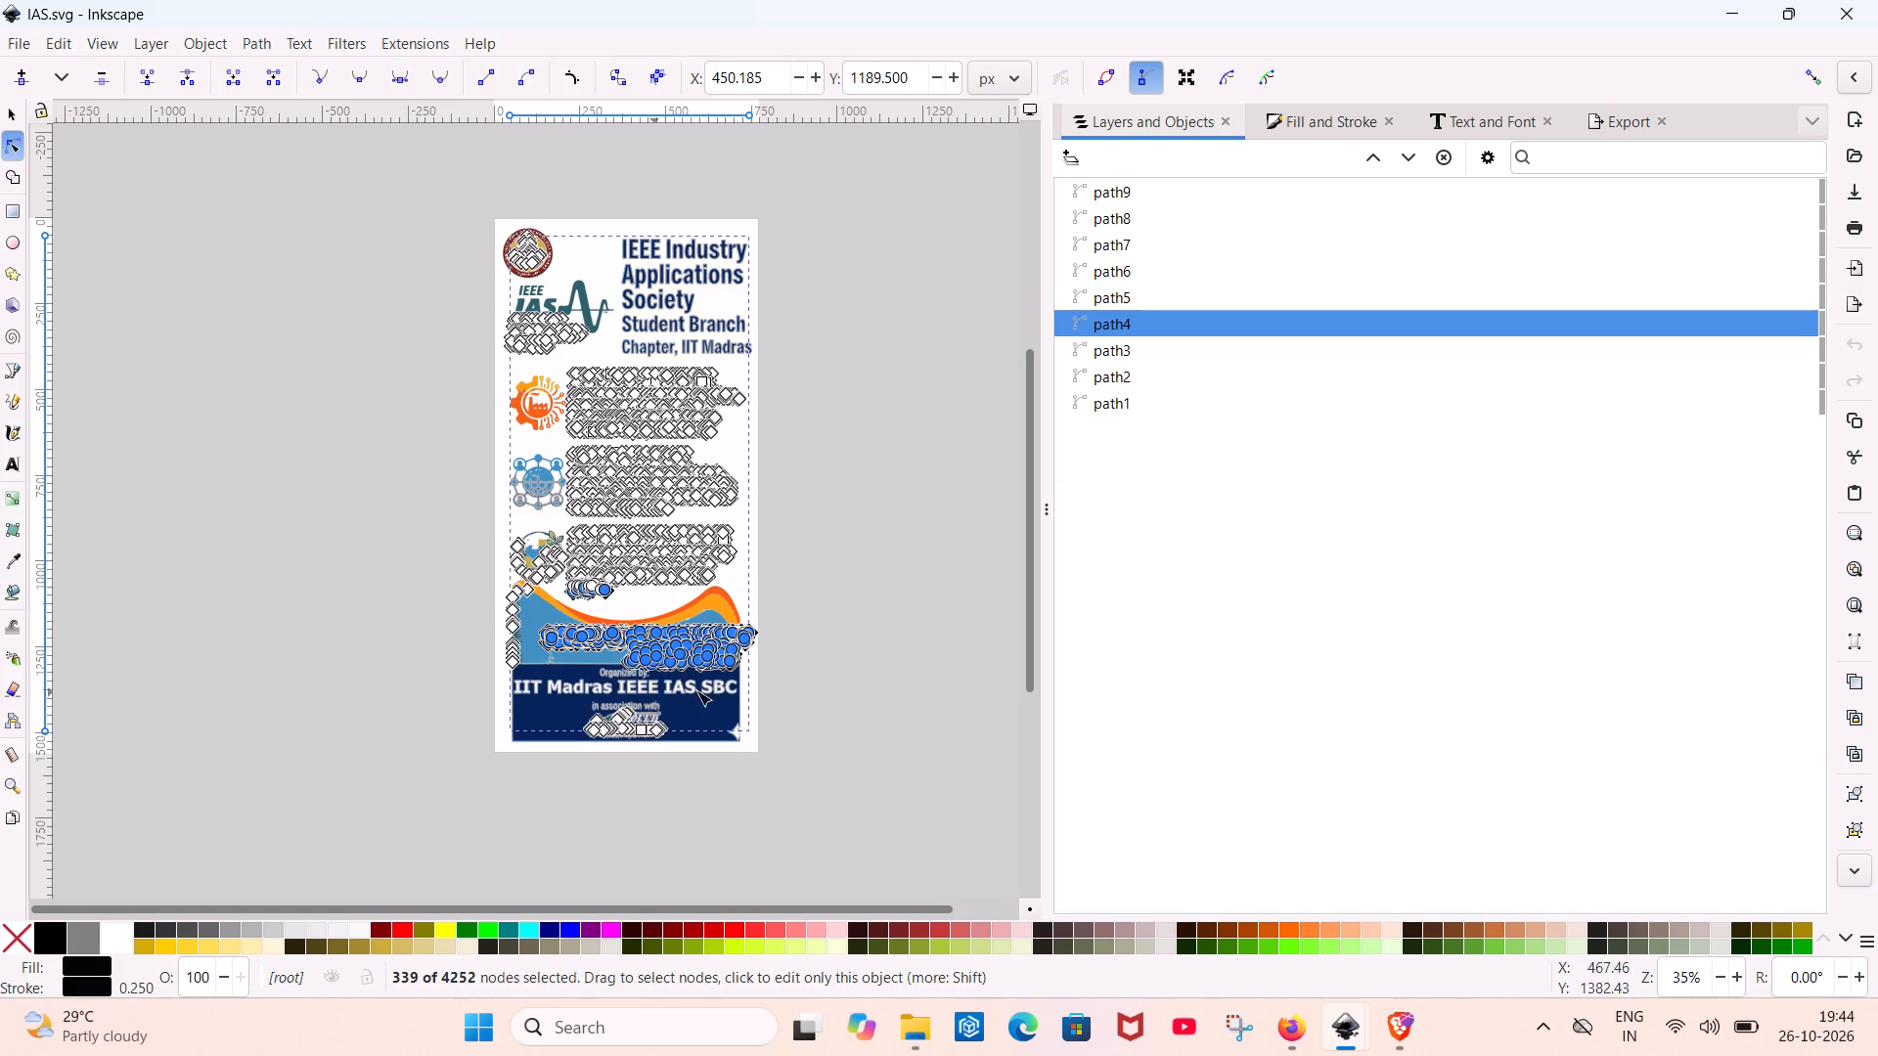
click(938, 651)
click(18, 111)
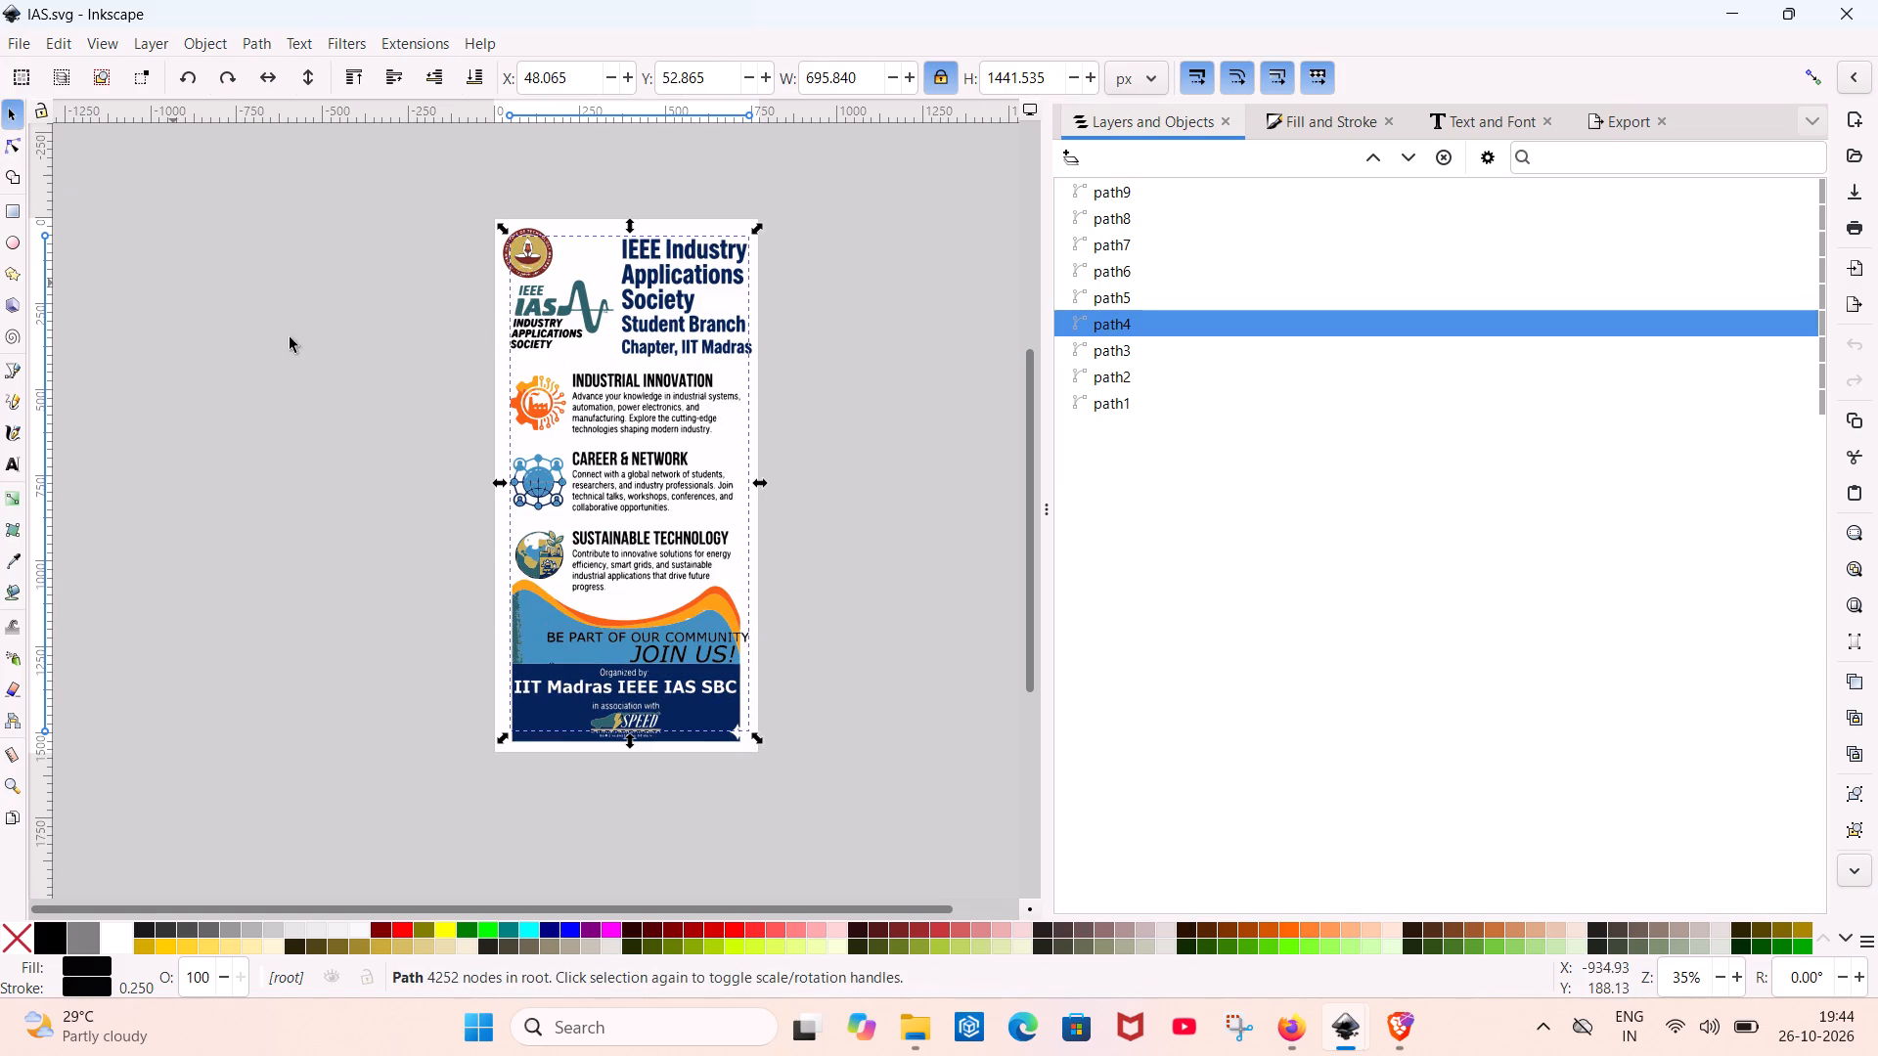
Try to select the "BE PART OF OUR COMMUNITY" and "JOIN US!" lettering separately from the rest of path4.
click(842, 620)
drag(800, 618, 597, 644)
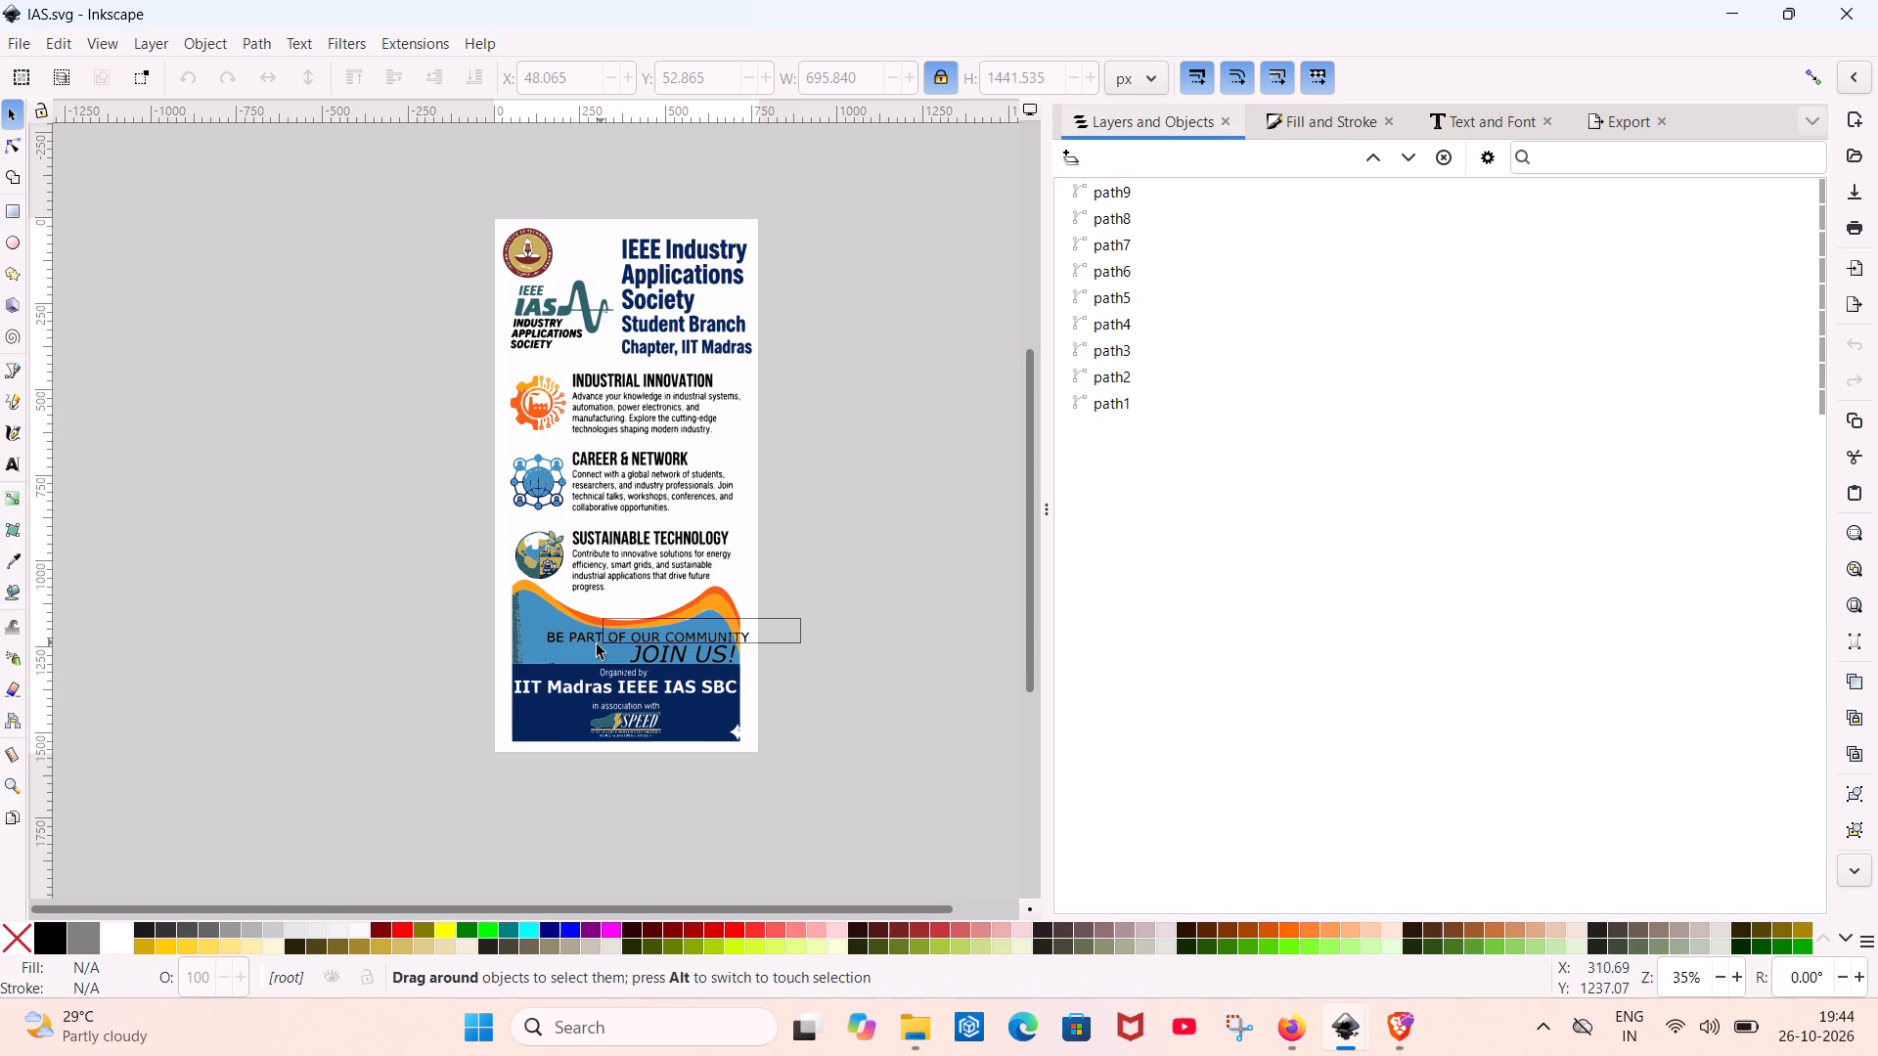
drag(597, 644, 534, 669)
click(675, 642)
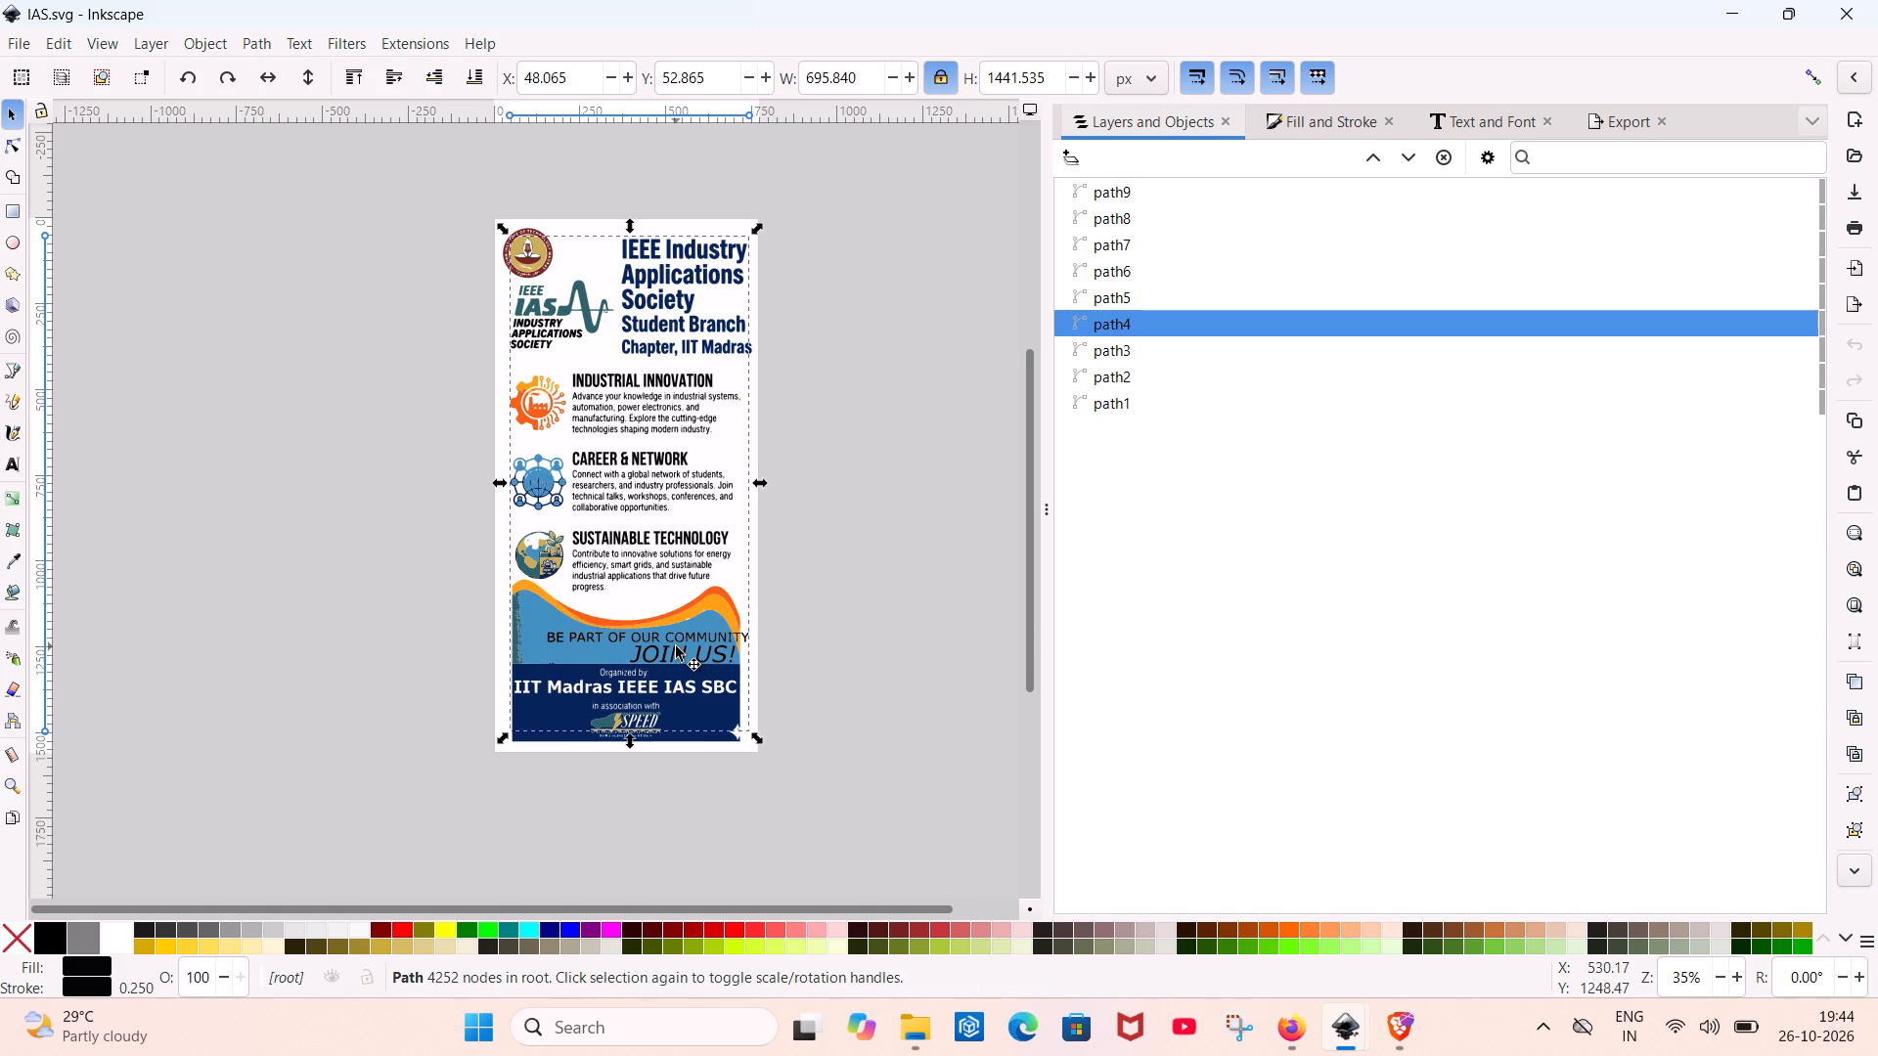
ctrl+scroll(678, 648, up, 5)
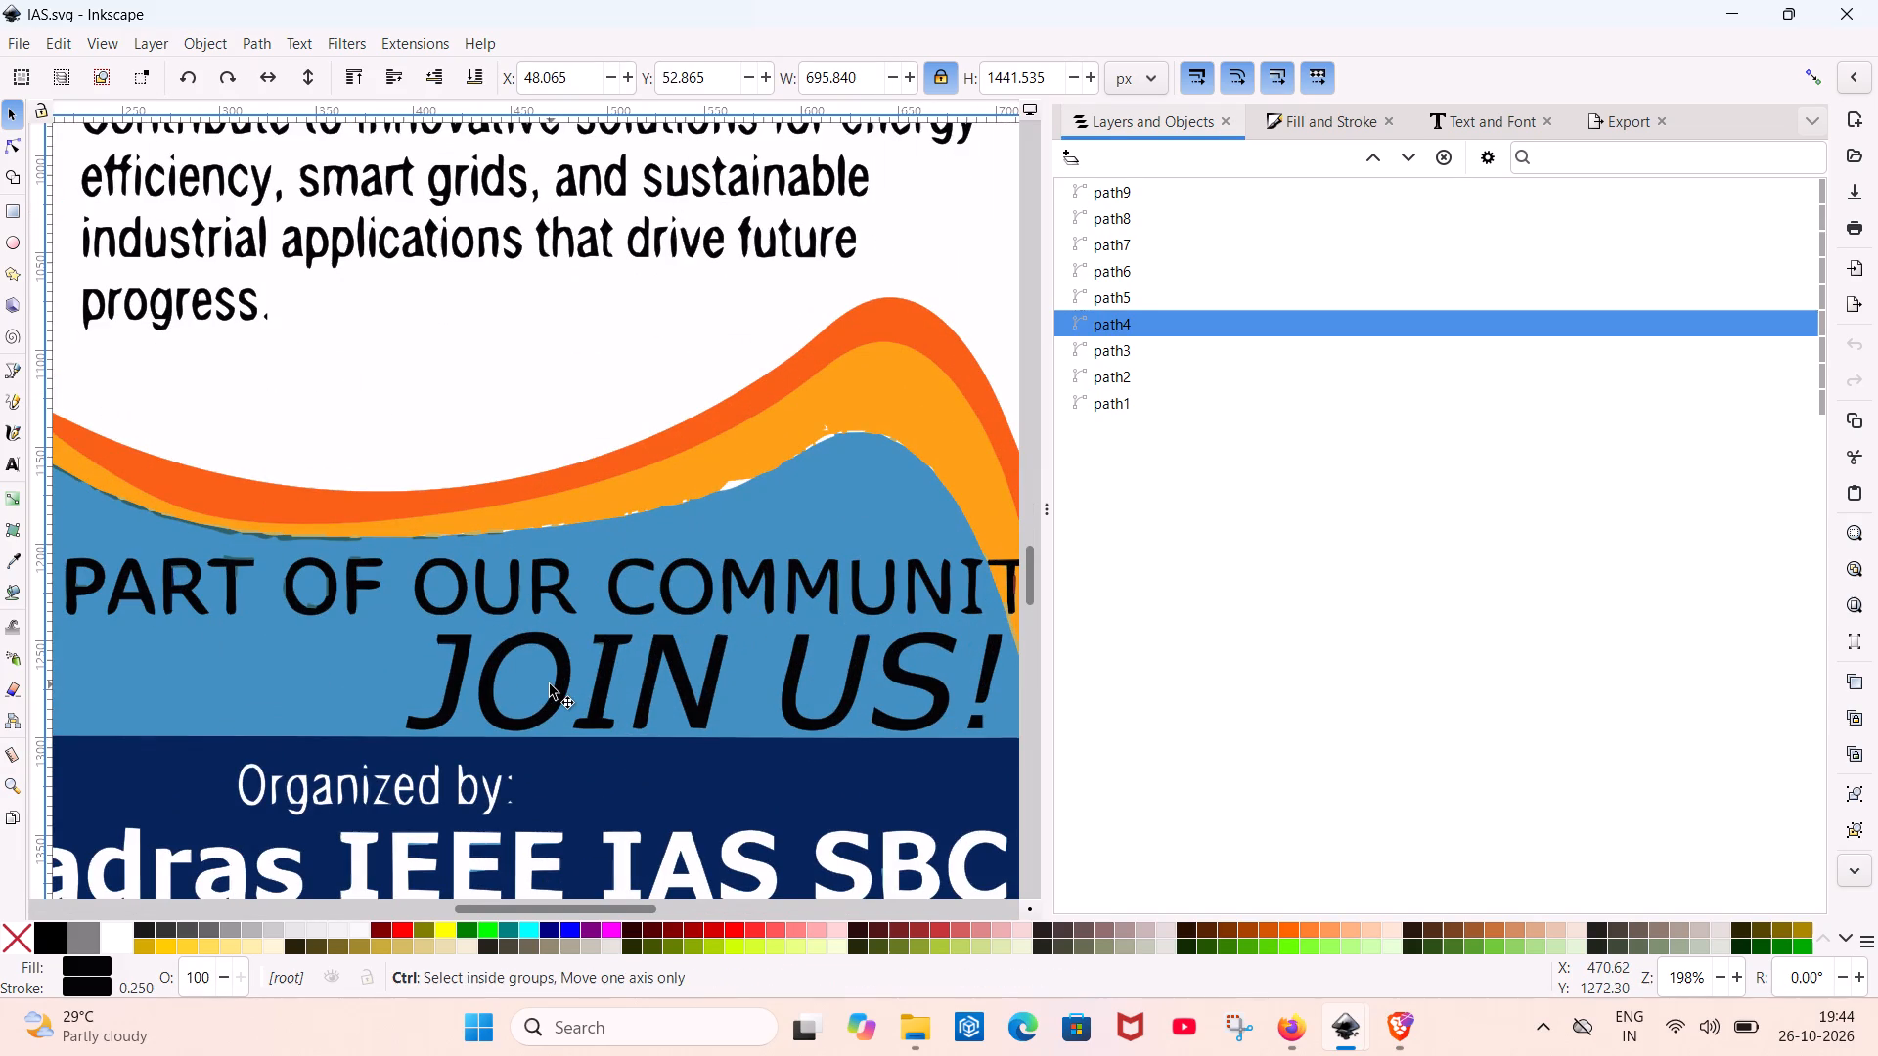
ctrl+click(550, 684)
Display the nodes of the IEEE IAS logo path, path5, and the white background path, path1, to examine their outlines.
ctrl+scroll(668, 602, down, 3)
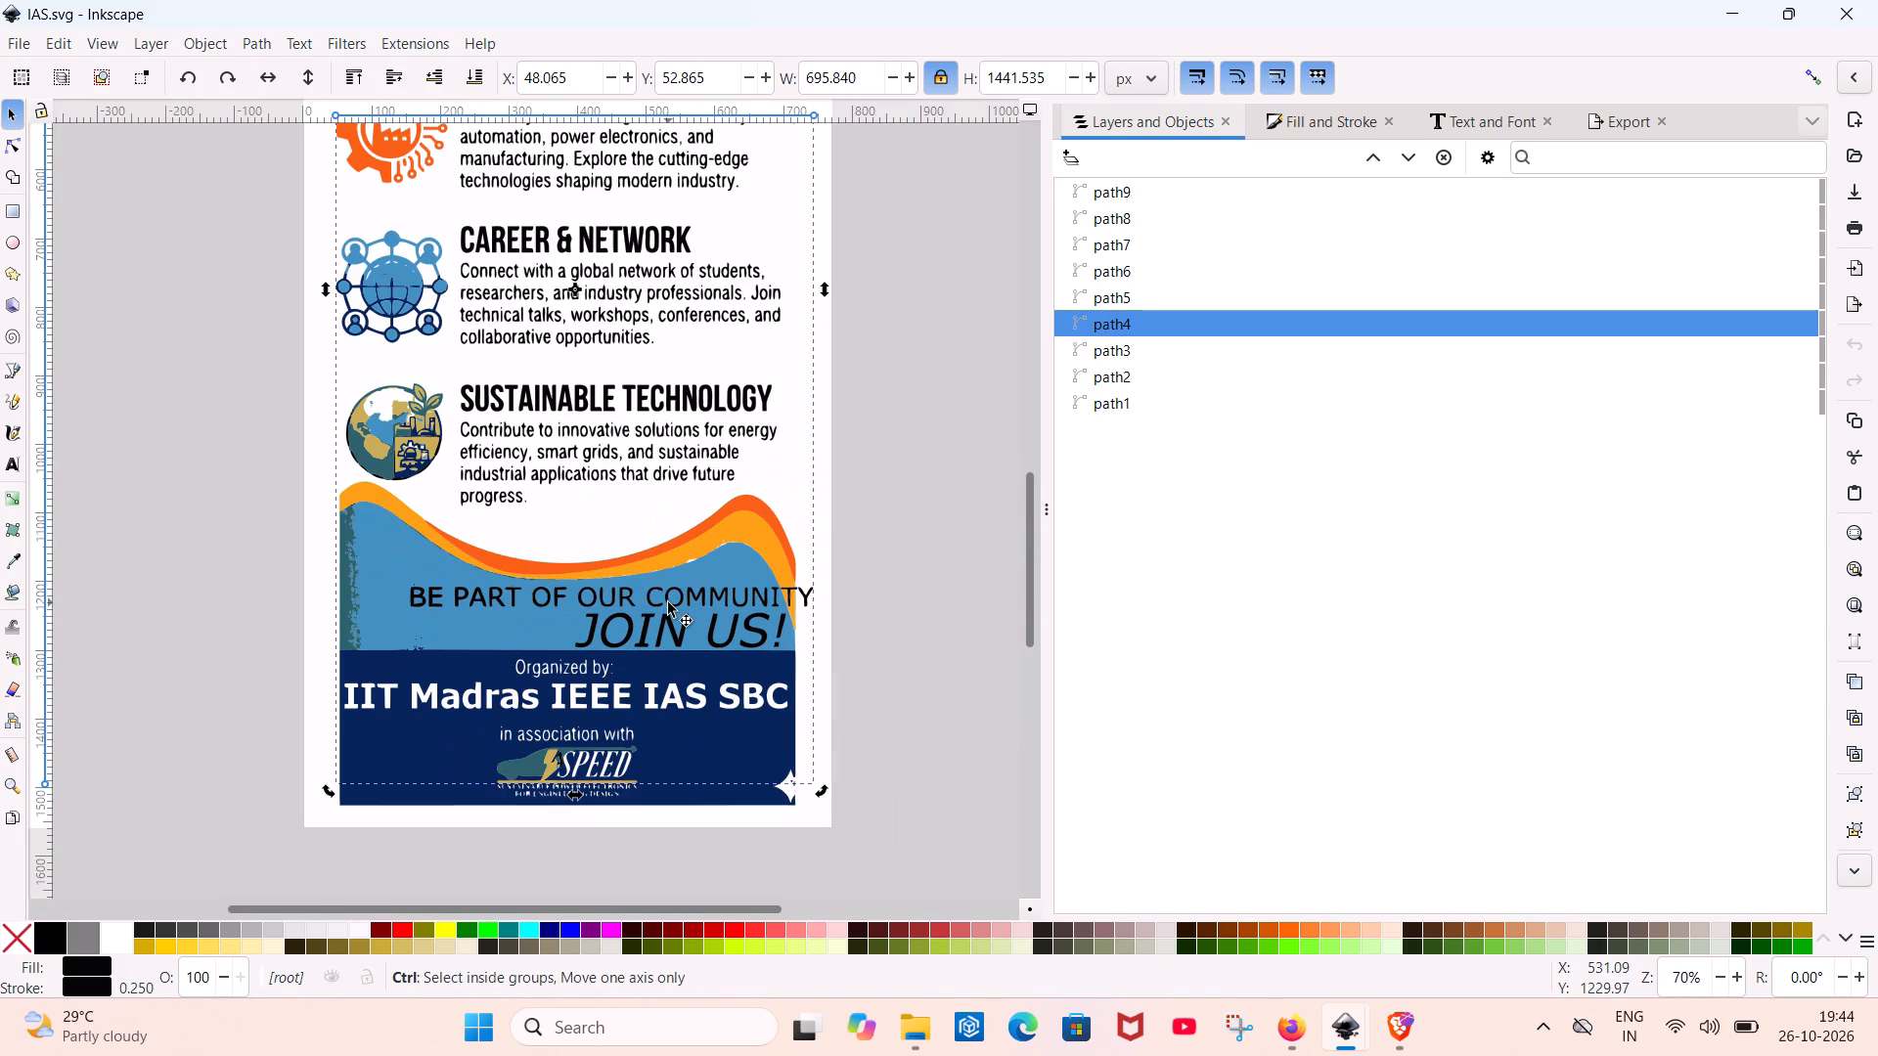
scroll(689, 510, up, 5)
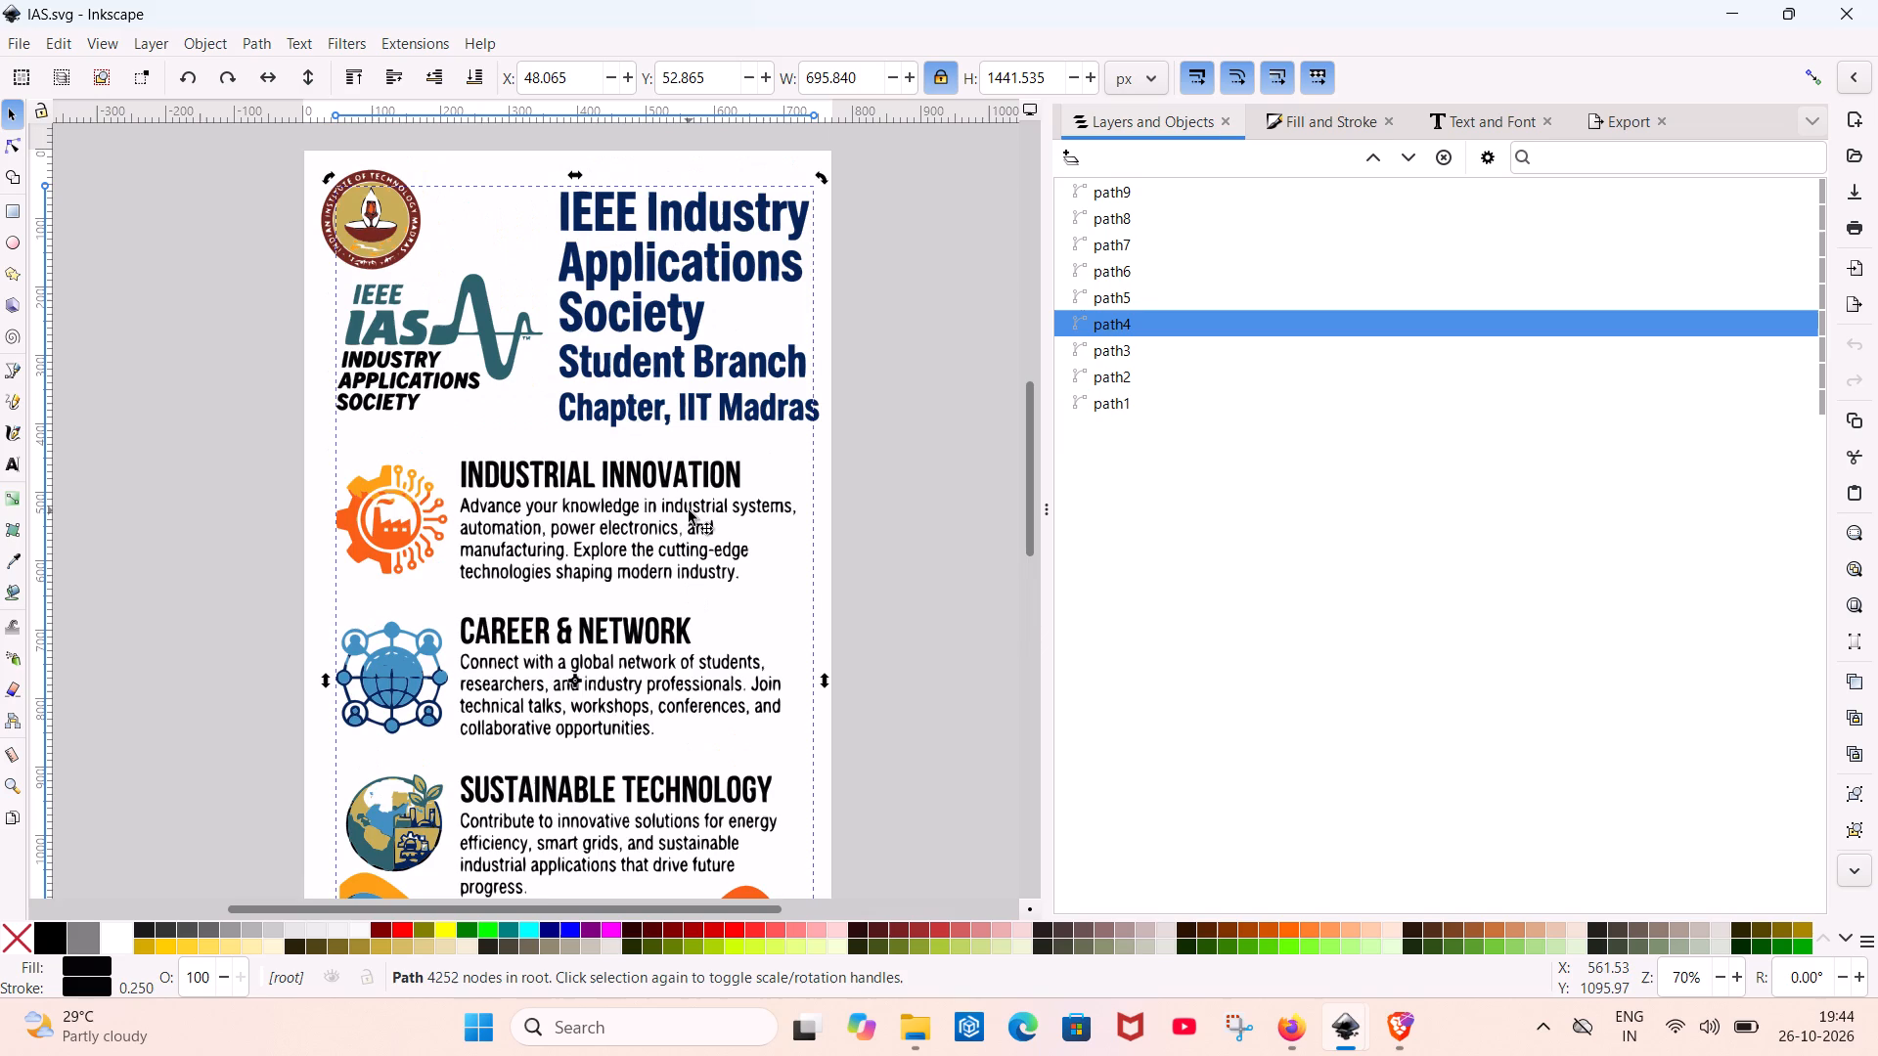
scroll(689, 510, up, 1)
ctrl+scroll(689, 510, up, 1)
click(293, 391)
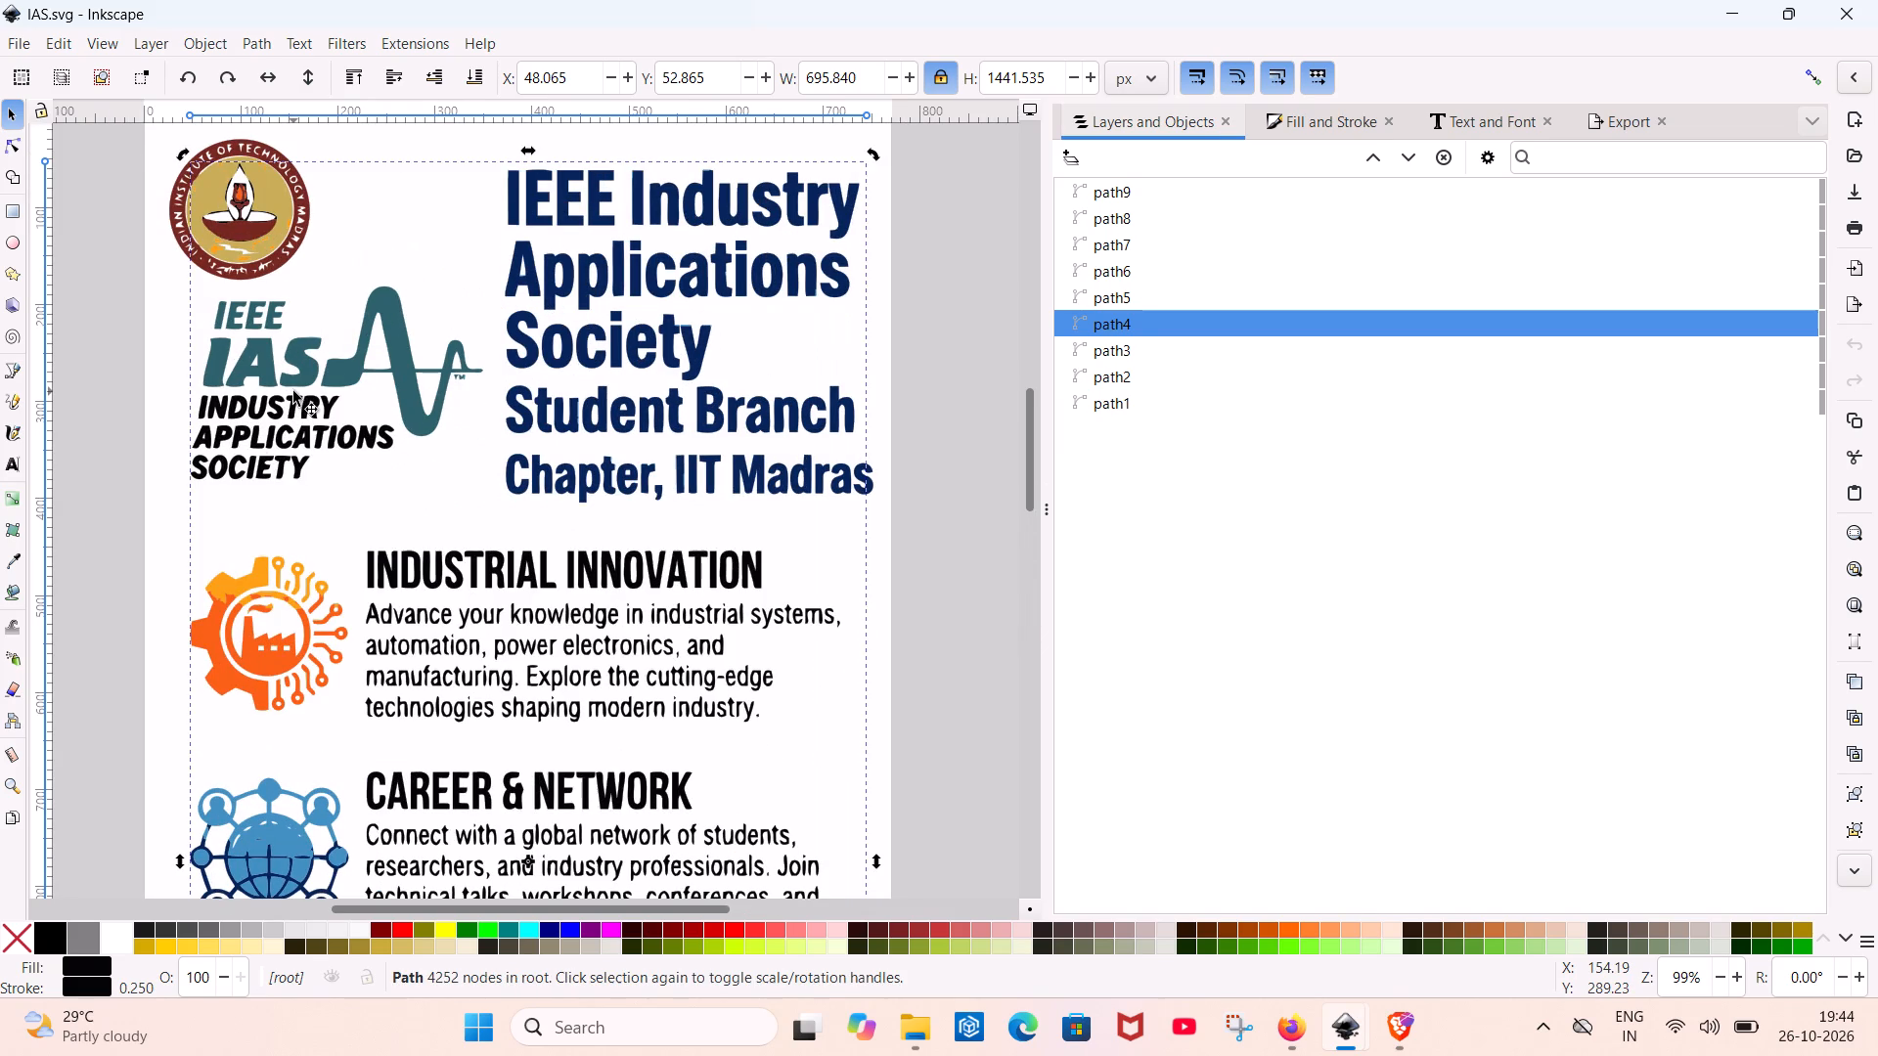
click(293, 391)
double_click(293, 391)
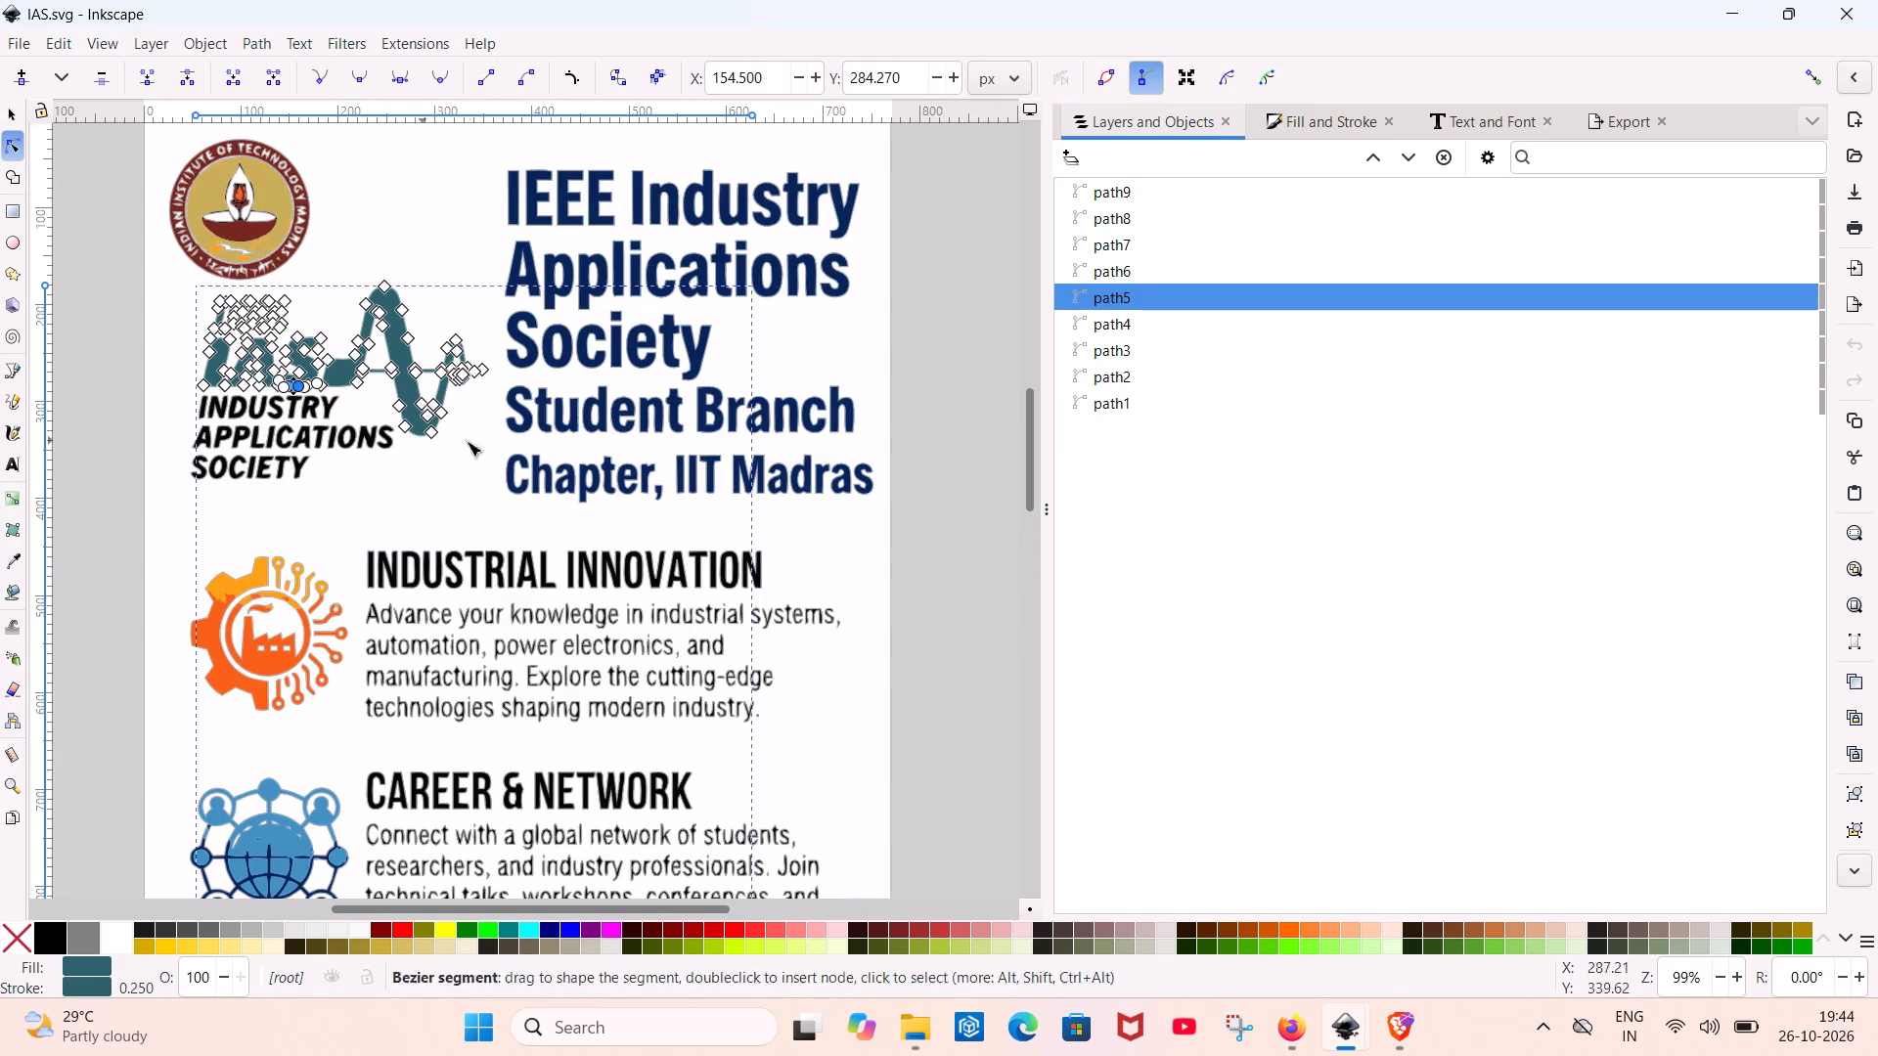
click(1243, 397)
click(890, 471)
click(894, 492)
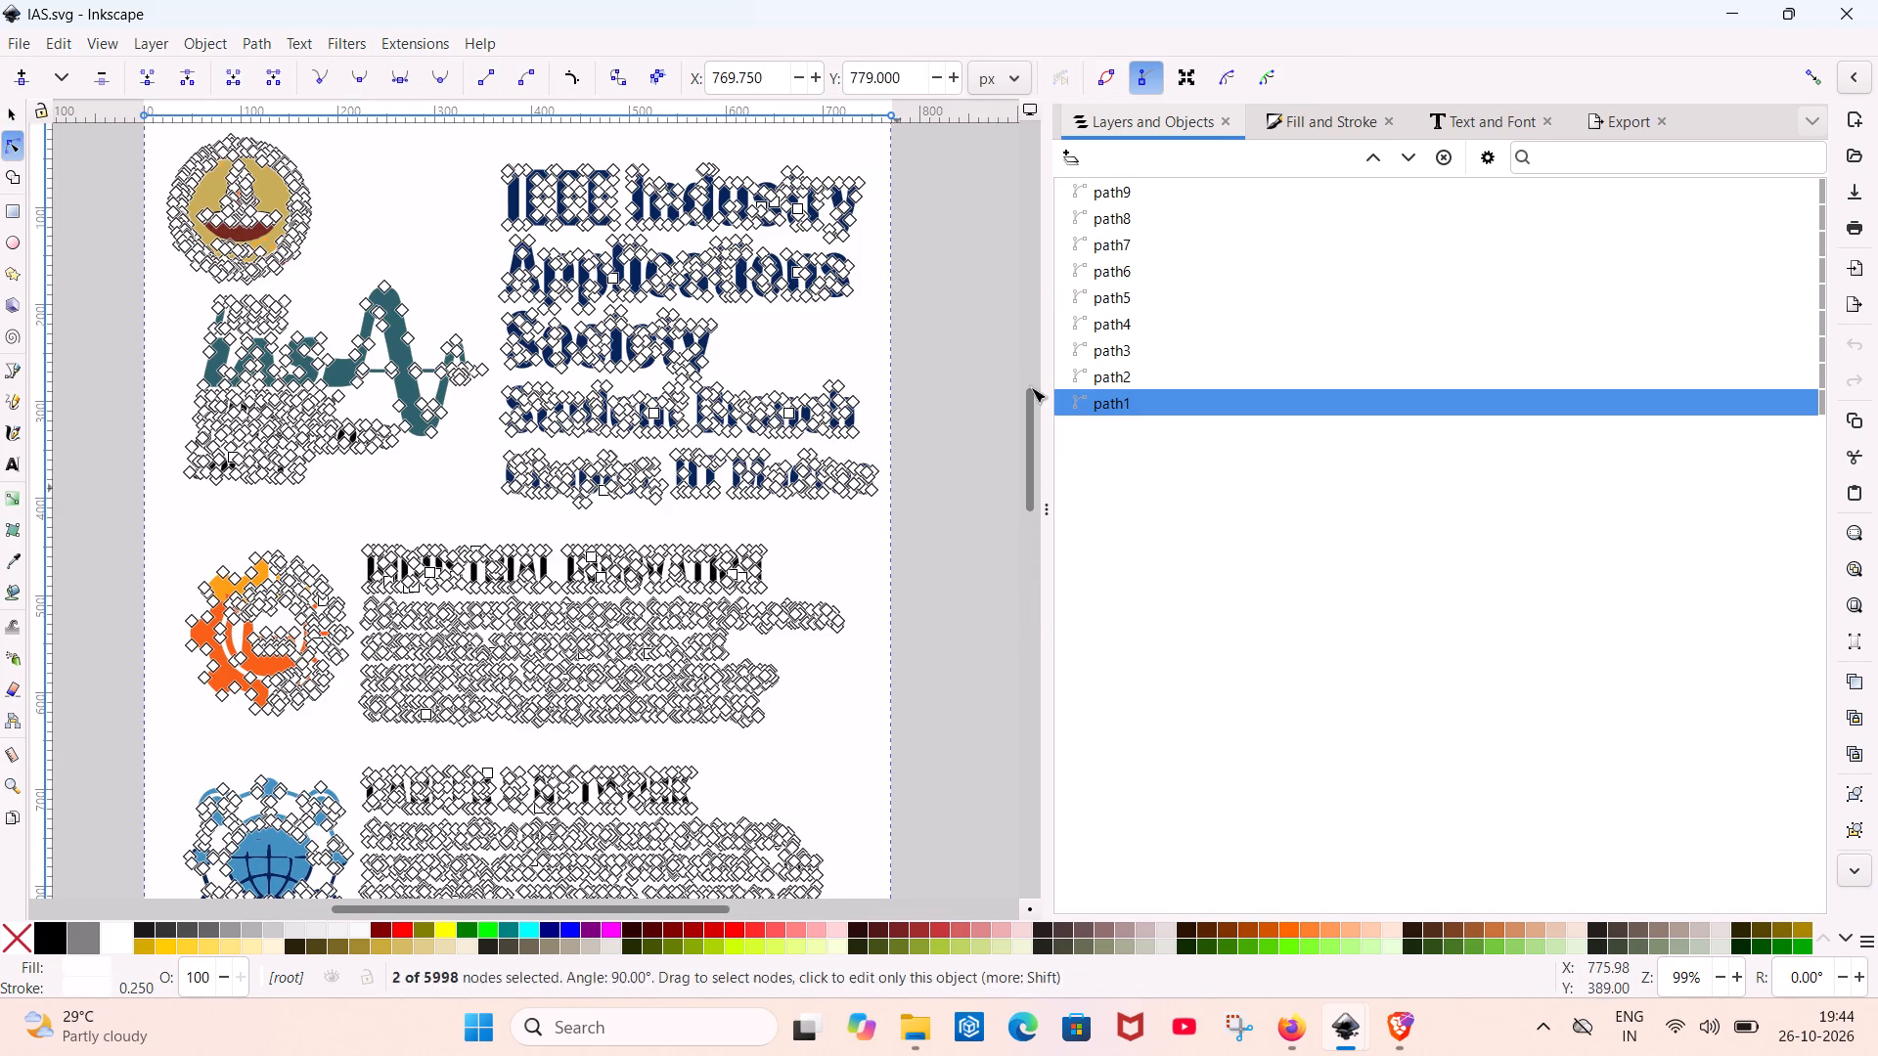
click(1078, 366)
click(1111, 390)
click(927, 466)
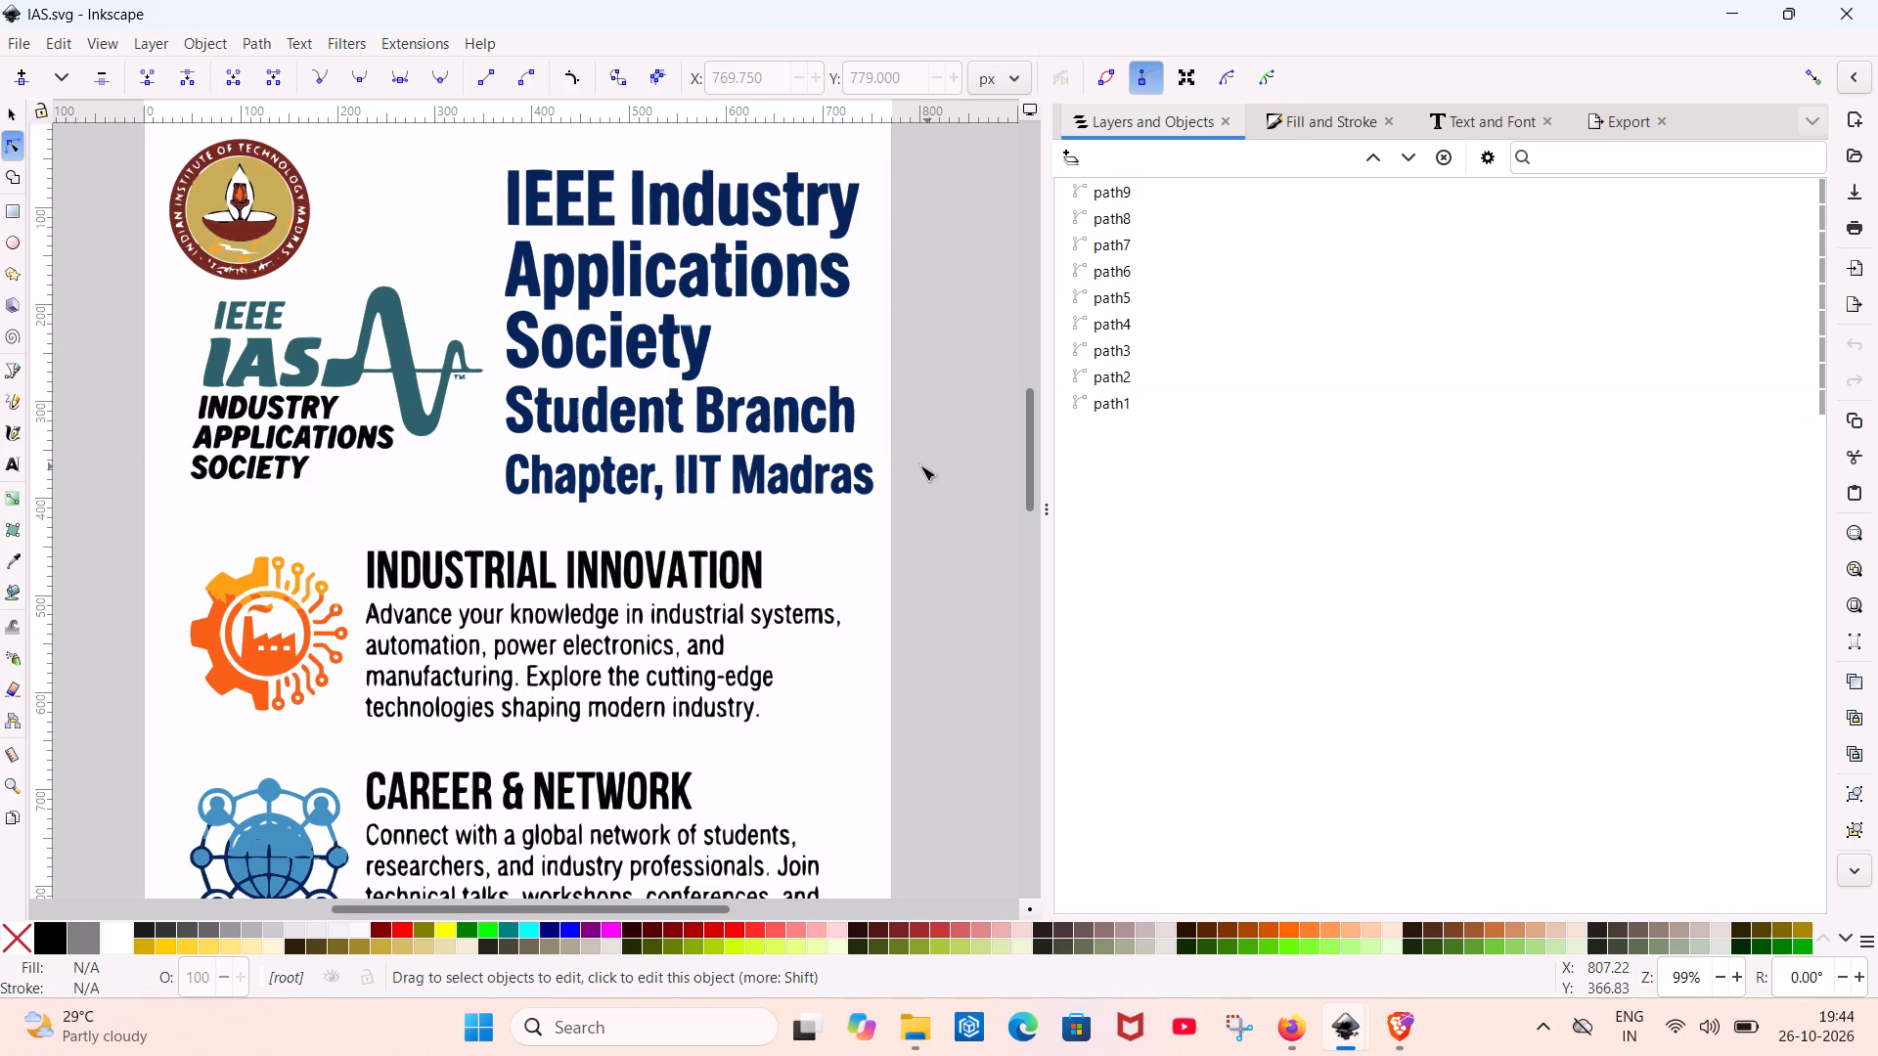
Go through the object list from path9 downward to check which parts of the poster each path covers.
click(1118, 194)
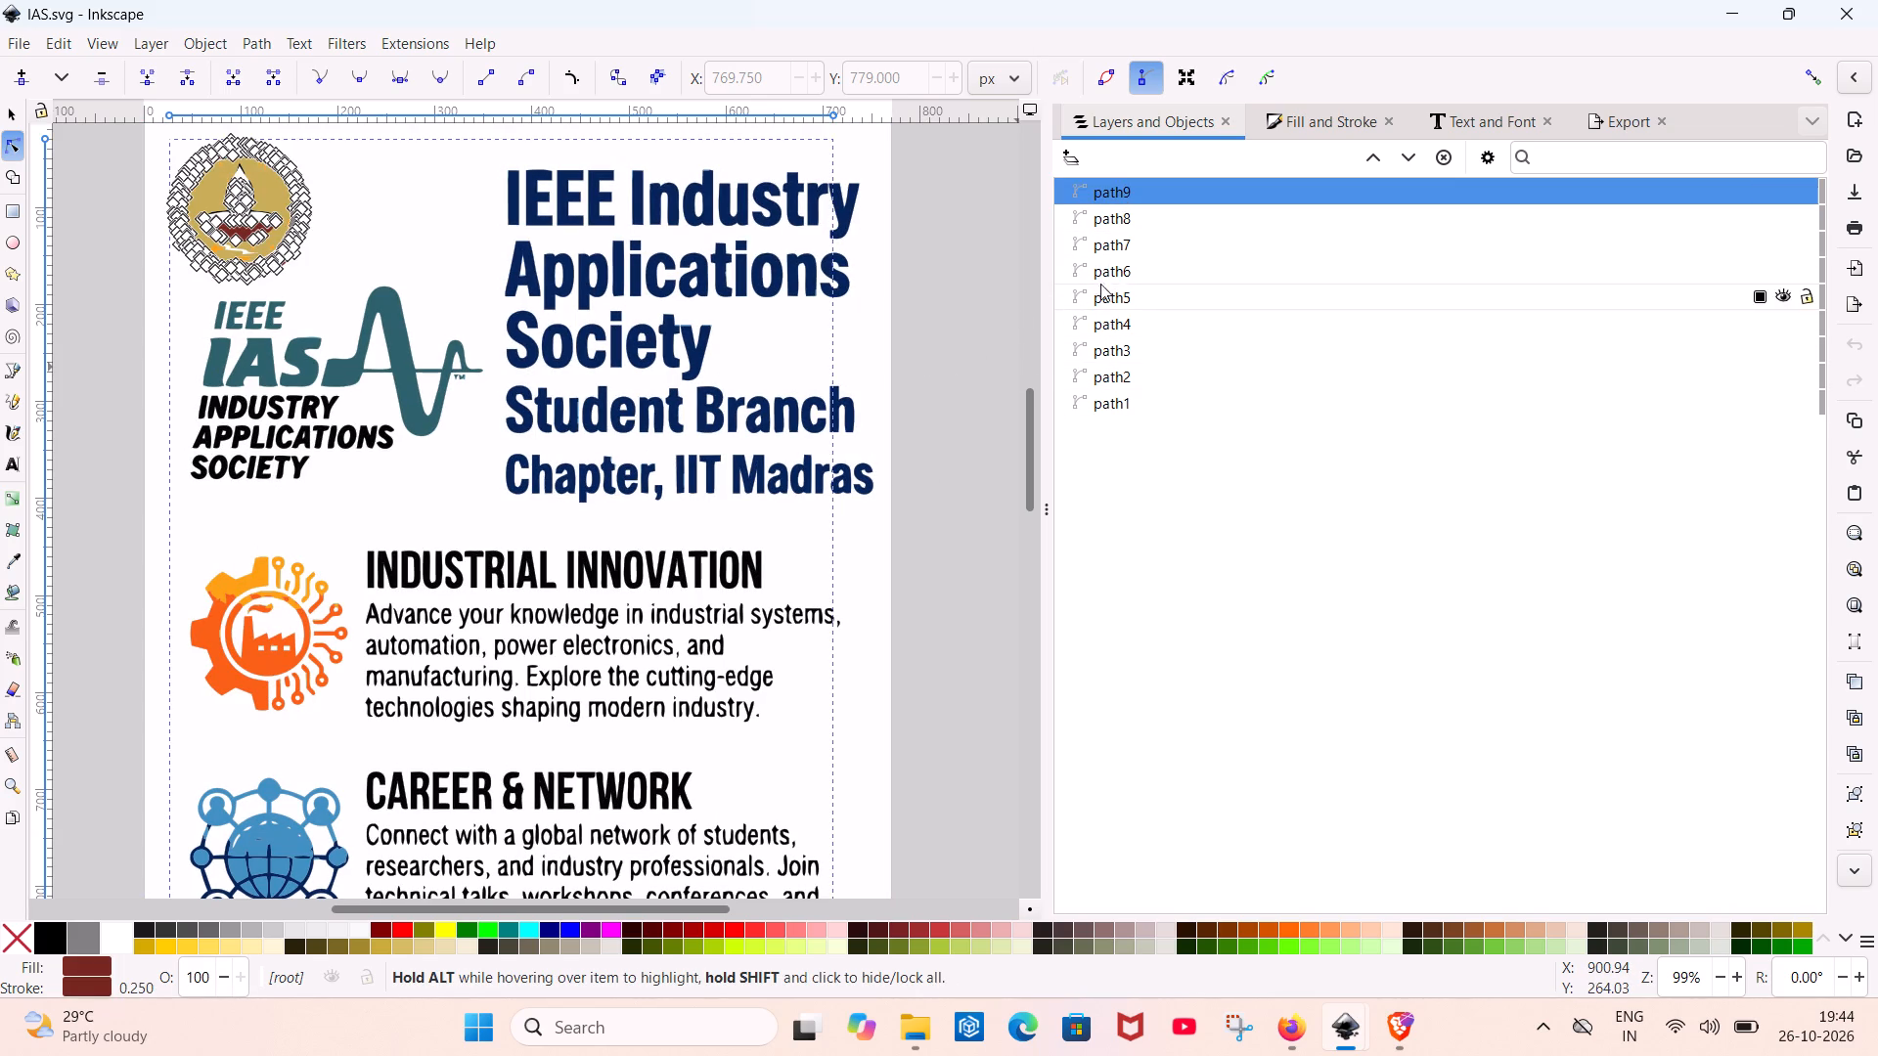
click(1120, 232)
click(1113, 255)
click(1104, 317)
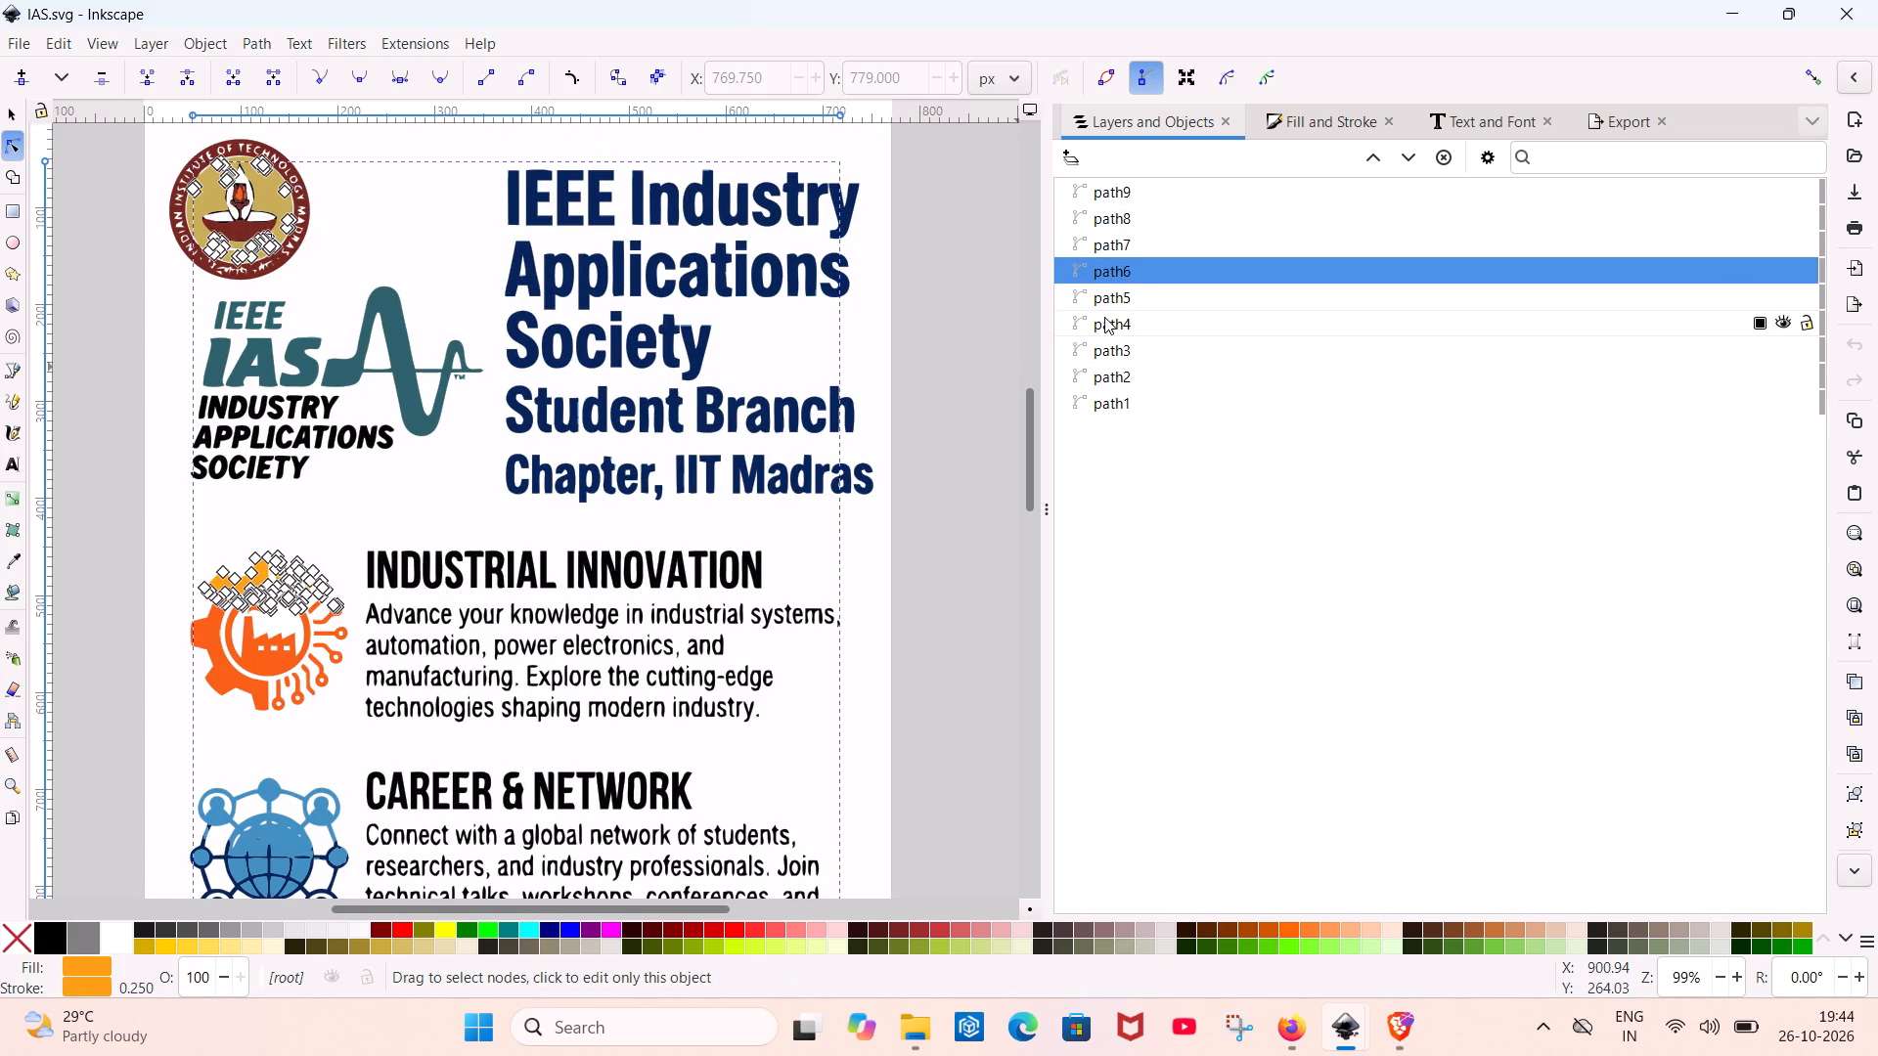
click(1114, 365)
click(1113, 418)
click(1108, 453)
click(1103, 482)
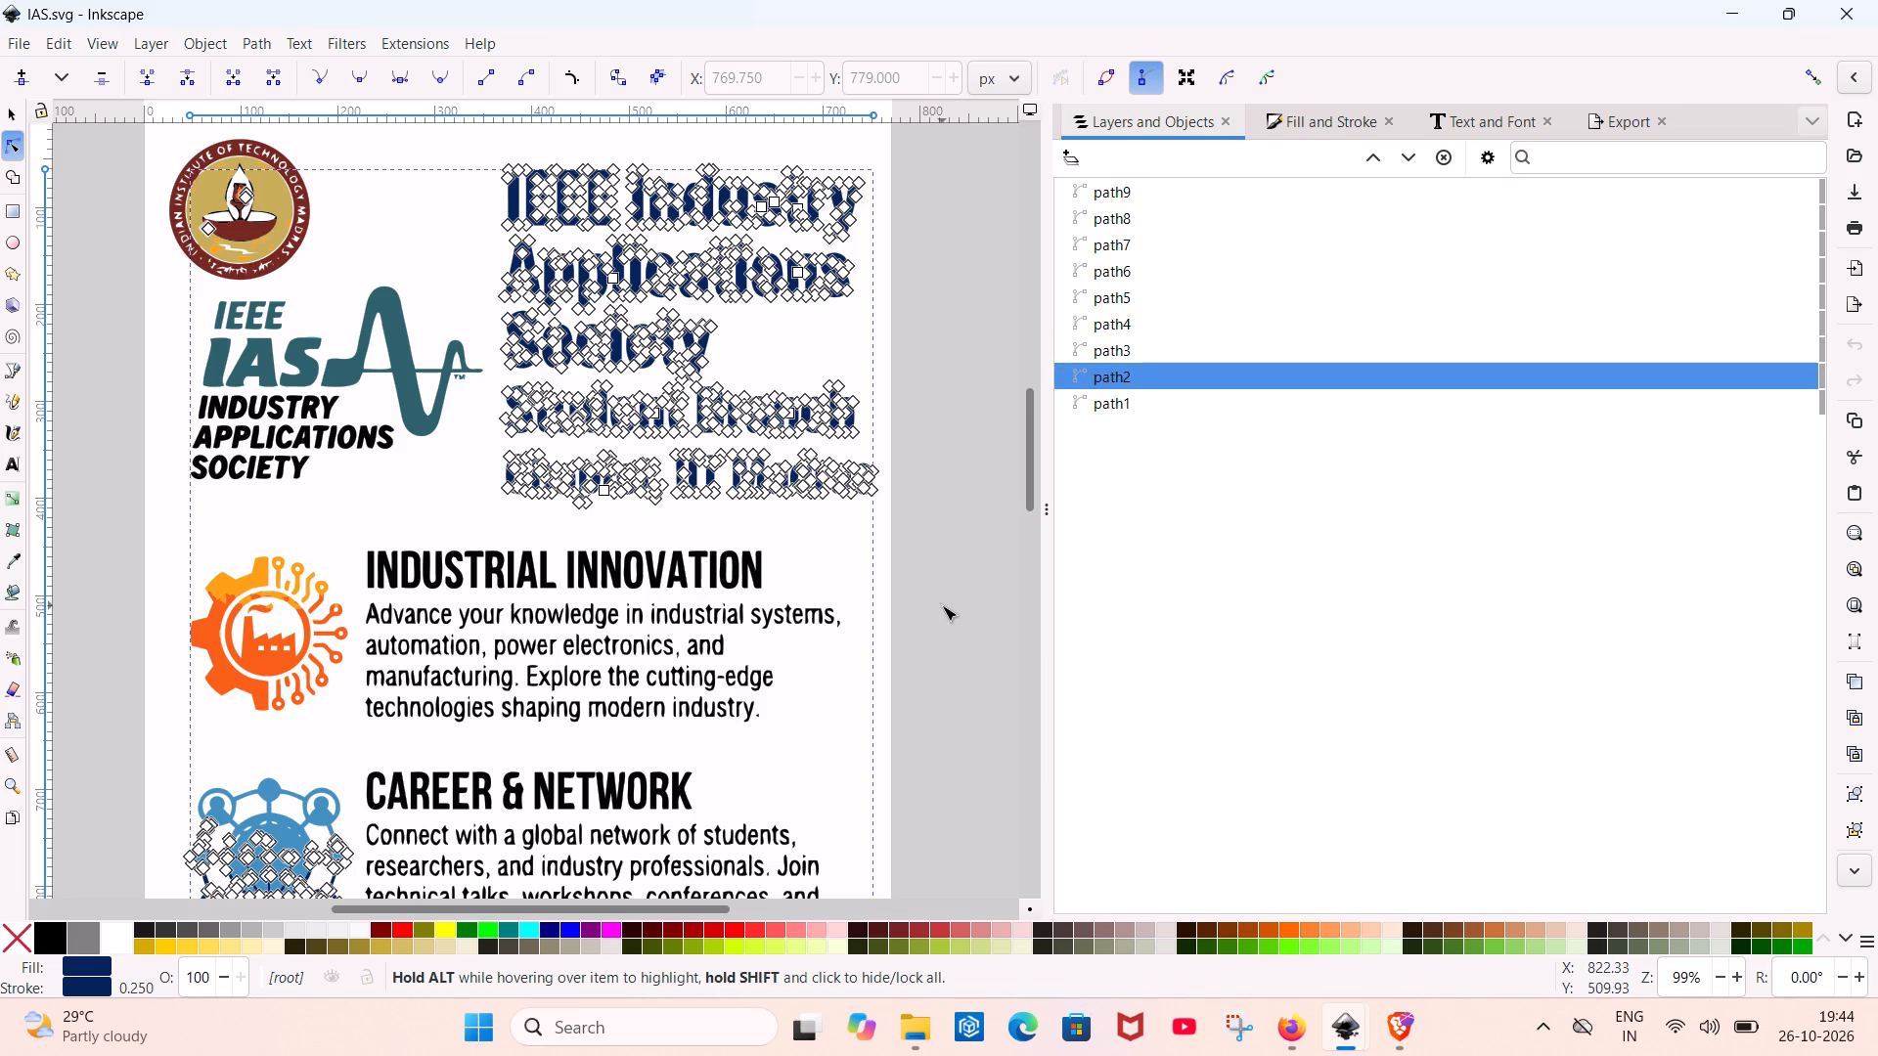
click(942, 605)
Look over the poster down to the navy footer and check whether the footer and white sparkle can be picked individually.
scroll(925, 564, down, 2)
scroll(925, 564, up, 2)
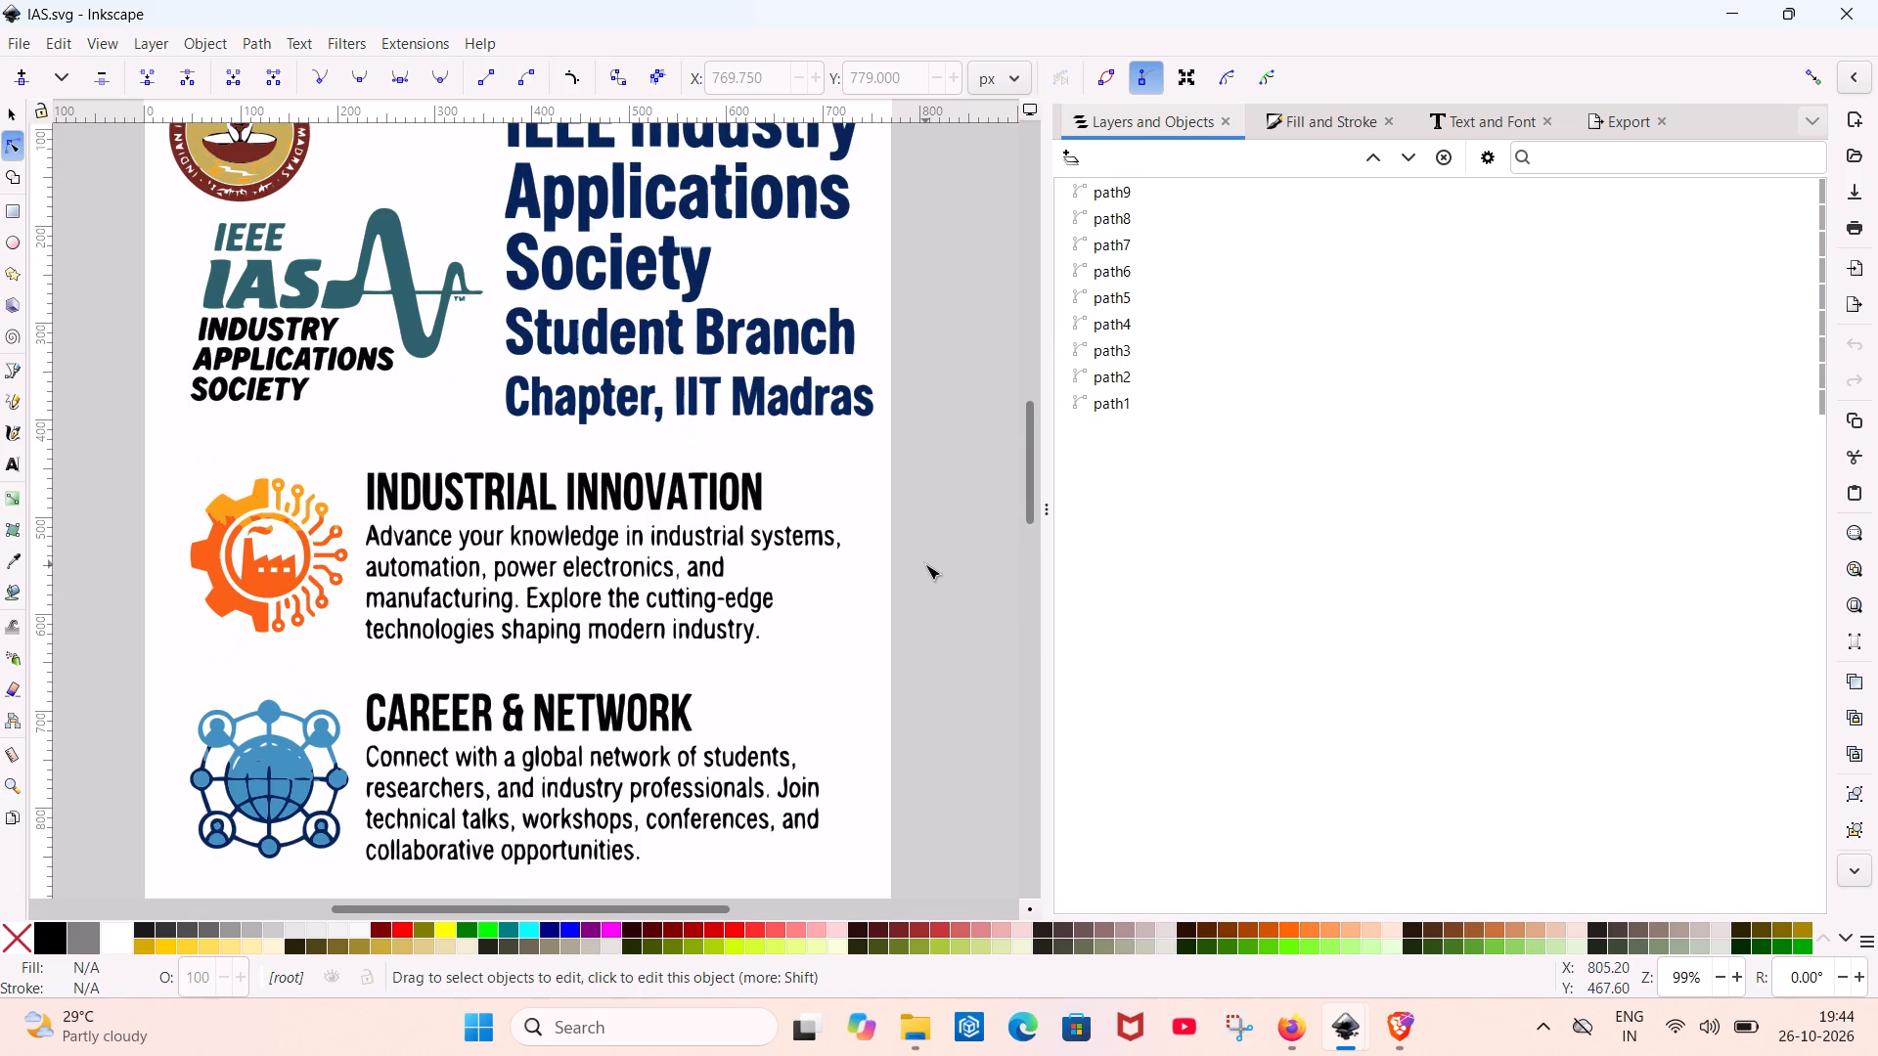
scroll(927, 562, down, 3)
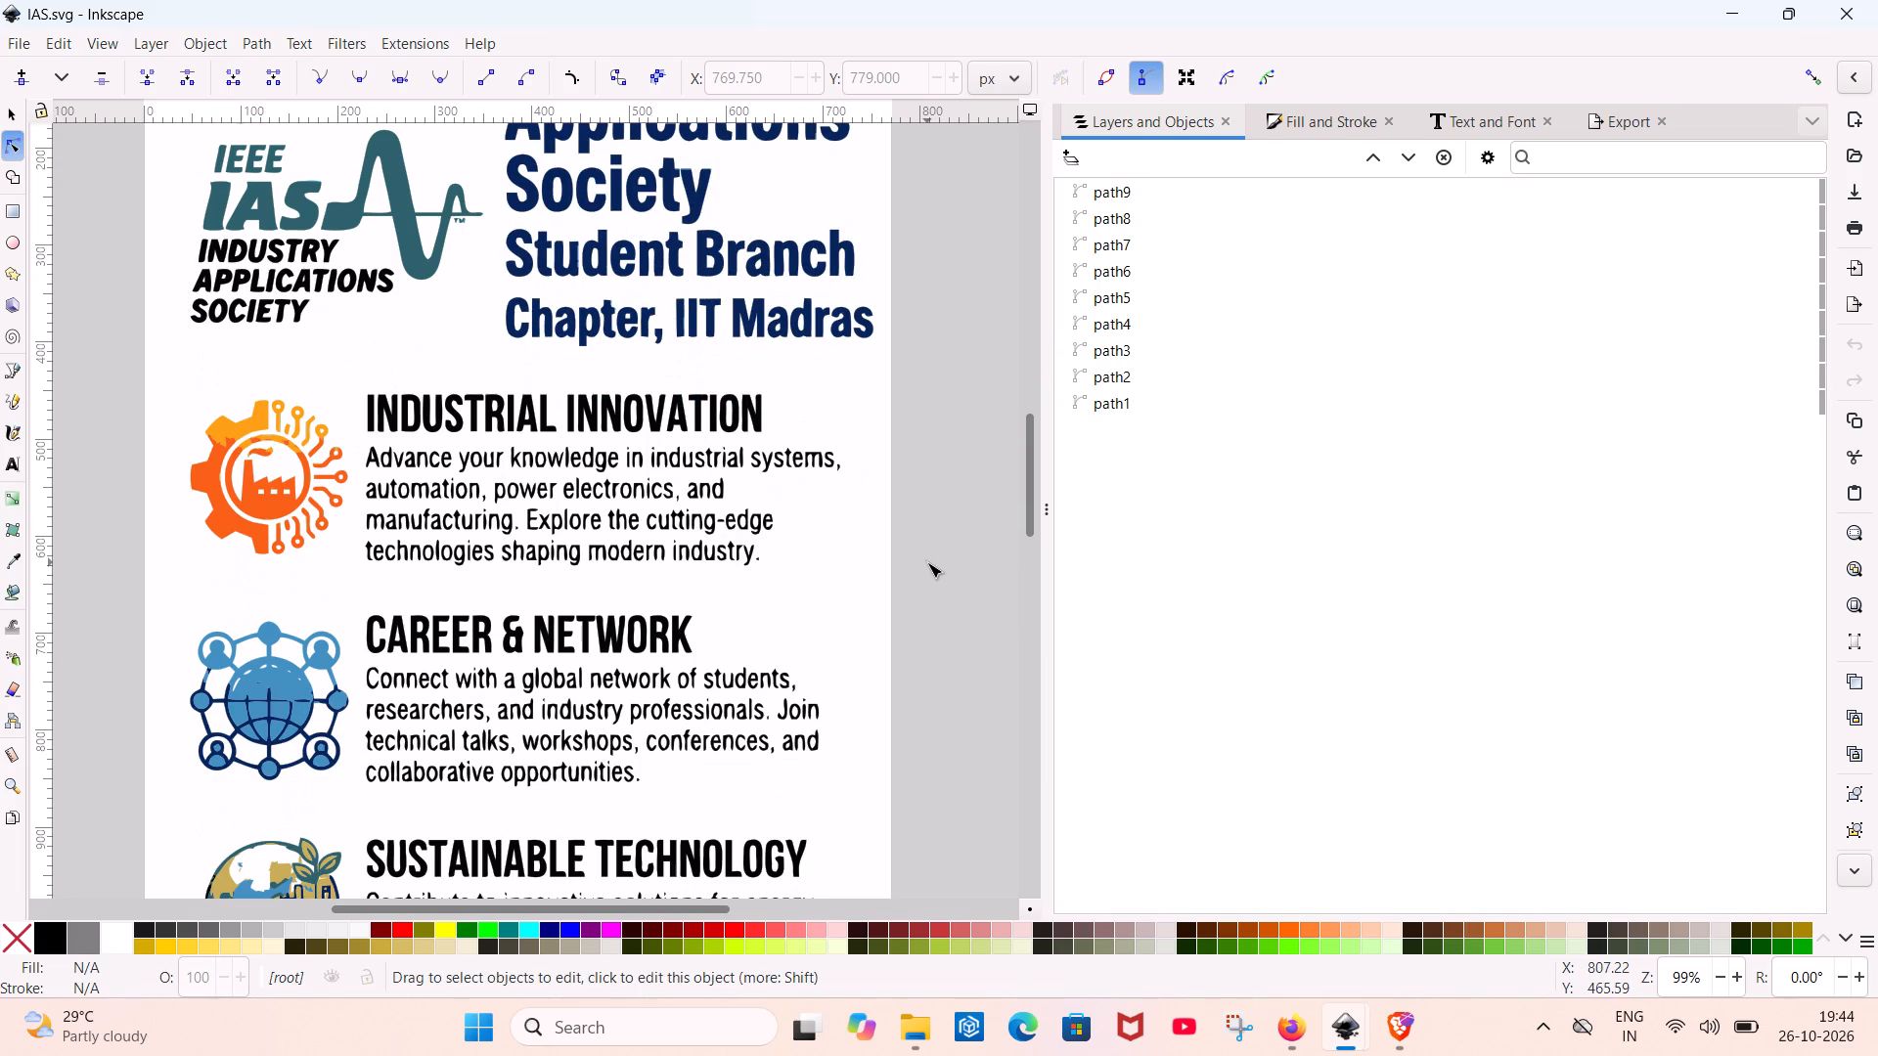
scroll(927, 562, down, 3)
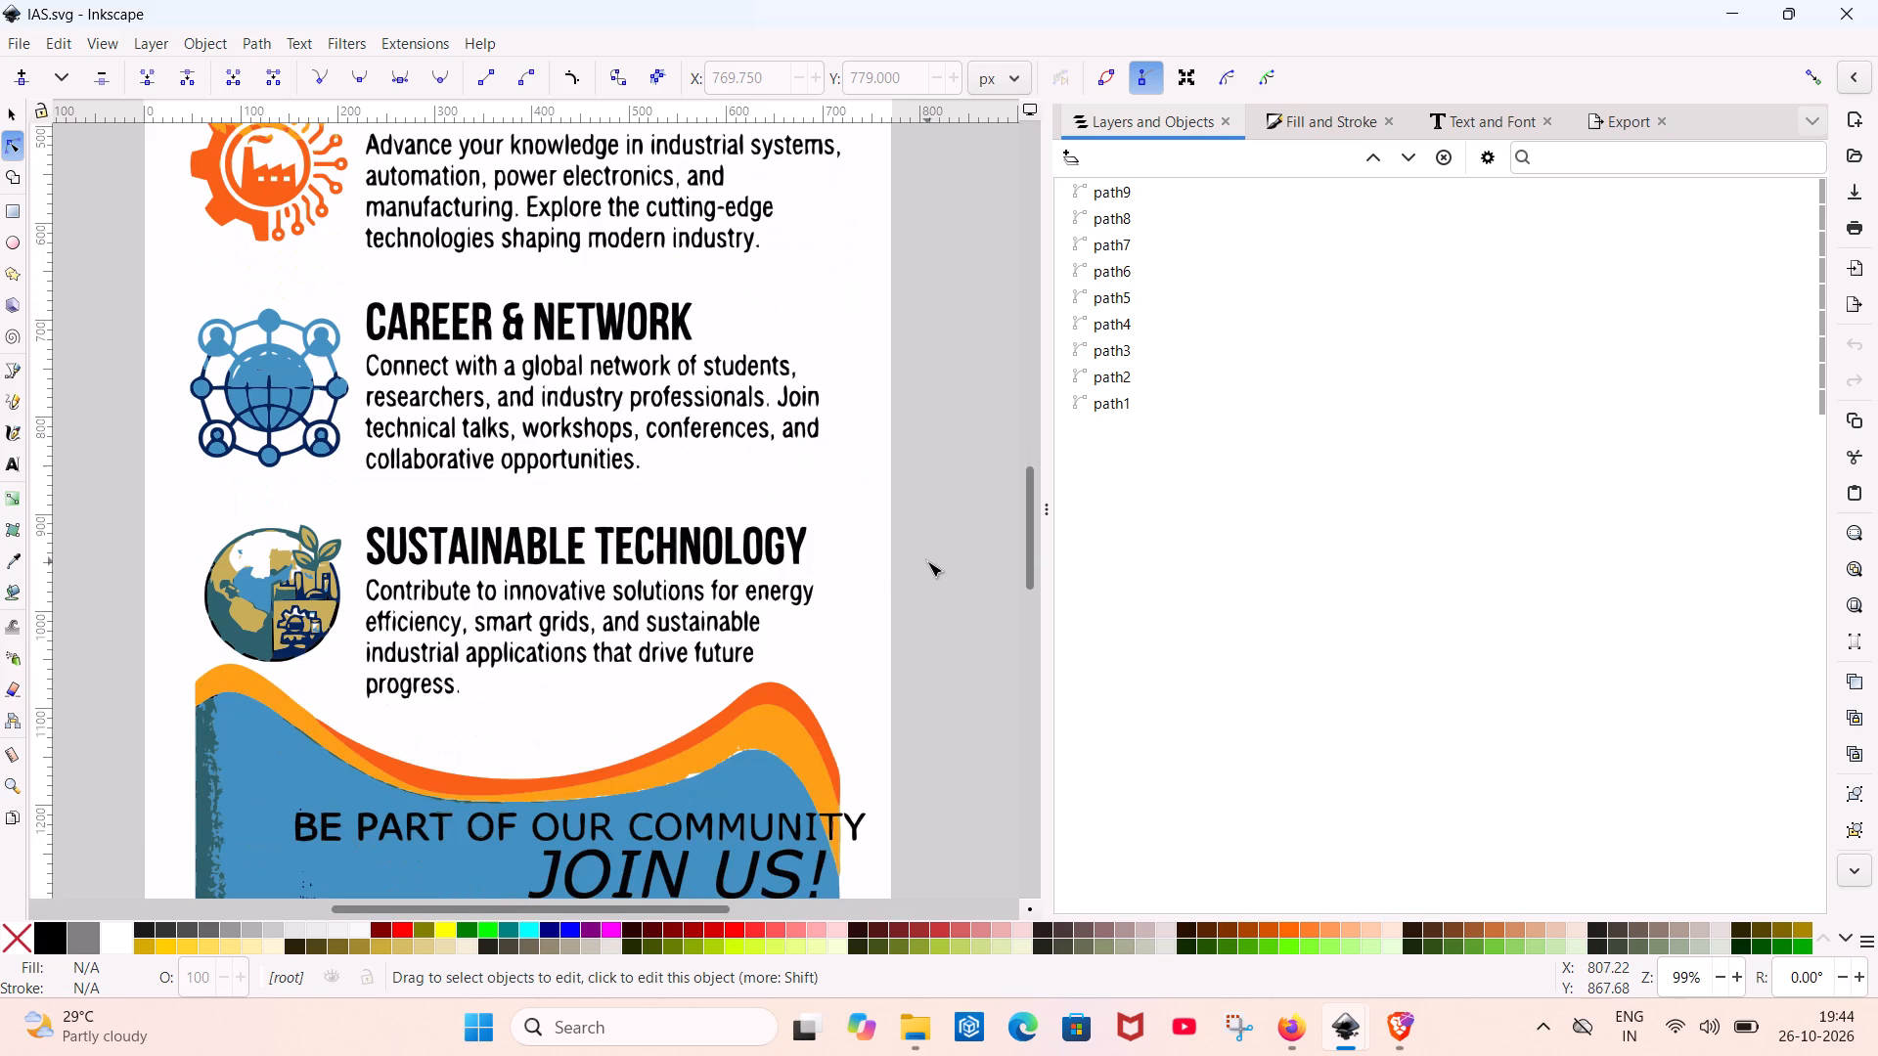
scroll(927, 561, down, 2)
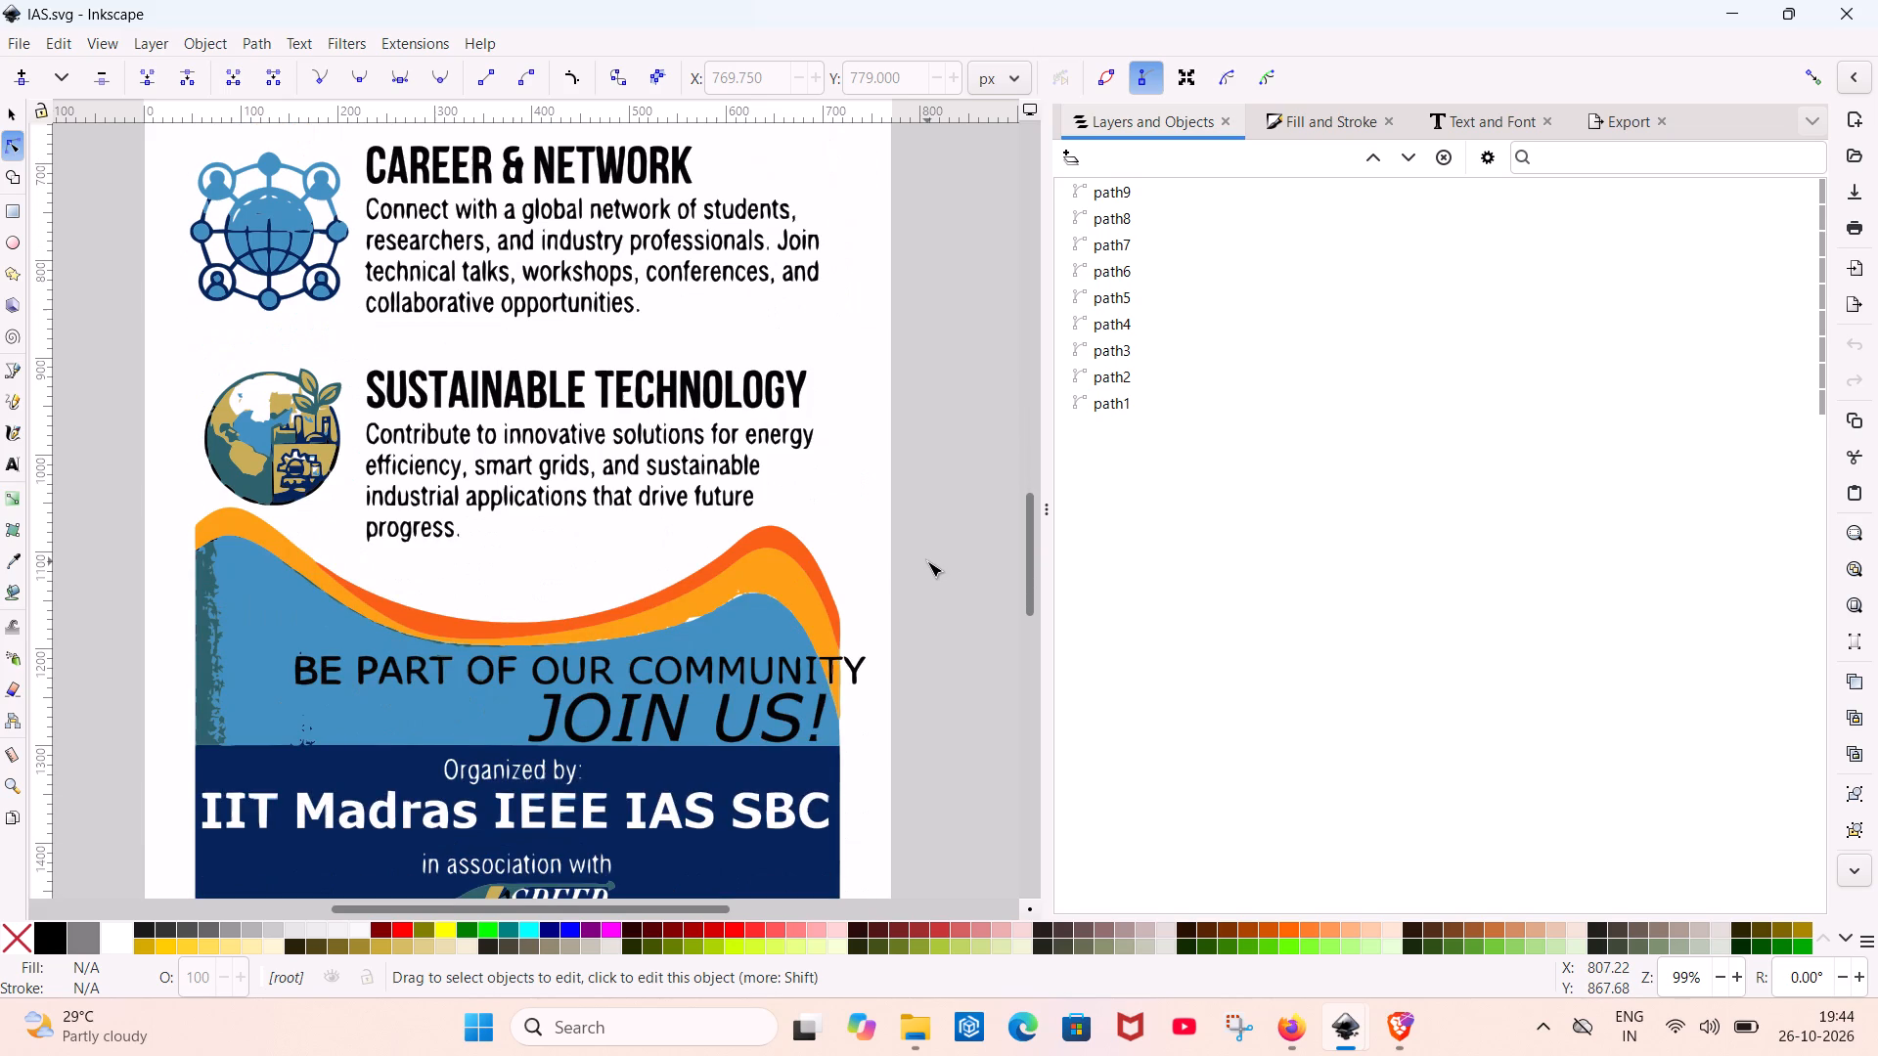
scroll(927, 560, down, 3)
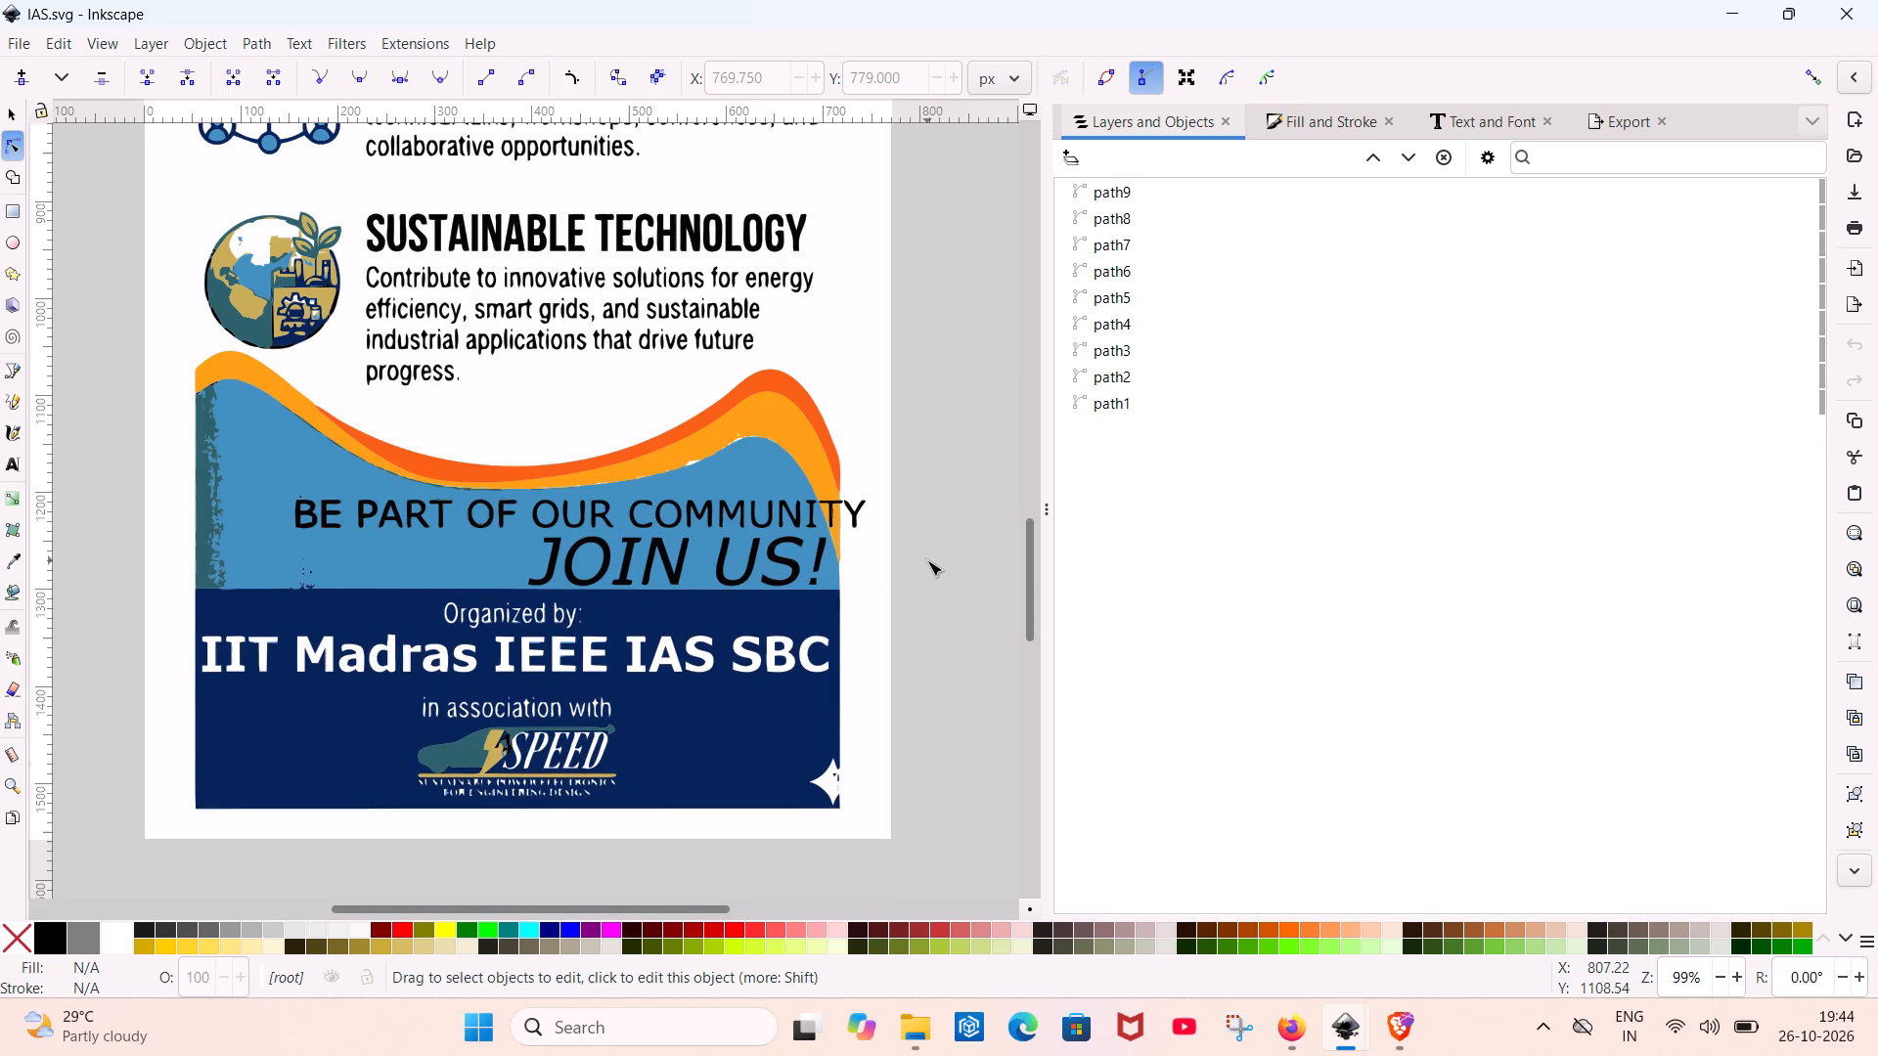
click(819, 693)
click(900, 638)
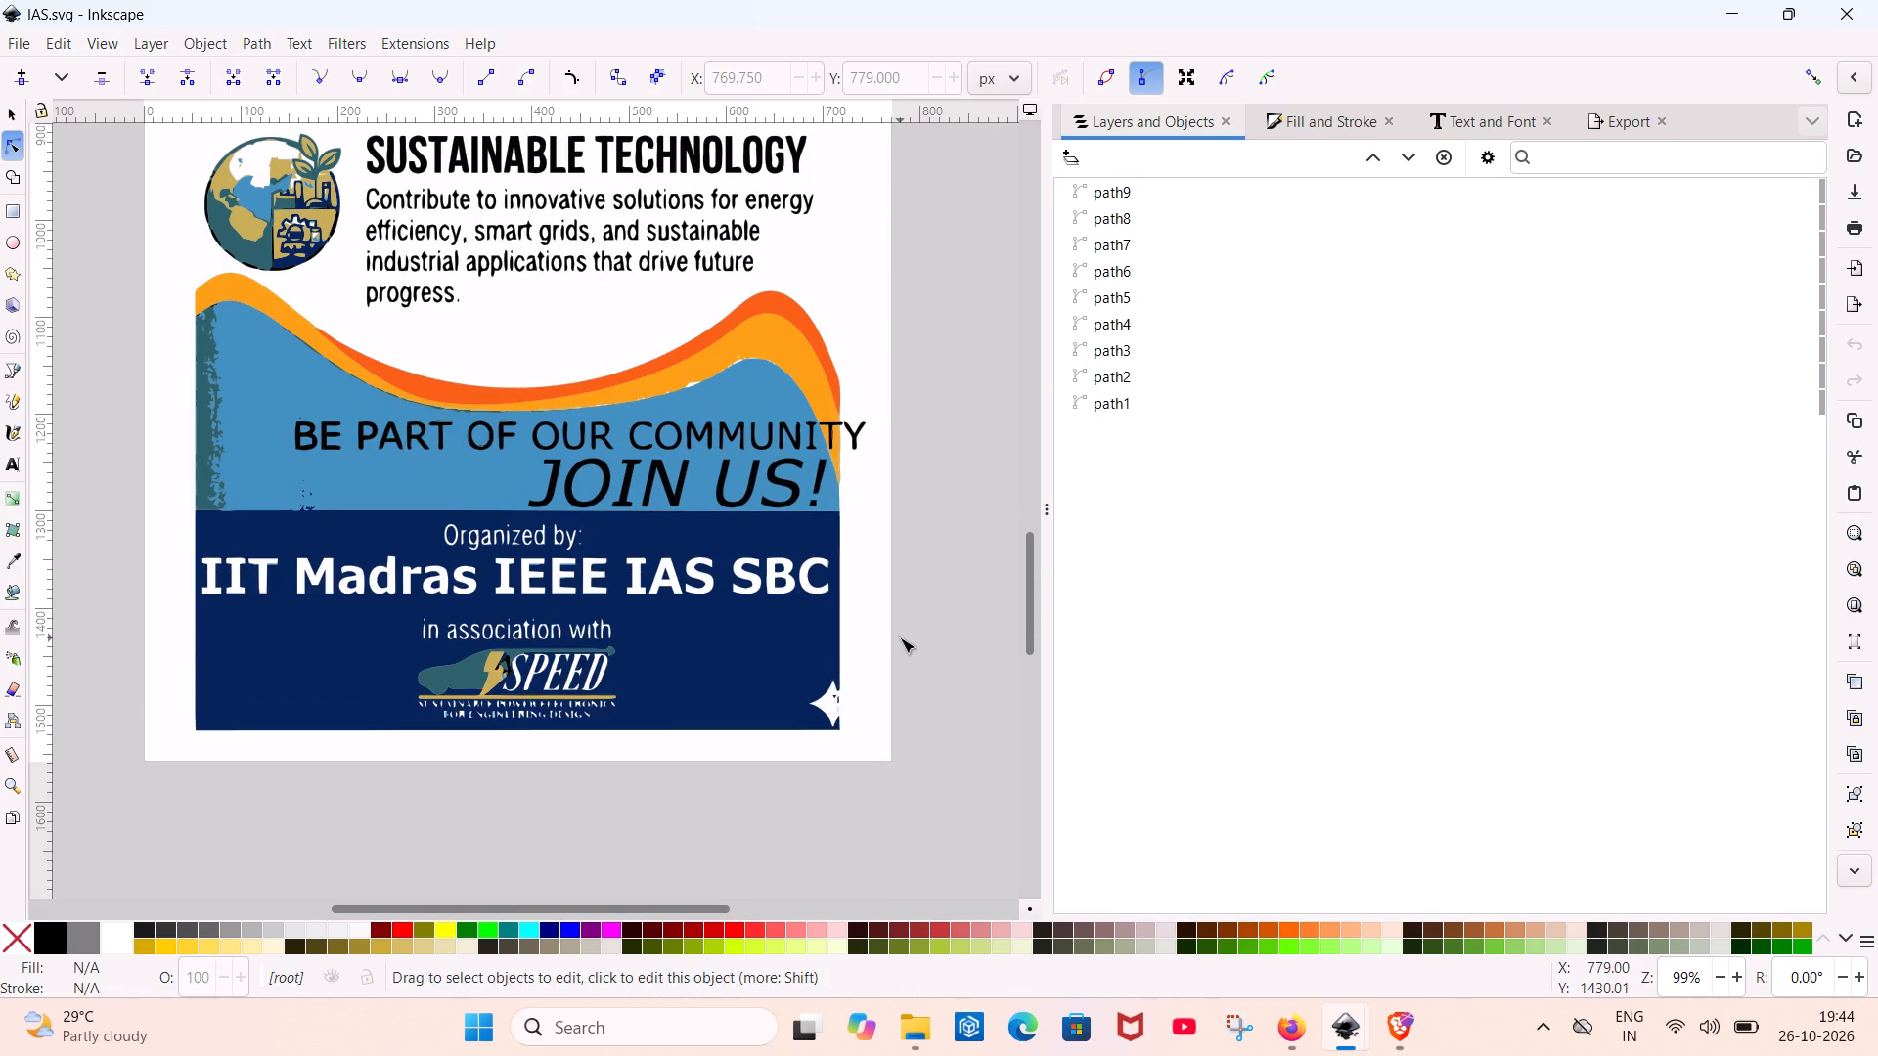
click(842, 703)
click(919, 643)
click(665, 678)
click(666, 678)
click(691, 661)
click(910, 545)
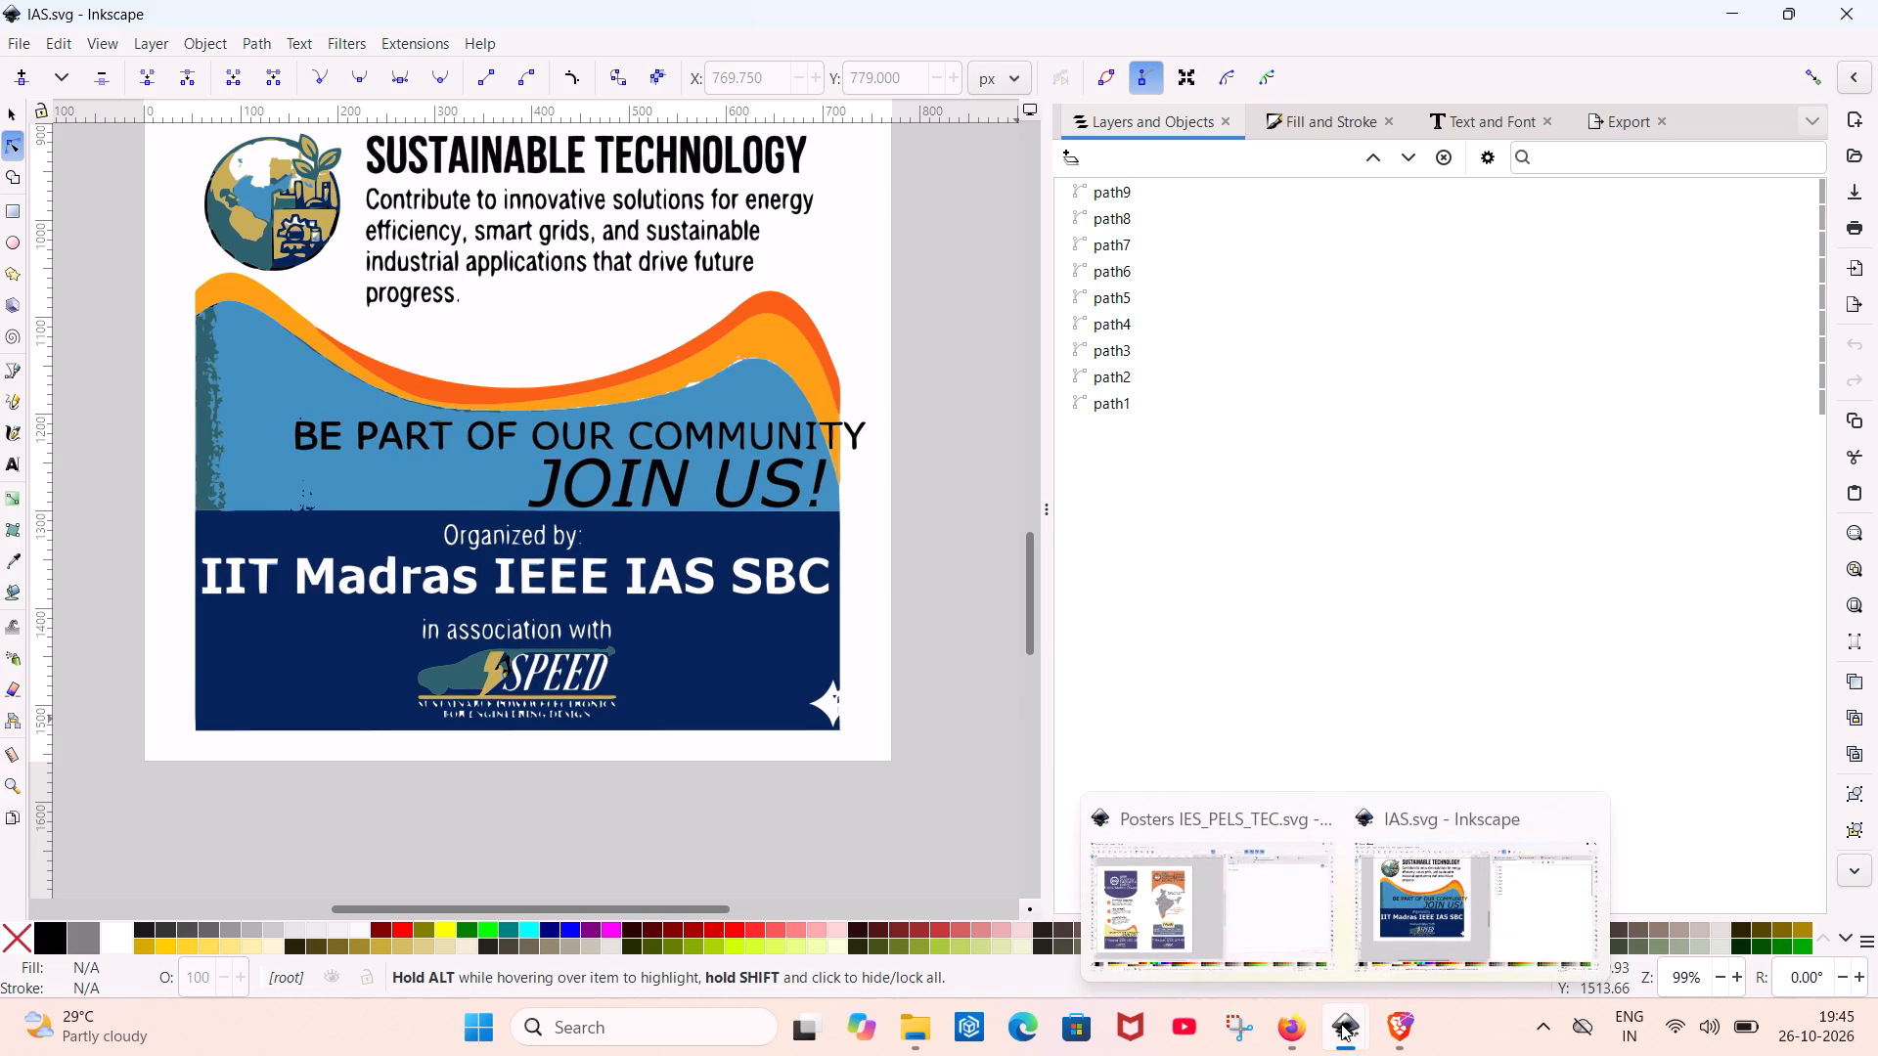
Switch to Brave, close the old PngToSVG editor tab and reopen the converted IAS poster in the SVG editor.
click(1408, 896)
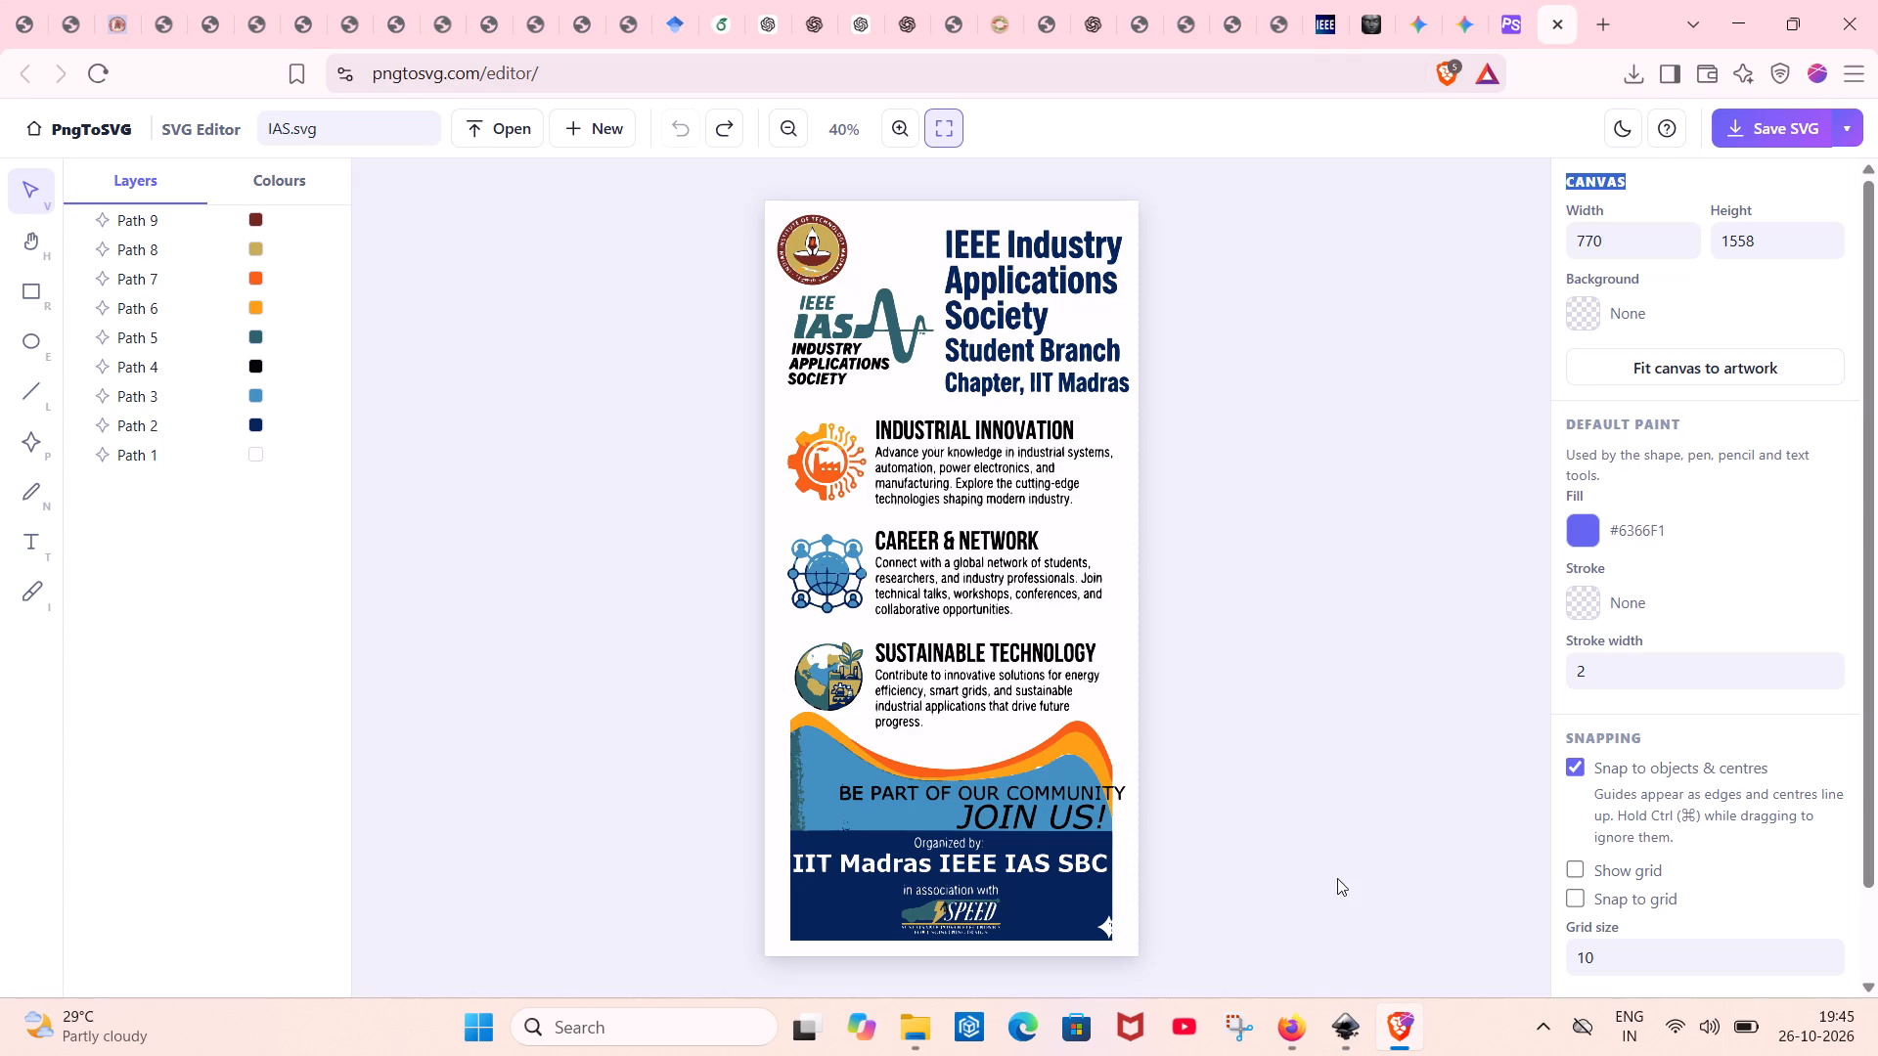
click(1561, 22)
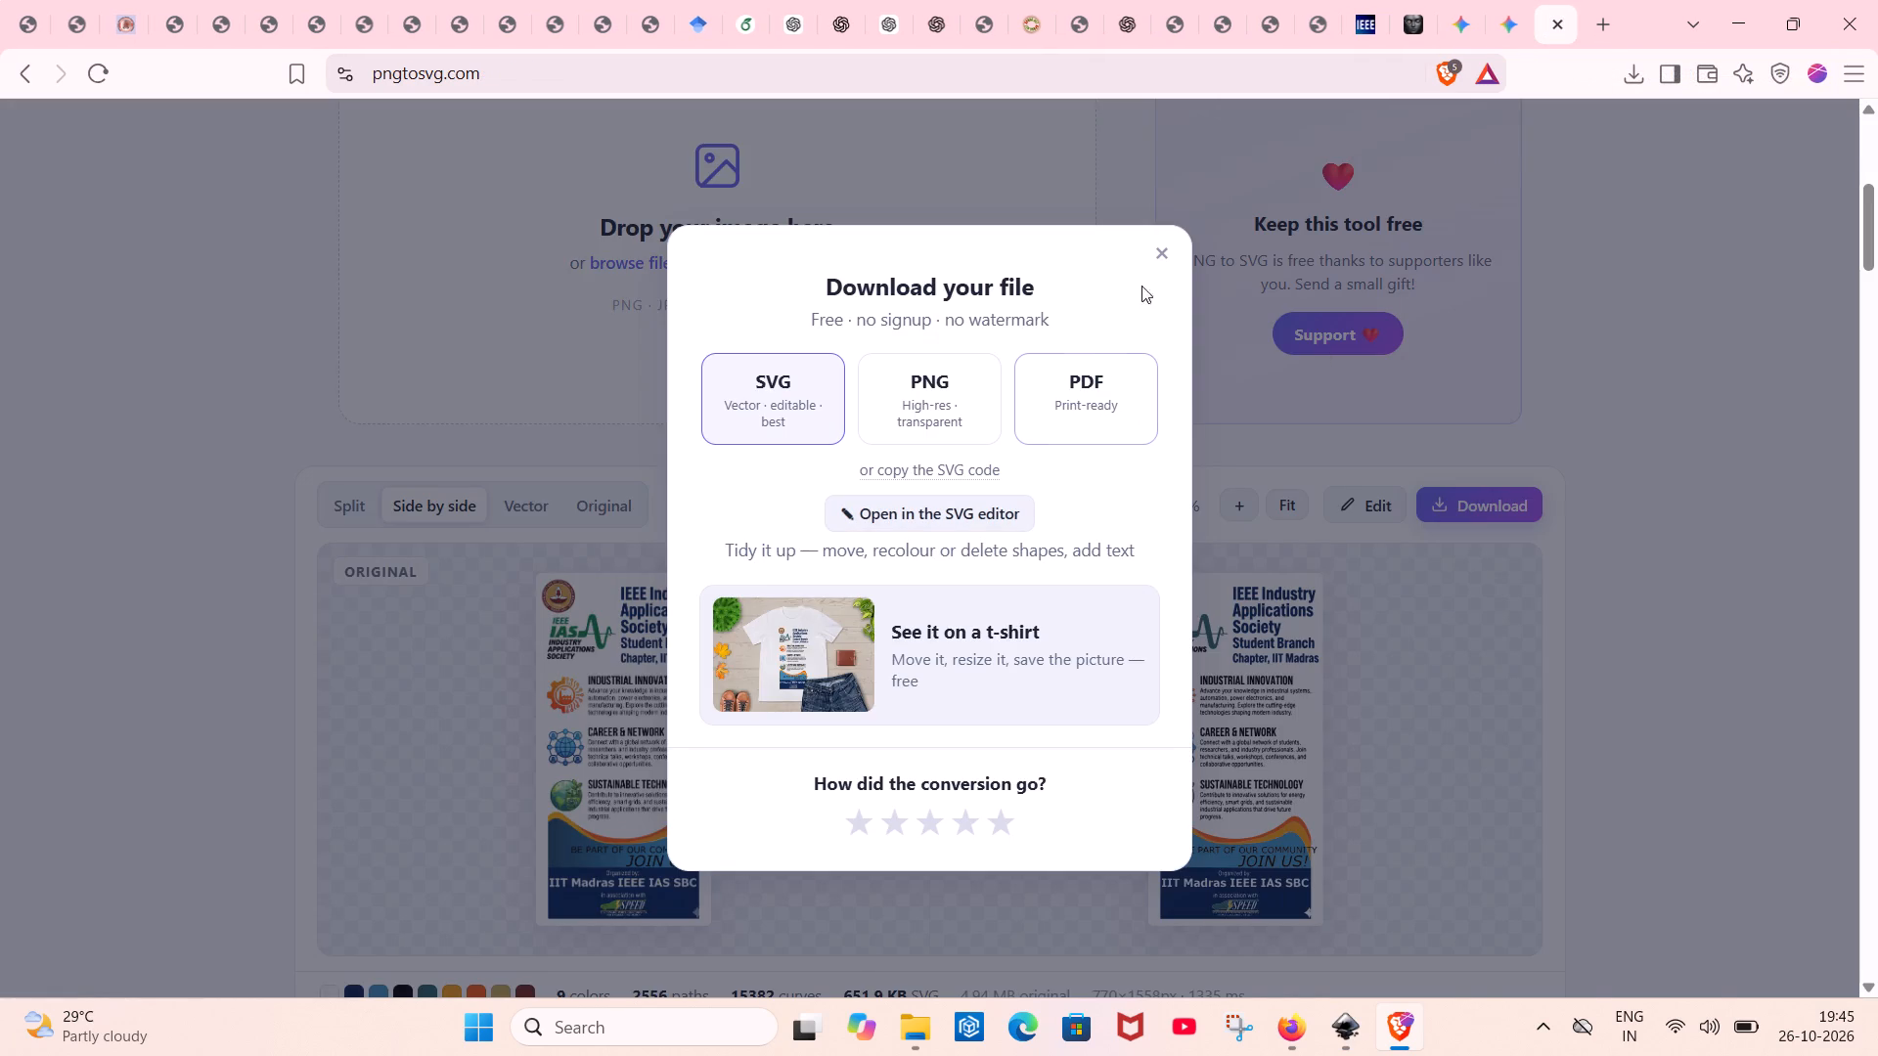
click(1156, 249)
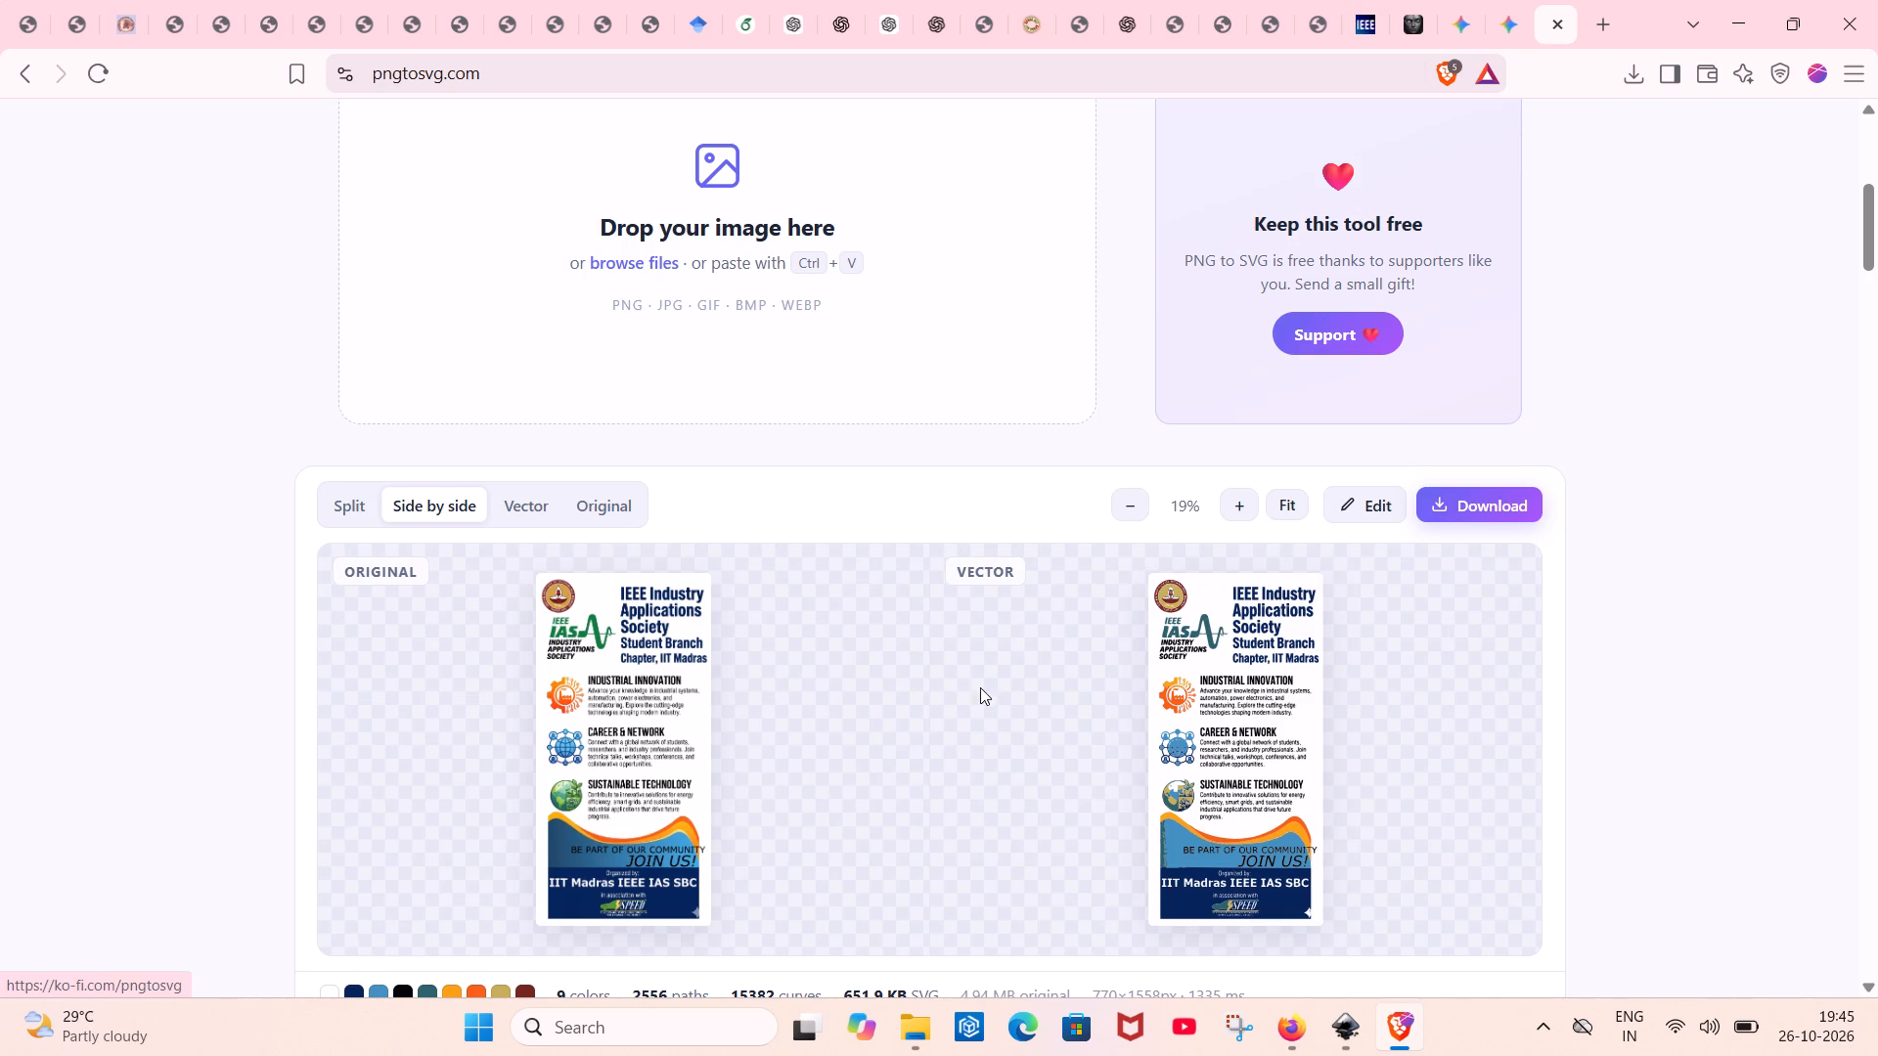
scroll(977, 660, down, 1)
click(1200, 610)
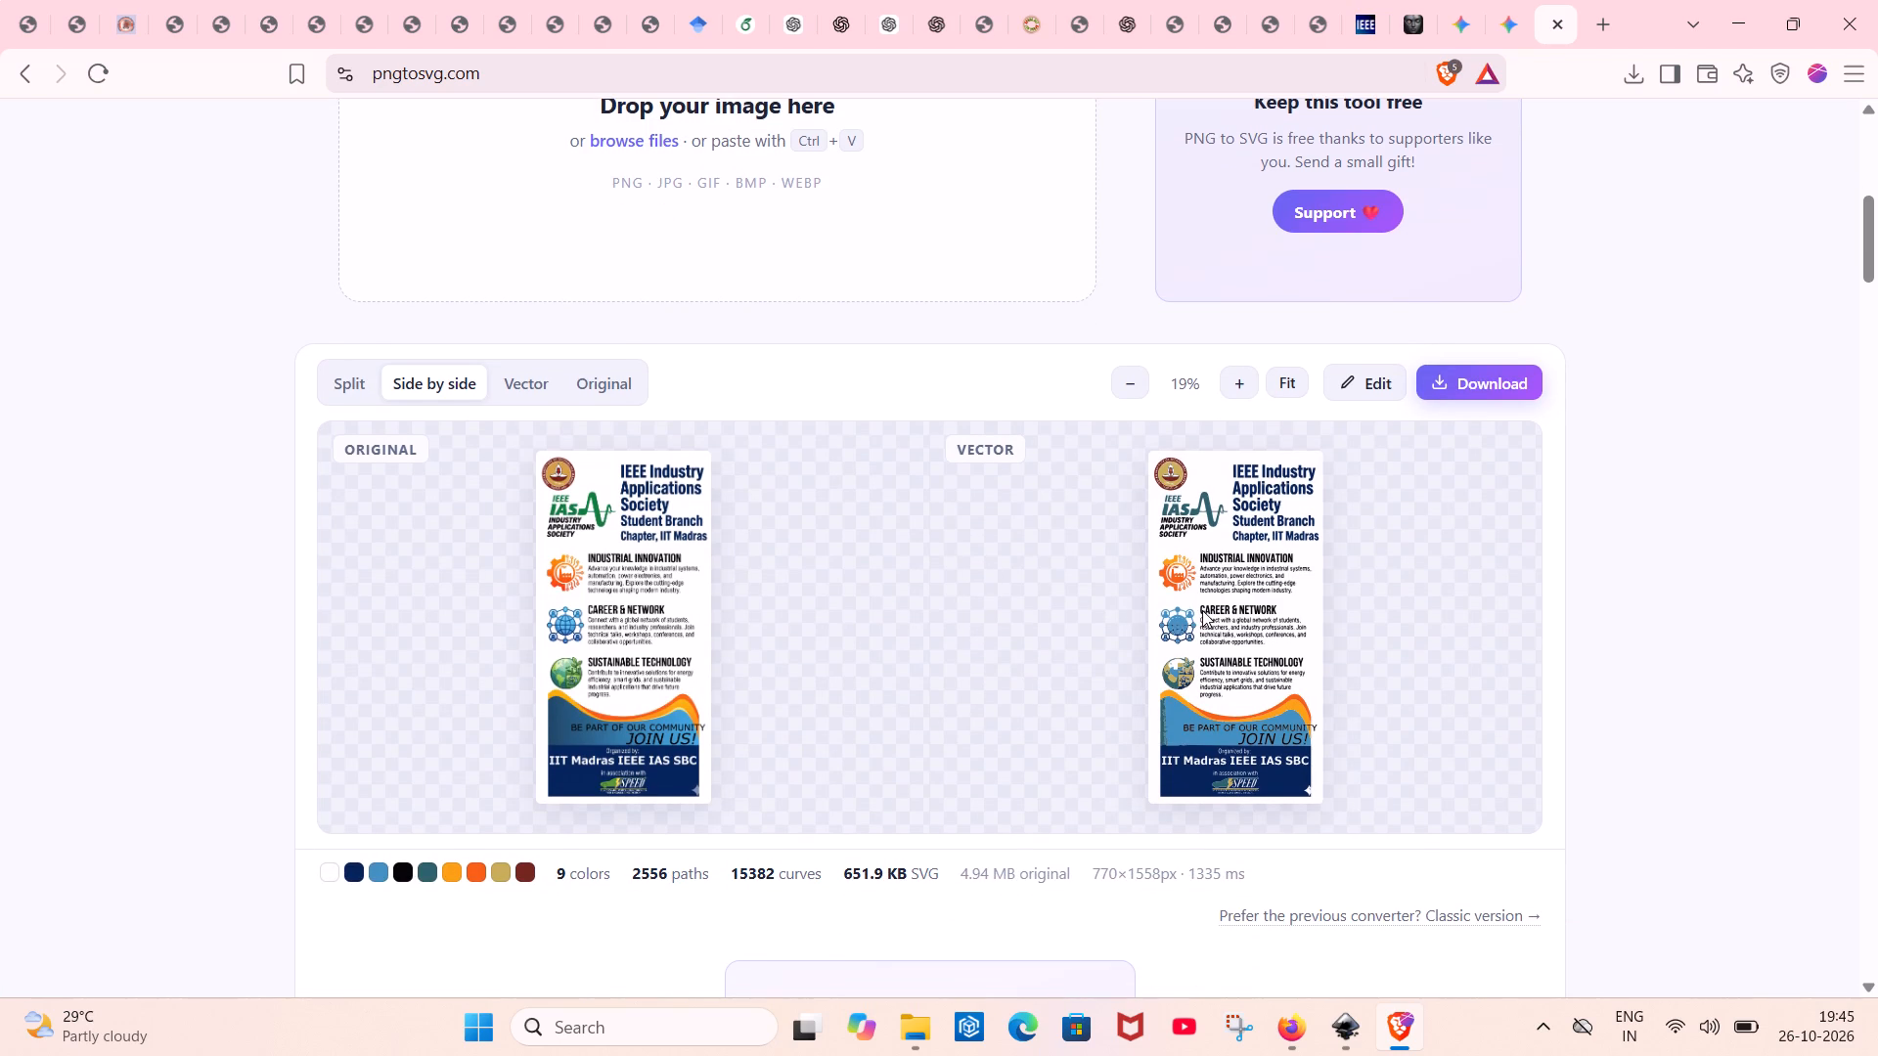
click(1375, 386)
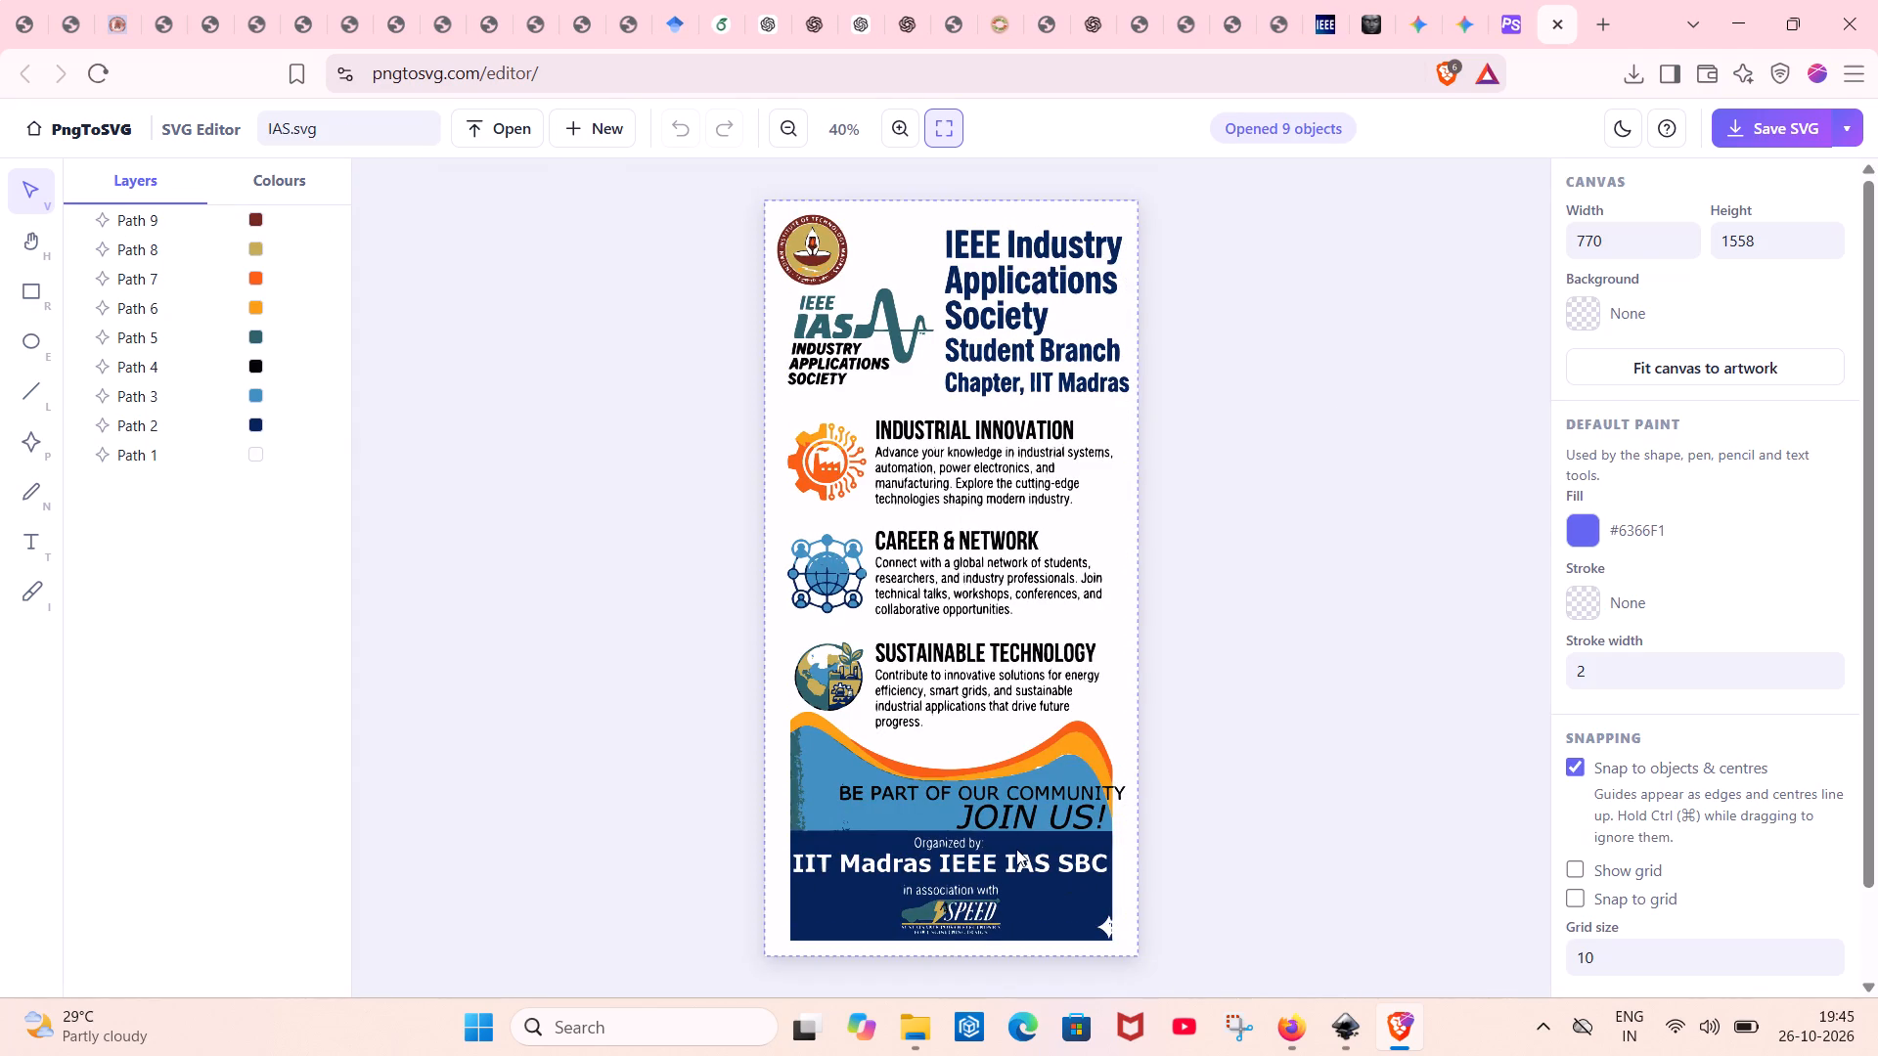
Select the orange wave, Path 6, and the blue area, Path 3, to check what they contain, and undo the accidental changes.
click(1042, 814)
click(1074, 758)
triple_click(1076, 744)
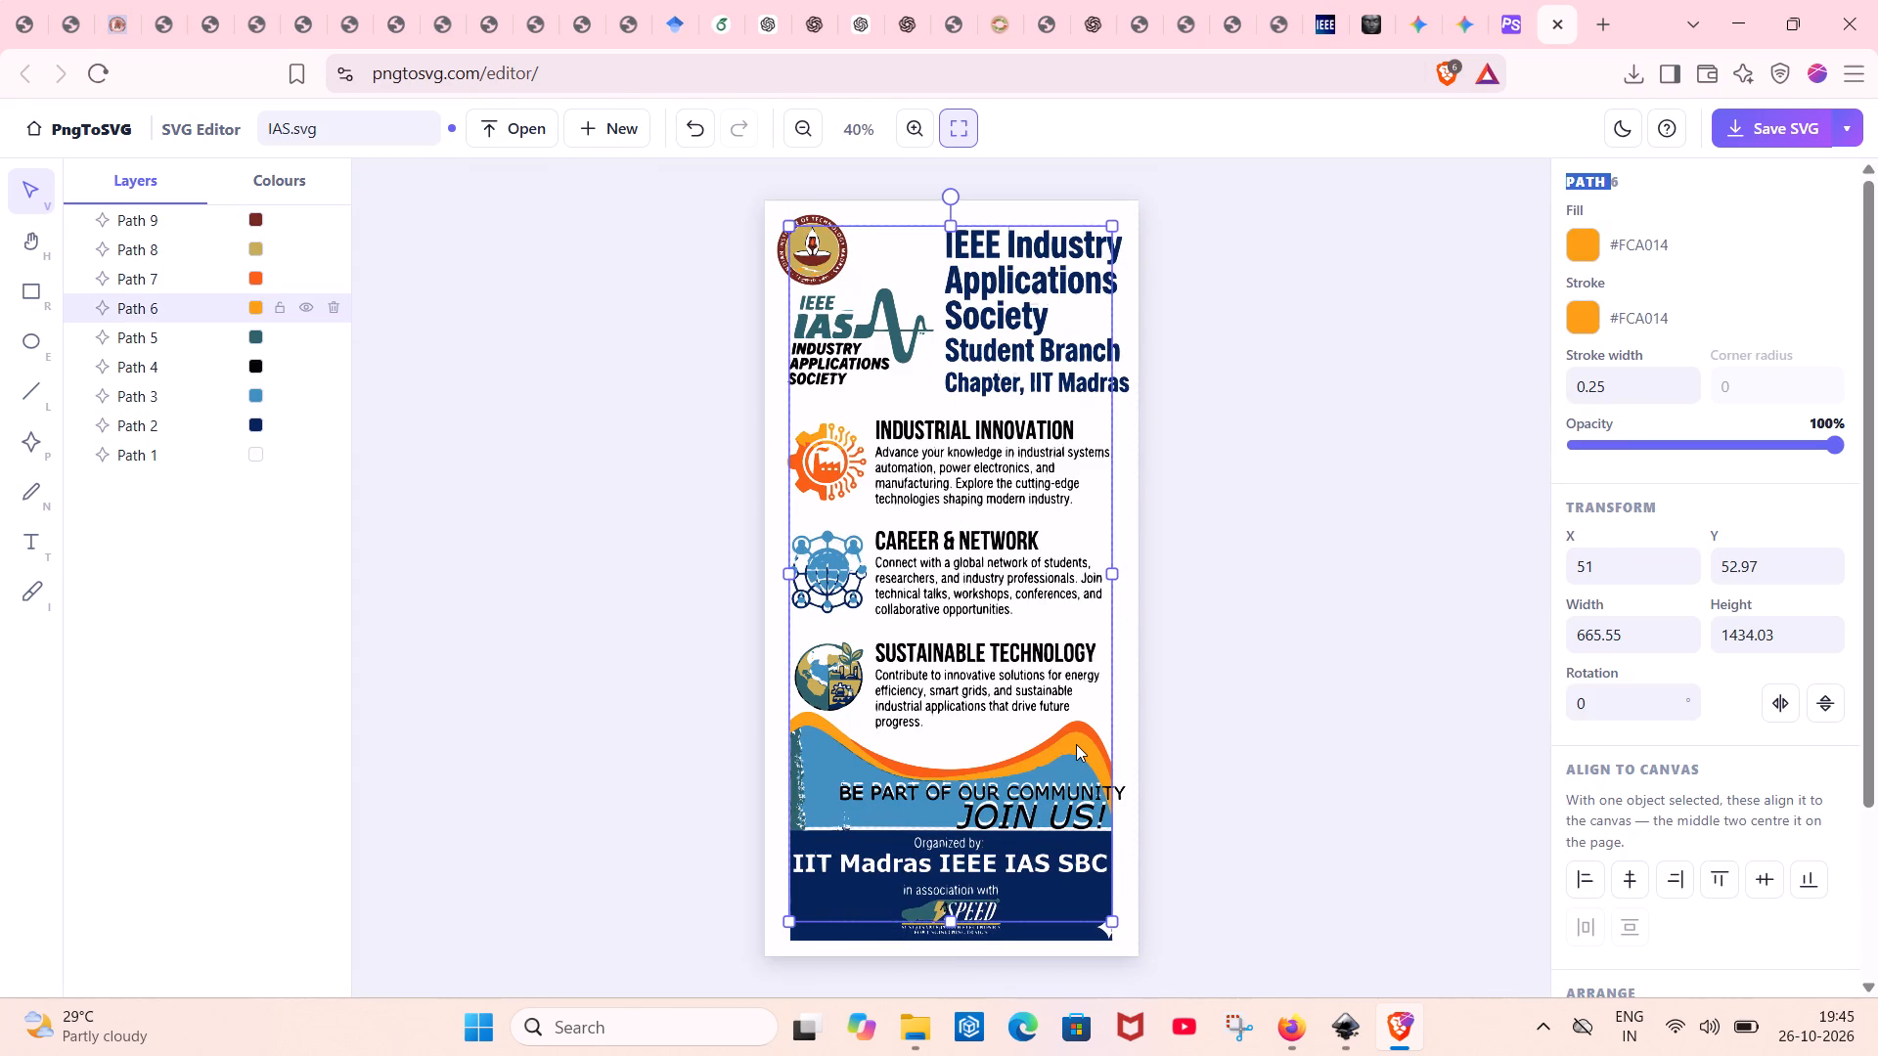
double_click(1076, 744)
click(1076, 744)
click(1058, 773)
click(1060, 773)
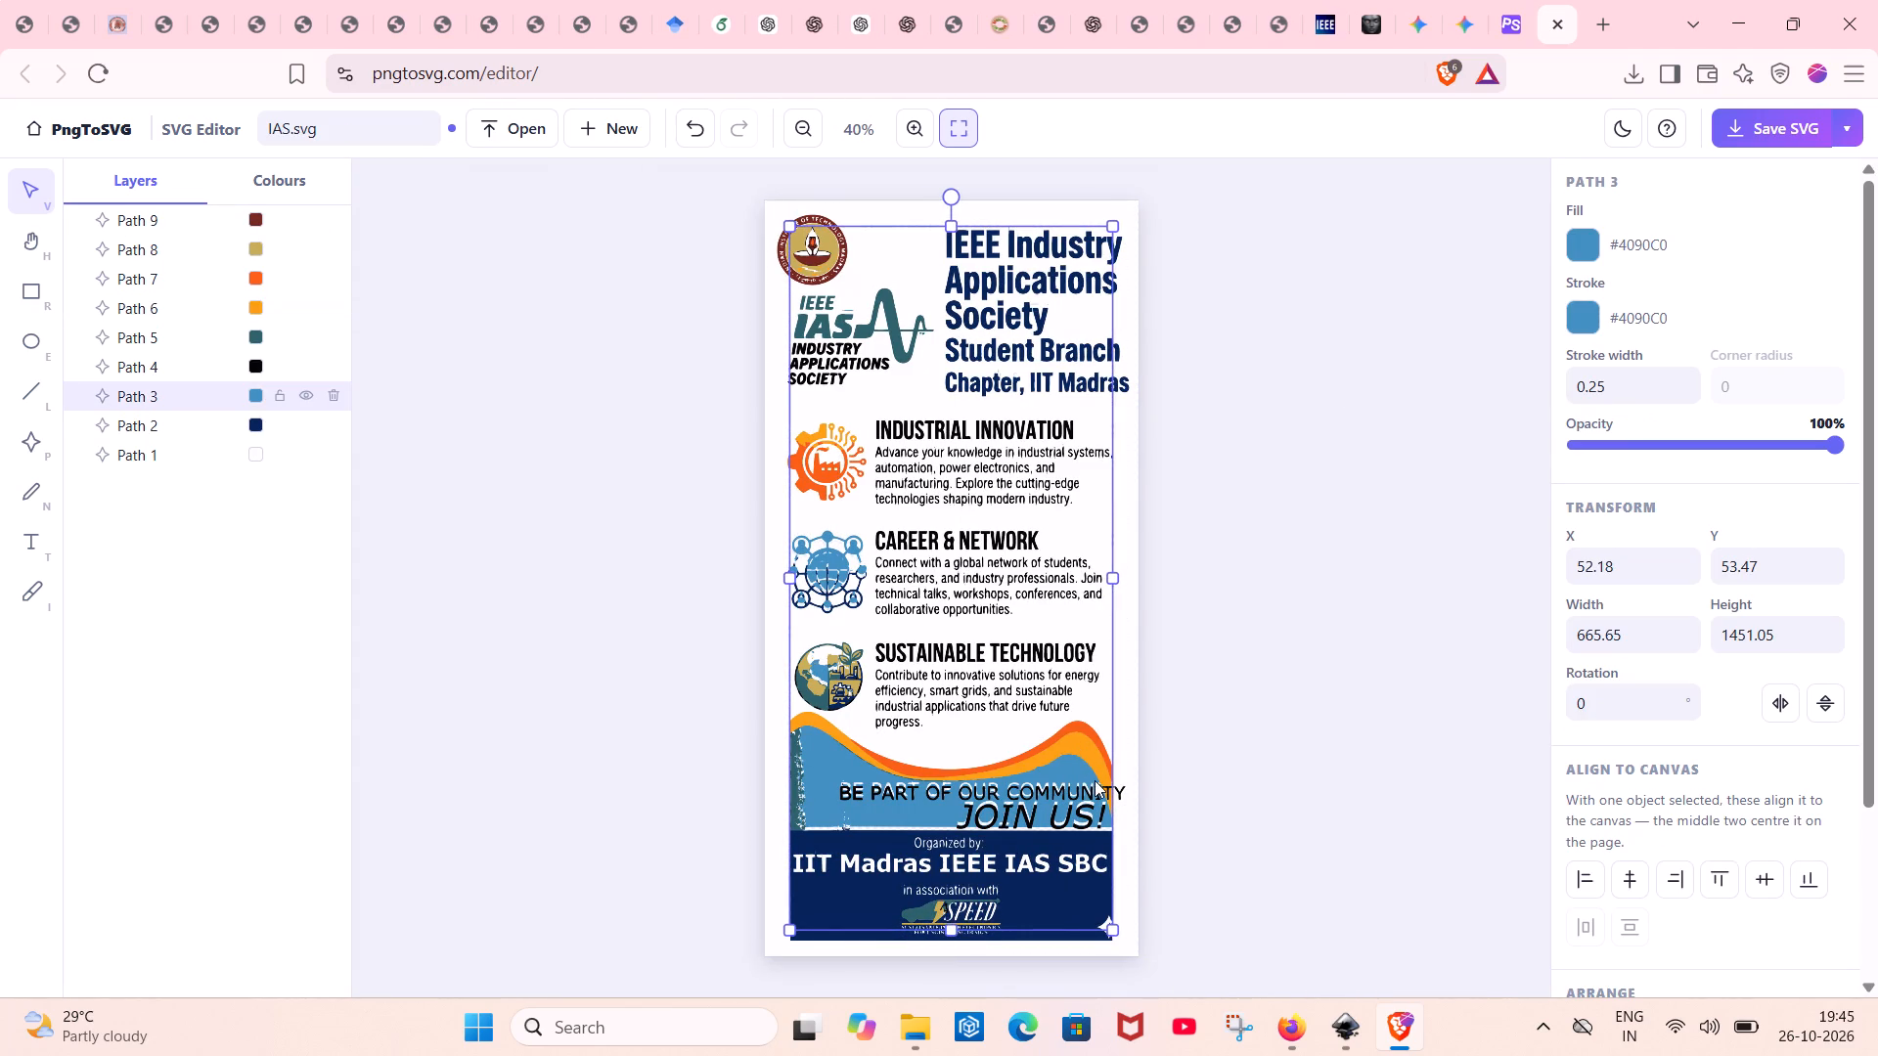
key(ctrl+z)
key(ctrl+z)
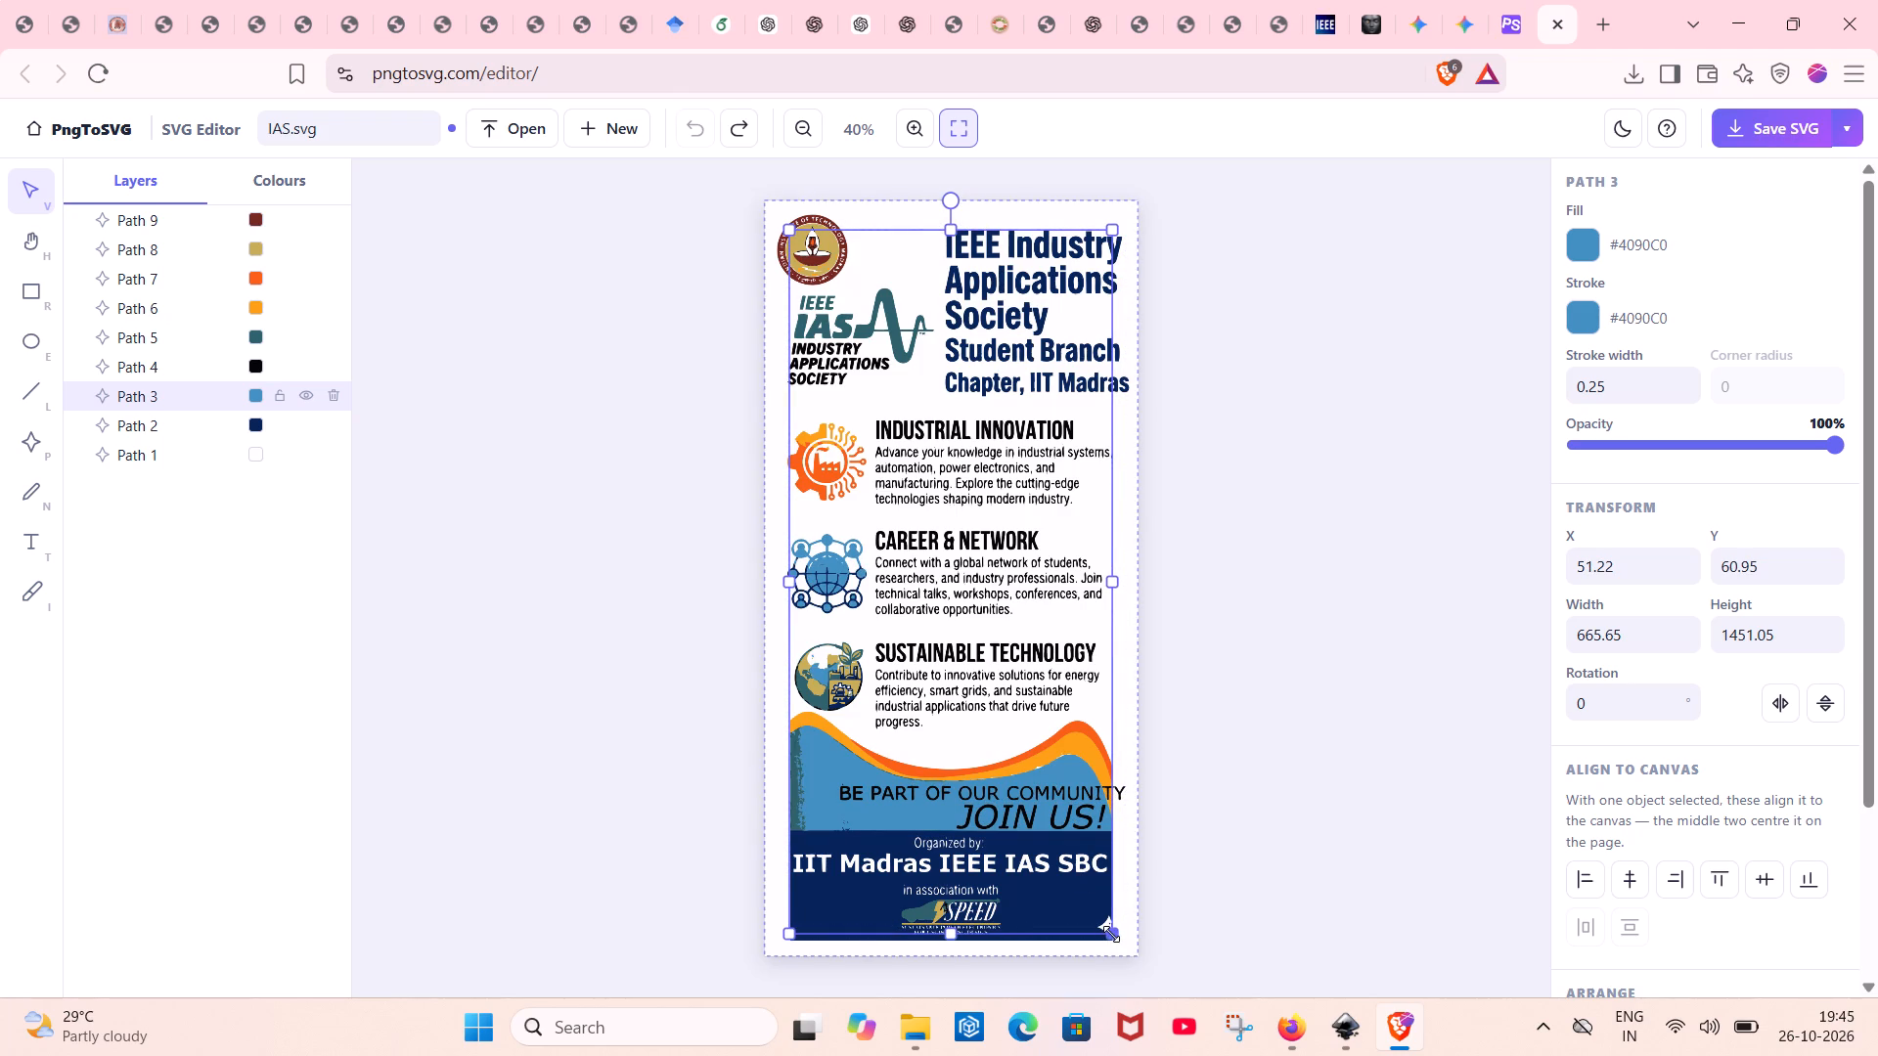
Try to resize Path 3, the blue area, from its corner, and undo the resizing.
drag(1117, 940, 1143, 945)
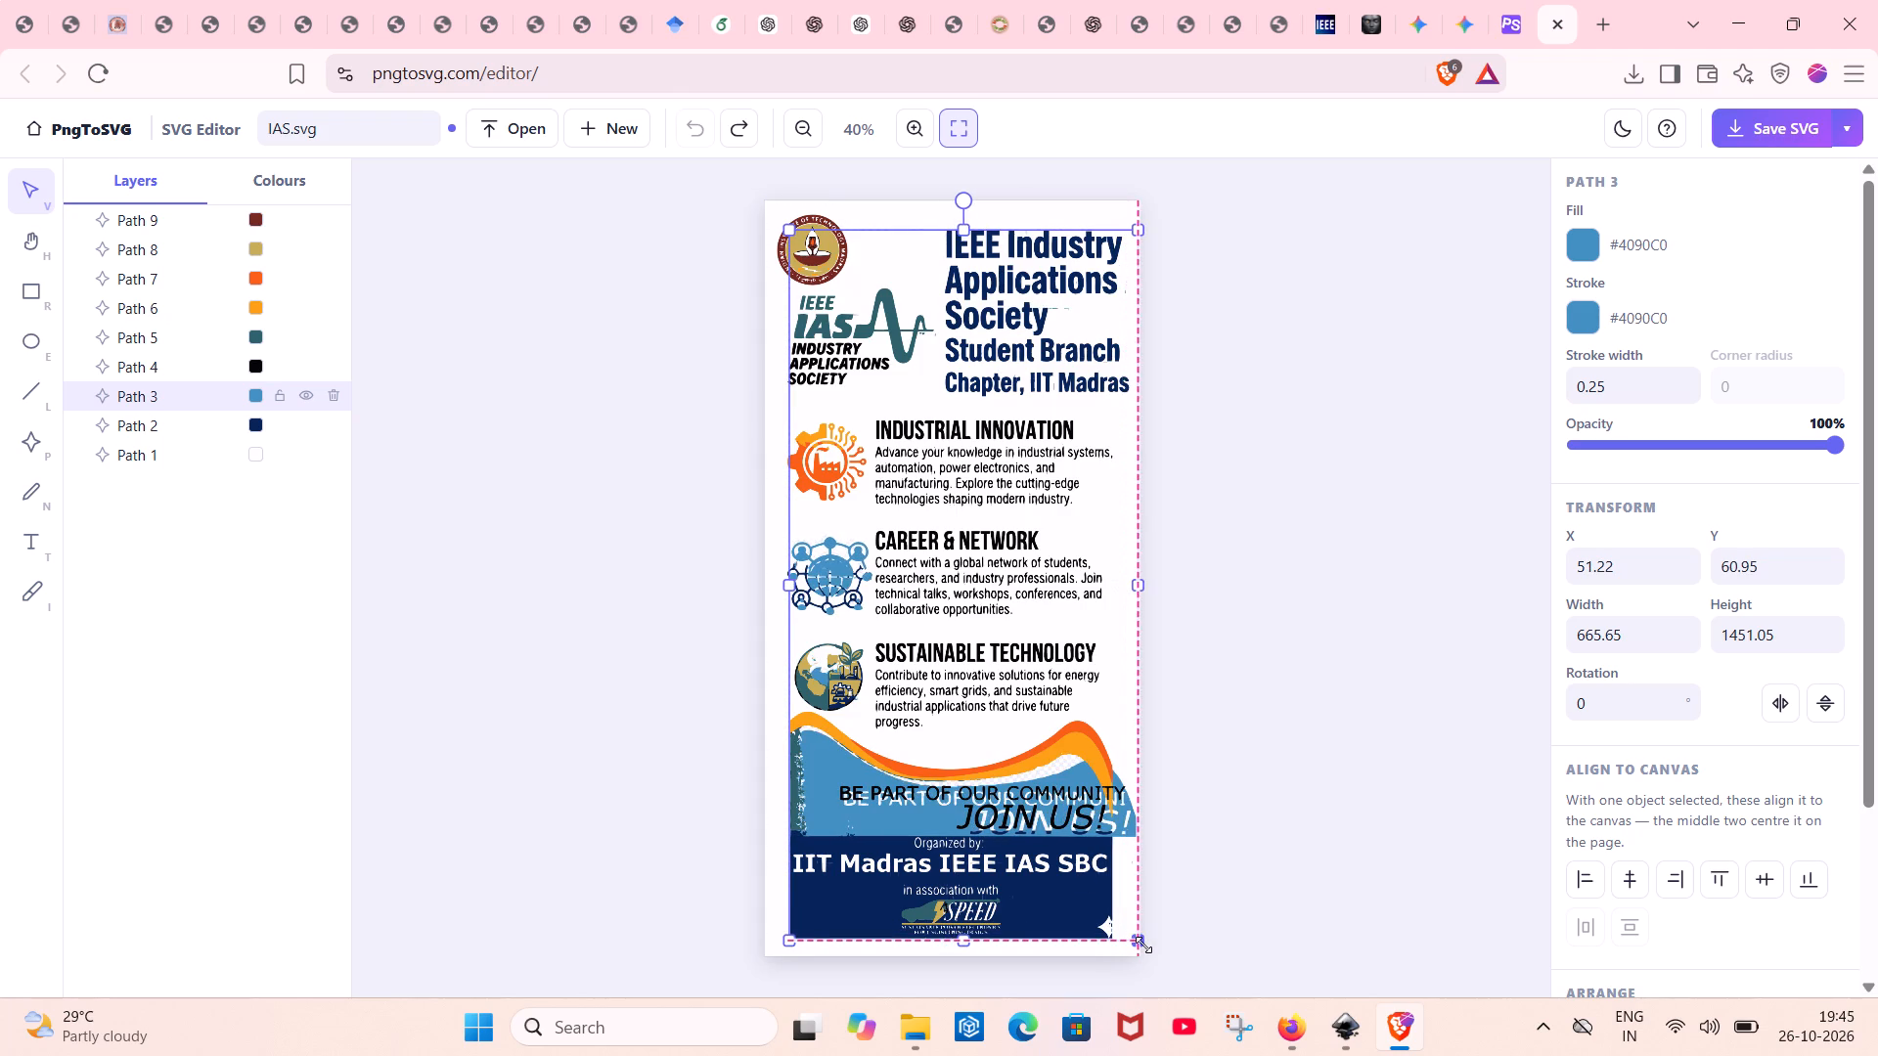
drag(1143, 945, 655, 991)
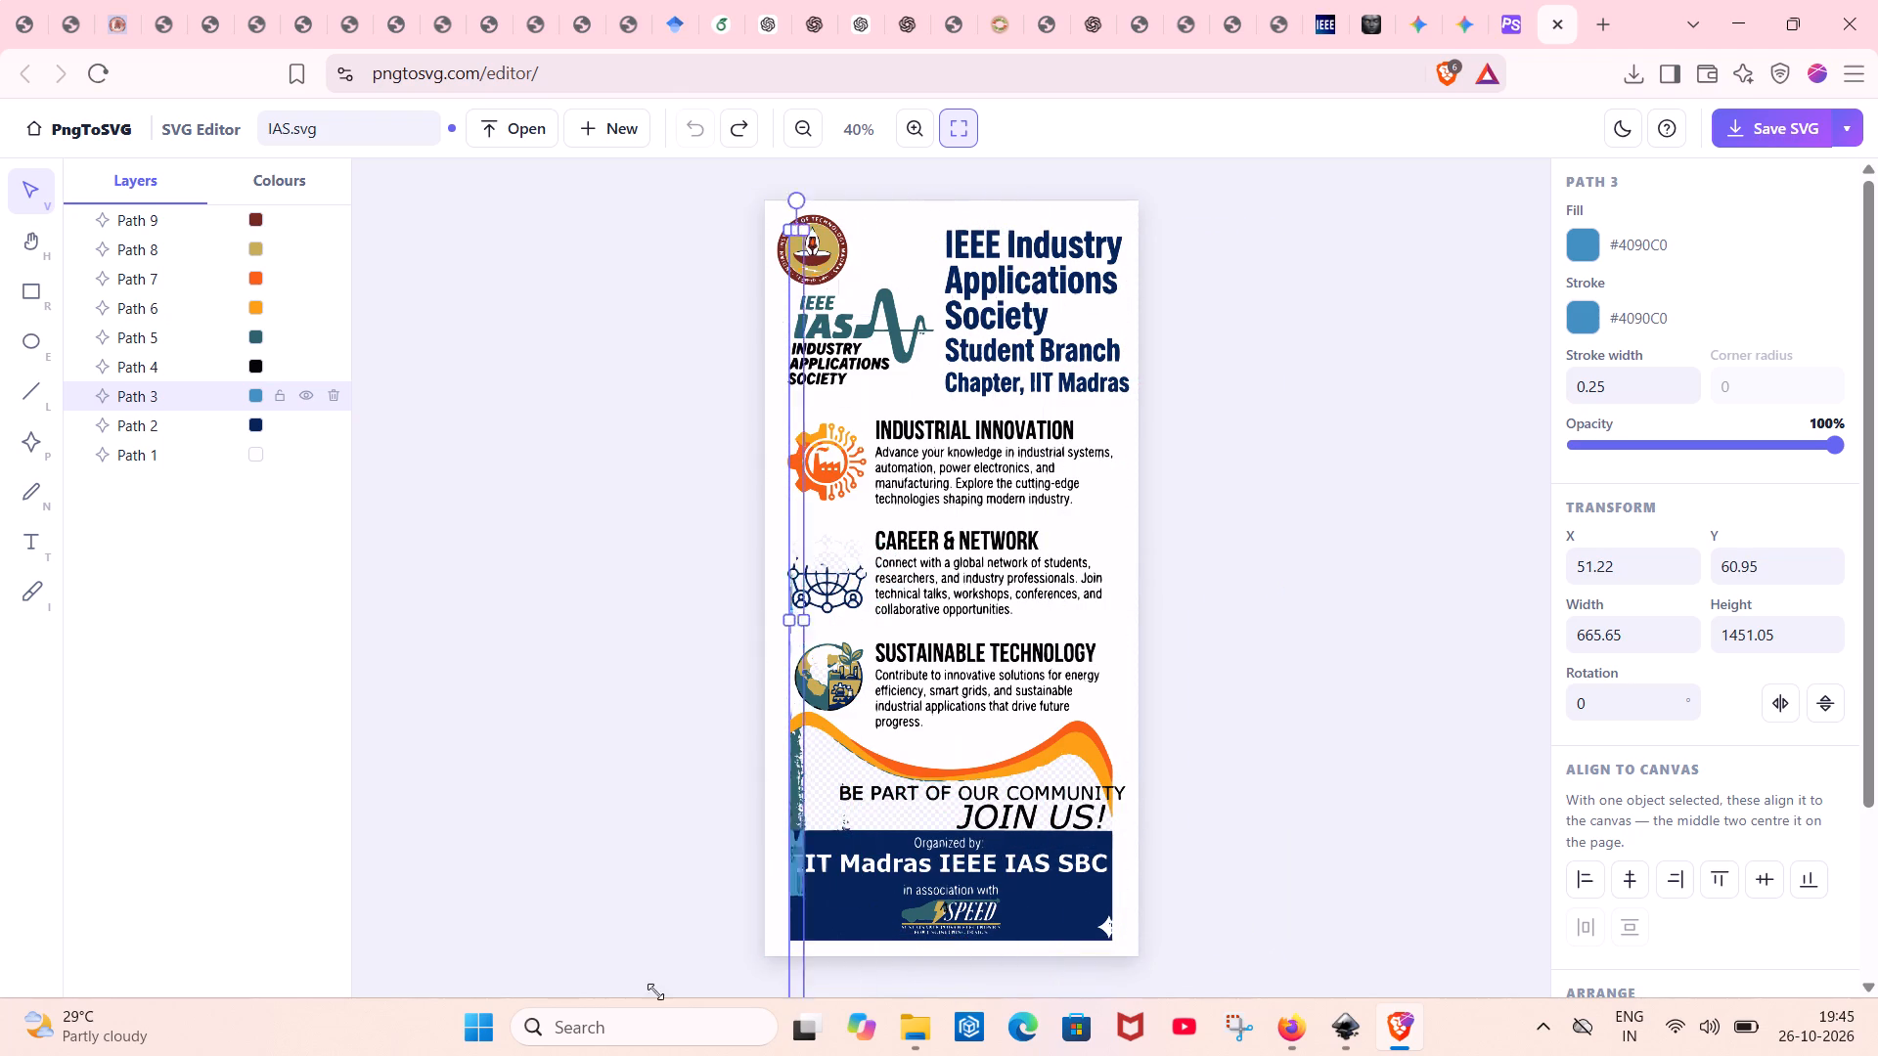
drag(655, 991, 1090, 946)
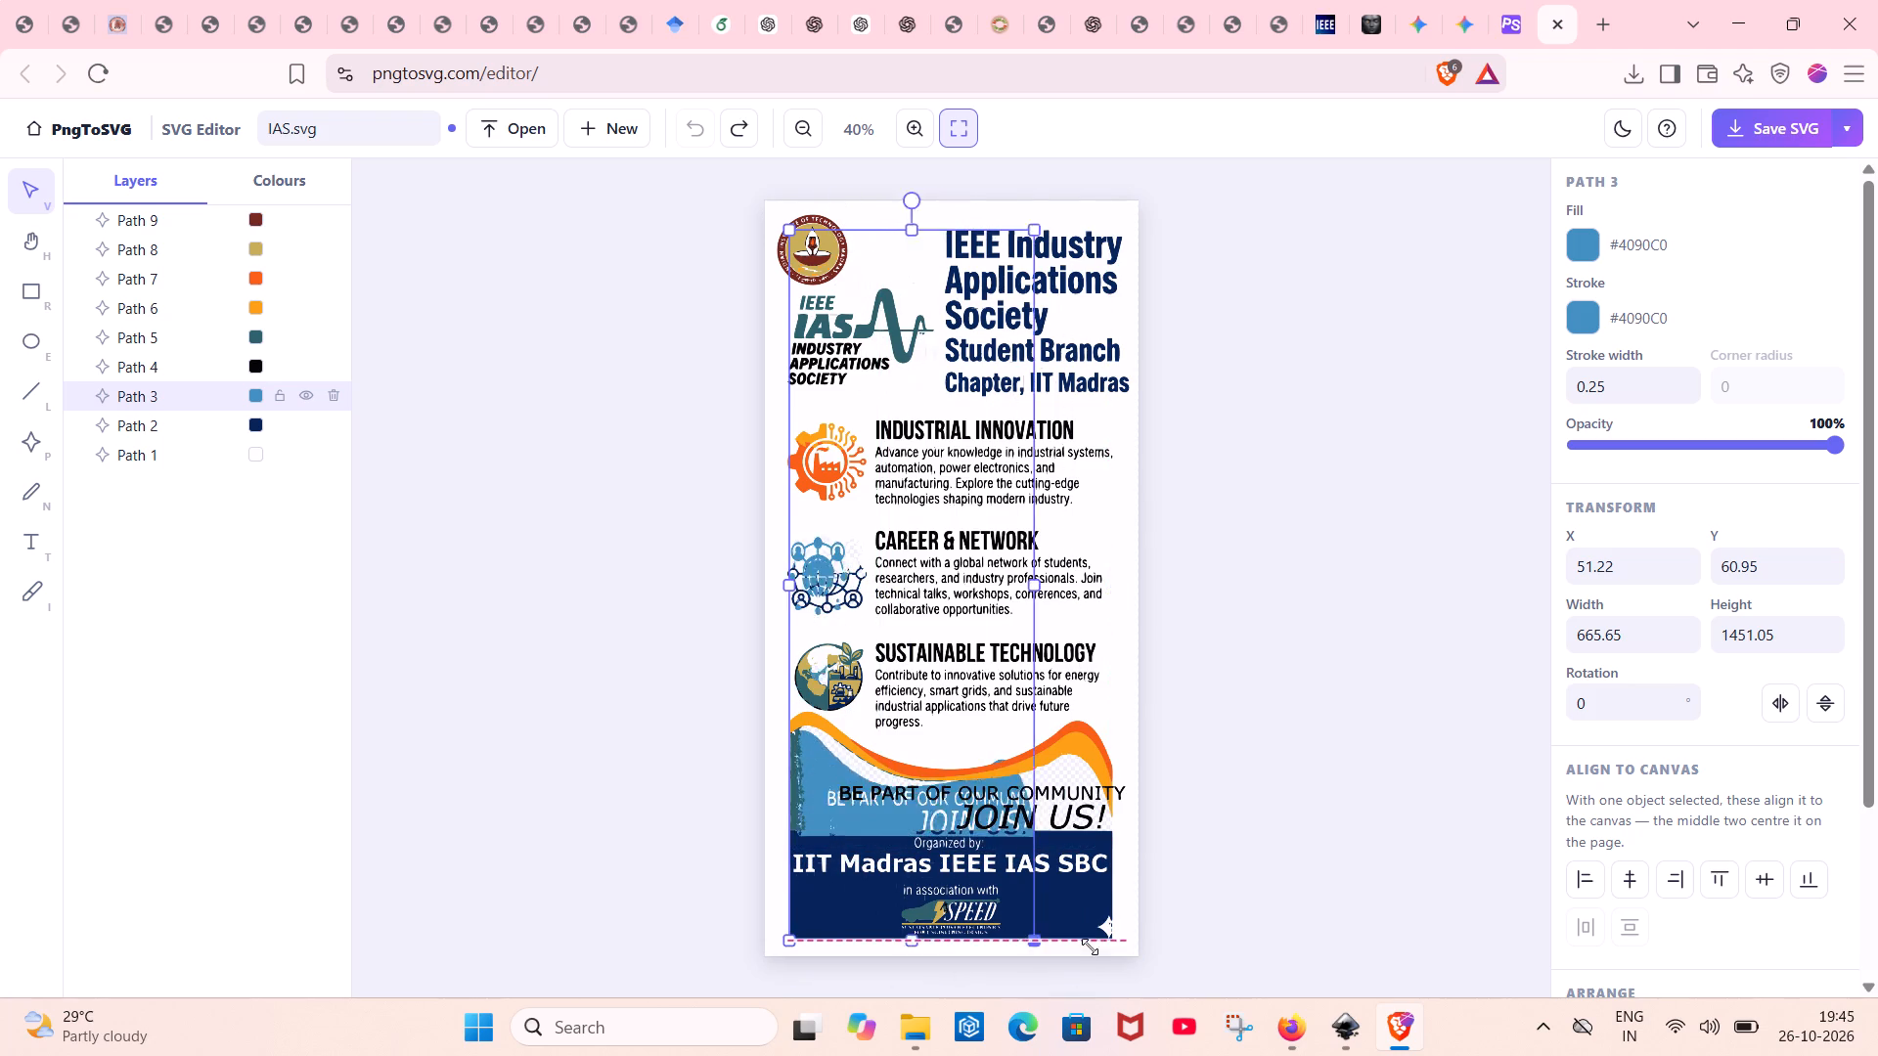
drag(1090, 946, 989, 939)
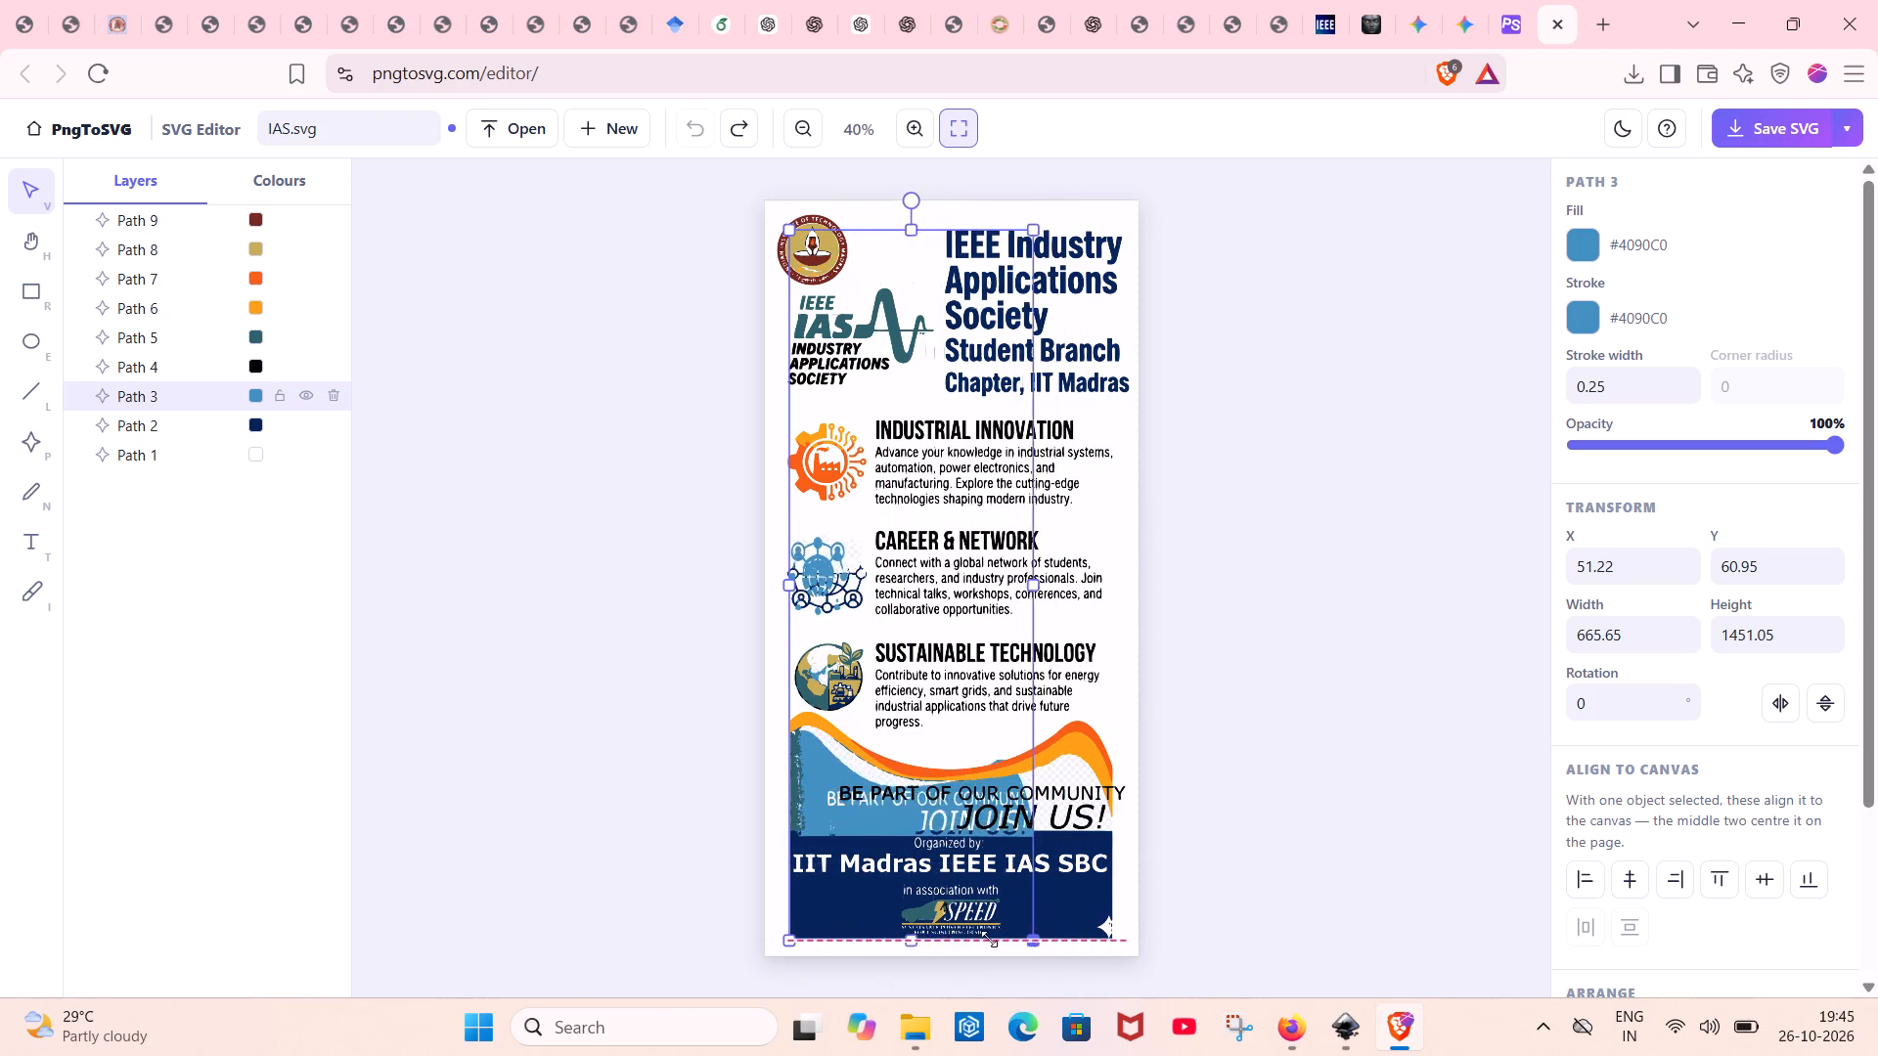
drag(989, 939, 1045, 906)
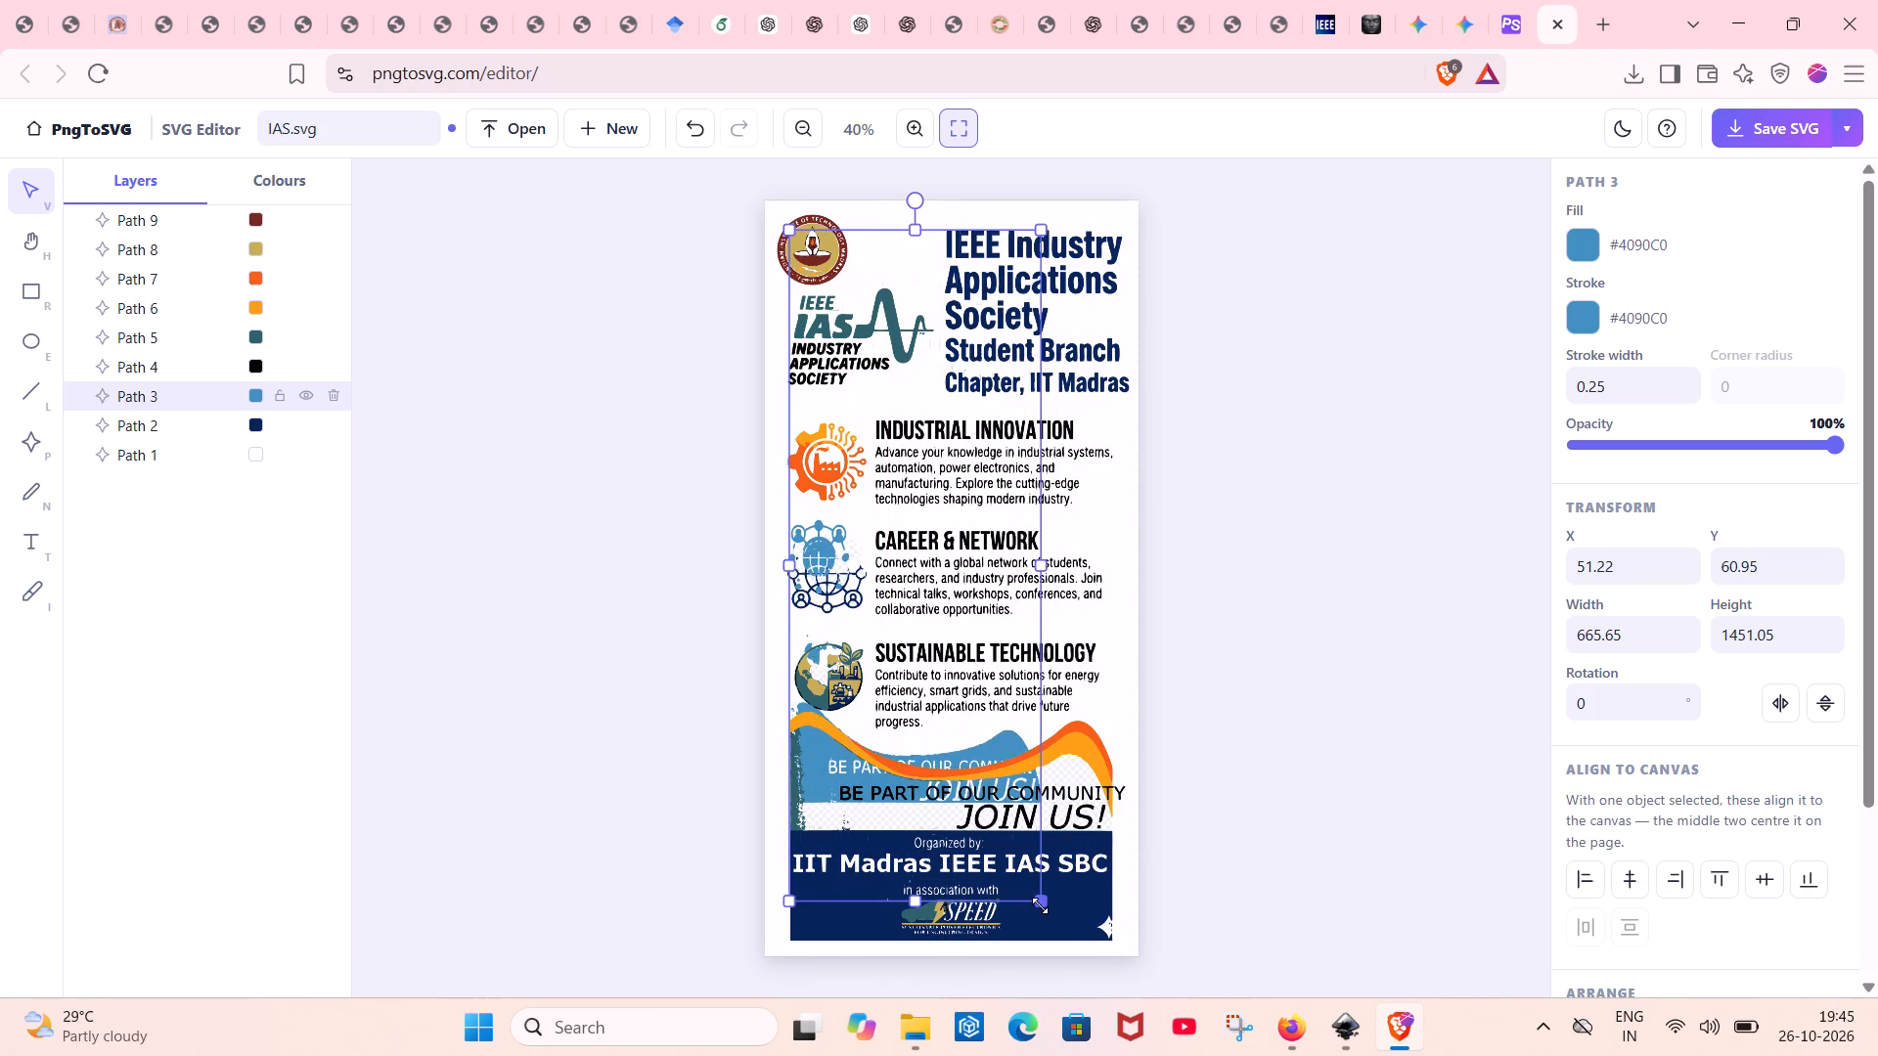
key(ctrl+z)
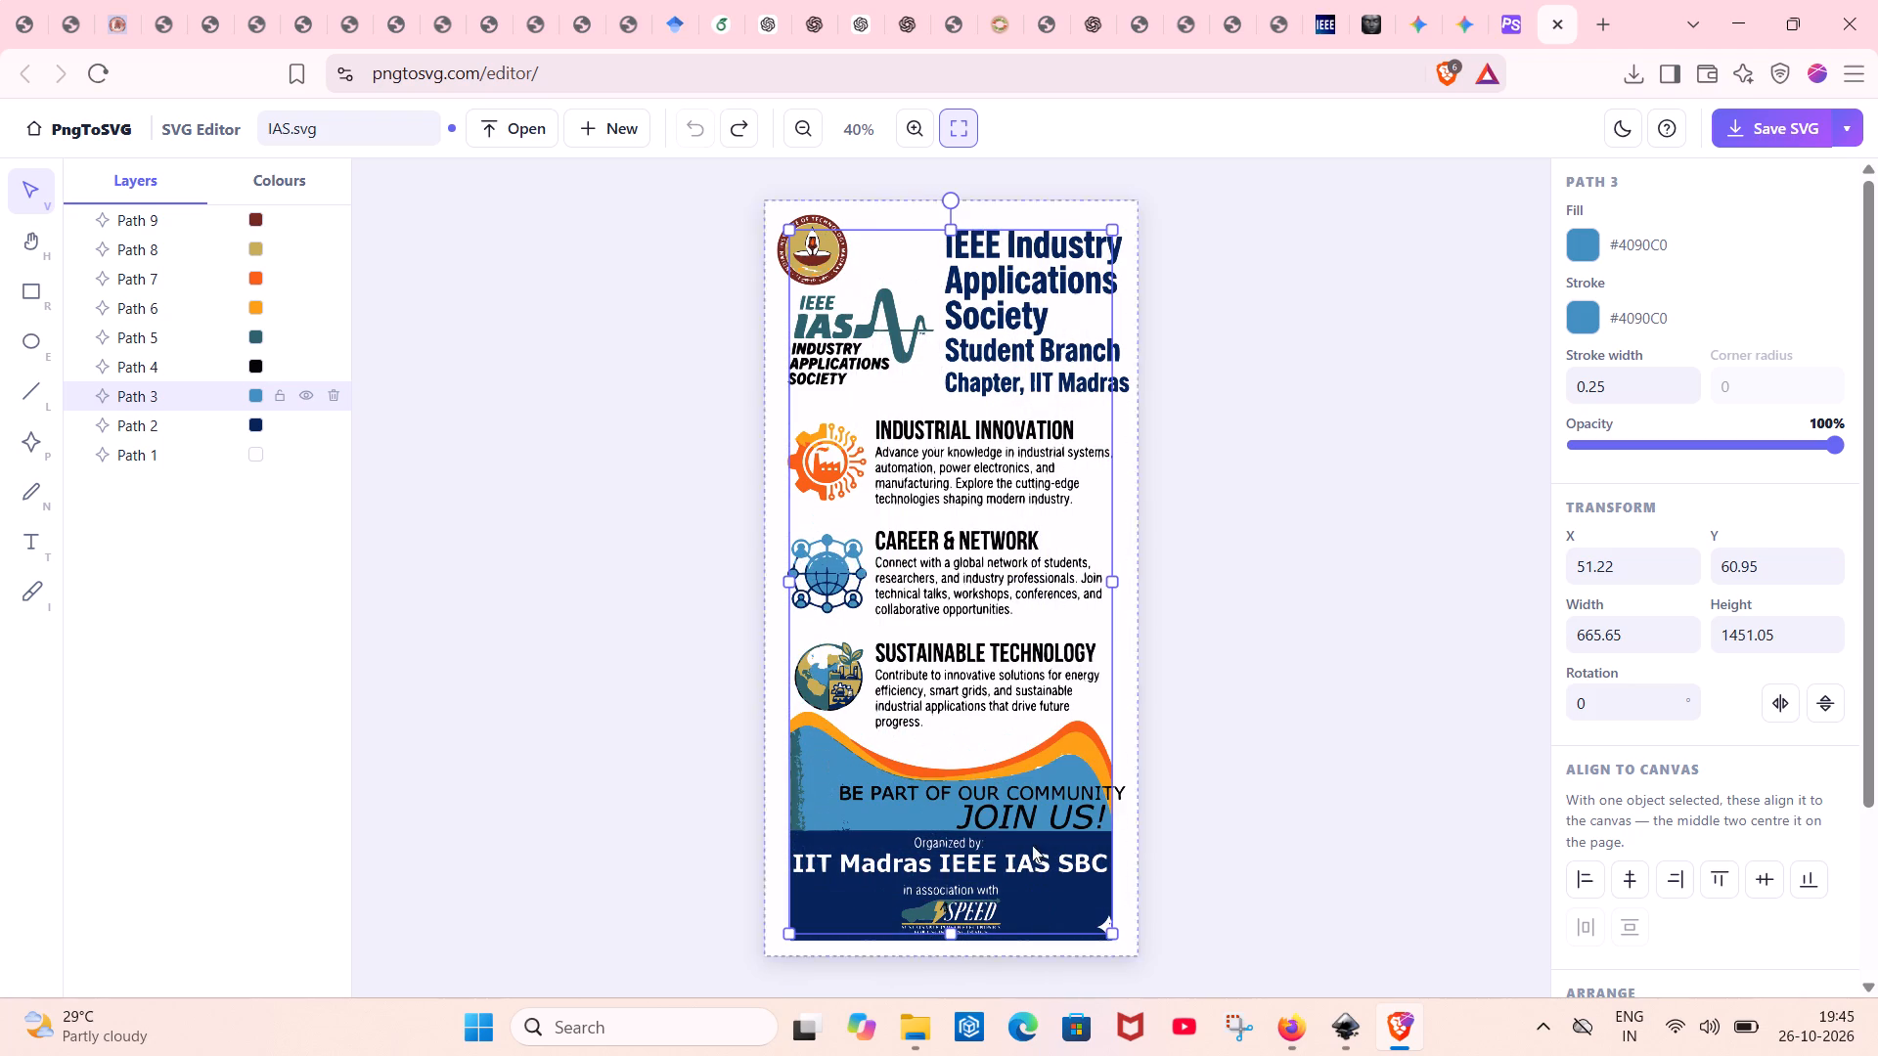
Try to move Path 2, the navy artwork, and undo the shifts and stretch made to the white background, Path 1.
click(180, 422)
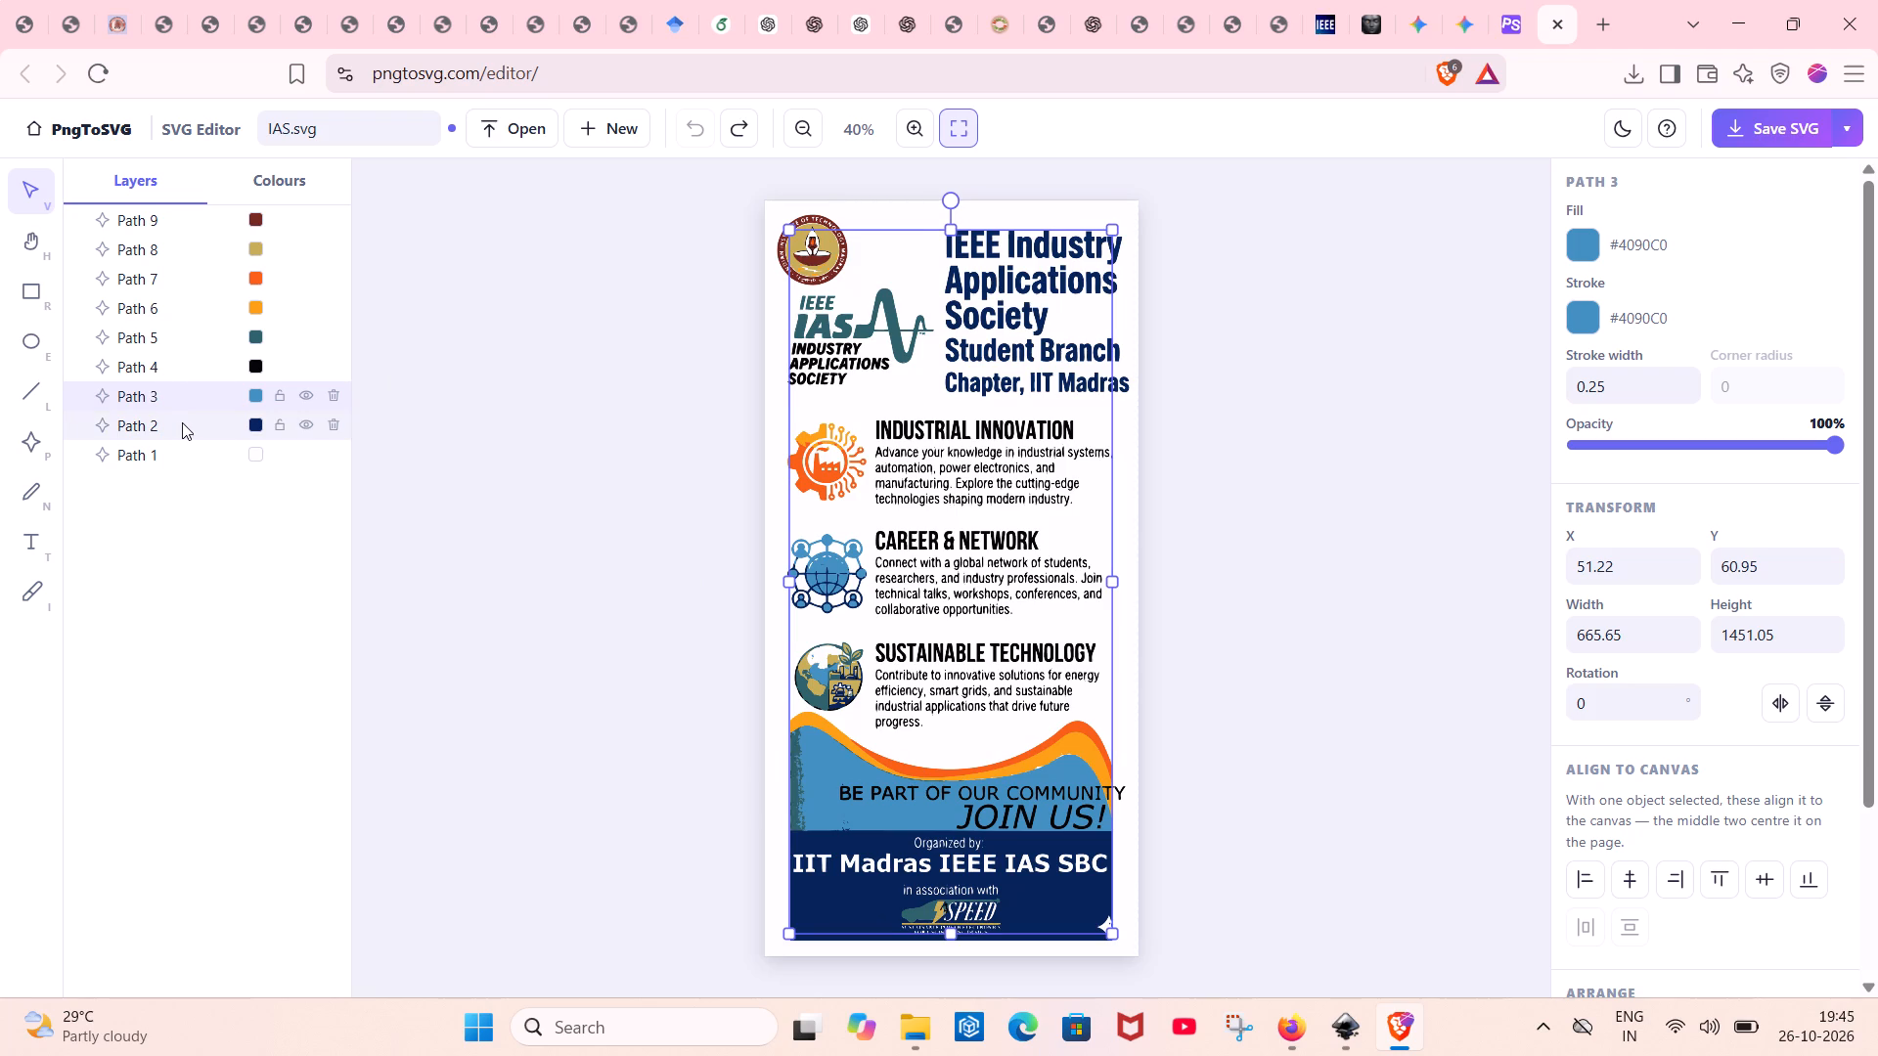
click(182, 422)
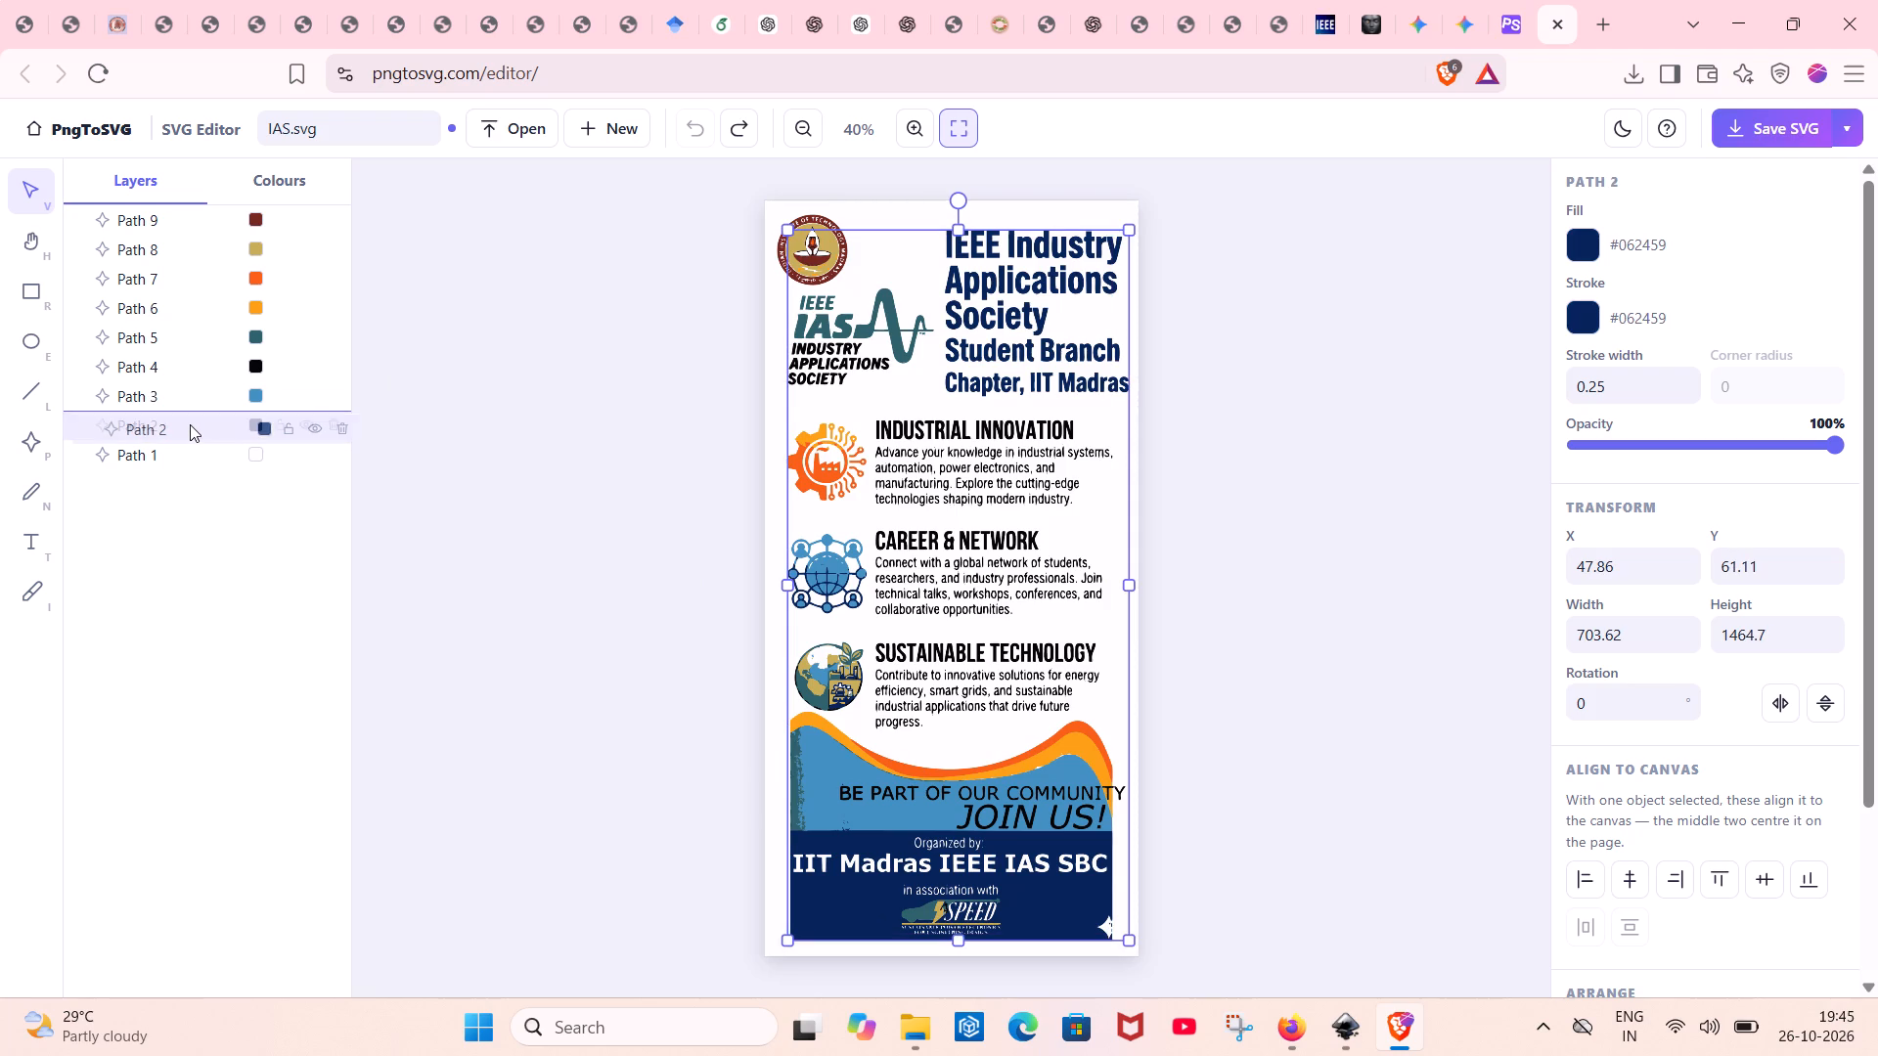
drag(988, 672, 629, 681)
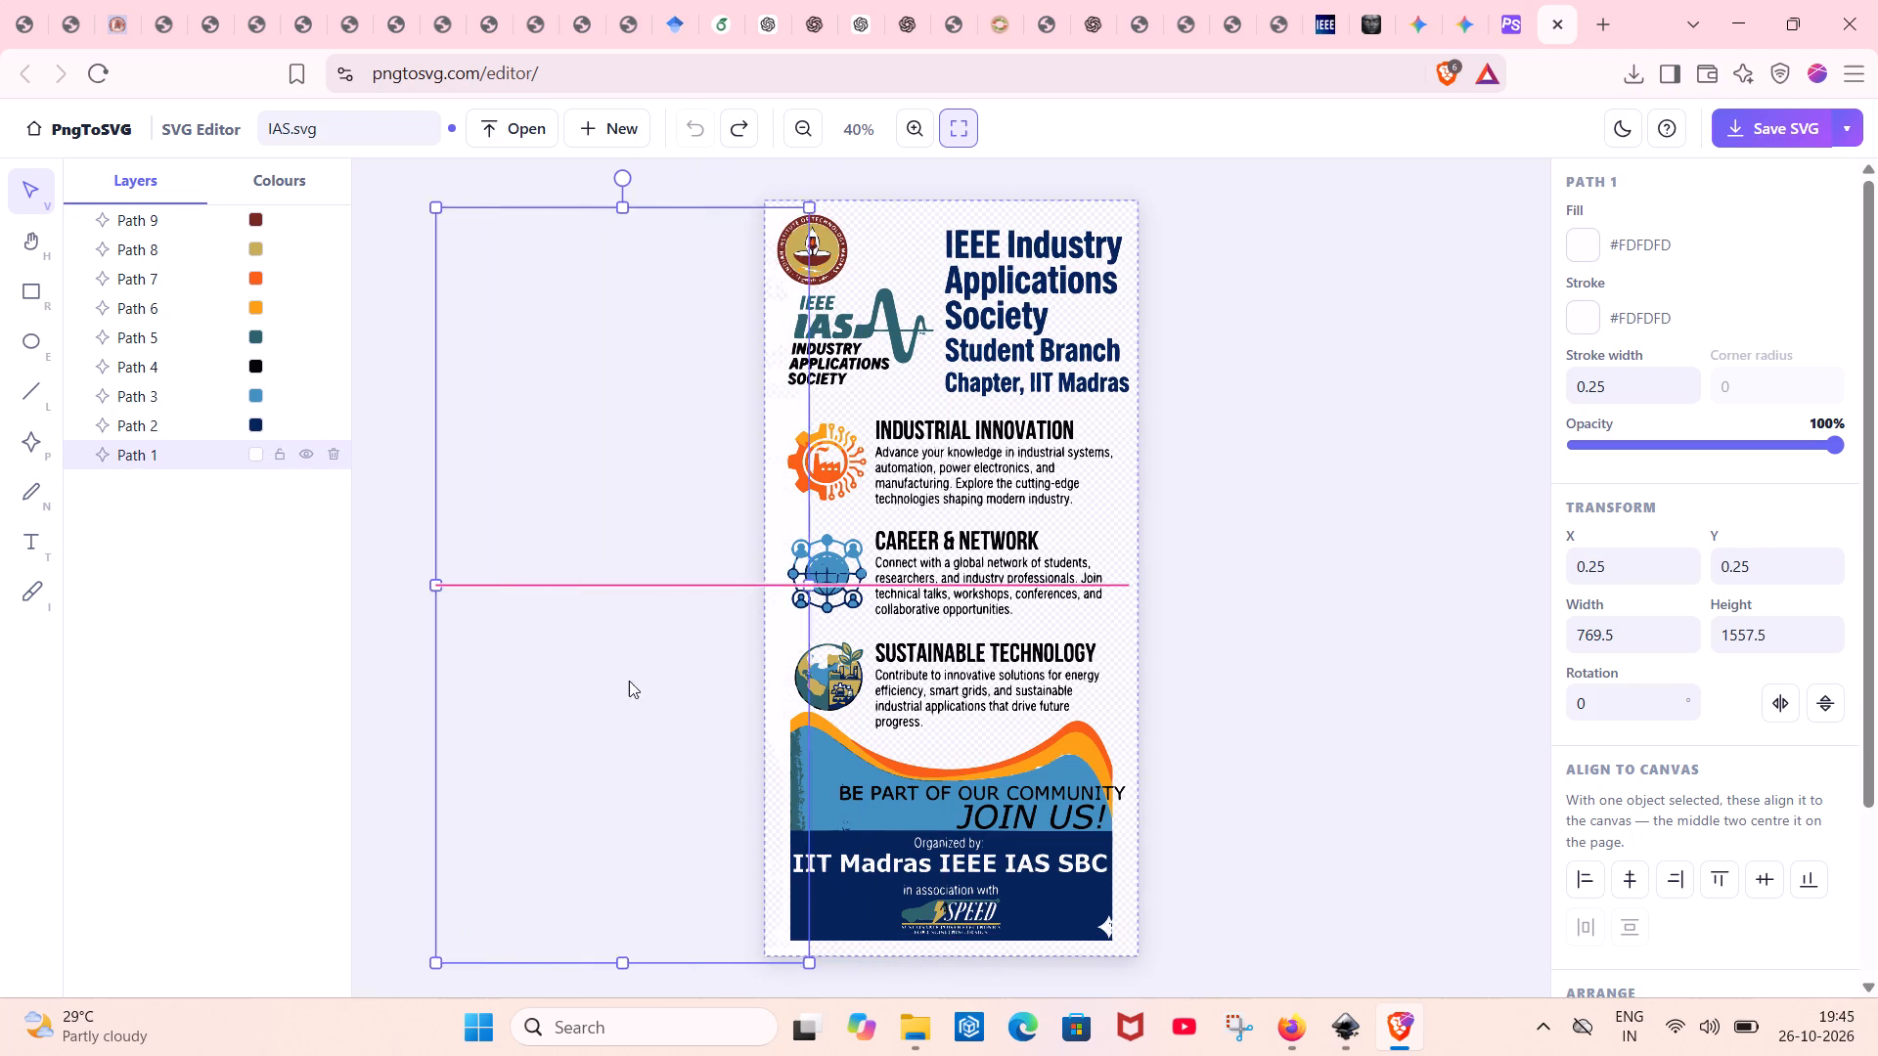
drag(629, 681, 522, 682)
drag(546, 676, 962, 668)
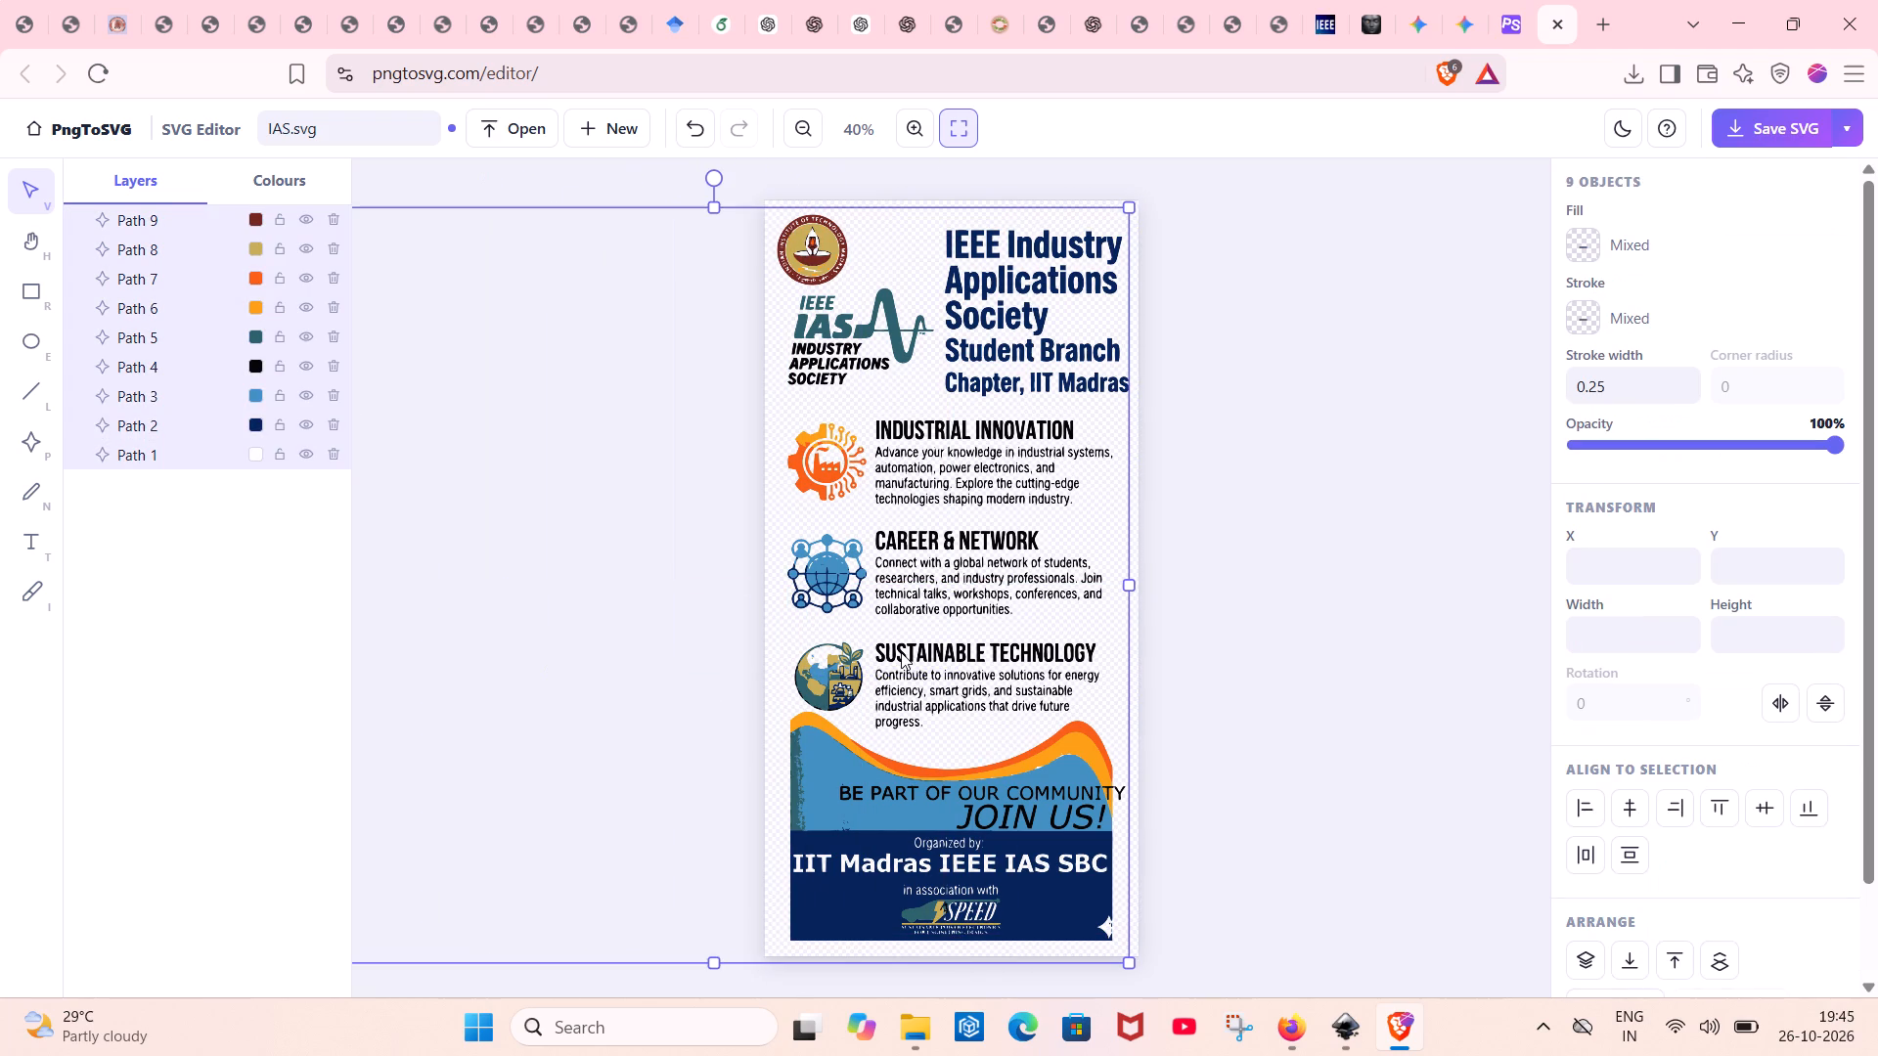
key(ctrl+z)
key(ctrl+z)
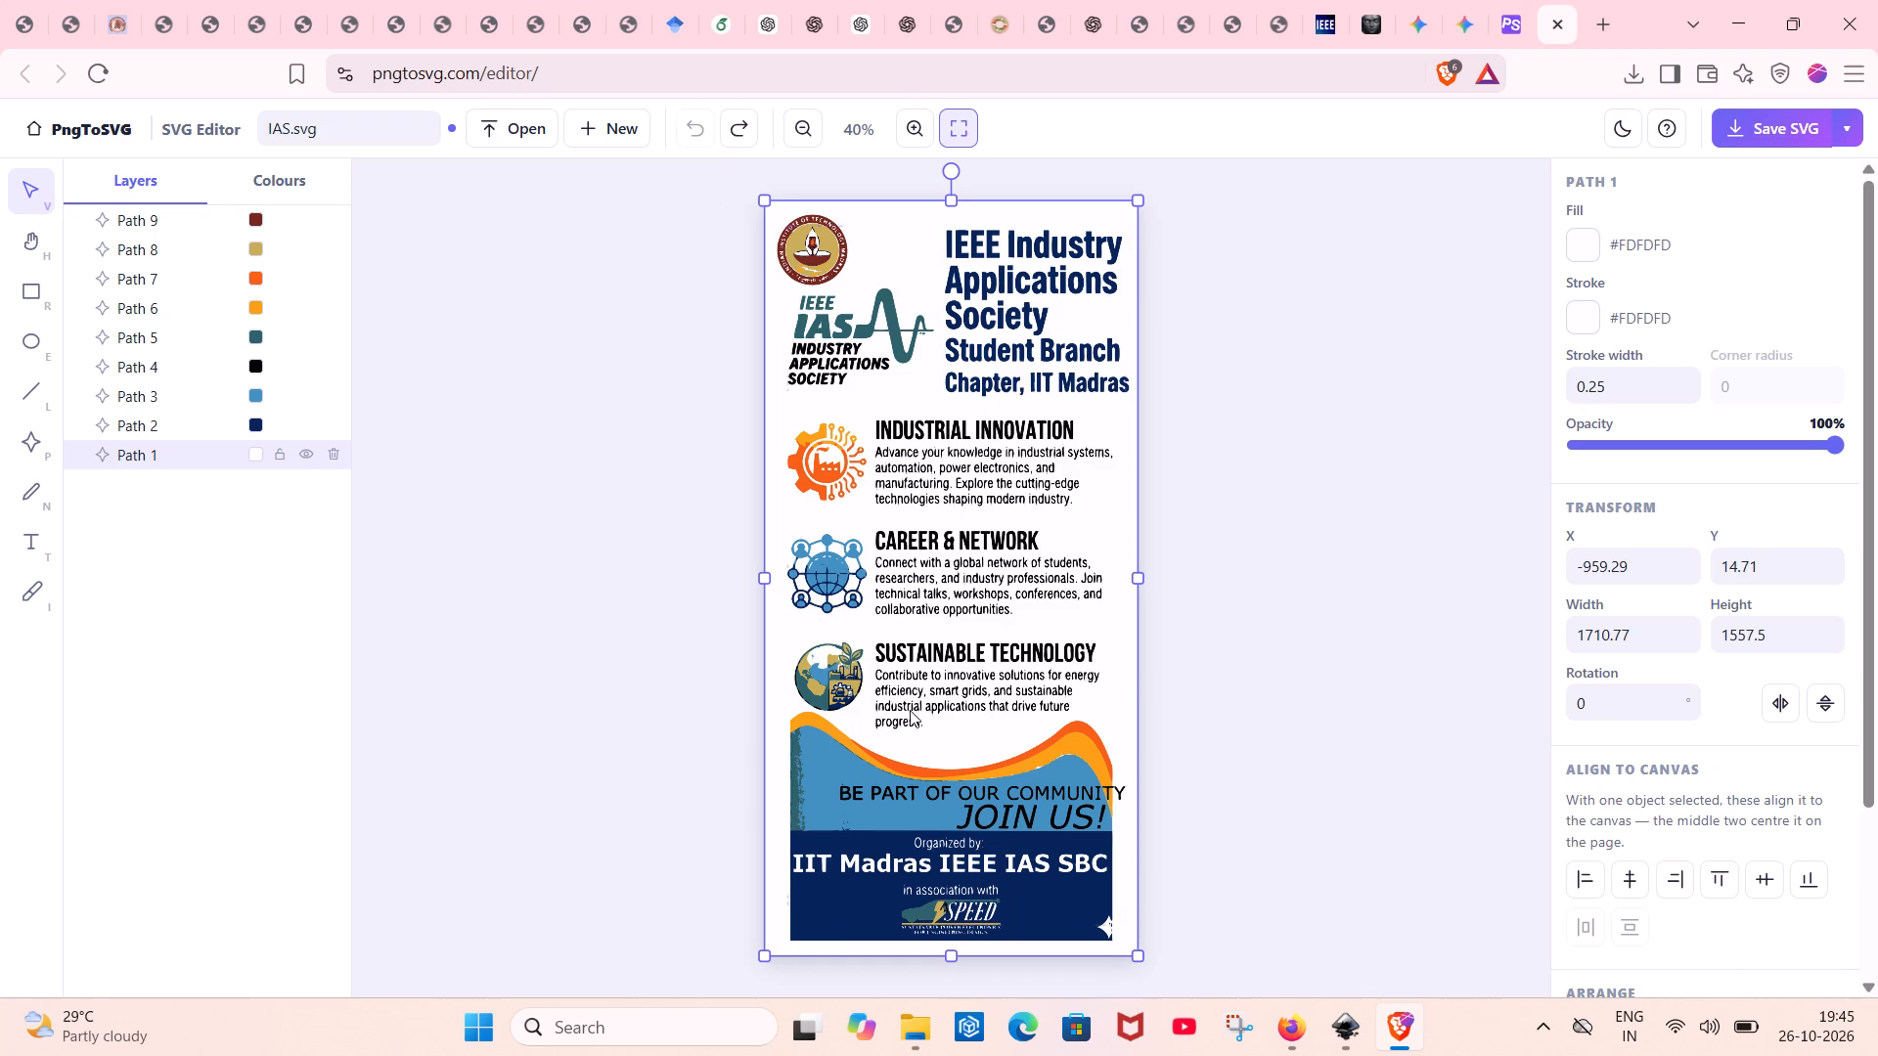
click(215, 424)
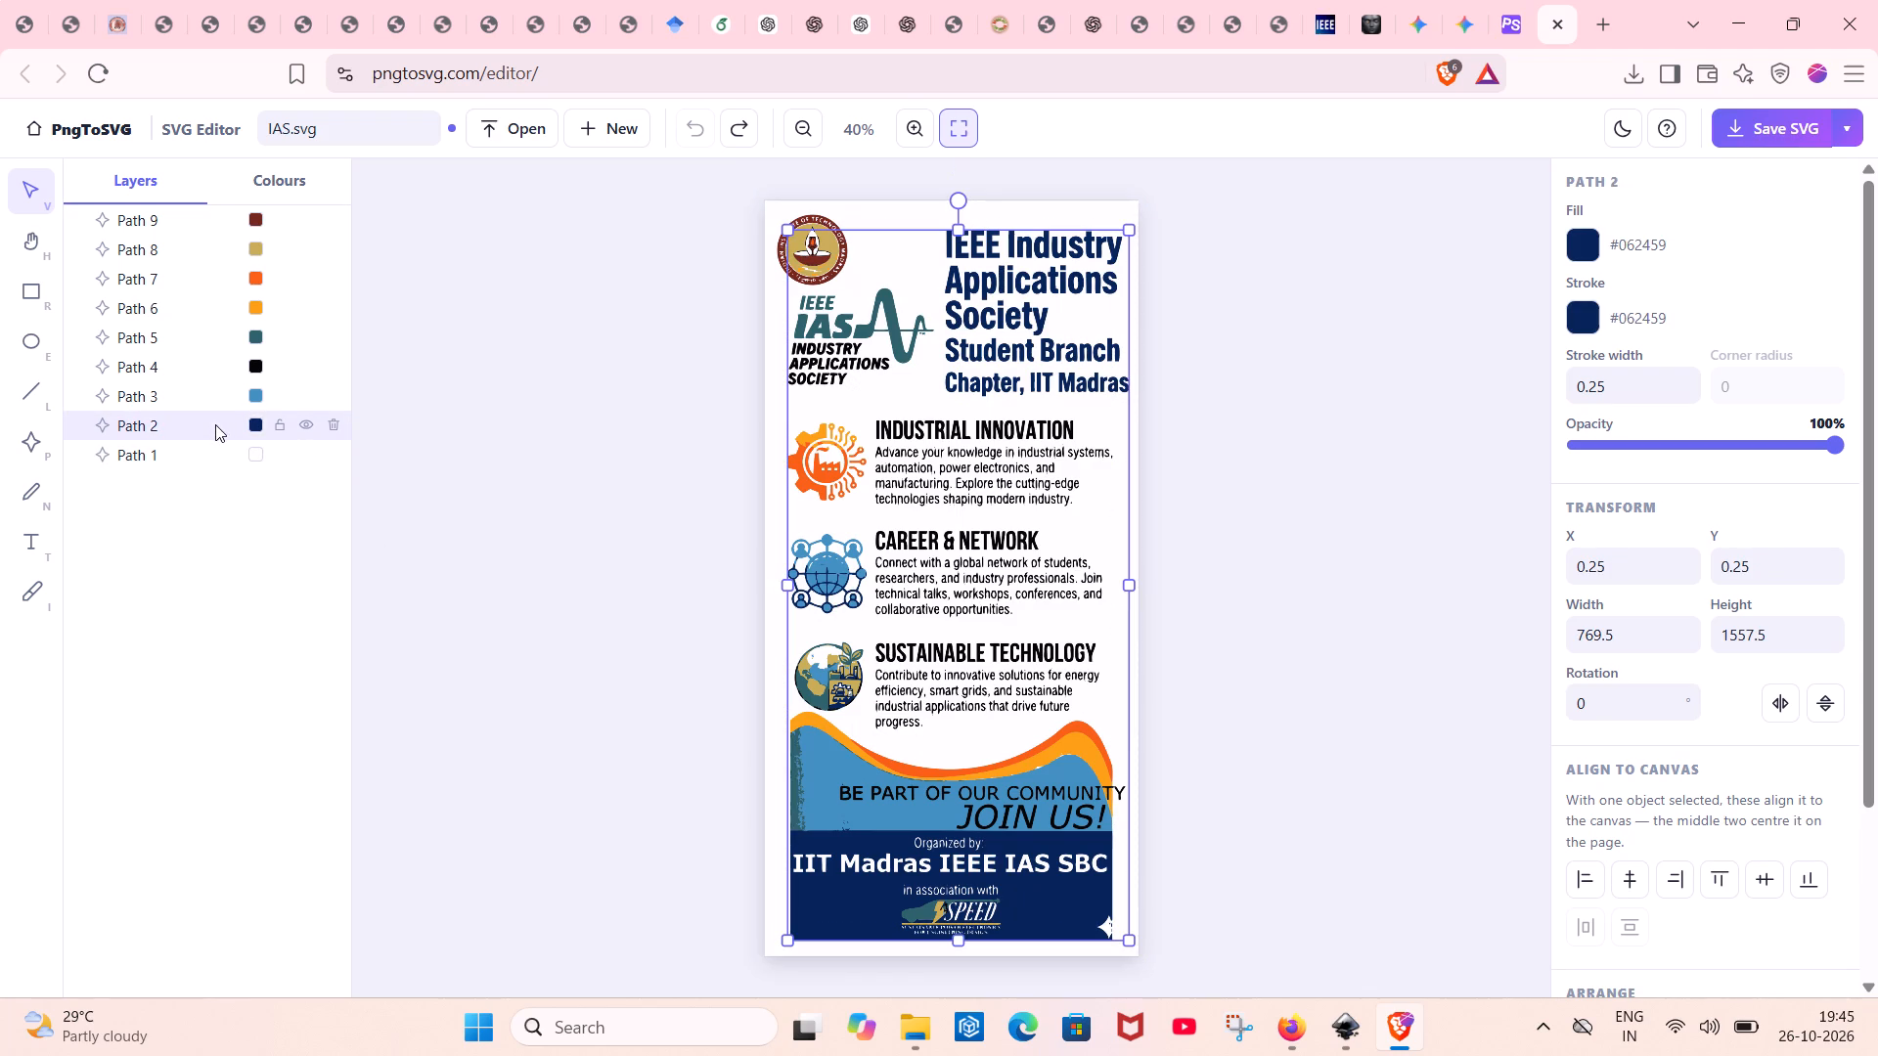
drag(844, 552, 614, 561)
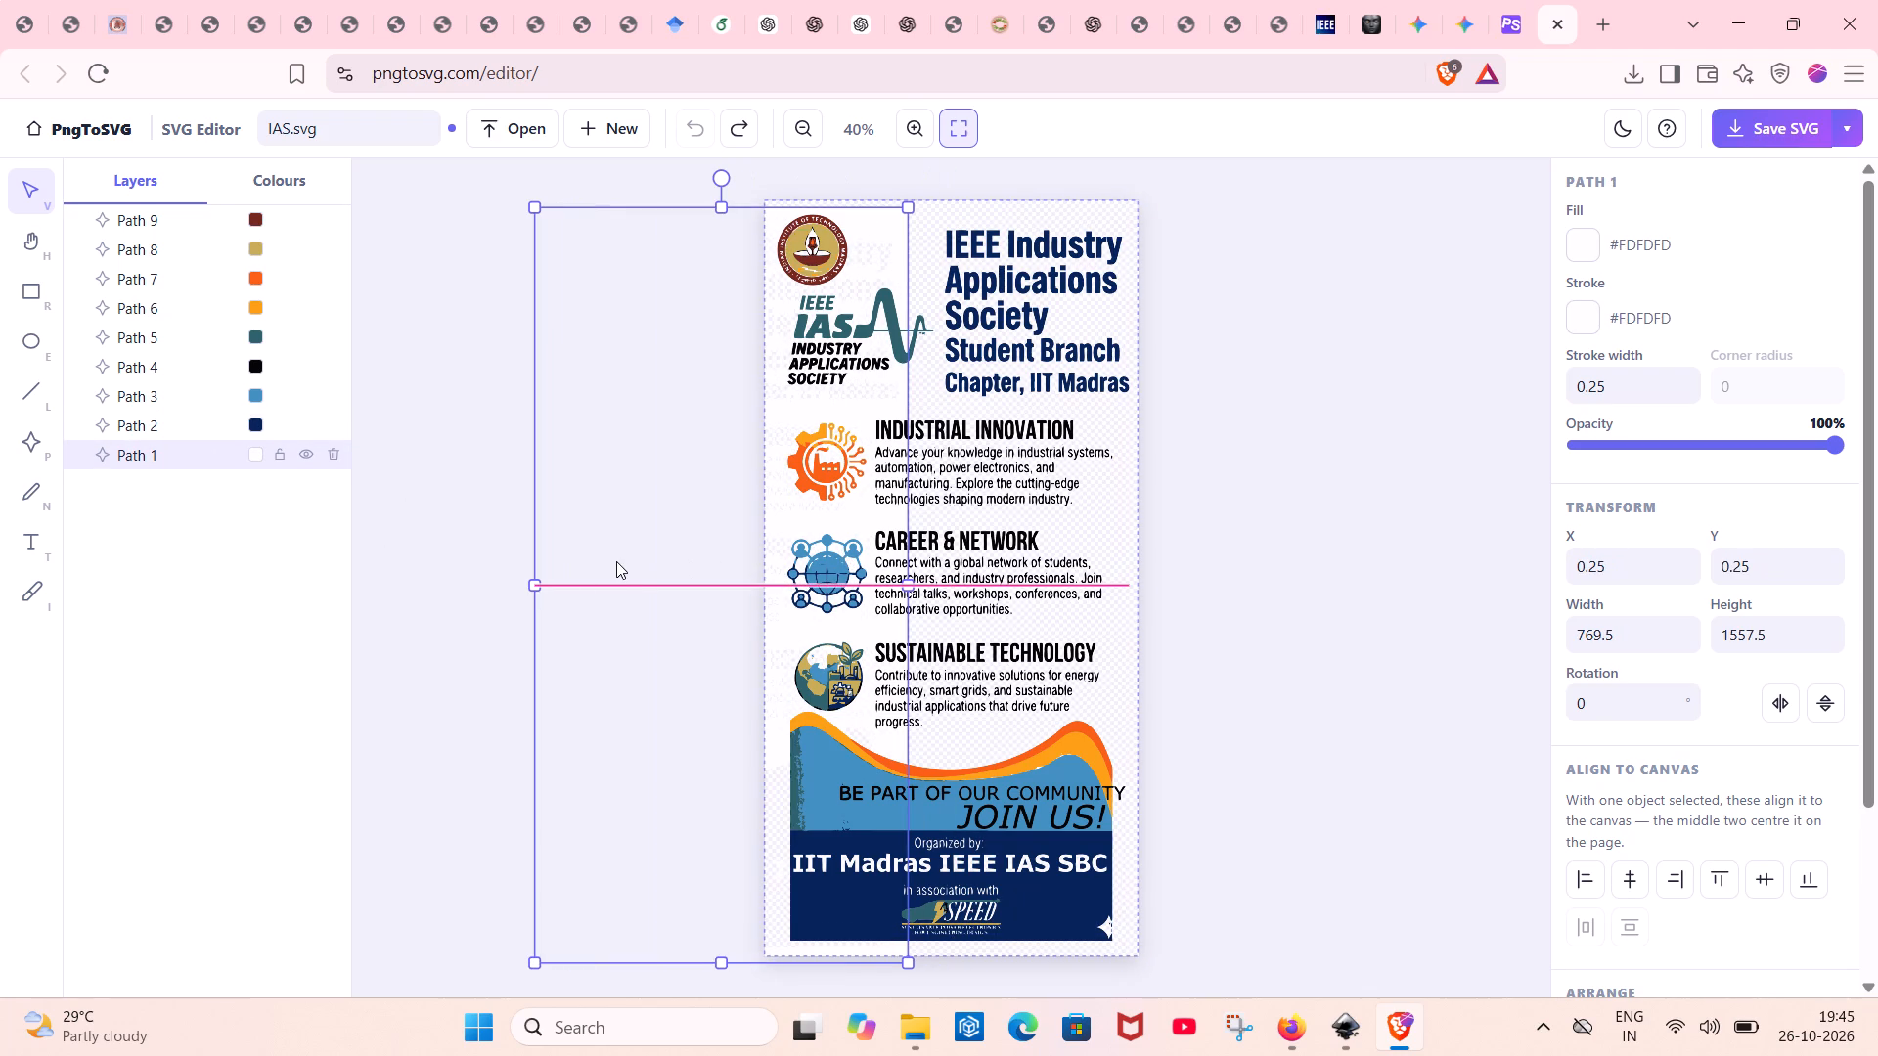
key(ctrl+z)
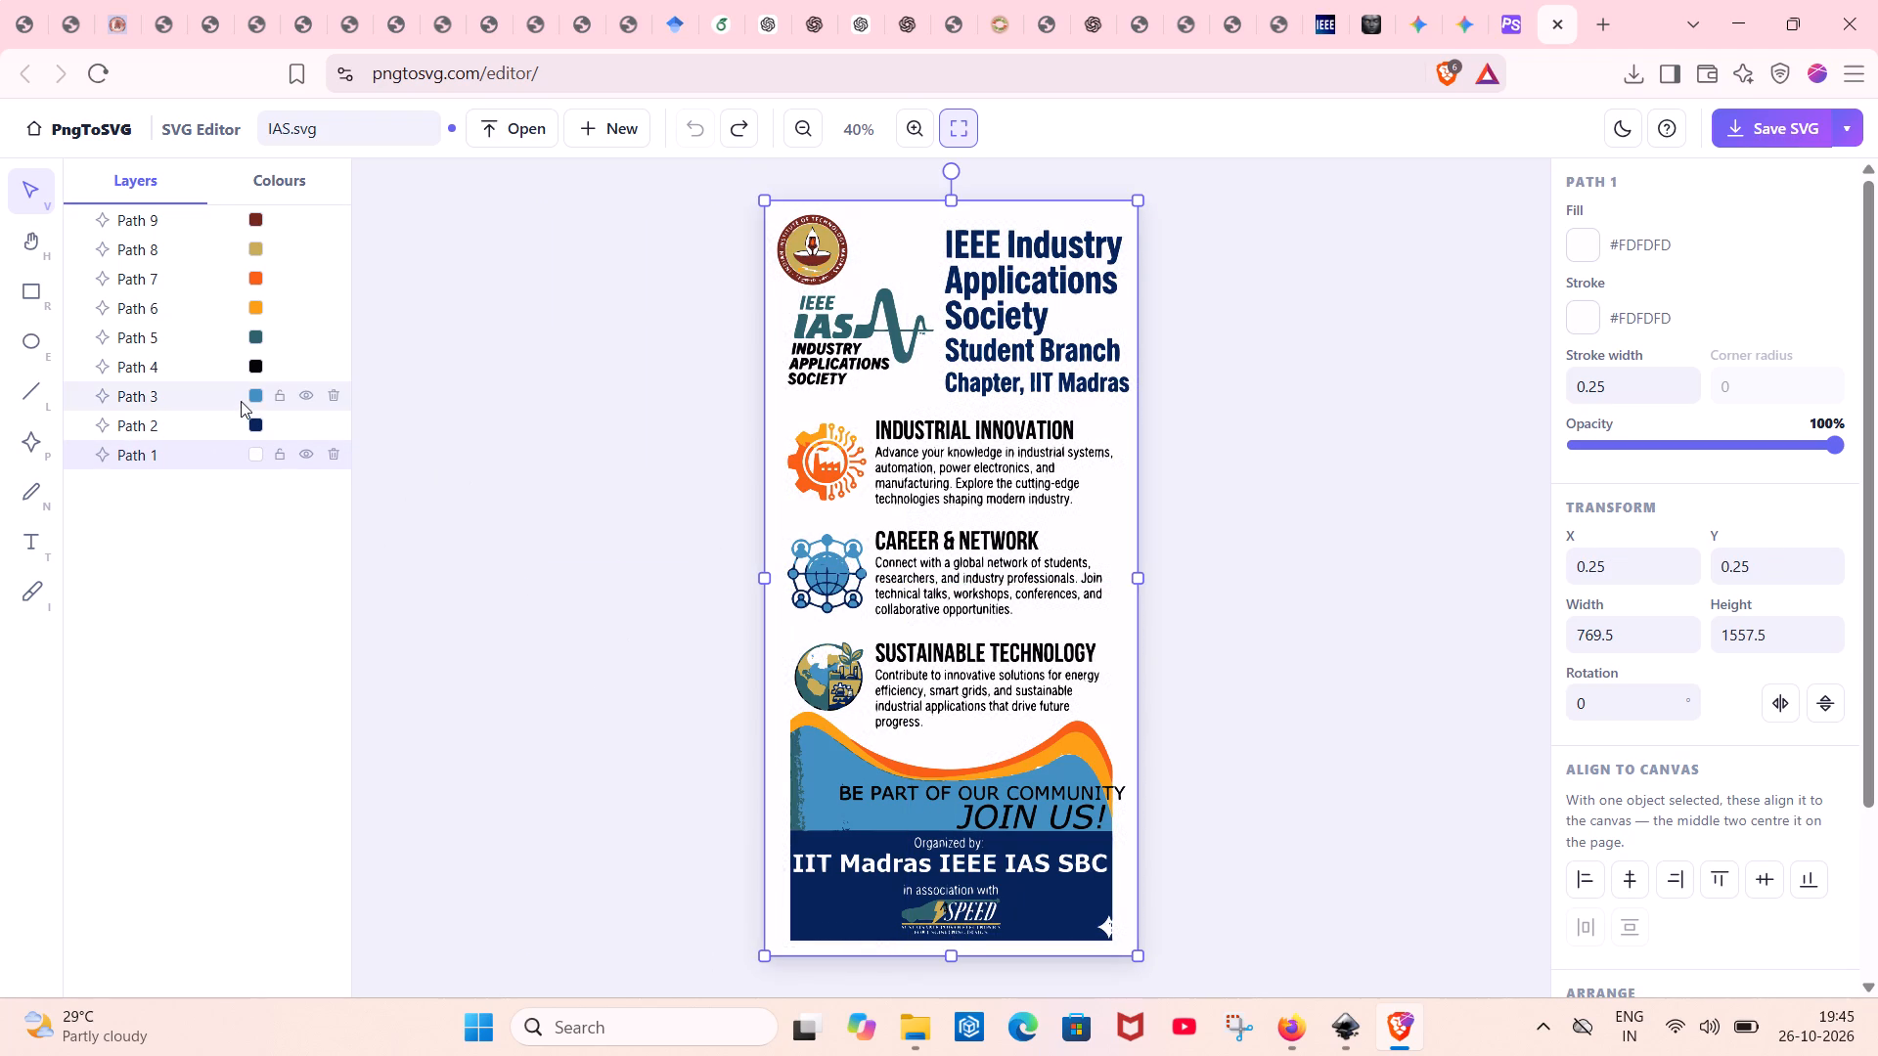
click(241, 401)
click(232, 370)
click(244, 348)
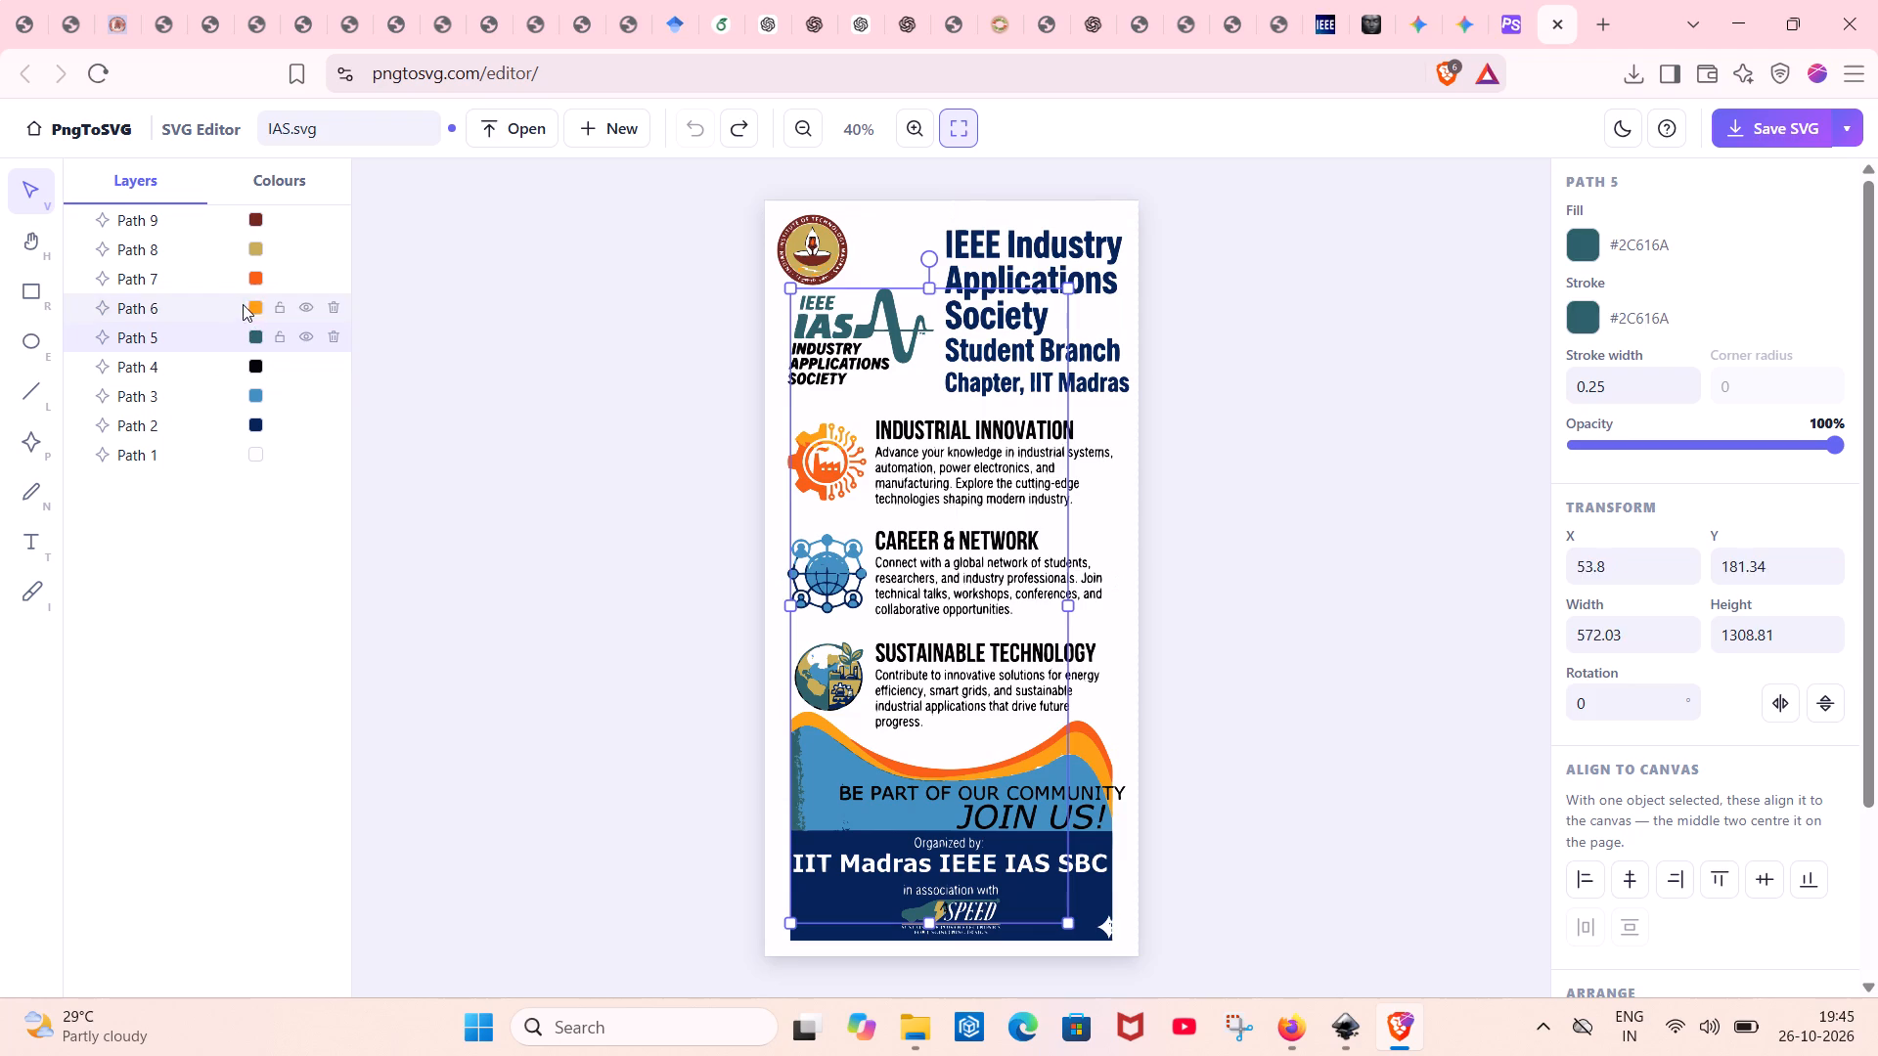
click(243, 304)
click(245, 273)
click(260, 231)
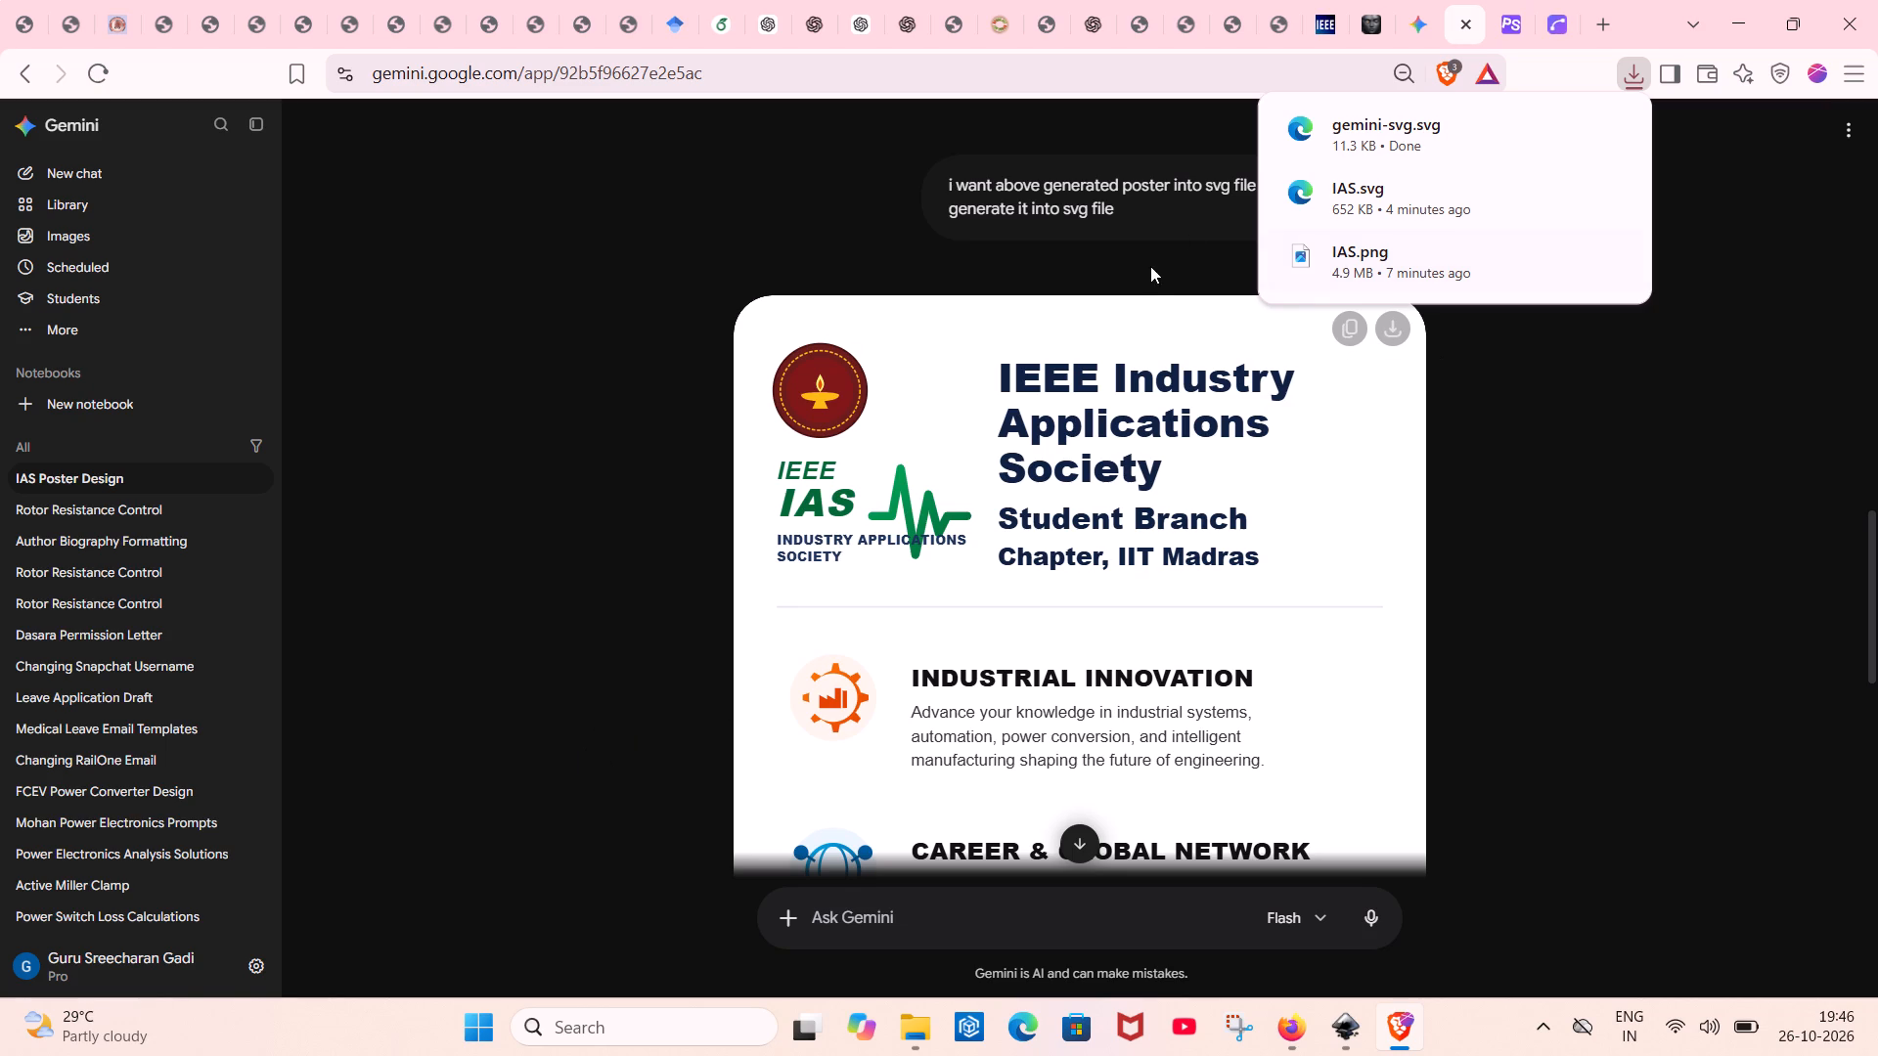
Minimise the open windows and open the desktop file Posters IAS in Inkscape.
click(1746, 22)
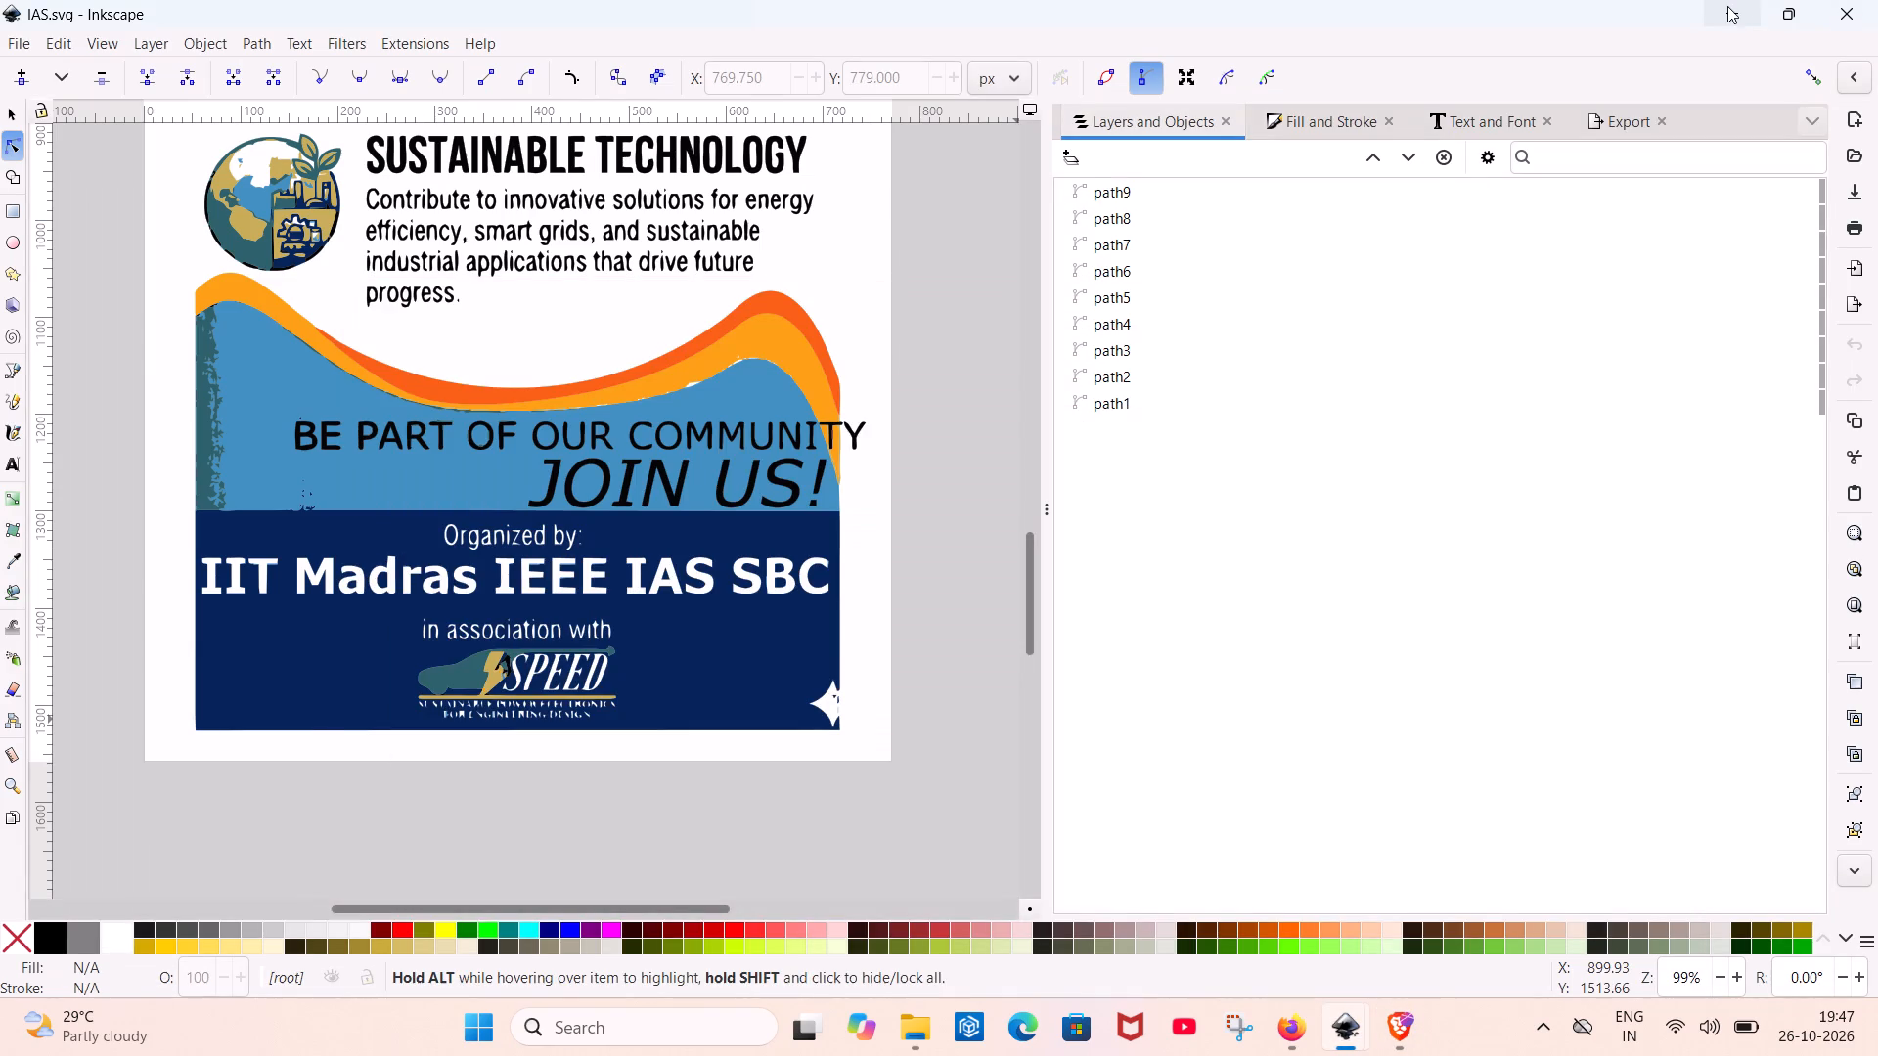
click(1727, 6)
click(1727, 6)
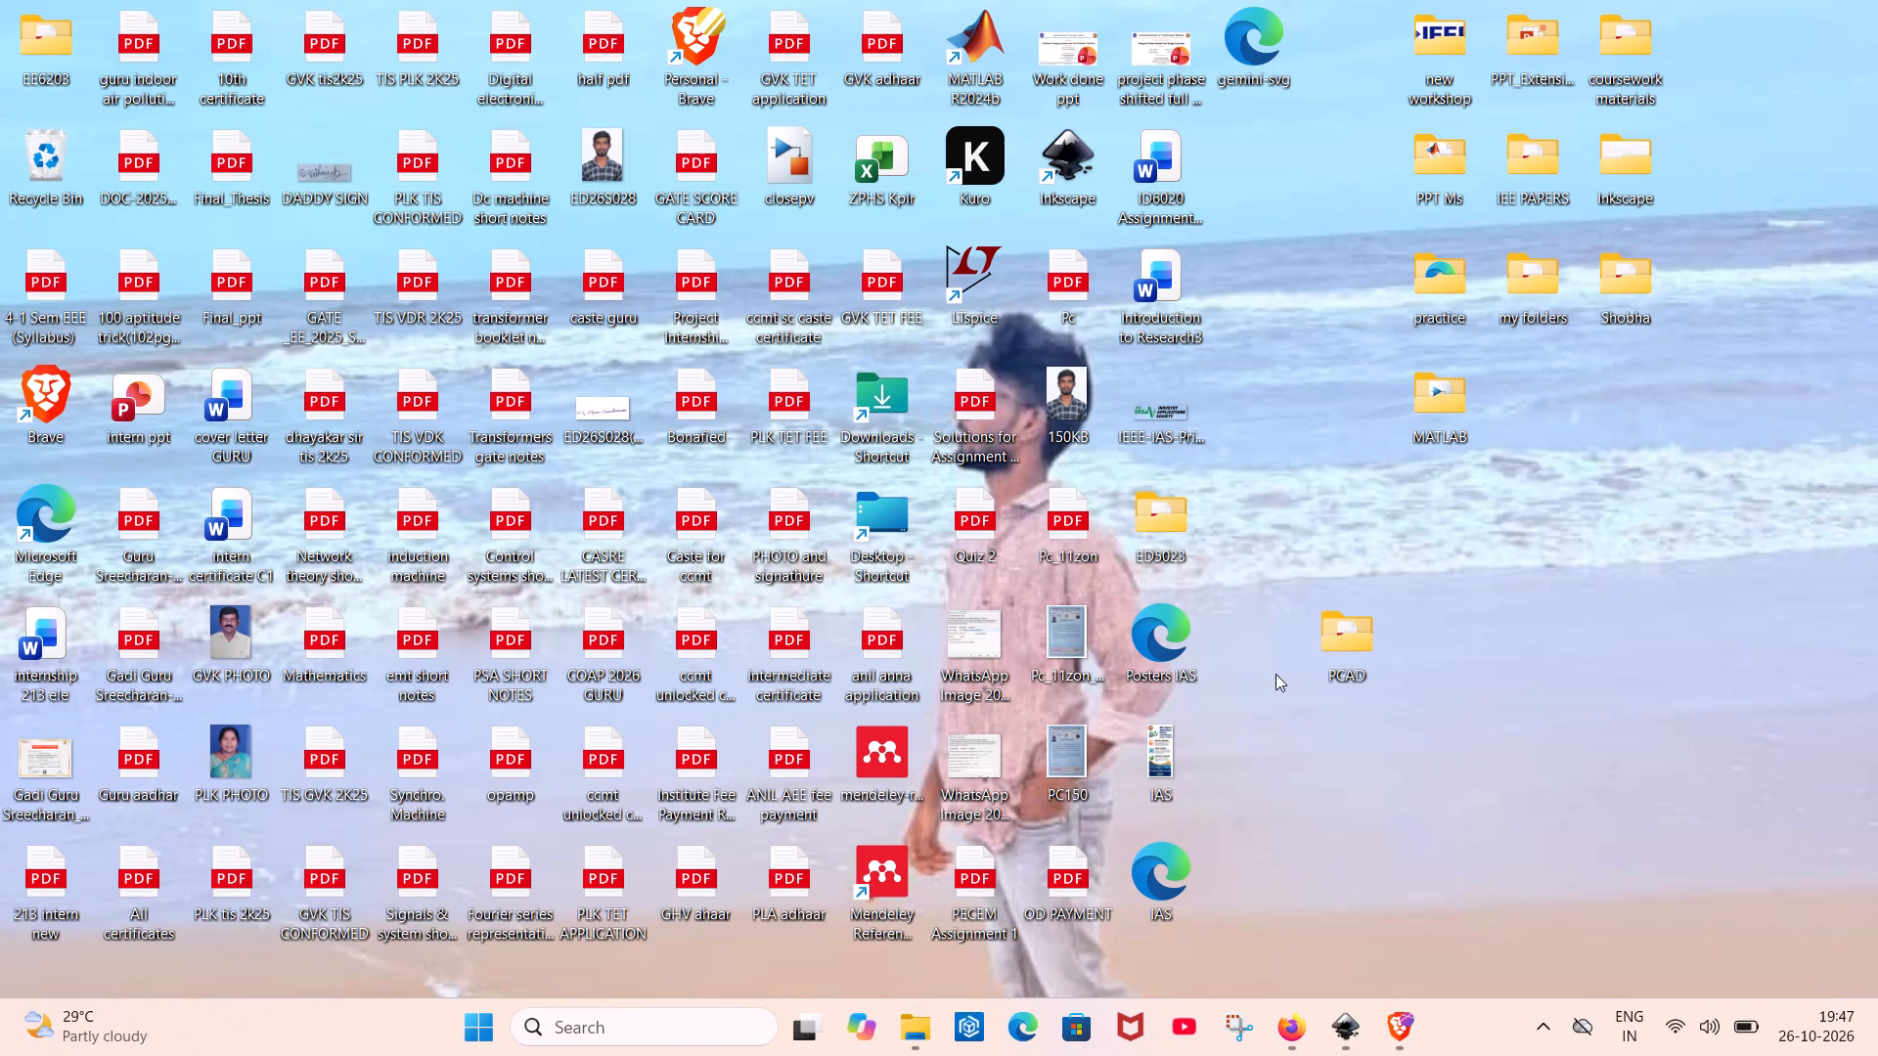
right_click(1172, 652)
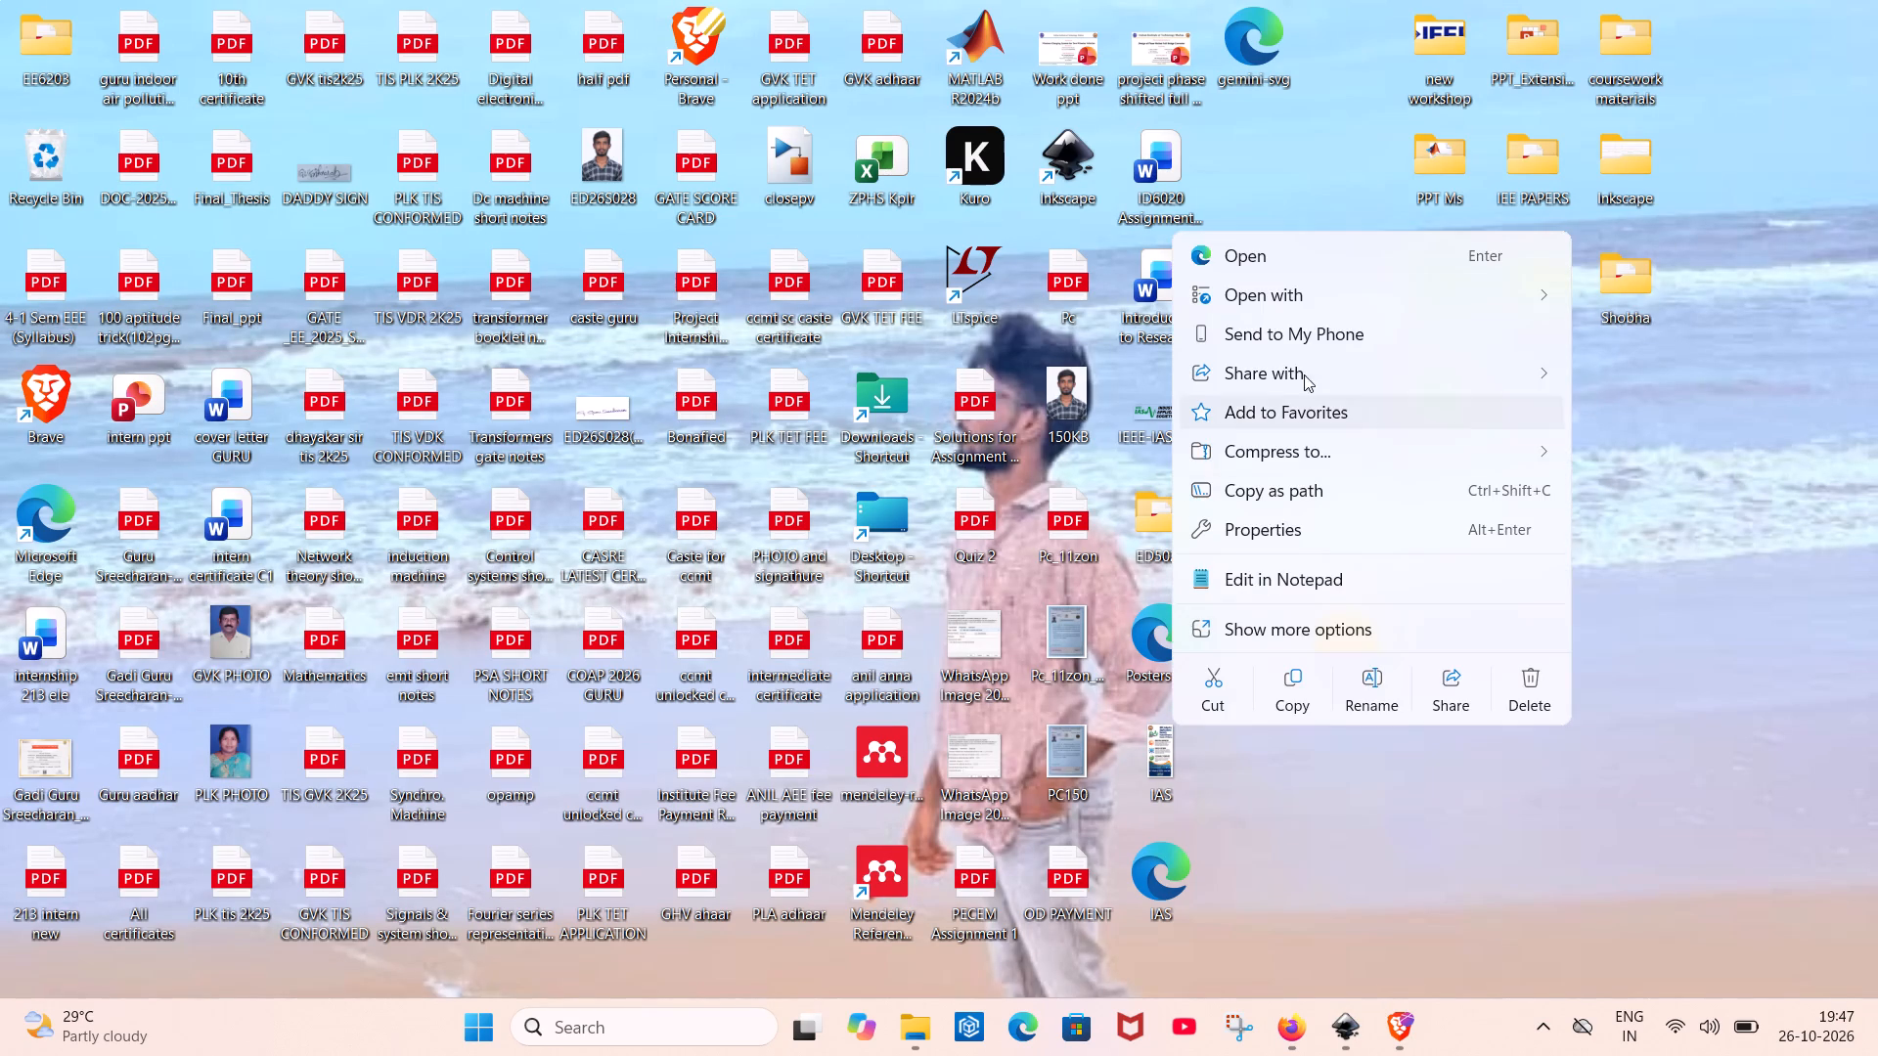
click(1324, 300)
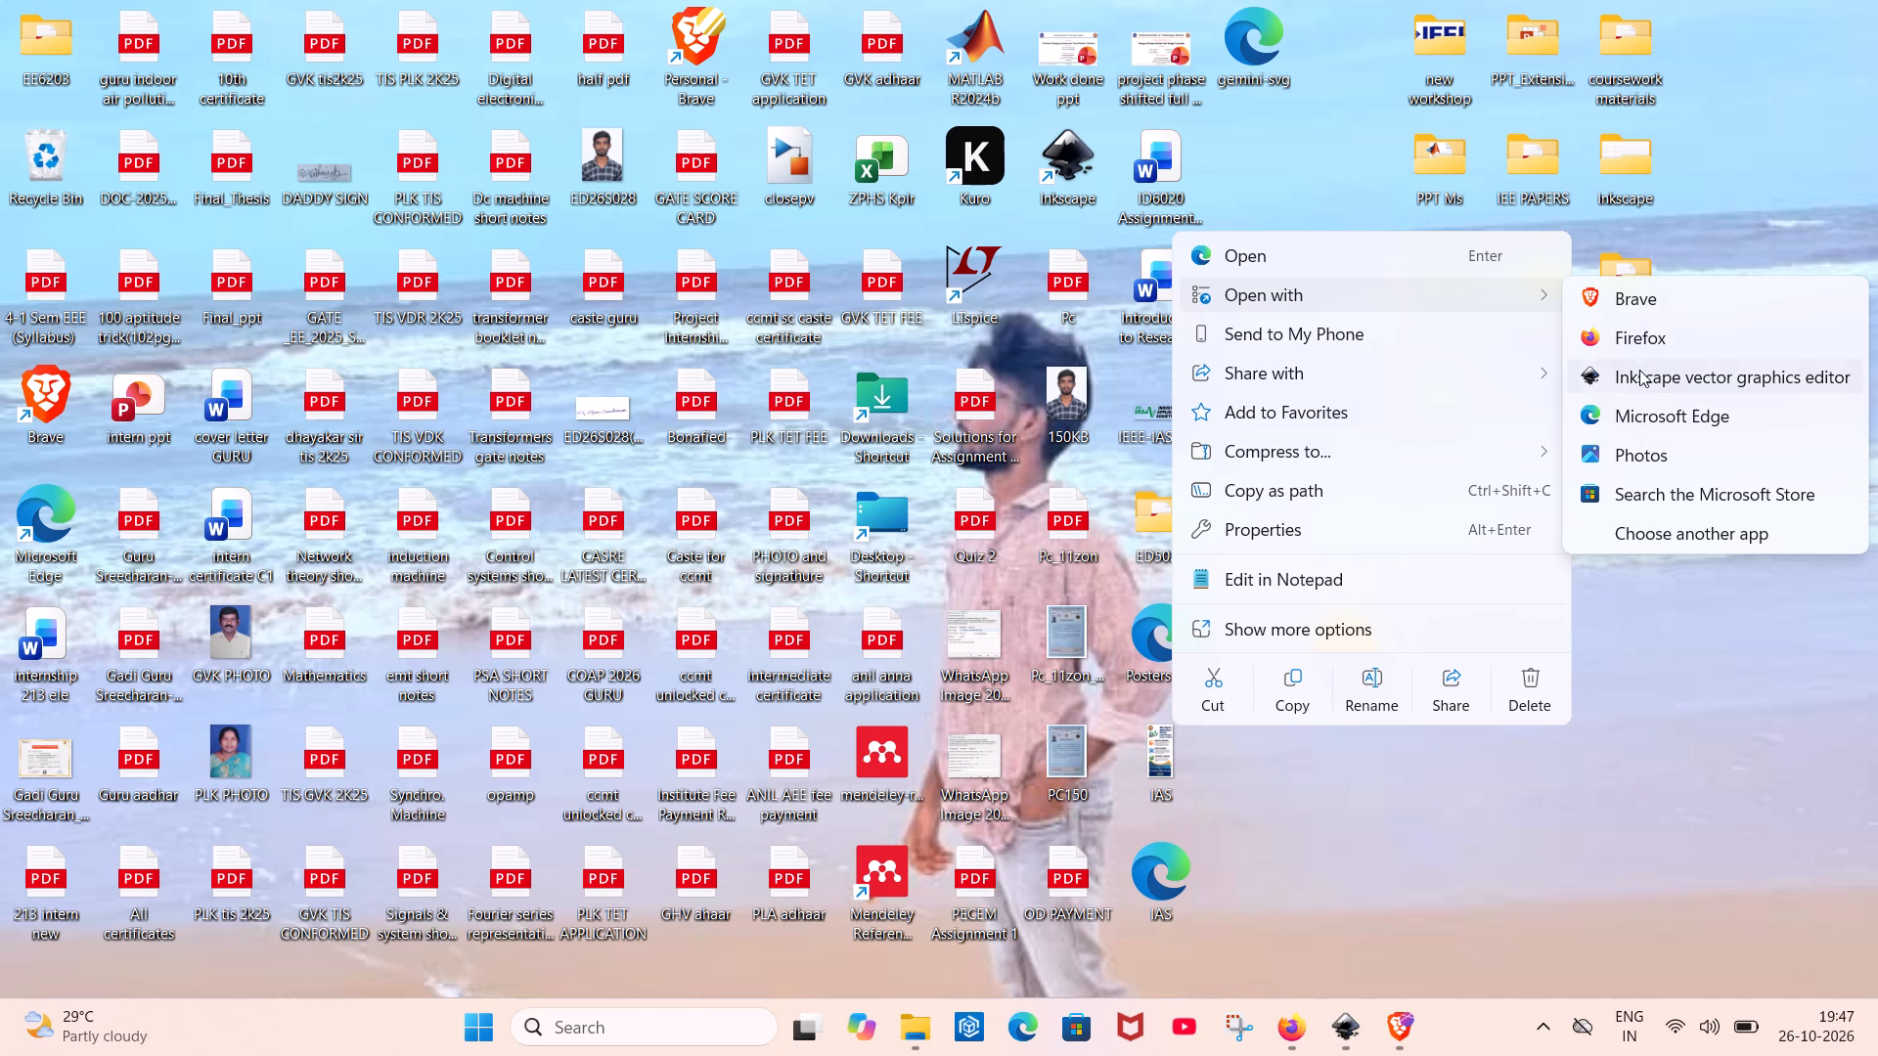
click(1635, 378)
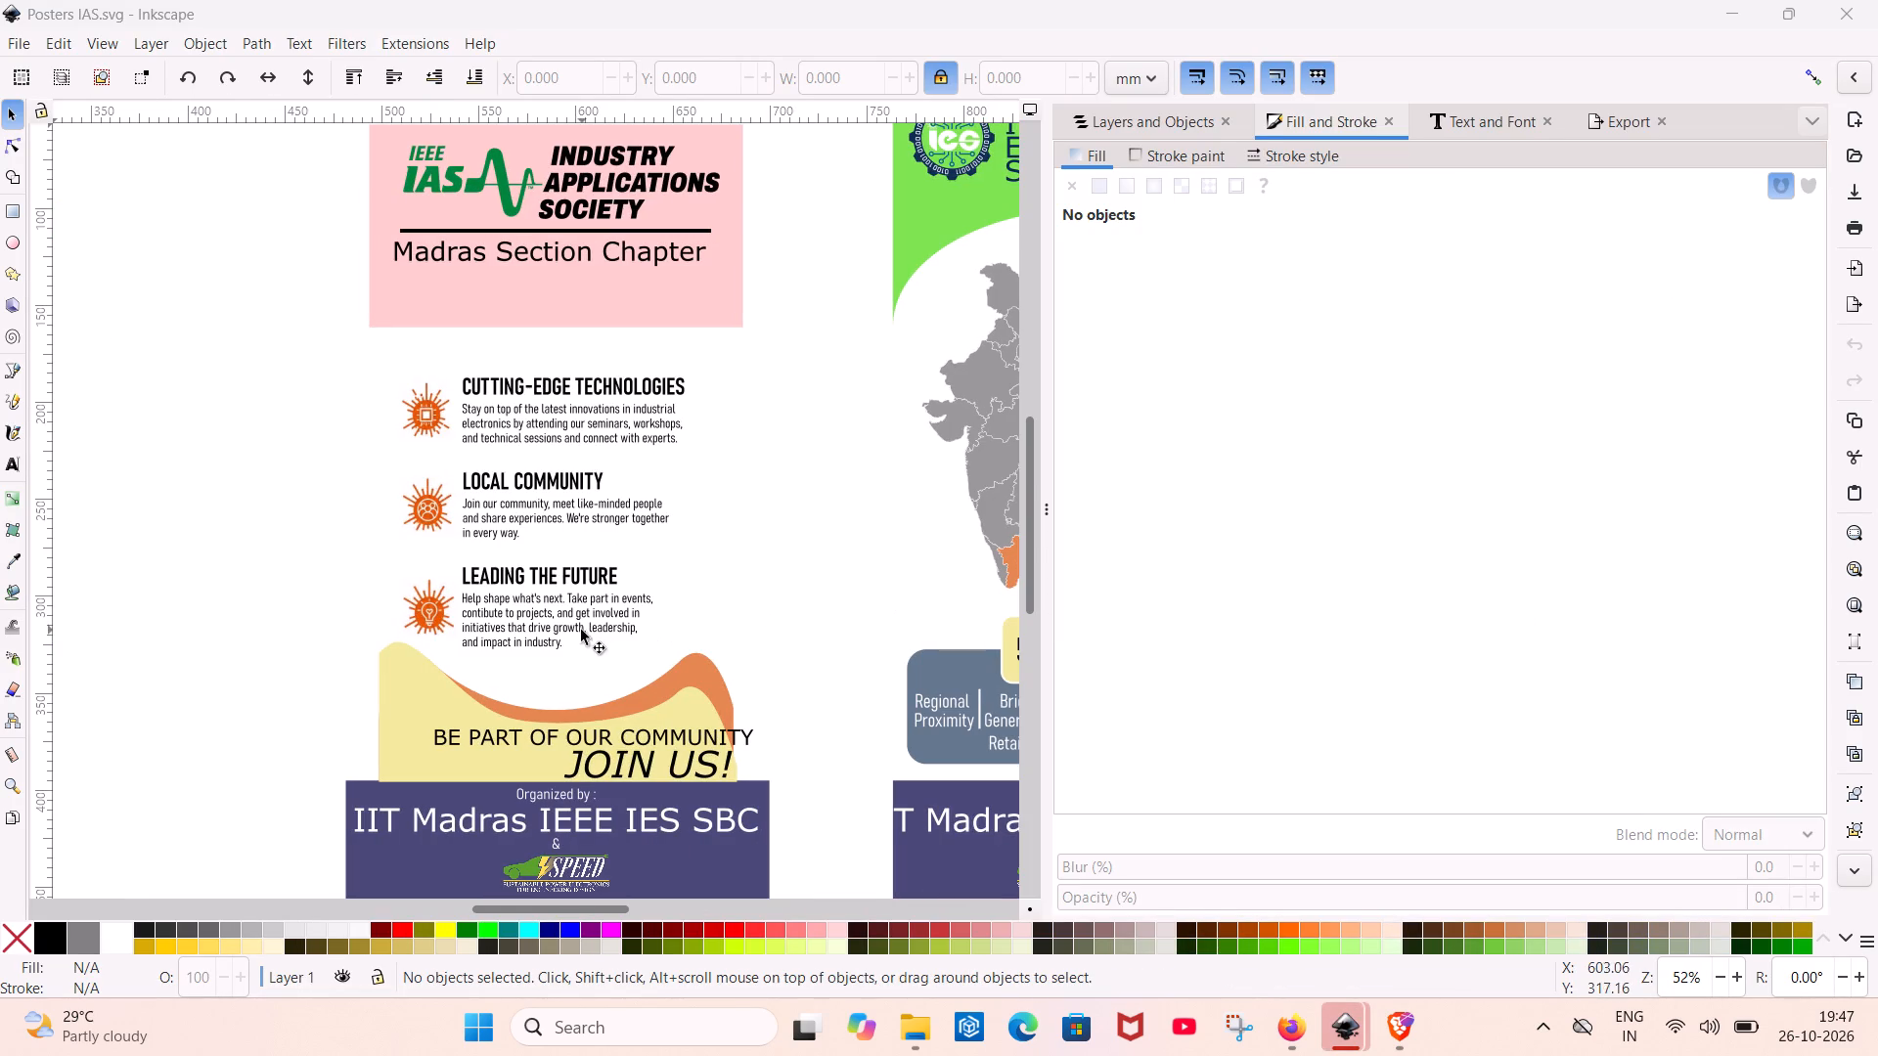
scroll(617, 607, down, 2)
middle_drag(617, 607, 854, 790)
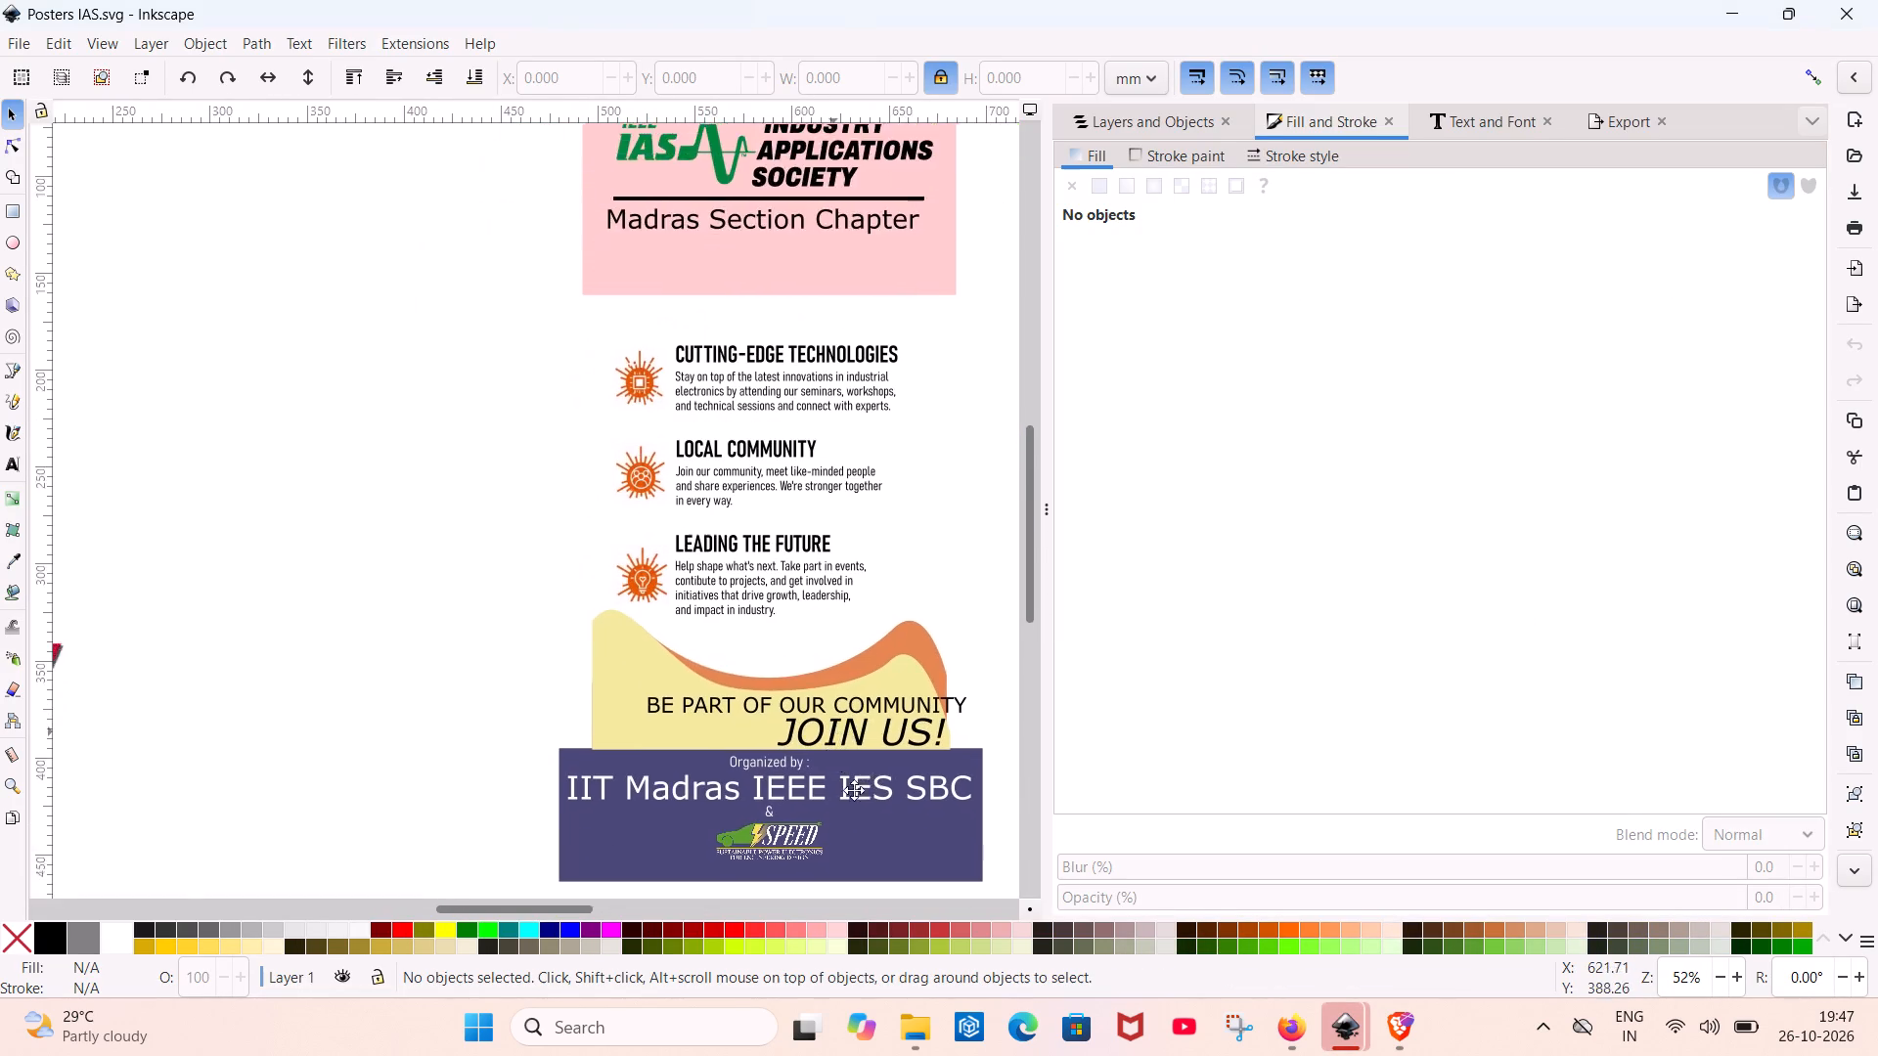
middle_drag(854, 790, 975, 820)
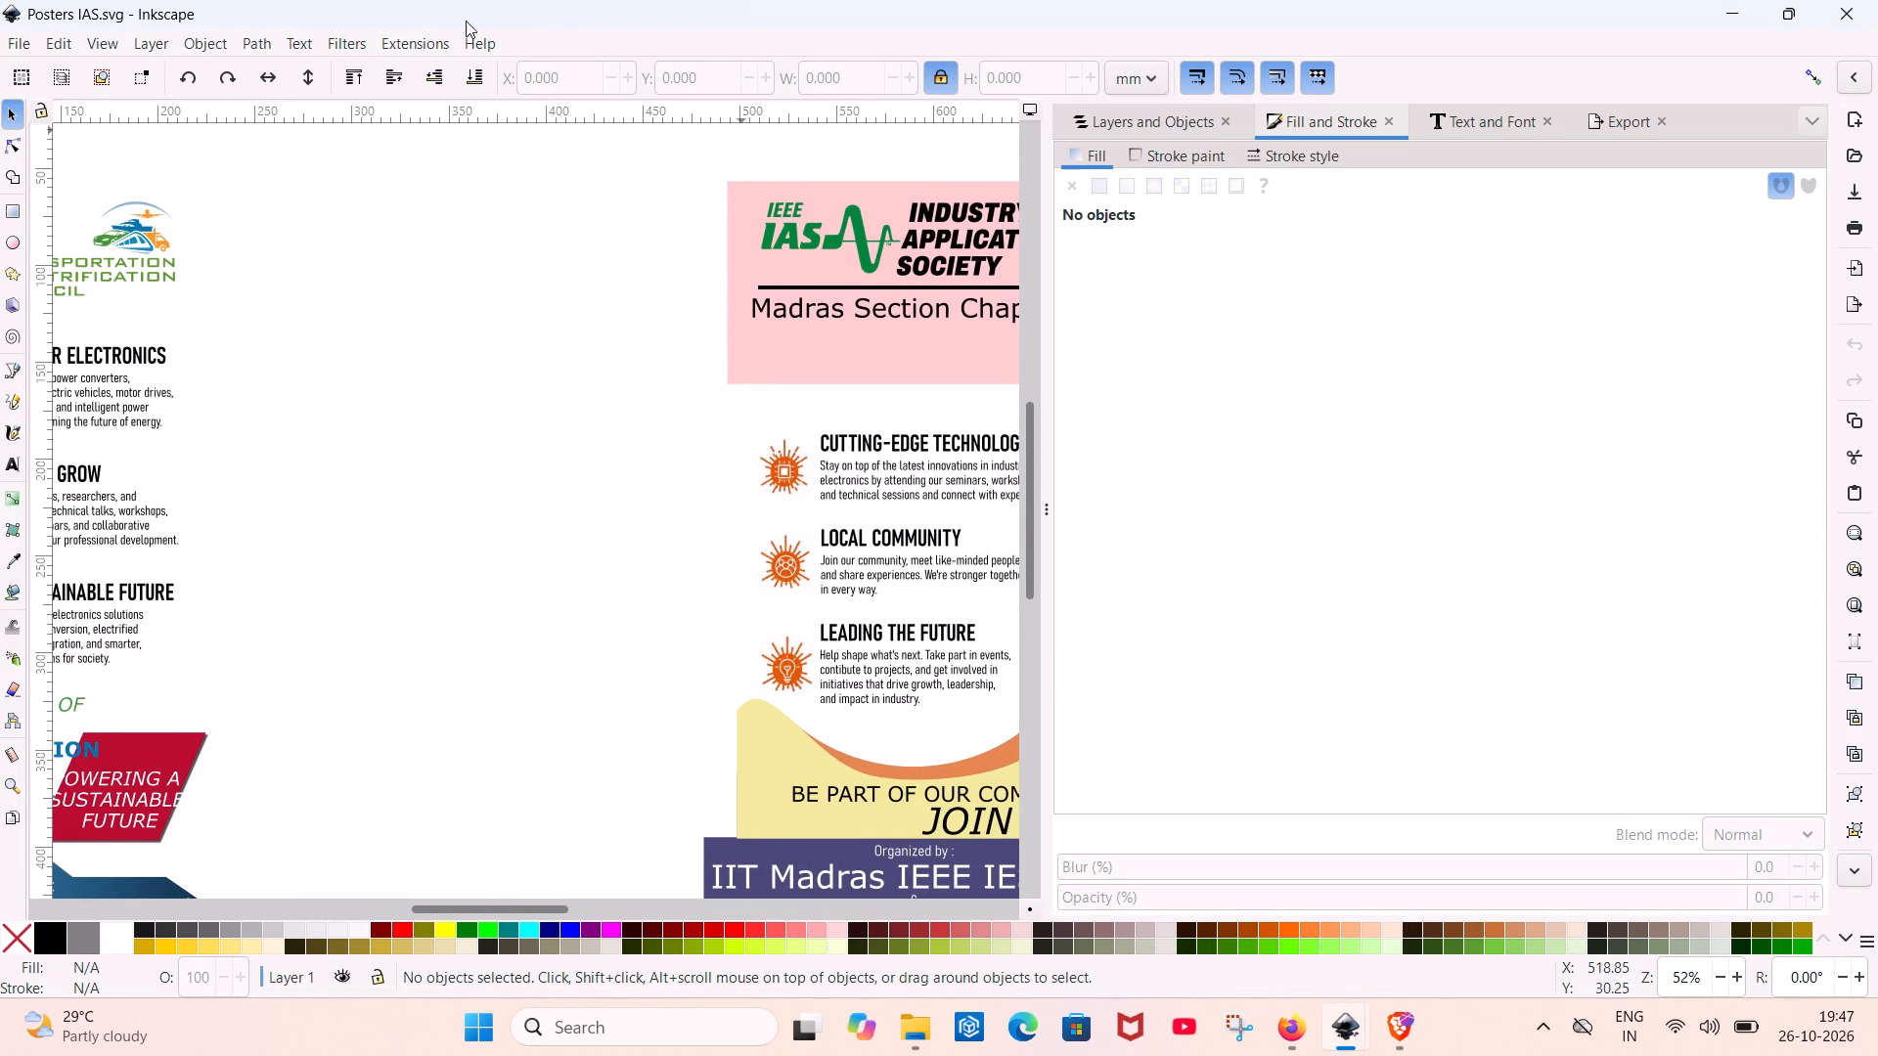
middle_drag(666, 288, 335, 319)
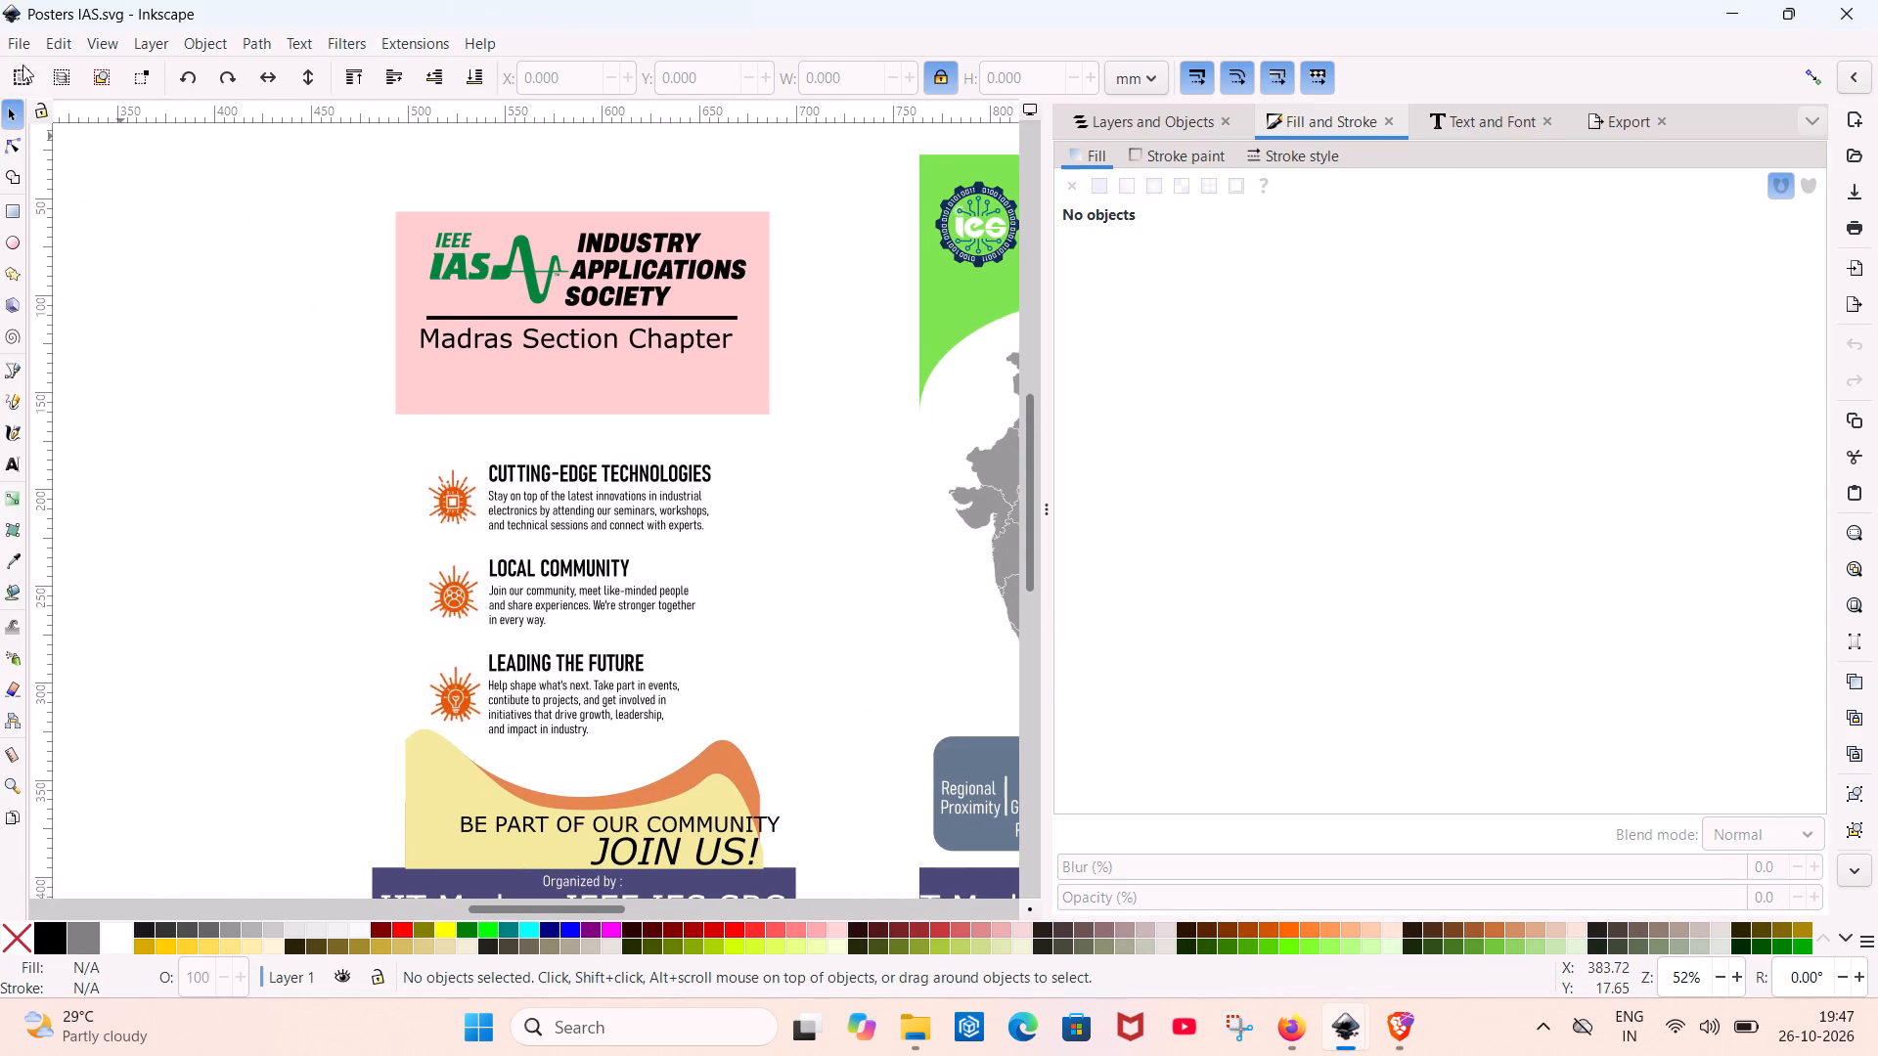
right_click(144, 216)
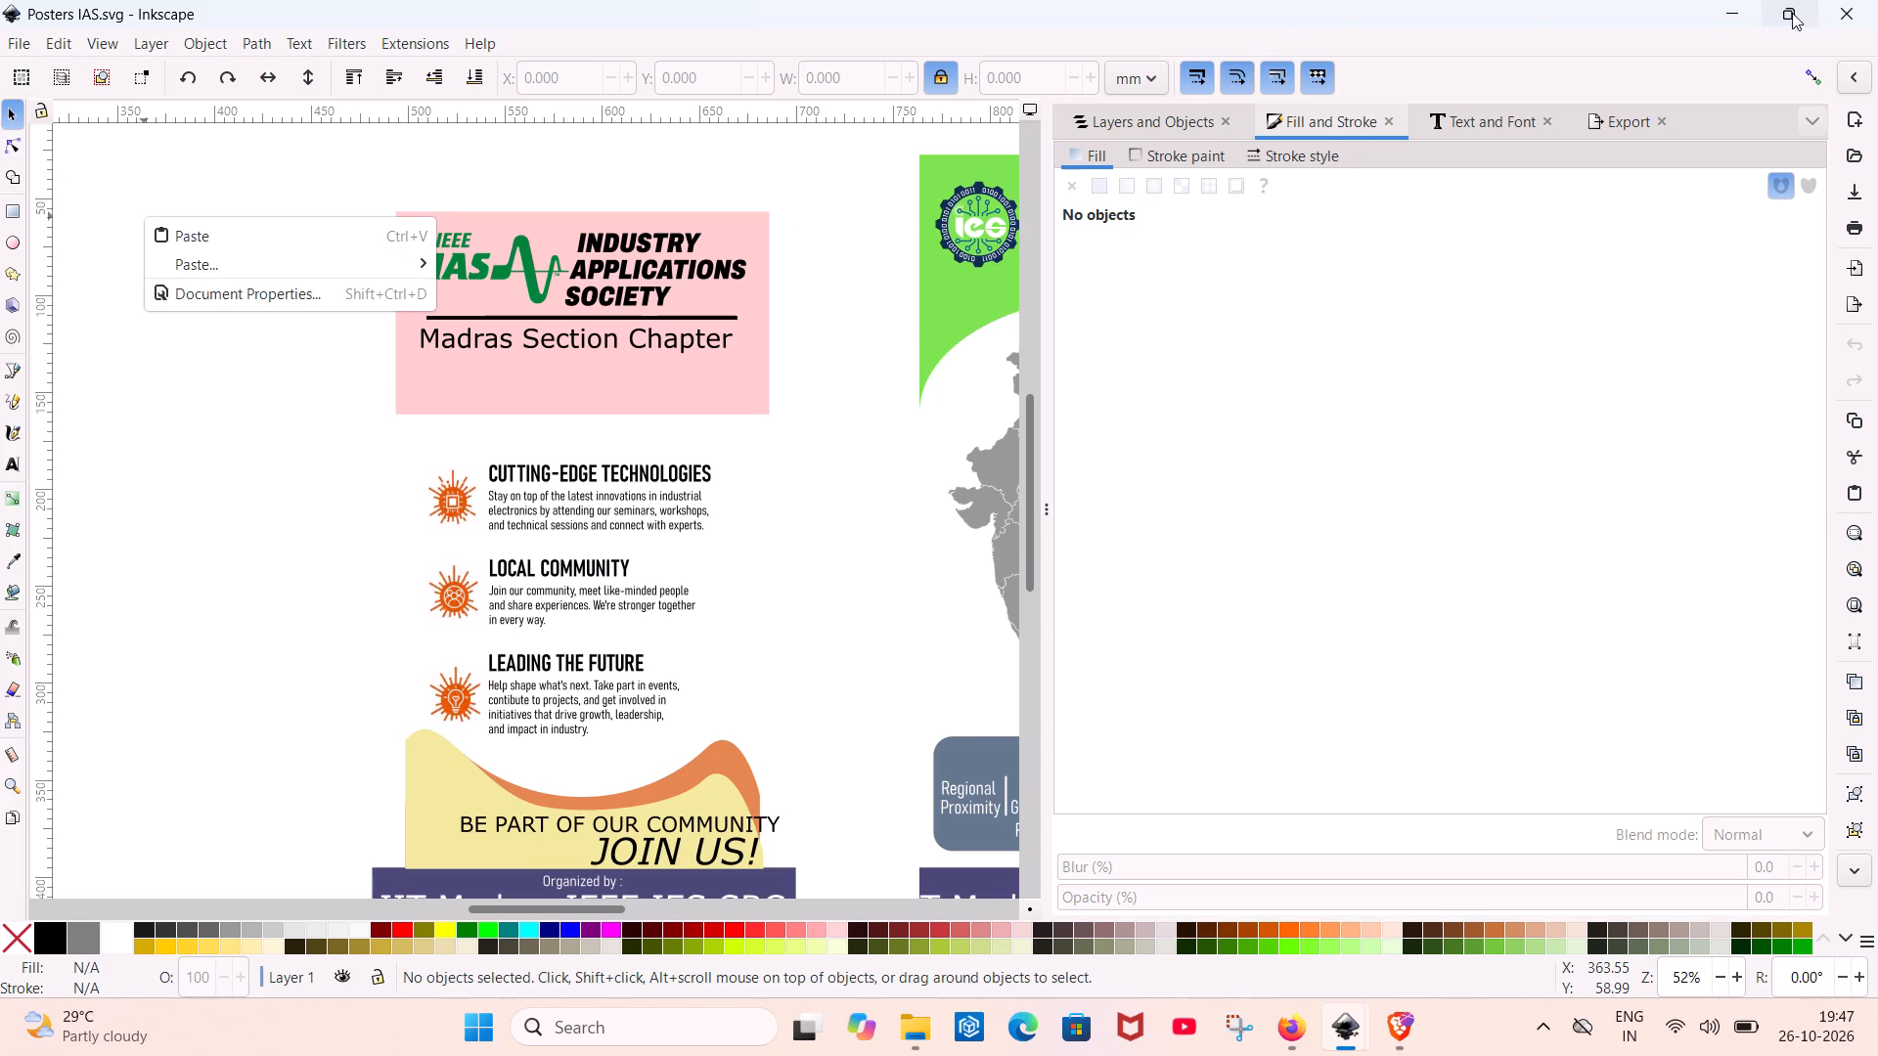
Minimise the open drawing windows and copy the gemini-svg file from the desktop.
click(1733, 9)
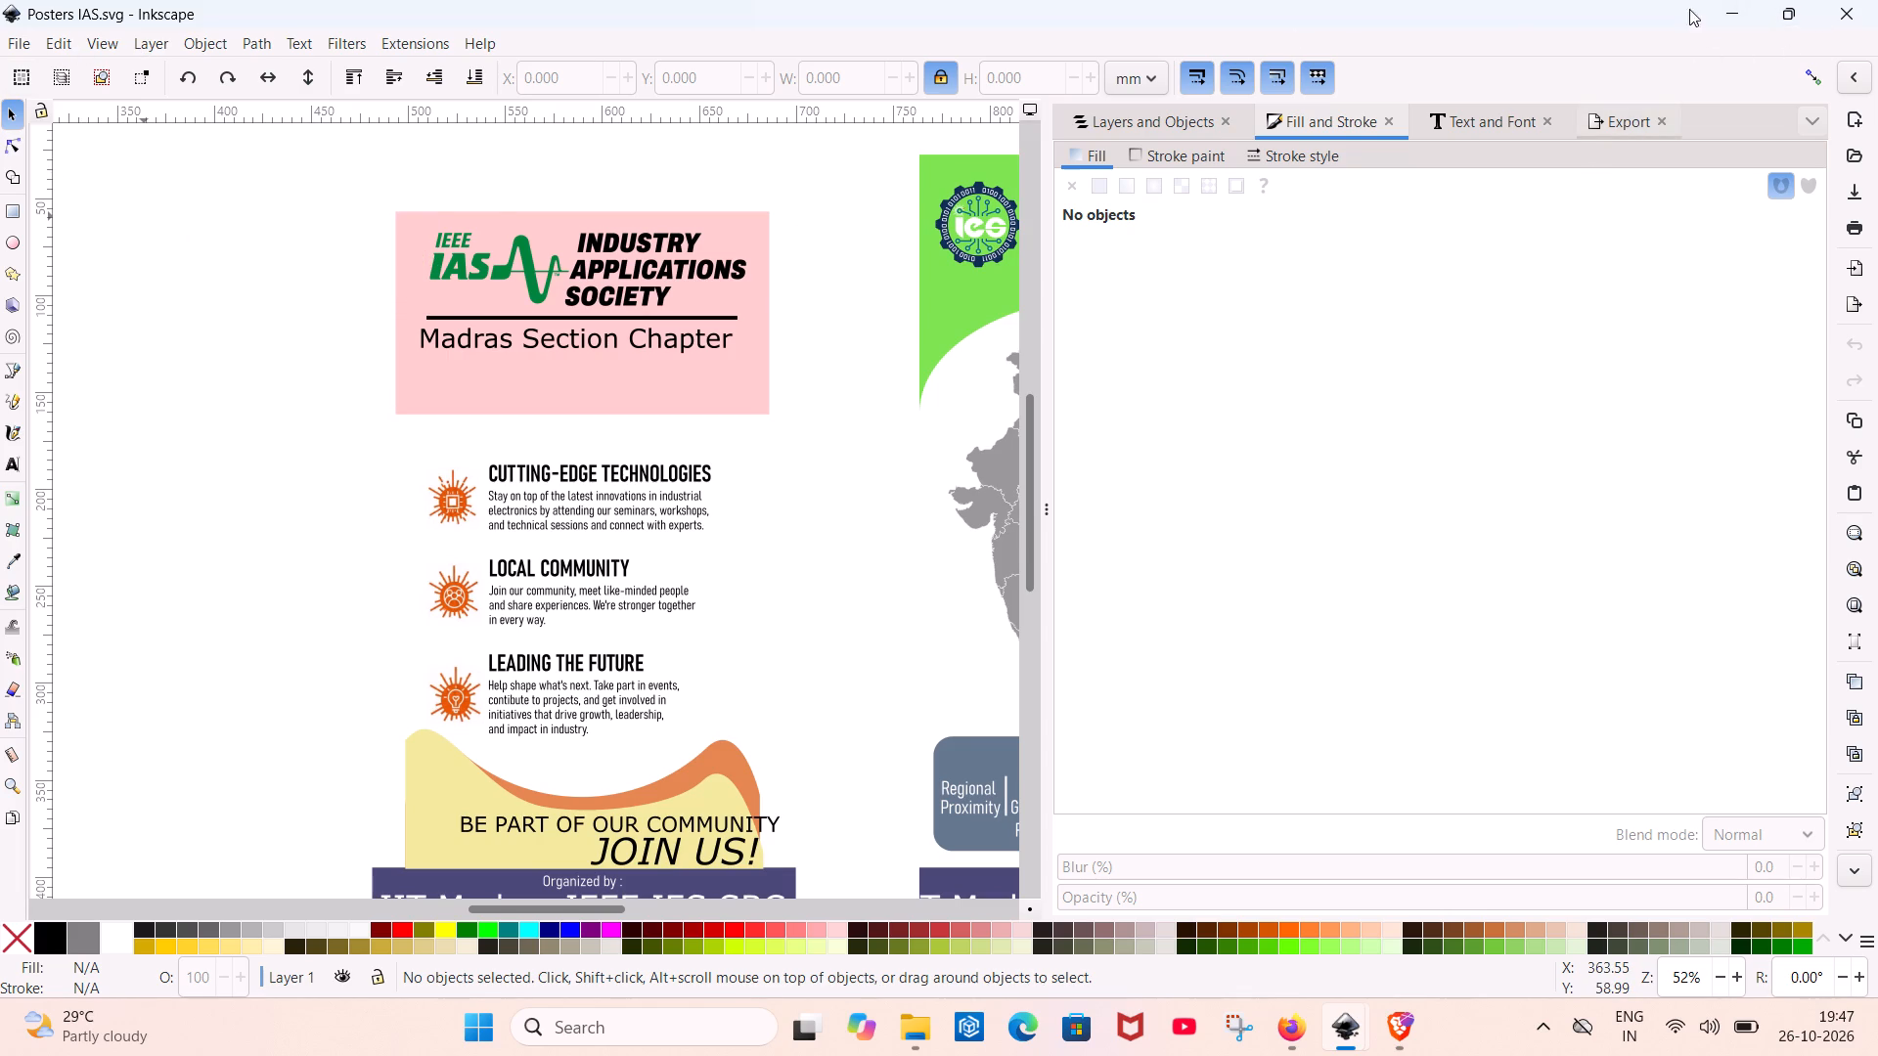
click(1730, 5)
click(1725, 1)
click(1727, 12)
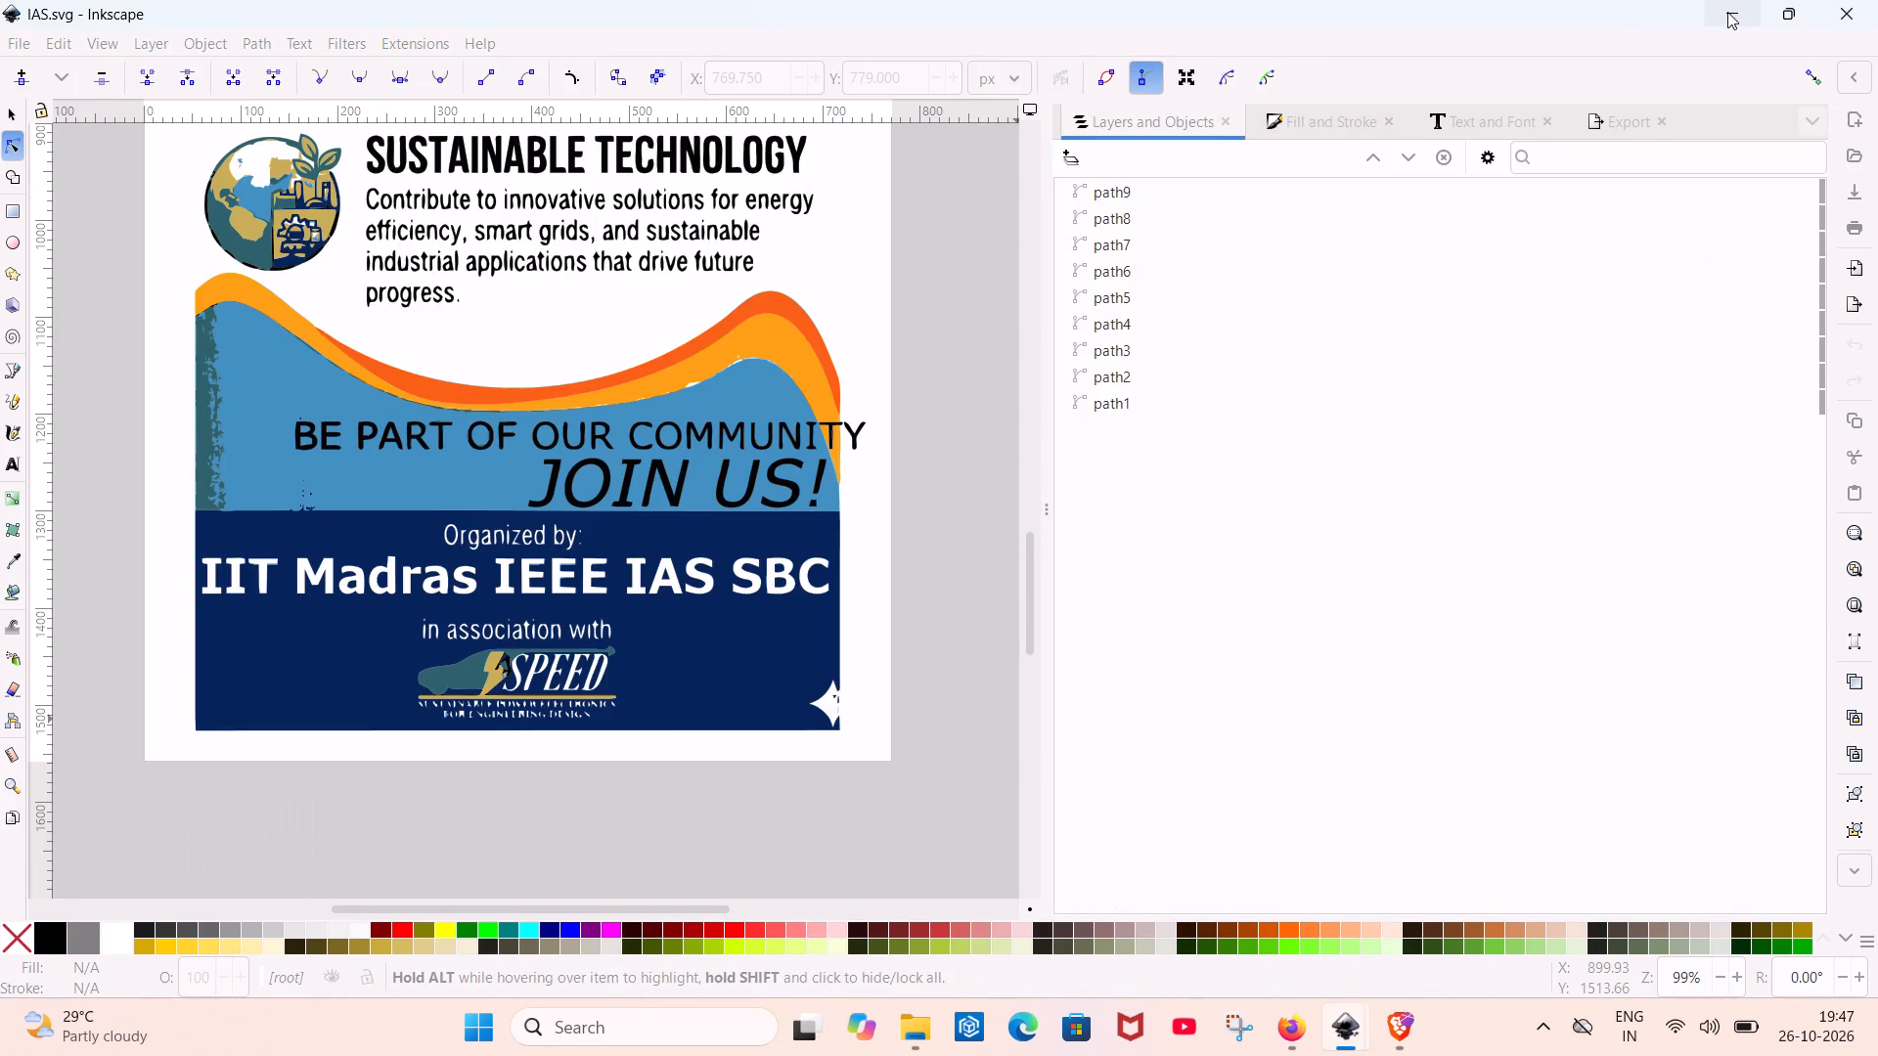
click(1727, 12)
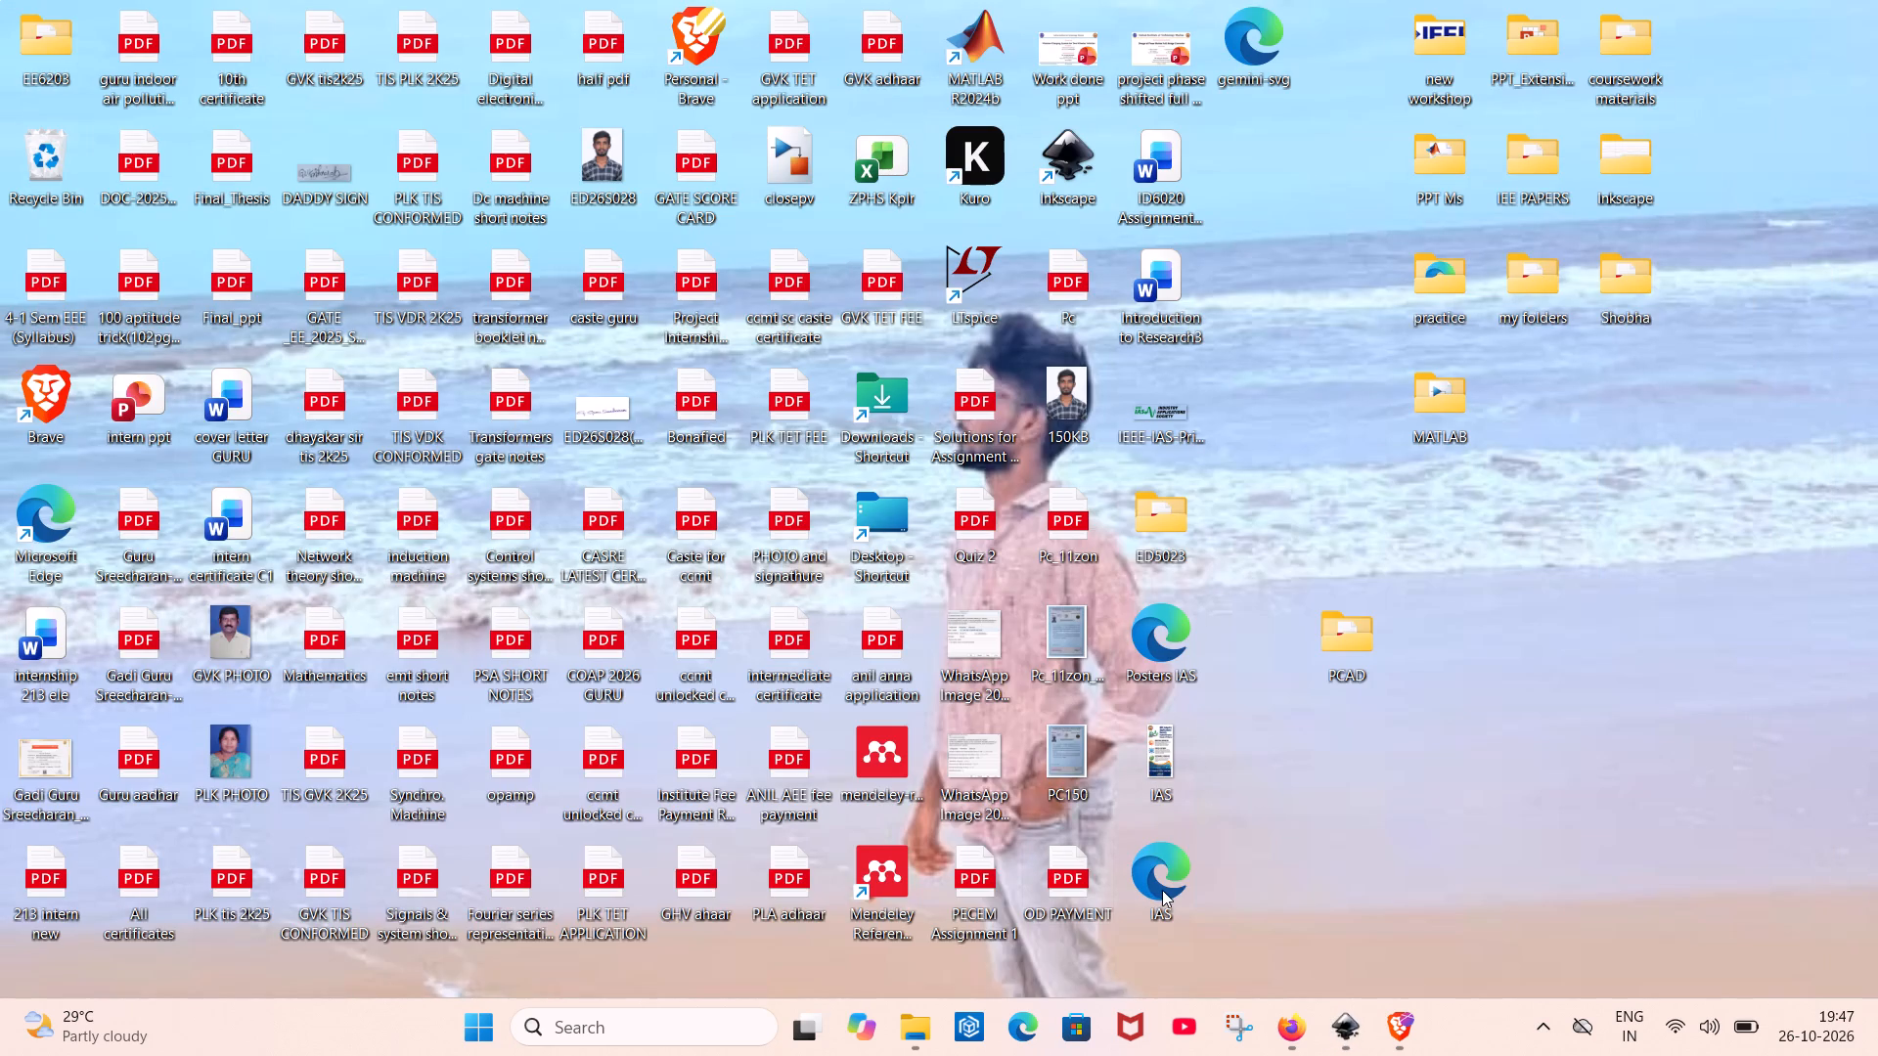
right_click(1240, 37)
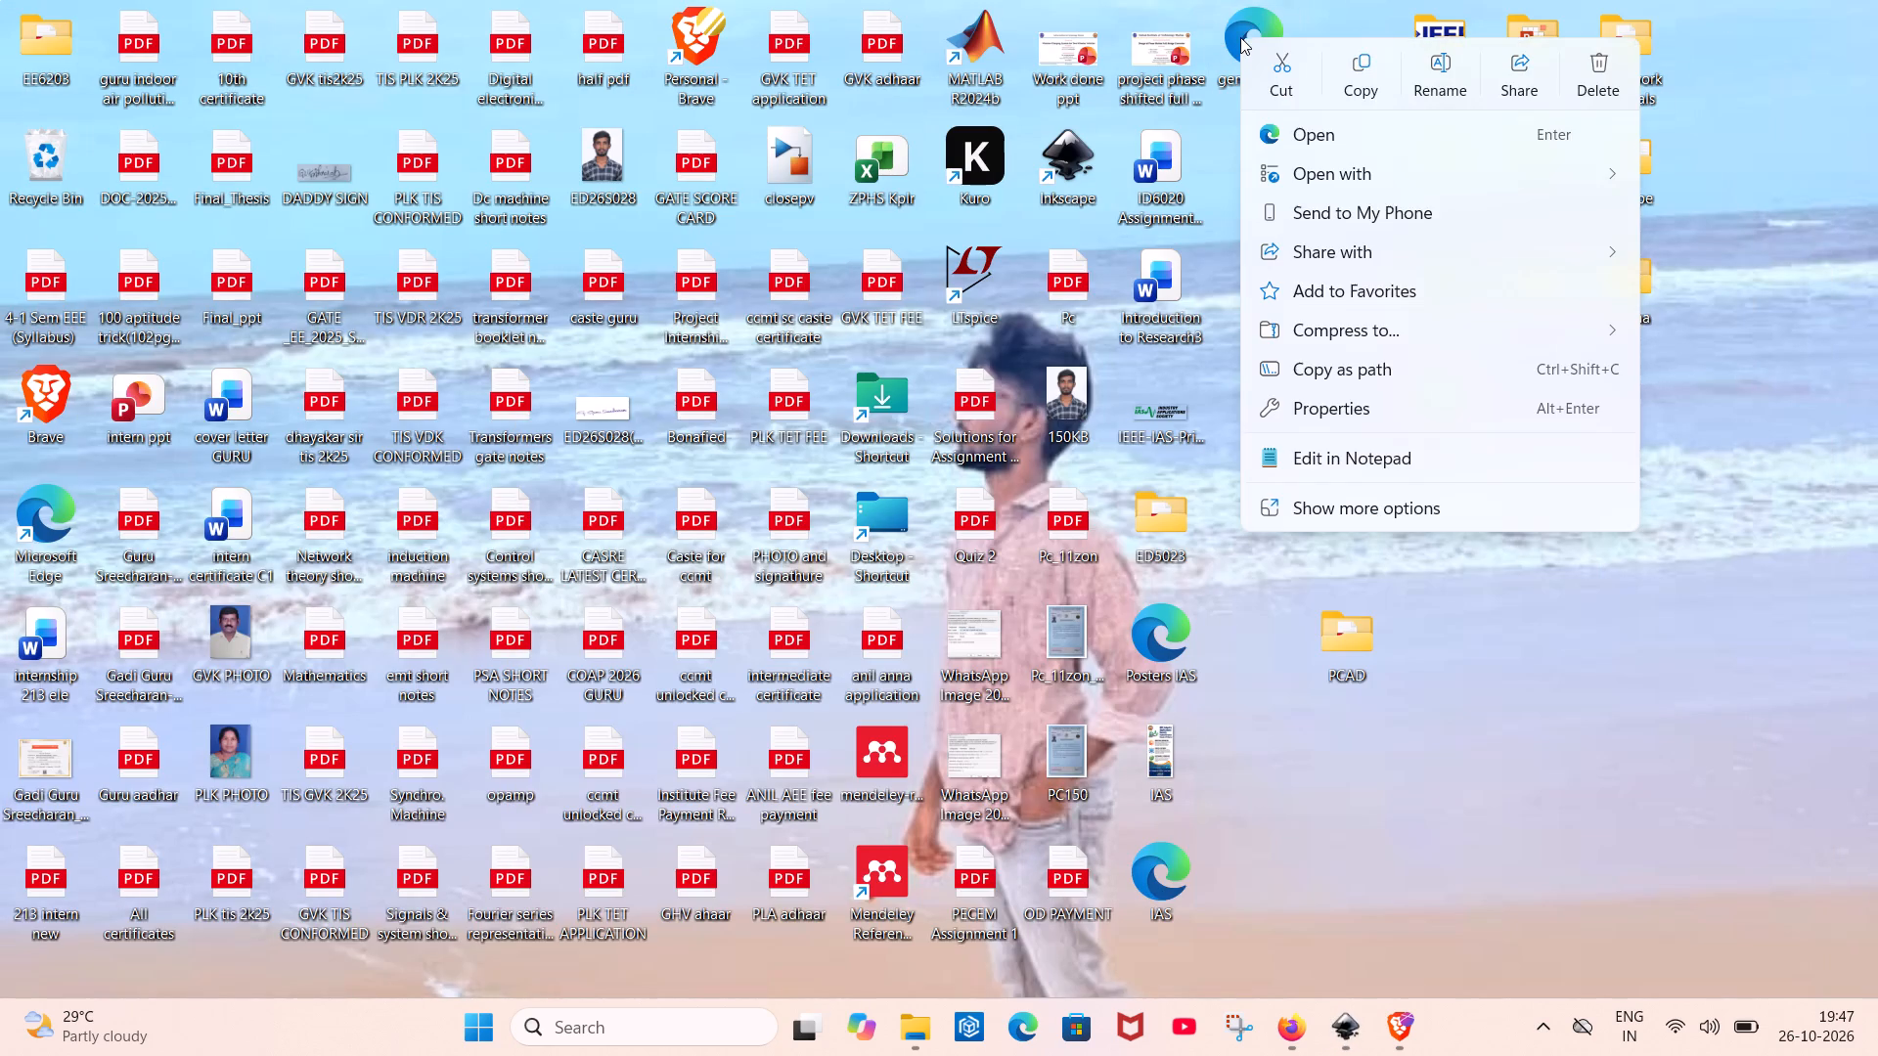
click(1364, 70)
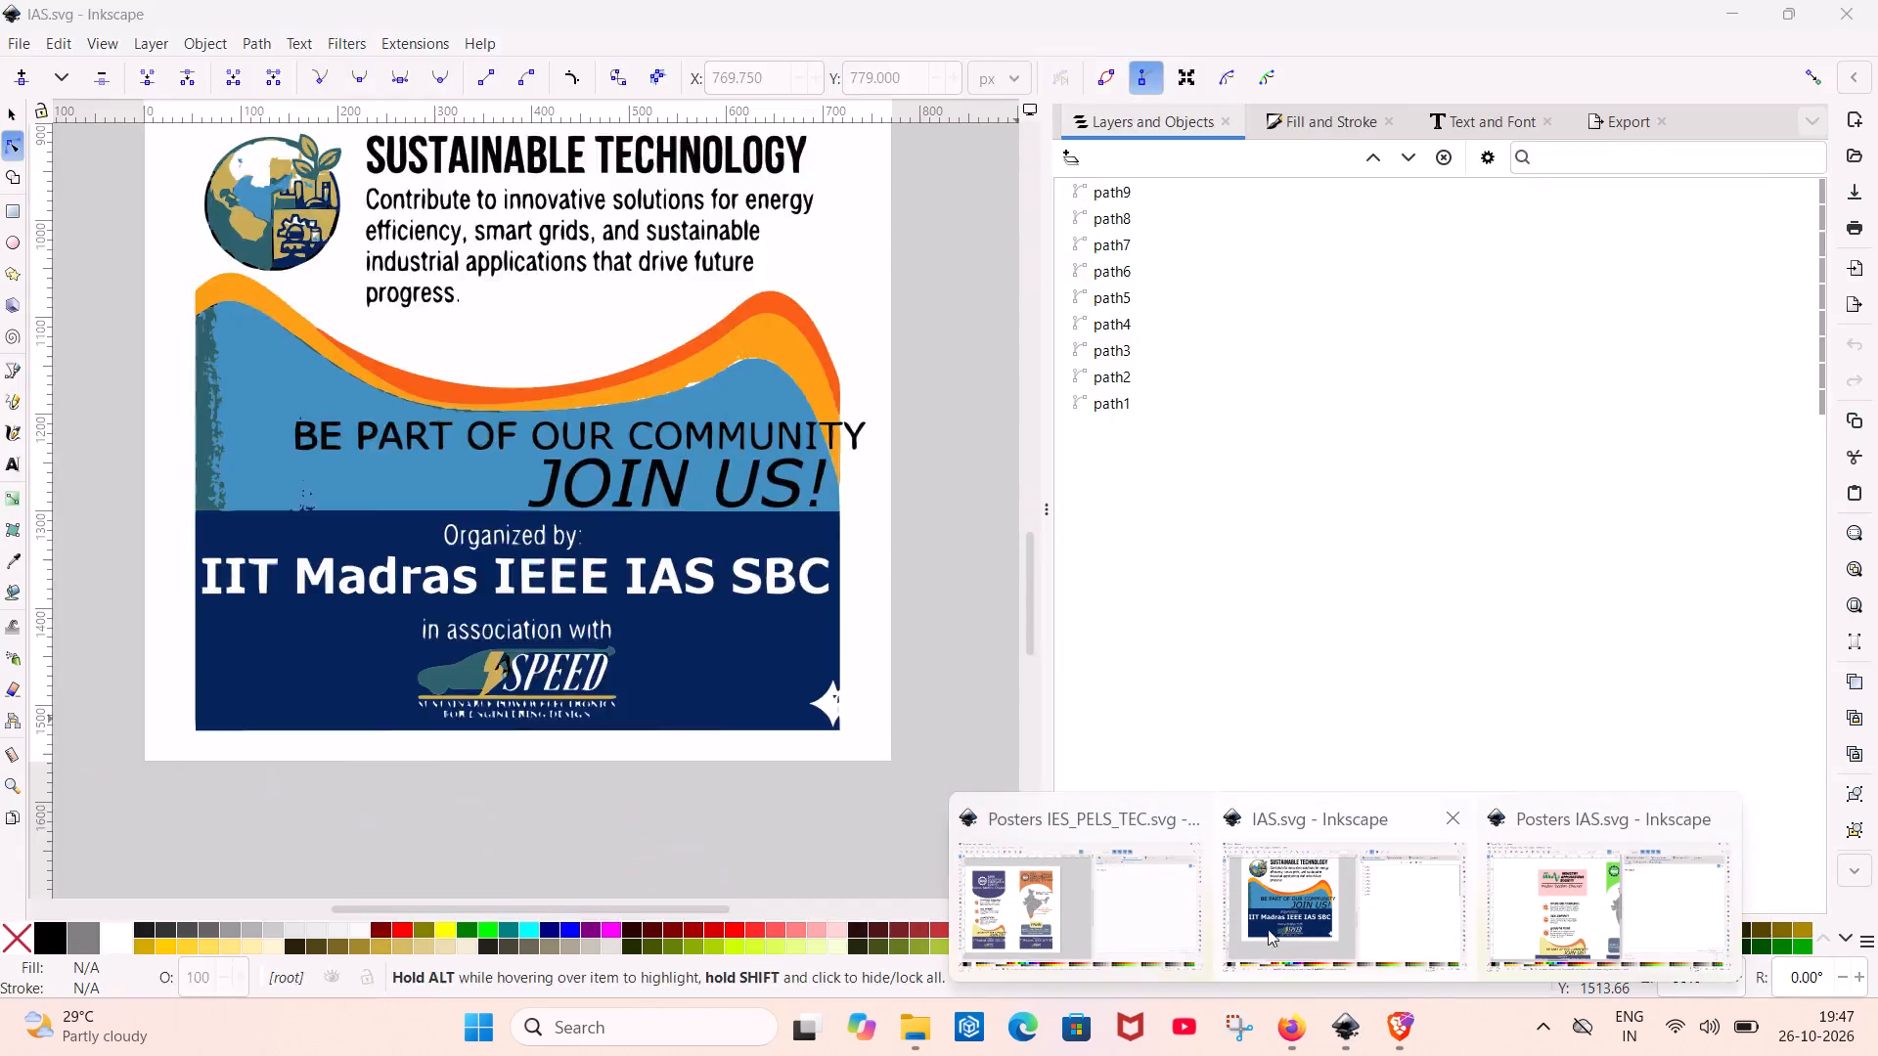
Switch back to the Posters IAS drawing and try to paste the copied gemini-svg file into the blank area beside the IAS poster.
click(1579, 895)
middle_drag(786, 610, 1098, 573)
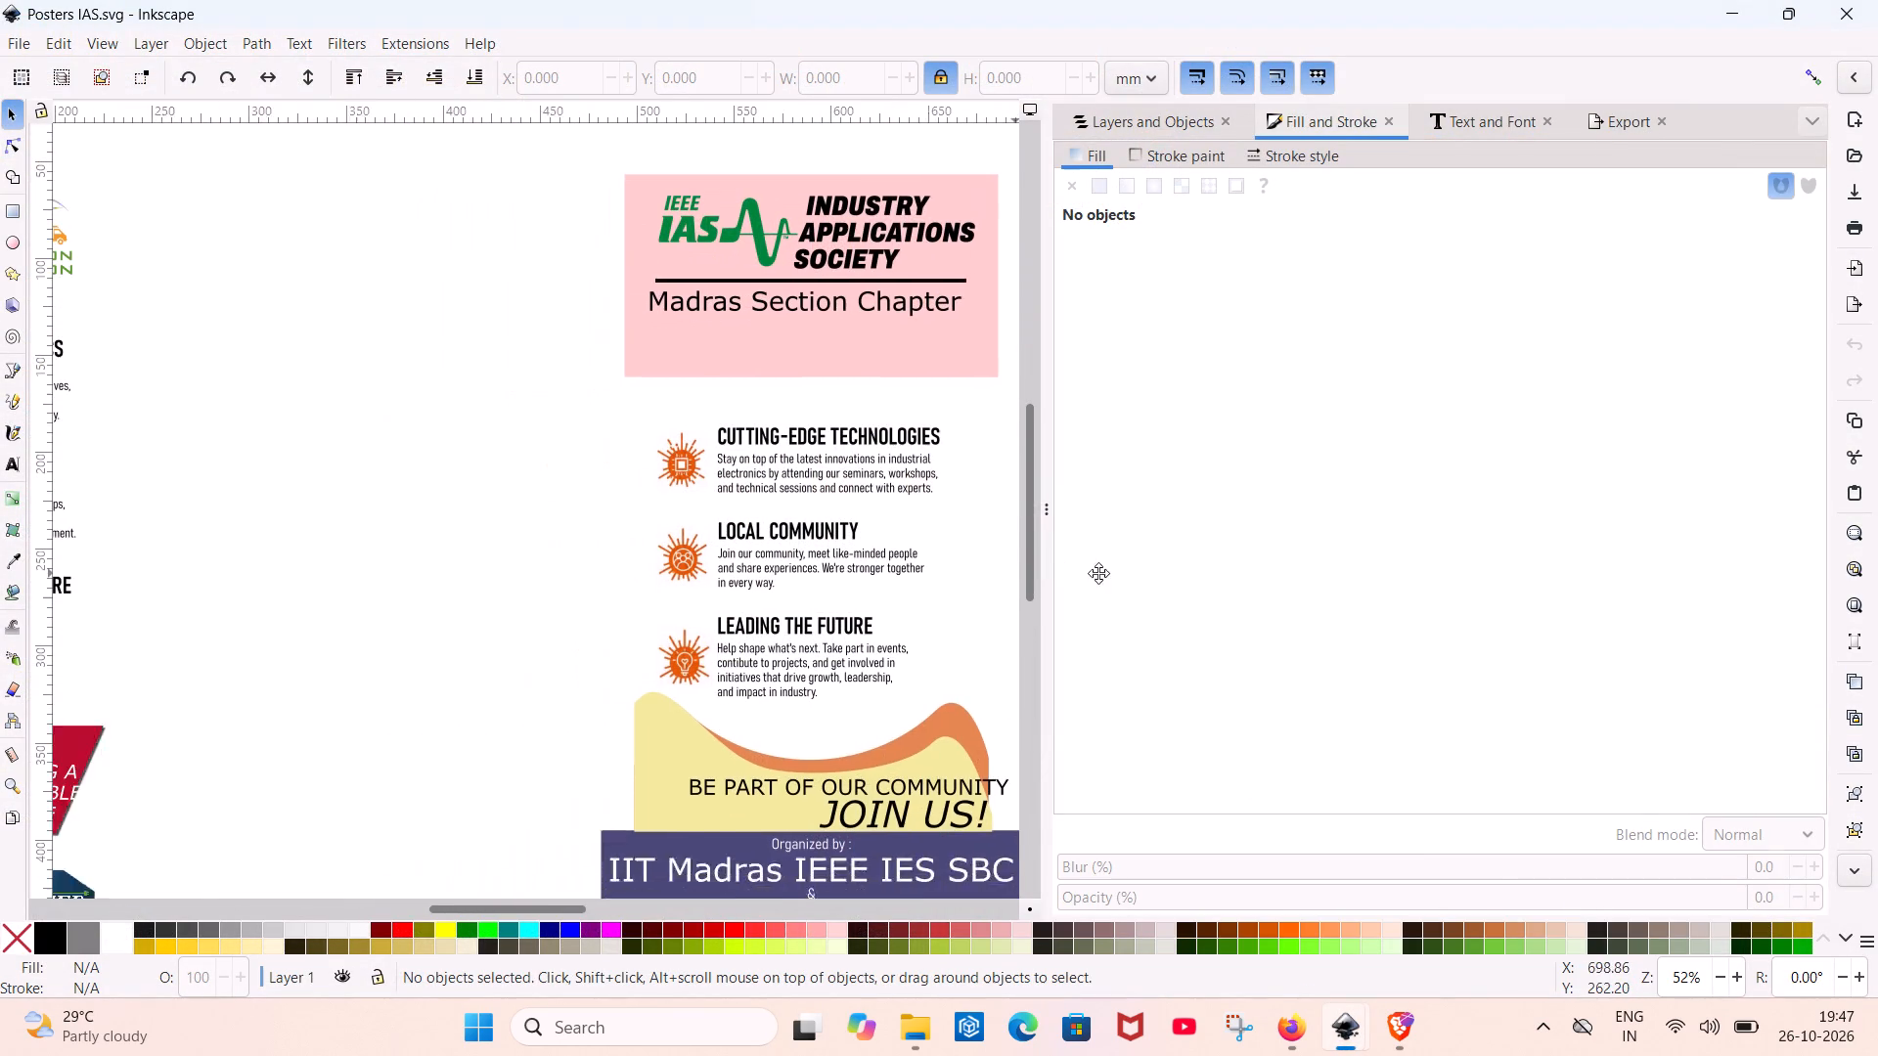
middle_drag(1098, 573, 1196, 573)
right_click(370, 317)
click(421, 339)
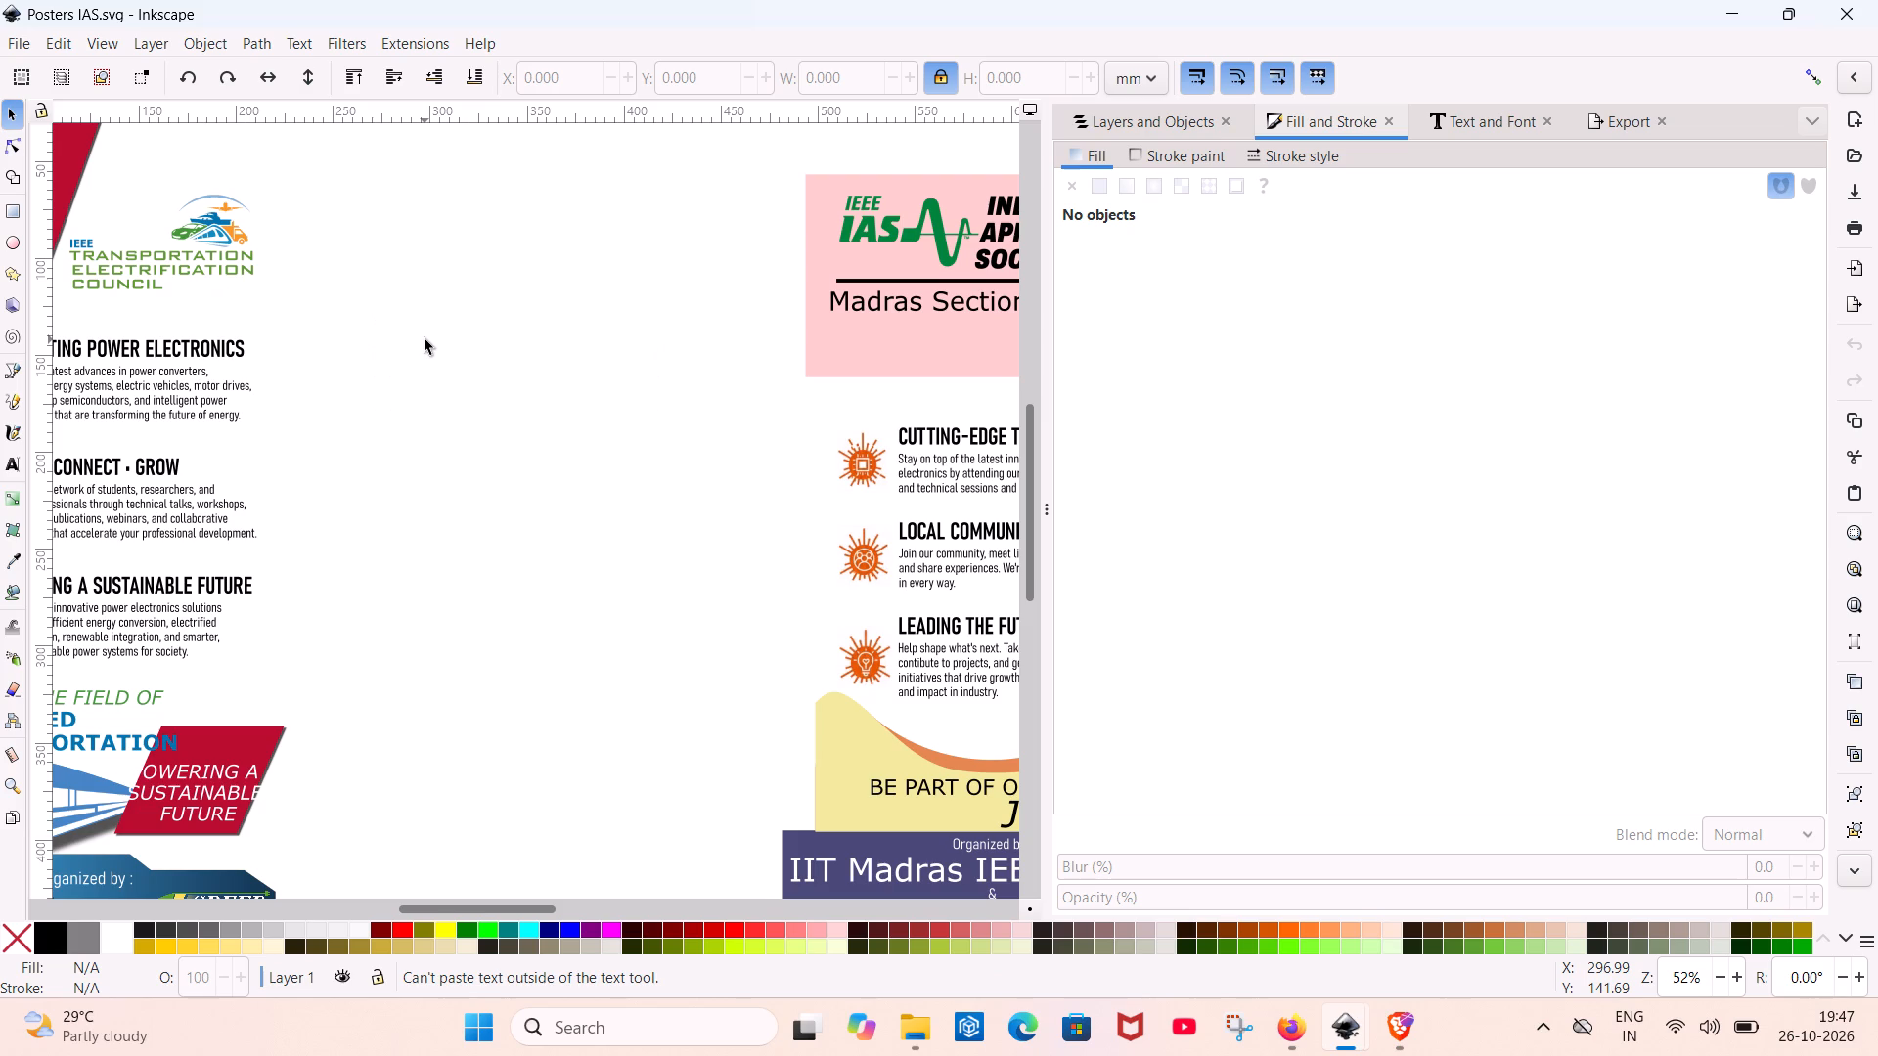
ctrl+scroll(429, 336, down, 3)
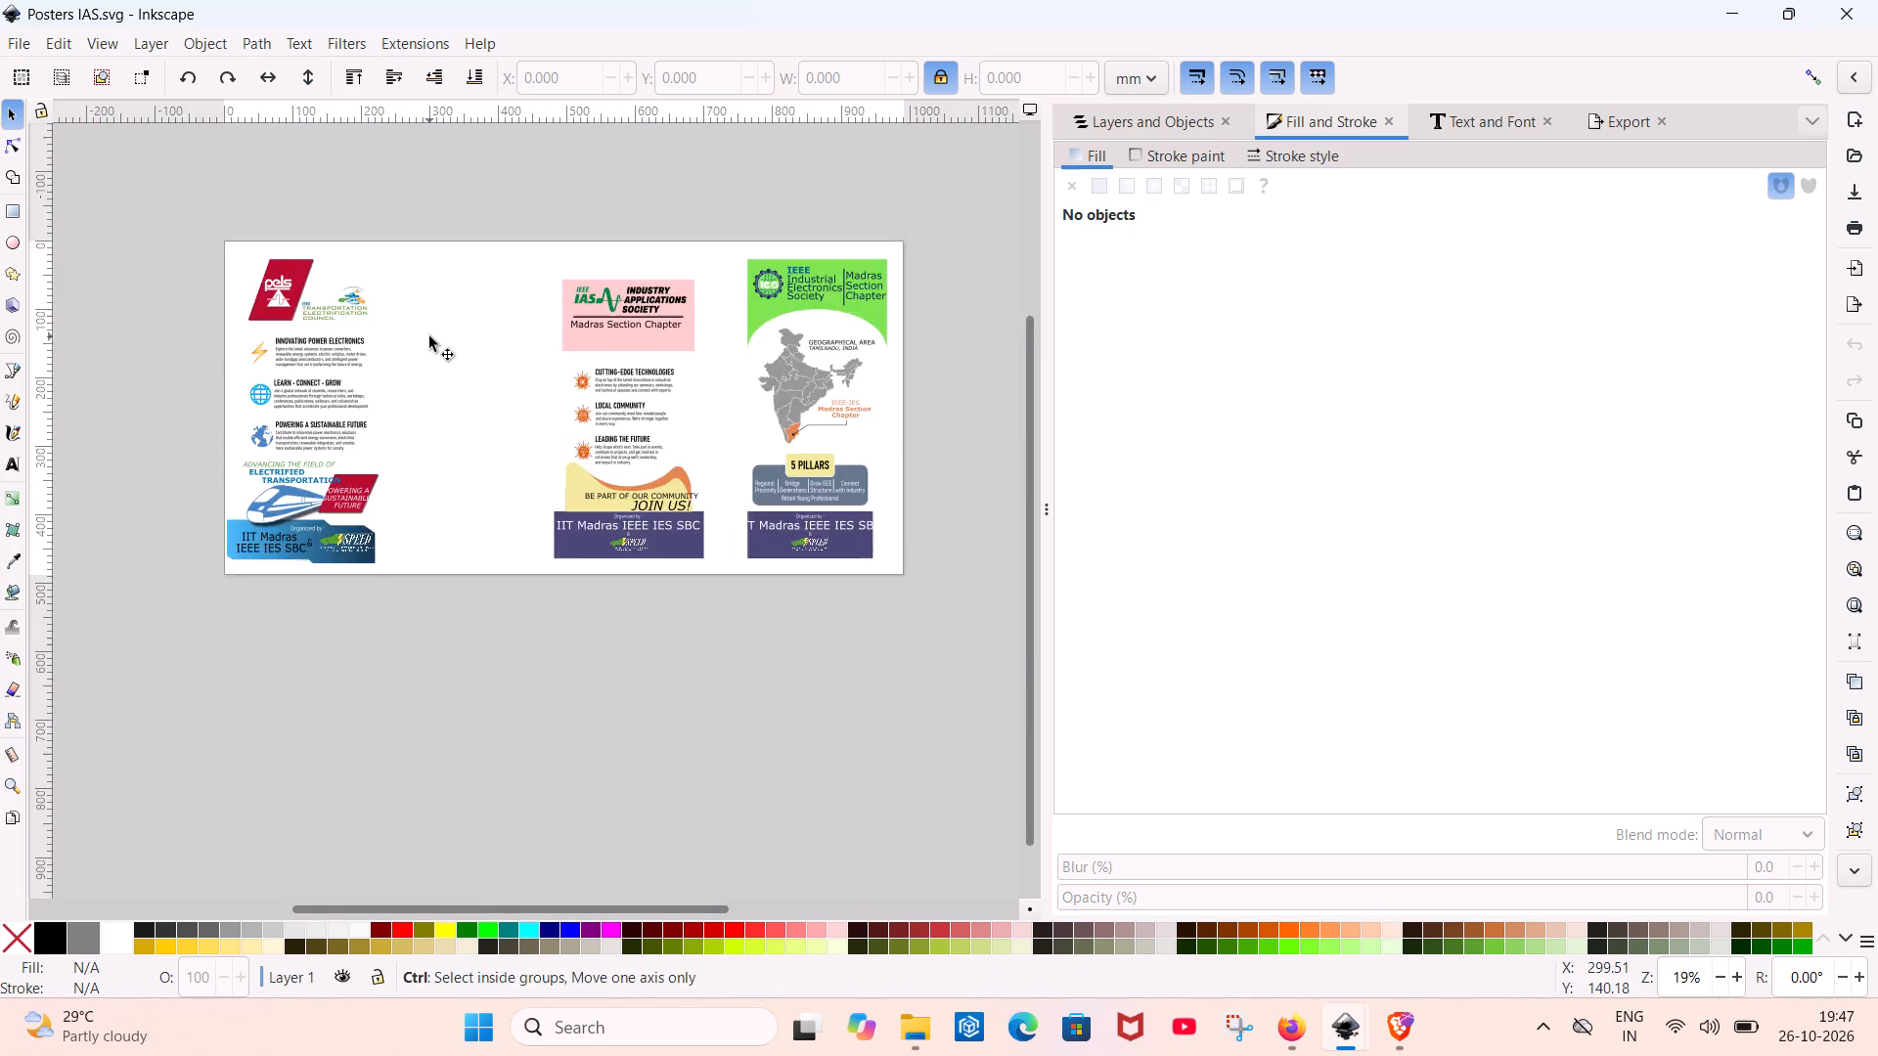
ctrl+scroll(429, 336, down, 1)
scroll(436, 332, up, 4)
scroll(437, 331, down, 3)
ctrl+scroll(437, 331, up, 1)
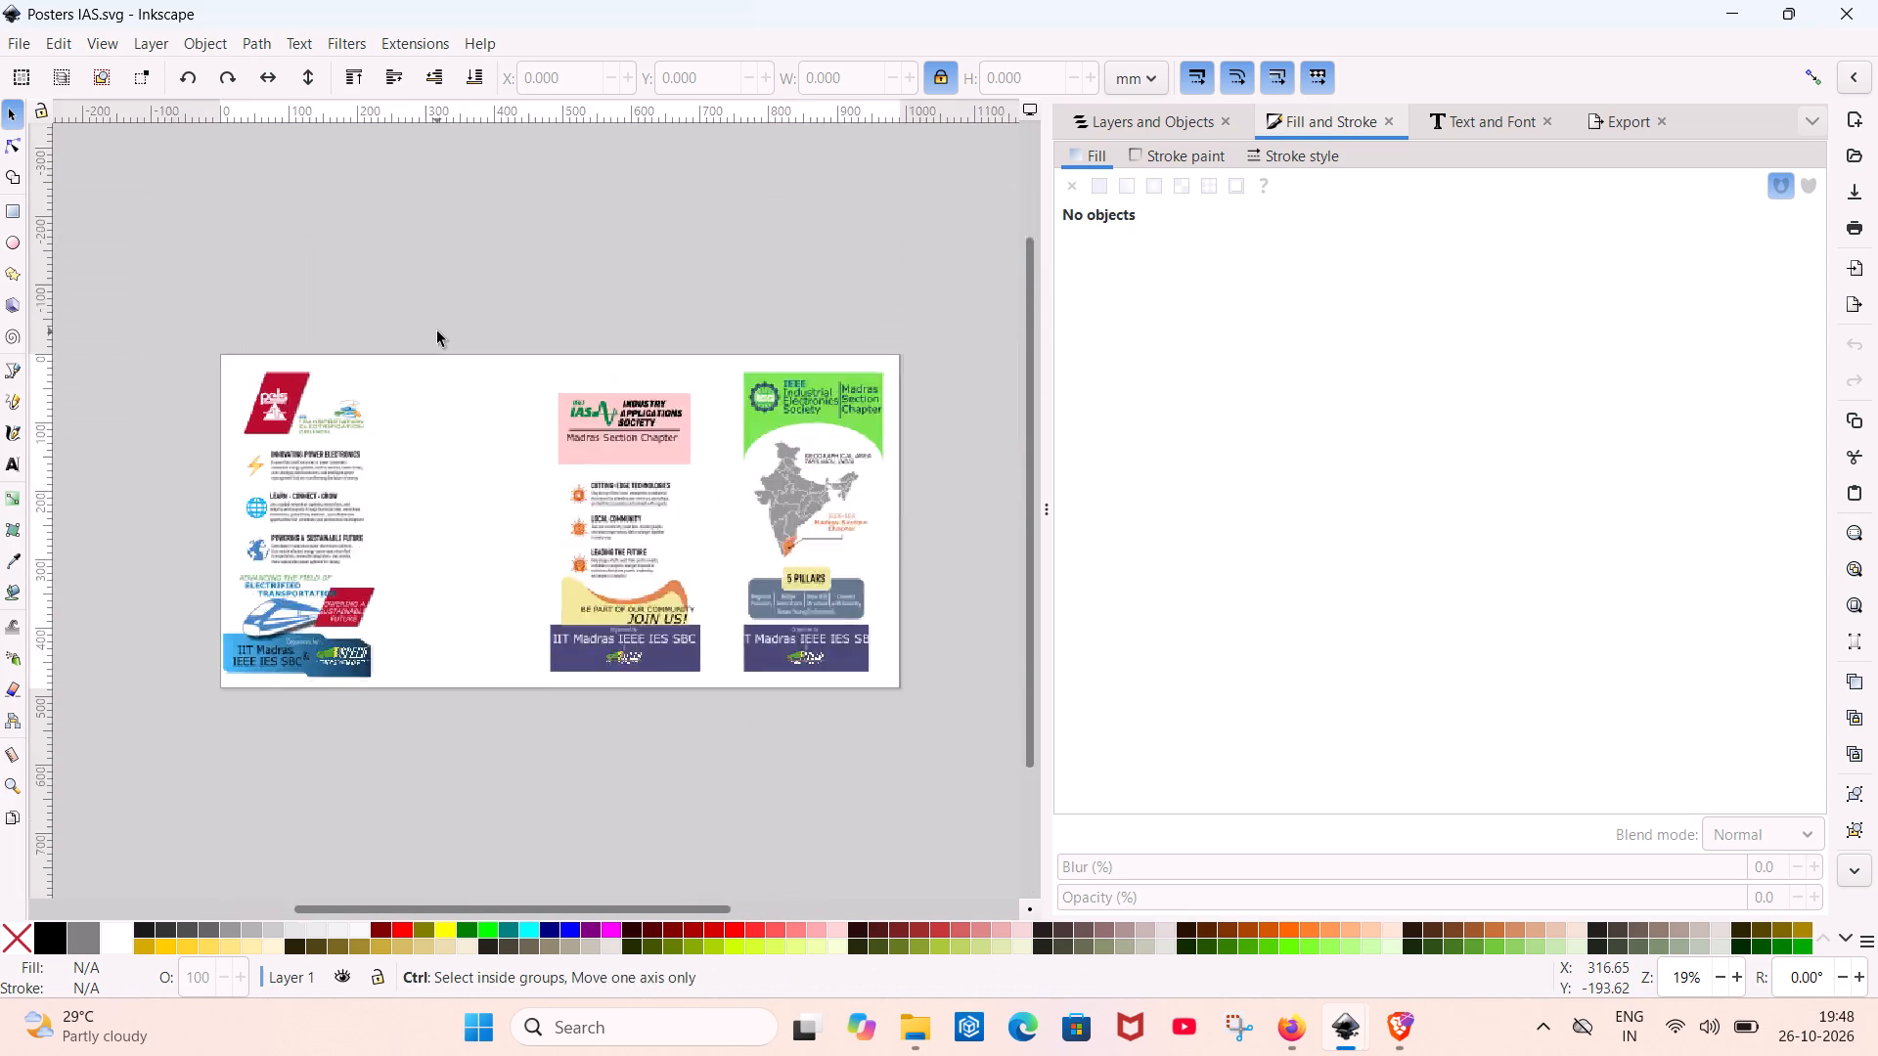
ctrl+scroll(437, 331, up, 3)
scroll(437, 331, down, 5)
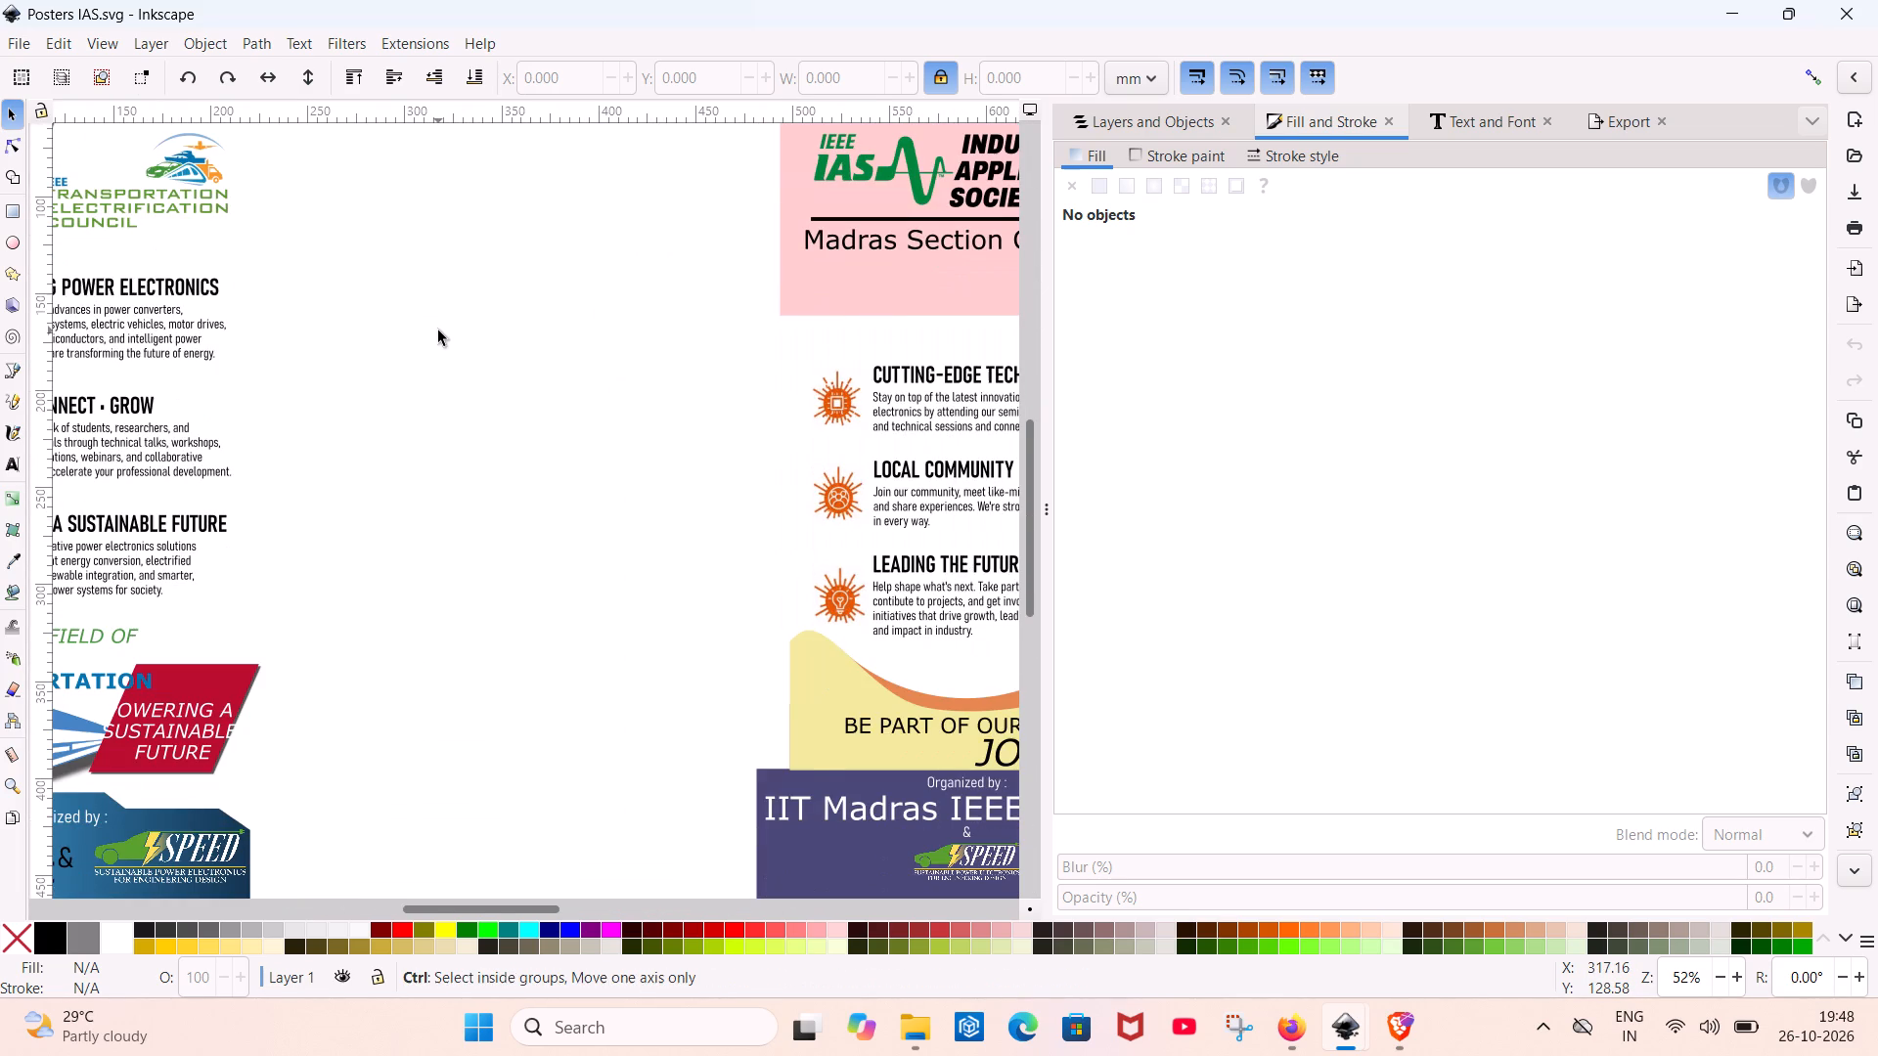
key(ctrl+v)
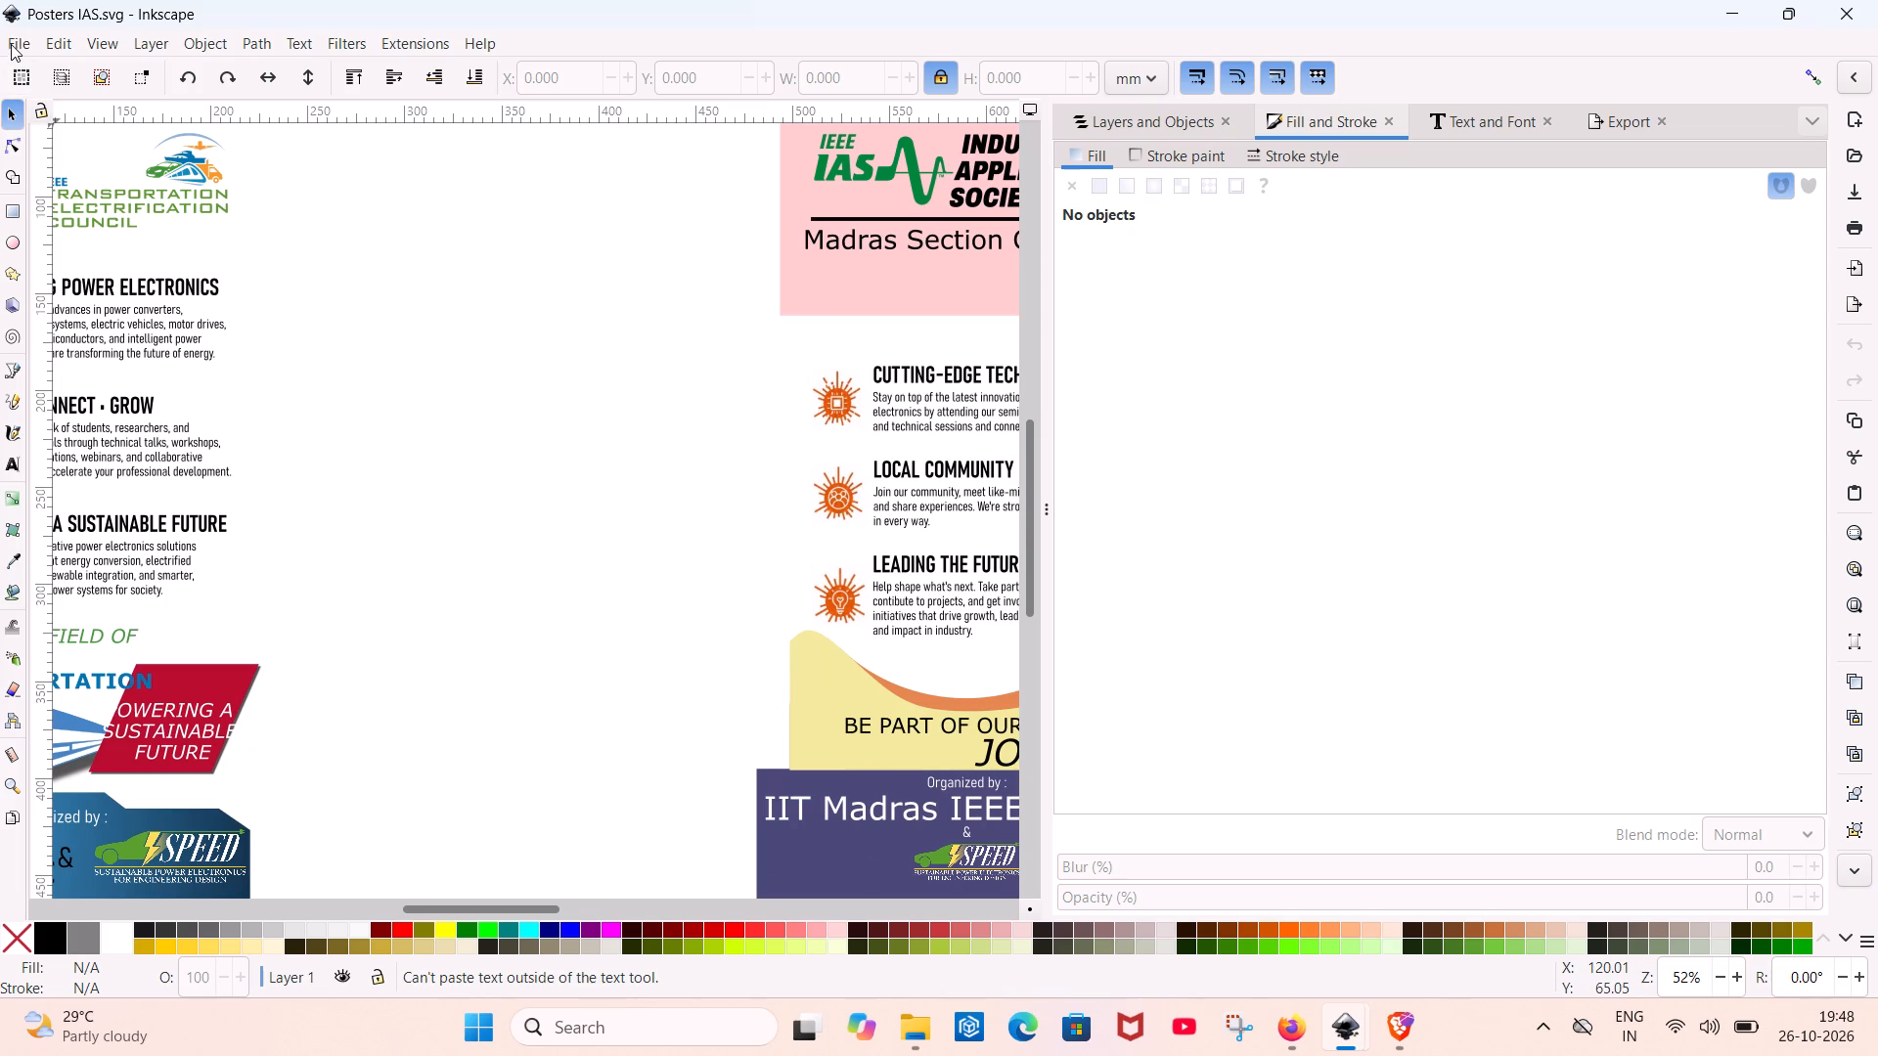
click(11, 44)
click(95, 128)
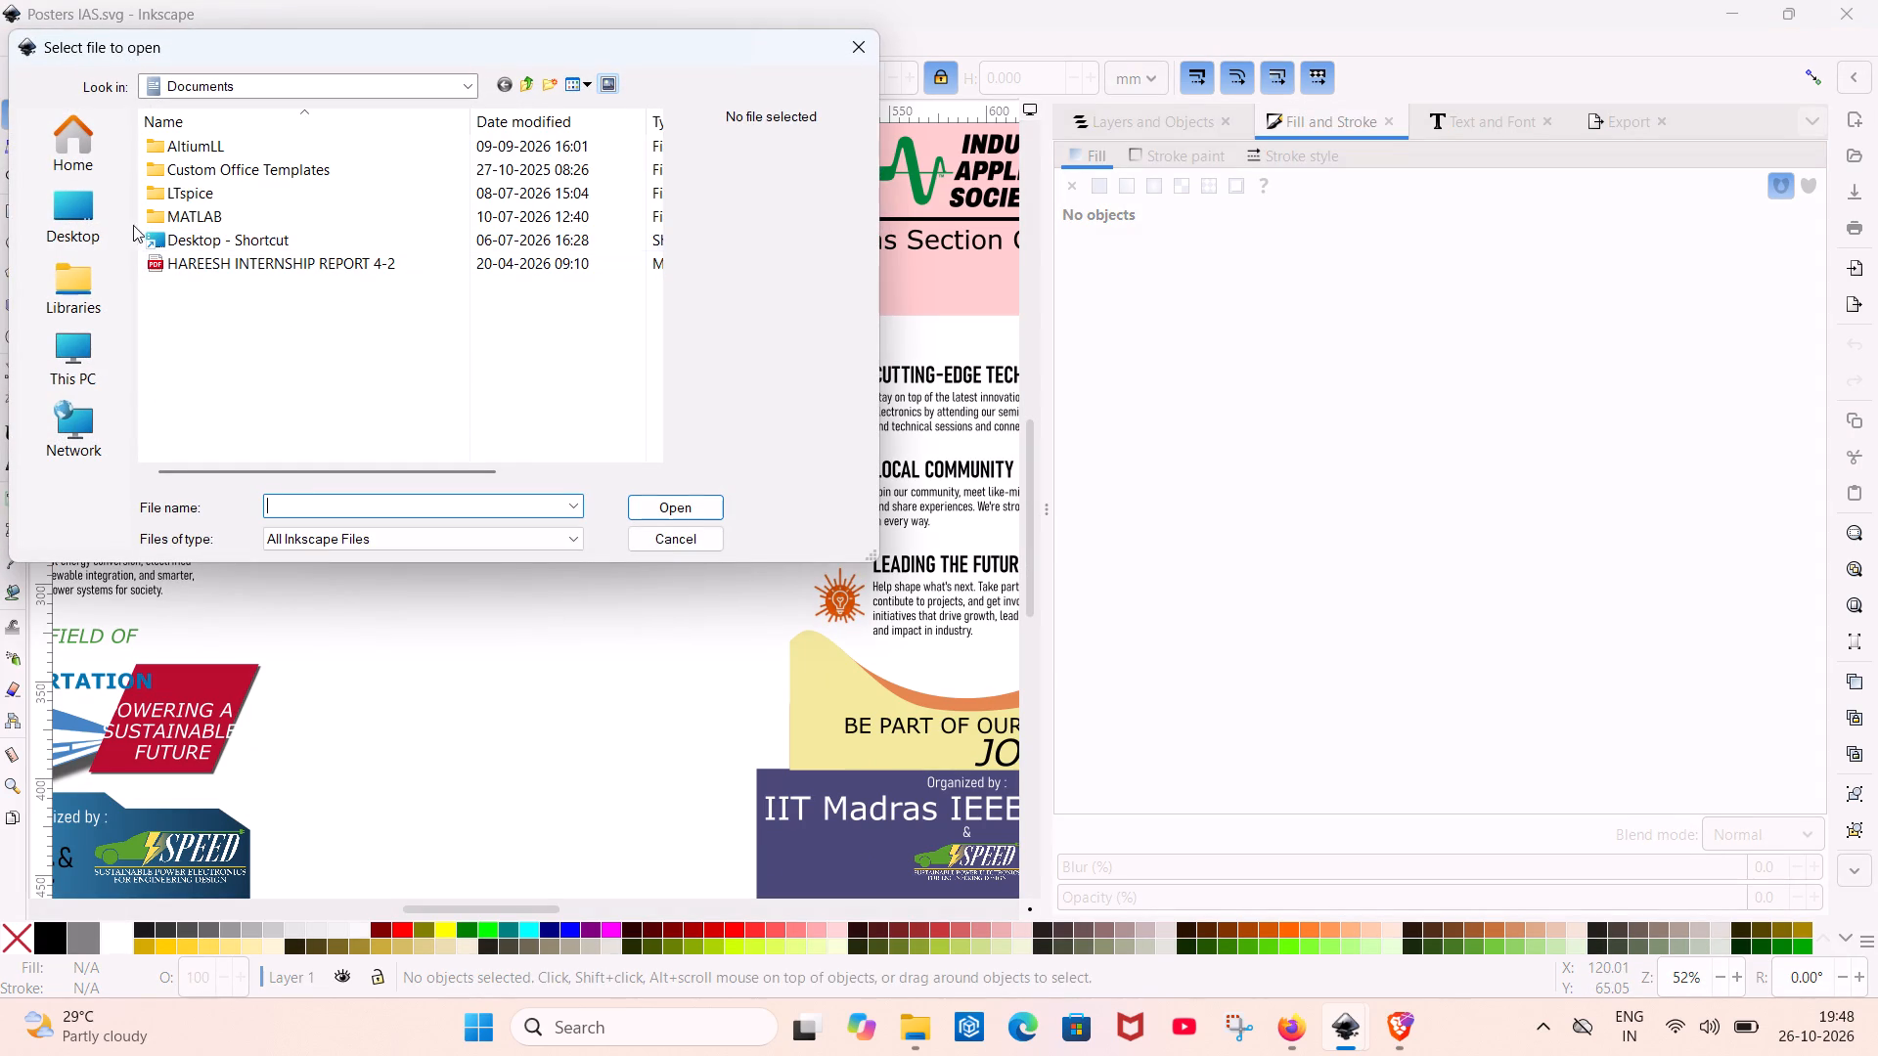
click(104, 209)
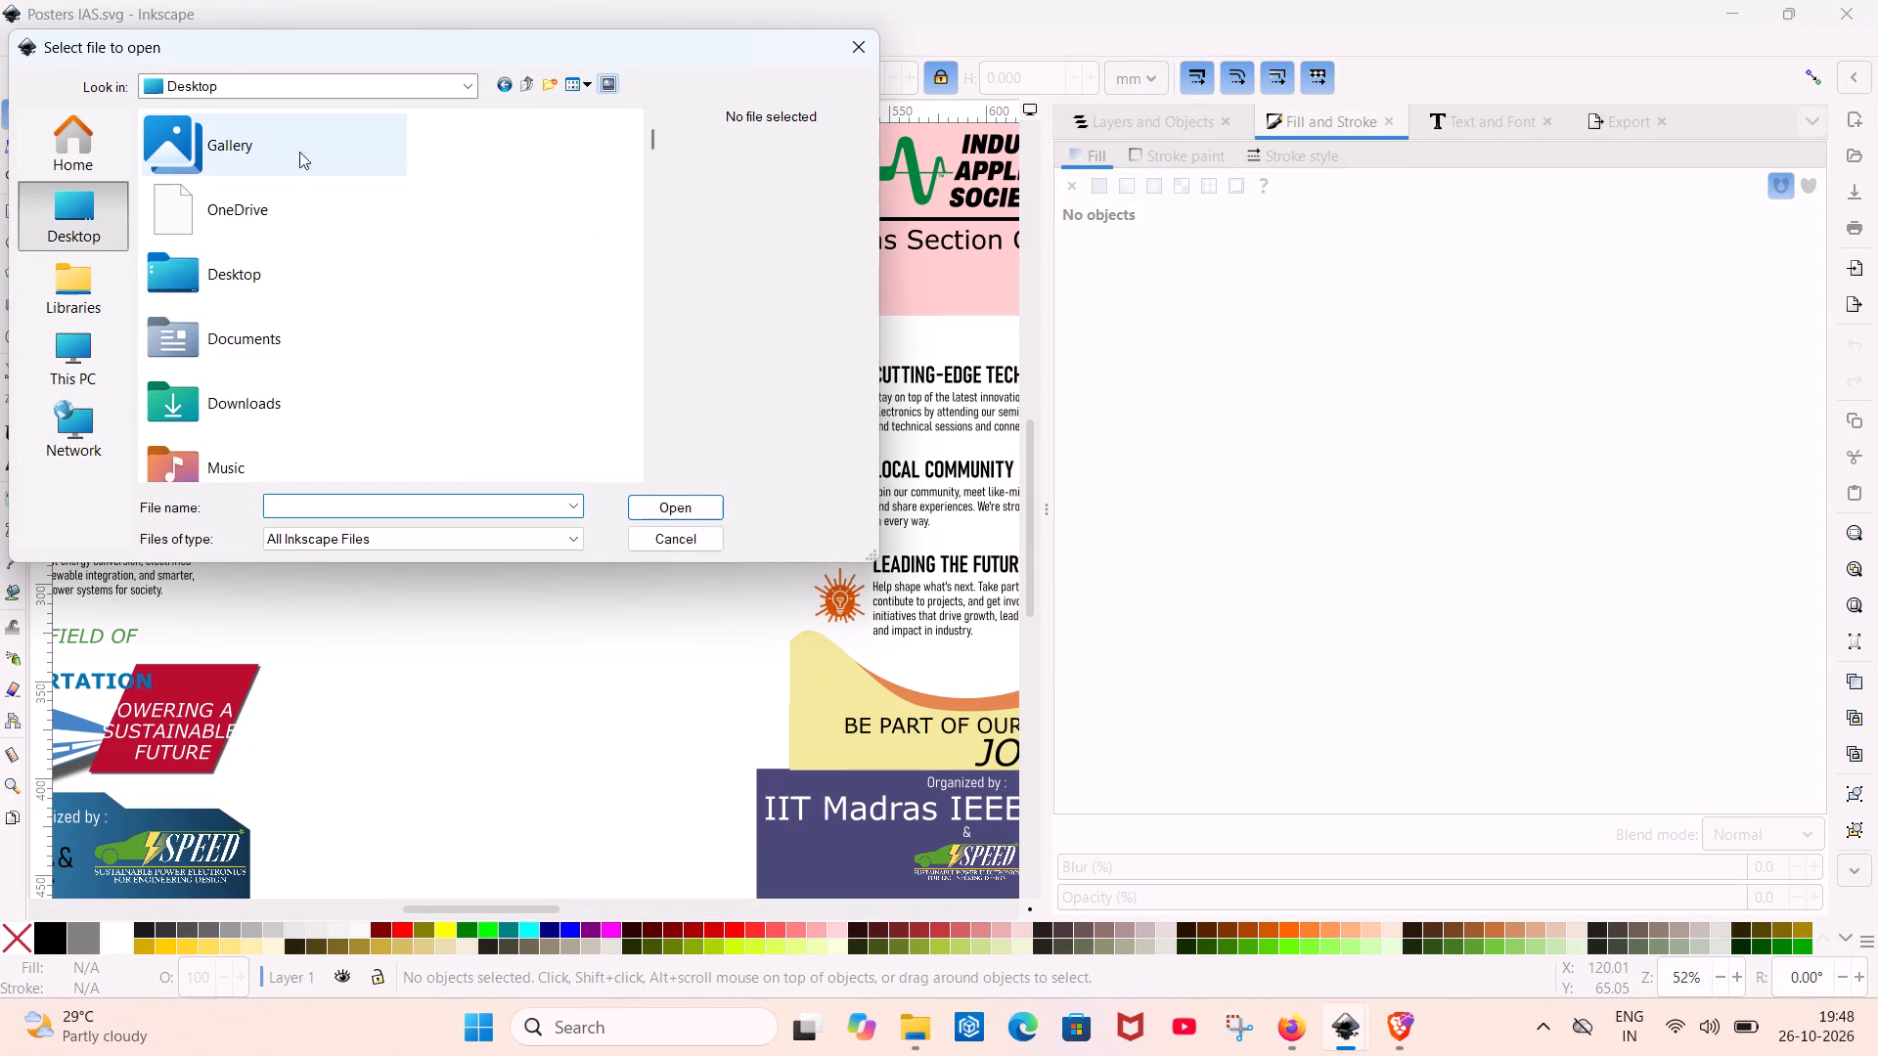
scroll(309, 240, down, 2)
scroll(309, 240, up, 1)
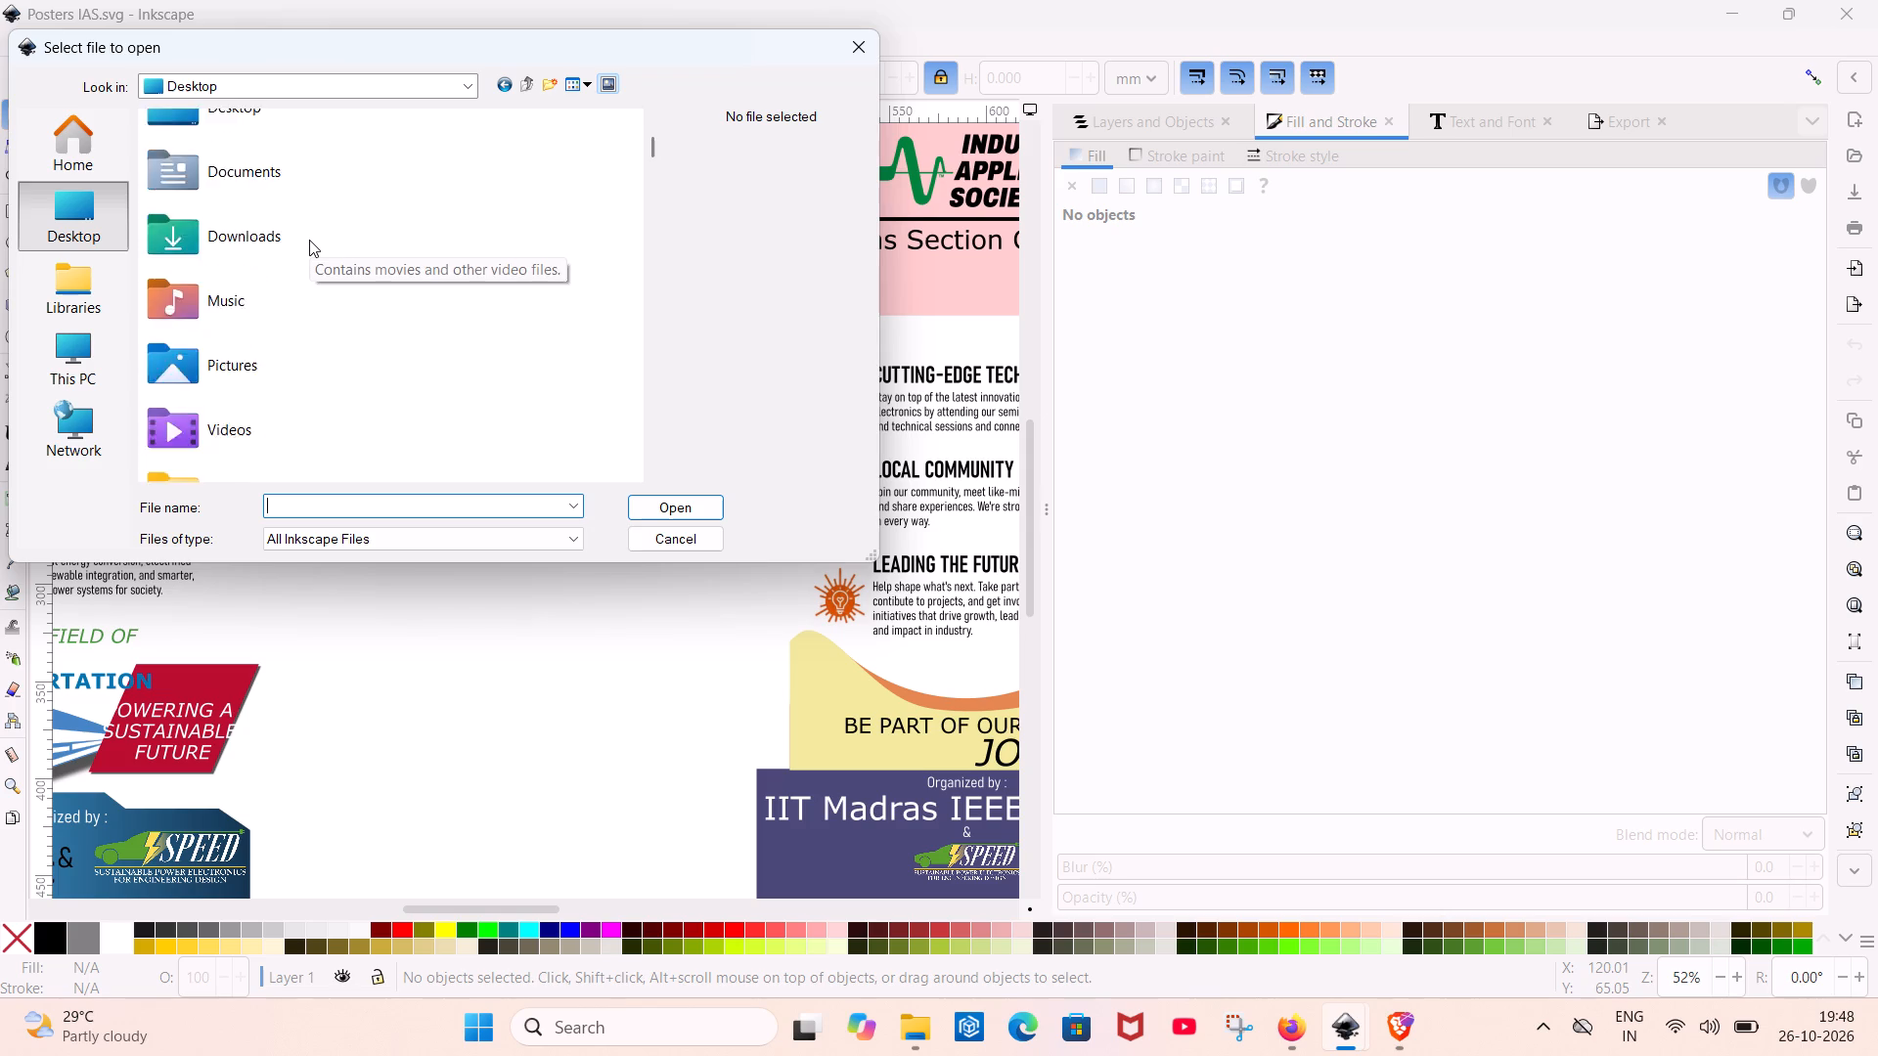
scroll(309, 240, up, 1)
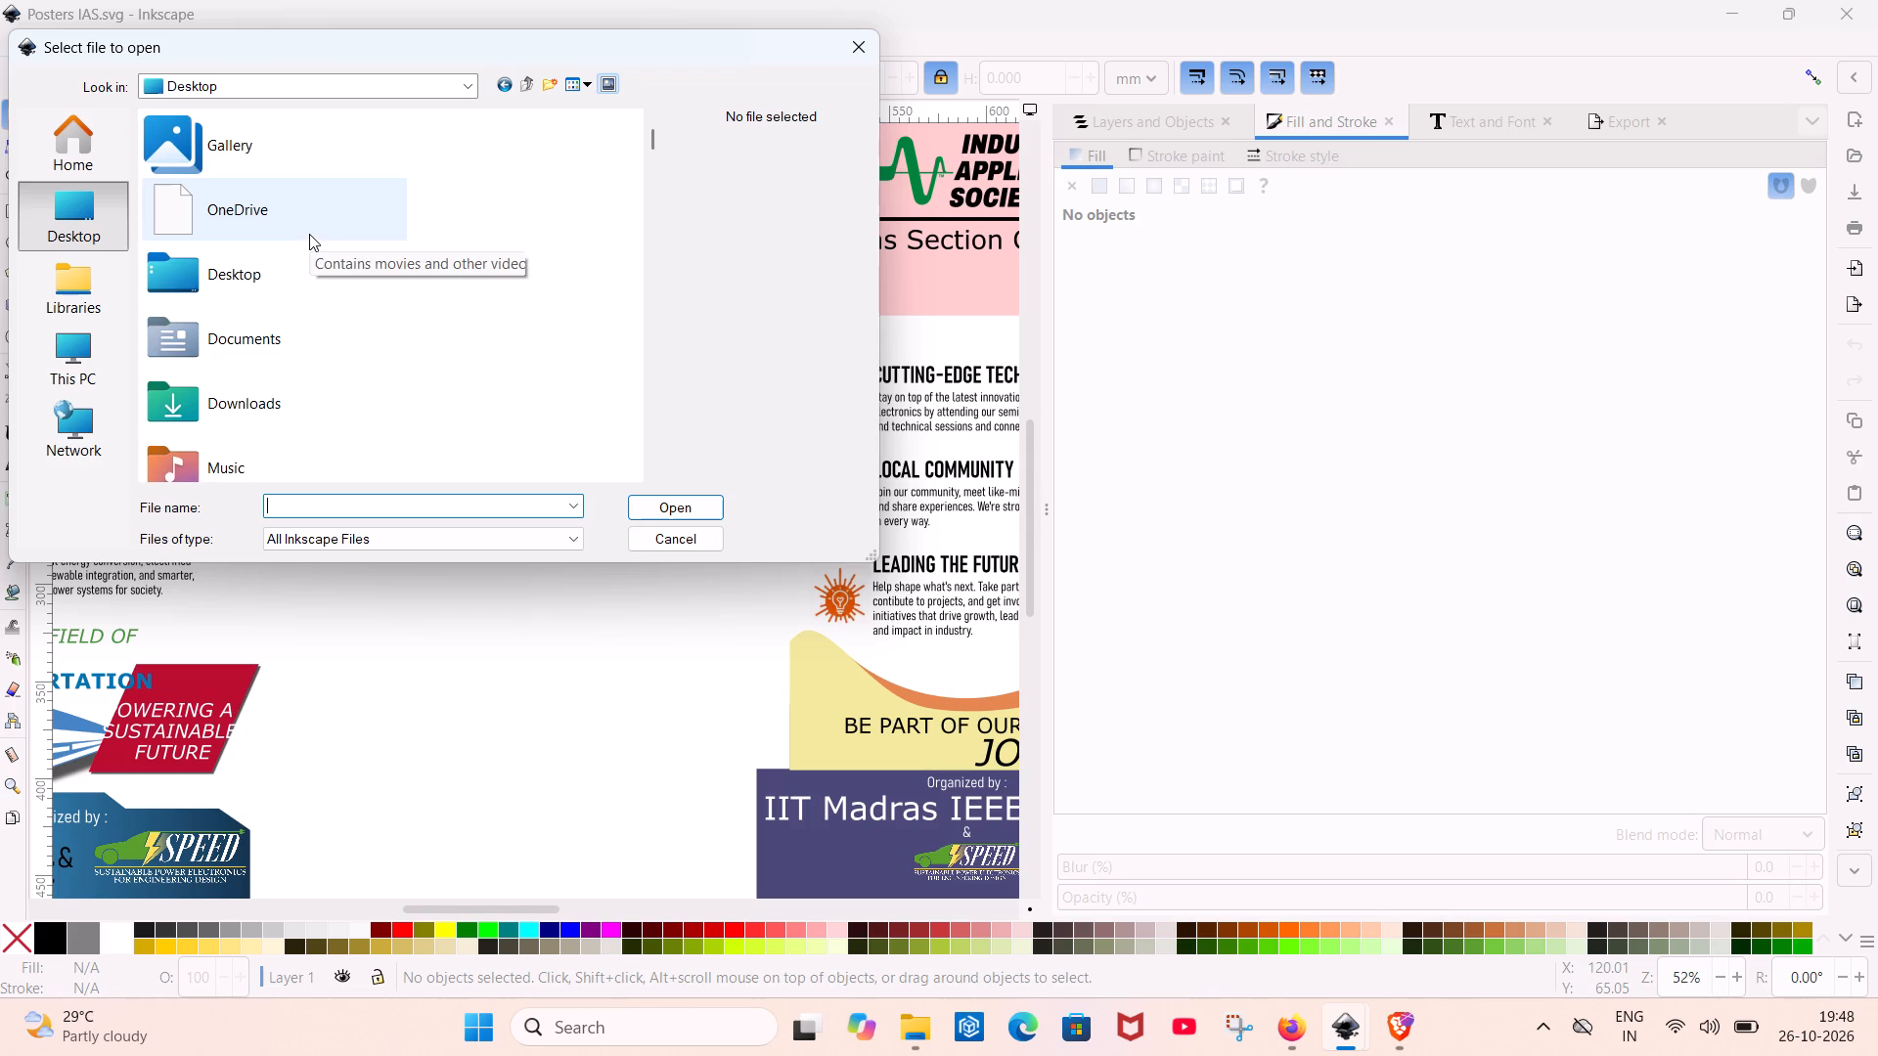
double_click(280, 267)
scroll(420, 247, down, 4)
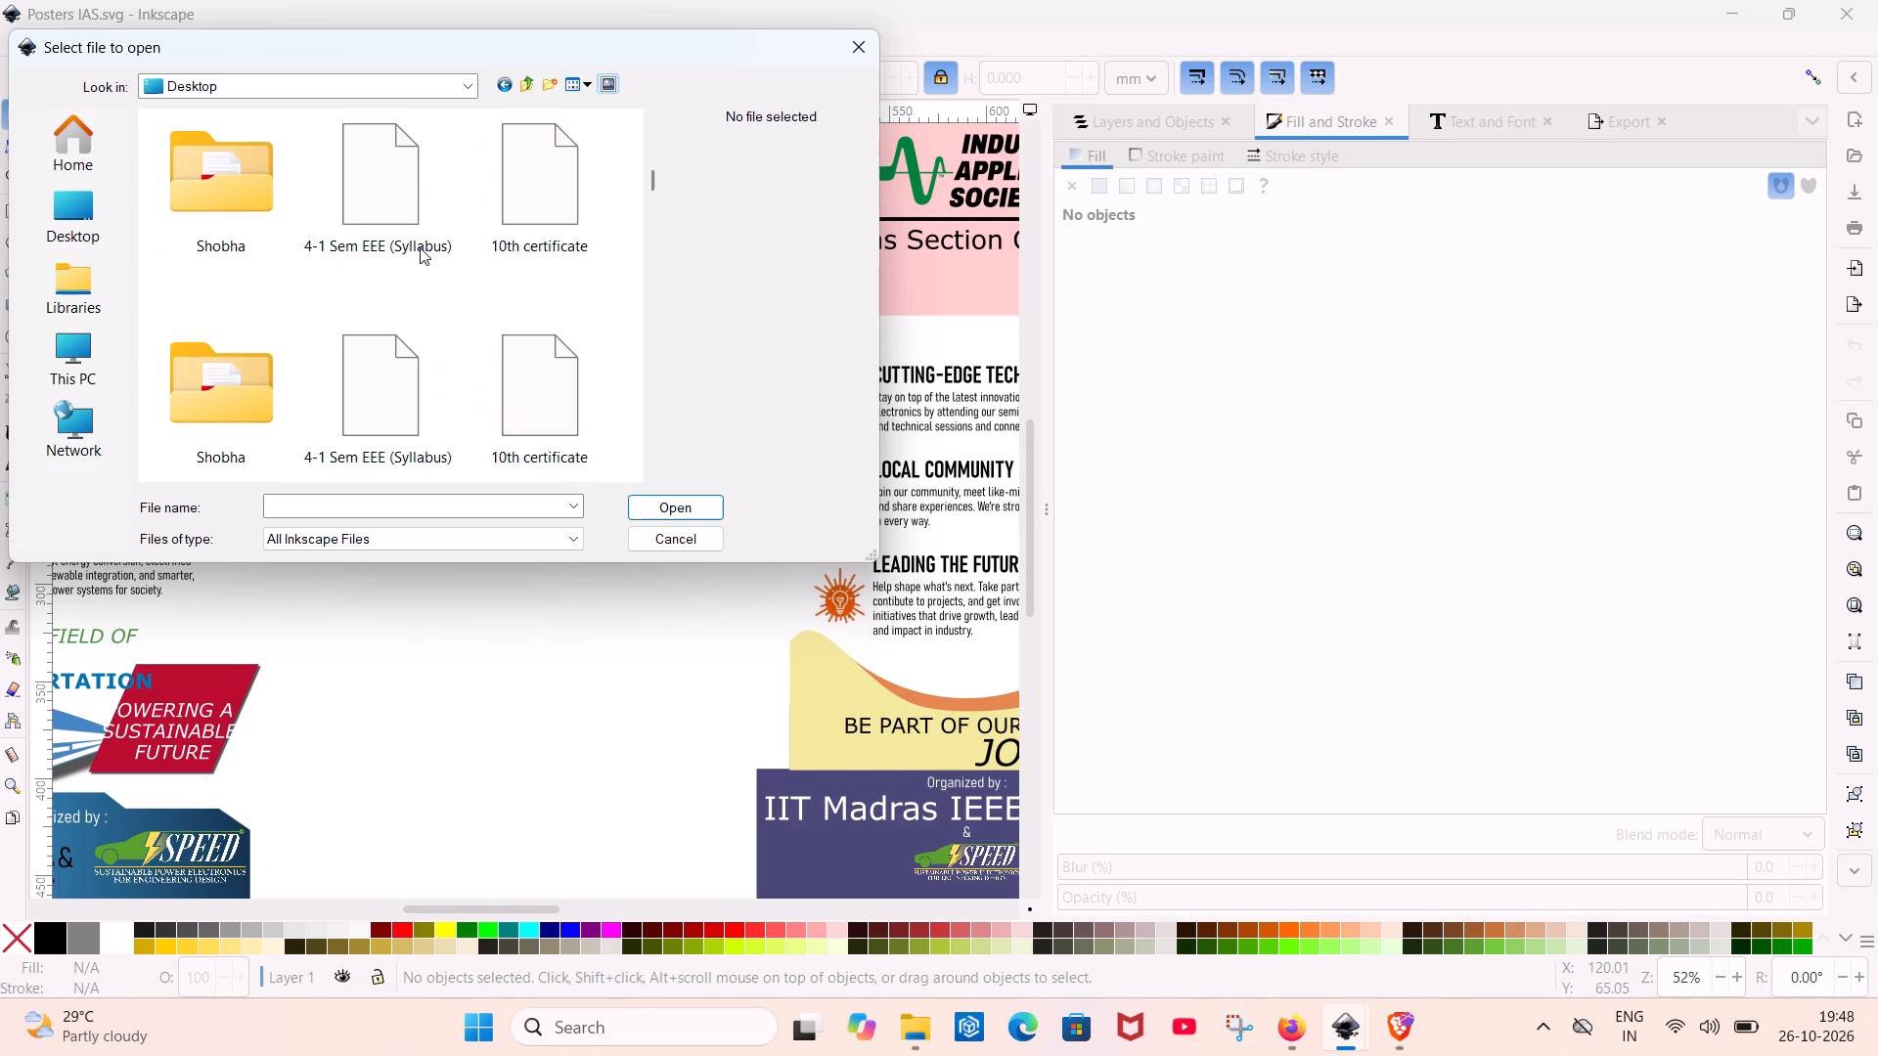
scroll(420, 247, up, 3)
scroll(422, 242, down, 18)
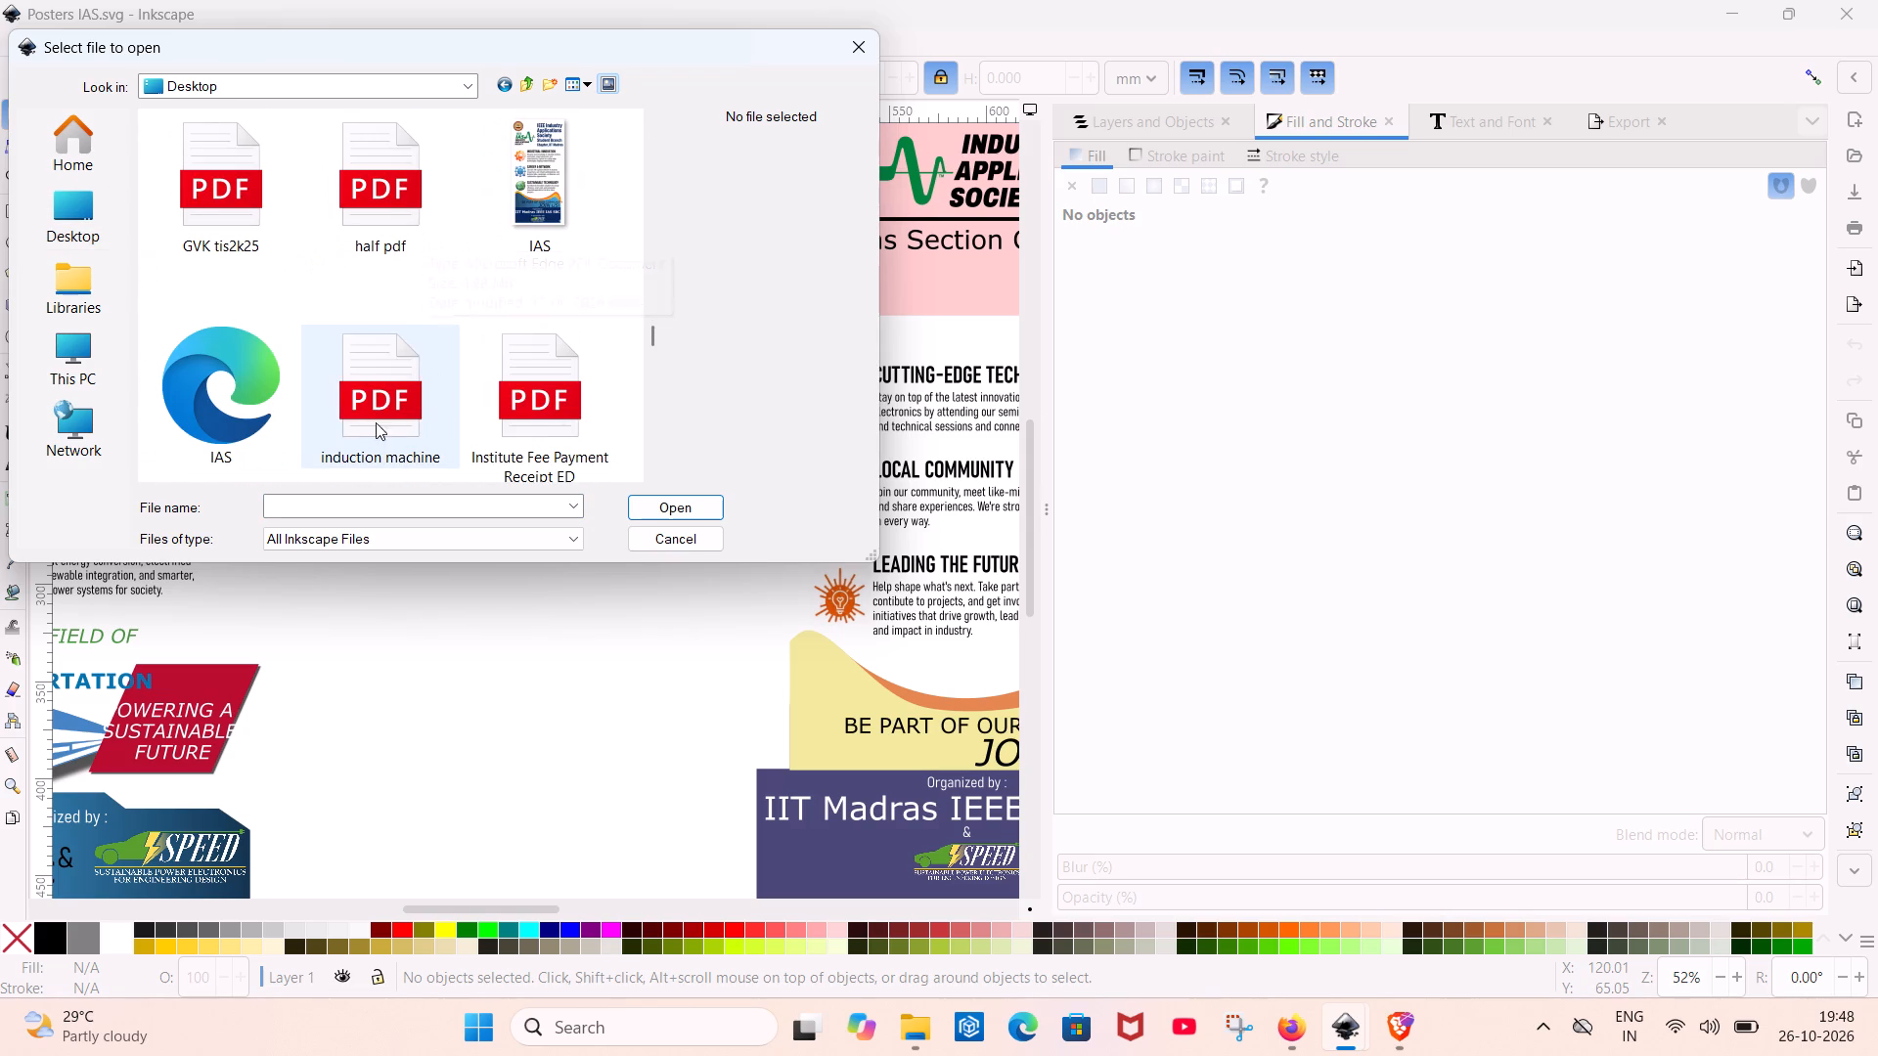
scroll(405, 319, down, 8)
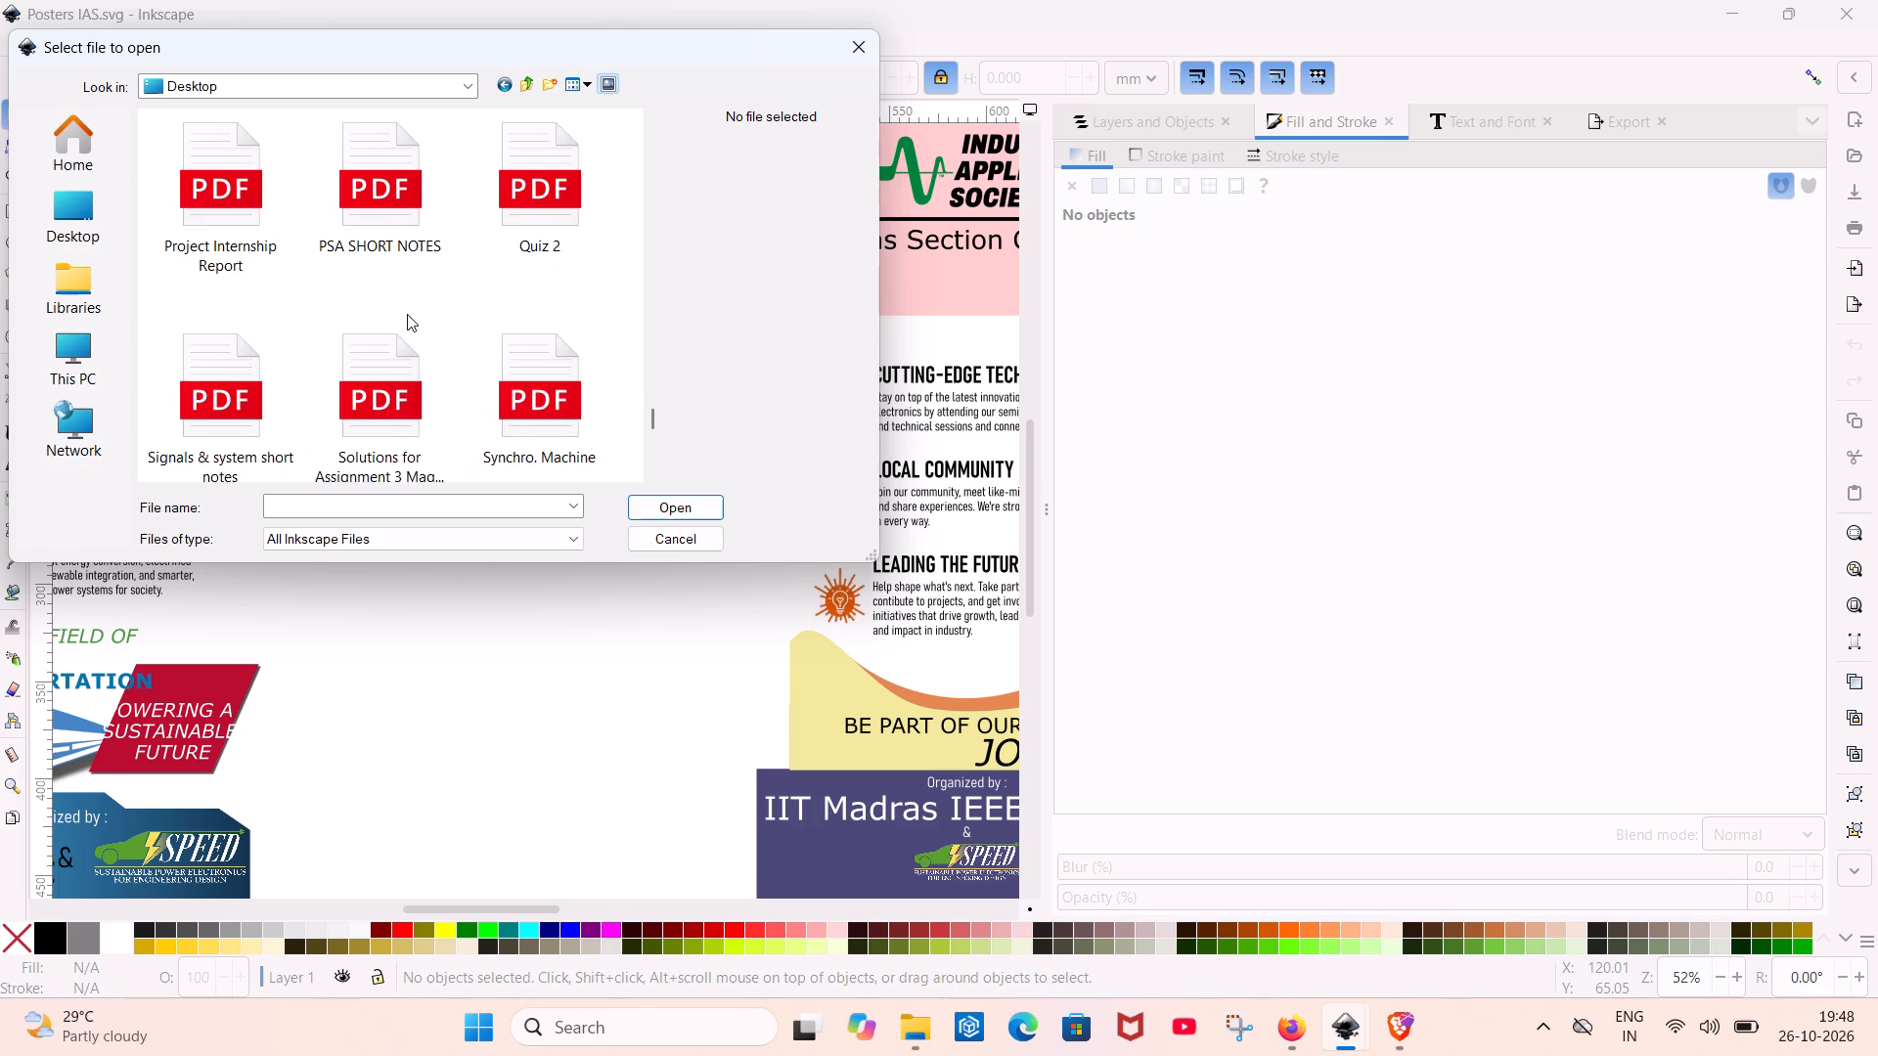
scroll(407, 314, up, 2)
scroll(407, 314, down, 5)
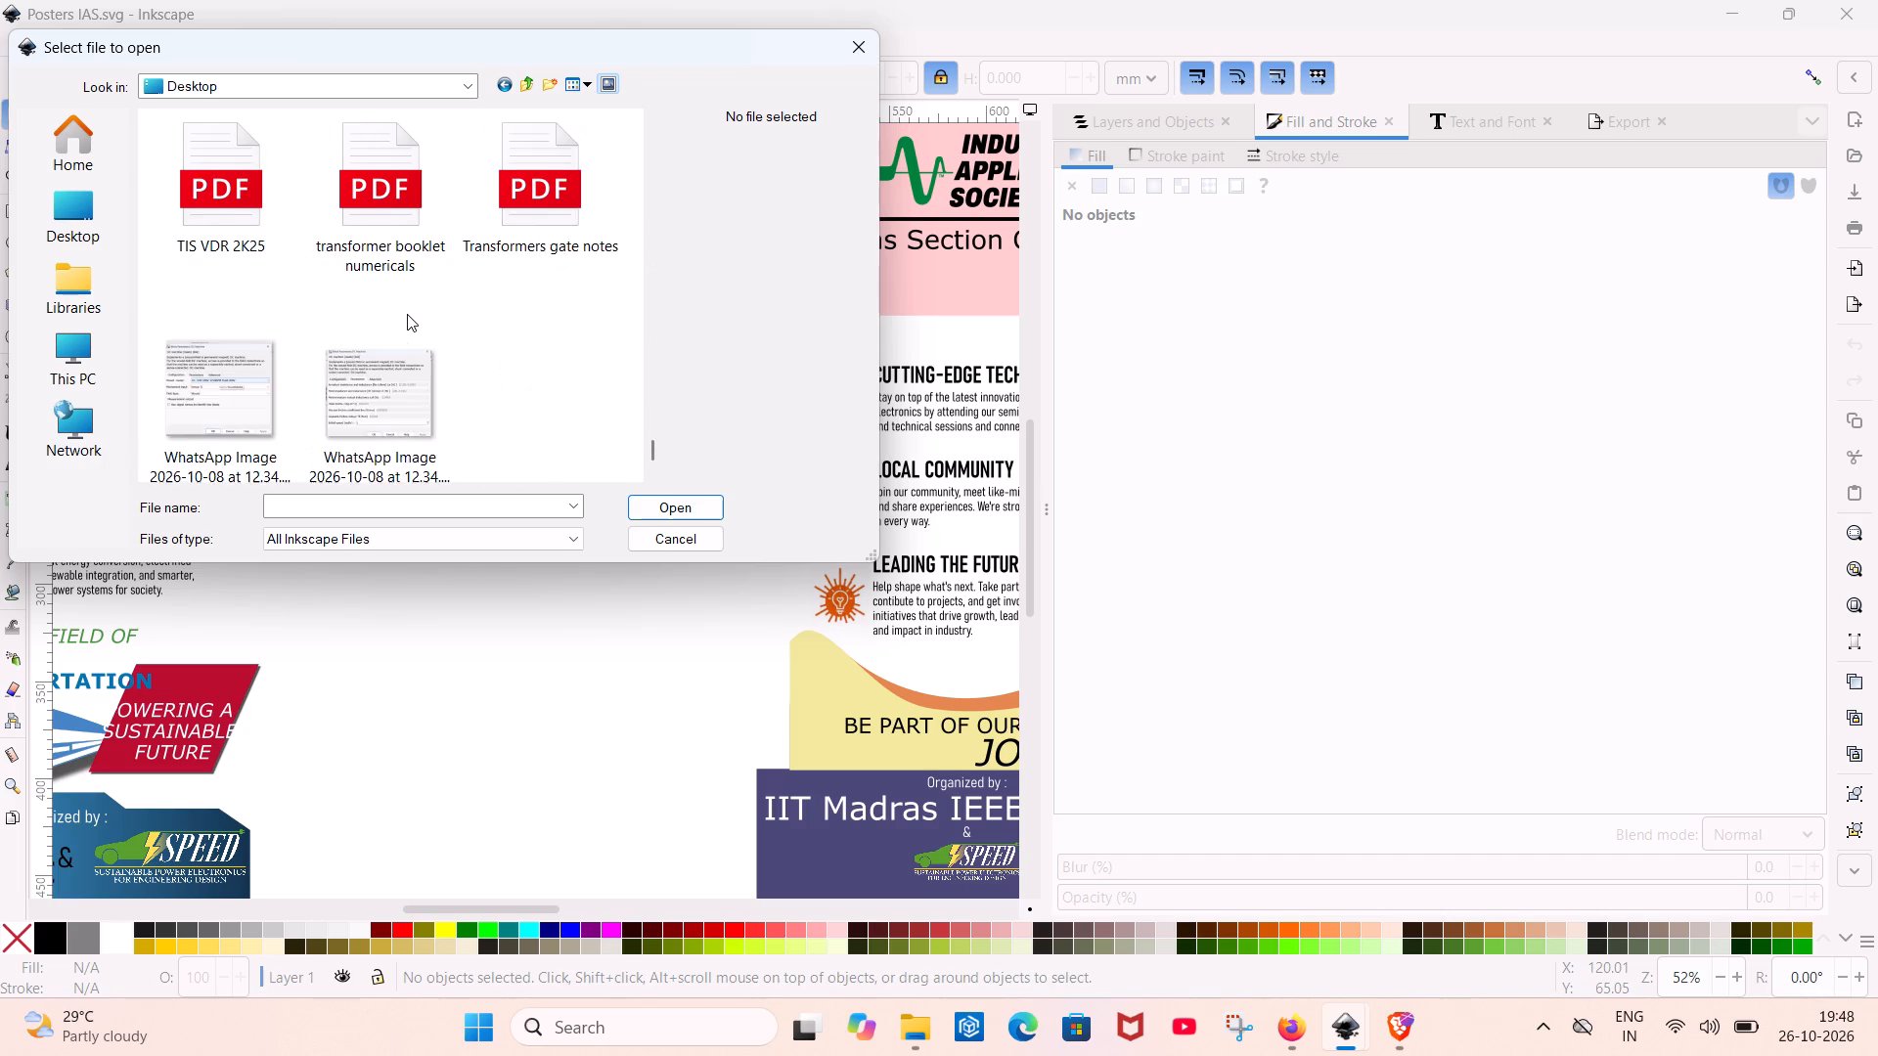
scroll(407, 314, down, 2)
scroll(407, 314, up, 5)
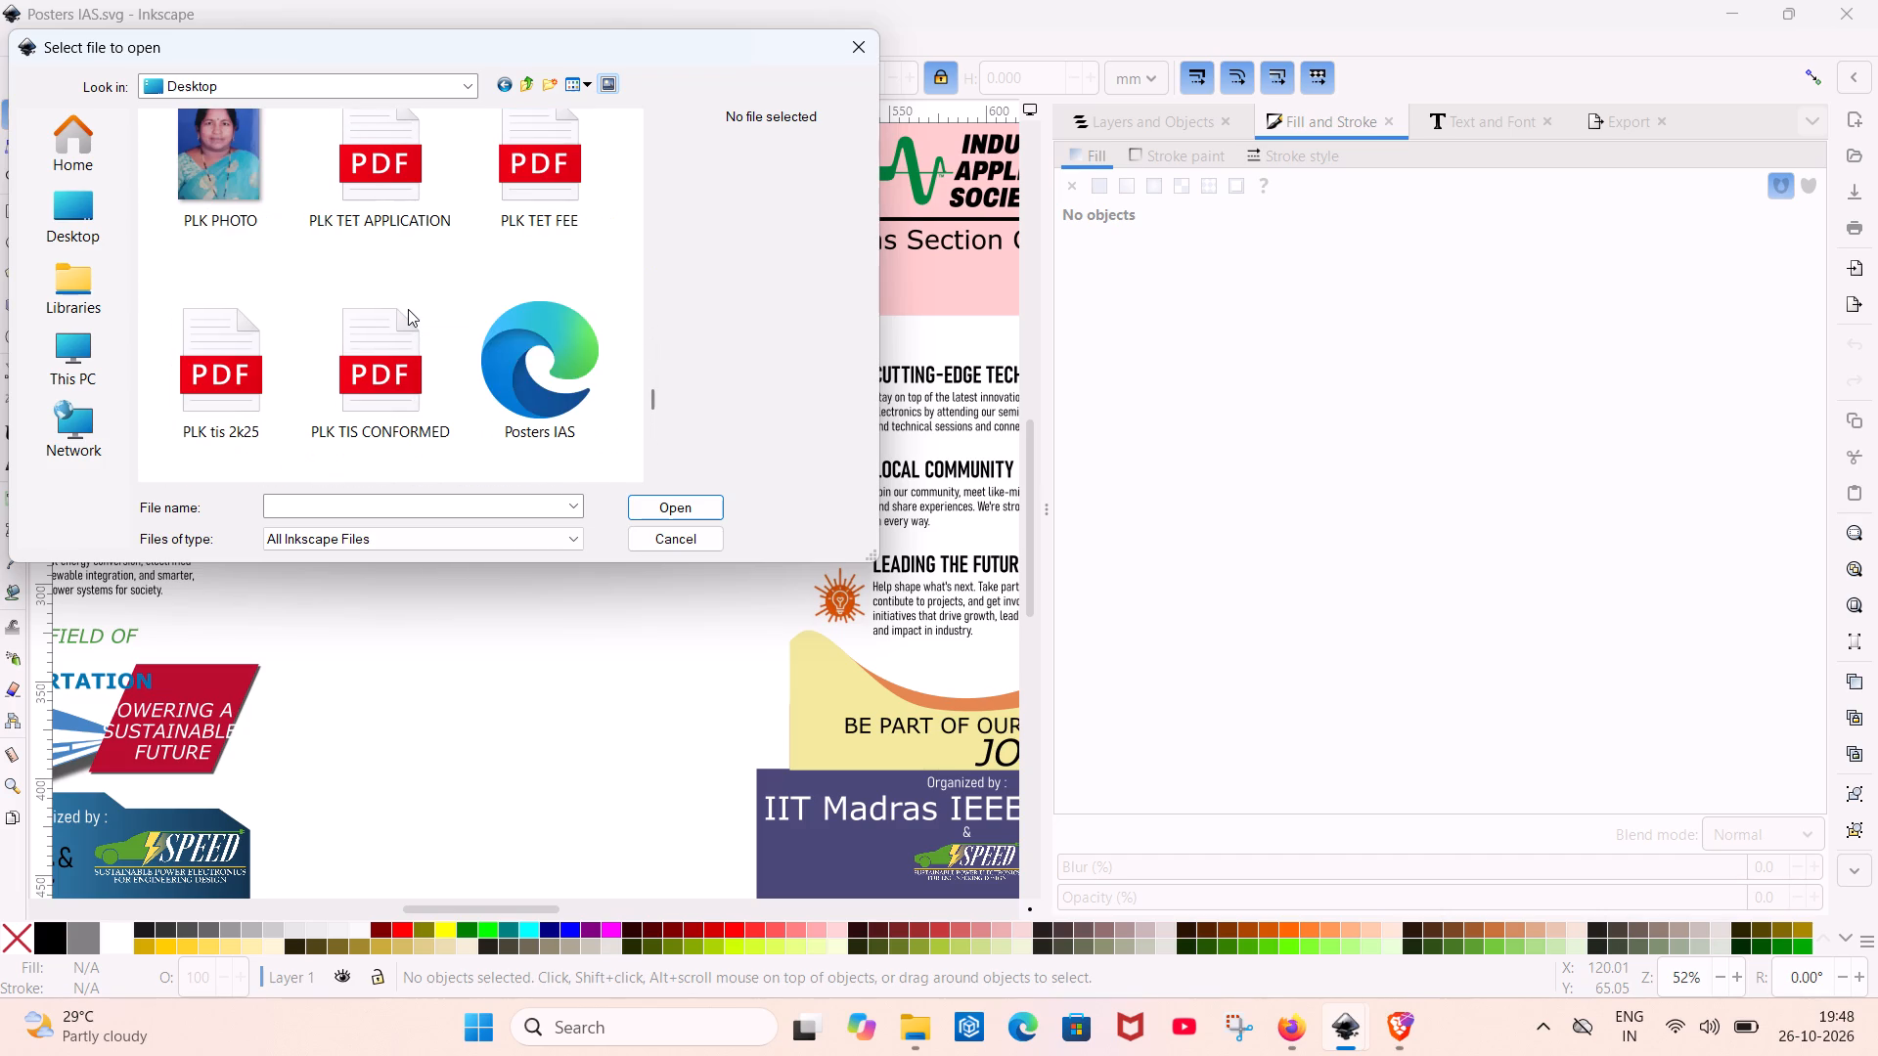
click(406, 507)
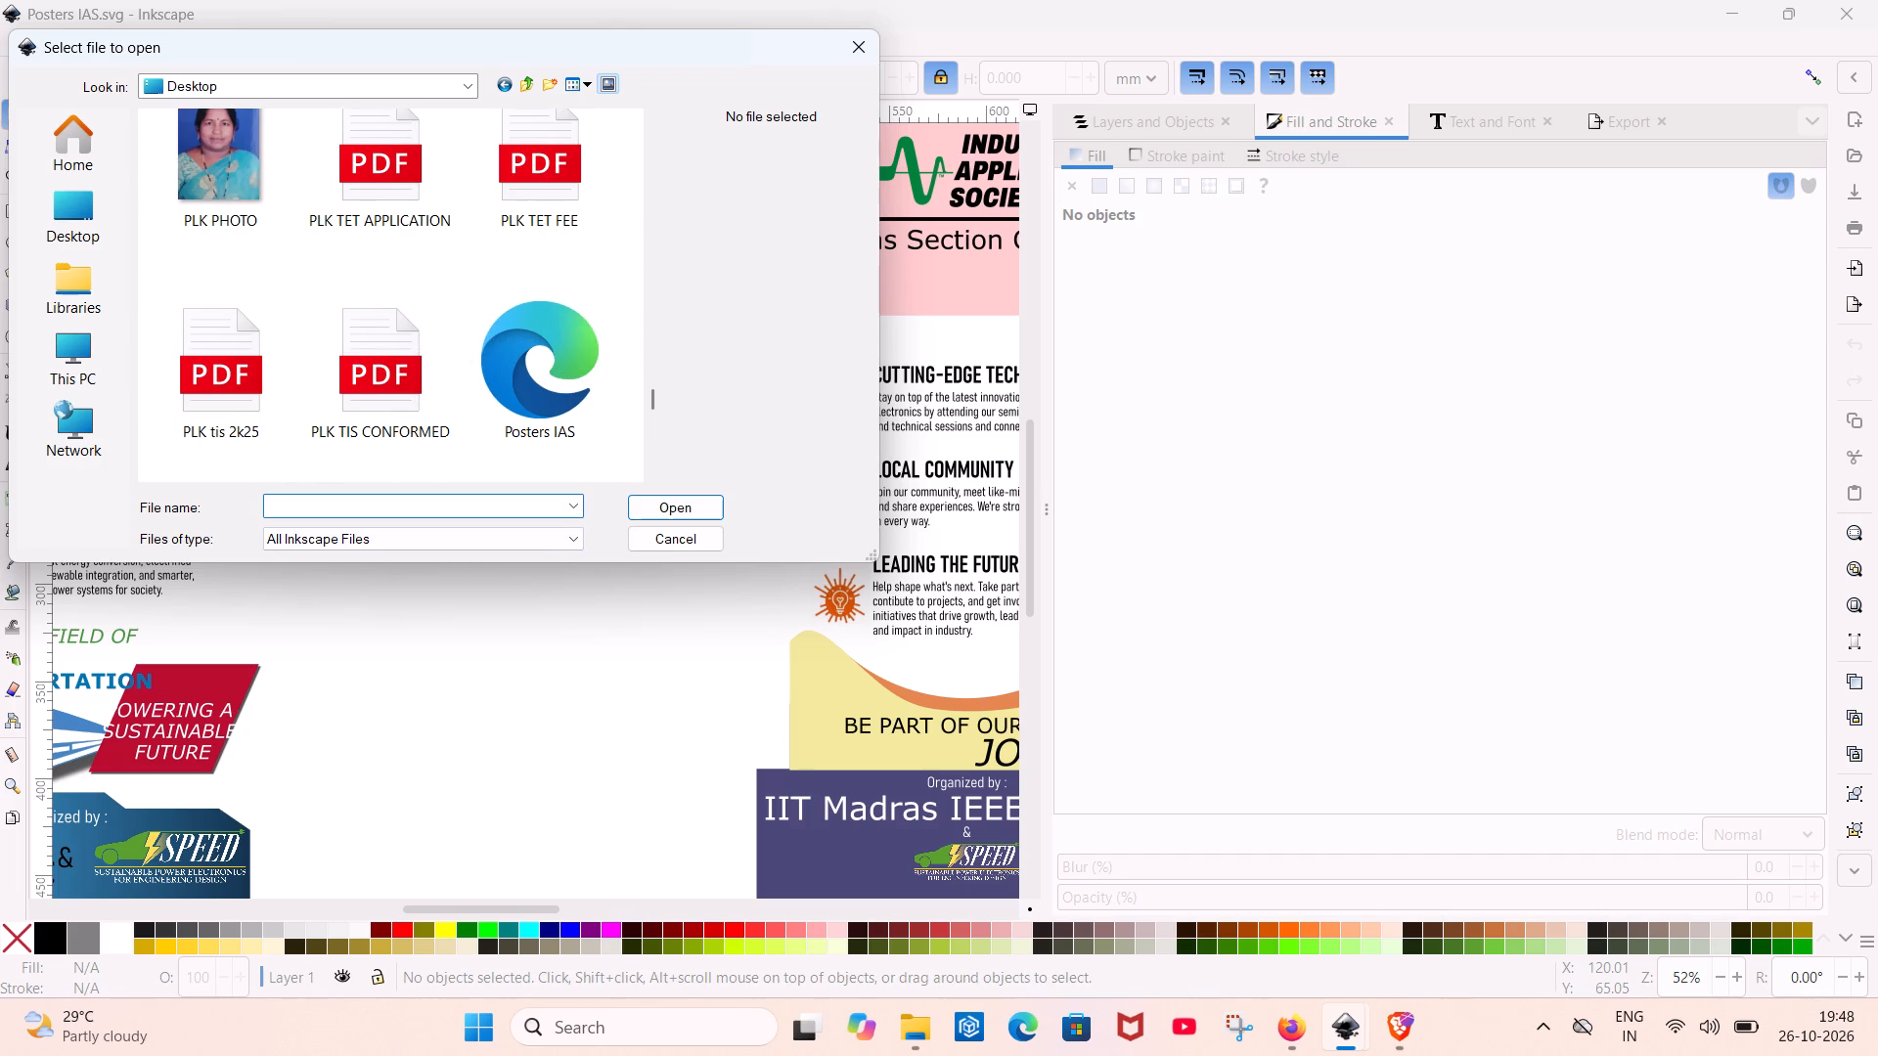
key(g)
key(e)
click(417, 529)
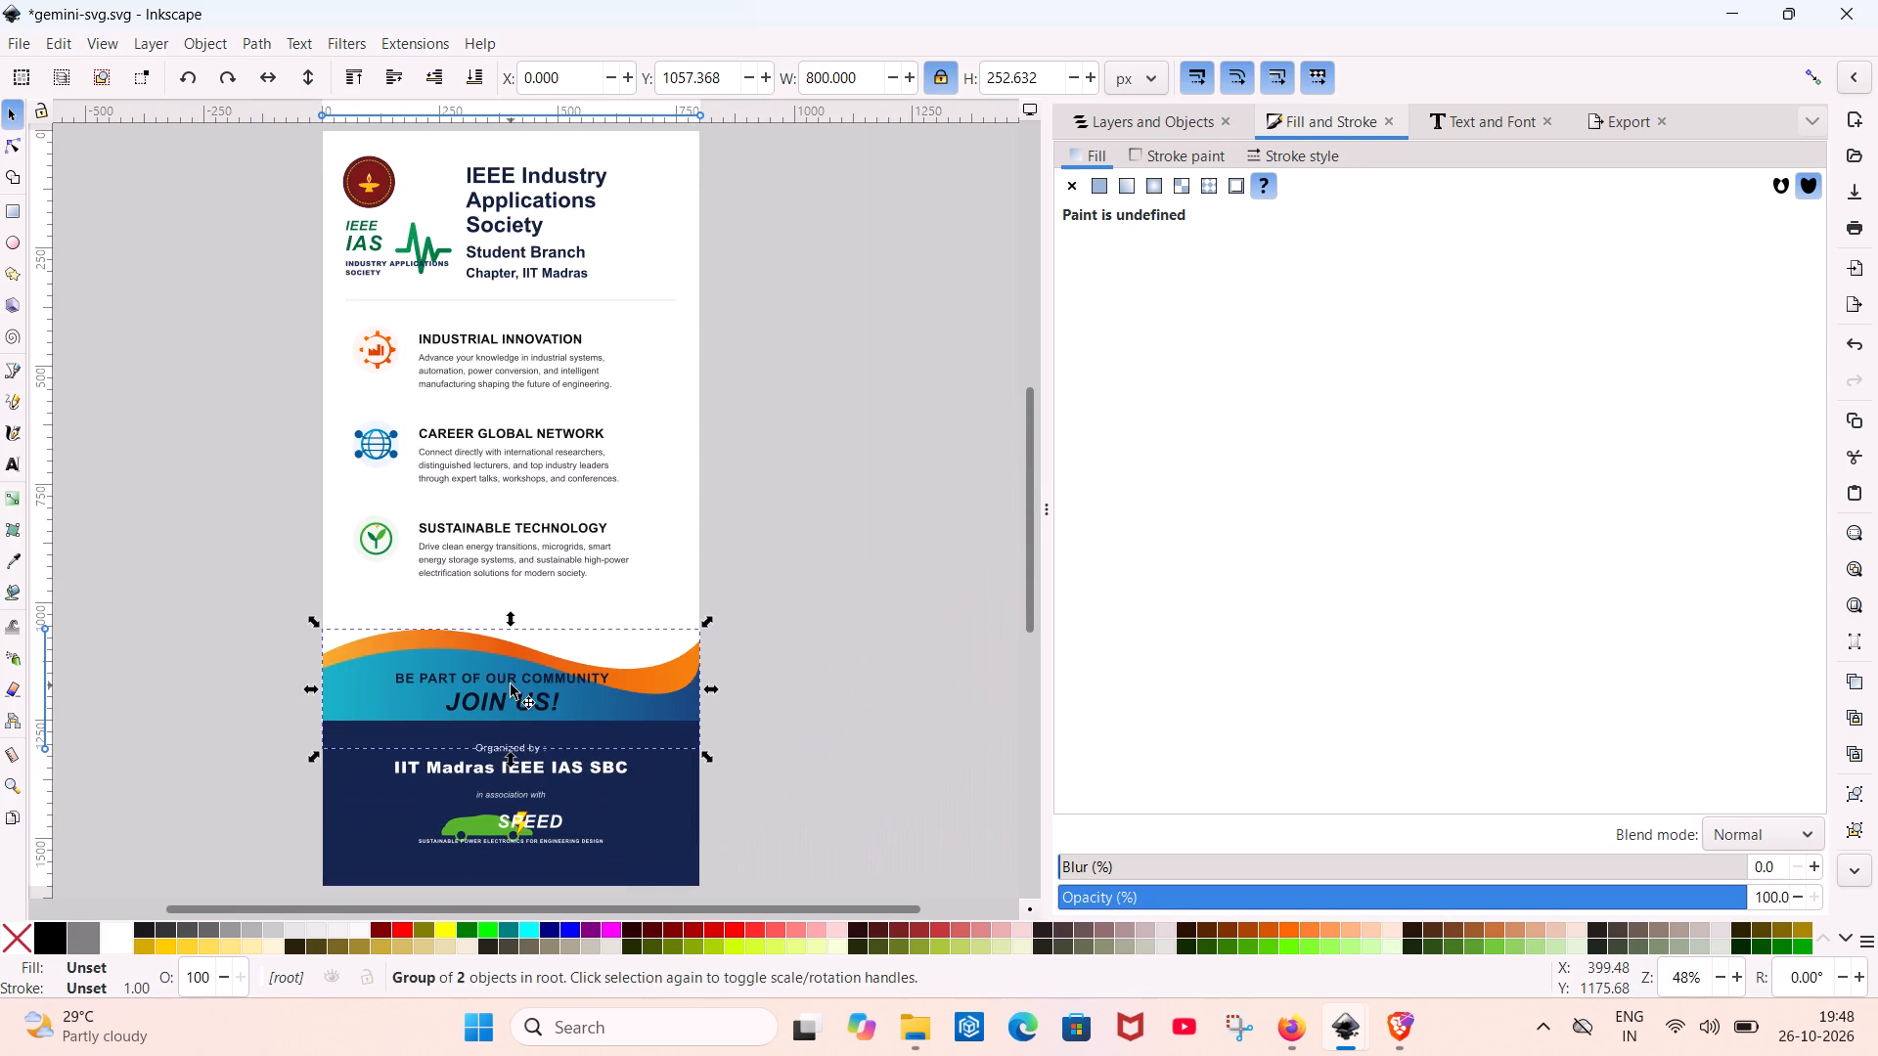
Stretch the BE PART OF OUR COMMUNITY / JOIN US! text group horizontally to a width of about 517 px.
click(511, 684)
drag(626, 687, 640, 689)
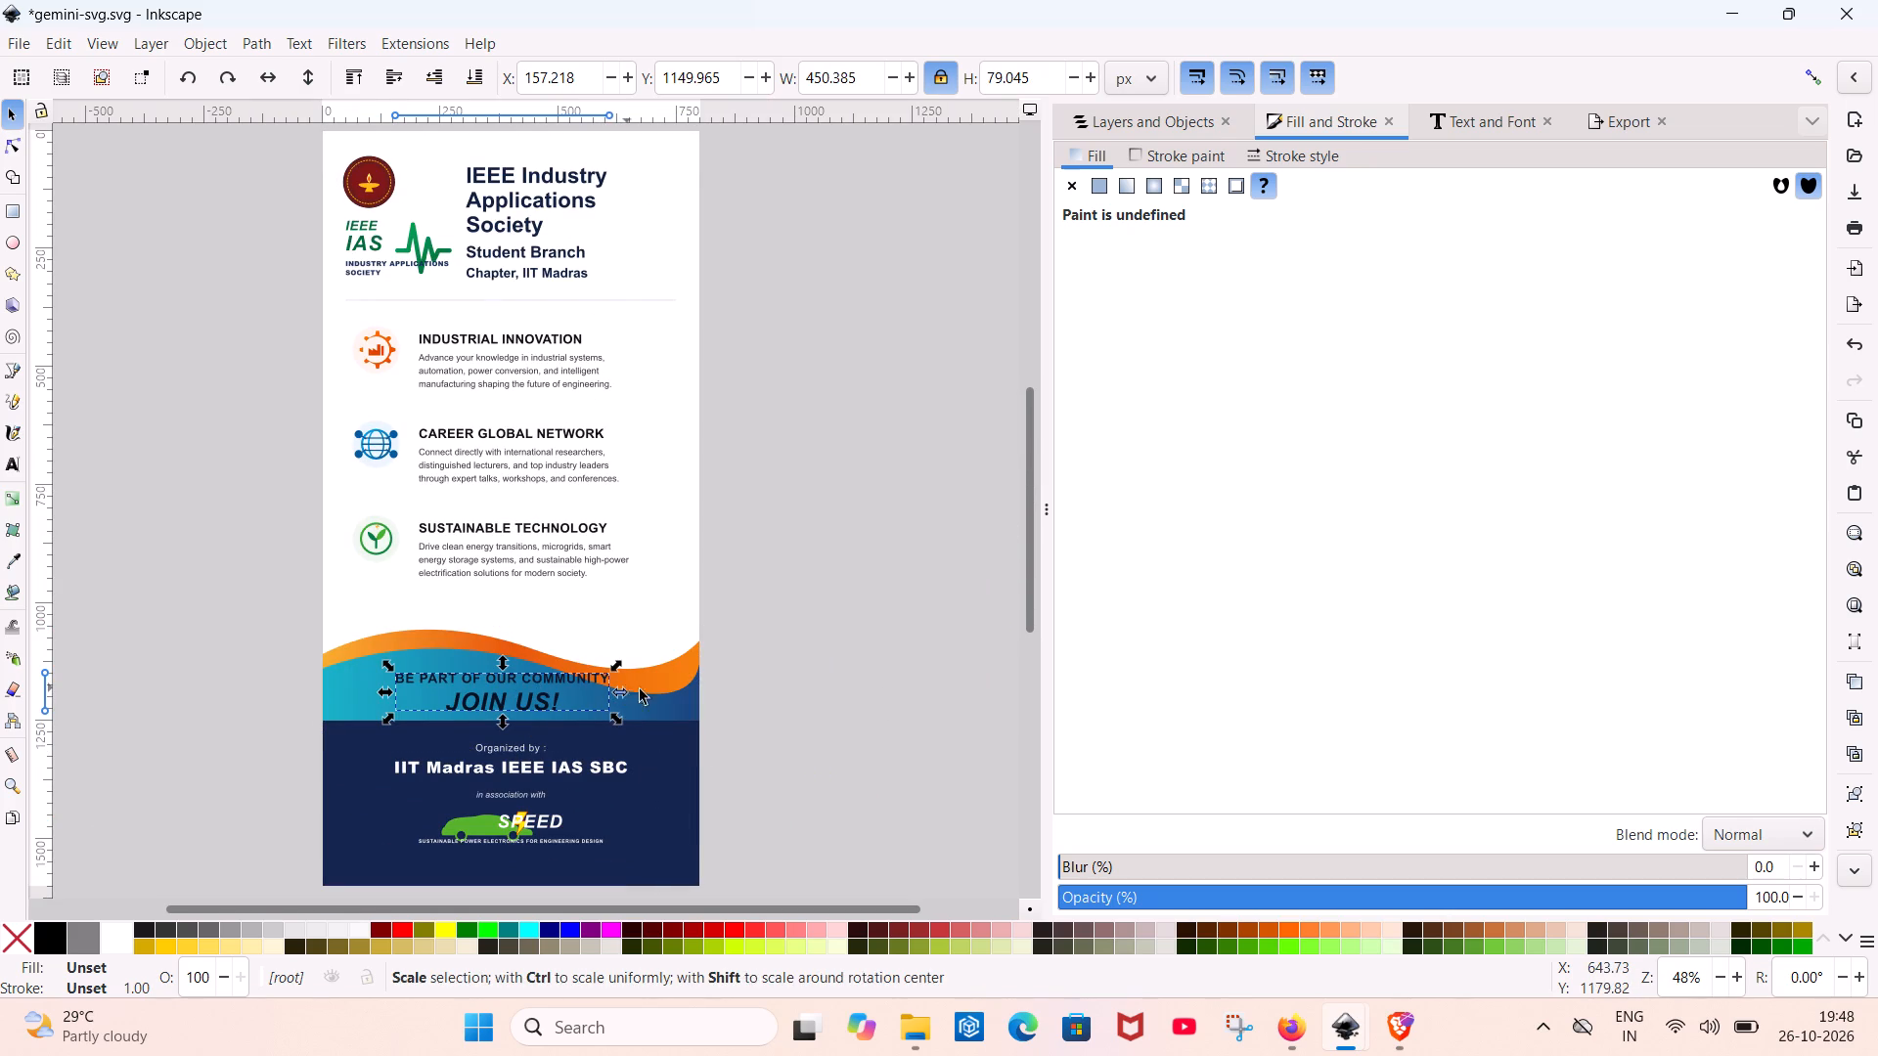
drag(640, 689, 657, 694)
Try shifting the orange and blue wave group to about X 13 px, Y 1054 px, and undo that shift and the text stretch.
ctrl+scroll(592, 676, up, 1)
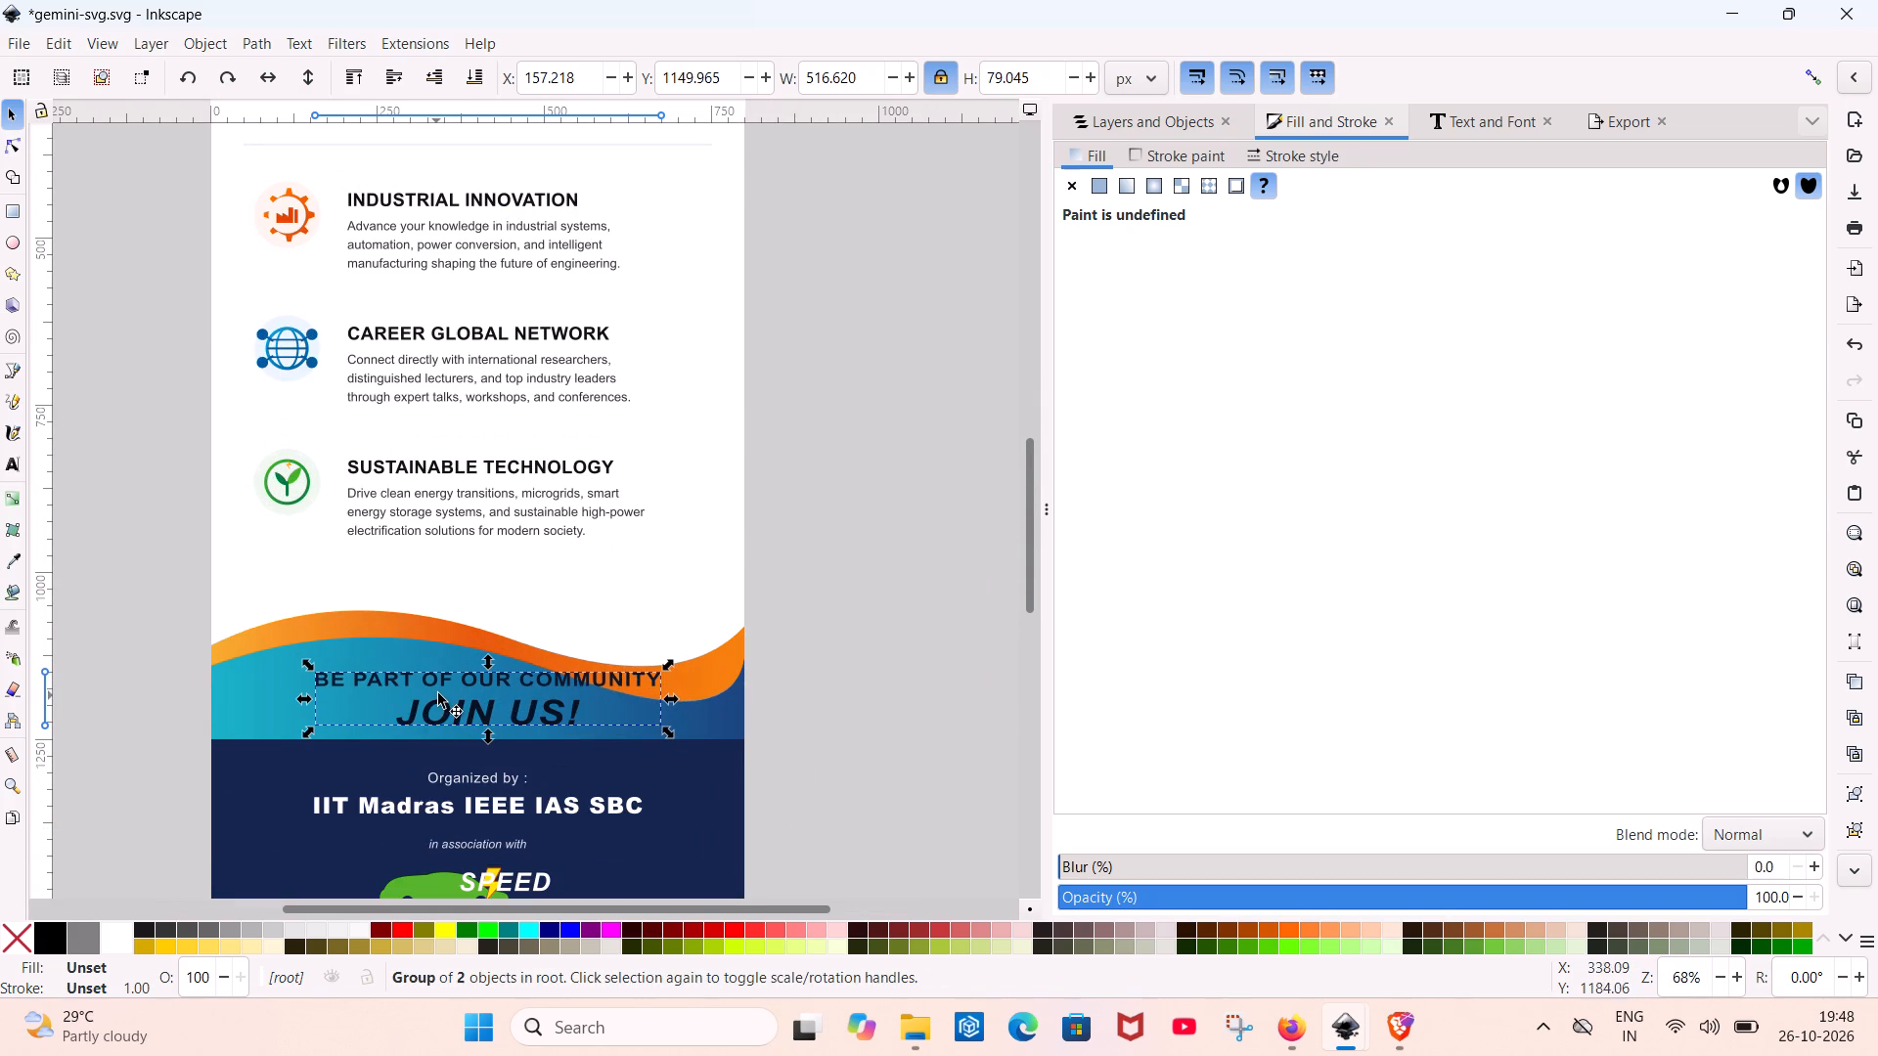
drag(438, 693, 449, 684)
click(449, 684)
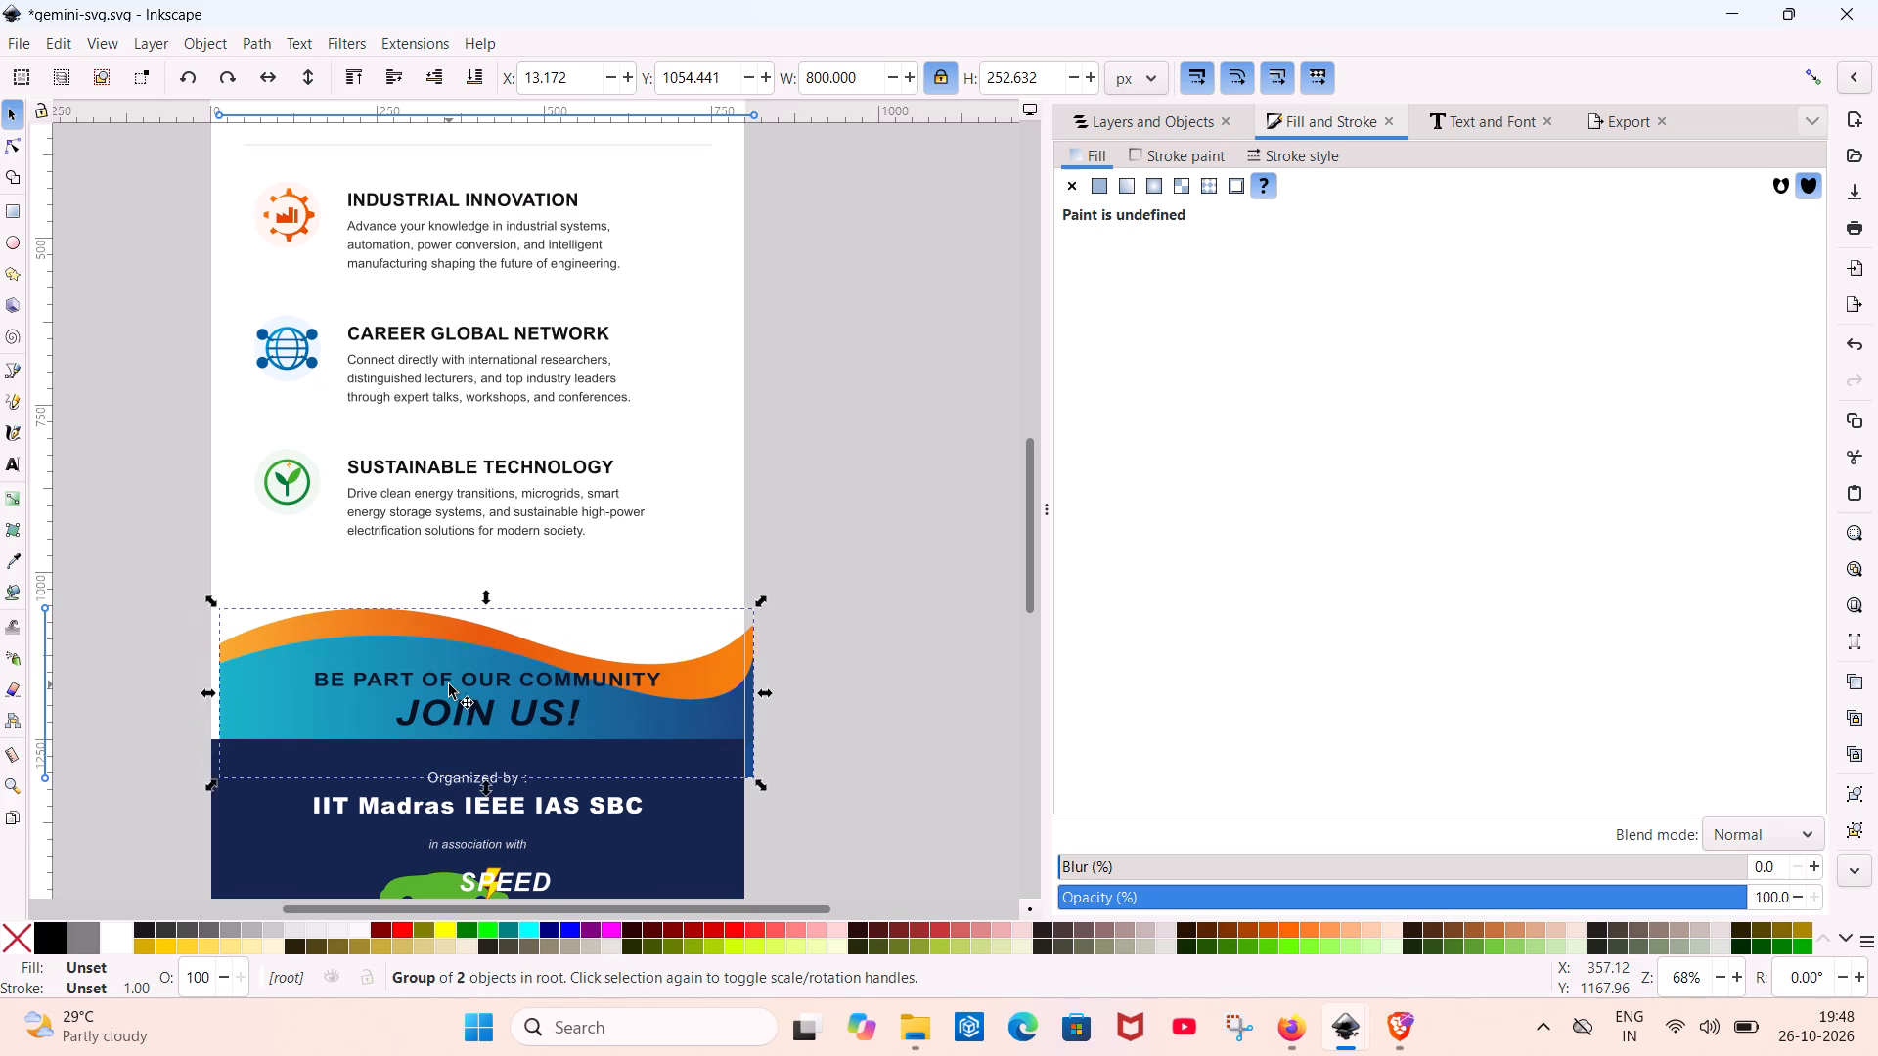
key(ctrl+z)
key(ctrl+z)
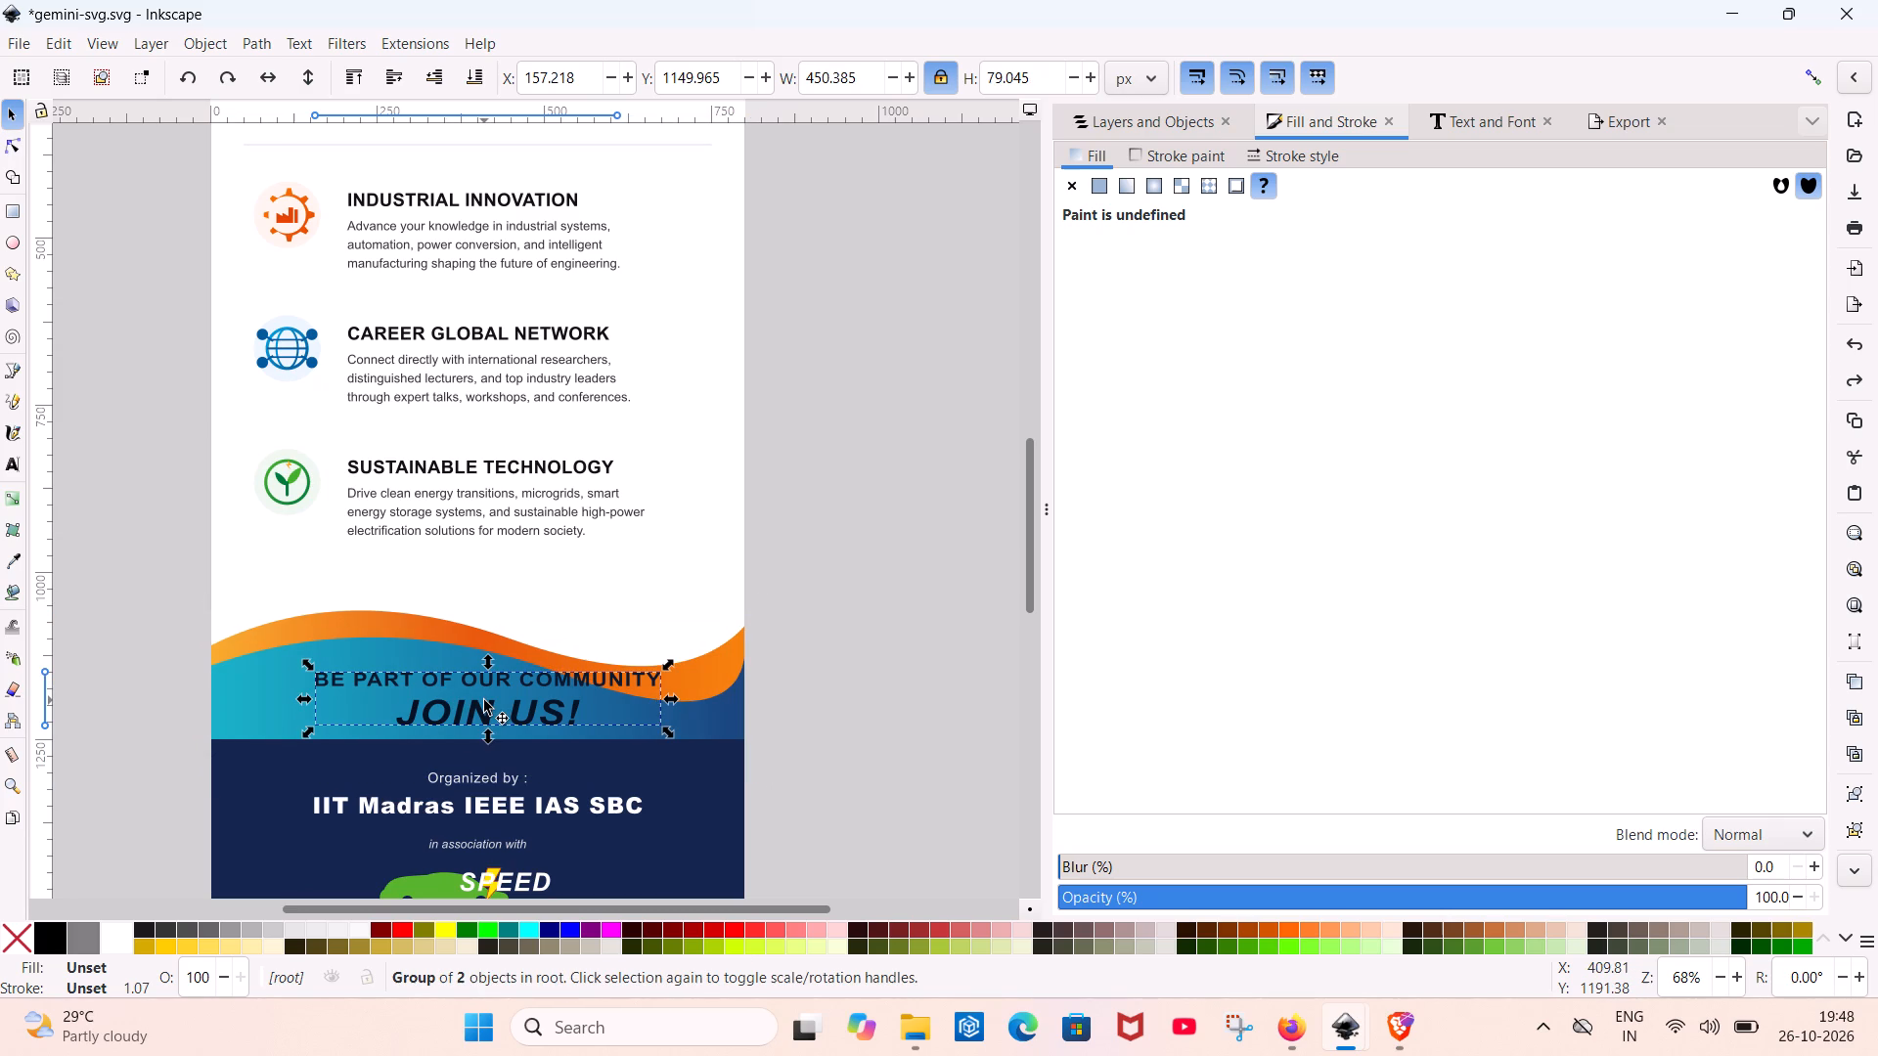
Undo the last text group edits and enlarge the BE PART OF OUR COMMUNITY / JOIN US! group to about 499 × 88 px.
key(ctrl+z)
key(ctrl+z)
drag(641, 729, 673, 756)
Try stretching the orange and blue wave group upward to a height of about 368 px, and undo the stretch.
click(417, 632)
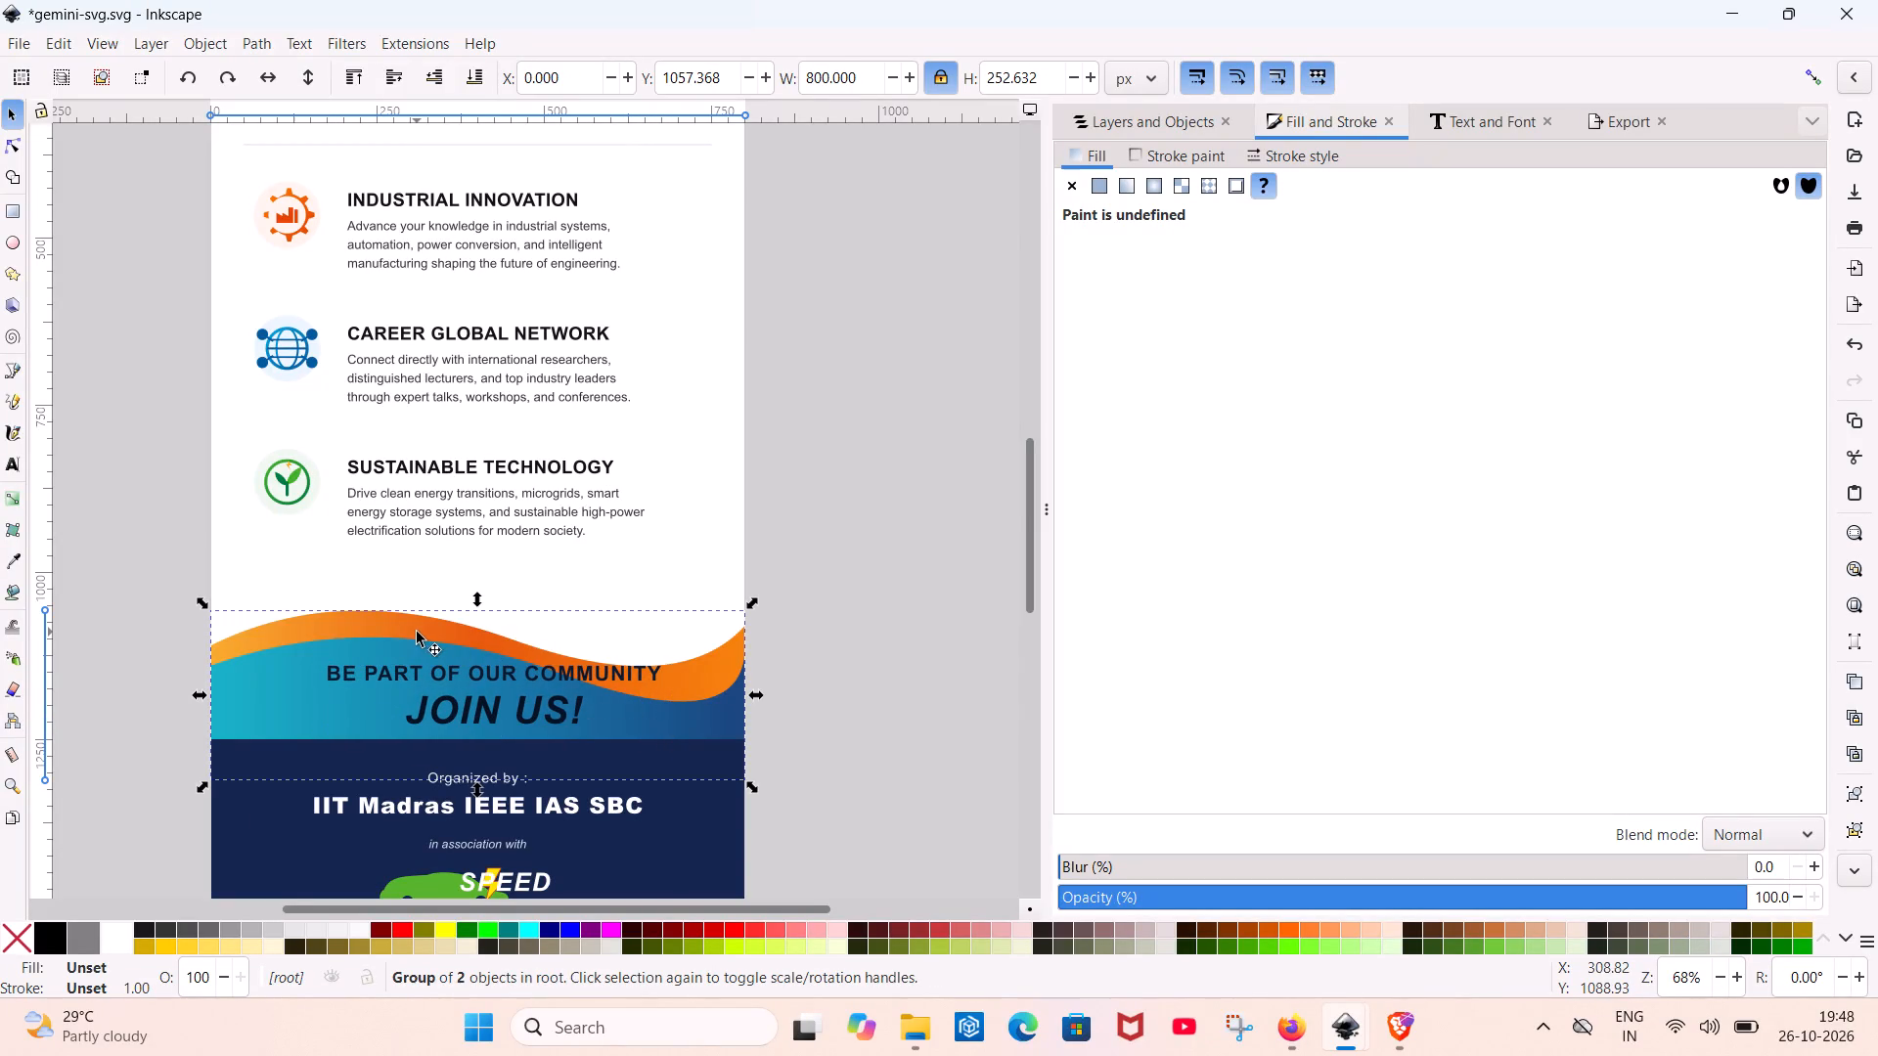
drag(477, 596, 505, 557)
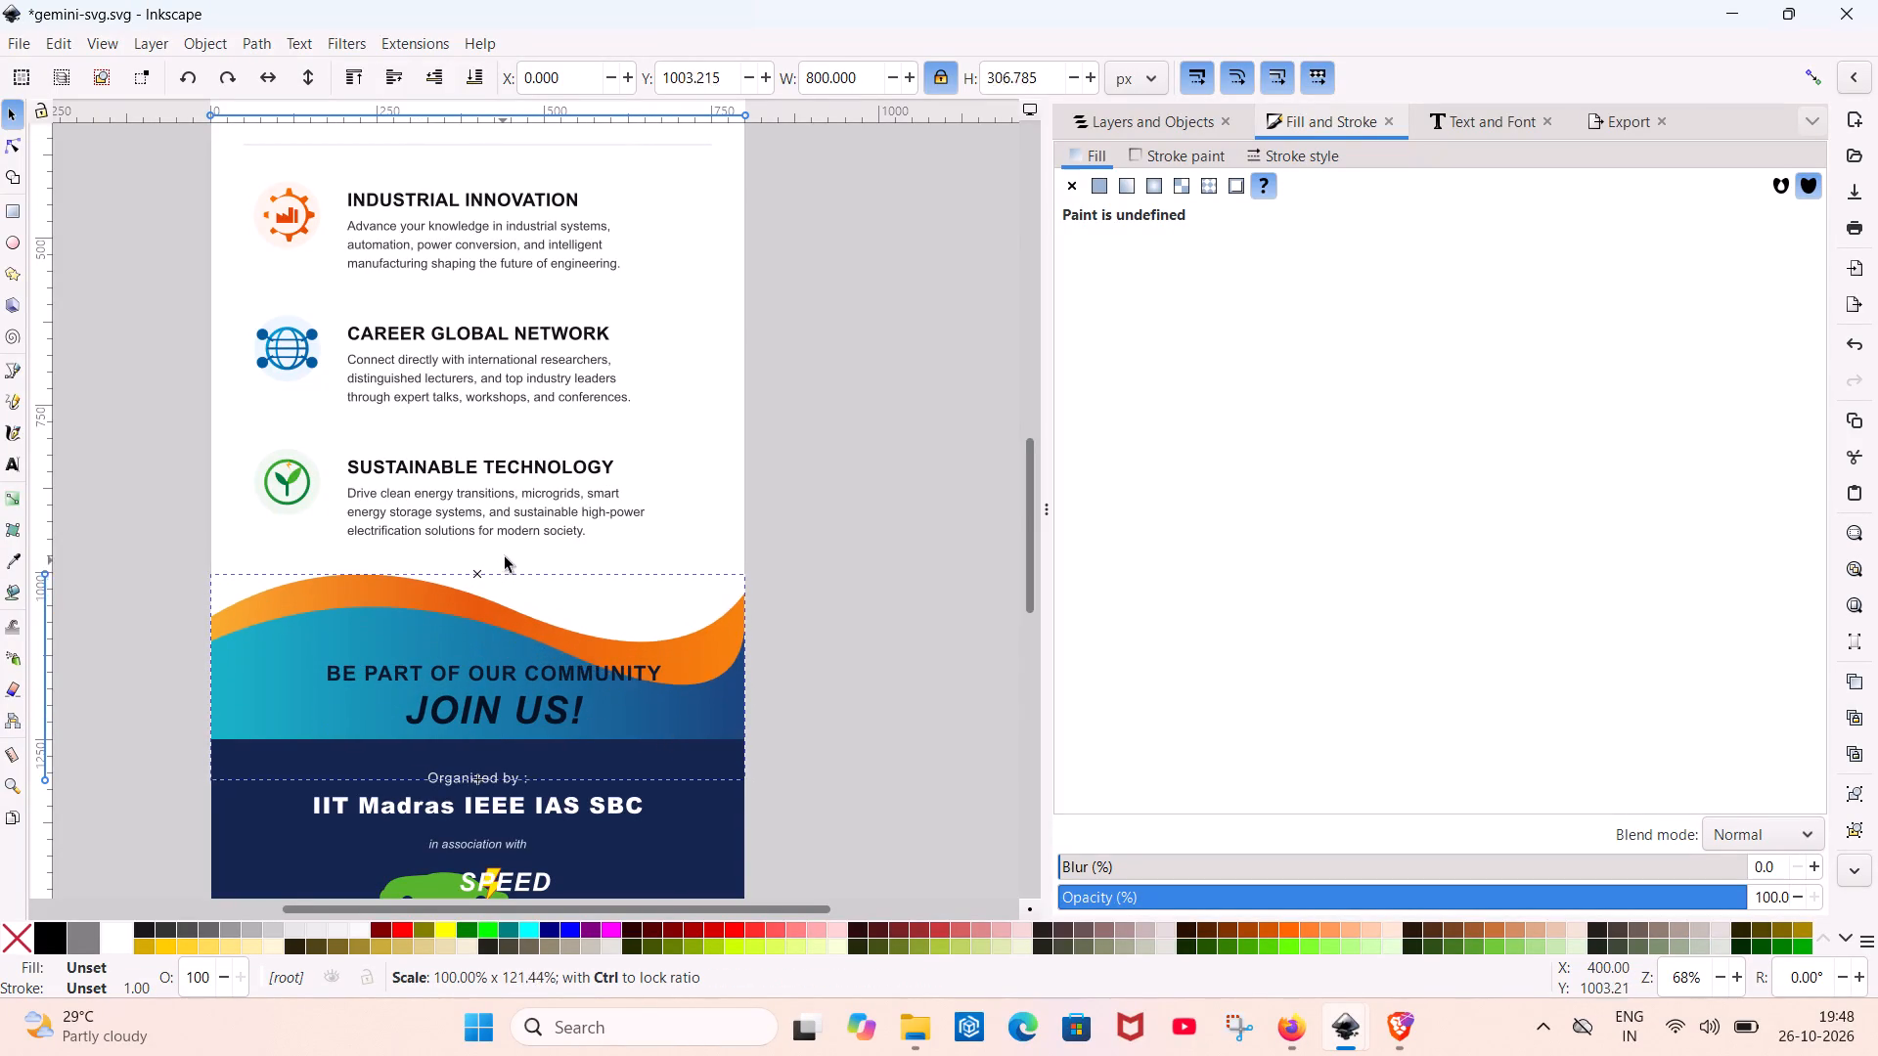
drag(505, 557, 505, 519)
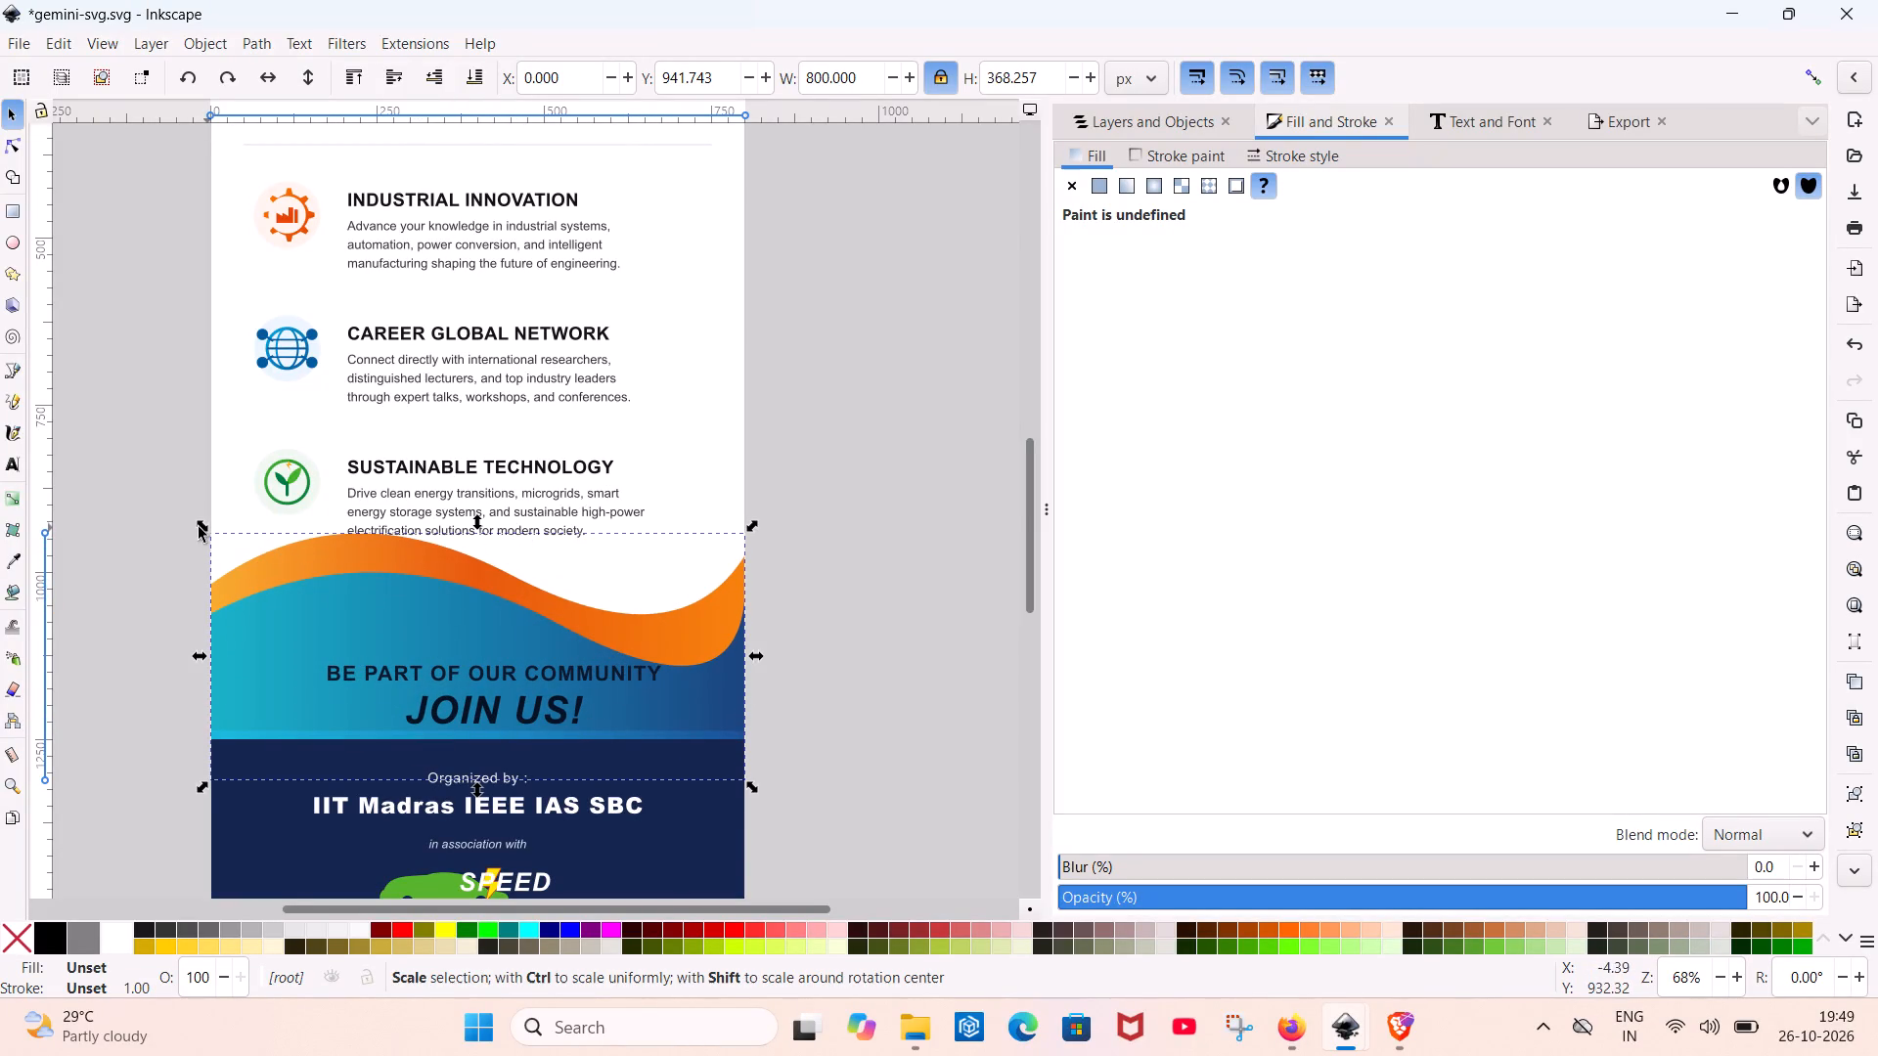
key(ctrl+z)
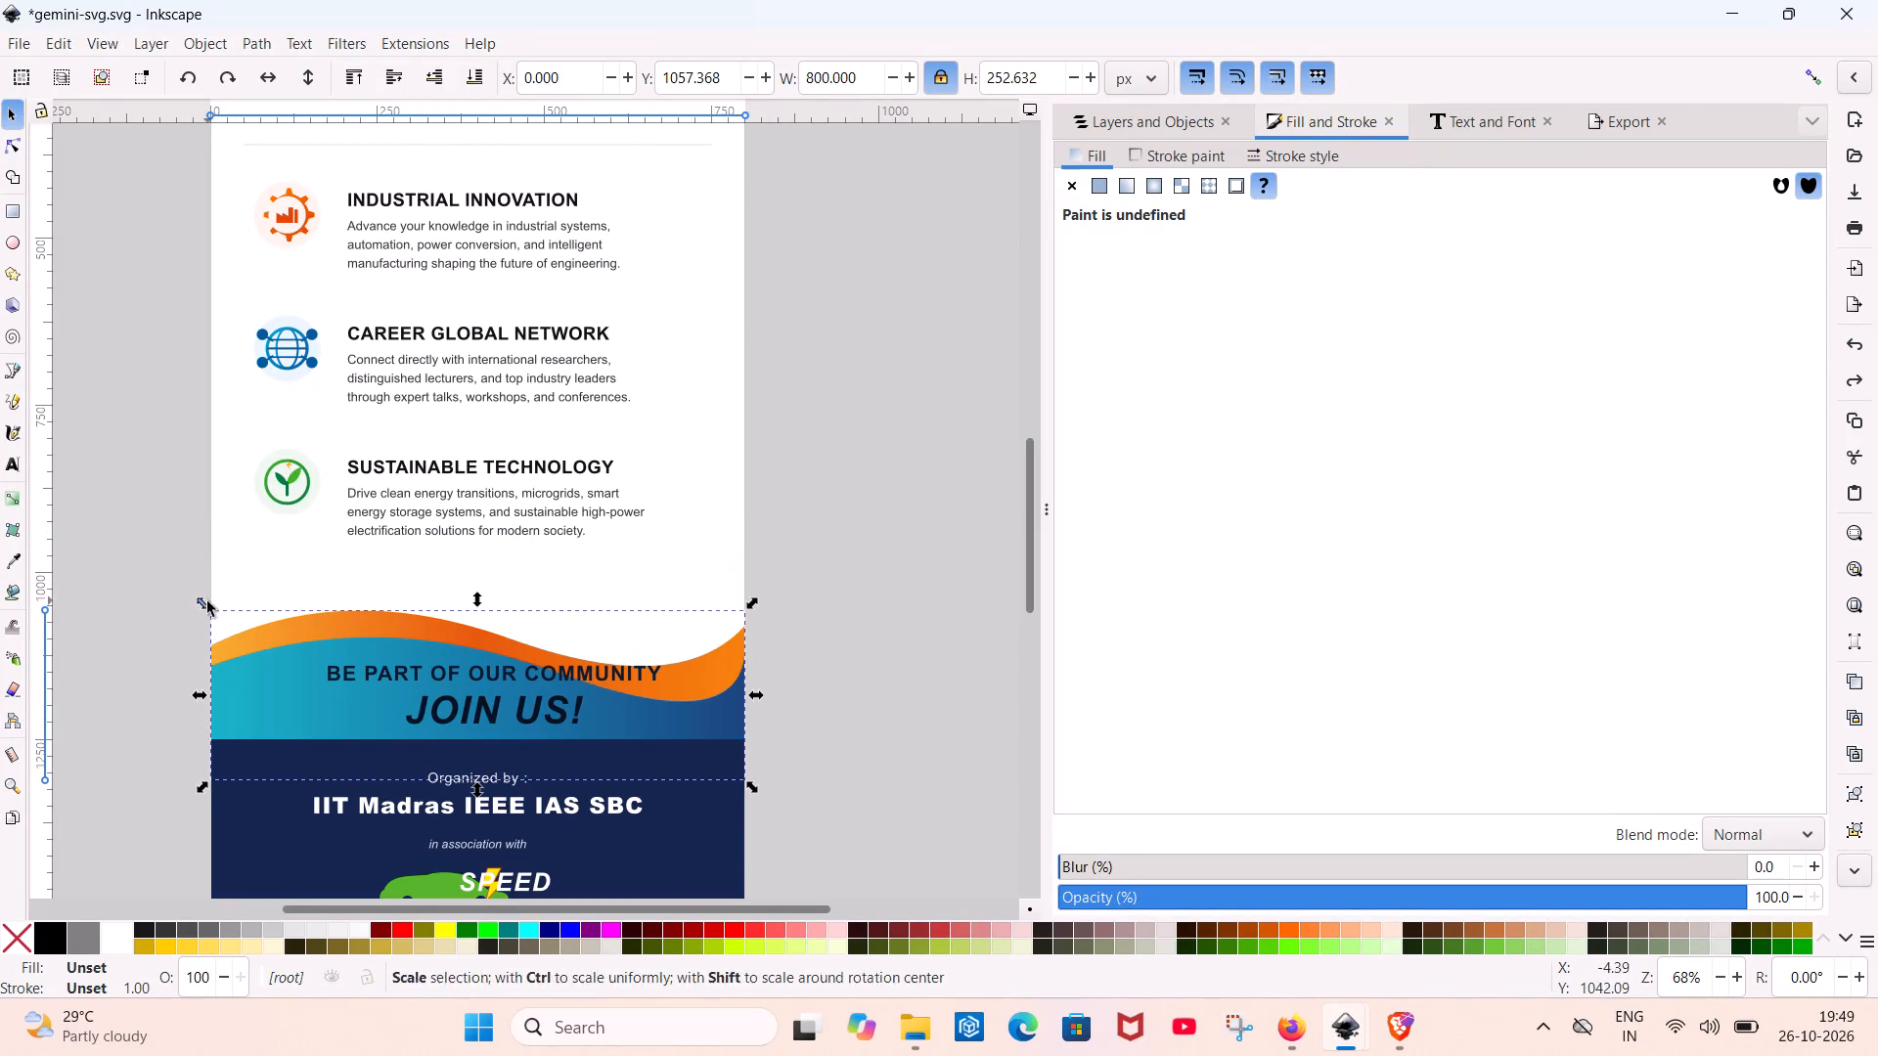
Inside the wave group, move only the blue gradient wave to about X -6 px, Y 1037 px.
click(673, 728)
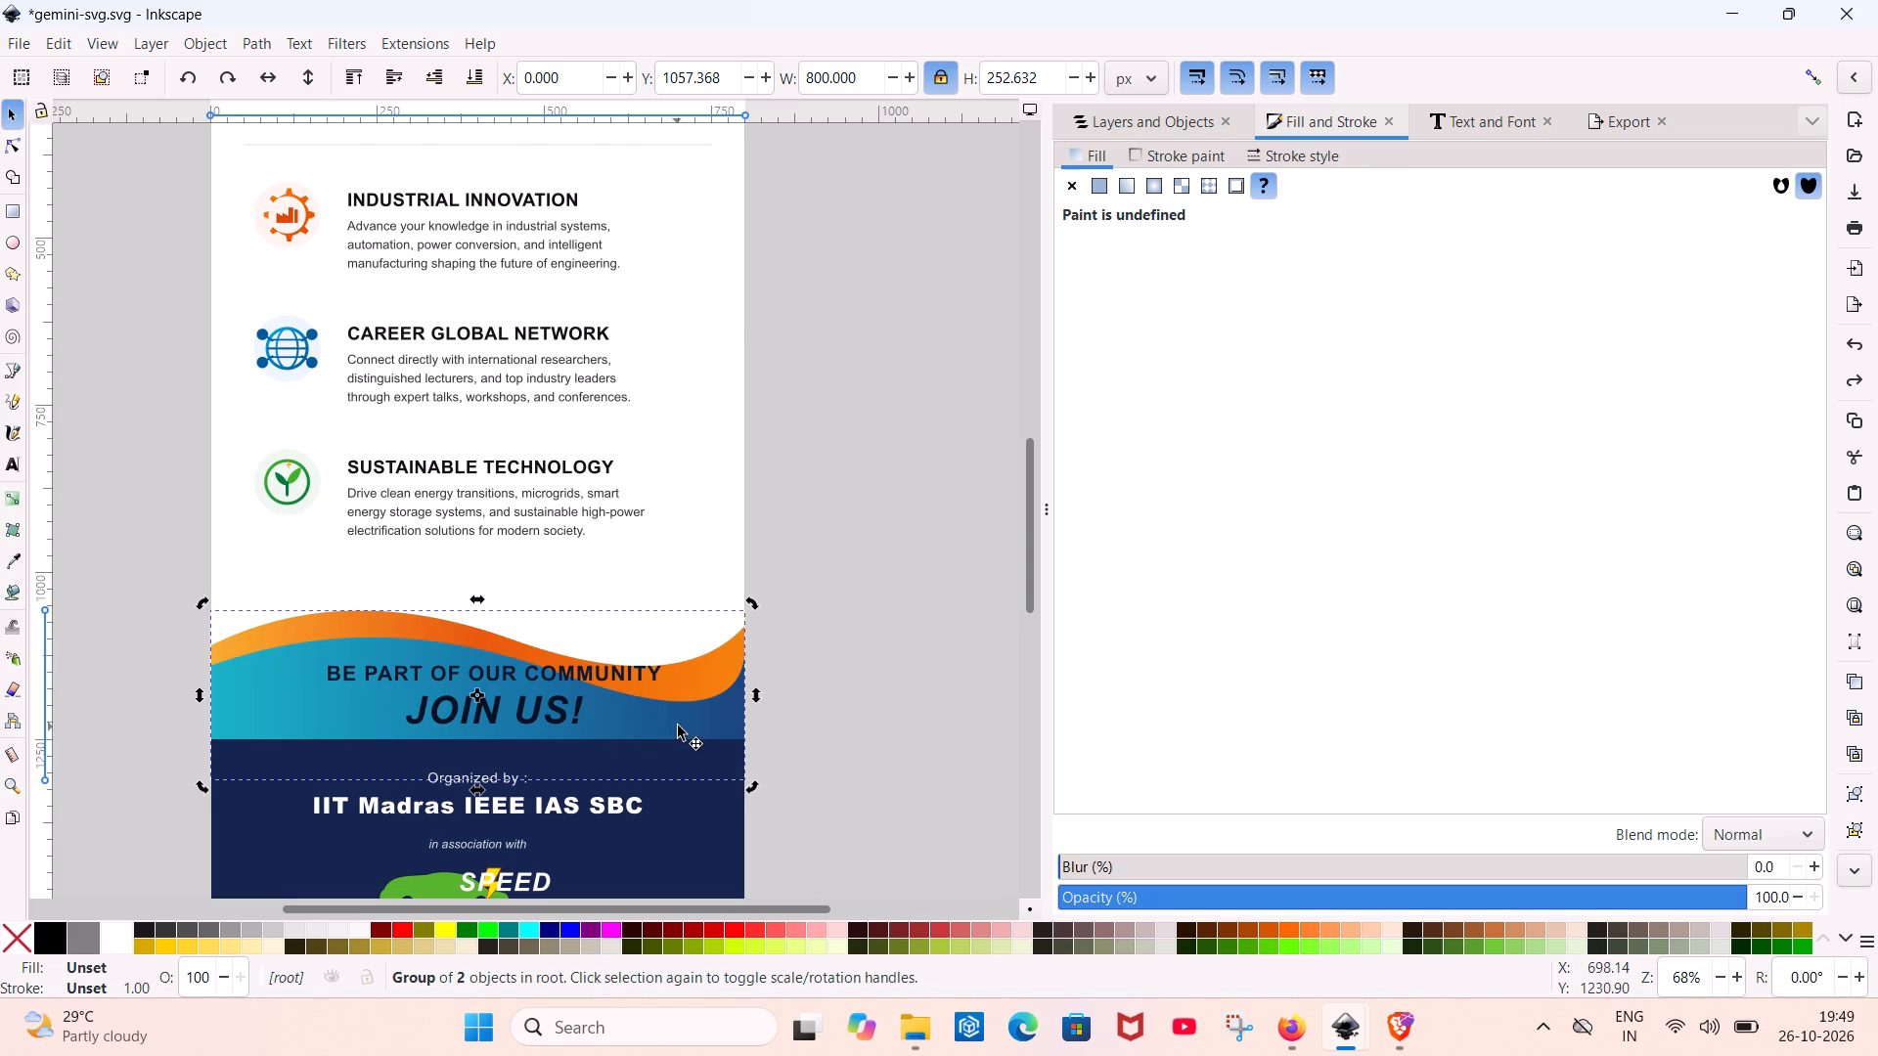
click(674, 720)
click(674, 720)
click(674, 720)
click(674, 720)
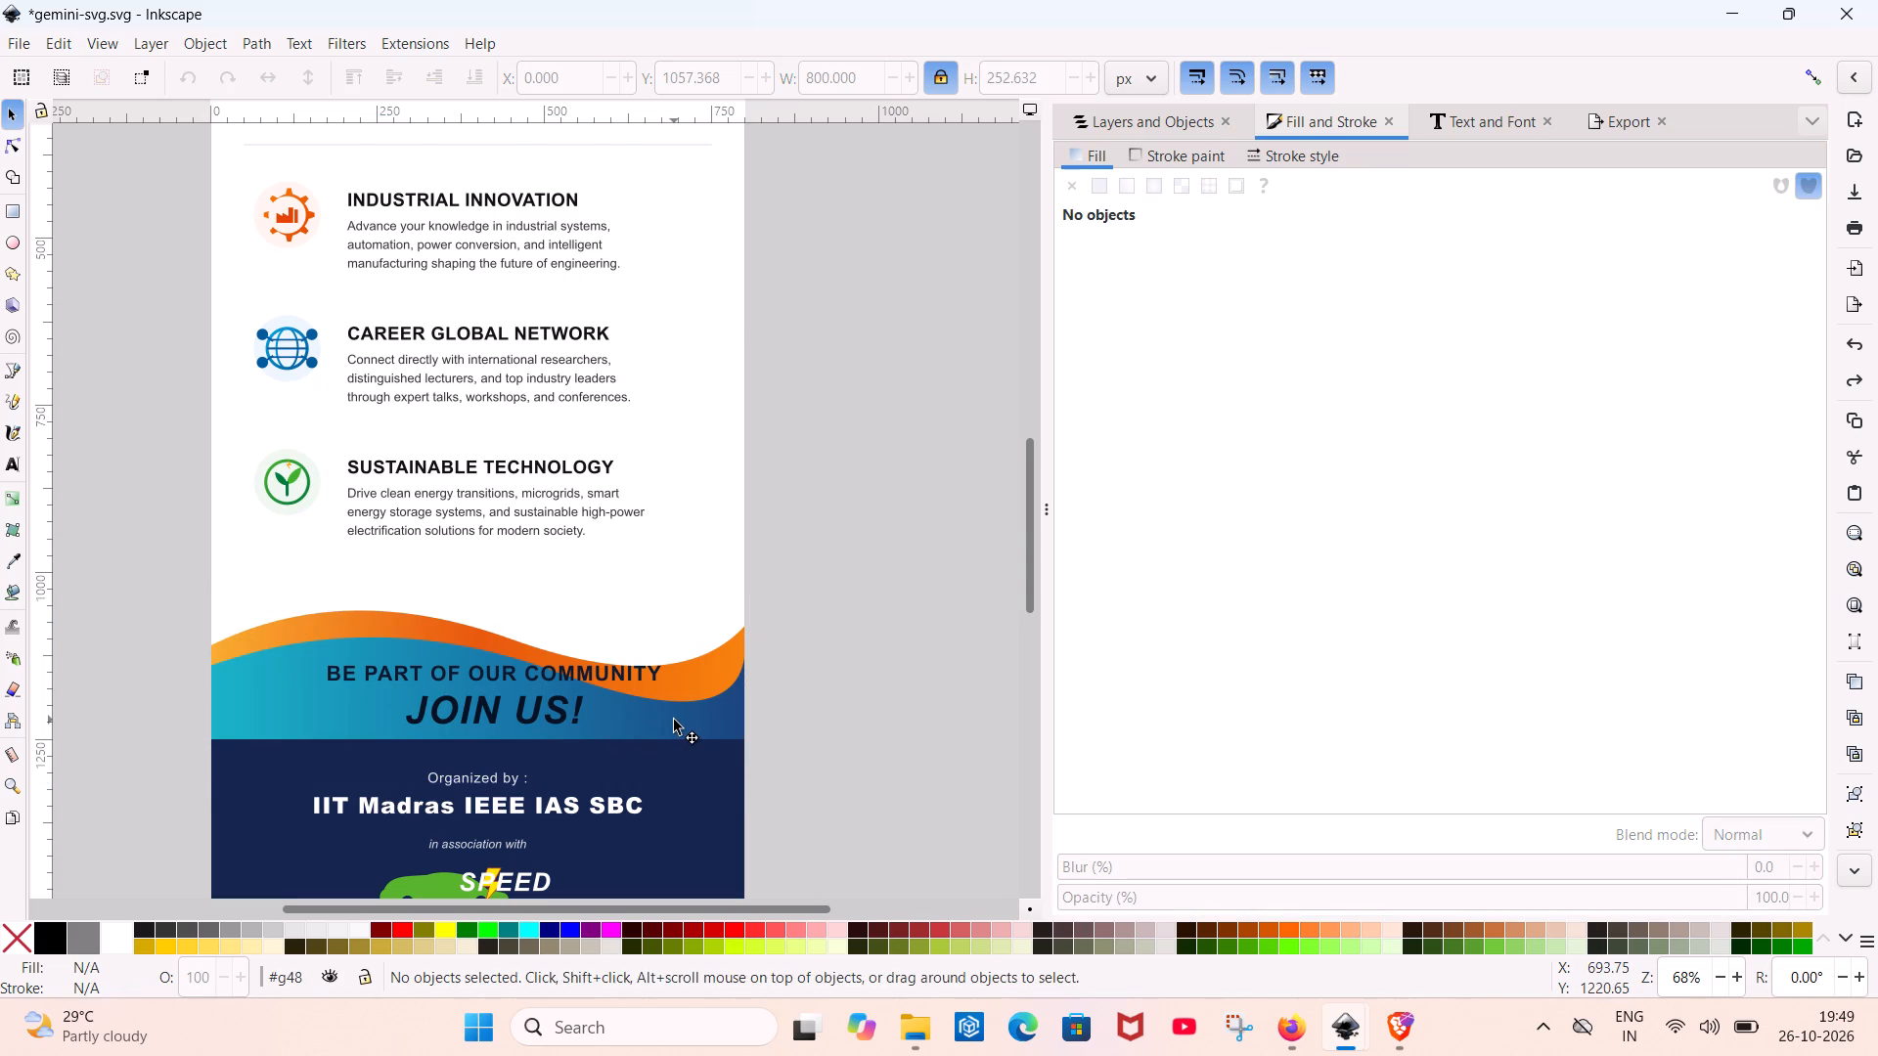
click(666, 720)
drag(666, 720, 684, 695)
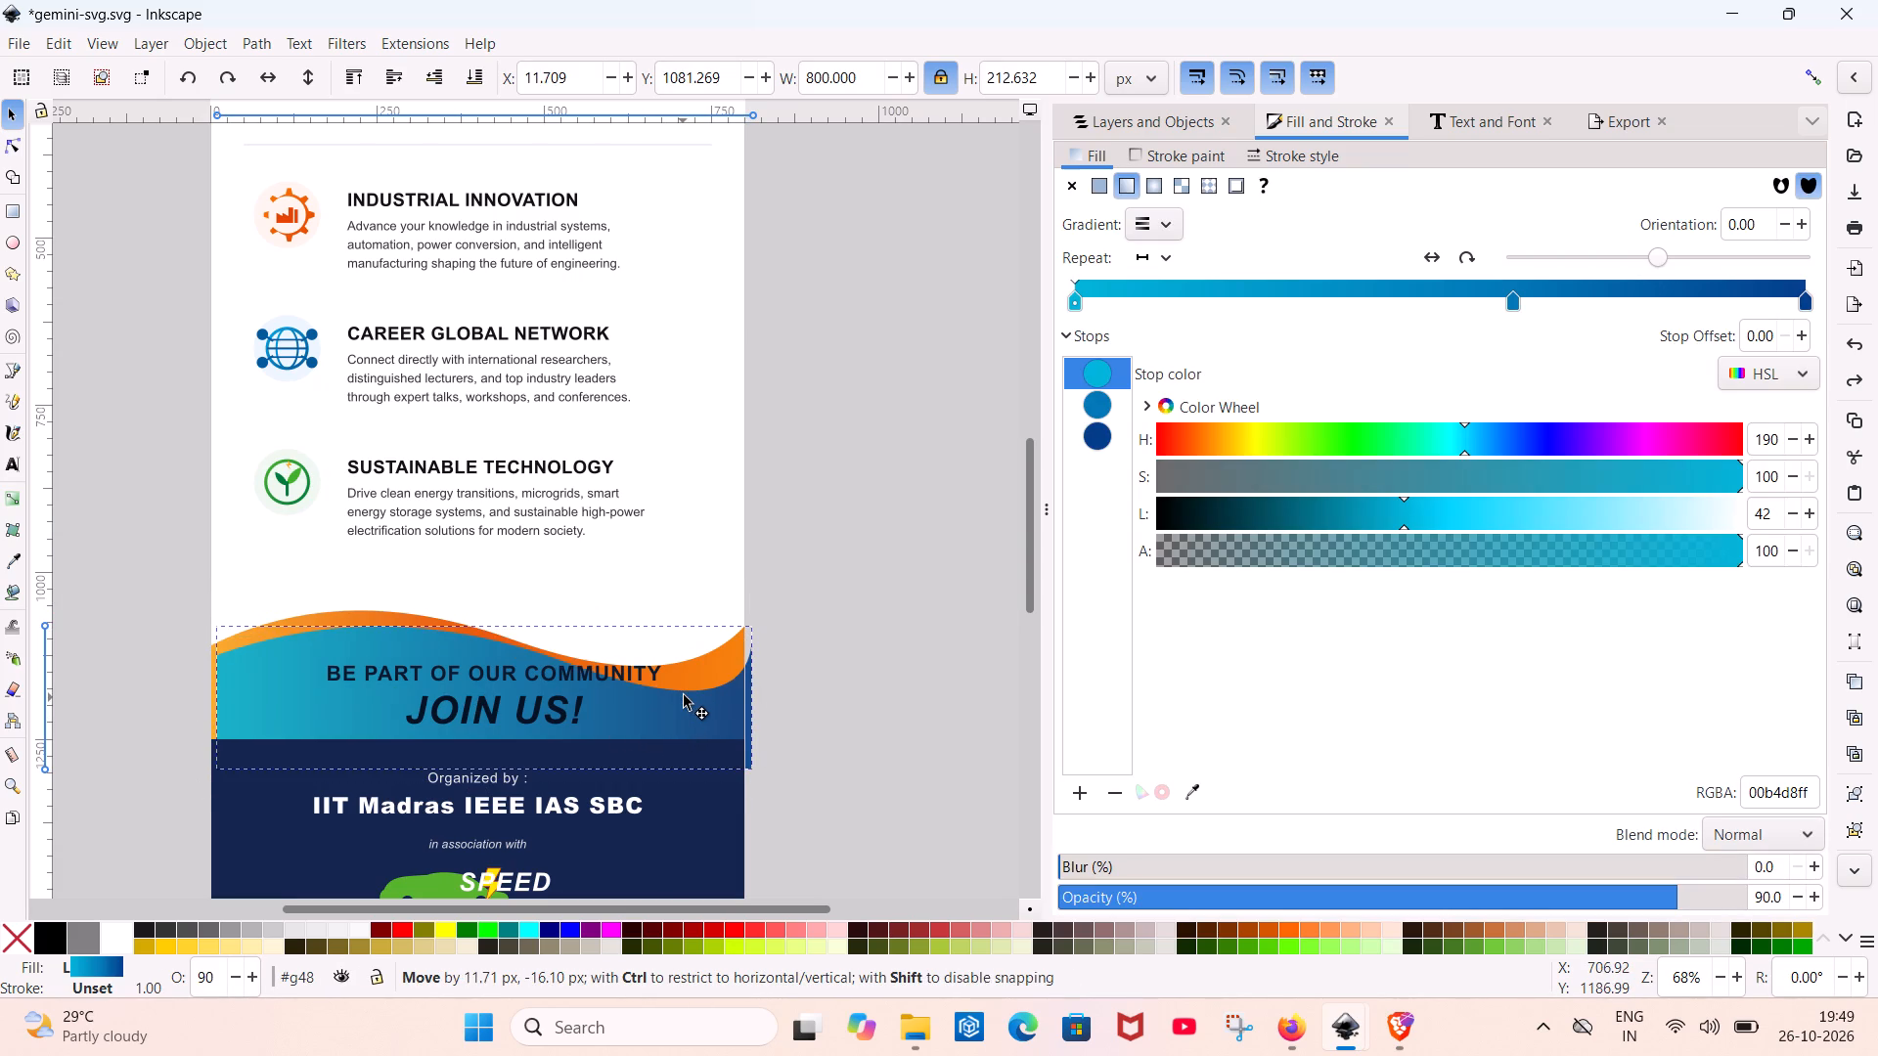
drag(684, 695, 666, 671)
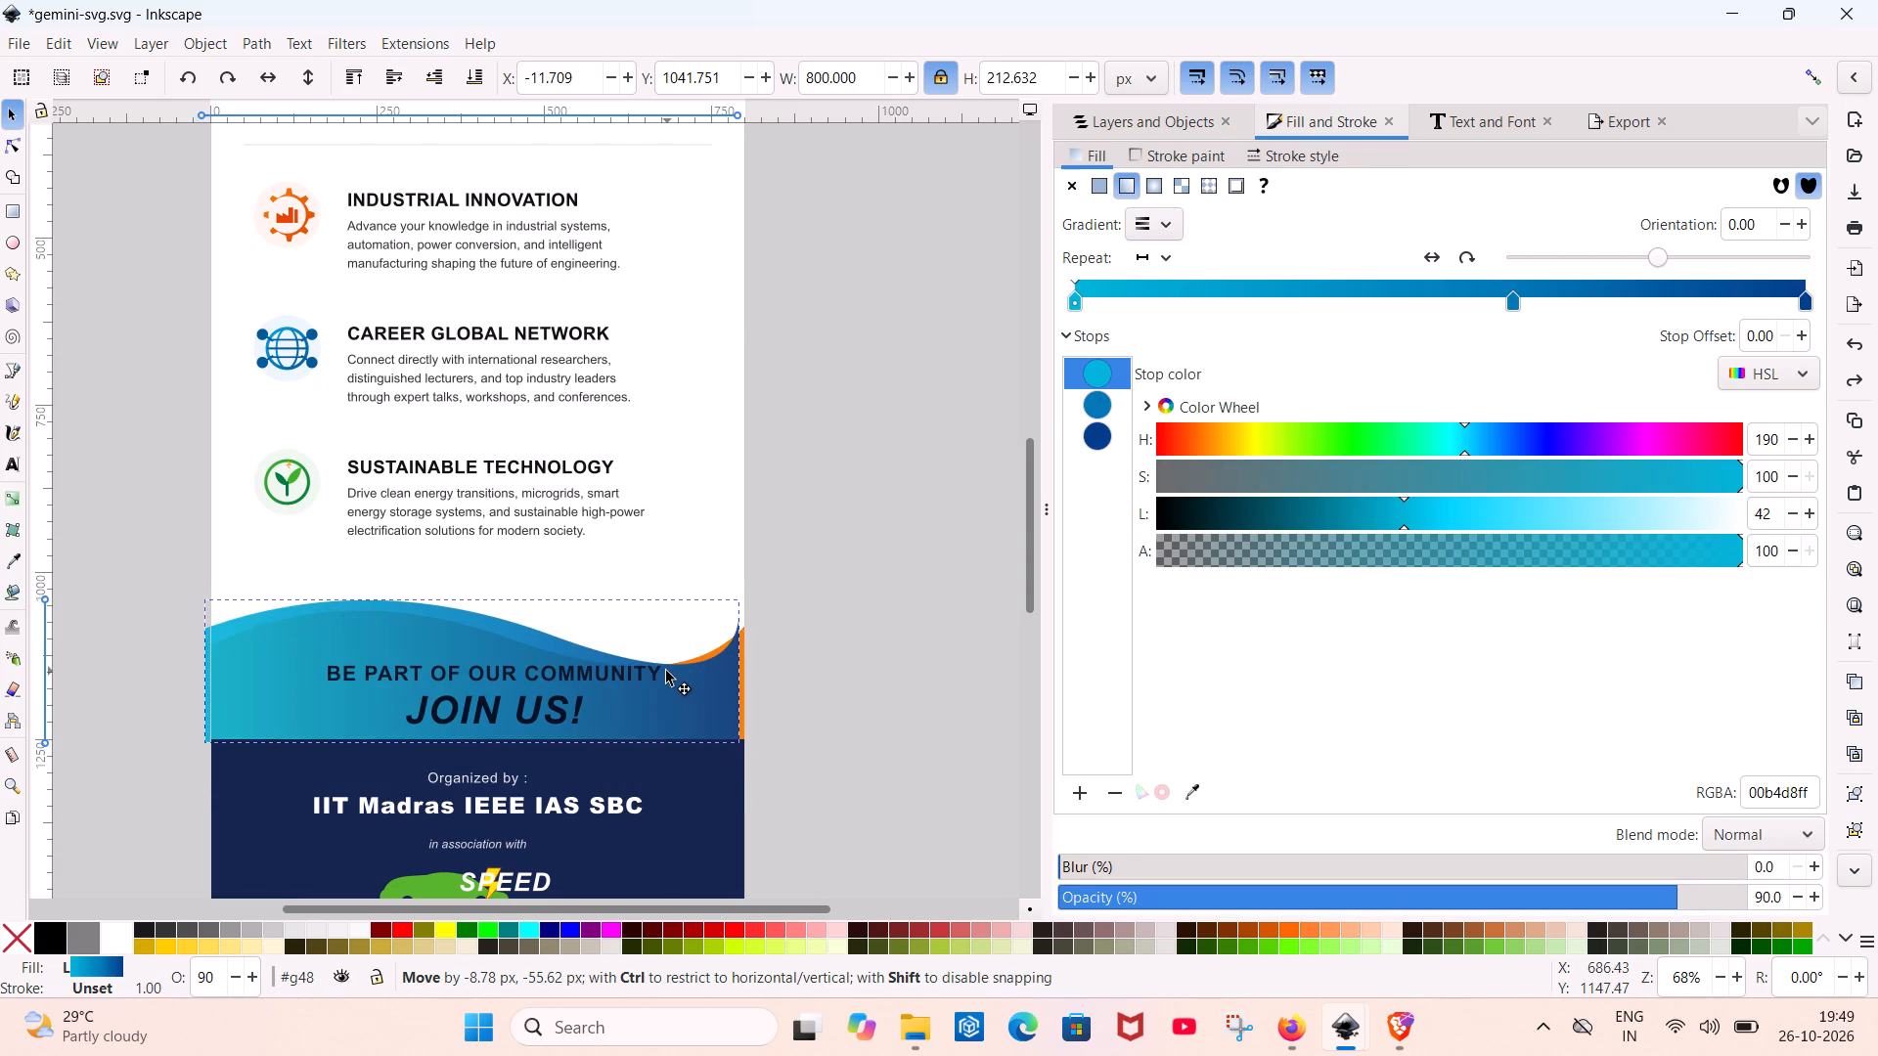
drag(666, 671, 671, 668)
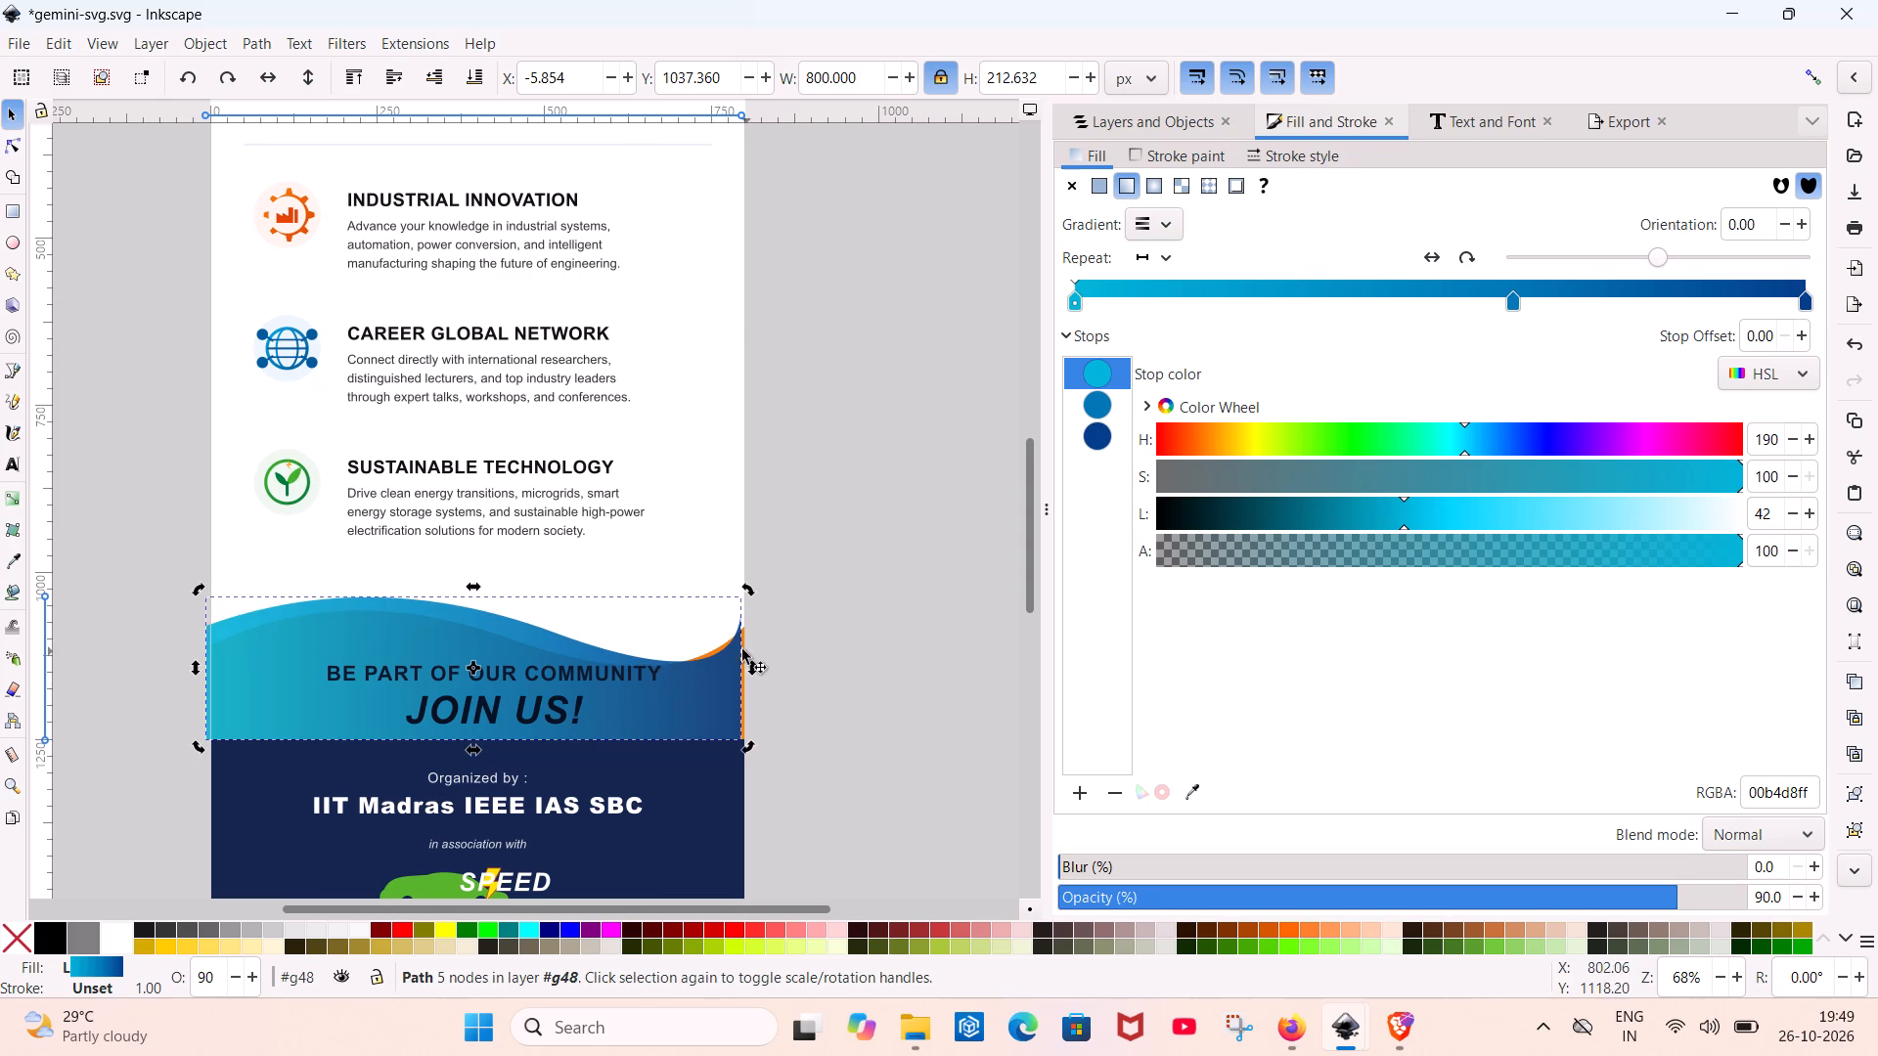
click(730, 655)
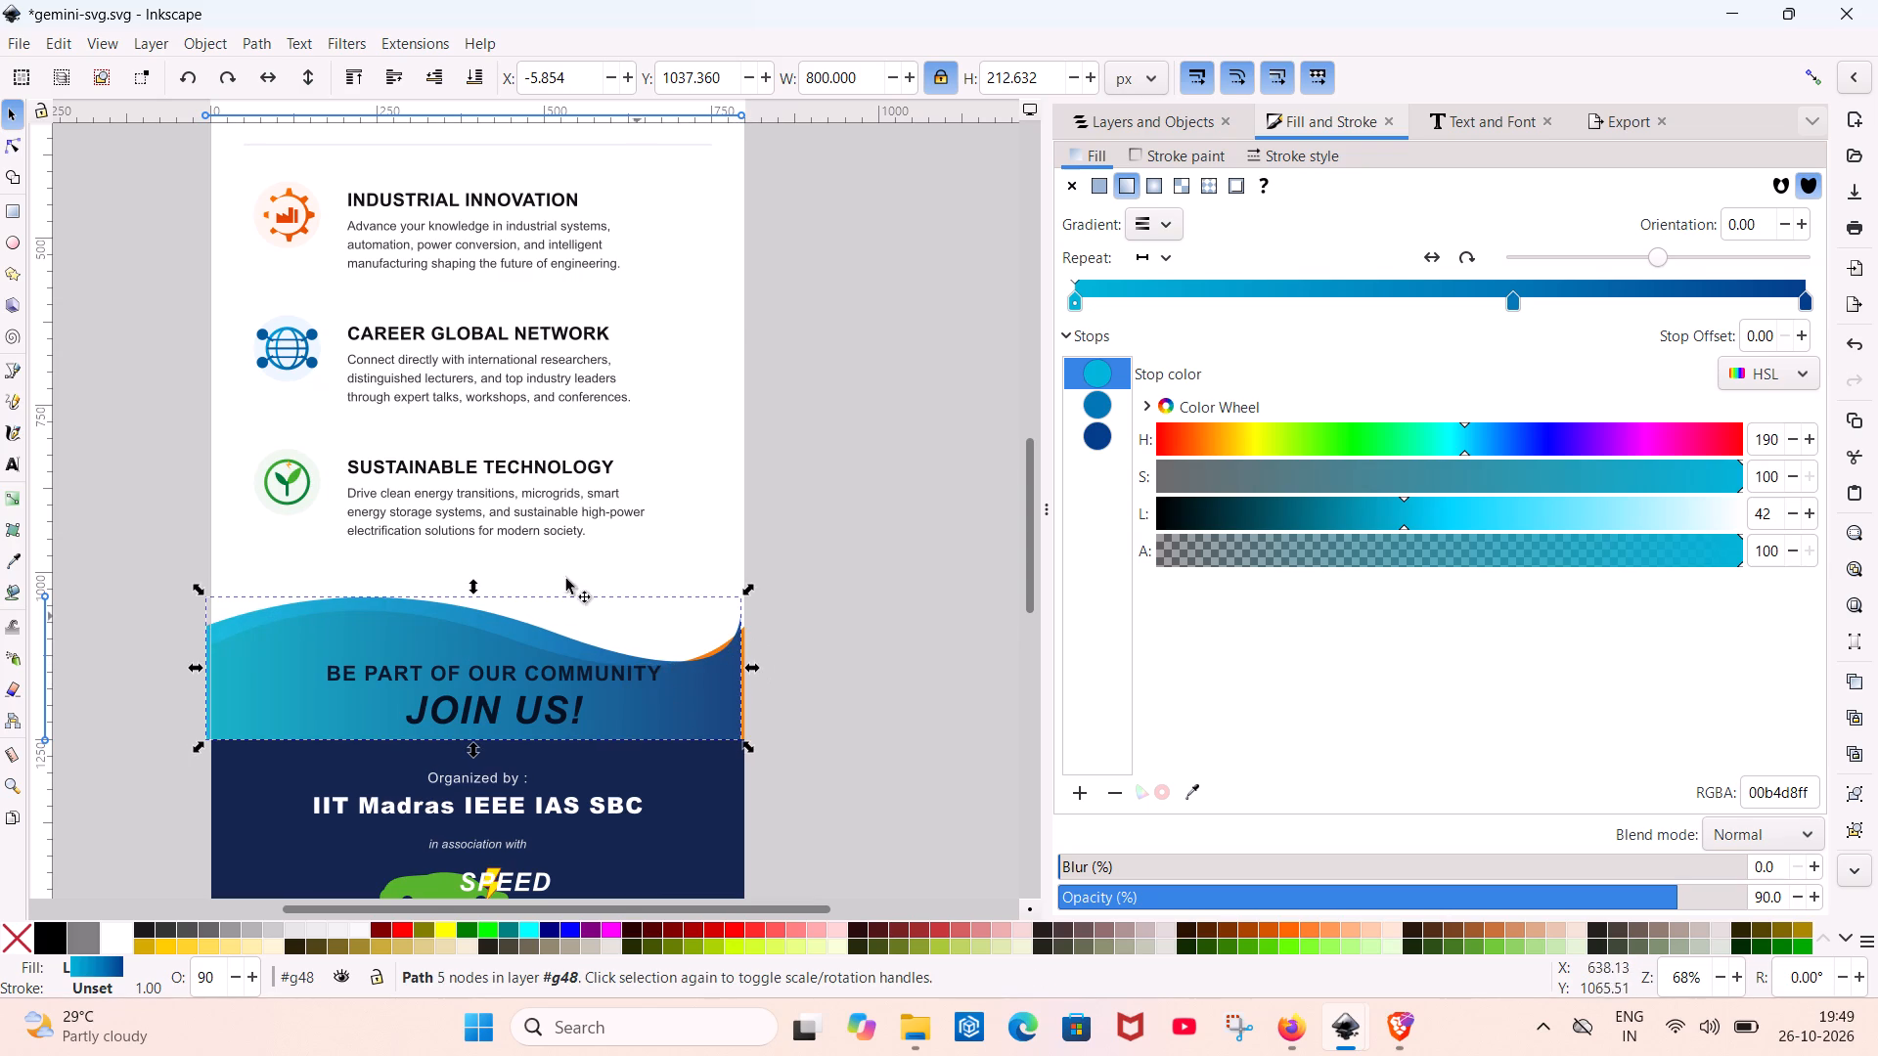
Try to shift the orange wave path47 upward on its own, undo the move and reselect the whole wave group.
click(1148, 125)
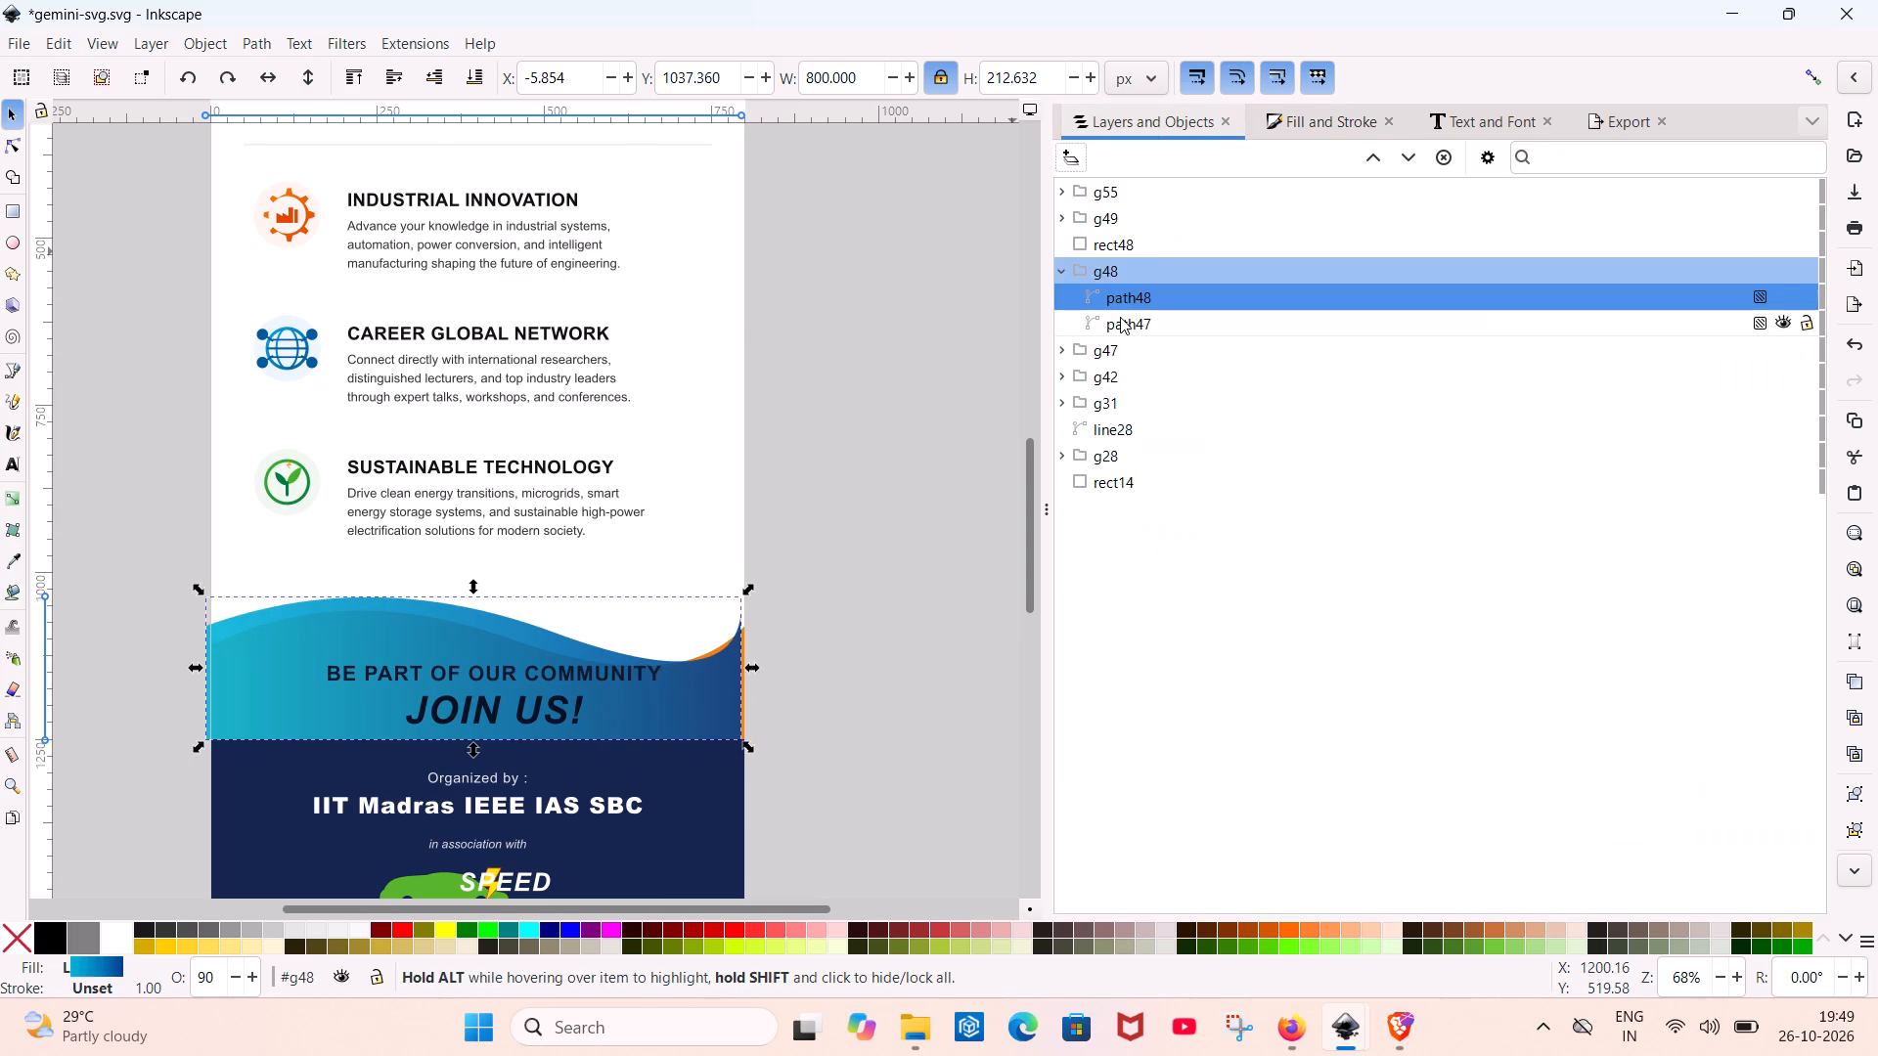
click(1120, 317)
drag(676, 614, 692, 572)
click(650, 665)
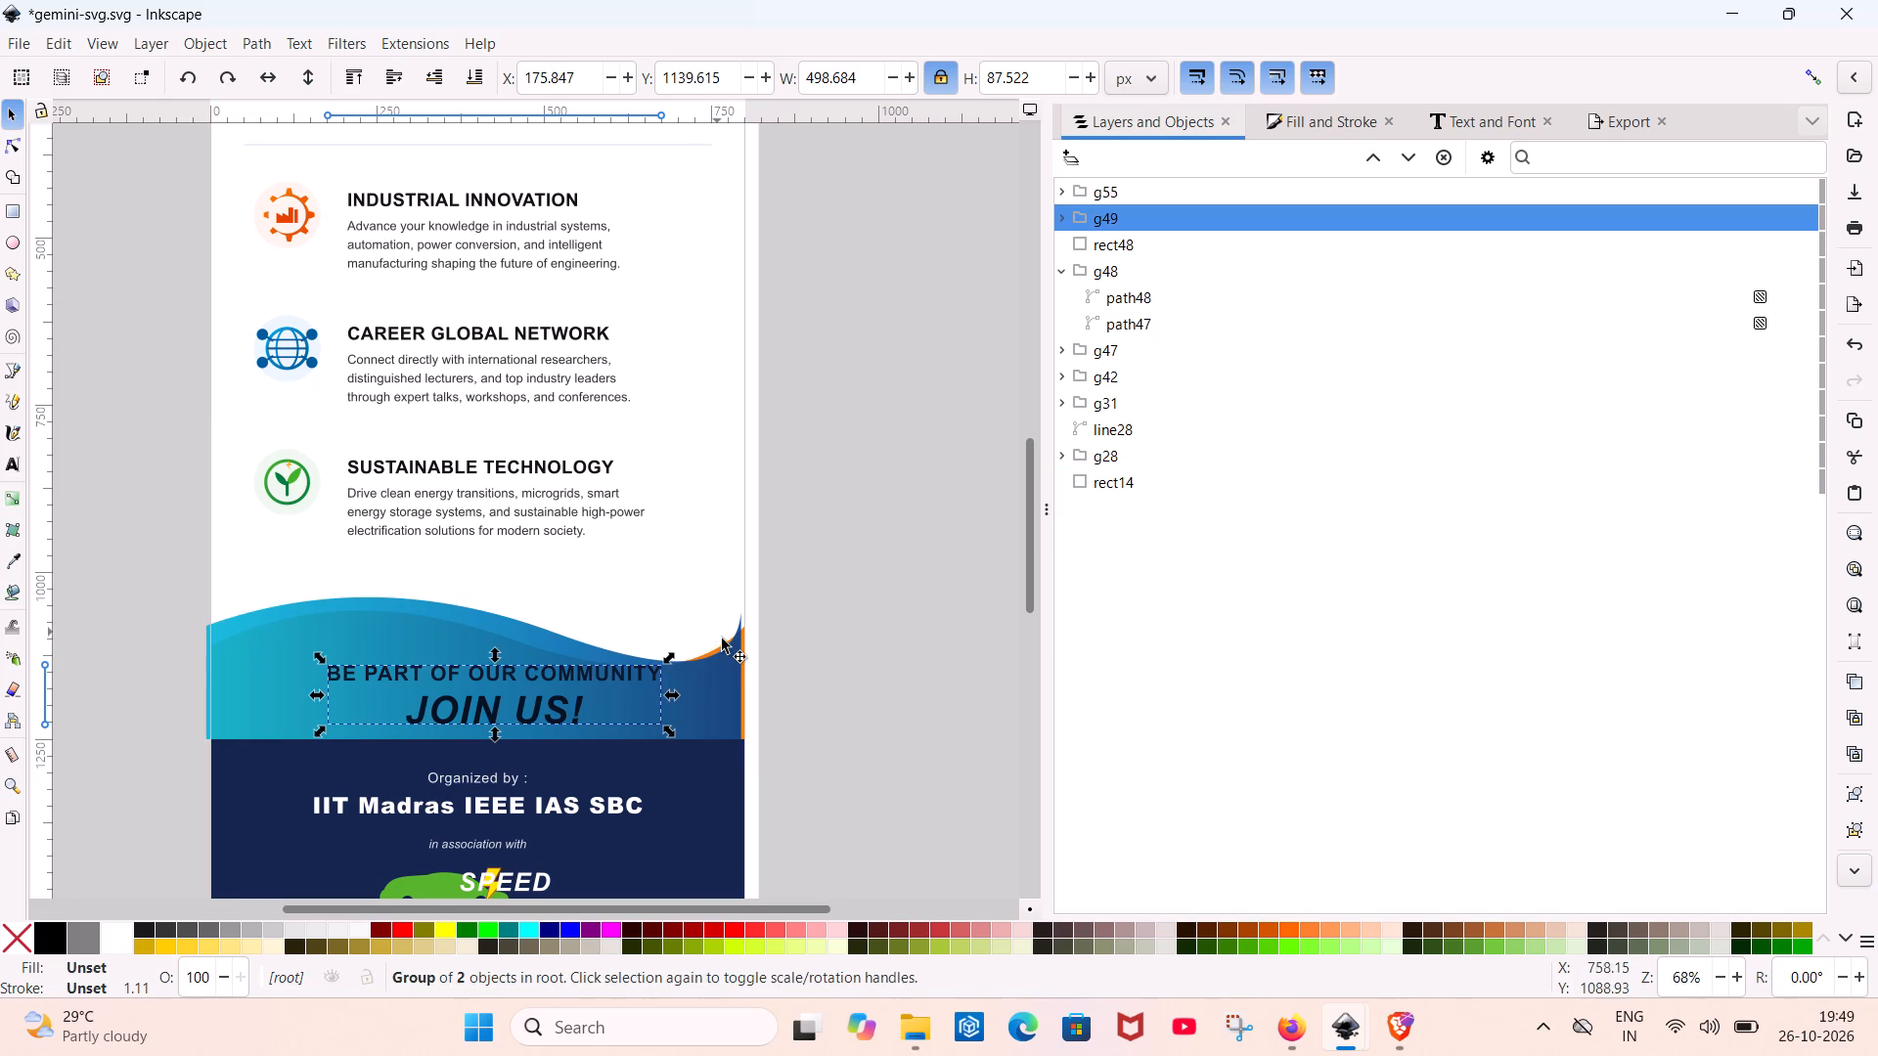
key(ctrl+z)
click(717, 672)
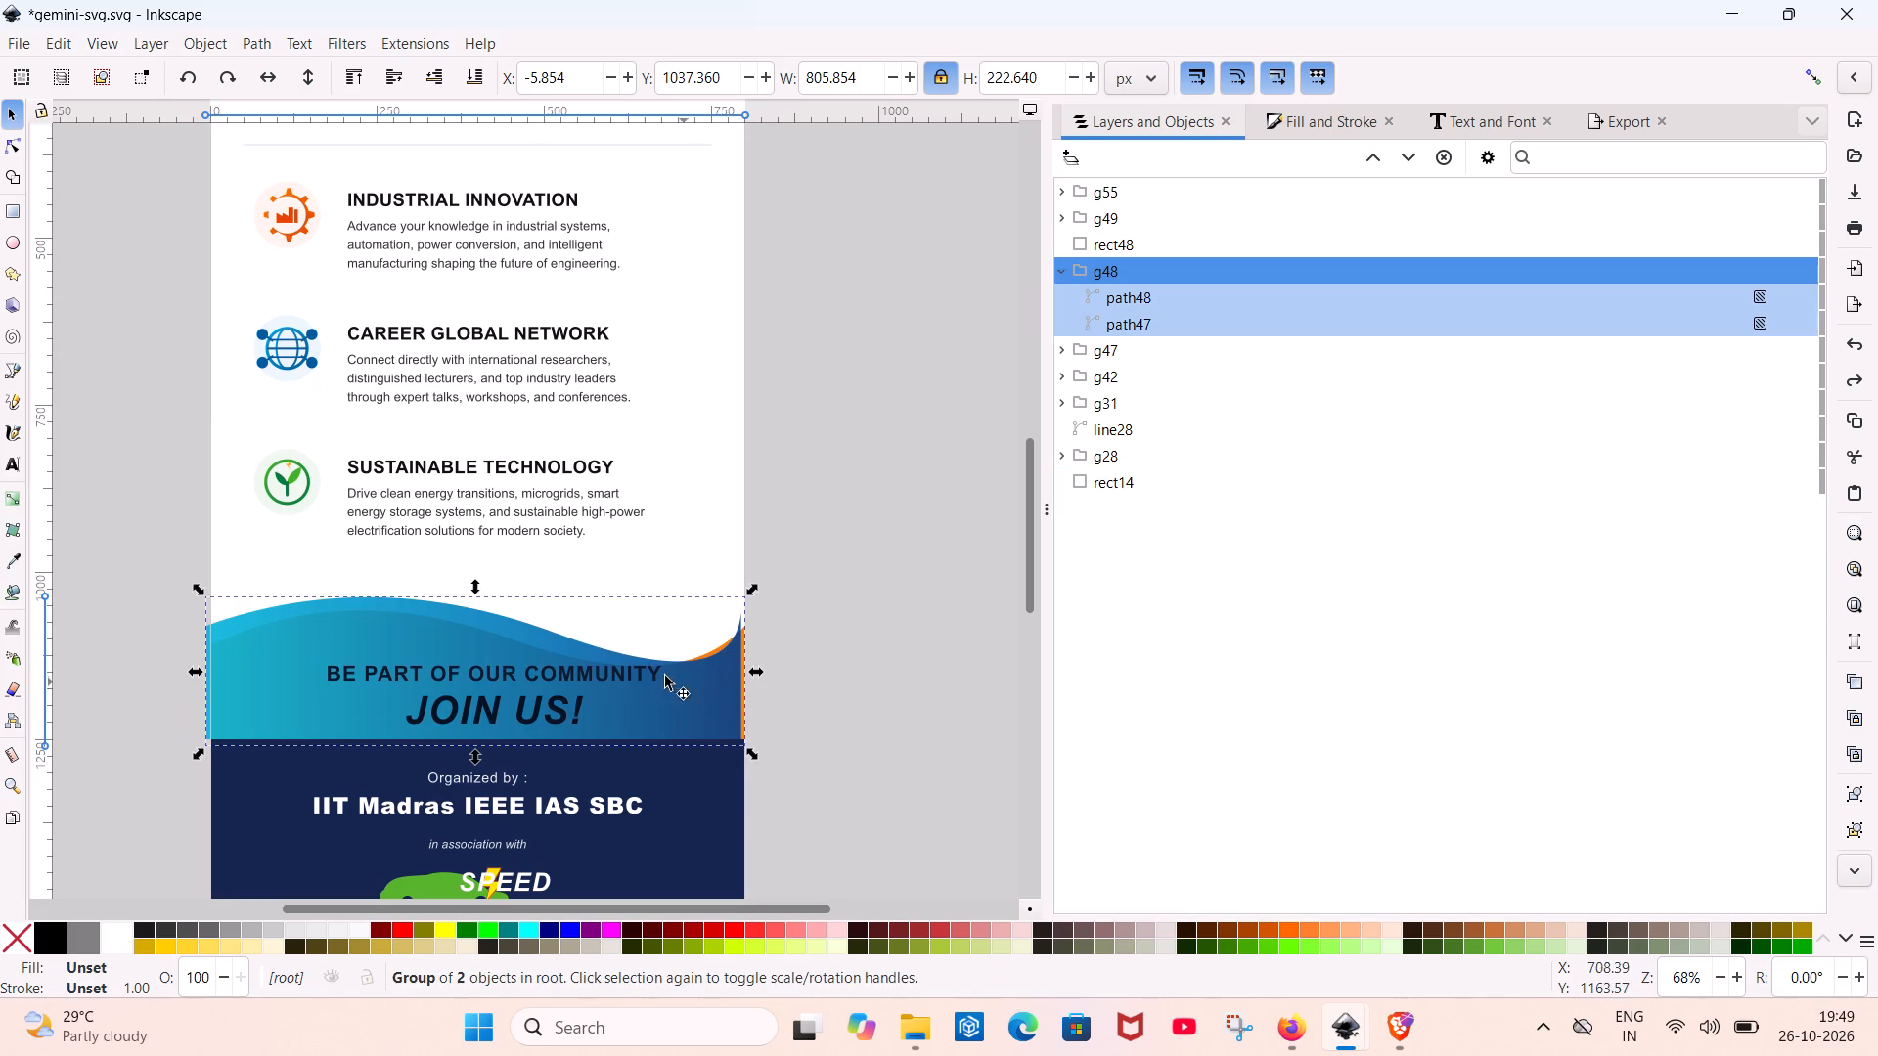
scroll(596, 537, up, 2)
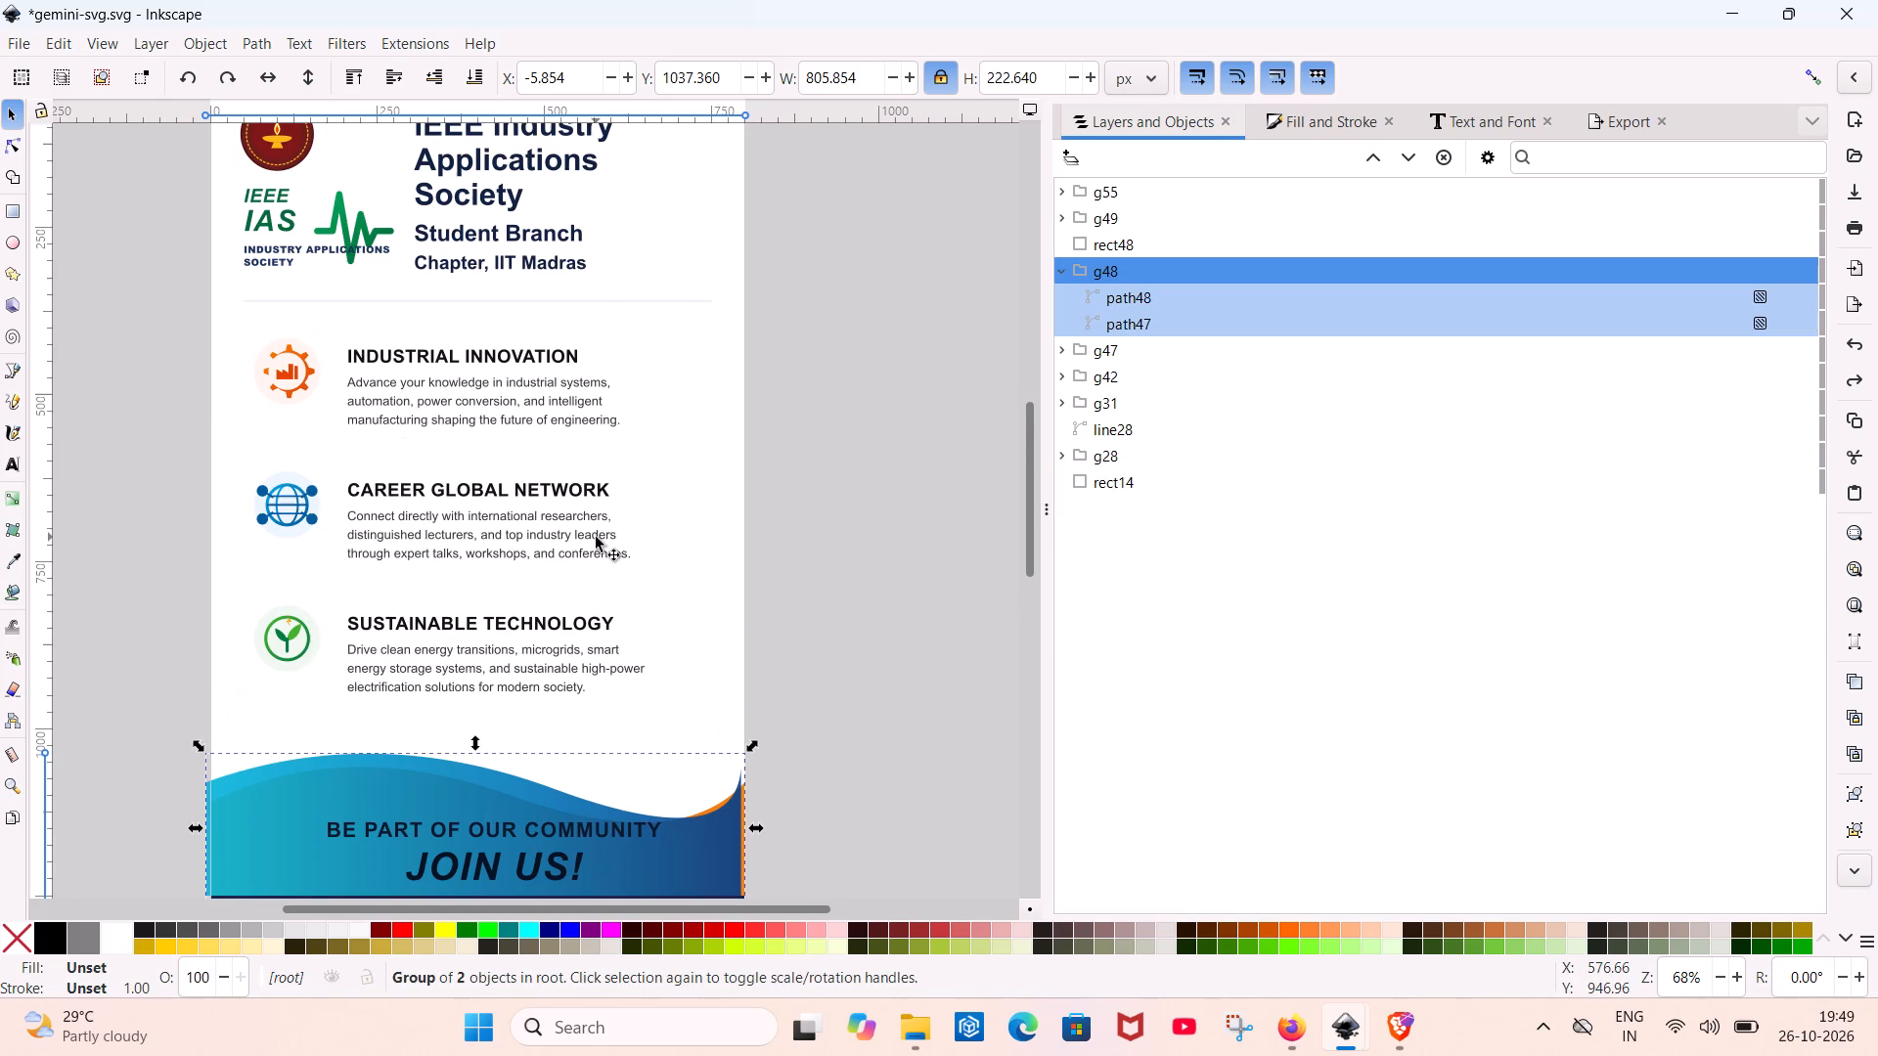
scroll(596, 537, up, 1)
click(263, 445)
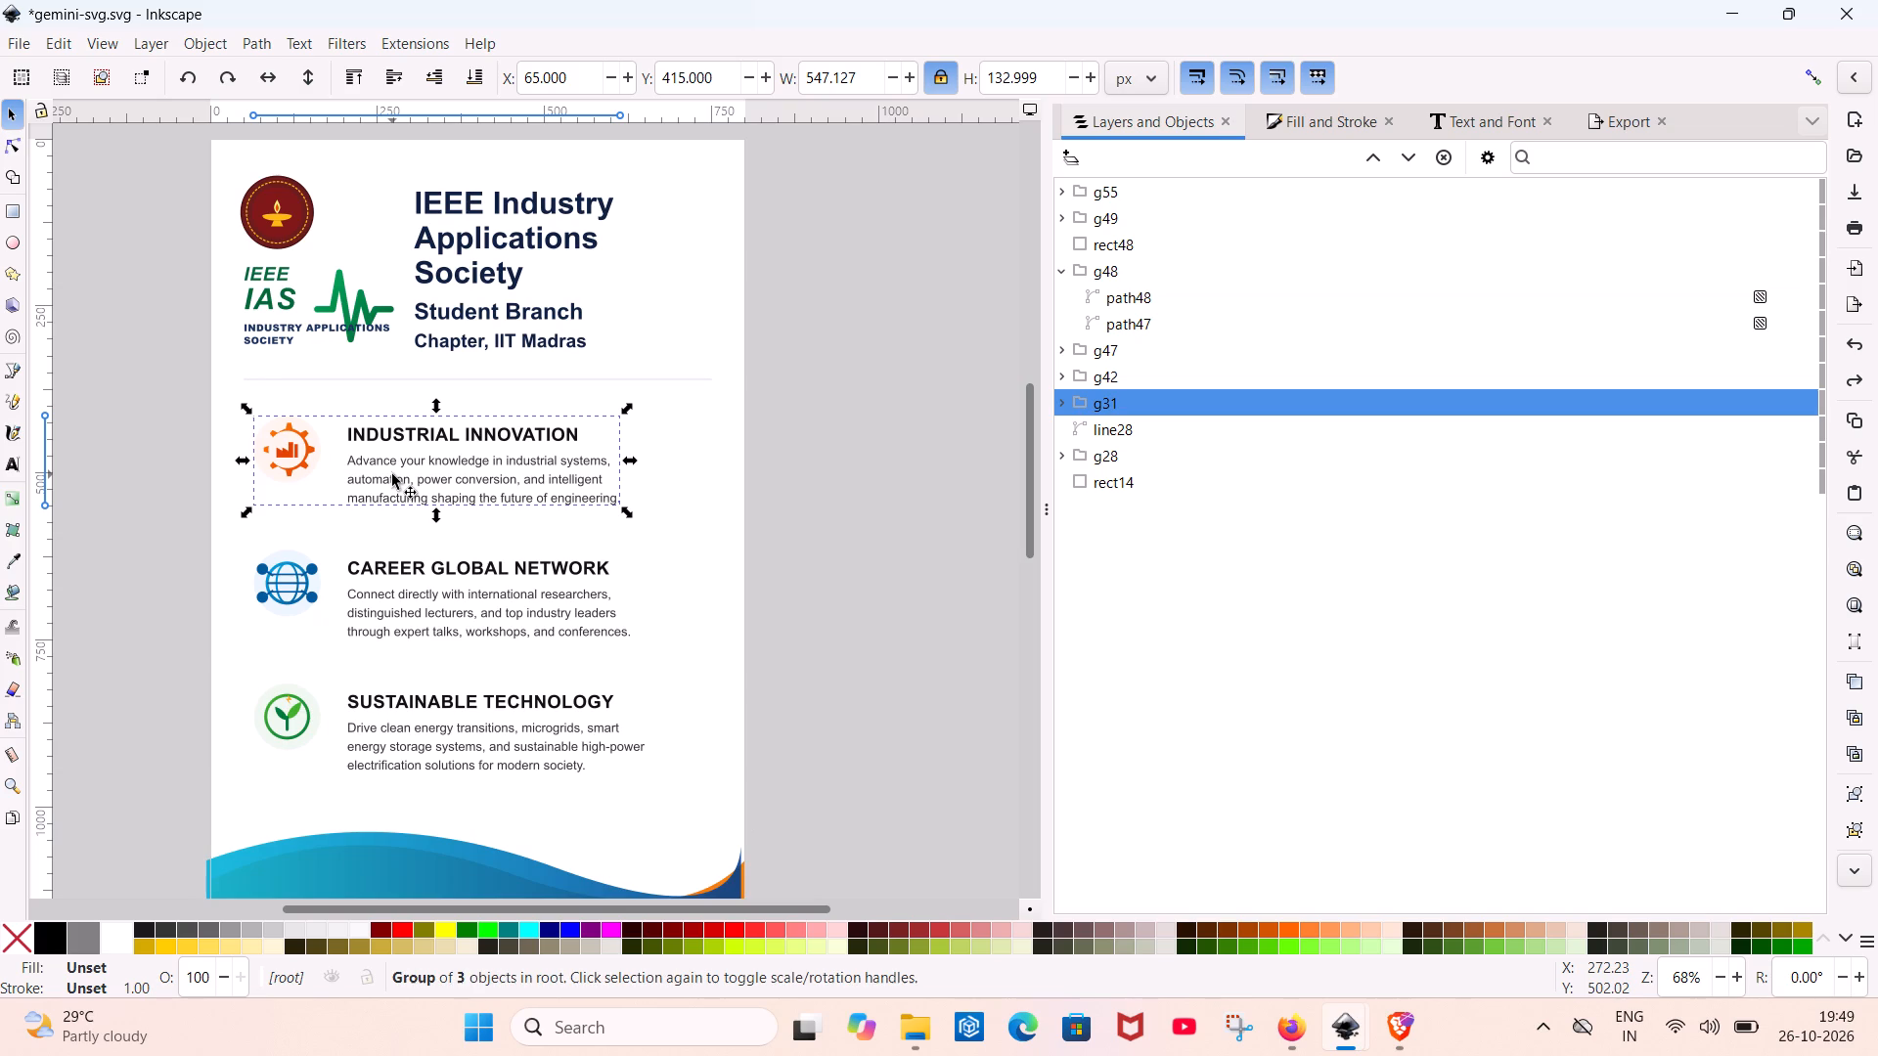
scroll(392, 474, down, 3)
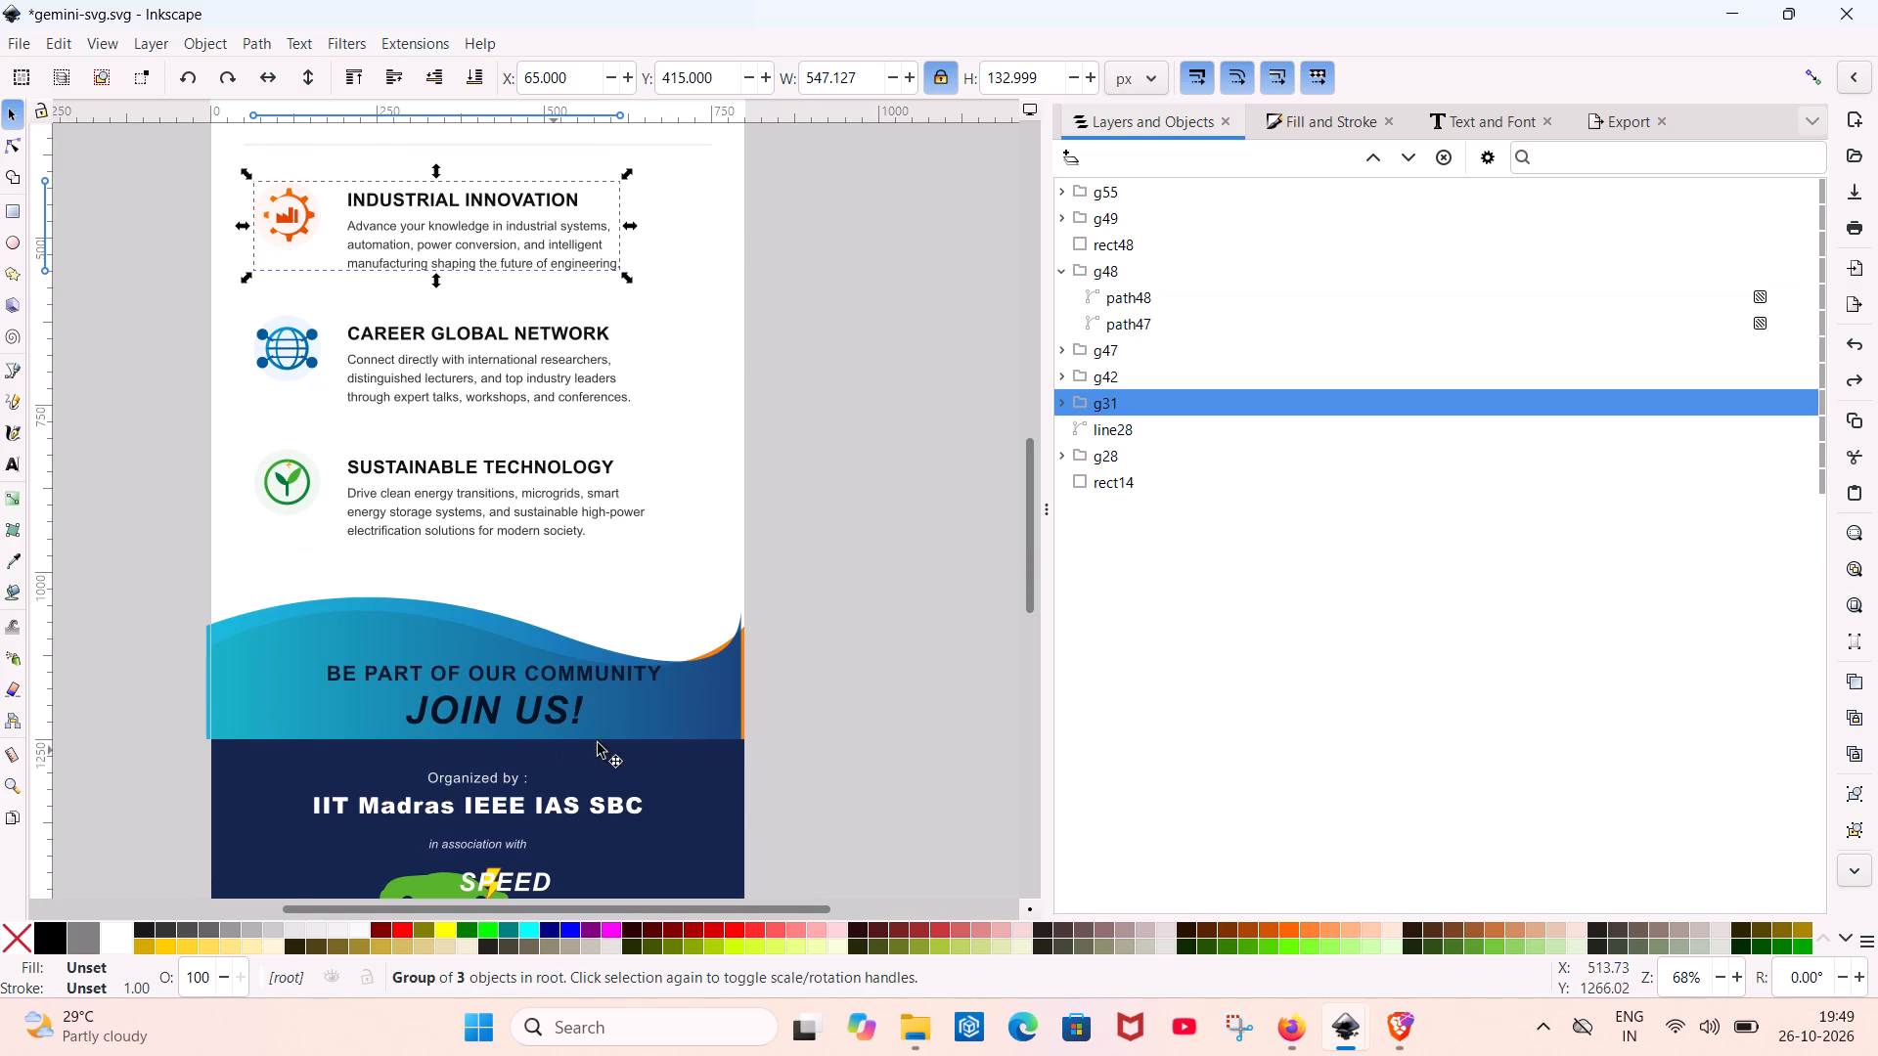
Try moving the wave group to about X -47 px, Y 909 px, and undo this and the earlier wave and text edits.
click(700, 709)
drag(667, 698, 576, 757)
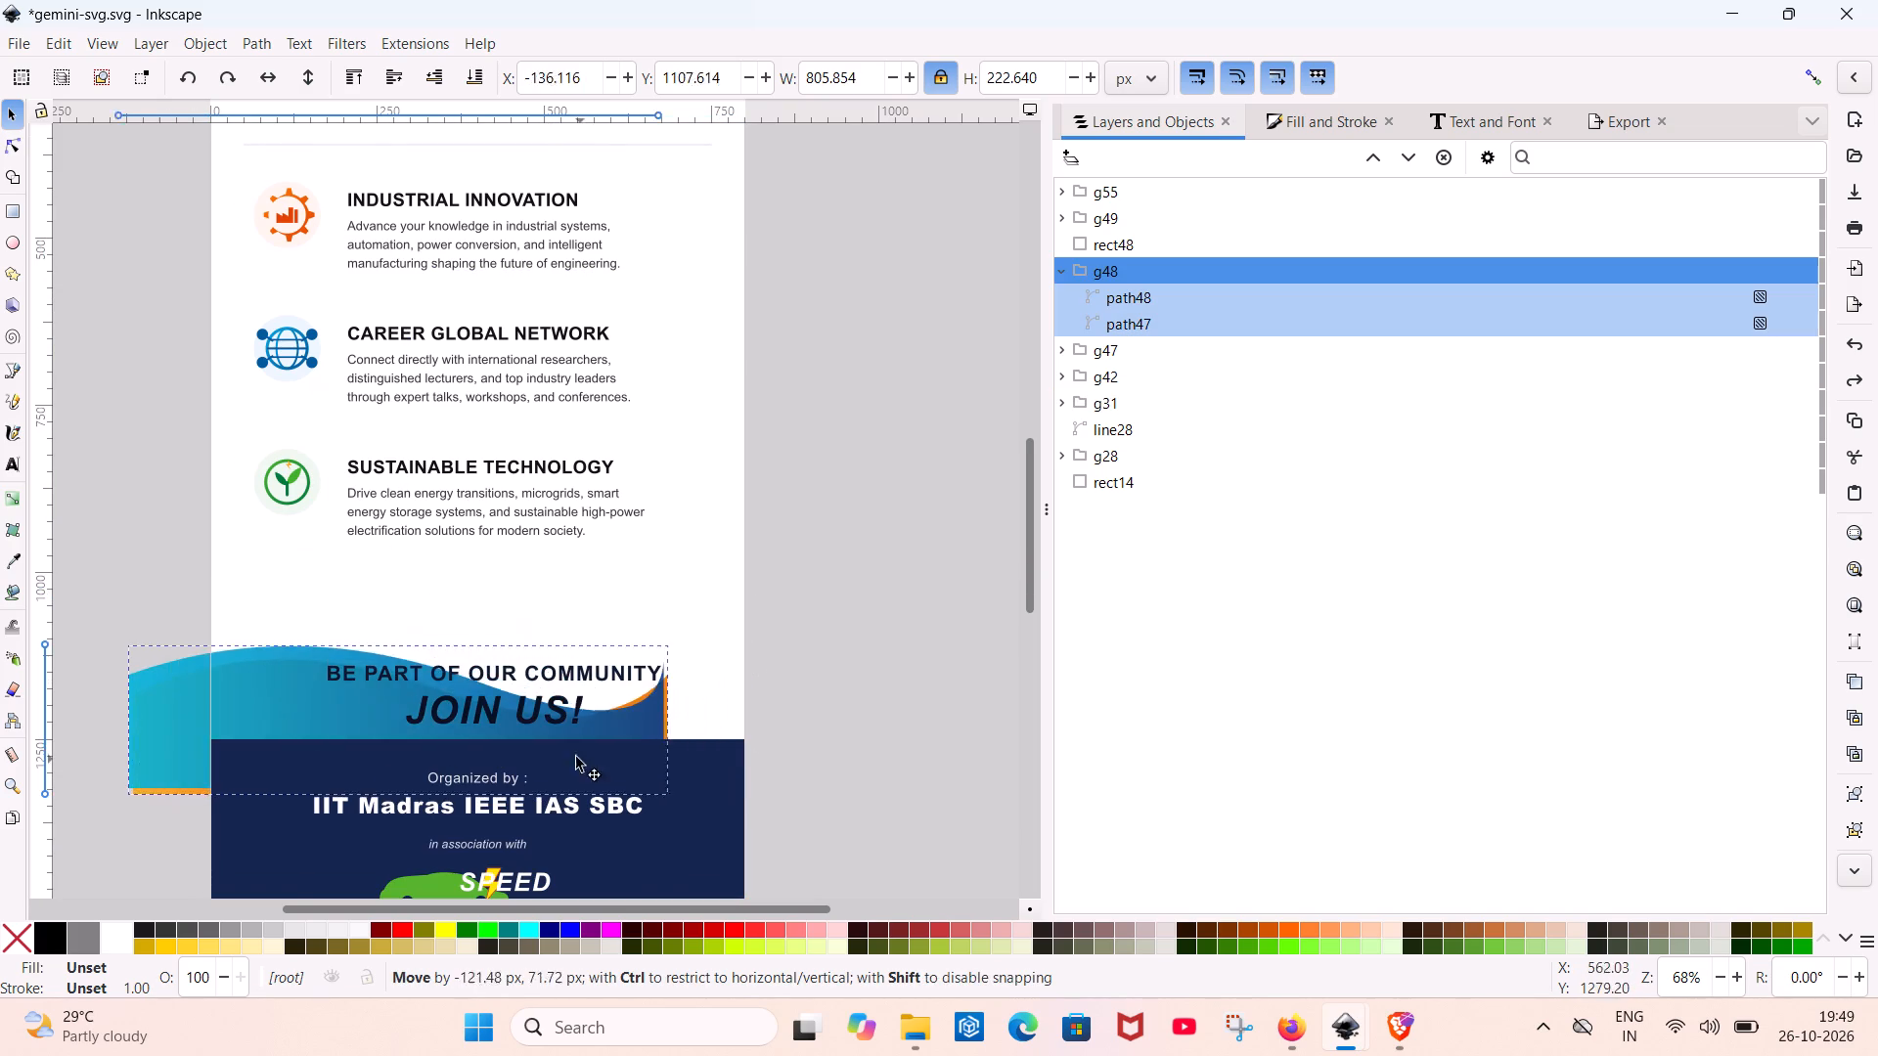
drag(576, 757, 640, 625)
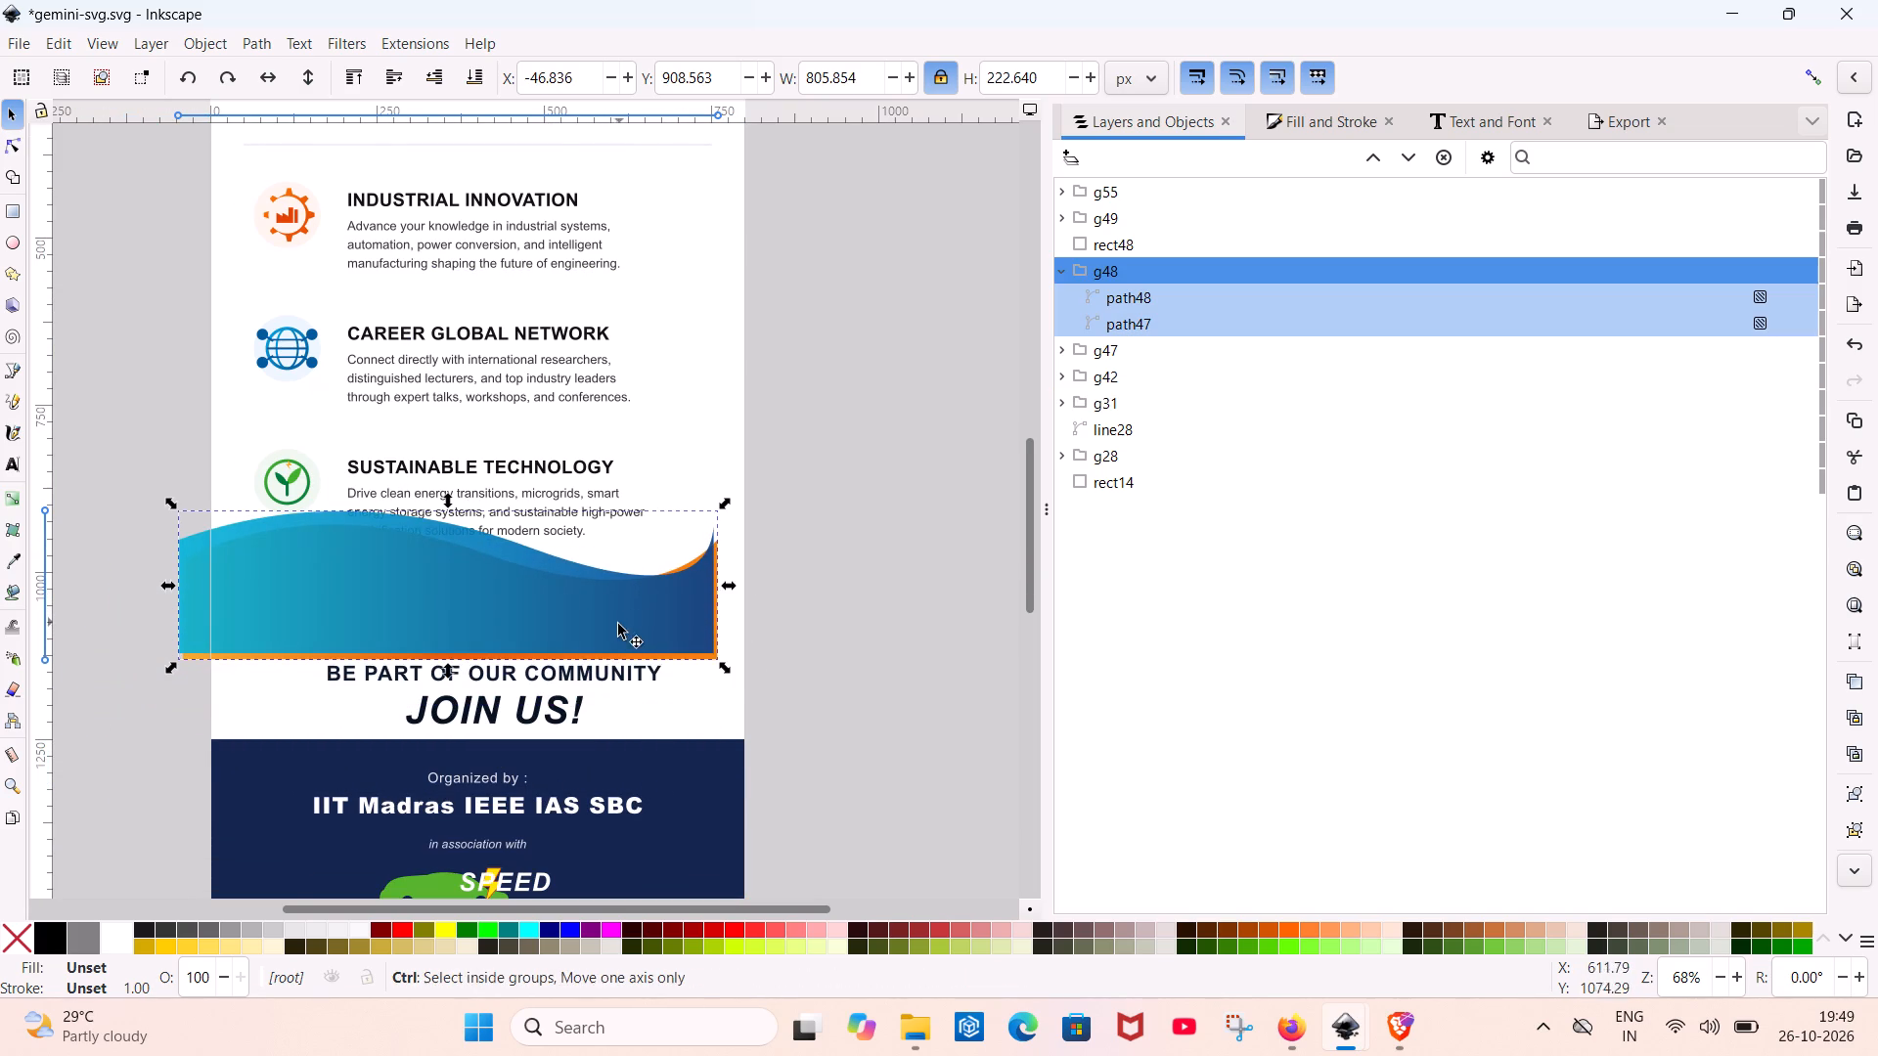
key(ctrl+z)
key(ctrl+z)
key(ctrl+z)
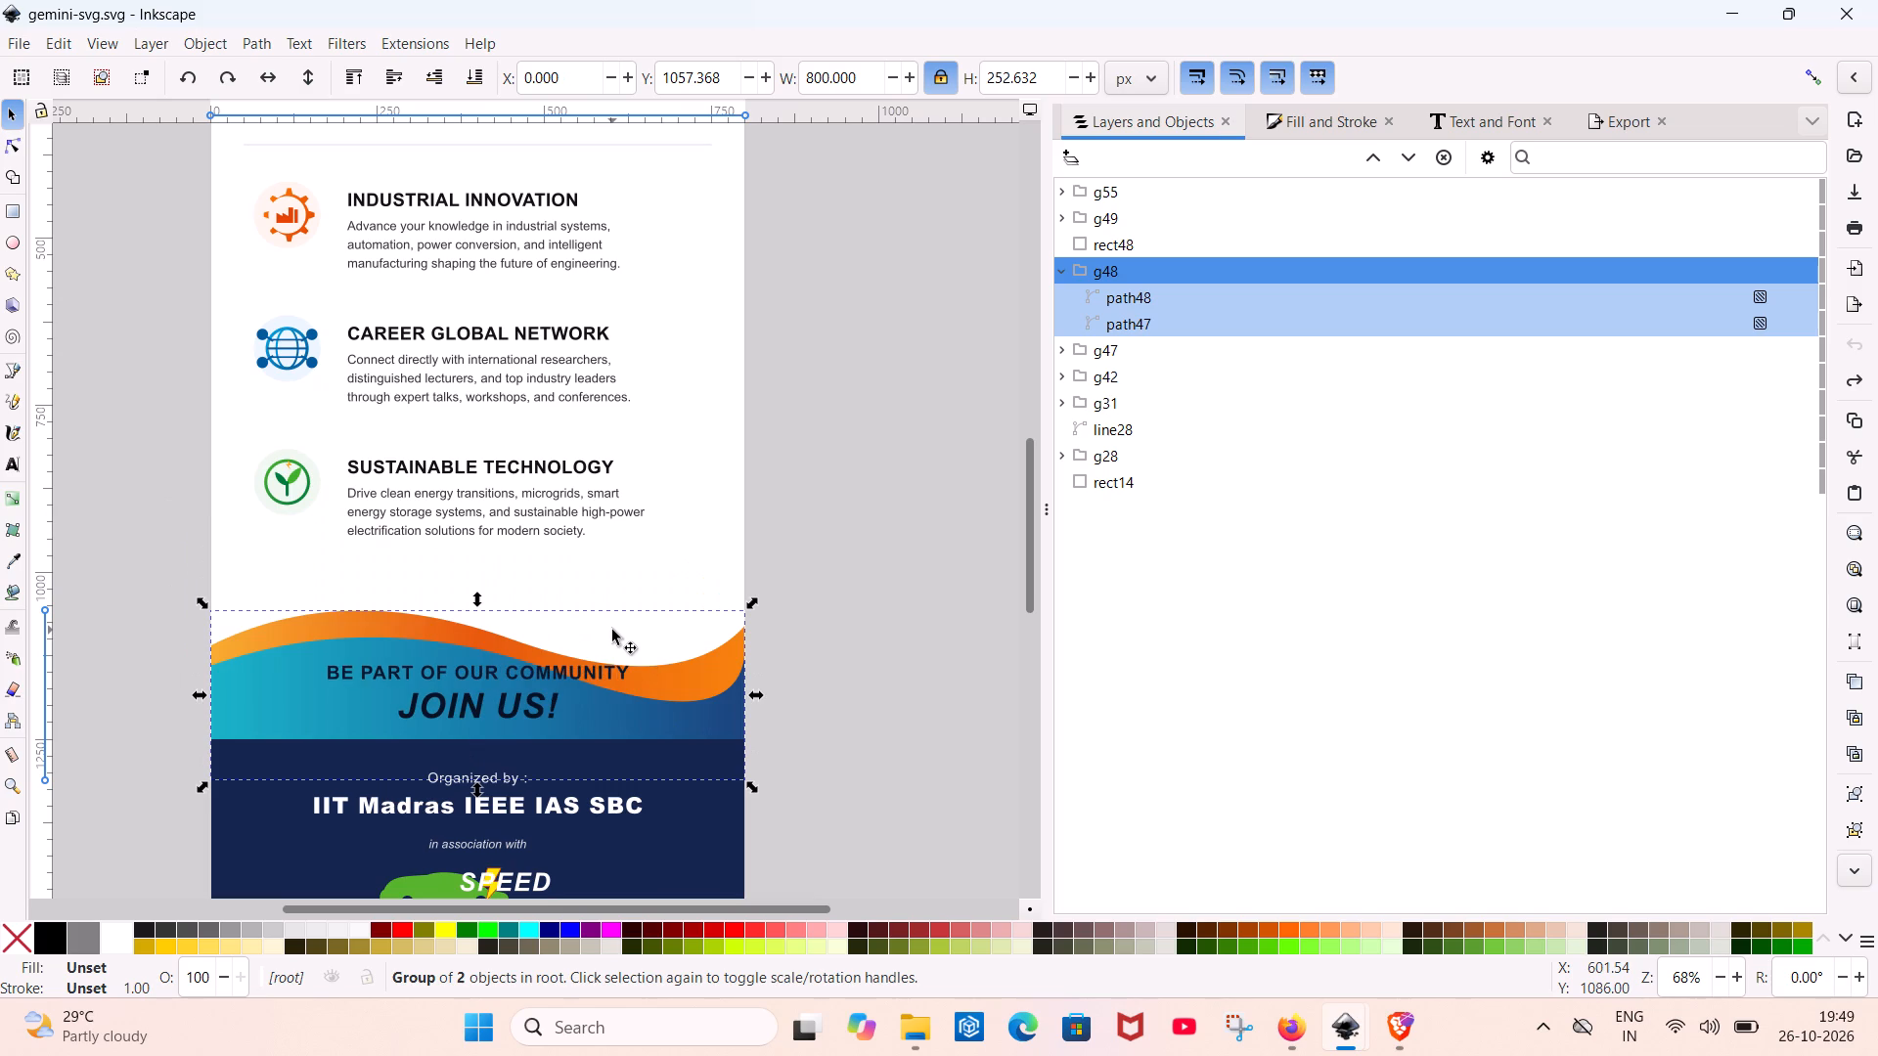
Move the orange and blue wave group slightly upward, to about X -3 px, Y 1035 px.
click(669, 721)
click(697, 660)
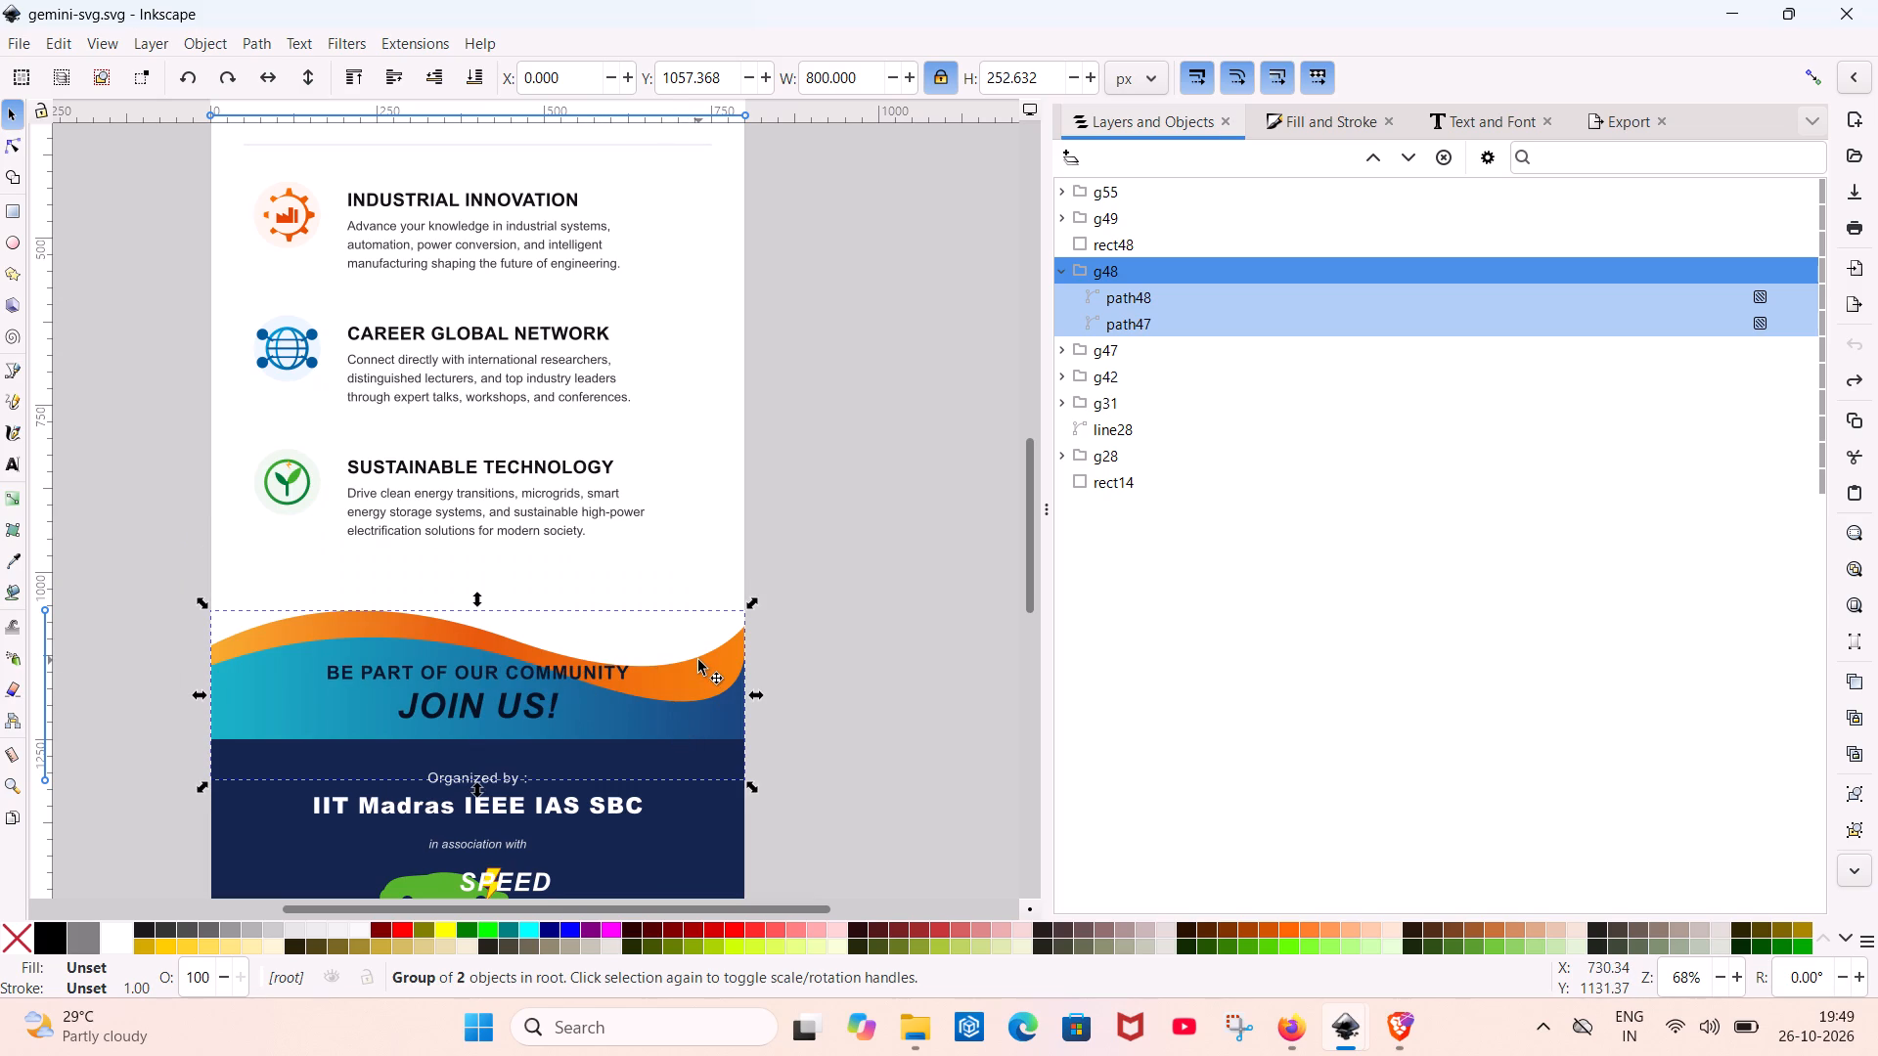
click(698, 660)
drag(698, 664, 702, 636)
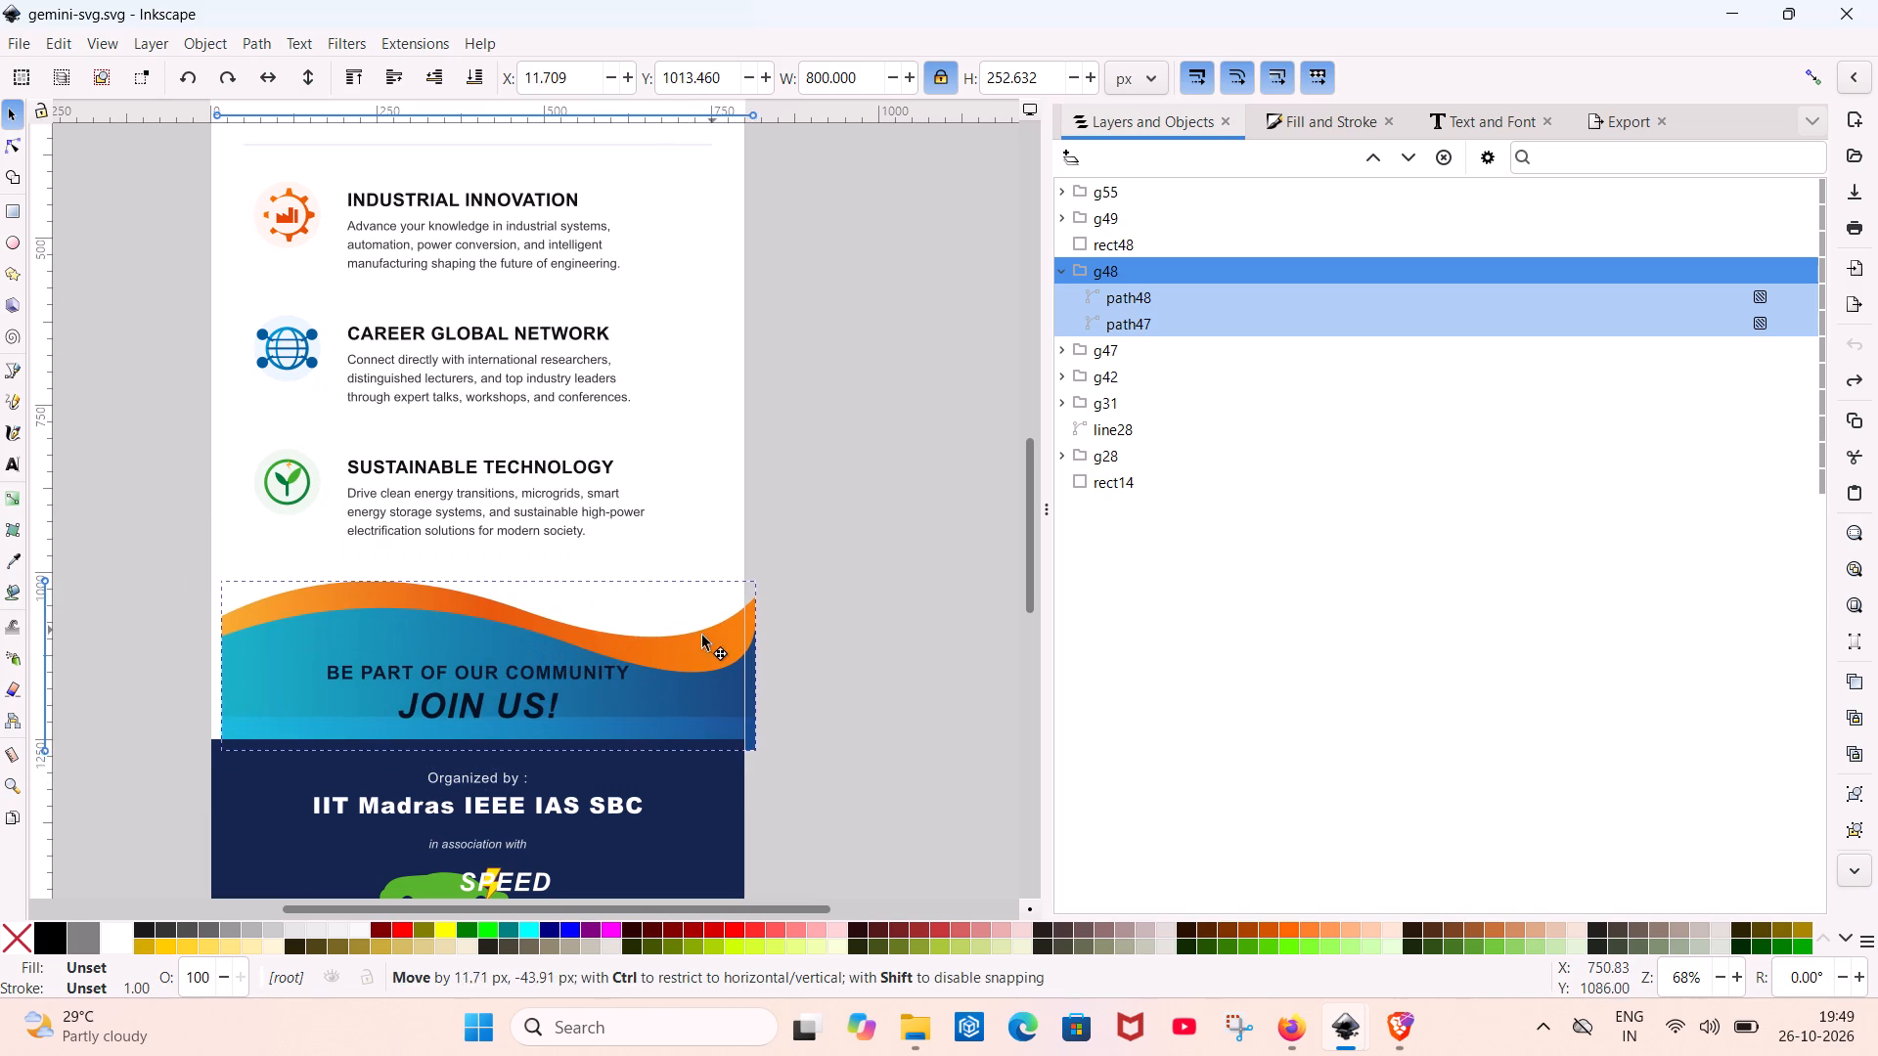
drag(702, 636, 703, 637)
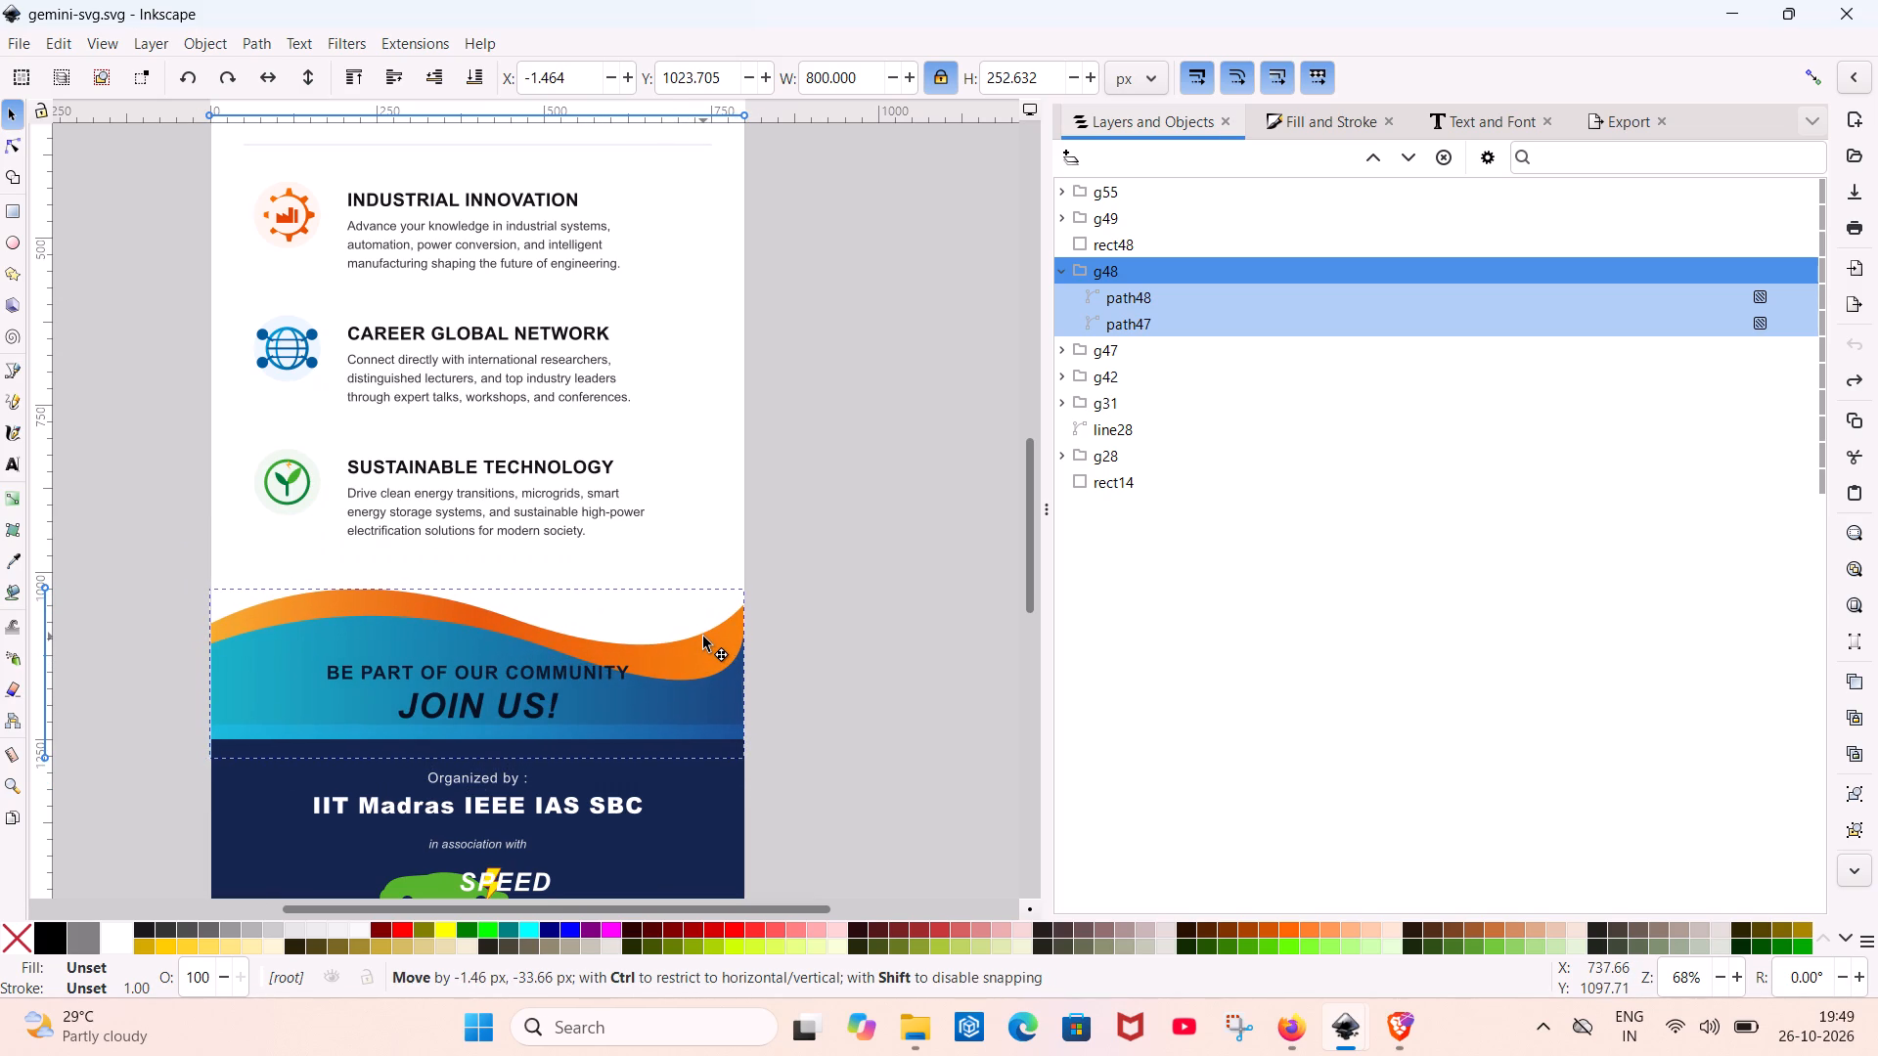
drag(703, 637, 702, 657)
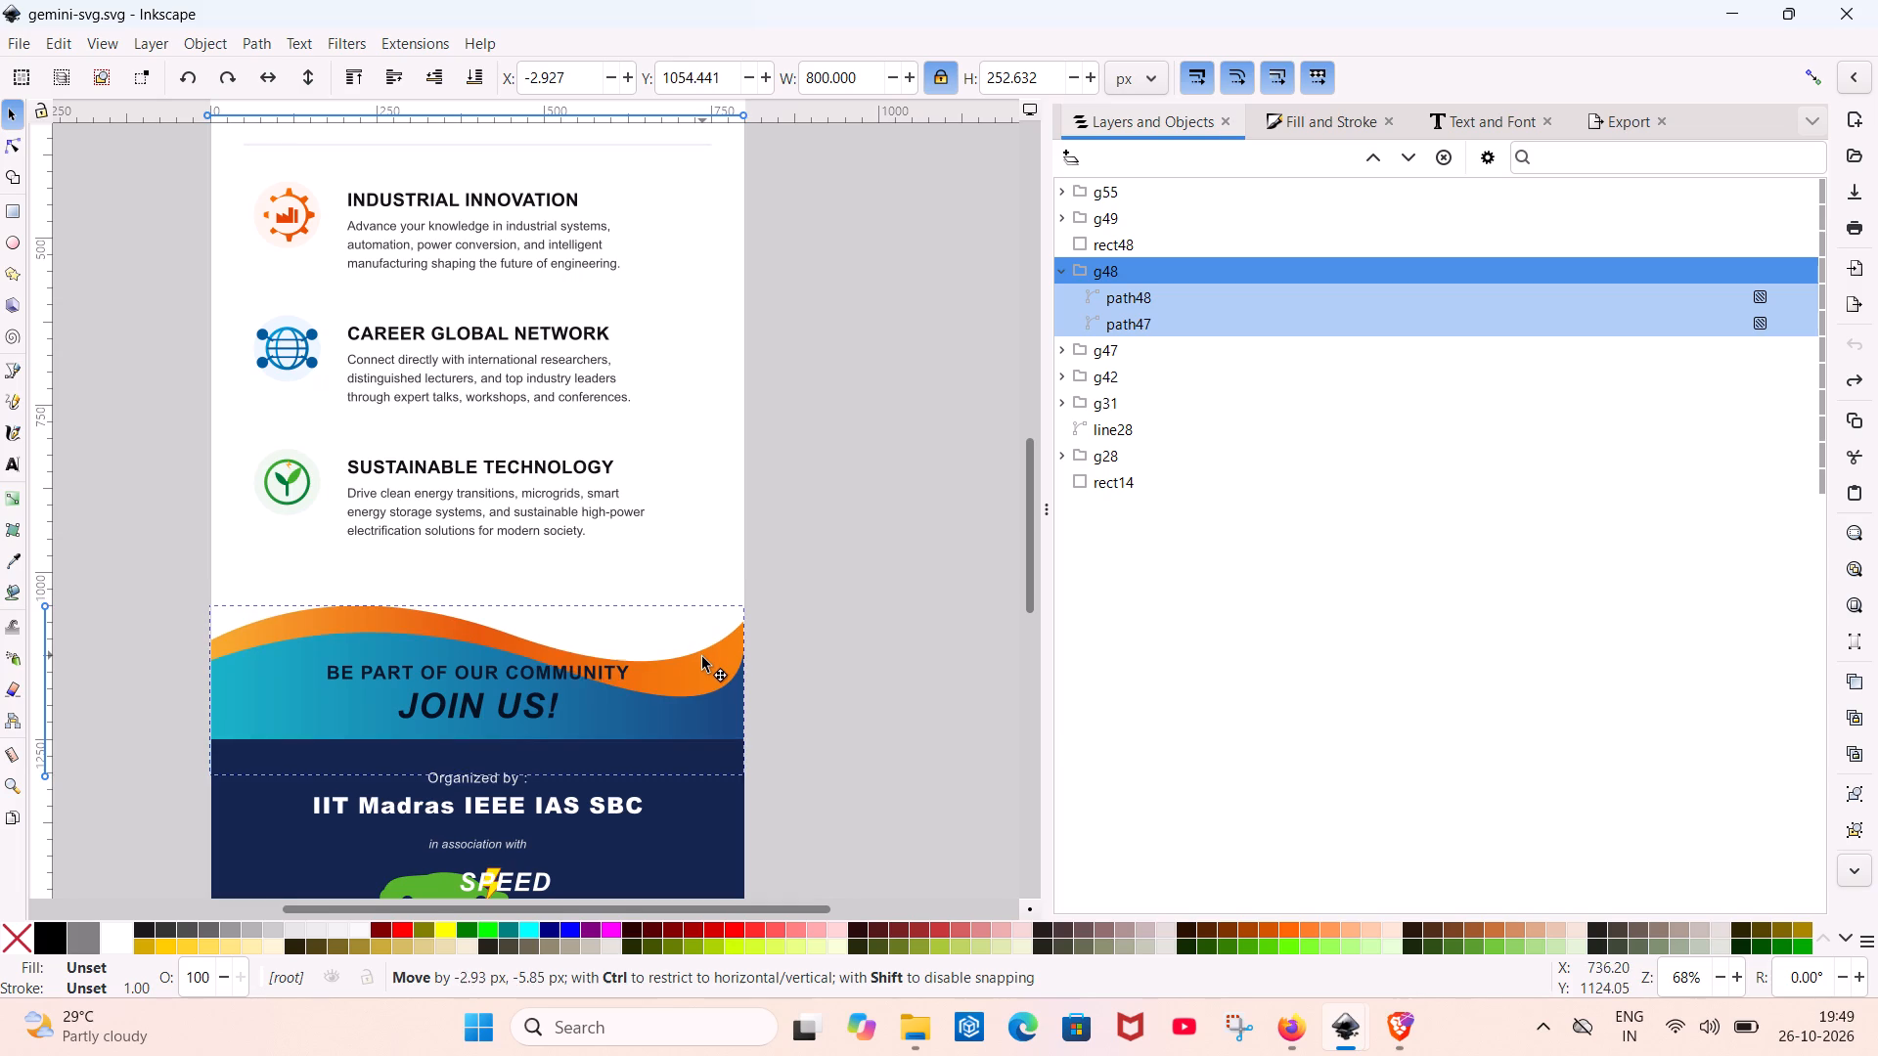
drag(702, 657, 703, 651)
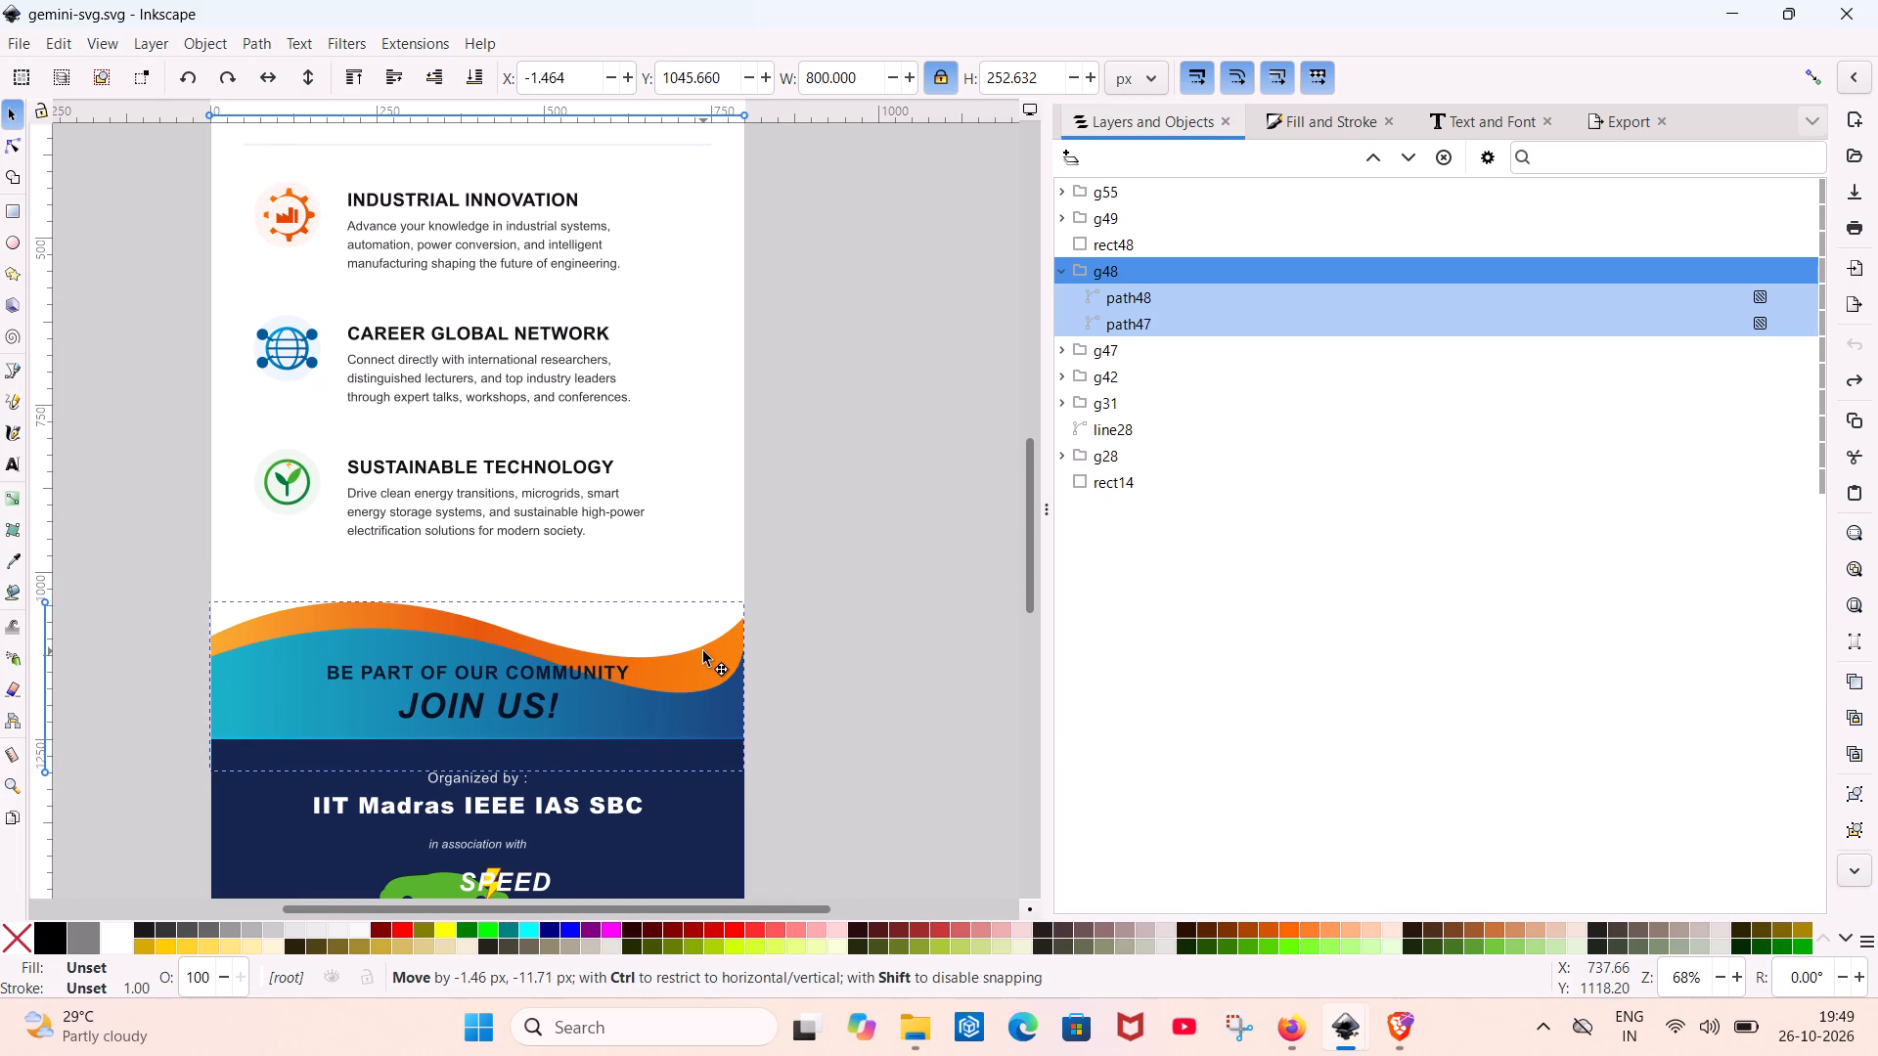
drag(703, 651, 707, 668)
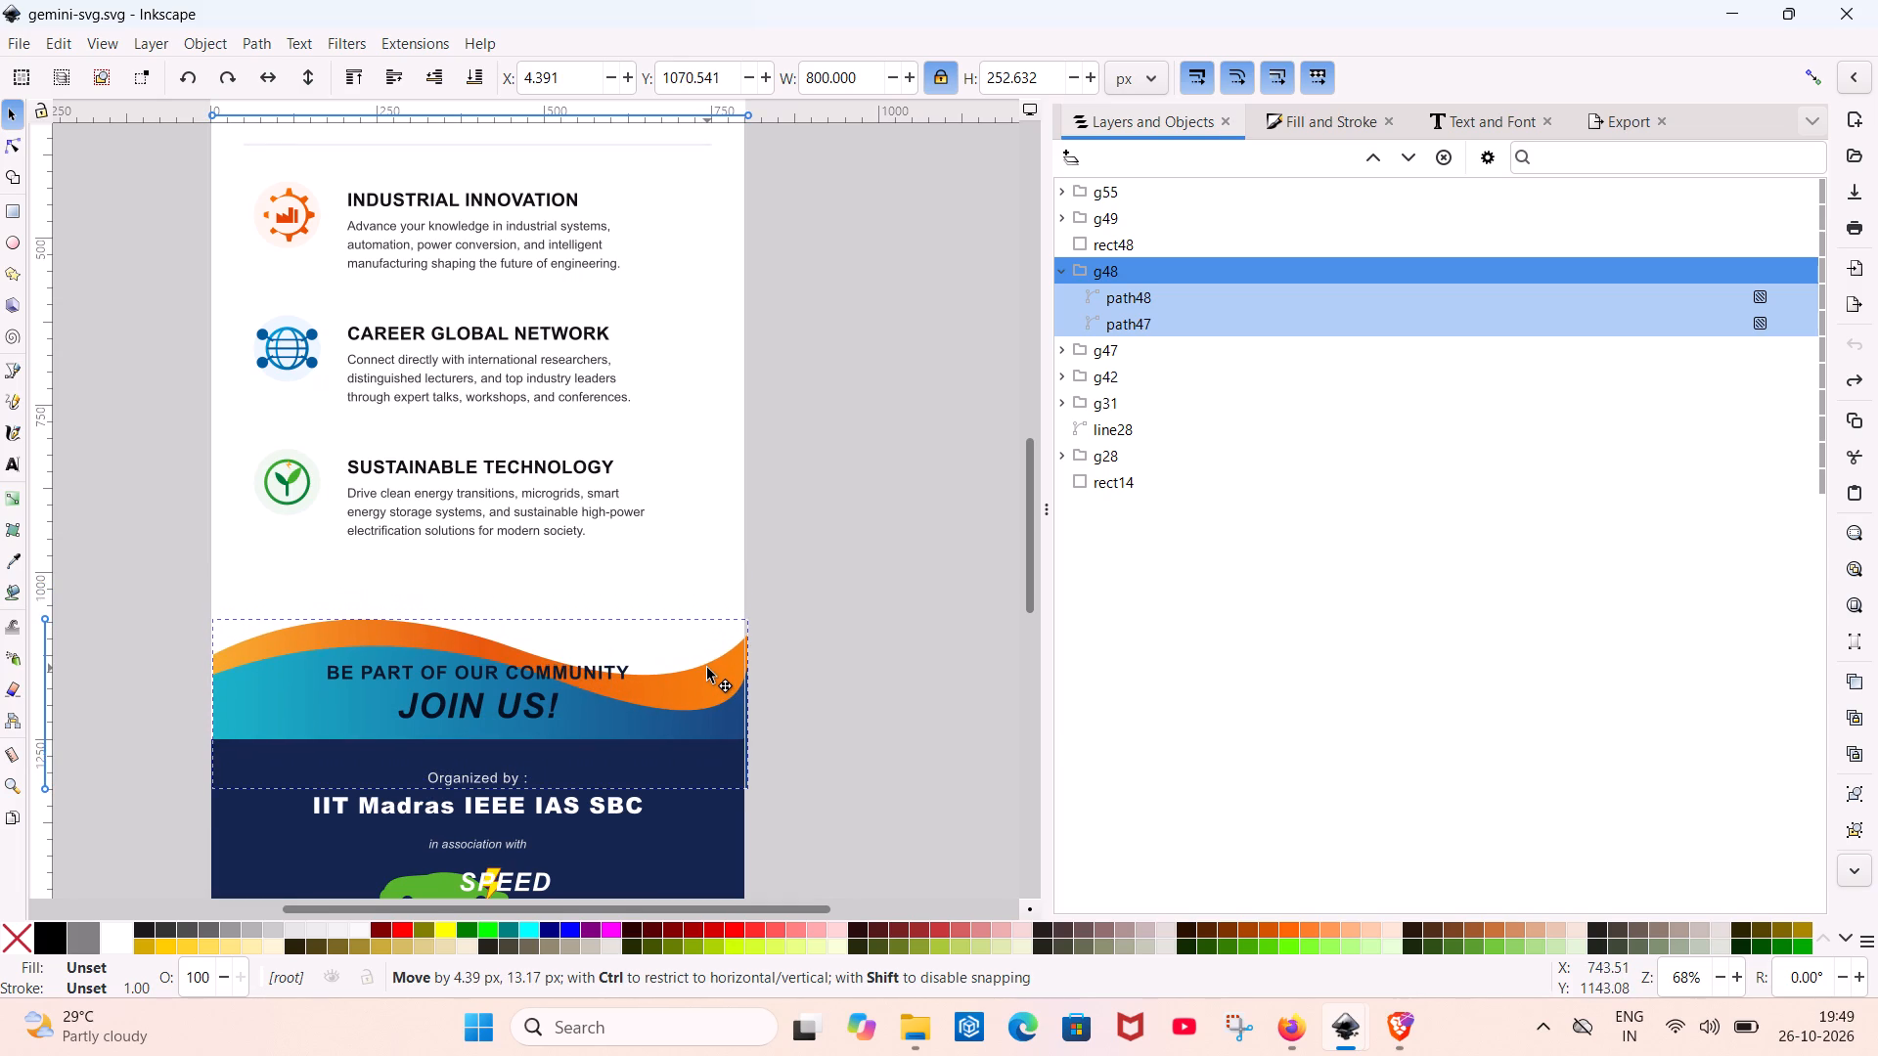
drag(707, 668, 712, 655)
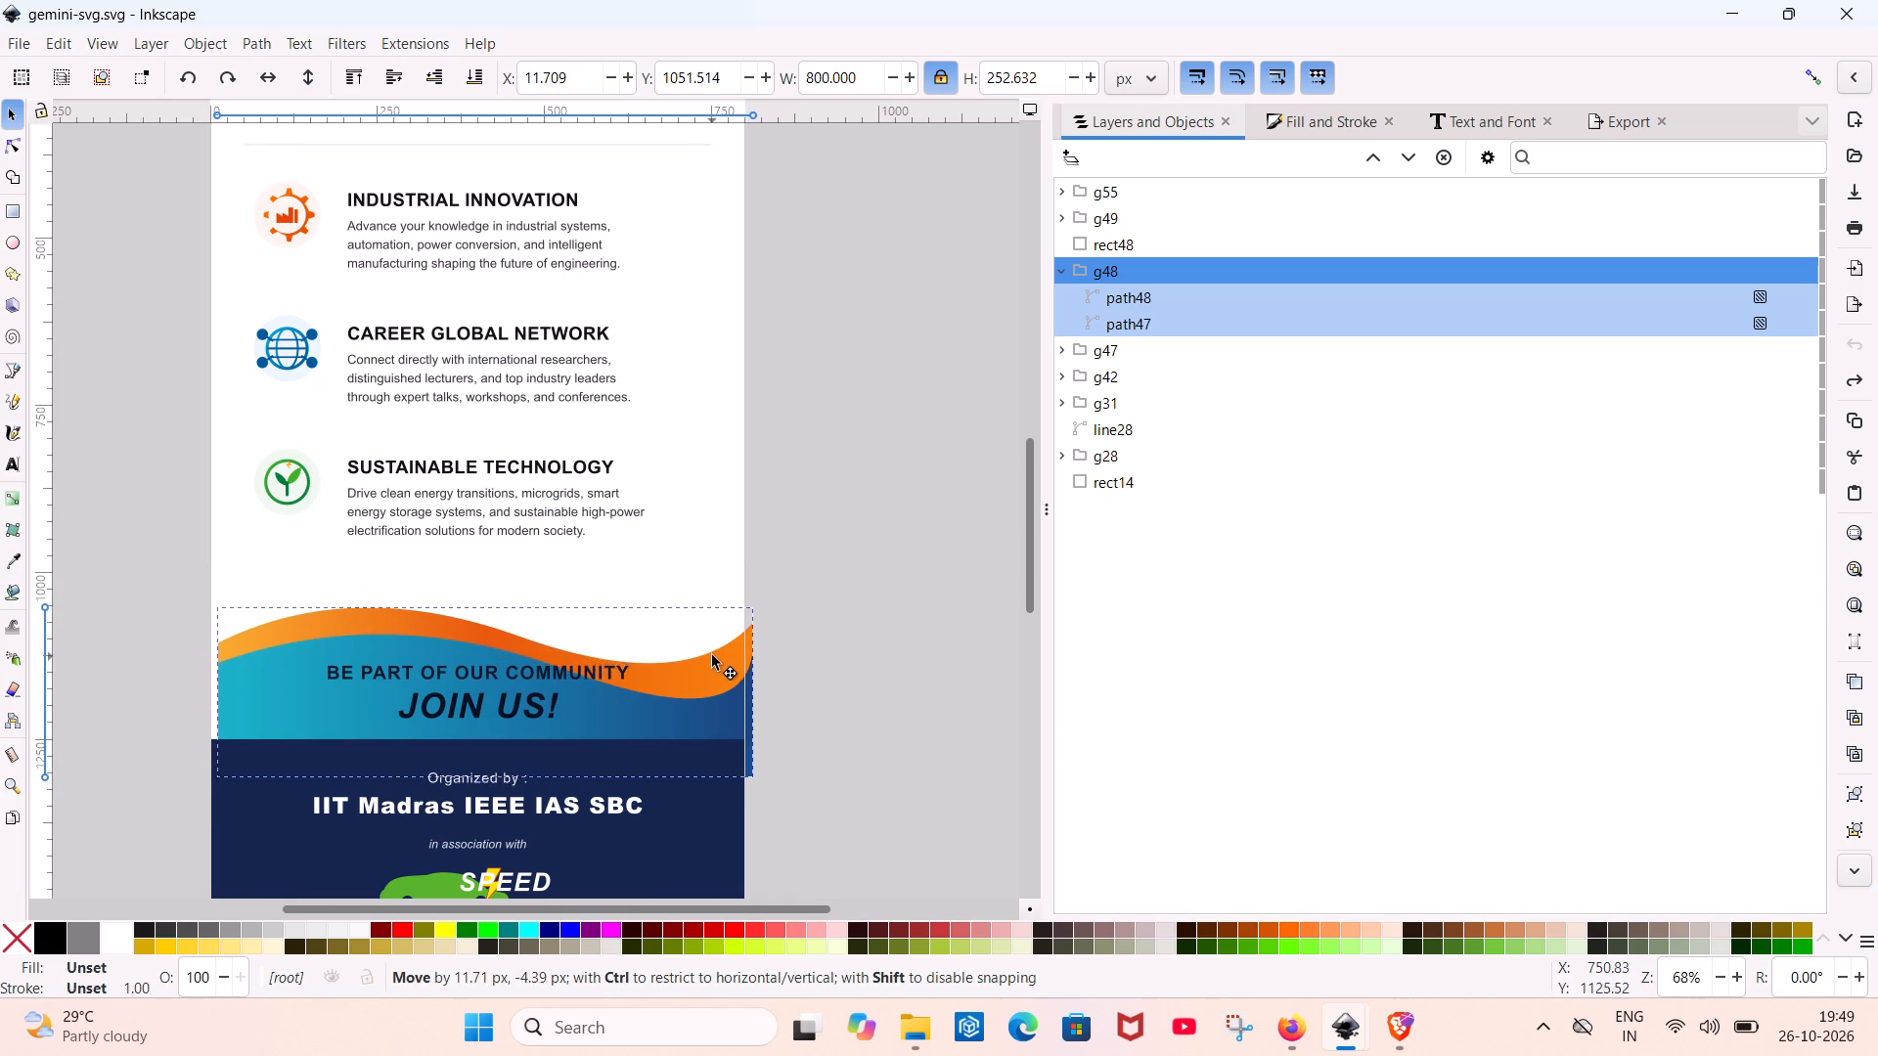
drag(712, 655, 709, 642)
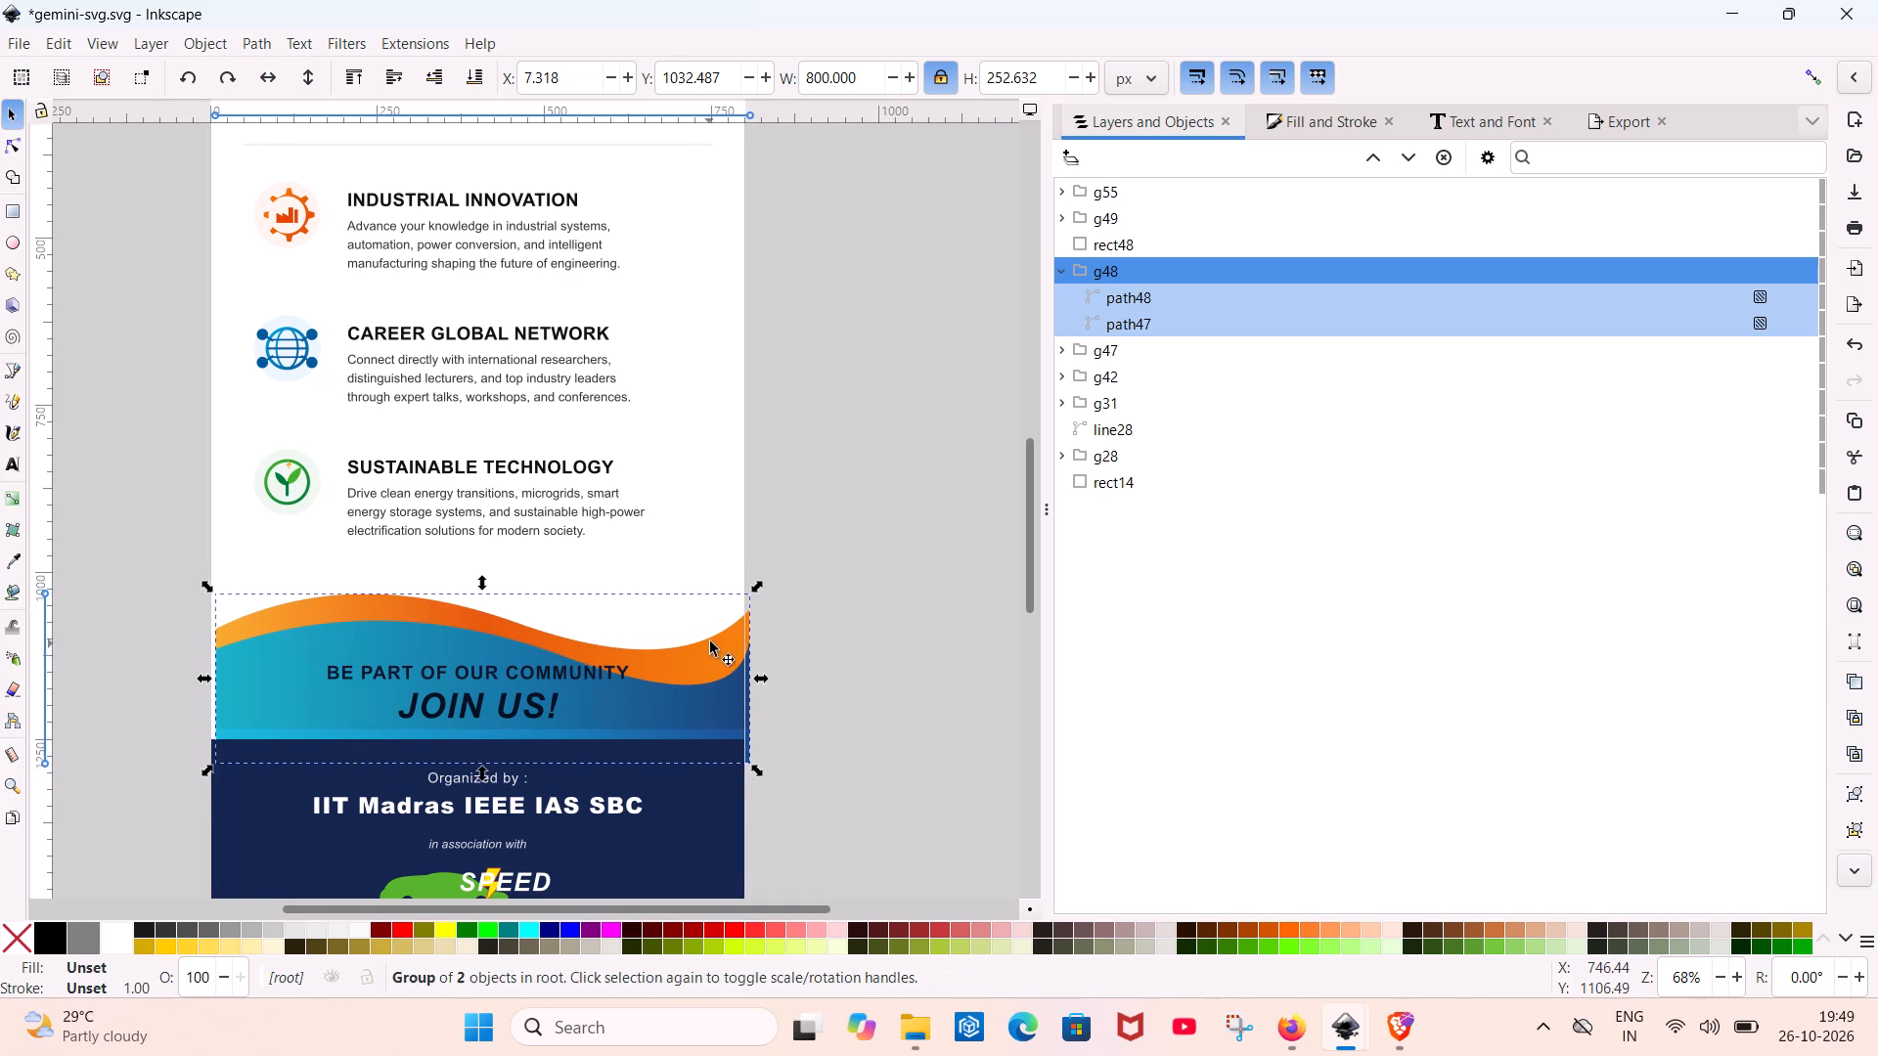
drag(684, 659, 672, 664)
Shift the white poster background rectangle to about X -3 px, Y 7 px.
scroll(679, 639, up, 1)
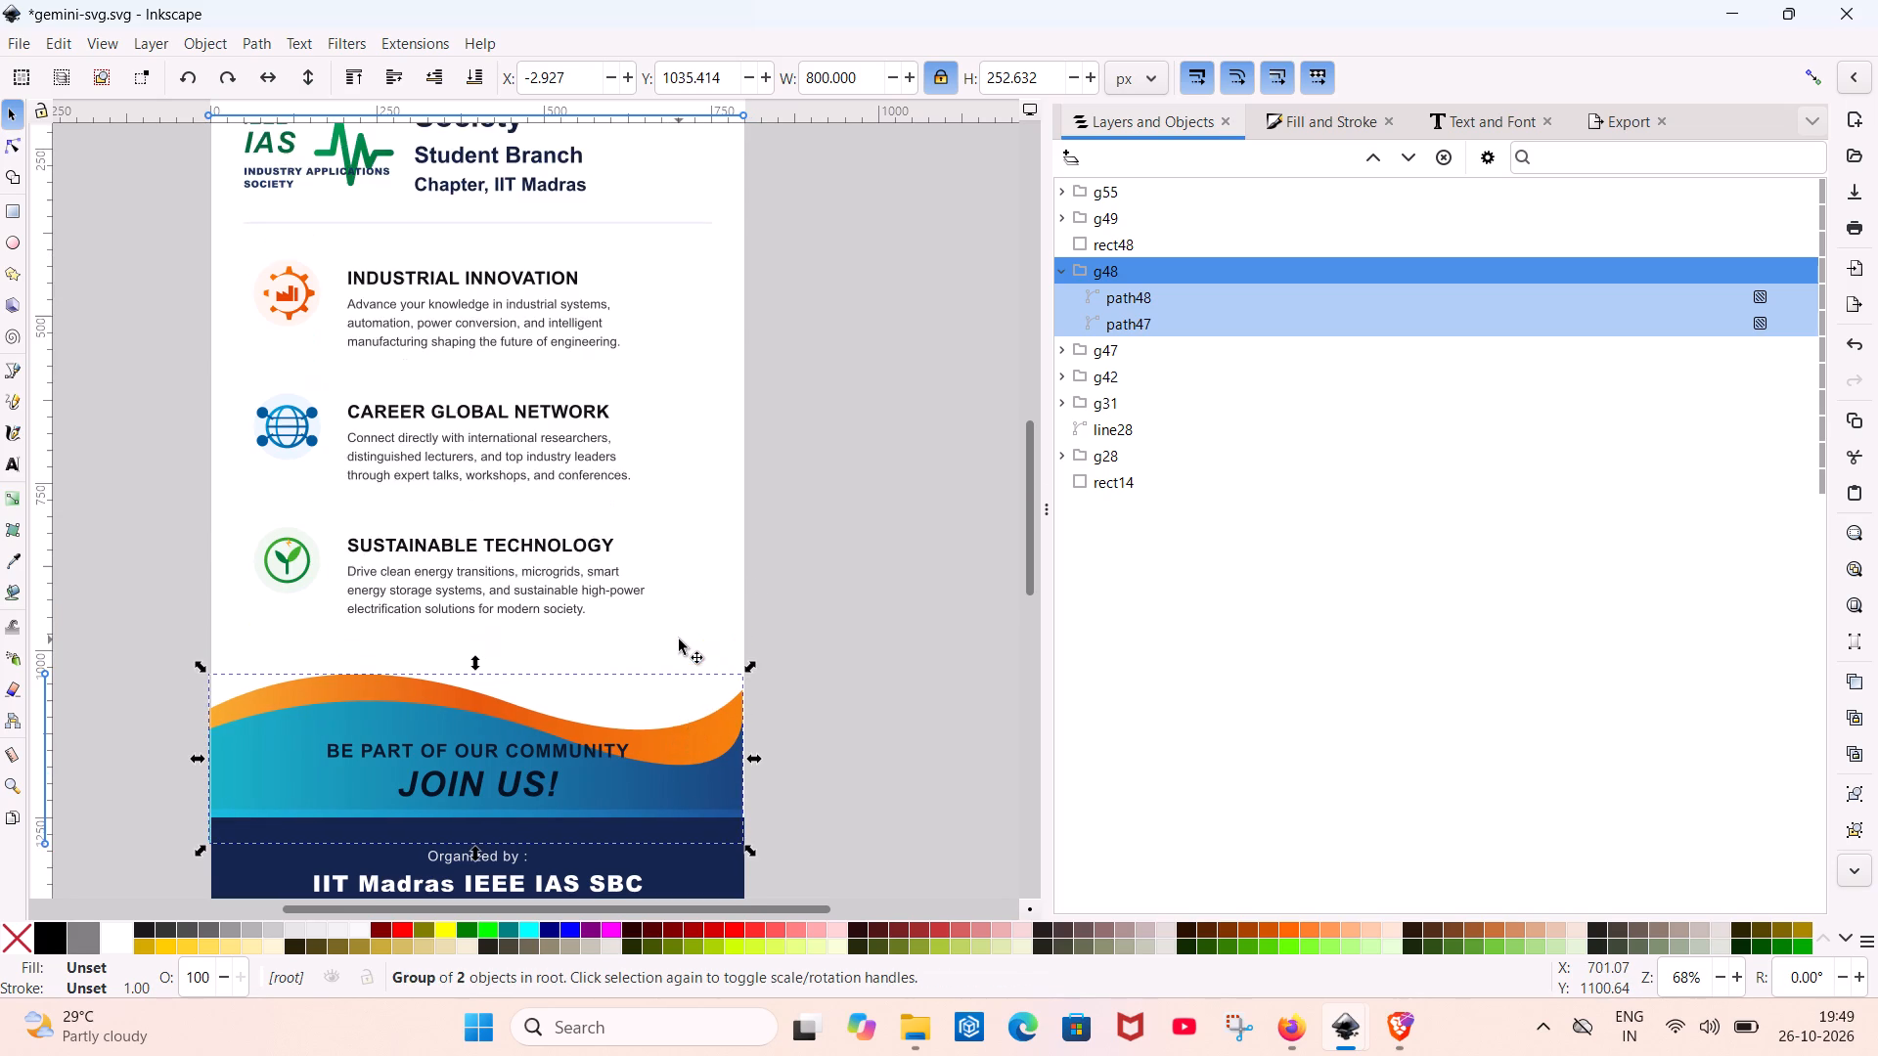
scroll(680, 637, up, 3)
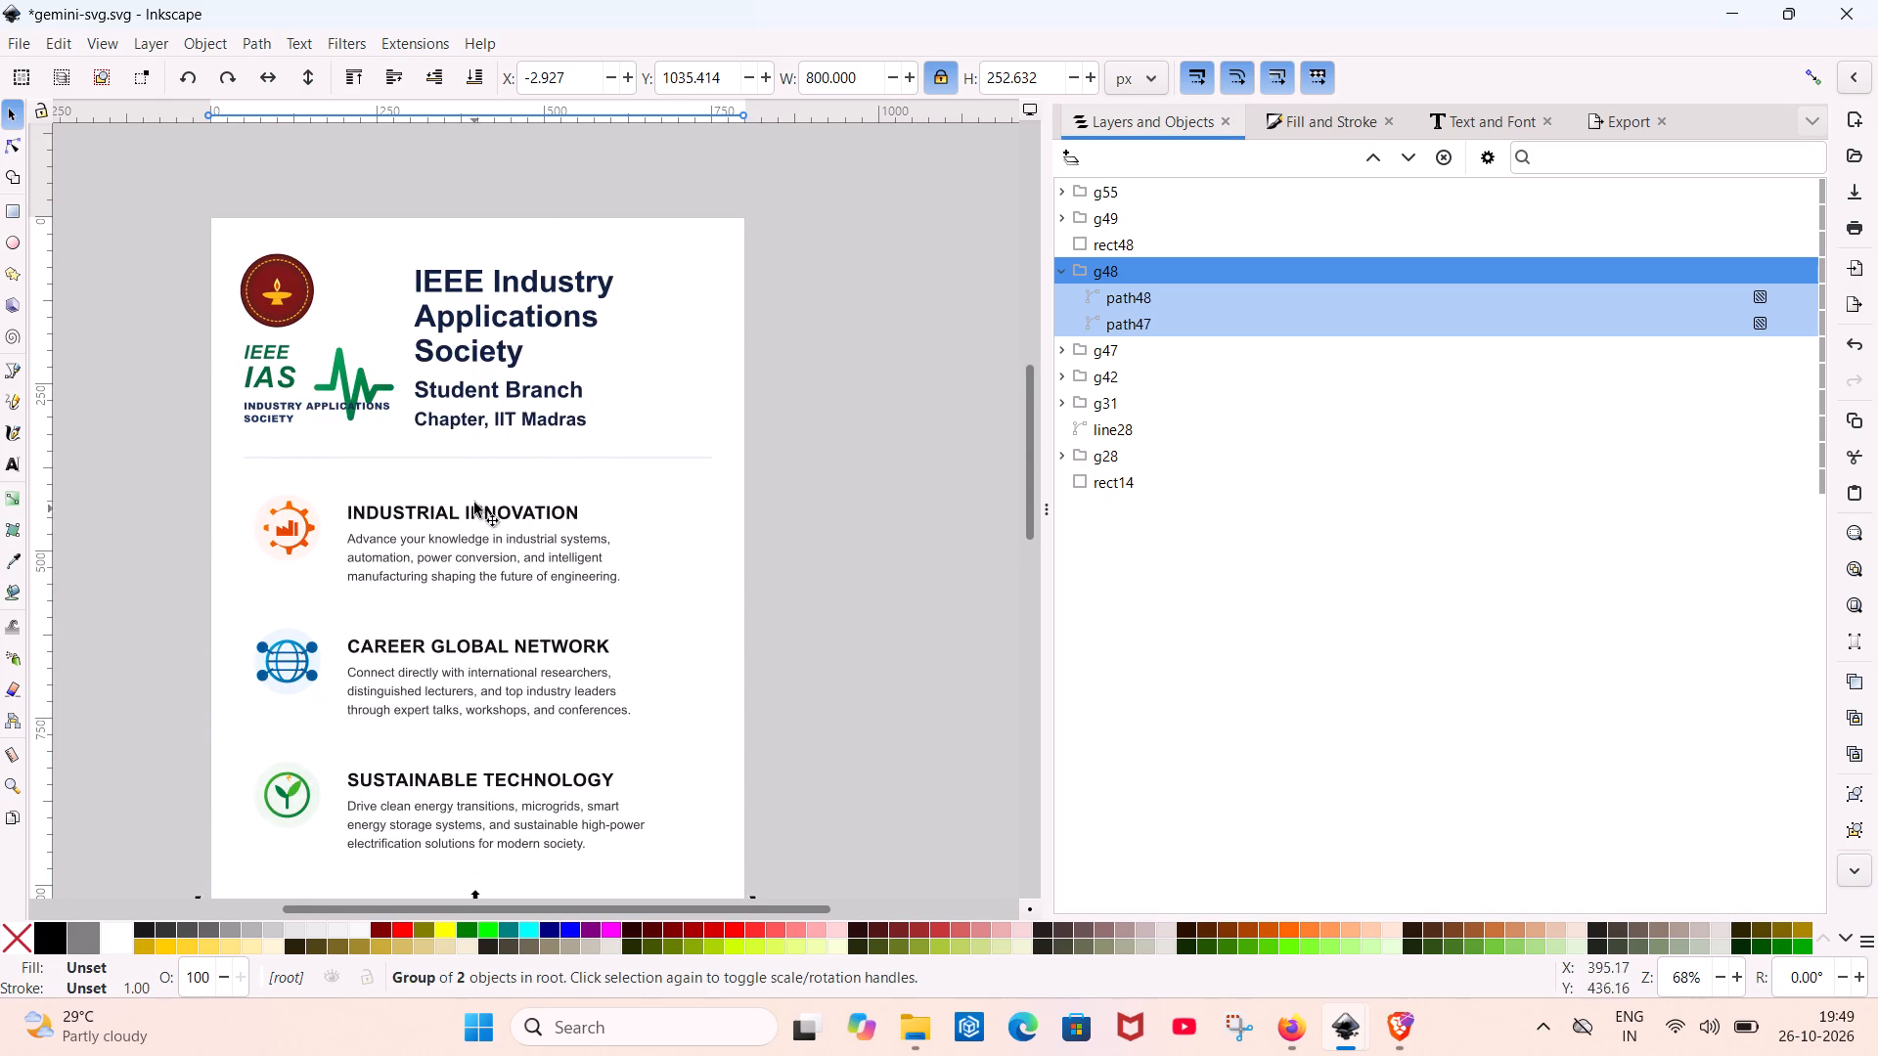
scroll(492, 452, up, 1)
click(600, 454)
scroll(648, 470, down, 3)
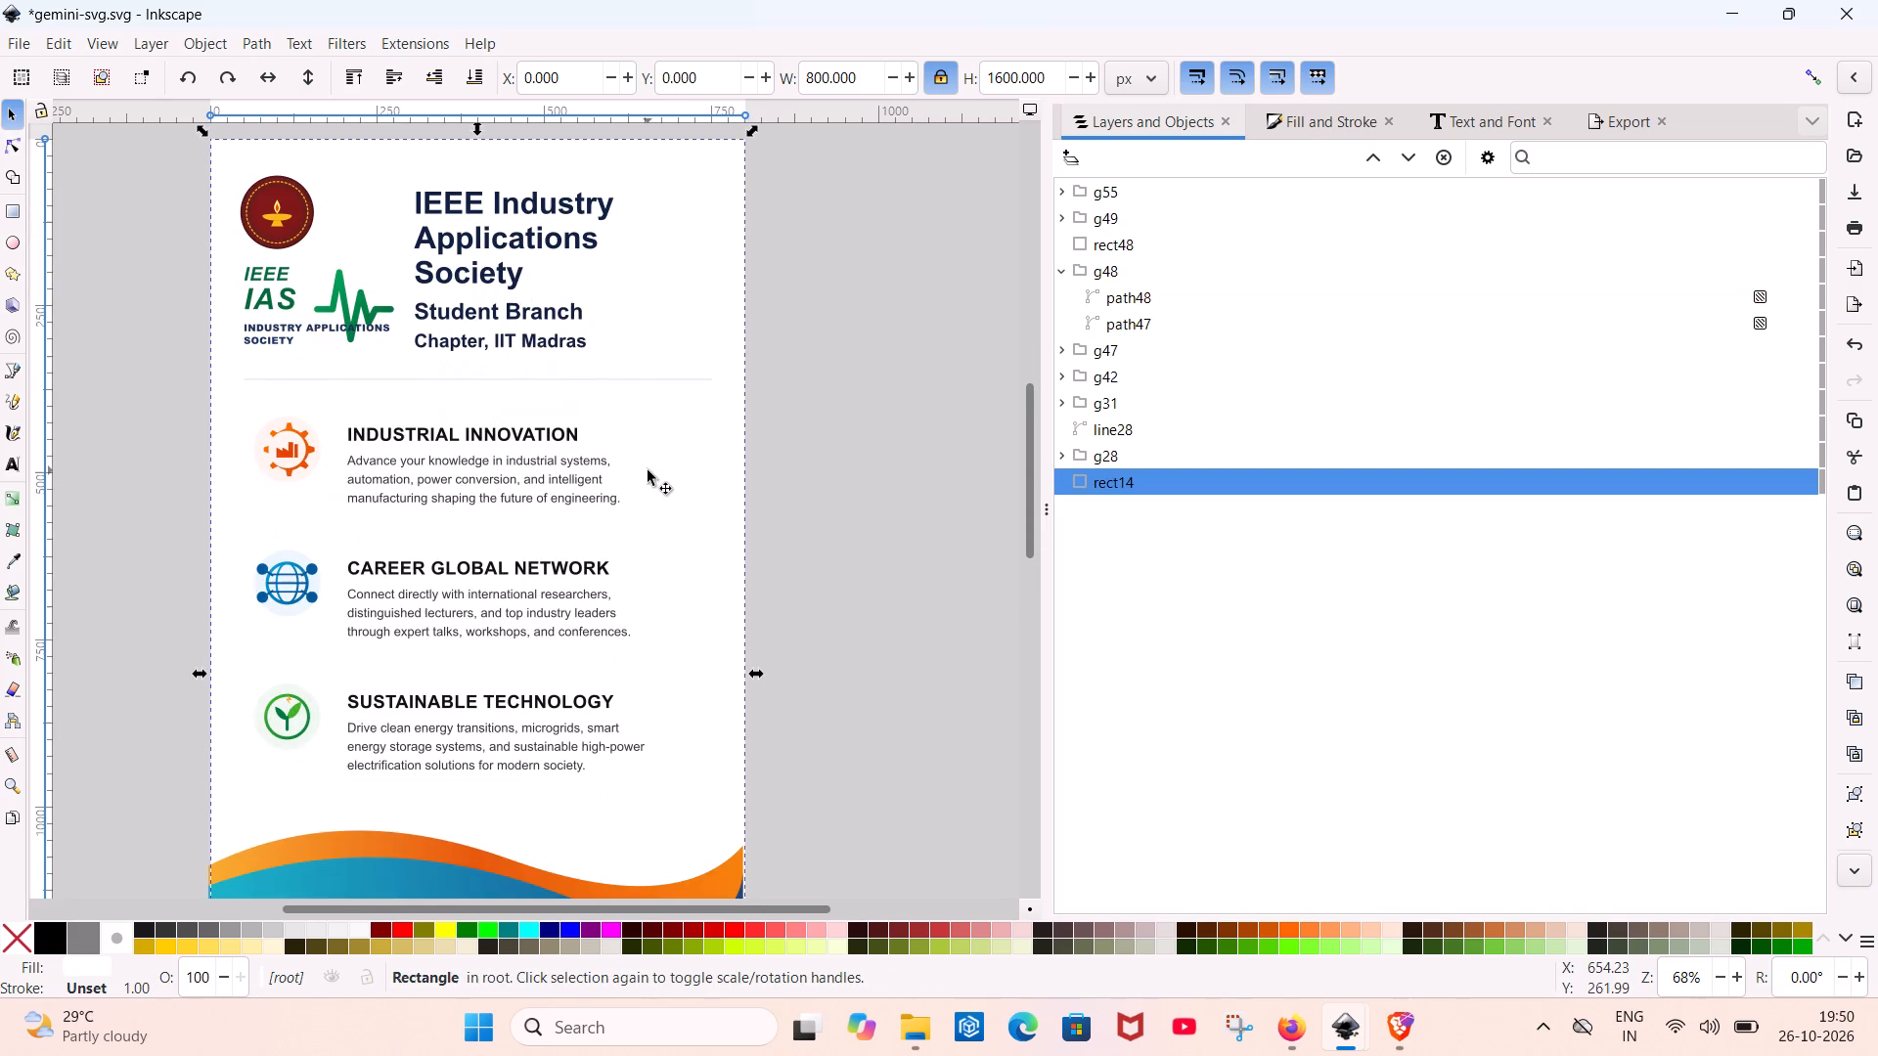
drag(646, 491, 652, 494)
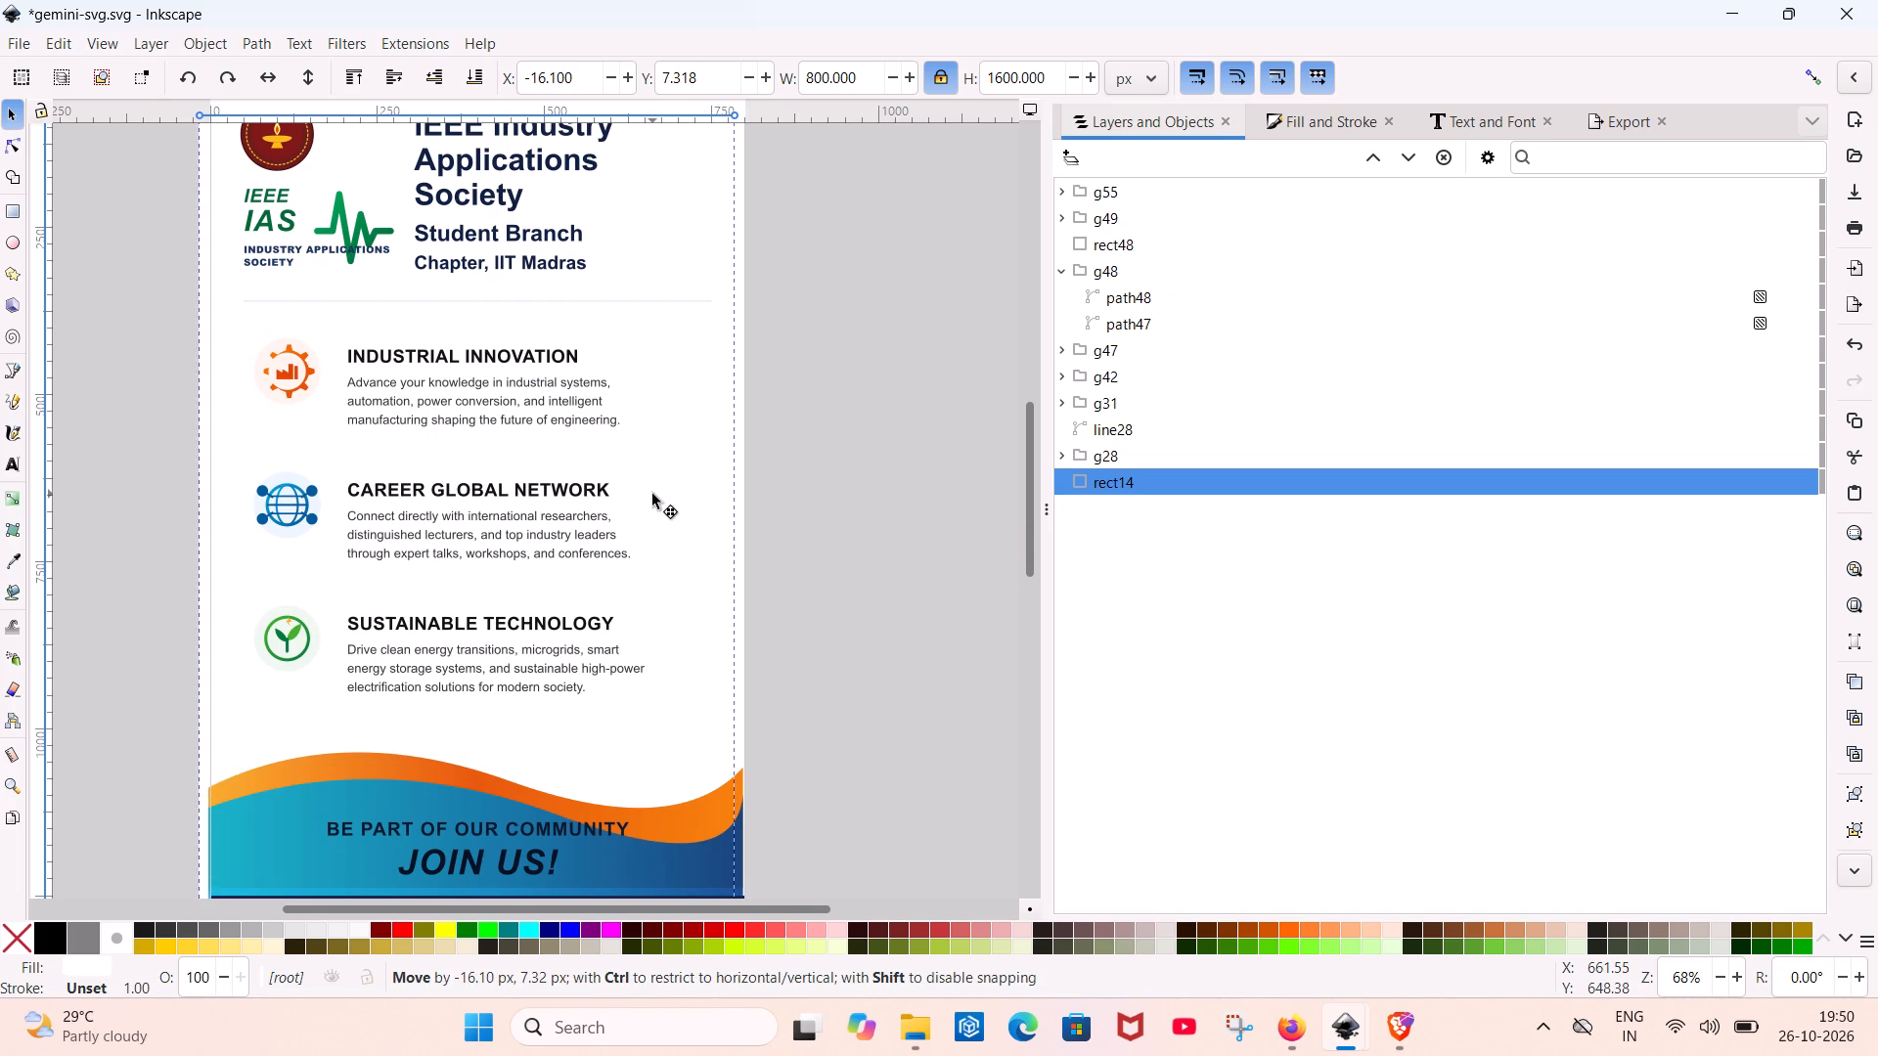
drag(652, 494, 661, 494)
Narrow the wave group to a width of about 769 px and place it at about X 9 px, Y 1016 px.
scroll(661, 494, down, 2)
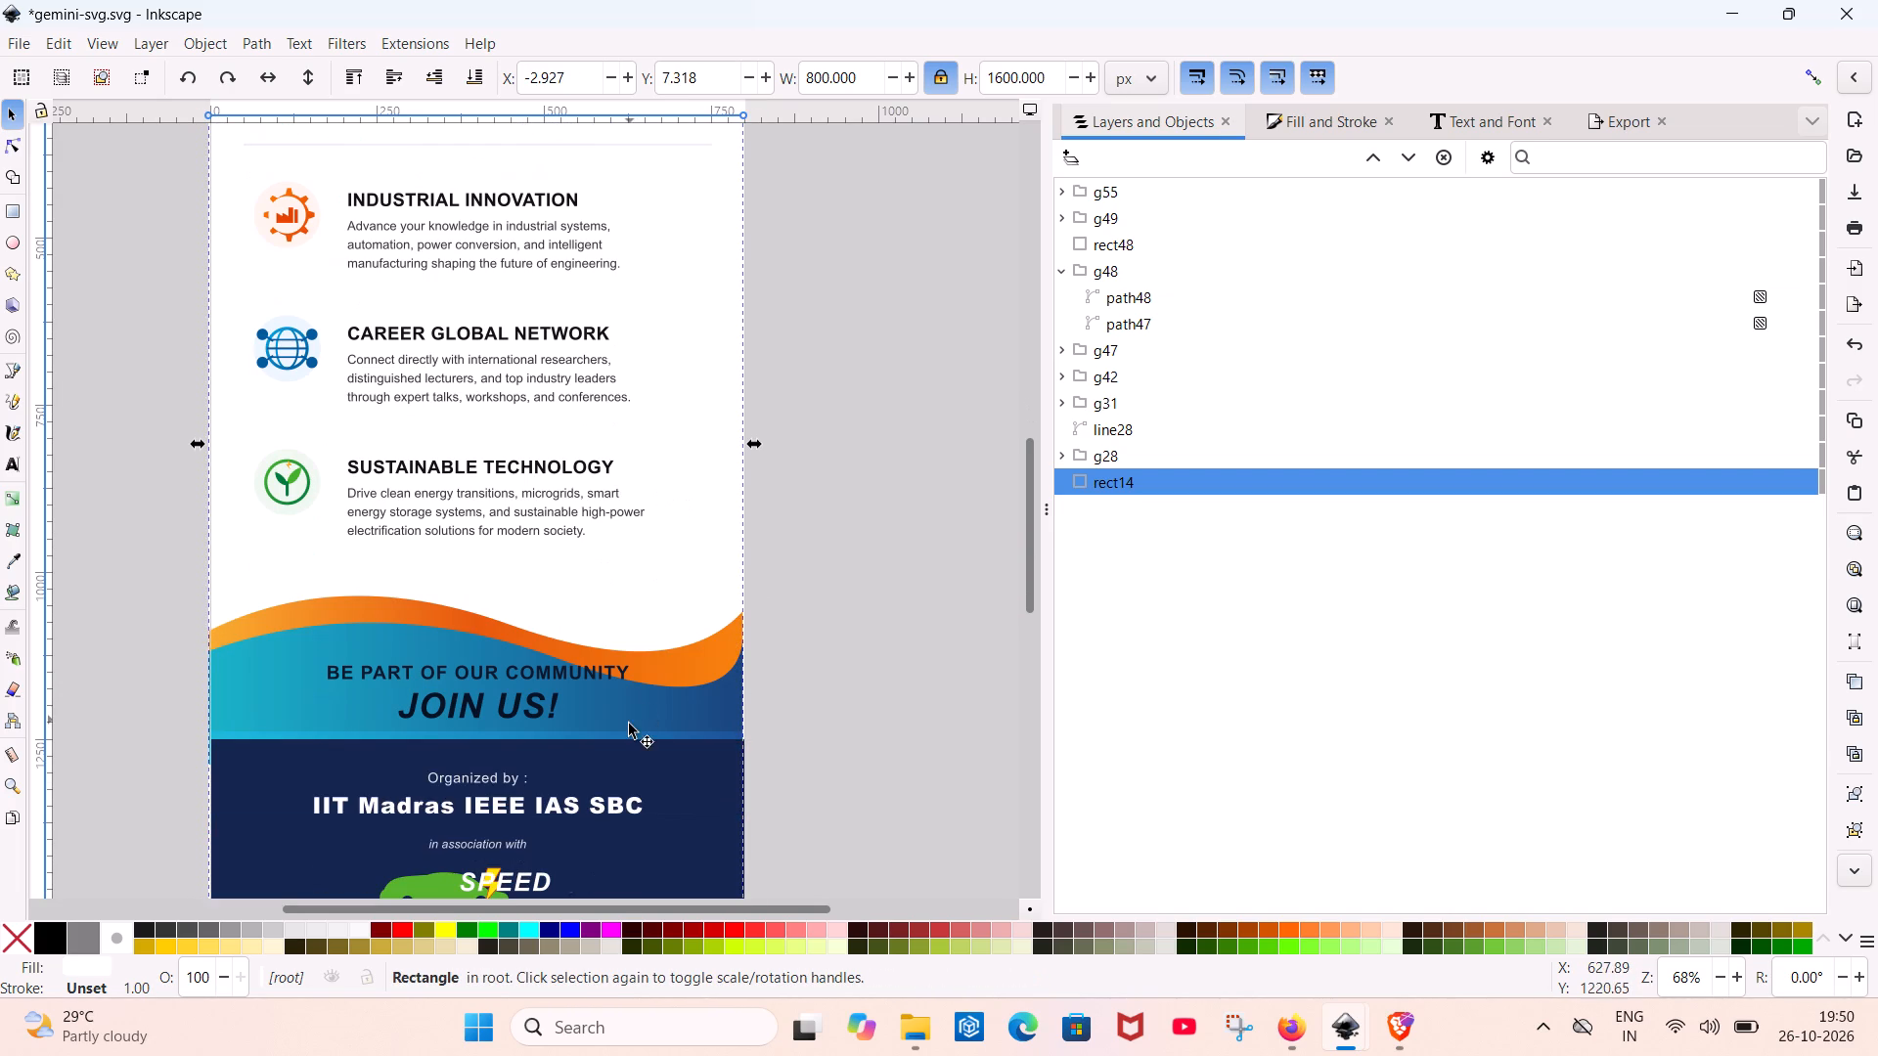
click(637, 698)
drag(753, 682, 733, 686)
drag(670, 699, 685, 692)
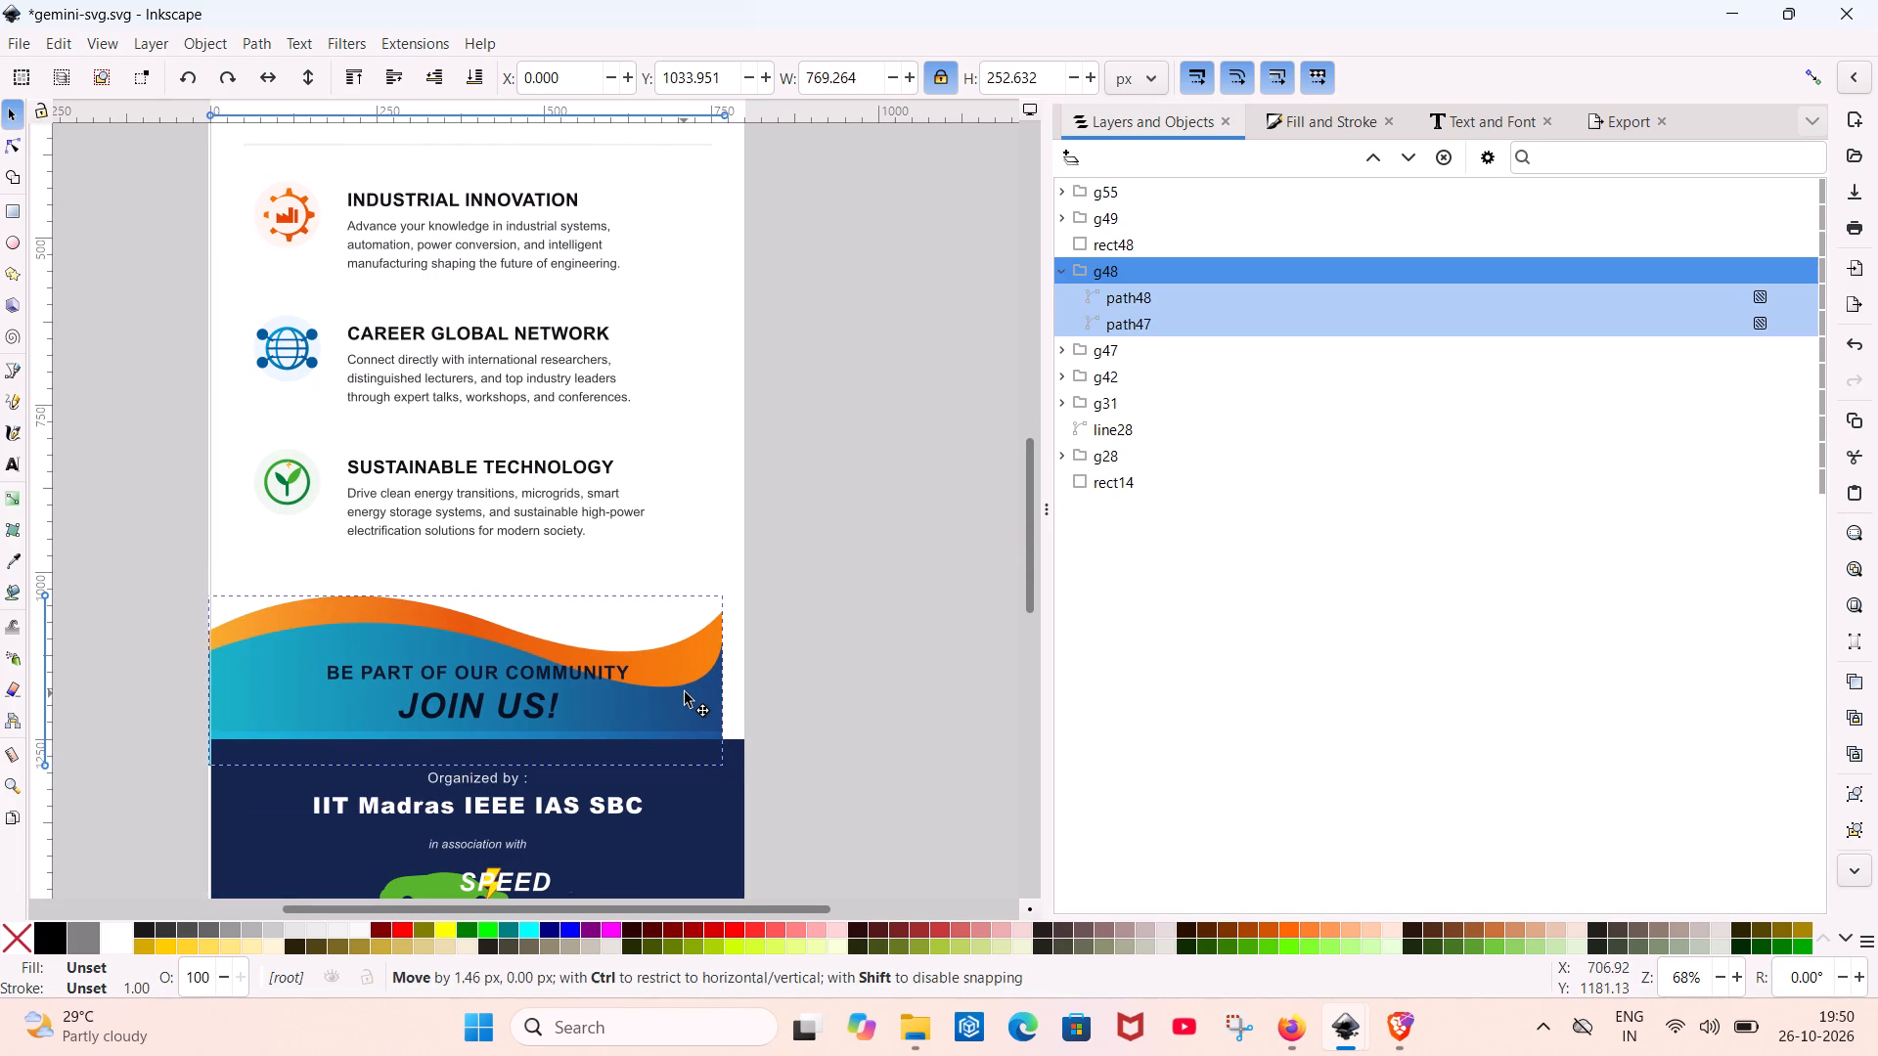
drag(685, 692, 690, 681)
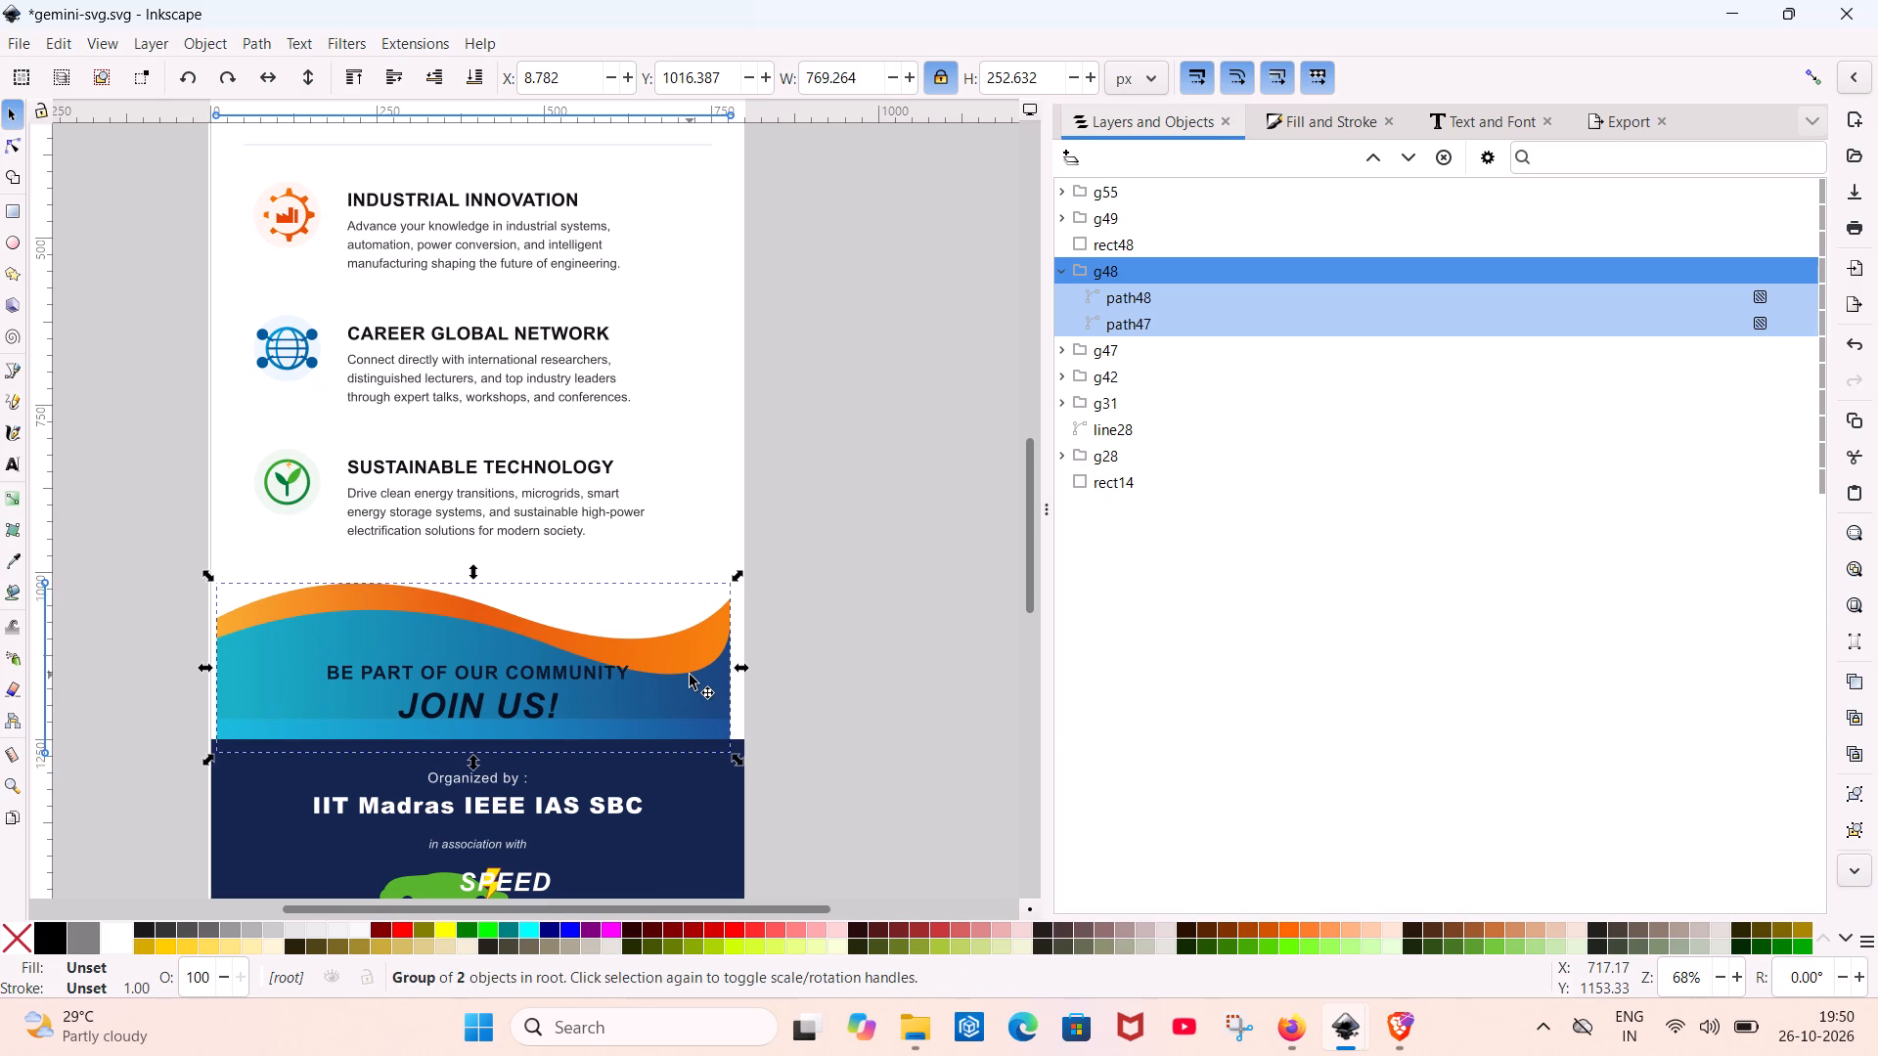
Narrow the navy footer rectangle to a width of about 778 px and place it at about X 6 px, Y 1243 px.
scroll(671, 693, down, 1)
click(274, 734)
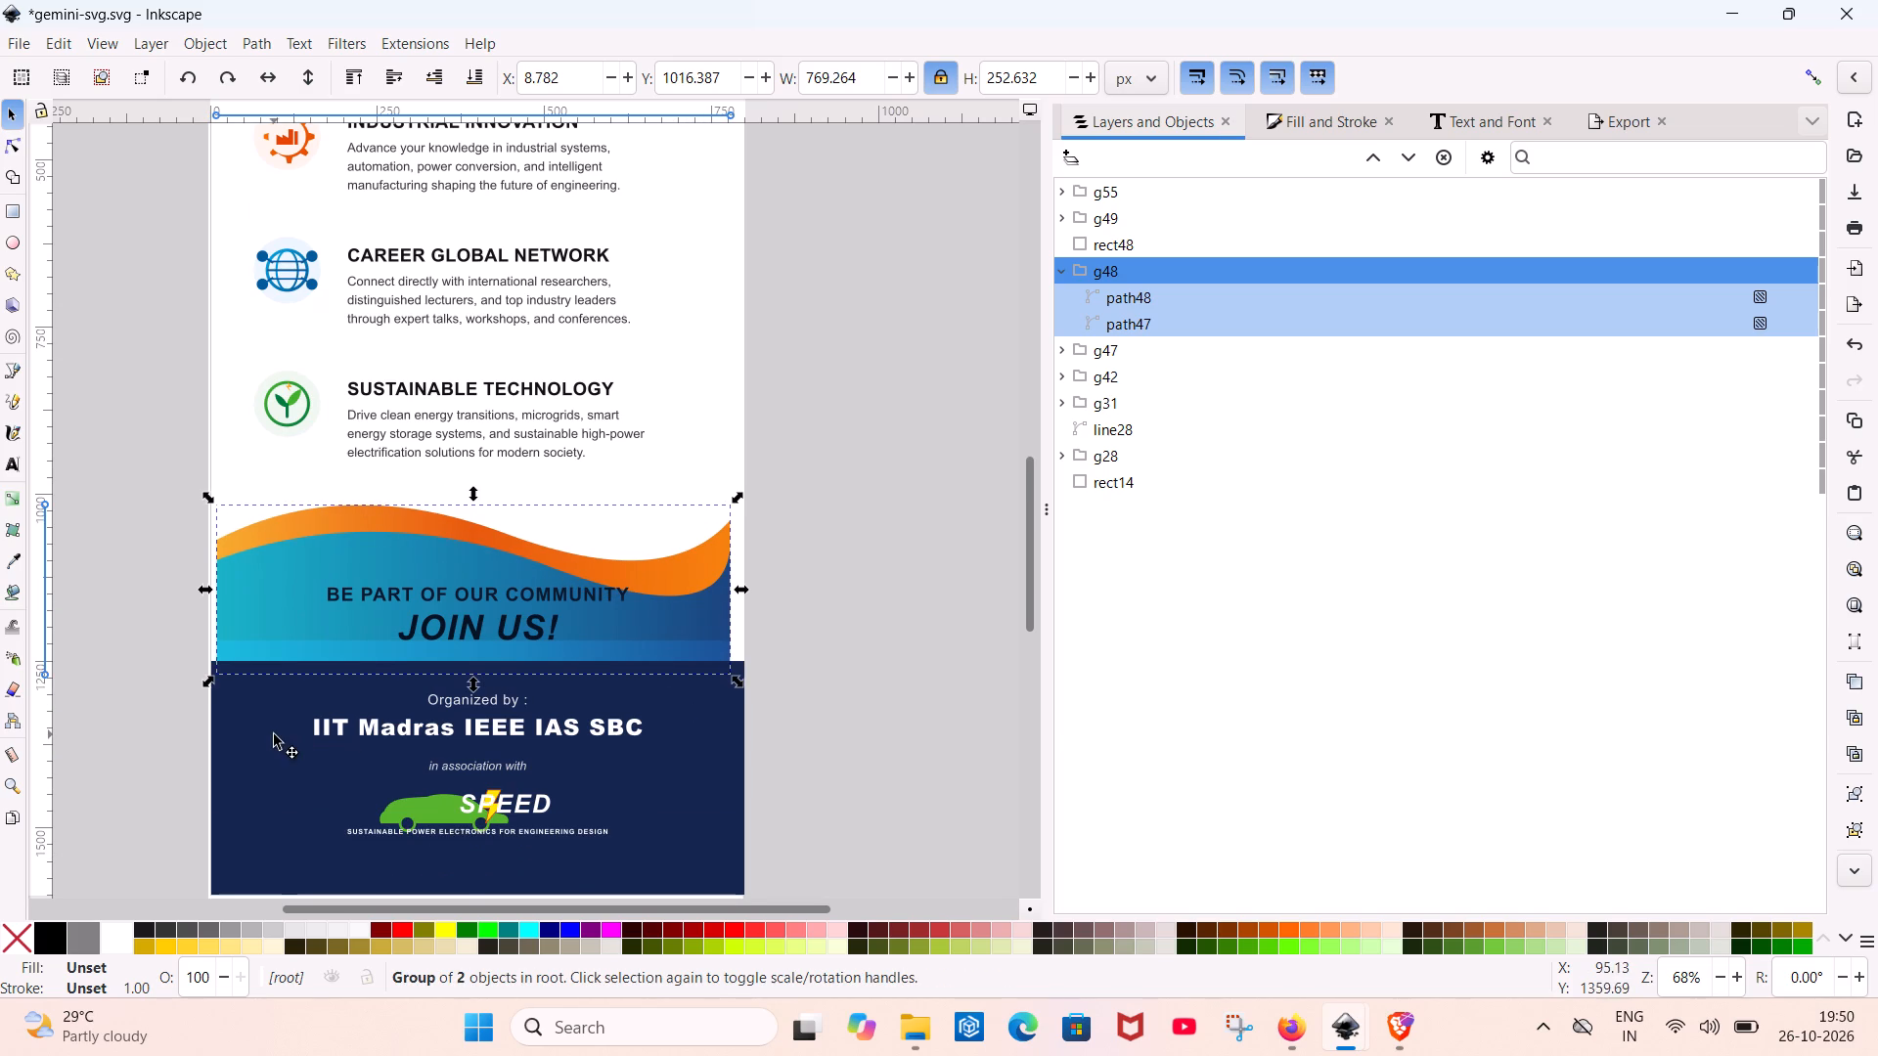
click(208, 775)
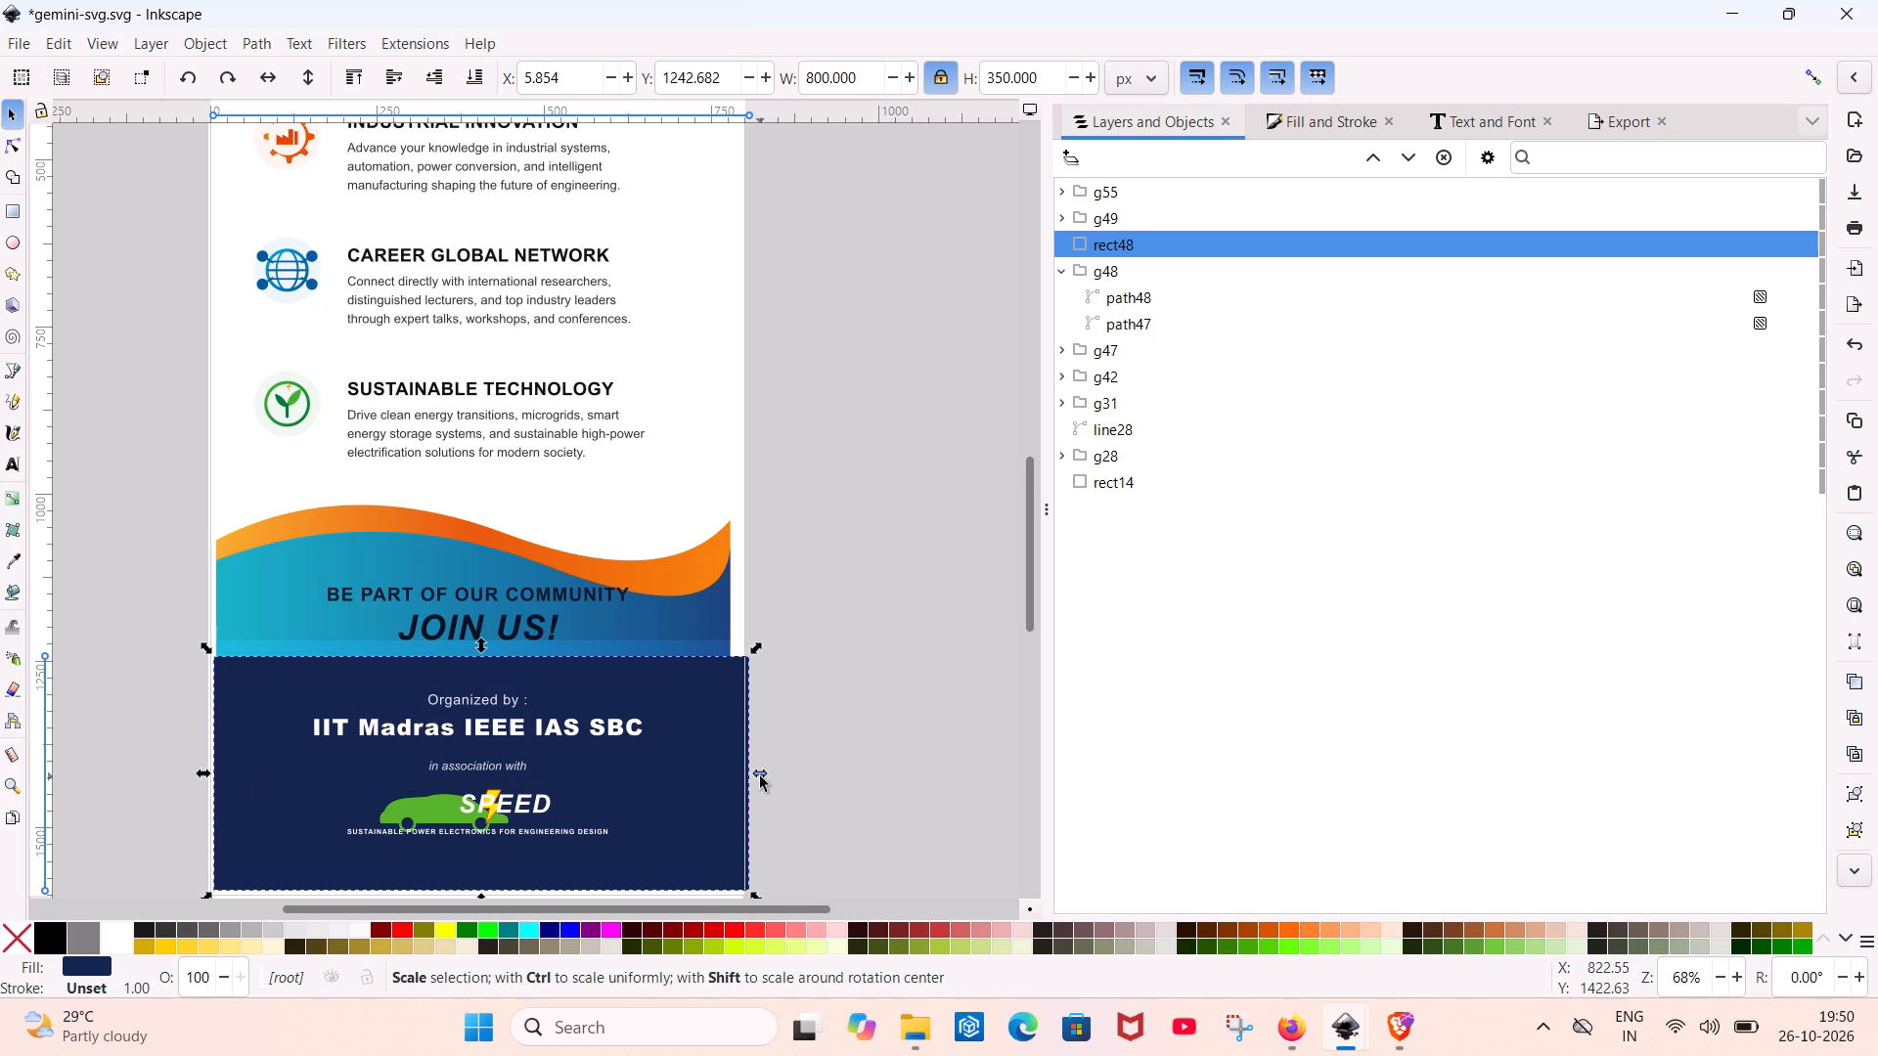
drag(760, 776, 745, 770)
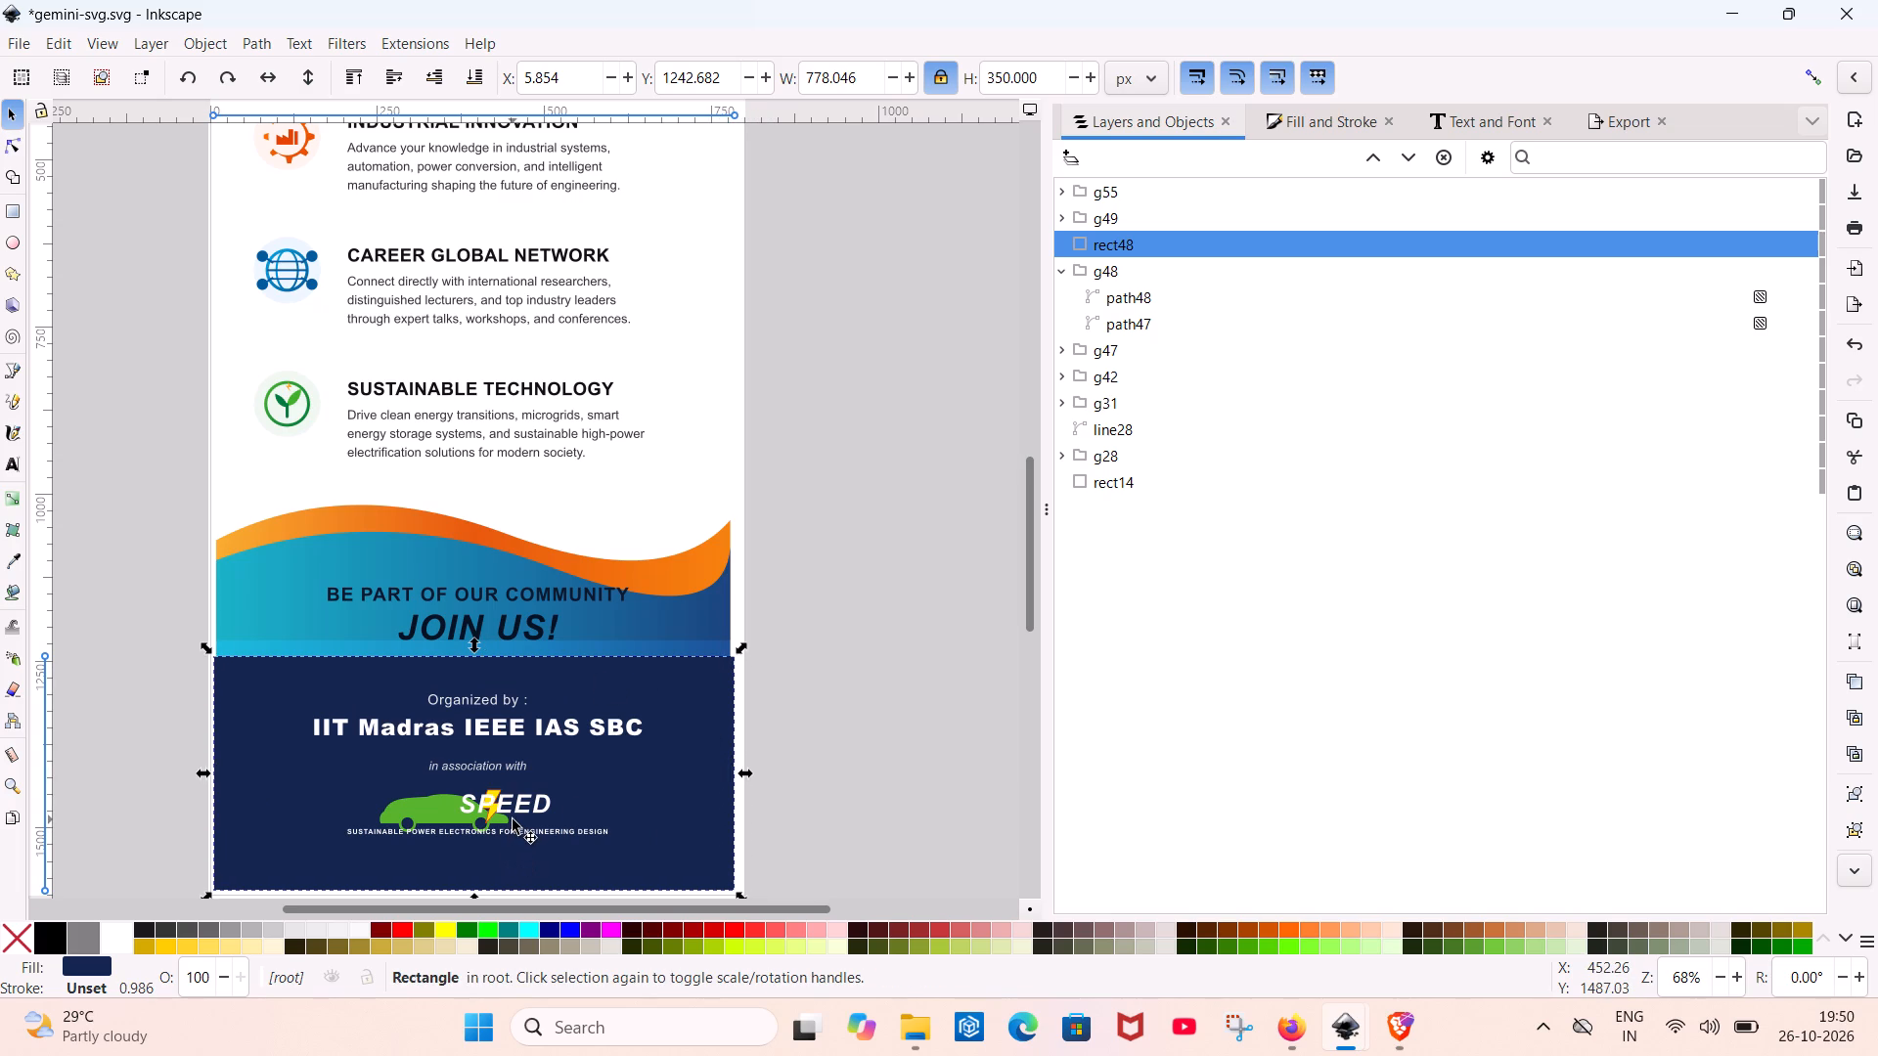
Delete the generated SPEED car logo group below "in association with" in the footer.
click(474, 810)
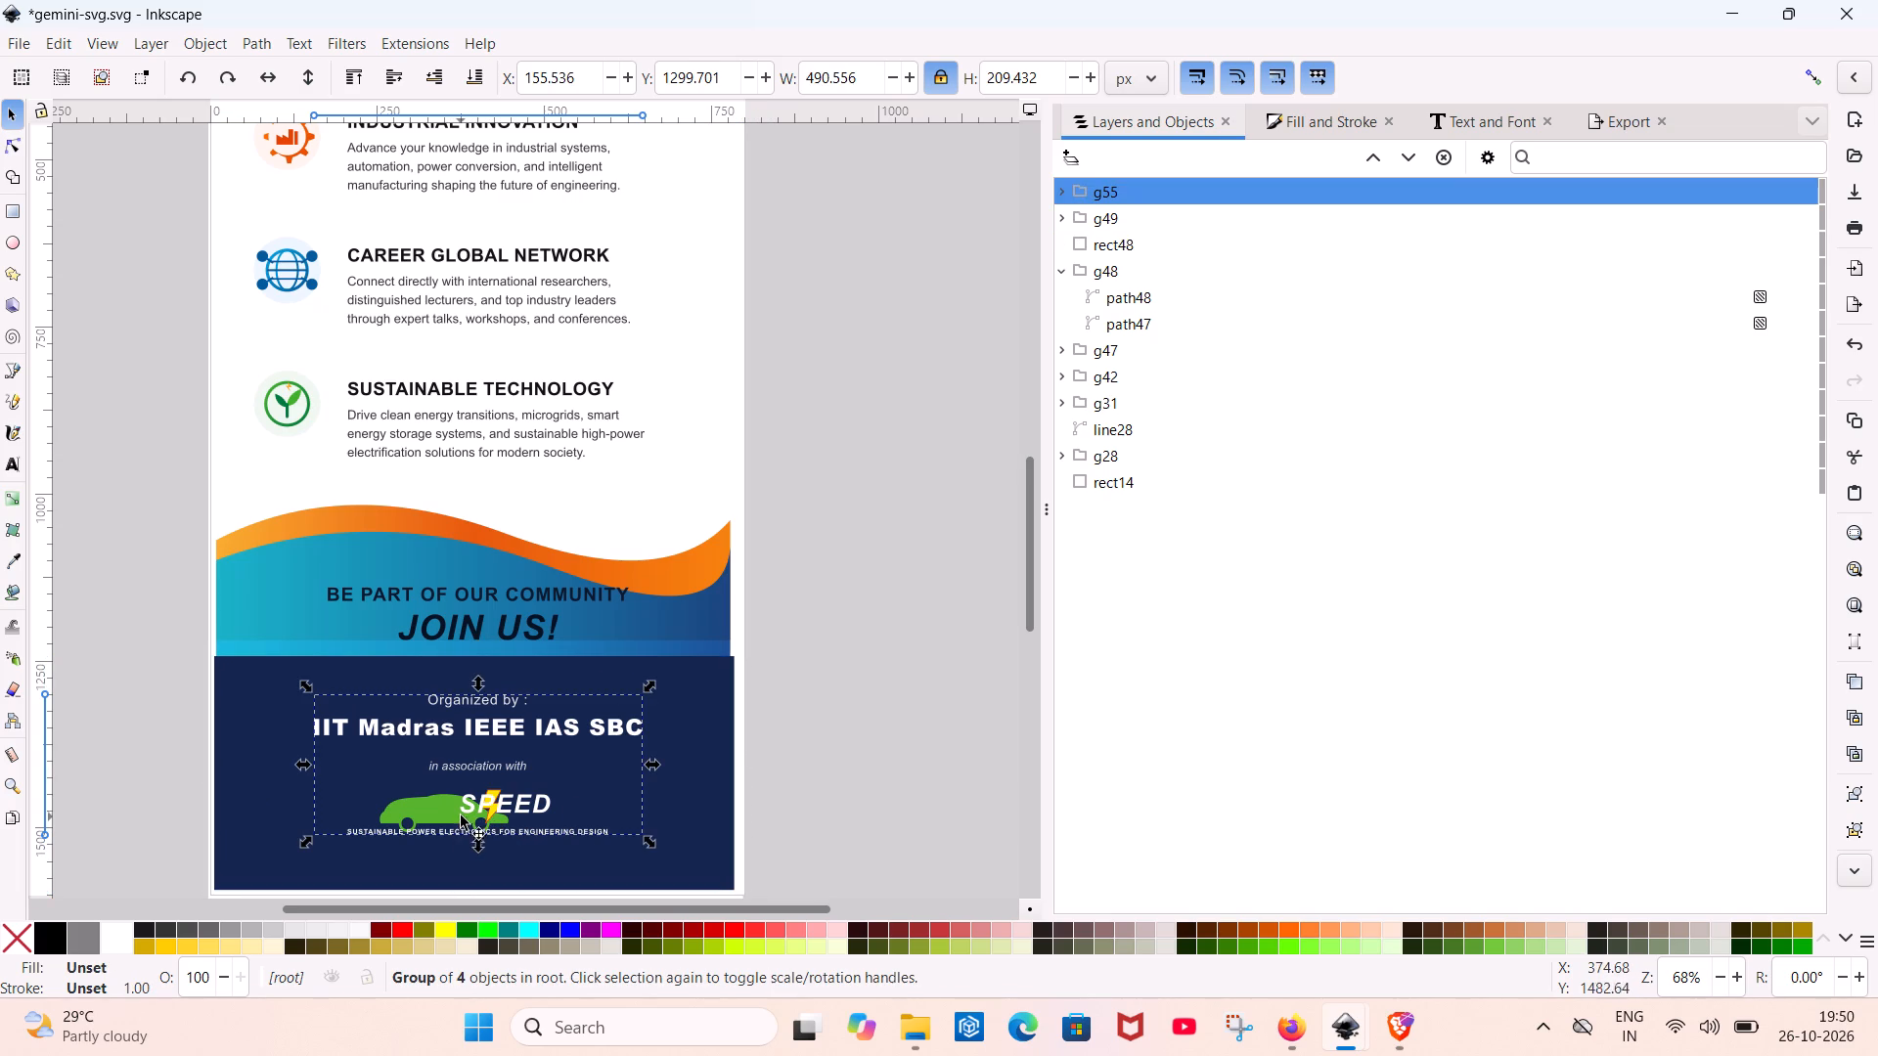
click(461, 814)
double_click(460, 813)
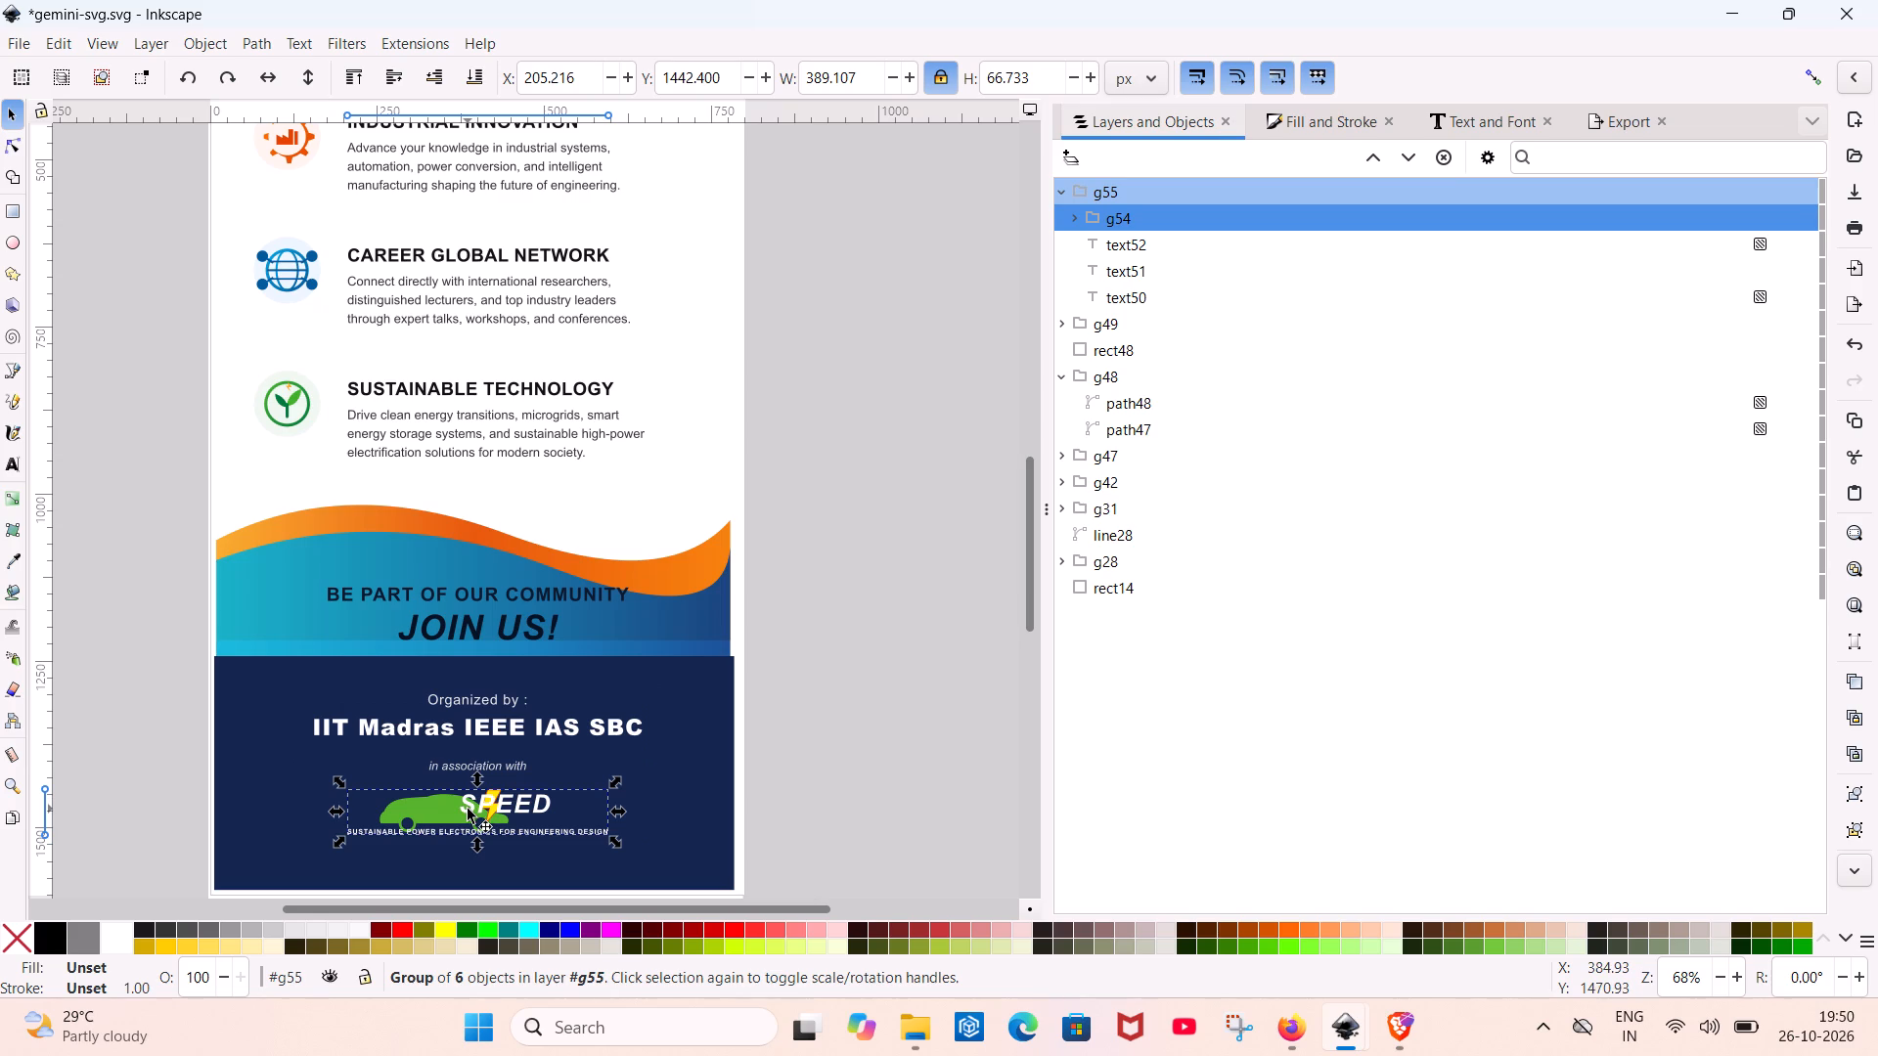
key(Delete)
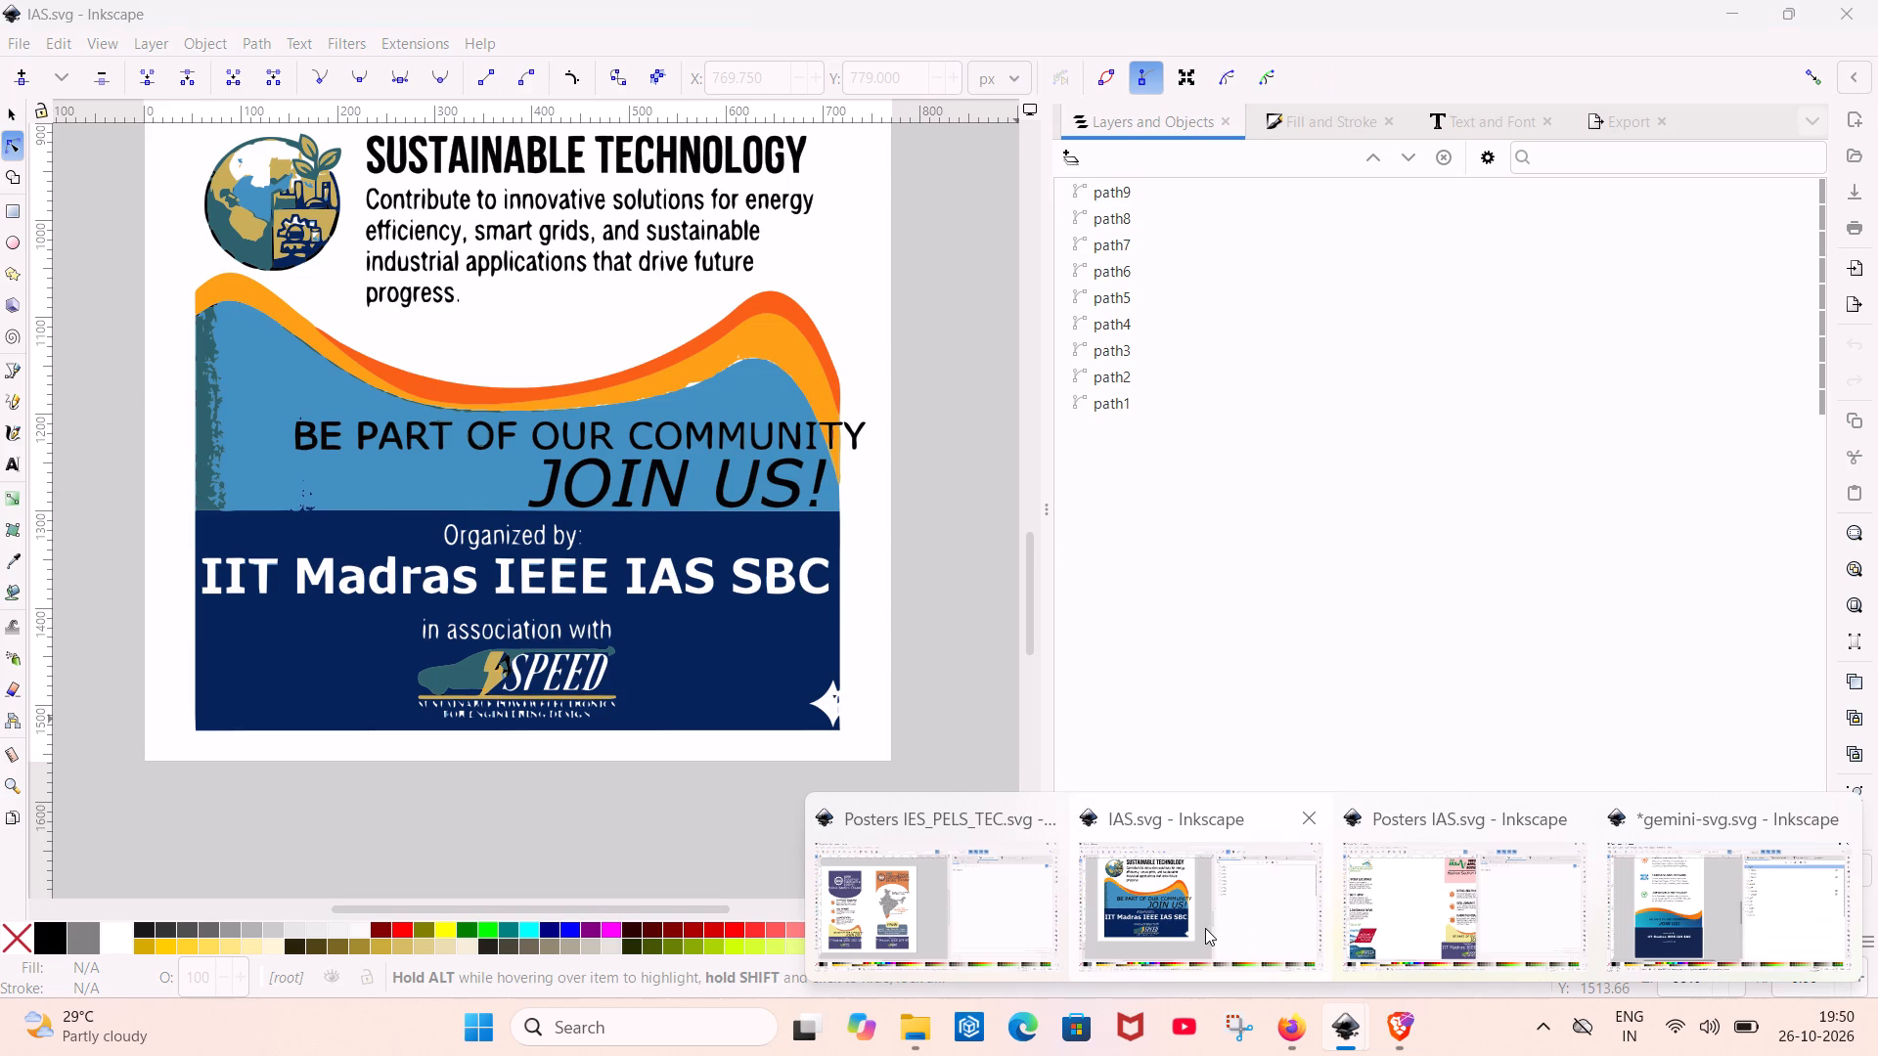
Copy the SPEED logo image from the PELS poster in Posters IES_PELS_TEC.svg and paste it into gemini-svg.svg.
click(985, 902)
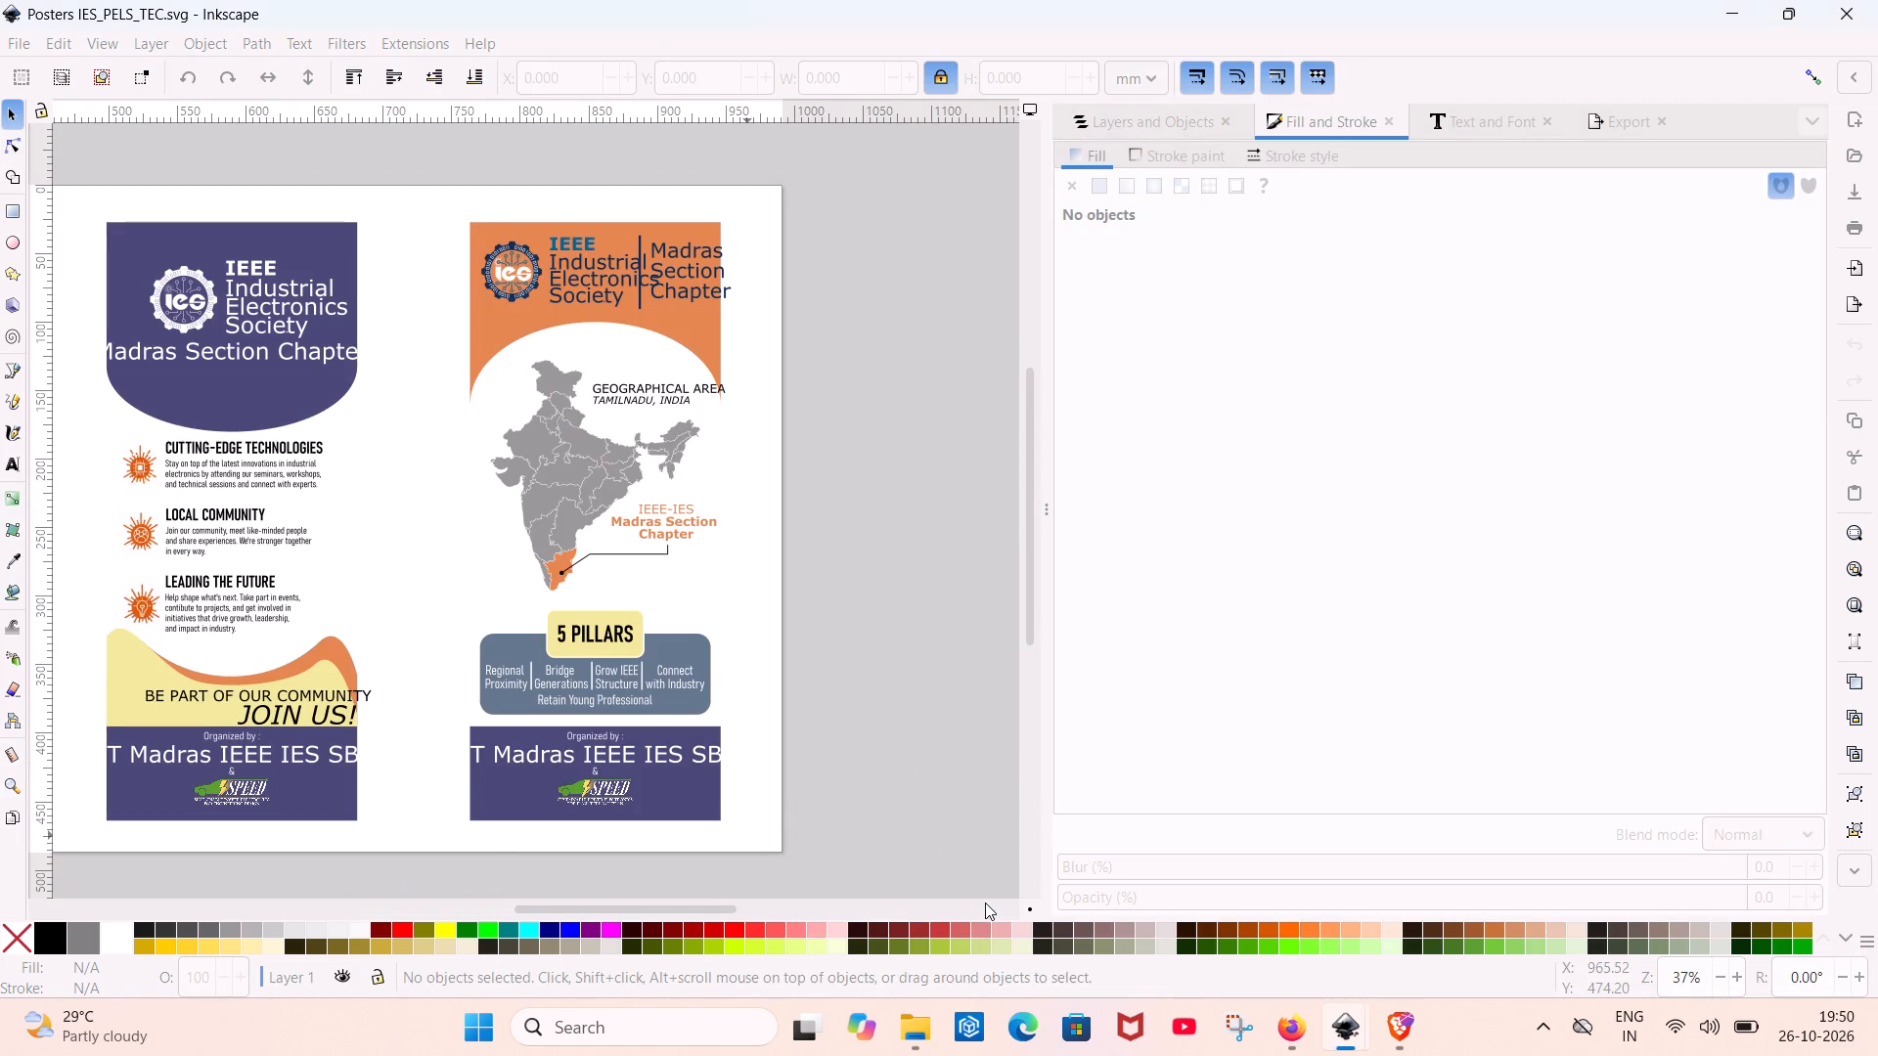
middle_drag(366, 771, 937, 763)
scroll(724, 771, down, 1)
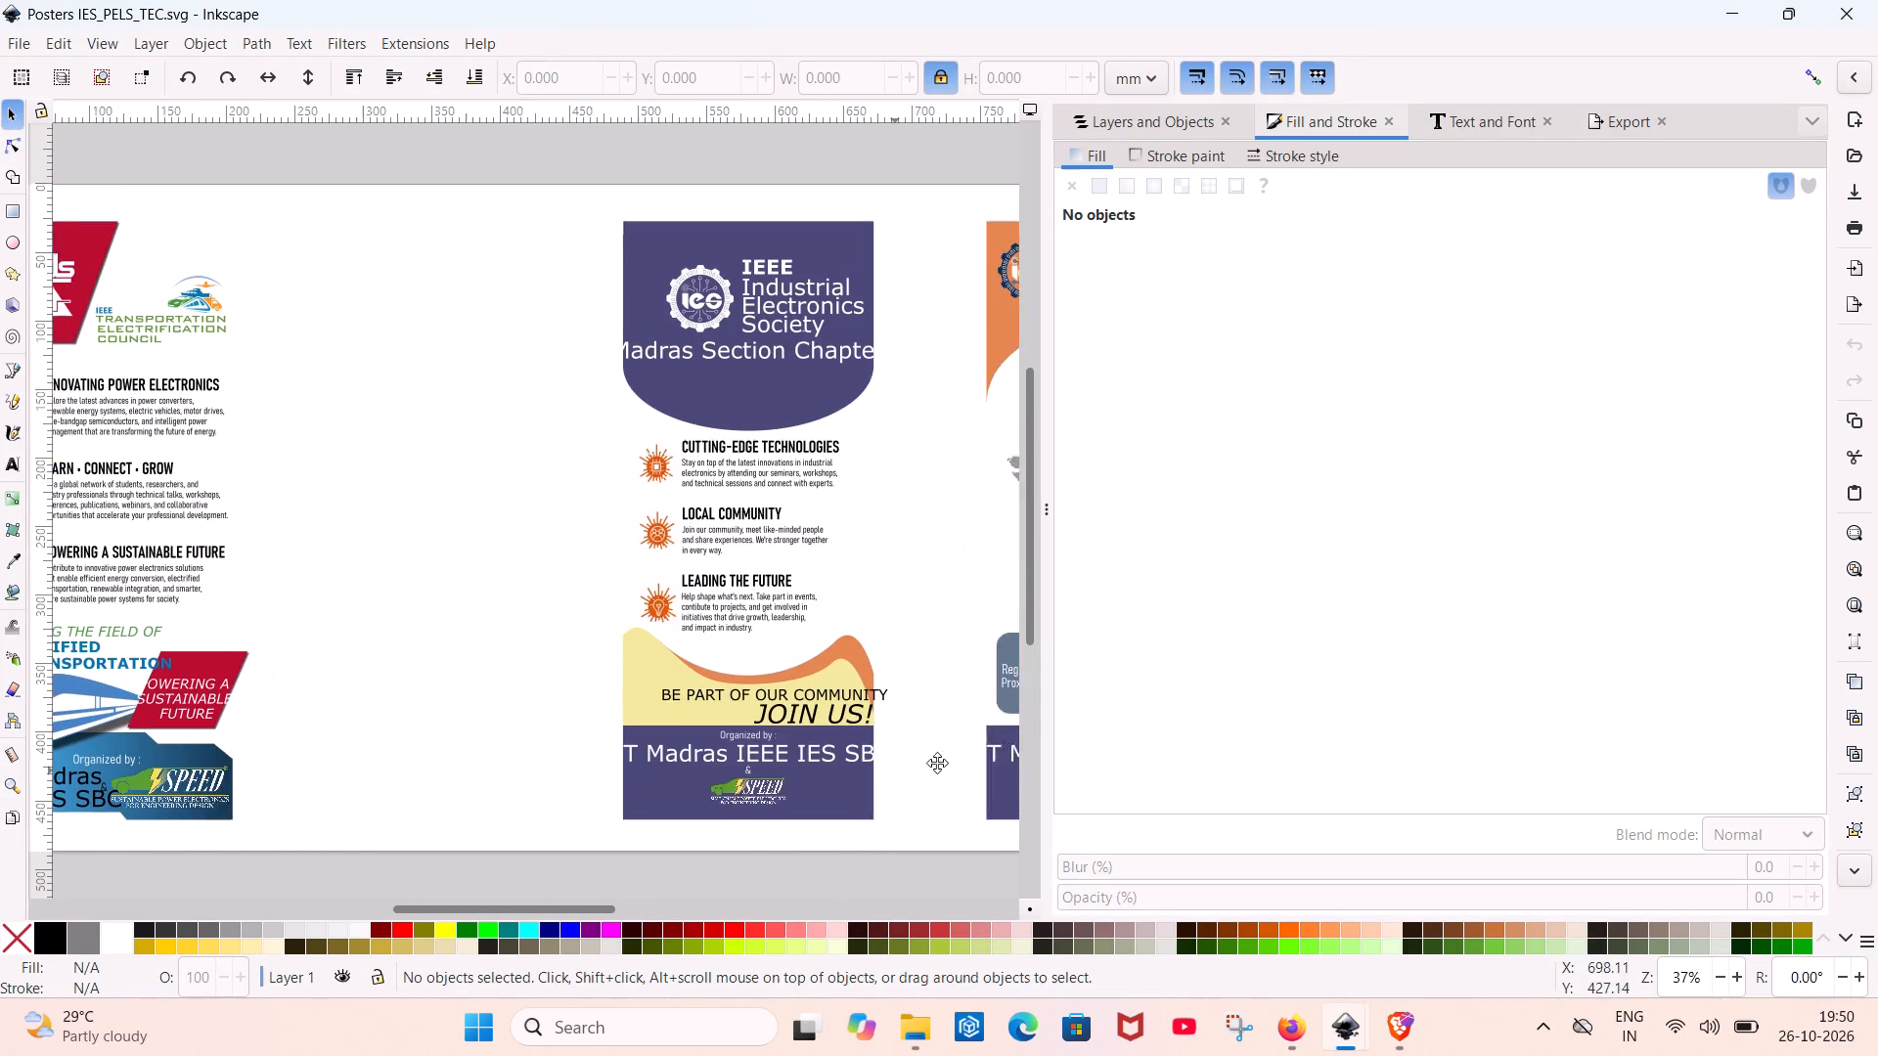
middle_drag(937, 763, 1033, 754)
click(339, 780)
double_click(341, 766)
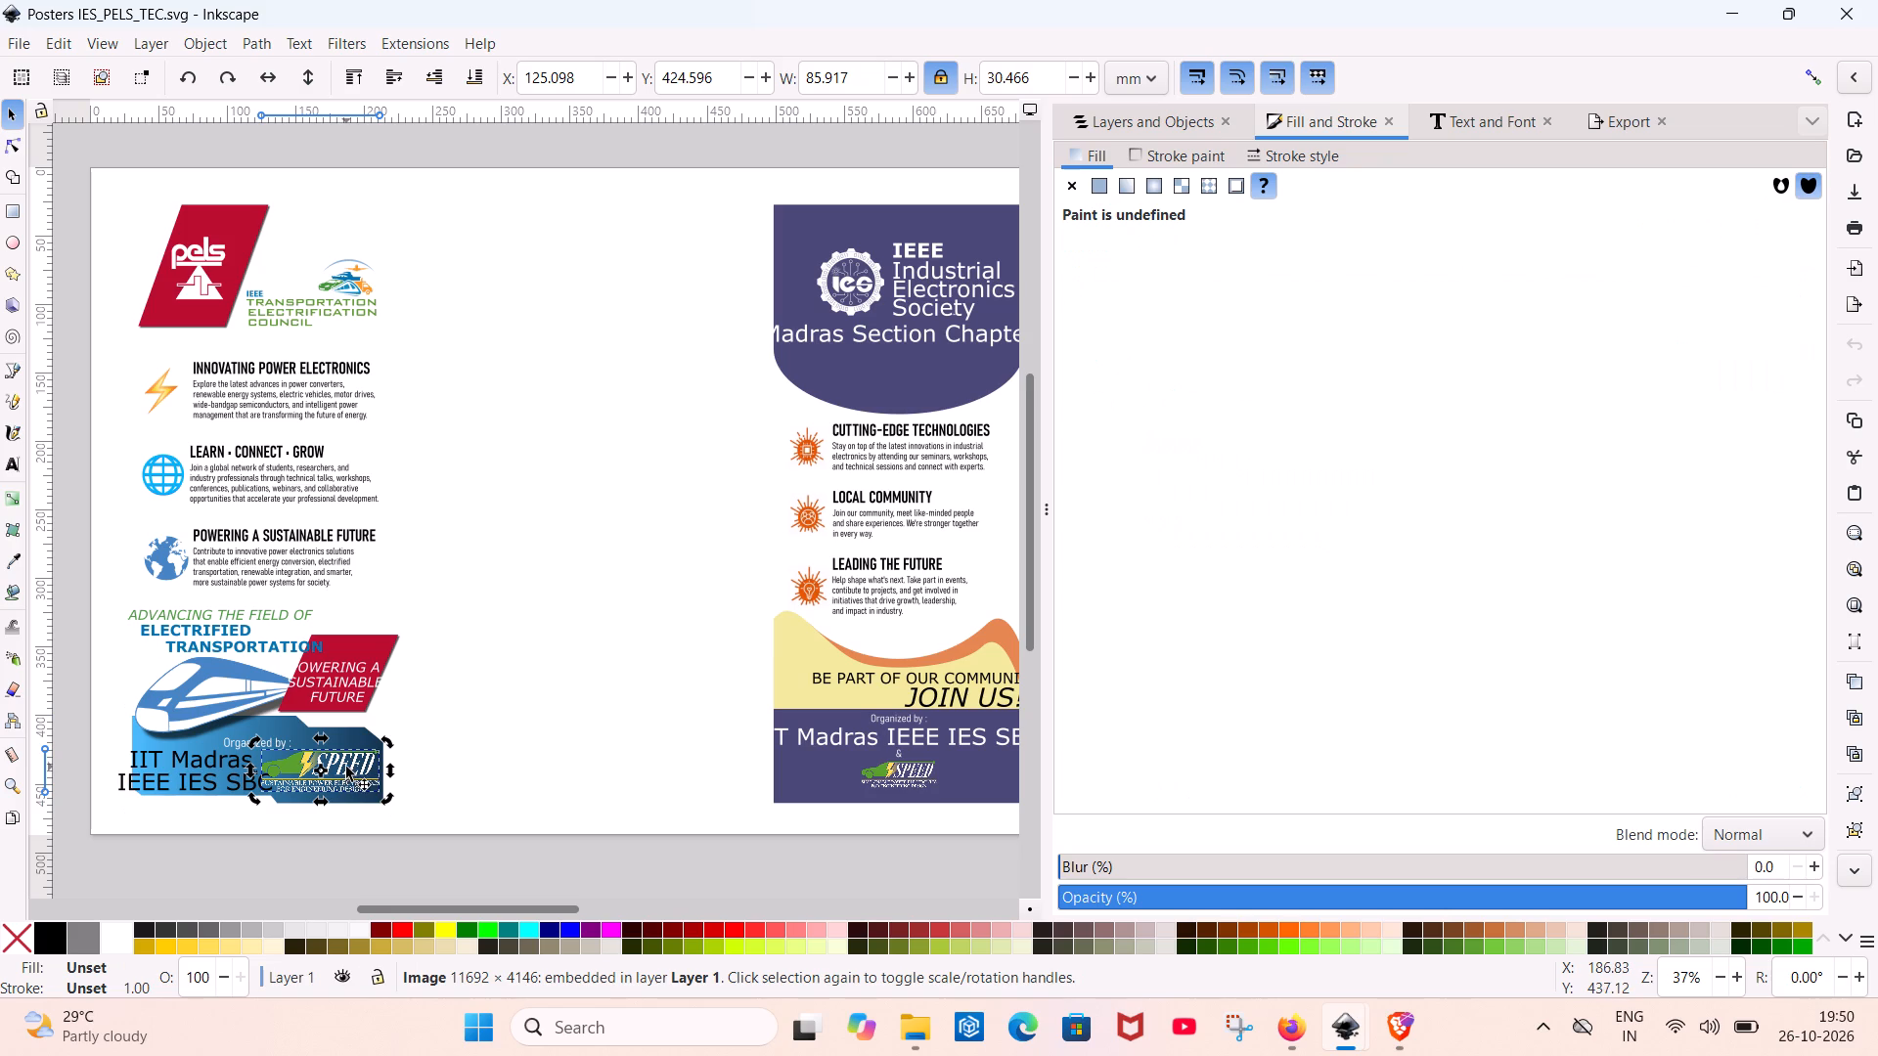
key(ctrl+c)
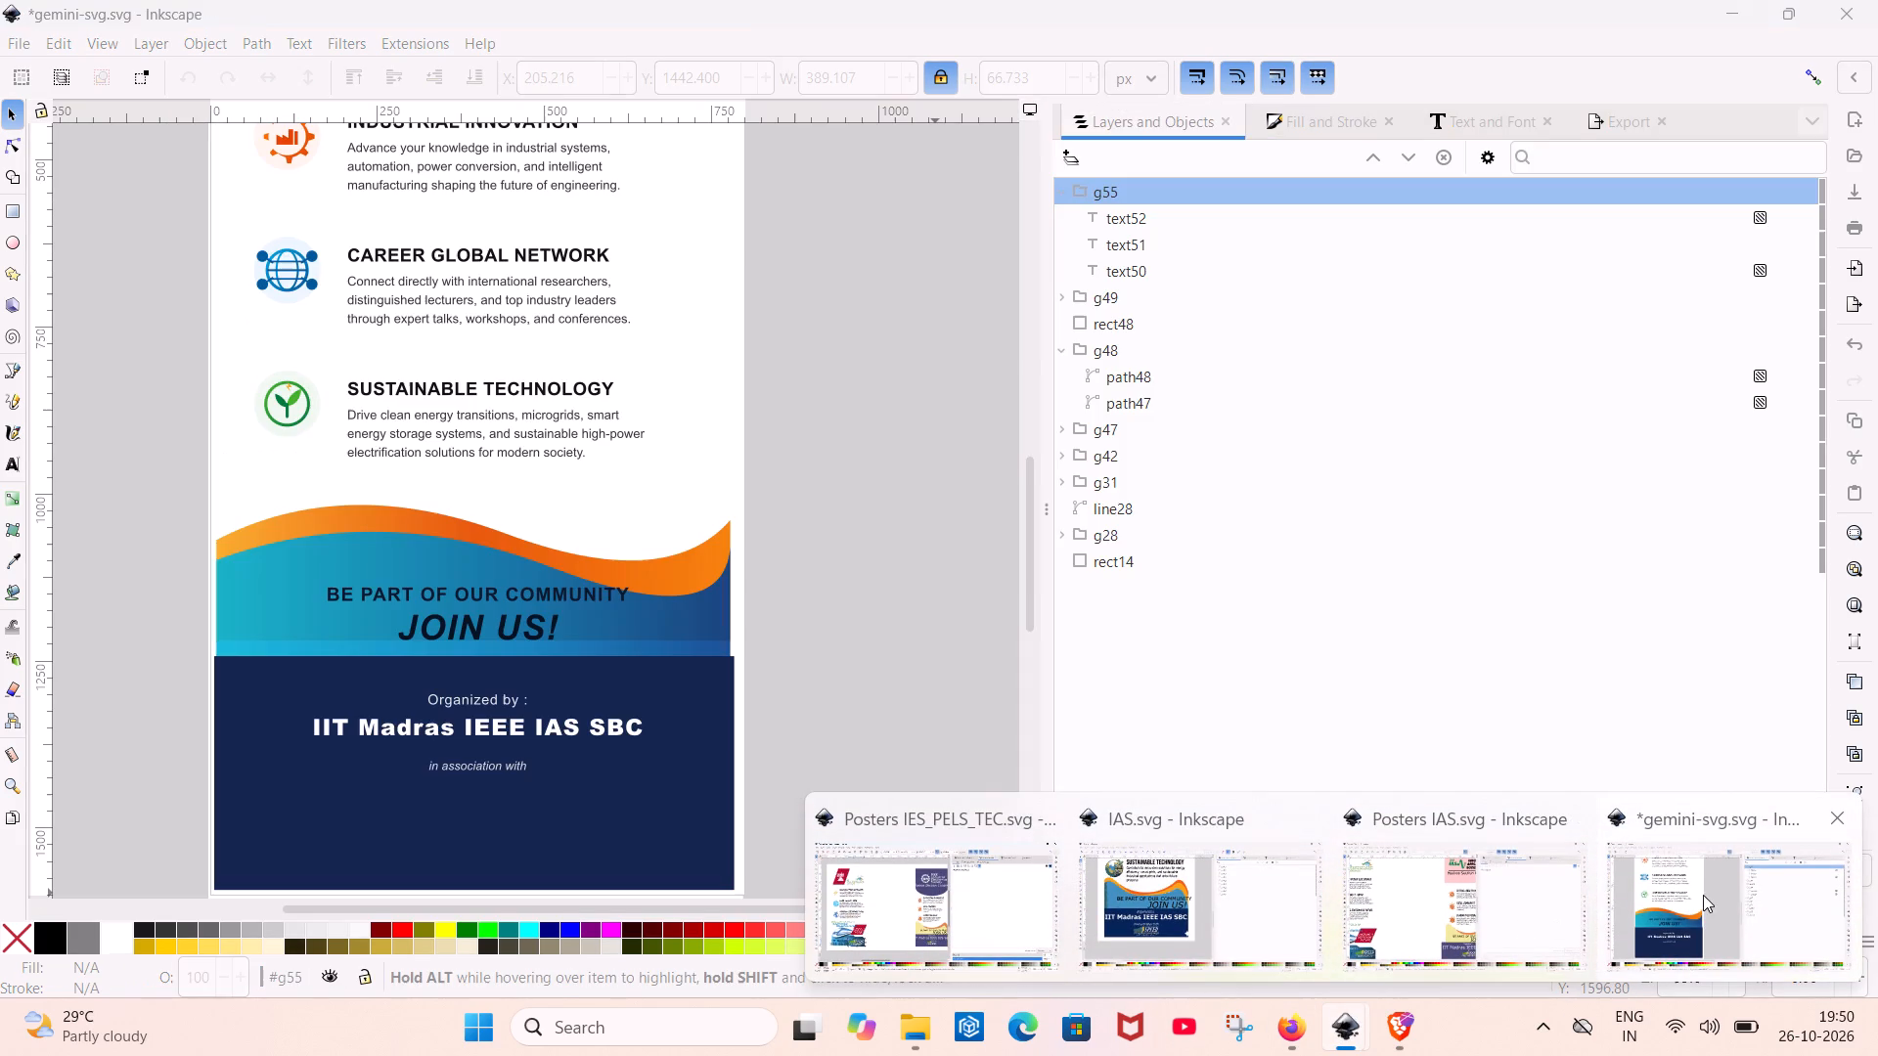
click(1707, 902)
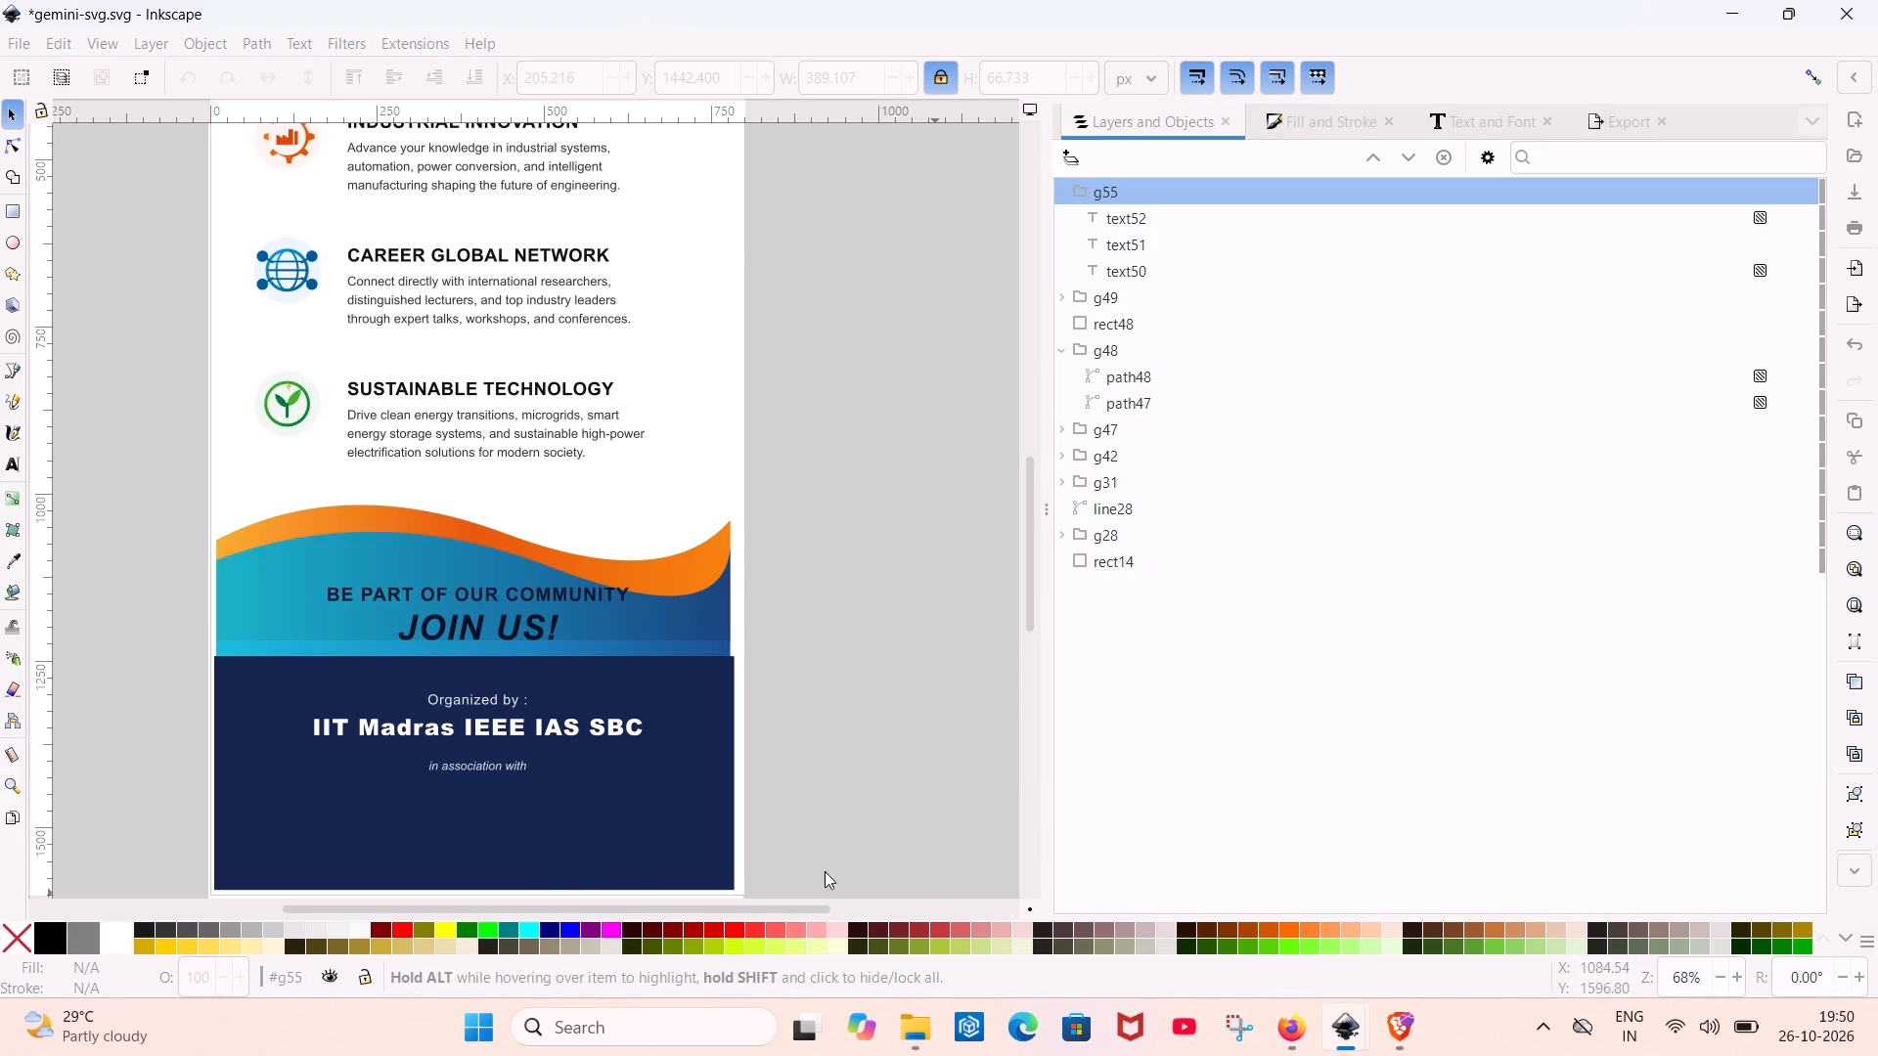
key(ctrl+v)
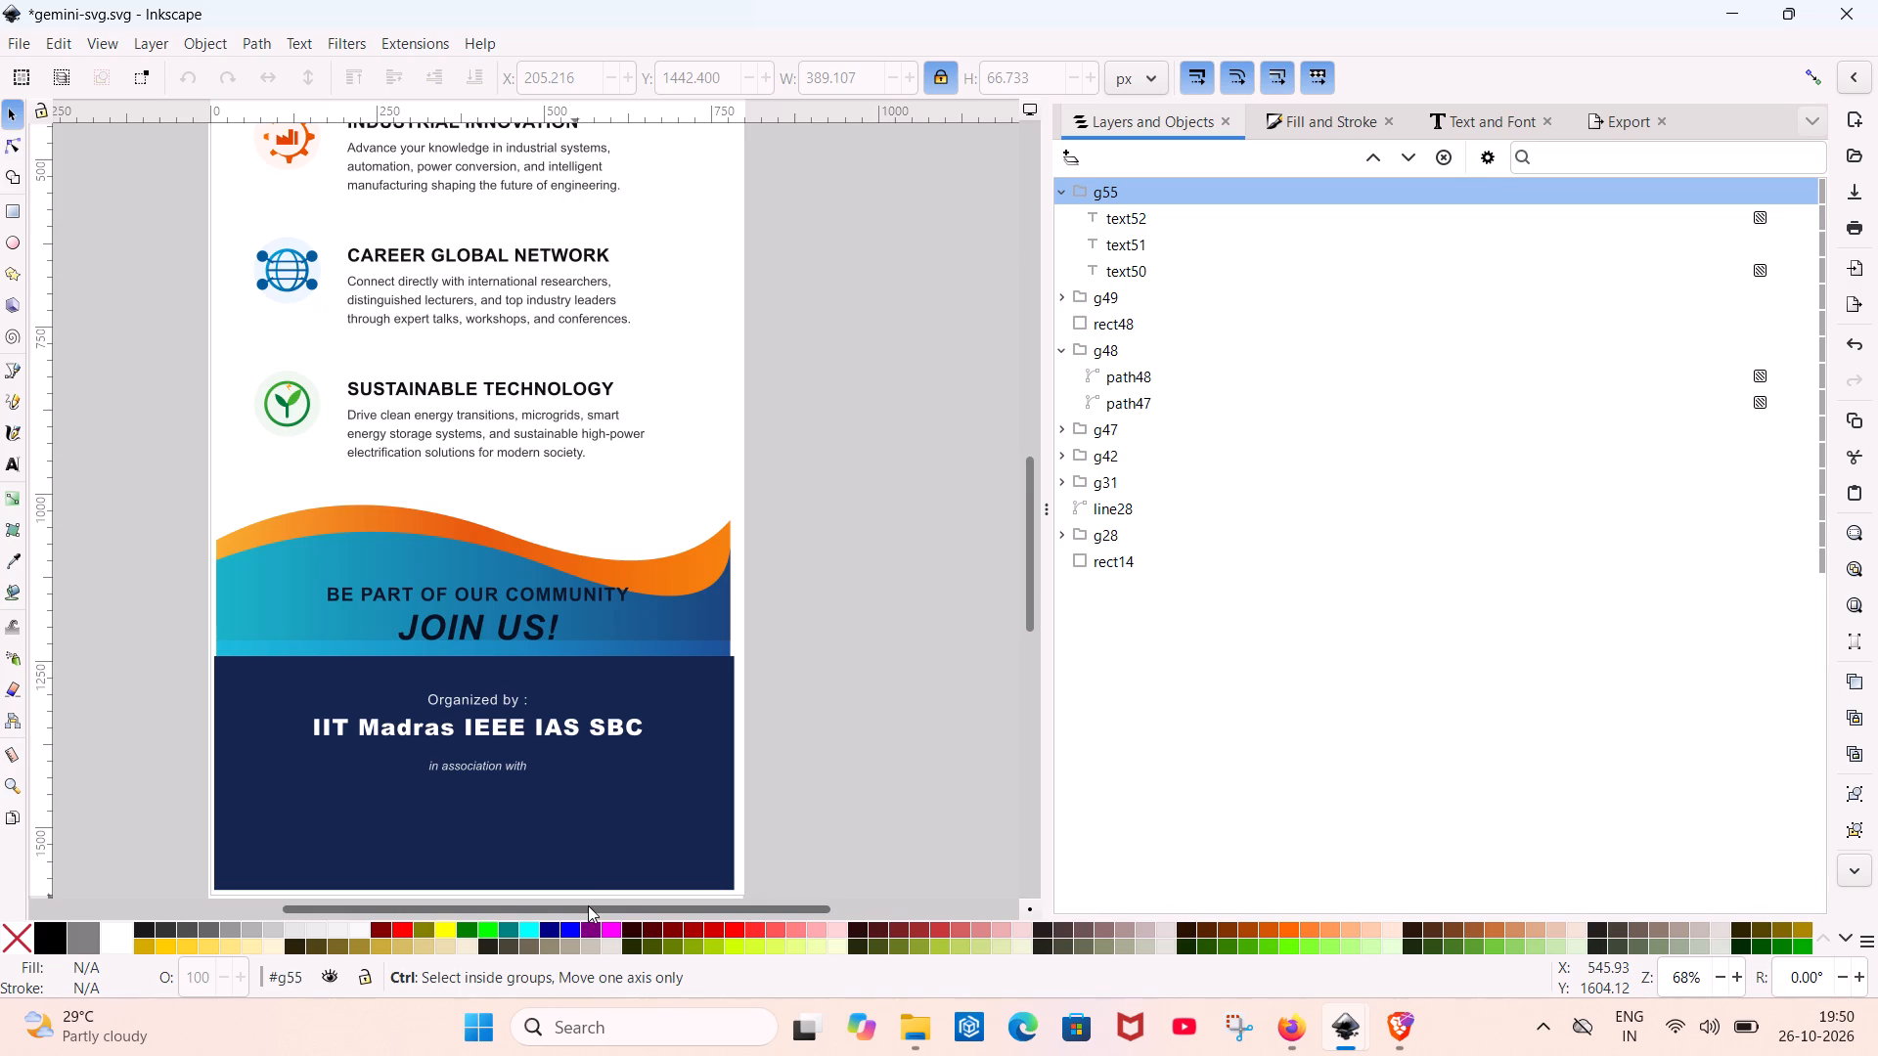
key(ctrl+v)
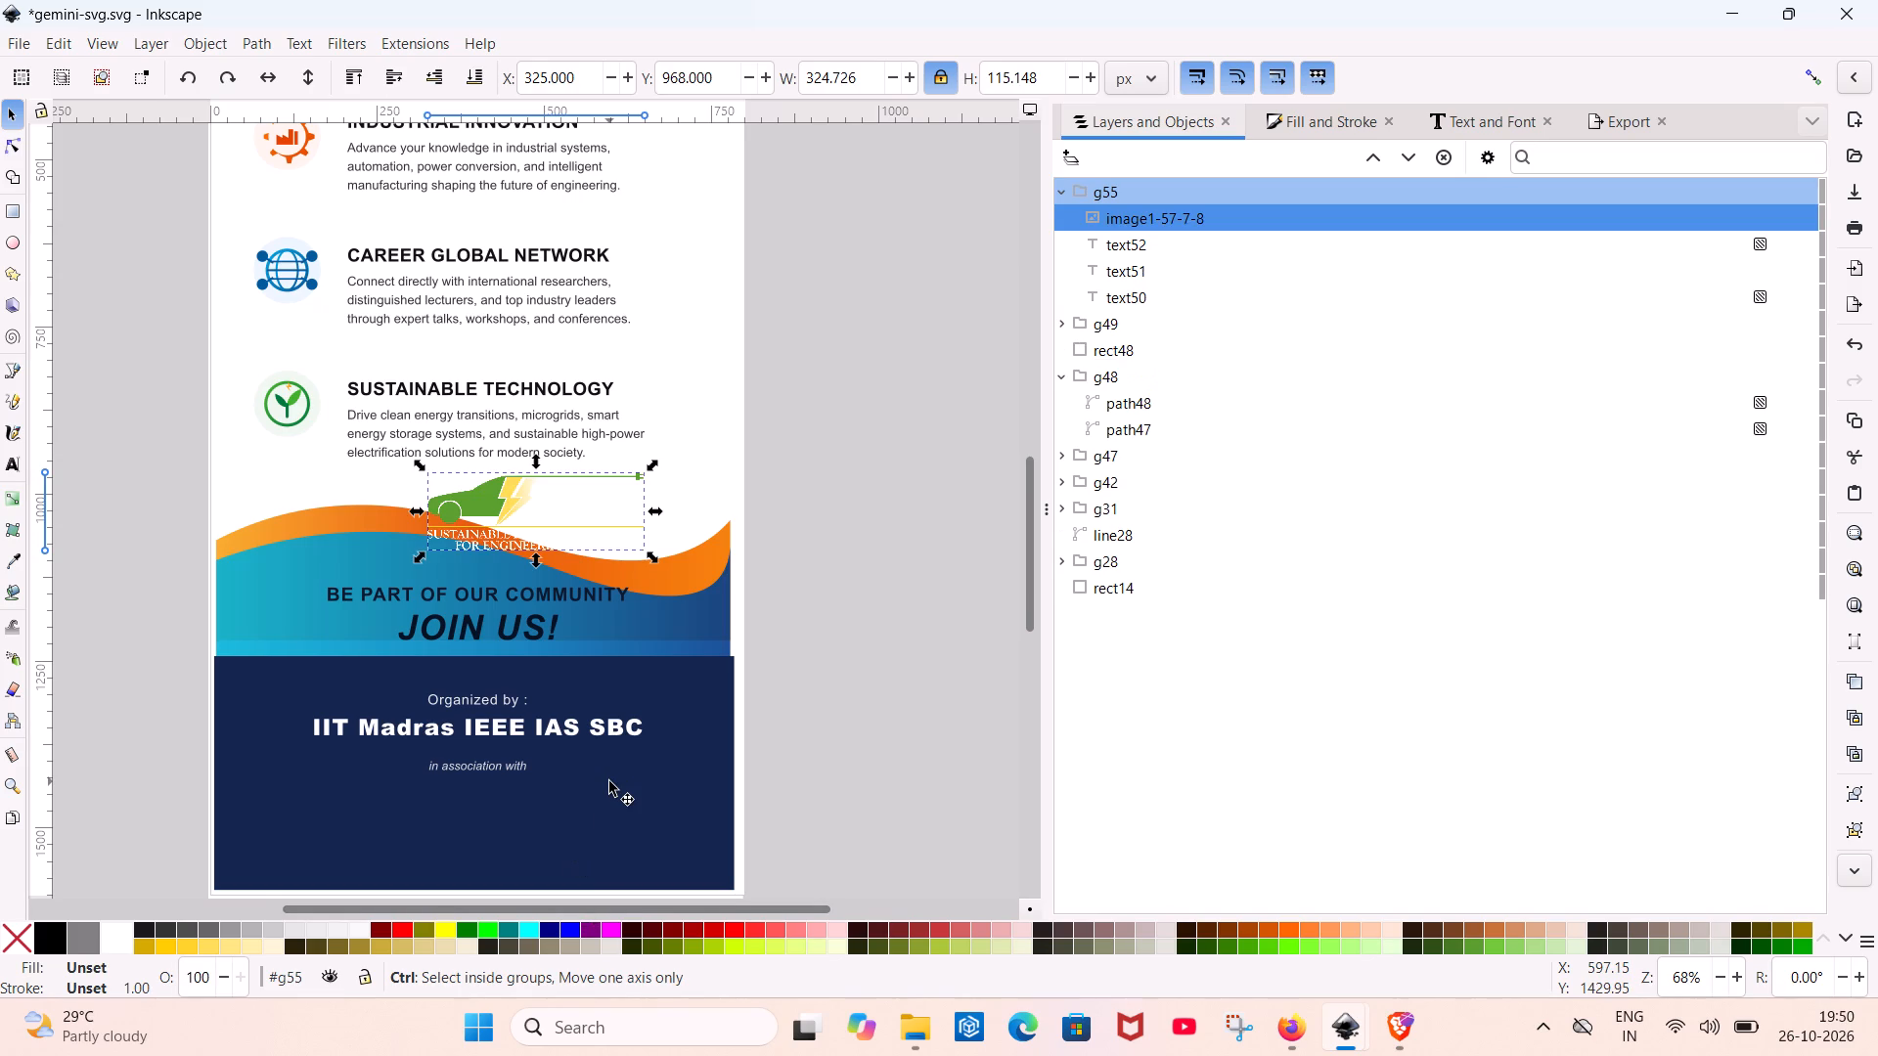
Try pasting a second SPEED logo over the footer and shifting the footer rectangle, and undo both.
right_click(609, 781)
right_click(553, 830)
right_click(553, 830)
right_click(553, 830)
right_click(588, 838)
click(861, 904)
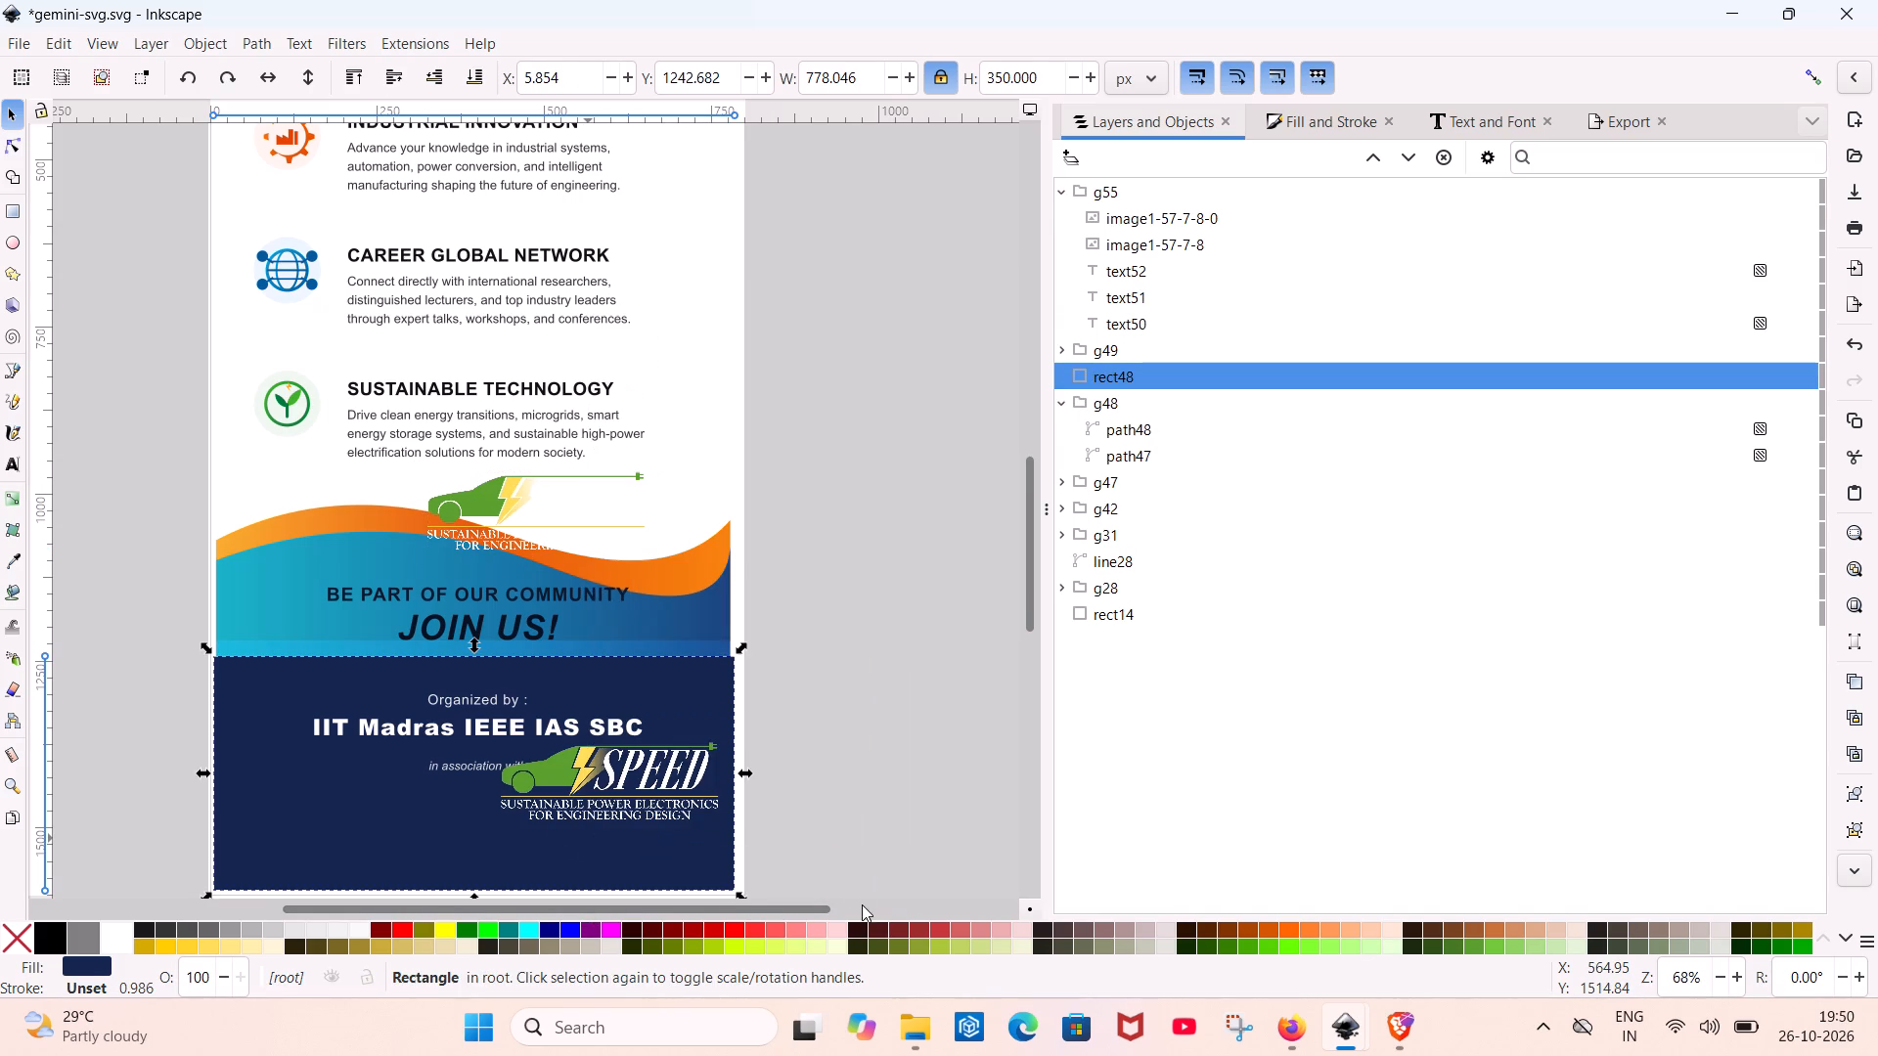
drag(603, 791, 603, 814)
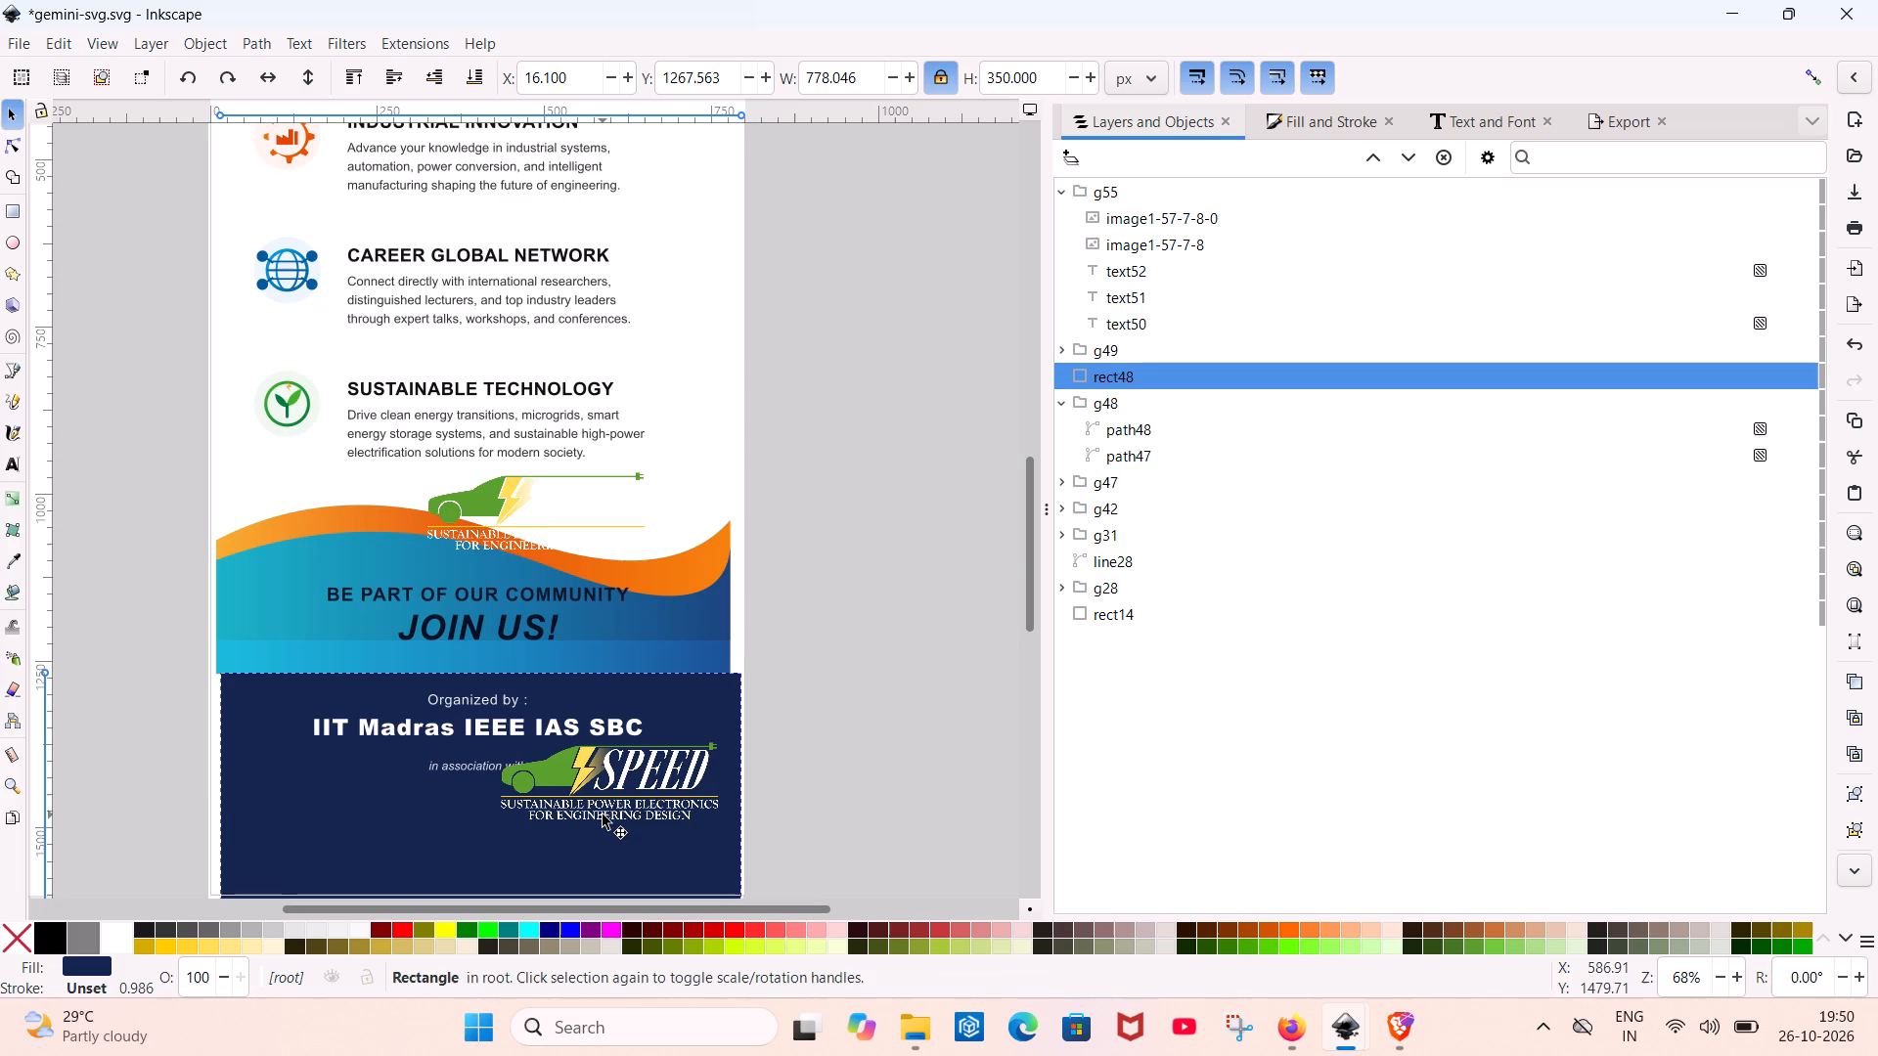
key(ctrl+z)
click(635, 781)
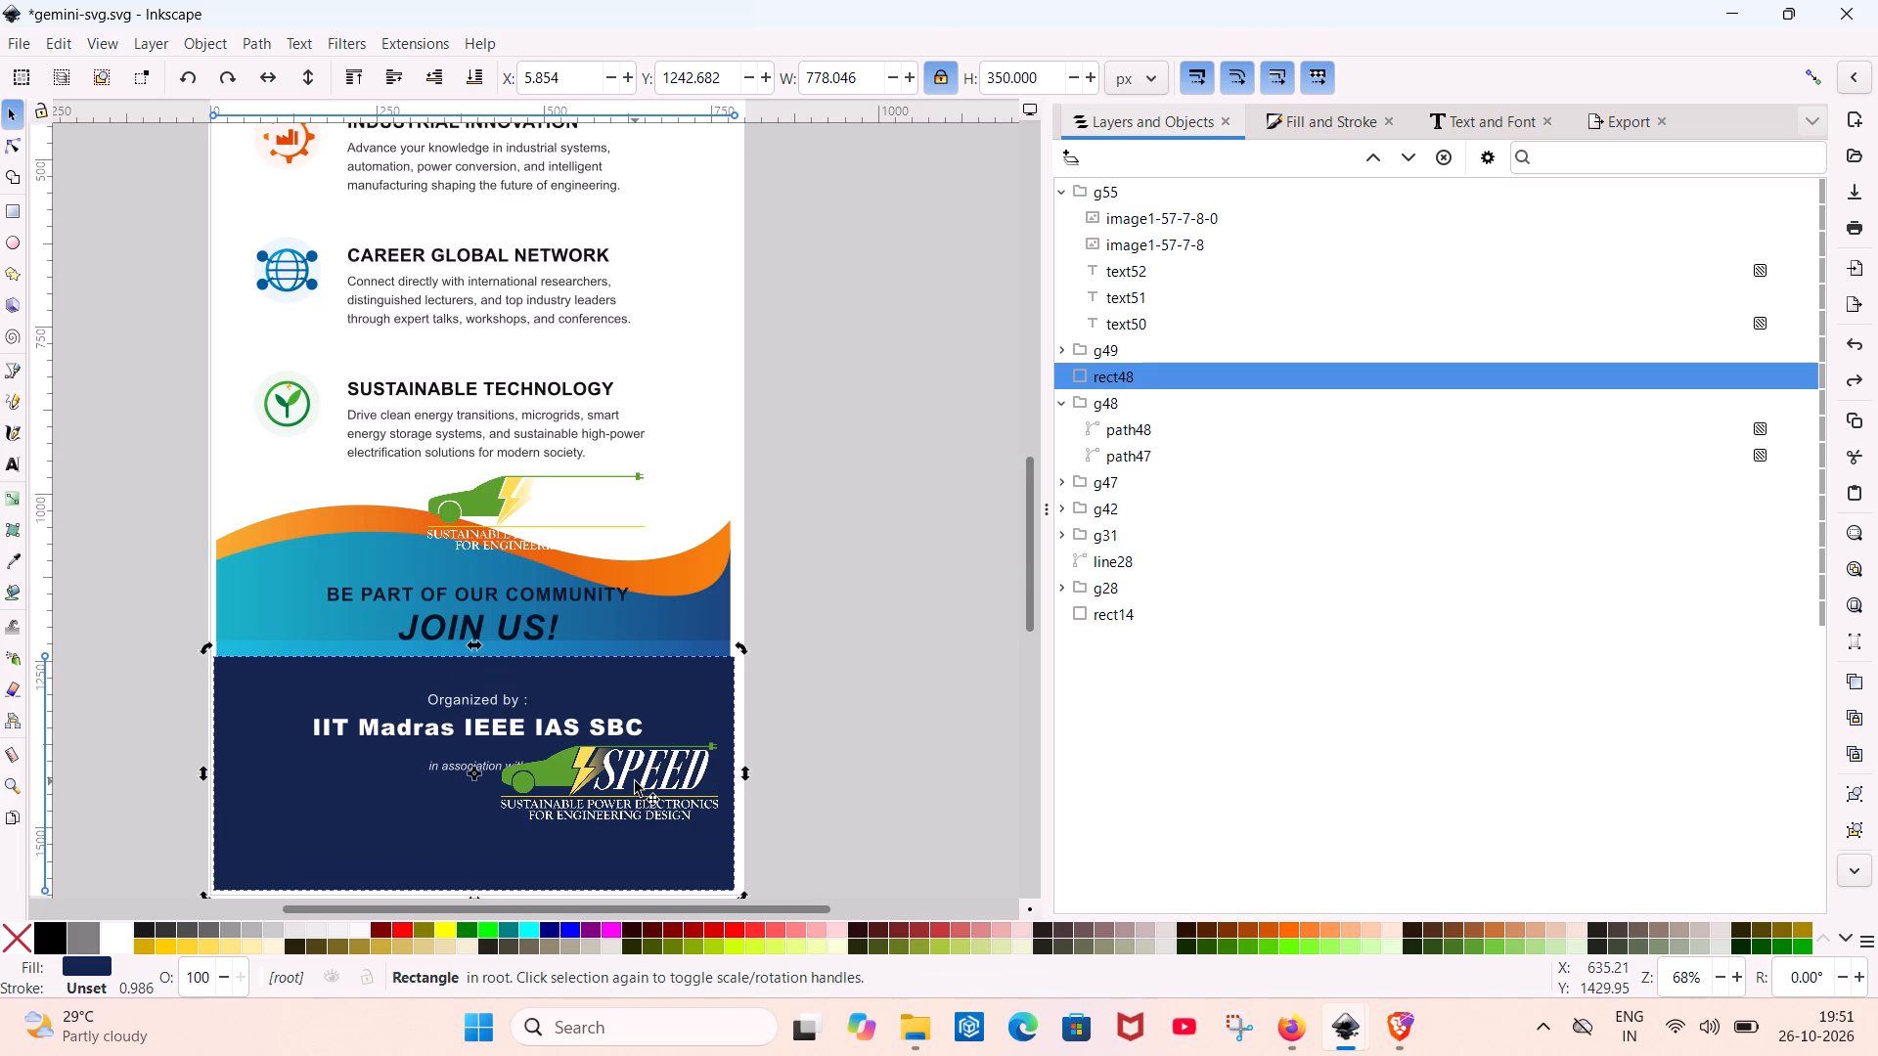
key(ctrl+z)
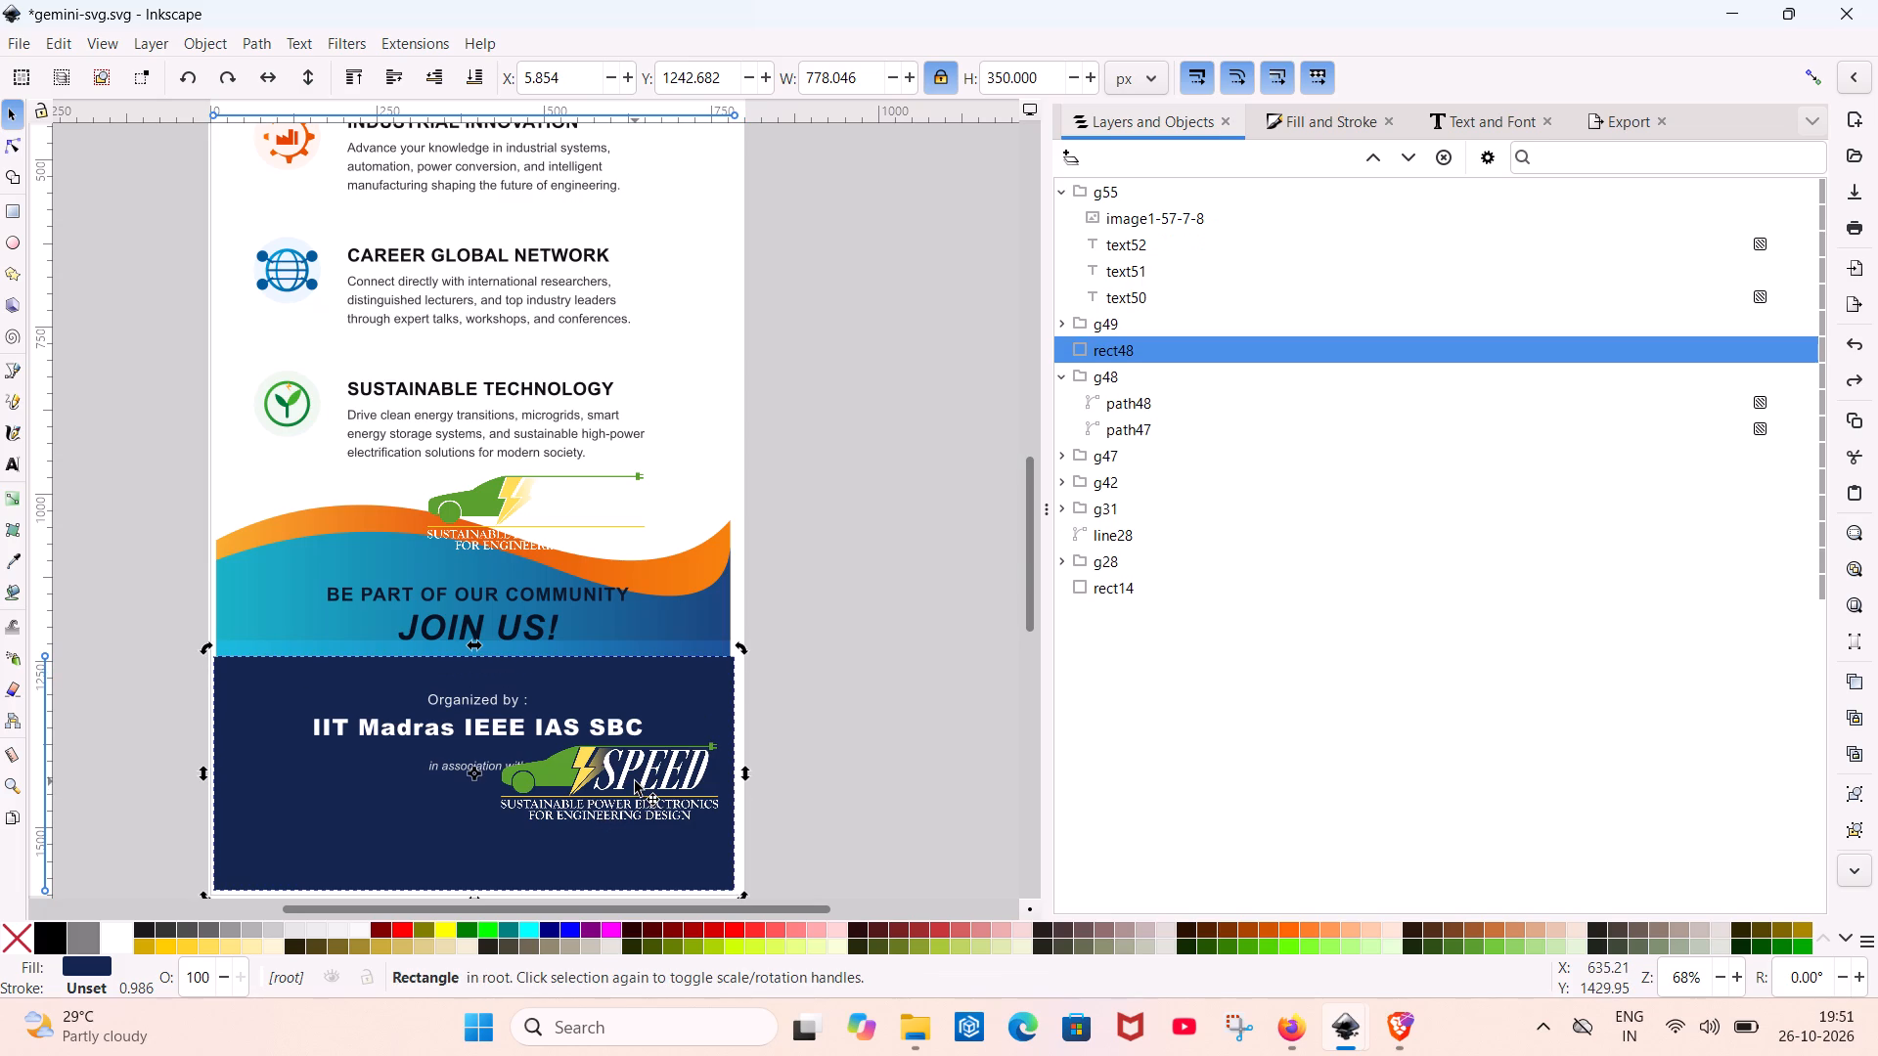
Paste another SPEED logo at root level and move it into the navy footer, at about X 237 px, Y 1437 px.
key(ctrl+v)
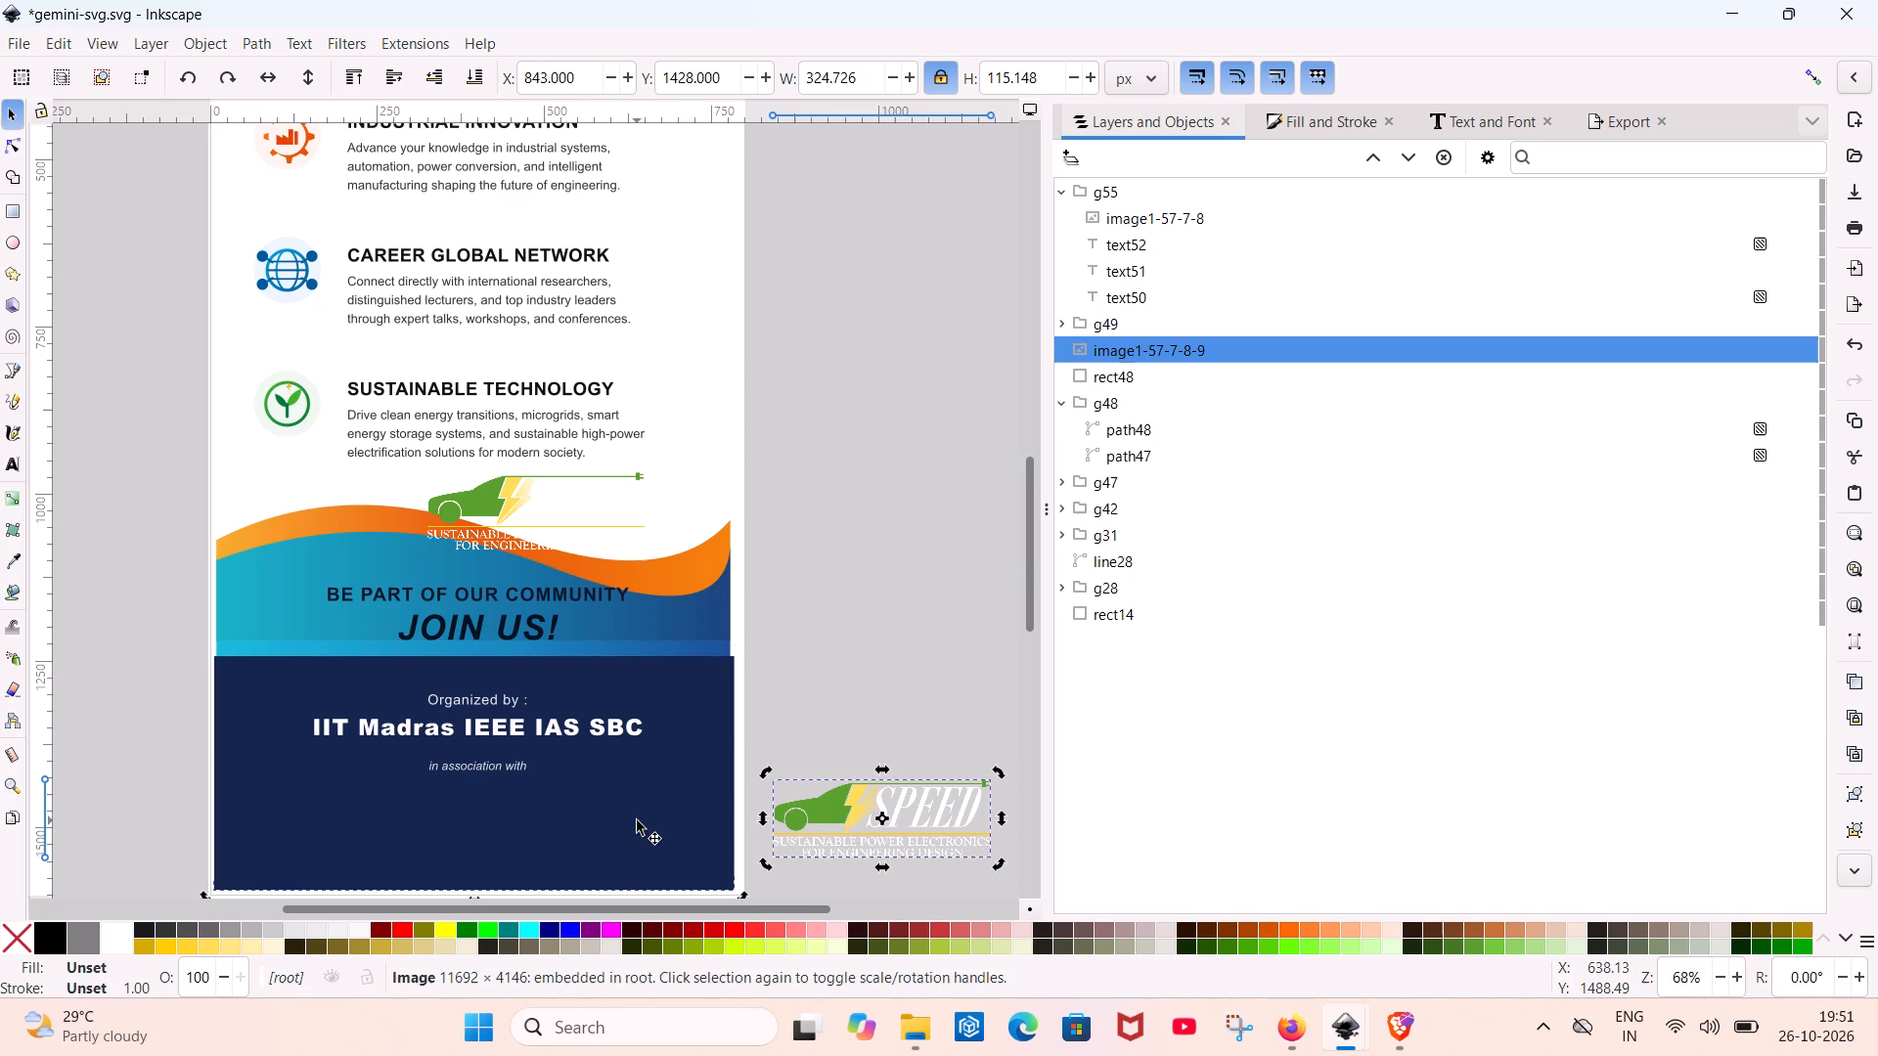
drag(837, 826, 782, 832)
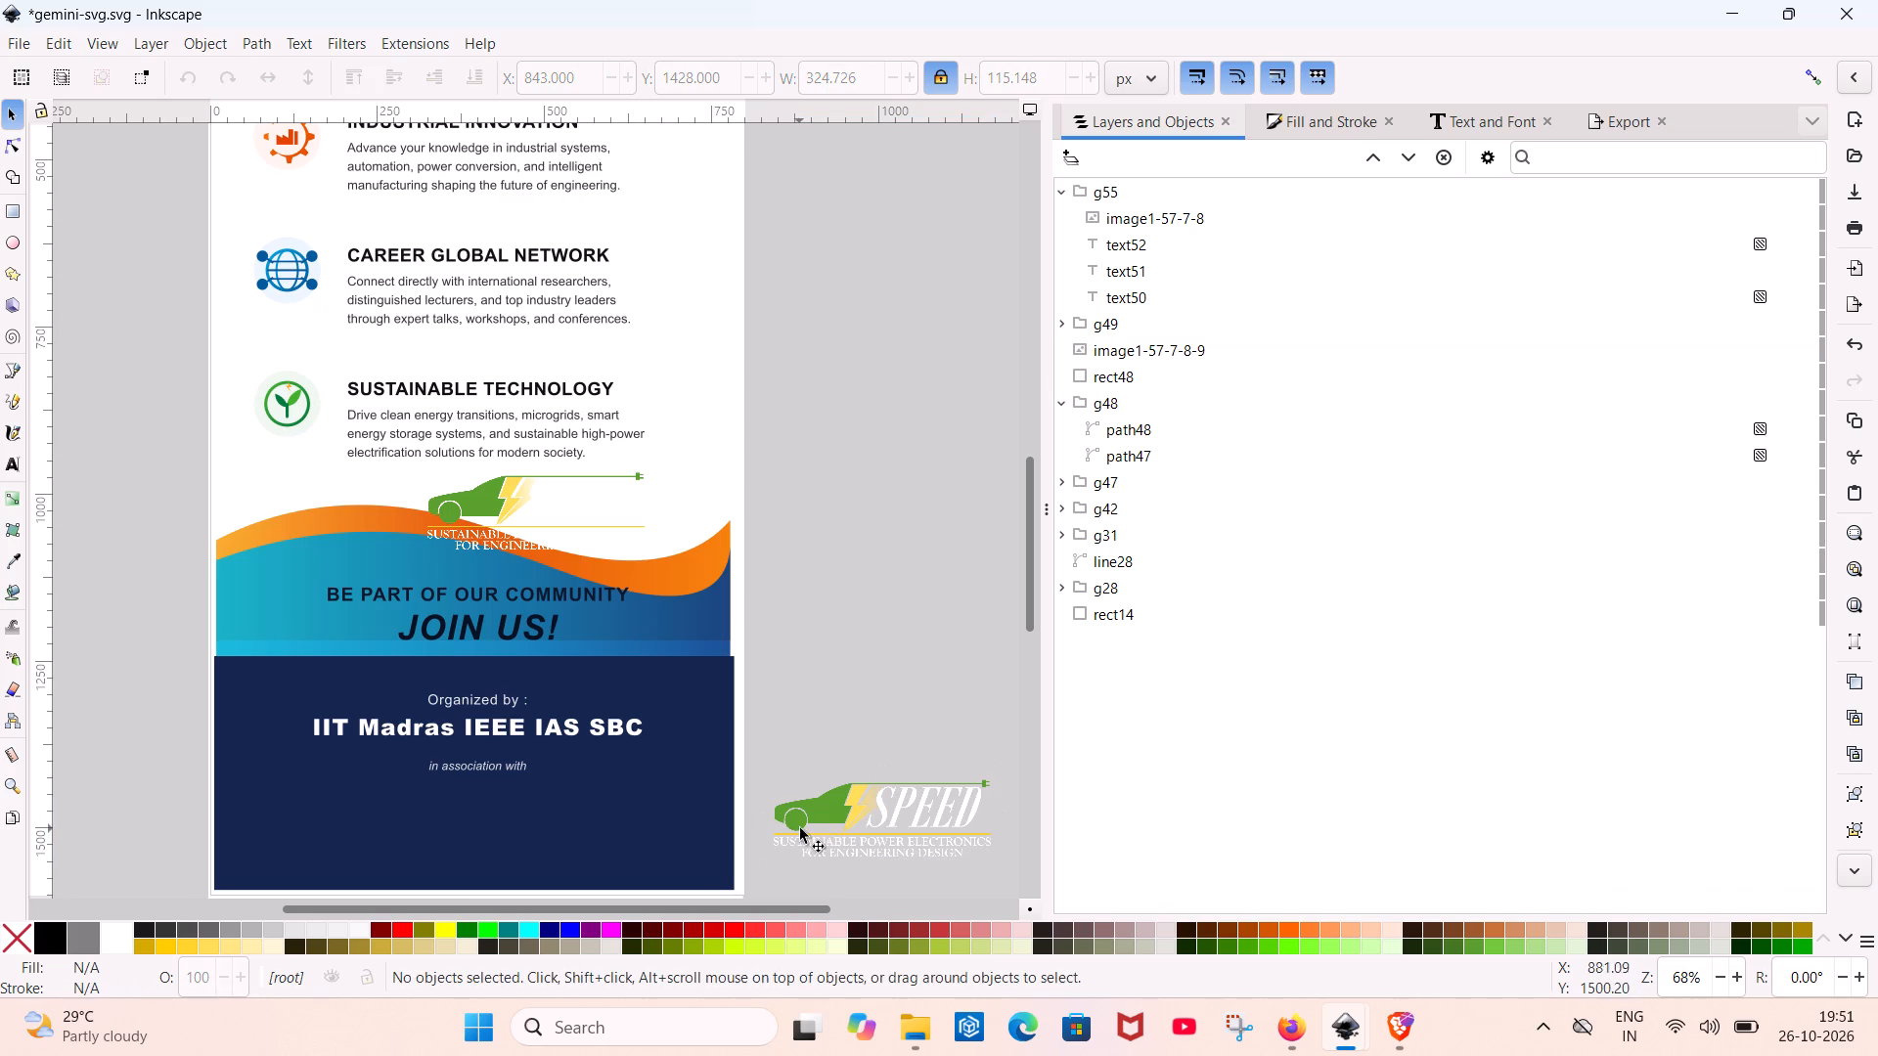
click(812, 834)
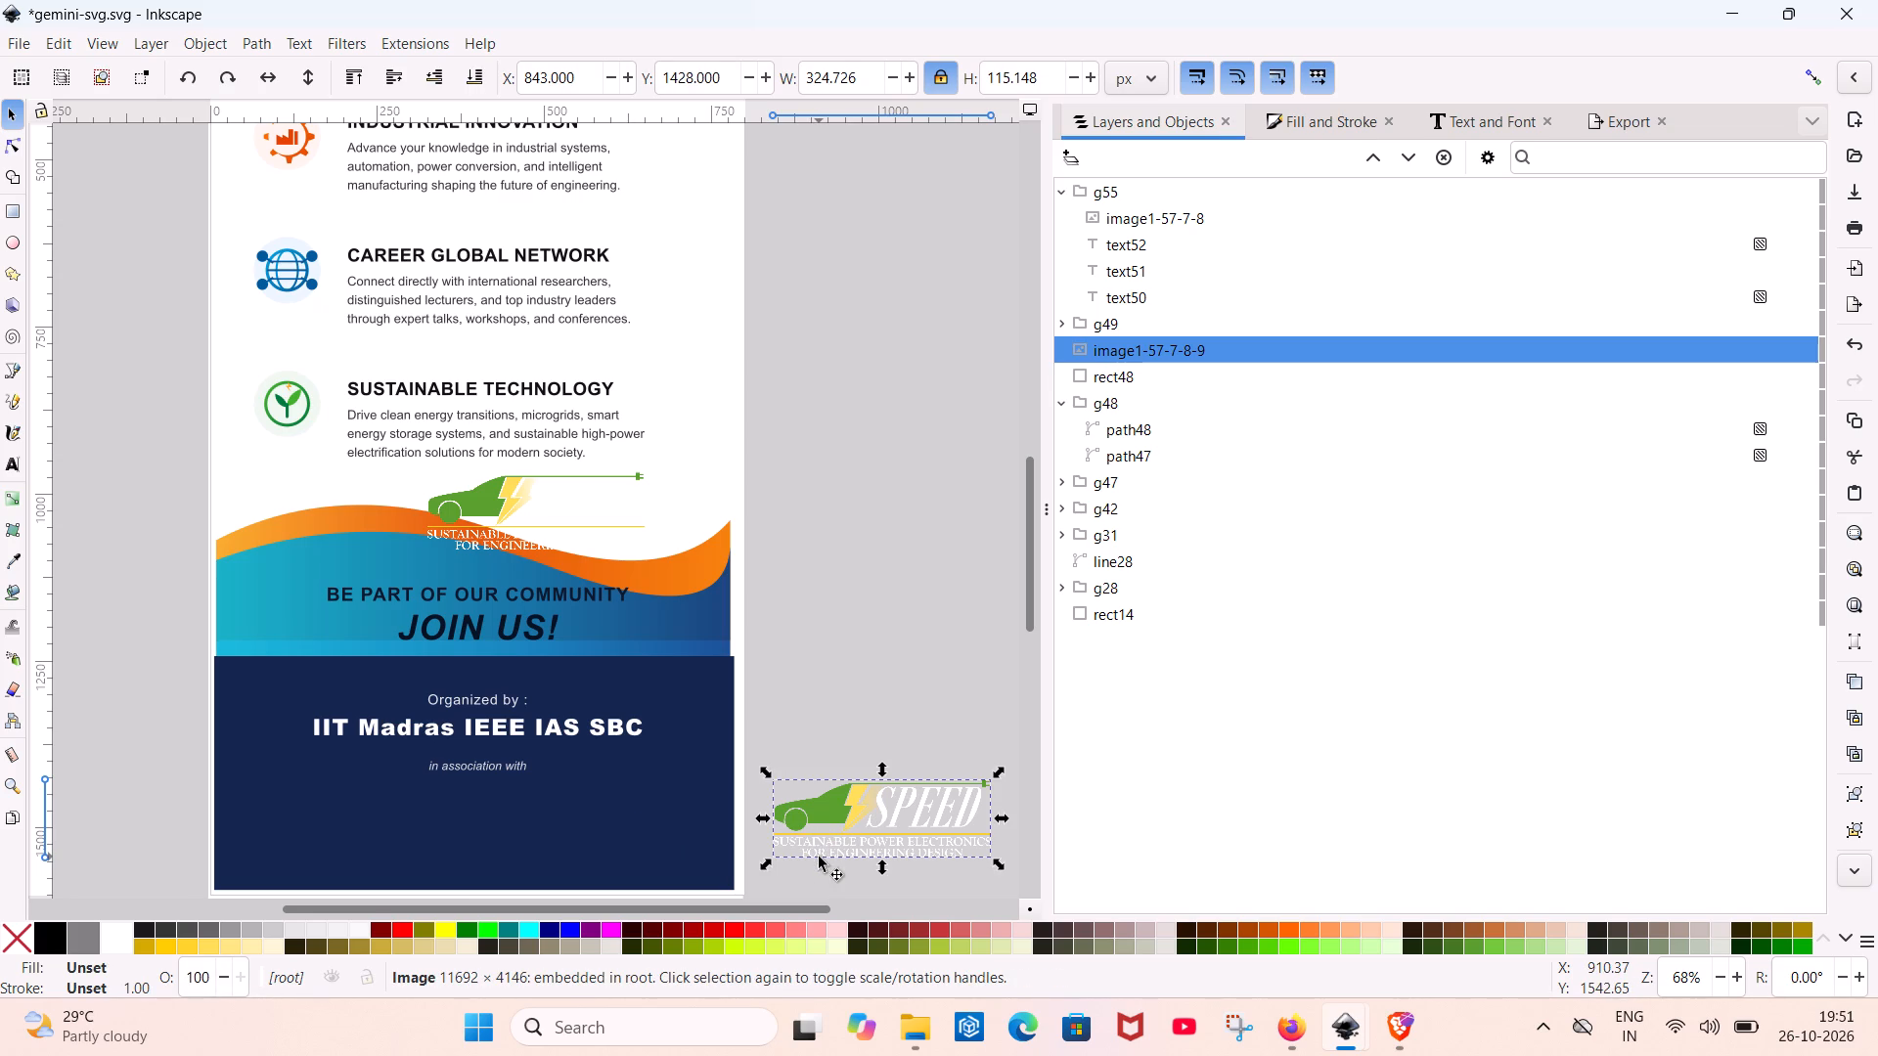
drag(819, 857, 403, 860)
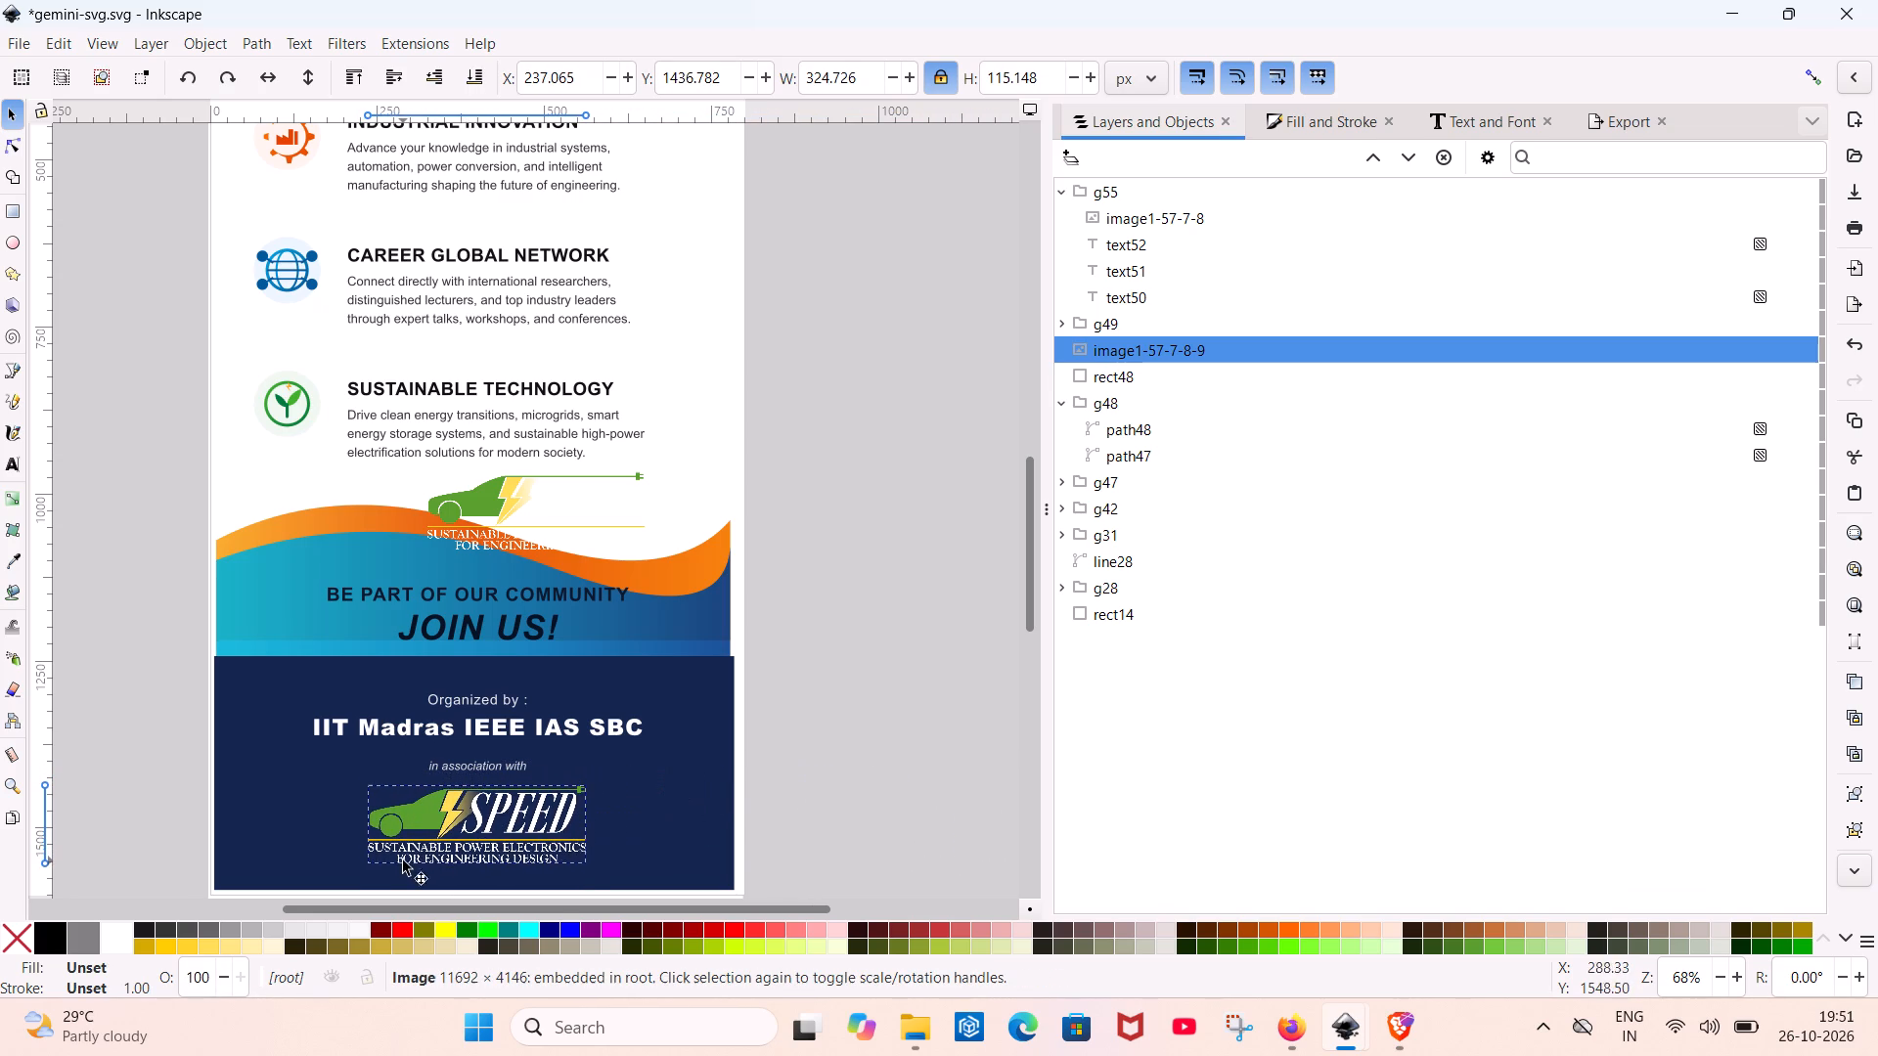
Shrink the footer's SPEED logo to about 238 by 84 px and centre it beneath "in association with".
drag(506, 819, 520, 814)
drag(603, 872, 570, 852)
click(489, 816)
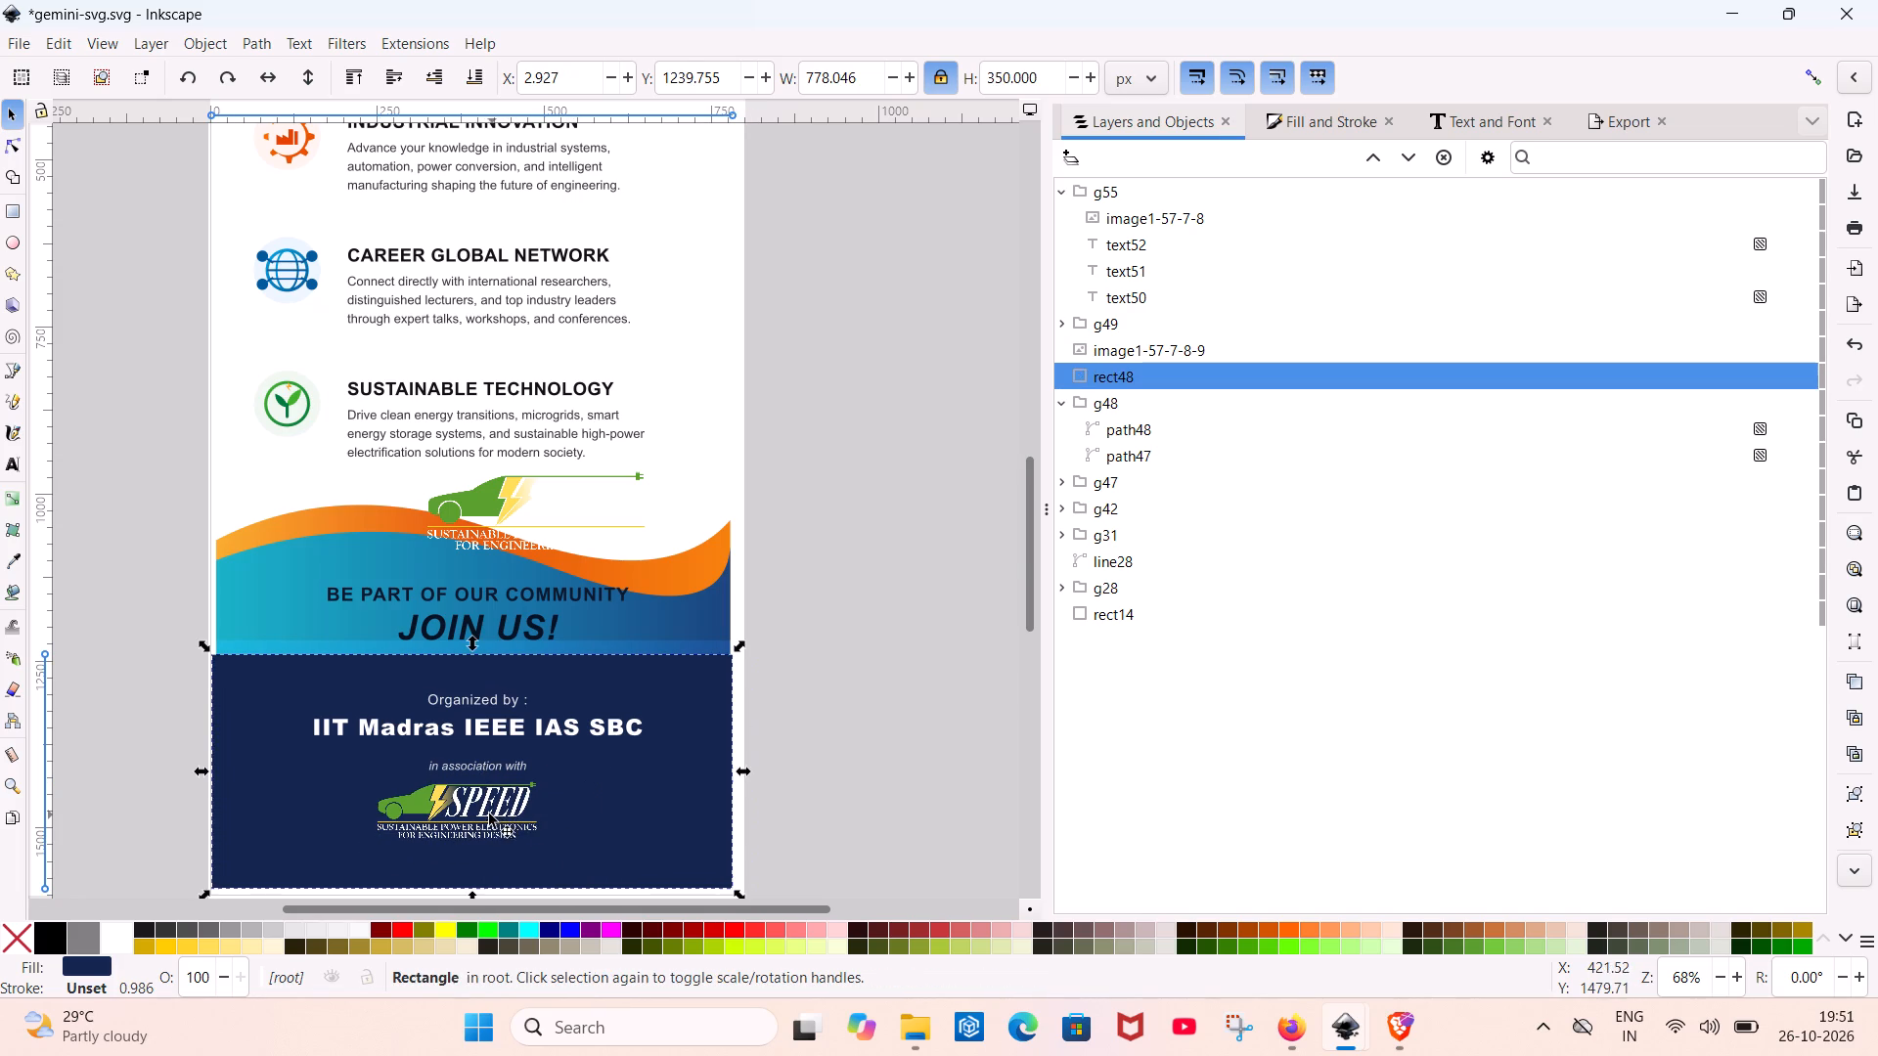
click(483, 811)
drag(489, 833, 510, 827)
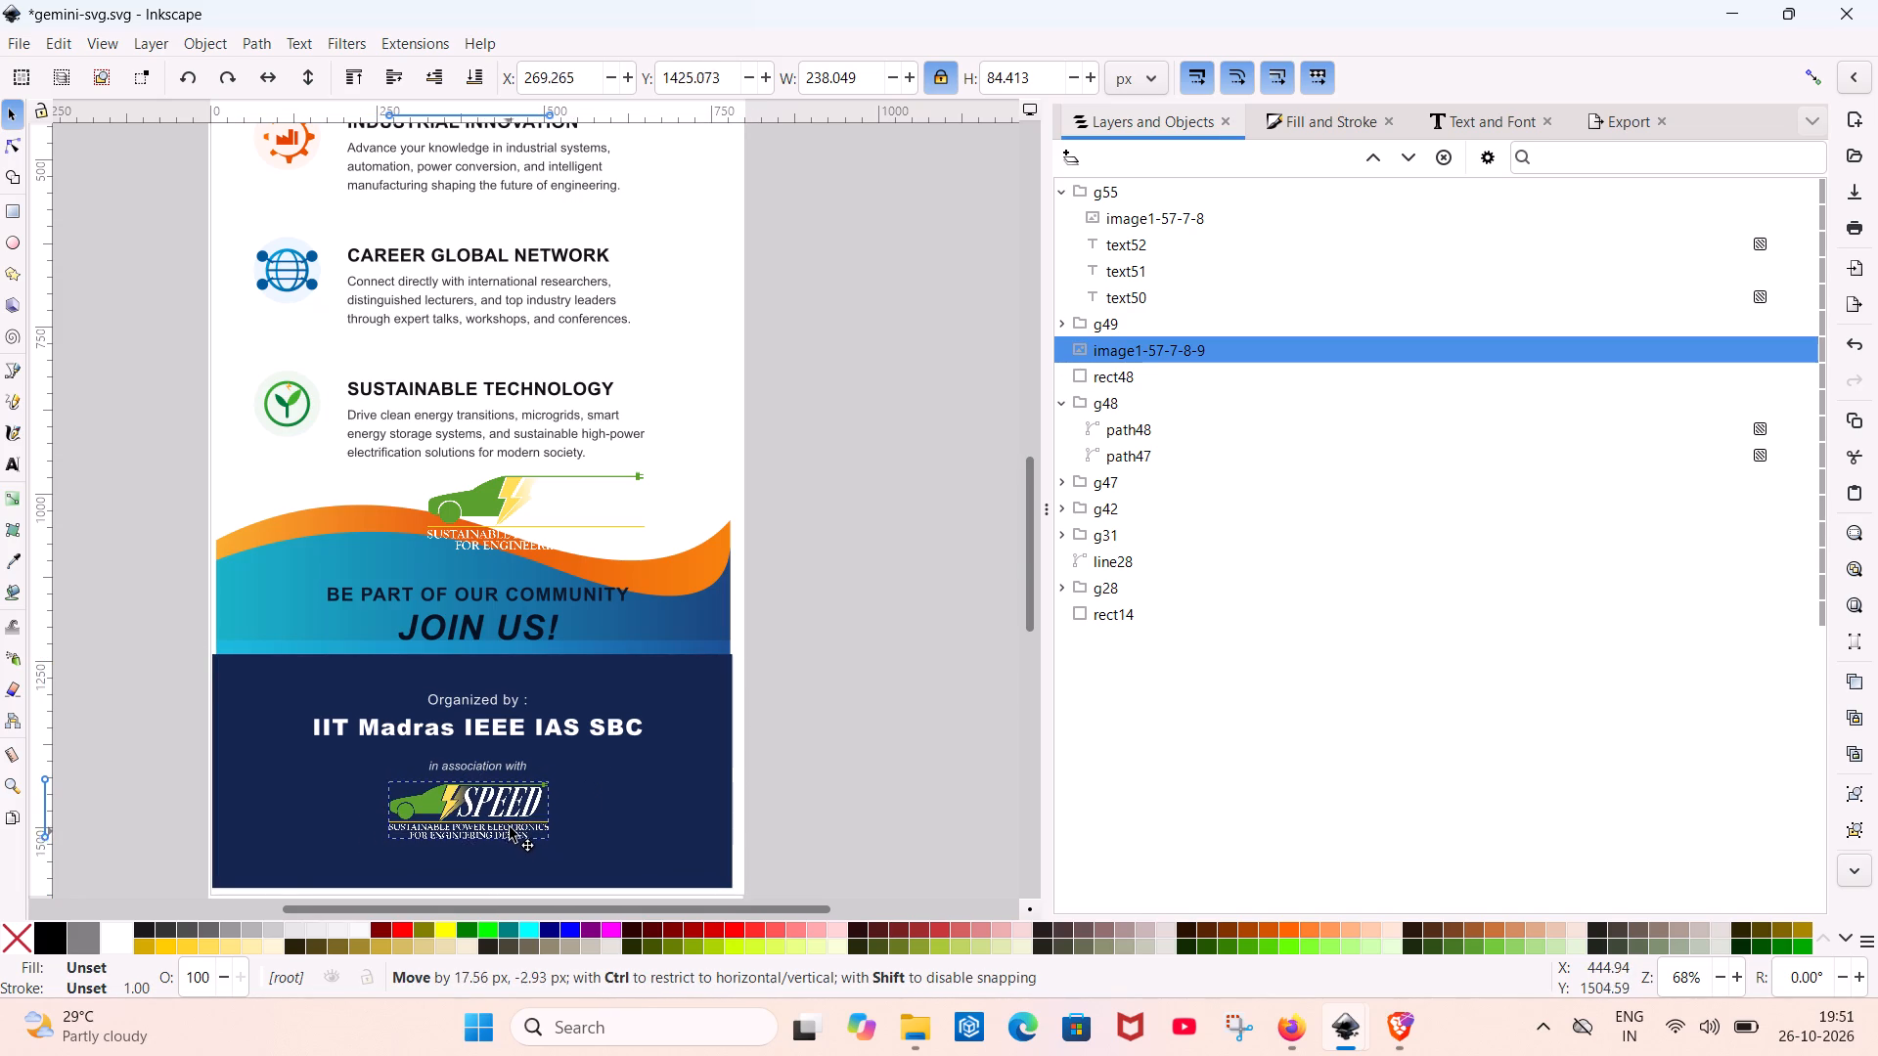
drag(510, 827, 510, 831)
Resize the navy footer rectangle to about 768 by 346 px, with its origin at about X 13 px, Y 1240 px.
click(665, 814)
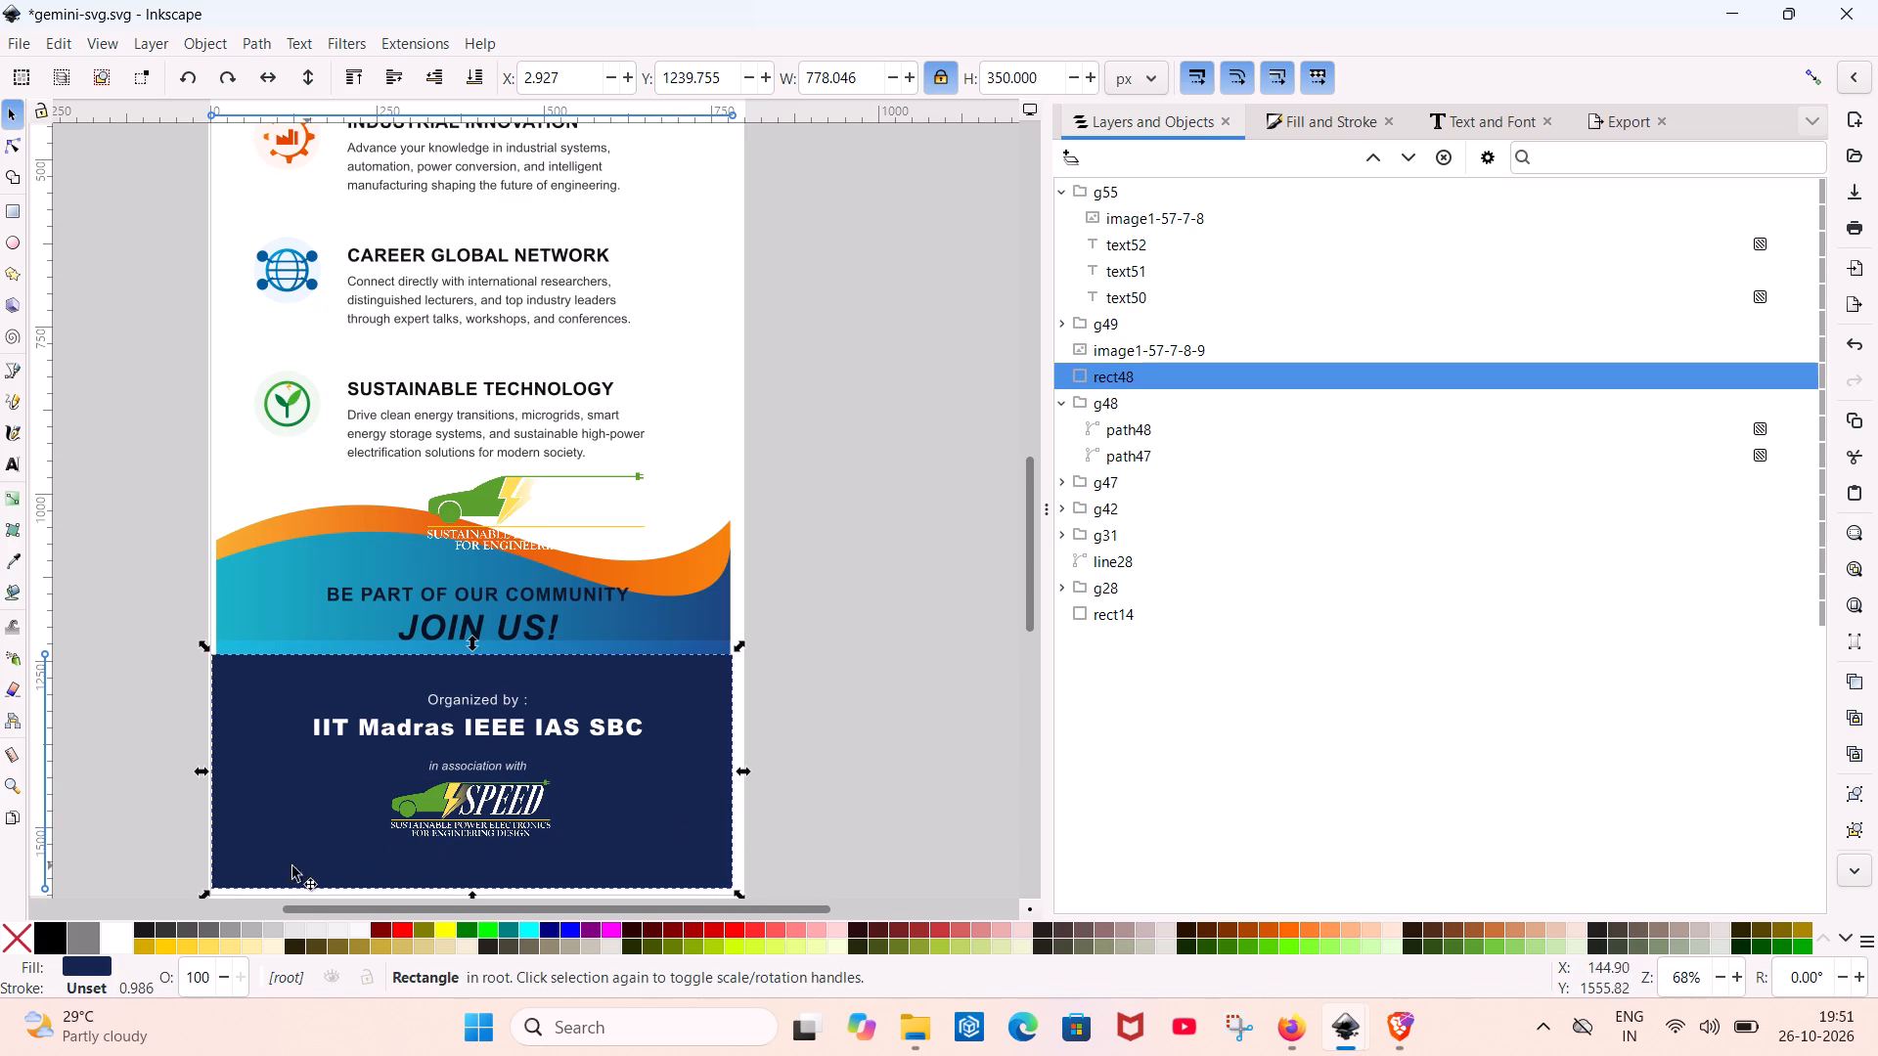
click(208, 892)
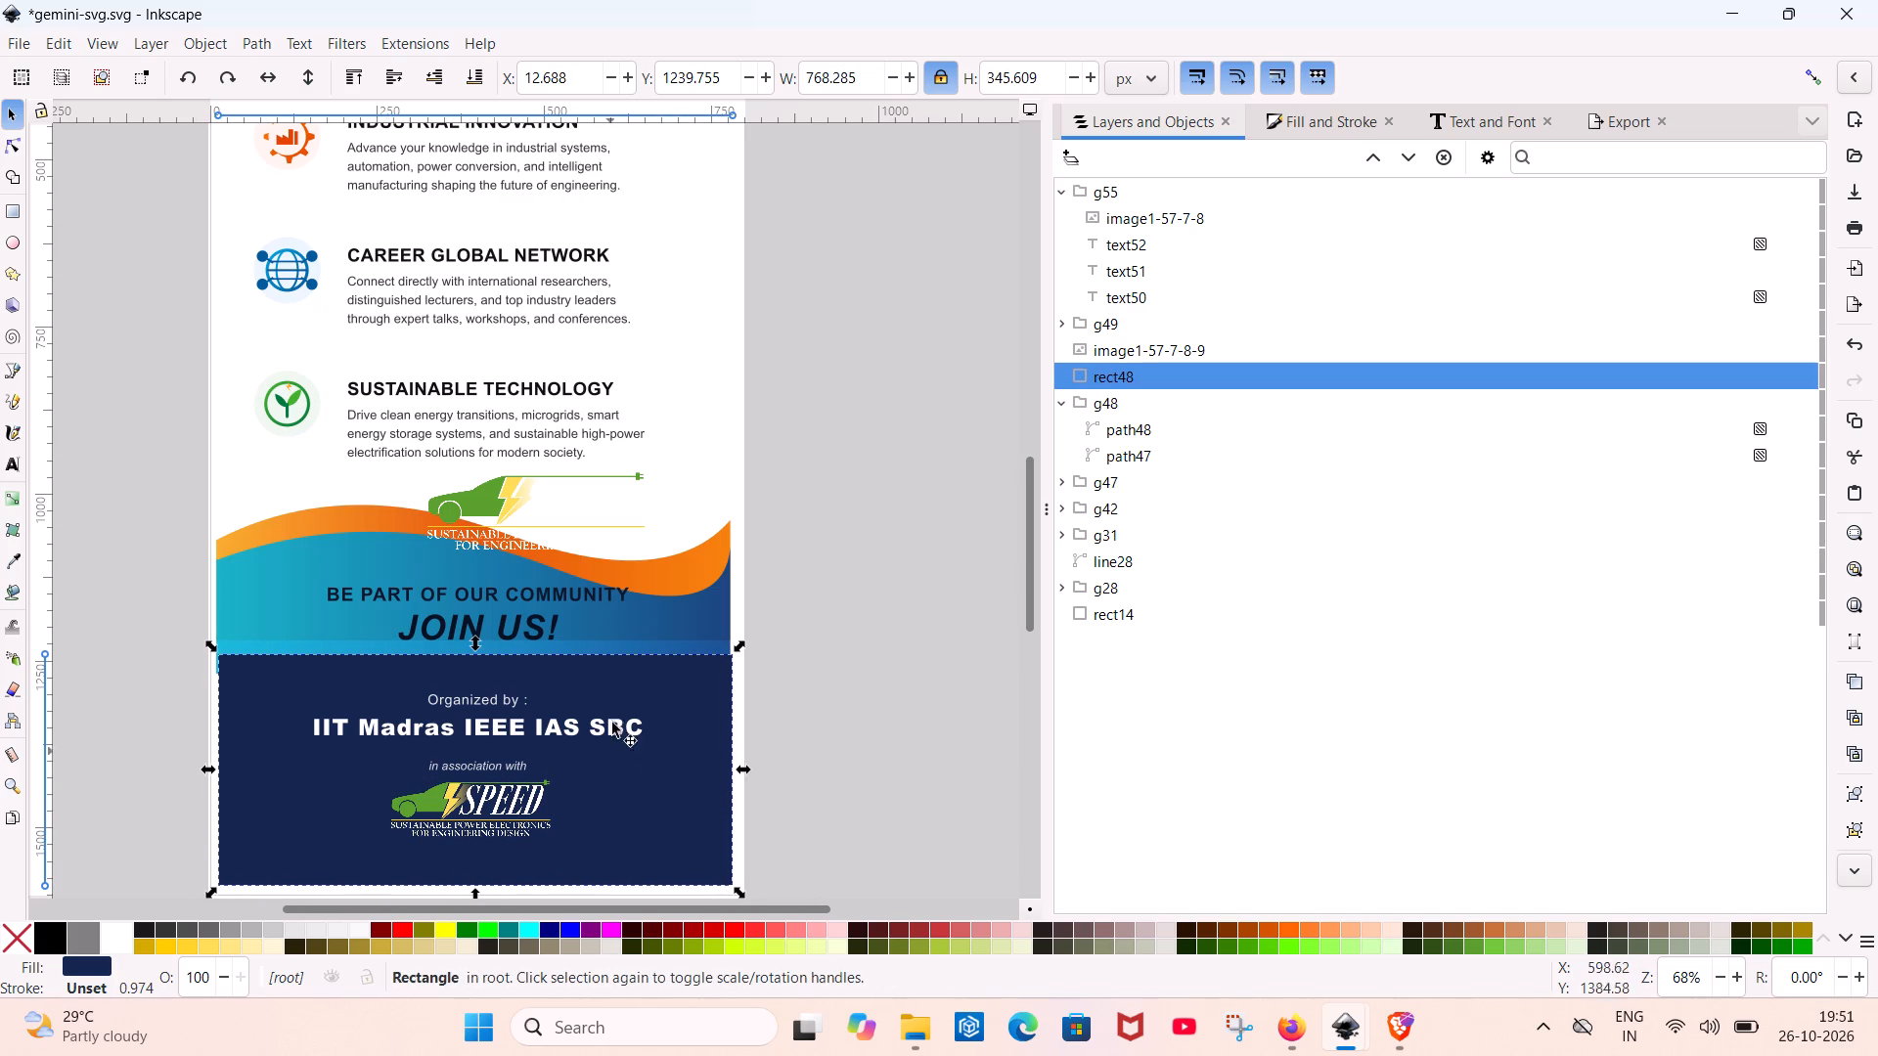
Delete the extra SPEED logo image overlapping the orange wave.
click(539, 499)
click(545, 503)
click(508, 524)
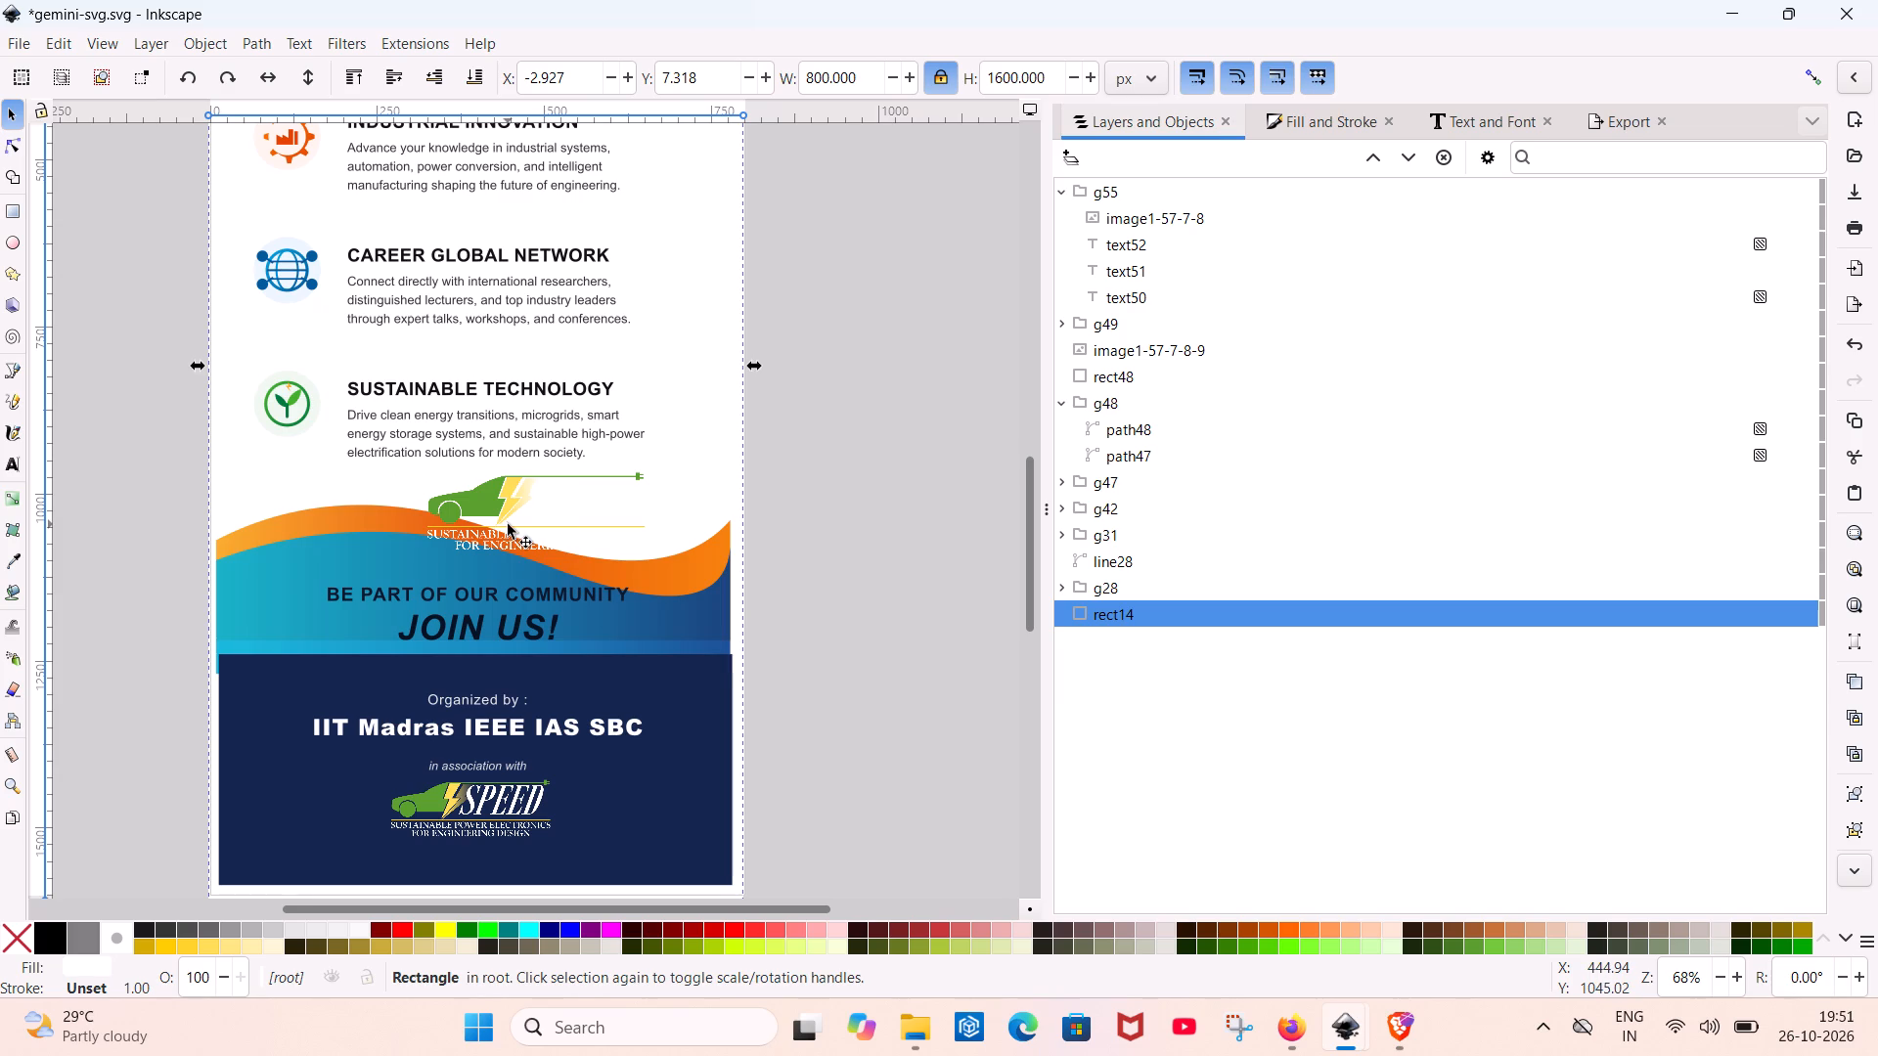
click(508, 524)
click(508, 524)
click(508, 526)
click(531, 499)
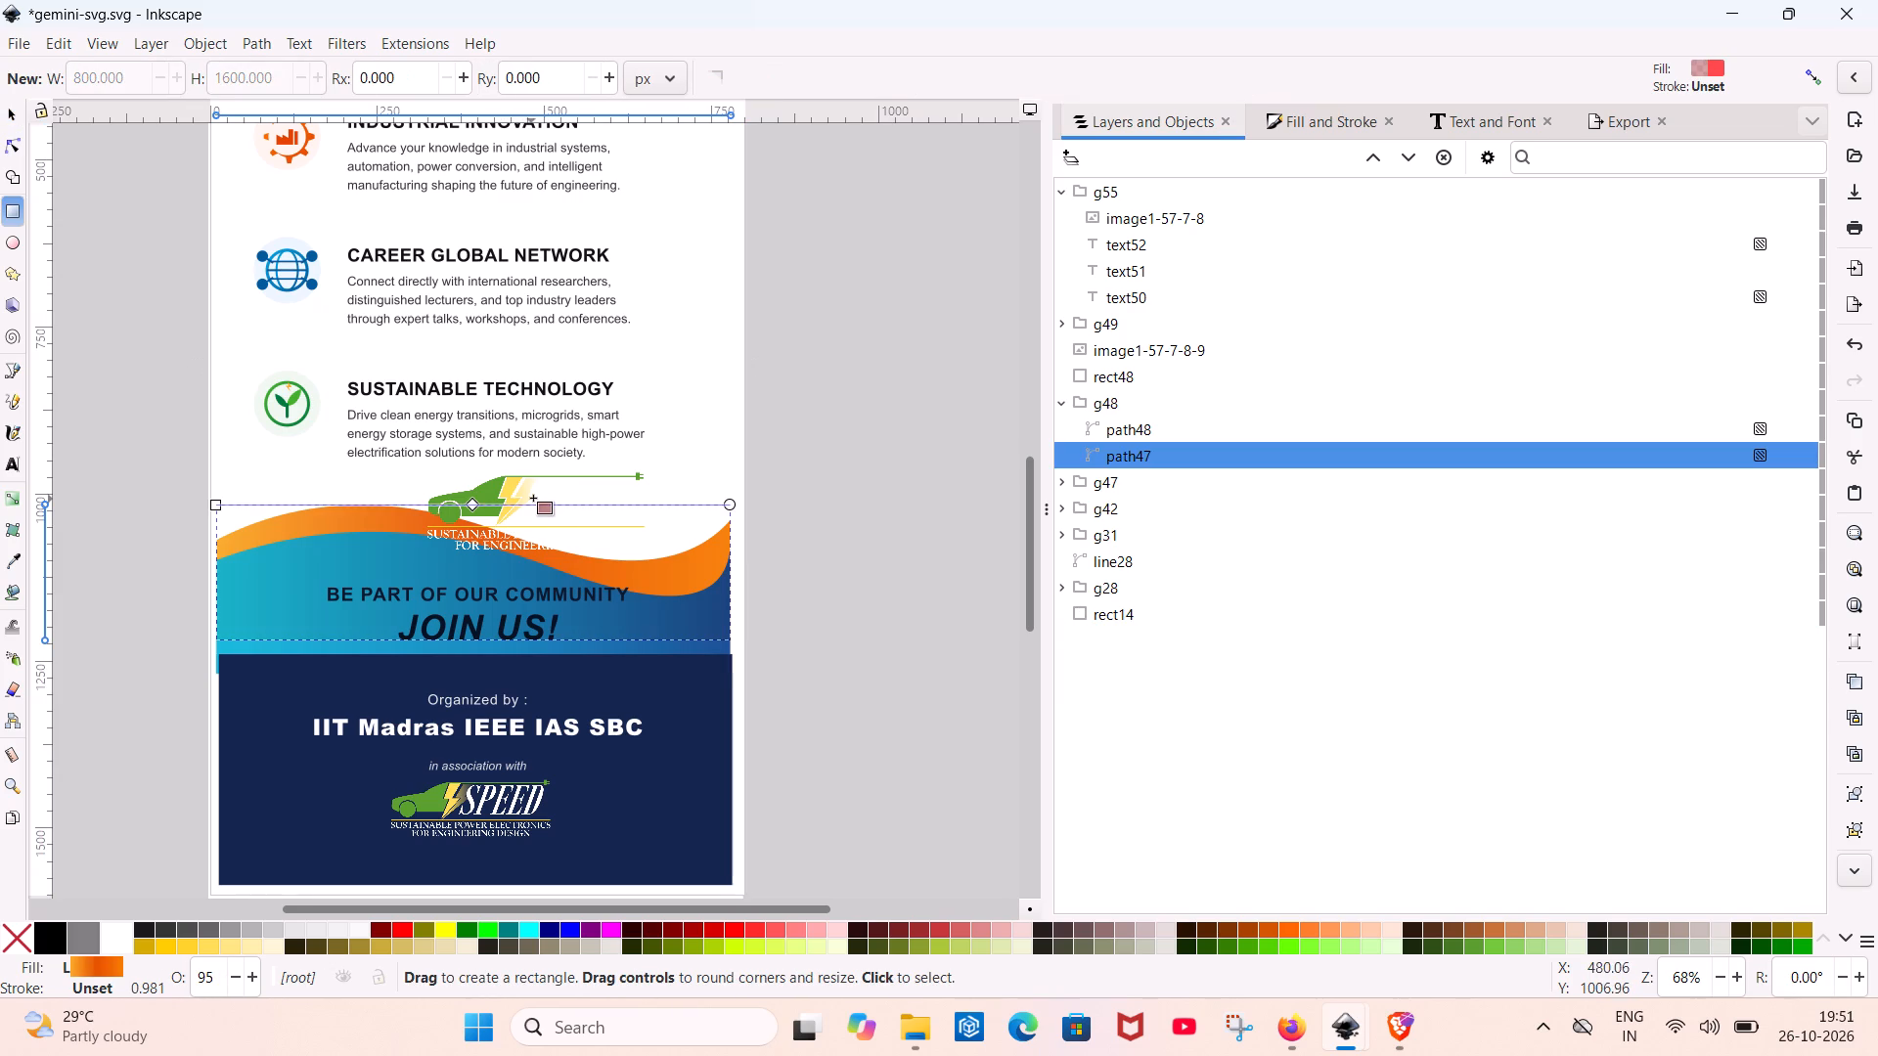
key(Delete)
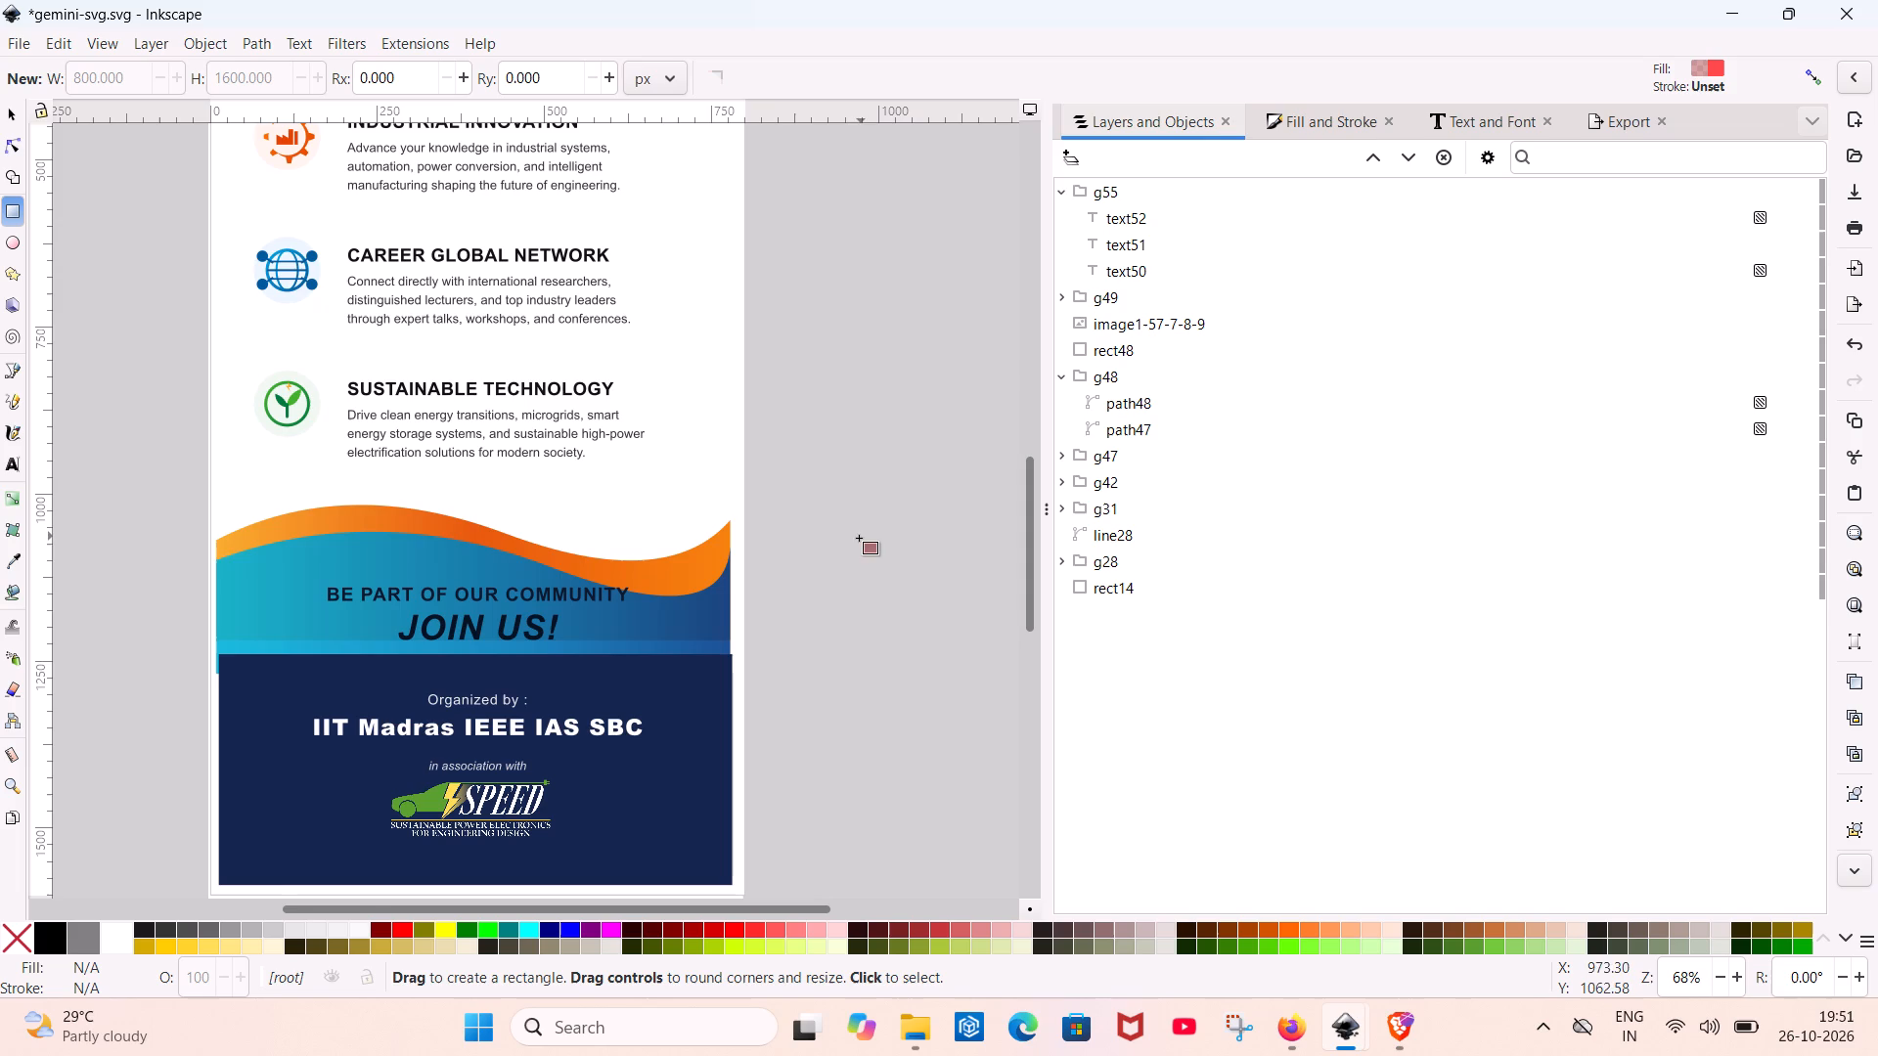
Delete the generated maroon circular emblem with the lamp from the poster header.
scroll(487, 445, up, 5)
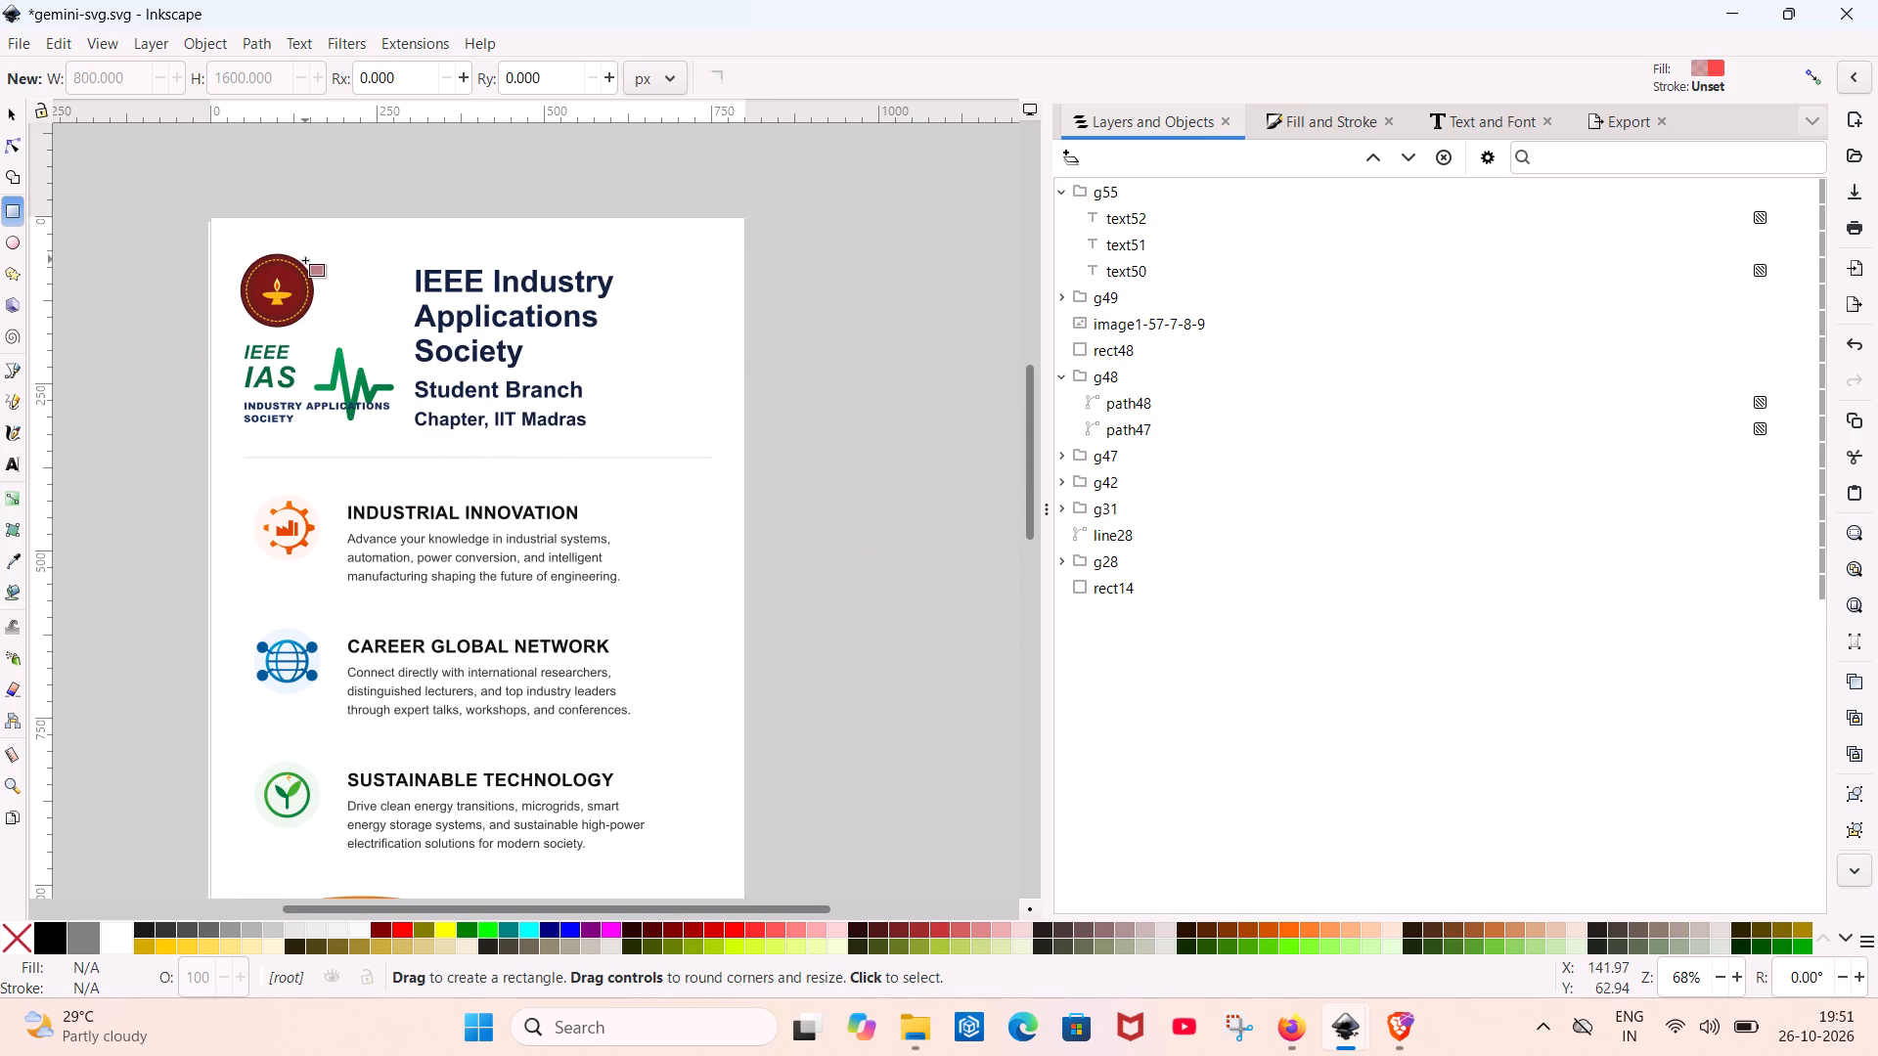
click(254, 310)
click(259, 330)
click(277, 312)
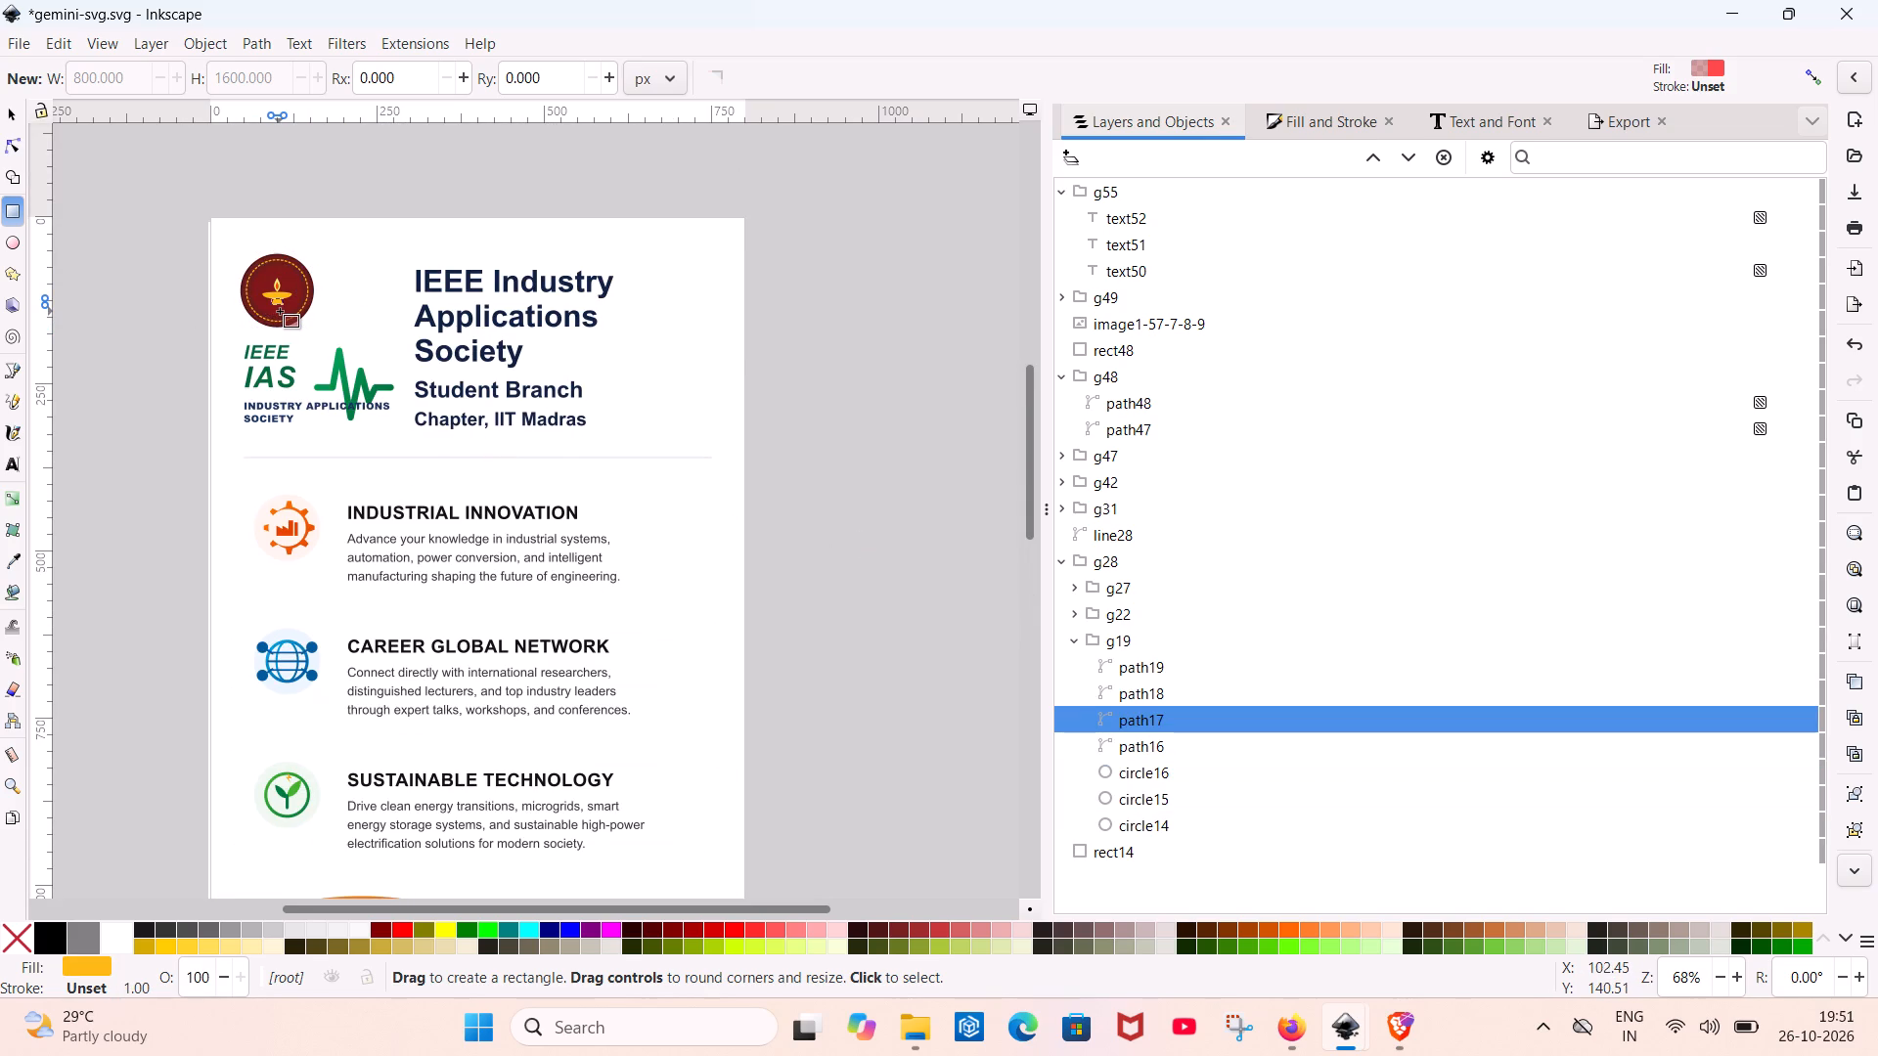
click(280, 311)
click(284, 311)
click(291, 289)
click(309, 284)
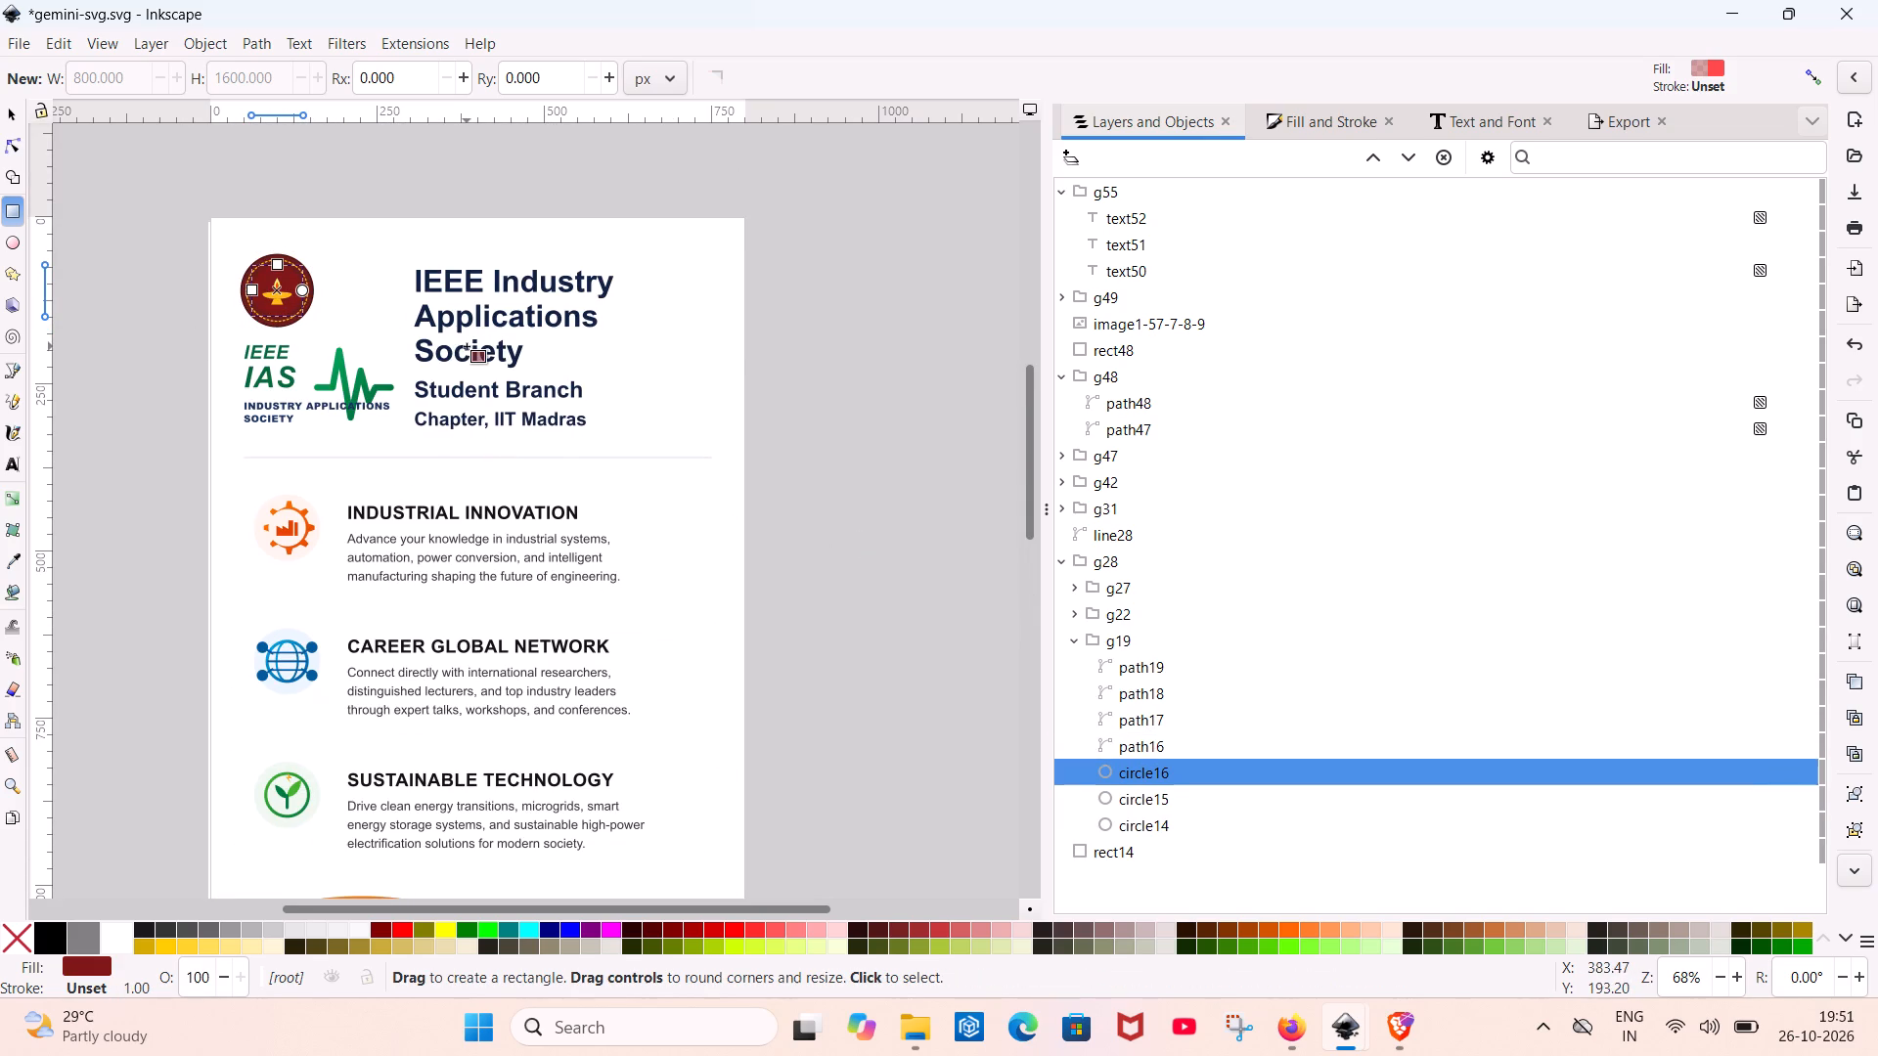
click(310, 288)
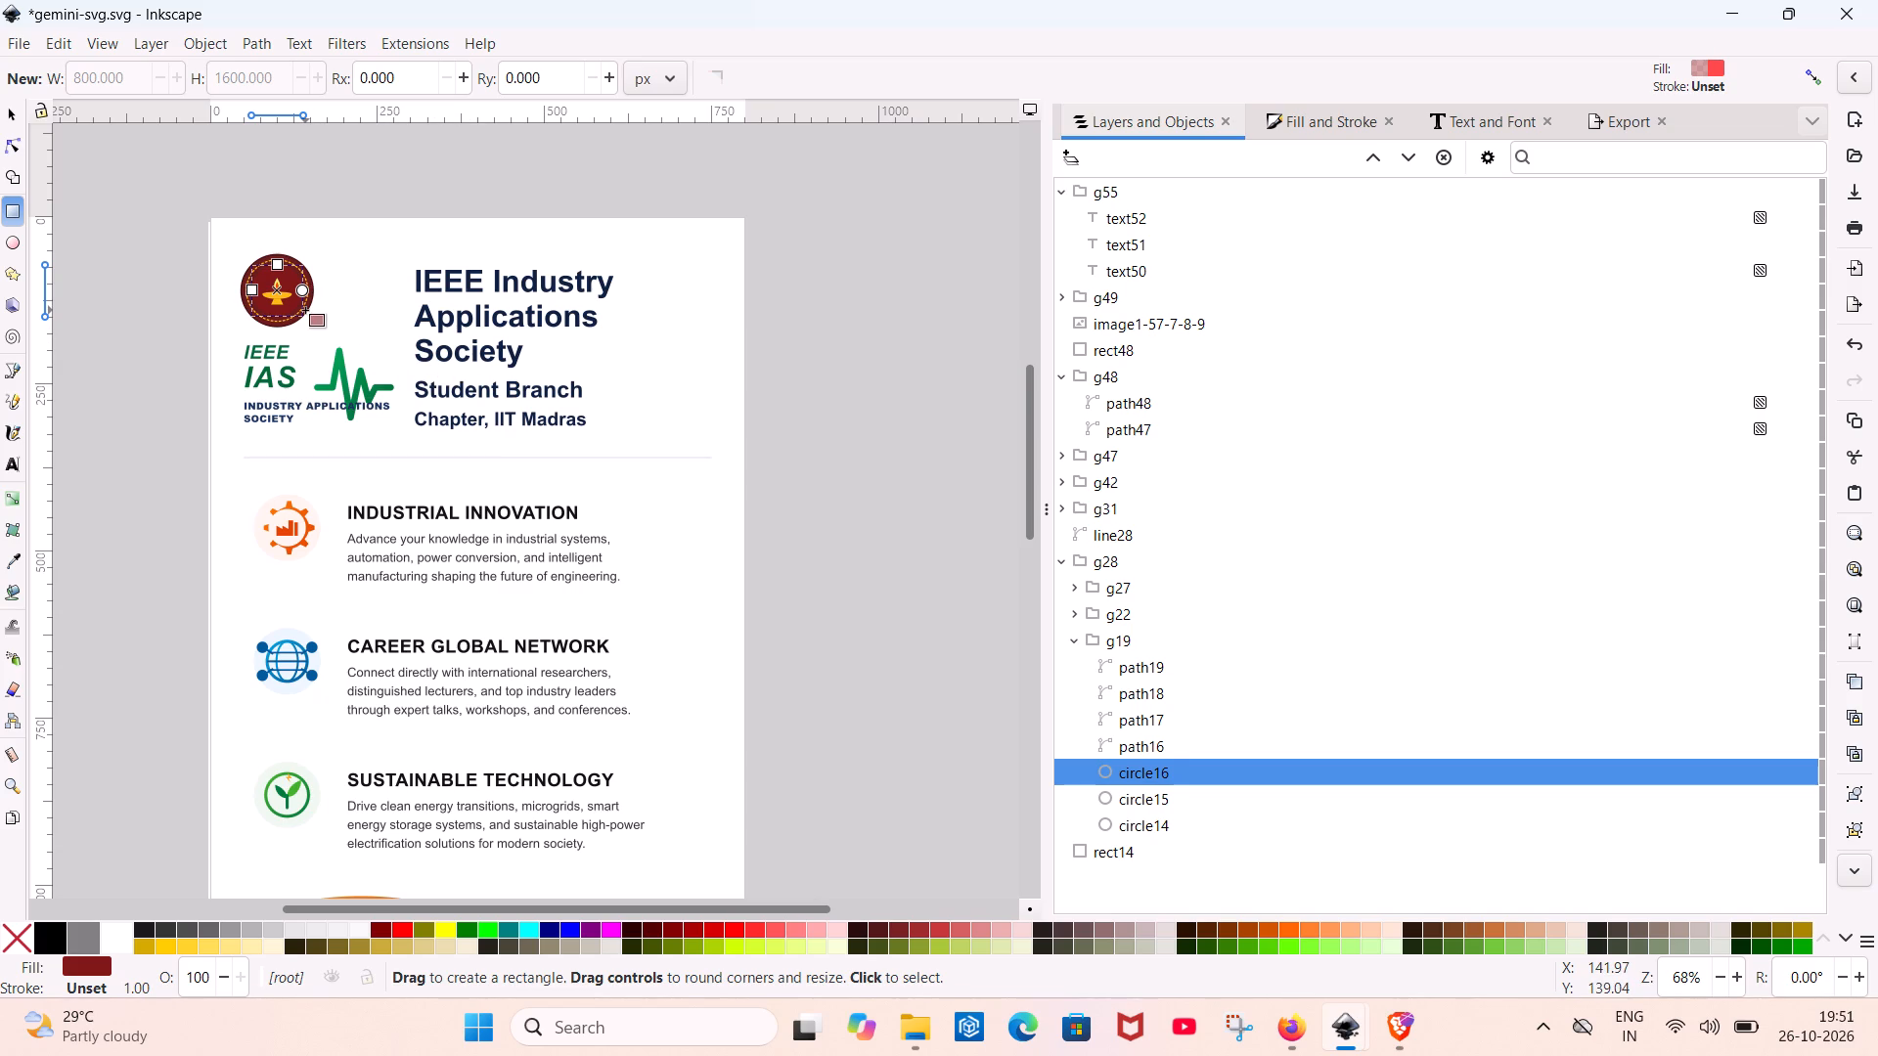
click(305, 310)
click(310, 308)
click(330, 310)
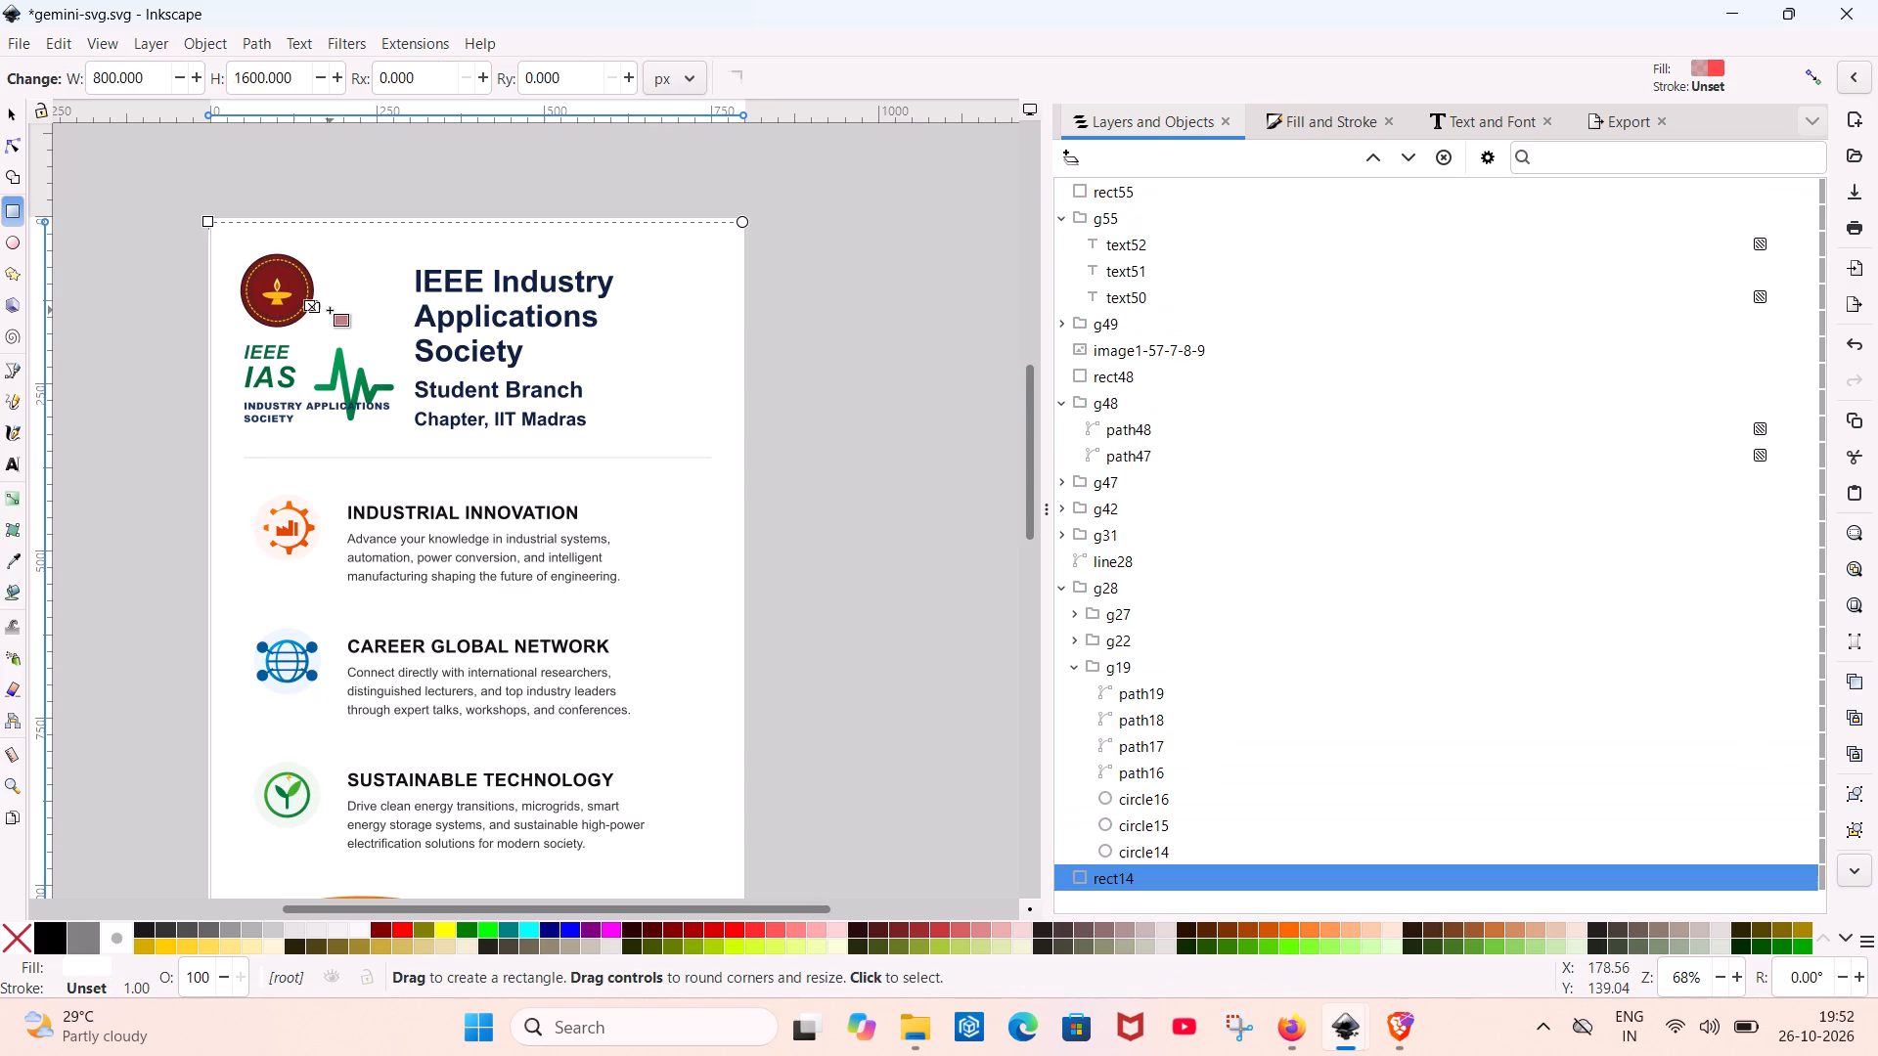
click(4, 113)
click(298, 294)
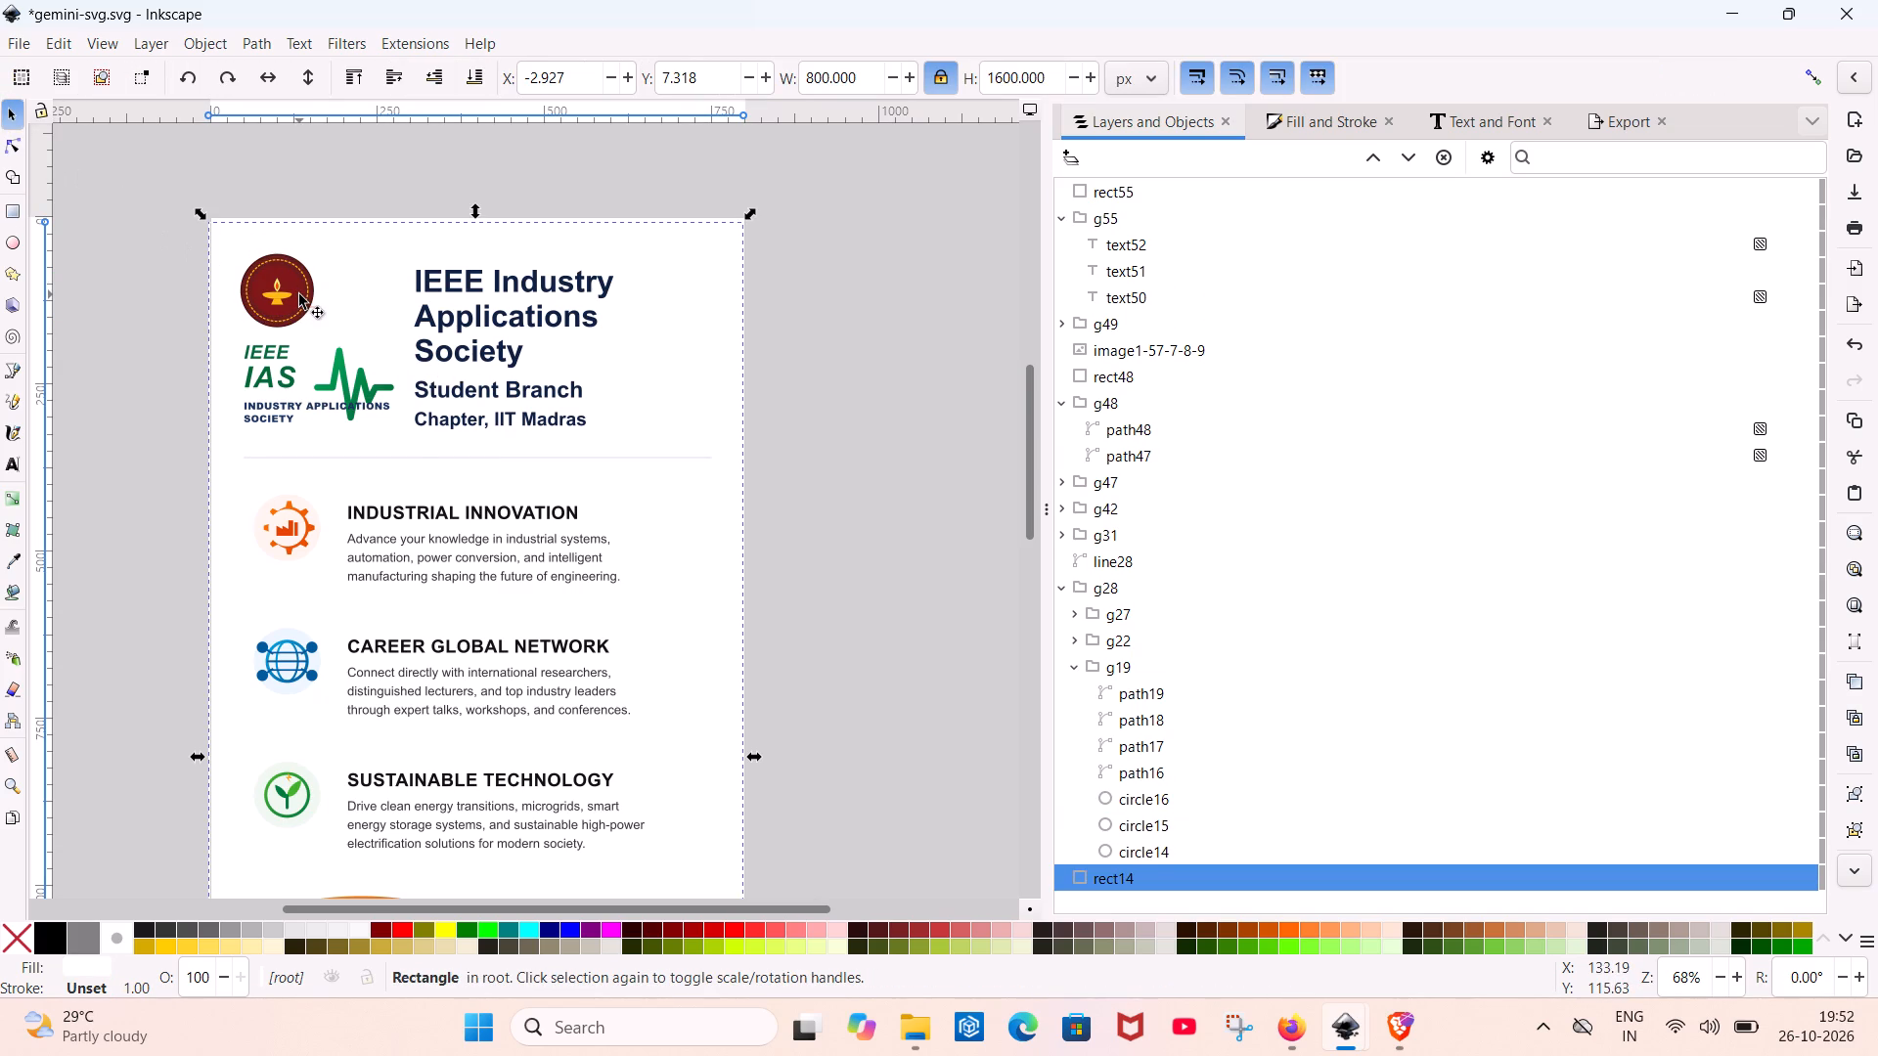
click(301, 296)
triple_click(294, 291)
click(296, 290)
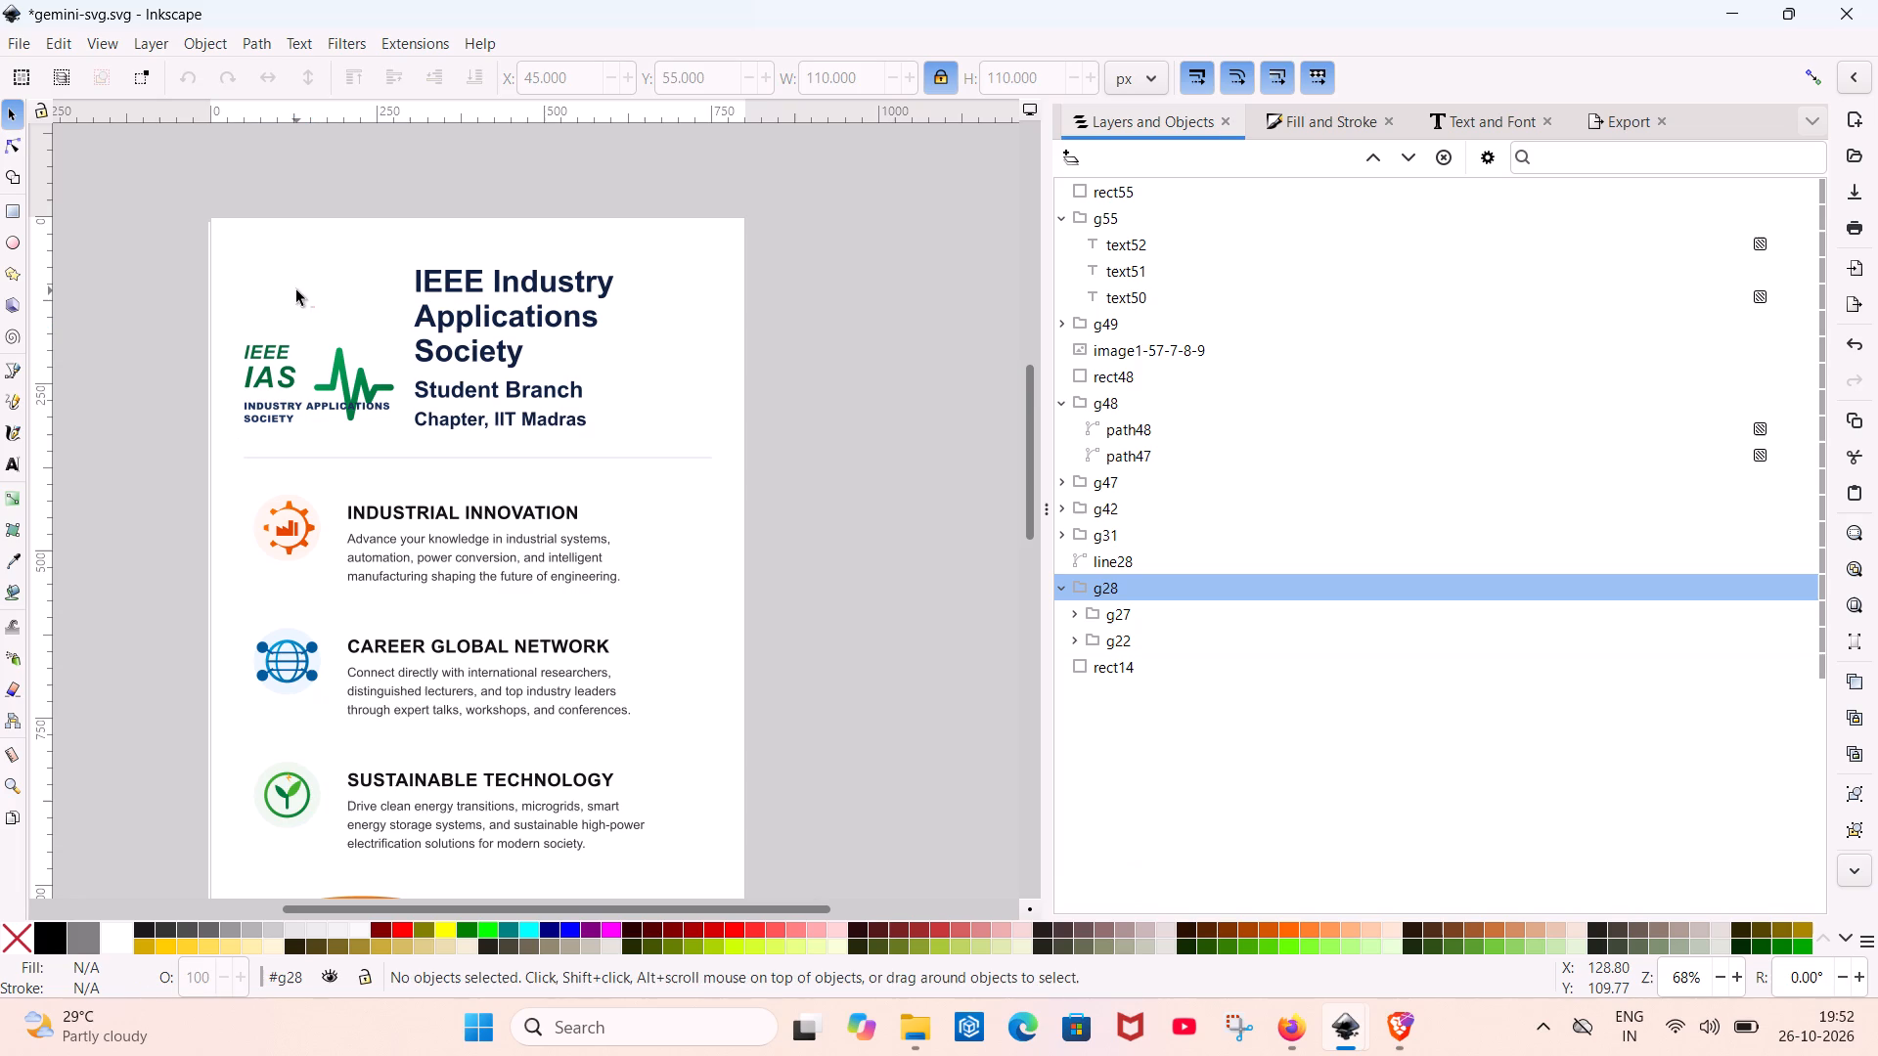
Delete the generated green IEEE IAS pulse-line logo and its caption from the poster header.
click(294, 389)
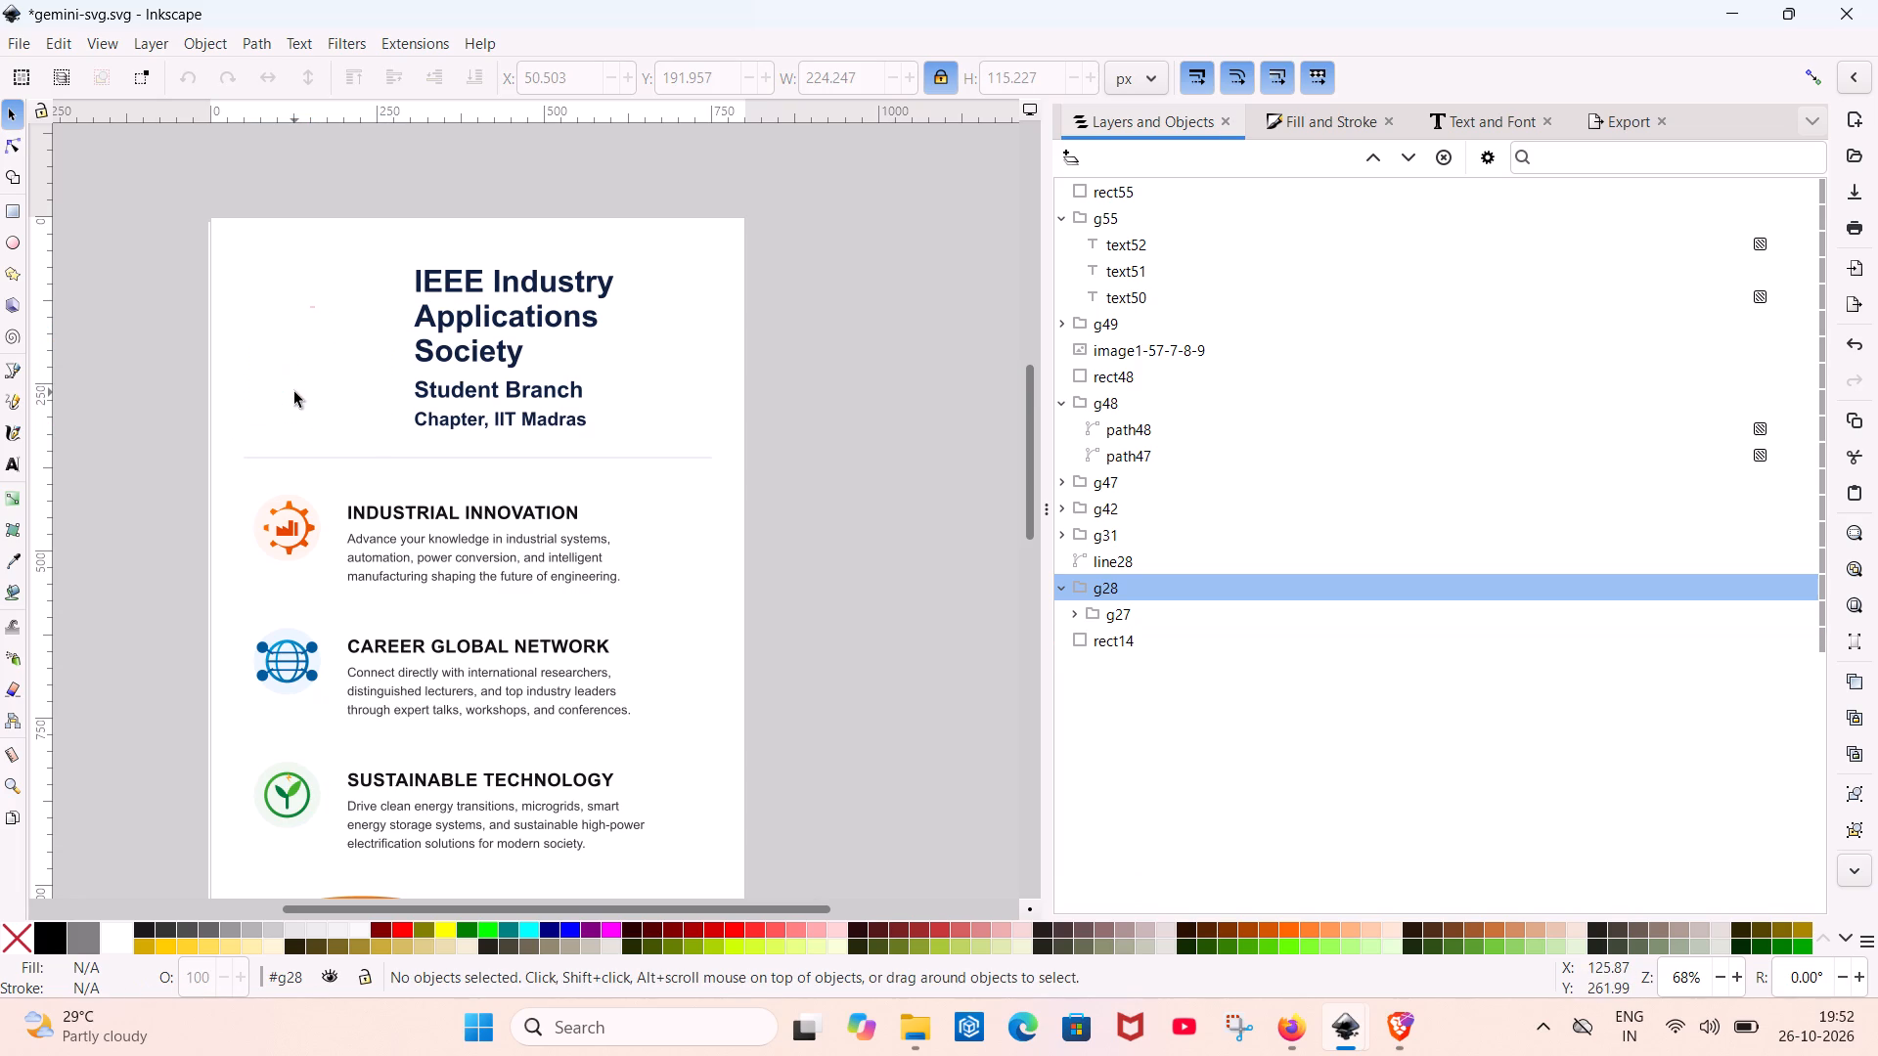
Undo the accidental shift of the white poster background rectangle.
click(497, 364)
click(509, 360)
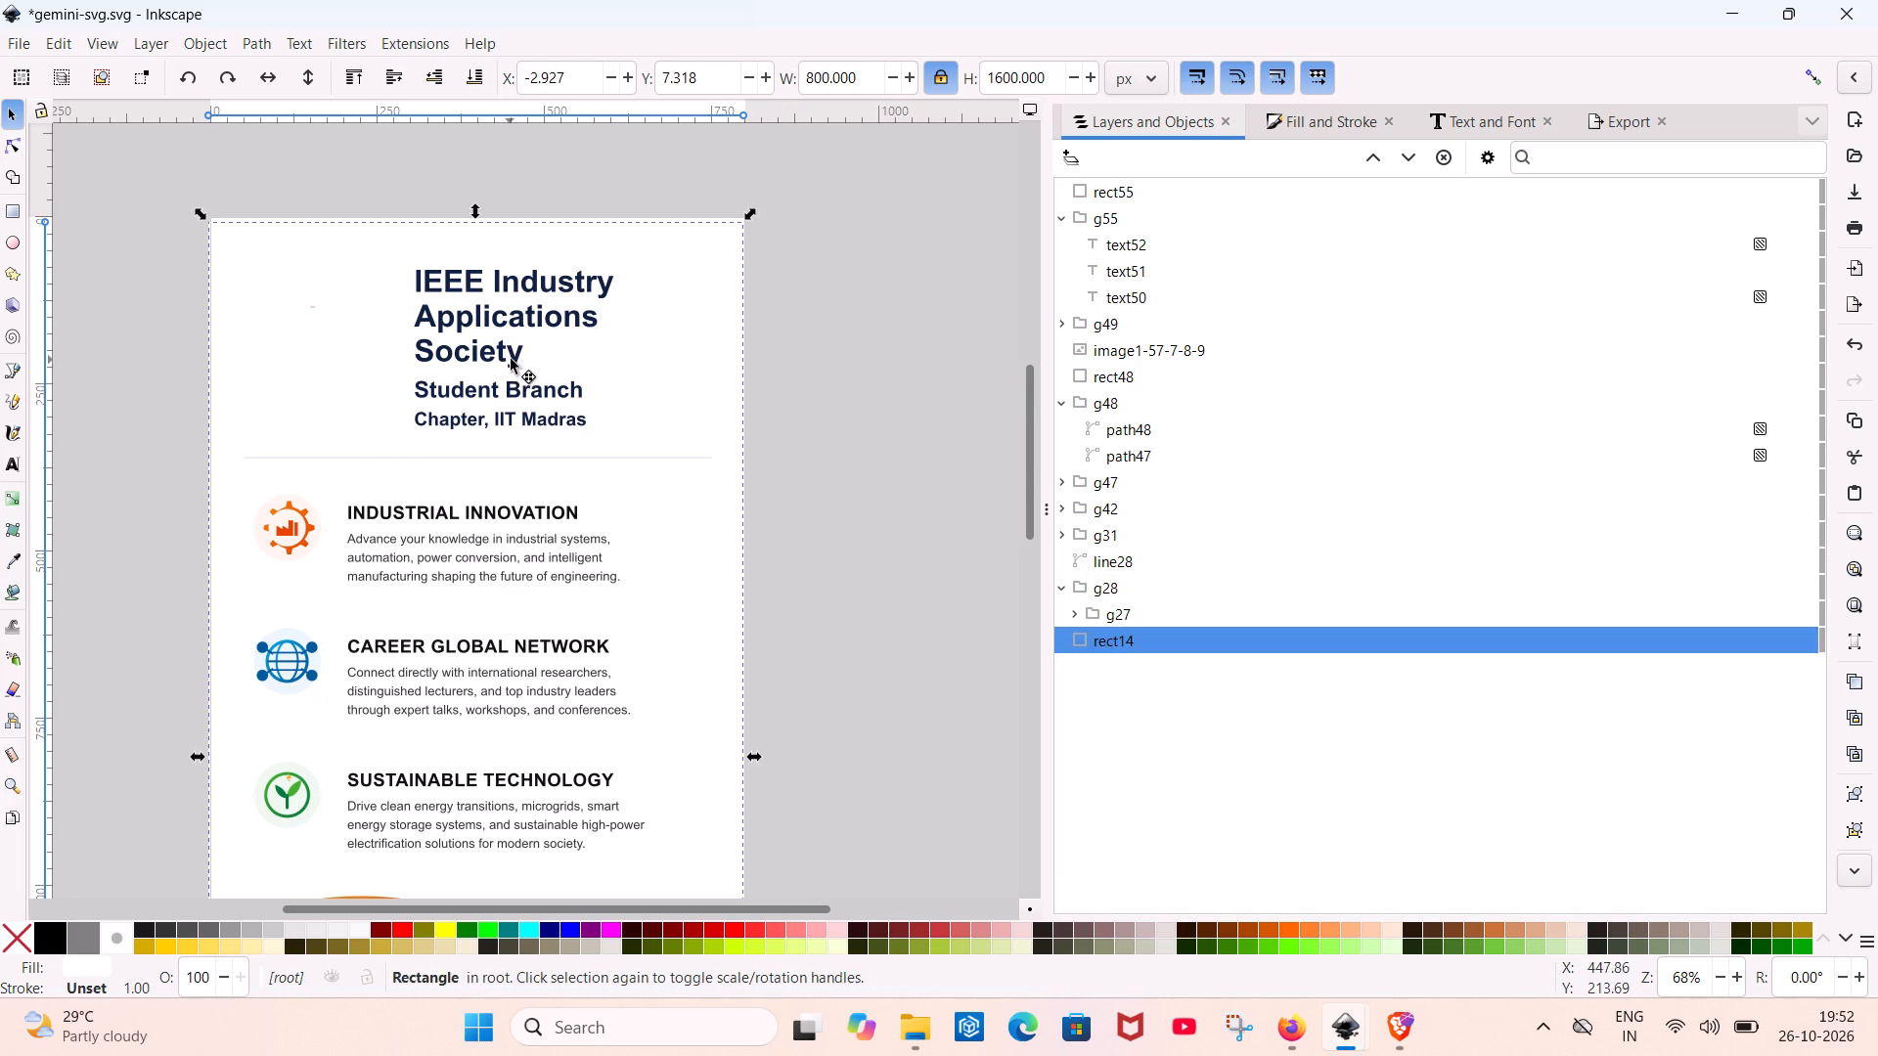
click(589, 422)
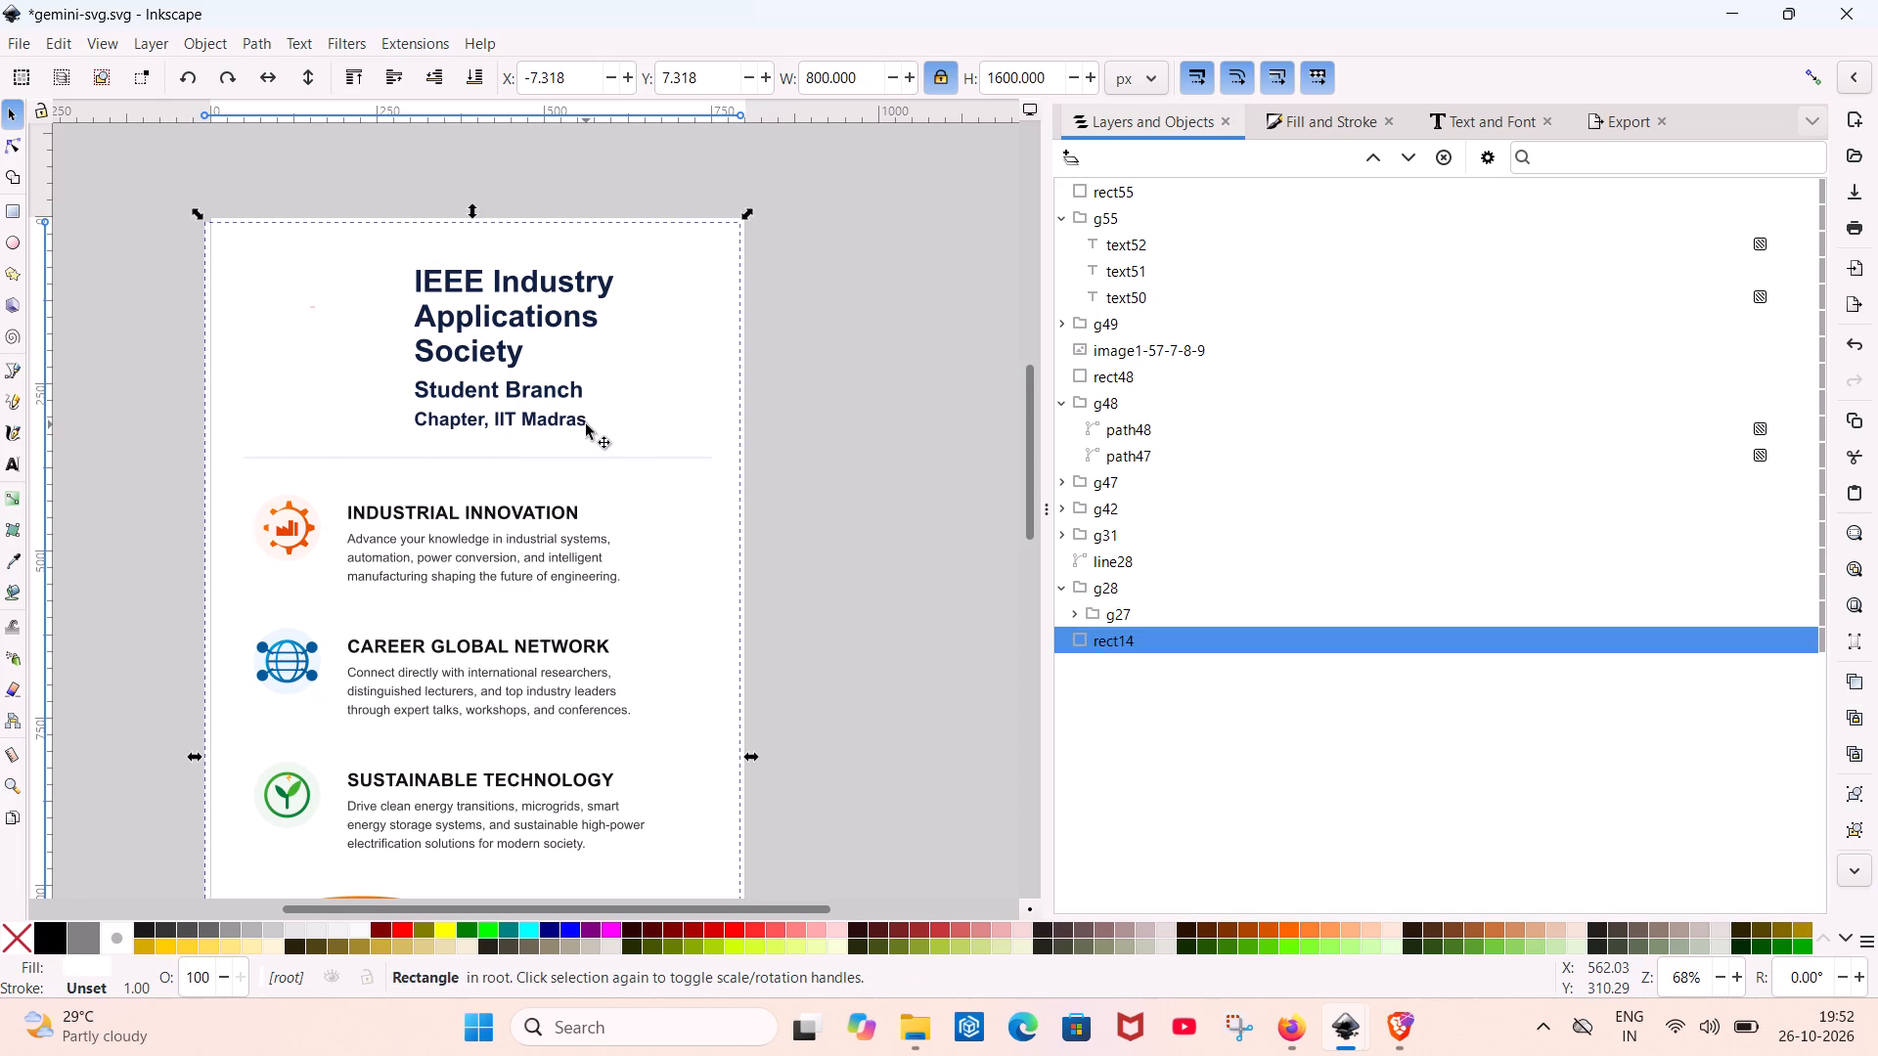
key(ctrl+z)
Select the header title text reading "IEEE Industry Applications Society Student Branch Chapter, IIT Madras".
click(544, 409)
click(544, 409)
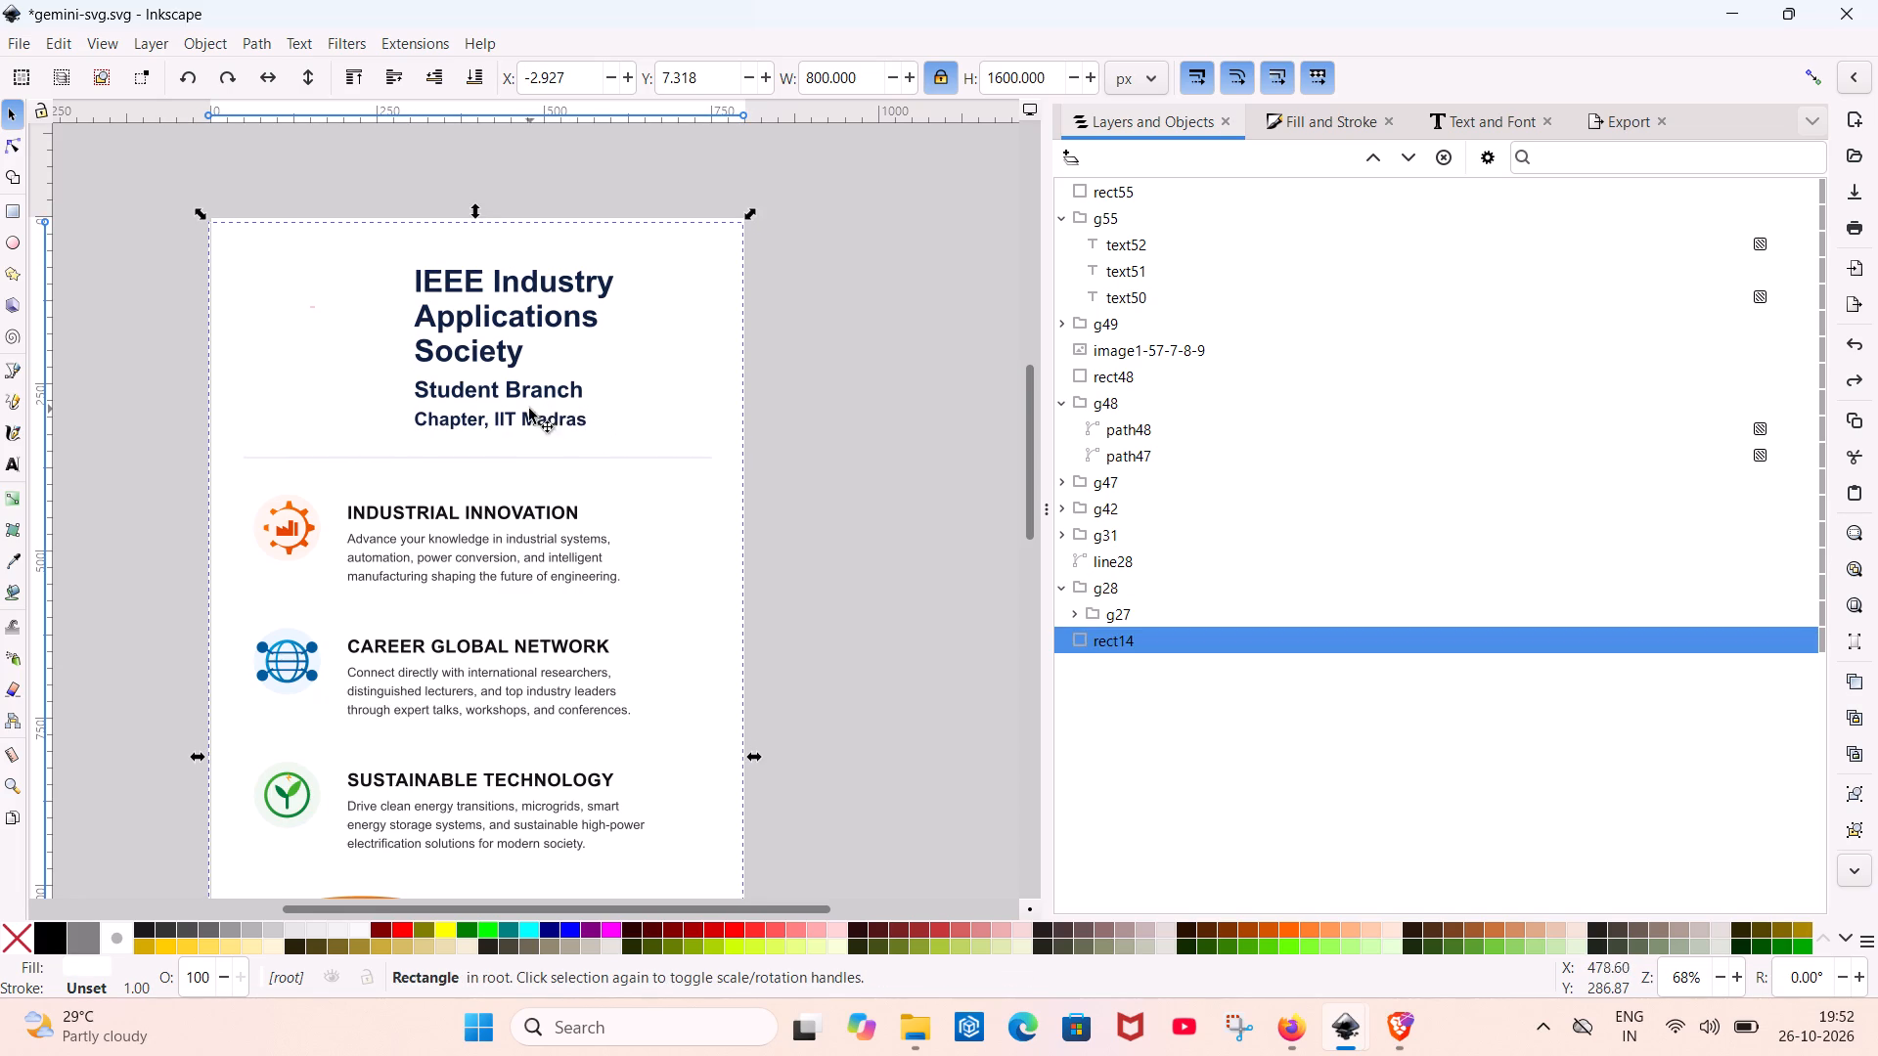
click(529, 409)
click(529, 409)
scroll(620, 418, down, 4)
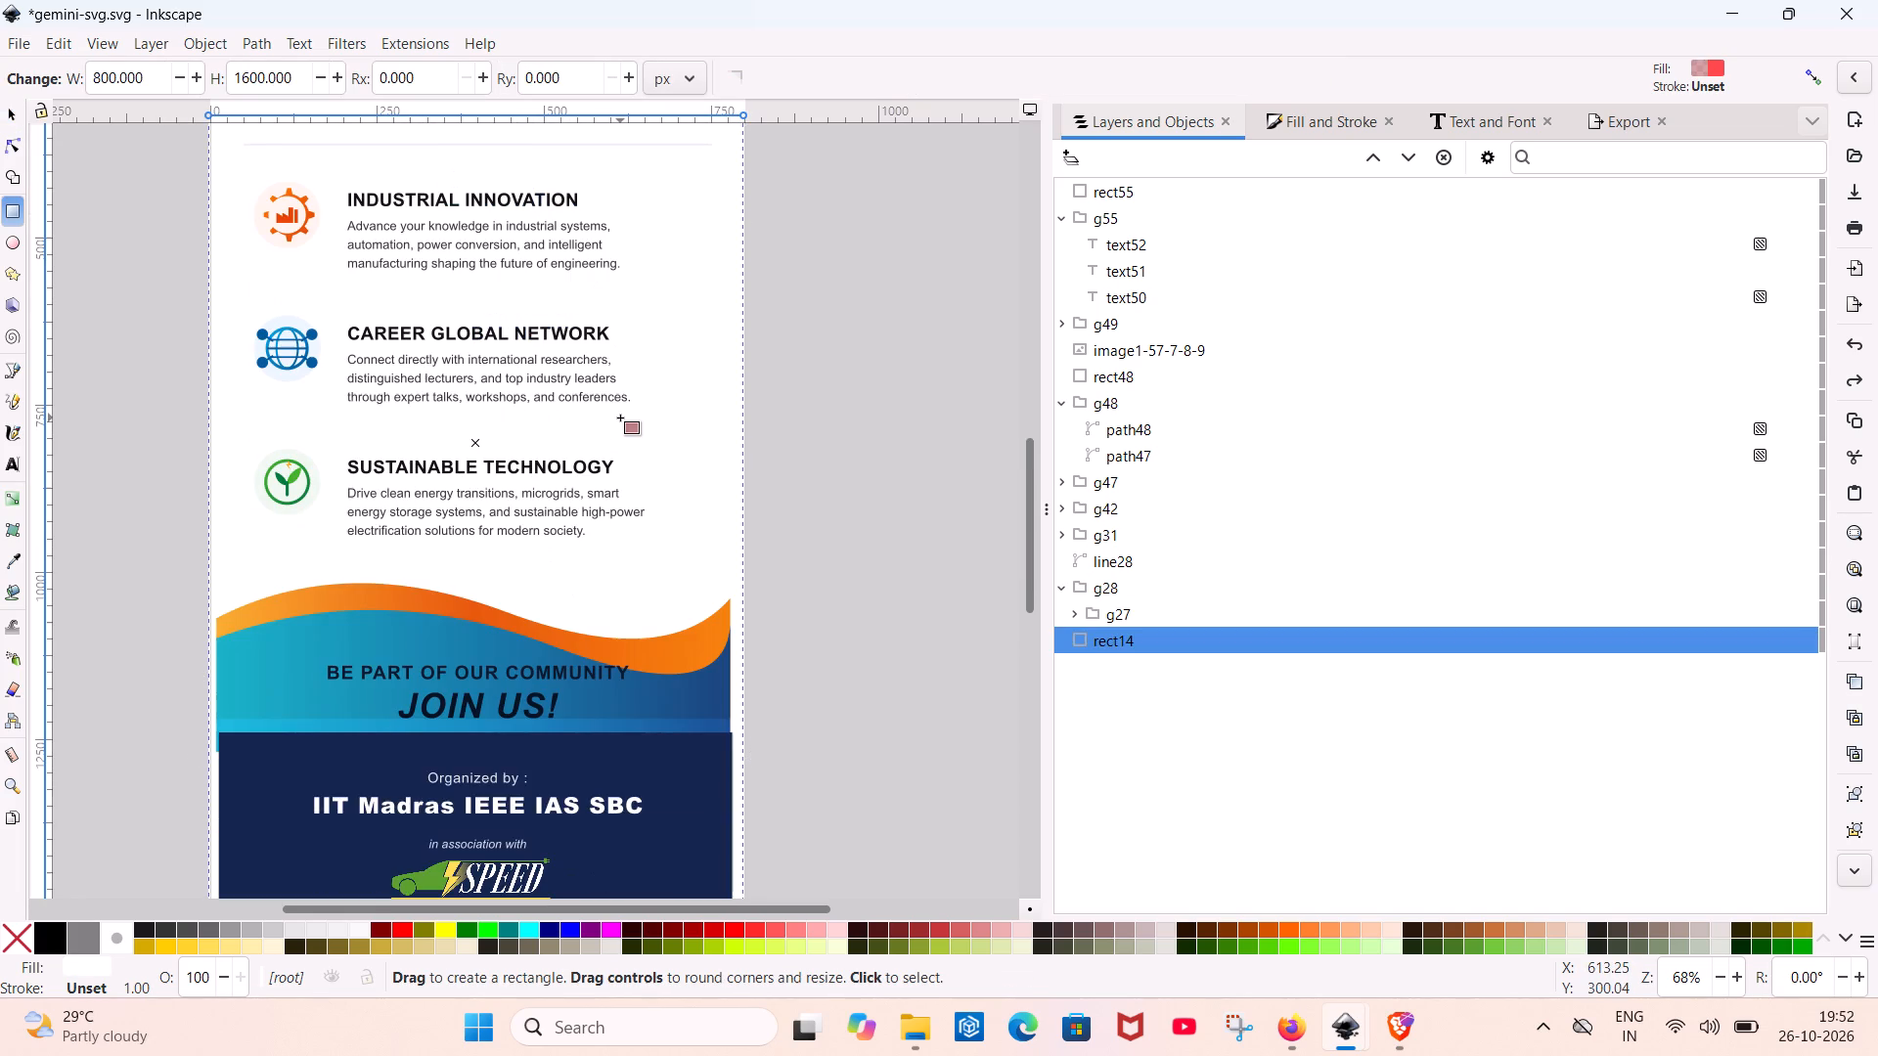
scroll(620, 418, down, 2)
scroll(620, 418, up, 4)
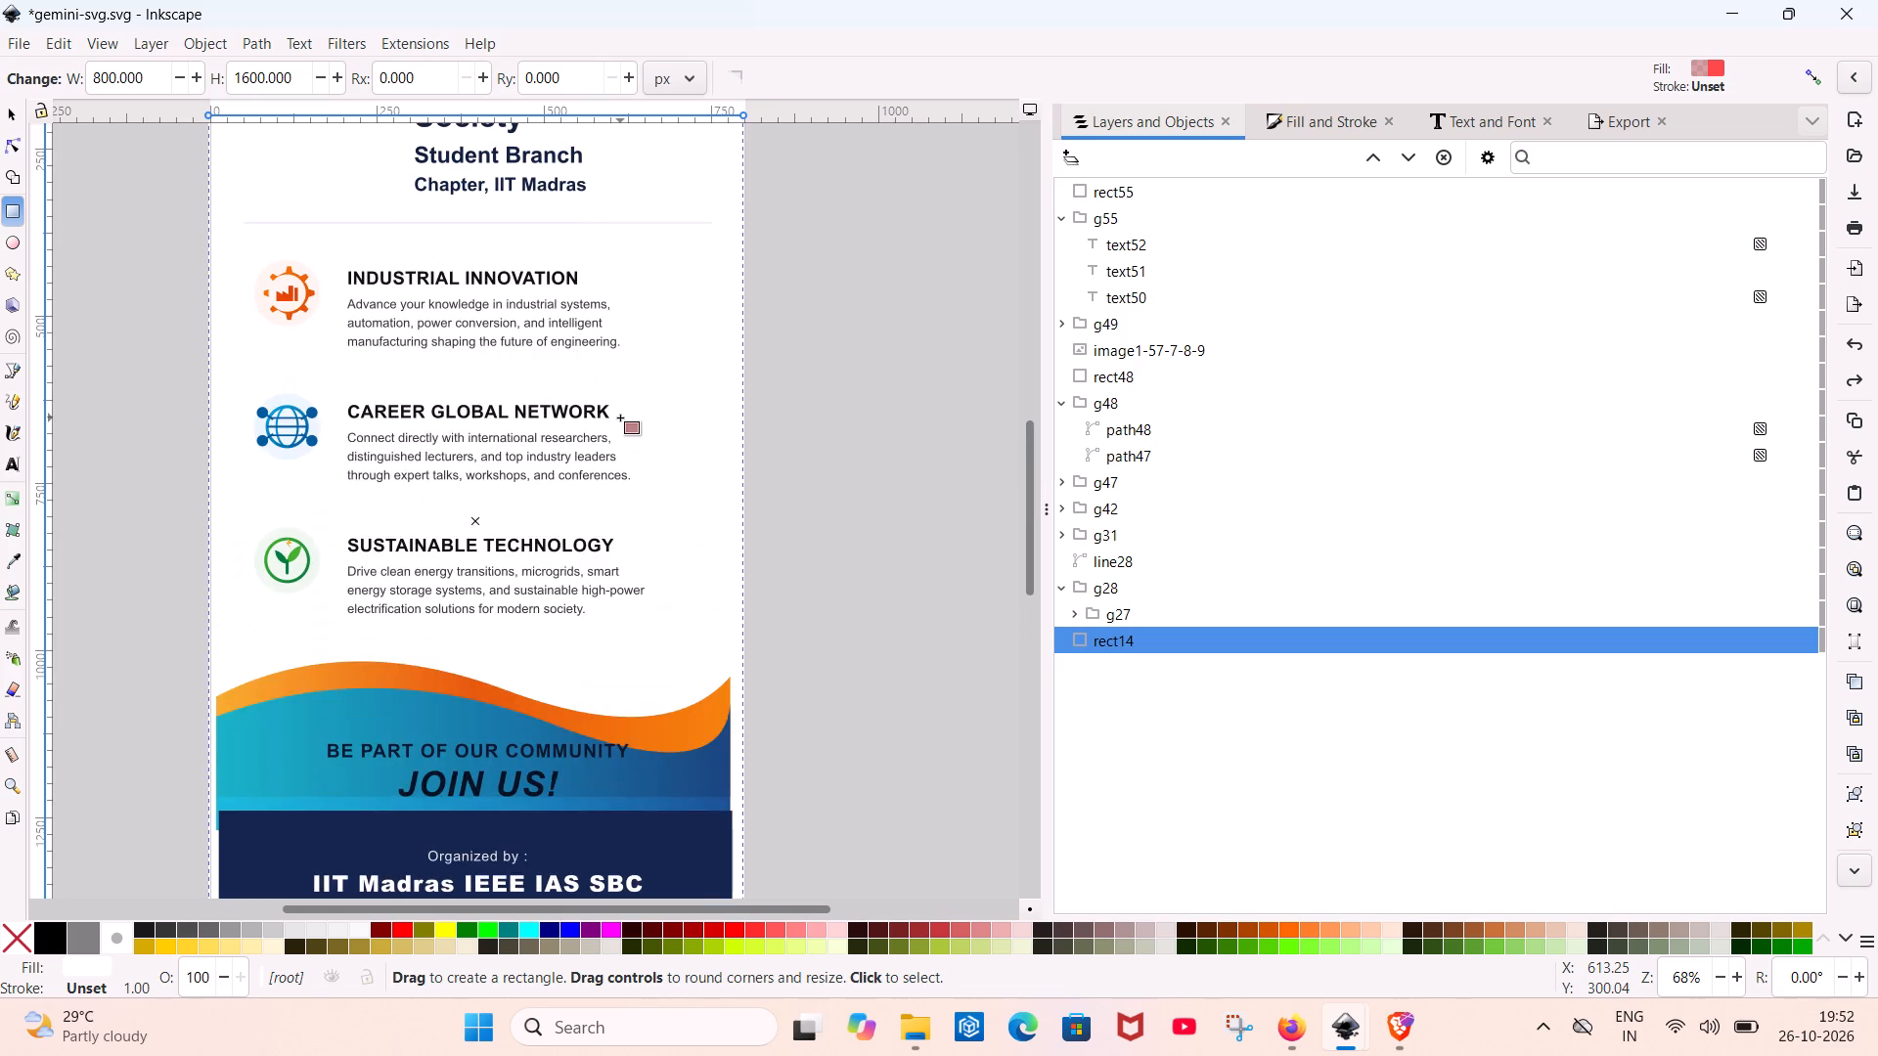
scroll(620, 418, up, 1)
click(432, 272)
click(461, 255)
click(475, 216)
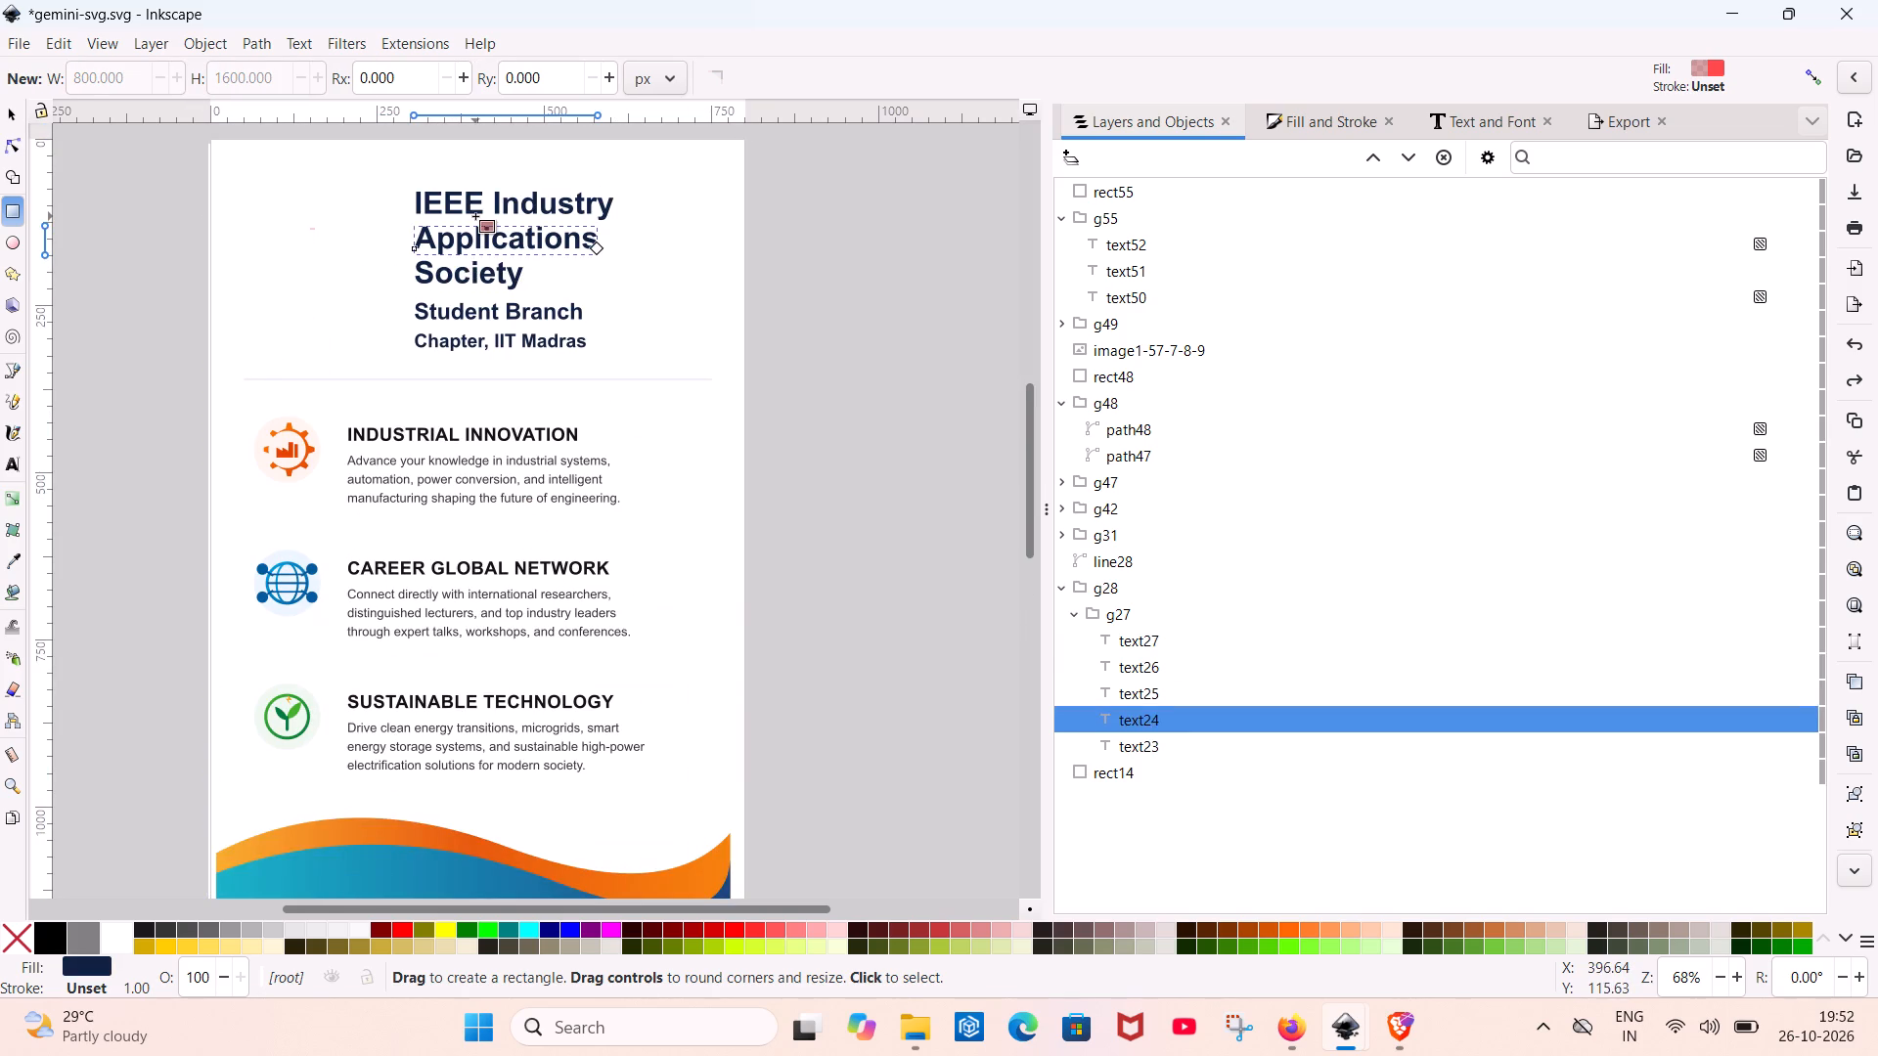
click(13, 110)
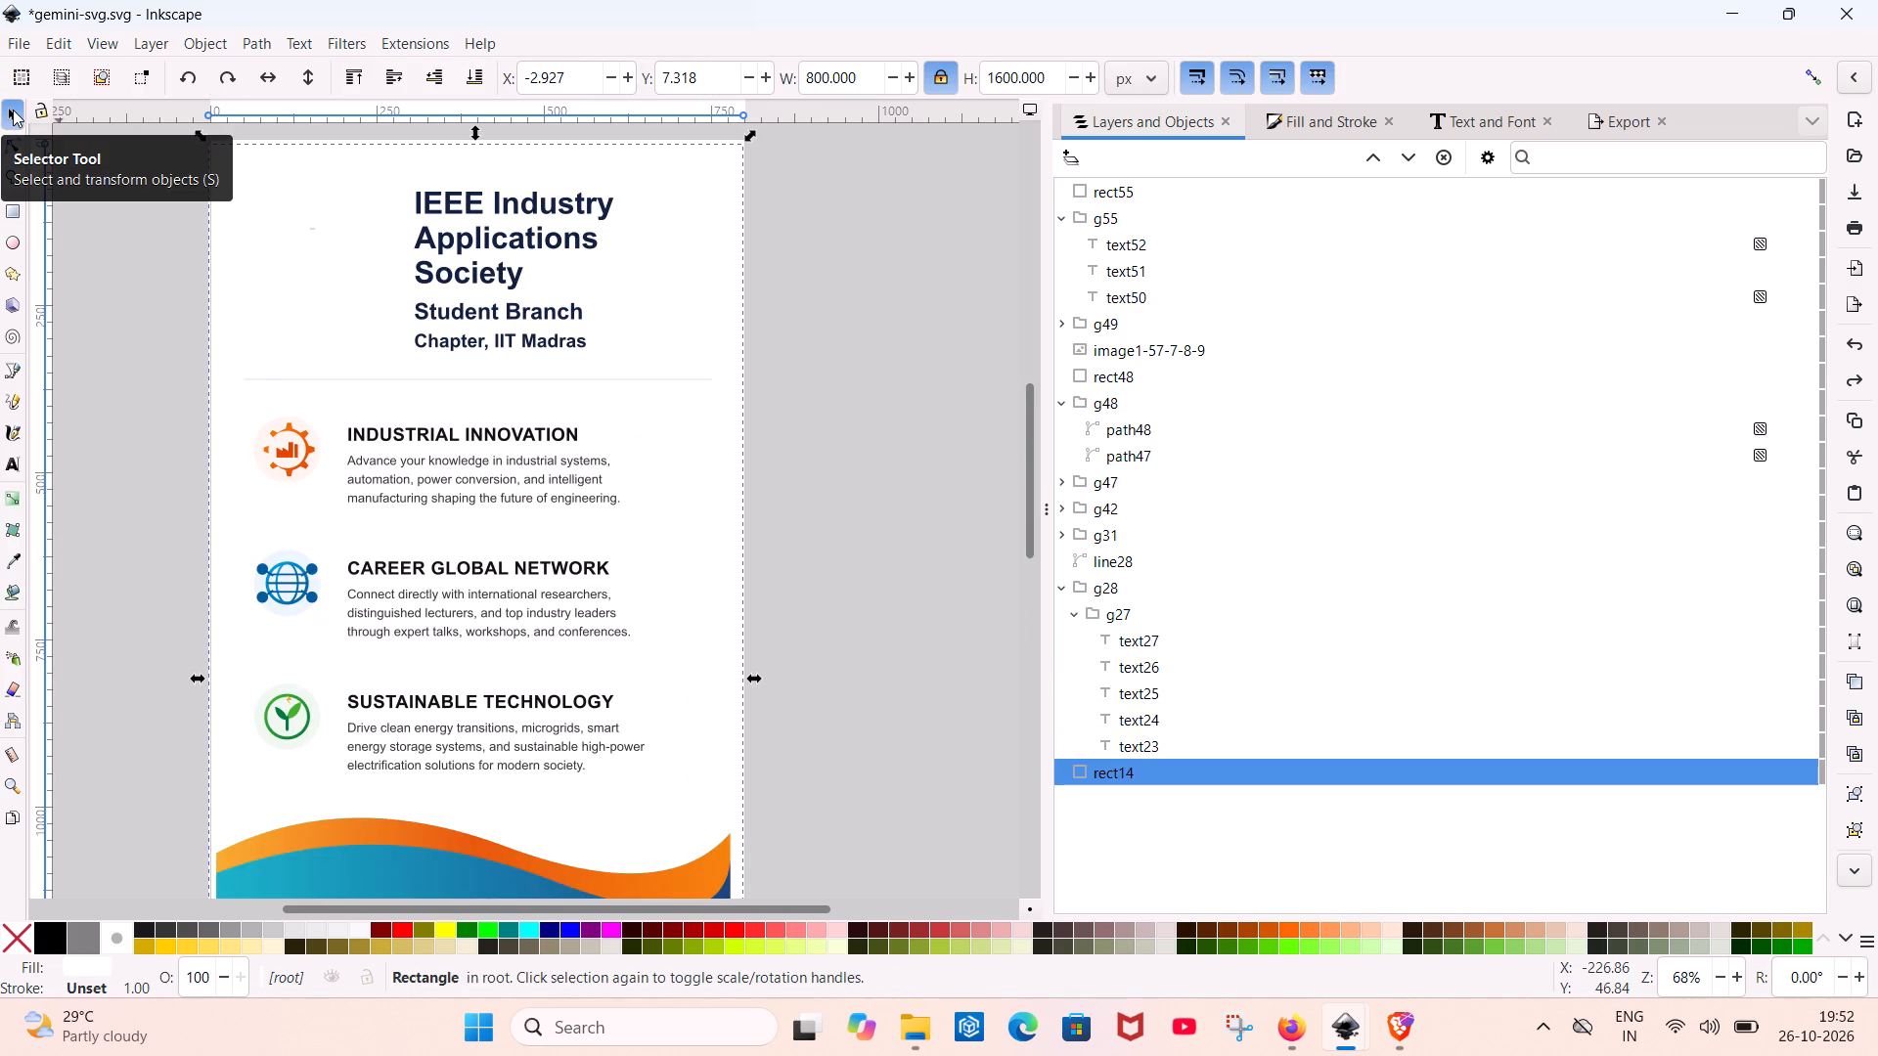
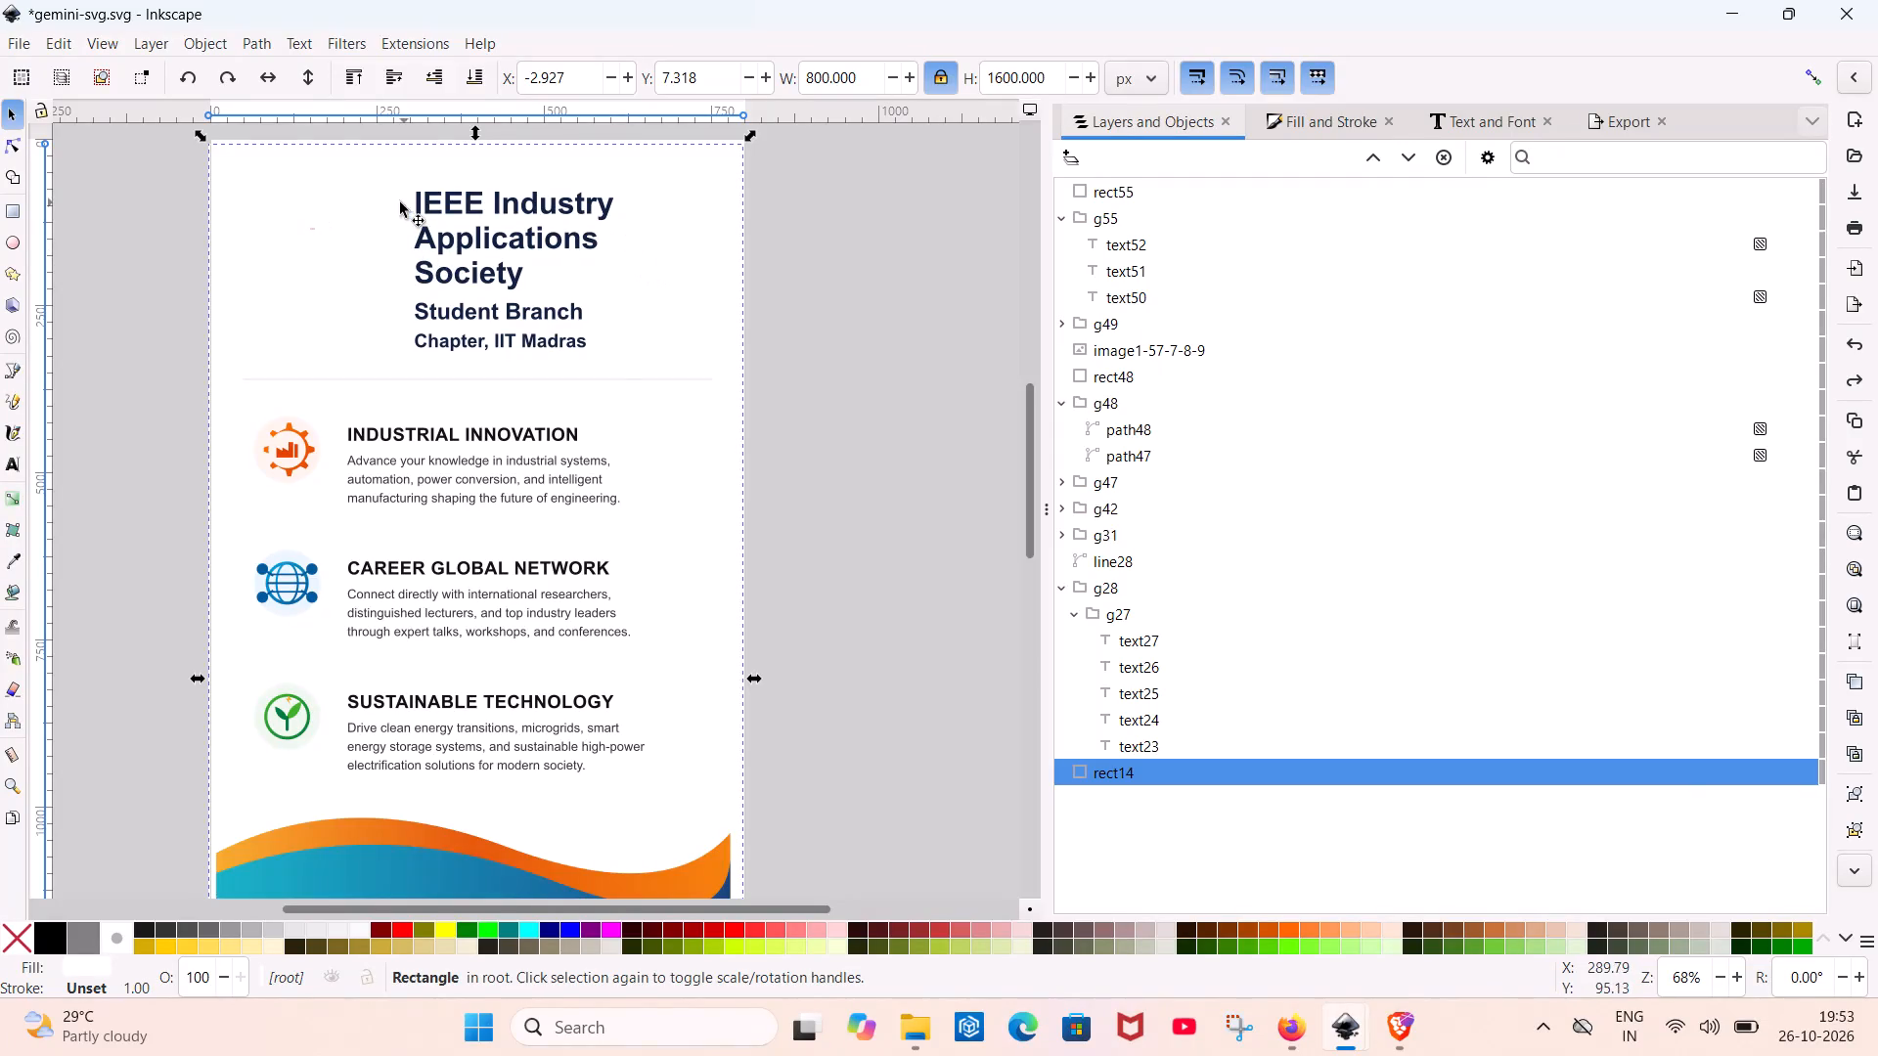
Move the "IEEE Industry Applications Society" heading text group rightward on the poster to about X 396, Y 91 px.
click(400, 205)
click(434, 211)
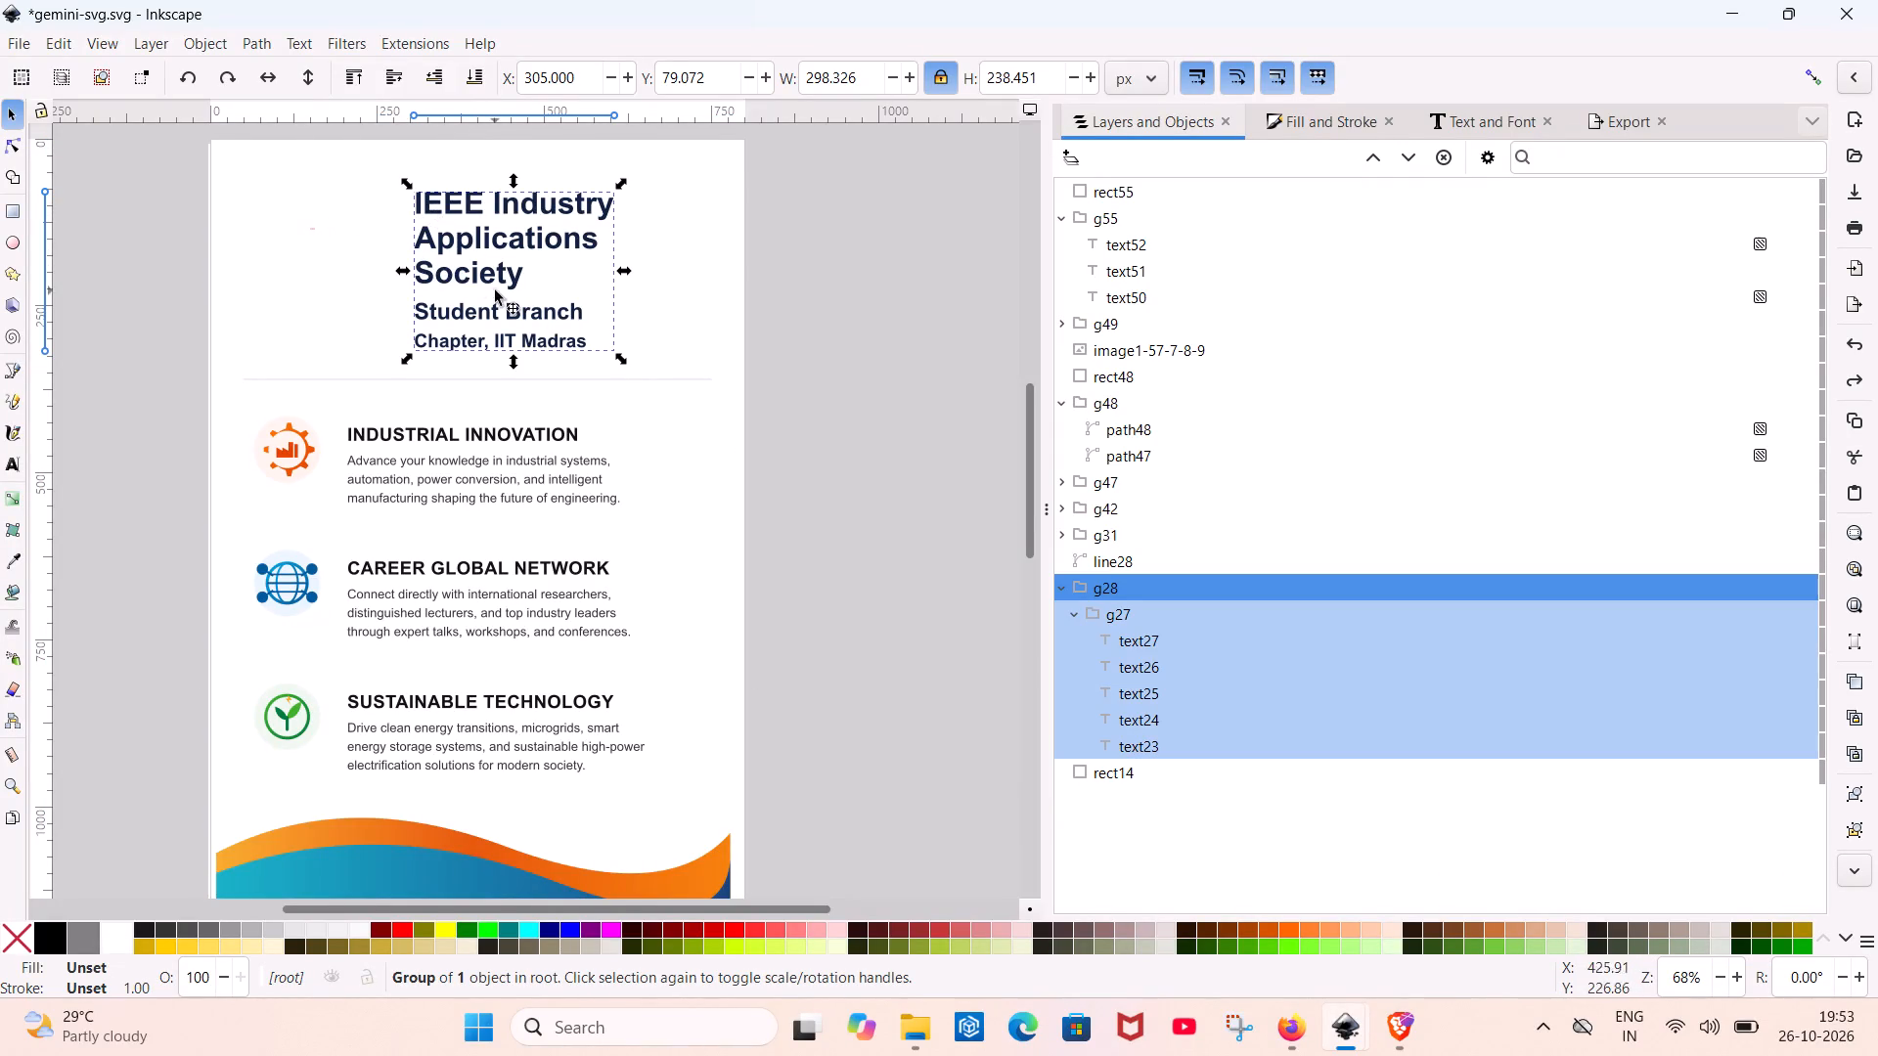
drag(559, 347, 581, 355)
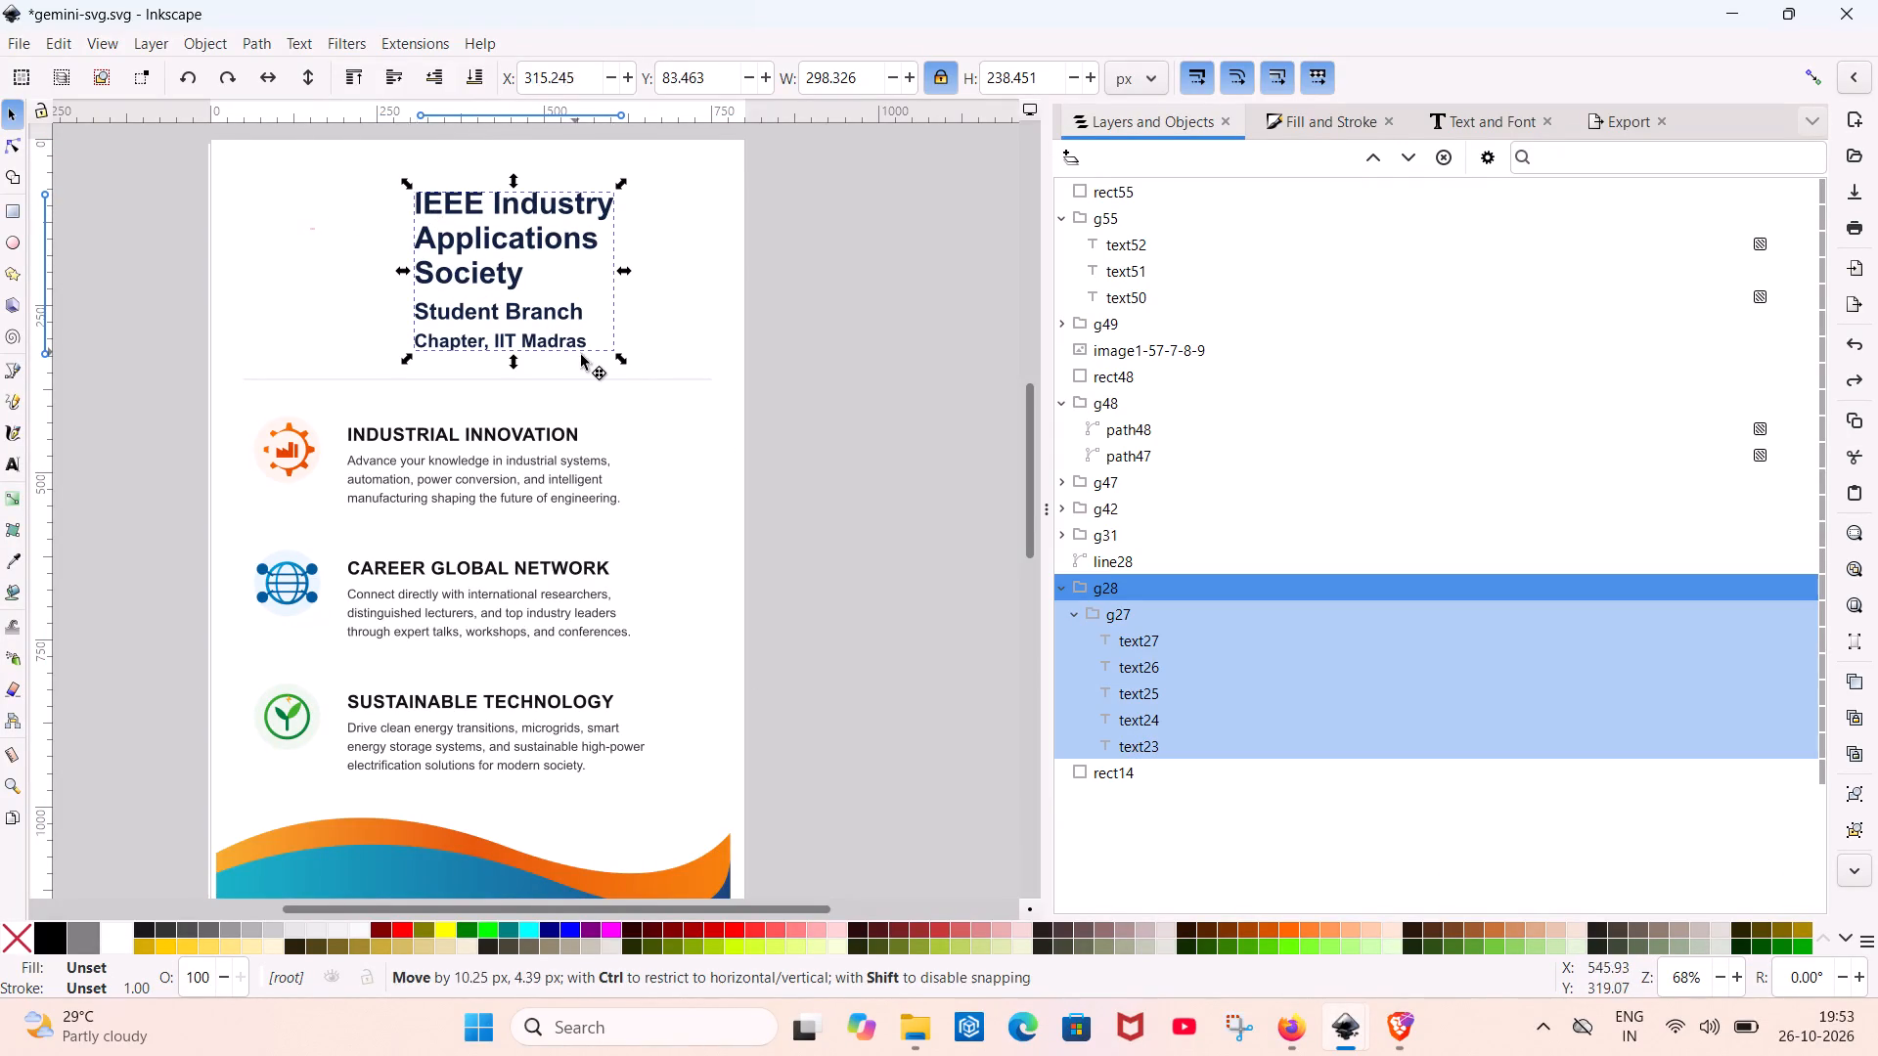
drag(581, 355, 607, 373)
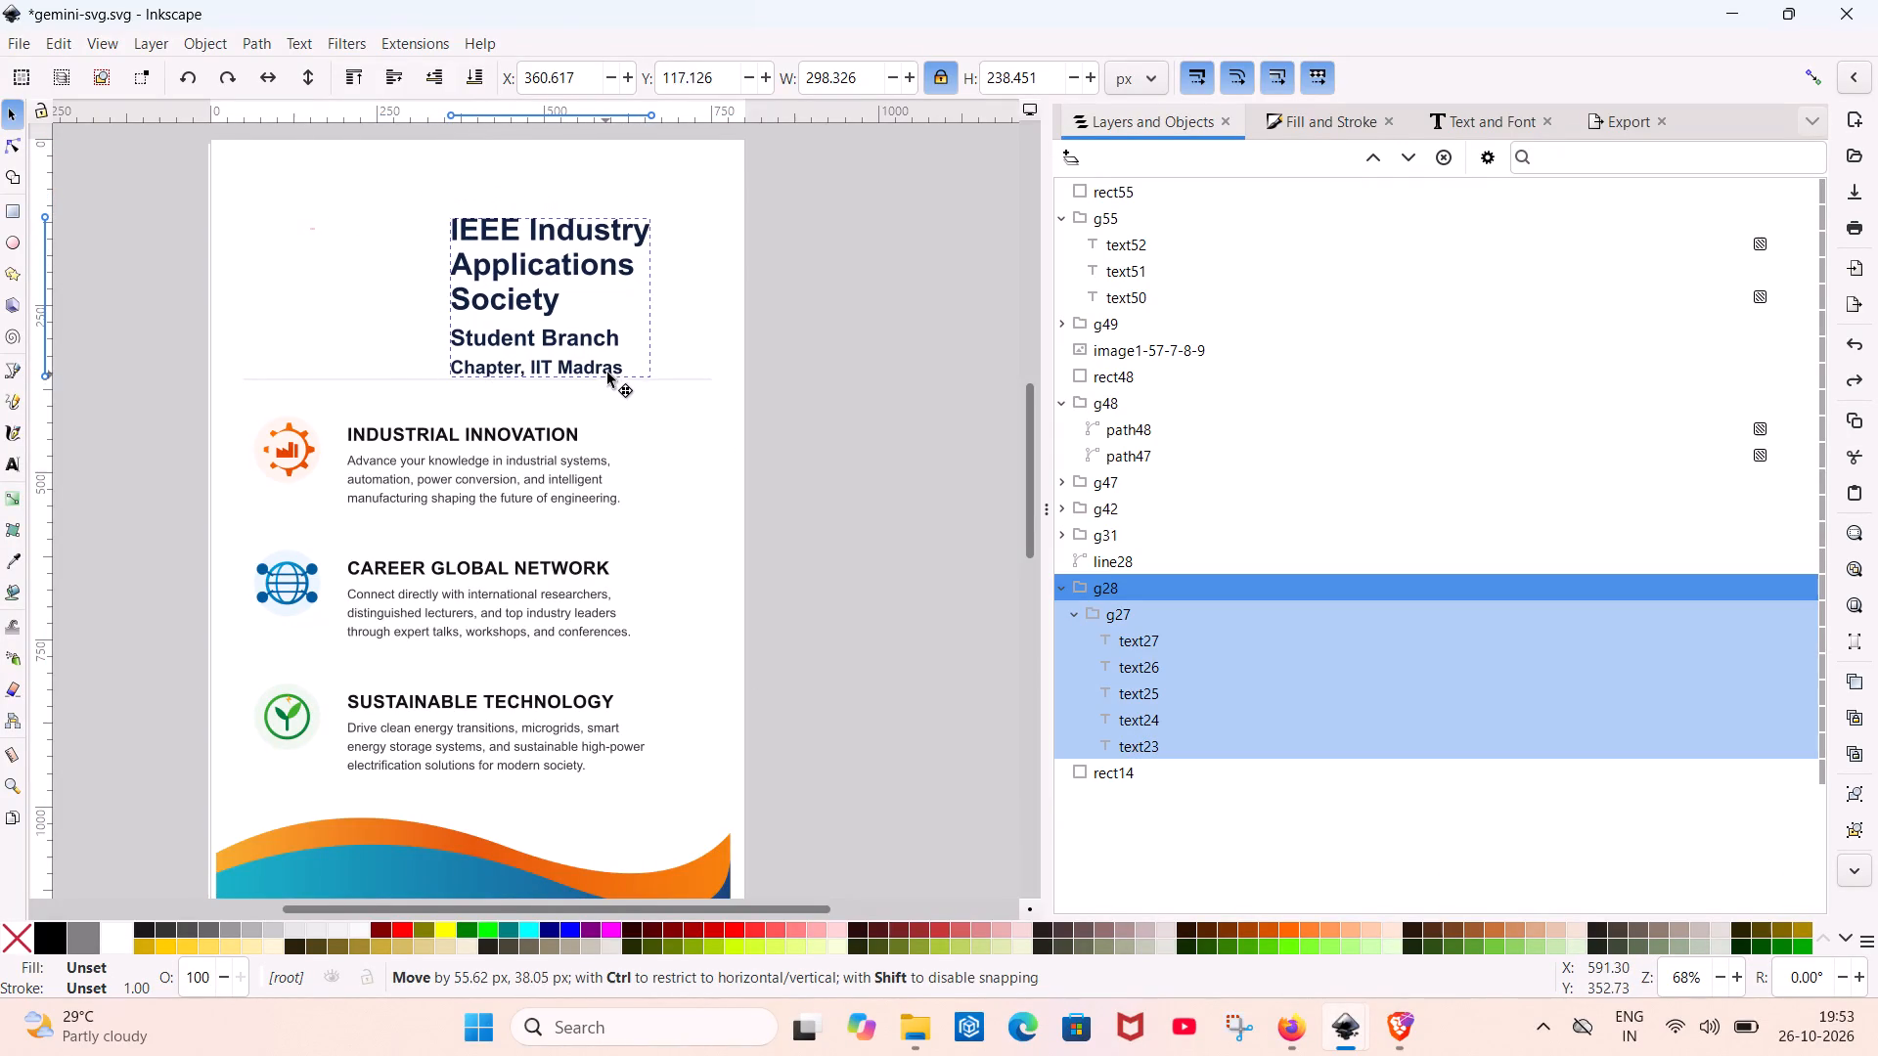
drag(607, 373, 609, 360)
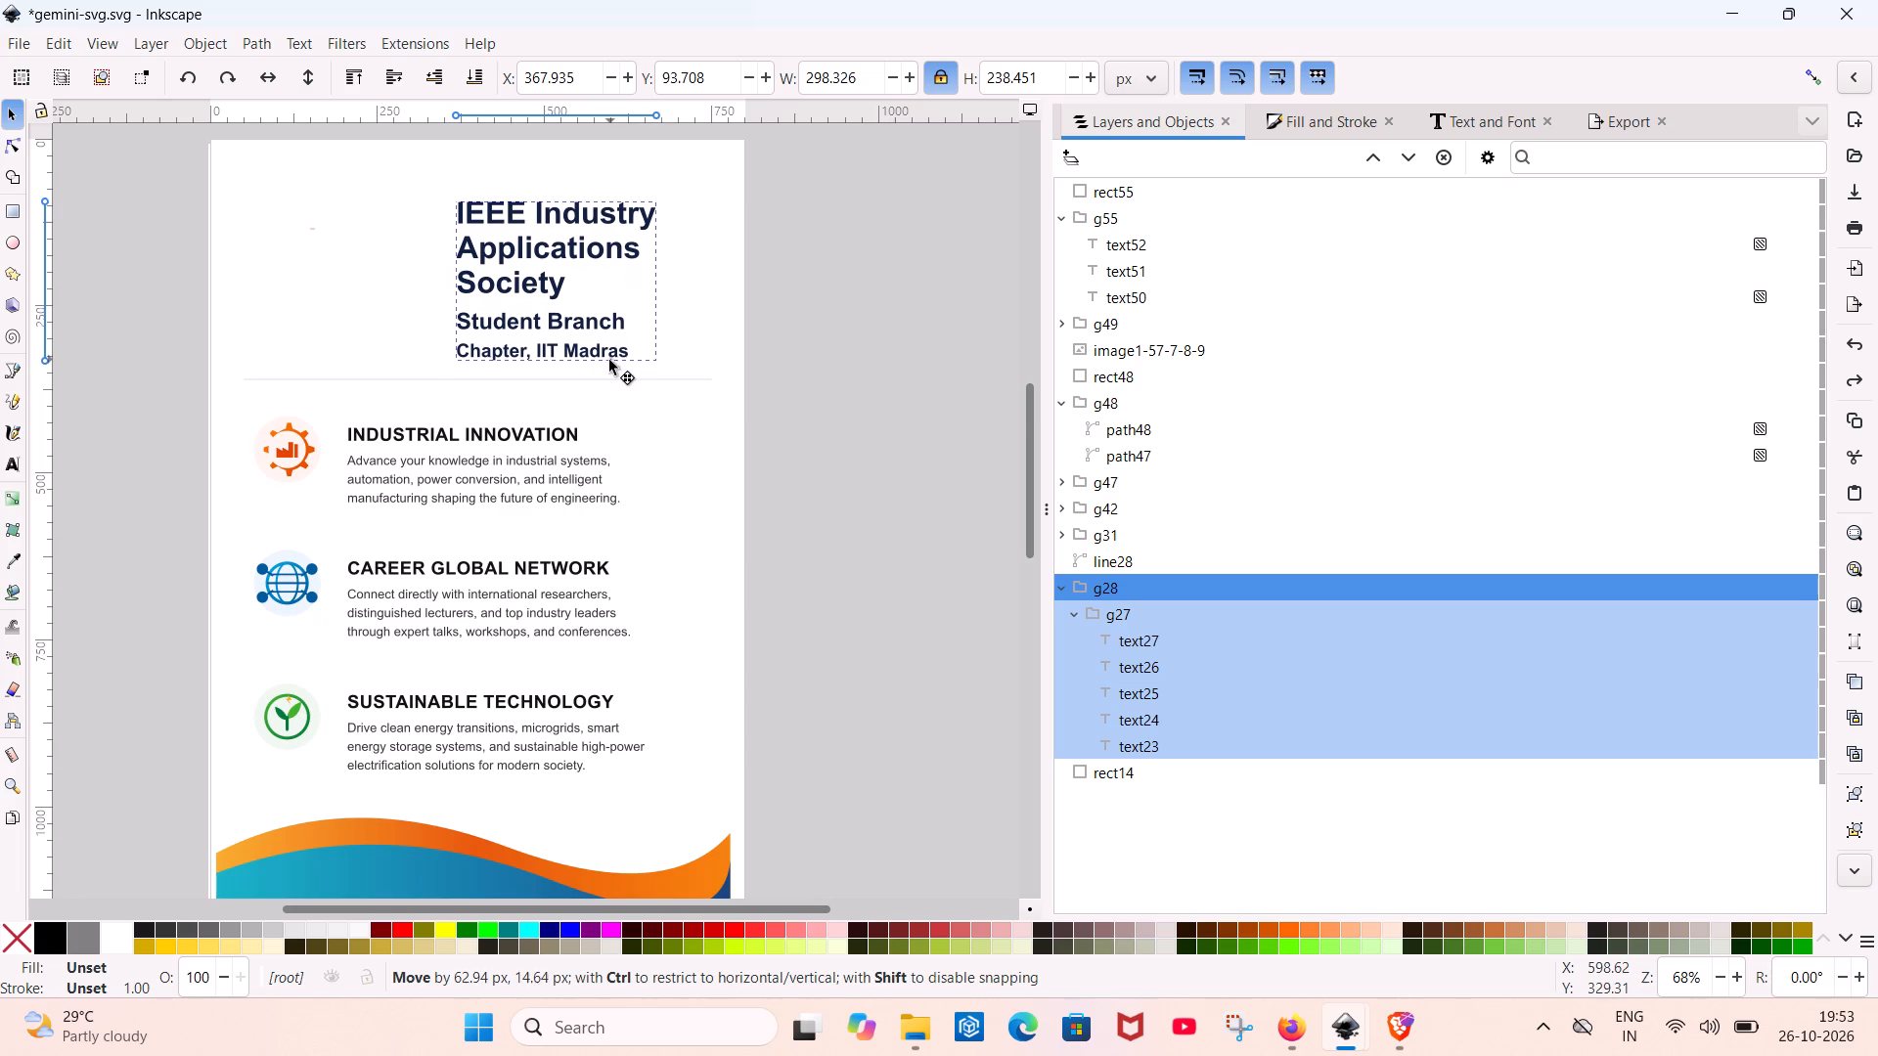
drag(609, 360, 608, 359)
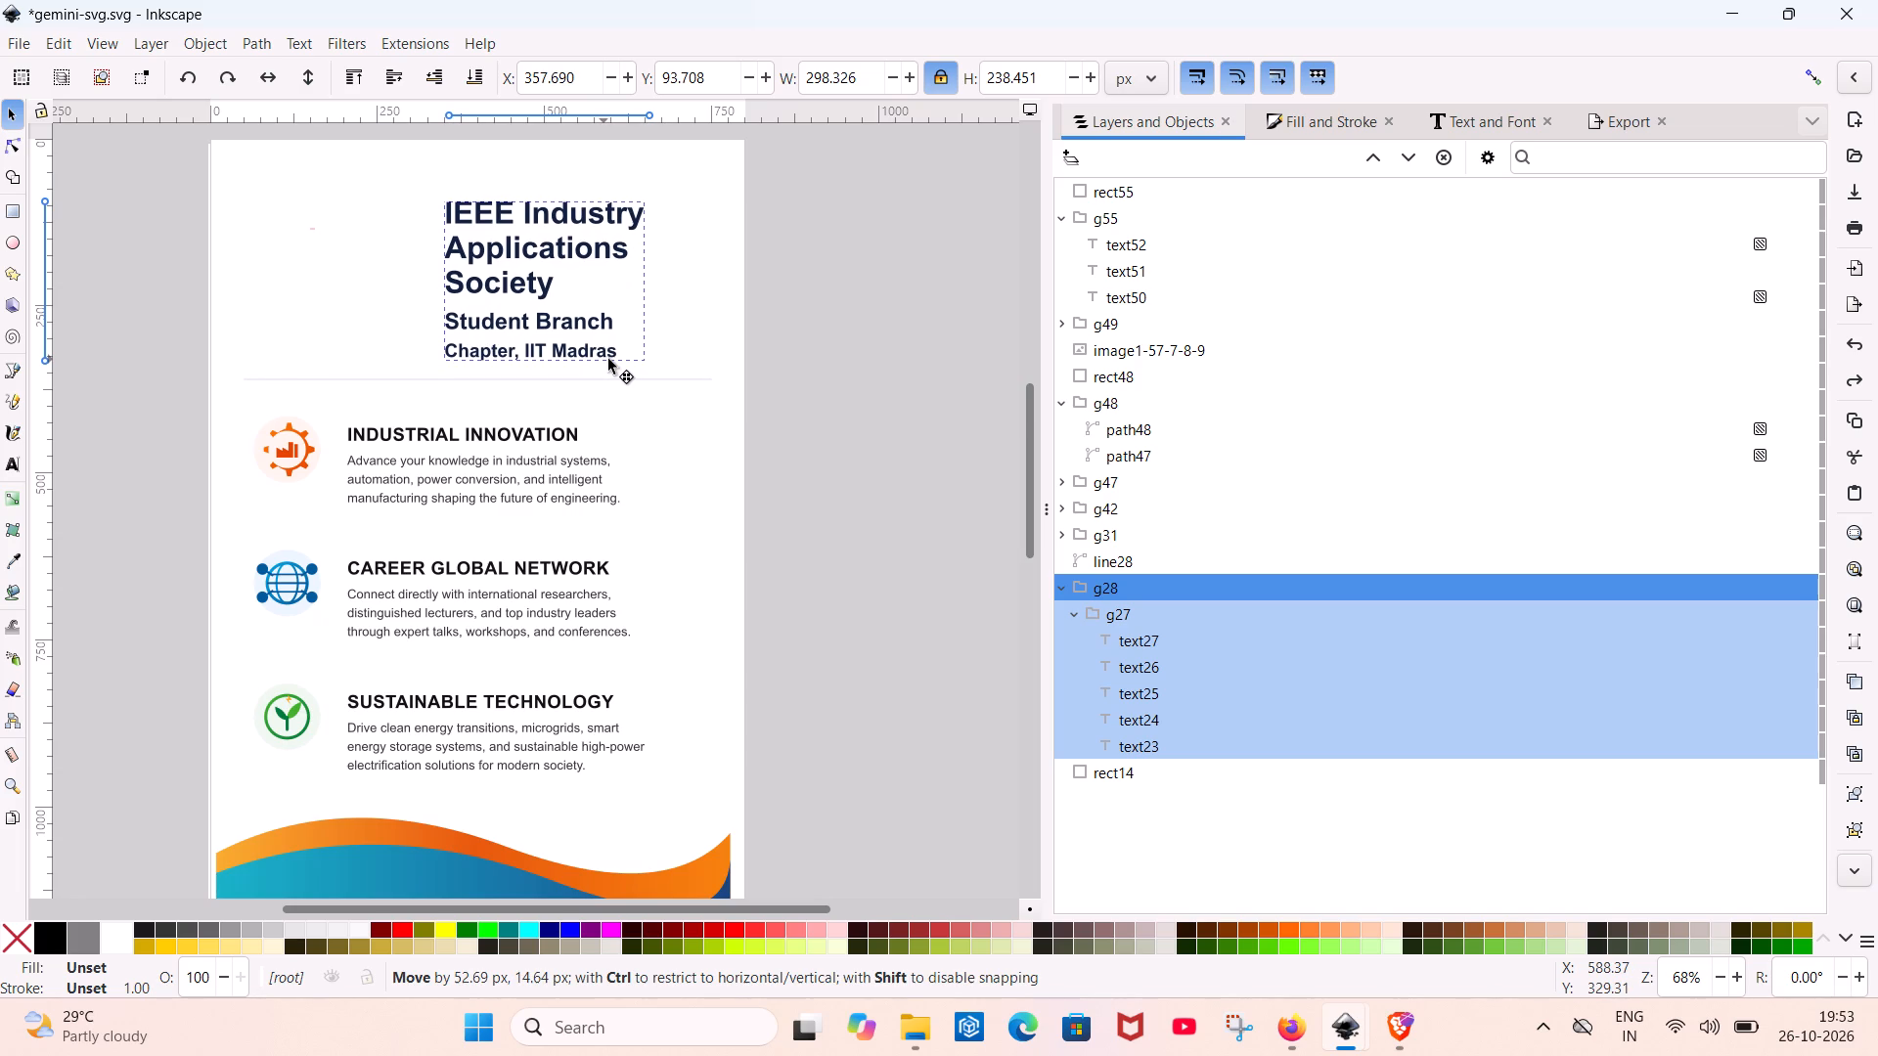
drag(608, 359, 576, 358)
drag(572, 350, 629, 349)
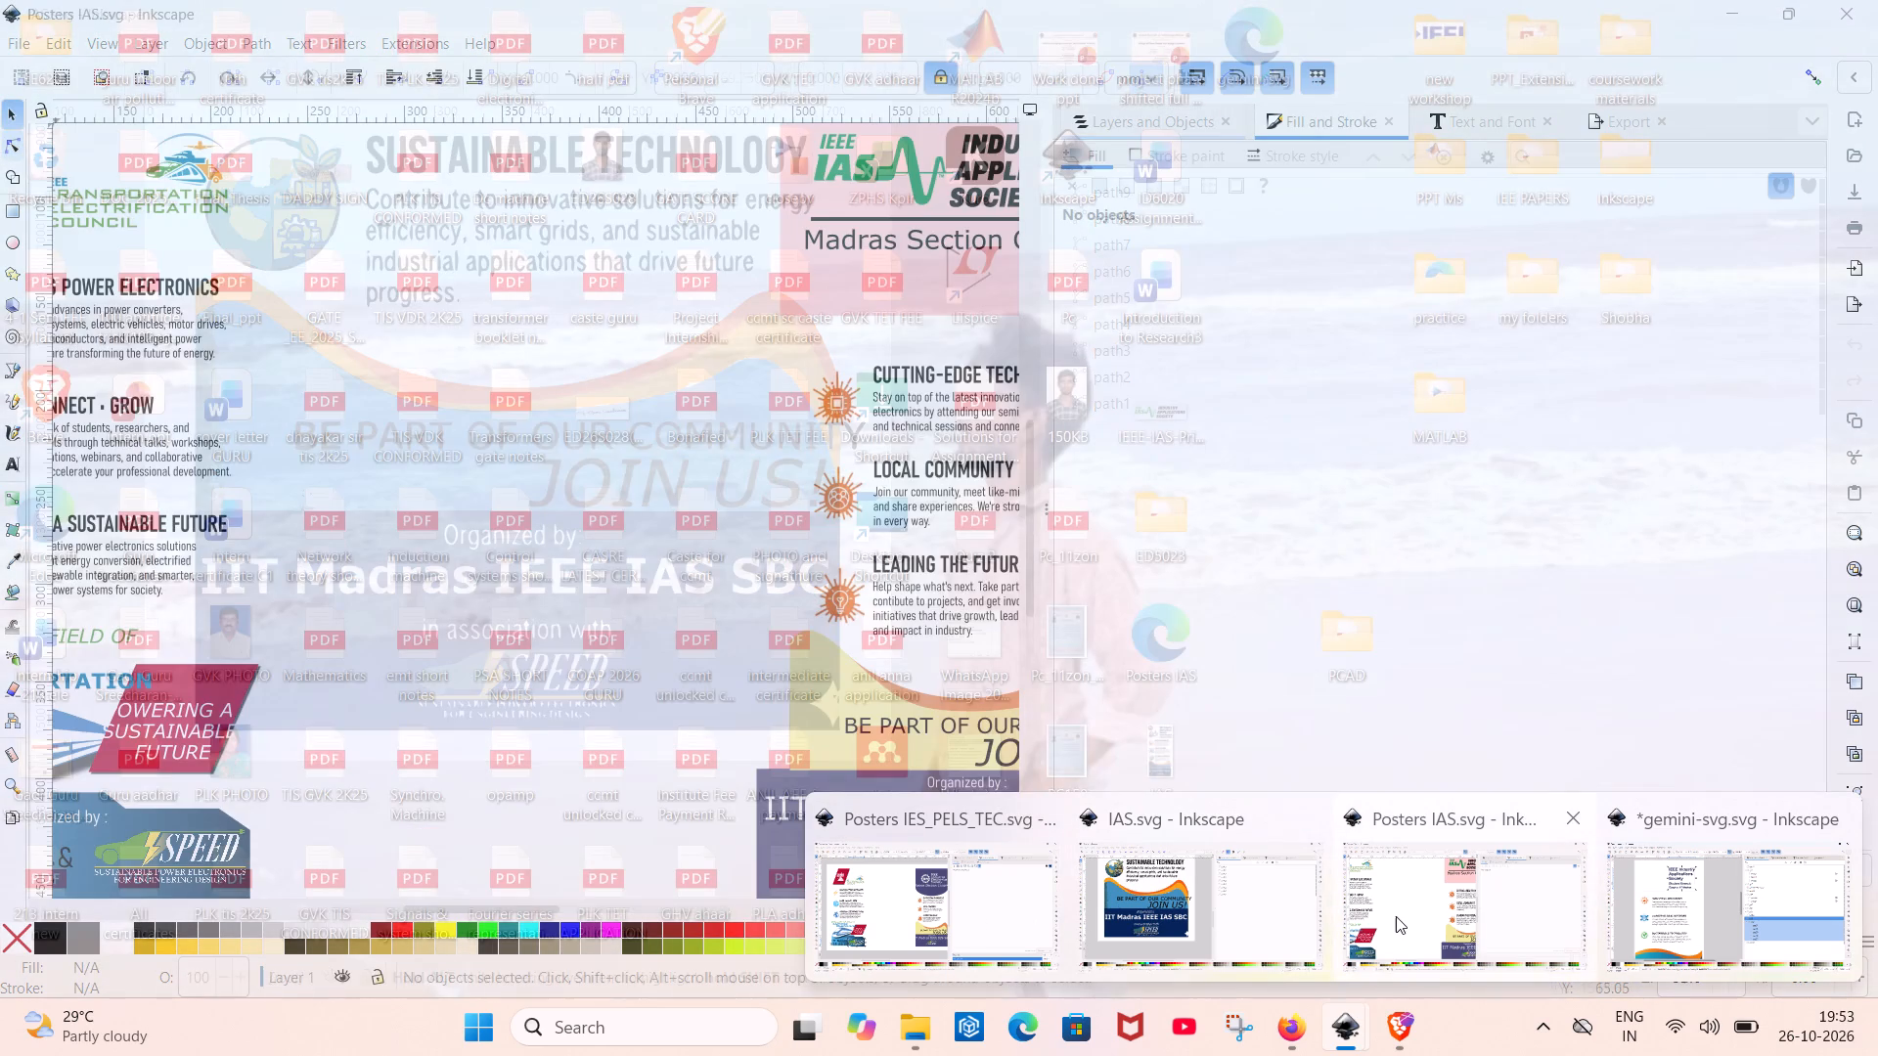
Switch to Posters IAS.svg and move the pink rectangle behind the Industry Applications Society logo away to the left.
click(1396, 916)
middle_drag(699, 450, 274, 616)
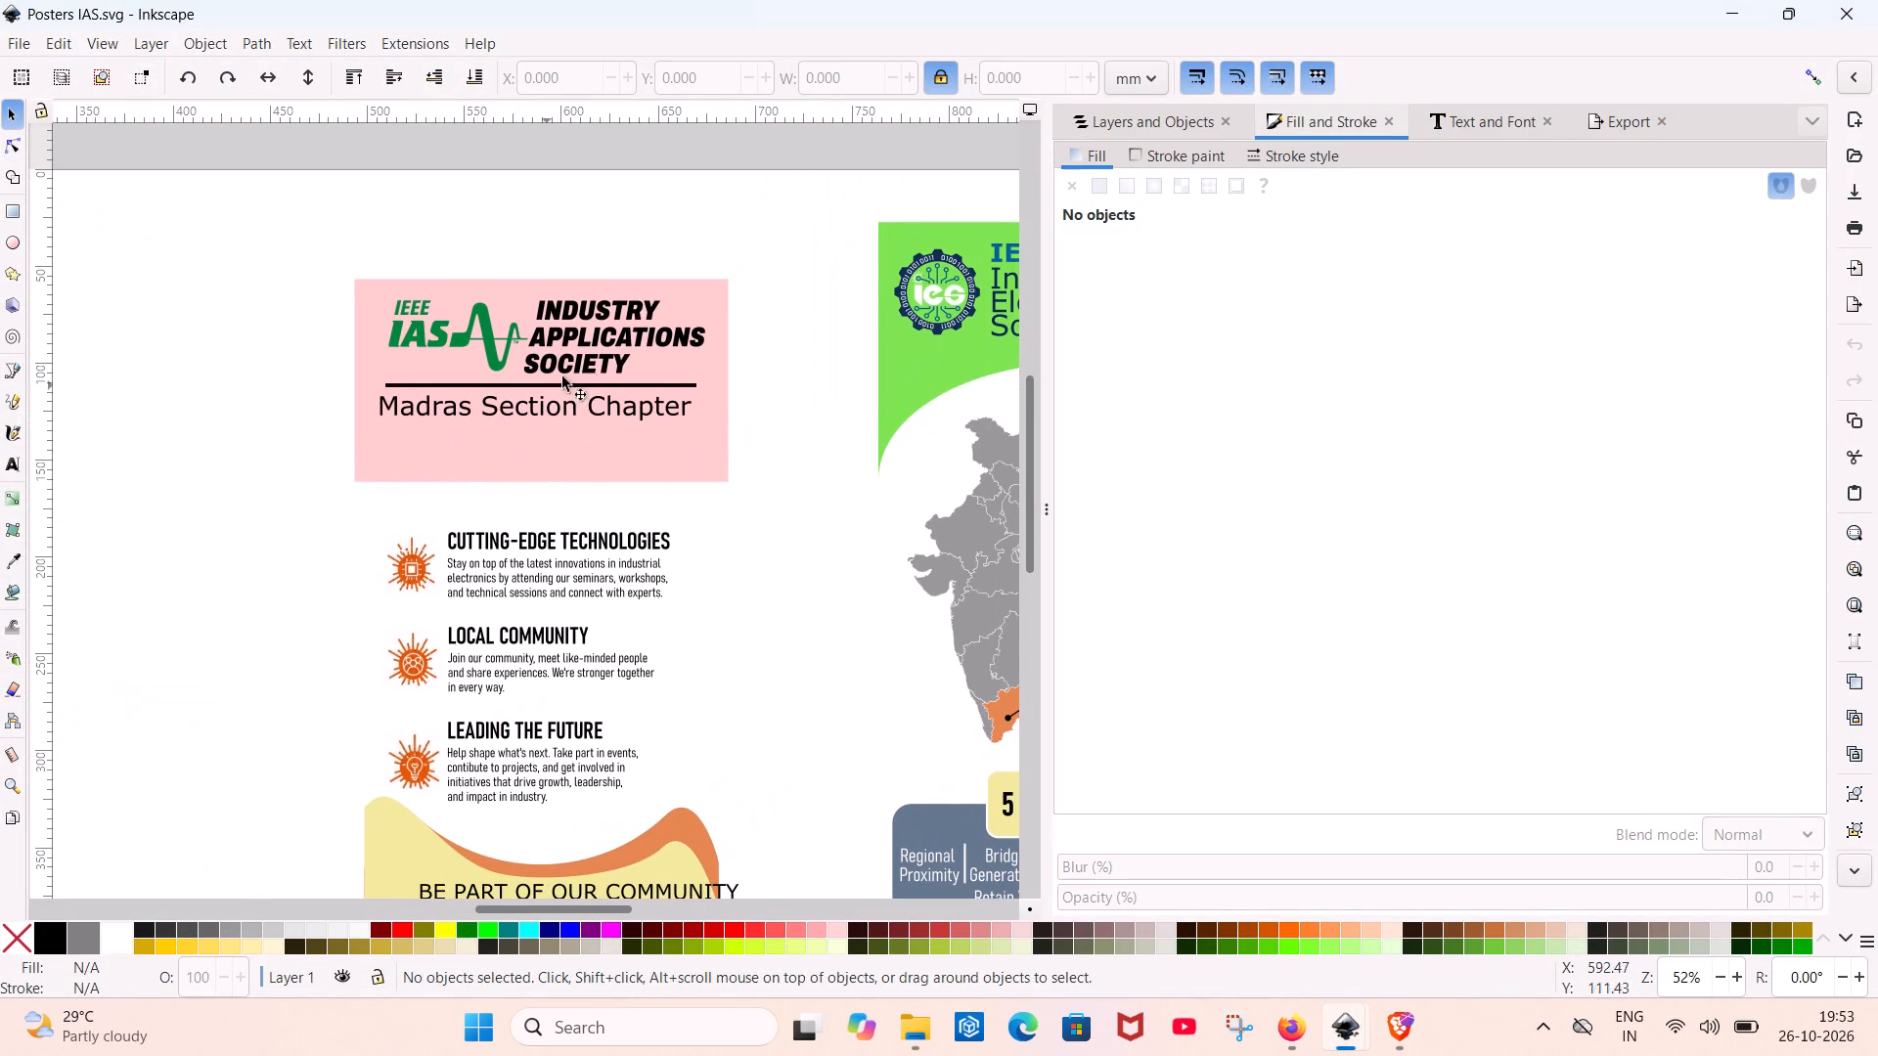
click(574, 353)
click(514, 321)
click(514, 321)
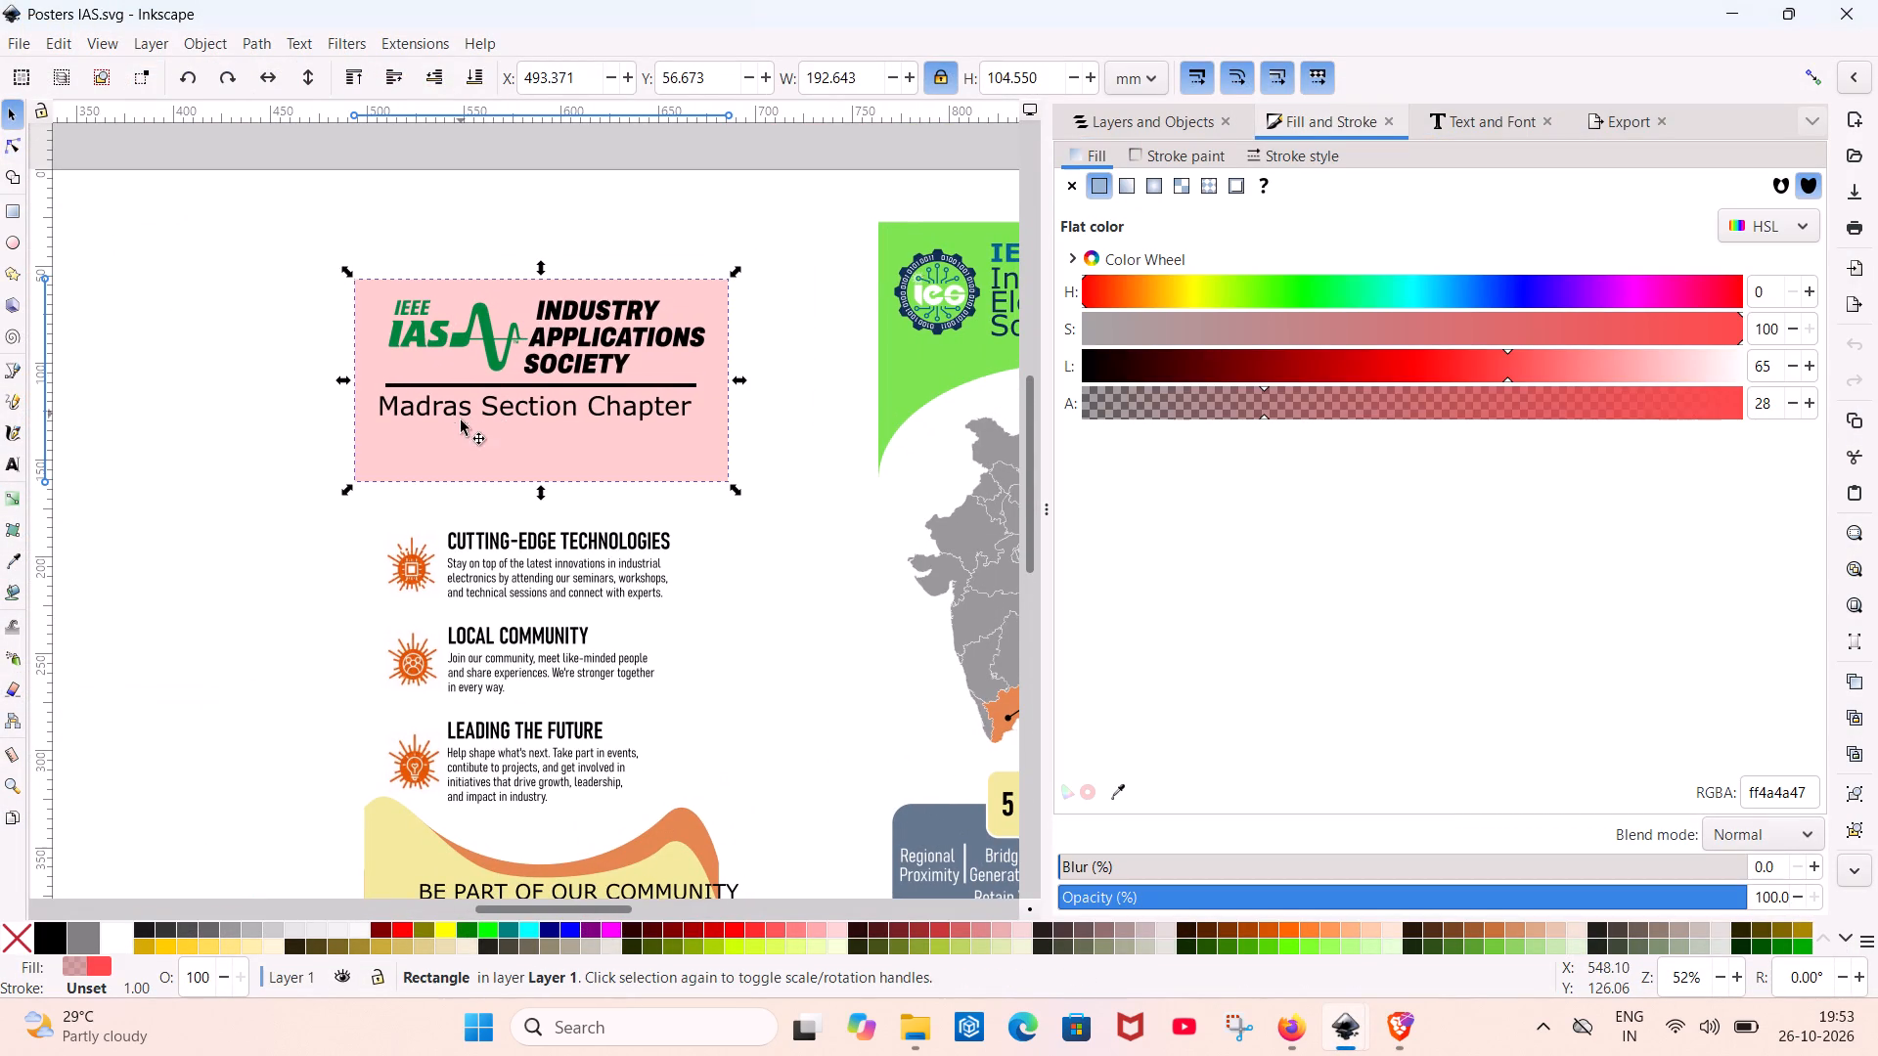
drag(462, 445, 127, 556)
click(566, 335)
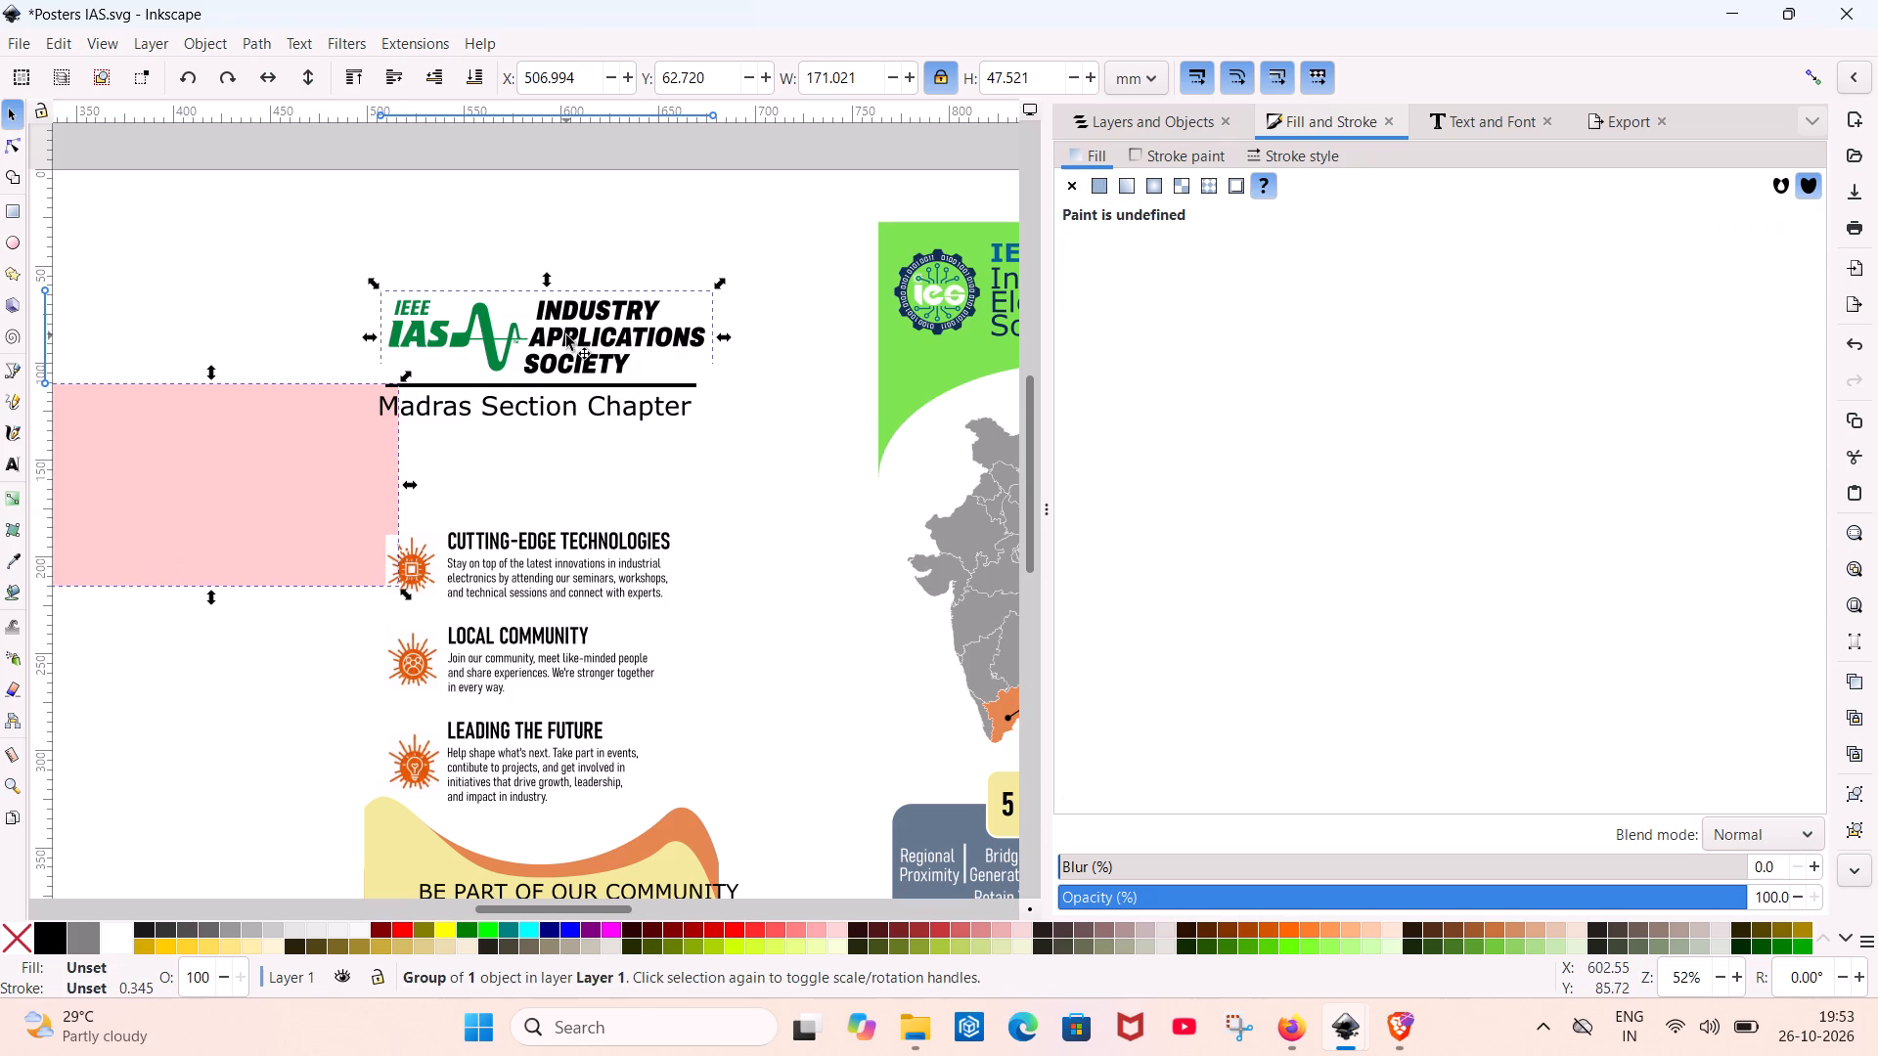
key(ctrl+c)
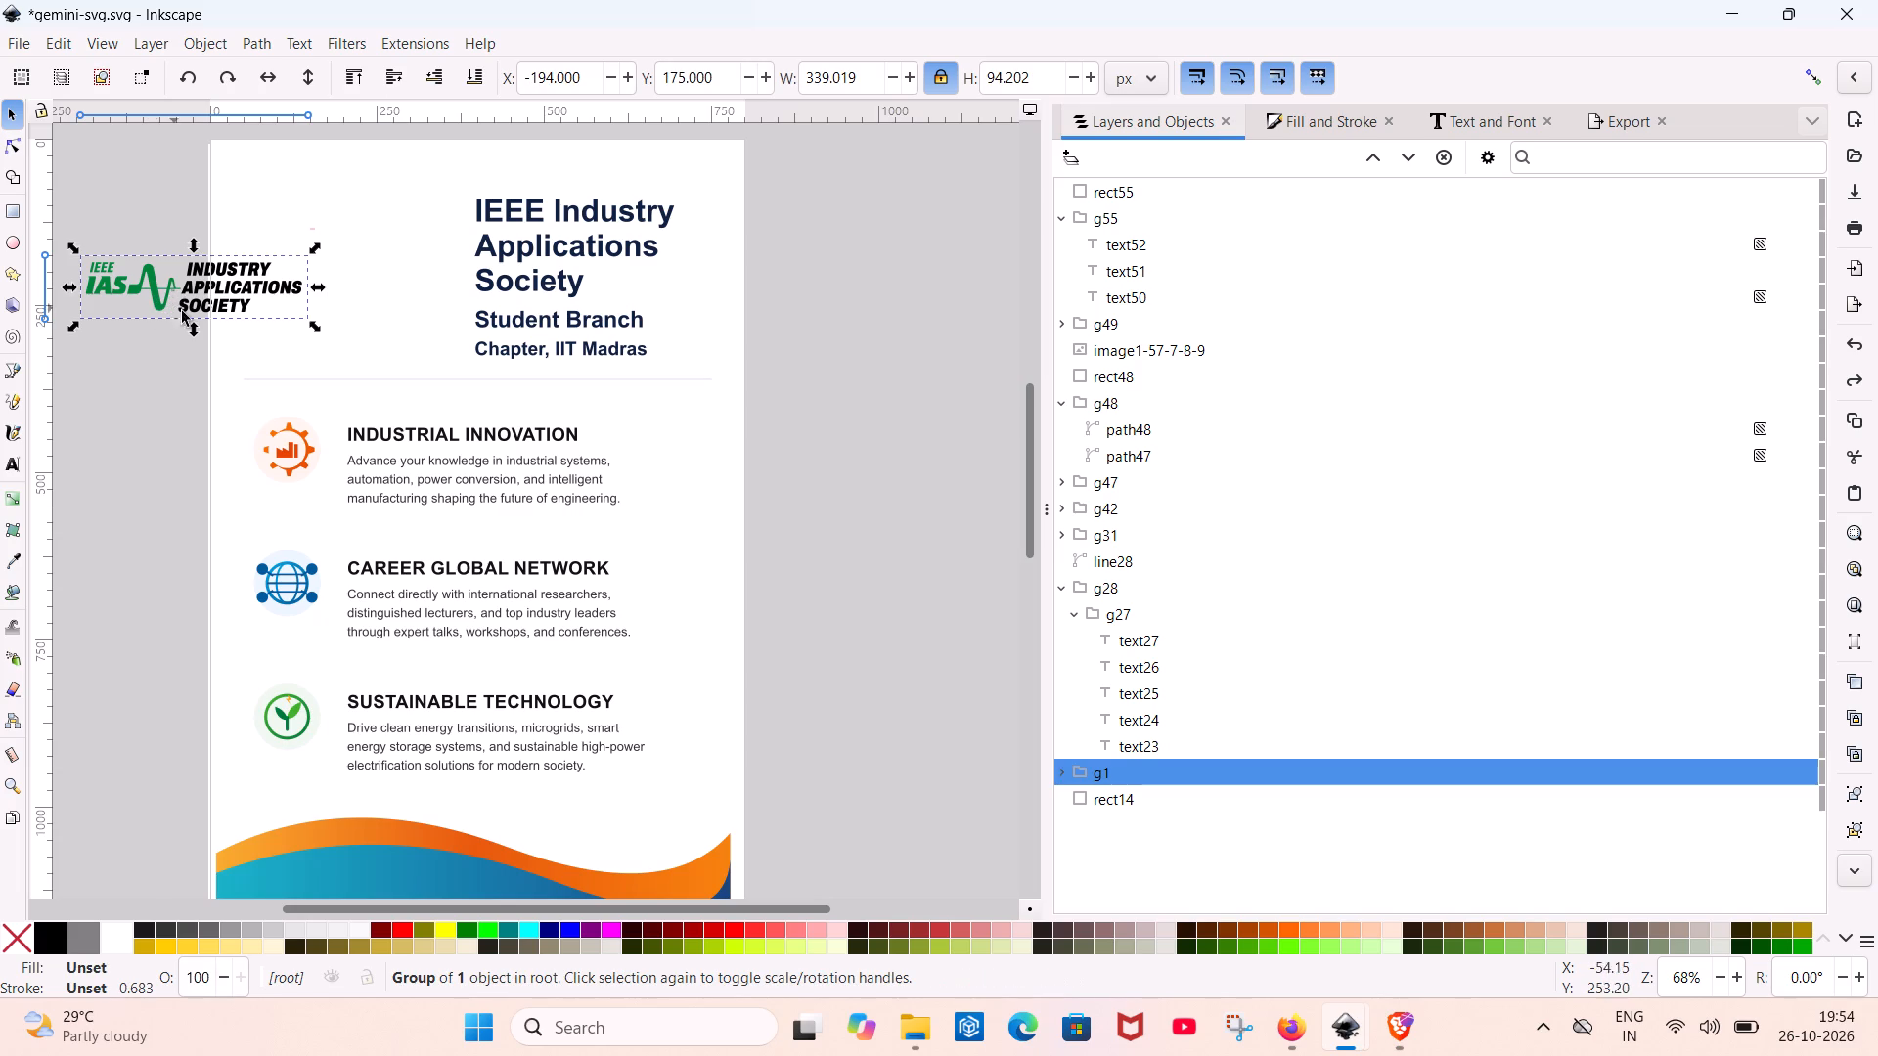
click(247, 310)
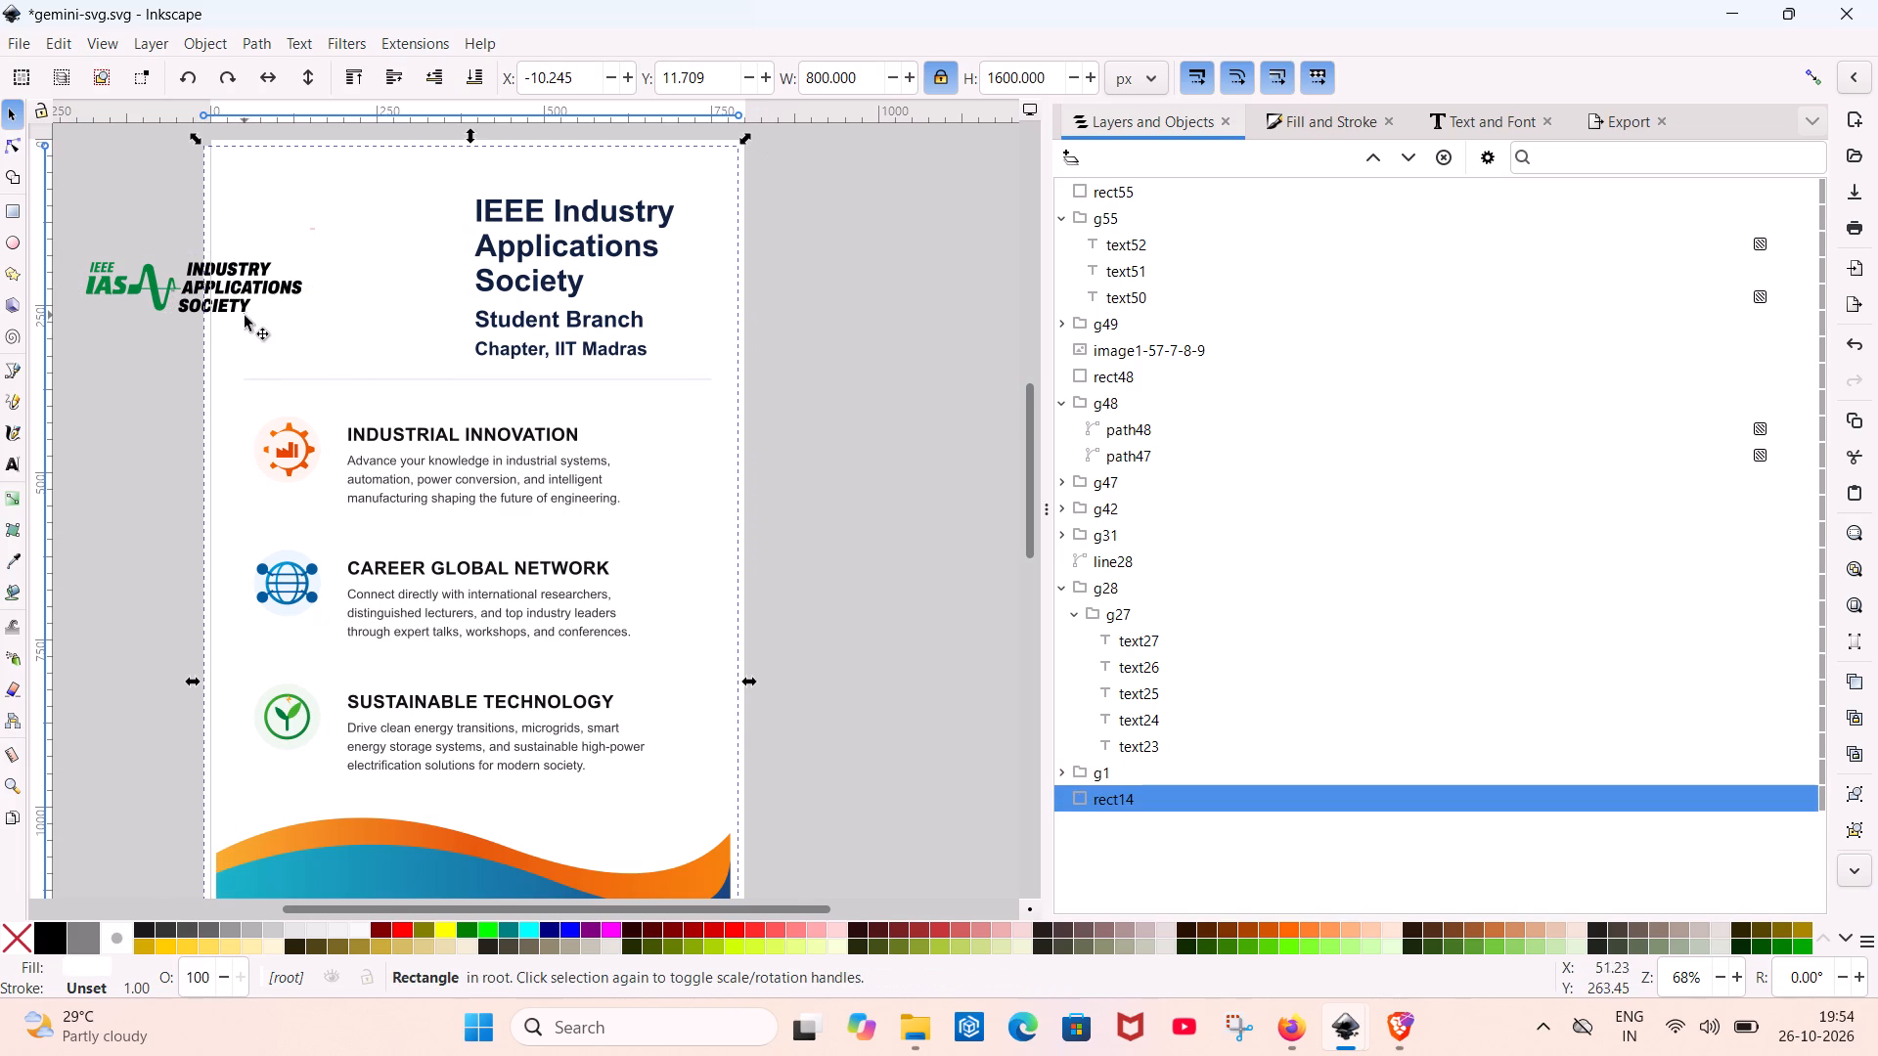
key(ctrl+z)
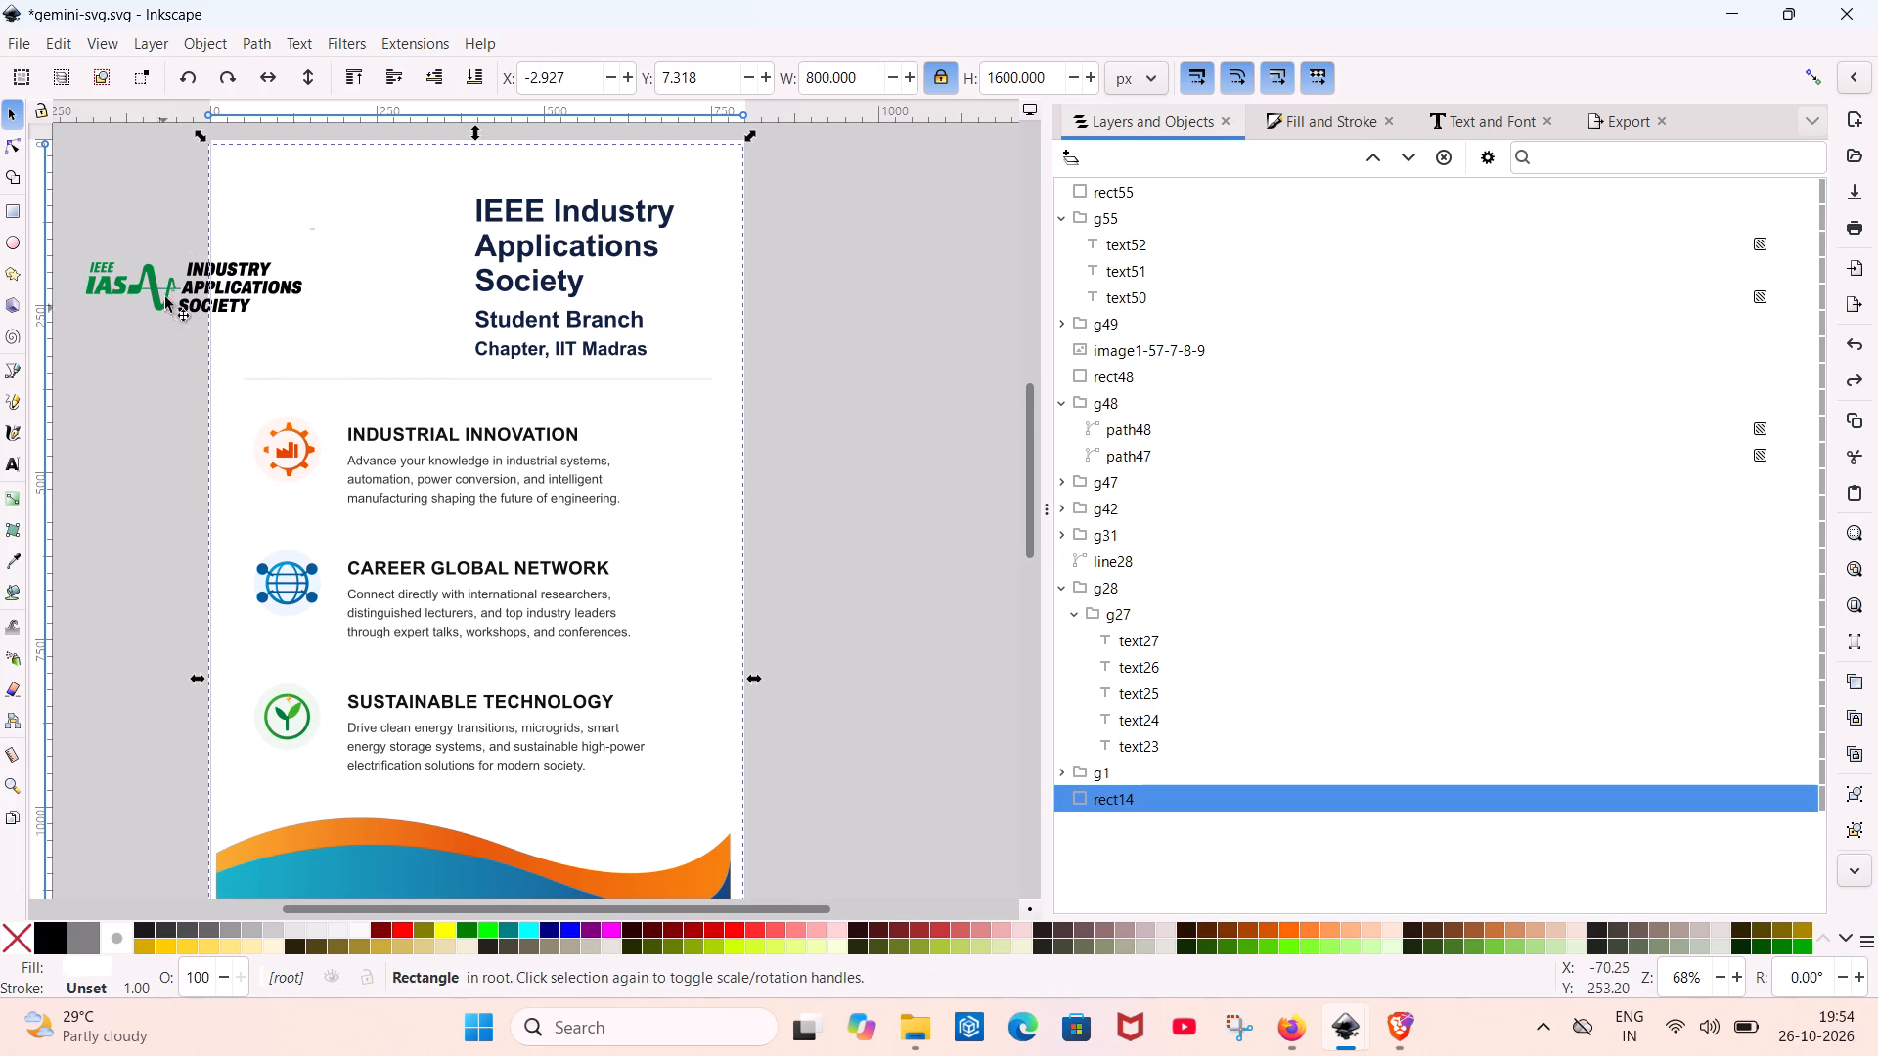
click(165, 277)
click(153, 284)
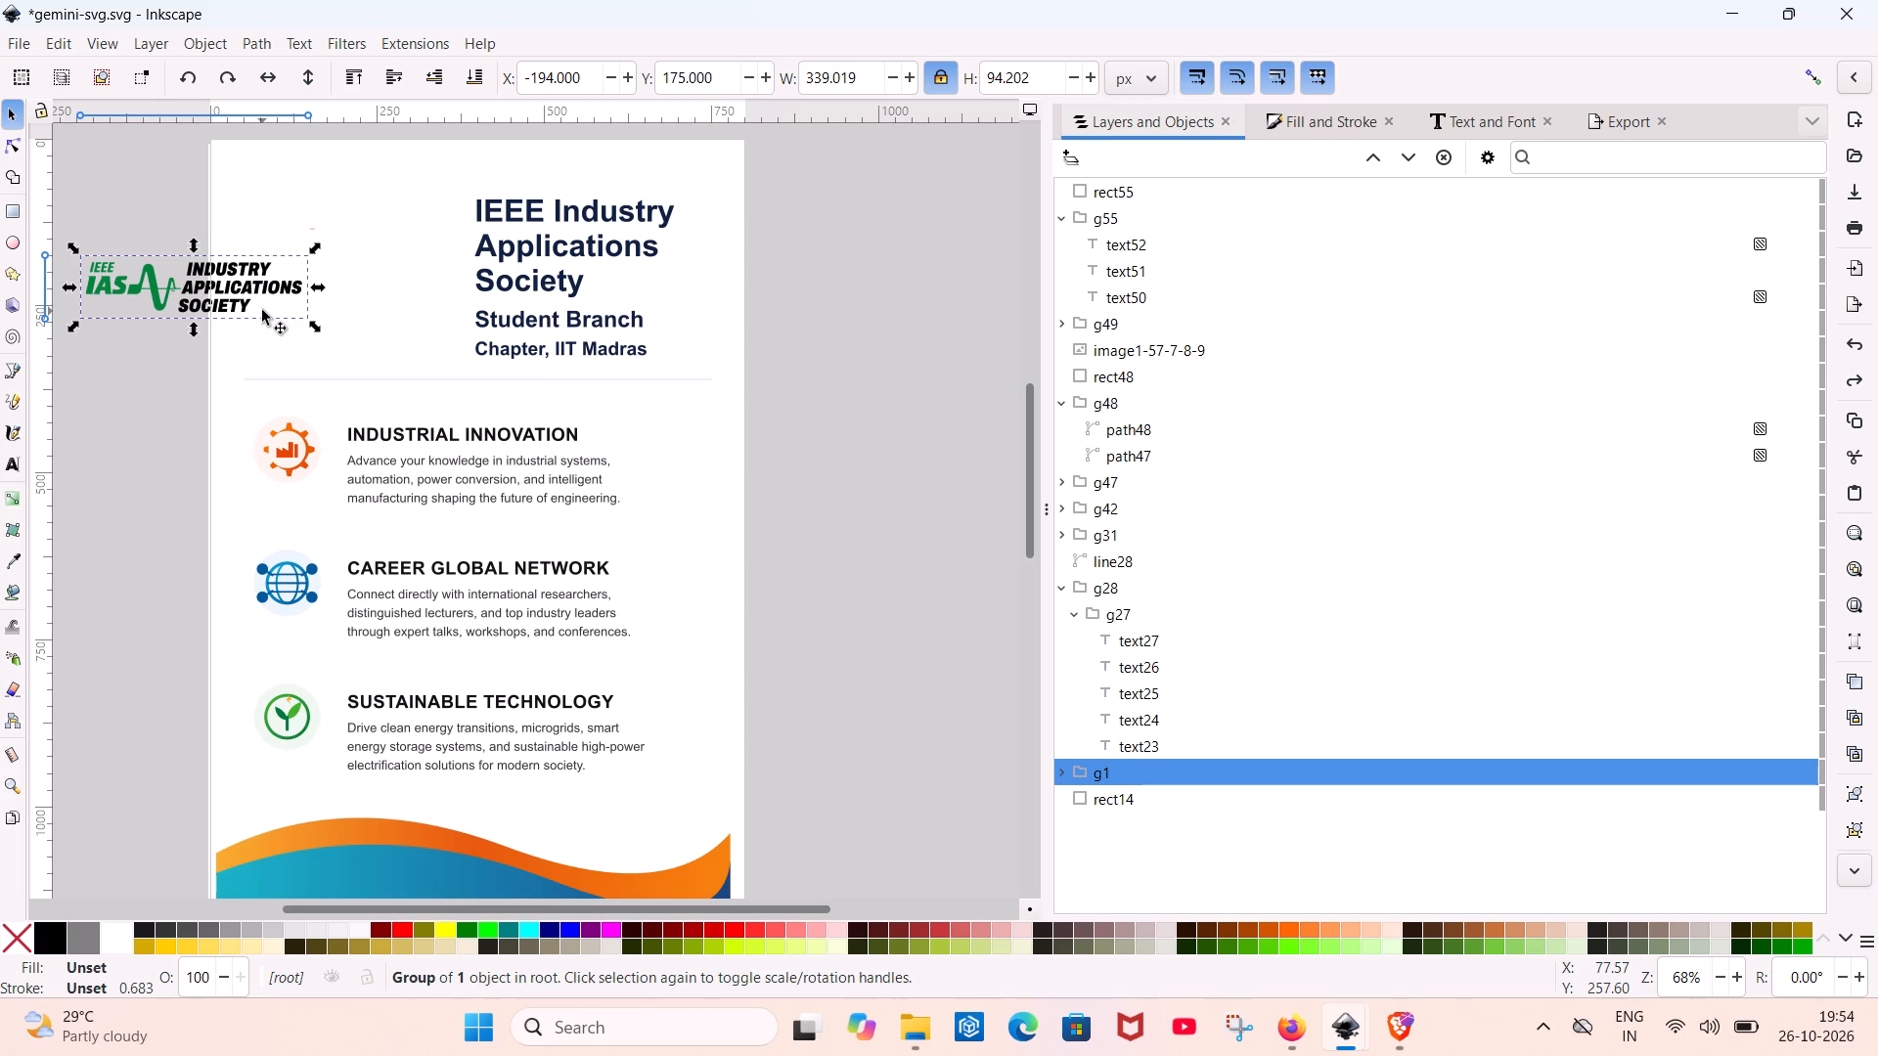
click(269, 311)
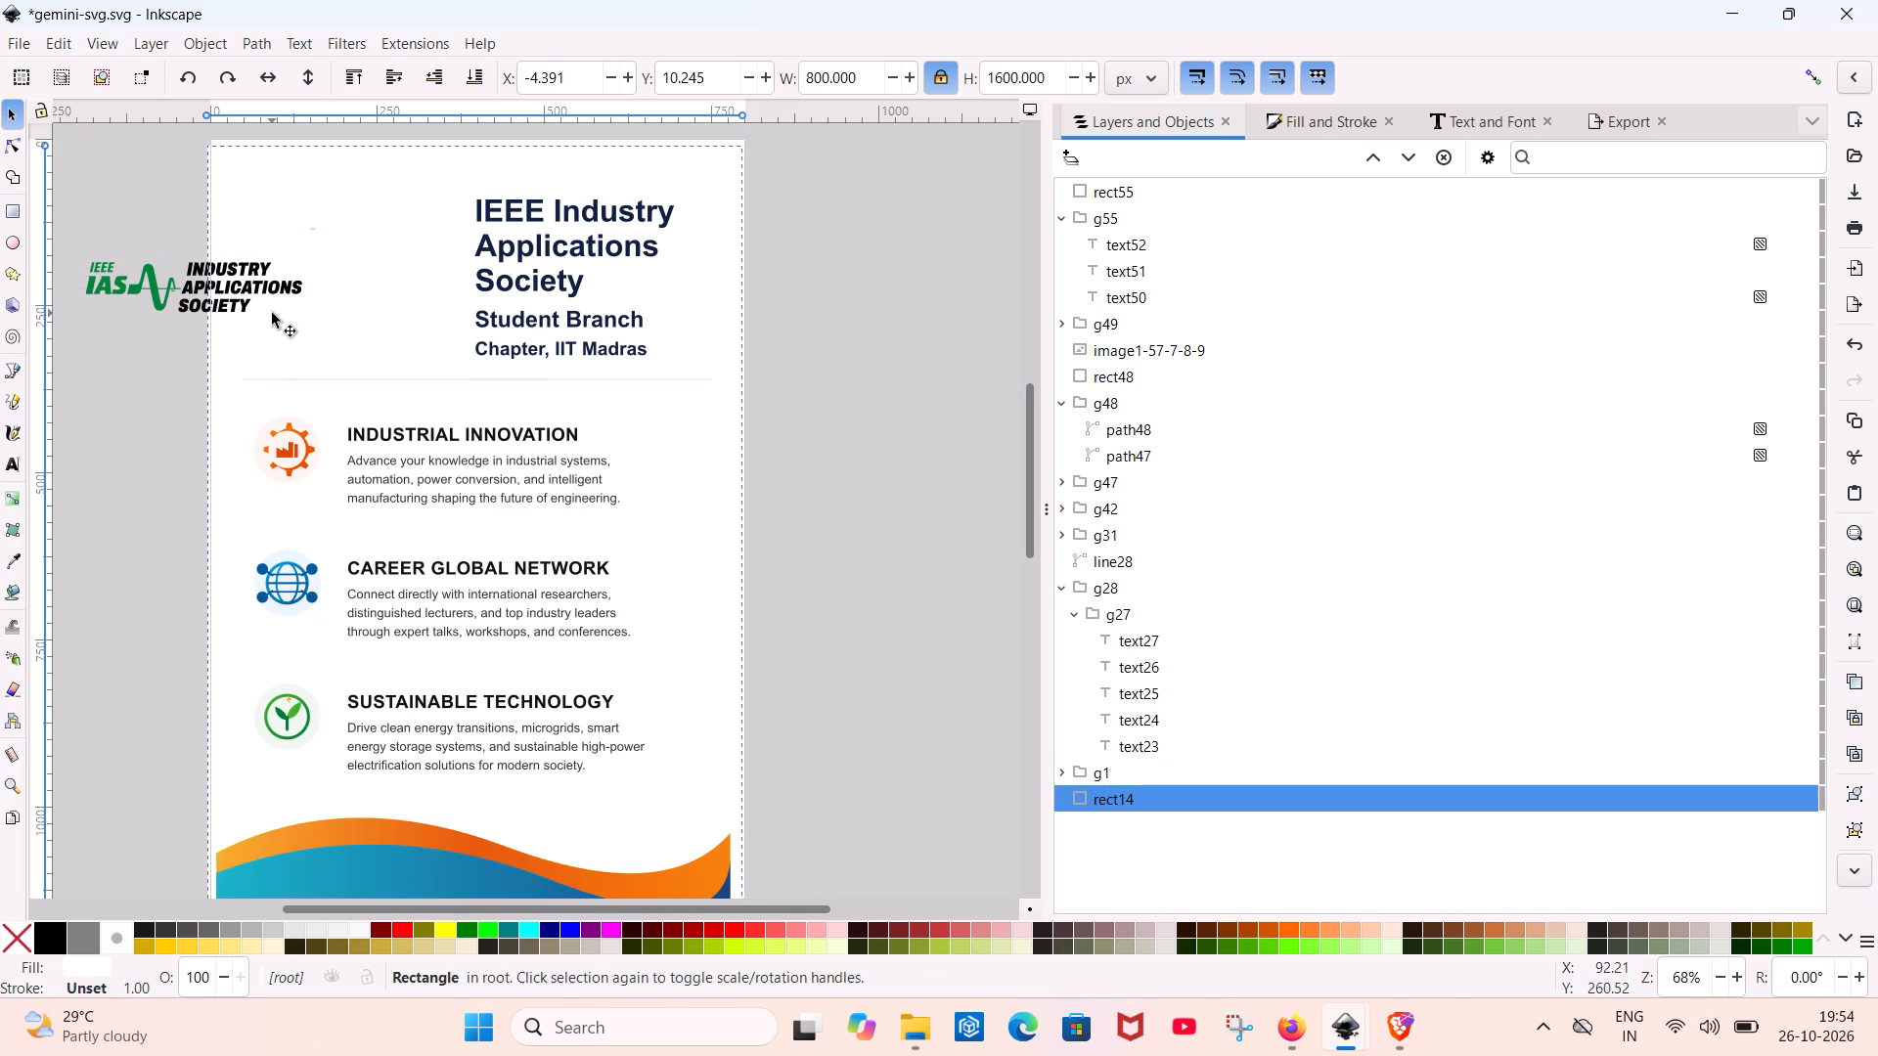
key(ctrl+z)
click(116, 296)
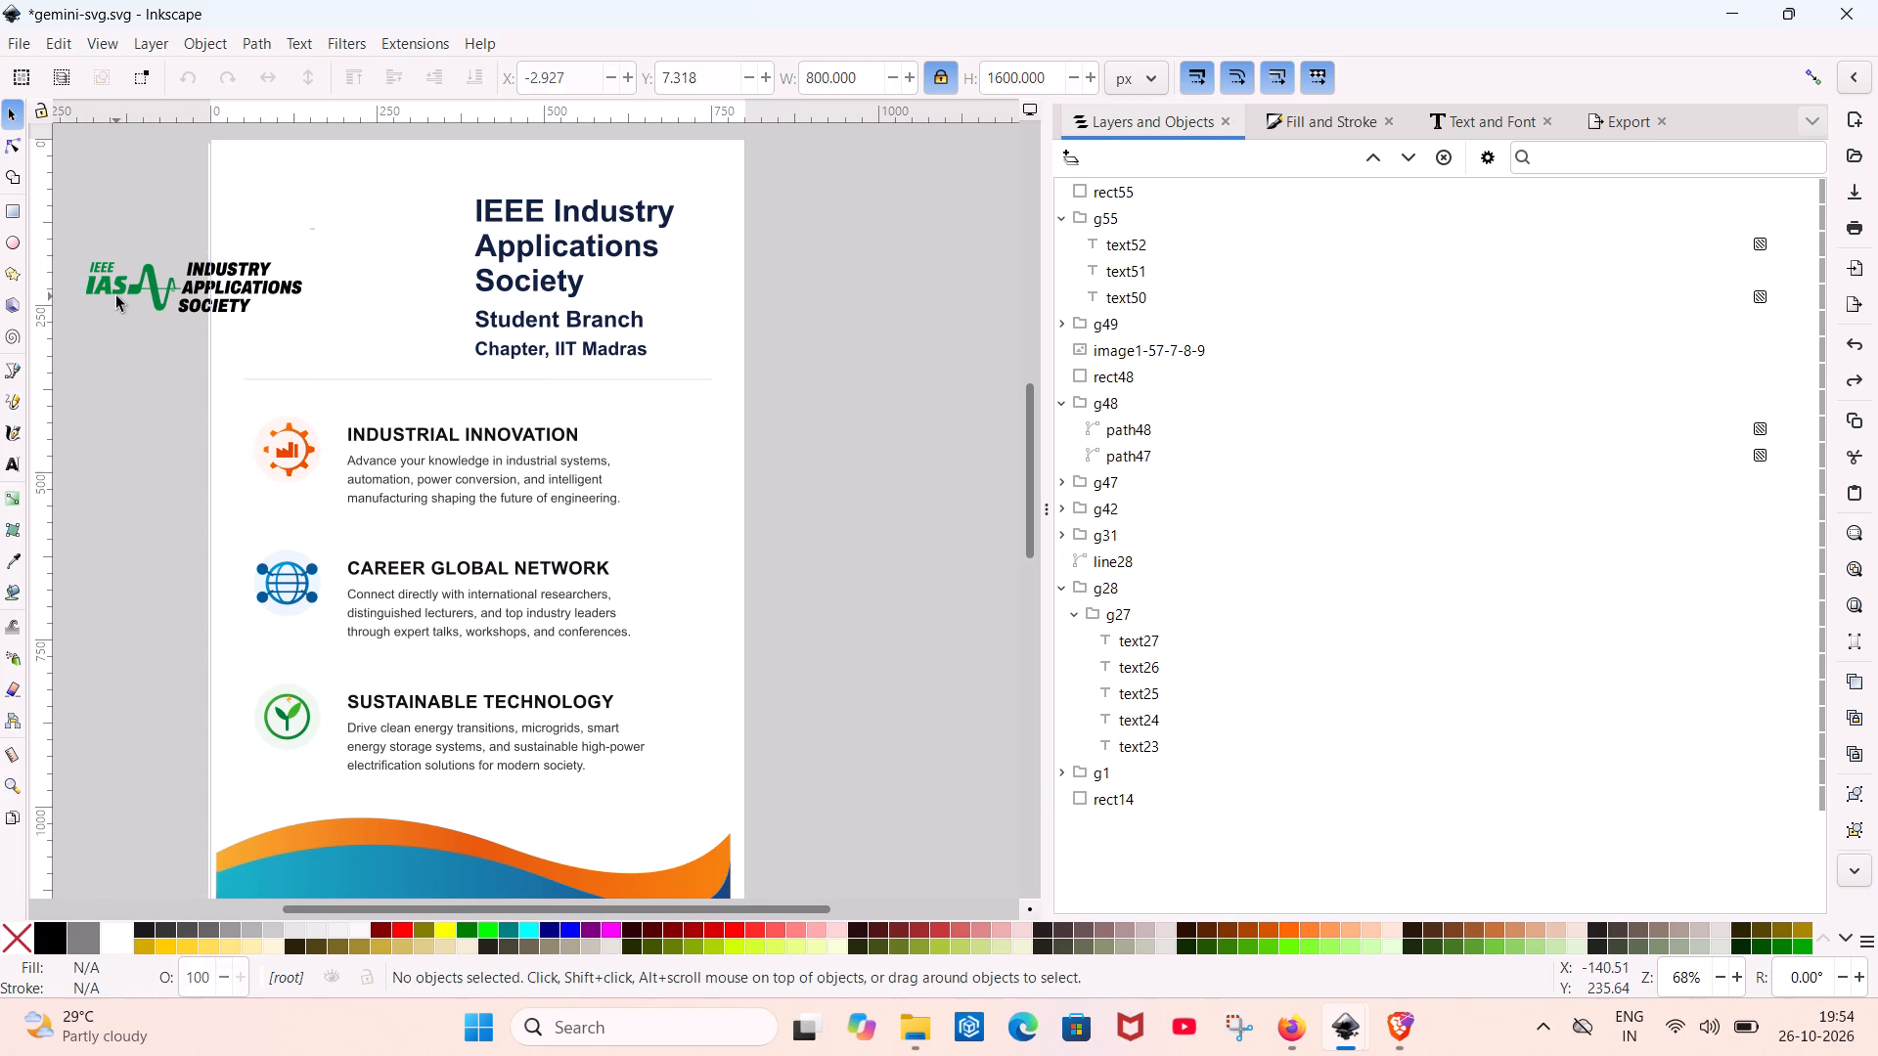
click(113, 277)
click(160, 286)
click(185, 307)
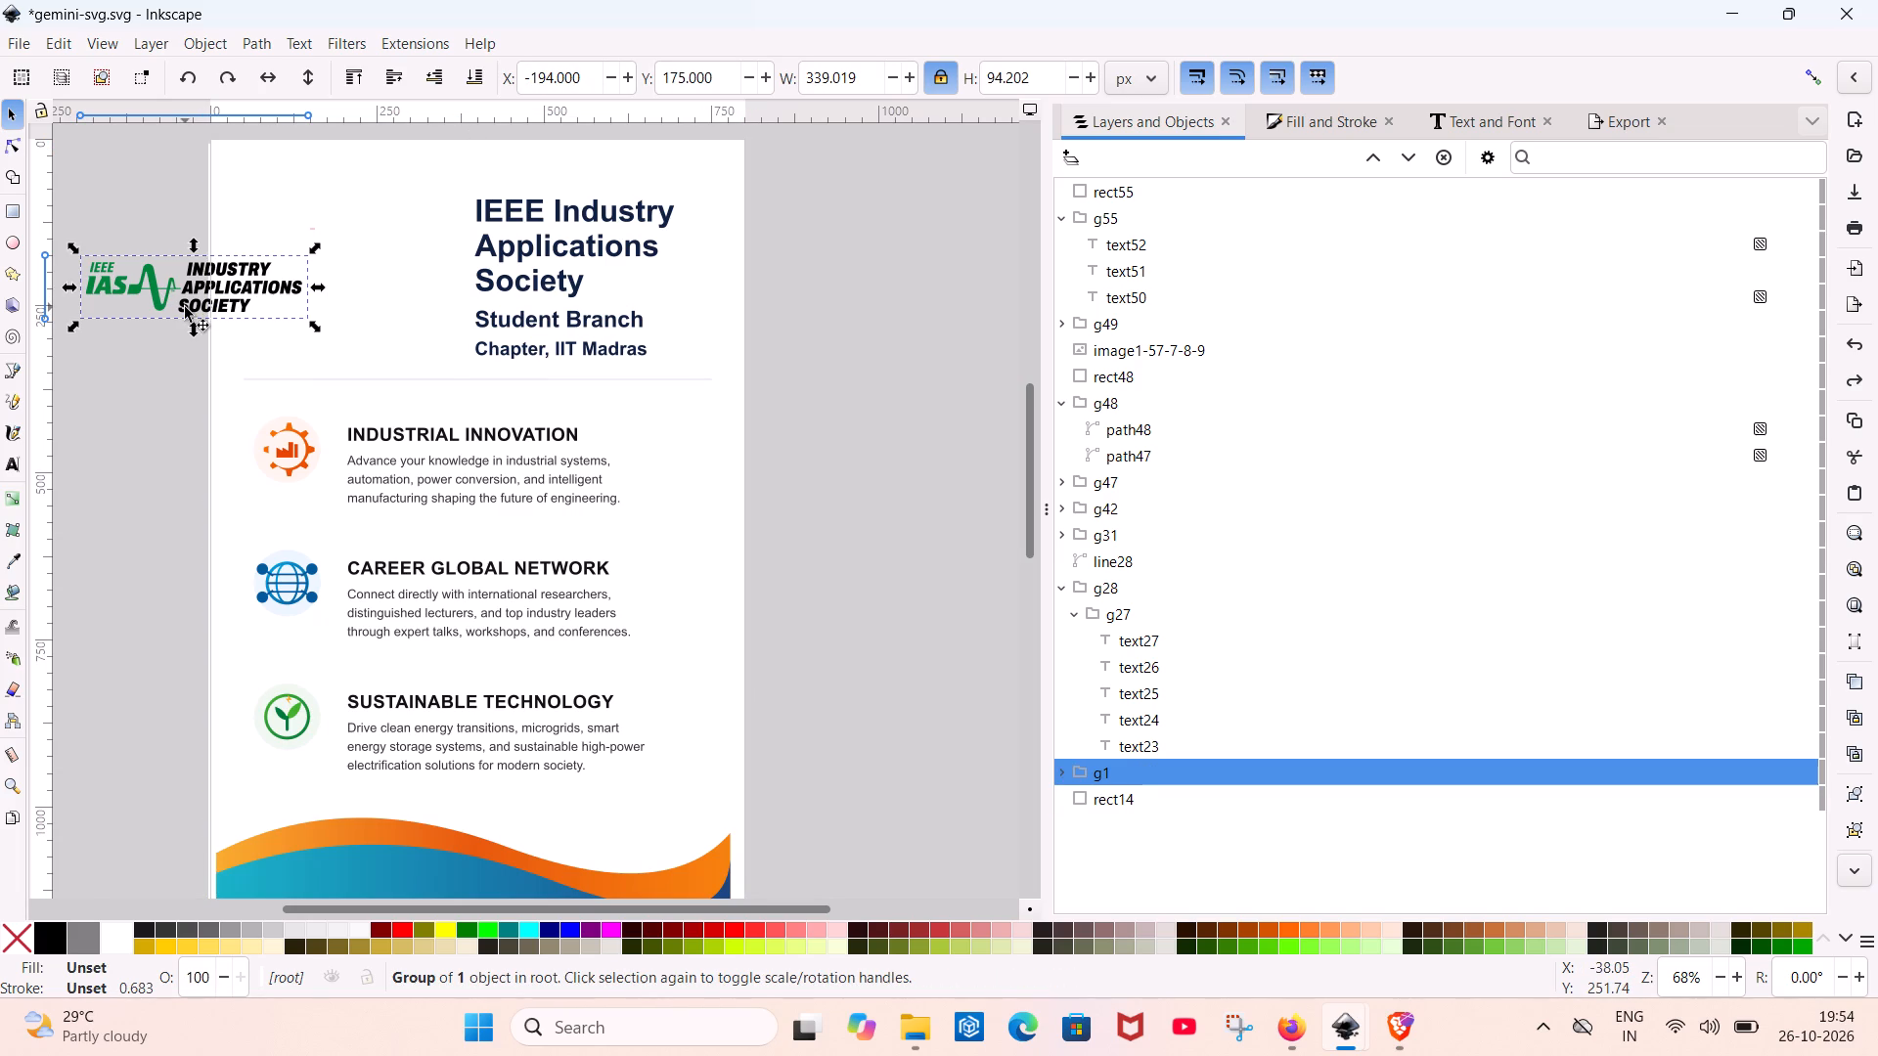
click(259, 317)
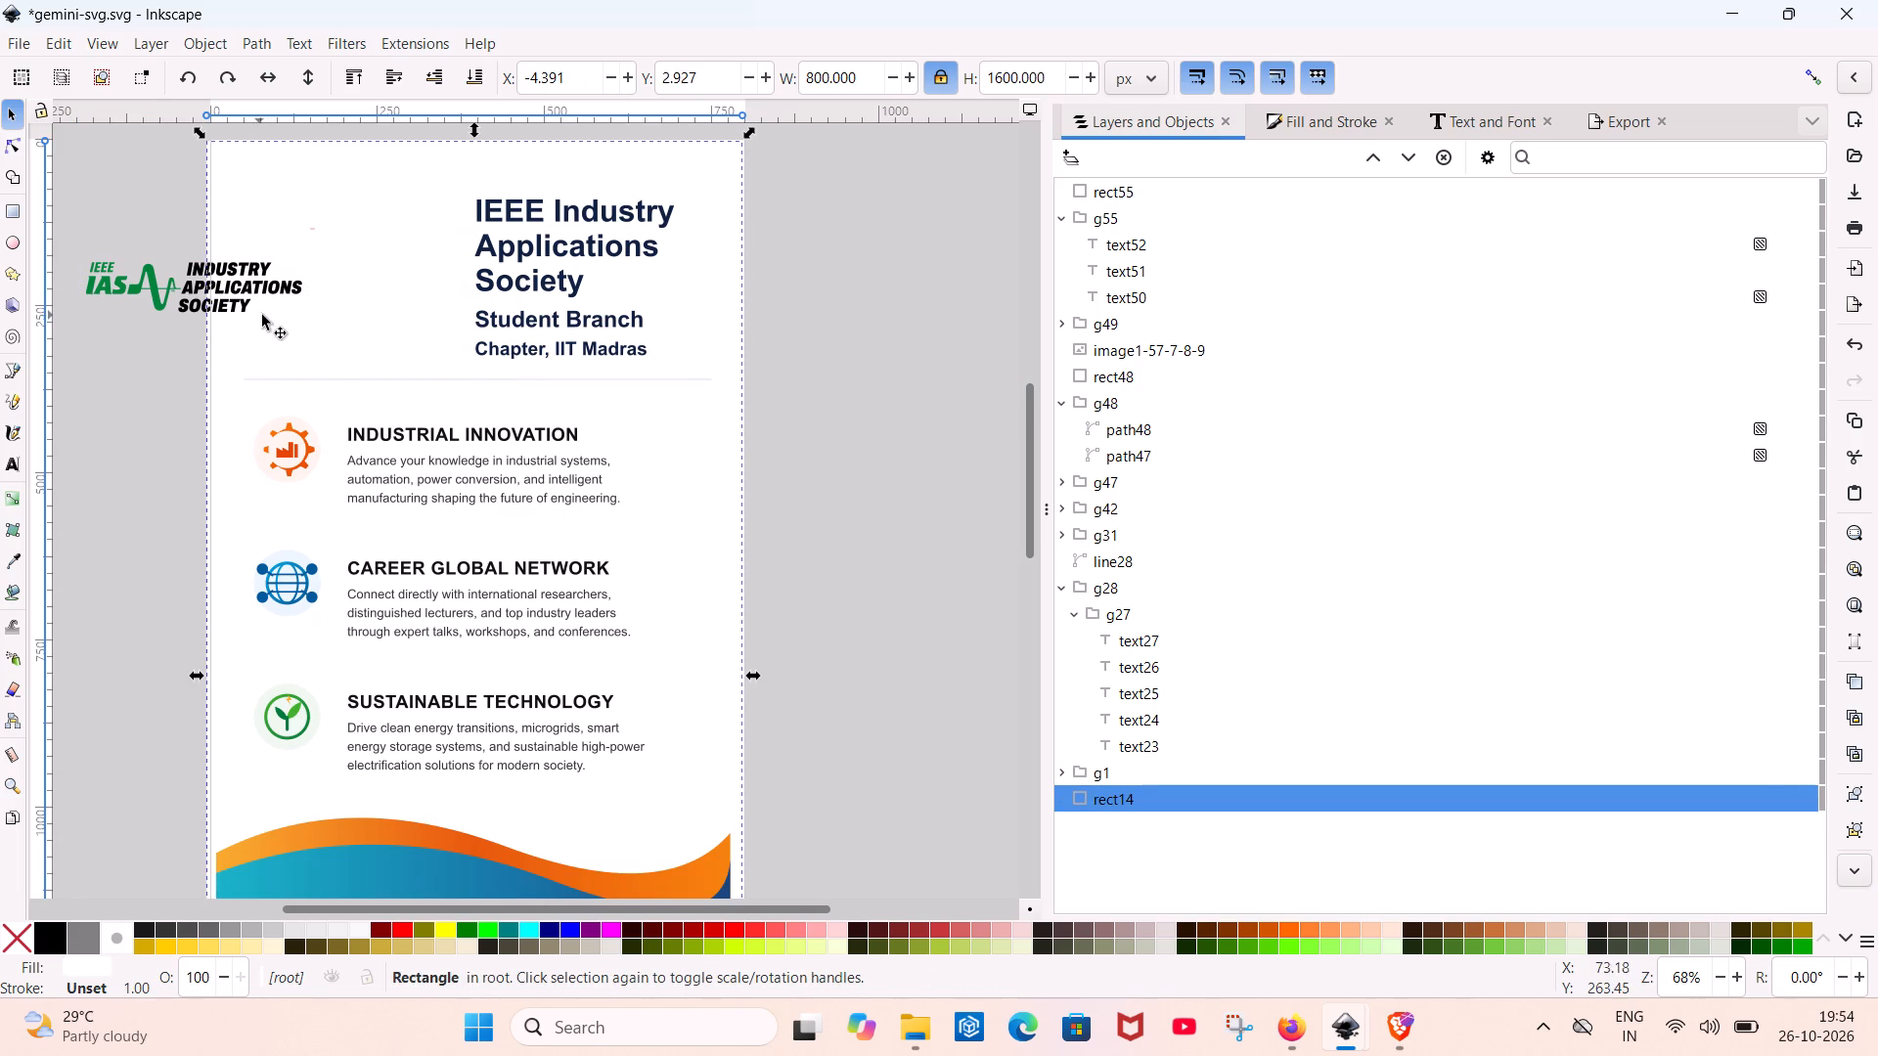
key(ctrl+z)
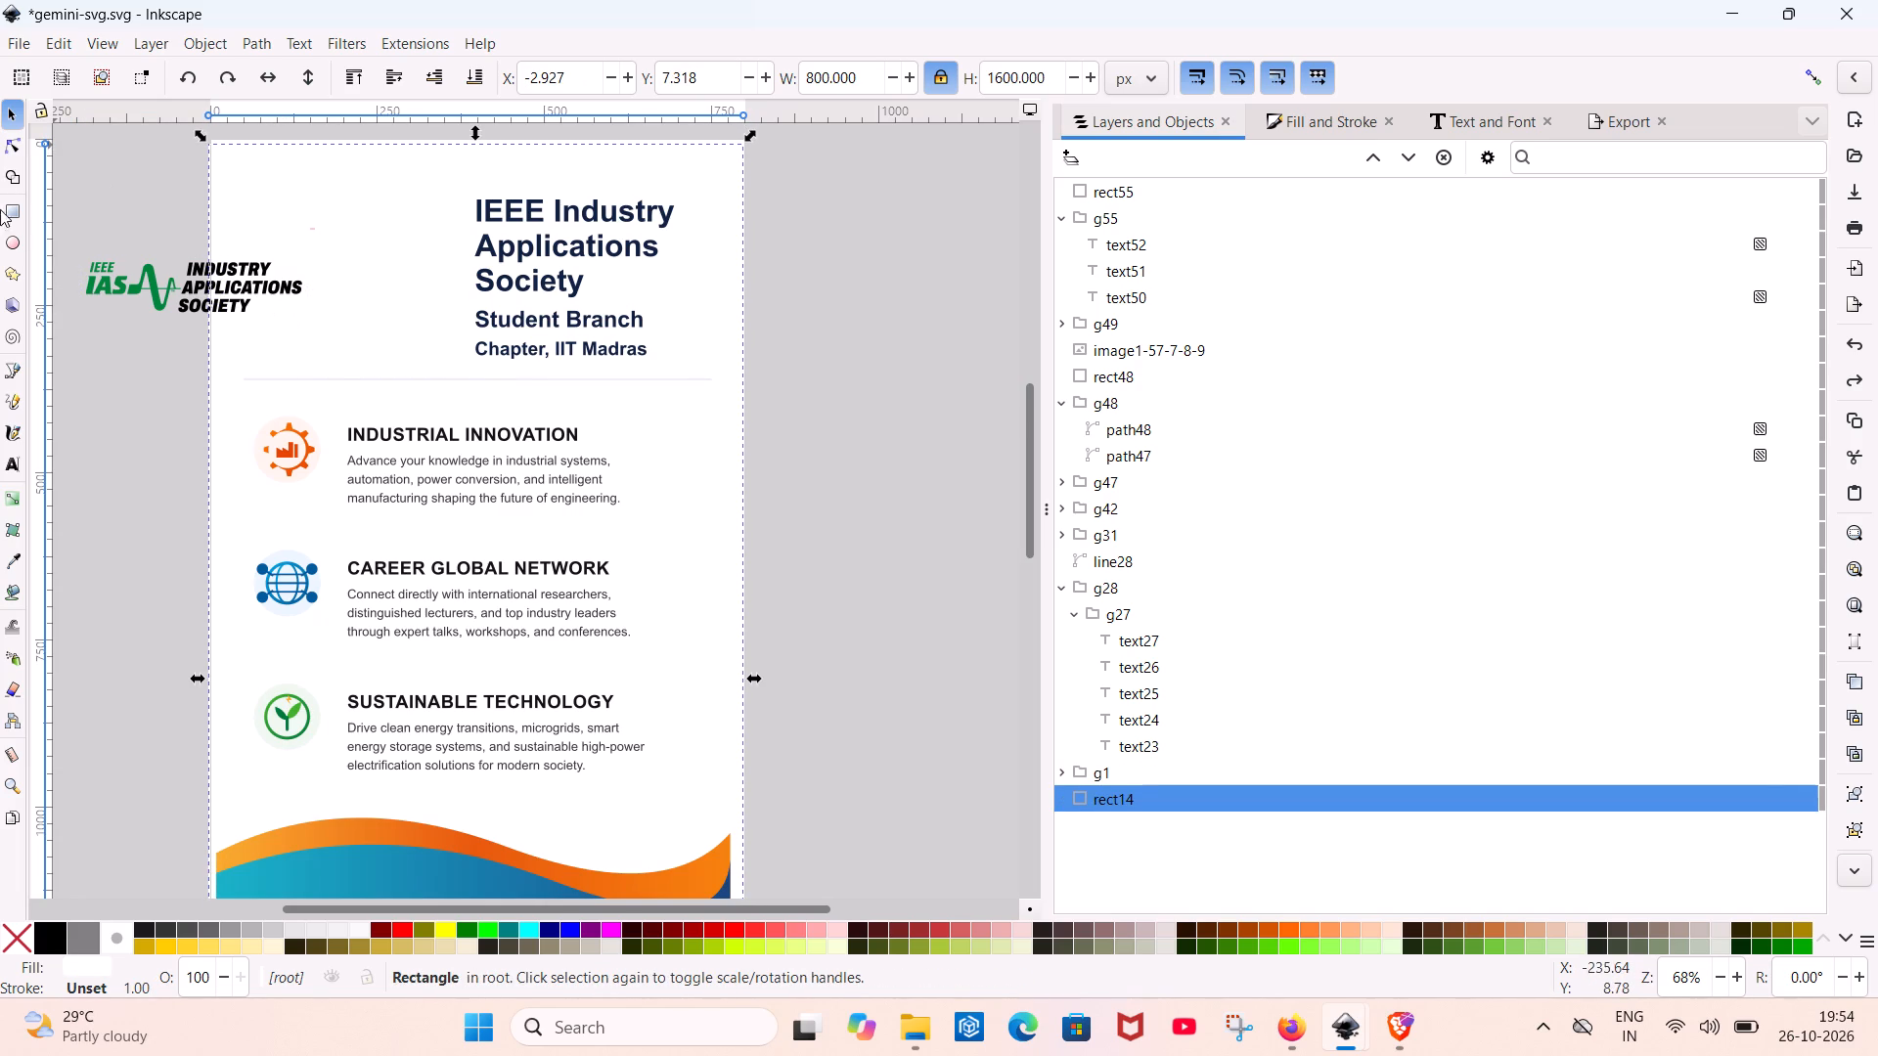
Nudge the IEEE IAS logo to about X -193, Y 174 px.
click(116, 290)
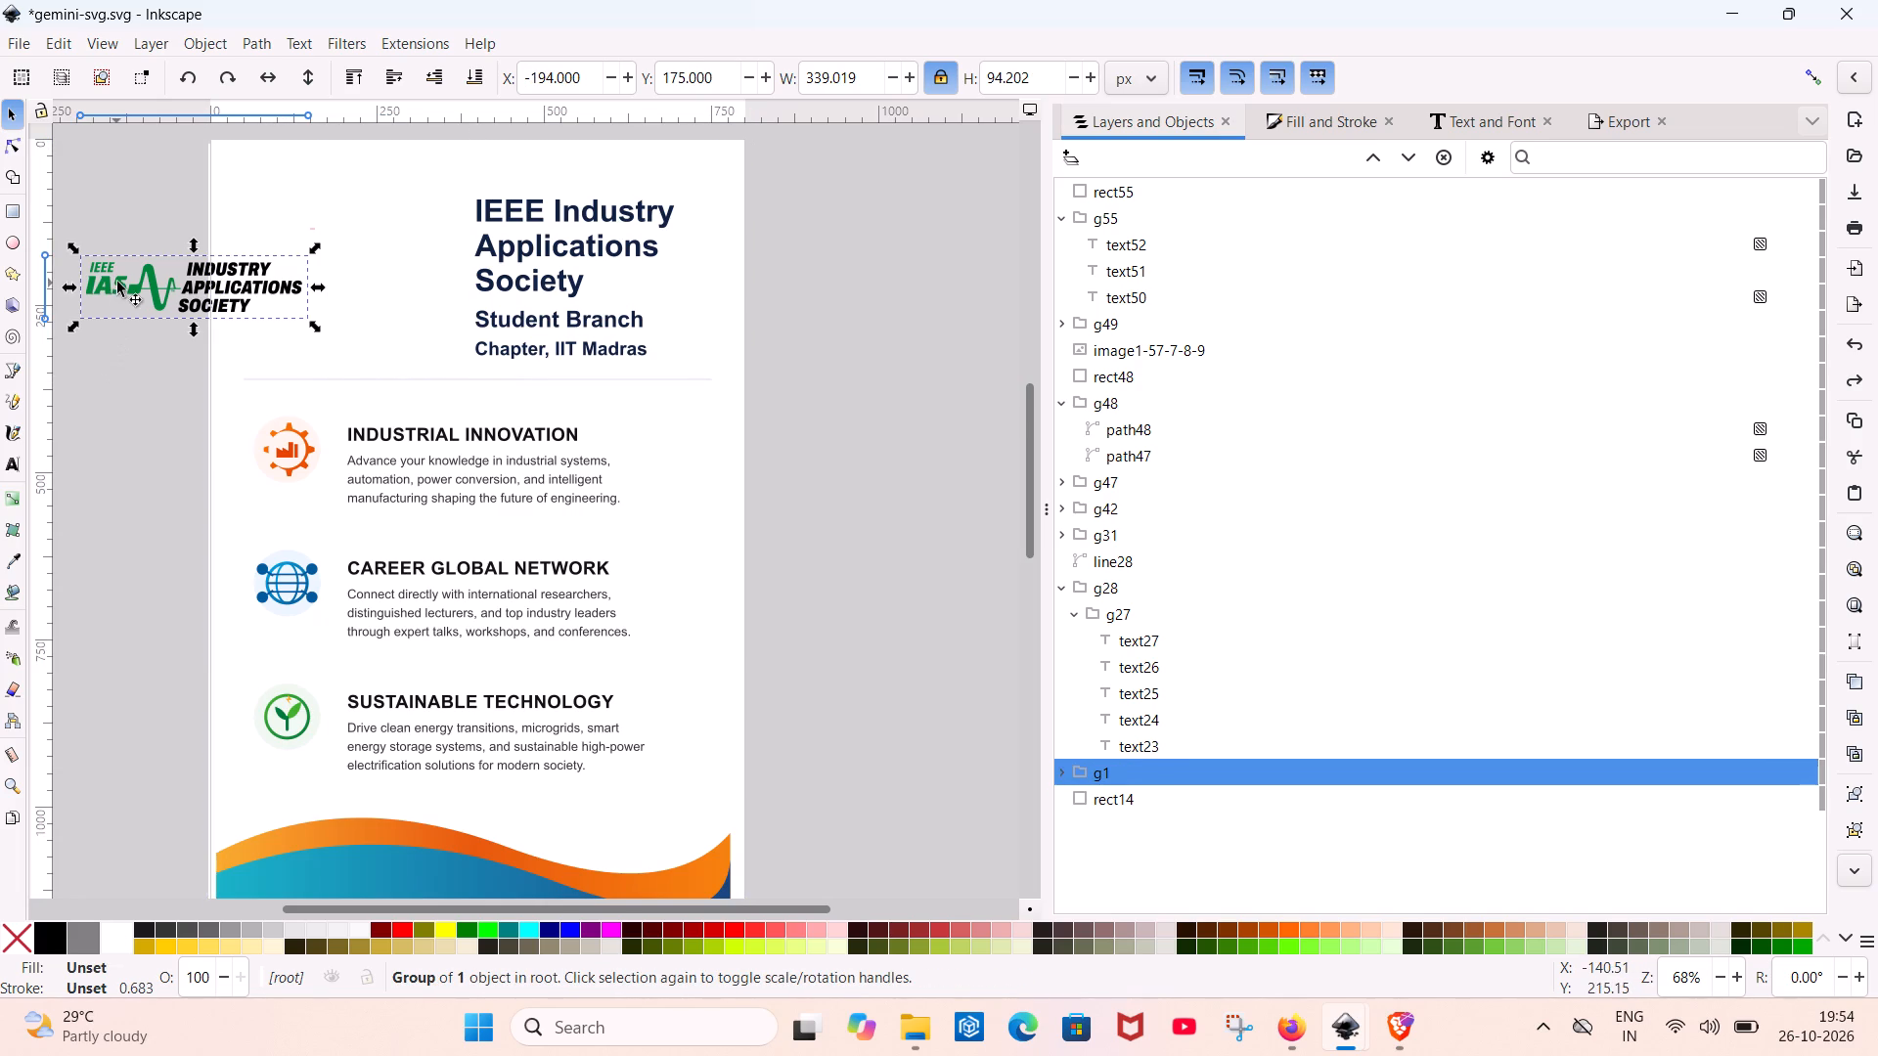
drag(115, 315, 132, 319)
click(129, 287)
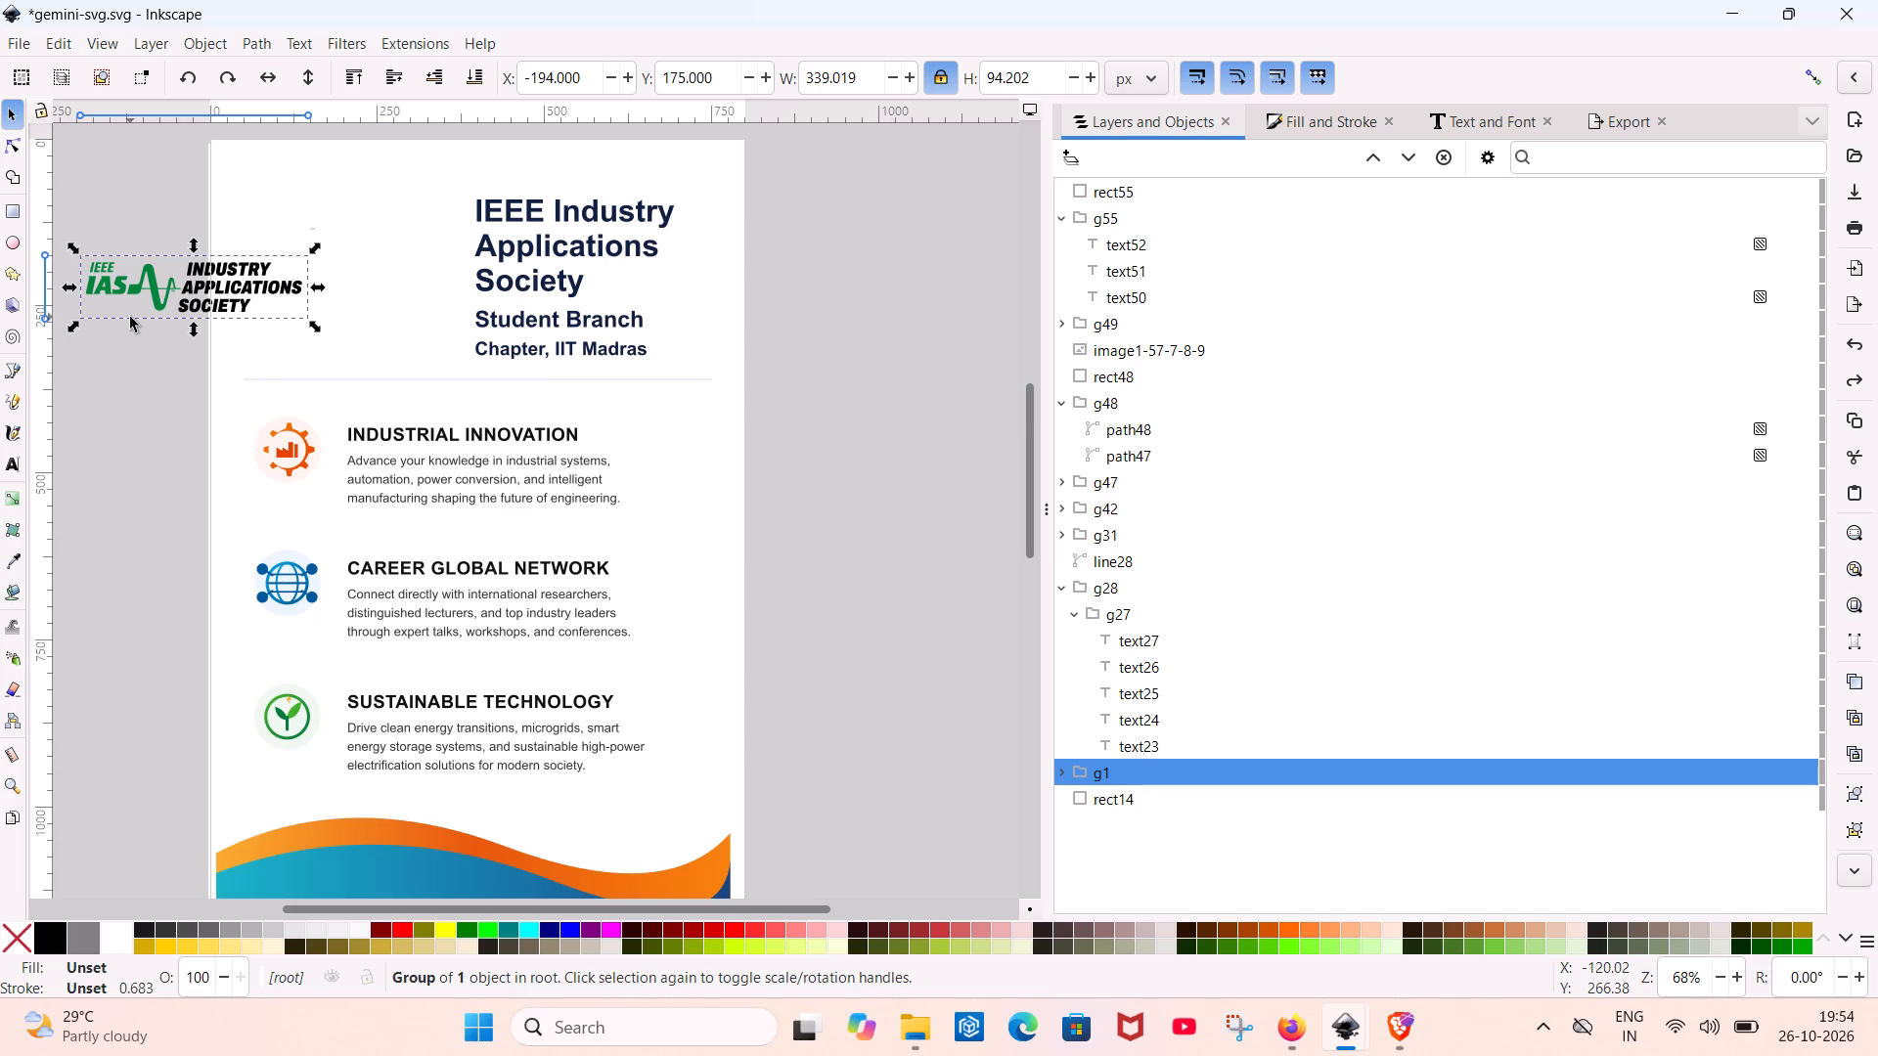
drag(130, 317, 140, 316)
click(141, 297)
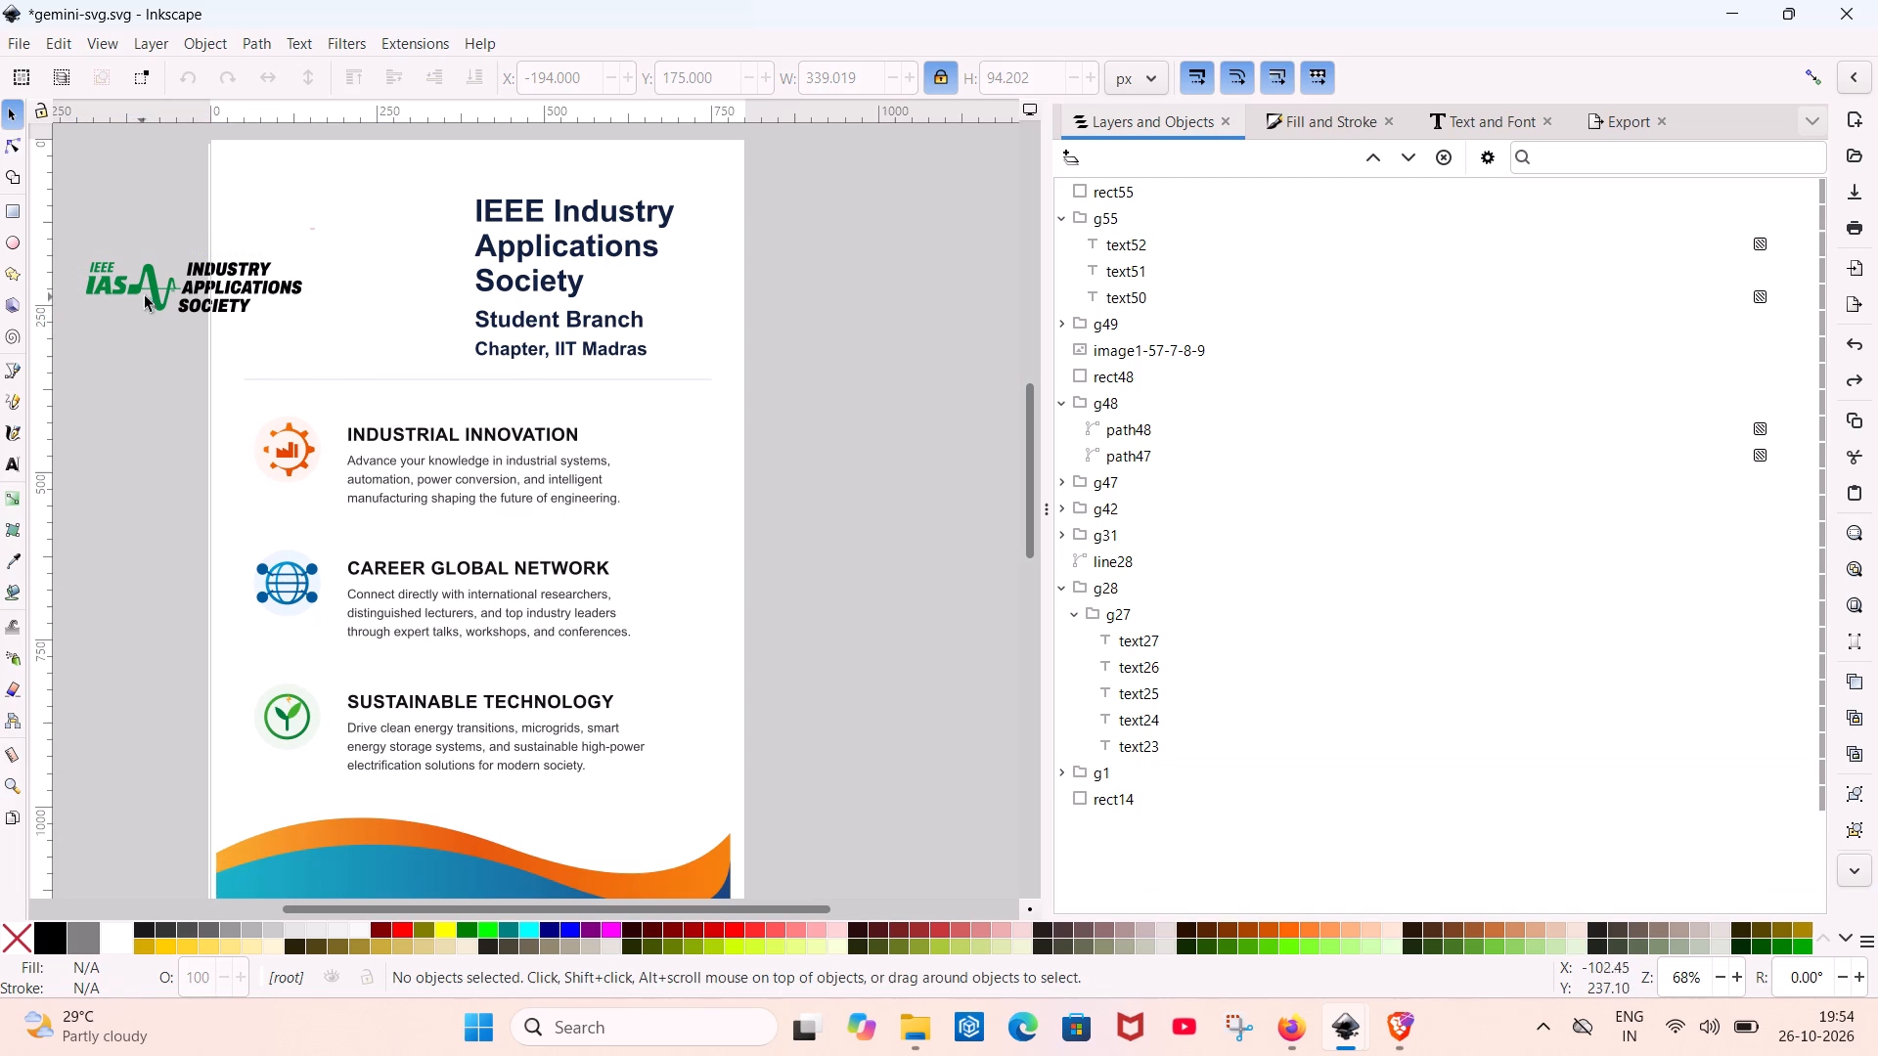
click(159, 290)
click(200, 274)
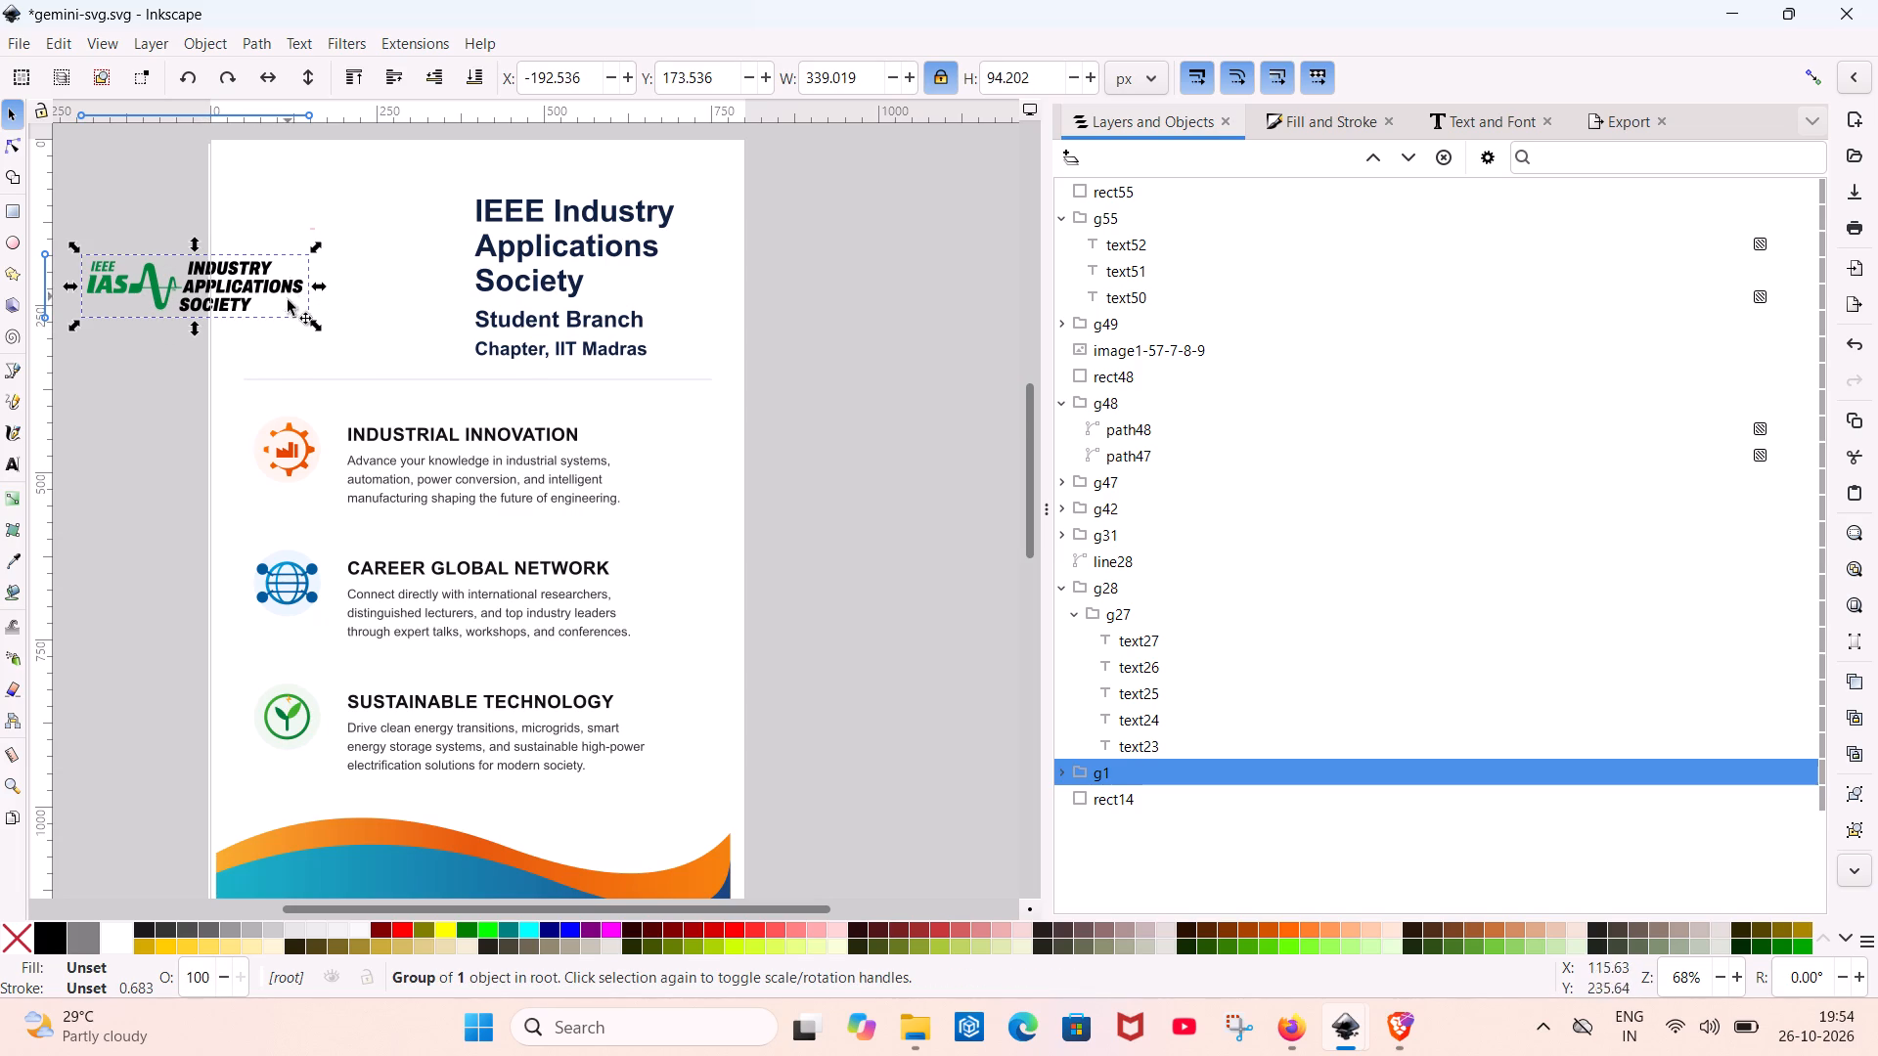
Shift the poster's white background rectangle to about X -7, Y 13 px and deselect it.
click(271, 315)
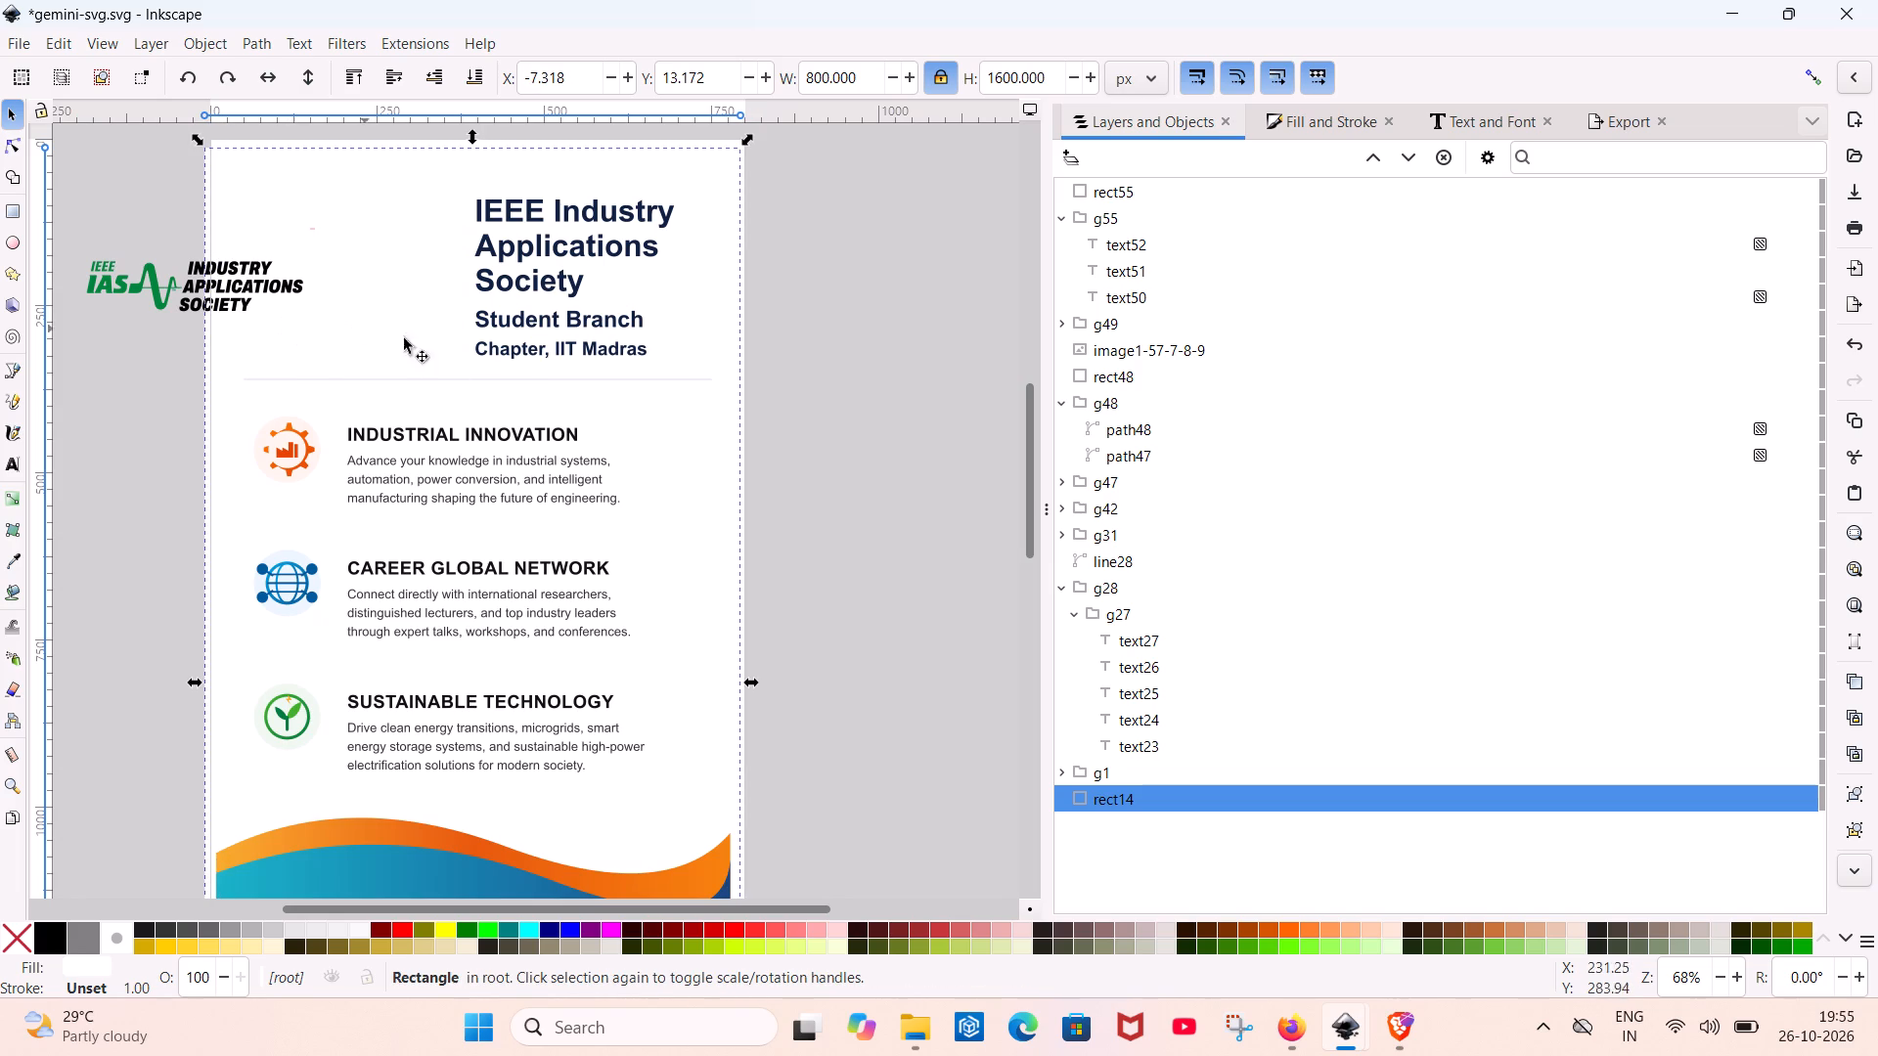
click(791, 356)
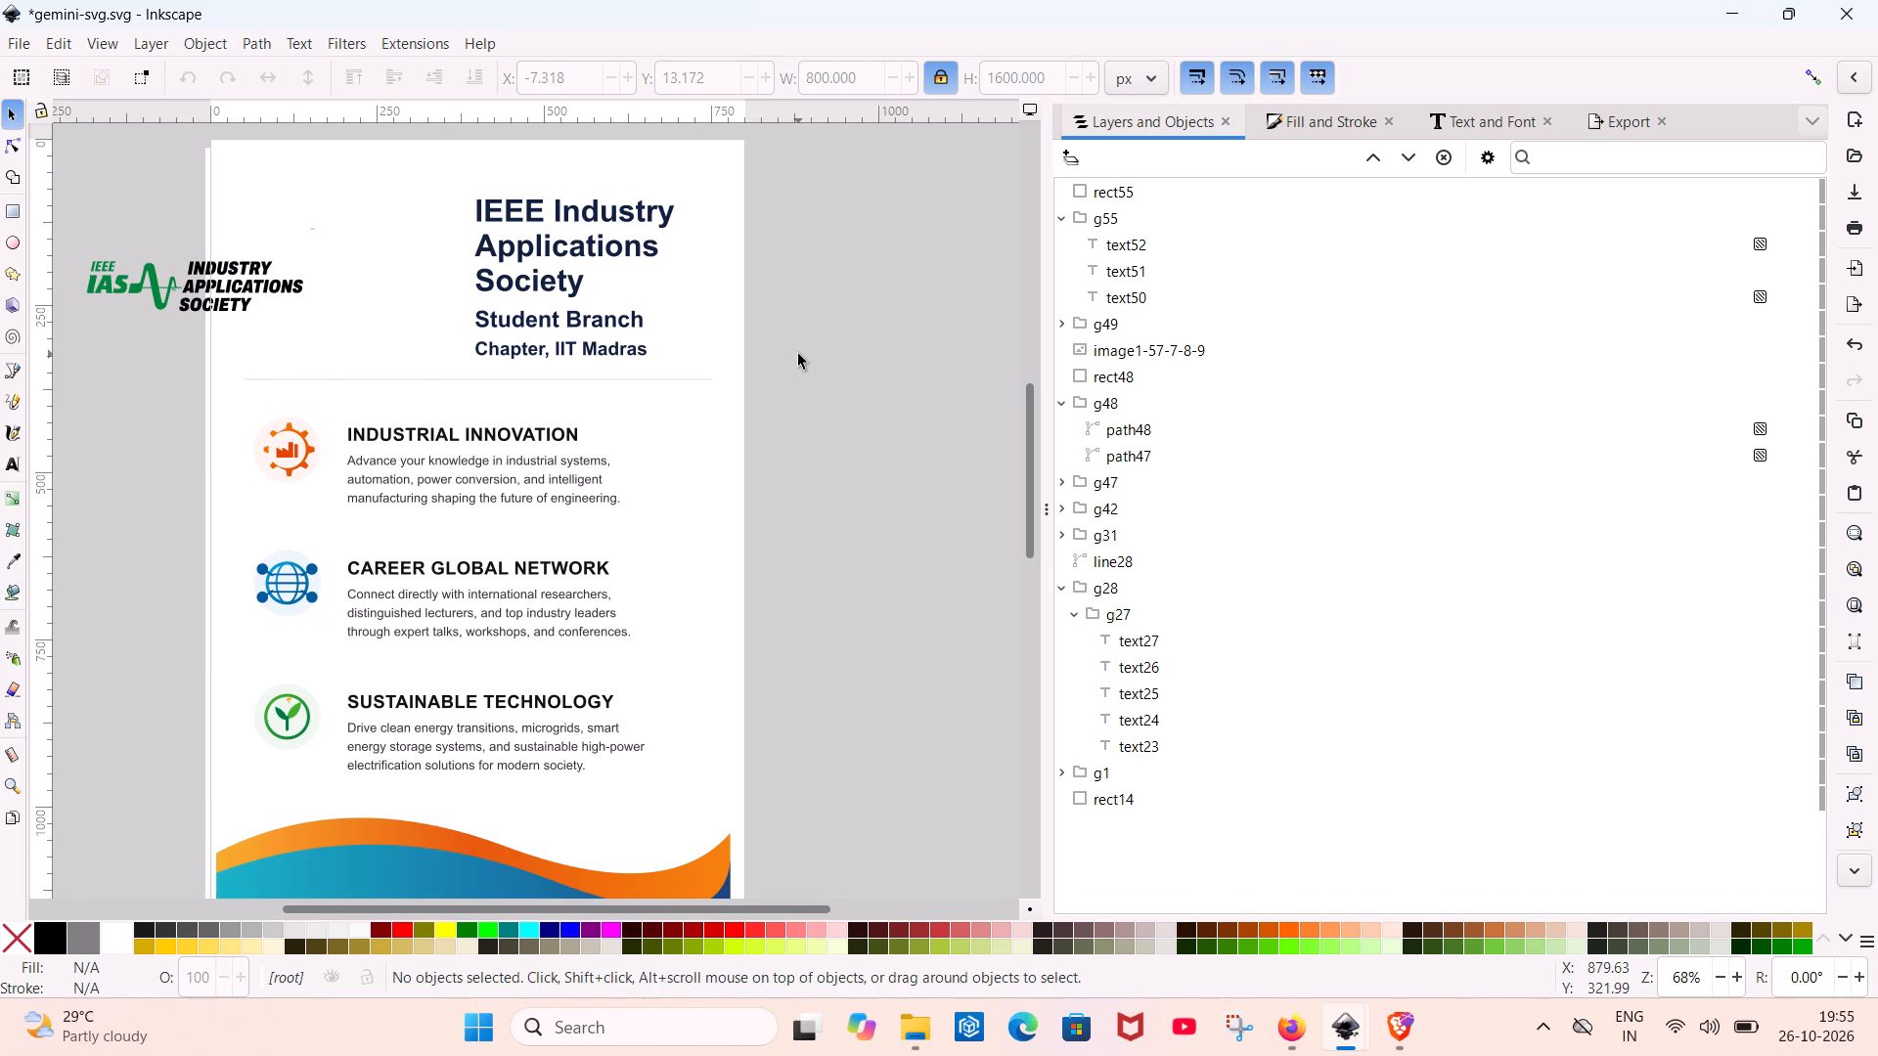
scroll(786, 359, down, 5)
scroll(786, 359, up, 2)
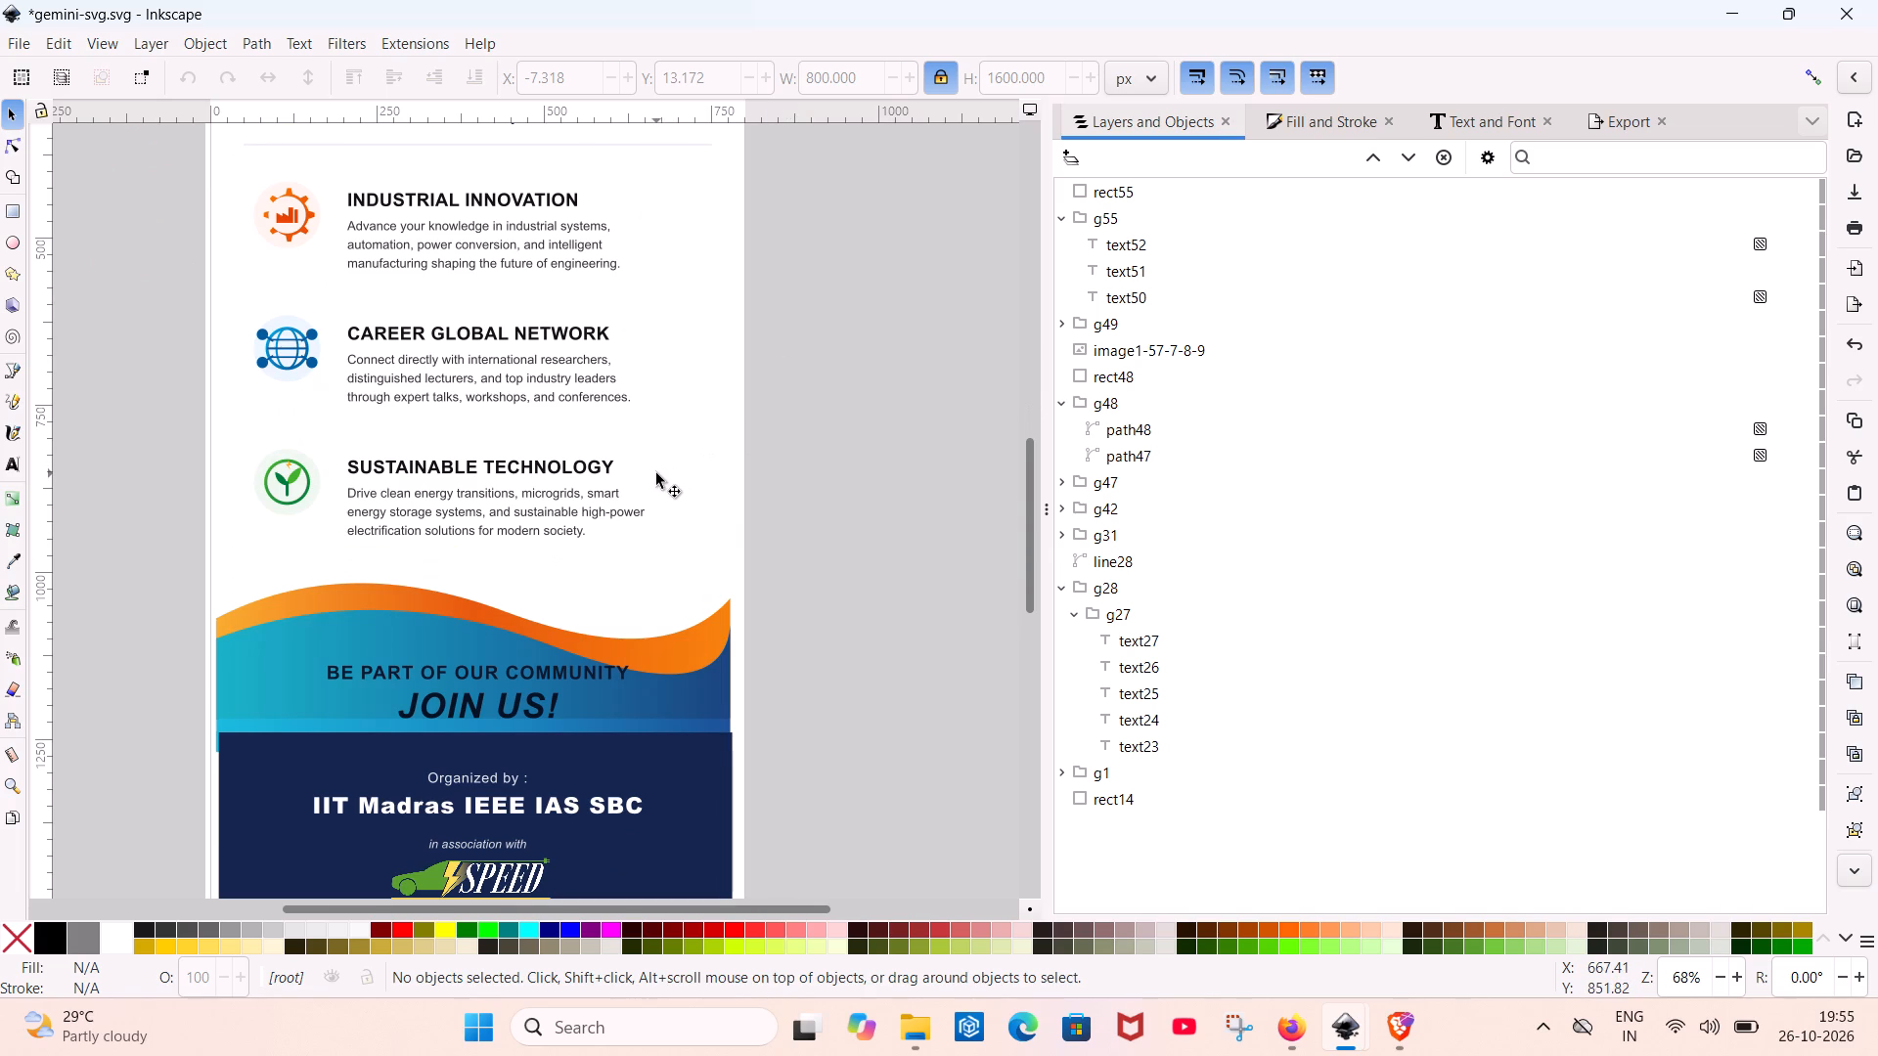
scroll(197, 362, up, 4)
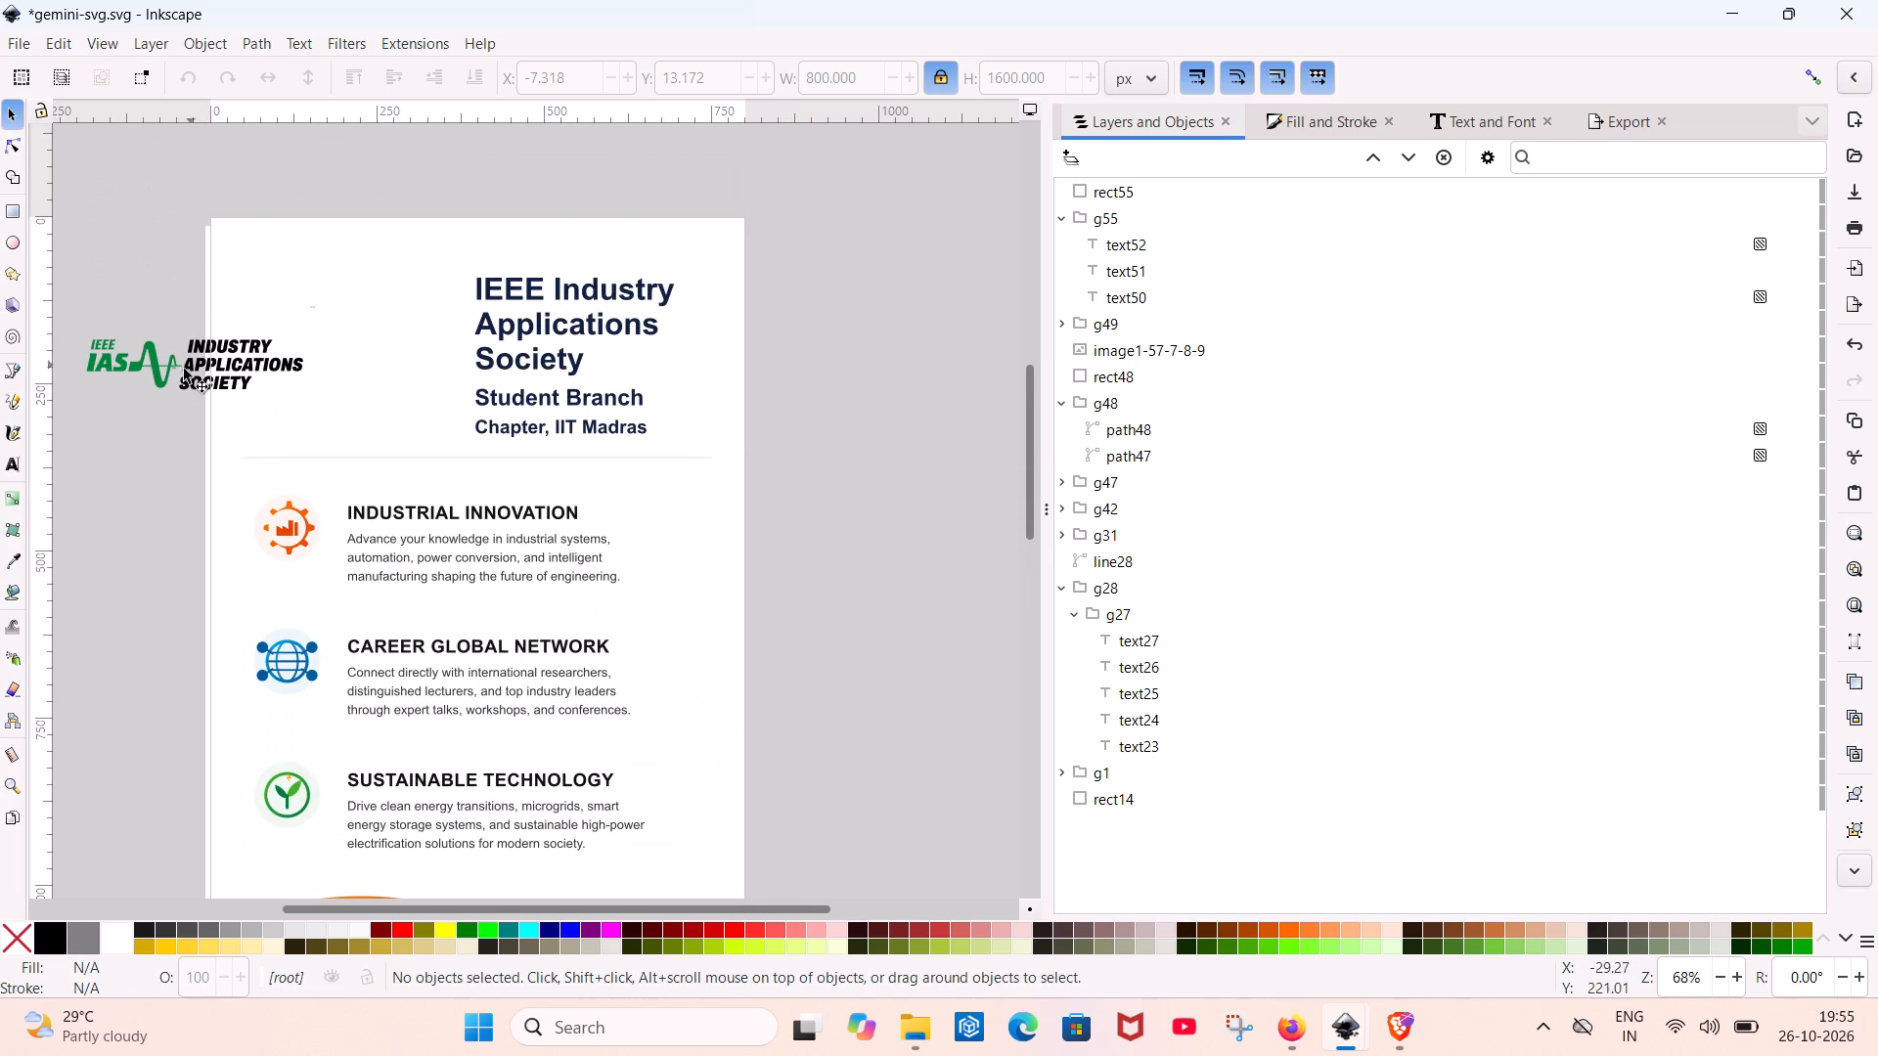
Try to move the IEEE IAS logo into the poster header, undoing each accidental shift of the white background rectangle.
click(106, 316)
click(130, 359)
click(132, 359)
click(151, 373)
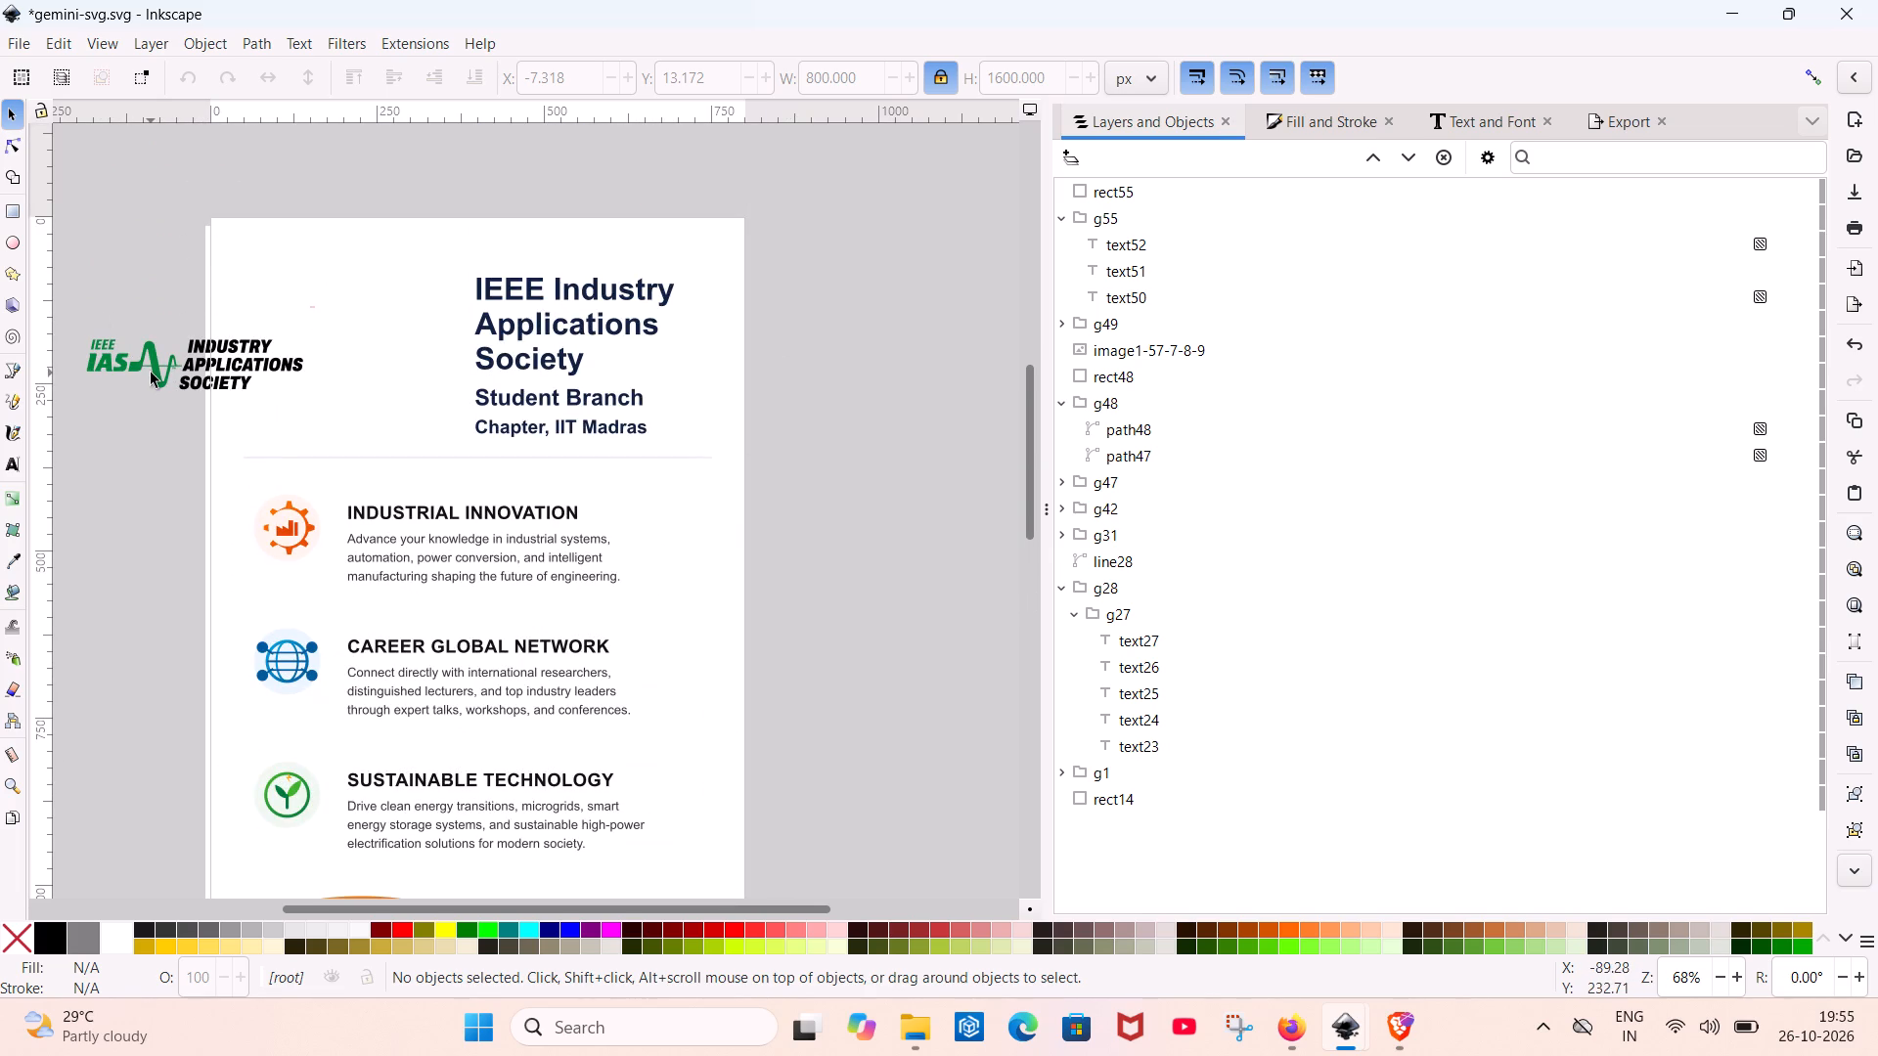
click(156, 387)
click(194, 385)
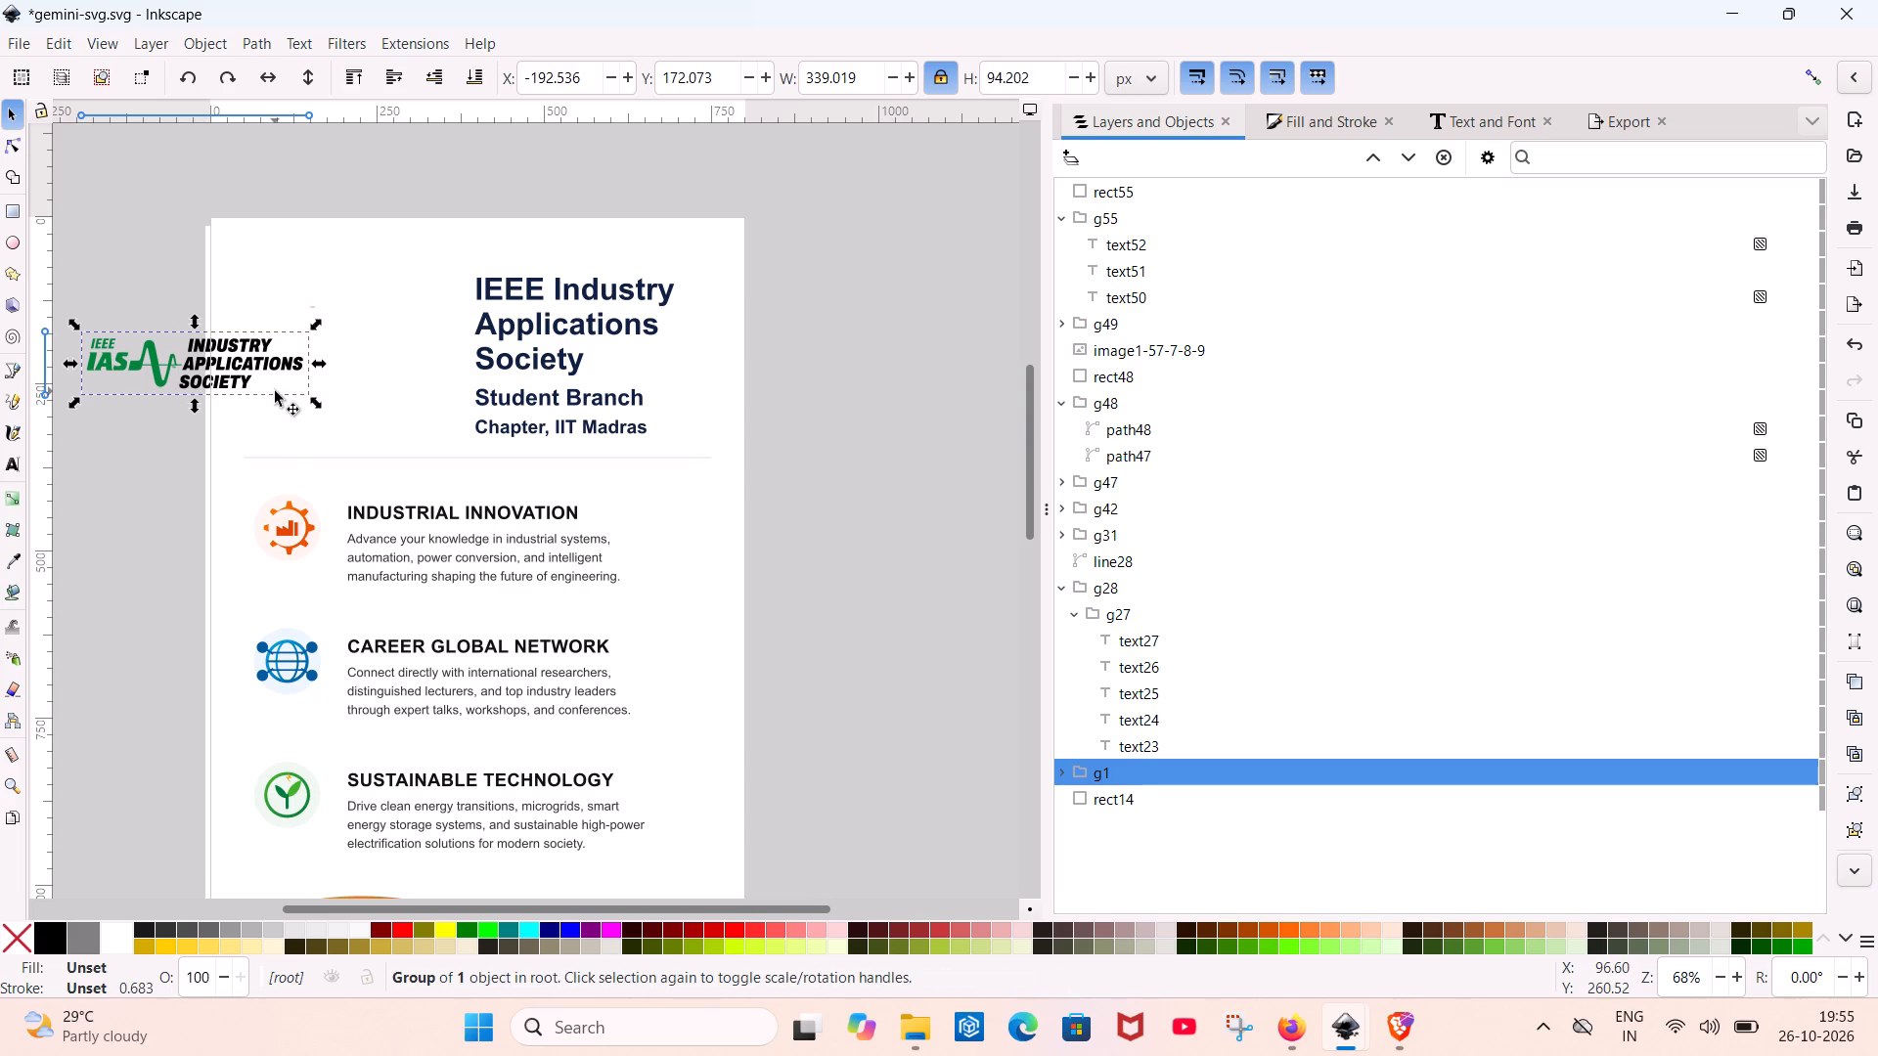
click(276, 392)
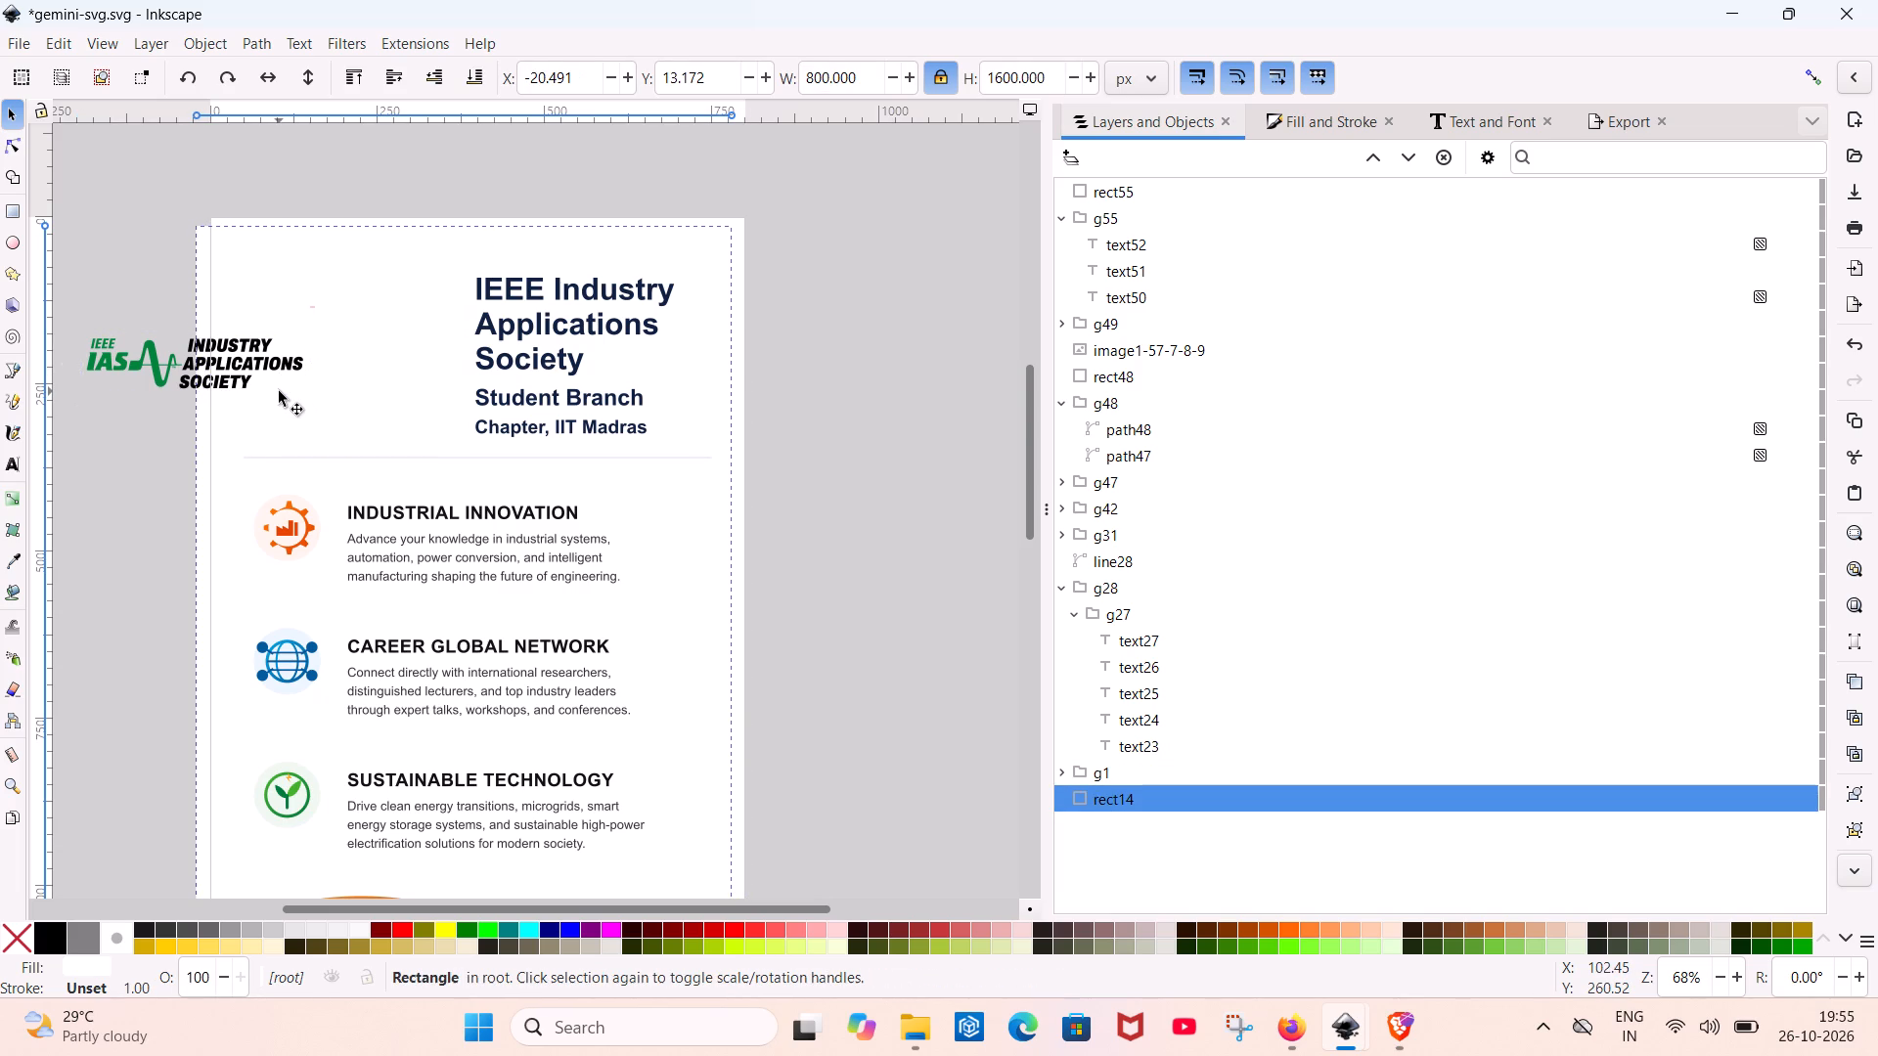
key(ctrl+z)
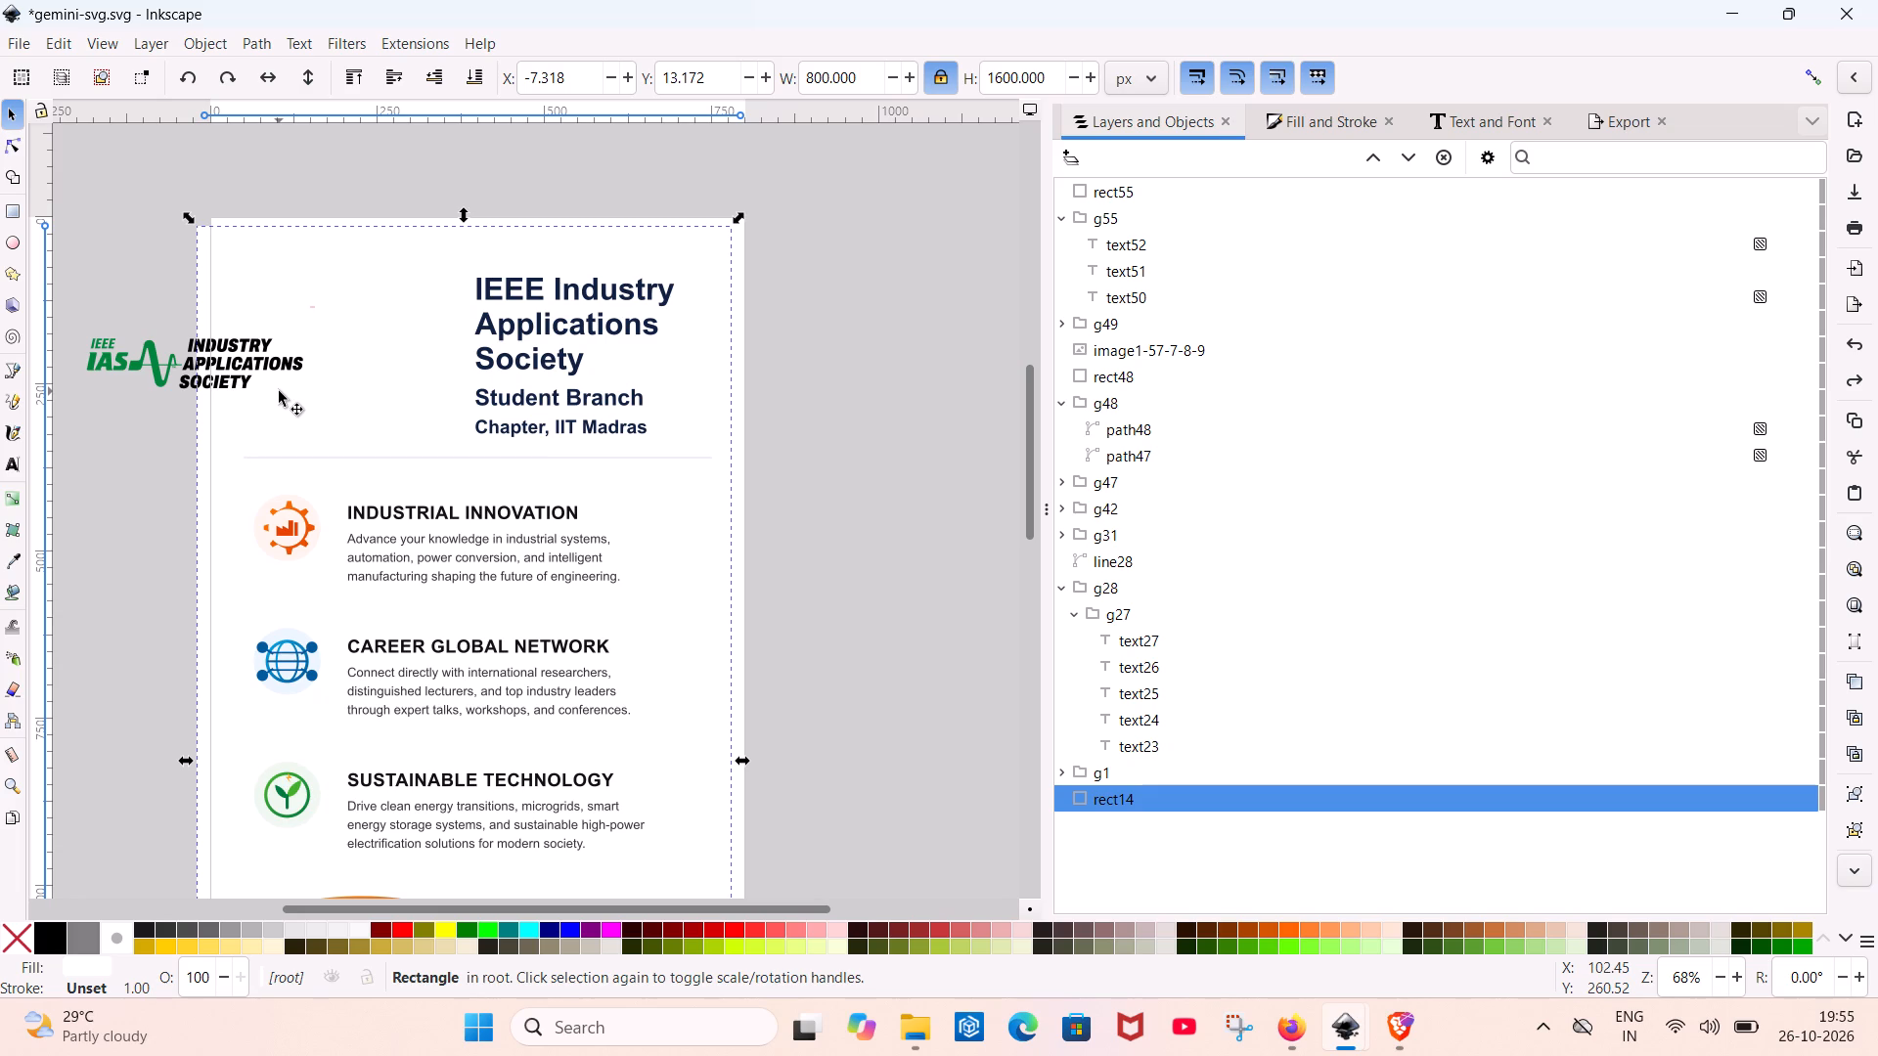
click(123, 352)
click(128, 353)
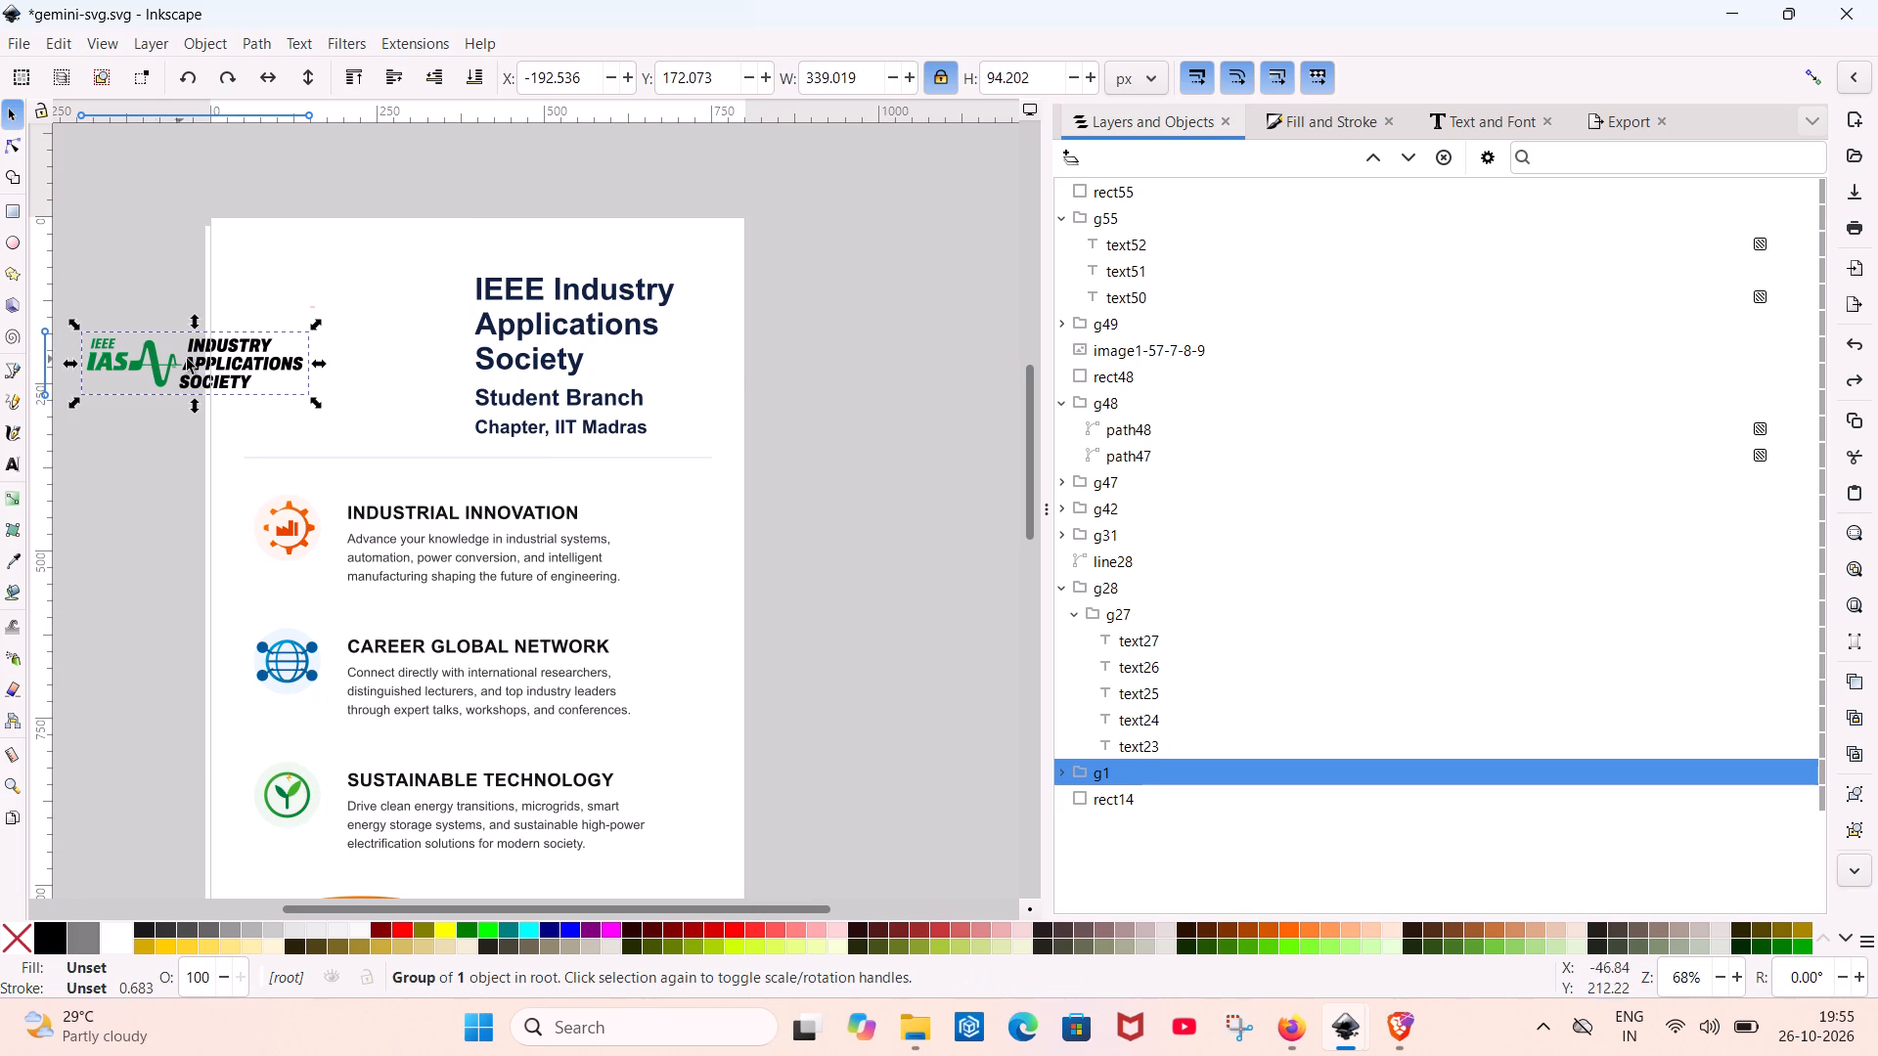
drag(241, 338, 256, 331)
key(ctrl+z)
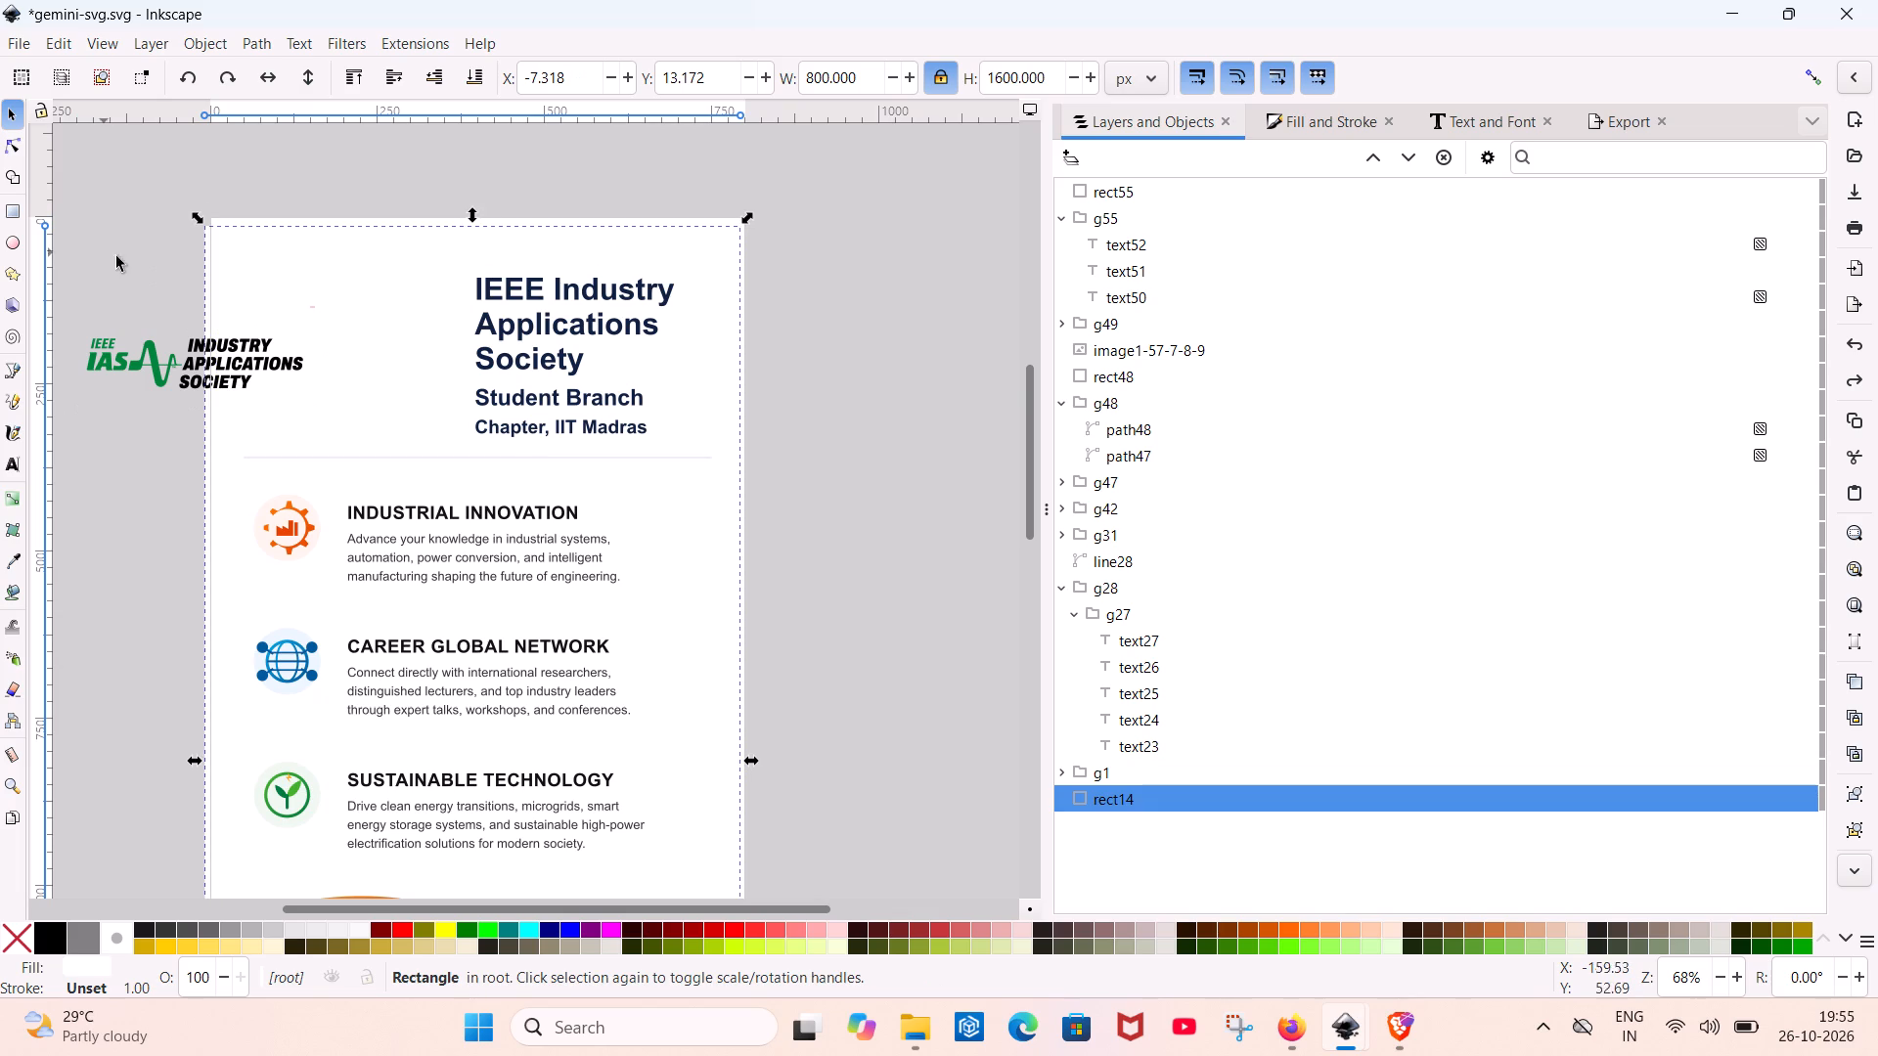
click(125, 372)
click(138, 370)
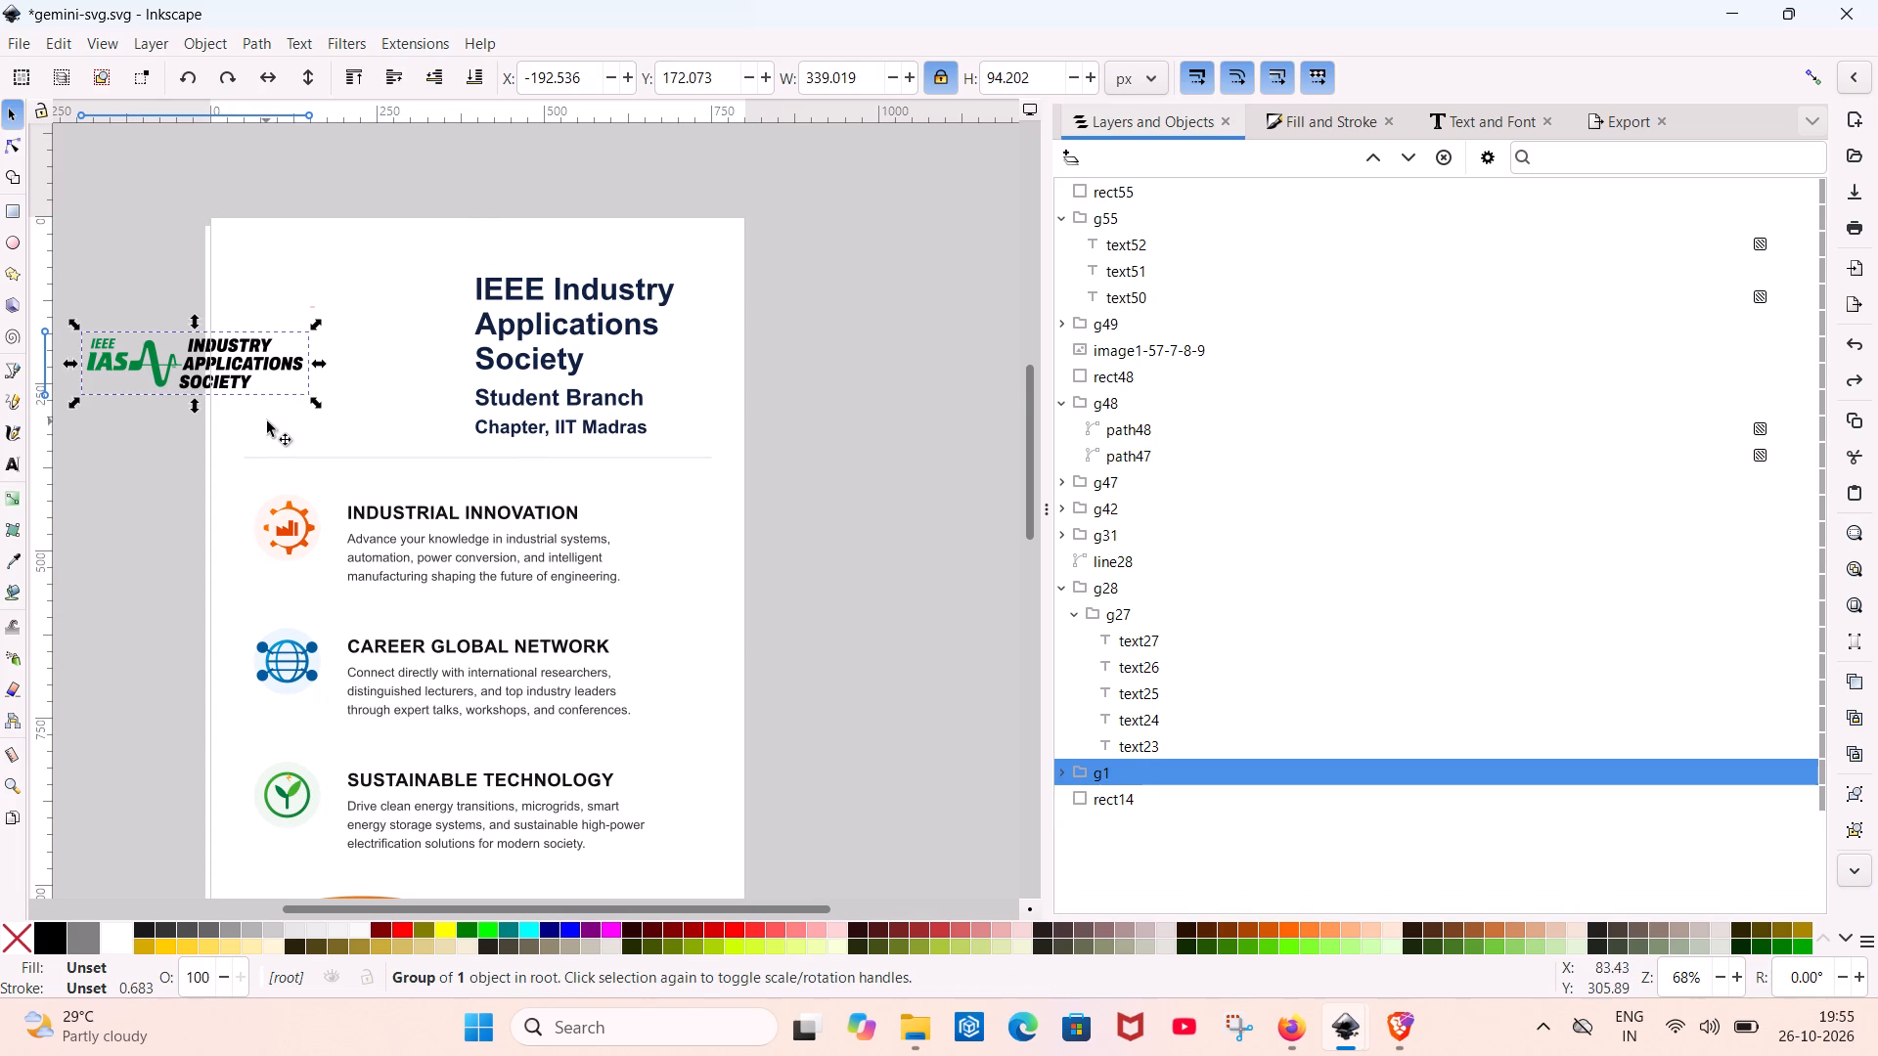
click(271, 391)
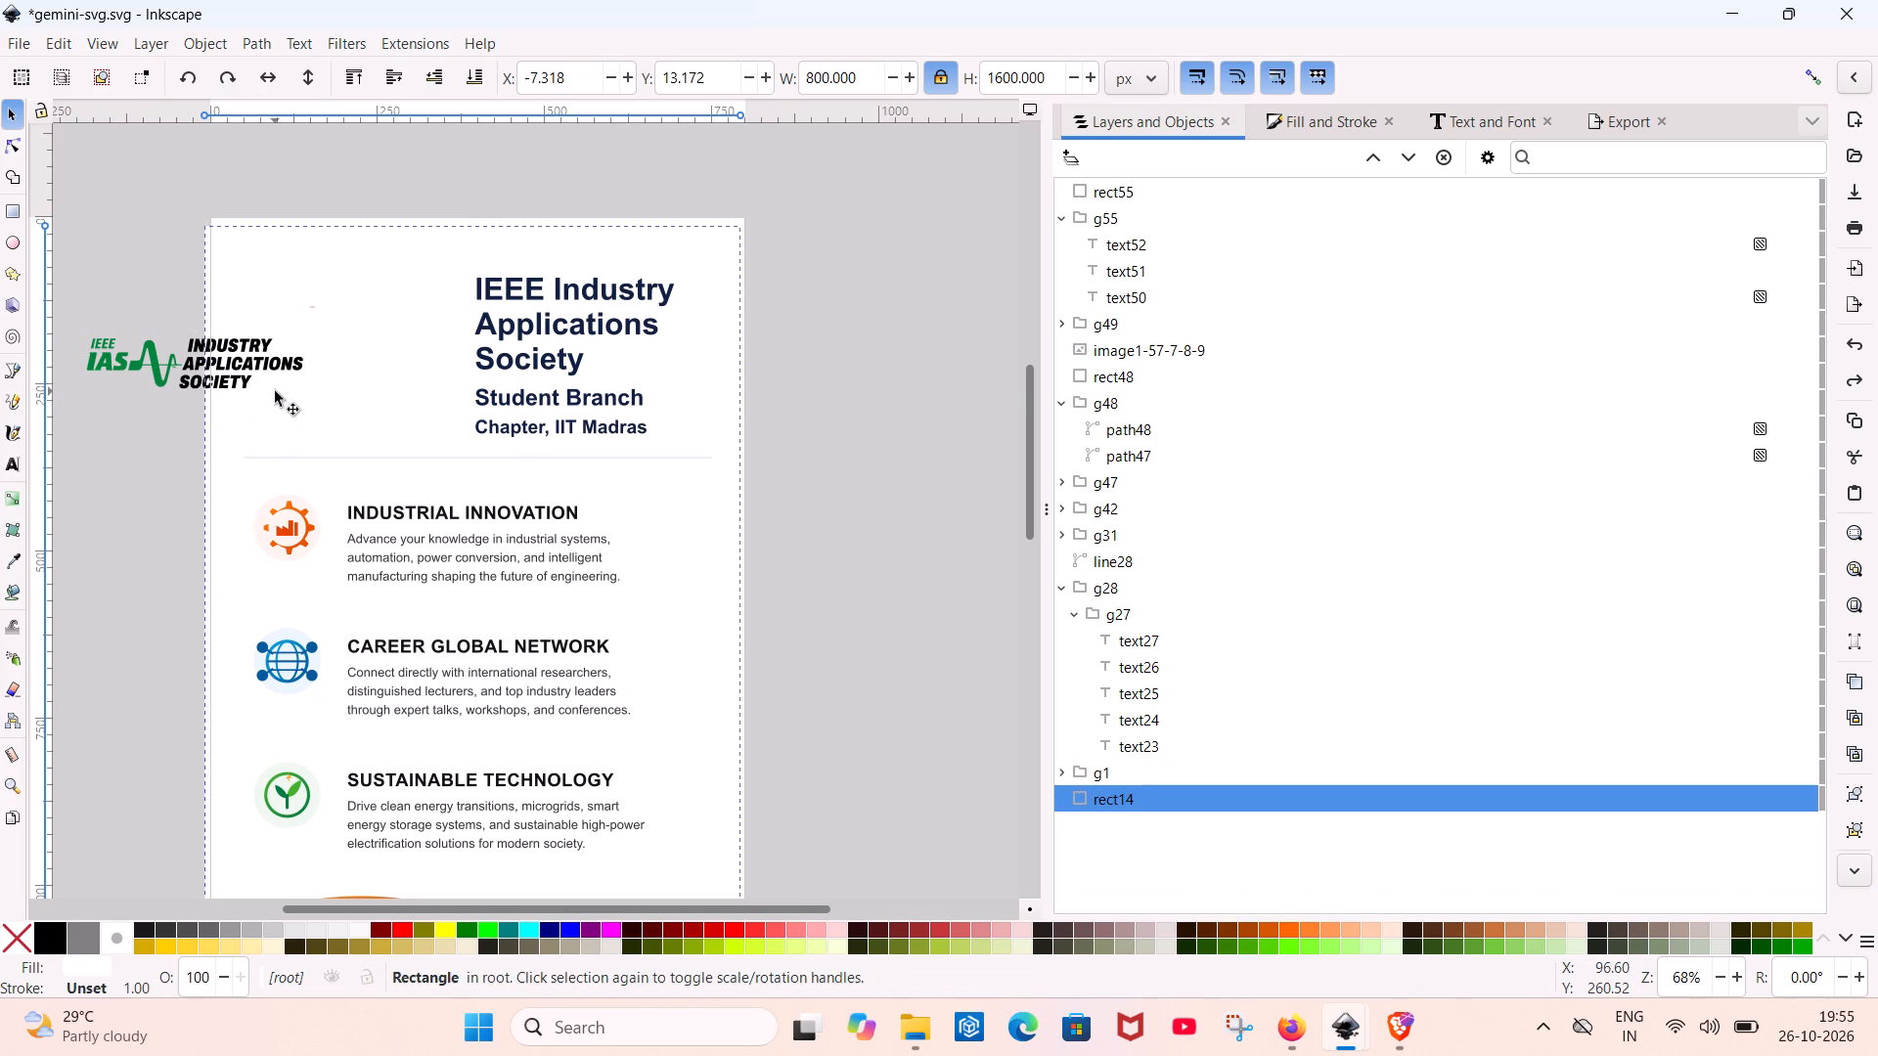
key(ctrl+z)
Move the IEEE IAS logo onto the poster header beside the heading text, at about X 28, Y 216 px.
click(137, 361)
click(137, 361)
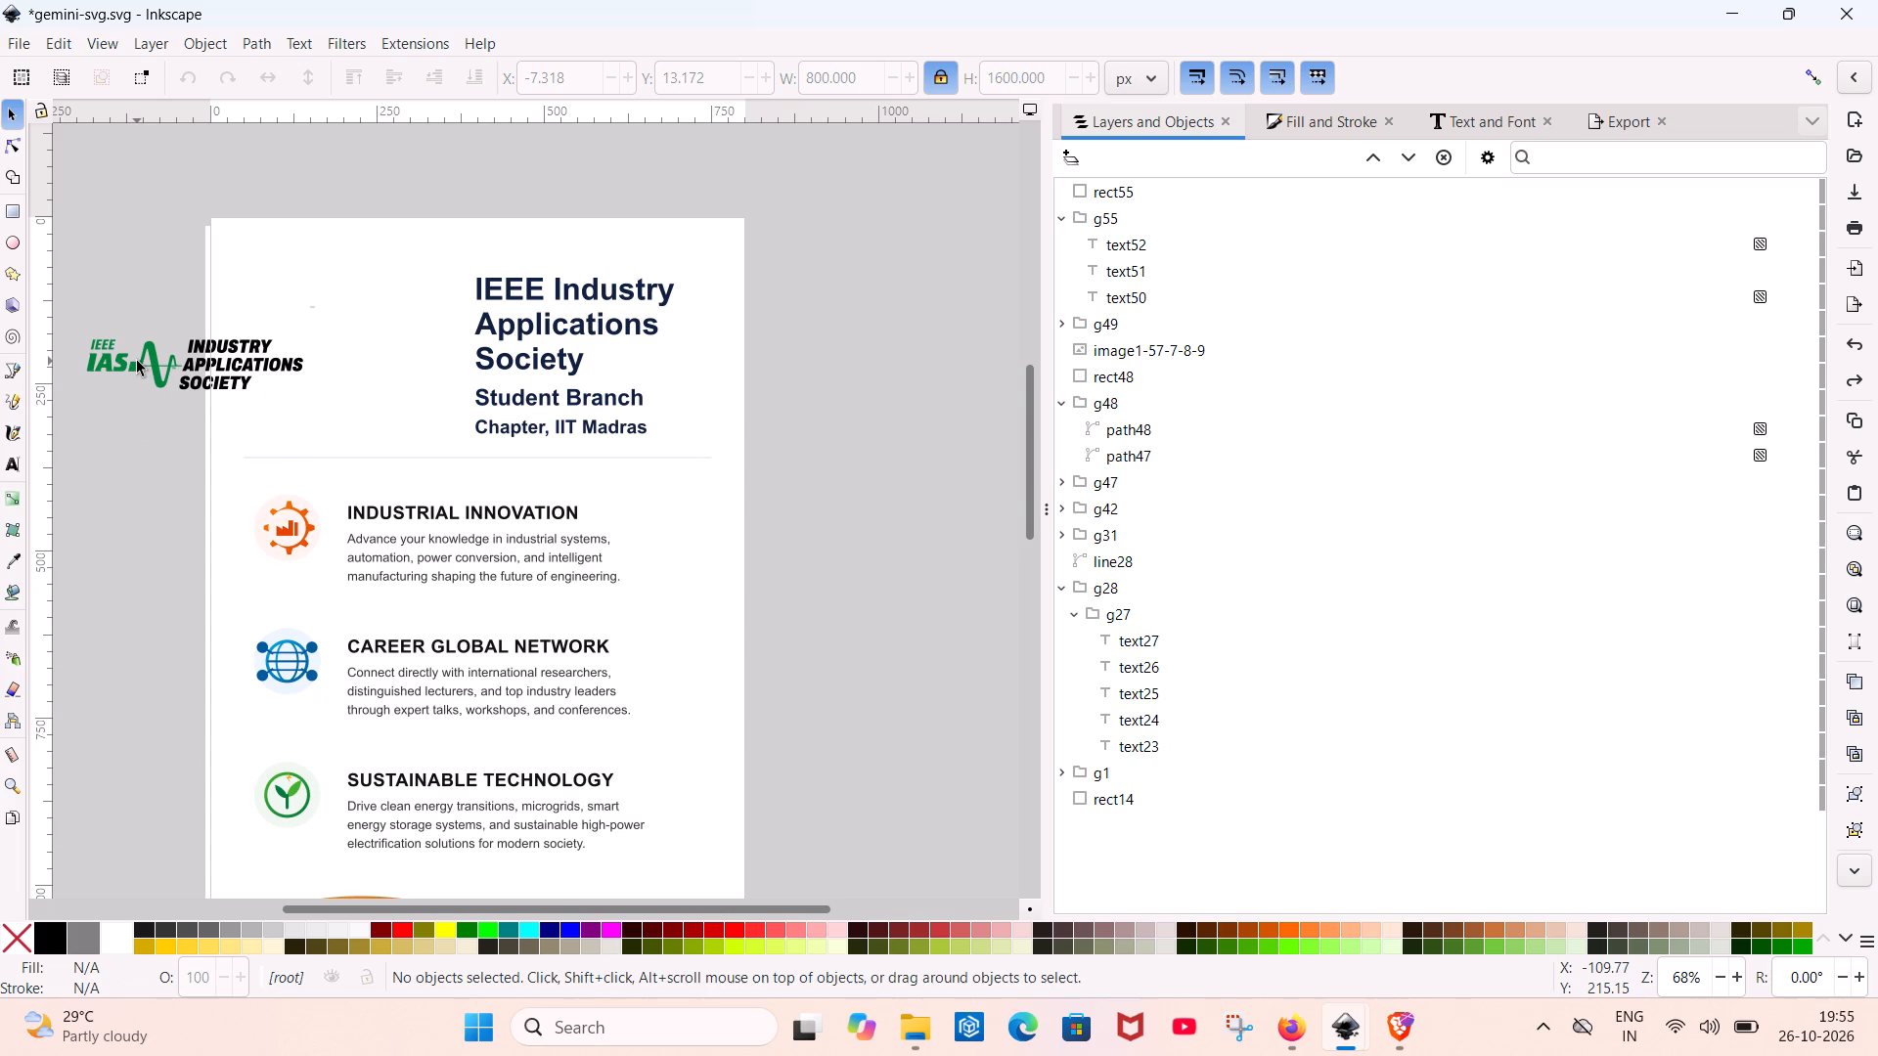
click(142, 360)
drag(153, 344, 157, 346)
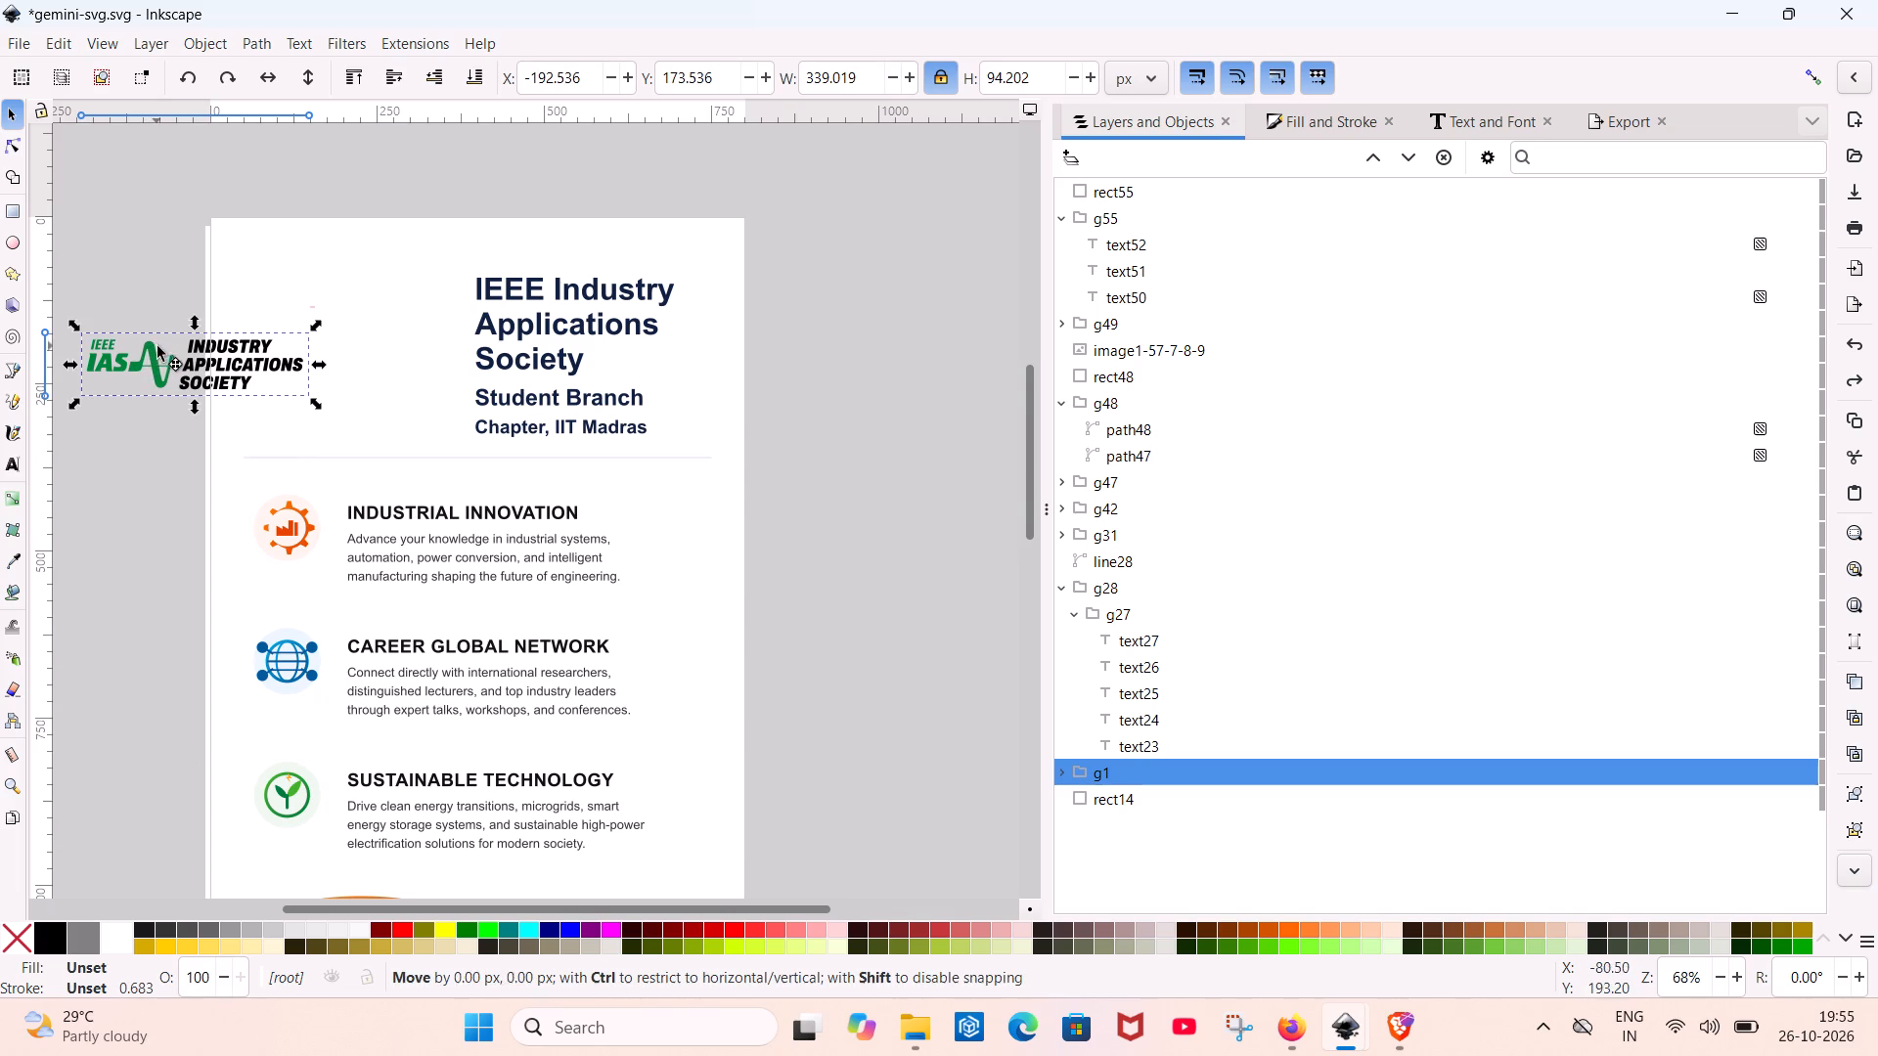
drag(157, 346, 316, 359)
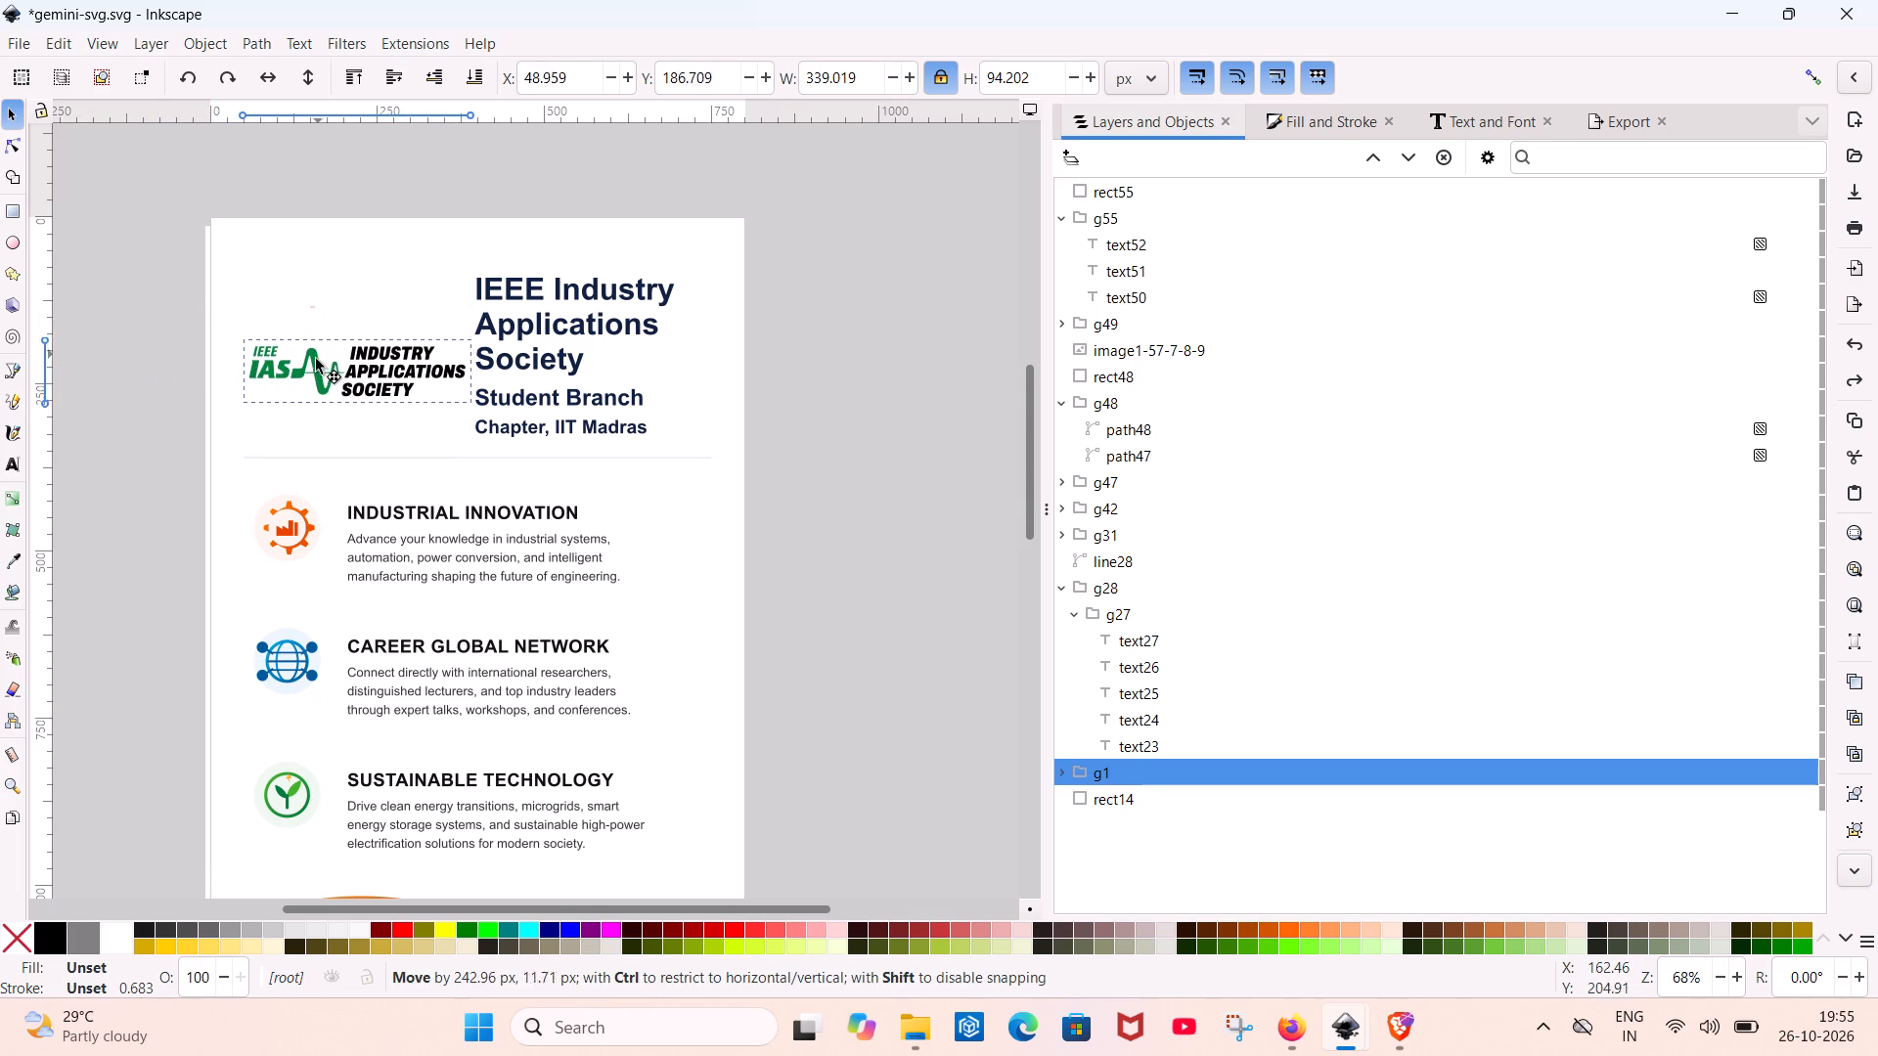
drag(316, 359, 303, 380)
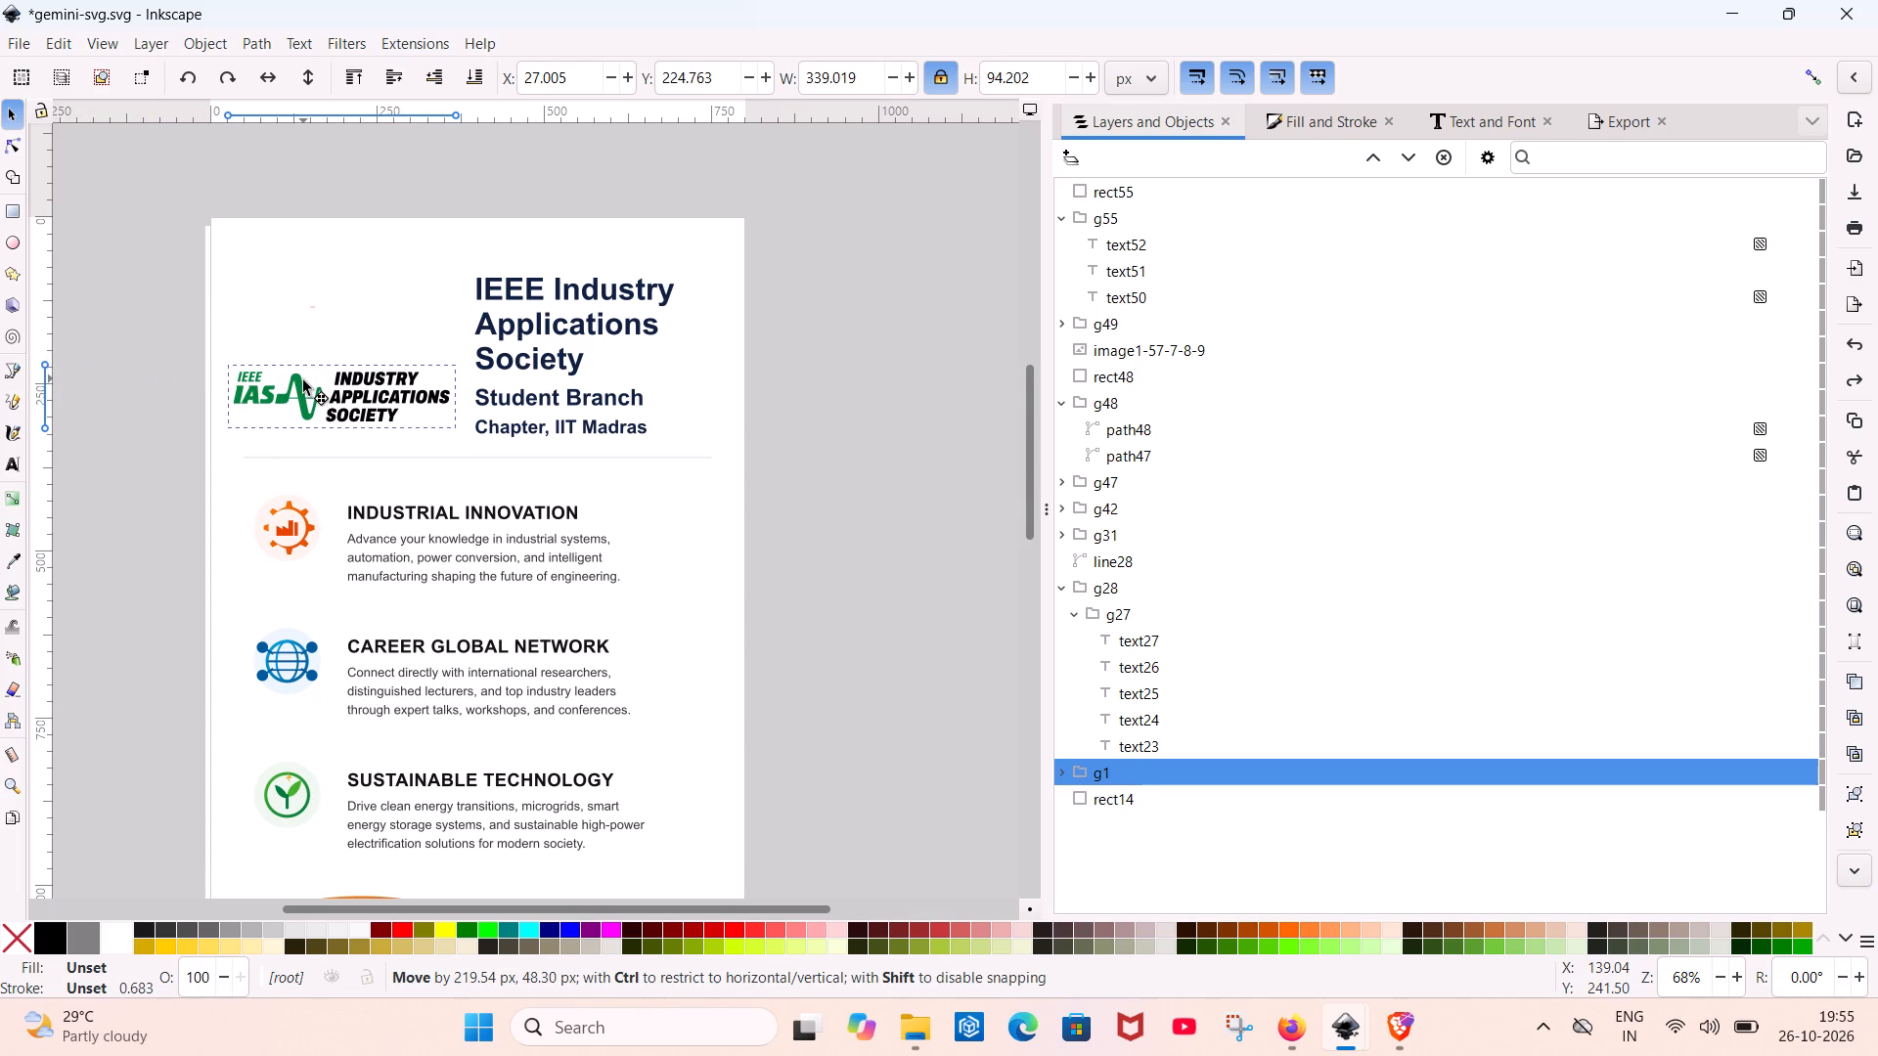
drag(303, 380, 304, 374)
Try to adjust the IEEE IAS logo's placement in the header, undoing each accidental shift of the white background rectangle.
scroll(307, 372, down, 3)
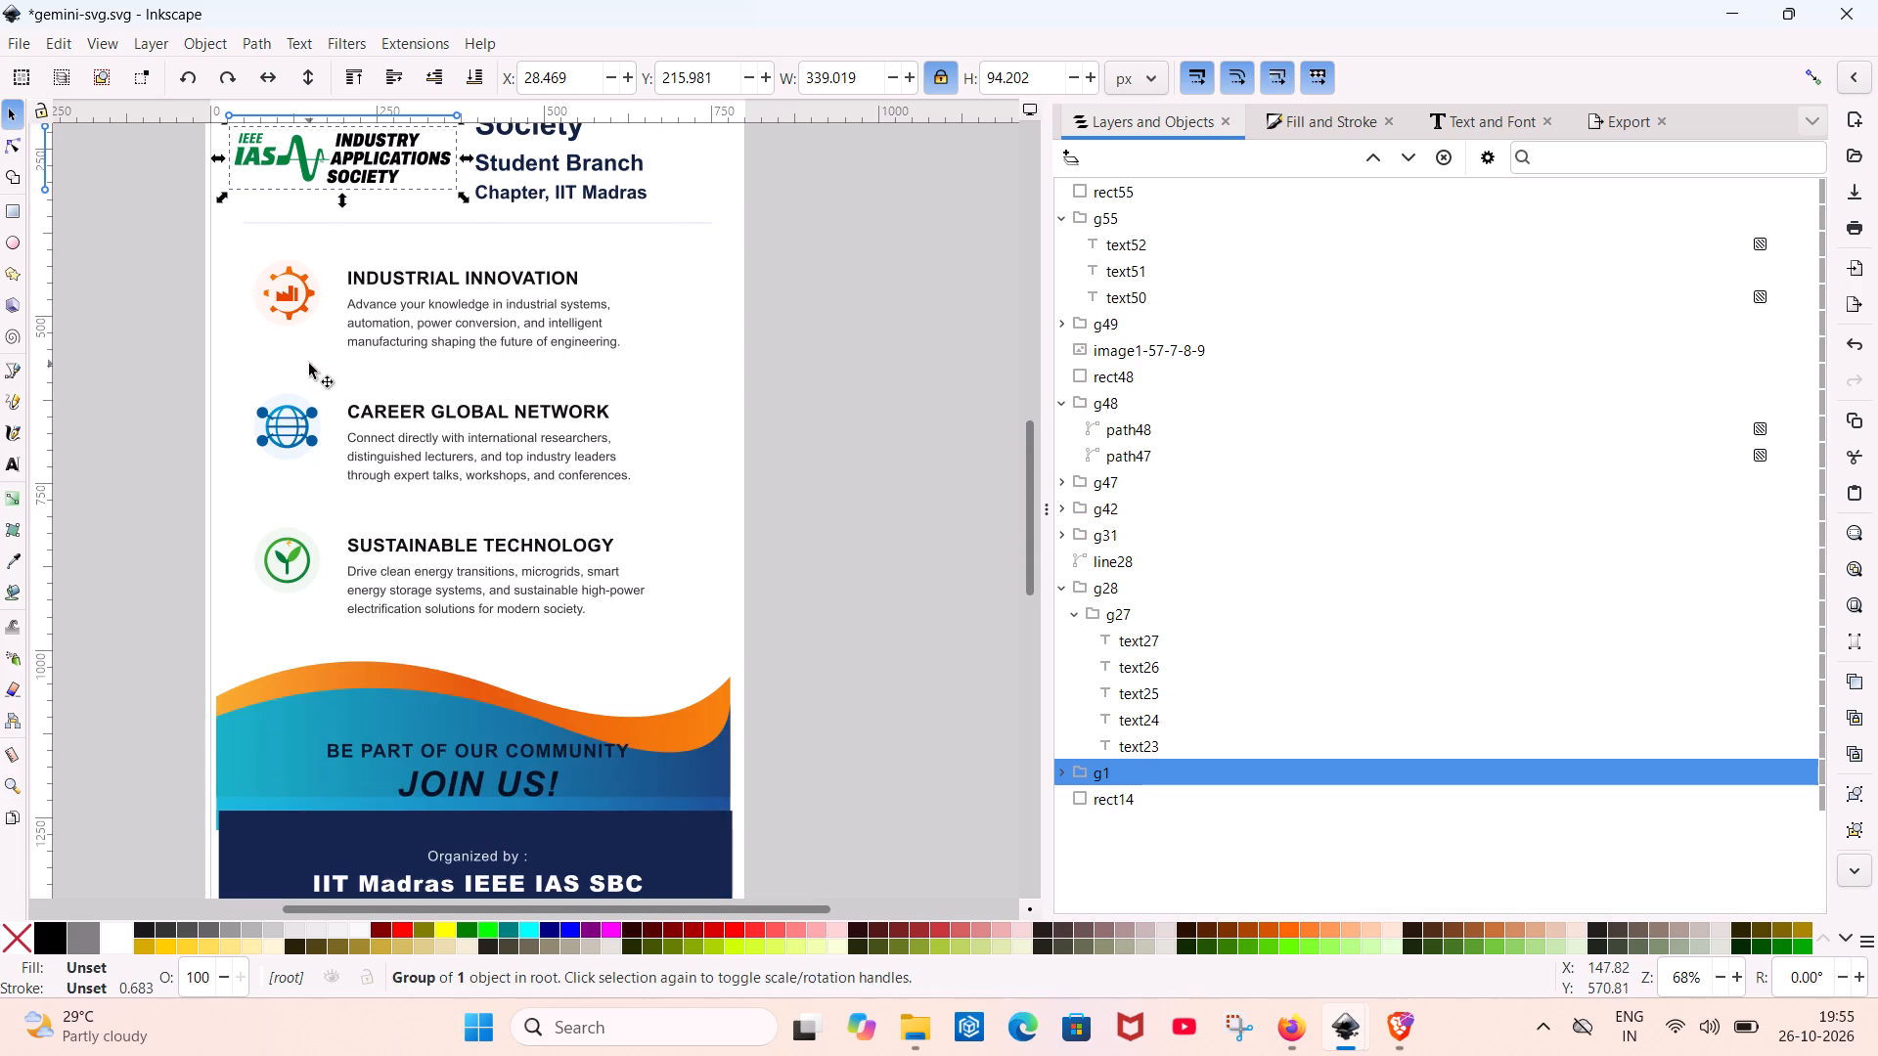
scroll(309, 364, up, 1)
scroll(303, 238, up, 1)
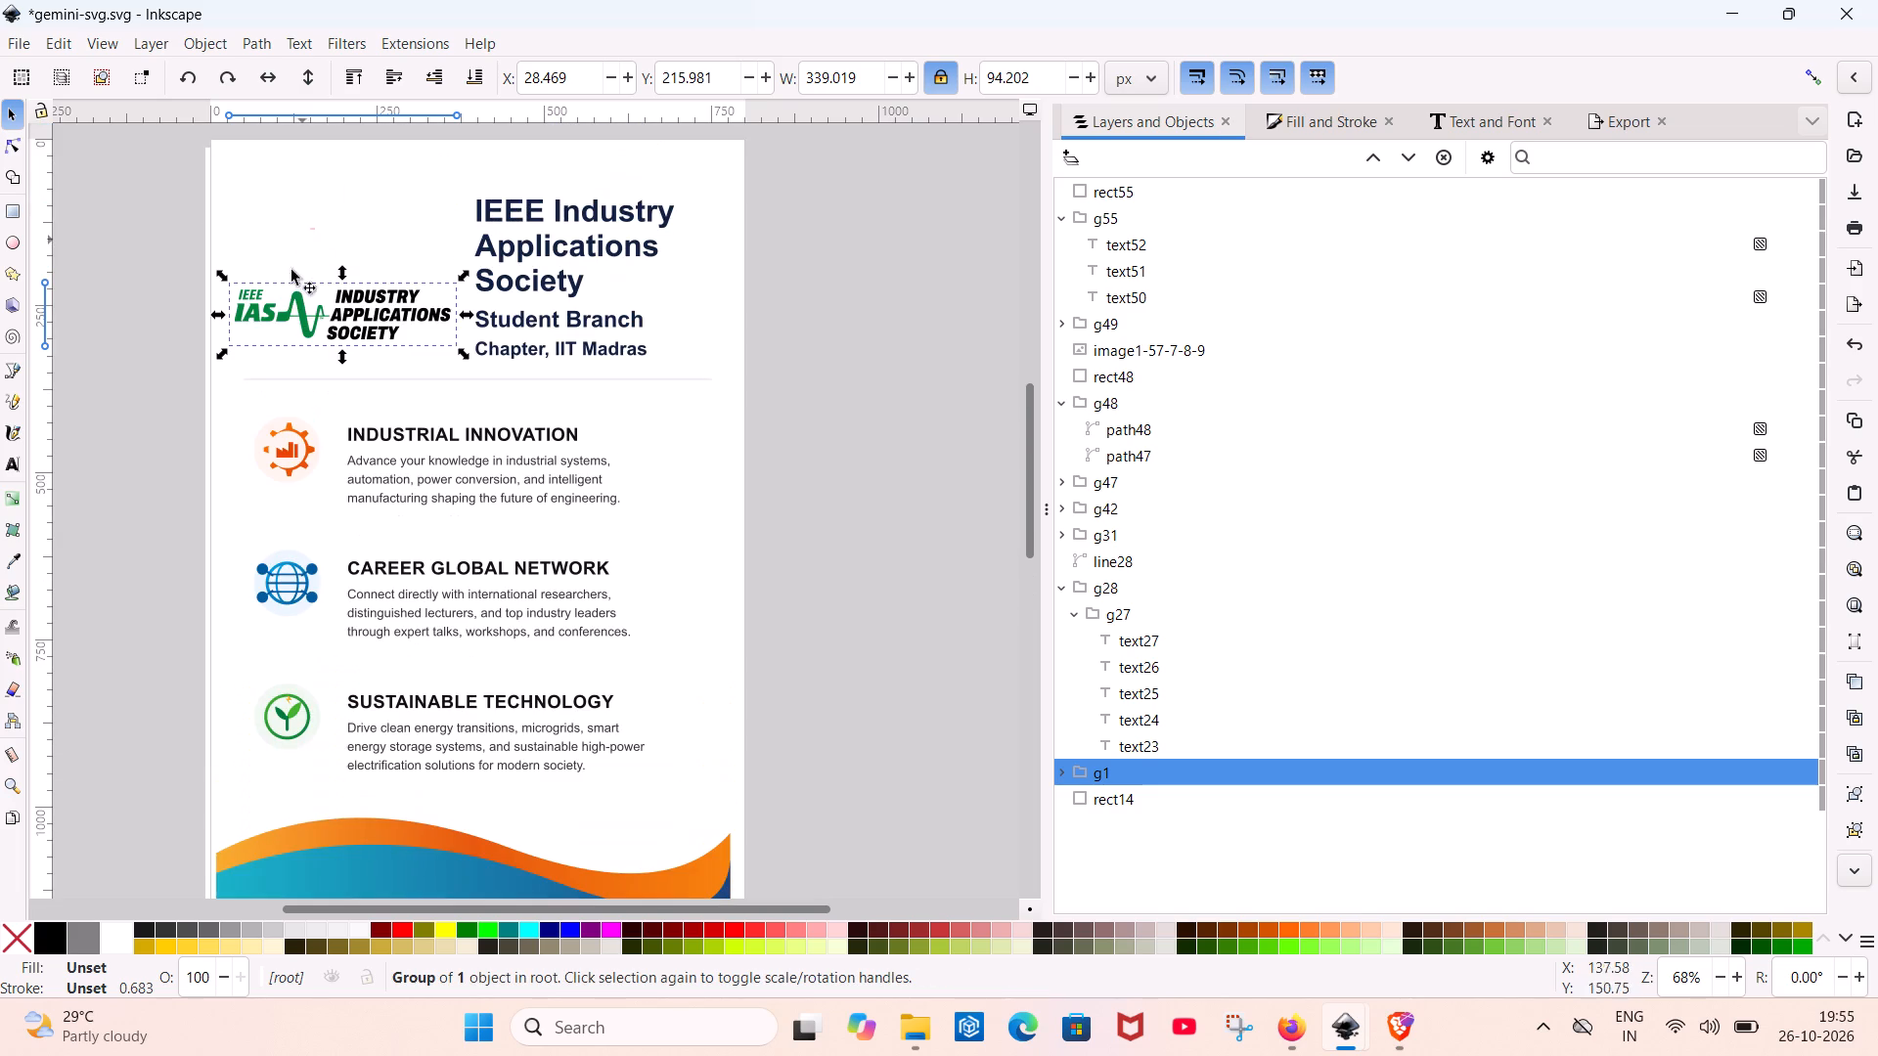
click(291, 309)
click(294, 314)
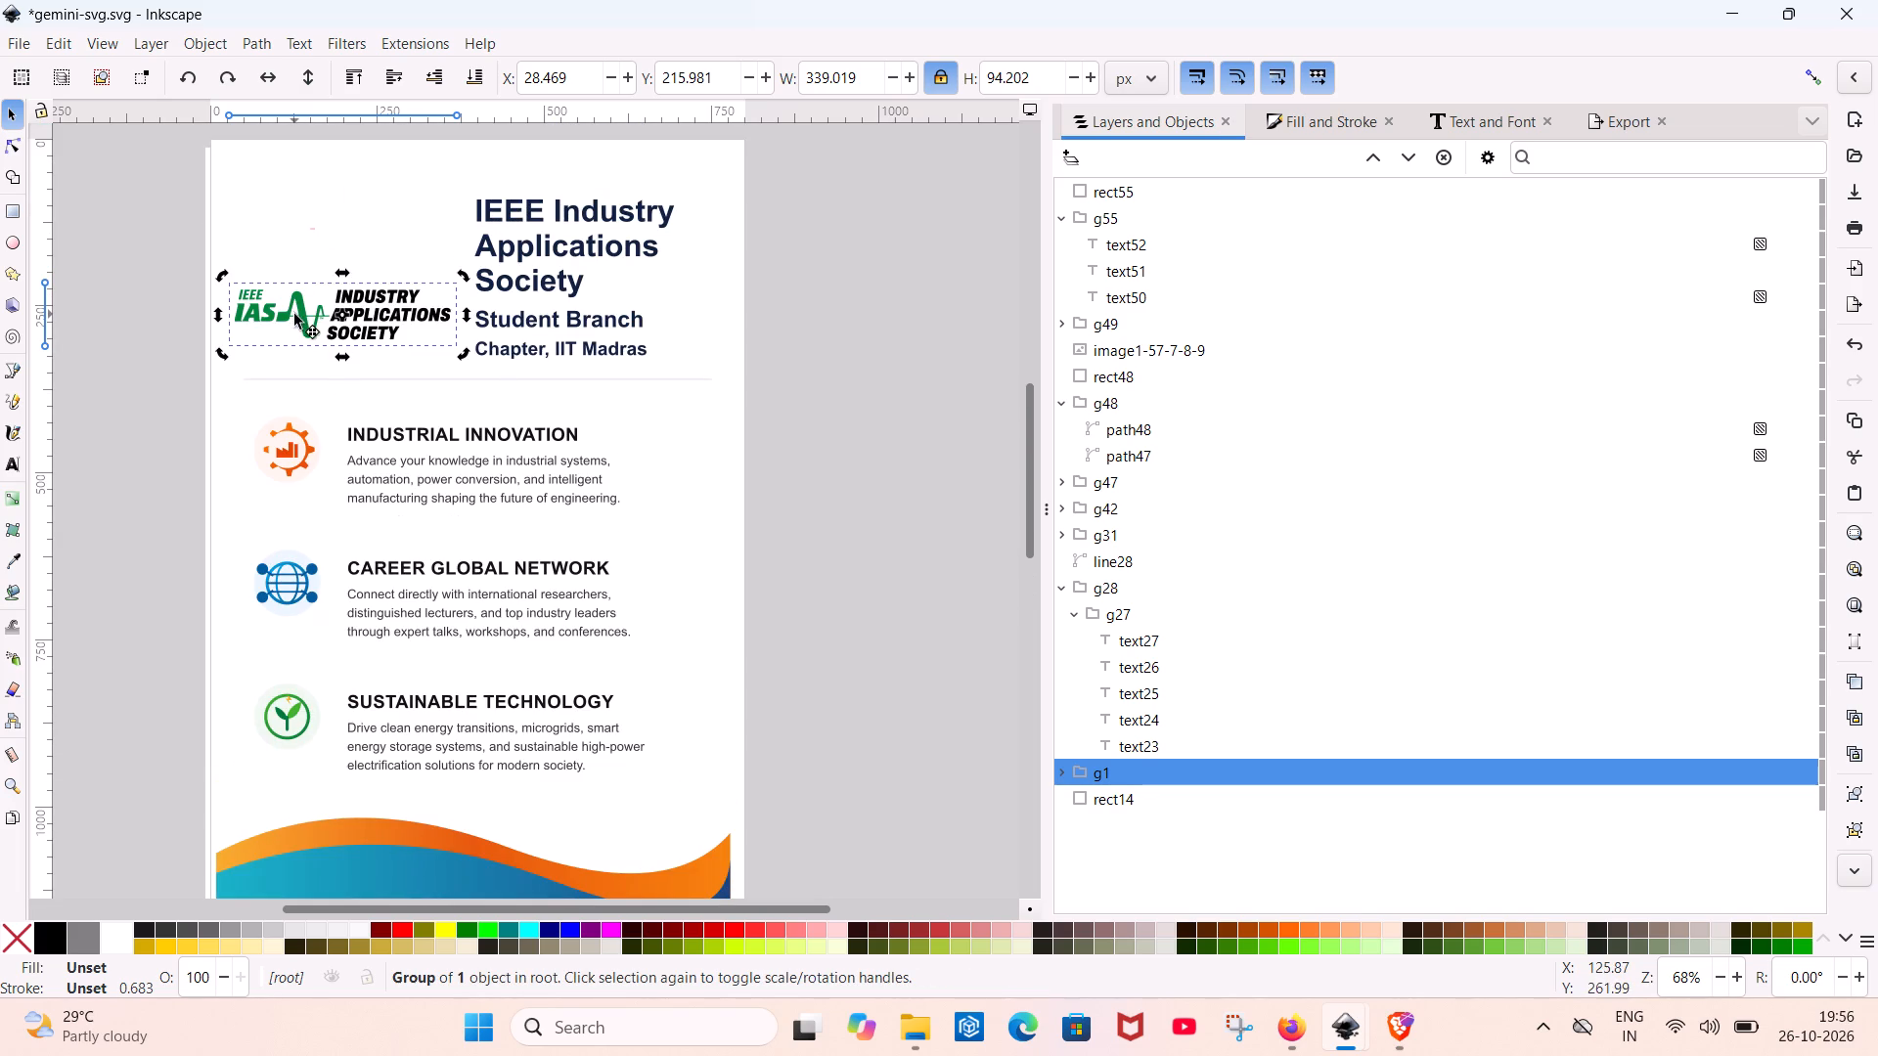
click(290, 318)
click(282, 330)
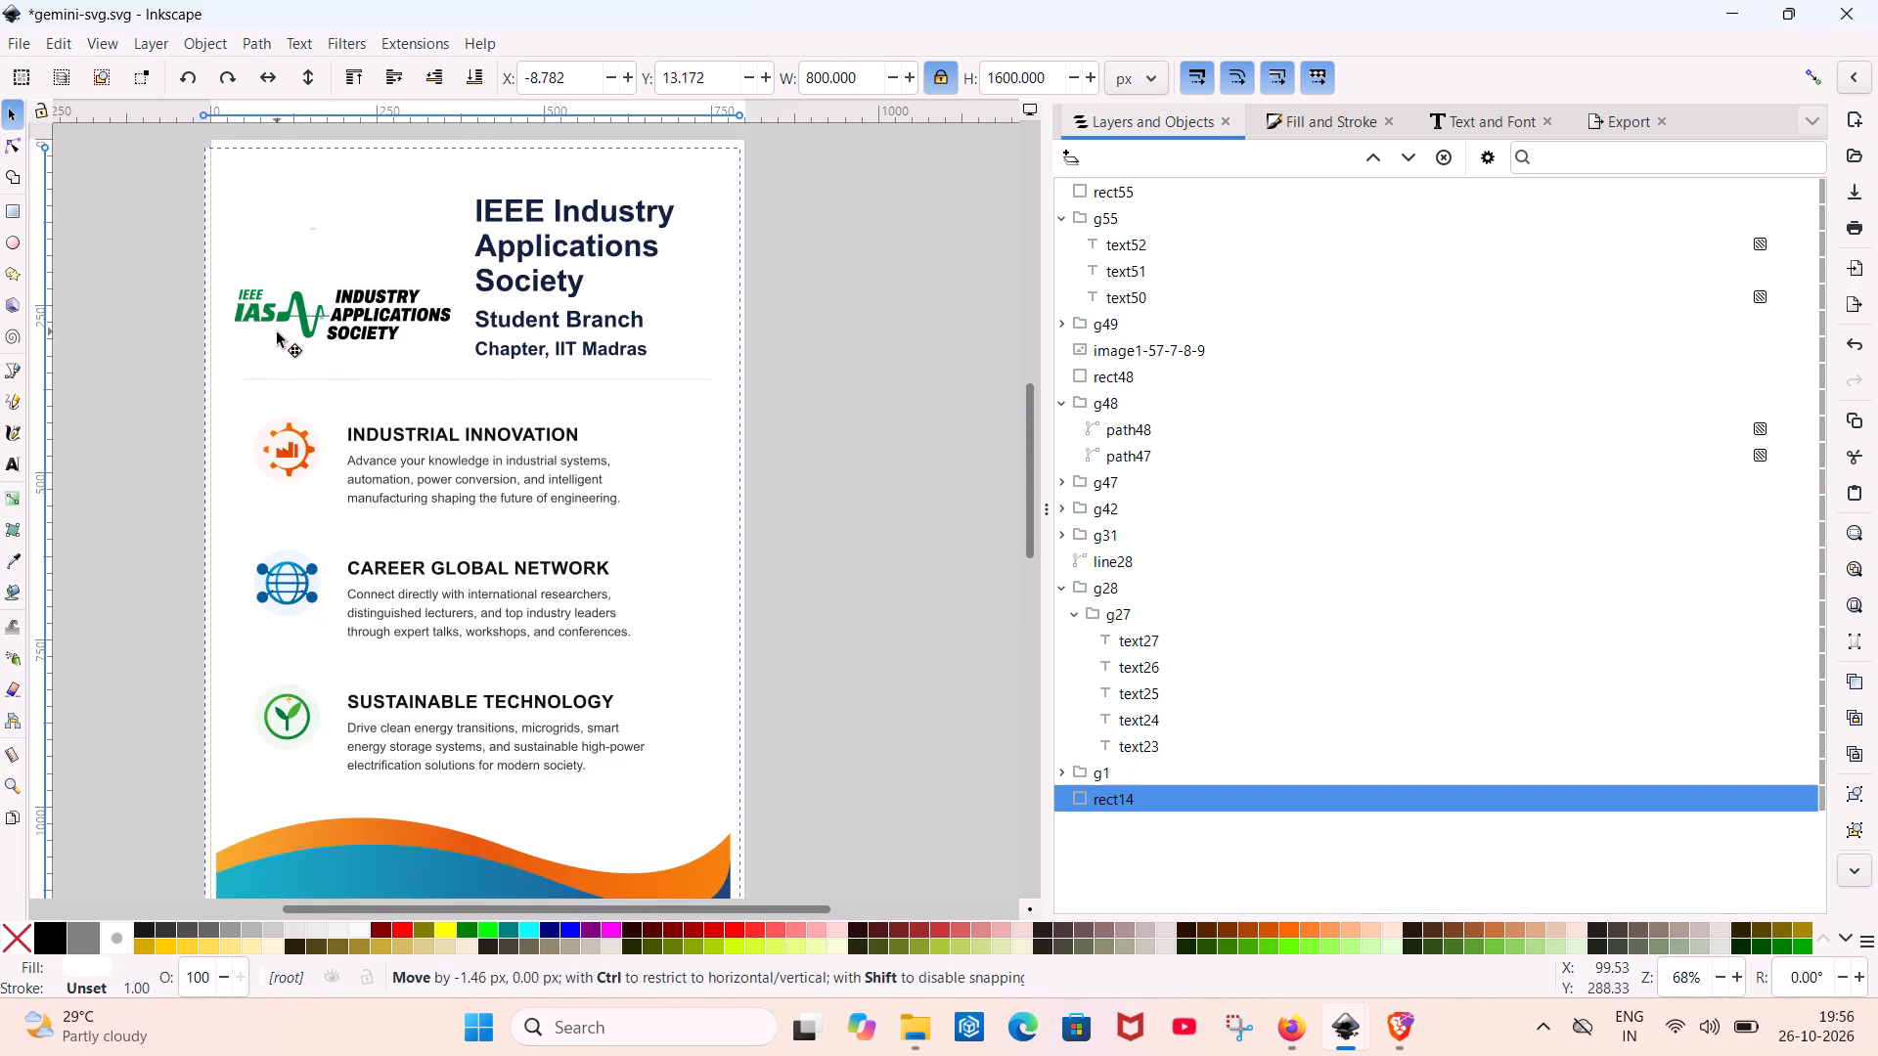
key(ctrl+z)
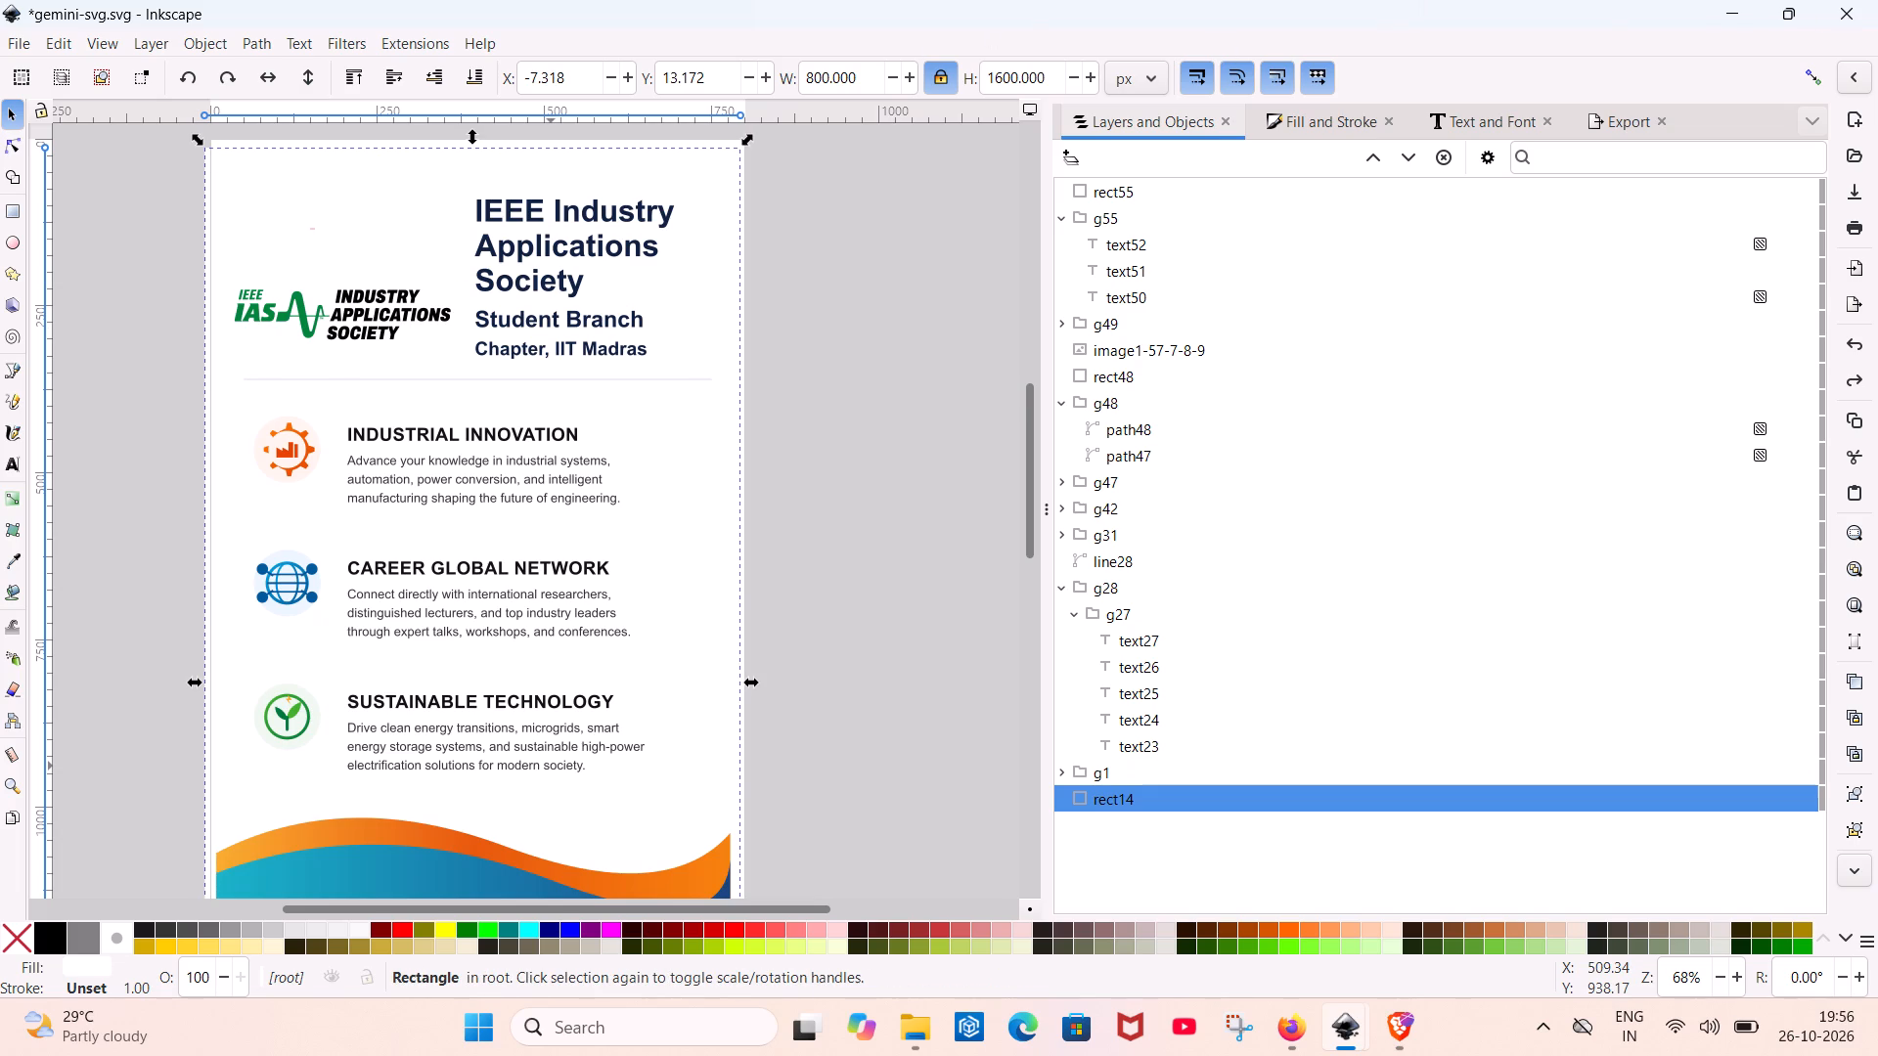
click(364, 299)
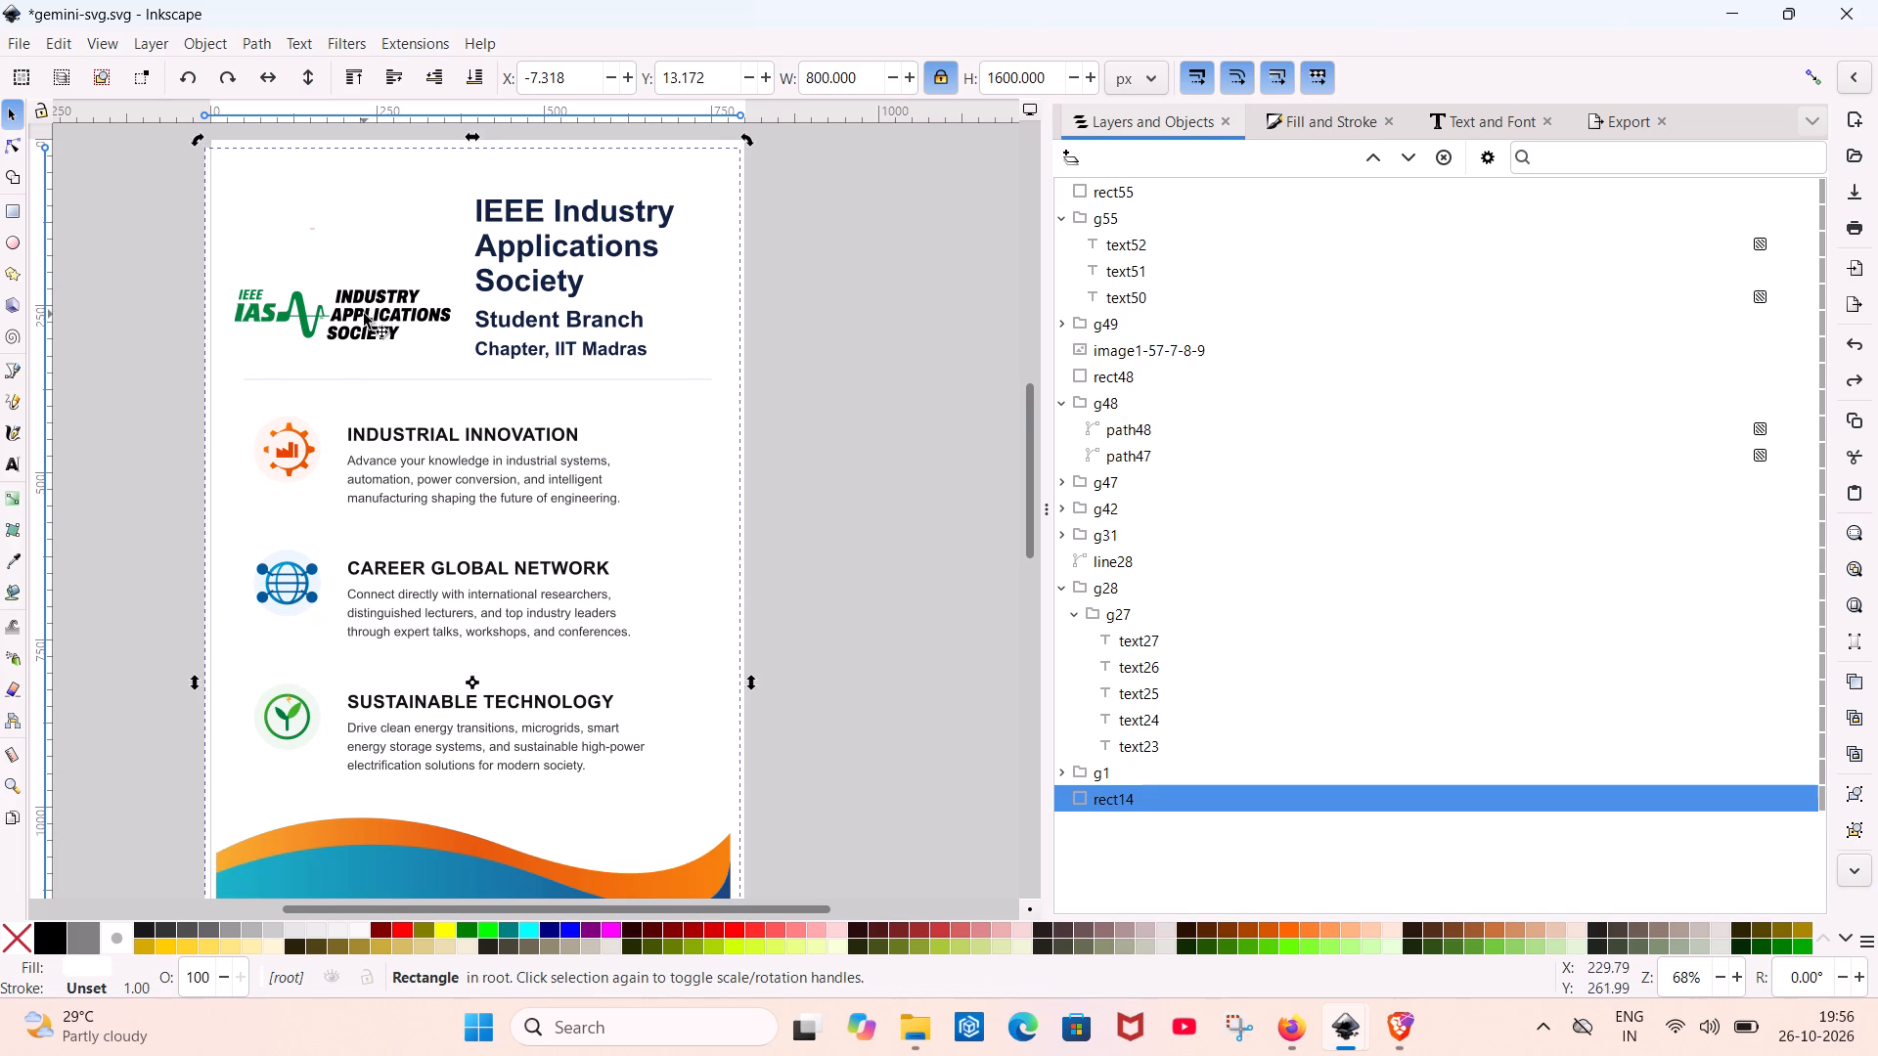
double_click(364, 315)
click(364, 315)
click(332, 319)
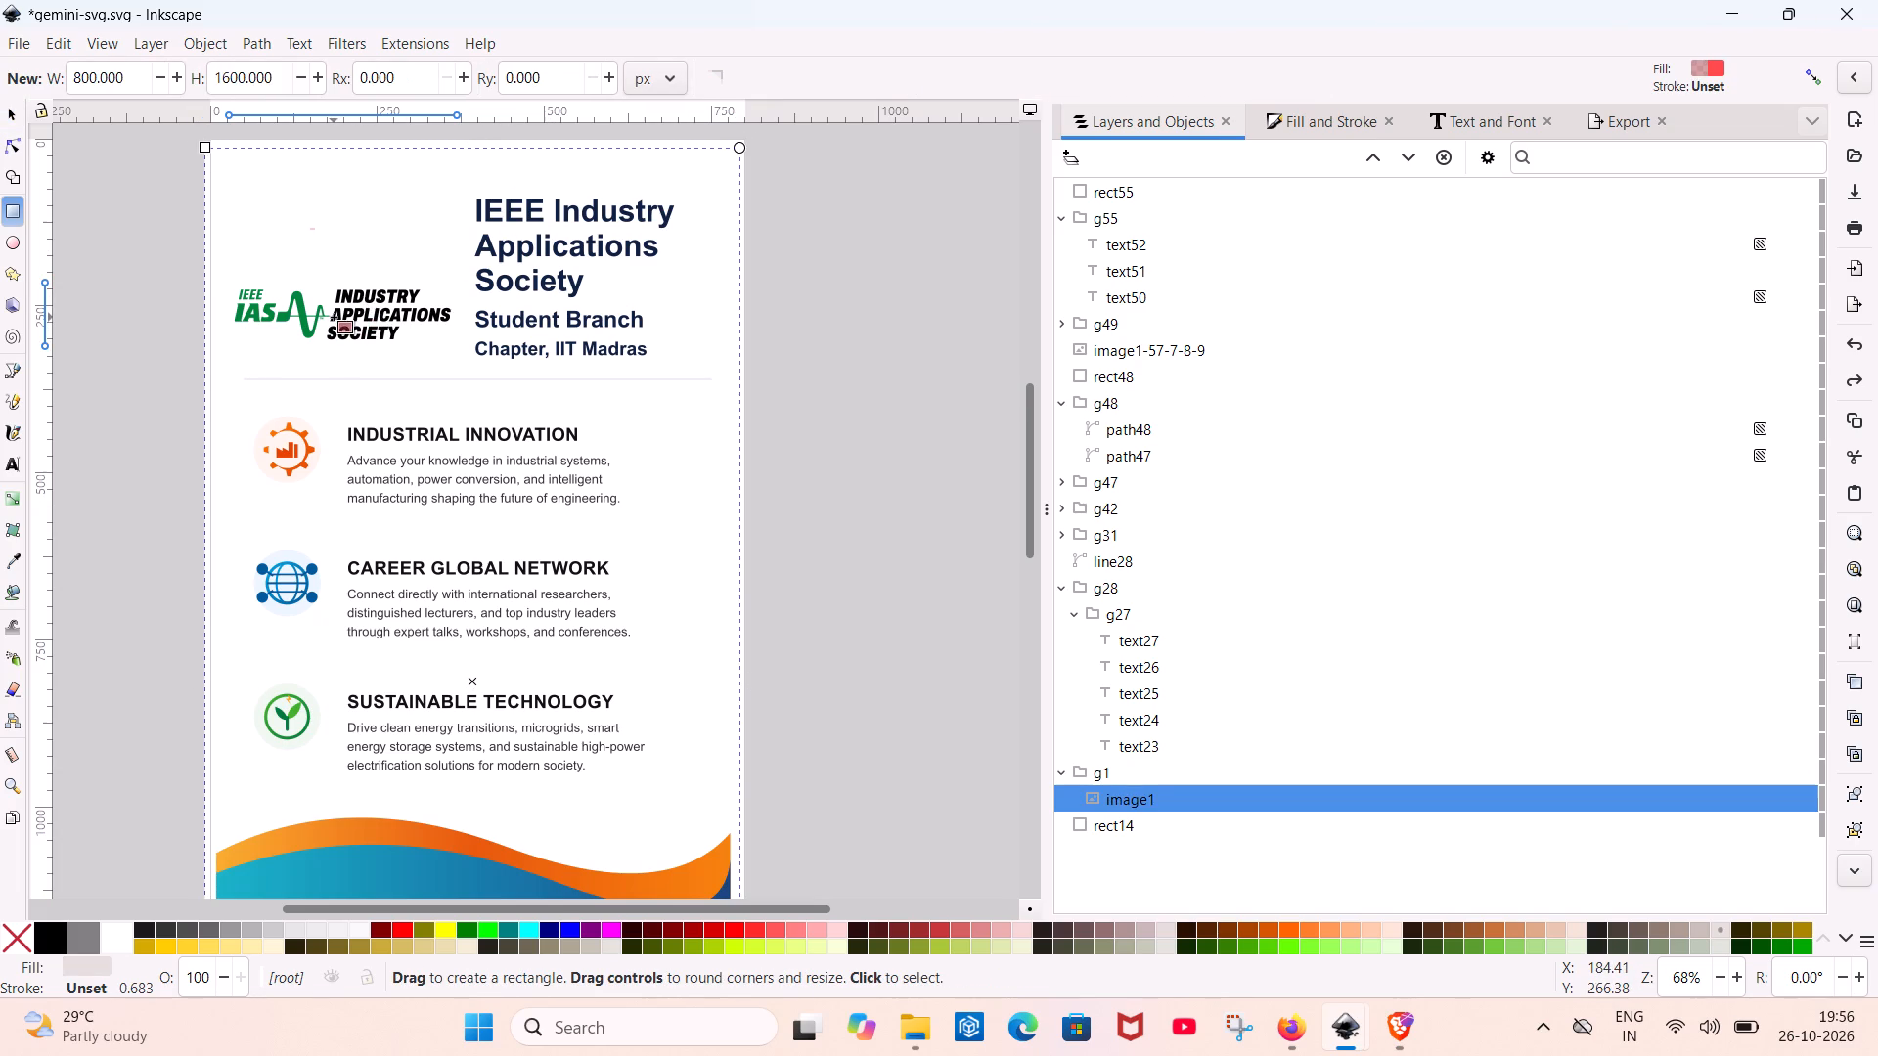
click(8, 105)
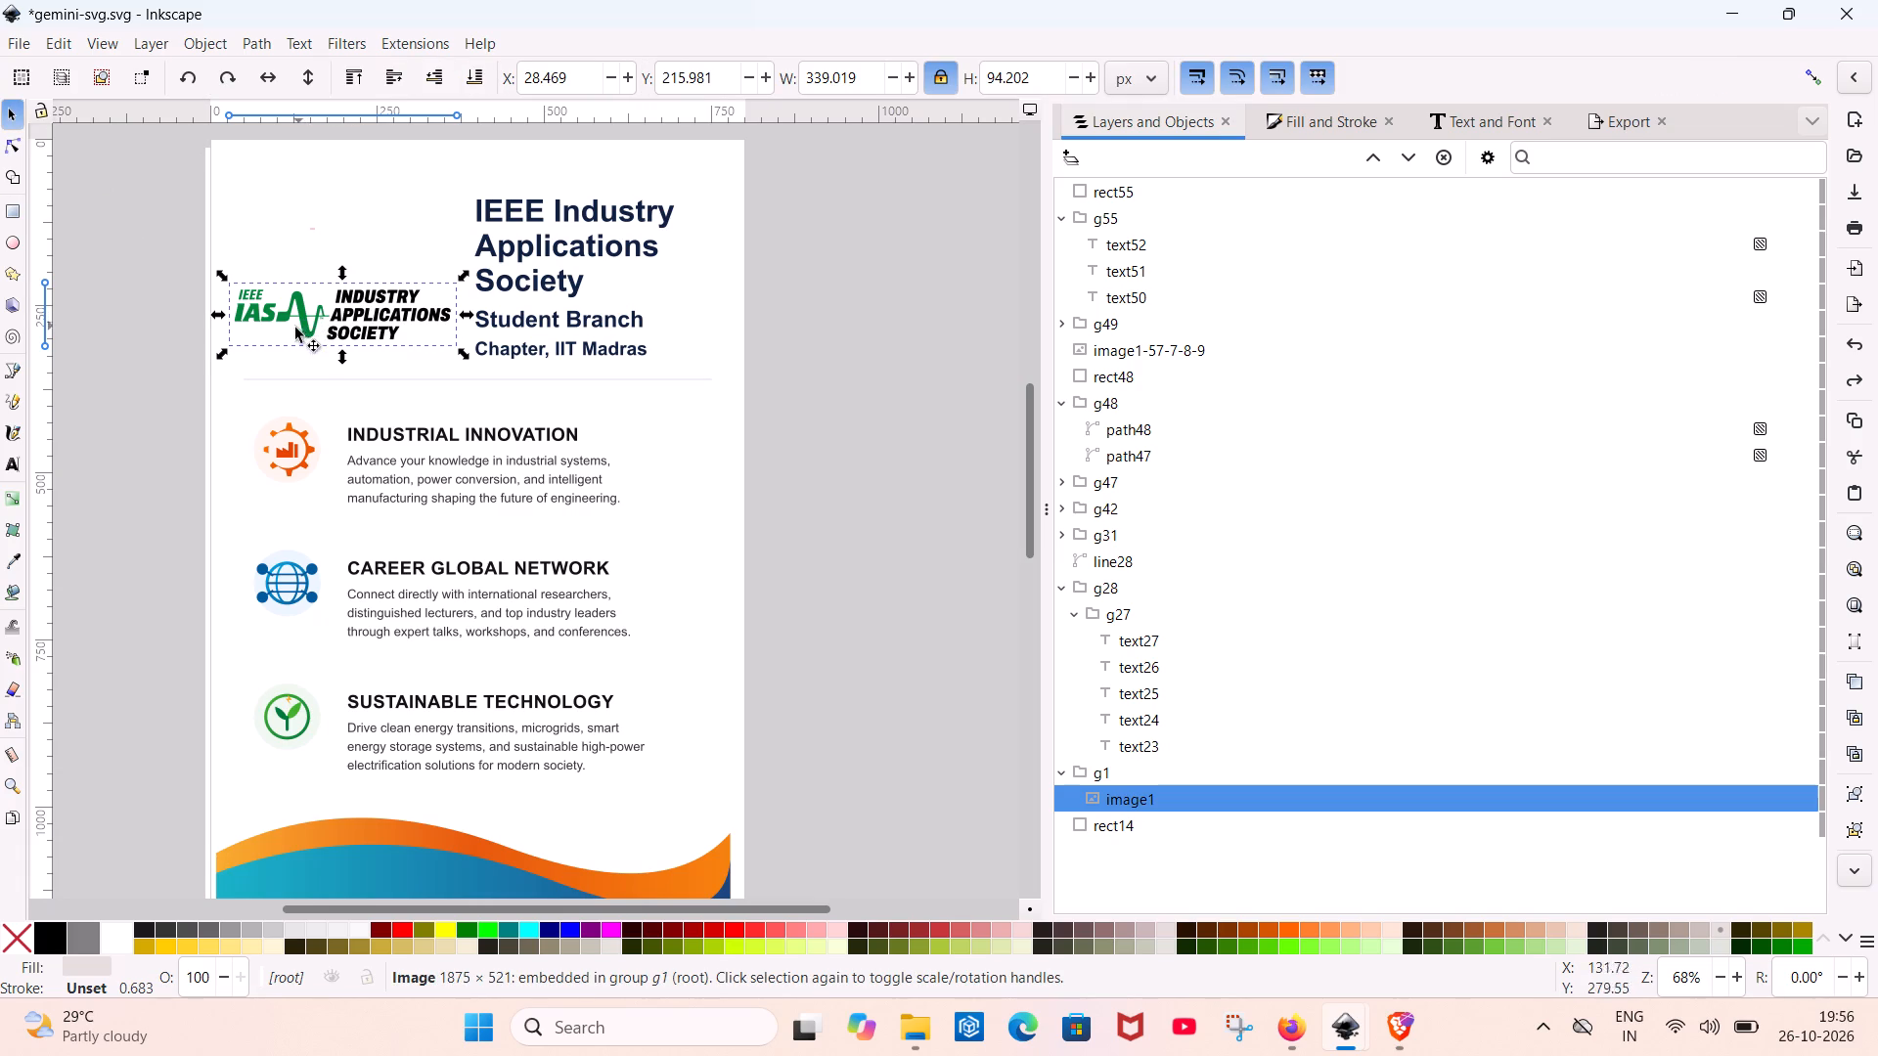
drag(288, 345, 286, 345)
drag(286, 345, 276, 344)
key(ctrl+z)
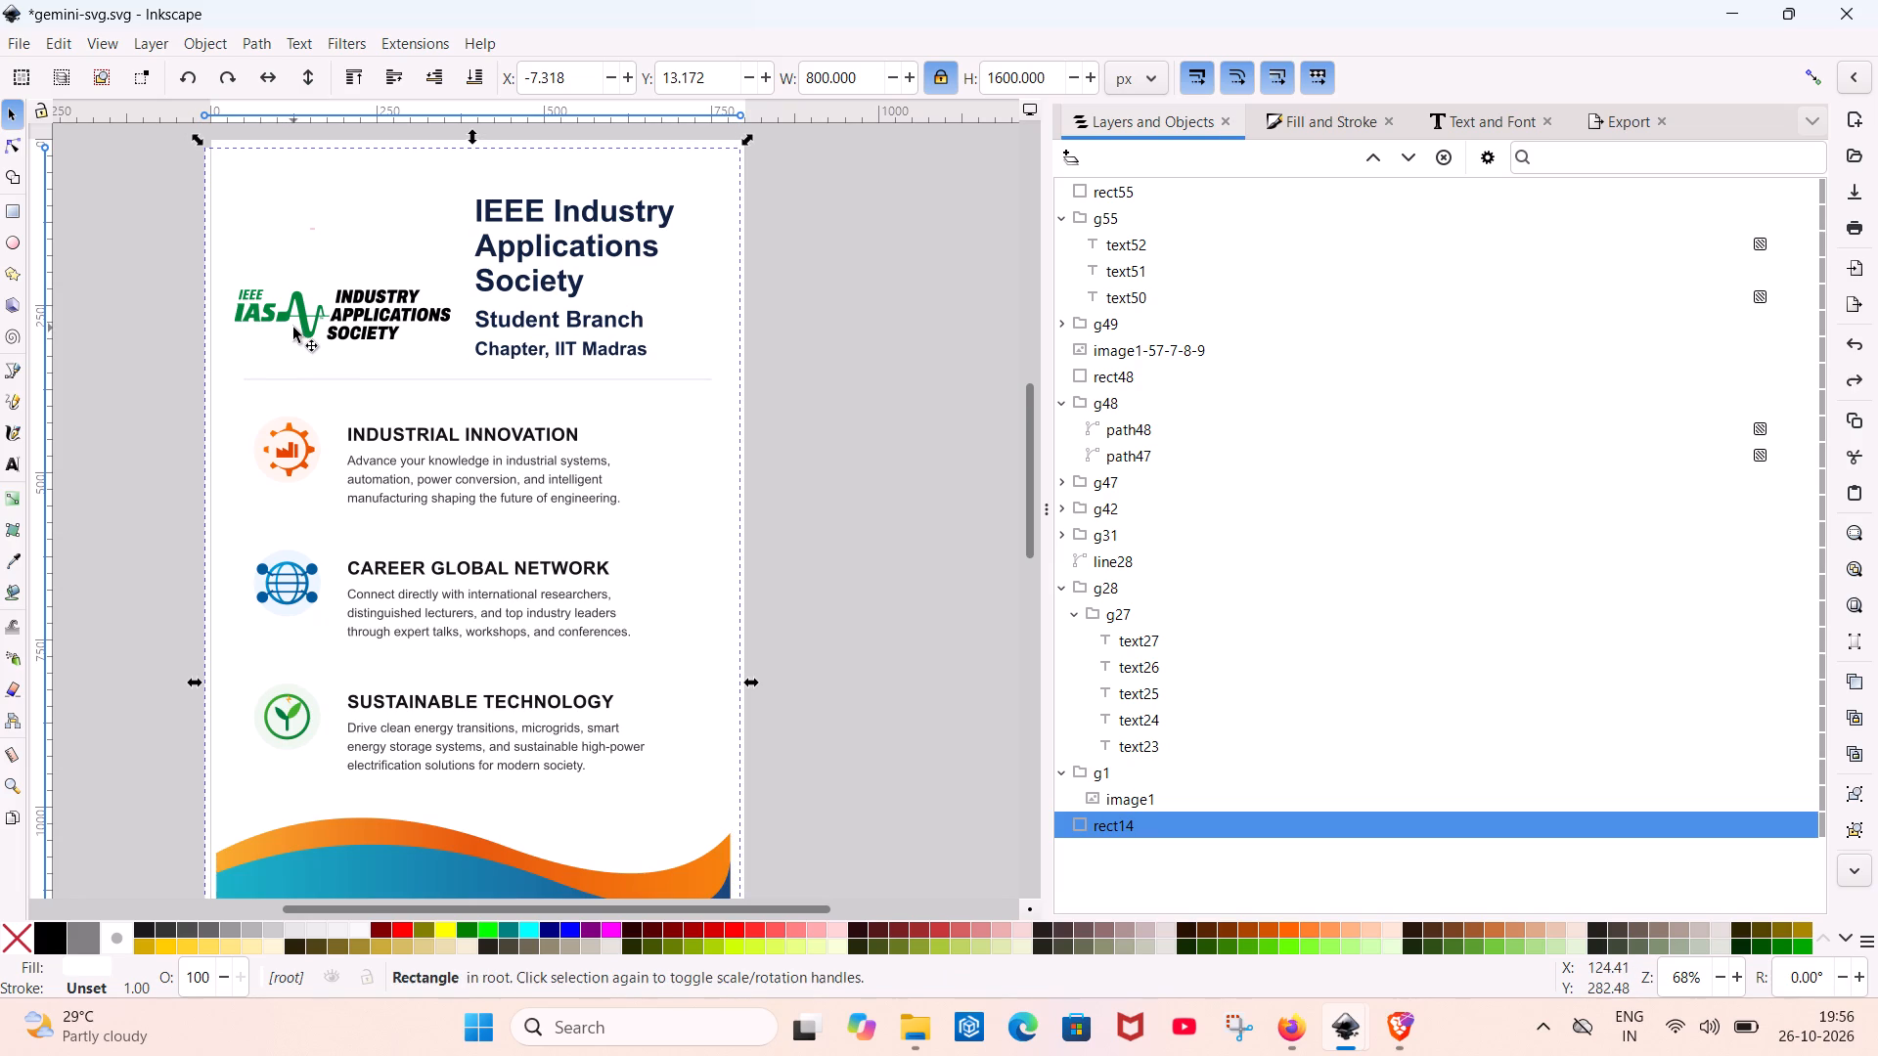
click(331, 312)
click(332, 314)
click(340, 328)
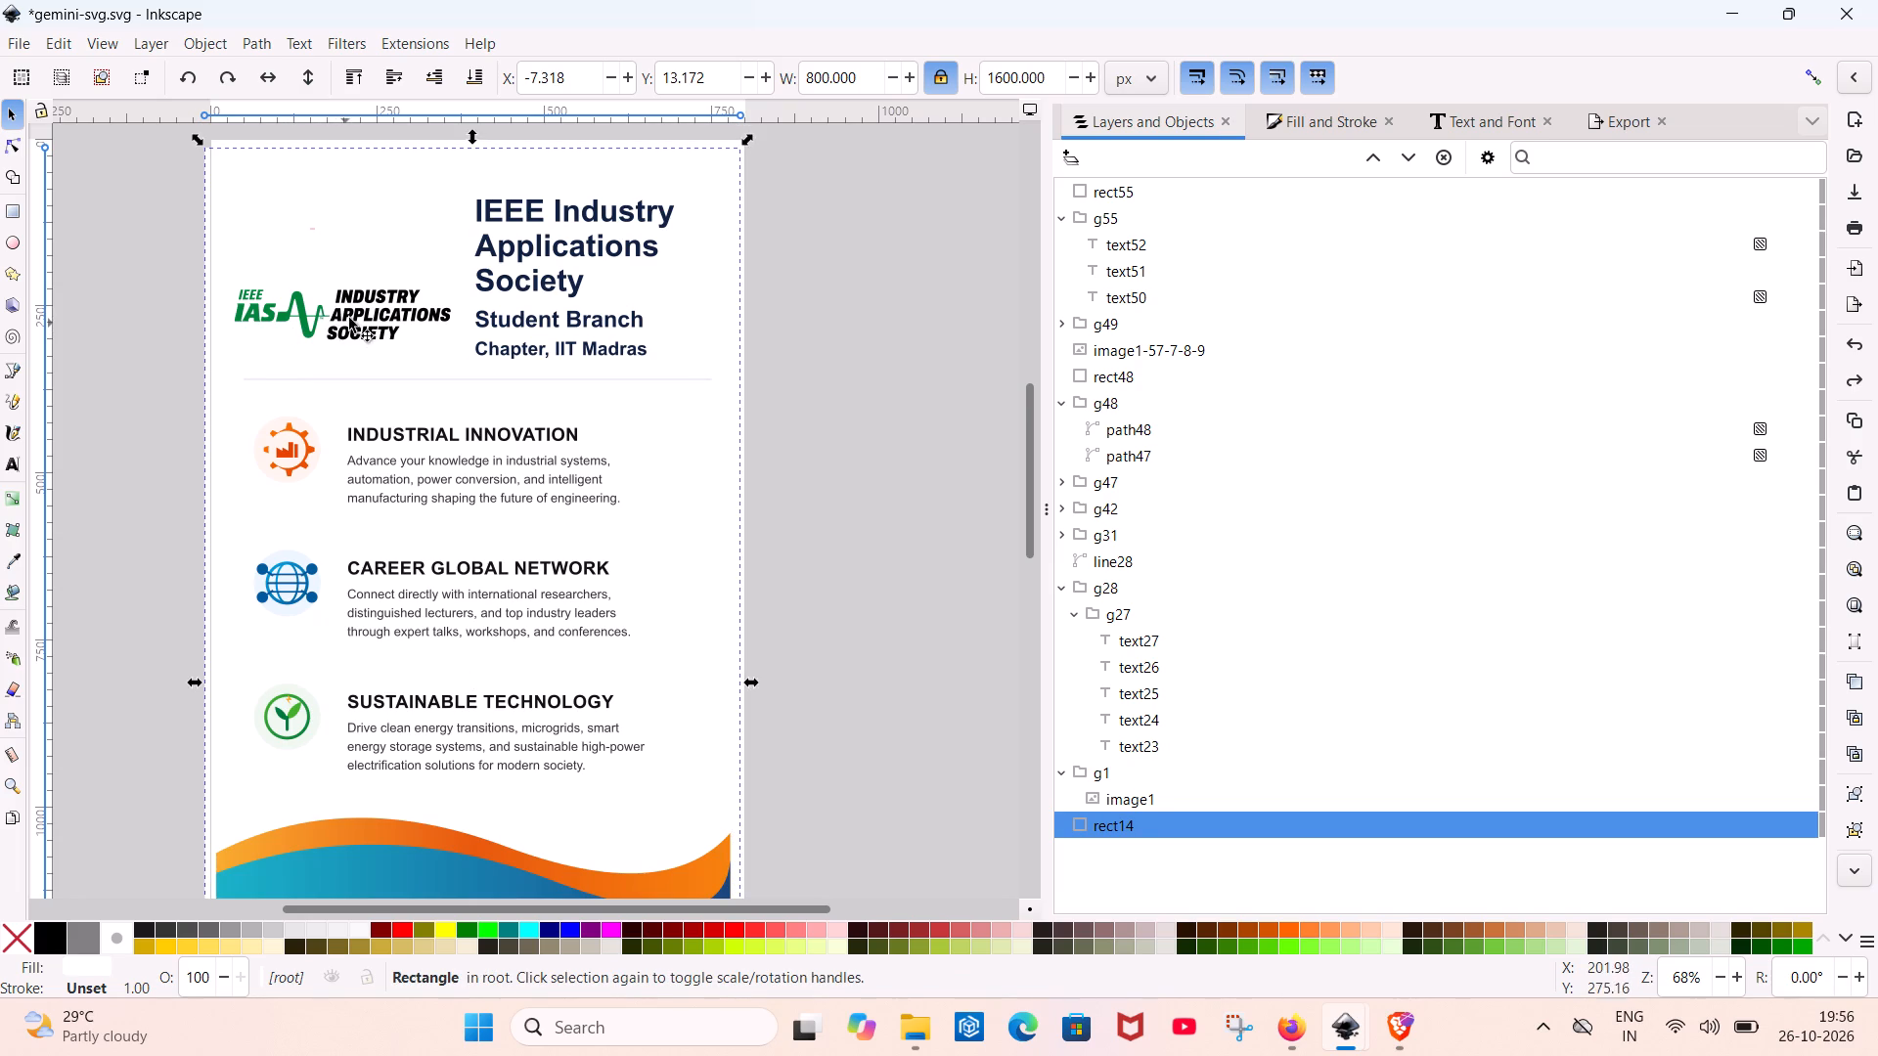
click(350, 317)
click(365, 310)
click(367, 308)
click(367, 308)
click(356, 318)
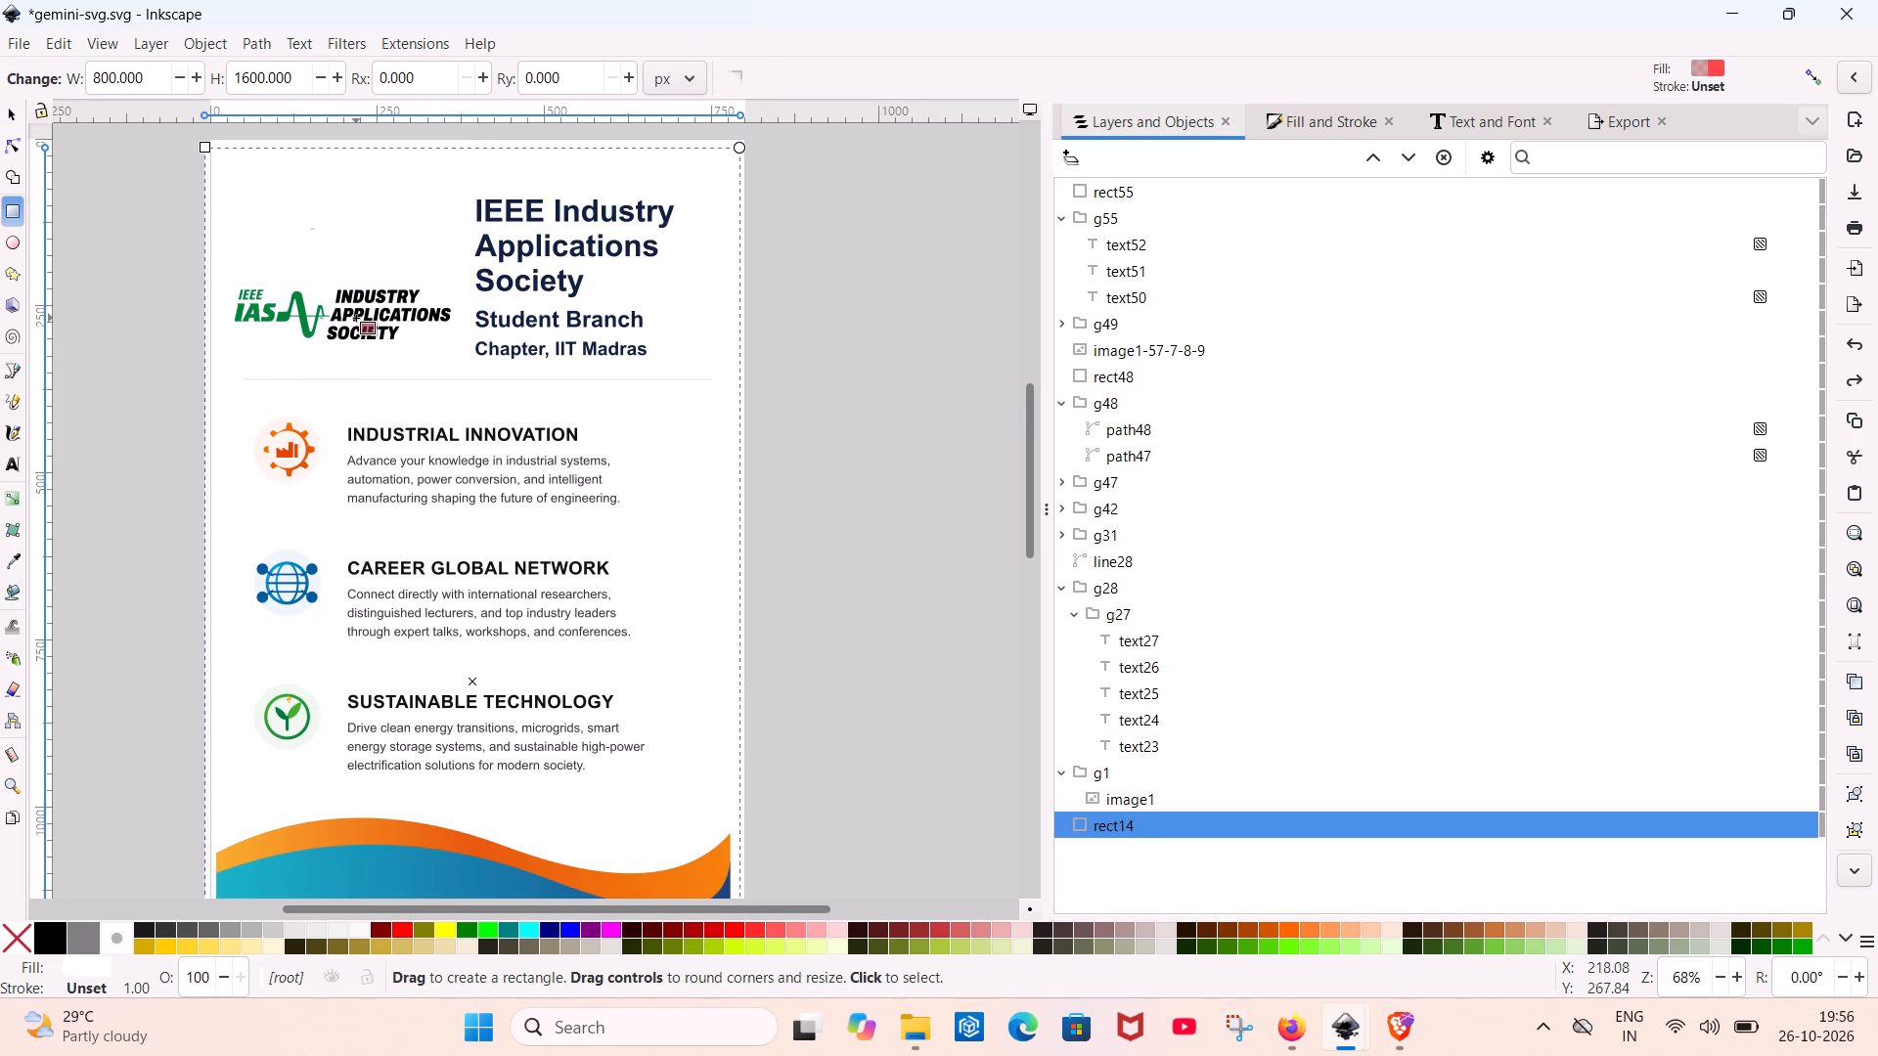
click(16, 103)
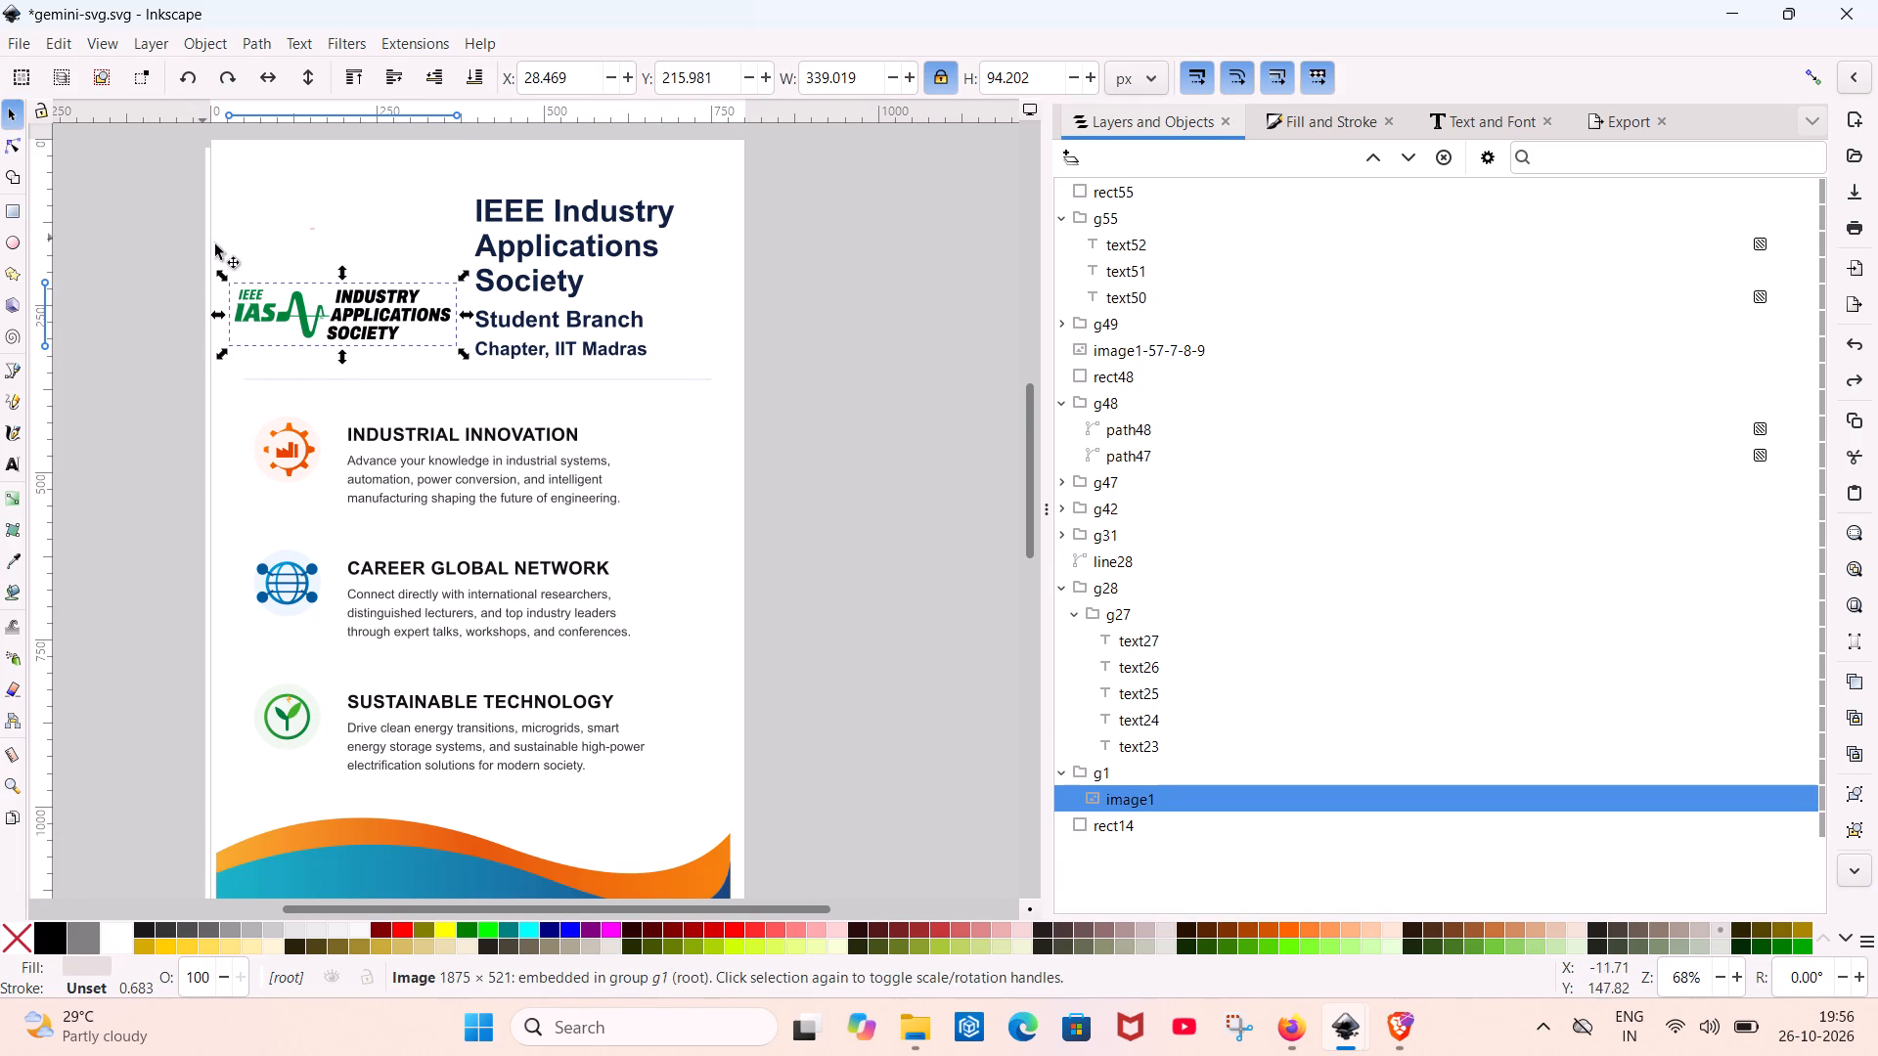
Shift the poster's white background rectangle to about X -10, Y 22 px.
click(262, 342)
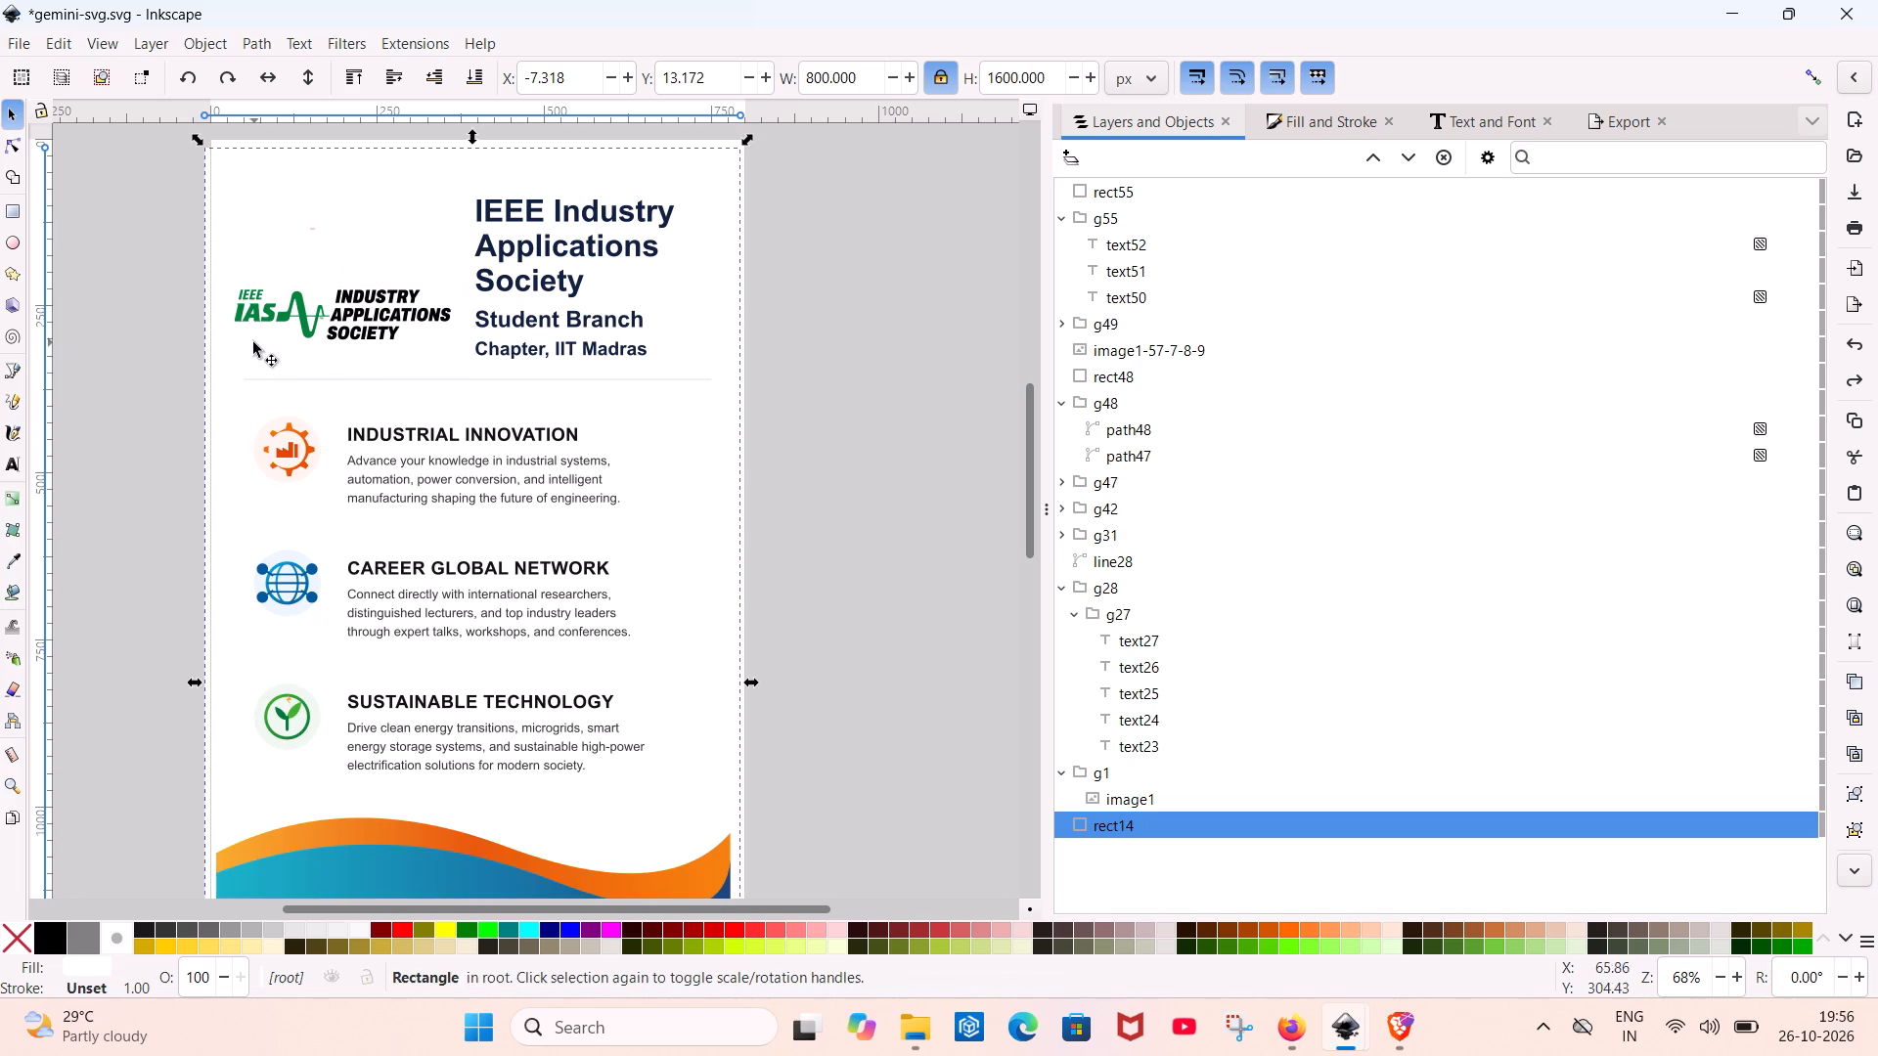
drag(330, 270, 320, 289)
Enlarge the IEEE IAS logo in the header to about 361 × 100 px, at about X 21, Y 214 px.
click(317, 318)
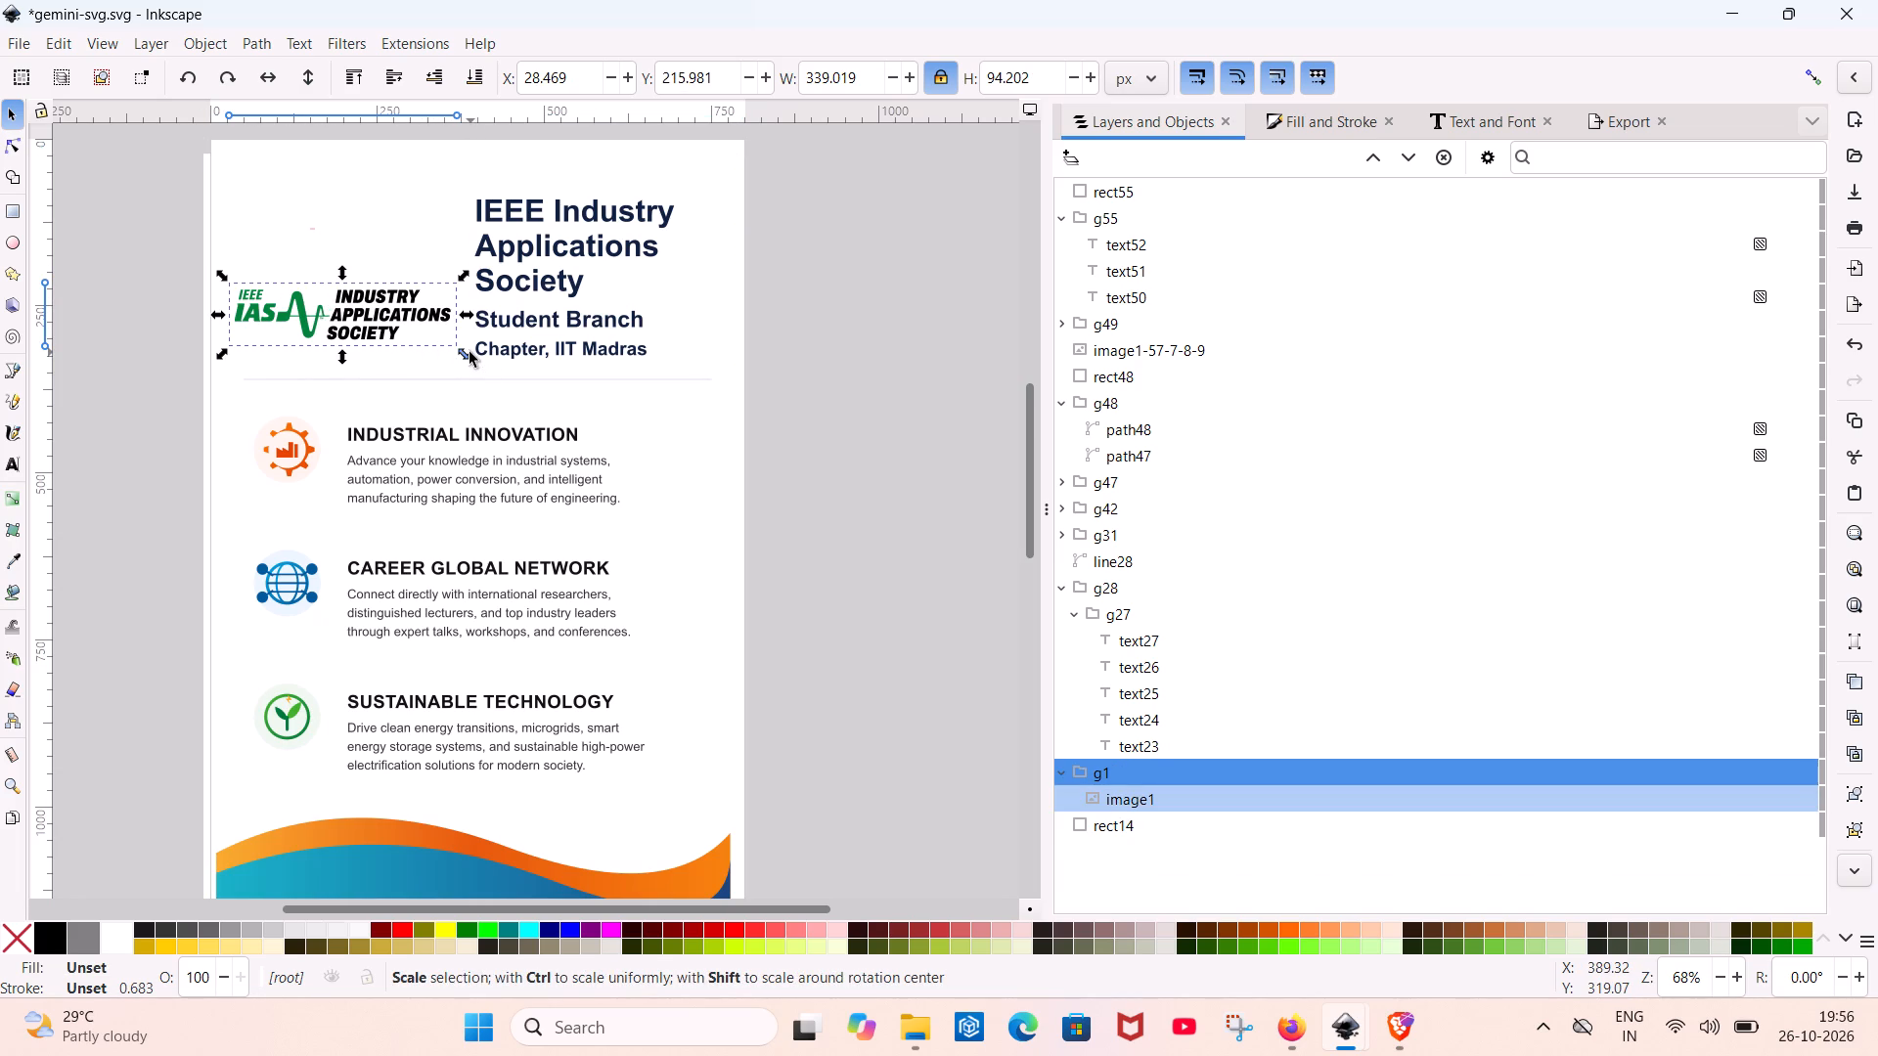
drag(469, 352, 479, 356)
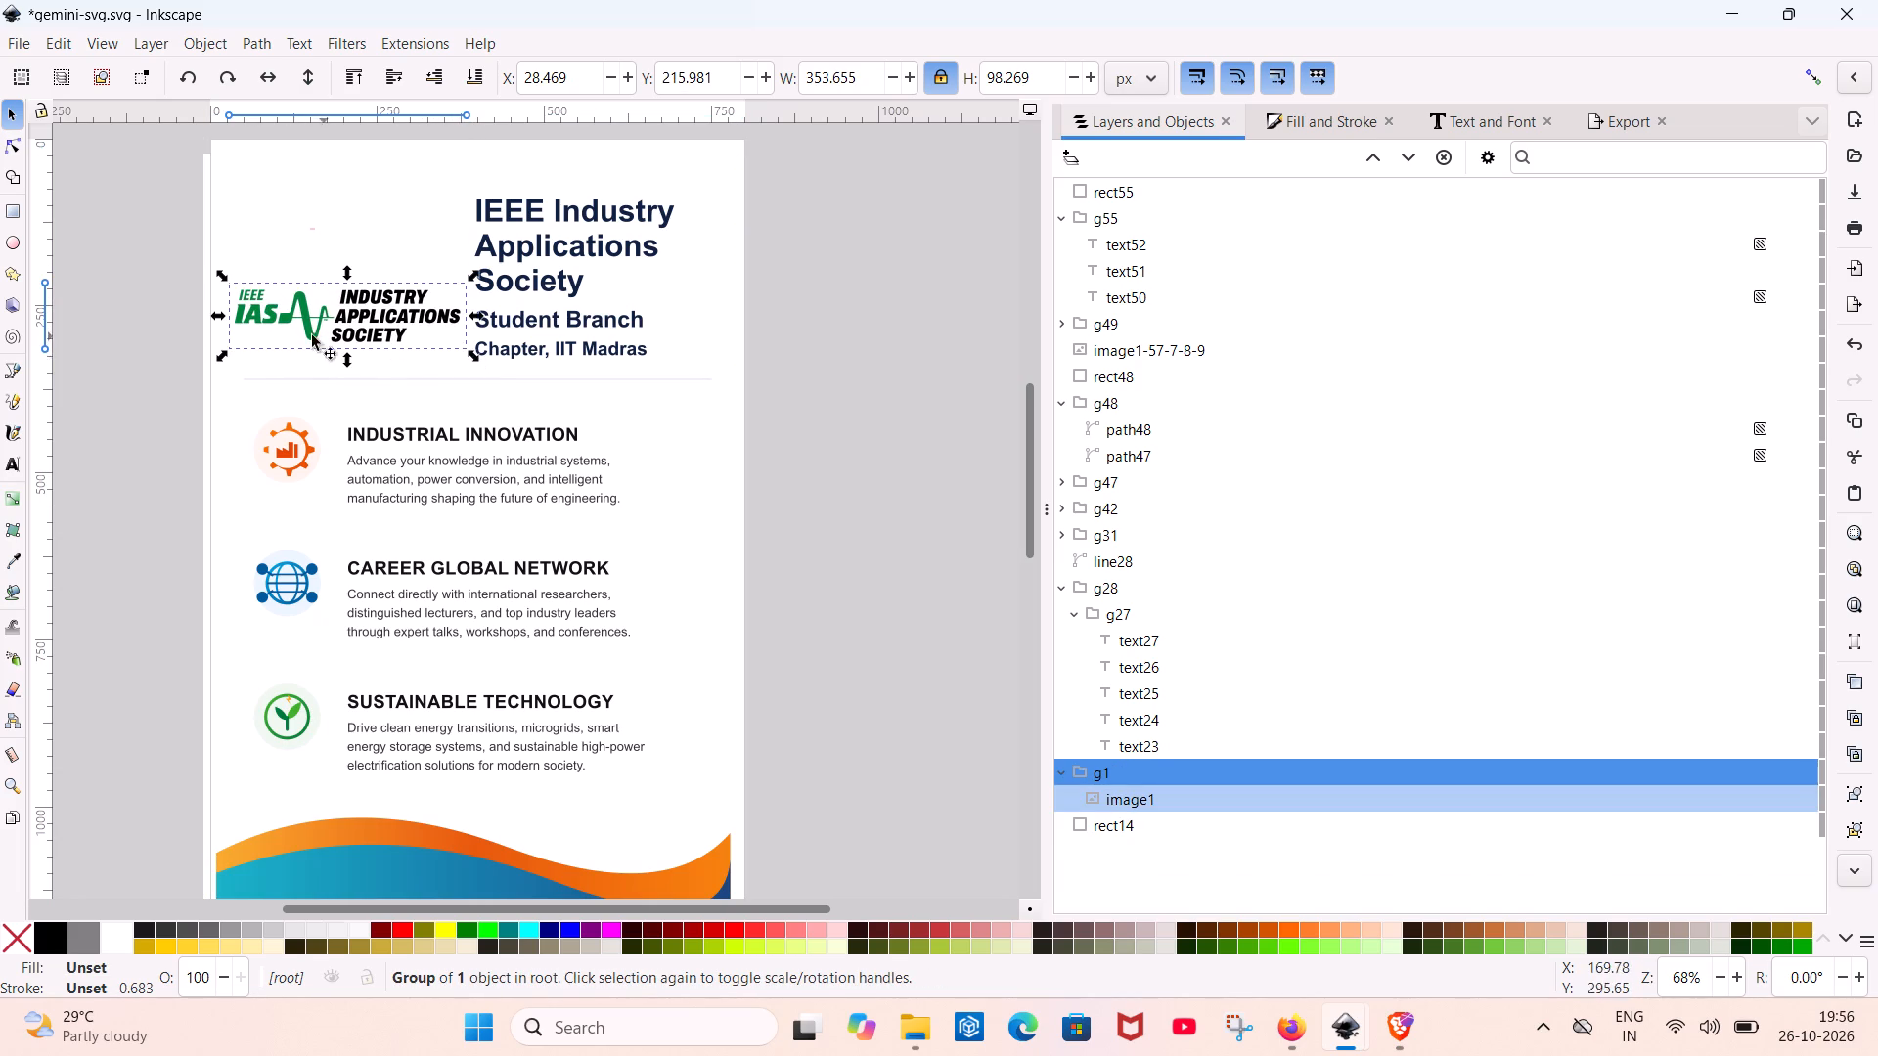
click(266, 347)
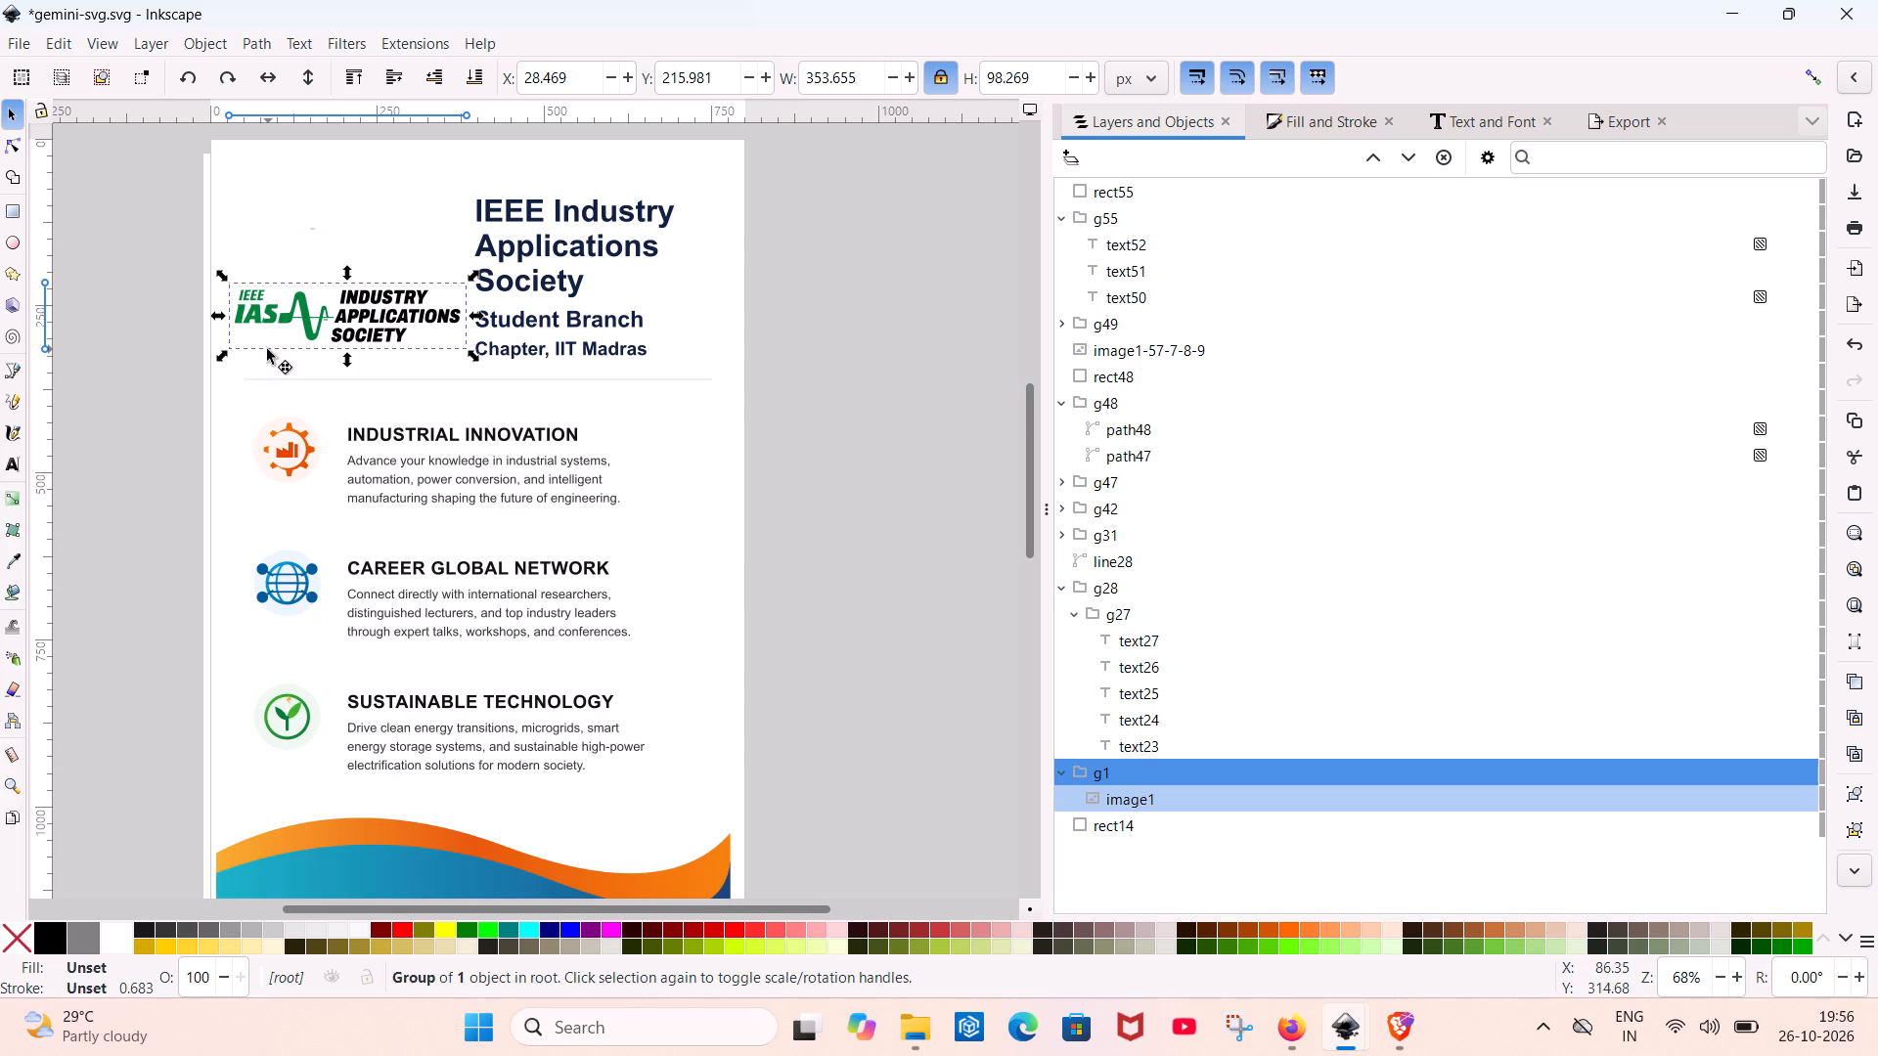
click(274, 332)
click(311, 322)
double_click(348, 318)
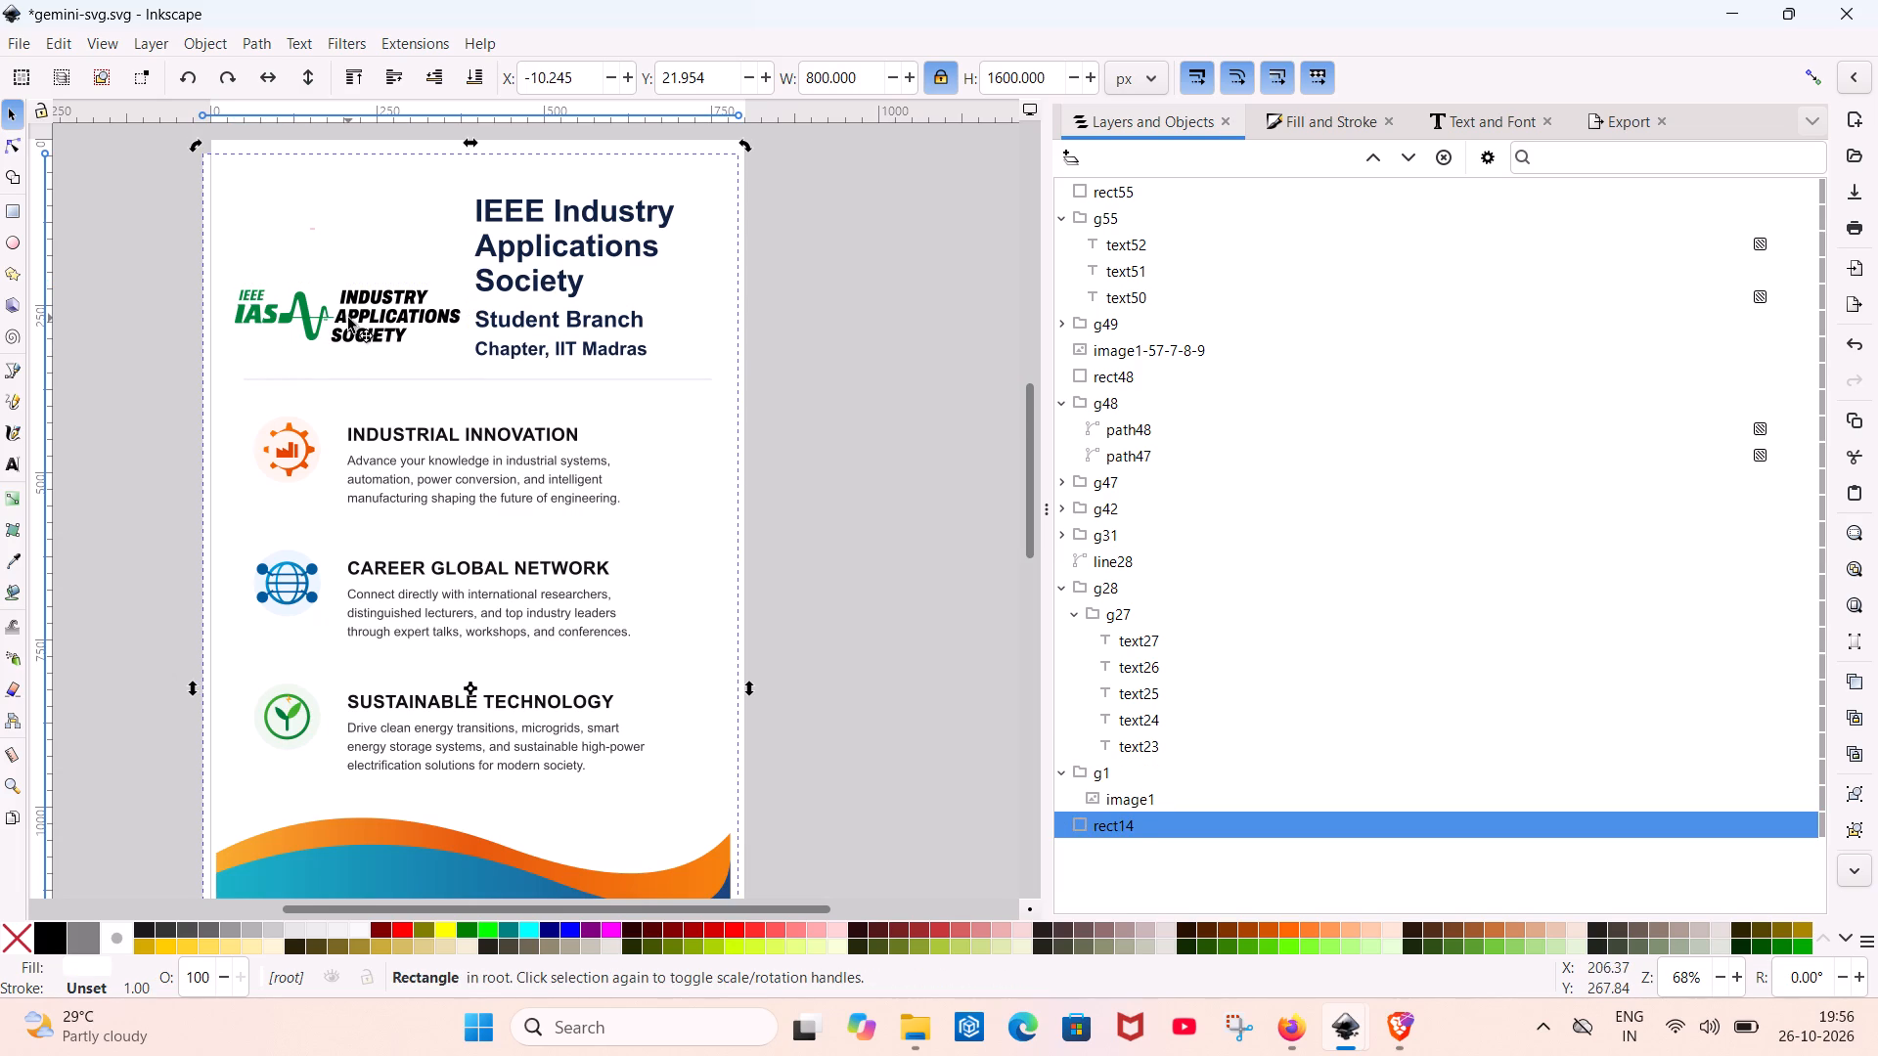
click(352, 318)
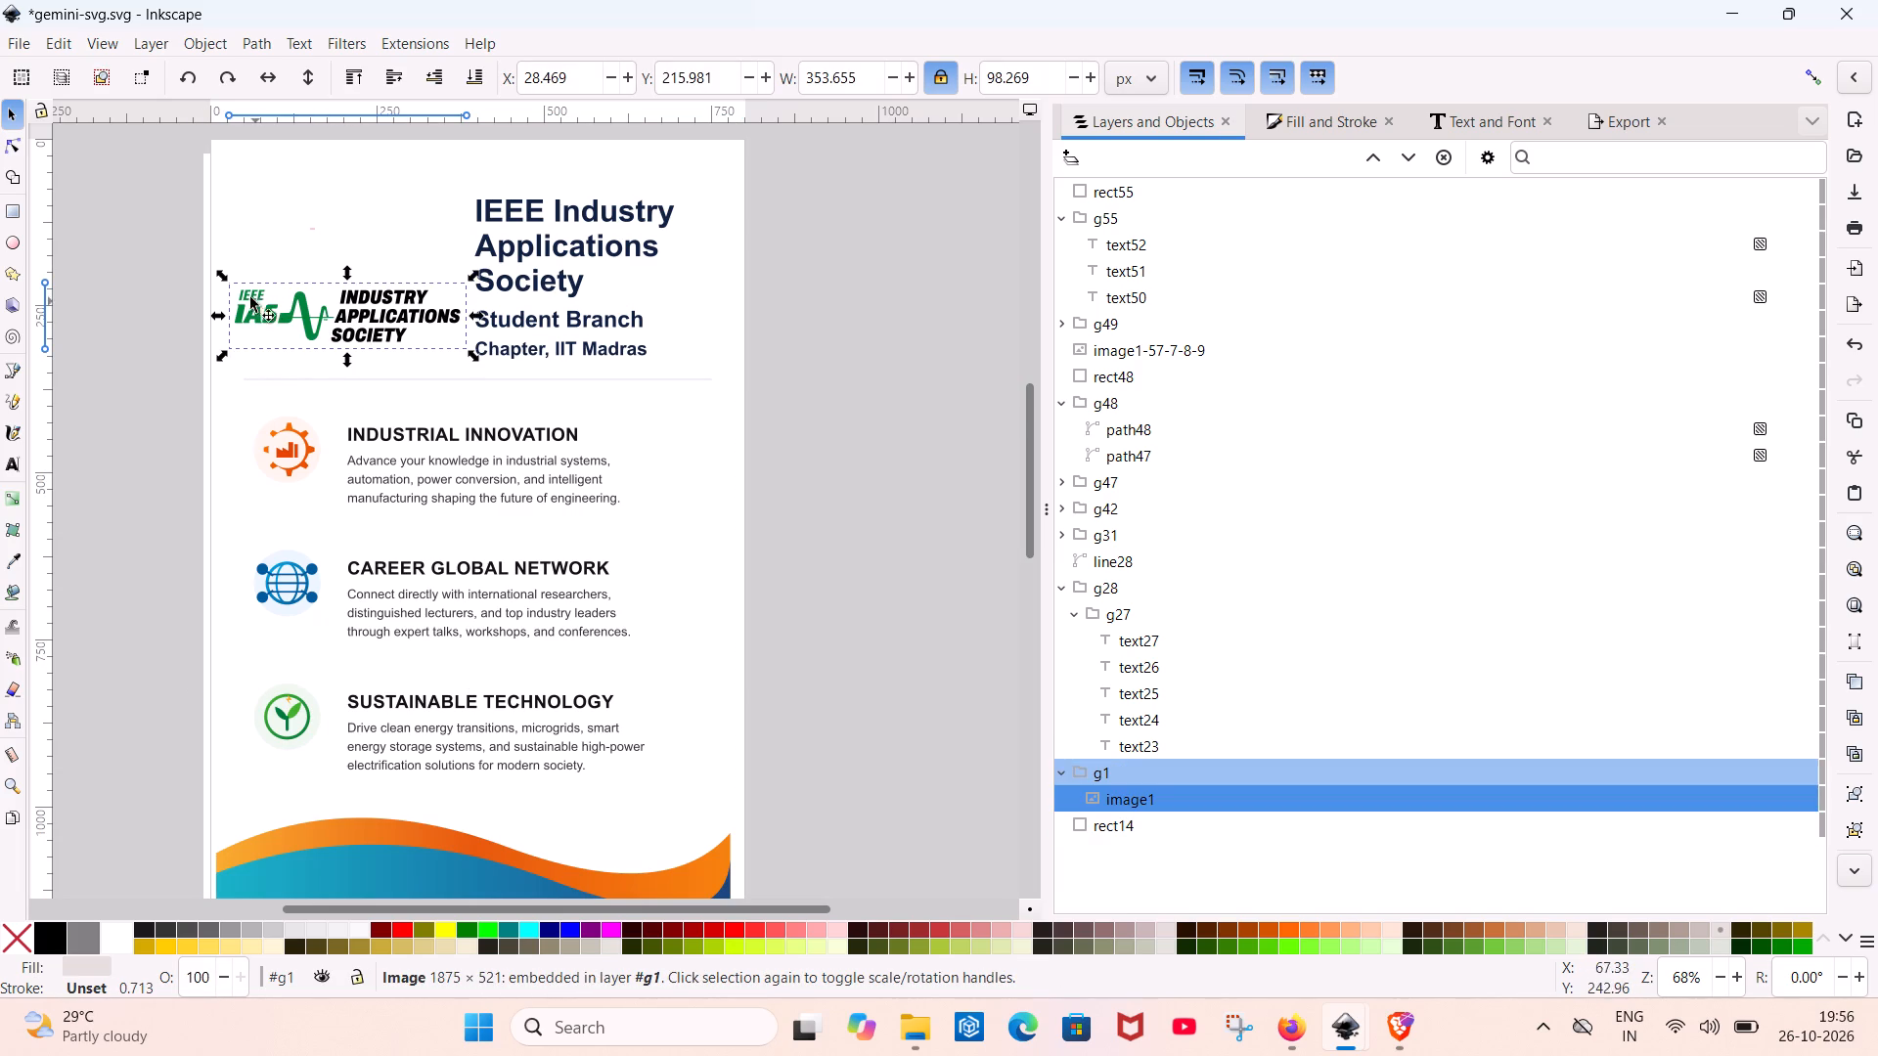
click(225, 274)
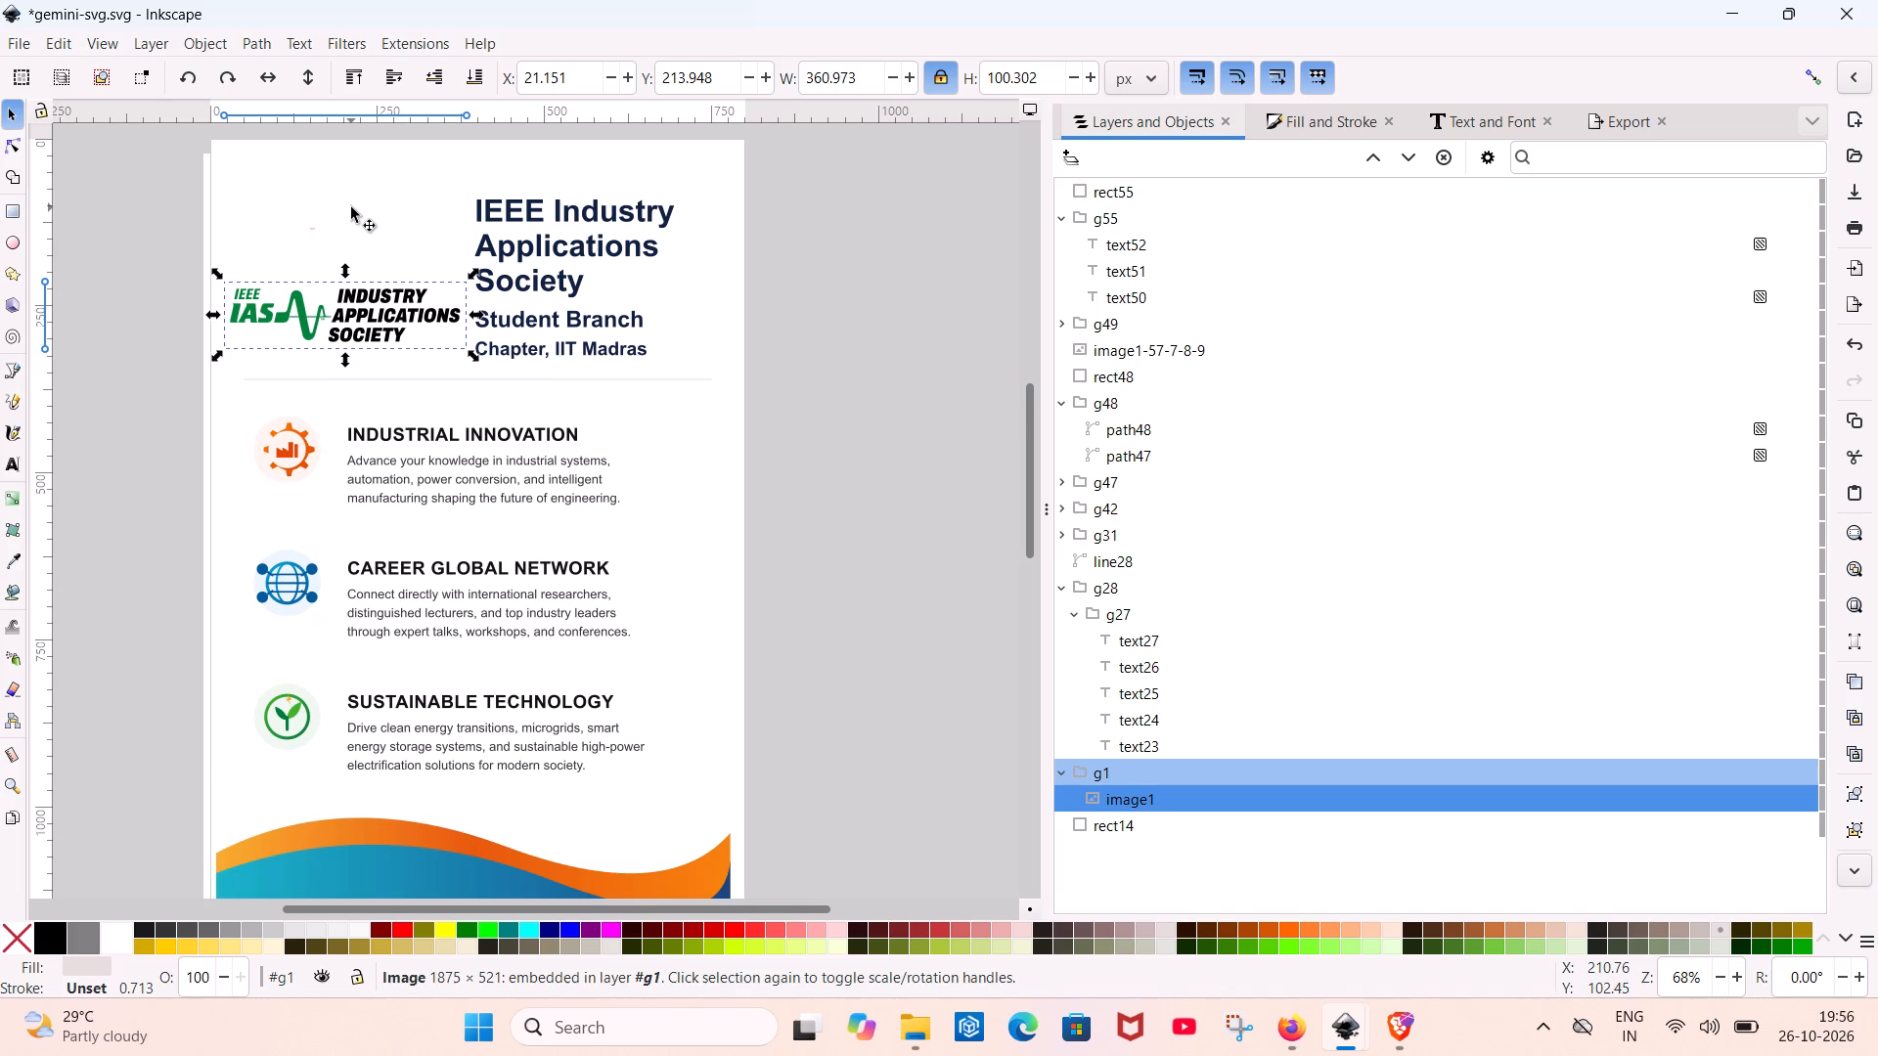
Inspect the Industrial Innovation icon group and the poster sections from the header down to the footer.
click(283, 445)
click(284, 445)
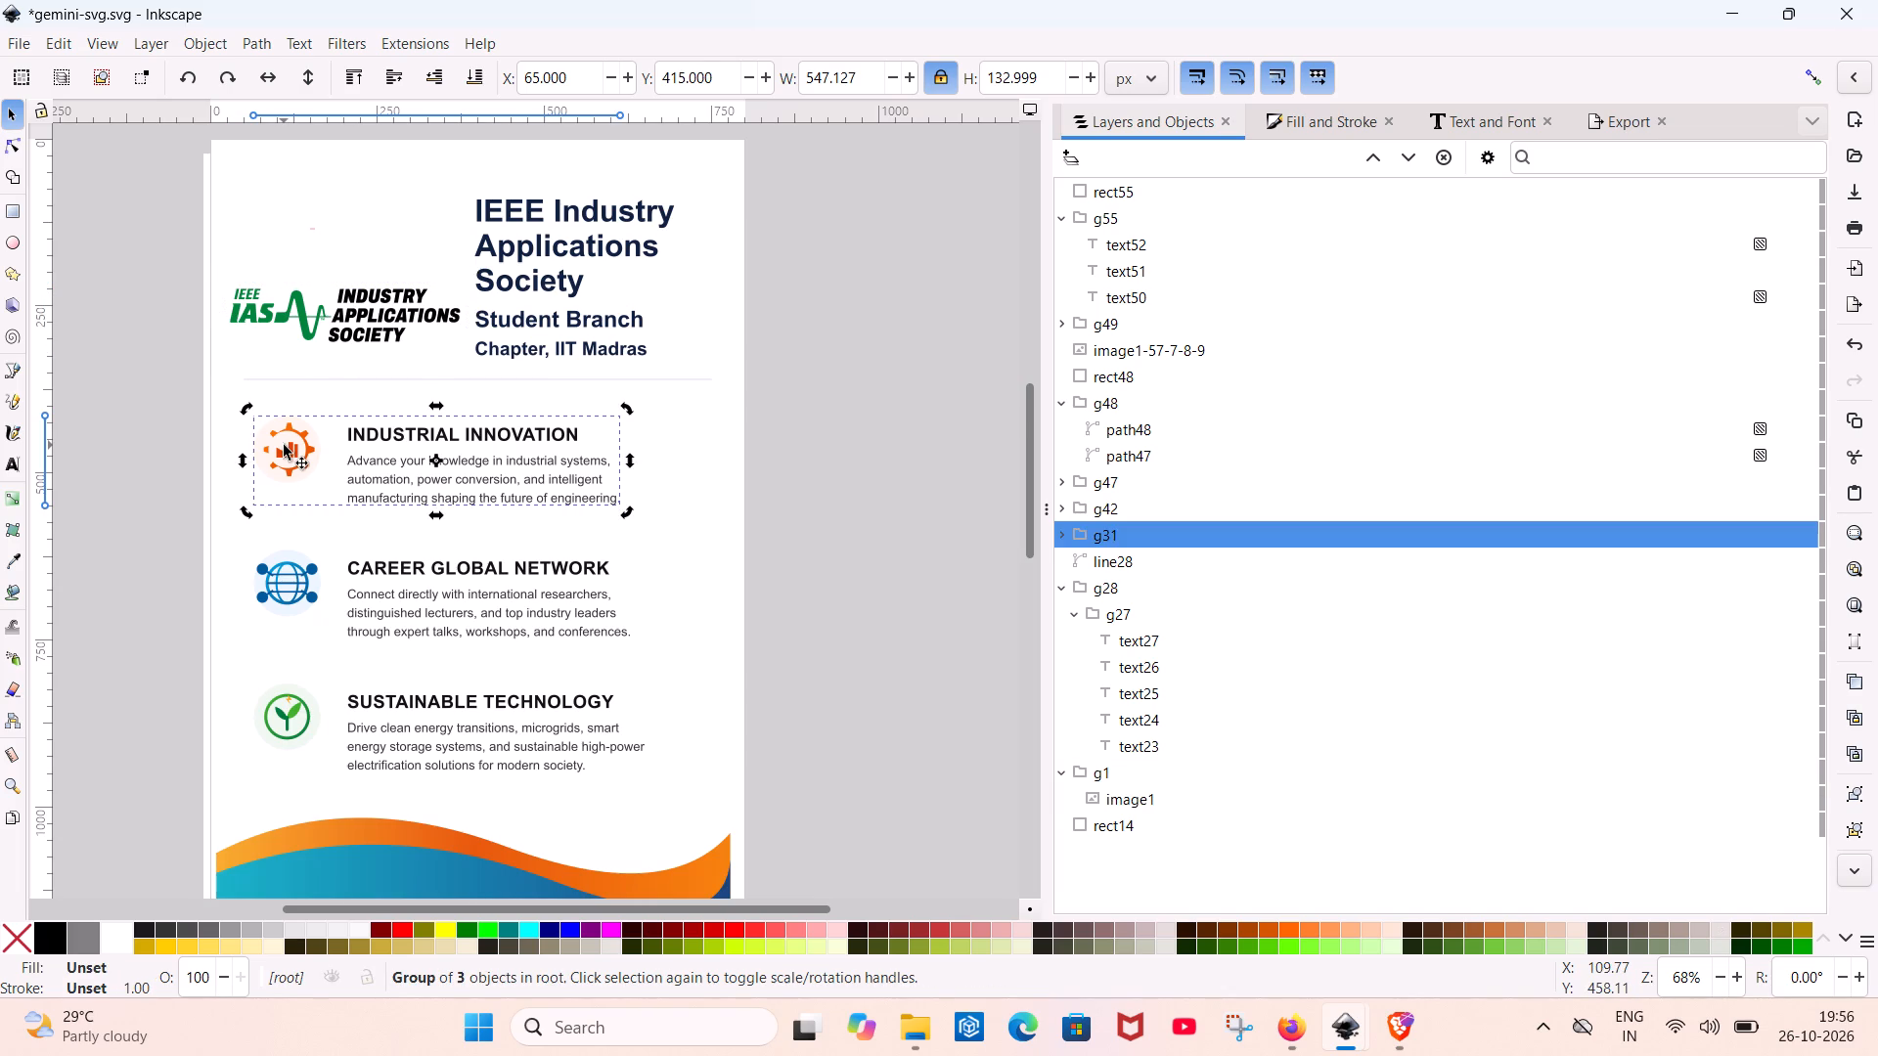
double_click(284, 445)
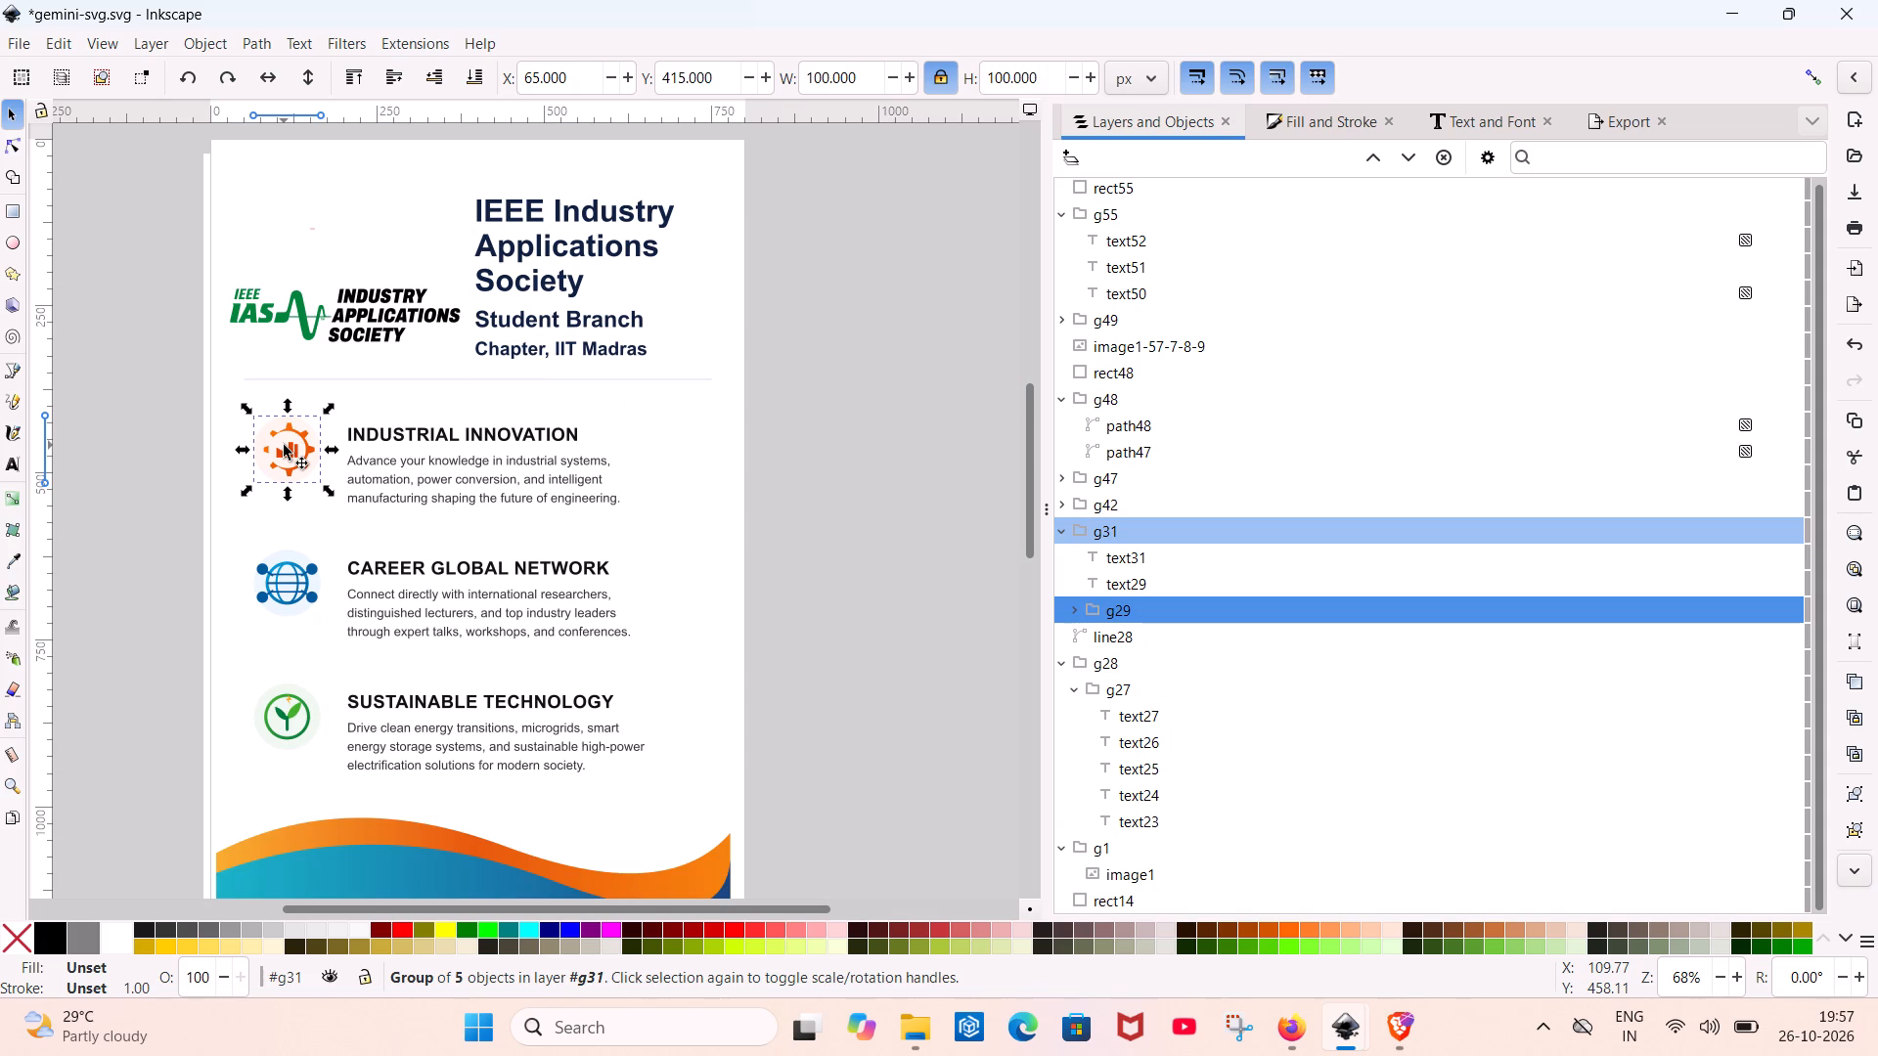
scroll(415, 391, down, 3)
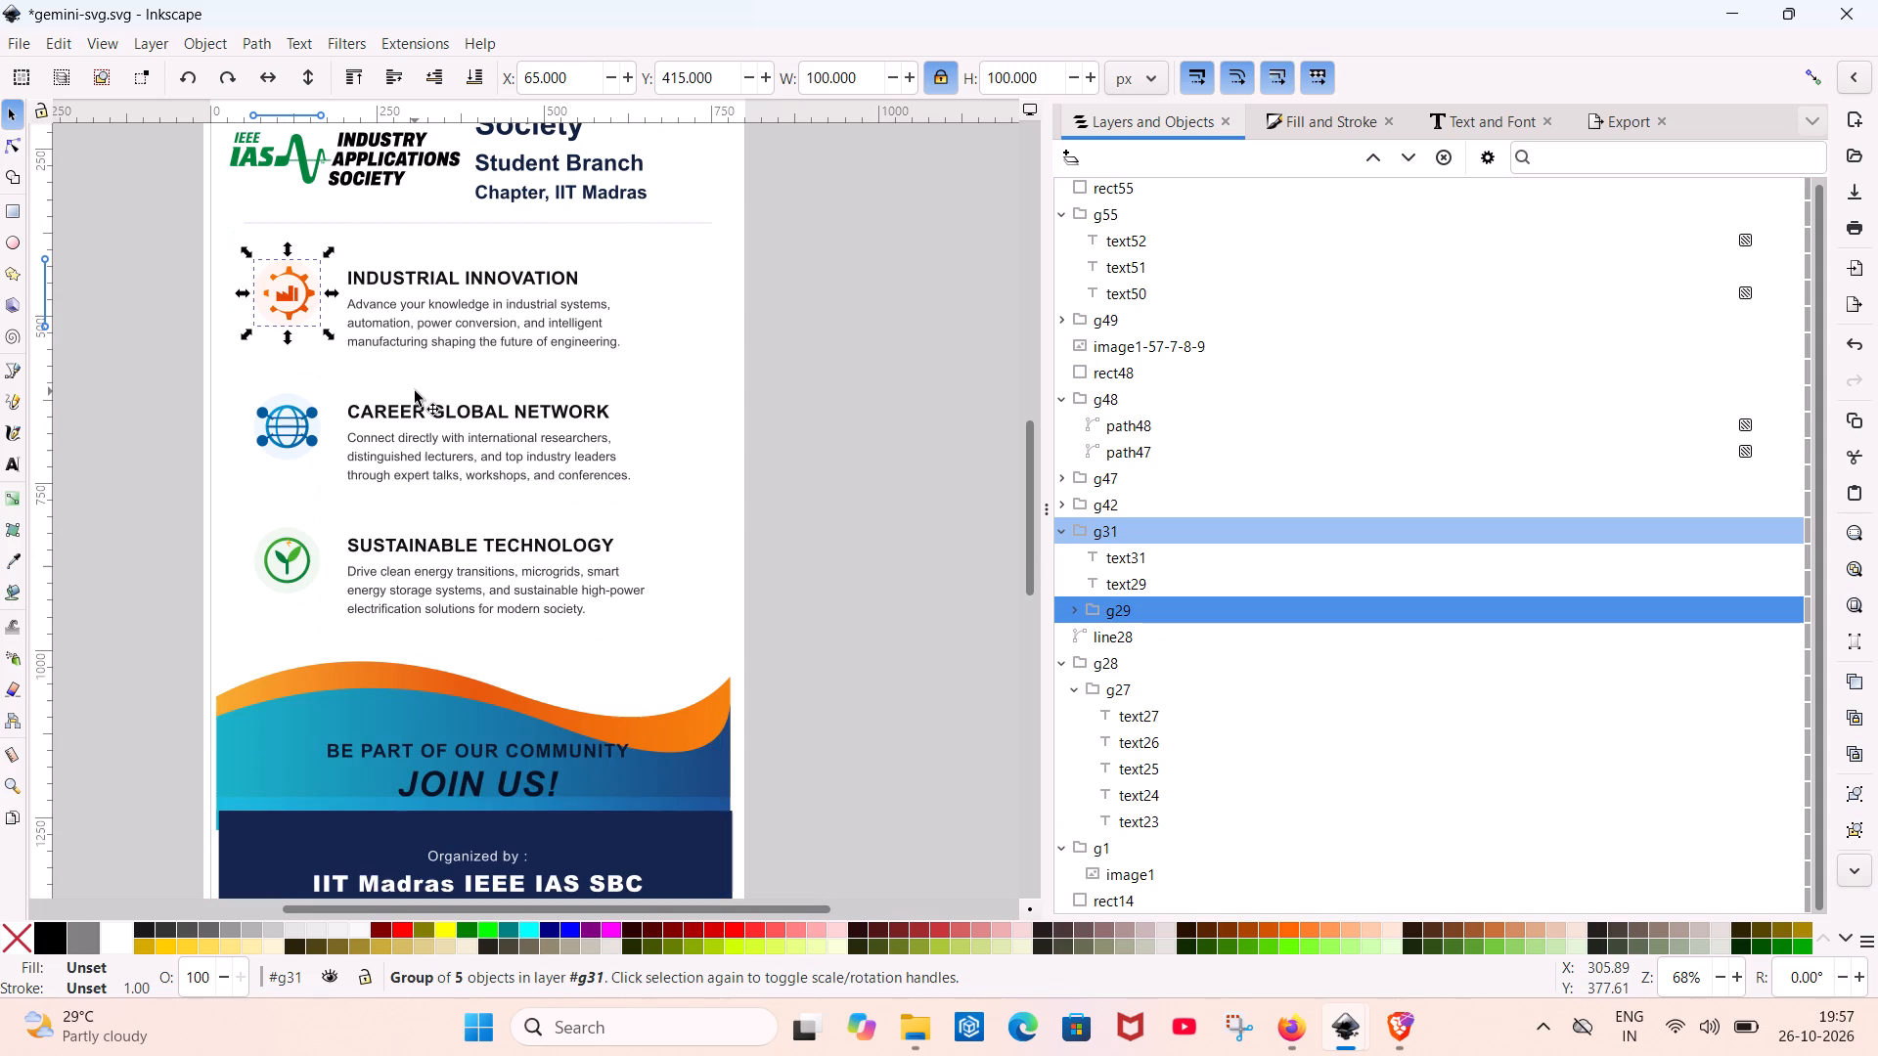
scroll(416, 388, up, 4)
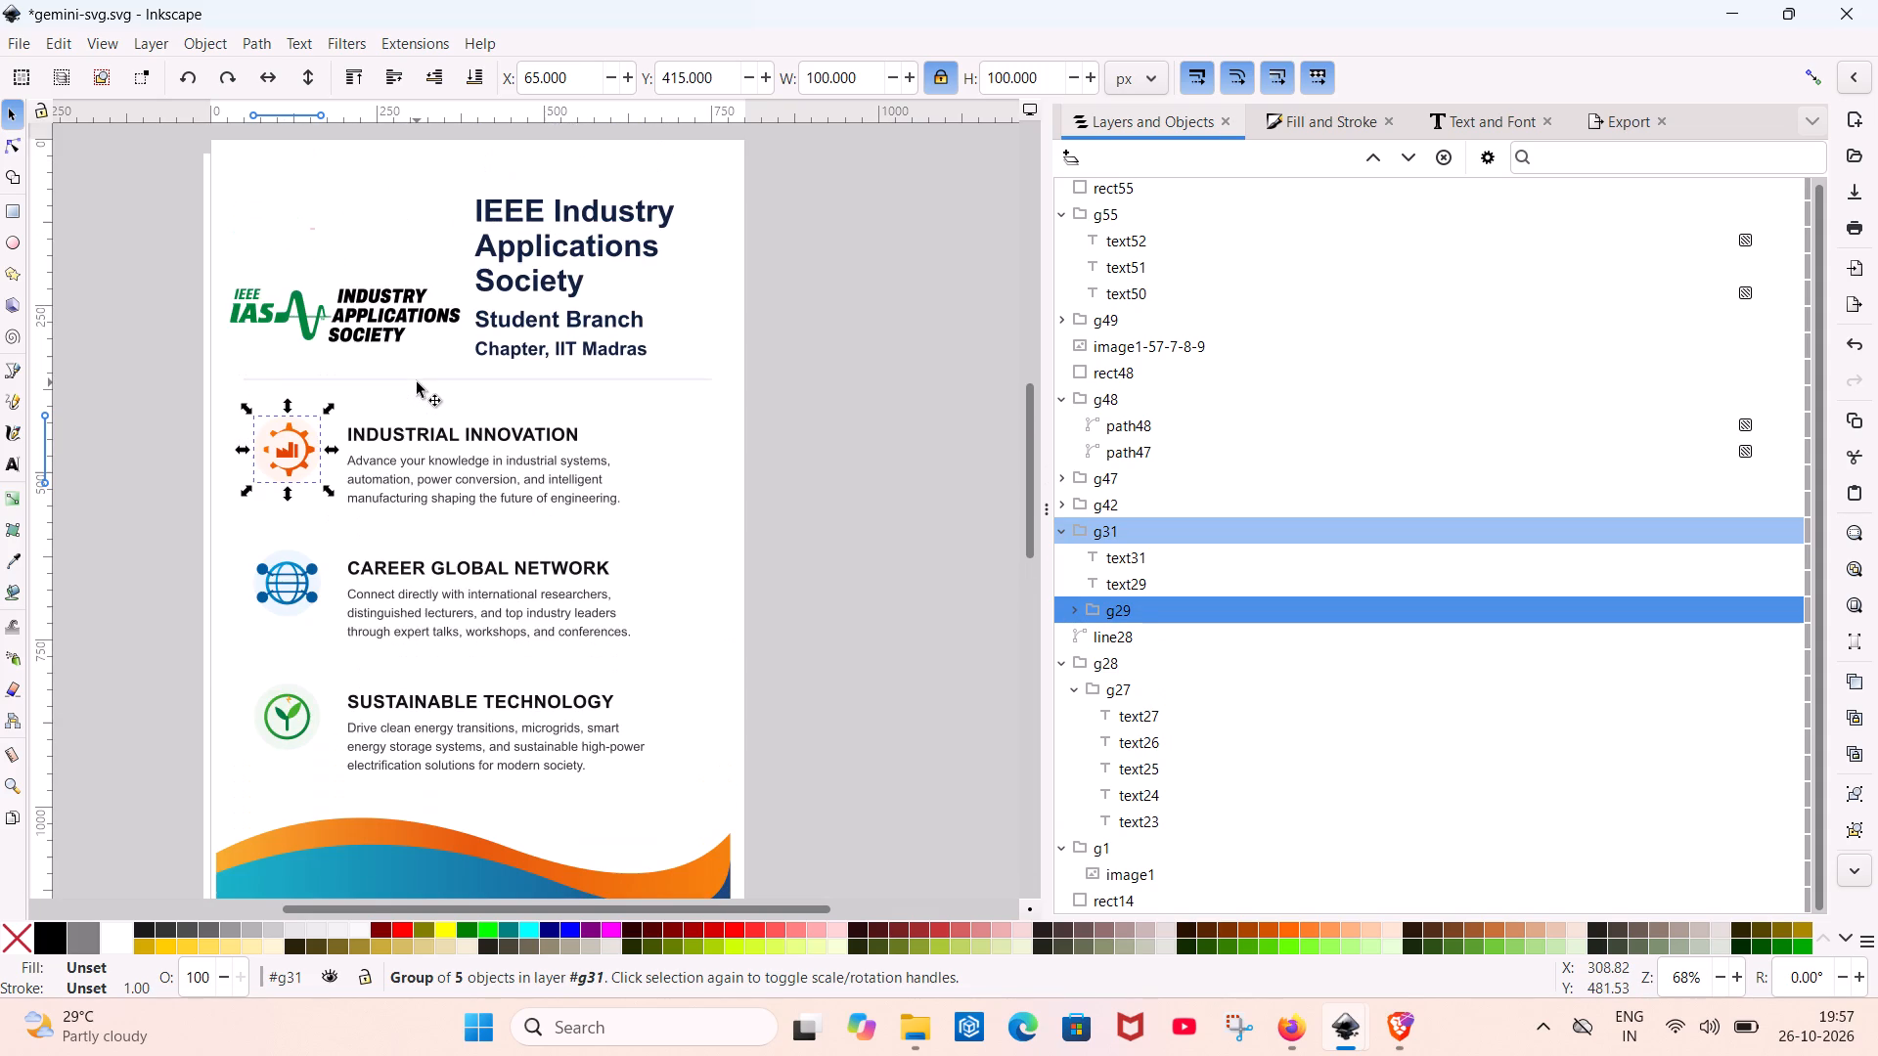
scroll(417, 382, down, 3)
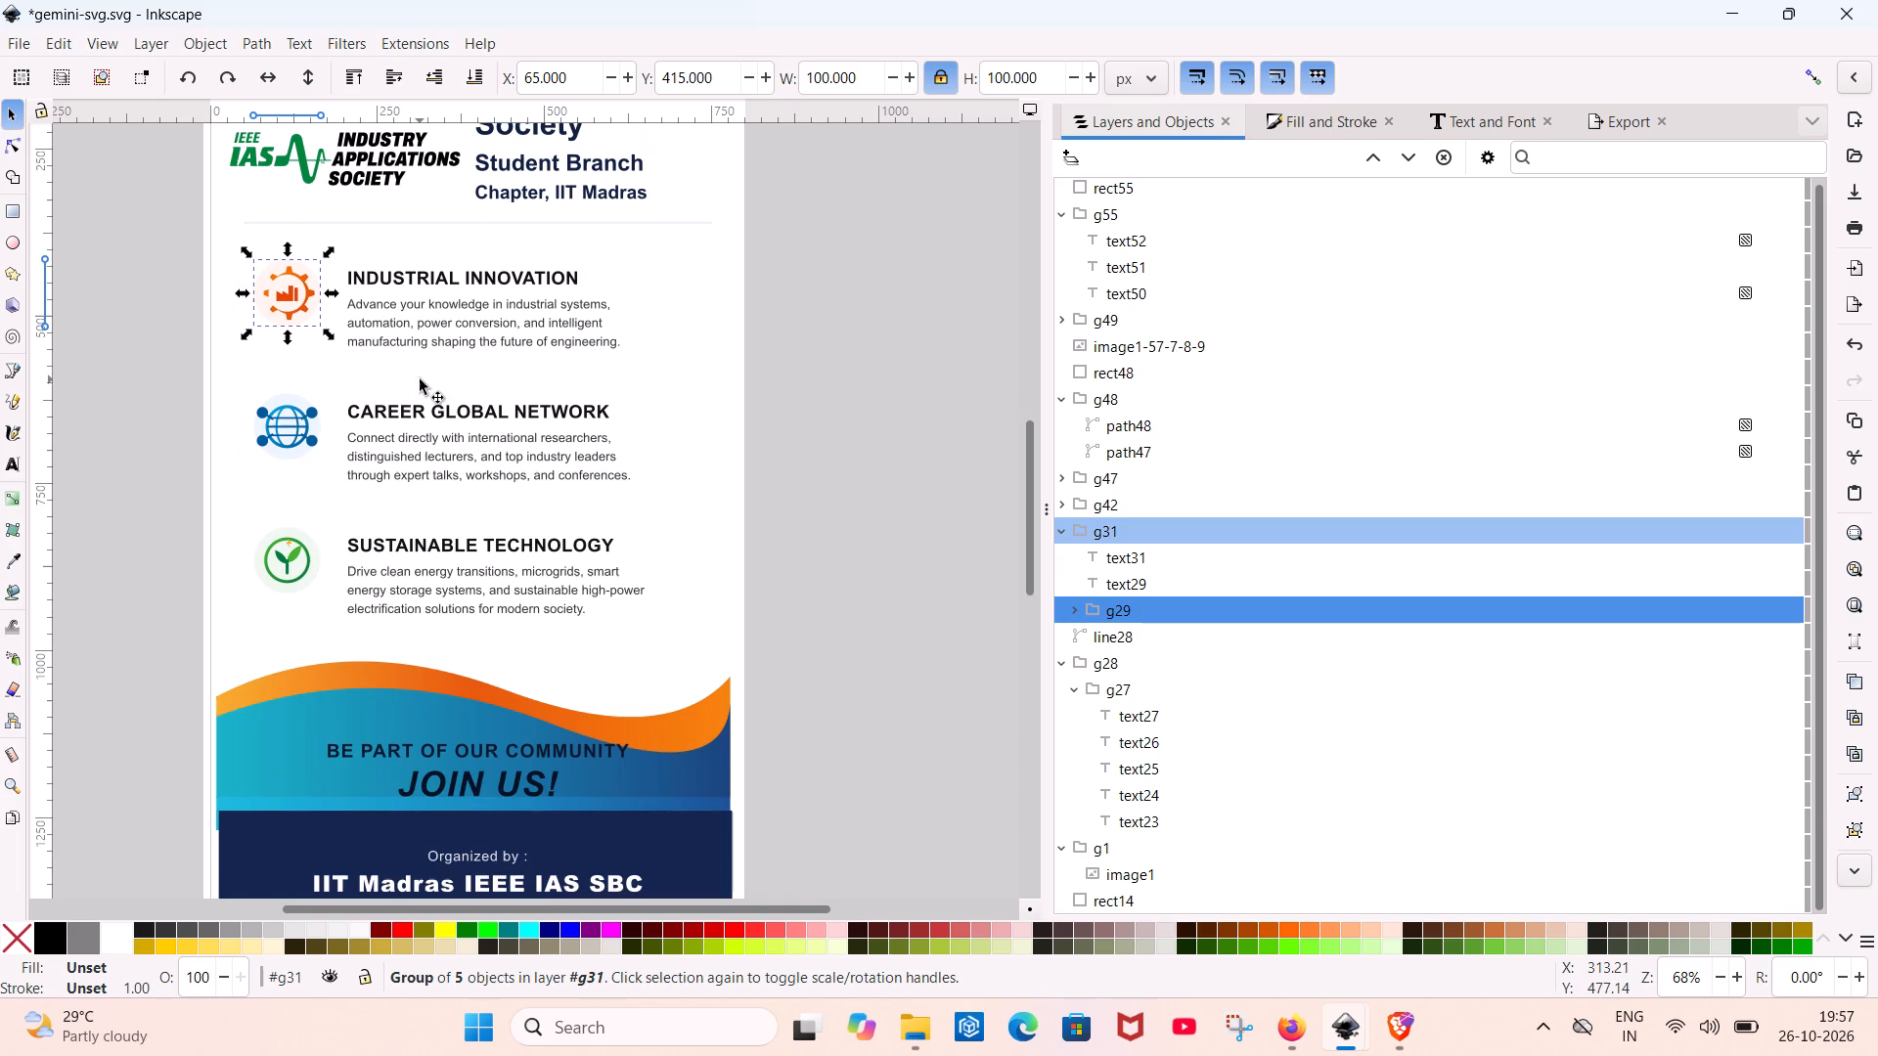
scroll(420, 379, down, 2)
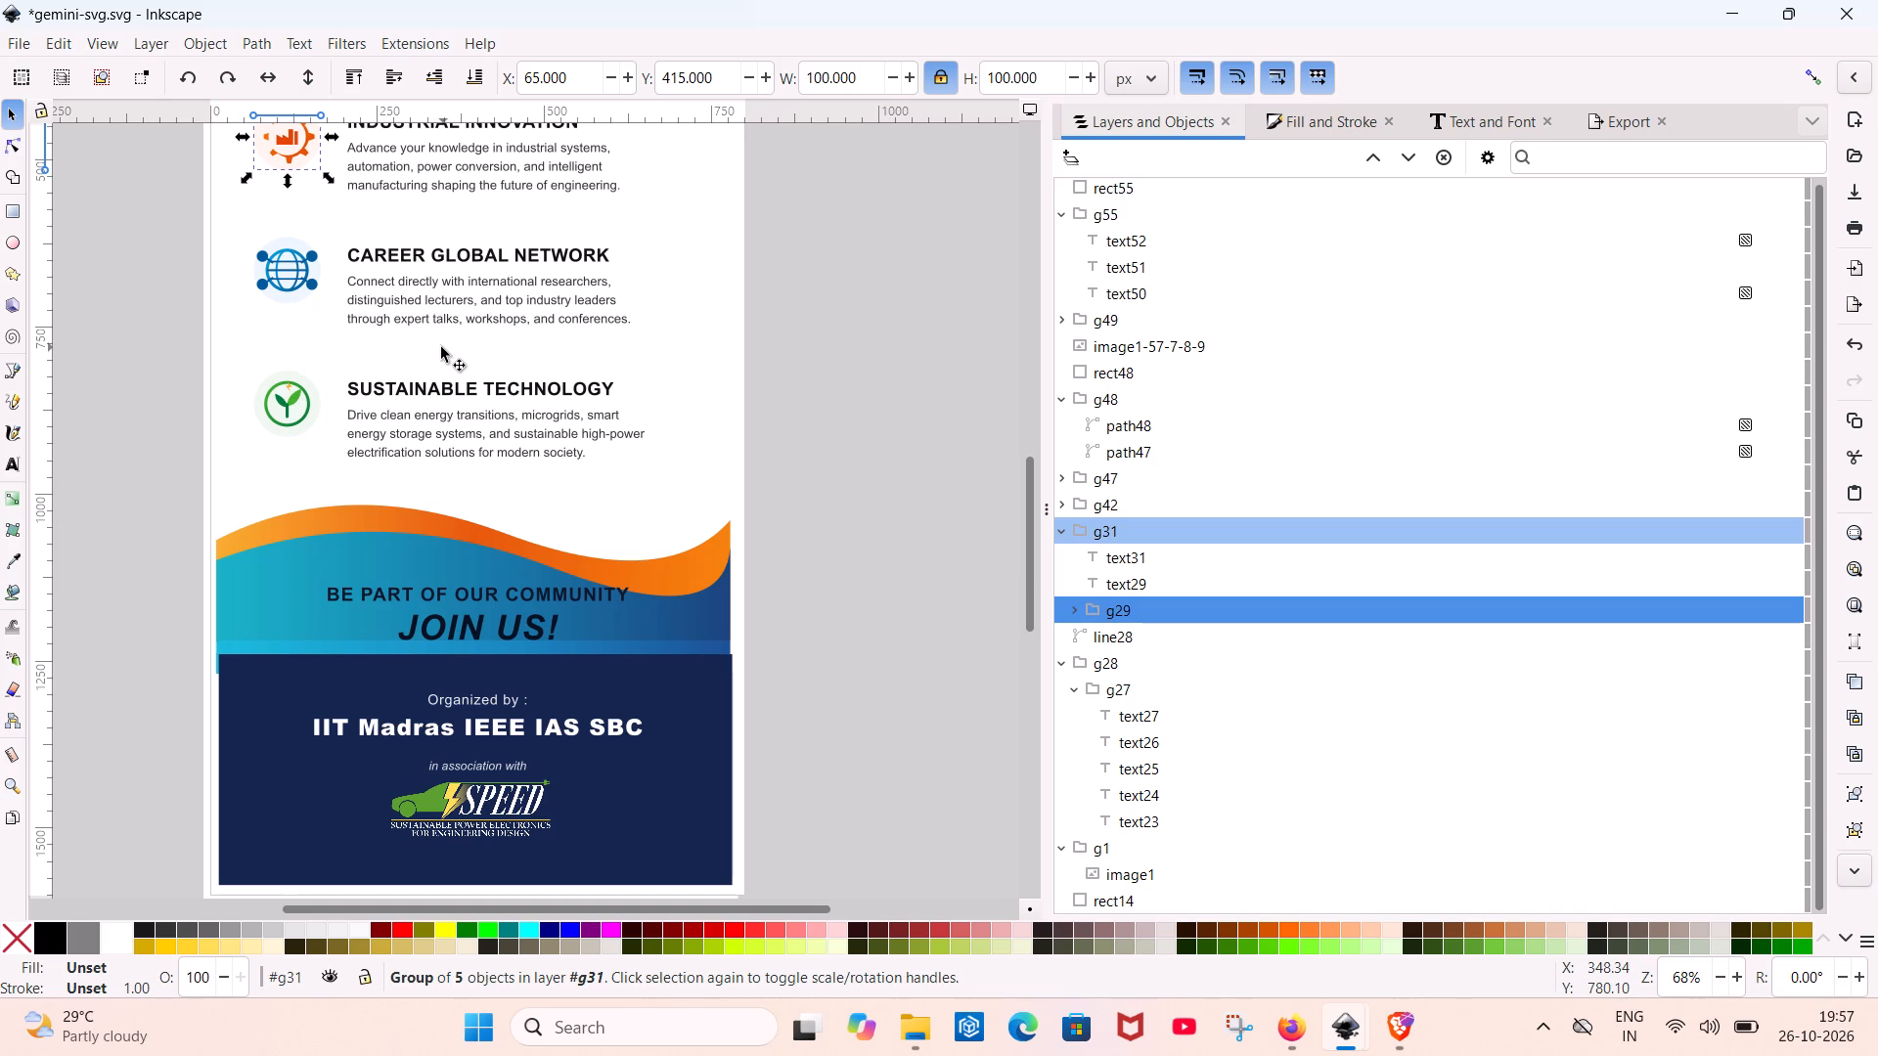
Resize the dark blue footer rectangle to line up with the wave's side edges, at about X 9.8 px and 768 px wide.
click(259, 562)
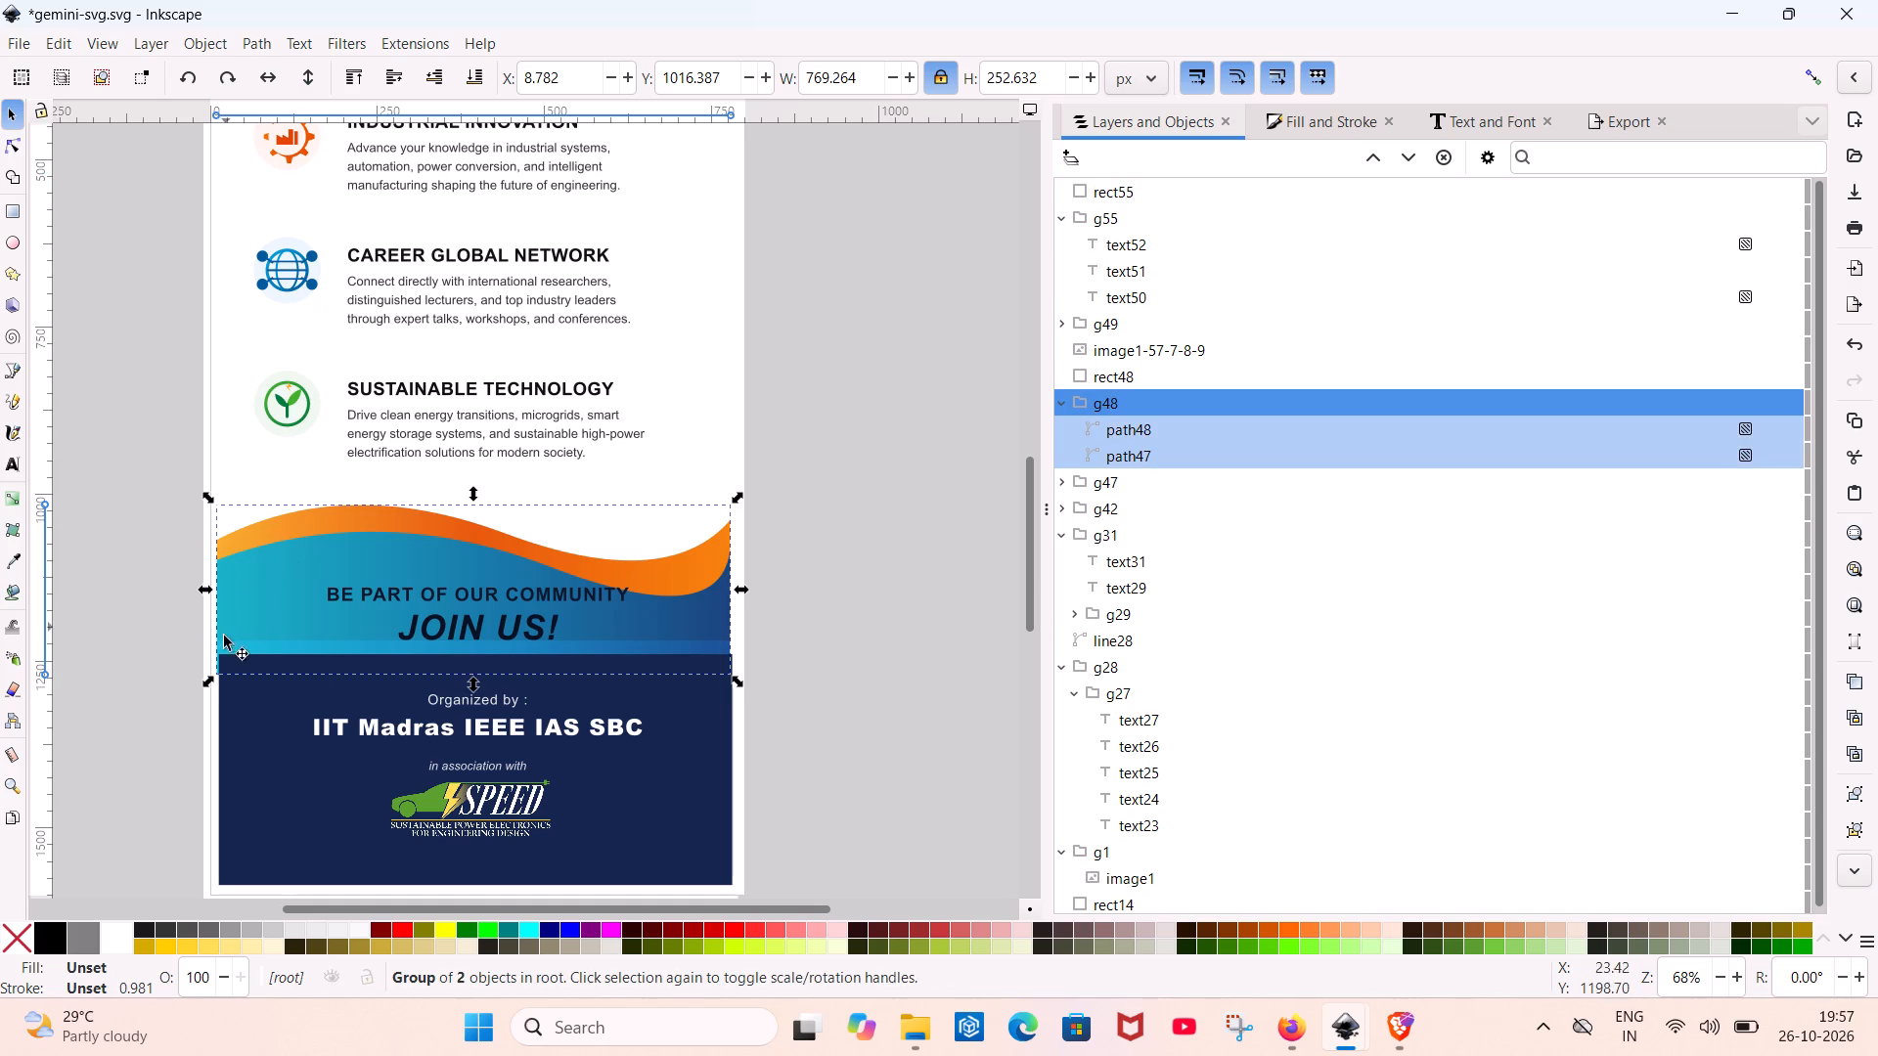
click(282, 749)
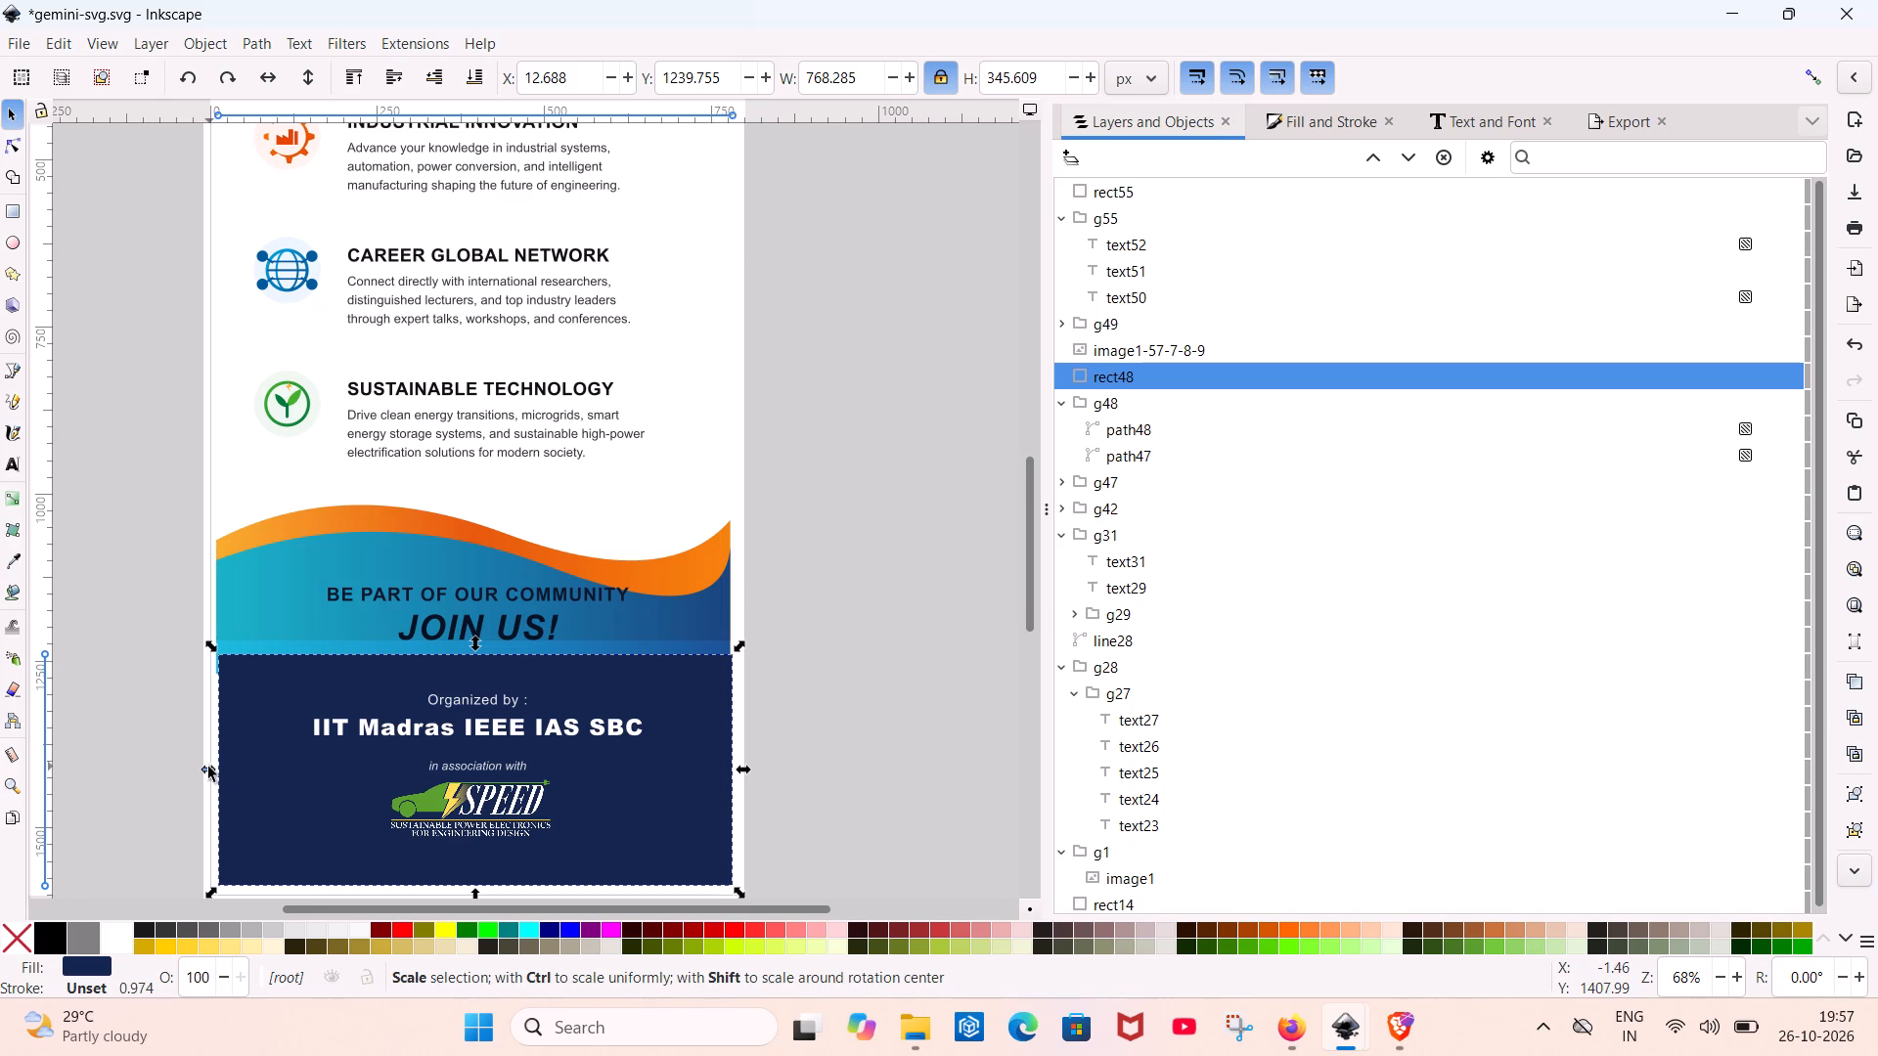
click(208, 767)
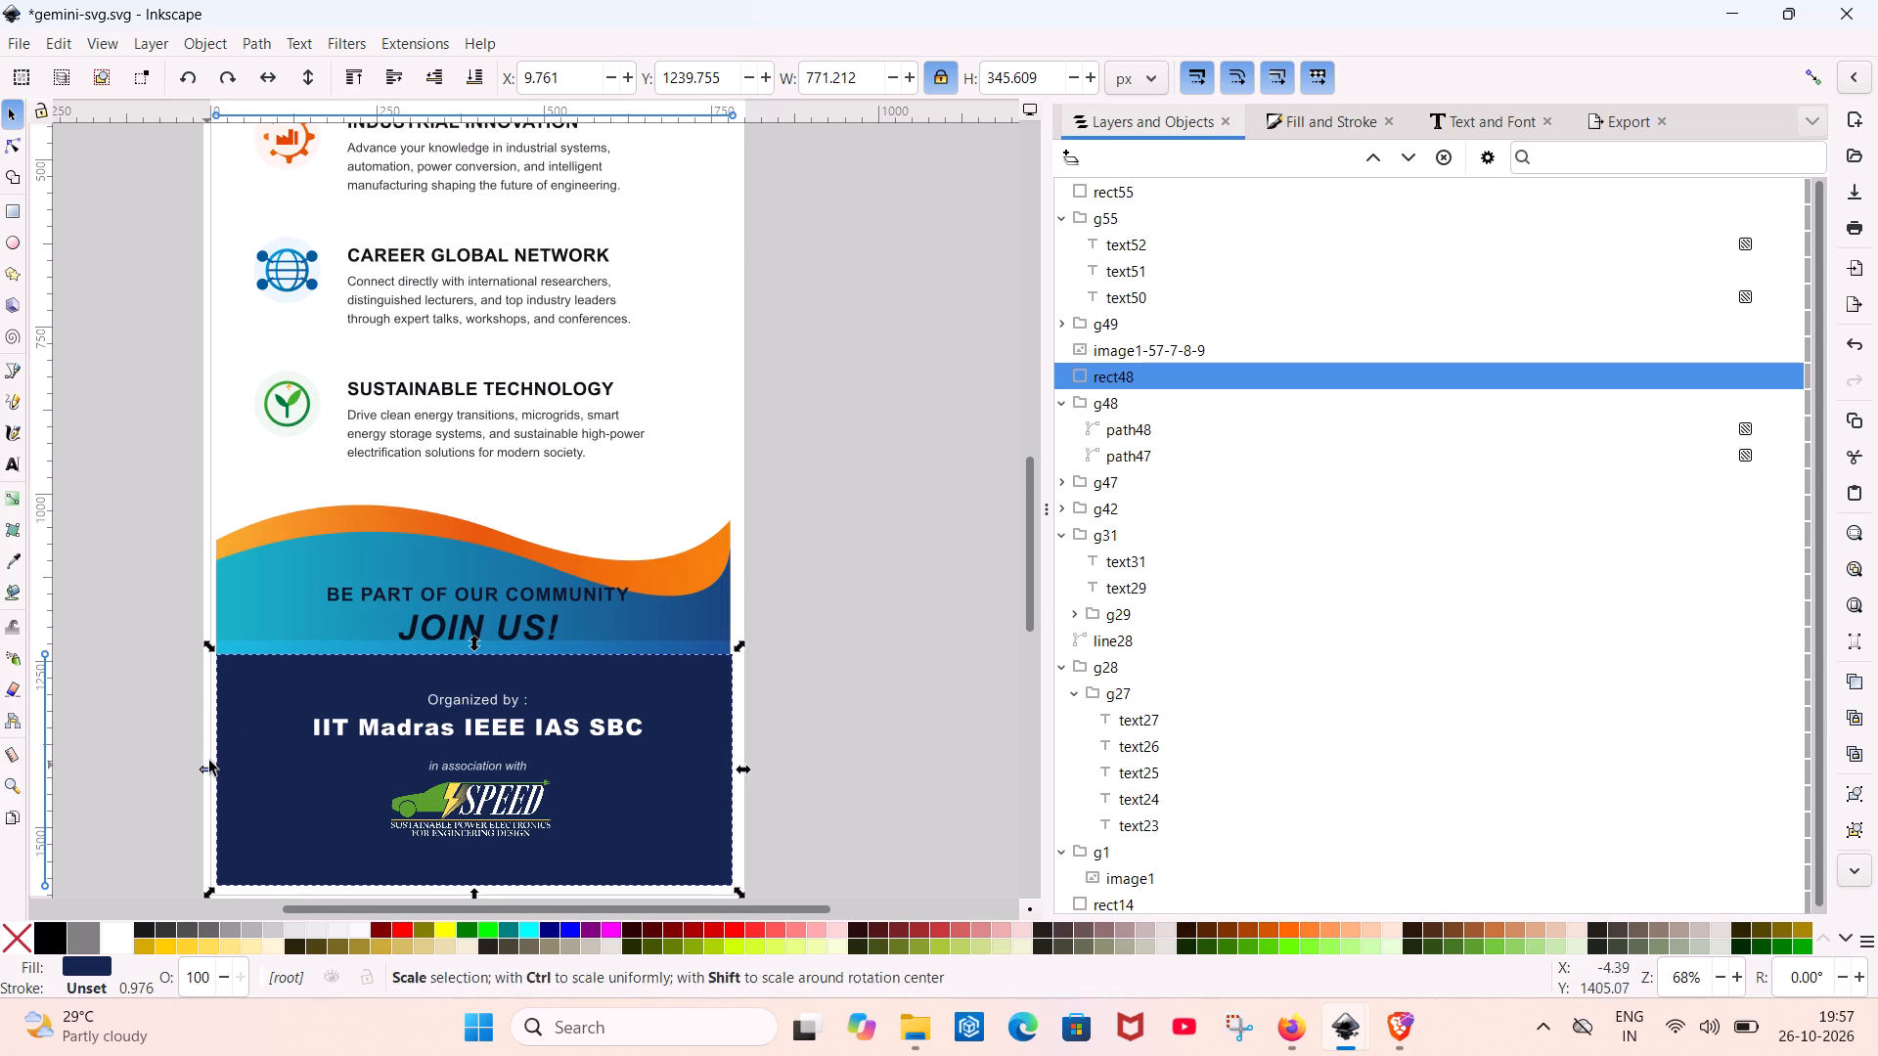
ctrl+scroll(371, 684, up, 3)
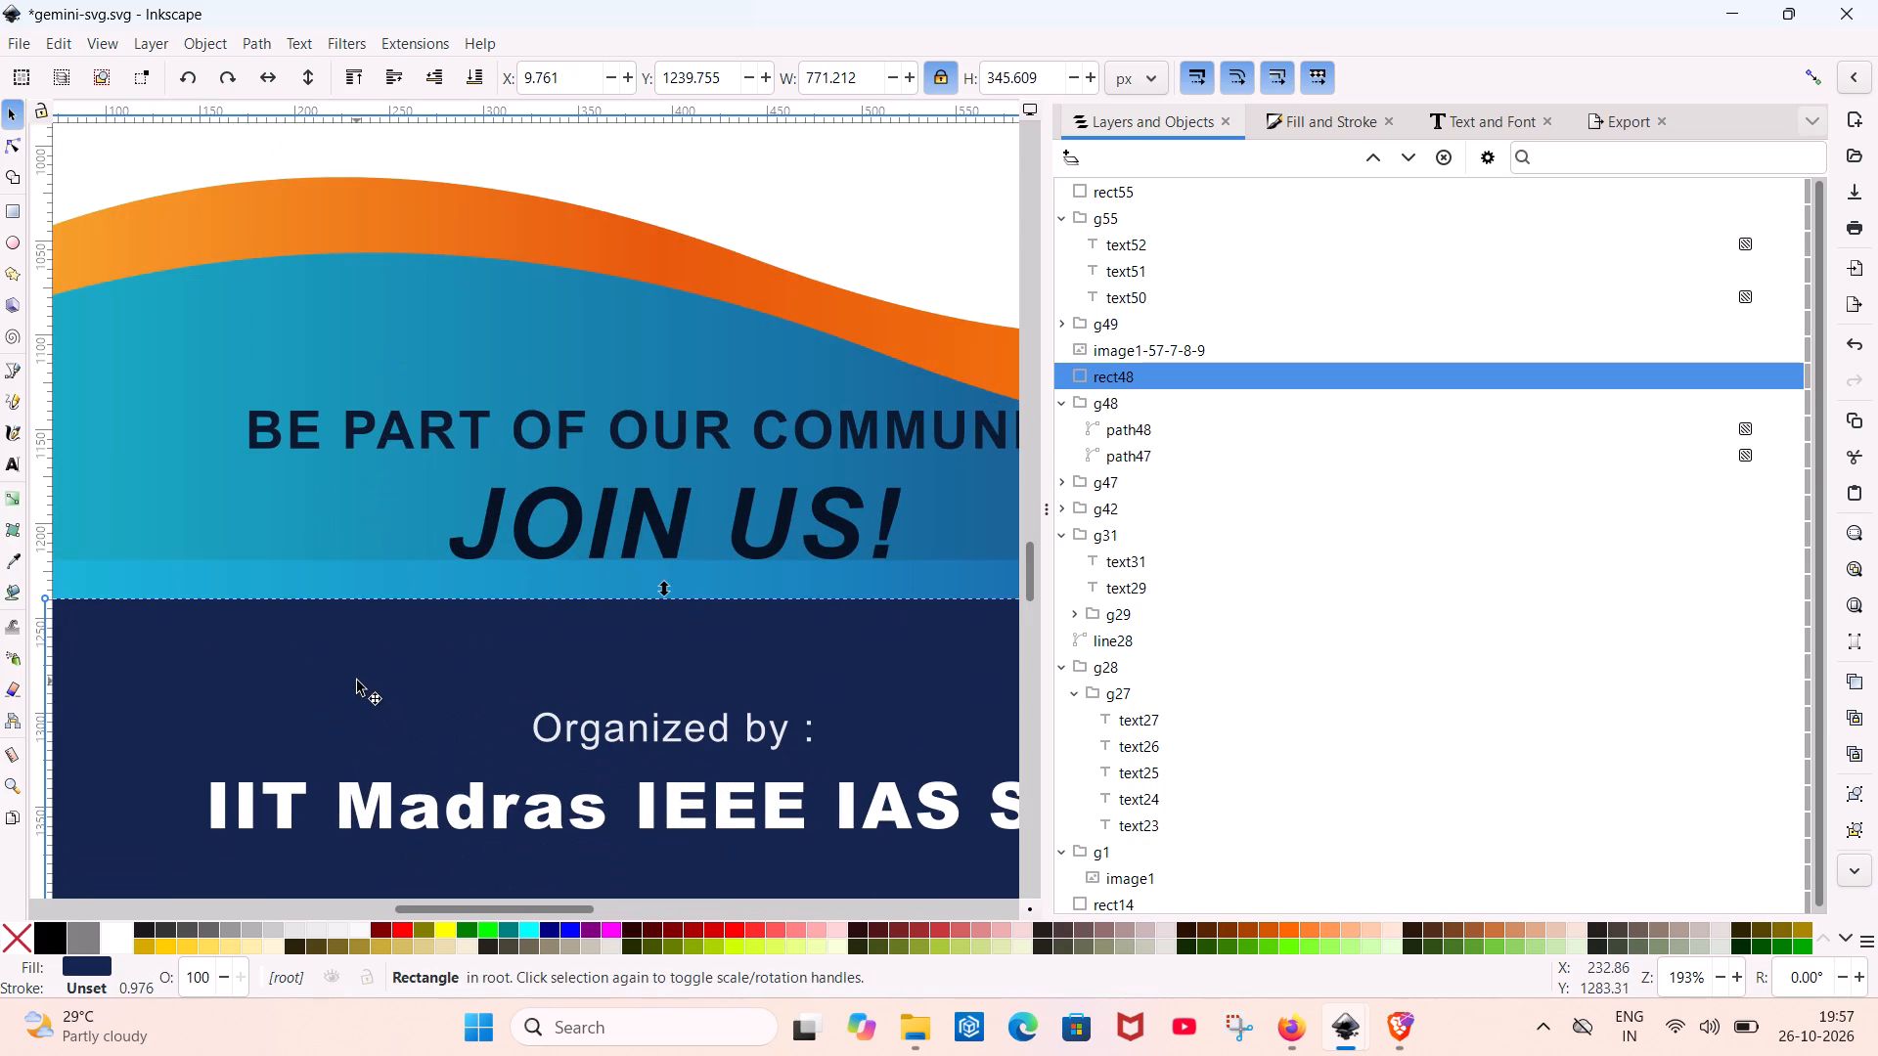
middle_drag(356, 680, 0, 541)
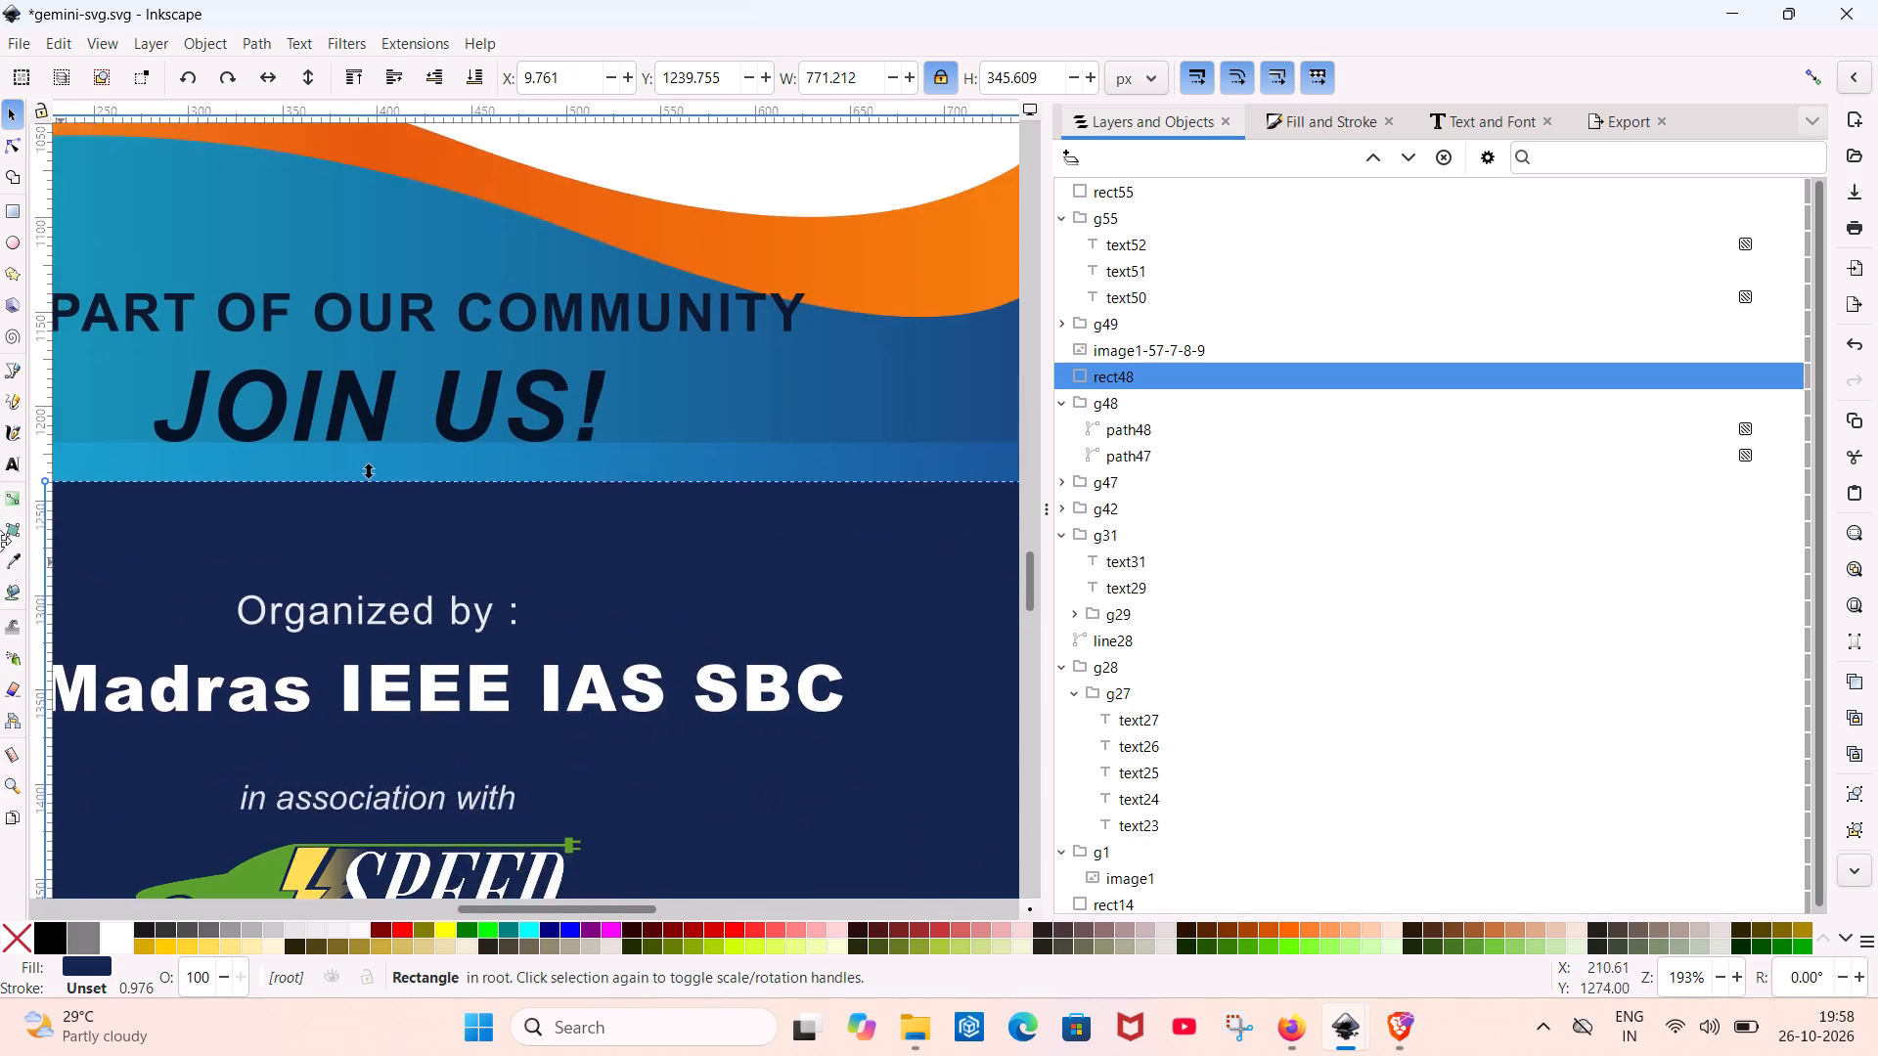
middle_drag(0, 541, 0, 488)
middle_drag(961, 616, 713, 597)
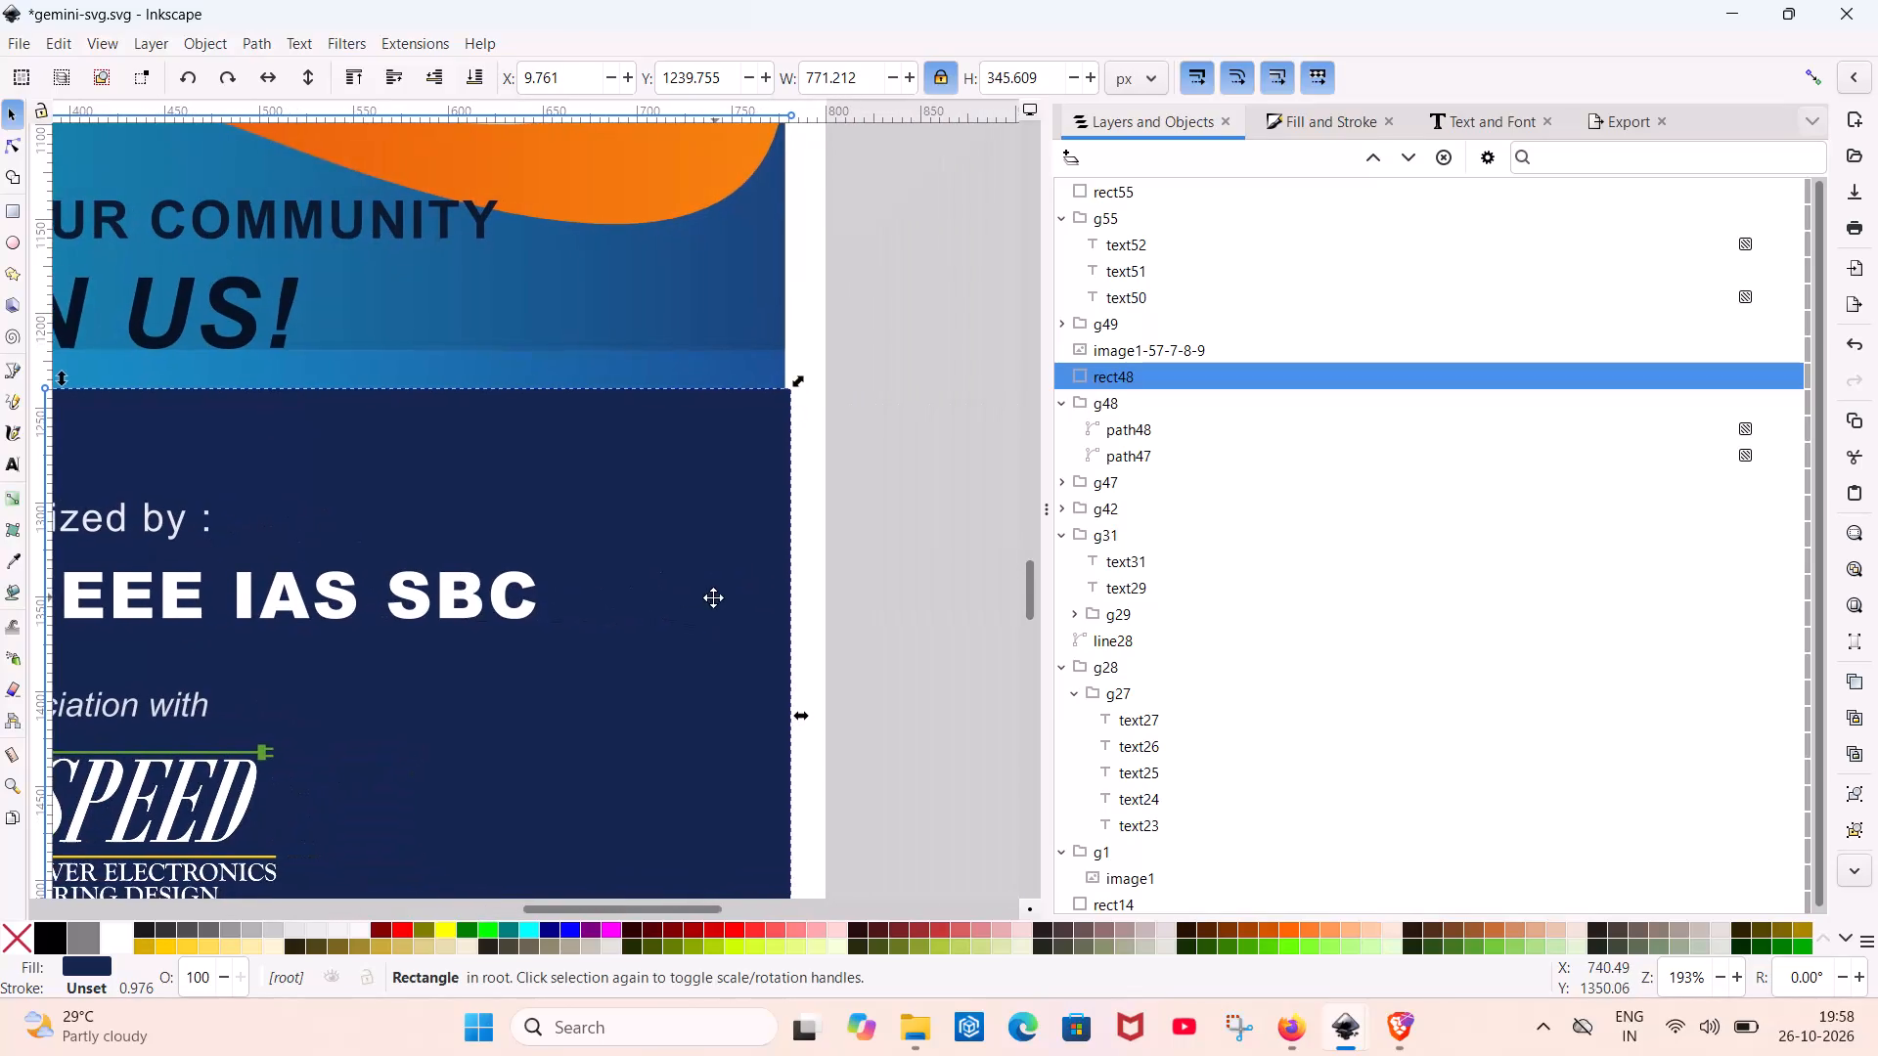
middle_drag(713, 597, 693, 596)
click(782, 720)
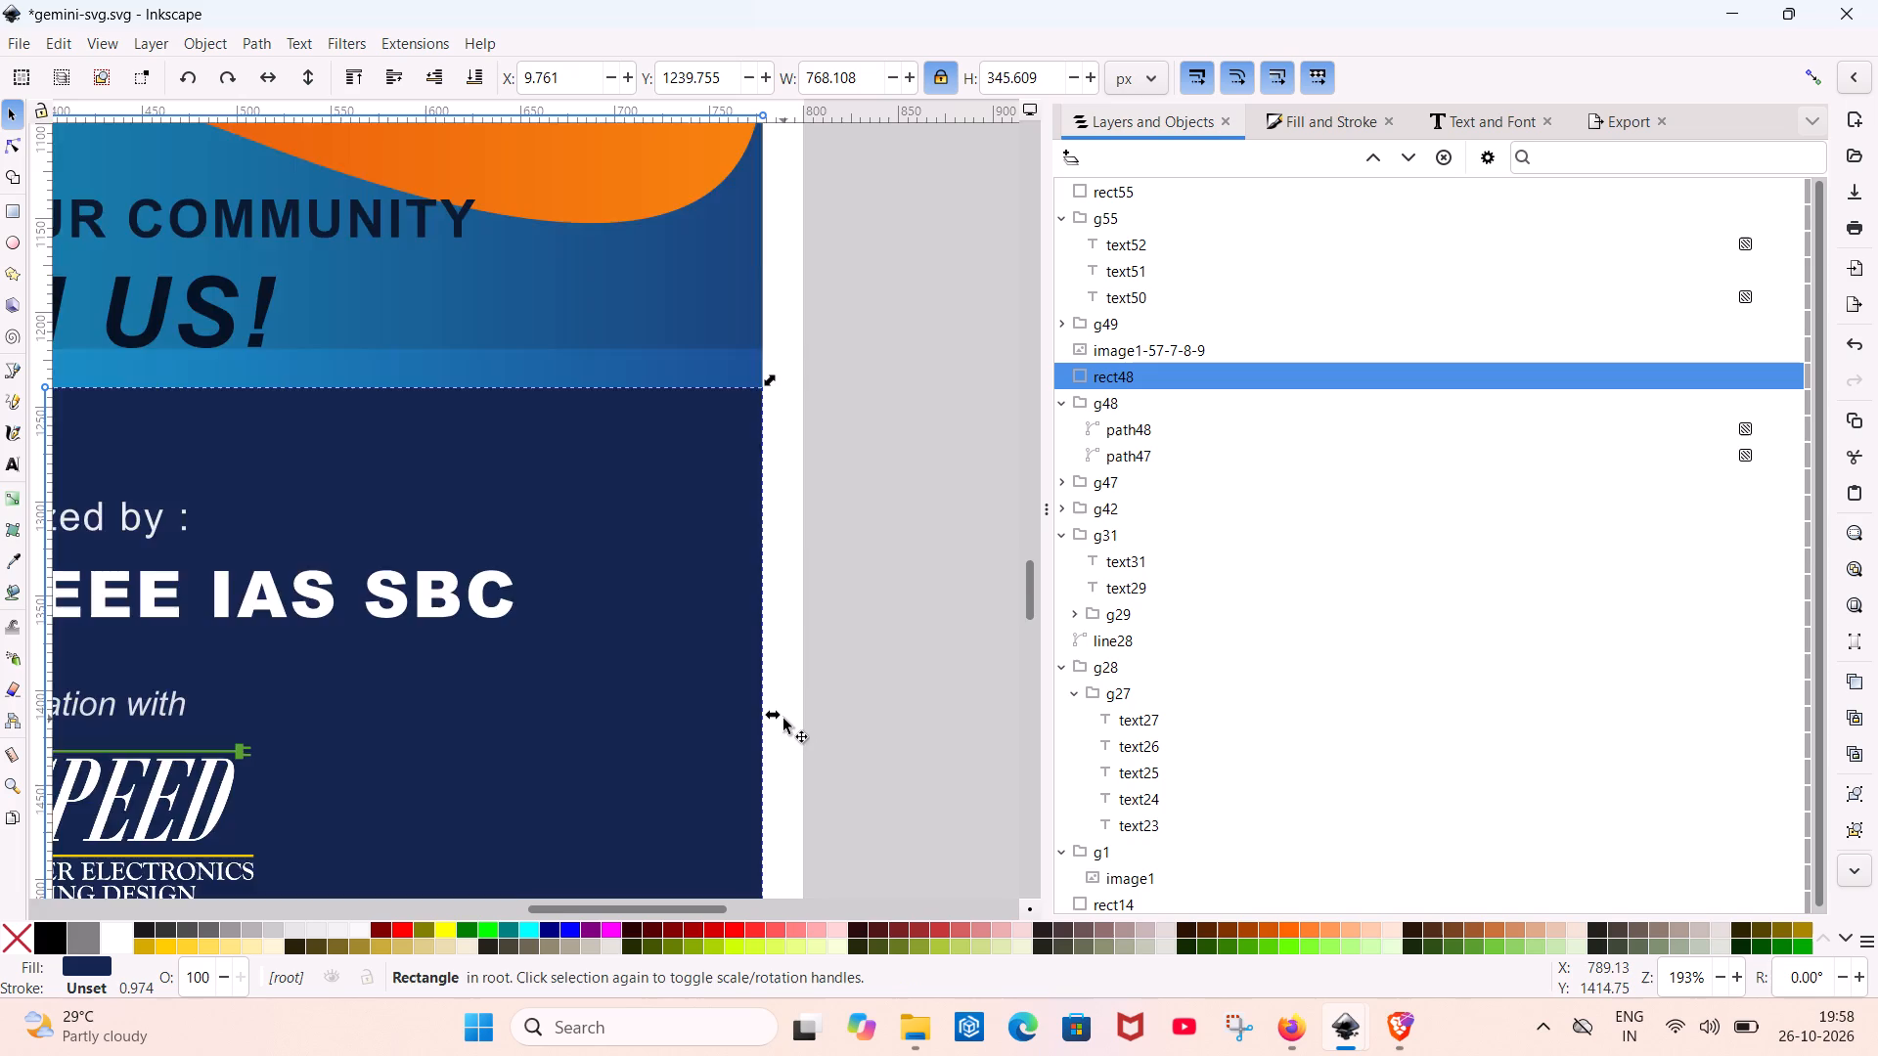
Enlarge the "BE PART OF OUR COMMUNITY / JOIN US!" text group to about 494 × 87 px, at about X 160, Y 1128 px.
scroll(783, 719, up, 5)
ctrl+scroll(779, 693, down, 2)
scroll(779, 691, down, 1)
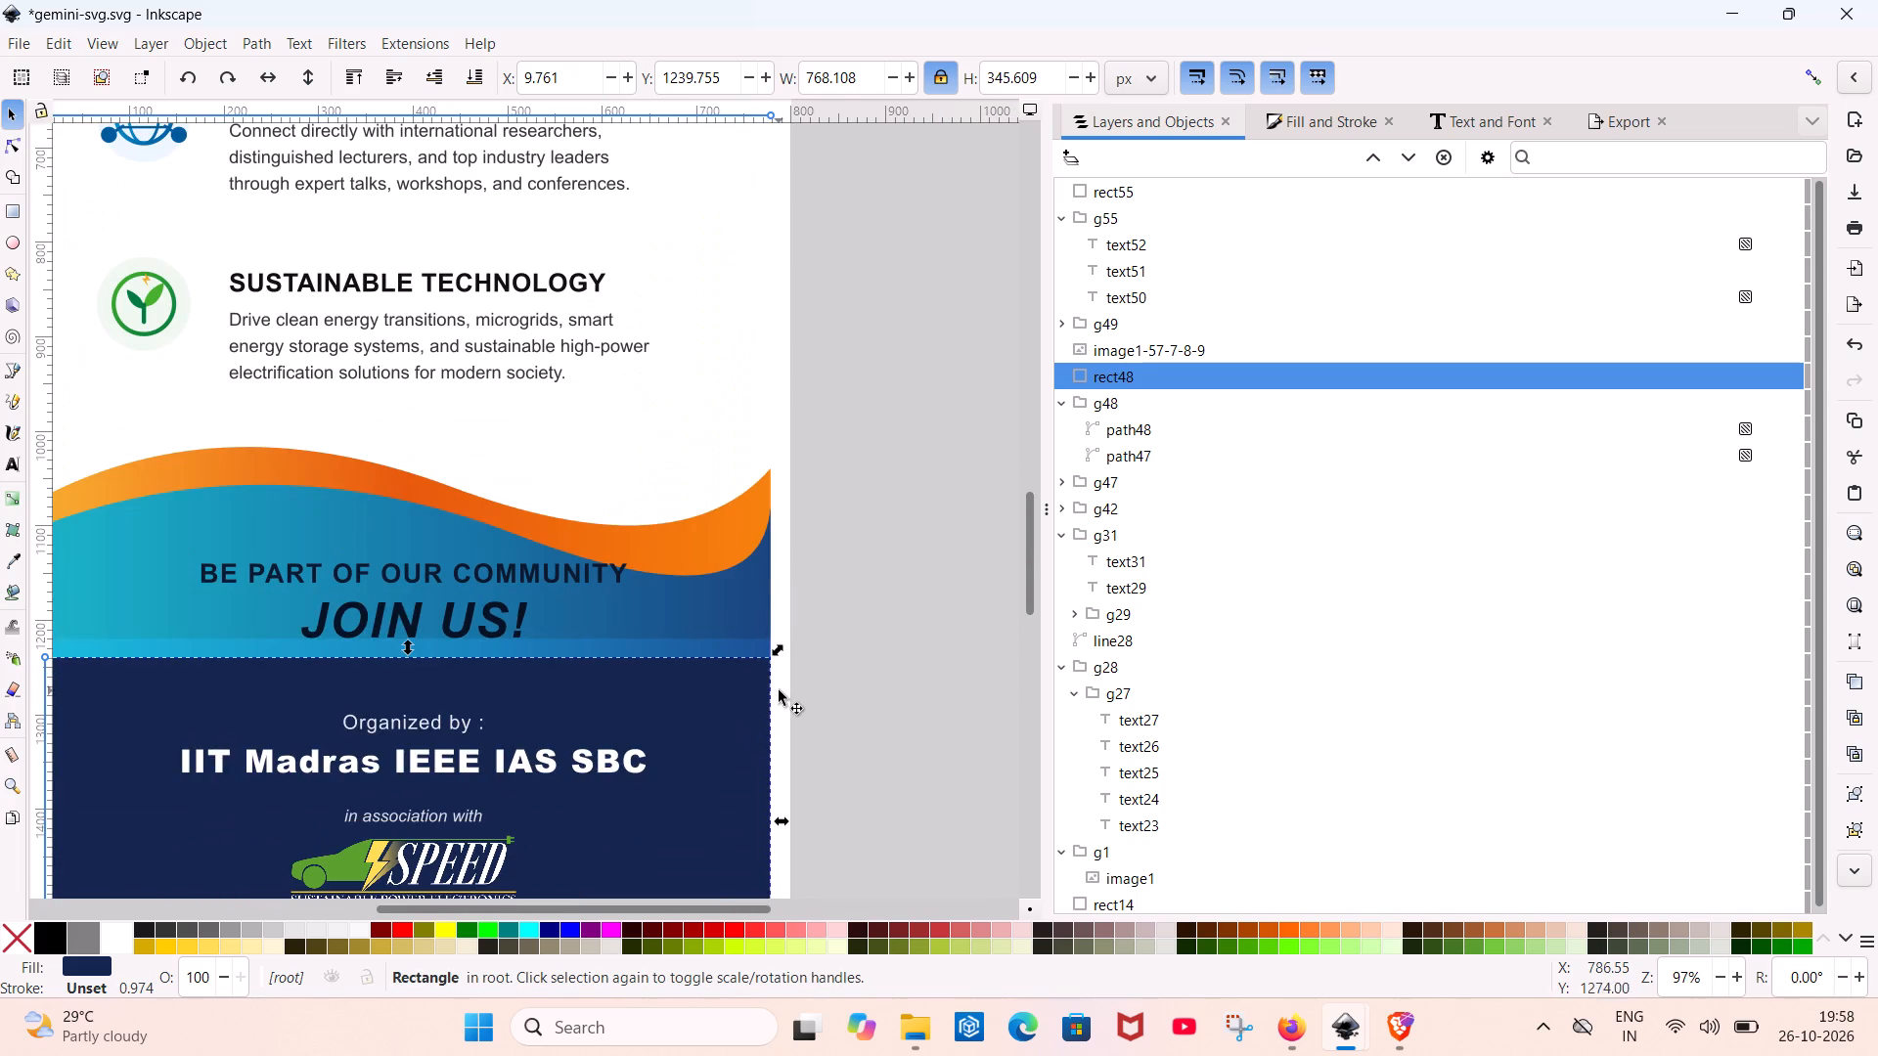
scroll(776, 675, up, 1)
click(436, 659)
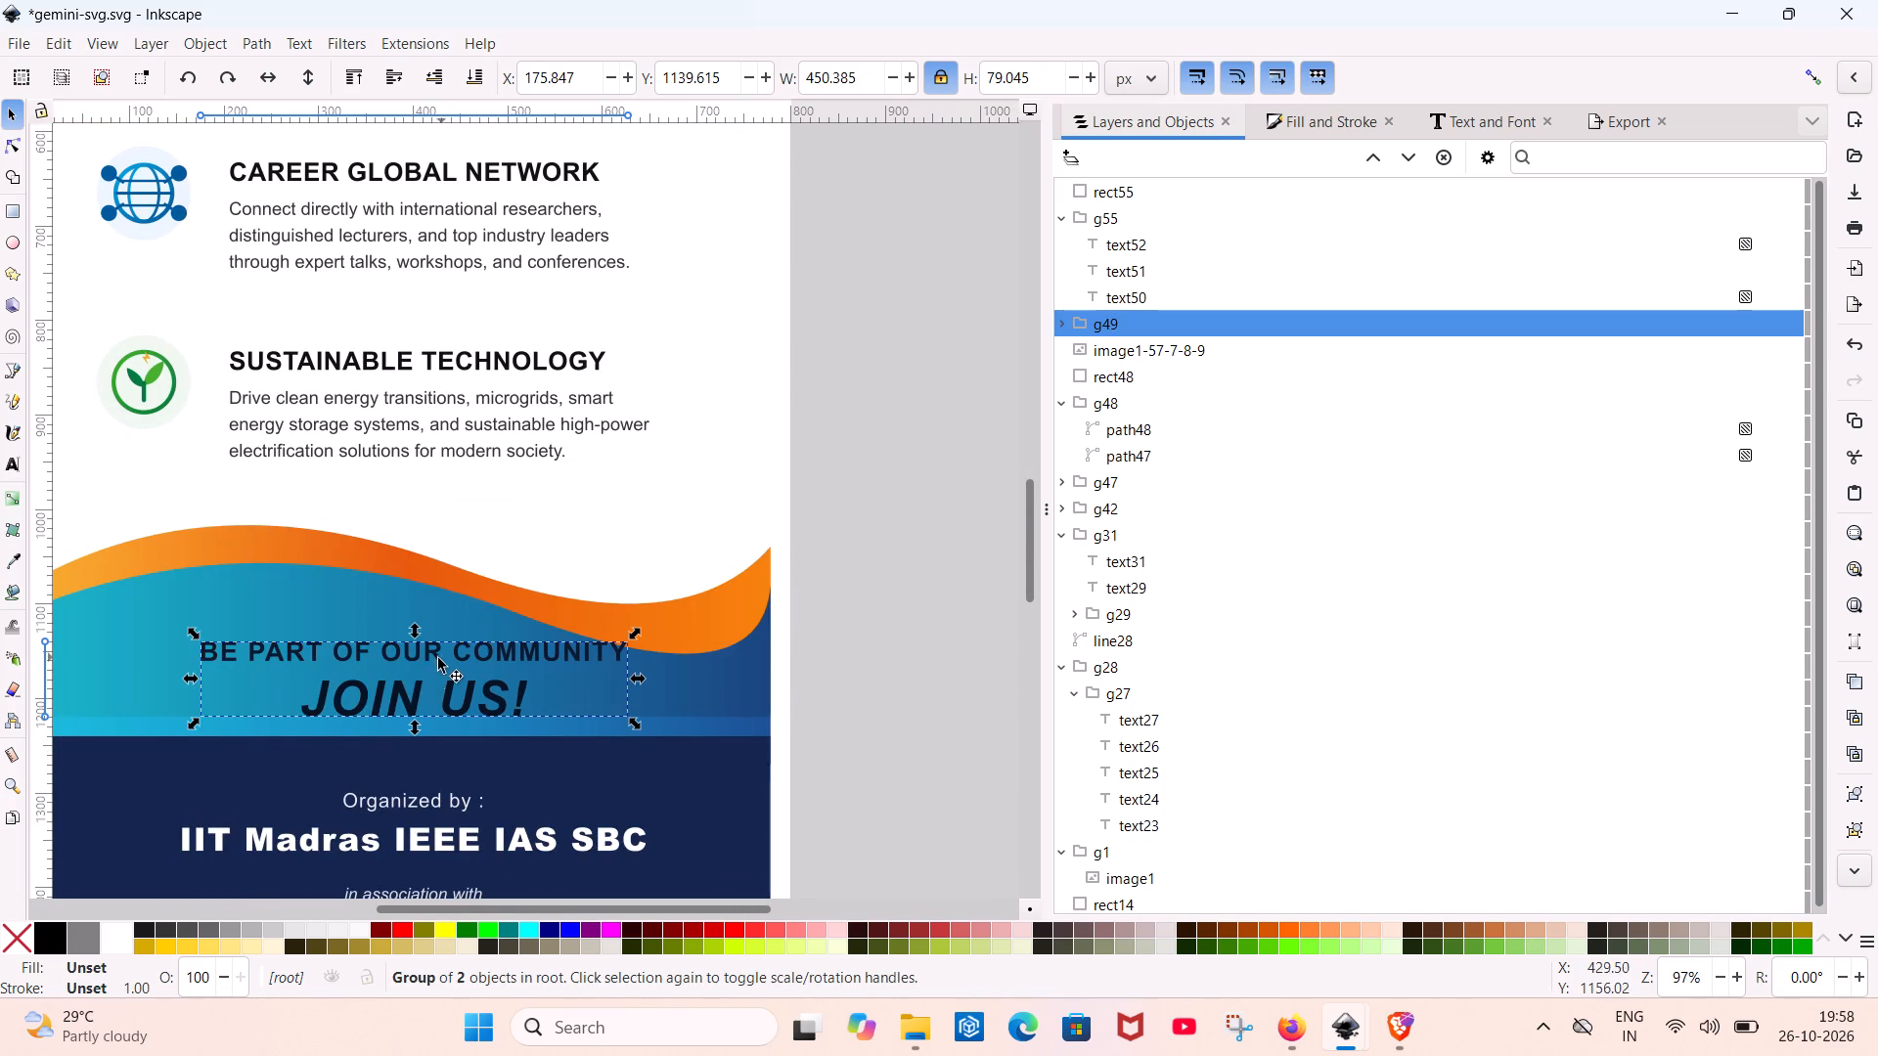
drag(300, 715, 267, 701)
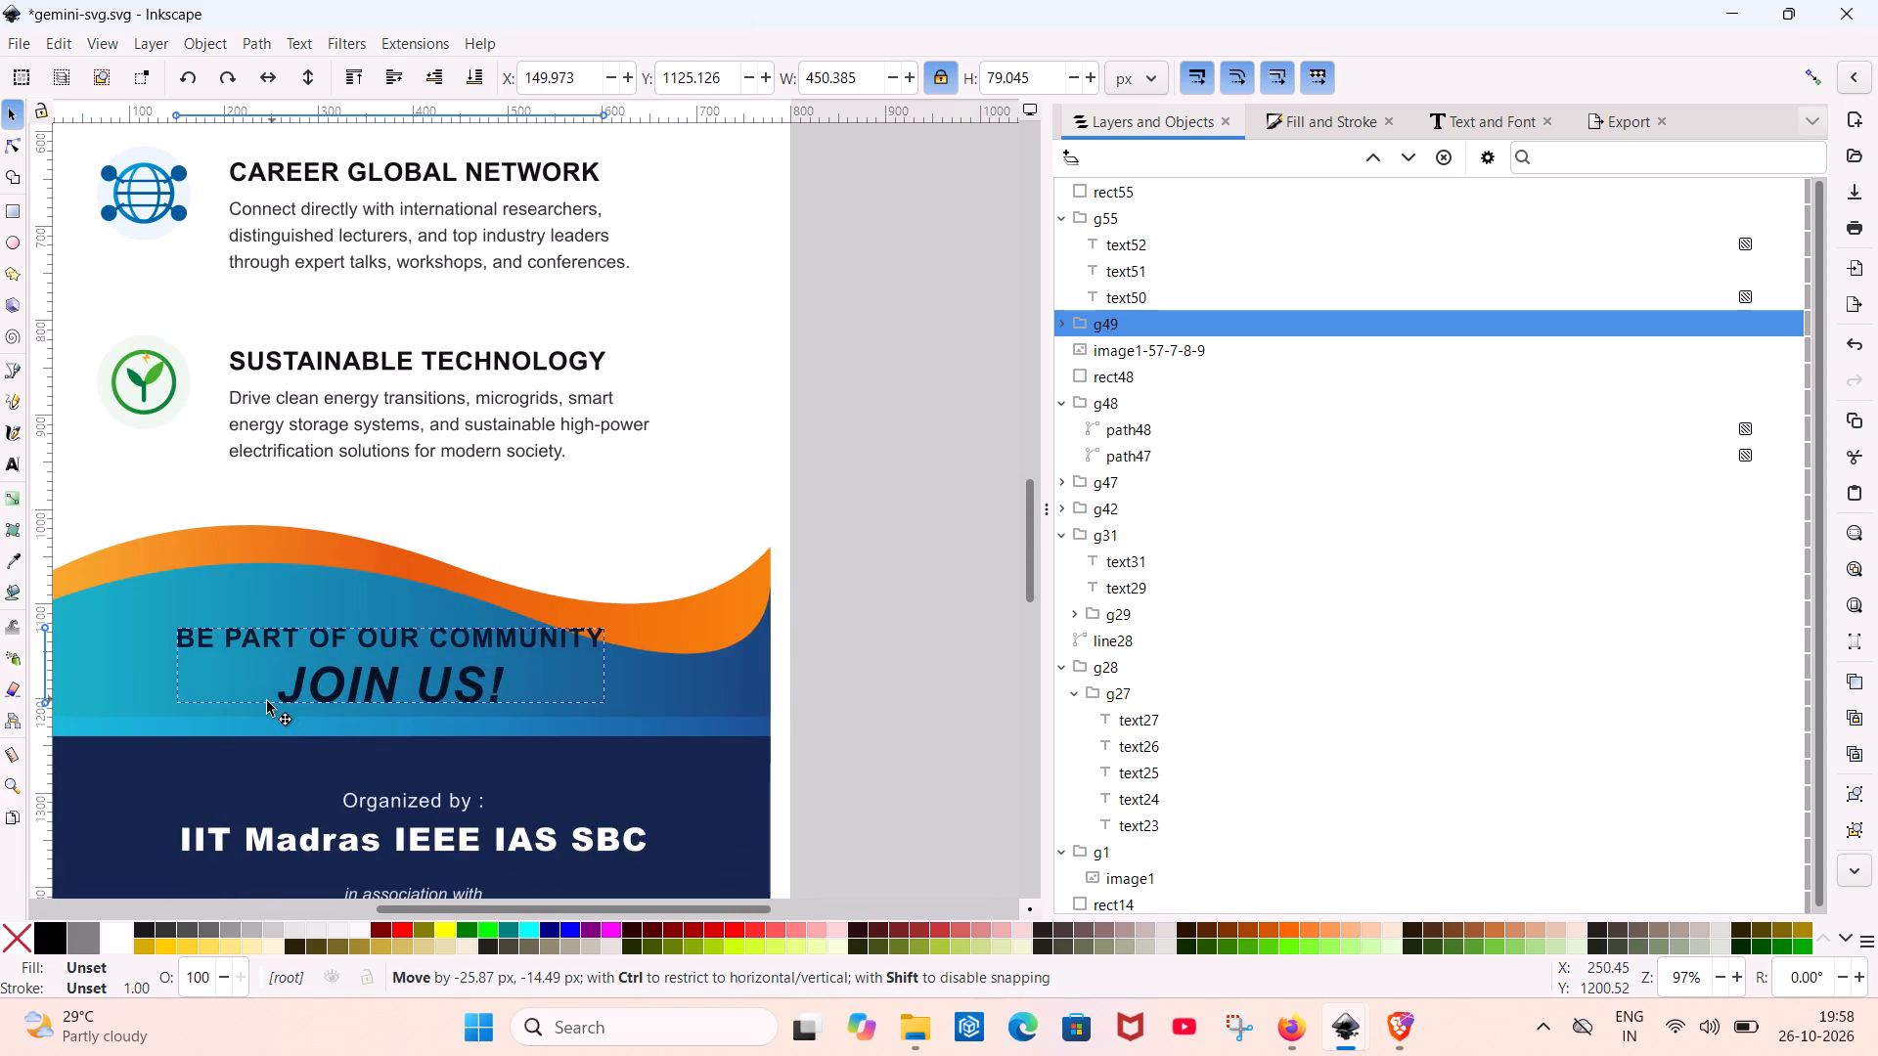
drag(267, 701, 288, 708)
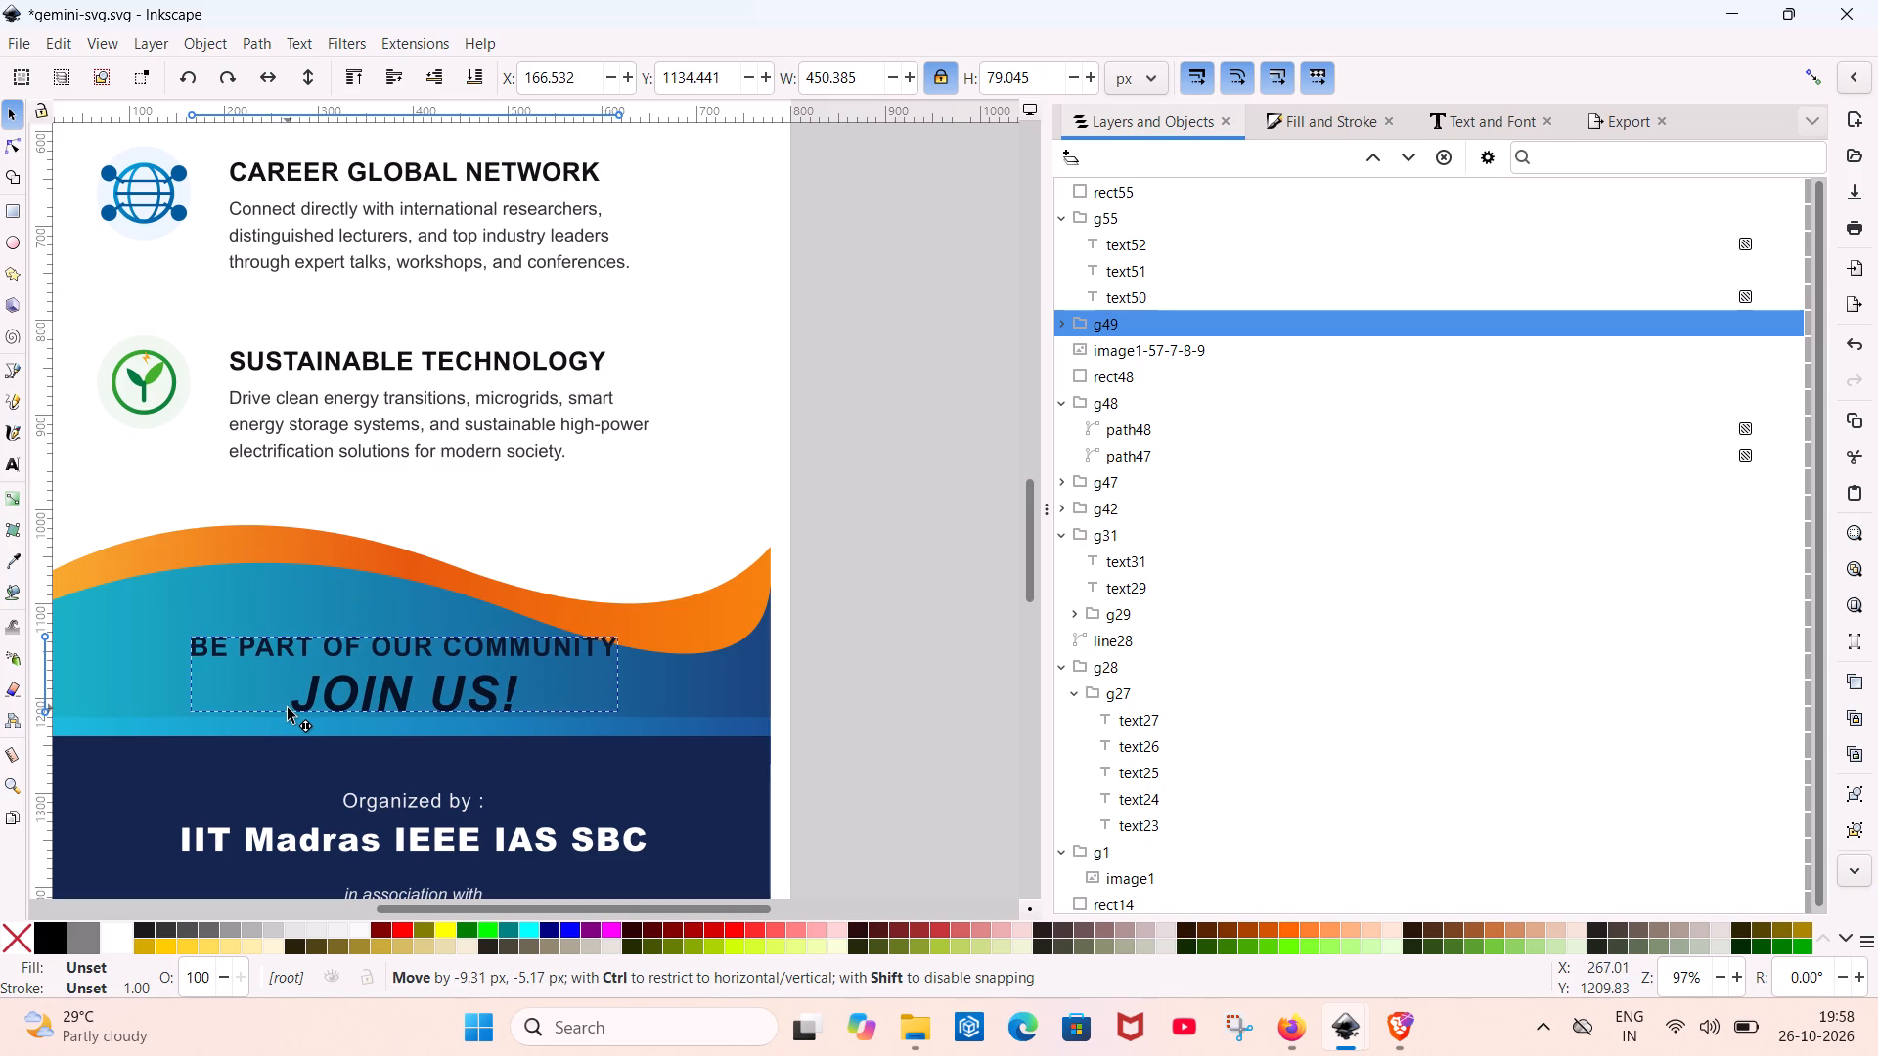
drag(288, 708, 287, 717)
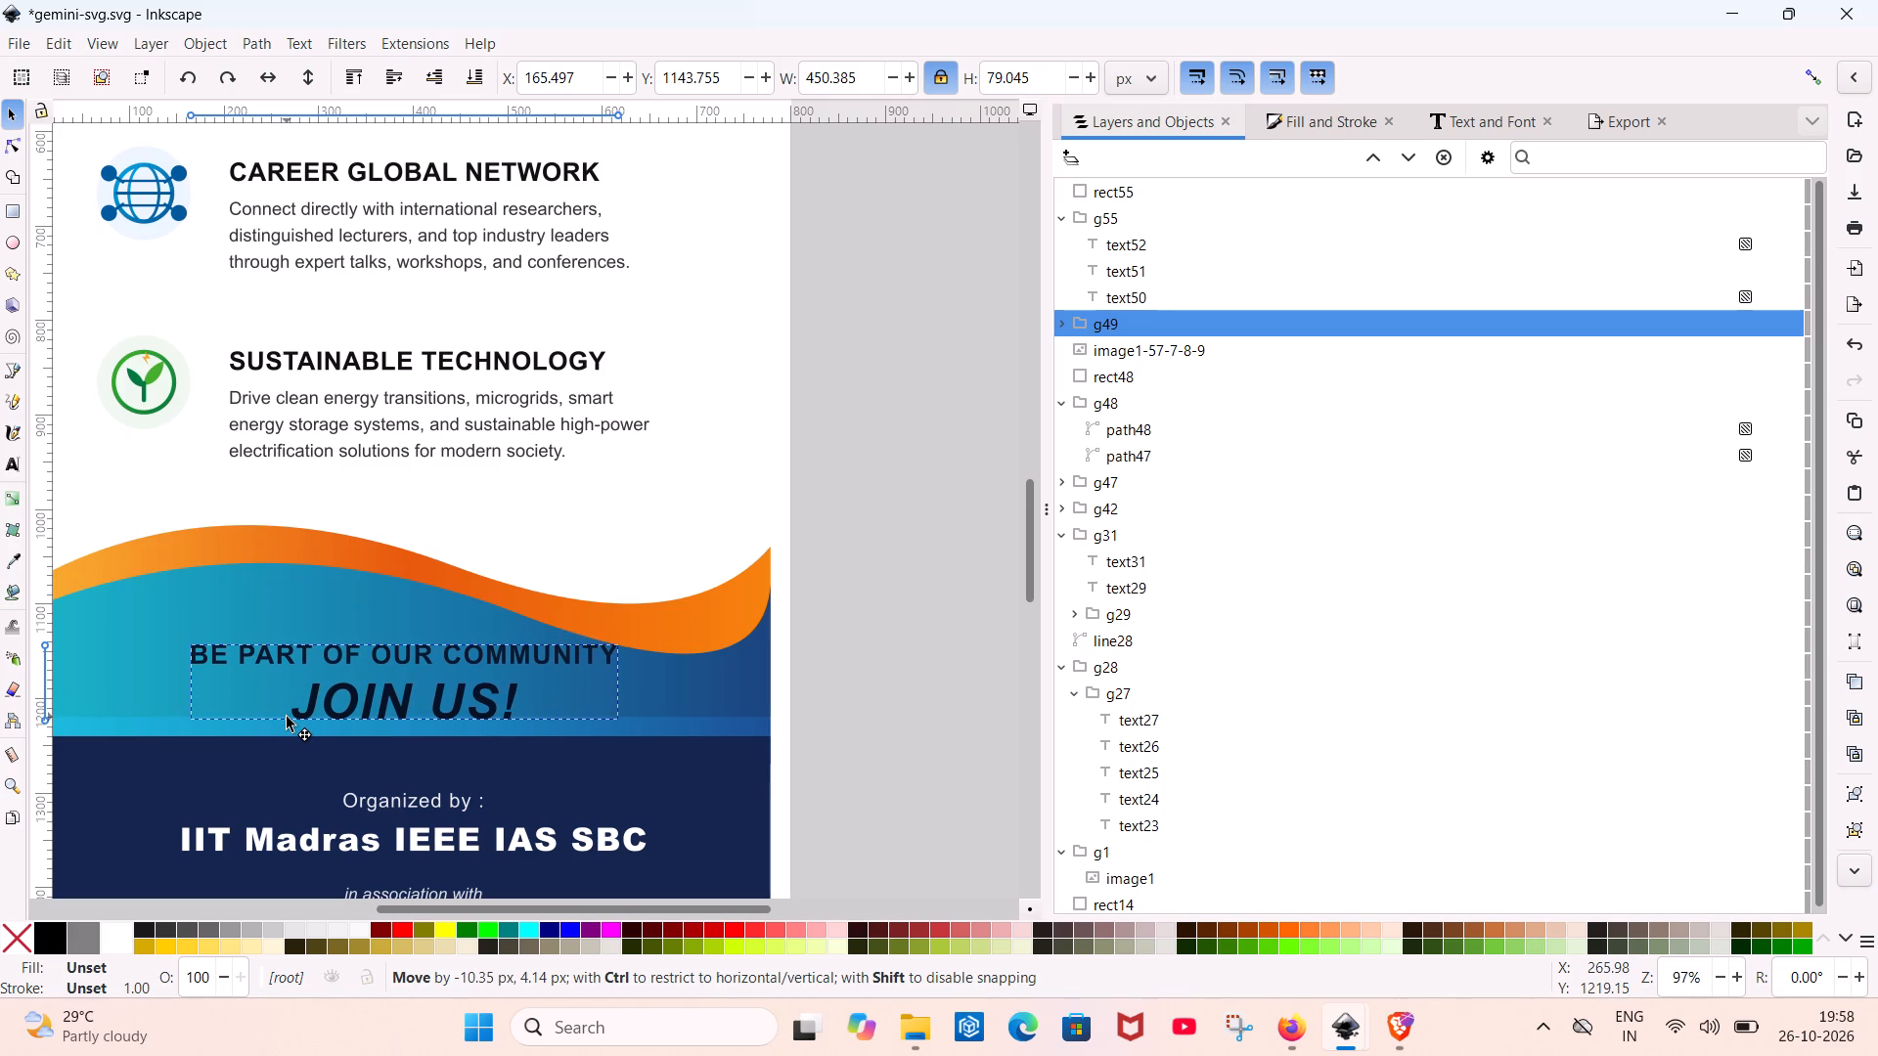
drag(287, 717, 284, 713)
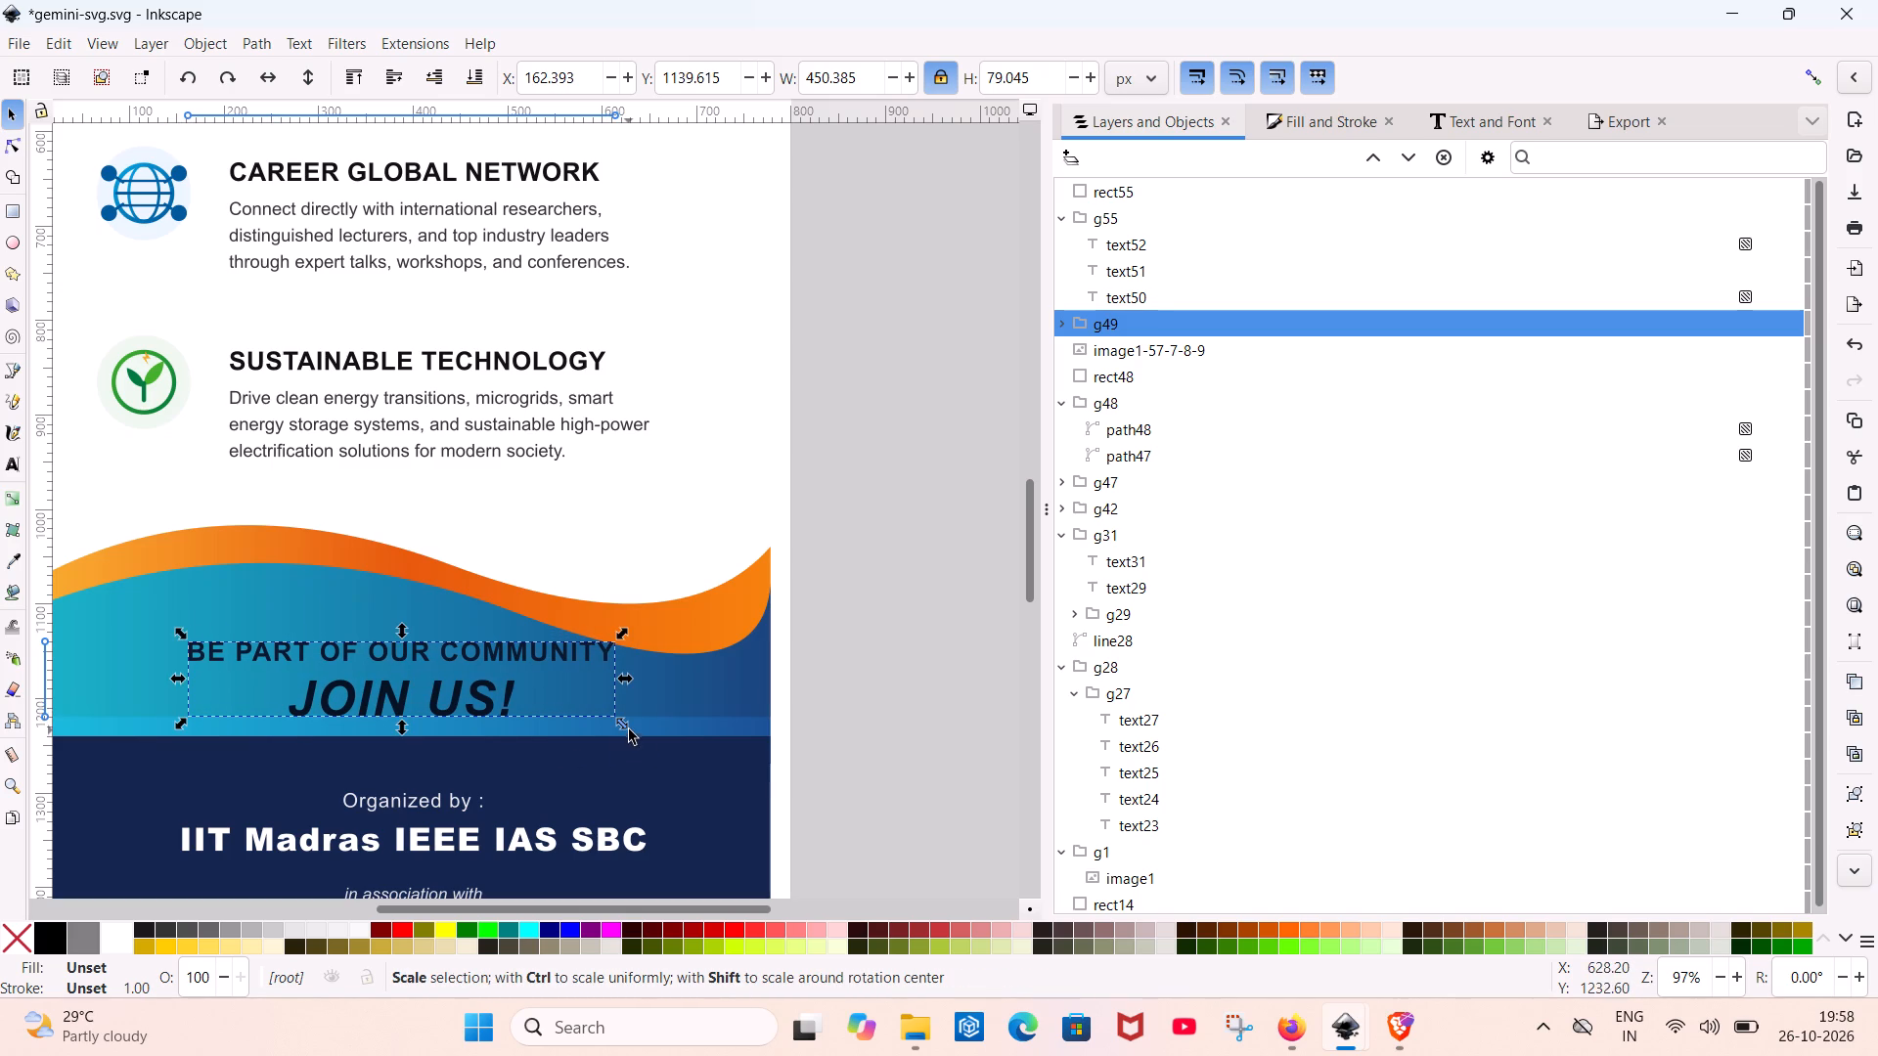
drag(628, 726, 642, 742)
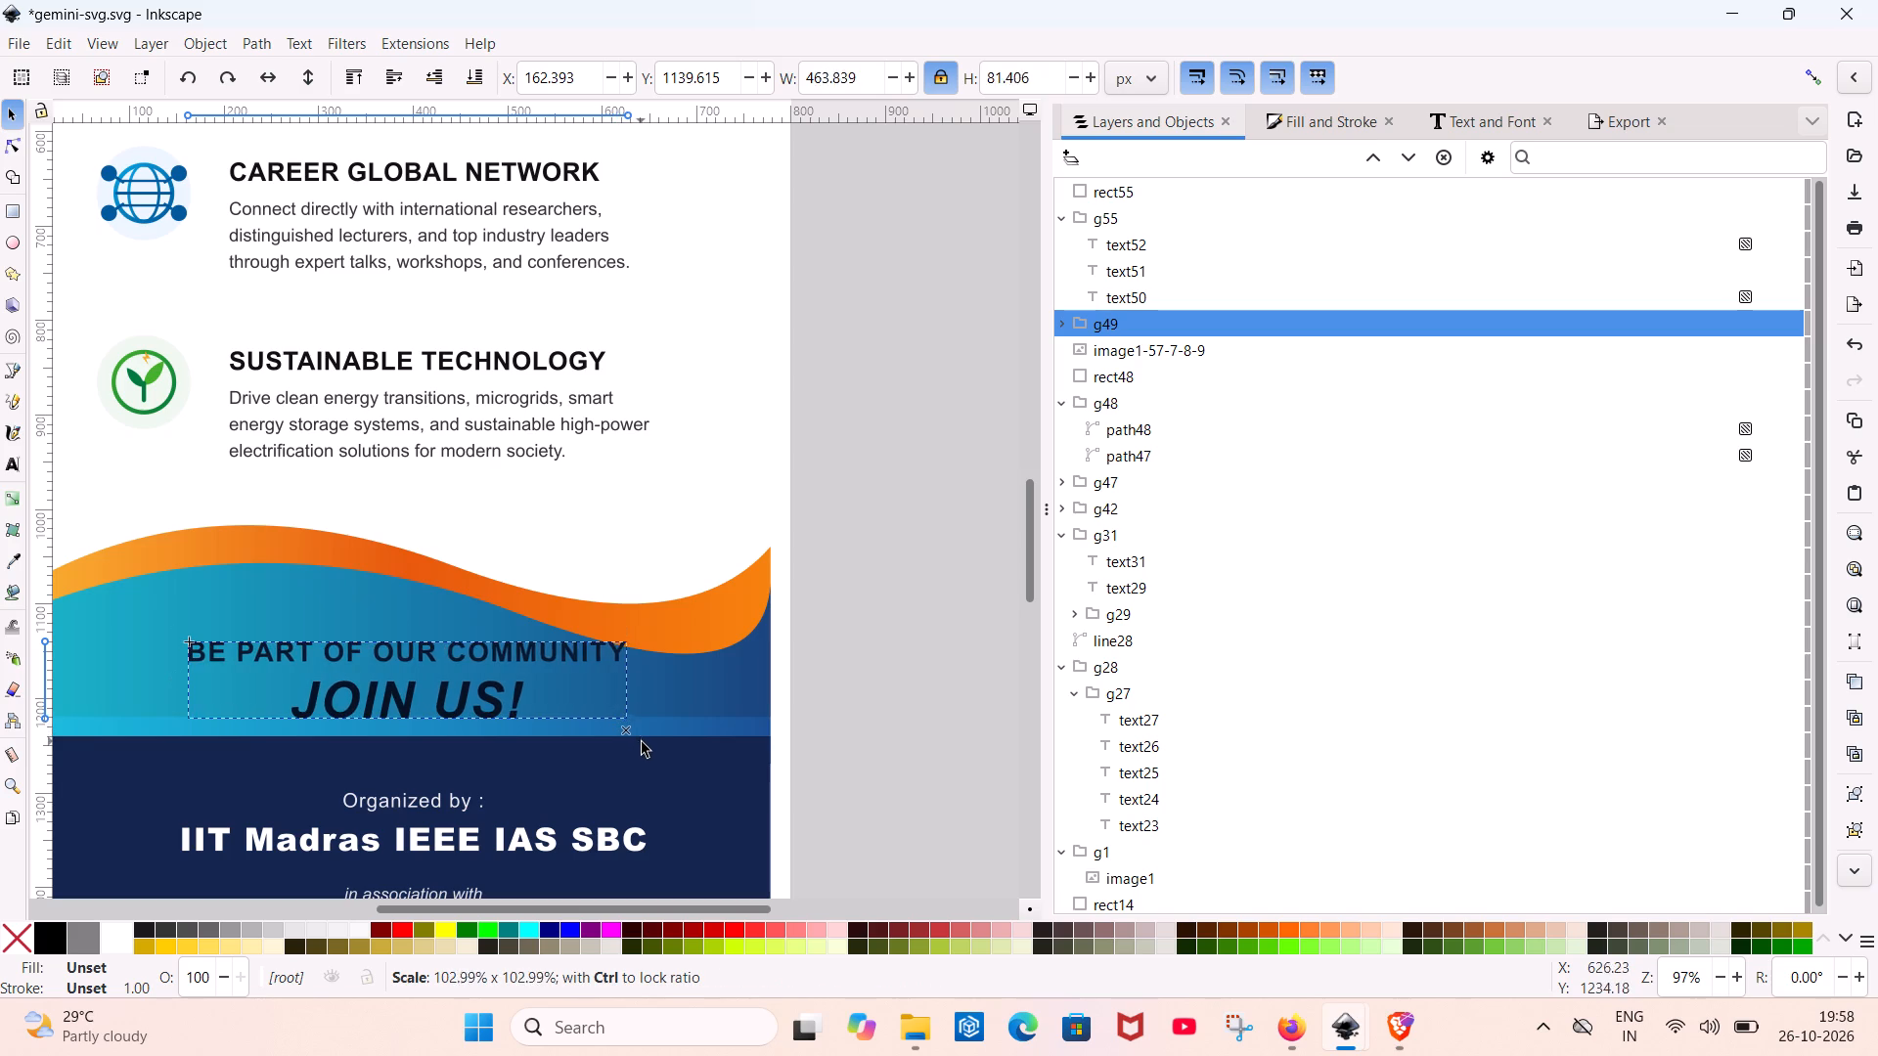
drag(642, 742, 669, 745)
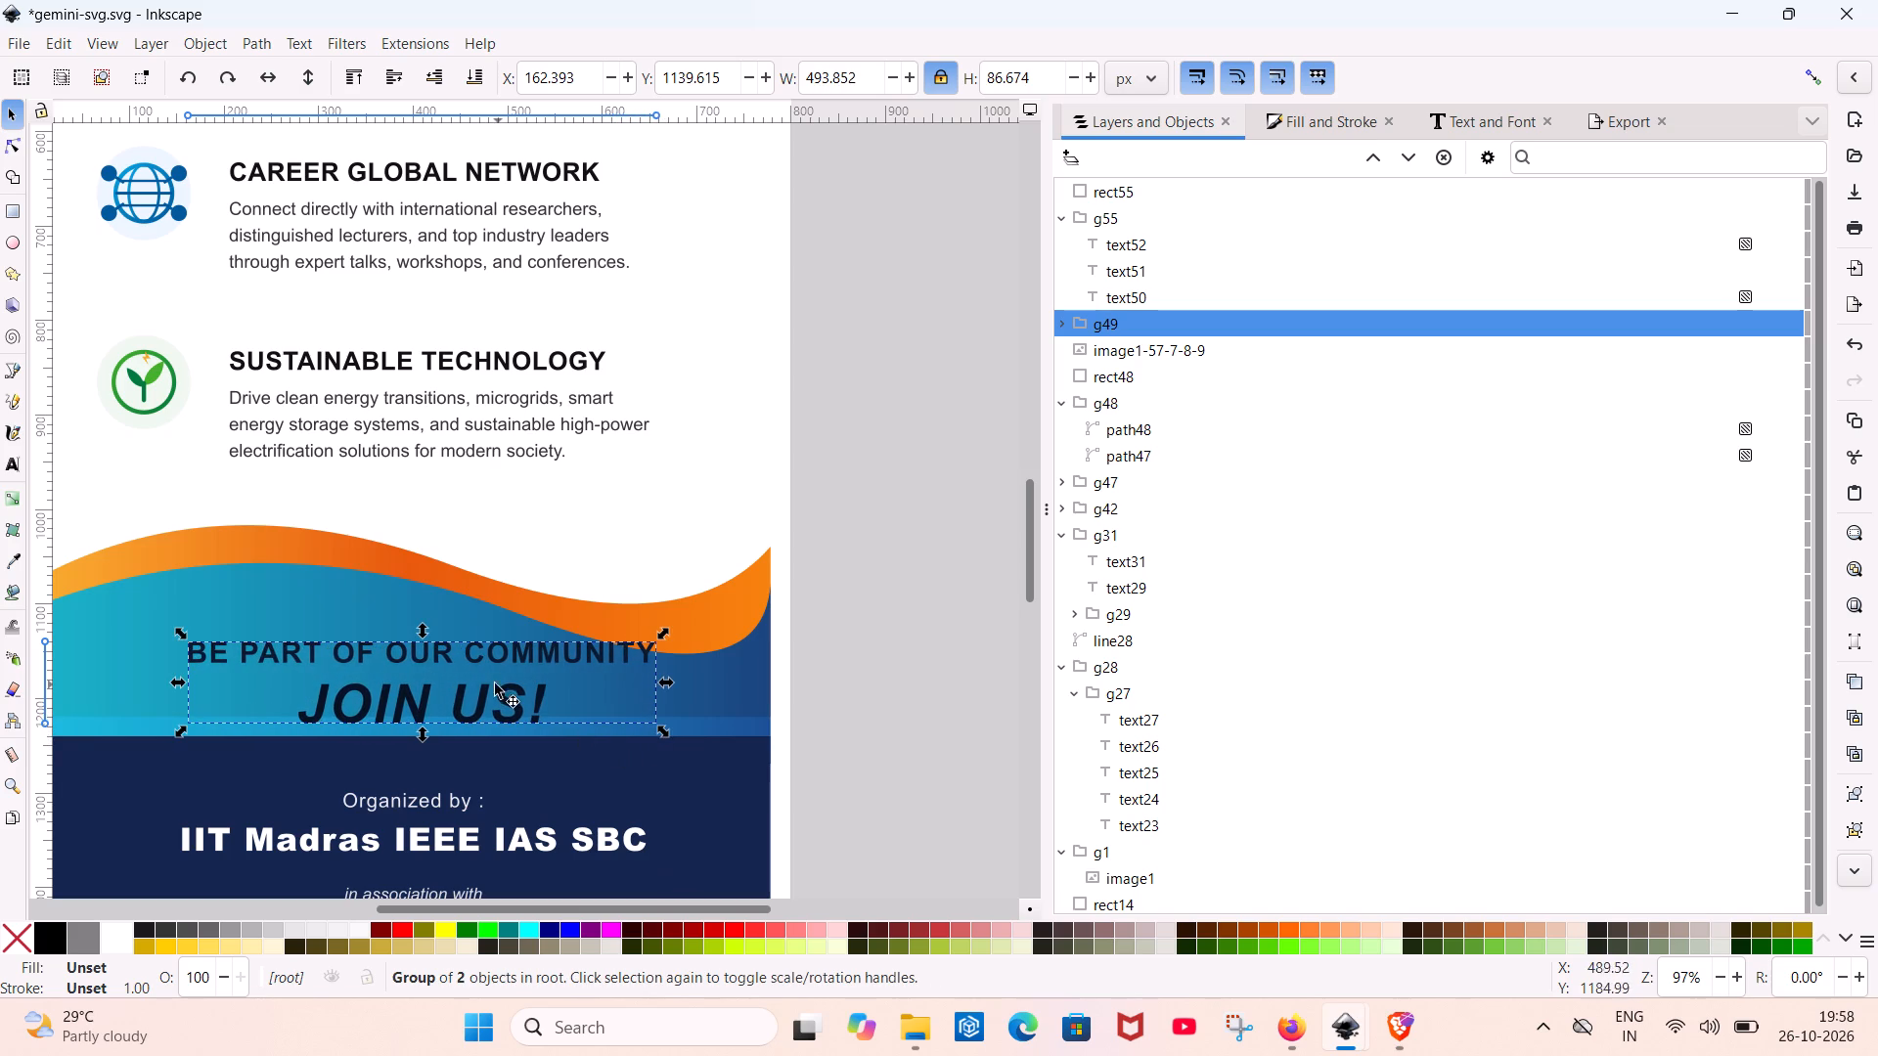
drag(463, 724, 456, 724)
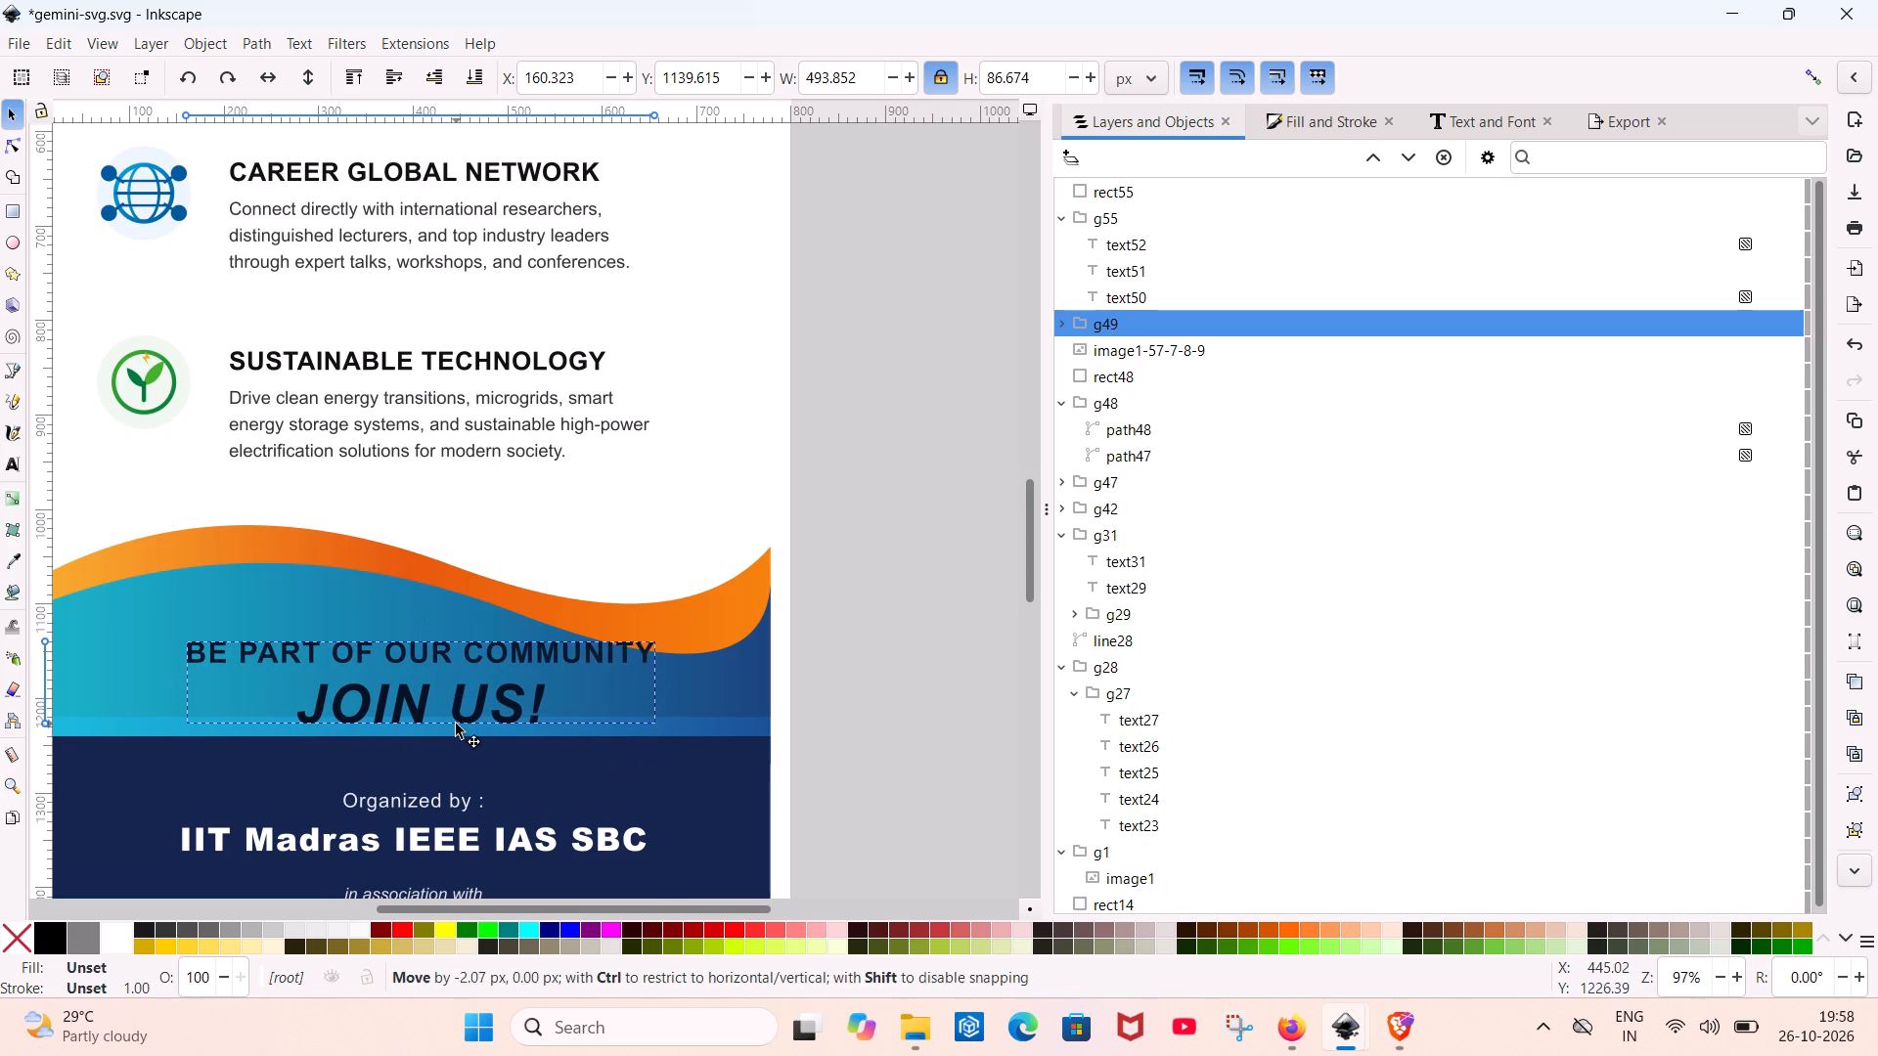
drag(456, 724, 460, 717)
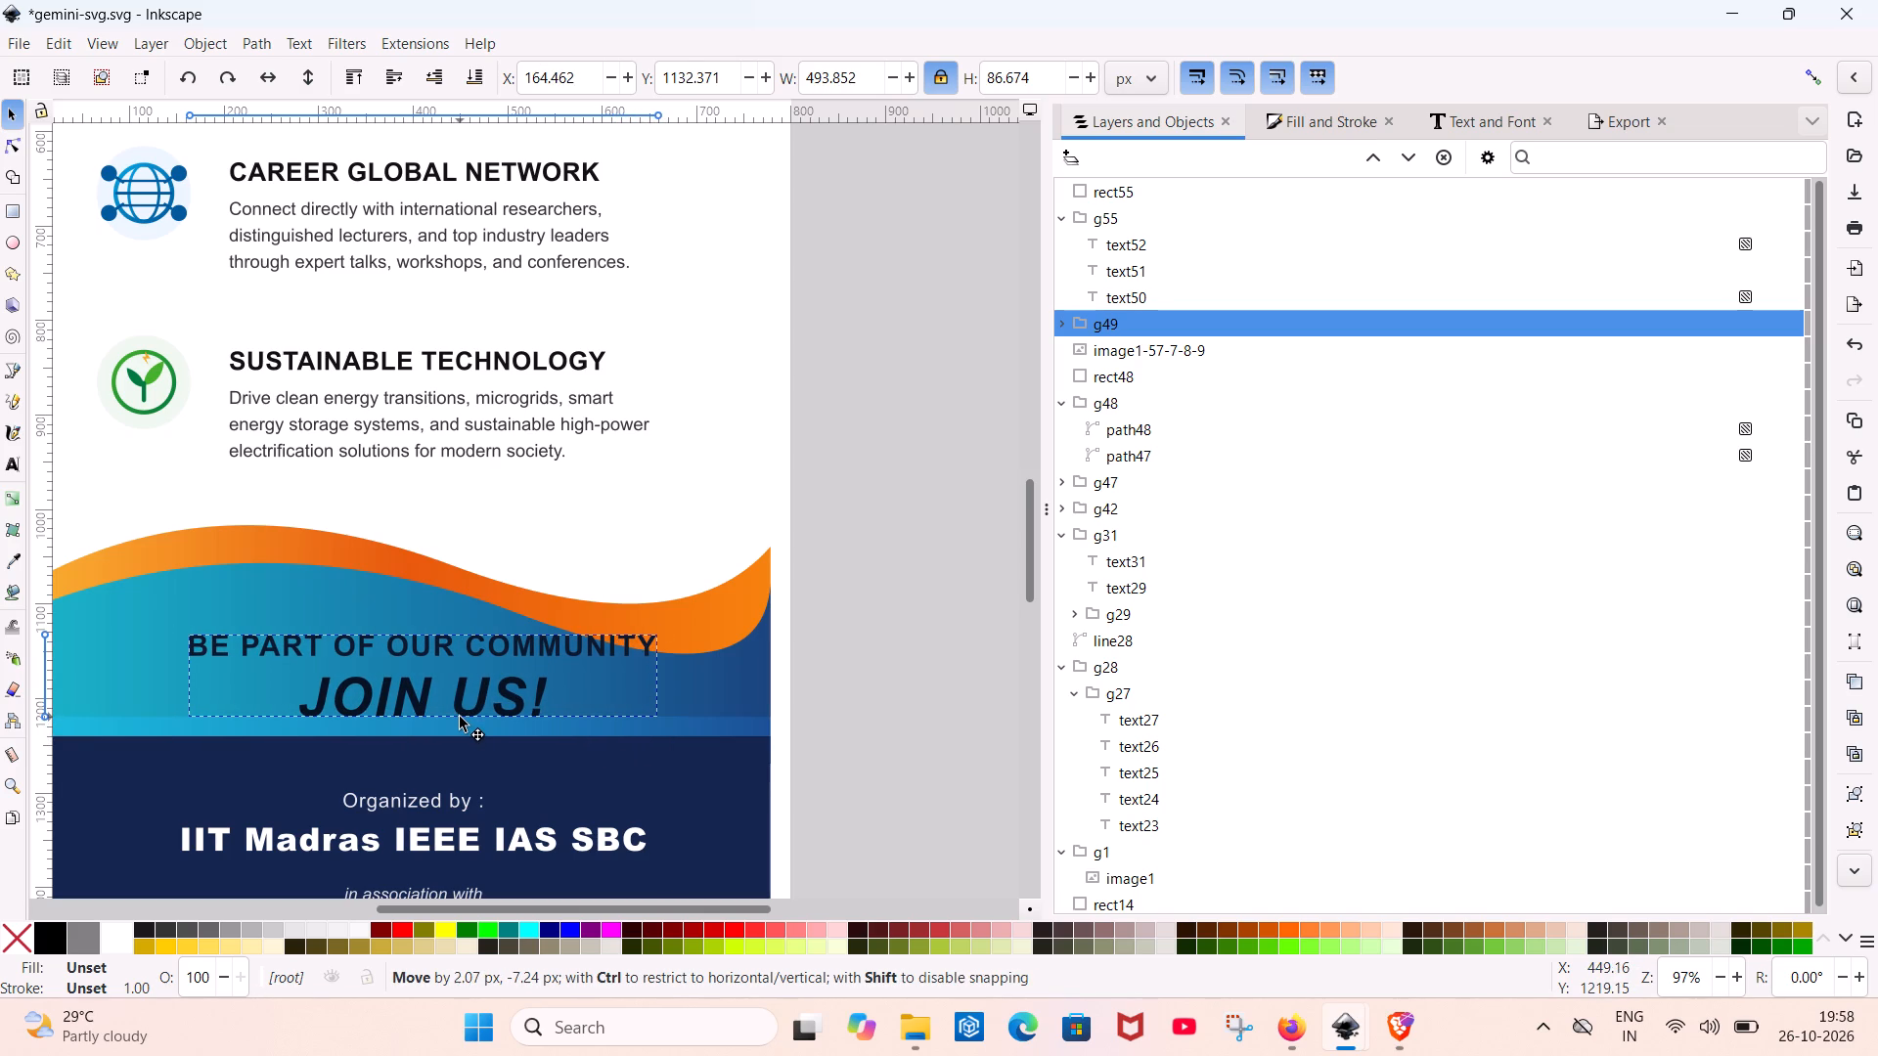
drag(460, 717, 456, 713)
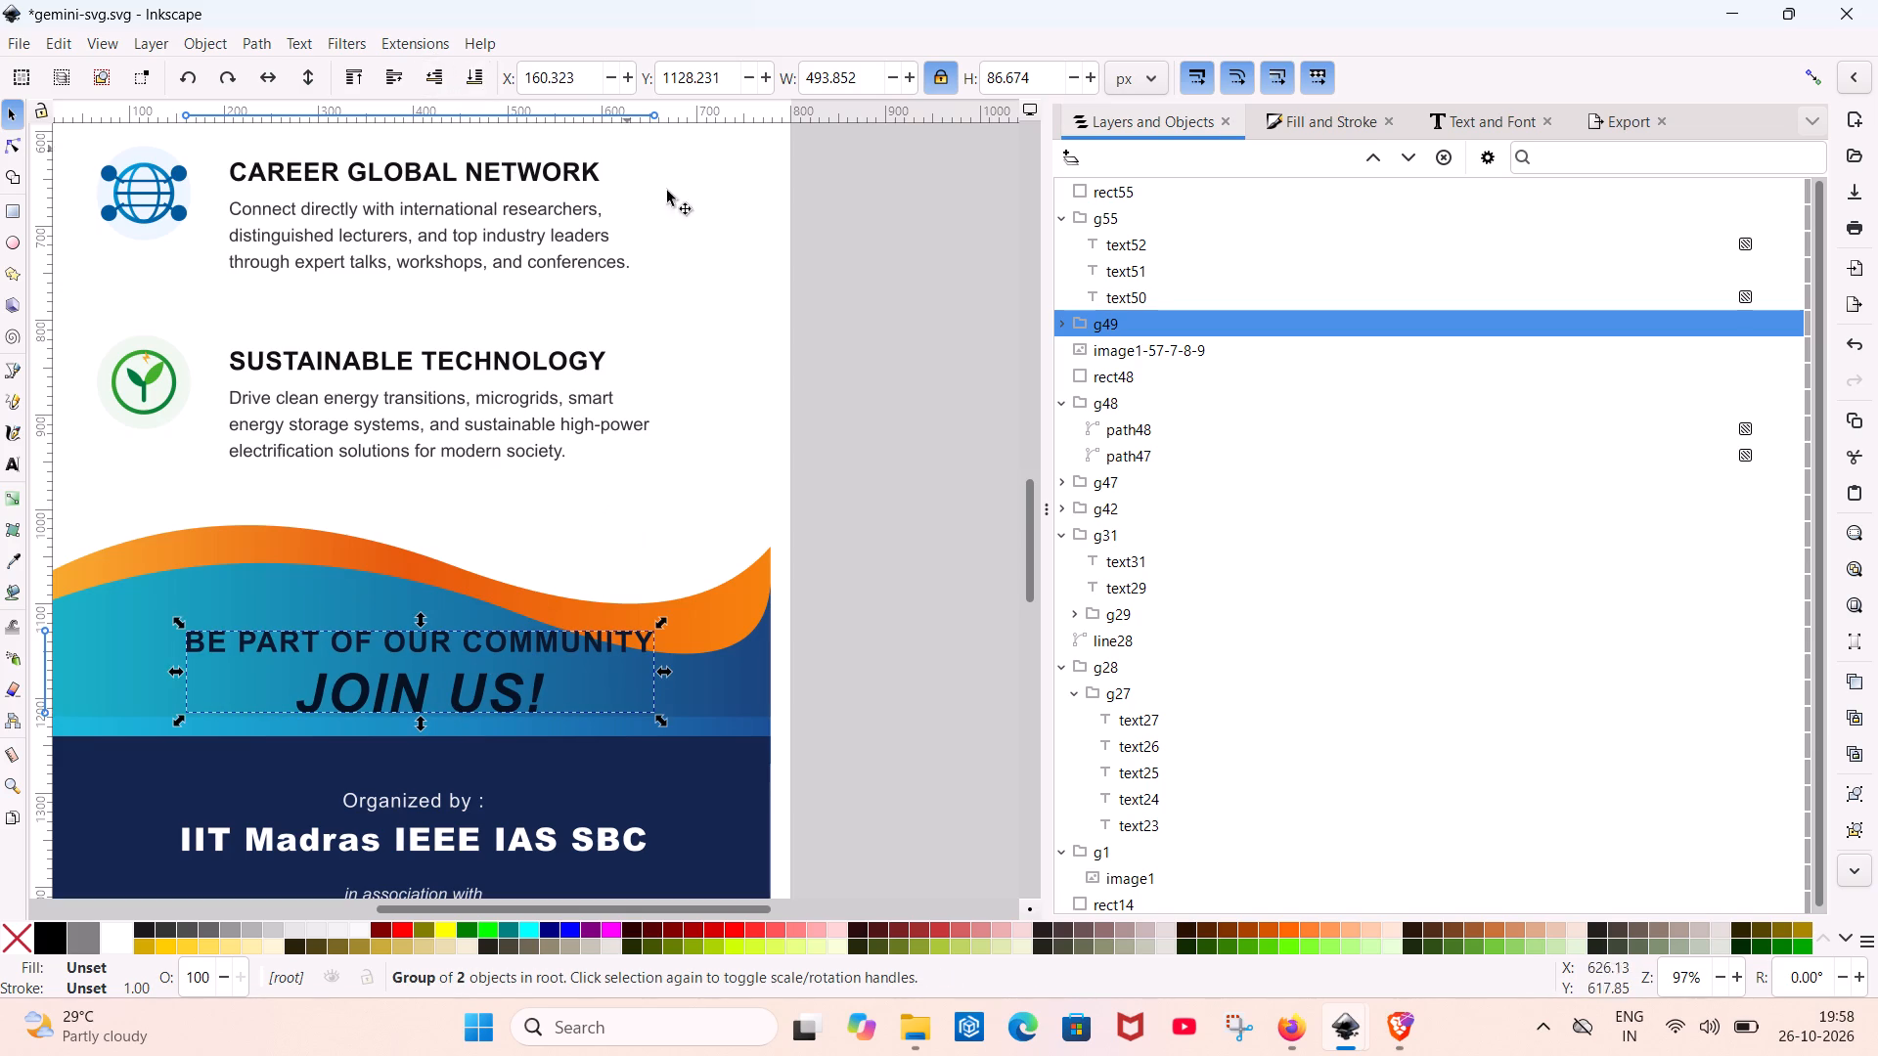
Move the poster's white background rectangle to about X 2, Y 1 px.
scroll(642, 474, down, 1)
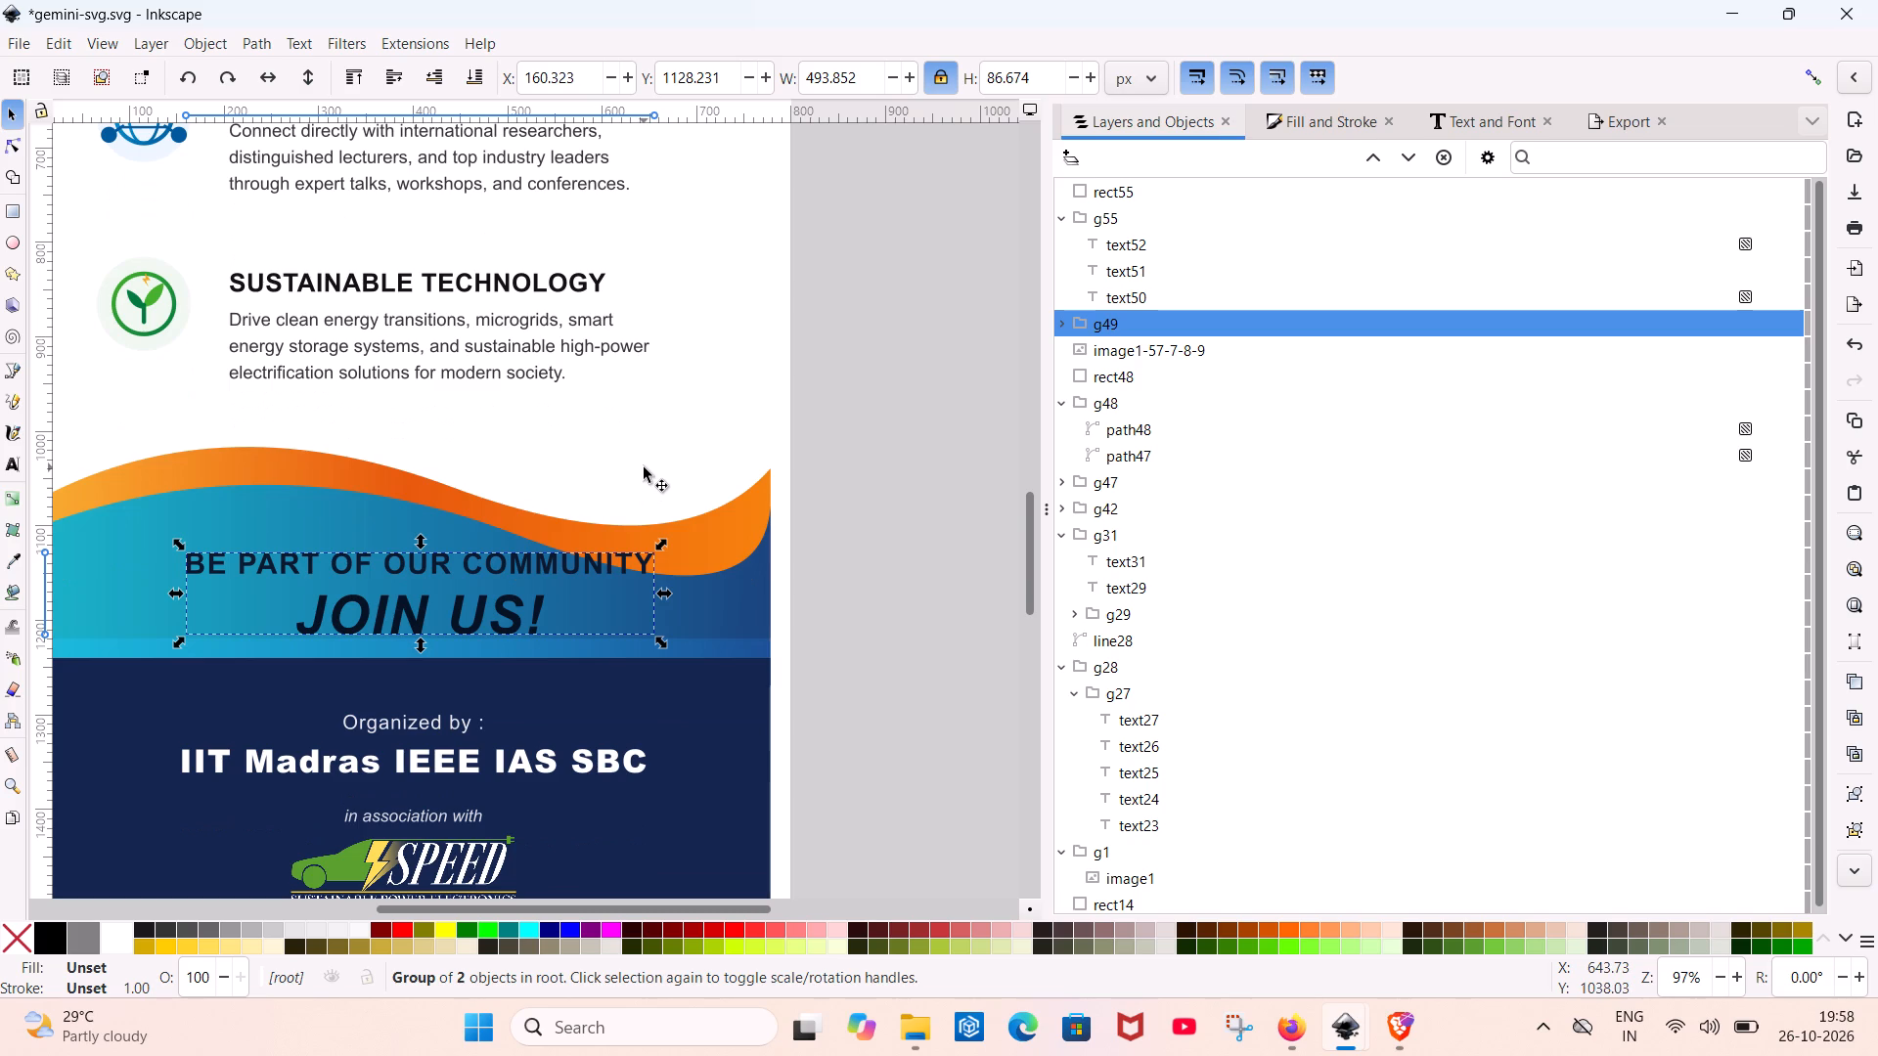
ctrl+scroll(644, 455, down, 2)
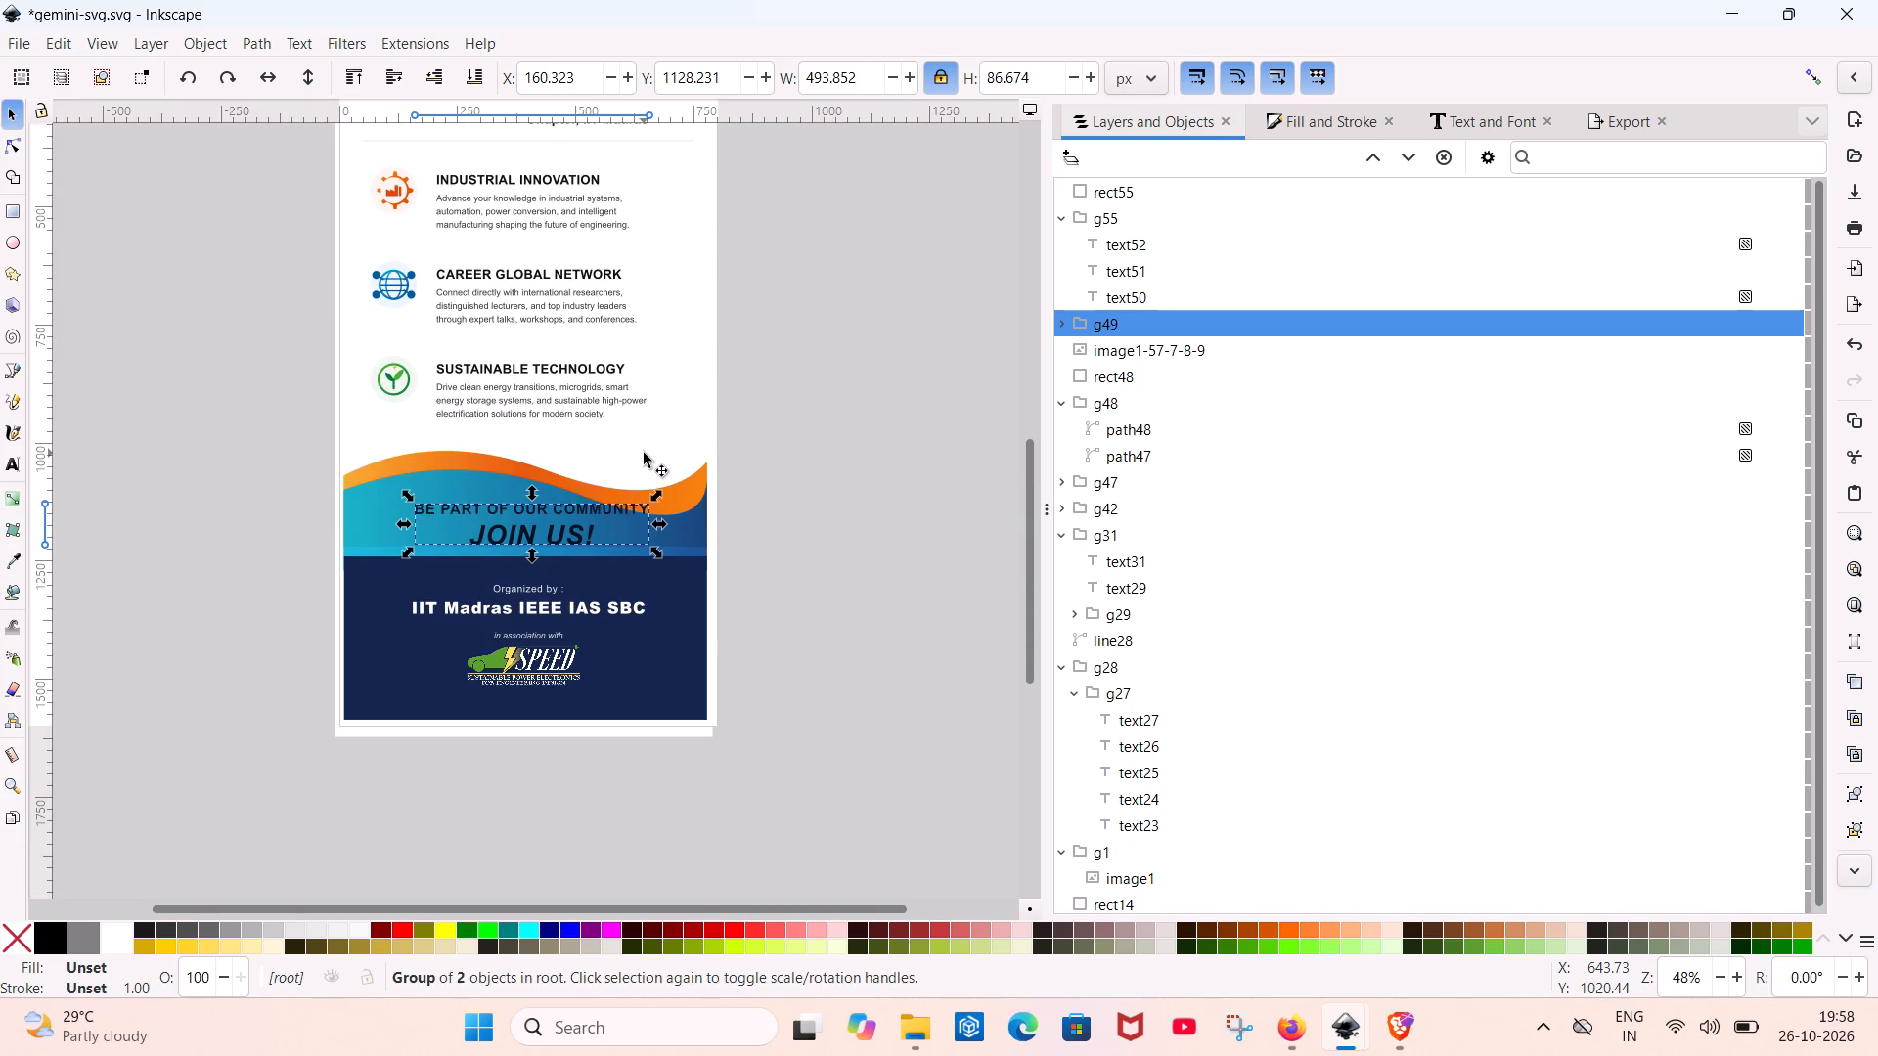
scroll(442, 237, up, 1)
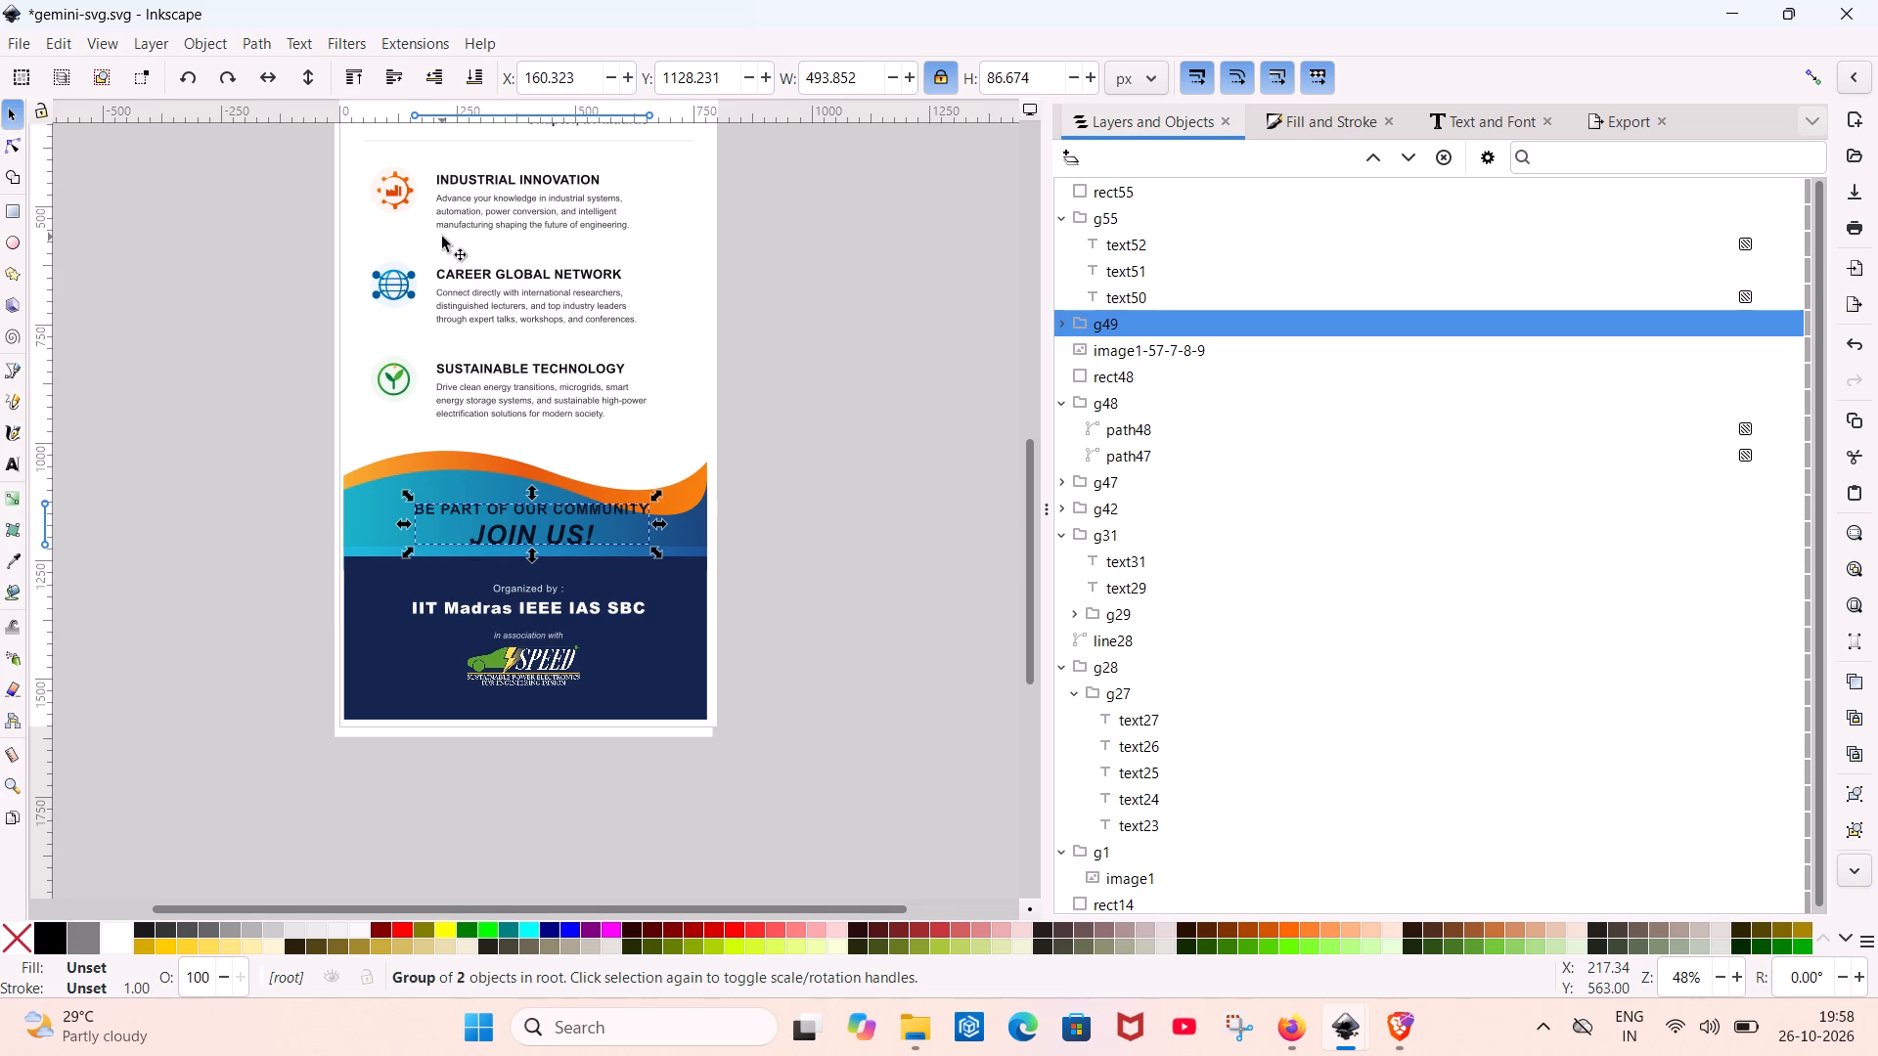
scroll(442, 237, up, 3)
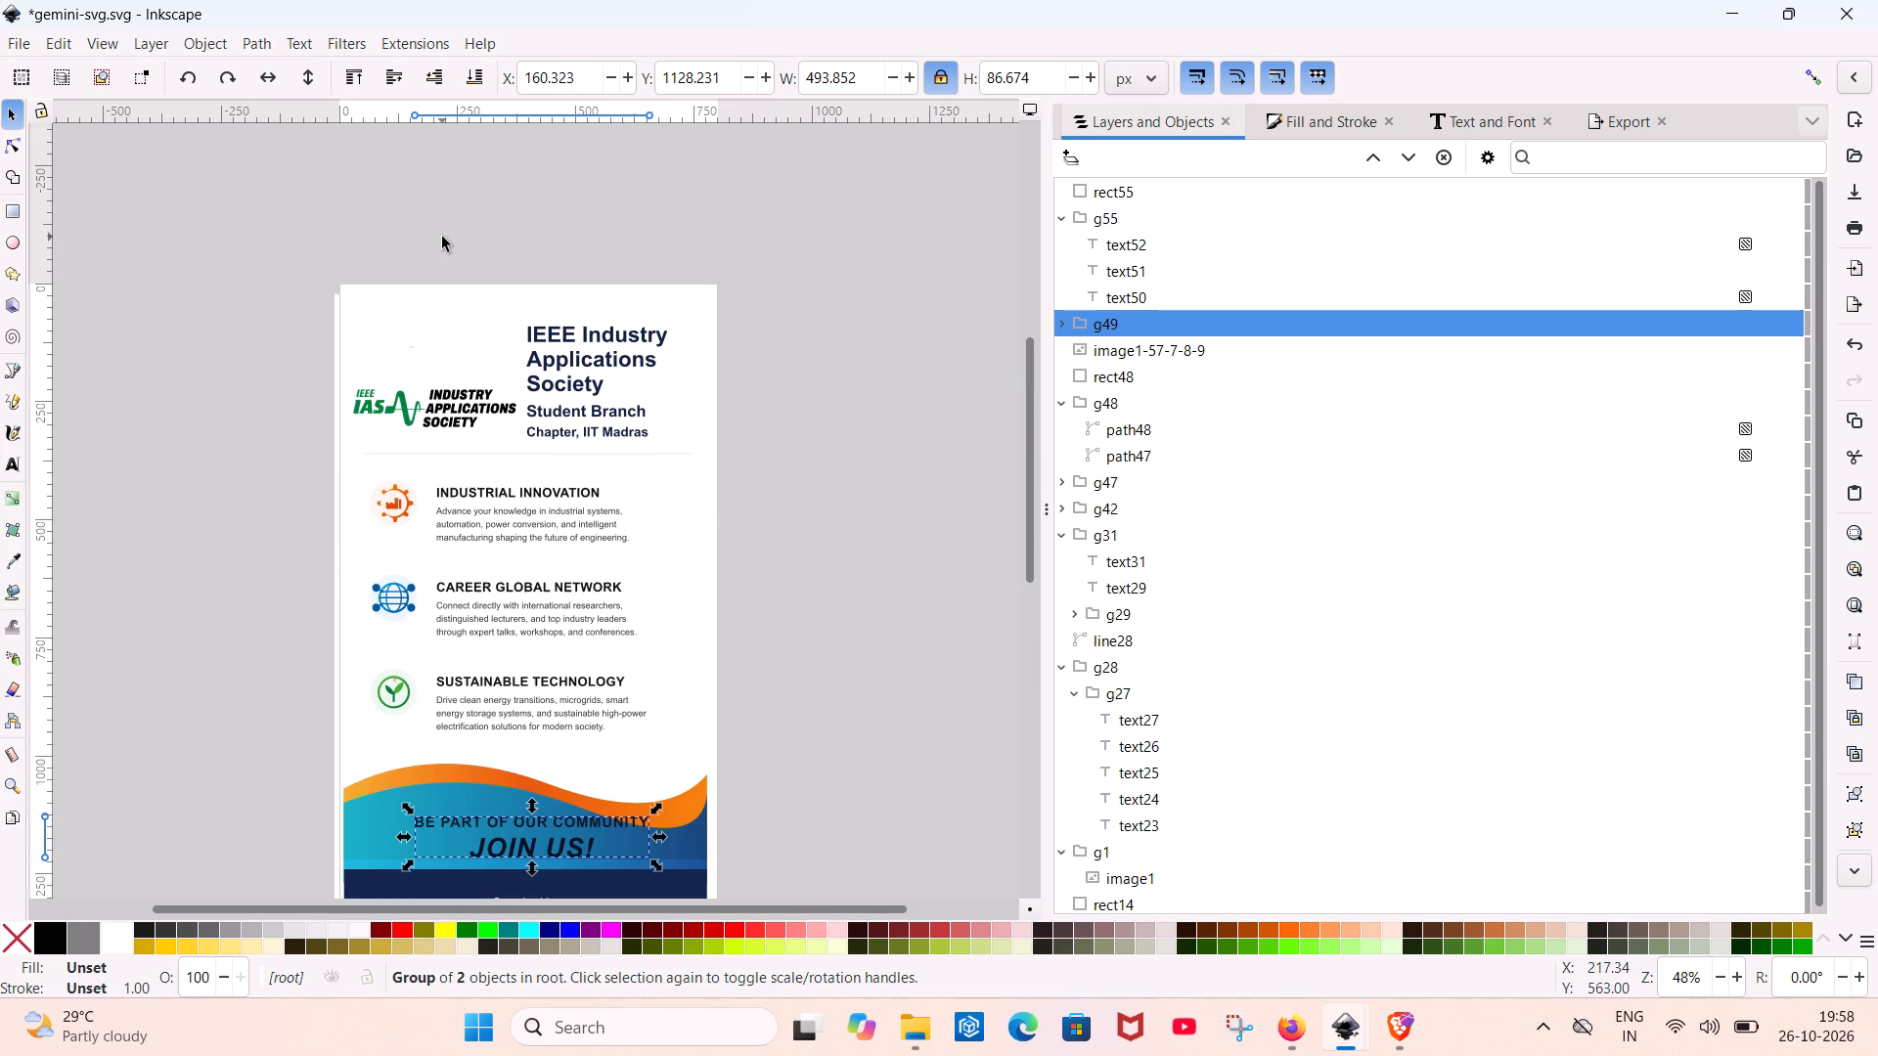
click(382, 314)
drag(388, 312, 396, 305)
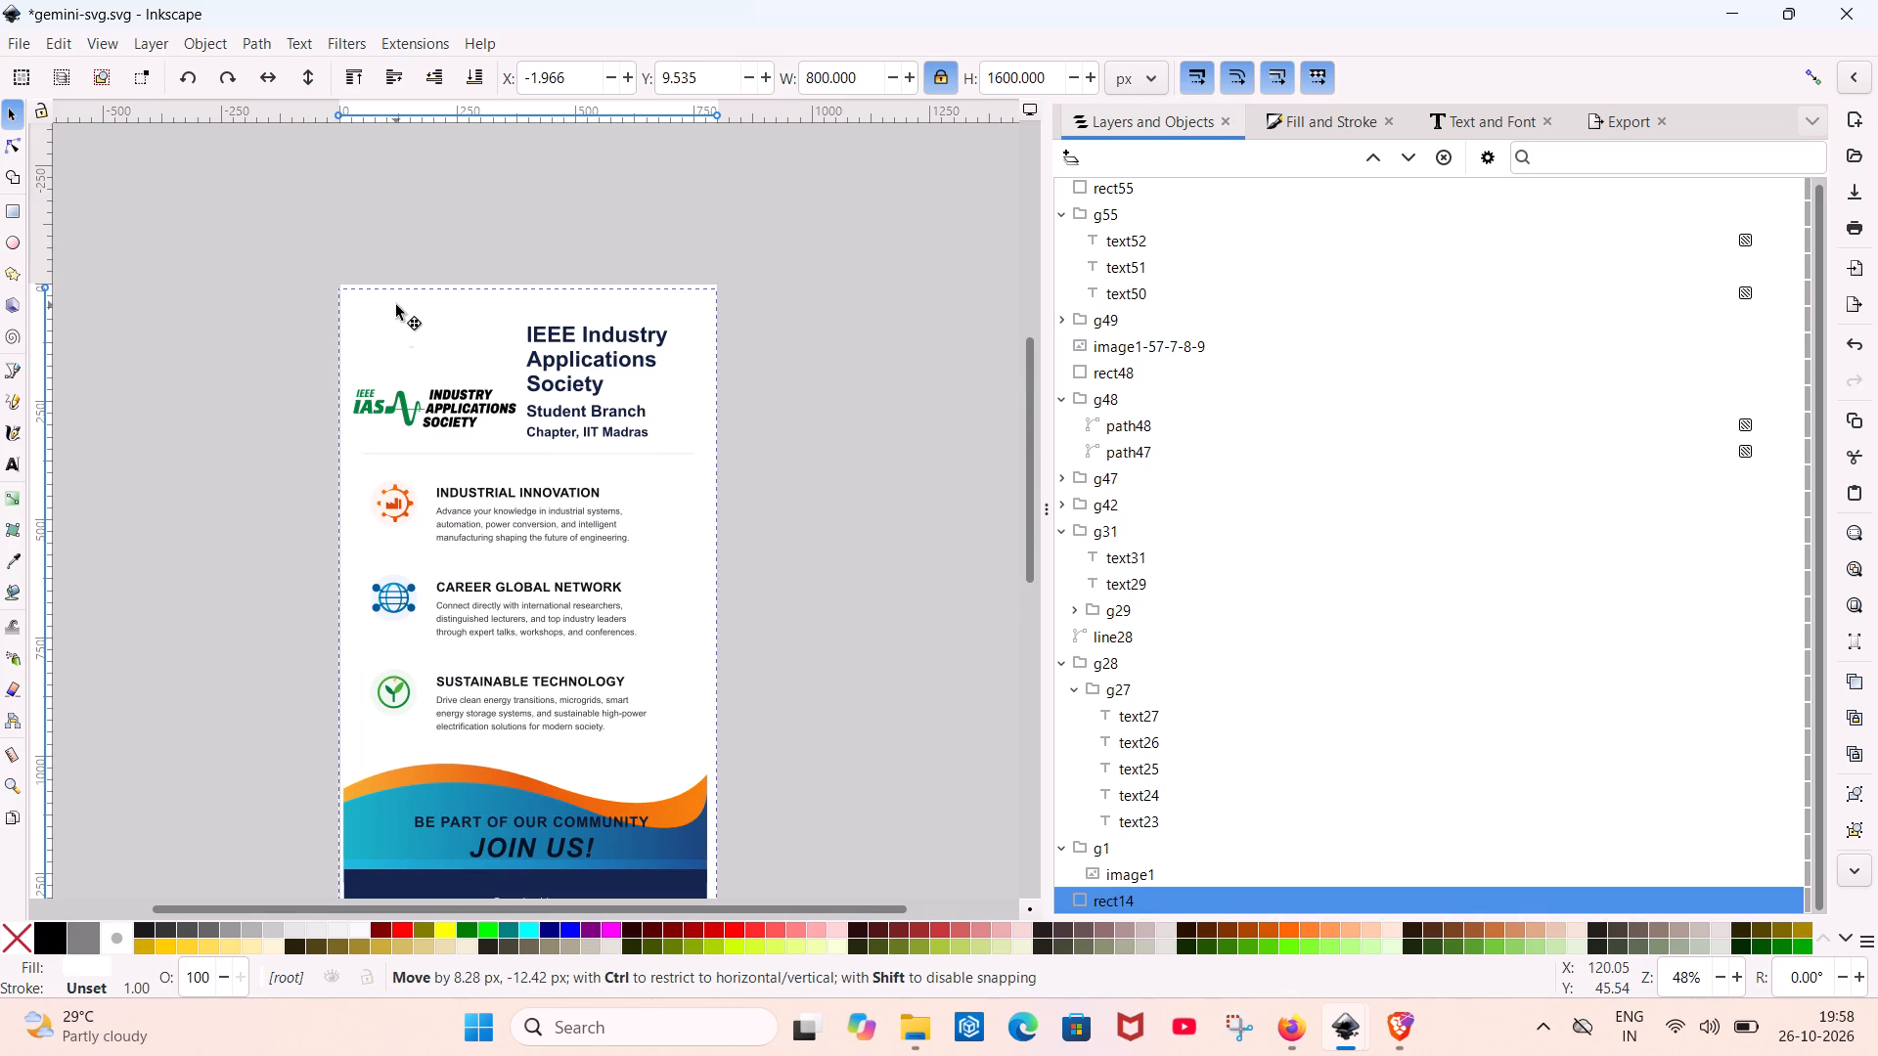
drag(396, 305, 398, 301)
scroll(454, 292, down, 3)
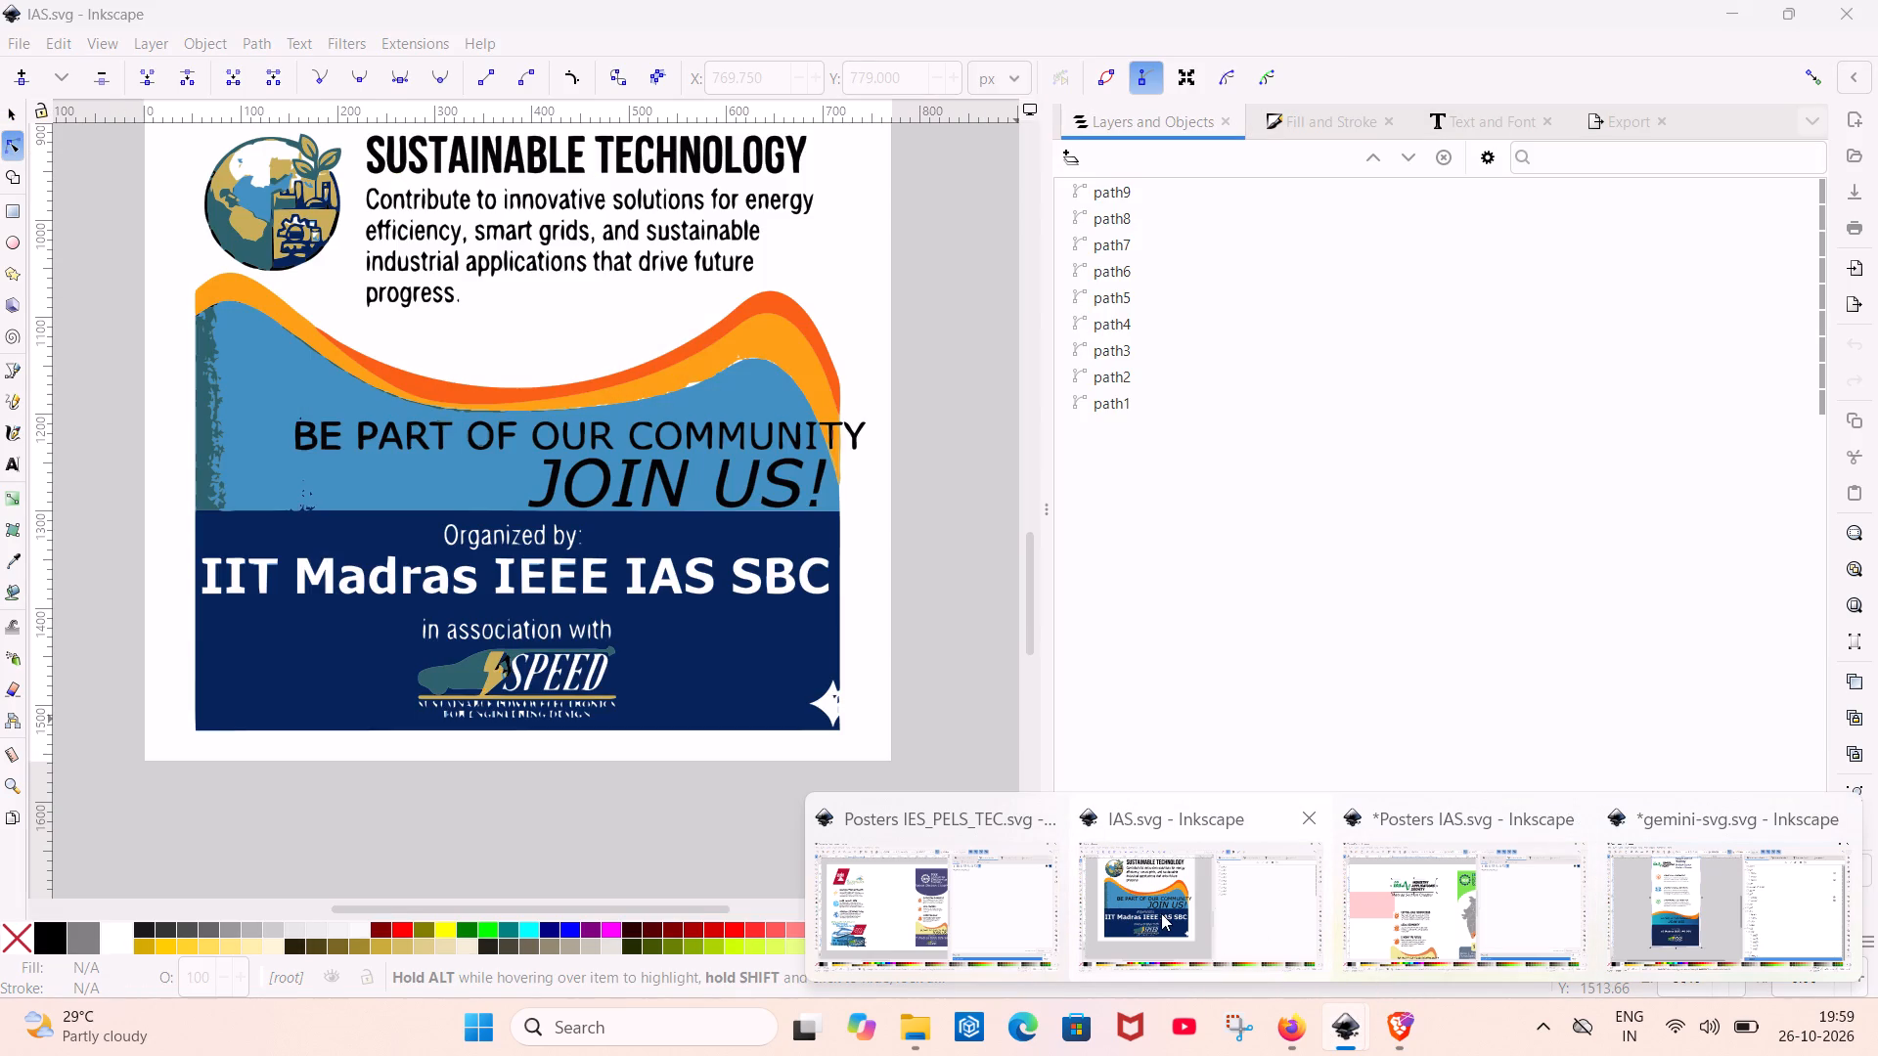
click(1161, 913)
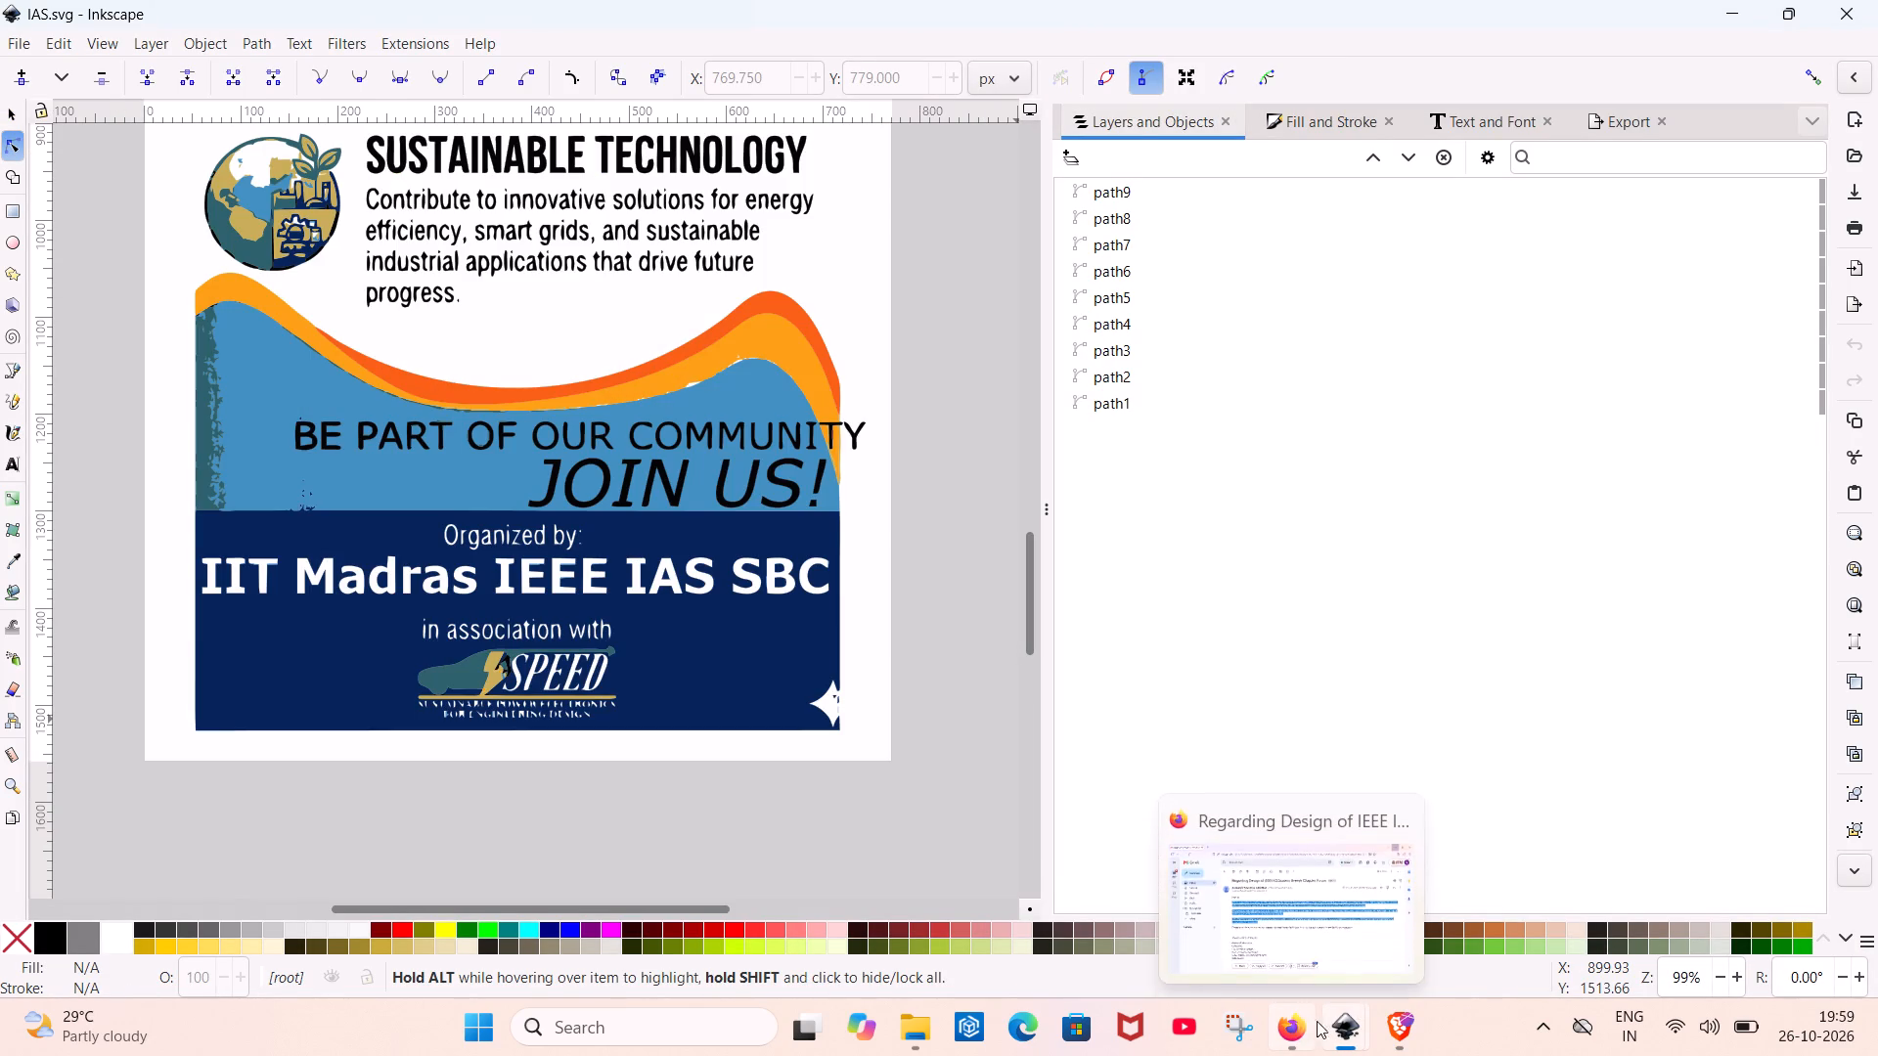
click(974, 919)
scroll(68, 318, up, 1)
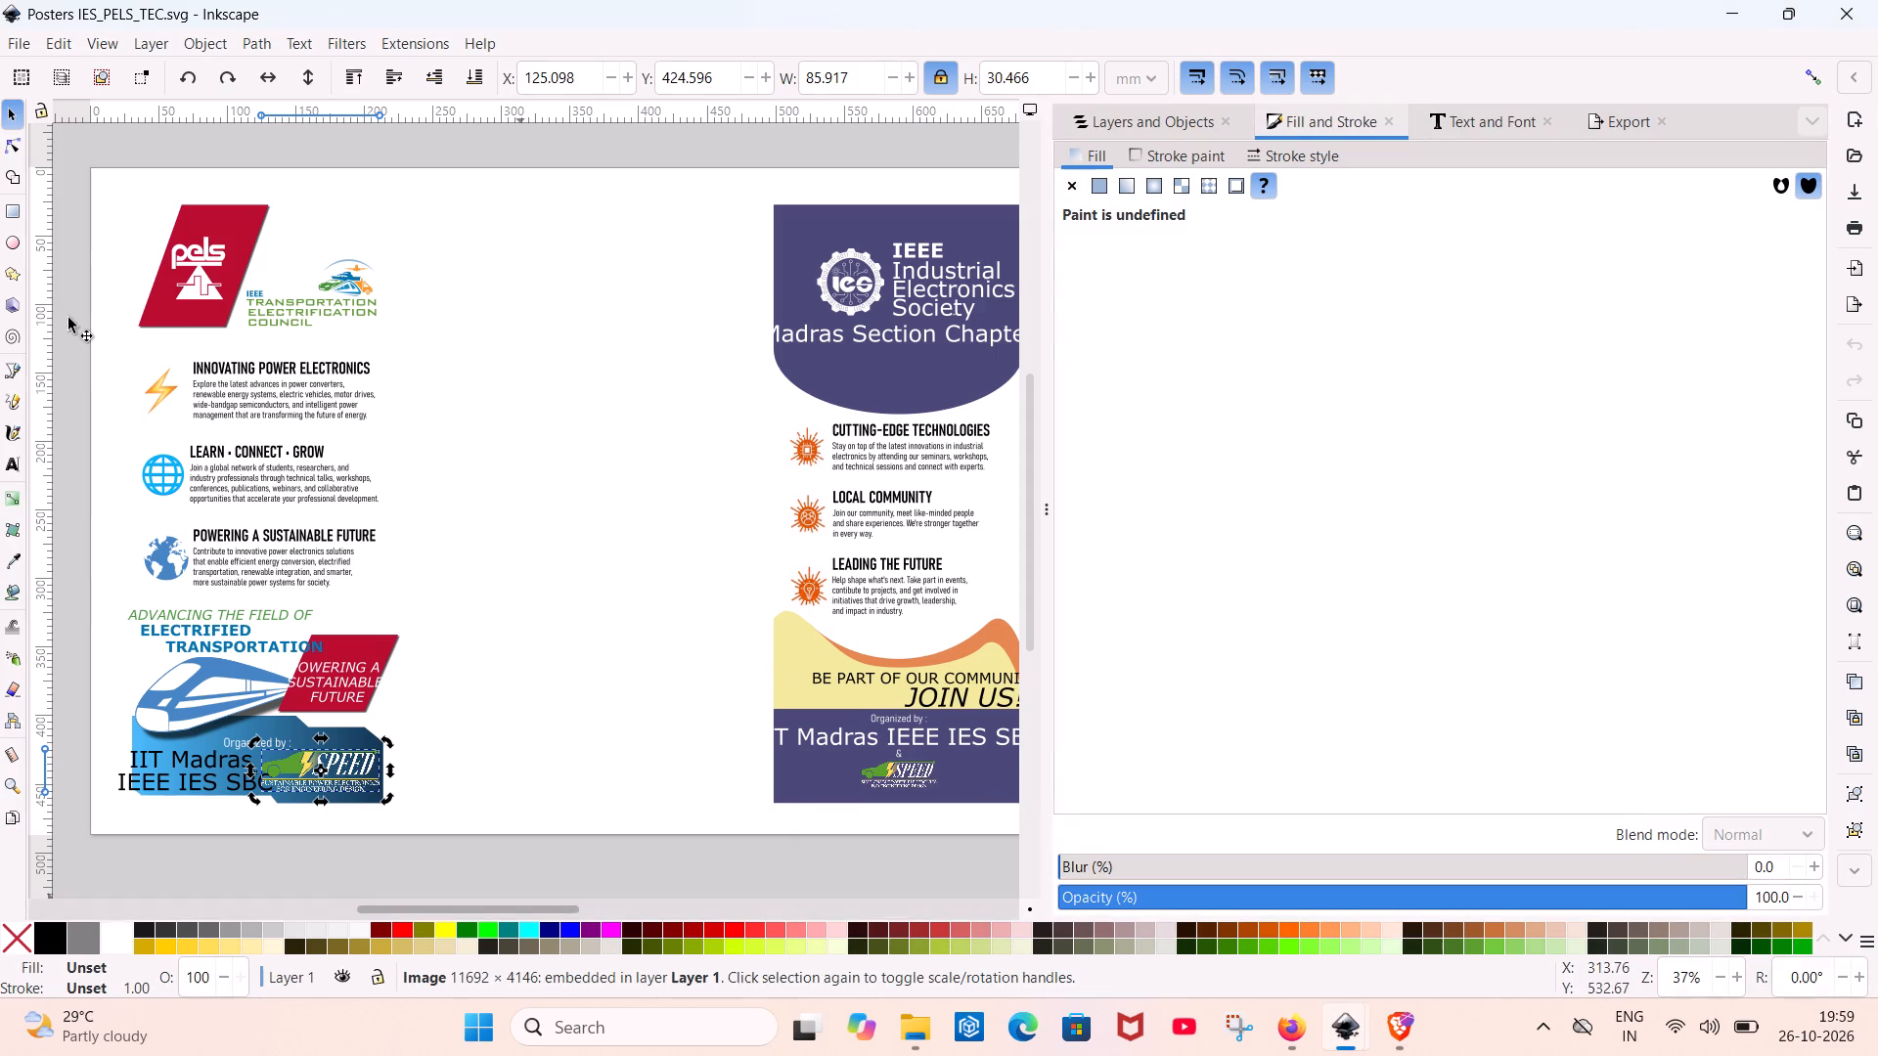
middle_drag(422, 339, 0, 334)
middle_drag(665, 516, 167, 439)
middle_drag(544, 491, 1197, 474)
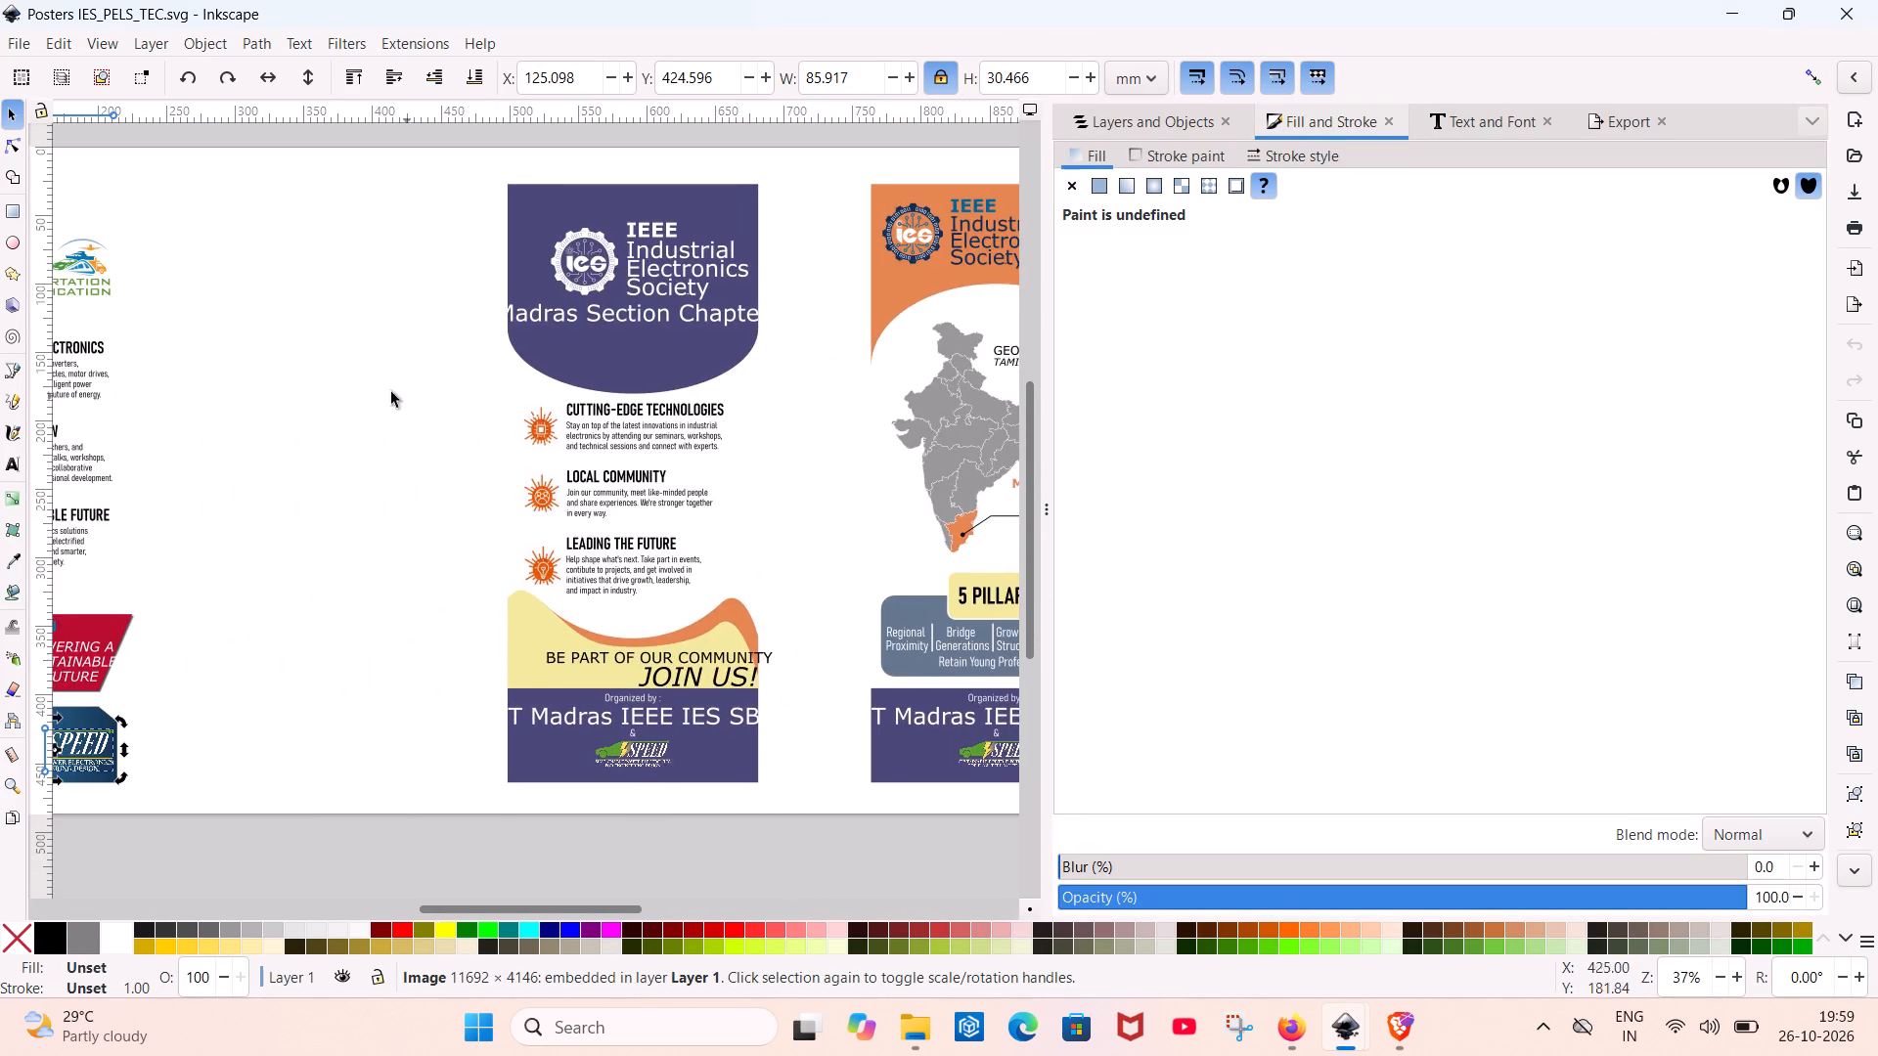
middle_drag(373, 391, 680, 515)
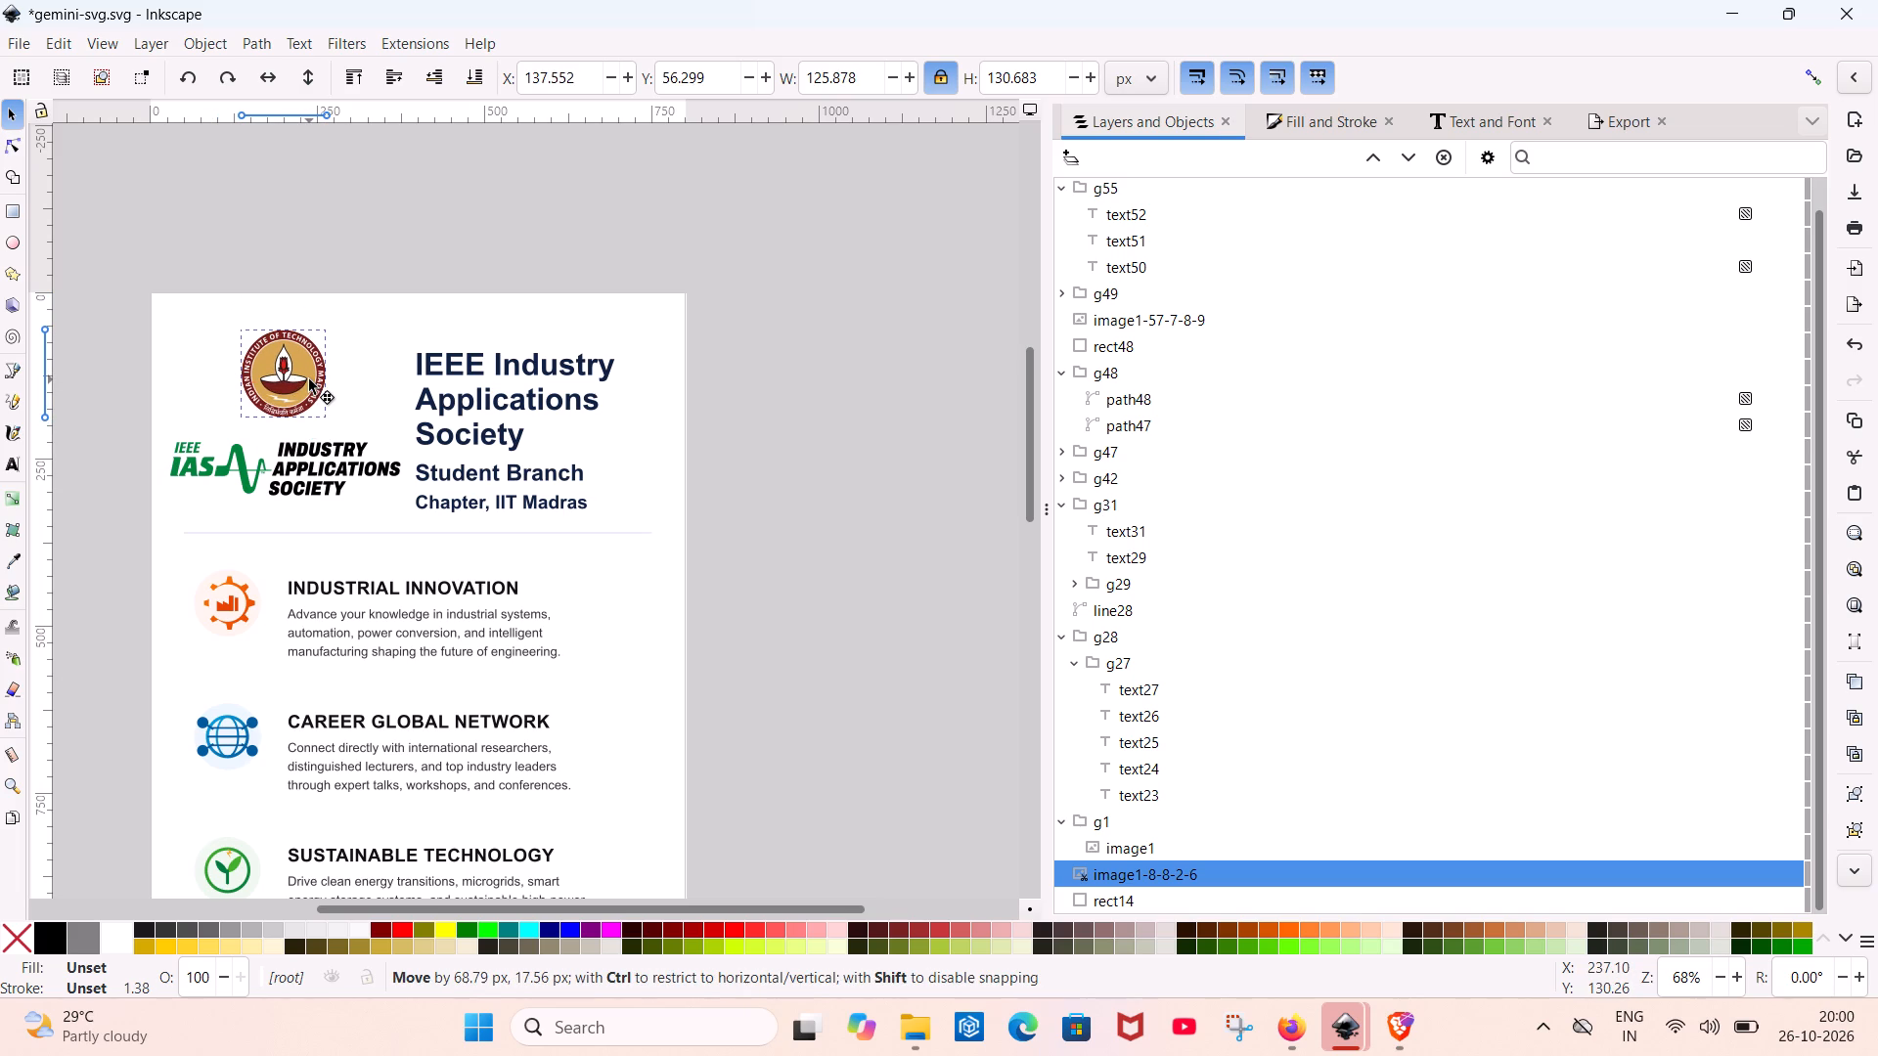
drag(309, 379, 266, 391)
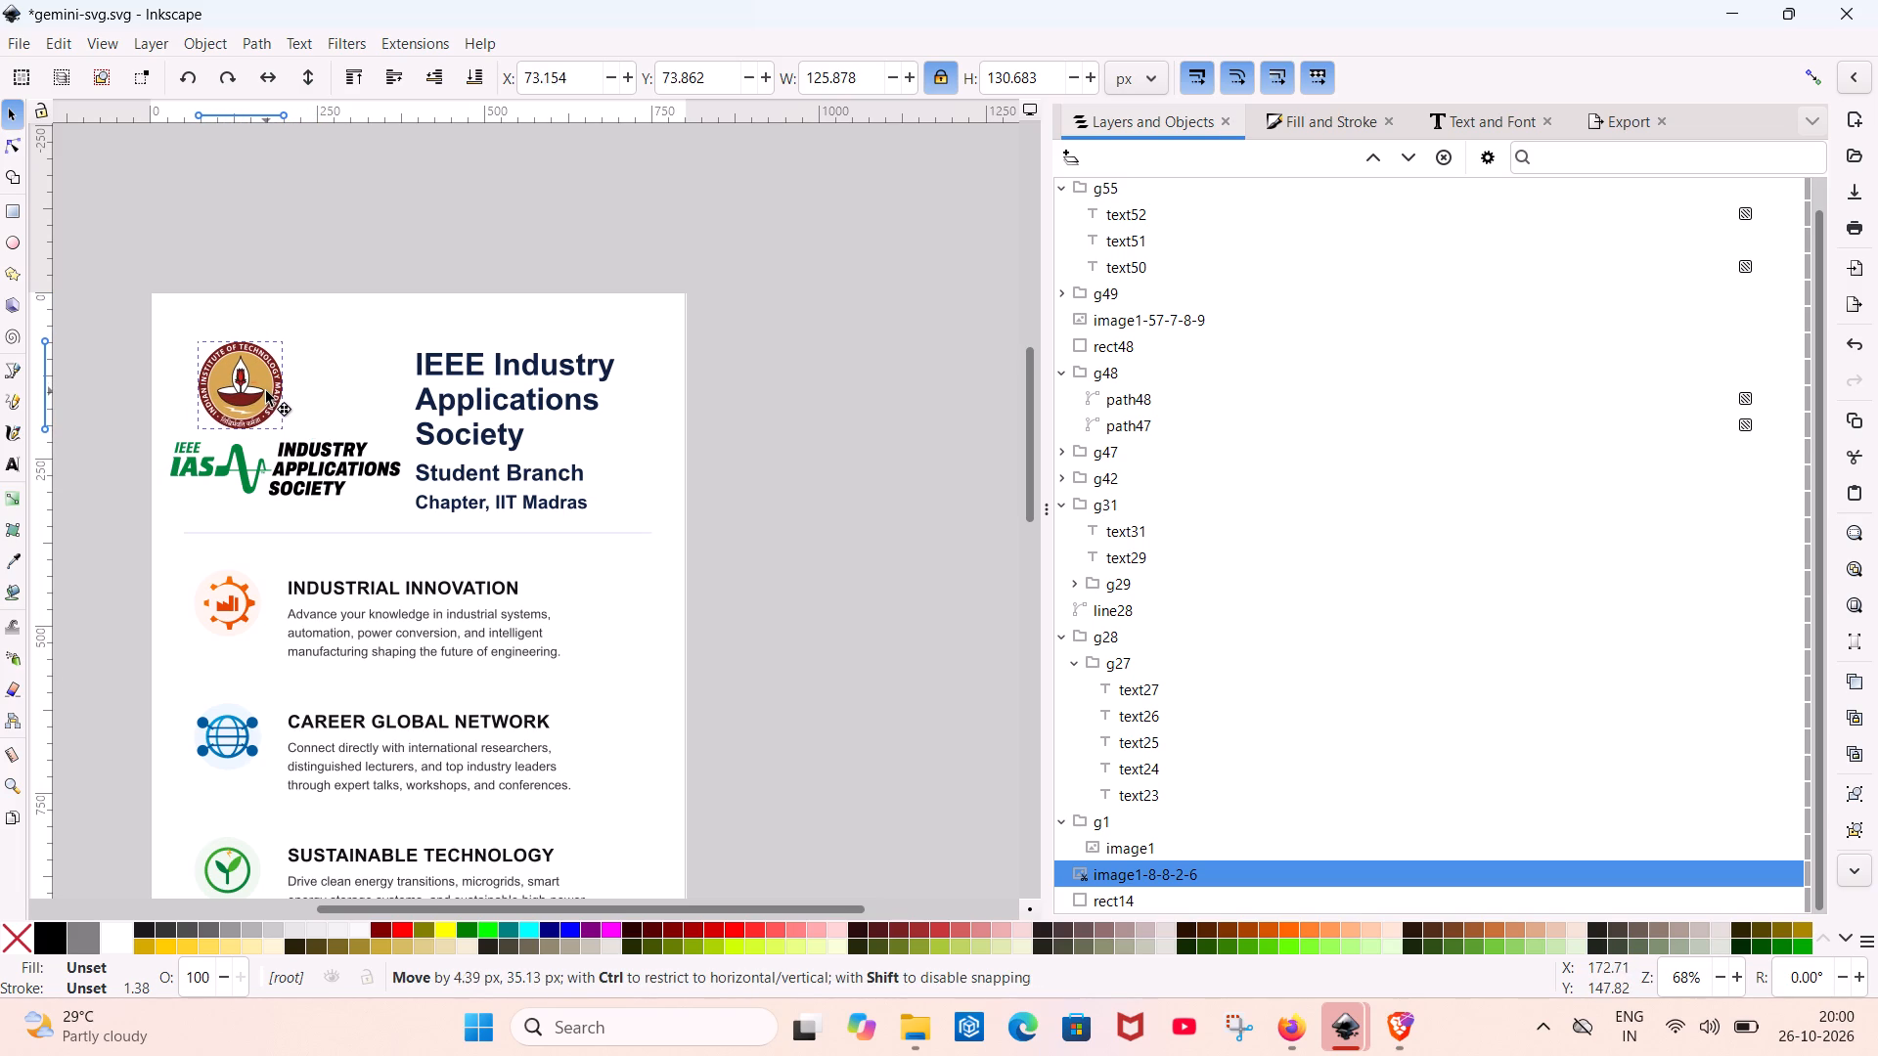
drag(266, 391, 273, 402)
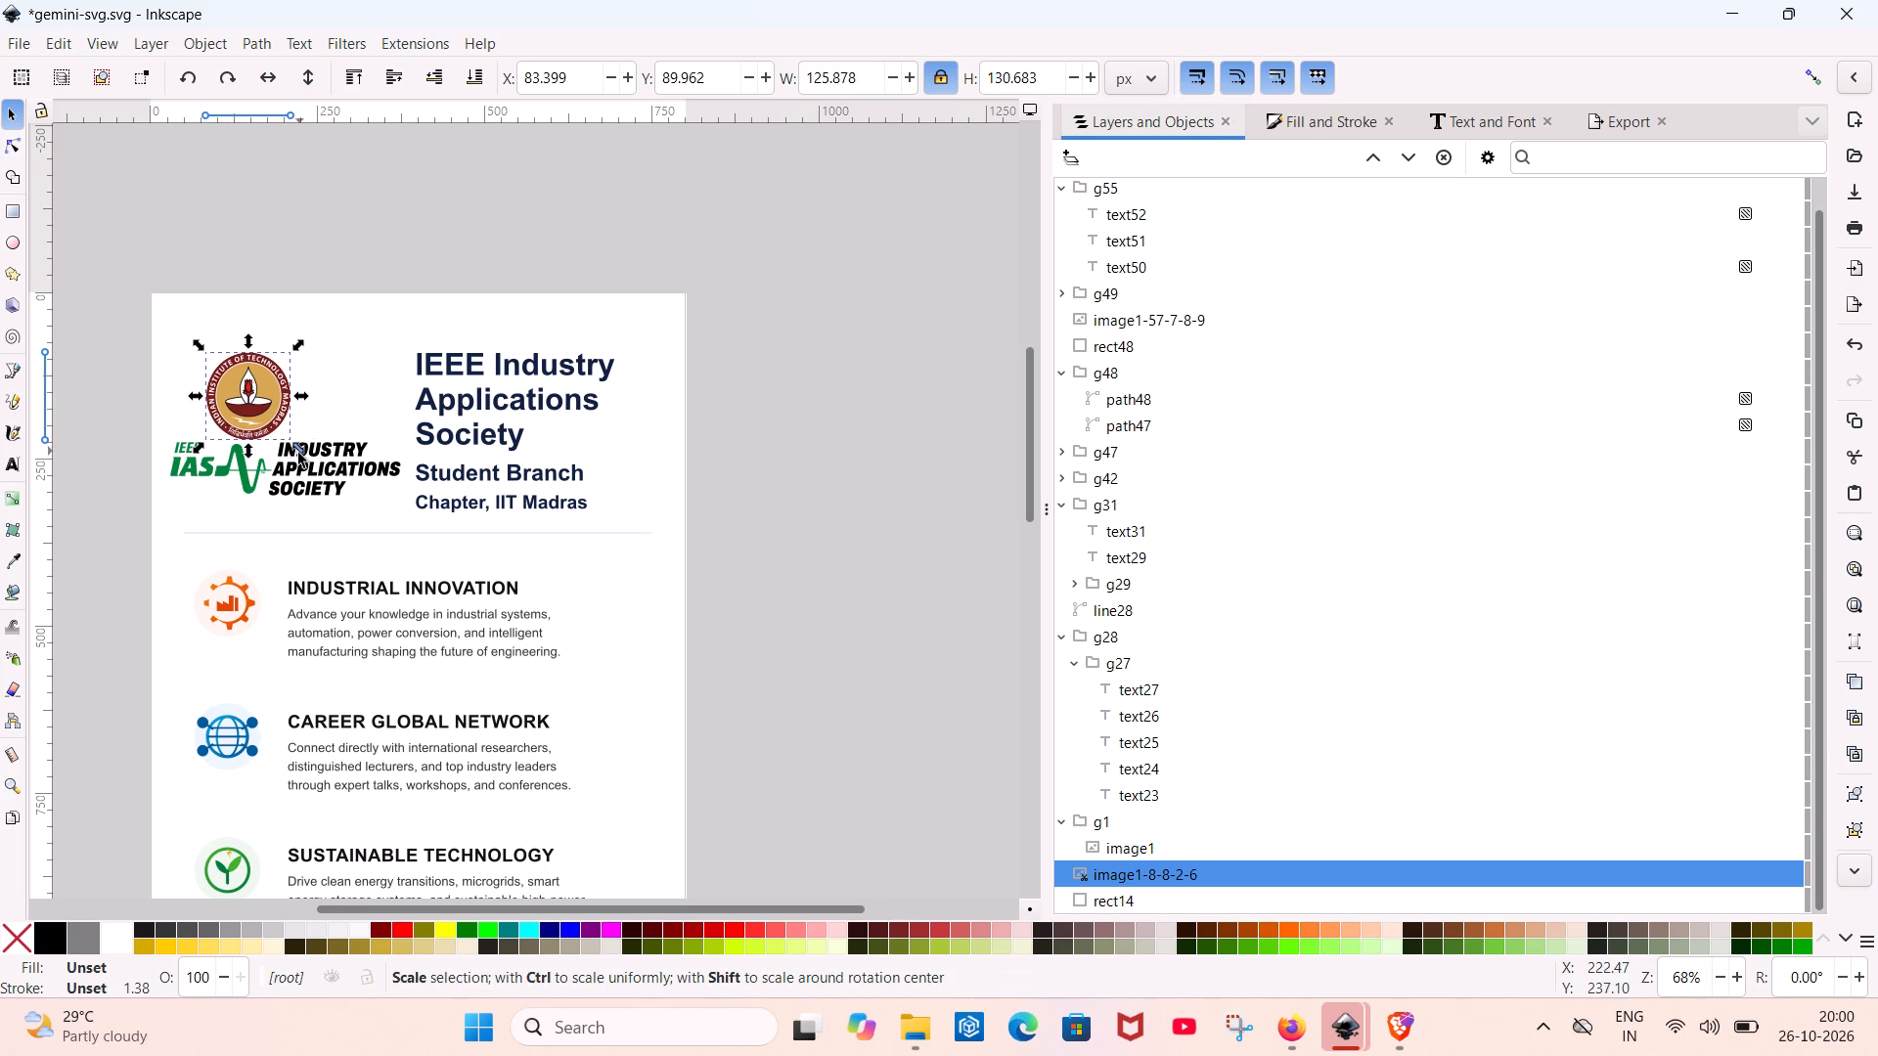
drag(303, 455, 302, 439)
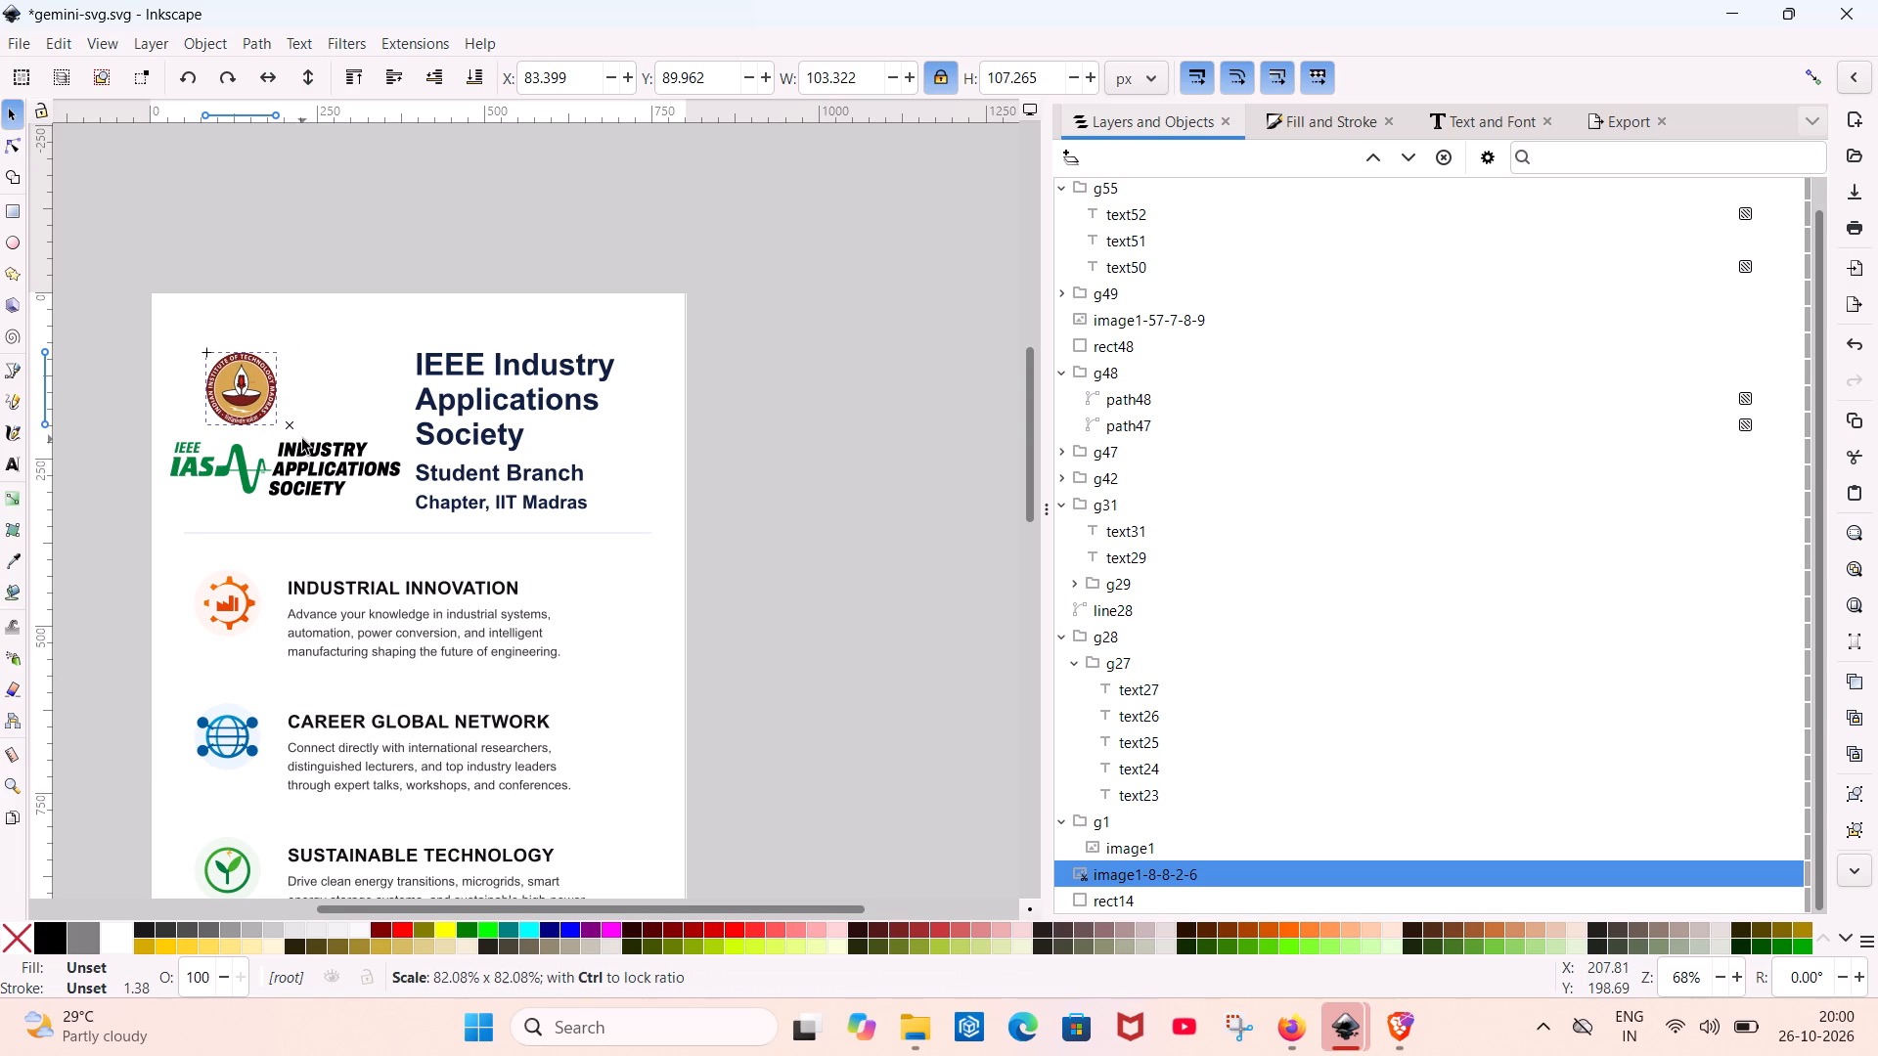
drag(302, 439, 301, 442)
Move the IIT Madras emblem to about X 127 px, centred just above the IEEE IAS logo.
drag(250, 390, 276, 391)
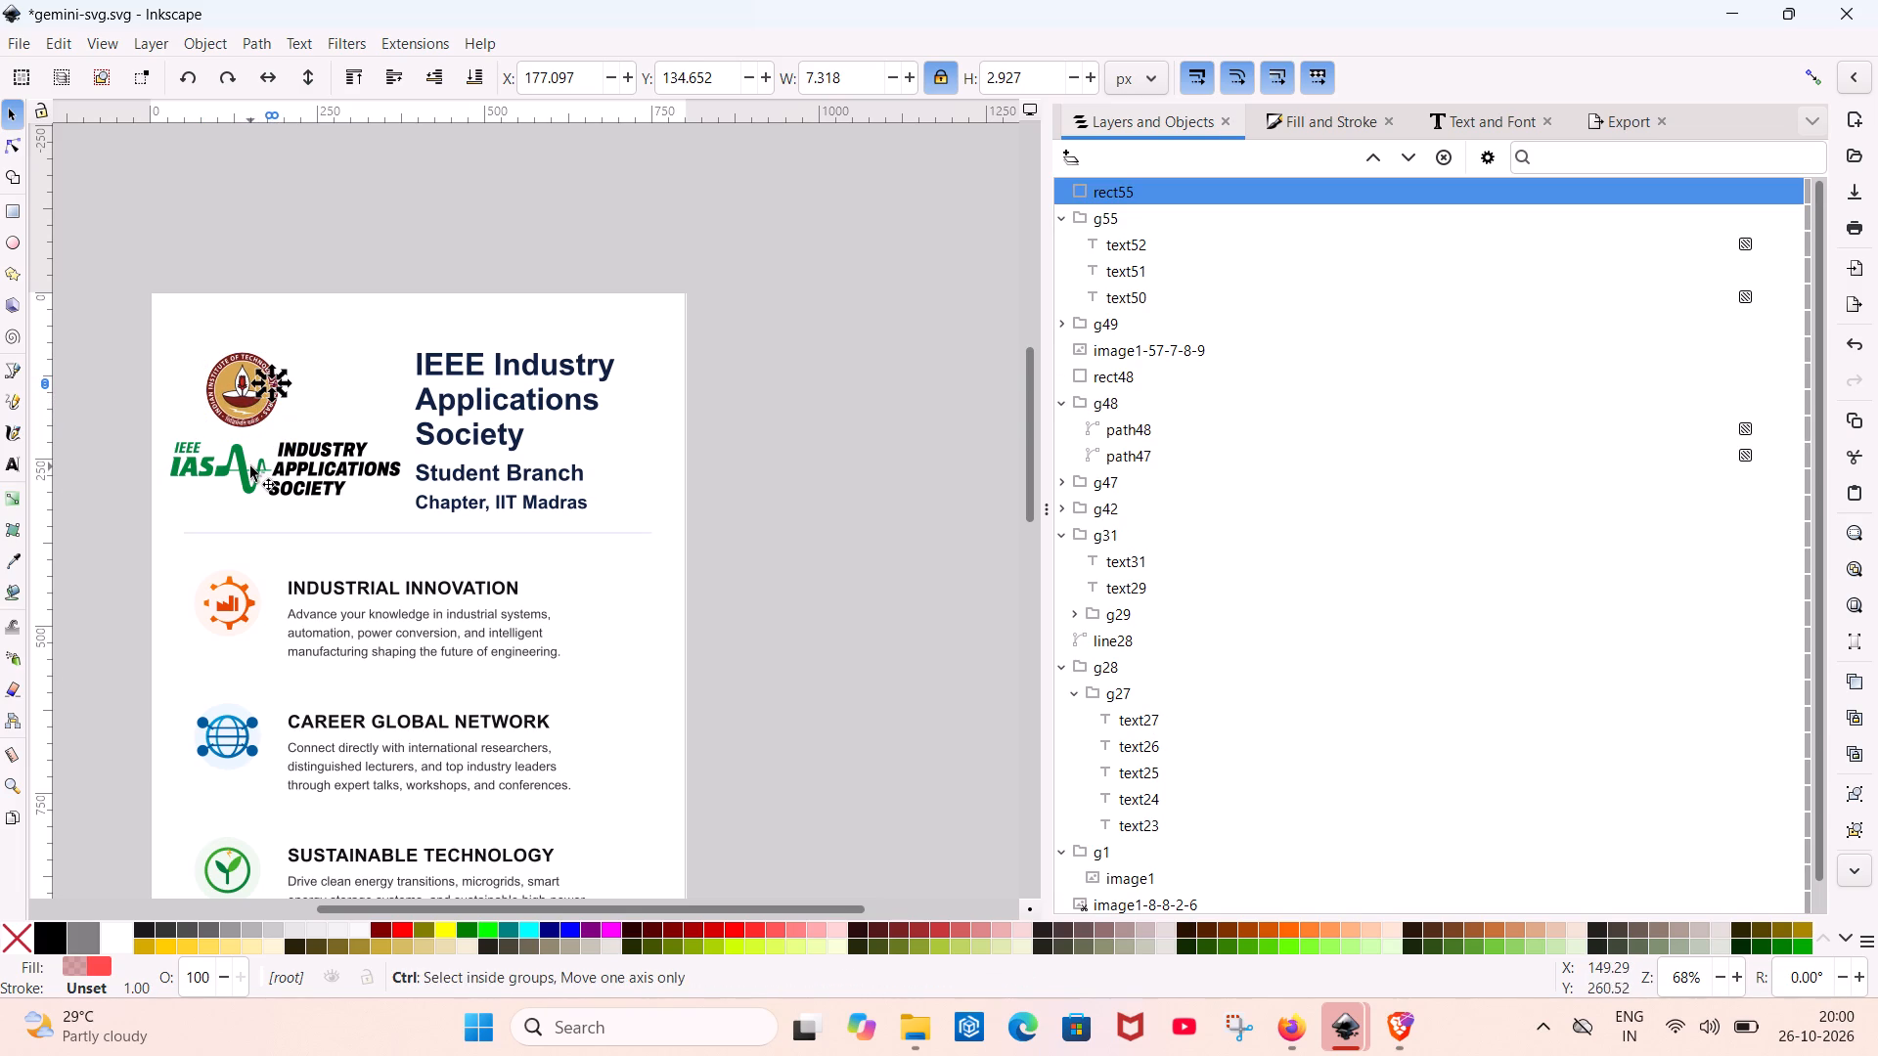
key(ctrl+z)
click(337, 398)
click(265, 404)
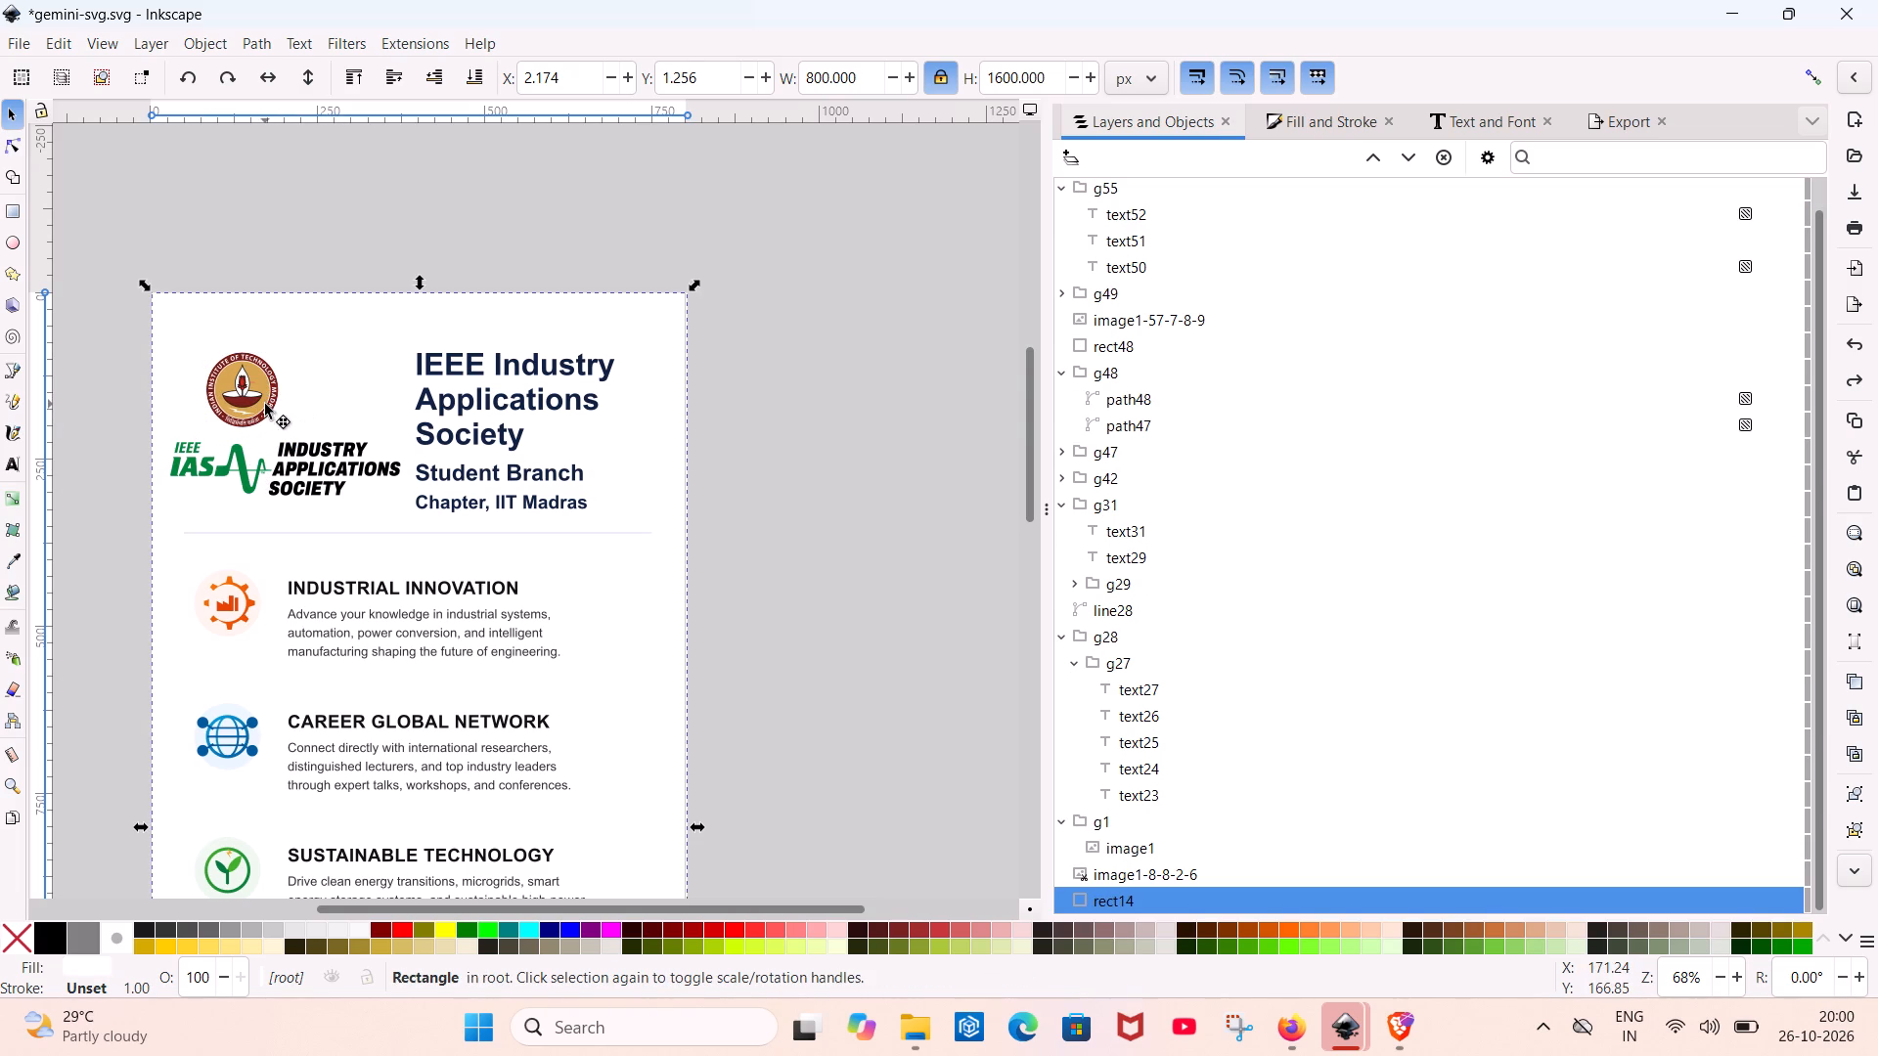
drag(275, 417, 276, 417)
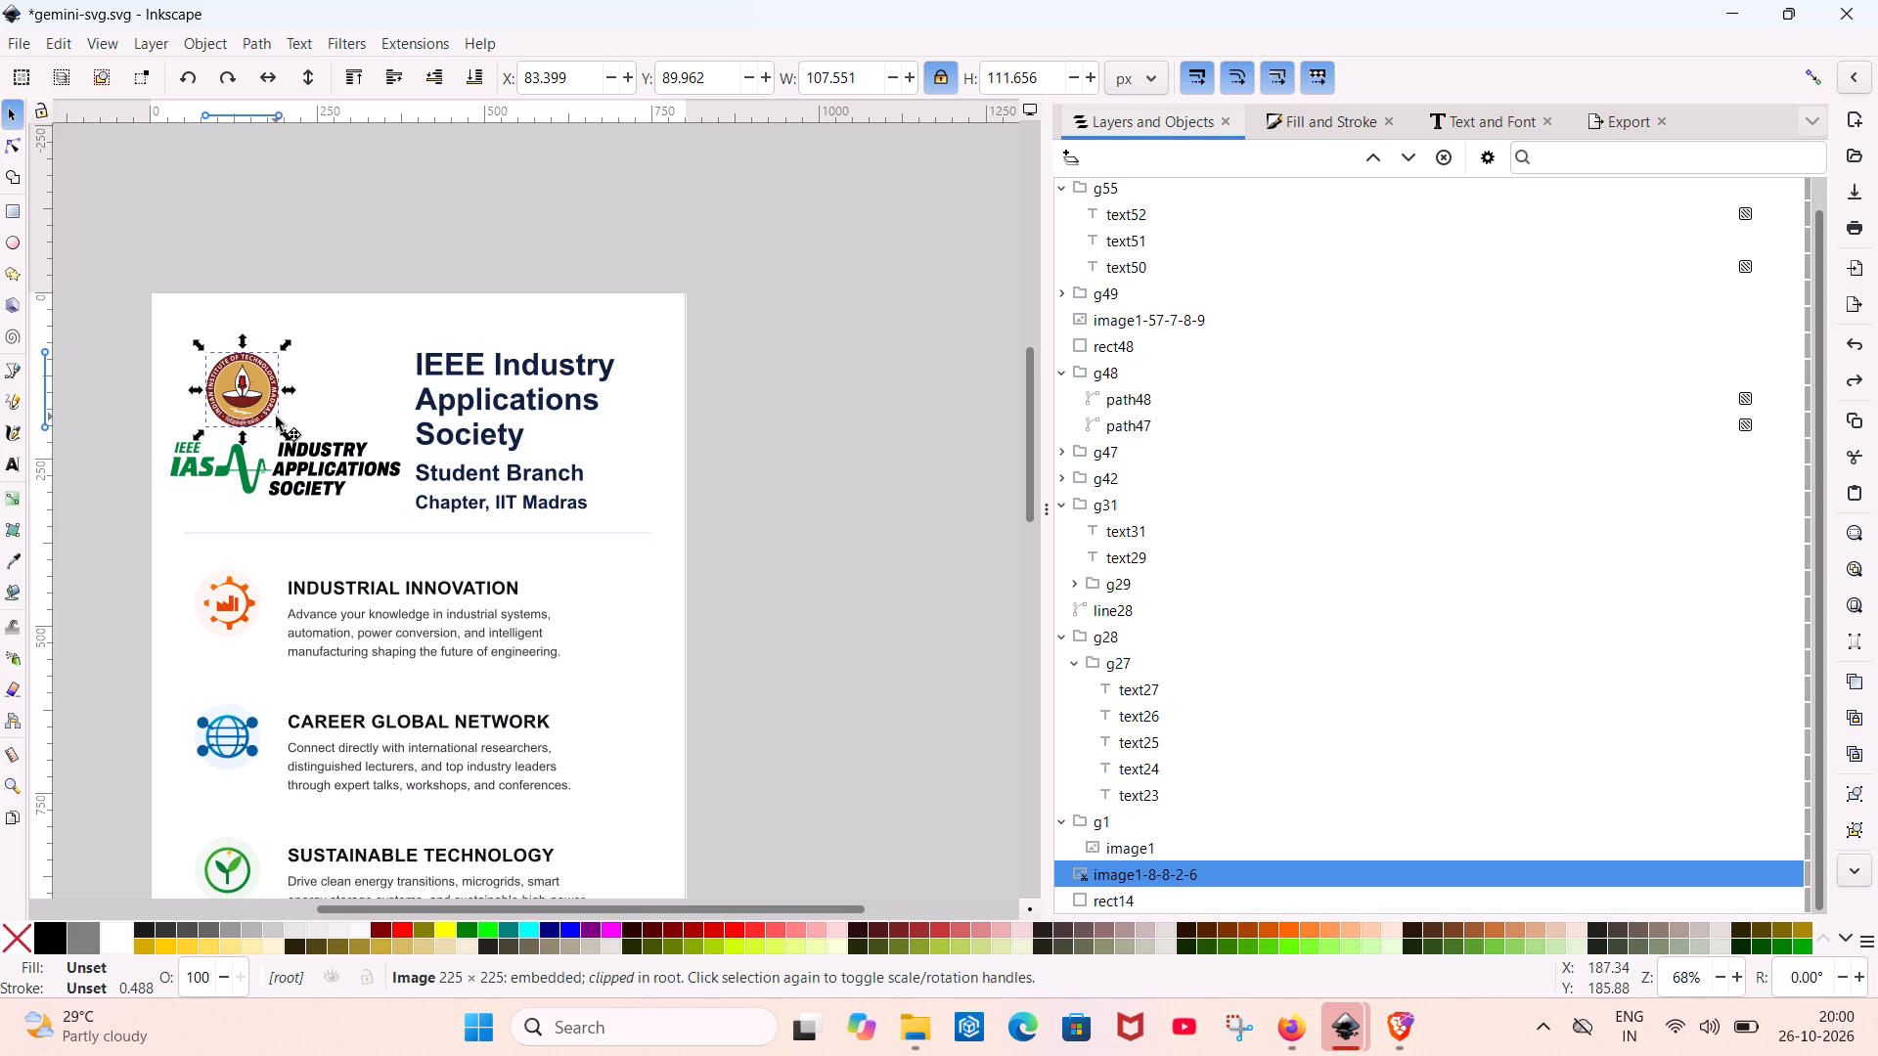
drag(276, 417, 308, 409)
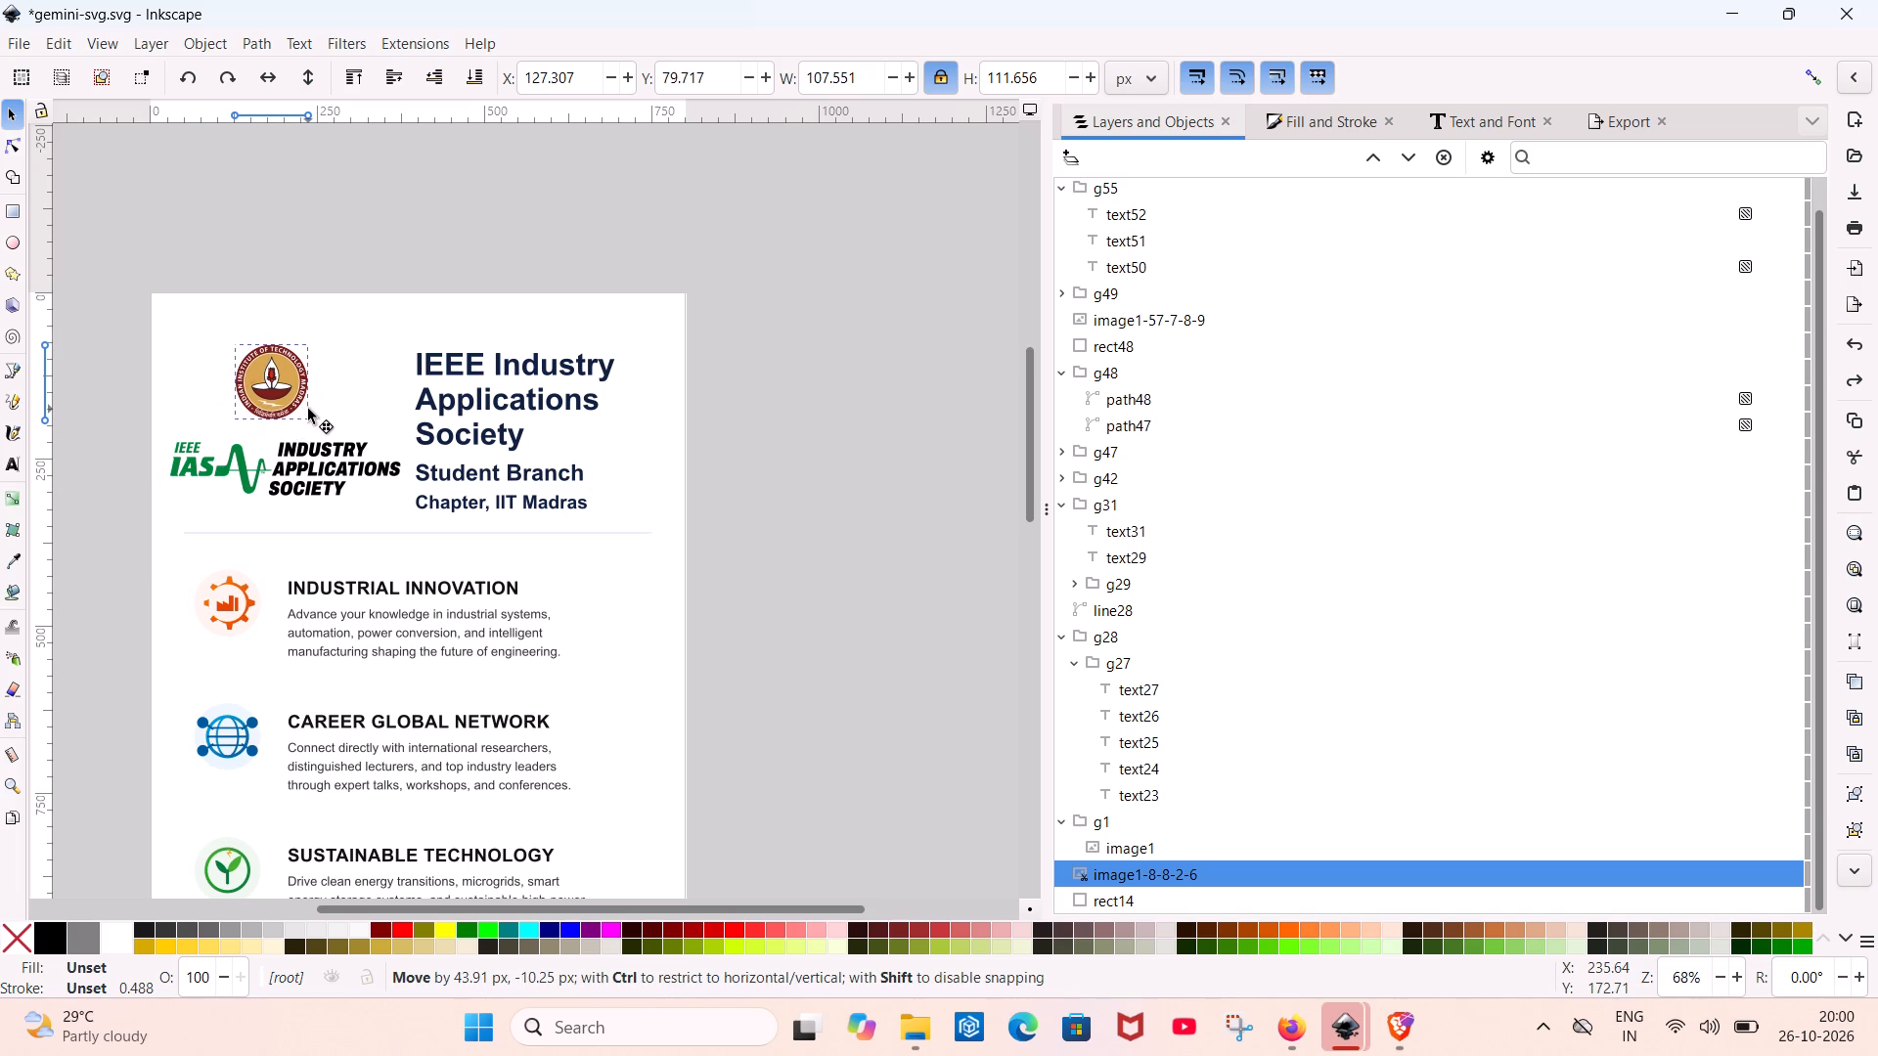
drag(308, 409, 308, 414)
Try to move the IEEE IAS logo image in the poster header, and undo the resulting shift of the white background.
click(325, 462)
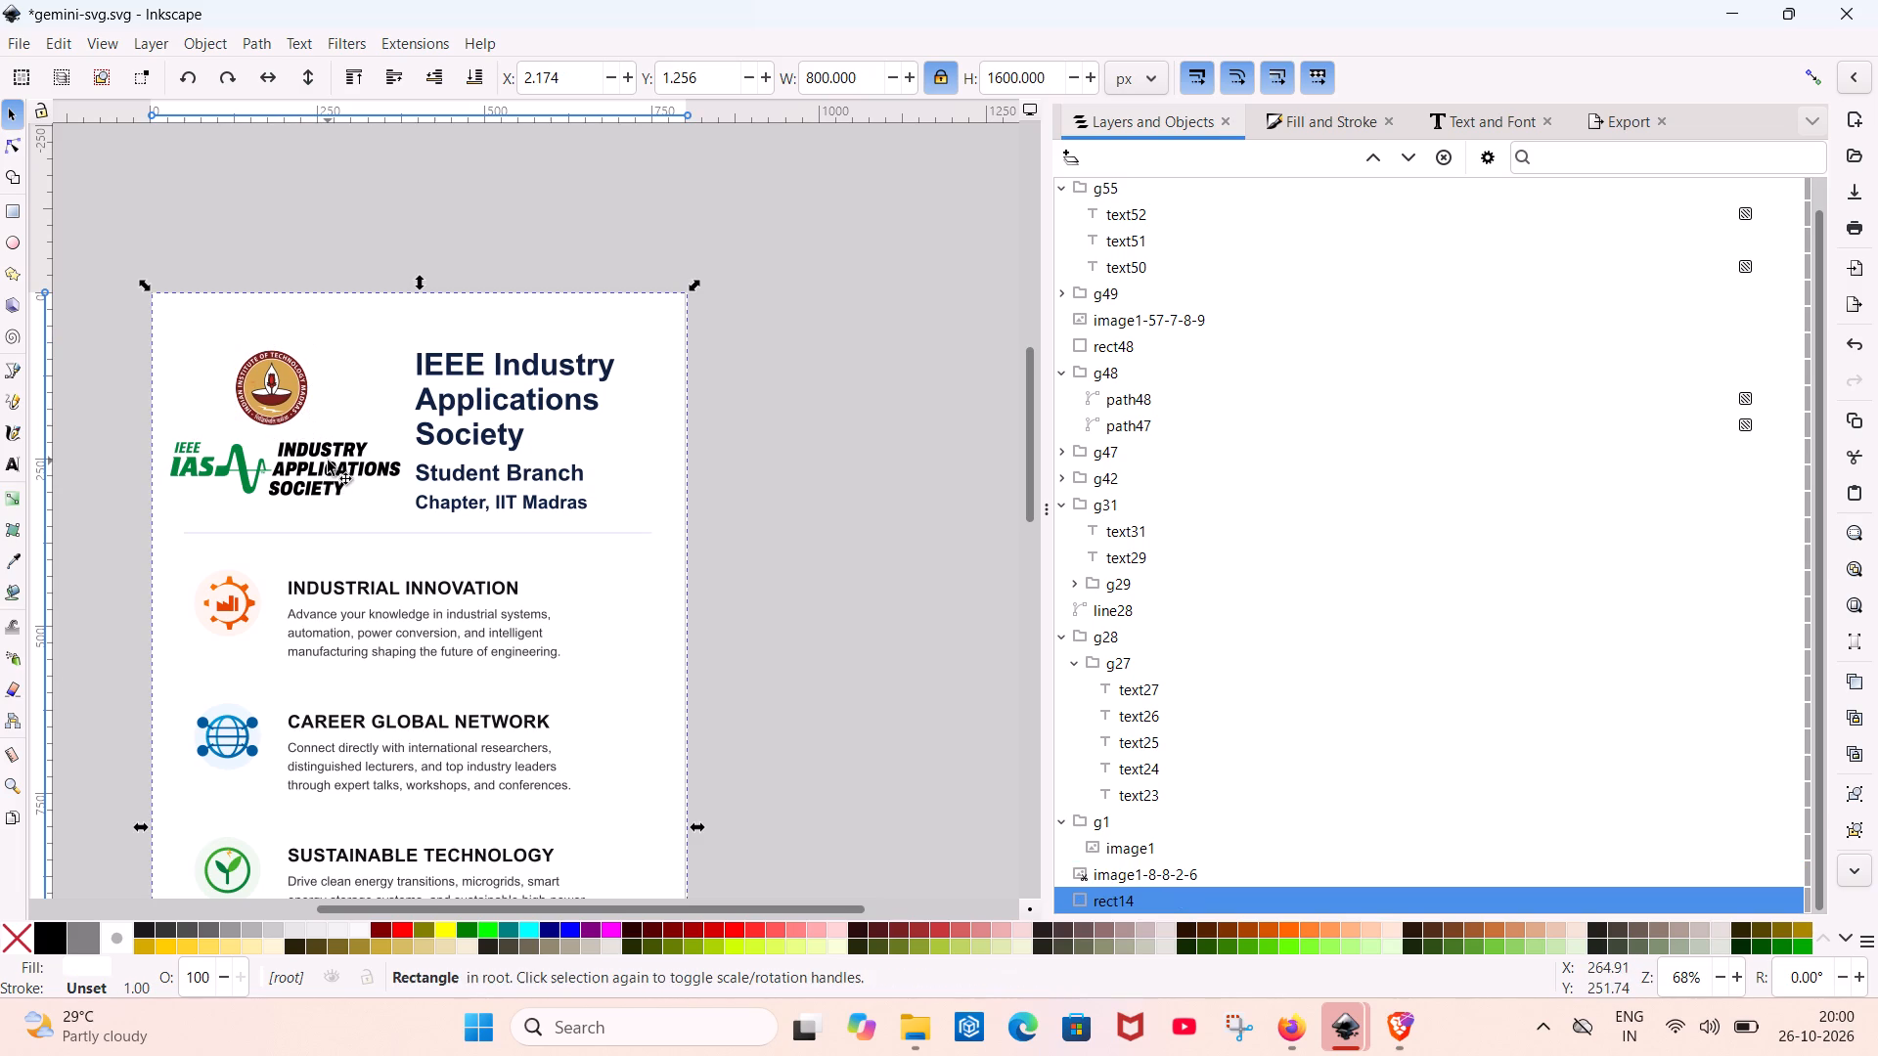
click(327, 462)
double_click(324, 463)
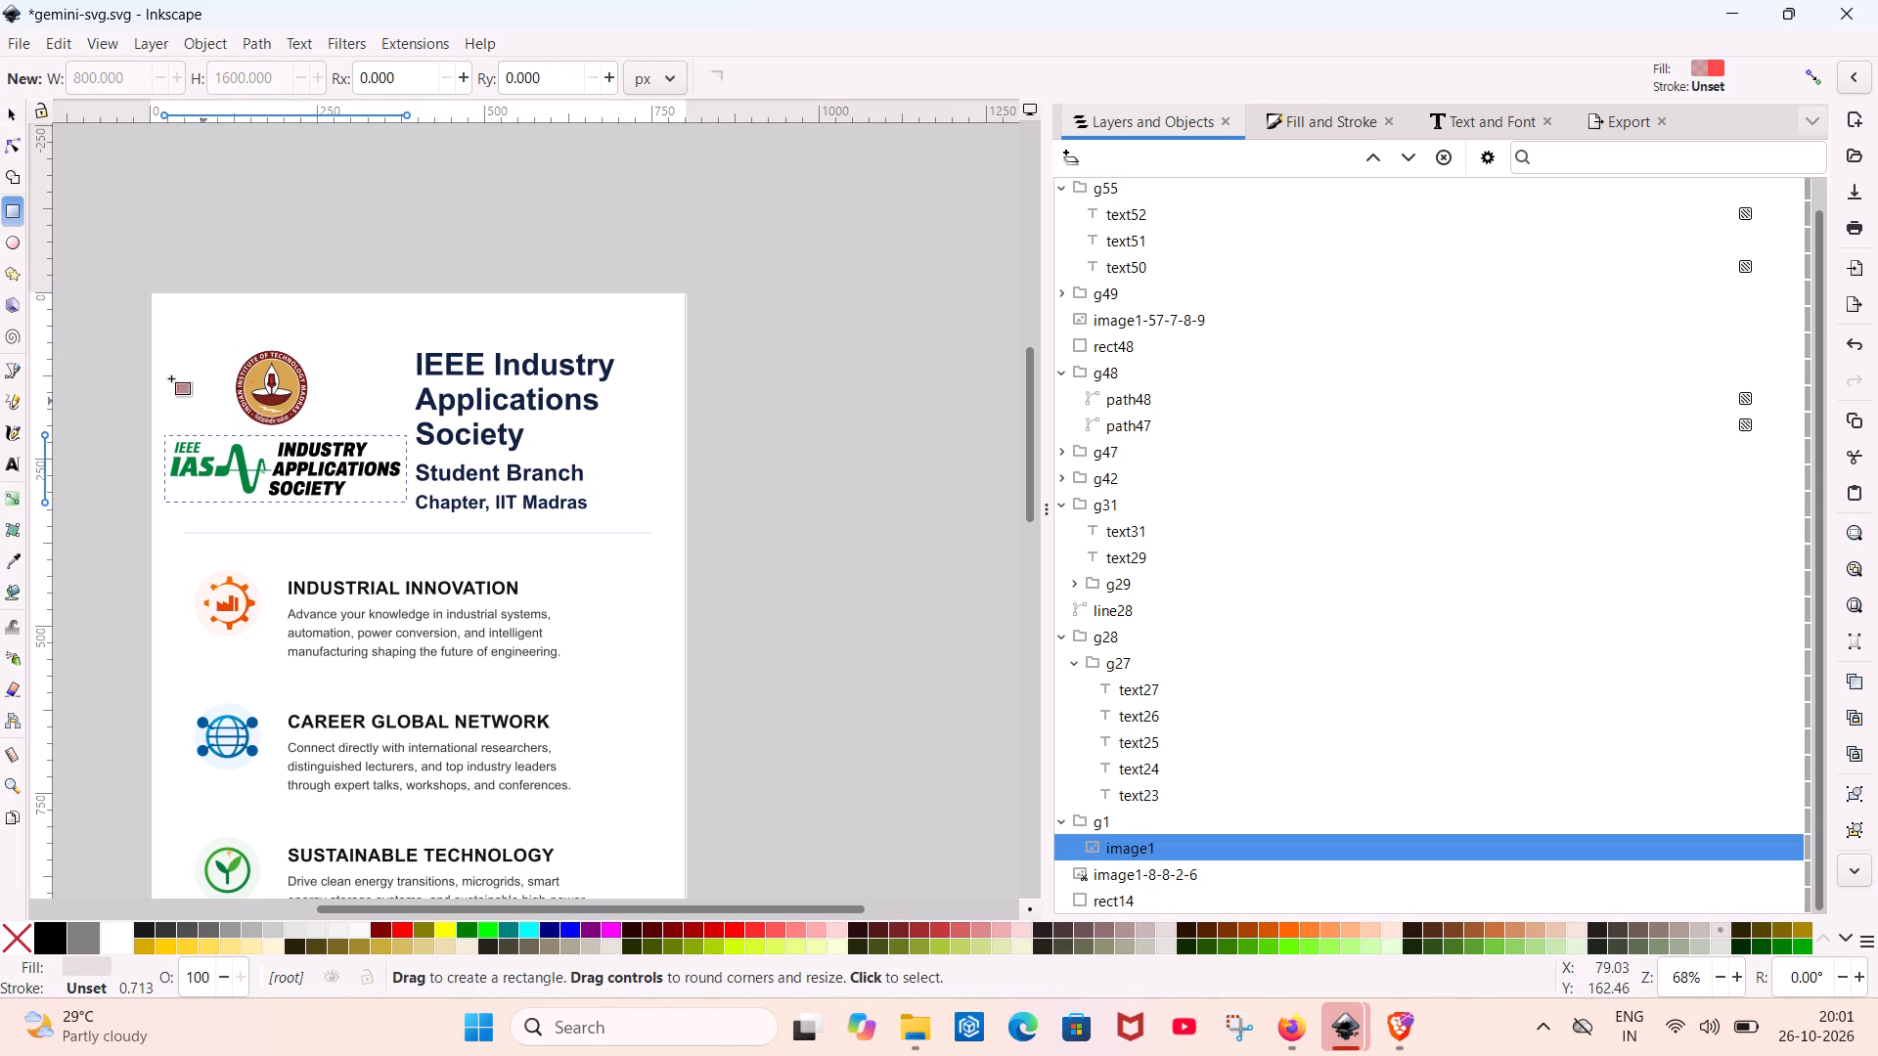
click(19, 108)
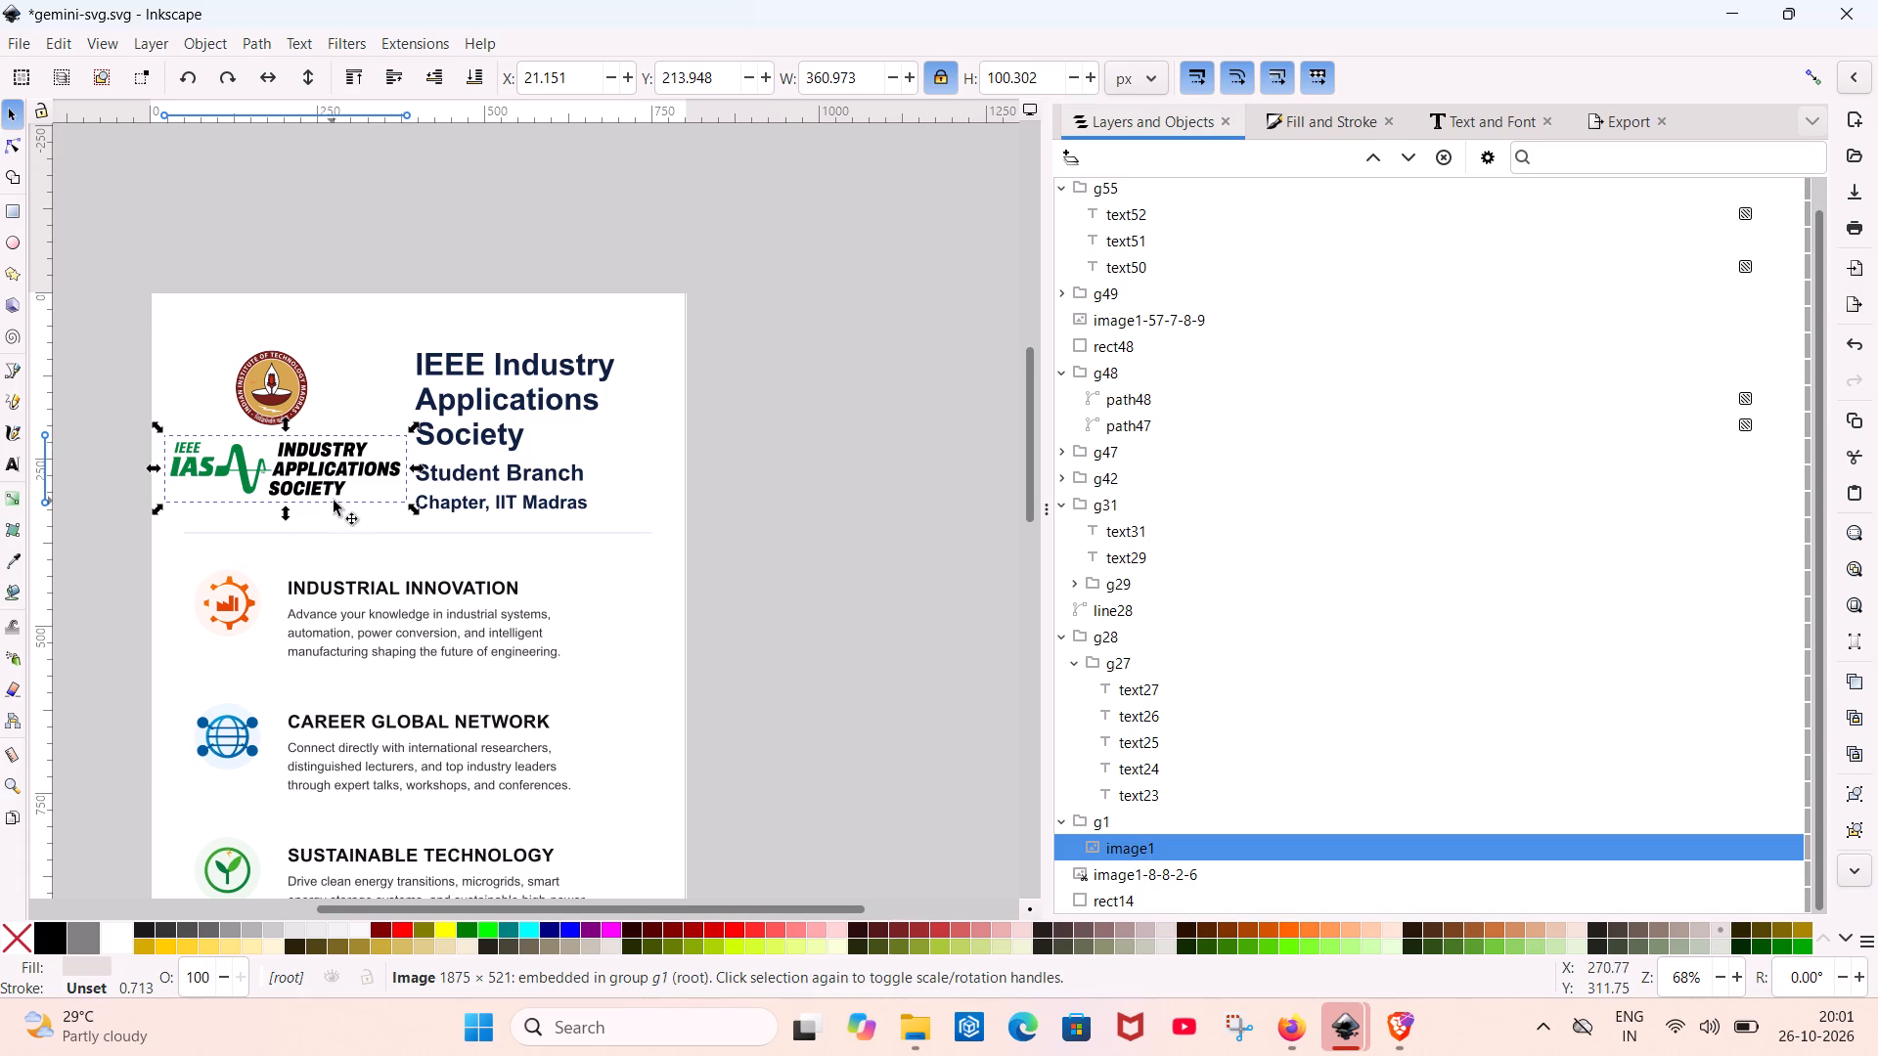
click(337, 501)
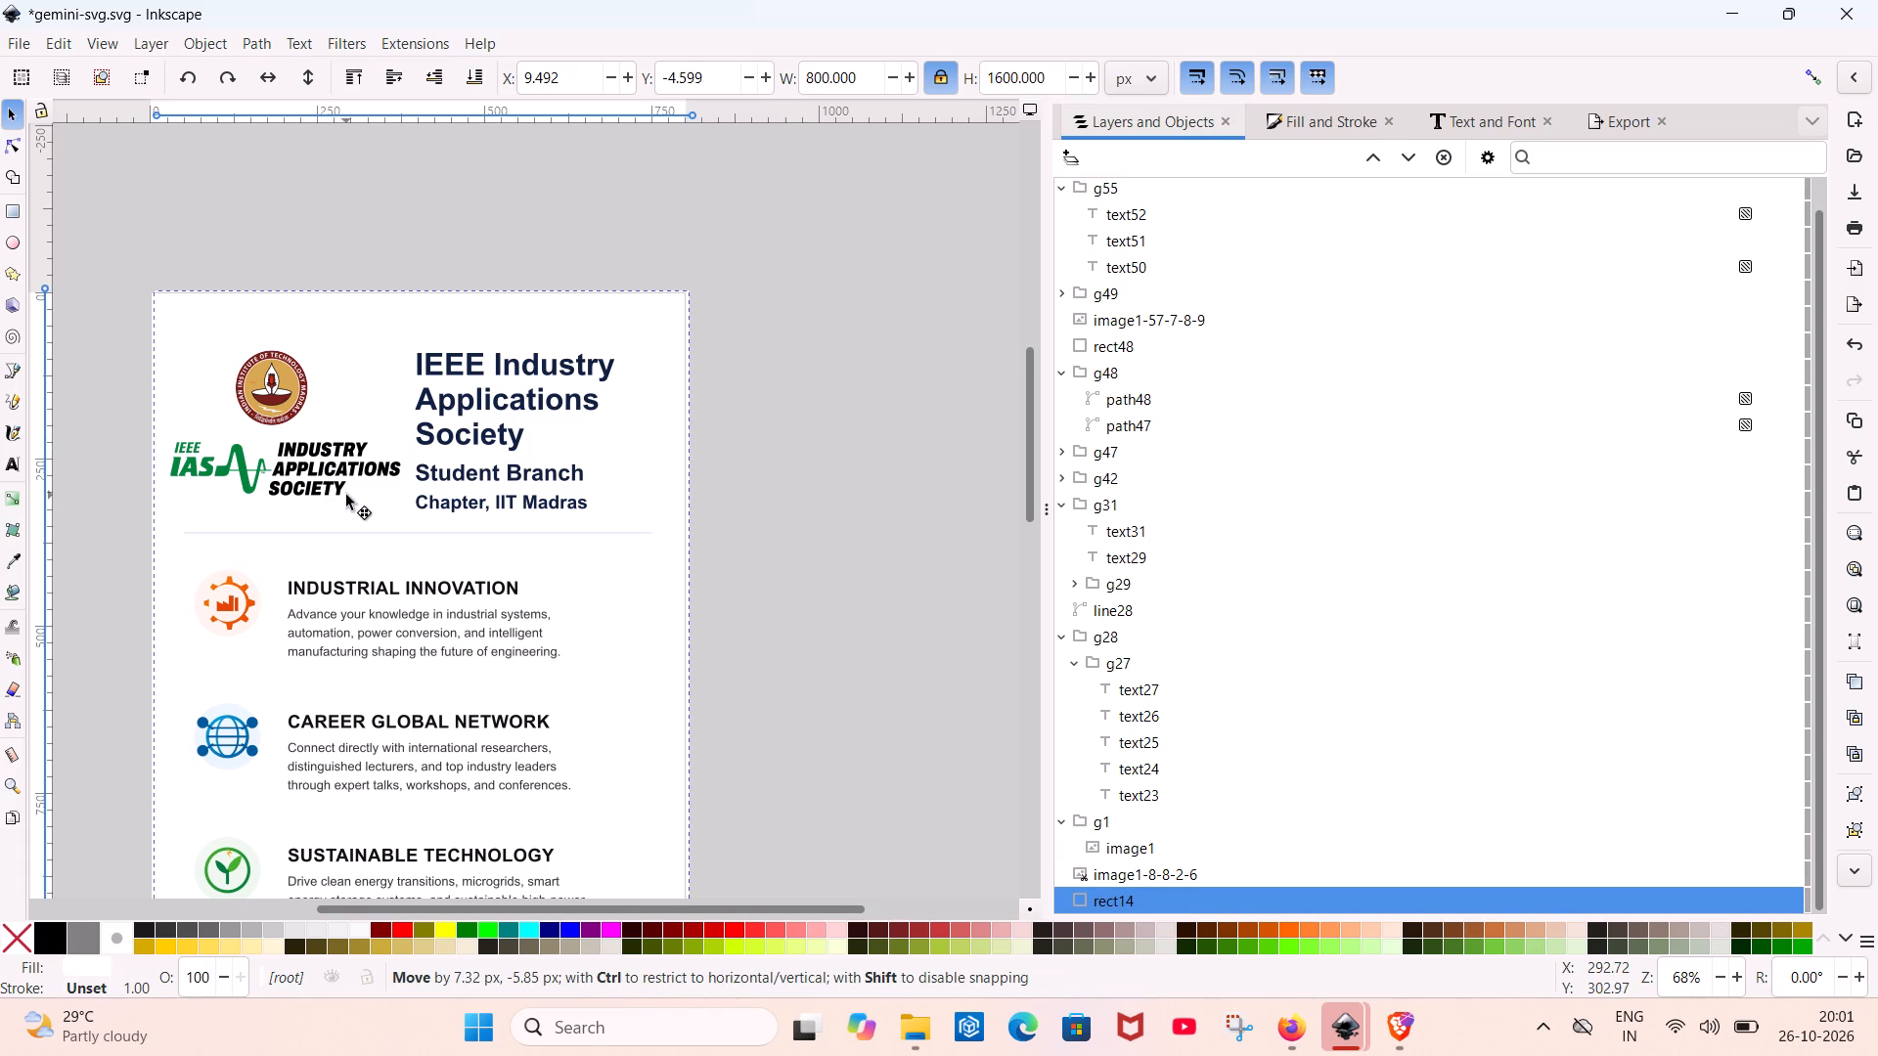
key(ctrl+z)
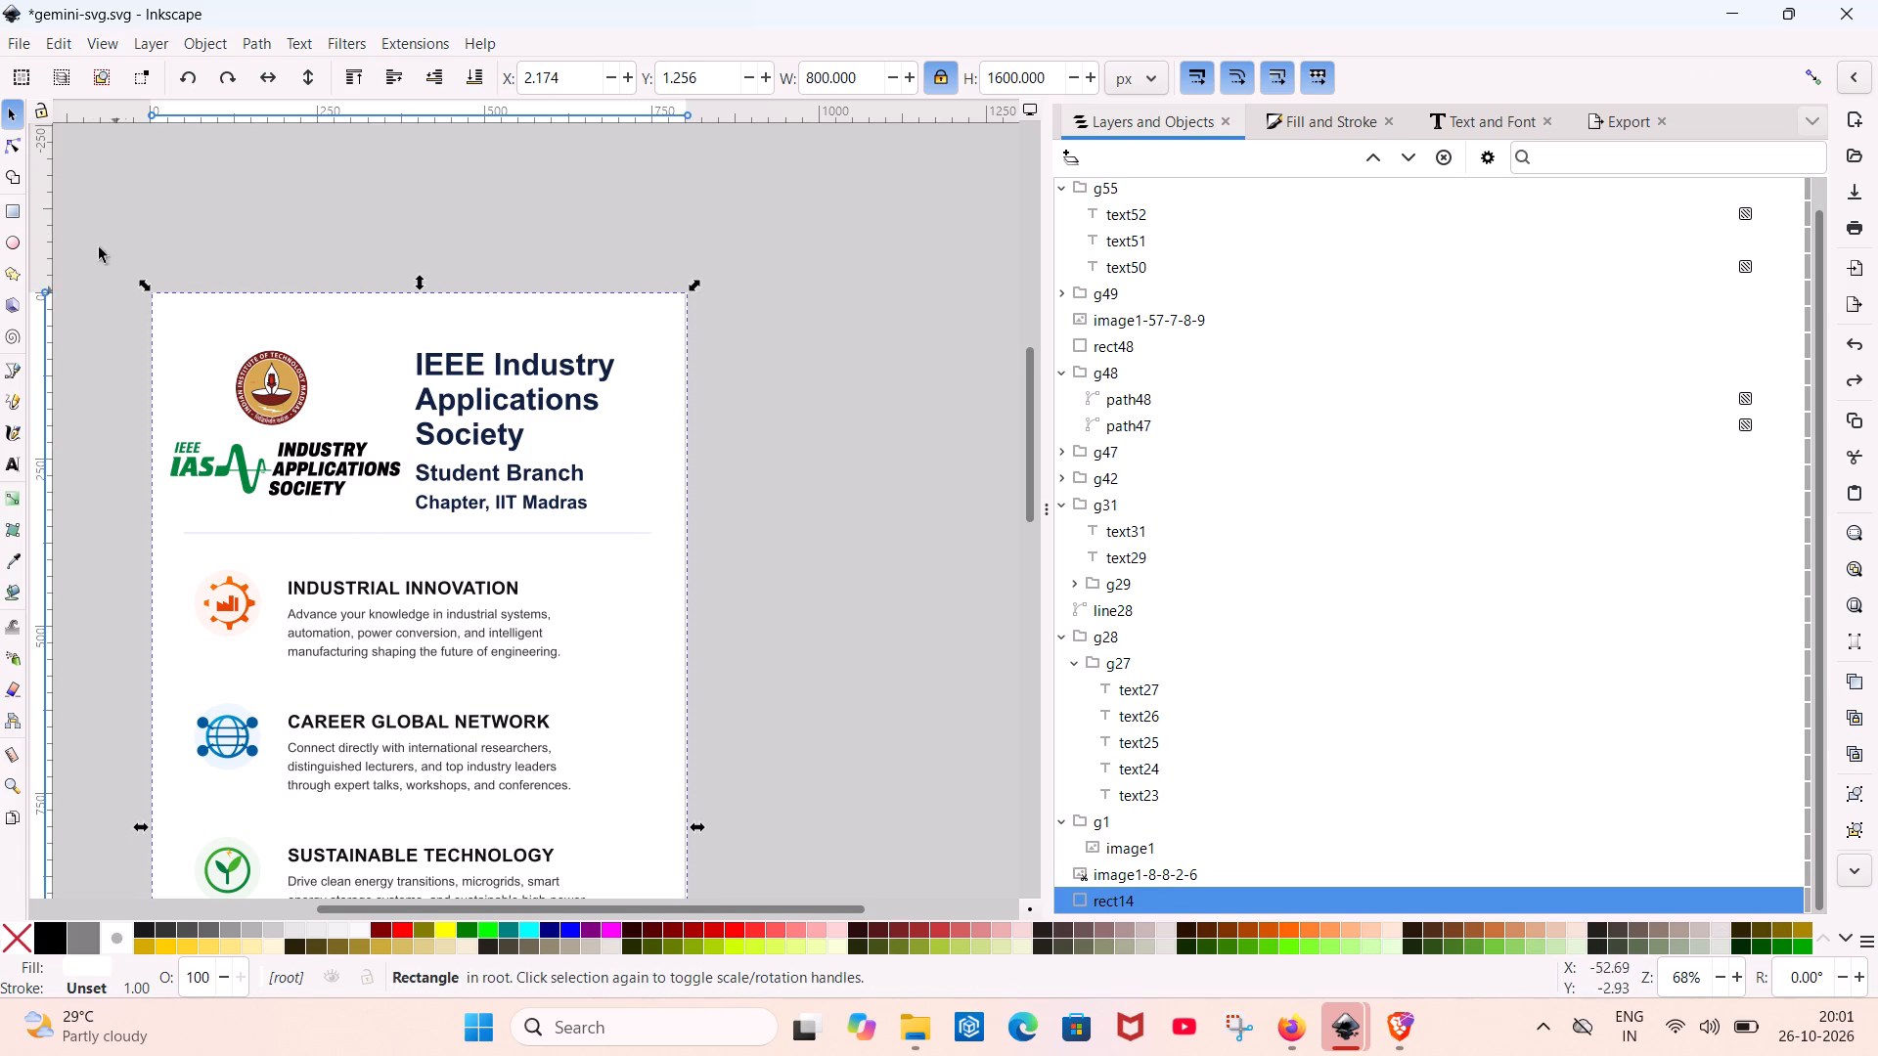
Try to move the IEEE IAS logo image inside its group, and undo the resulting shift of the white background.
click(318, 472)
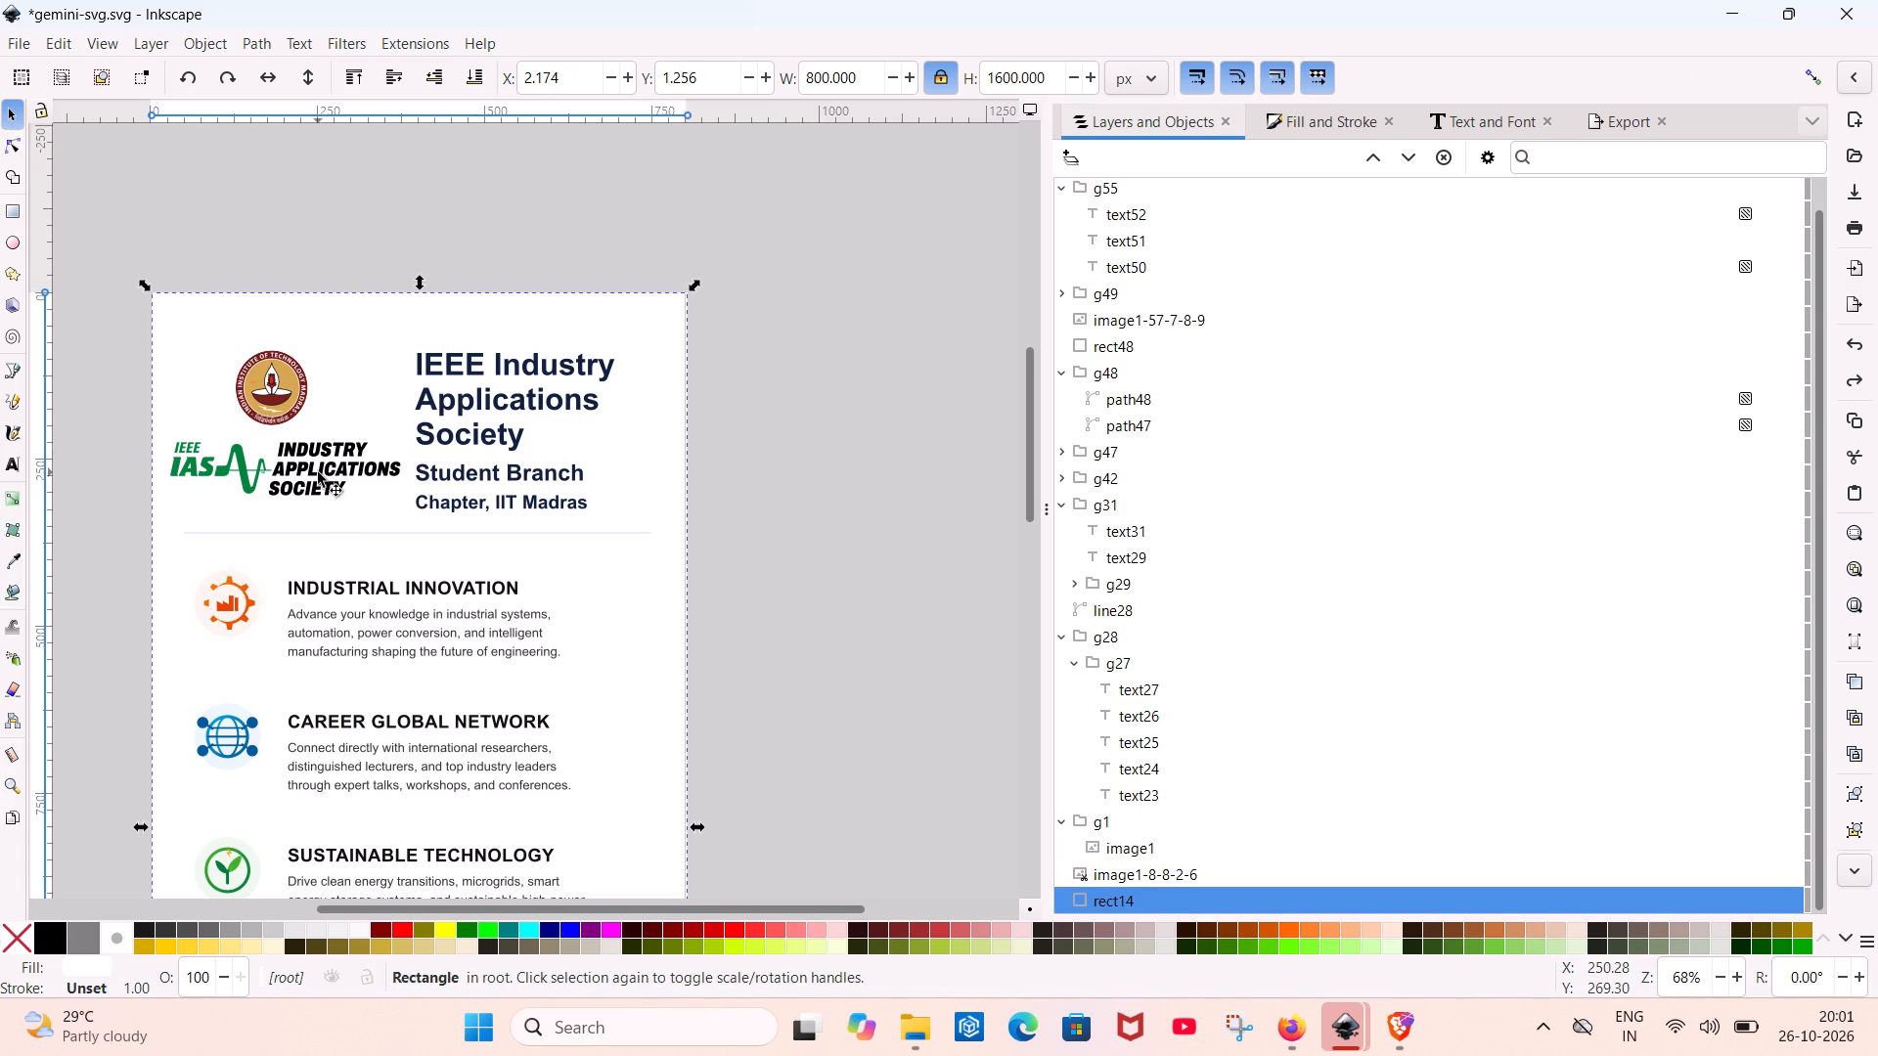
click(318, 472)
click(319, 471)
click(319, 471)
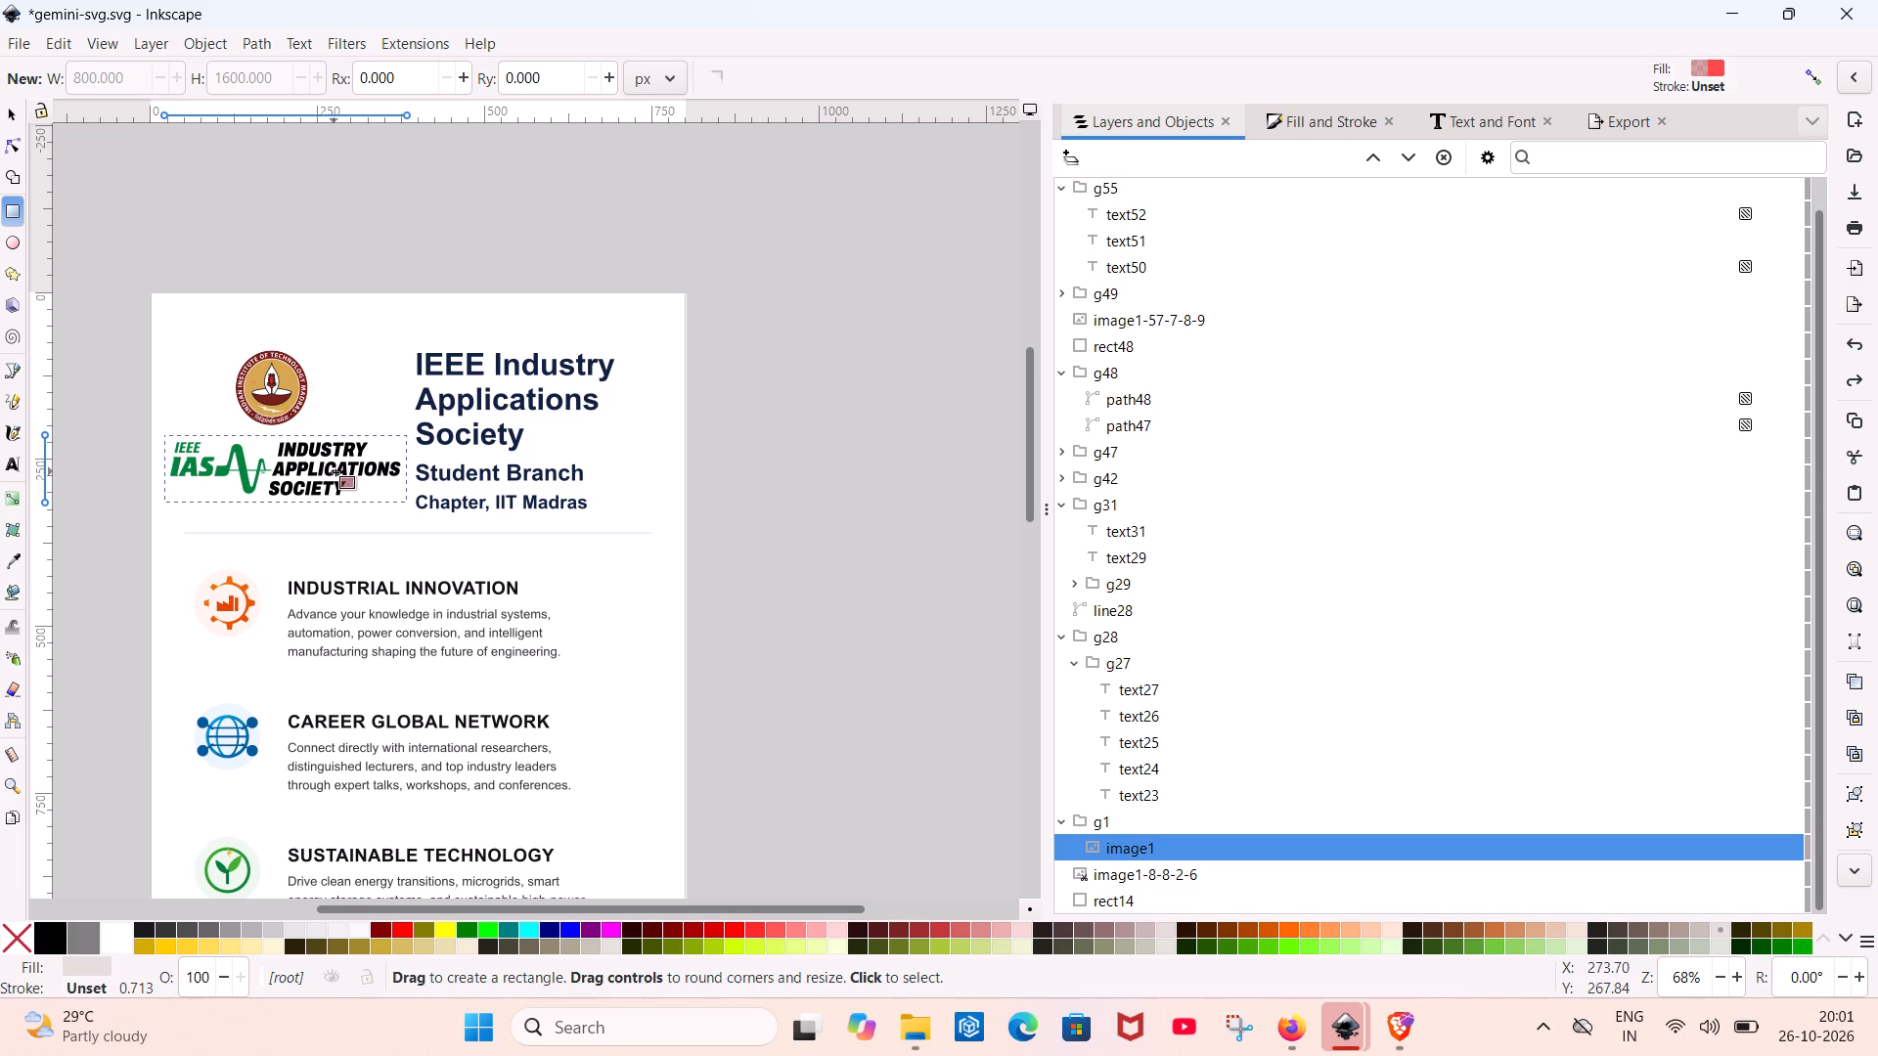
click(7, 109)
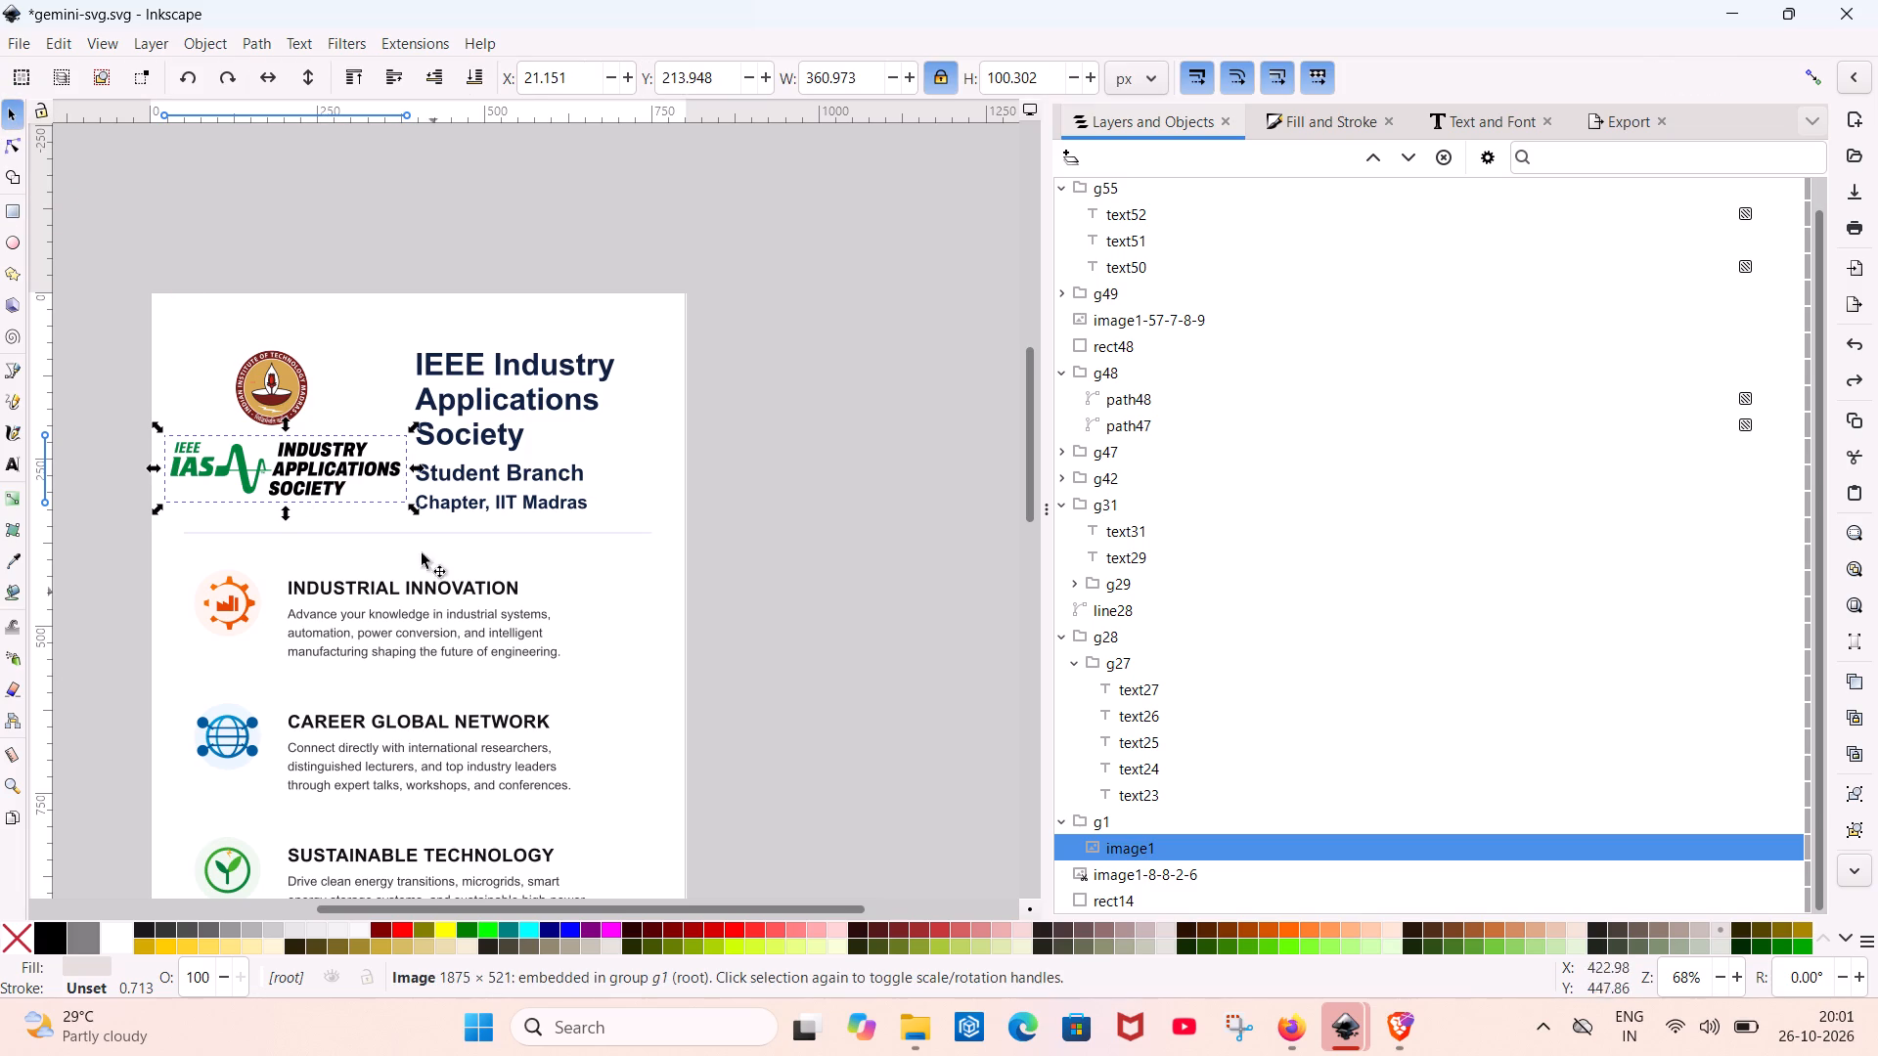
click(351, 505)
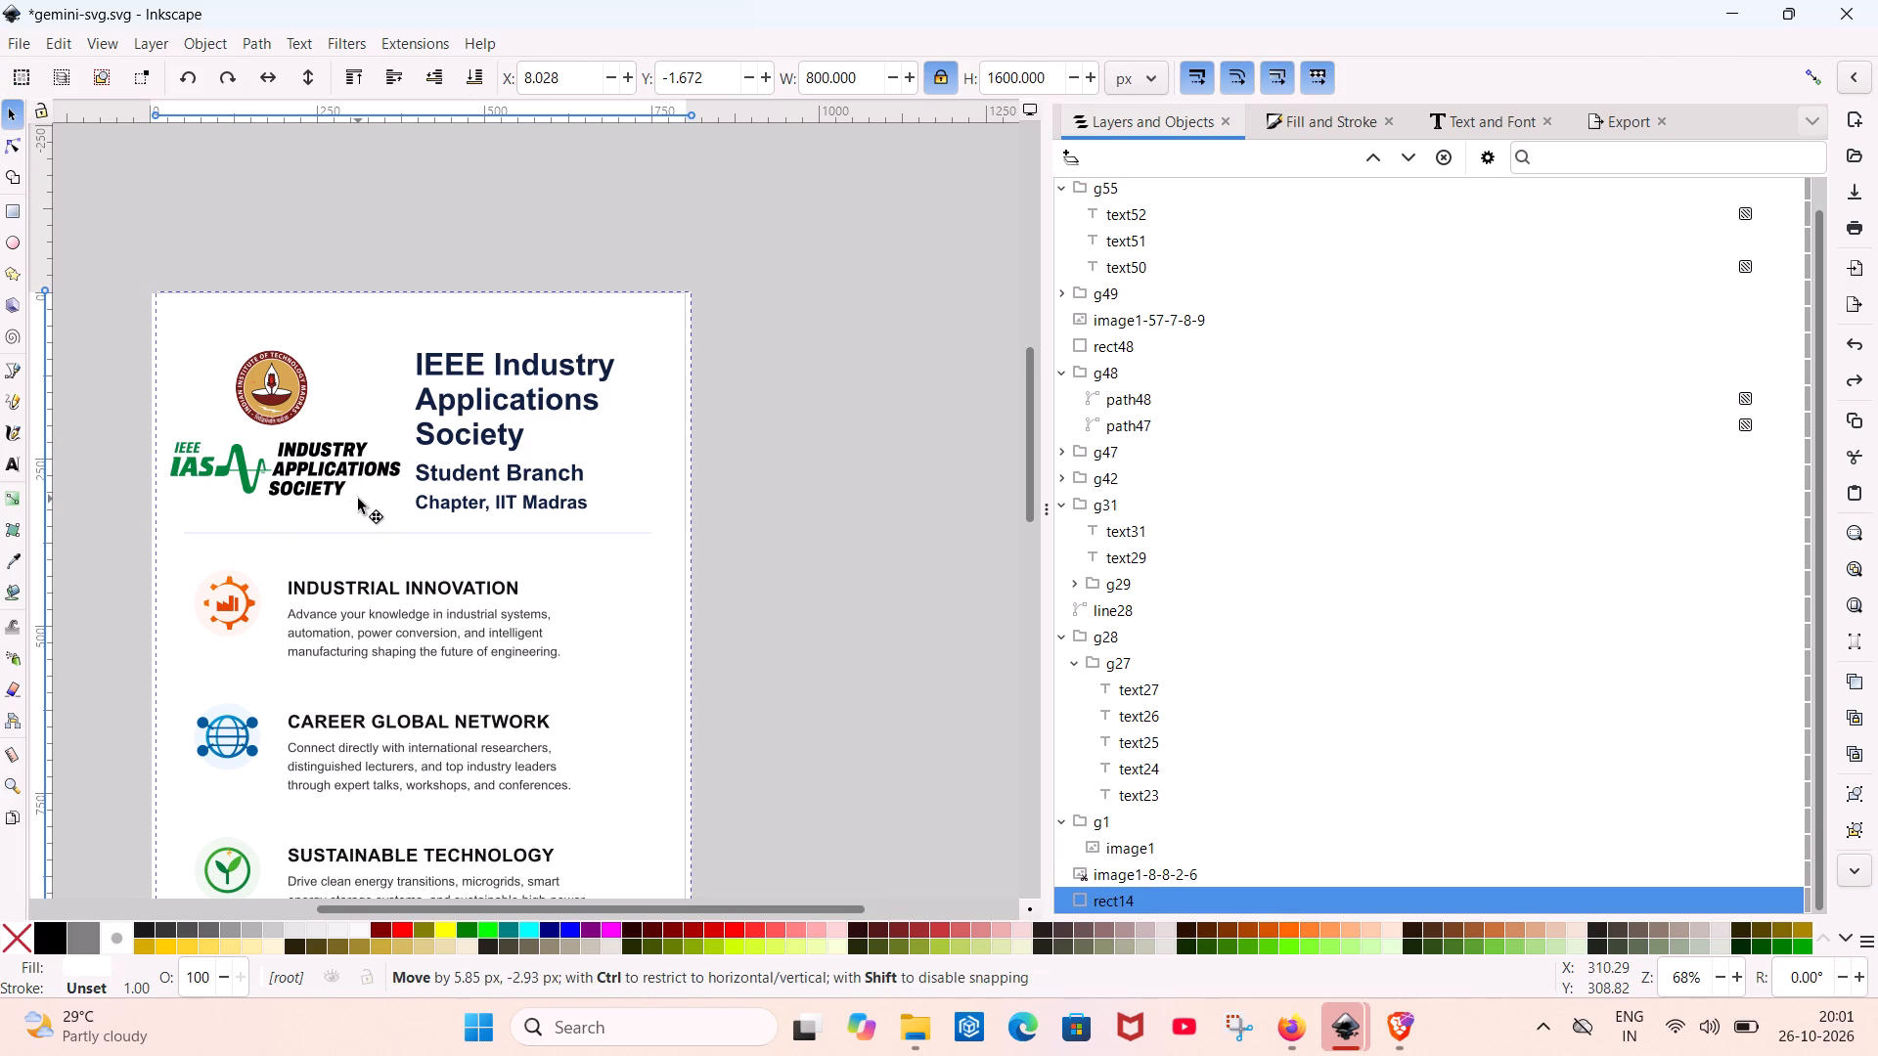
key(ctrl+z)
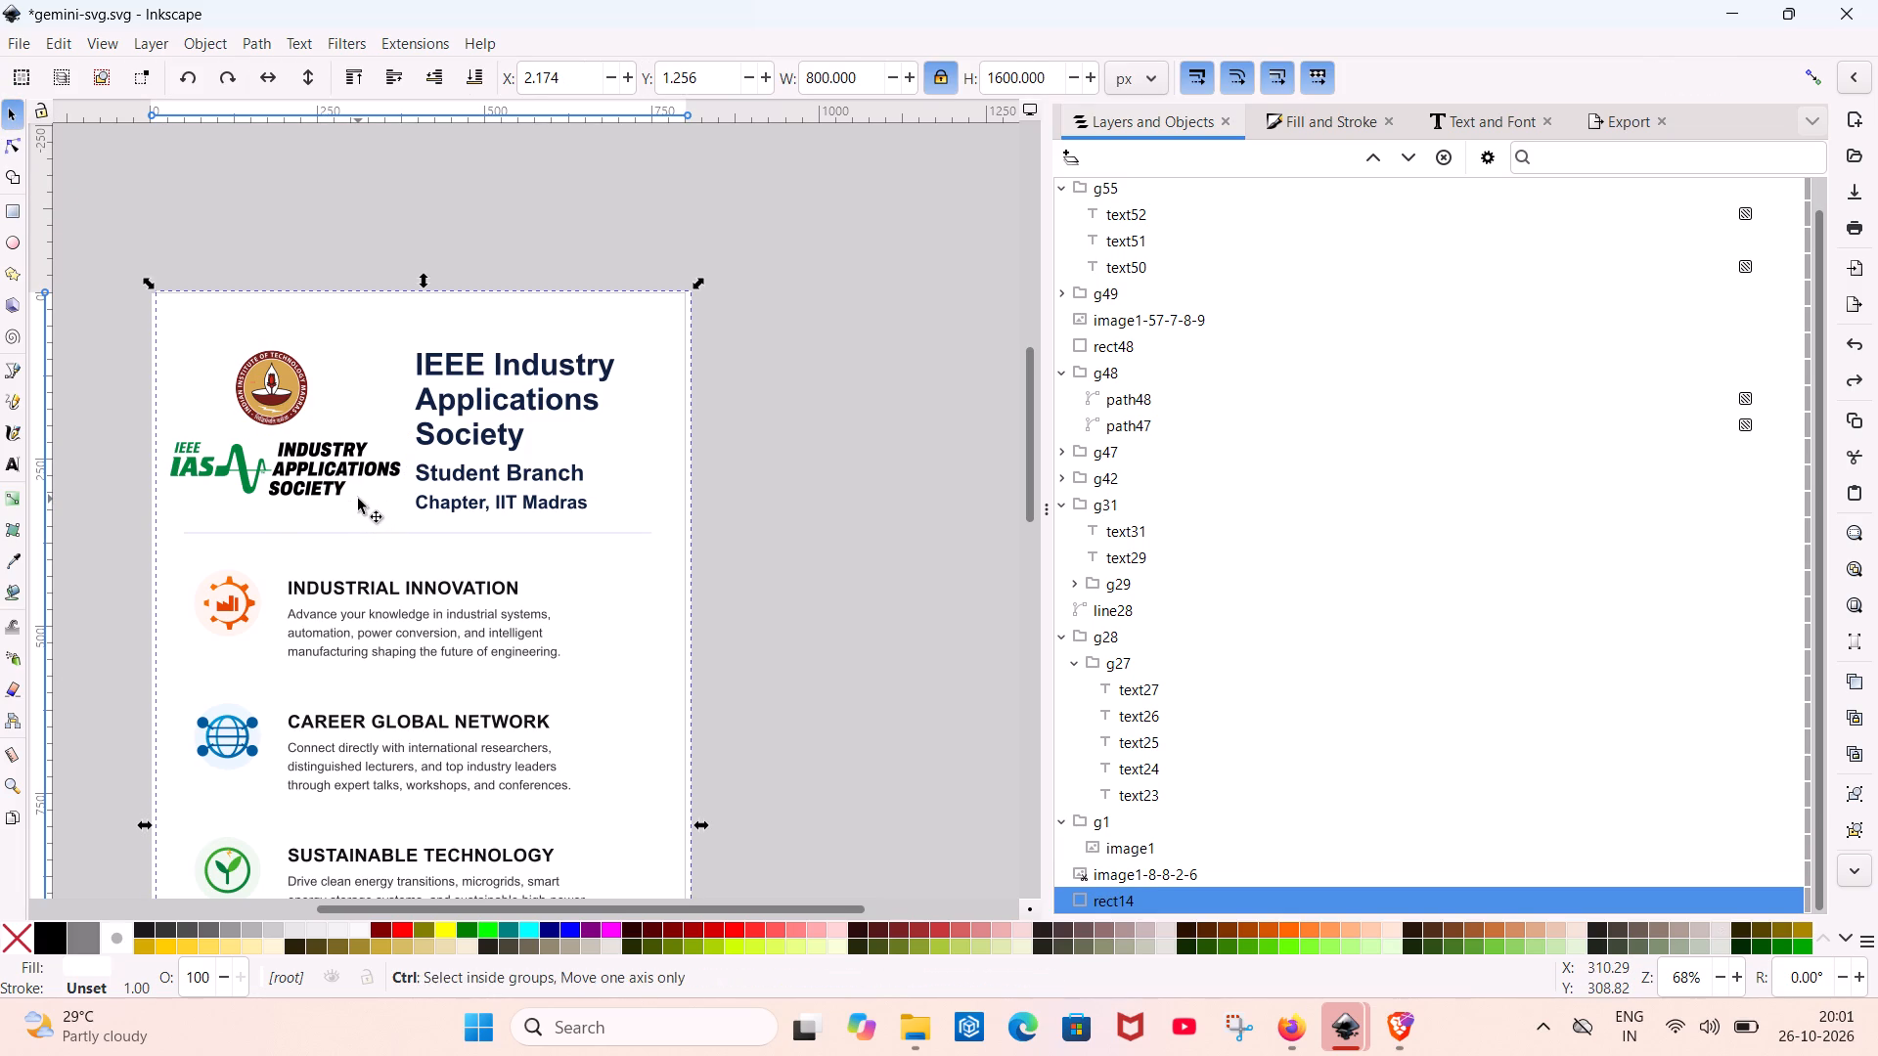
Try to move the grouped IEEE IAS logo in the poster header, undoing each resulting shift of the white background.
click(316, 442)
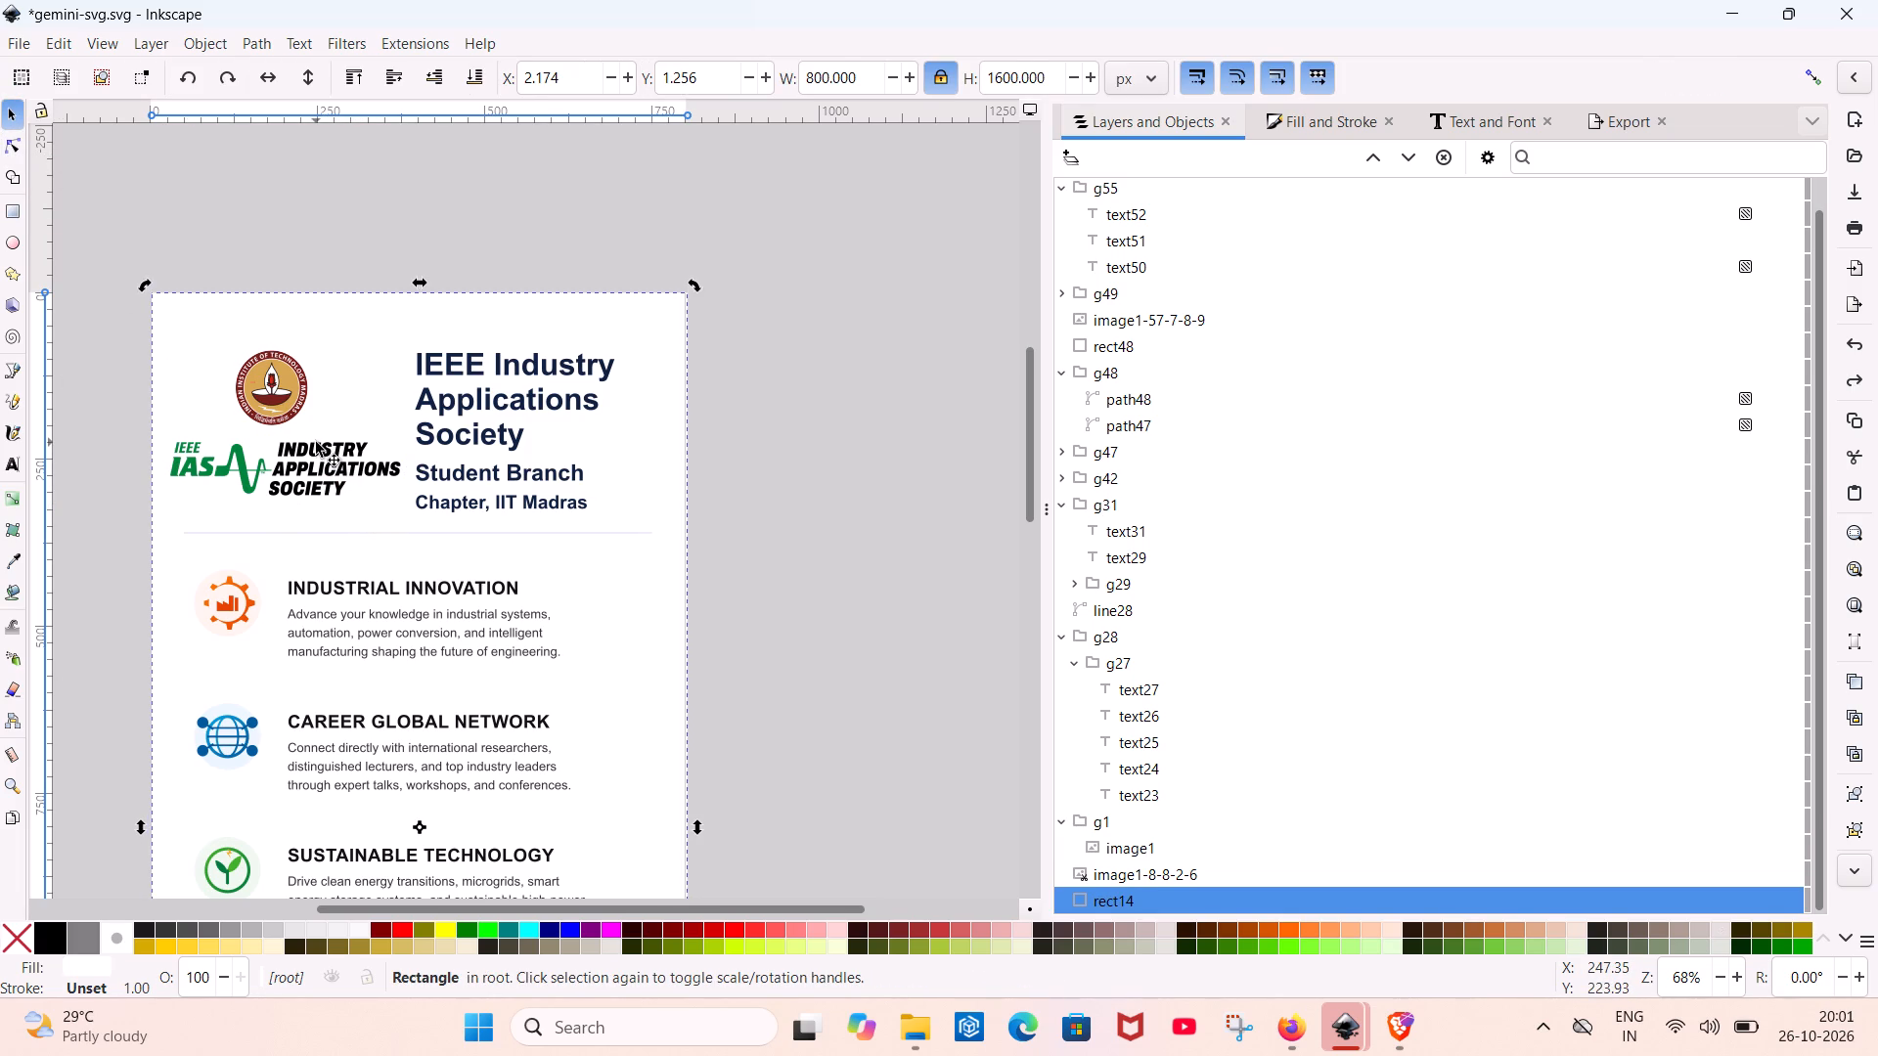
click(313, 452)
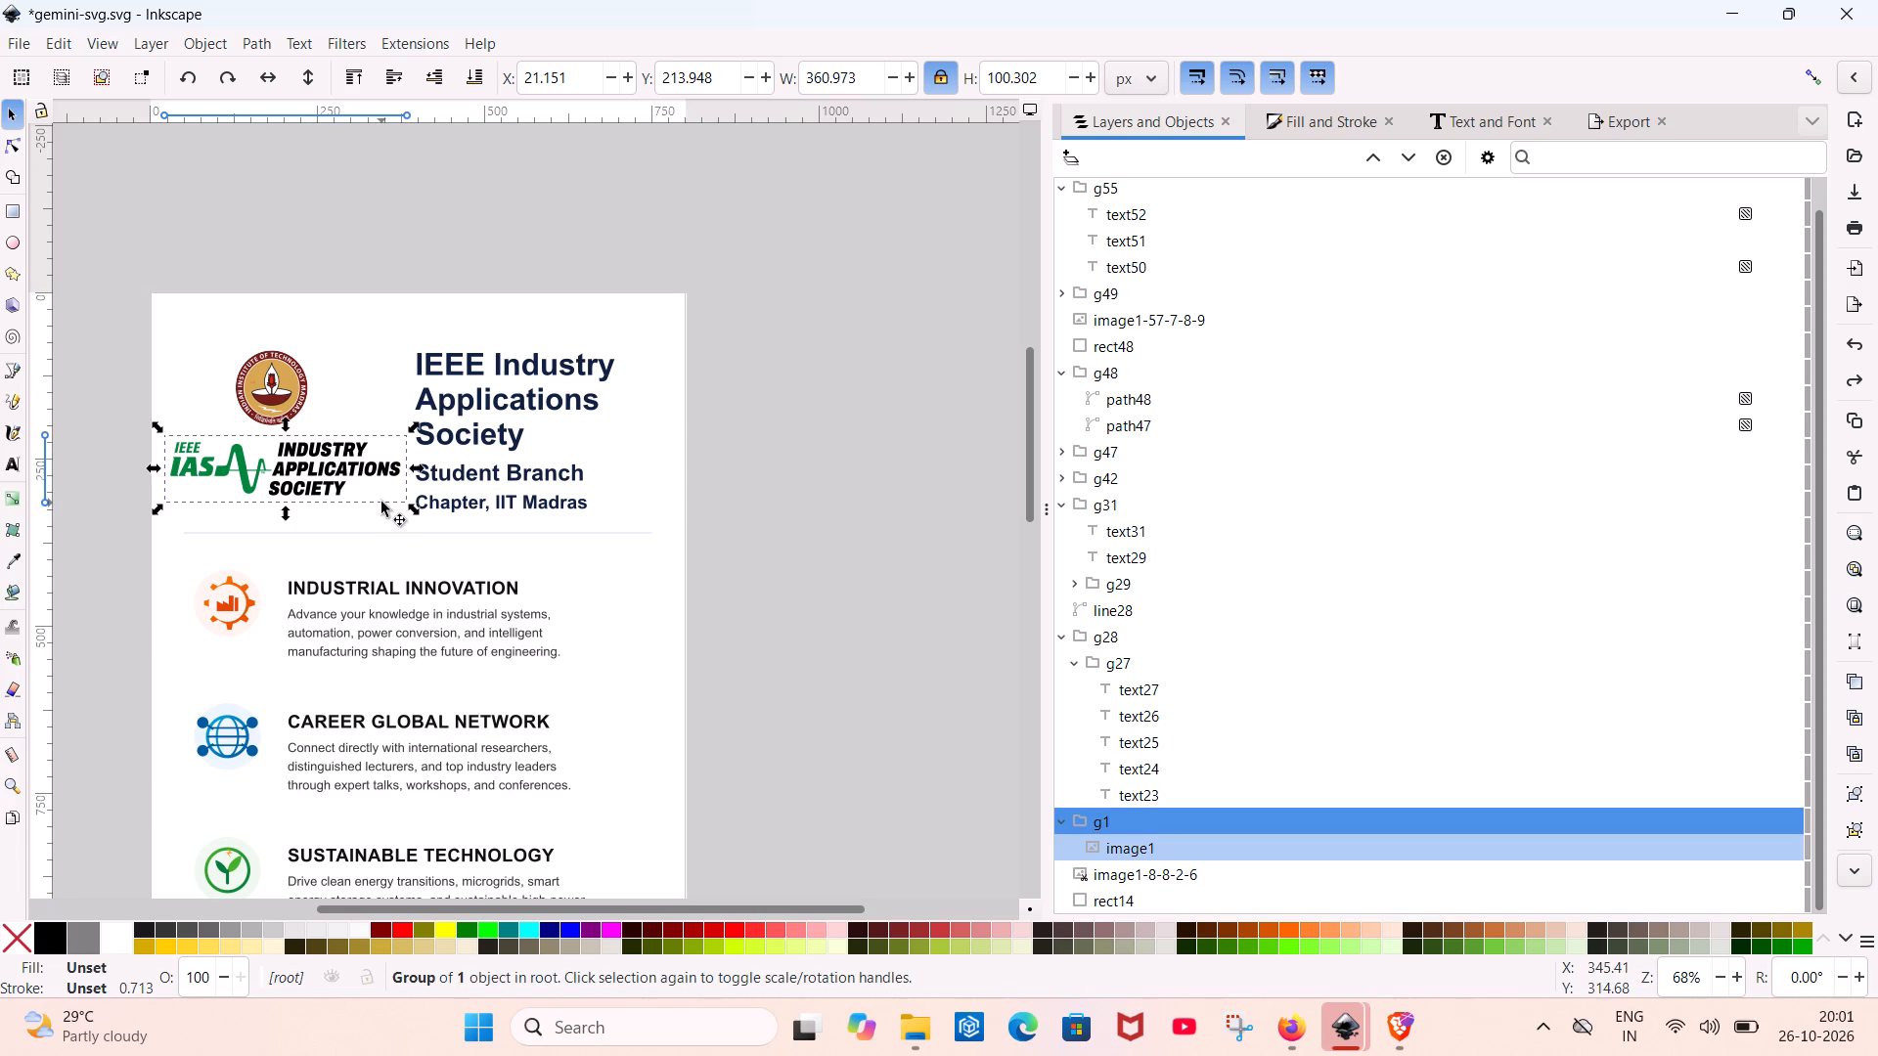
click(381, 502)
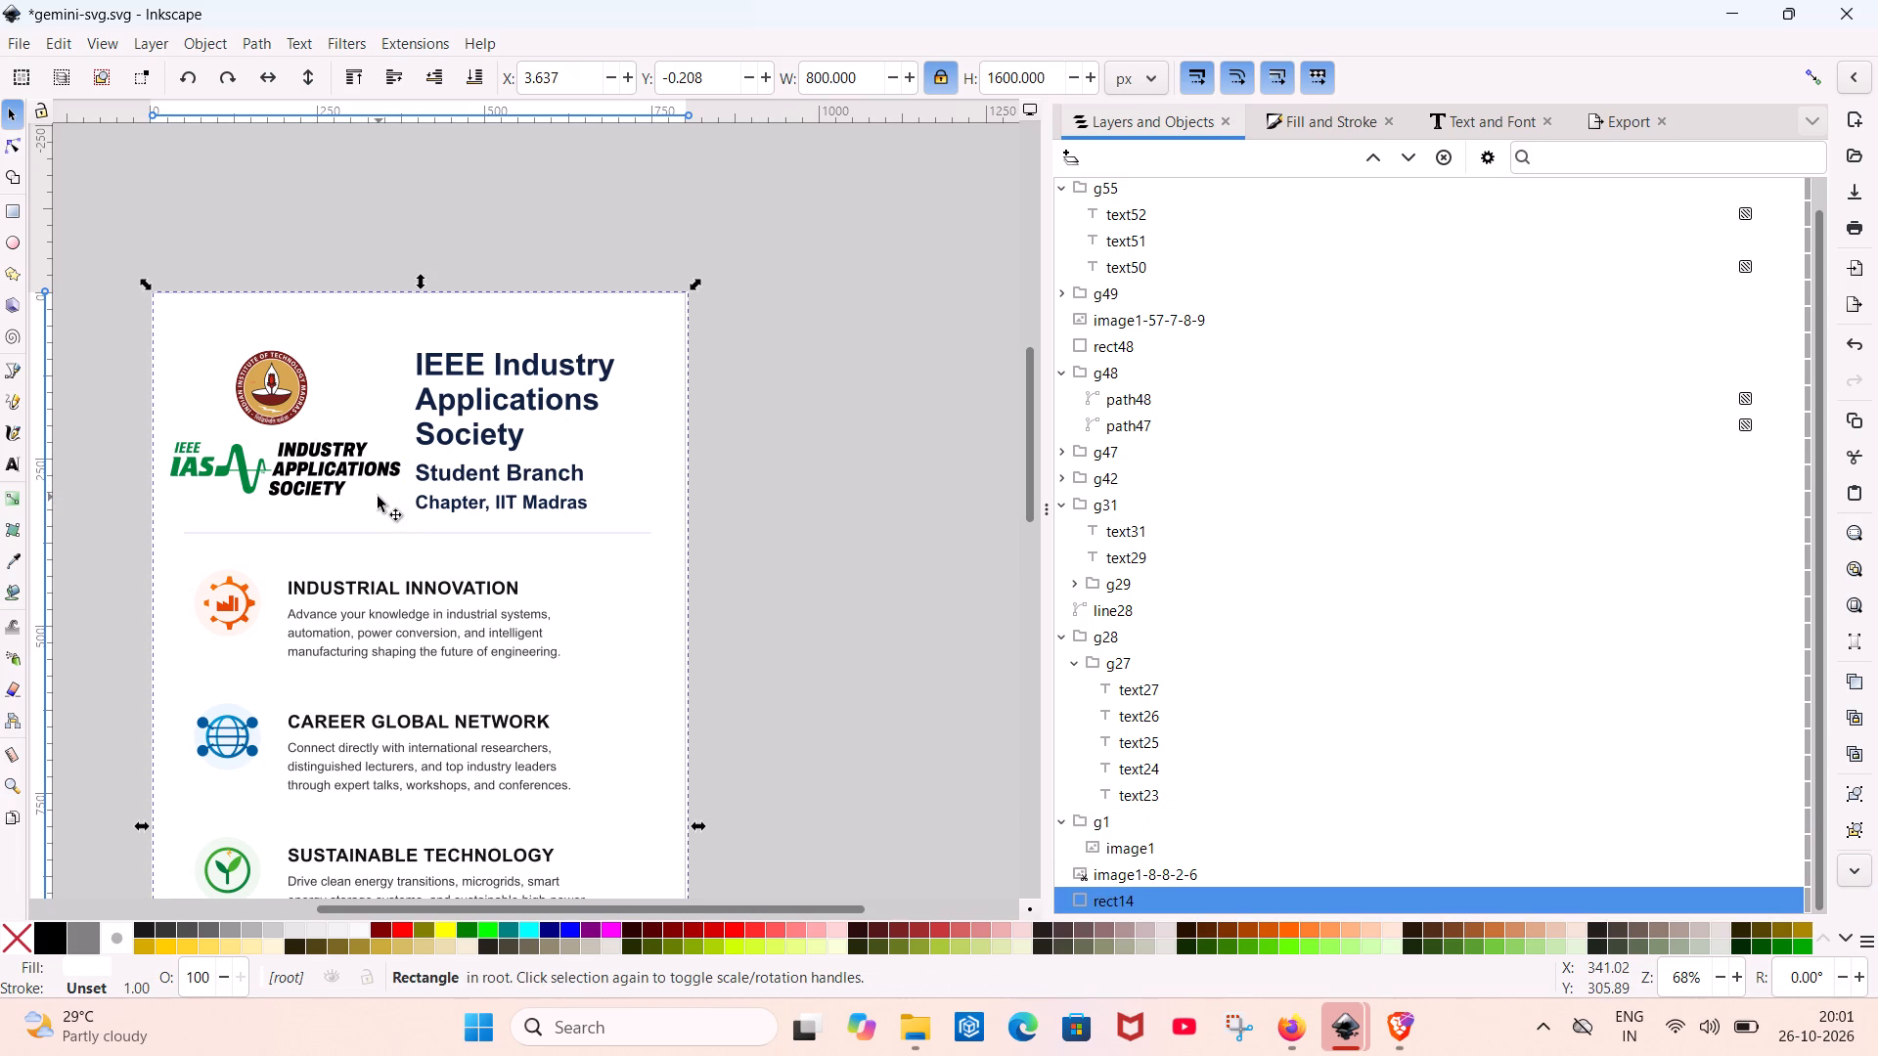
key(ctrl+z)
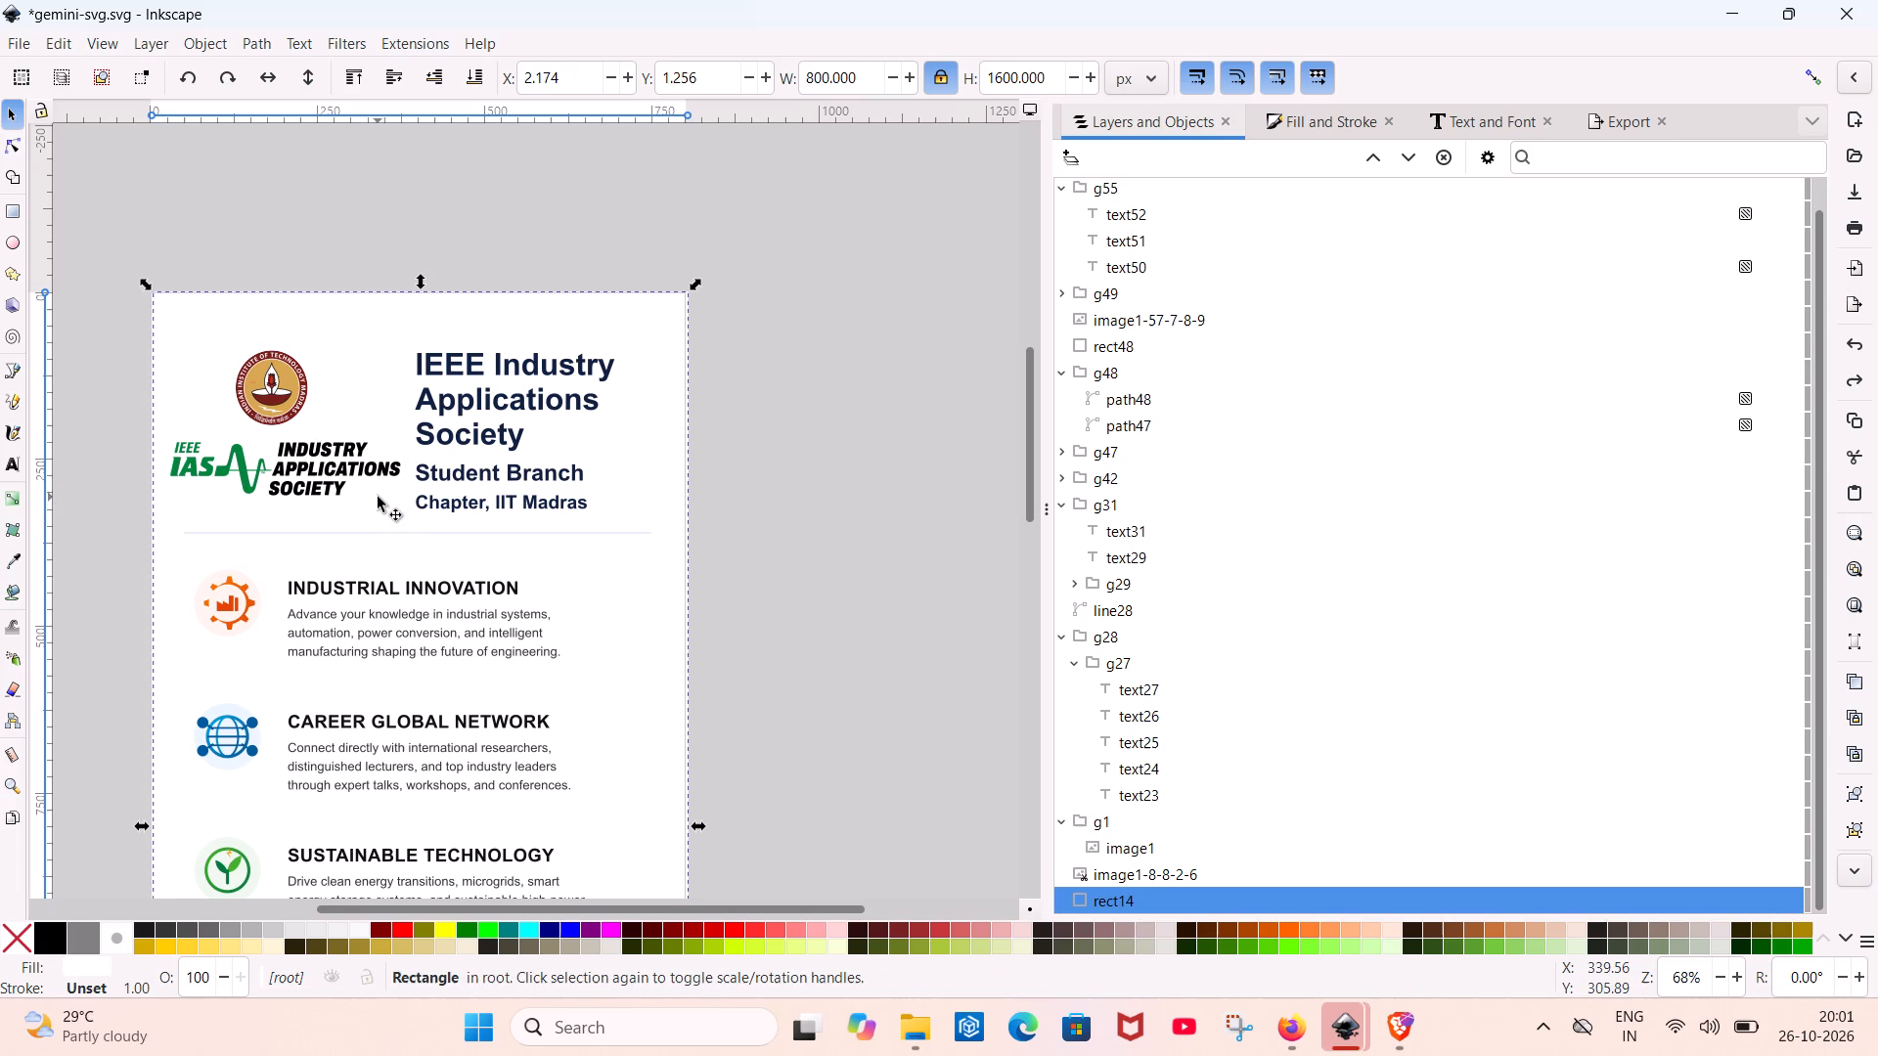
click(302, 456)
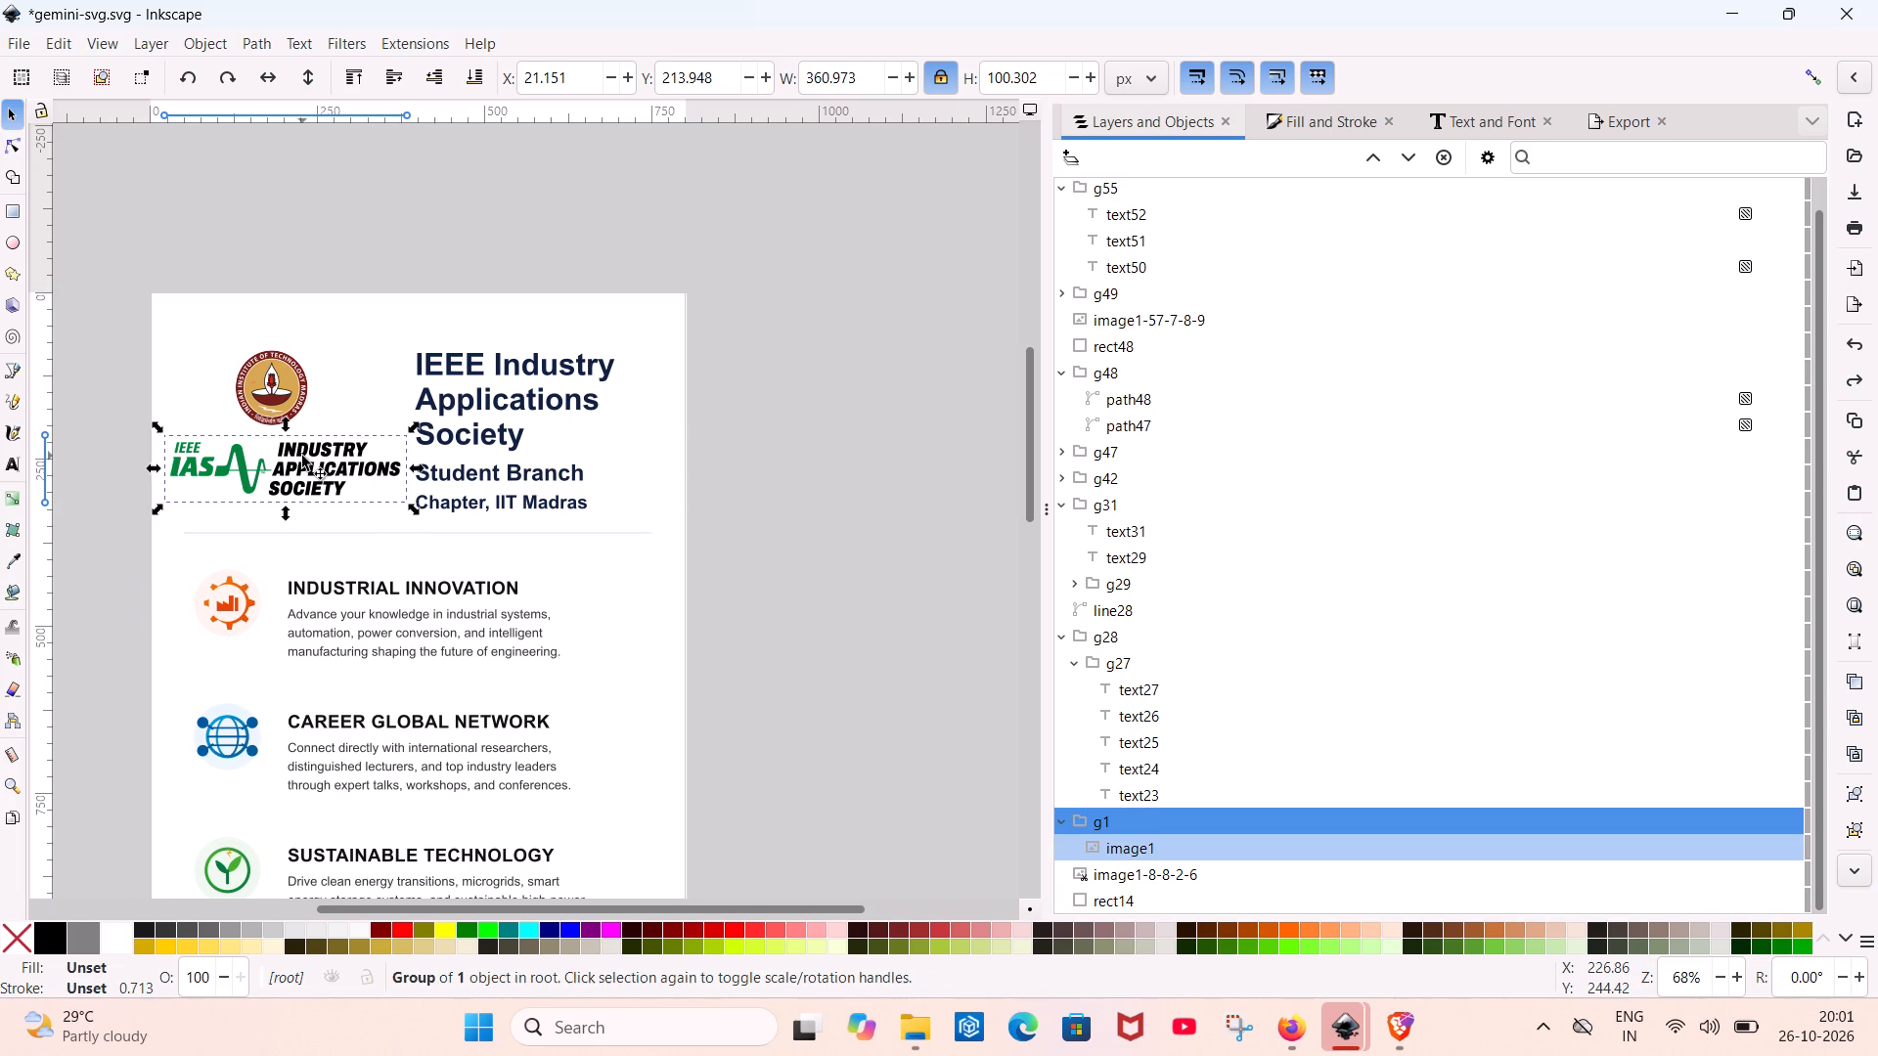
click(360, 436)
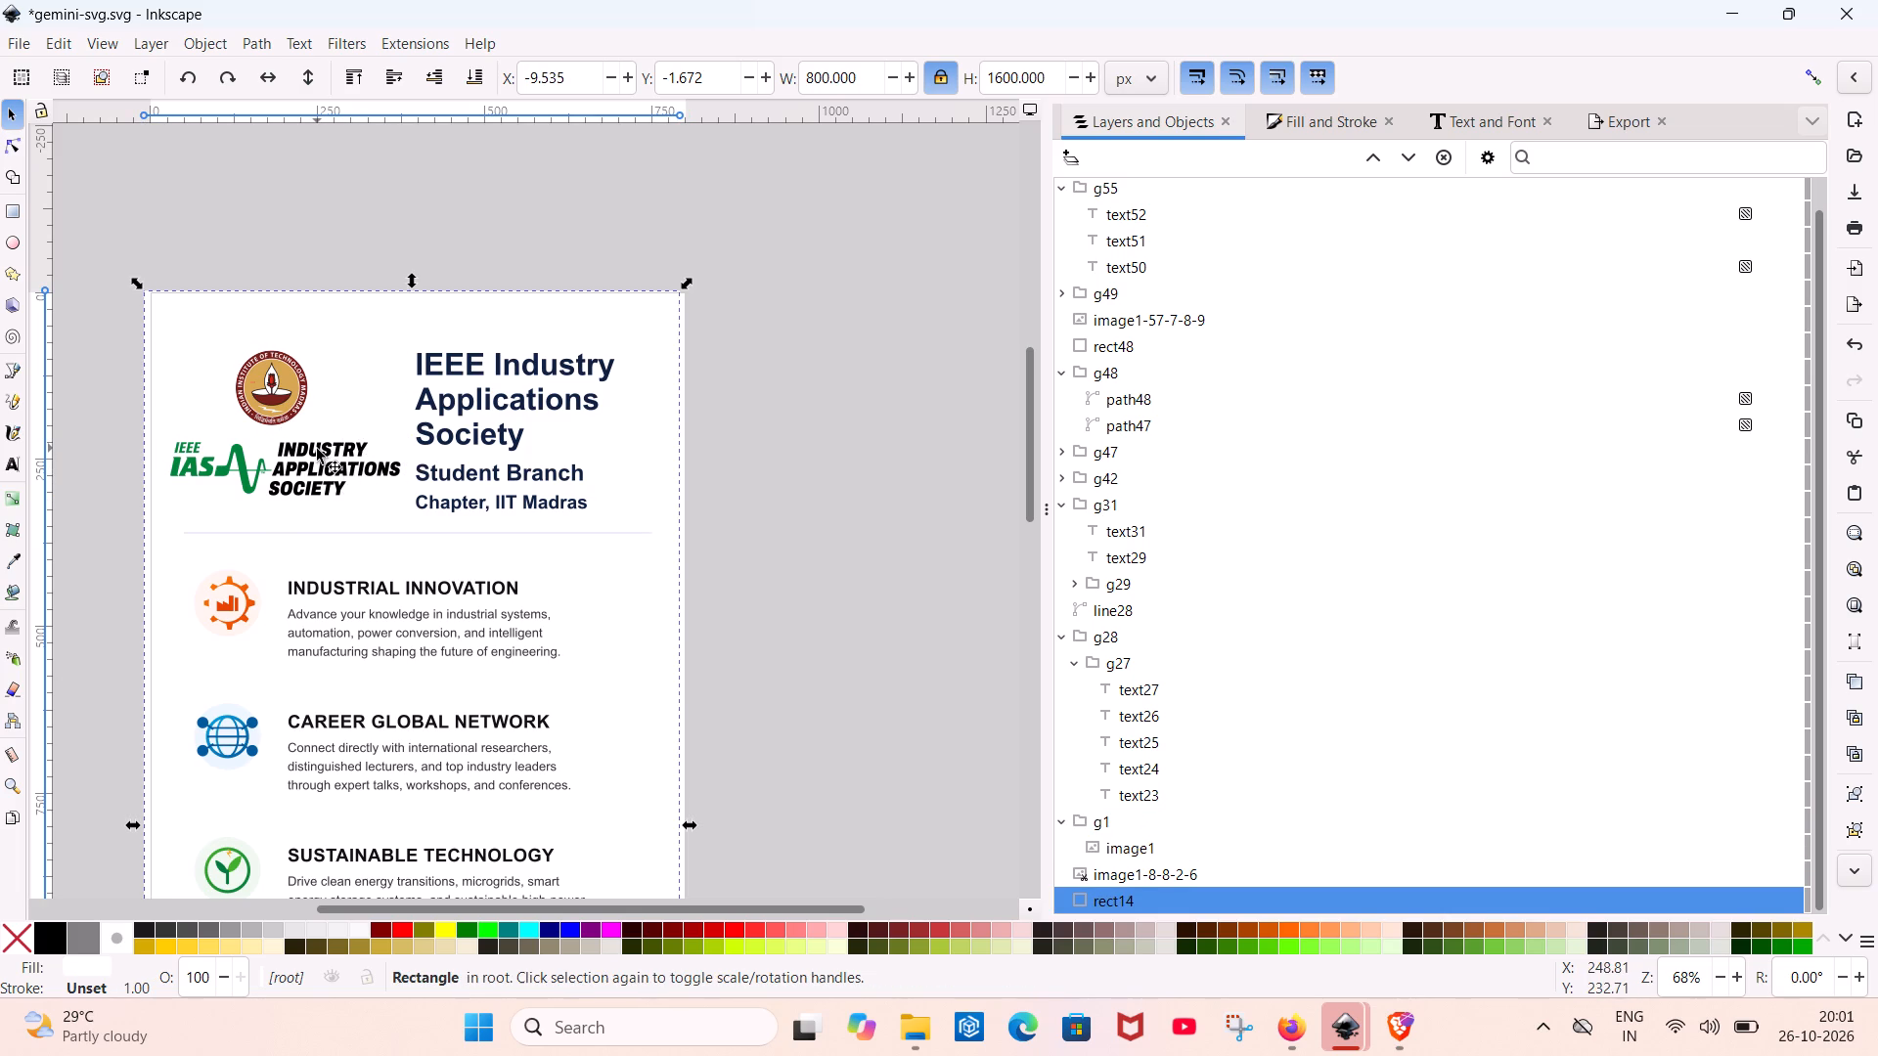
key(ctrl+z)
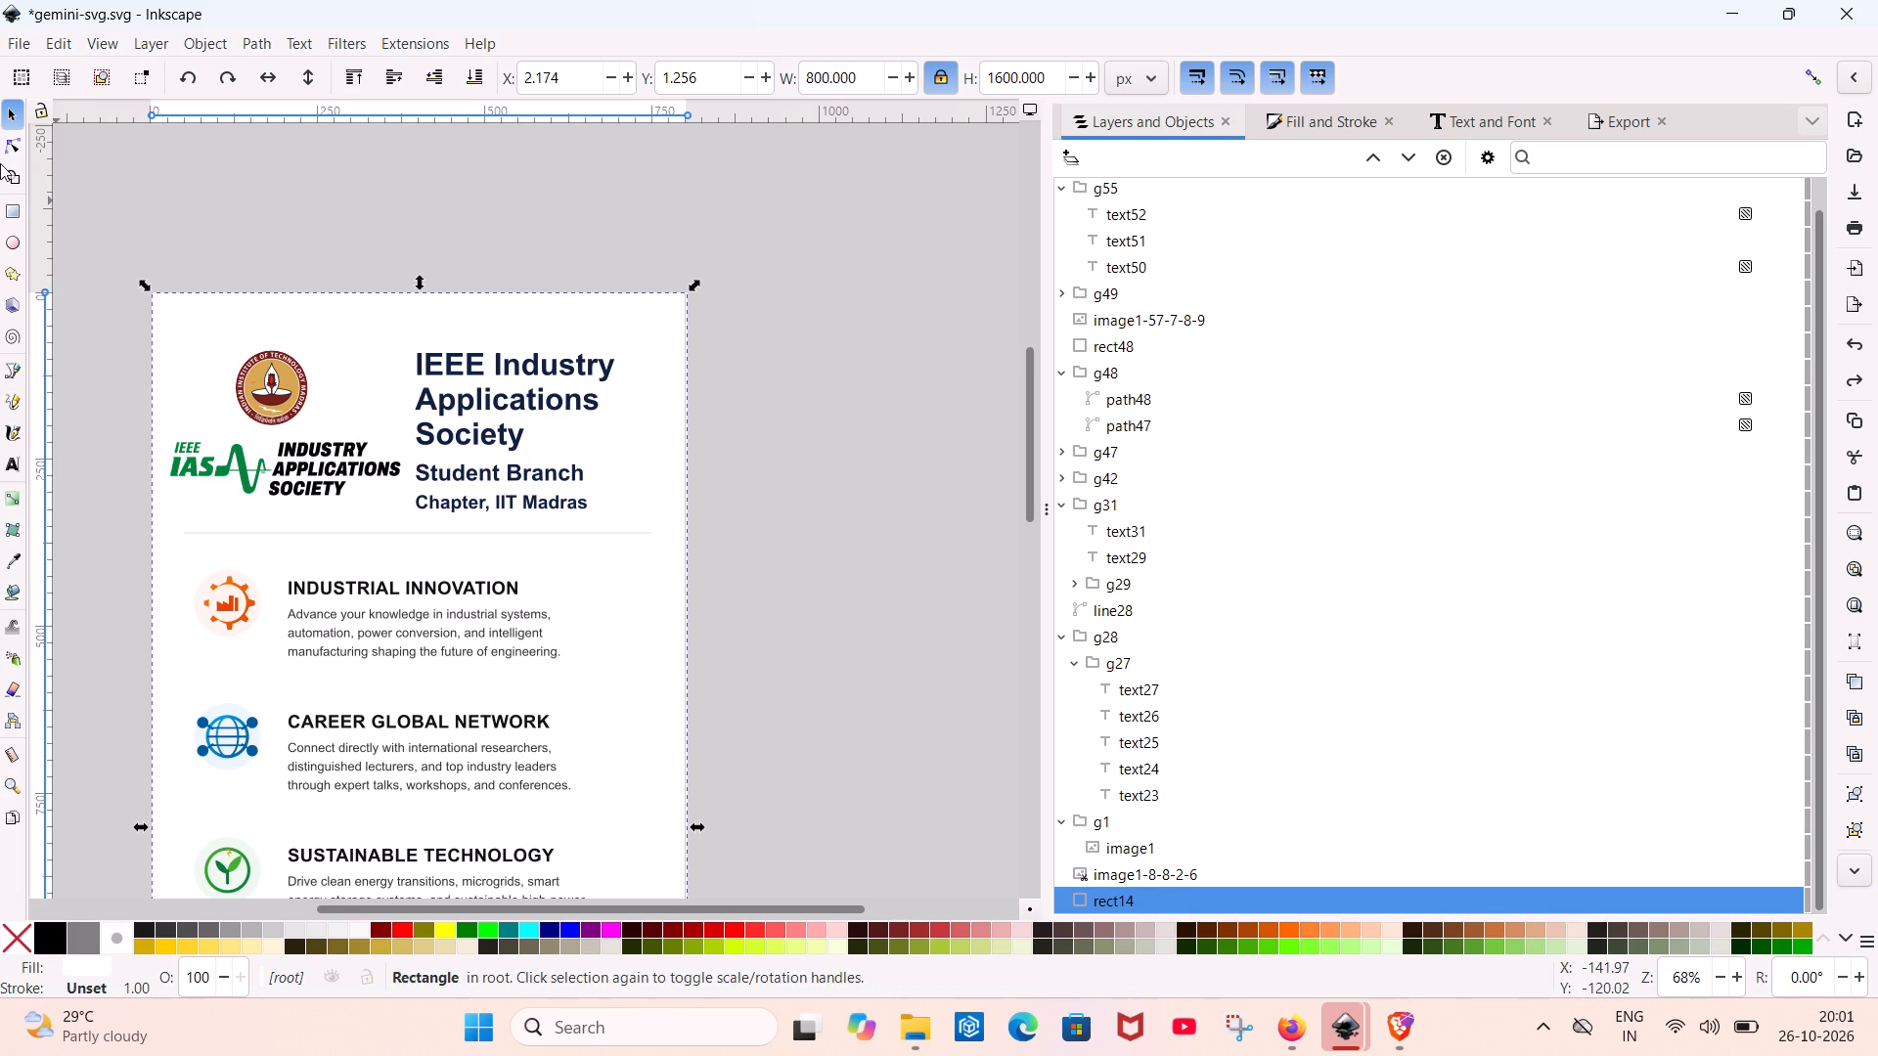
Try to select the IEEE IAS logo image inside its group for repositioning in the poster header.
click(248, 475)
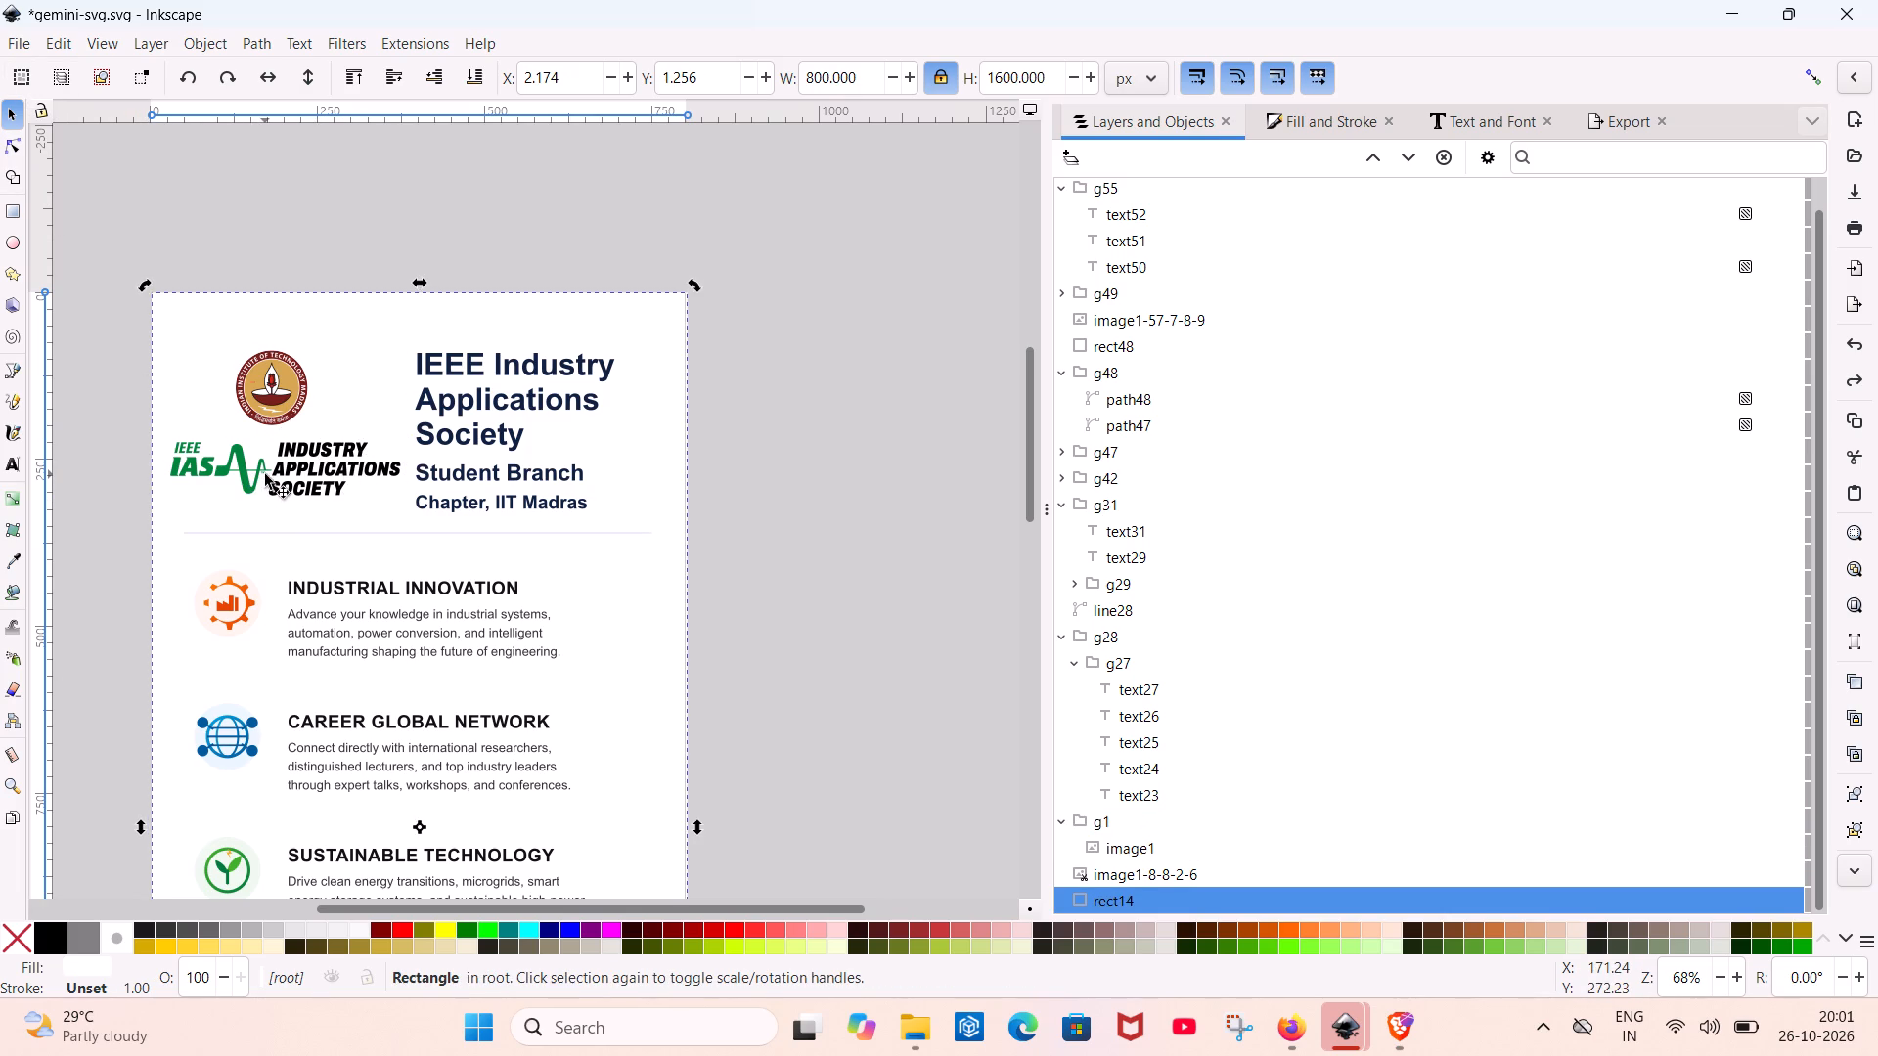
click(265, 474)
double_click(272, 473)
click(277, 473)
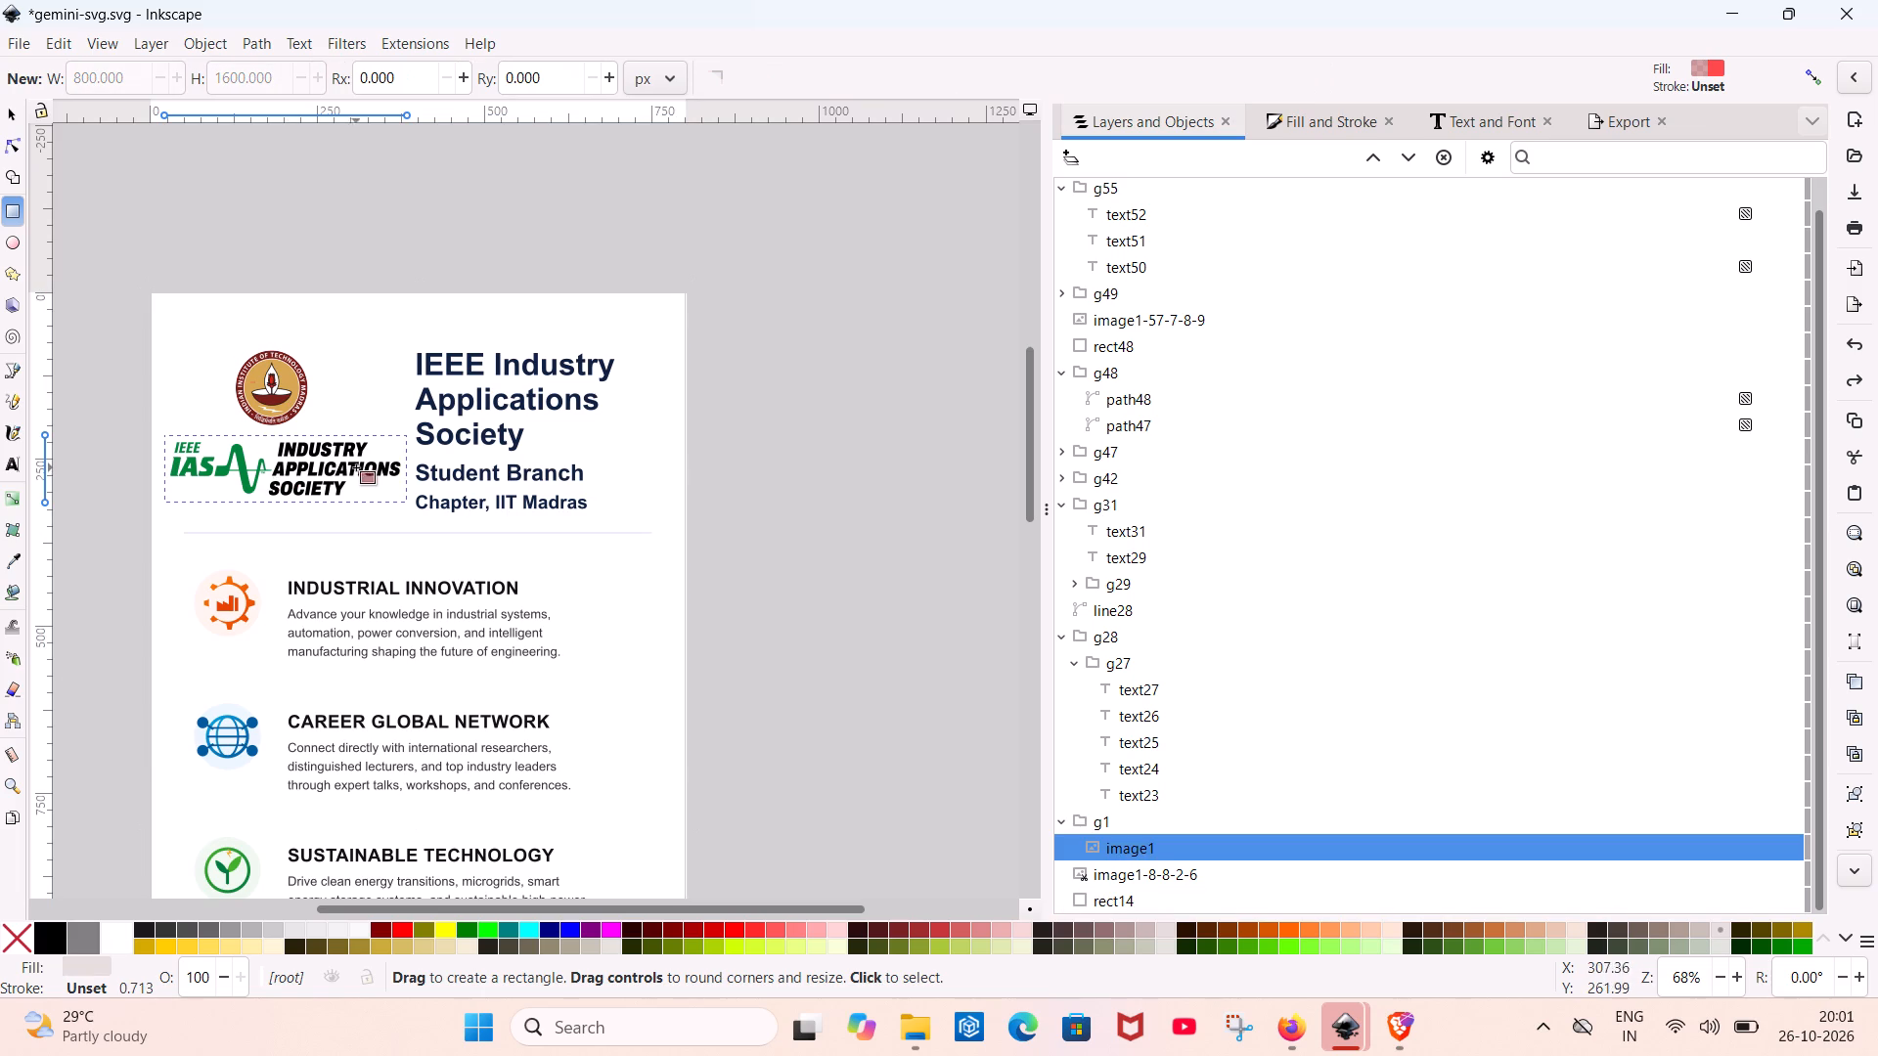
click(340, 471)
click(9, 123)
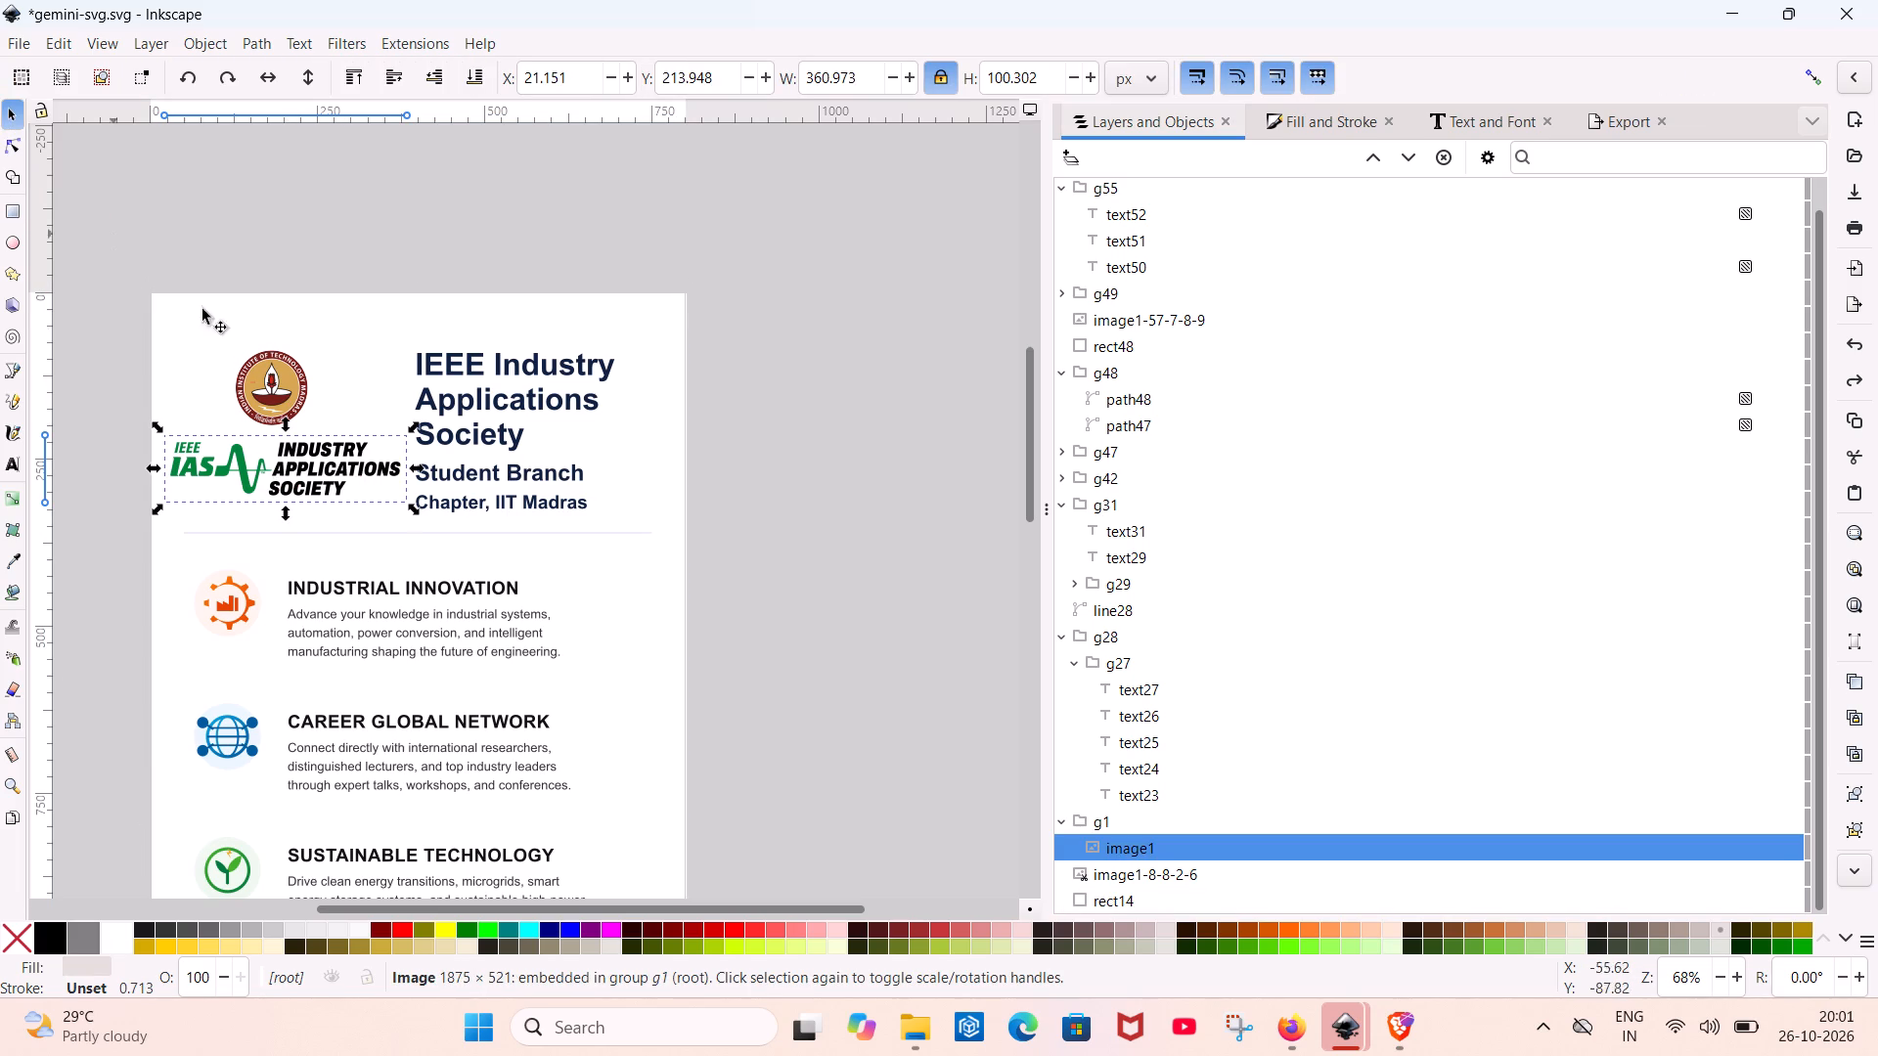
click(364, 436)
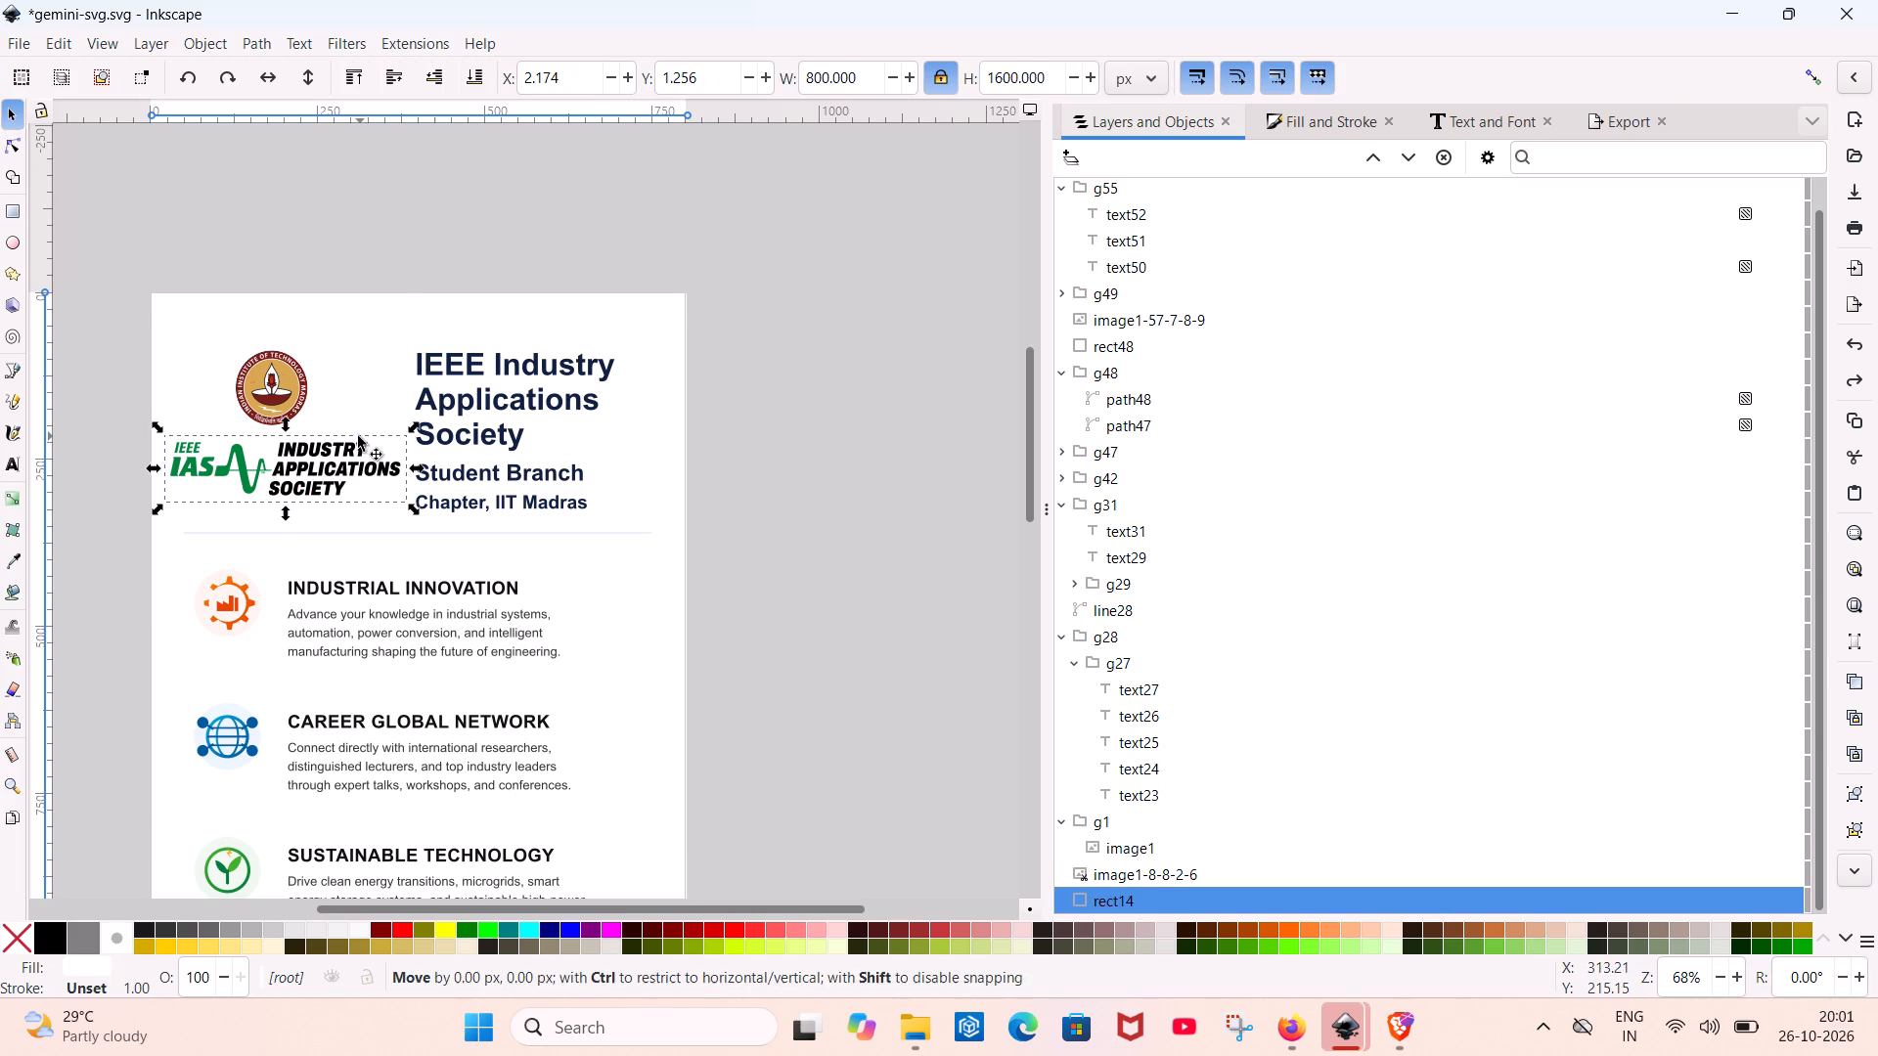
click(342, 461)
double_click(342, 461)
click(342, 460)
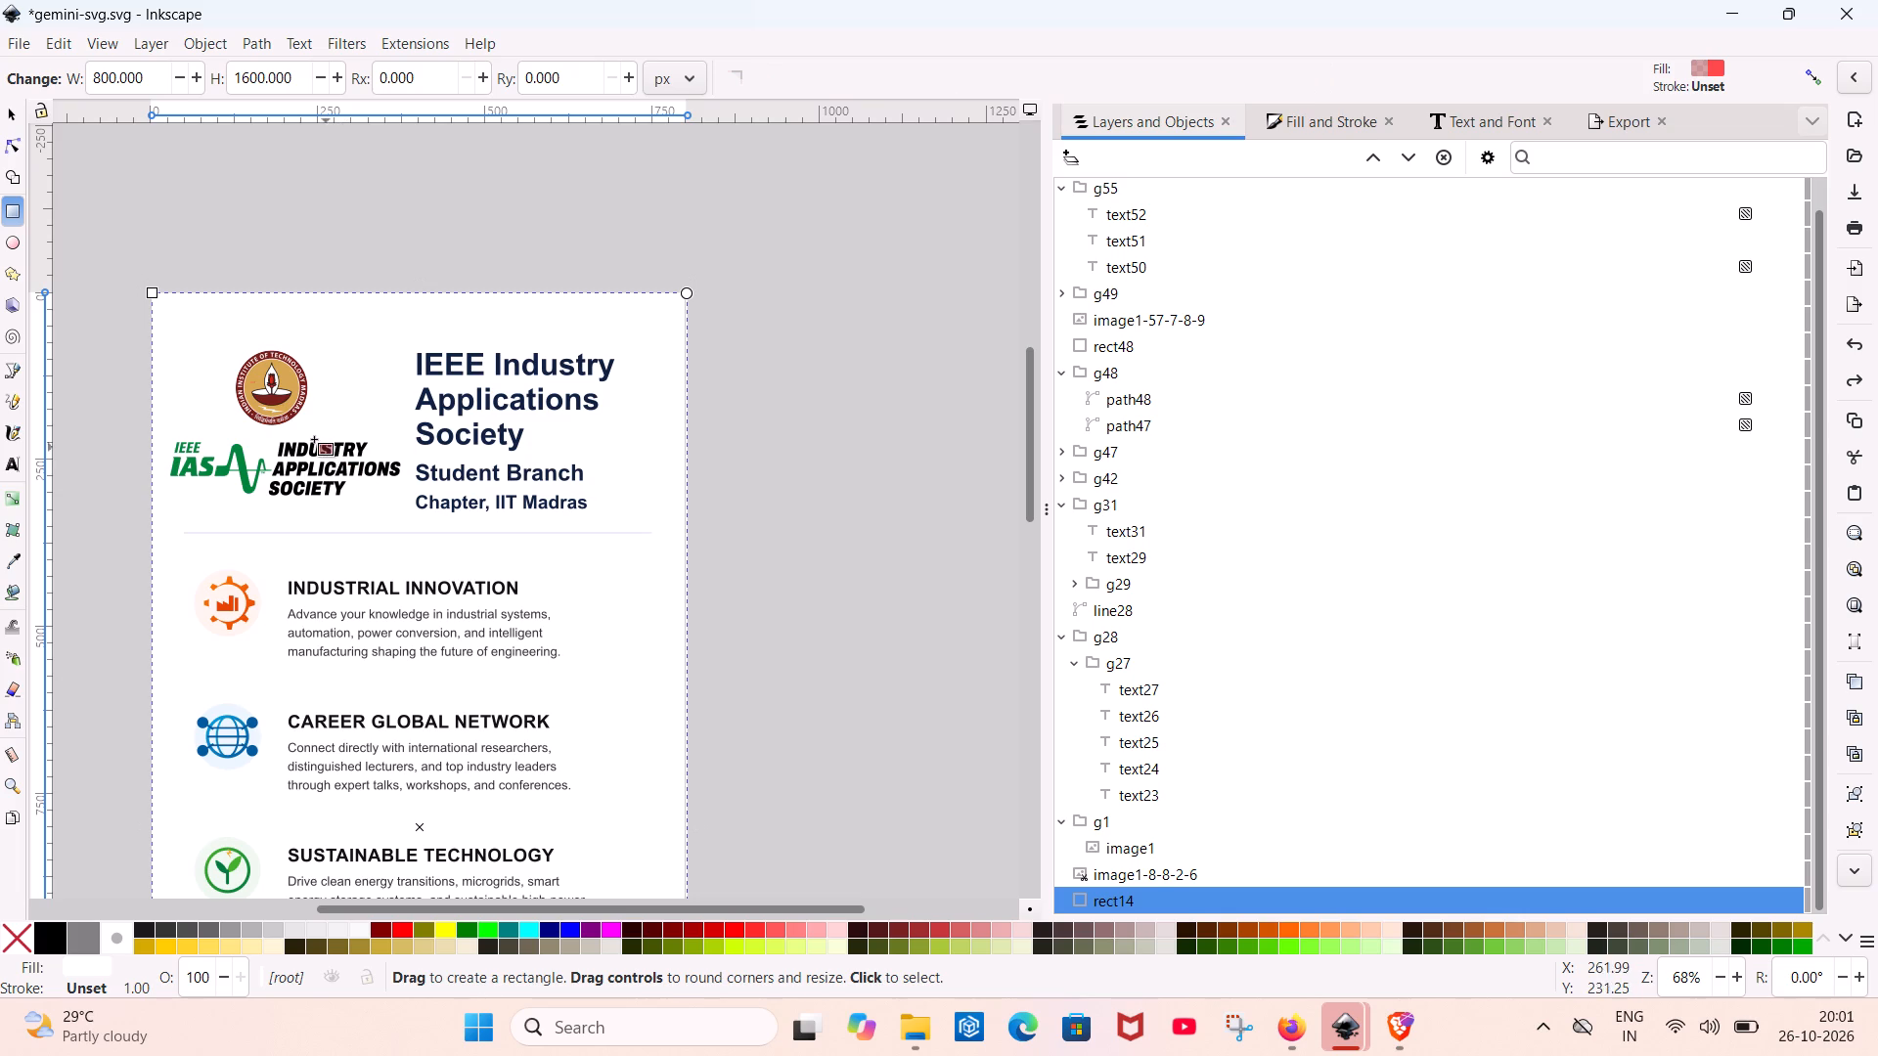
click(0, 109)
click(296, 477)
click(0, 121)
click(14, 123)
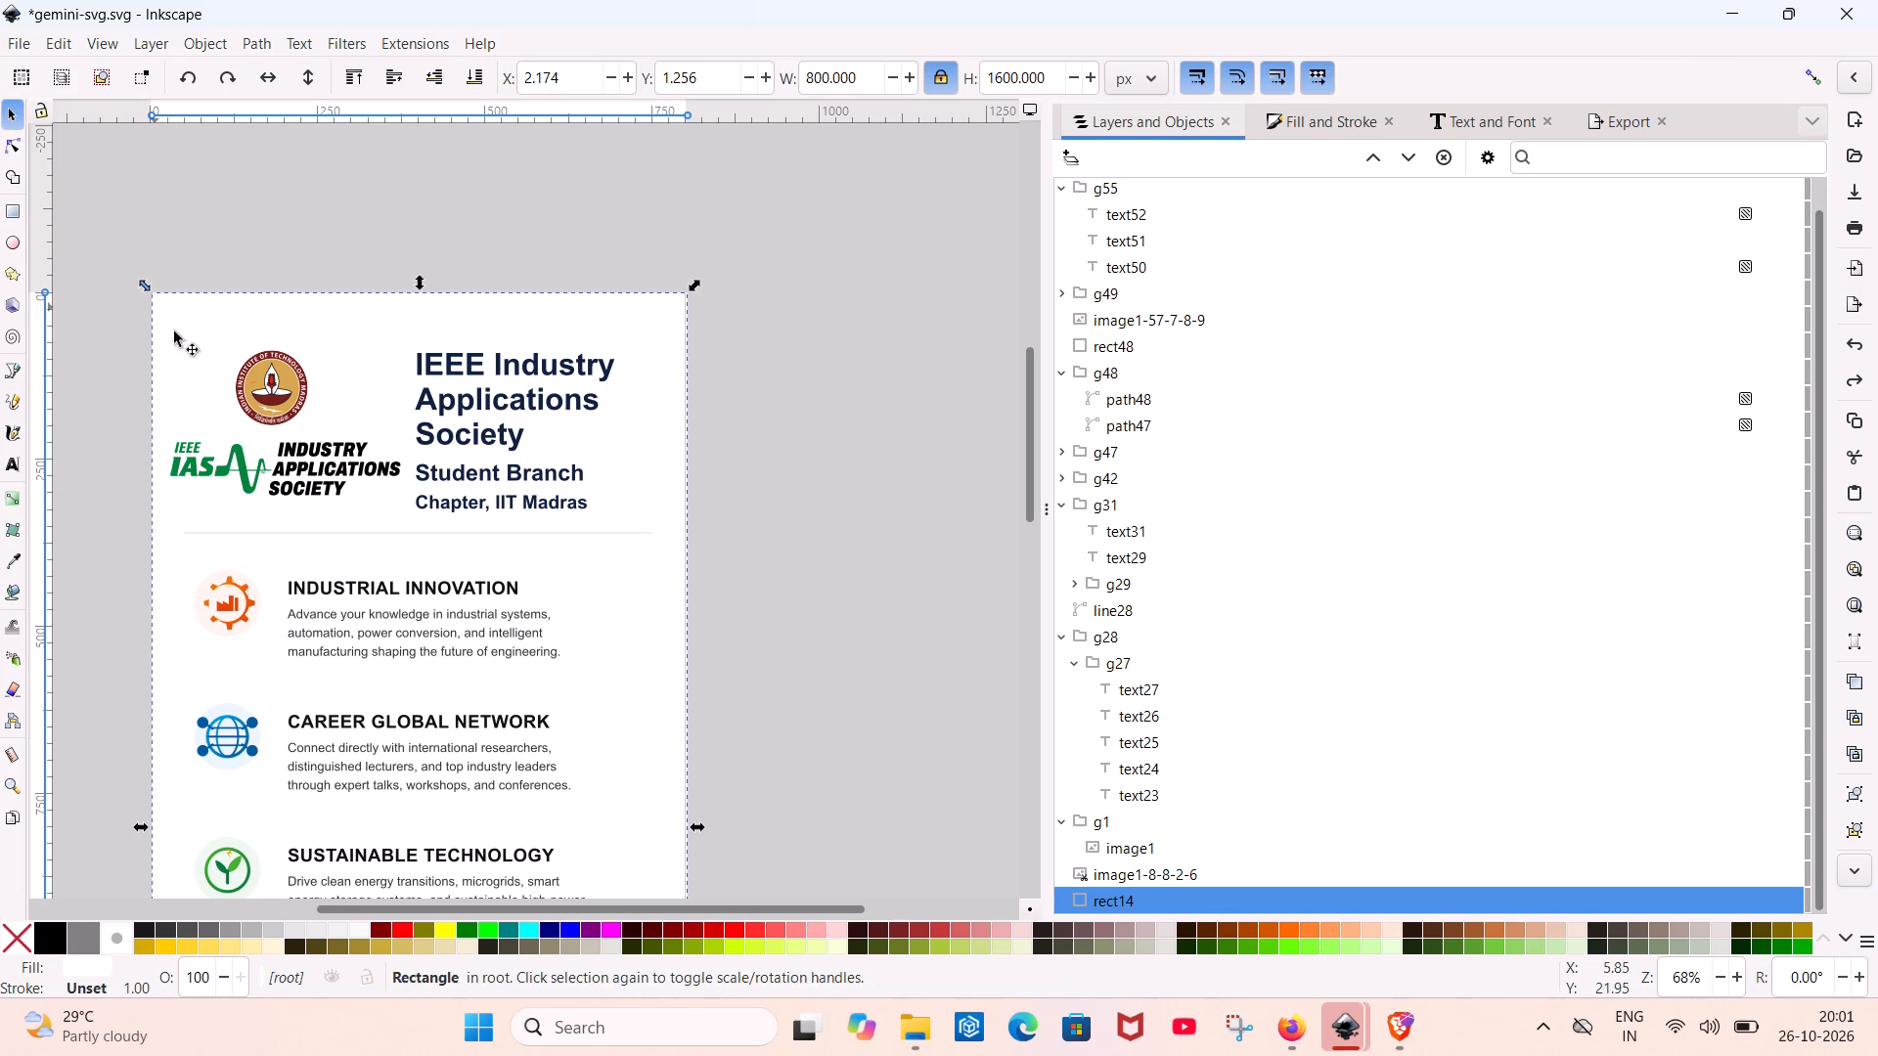
Shift the white background rectangle to about X −3.7, Y −1.7 px while trying to move the IEEE IAS logo group.
click(296, 465)
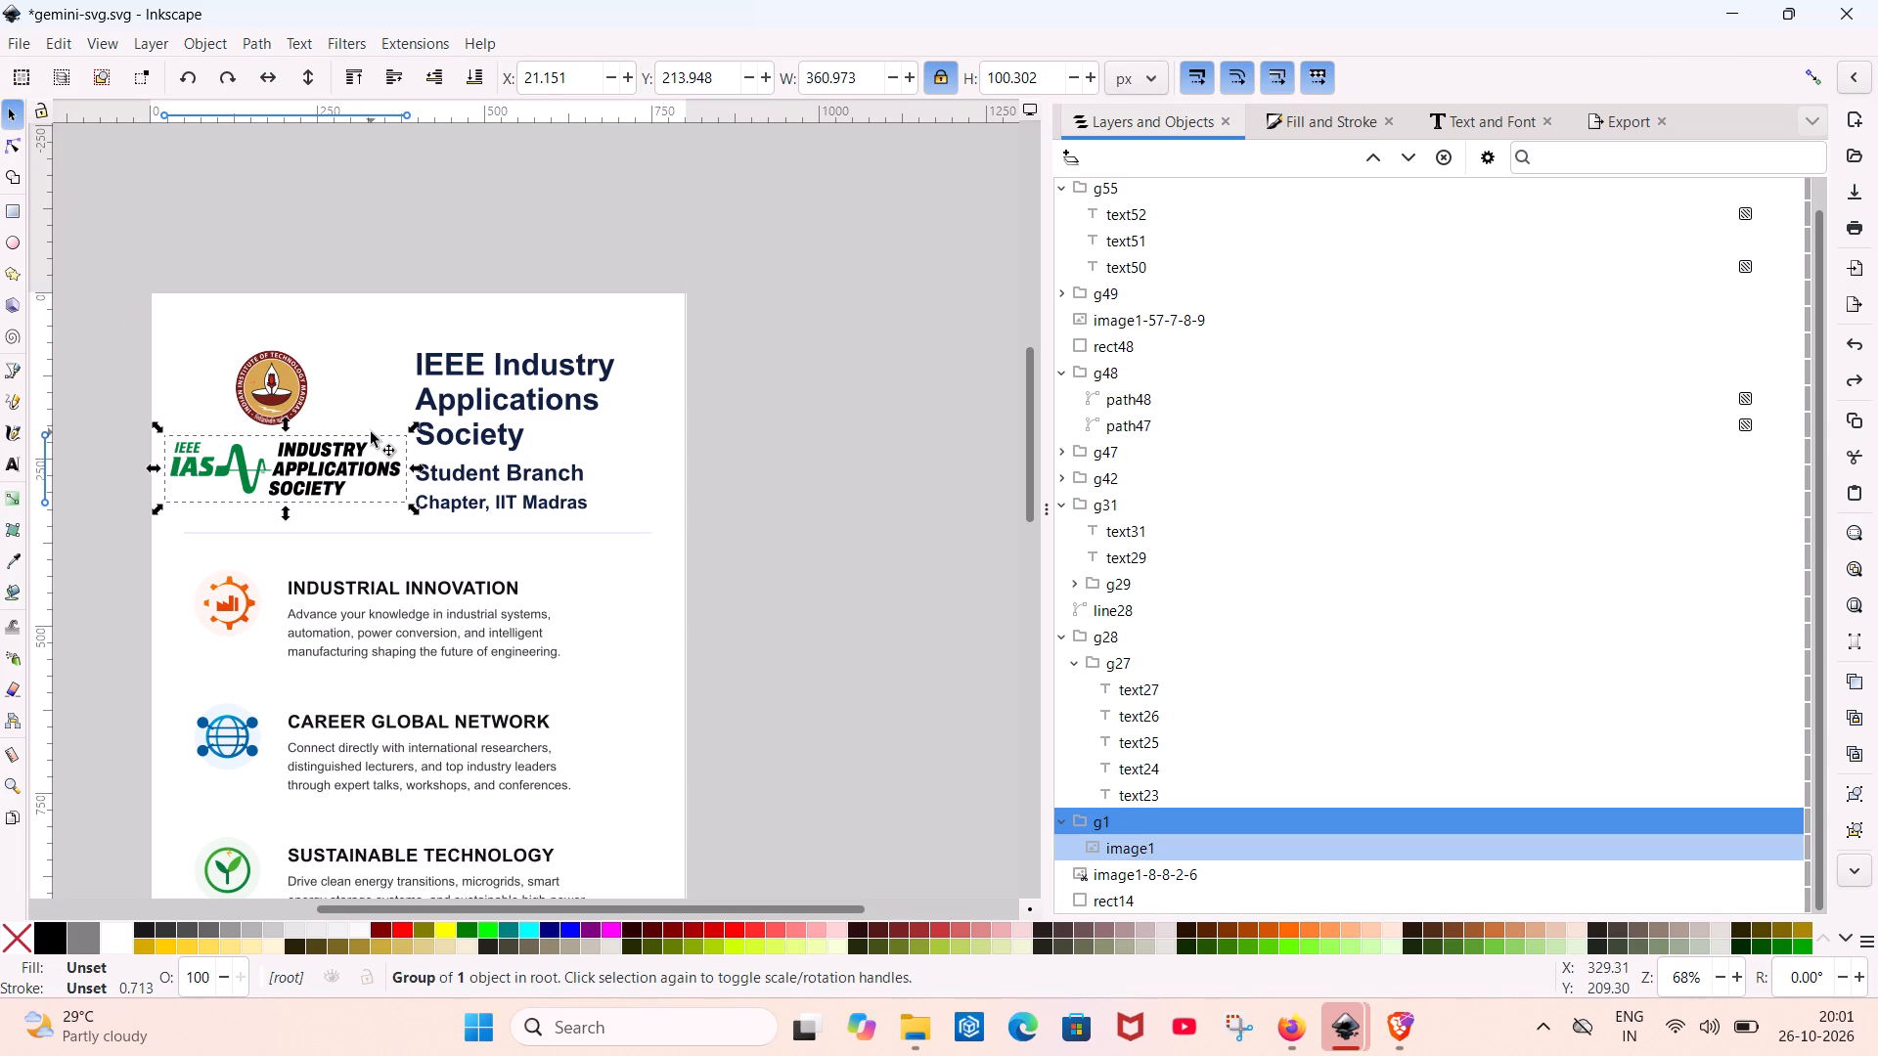
click(370, 436)
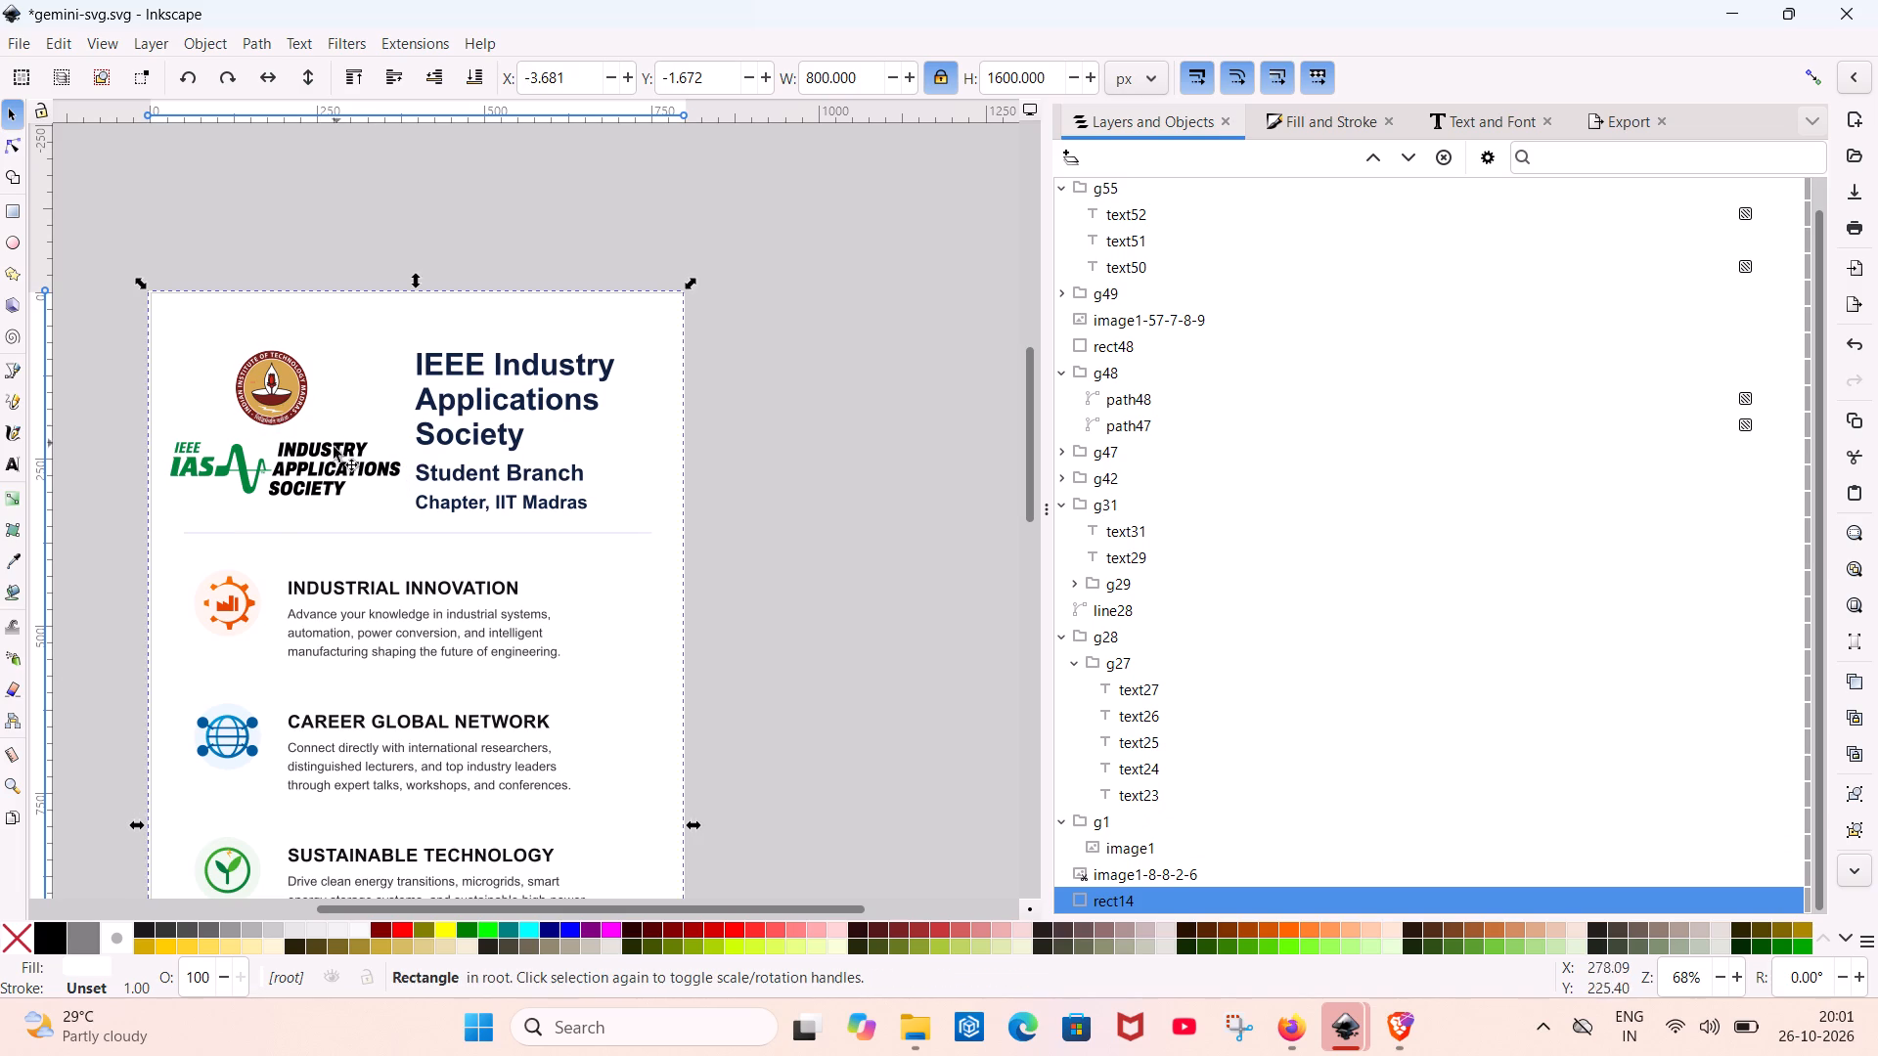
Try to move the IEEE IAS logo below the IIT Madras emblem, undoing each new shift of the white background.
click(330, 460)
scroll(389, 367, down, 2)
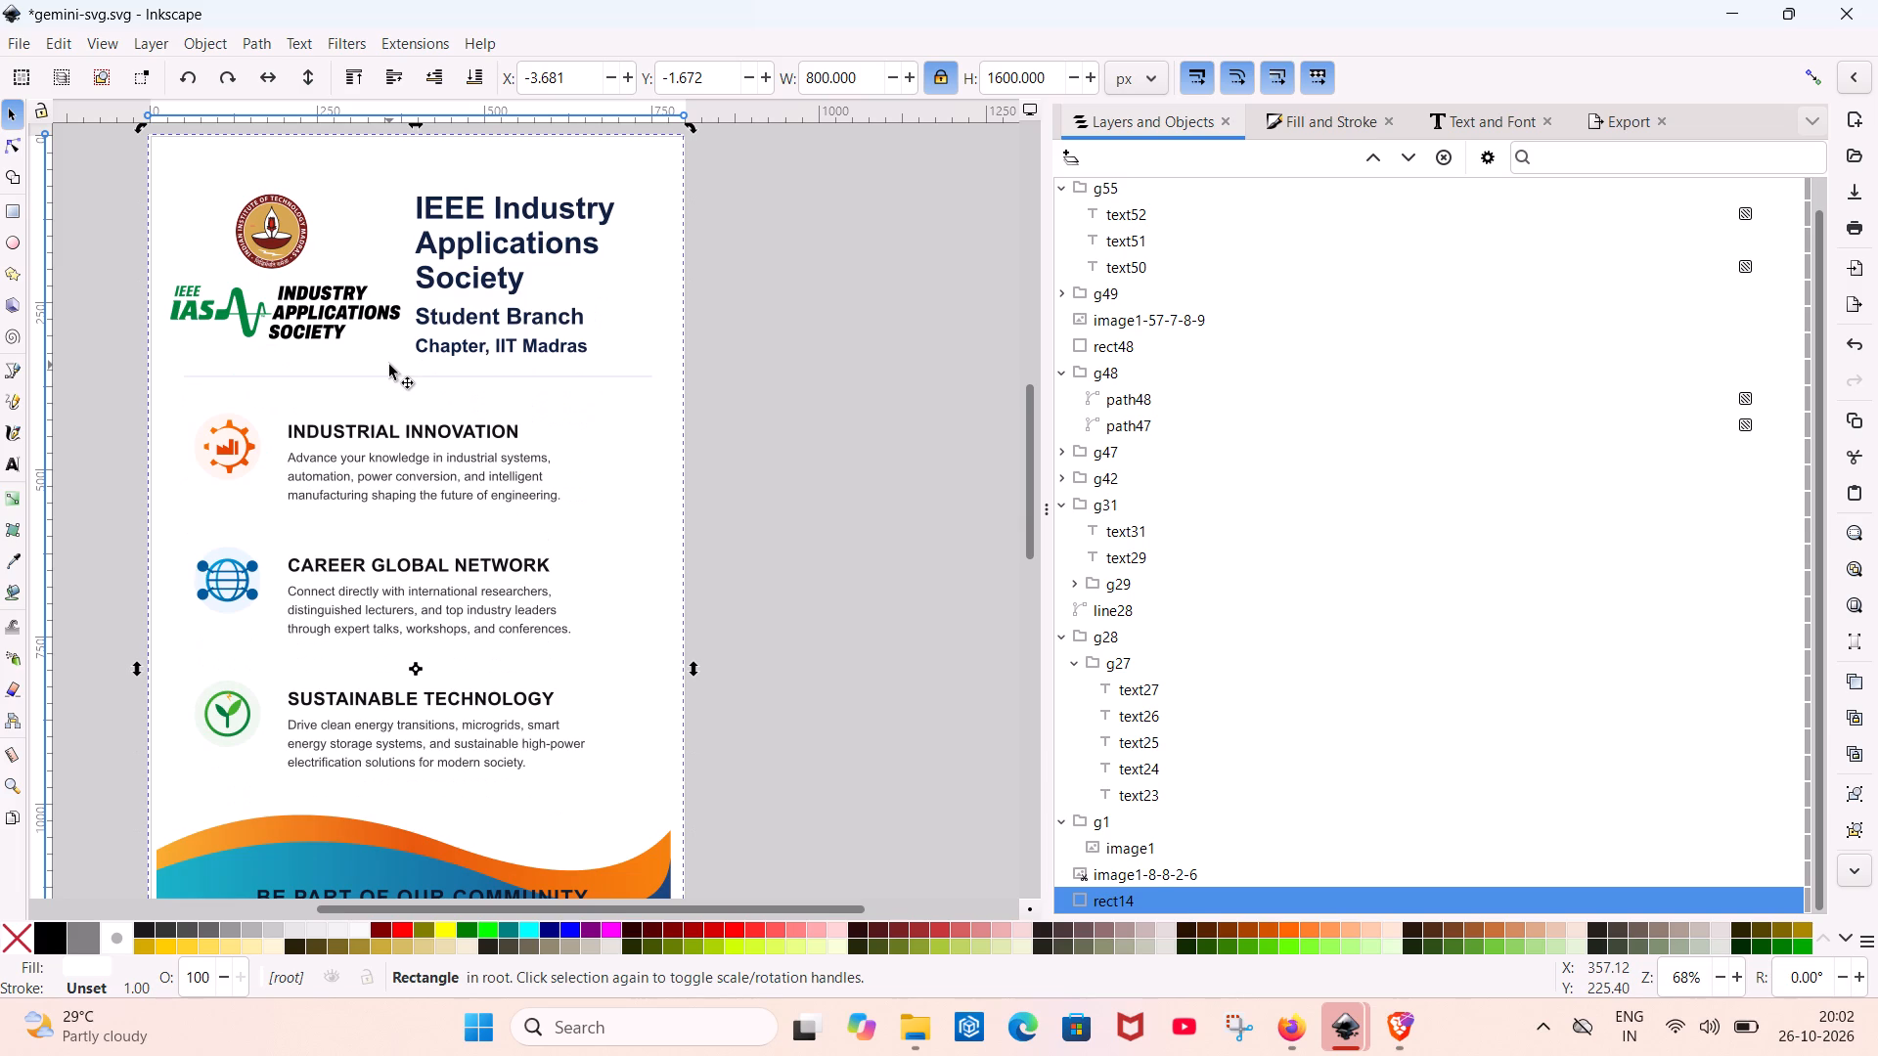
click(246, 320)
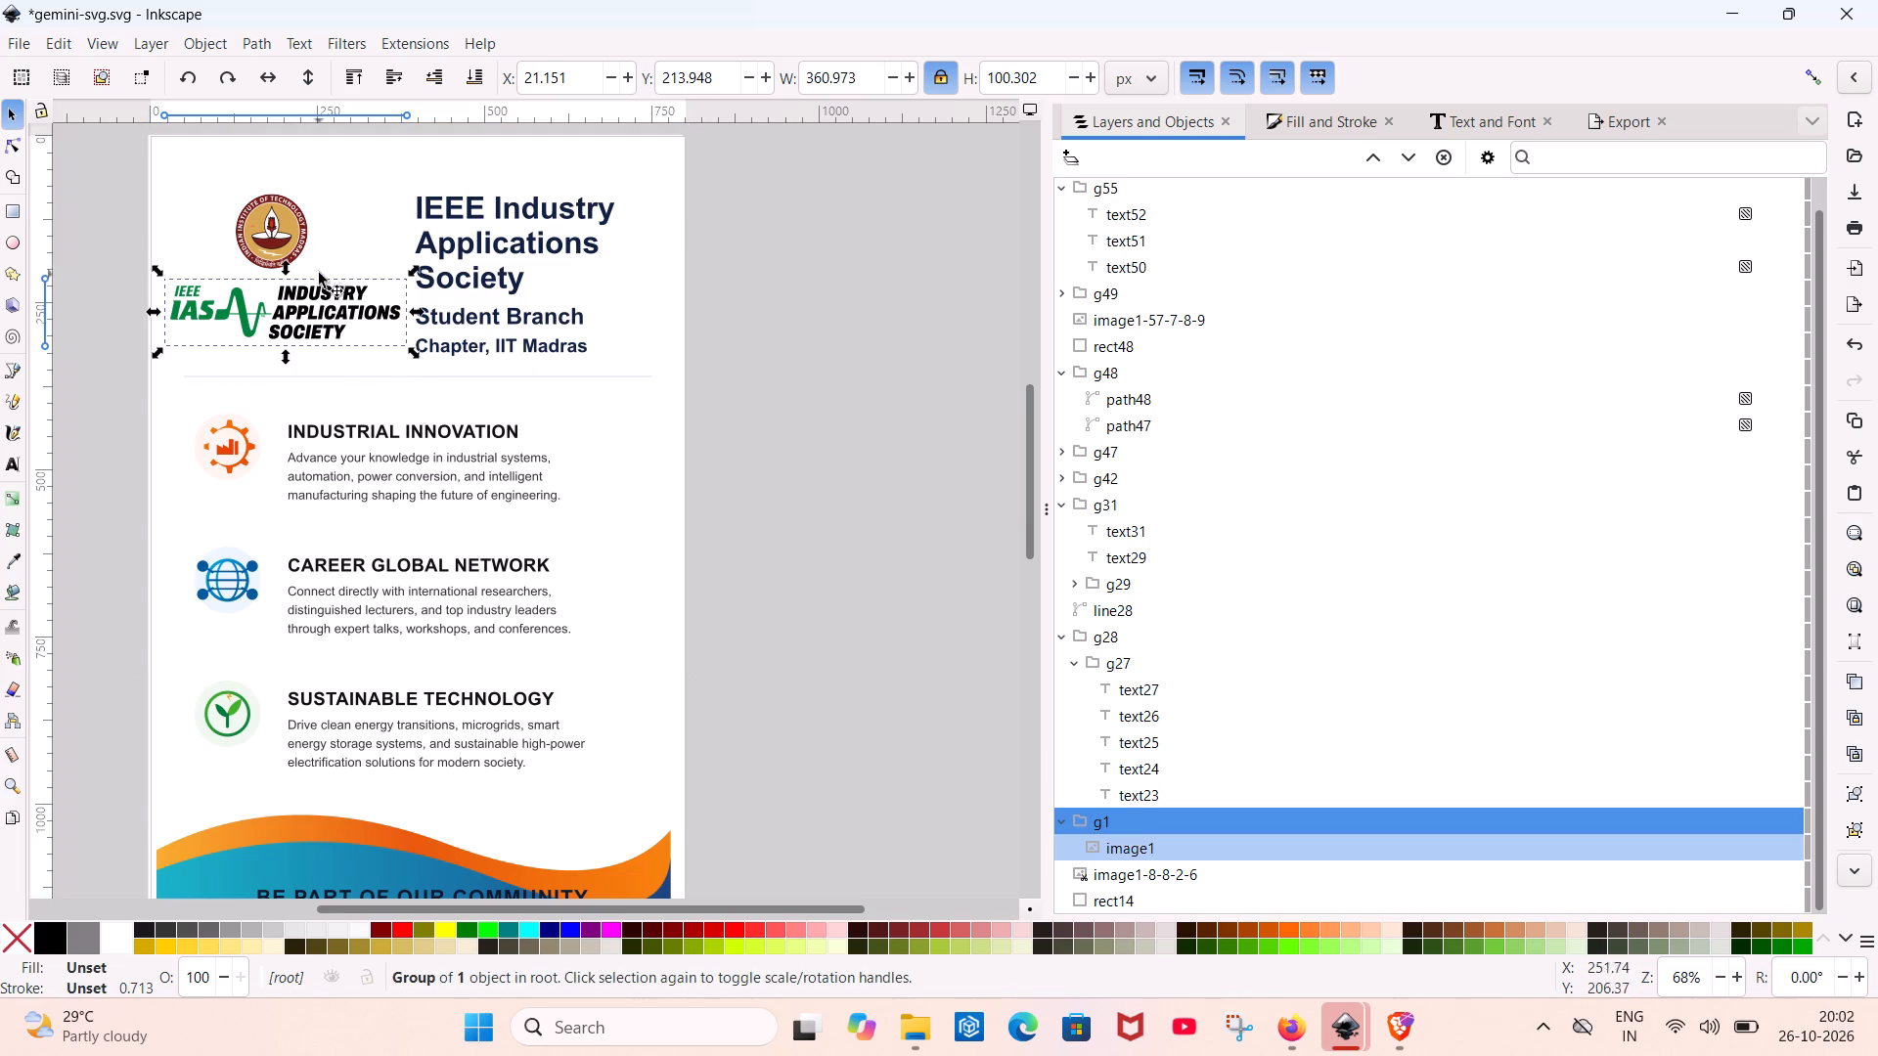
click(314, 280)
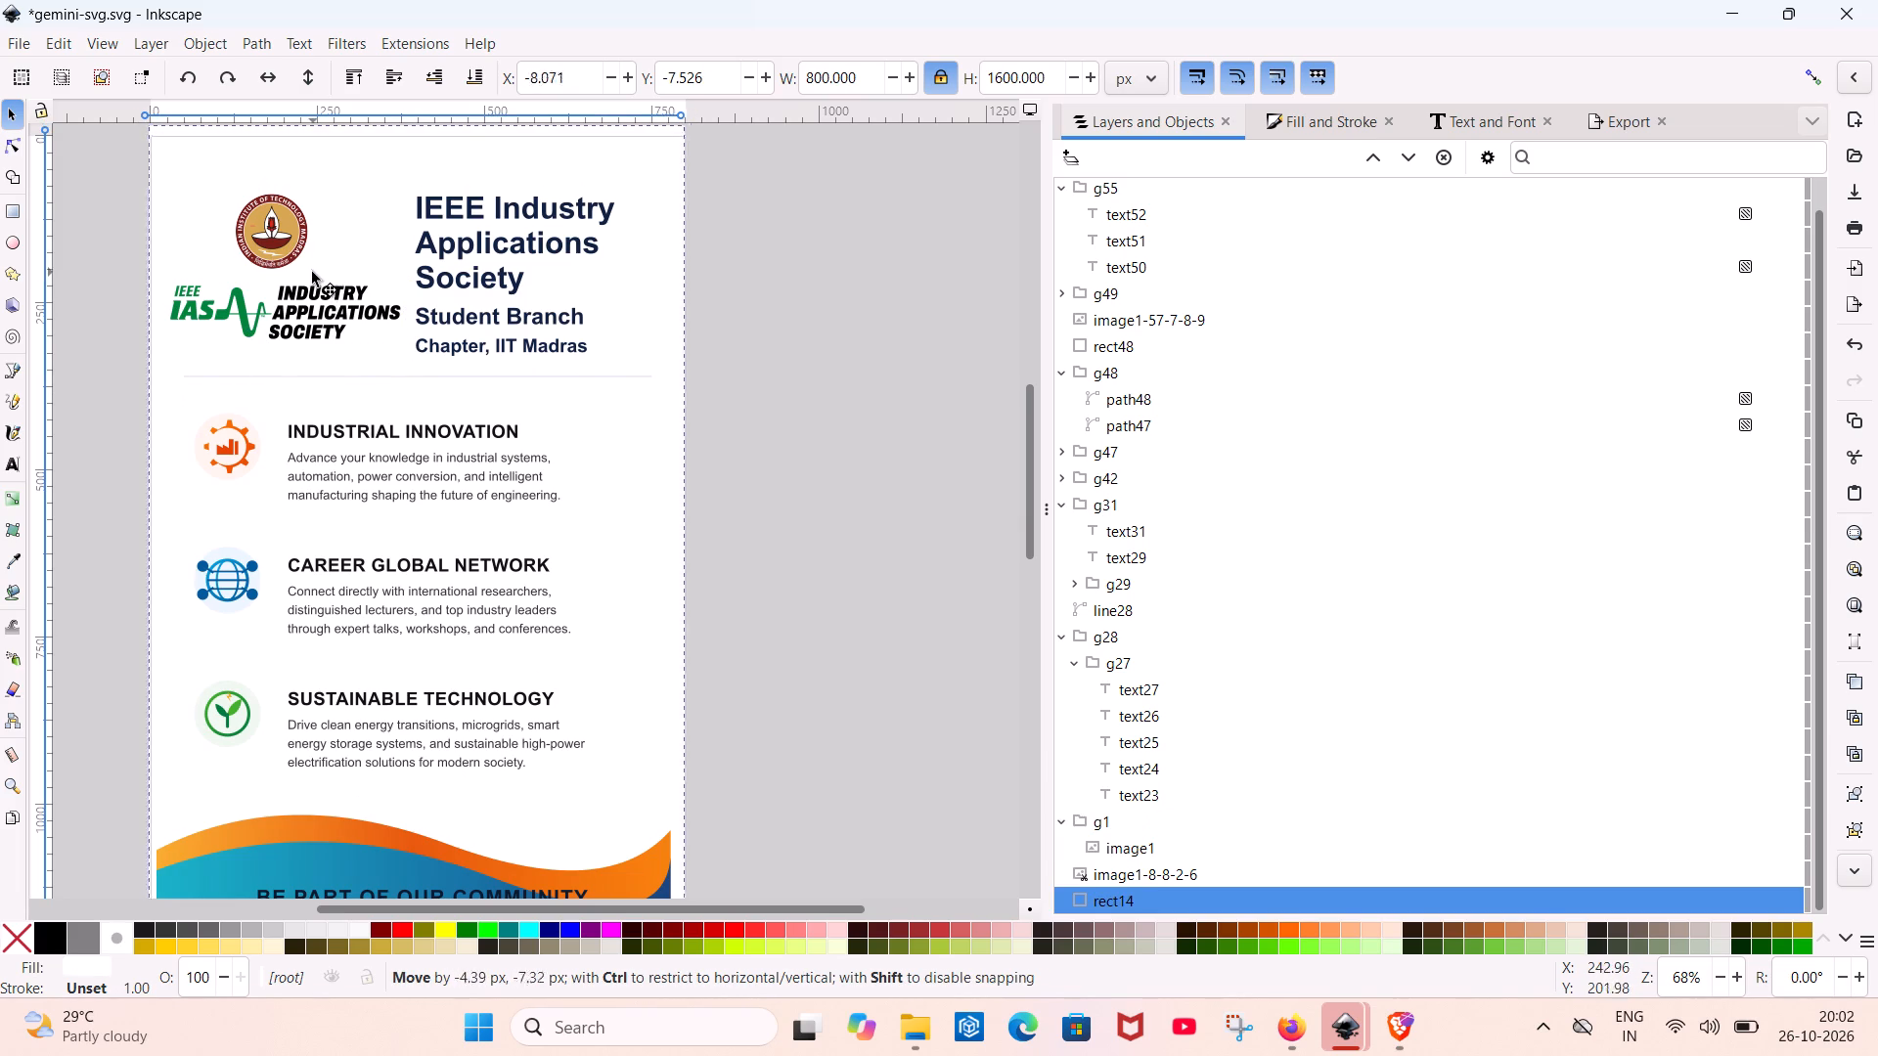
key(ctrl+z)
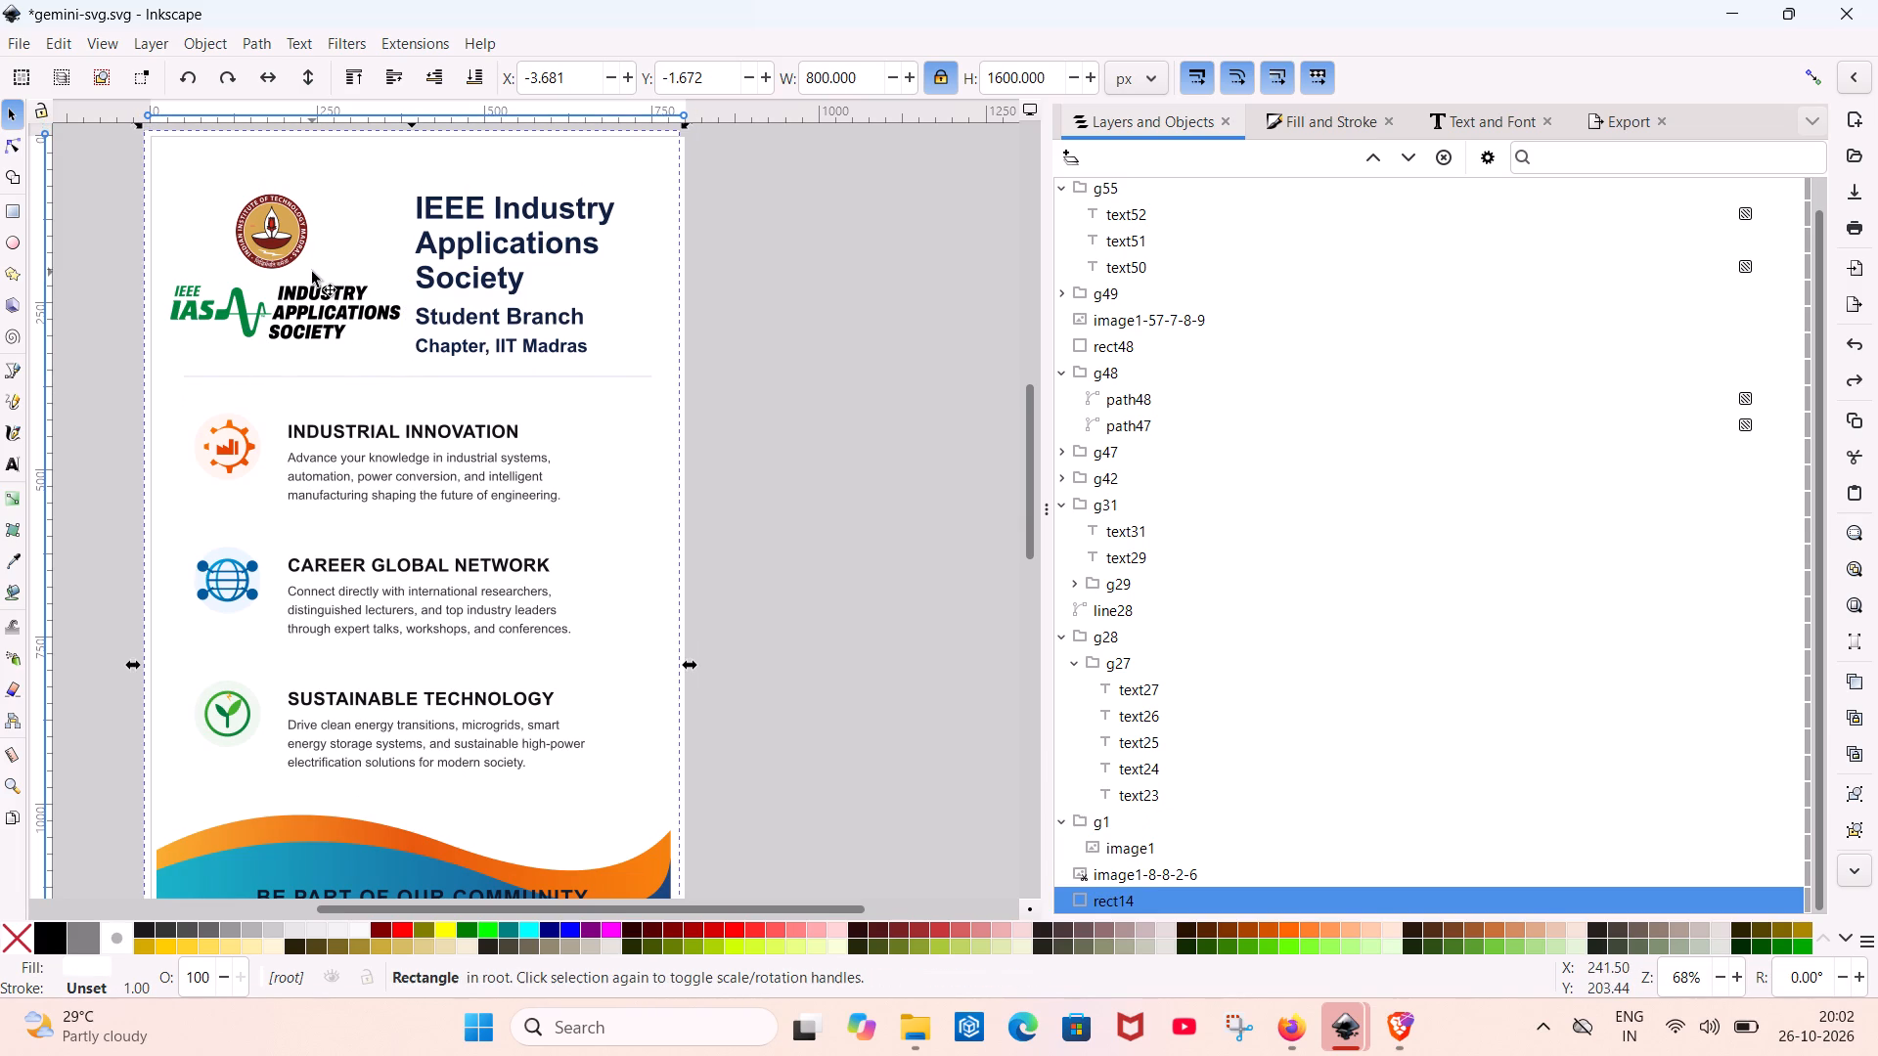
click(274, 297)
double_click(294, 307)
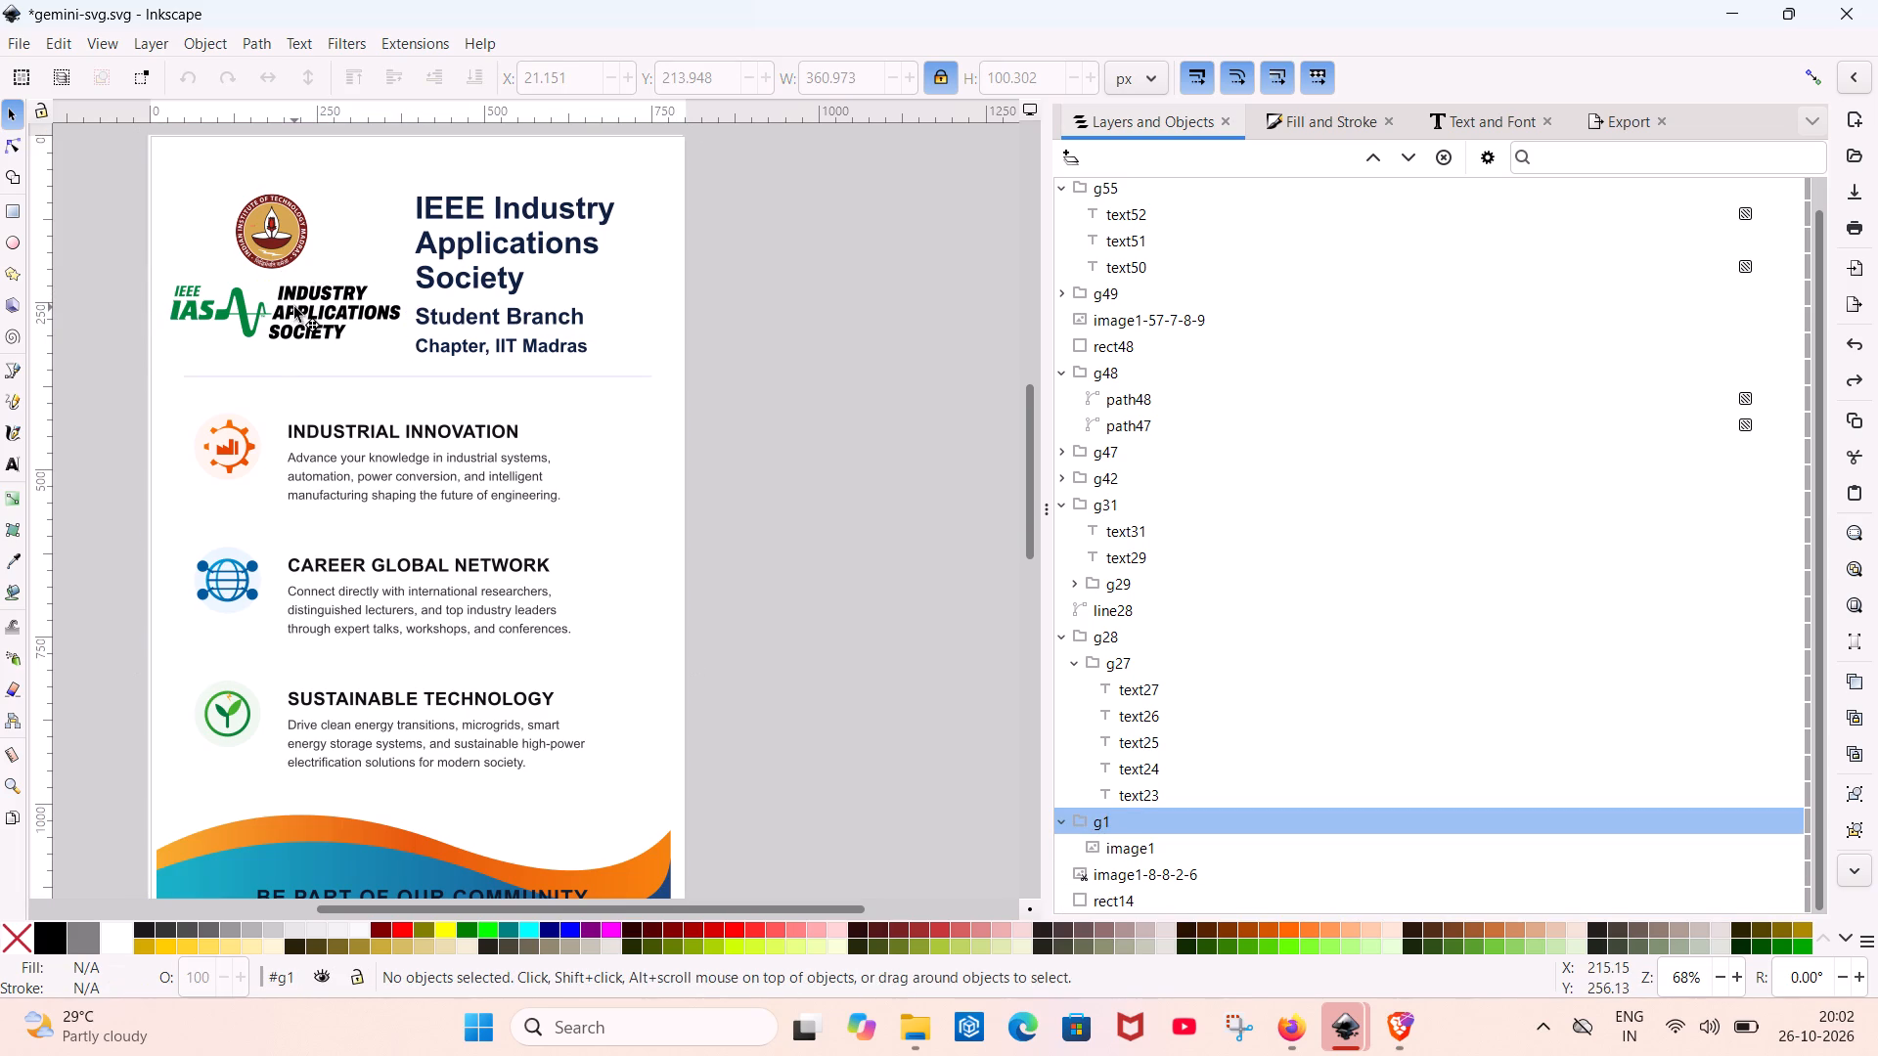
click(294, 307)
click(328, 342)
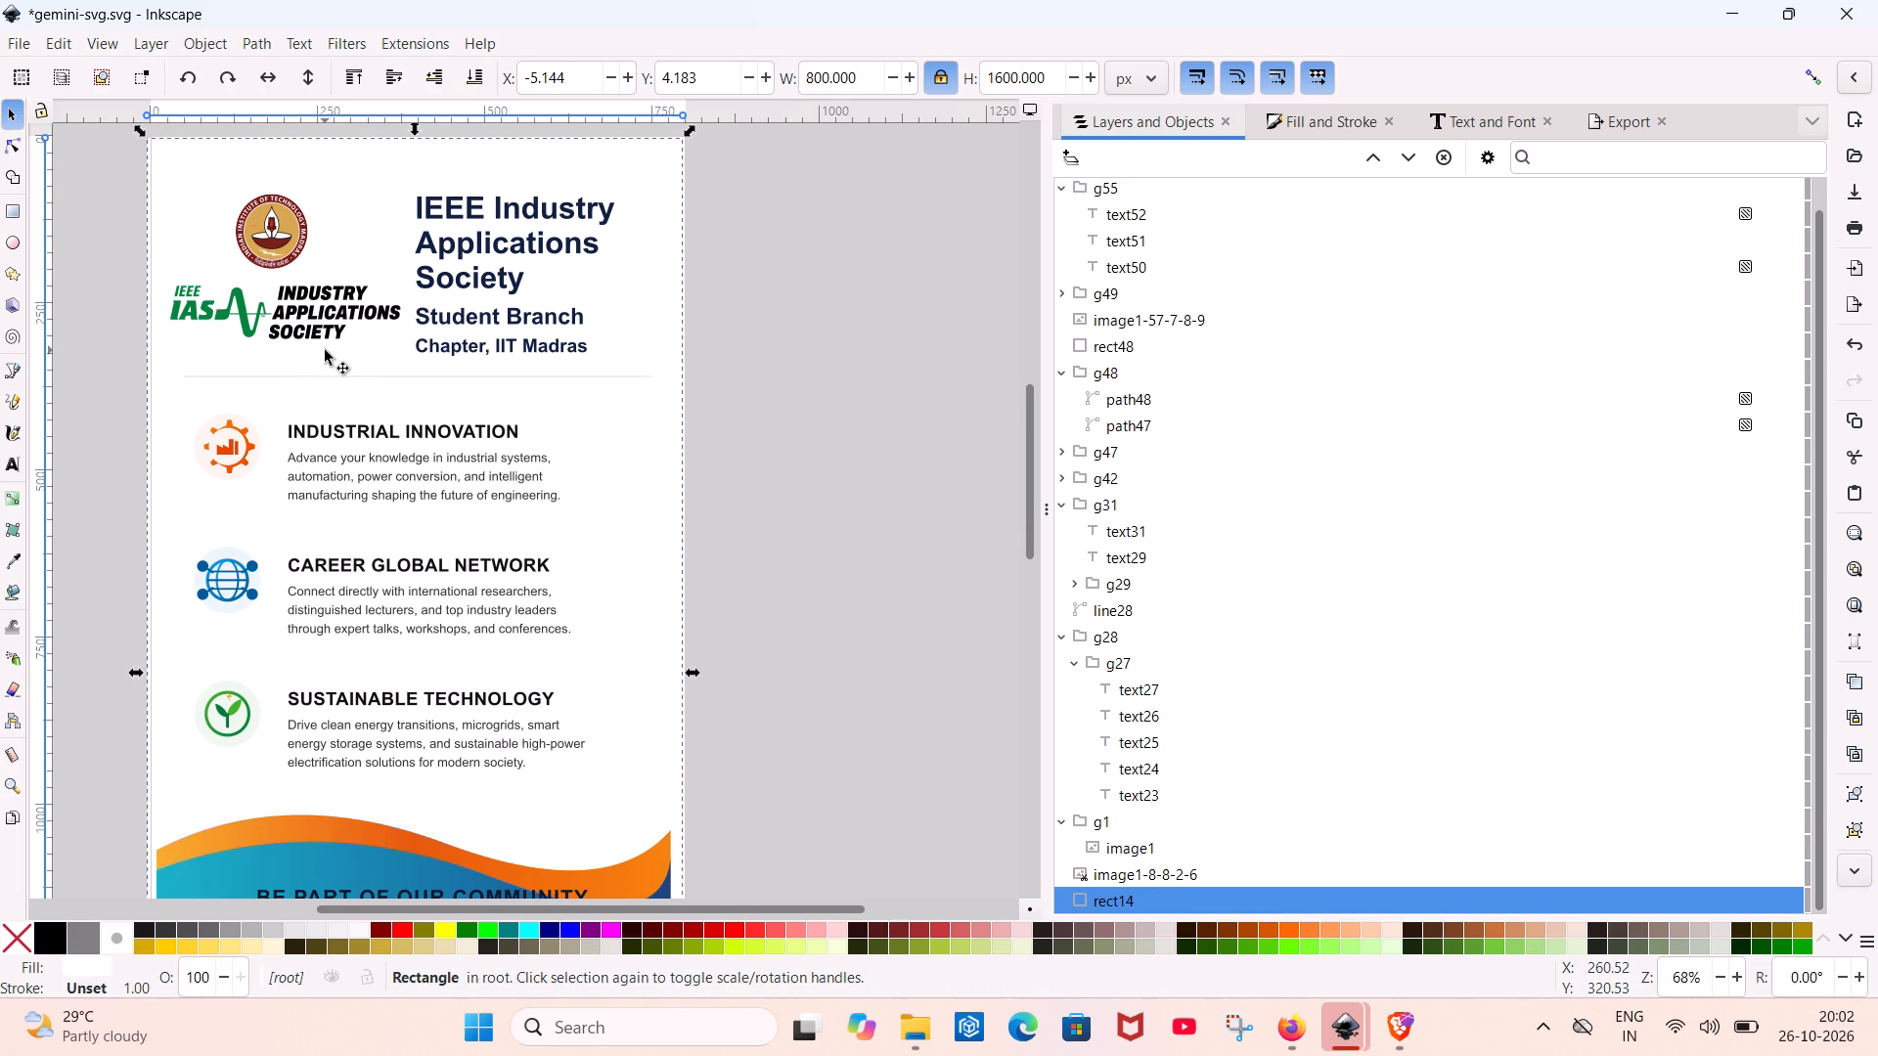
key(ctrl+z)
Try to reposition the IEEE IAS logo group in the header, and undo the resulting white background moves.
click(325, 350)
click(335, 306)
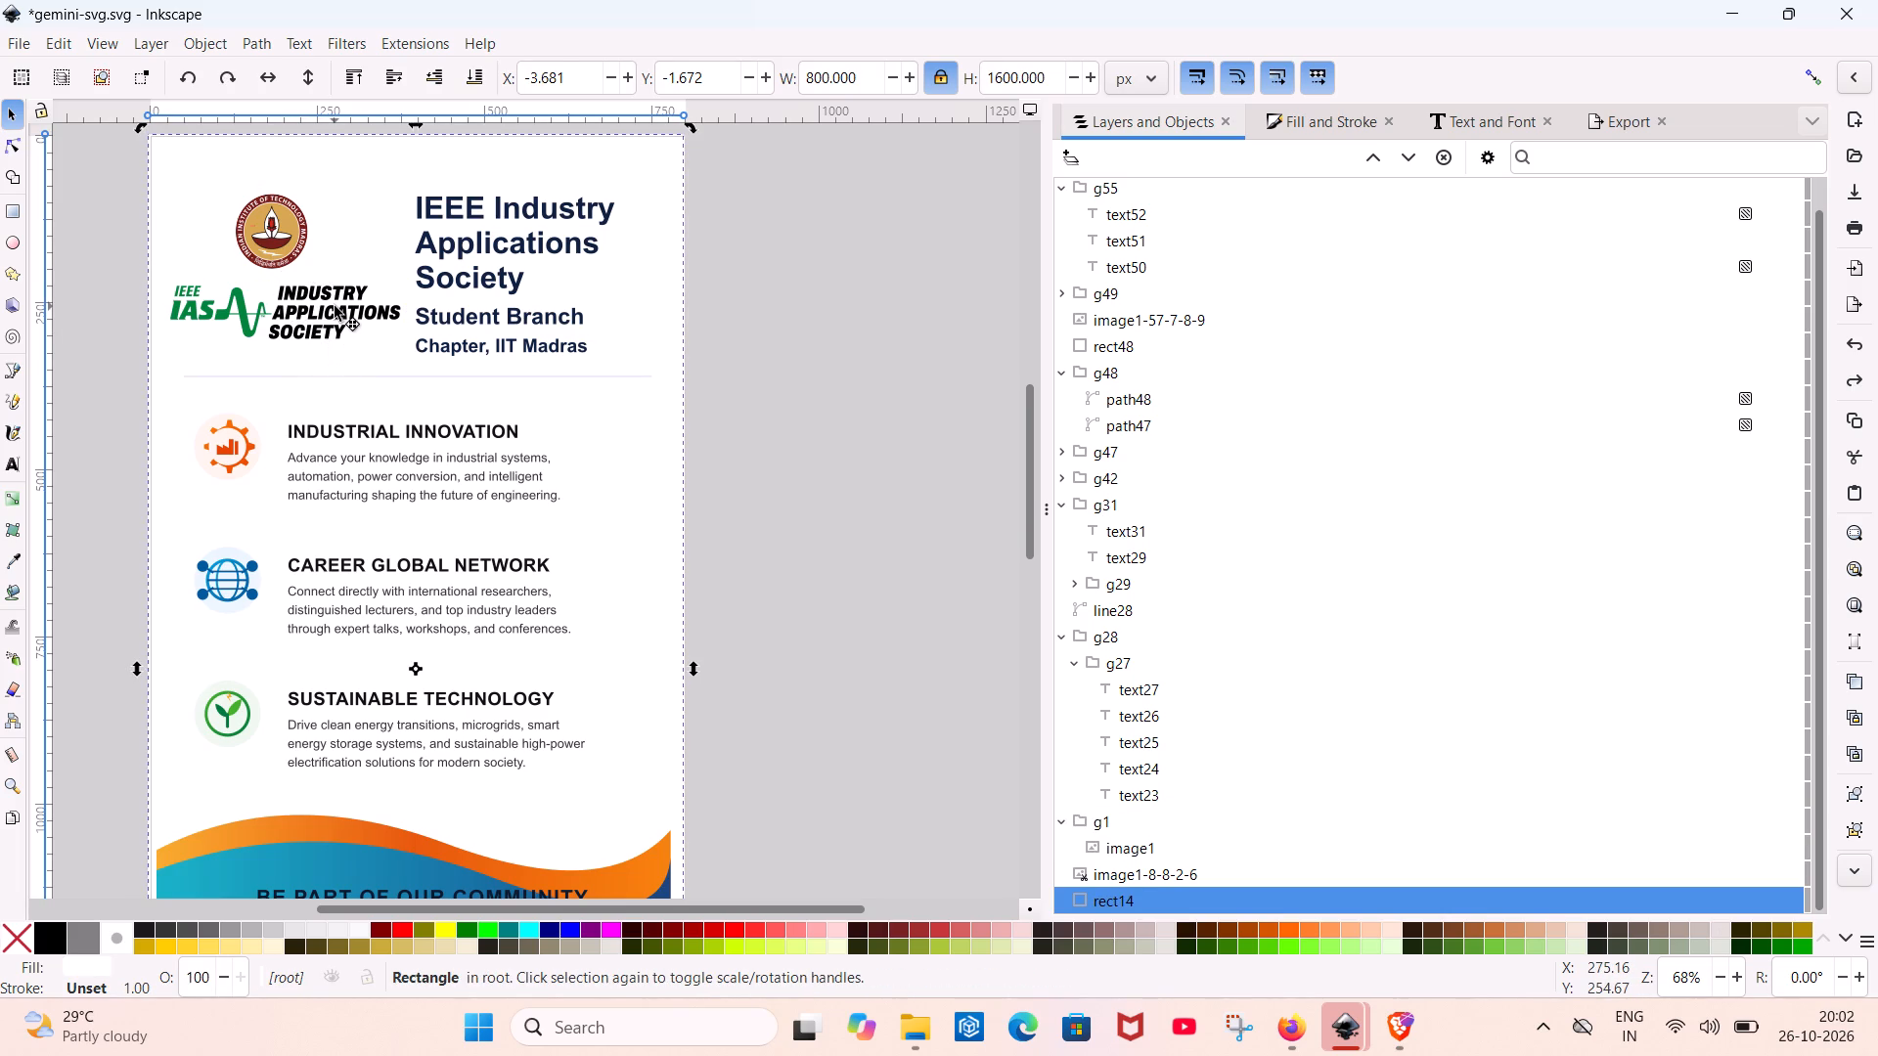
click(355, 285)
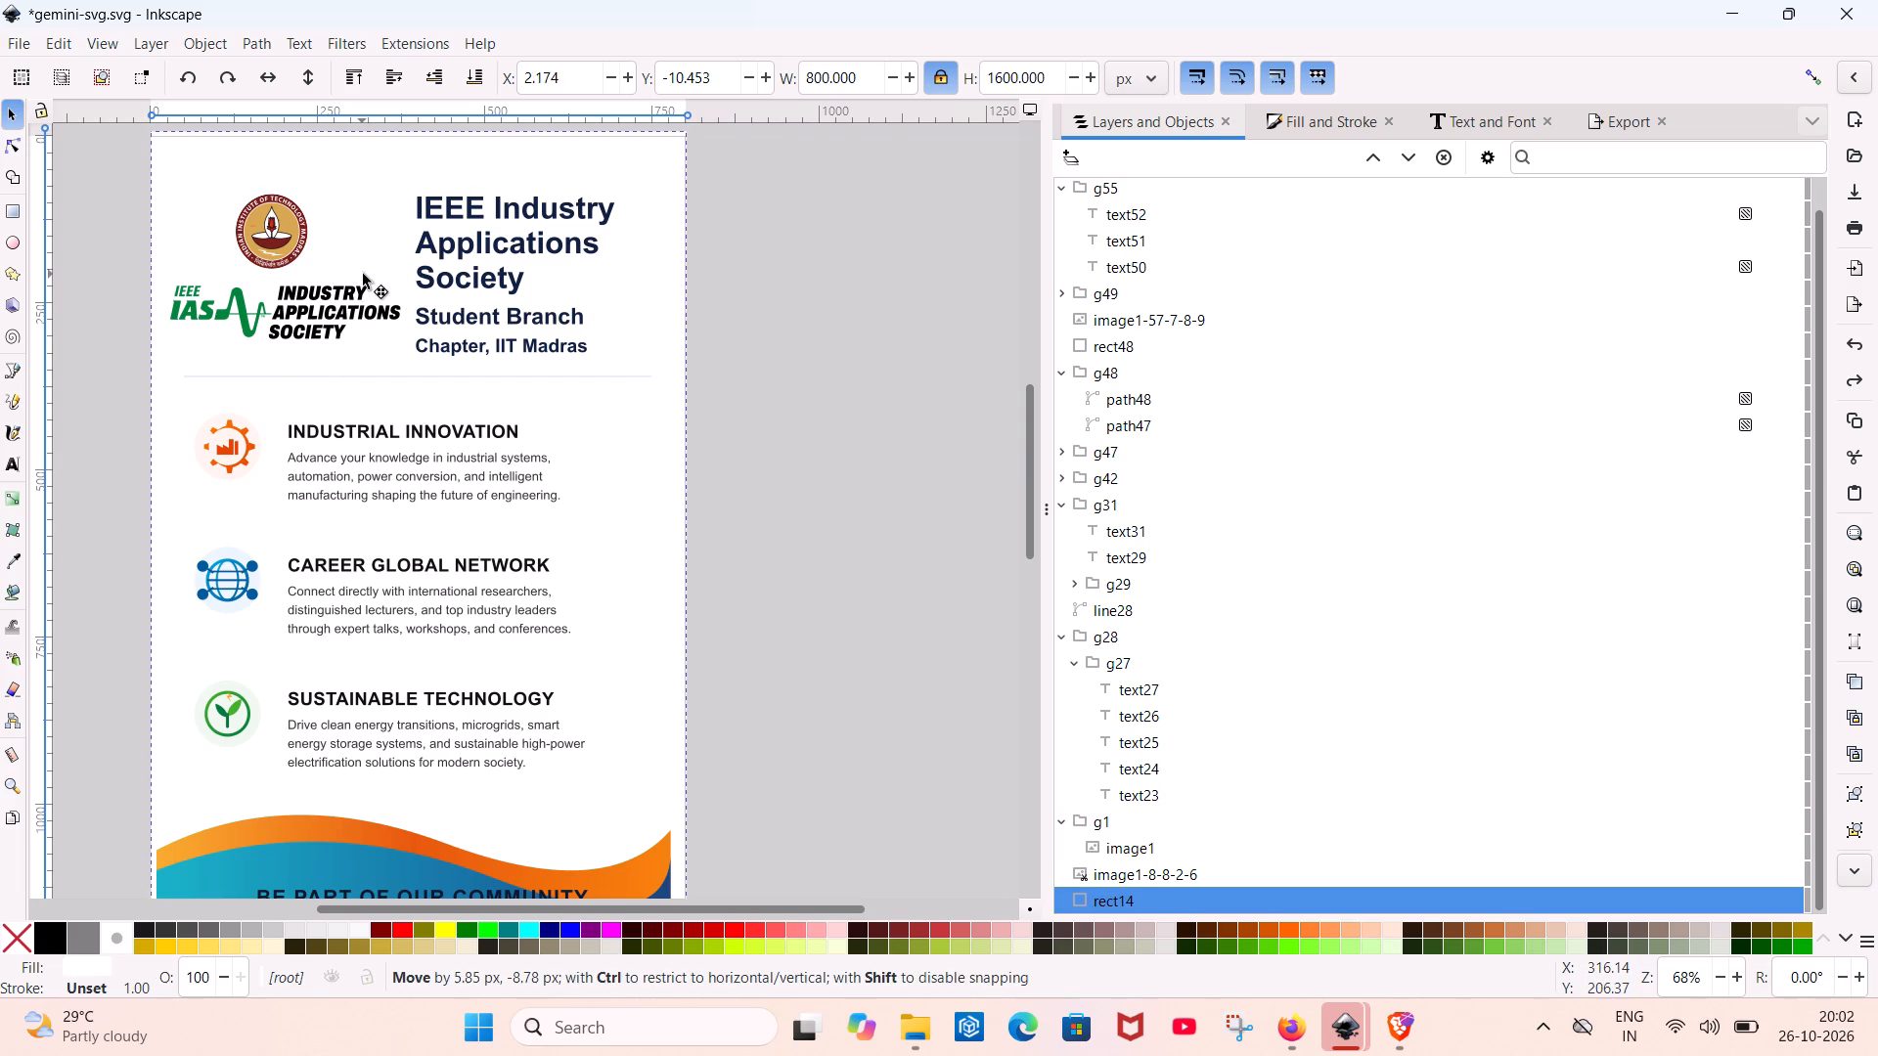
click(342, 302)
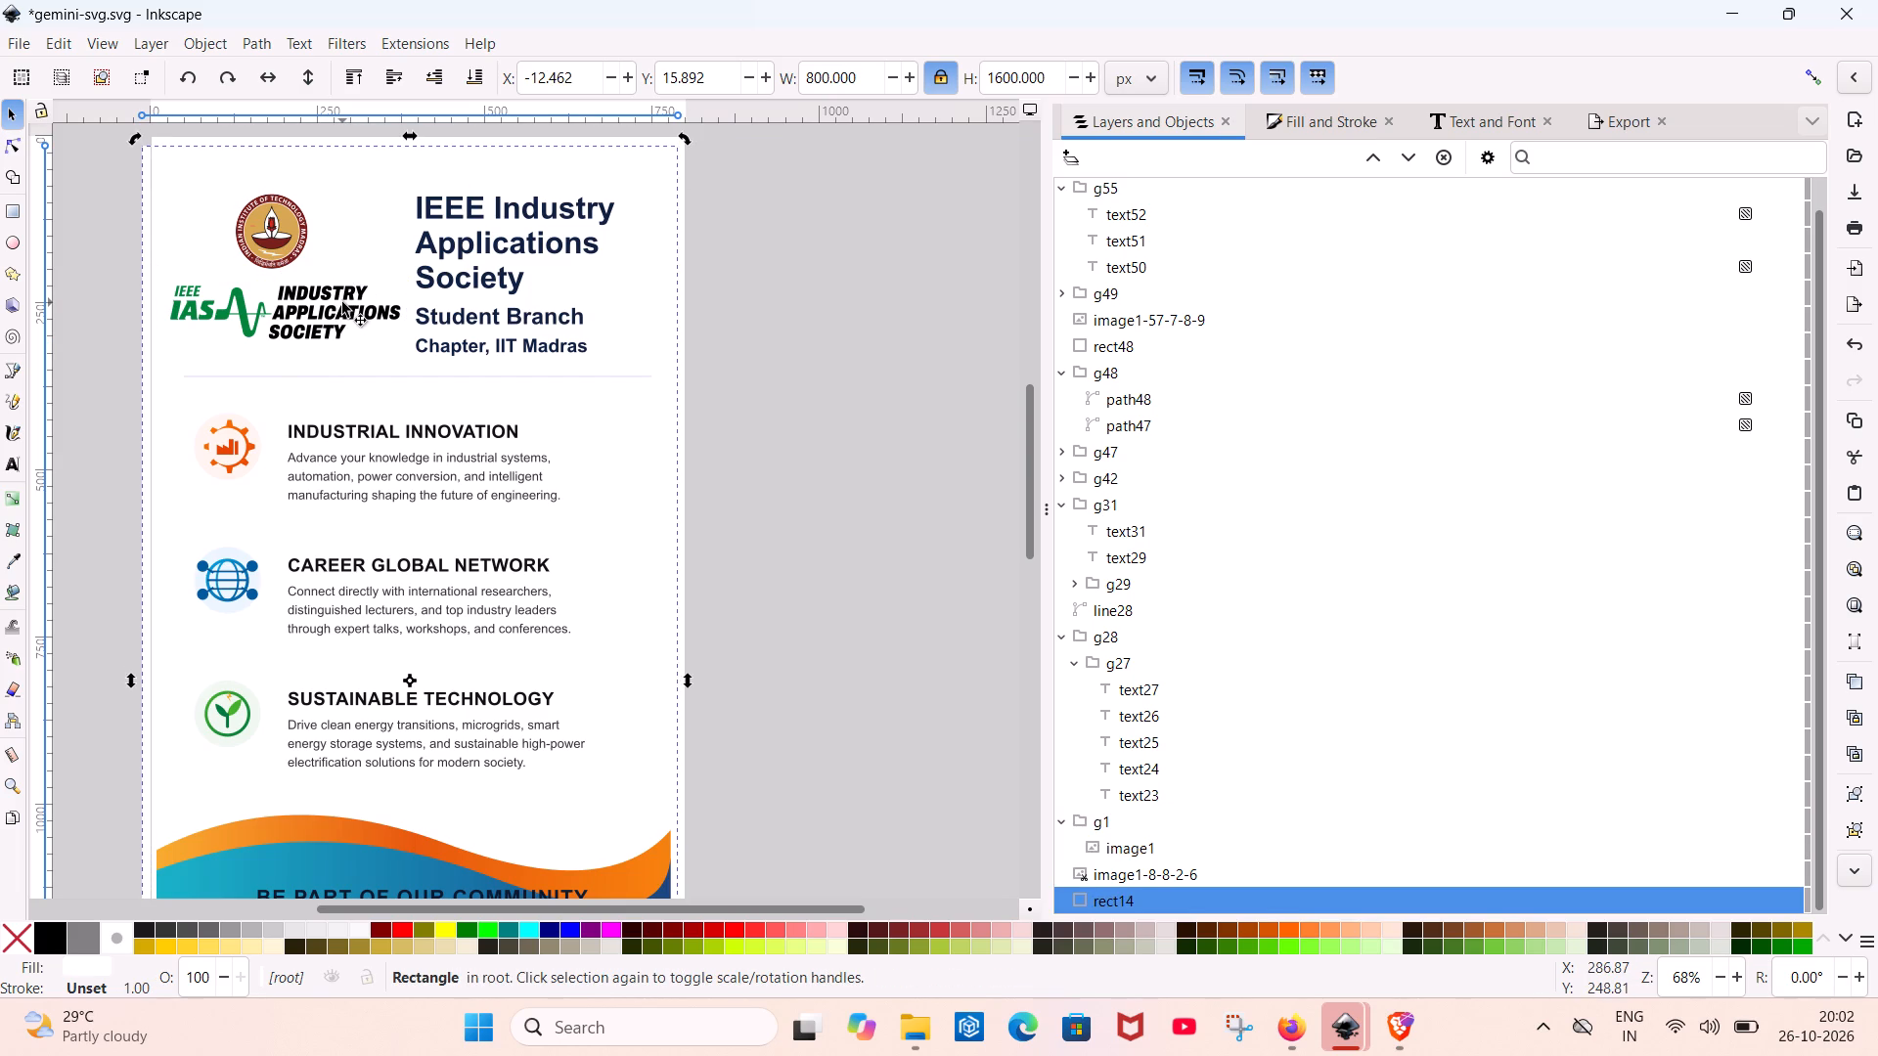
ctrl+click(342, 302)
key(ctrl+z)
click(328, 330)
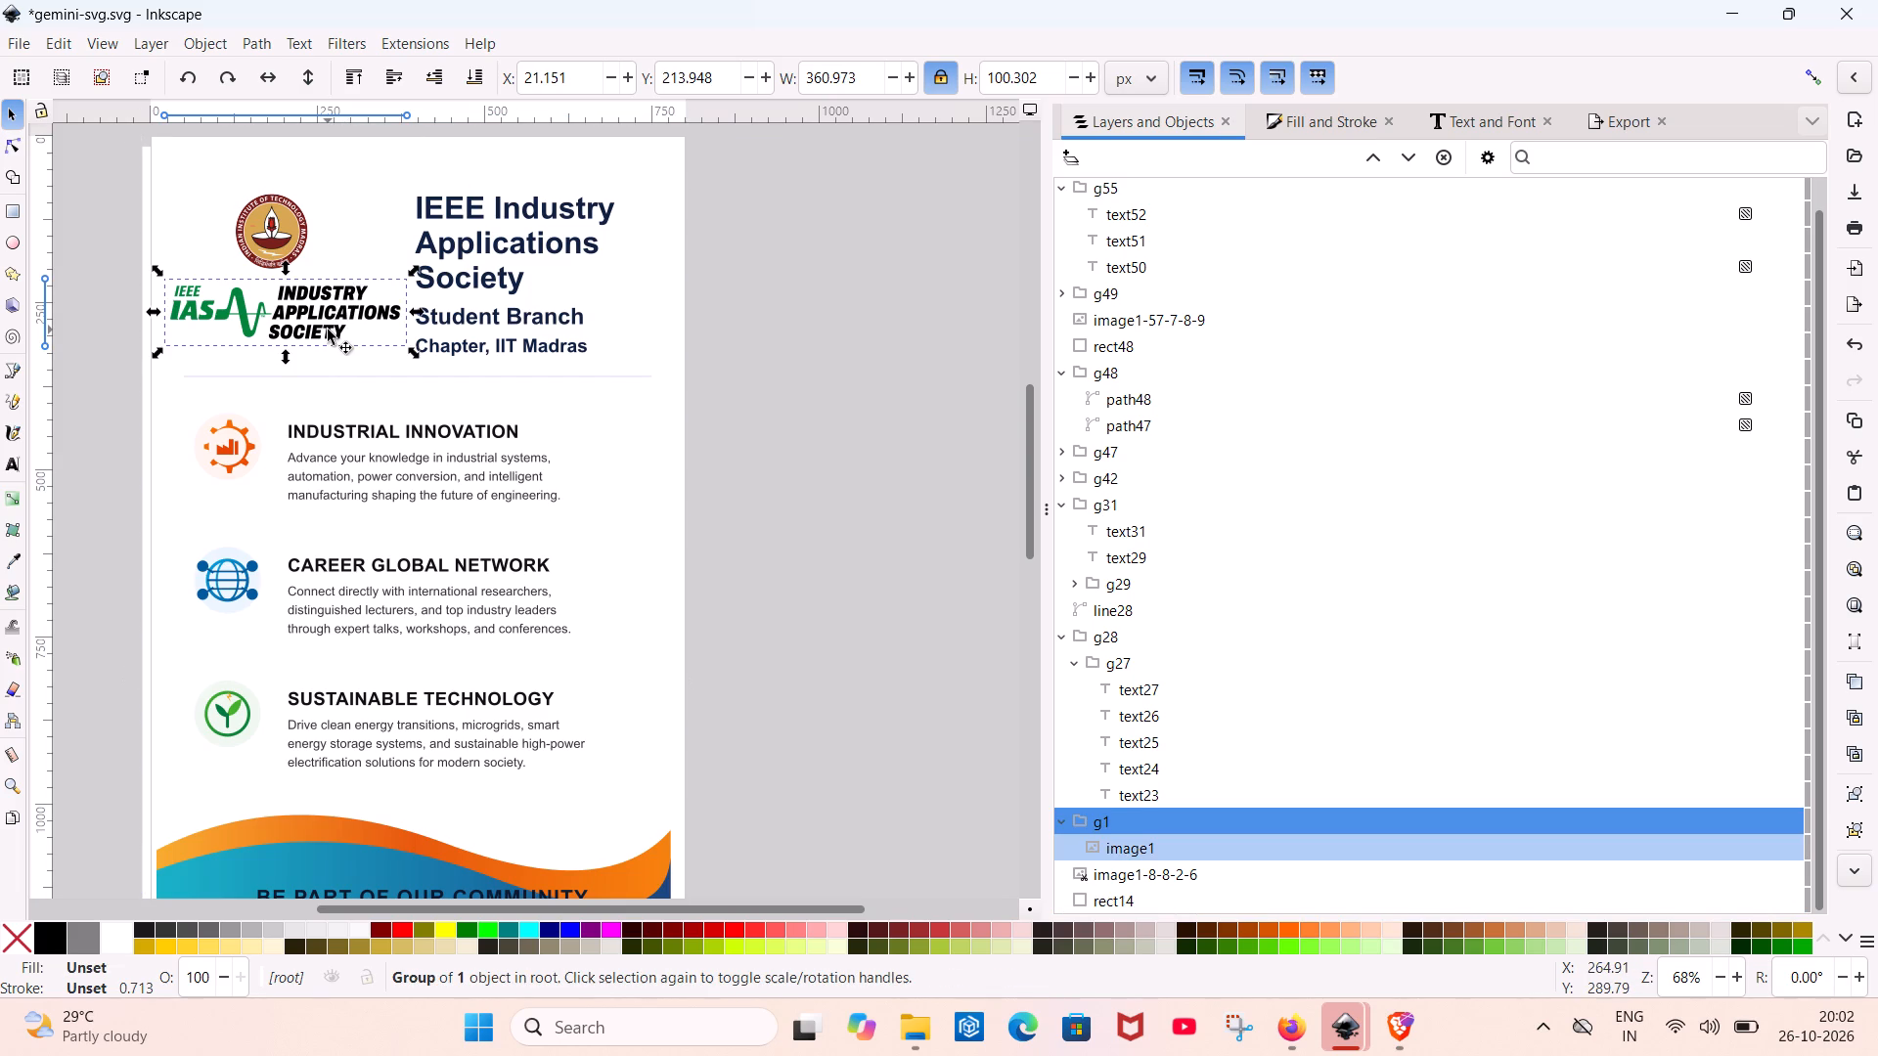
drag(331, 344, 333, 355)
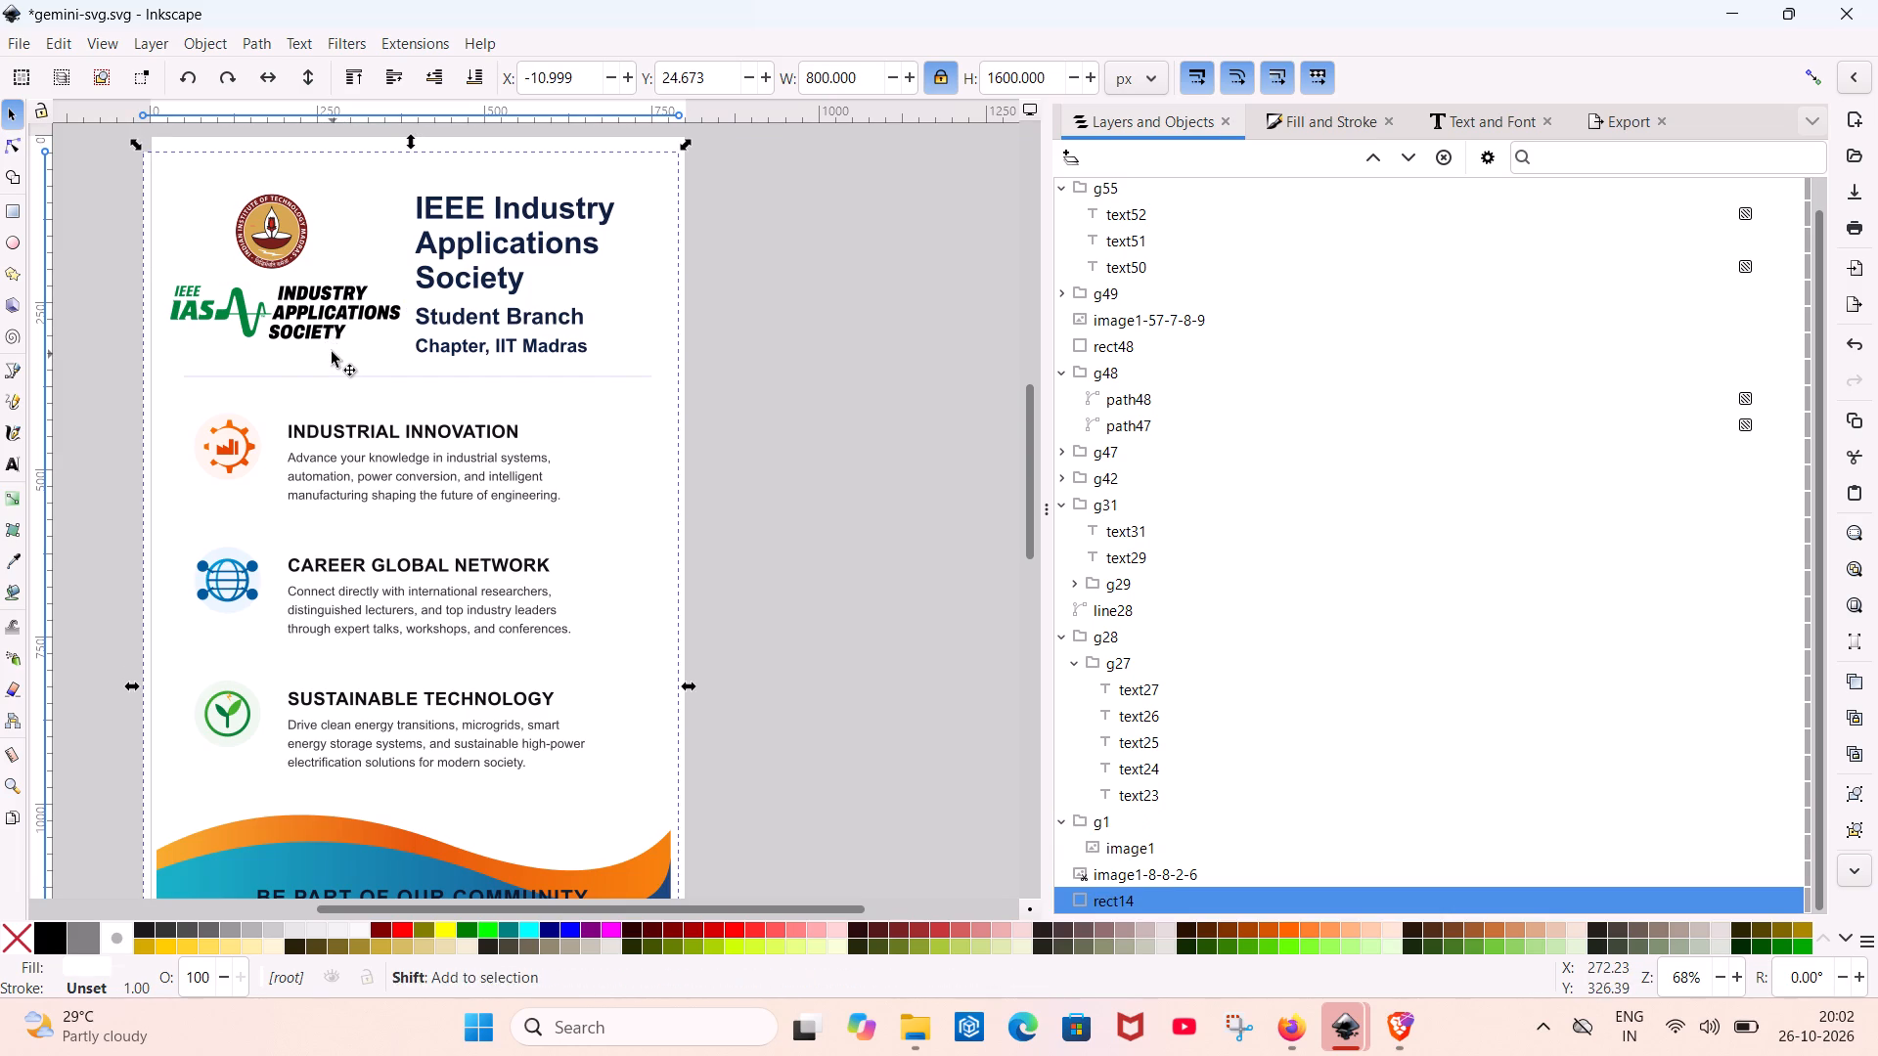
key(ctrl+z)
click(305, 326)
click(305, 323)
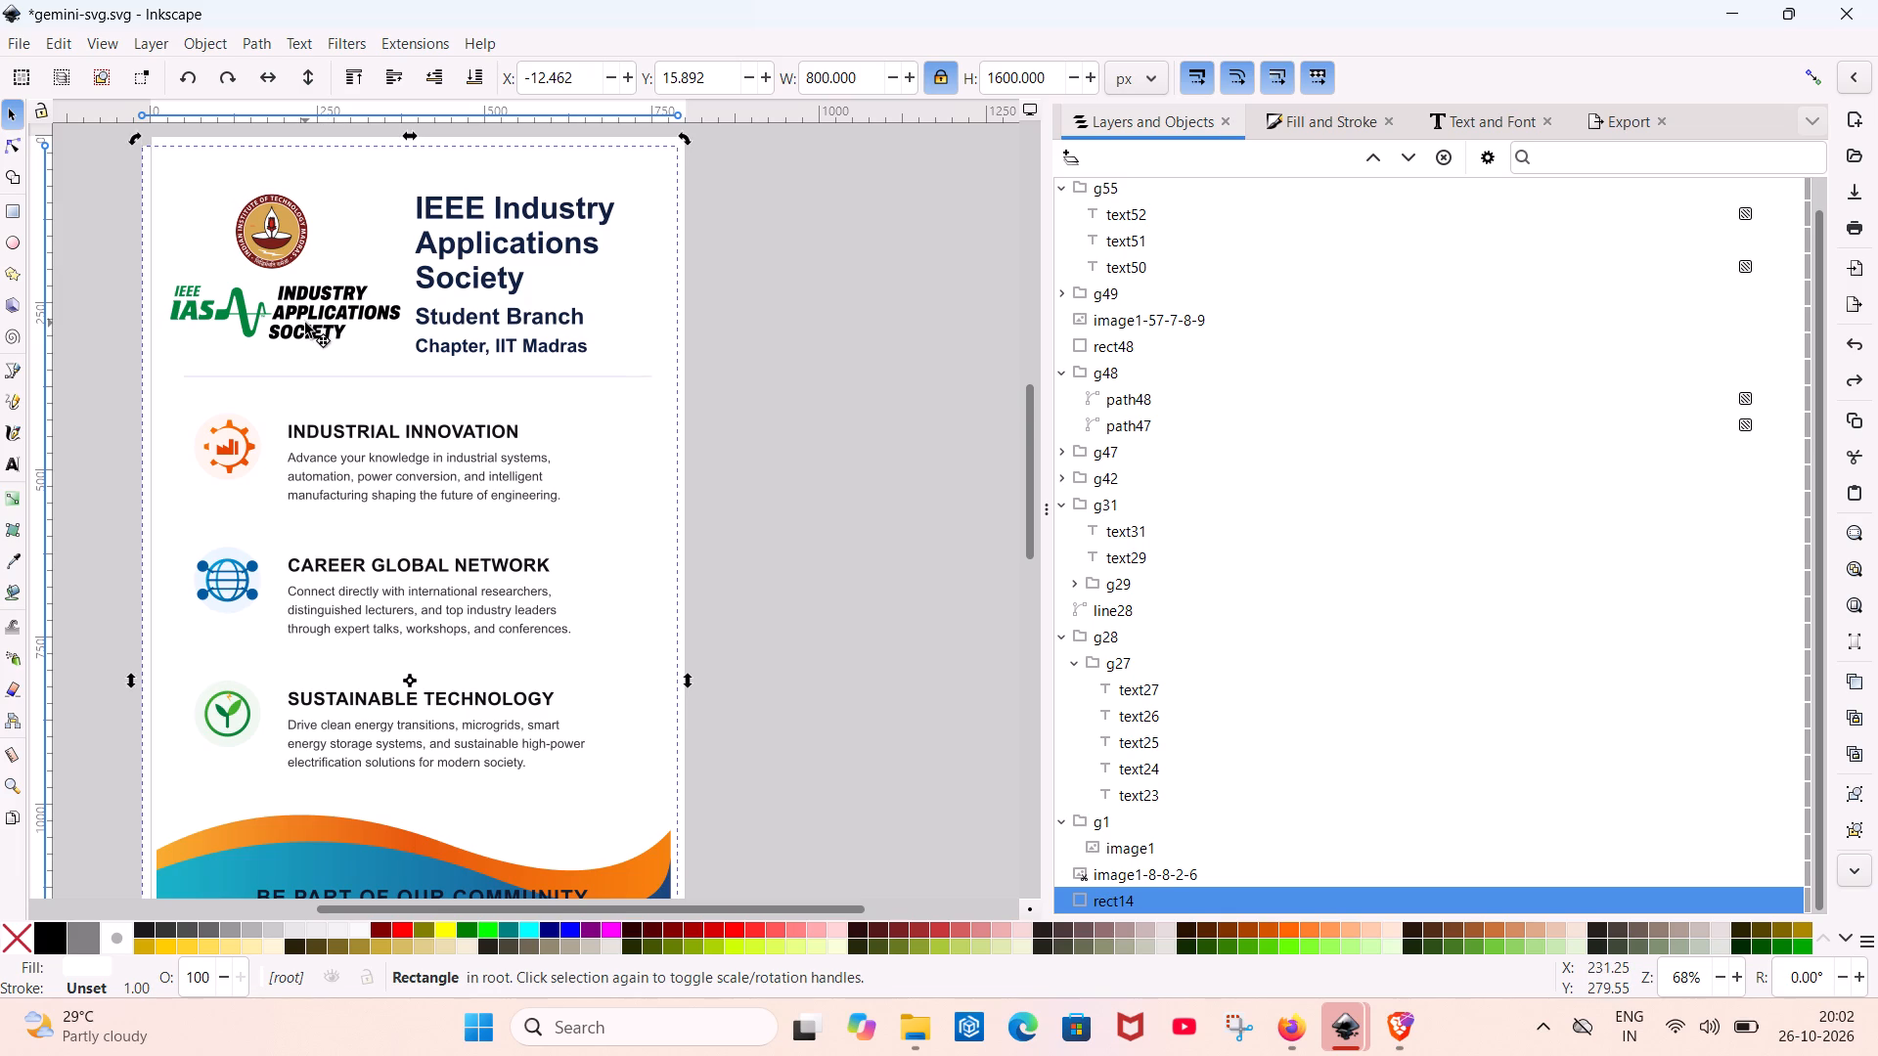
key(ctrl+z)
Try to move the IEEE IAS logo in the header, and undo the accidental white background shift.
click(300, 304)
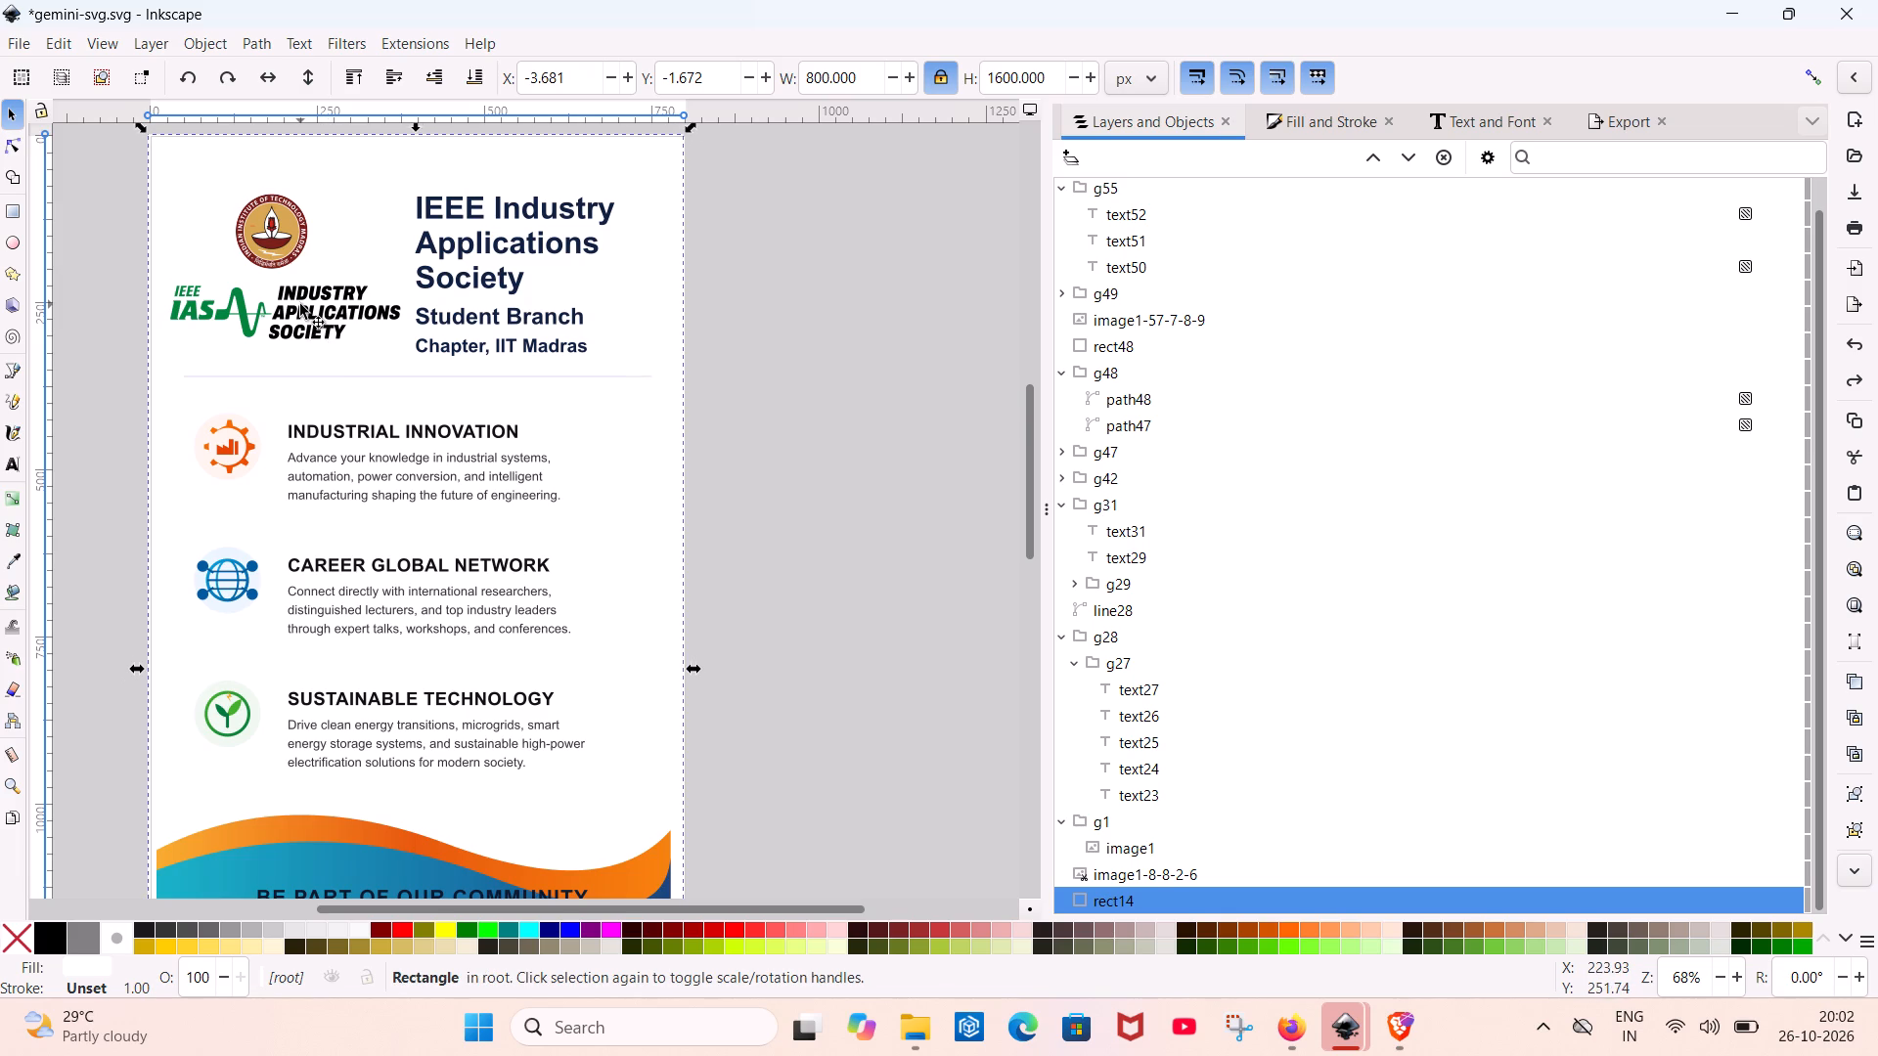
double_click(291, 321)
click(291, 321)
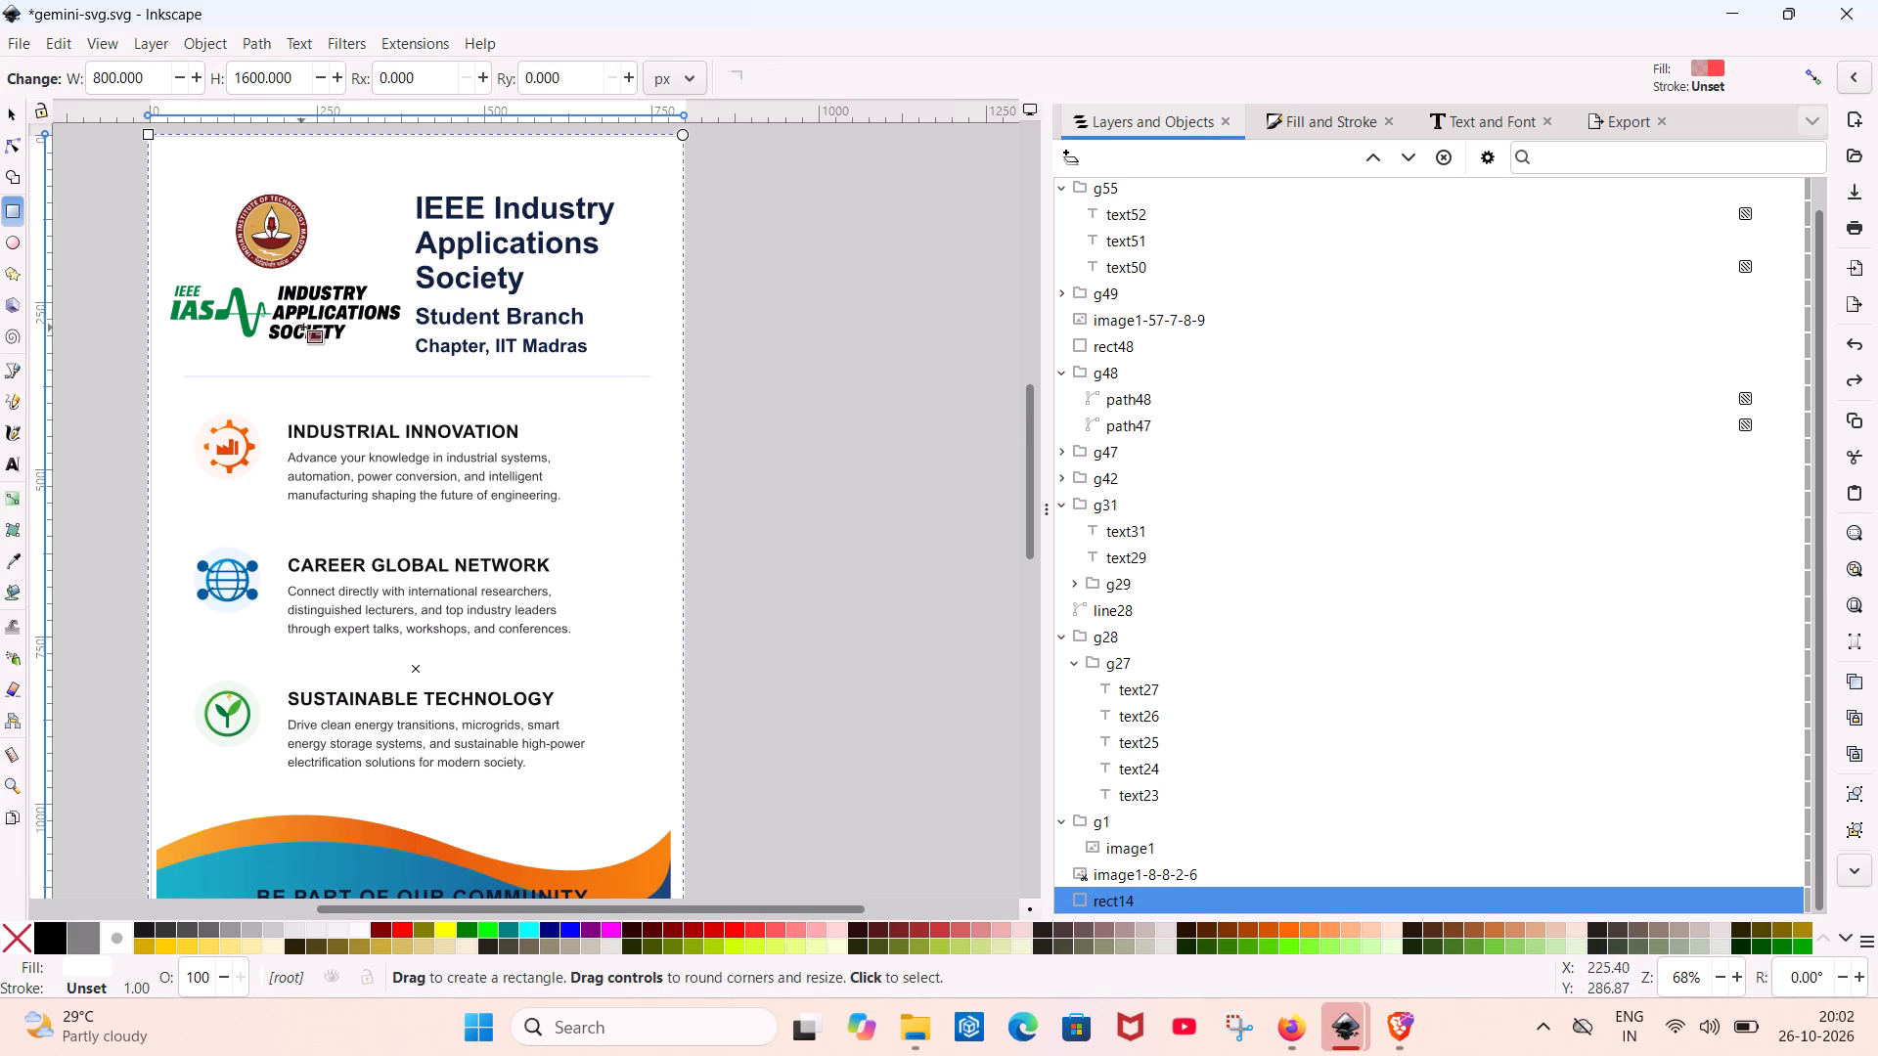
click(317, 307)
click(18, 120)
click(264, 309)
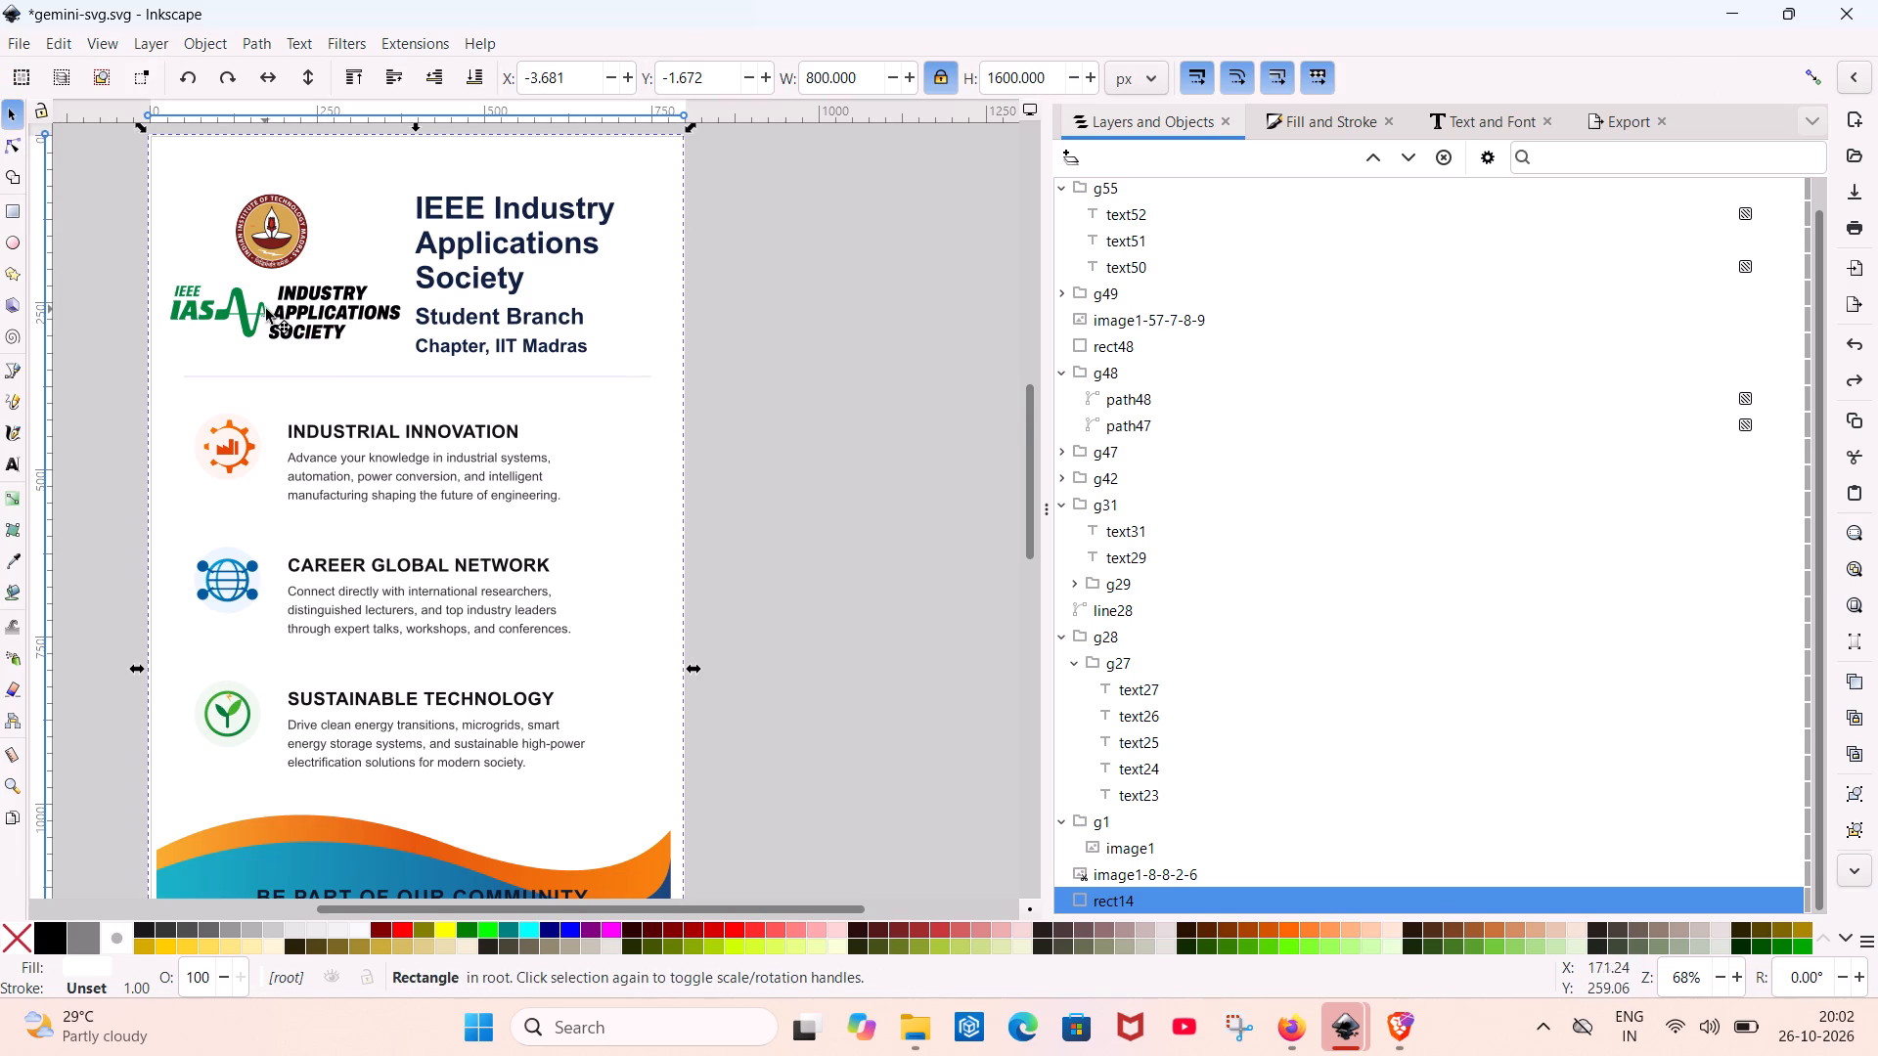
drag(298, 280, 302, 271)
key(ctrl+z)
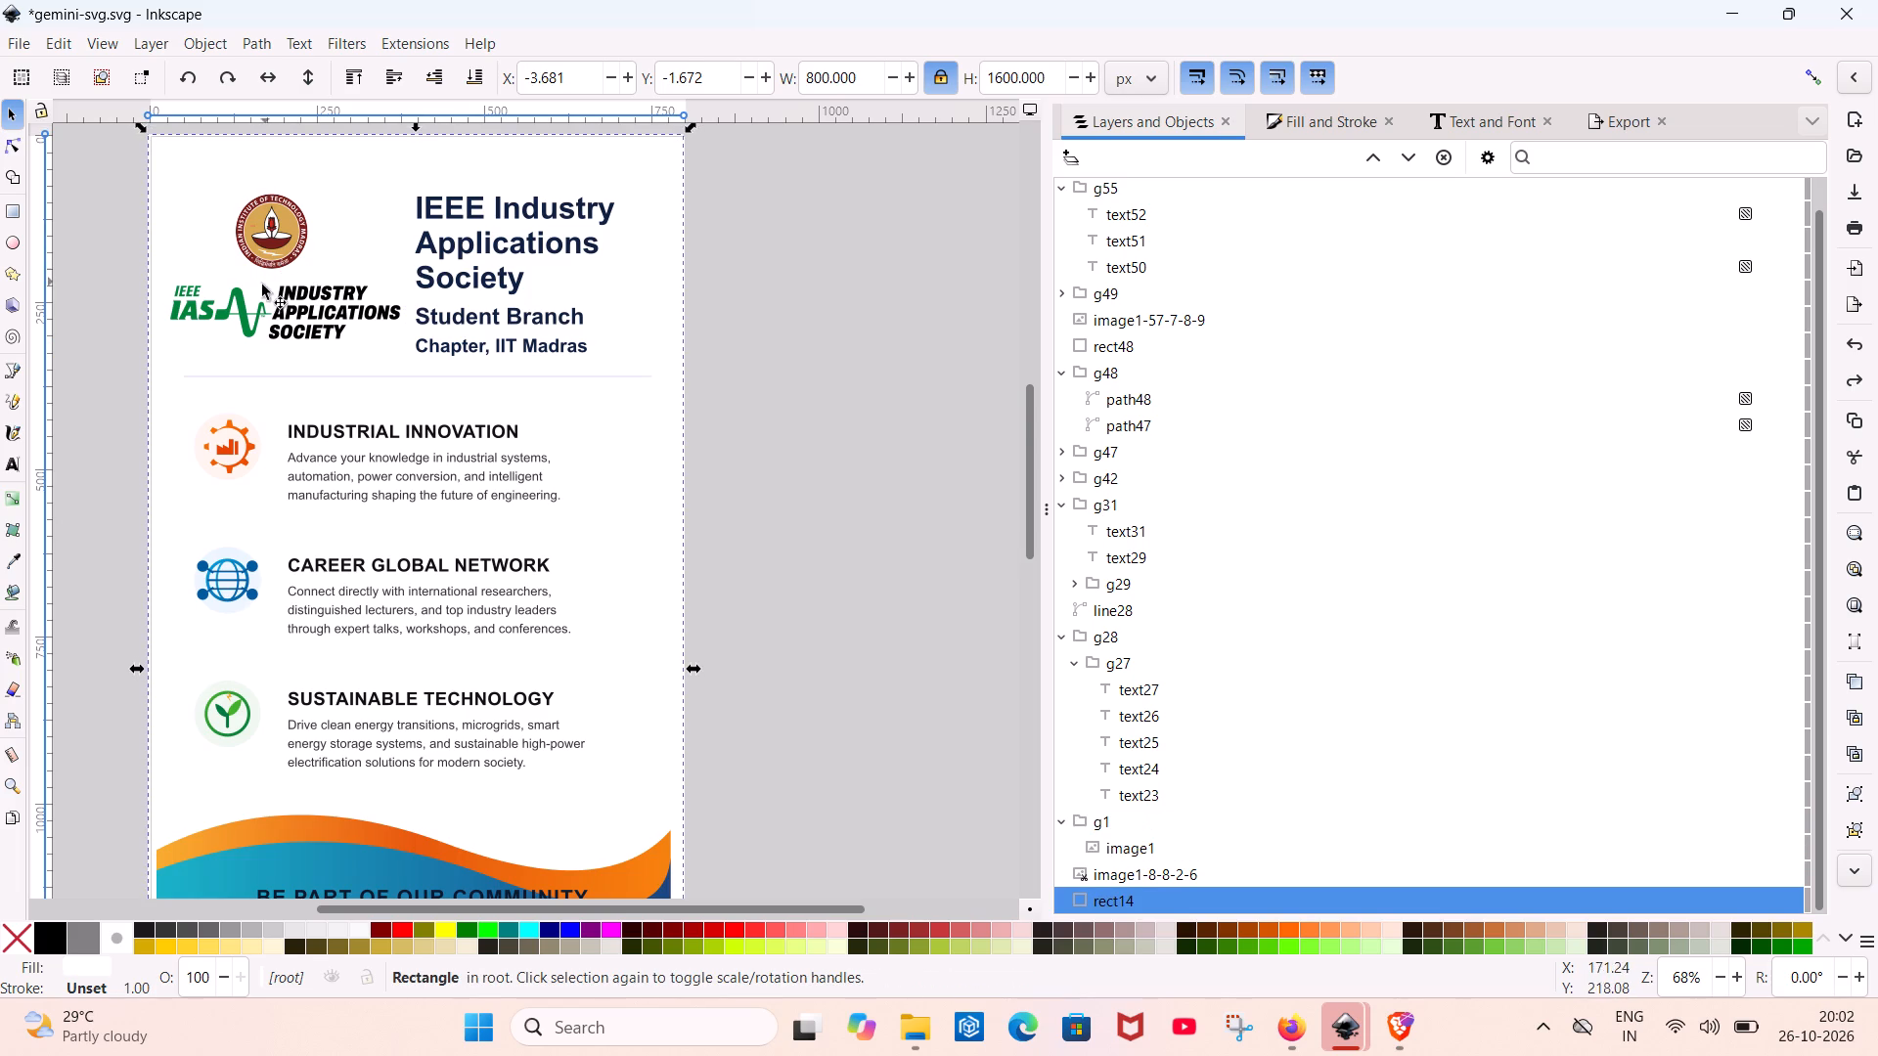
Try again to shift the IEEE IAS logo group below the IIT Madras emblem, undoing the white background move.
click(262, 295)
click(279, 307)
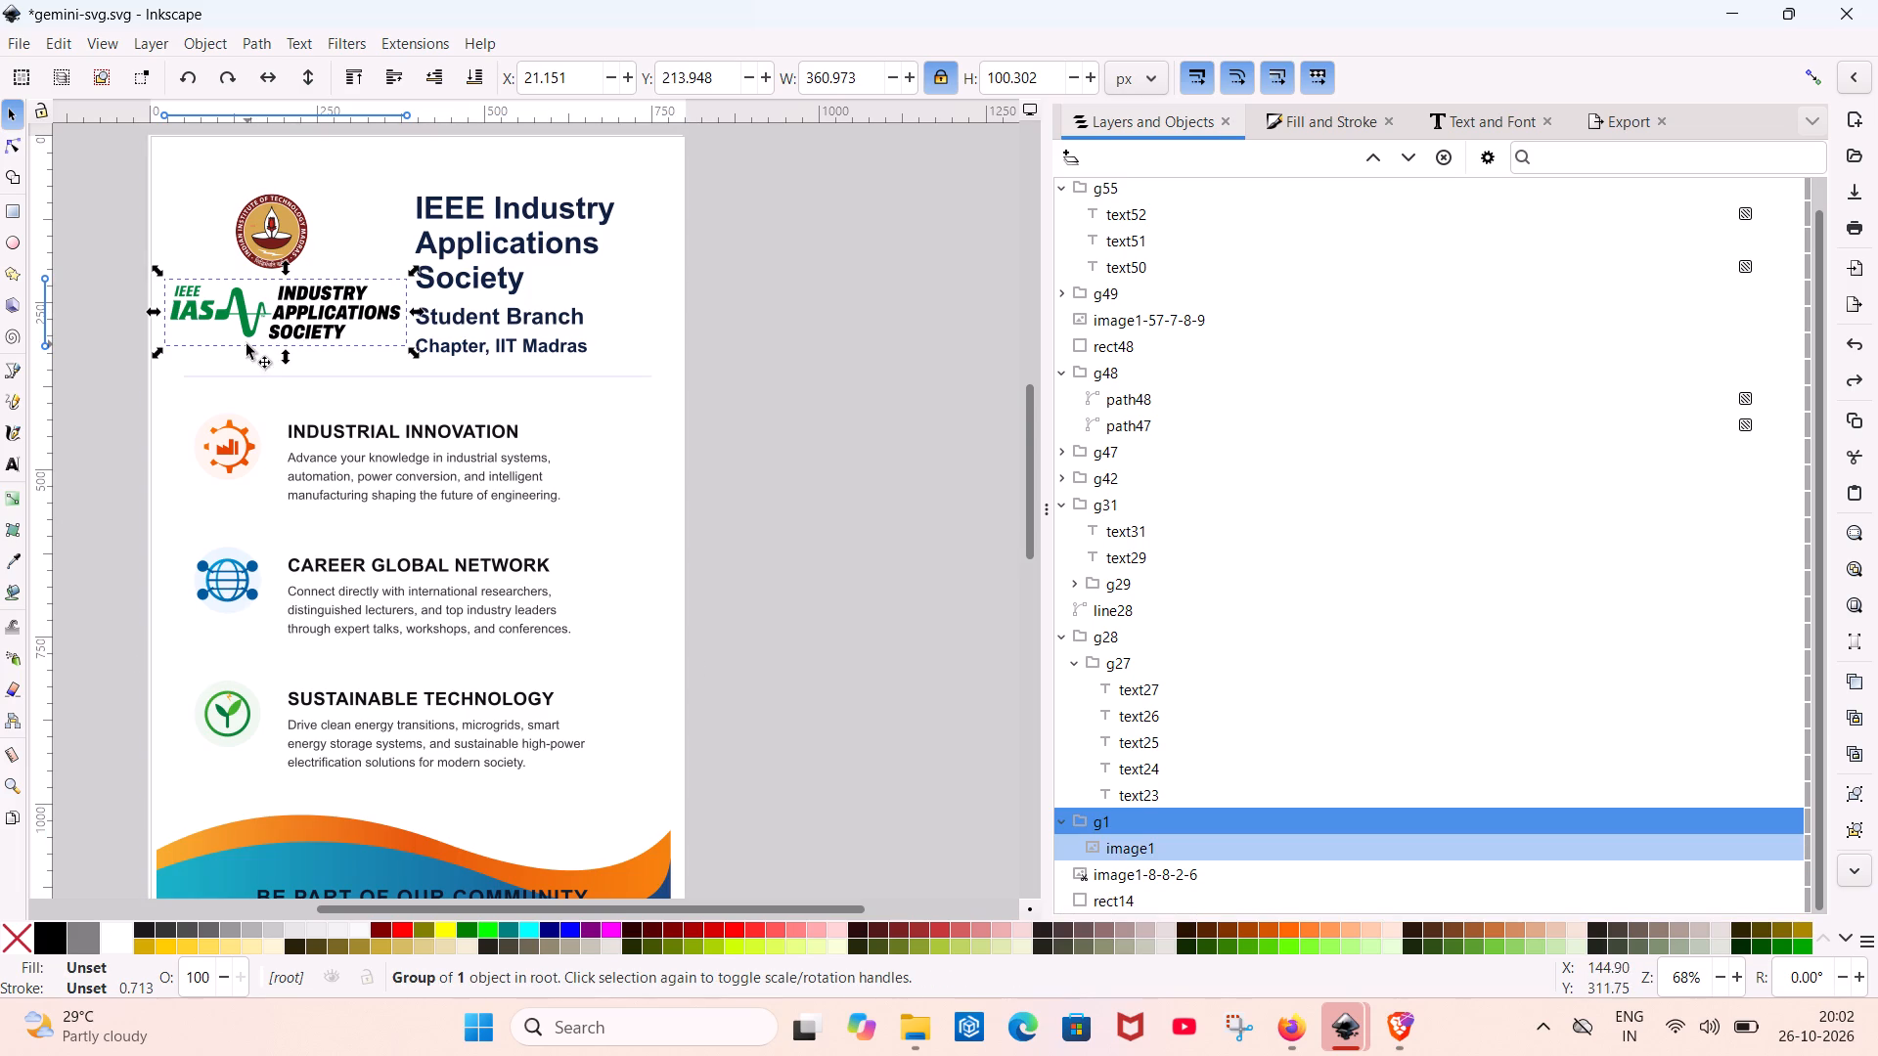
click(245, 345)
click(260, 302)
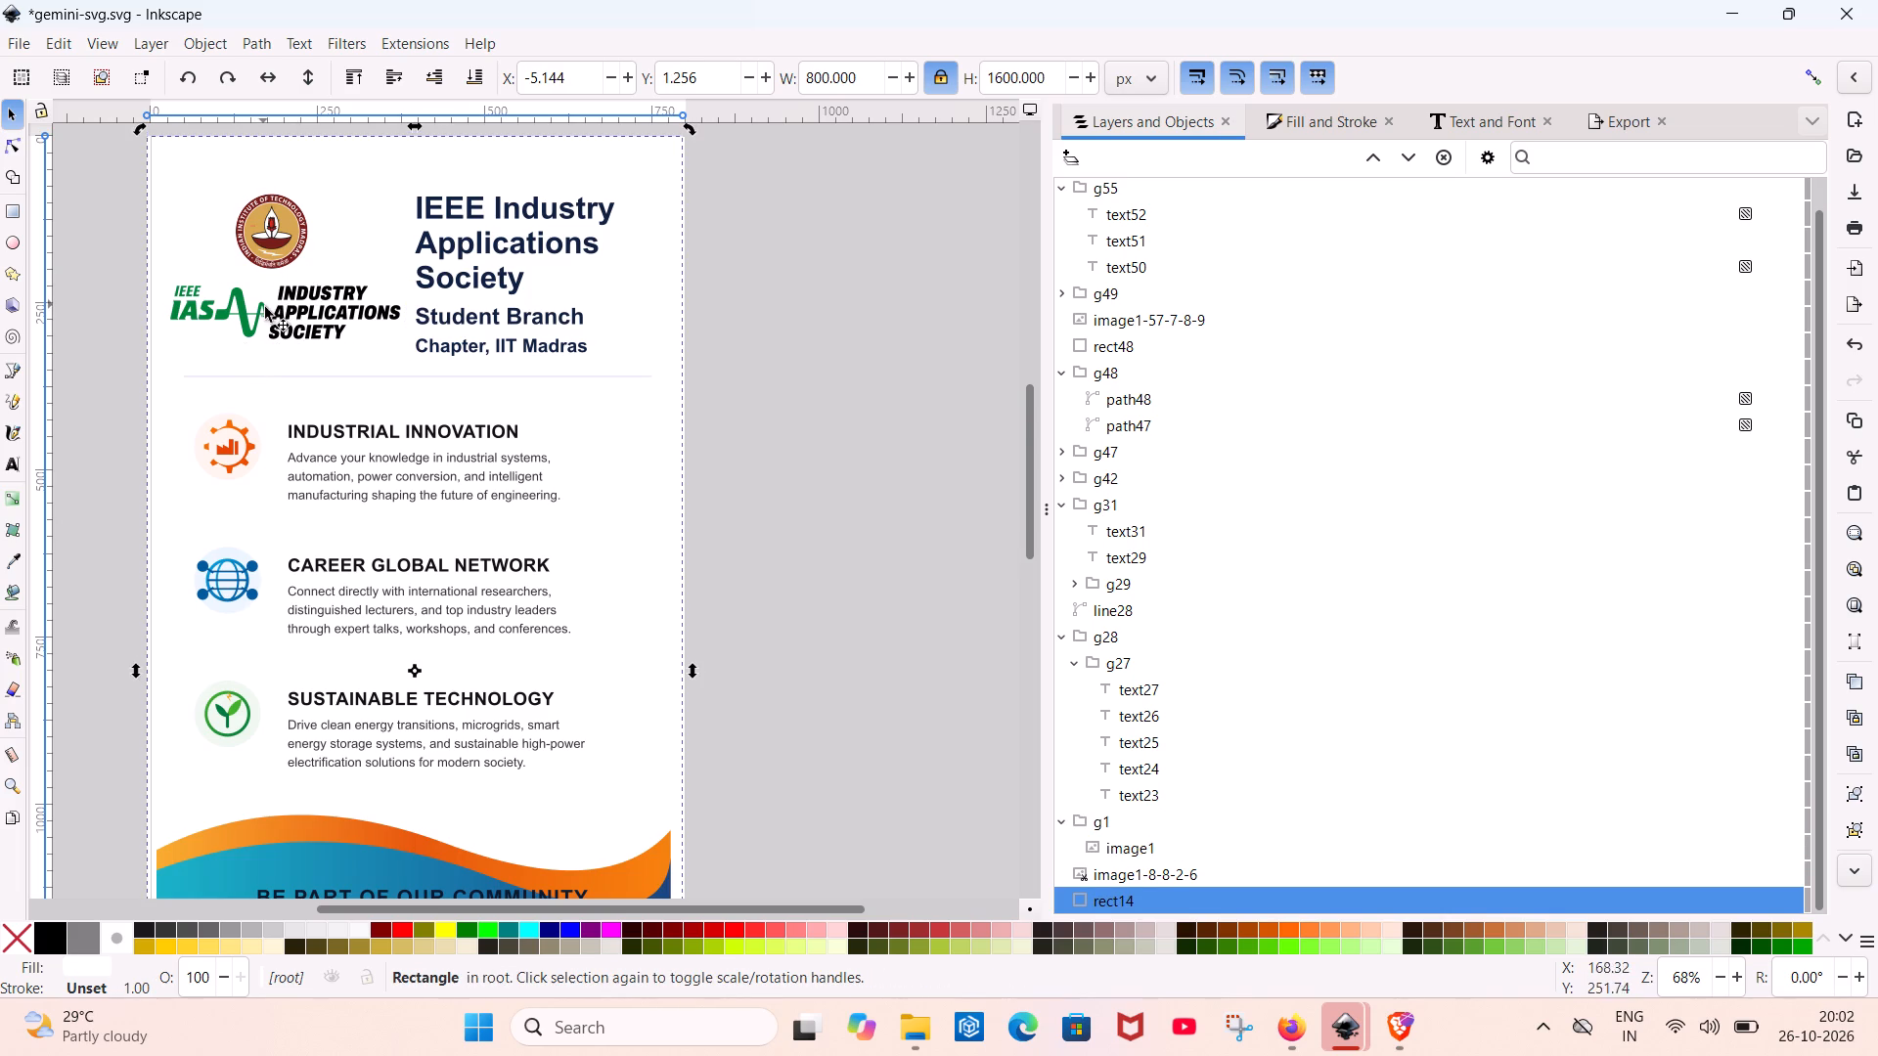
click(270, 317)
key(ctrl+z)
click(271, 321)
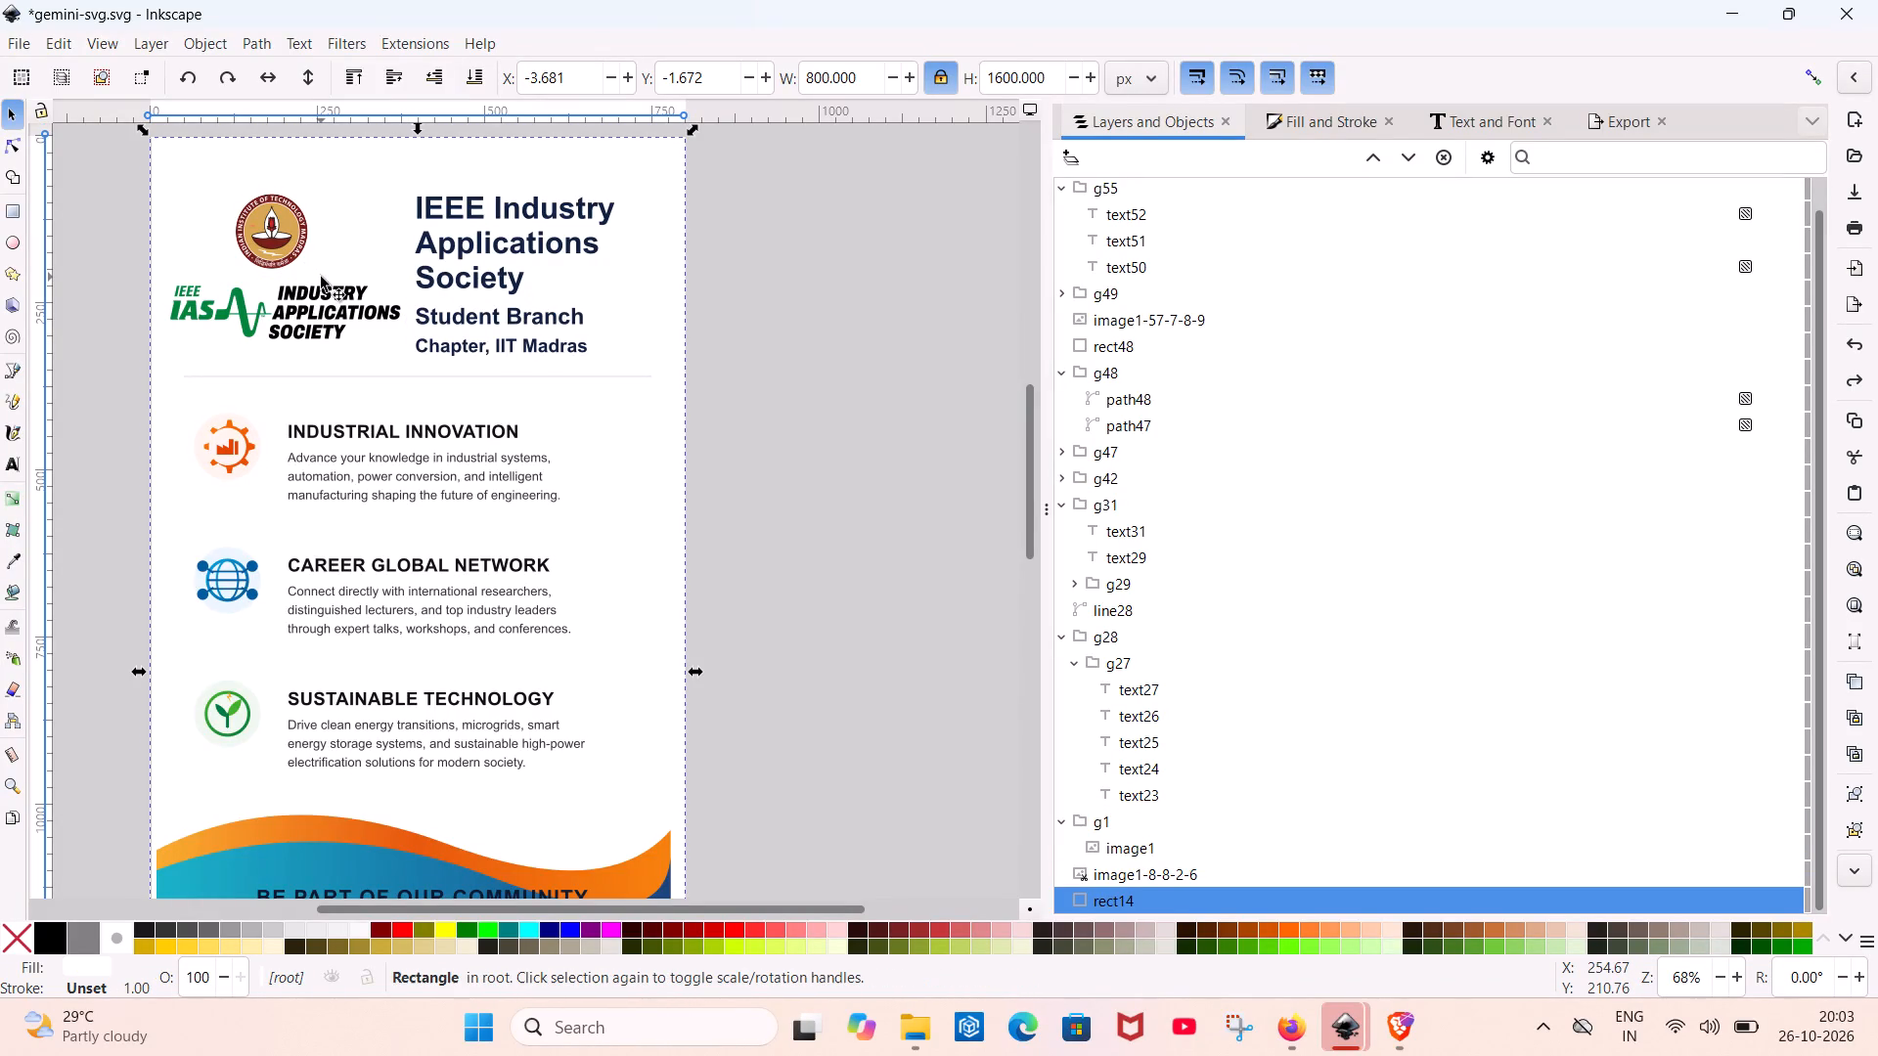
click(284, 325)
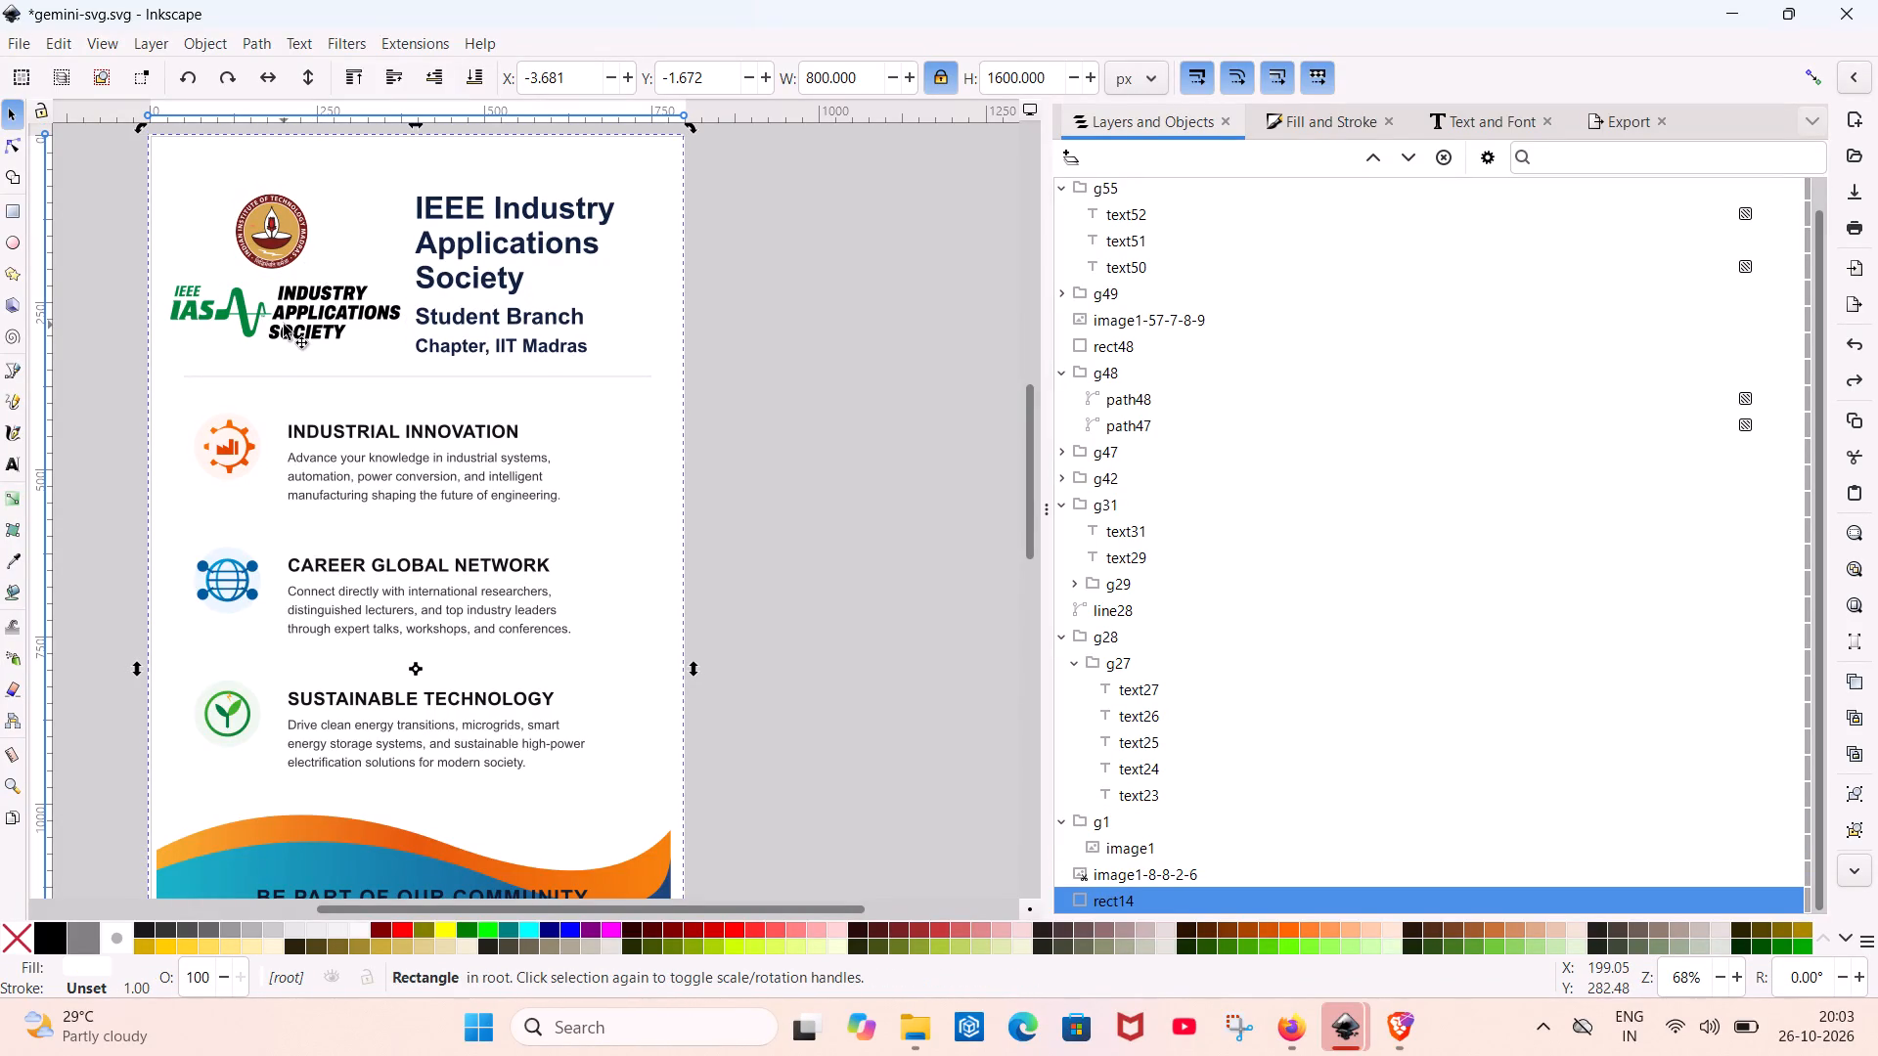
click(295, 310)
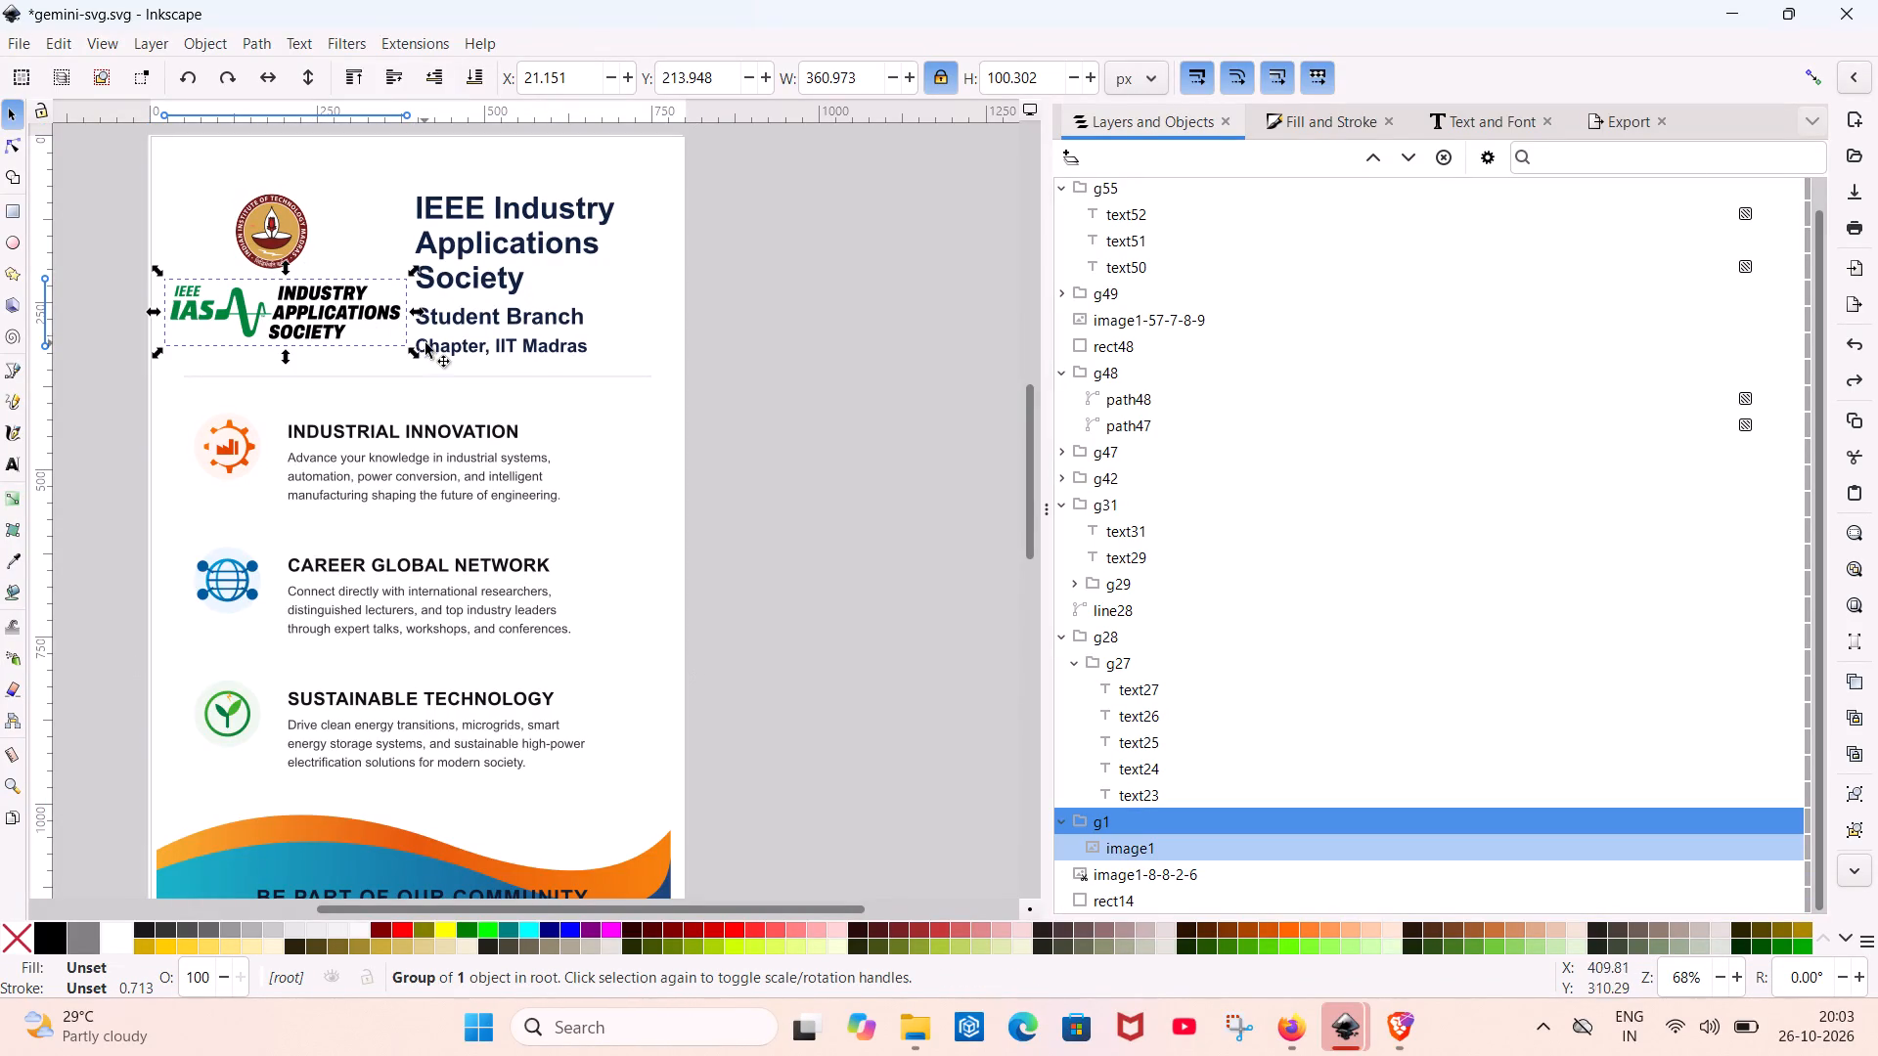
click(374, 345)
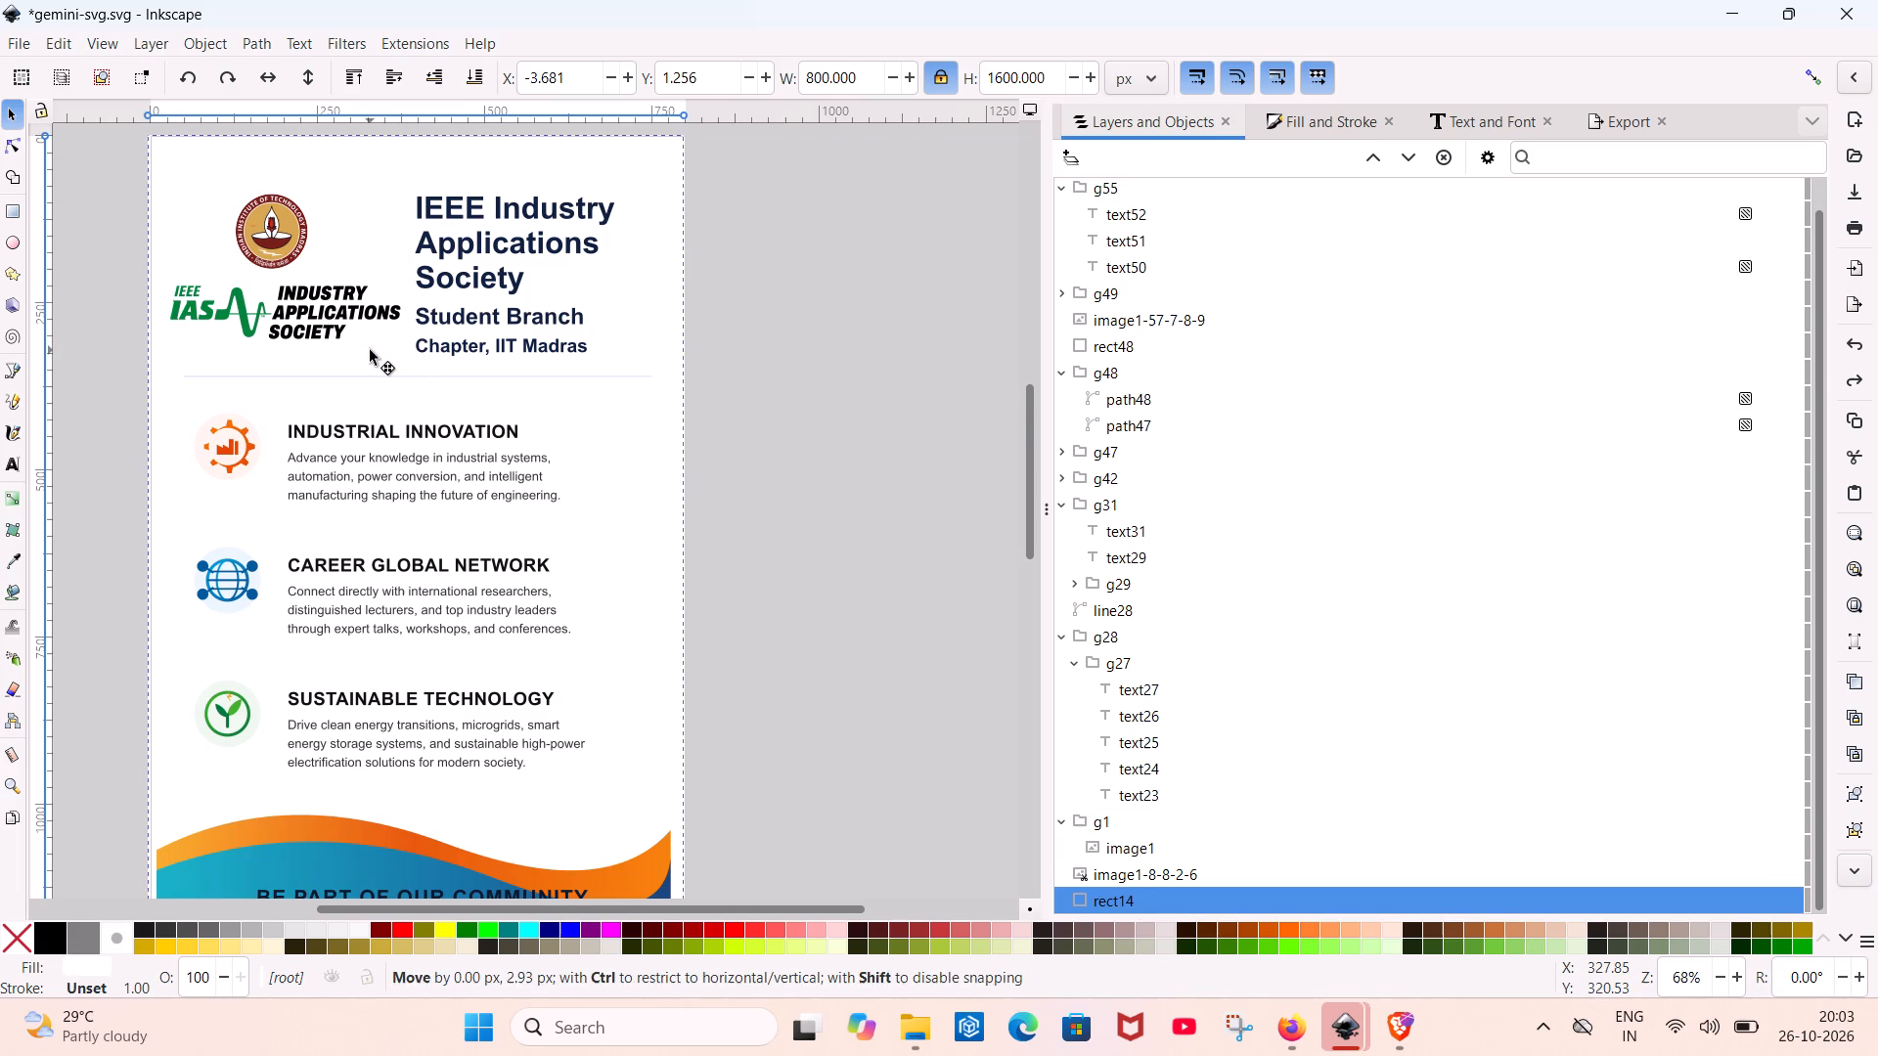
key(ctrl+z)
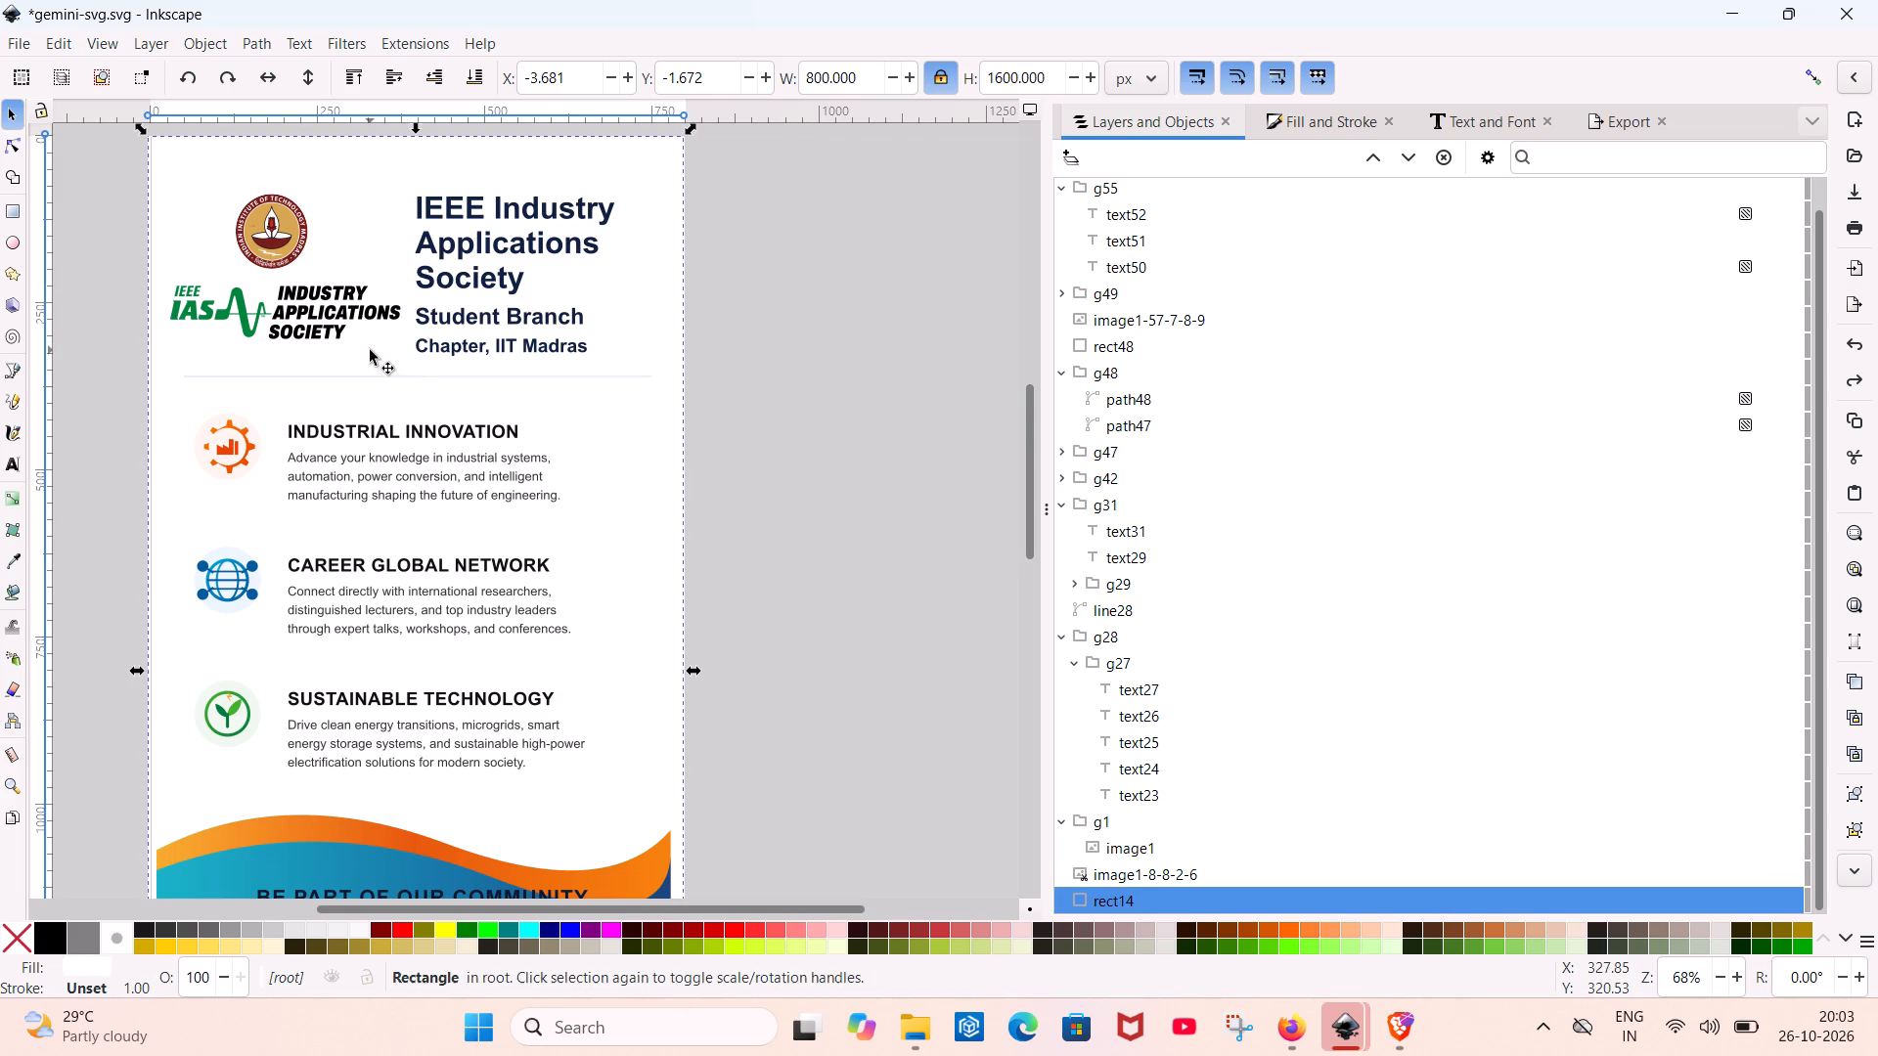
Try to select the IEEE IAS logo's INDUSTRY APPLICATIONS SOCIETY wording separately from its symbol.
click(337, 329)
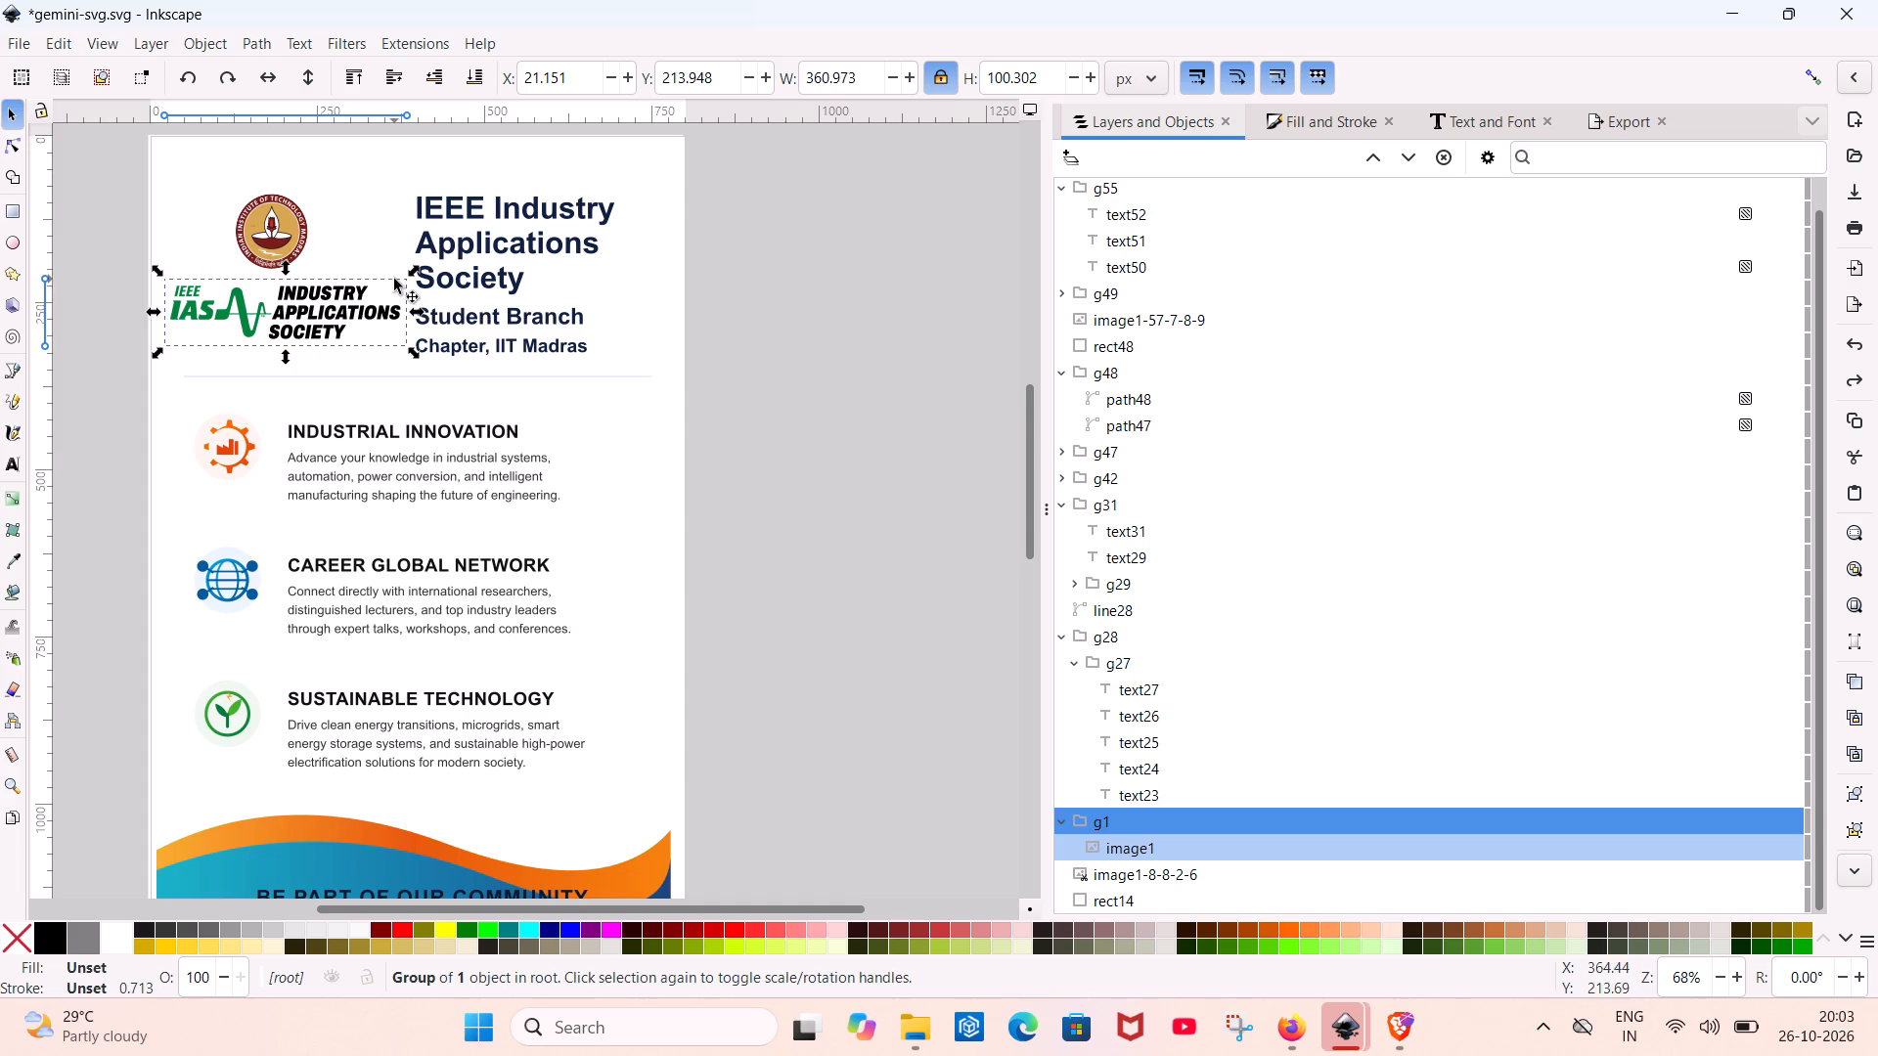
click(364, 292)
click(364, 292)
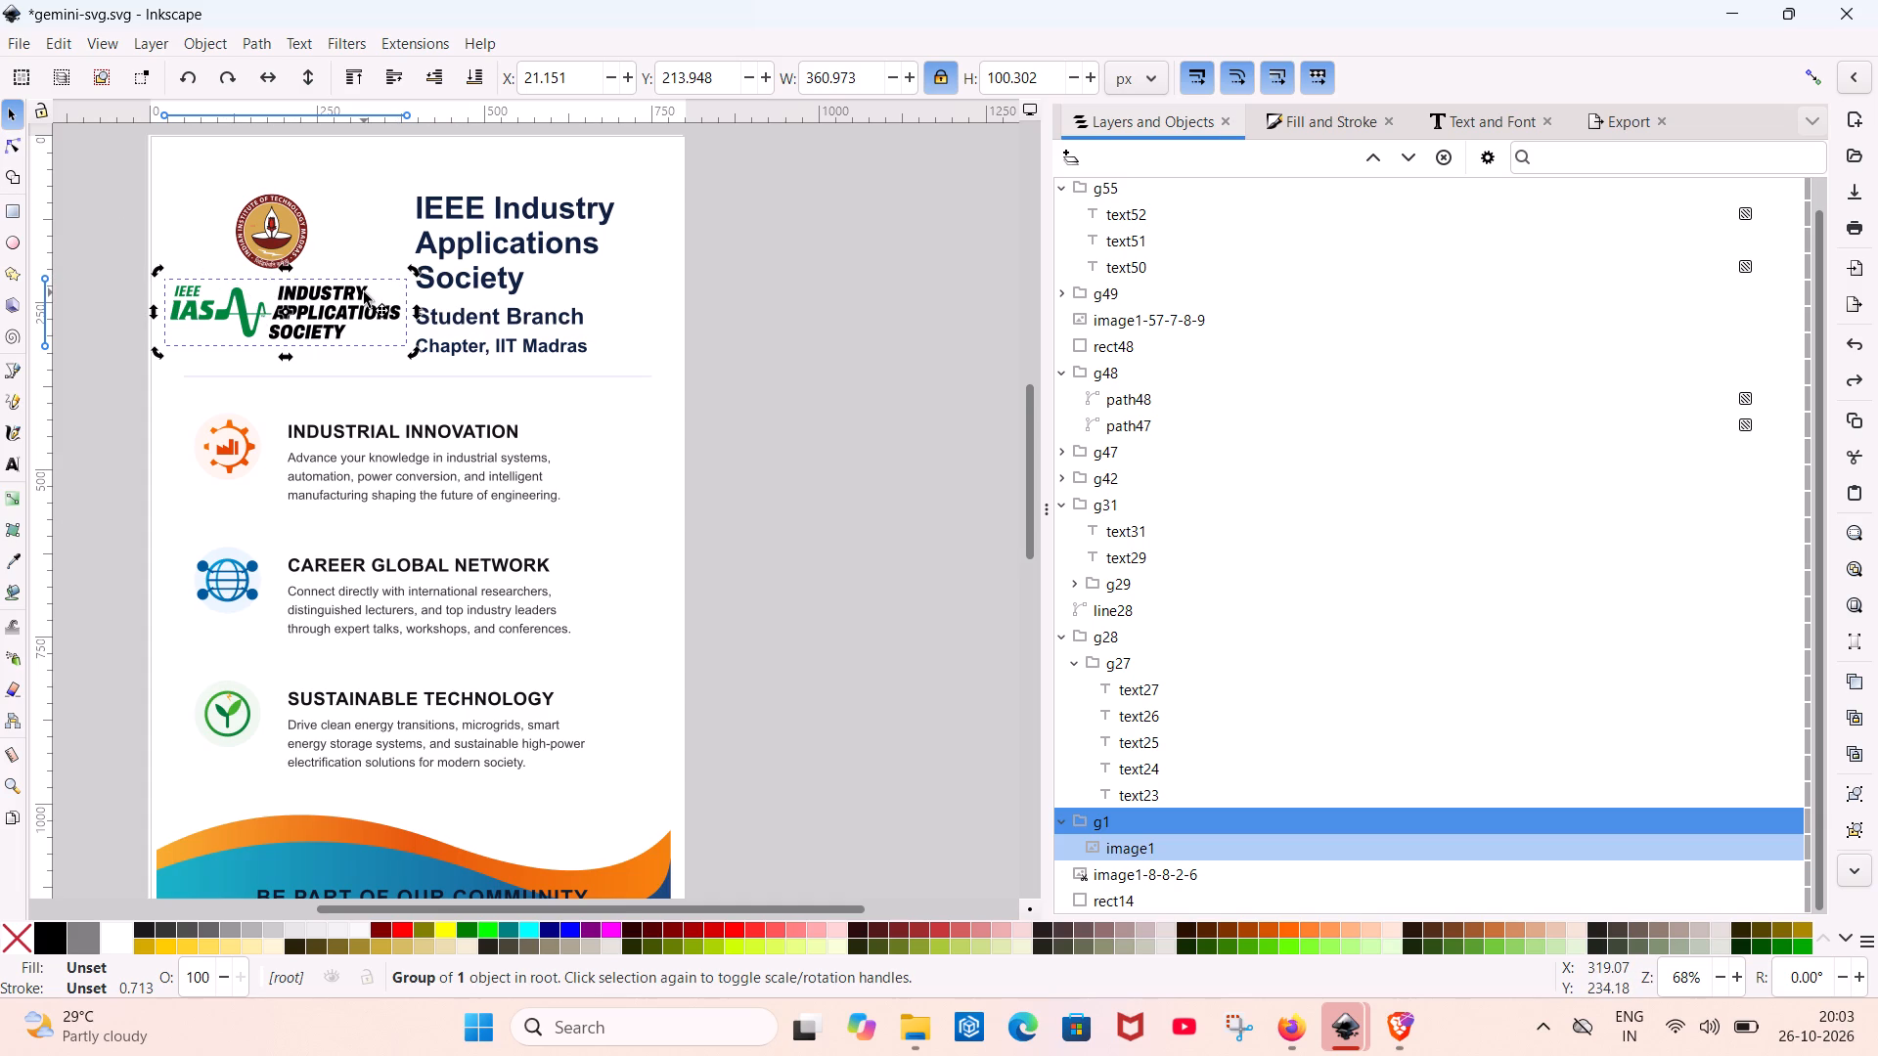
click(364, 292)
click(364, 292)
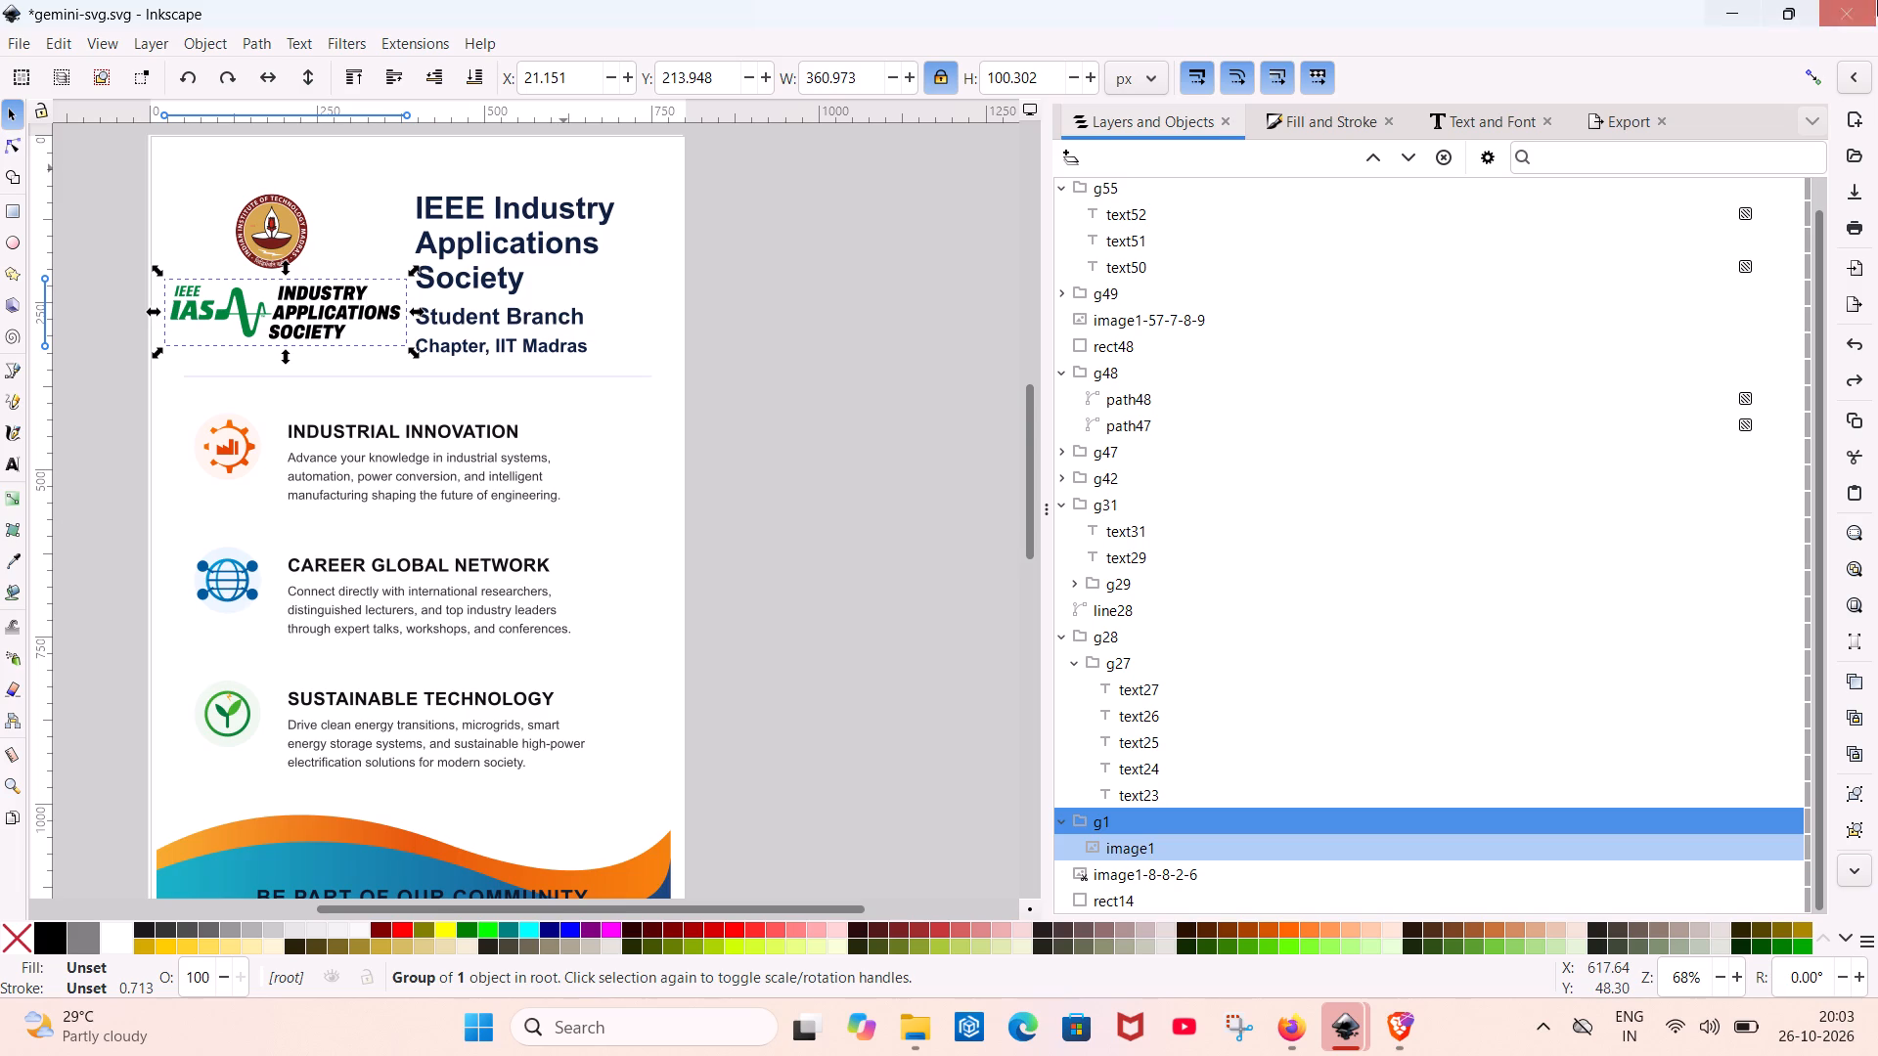
Minimize the open windows to reach the desktop and open the IAS.png reference poster in Photos.
click(1714, 22)
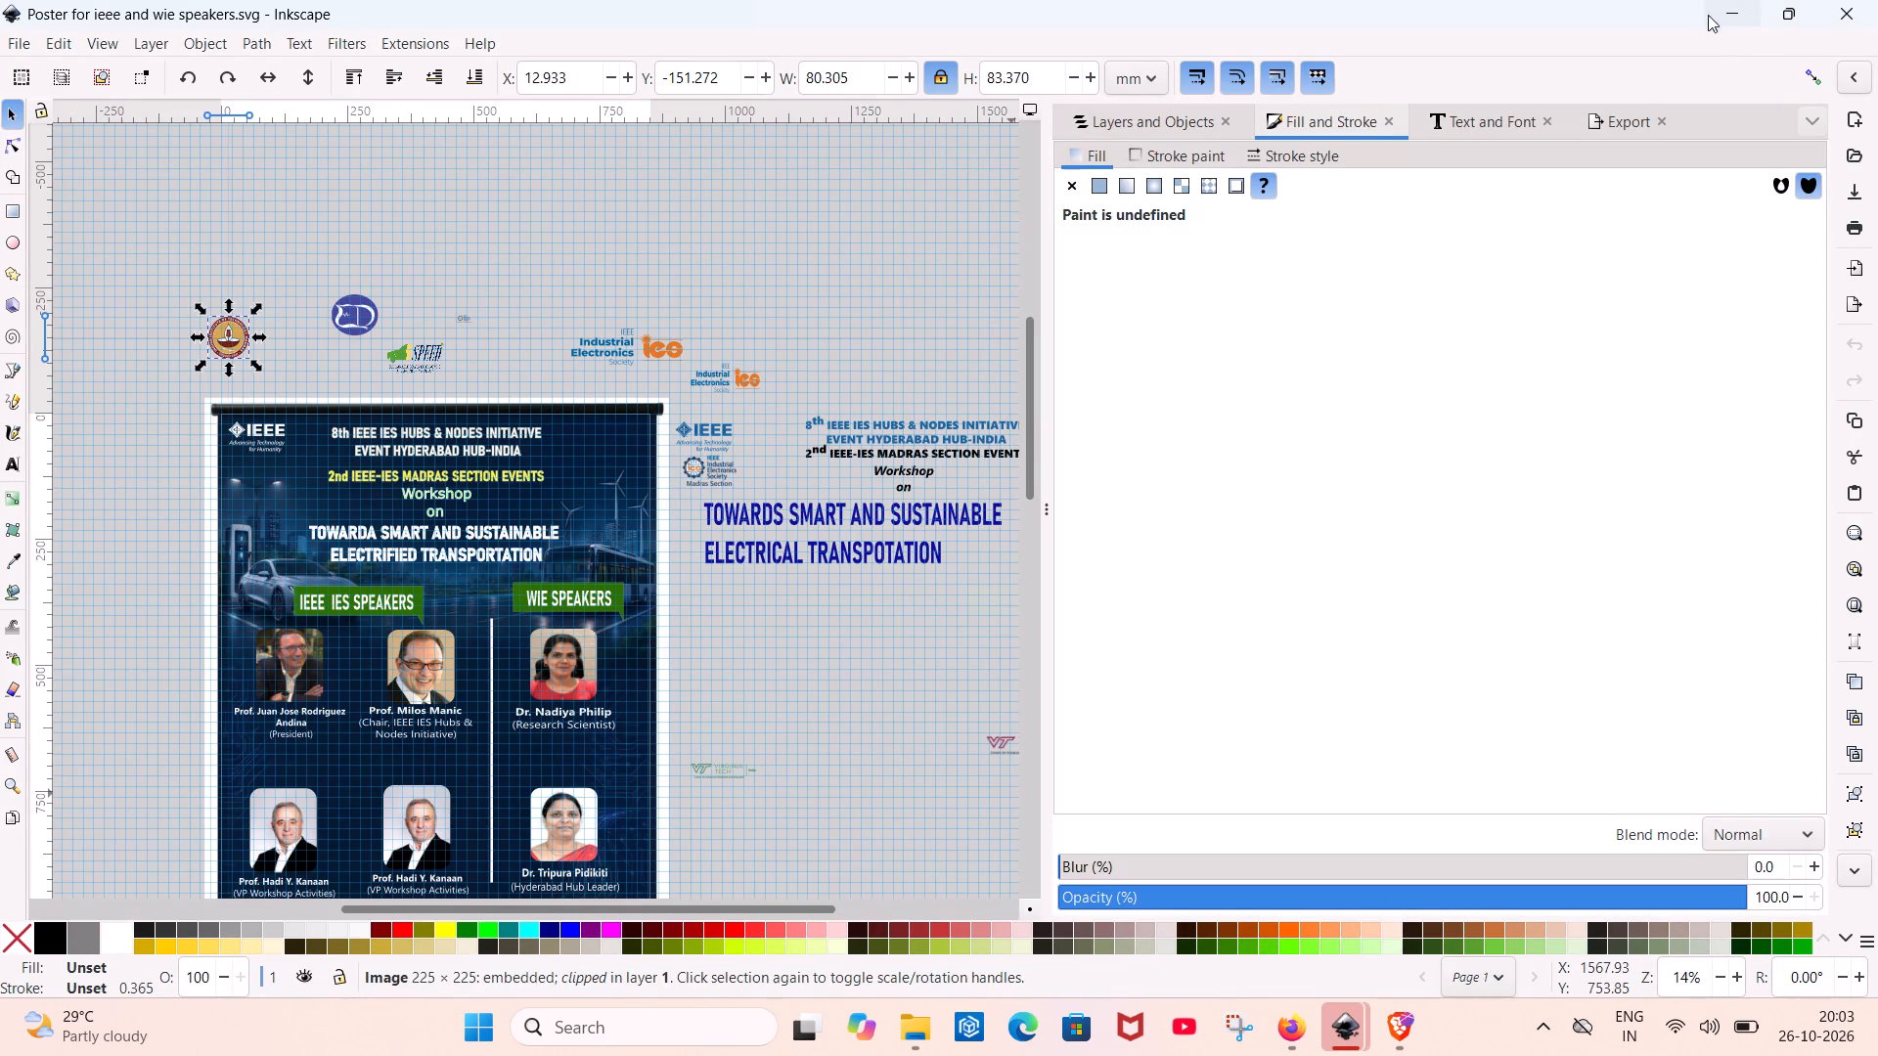
click(1726, 3)
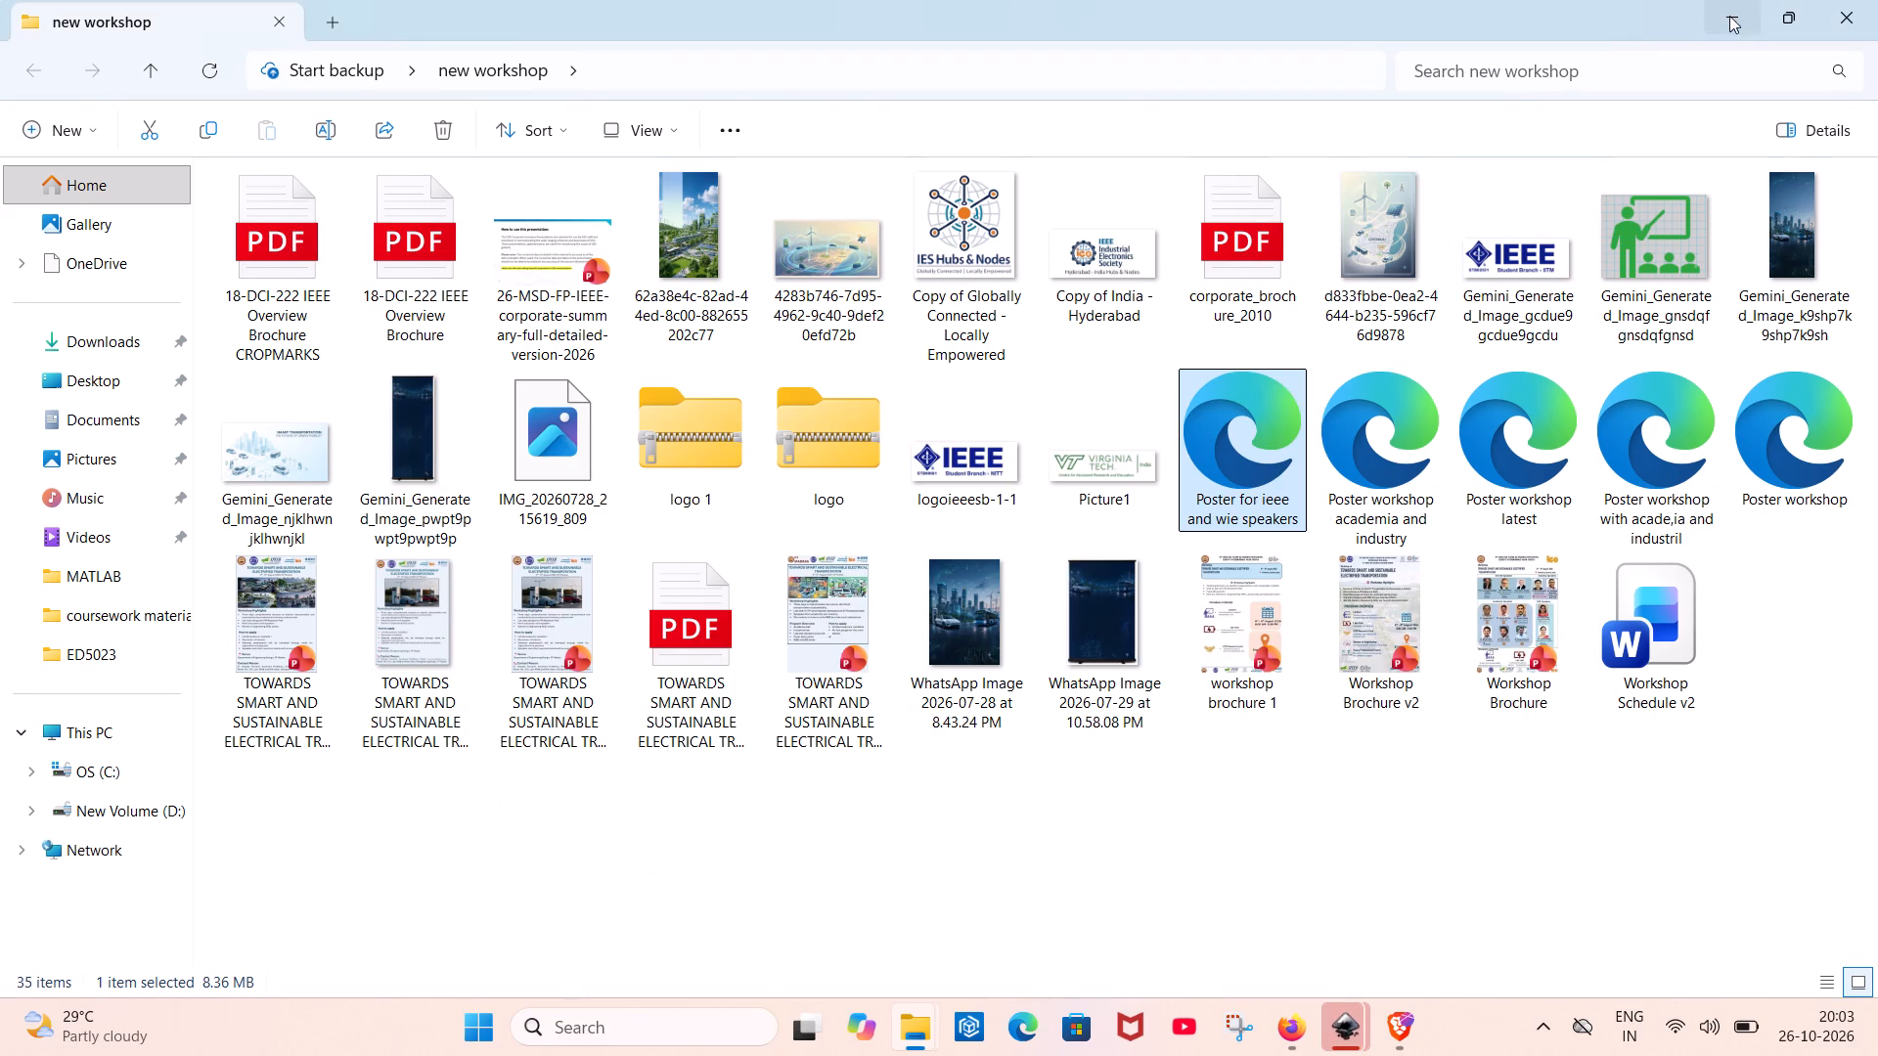
click(1747, 4)
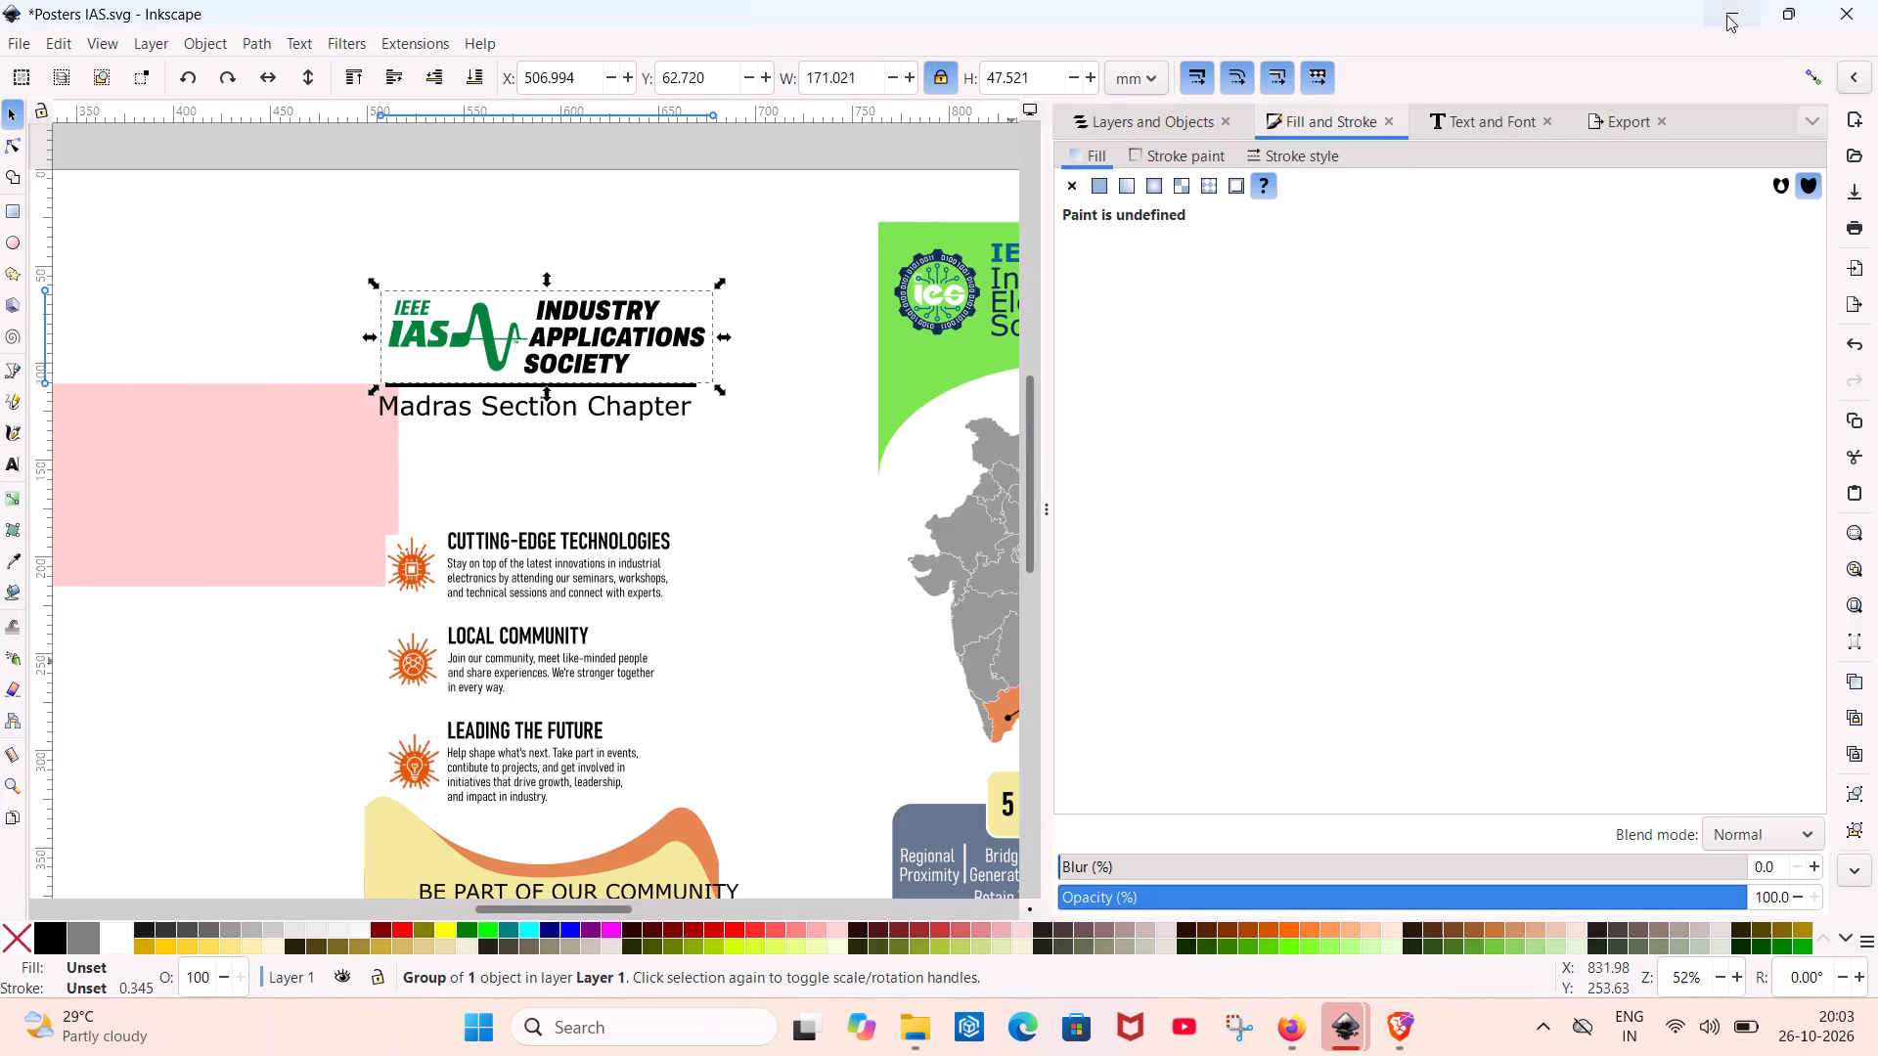
click(1726, 15)
click(1726, 15)
click(1726, 15)
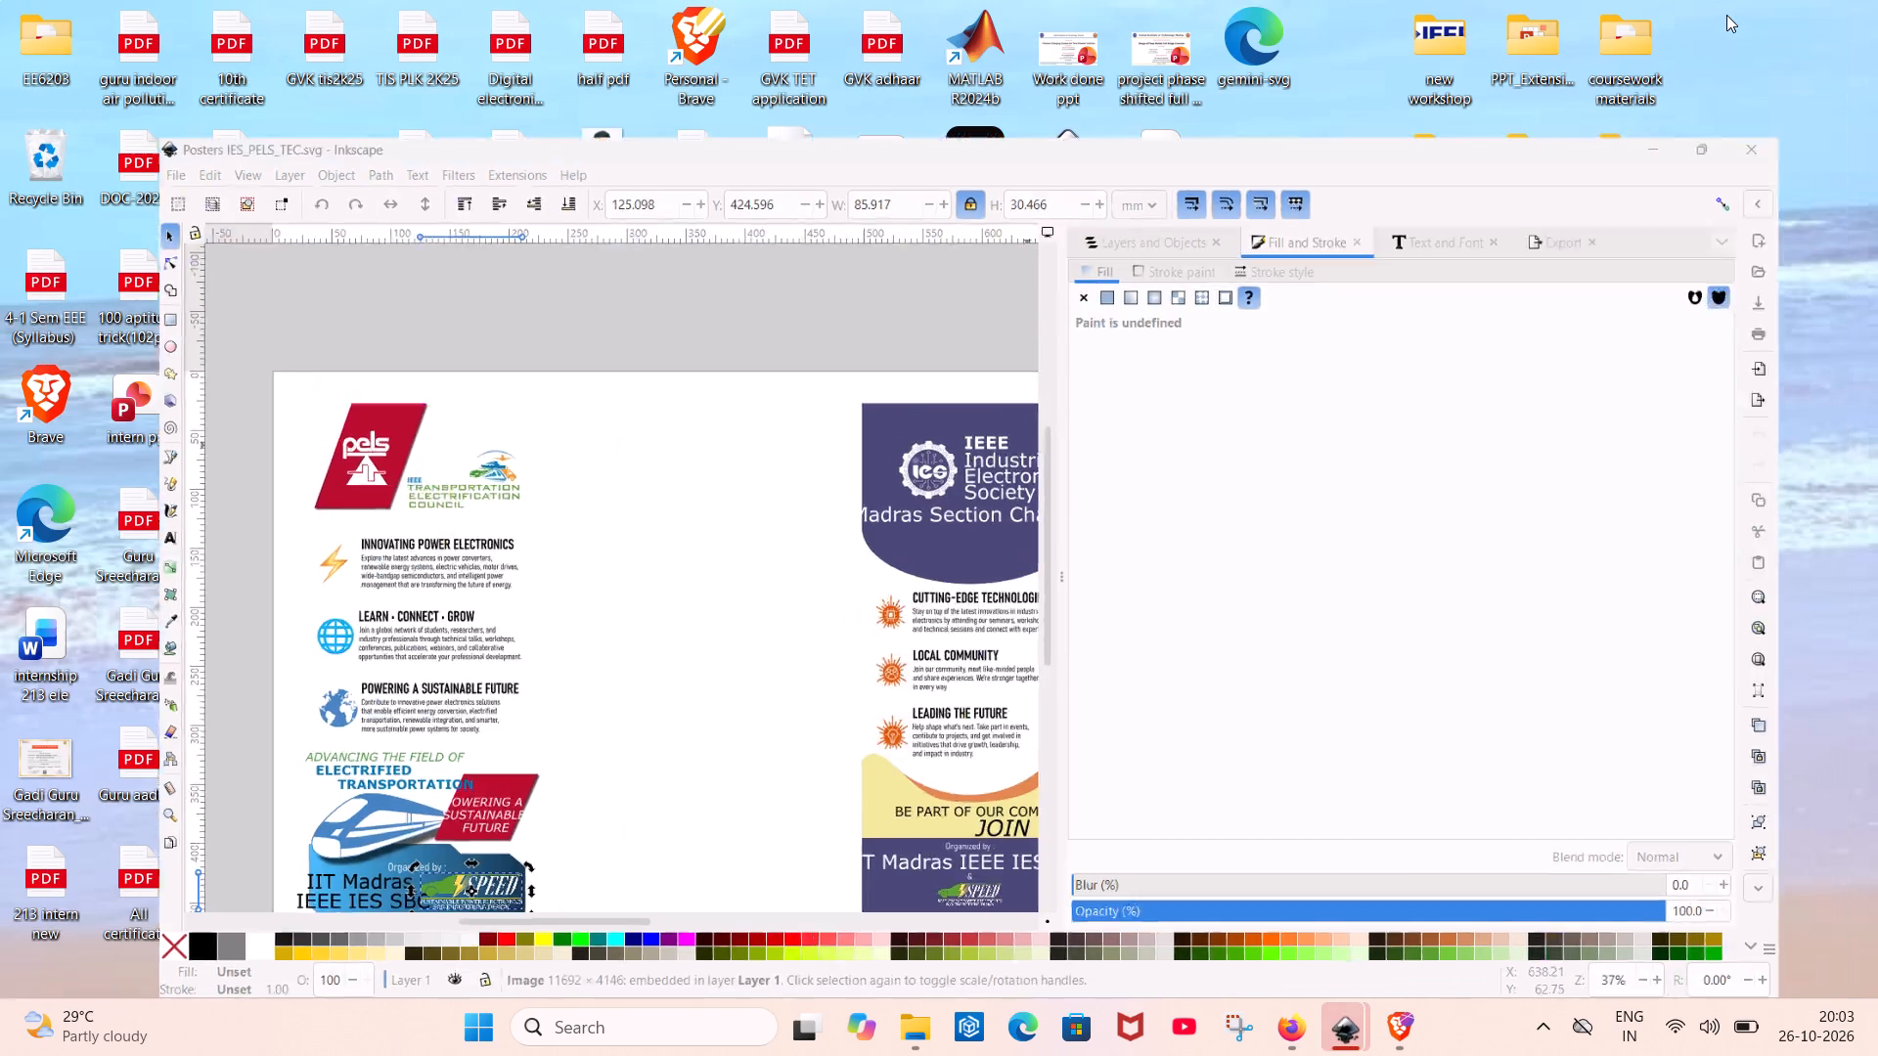
click(1726, 15)
double_click(1166, 762)
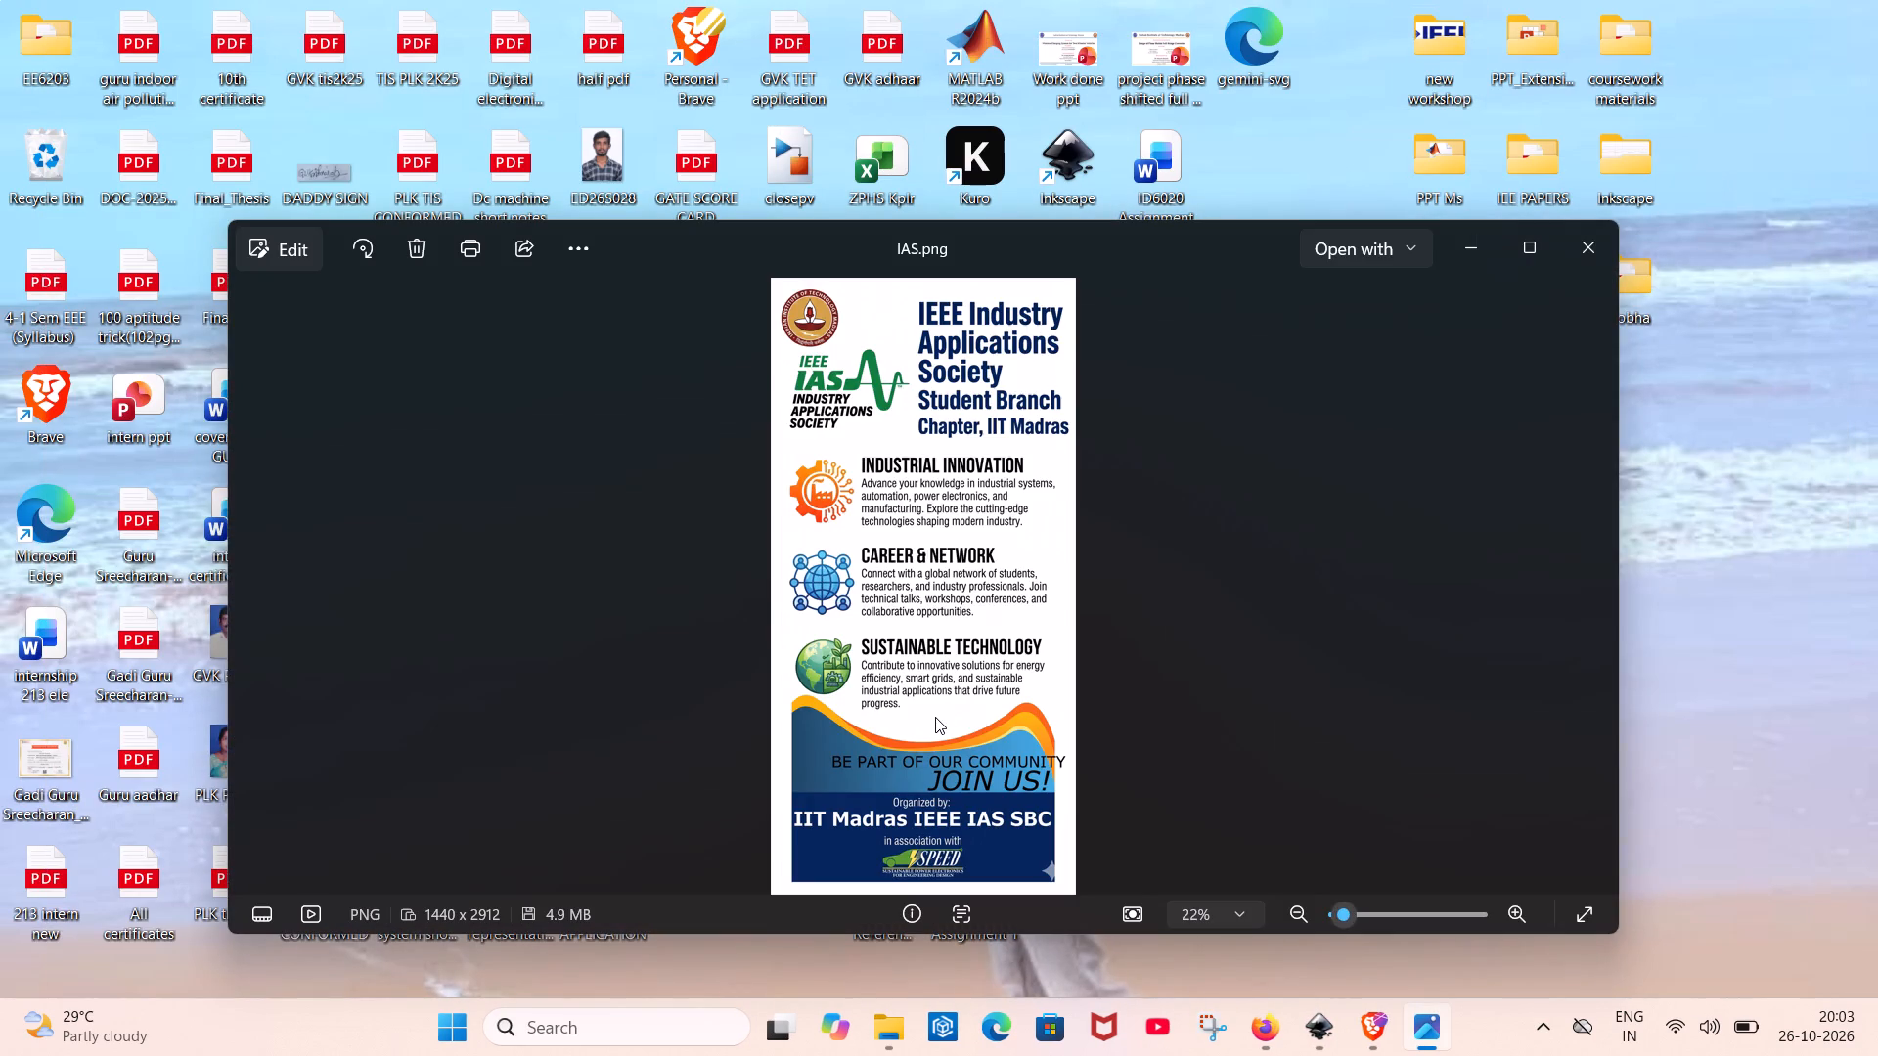
Examine how the IIT Madras emblem, IEEE IAS logo and title are arranged in the IAS.png header, and close the image.
scroll(888, 435, up, 3)
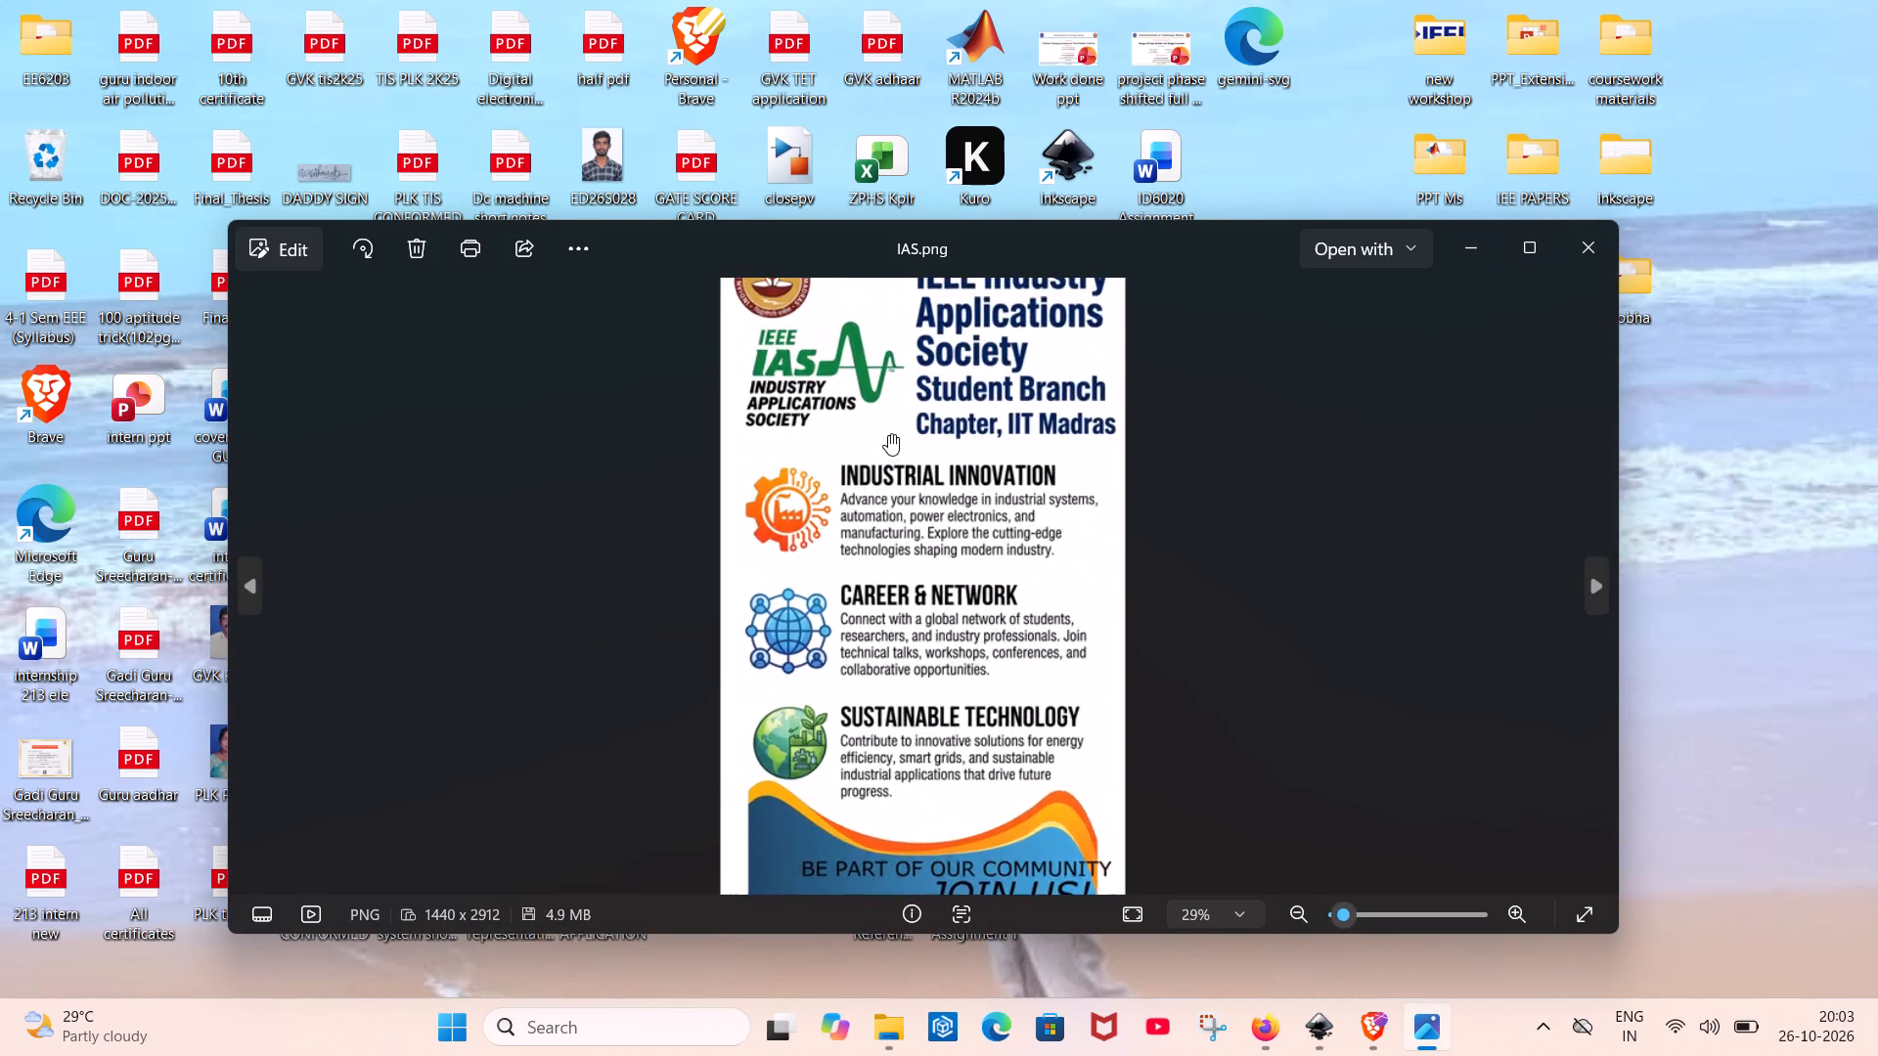
scroll(888, 434, up, 6)
middle_drag(671, 430, 540, 616)
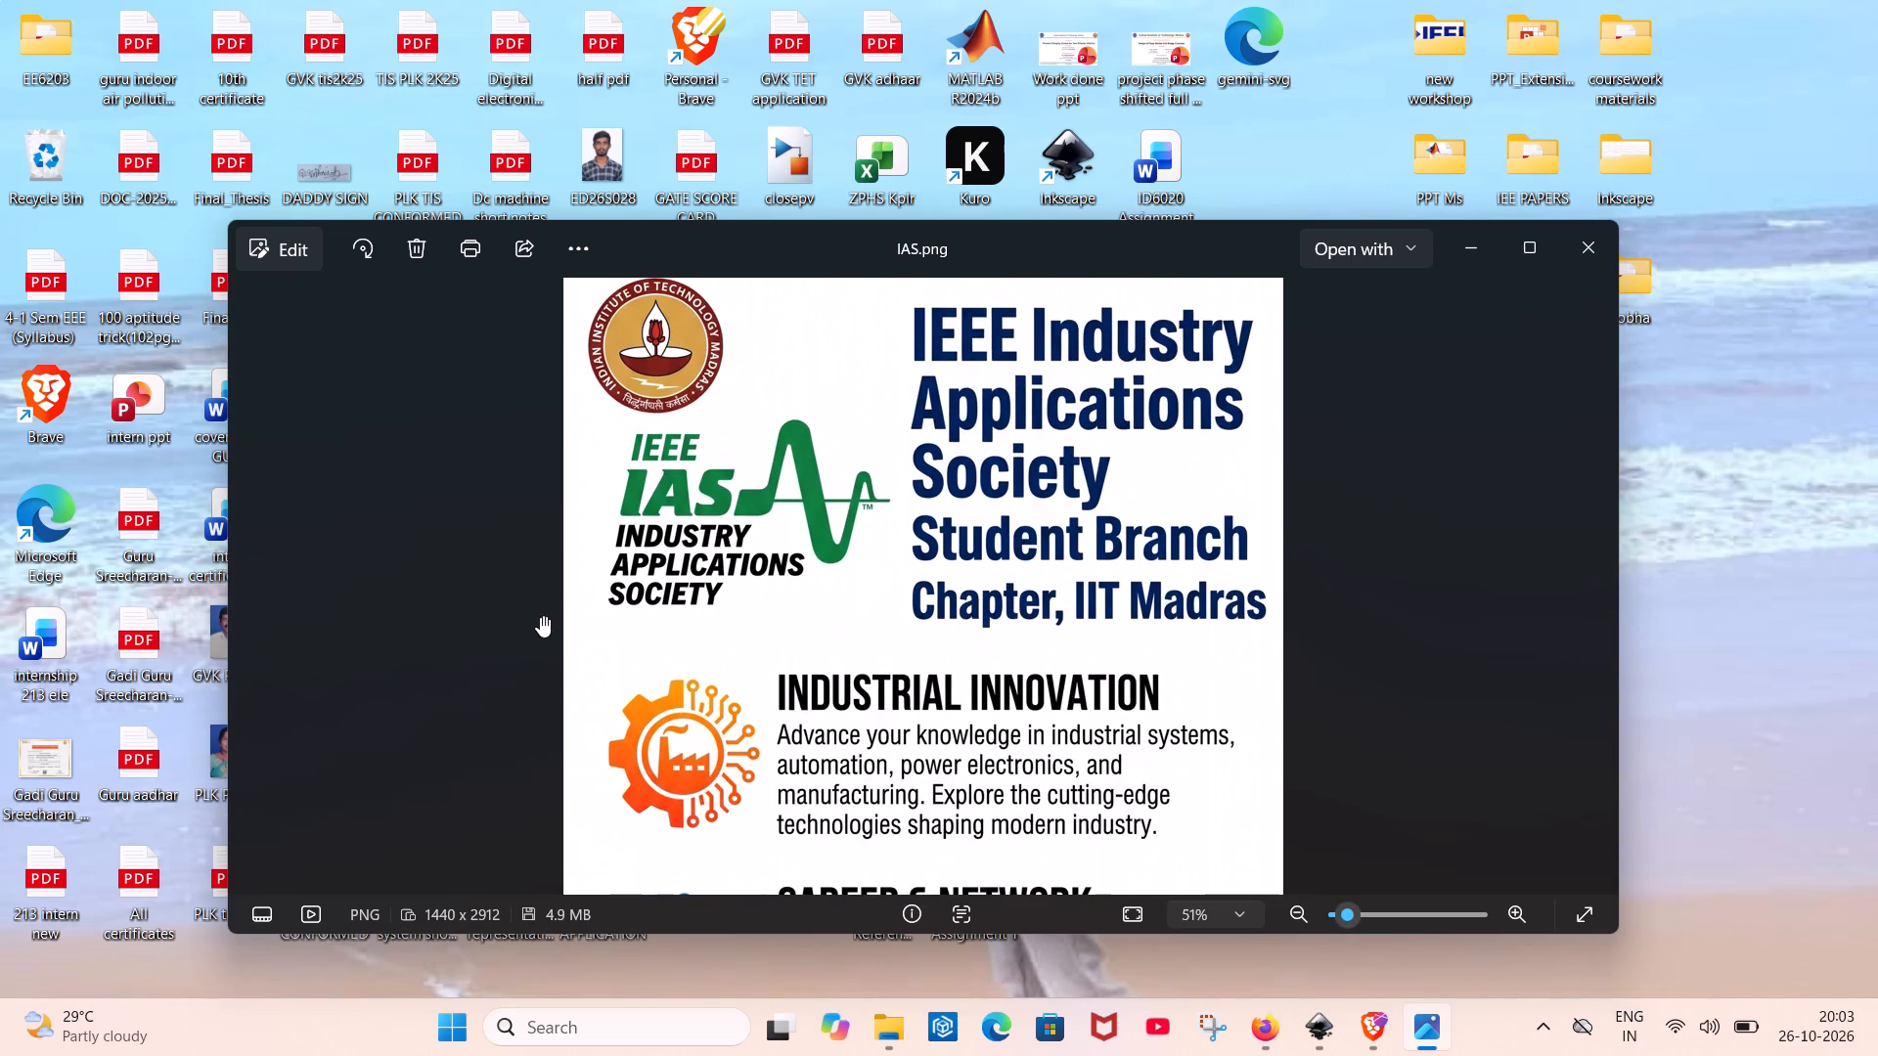
click(601, 550)
double_click(659, 550)
scroll(925, 446, up, 3)
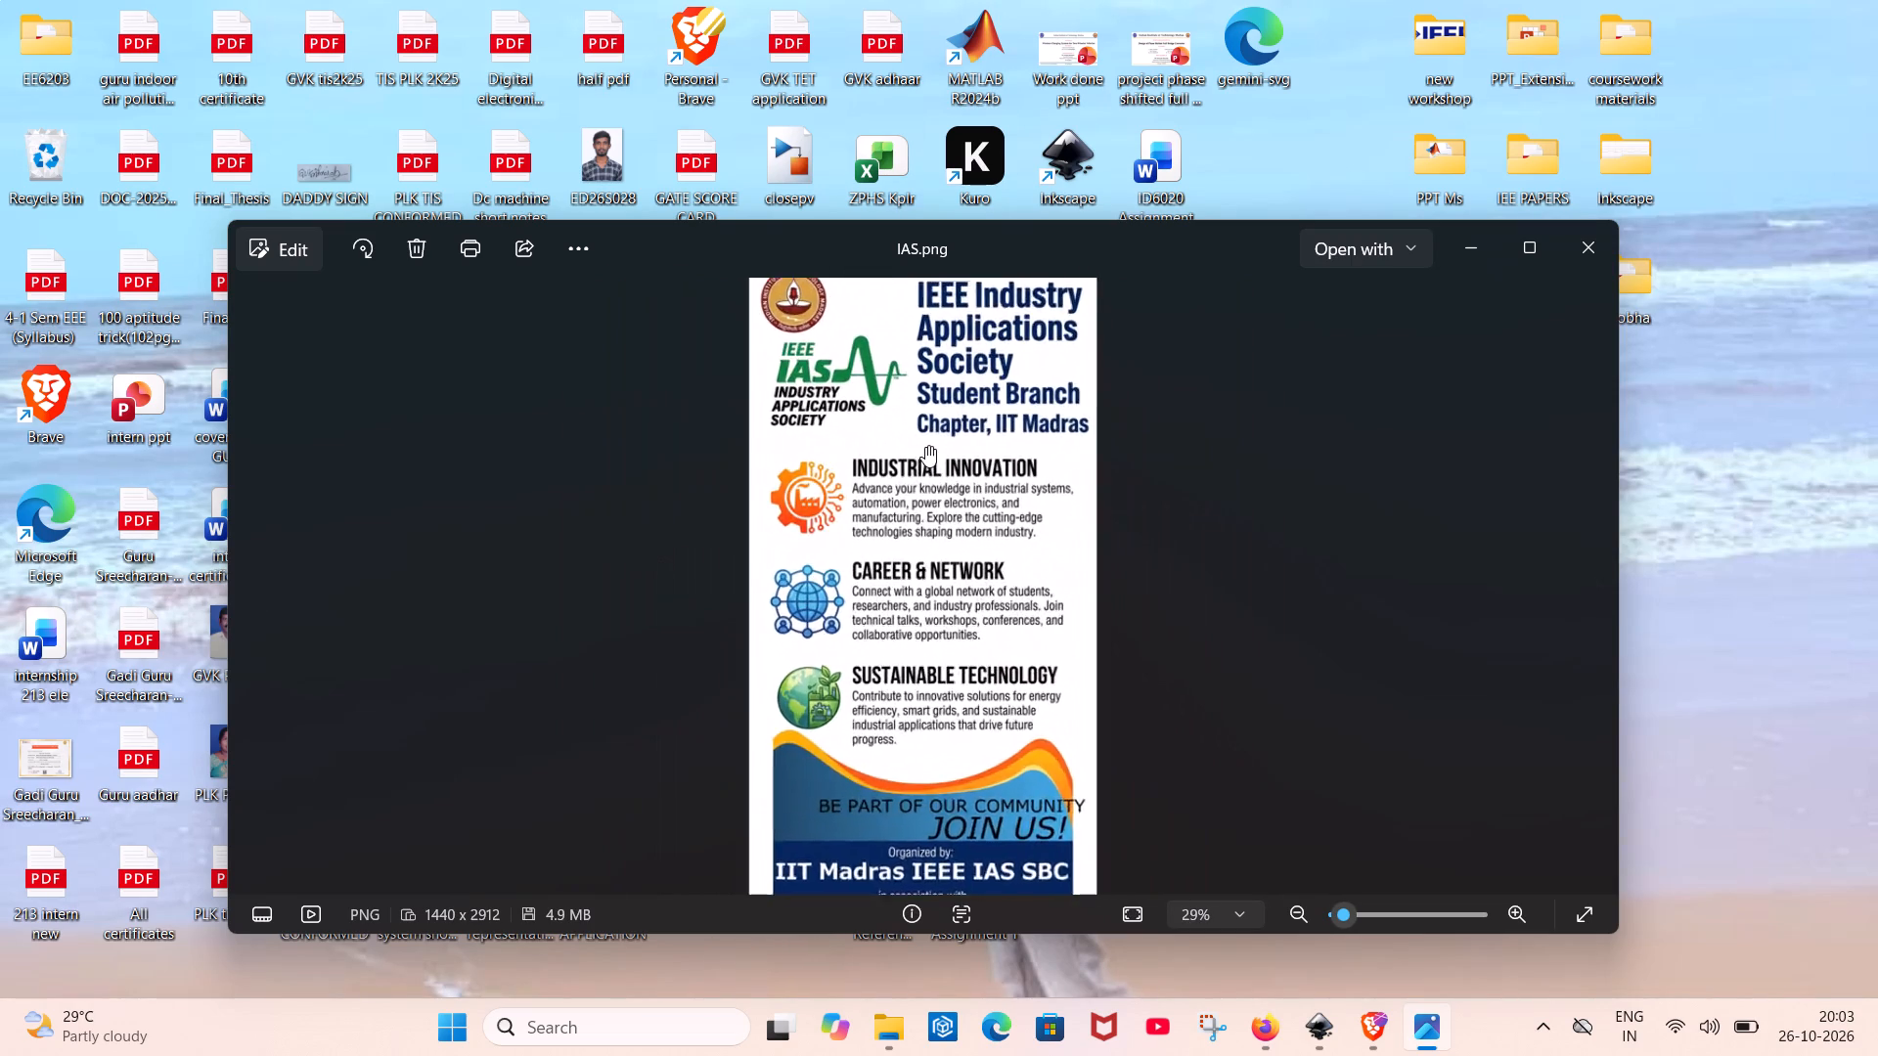
scroll(925, 446, up, 9)
middle_click(925, 446)
scroll(662, 409, up, 2)
middle_drag(662, 409, 446, 821)
scroll(463, 791, down, 1)
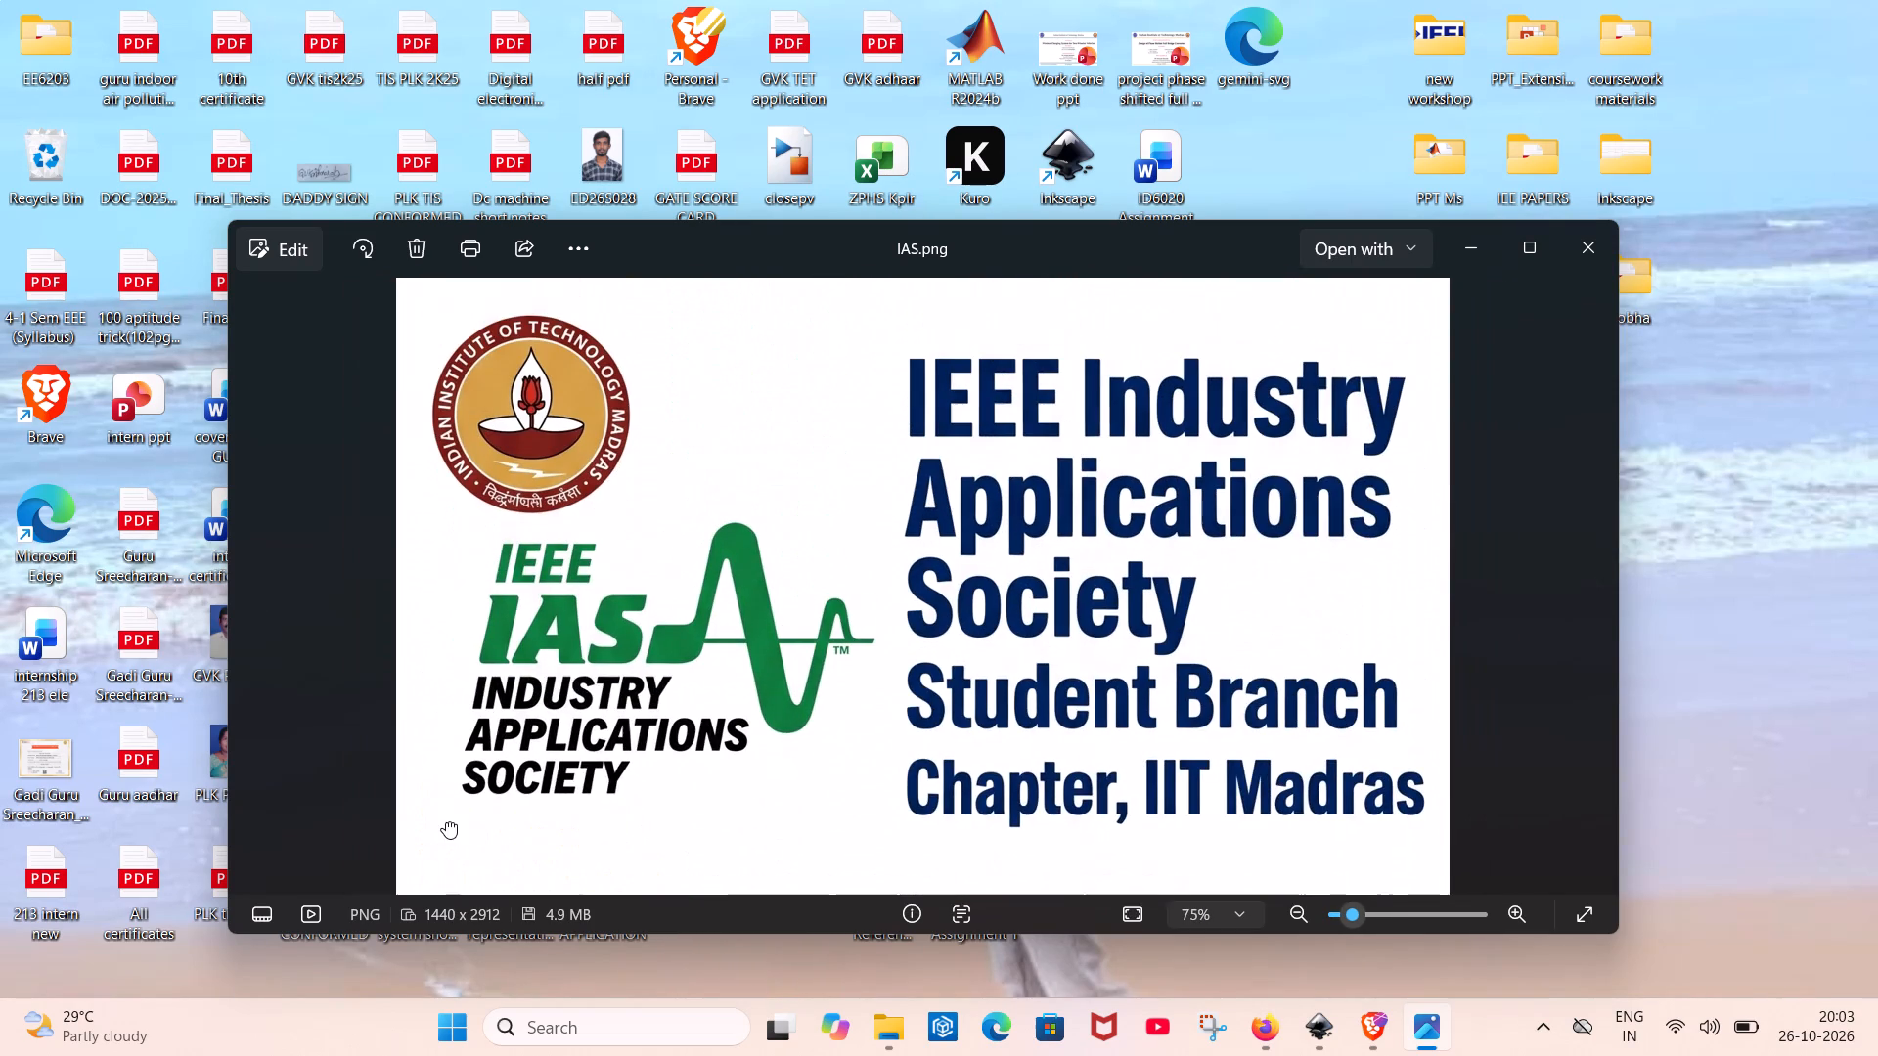
middle_drag(446, 821, 446, 822)
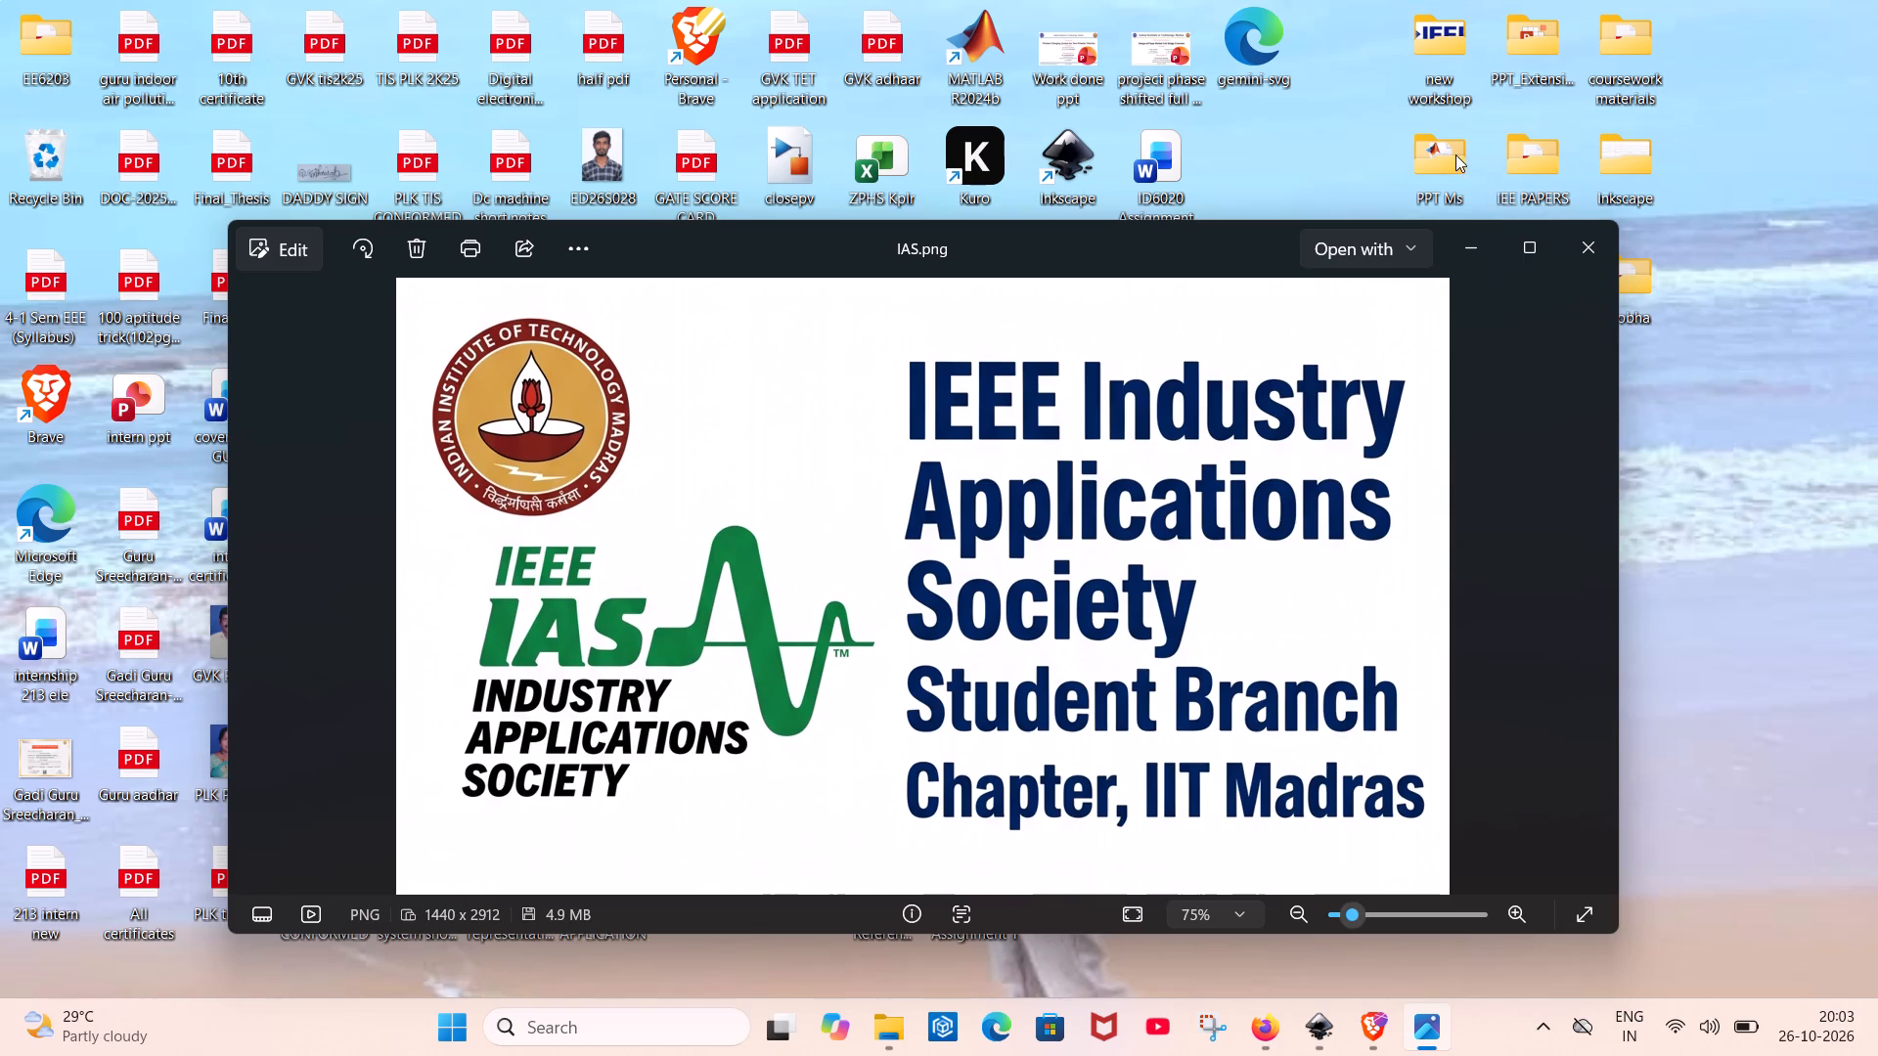
click(1586, 254)
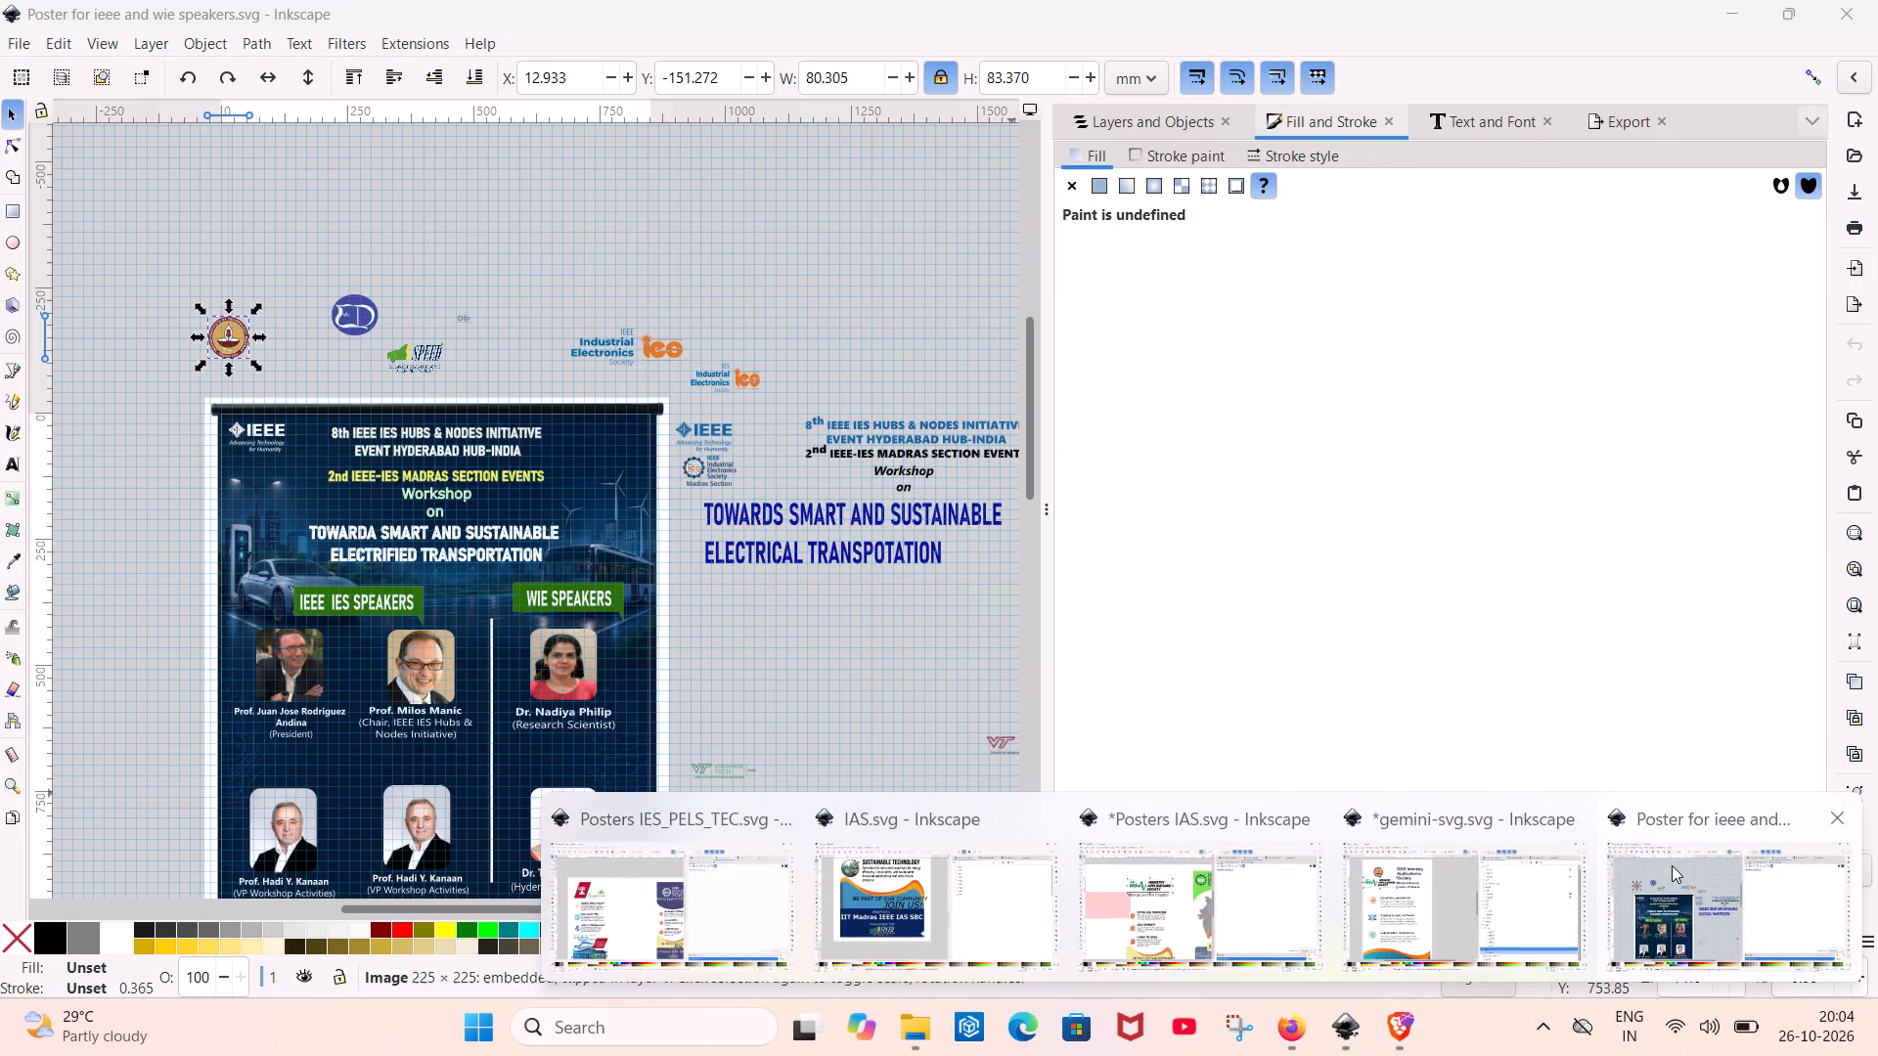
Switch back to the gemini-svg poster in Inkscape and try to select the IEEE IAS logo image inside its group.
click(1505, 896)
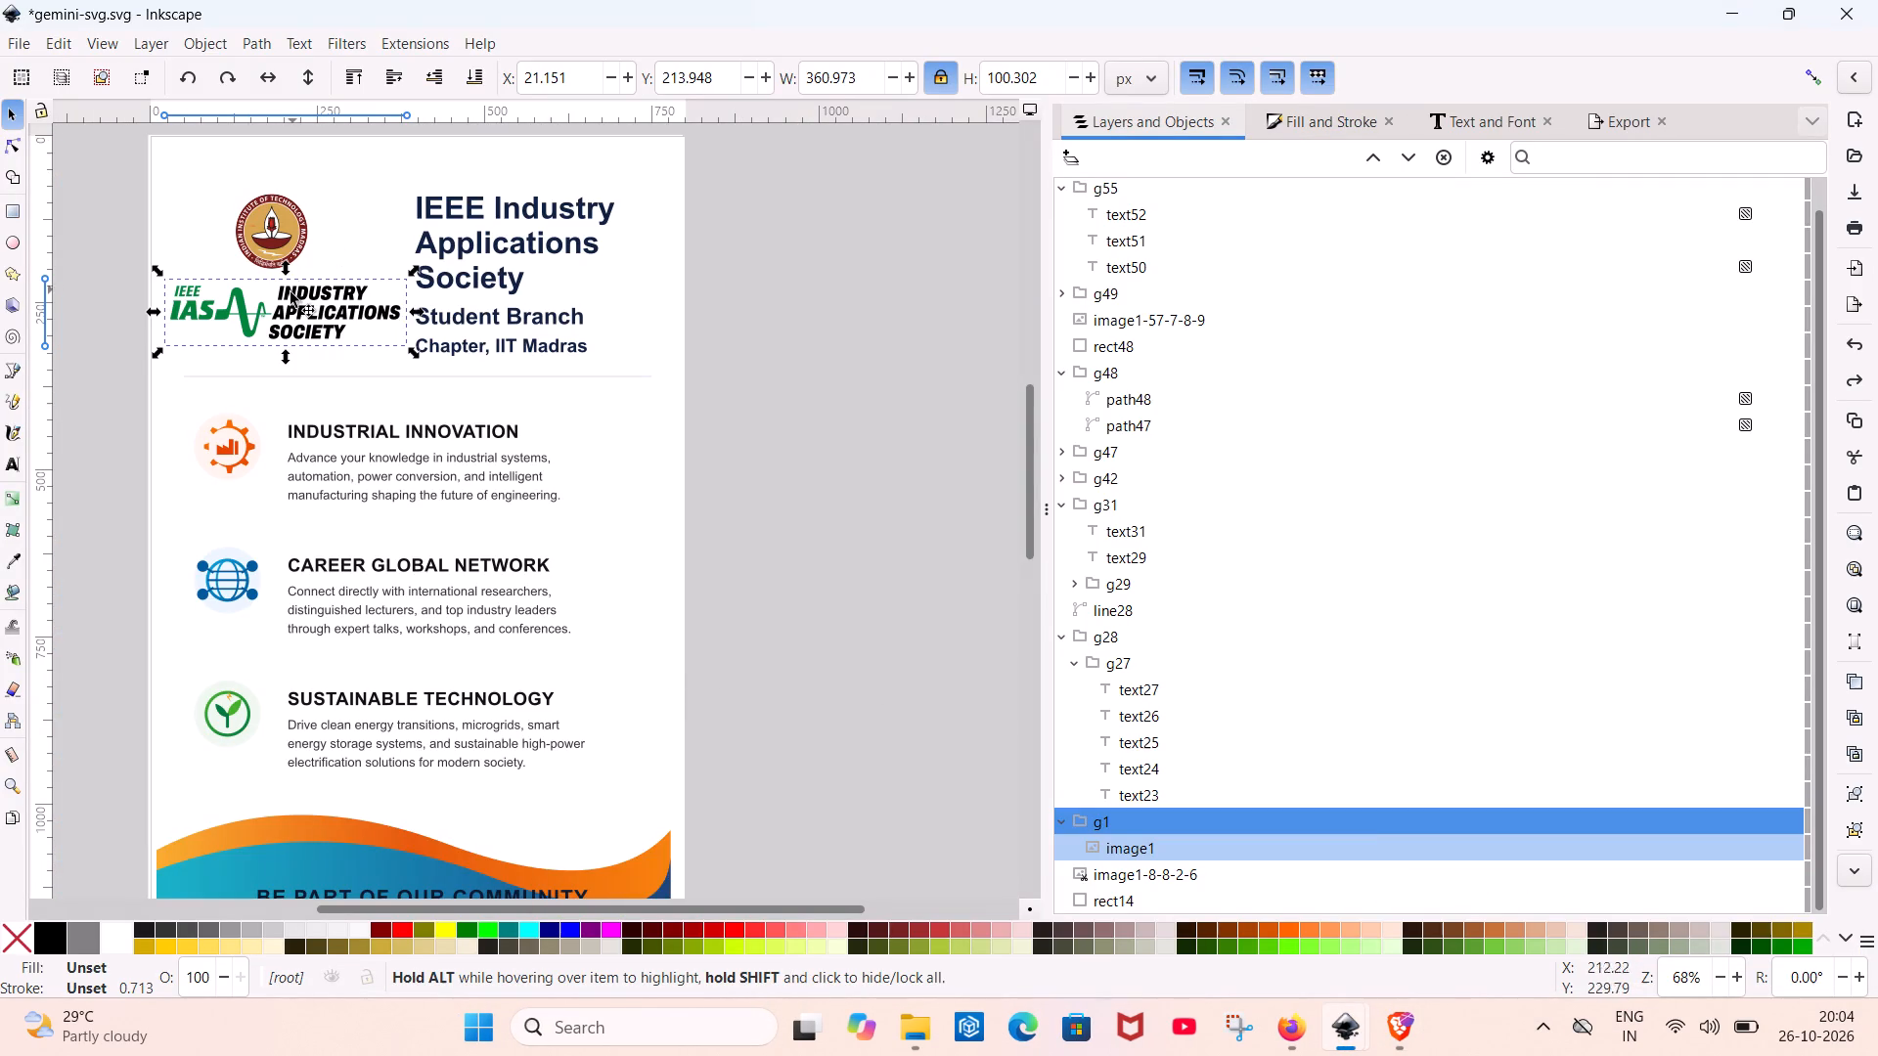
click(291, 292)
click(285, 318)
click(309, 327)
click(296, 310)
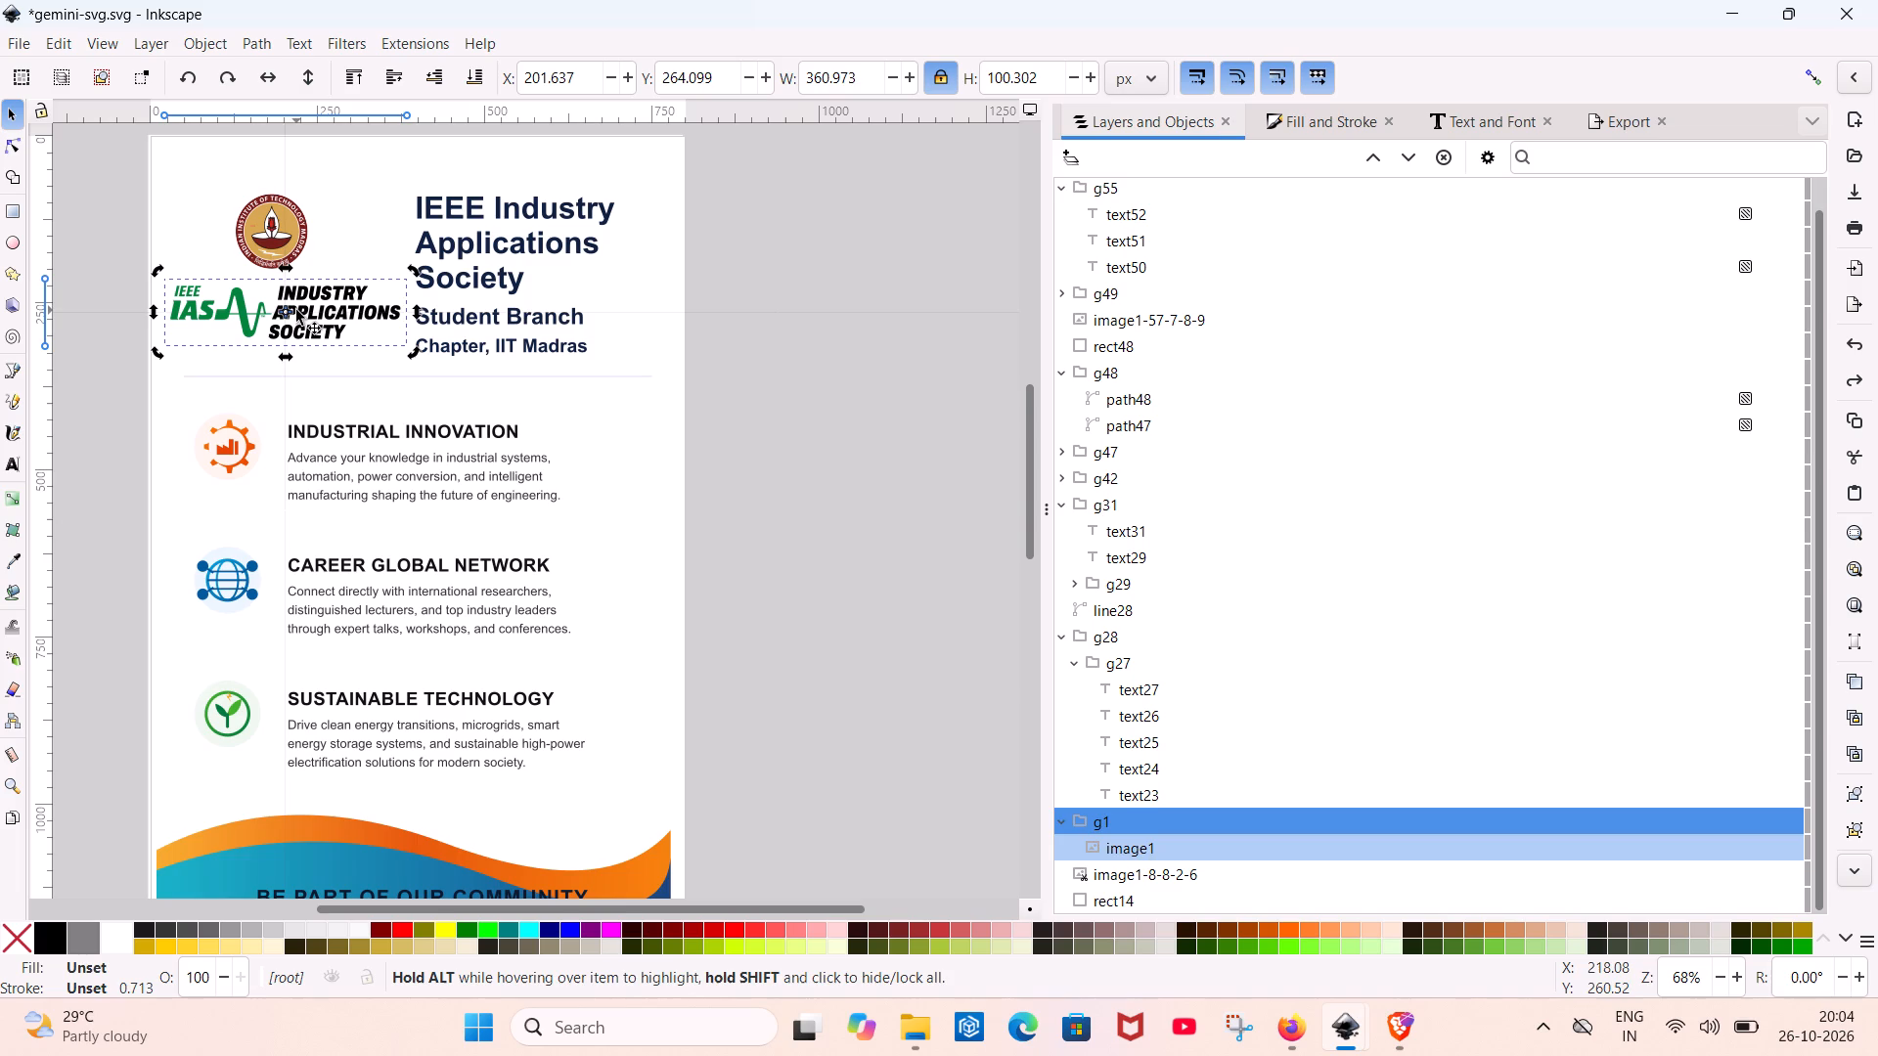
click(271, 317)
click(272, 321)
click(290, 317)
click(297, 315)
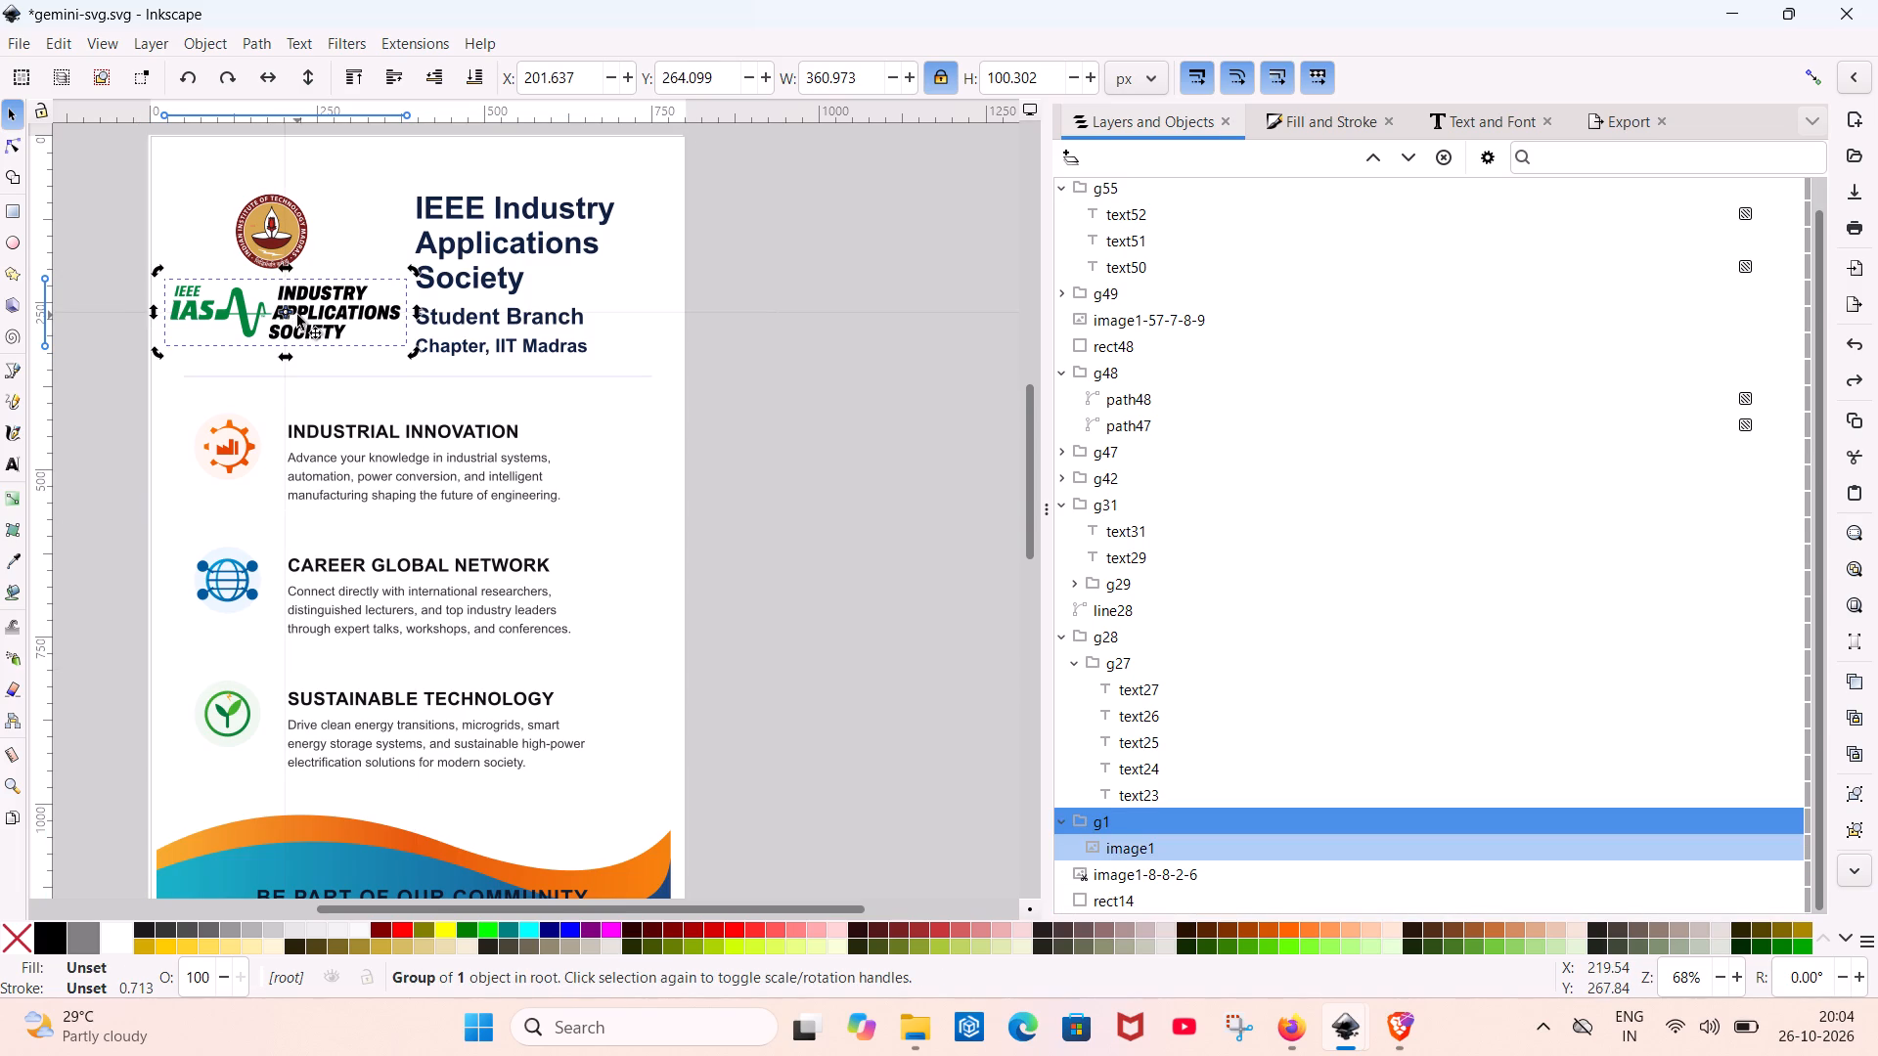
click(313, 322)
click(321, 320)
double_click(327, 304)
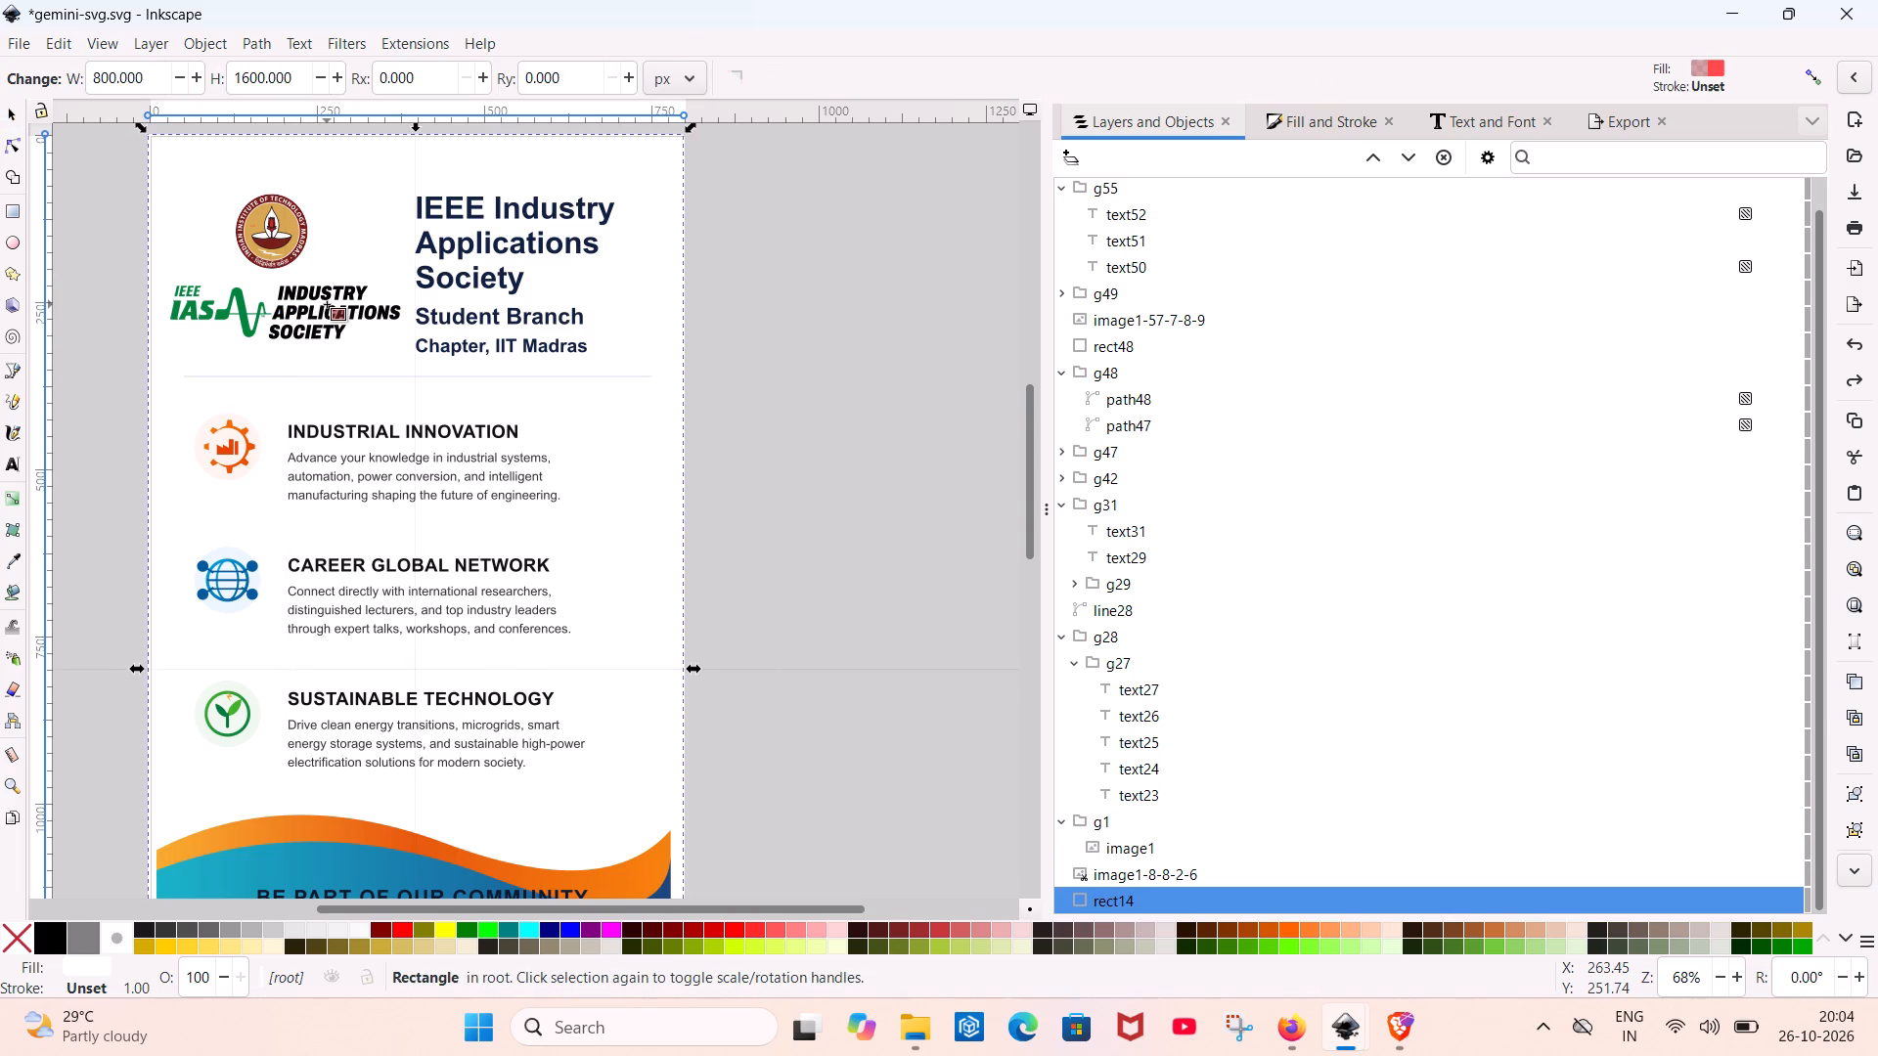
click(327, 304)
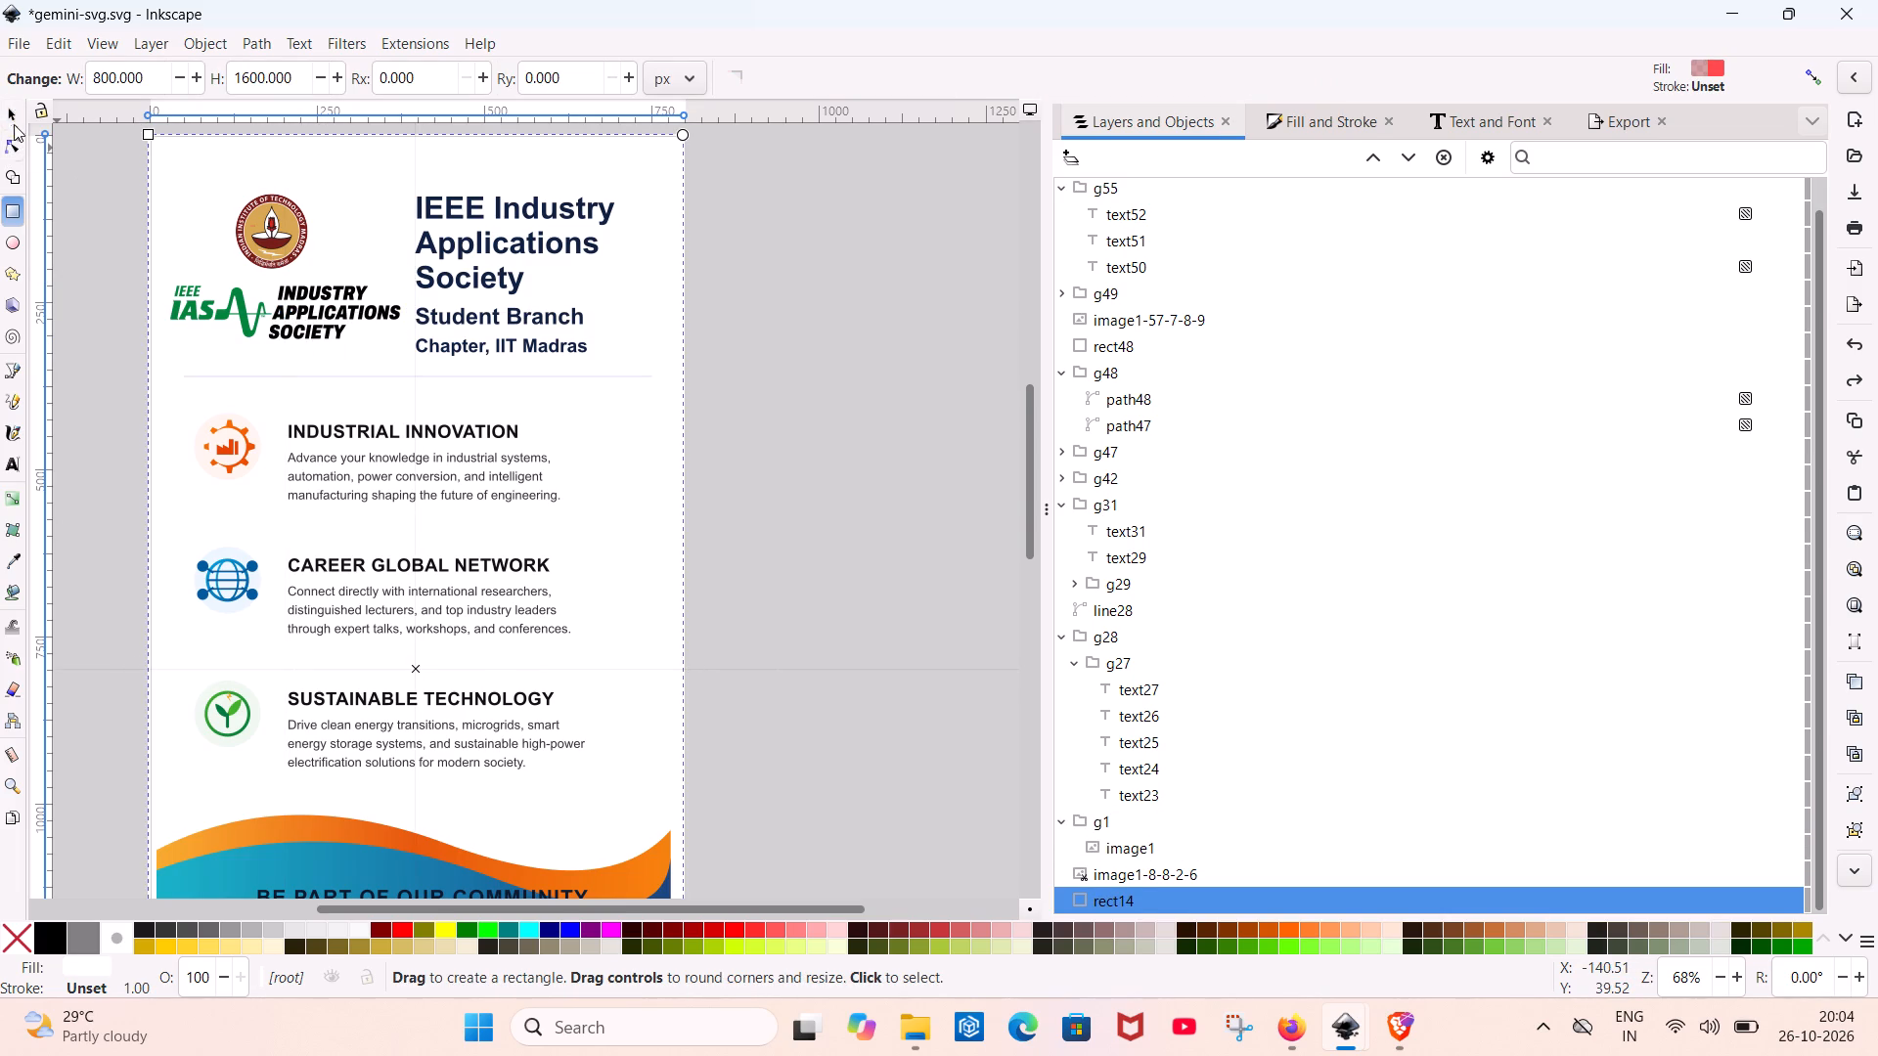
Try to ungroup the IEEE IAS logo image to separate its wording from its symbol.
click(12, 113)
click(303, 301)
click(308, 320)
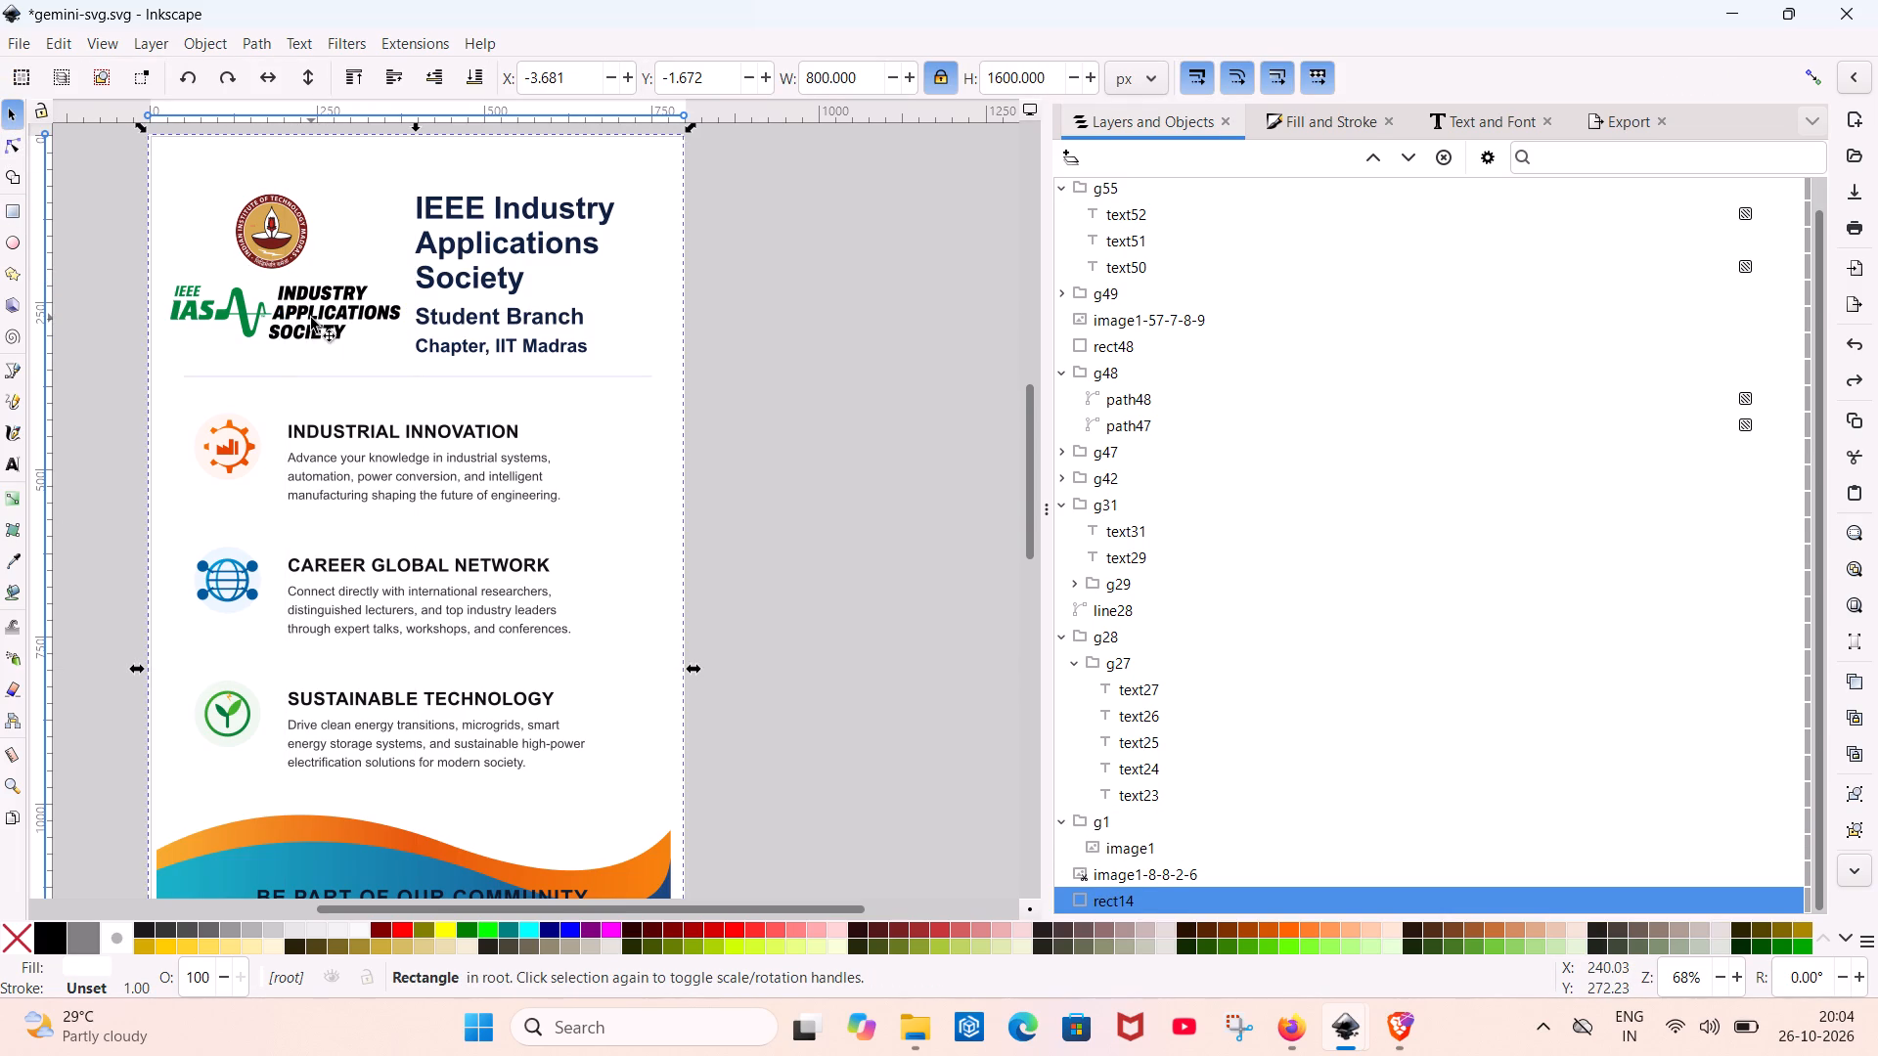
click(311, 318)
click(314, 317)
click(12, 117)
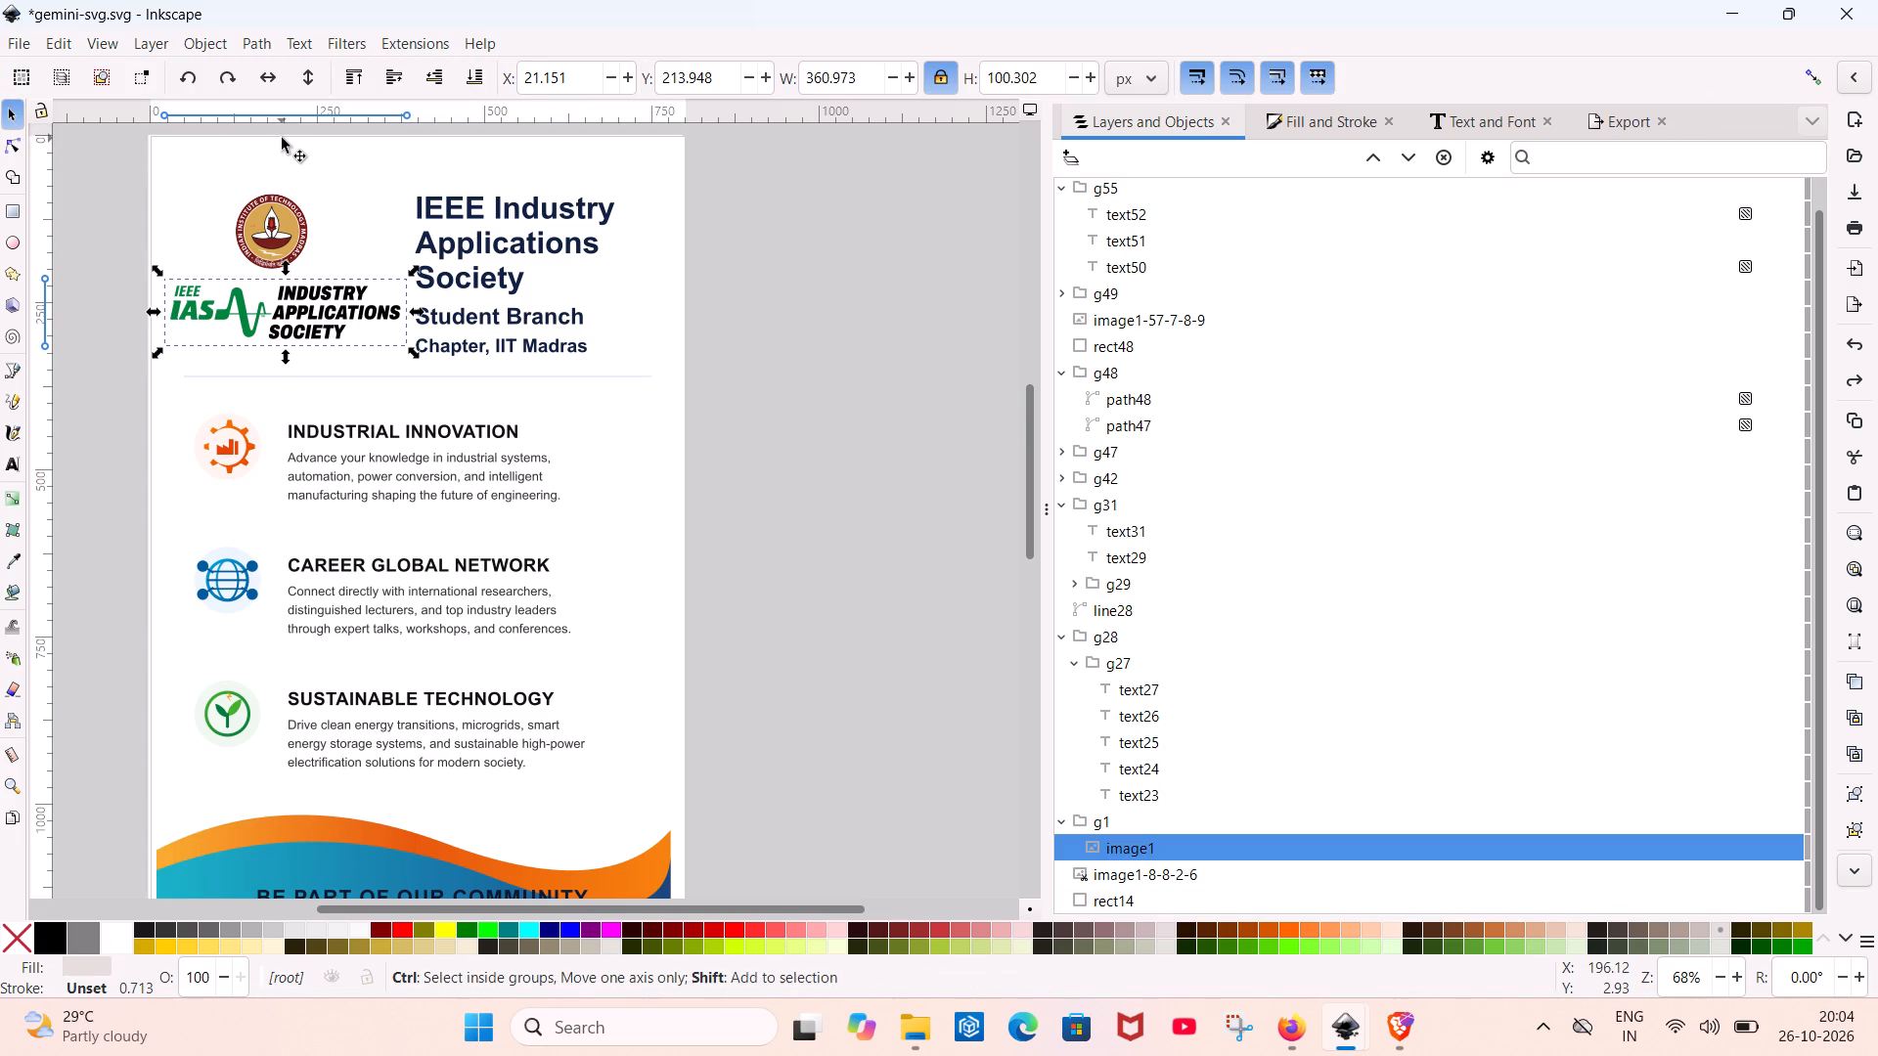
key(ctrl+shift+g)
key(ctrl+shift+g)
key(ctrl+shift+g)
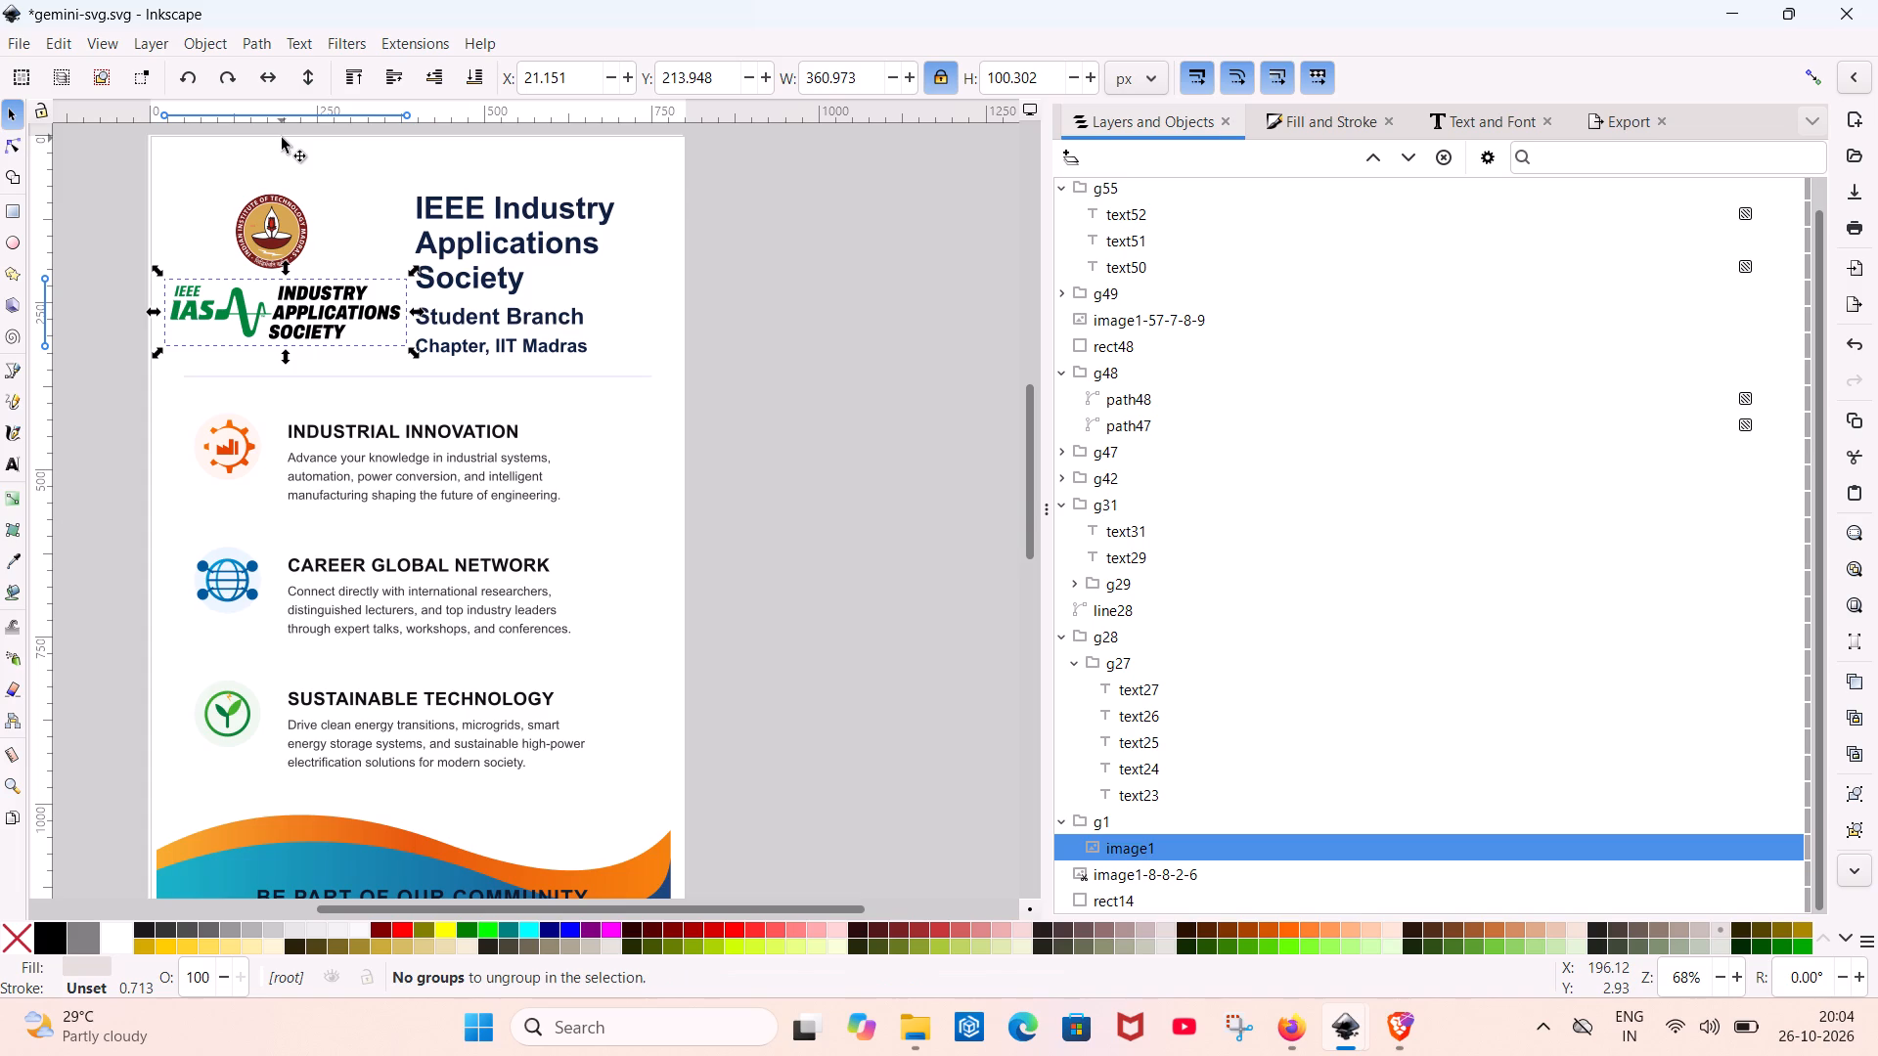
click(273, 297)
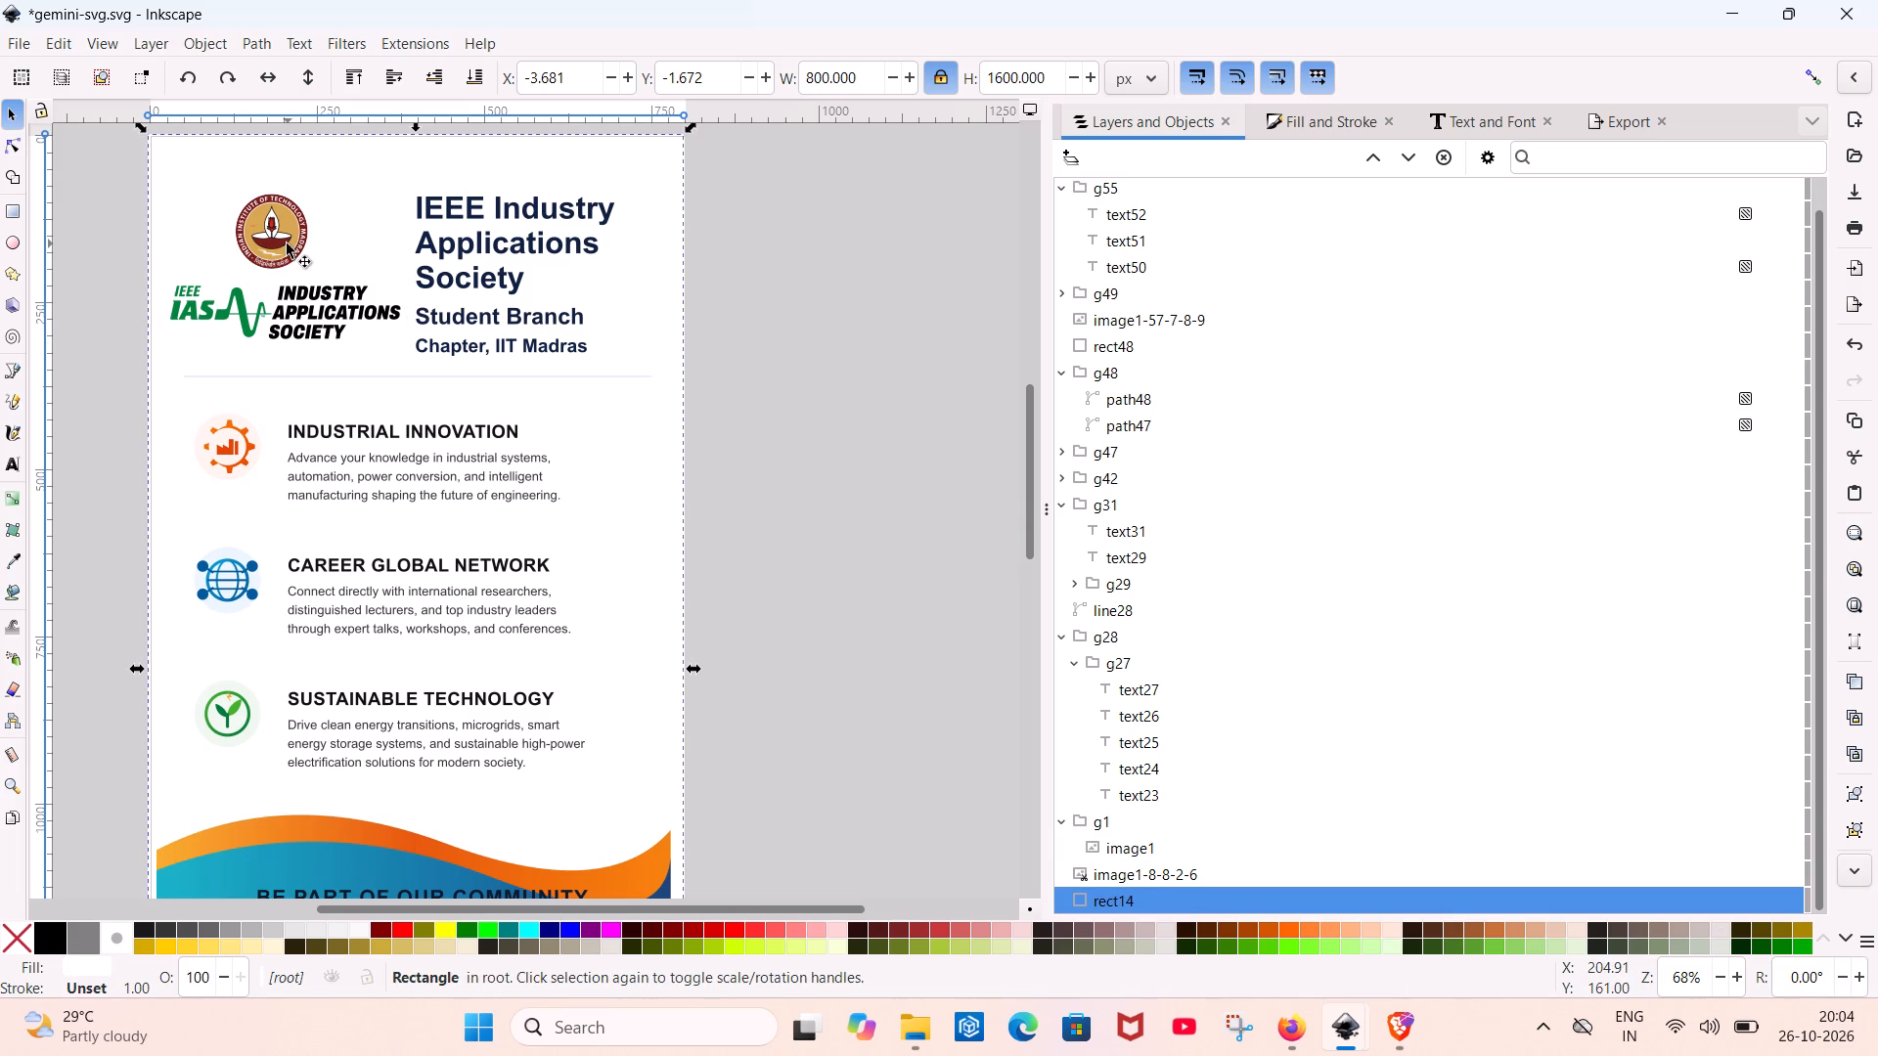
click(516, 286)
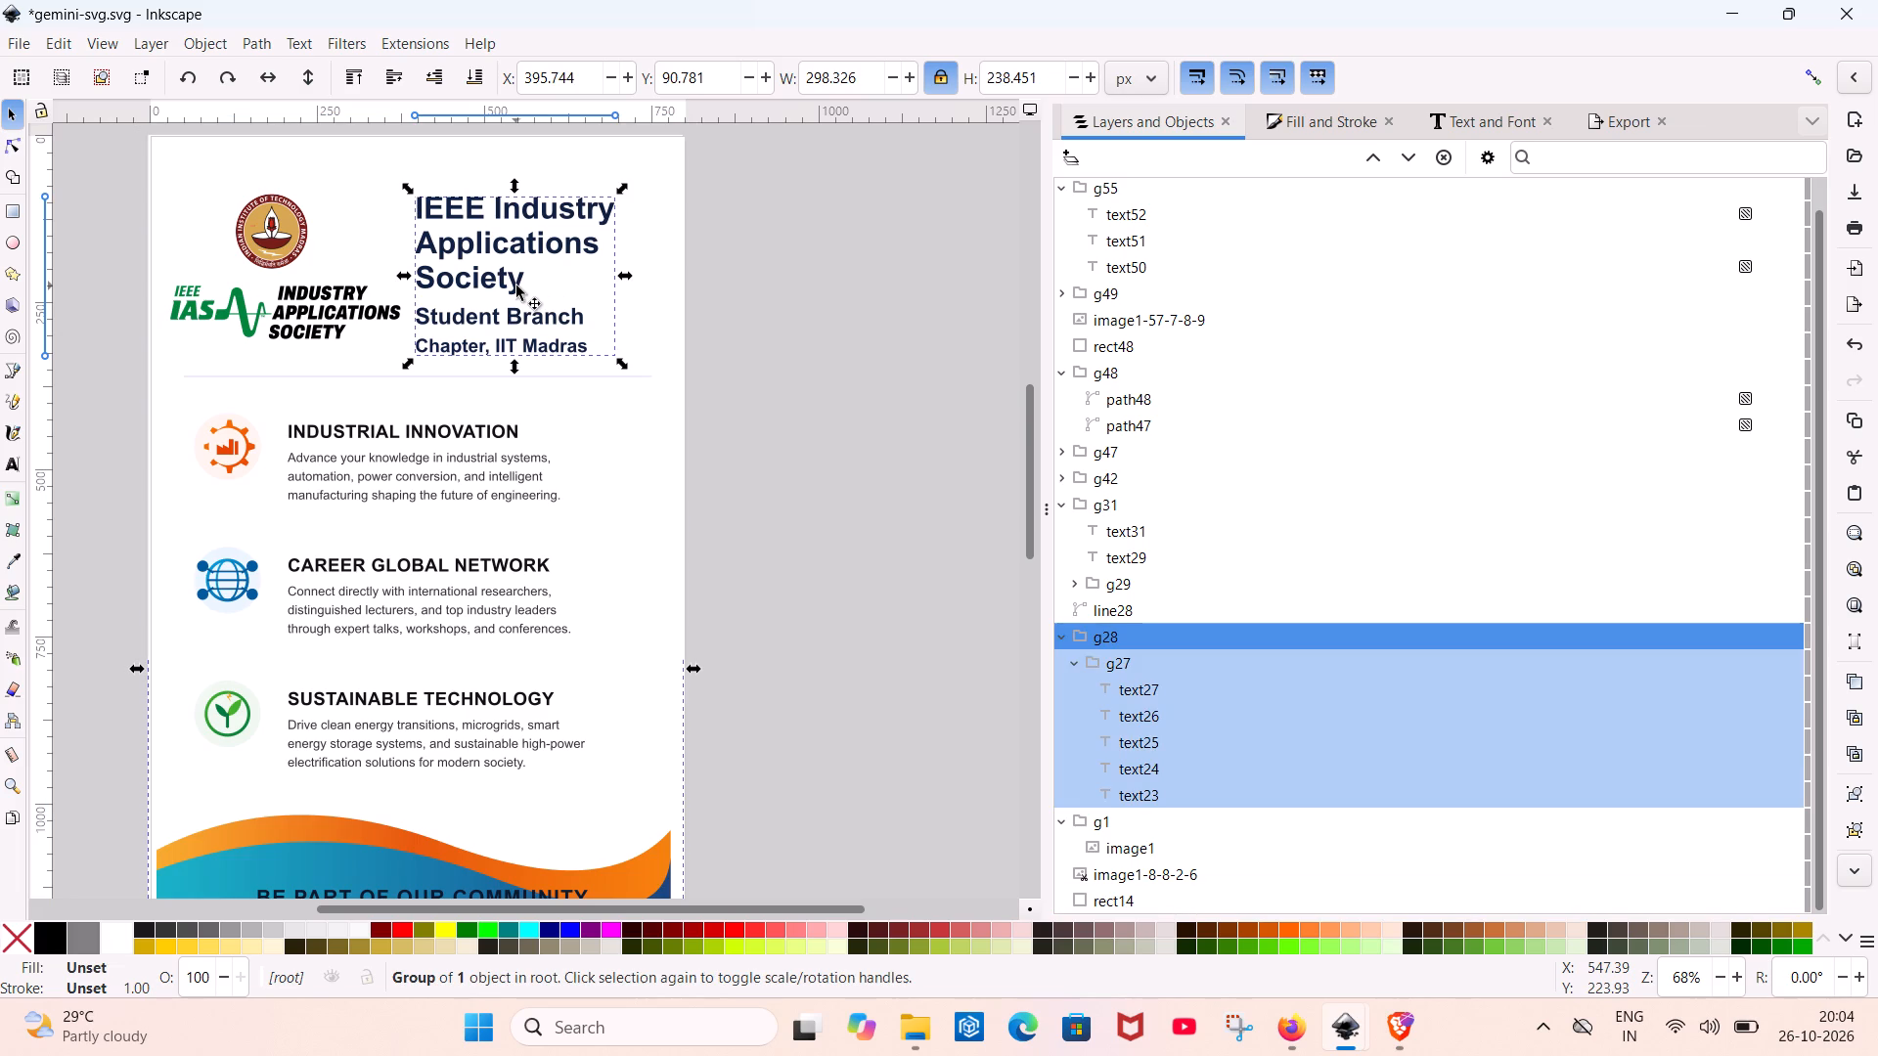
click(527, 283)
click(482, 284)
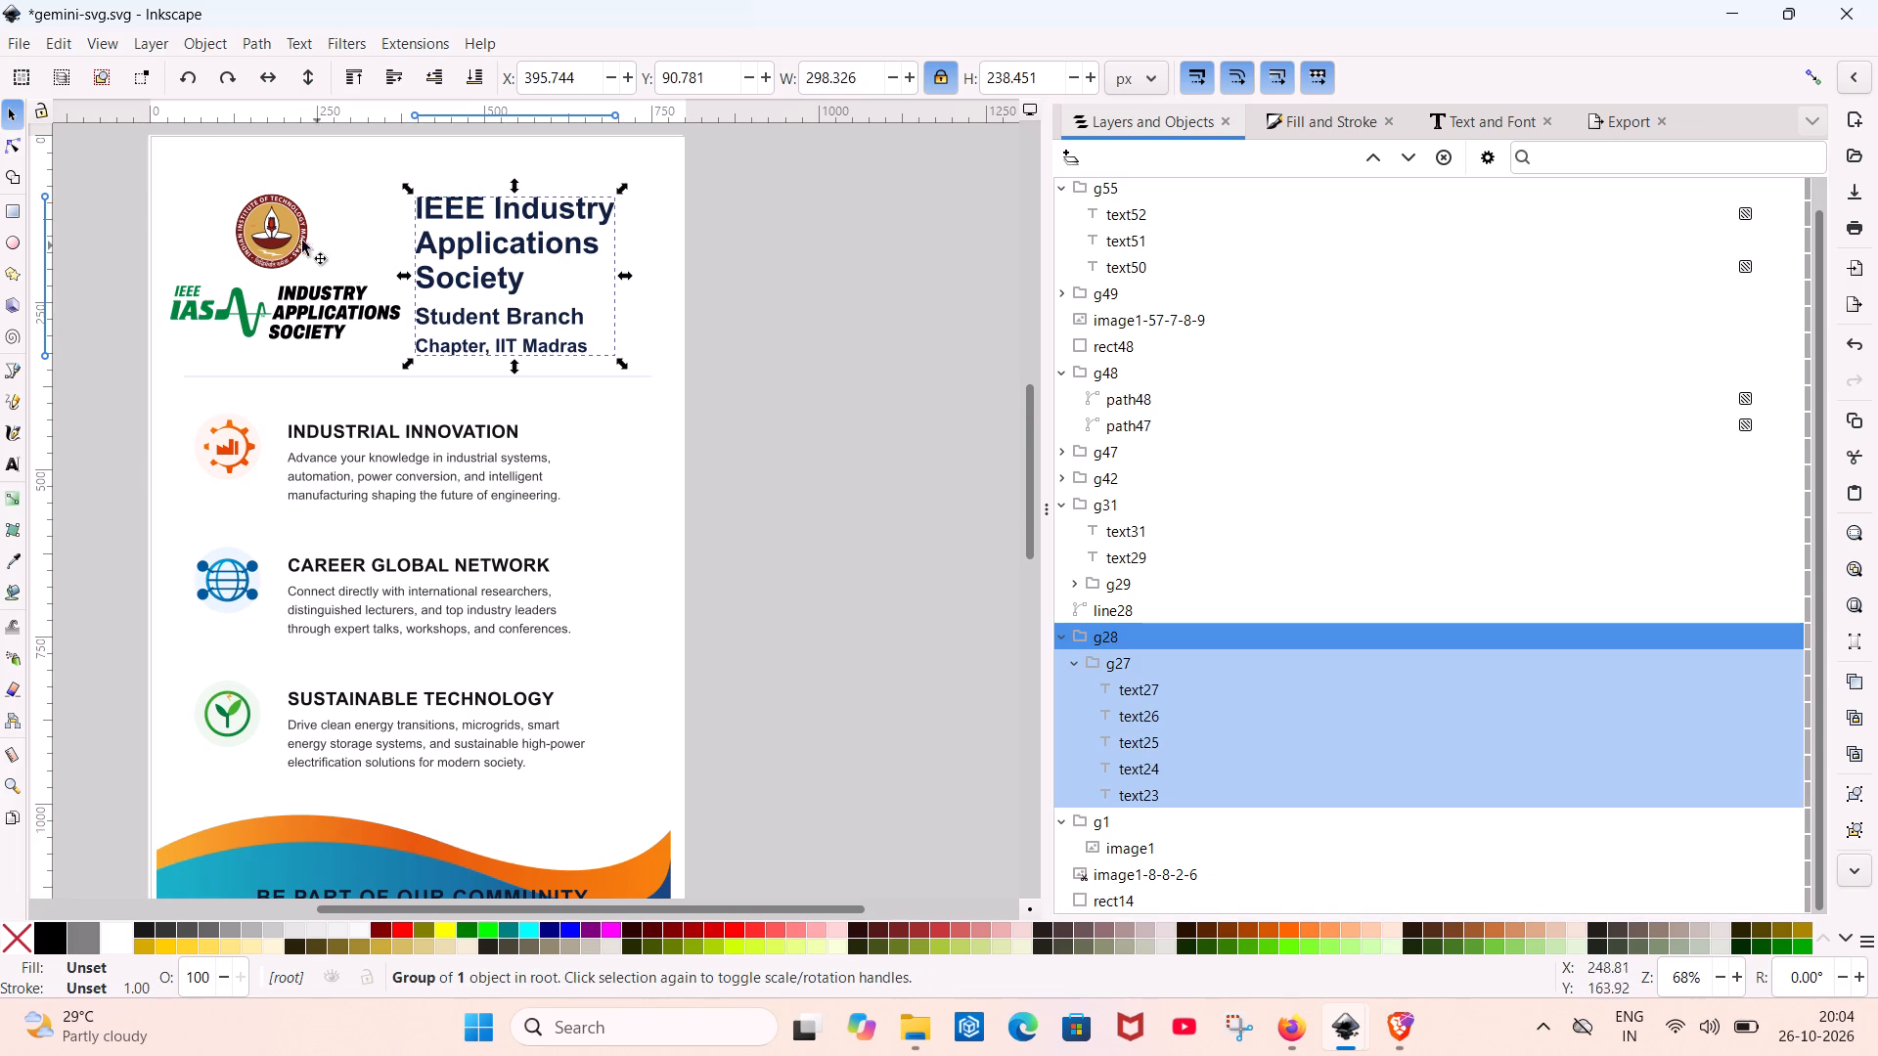
Swap the header logos, placing the IEEE IAS logo at about Y 98 and the IIT Madras emblem beneath it at about X 132, Y 216.
click(263, 215)
drag(265, 226, 130, 309)
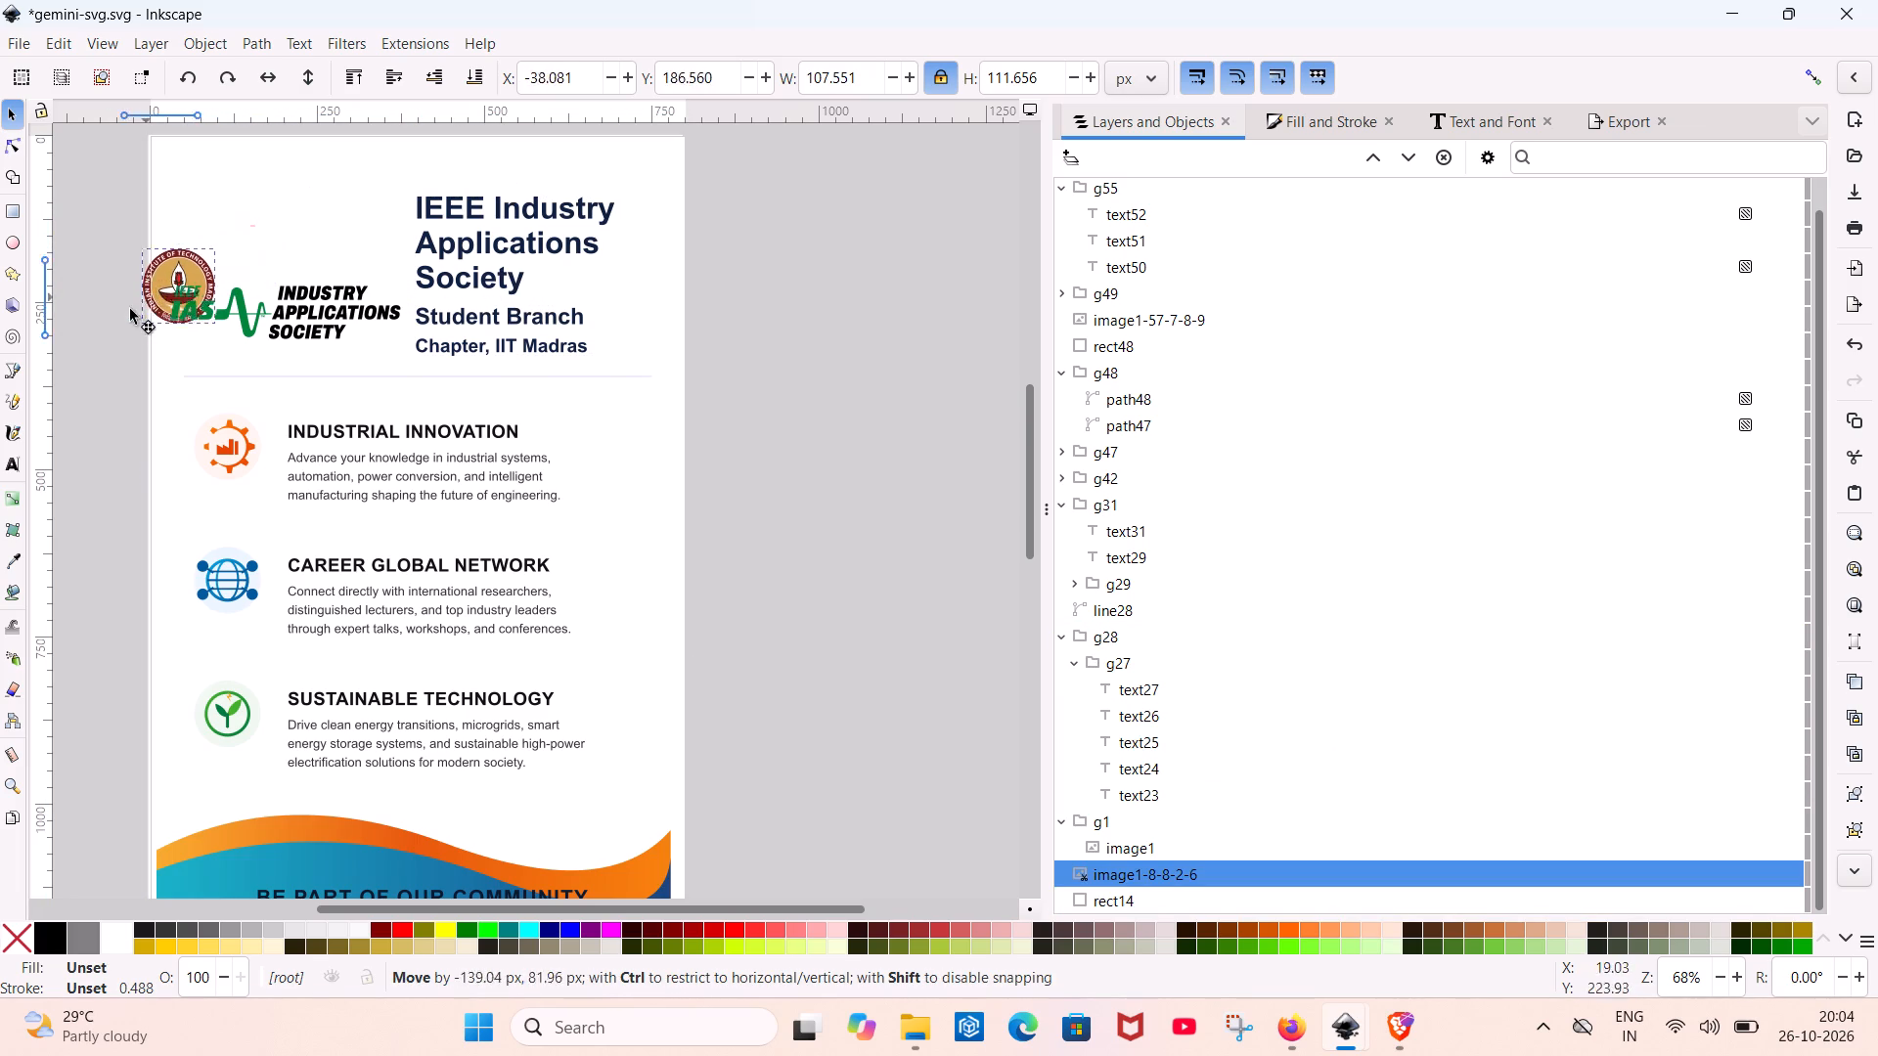
drag(130, 309, 201, 353)
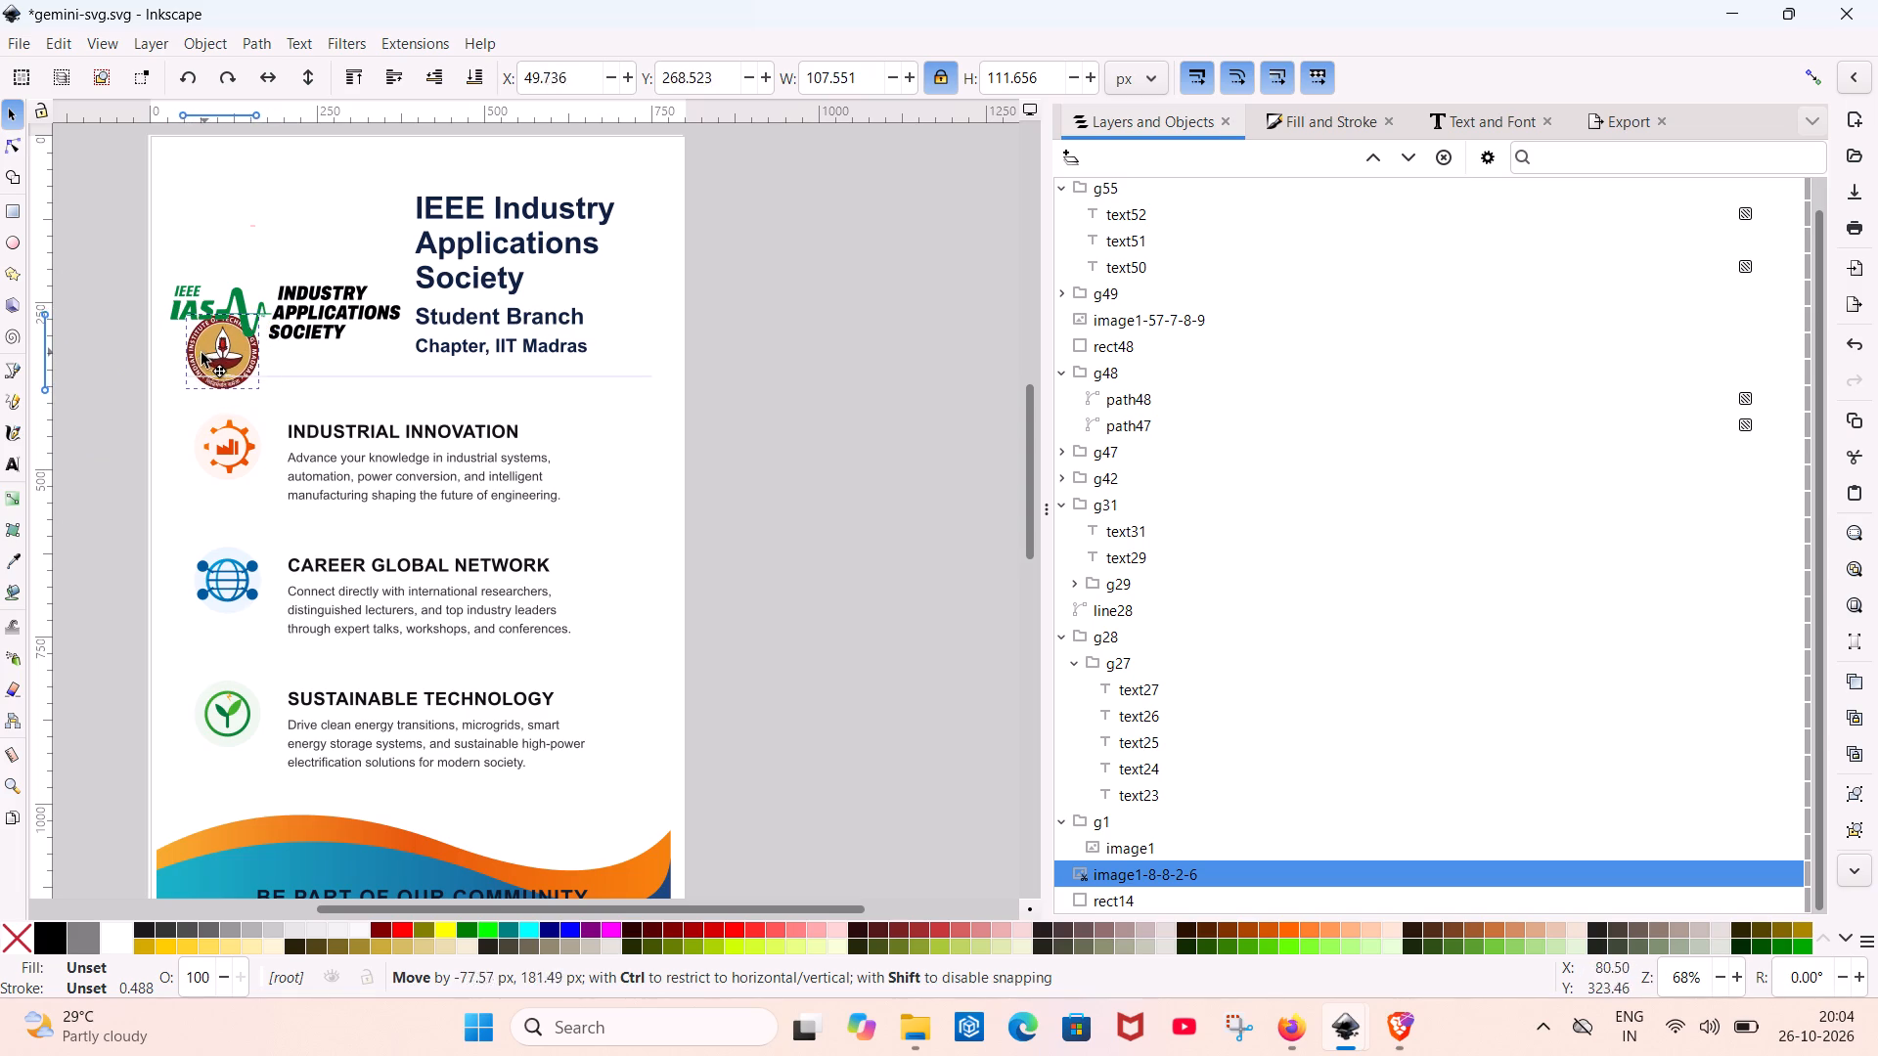
drag(201, 353, 196, 355)
click(280, 307)
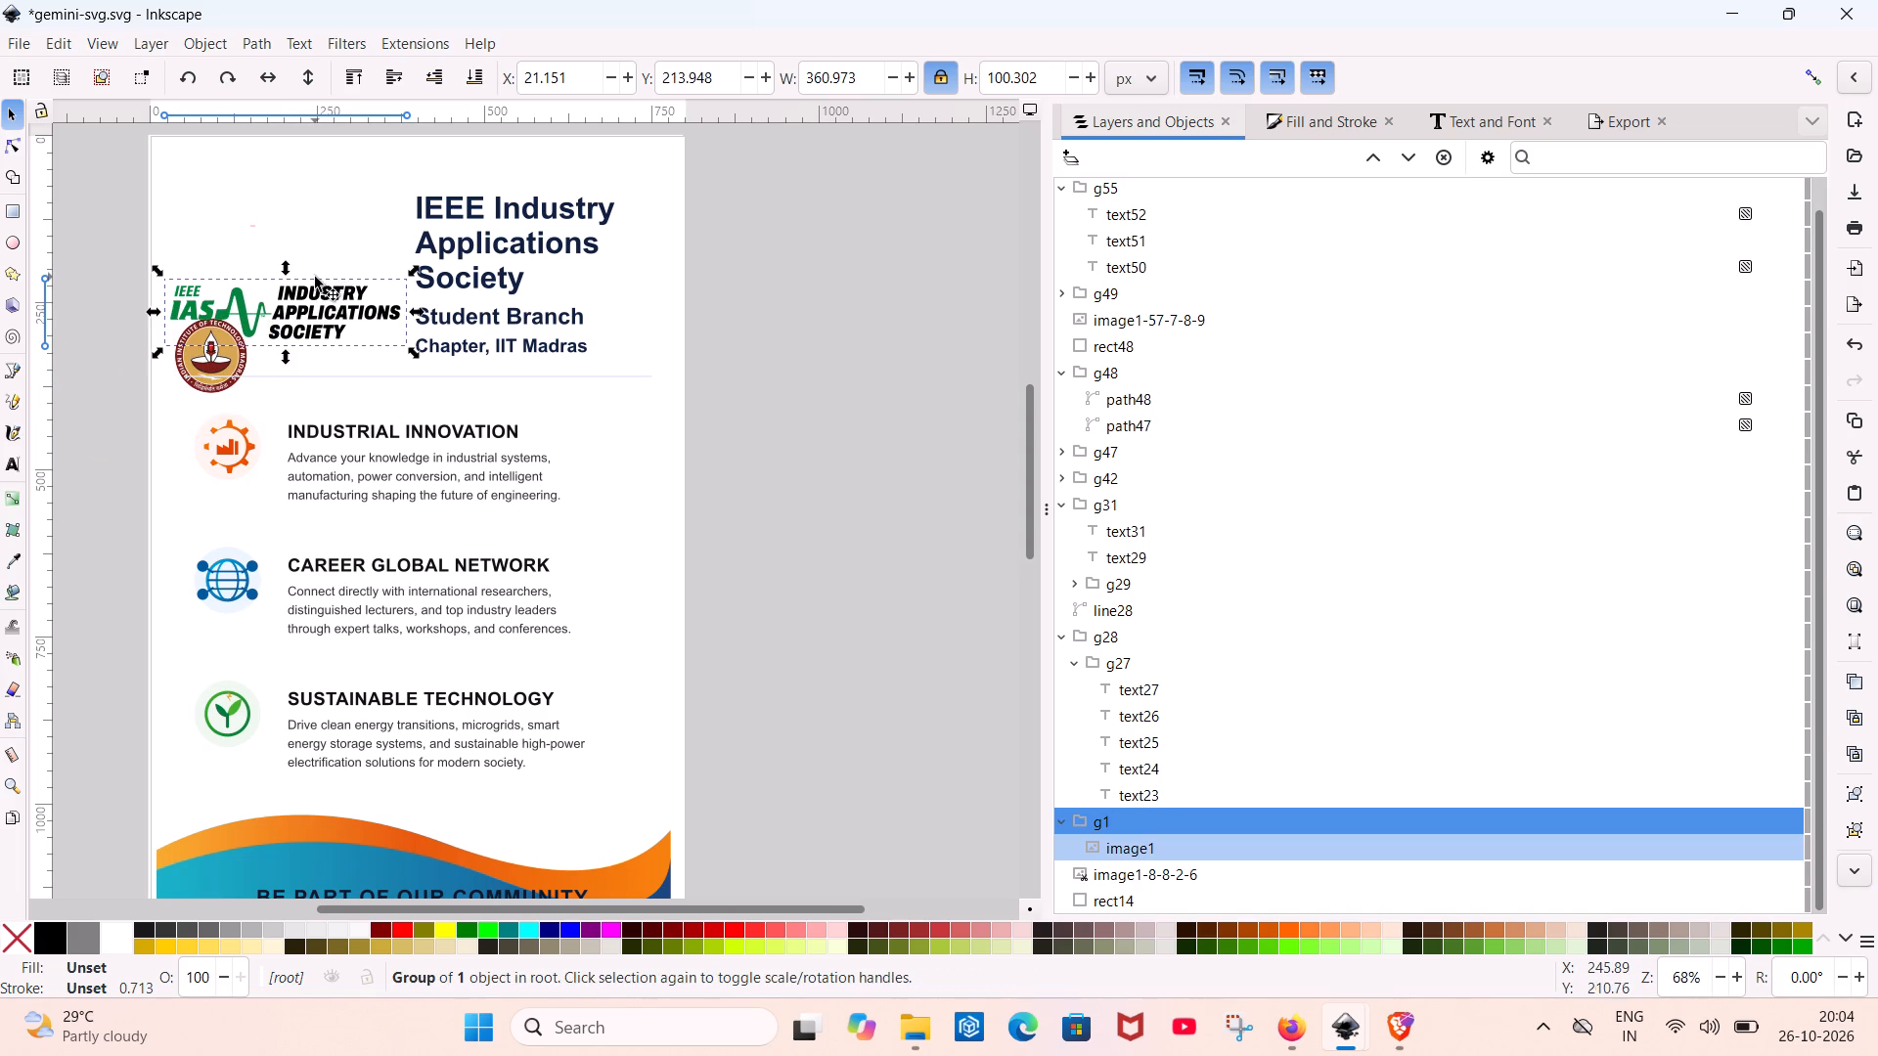
drag(315, 279, 304, 289)
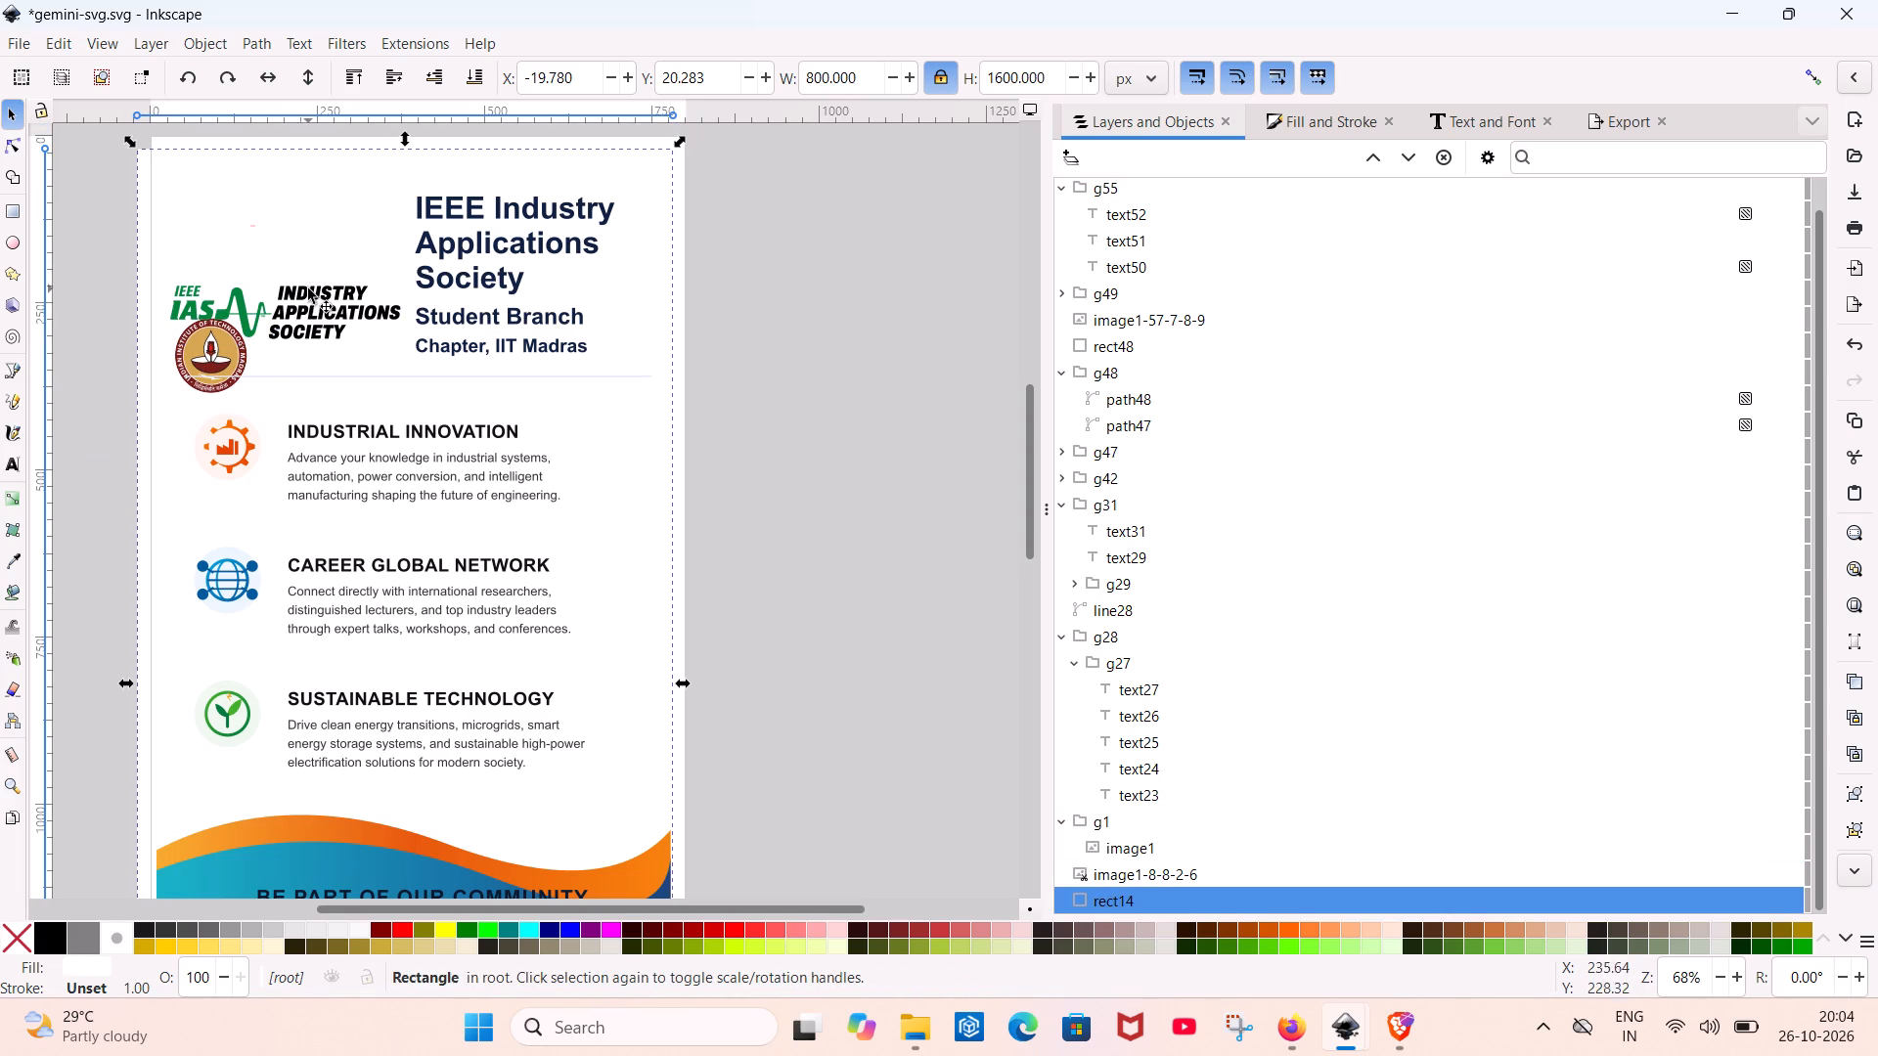
key(ctrl+z)
drag(318, 294, 279, 294)
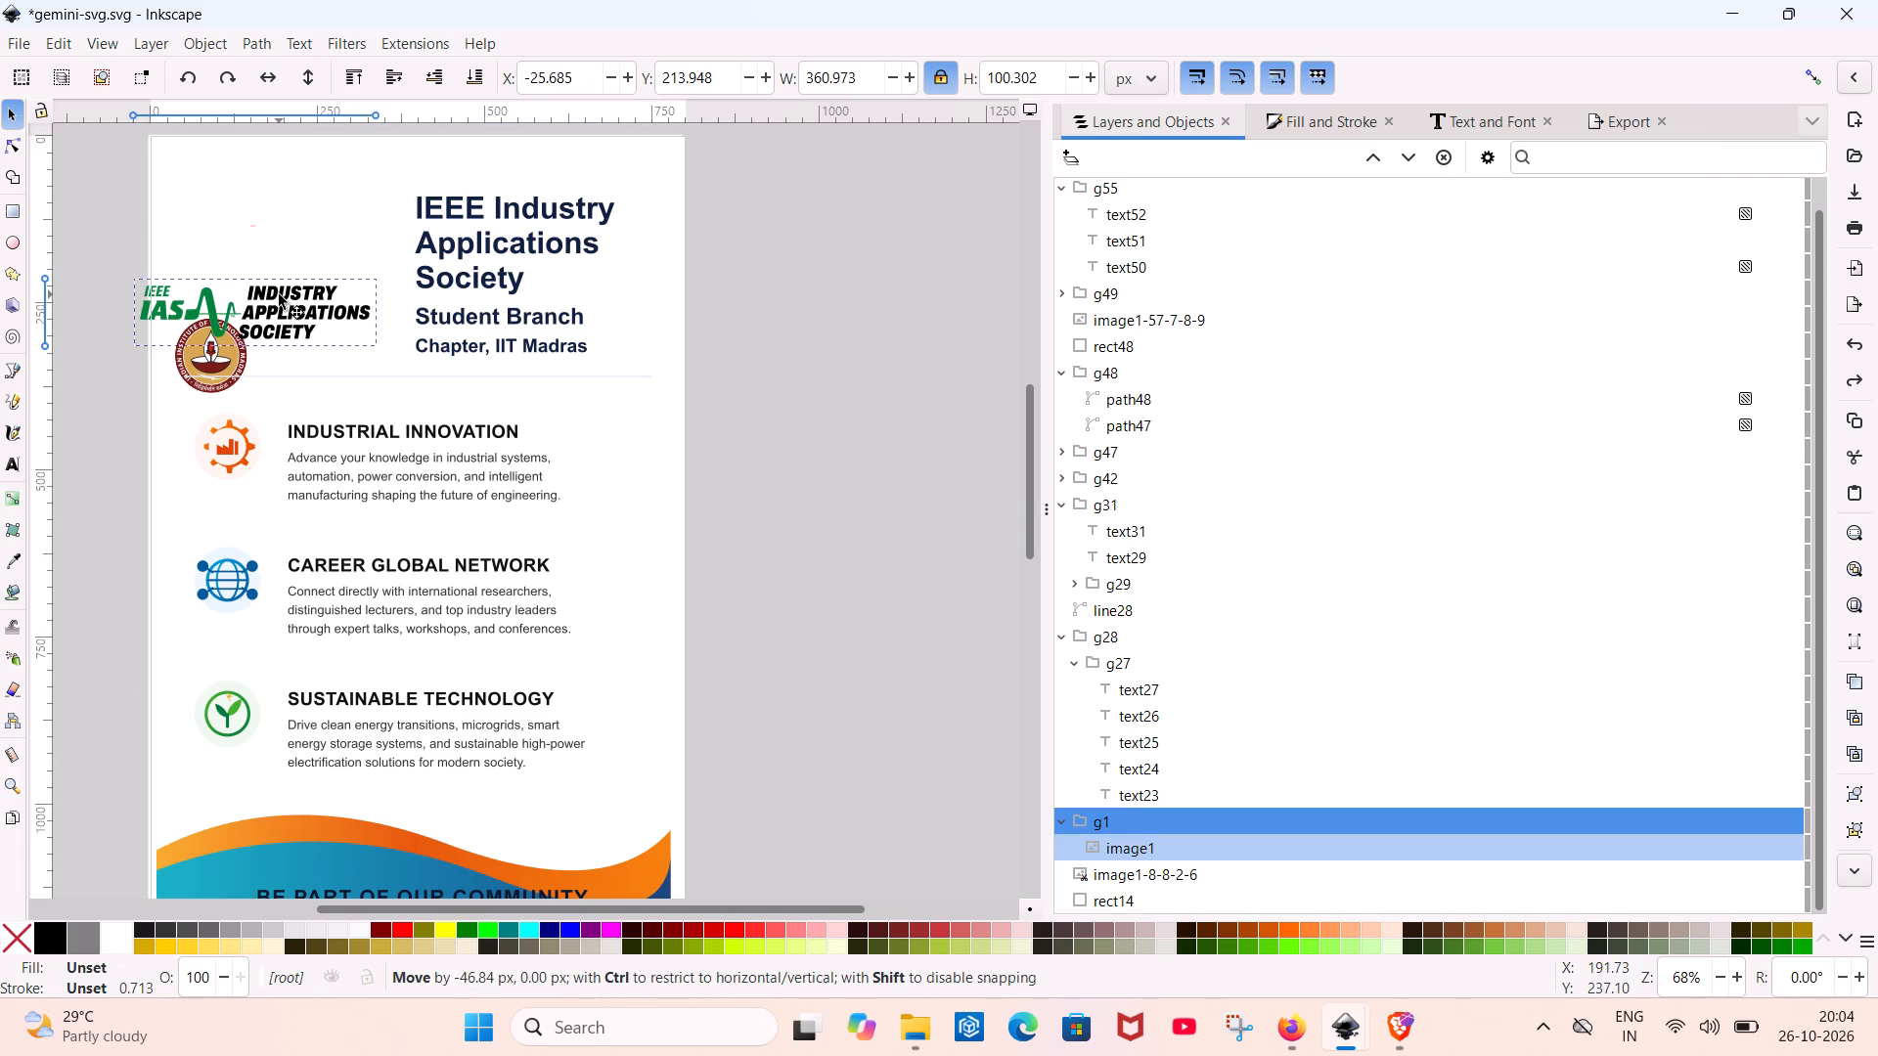
drag(279, 294, 306, 208)
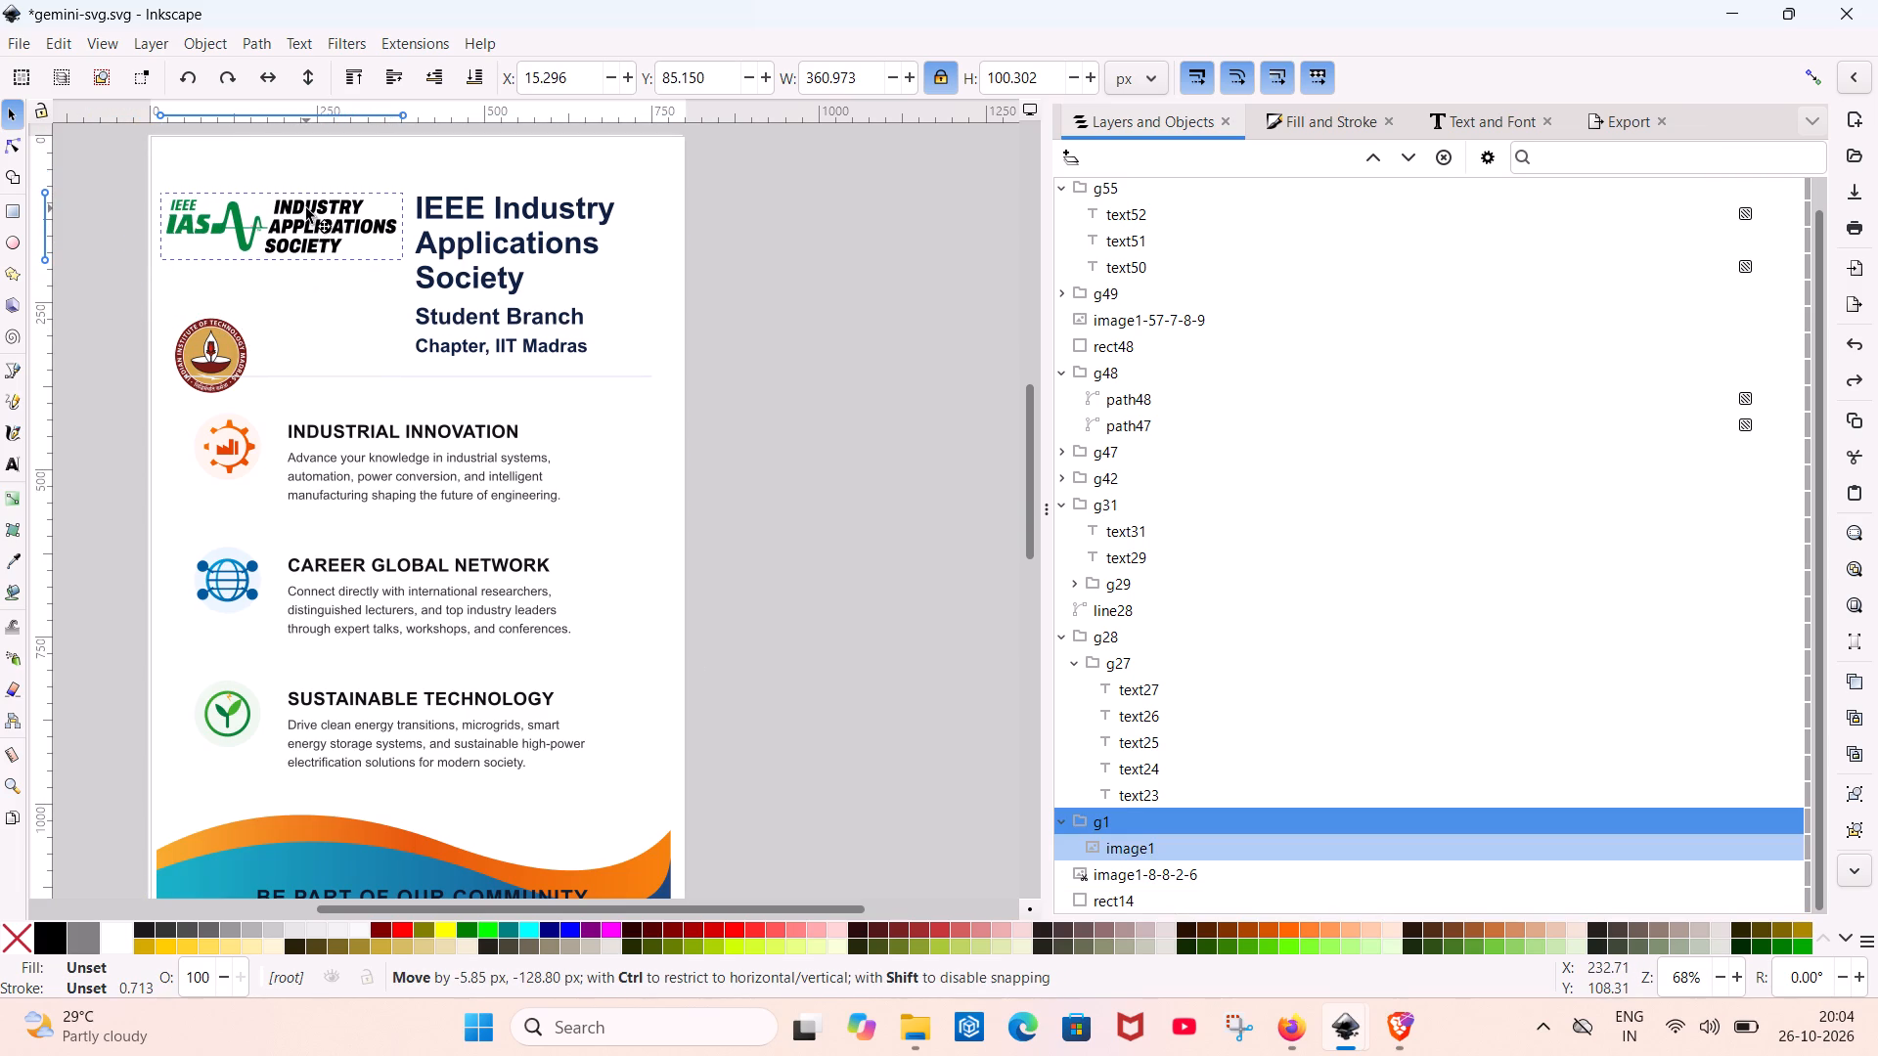
drag(306, 208, 311, 217)
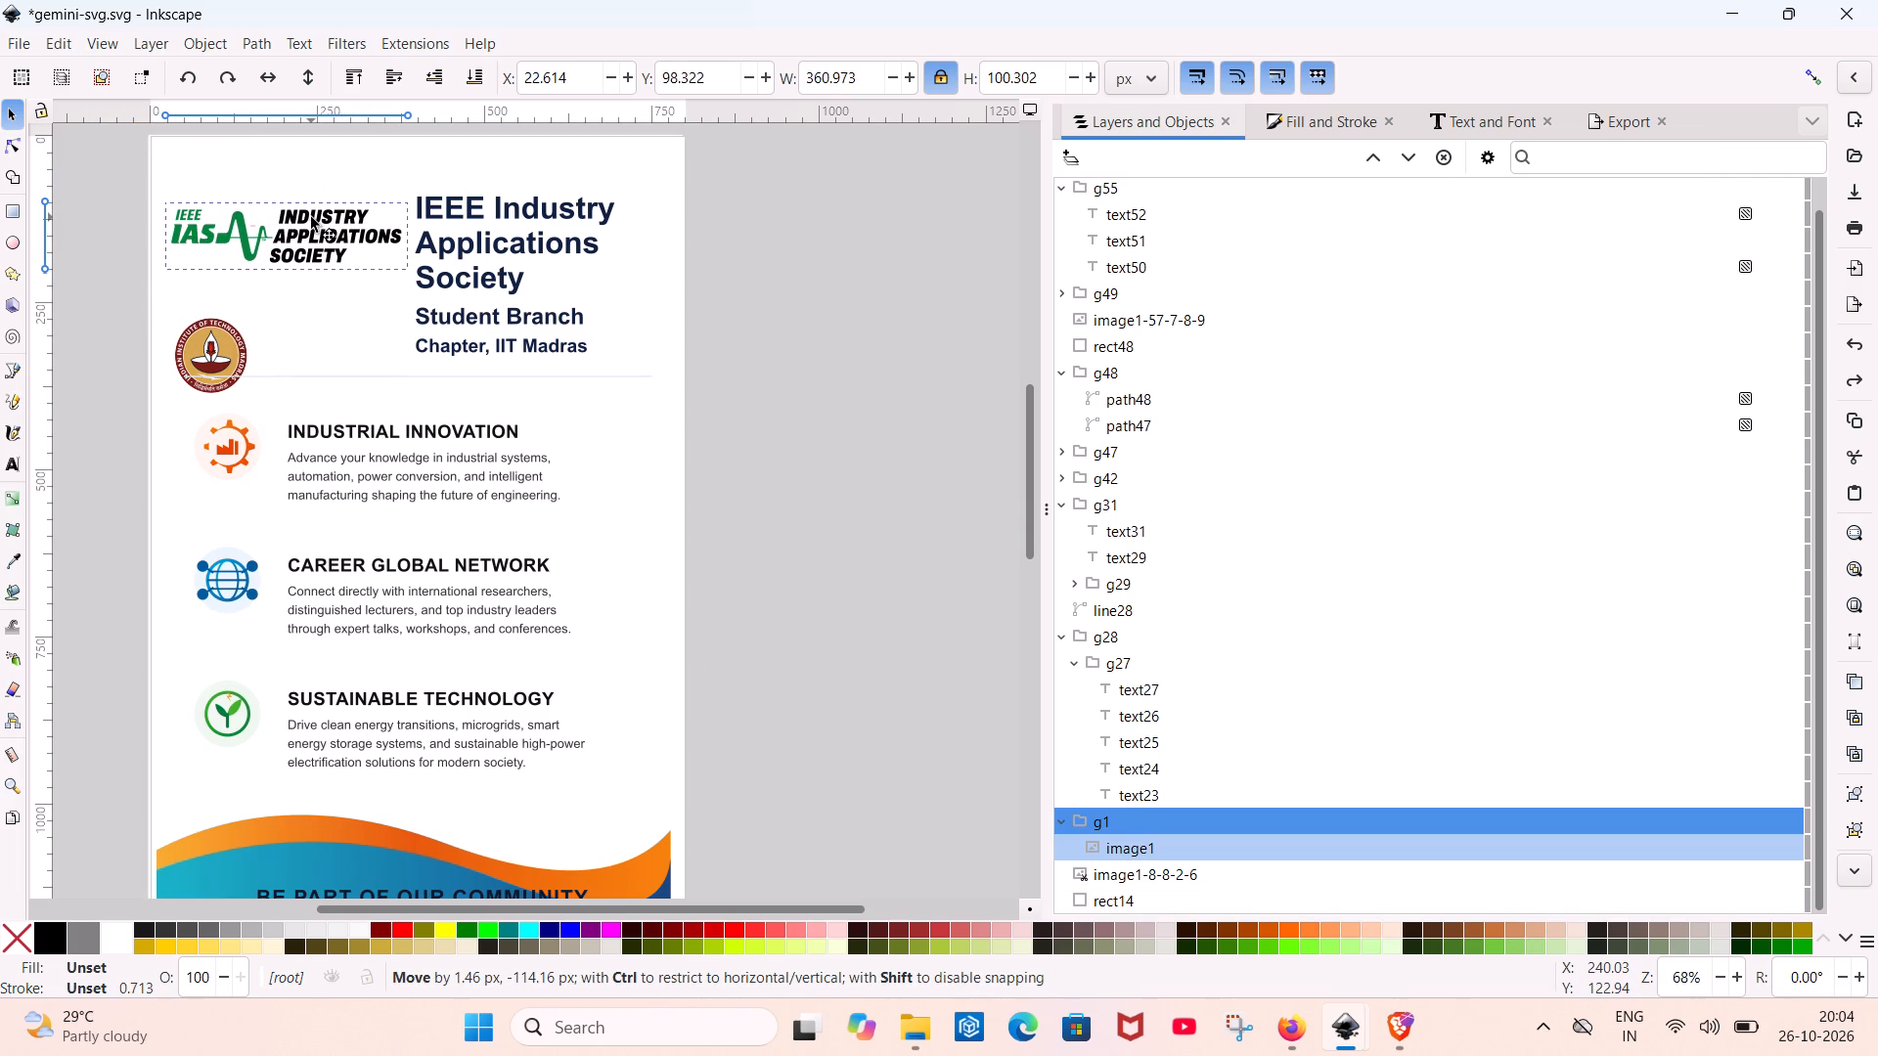
drag(311, 217, 310, 217)
click(206, 346)
drag(207, 346, 275, 307)
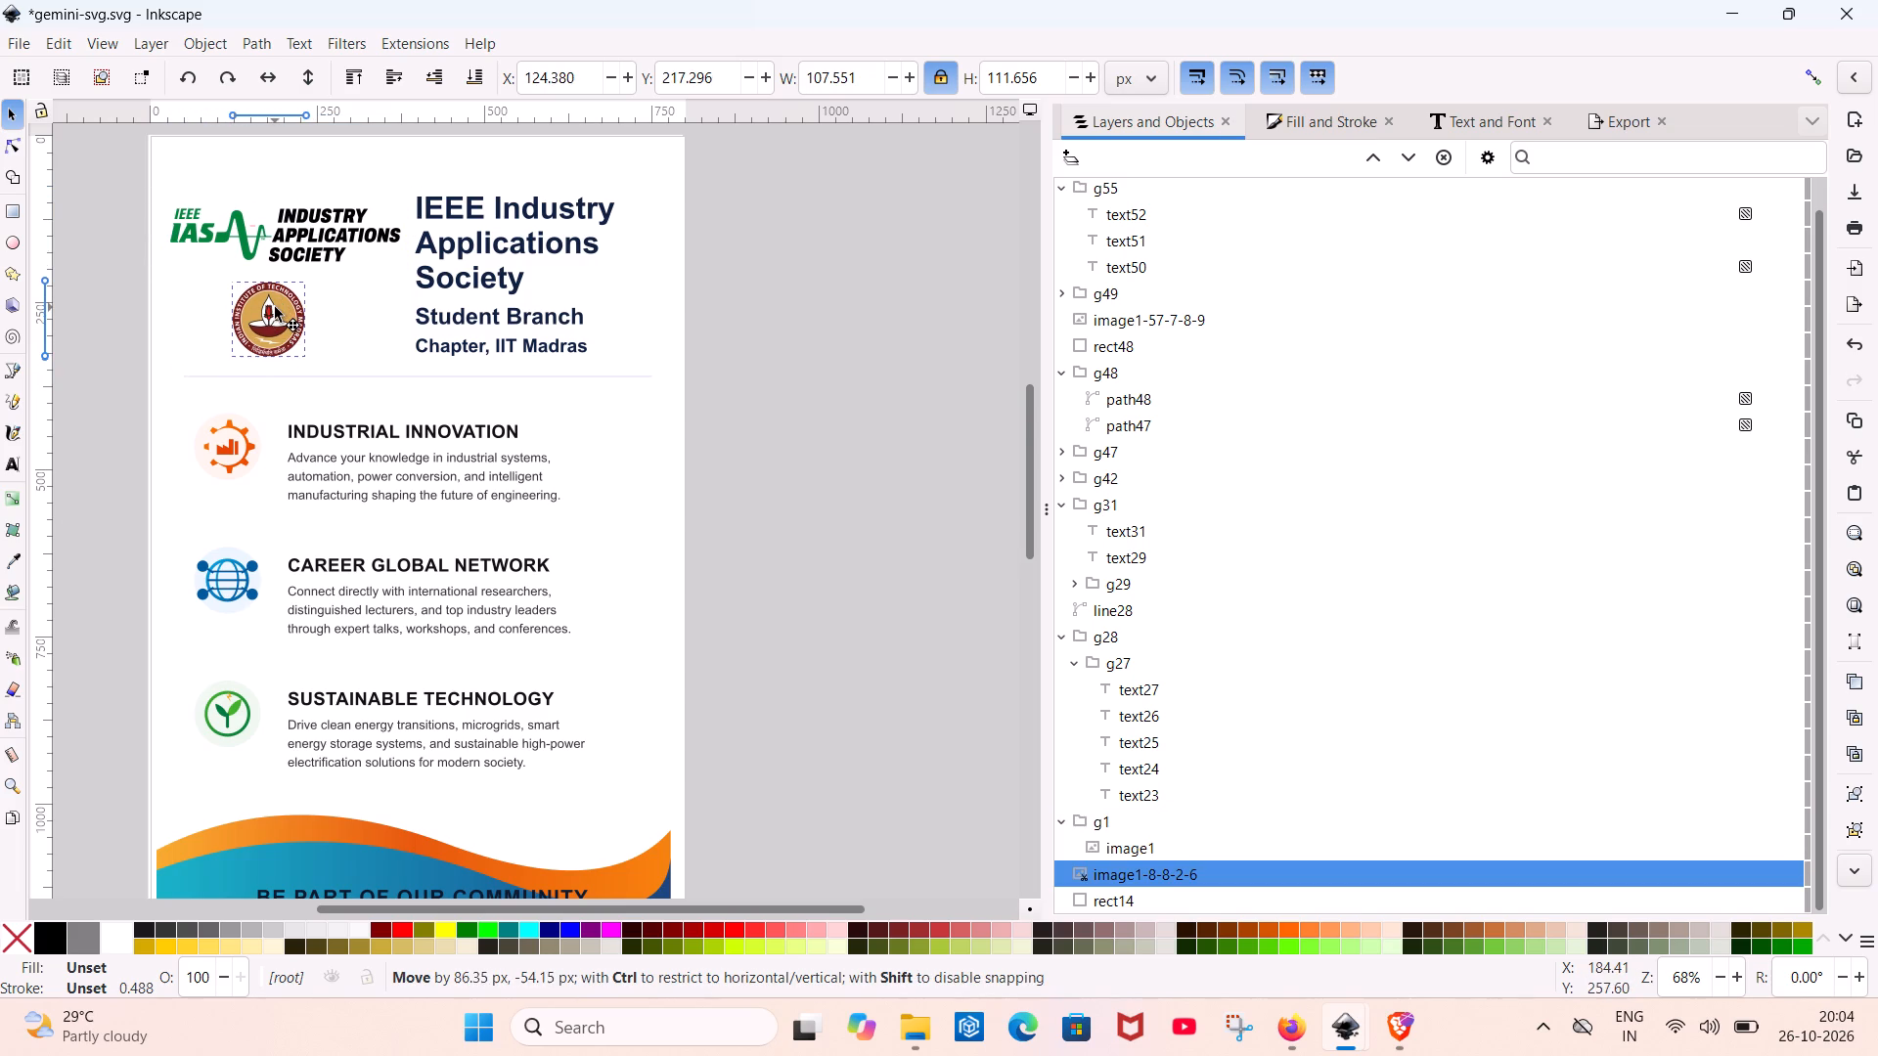
drag(275, 307, 280, 306)
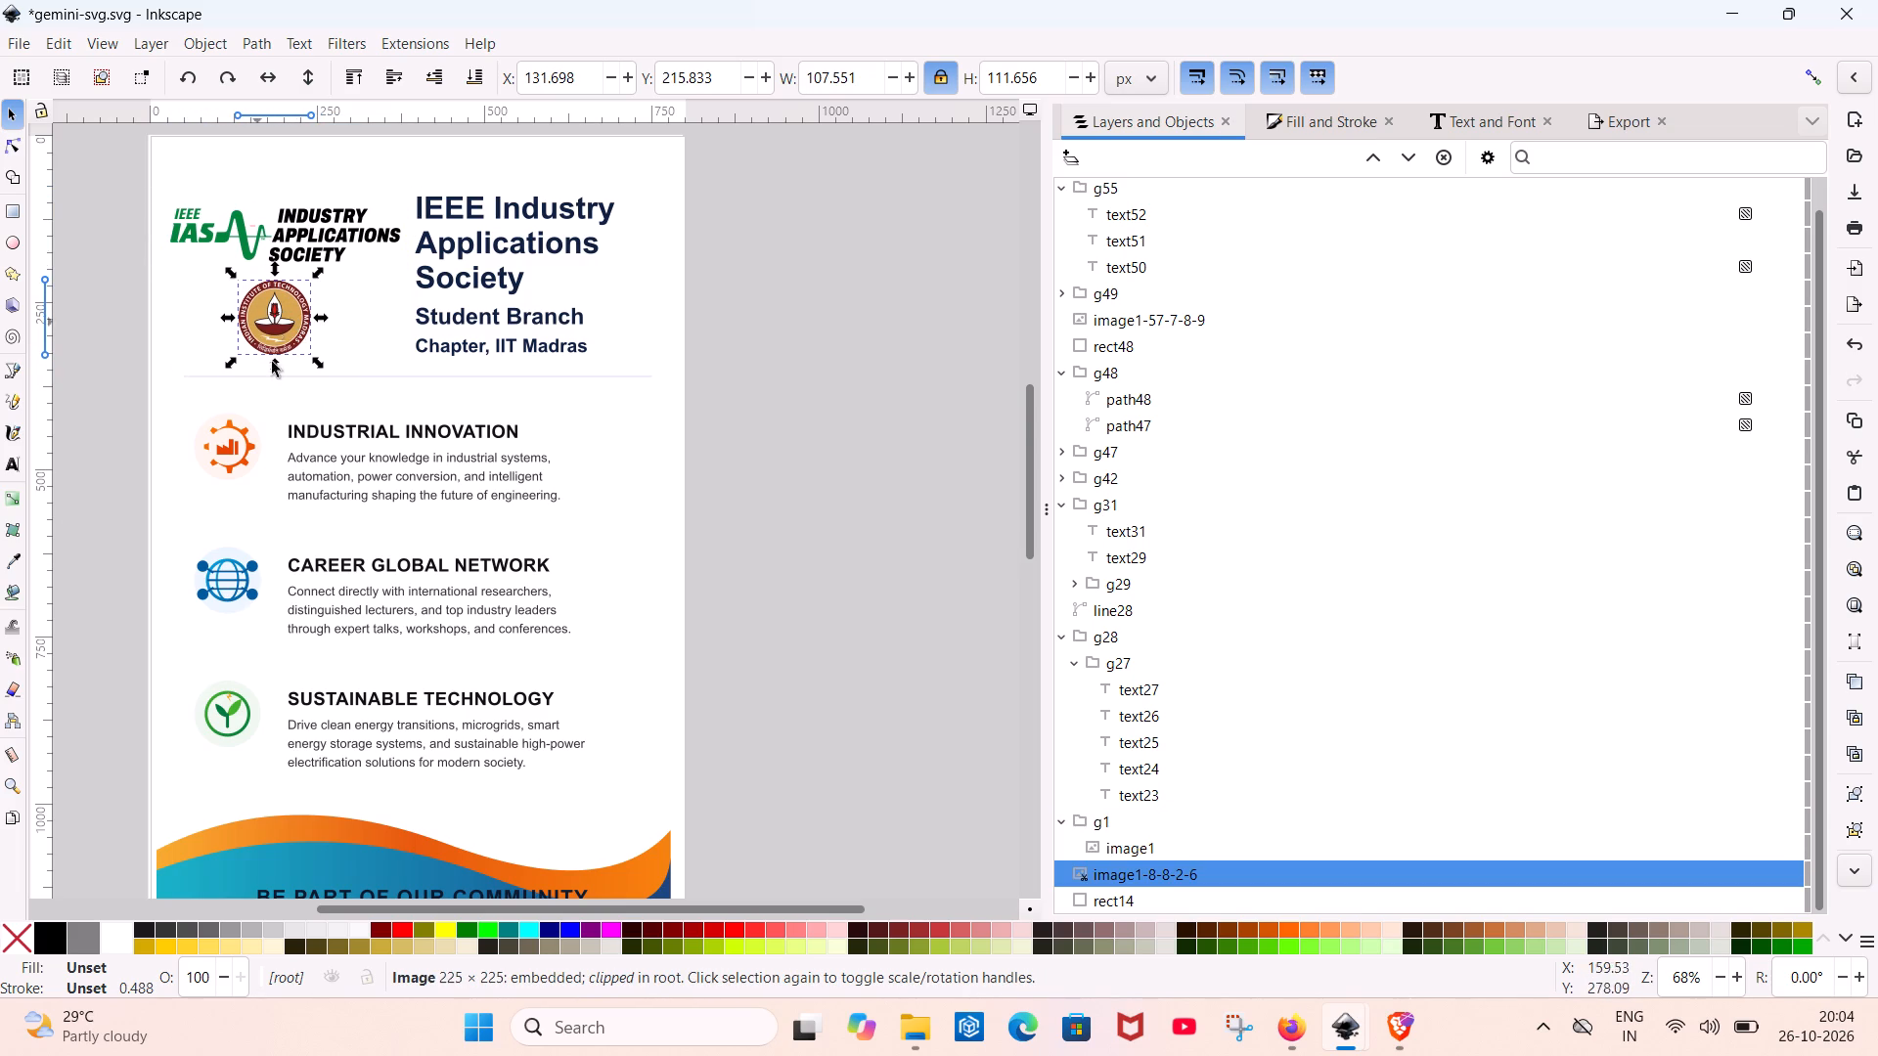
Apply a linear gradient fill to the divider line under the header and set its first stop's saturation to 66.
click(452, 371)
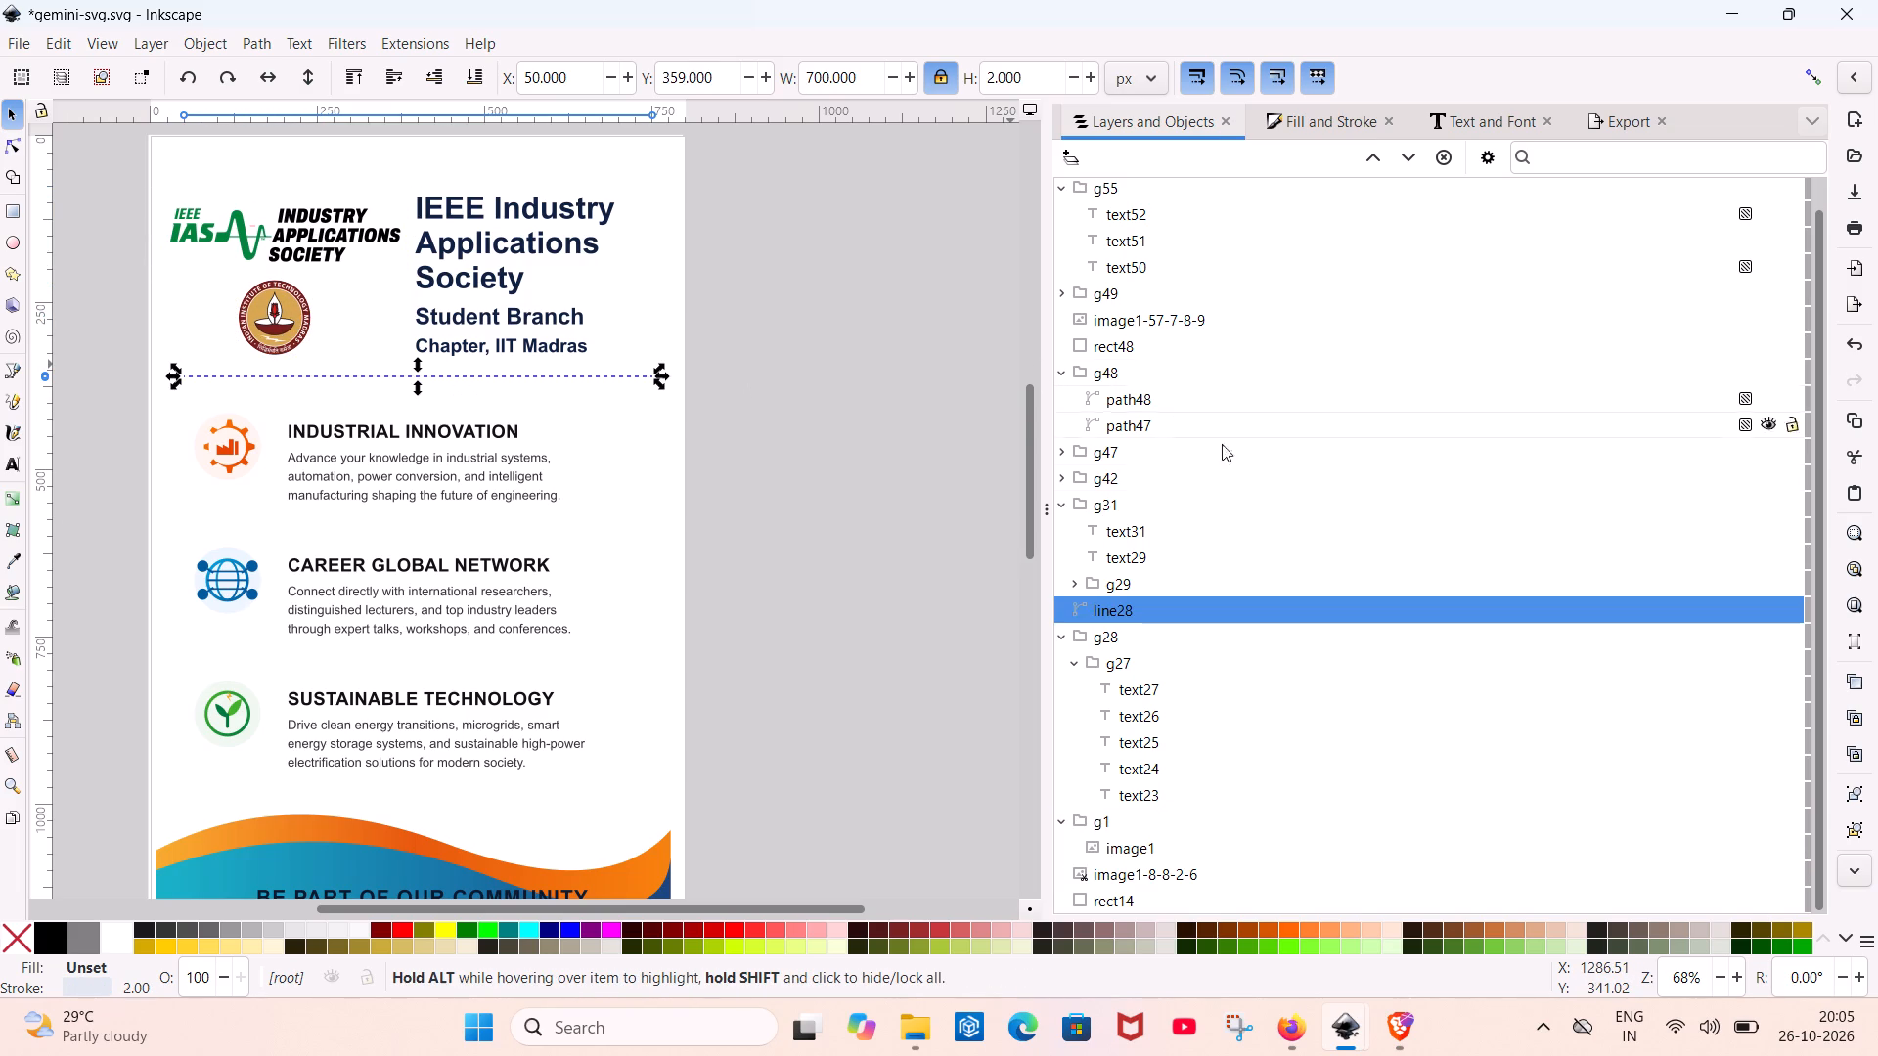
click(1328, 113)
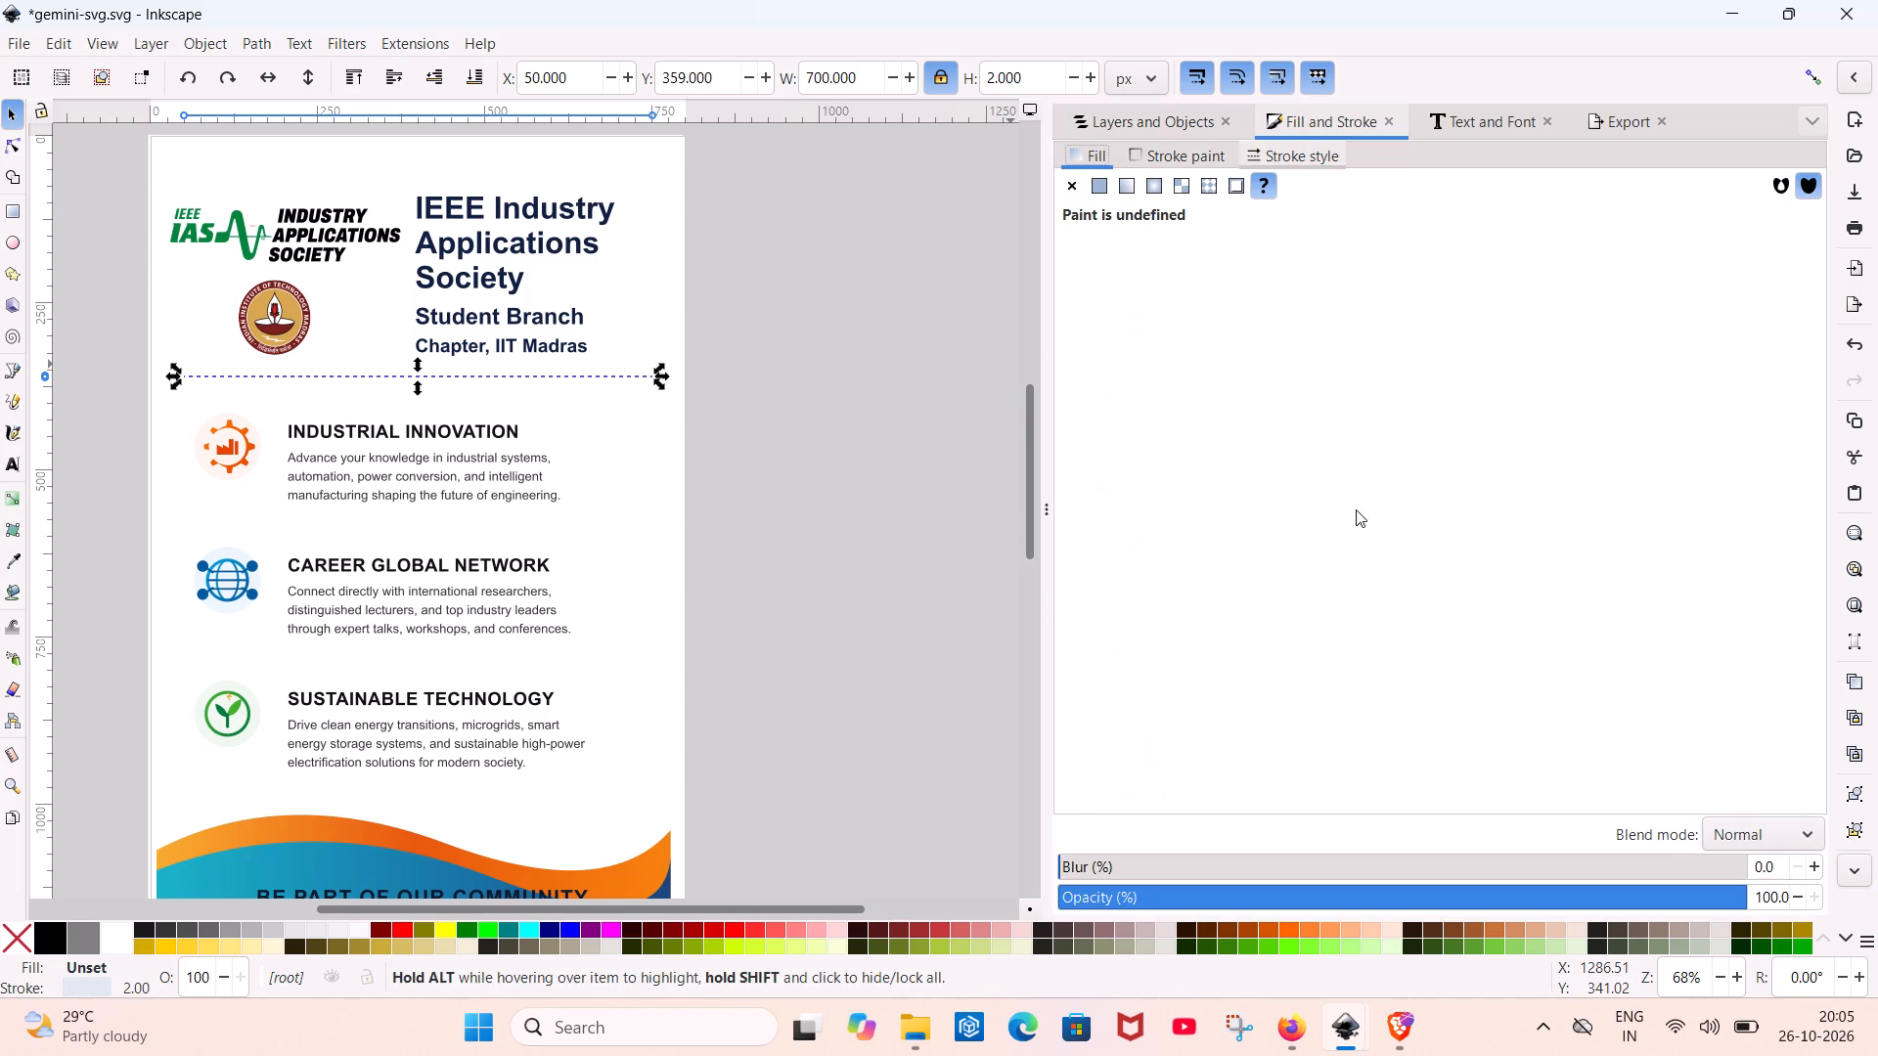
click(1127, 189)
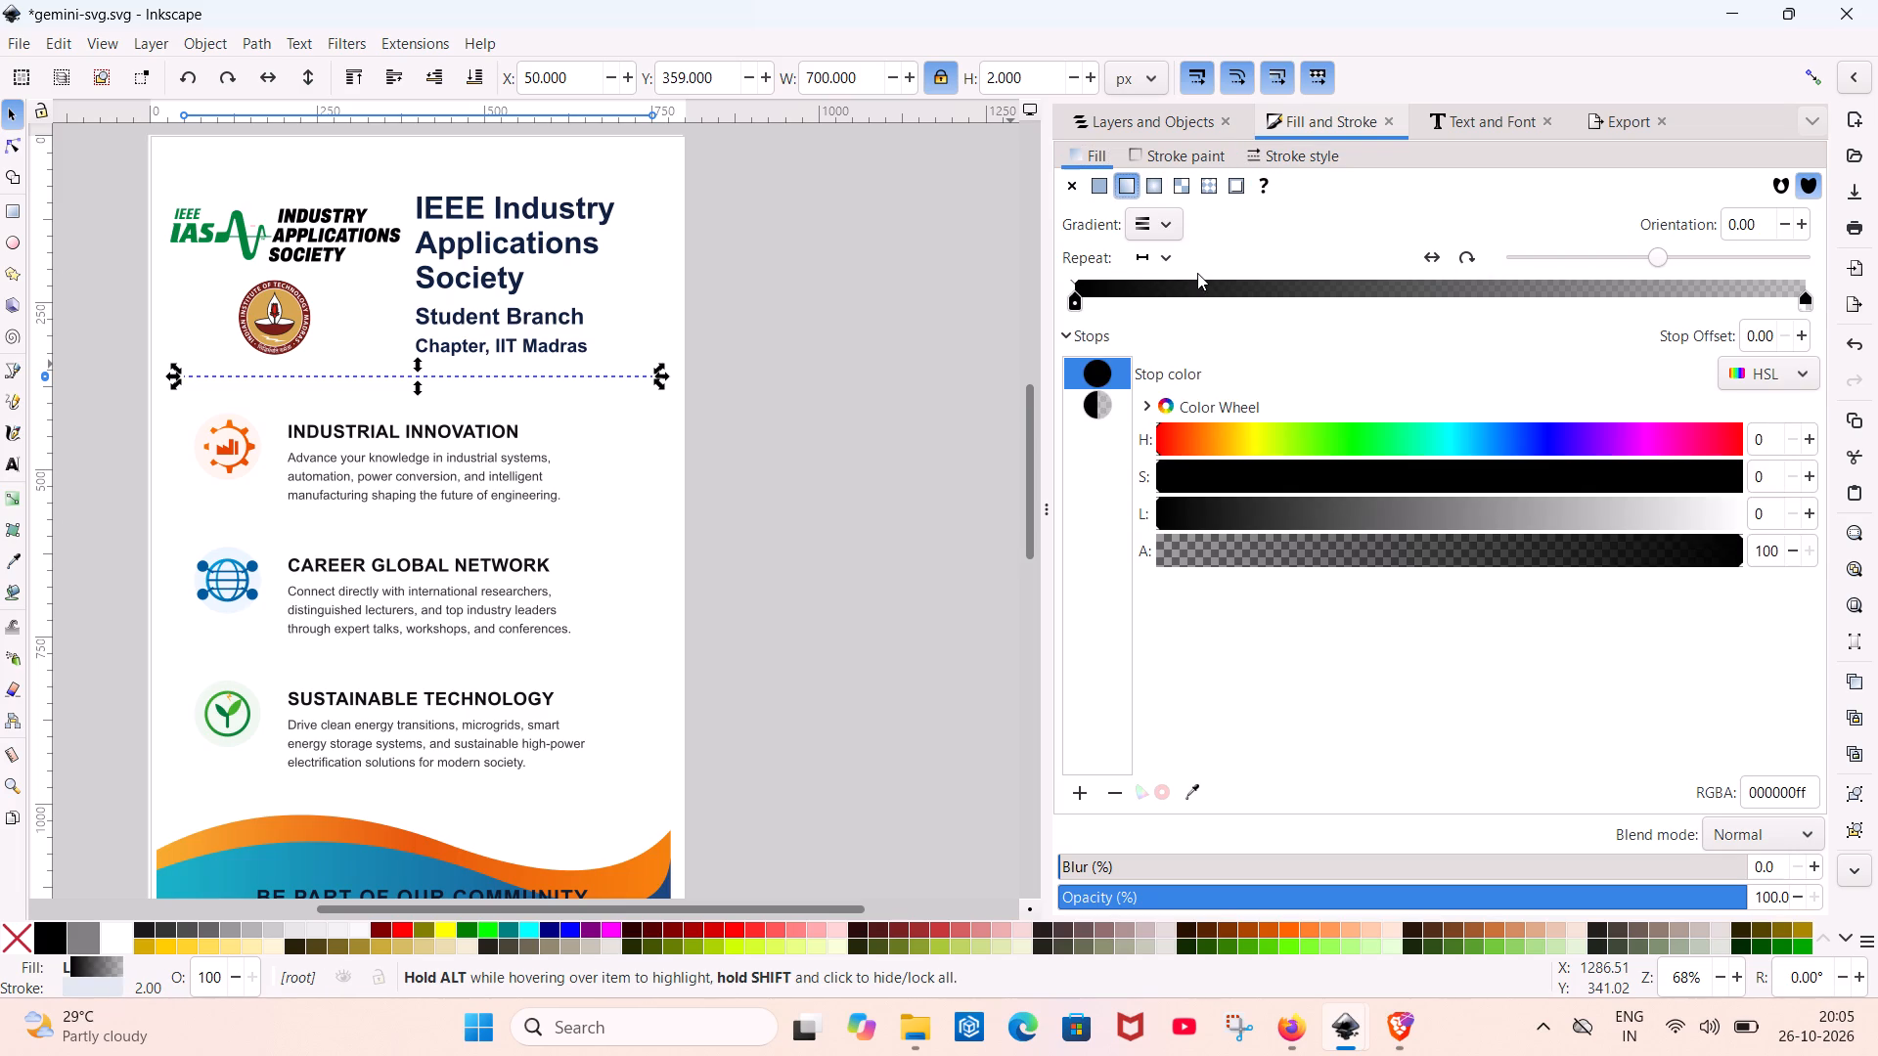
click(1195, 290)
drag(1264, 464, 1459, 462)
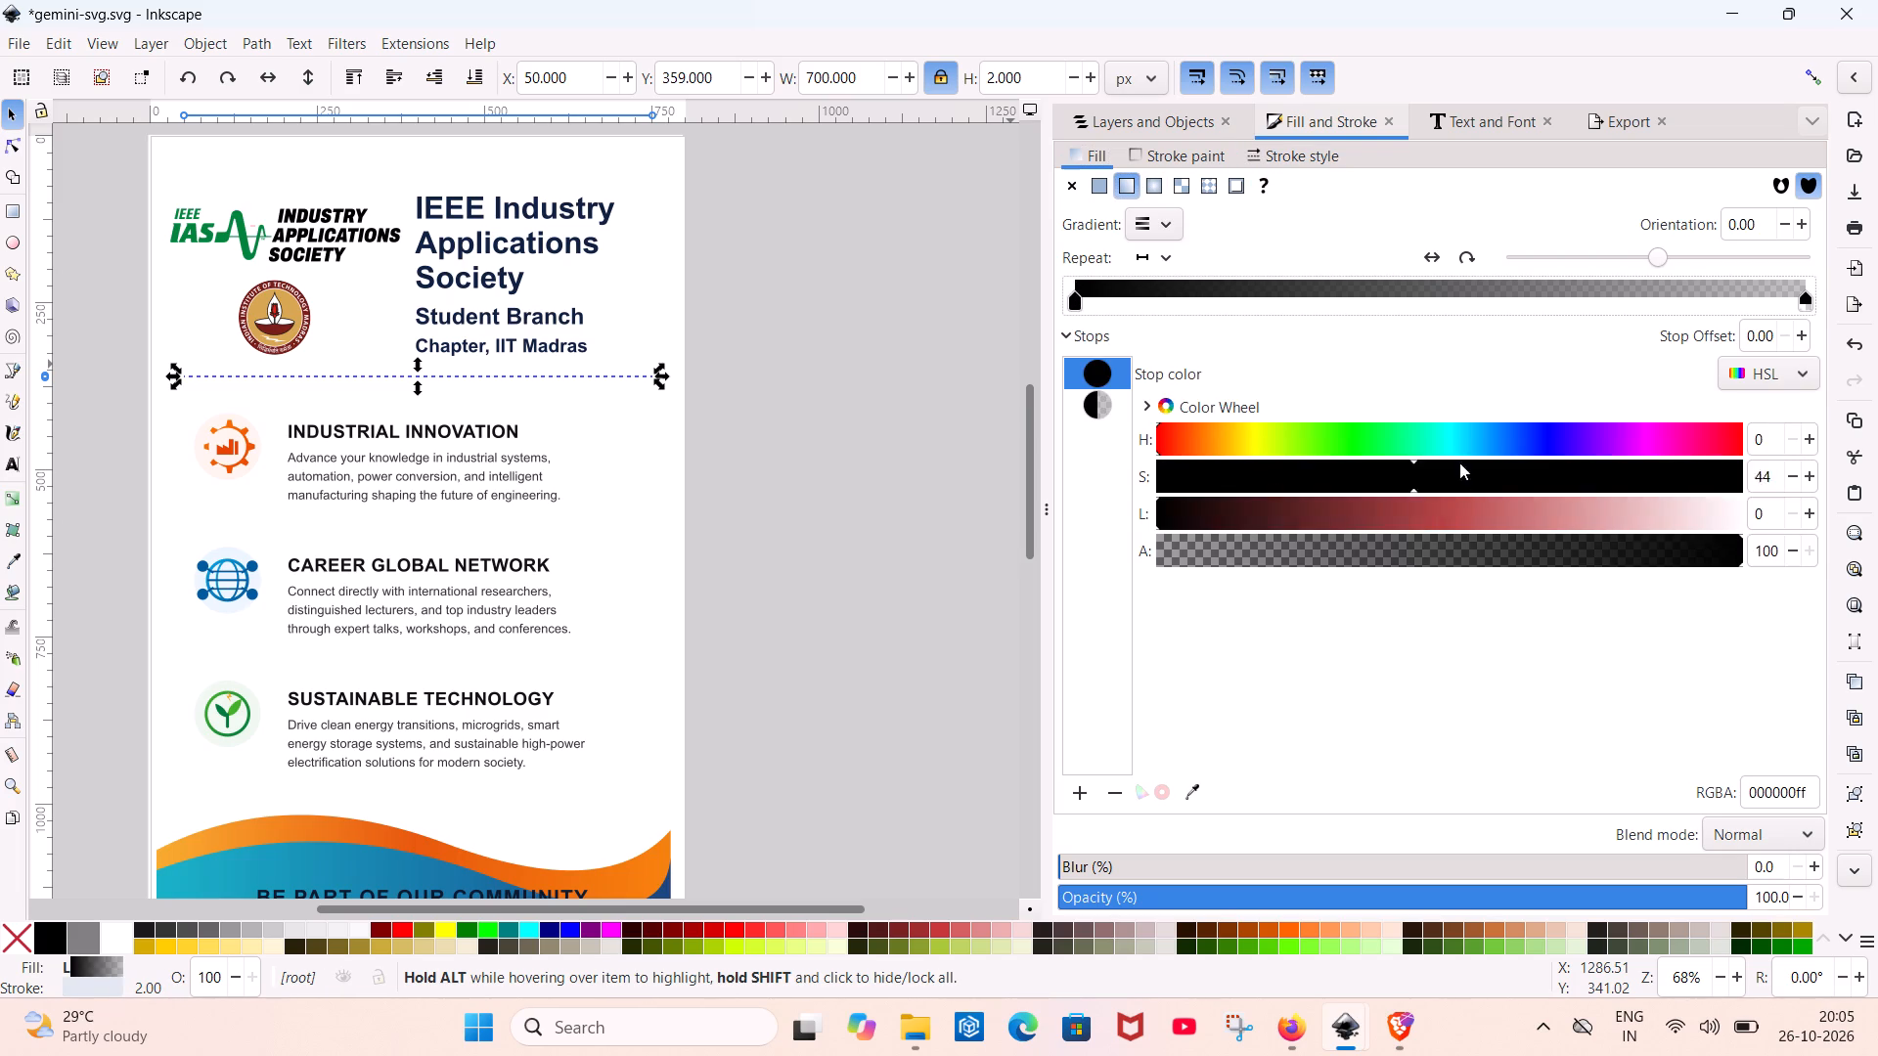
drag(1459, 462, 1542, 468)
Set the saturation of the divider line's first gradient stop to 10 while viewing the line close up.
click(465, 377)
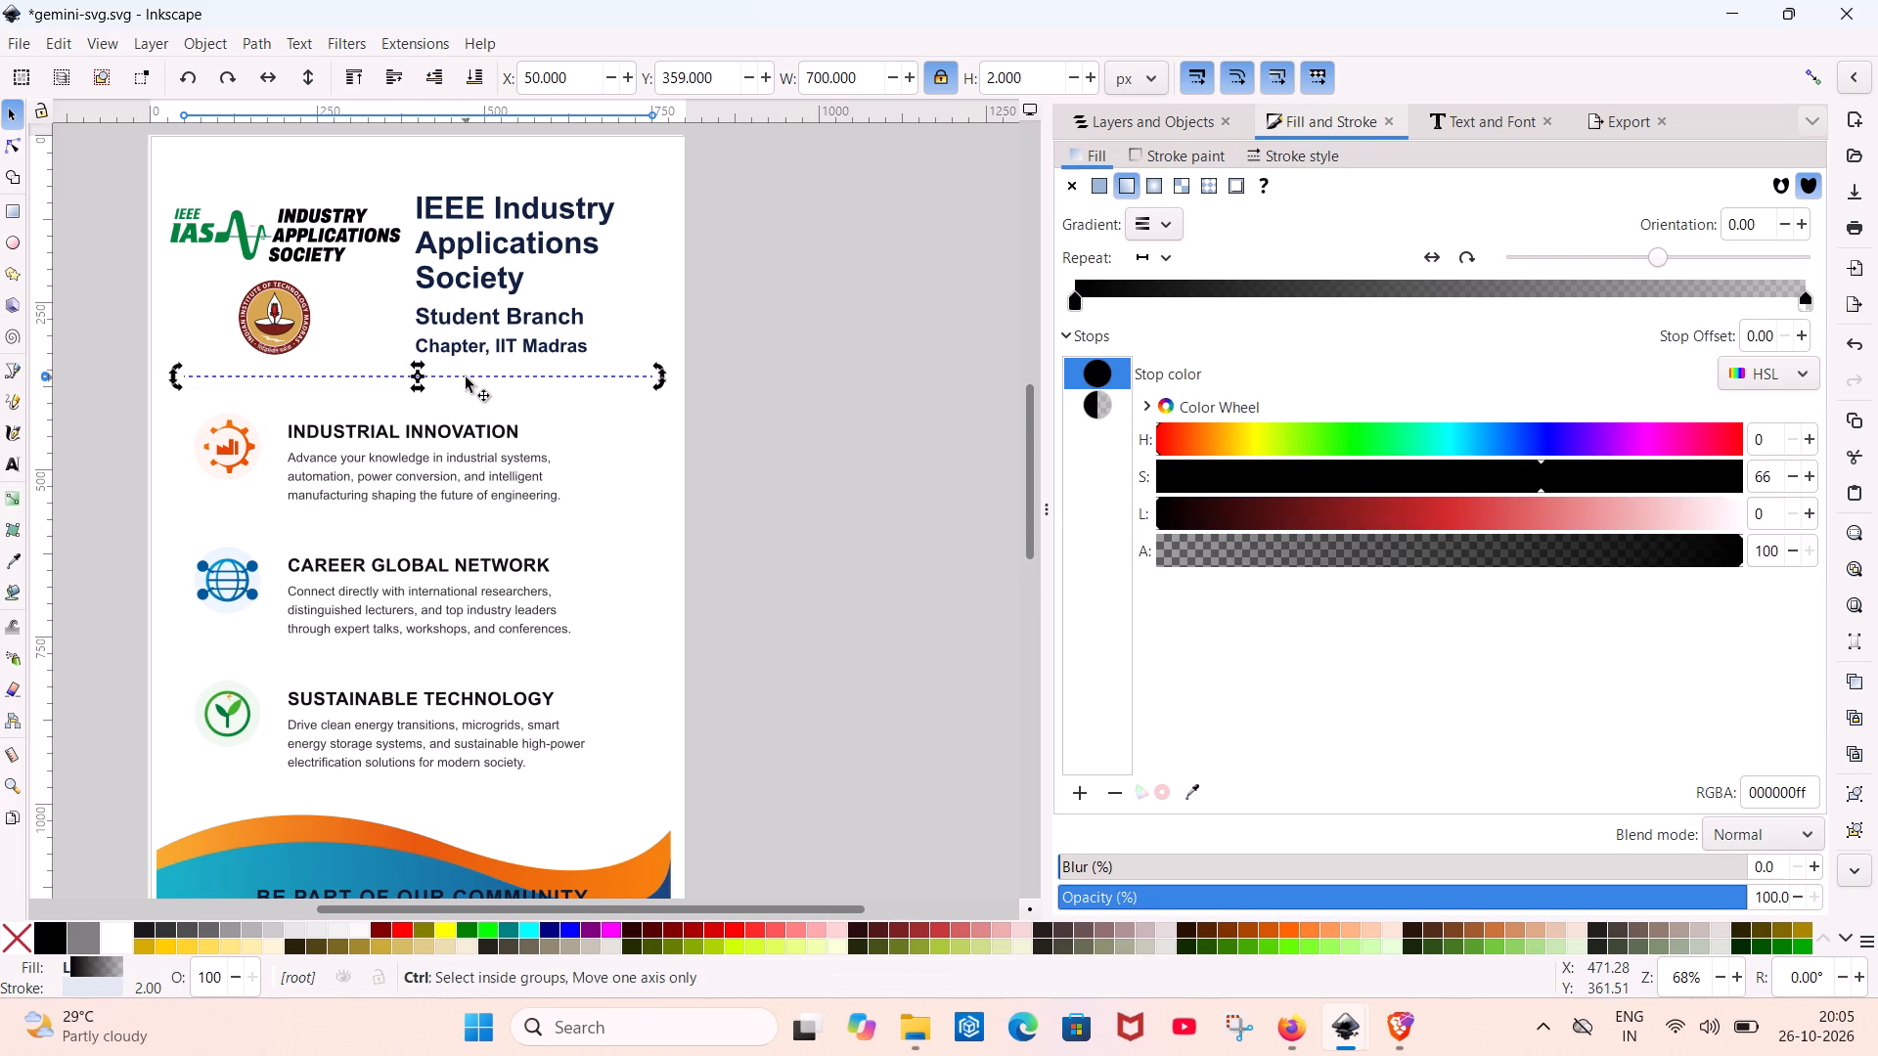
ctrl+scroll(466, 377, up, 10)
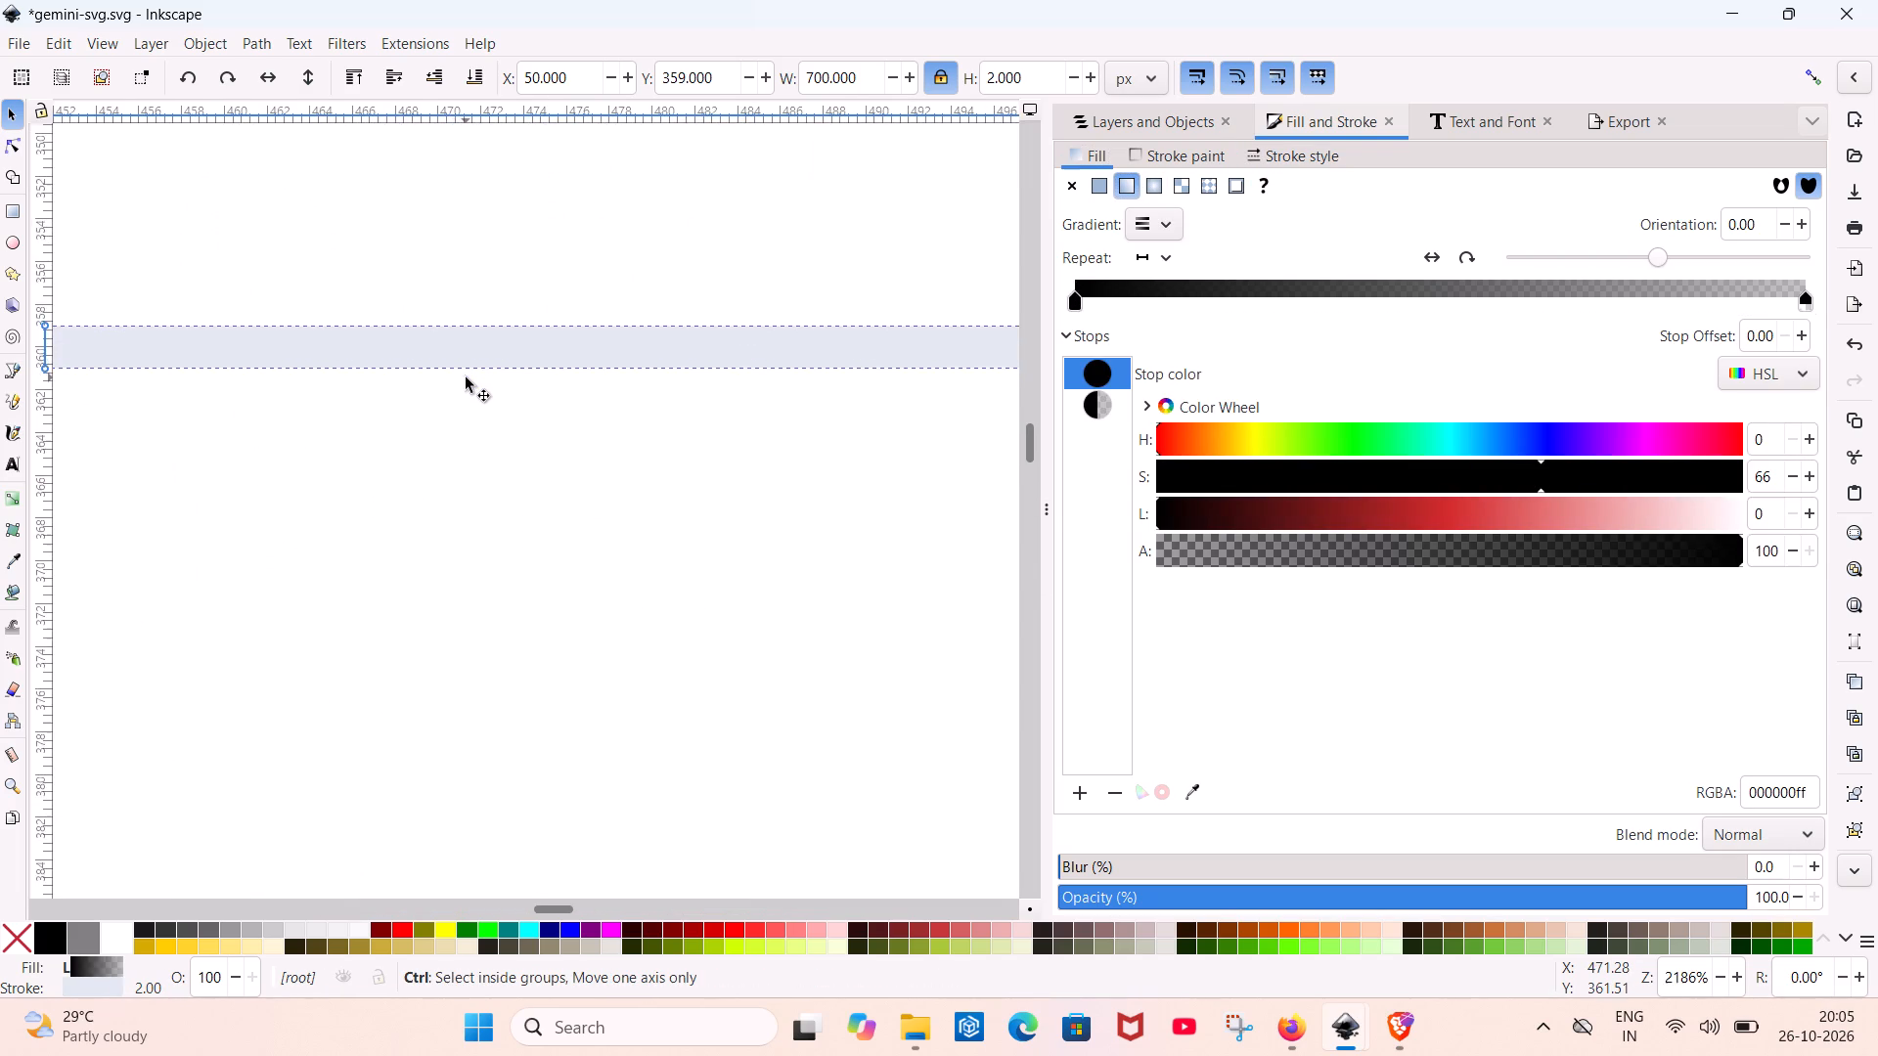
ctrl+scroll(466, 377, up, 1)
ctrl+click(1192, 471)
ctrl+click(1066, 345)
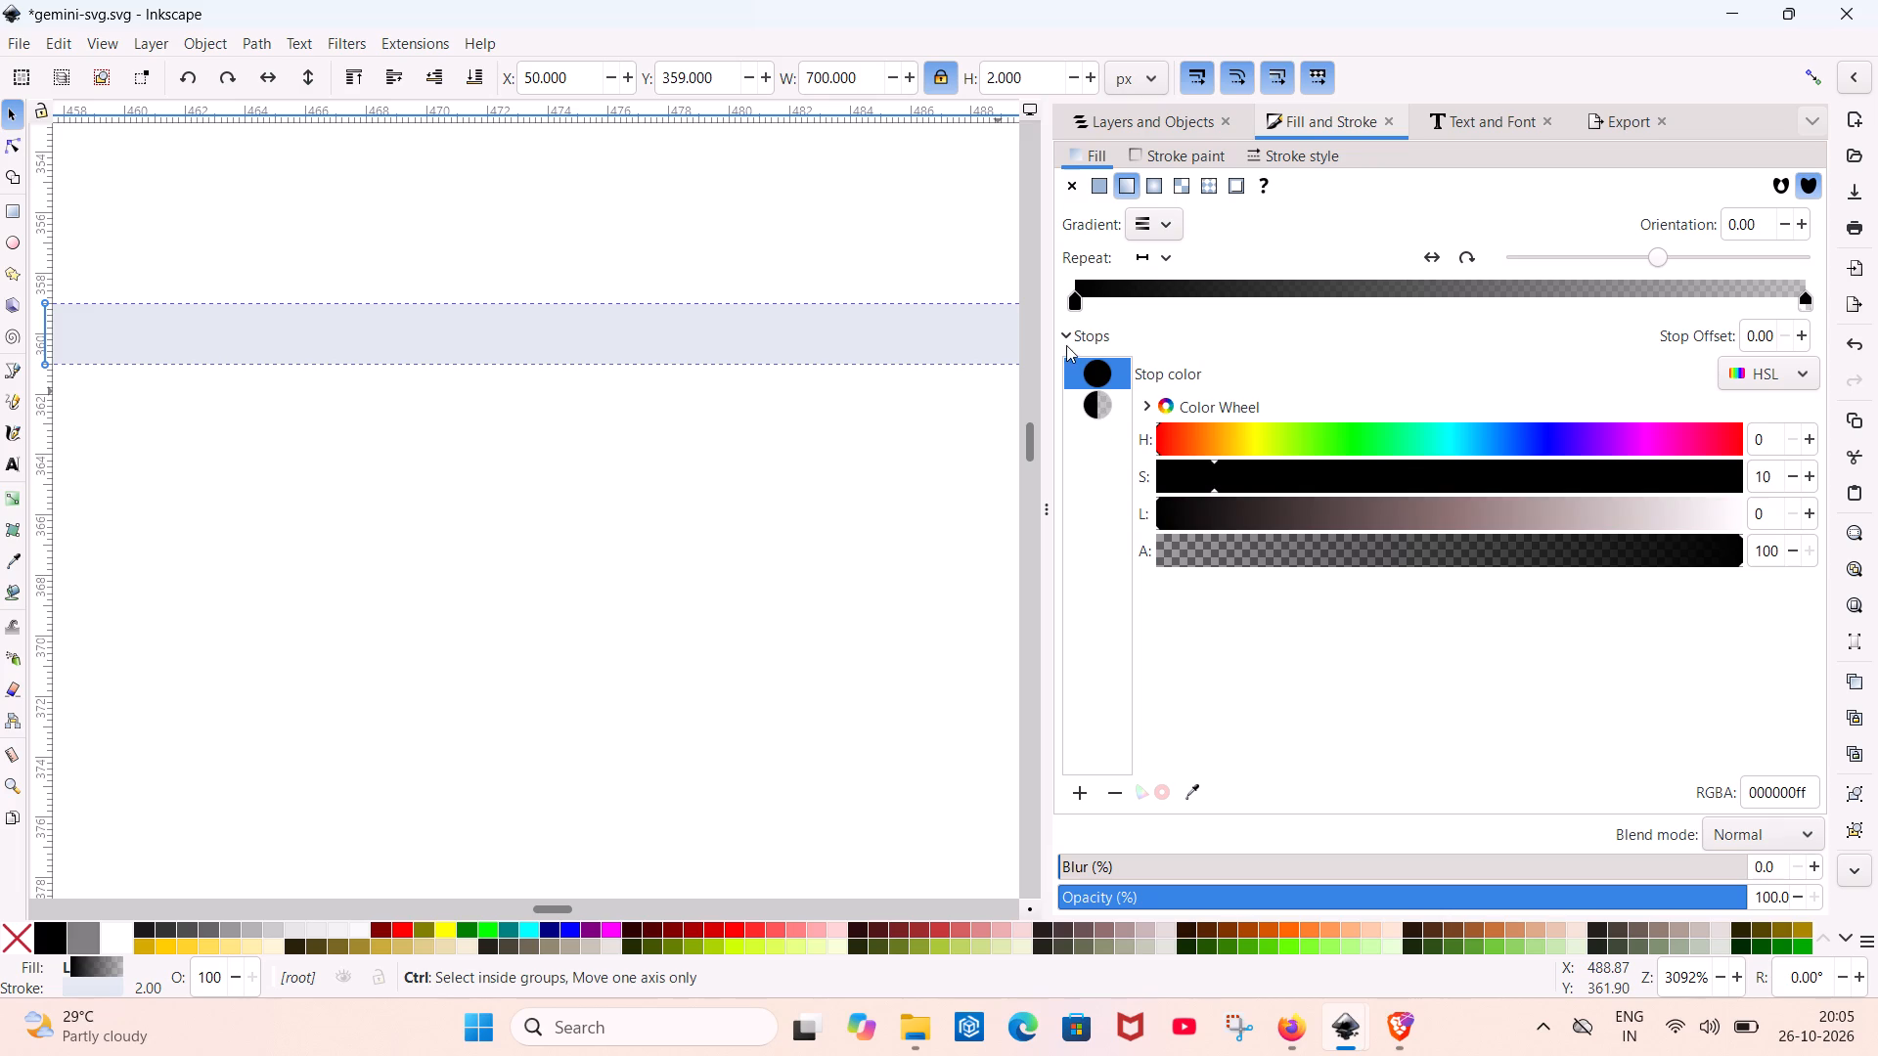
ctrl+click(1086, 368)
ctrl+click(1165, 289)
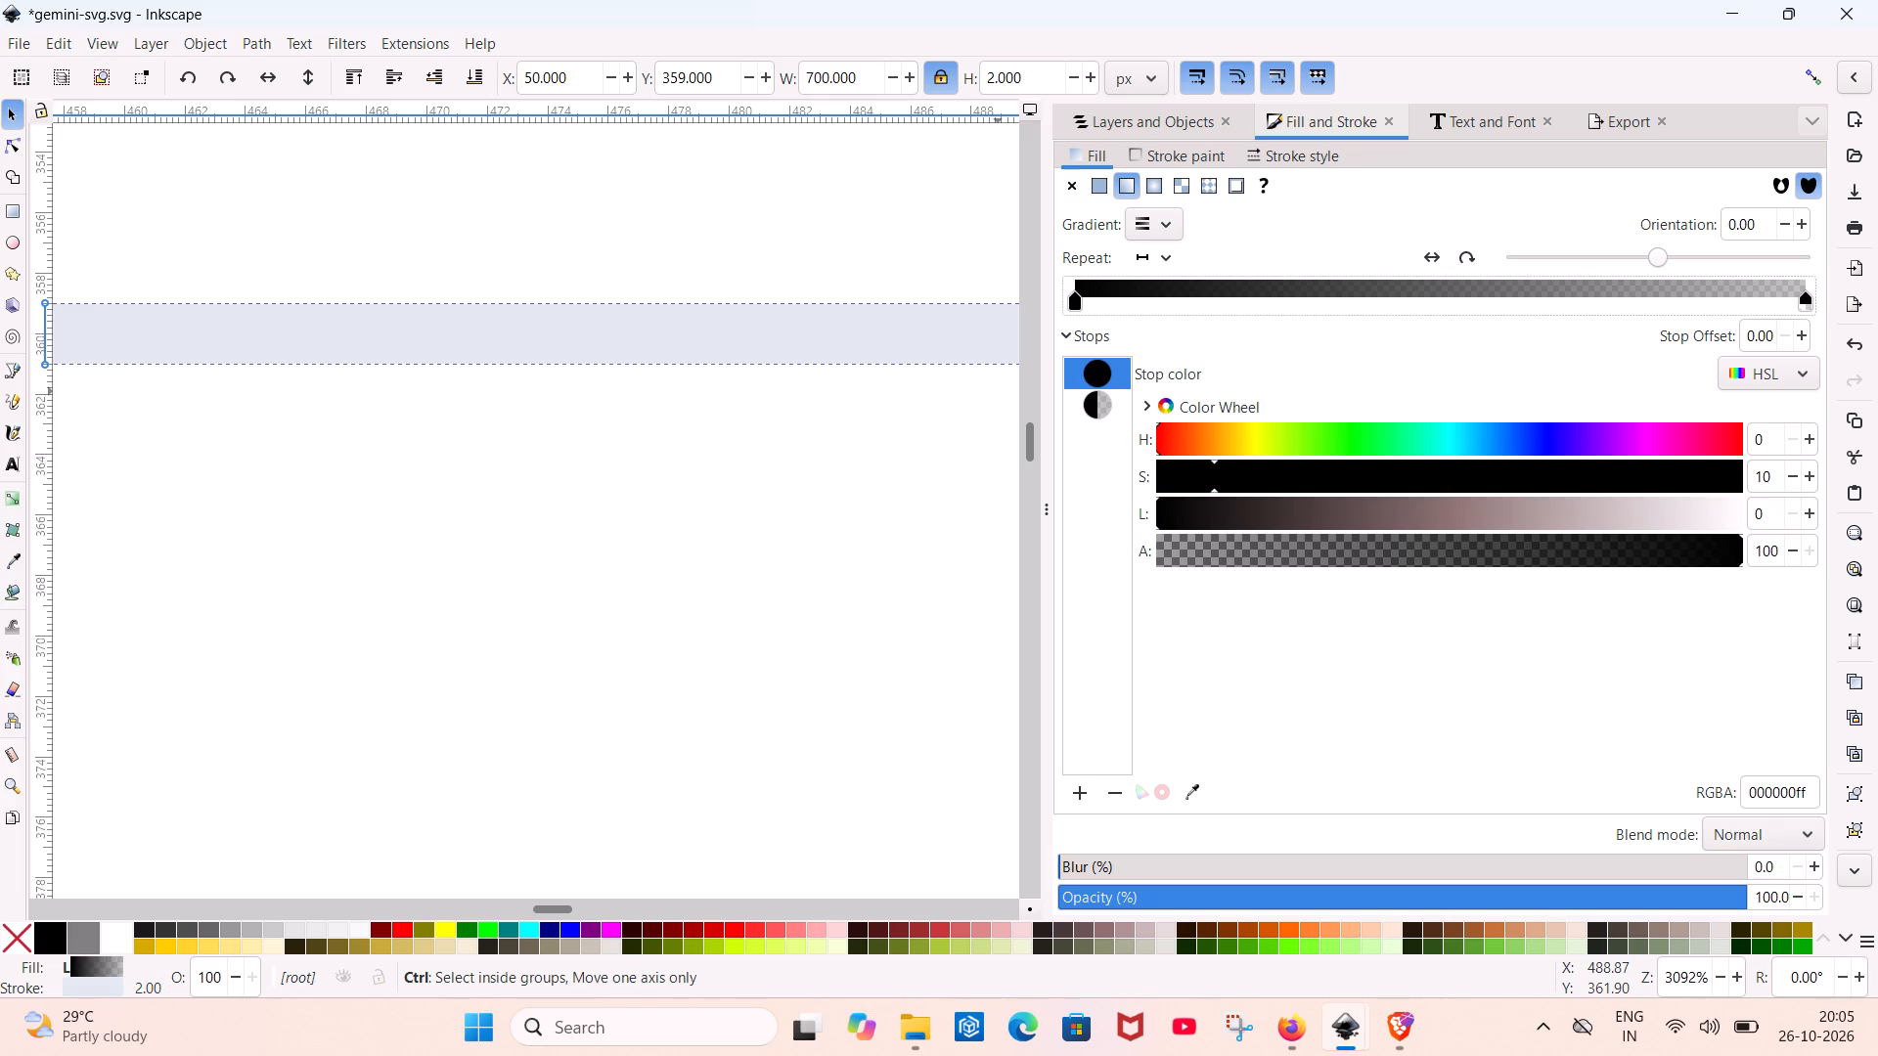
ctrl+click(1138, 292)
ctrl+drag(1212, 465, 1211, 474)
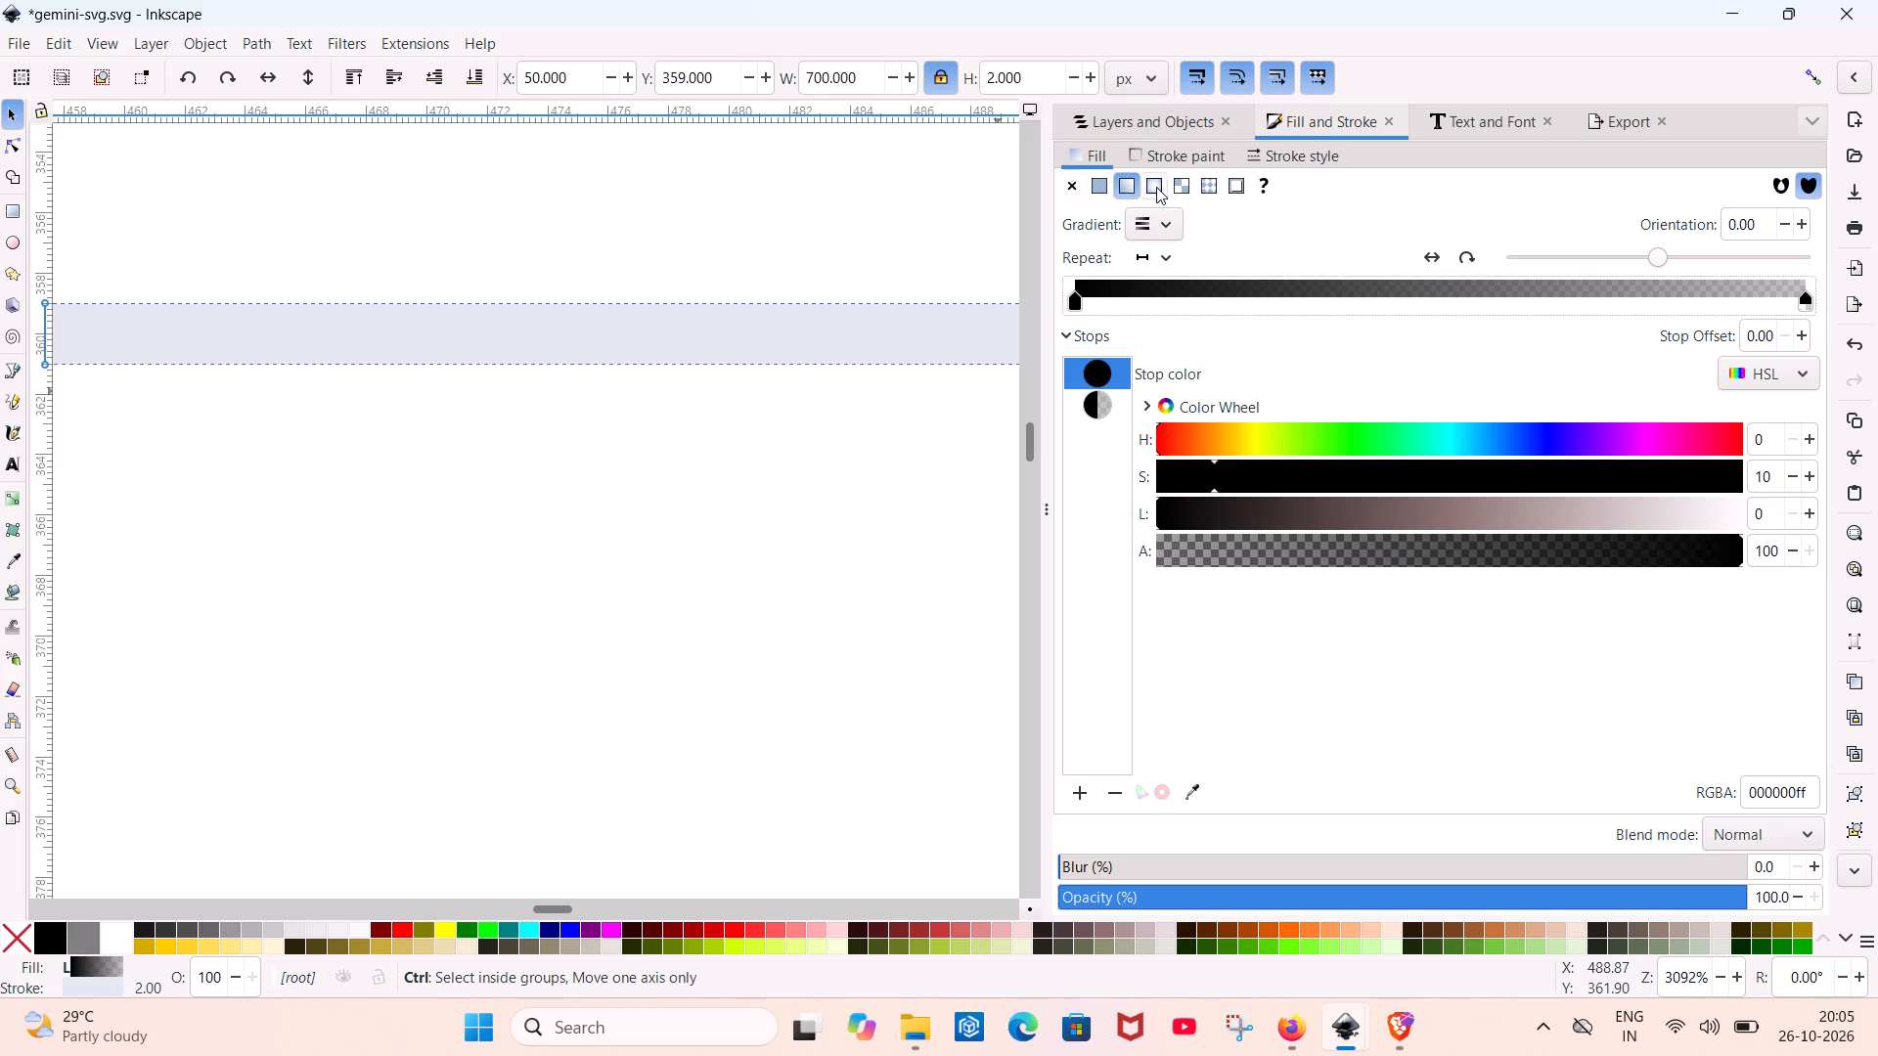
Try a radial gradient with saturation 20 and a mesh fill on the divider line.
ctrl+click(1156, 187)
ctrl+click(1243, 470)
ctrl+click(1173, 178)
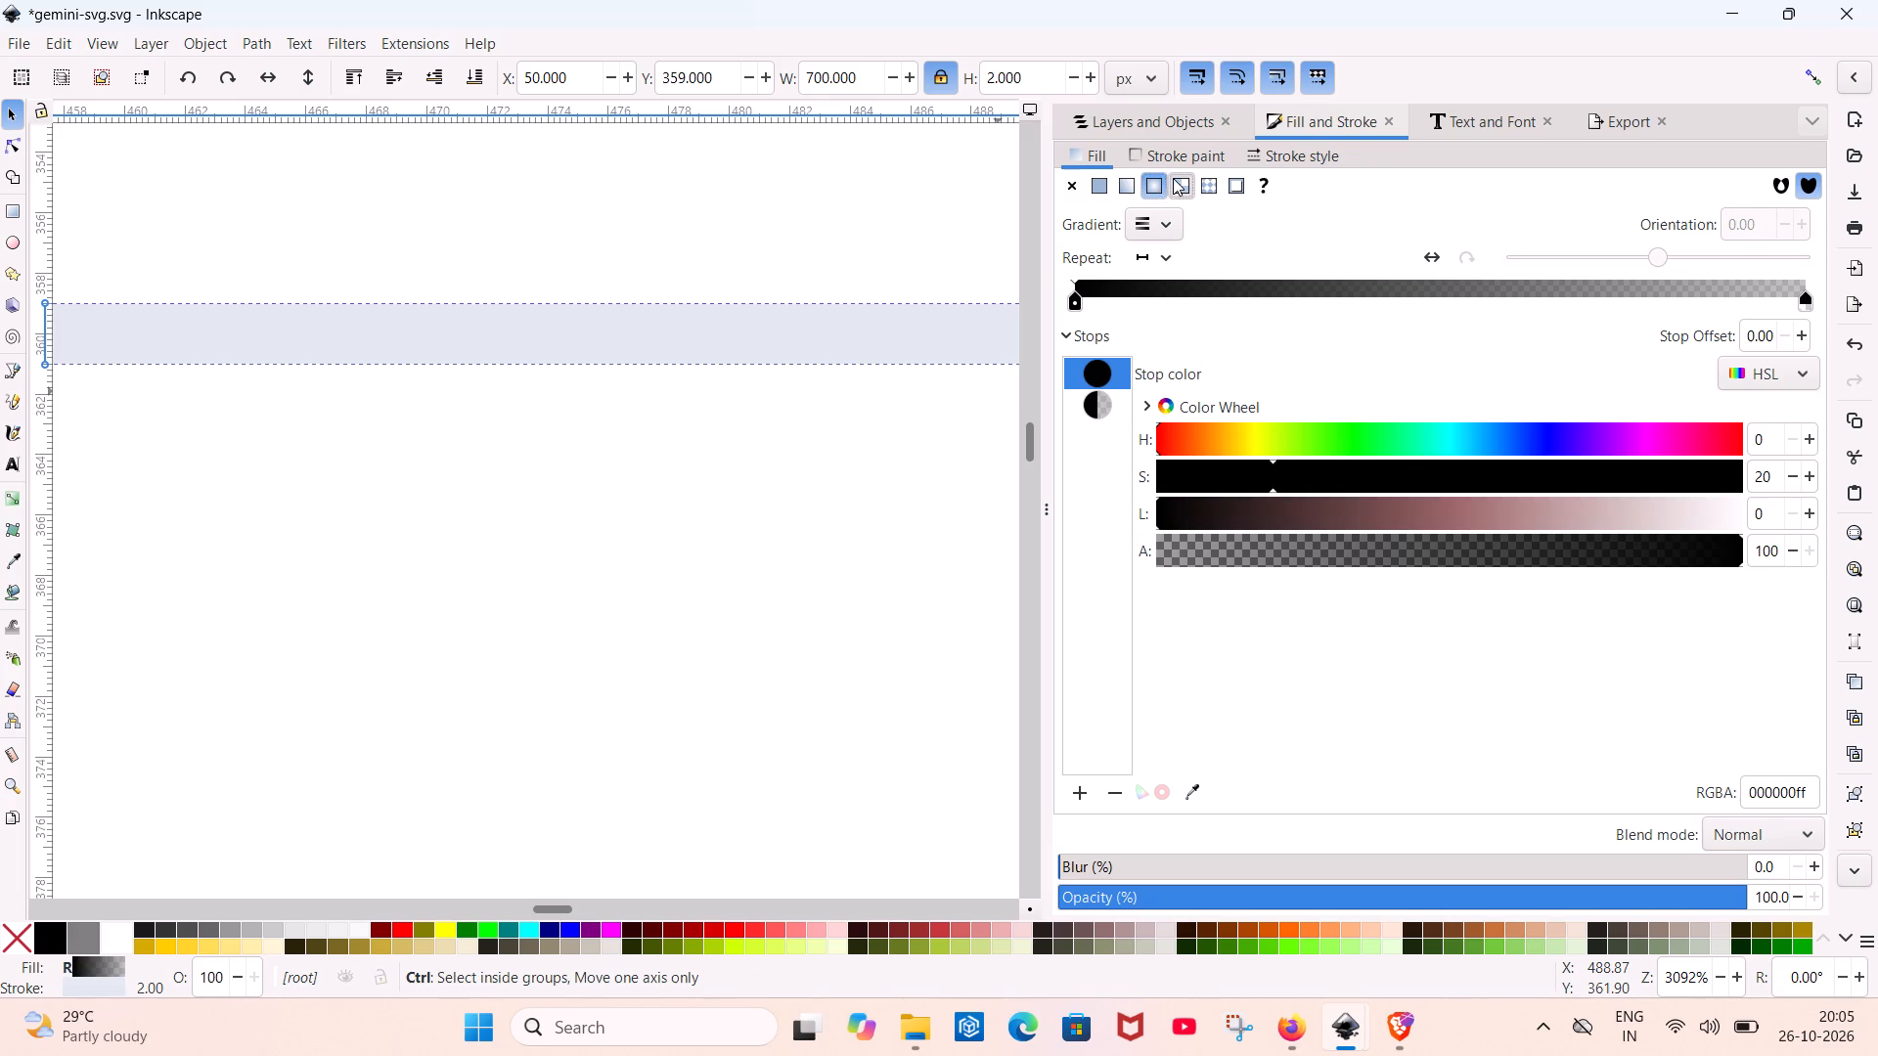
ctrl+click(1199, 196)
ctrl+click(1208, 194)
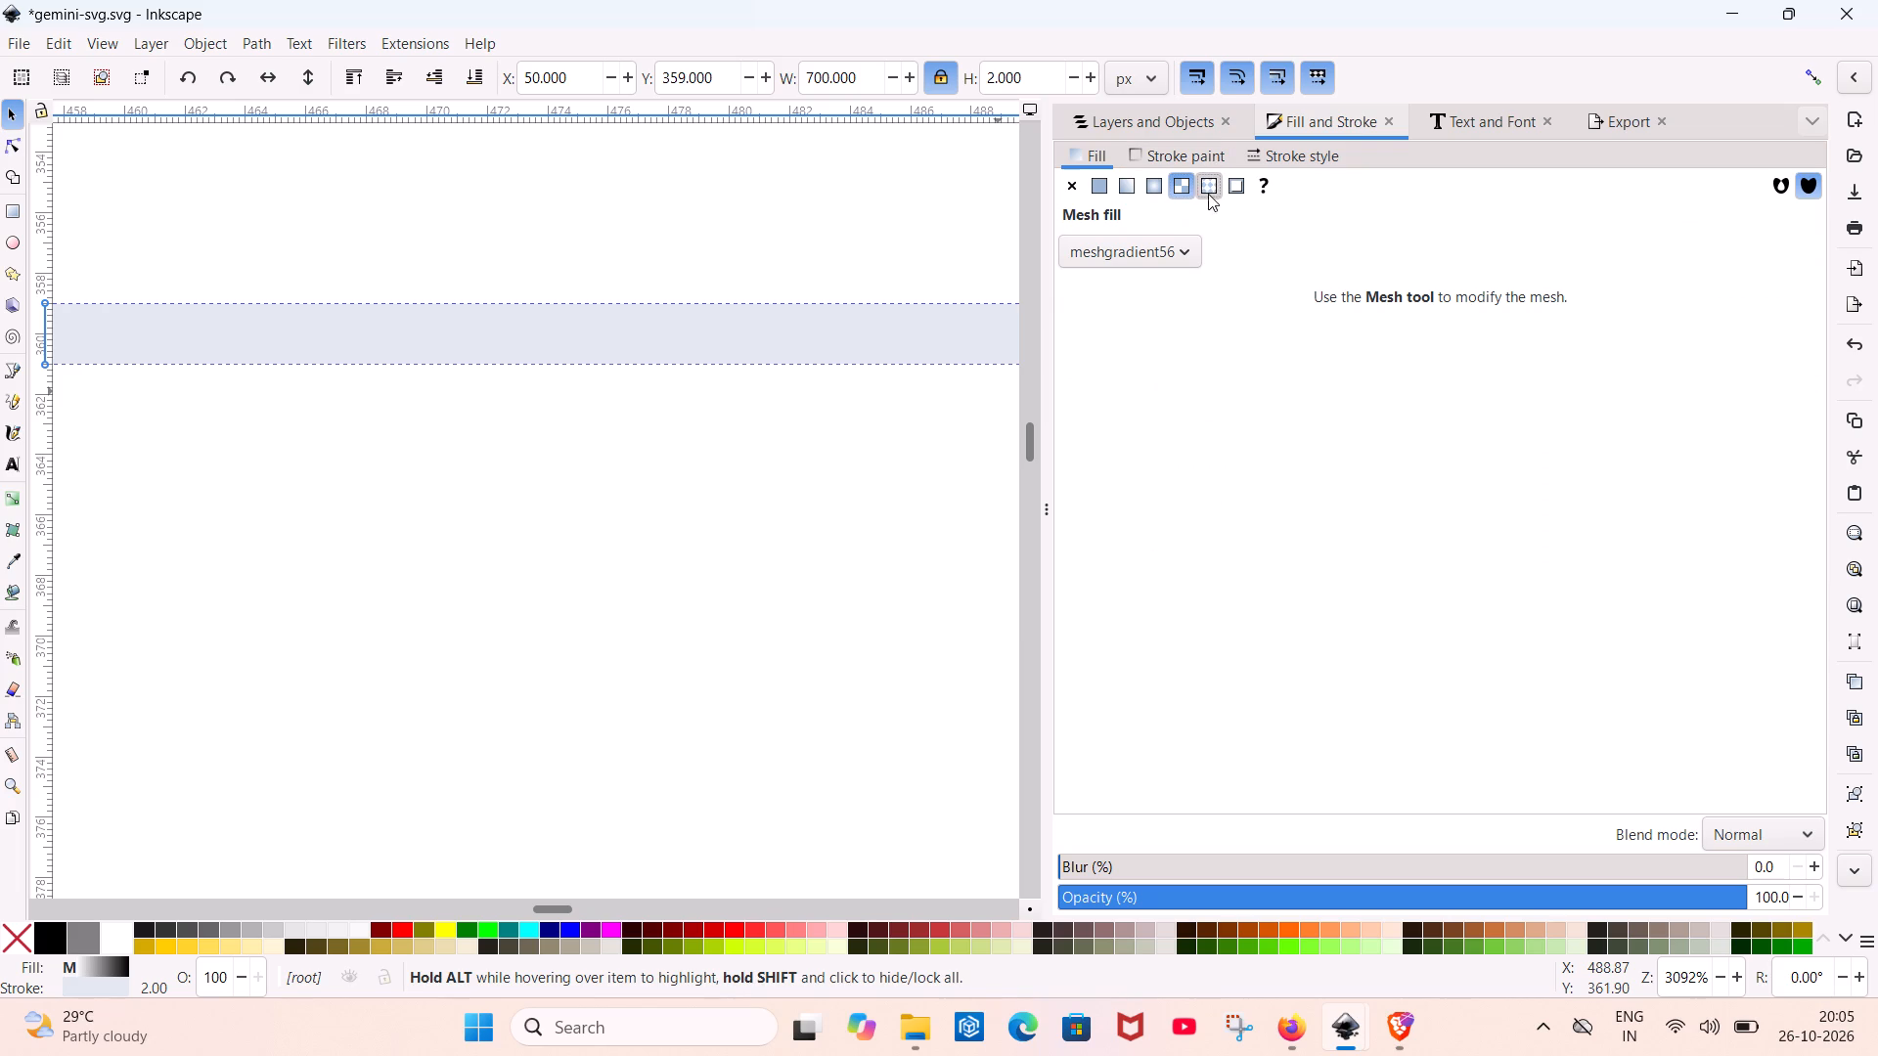
Apply the red ff4a4aff swatch as the fill of the divider line under the header.
ctrl+click(1227, 189)
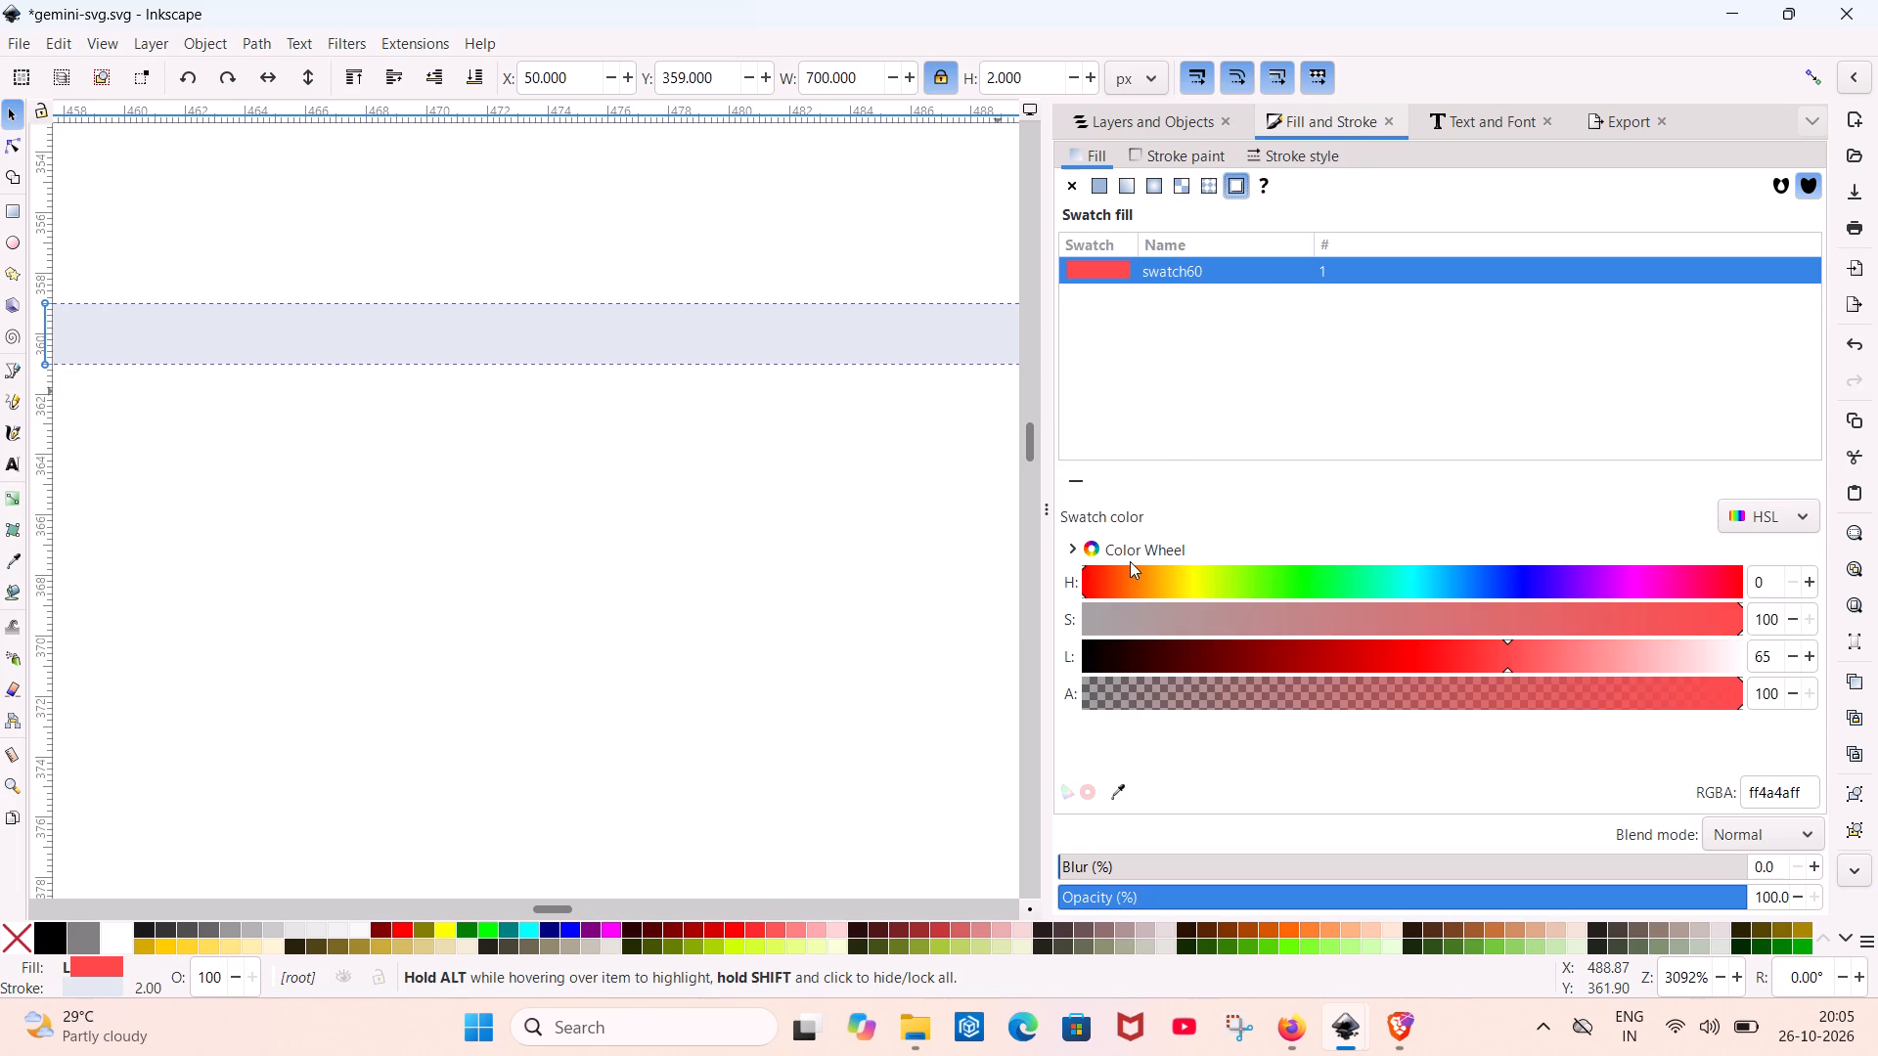
ctrl+scroll(835, 344, down, 3)
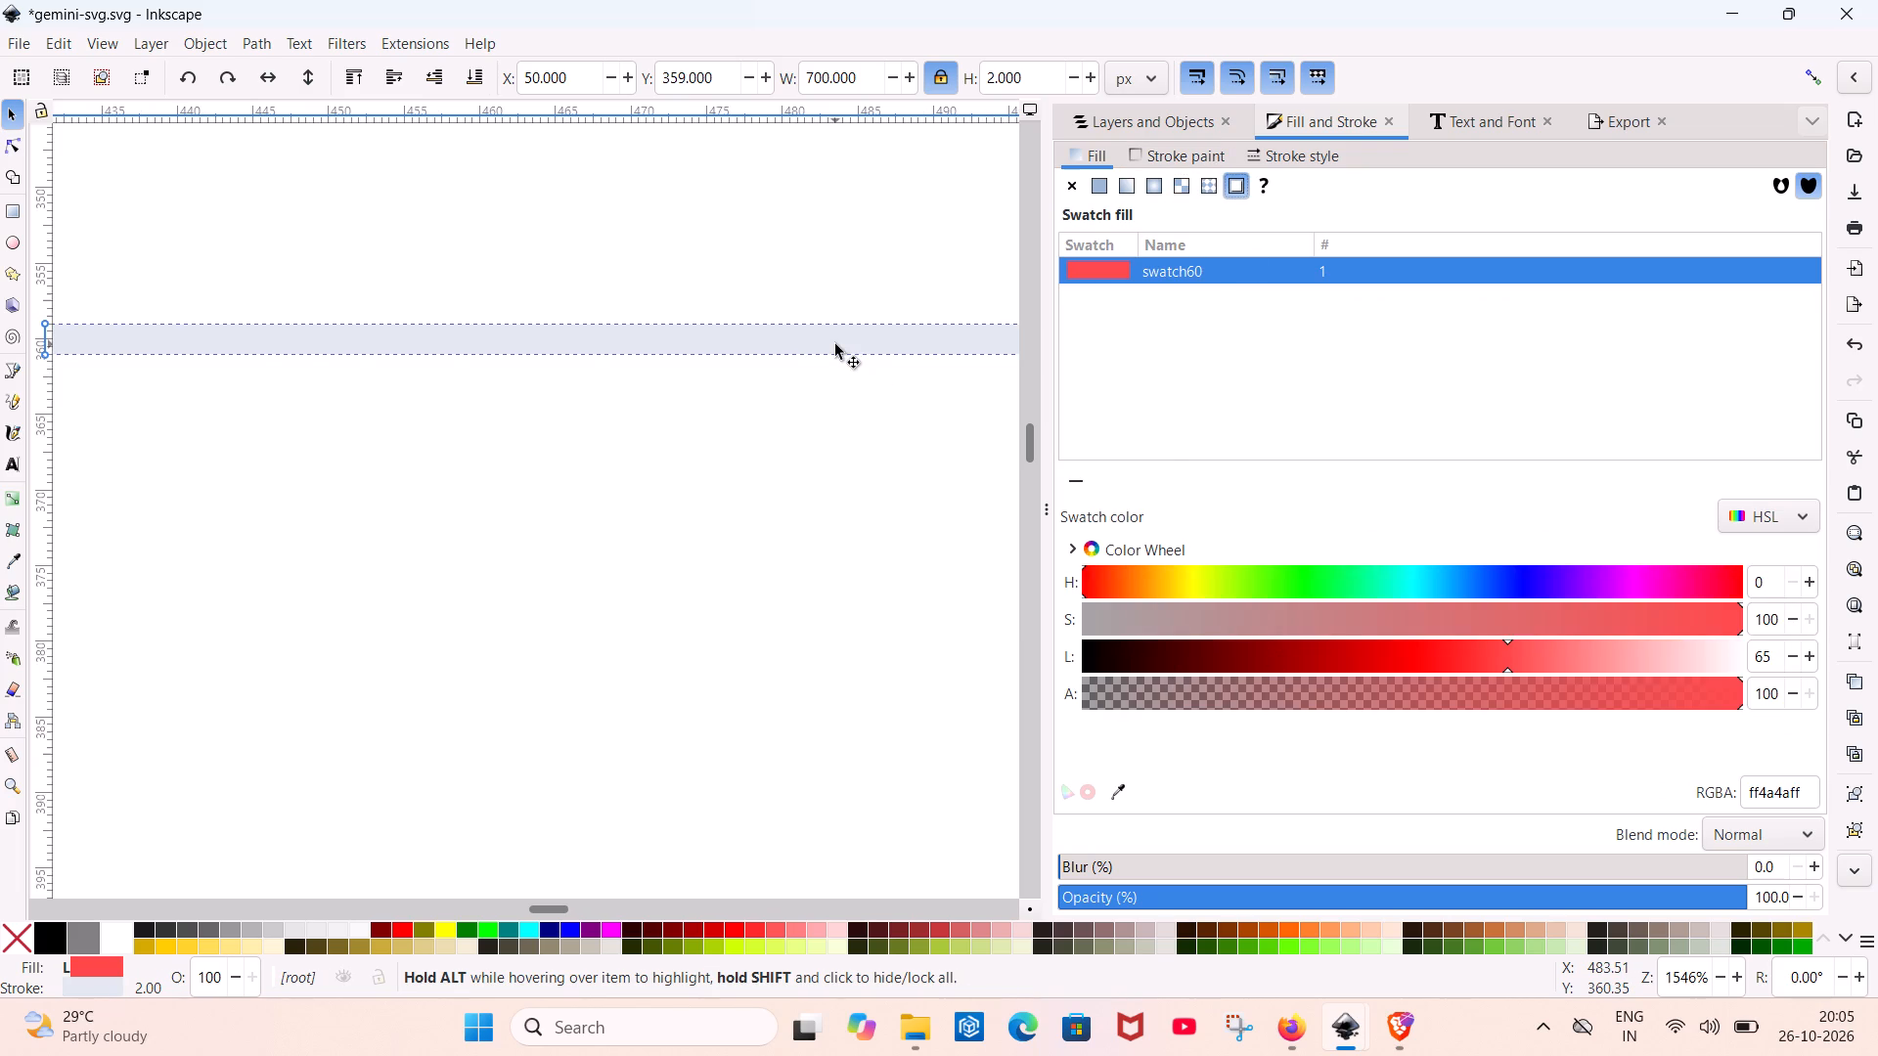
ctrl+scroll(835, 344, down, 7)
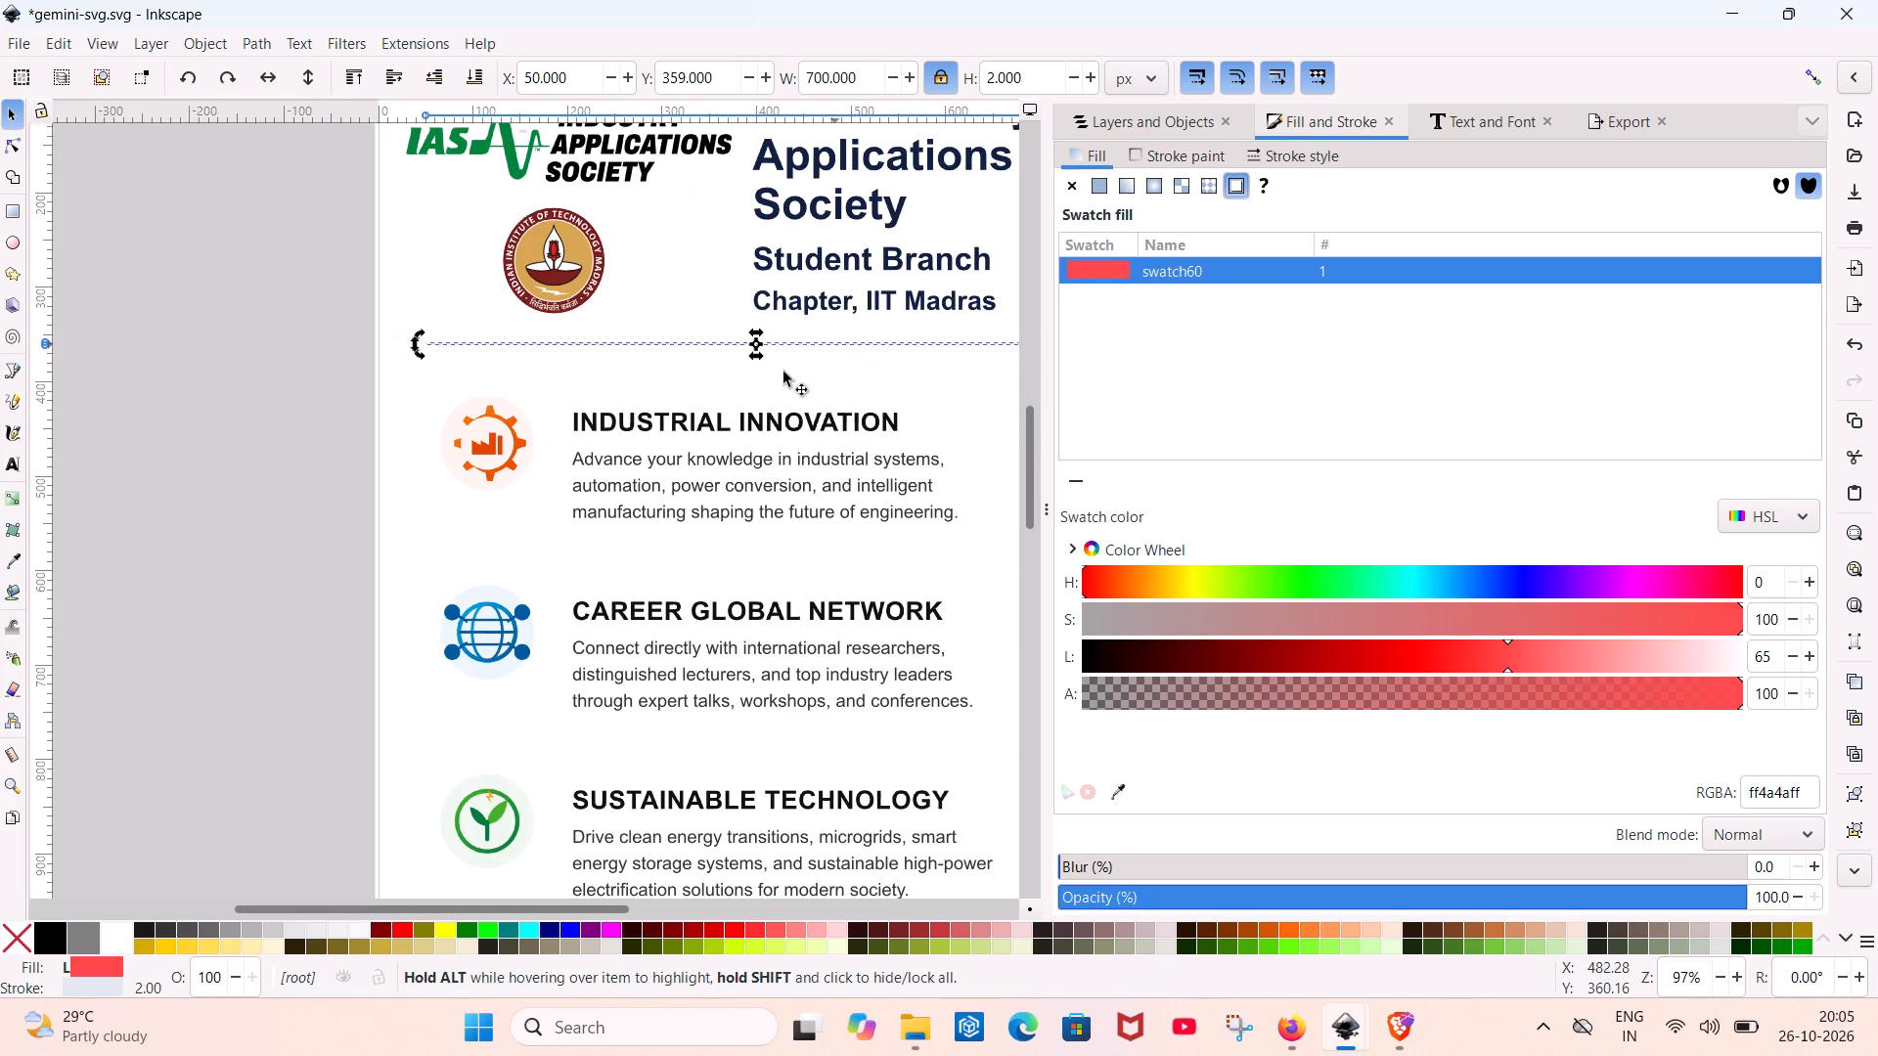
click(783, 372)
click(805, 342)
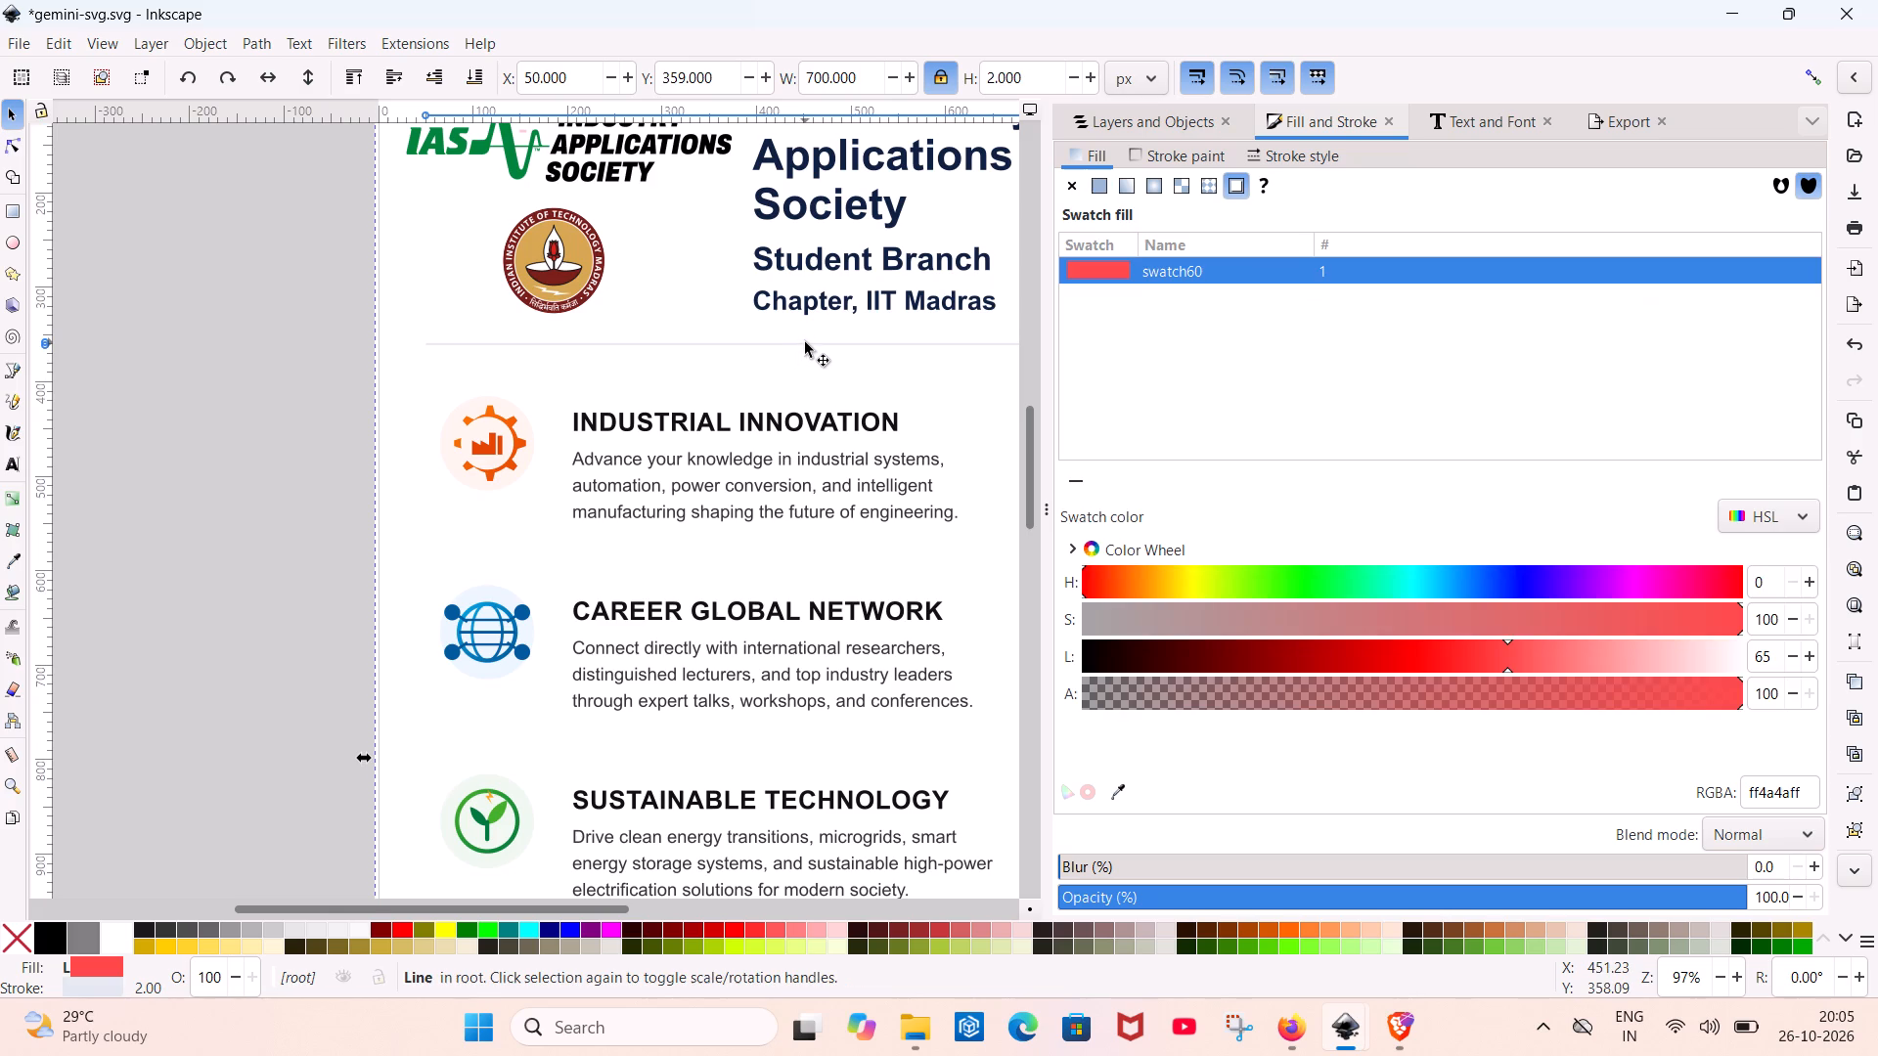
Deselect the divider line and review the rearranged header together with the rest of the poster.
scroll(811, 342, up, 4)
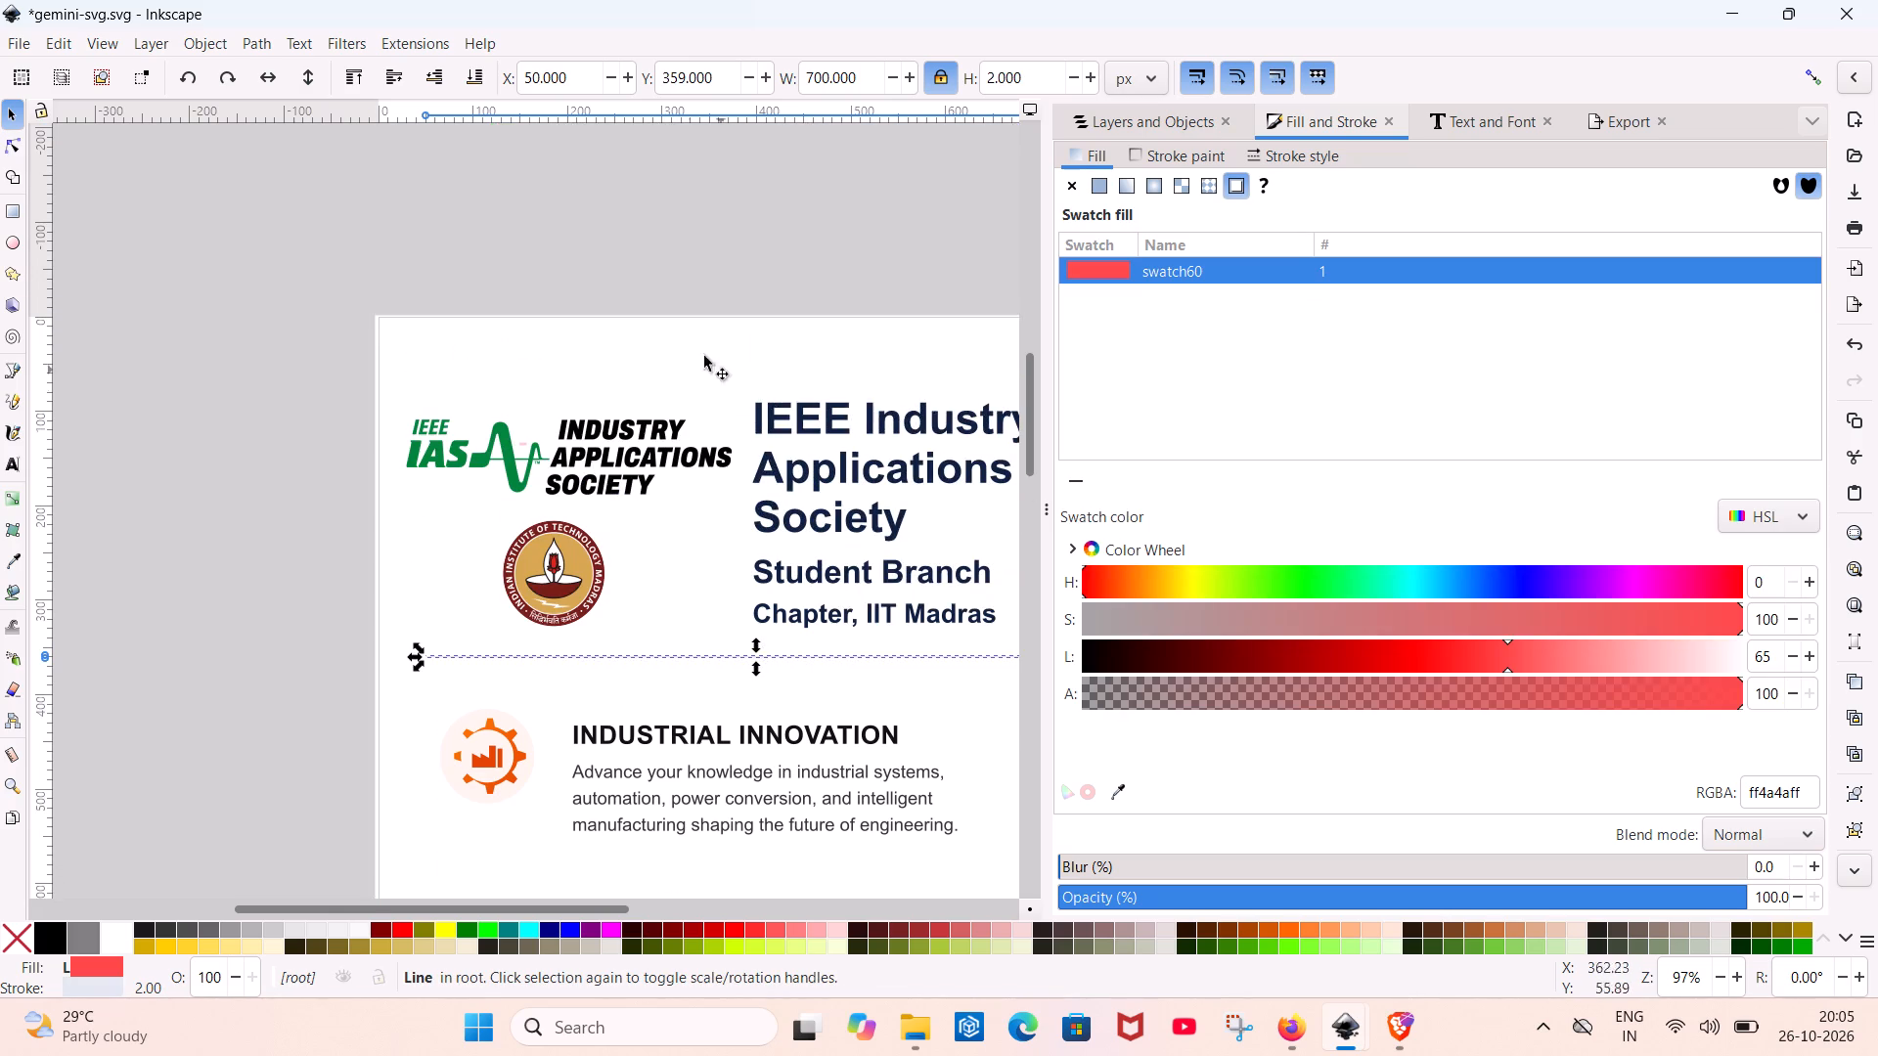
middle_drag(672, 334, 335, 251)
click(829, 307)
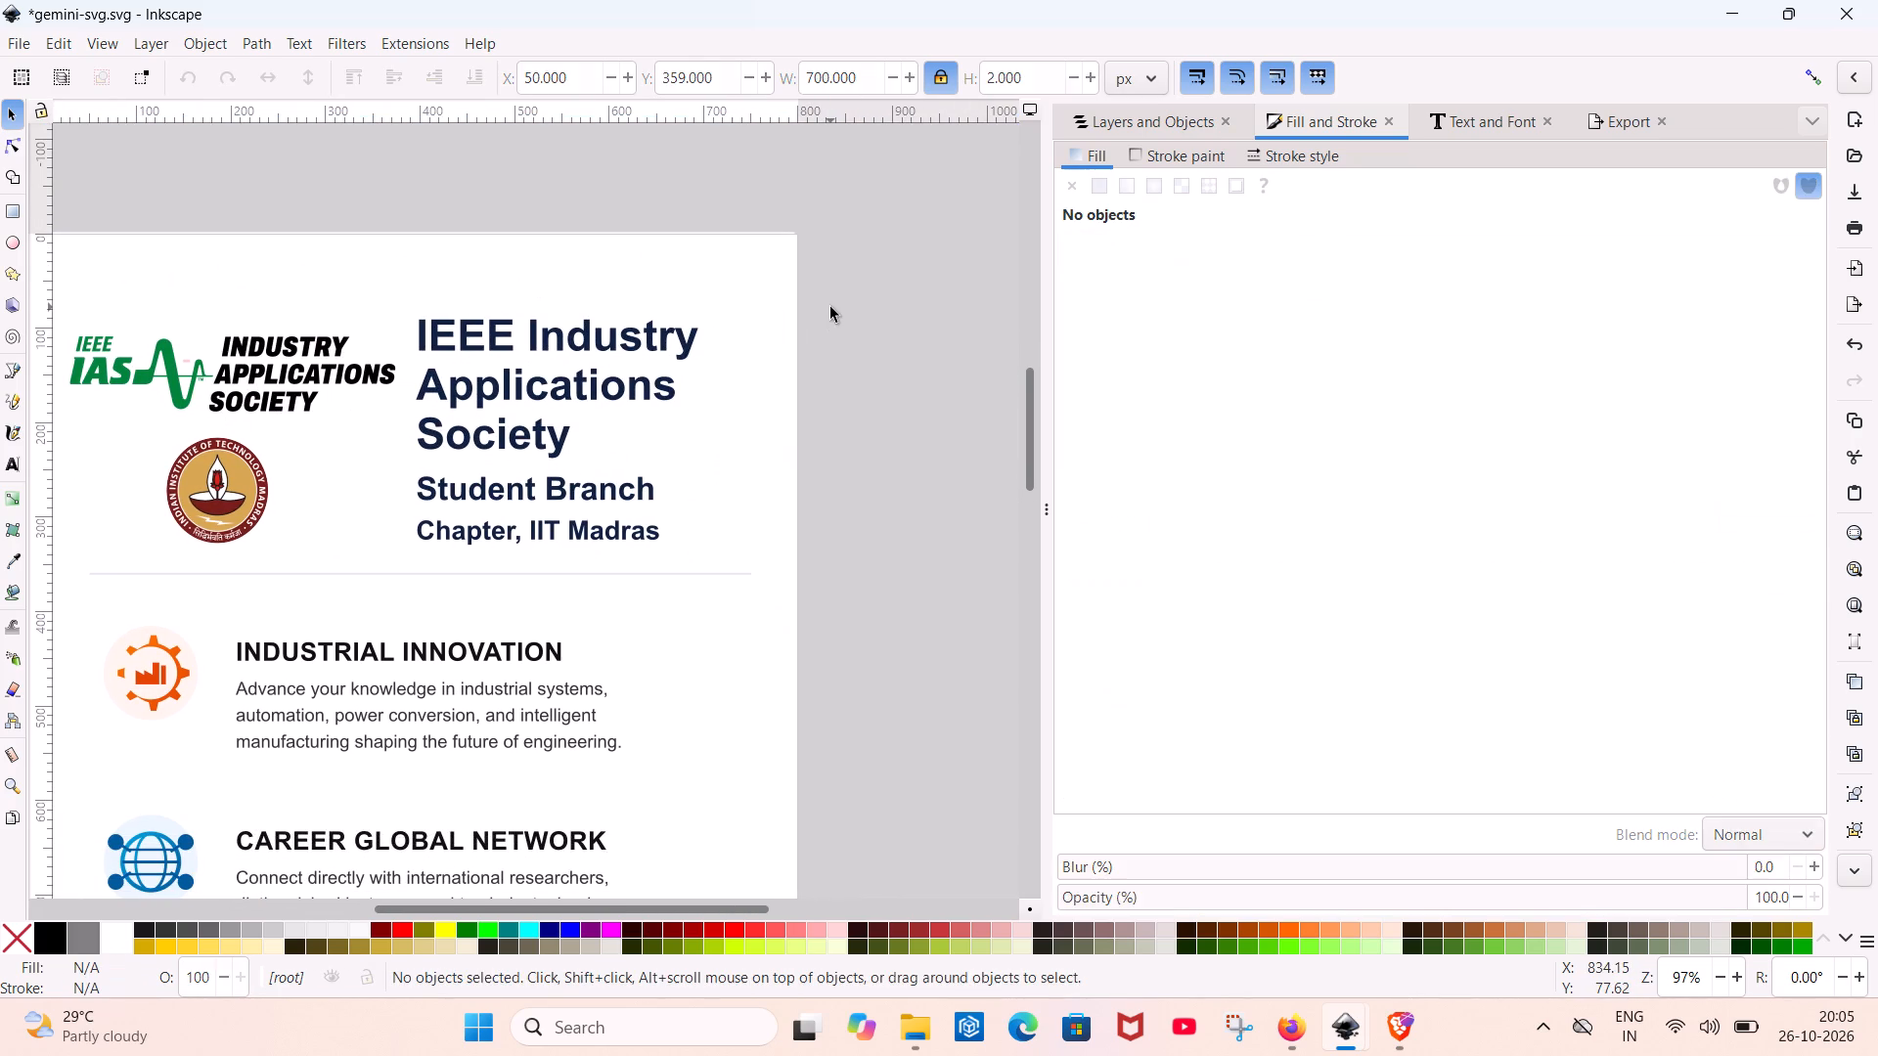
ctrl+scroll(832, 306, down, 1)
scroll(832, 306, down, 1)
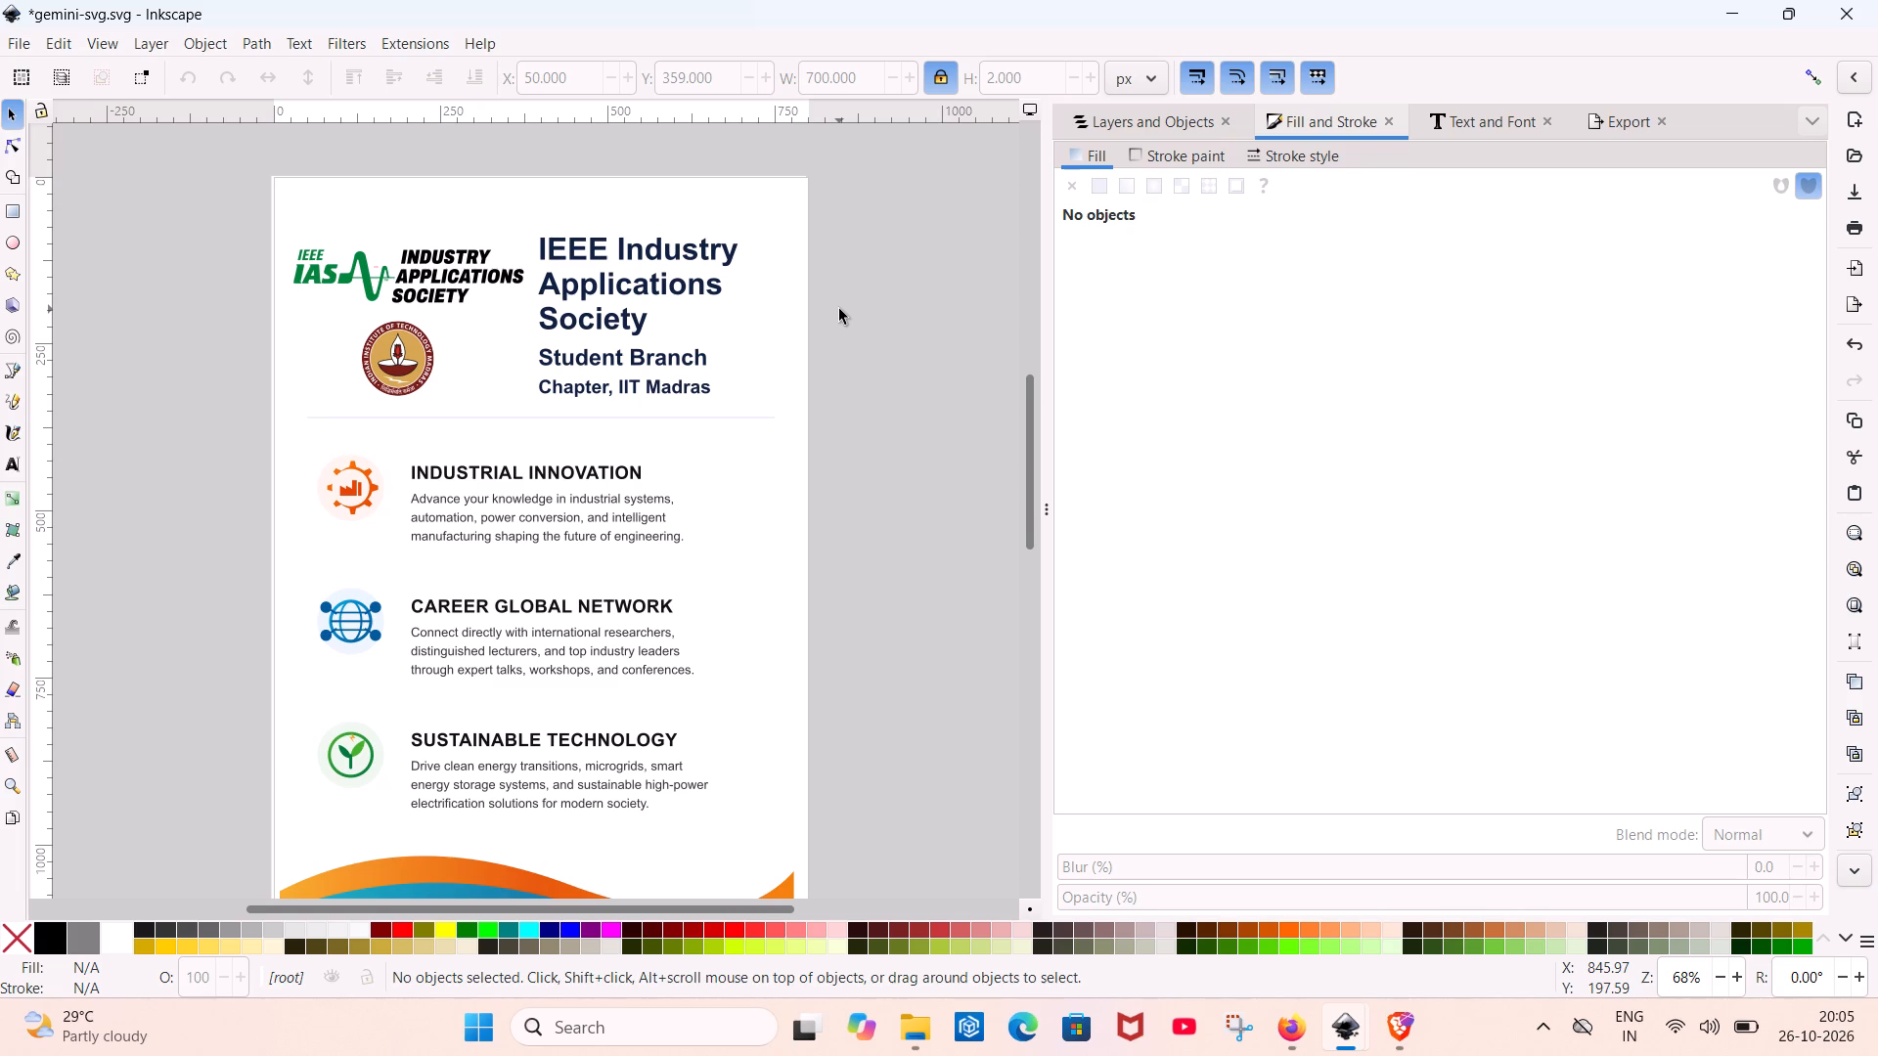
scroll(839, 299, down, 1)
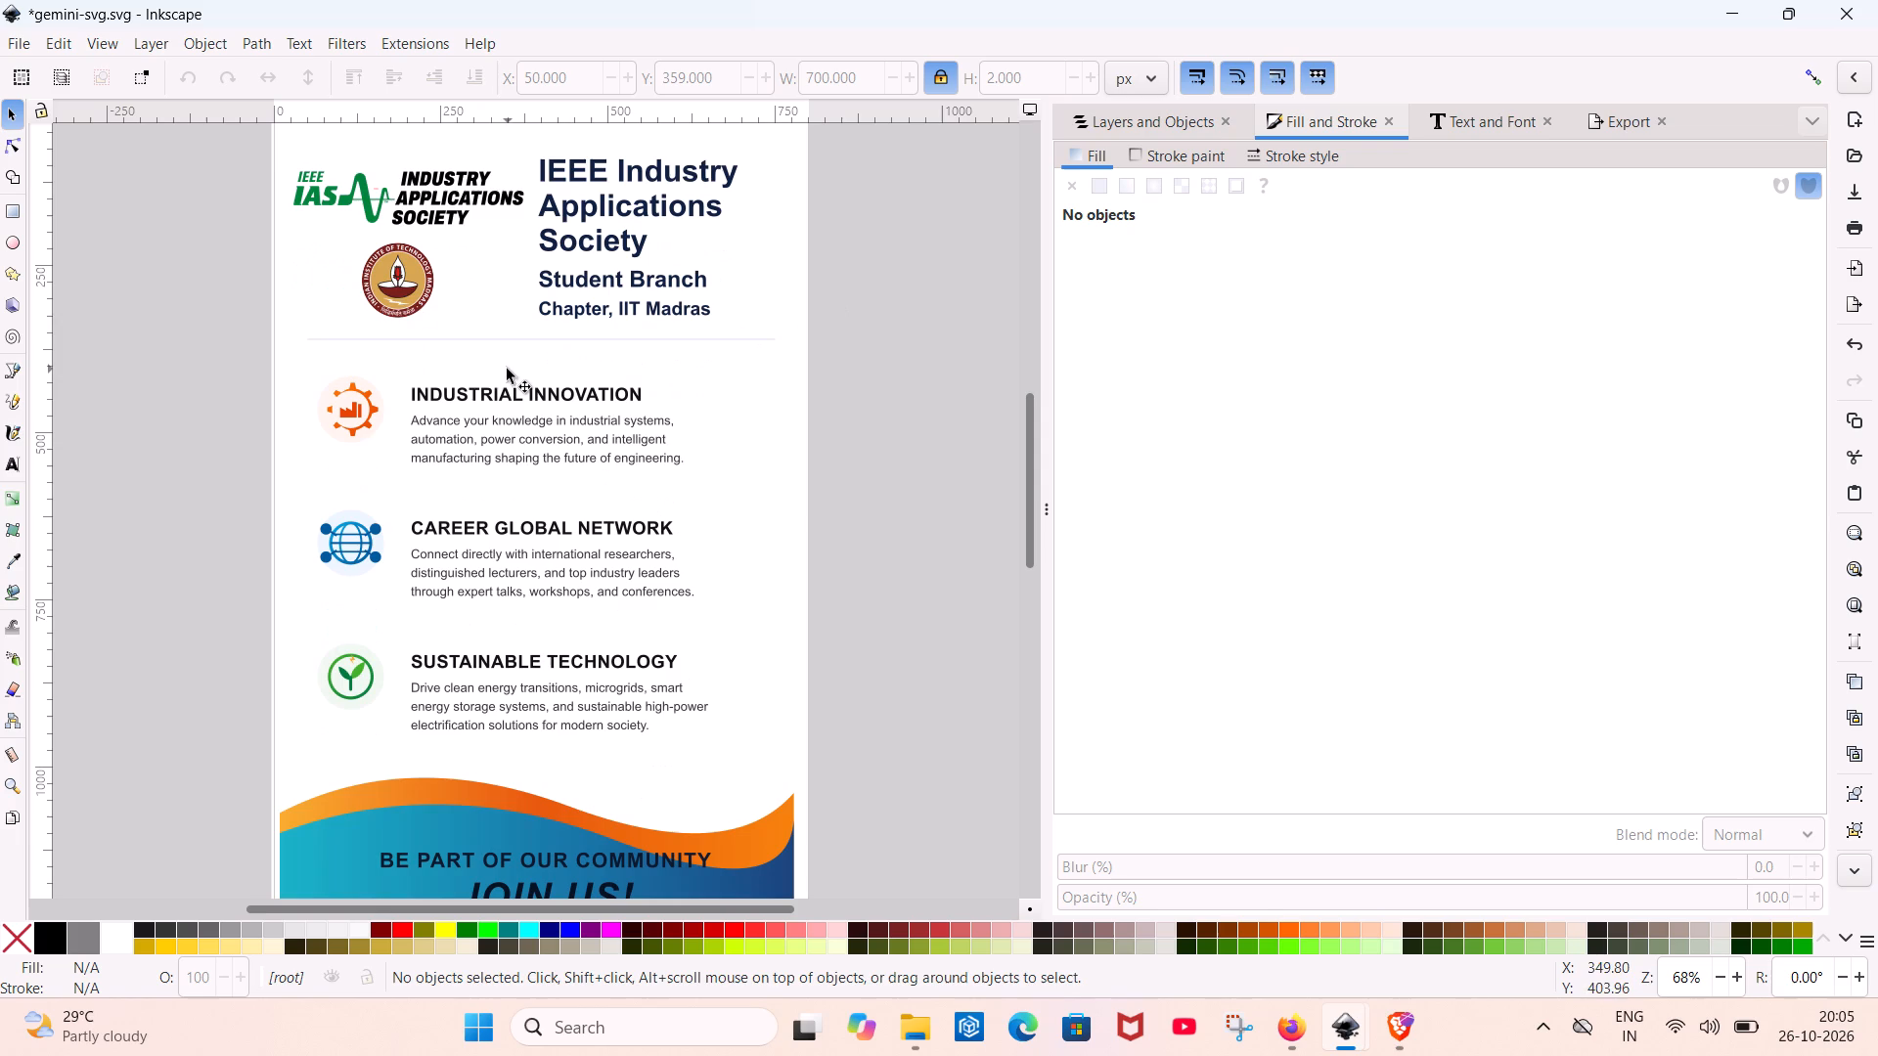
Move the round IIT Madras seal beneath the left end of the IAS logo, at about X 48, Y 219 px.
scroll(398, 267, up, 1)
click(412, 371)
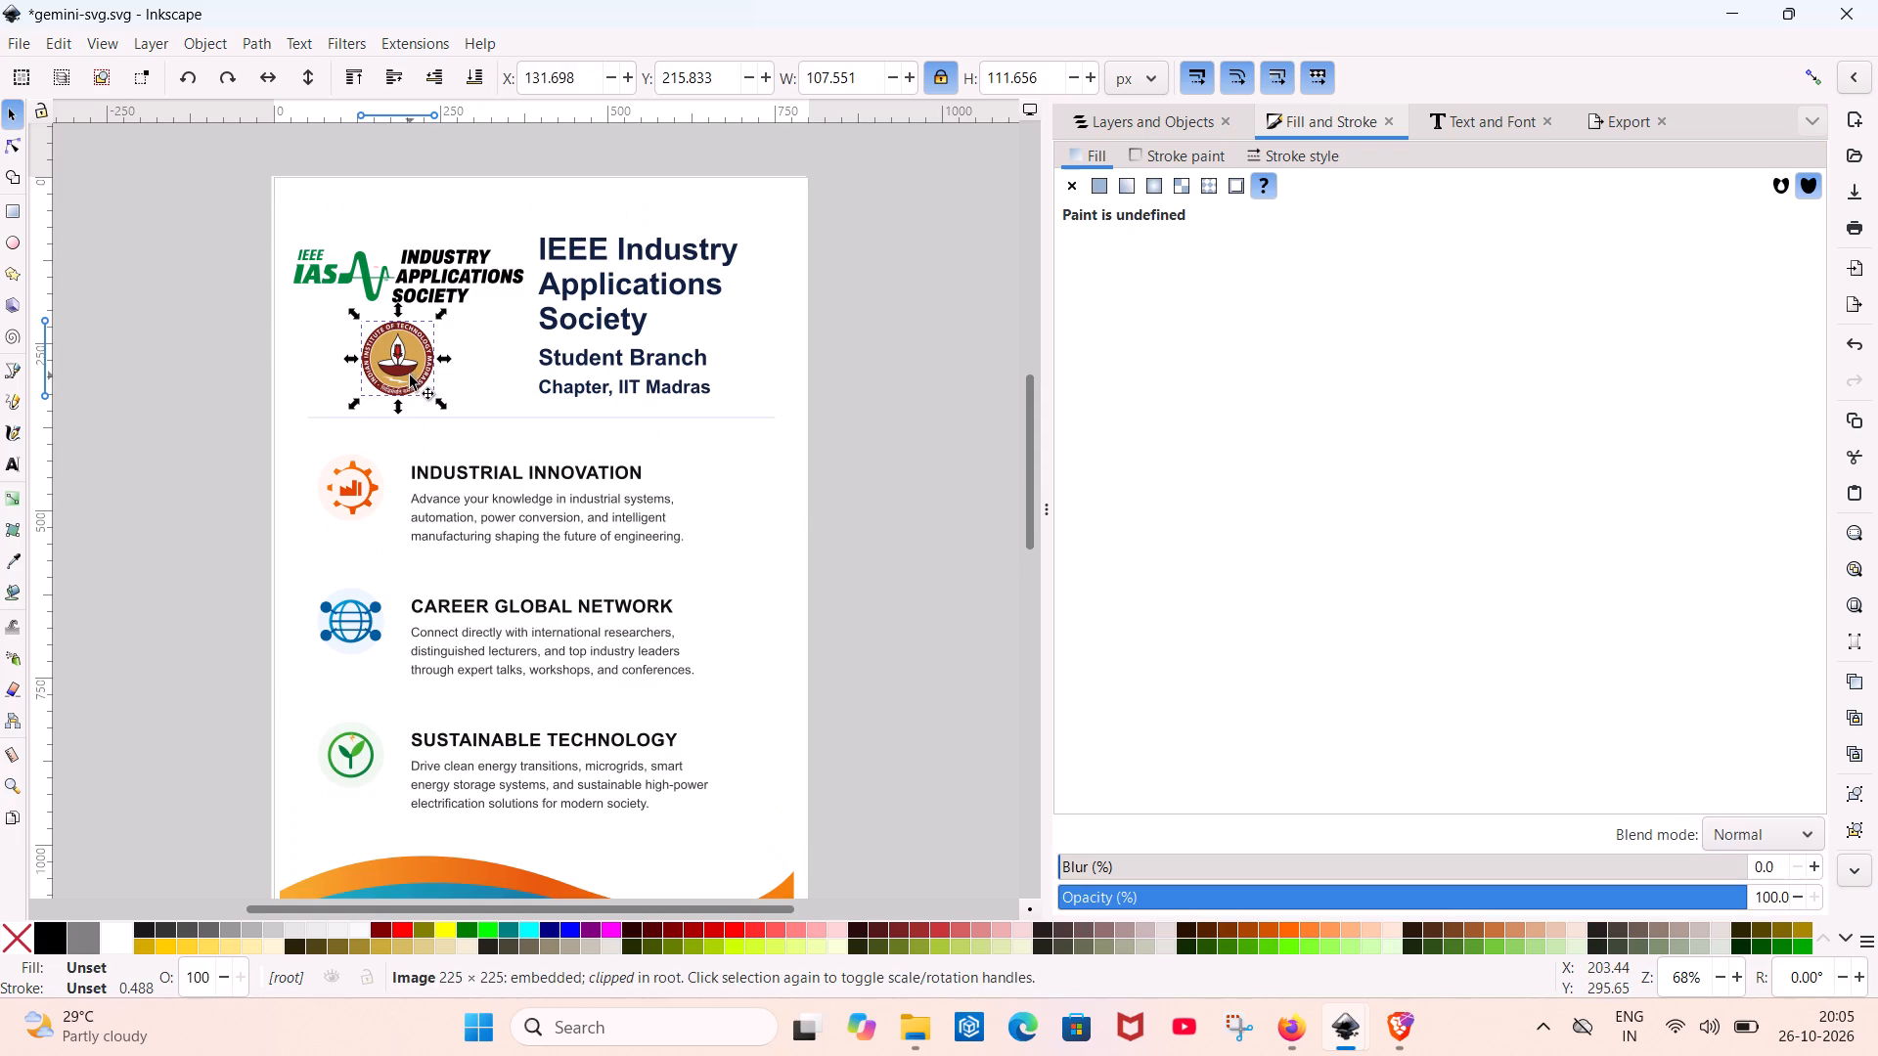
drag(410, 375, 353, 376)
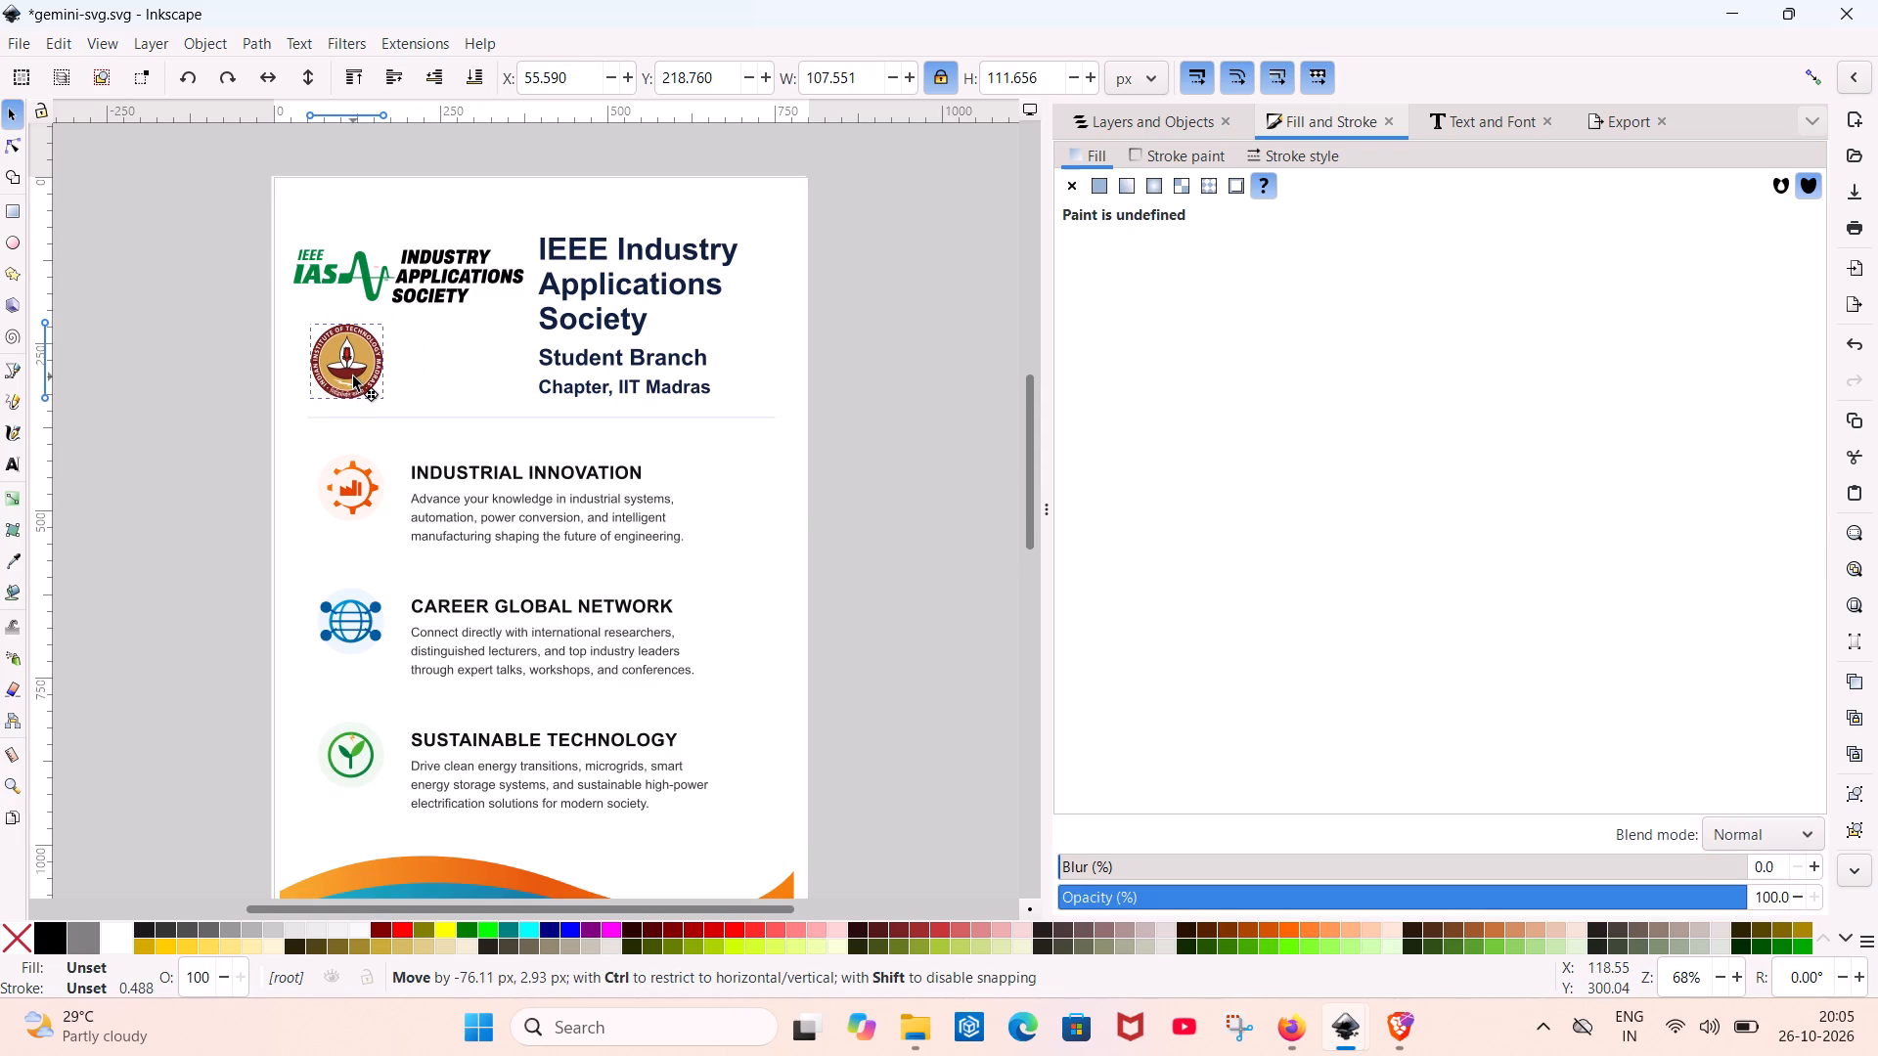
drag(353, 376, 348, 376)
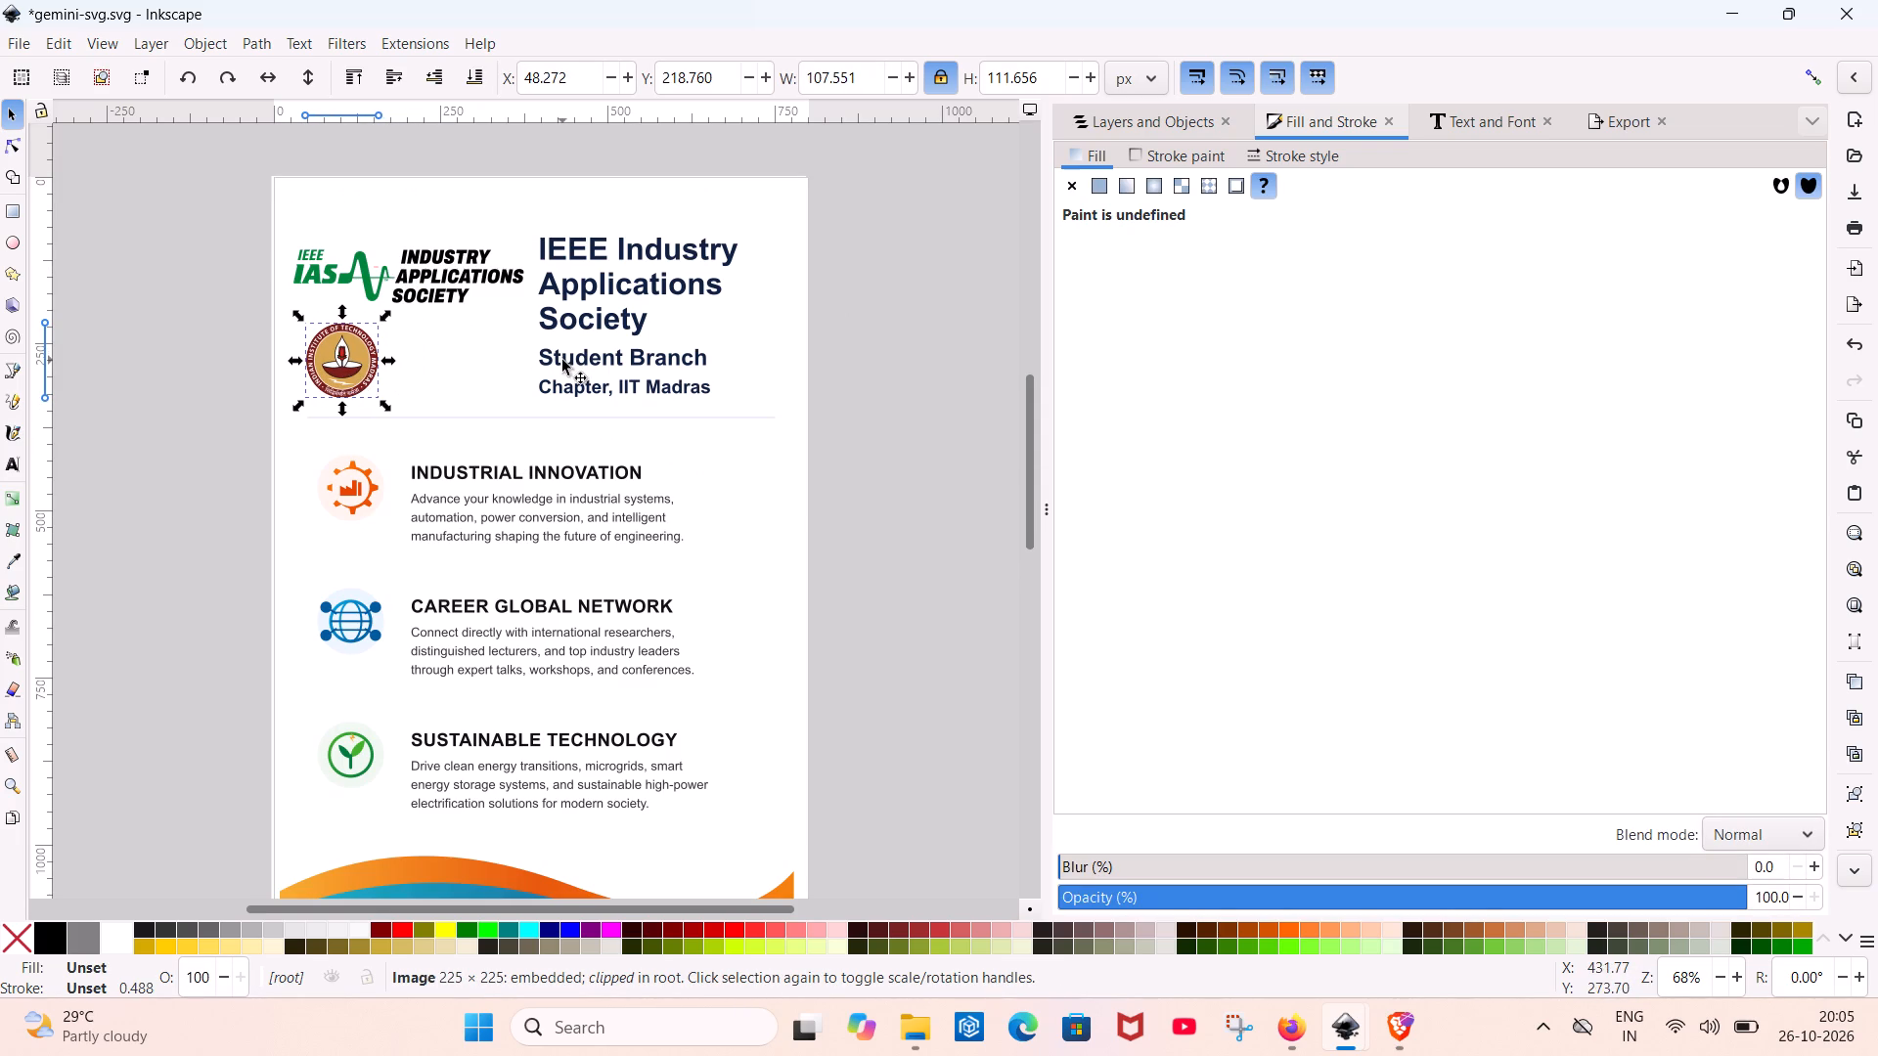
scroll(736, 525, down, 3)
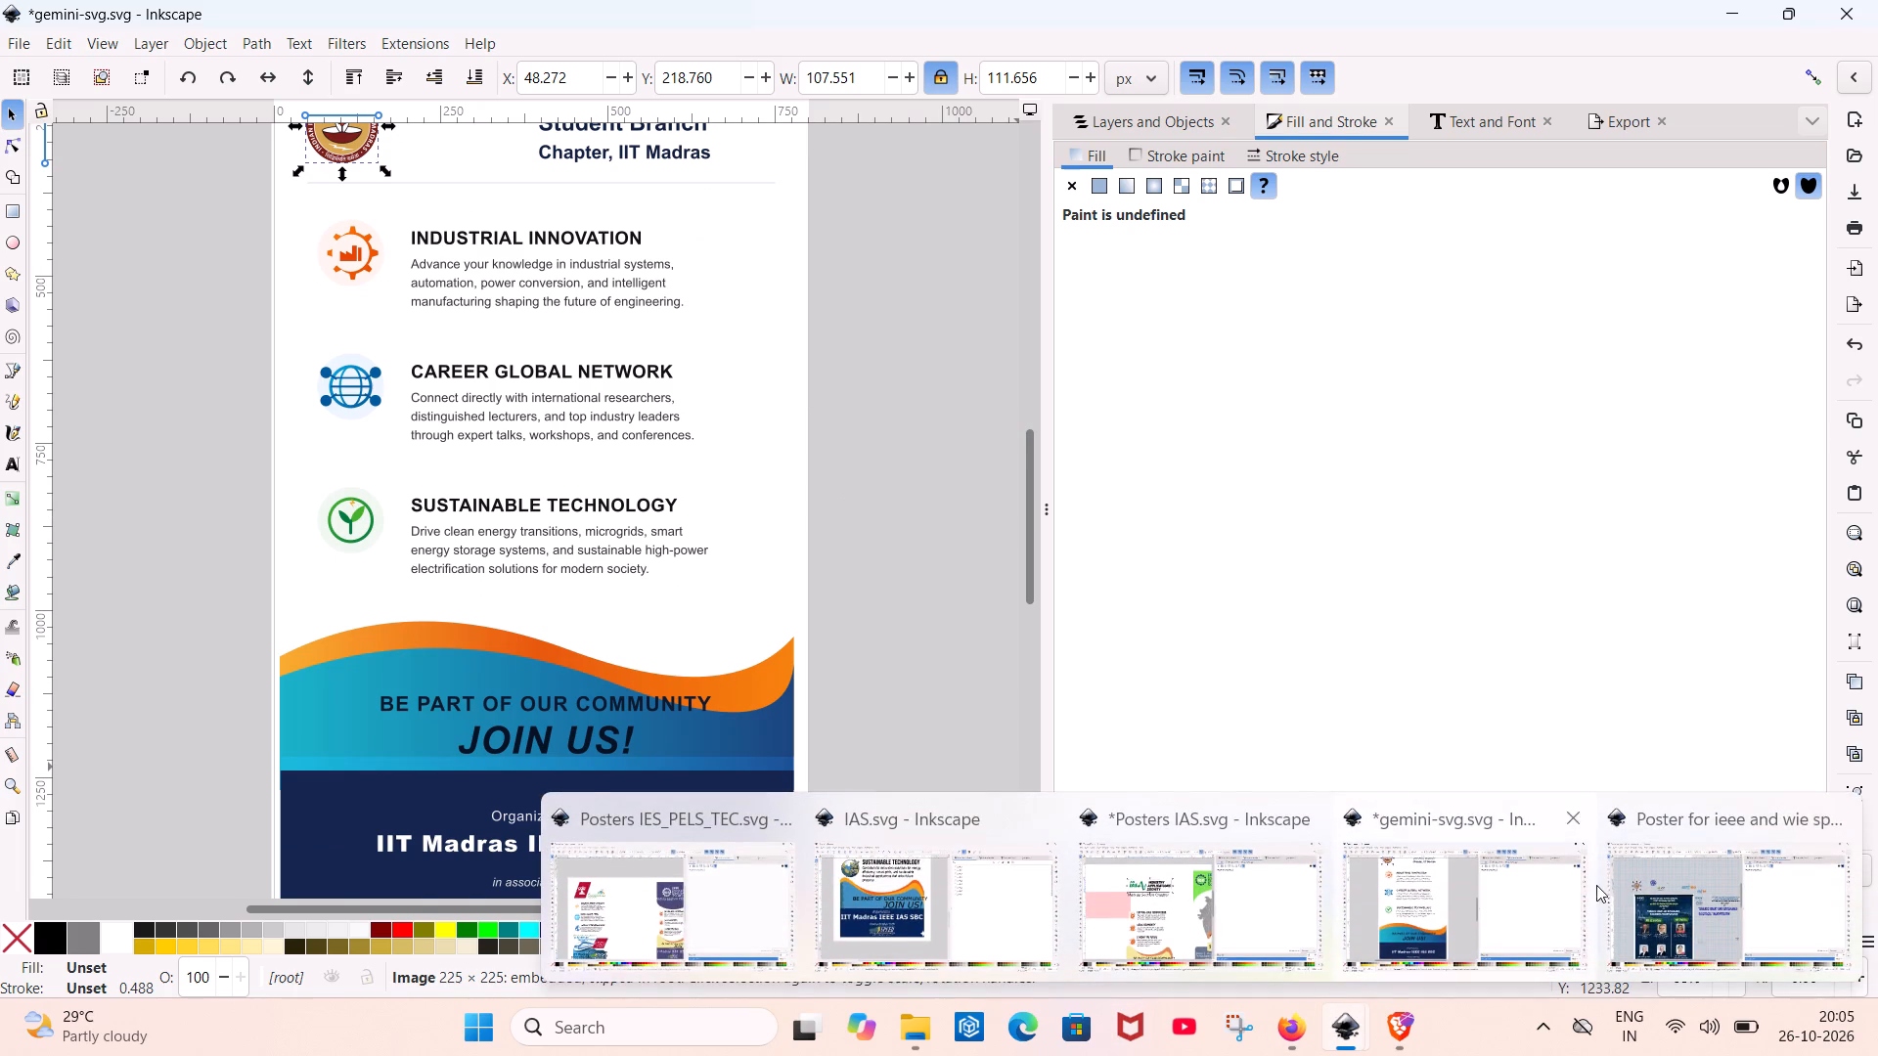
click(1660, 880)
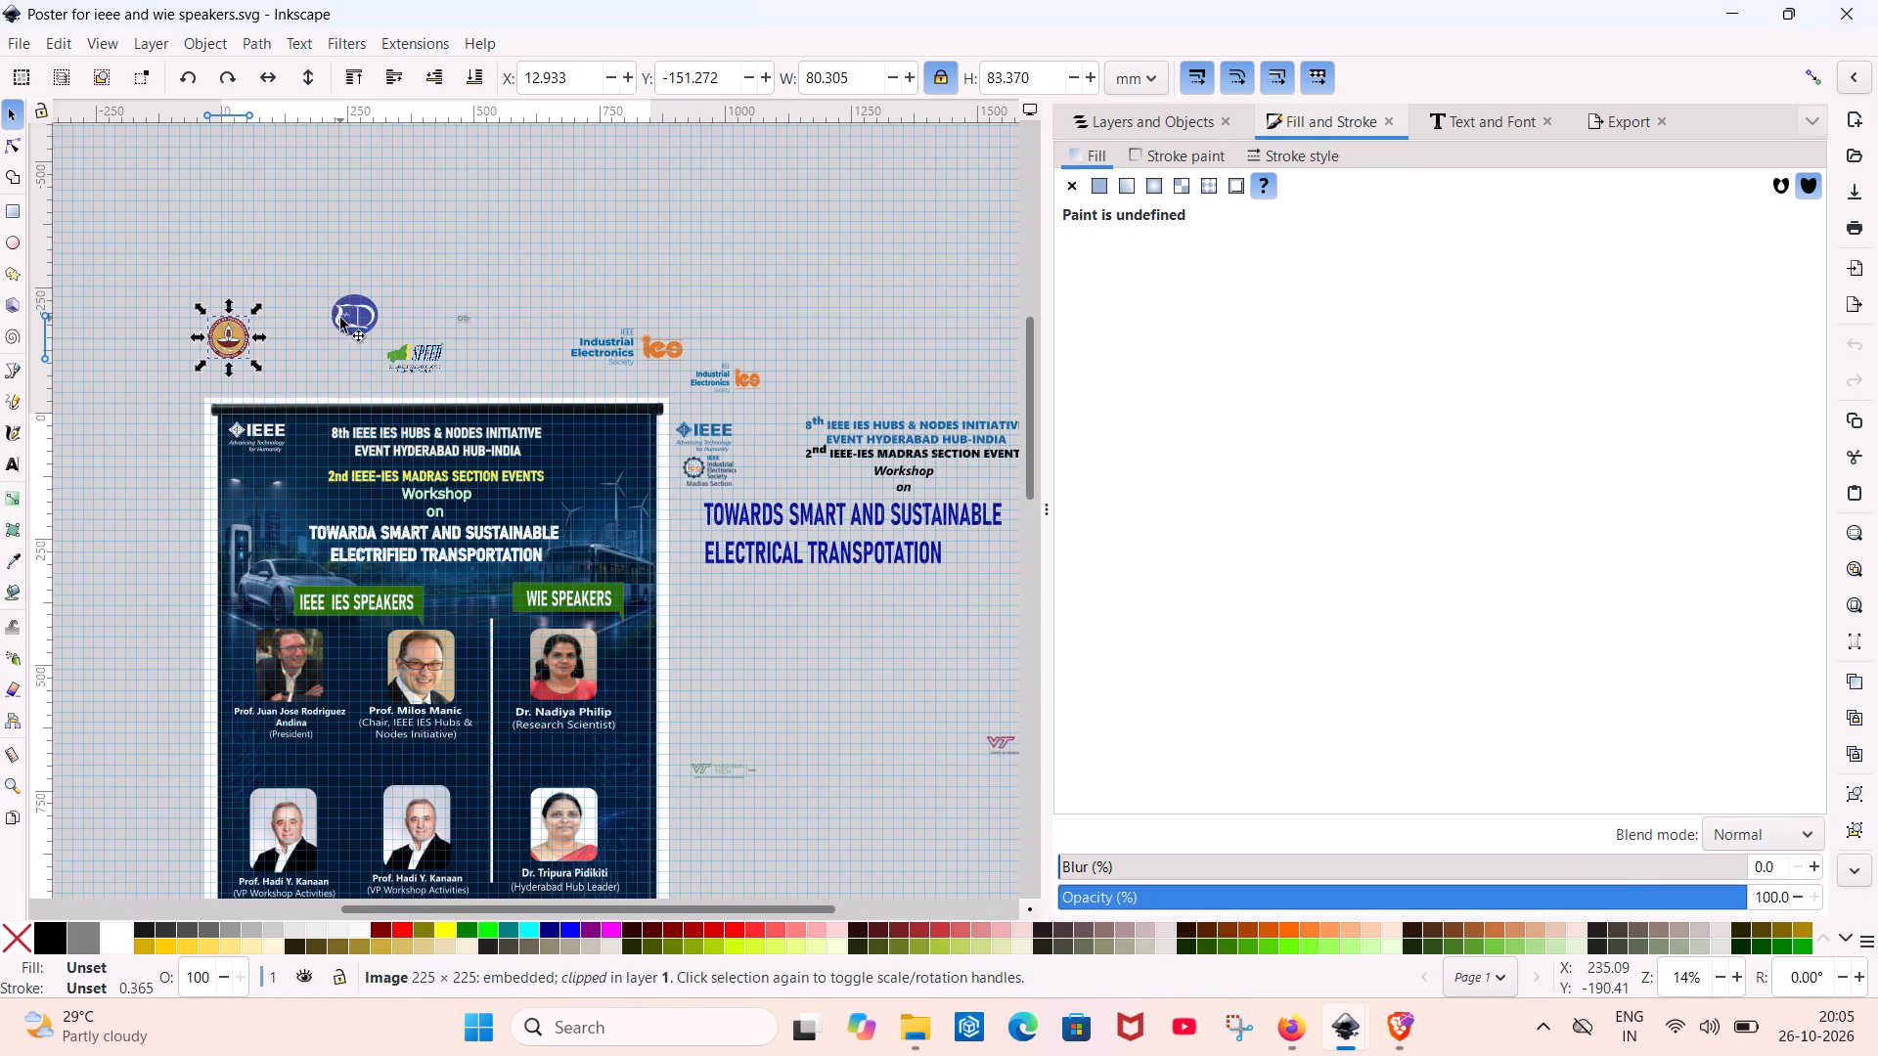
click(340, 318)
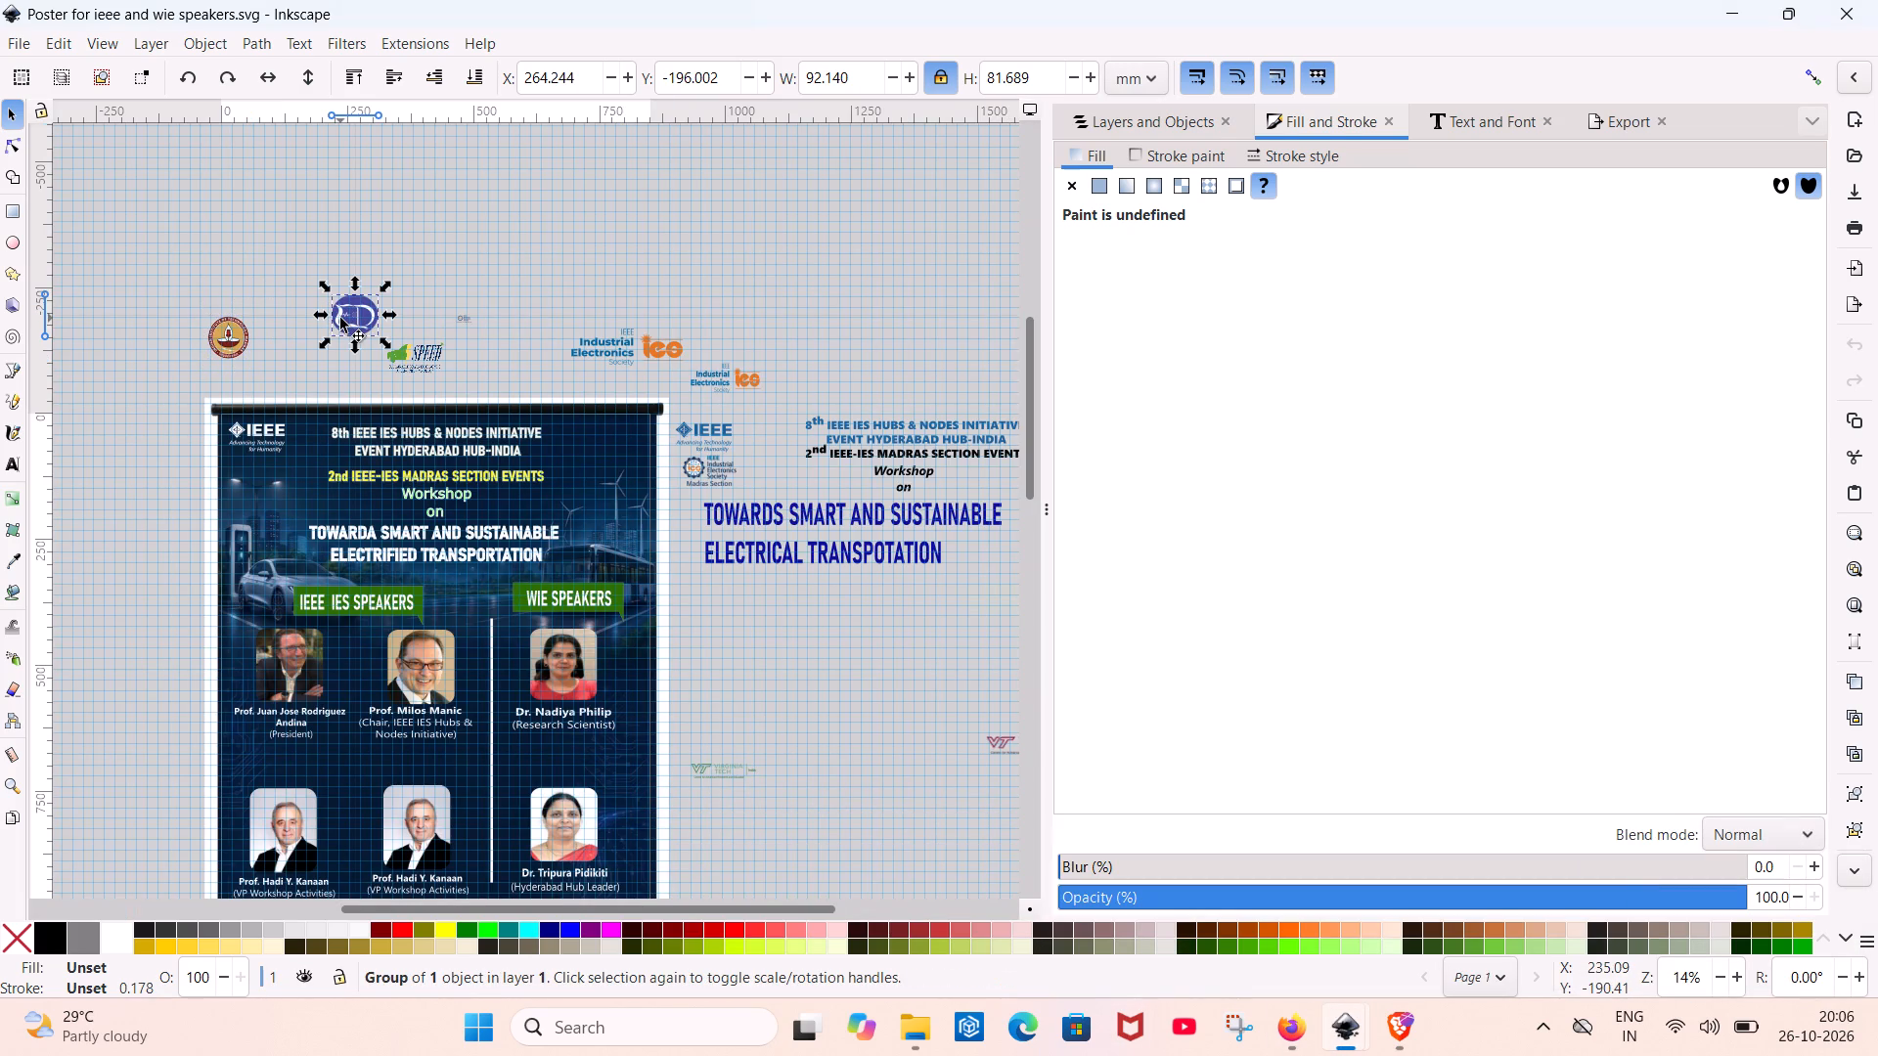
key(ctrl+c)
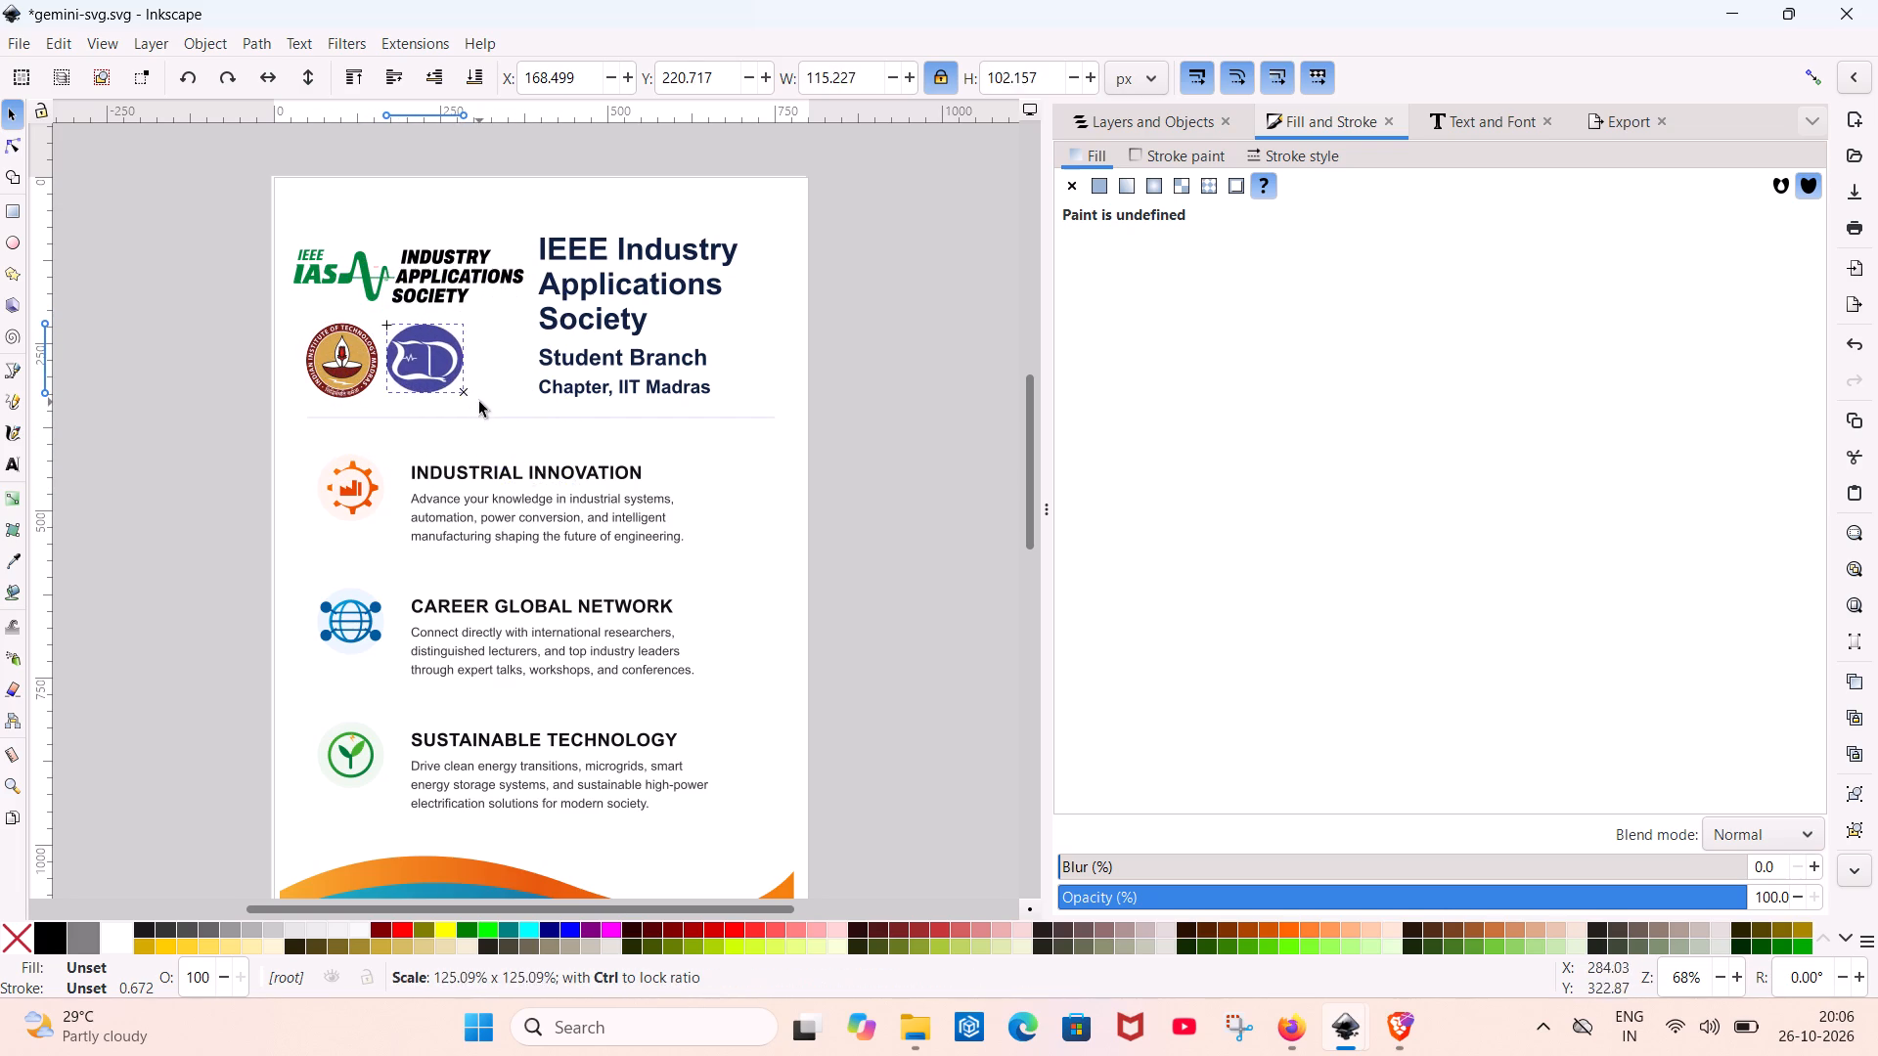
drag(479, 402, 476, 404)
Overlay the purple logo on the IIT Madras seal to compare sizes and resize it to about 110 × 103 px.
drag(438, 373, 348, 381)
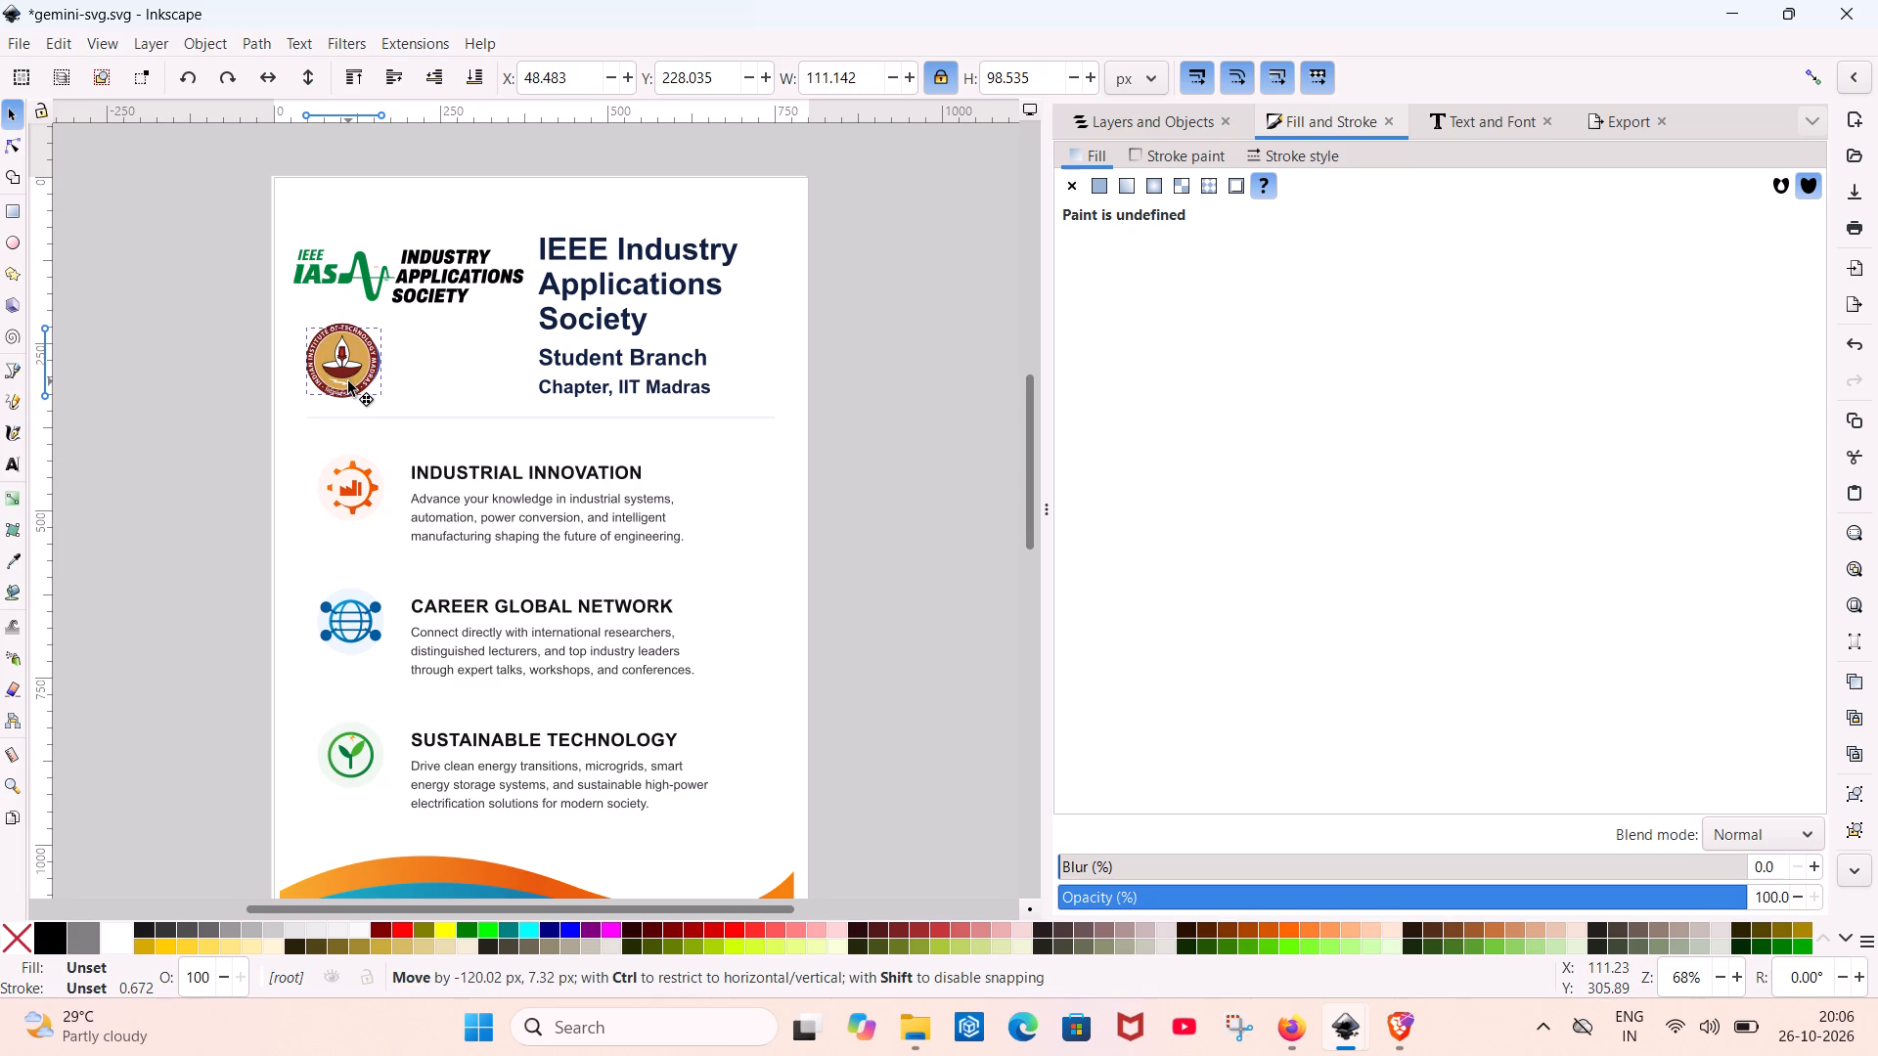
drag(348, 381, 461, 374)
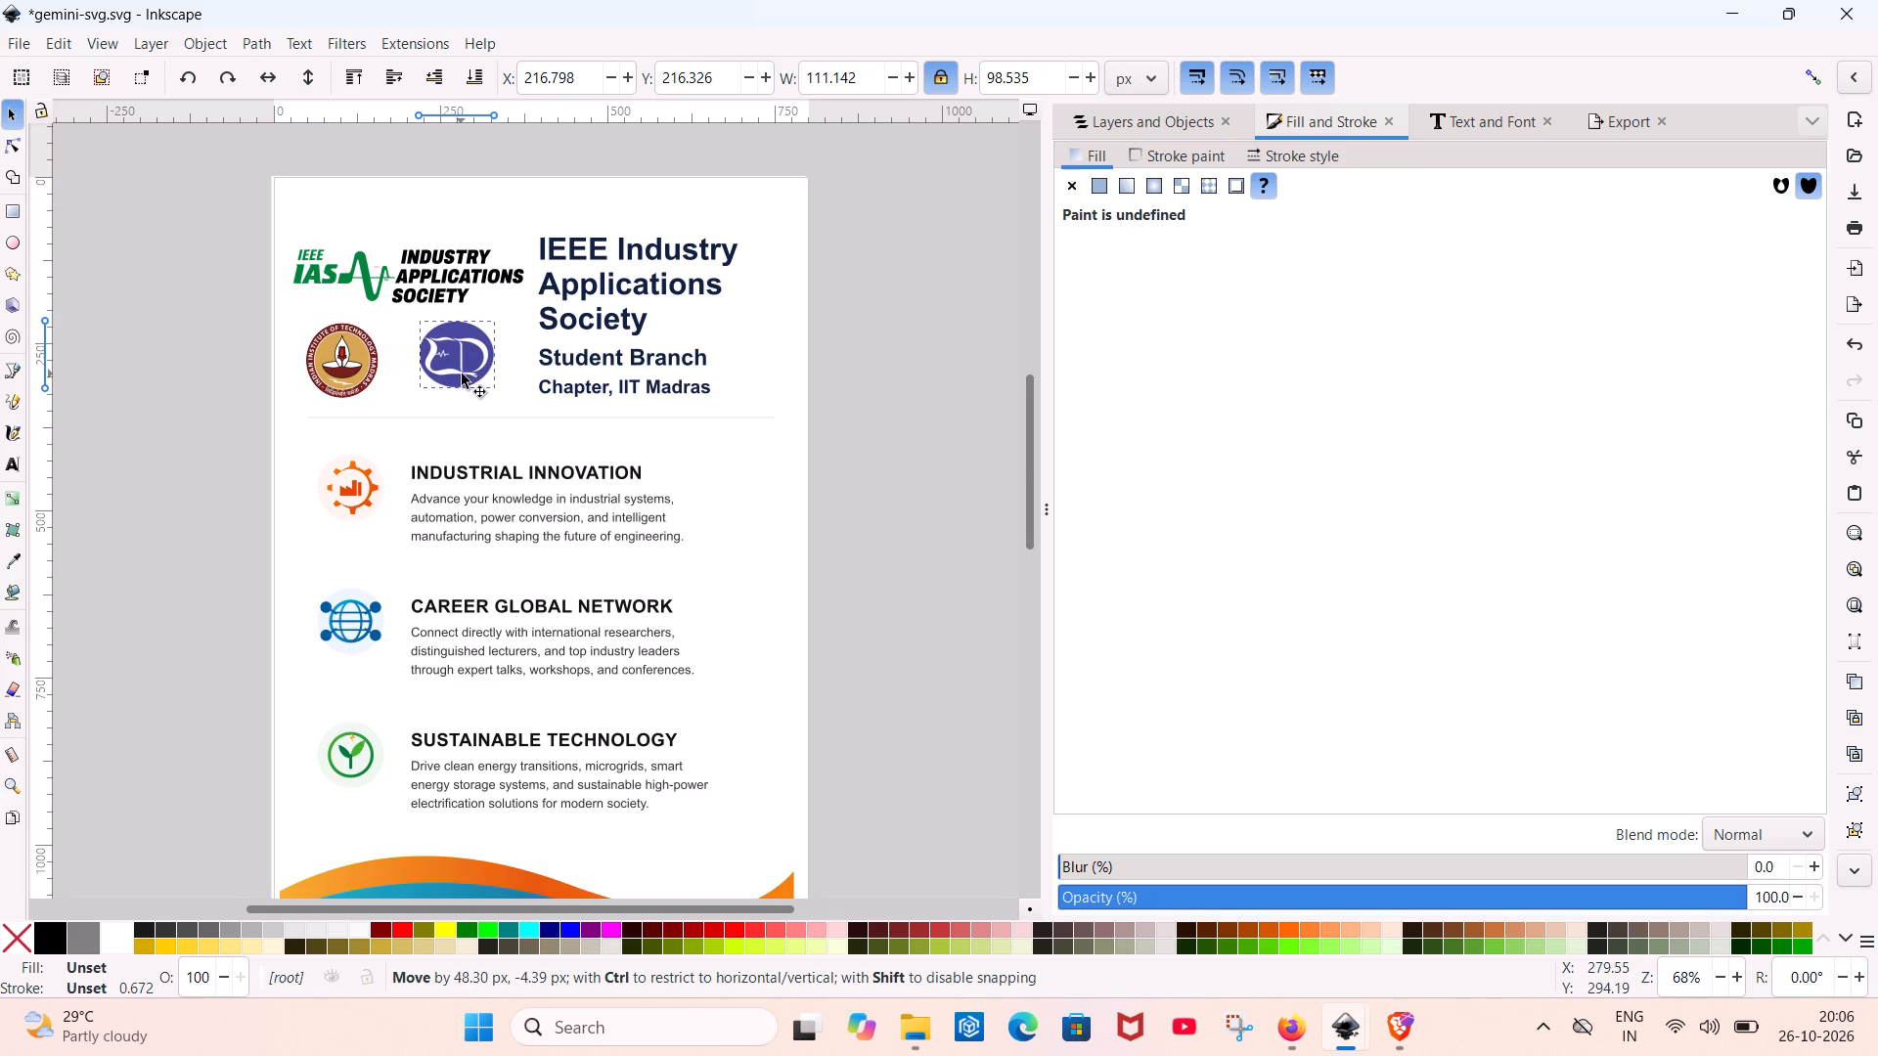
click(501, 355)
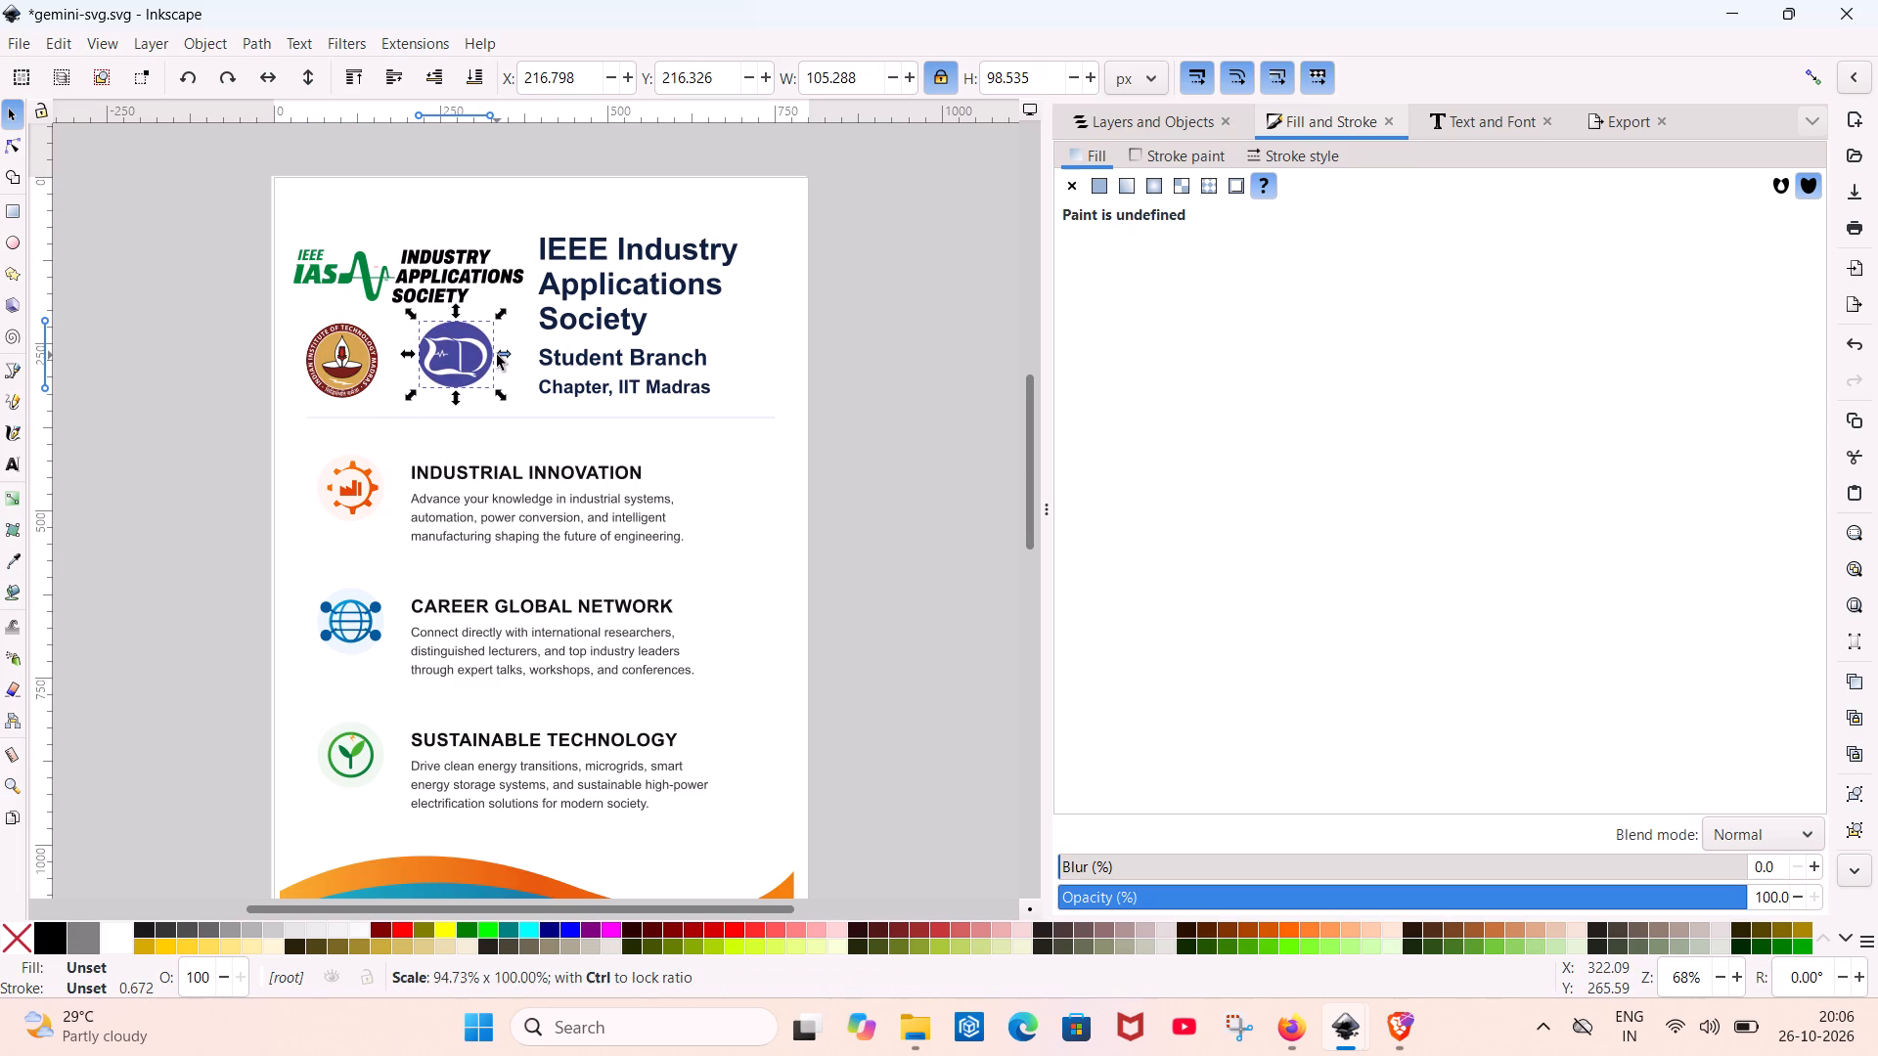
drag(457, 371, 330, 379)
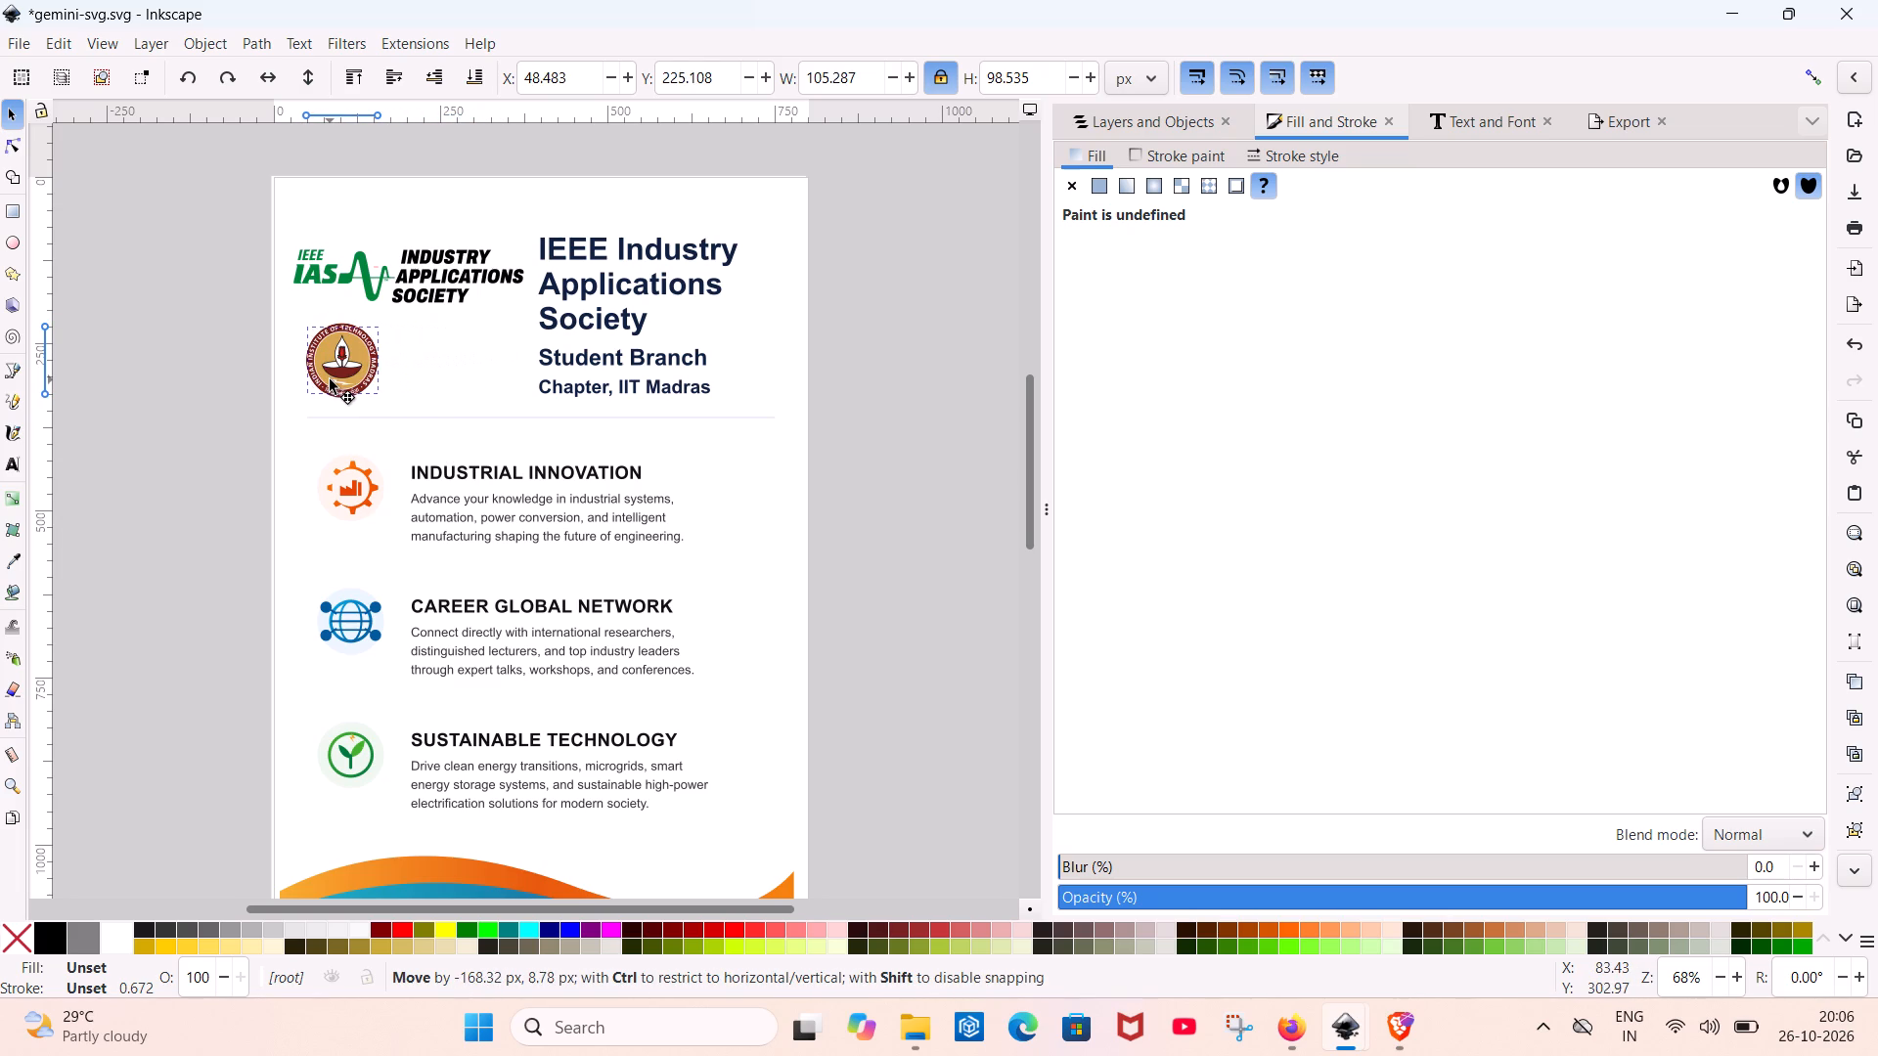
drag(330, 379, 331, 380)
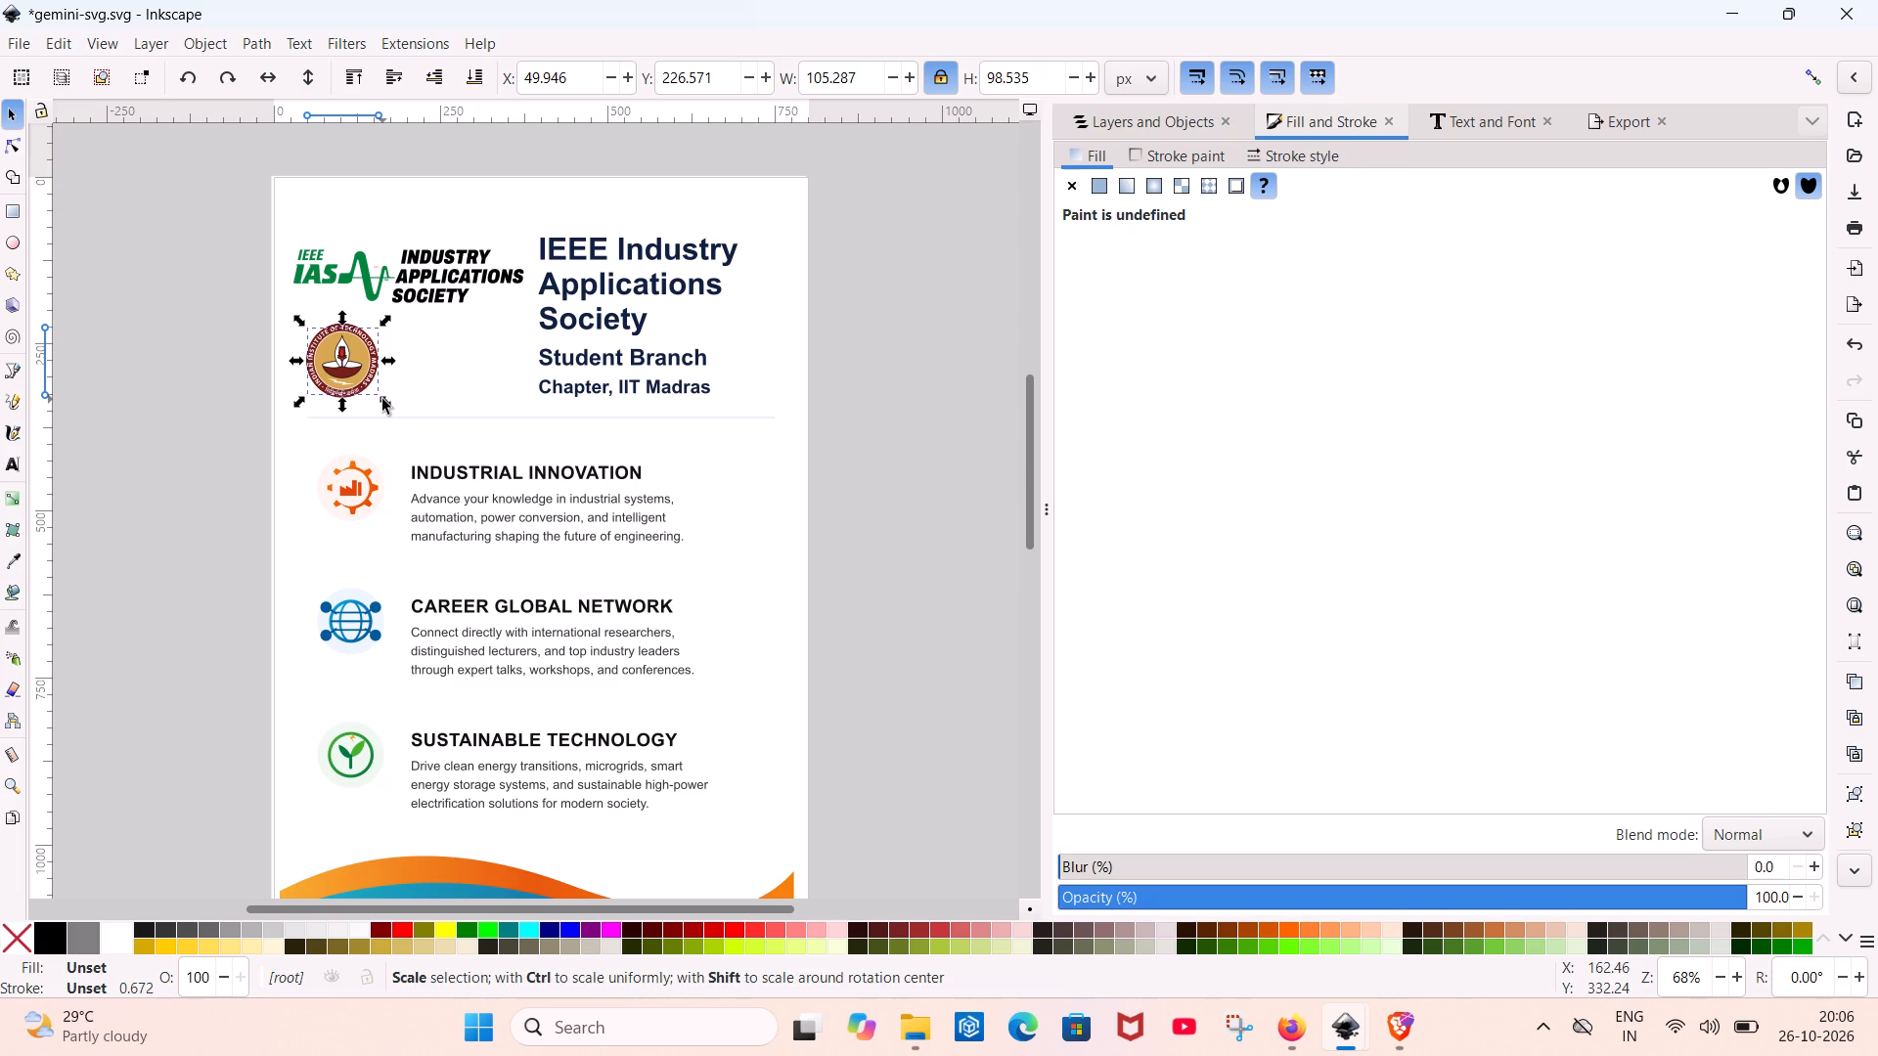
click(382, 399)
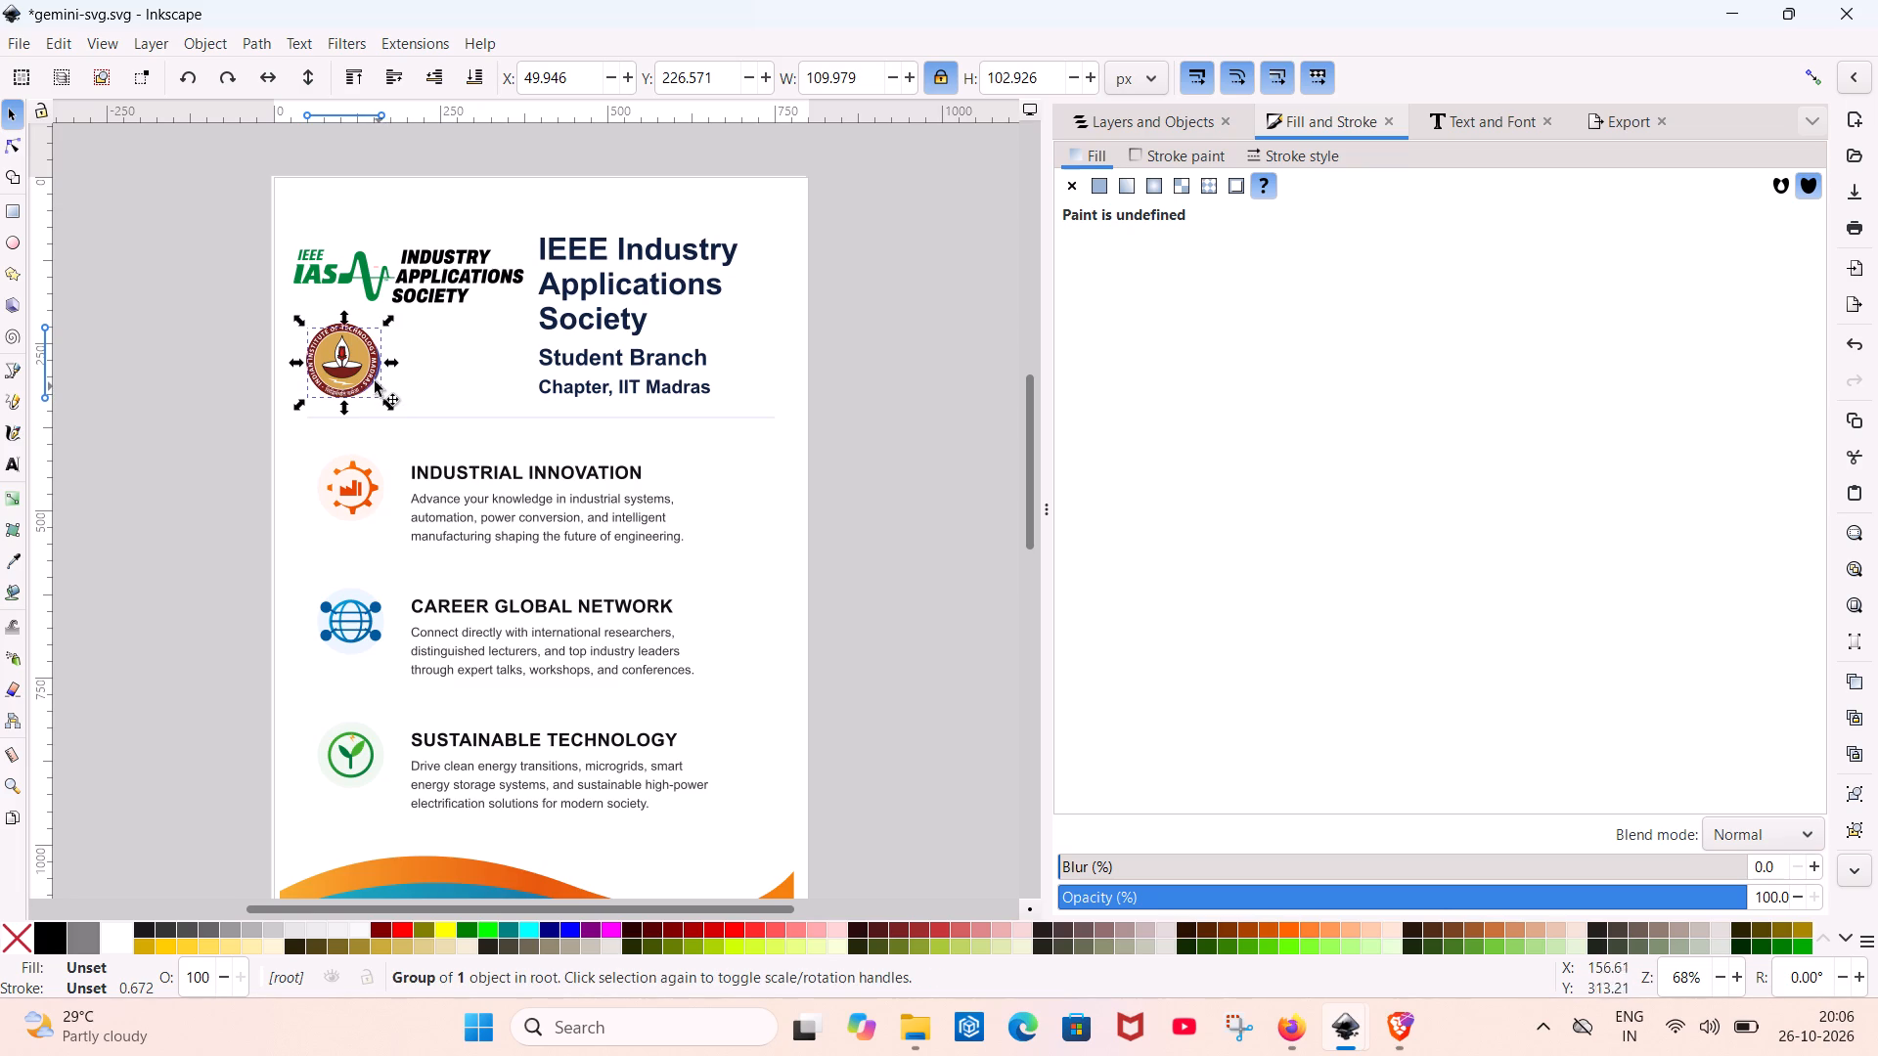
Move the IIT Madras seal off the purple logo to the open space at its right, about X 228 px.
click(366, 375)
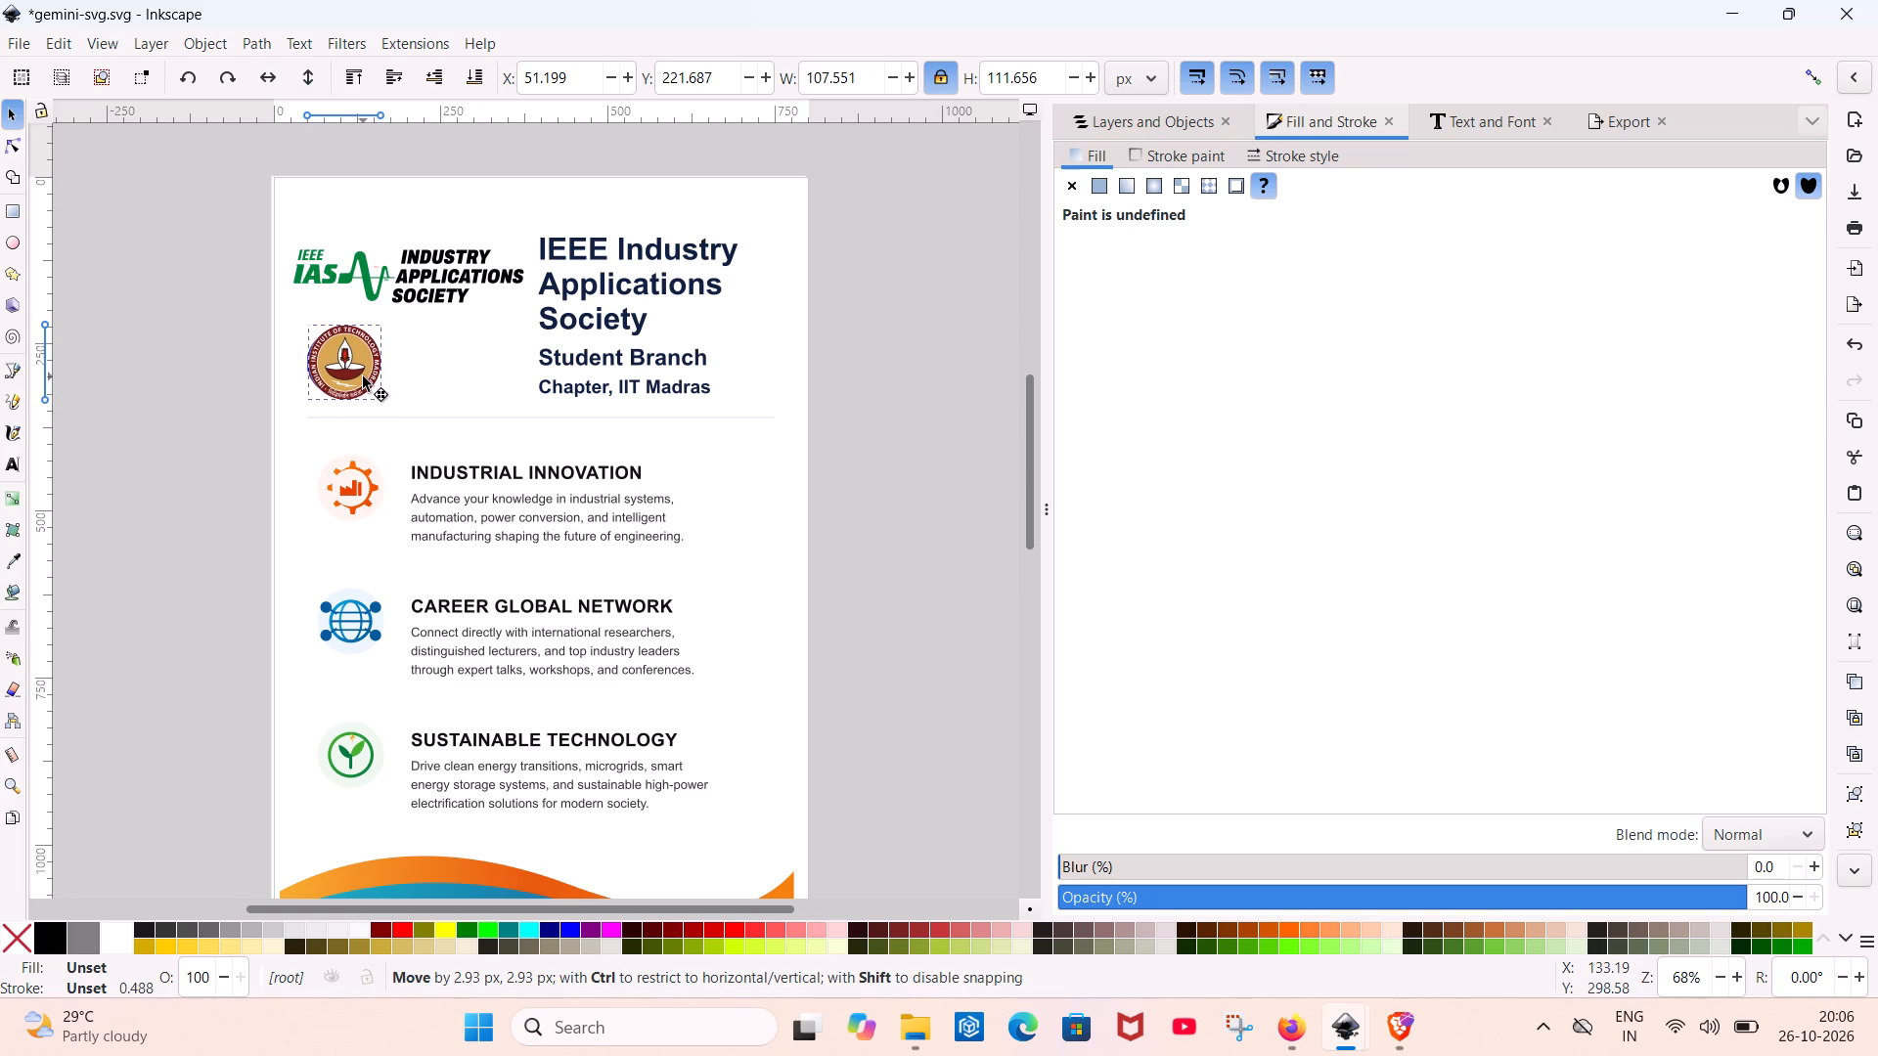
click(416, 381)
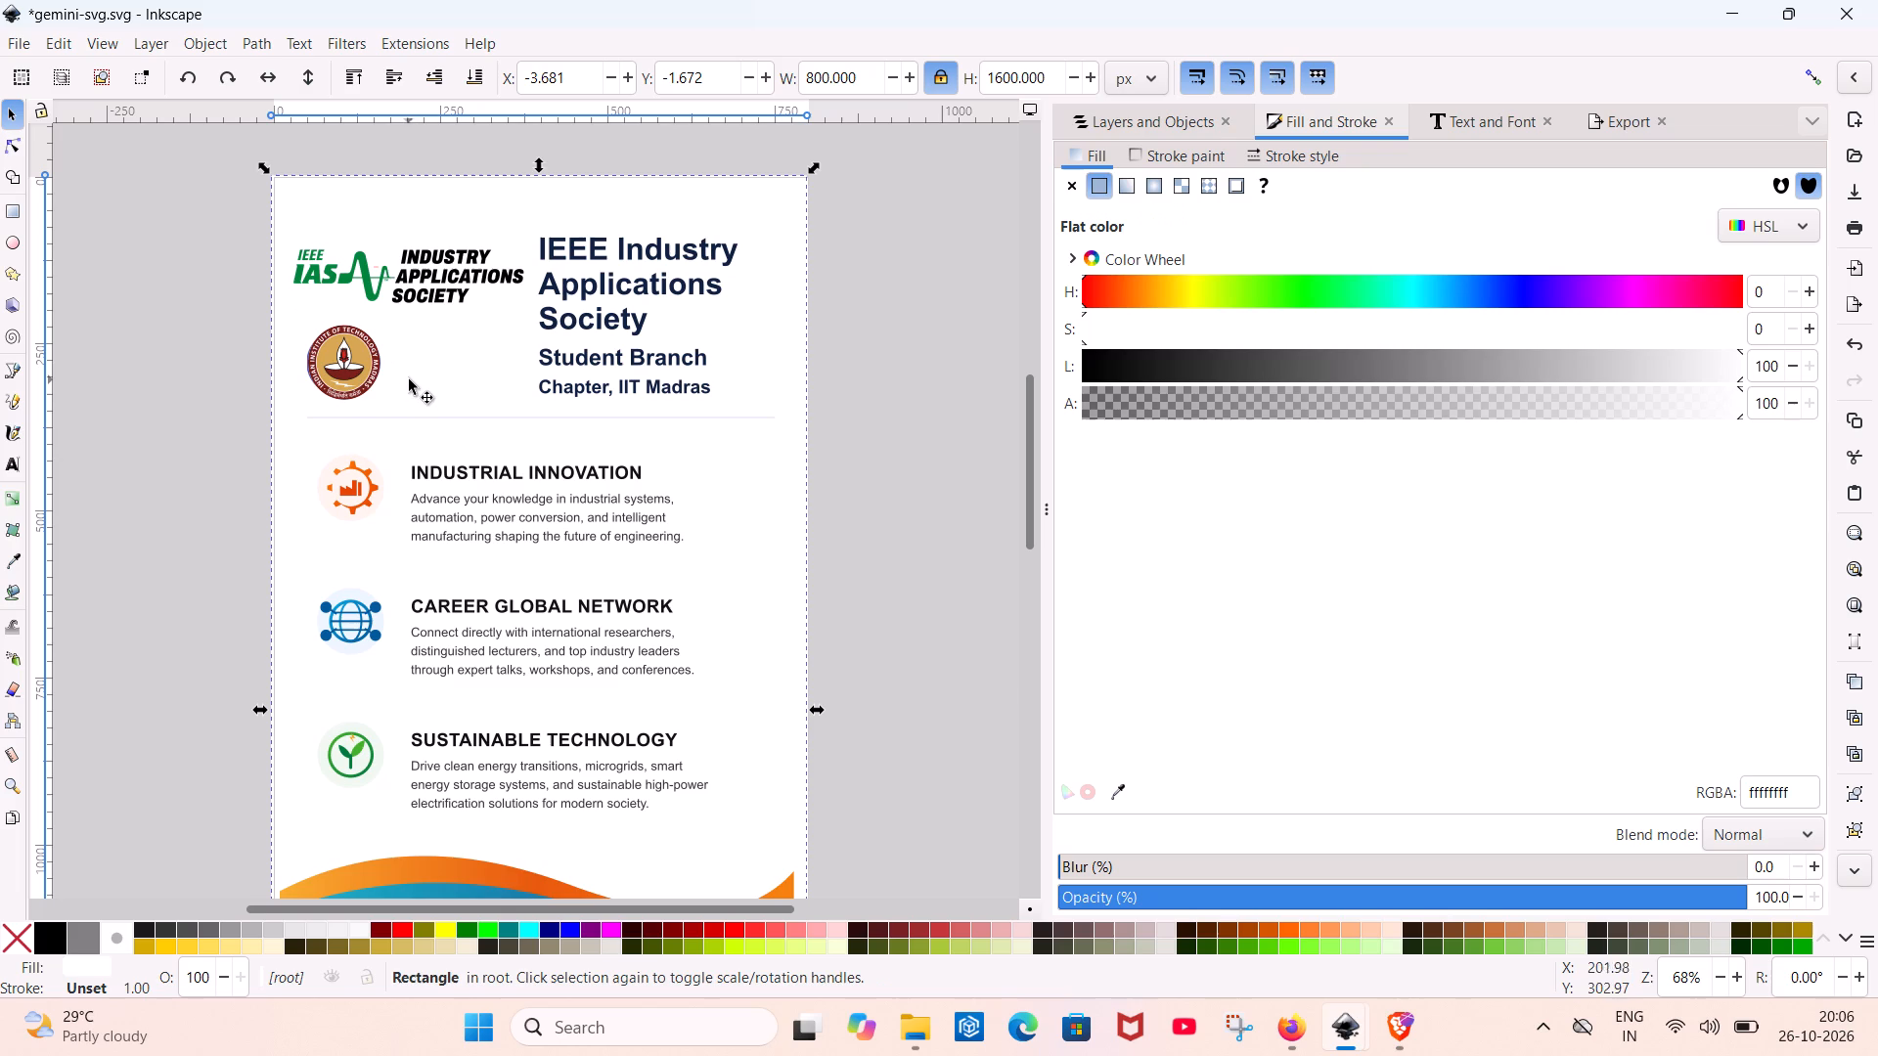
click(364, 370)
click(1133, 128)
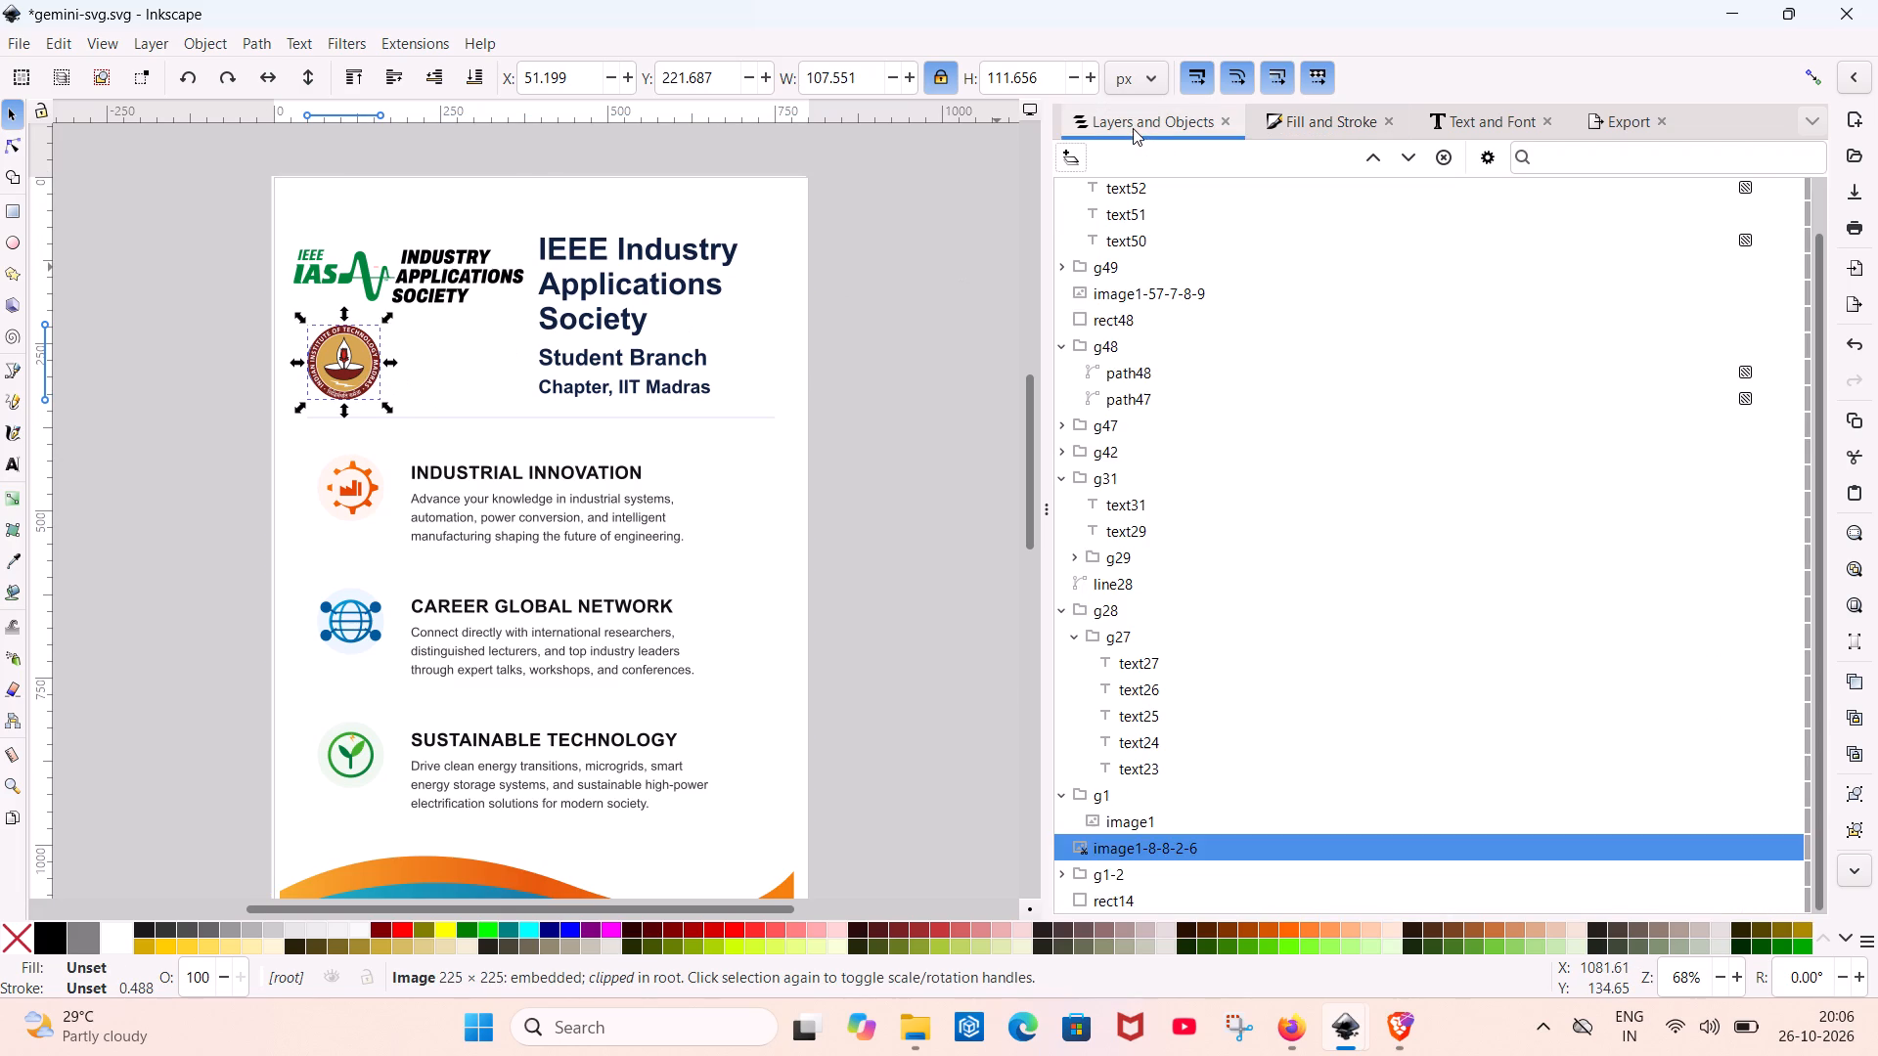
click(1117, 419)
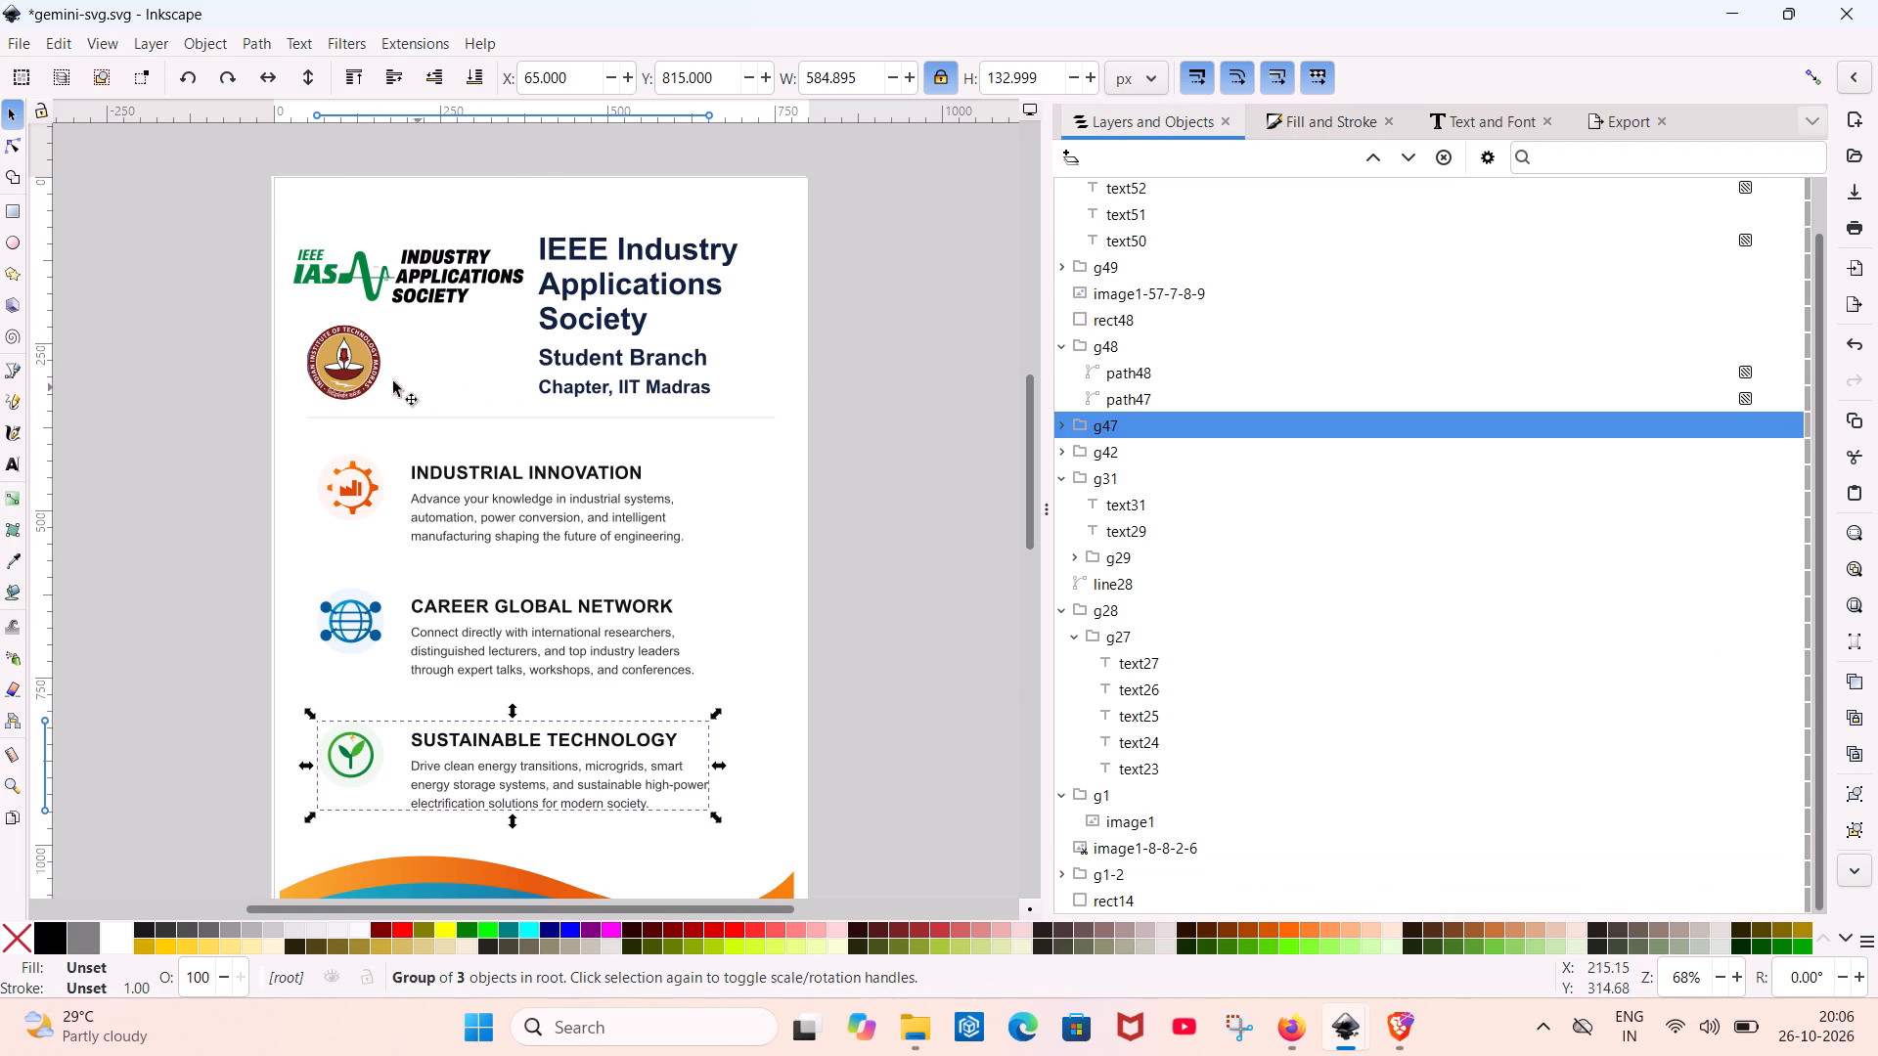
click(345, 371)
drag(345, 371, 471, 369)
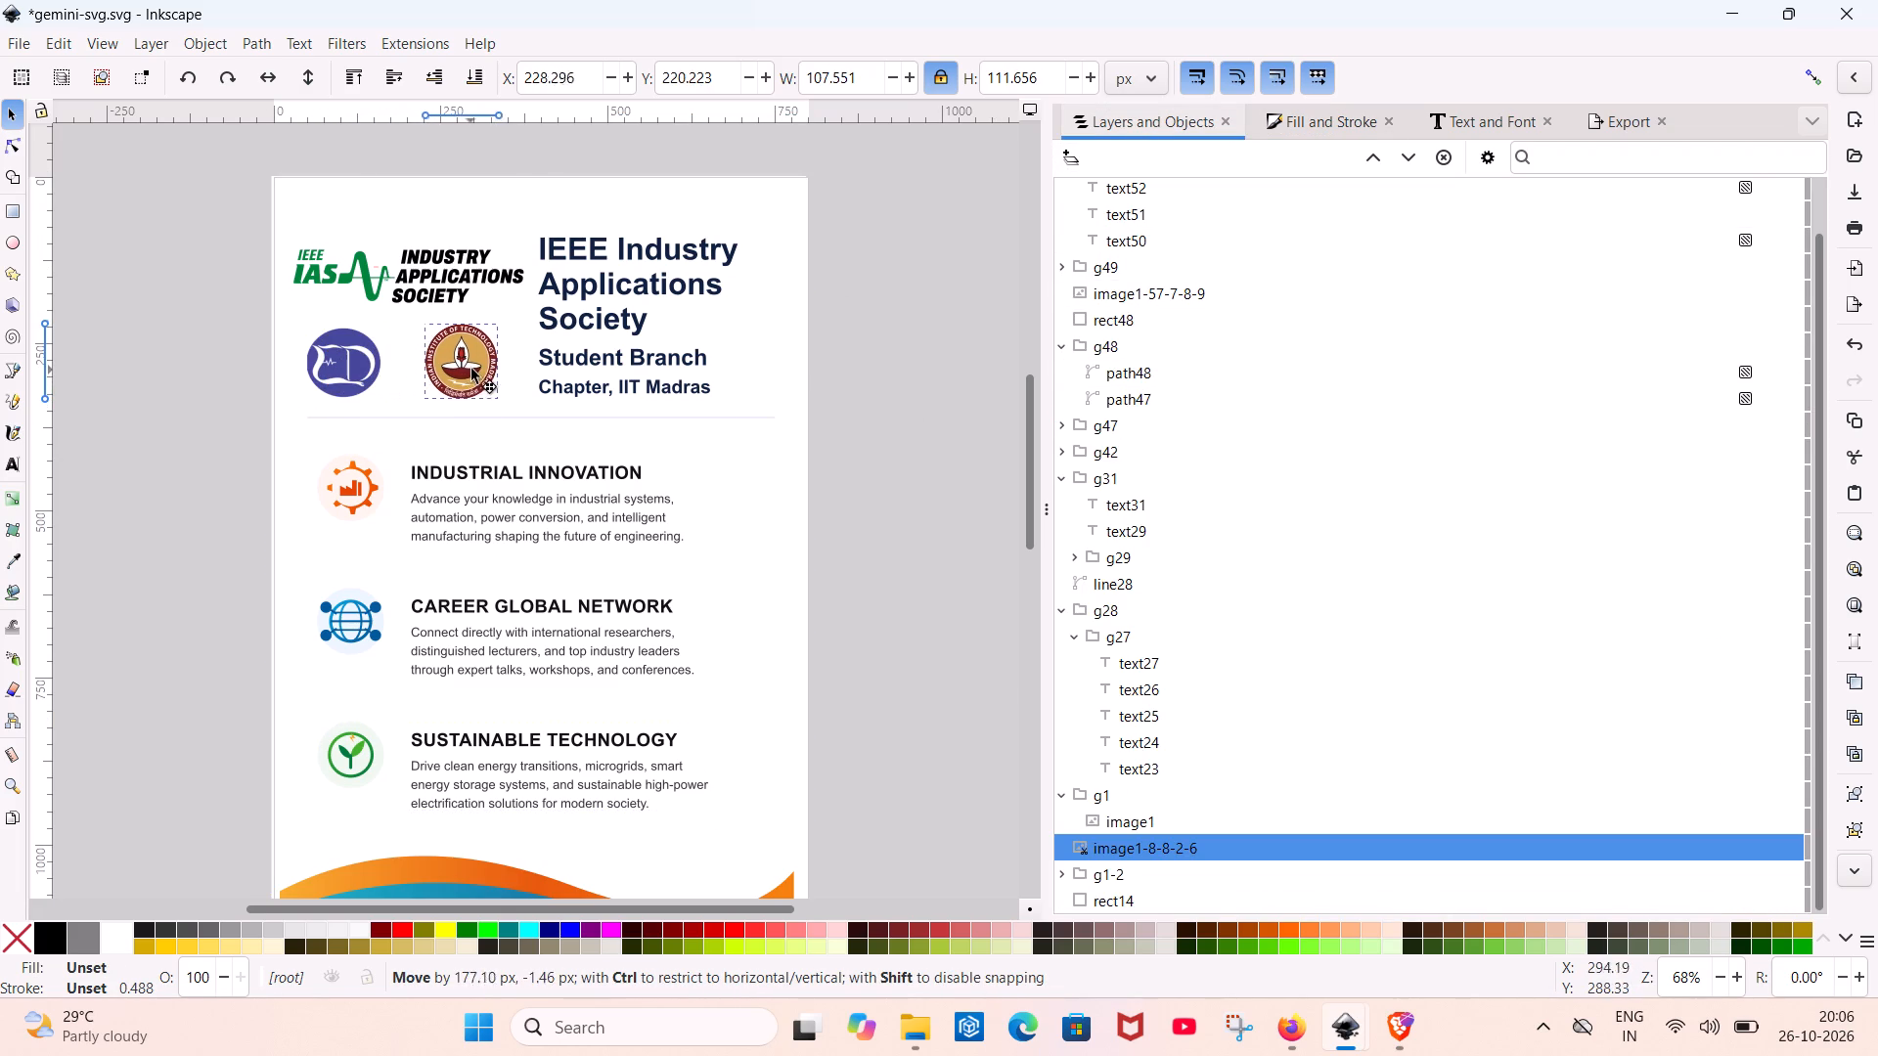
drag(471, 369, 470, 371)
Move the purple logo down over the divider line and return the IIT Madras seal beneath the left end of the IAS logo.
click(361, 372)
drag(361, 372, 392, 406)
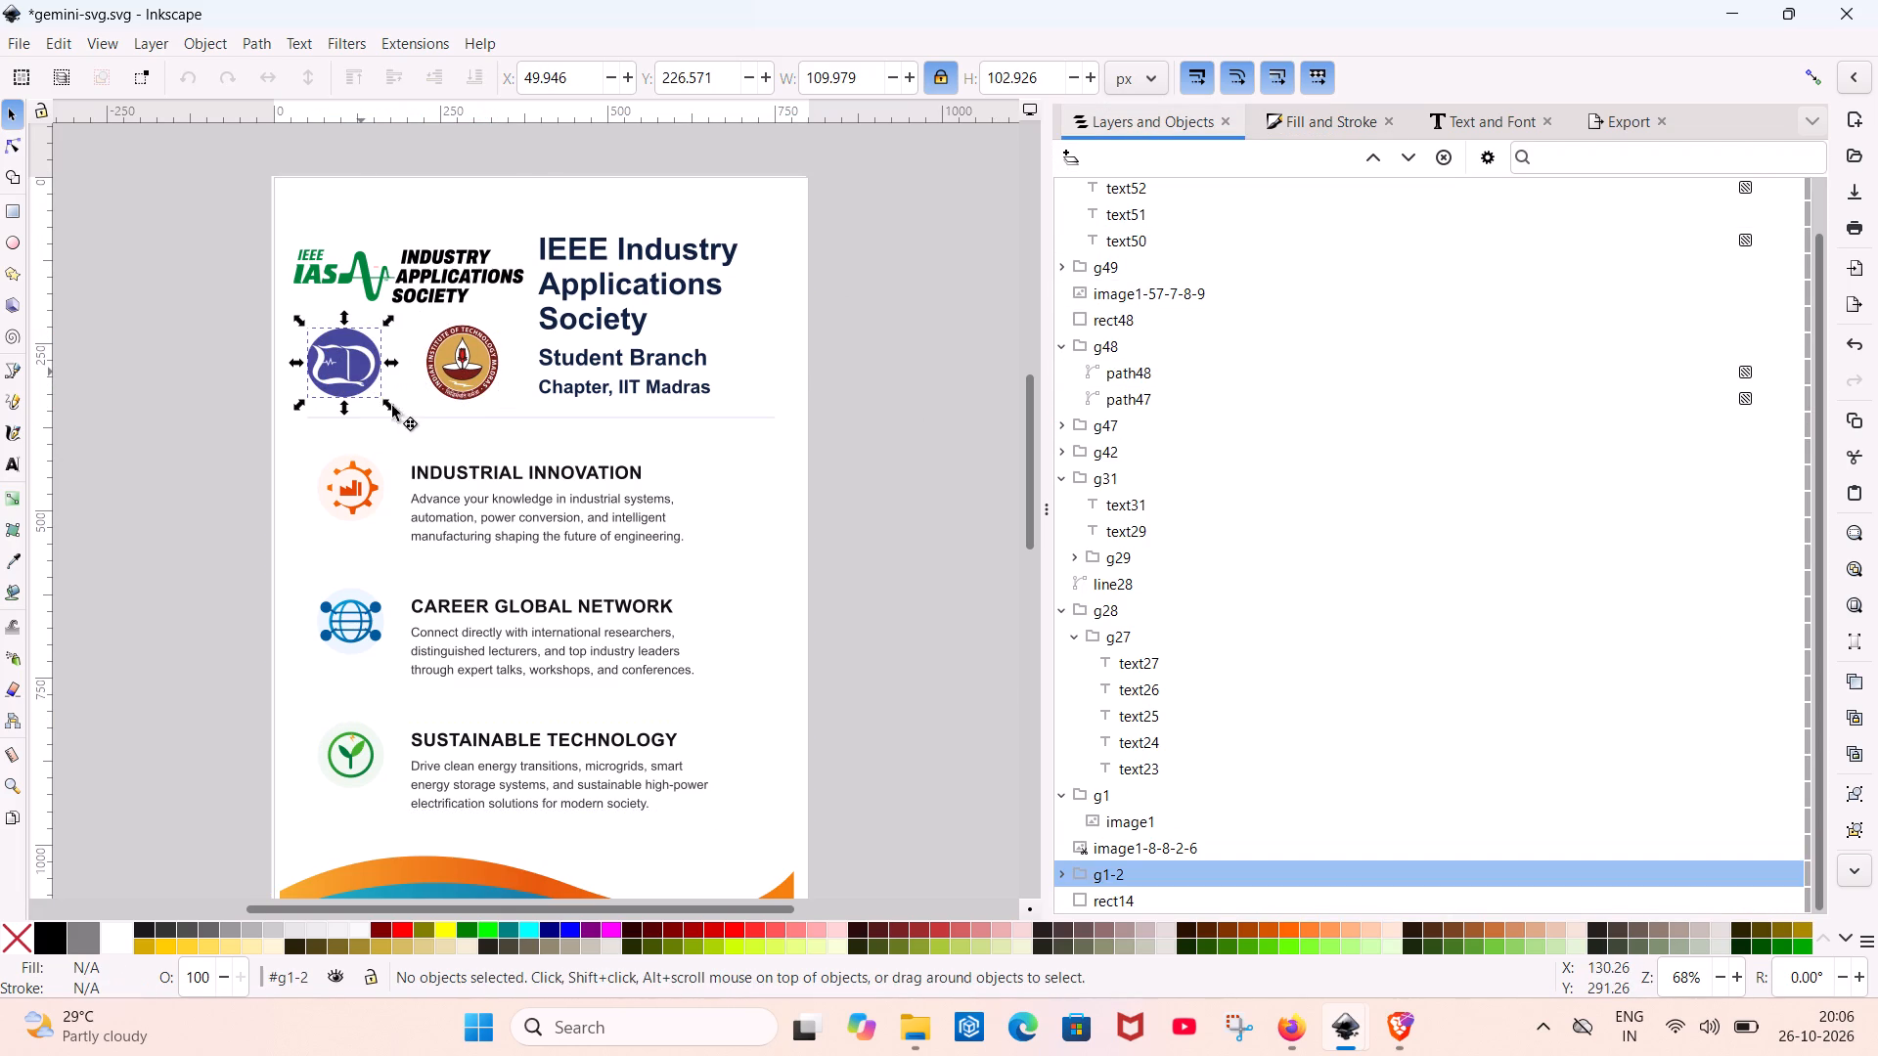
drag(392, 406, 428, 405)
click(361, 371)
drag(361, 371, 367, 399)
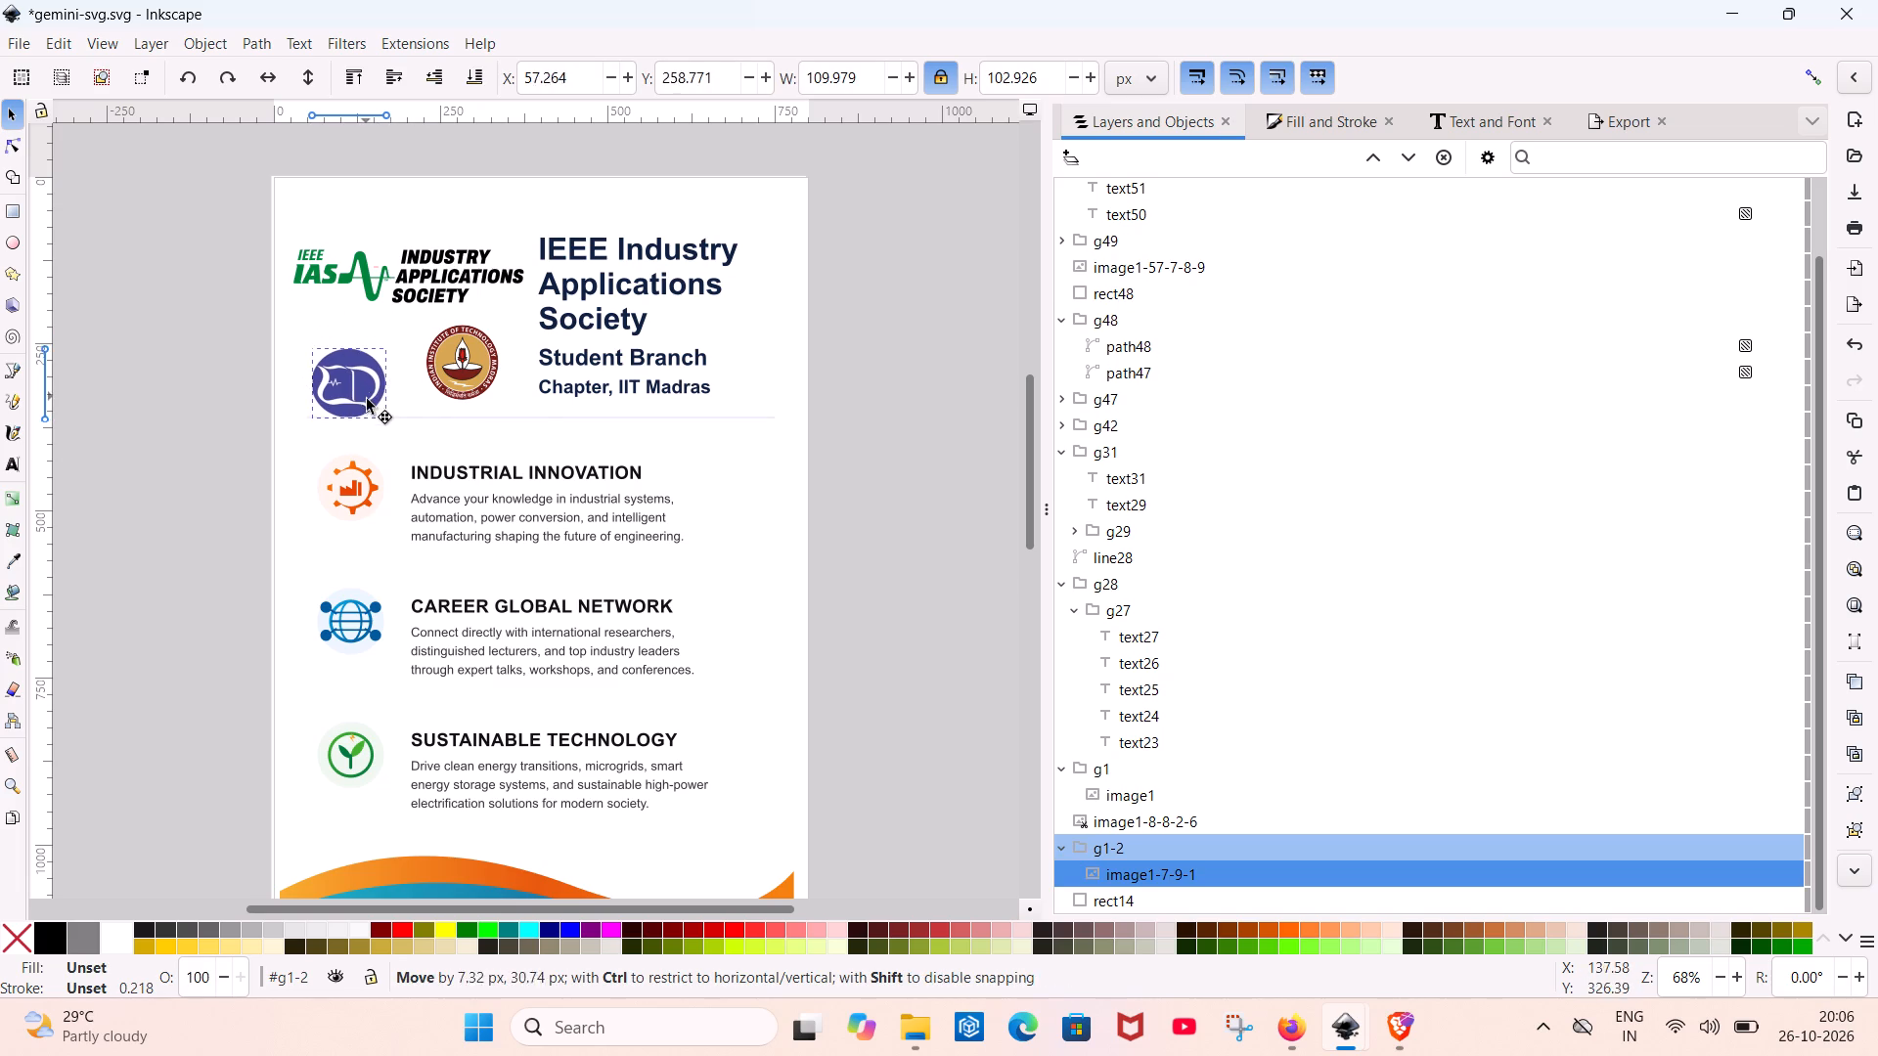
drag(367, 399, 525, 440)
drag(478, 359, 412, 360)
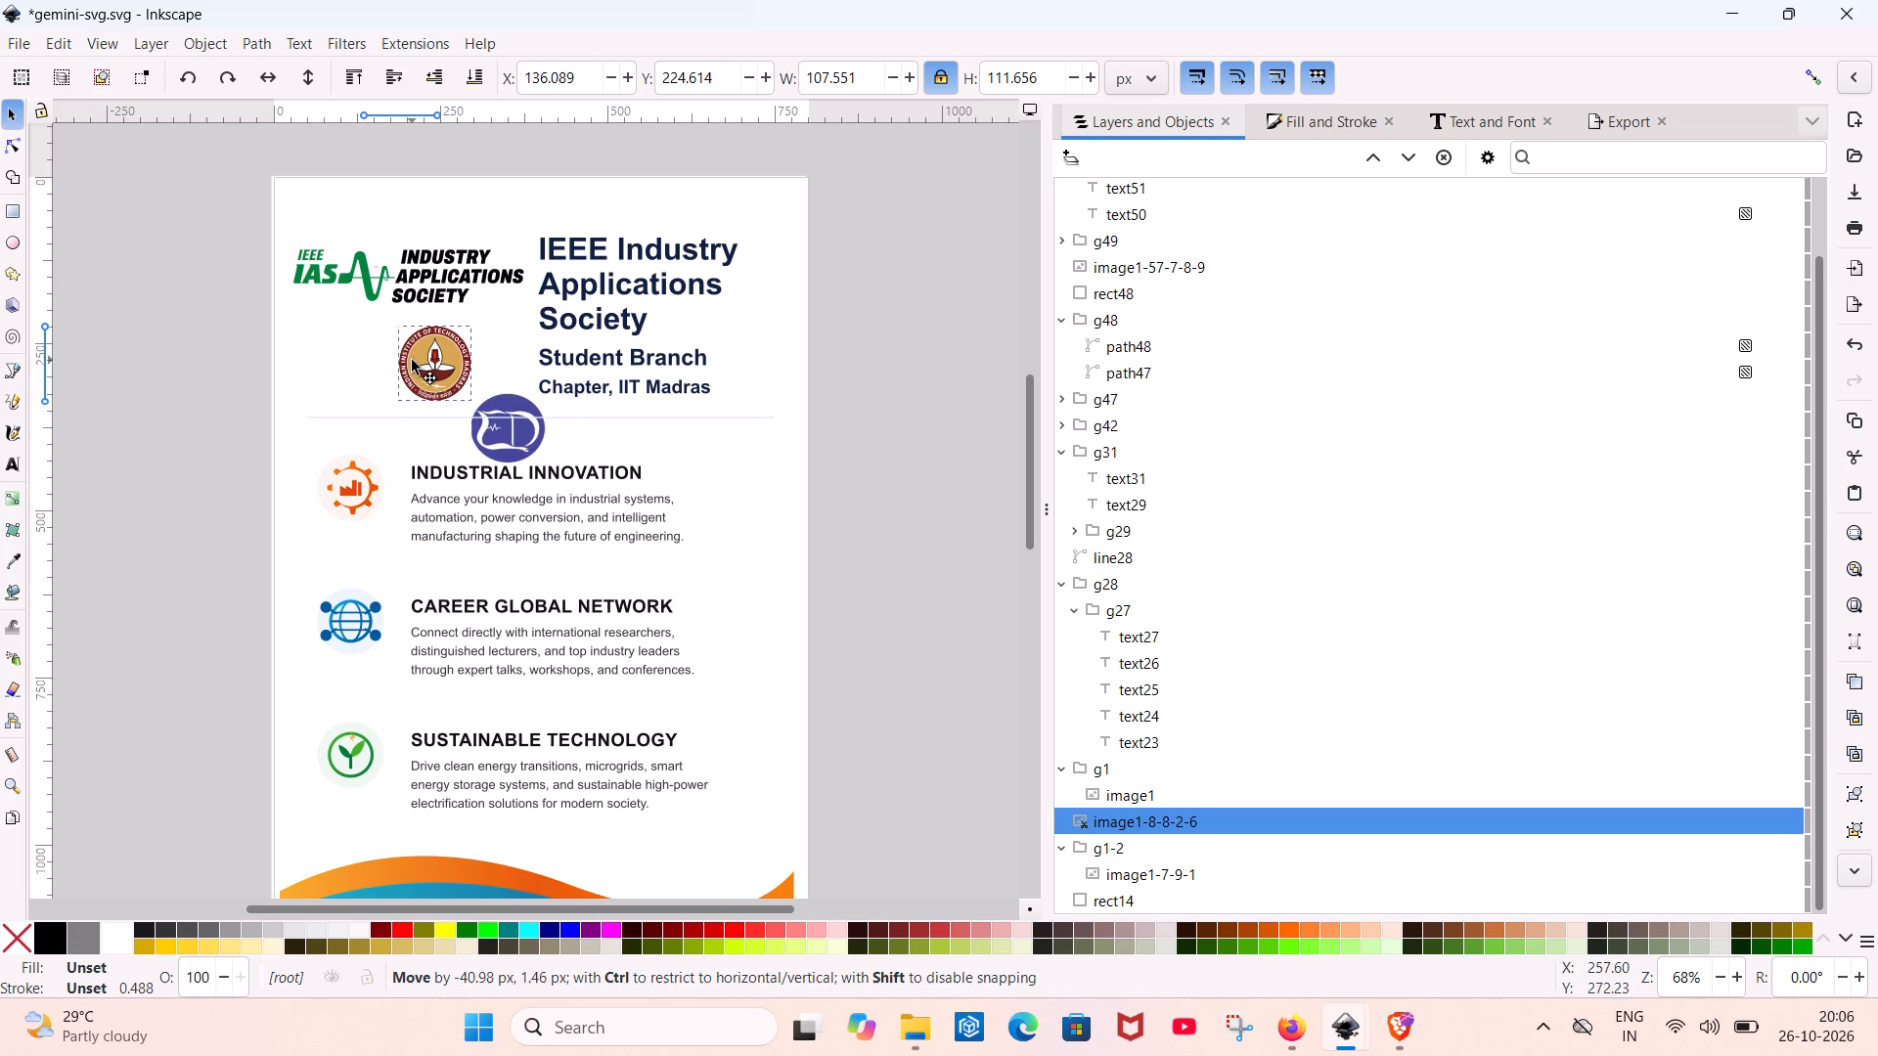
drag(412, 360, 414, 360)
drag(418, 358, 351, 356)
Place the purple logo level with the IIT Madras seal on its right, at about X 220, Y 228 px.
click(497, 432)
drag(498, 436, 488, 386)
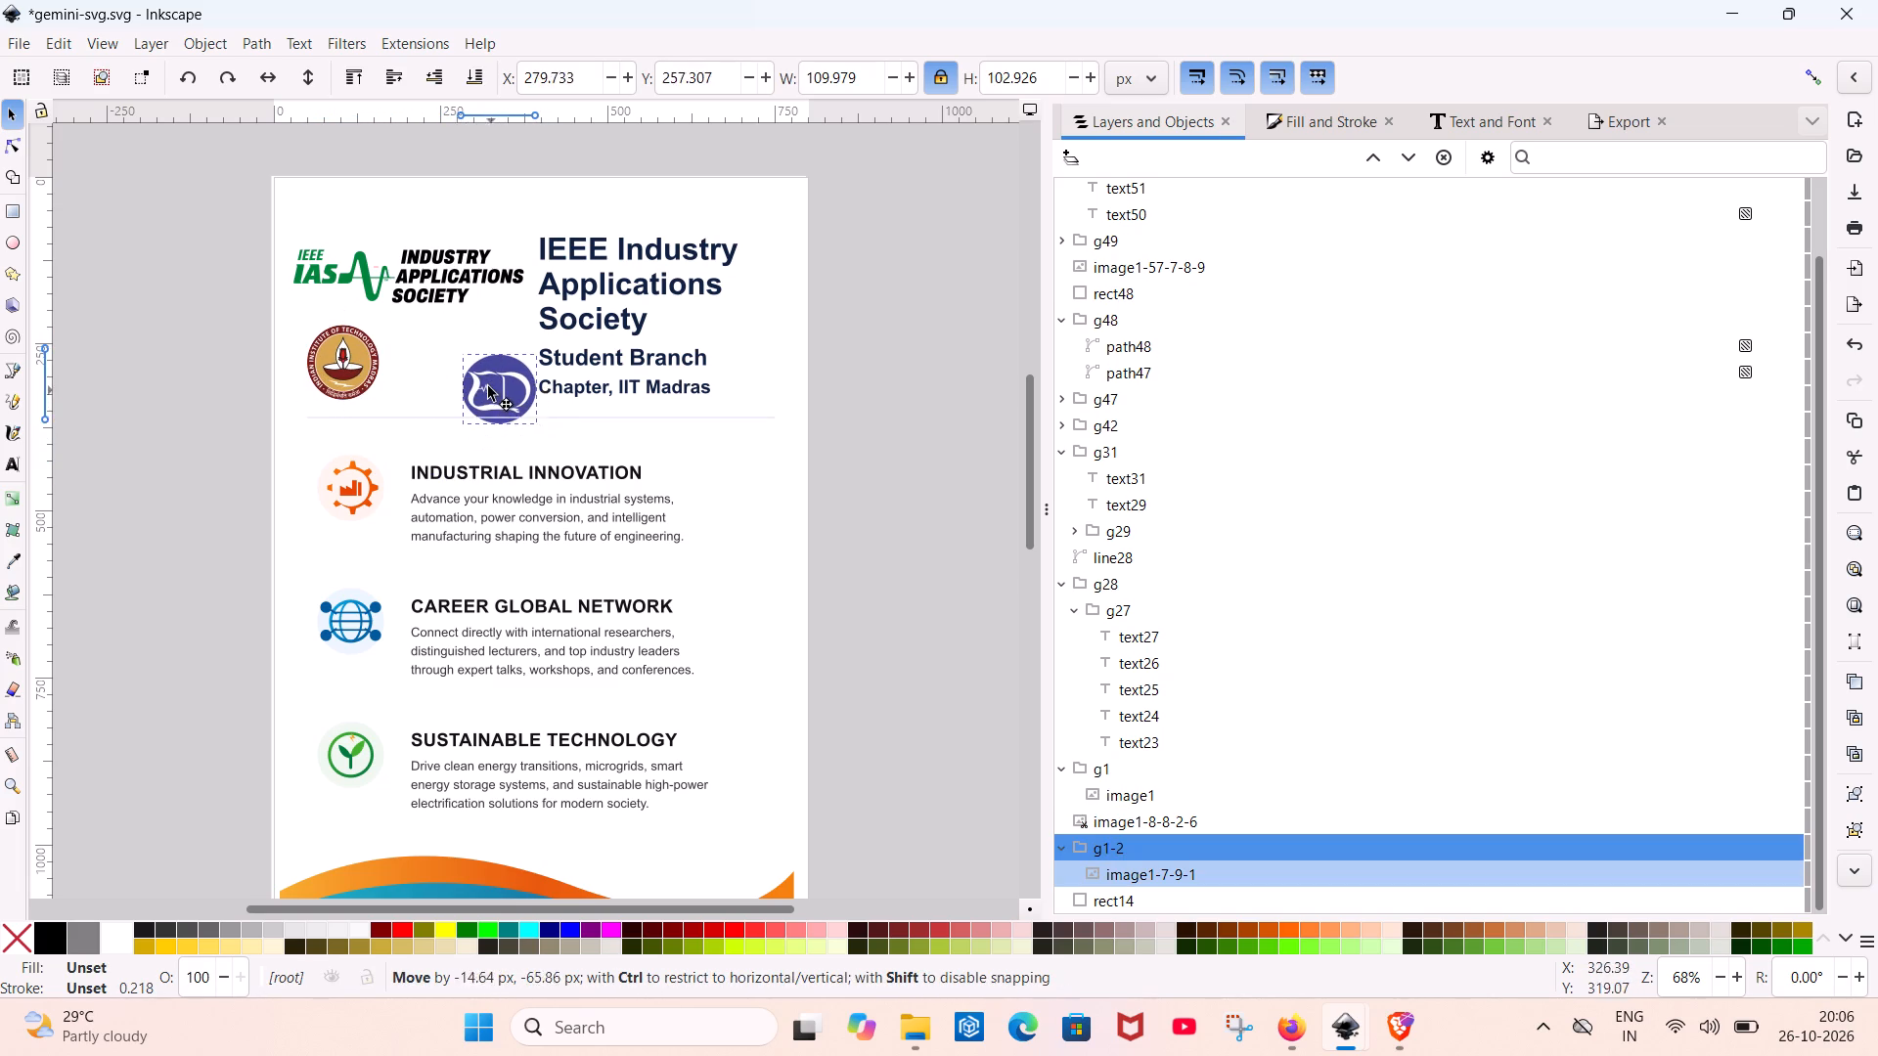
drag(488, 386, 450, 370)
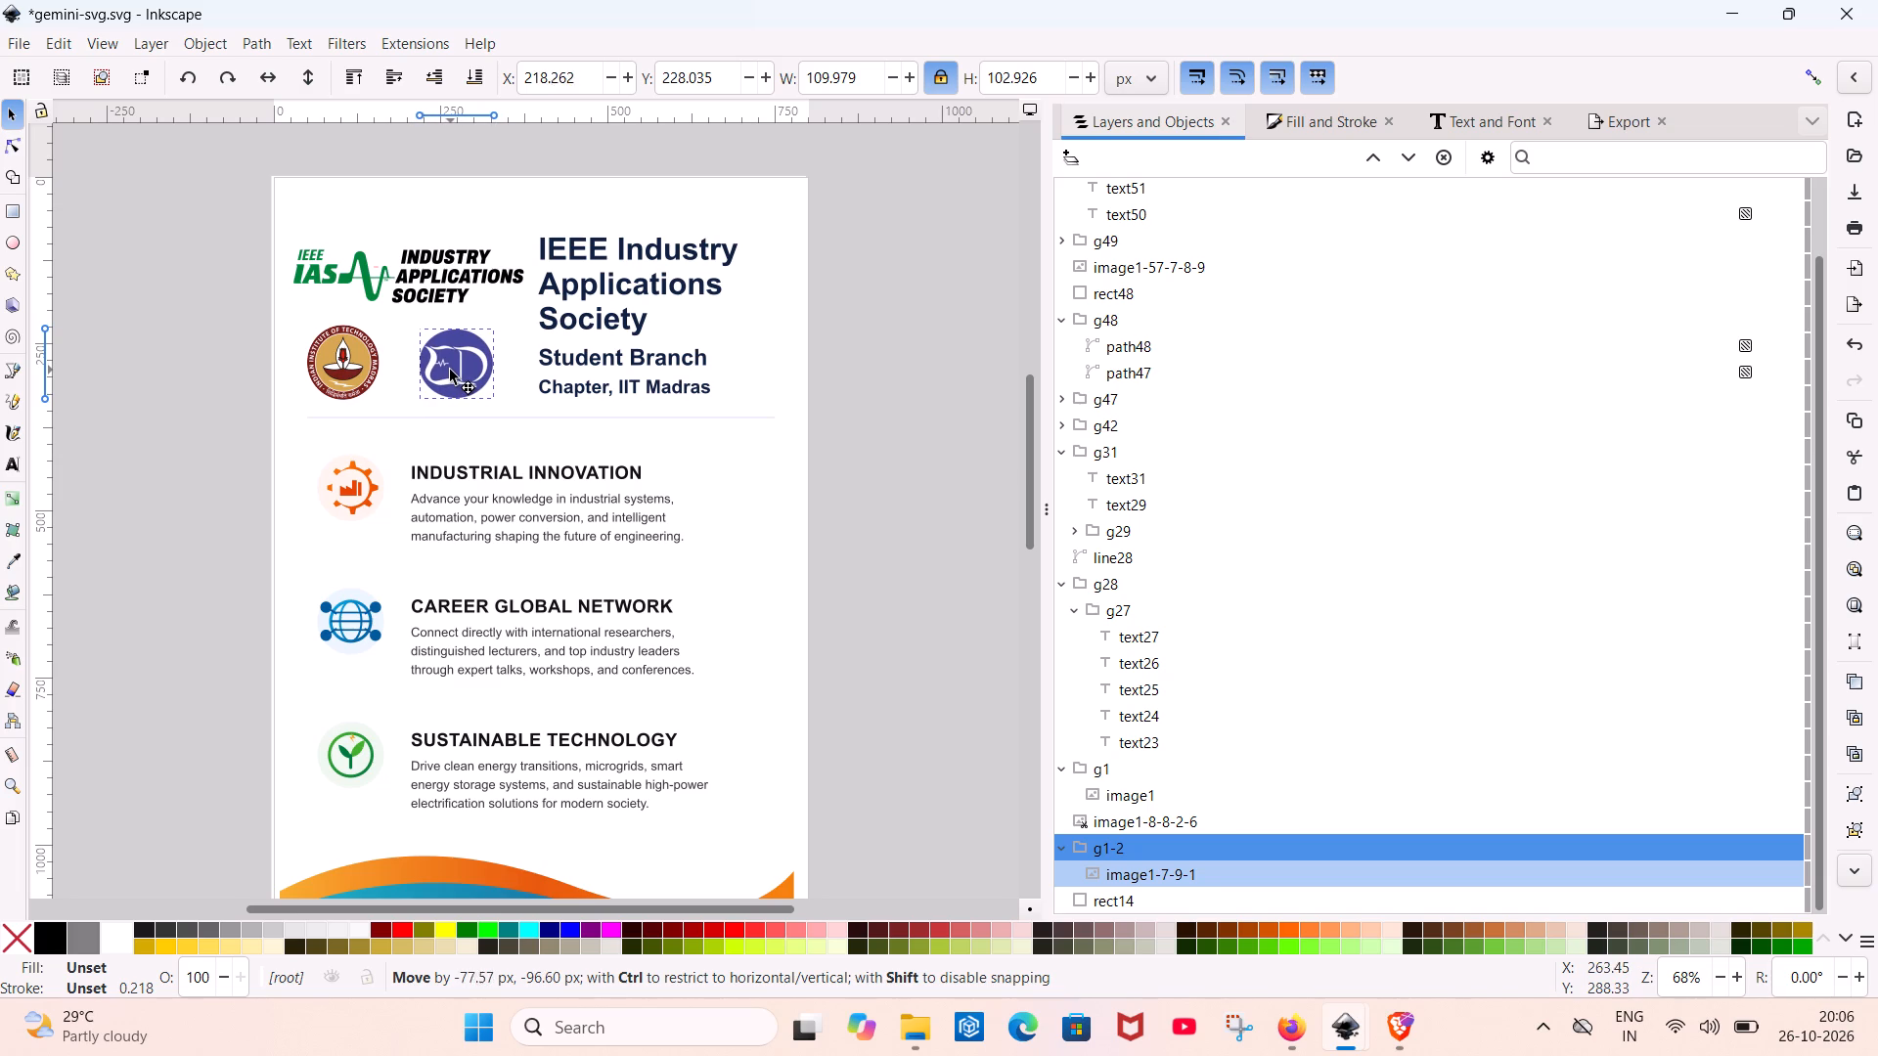
drag(450, 370, 451, 370)
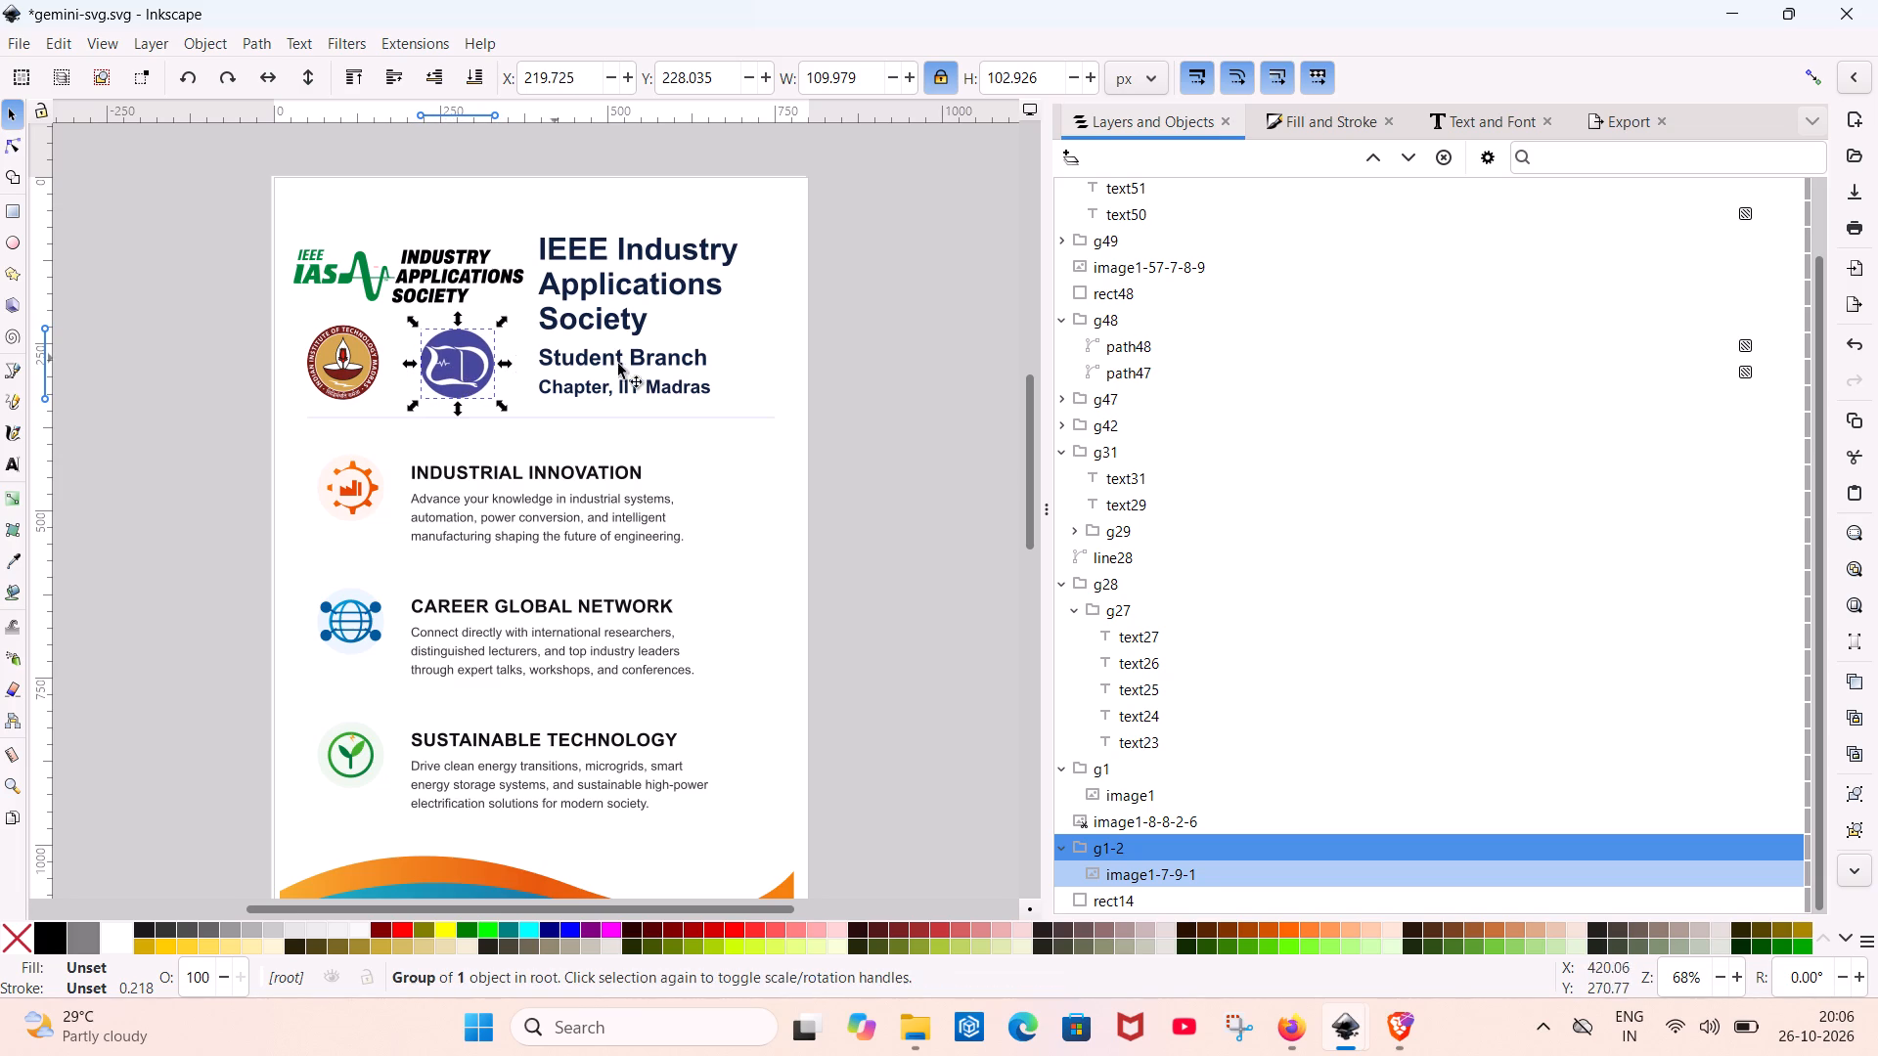
click(853, 343)
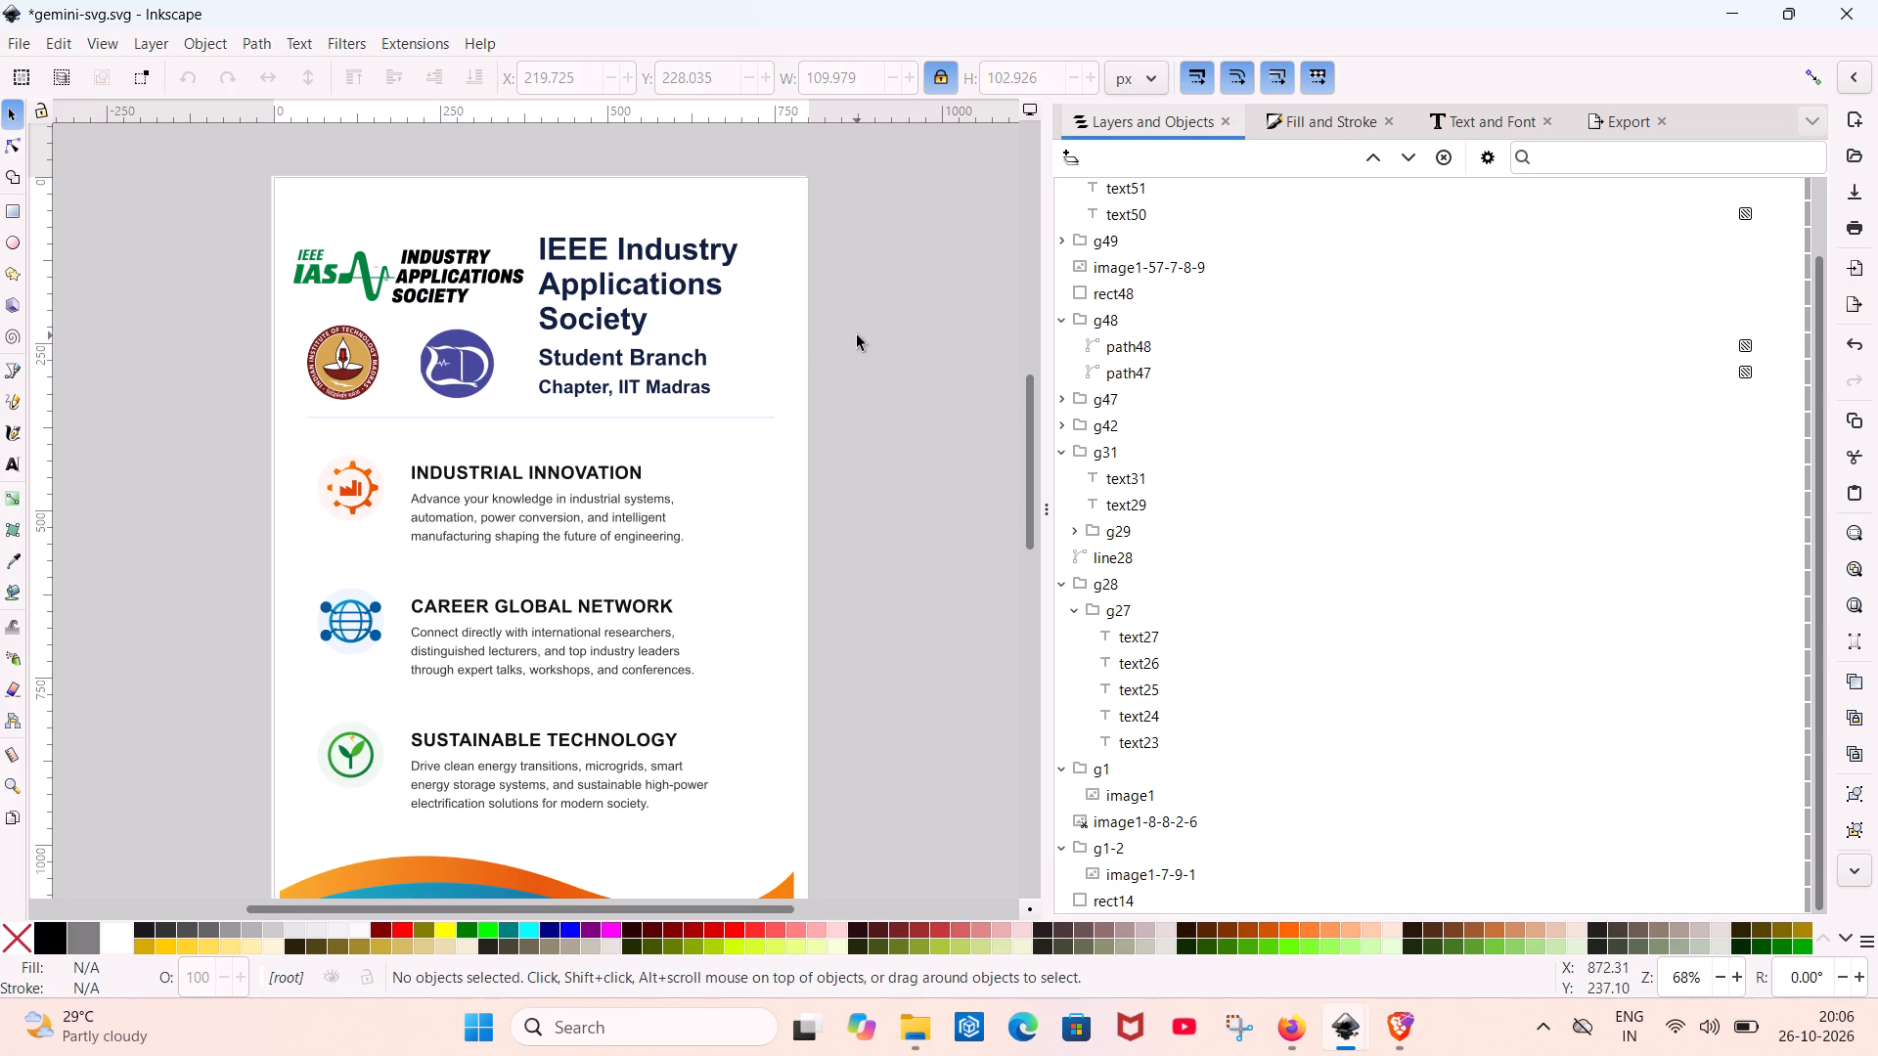
Delete the divider line under the header.
click(674, 418)
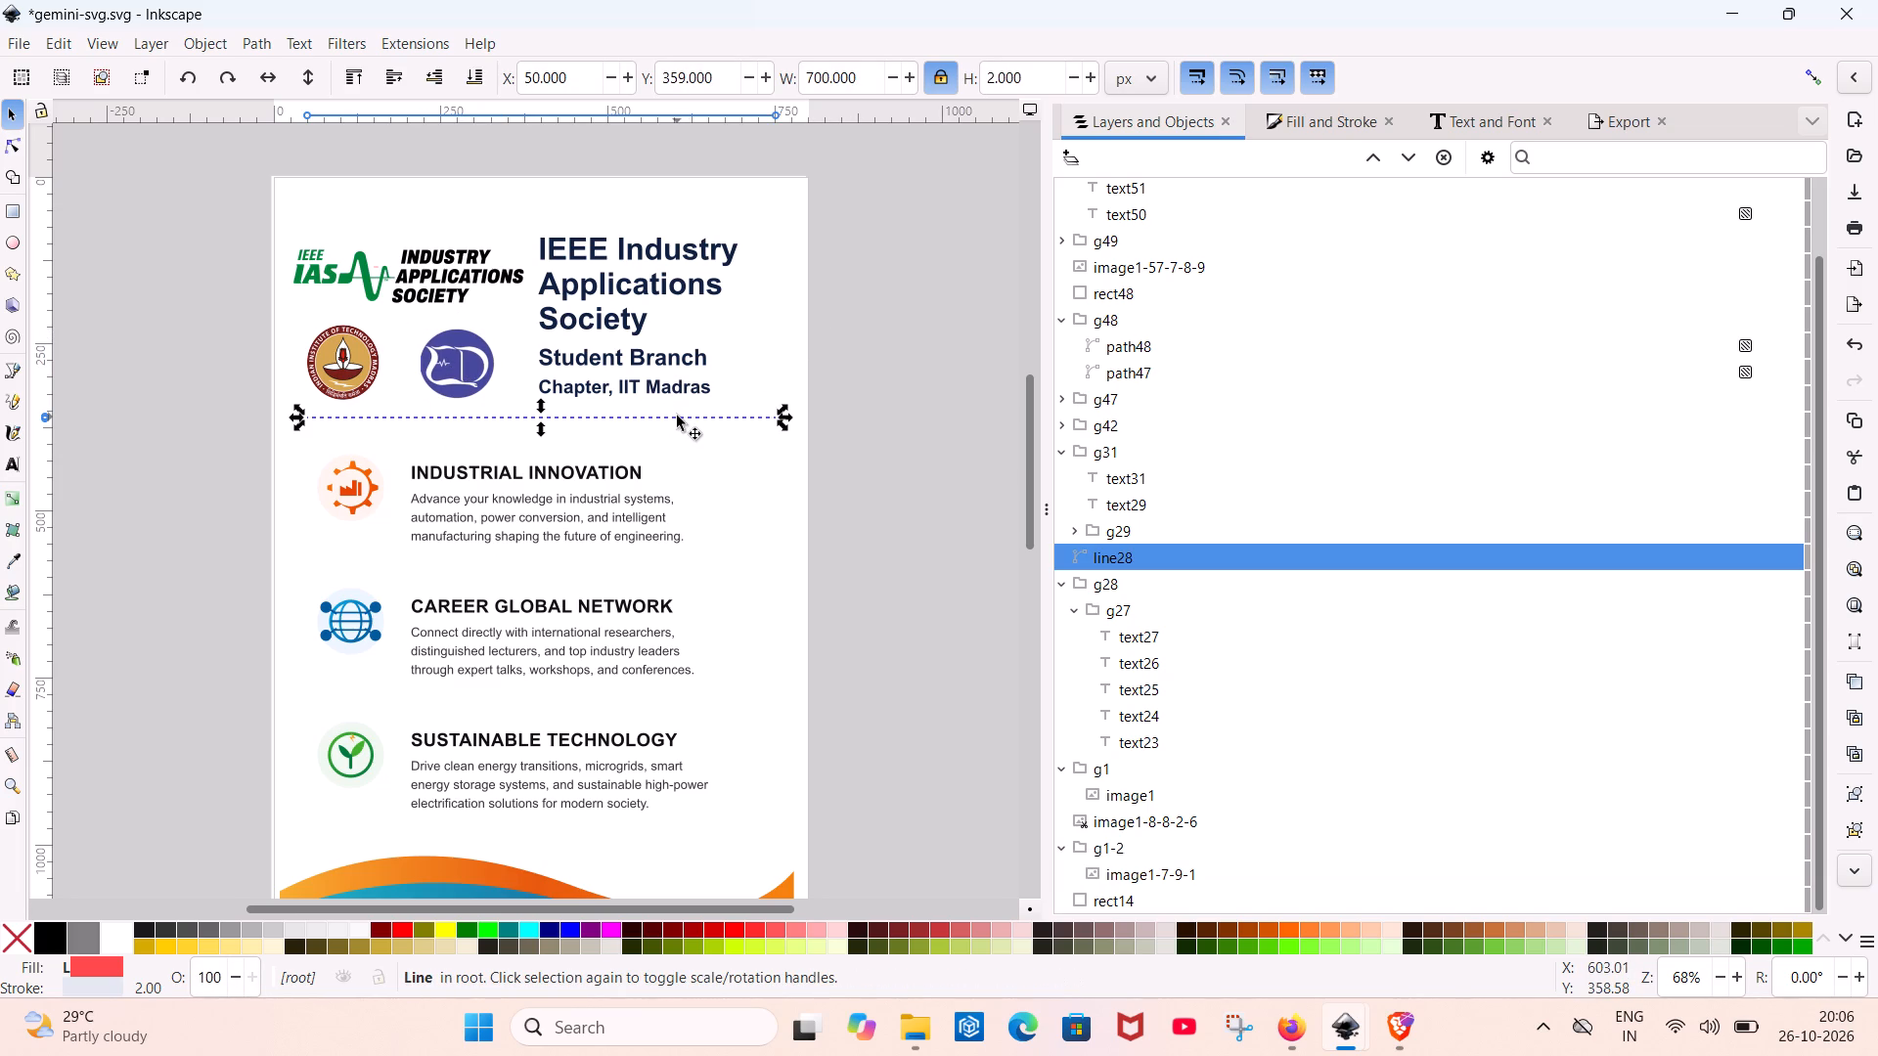
key(Delete)
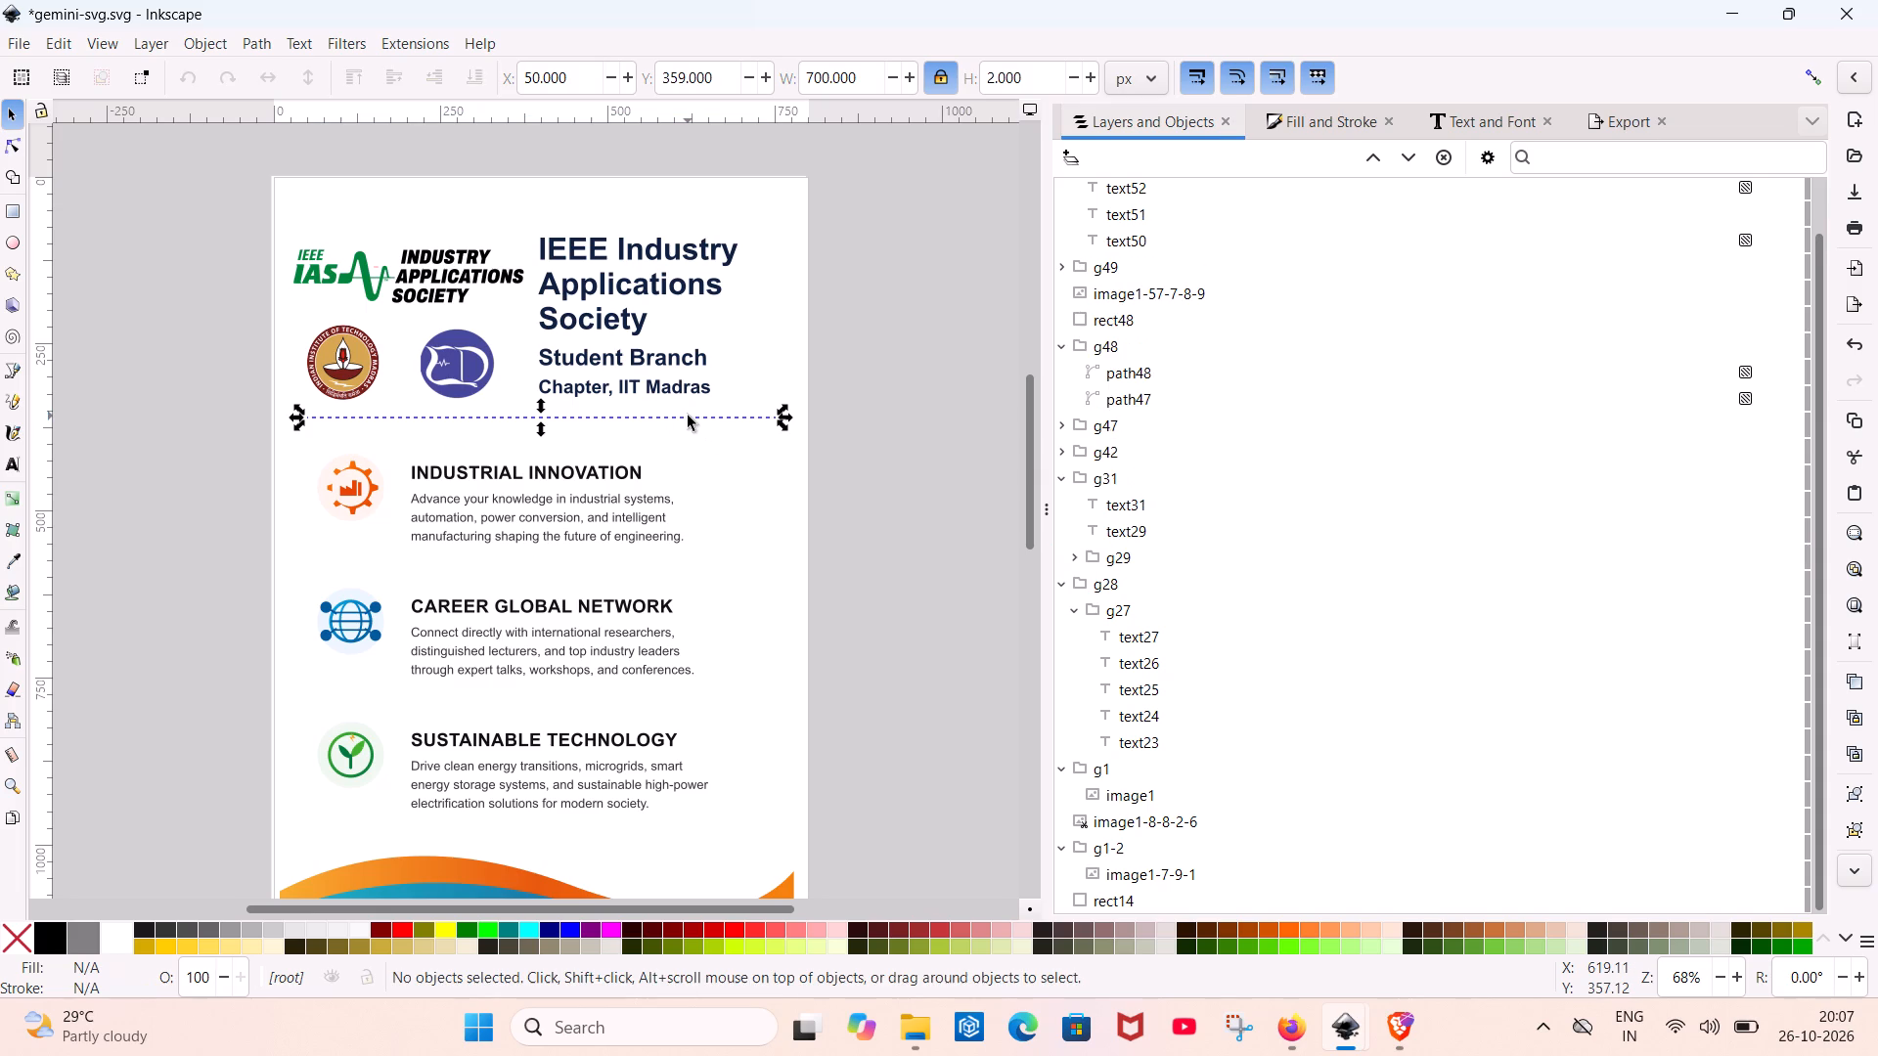
scroll(646, 533, down, 1)
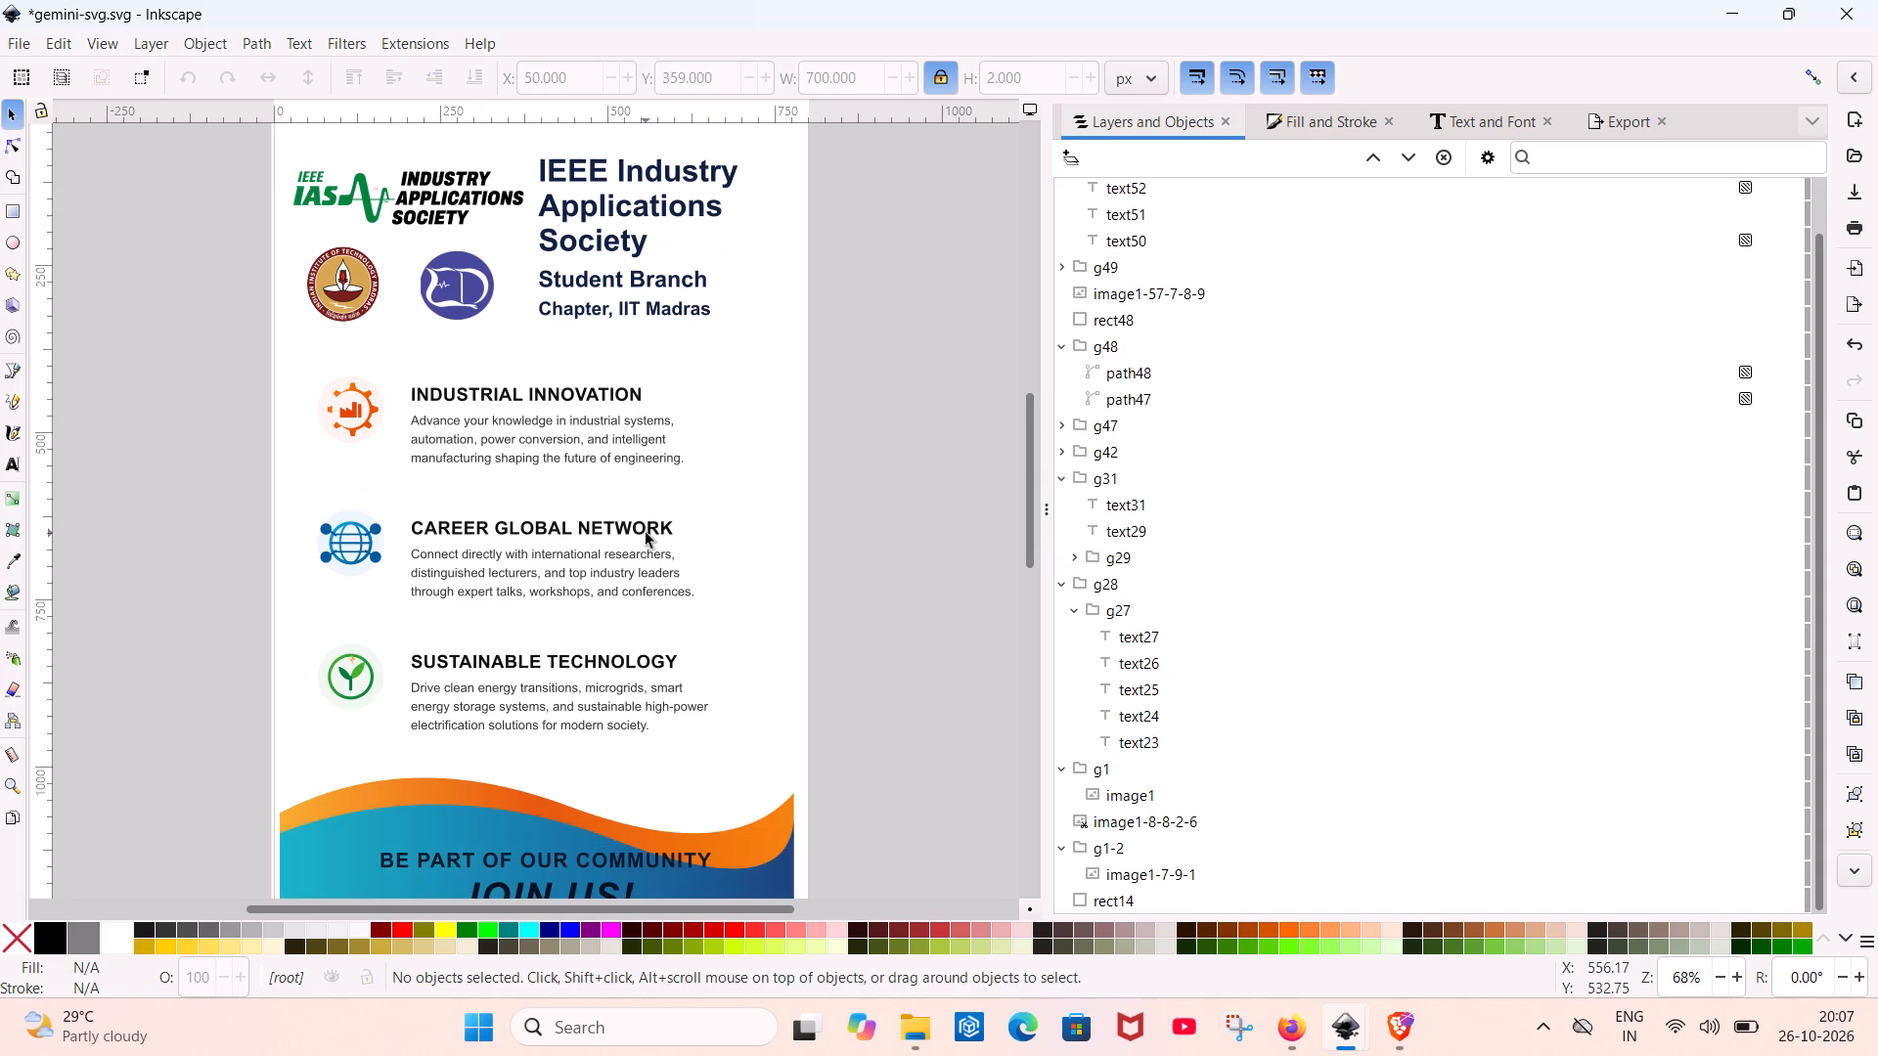
Enlarge the IAS logo in the header proportionally to about 376 × 104 px.
scroll(646, 533, up, 1)
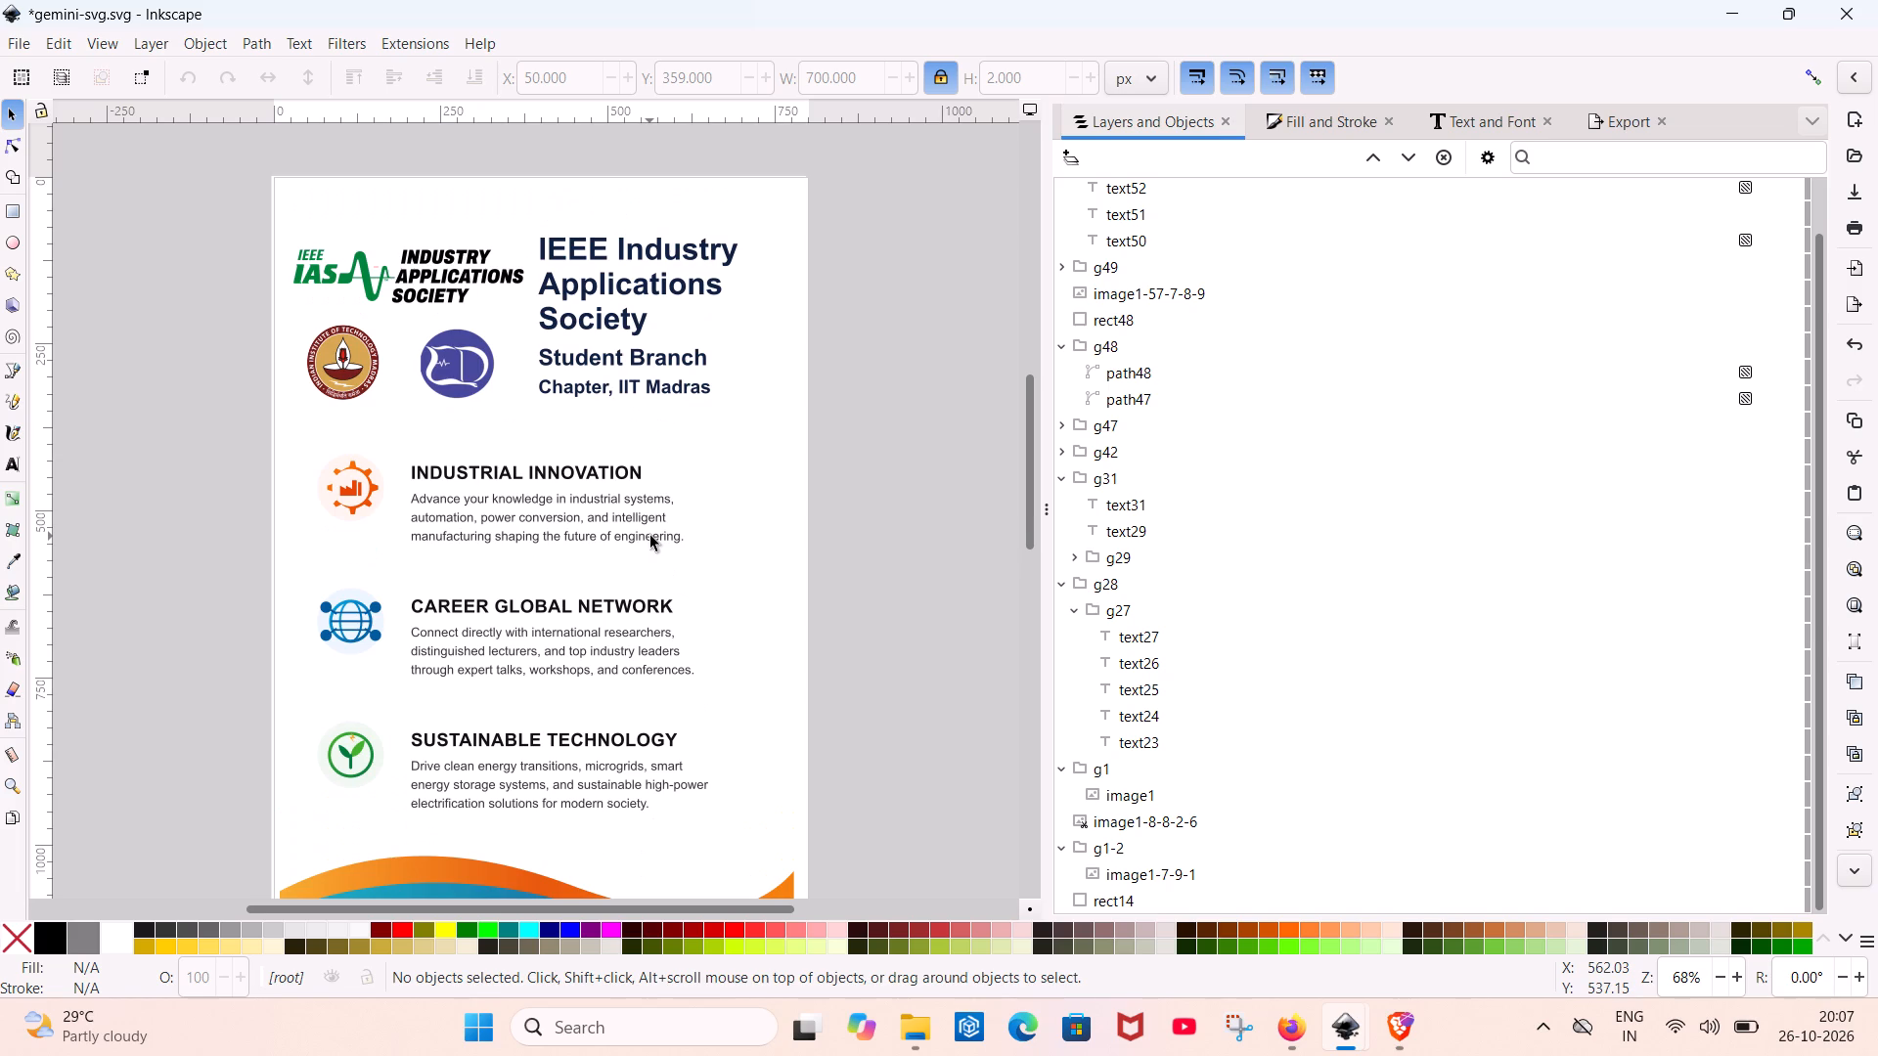
click(403, 294)
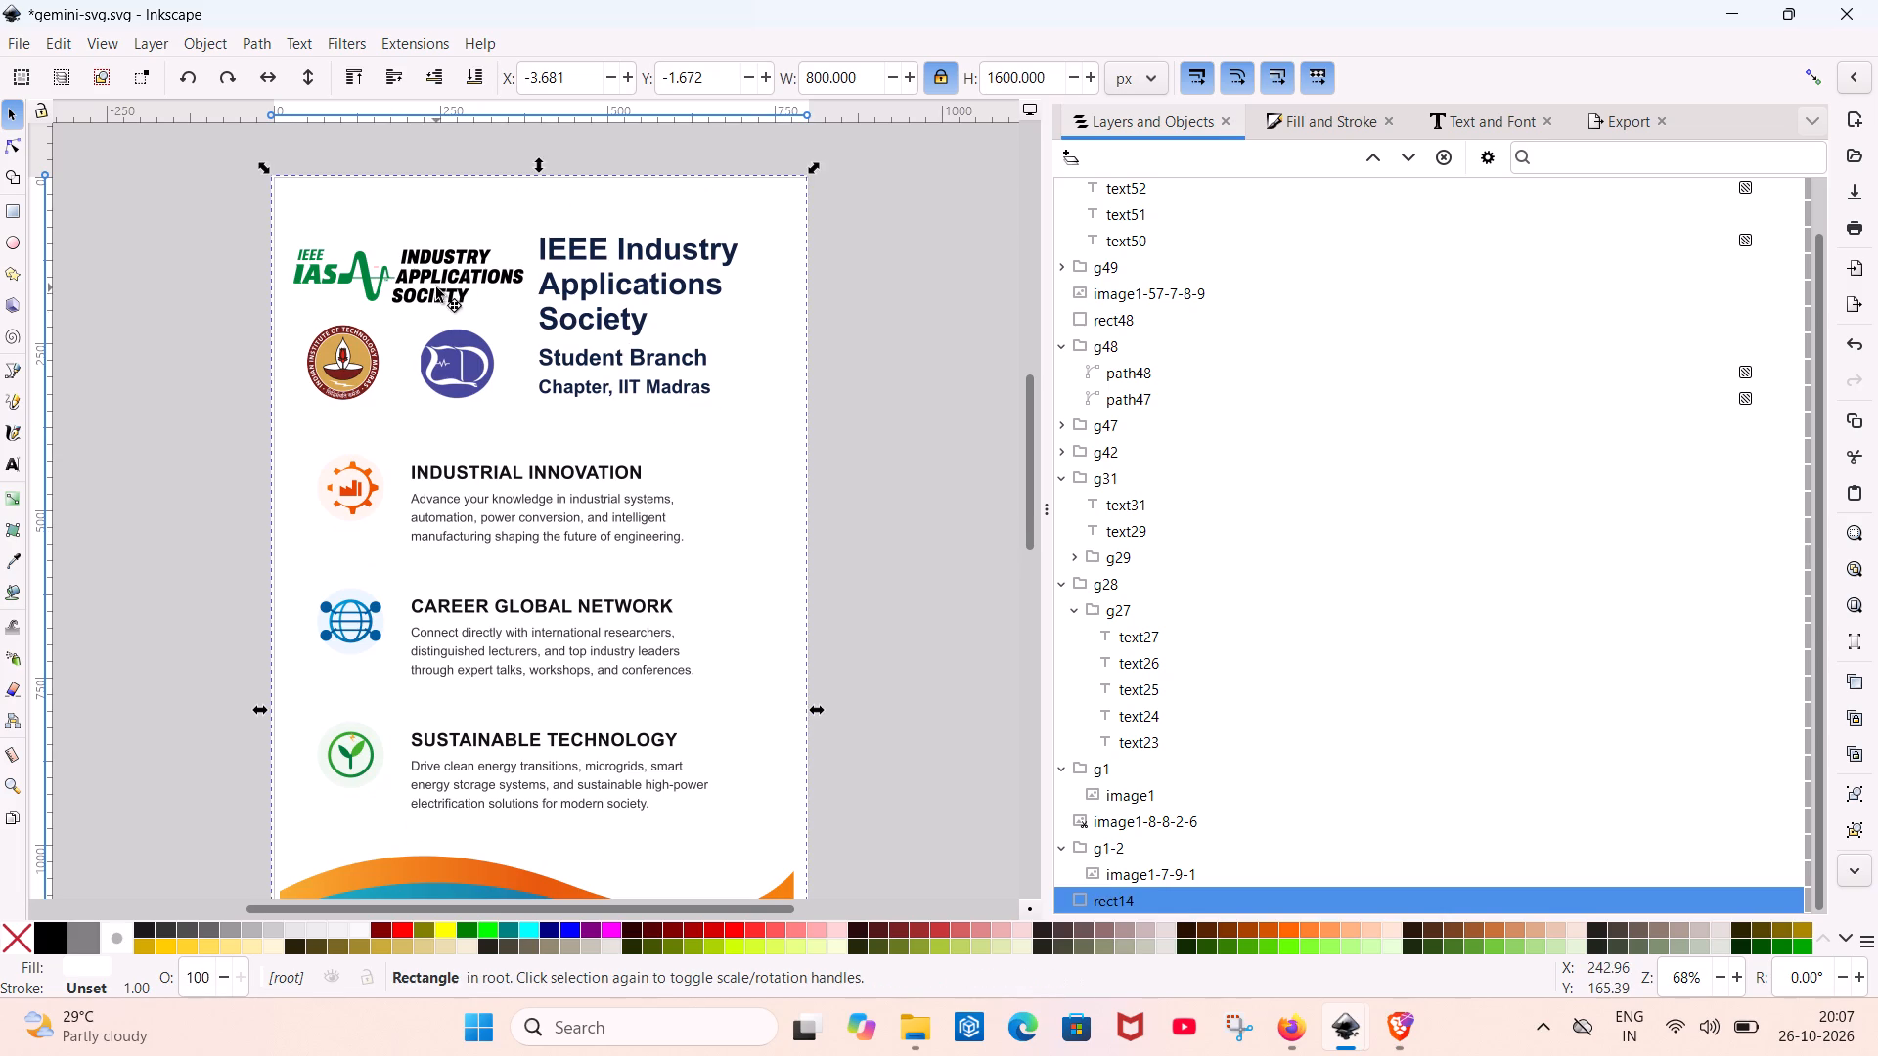
click(436, 287)
double_click(444, 282)
click(449, 282)
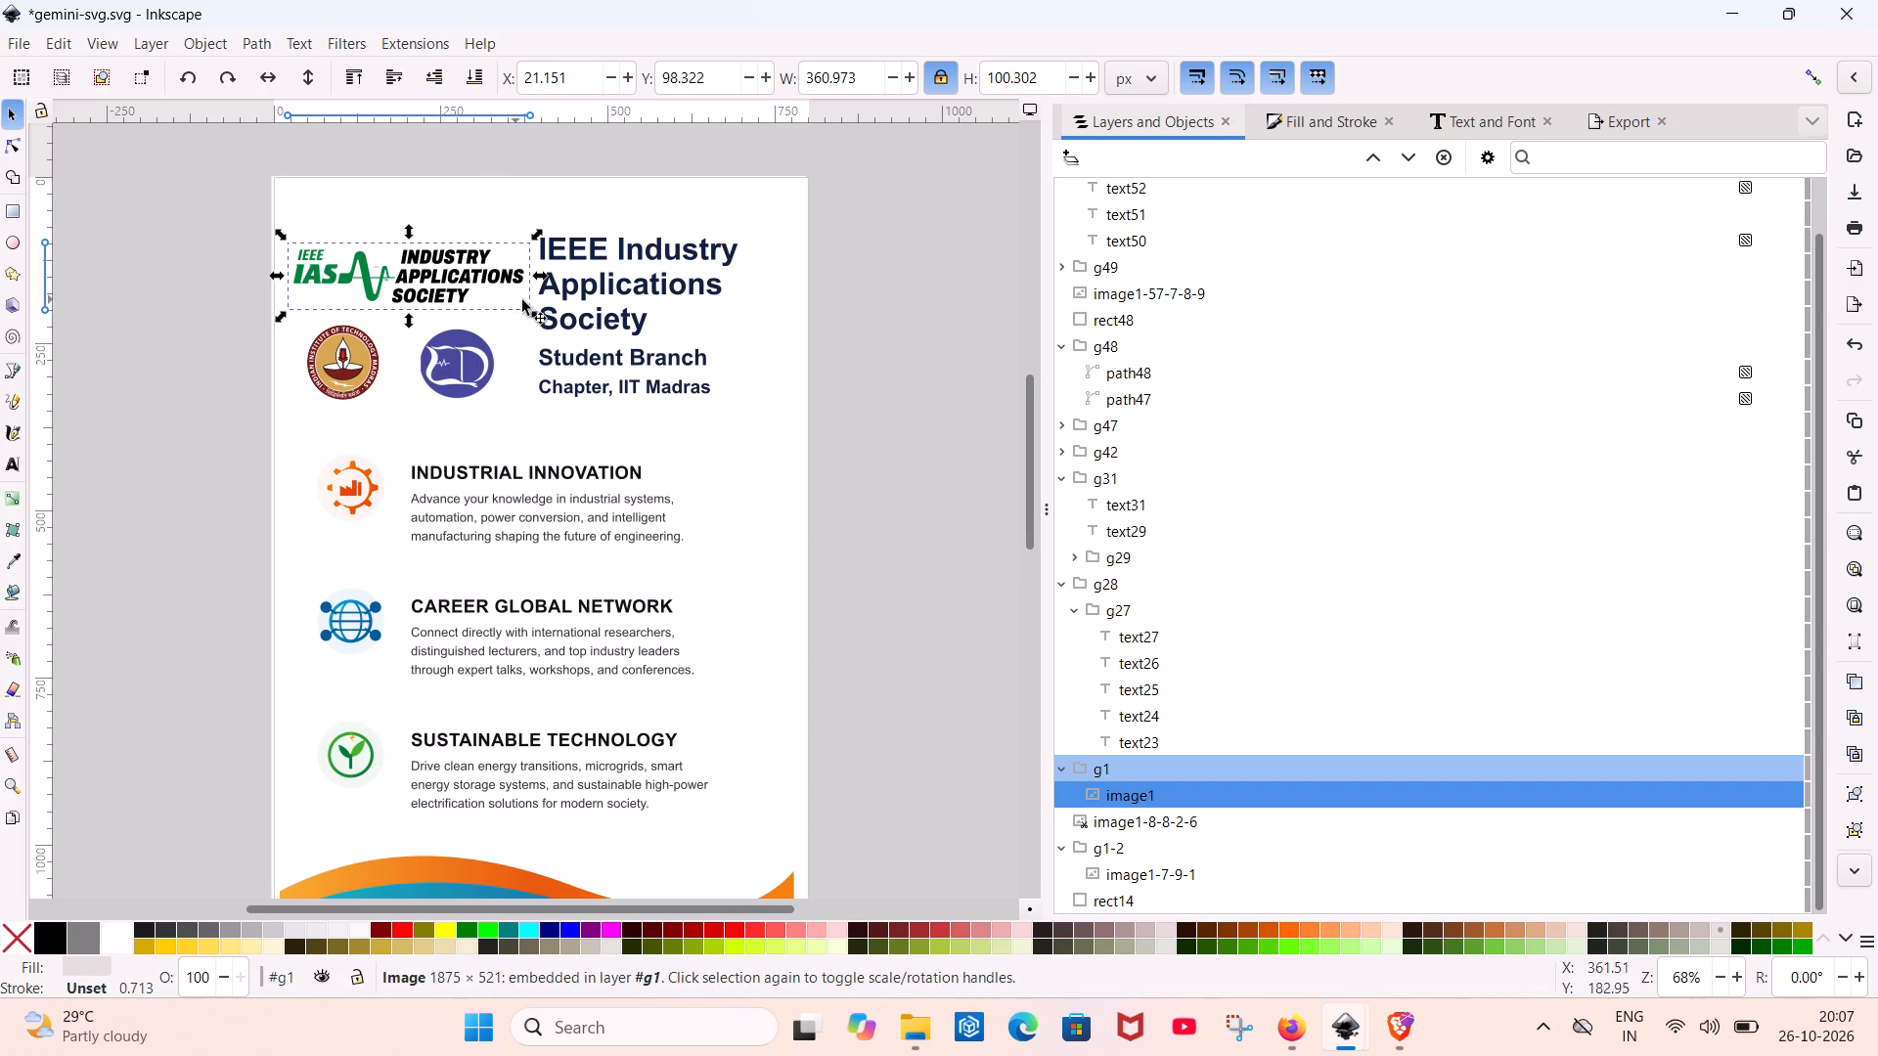
drag(543, 318, 551, 319)
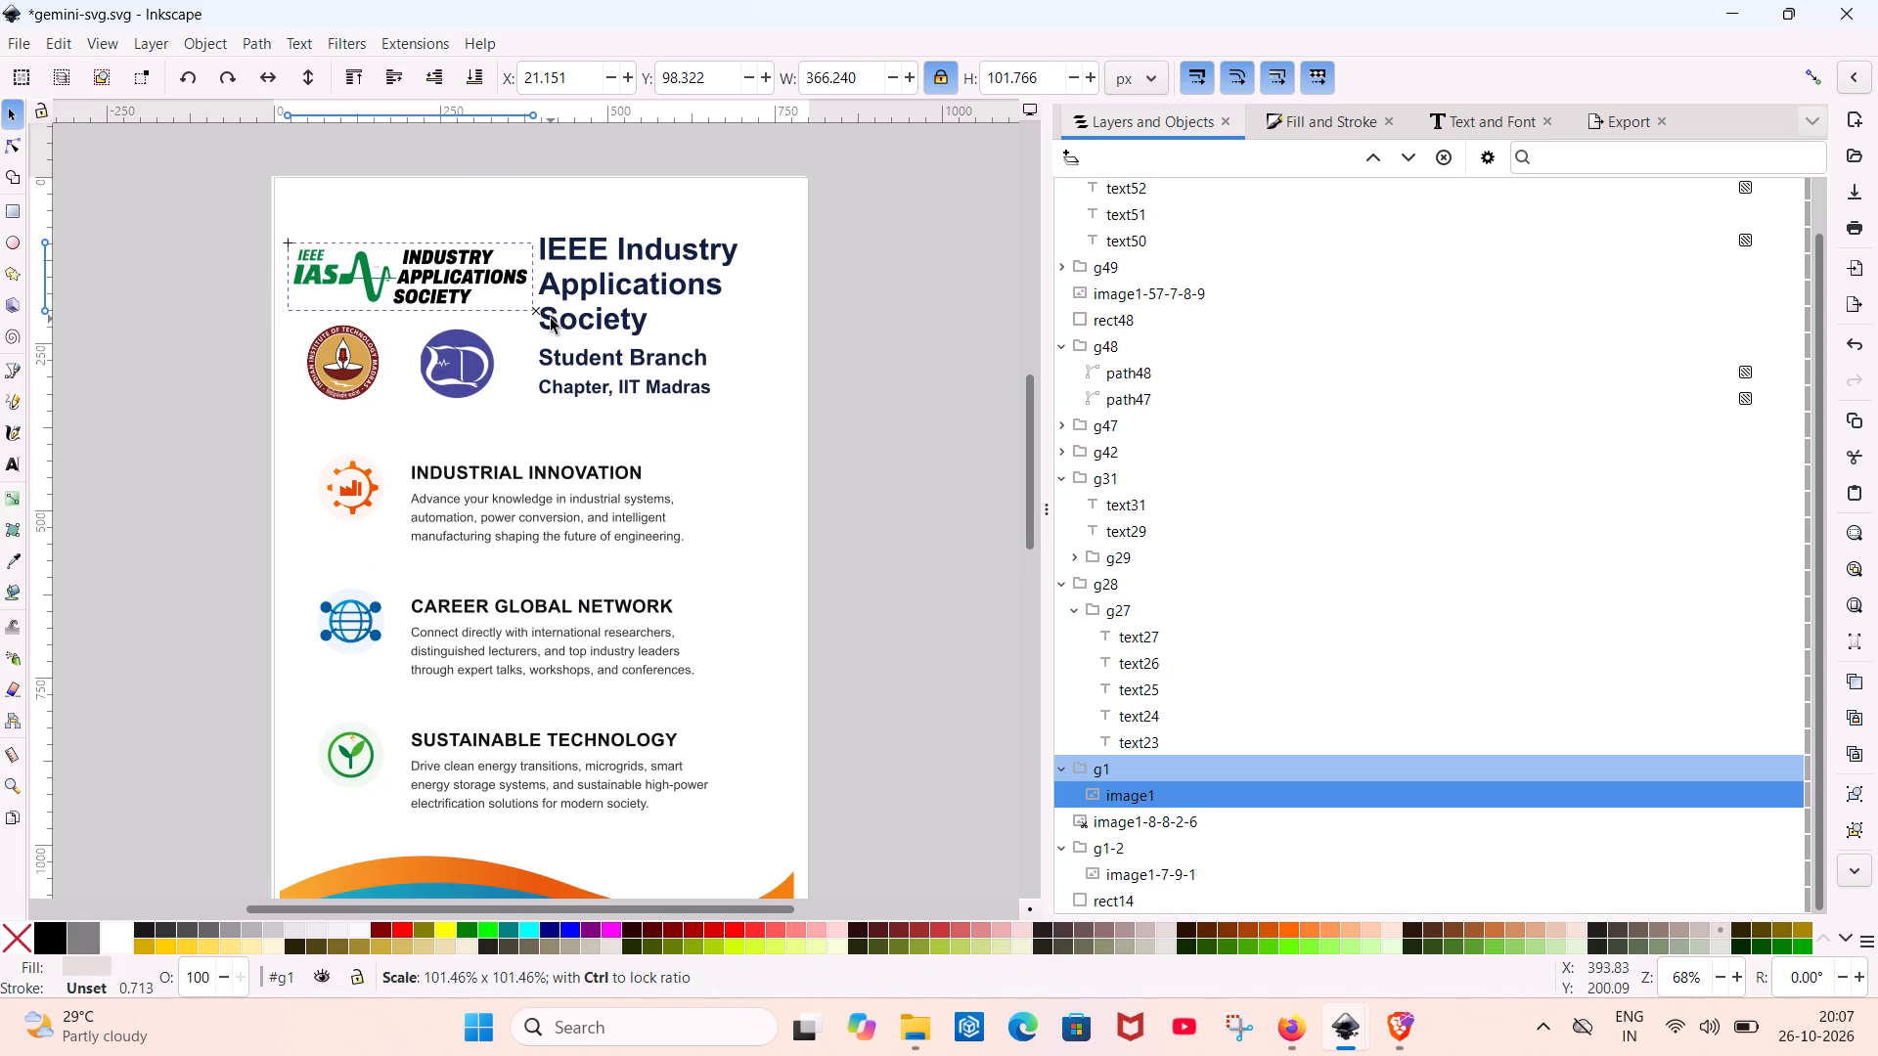
drag(551, 319, 545, 324)
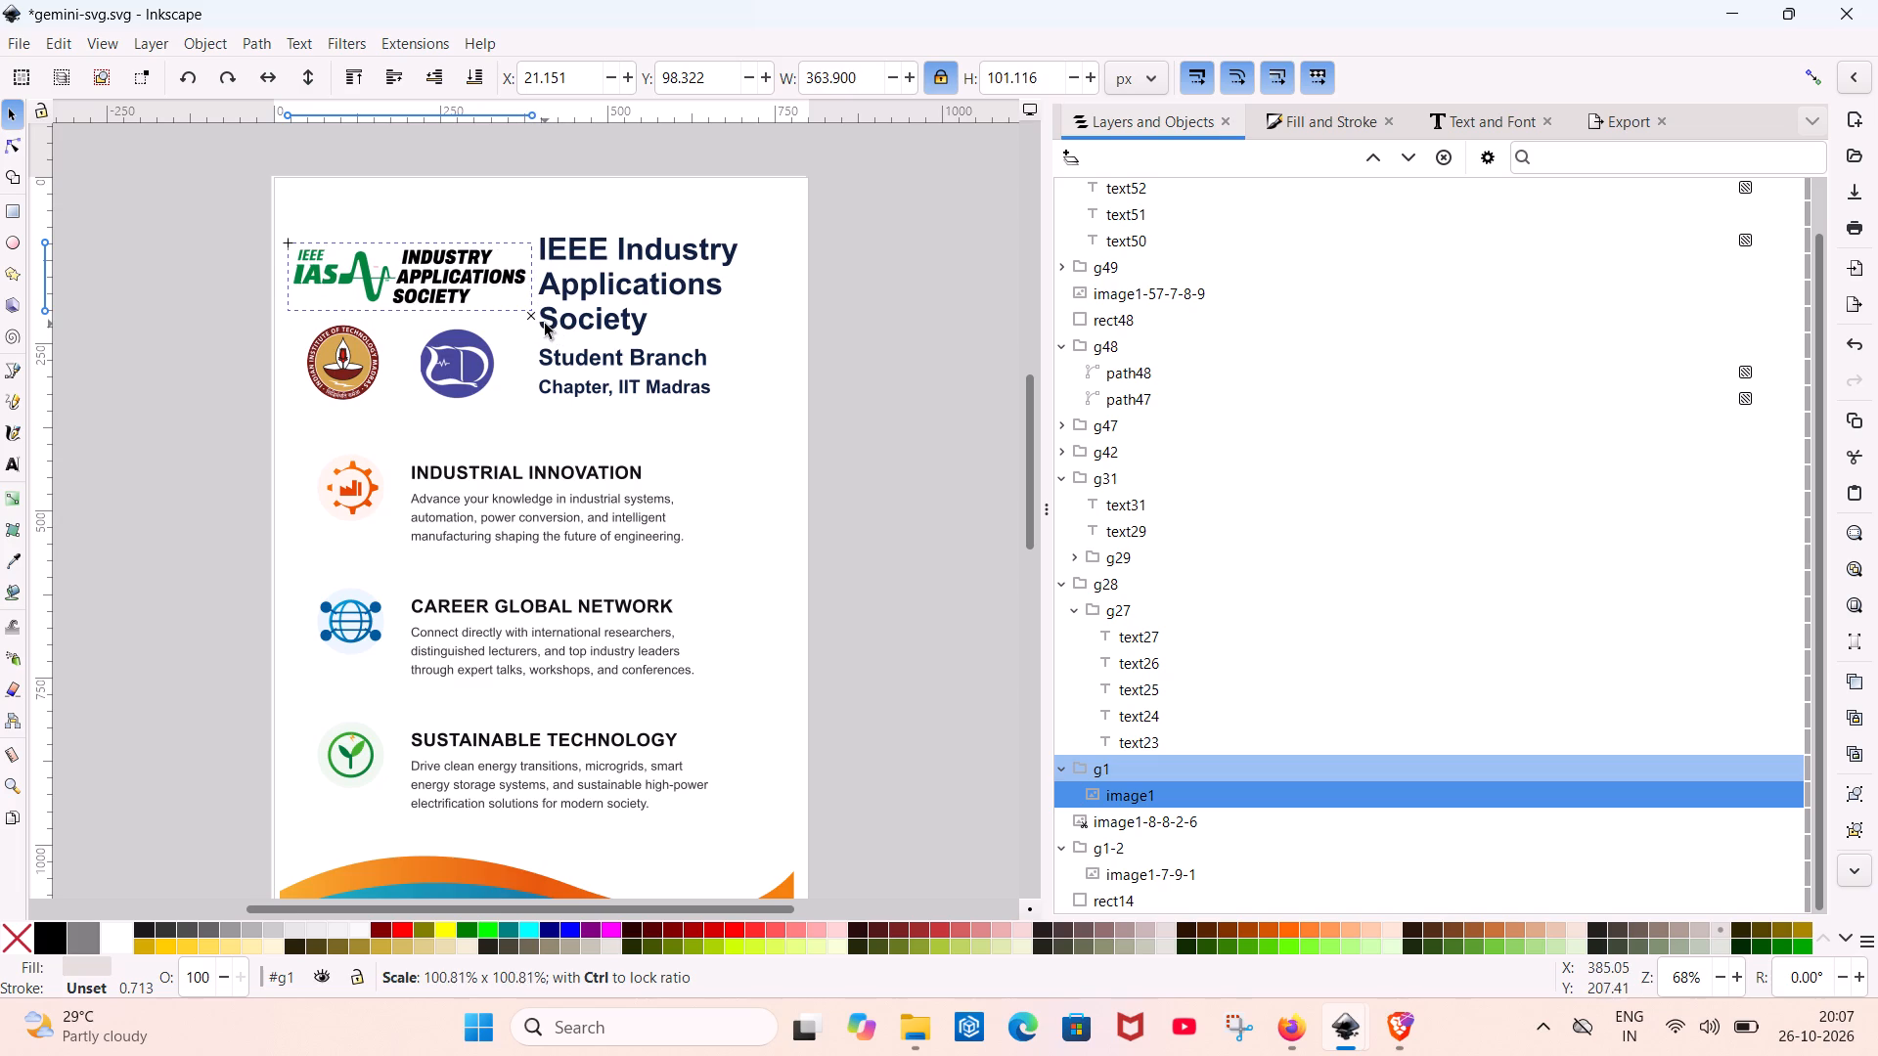
drag(545, 324, 553, 329)
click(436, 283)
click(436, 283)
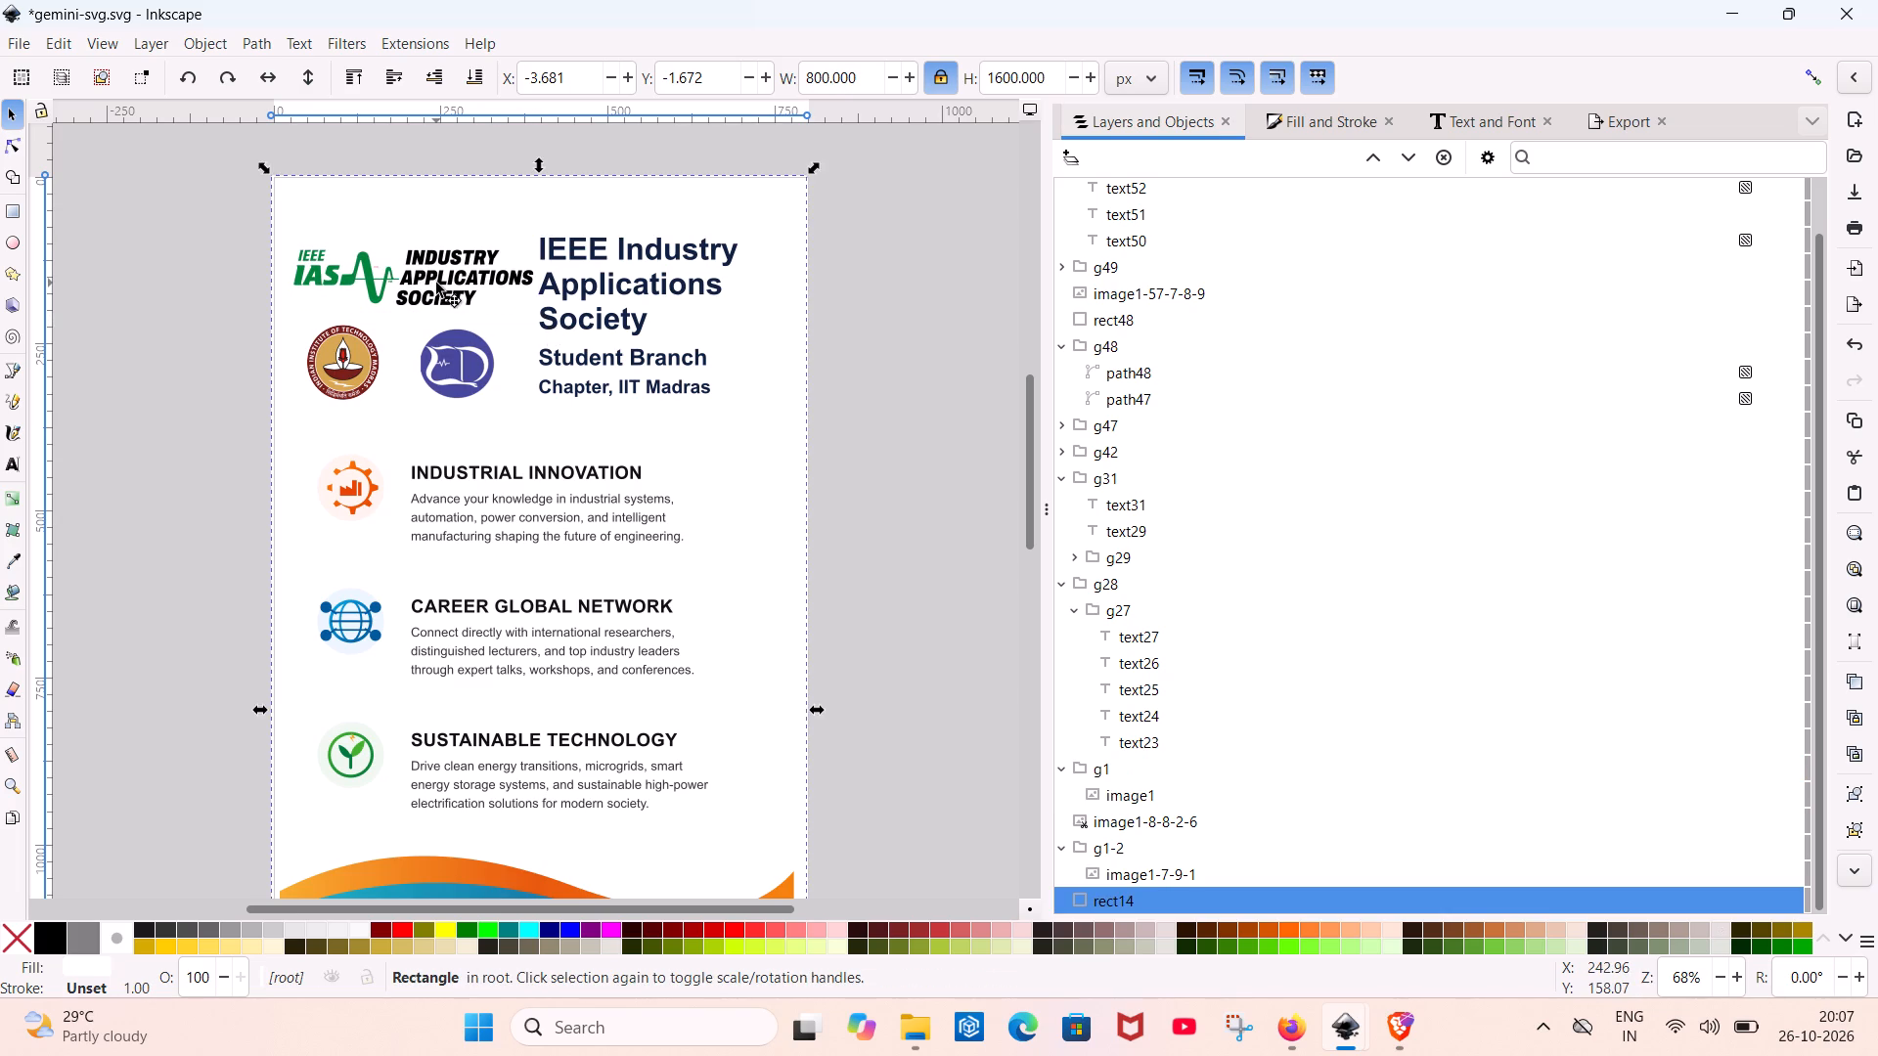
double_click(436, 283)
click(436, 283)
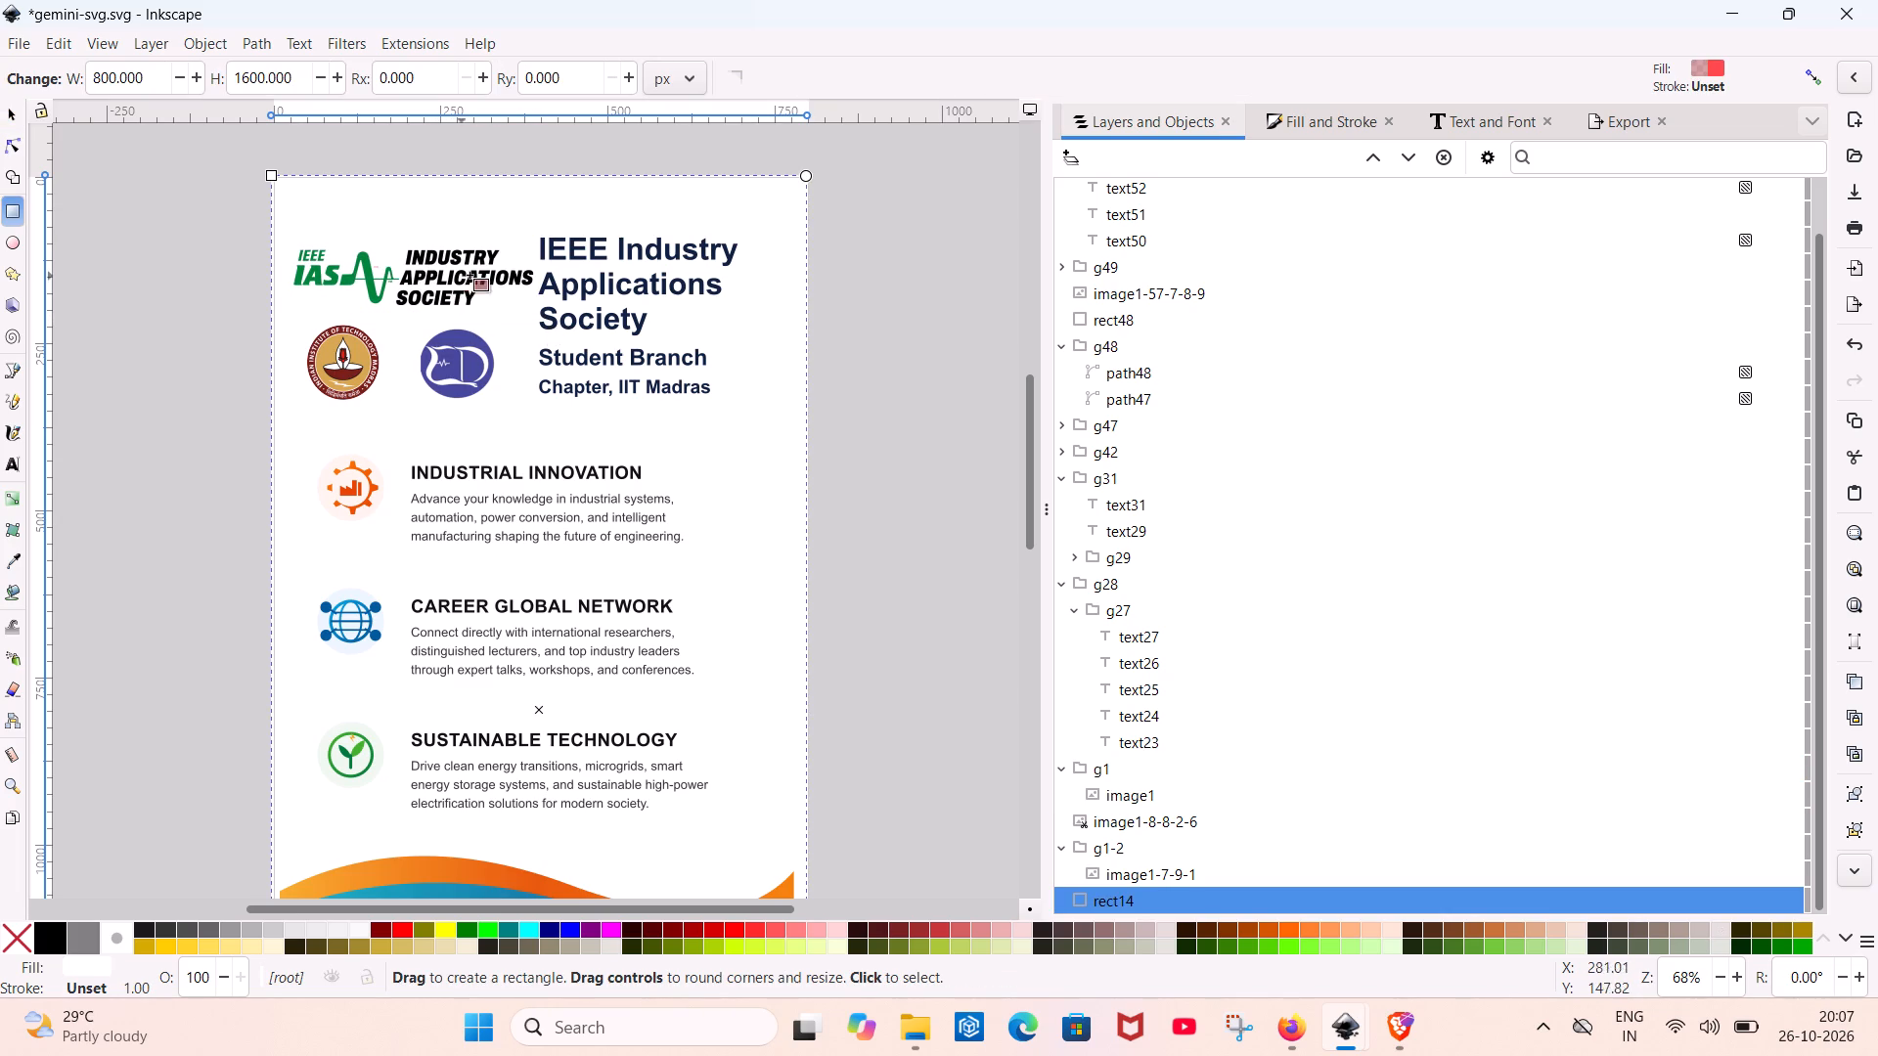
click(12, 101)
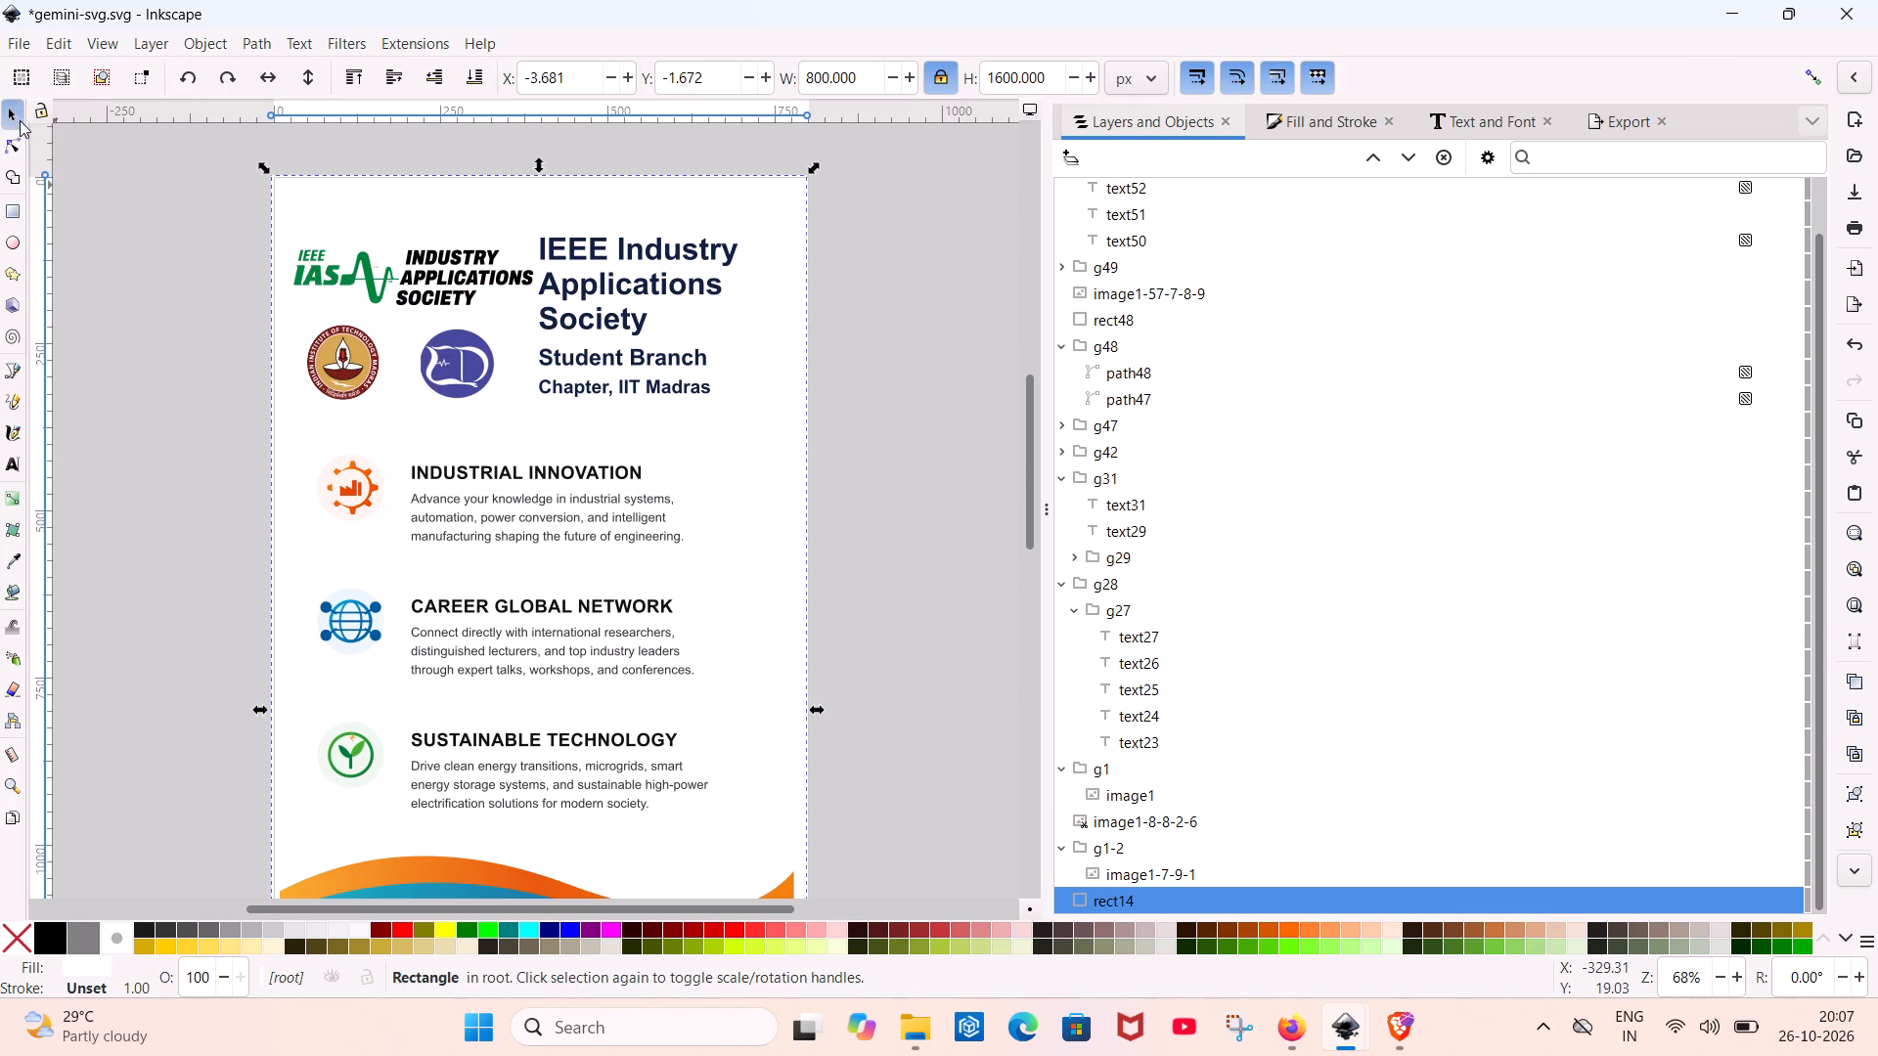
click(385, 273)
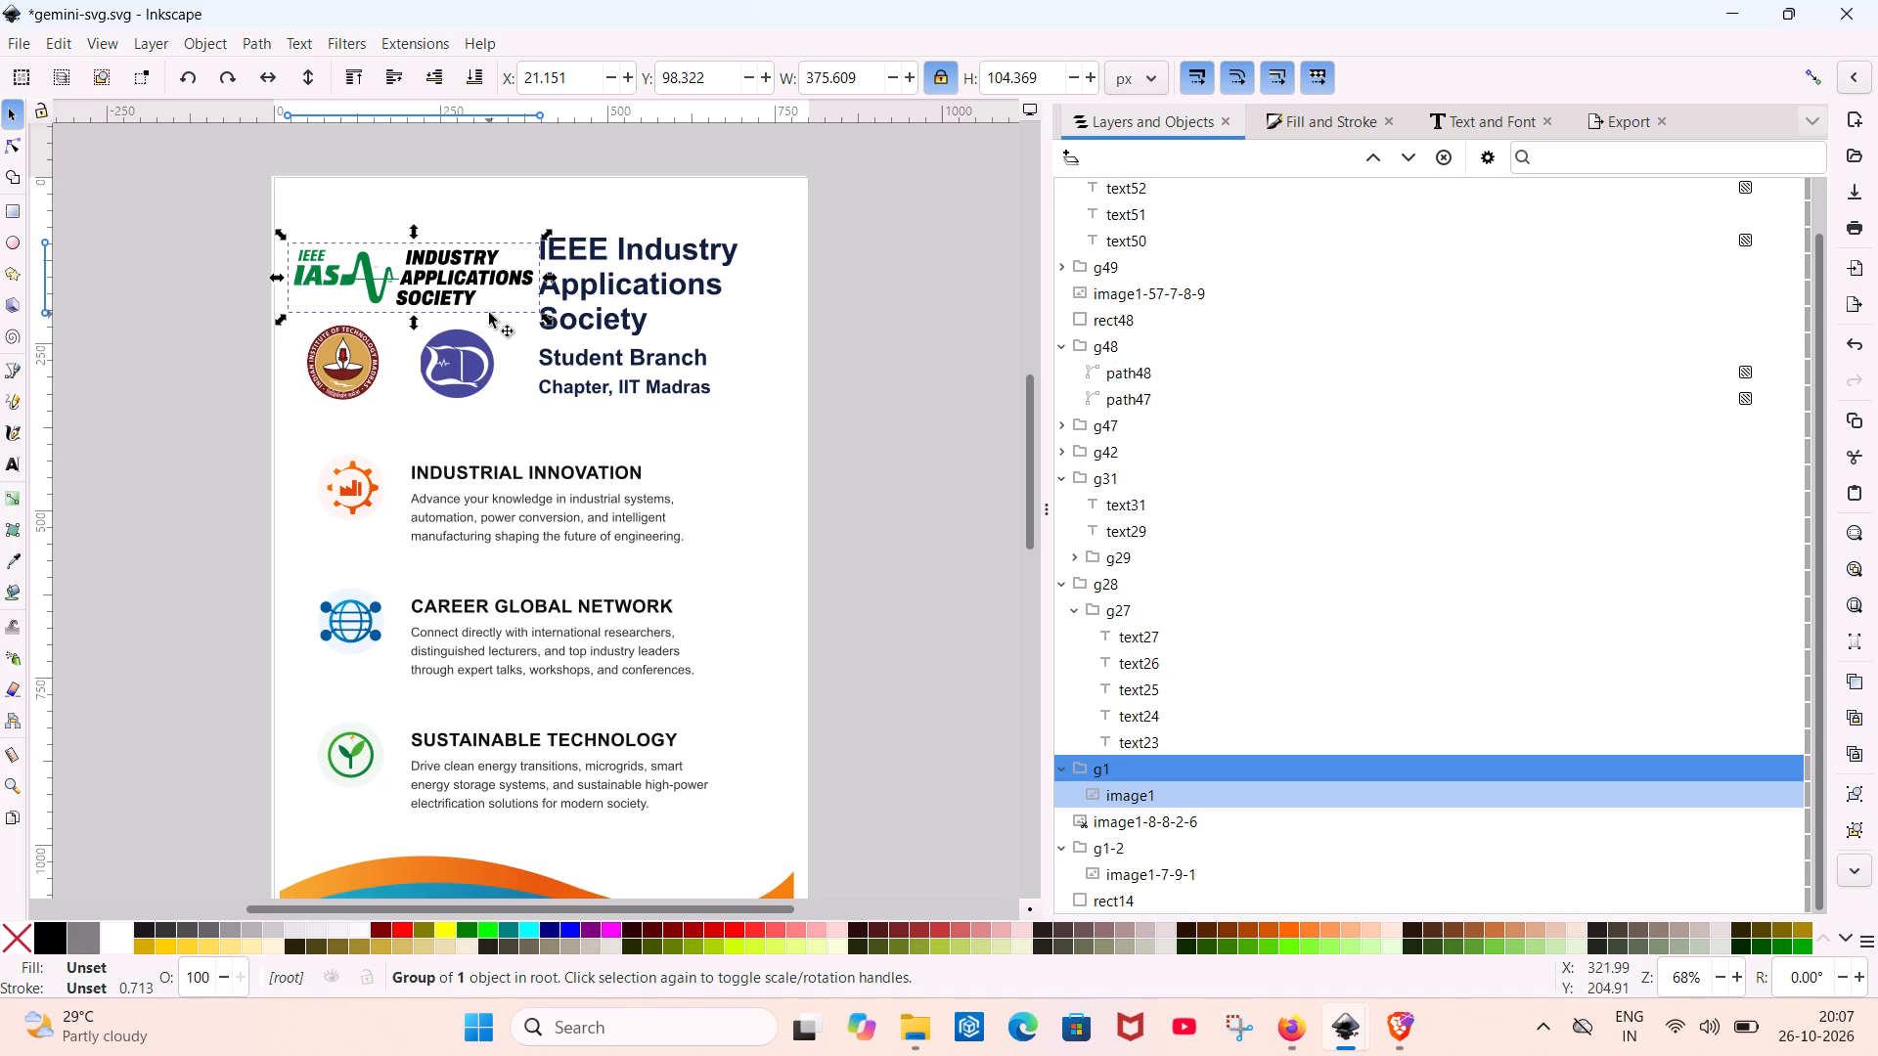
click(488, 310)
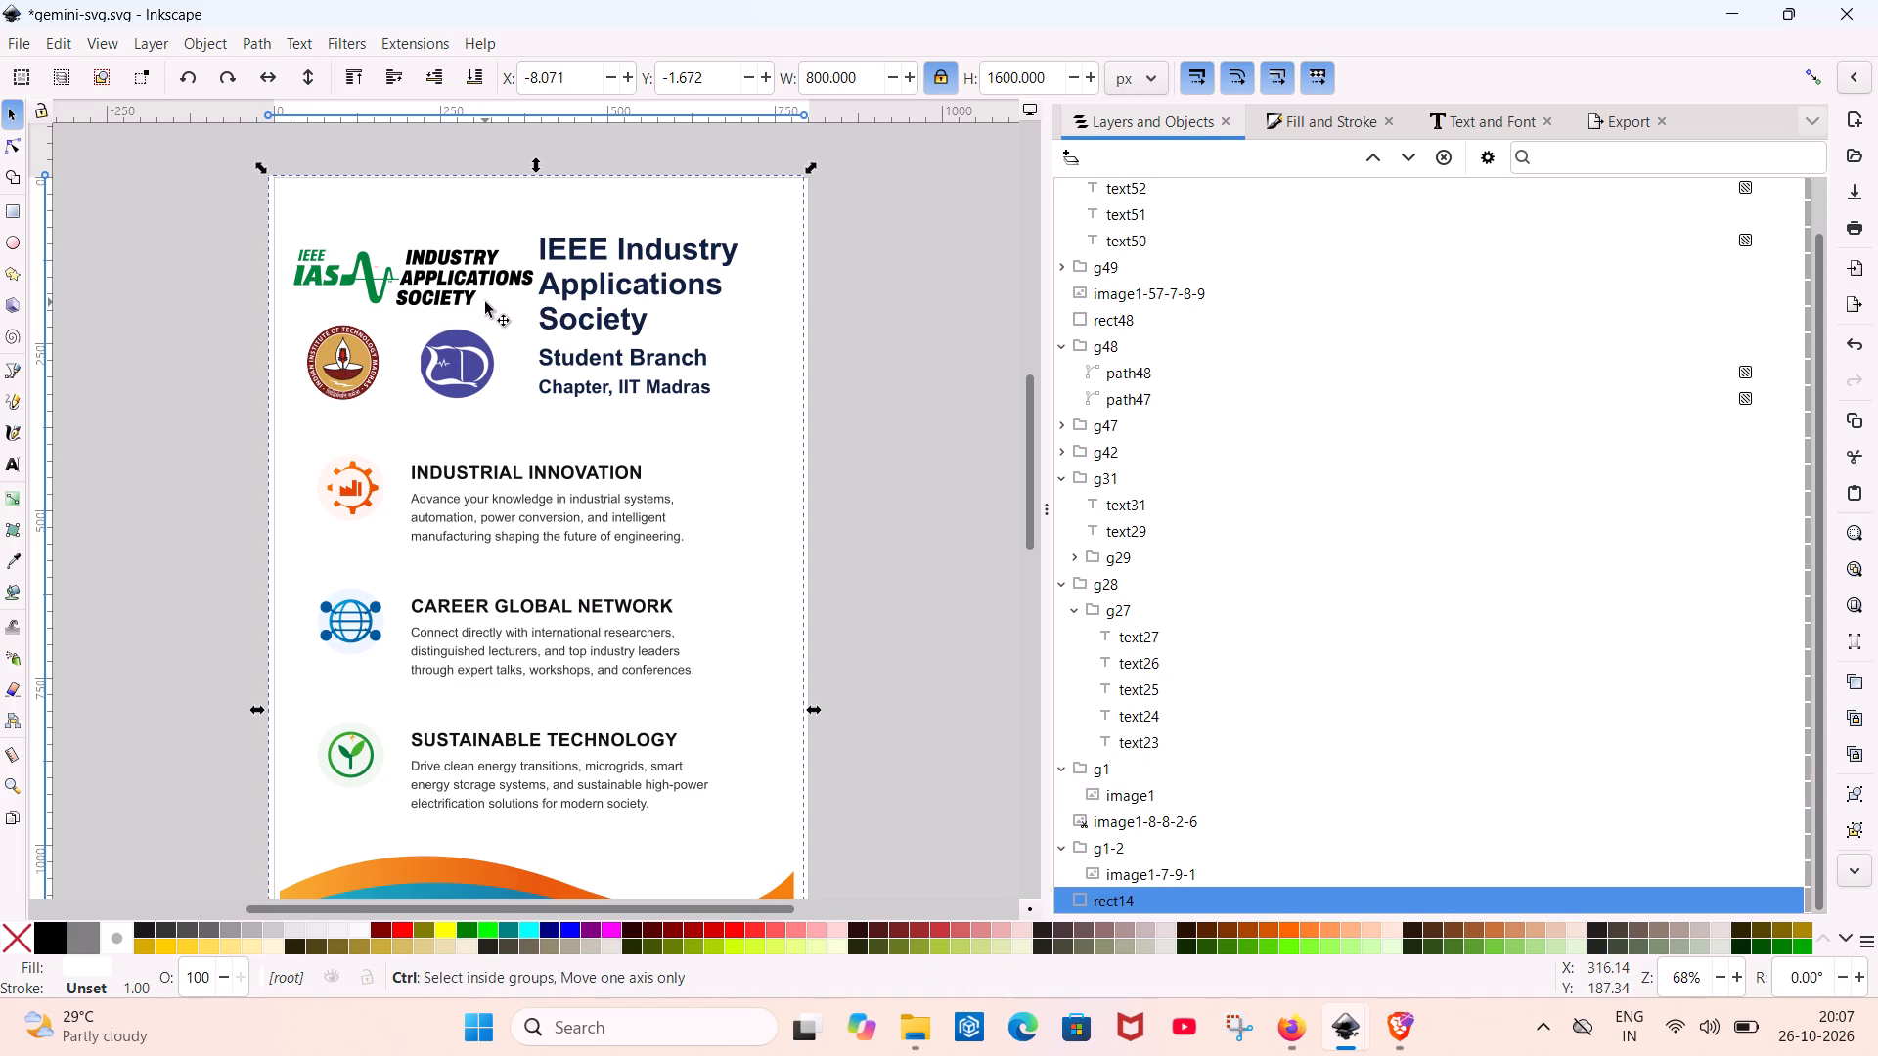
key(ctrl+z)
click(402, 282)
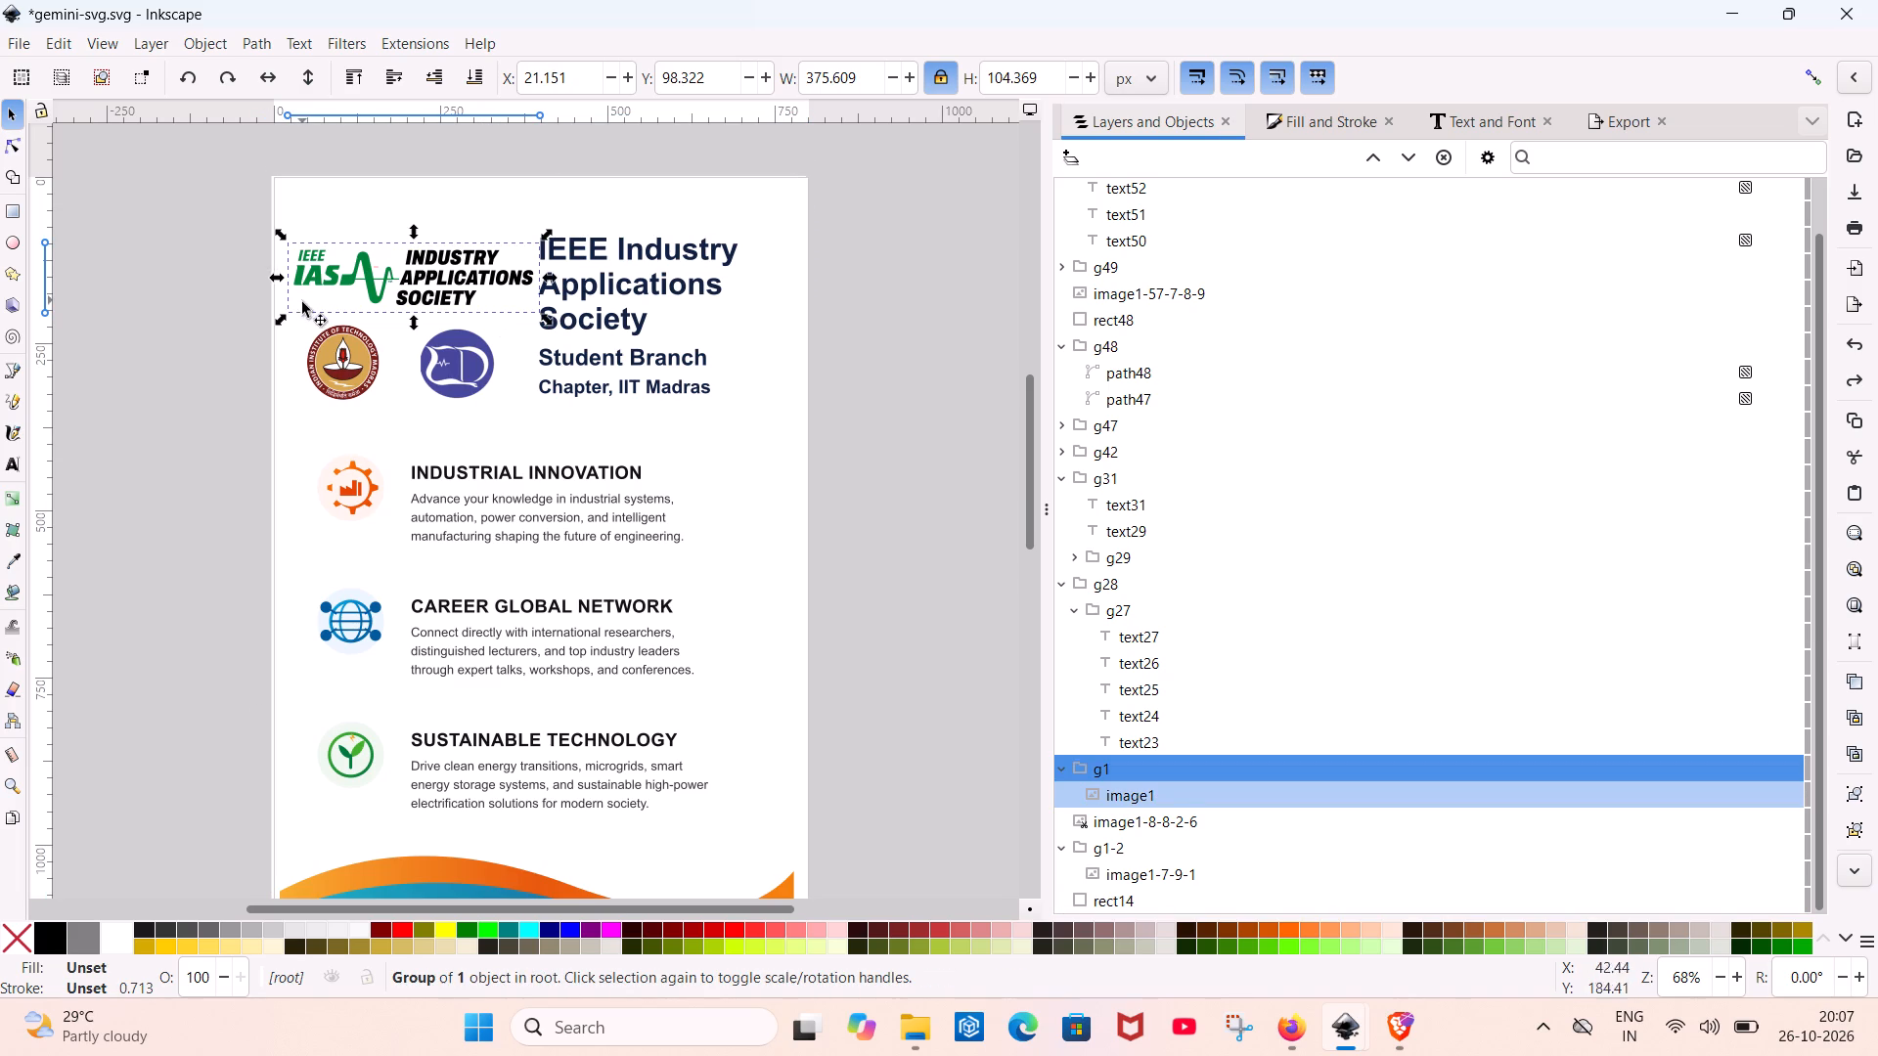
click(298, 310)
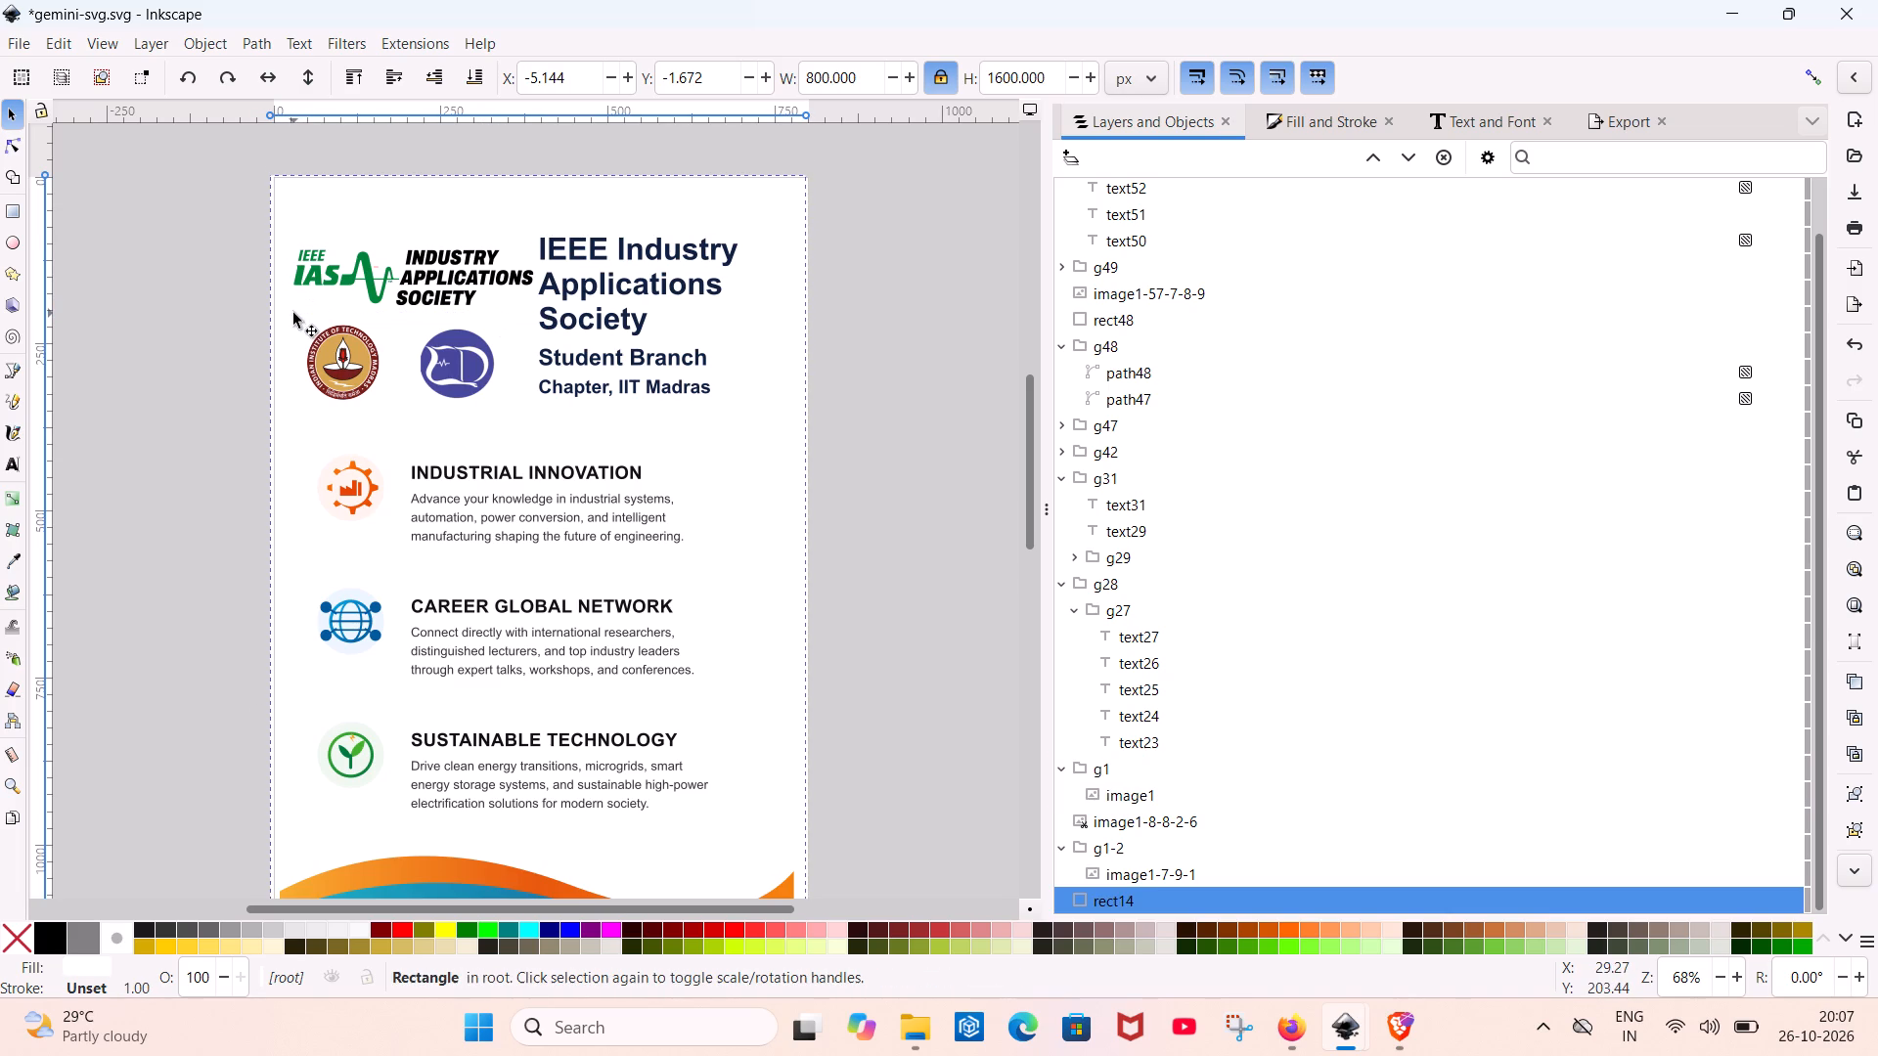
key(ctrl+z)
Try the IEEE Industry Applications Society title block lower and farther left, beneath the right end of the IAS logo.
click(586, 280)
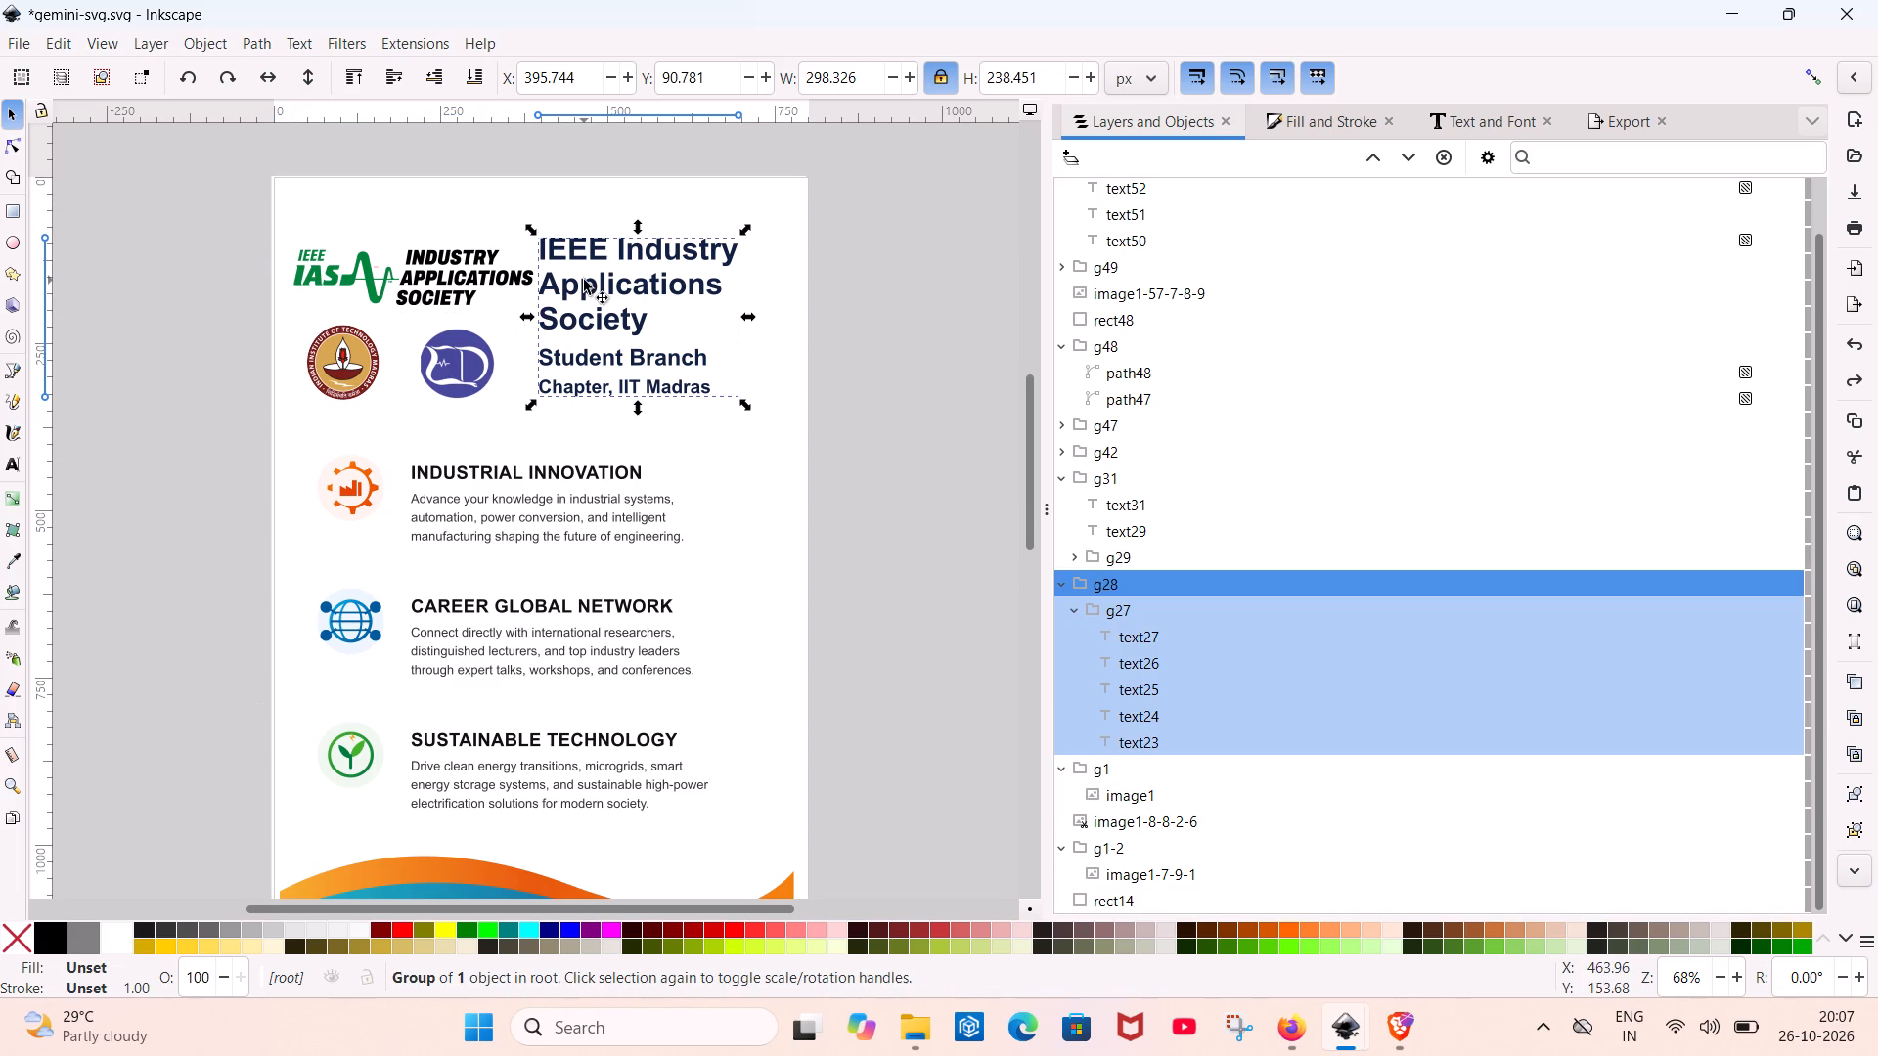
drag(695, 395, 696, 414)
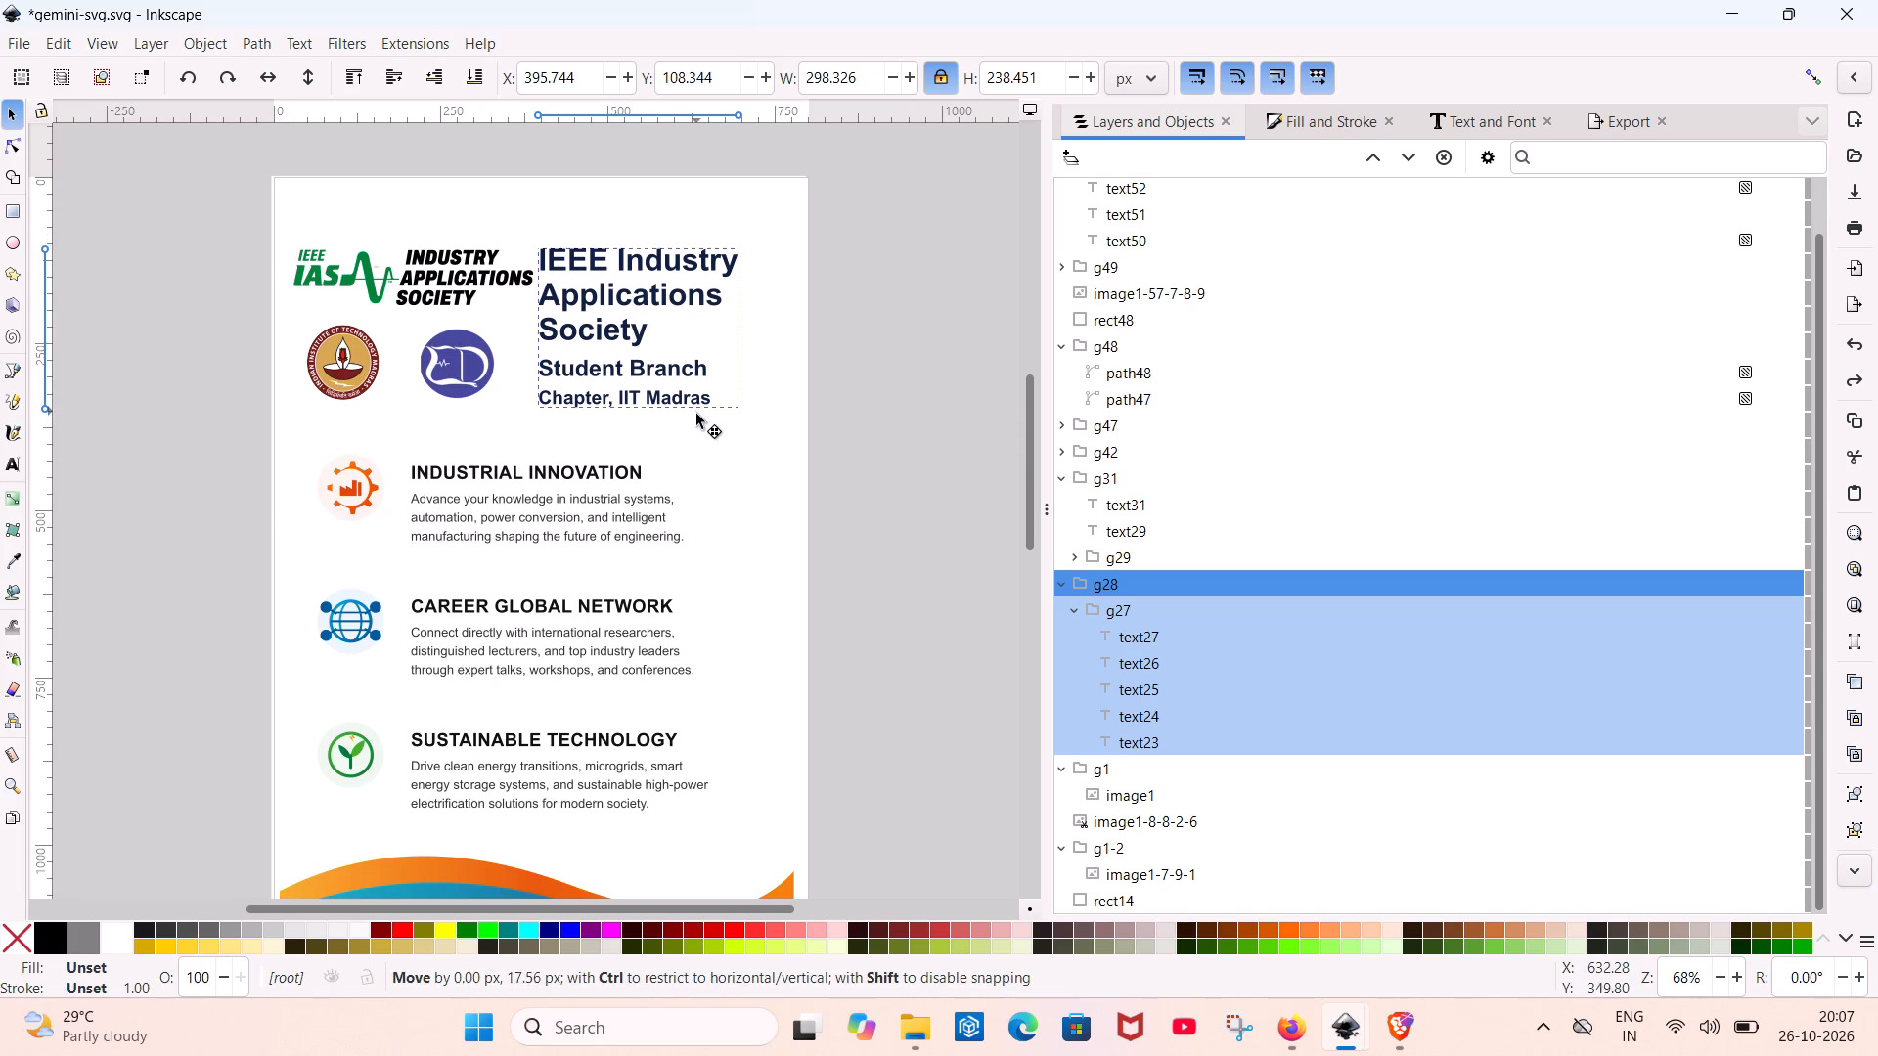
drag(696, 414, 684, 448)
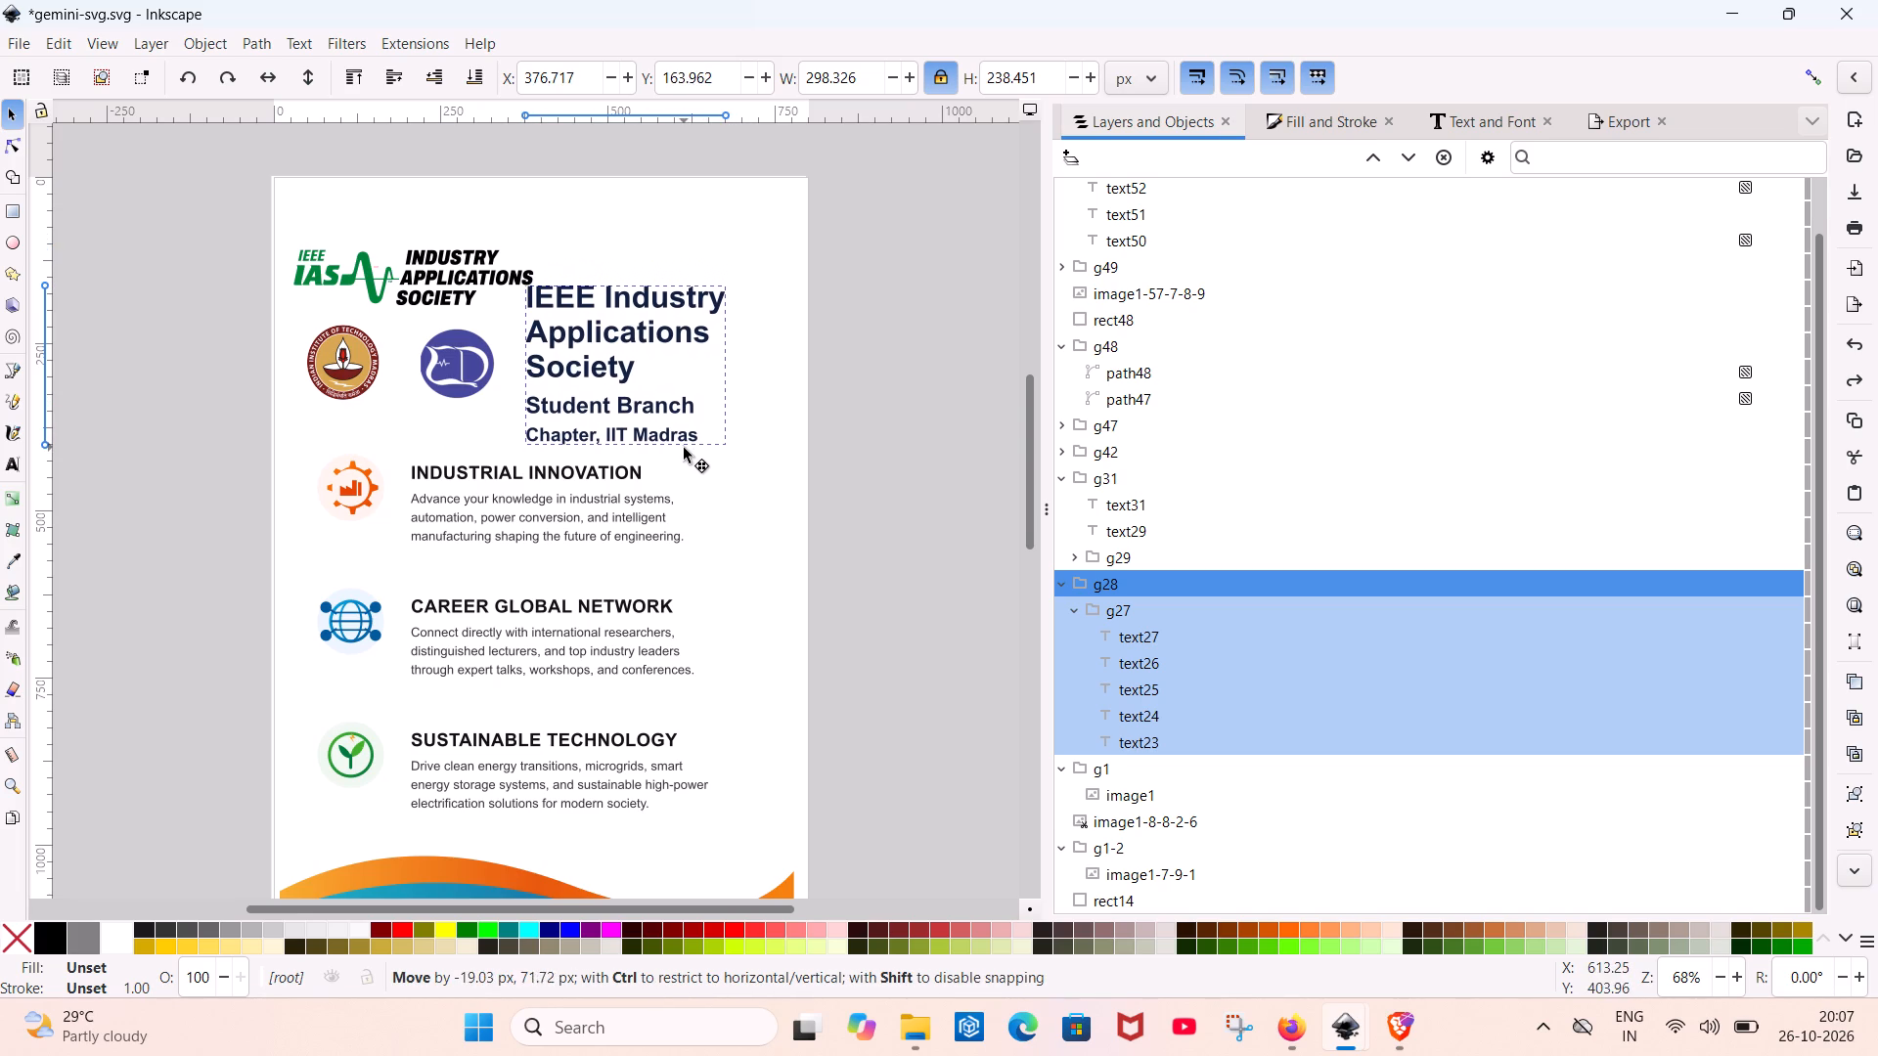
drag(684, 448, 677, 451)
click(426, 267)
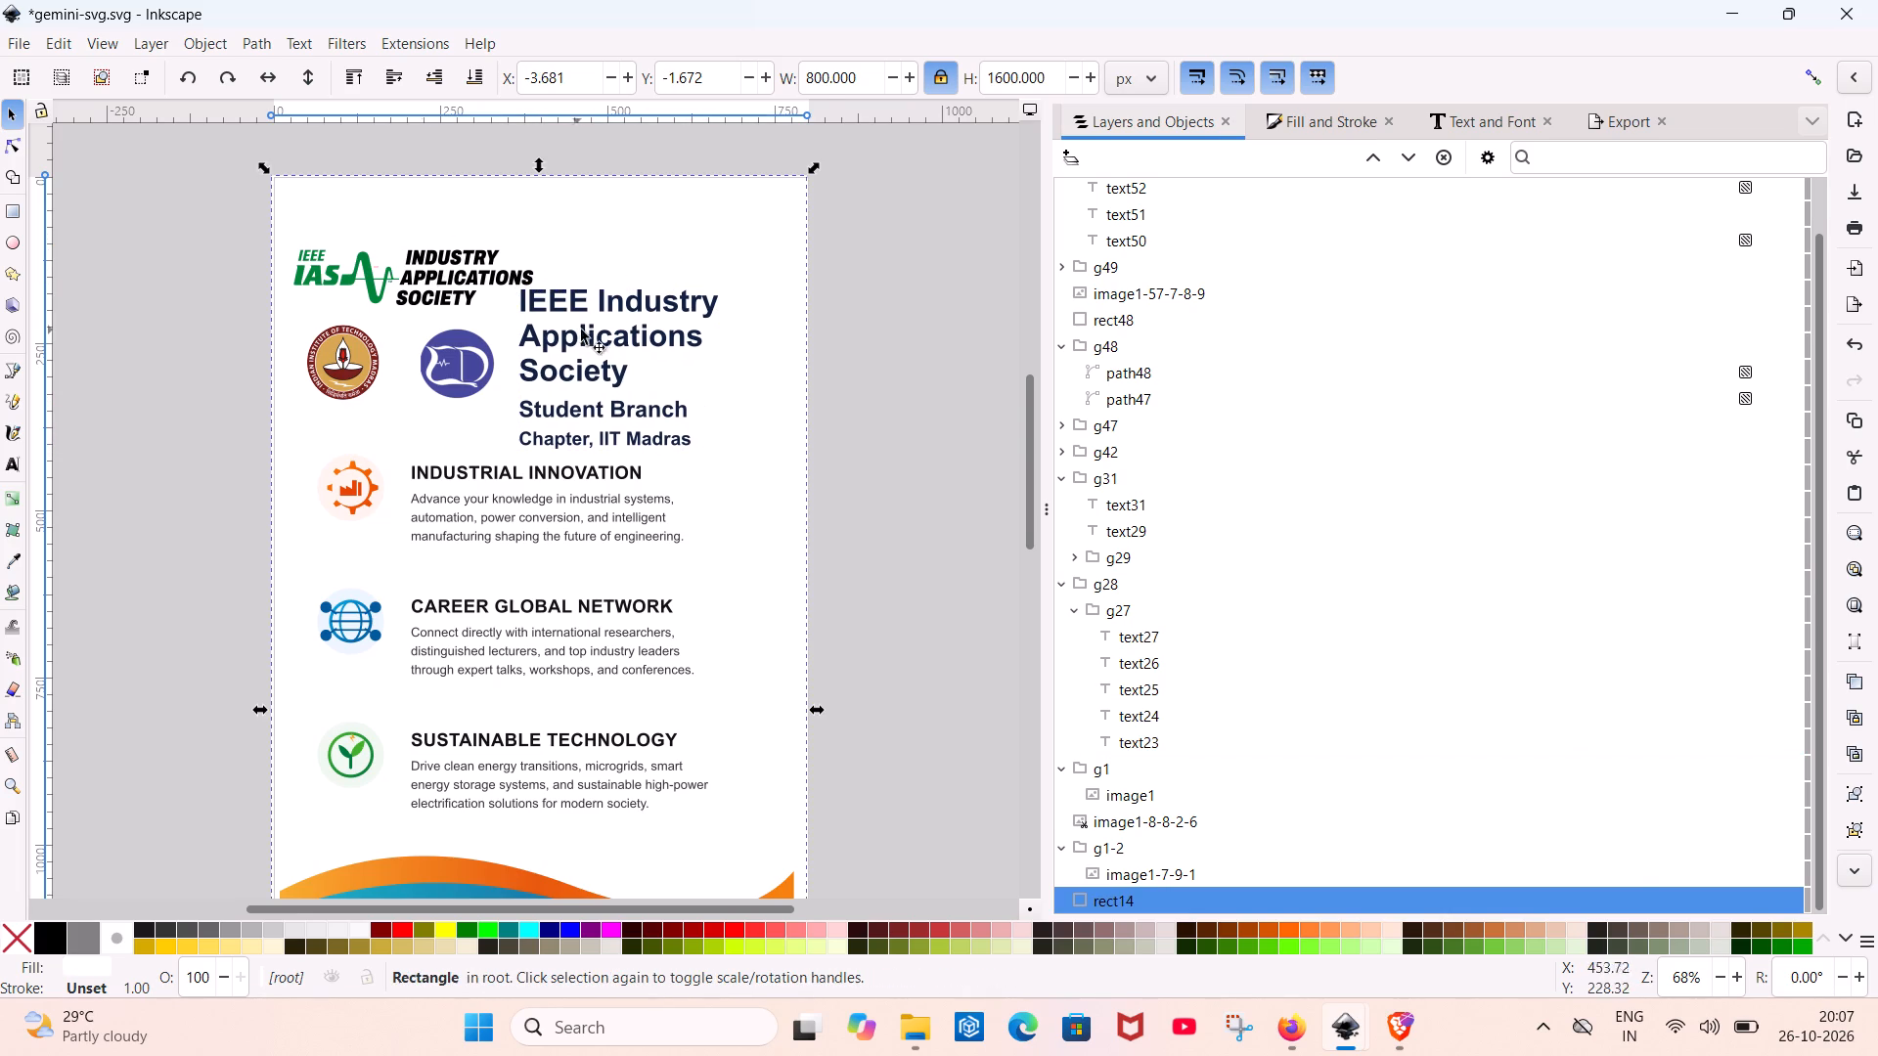
Move the title block back up beside the IAS logo, leaving a small gap to the logo's right edge.
click(591, 330)
drag(602, 339, 627, 296)
drag(623, 301, 626, 299)
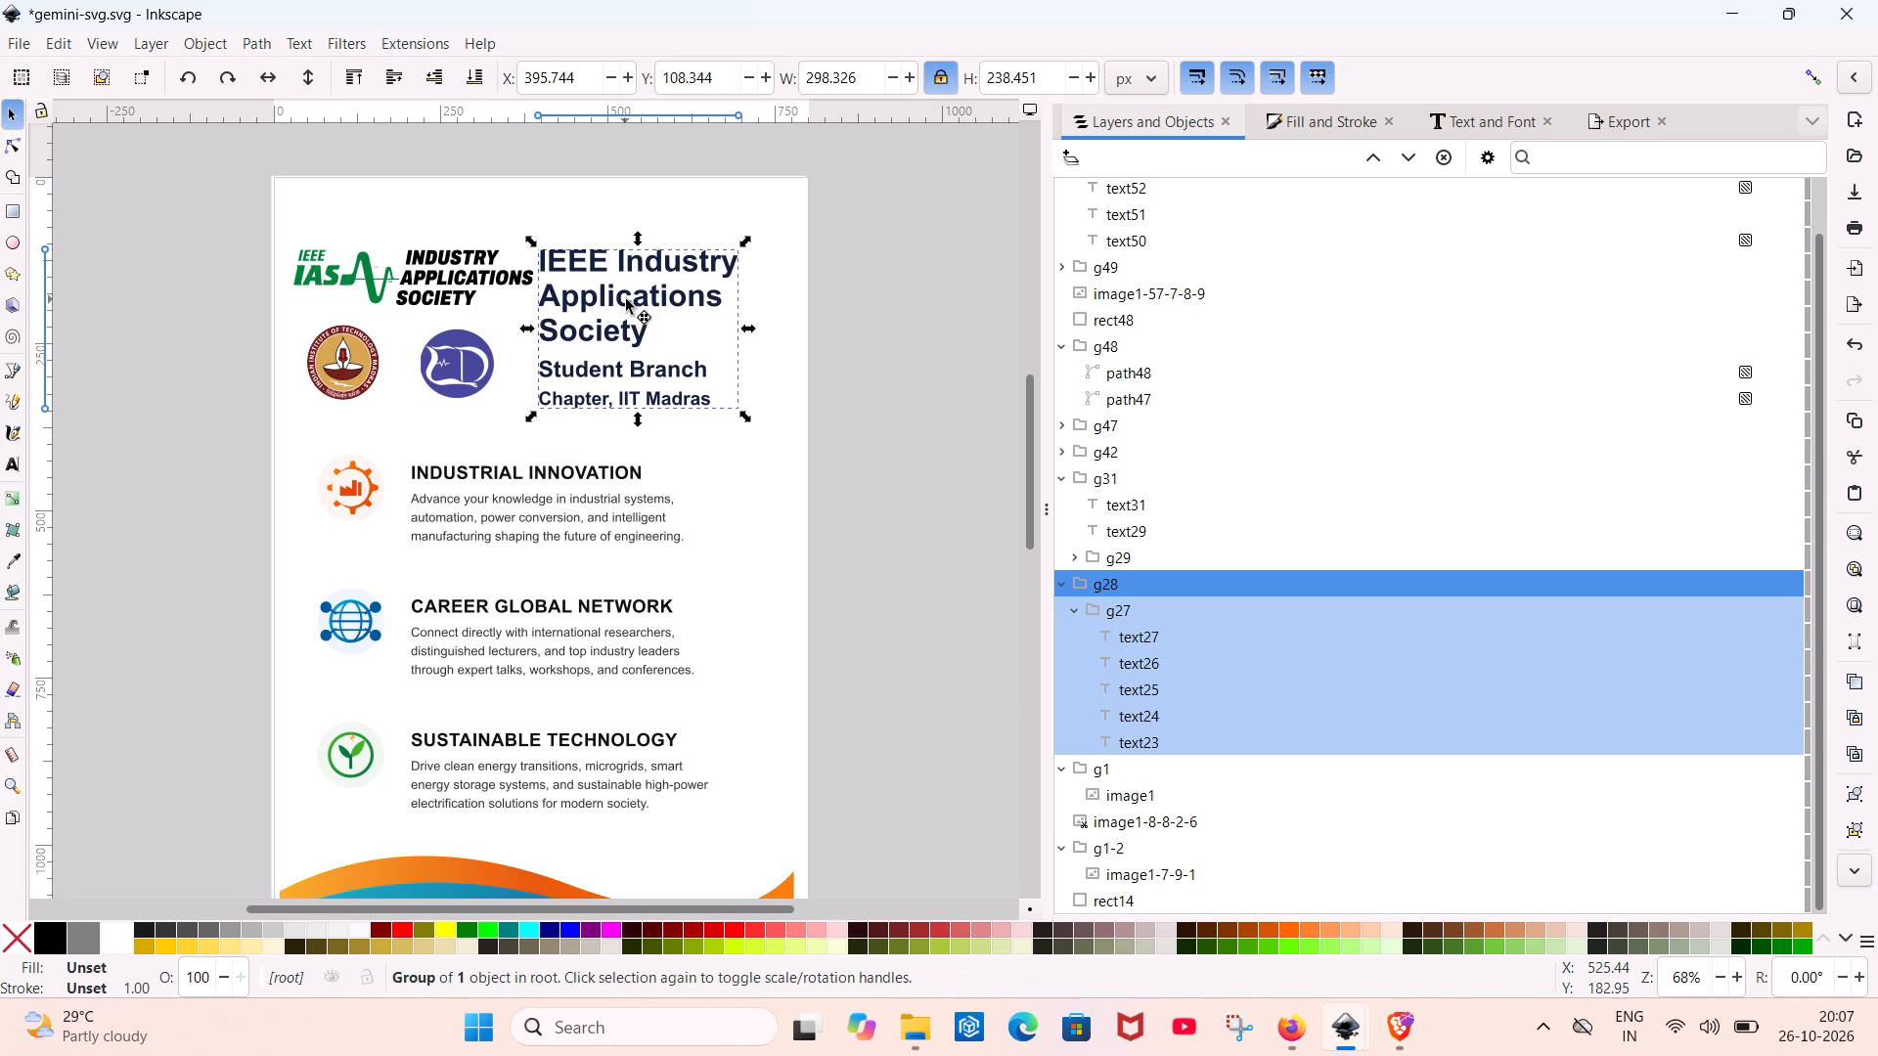
drag(626, 299, 633, 296)
click(458, 267)
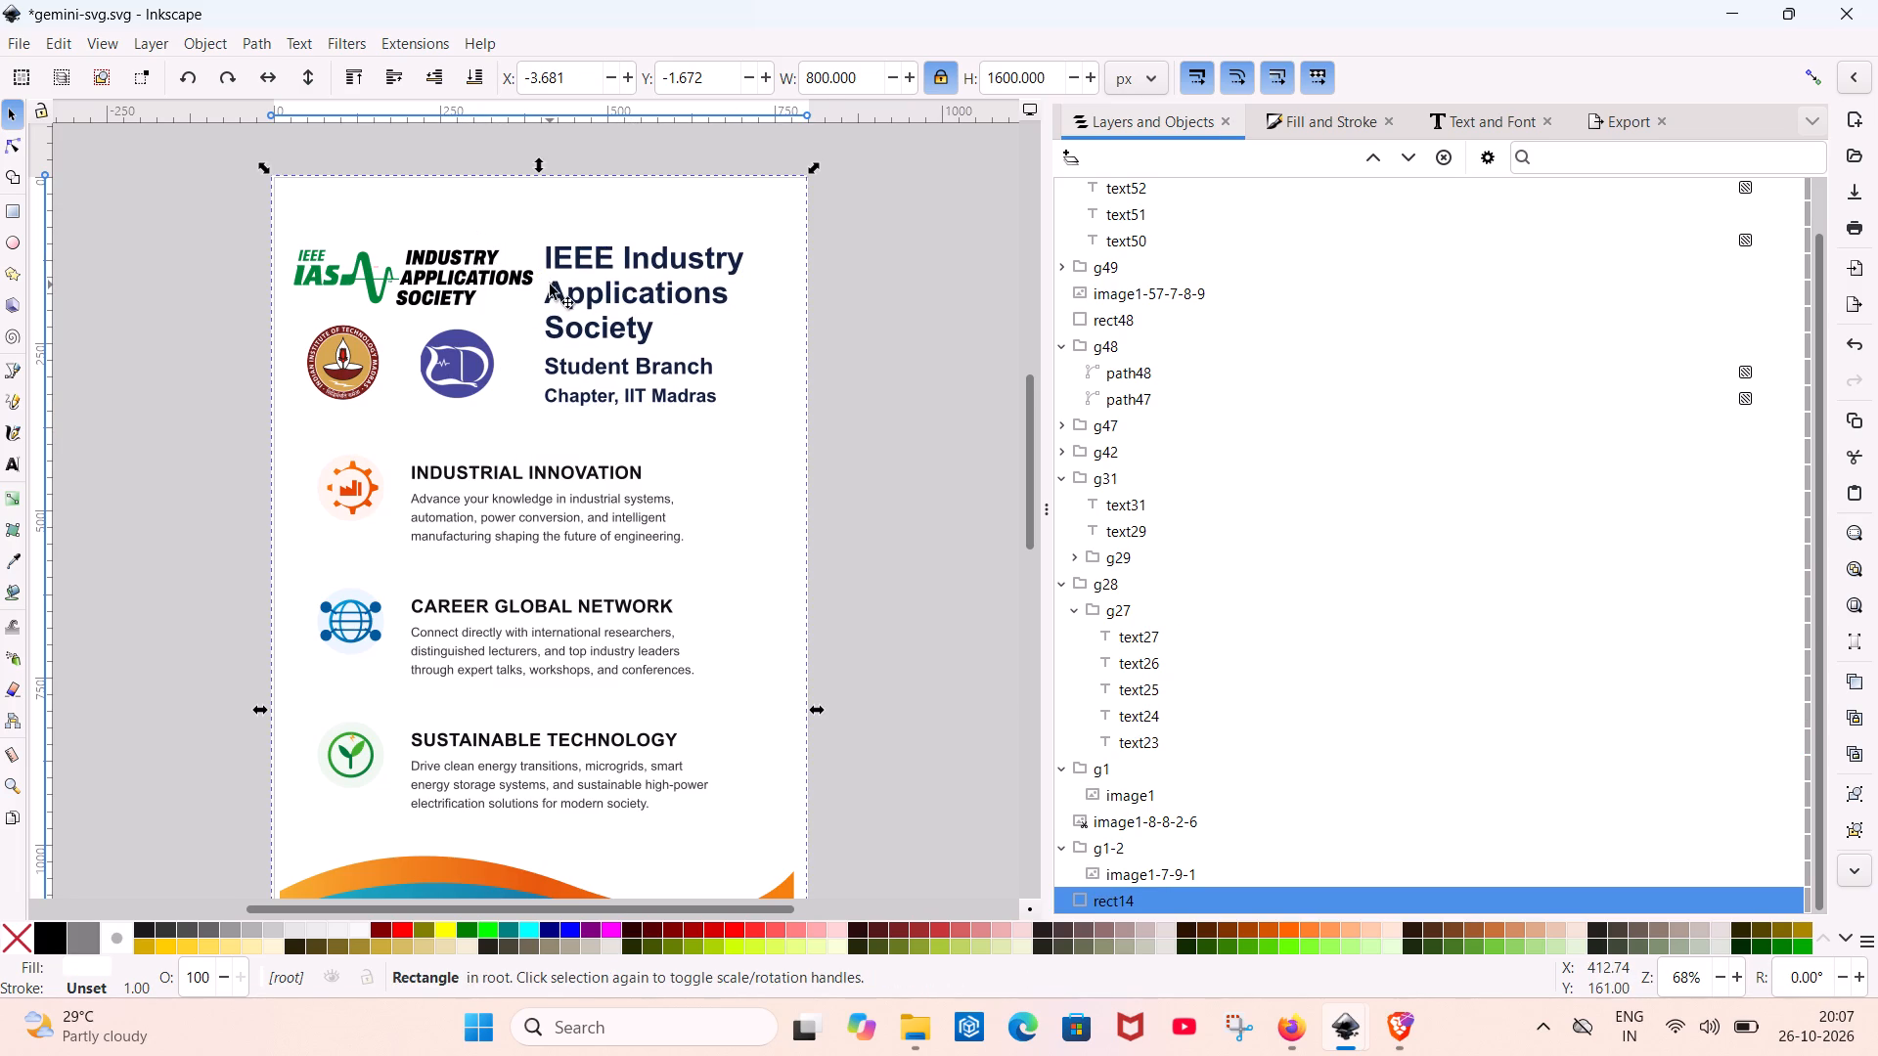
Shrink the IIT Madras seal slightly and shift it a little down beneath the IAS logo.
click(336, 366)
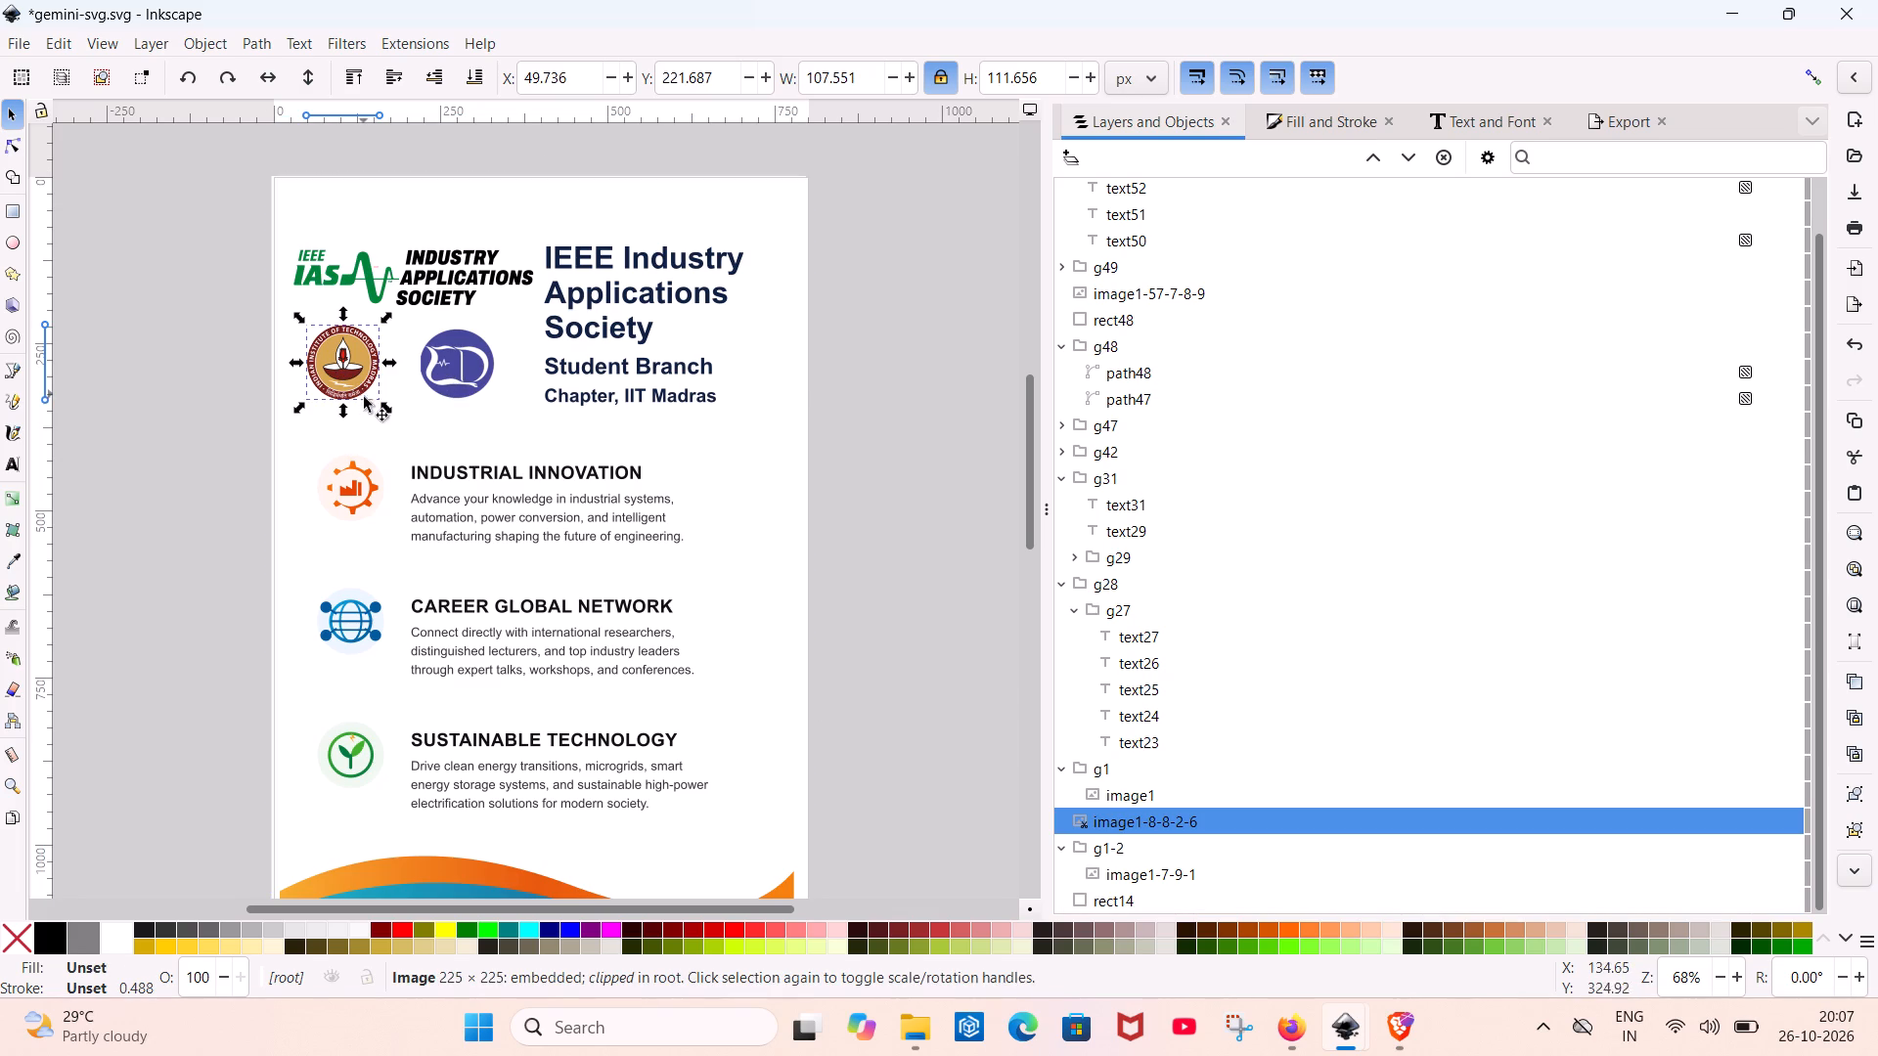
click(384, 401)
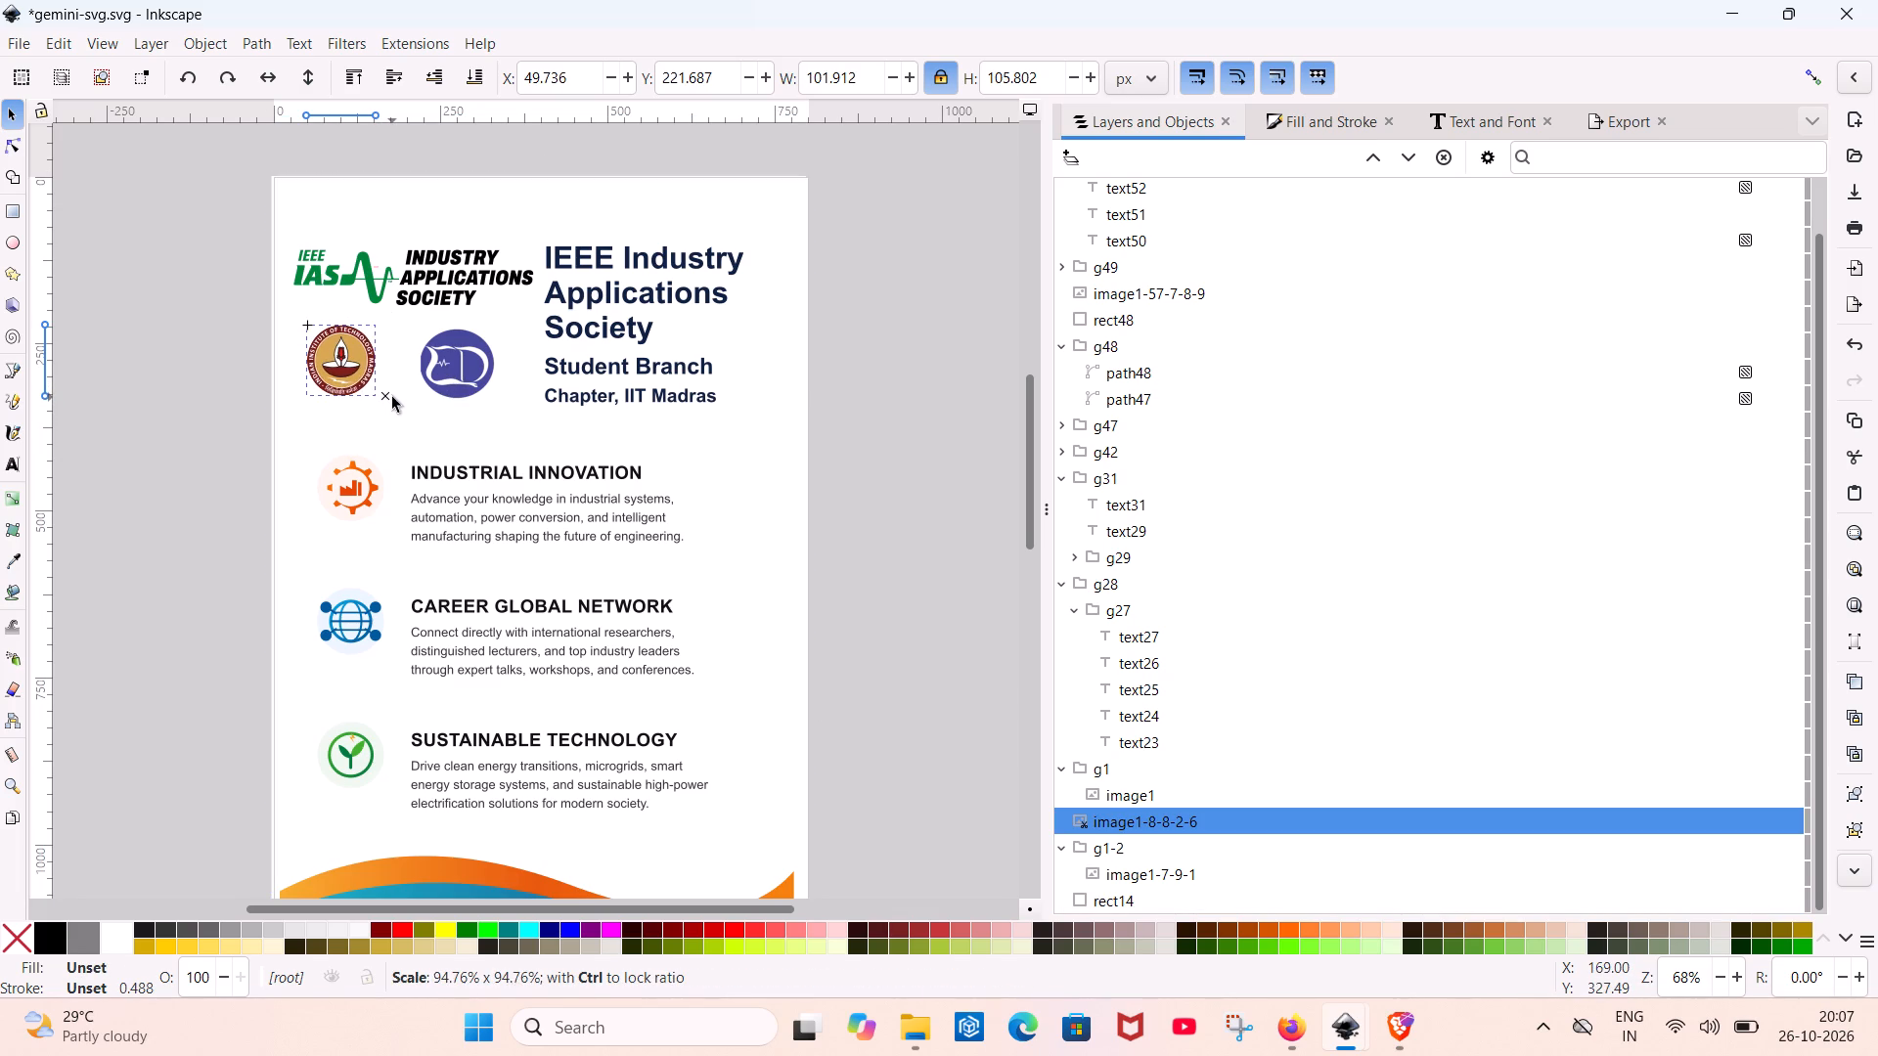
drag(335, 364, 337, 381)
Shrink the purple logo to about 108 × 101 px and align it with the IIT Madras seal at about X 53, Y 243 px.
click(469, 375)
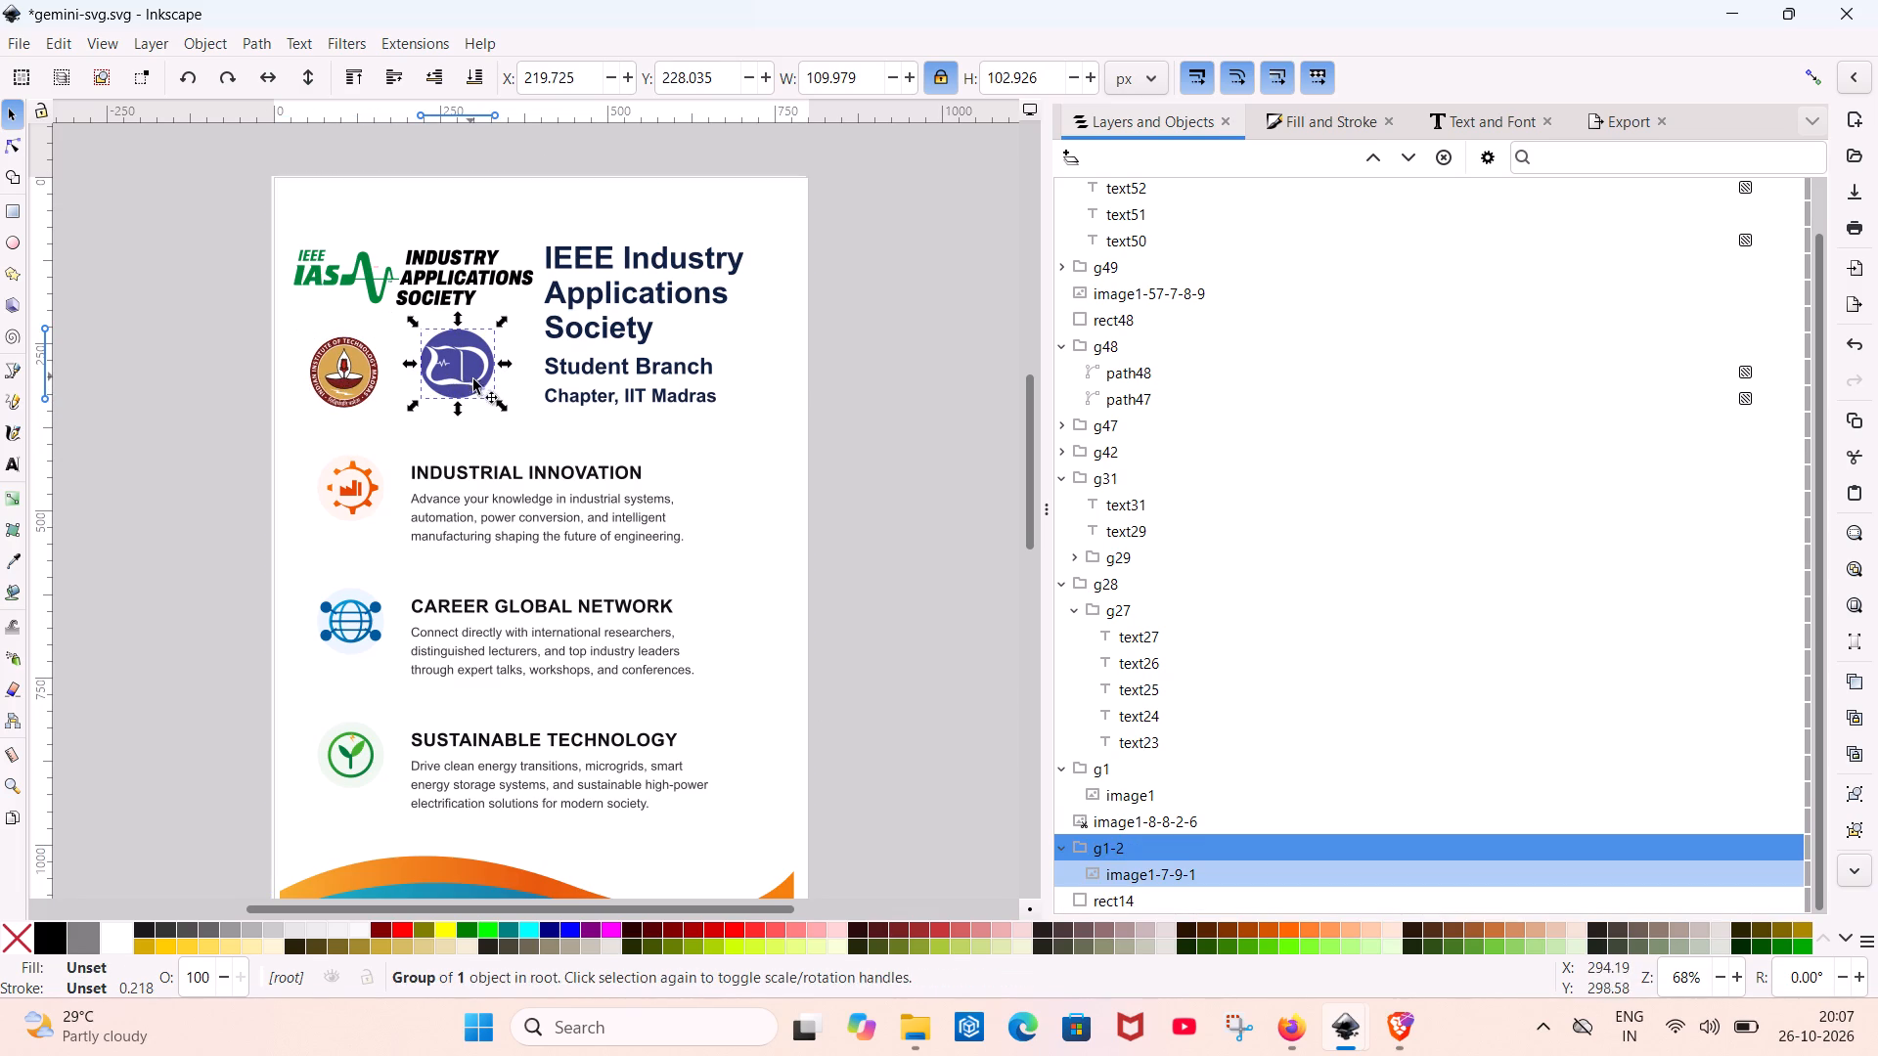
click(504, 403)
drag(463, 362, 456, 382)
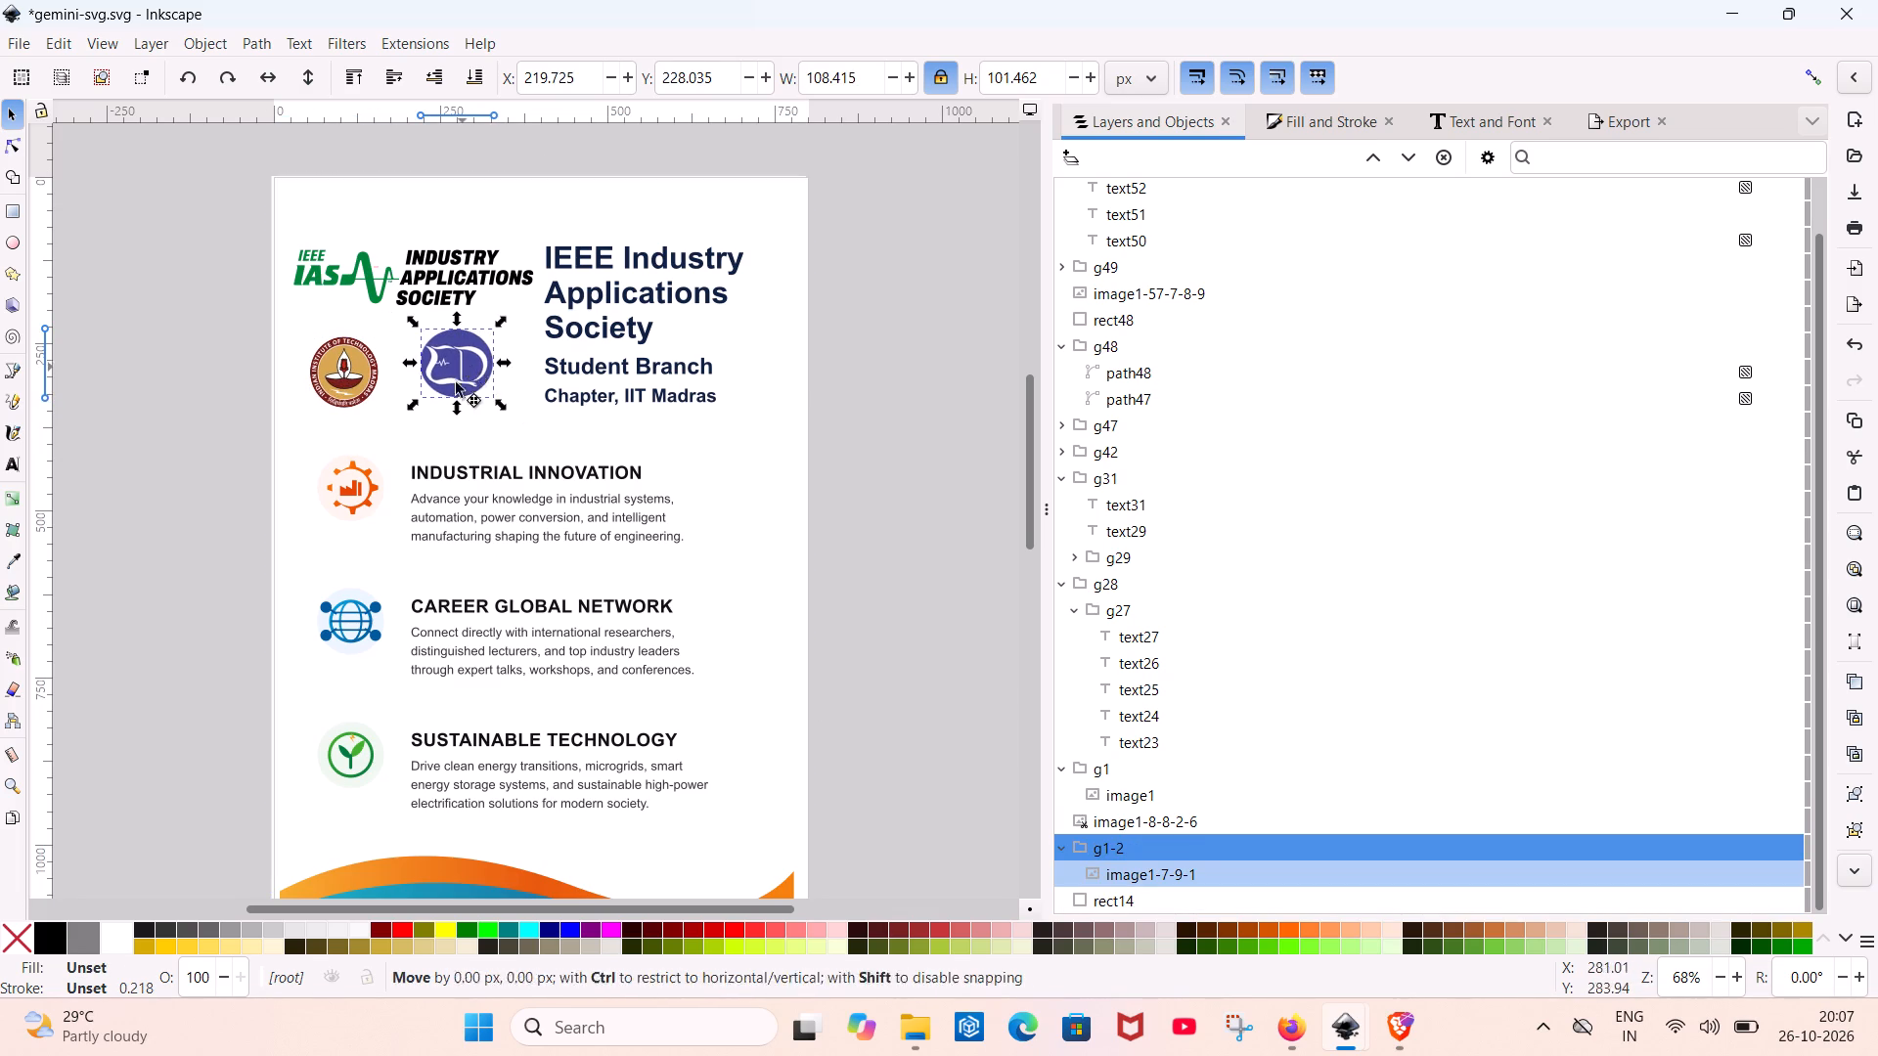
drag(456, 382, 350, 373)
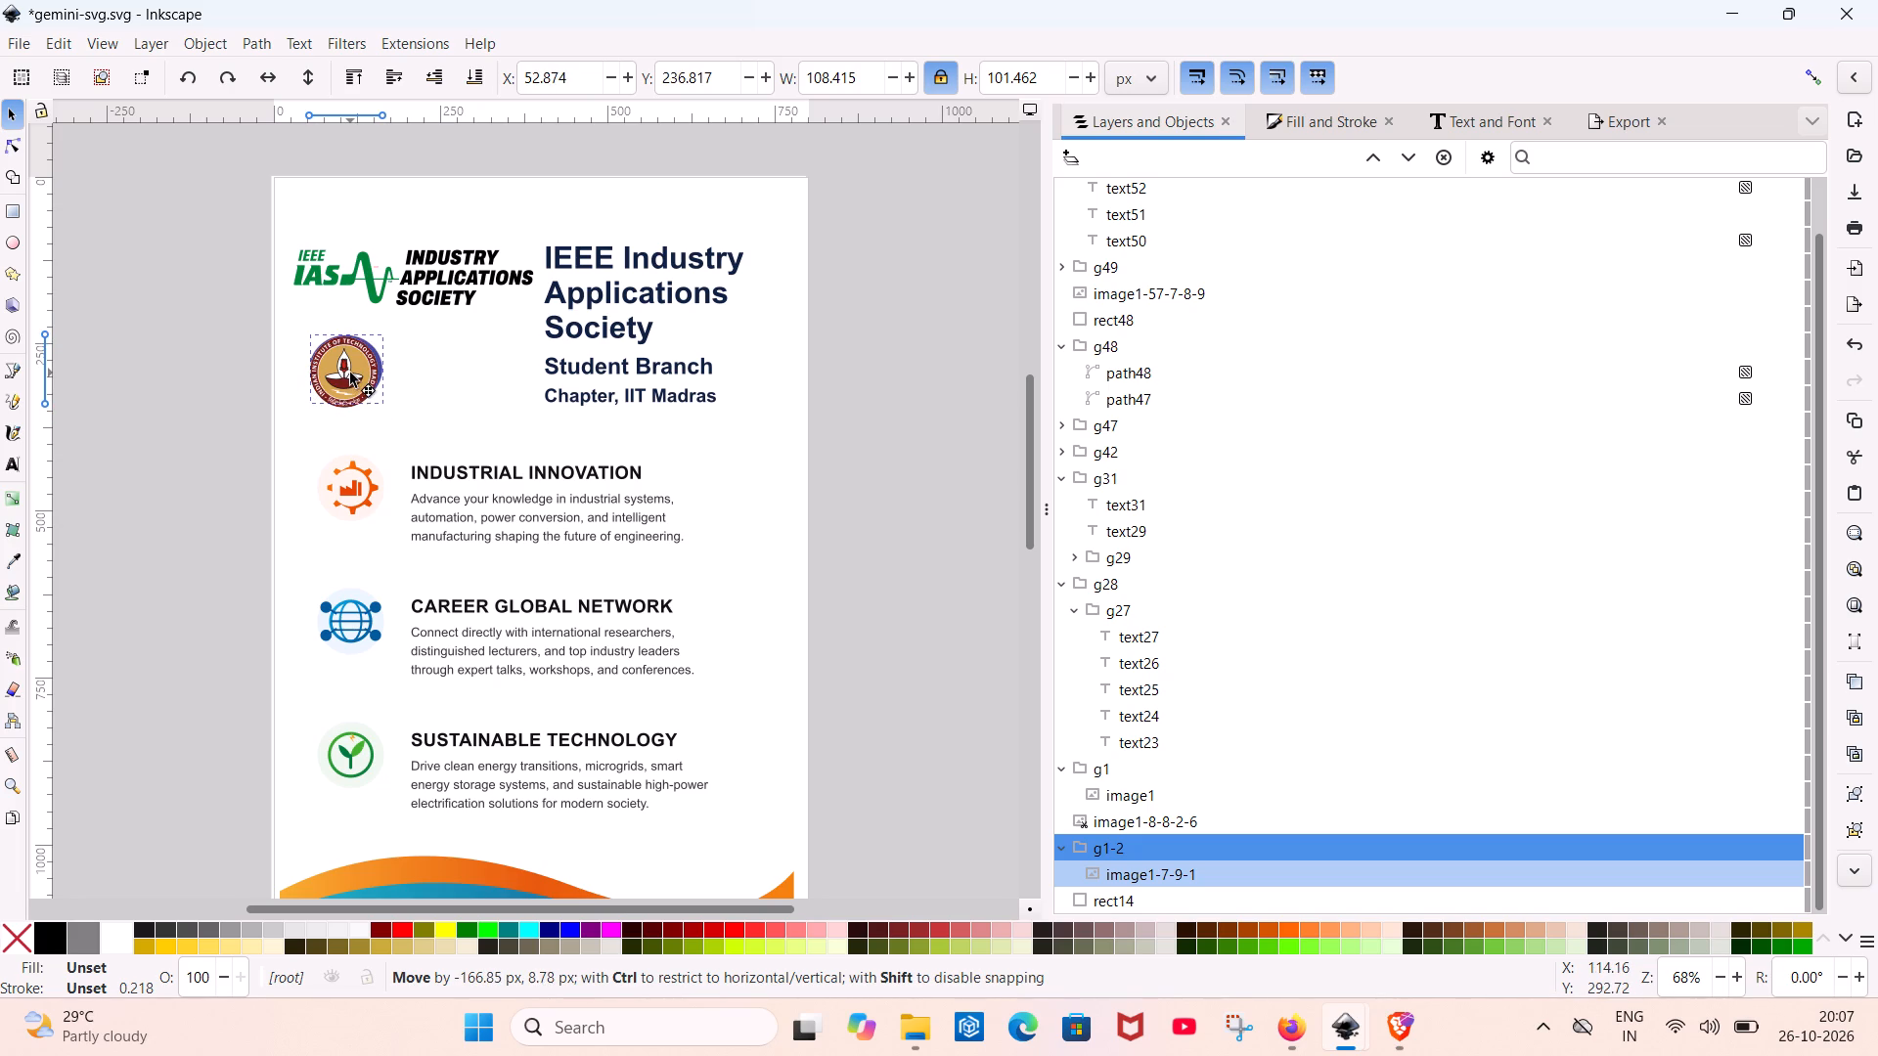
drag(350, 373, 350, 376)
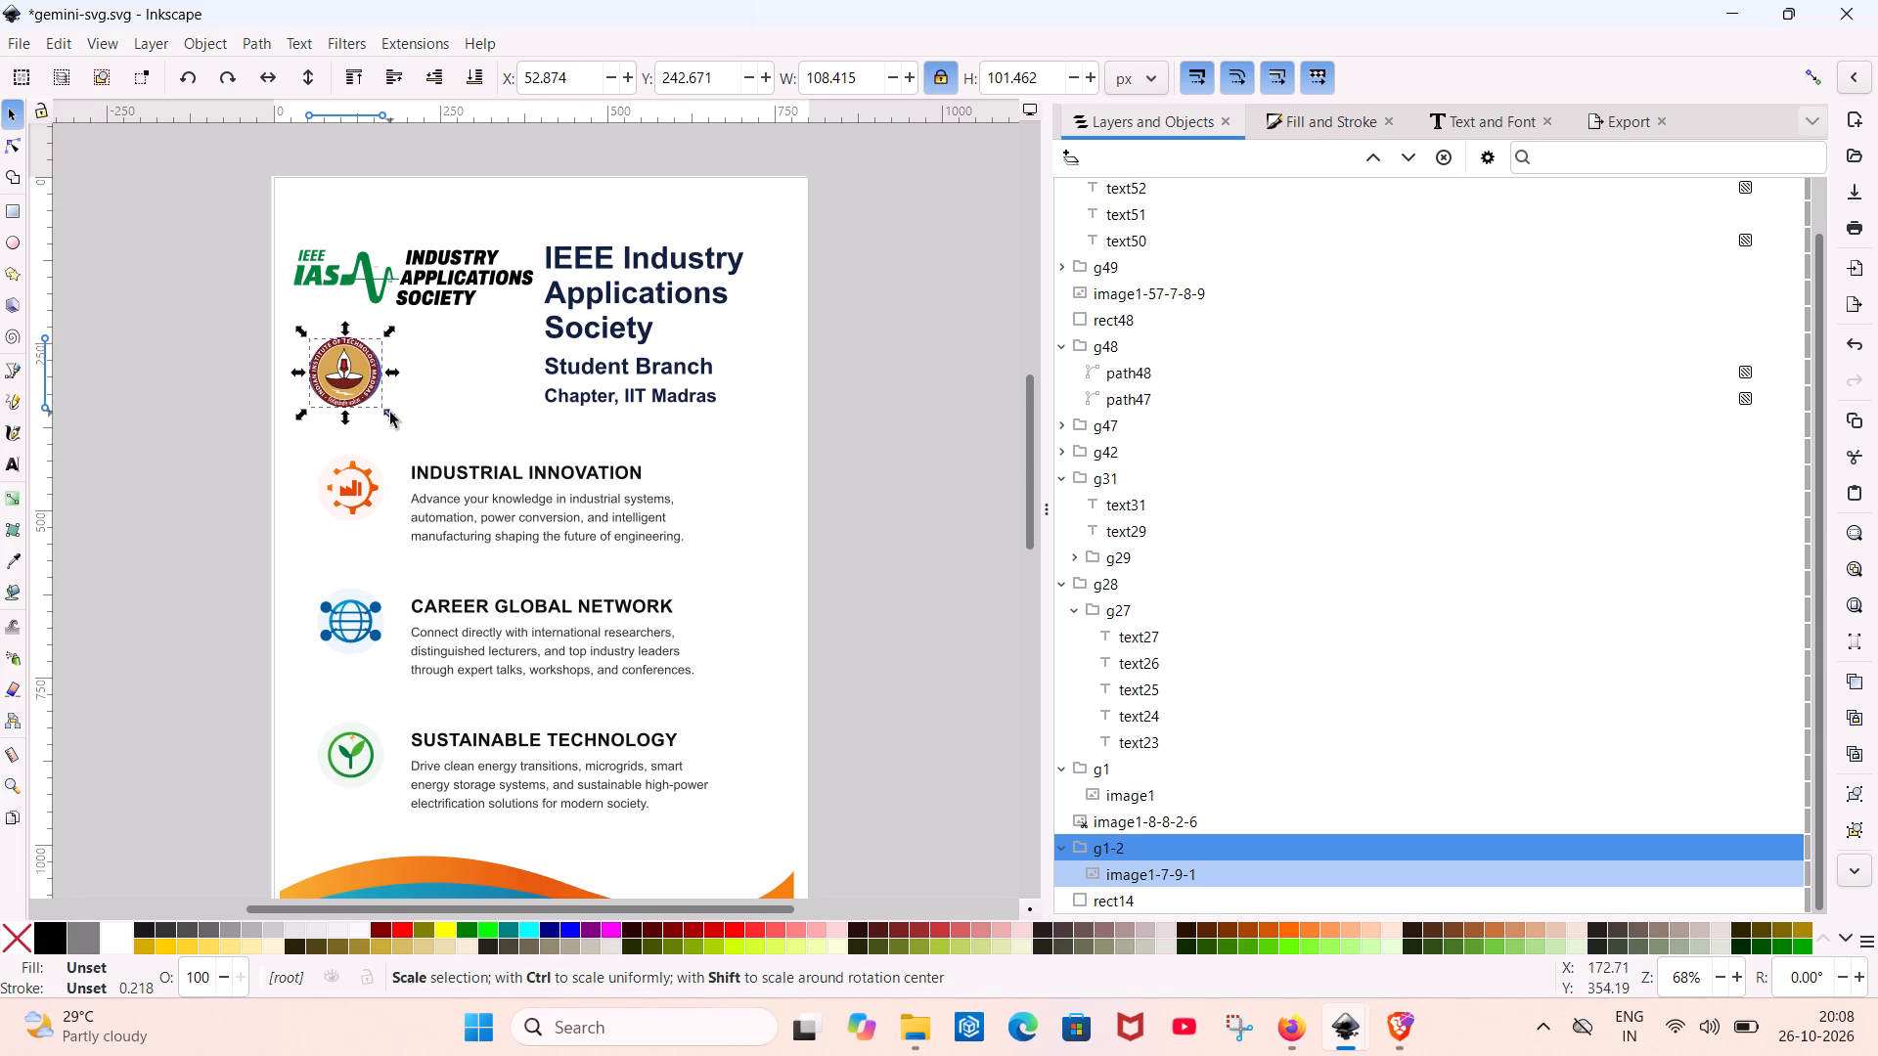
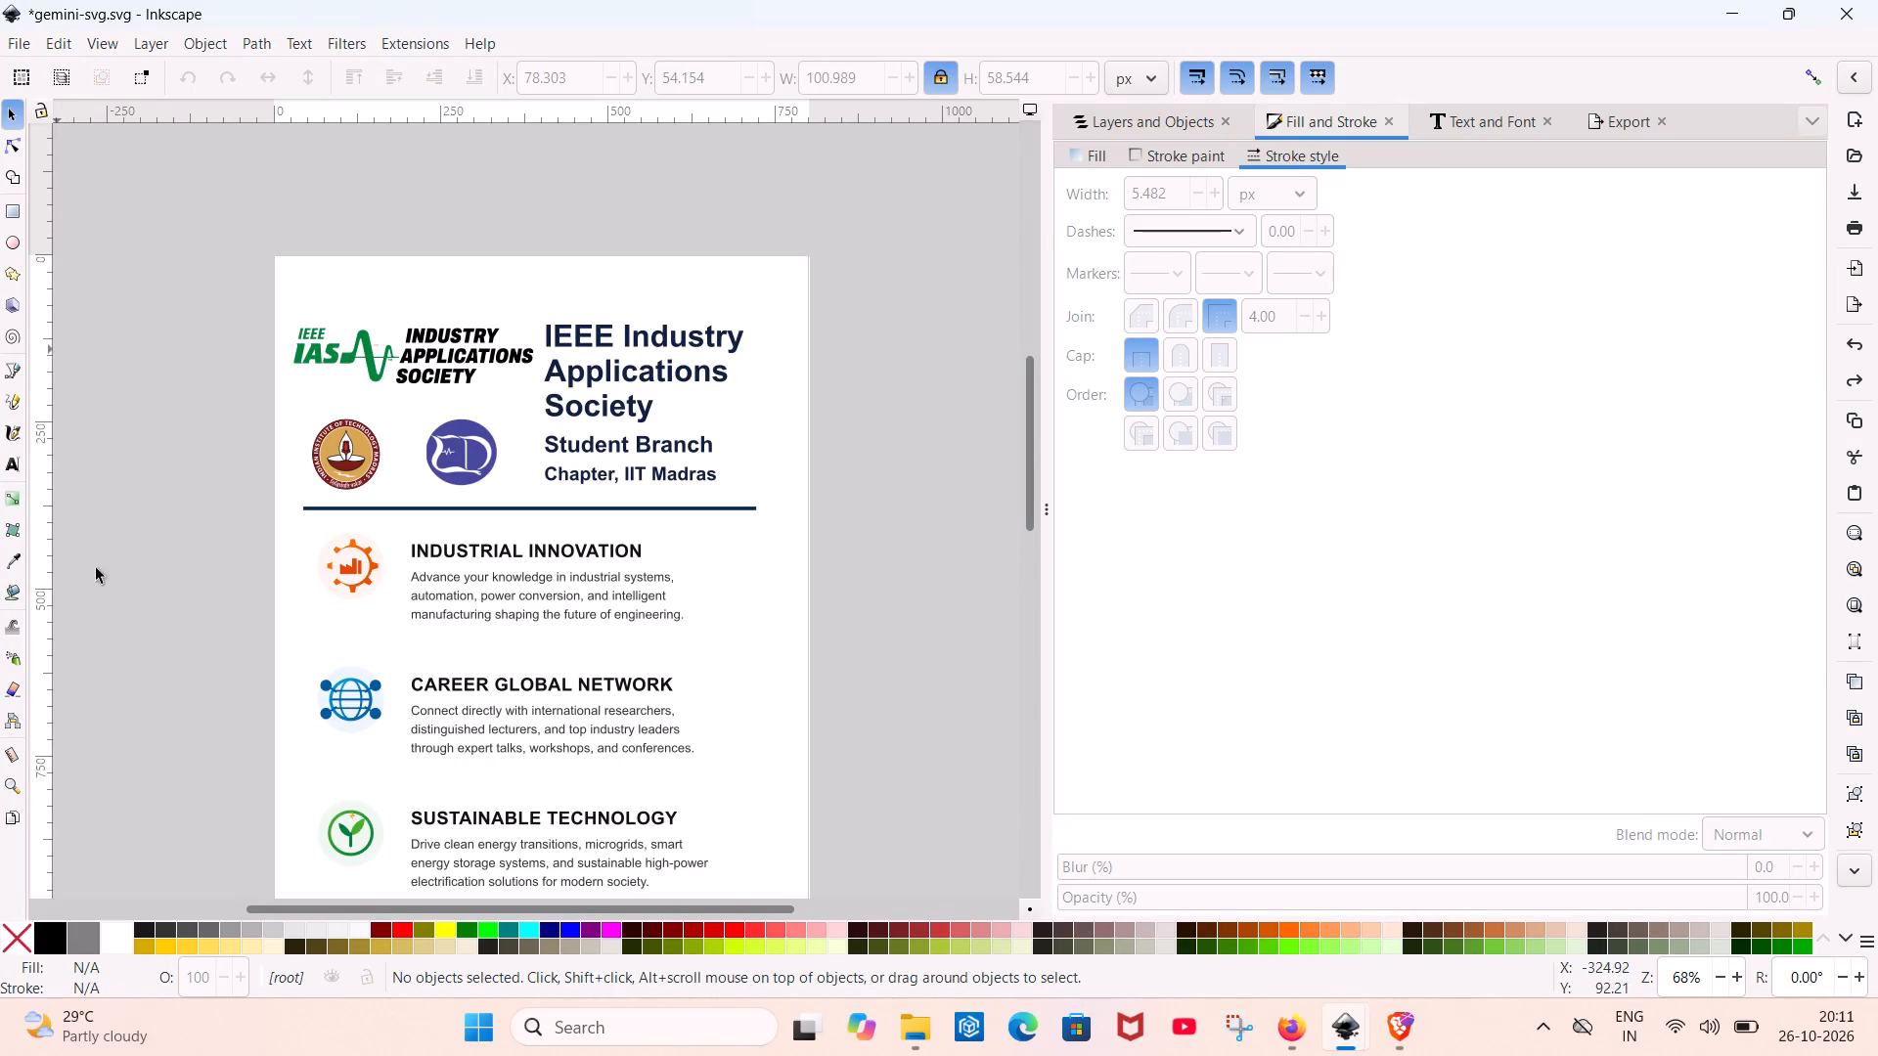
Delete the orange gear icon beside the INDUSTRIAL INNOVATION section.
click(346, 577)
double_click(346, 577)
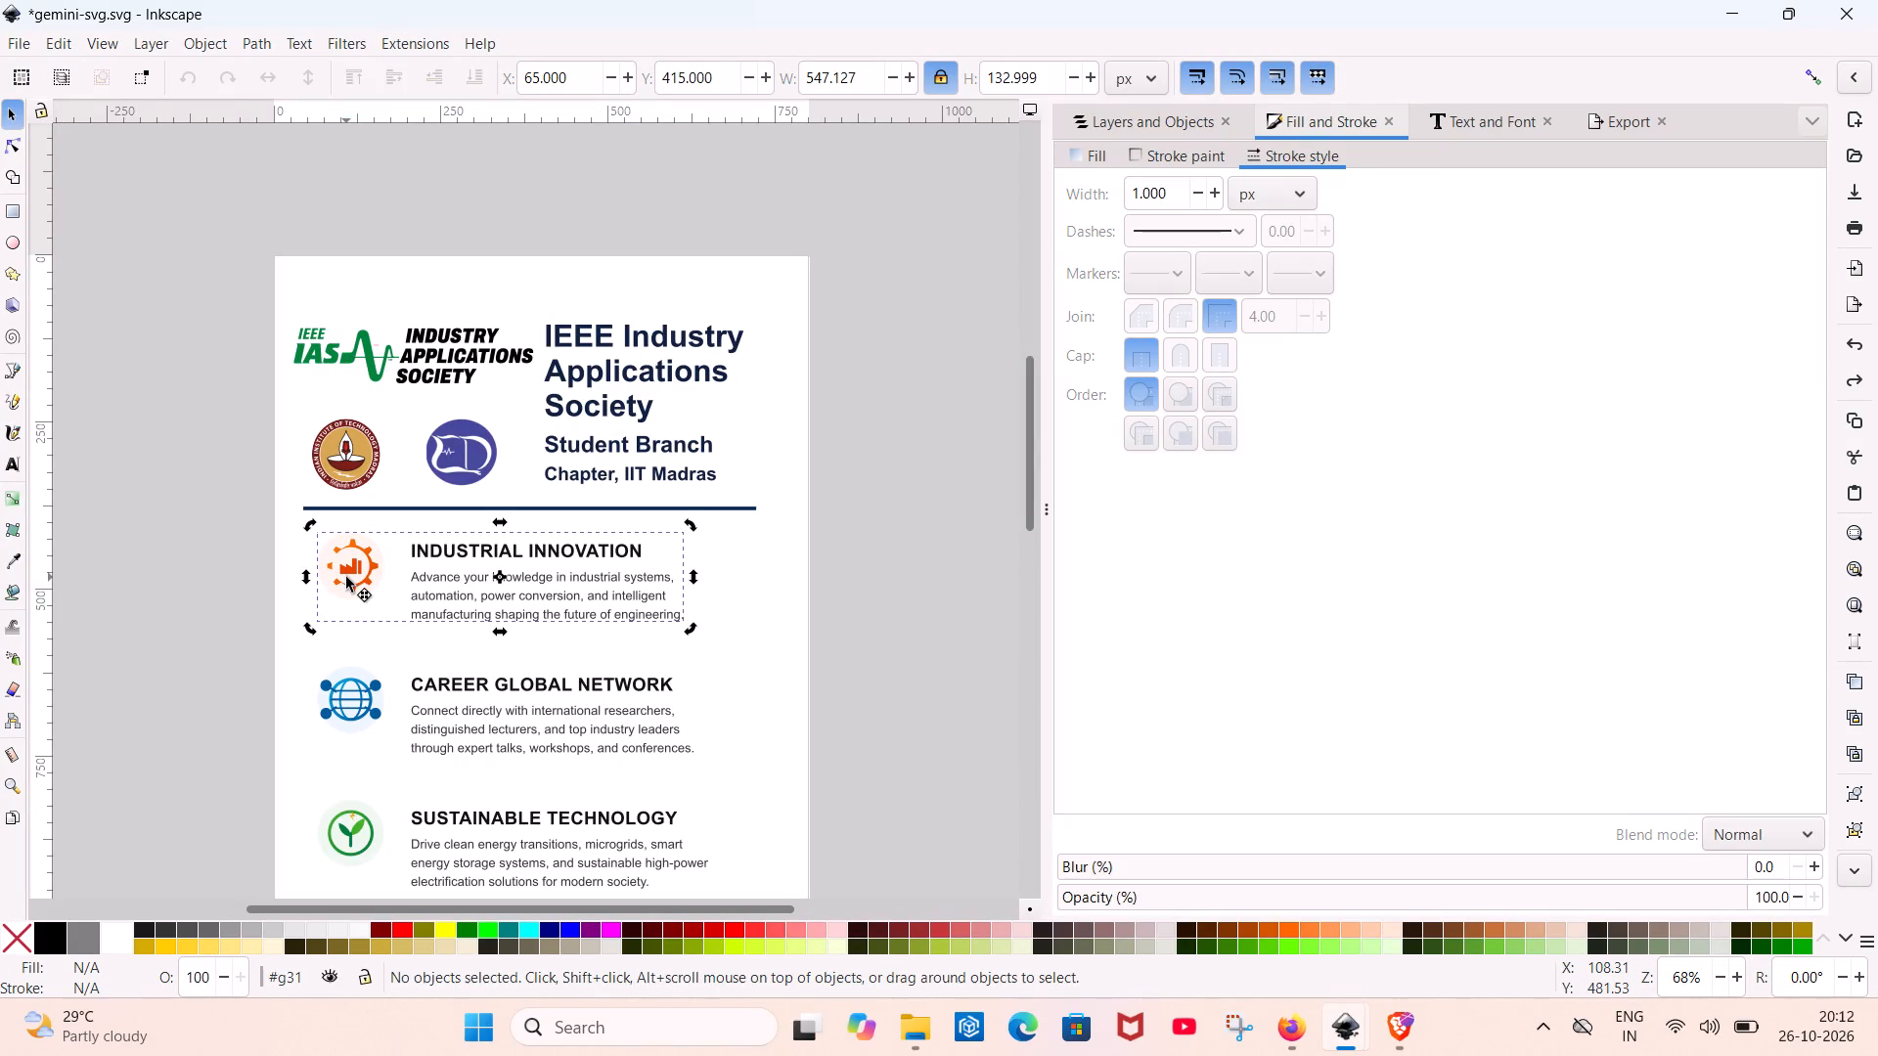
click(346, 577)
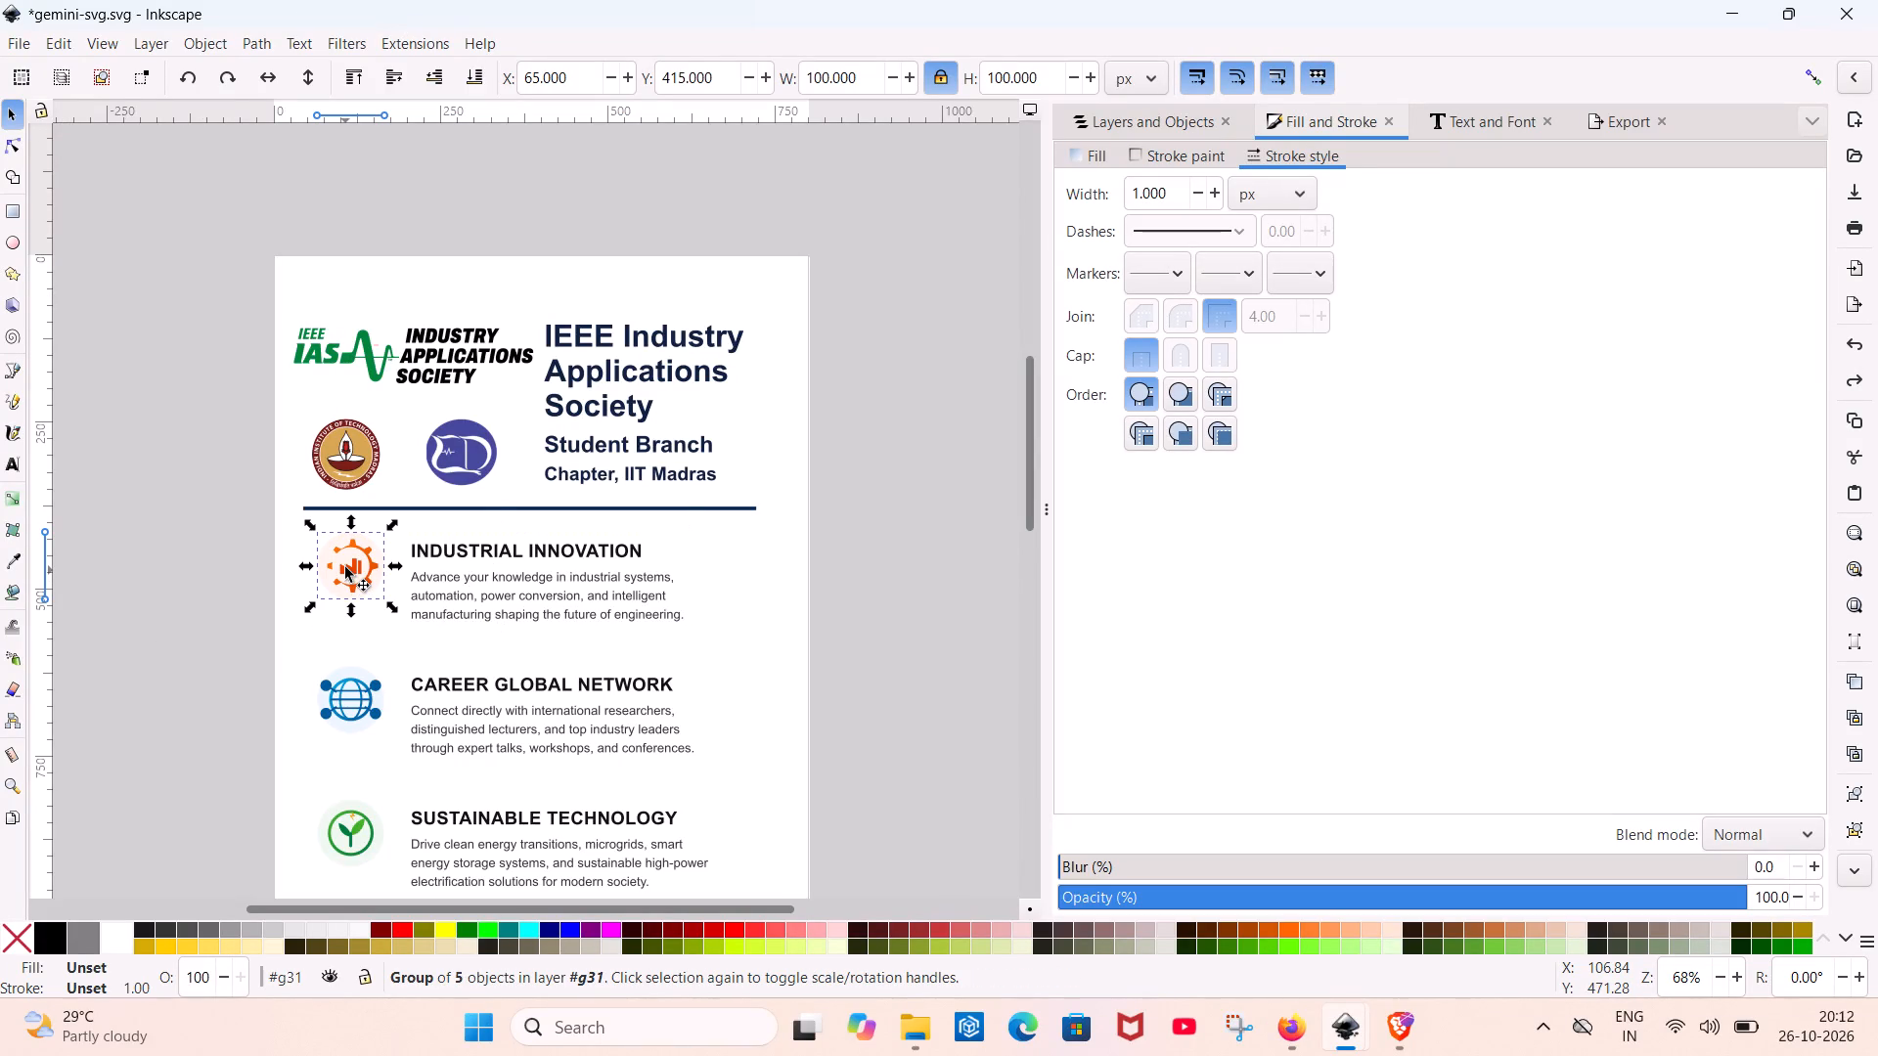
key(Delete)
Delete the blue globe icon beside the CAREER GLOBAL NETWORK section.
scroll(343, 559, down, 2)
click(343, 559)
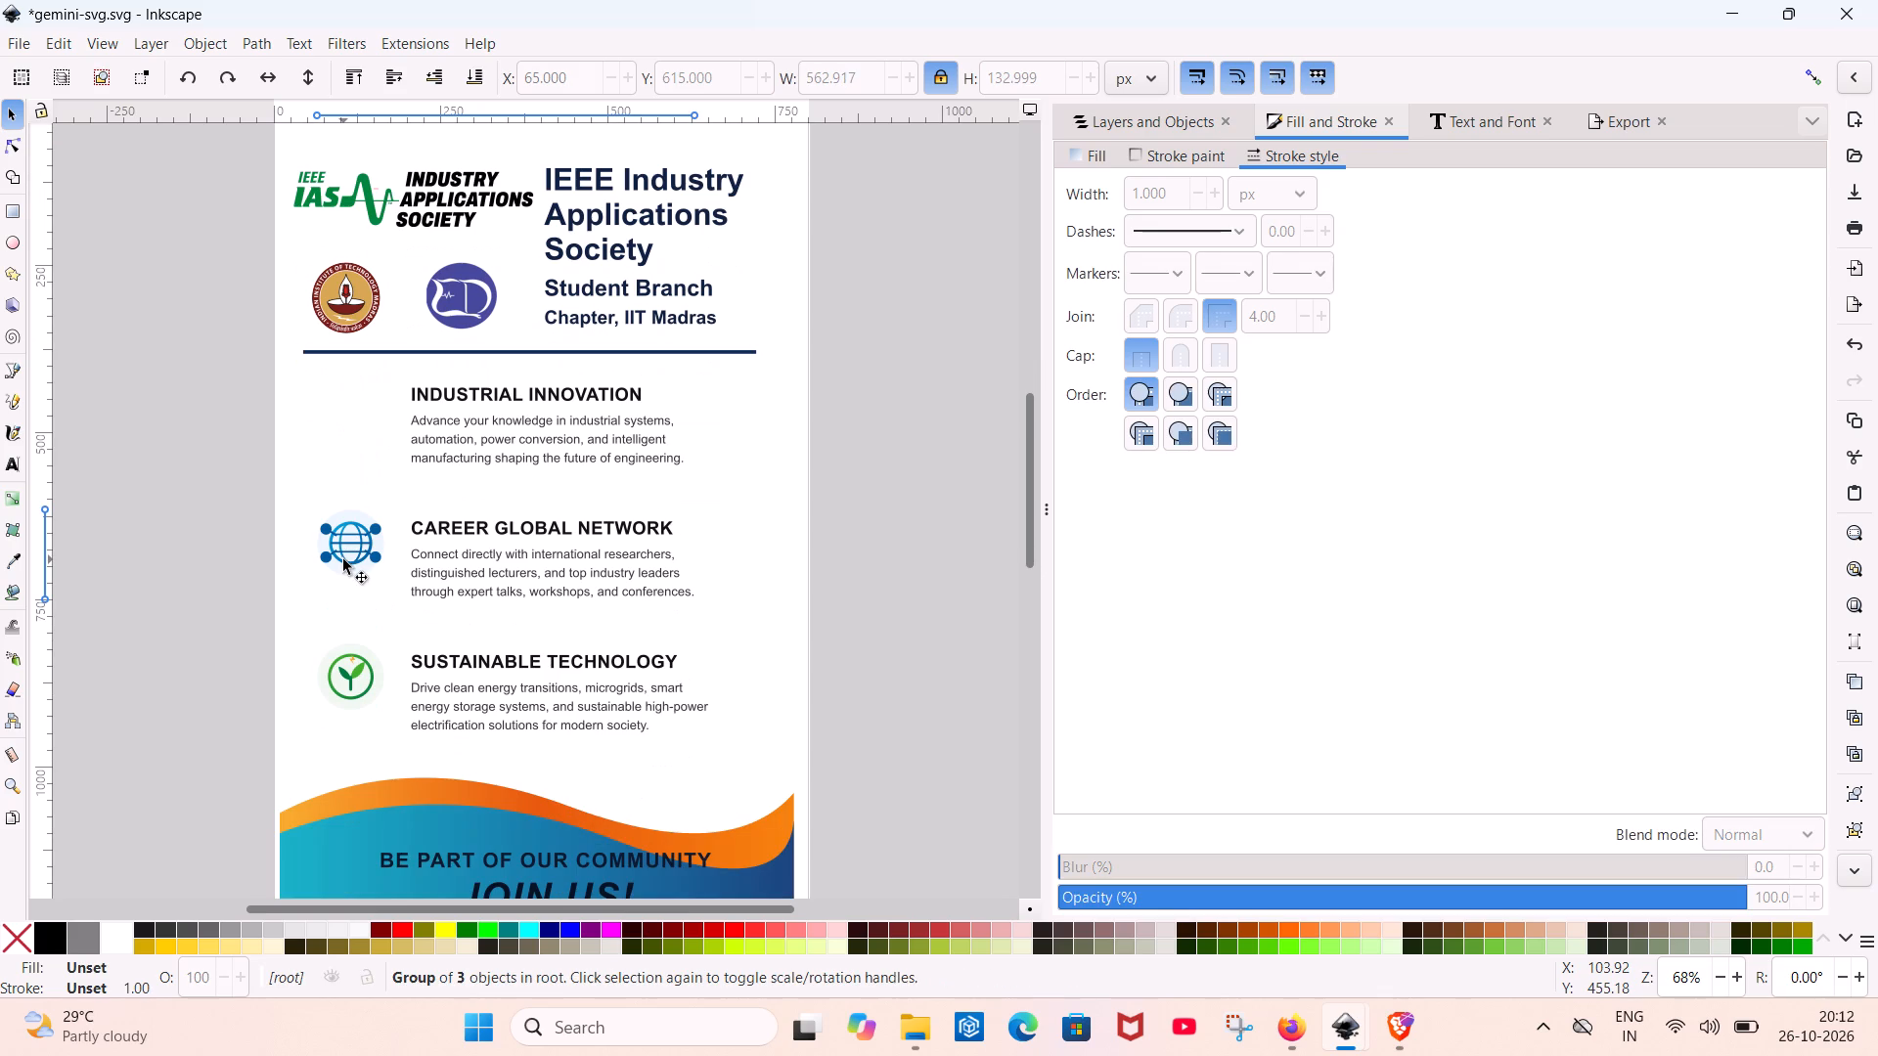
click(343, 559)
double_click(343, 547)
click(343, 547)
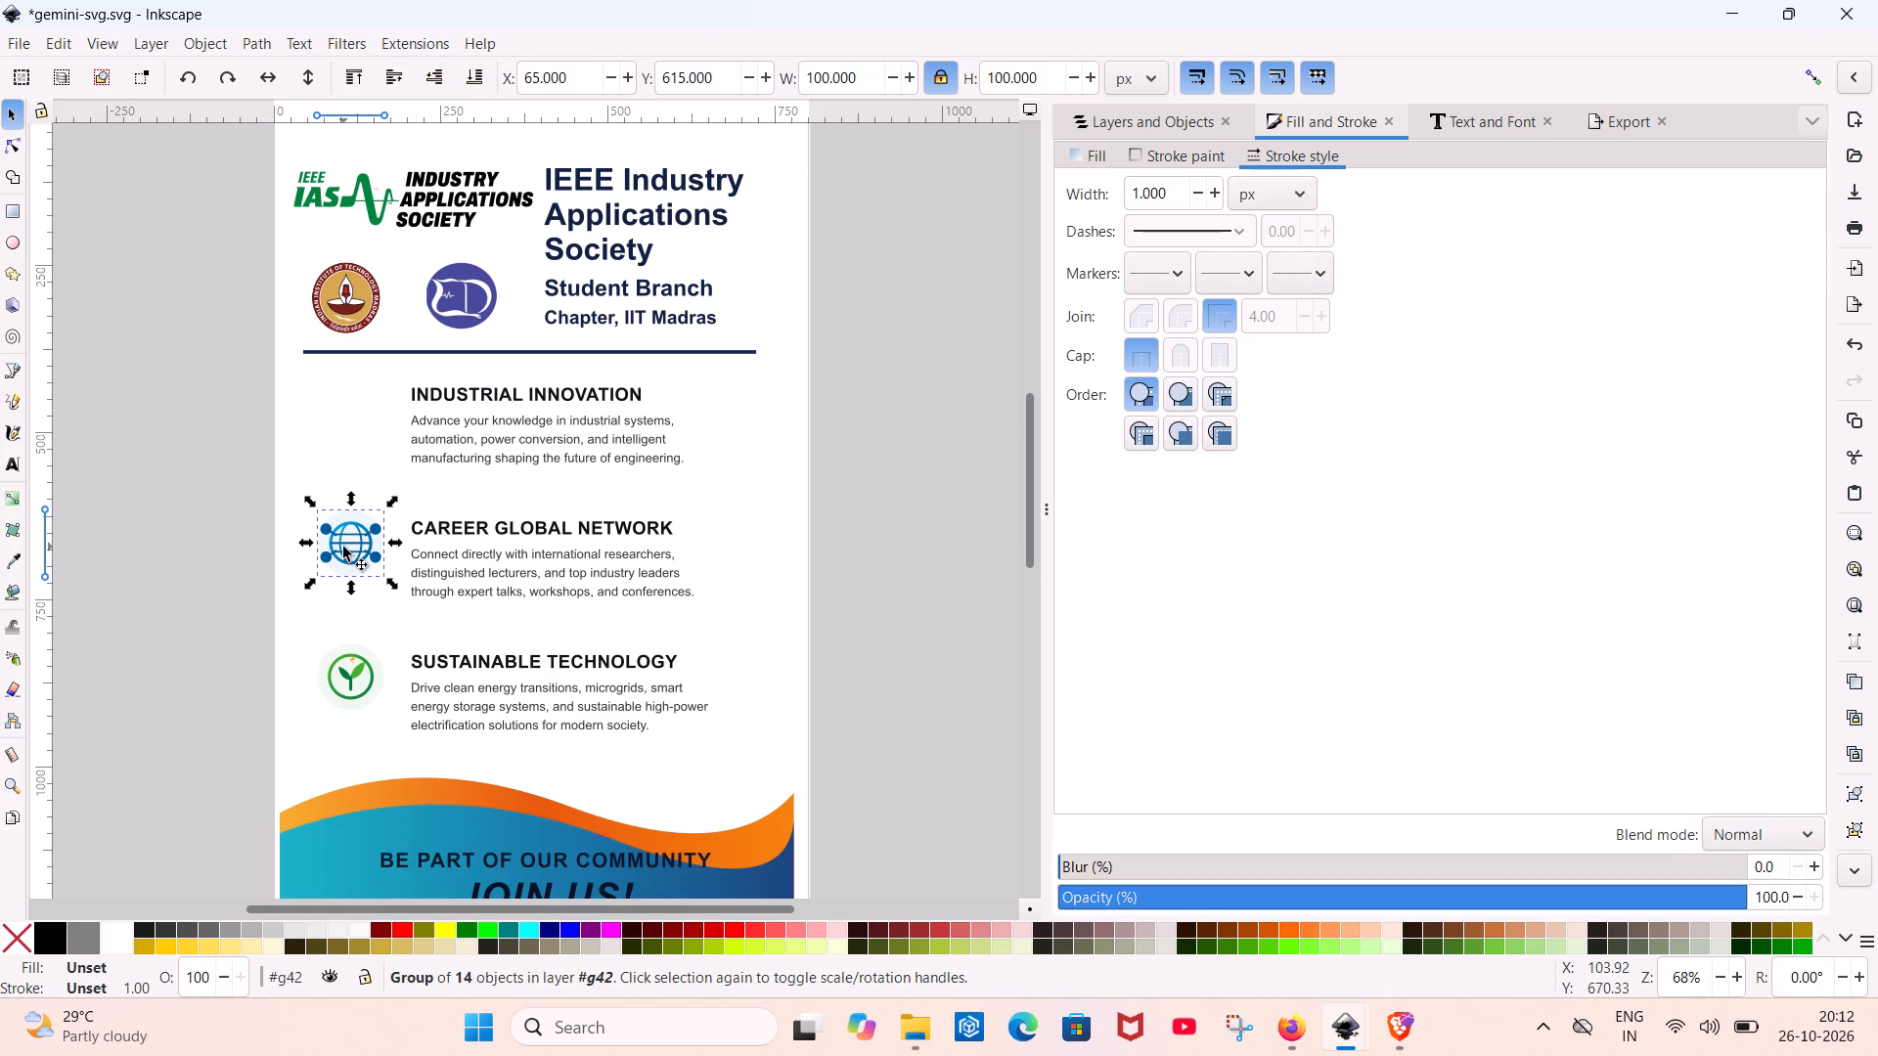
Delete the green plant icon beside the SUSTAINABLE TECHNOLOGY section.
scroll(343, 547, down, 2)
click(344, 503)
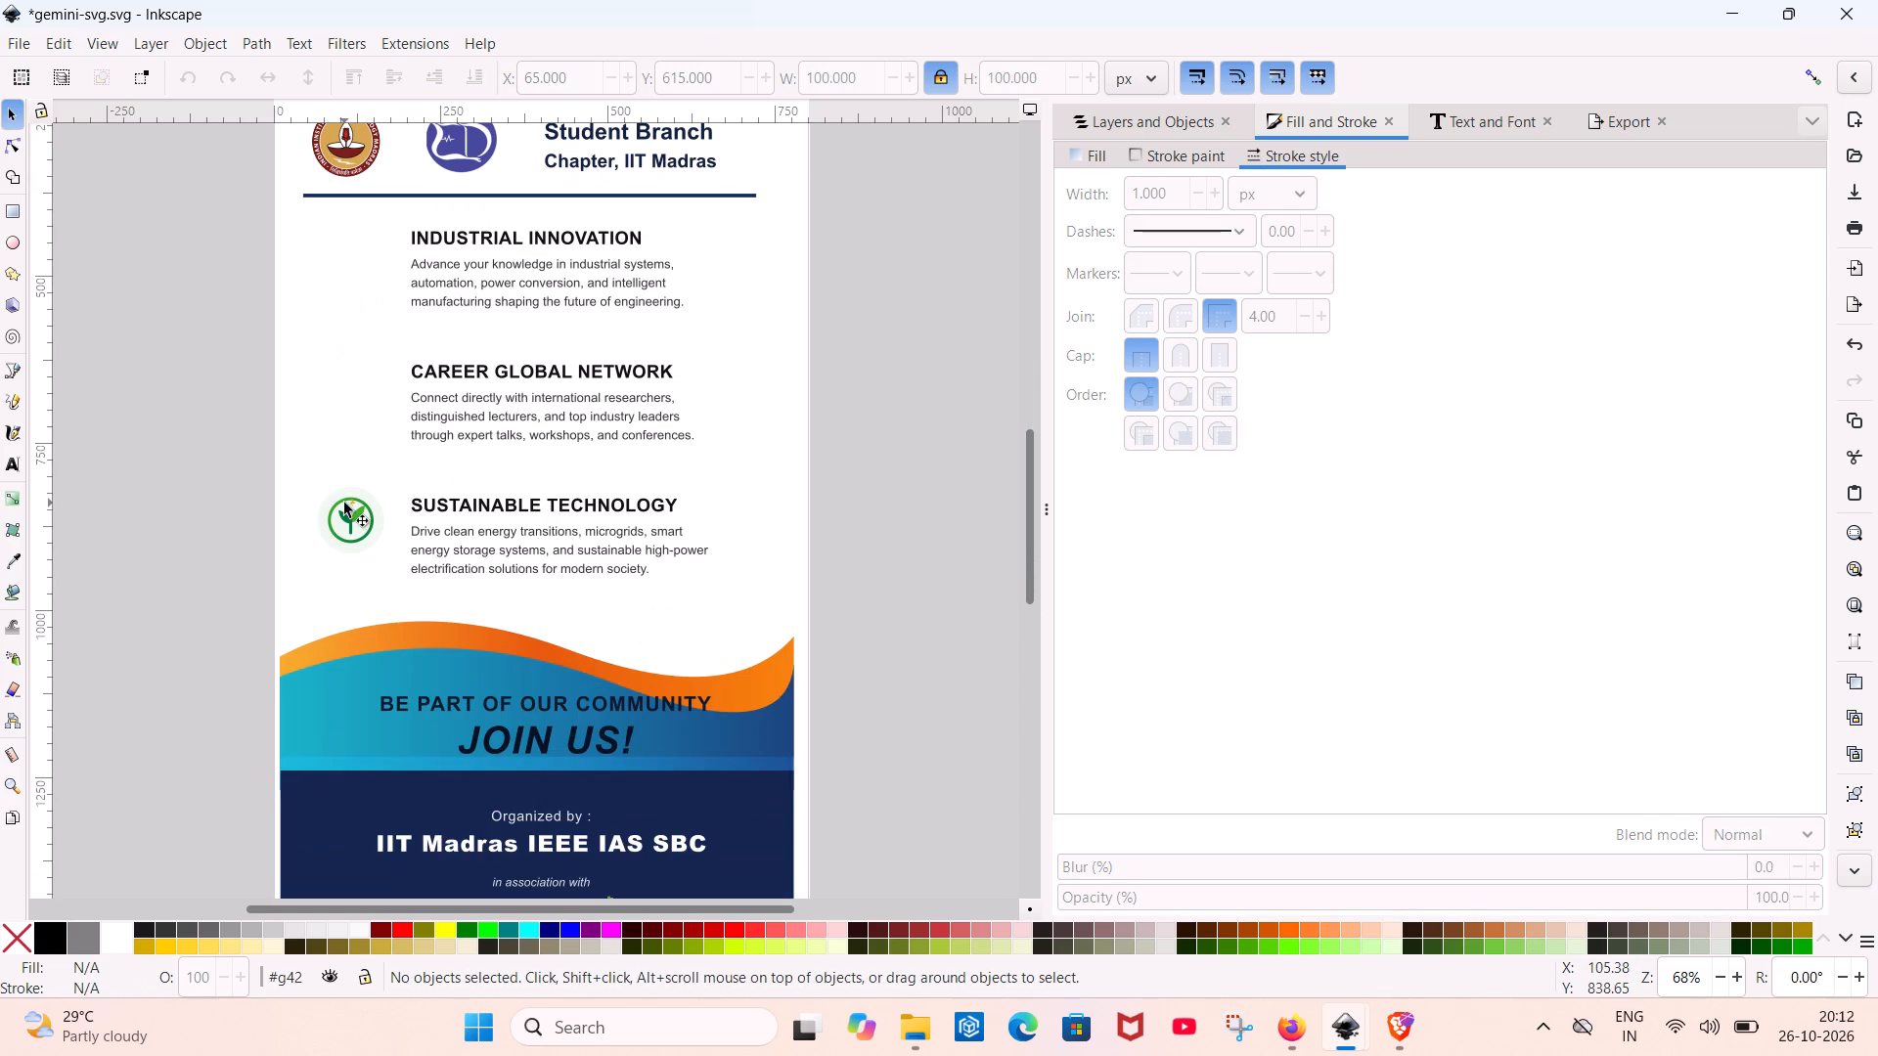
double_click(342, 508)
click(342, 508)
key(Delete)
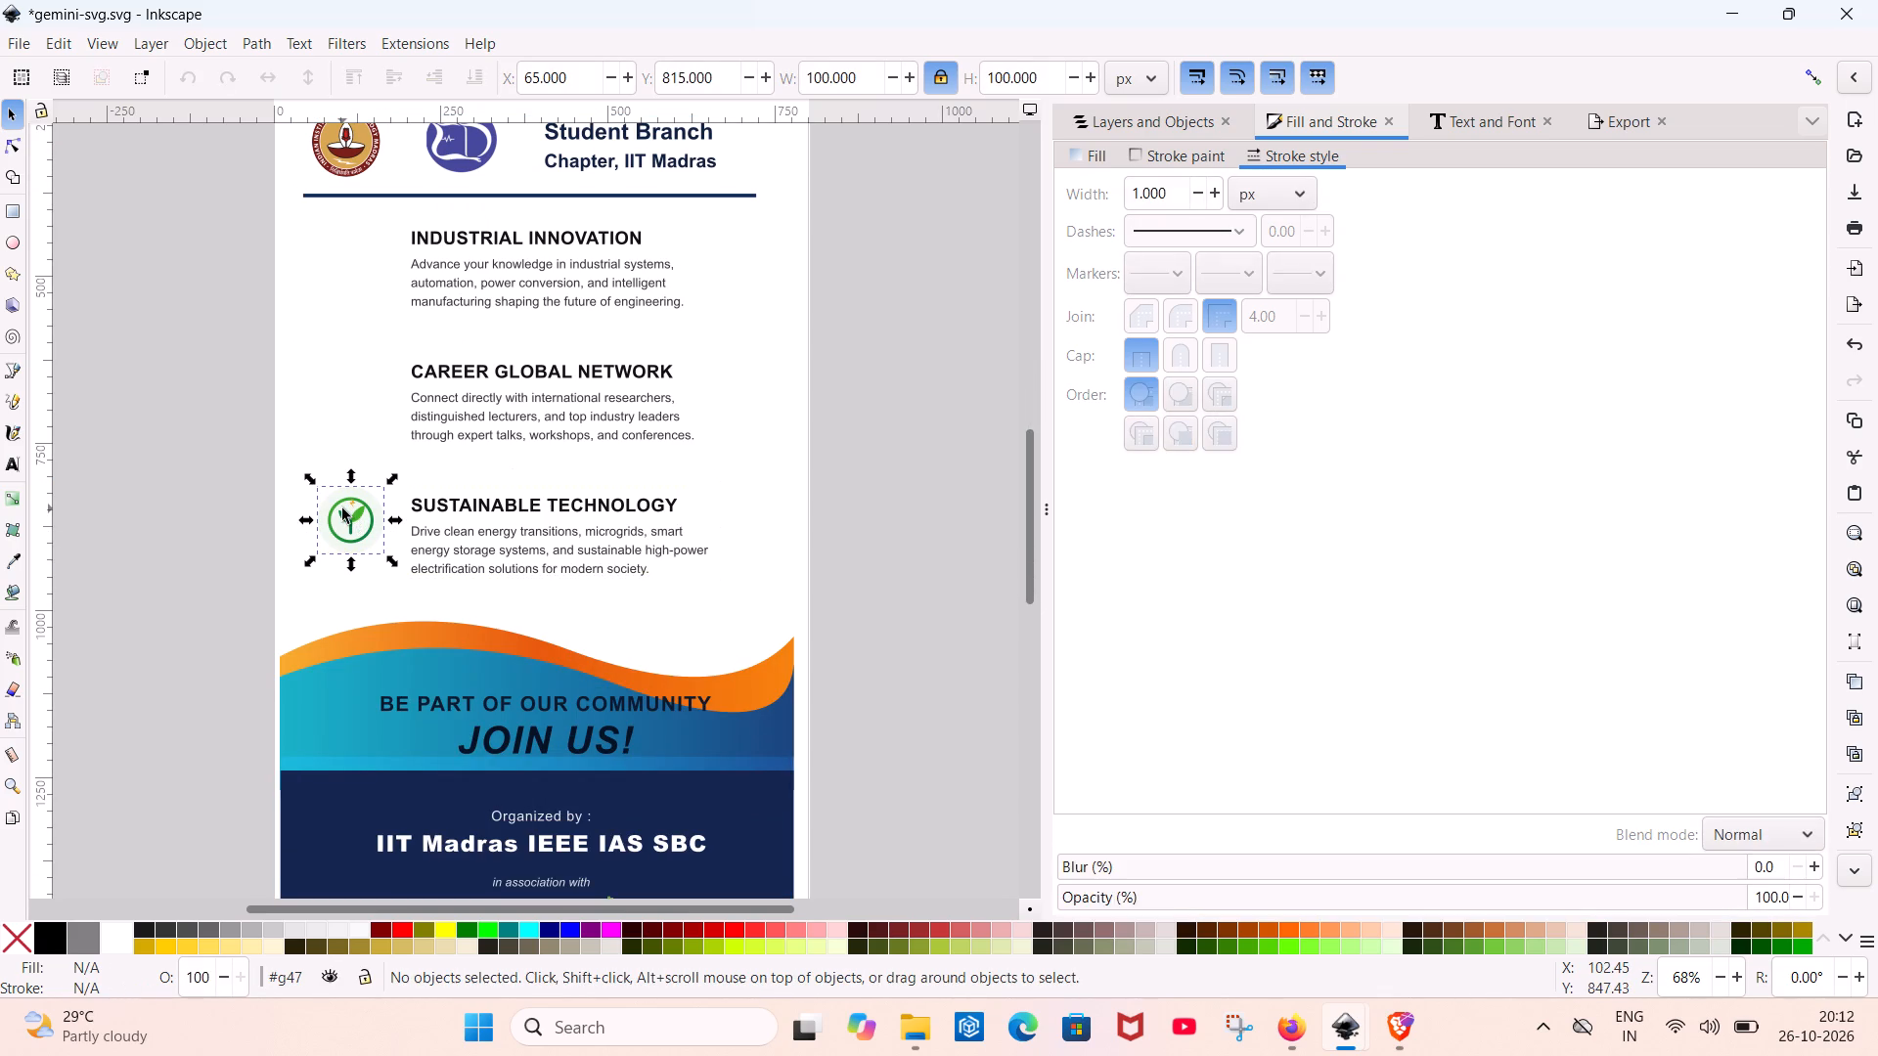
Look over the poster's three text sections, wave footer and header without the section icons.
scroll(342, 508, up, 2)
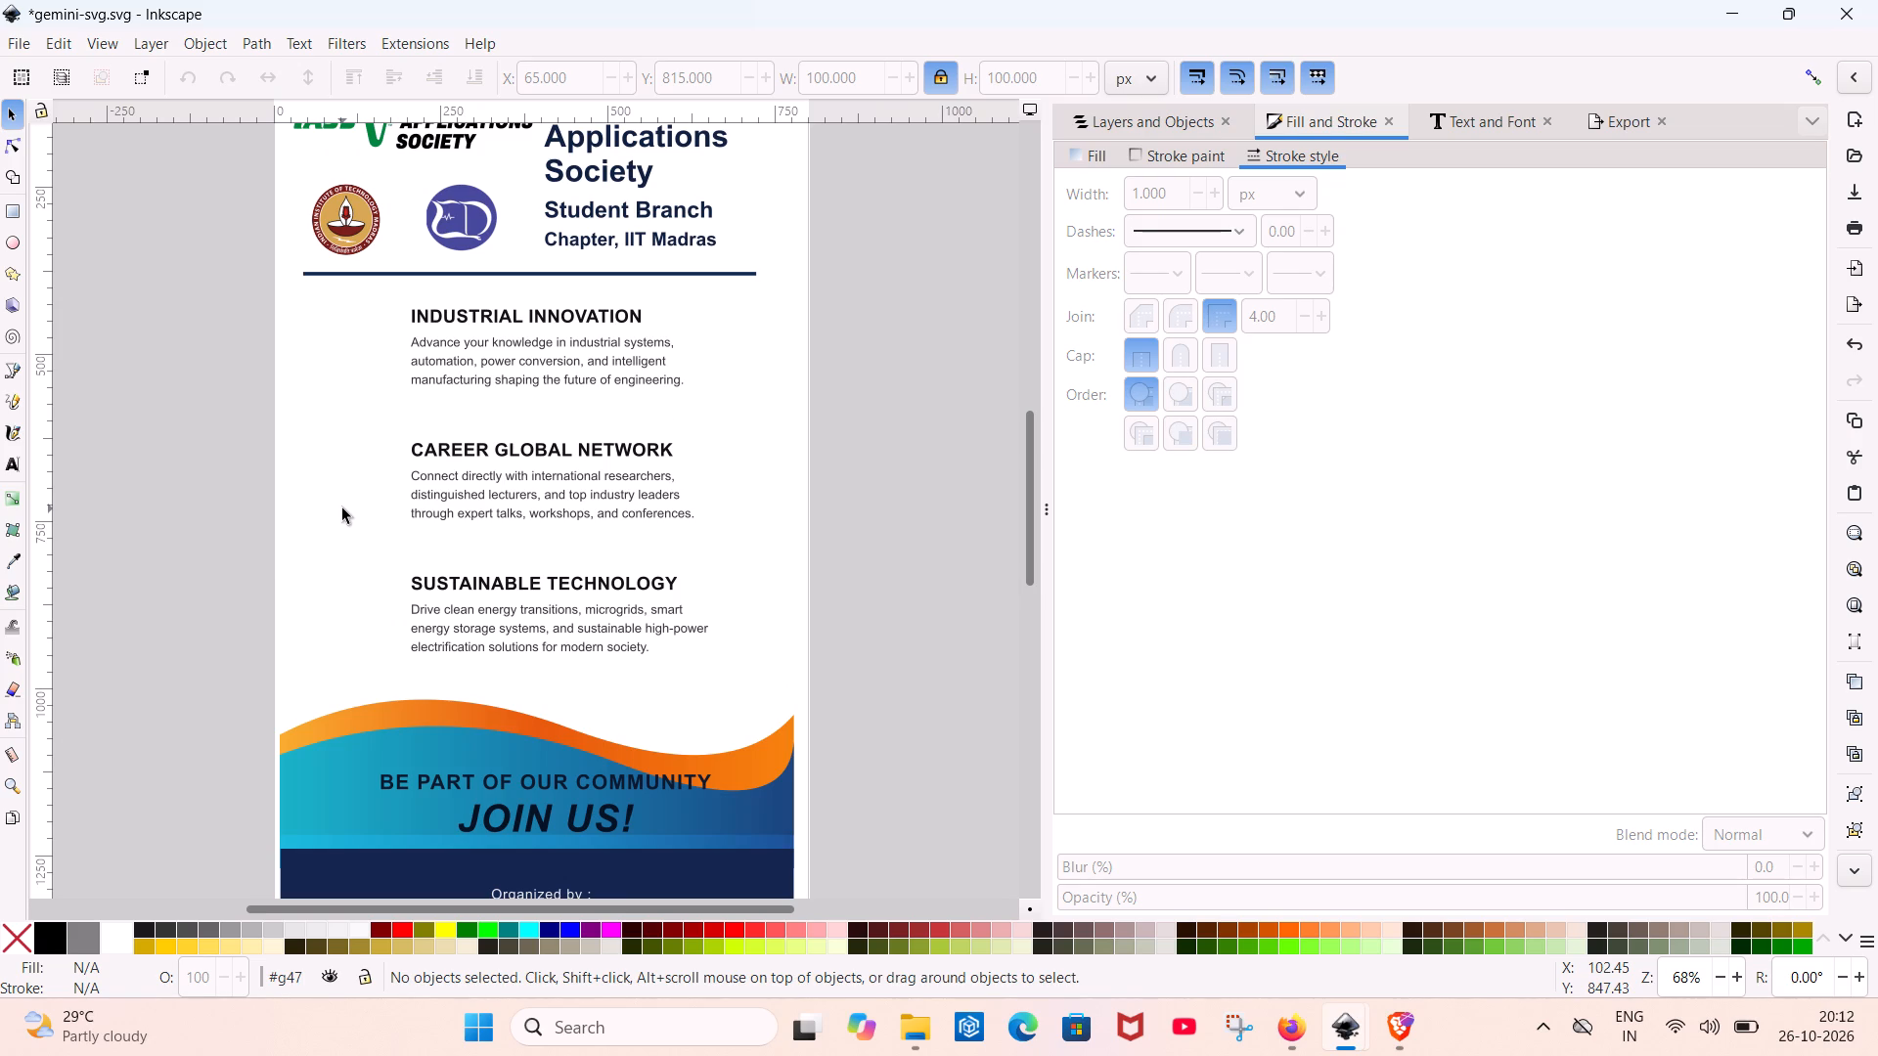
scroll(463, 613, down, 4)
scroll(463, 613, up, 3)
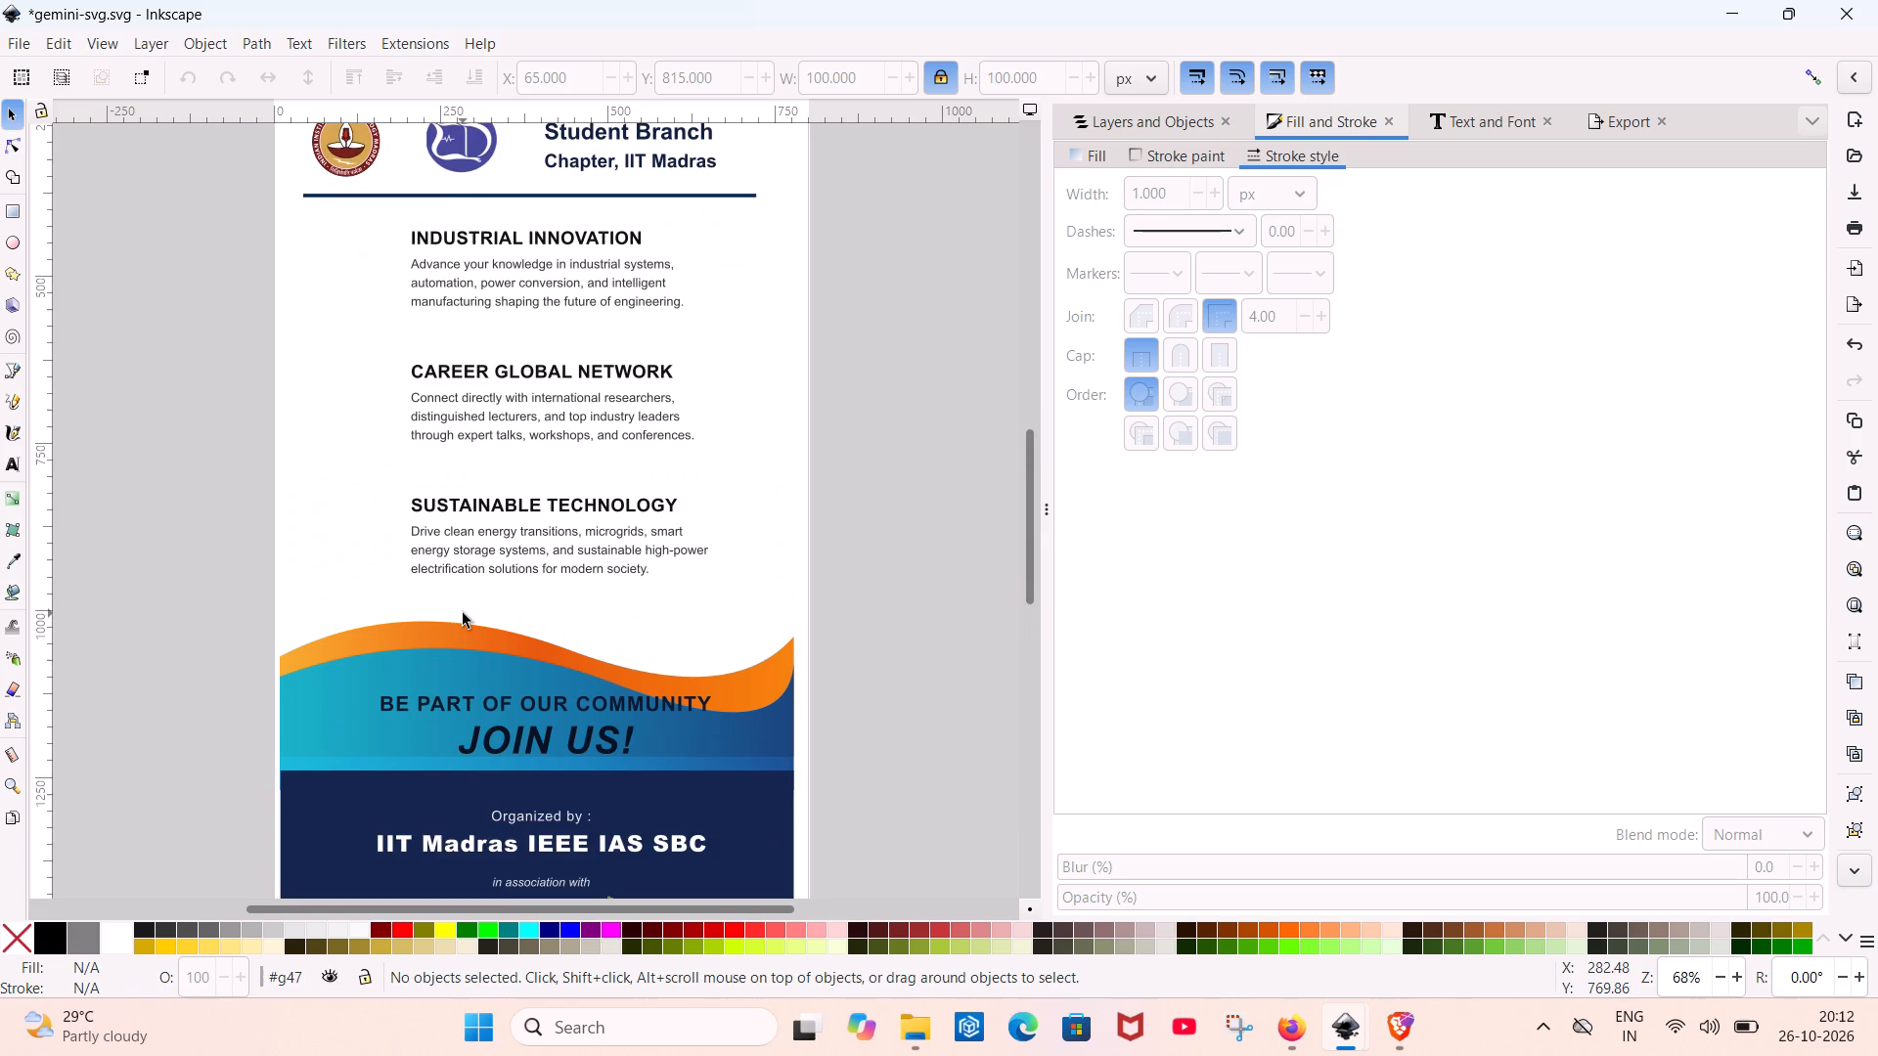
scroll(463, 613, up, 2)
scroll(463, 613, down, 5)
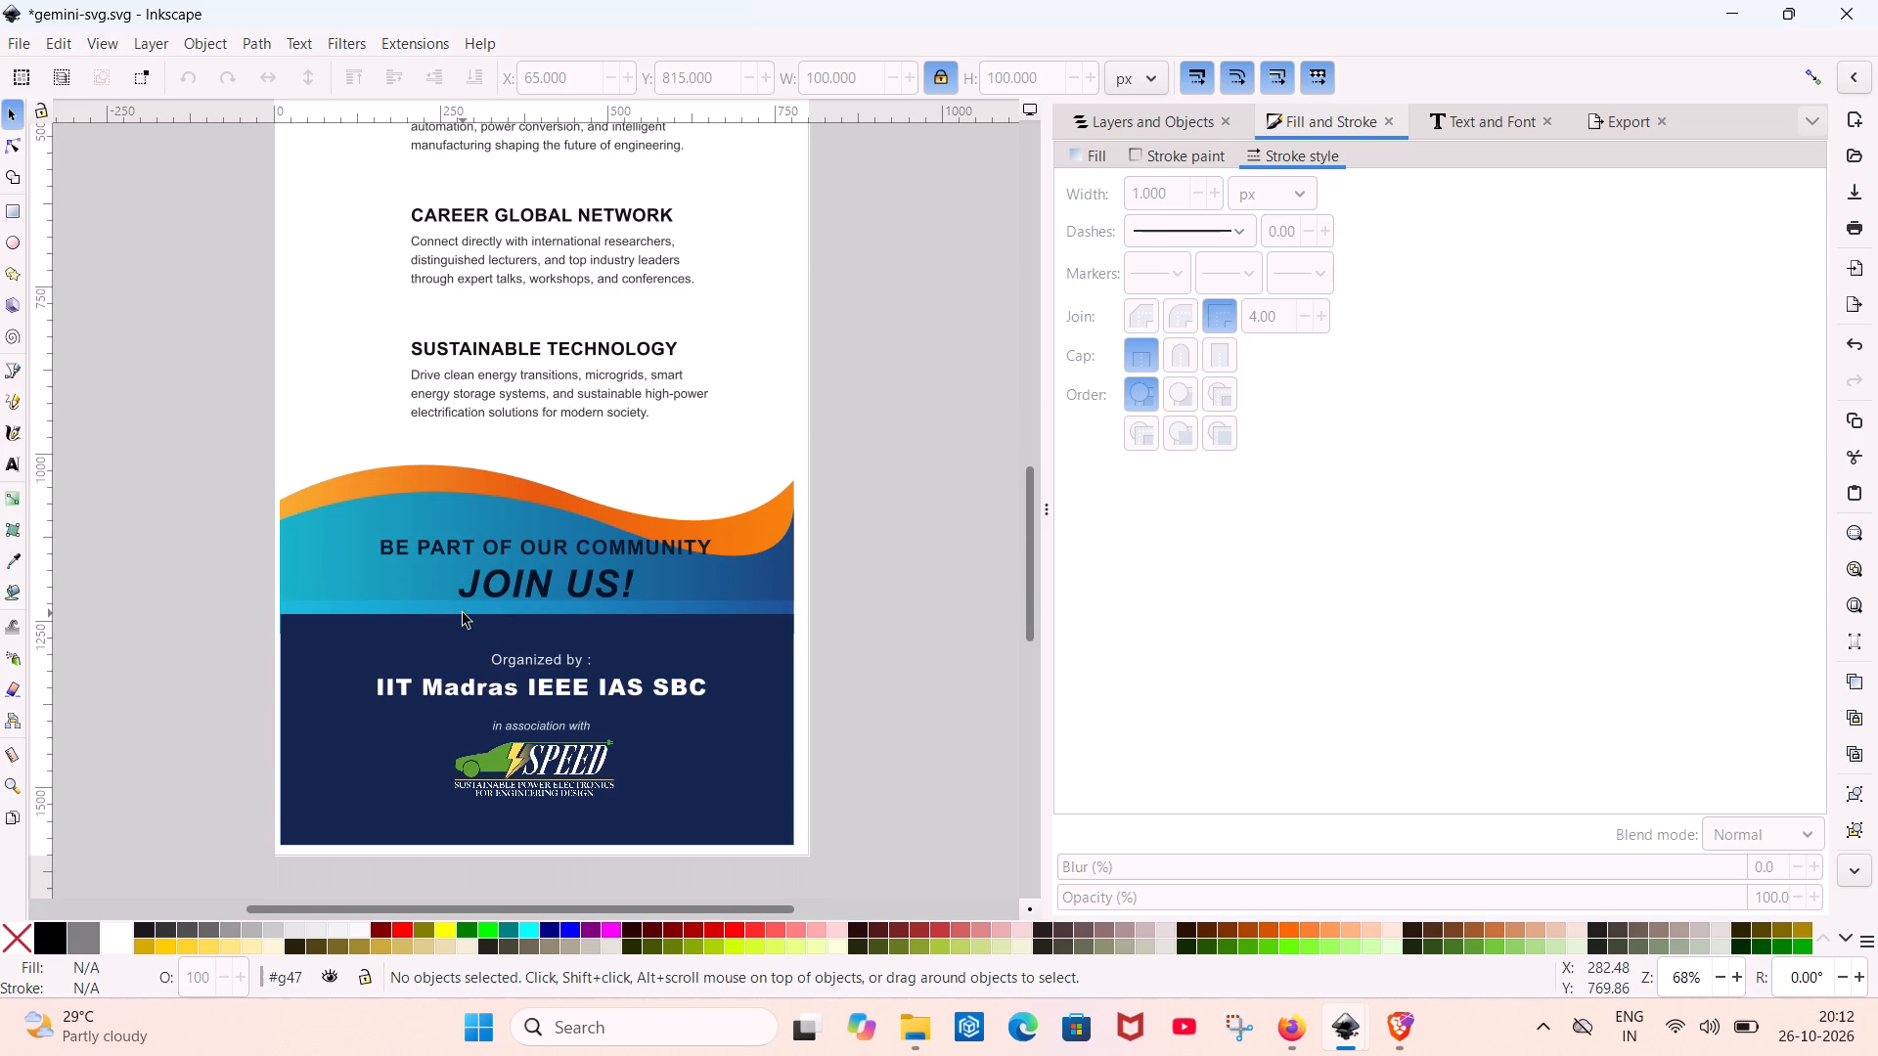
scroll(463, 613, up, 8)
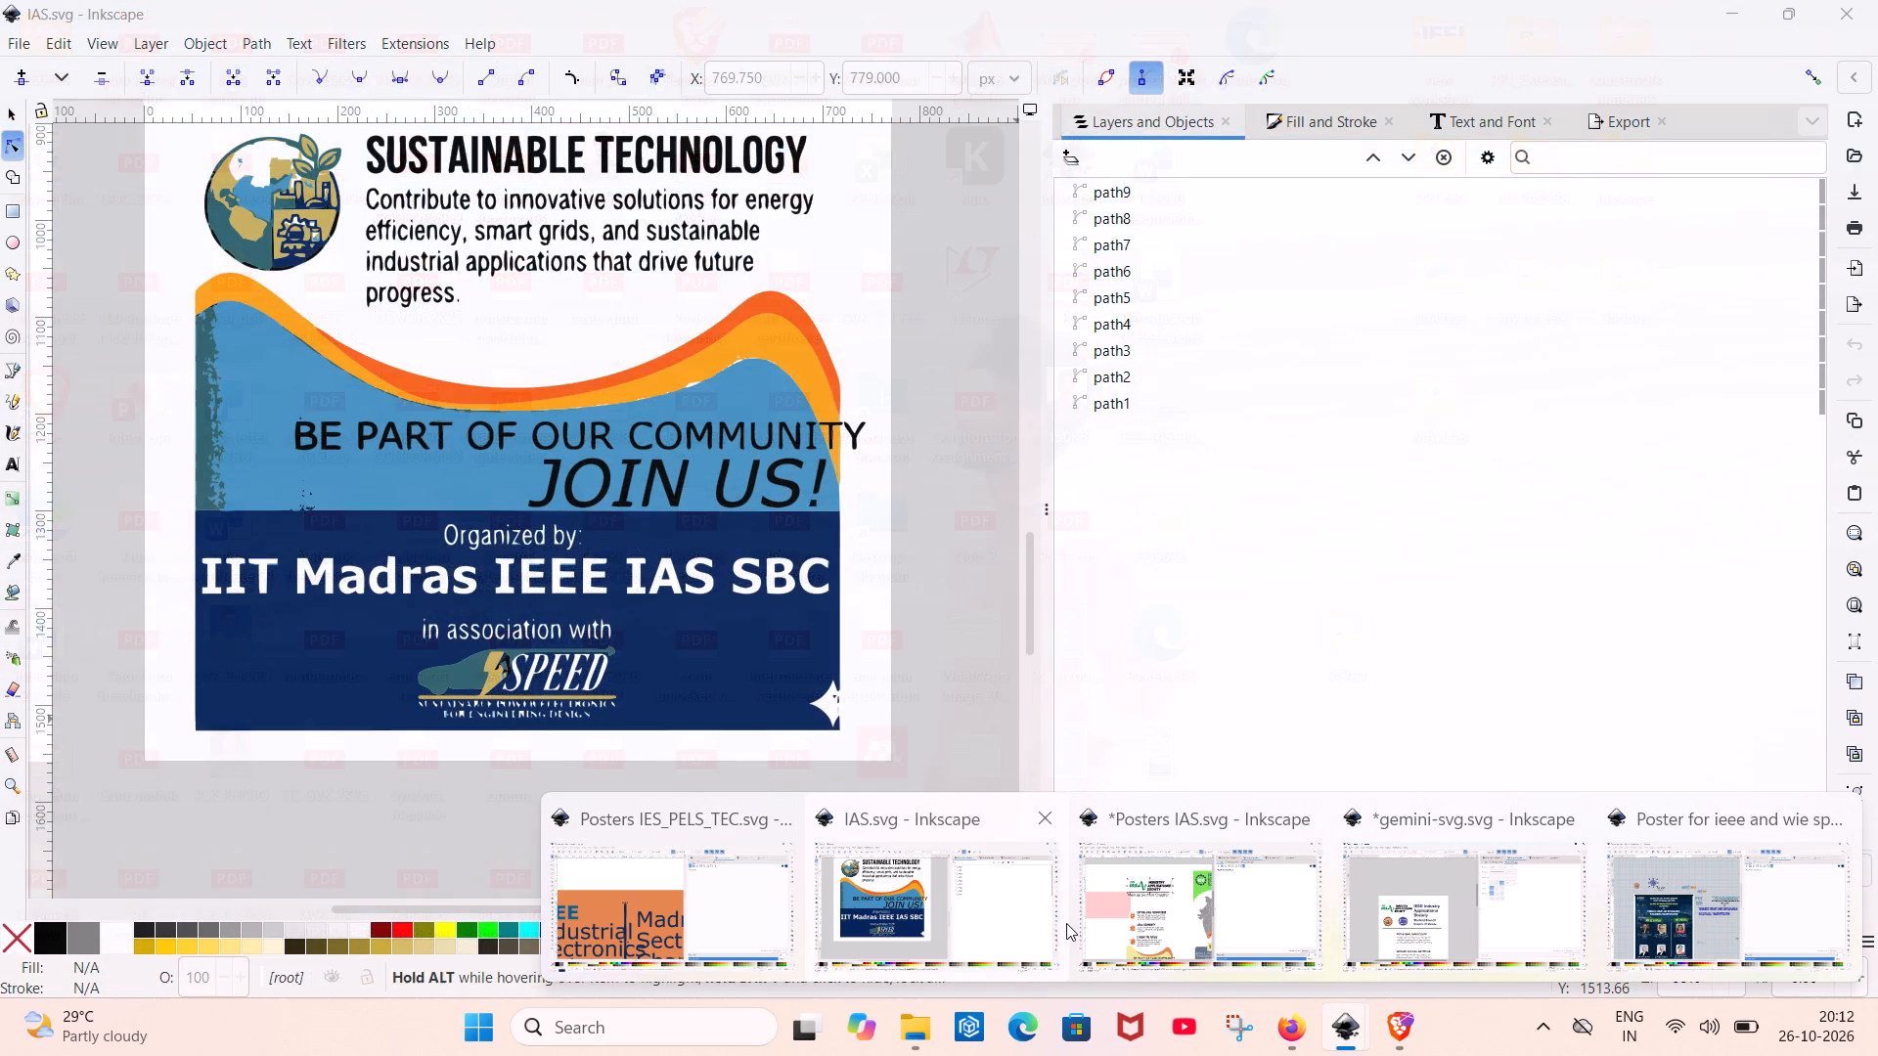
Switch to Posters IES_PELS_TEC.svg and copy the orange arched header shape behind the IEEE Industrial Electronics Society title.
click(720, 917)
scroll(654, 694, down, 3)
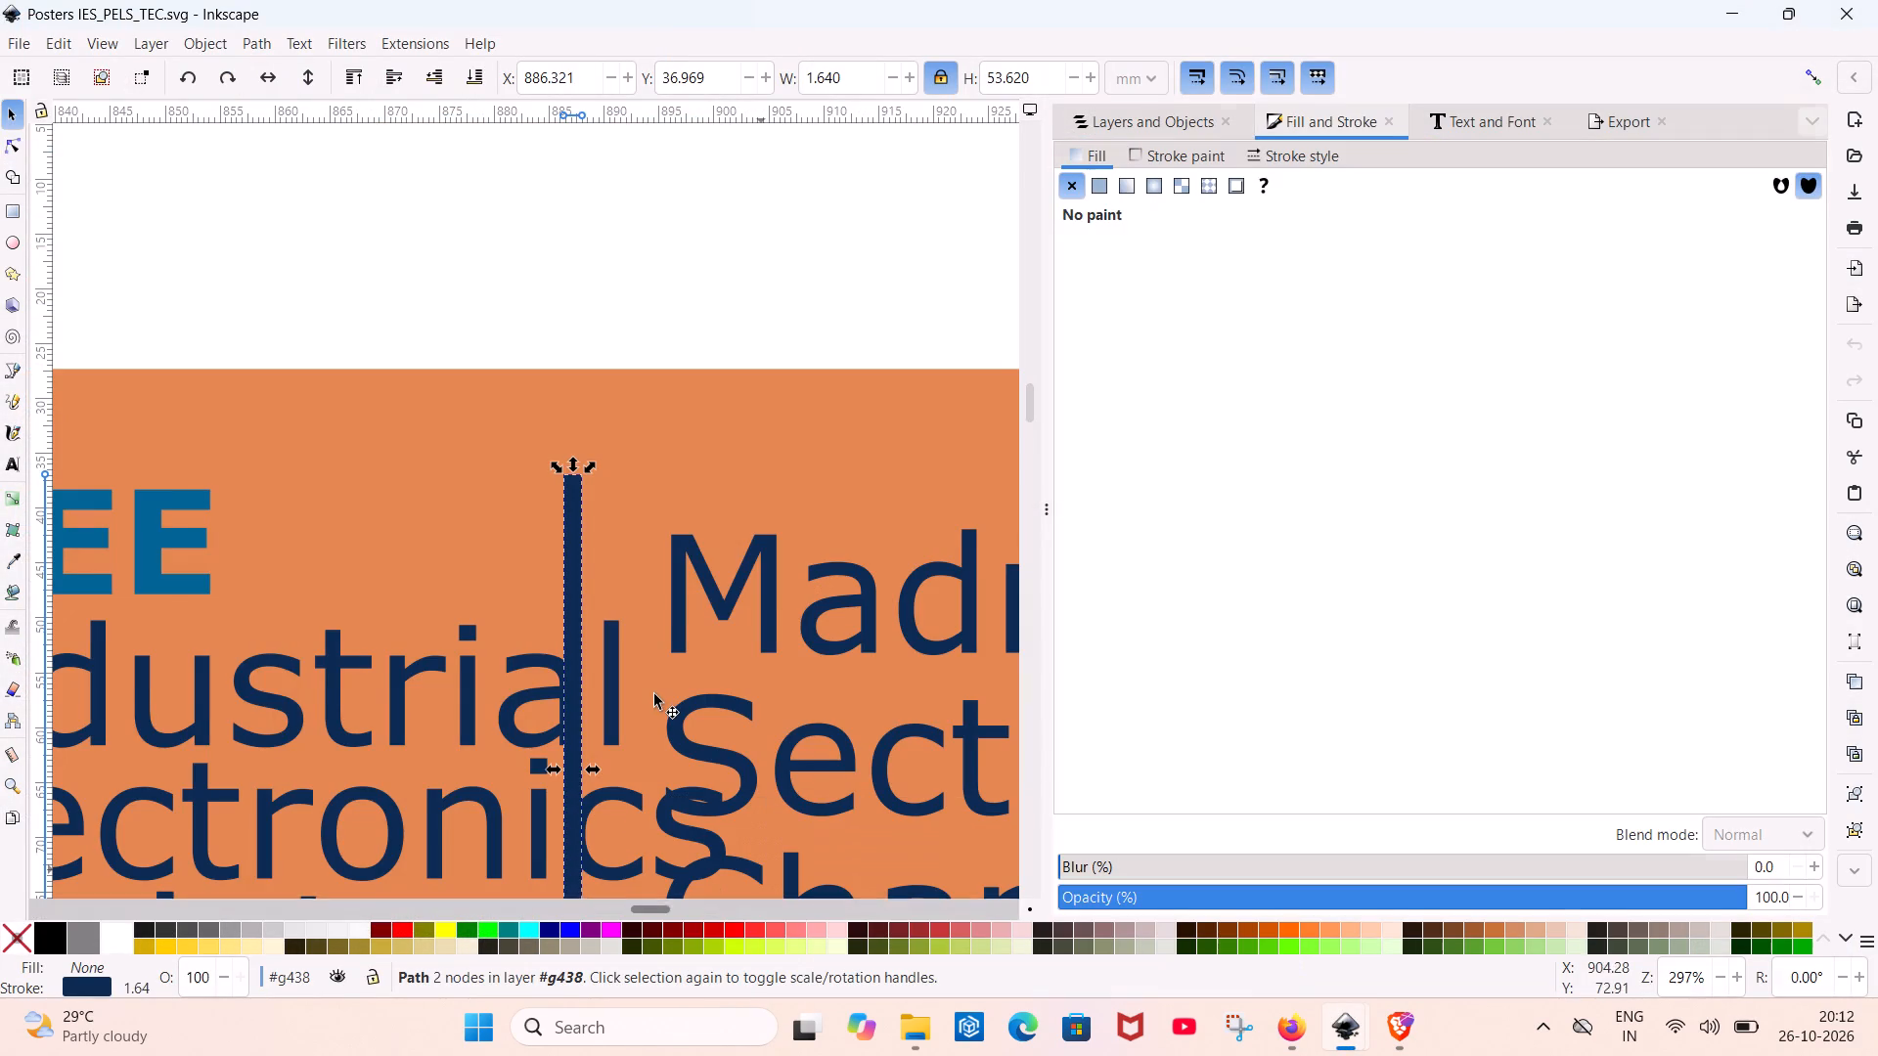
ctrl+scroll(654, 691, down, 3)
scroll(654, 691, down, 2)
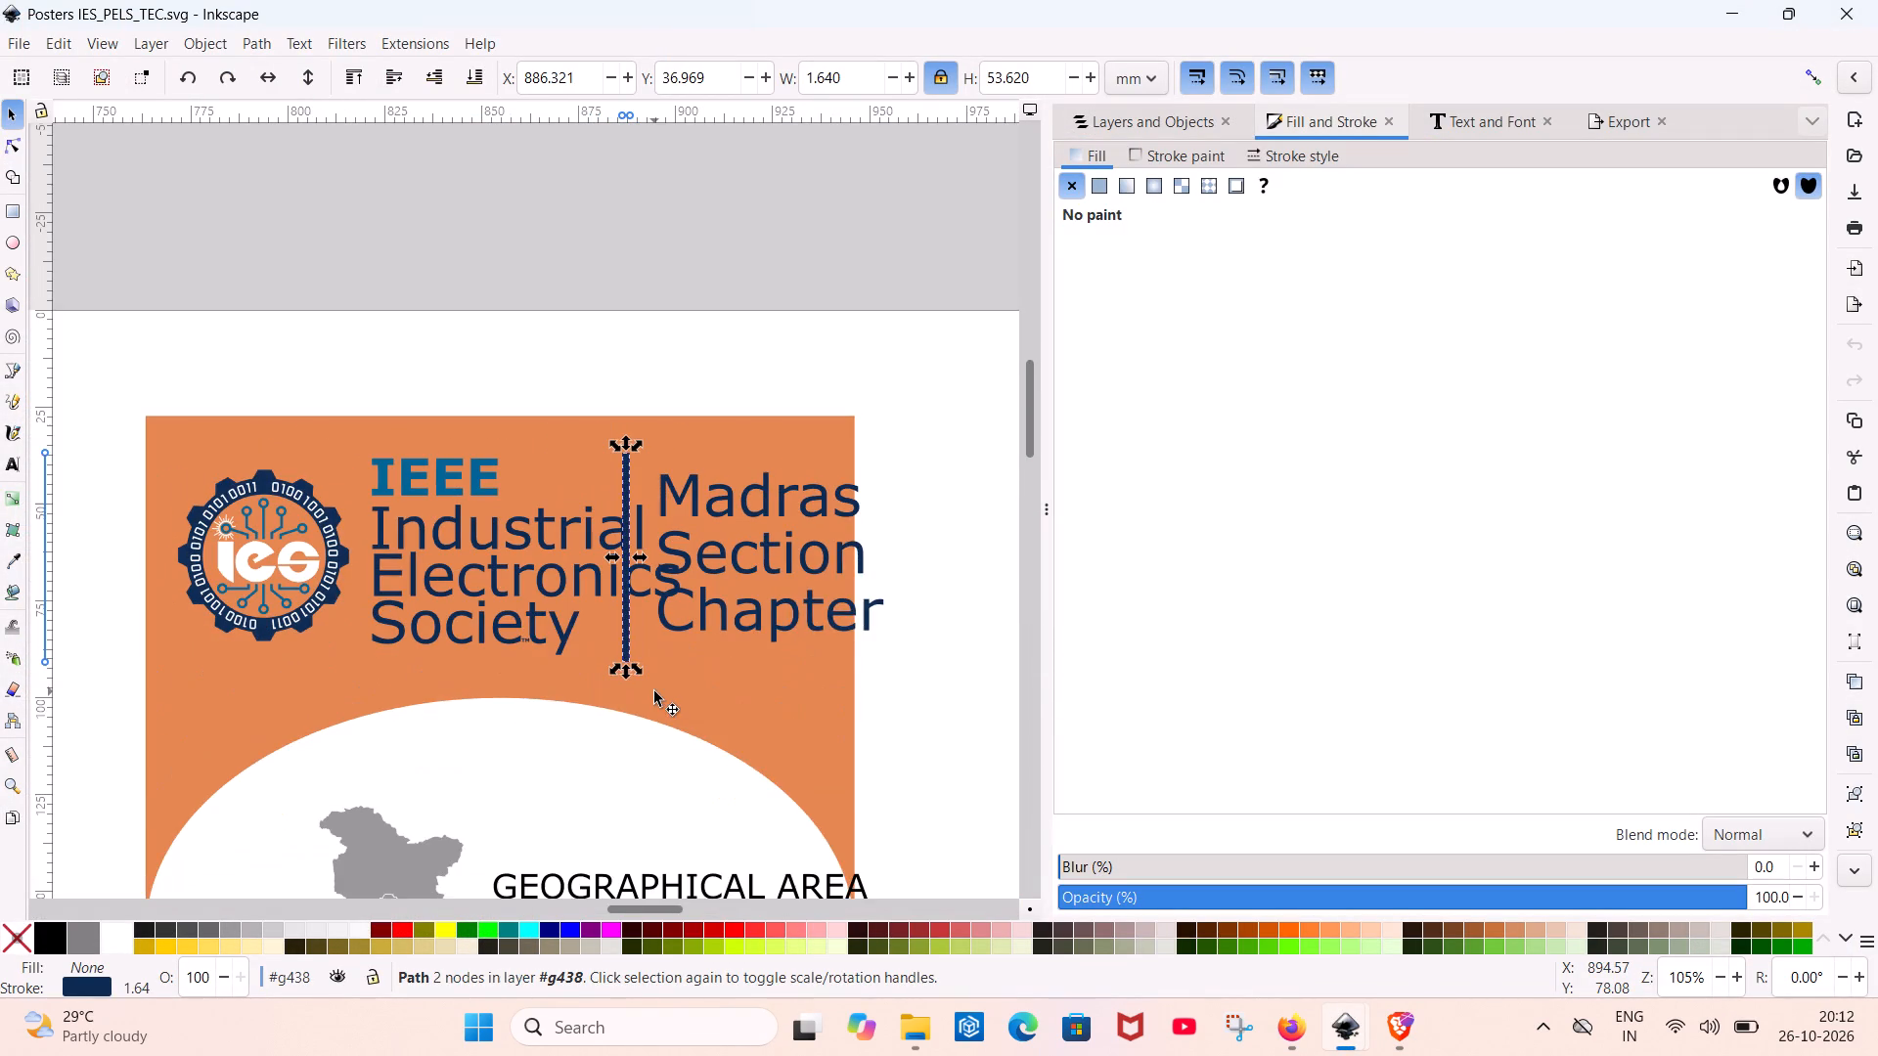
ctrl+scroll(654, 687, down, 2)
click(425, 689)
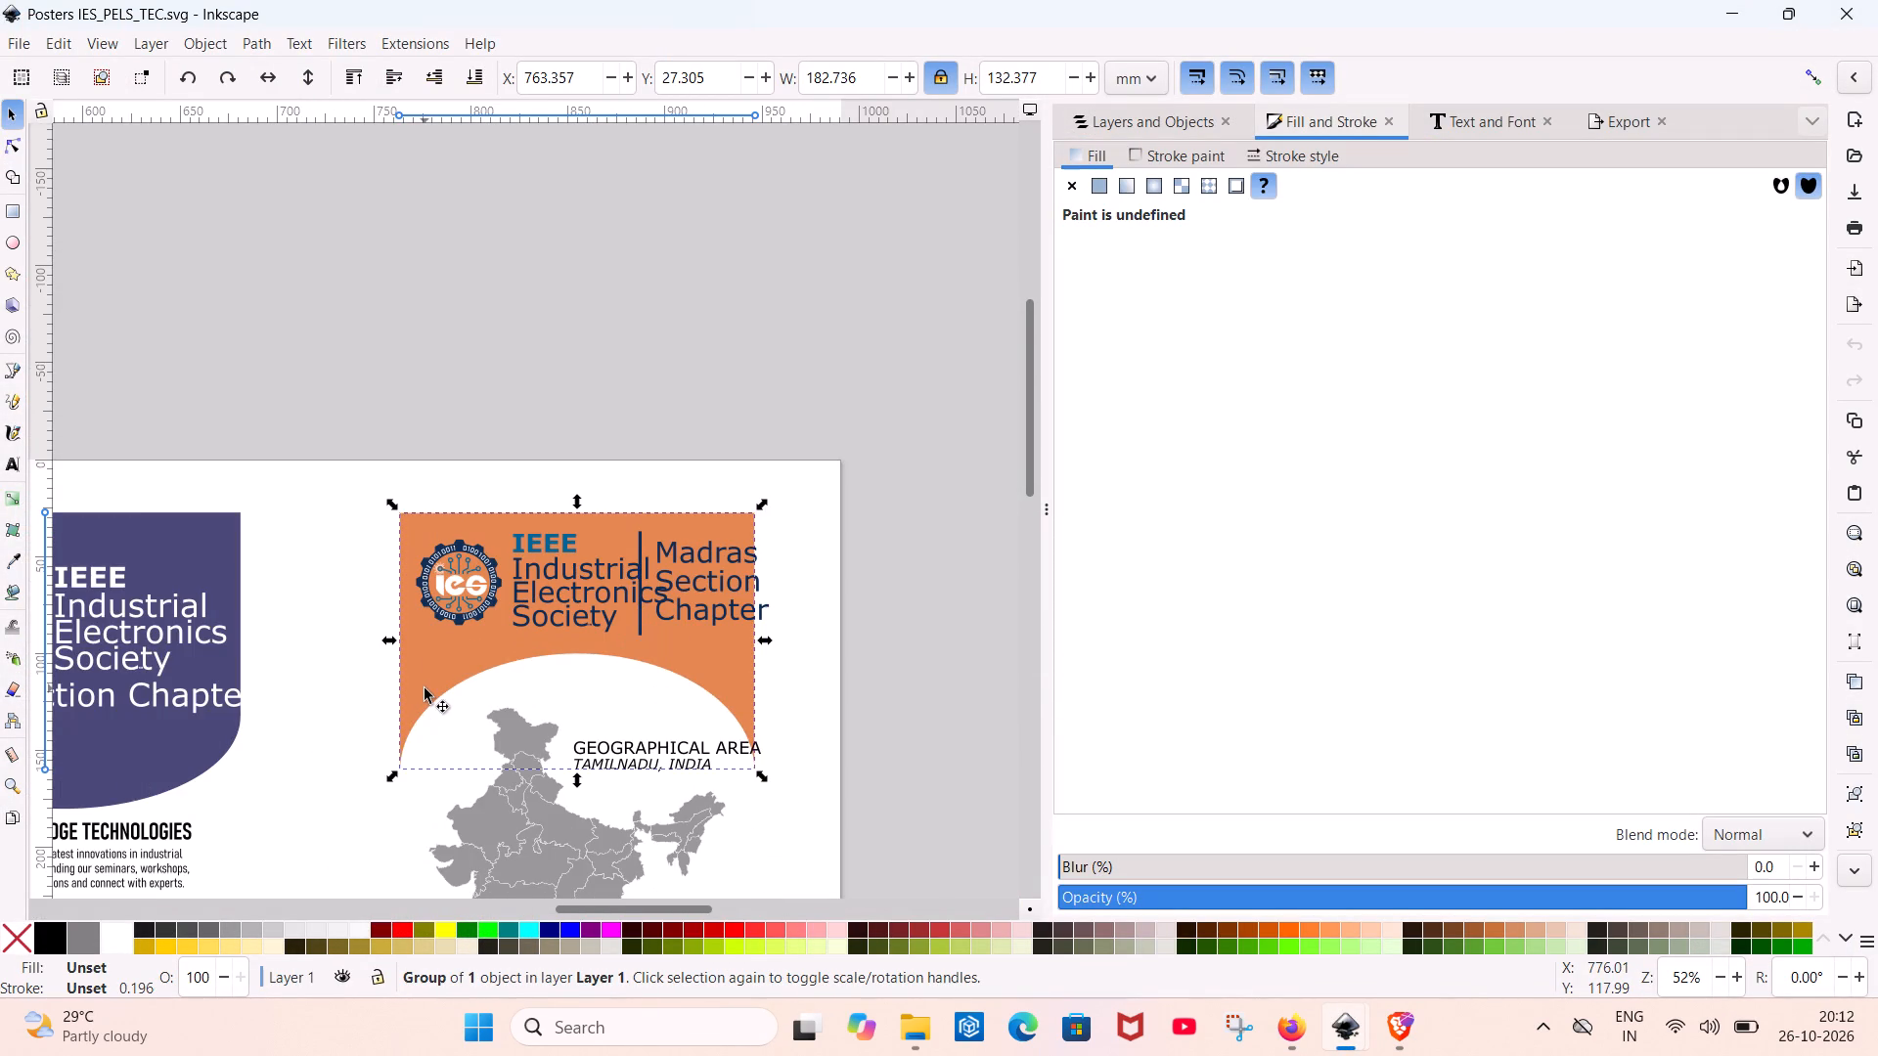
scroll(425, 688, down, 1)
middle_drag(425, 688, 927, 675)
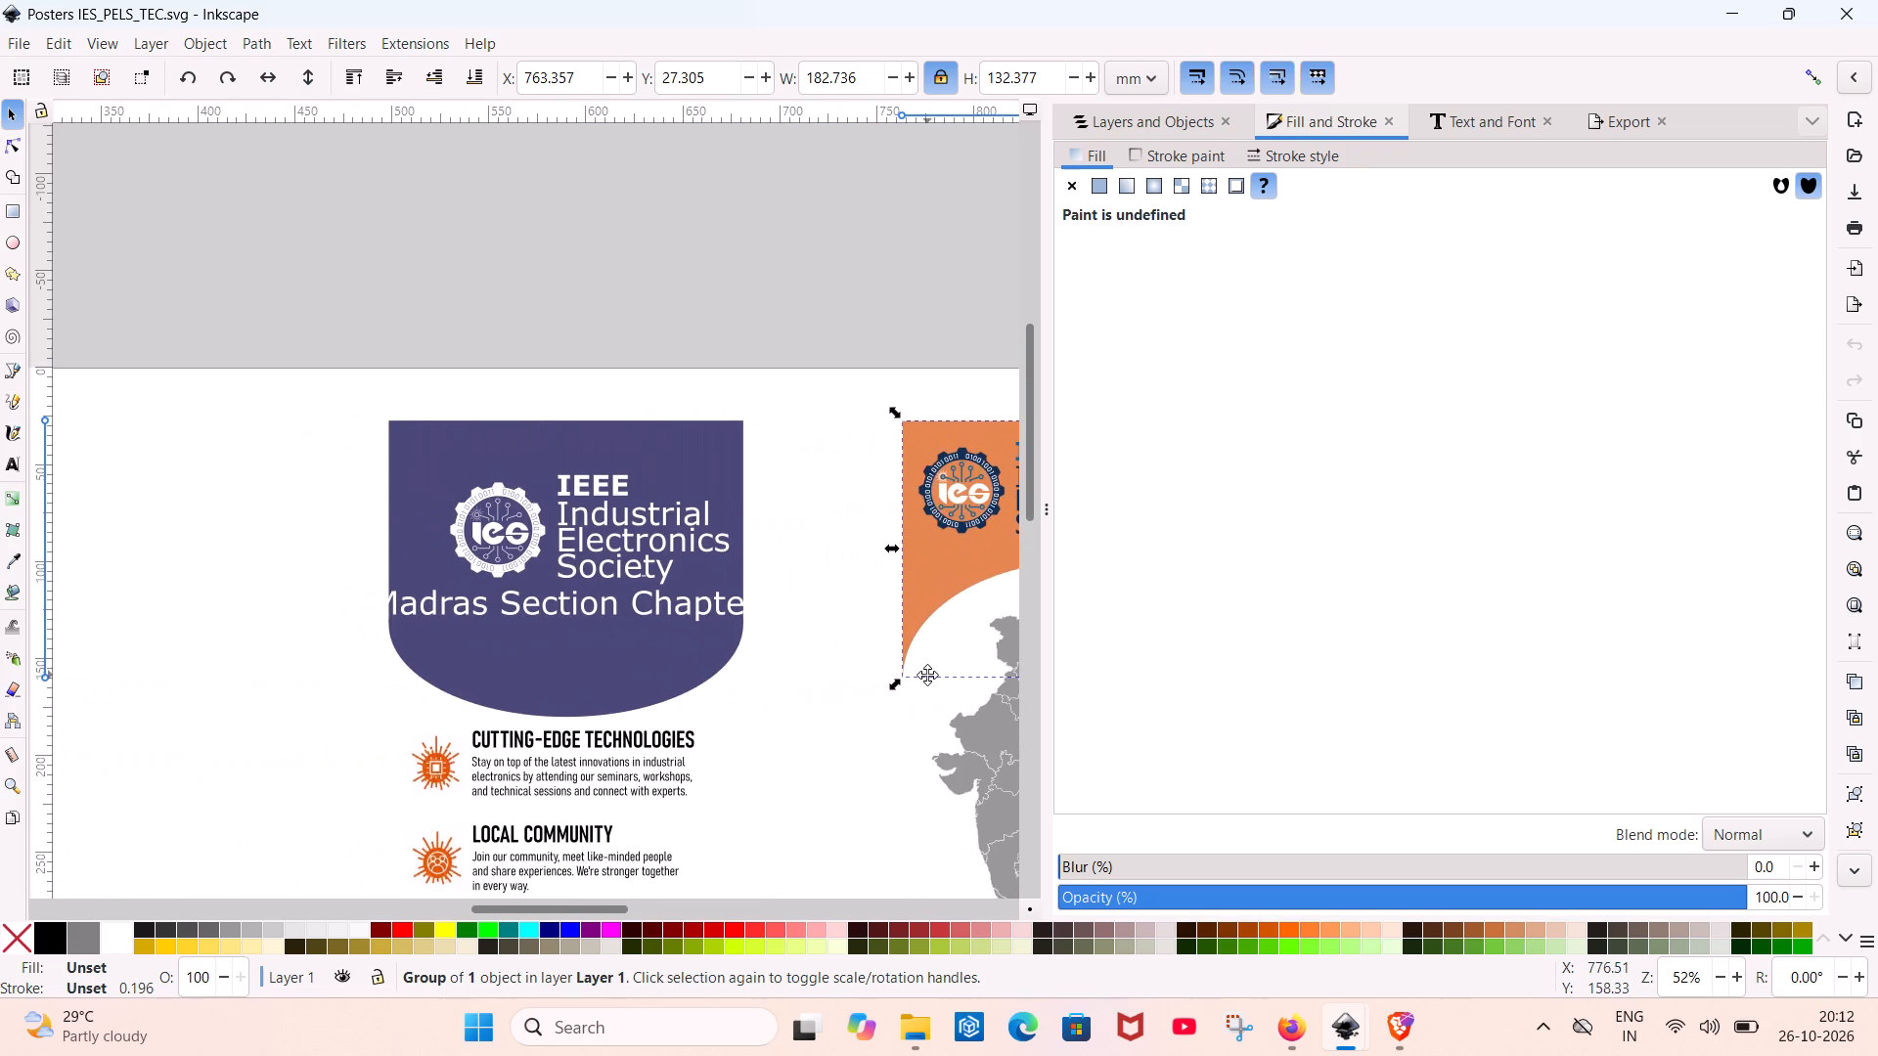
middle_drag(927, 675, 1378, 580)
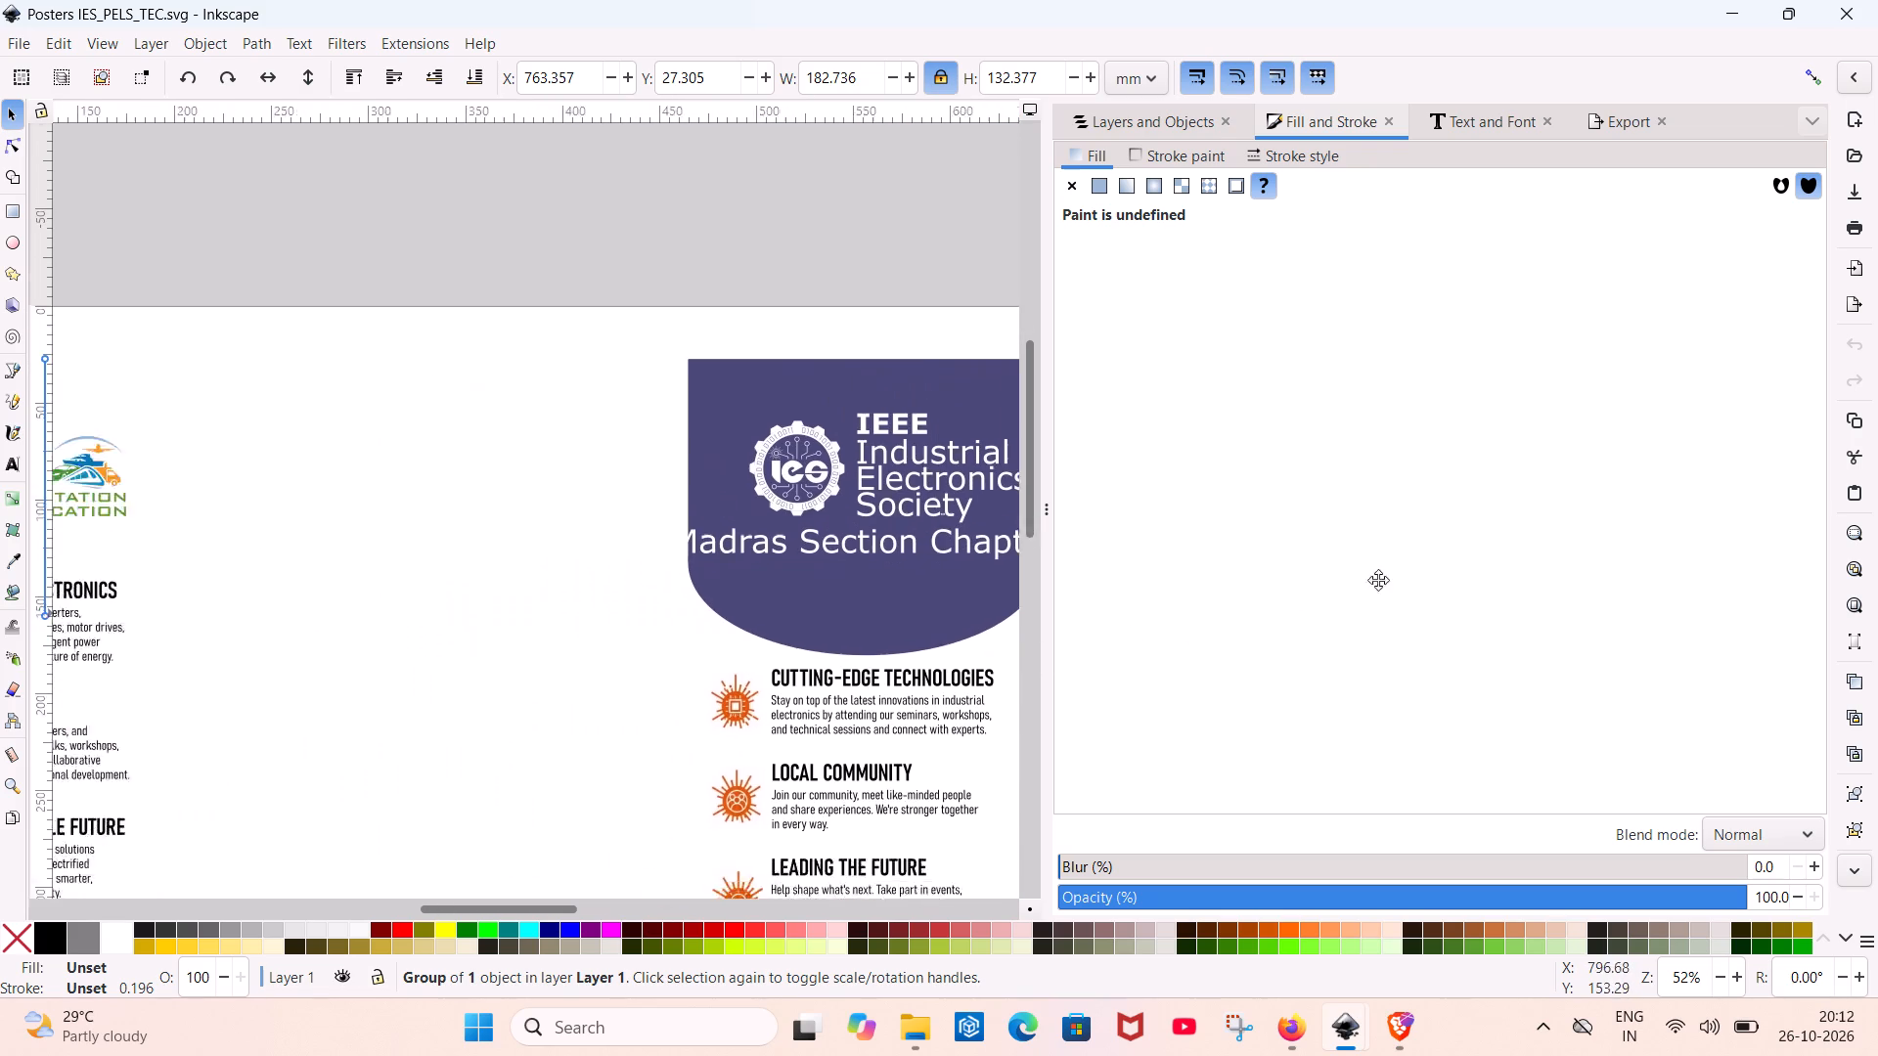
middle_drag(1378, 580, 373, 687)
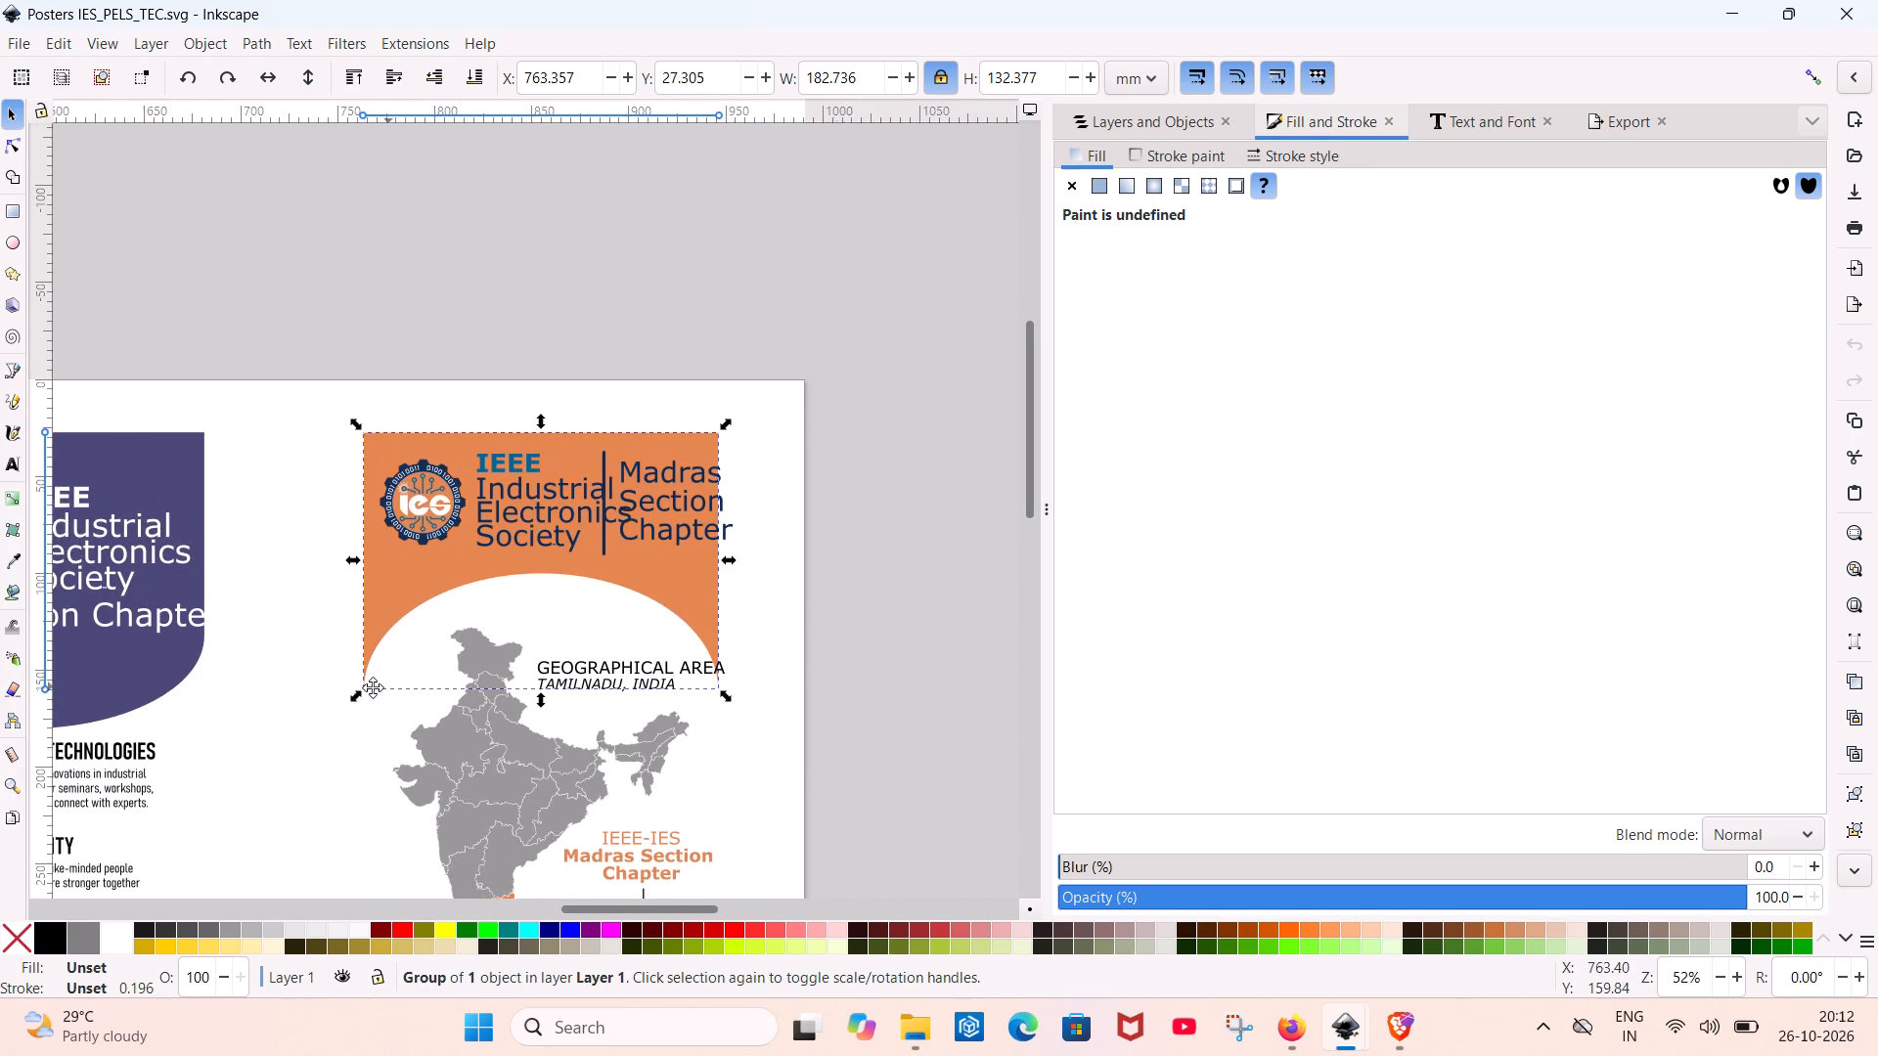
middle_drag(373, 687, 372, 687)
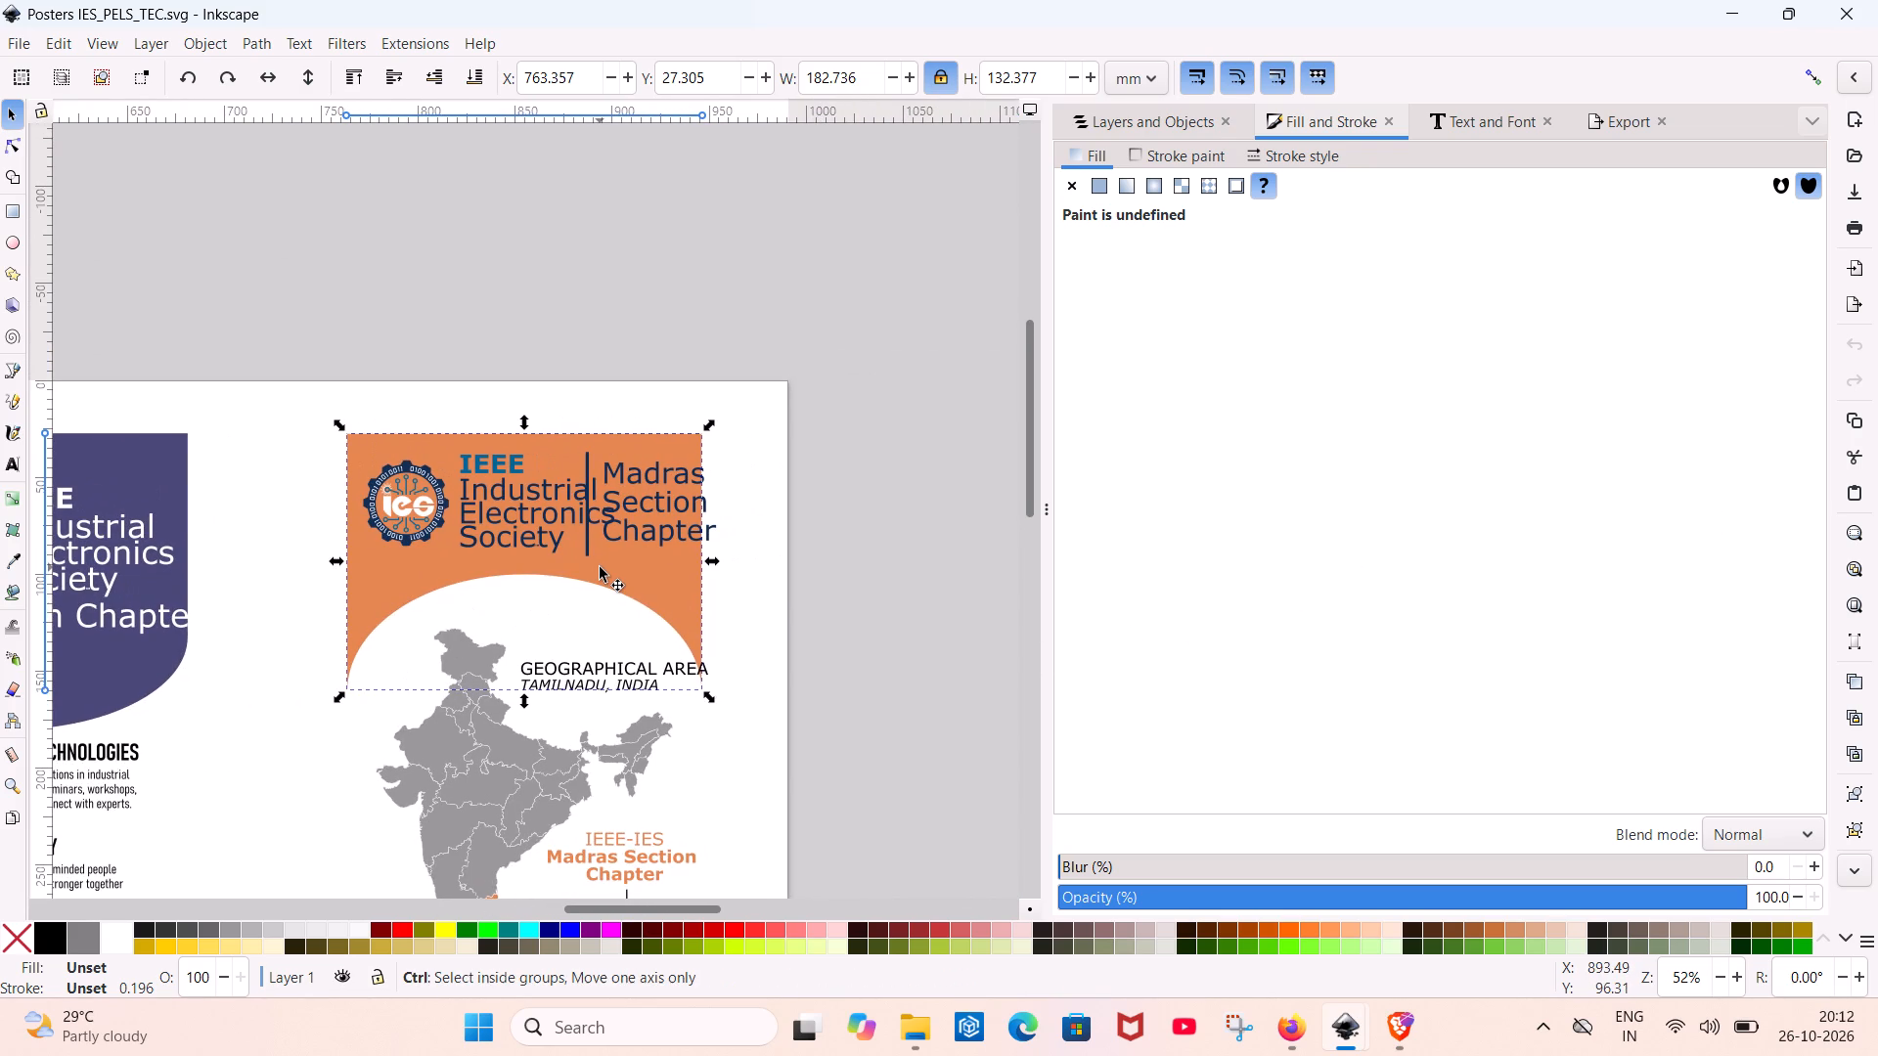
key(ctrl+c)
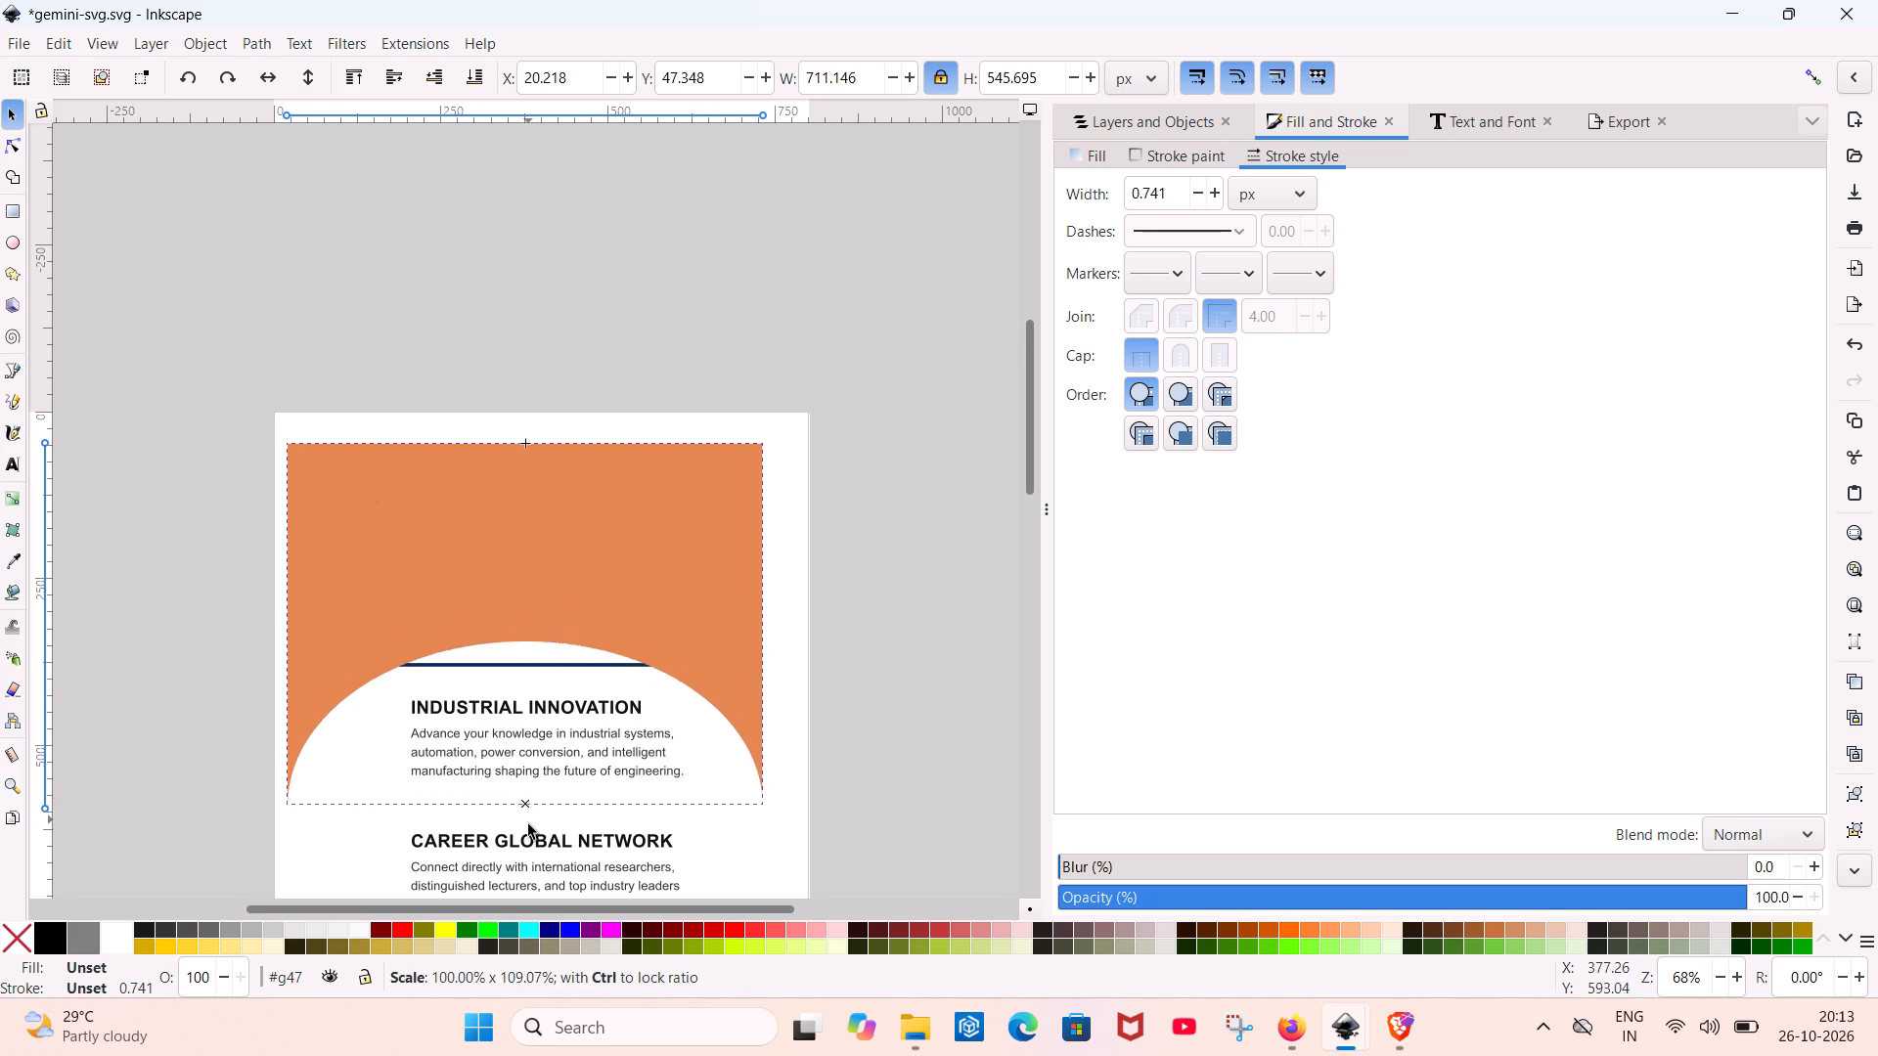
drag(528, 824, 566, 809)
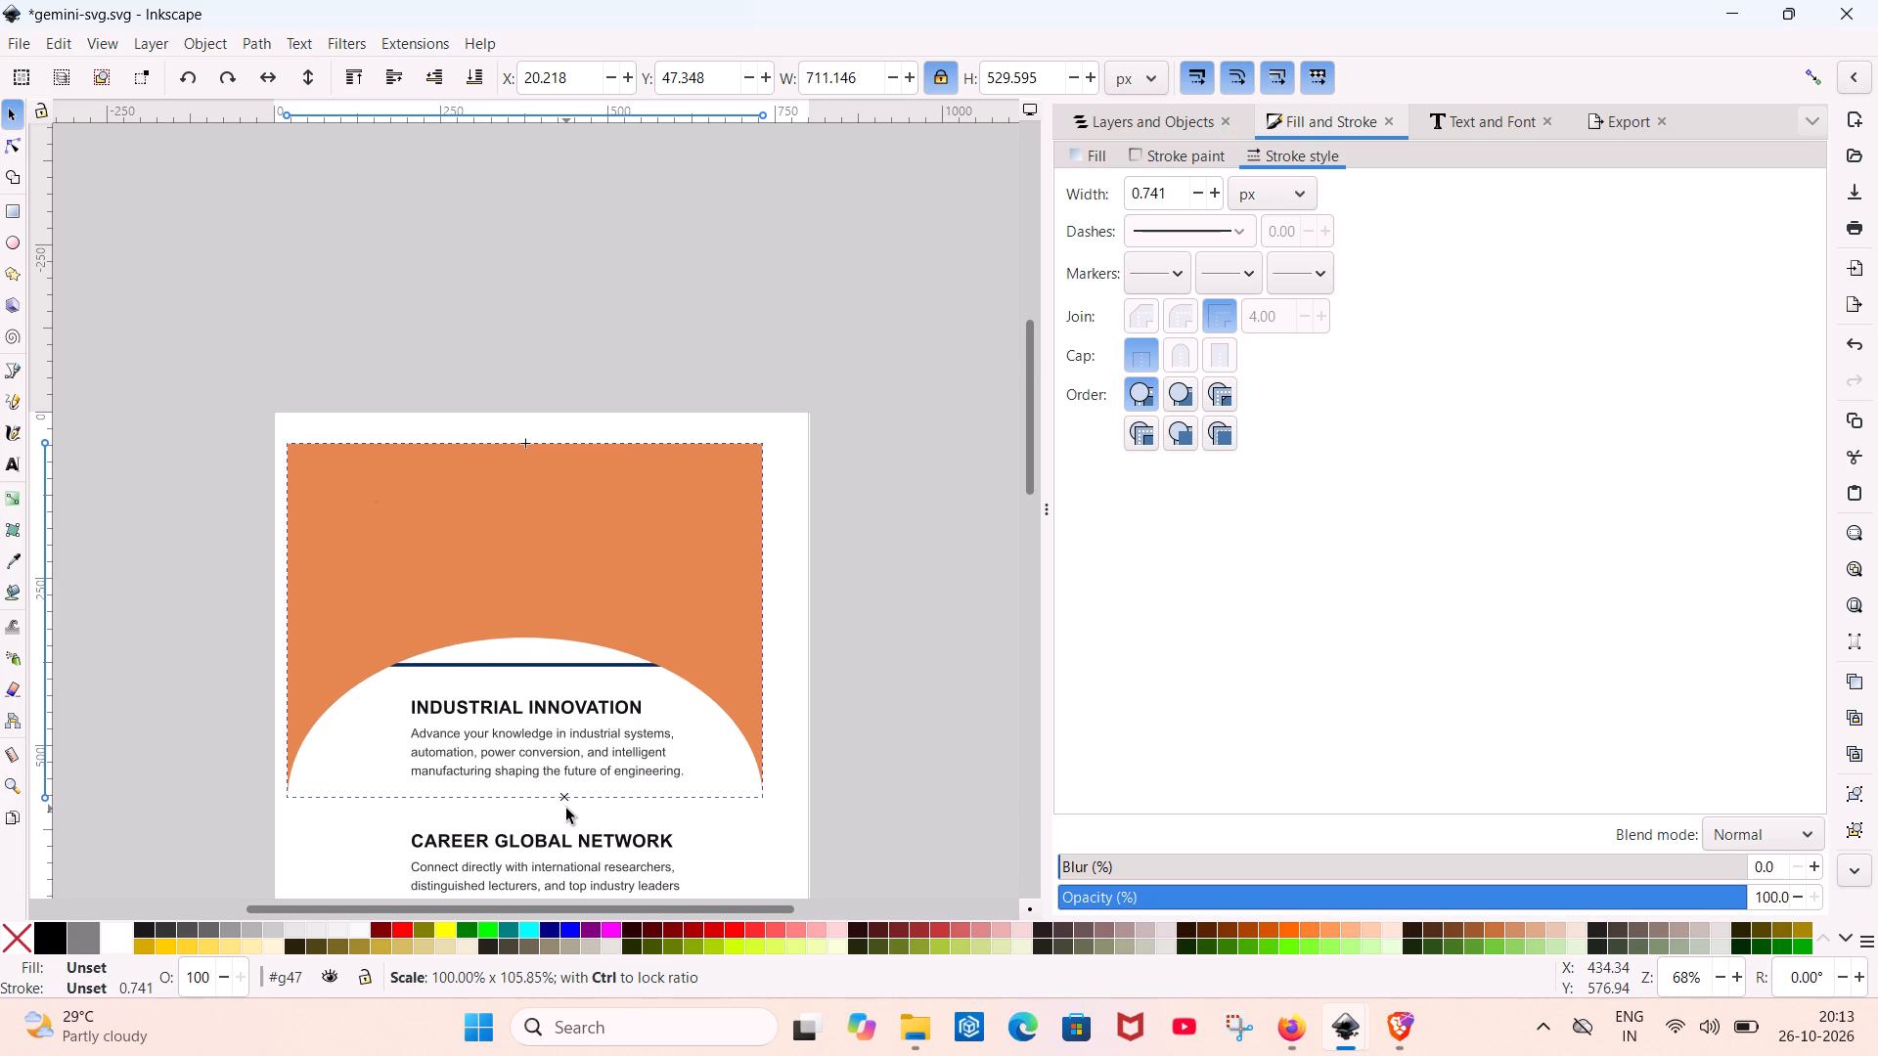
drag(566, 809, 566, 815)
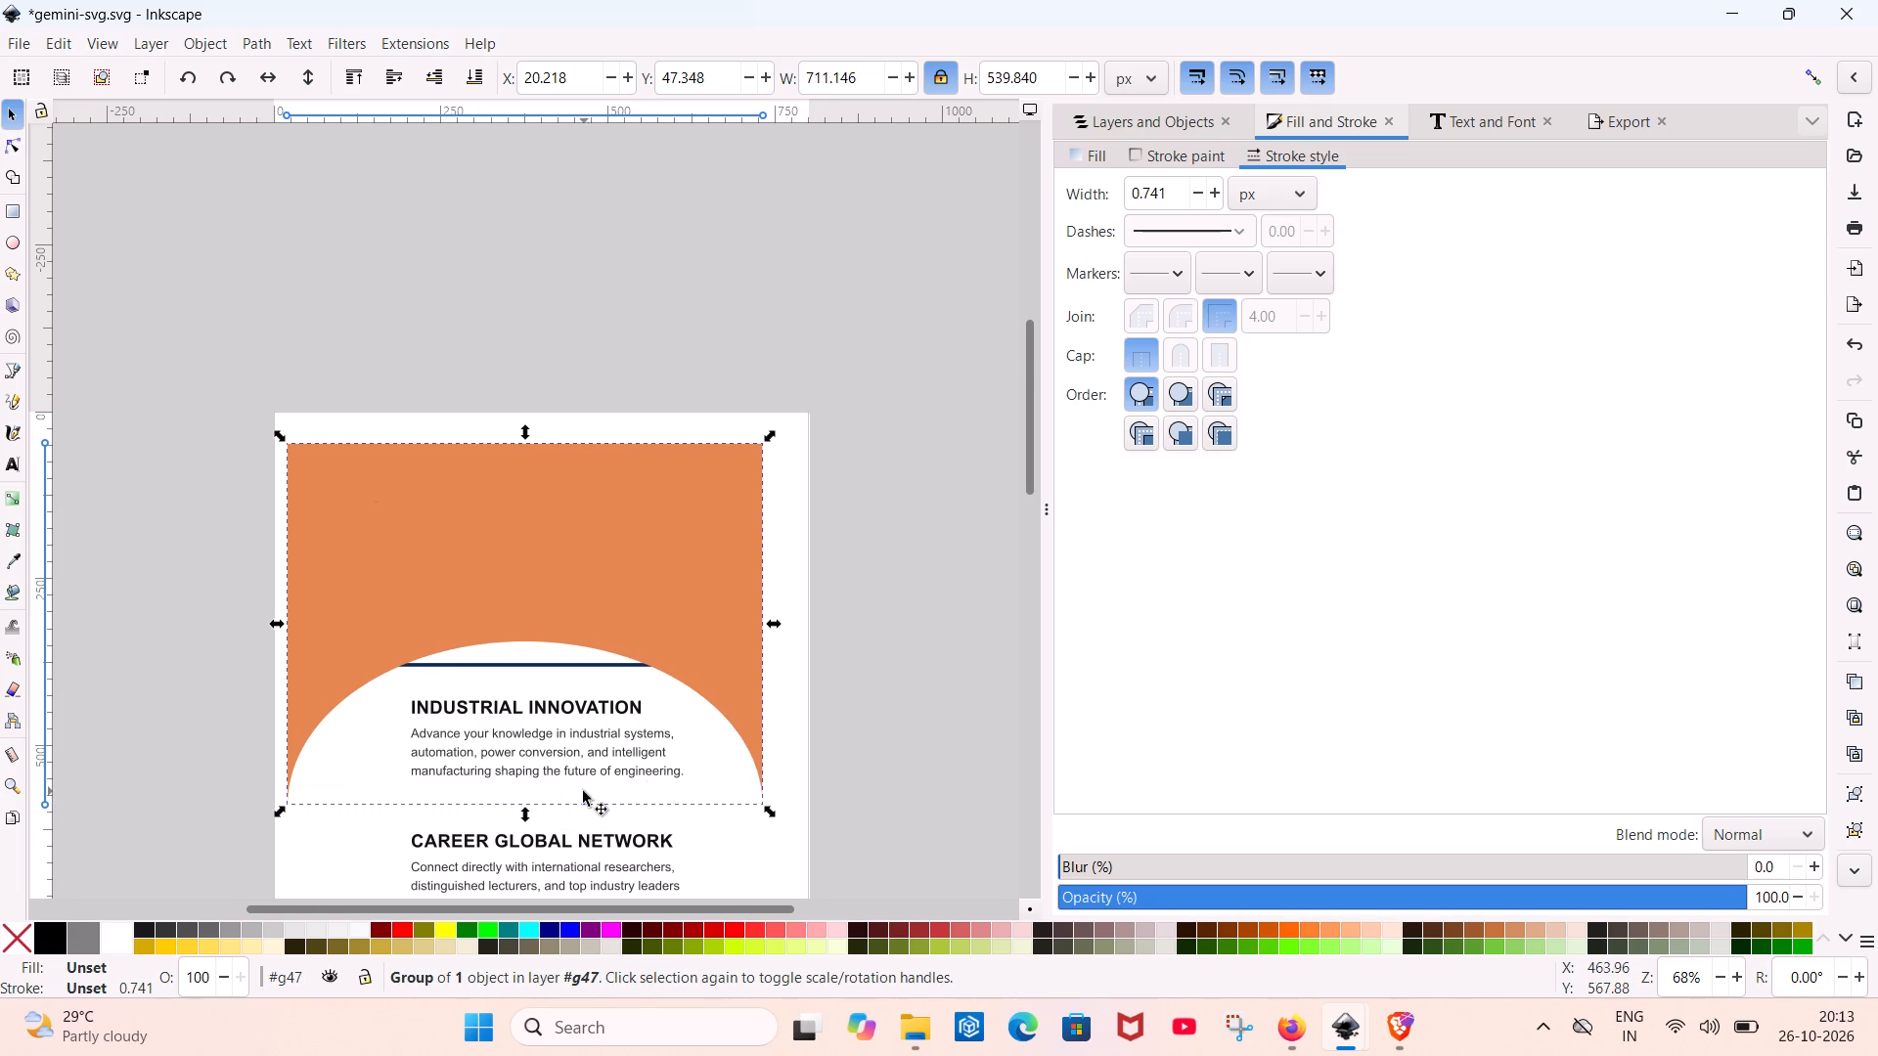
scroll(837, 634, down, 3)
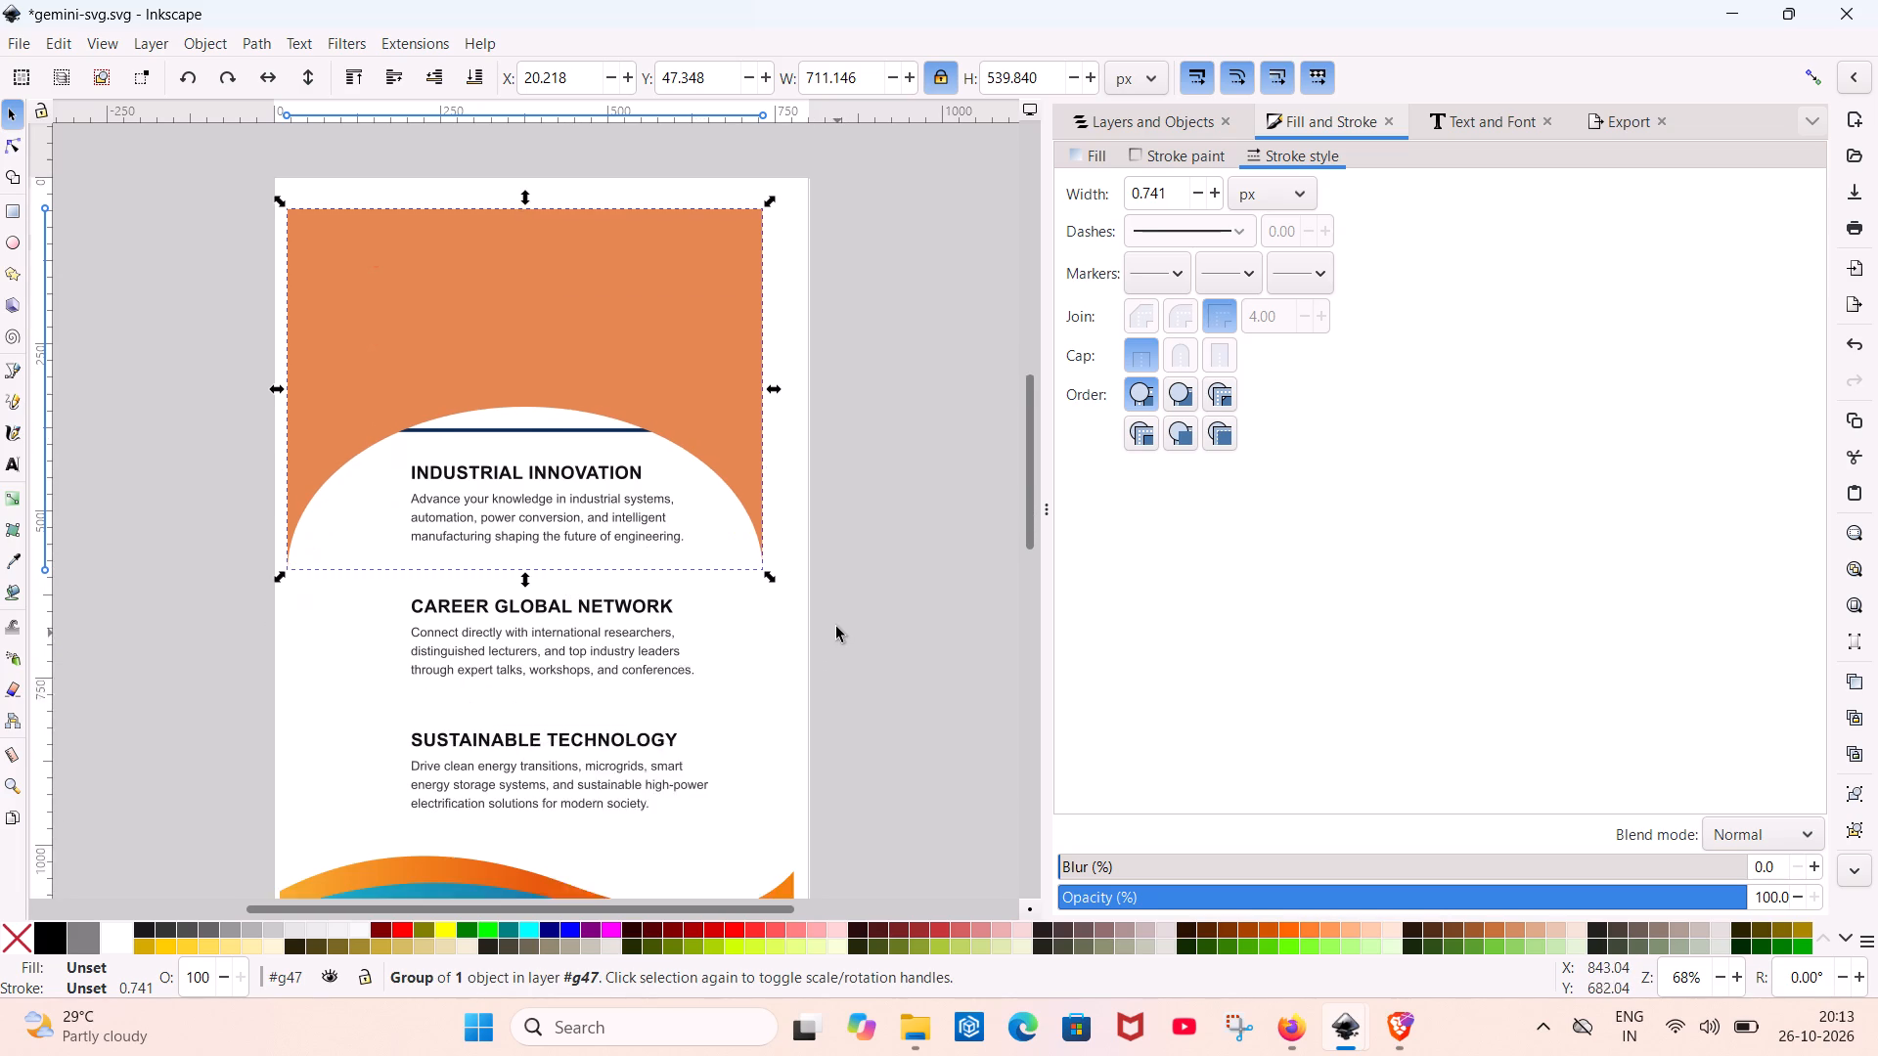
scroll(836, 627, down, 2)
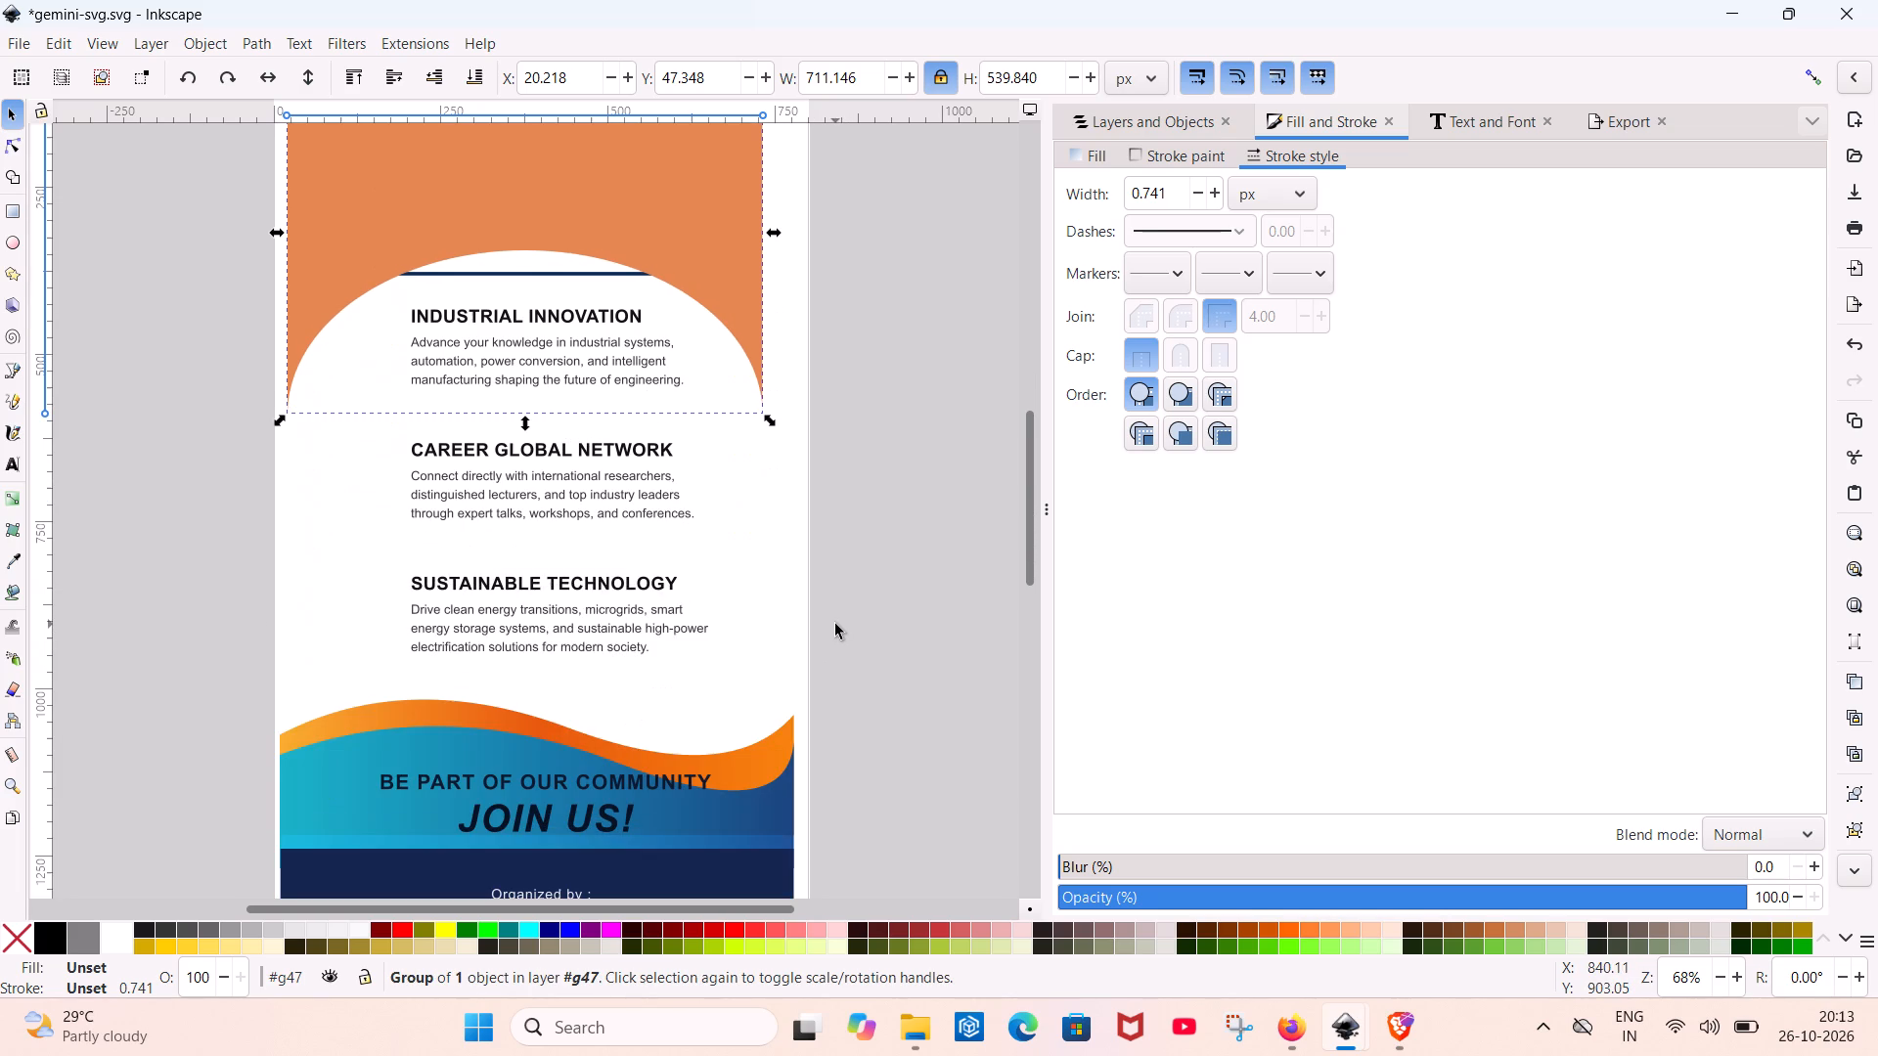
drag(780, 238, 796, 238)
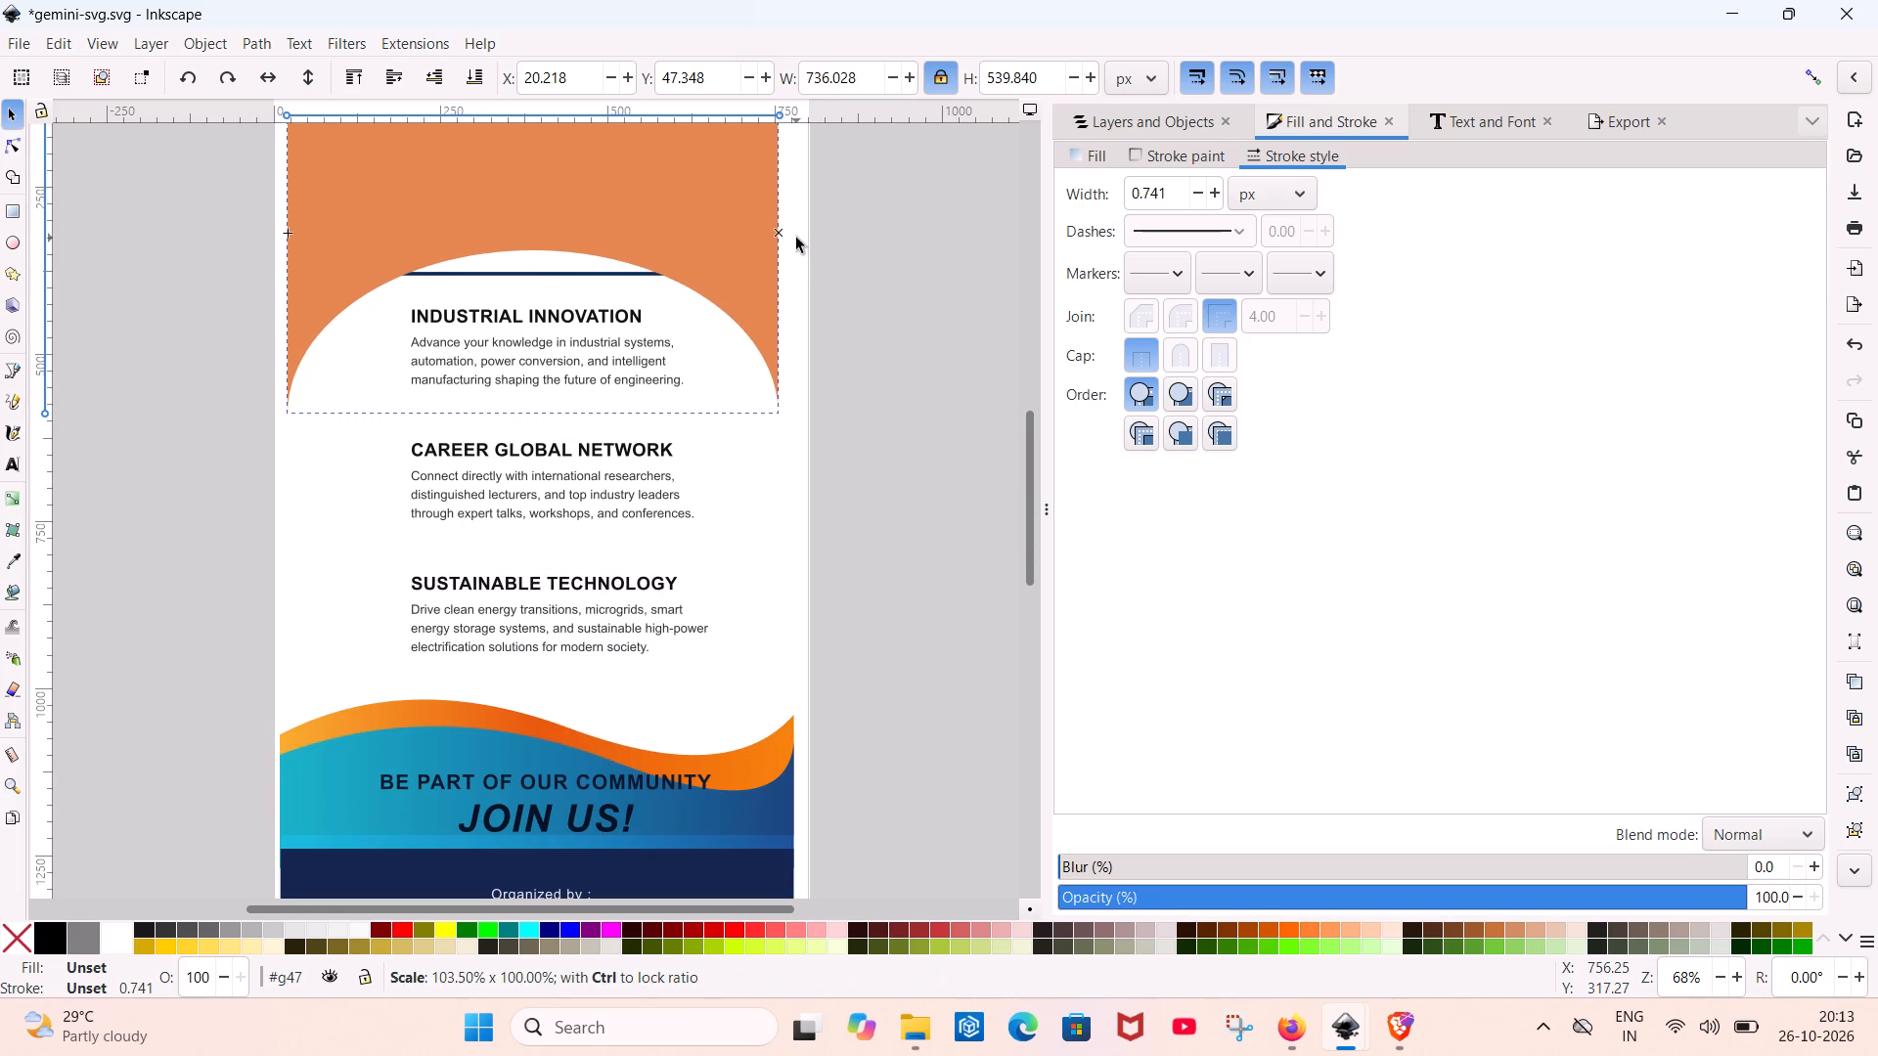
drag(796, 238, 801, 239)
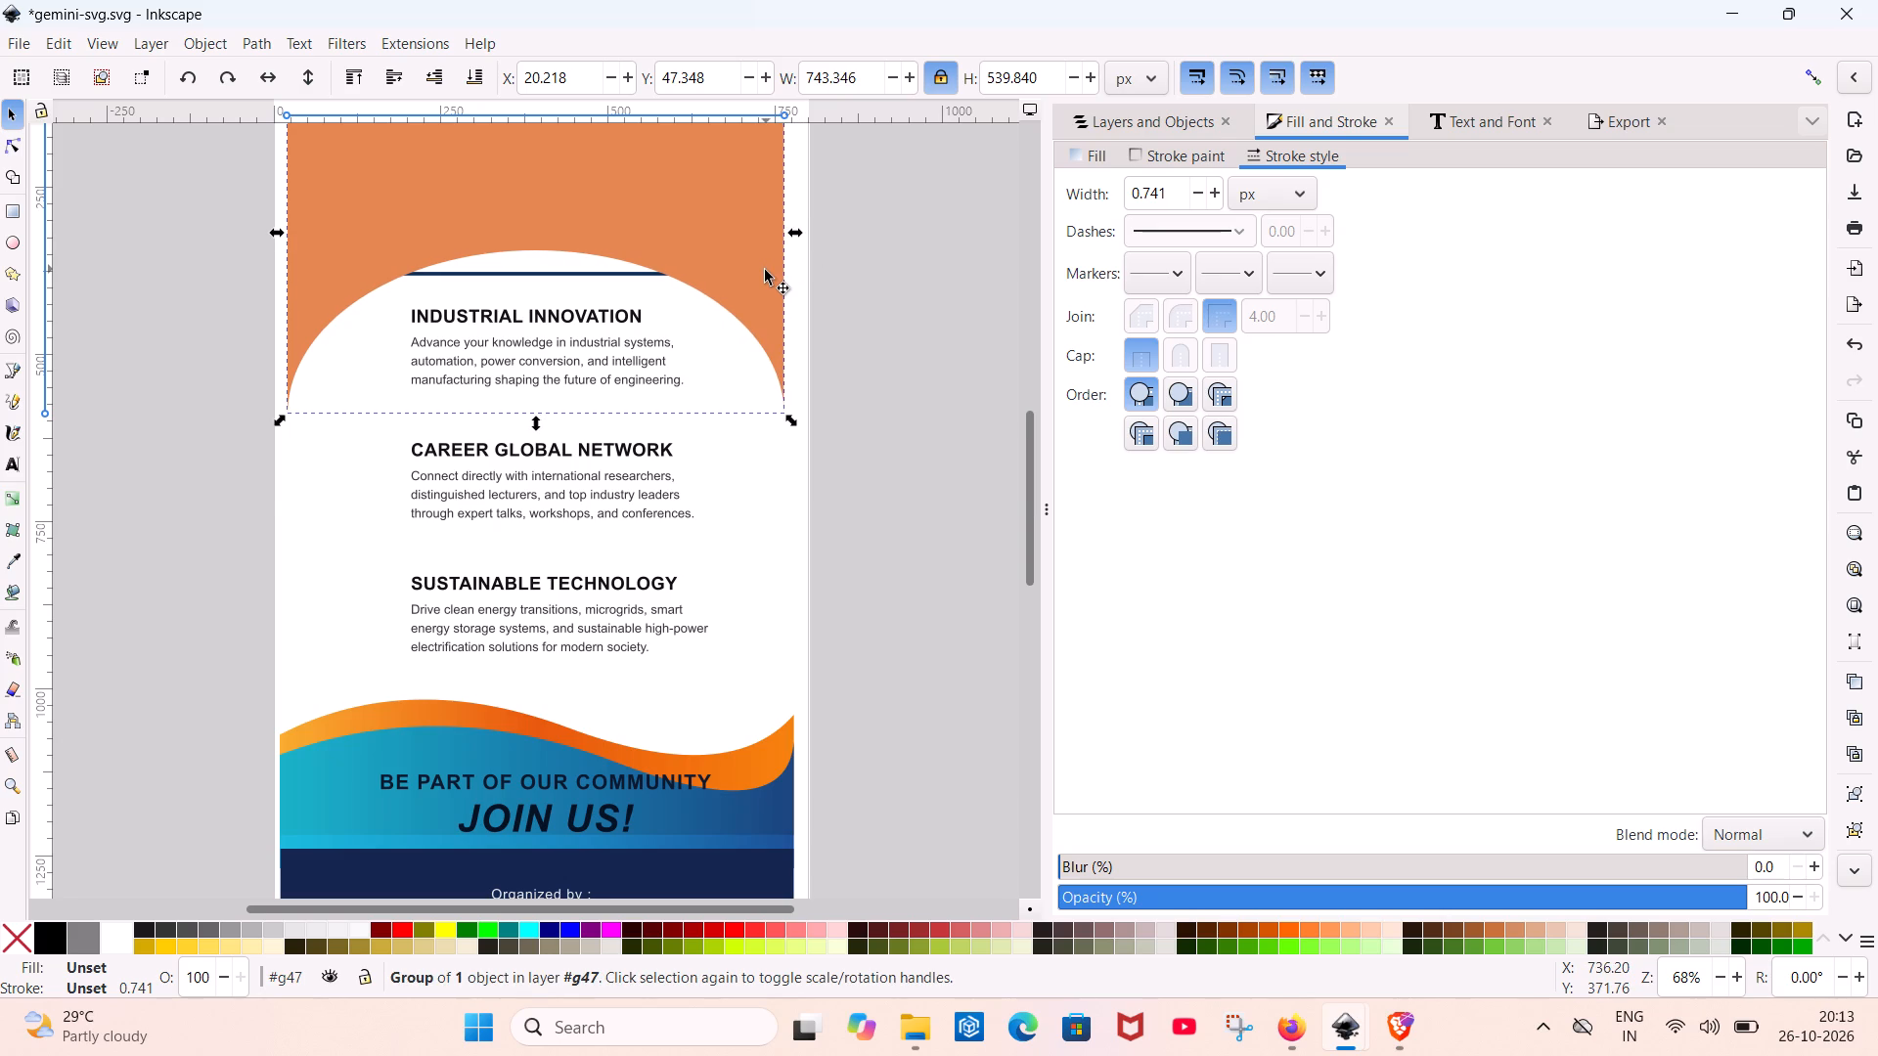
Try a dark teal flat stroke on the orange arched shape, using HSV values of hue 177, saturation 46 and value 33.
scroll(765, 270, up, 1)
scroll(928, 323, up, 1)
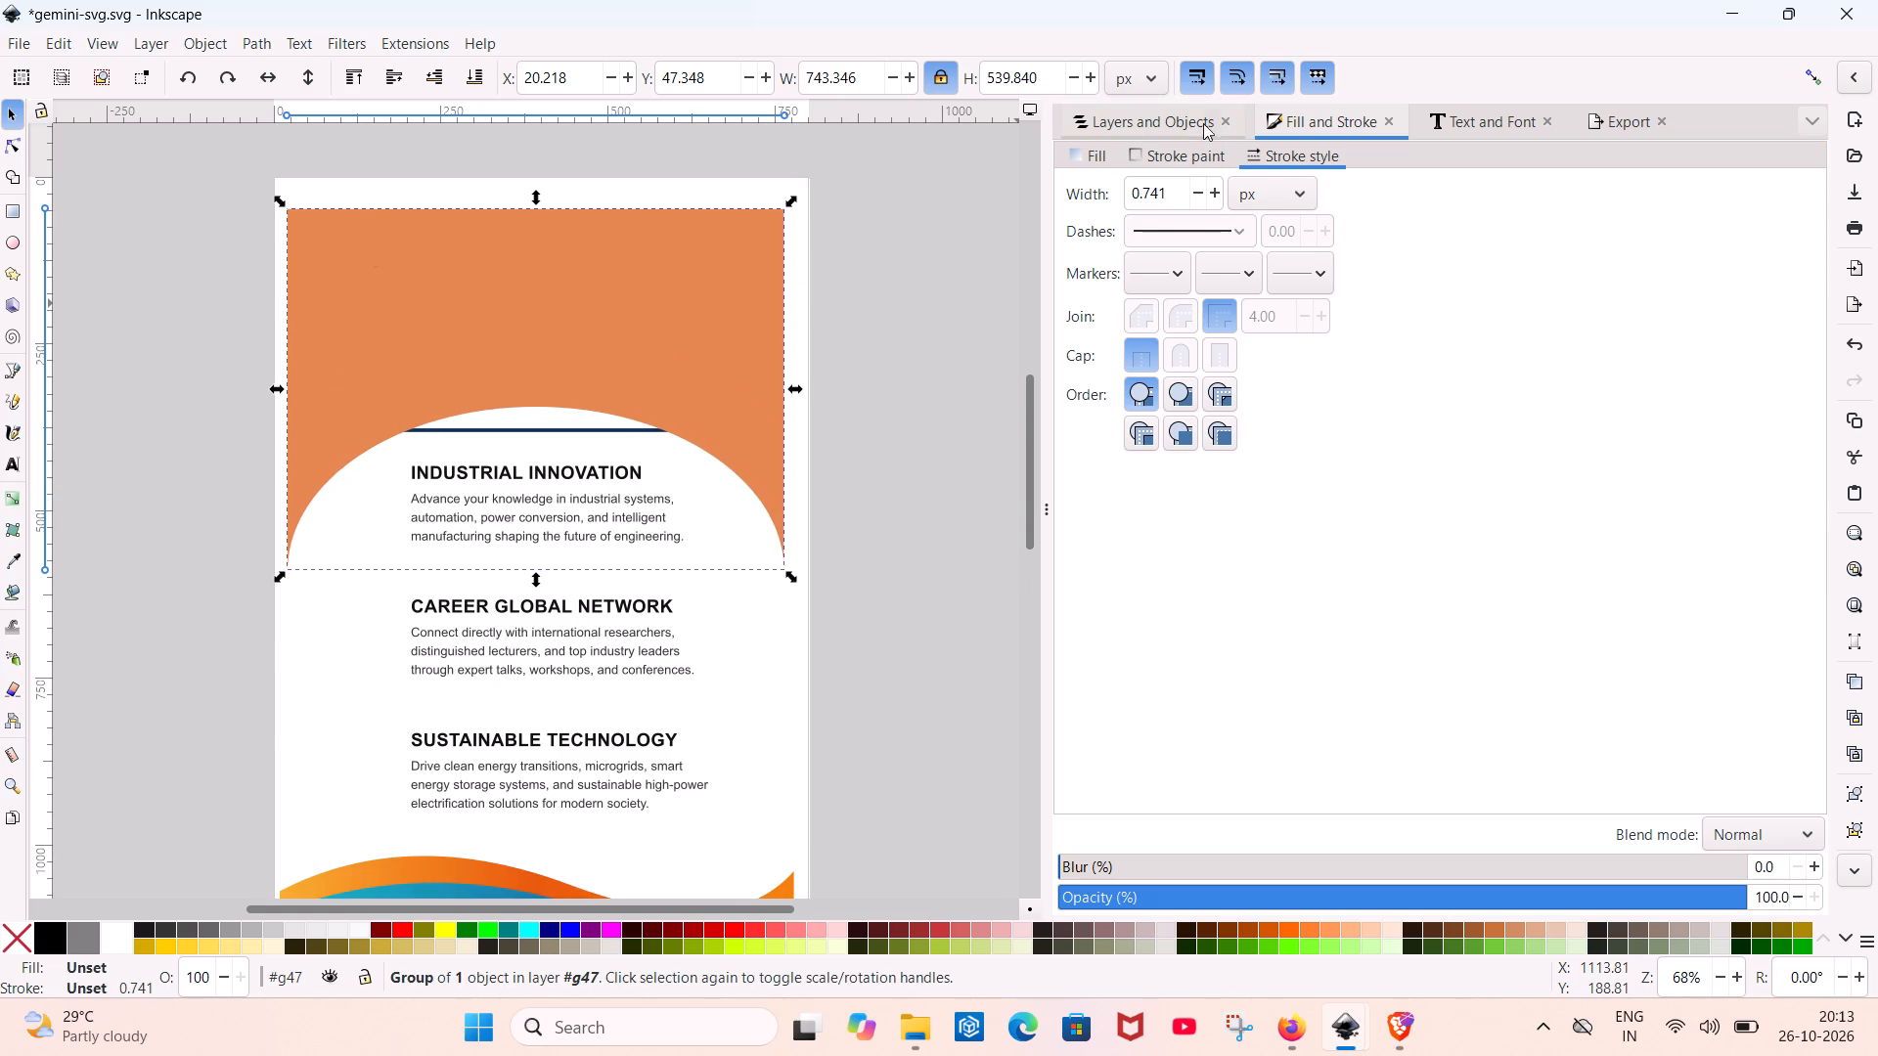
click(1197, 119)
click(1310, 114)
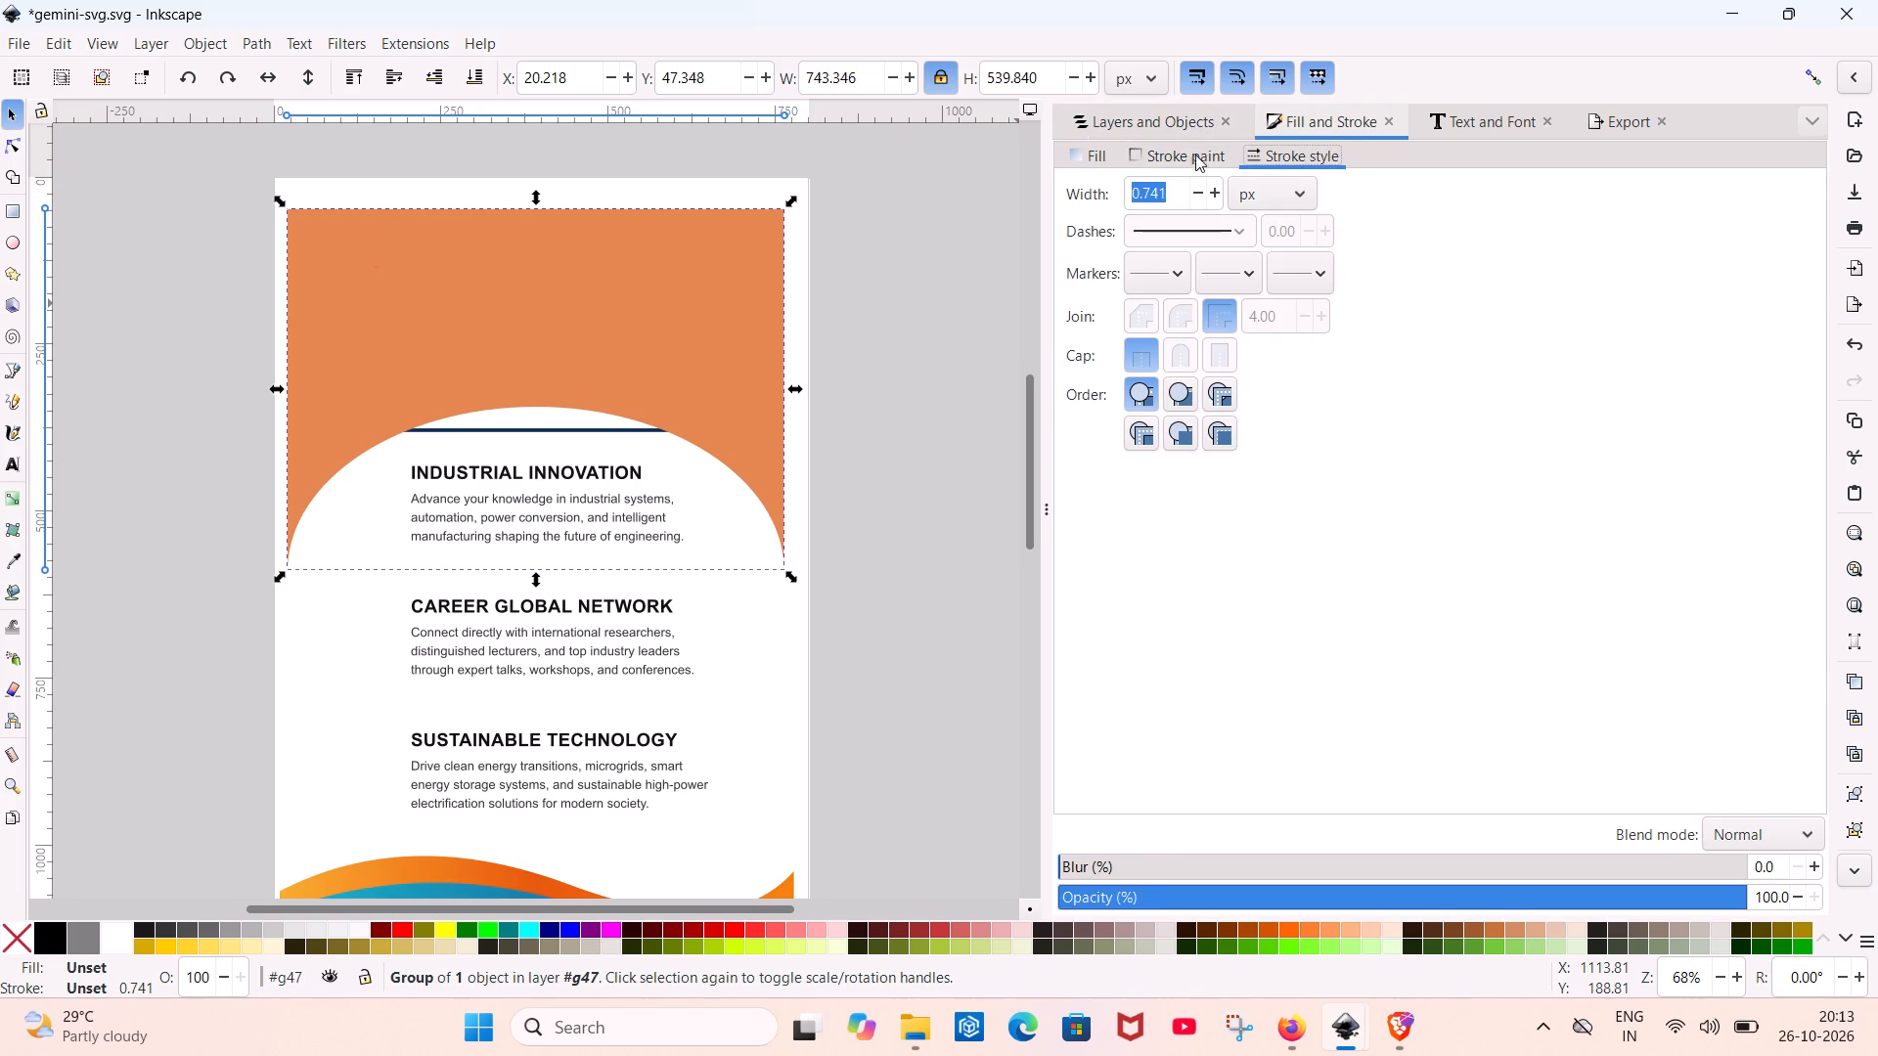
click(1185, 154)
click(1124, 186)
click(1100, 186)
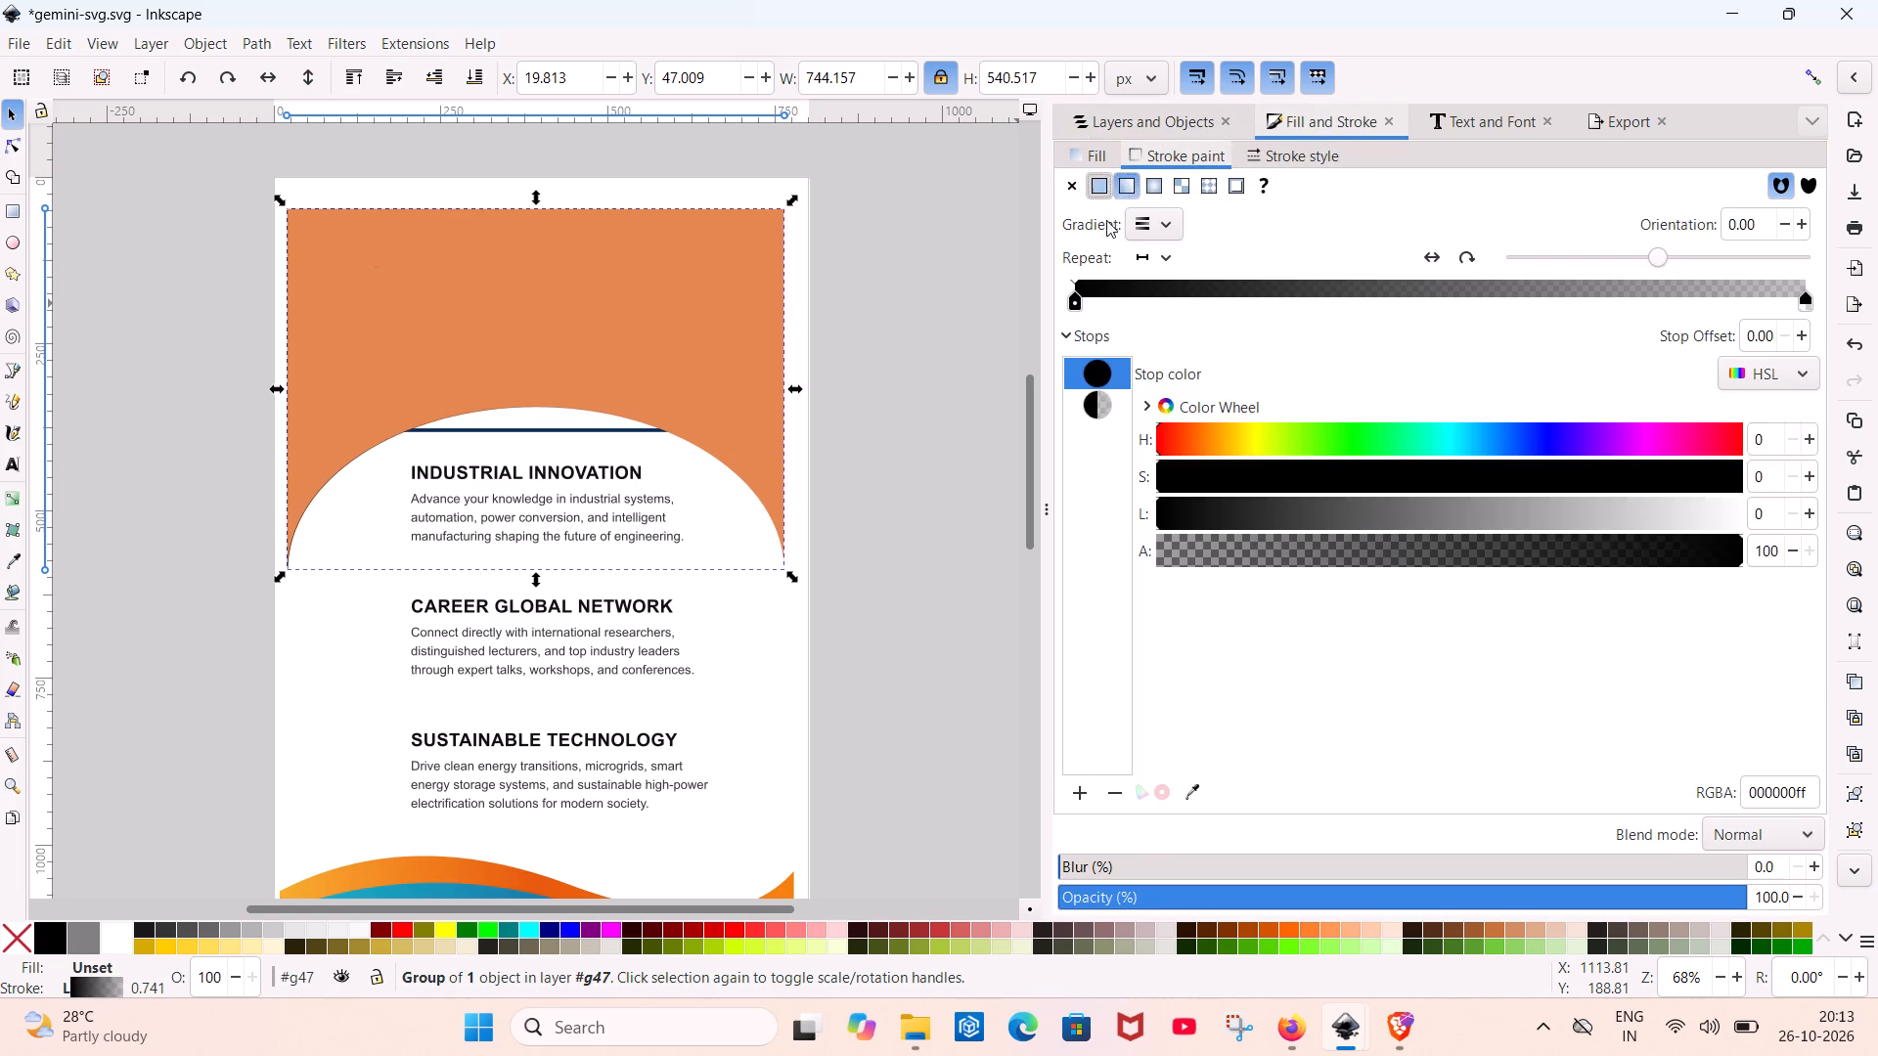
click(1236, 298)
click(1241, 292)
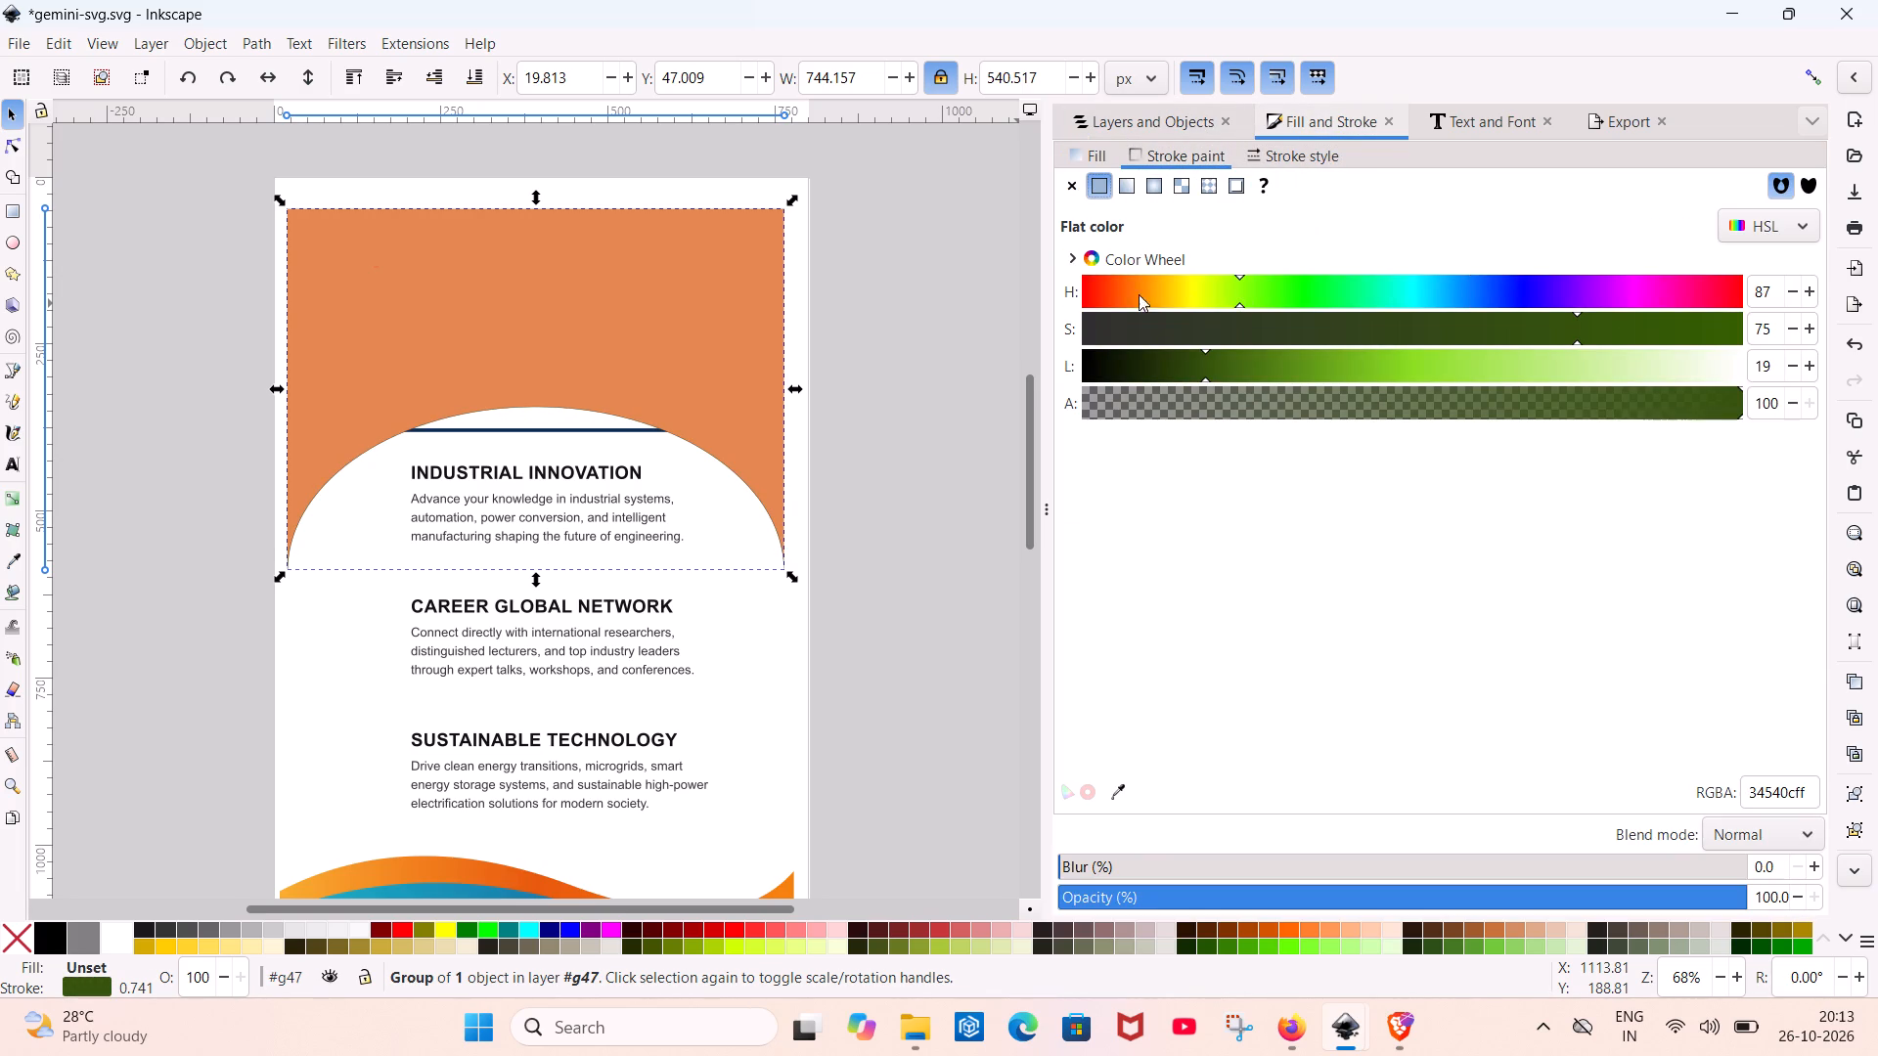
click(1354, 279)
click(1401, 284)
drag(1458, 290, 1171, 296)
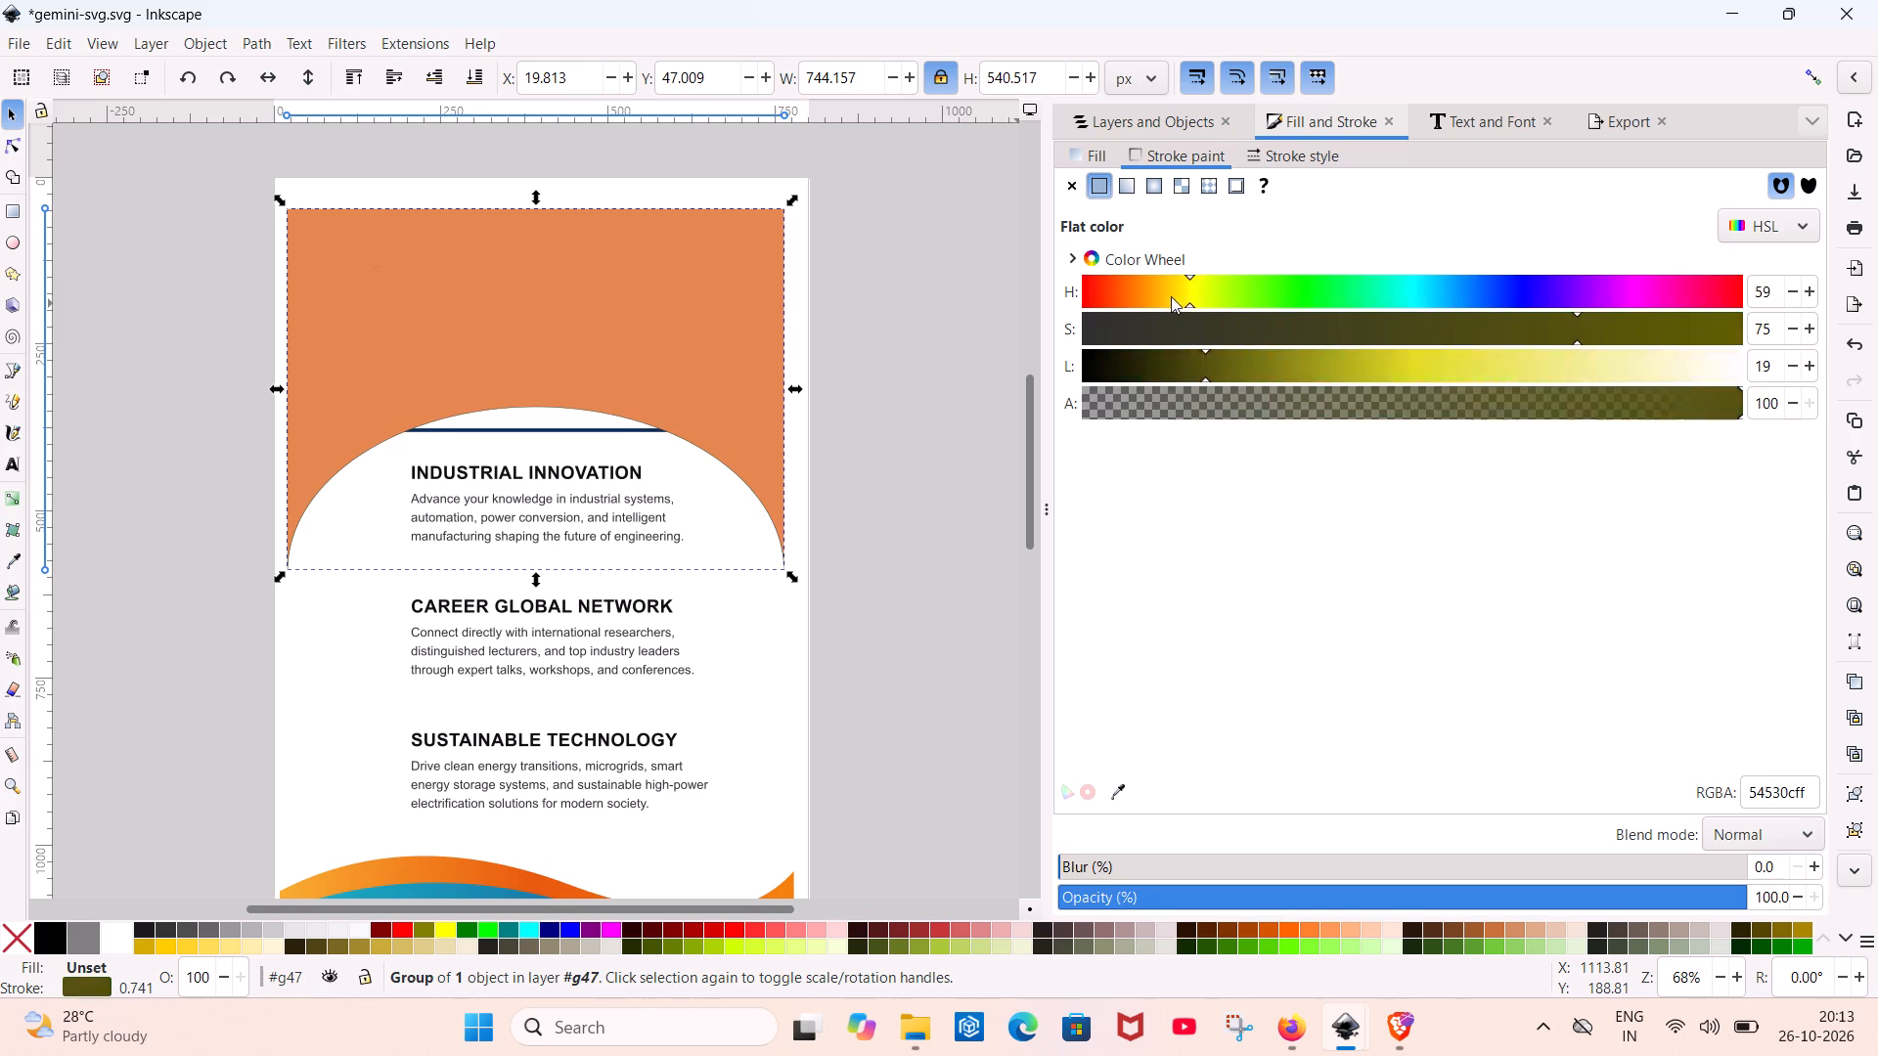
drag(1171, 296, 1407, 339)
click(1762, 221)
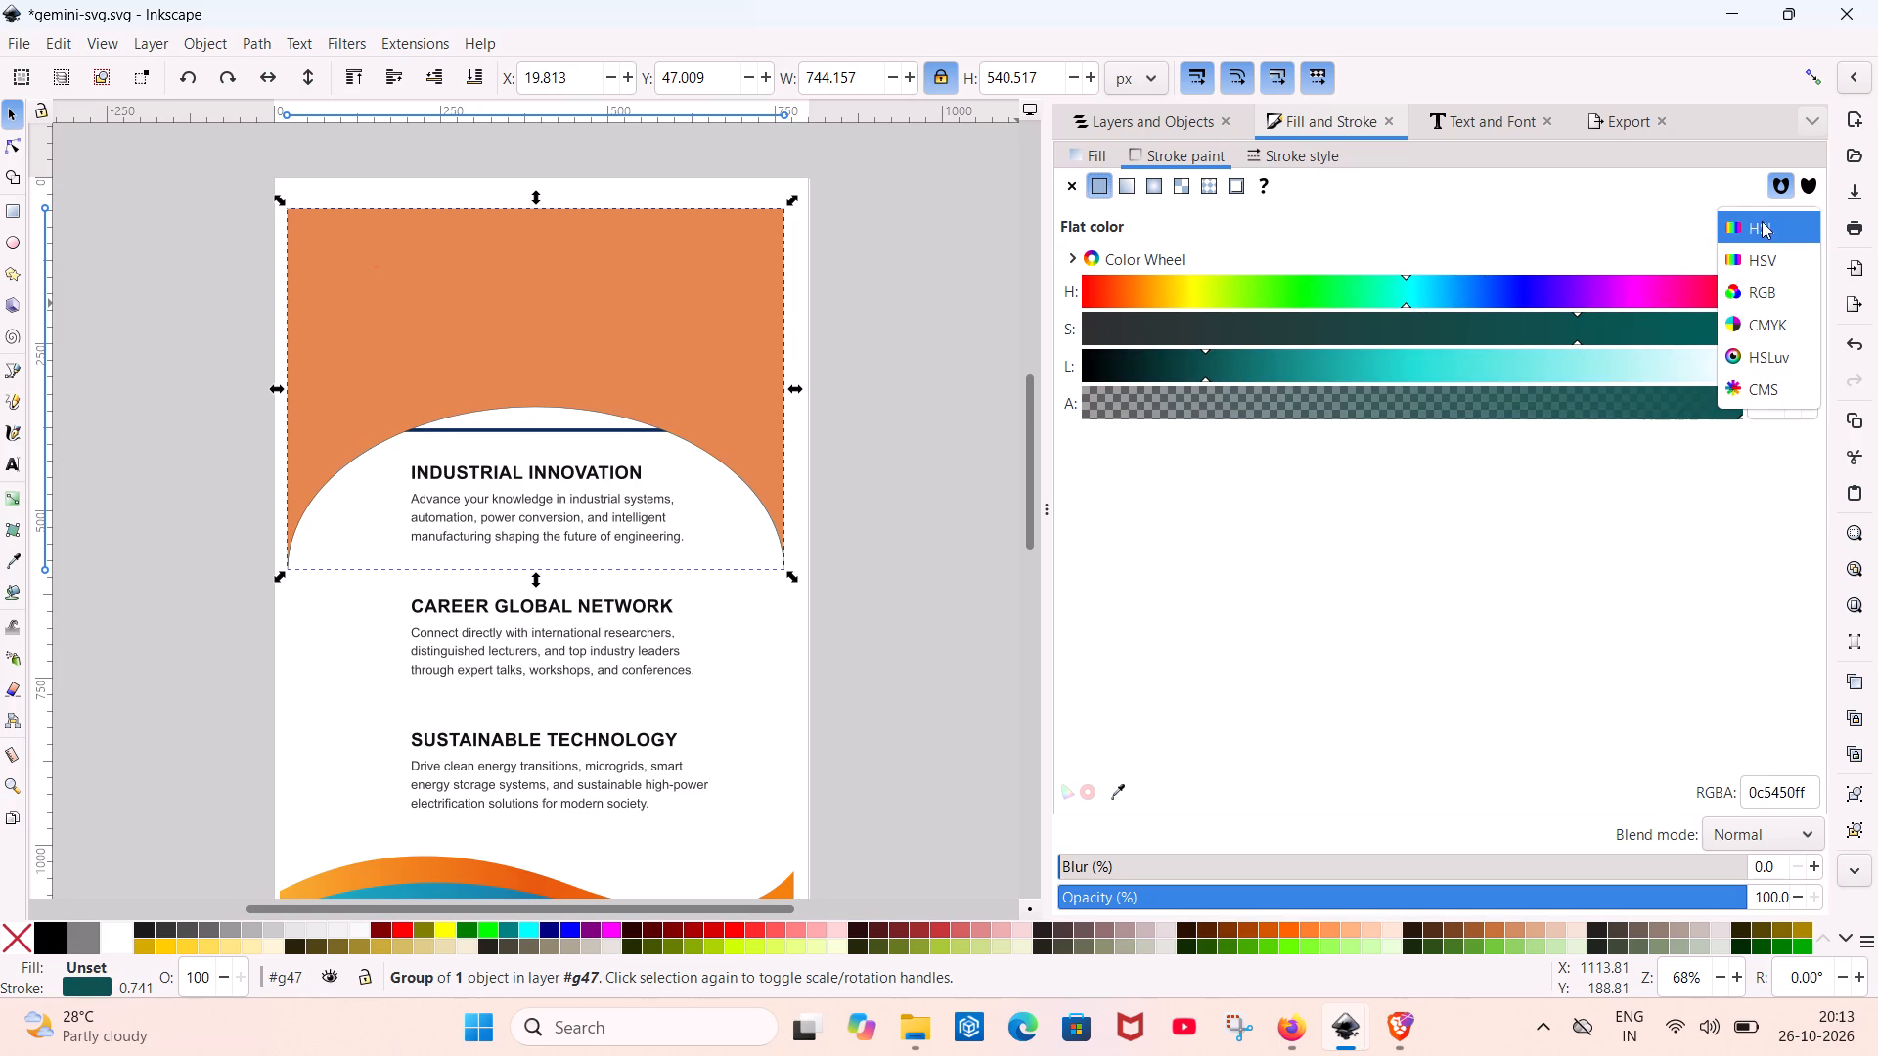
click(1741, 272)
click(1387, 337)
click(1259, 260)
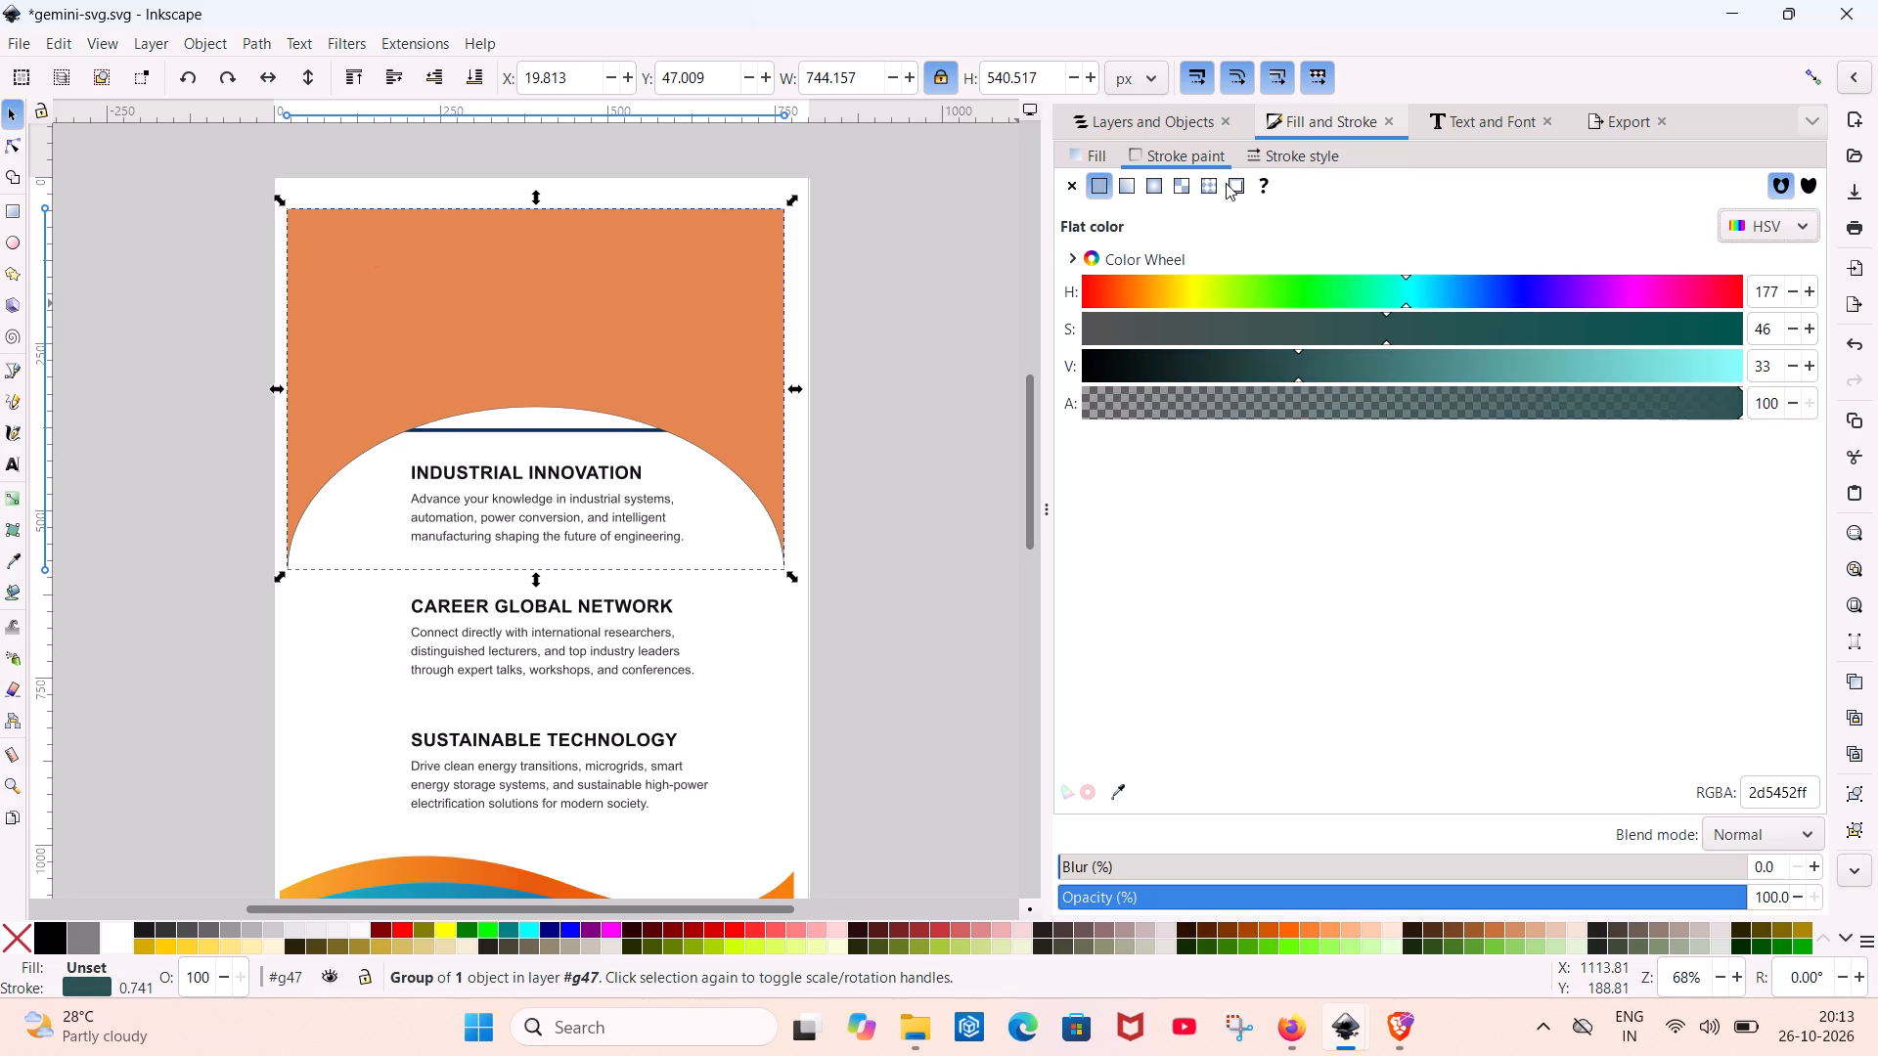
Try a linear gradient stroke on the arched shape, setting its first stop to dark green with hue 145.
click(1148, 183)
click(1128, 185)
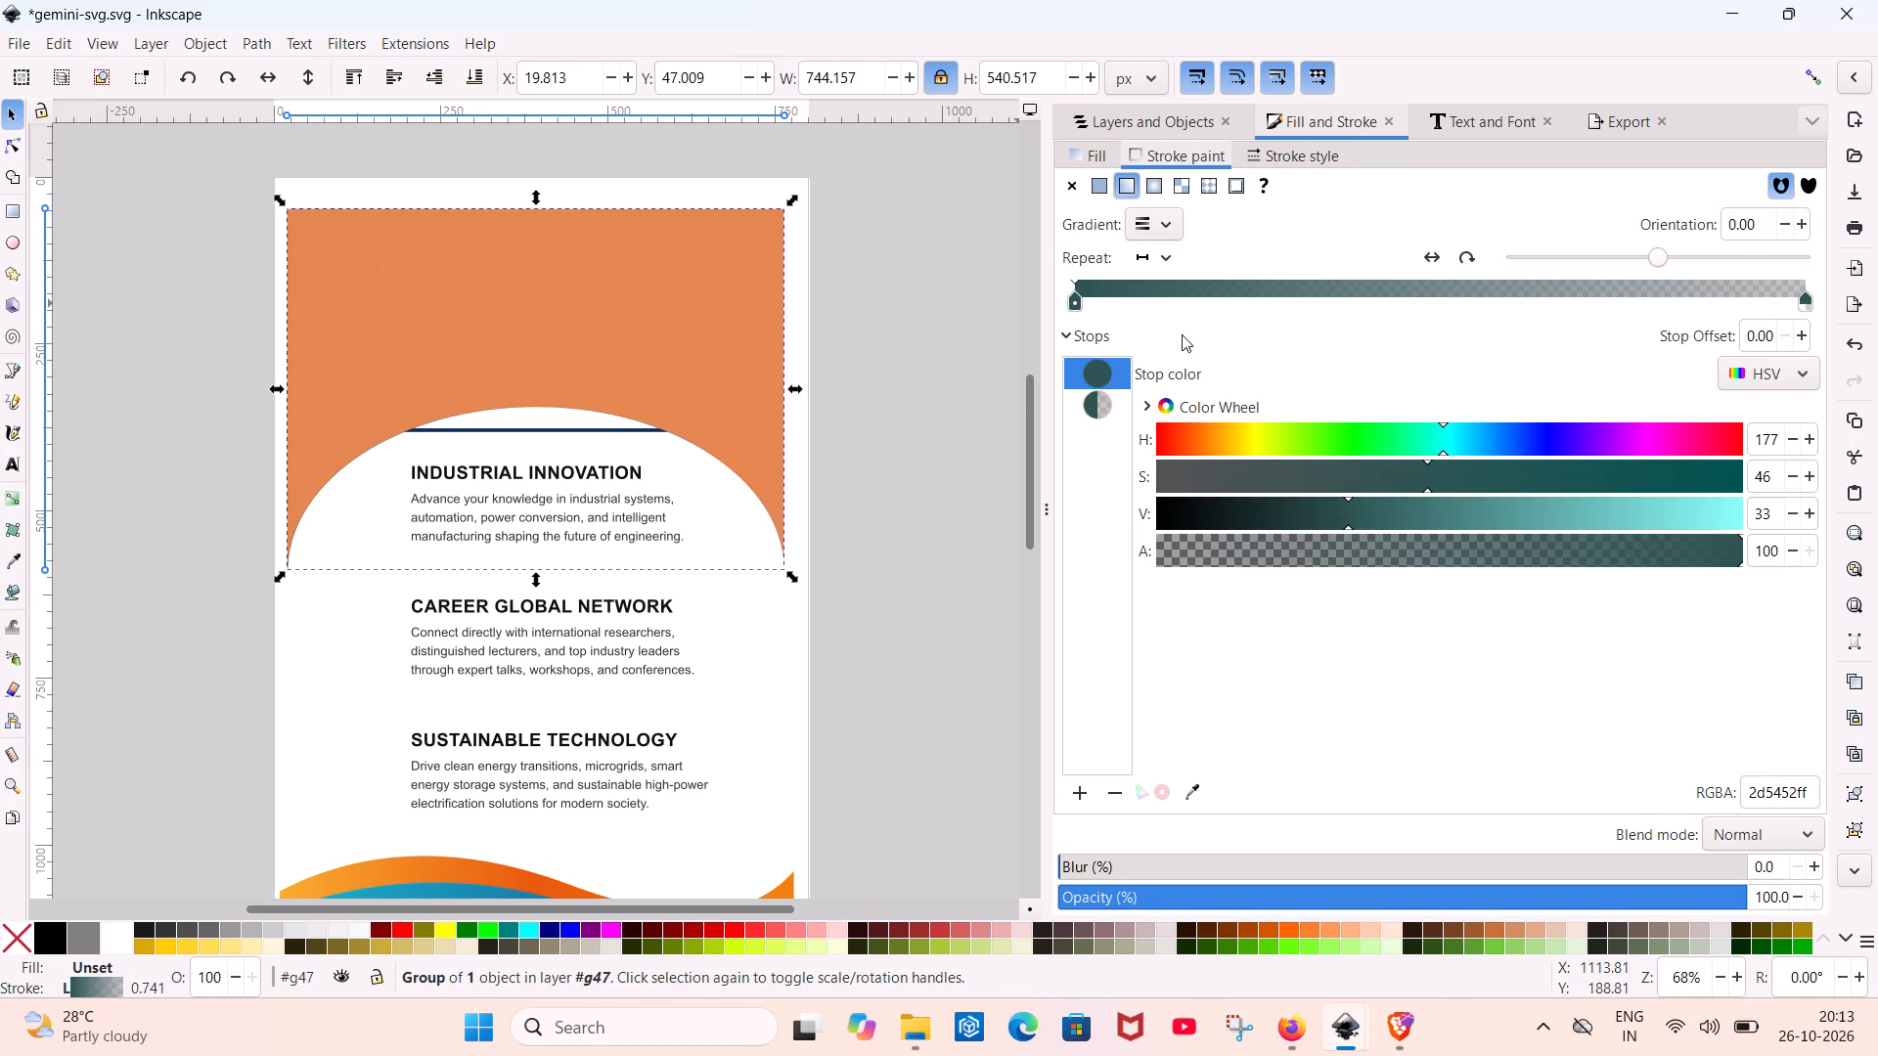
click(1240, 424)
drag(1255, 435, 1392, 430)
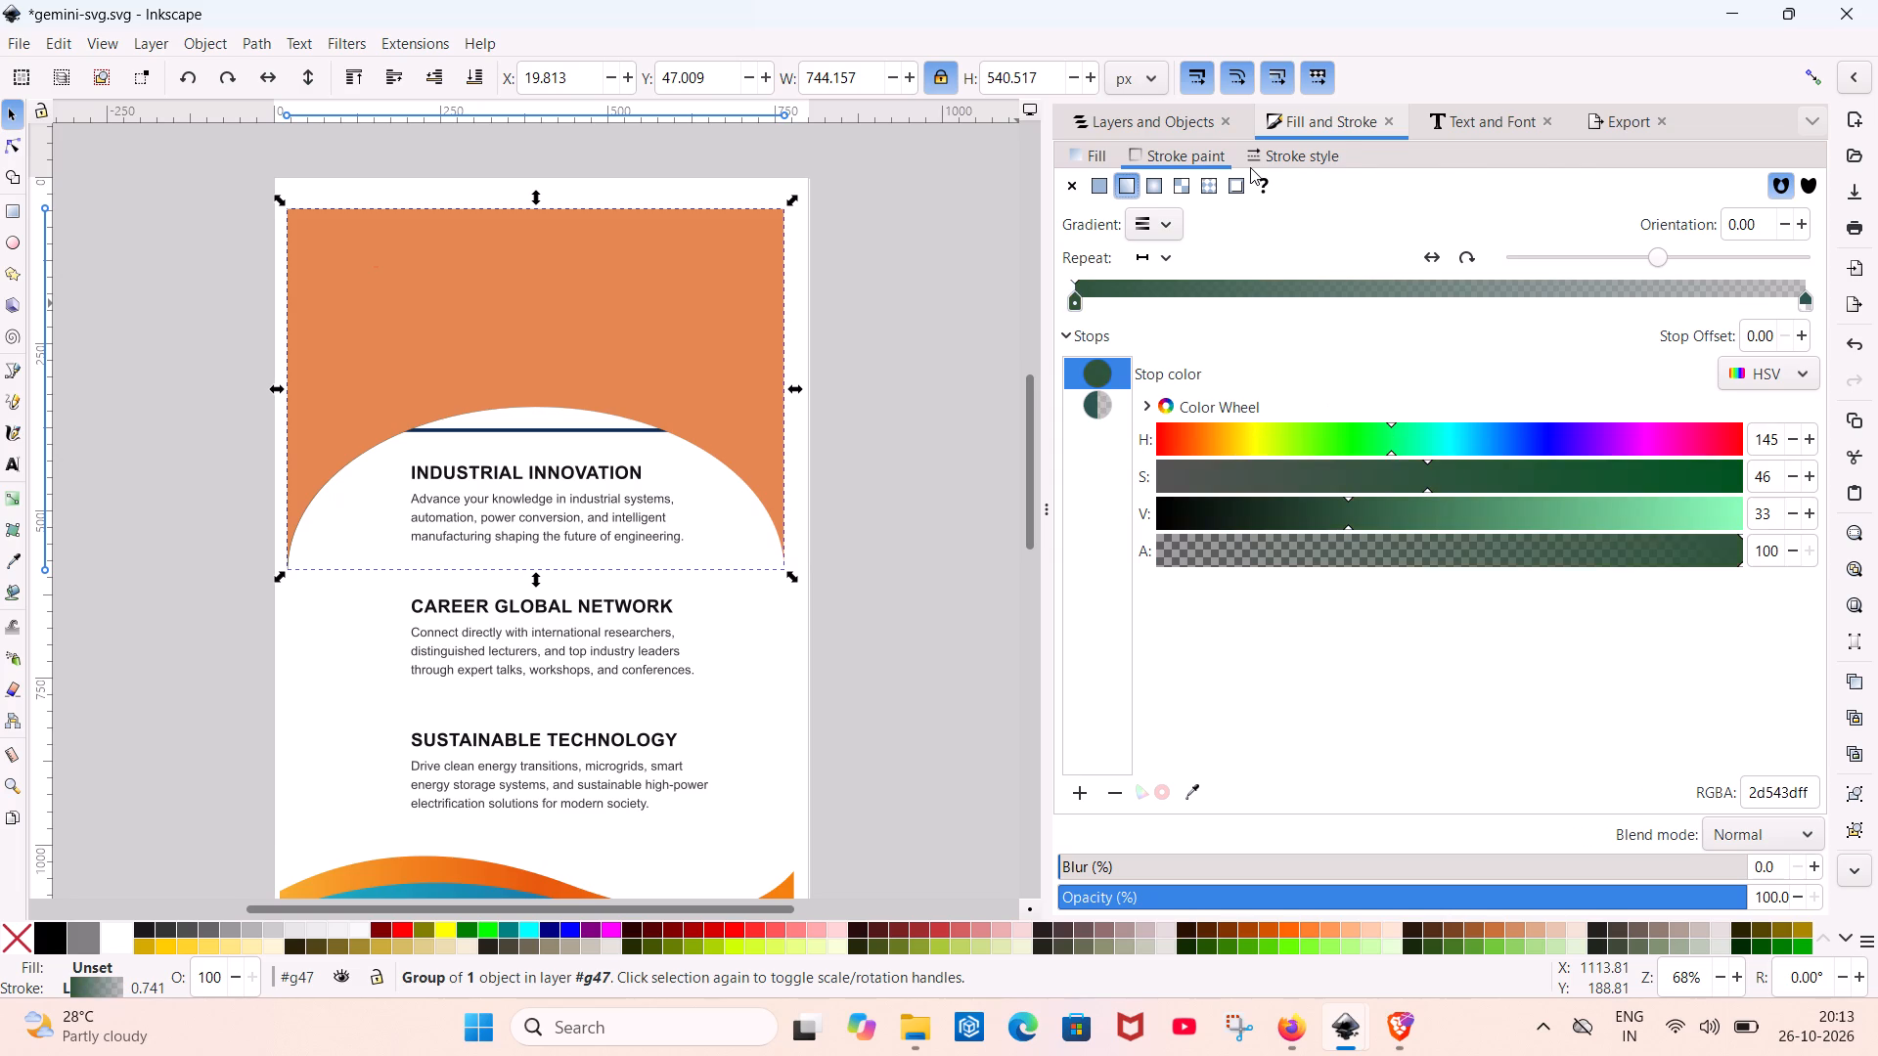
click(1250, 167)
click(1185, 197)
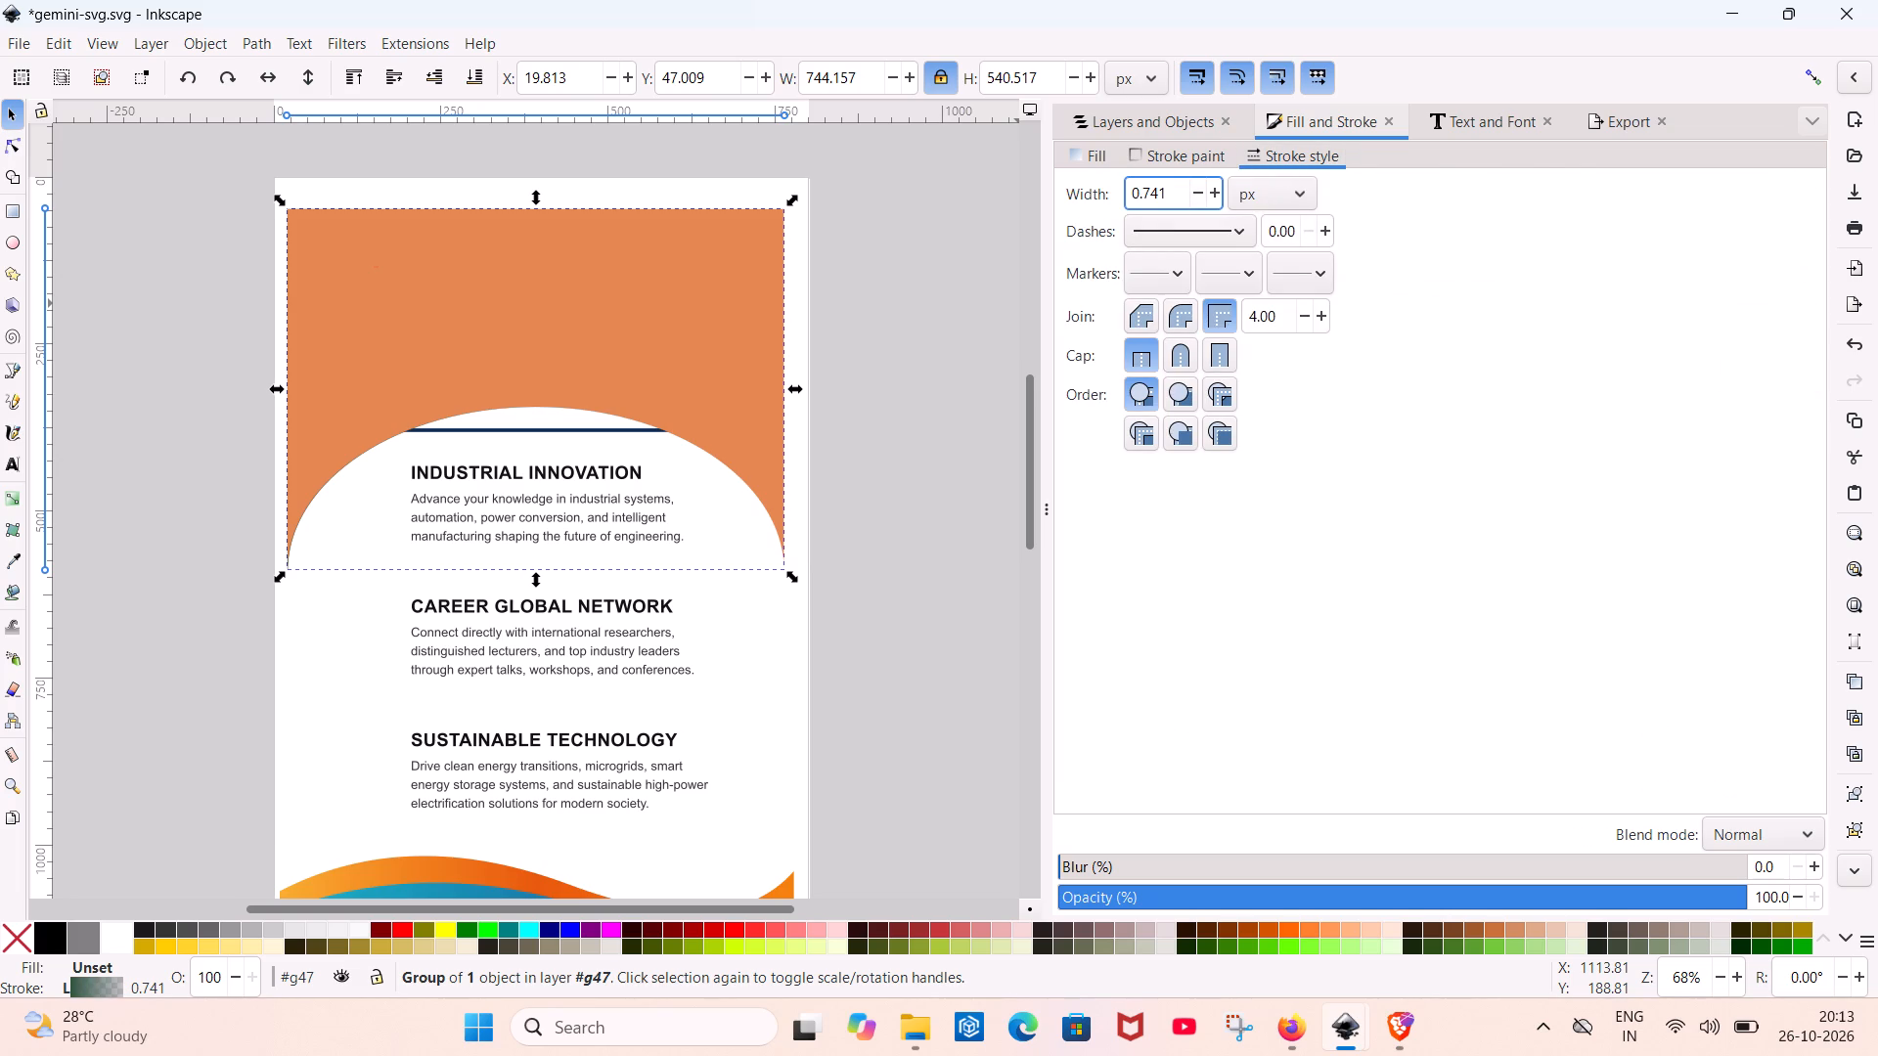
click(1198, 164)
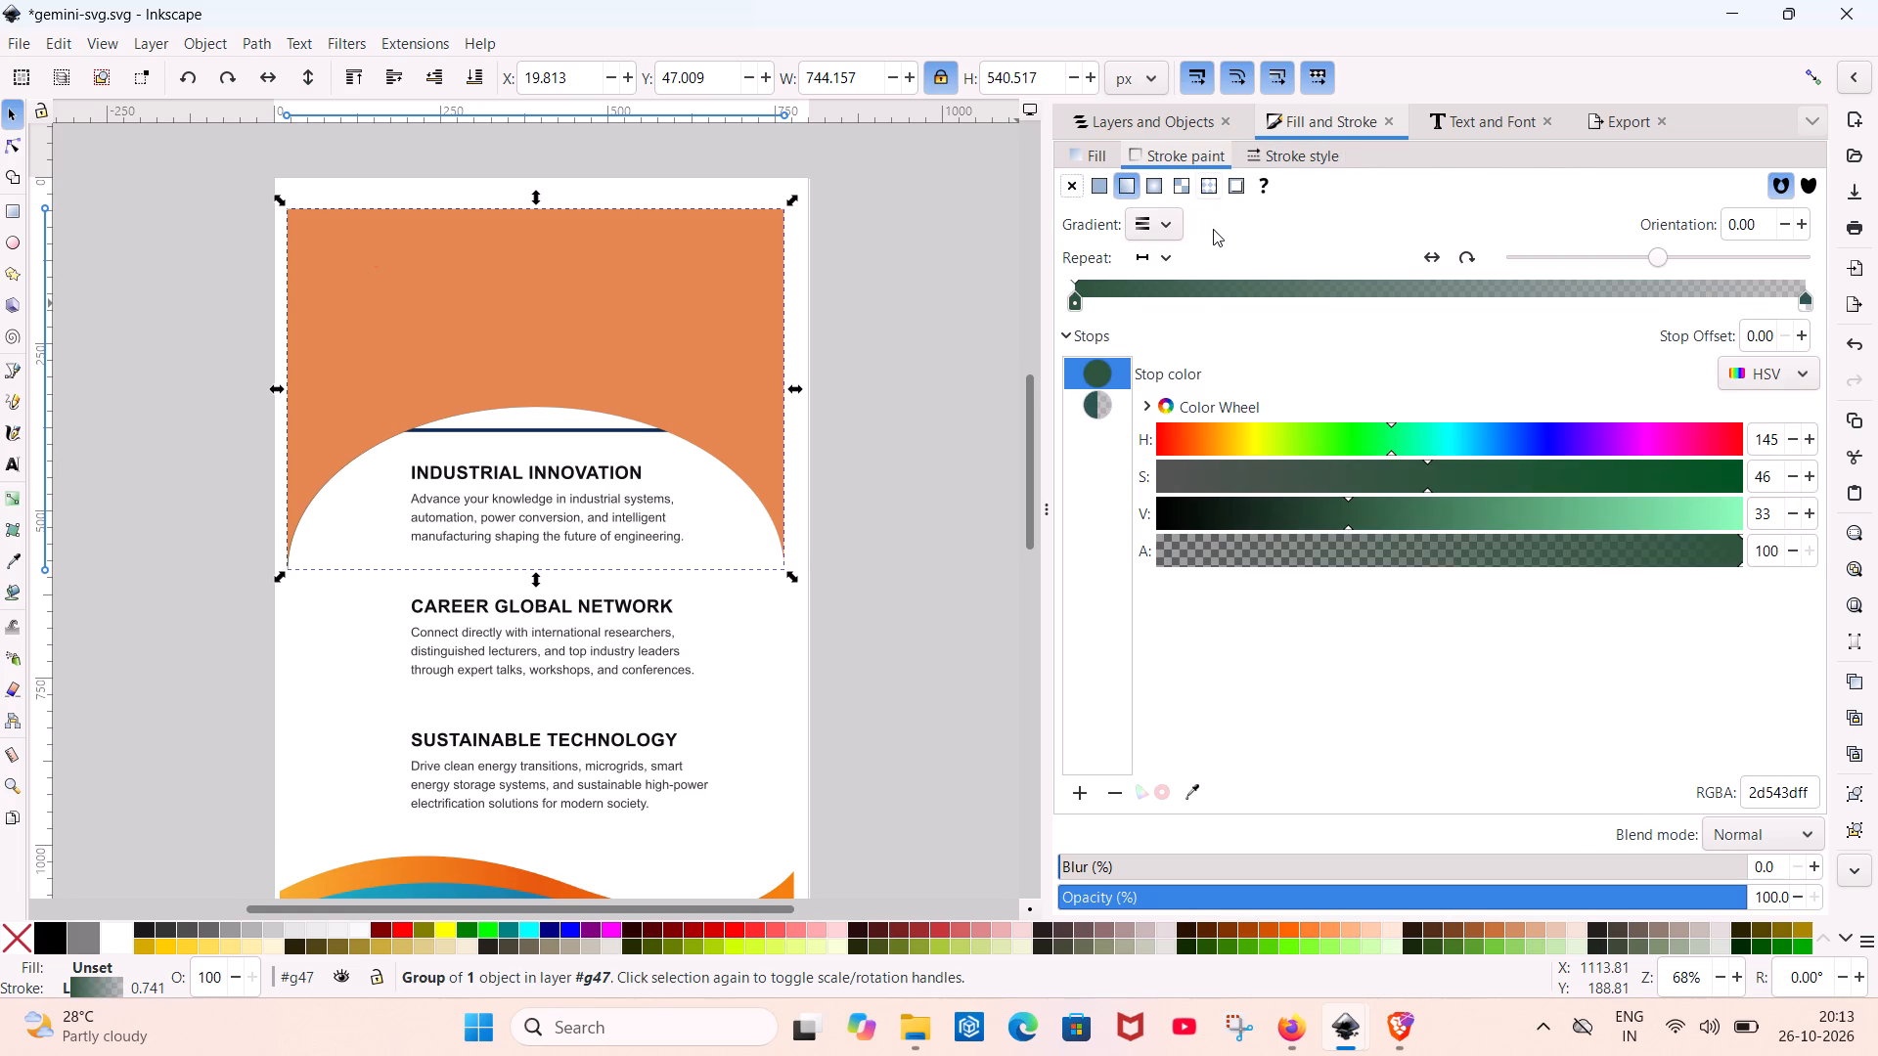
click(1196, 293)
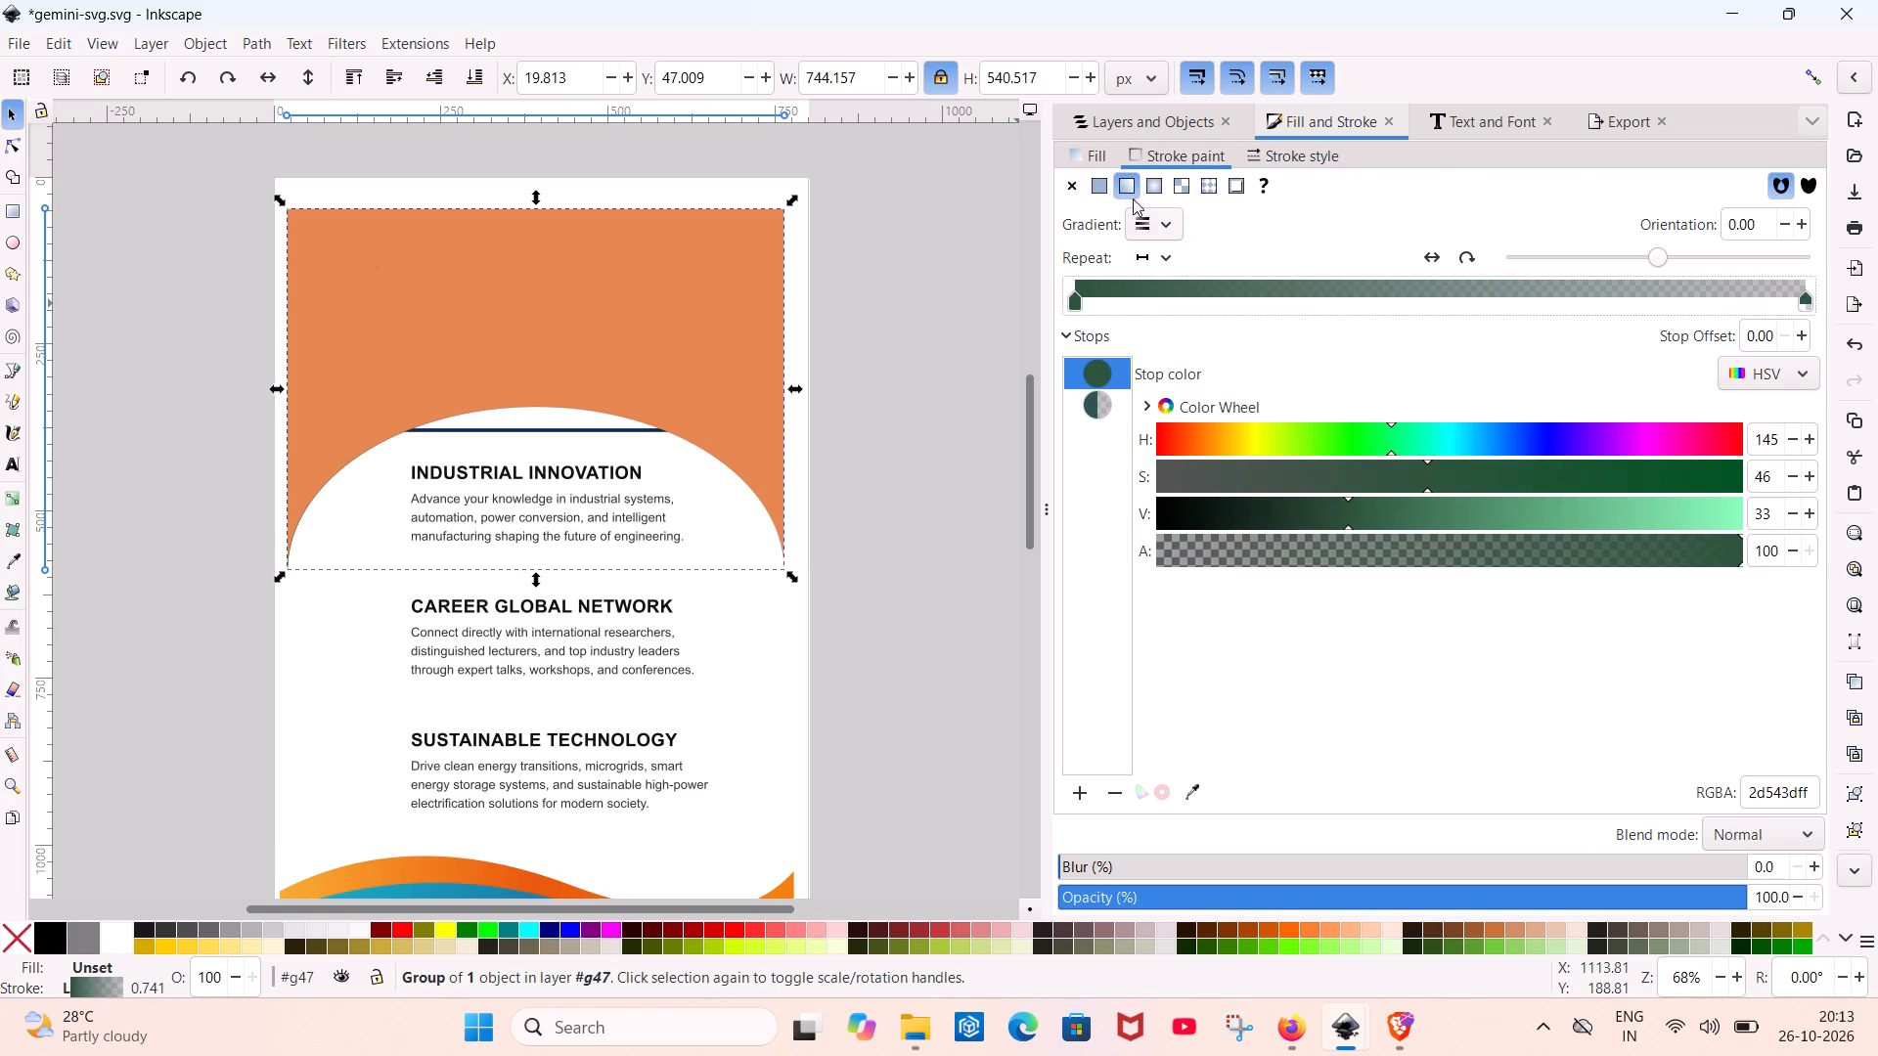
Give the arched shape a flat stroke in the blue (1796b7) sampled from the wave footer.
click(1096, 186)
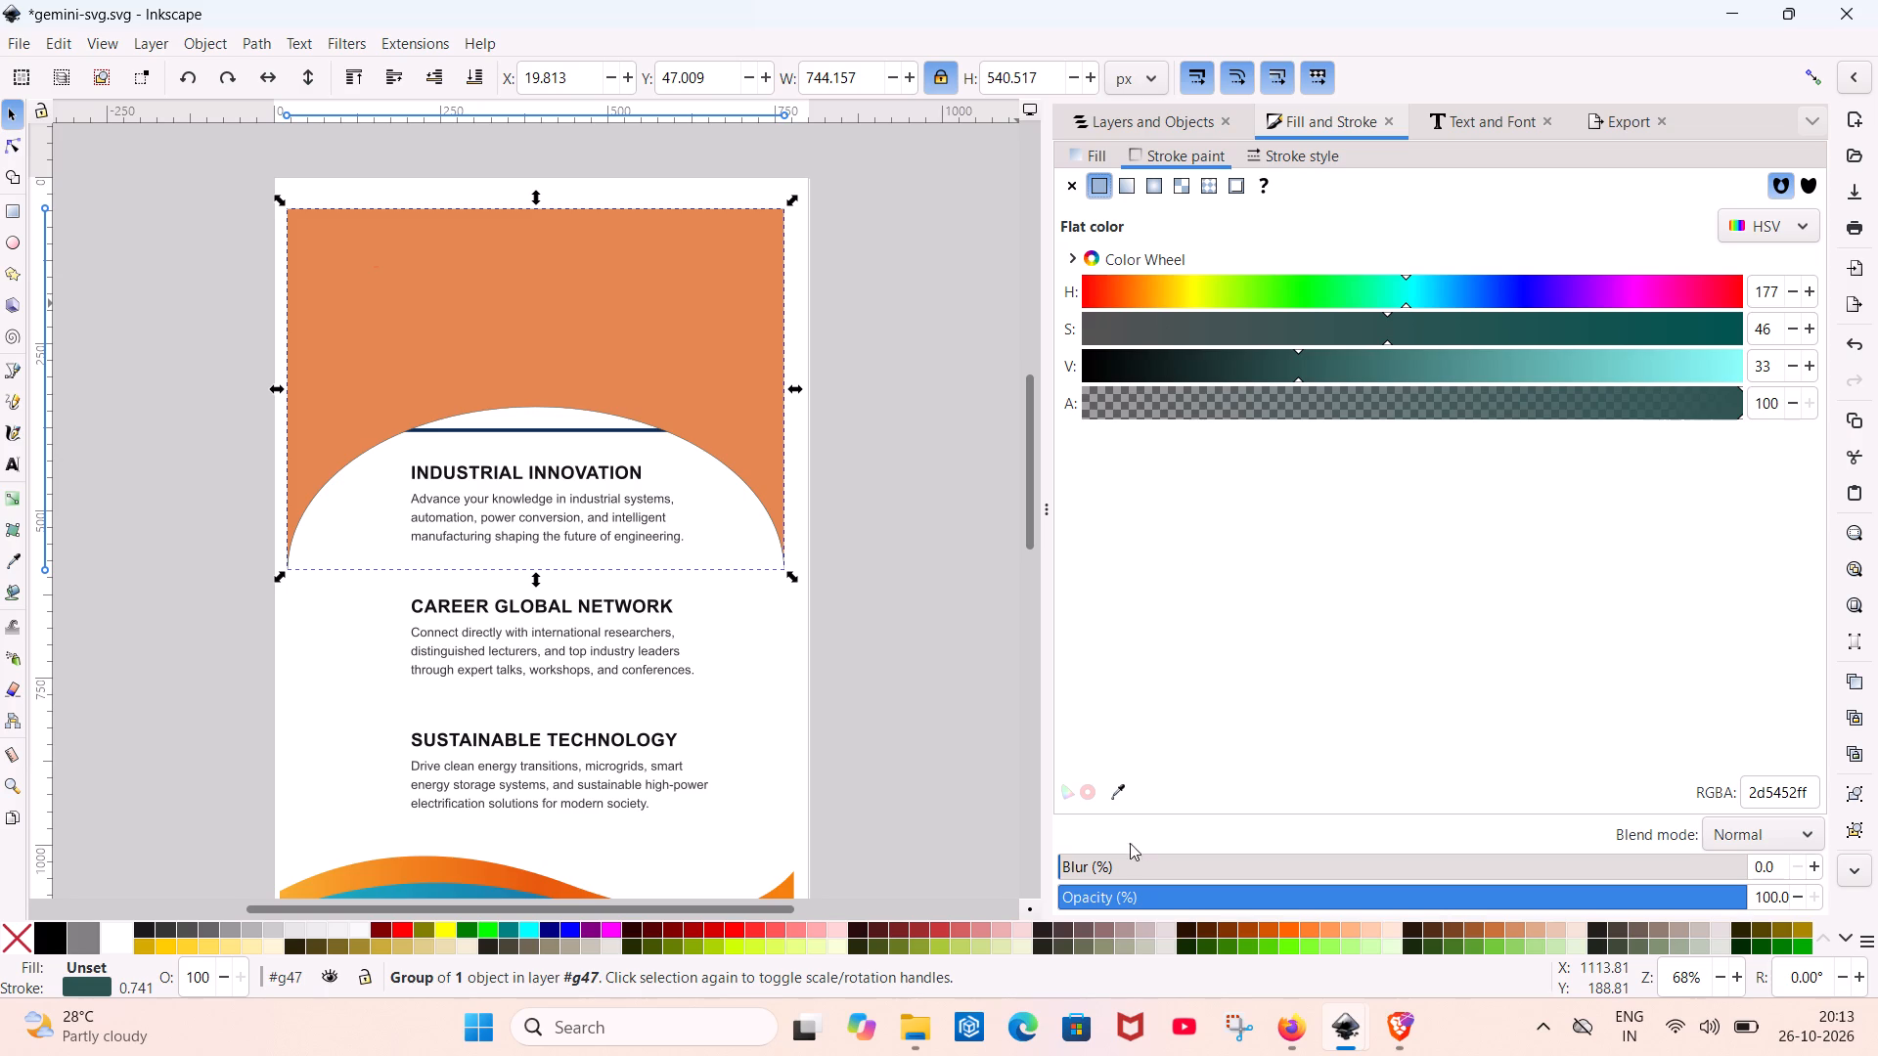
click(1125, 787)
scroll(834, 680, down, 1)
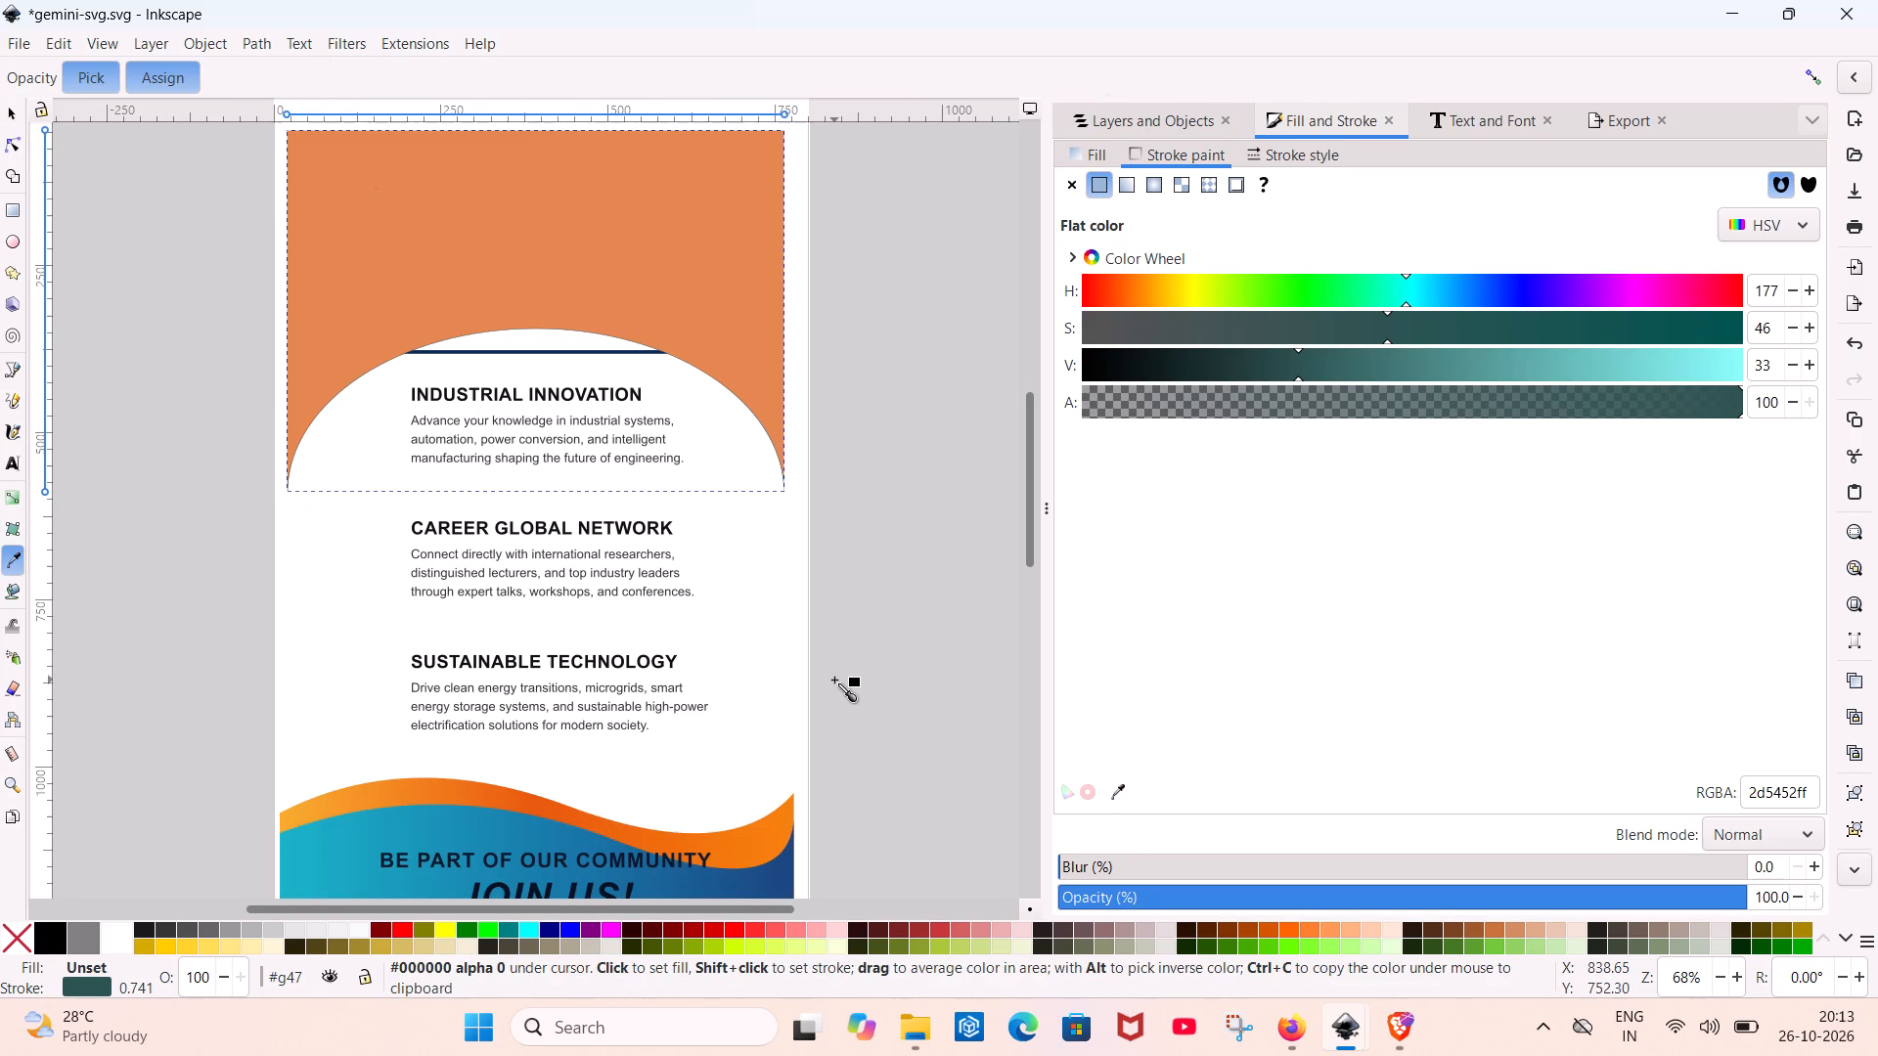
click(418, 821)
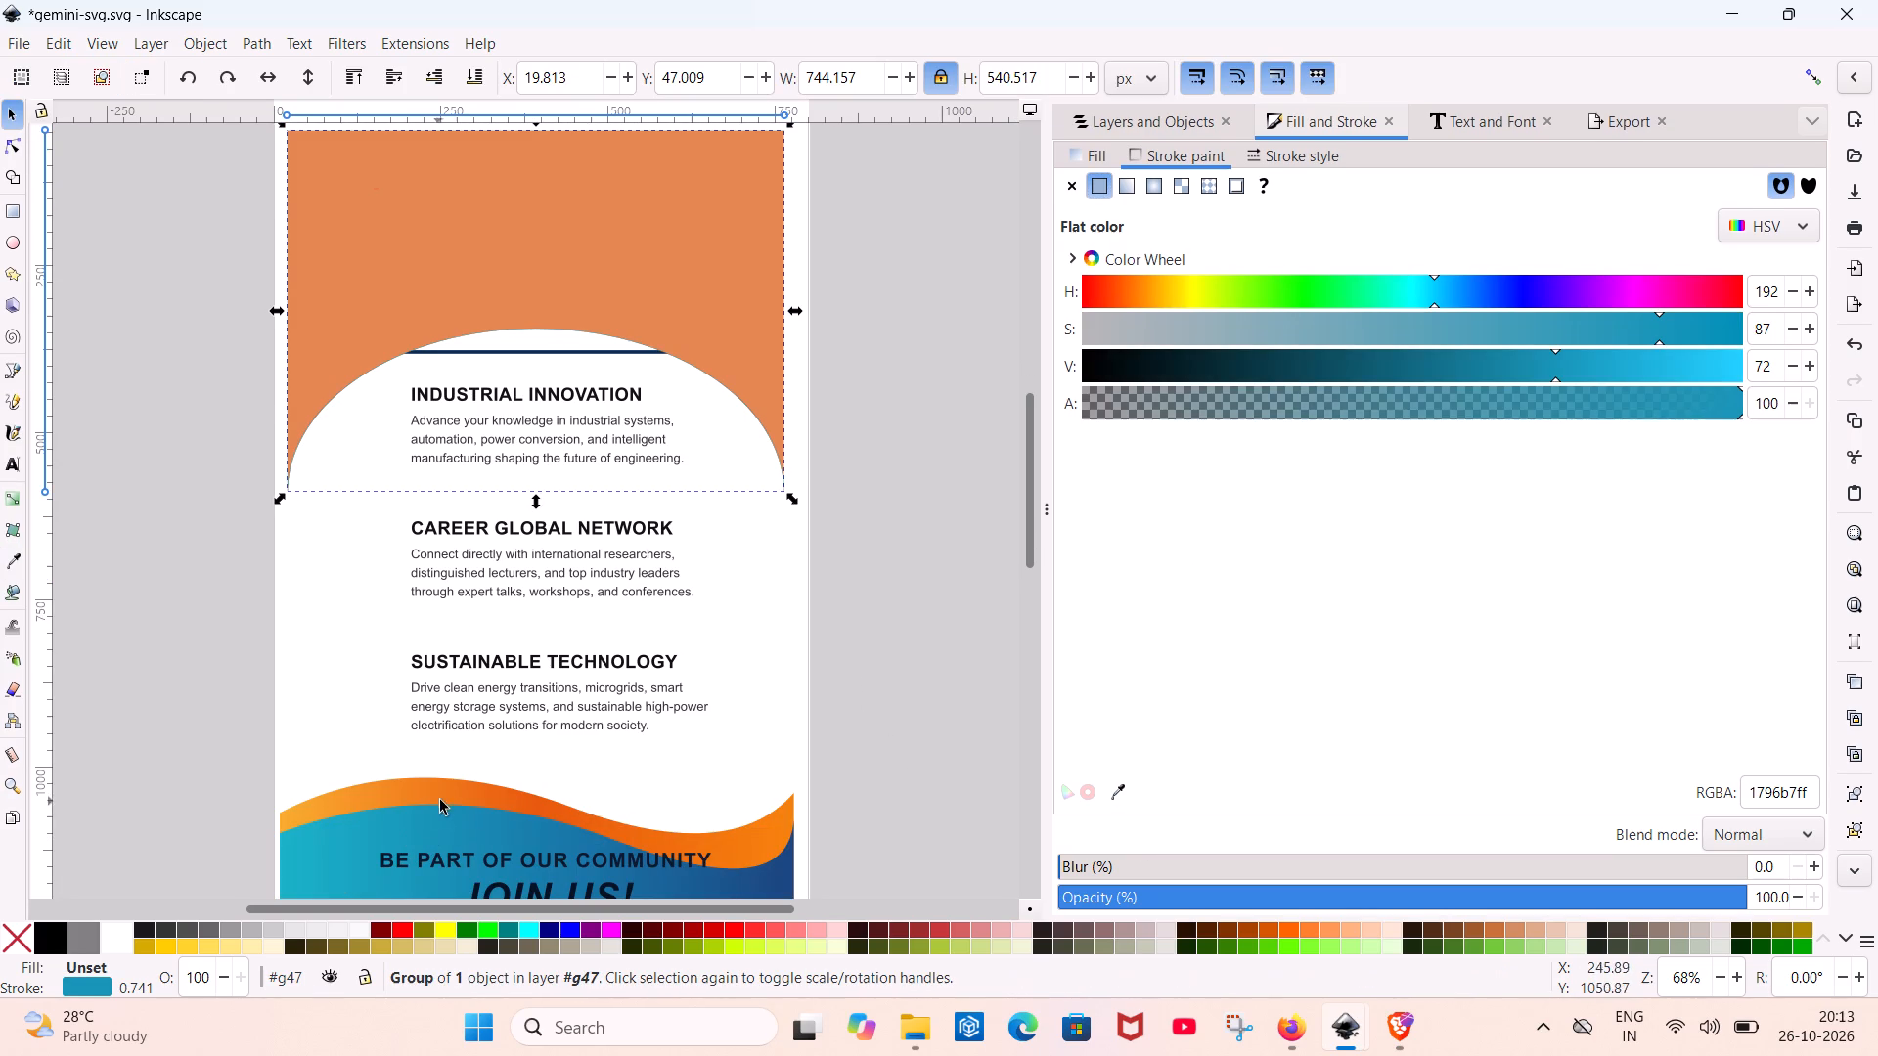
Move the orange arched shape (g6-1) down the object order to just above rect14, behind the header texts, logos and line.
scroll(443, 797, up, 4)
click(593, 587)
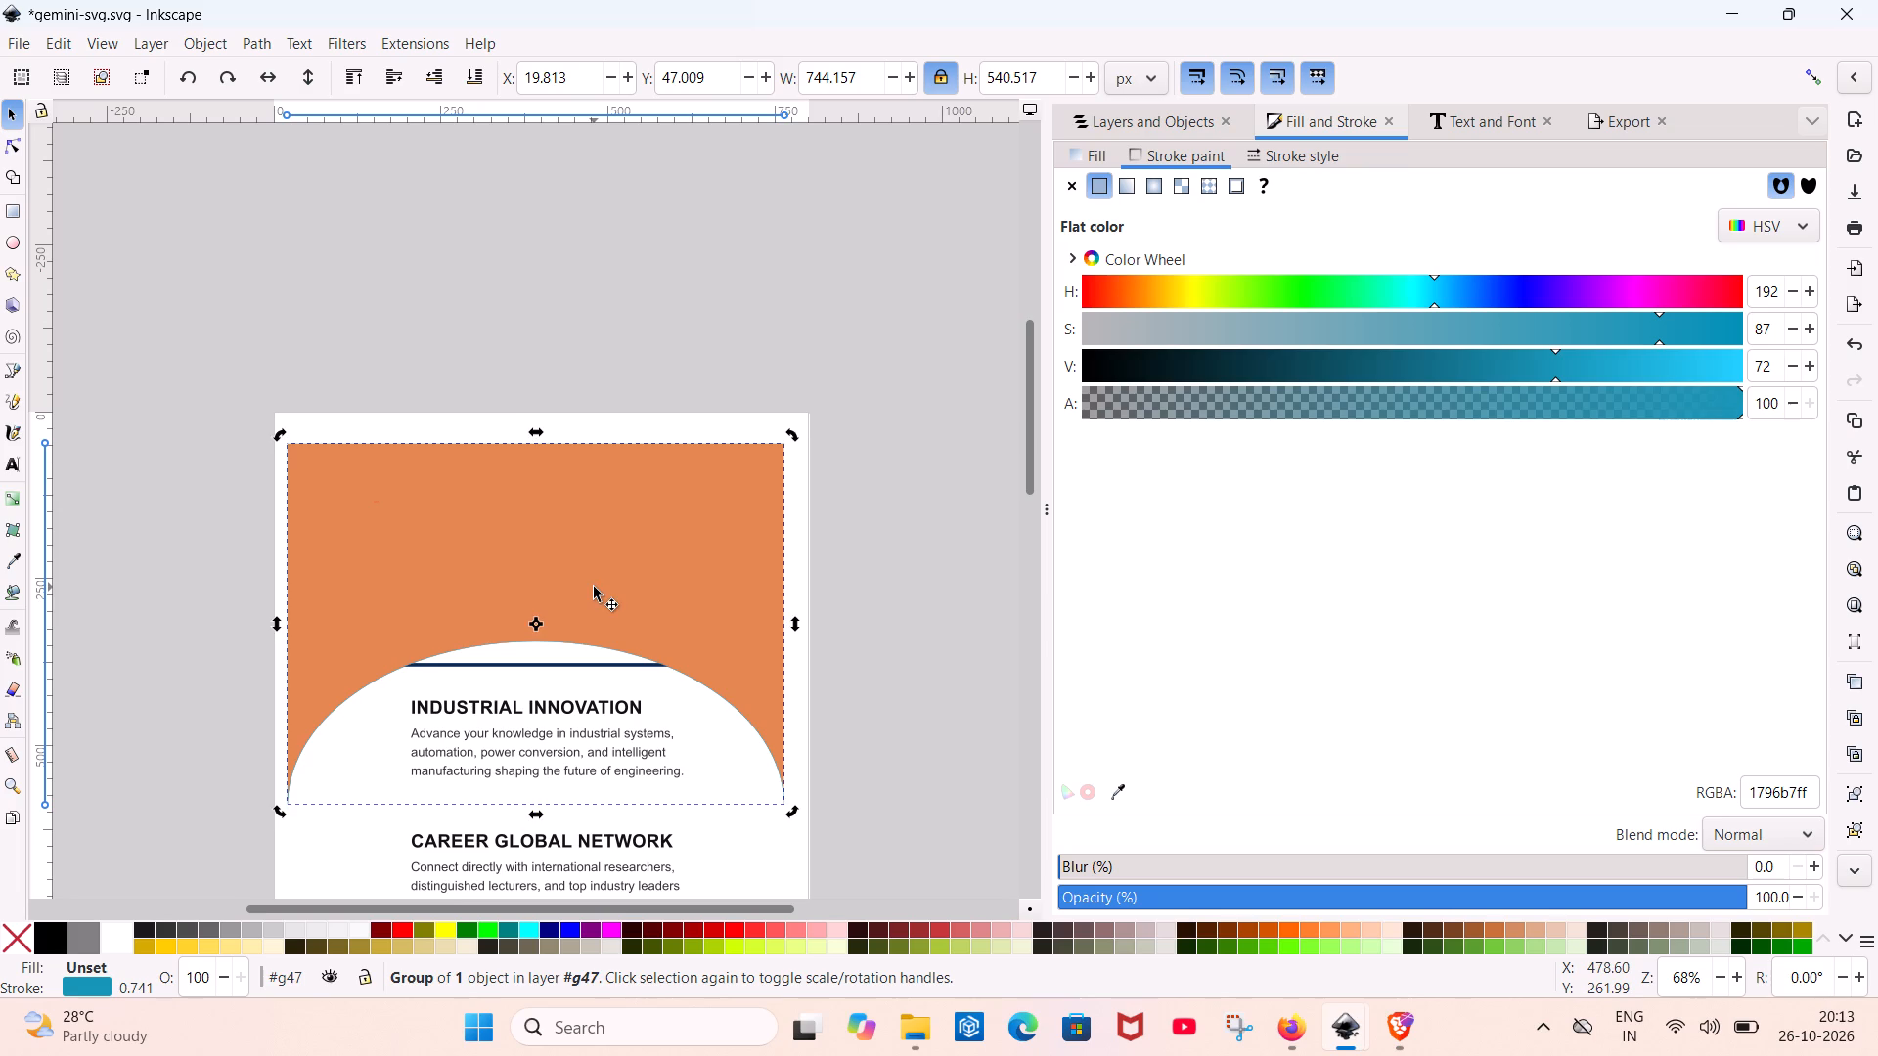
click(594, 587)
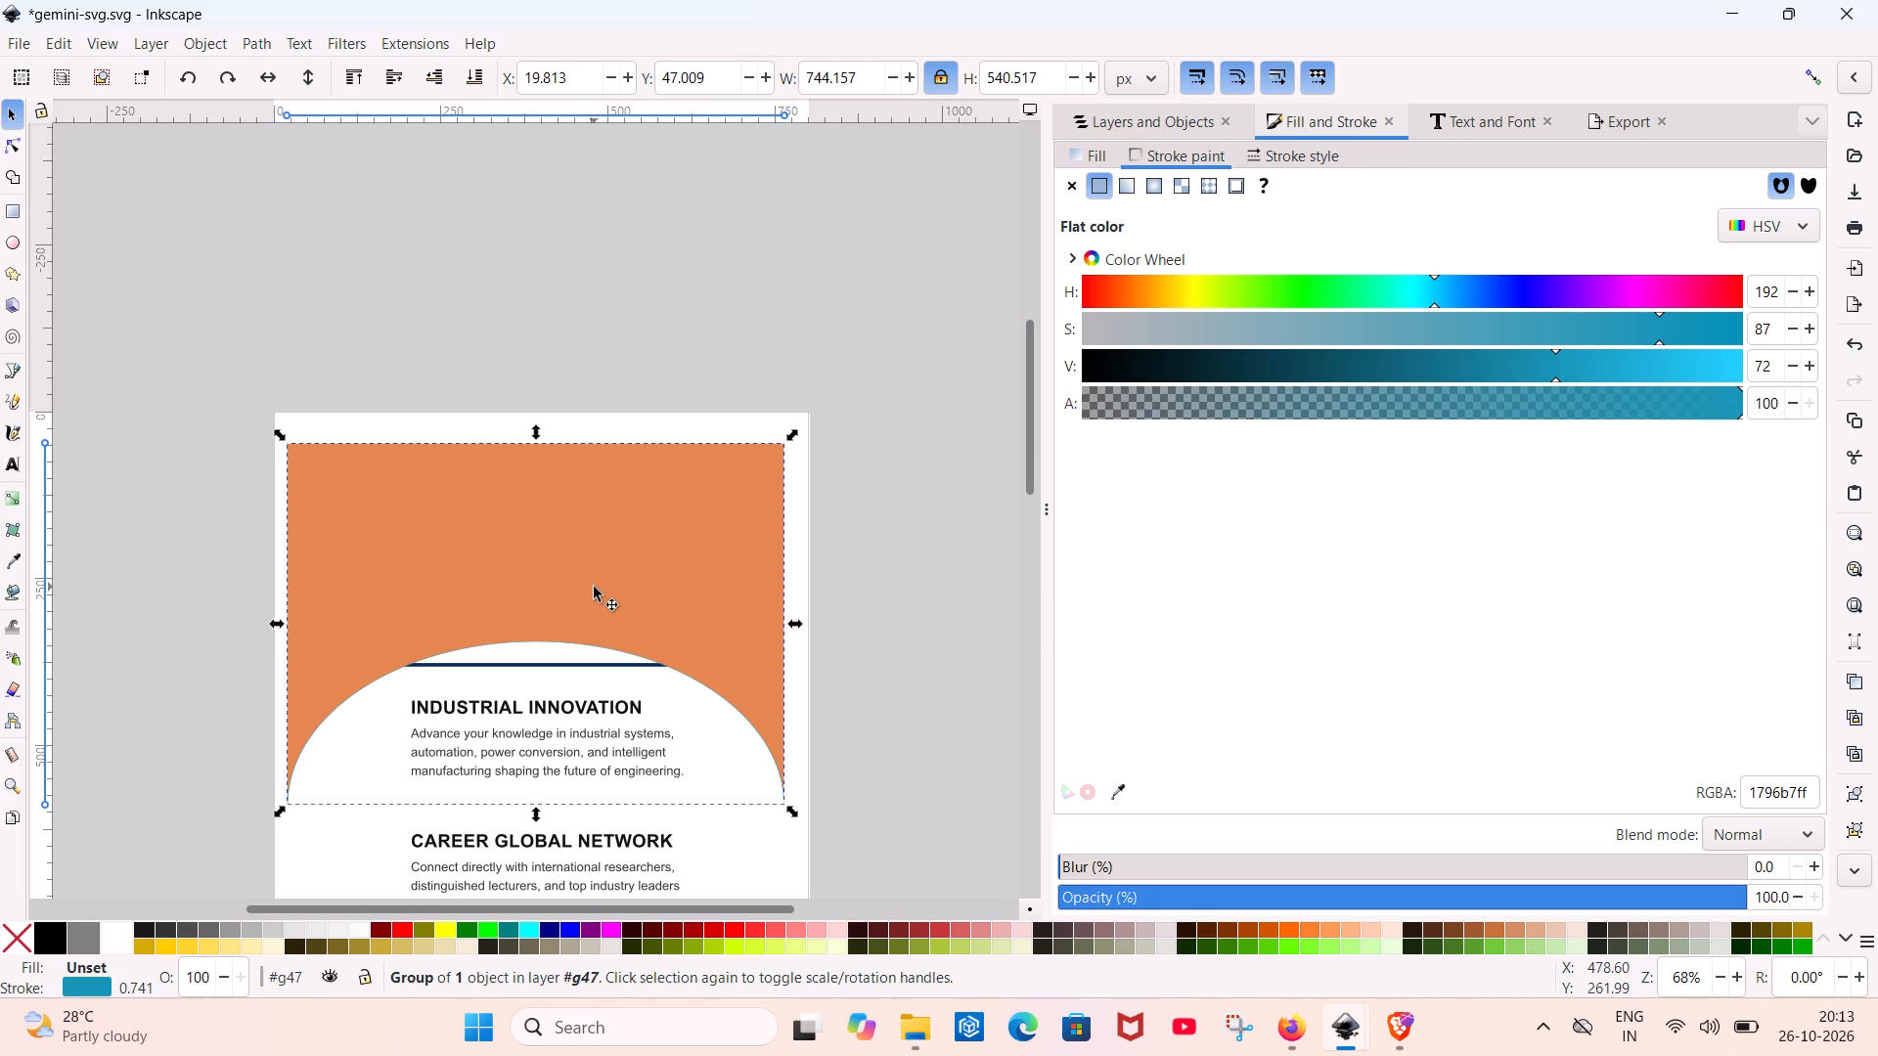
click(1130, 169)
right_click(380, 578)
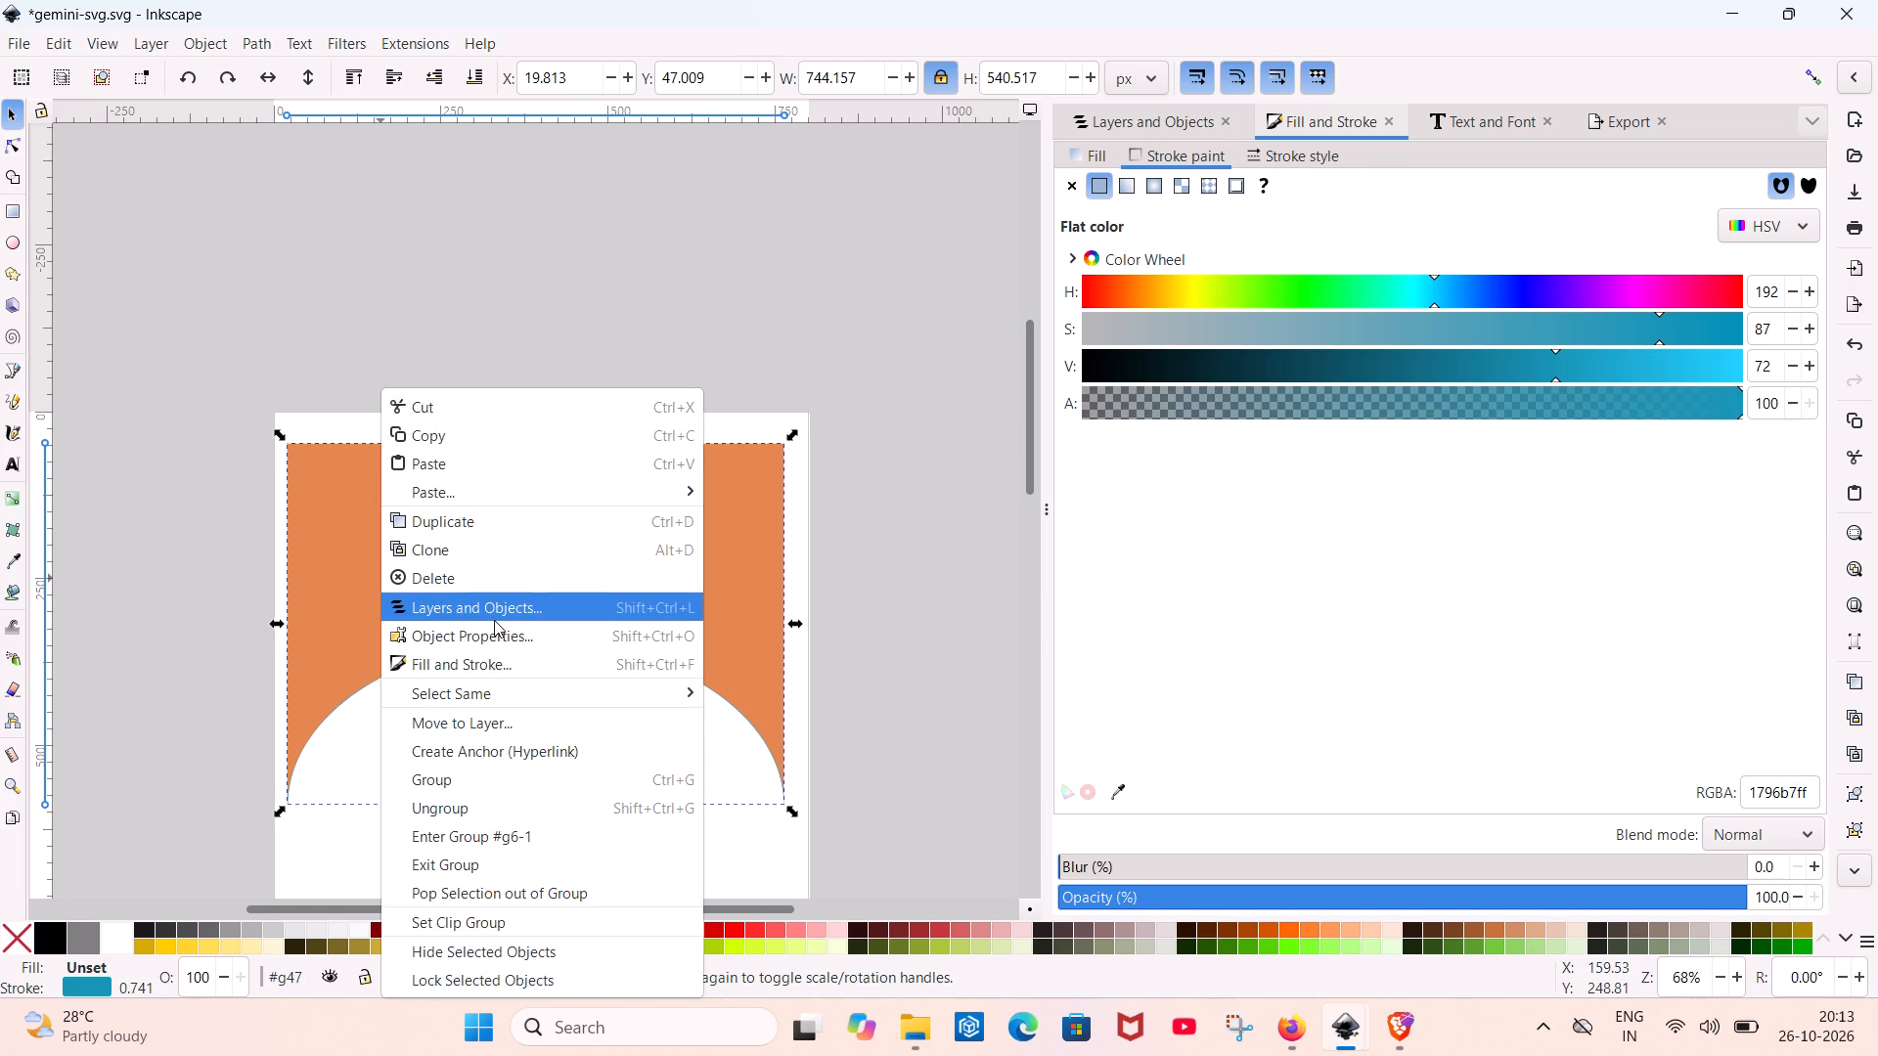
scroll(494, 620, down, 2)
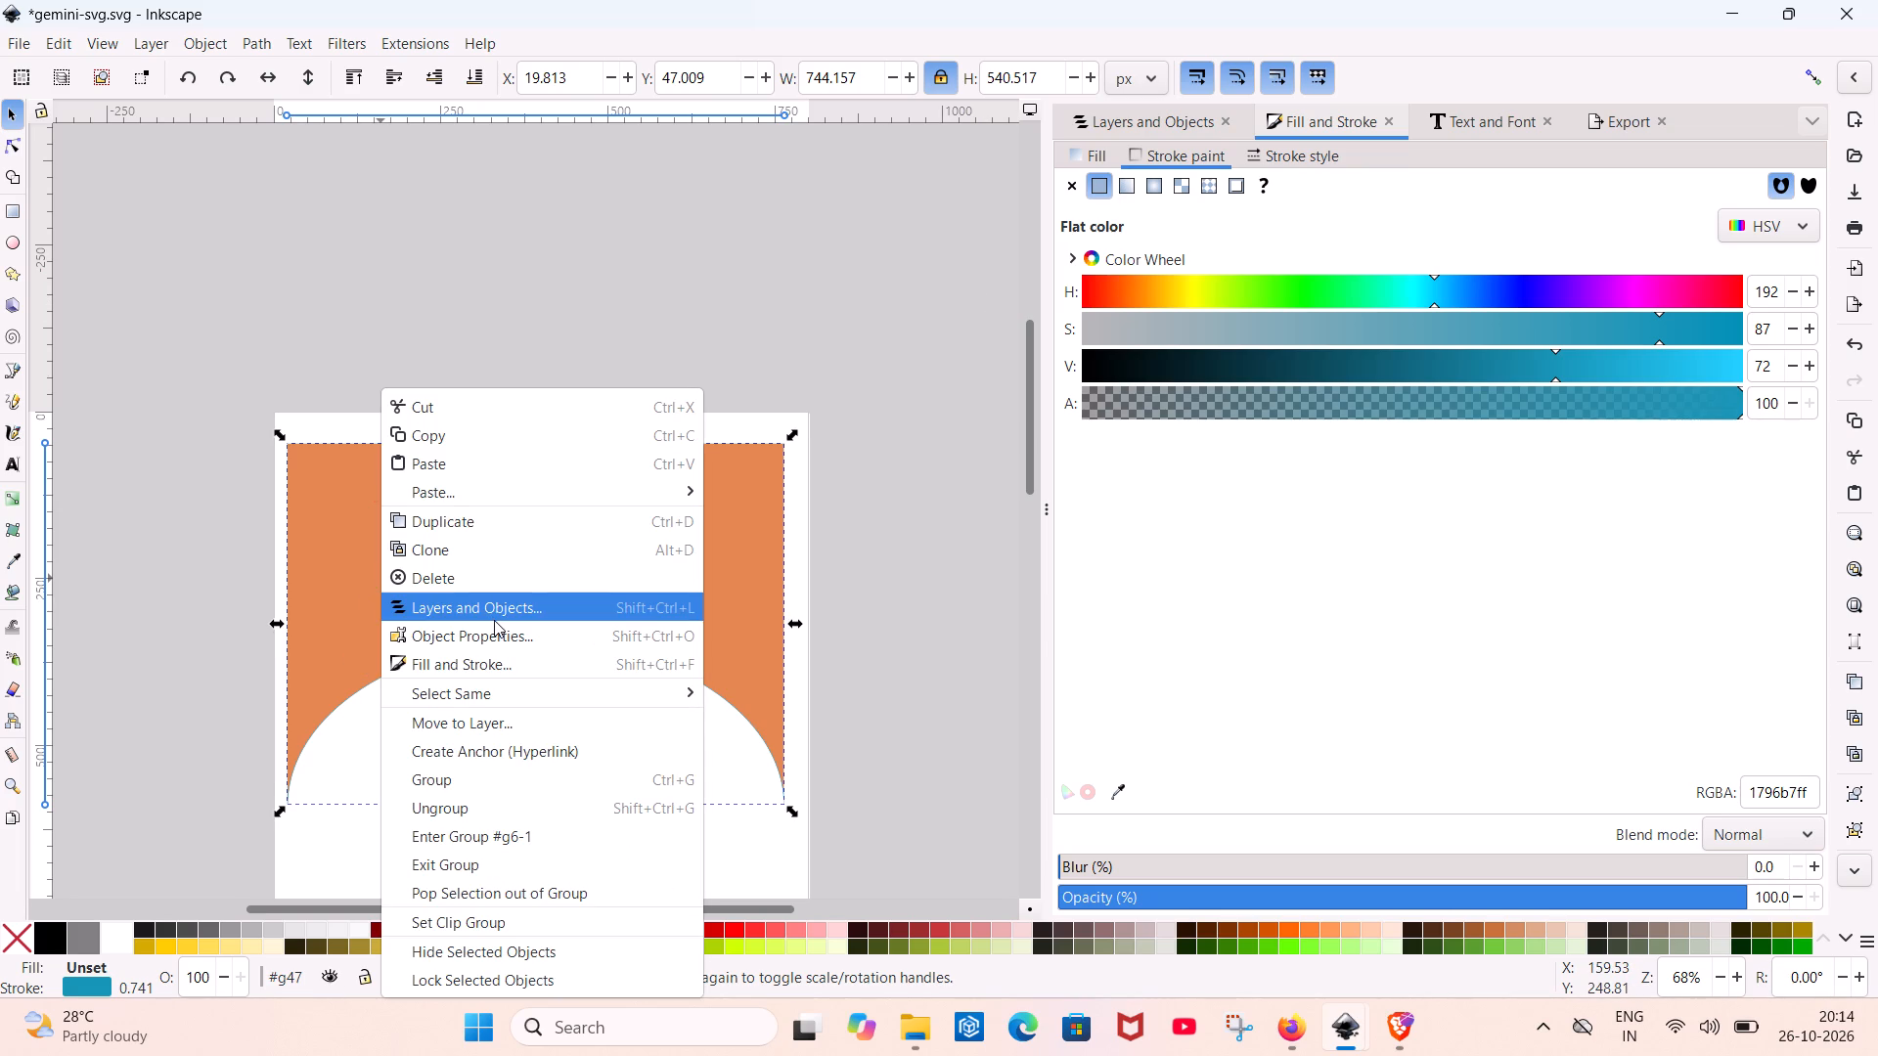
scroll(494, 620, down, 2)
click(494, 620)
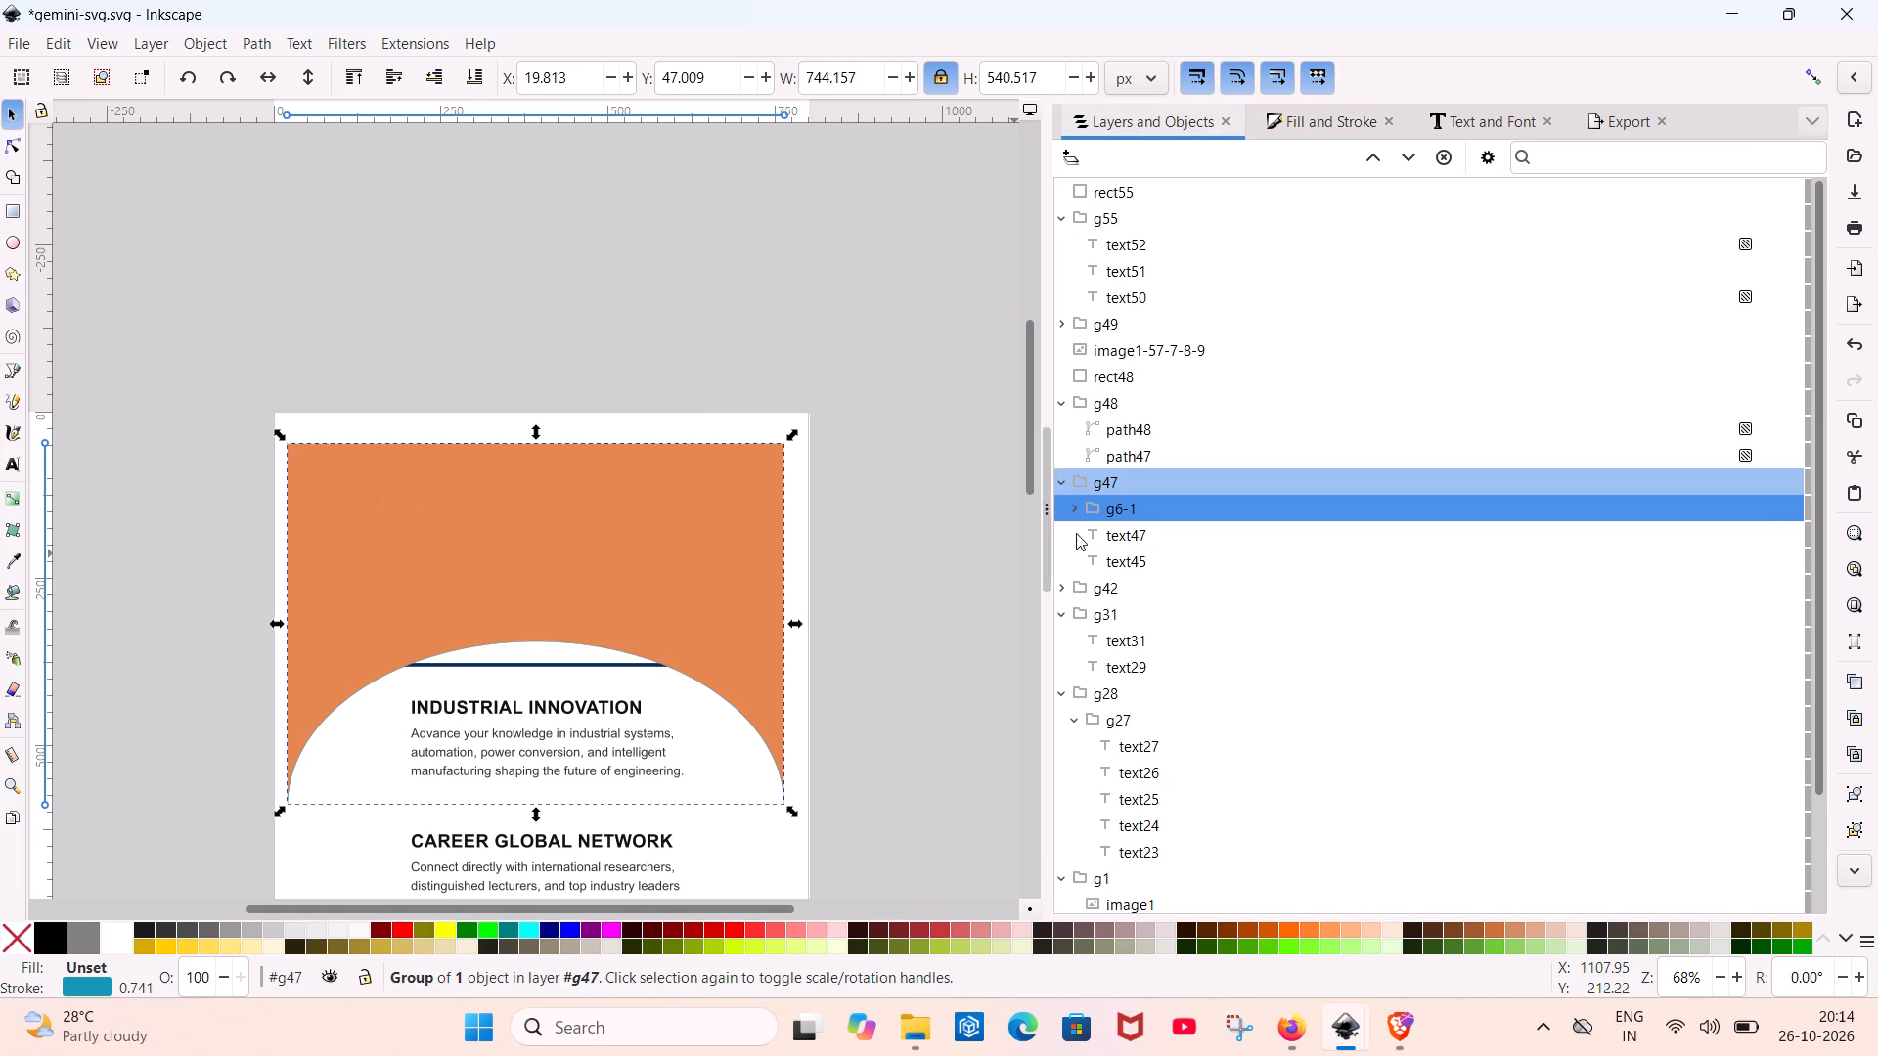
drag(1148, 506, 1153, 789)
scroll(1150, 769, down, 2)
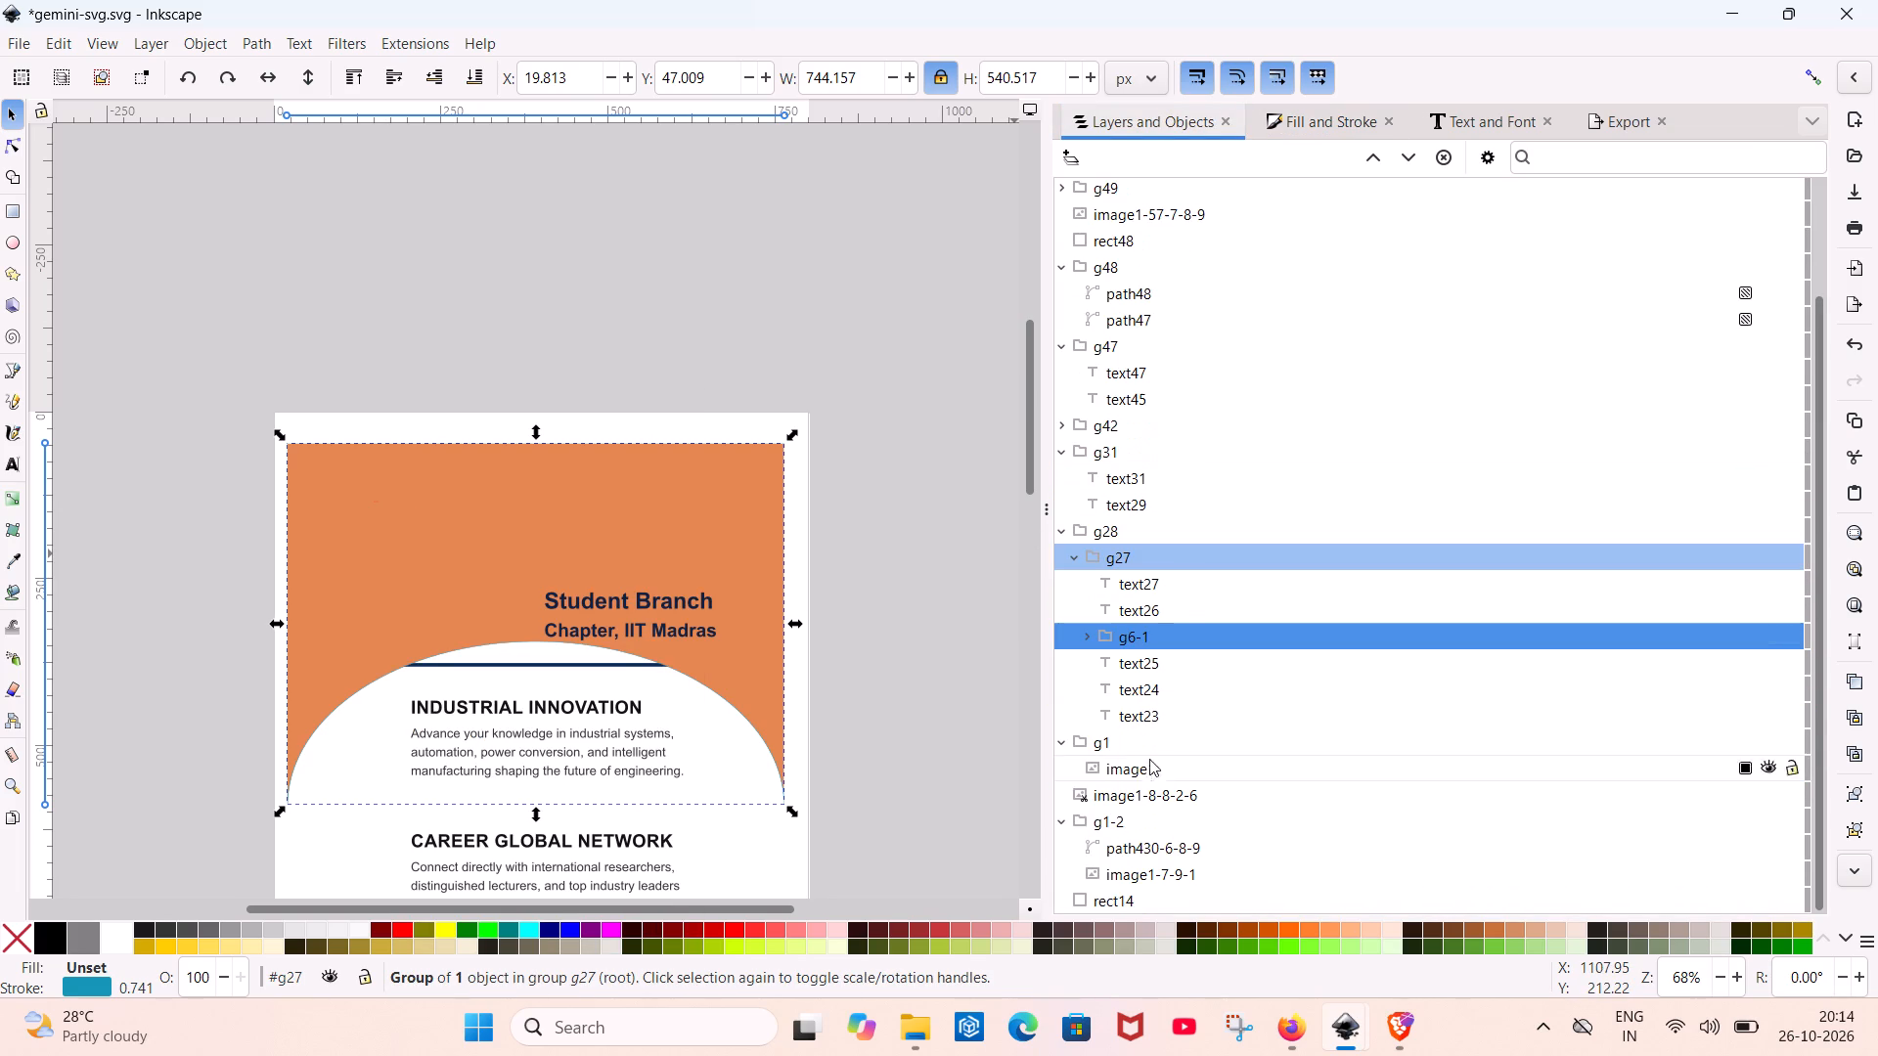
drag(1230, 633, 1230, 778)
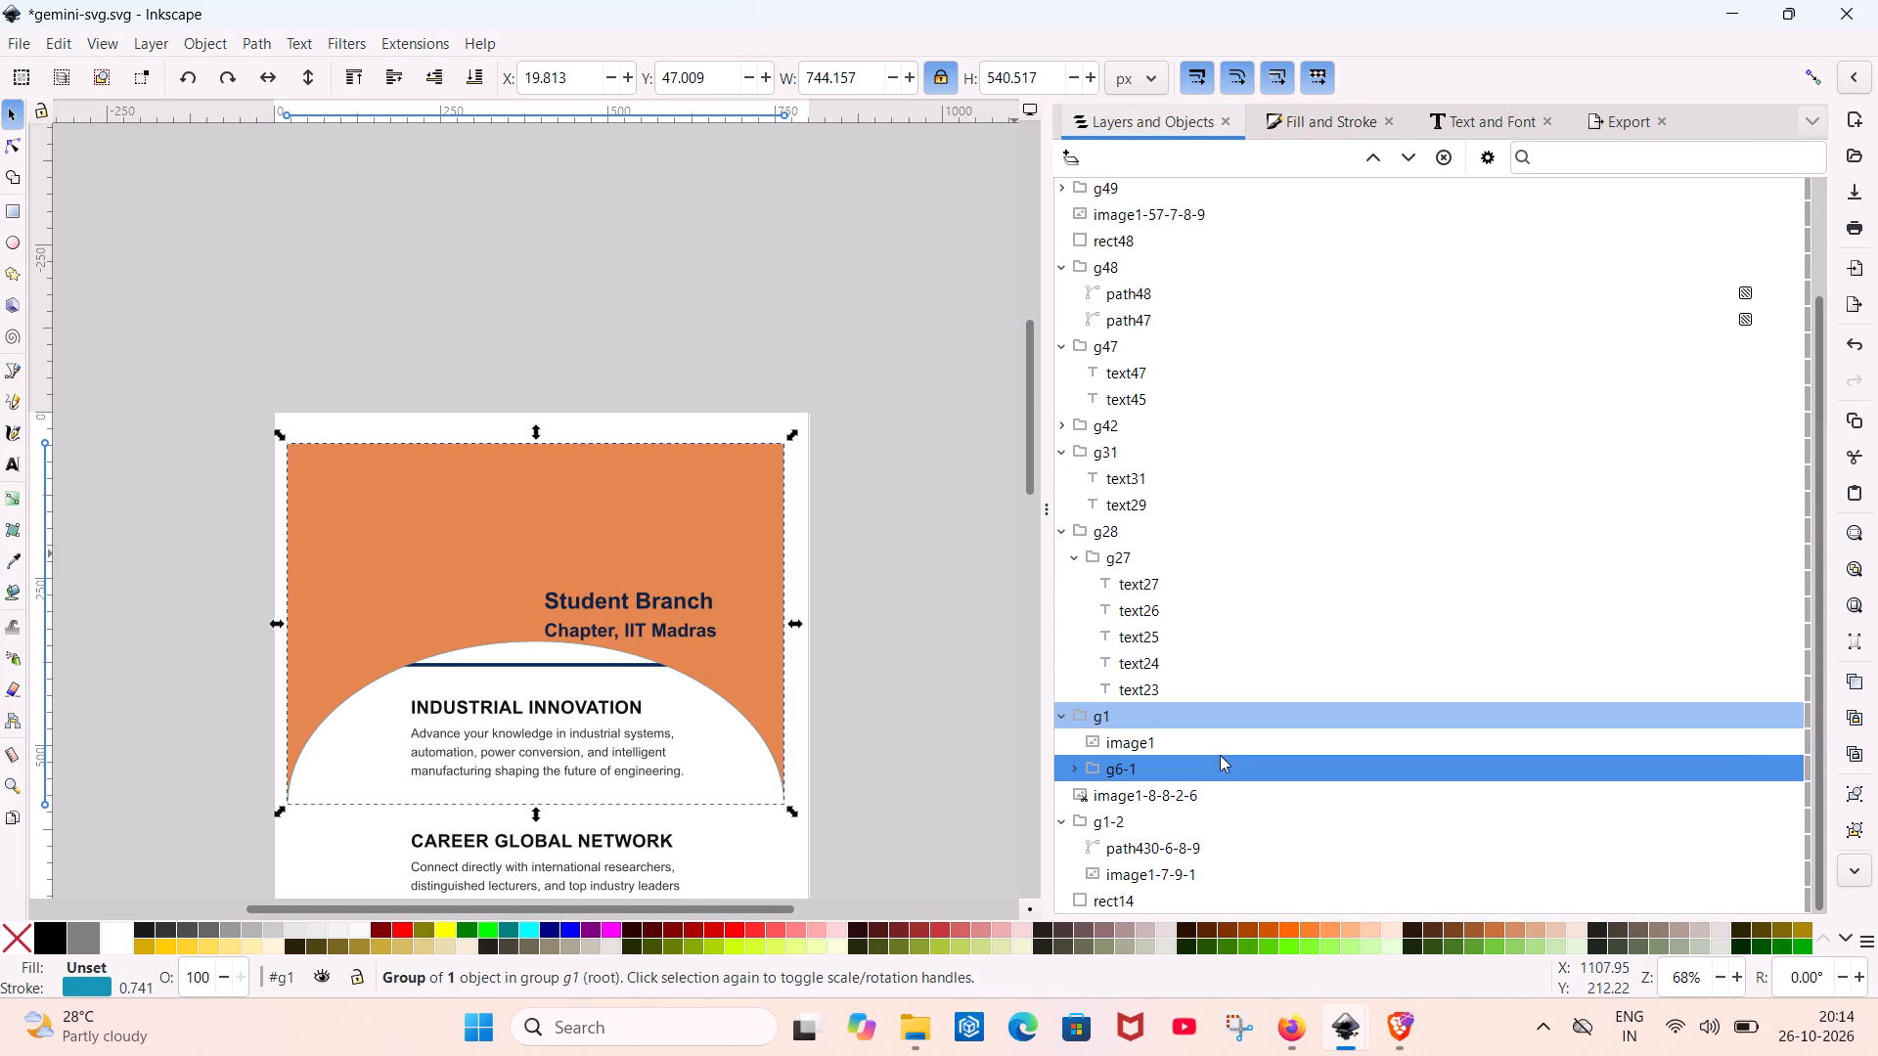
scroll(1219, 754, down, 4)
drag(1202, 775, 1211, 828)
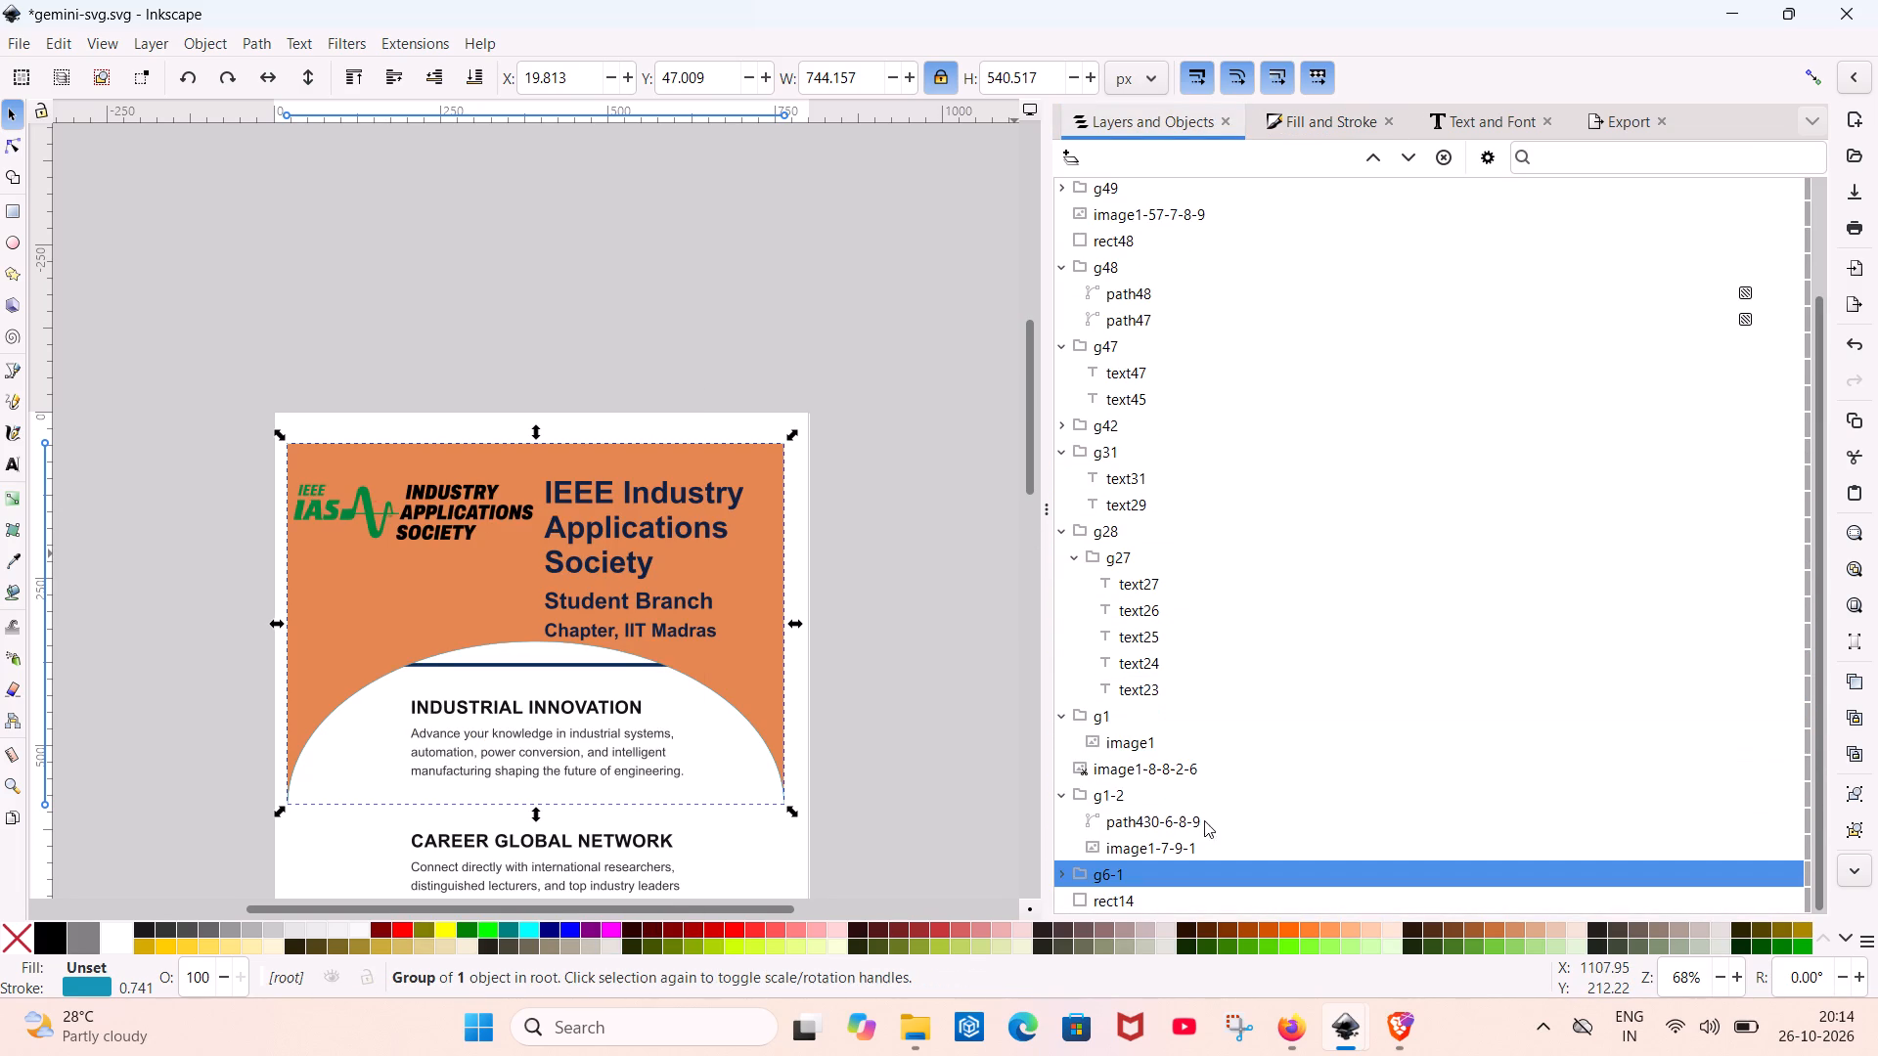
scroll(1201, 798, down, 3)
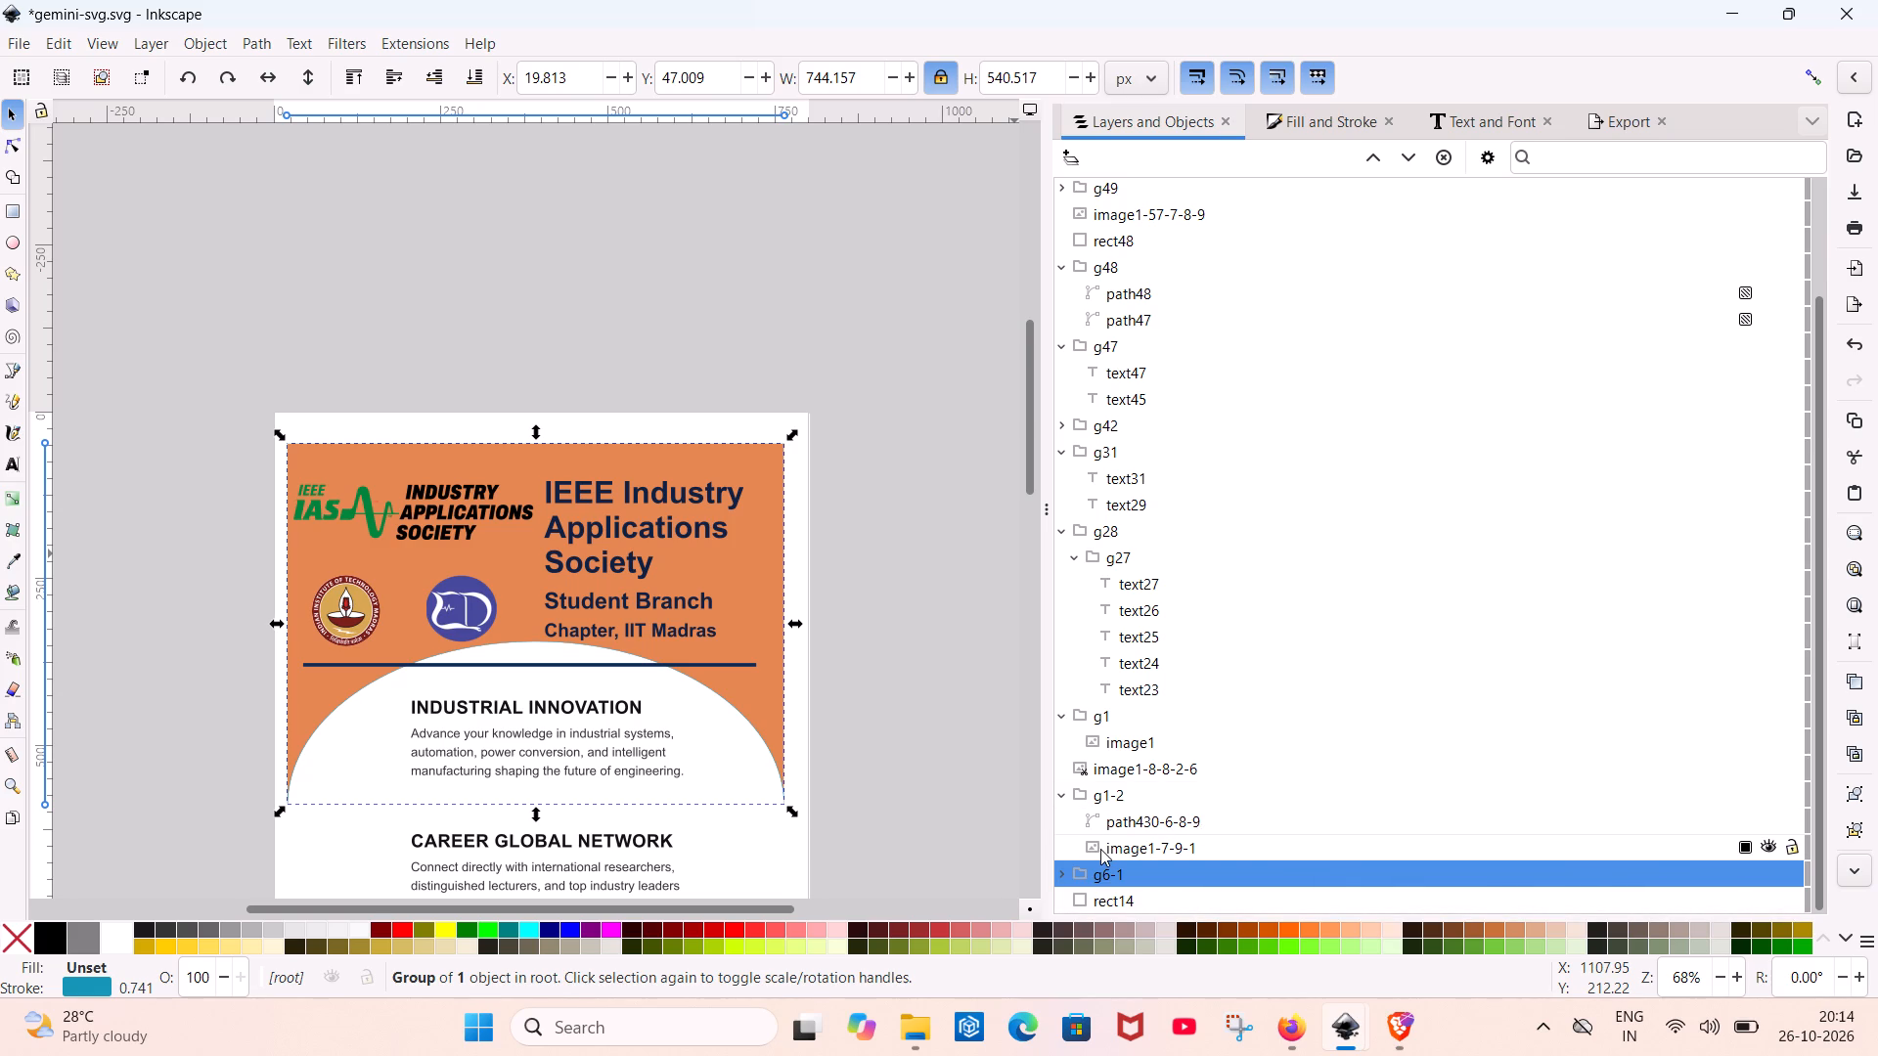
Stretch the orange arched background downward to a height of about 549 px and look over the poster.
click(524, 618)
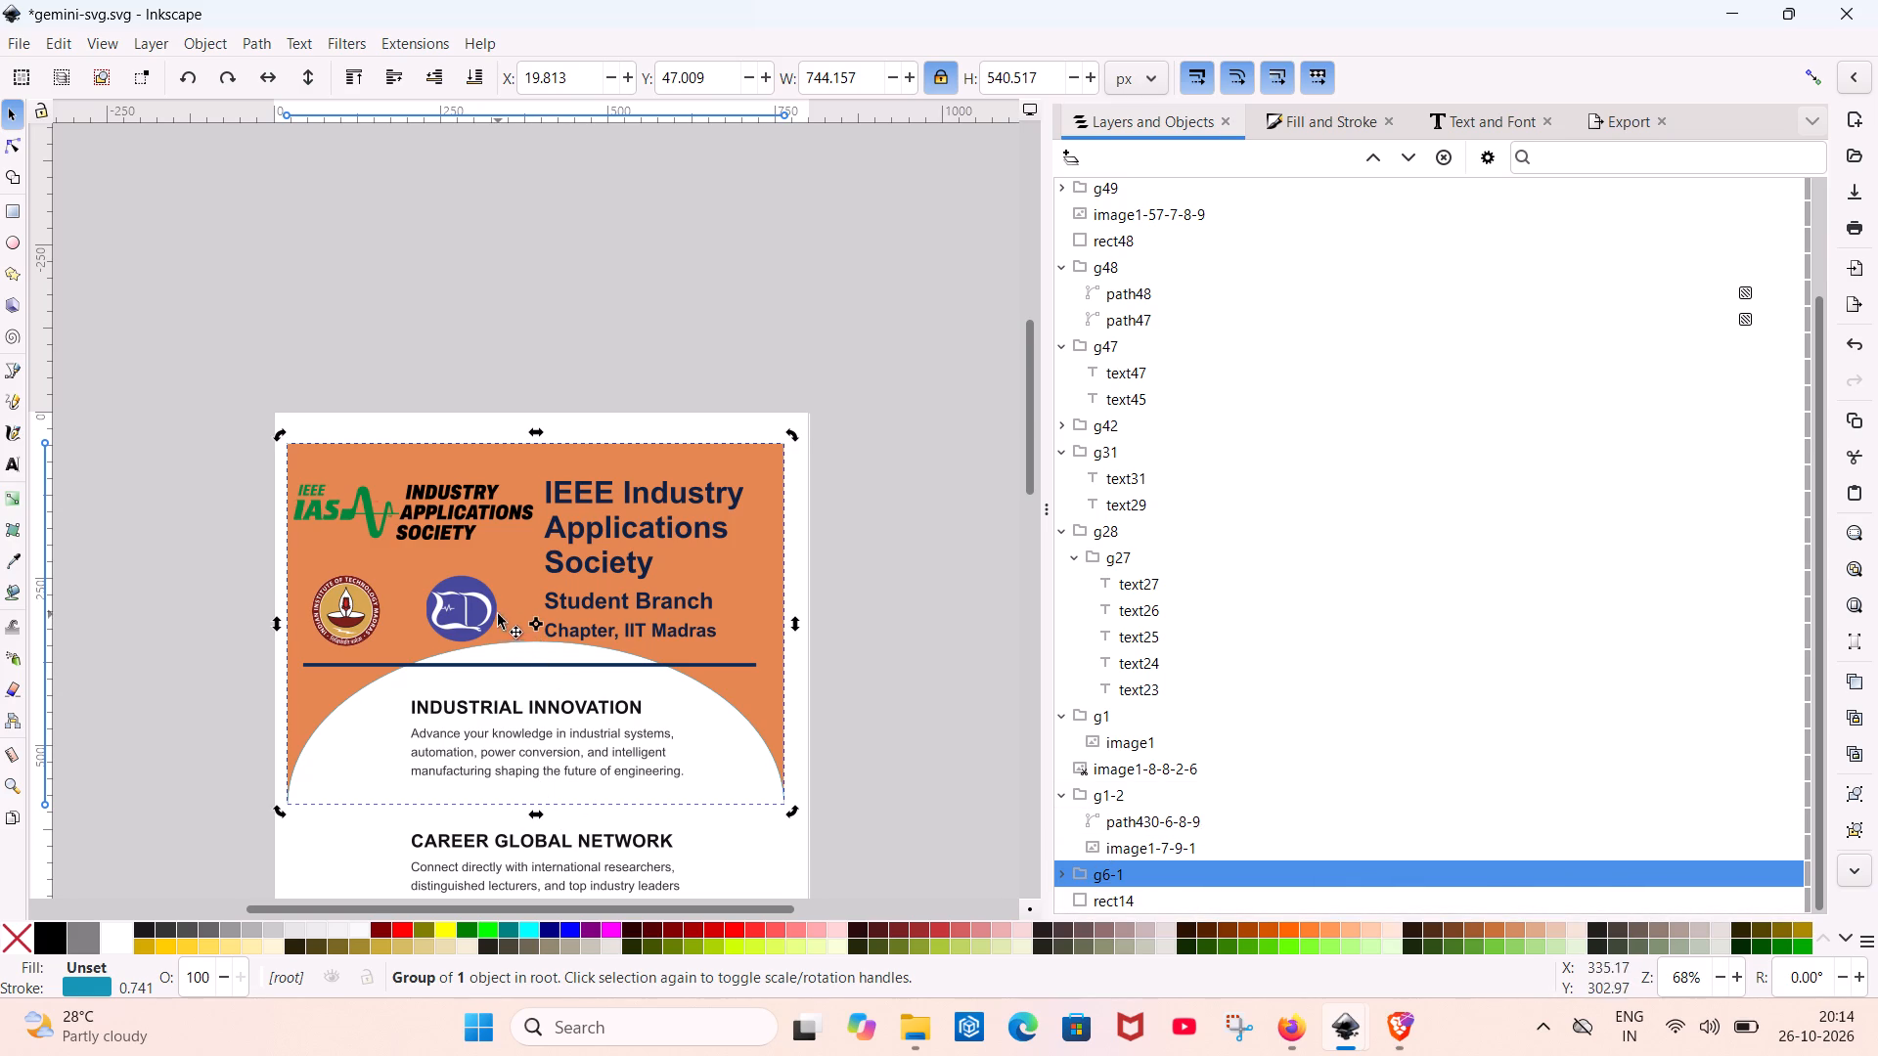
click(498, 614)
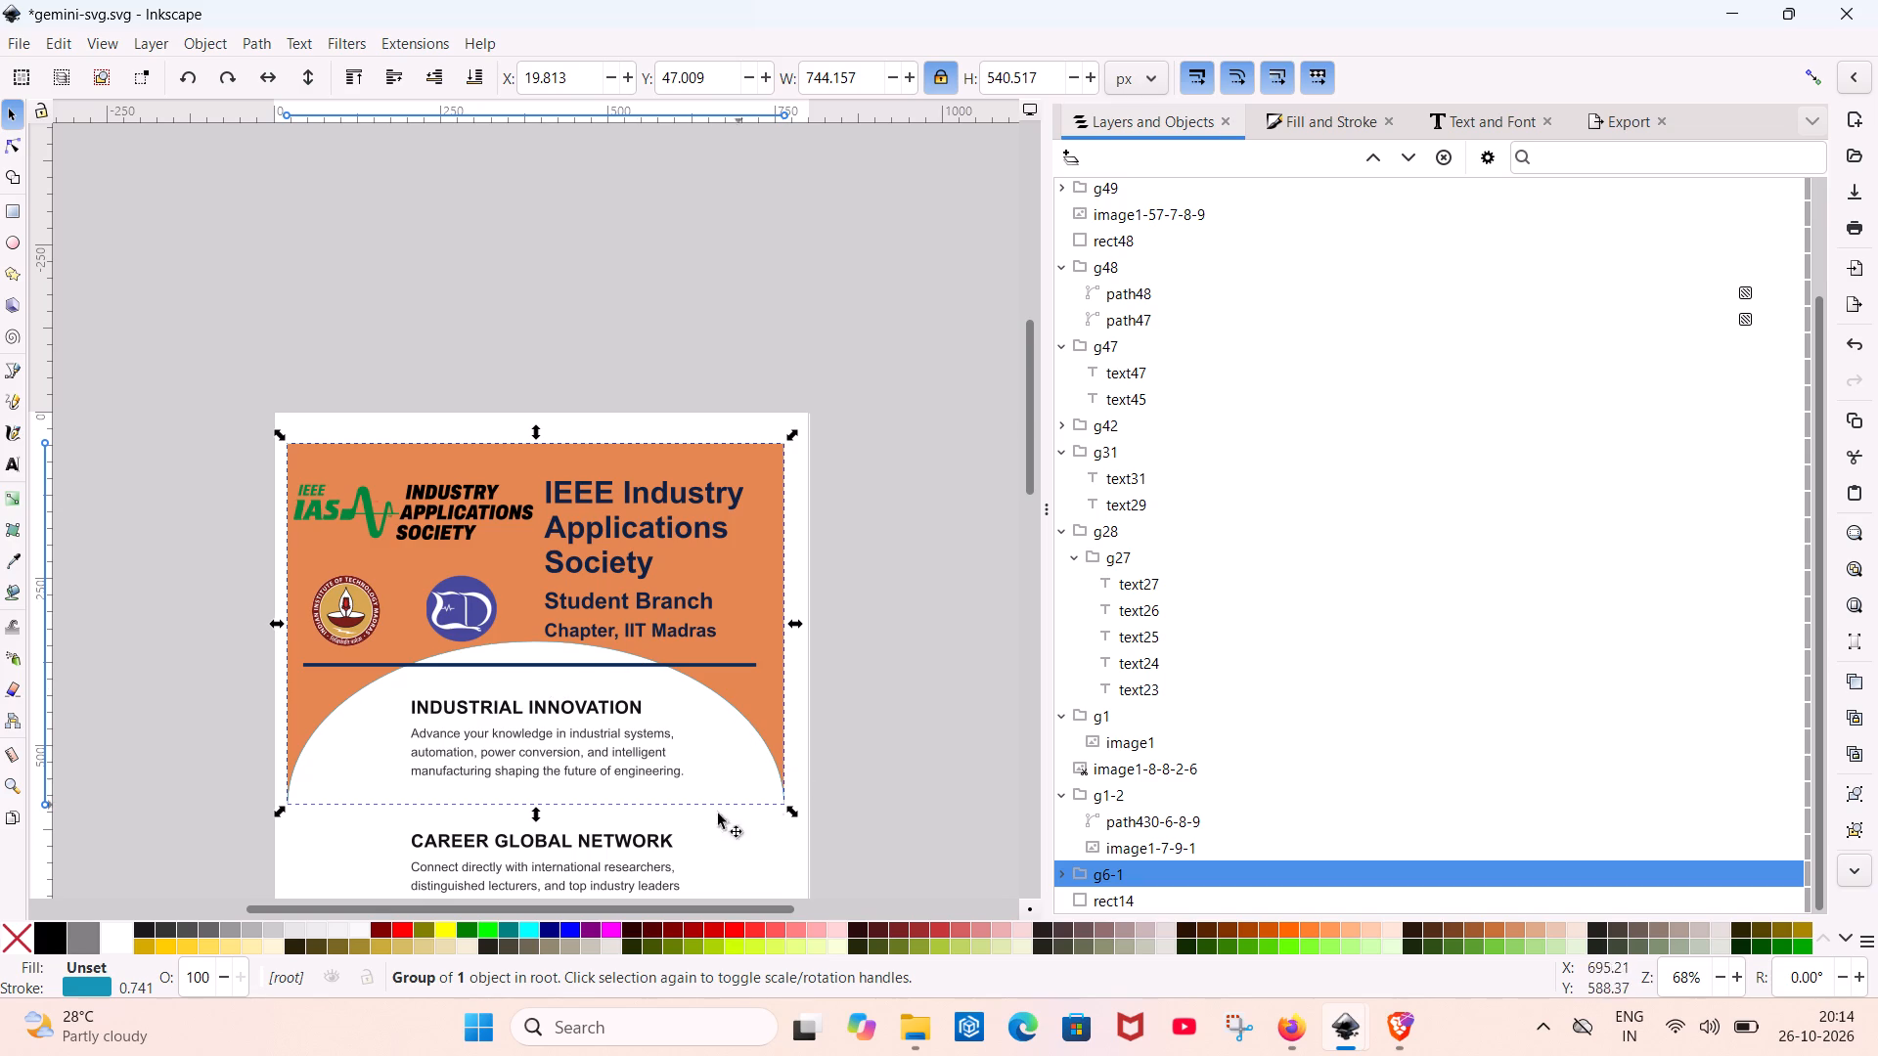
drag(536, 816, 538, 831)
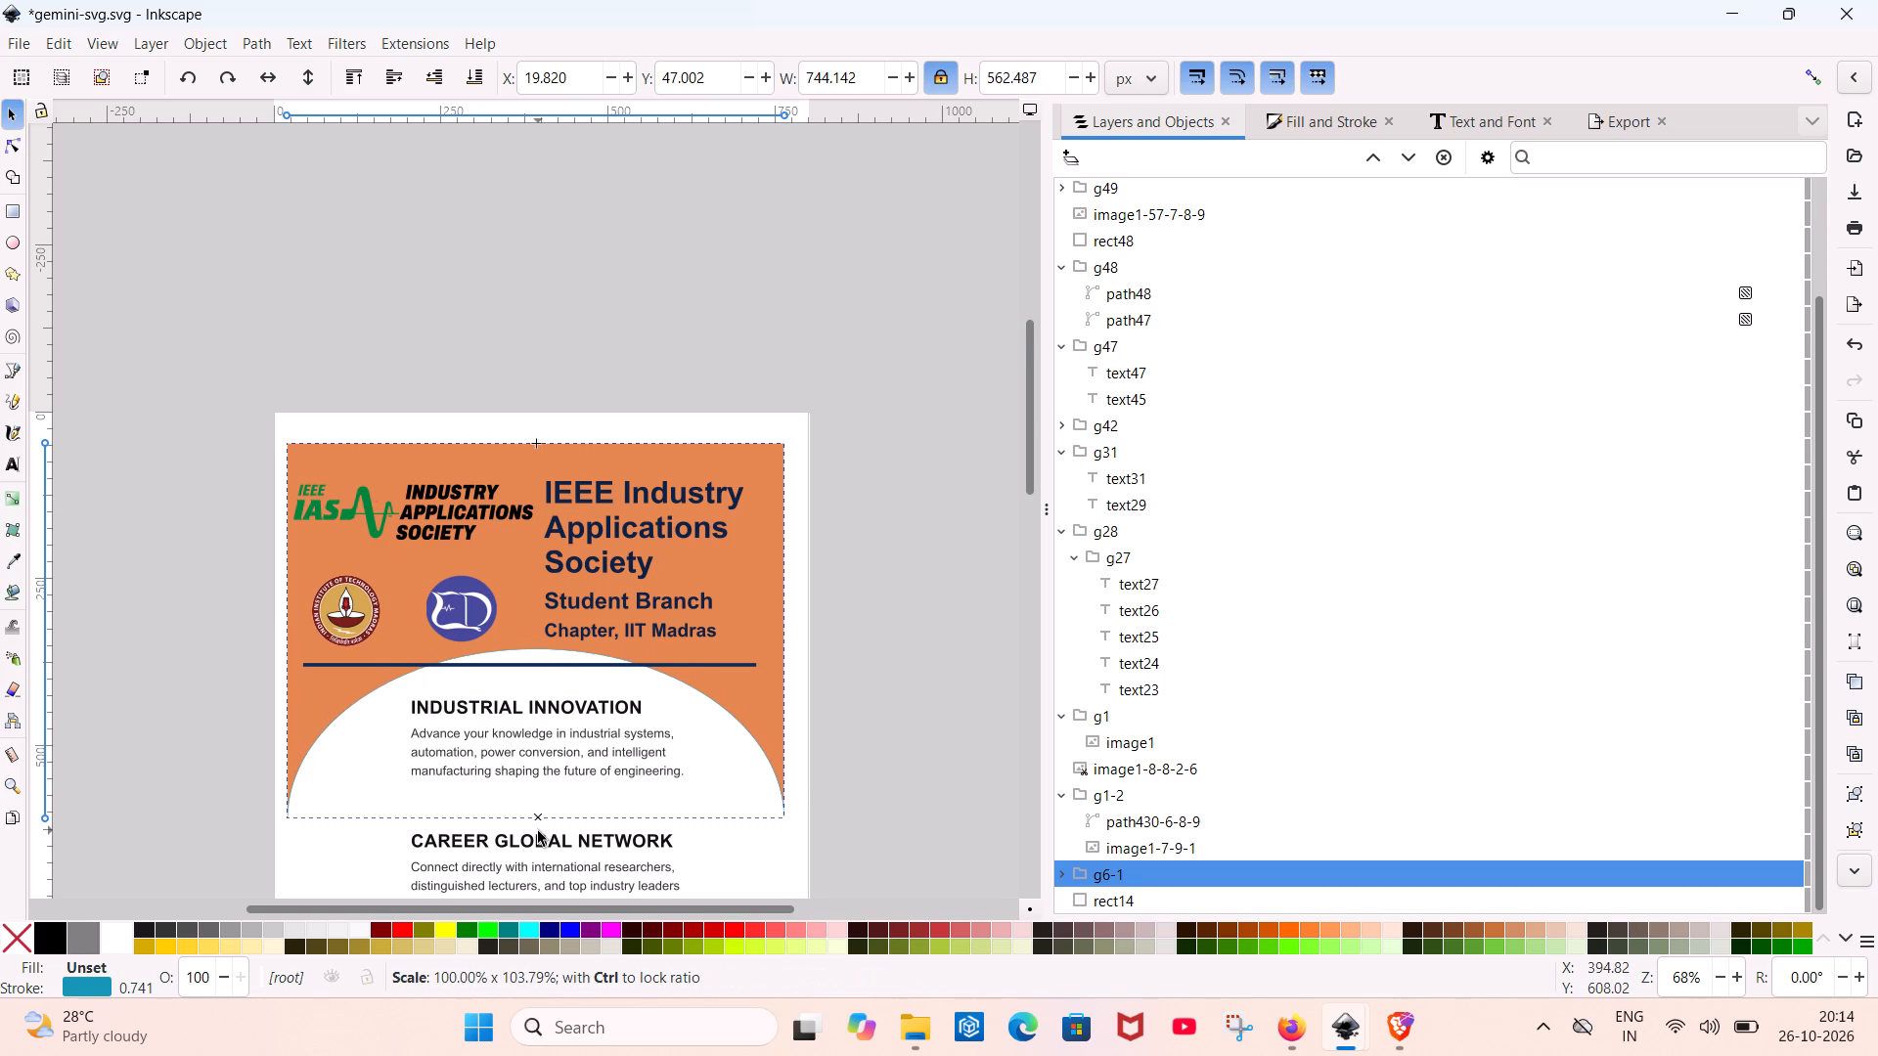
drag(538, 831, 521, 858)
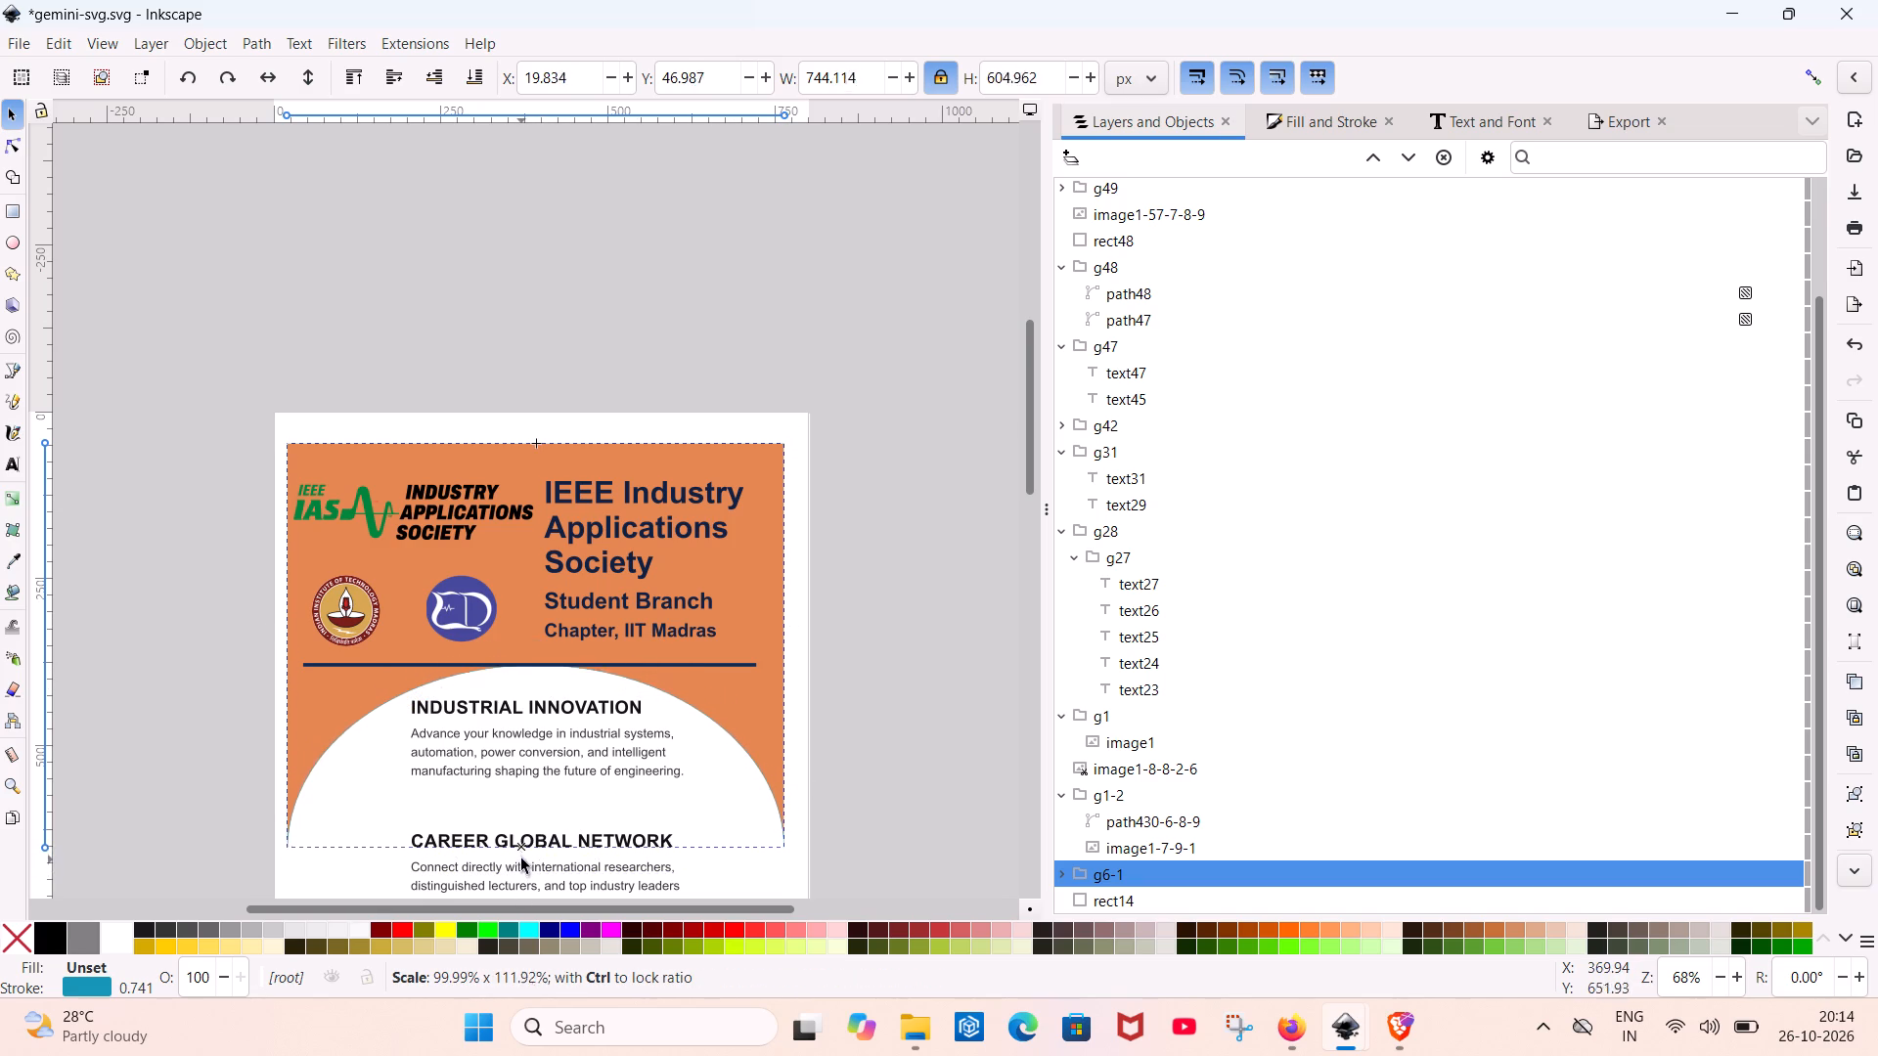
drag(521, 858, 524, 827)
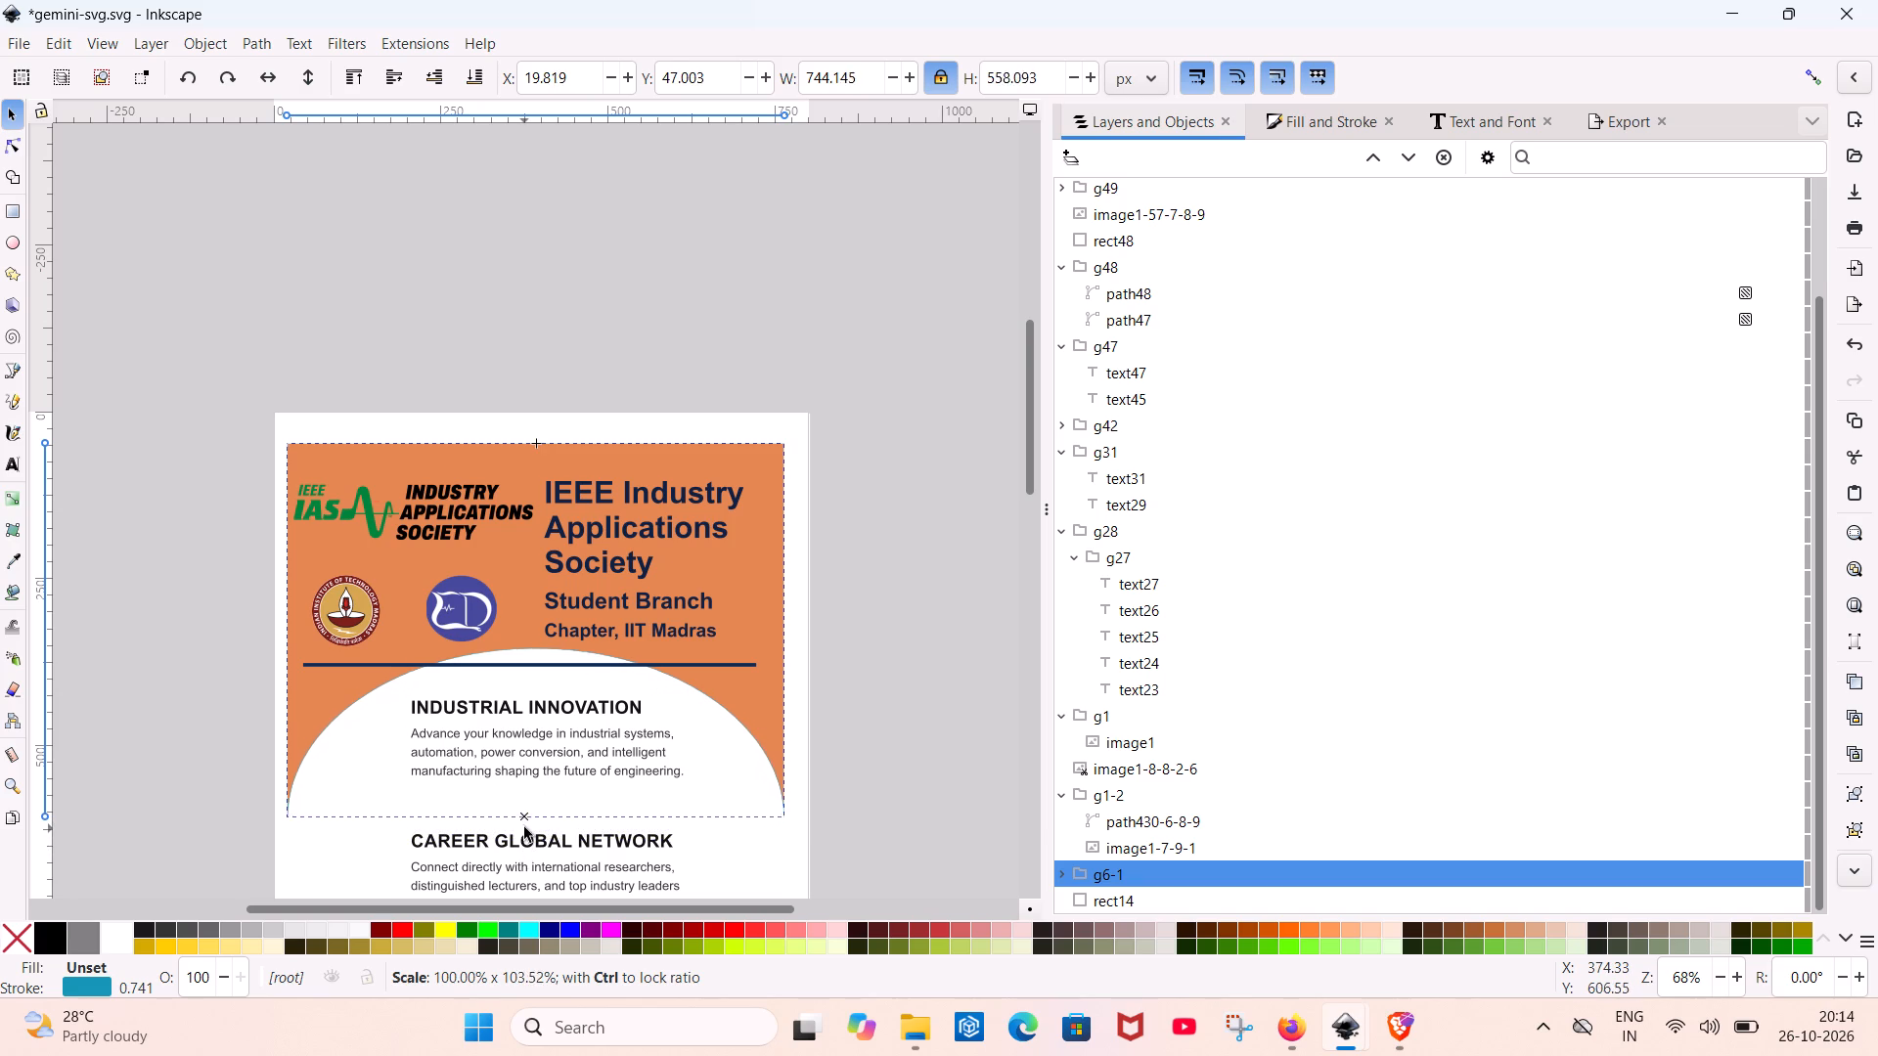
drag(524, 827, 524, 822)
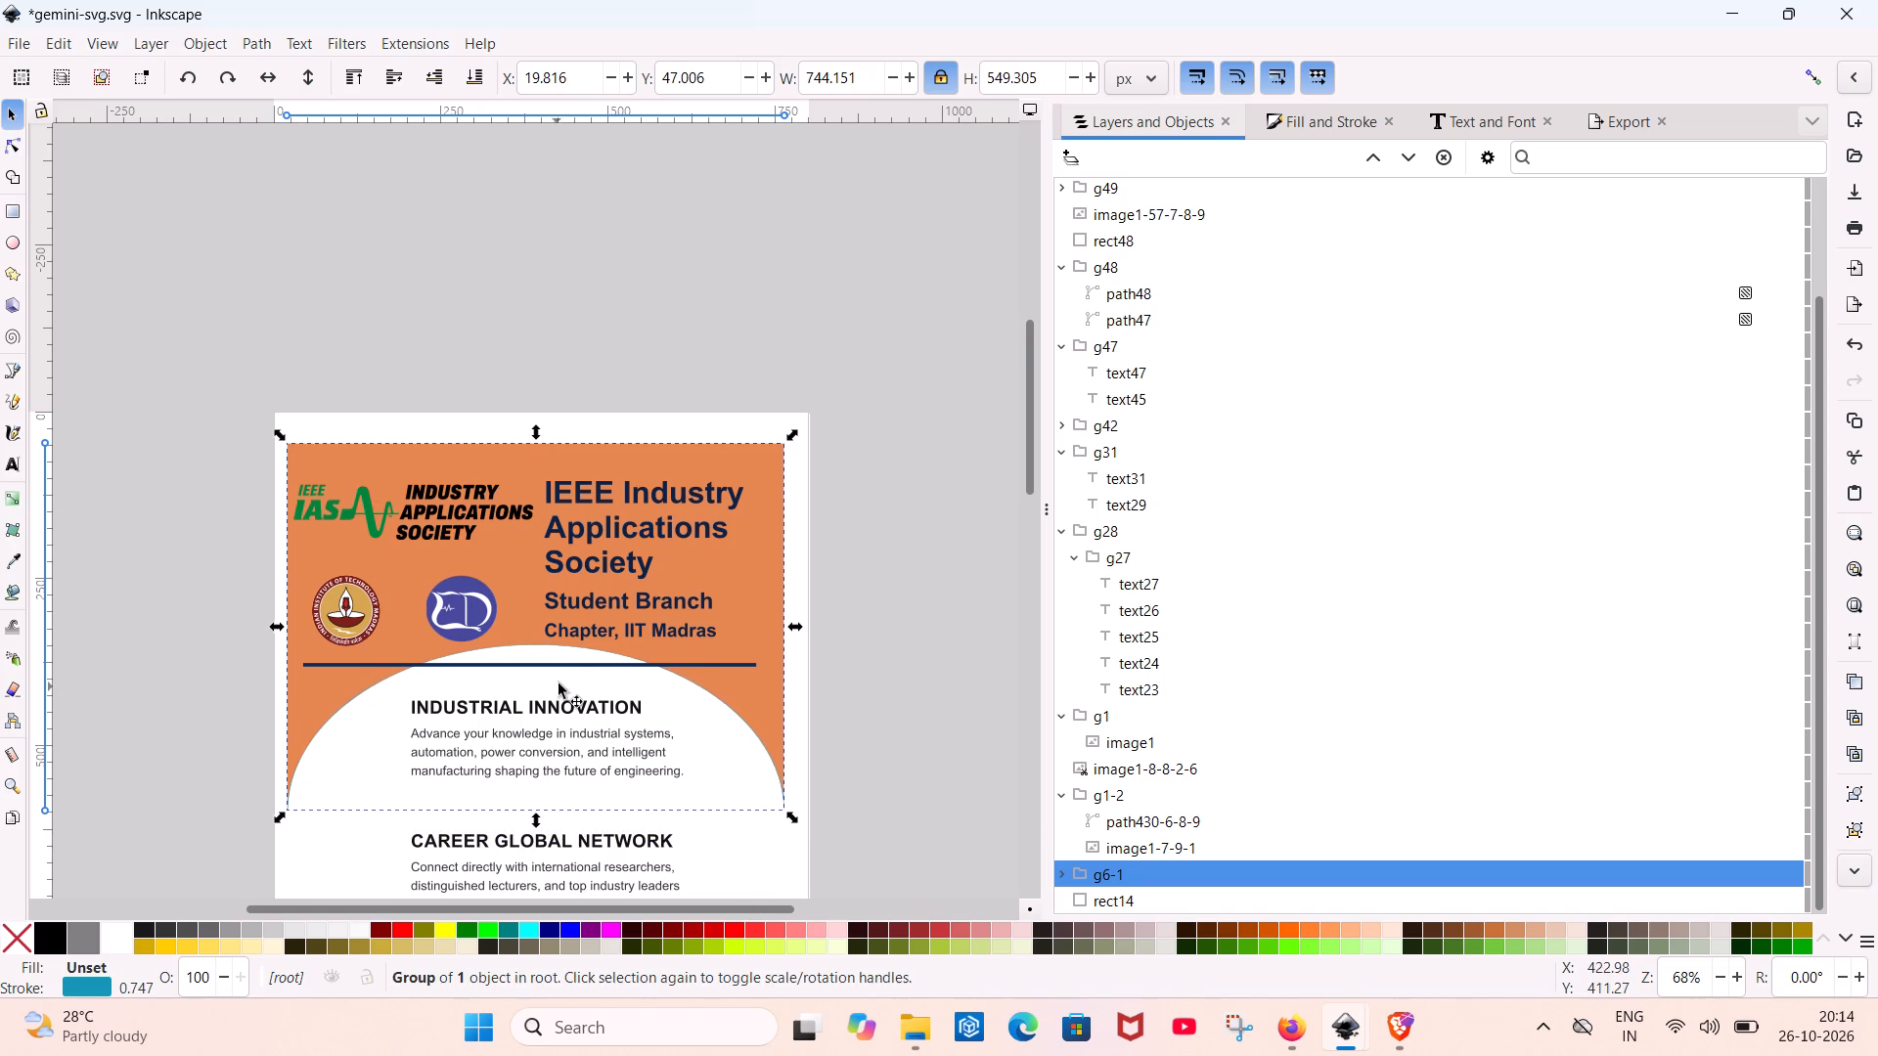
click(867, 551)
scroll(871, 551, down, 4)
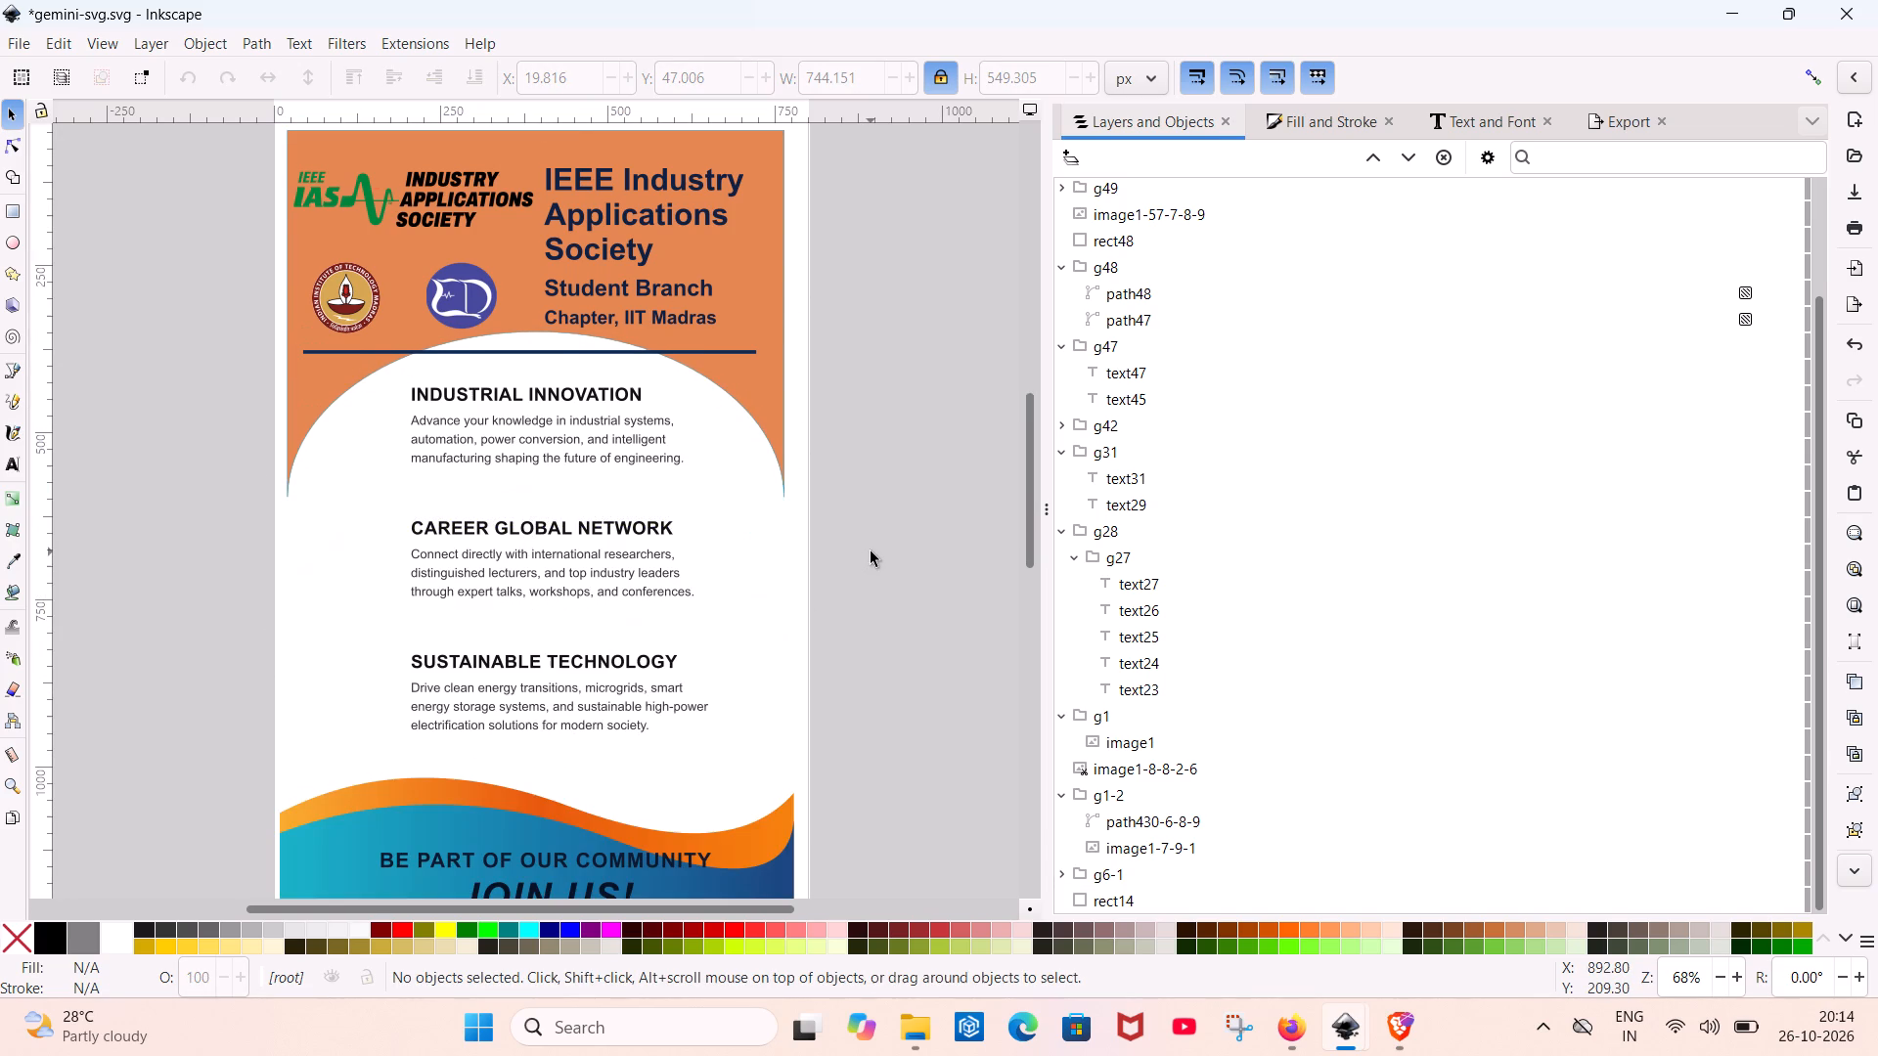
scroll(871, 551, down, 1)
scroll(871, 551, up, 3)
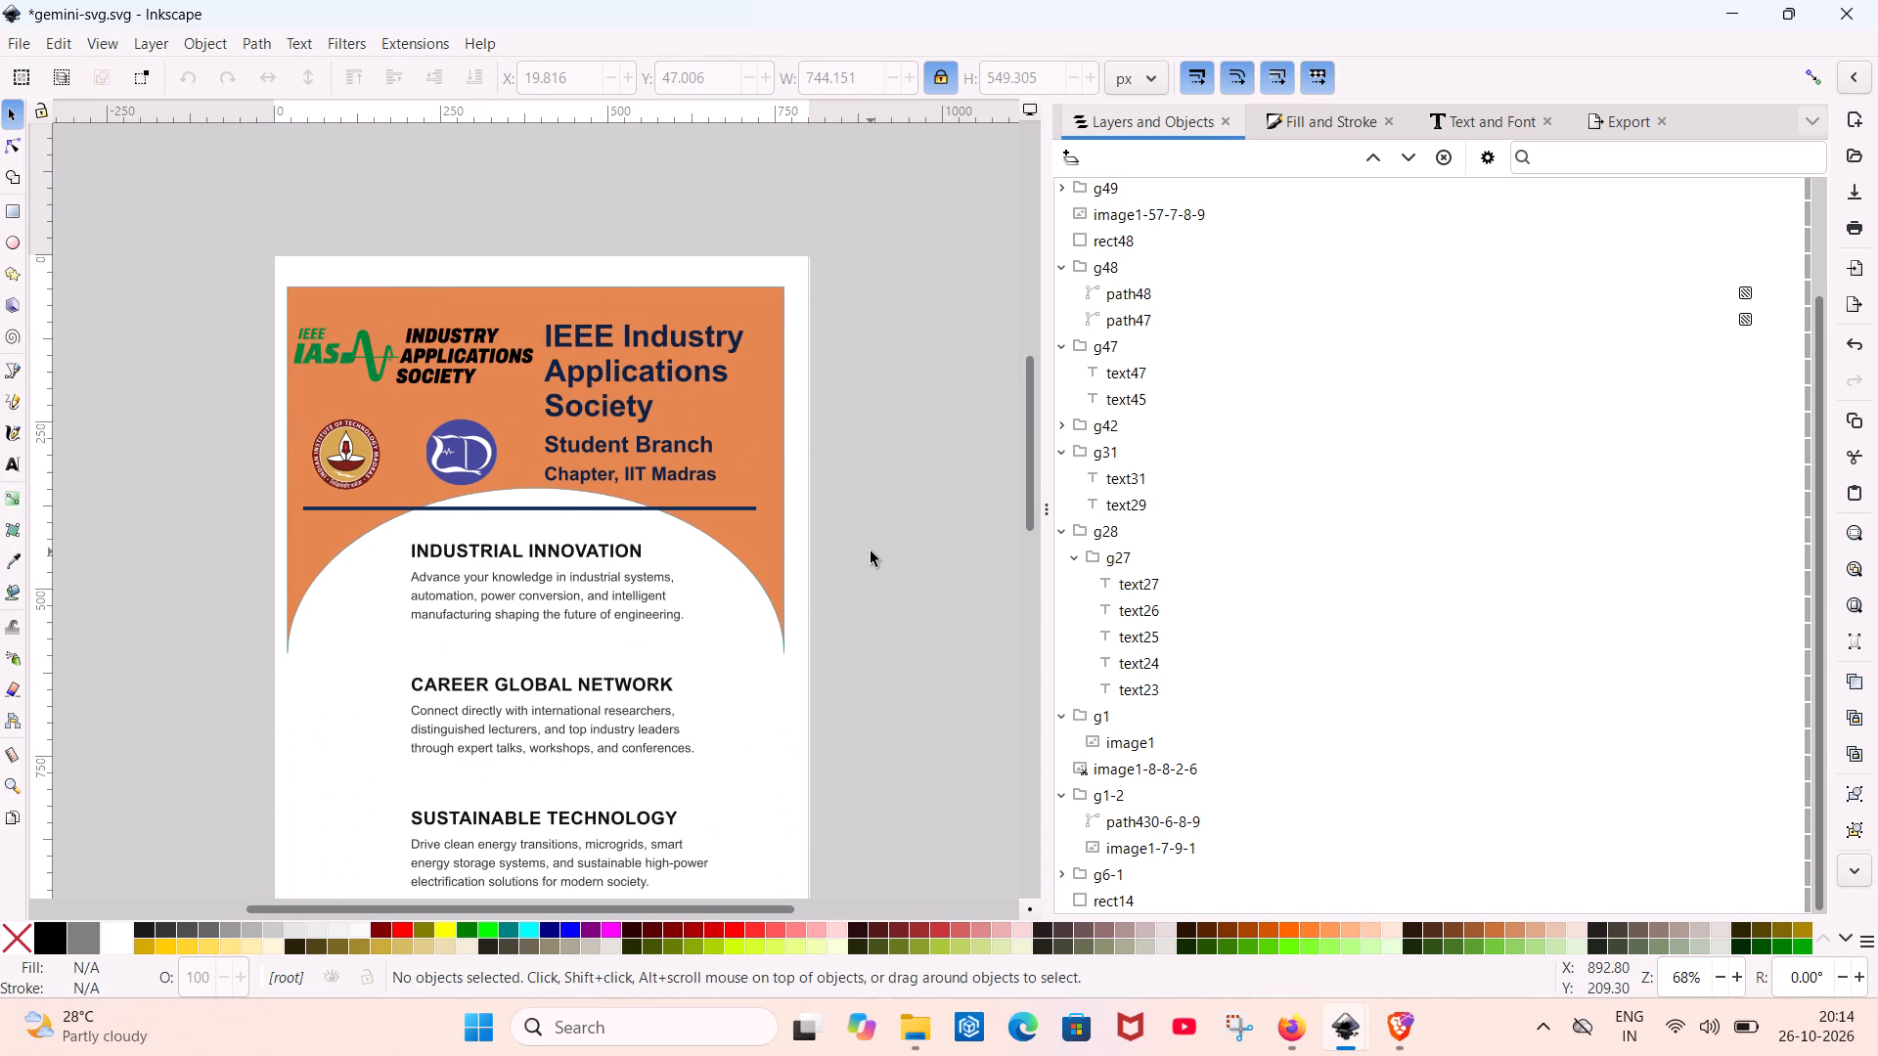
Duplicate the dark blue horizontal line below the header logos and scale the copy down to about 223 px wide.
click(748, 469)
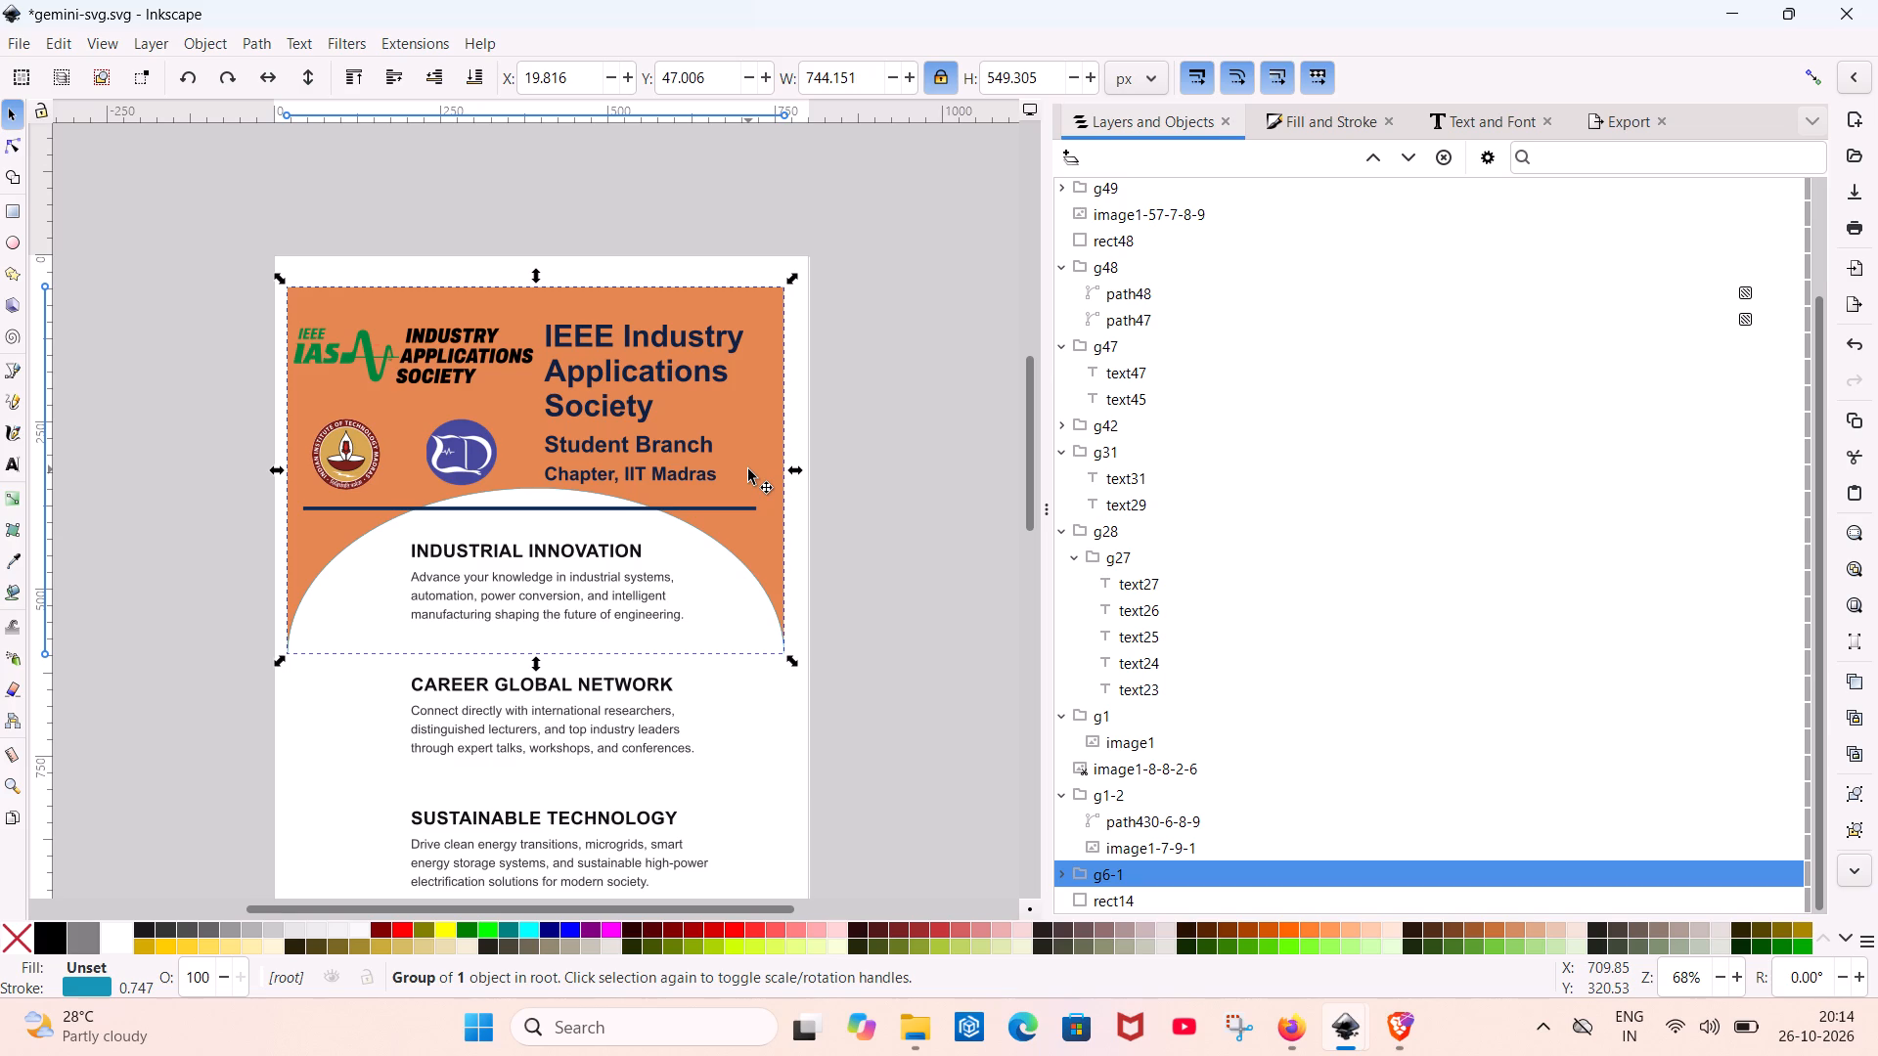
click(559, 509)
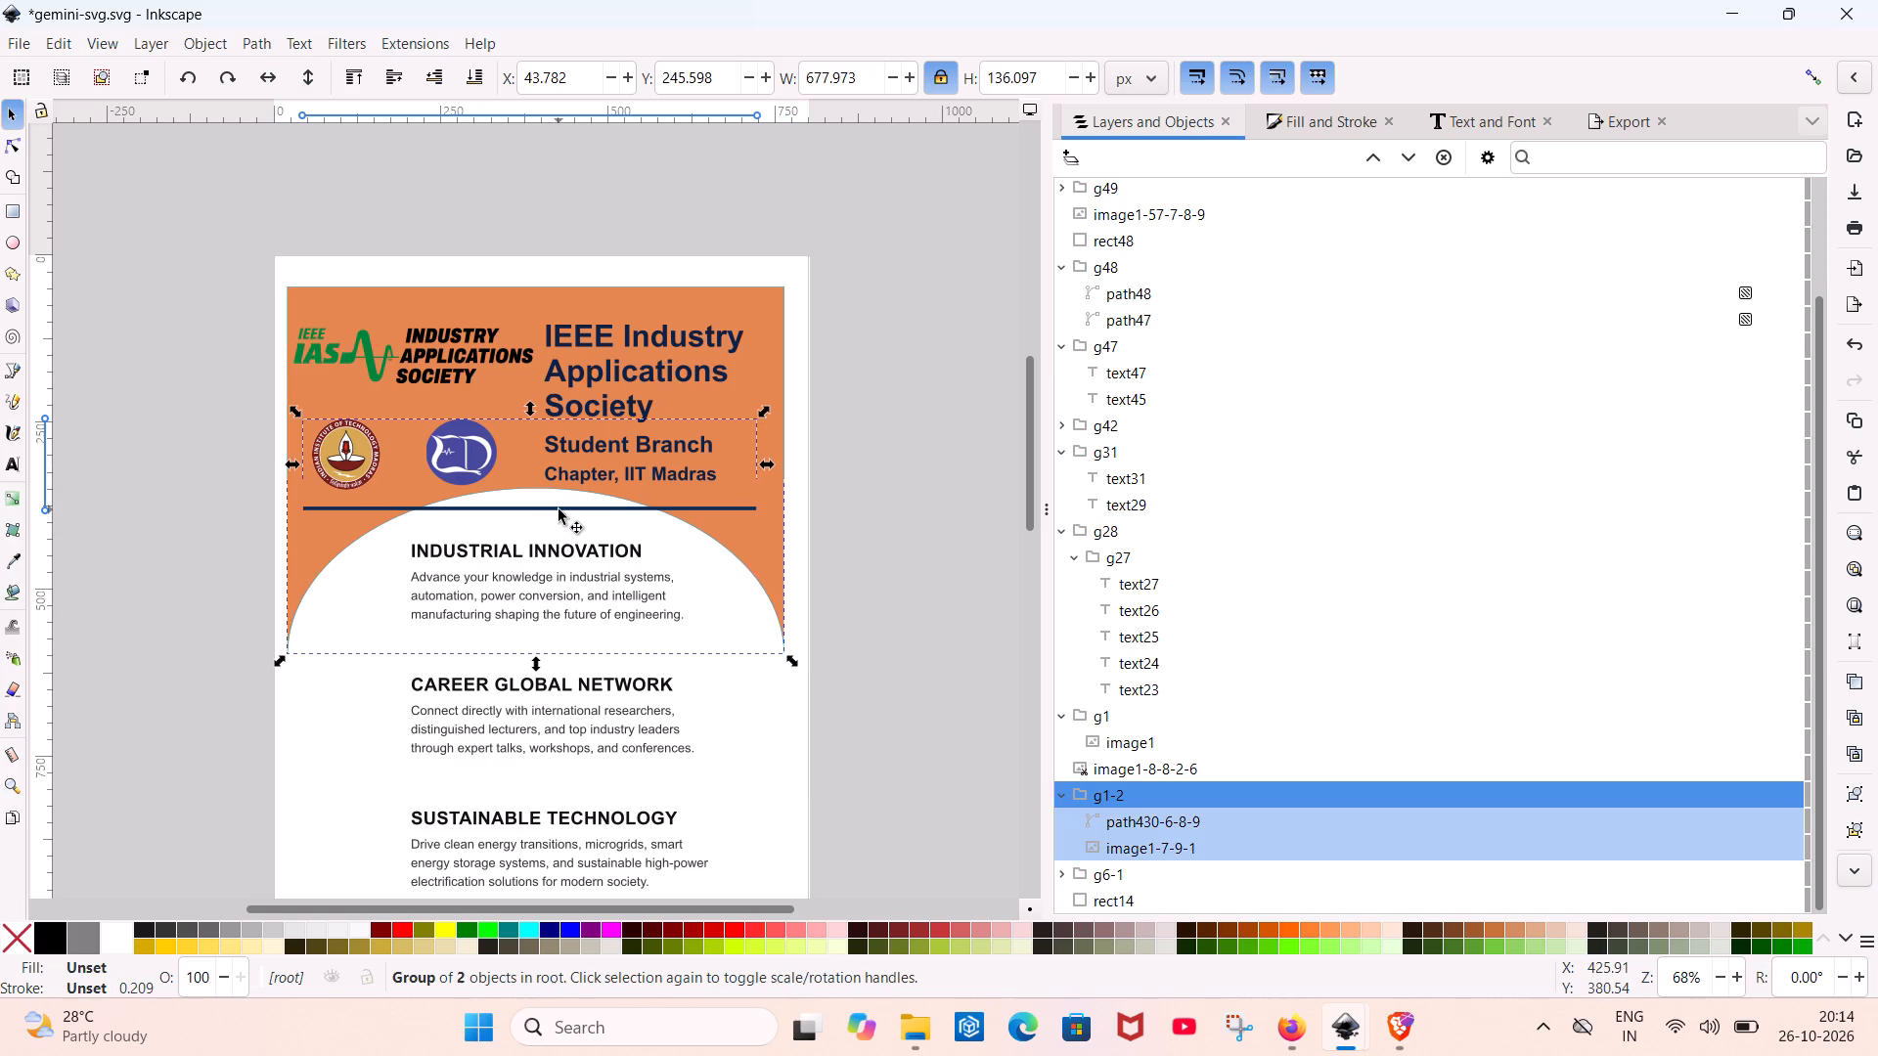
click(536, 508)
click(536, 508)
click(536, 508)
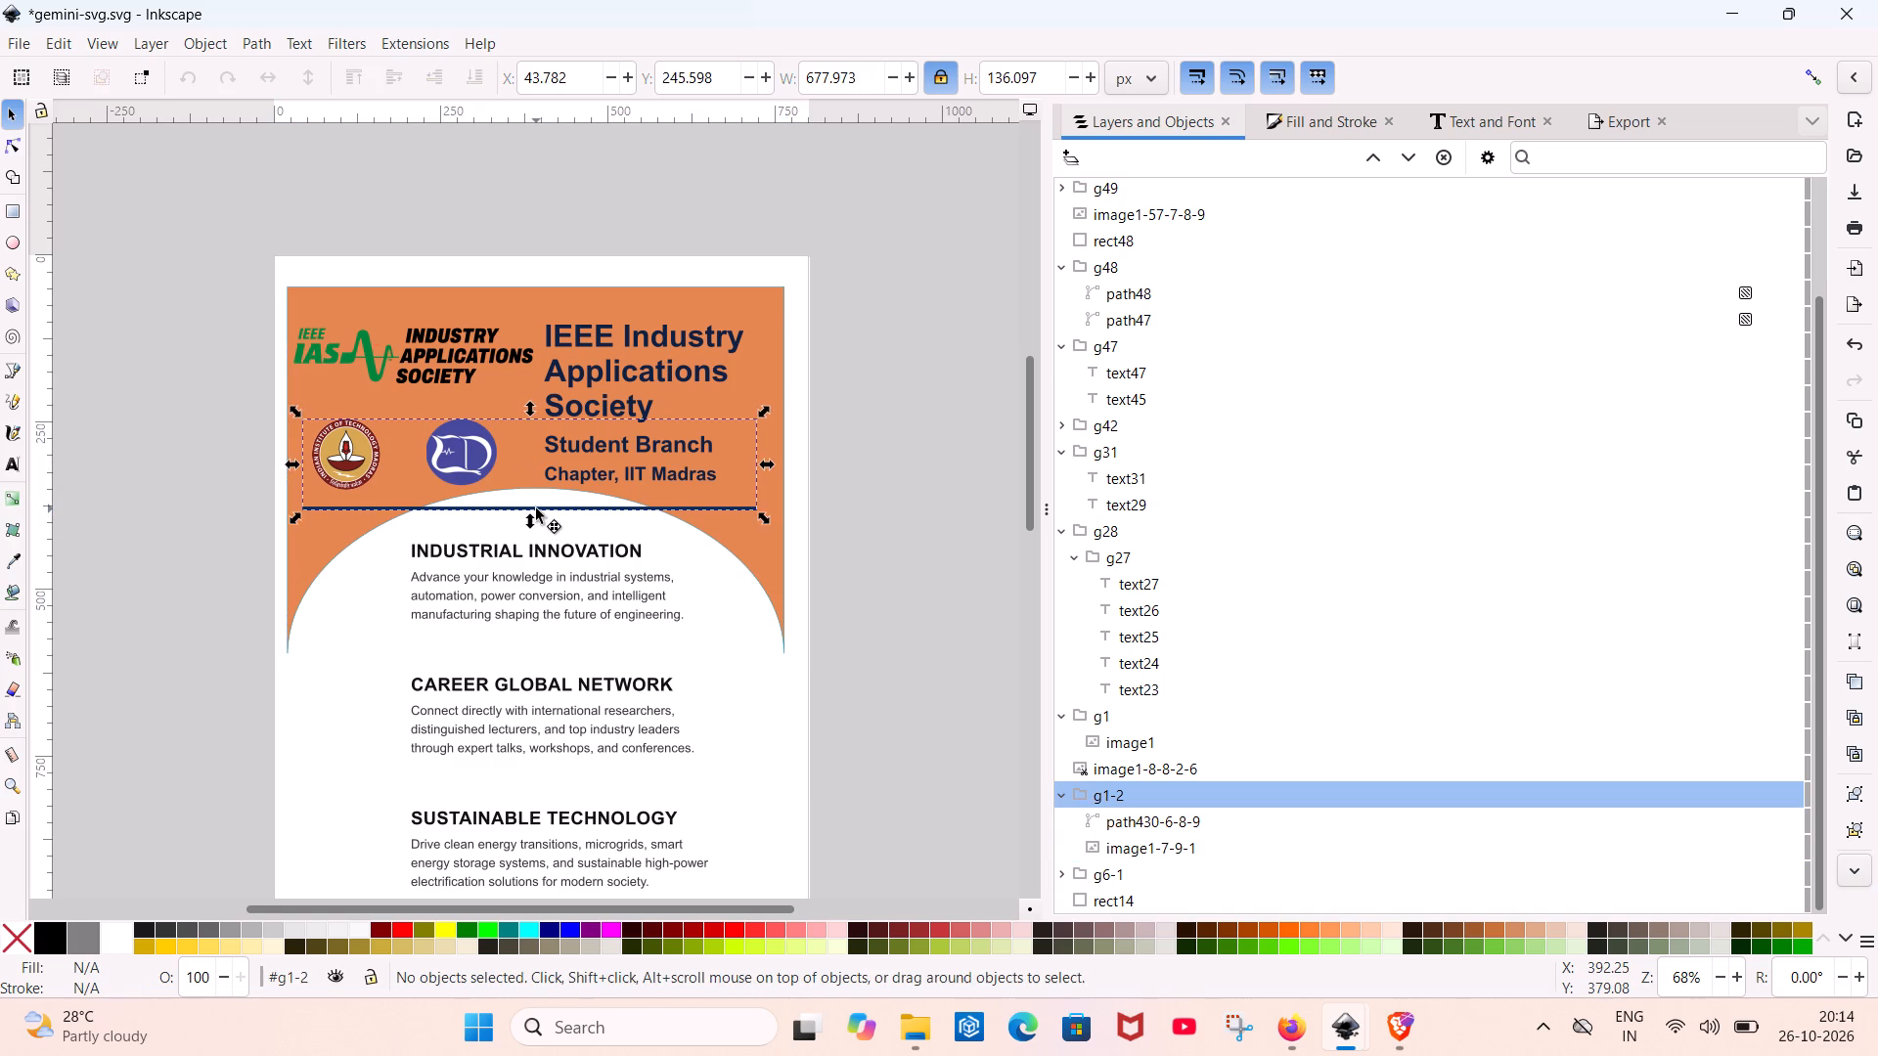
click(536, 508)
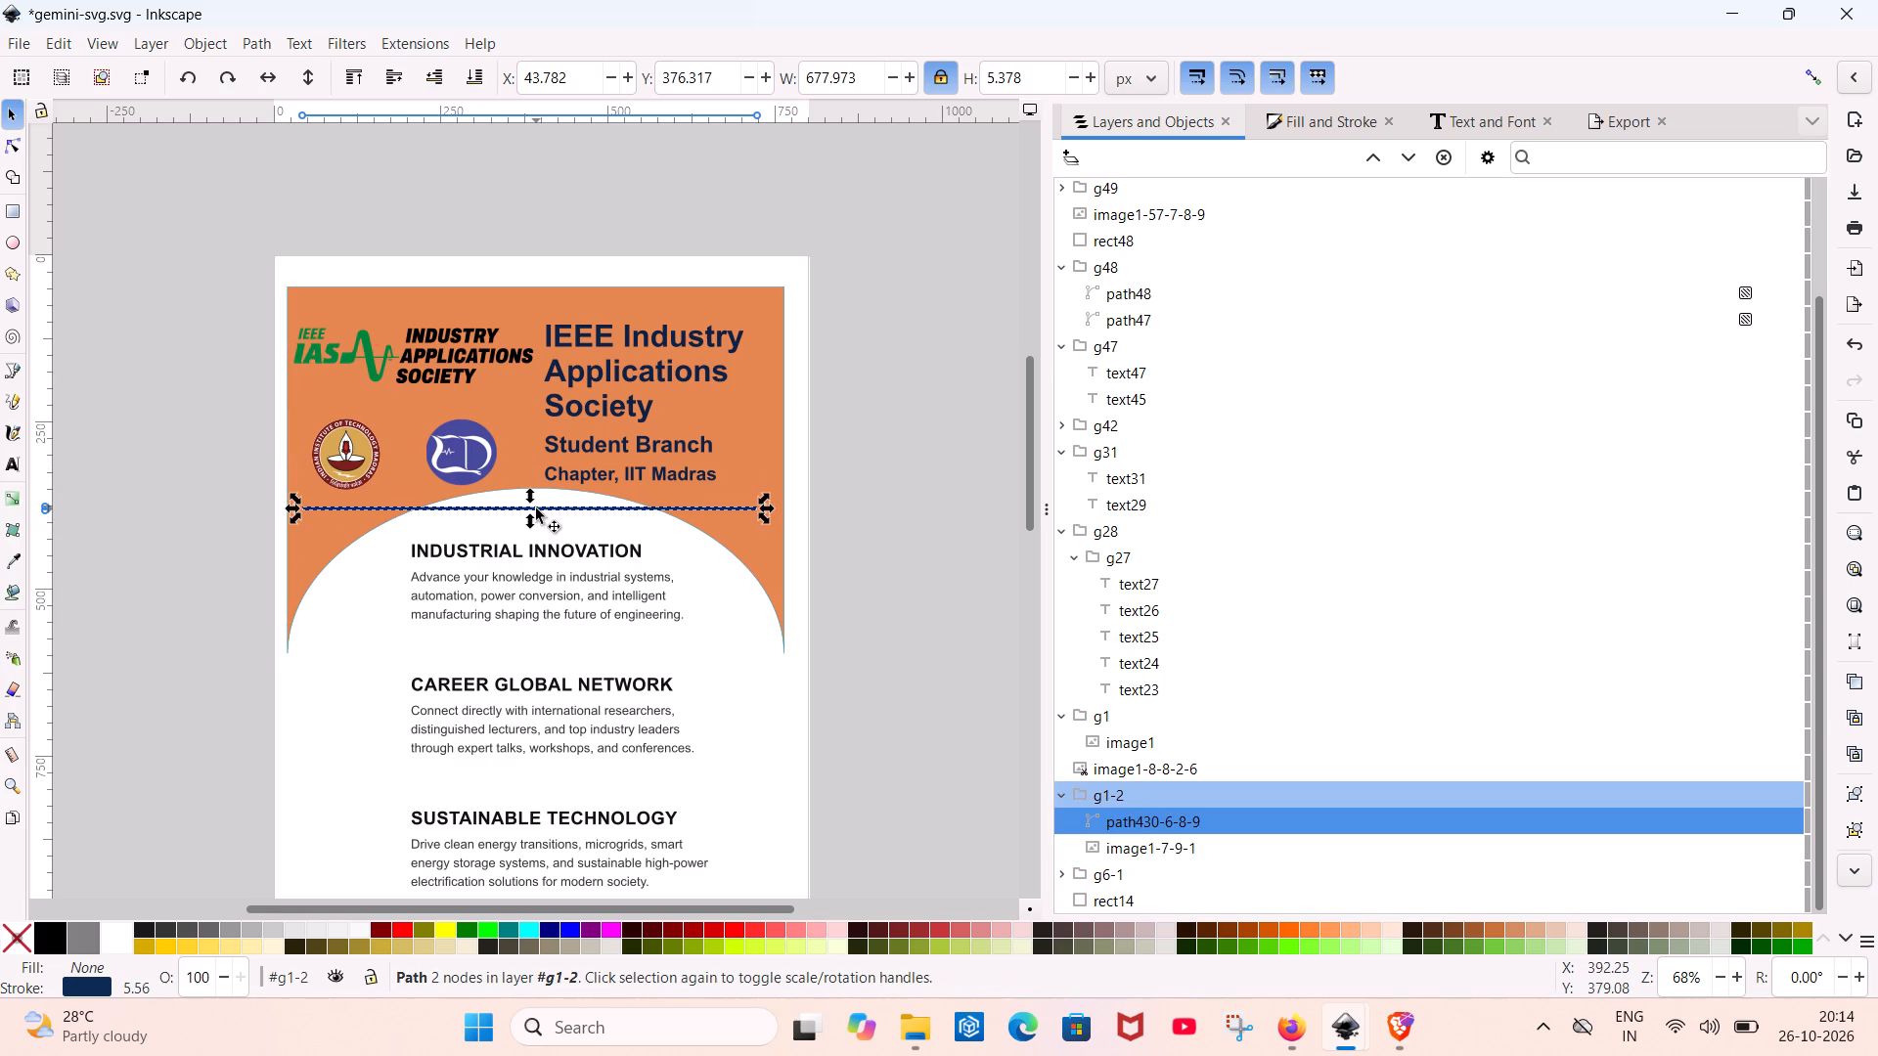
key(ctrl+c)
click(889, 418)
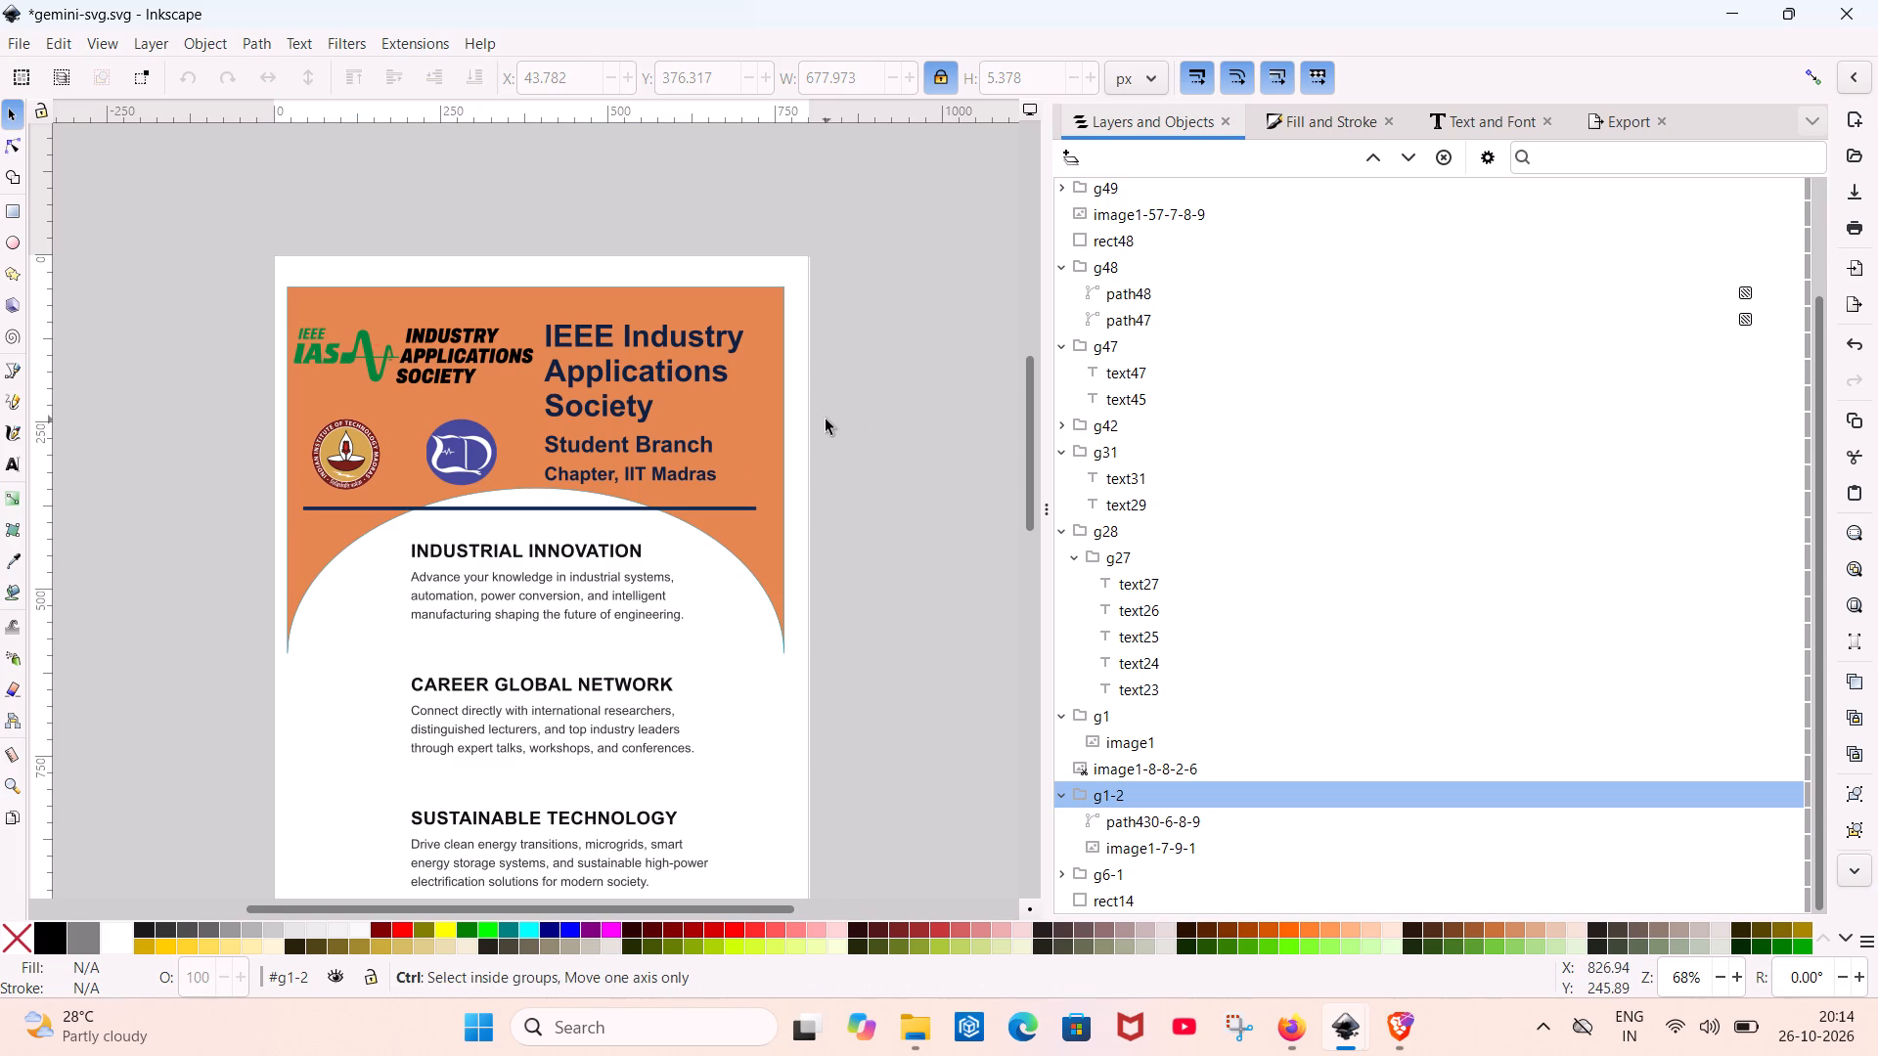
key(ctrl+v)
drag(879, 422, 637, 462)
drag(836, 462, 740, 467)
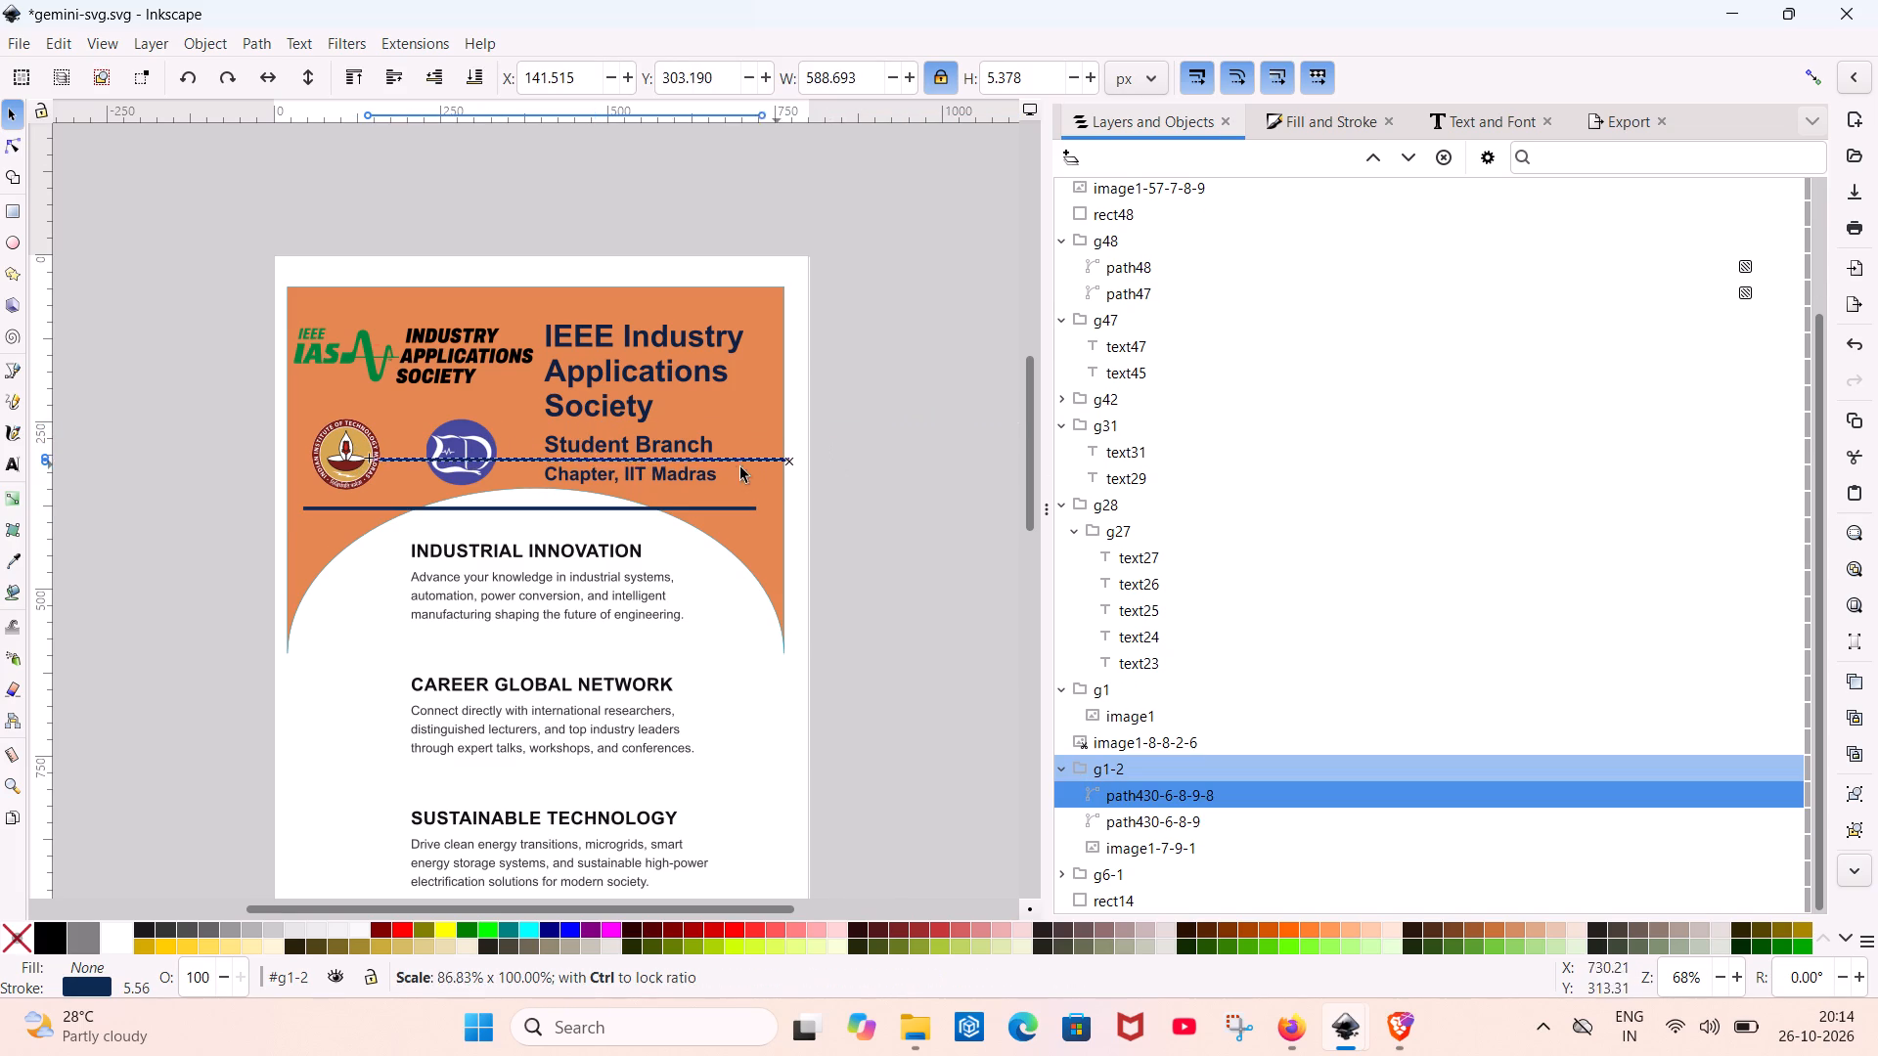
drag(740, 467, 532, 480)
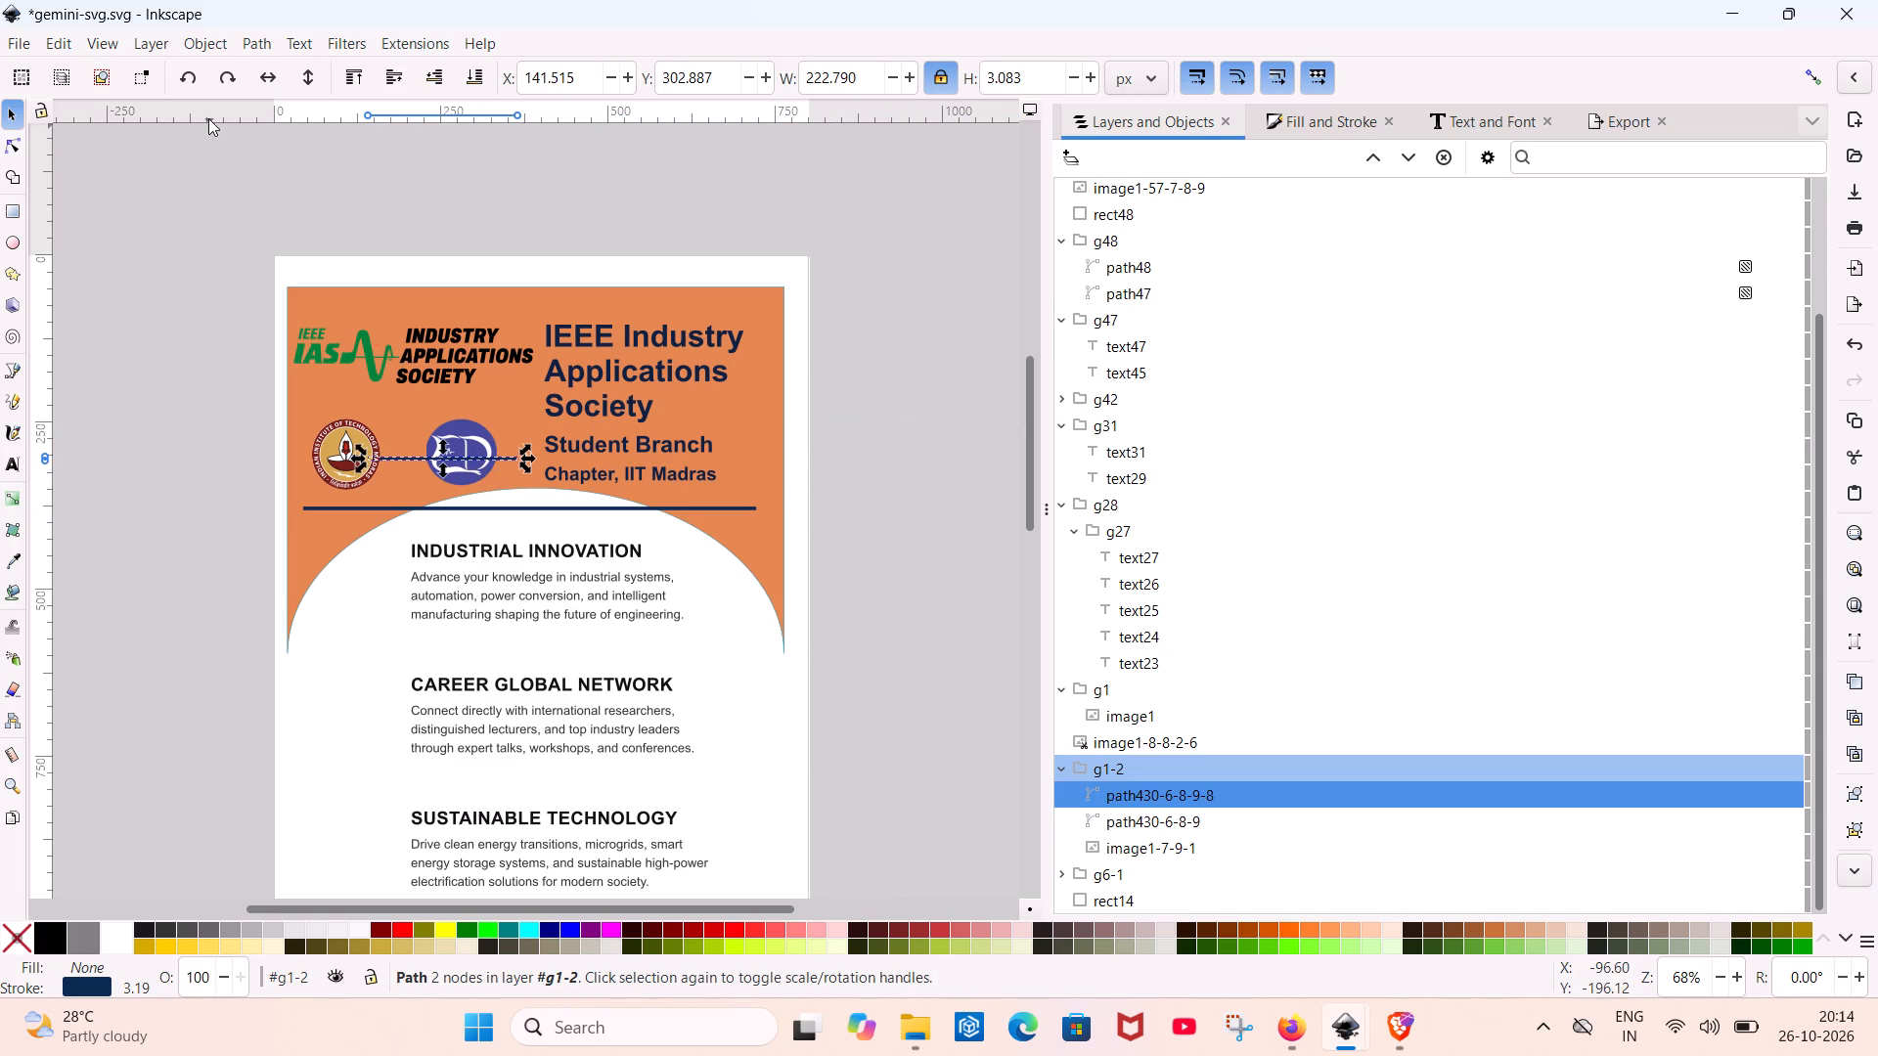
Rotate the short line copy to vertical and place it between the Industry Applications Society logo and the header title text.
click(194, 72)
drag(440, 418, 541, 358)
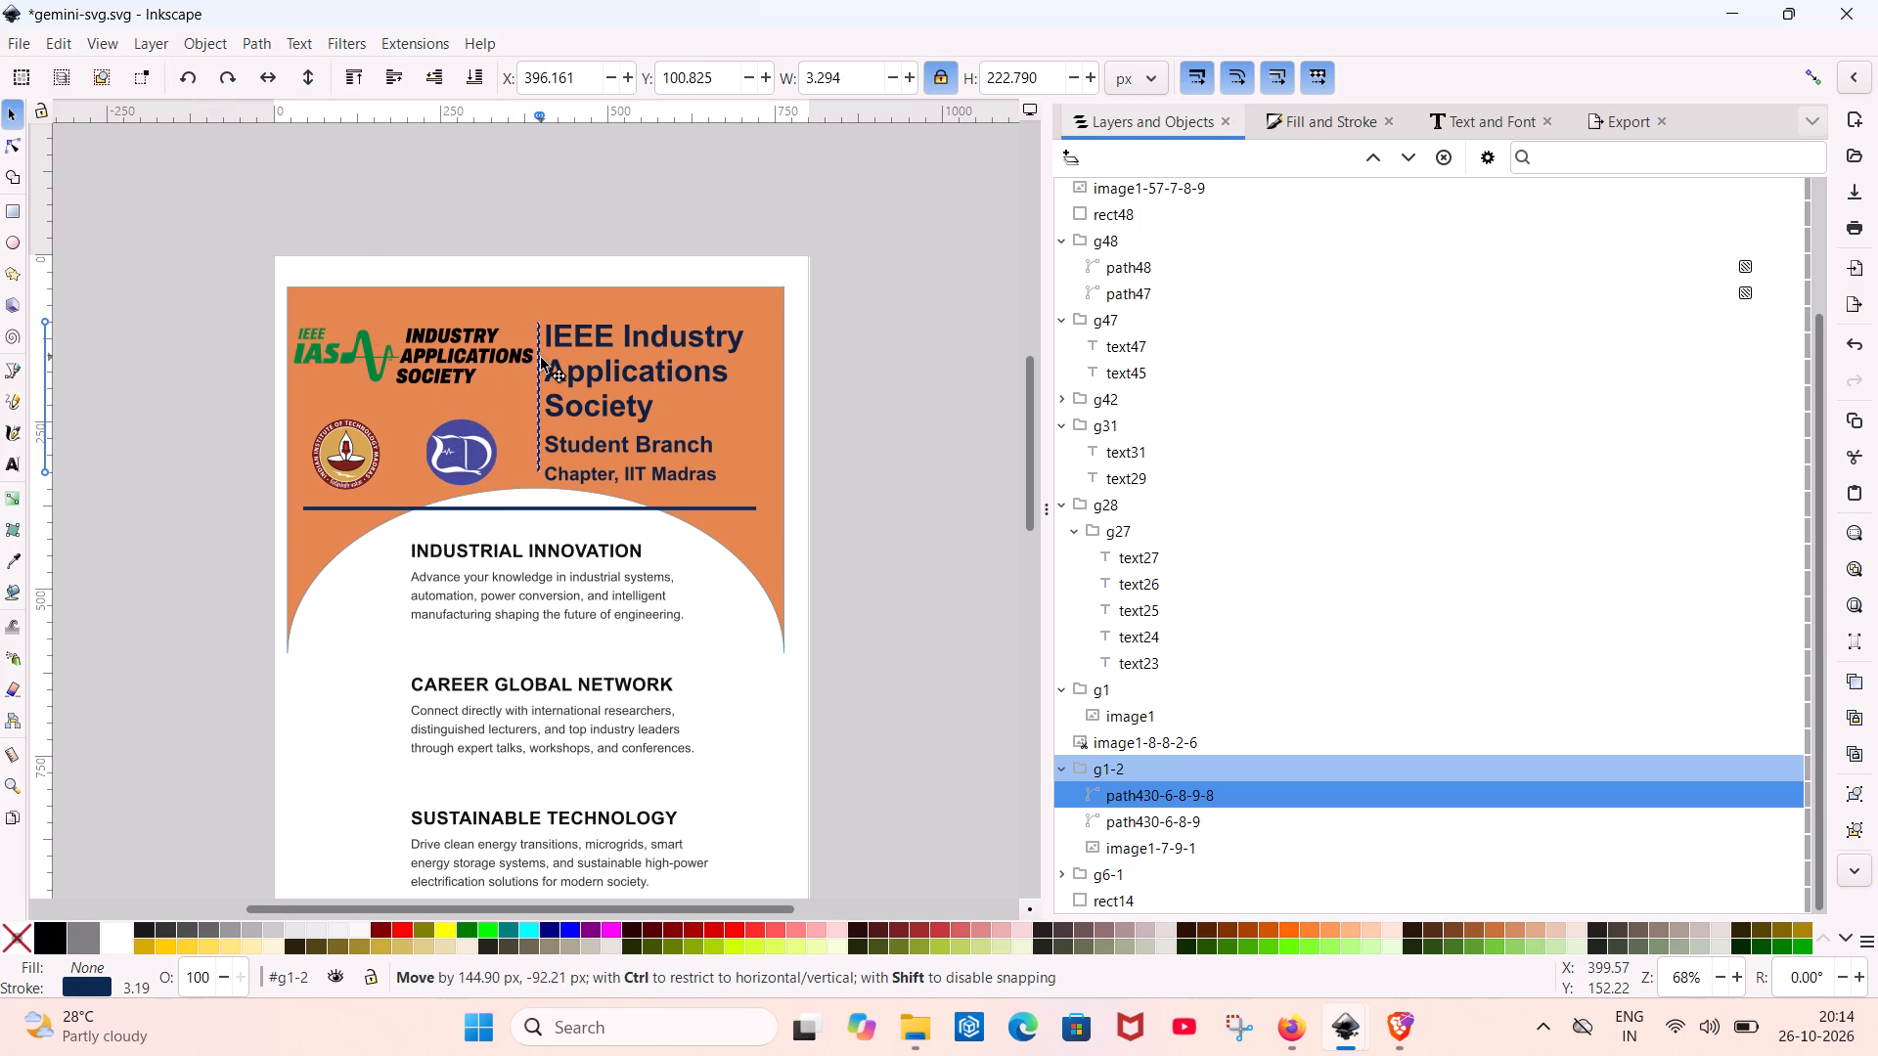
drag(541, 358, 541, 357)
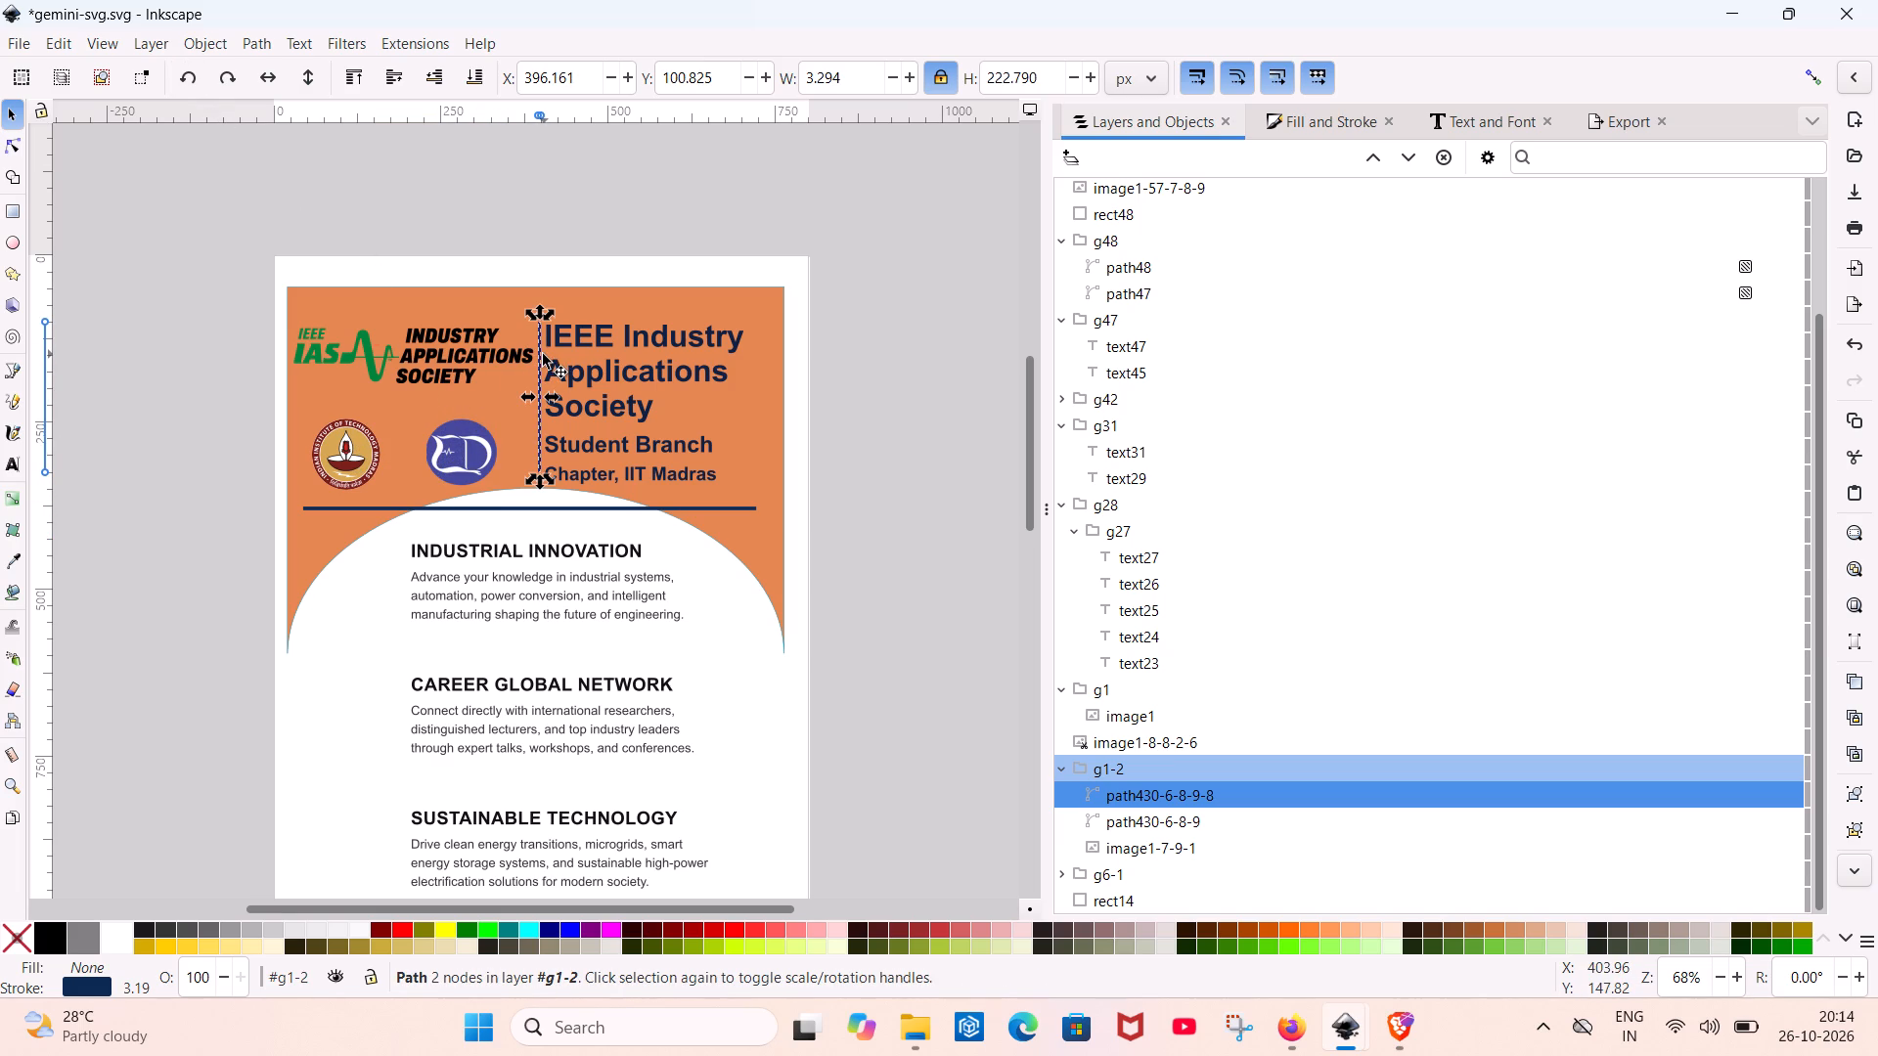
click(543, 354)
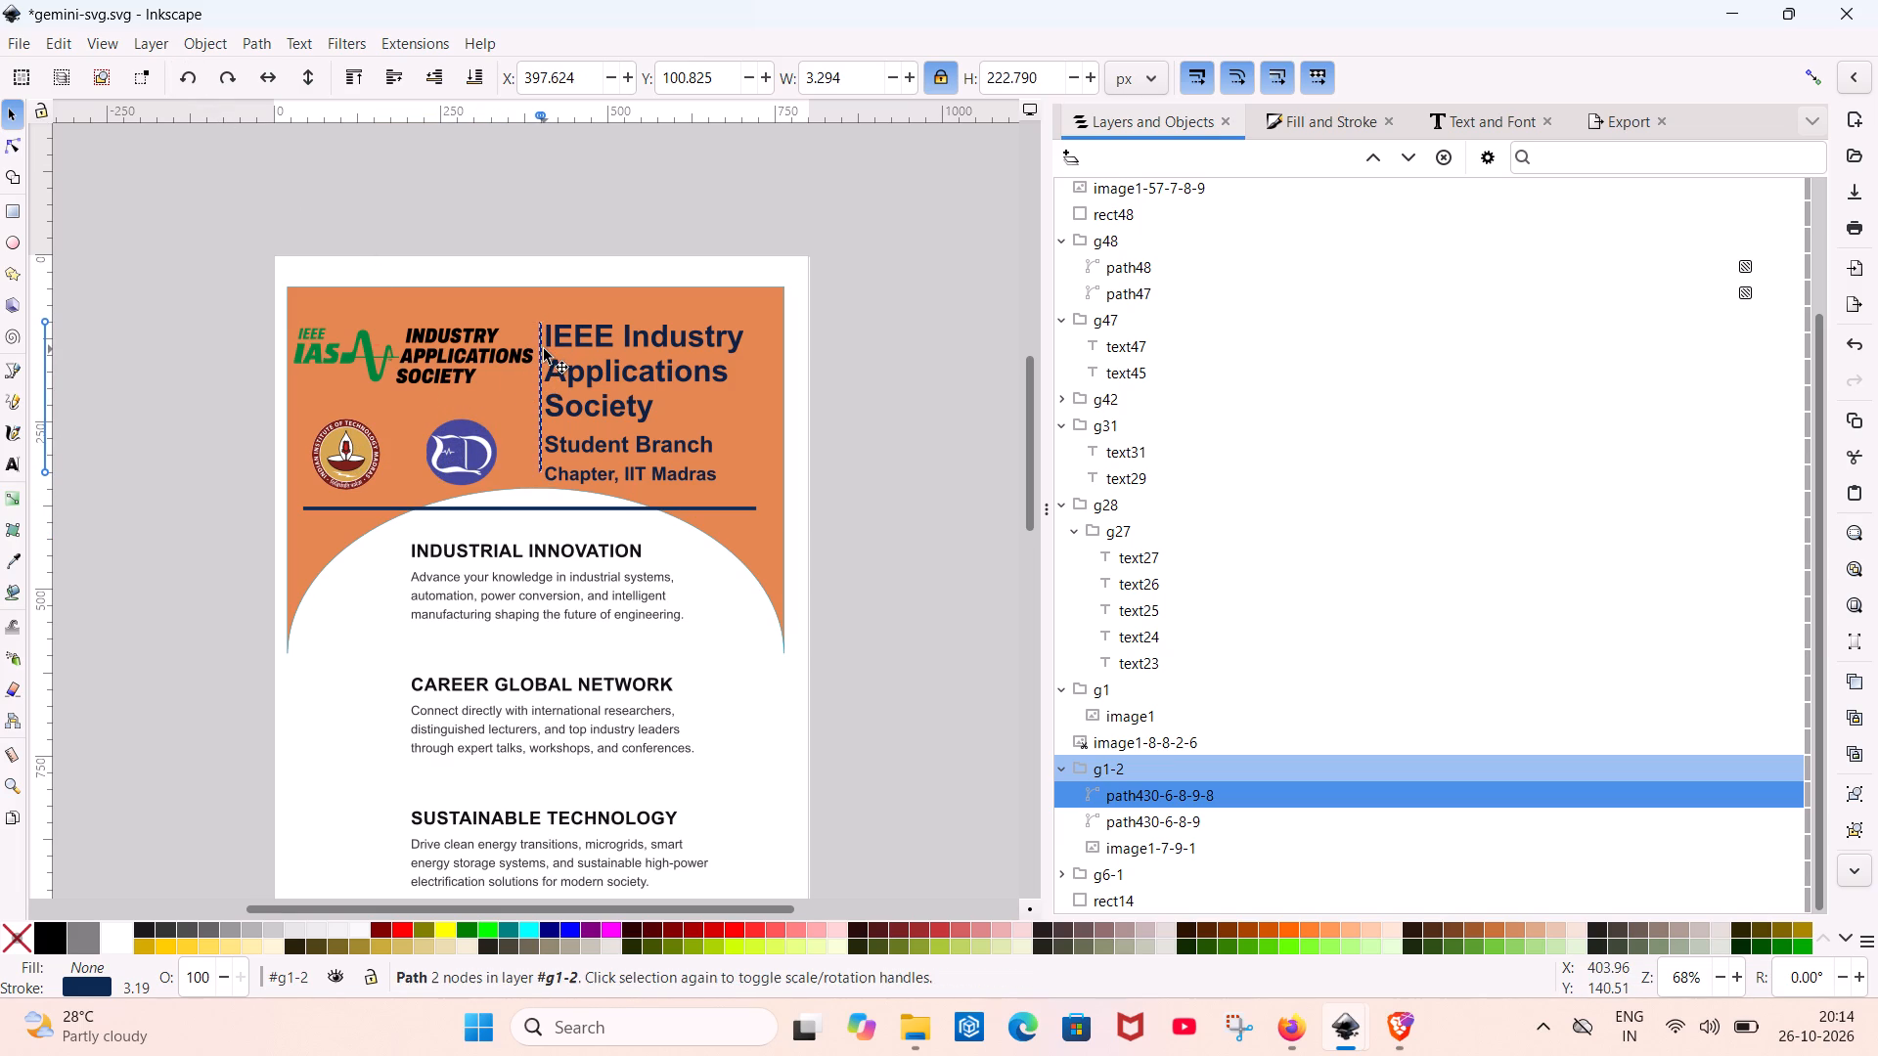
Recolour the header title text group (g28) white, trying black as an alternative along the way.
click(594, 341)
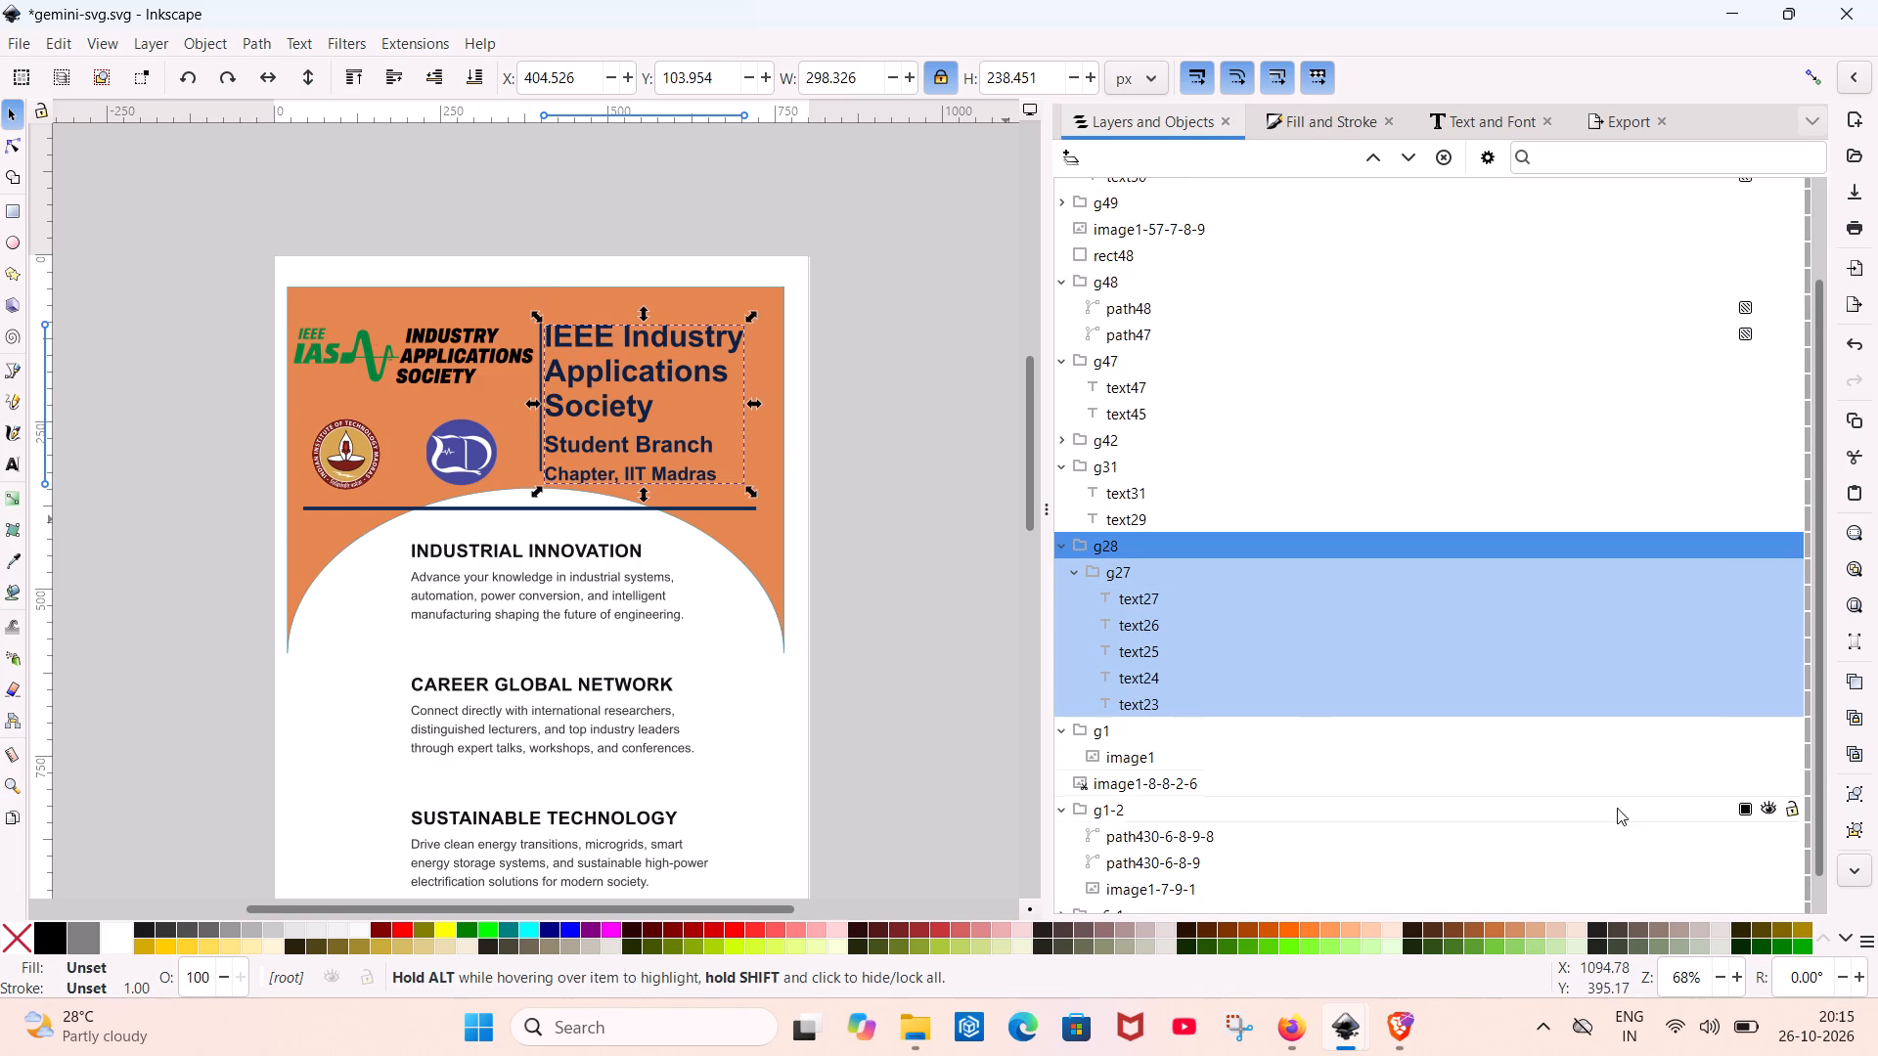
click(1336, 132)
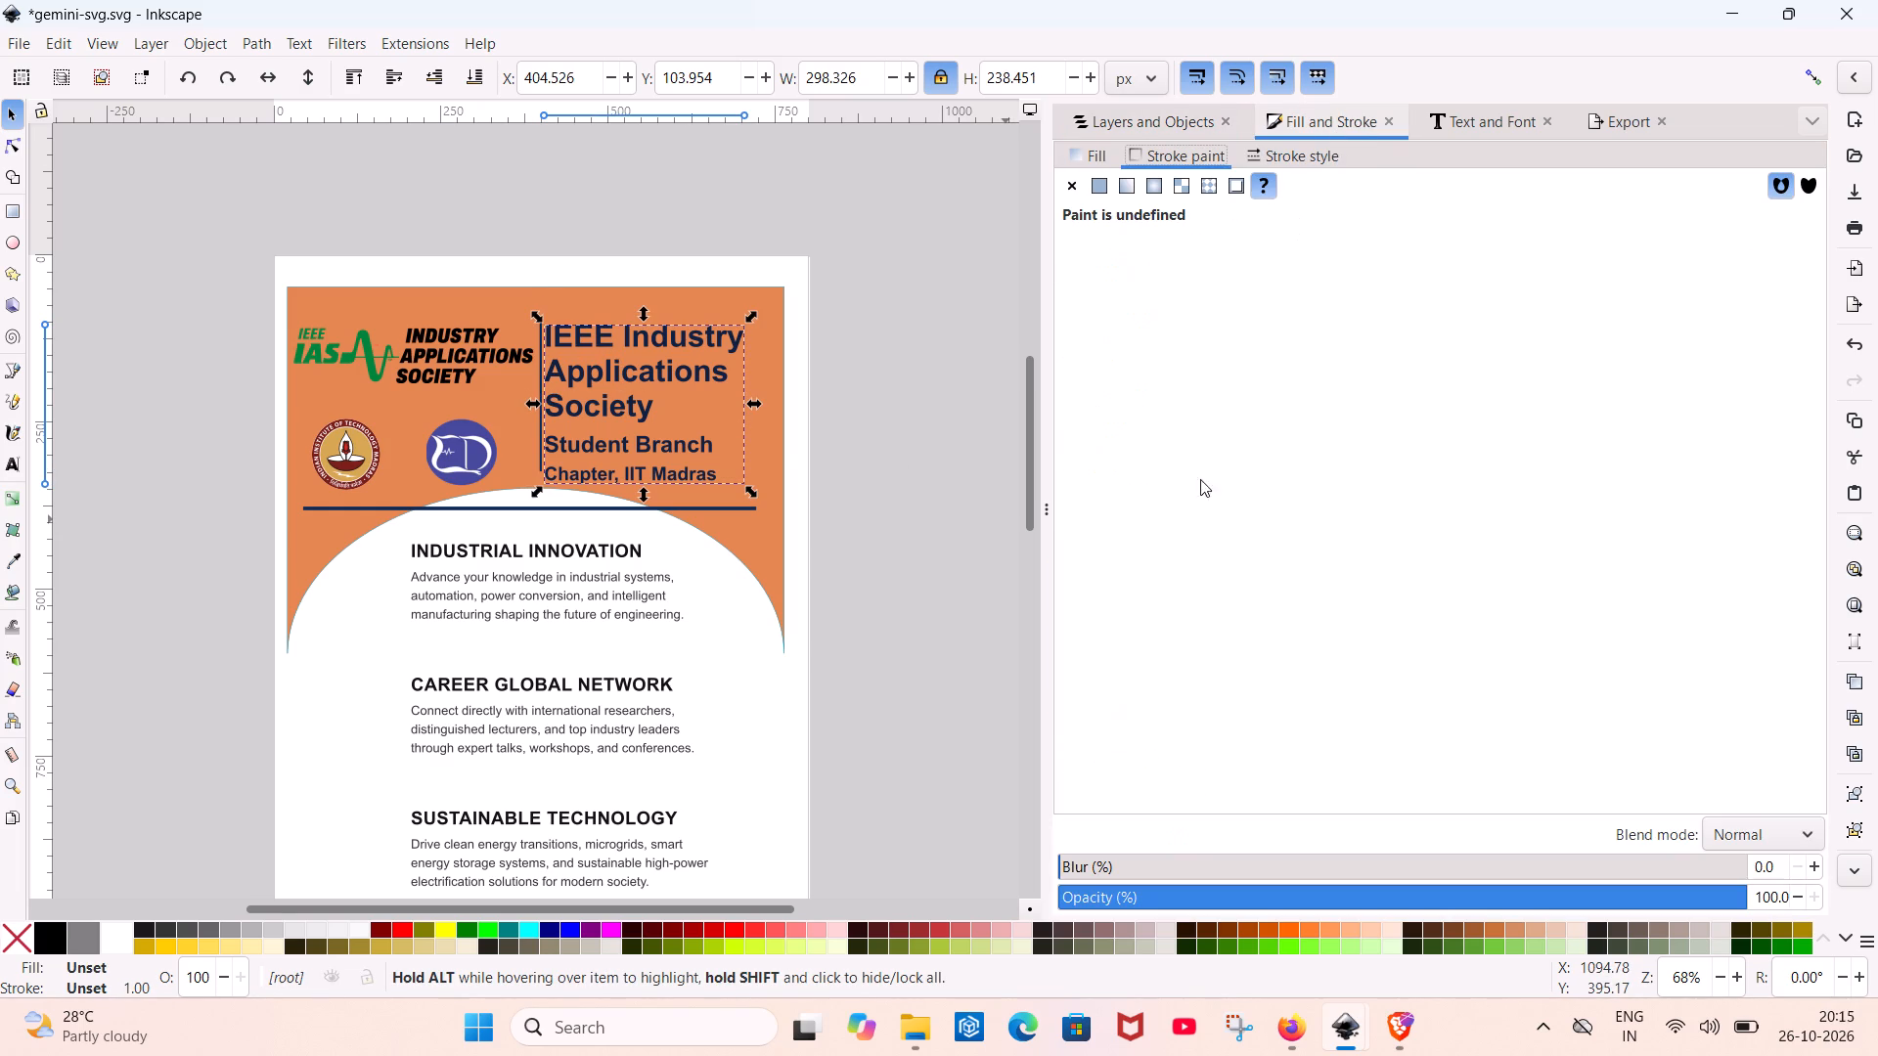
click(119, 934)
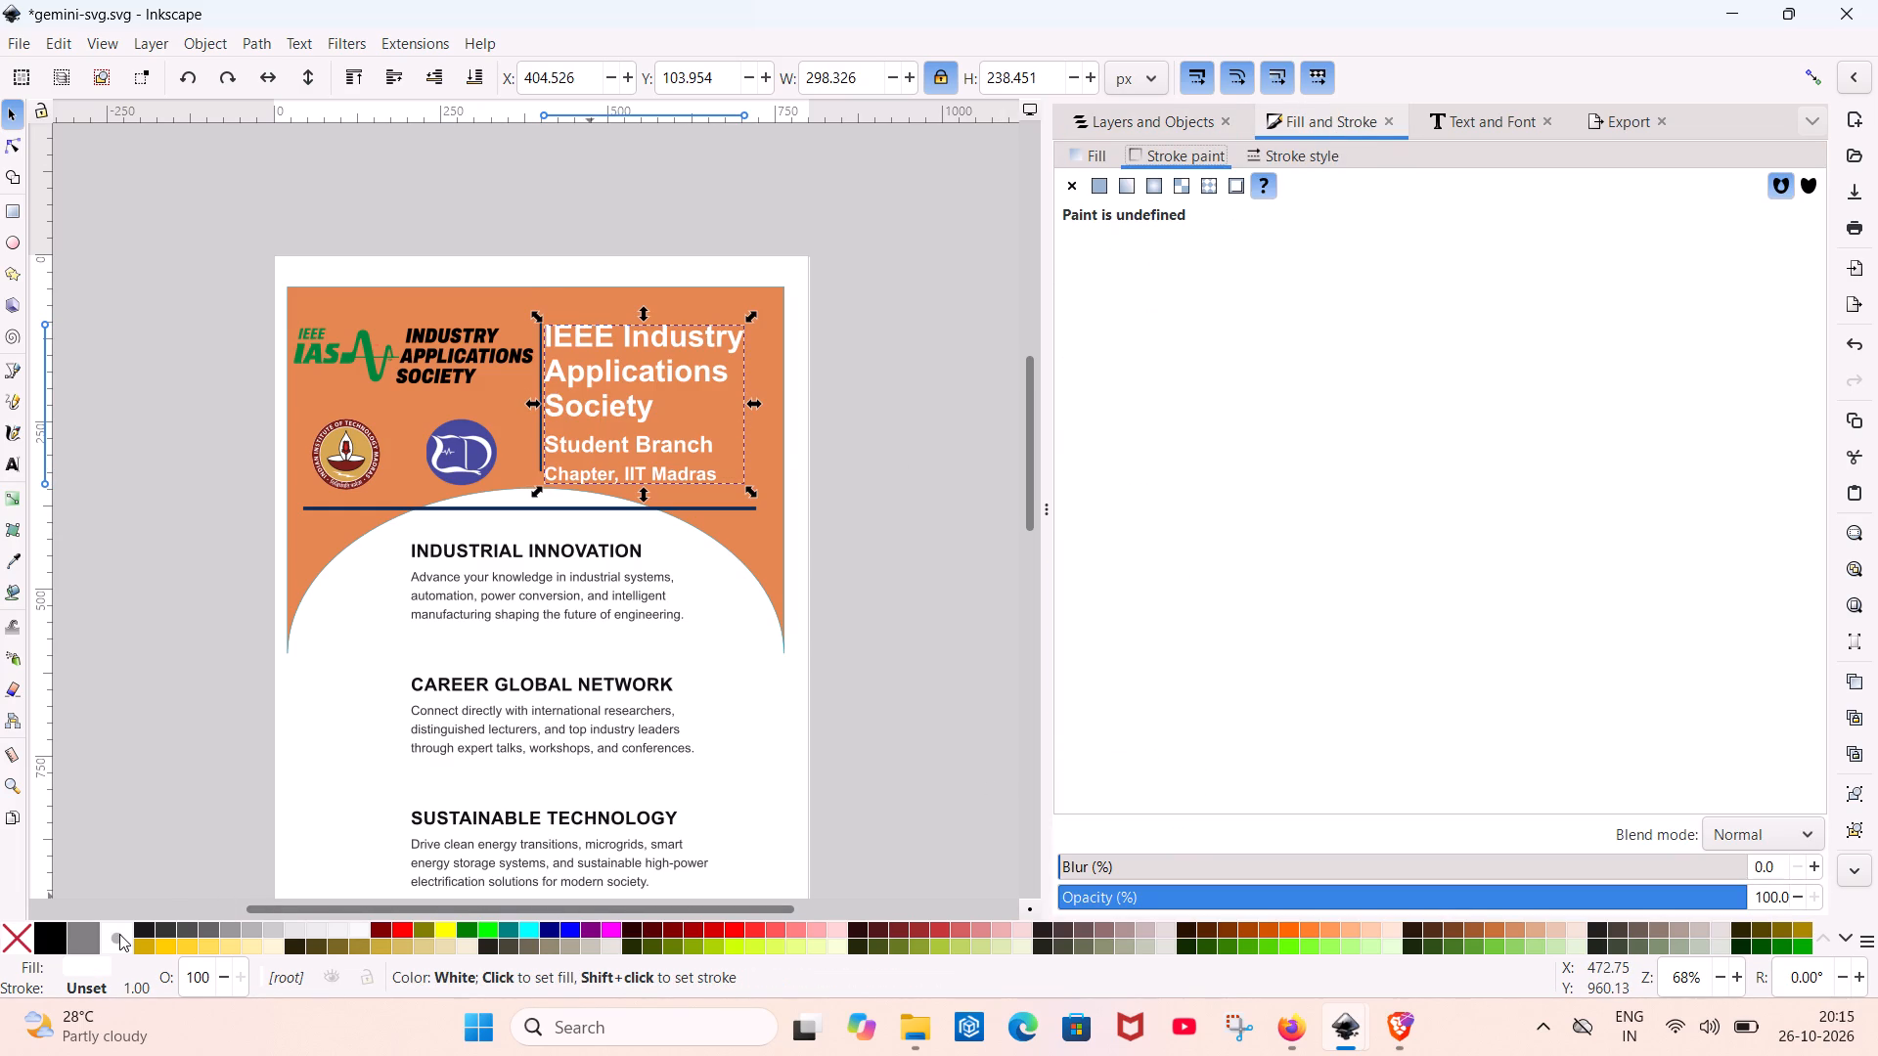
click(58, 940)
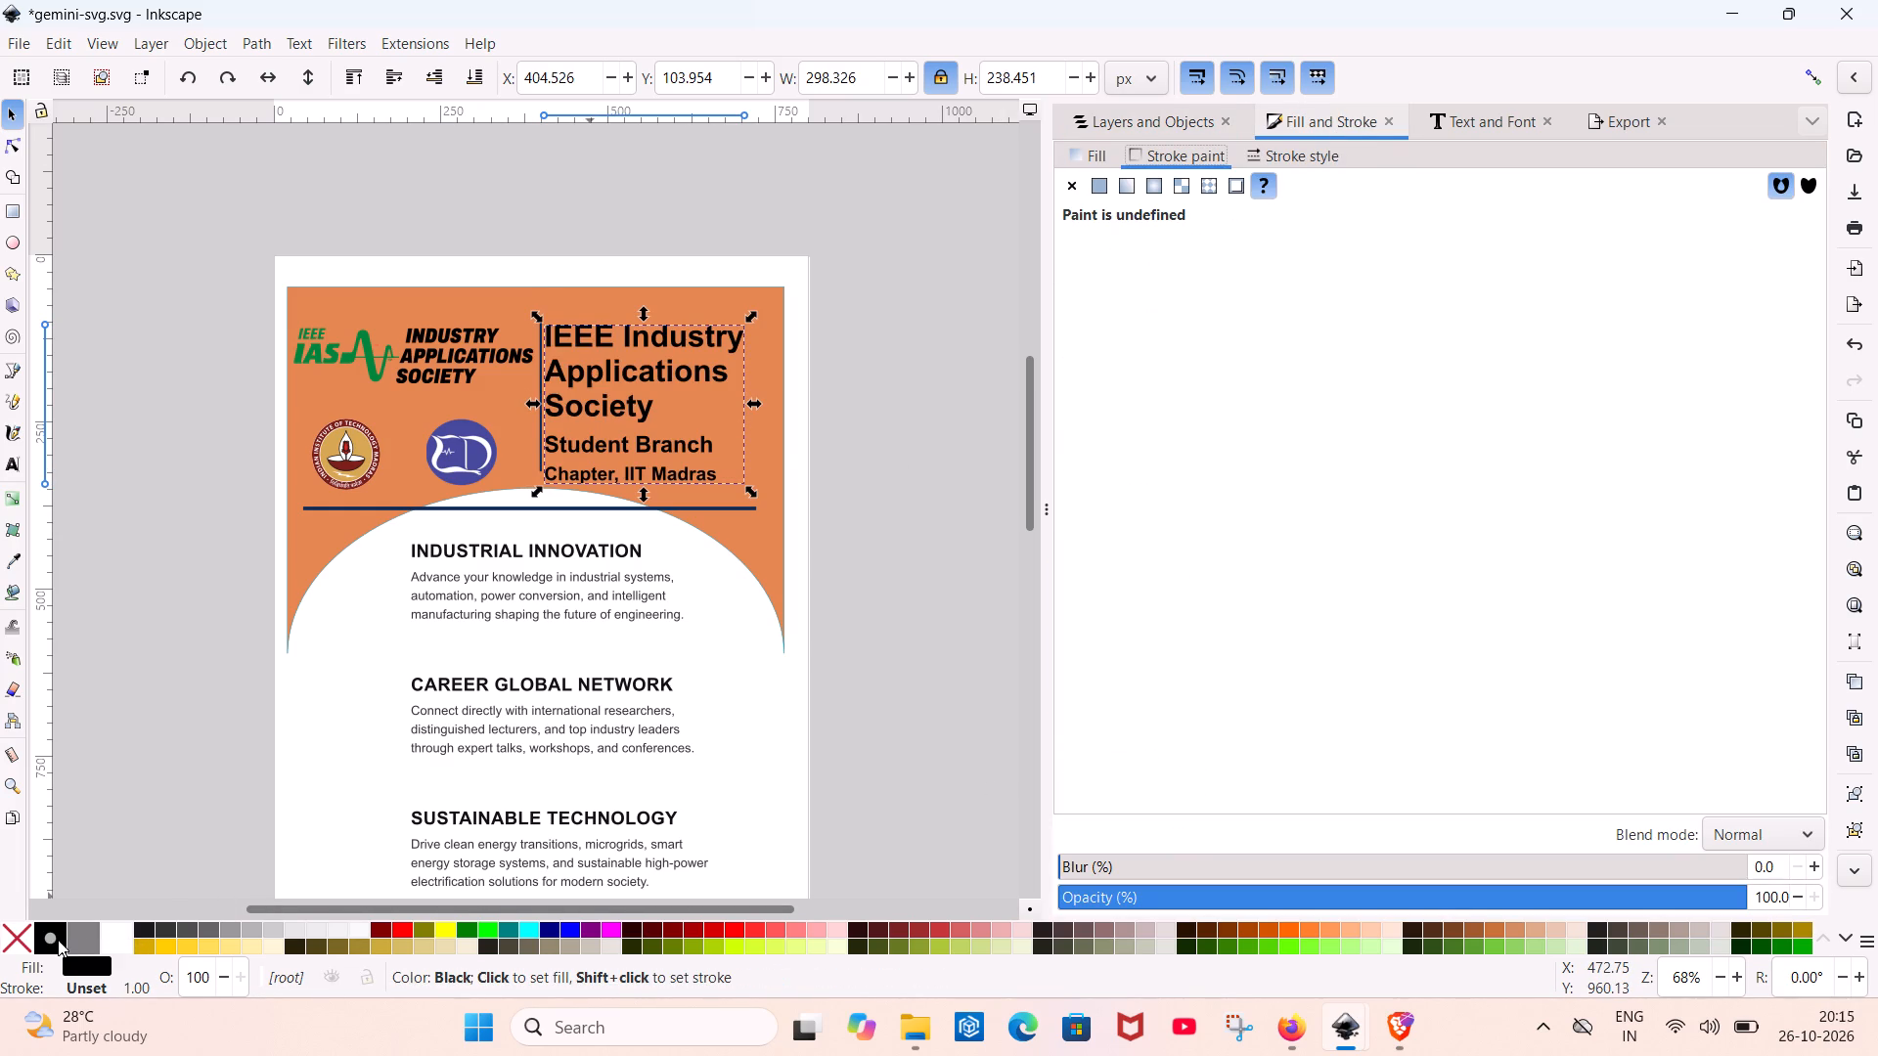
click(196, 943)
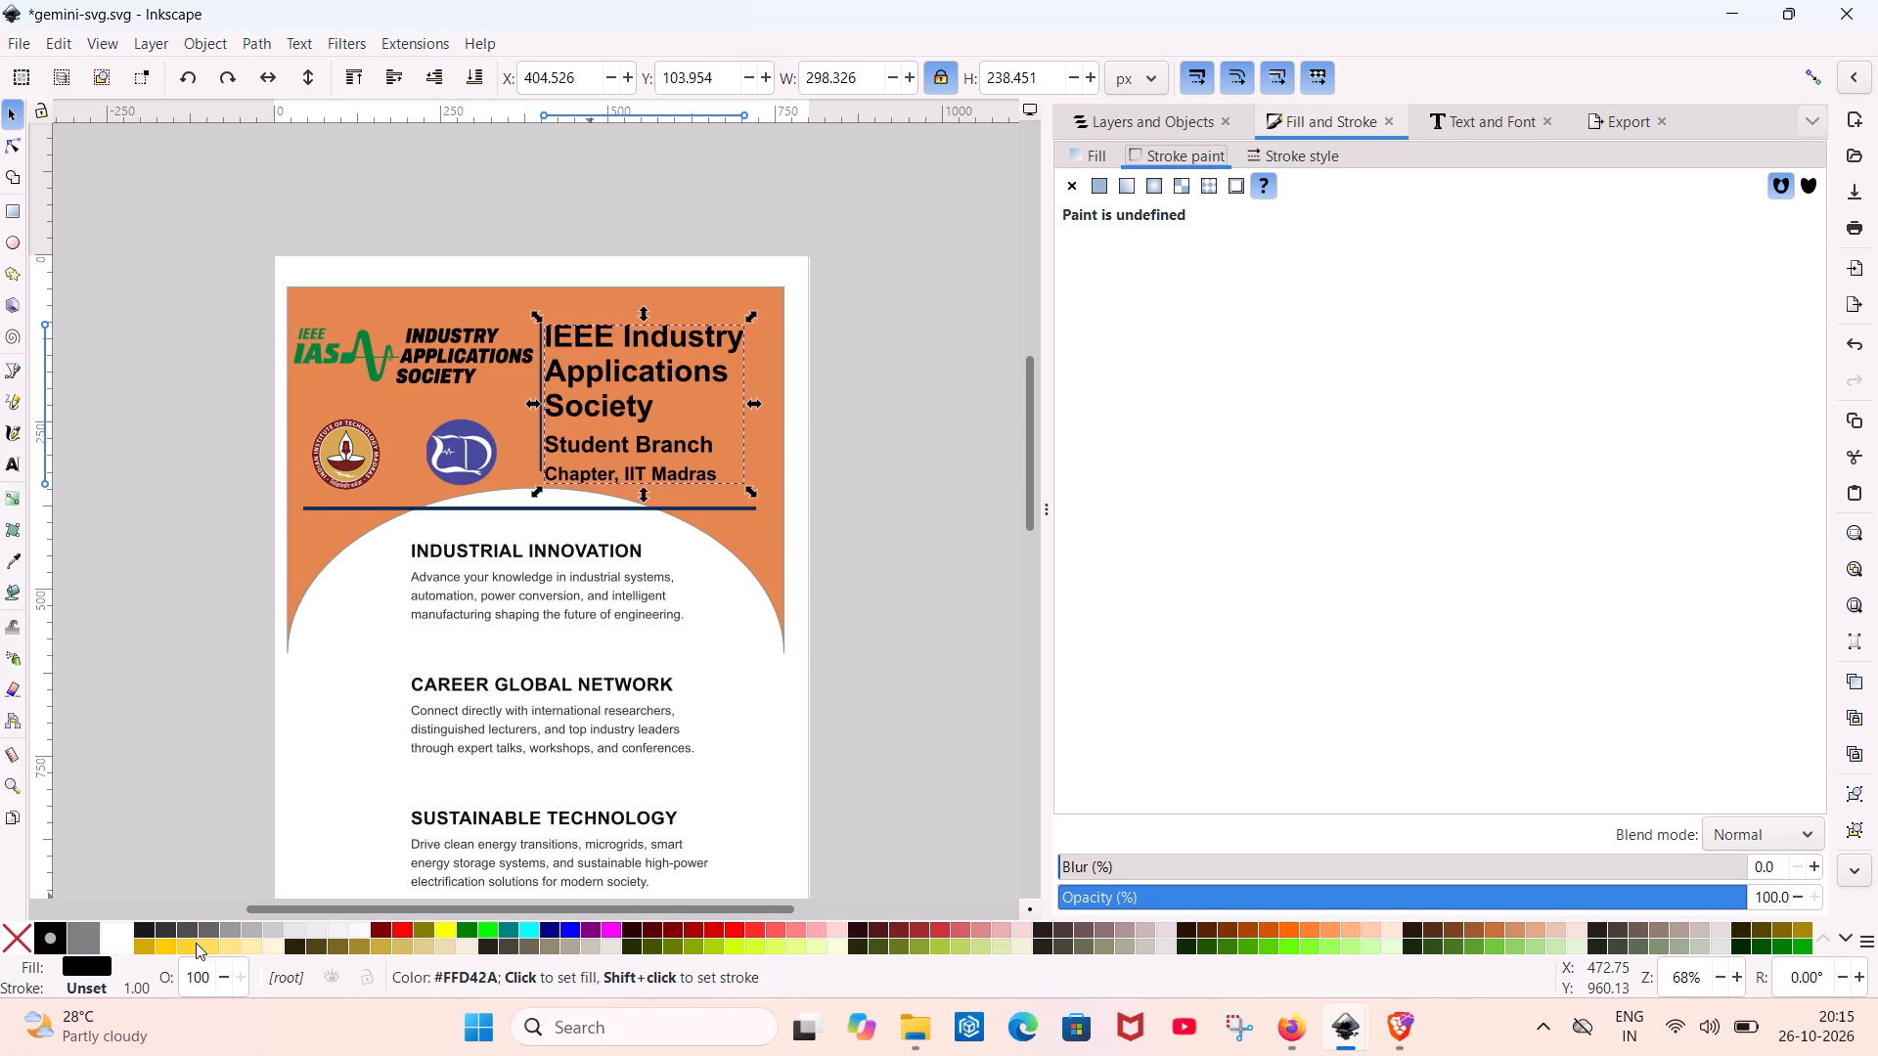
click(123, 935)
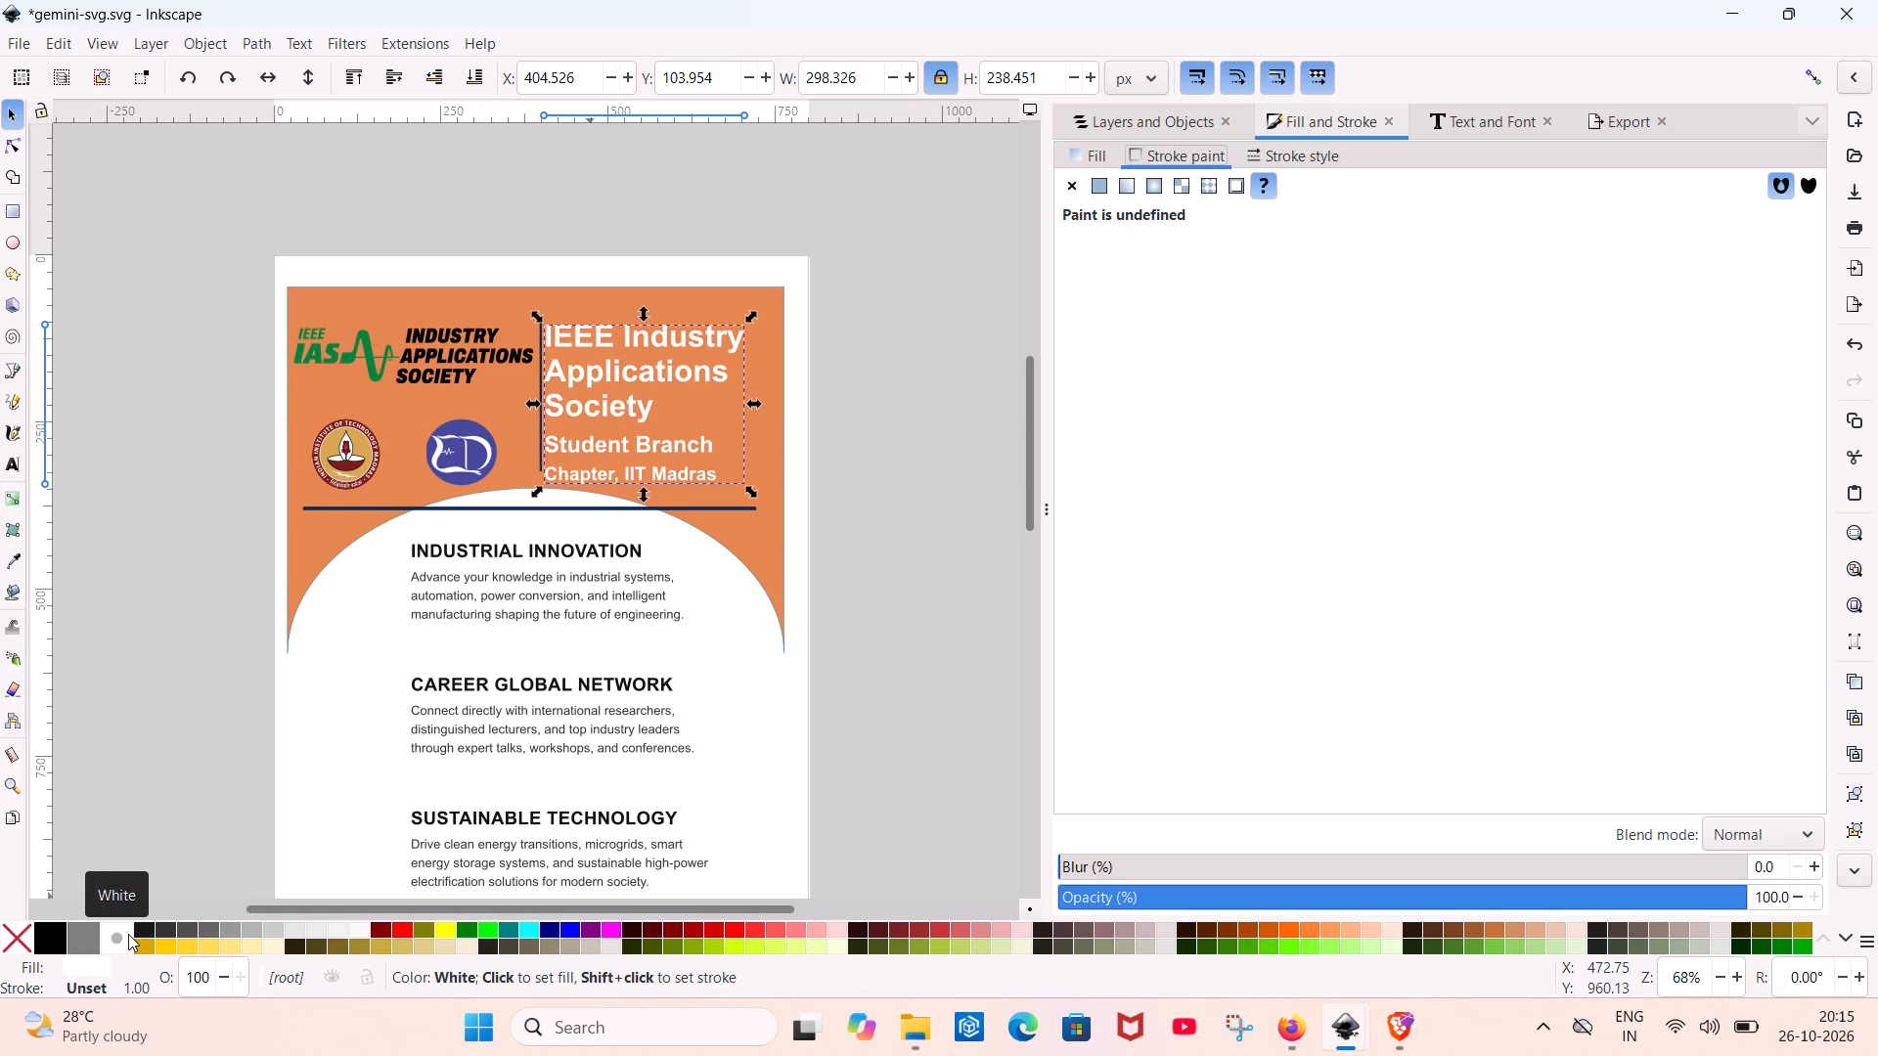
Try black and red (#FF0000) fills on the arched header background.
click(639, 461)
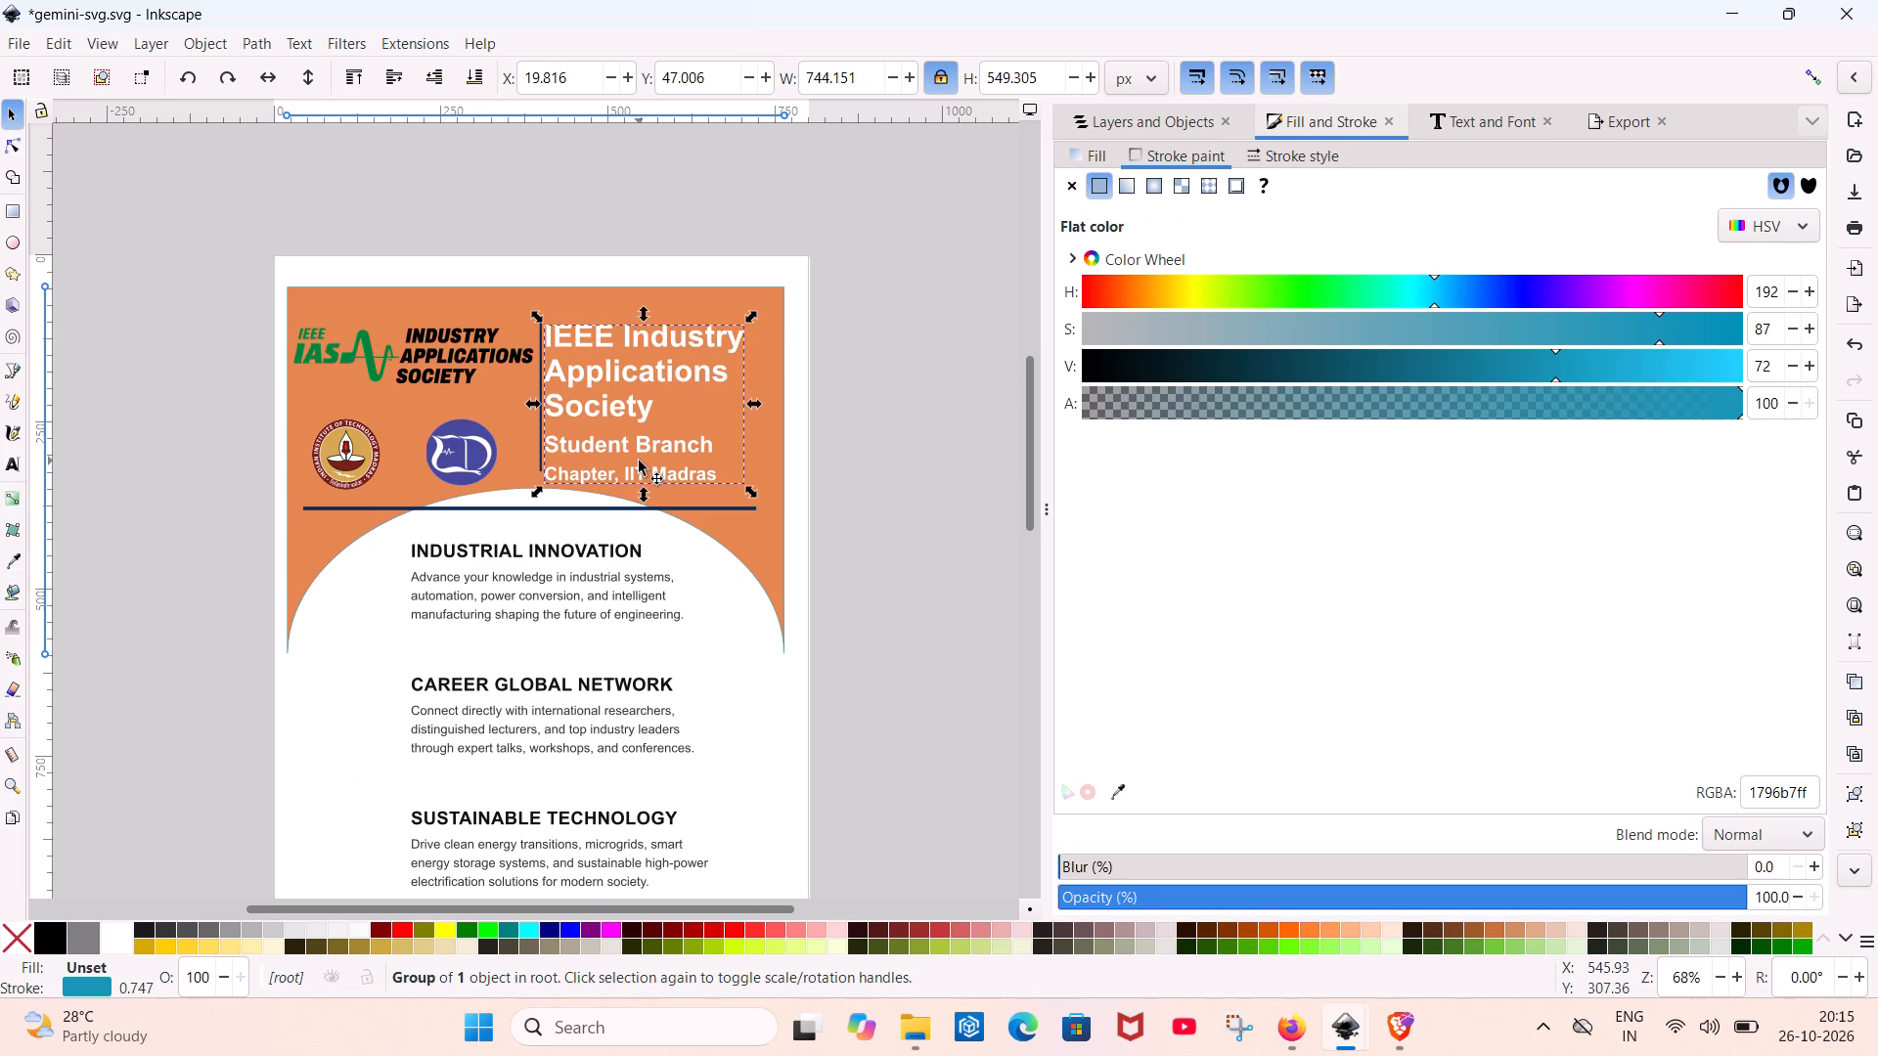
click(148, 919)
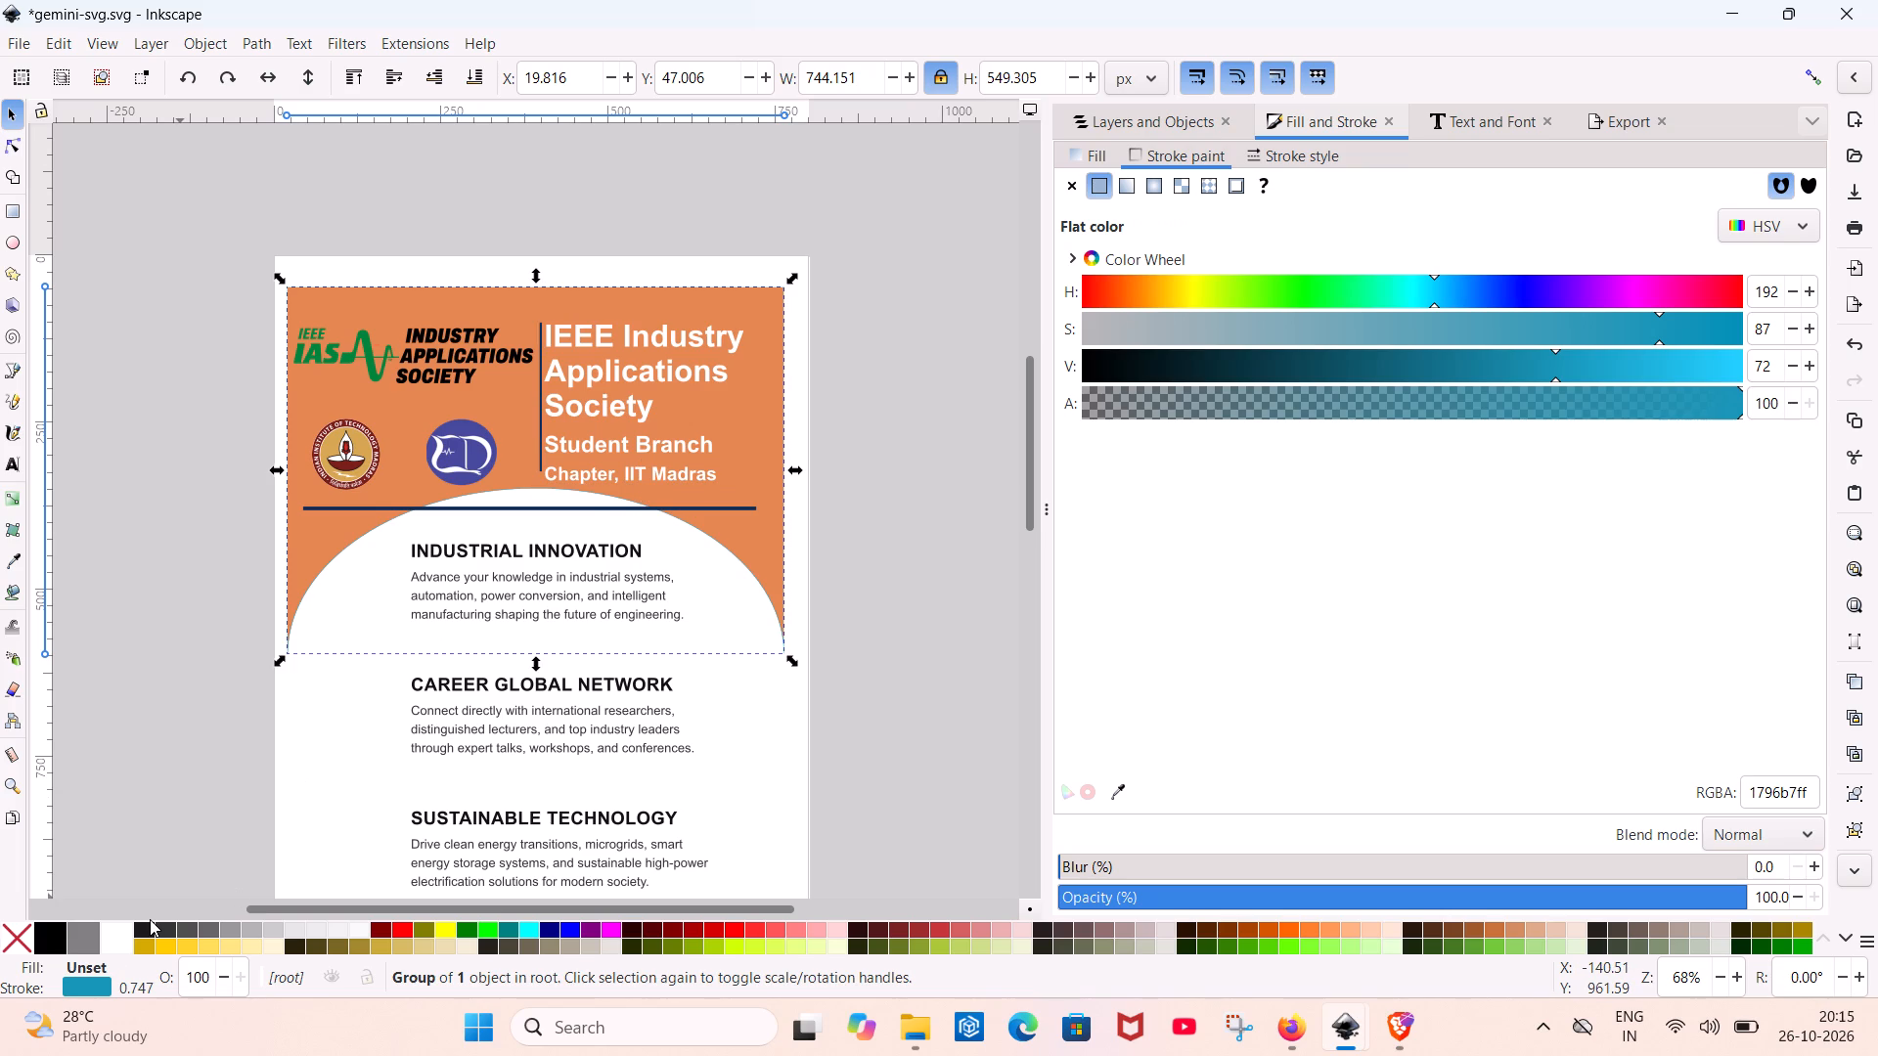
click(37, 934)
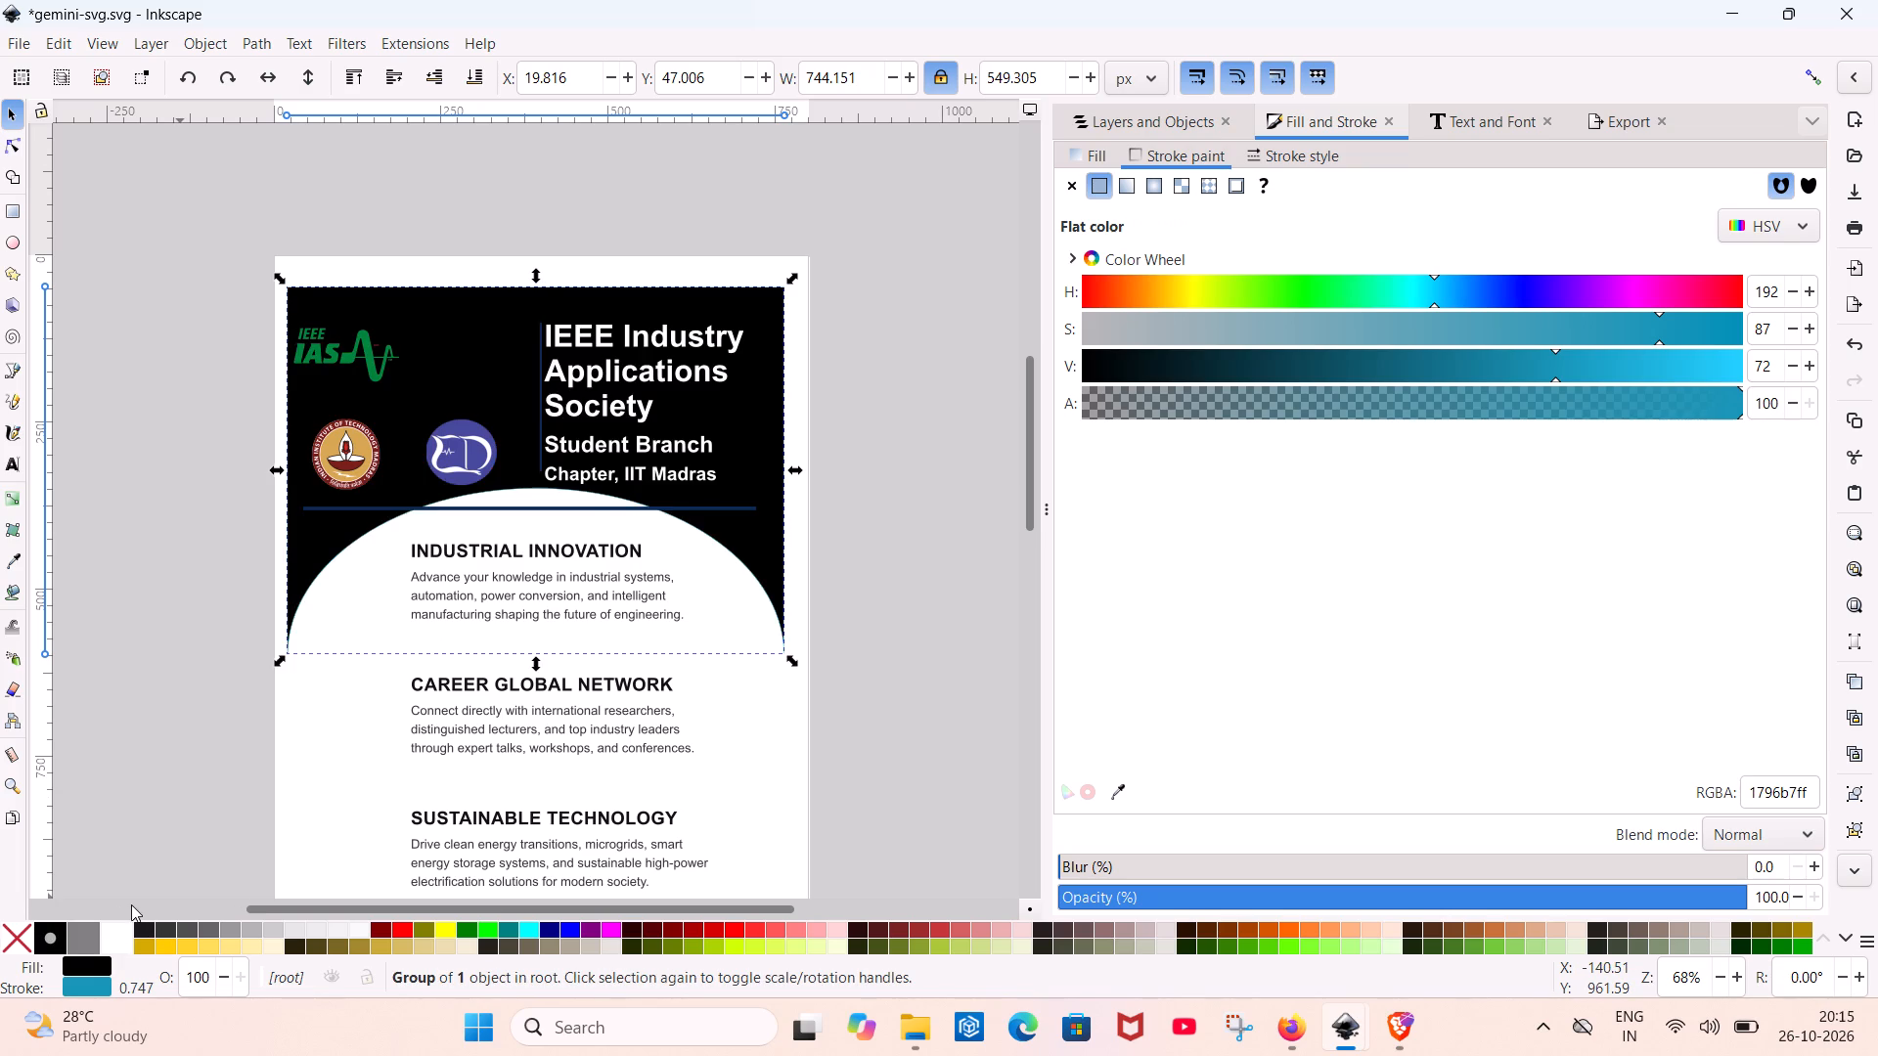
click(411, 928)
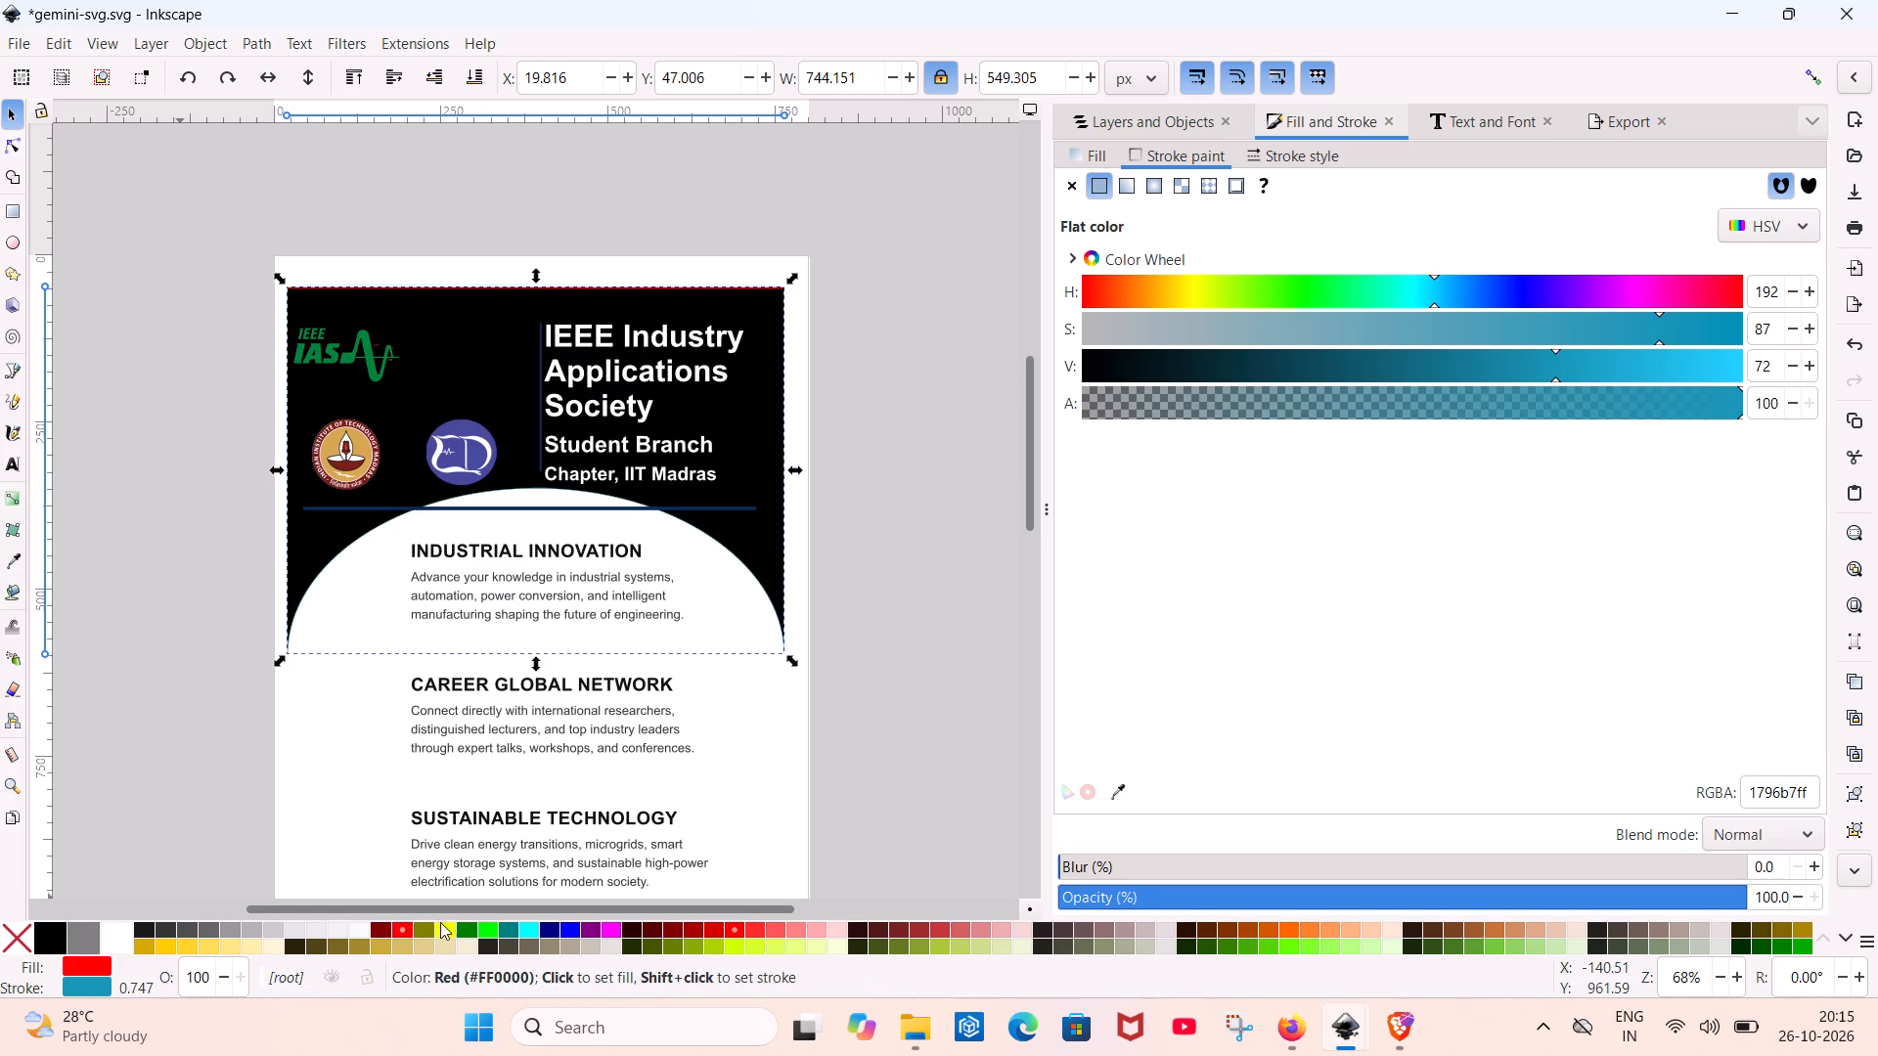
Change the arched background's flat stroke colour to green (17b723) by shifting its hue to about 124.
click(1307, 280)
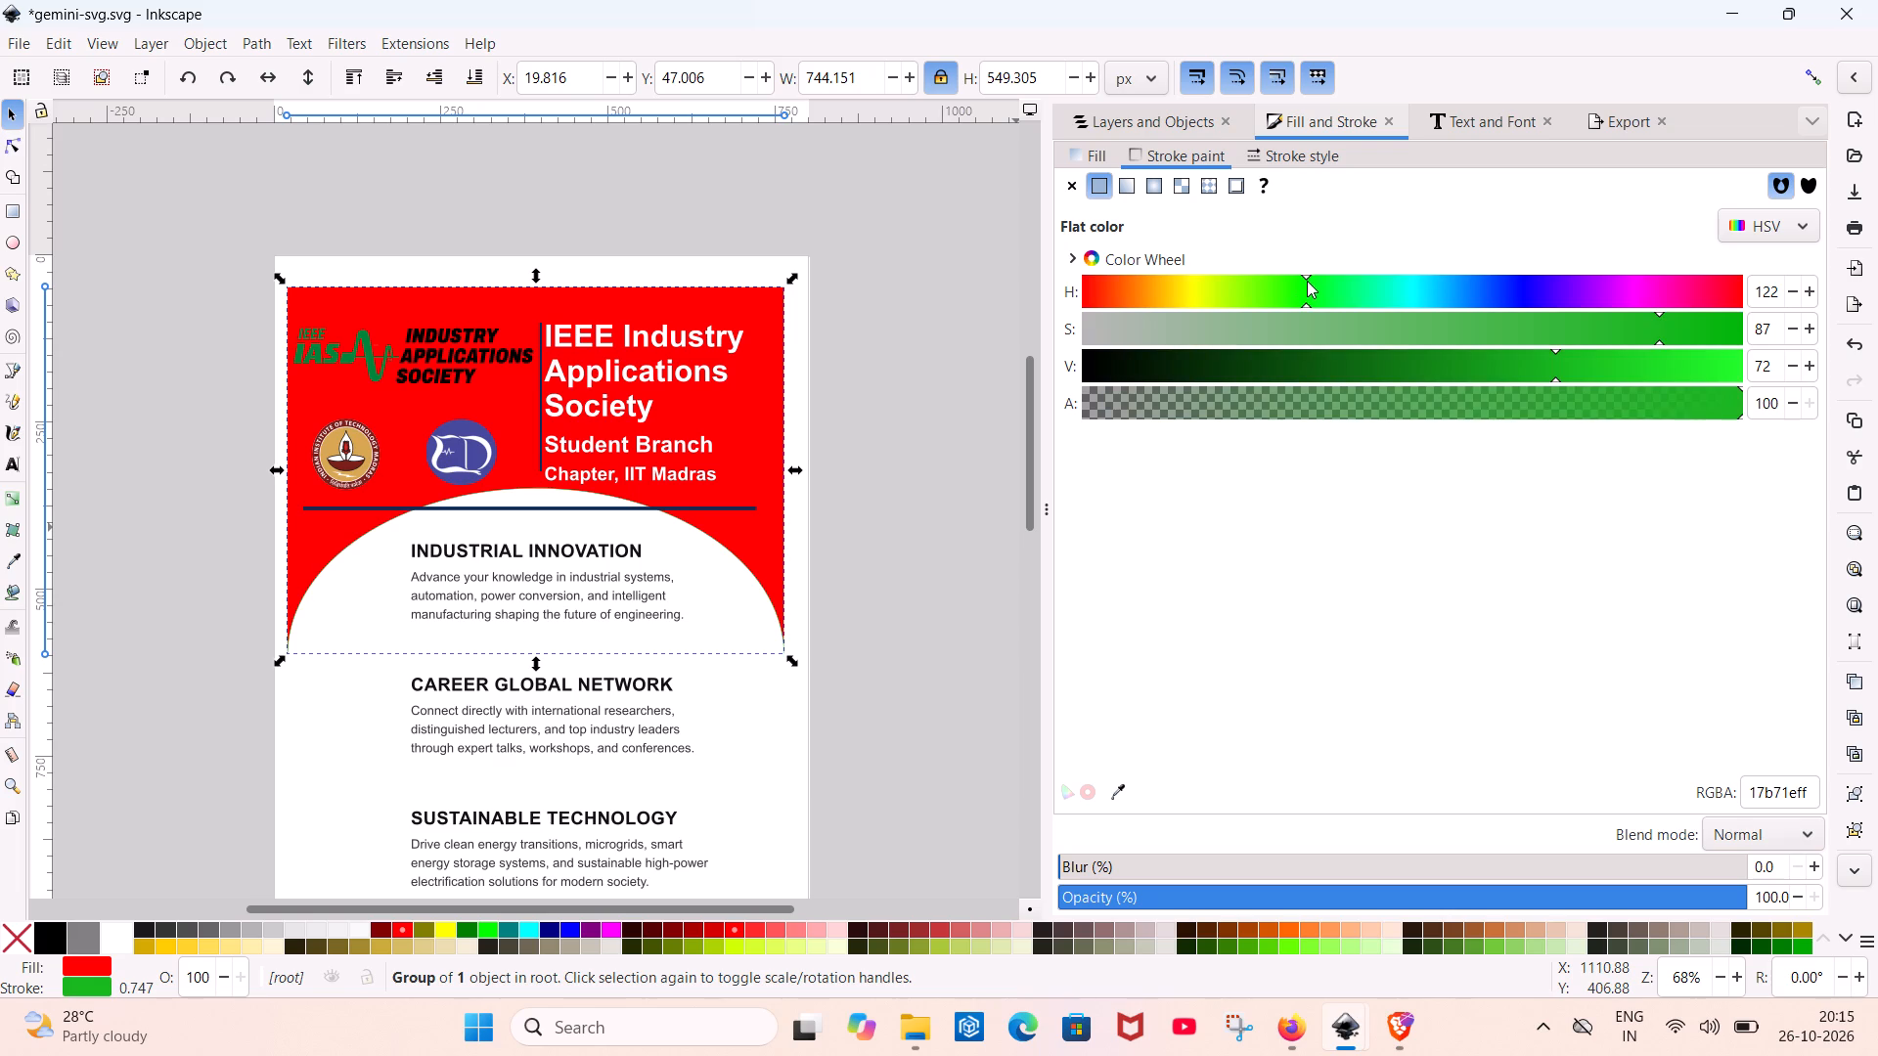
click(1305, 291)
drag(1305, 295, 1368, 307)
drag(1368, 307, 1351, 307)
click(1313, 306)
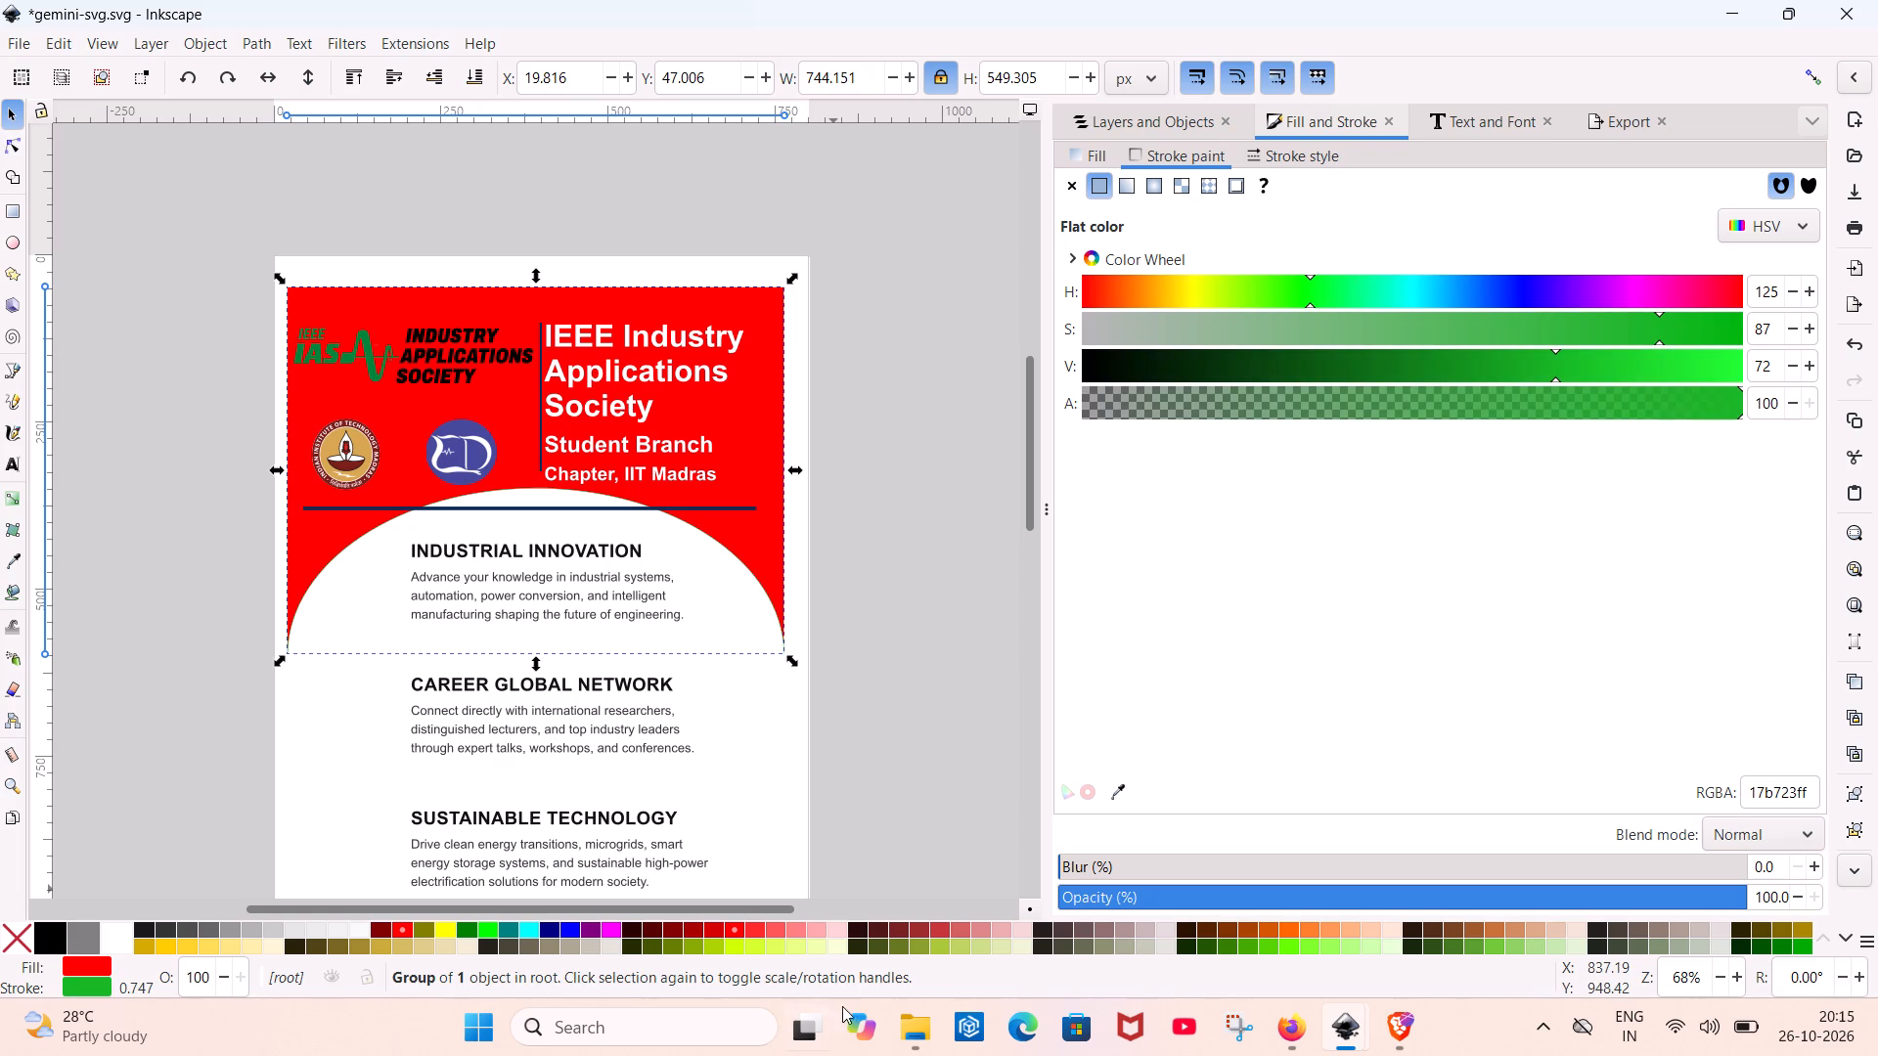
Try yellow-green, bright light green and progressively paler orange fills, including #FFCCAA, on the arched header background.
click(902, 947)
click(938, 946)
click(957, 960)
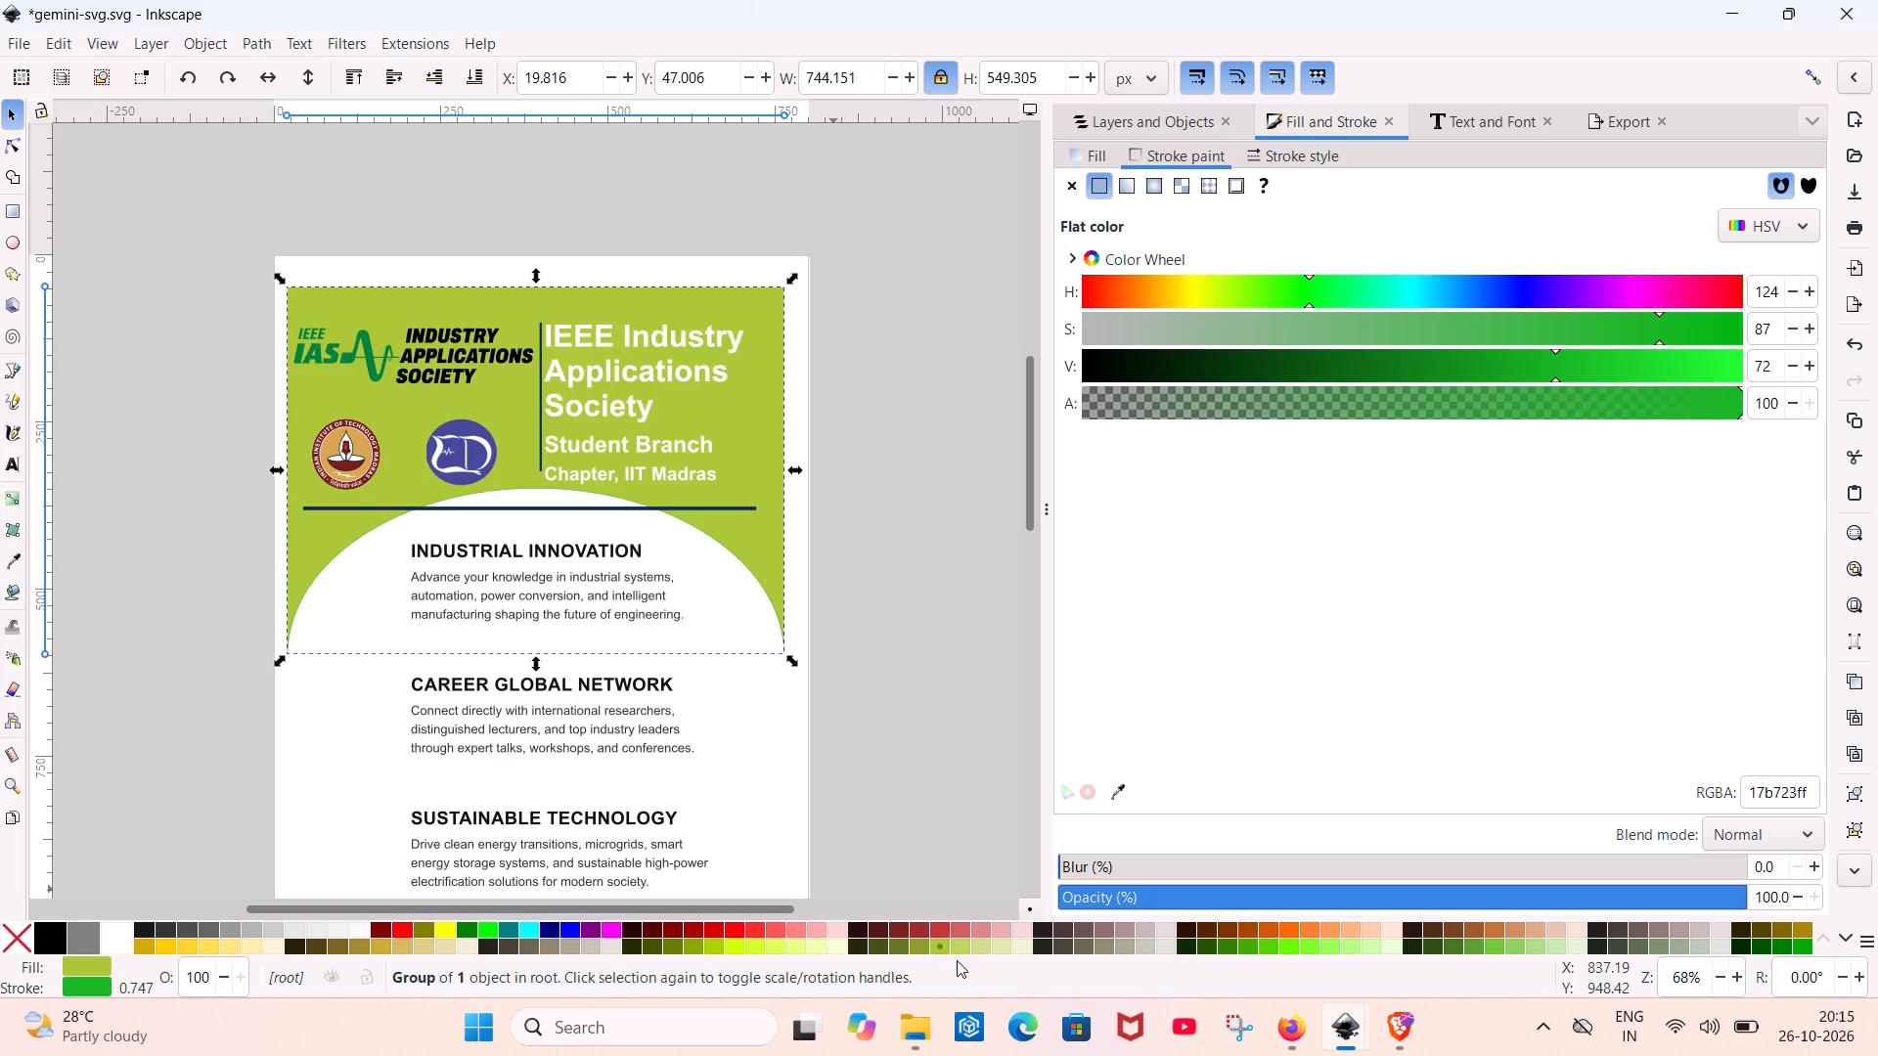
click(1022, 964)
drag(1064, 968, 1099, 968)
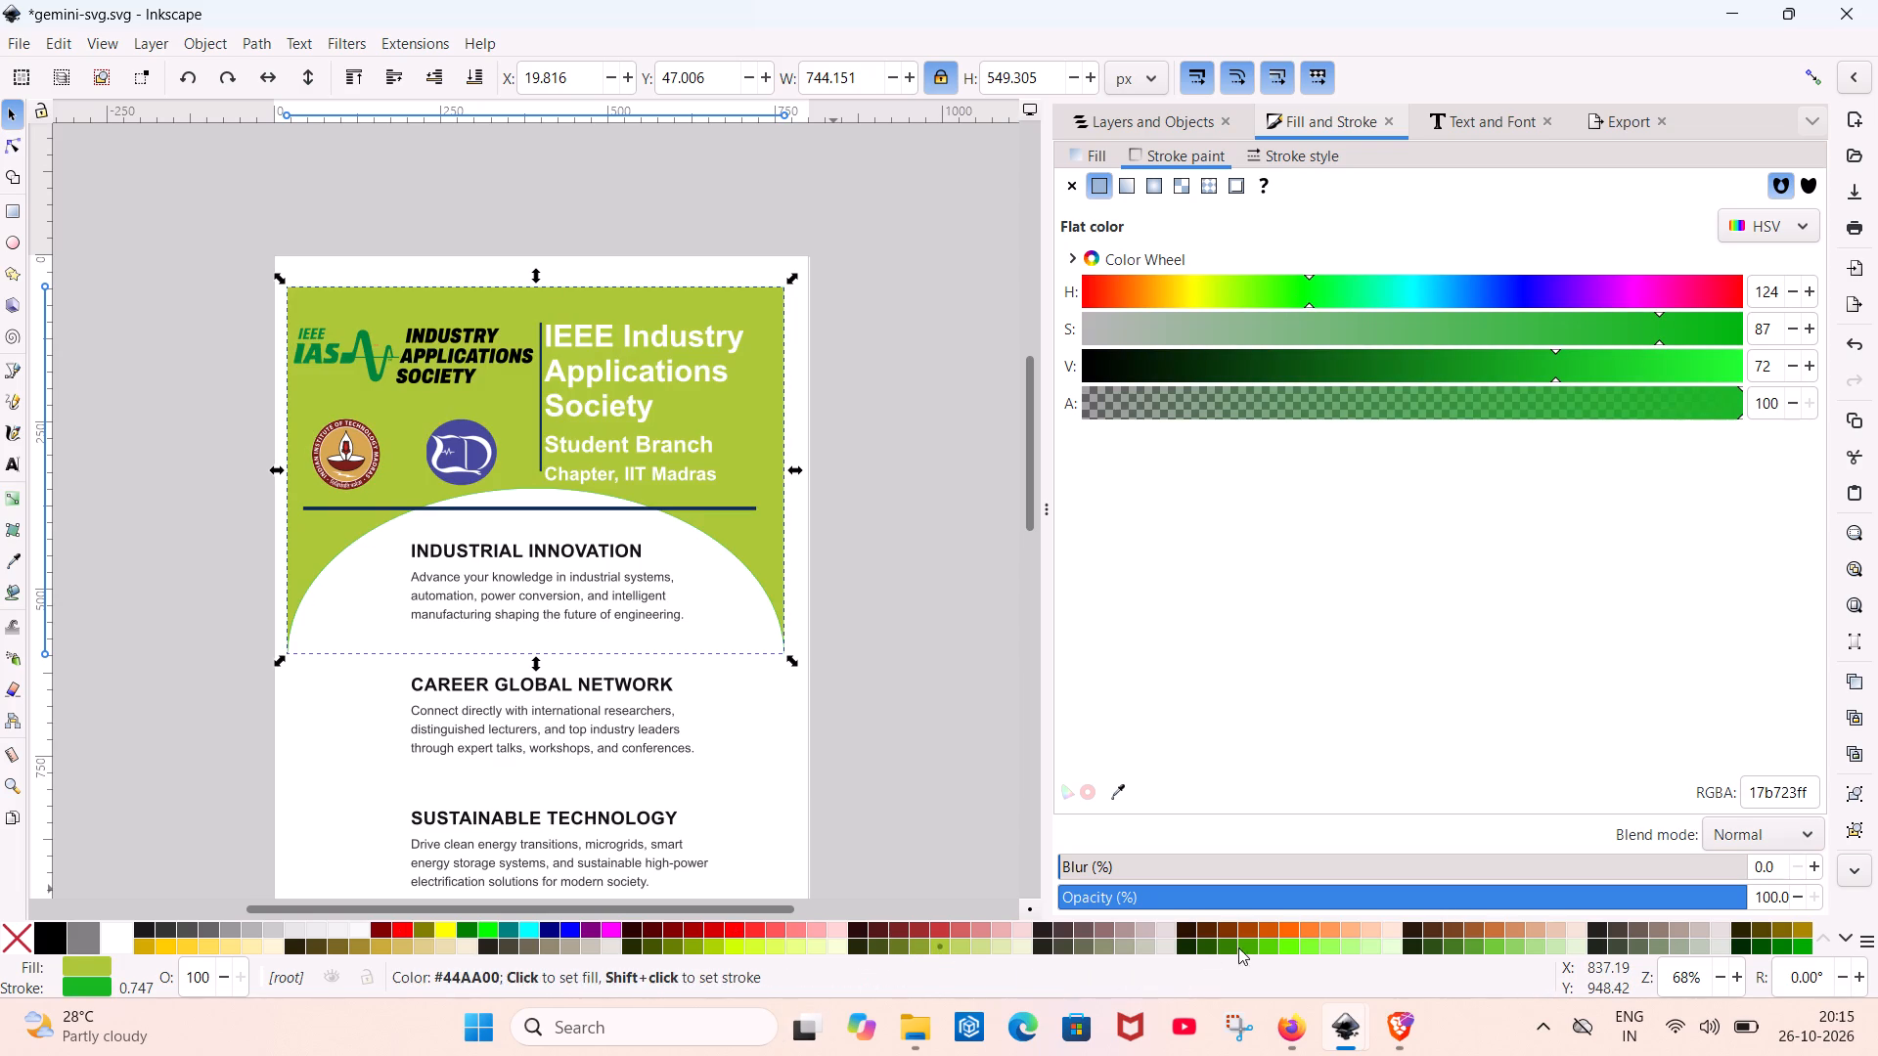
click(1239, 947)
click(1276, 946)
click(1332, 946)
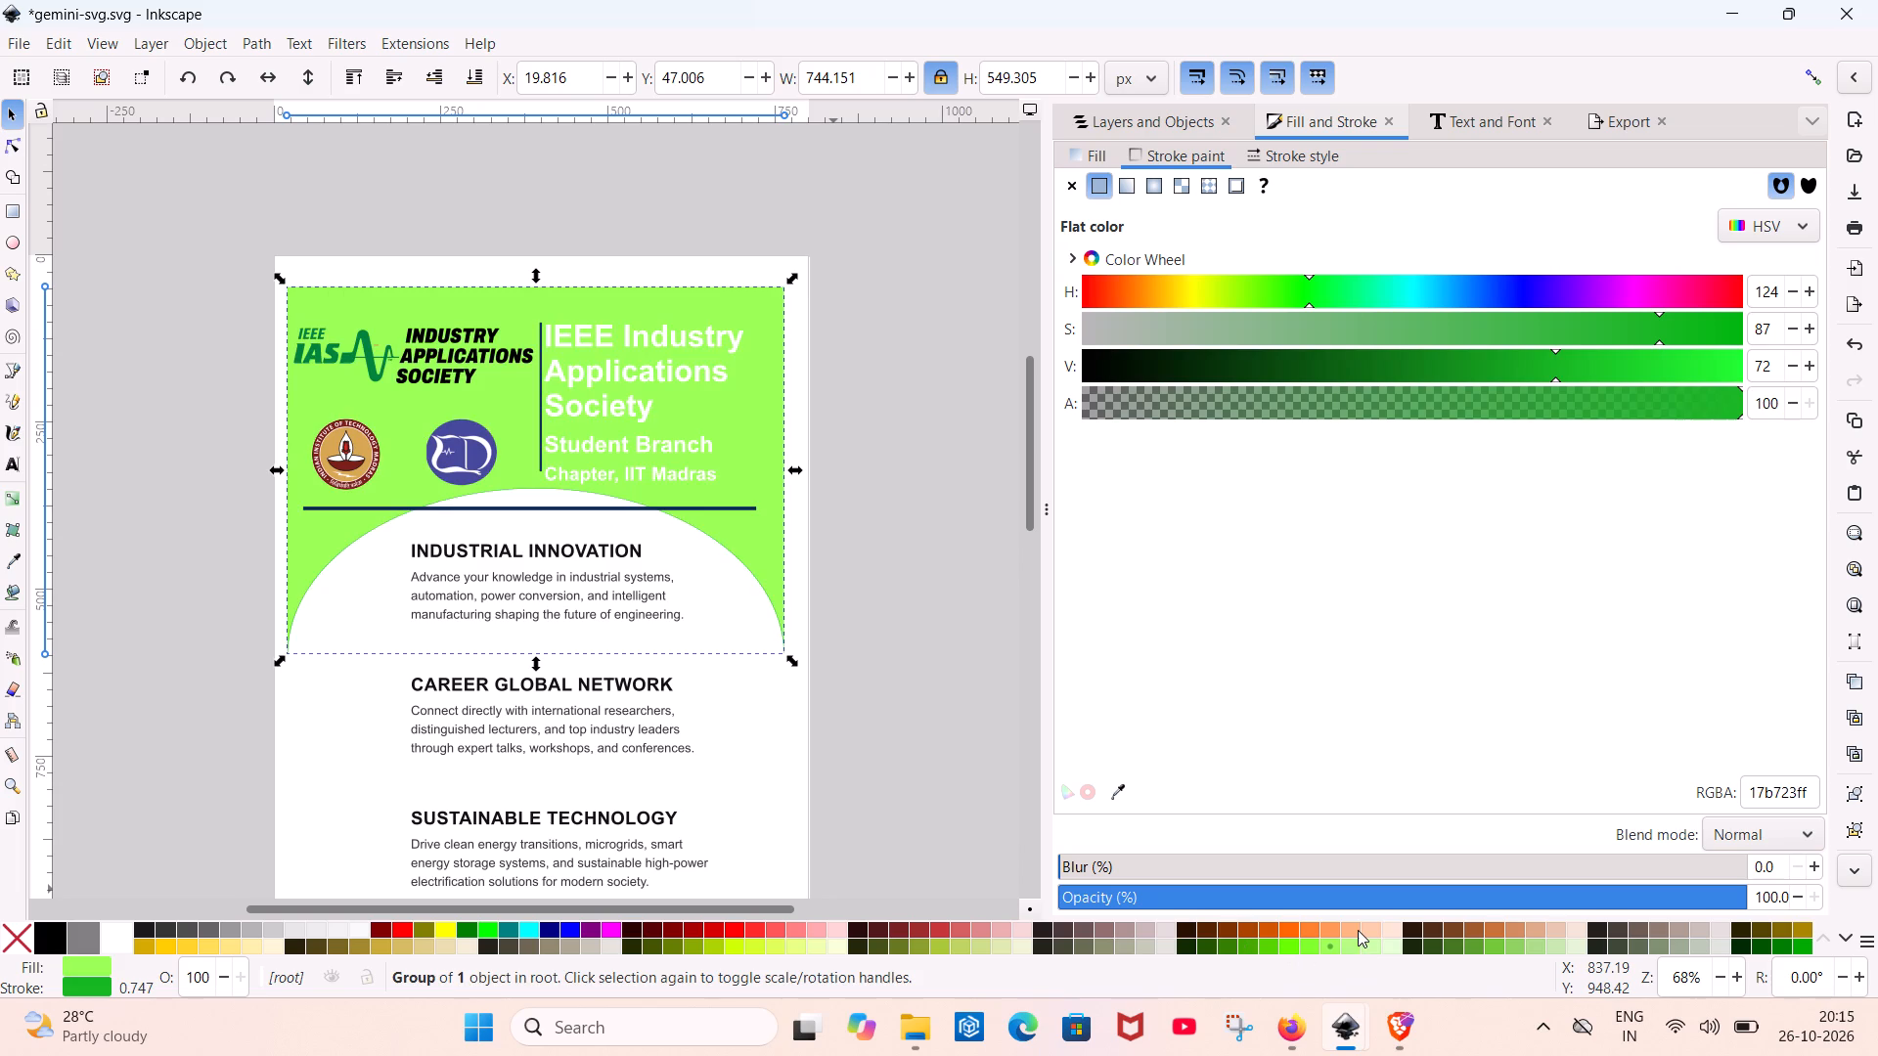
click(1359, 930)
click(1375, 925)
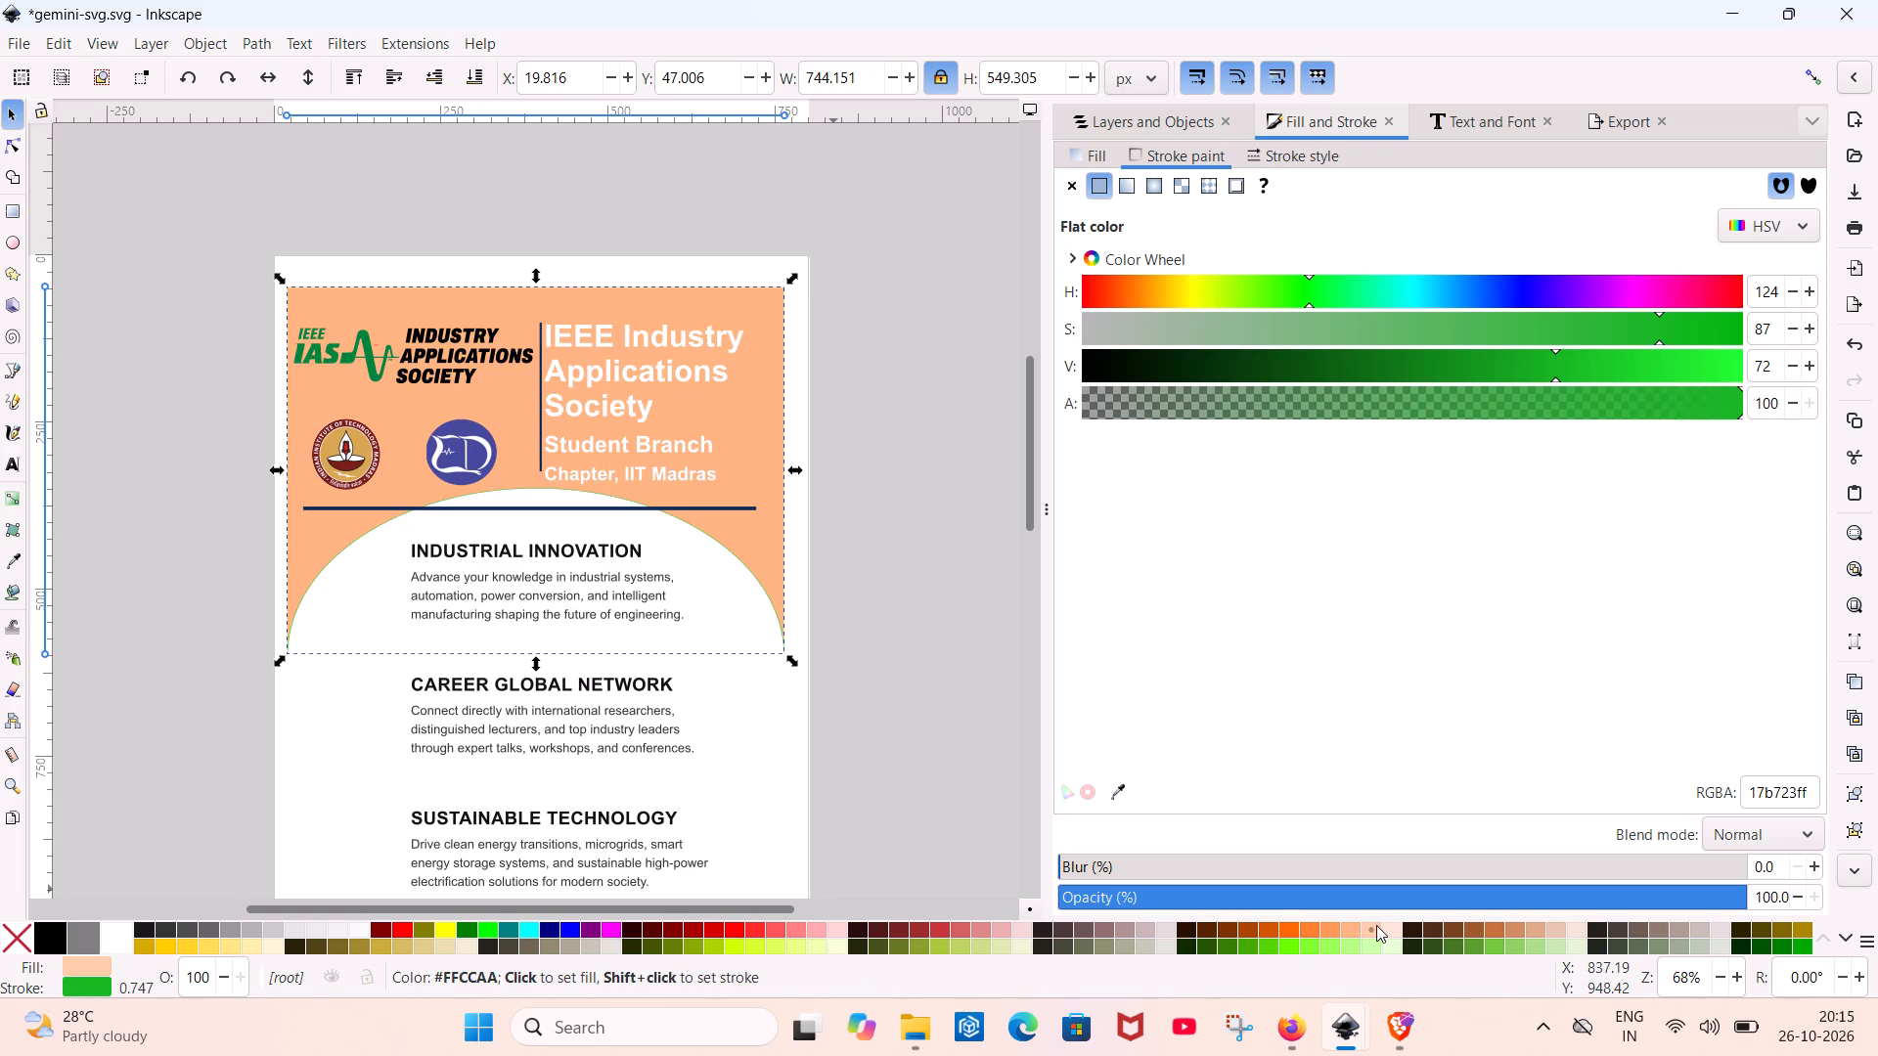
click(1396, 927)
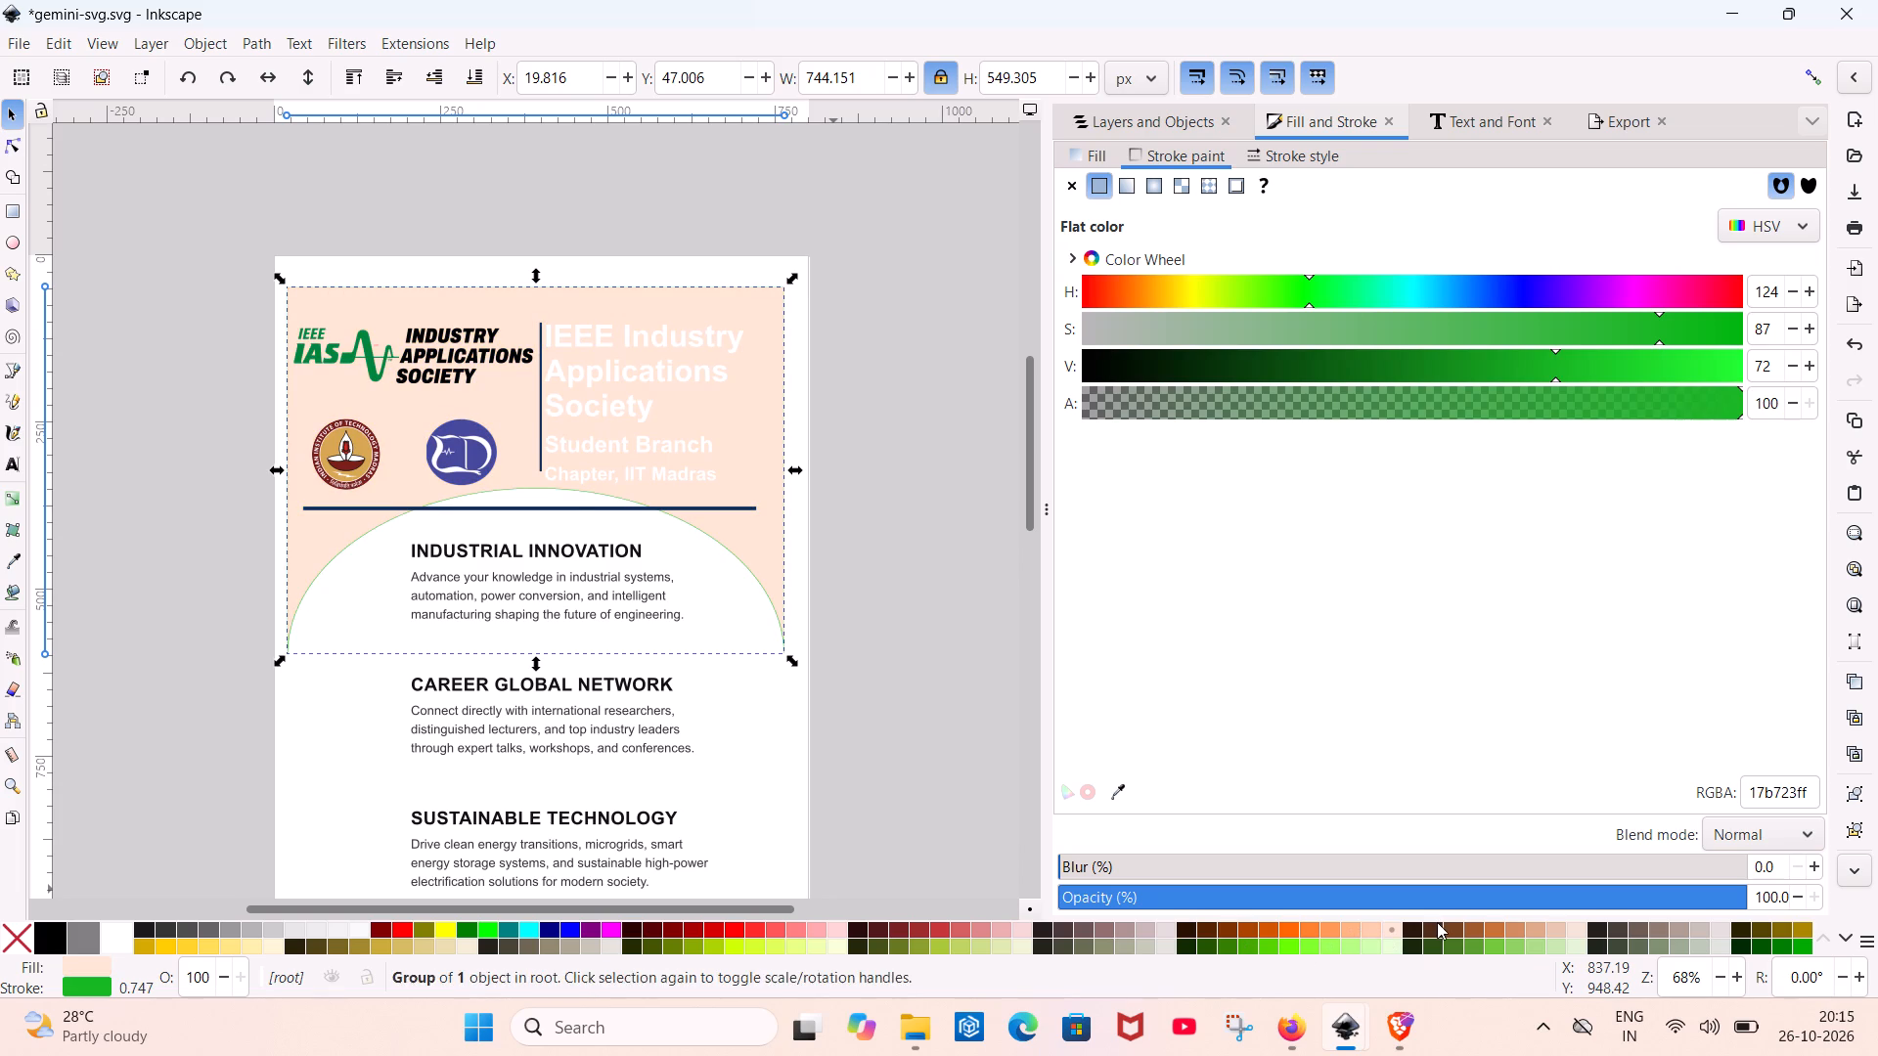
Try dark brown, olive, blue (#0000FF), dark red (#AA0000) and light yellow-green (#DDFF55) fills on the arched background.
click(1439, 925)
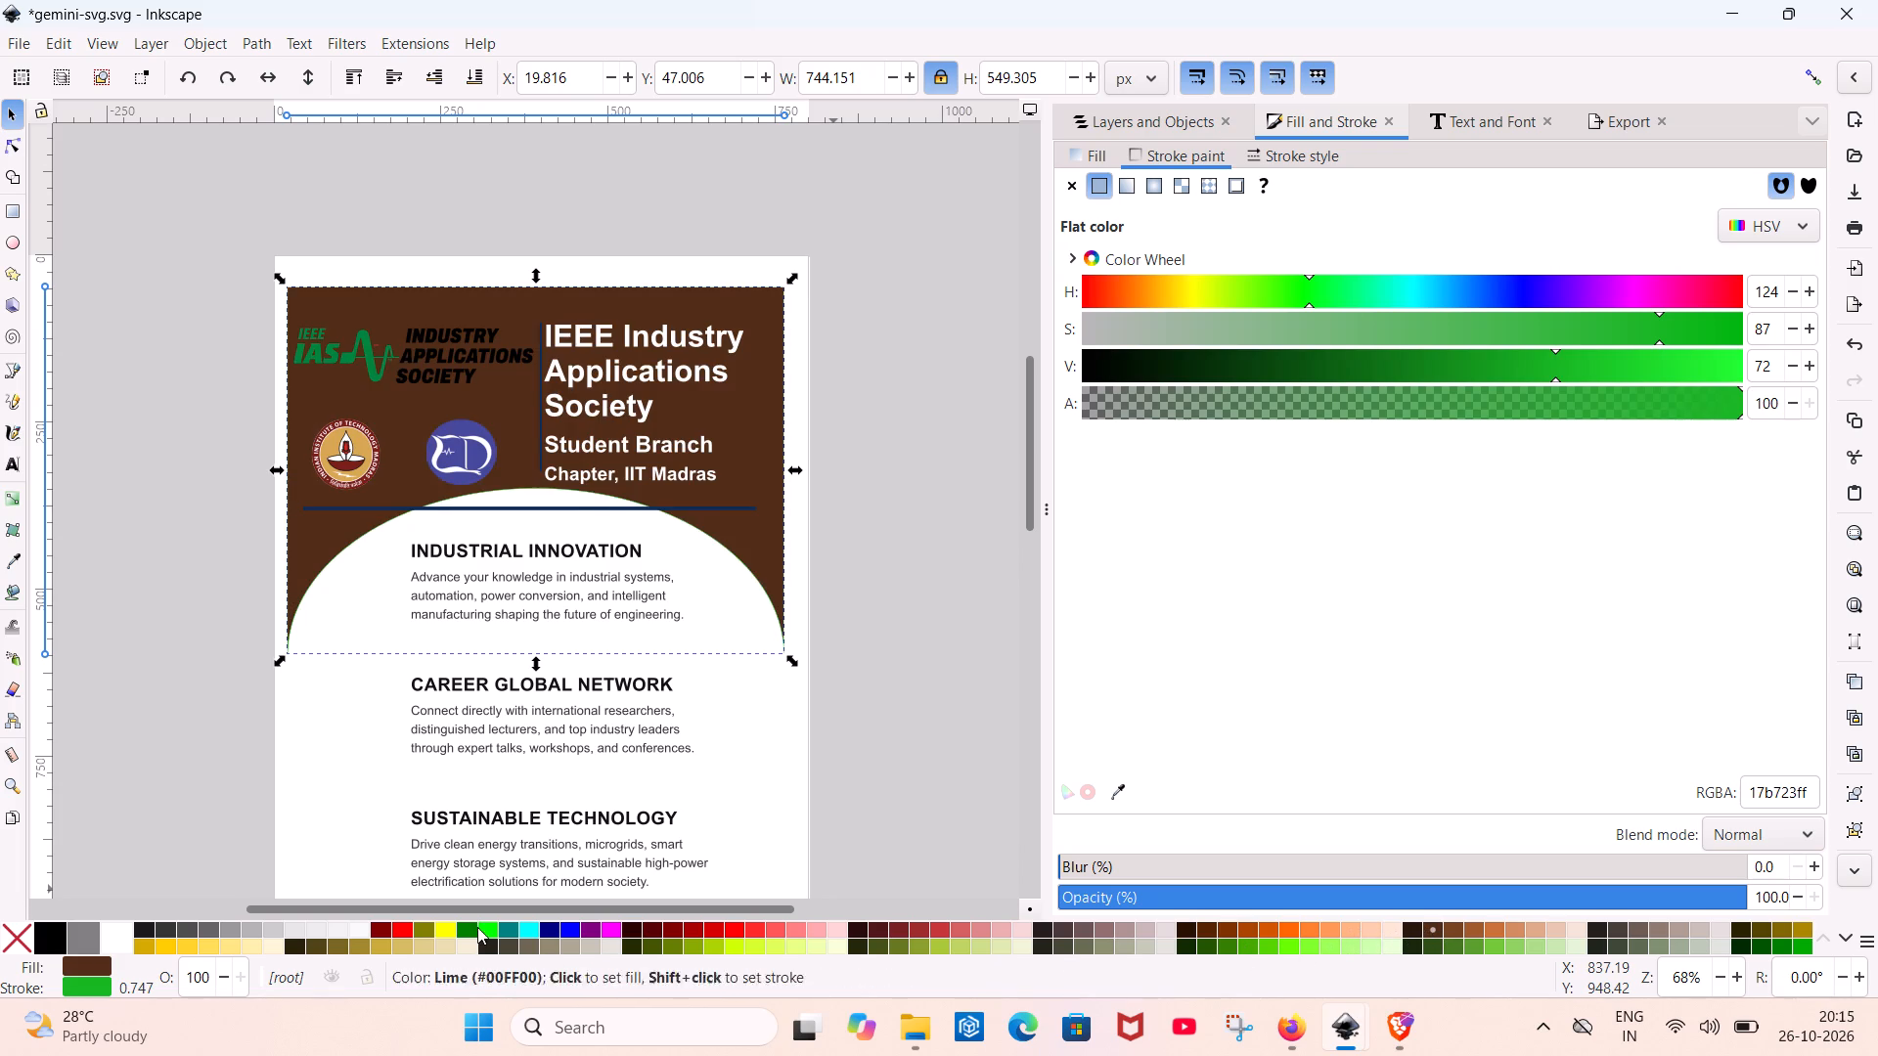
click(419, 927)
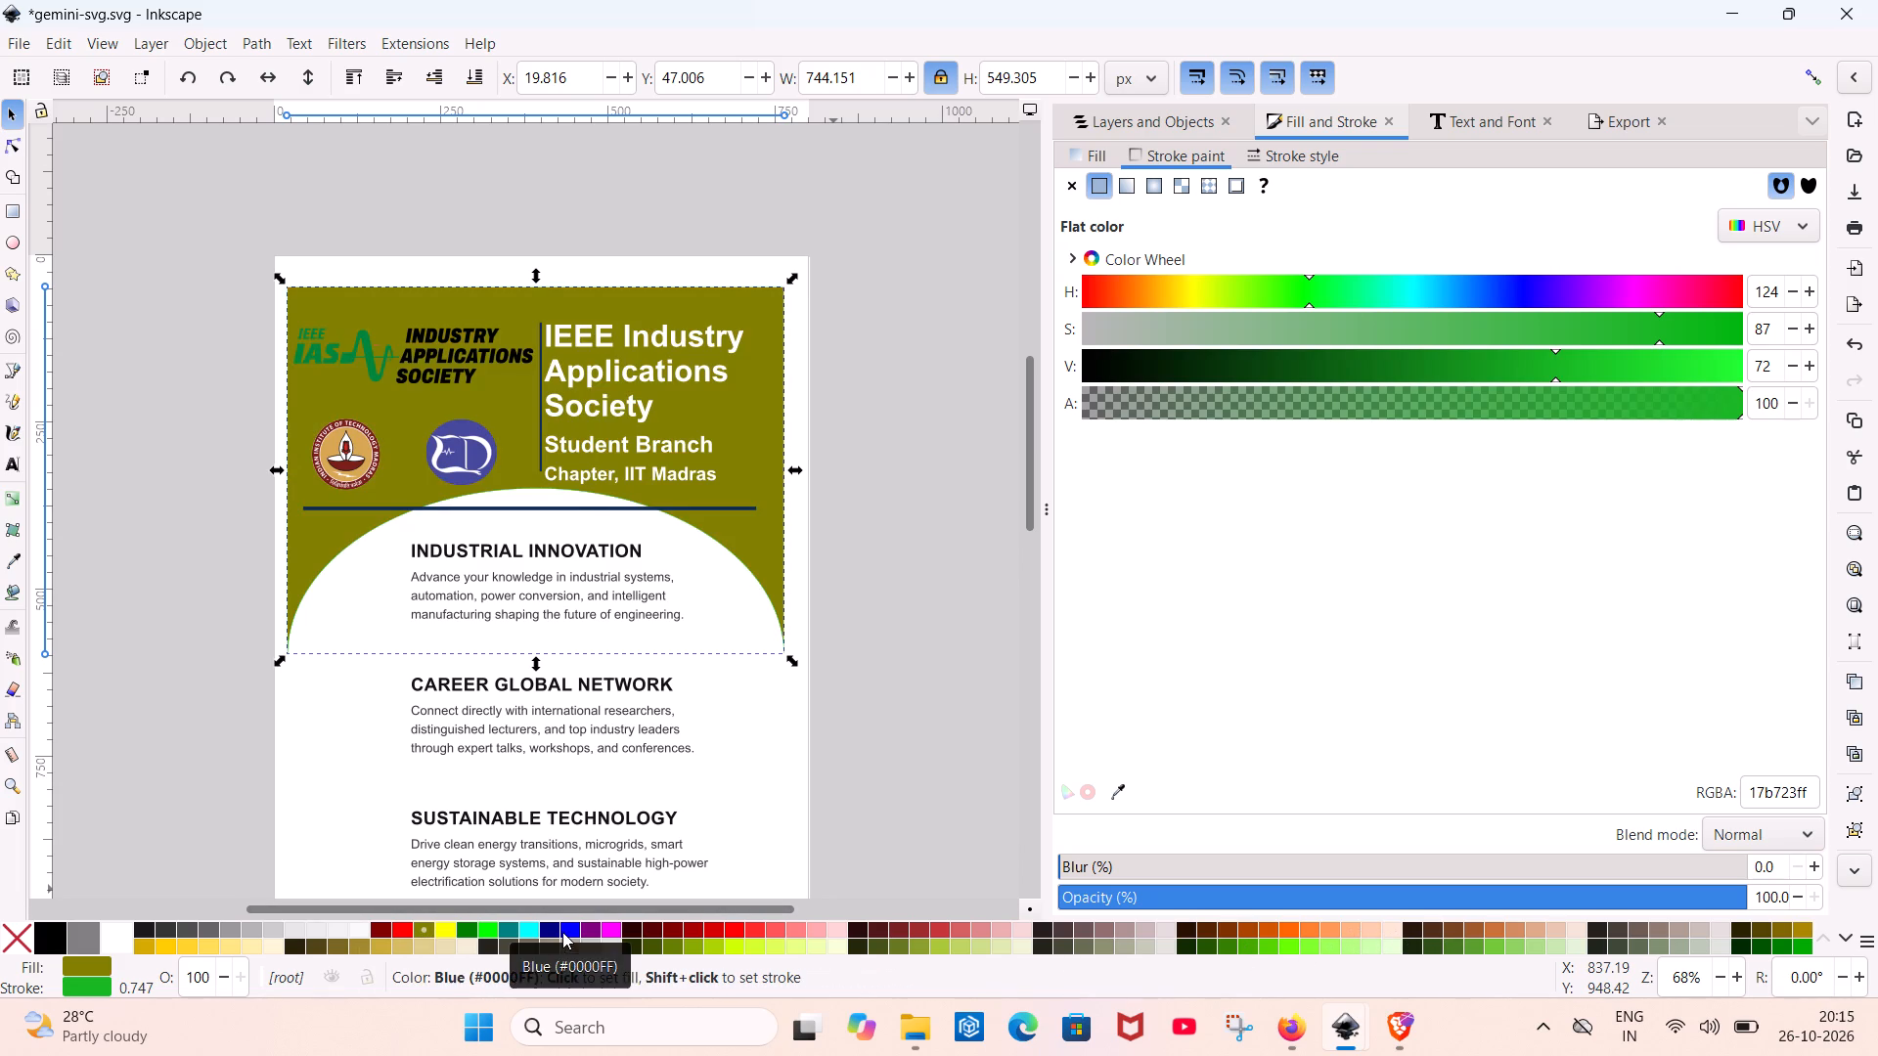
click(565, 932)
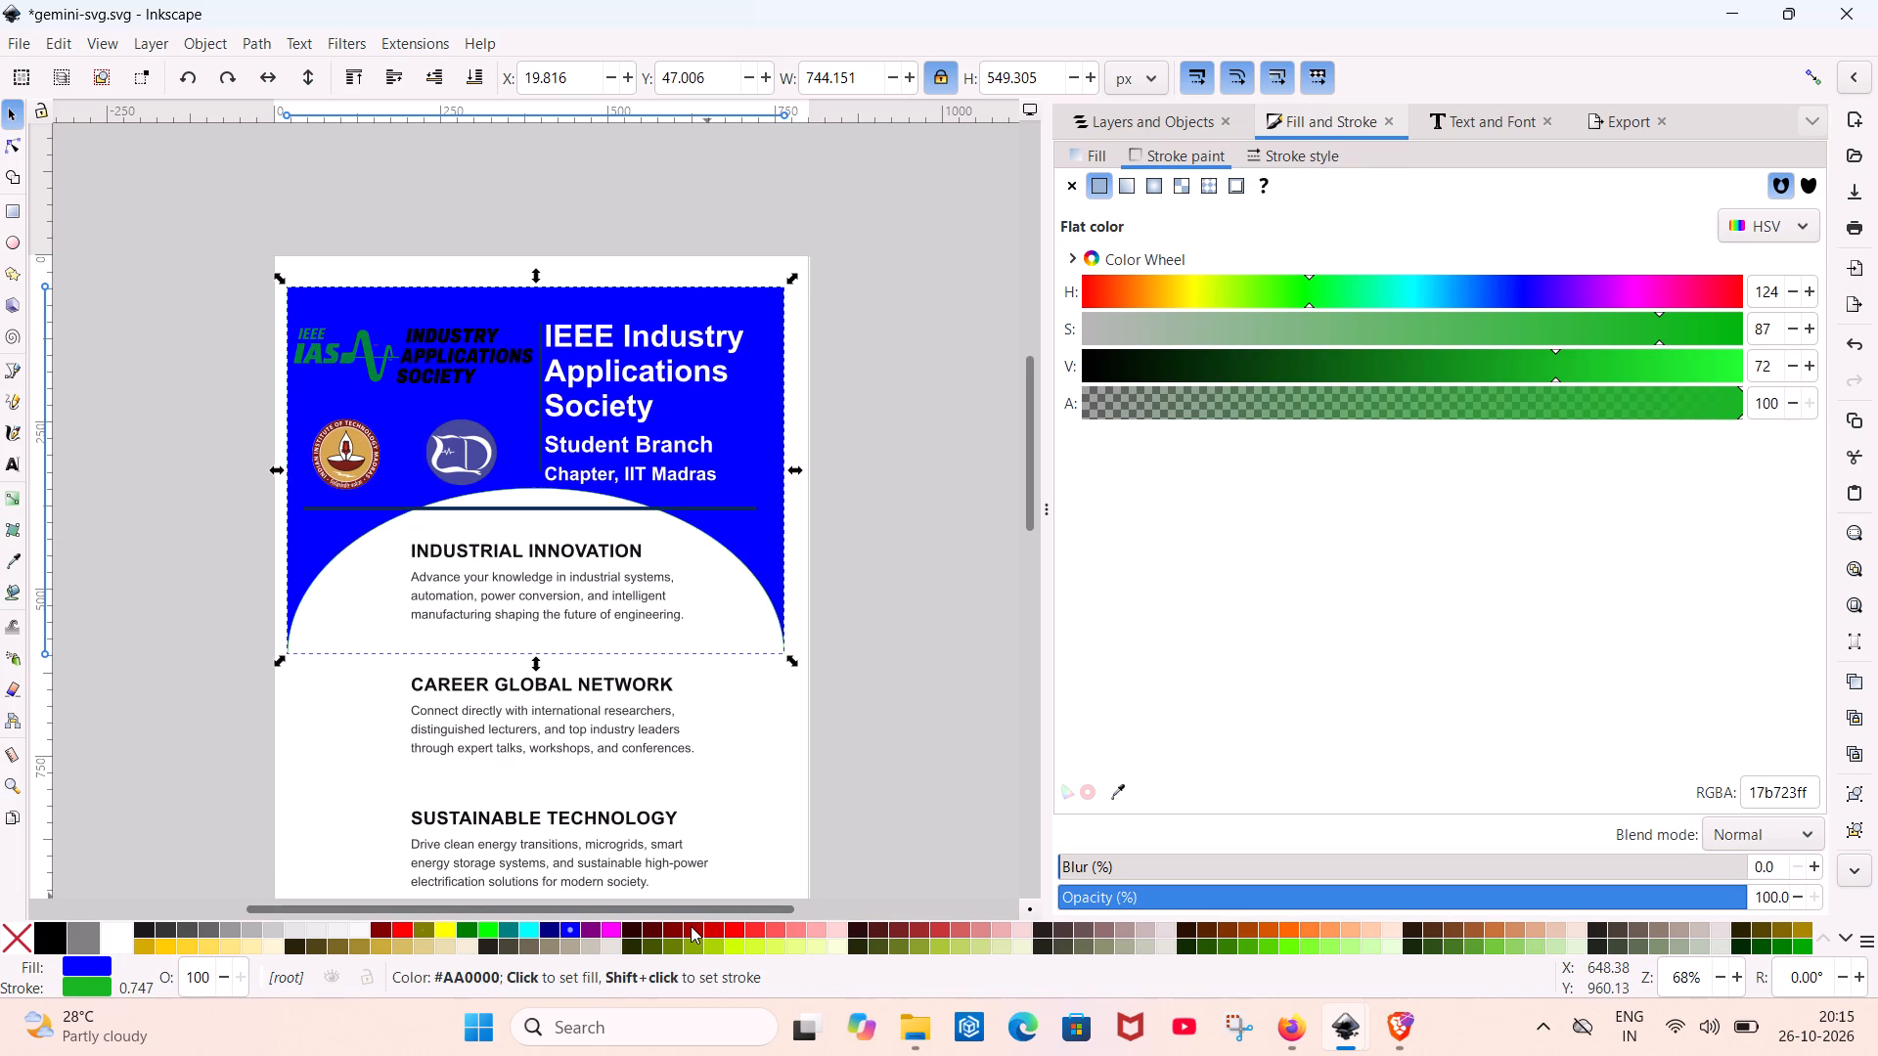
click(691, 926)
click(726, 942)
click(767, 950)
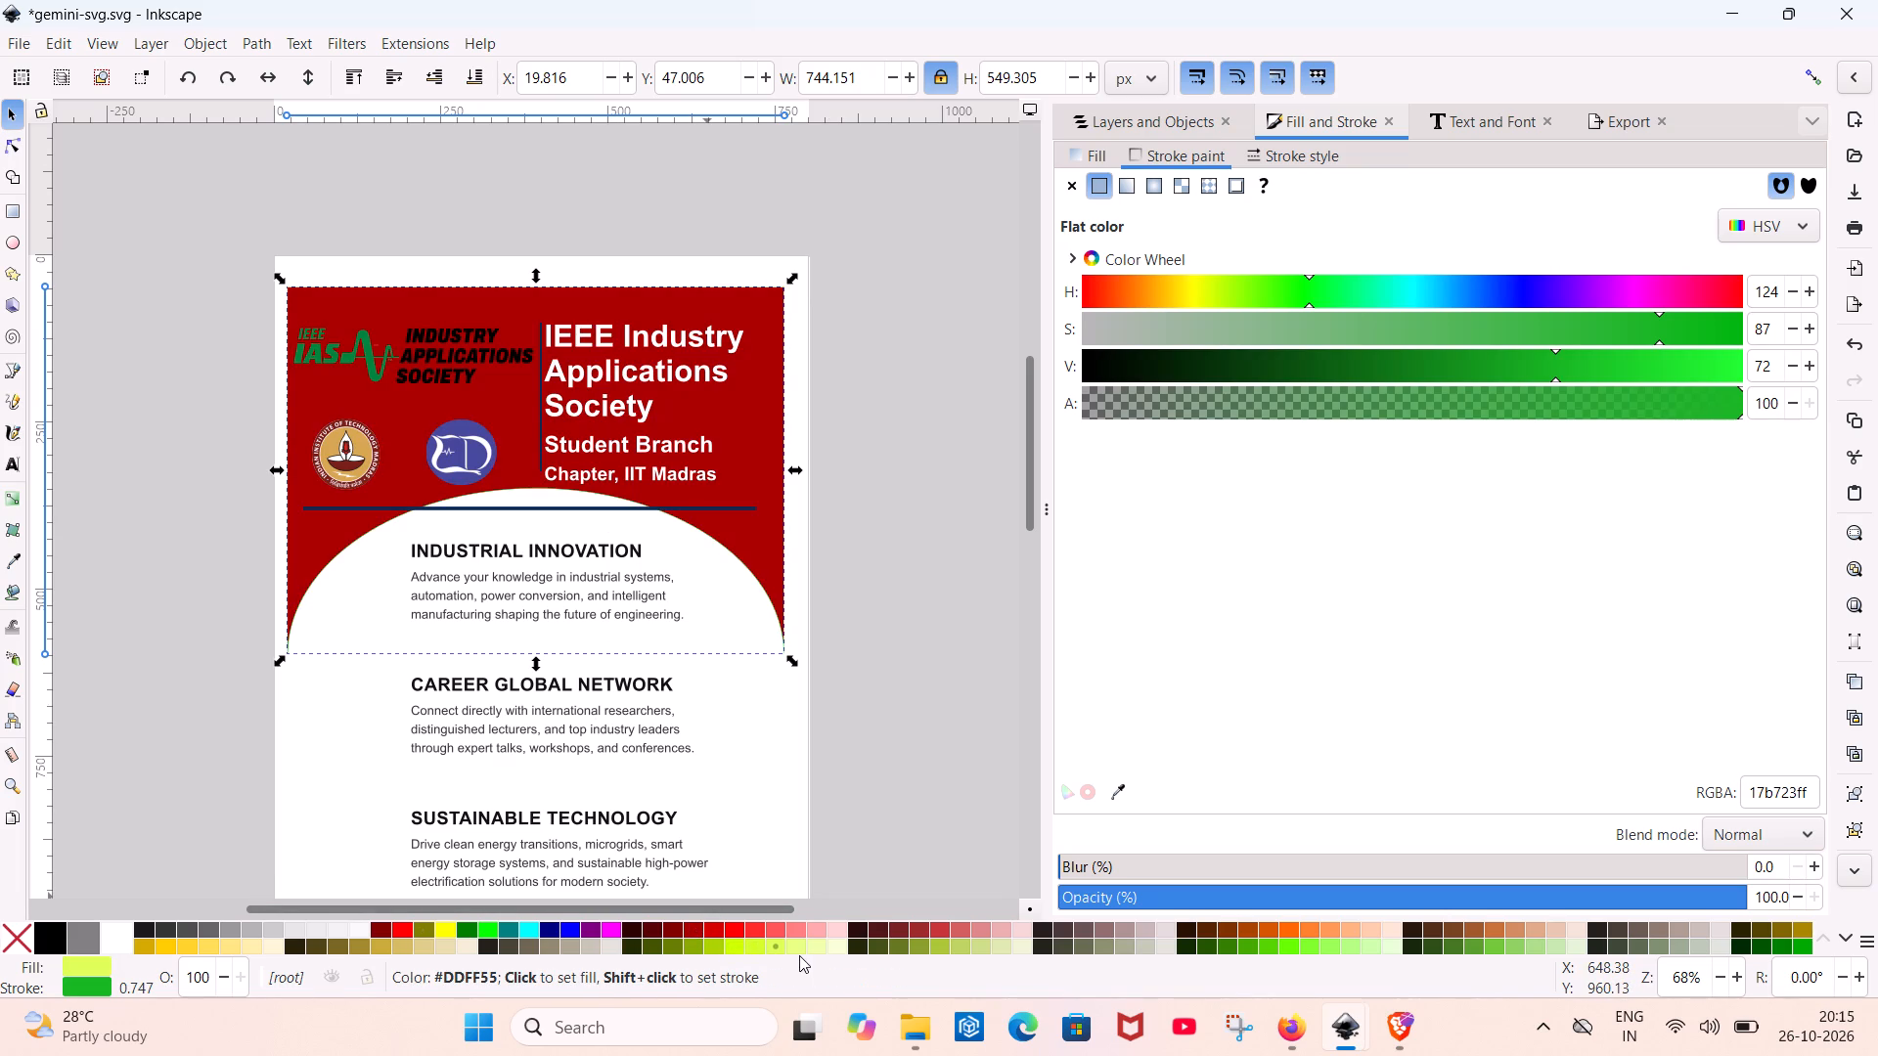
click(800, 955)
Fill the arched header background with dark olive-brown, after trying near-white and near-black brown swatches.
click(349, 925)
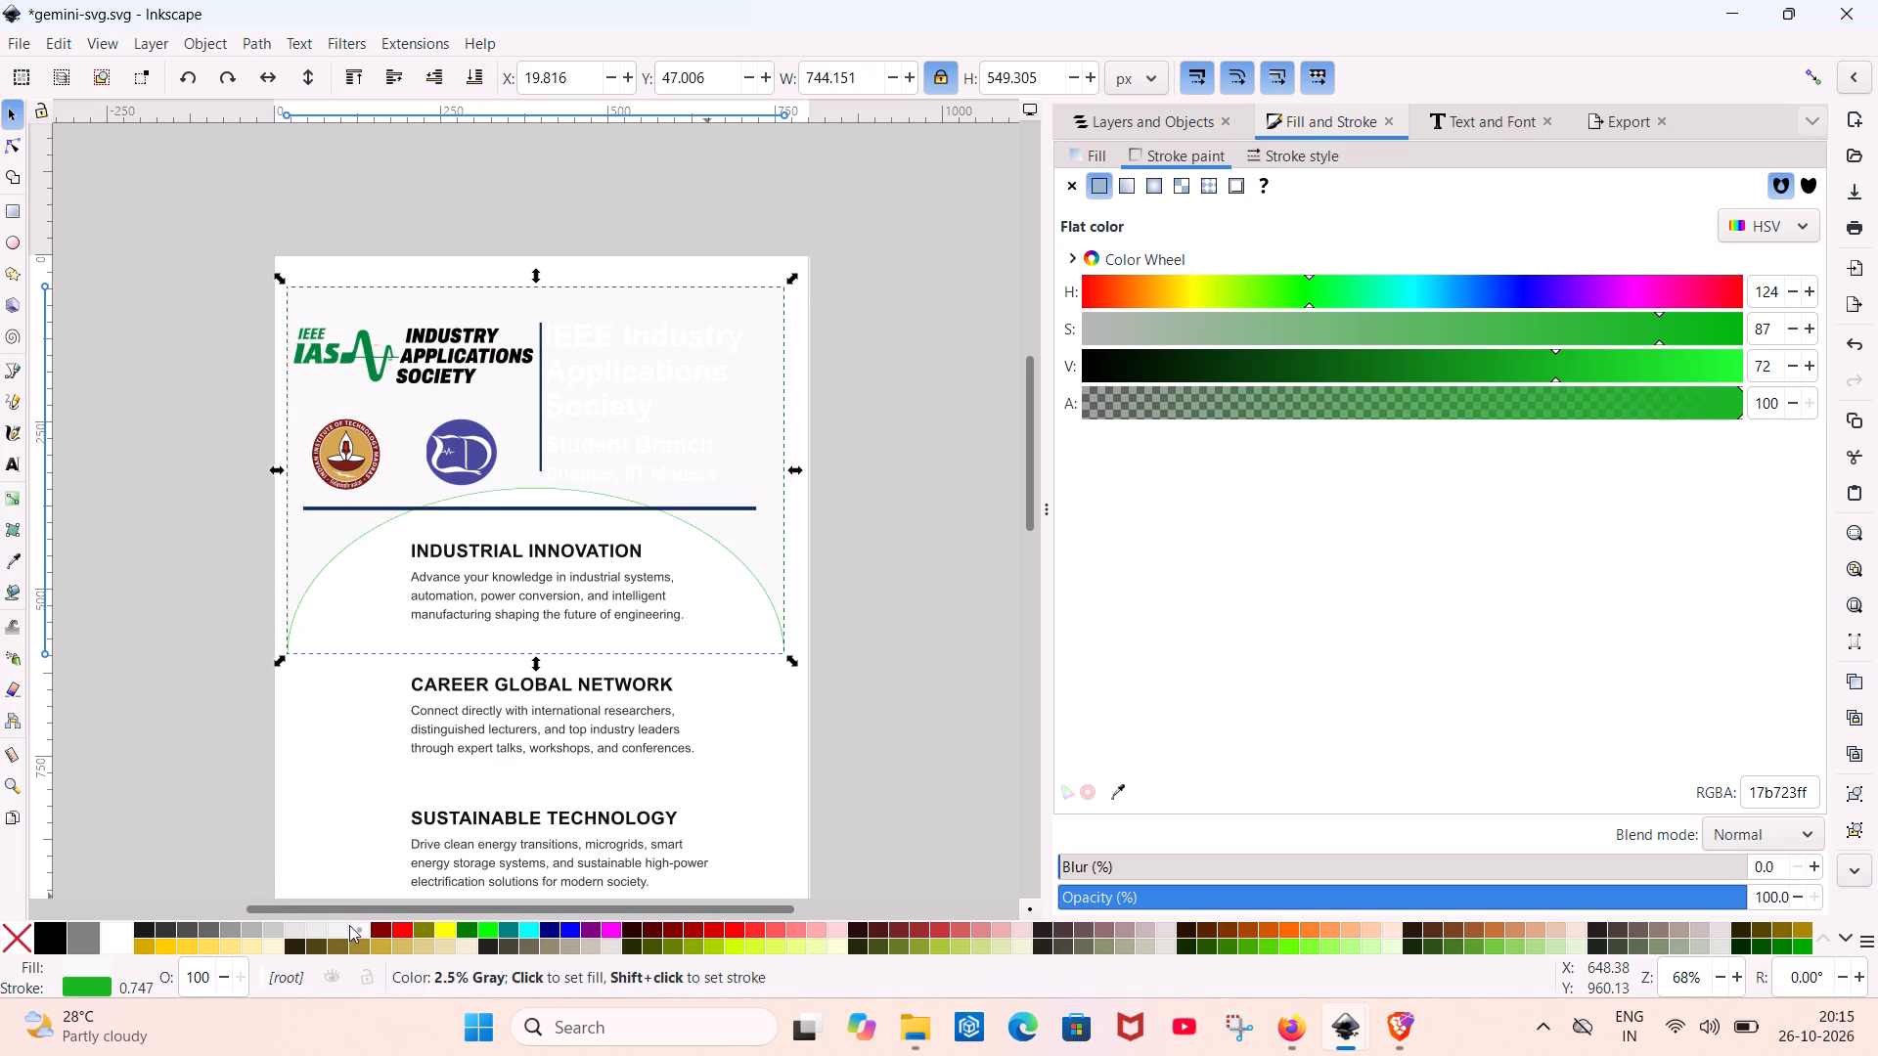
click(291, 936)
click(288, 946)
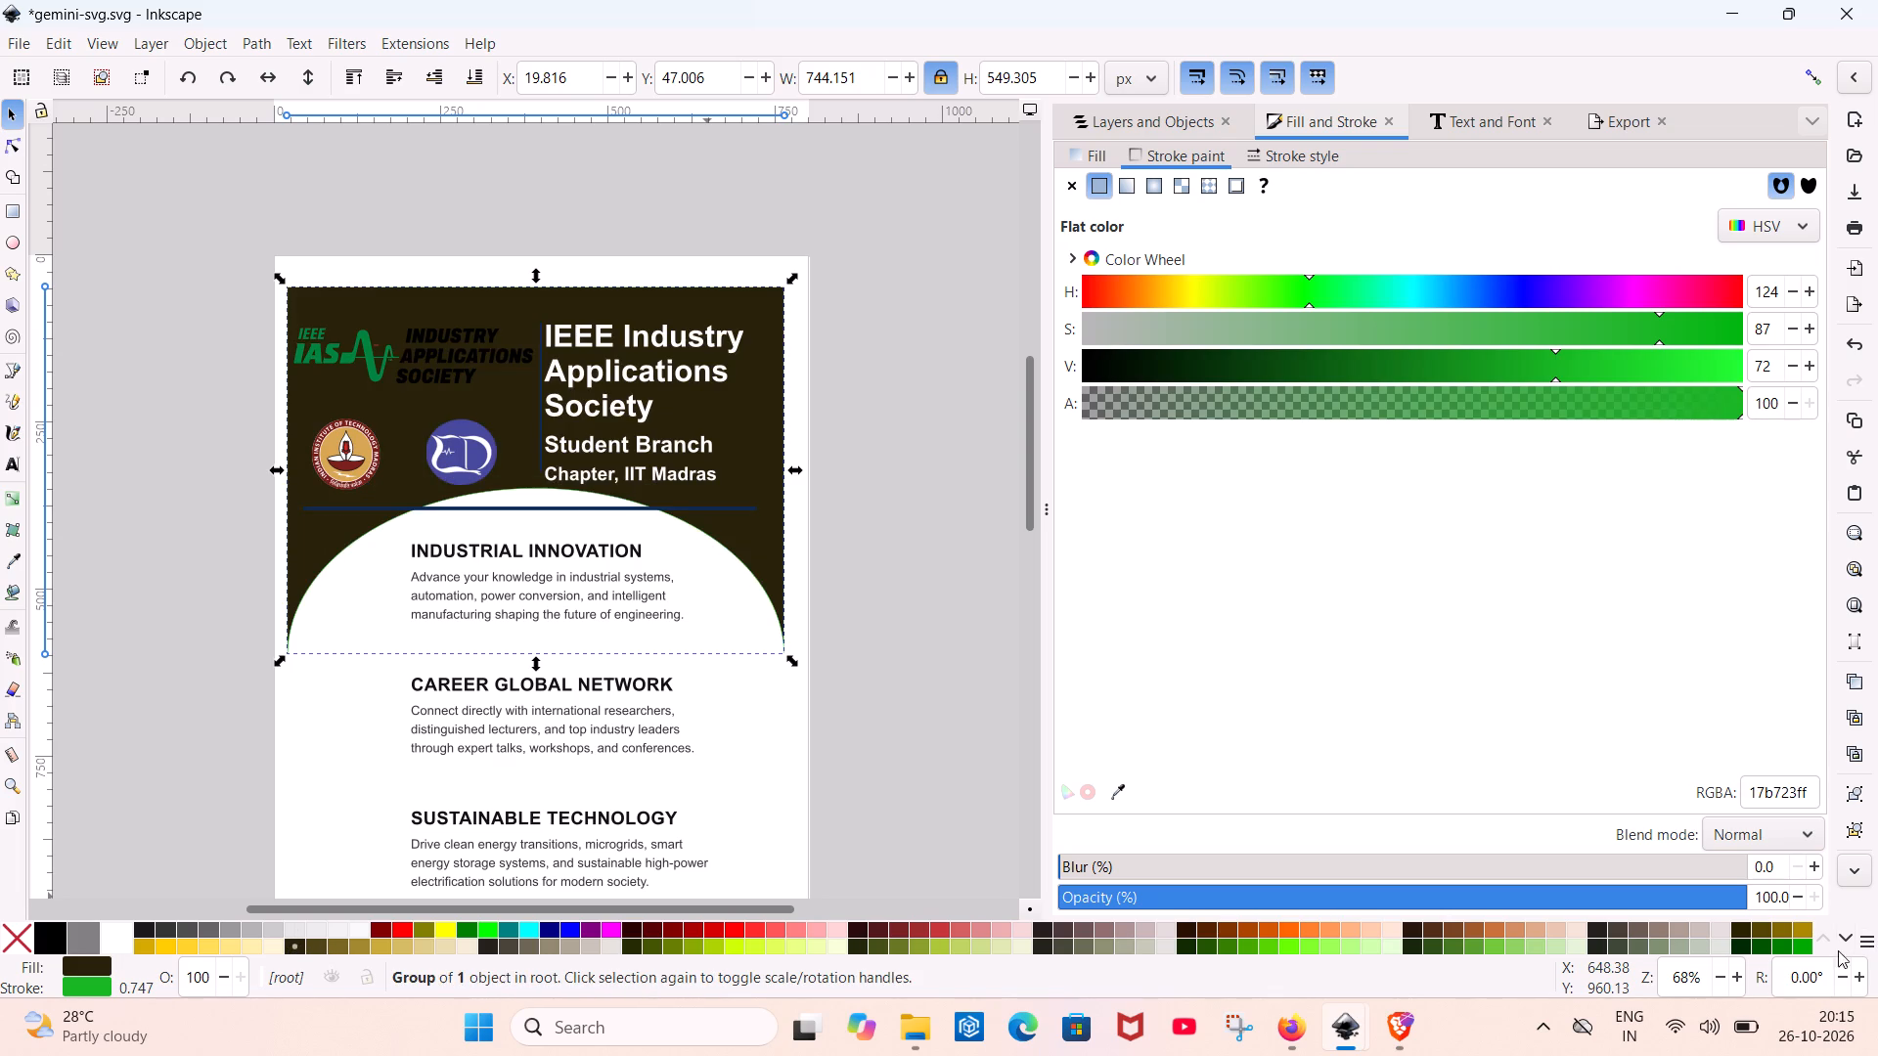
click(1753, 923)
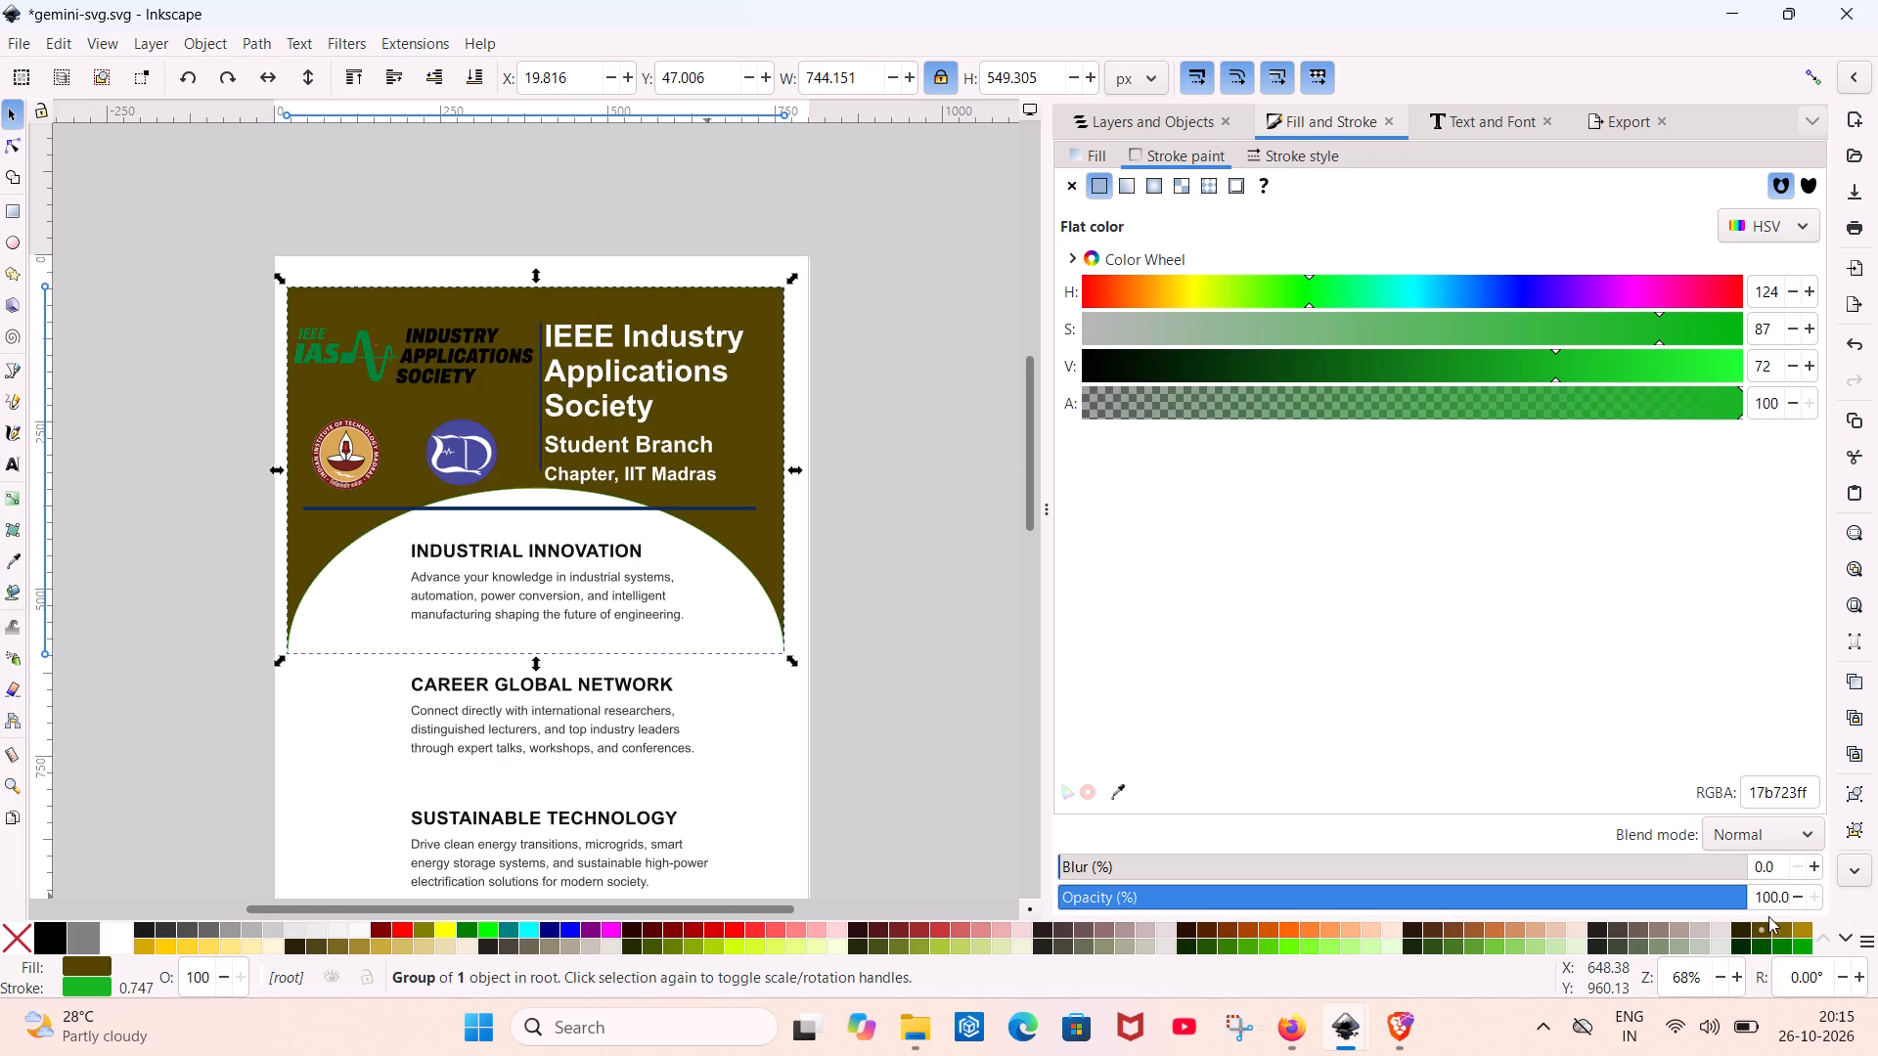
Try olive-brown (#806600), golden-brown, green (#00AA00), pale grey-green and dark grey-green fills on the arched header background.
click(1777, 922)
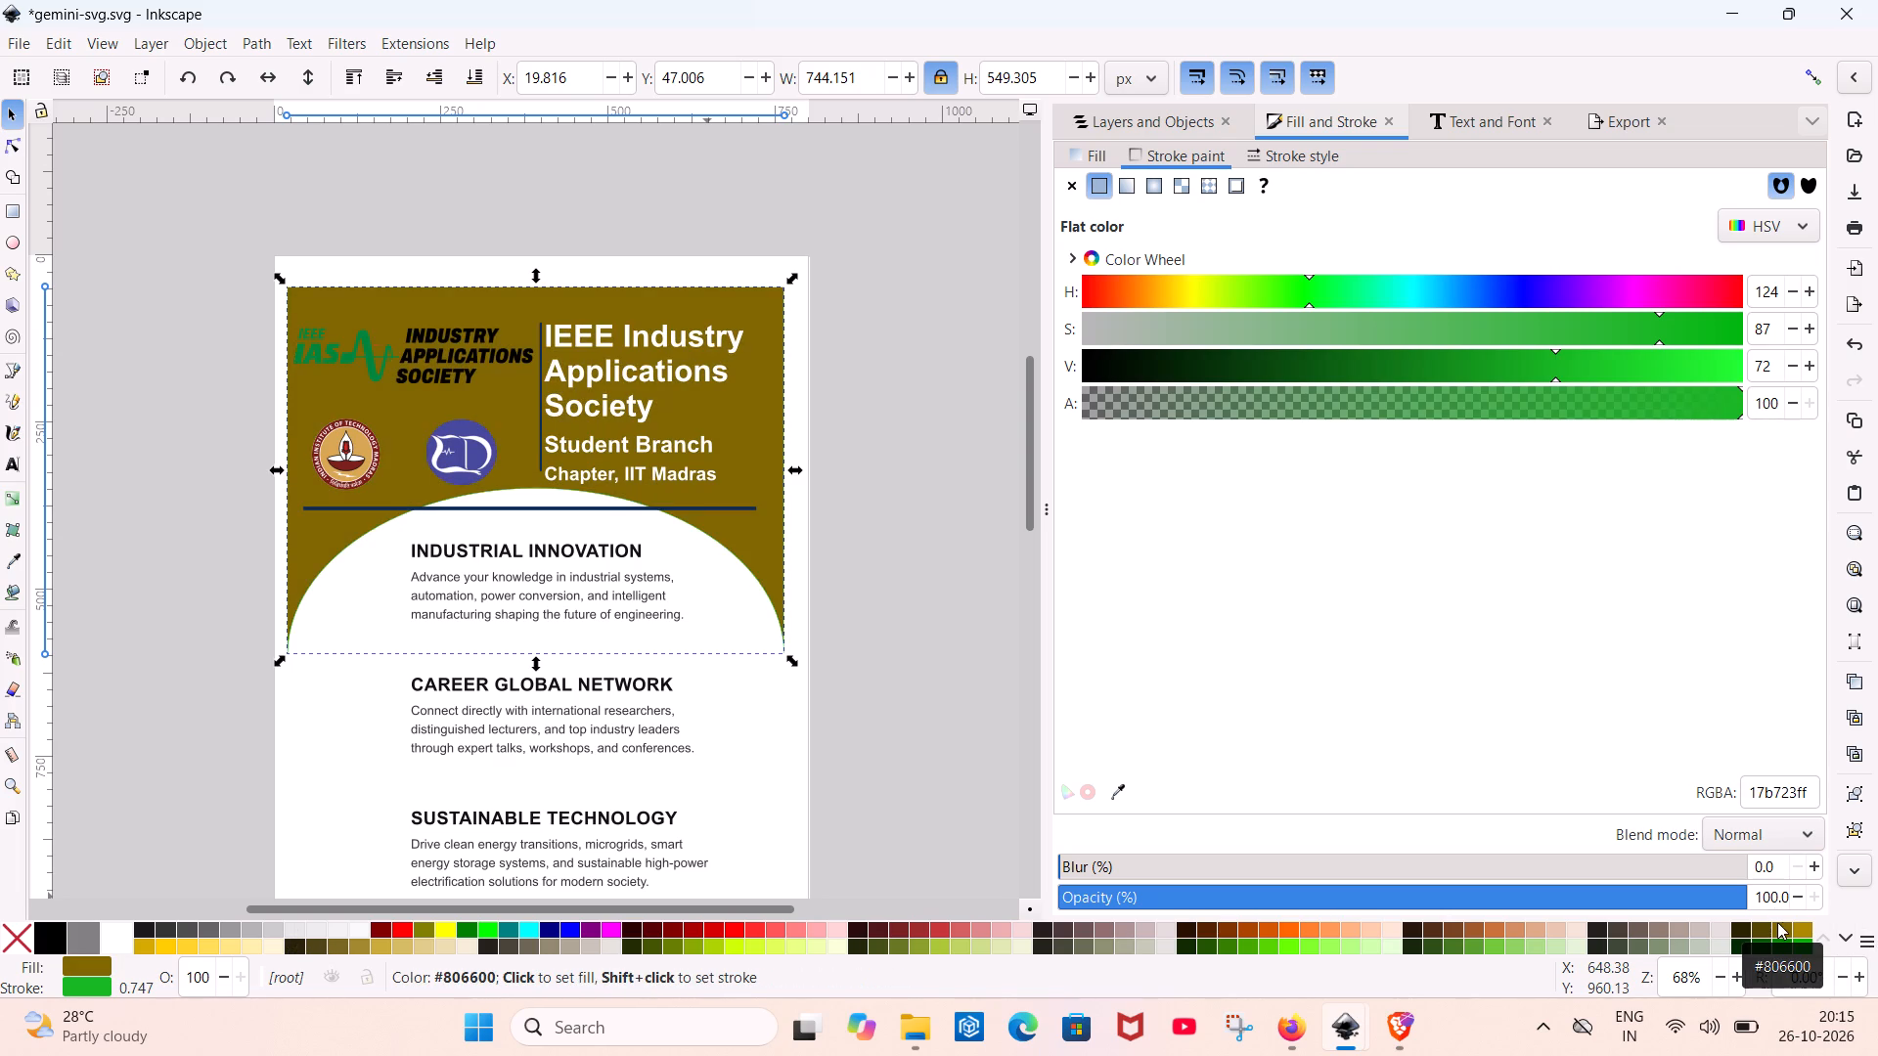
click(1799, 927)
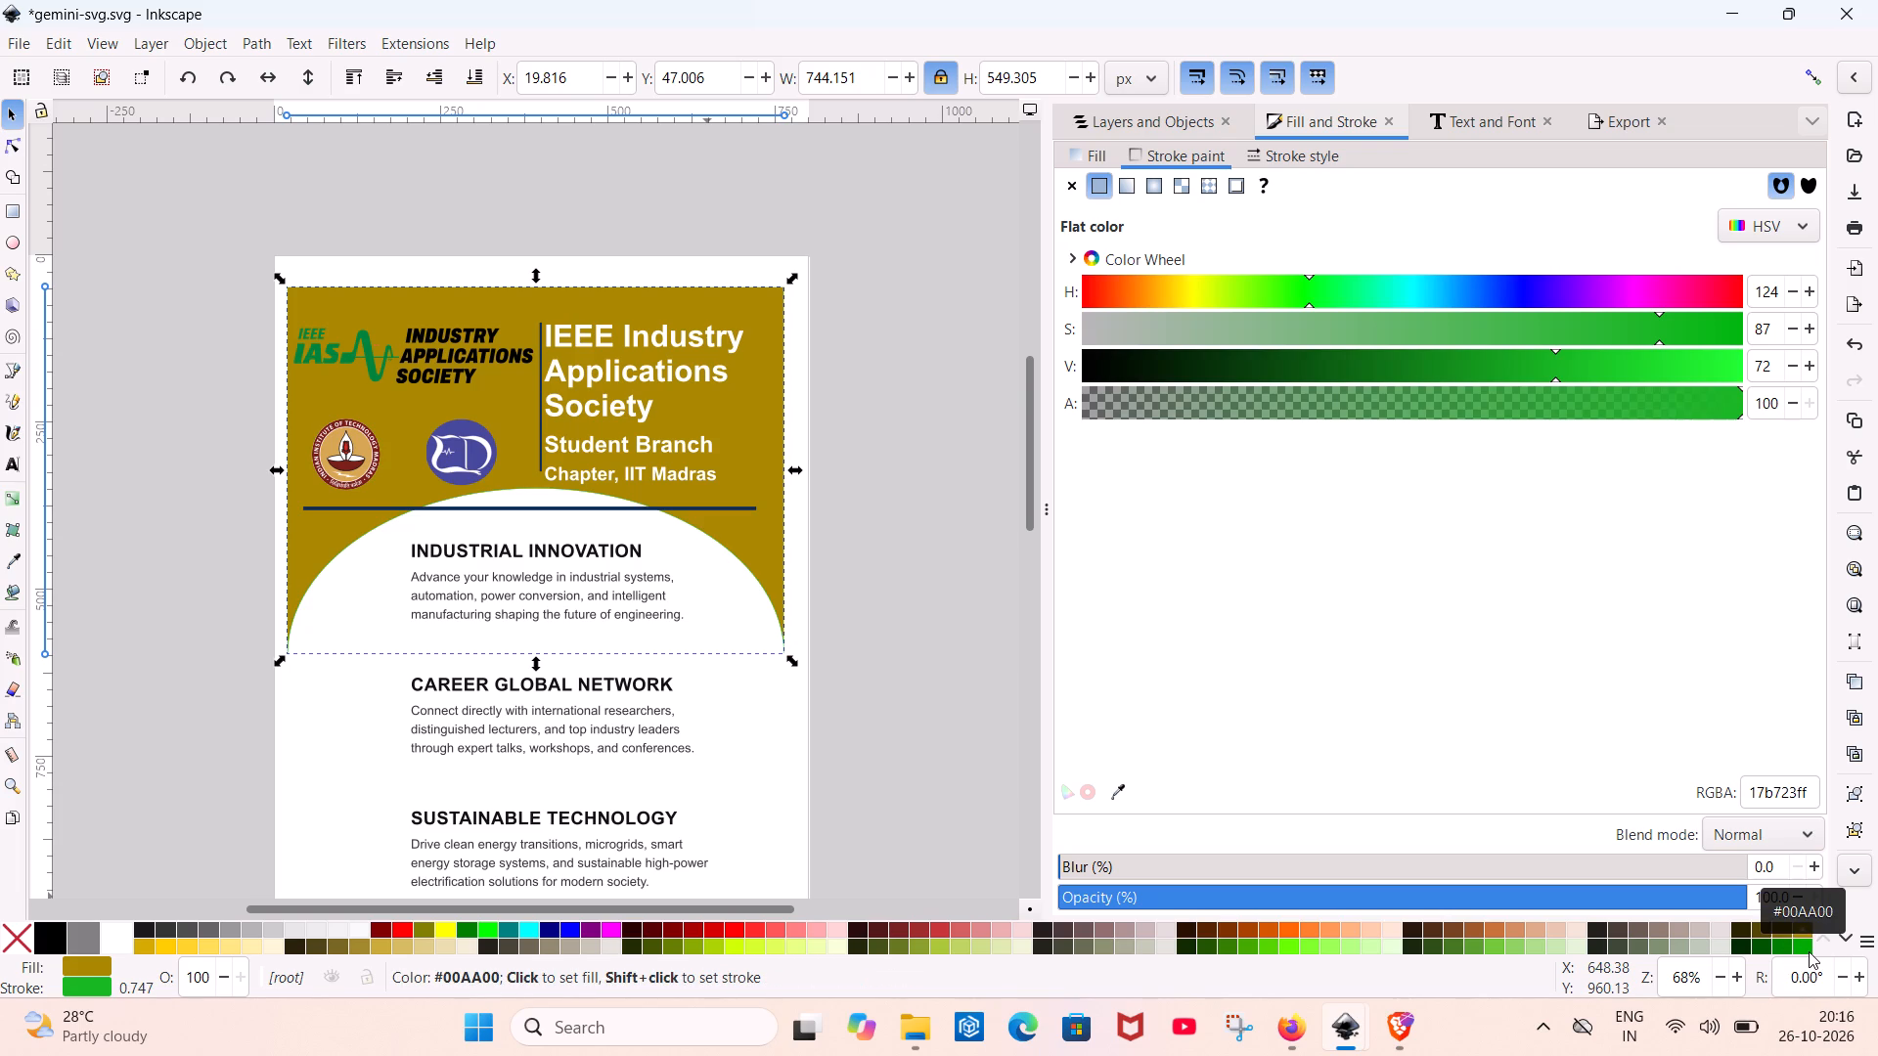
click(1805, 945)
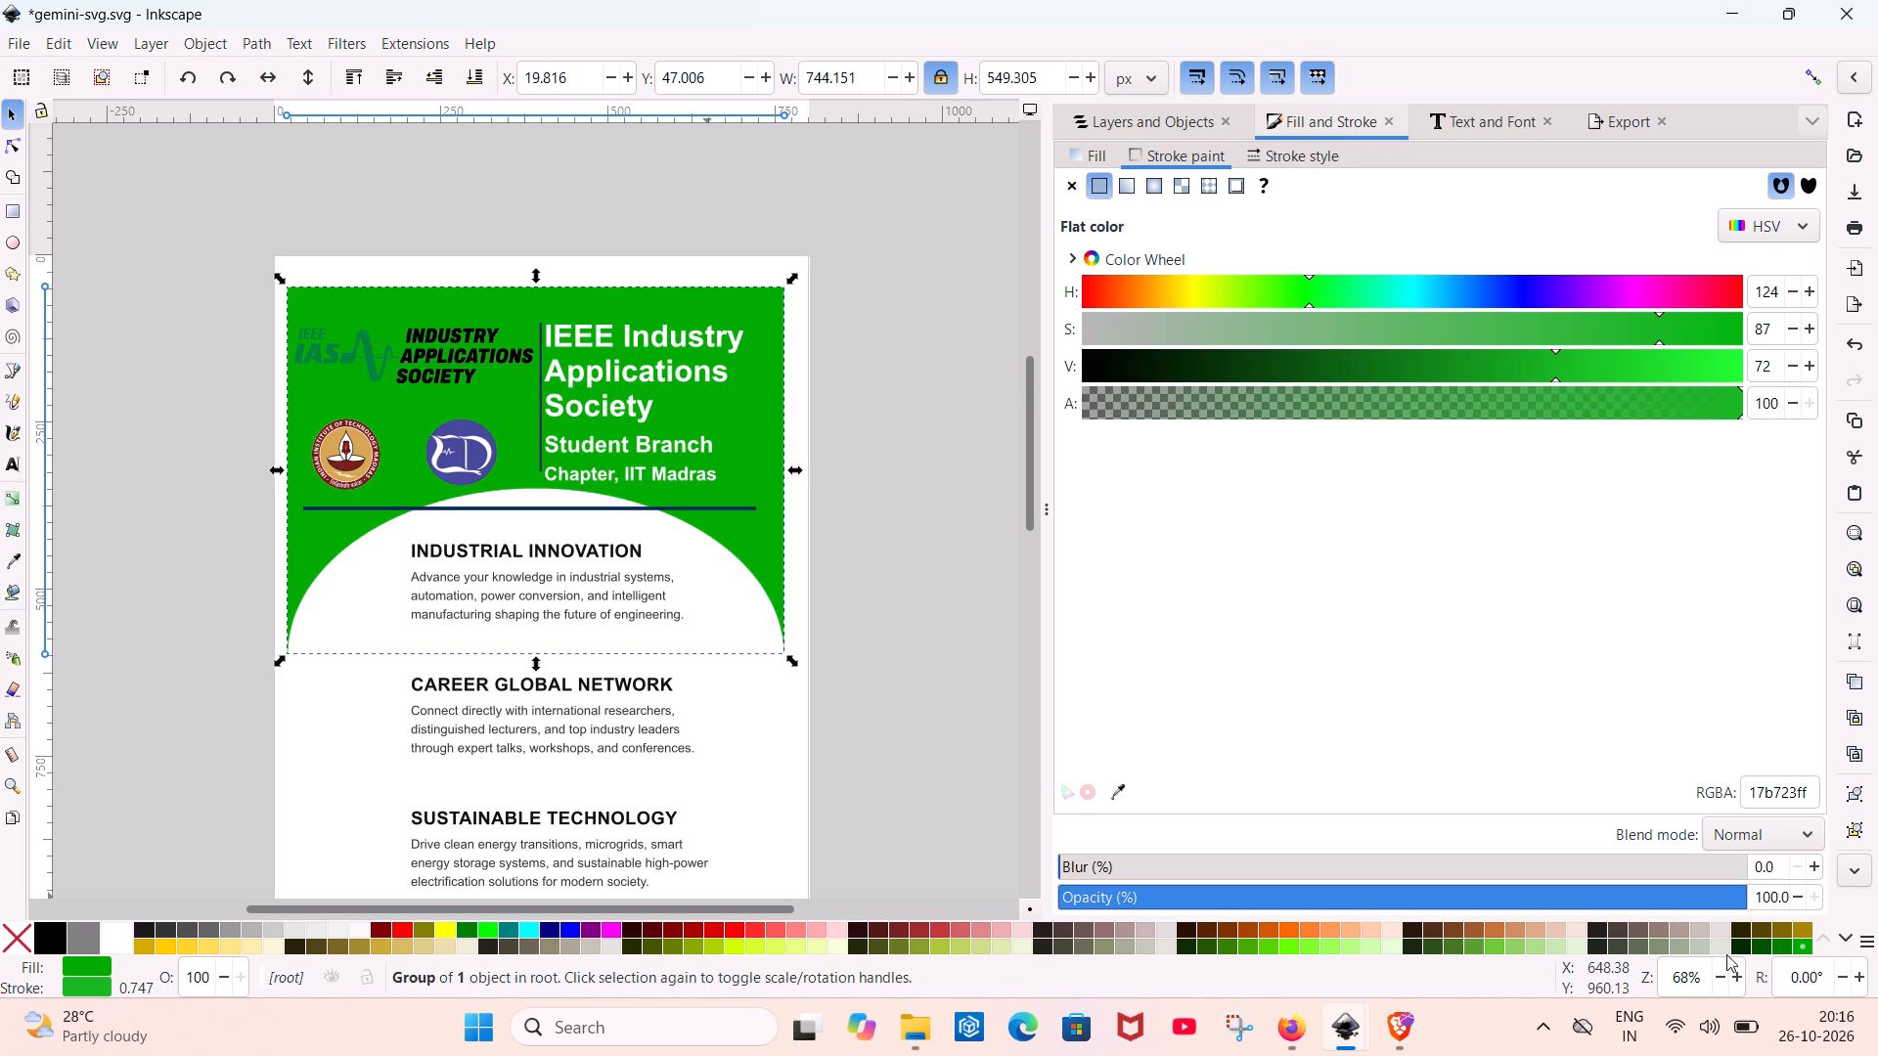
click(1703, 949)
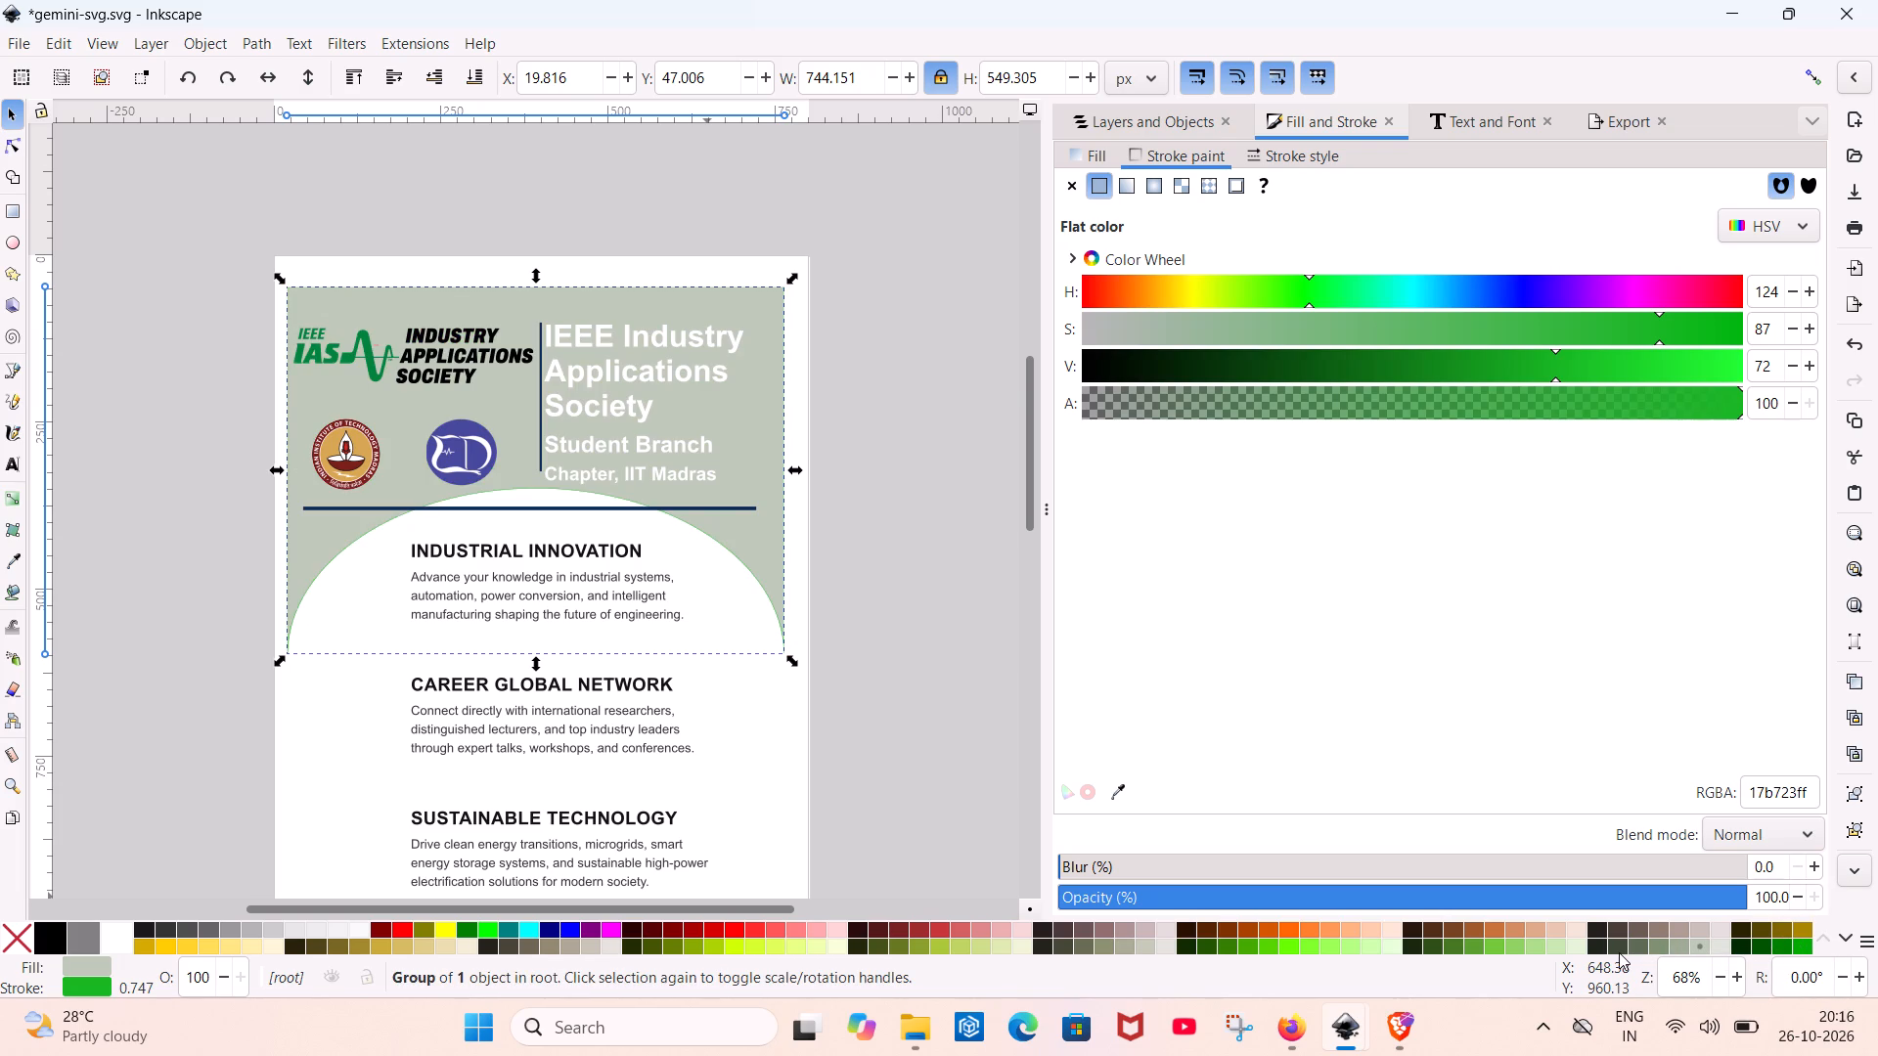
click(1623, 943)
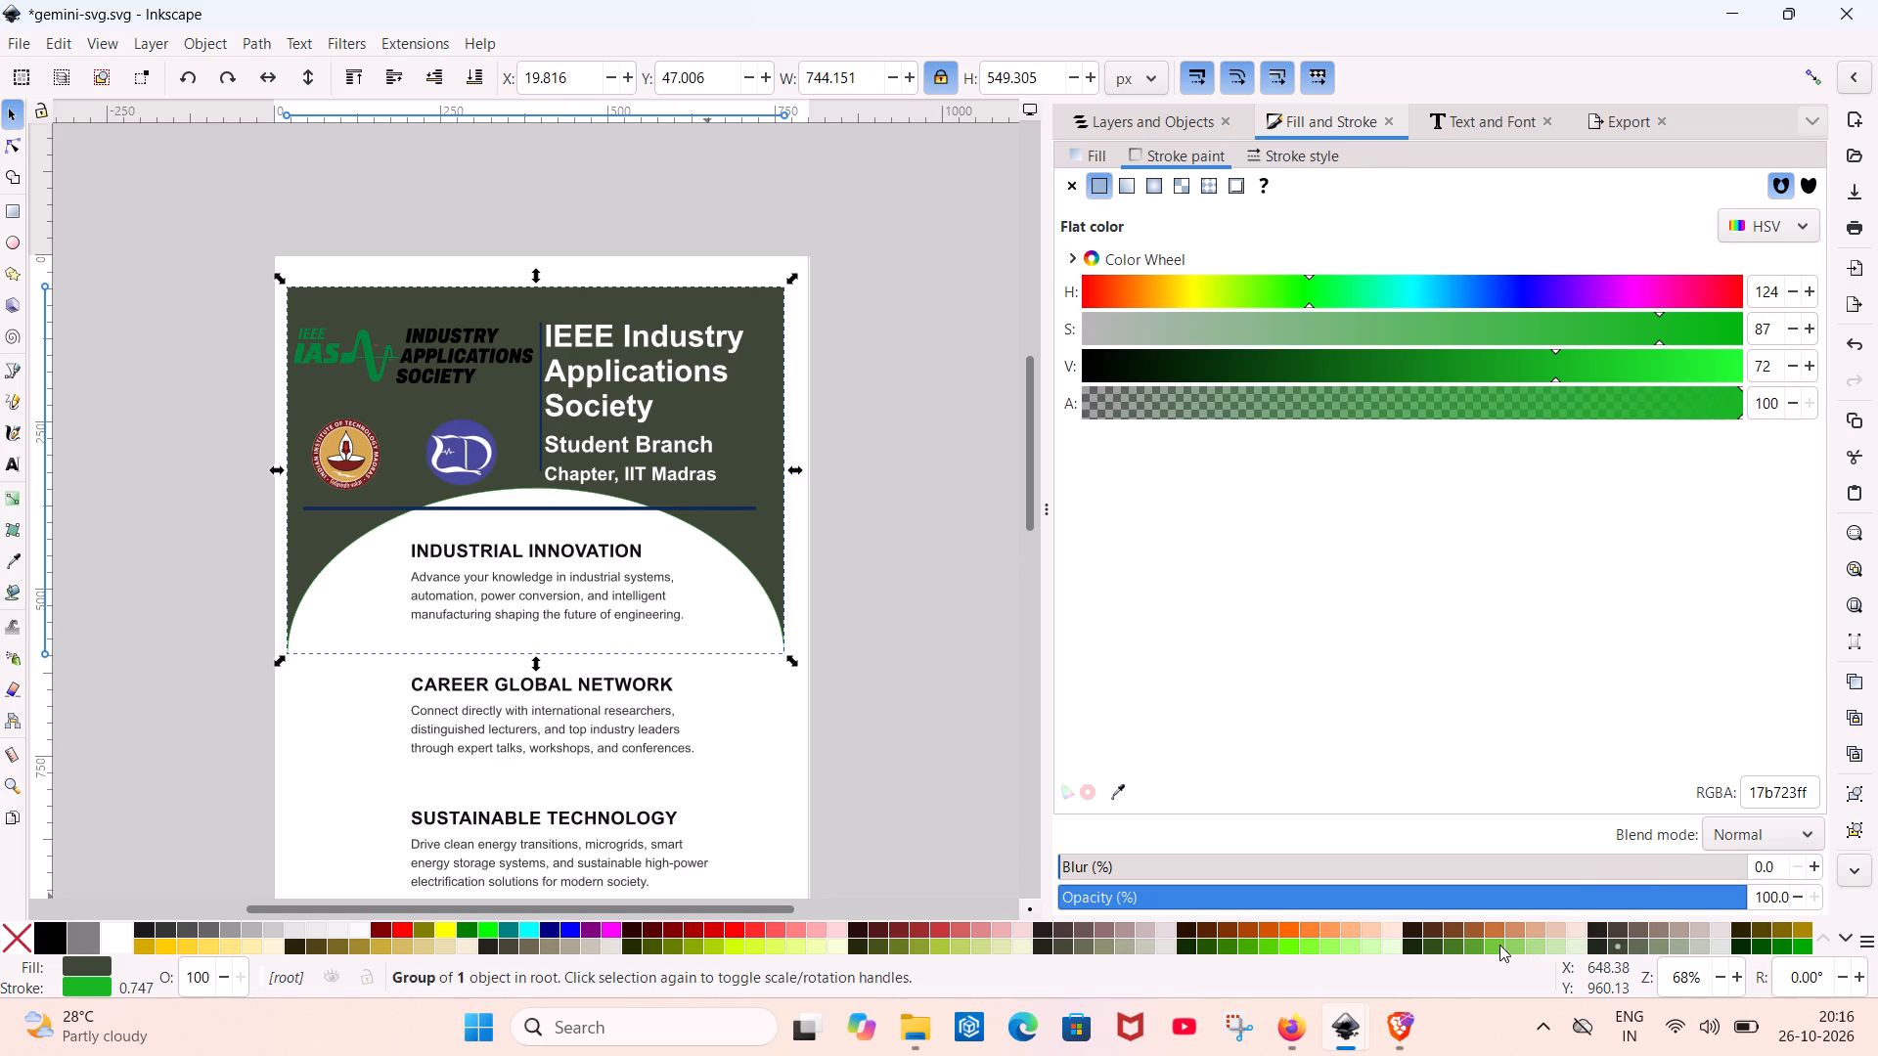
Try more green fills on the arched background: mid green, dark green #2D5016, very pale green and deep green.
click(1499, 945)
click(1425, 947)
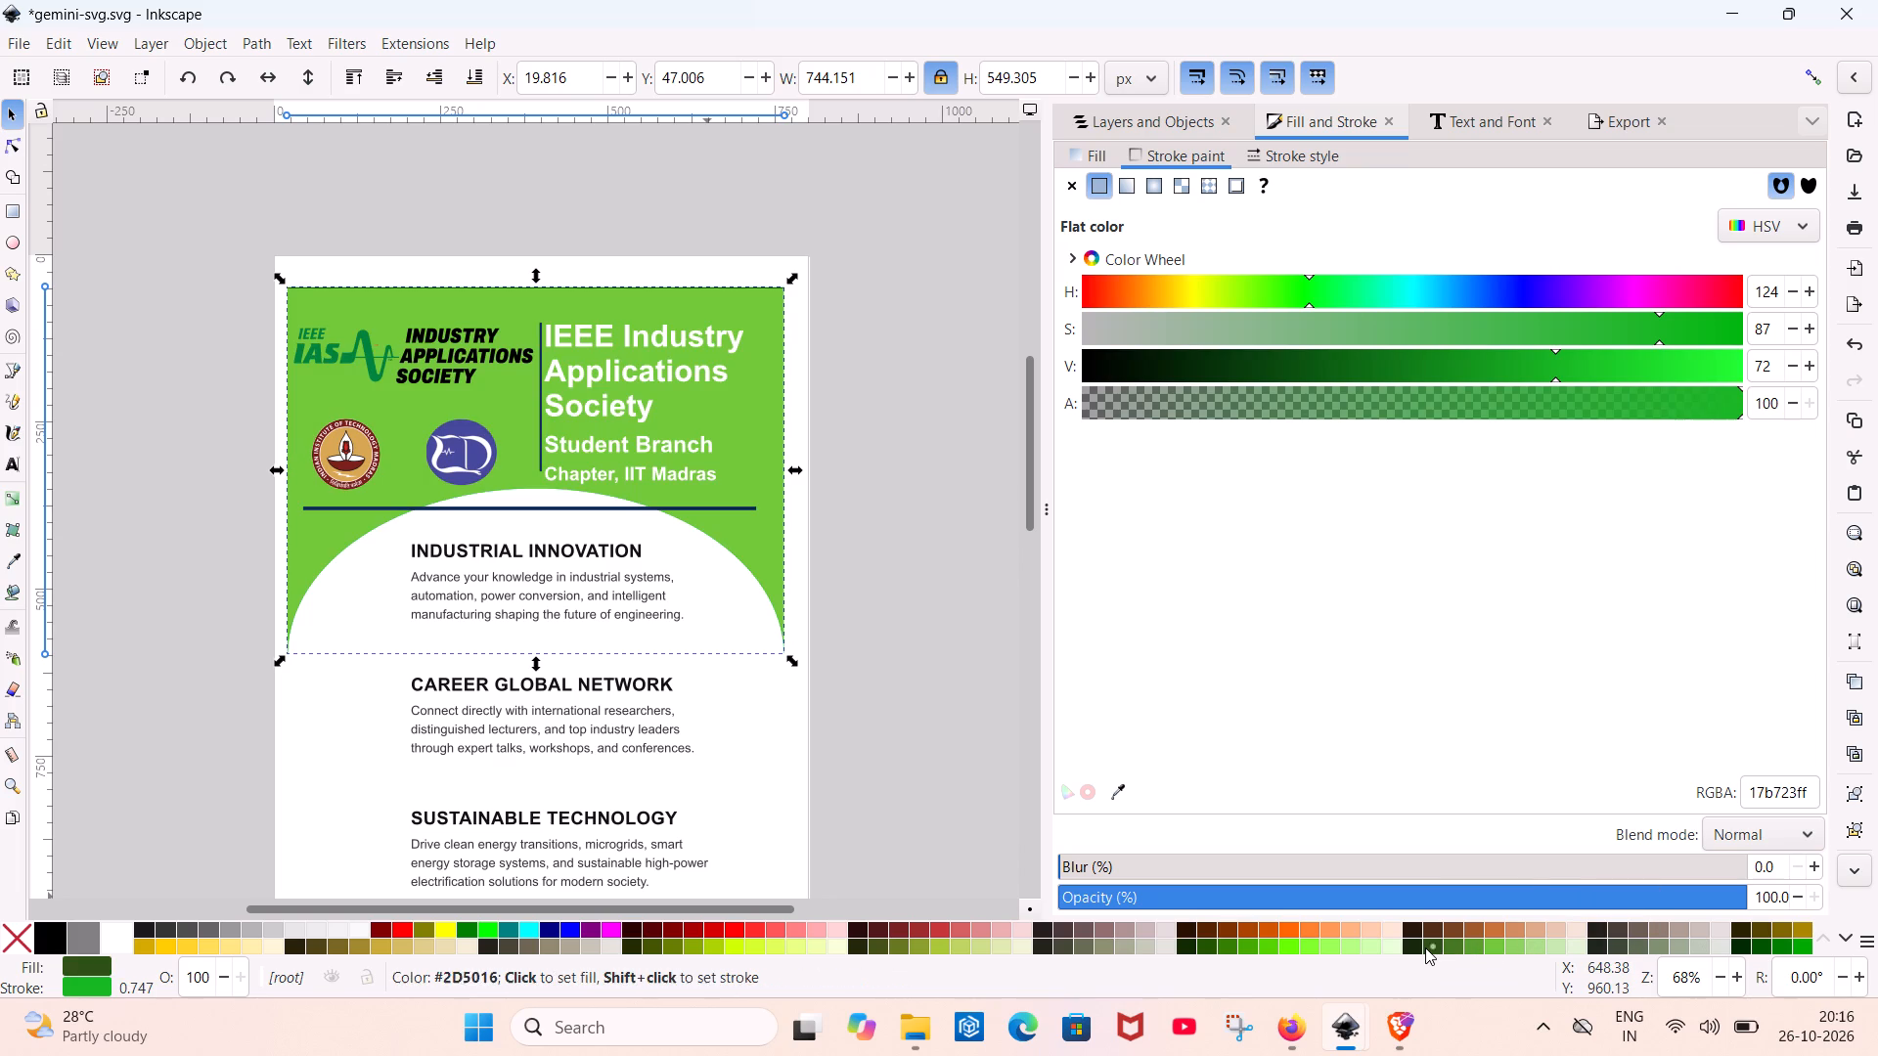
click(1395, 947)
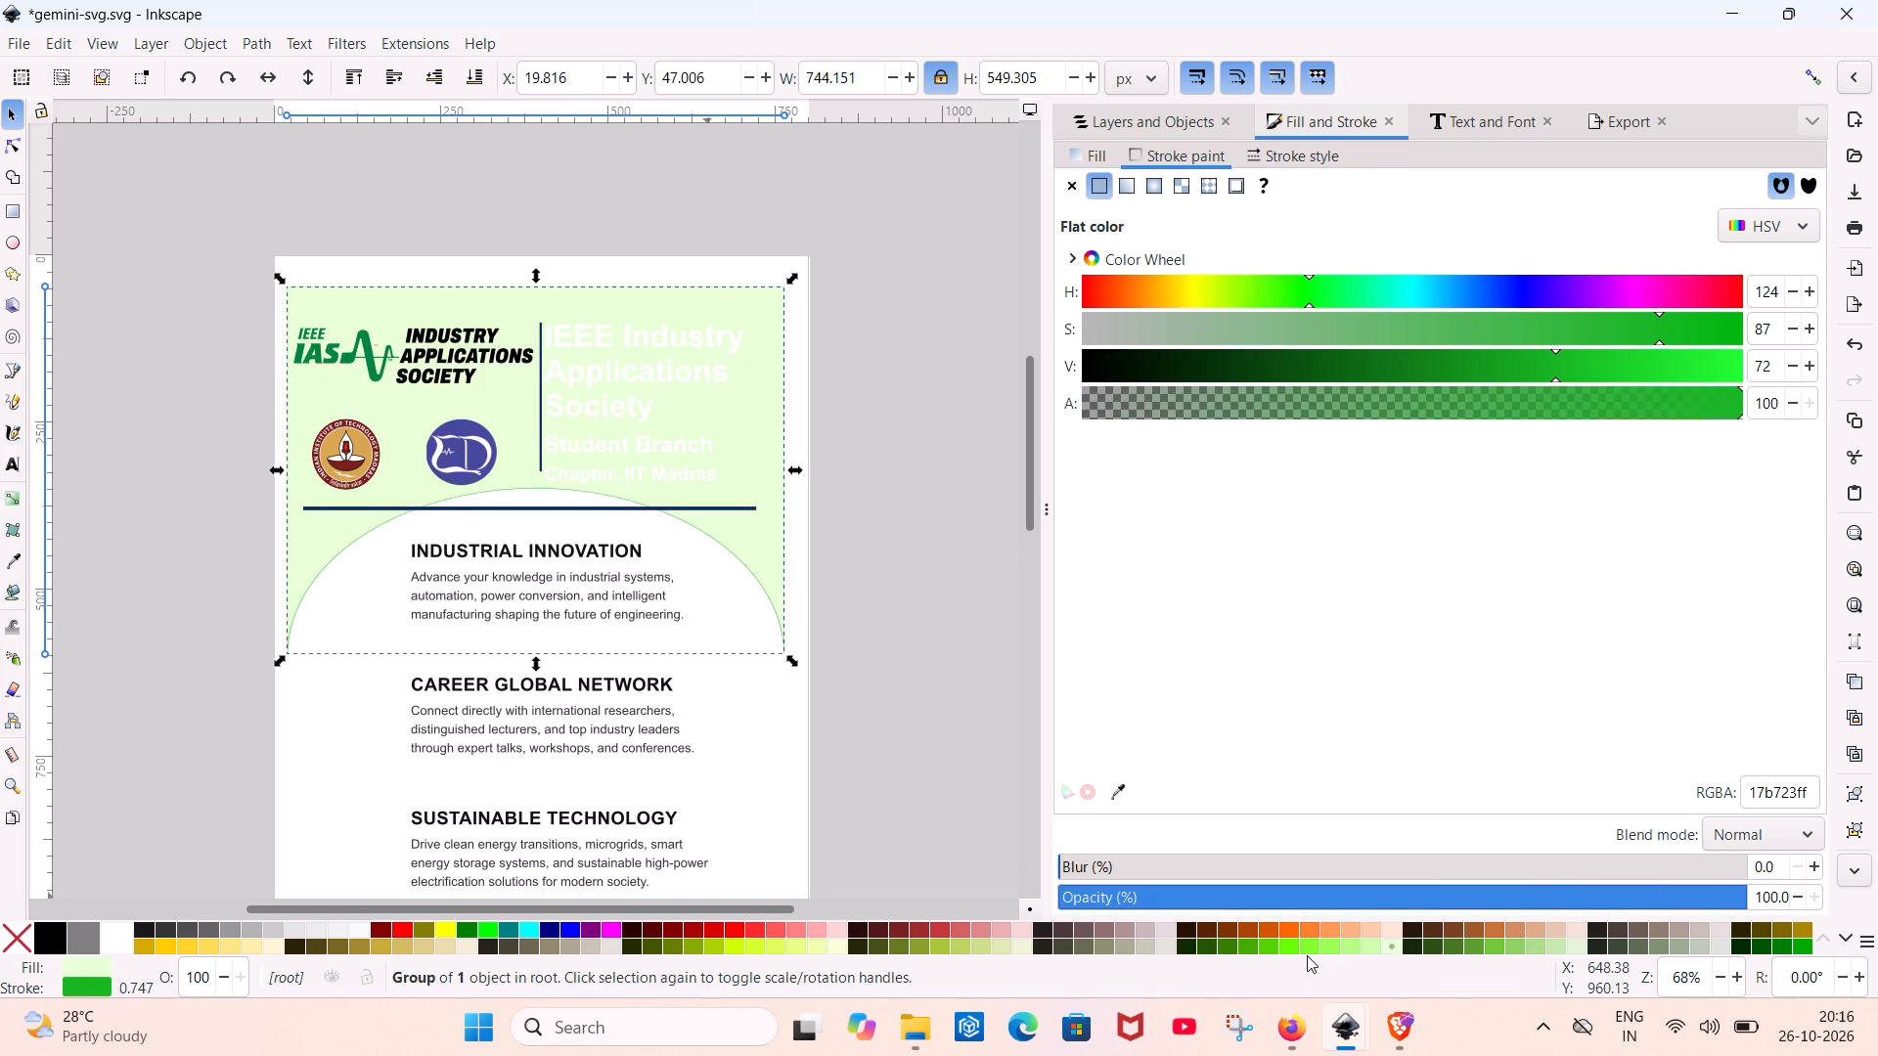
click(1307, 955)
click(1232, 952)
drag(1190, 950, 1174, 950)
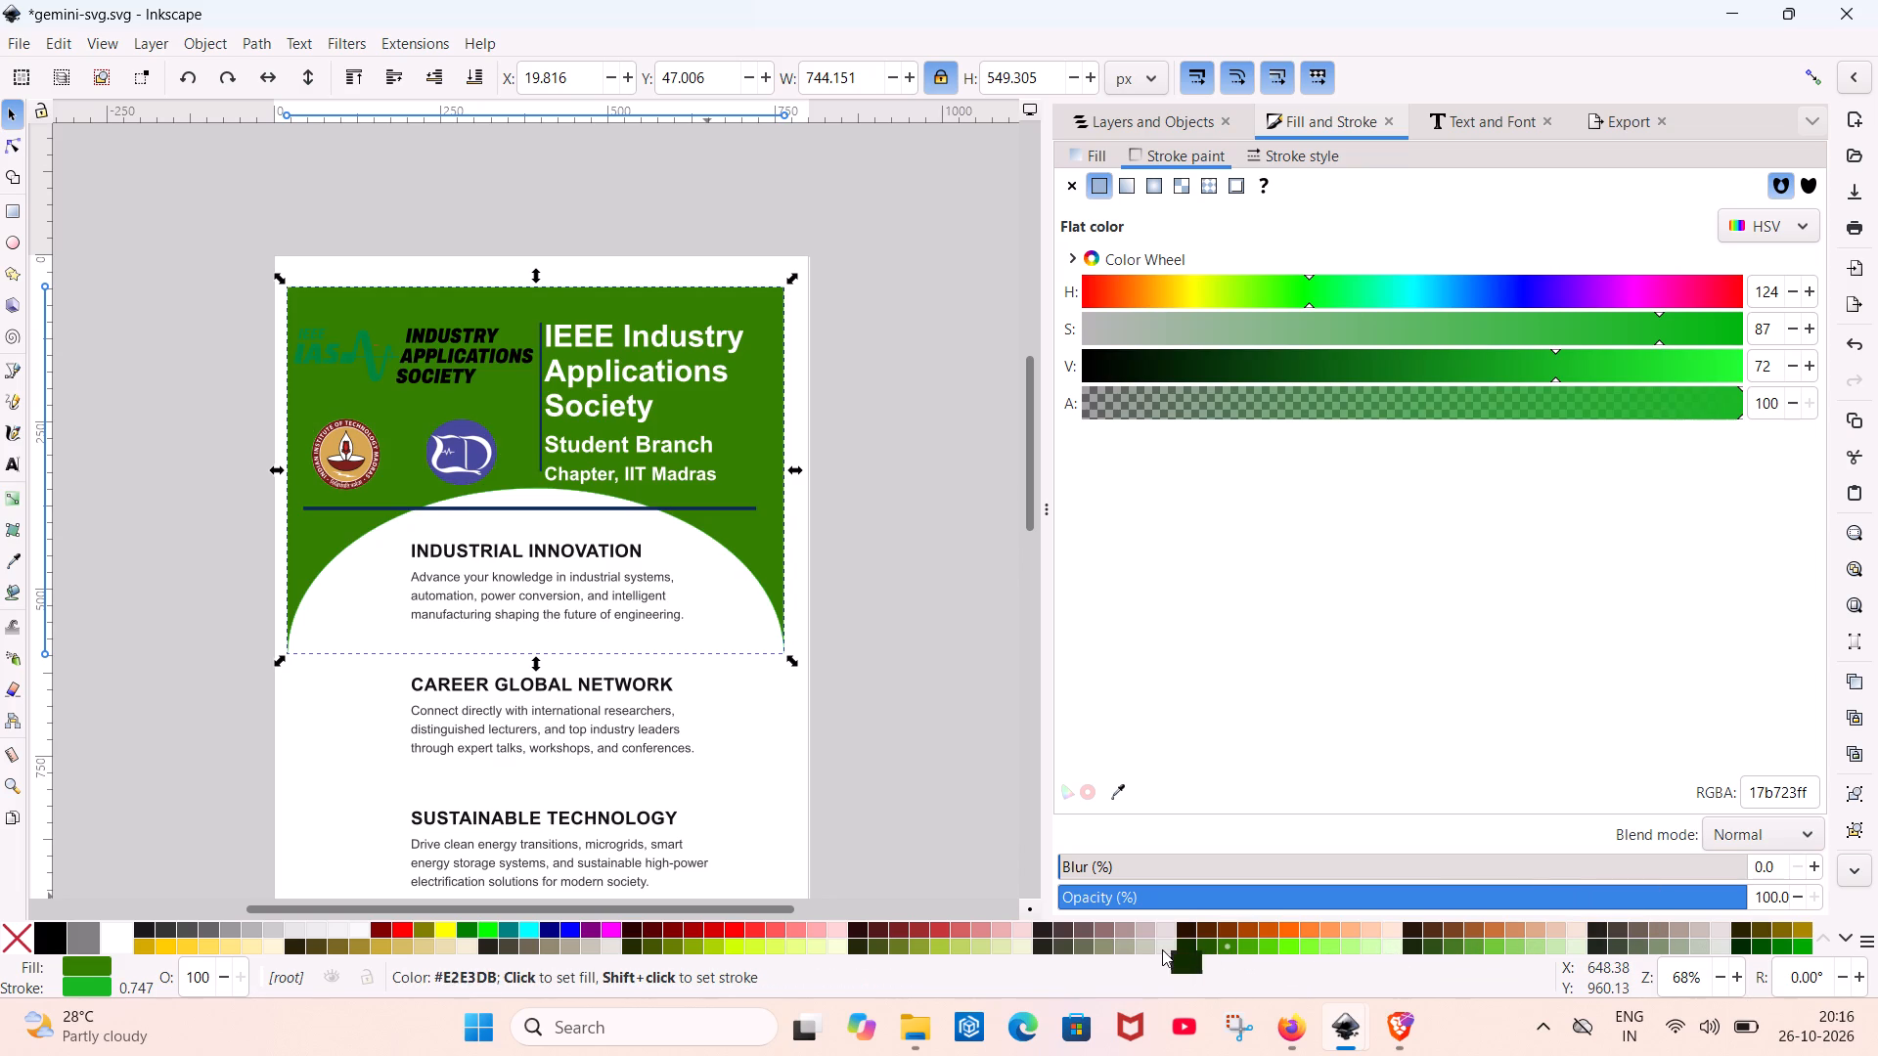
Fill the arched header background with a light grey-beige.
click(1136, 949)
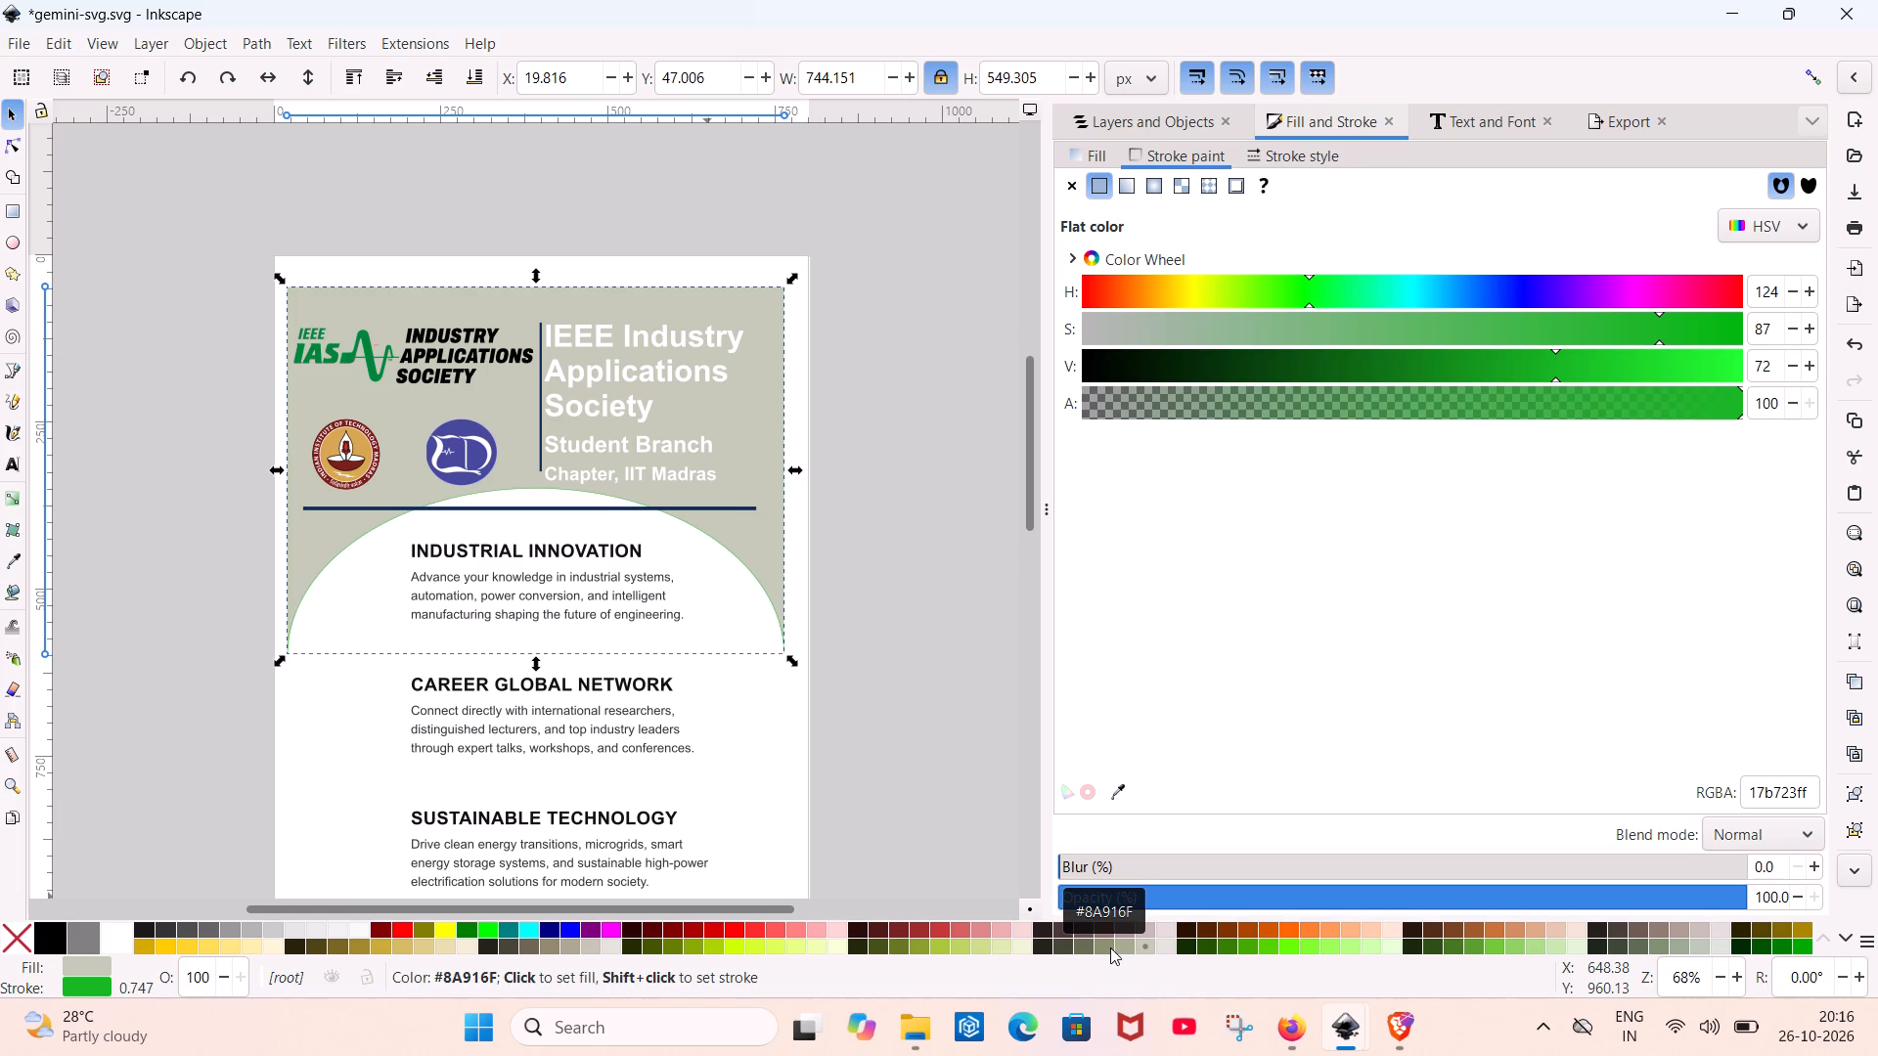
scroll(1110, 946, down, 2)
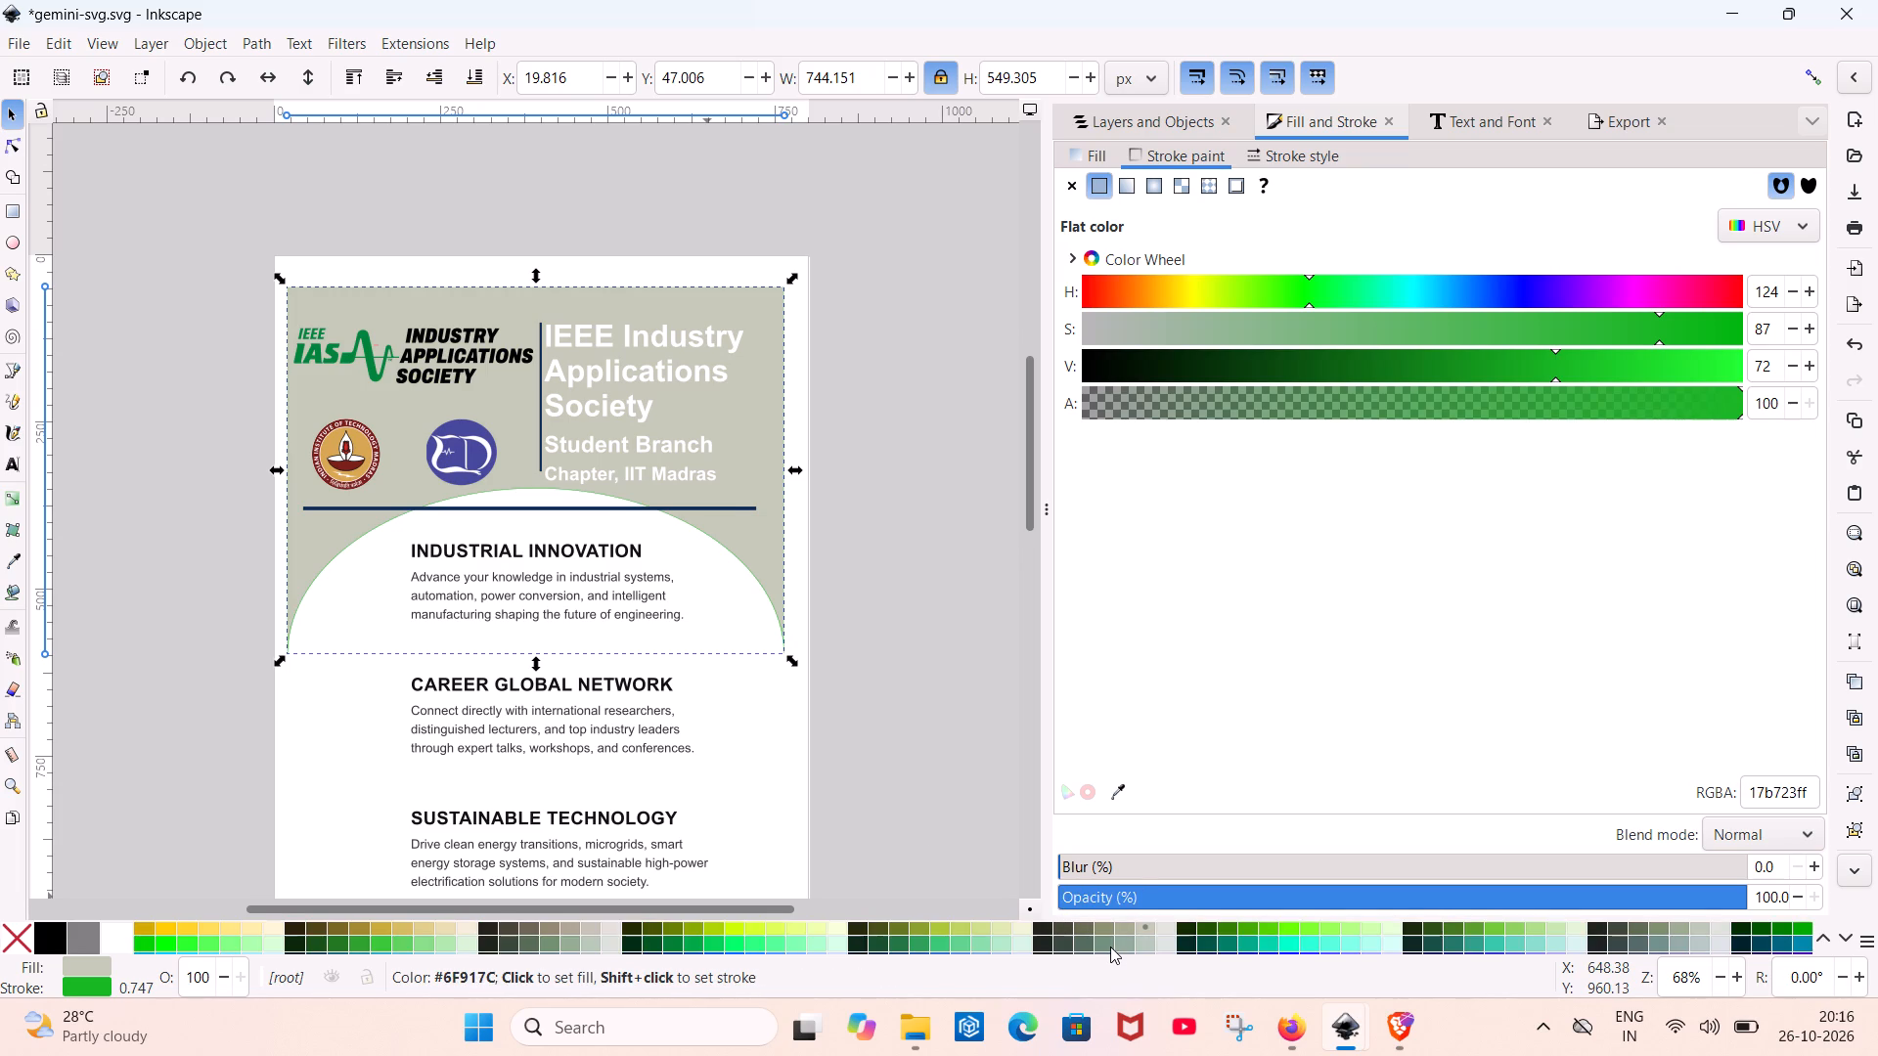
scroll(857, 729, down, 3)
scroll(783, 675, up, 1)
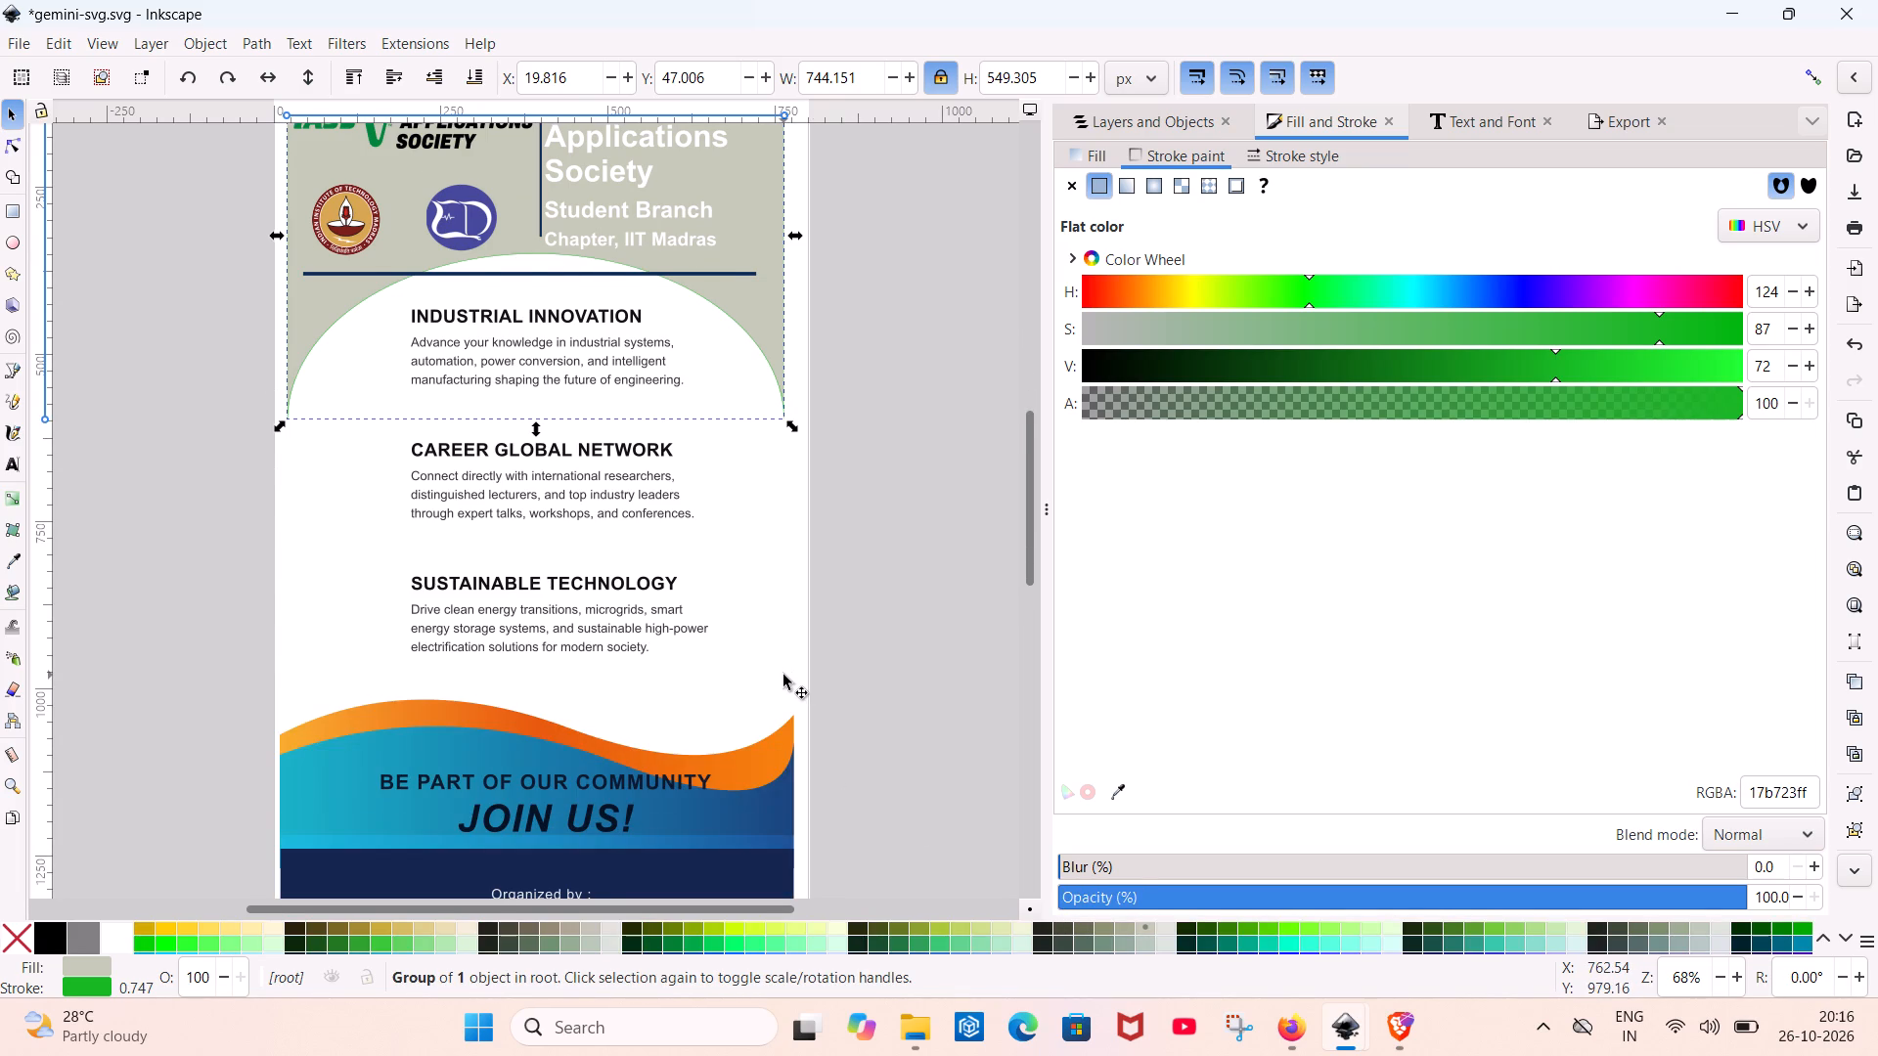
ctrl+scroll(783, 675, down, 1)
scroll(783, 675, down, 1)
Fill the IEEE Industry Applications Society title text group with black.
click(481, 734)
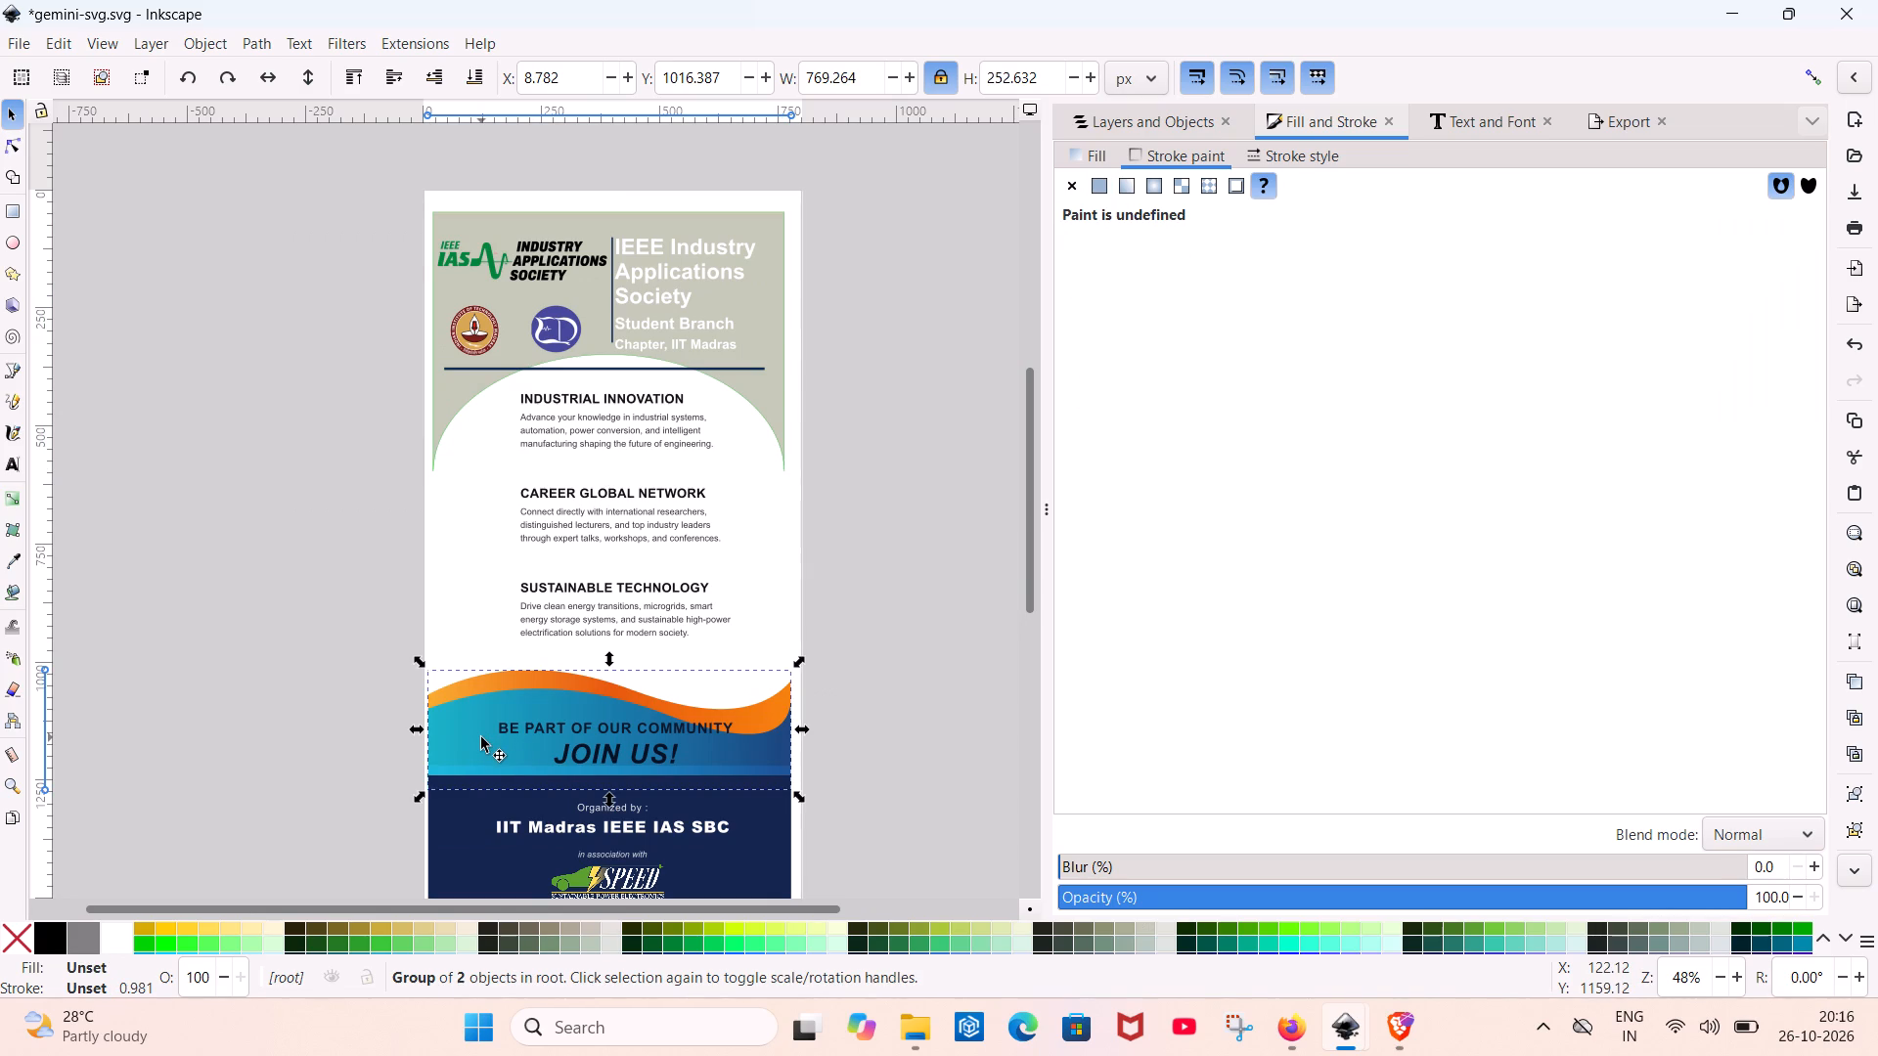
click(677, 298)
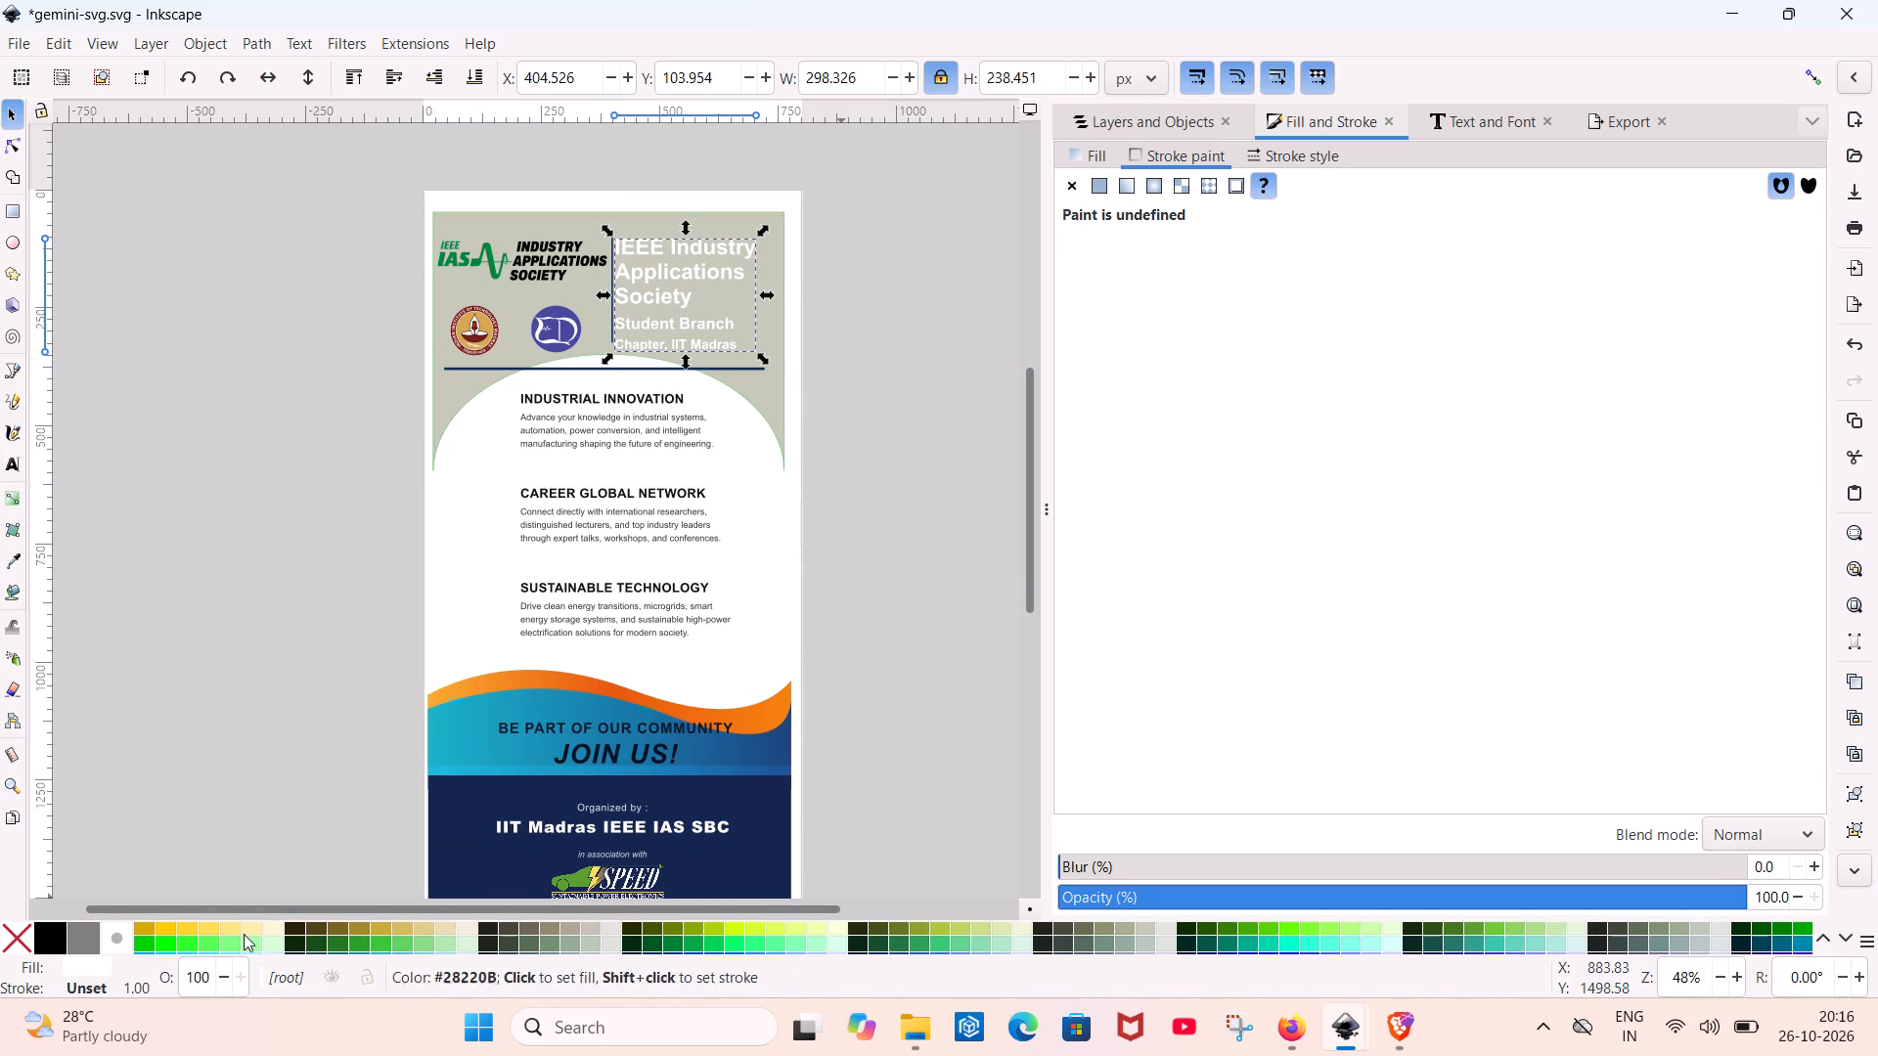
click(48, 942)
scroll(815, 621, up, 2)
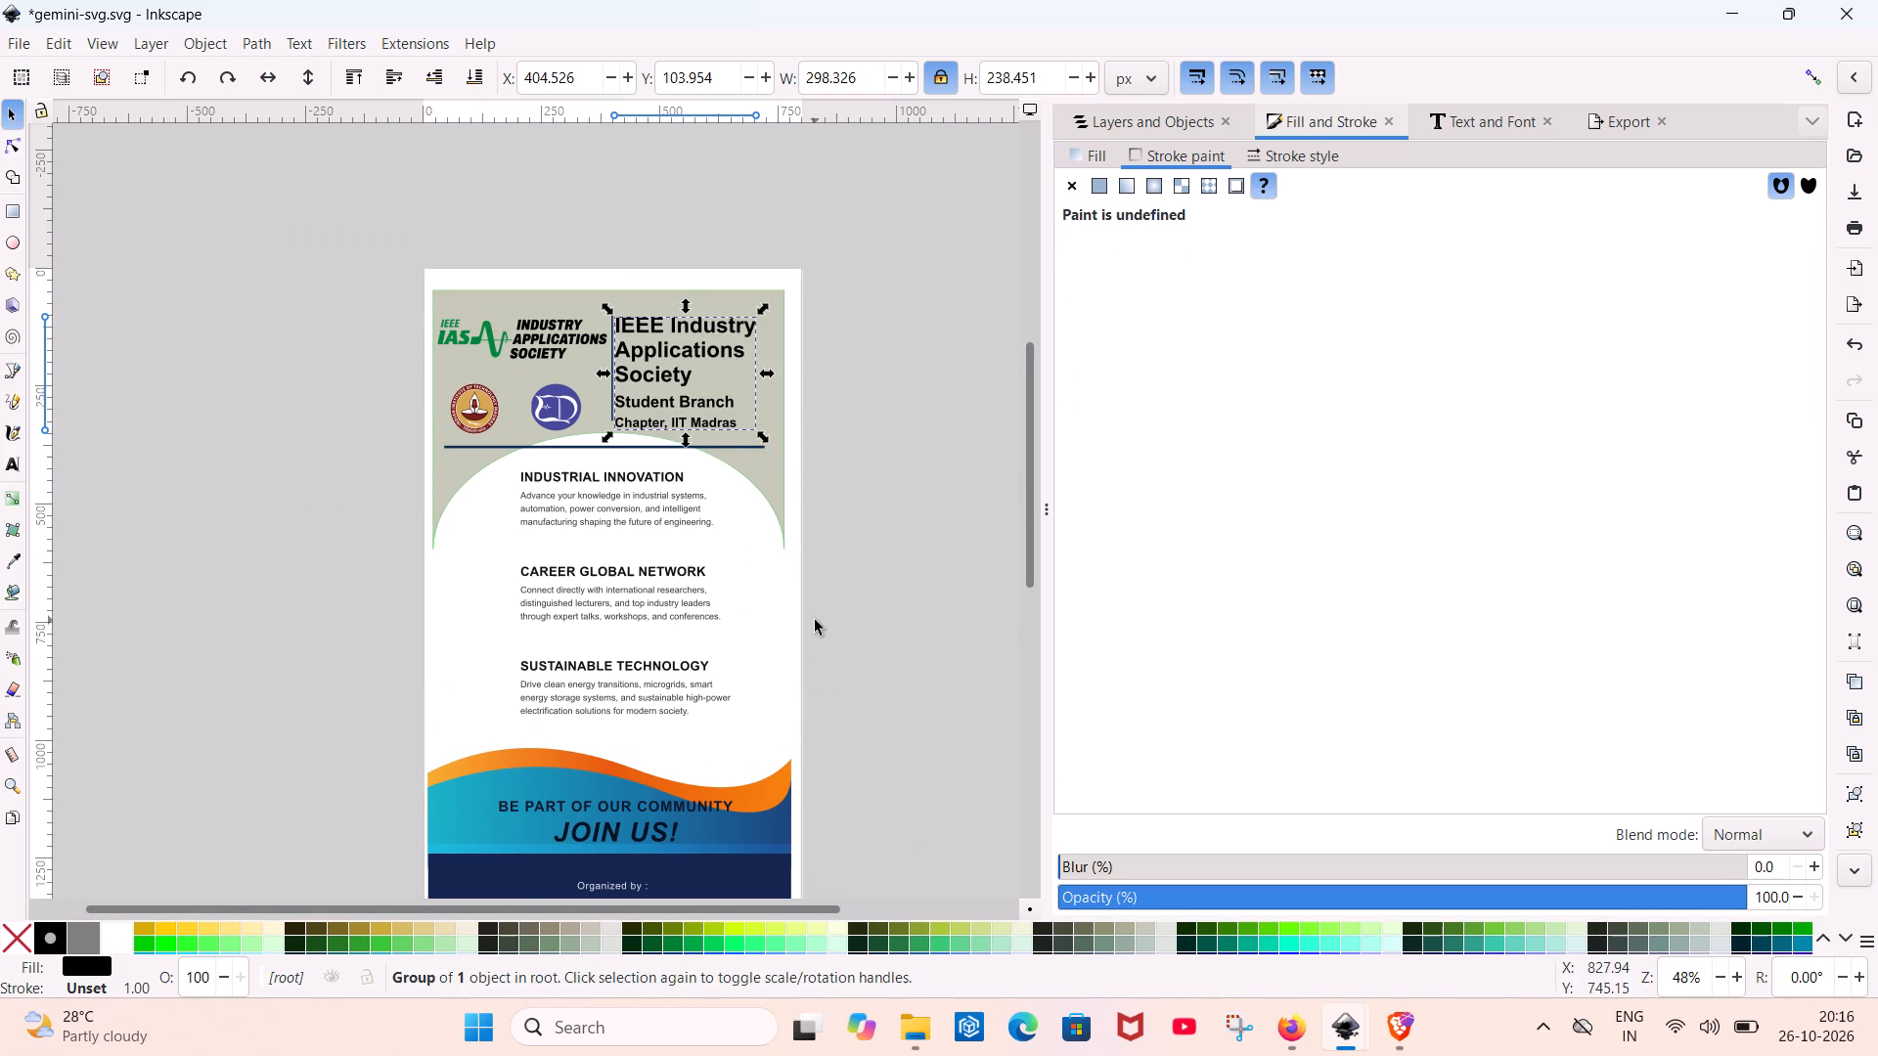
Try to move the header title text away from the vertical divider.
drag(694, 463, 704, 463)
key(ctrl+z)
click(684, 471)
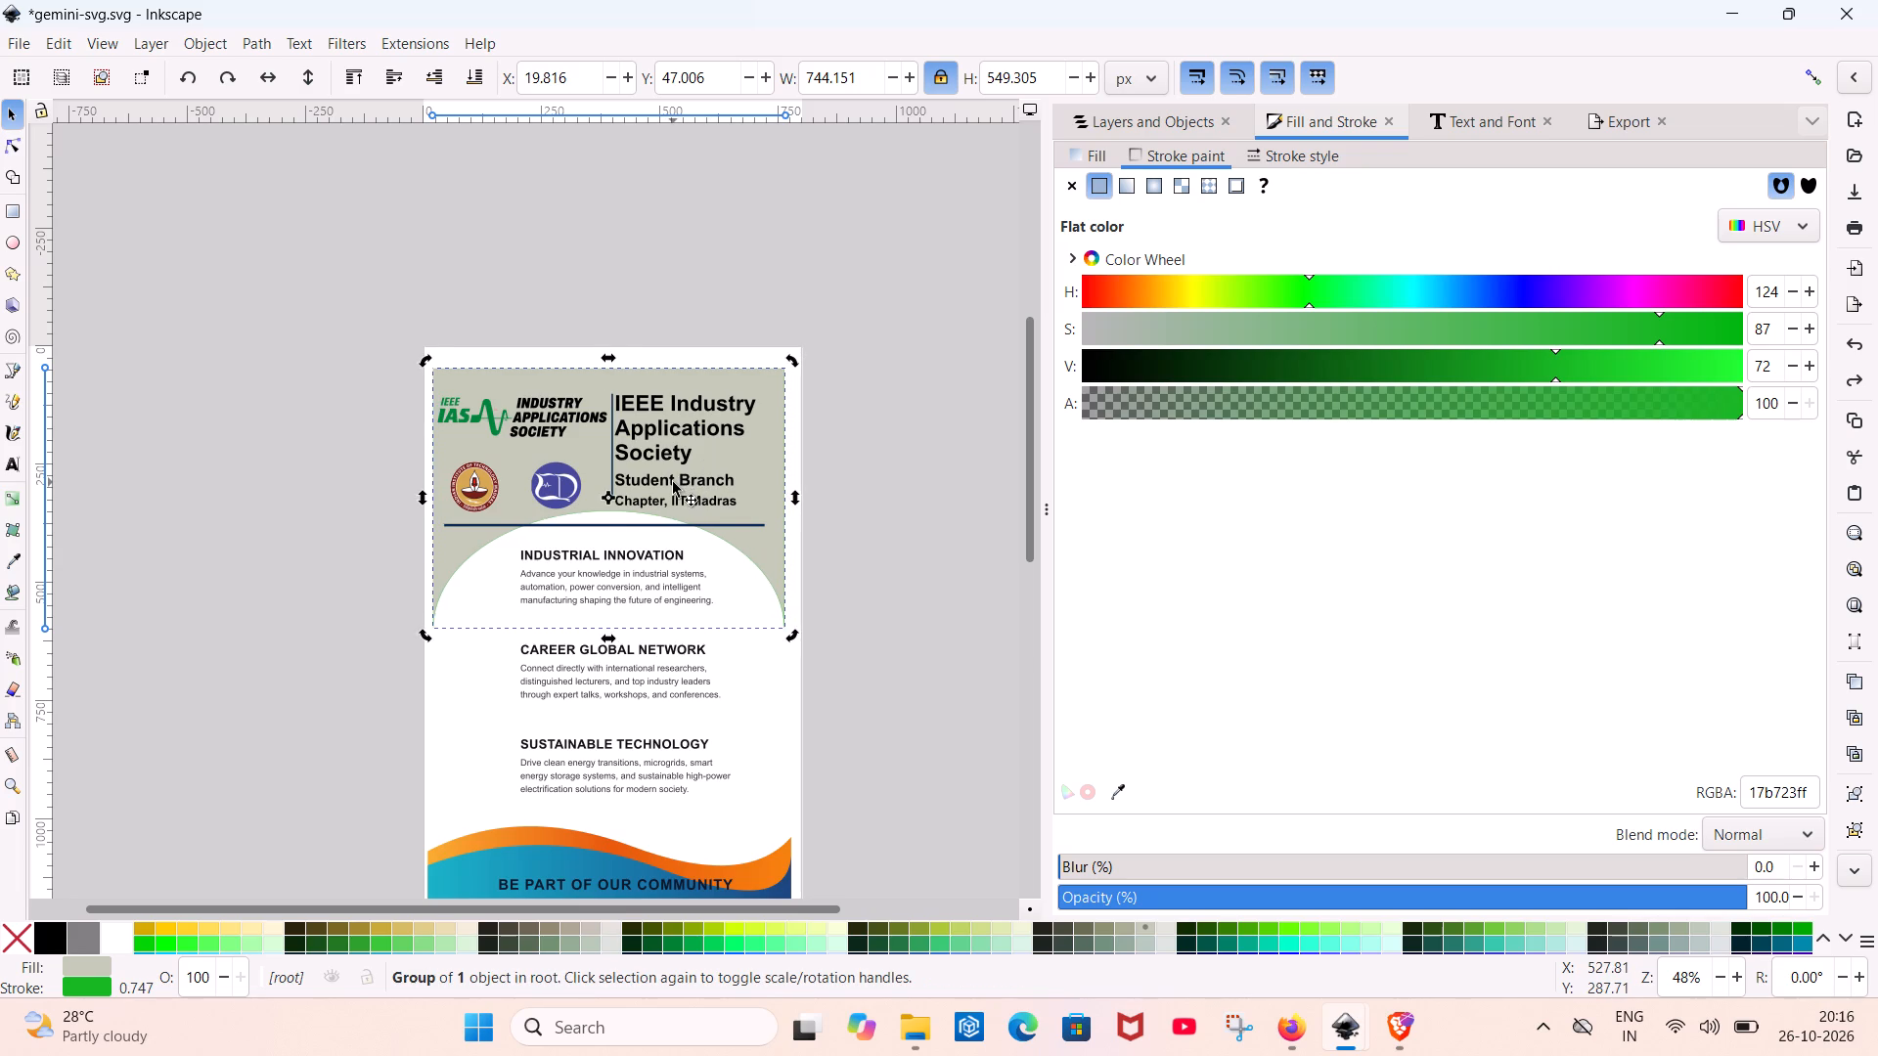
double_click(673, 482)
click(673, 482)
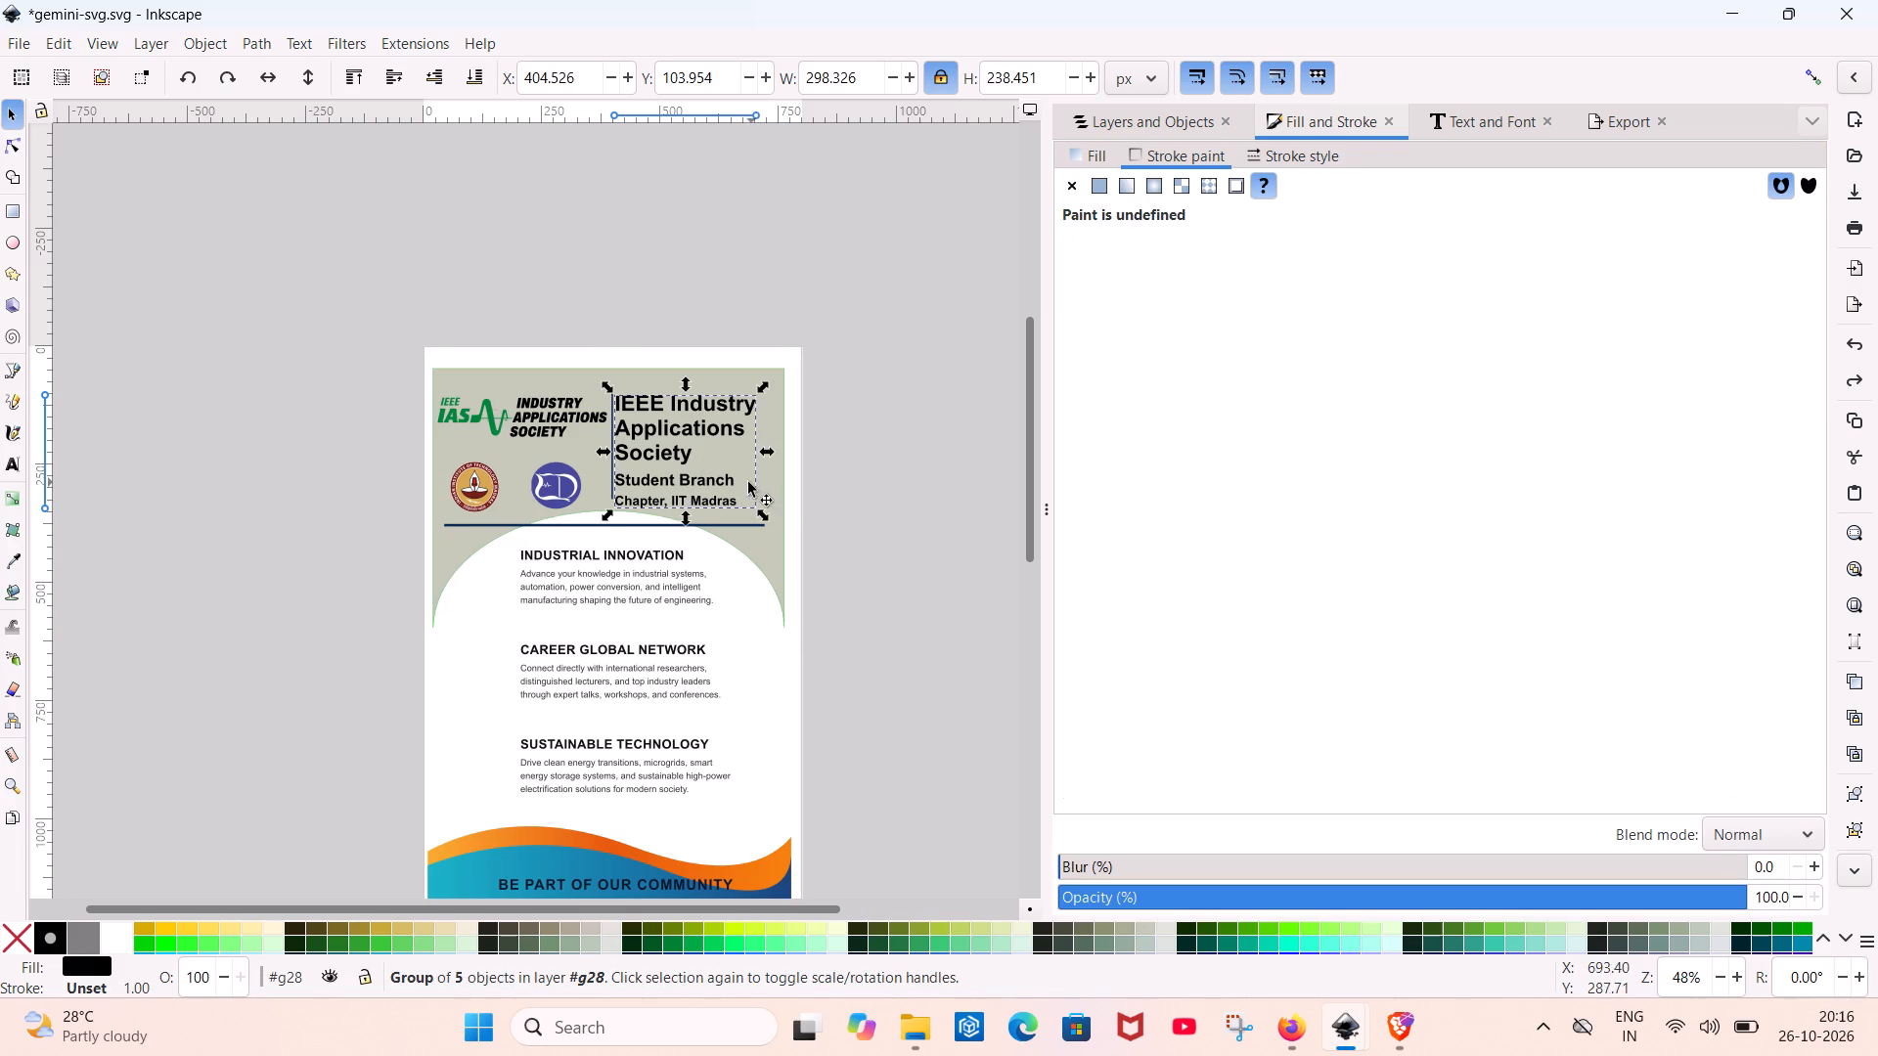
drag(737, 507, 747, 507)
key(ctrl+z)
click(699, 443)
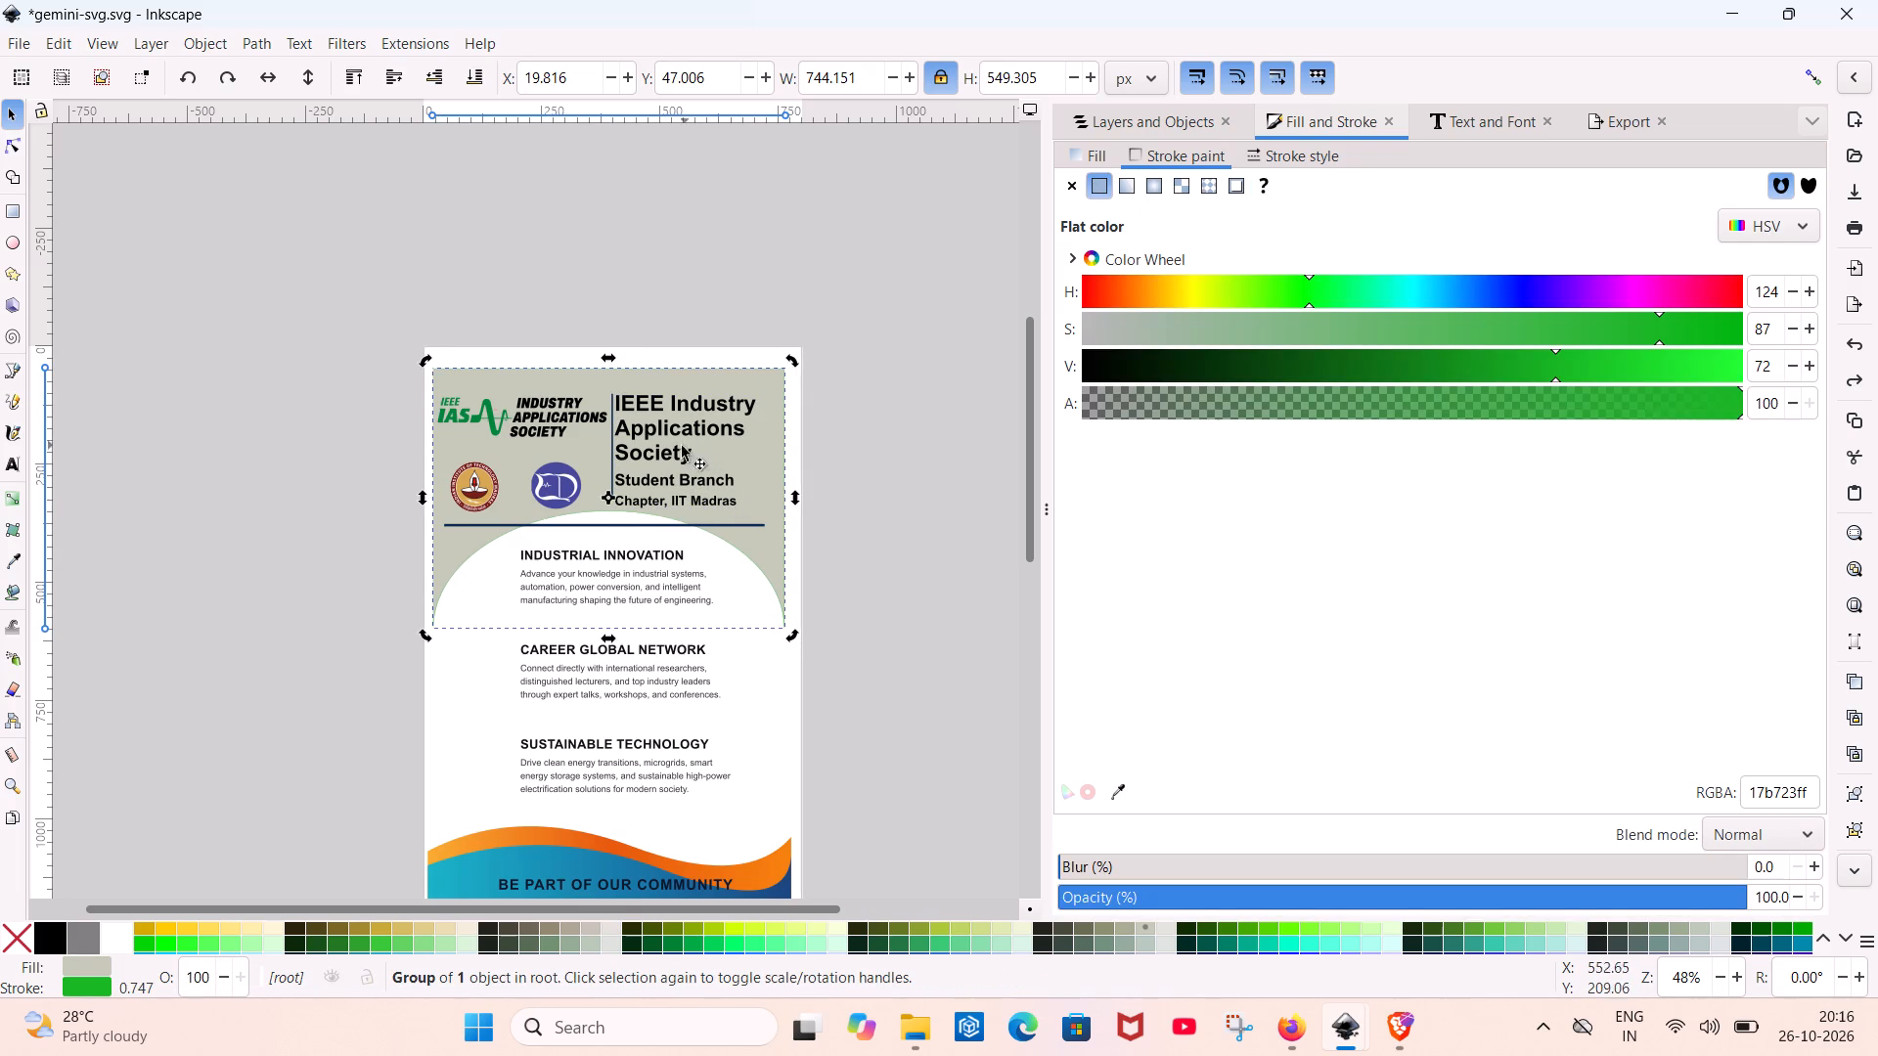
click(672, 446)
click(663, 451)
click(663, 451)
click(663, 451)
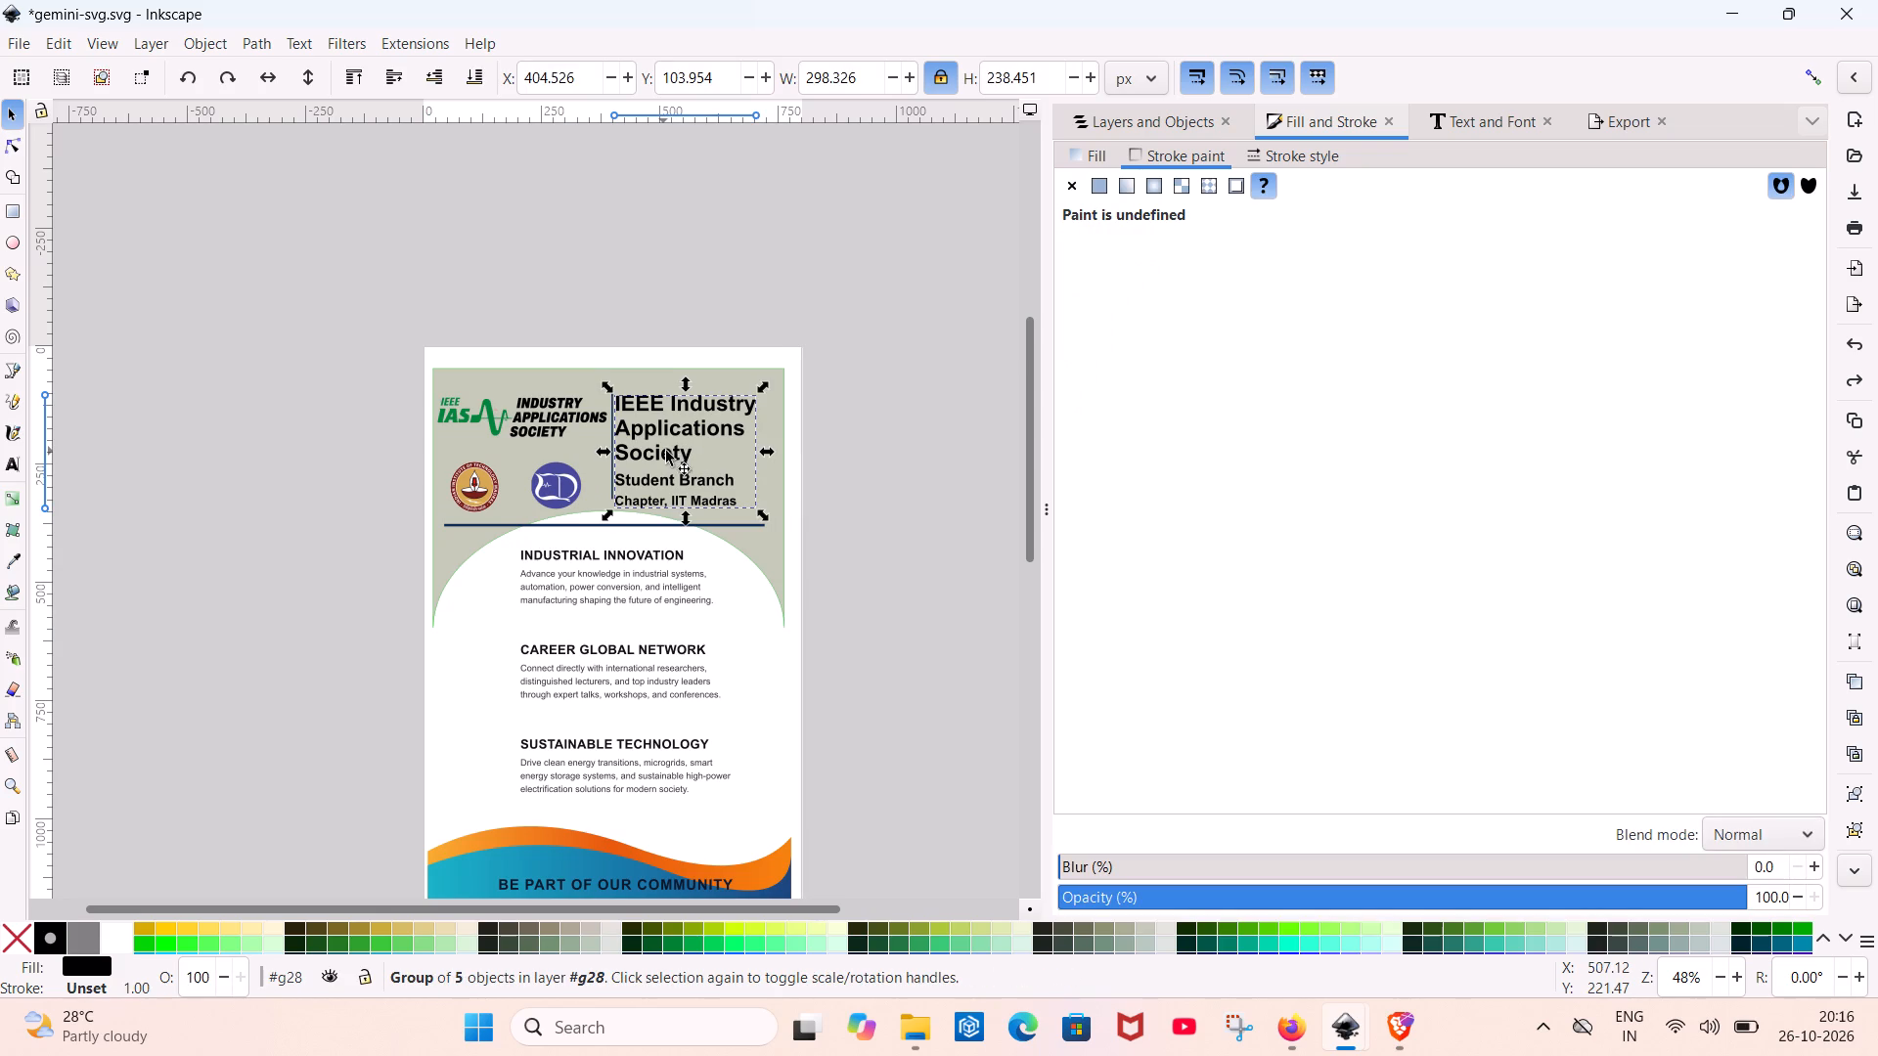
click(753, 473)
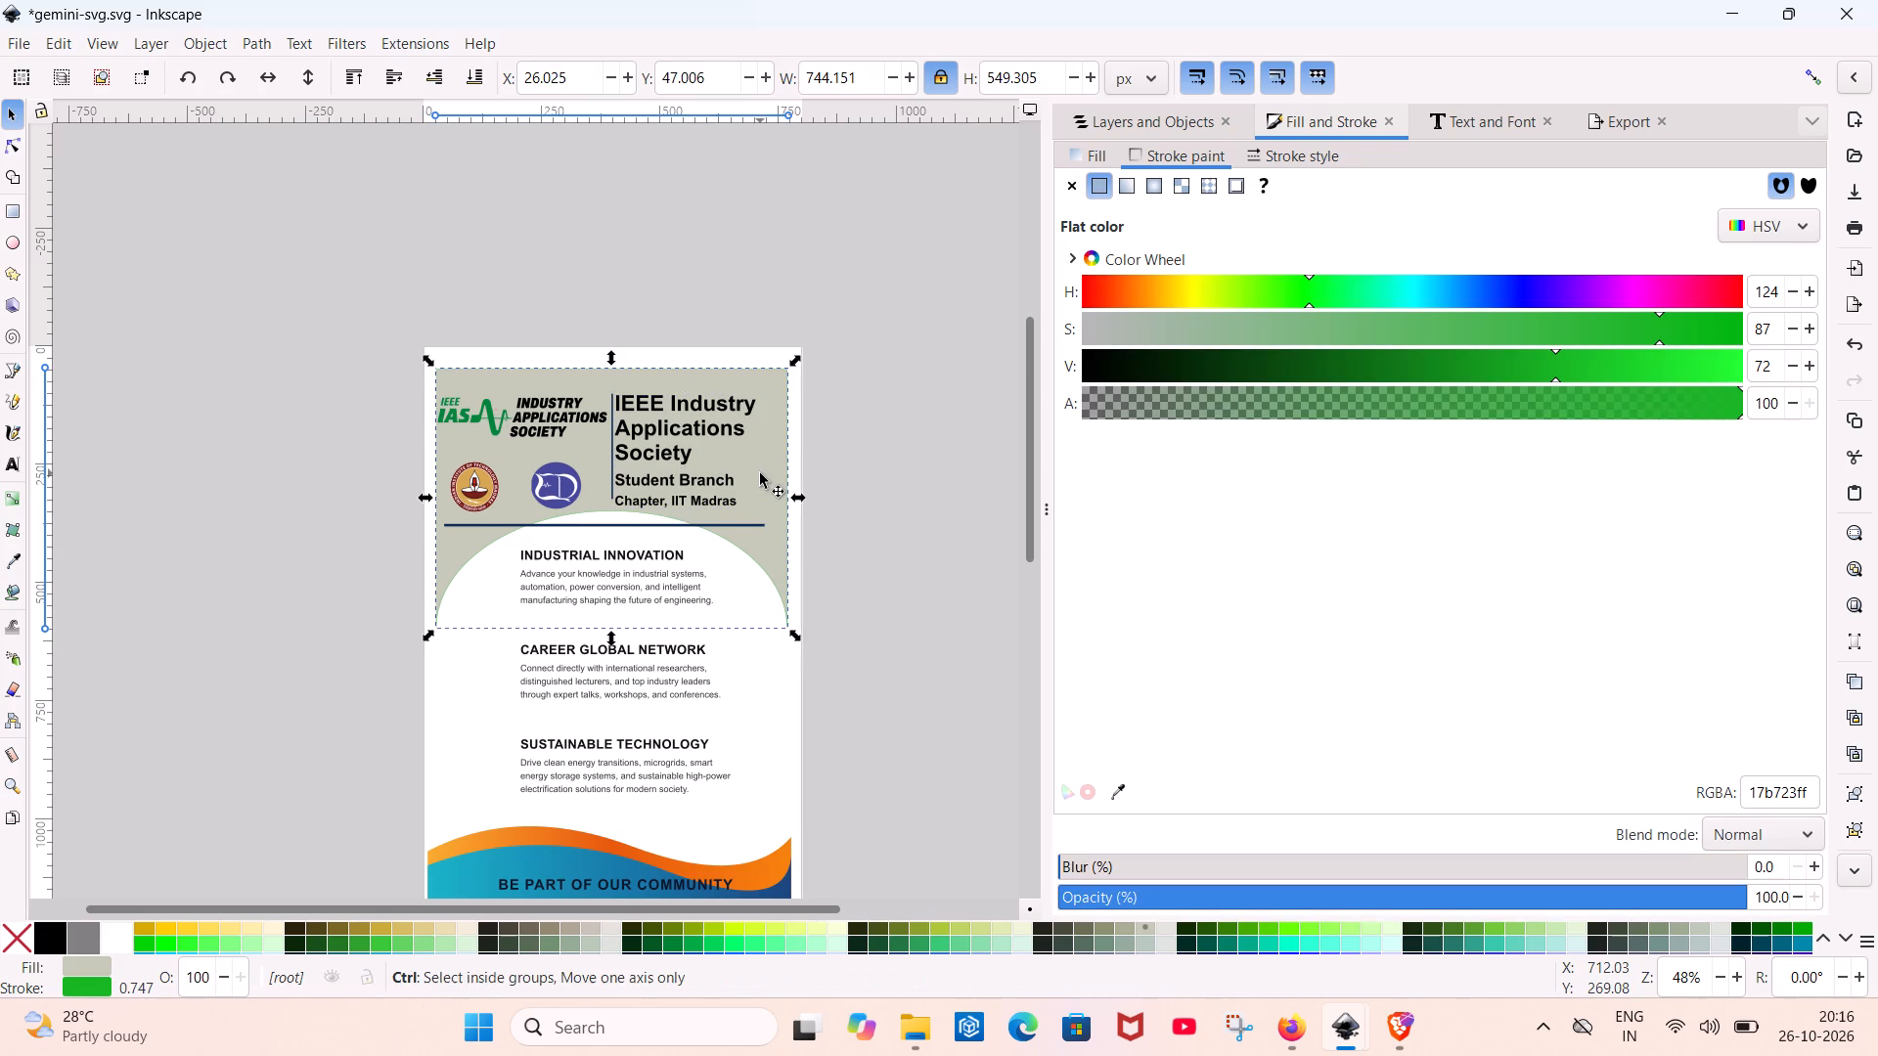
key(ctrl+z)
Move the title text group right and slightly up, clear of the divider, to about X 440, Y 94 px.
scroll(703, 479, down, 1)
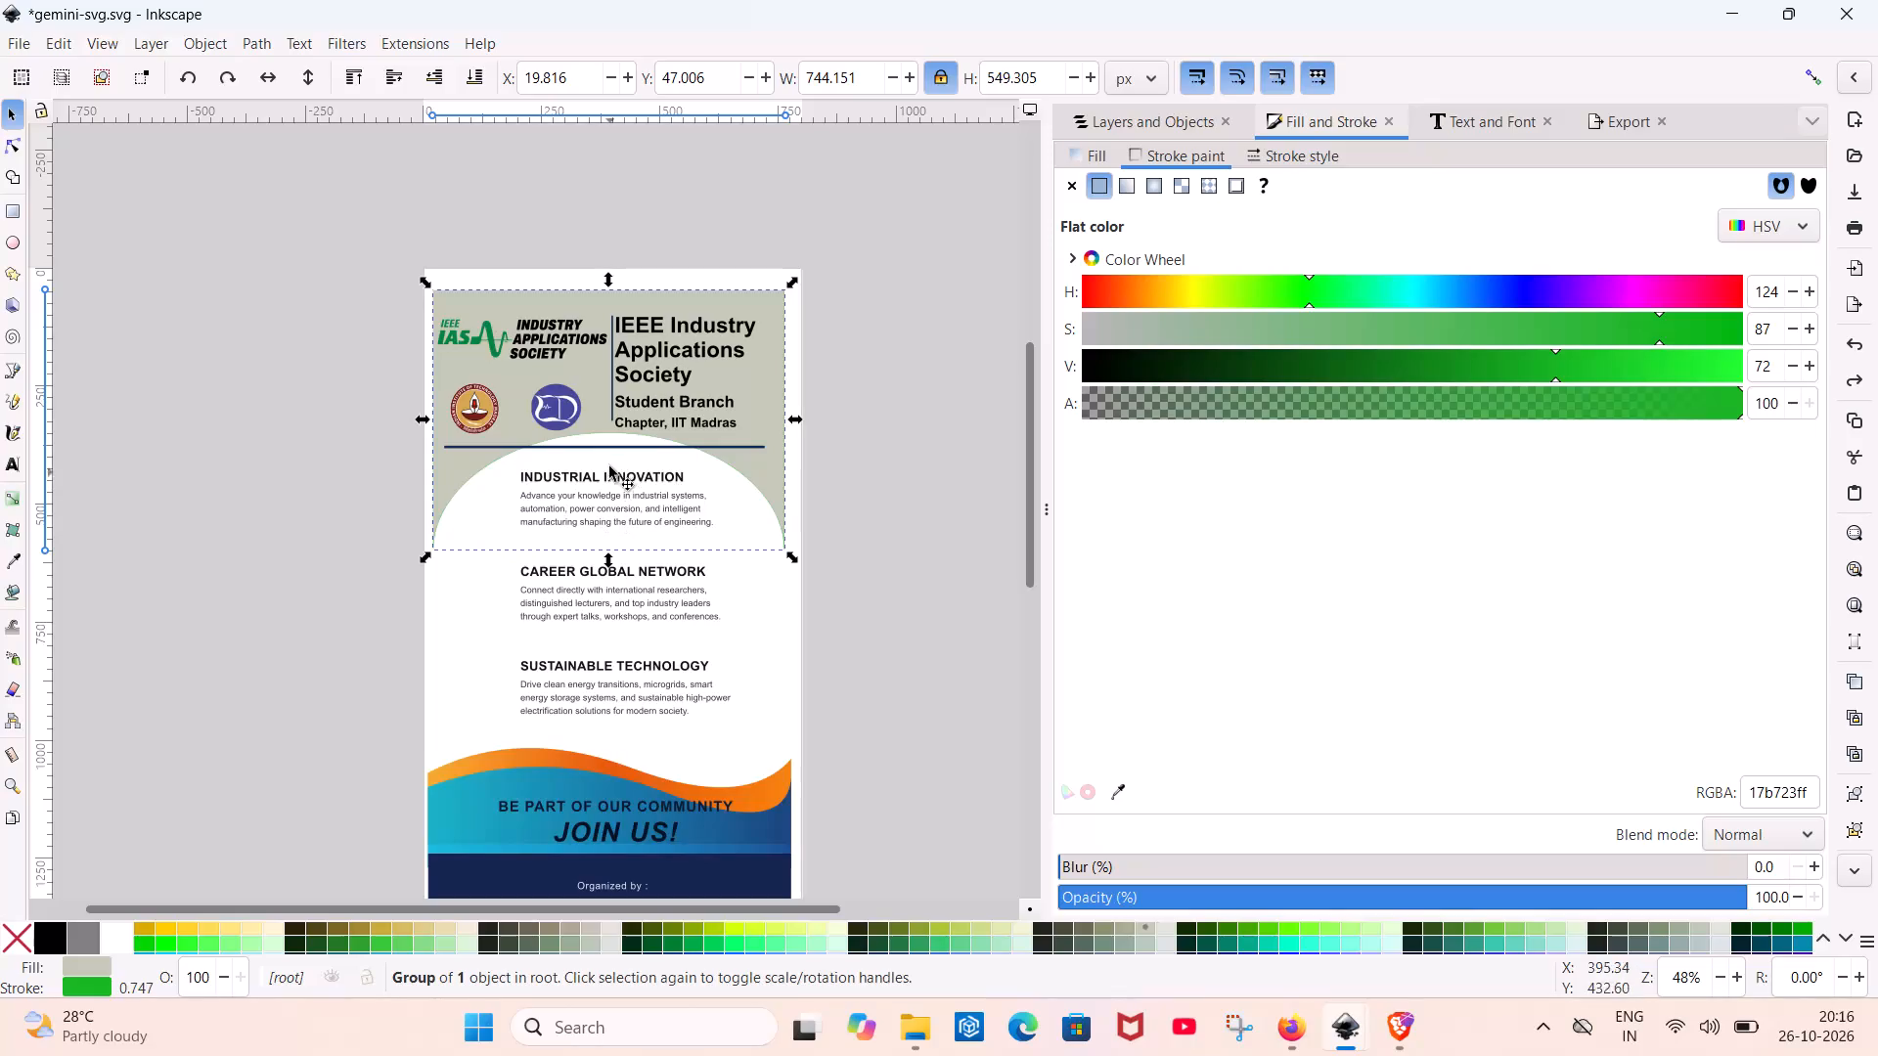
click(638, 408)
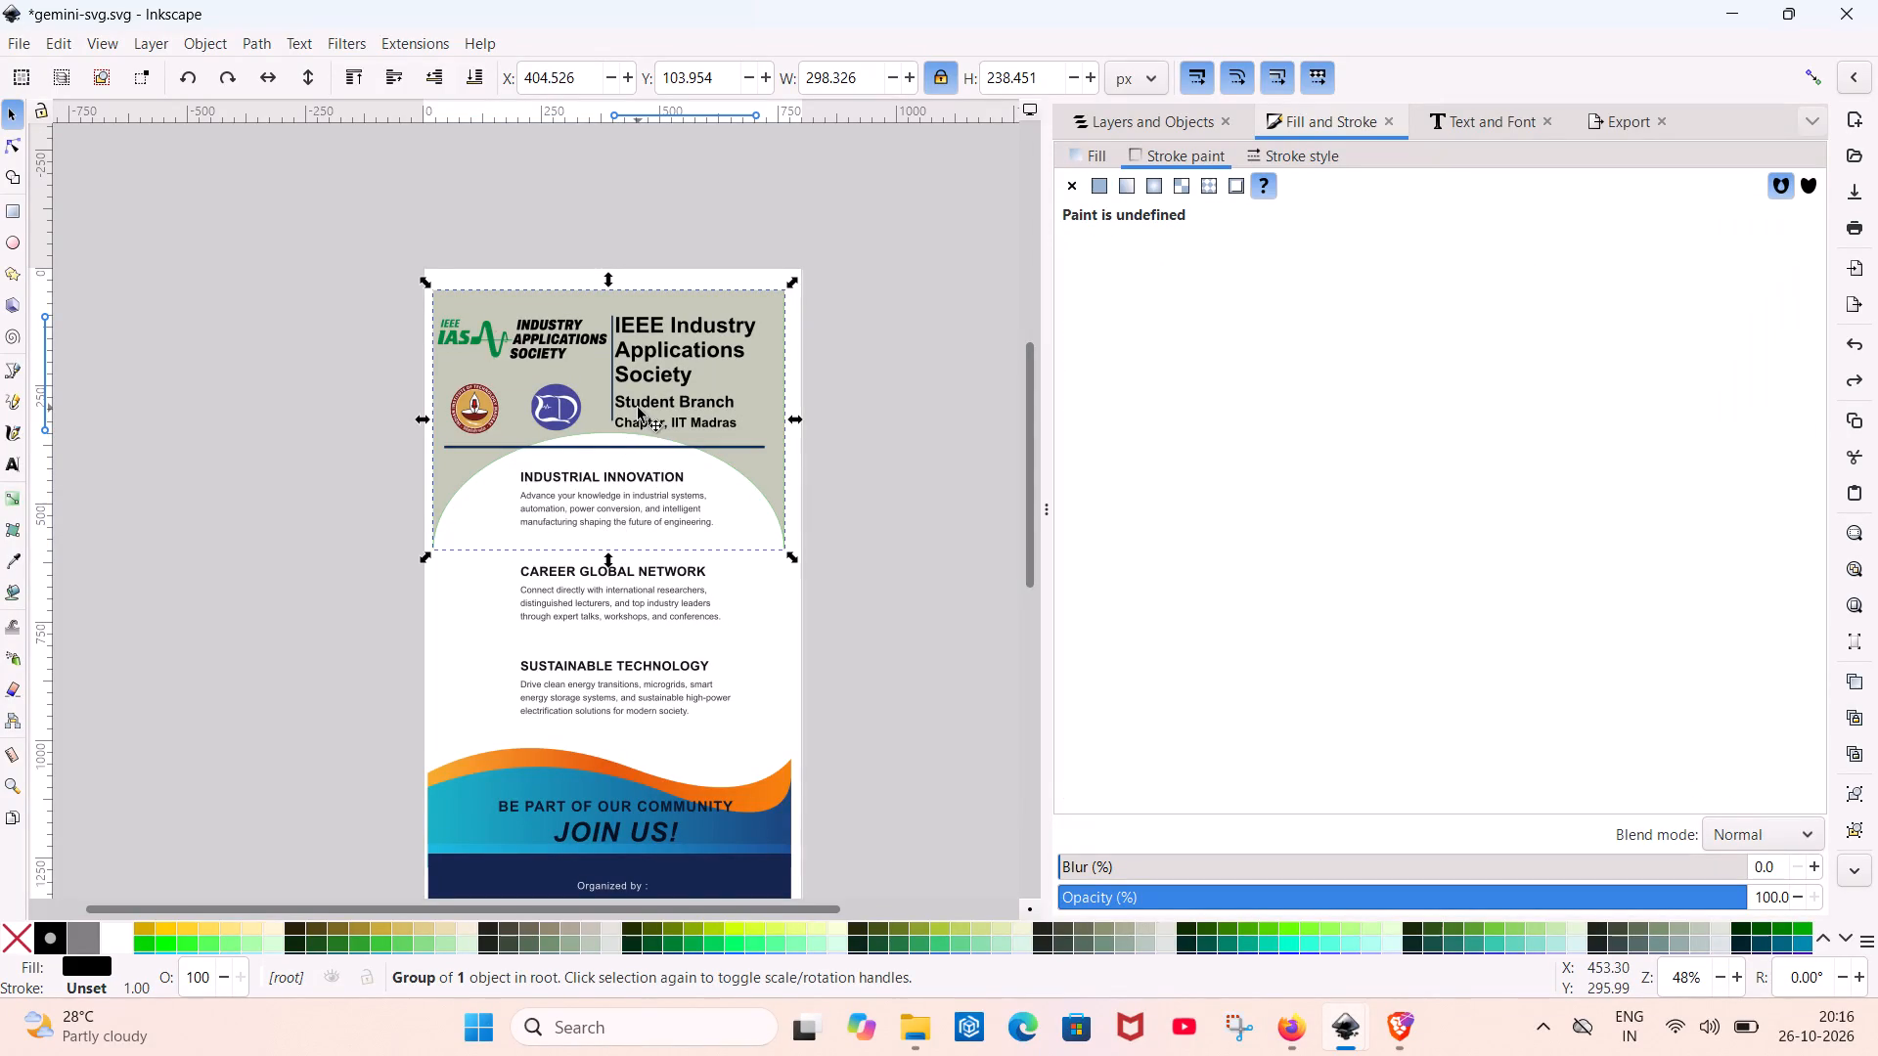
drag(663, 427, 676, 430)
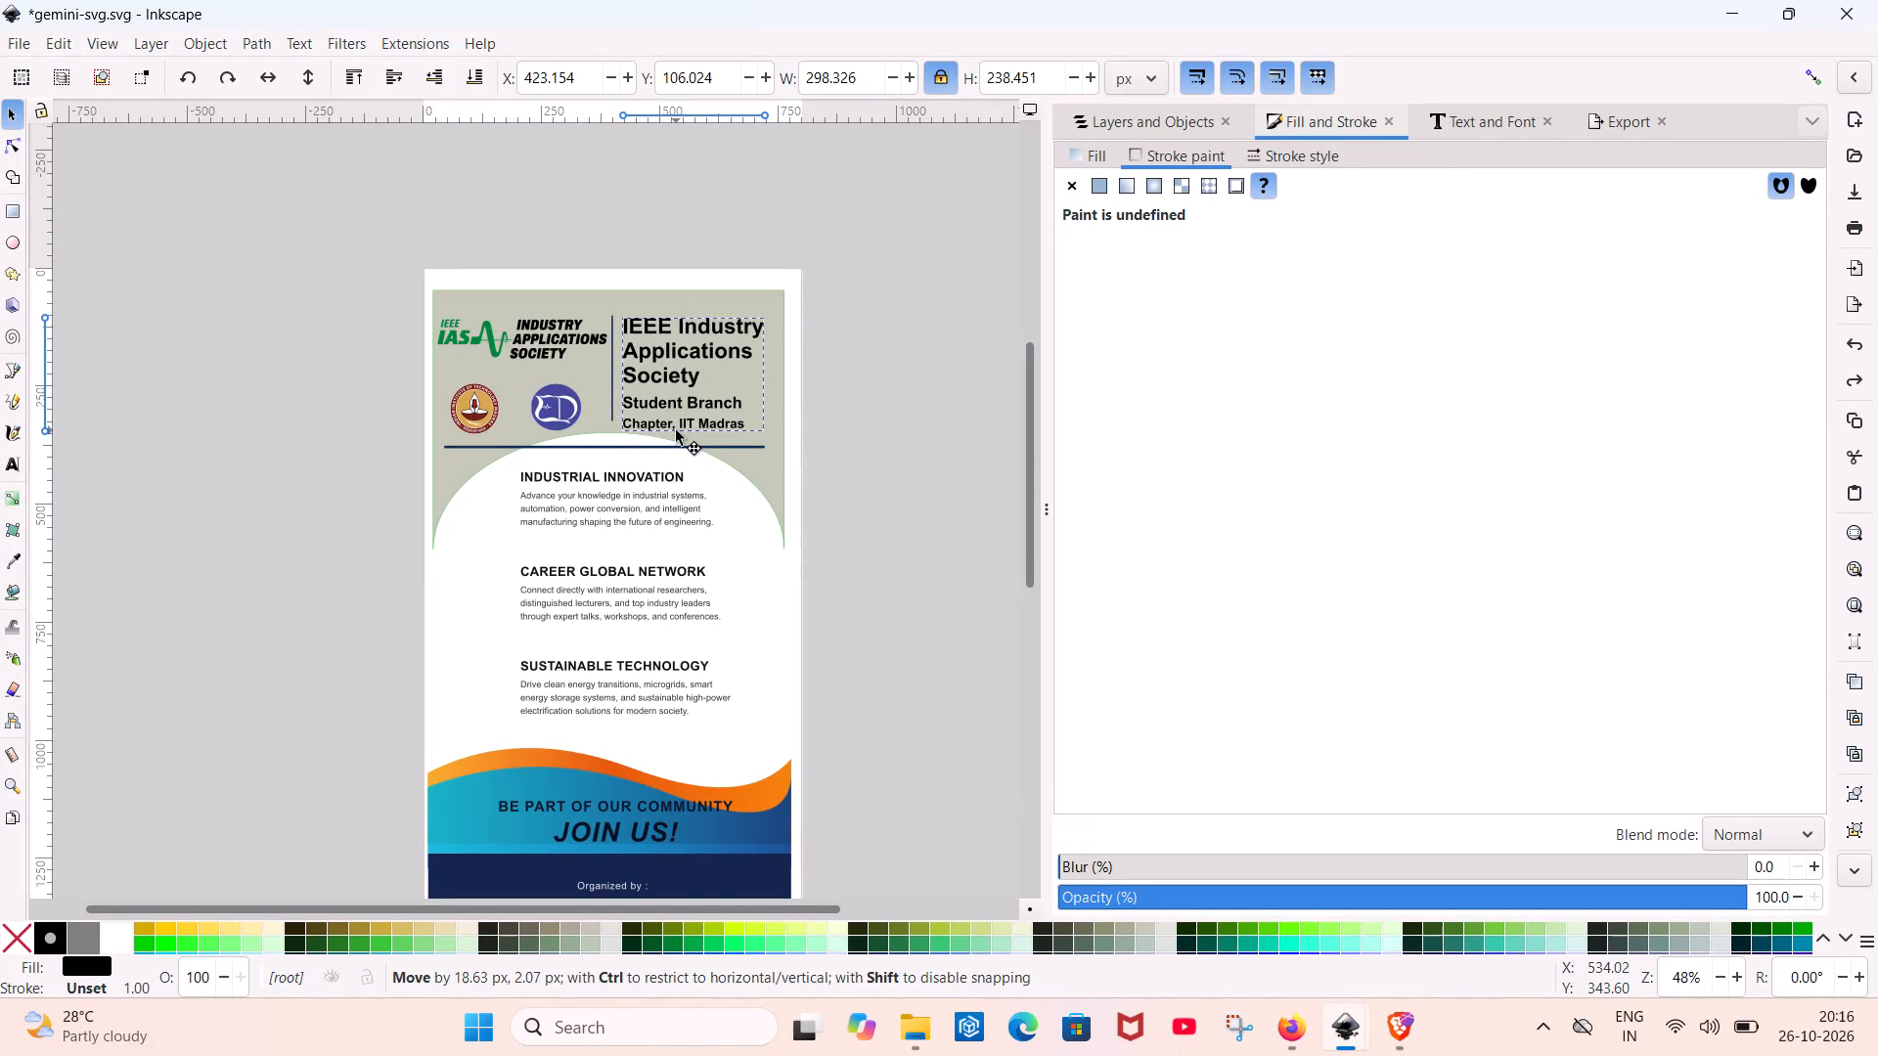
drag(676, 430, 686, 423)
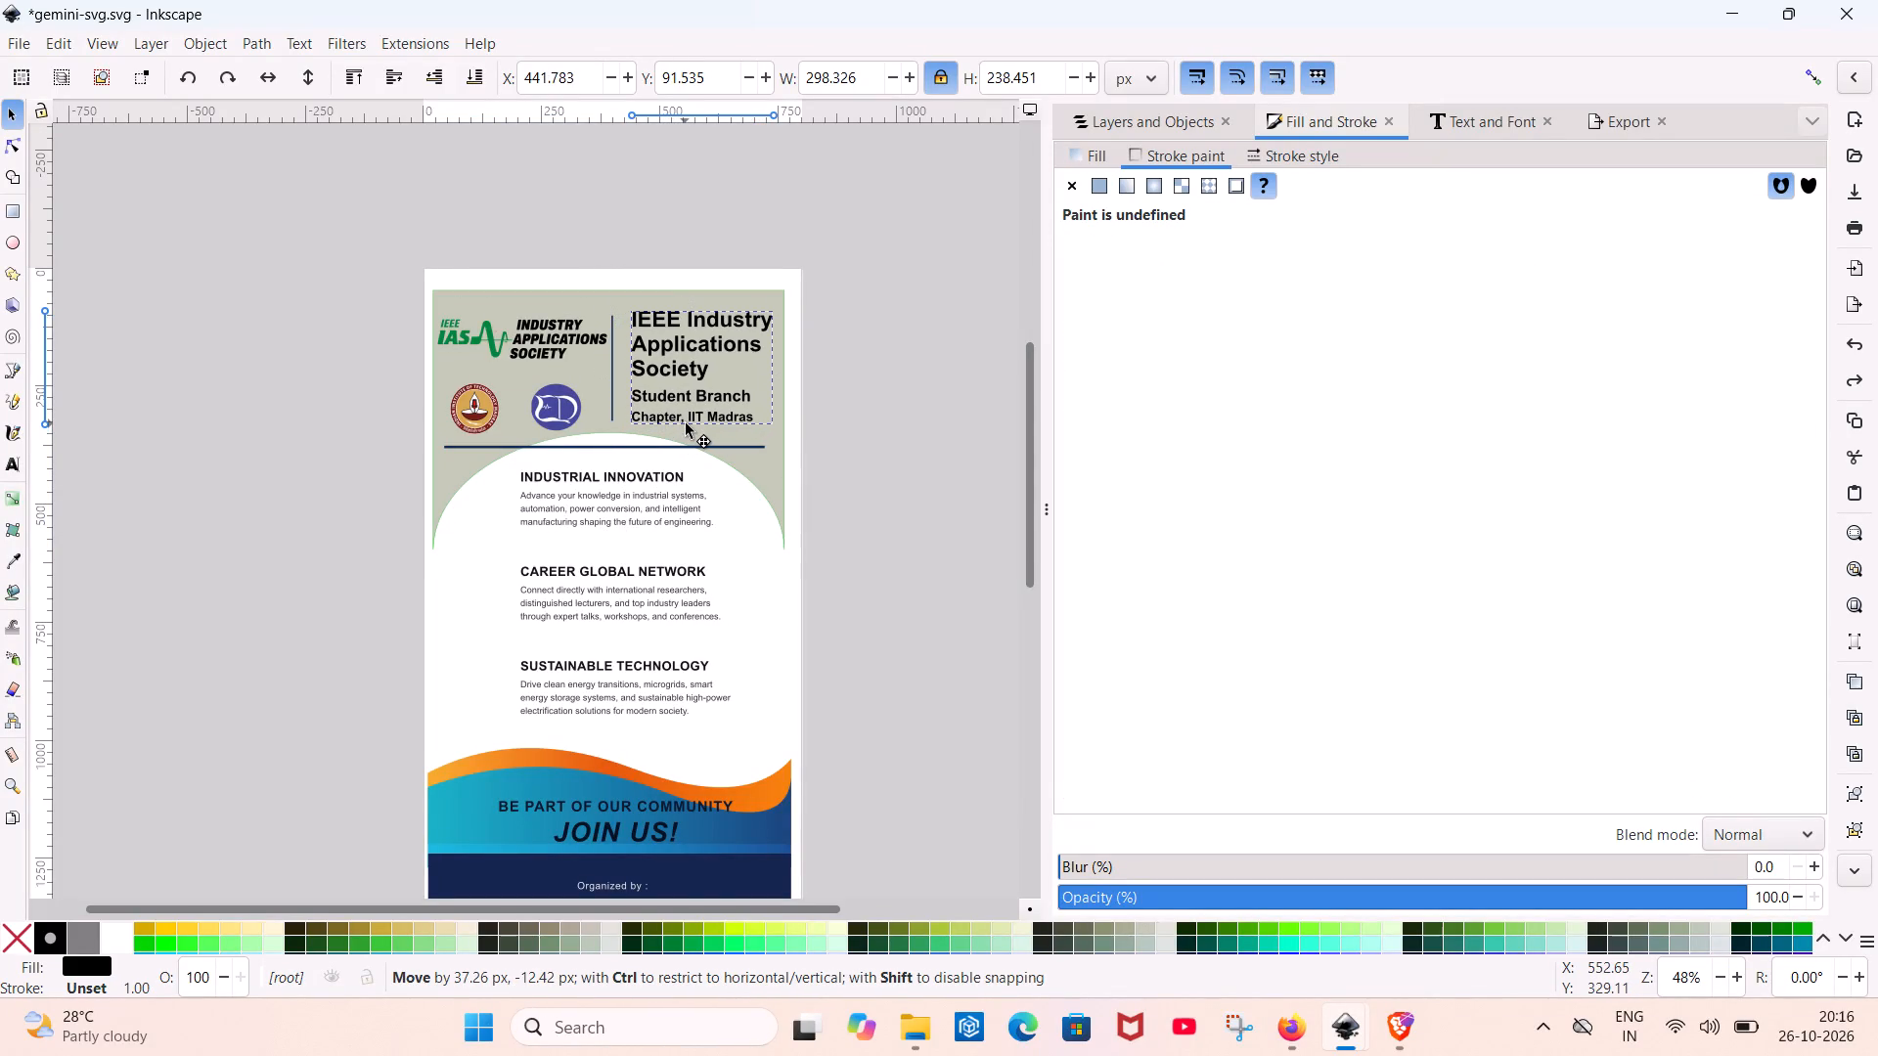
drag(686, 423, 684, 427)
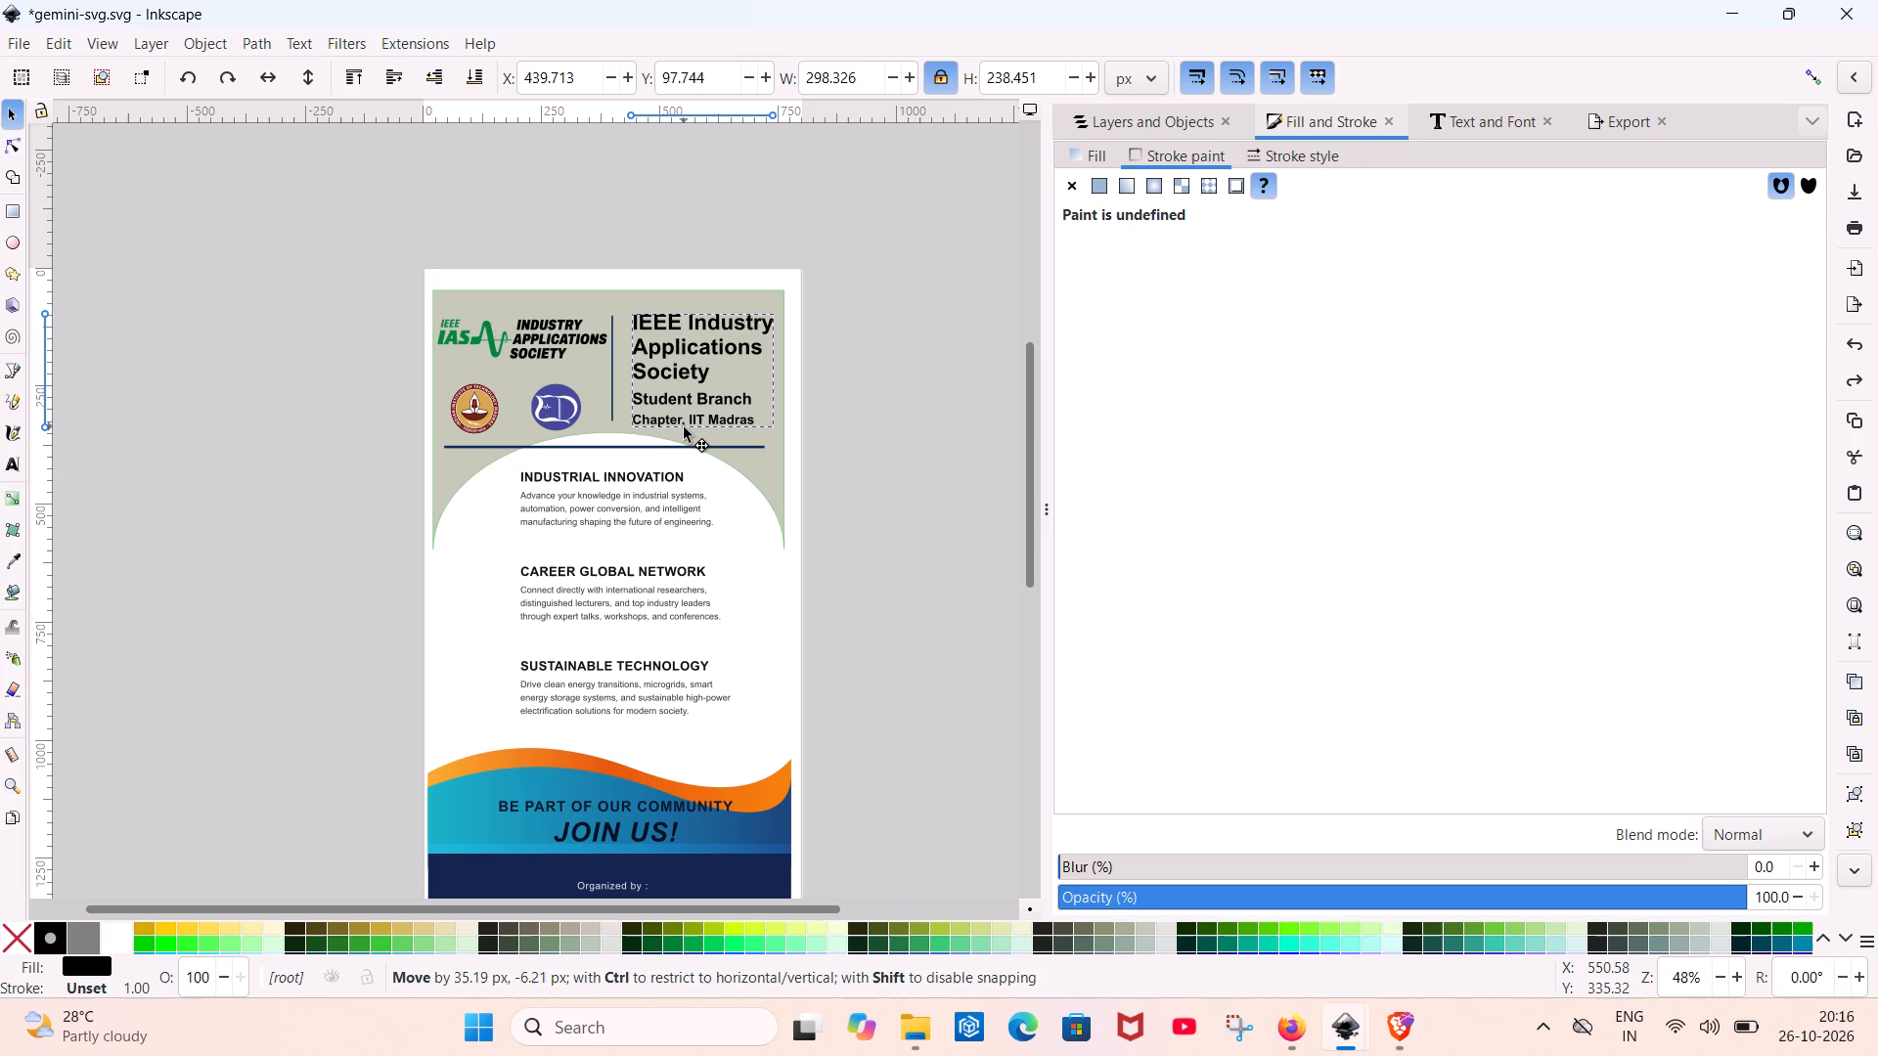
drag(684, 427, 684, 424)
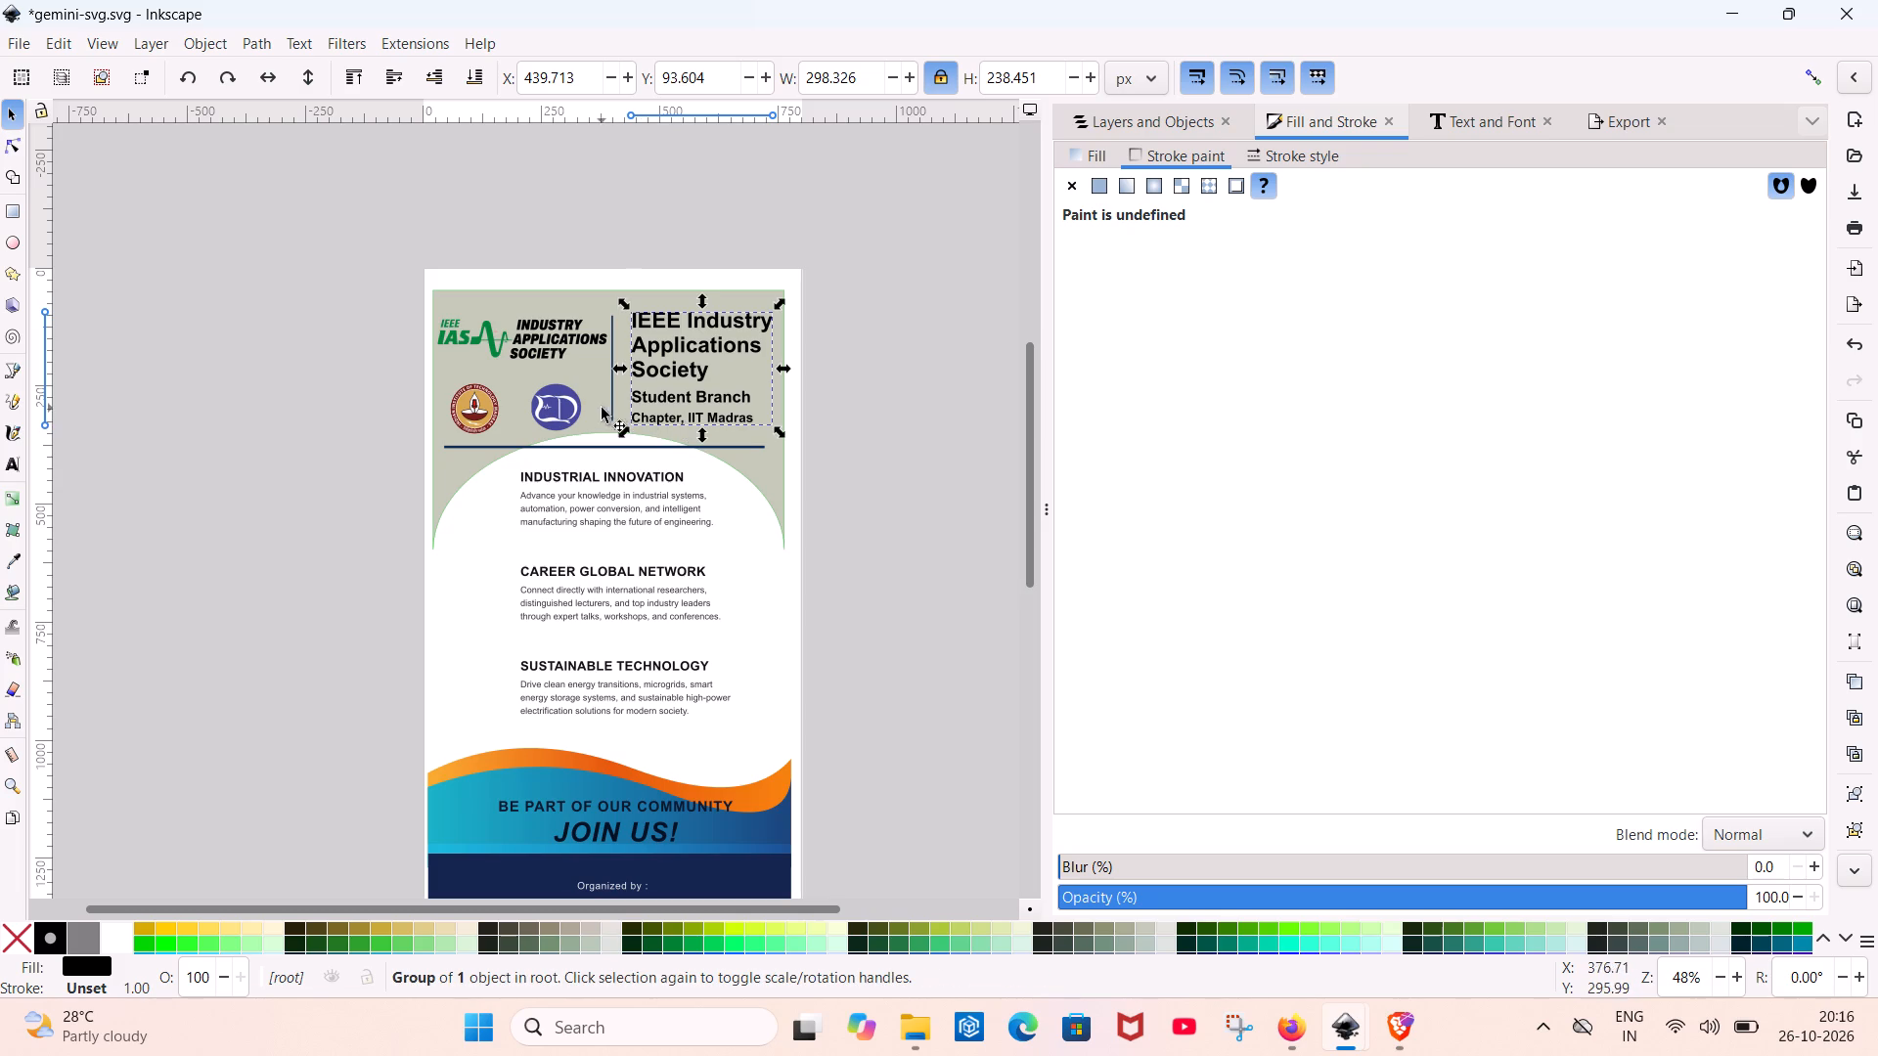
Select the vertical divider inside its group and move it to about X 410, Y 95 px, between the logos and title.
click(612, 406)
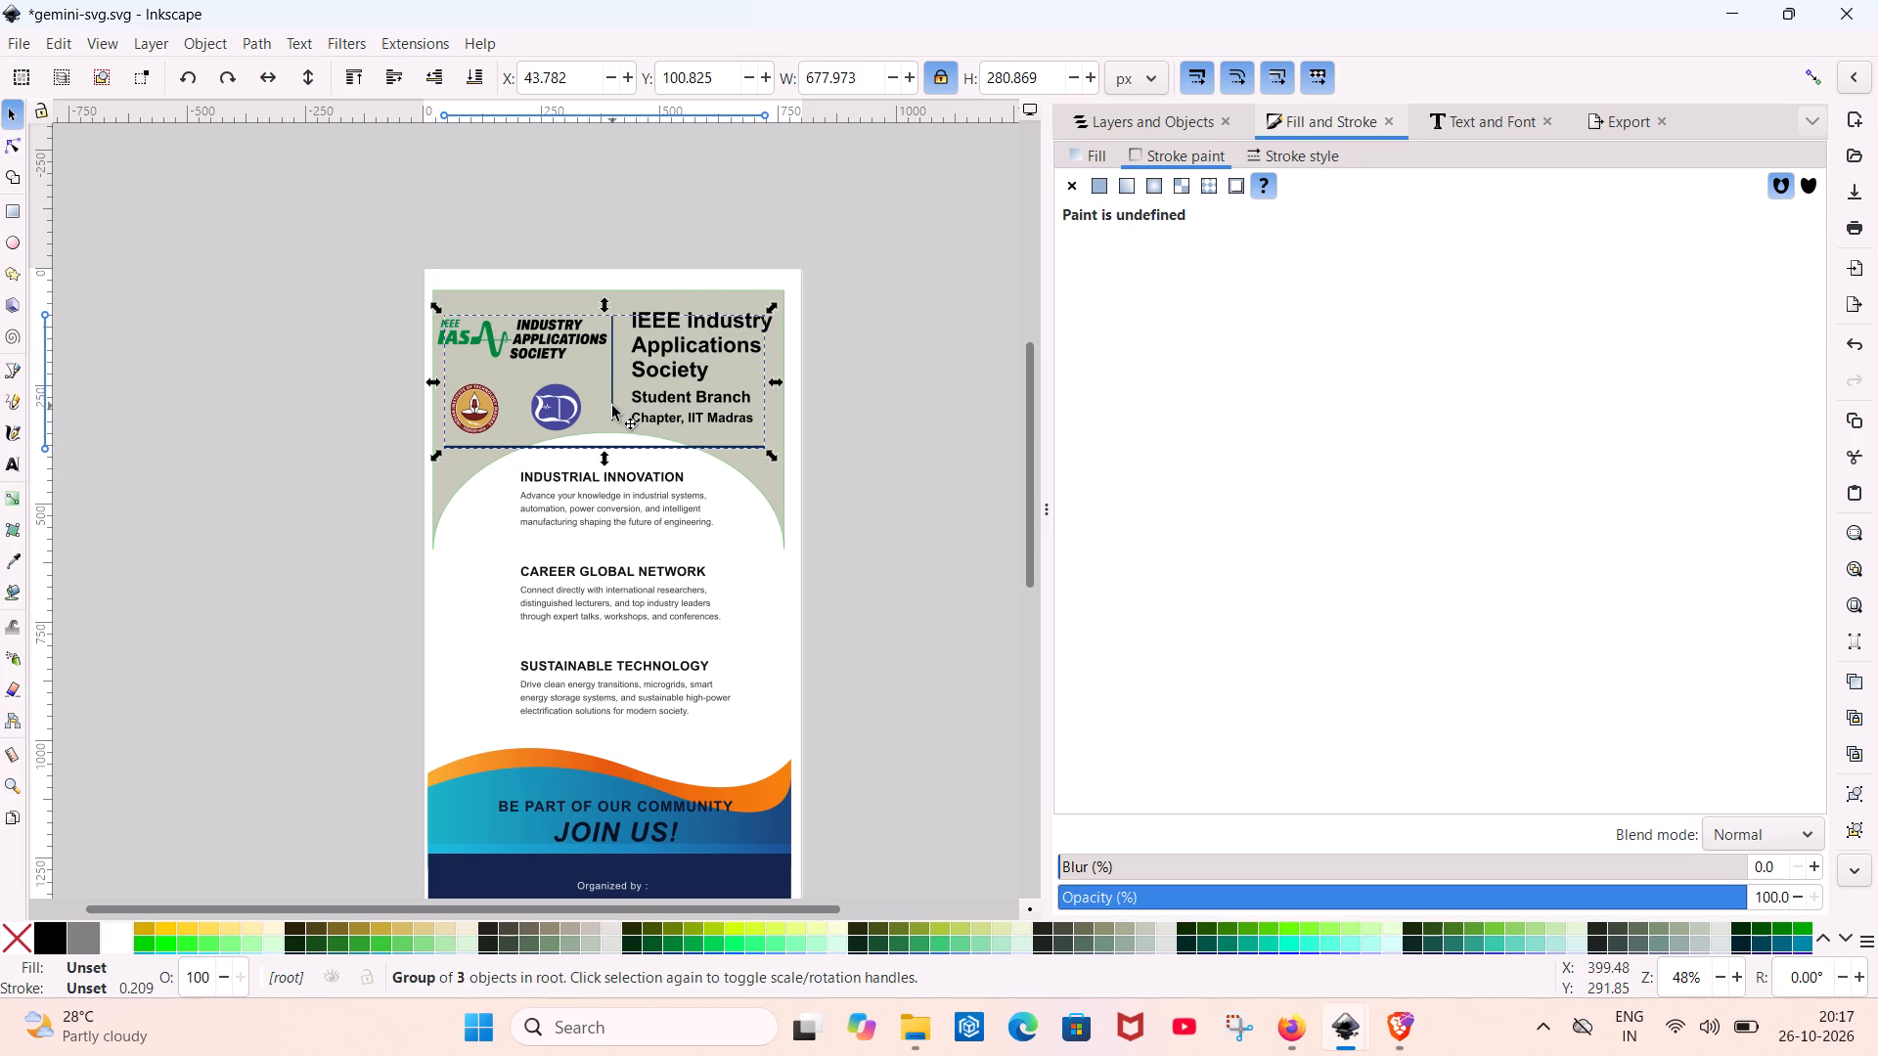
click(612, 406)
click(612, 406)
click(612, 406)
drag(612, 400, 622, 399)
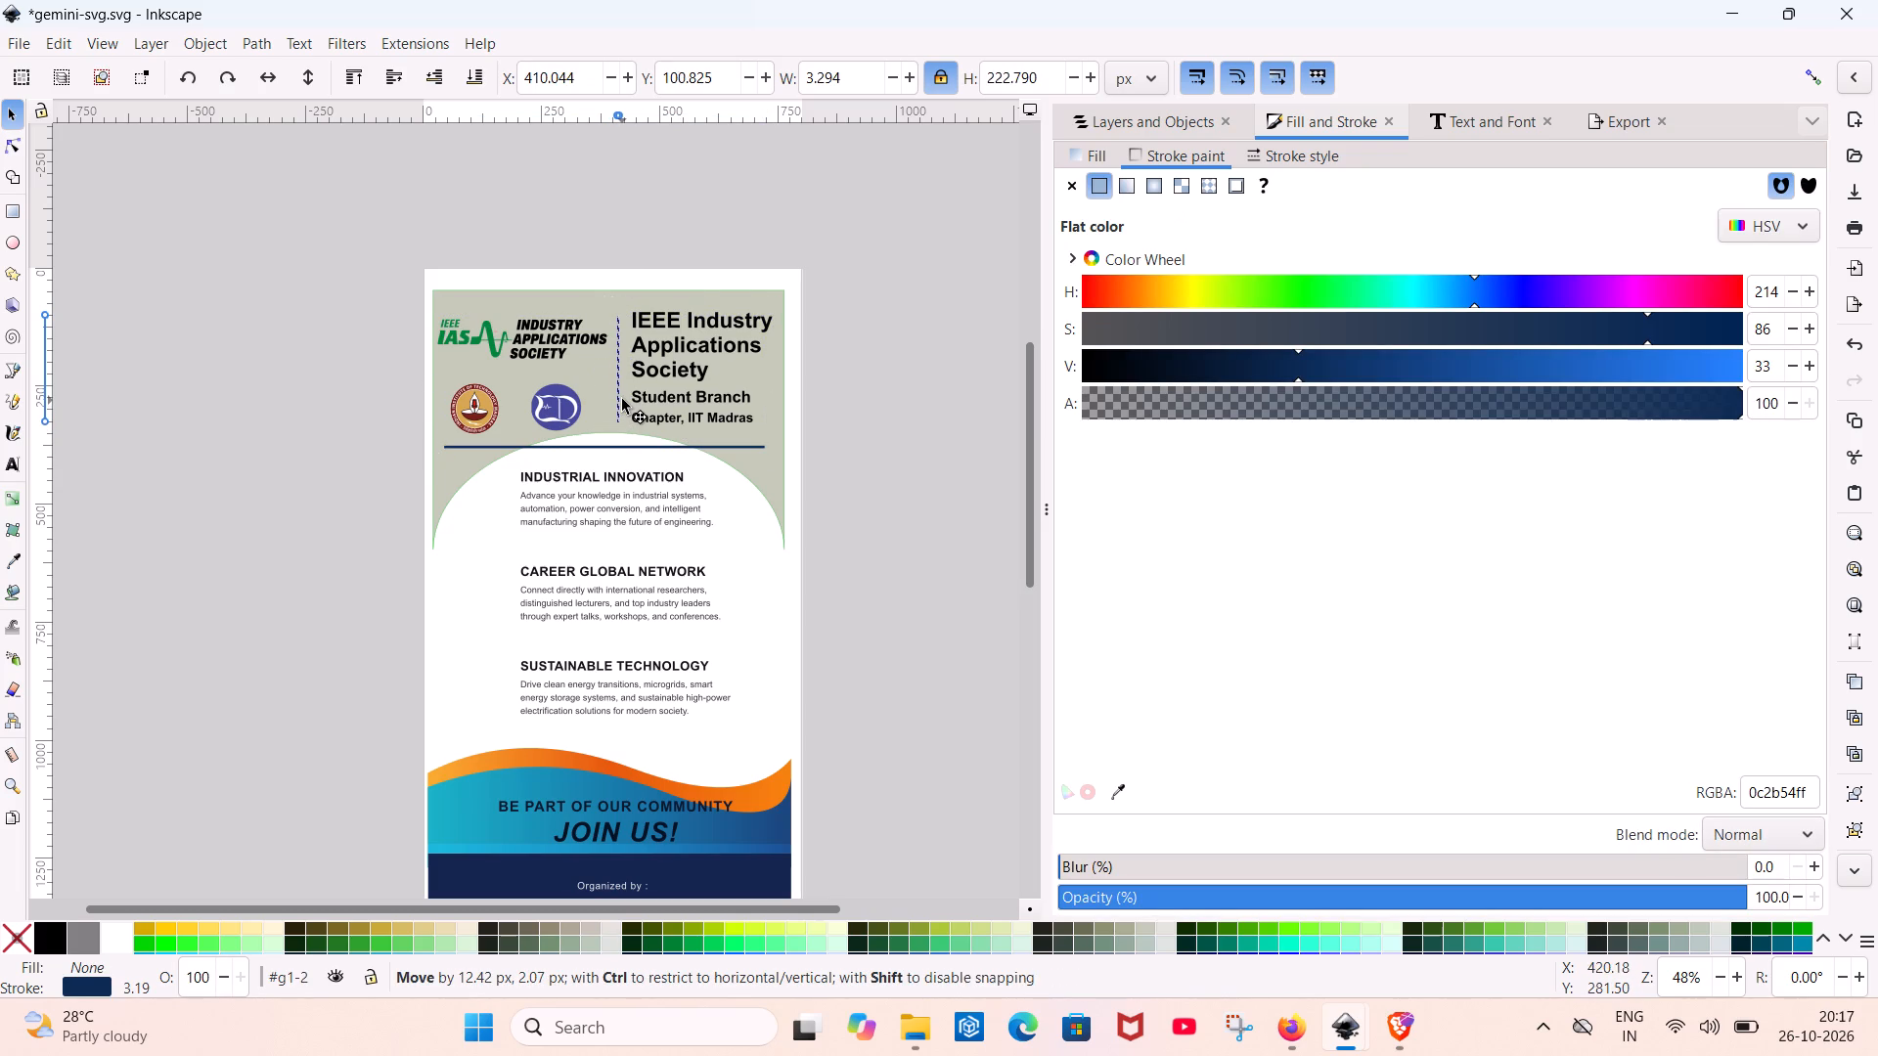
drag(622, 399, 622, 397)
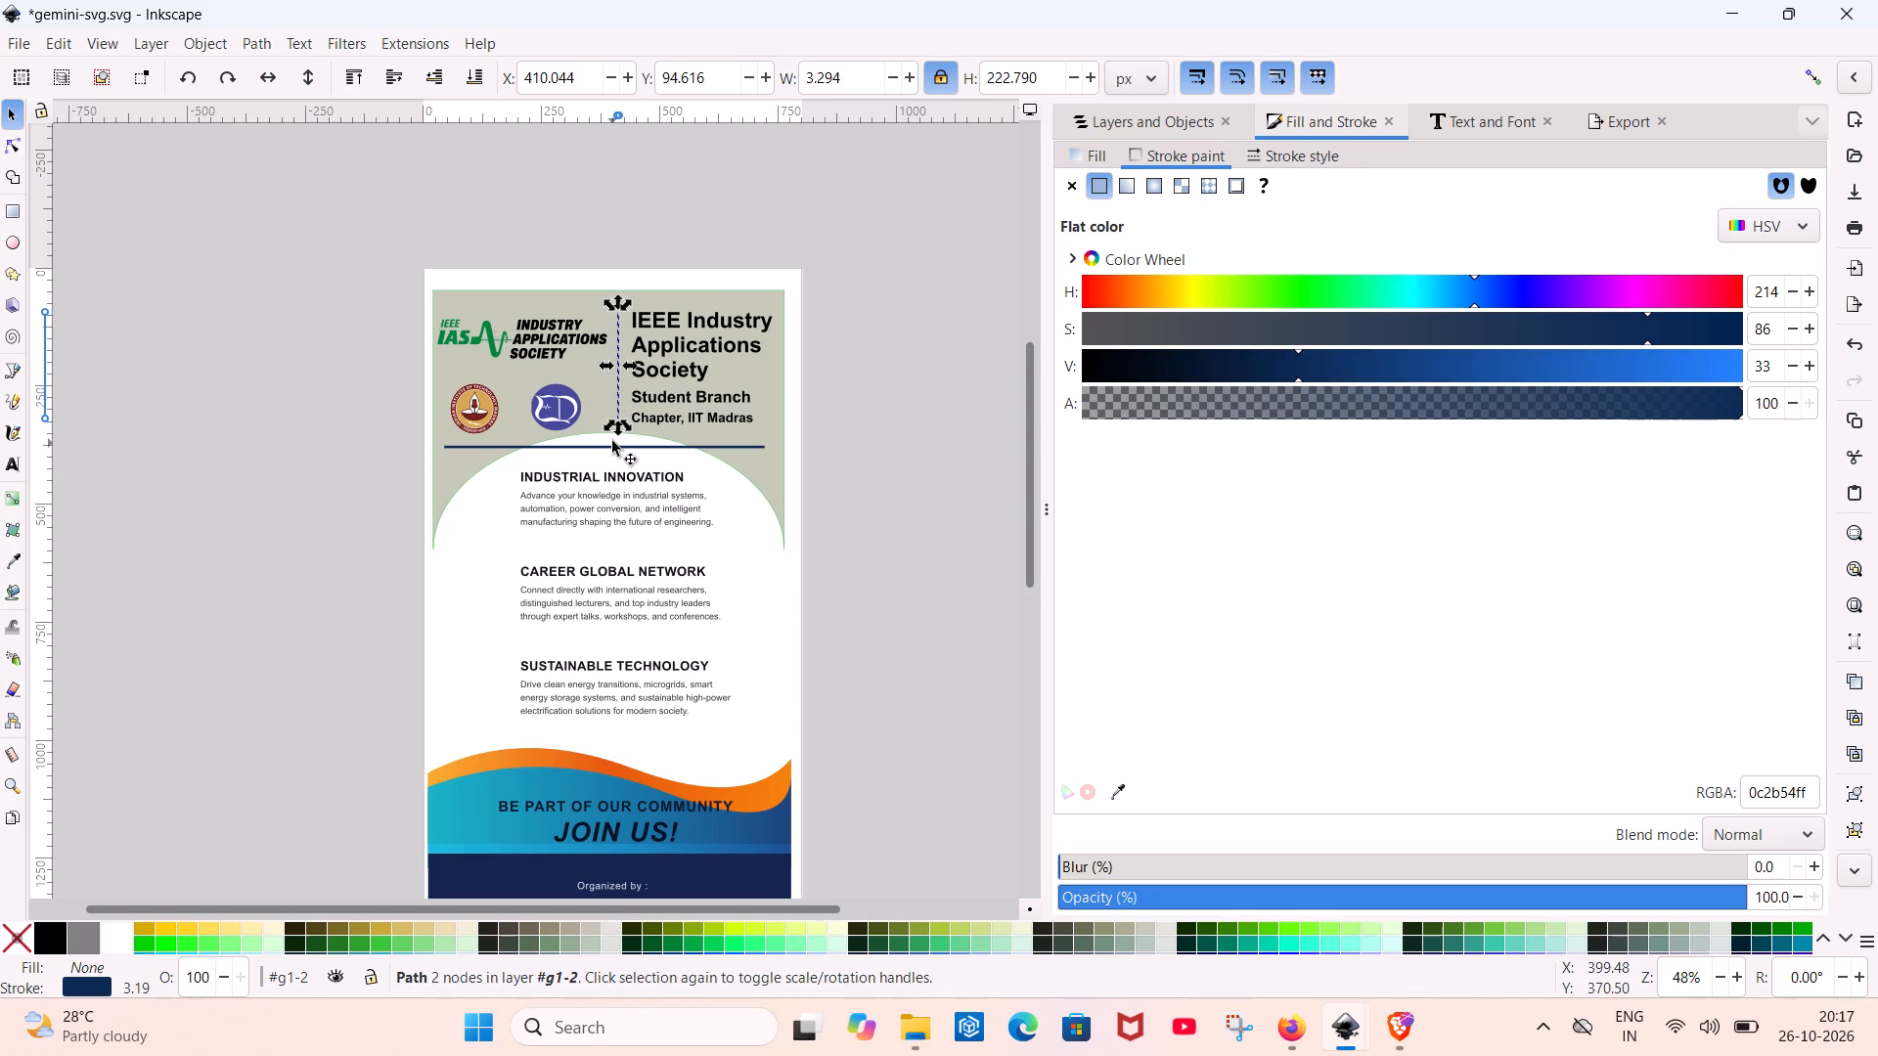
Delete the horizontal dark blue line beneath the header logos and title.
click(612, 441)
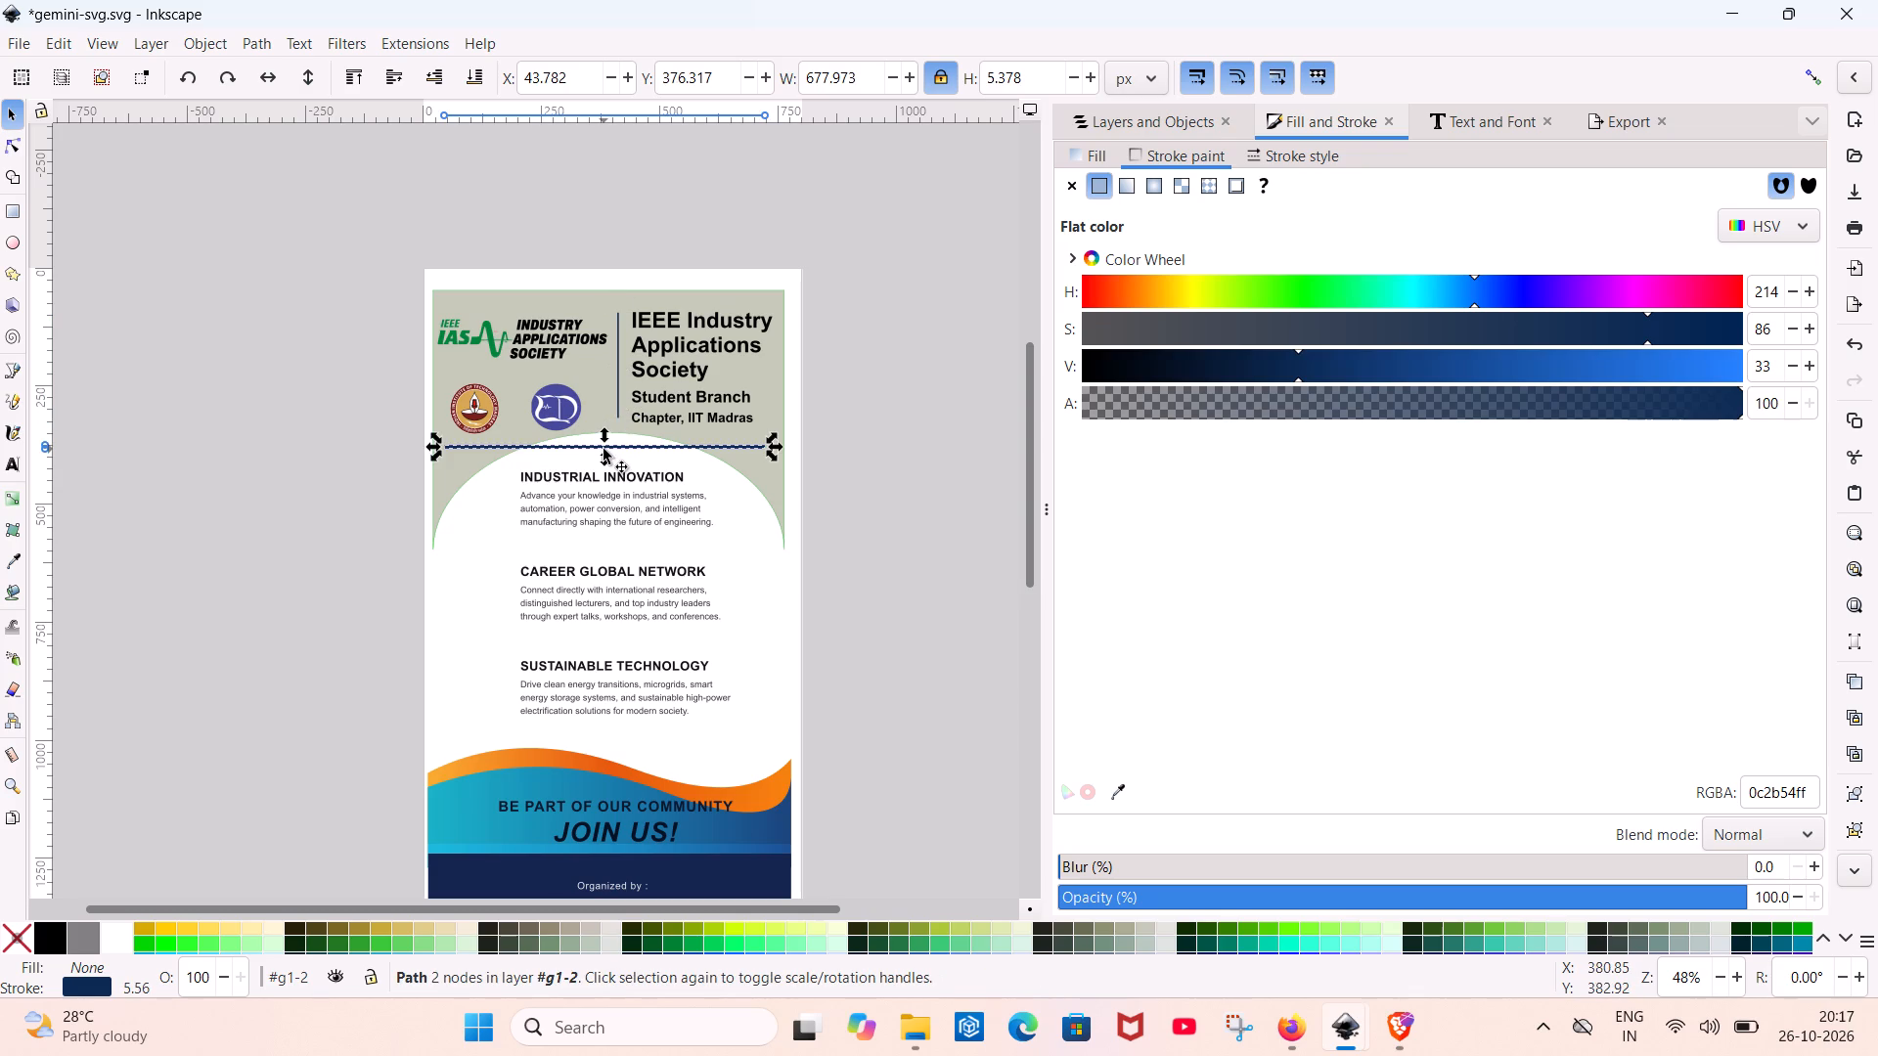
key(Delete)
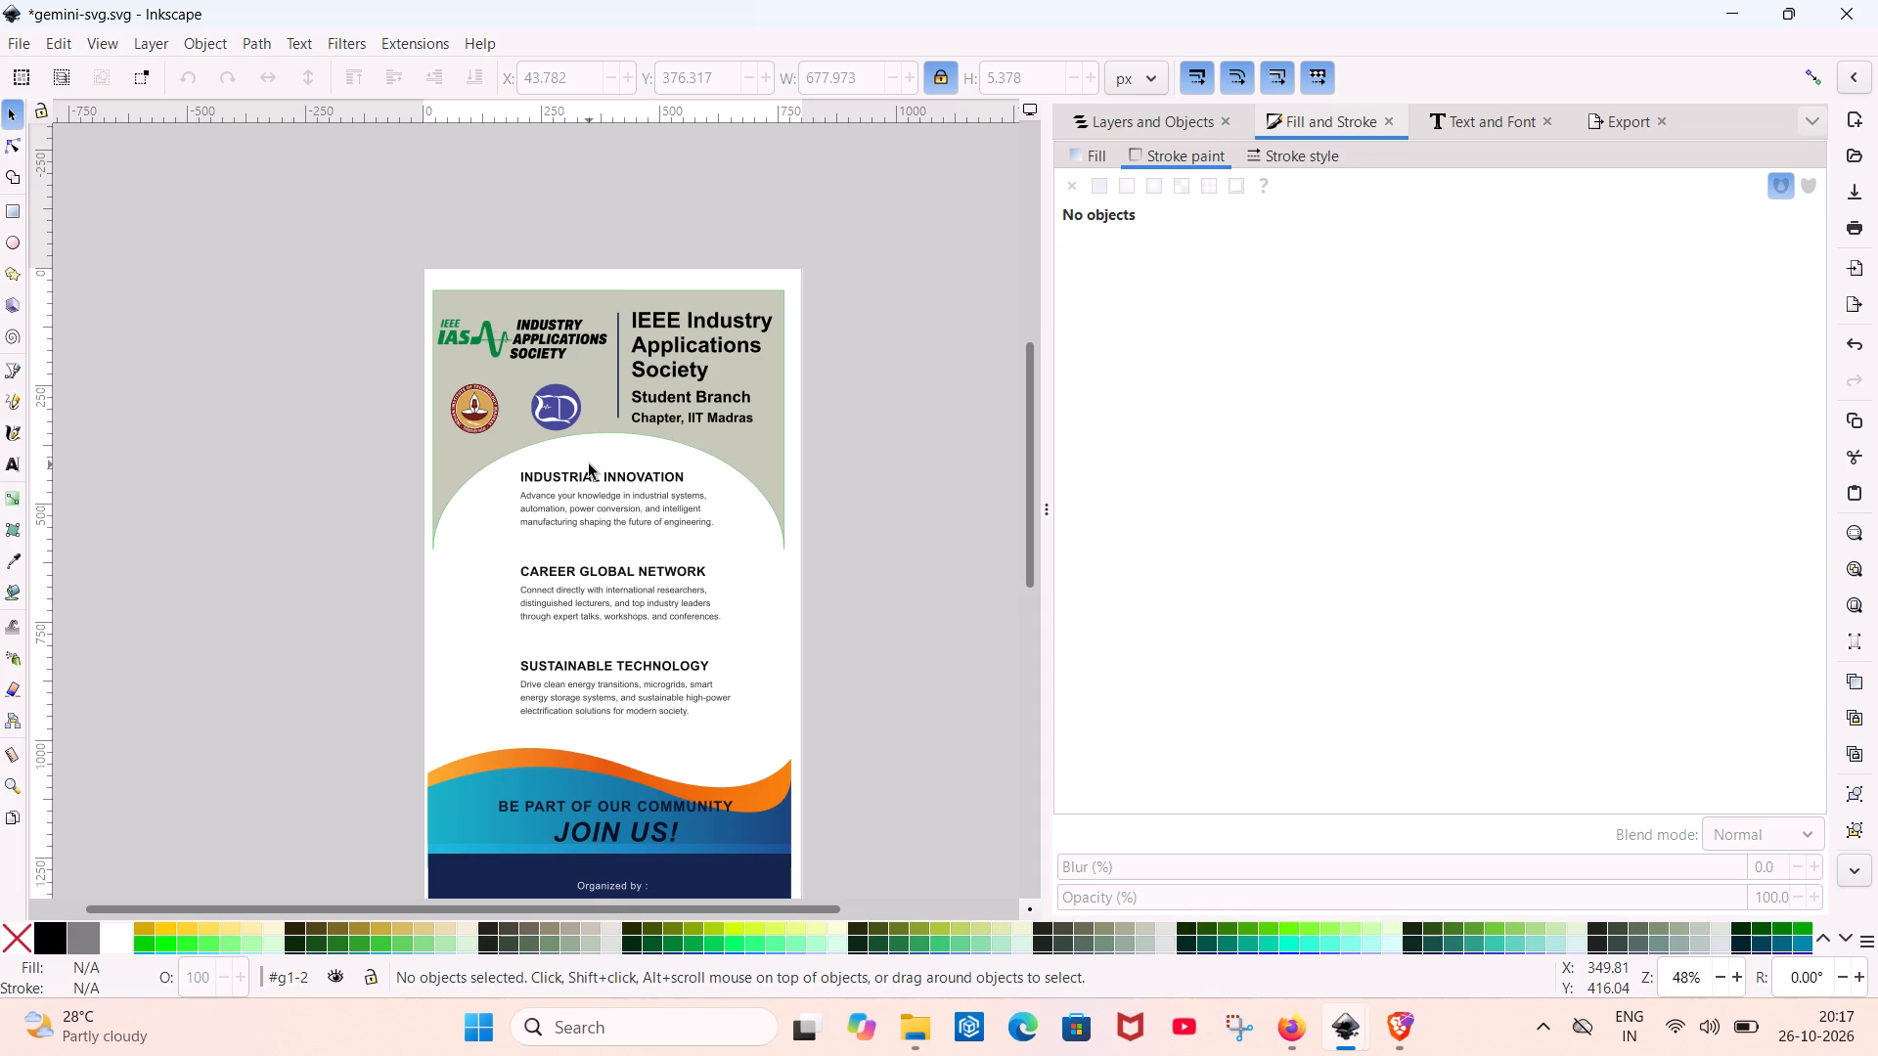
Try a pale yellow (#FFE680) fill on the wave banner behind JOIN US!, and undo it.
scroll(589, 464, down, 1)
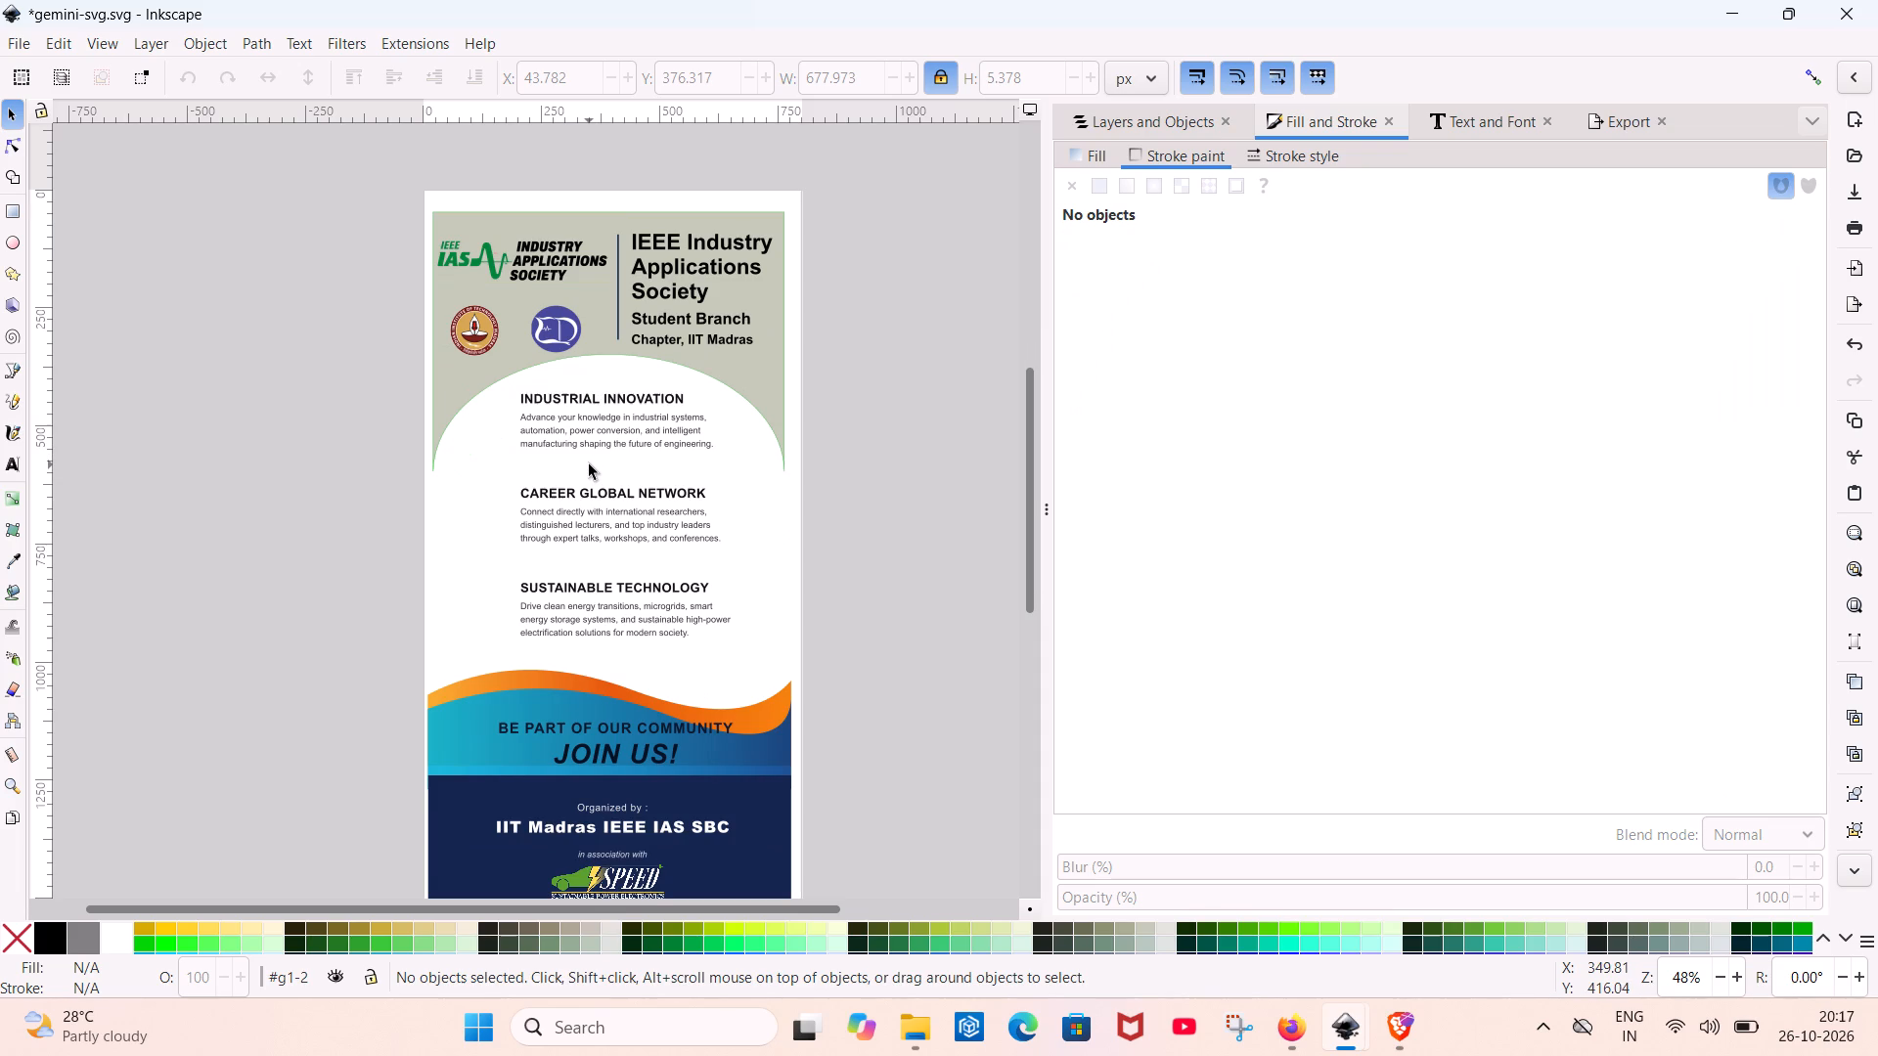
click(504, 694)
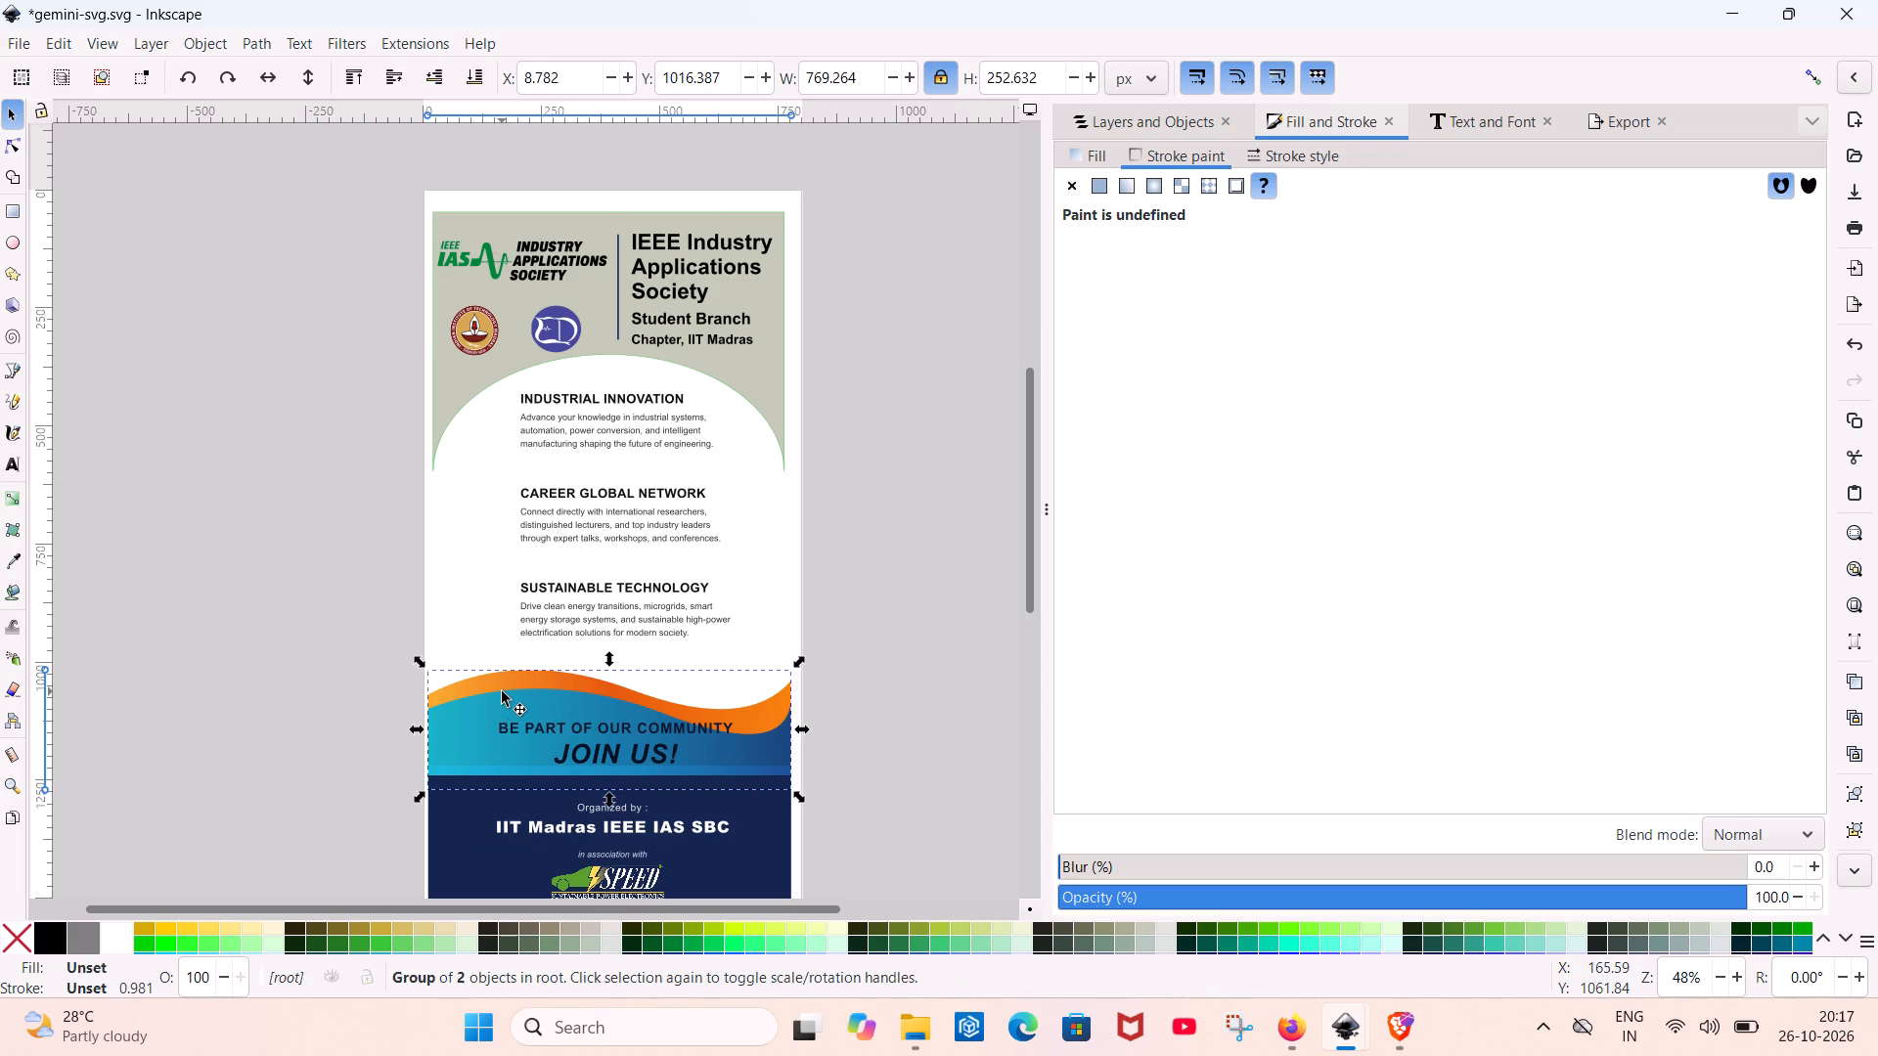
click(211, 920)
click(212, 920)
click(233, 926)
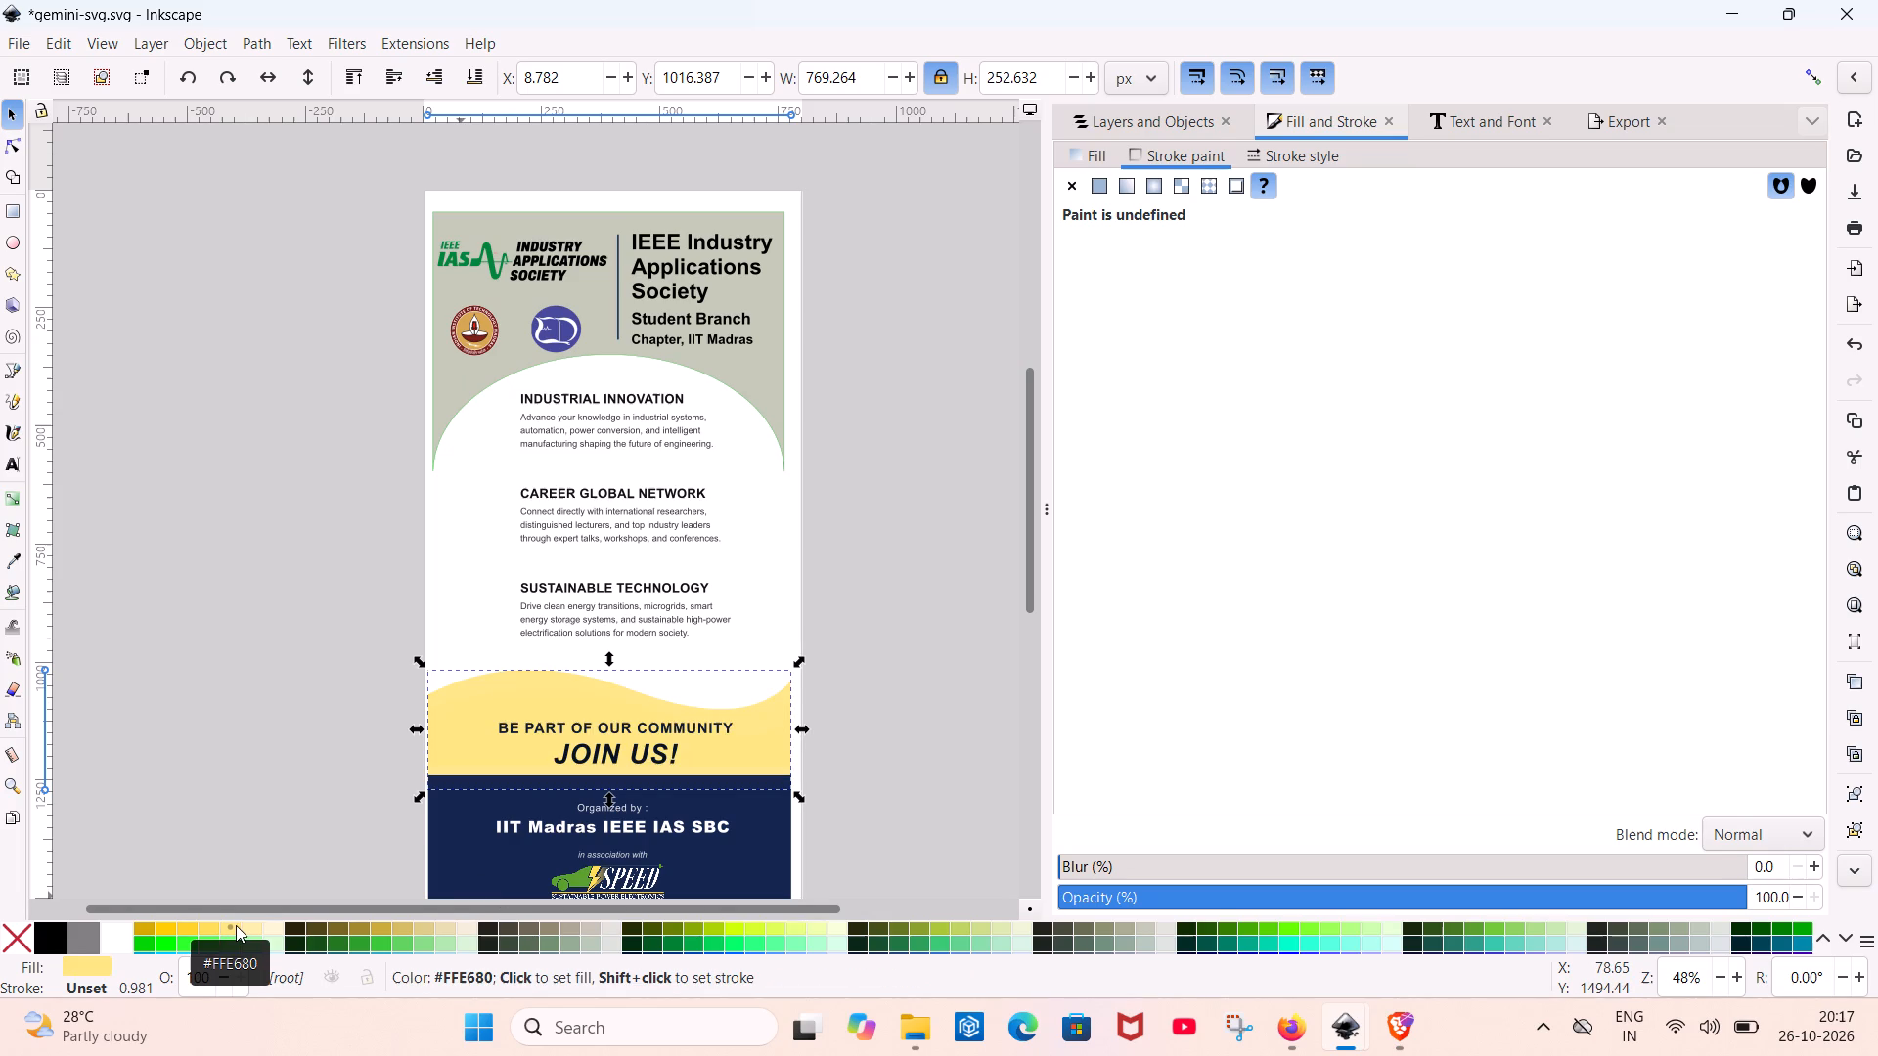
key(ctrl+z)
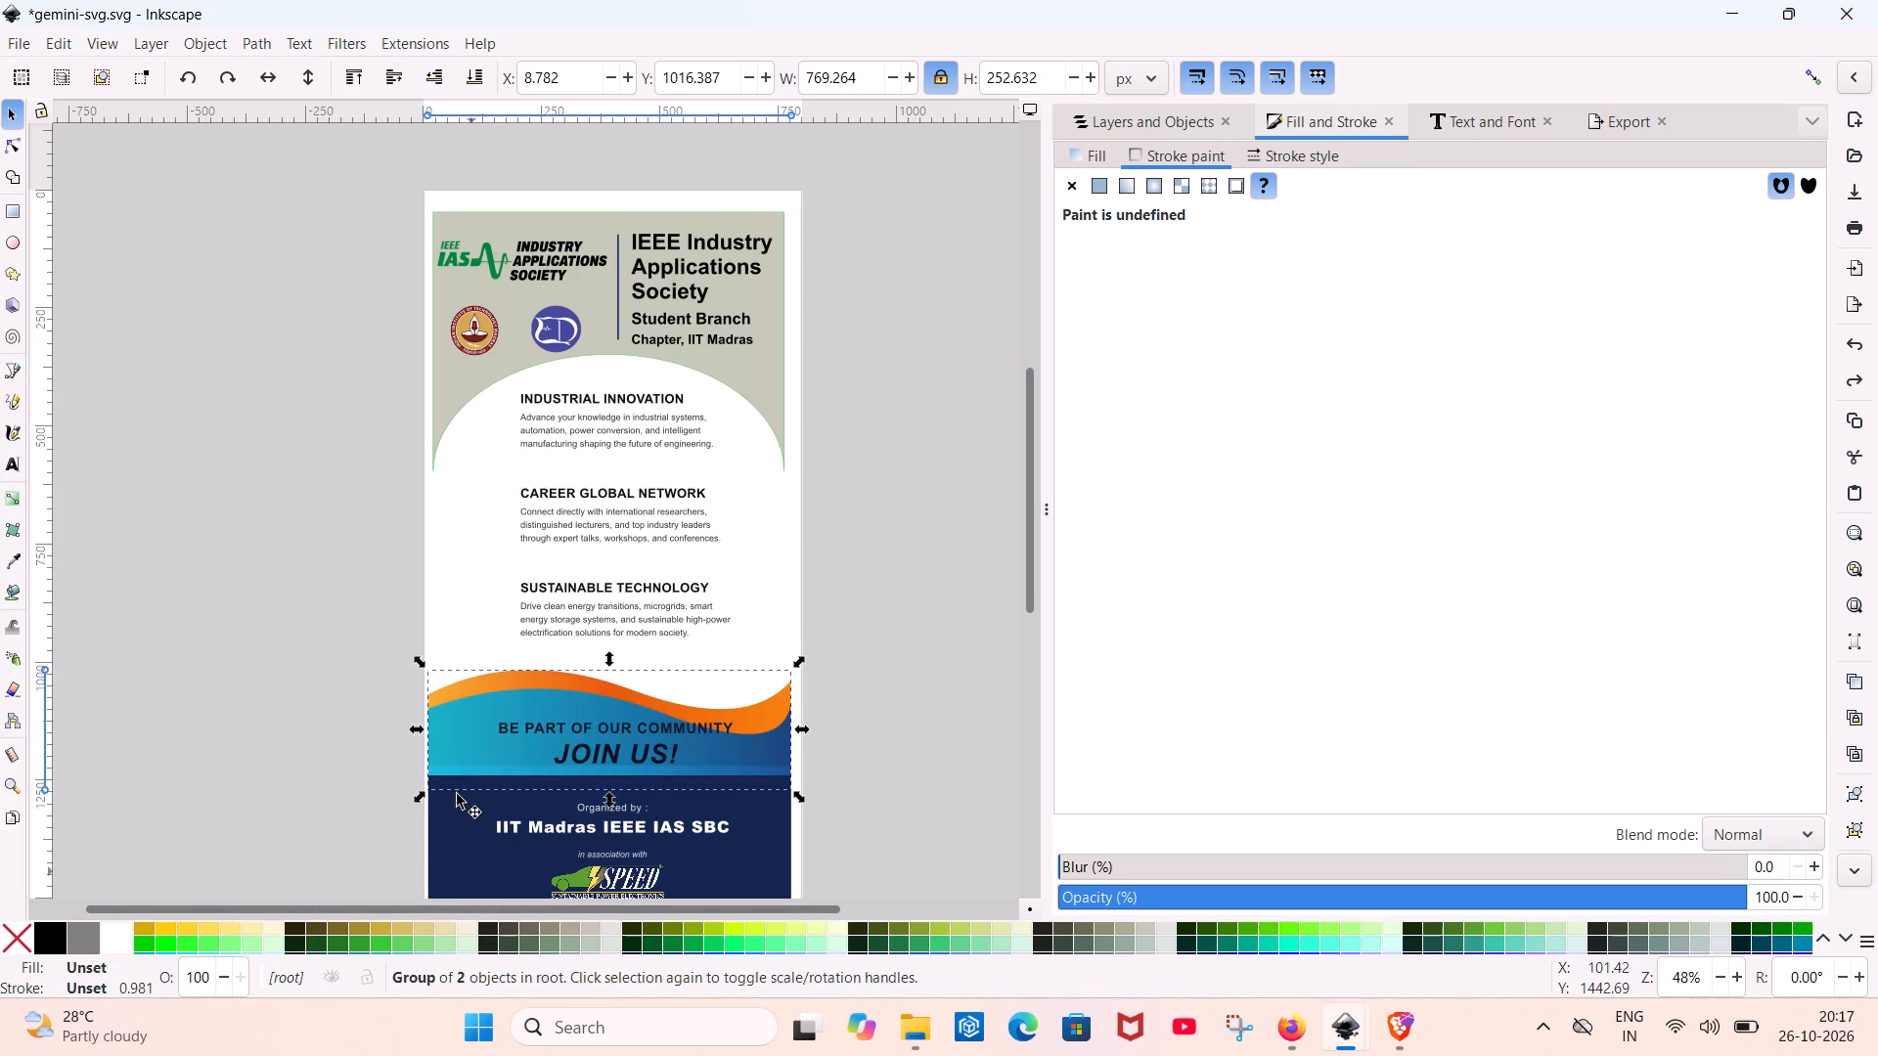
Clear the selection and review the poster from the header down to the JOIN US! wave banner and footer.
click(511, 696)
click(512, 684)
click(512, 684)
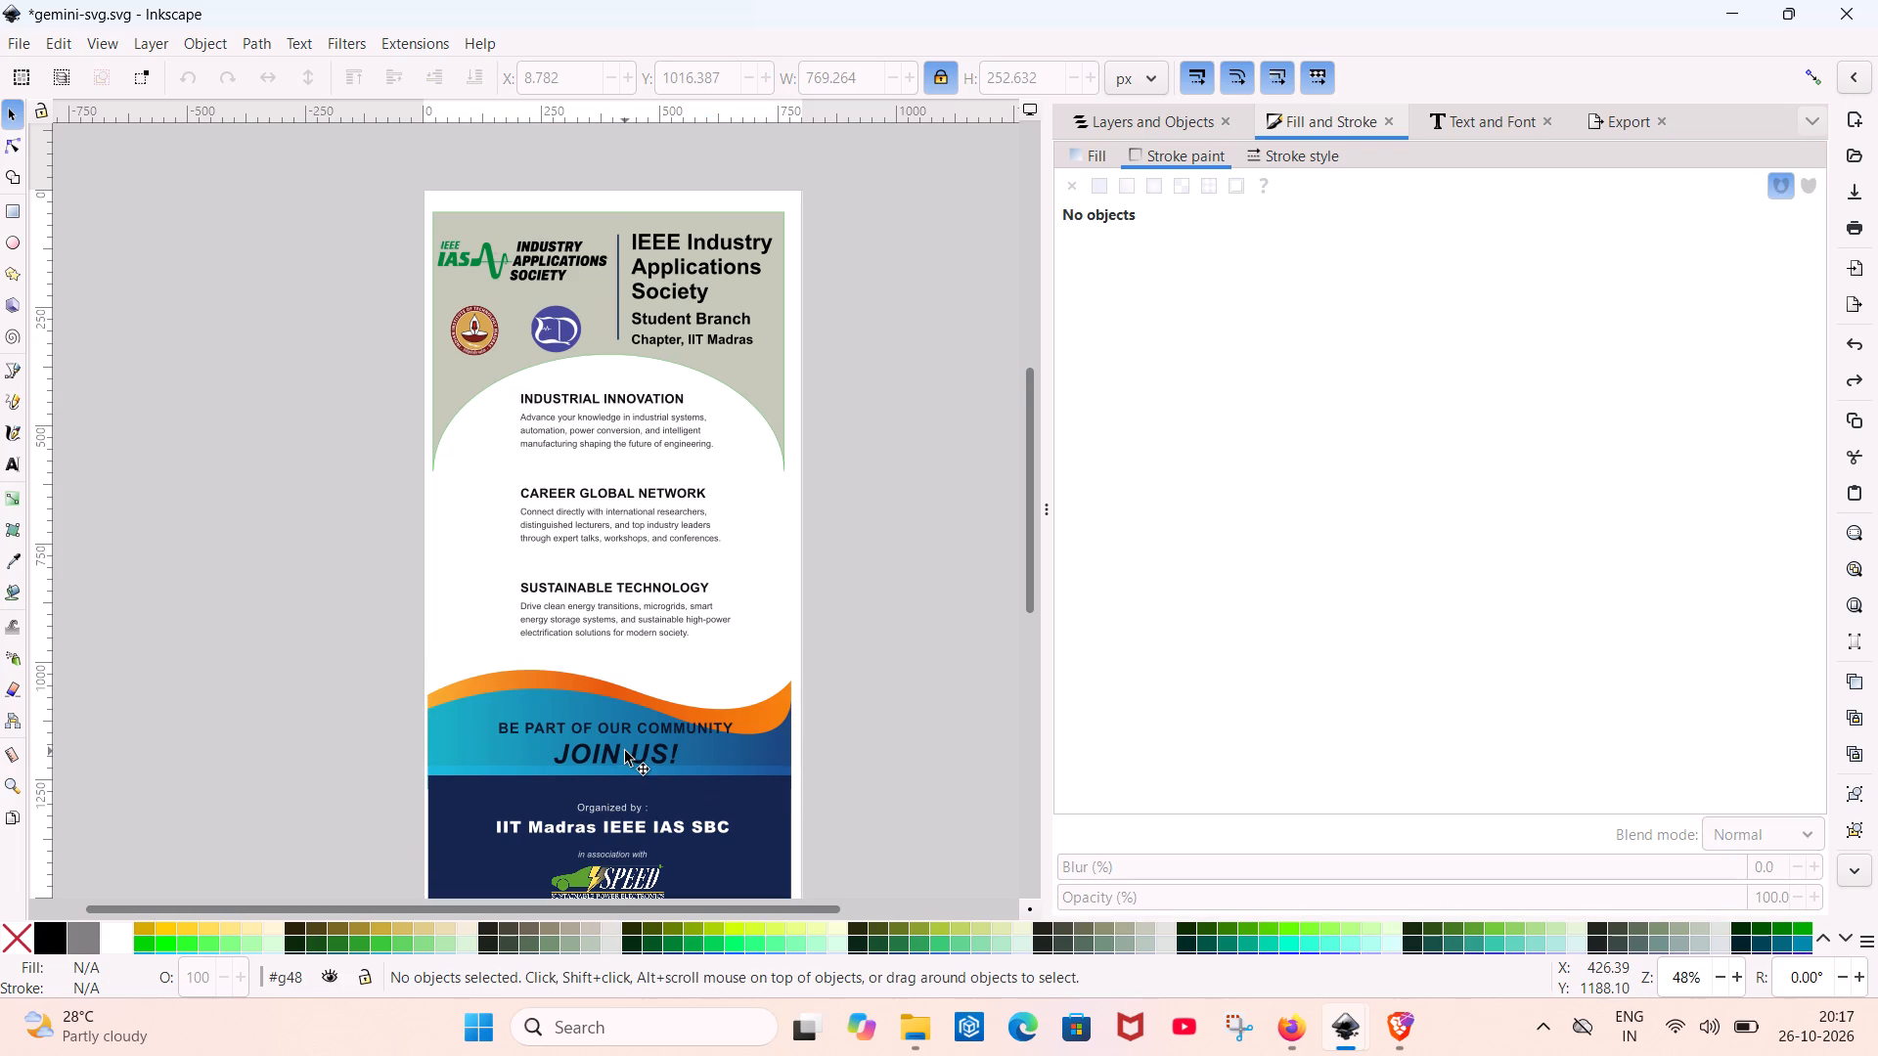
scroll(625, 751, down, 2)
scroll(626, 750, up, 7)
scroll(631, 748, down, 2)
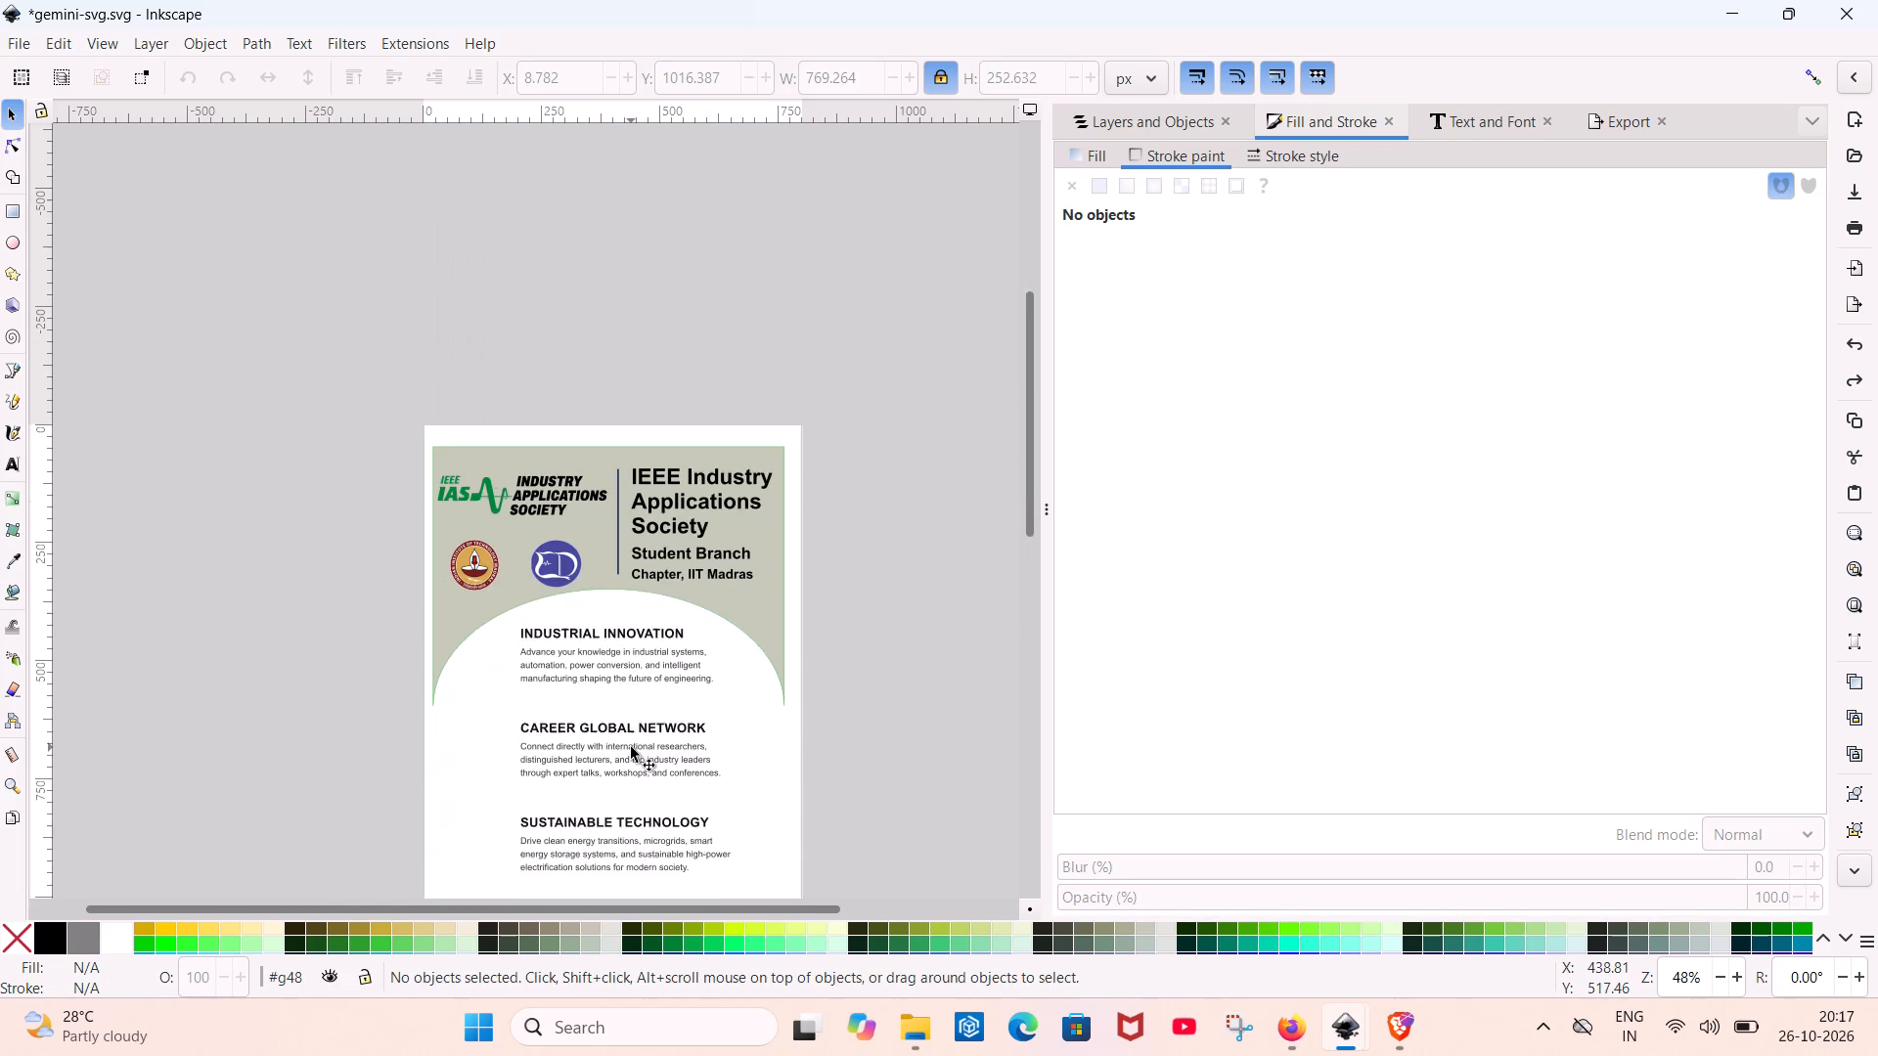
scroll(631, 747, down, 4)
scroll(635, 735, up, 1)
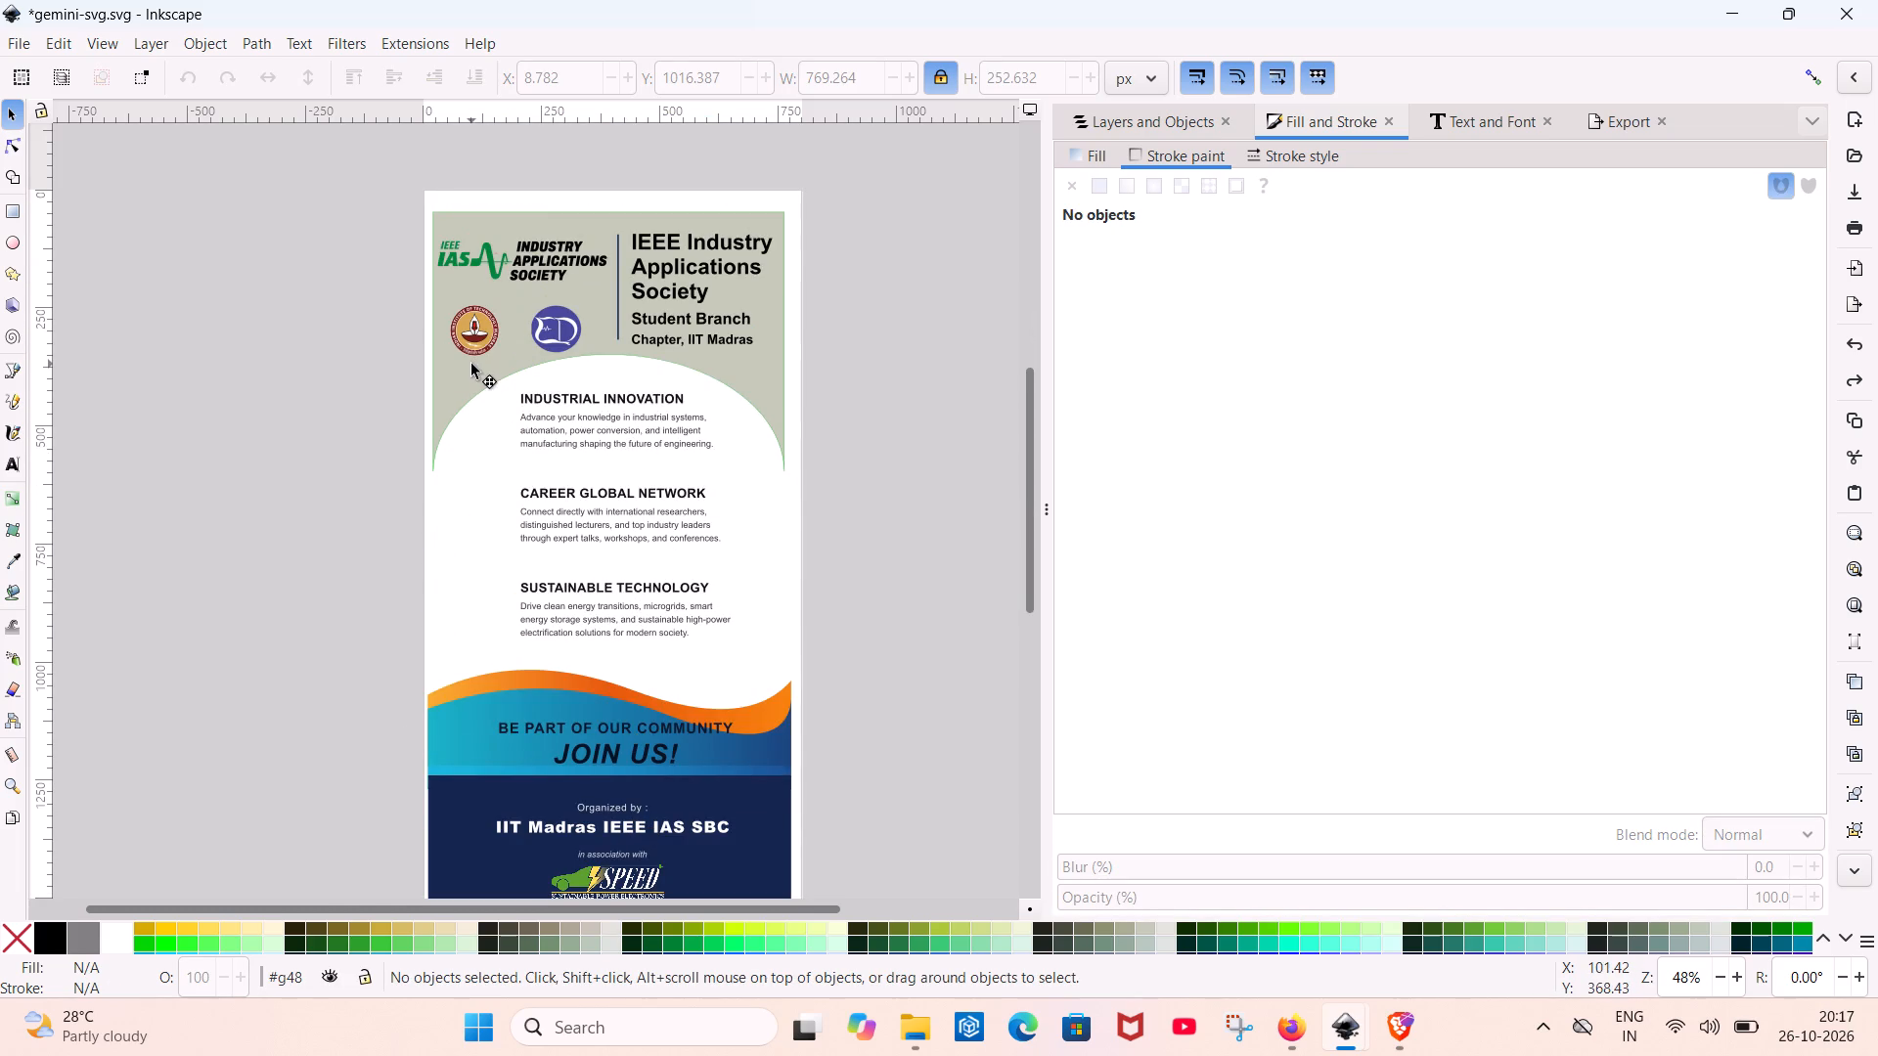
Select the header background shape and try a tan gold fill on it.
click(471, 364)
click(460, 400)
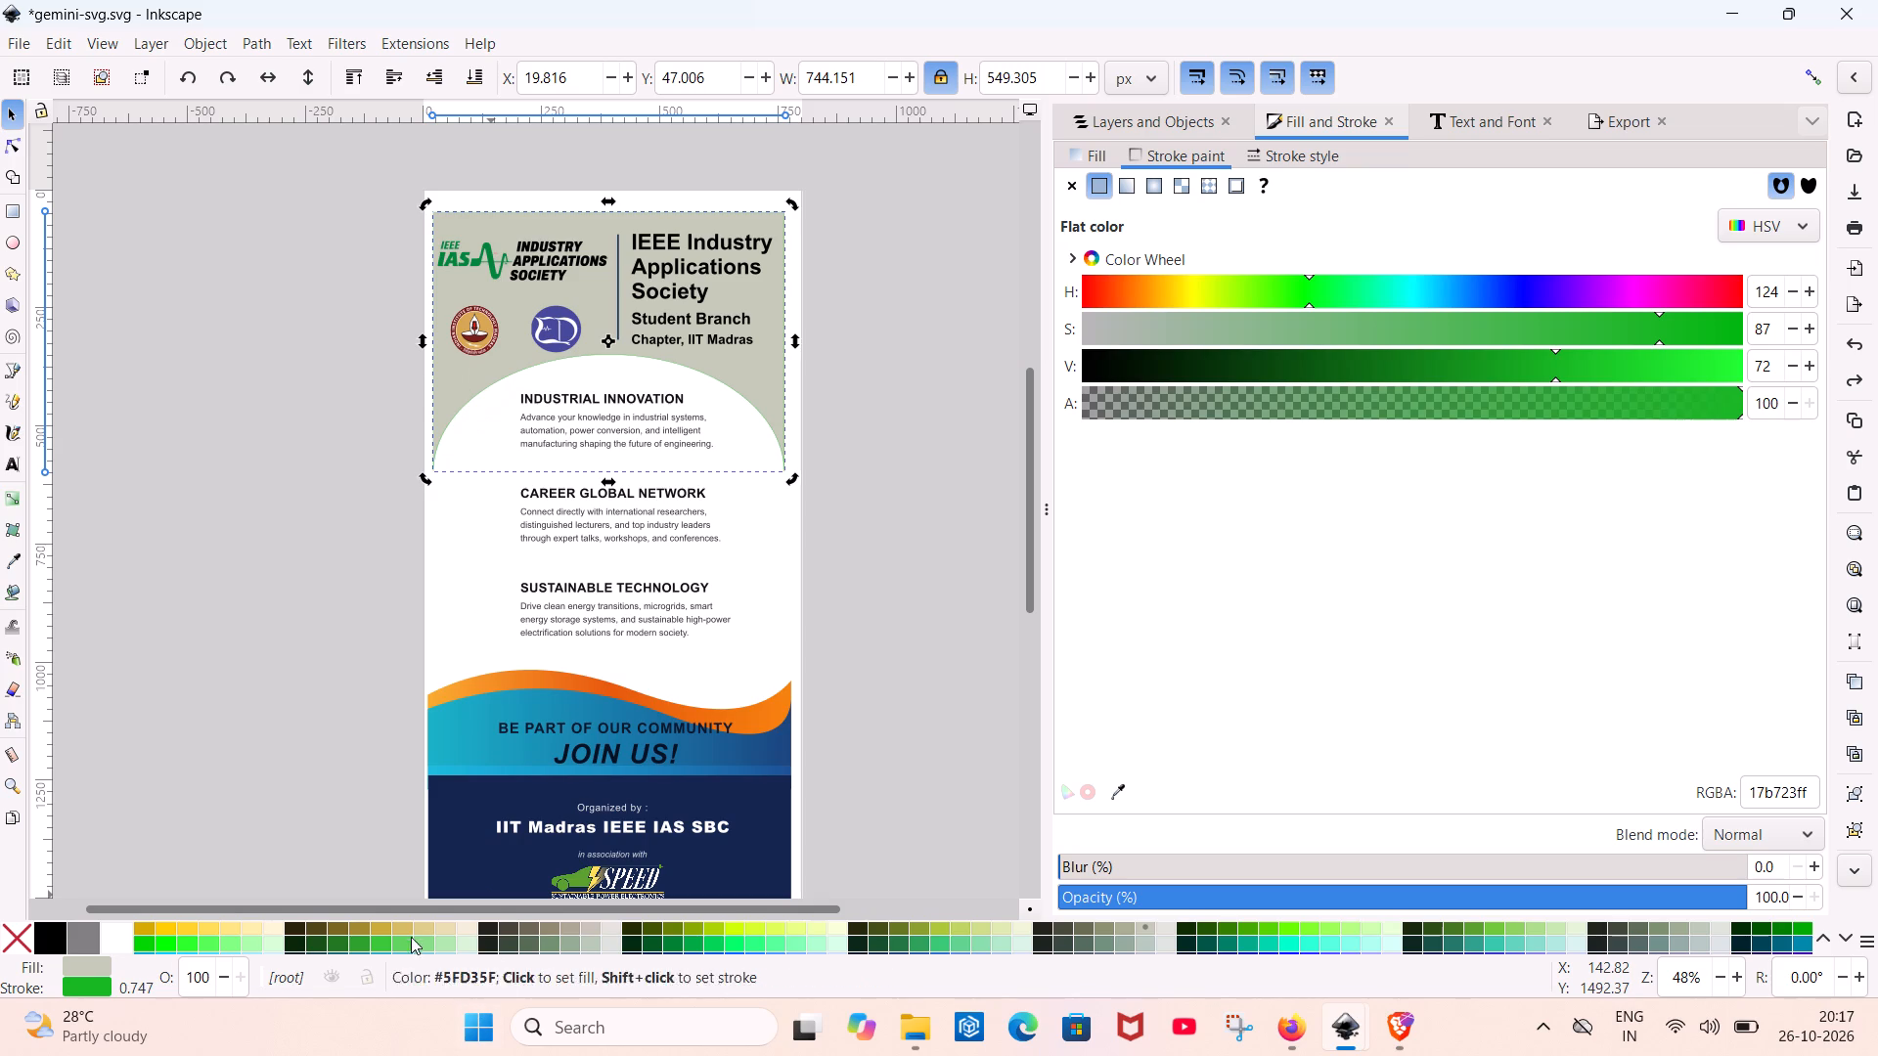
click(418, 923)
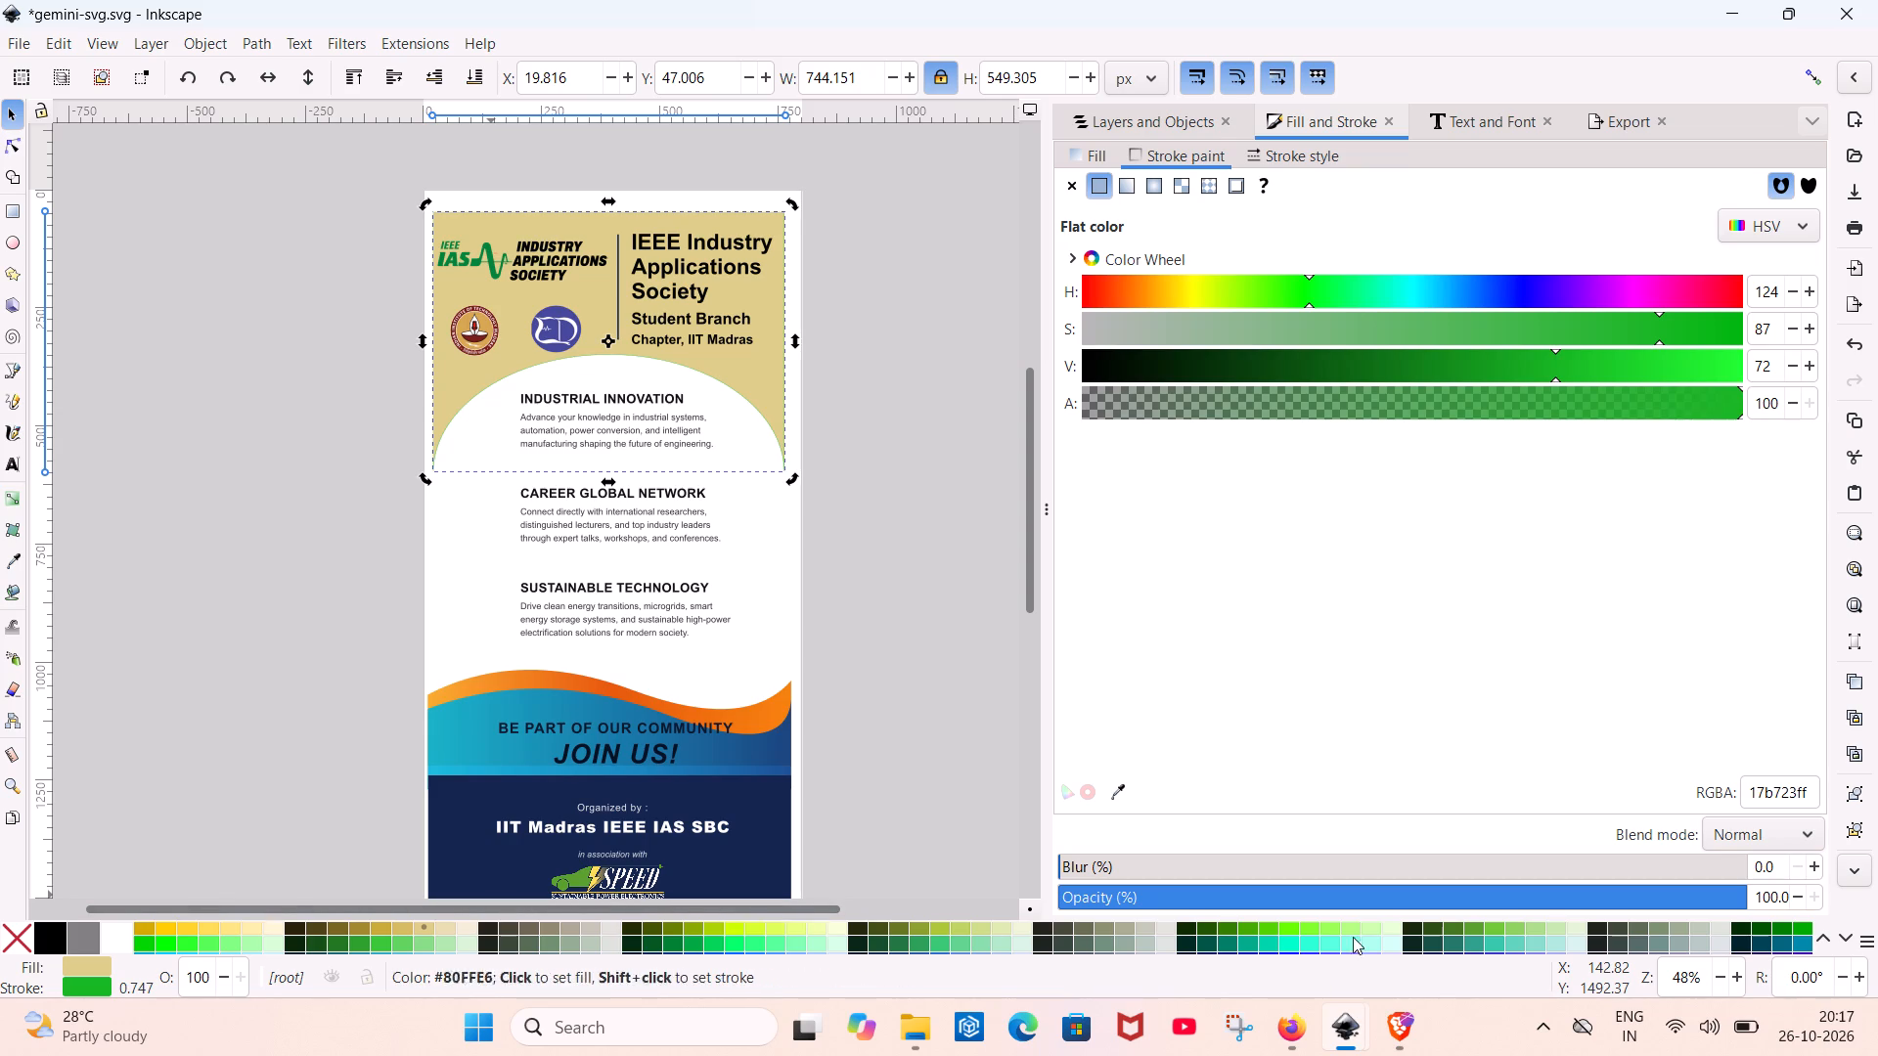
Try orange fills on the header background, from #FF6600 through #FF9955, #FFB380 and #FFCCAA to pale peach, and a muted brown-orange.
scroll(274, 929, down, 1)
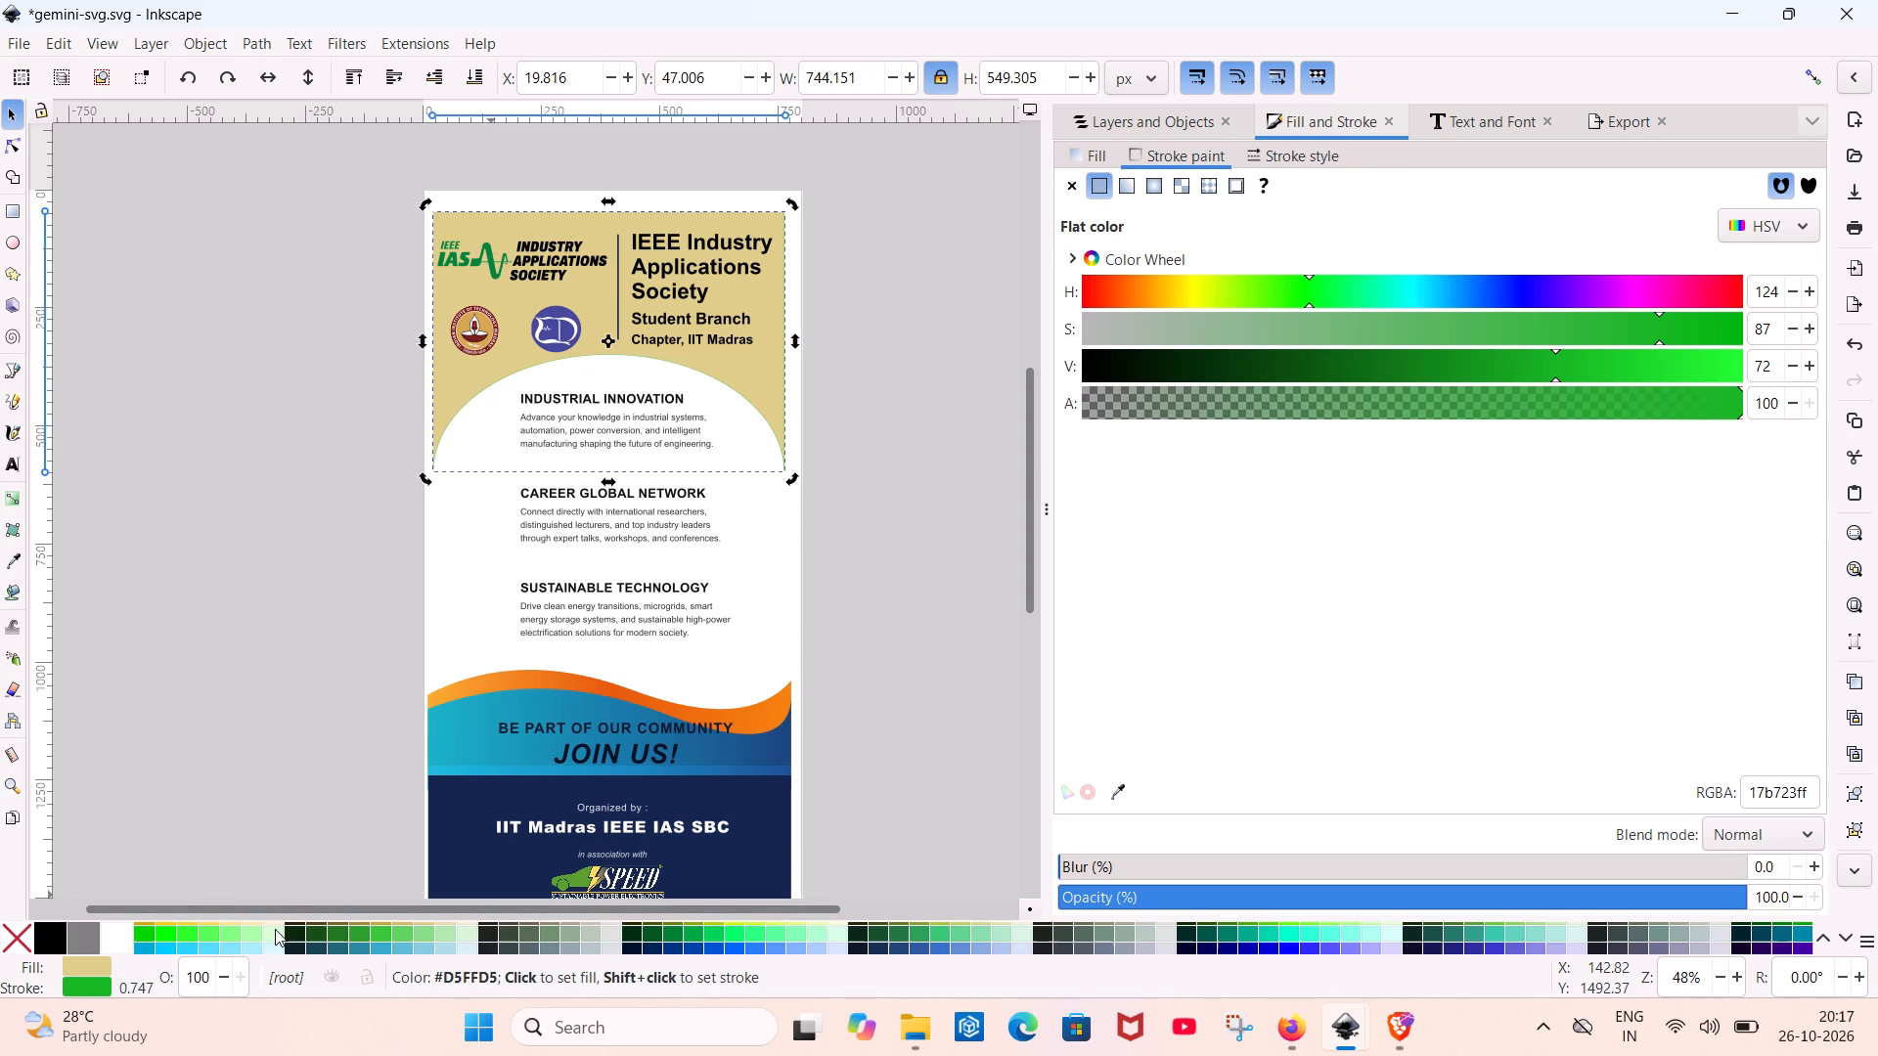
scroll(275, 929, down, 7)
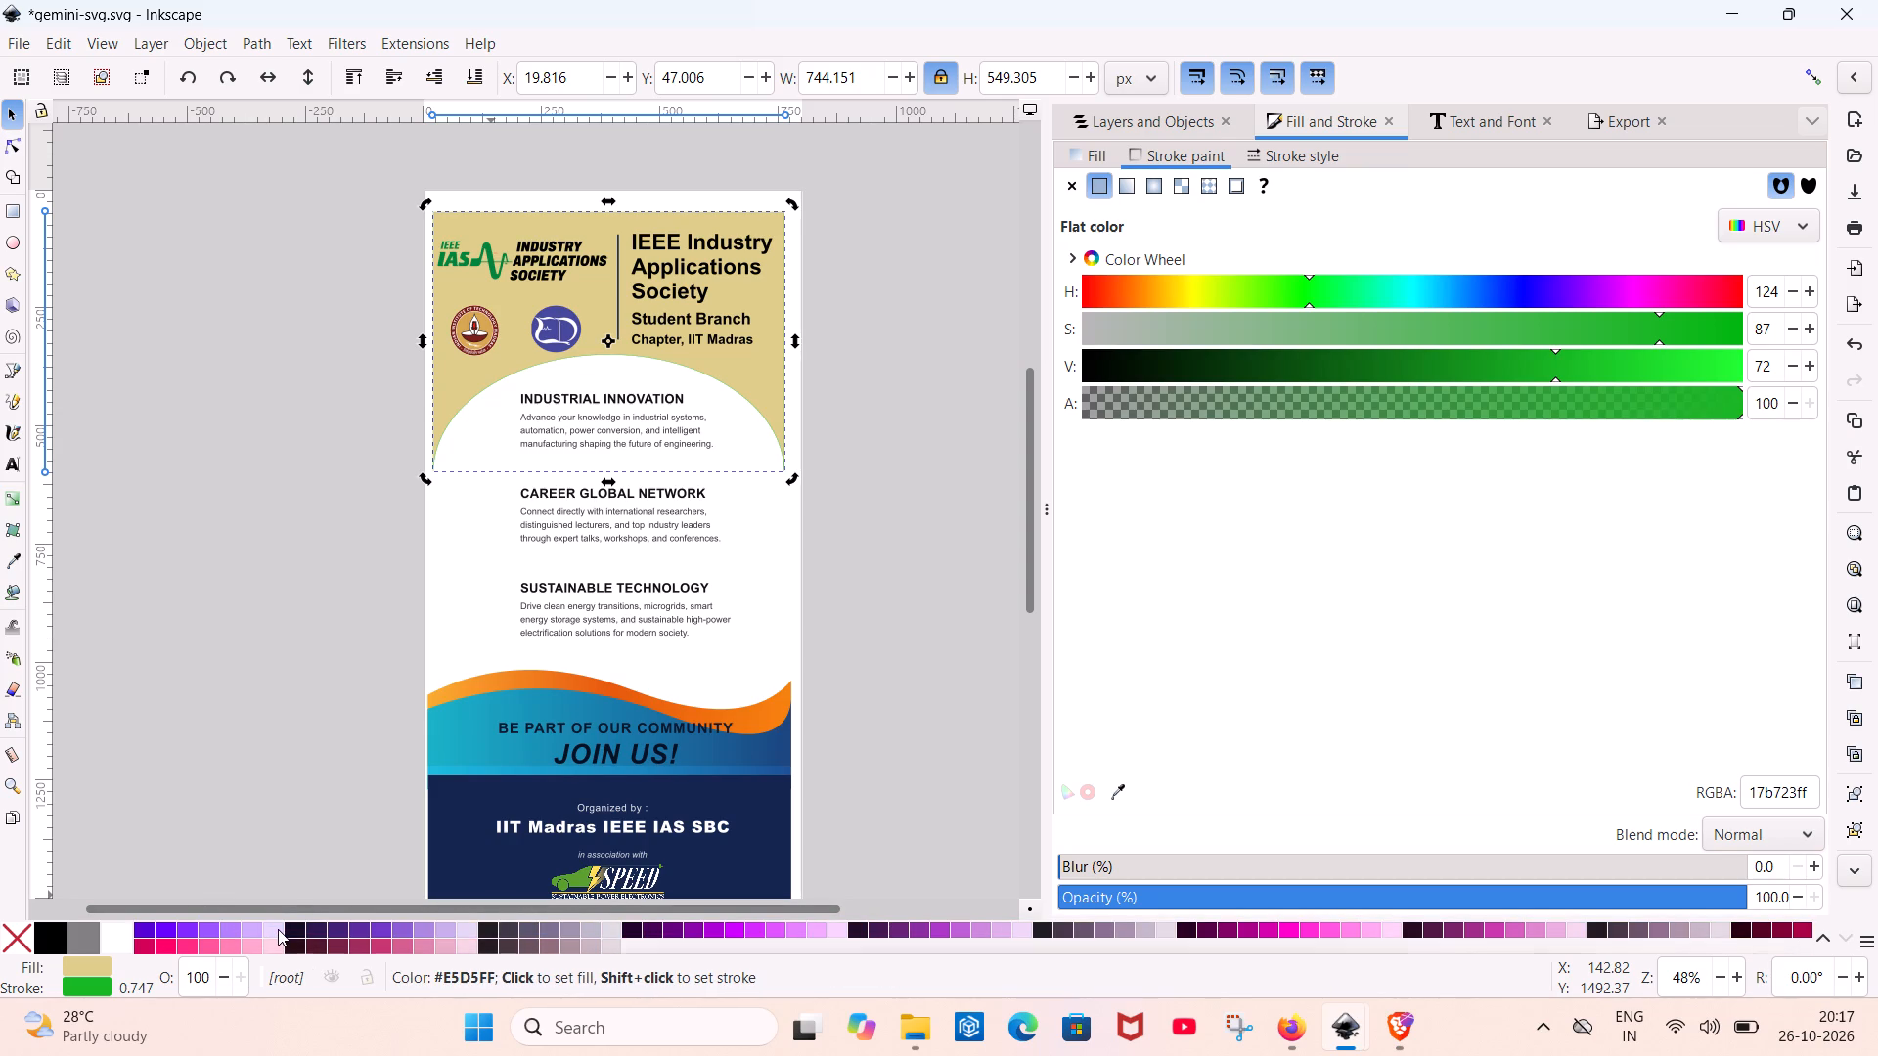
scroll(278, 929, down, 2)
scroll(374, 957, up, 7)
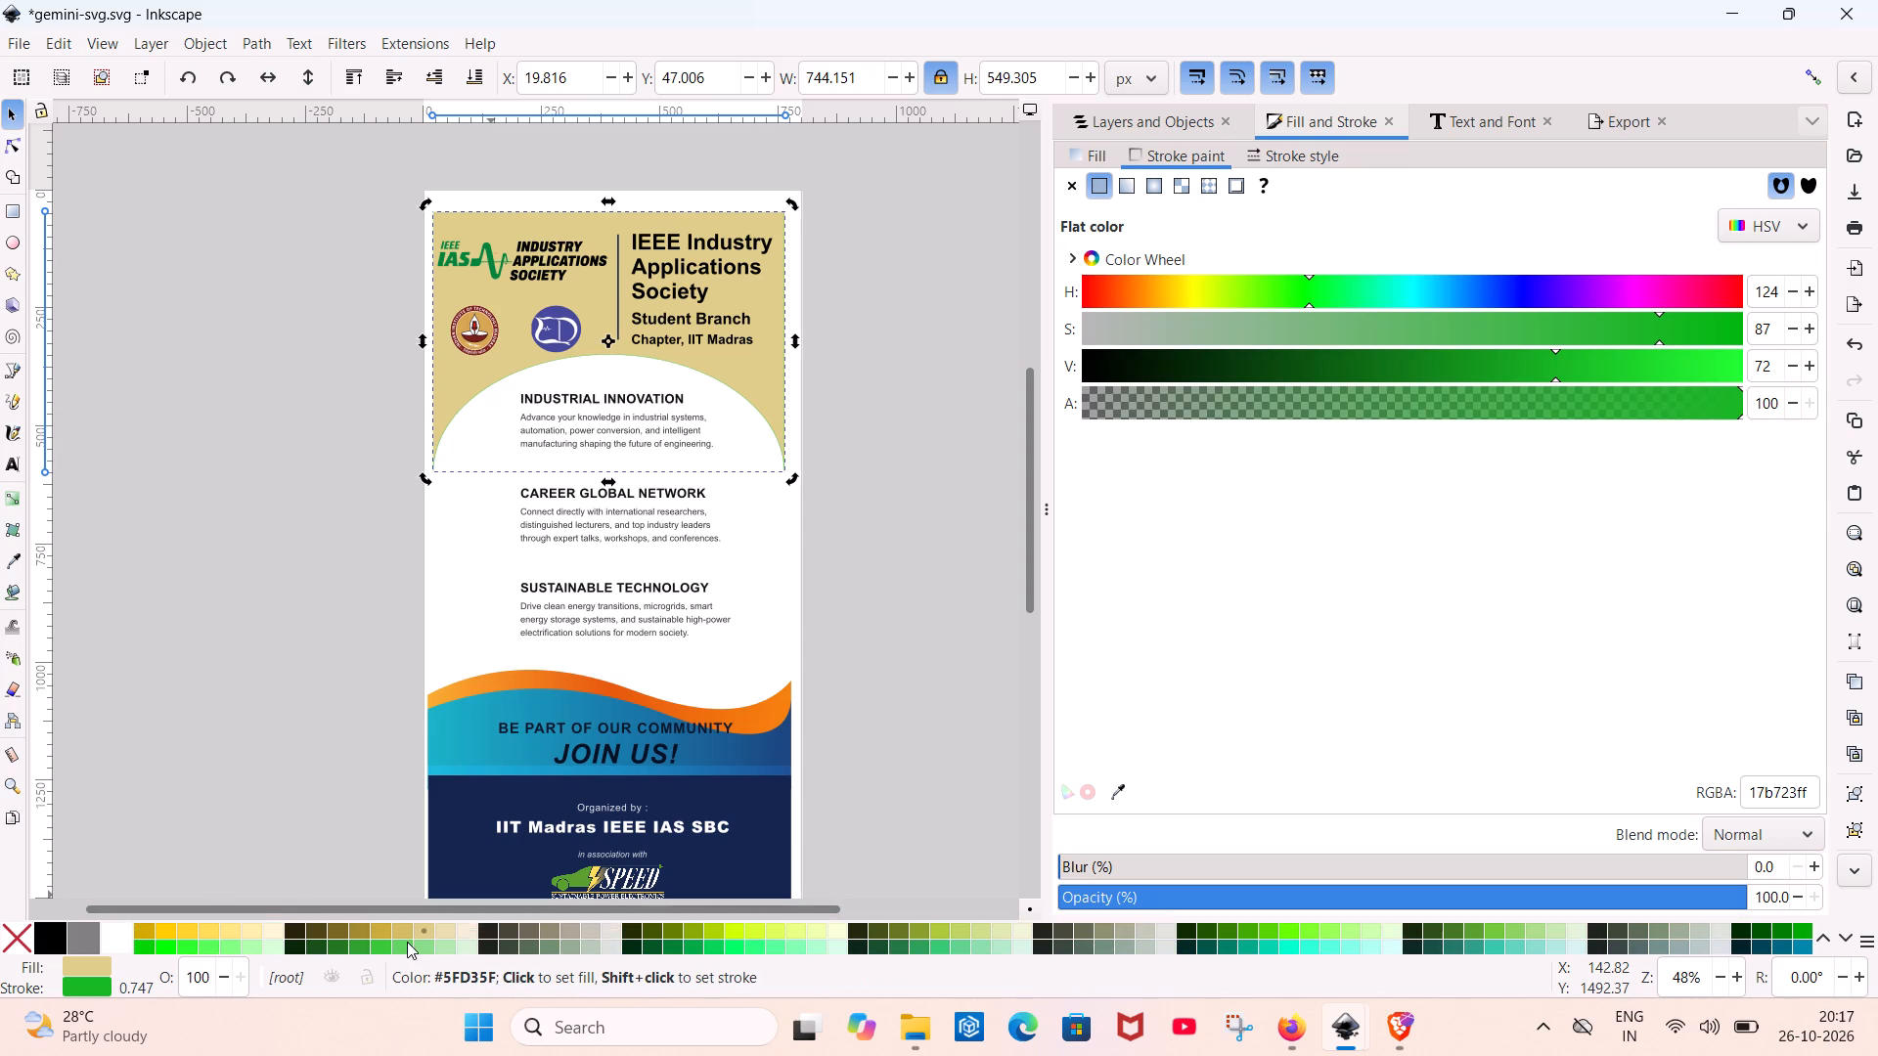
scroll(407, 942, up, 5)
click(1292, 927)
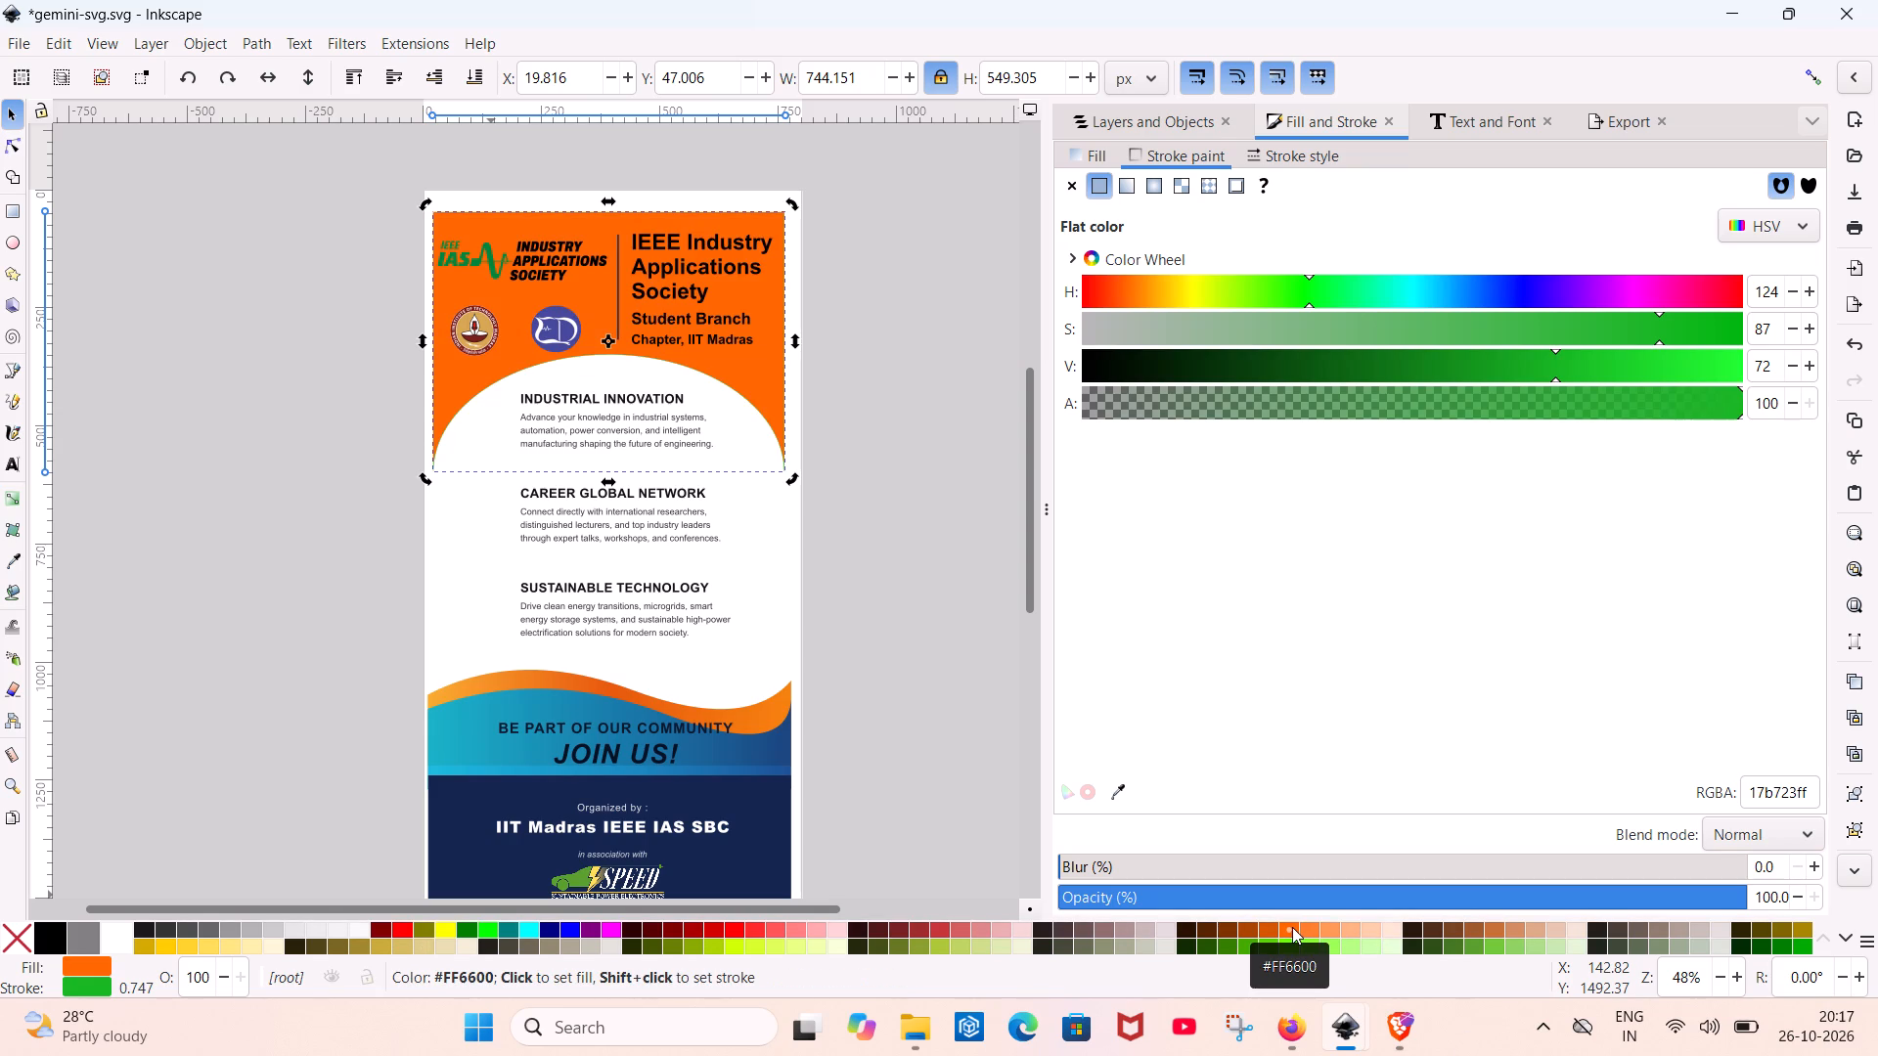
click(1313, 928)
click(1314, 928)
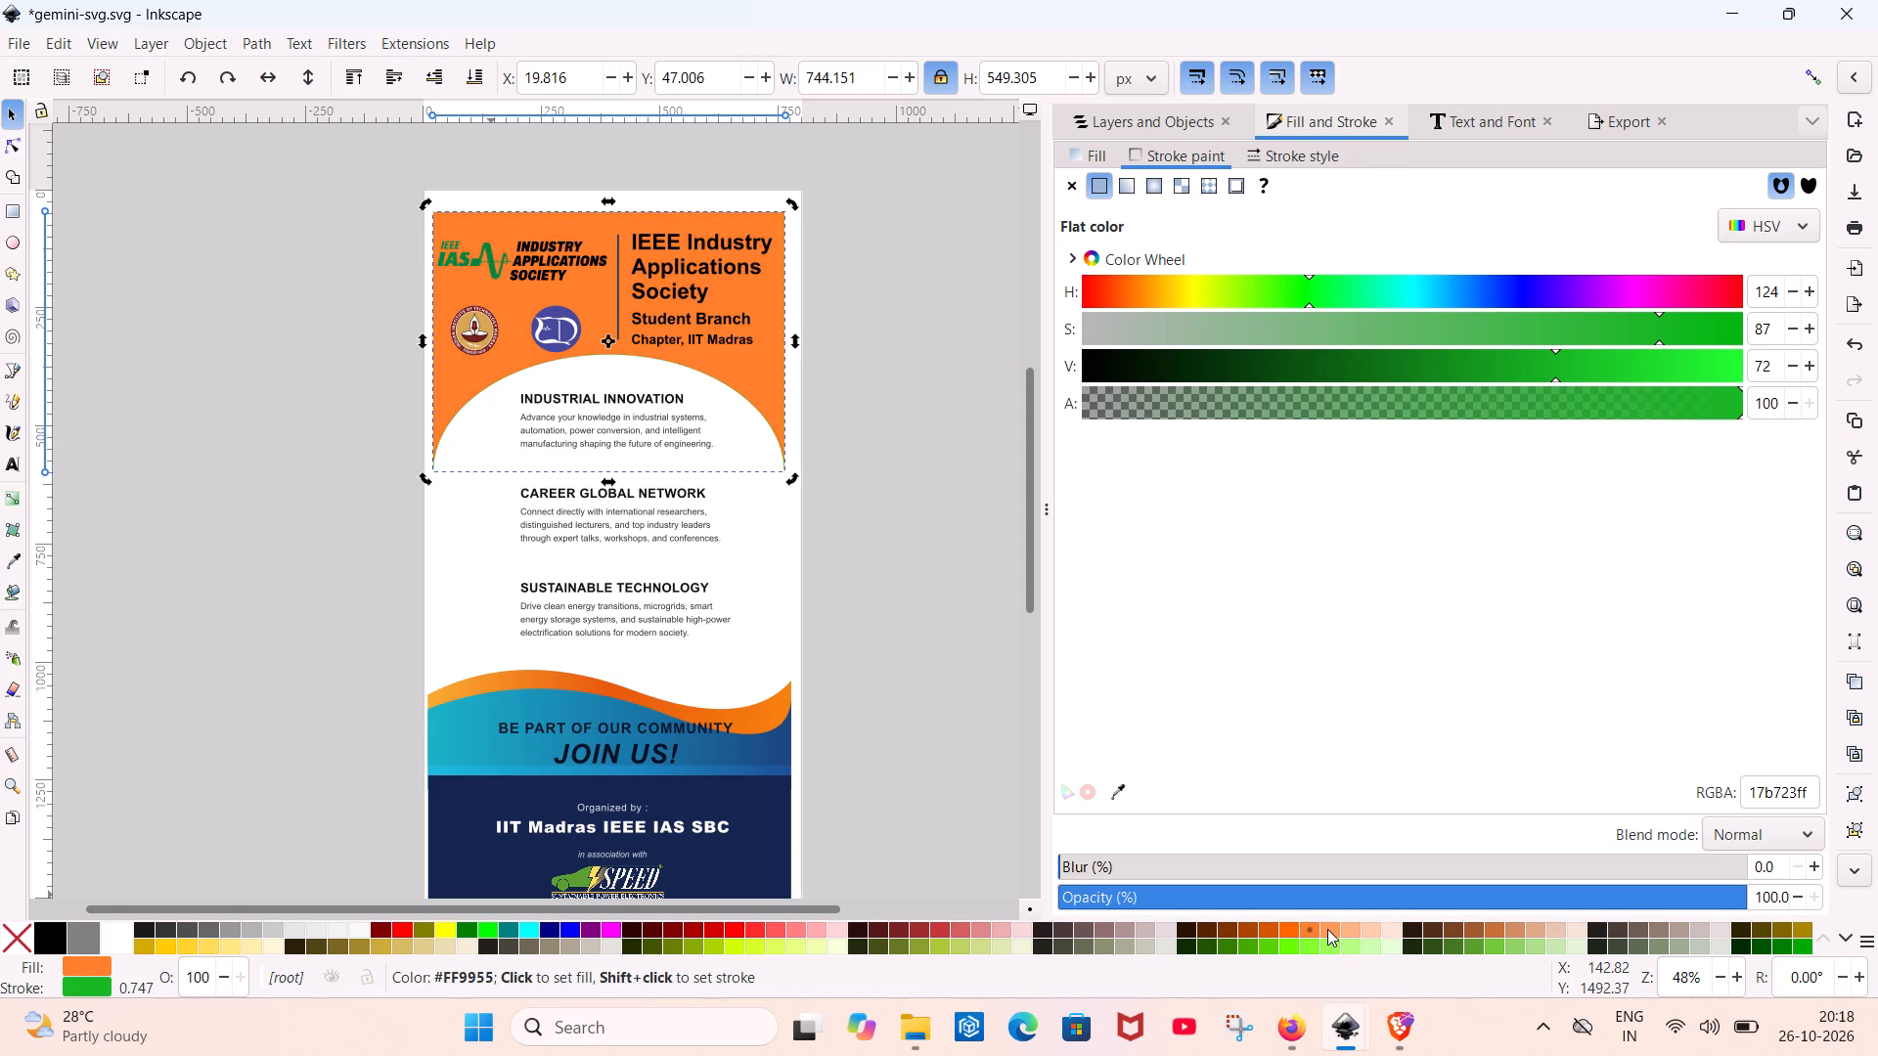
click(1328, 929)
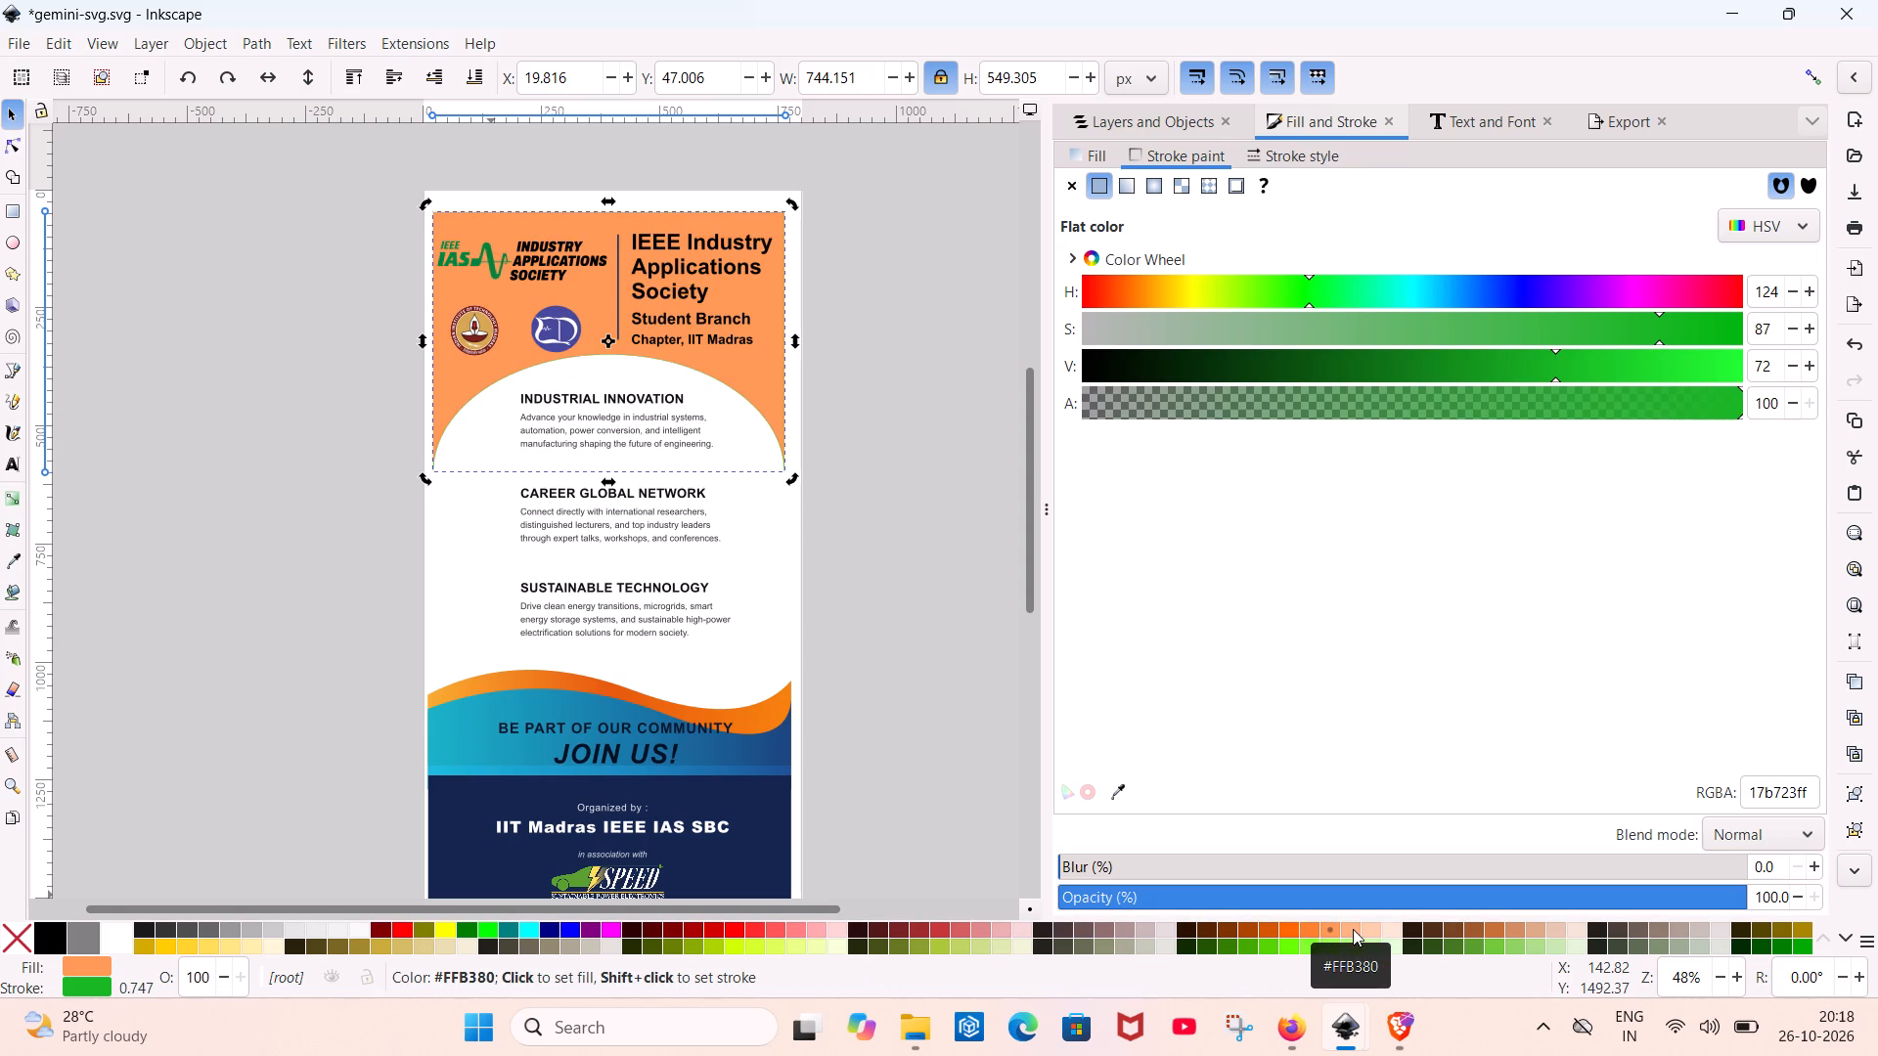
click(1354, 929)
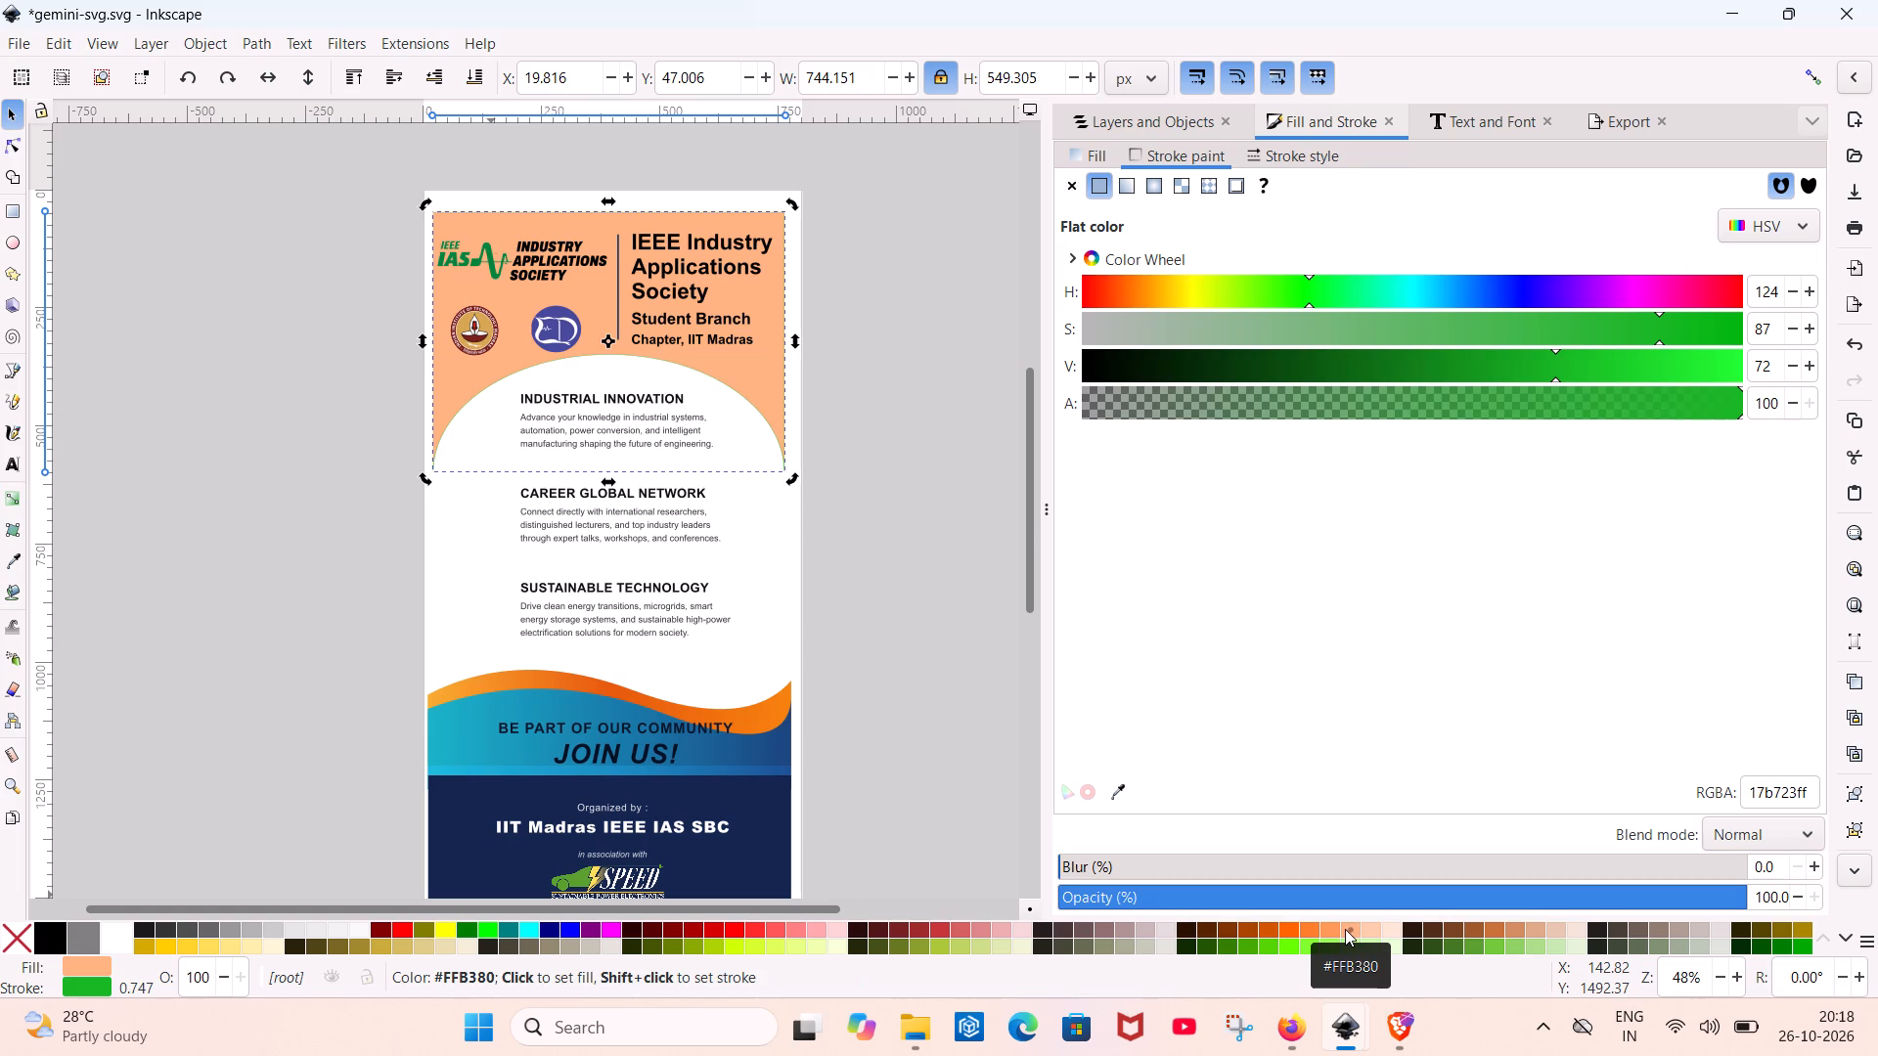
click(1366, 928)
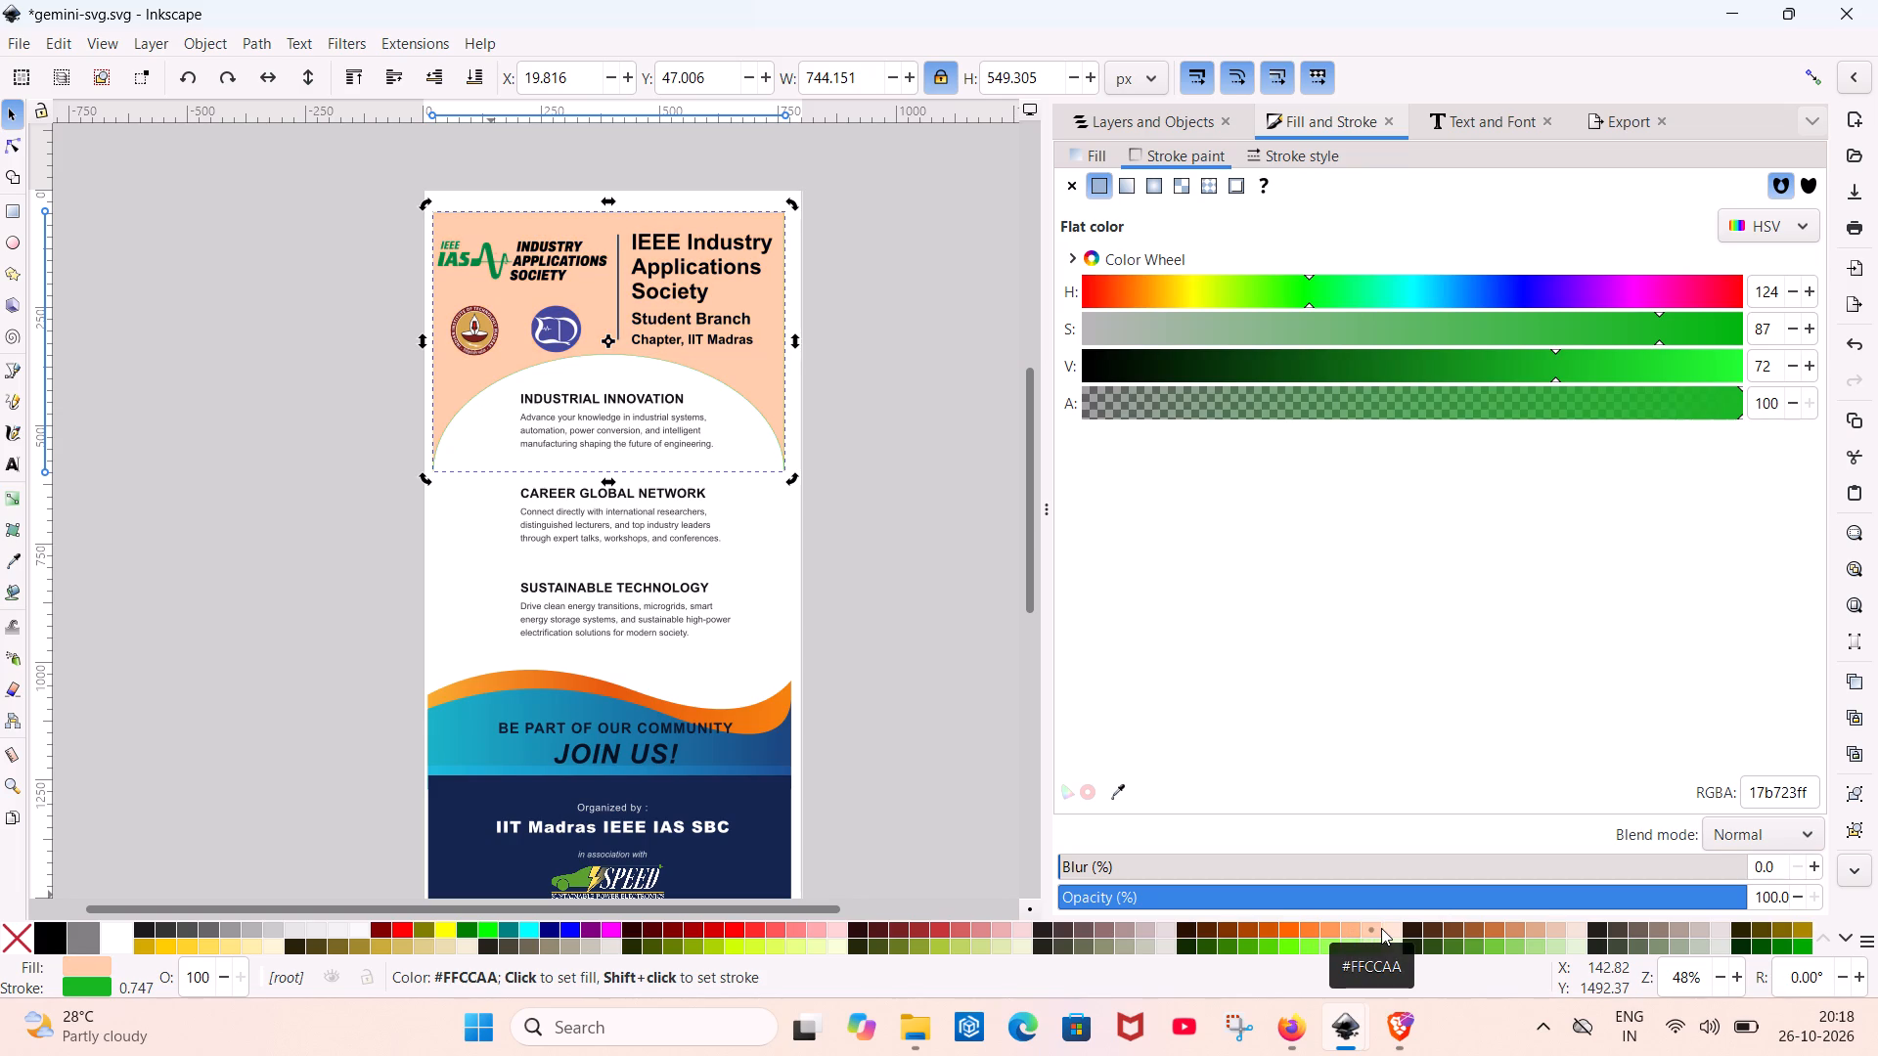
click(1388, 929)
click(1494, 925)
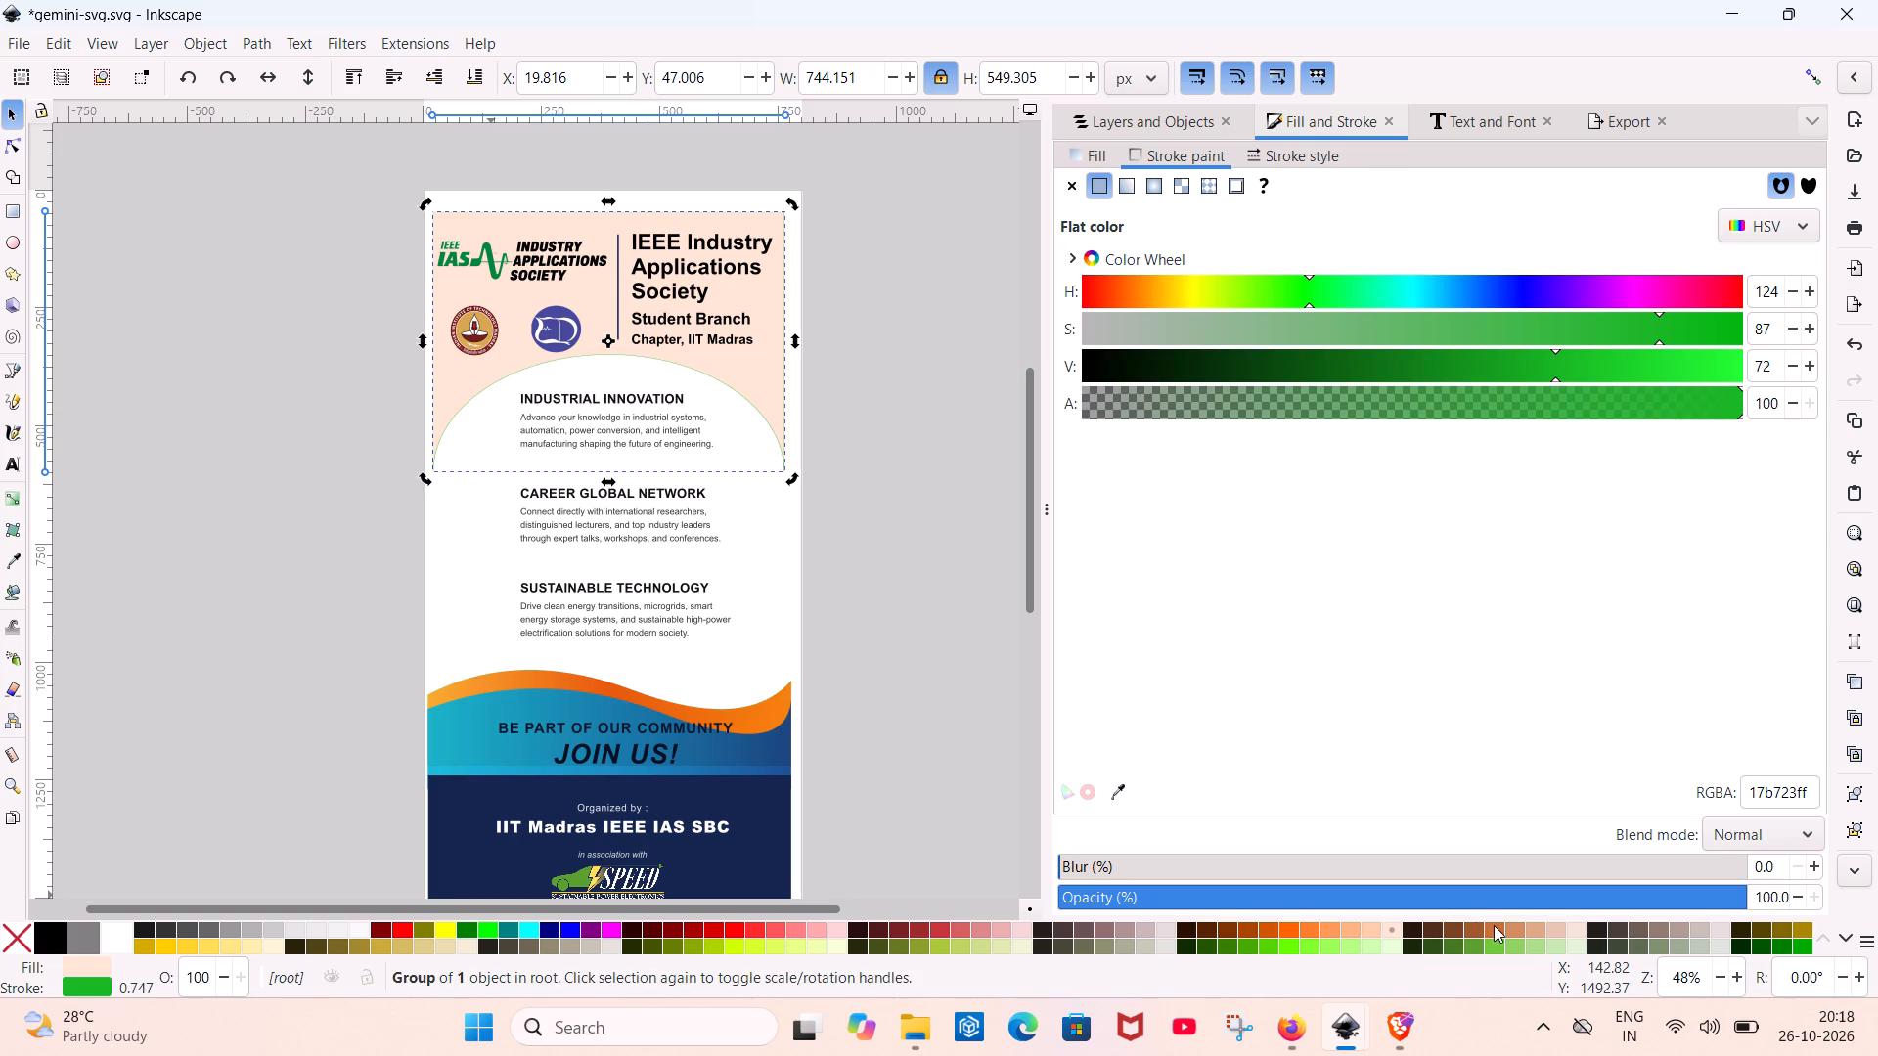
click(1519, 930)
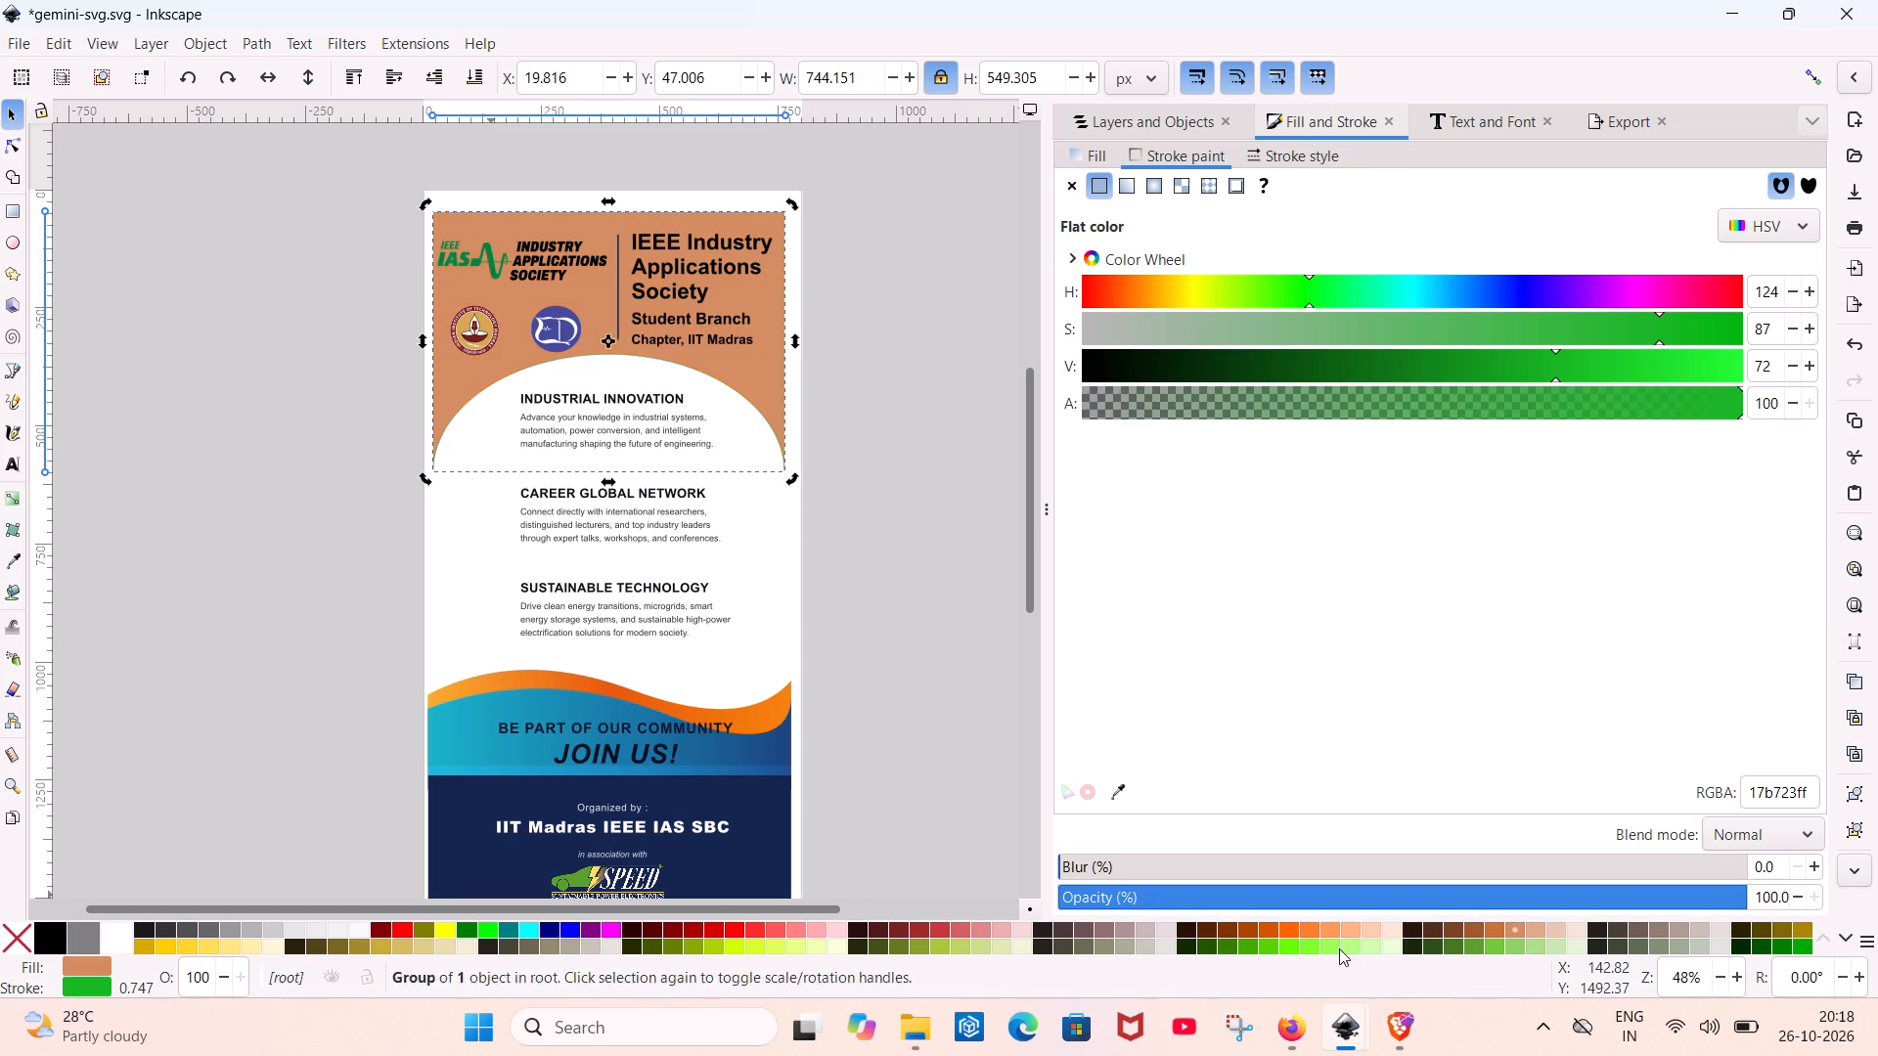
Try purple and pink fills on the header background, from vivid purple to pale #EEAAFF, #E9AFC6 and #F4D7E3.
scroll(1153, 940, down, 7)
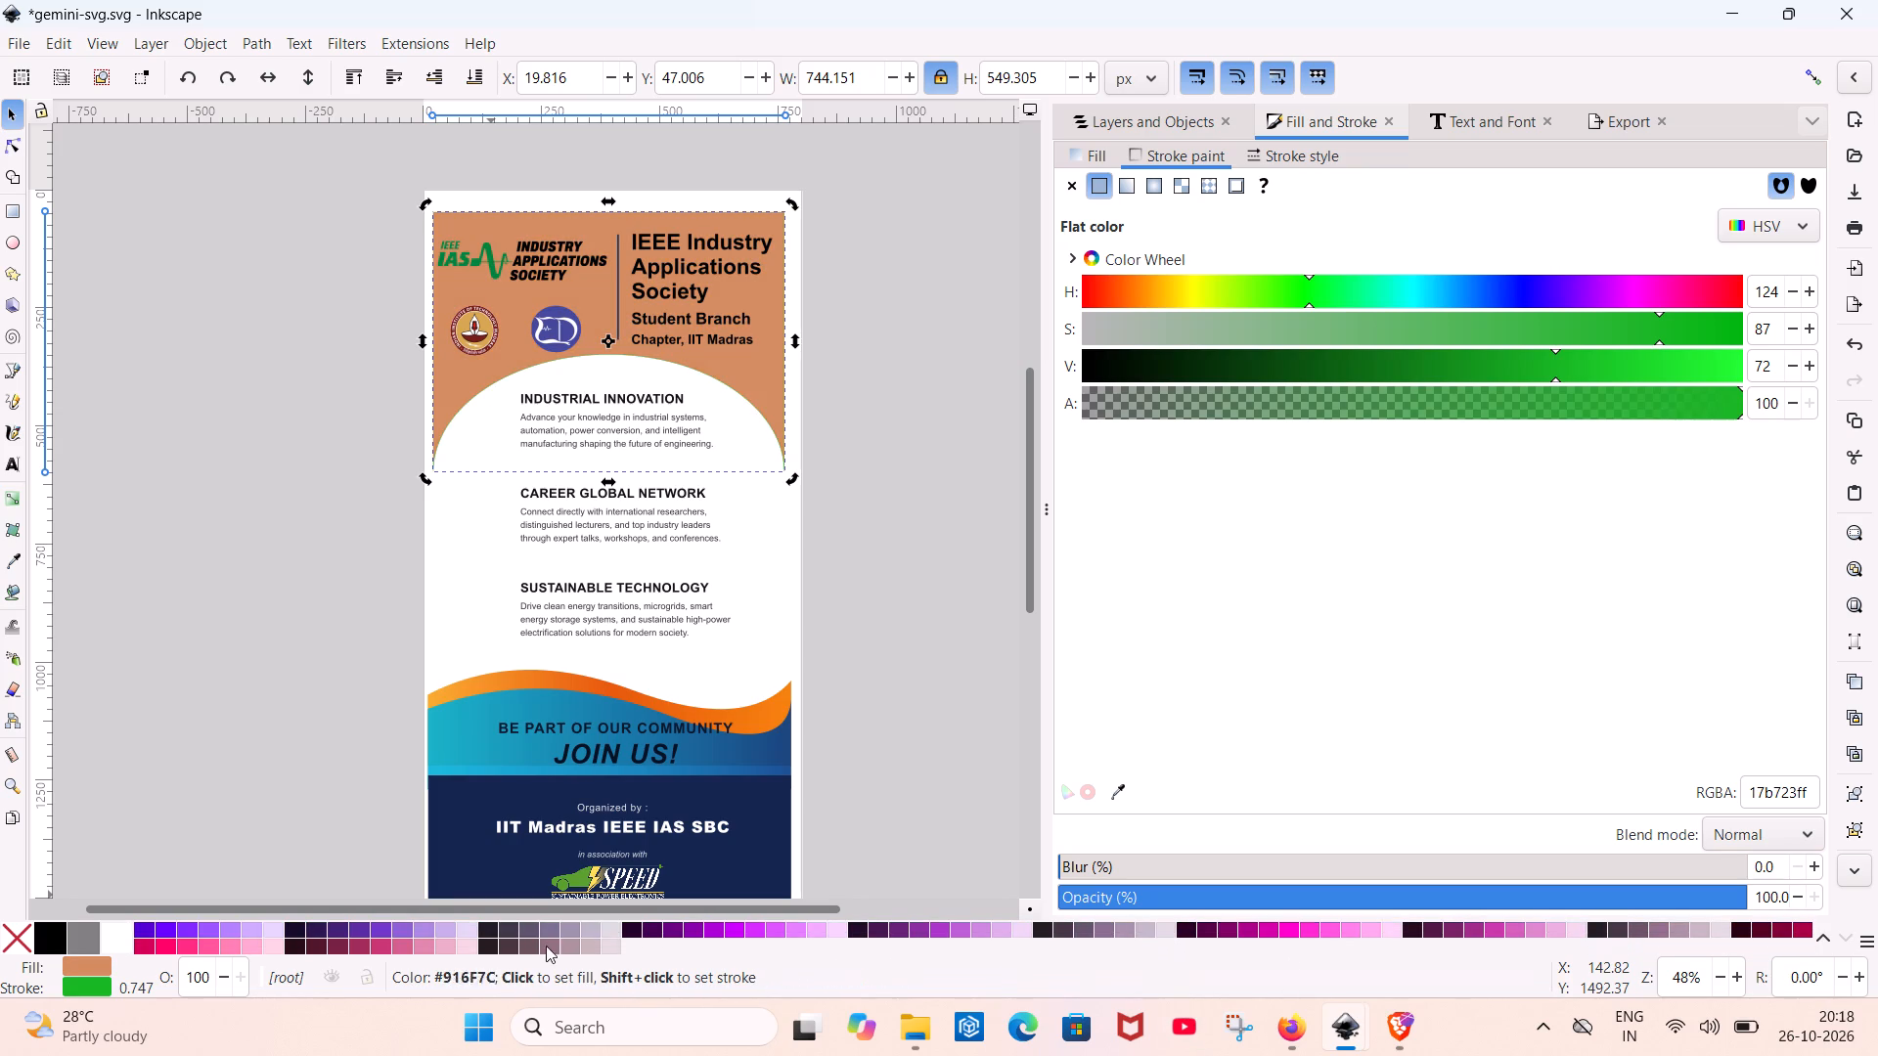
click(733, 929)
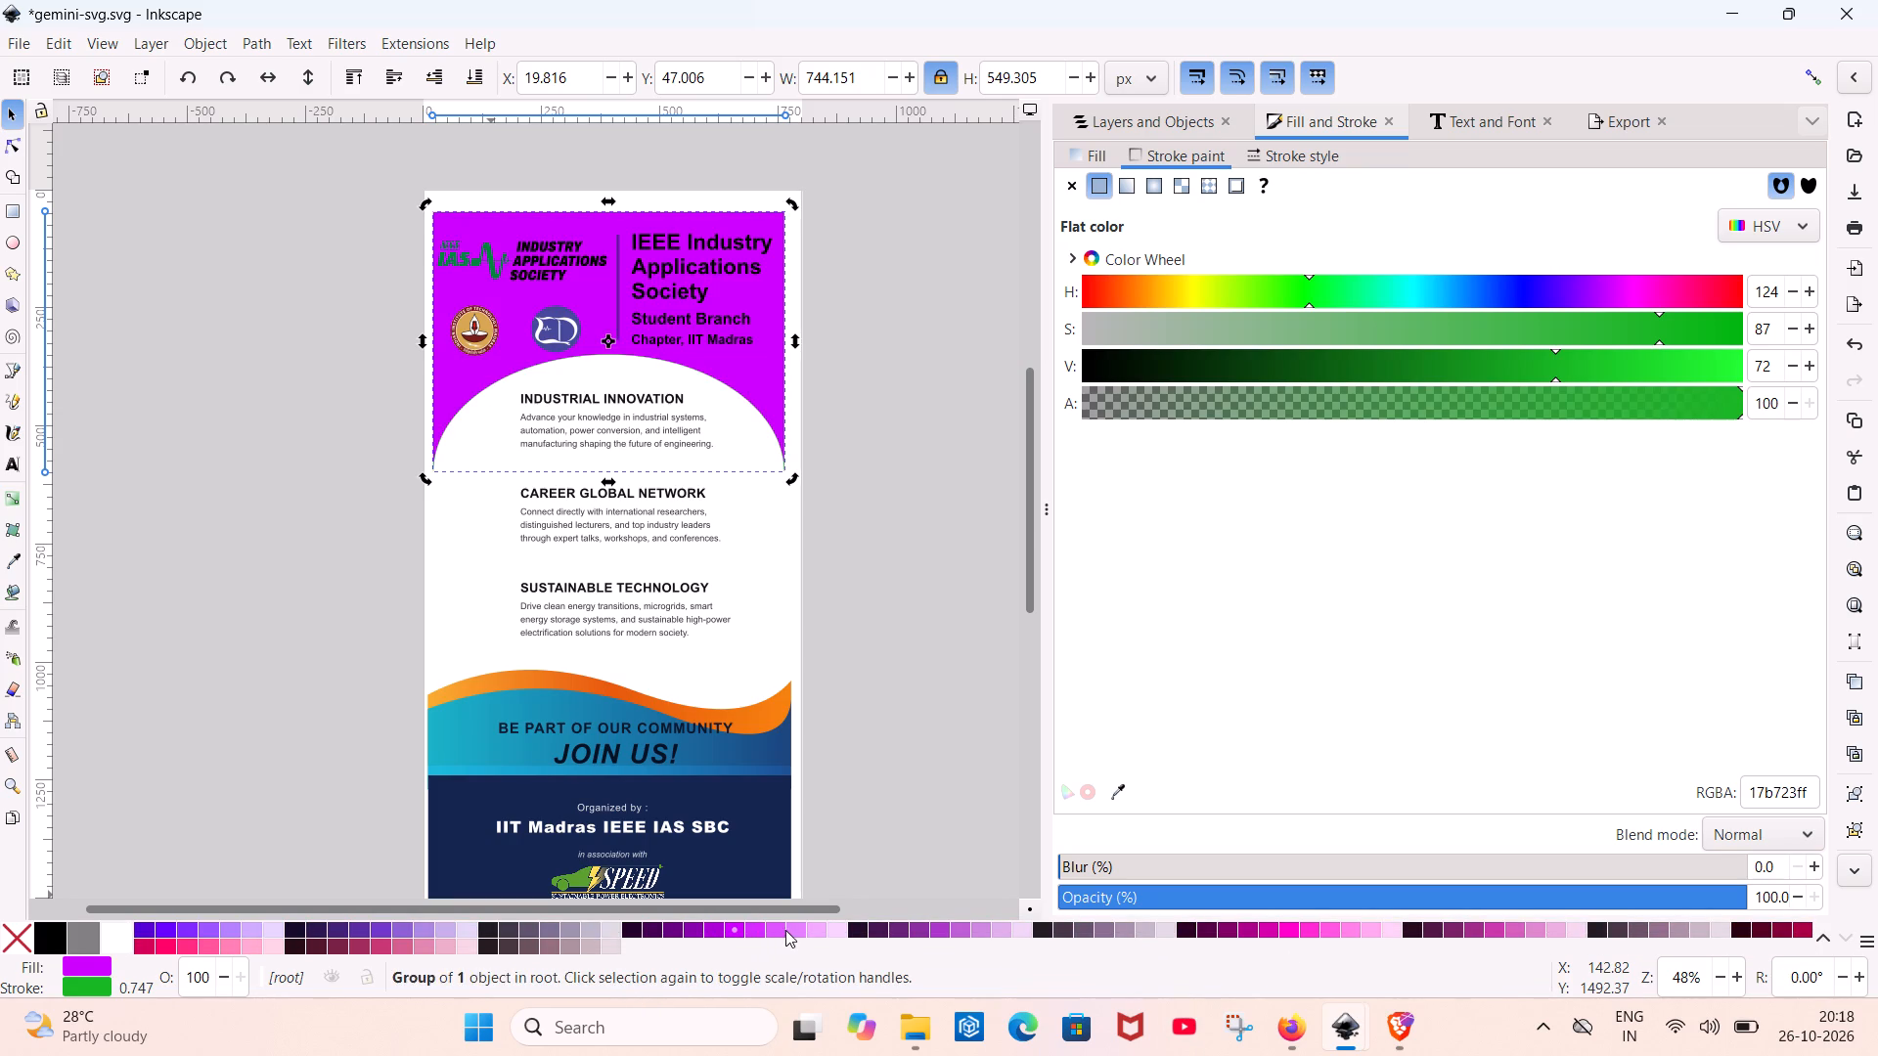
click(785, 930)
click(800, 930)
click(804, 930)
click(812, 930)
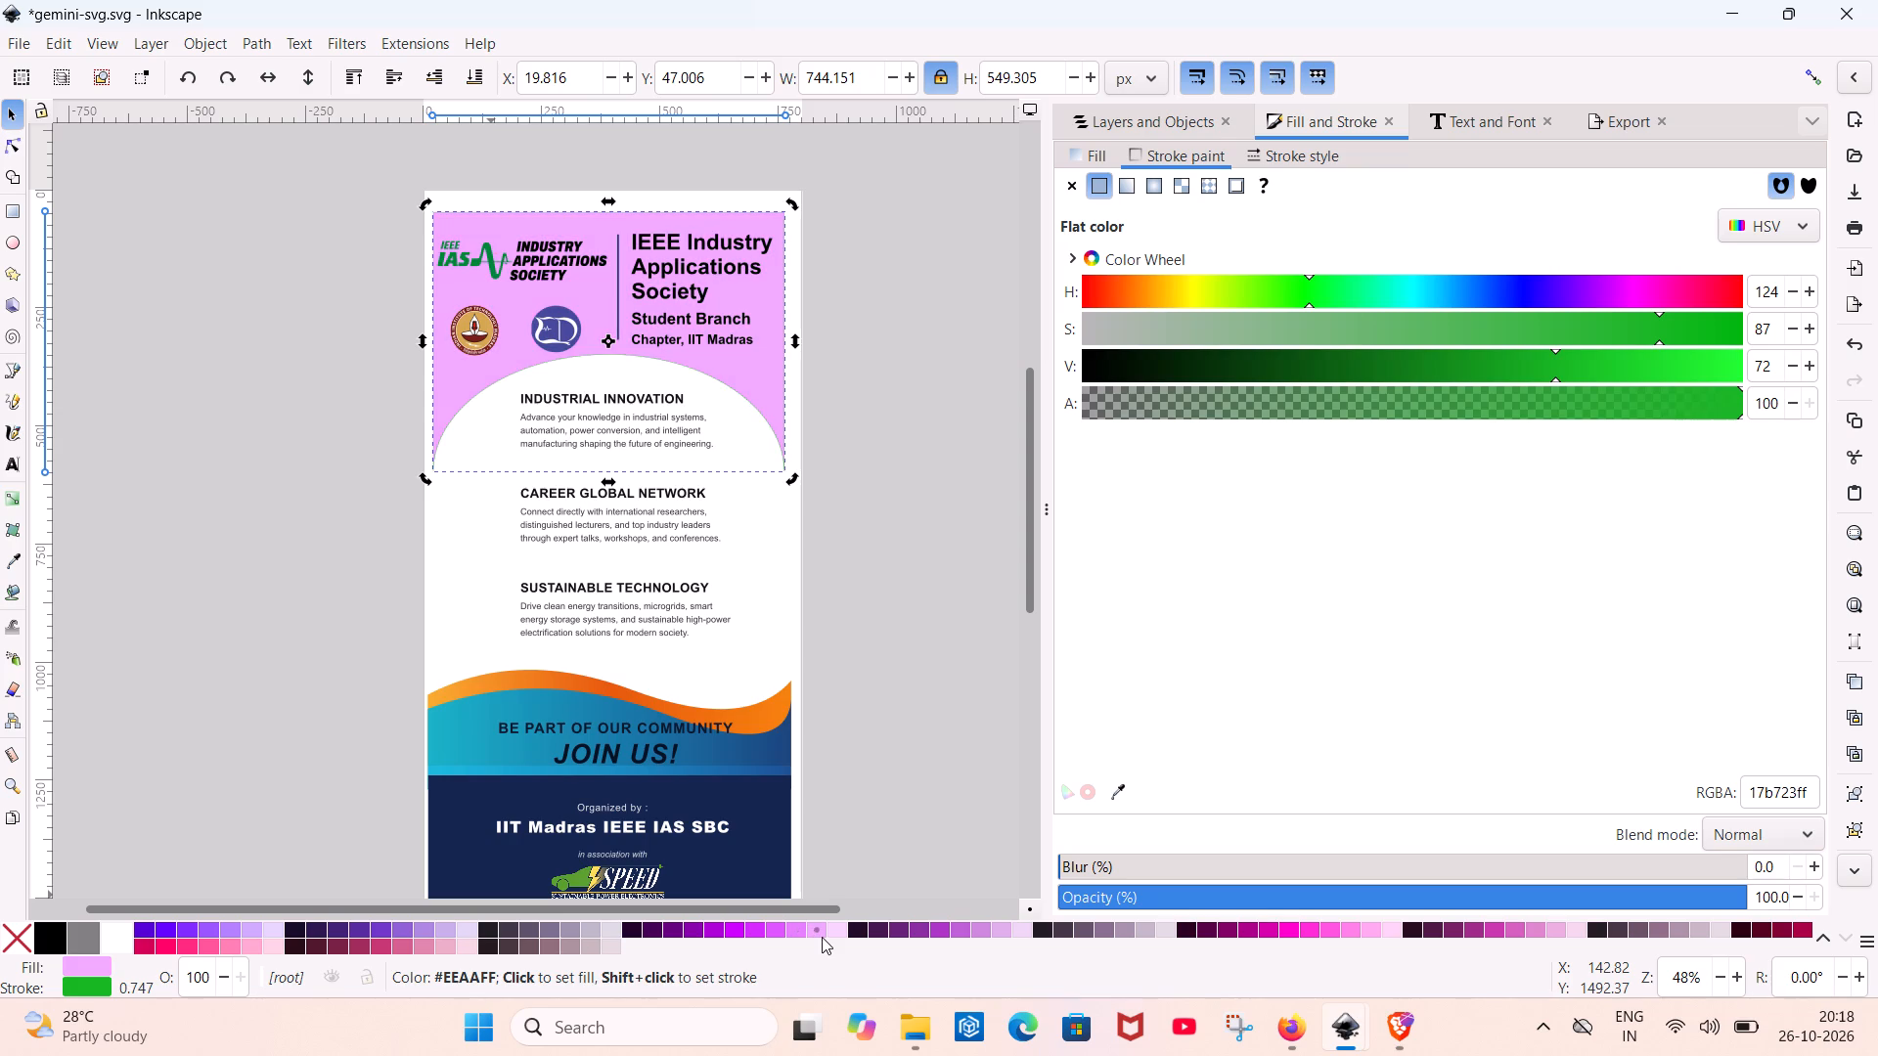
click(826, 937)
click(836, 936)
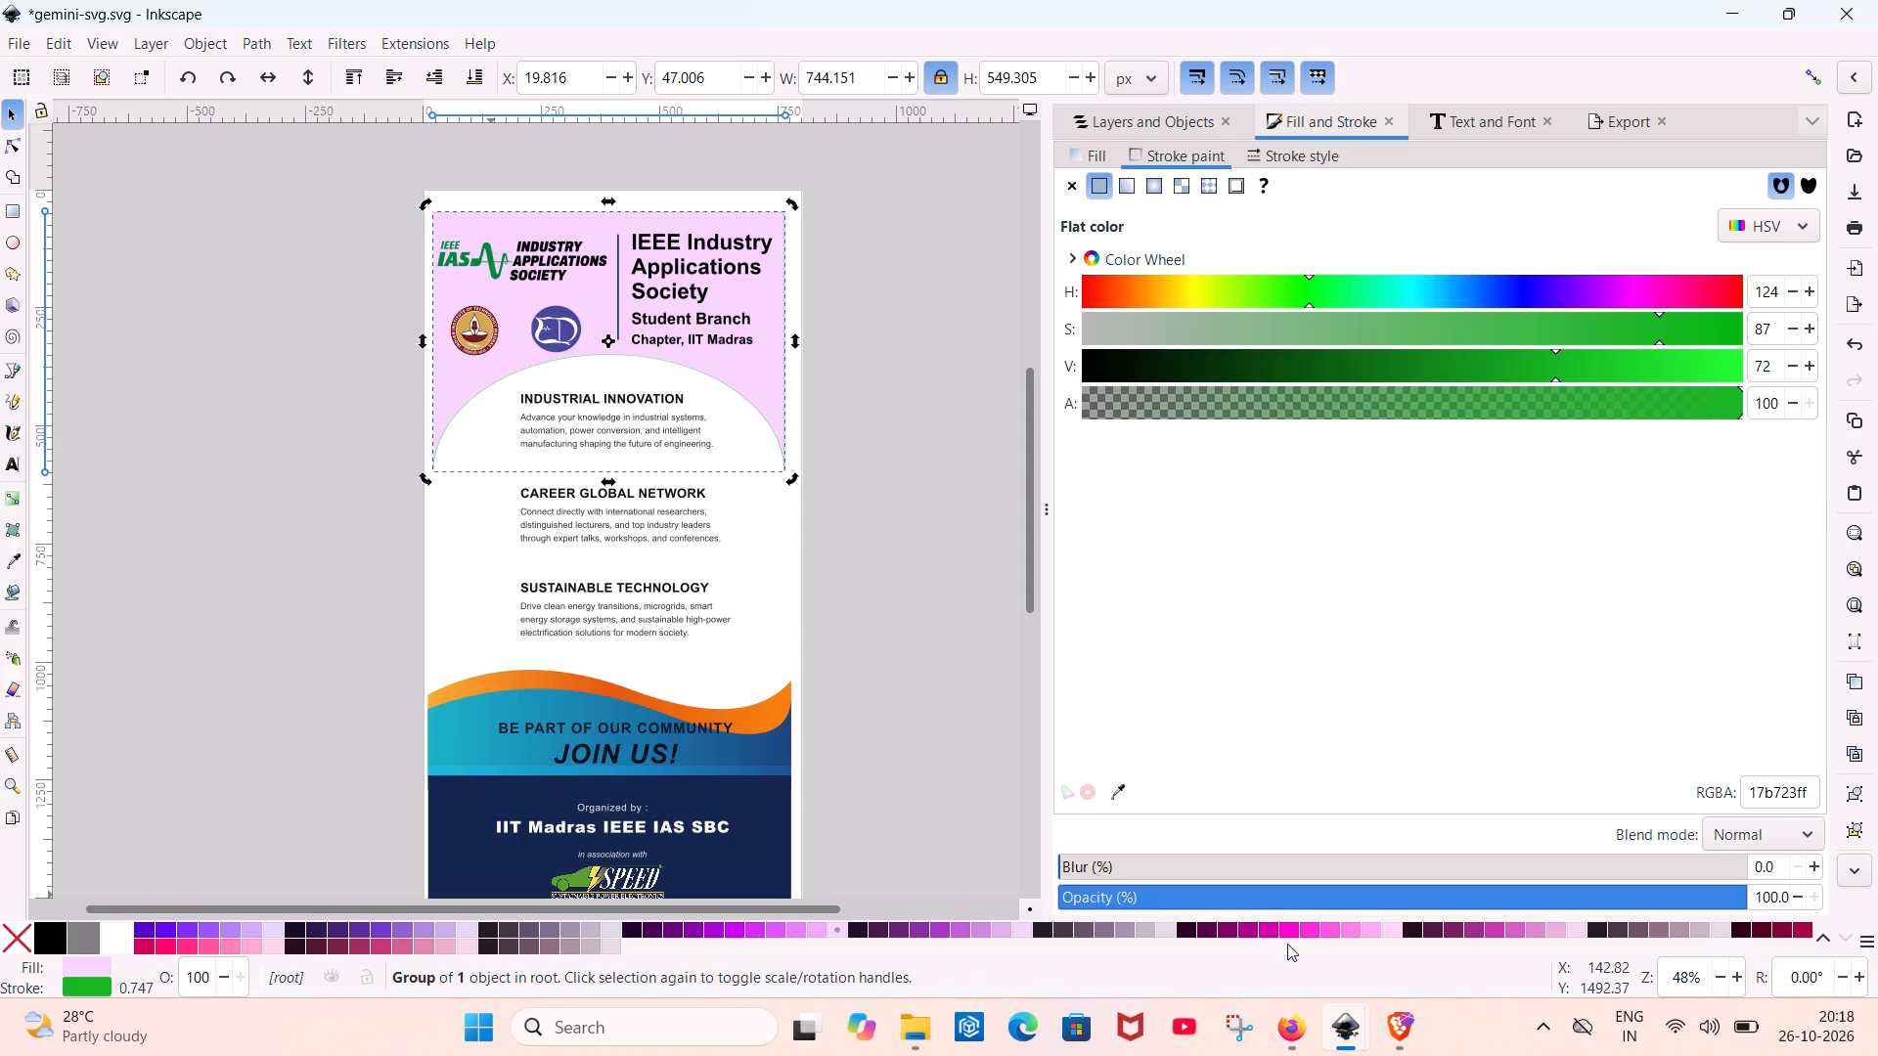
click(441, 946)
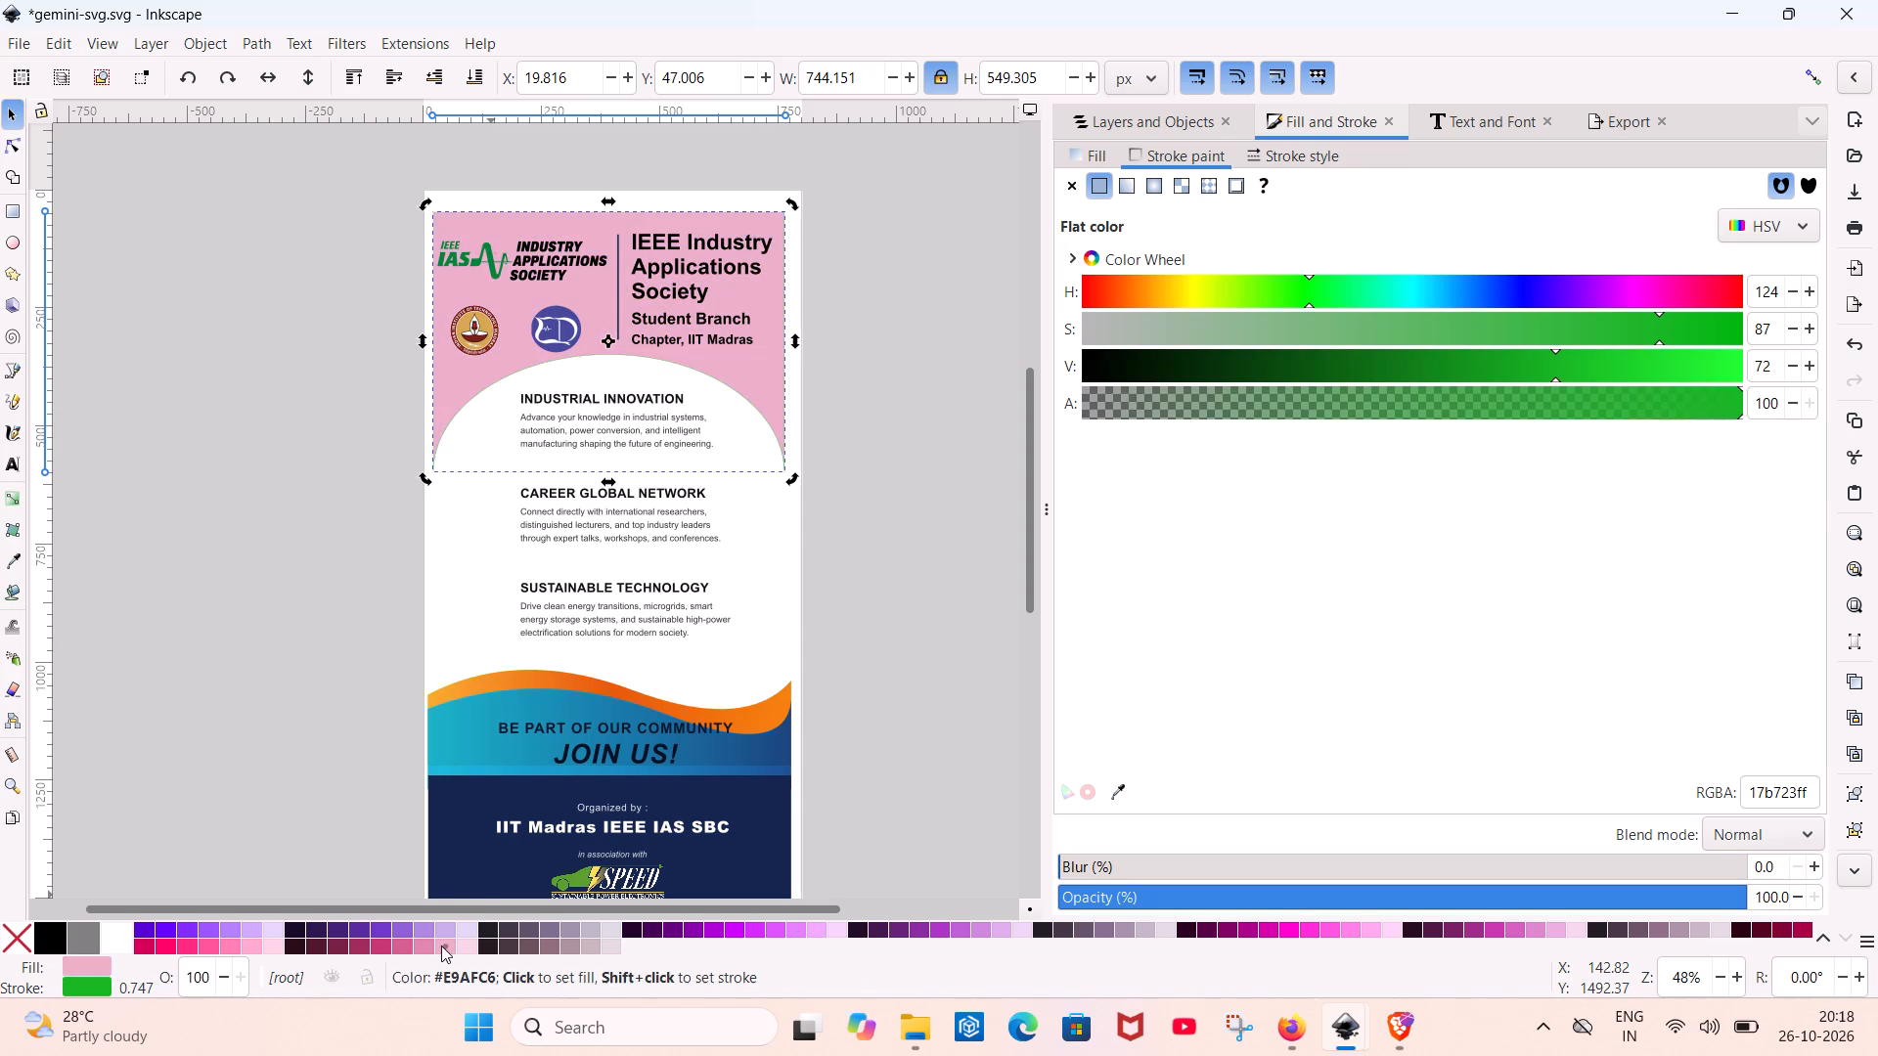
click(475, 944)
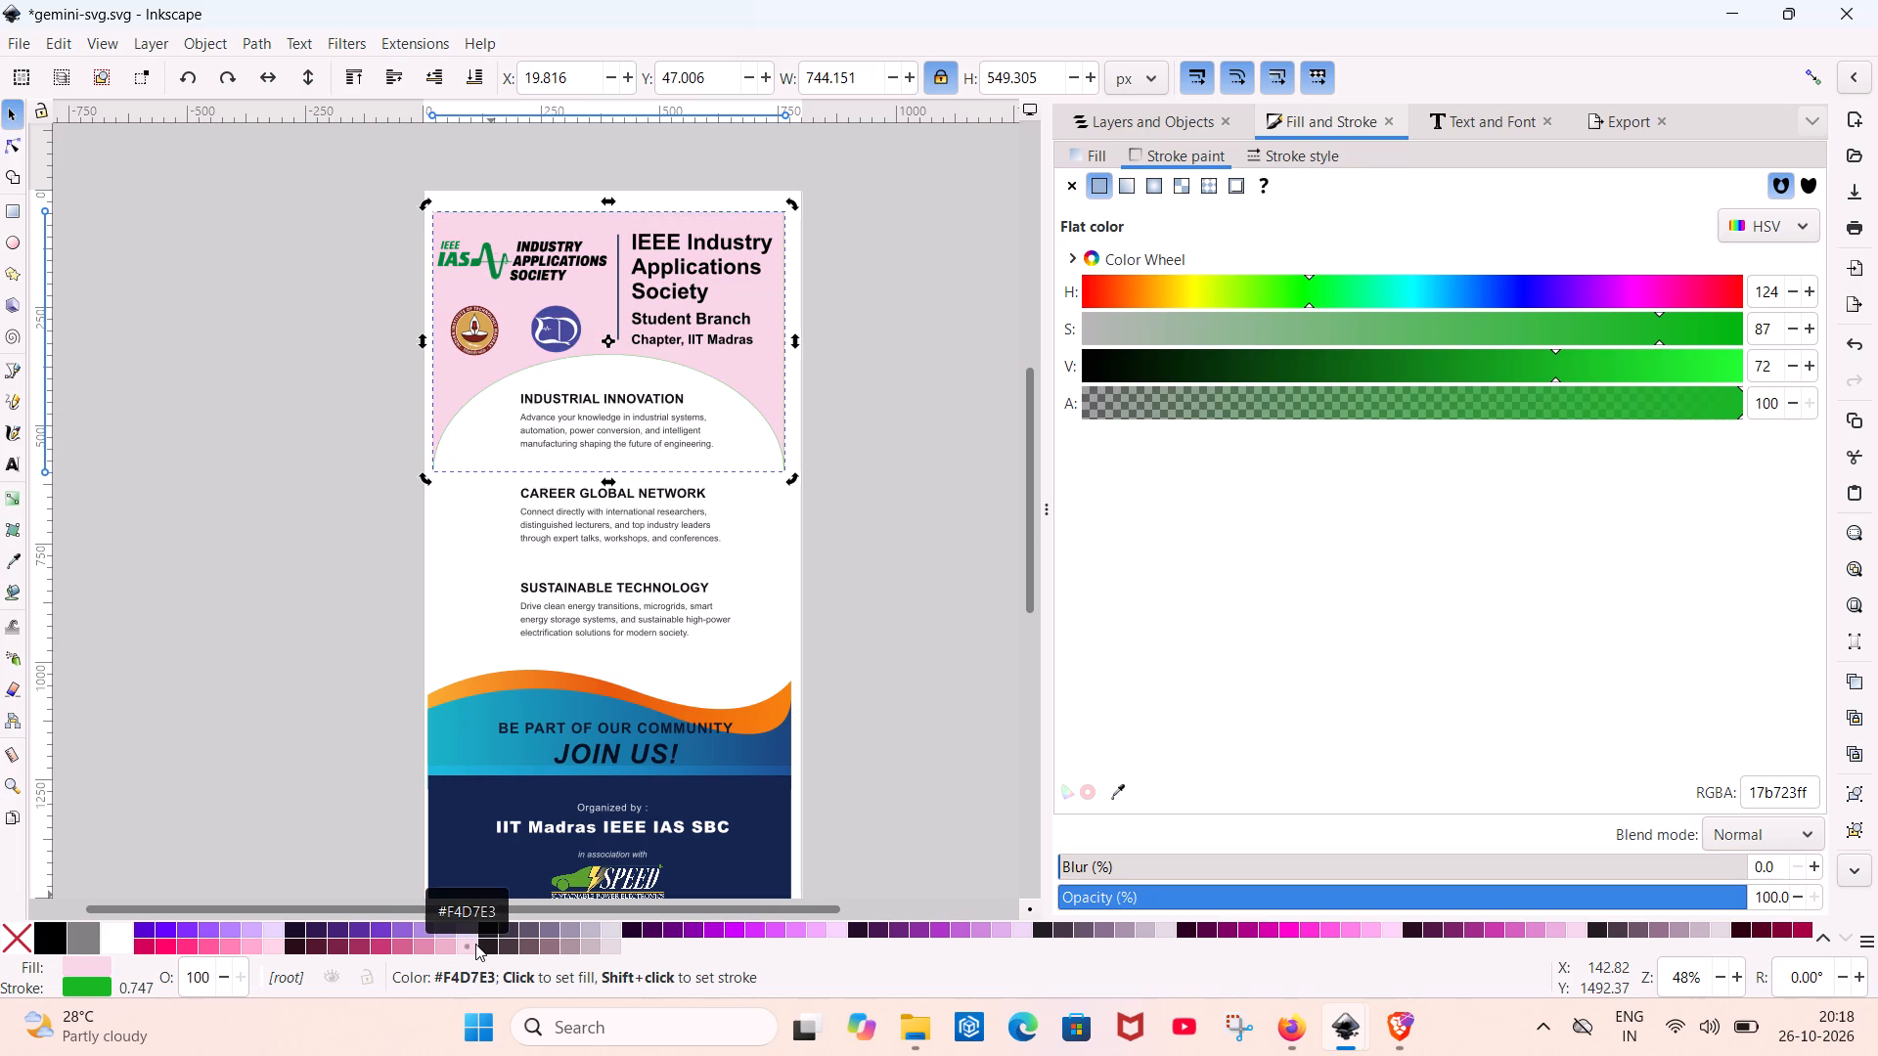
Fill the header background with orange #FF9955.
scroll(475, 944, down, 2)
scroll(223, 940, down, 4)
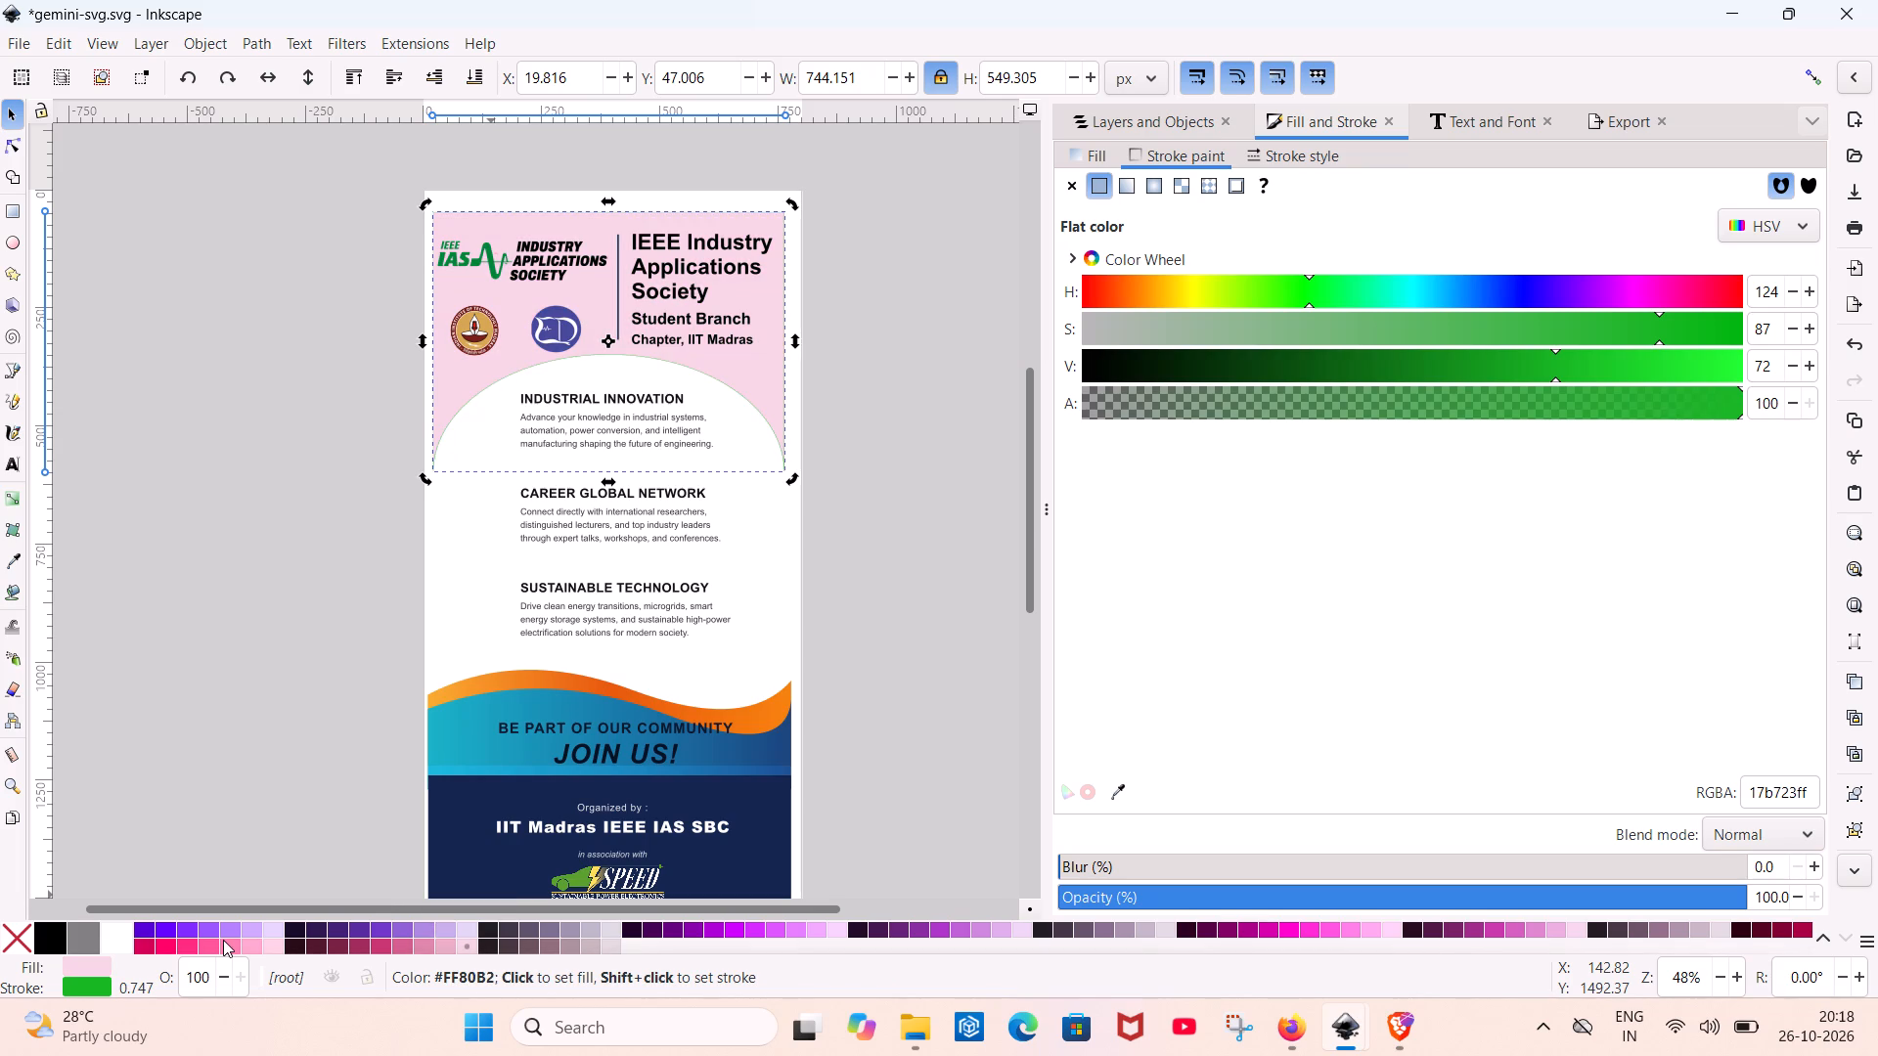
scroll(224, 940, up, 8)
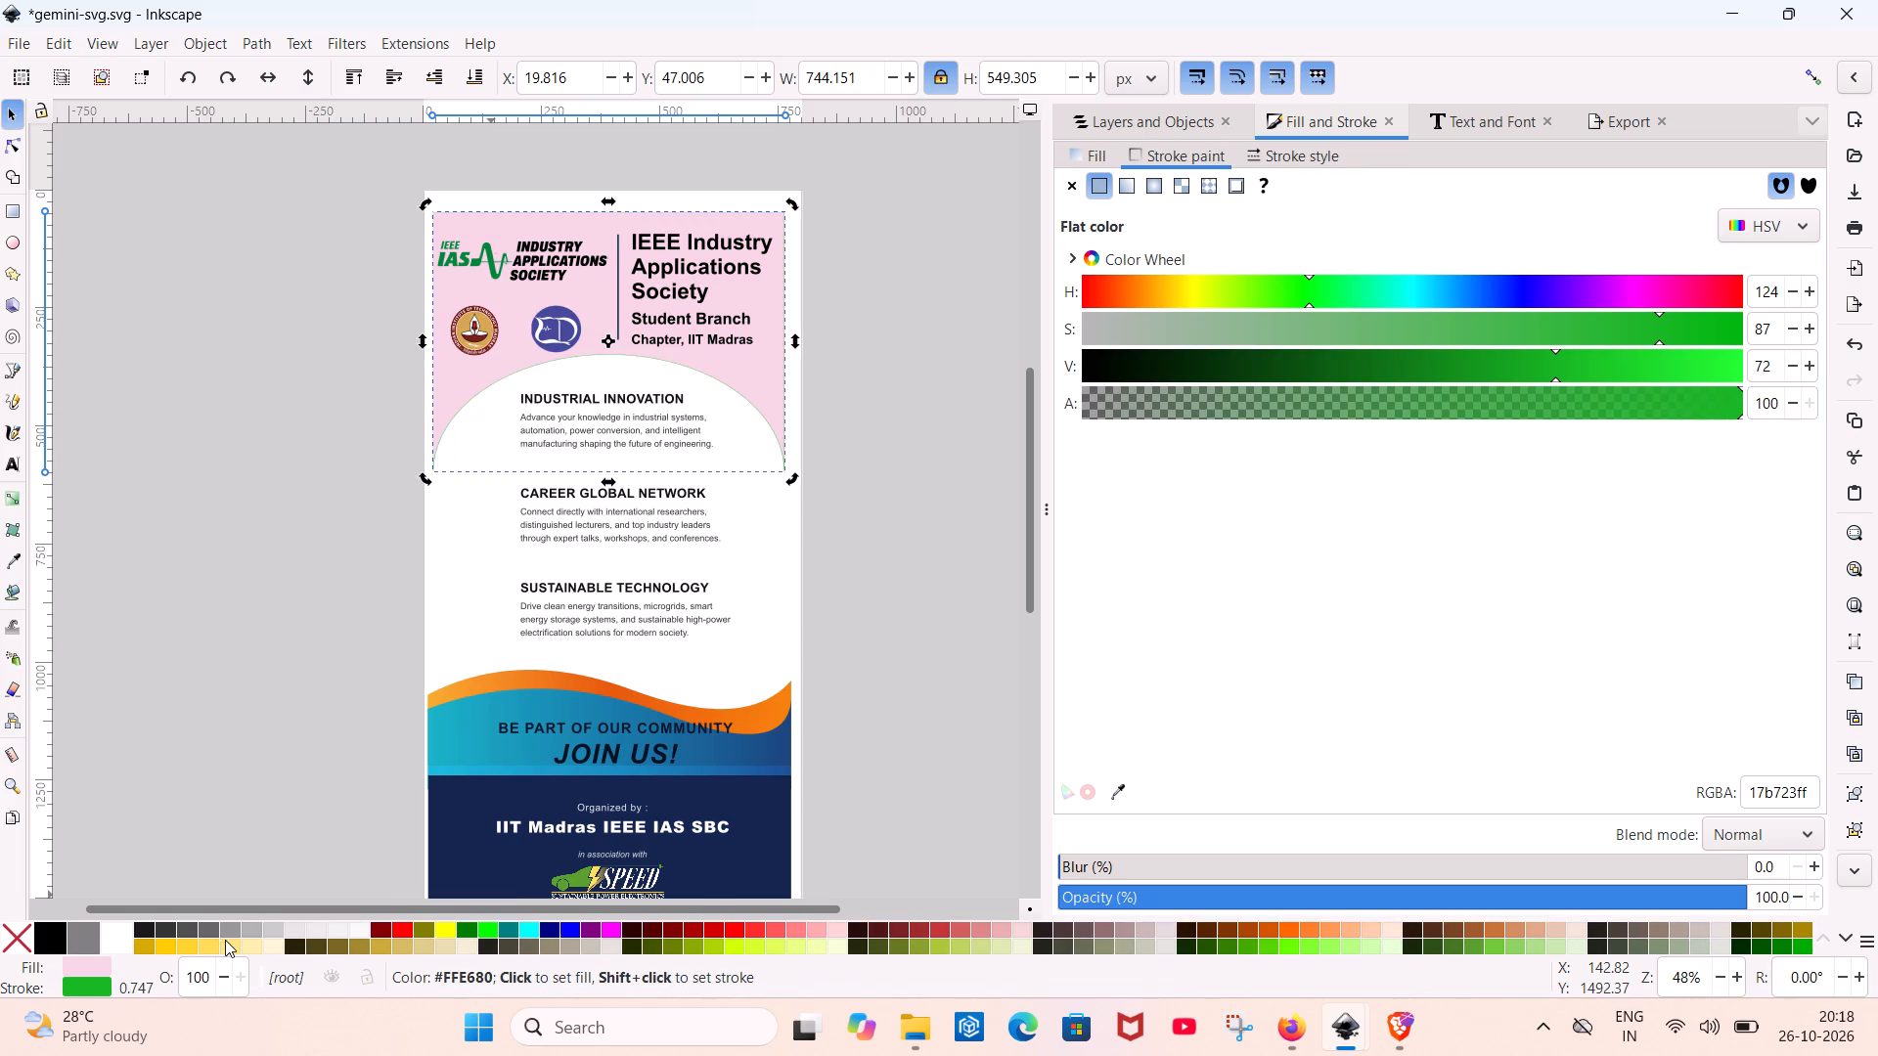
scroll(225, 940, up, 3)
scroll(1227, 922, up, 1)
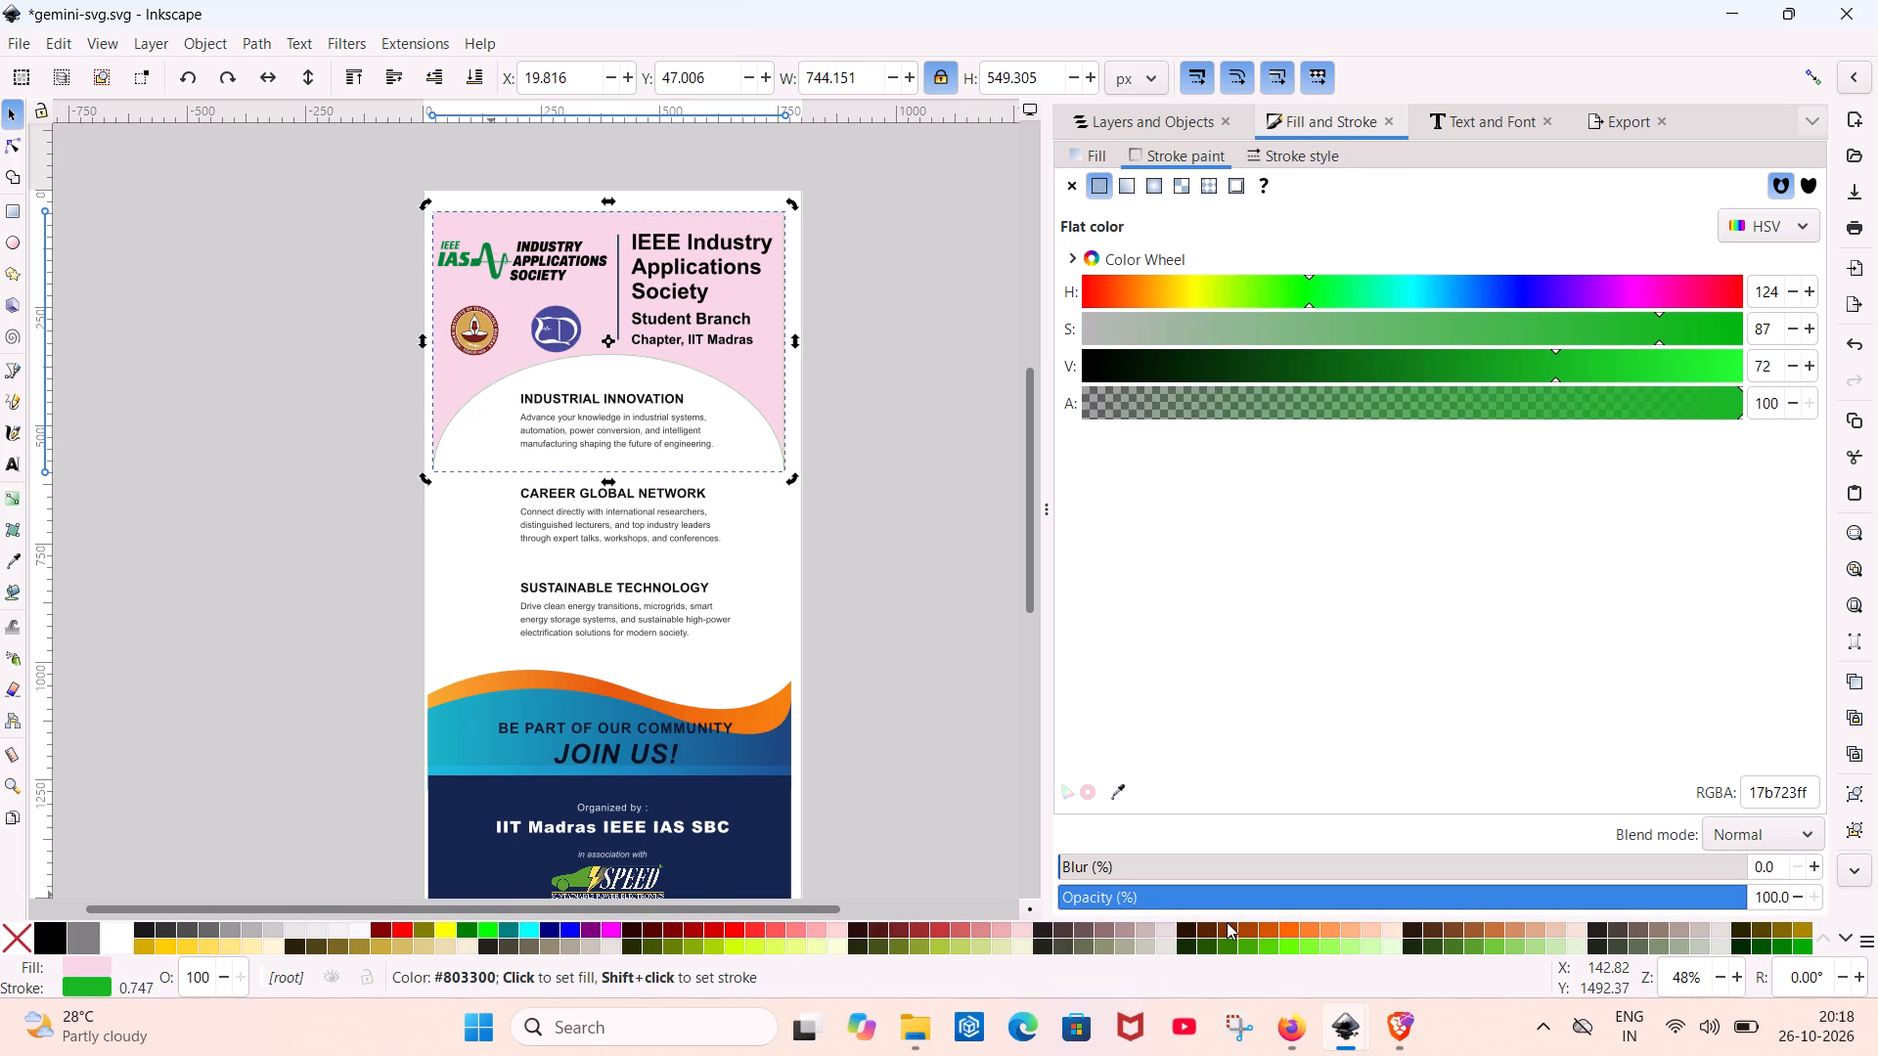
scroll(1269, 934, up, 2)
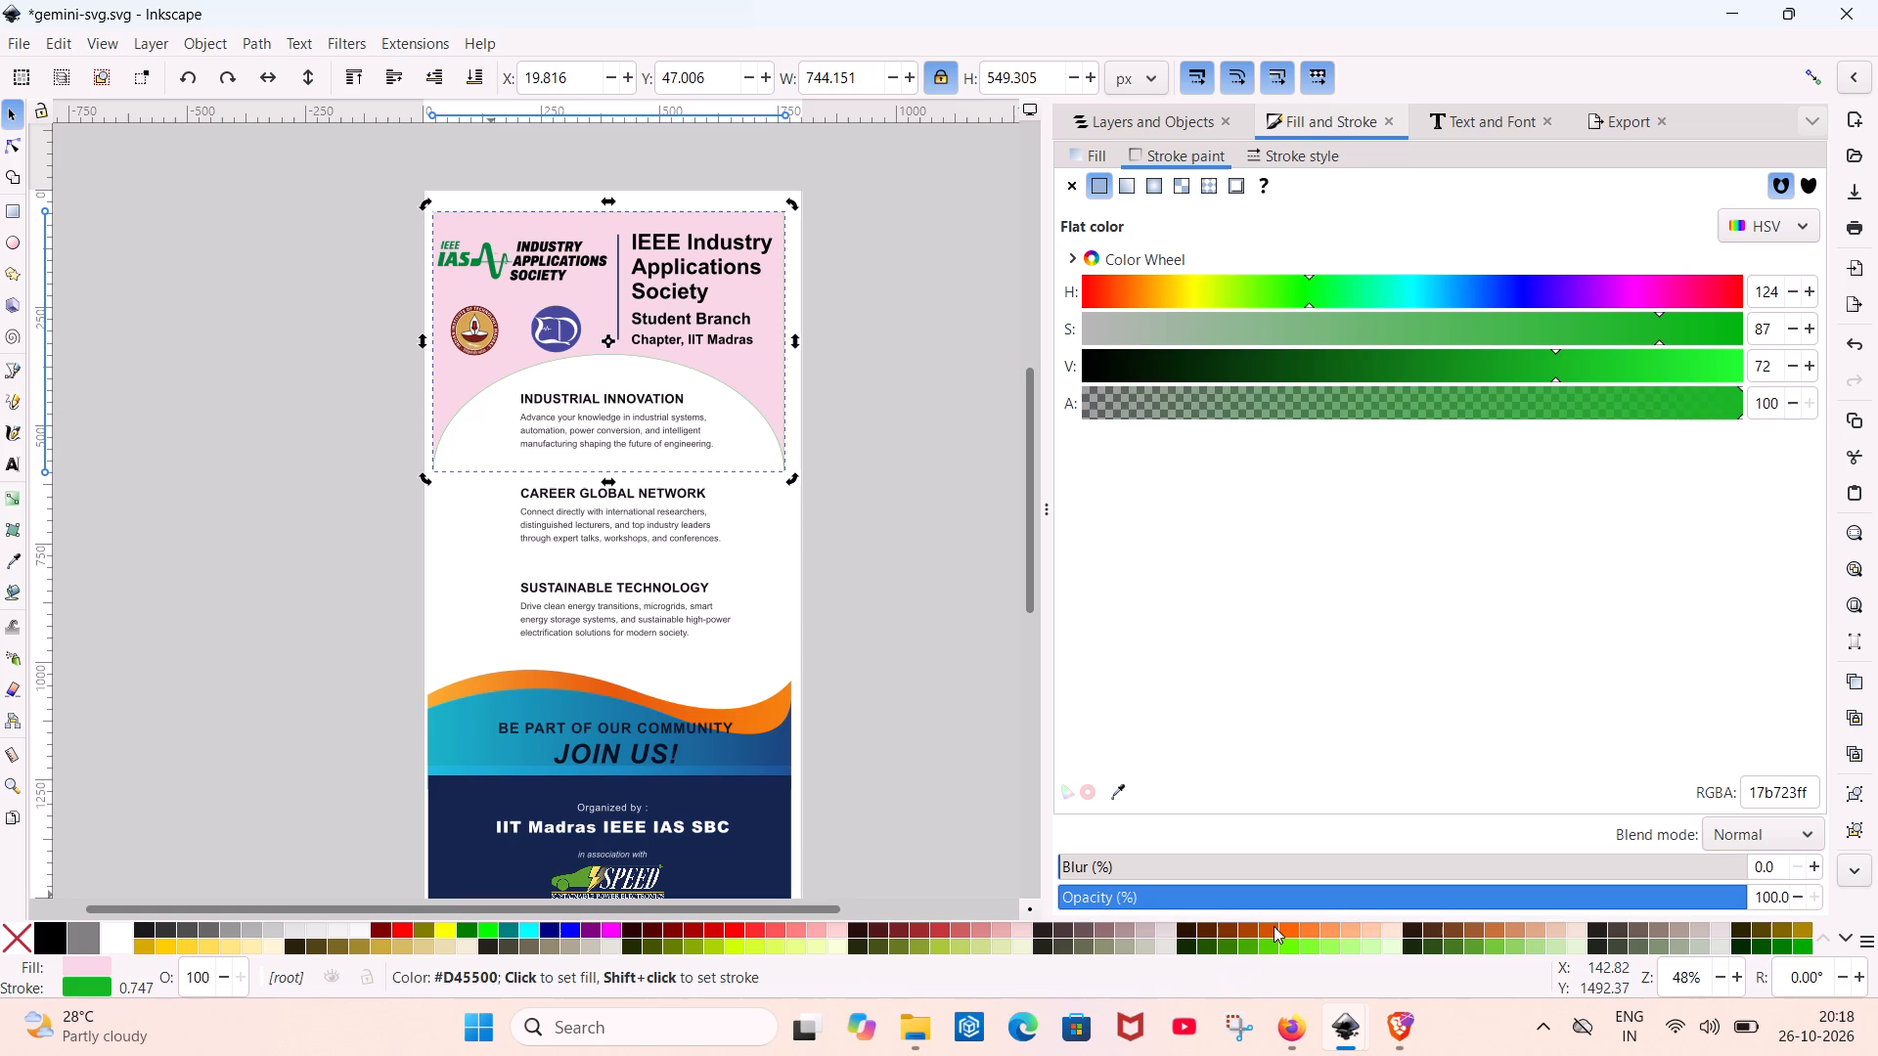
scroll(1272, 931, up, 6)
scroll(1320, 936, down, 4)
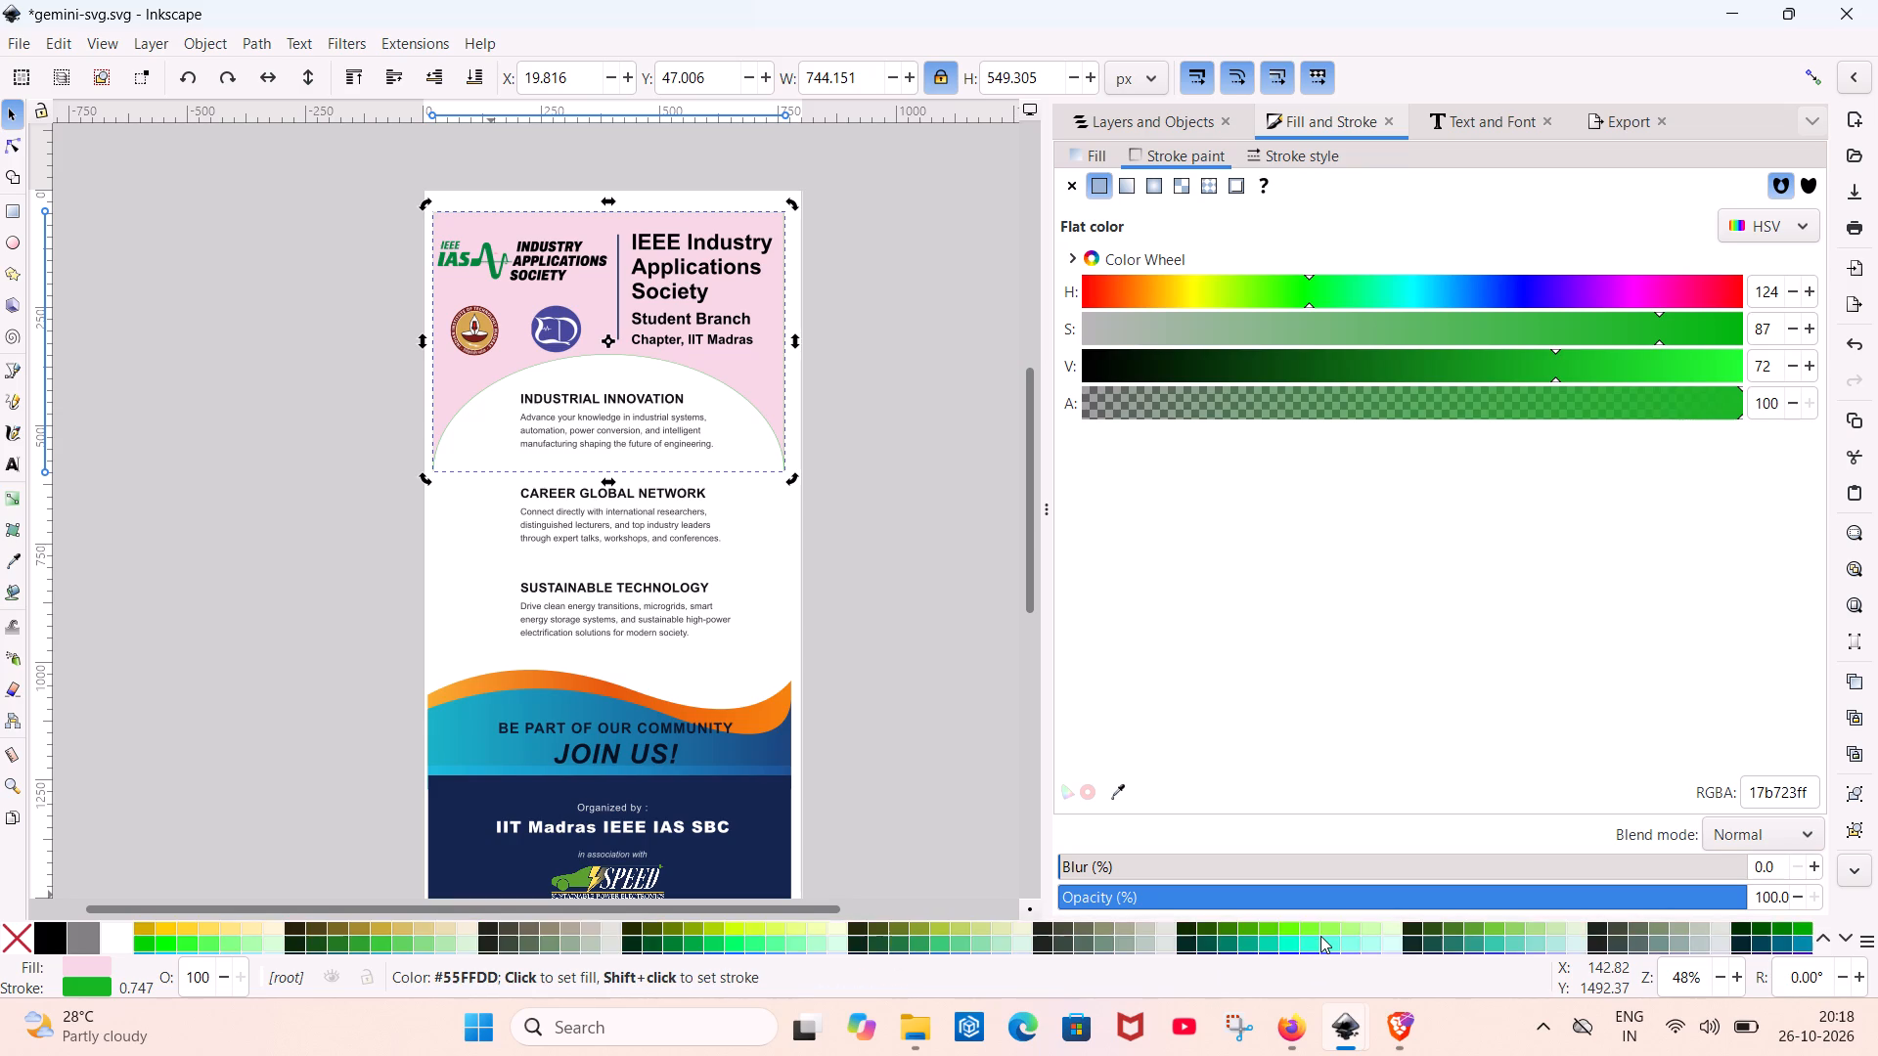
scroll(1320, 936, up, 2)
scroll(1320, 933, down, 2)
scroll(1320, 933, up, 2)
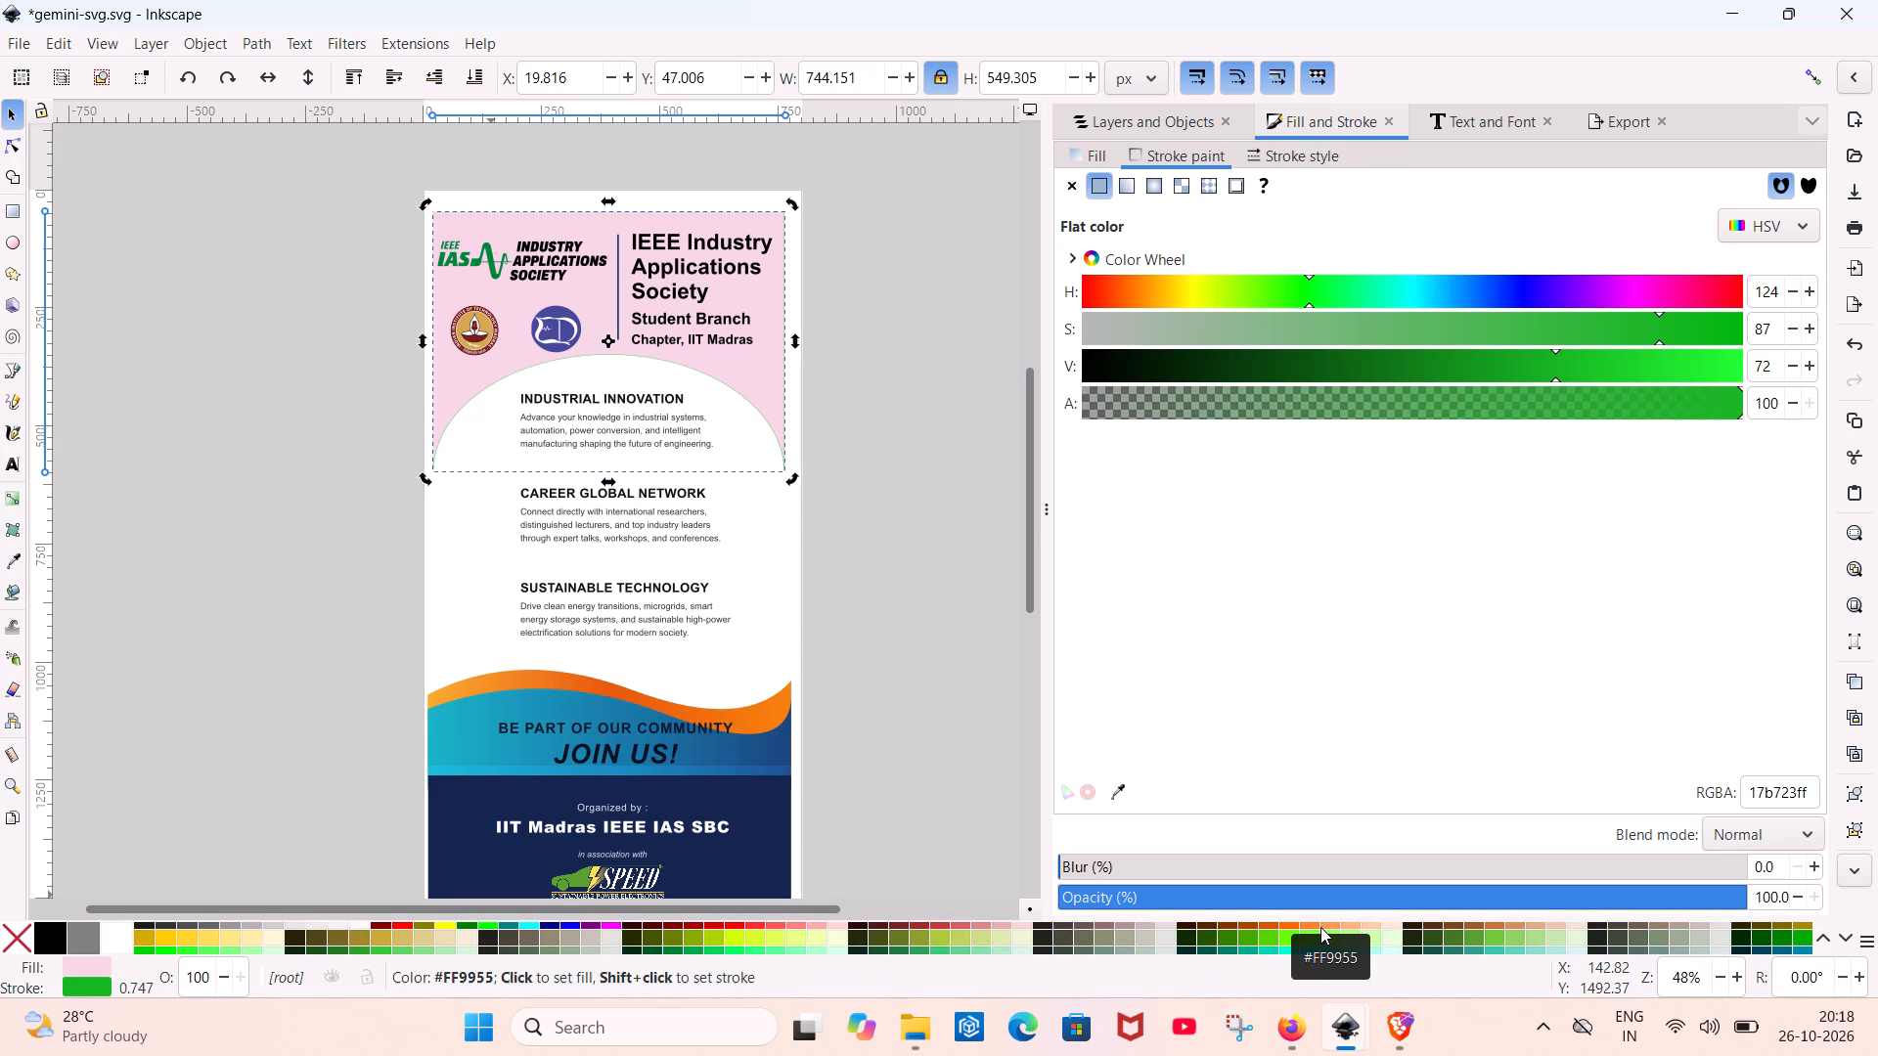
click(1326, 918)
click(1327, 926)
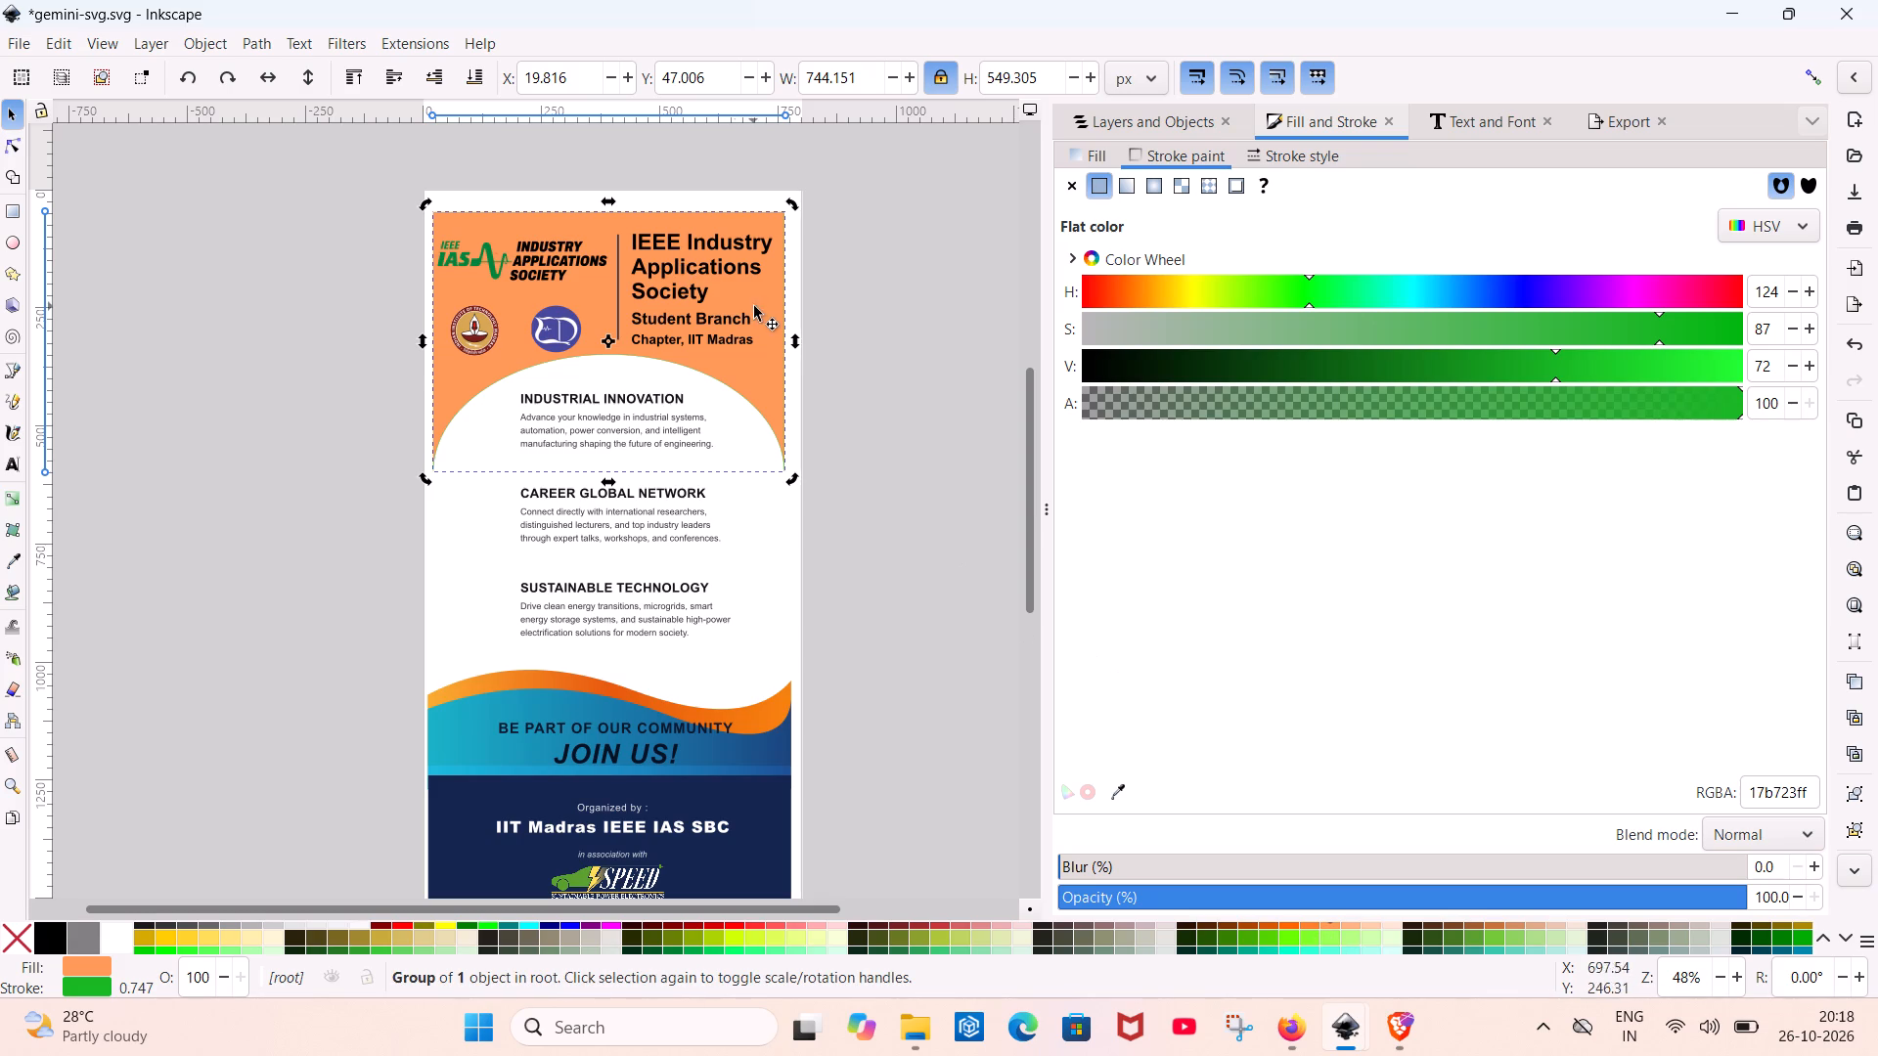
Skew the header background very slightly so its height is about 553 px, and return it to scaling mode.
click(797, 343)
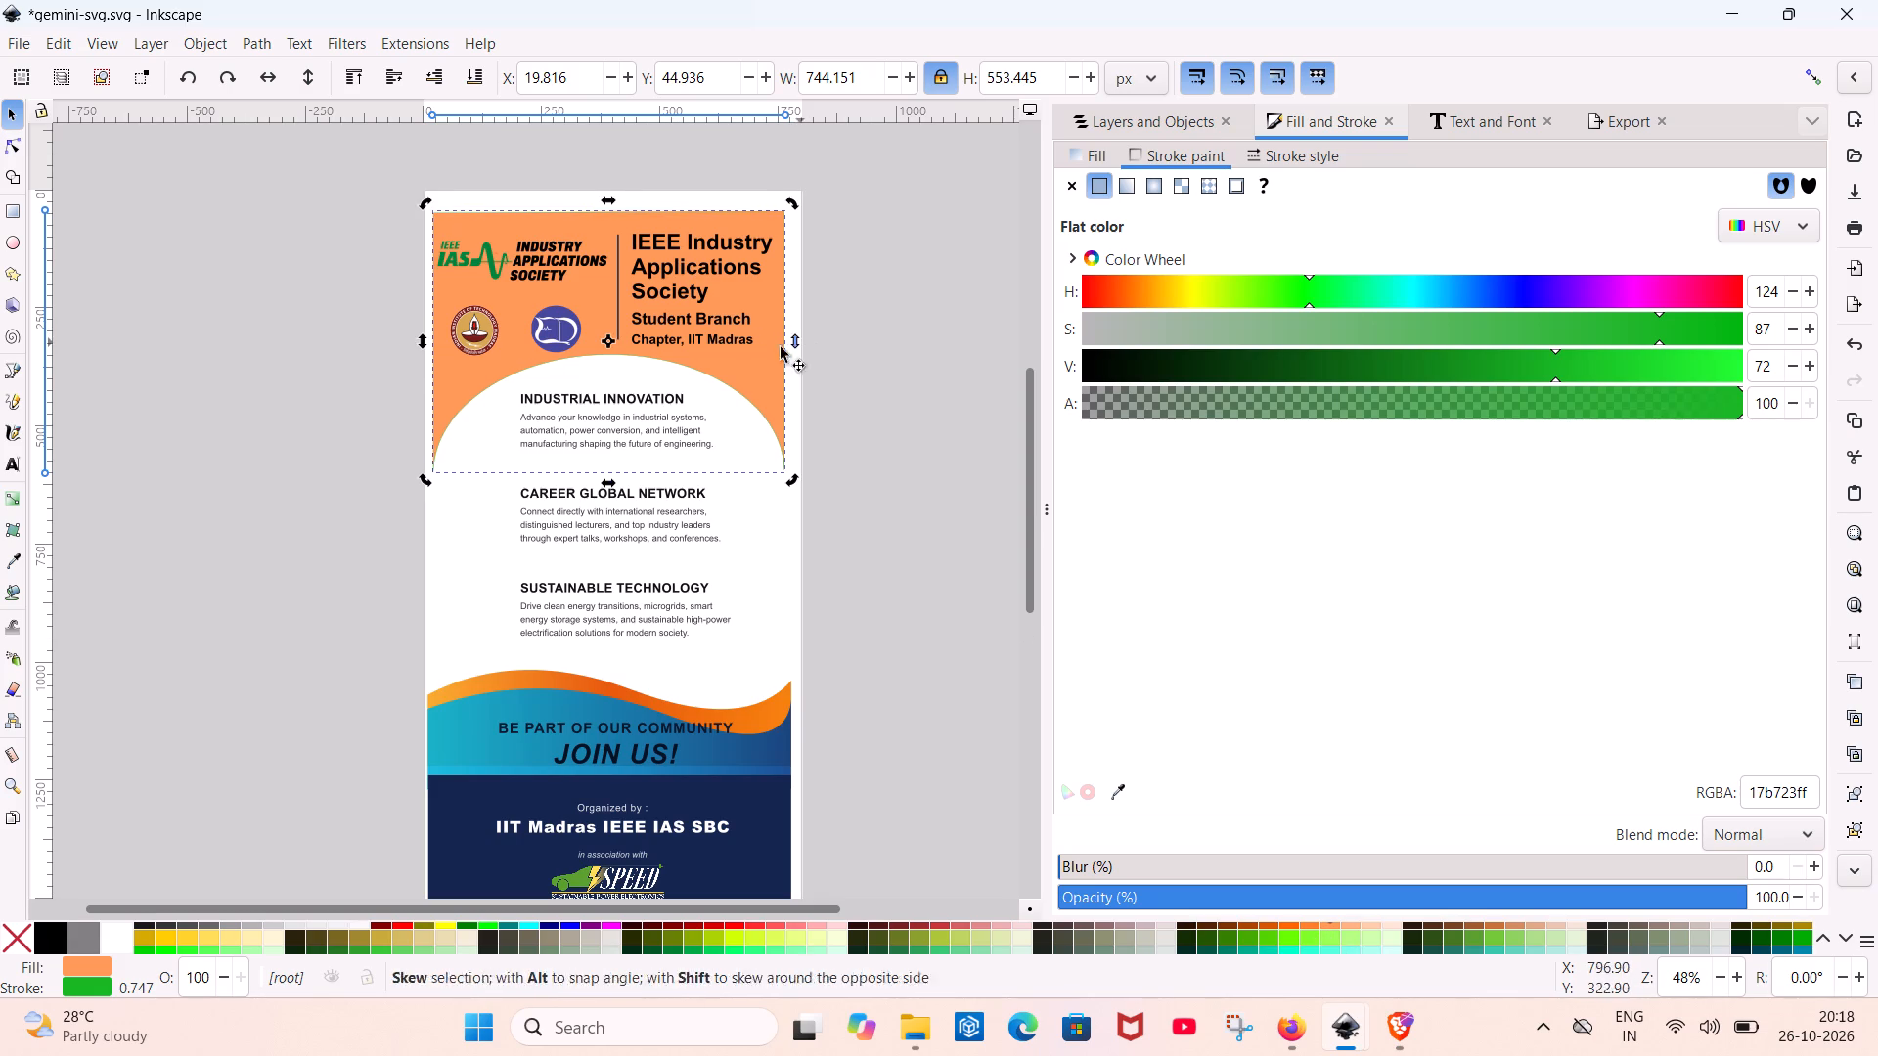
click(748, 357)
click(799, 339)
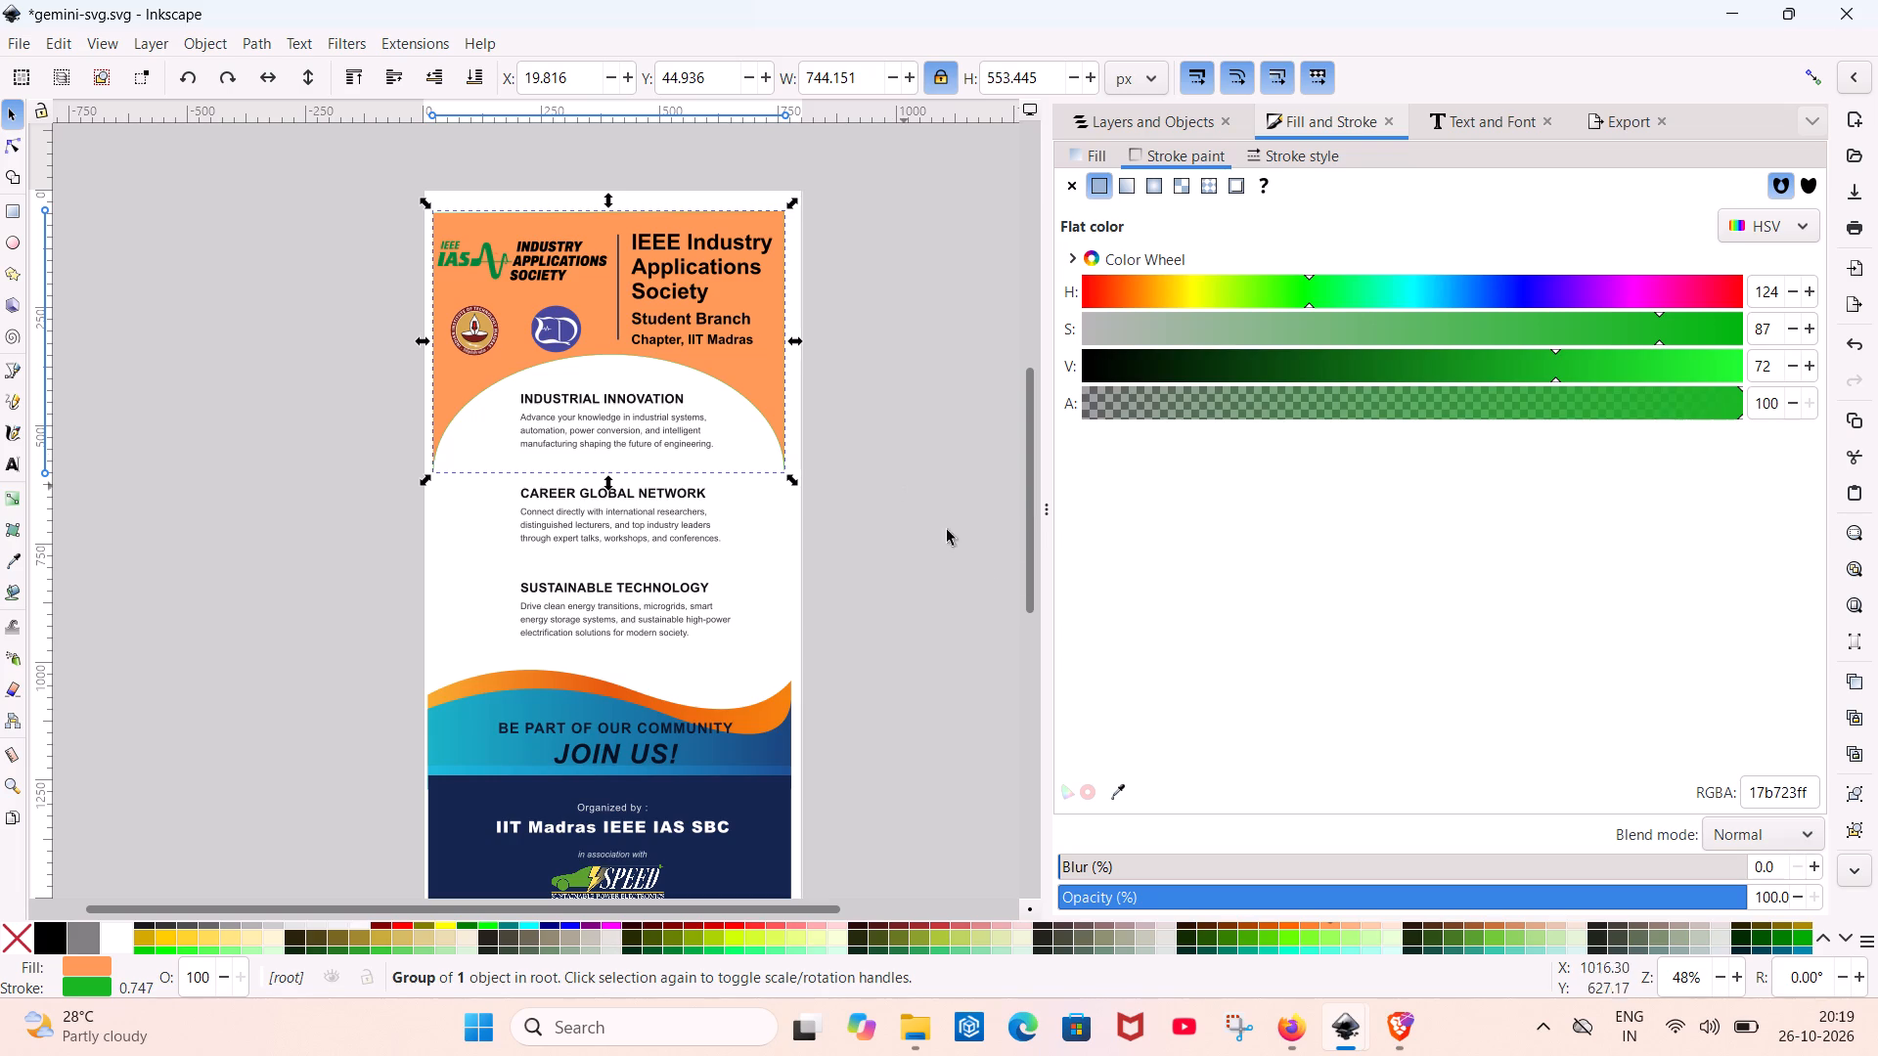
Set the header background's stroke hue to 181 for a teal outline (#17B4B7).
click(1367, 306)
click(1414, 299)
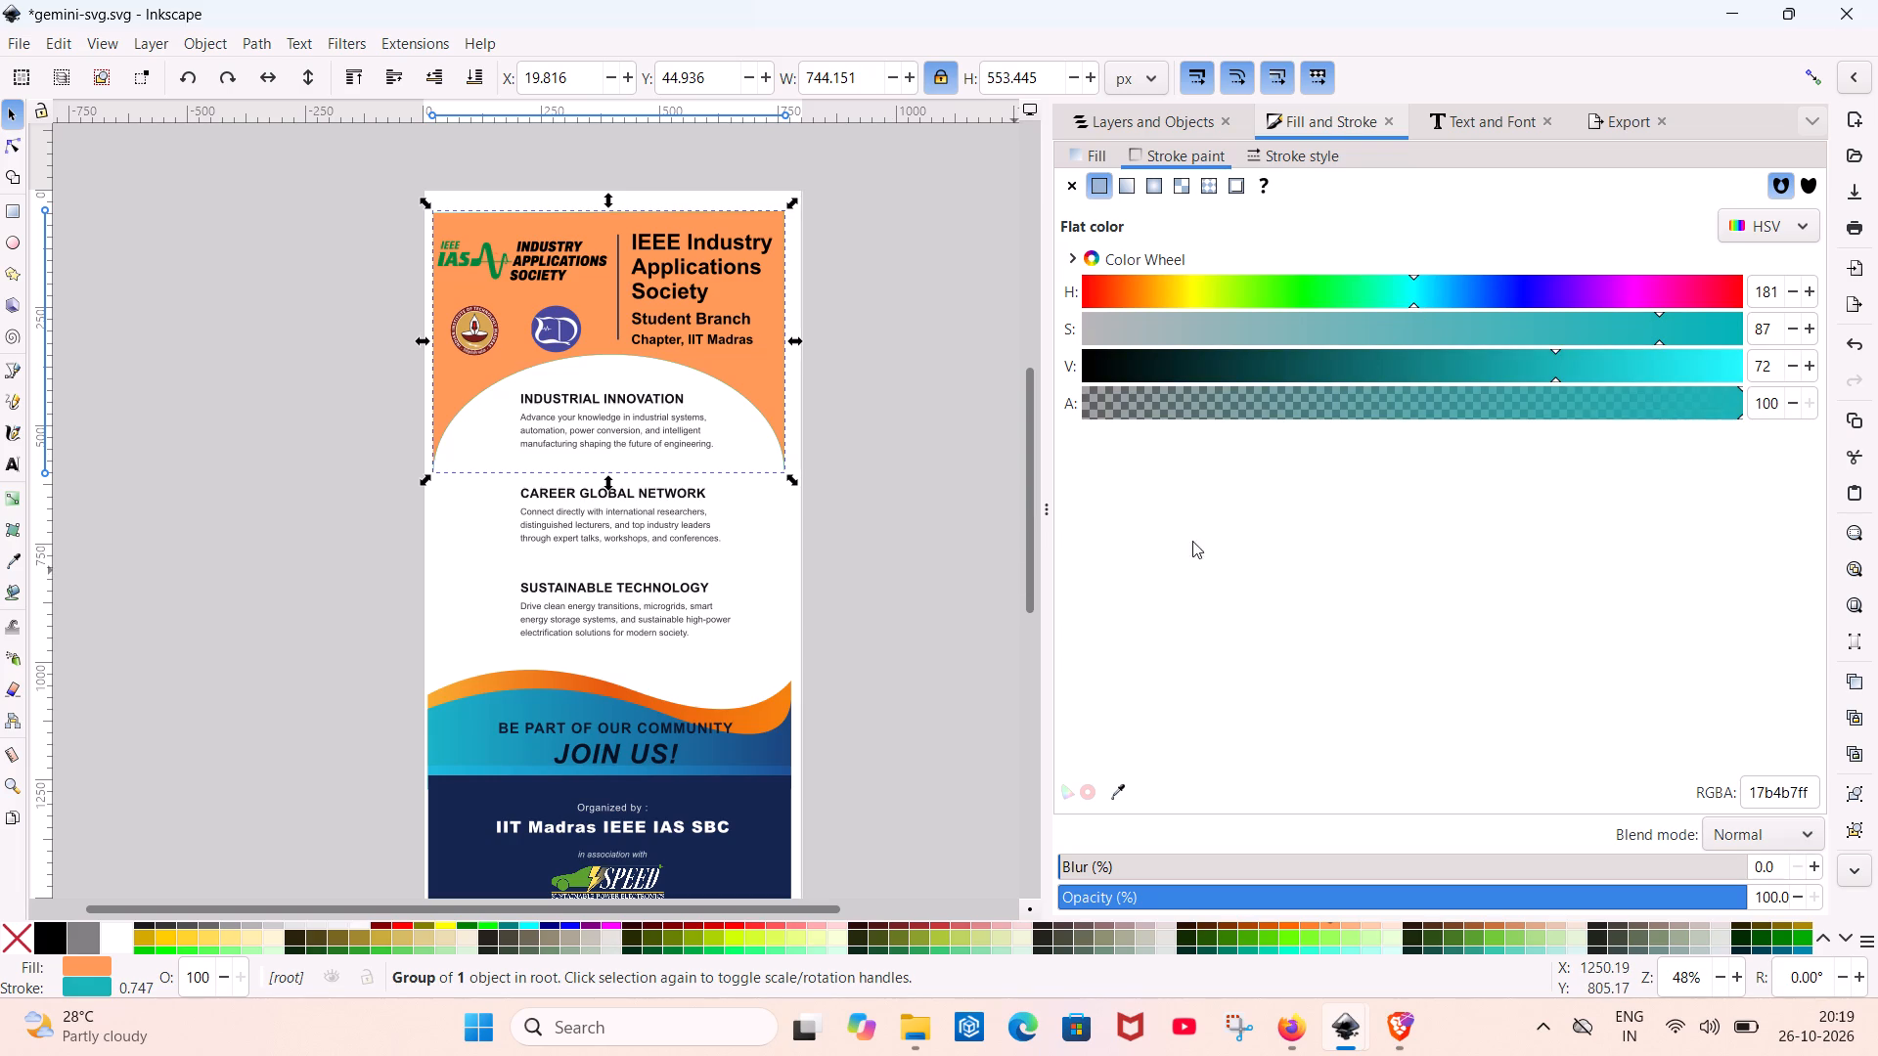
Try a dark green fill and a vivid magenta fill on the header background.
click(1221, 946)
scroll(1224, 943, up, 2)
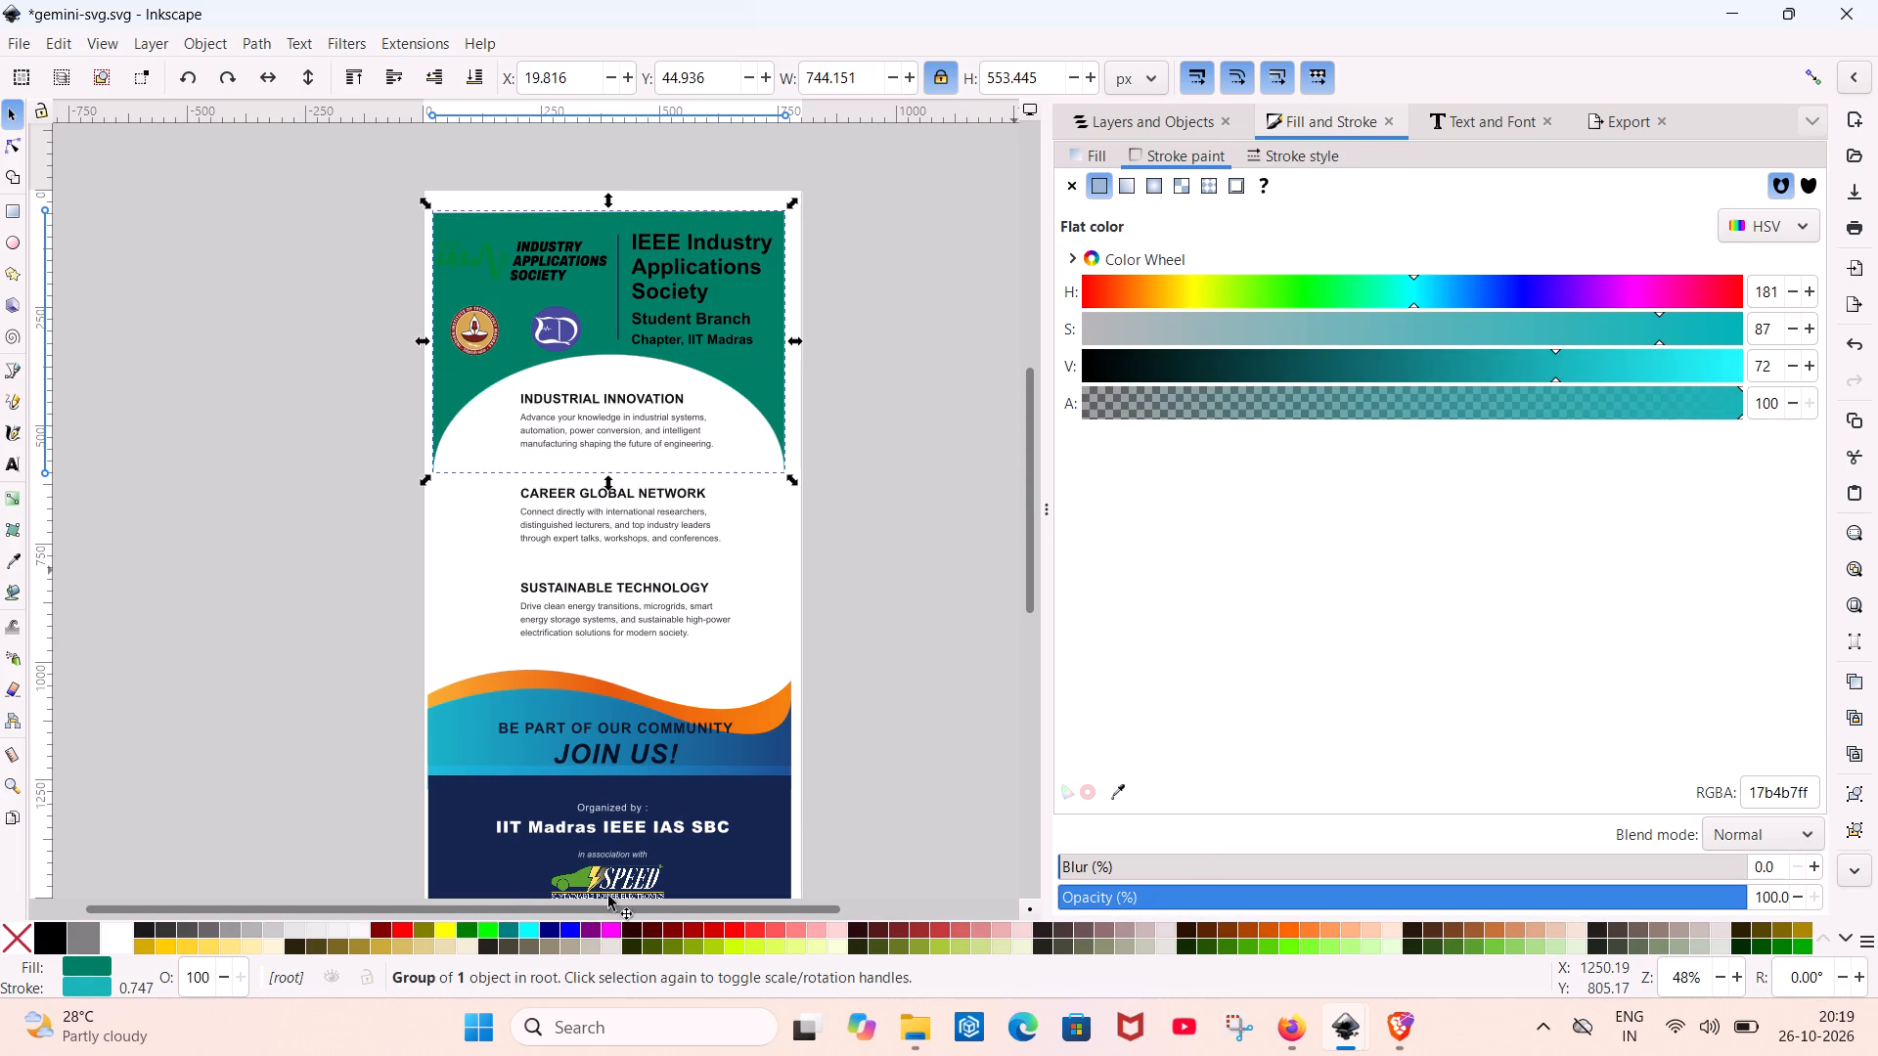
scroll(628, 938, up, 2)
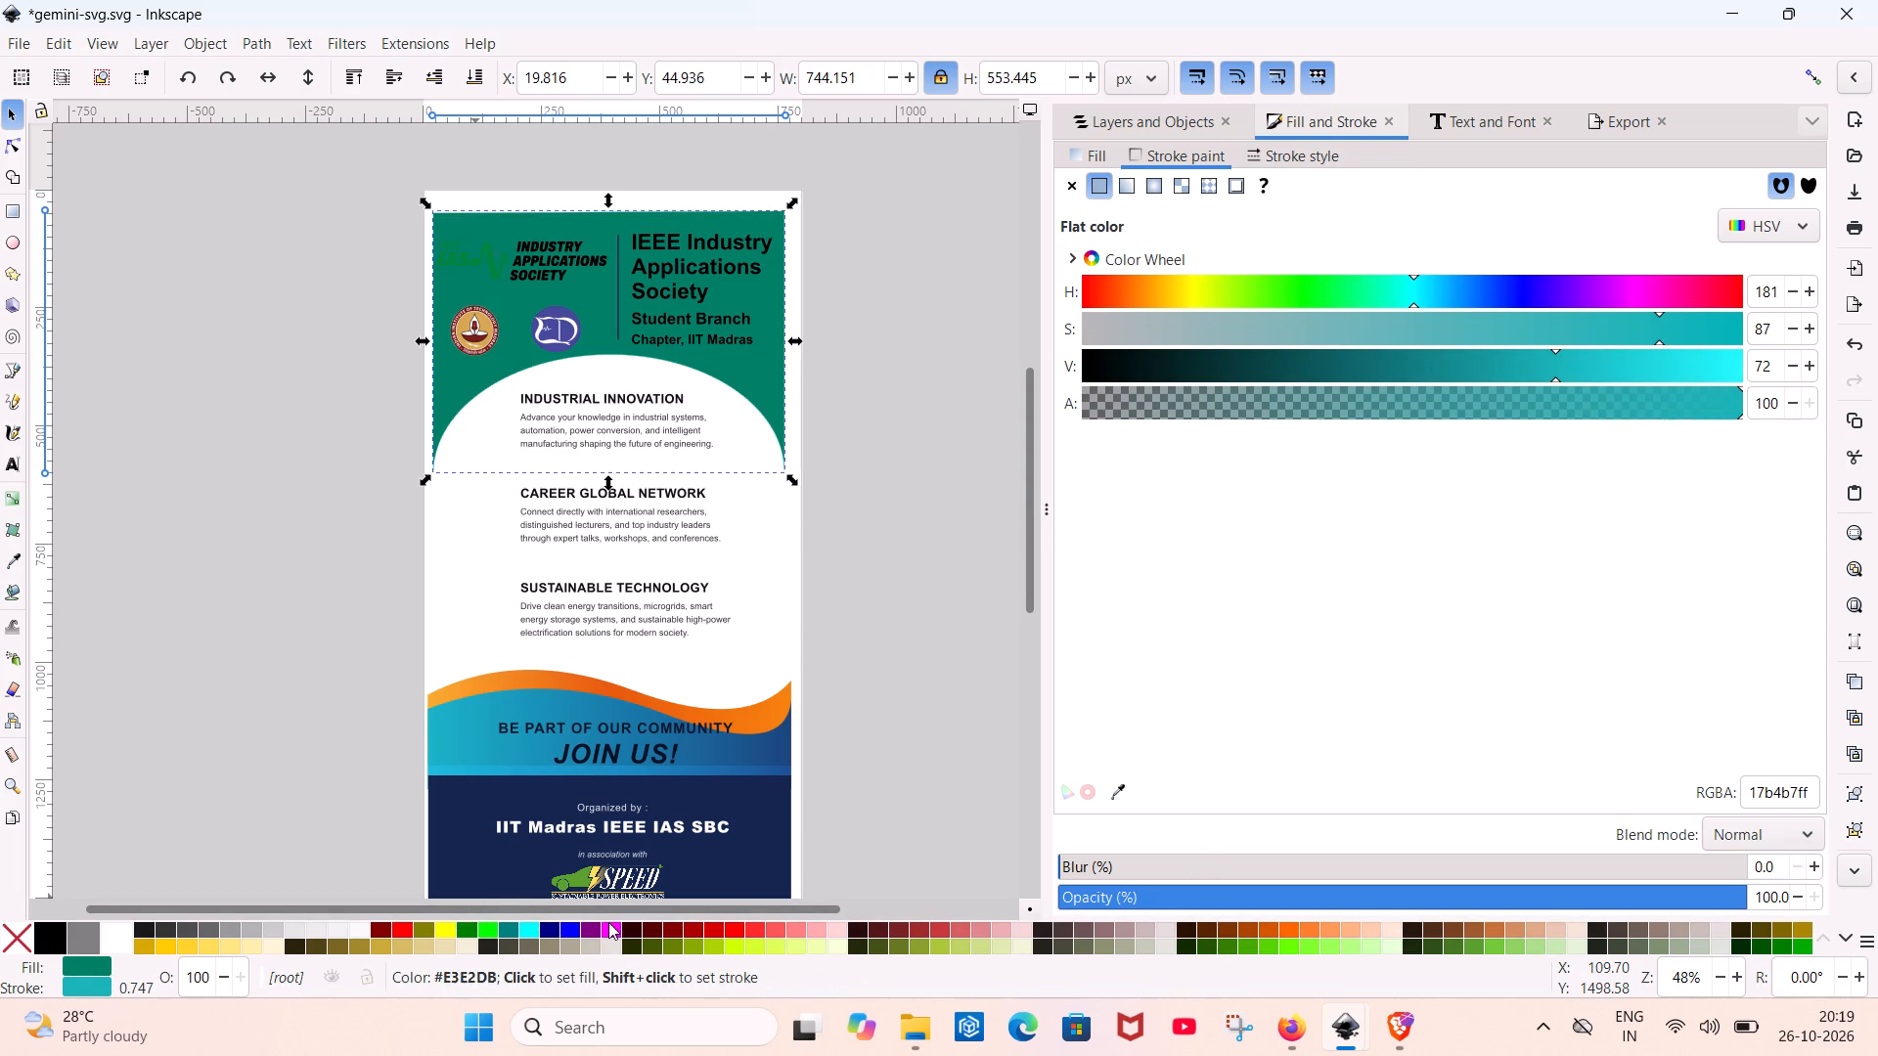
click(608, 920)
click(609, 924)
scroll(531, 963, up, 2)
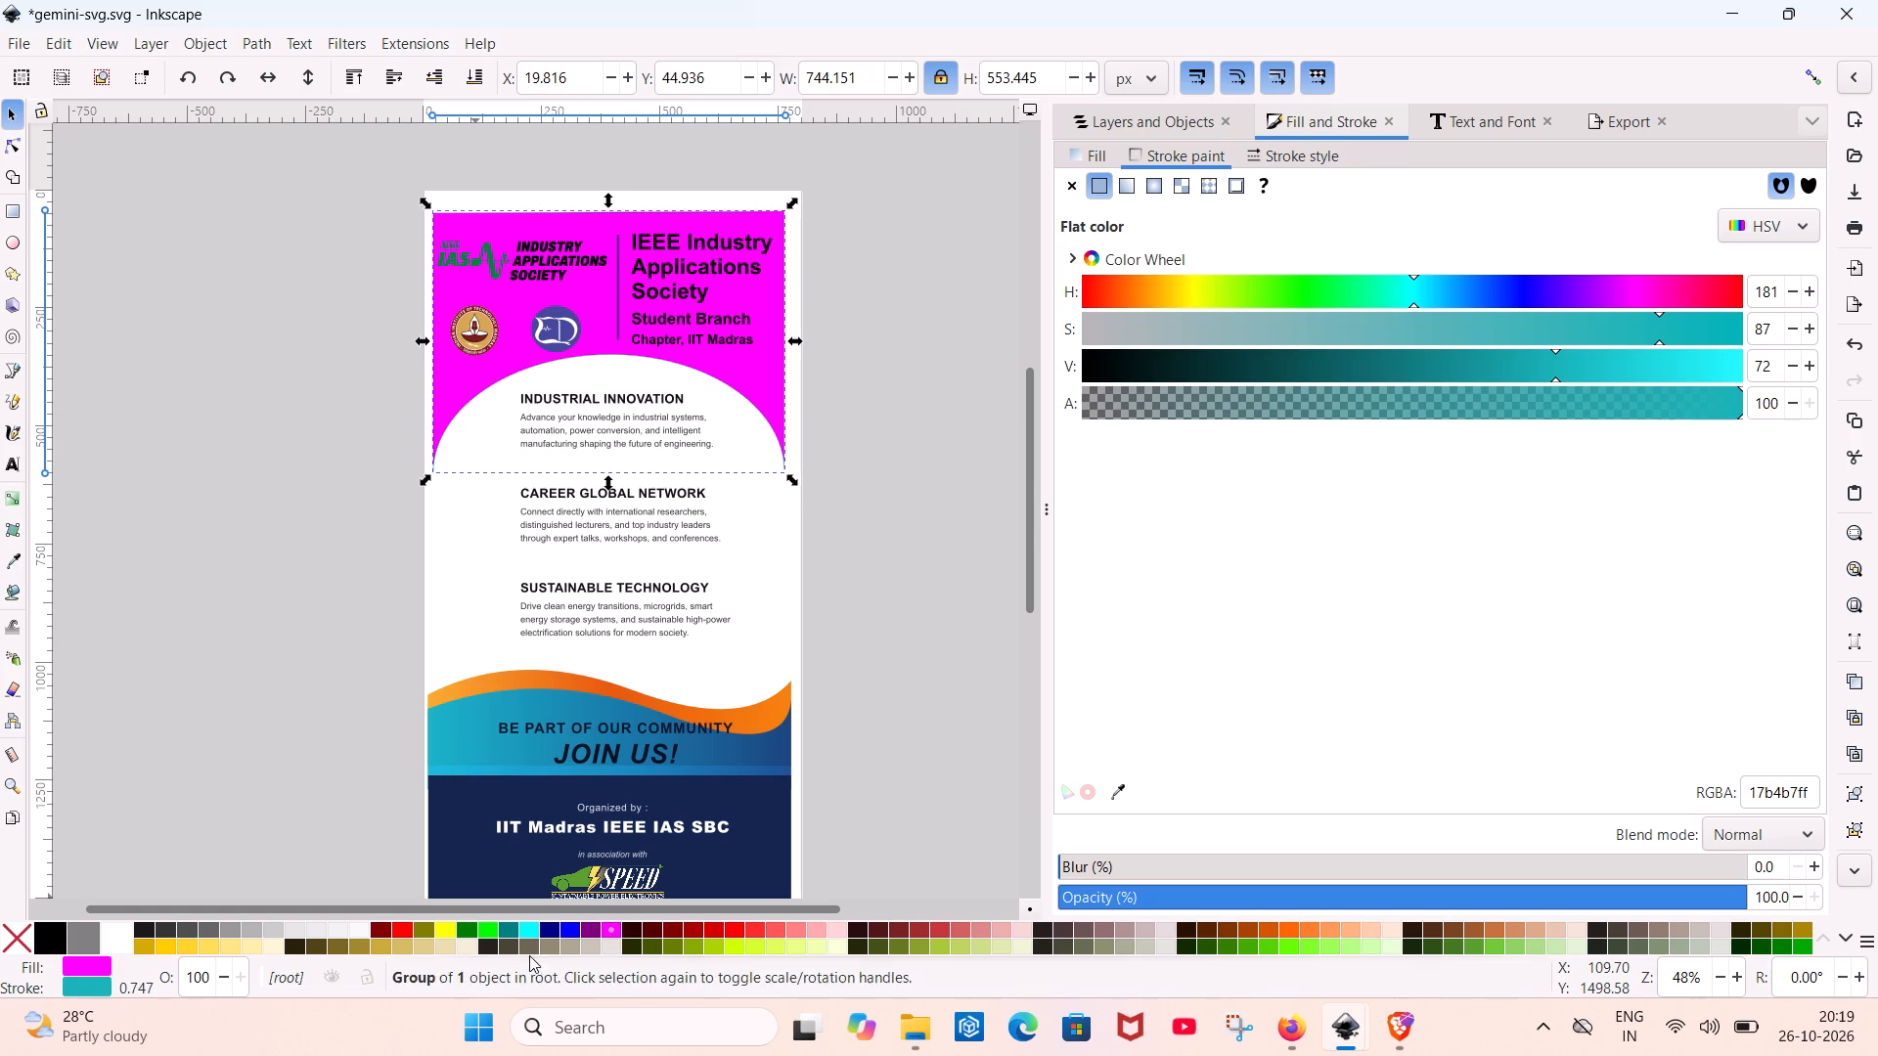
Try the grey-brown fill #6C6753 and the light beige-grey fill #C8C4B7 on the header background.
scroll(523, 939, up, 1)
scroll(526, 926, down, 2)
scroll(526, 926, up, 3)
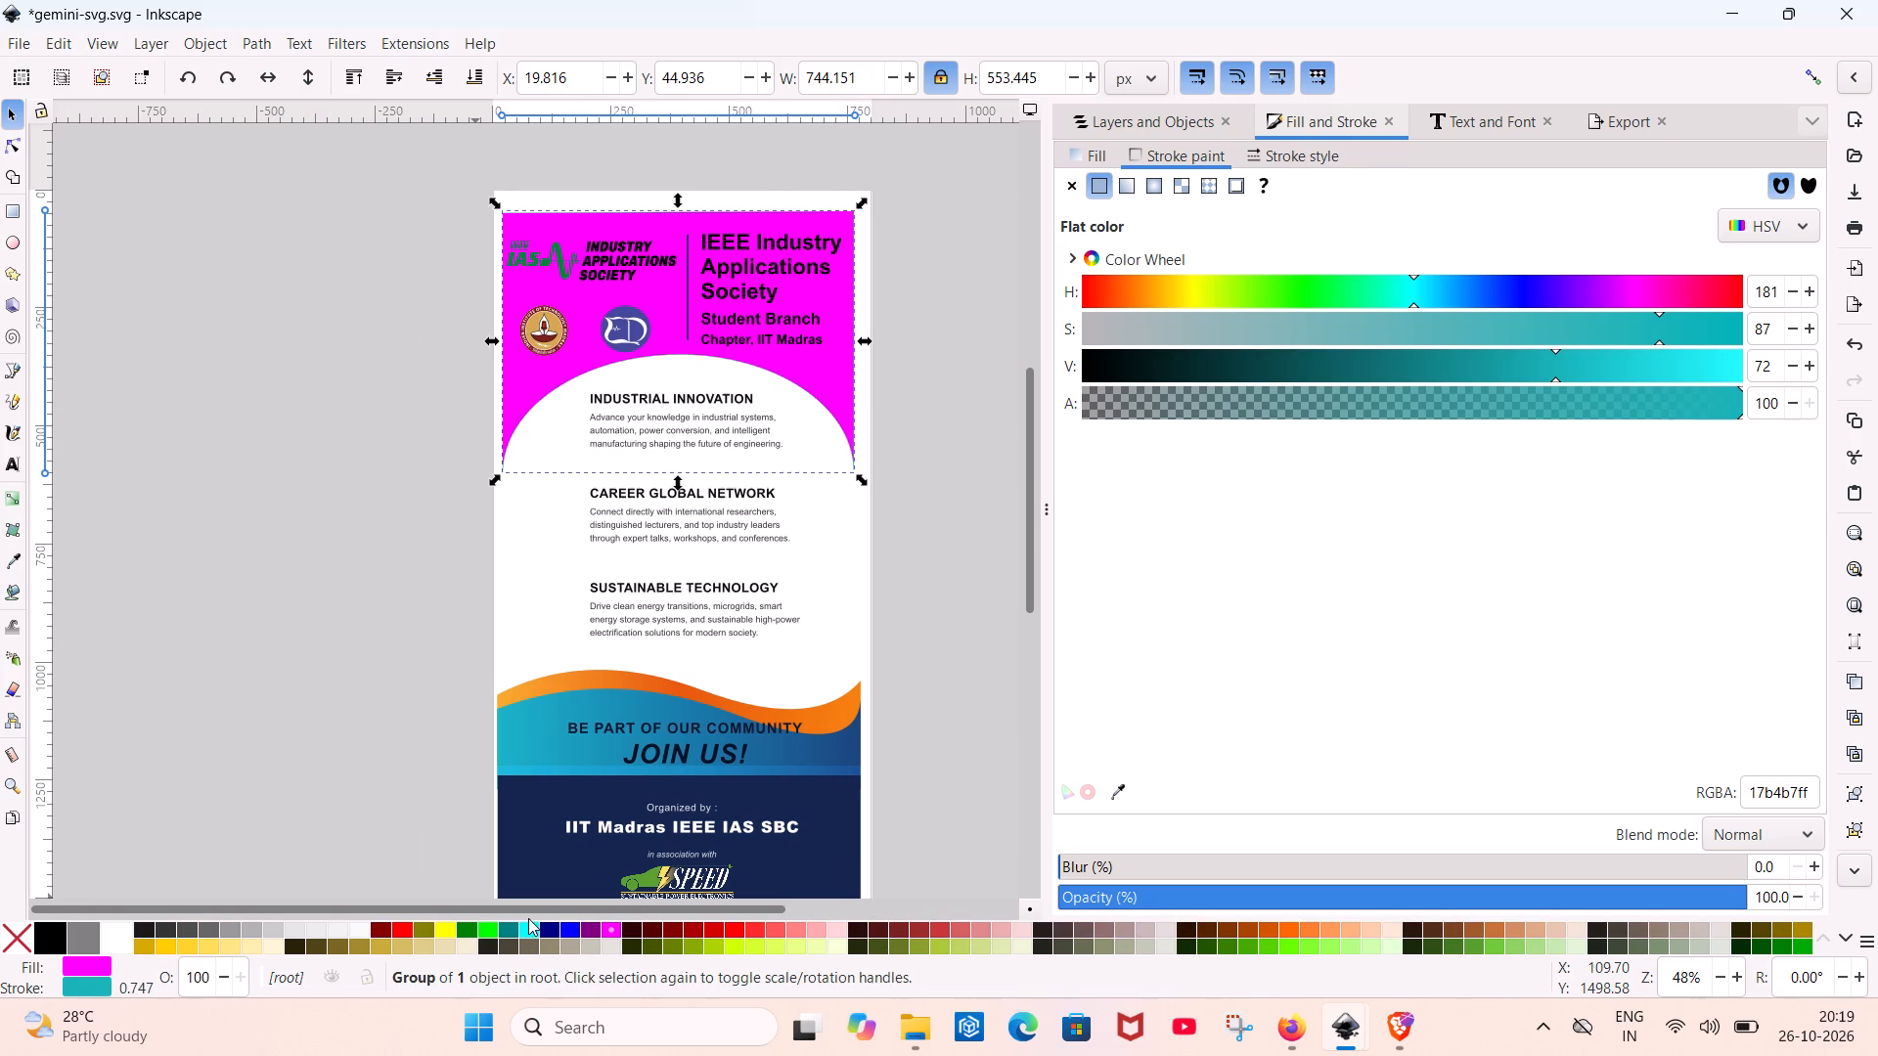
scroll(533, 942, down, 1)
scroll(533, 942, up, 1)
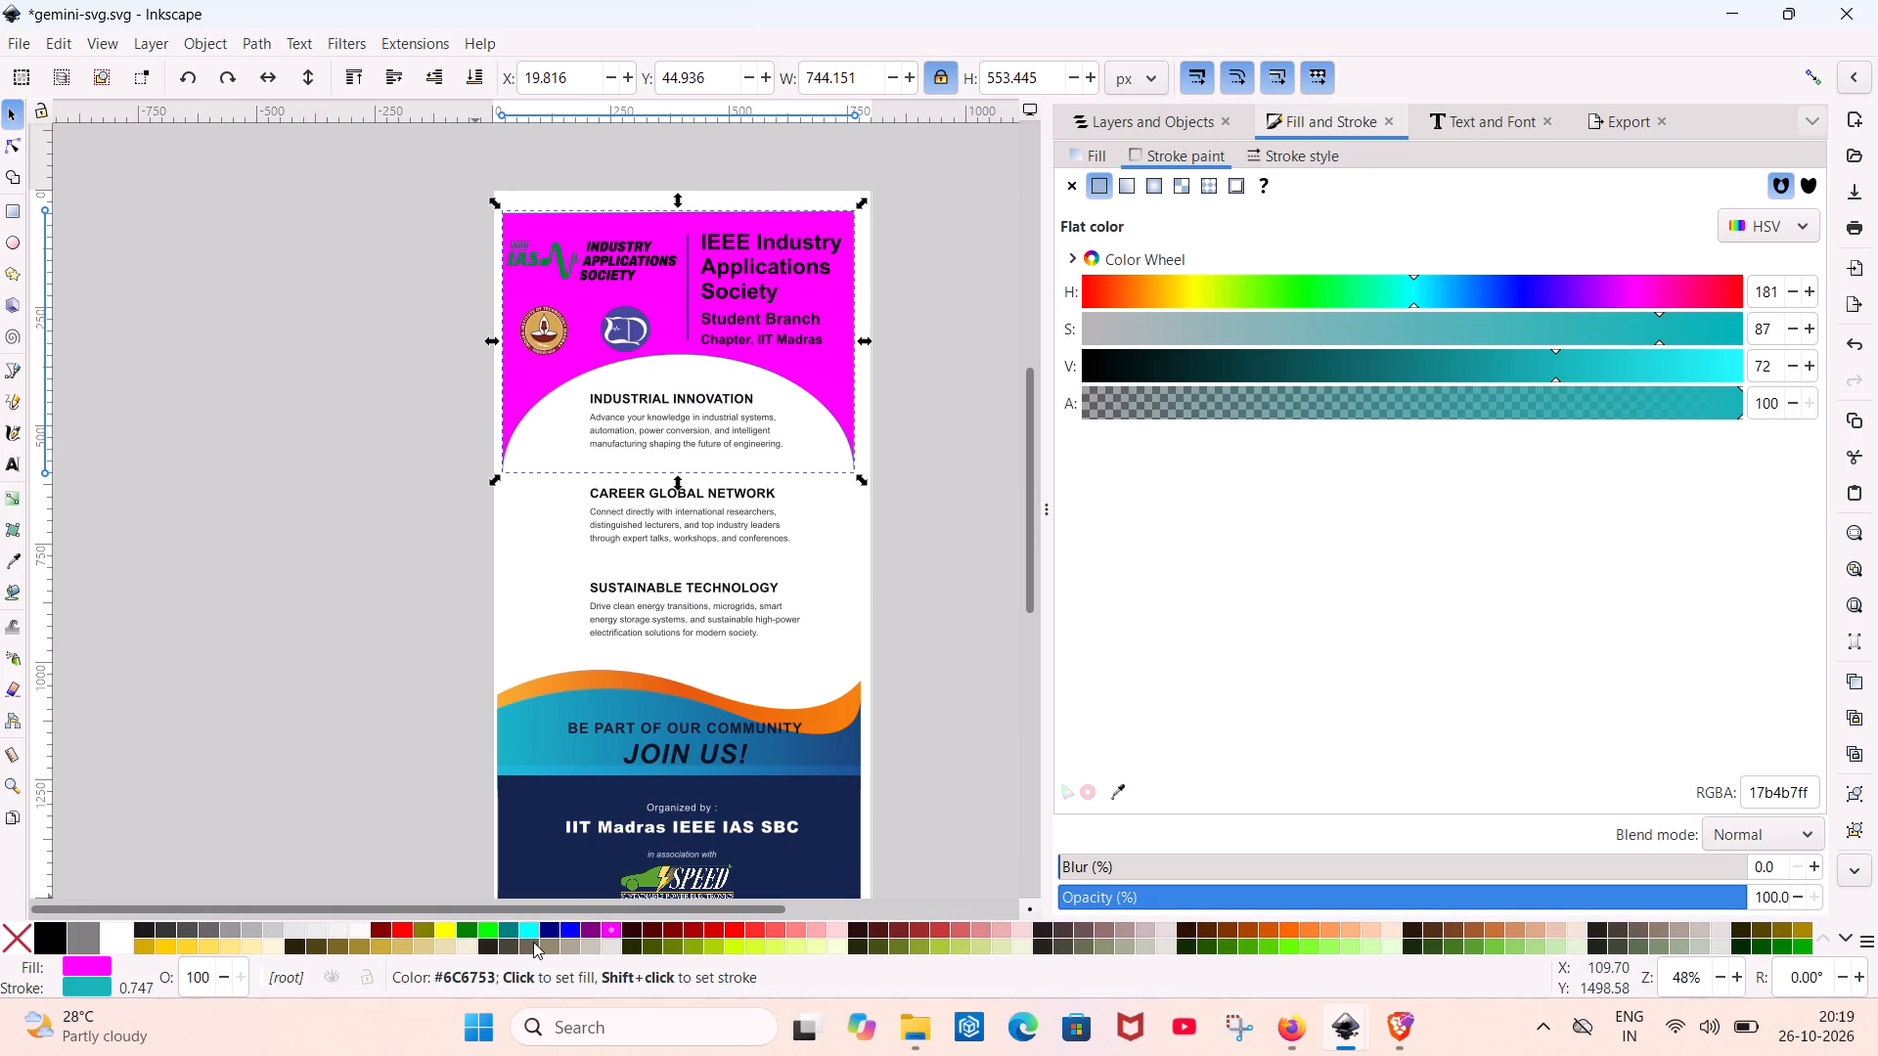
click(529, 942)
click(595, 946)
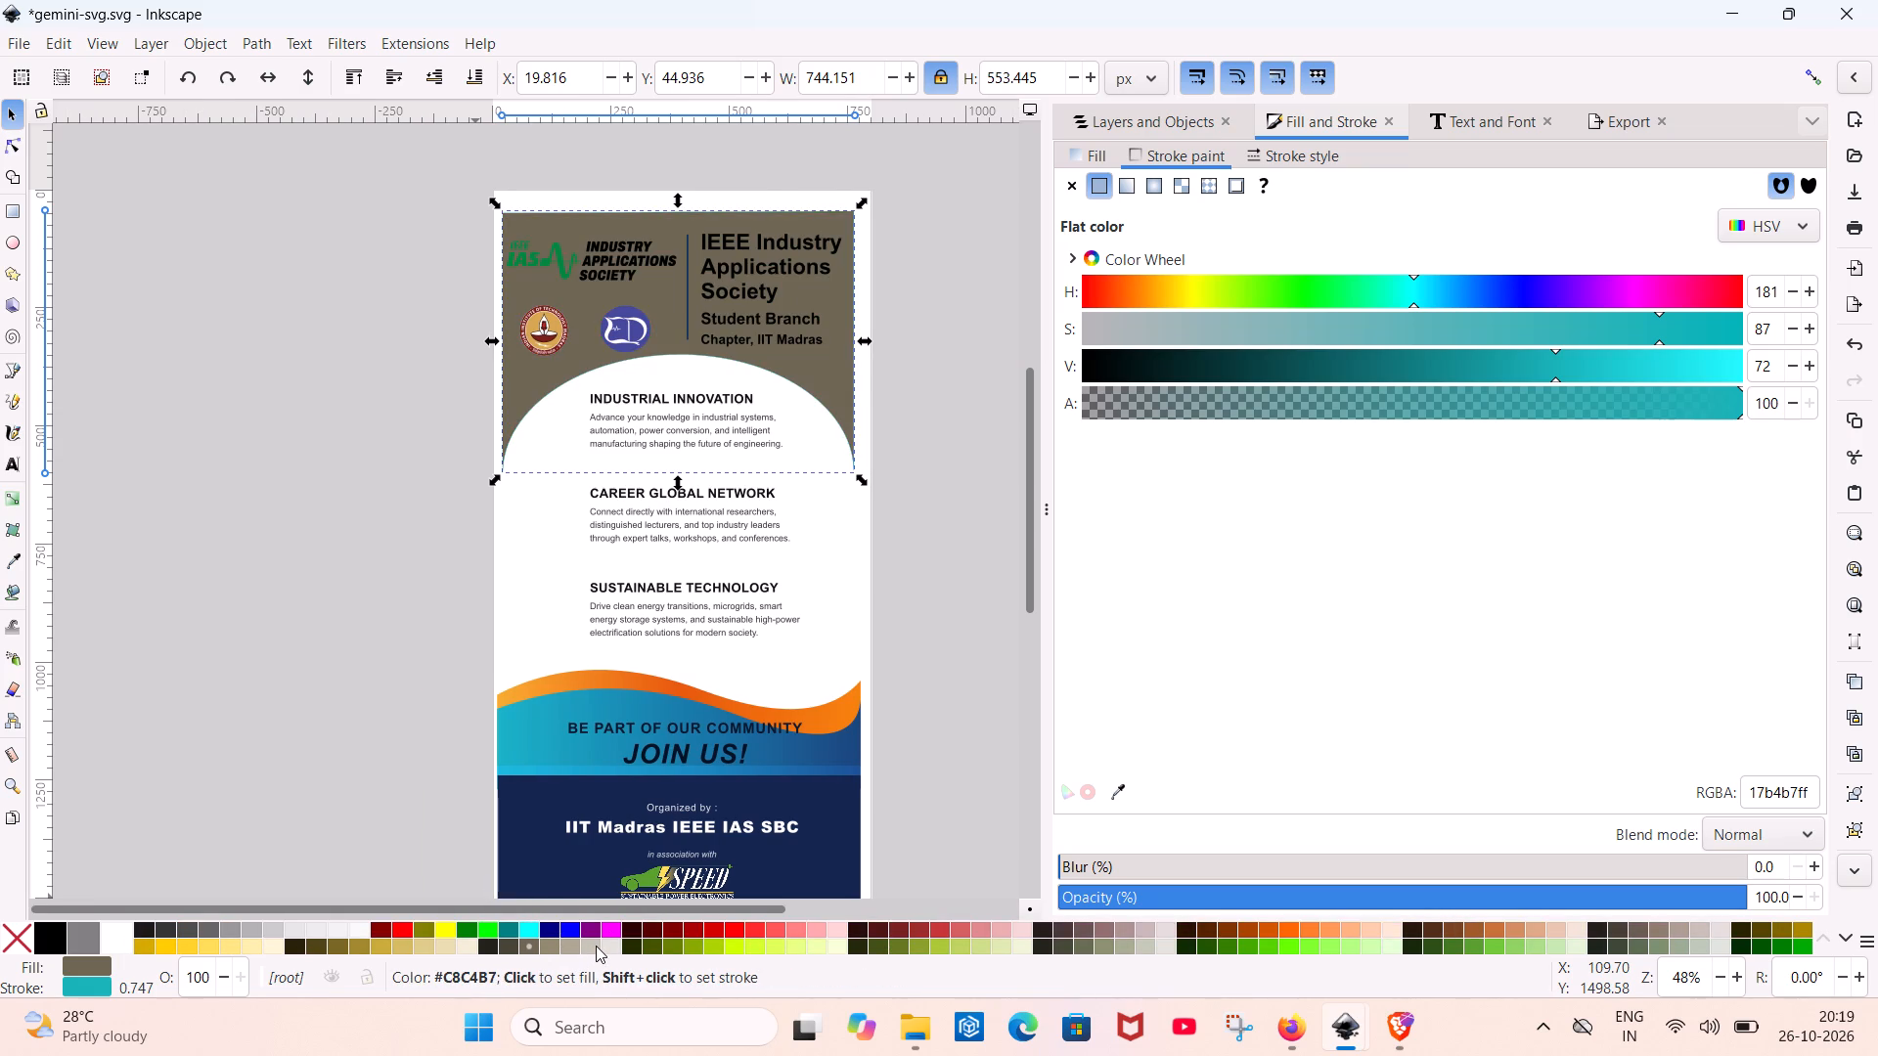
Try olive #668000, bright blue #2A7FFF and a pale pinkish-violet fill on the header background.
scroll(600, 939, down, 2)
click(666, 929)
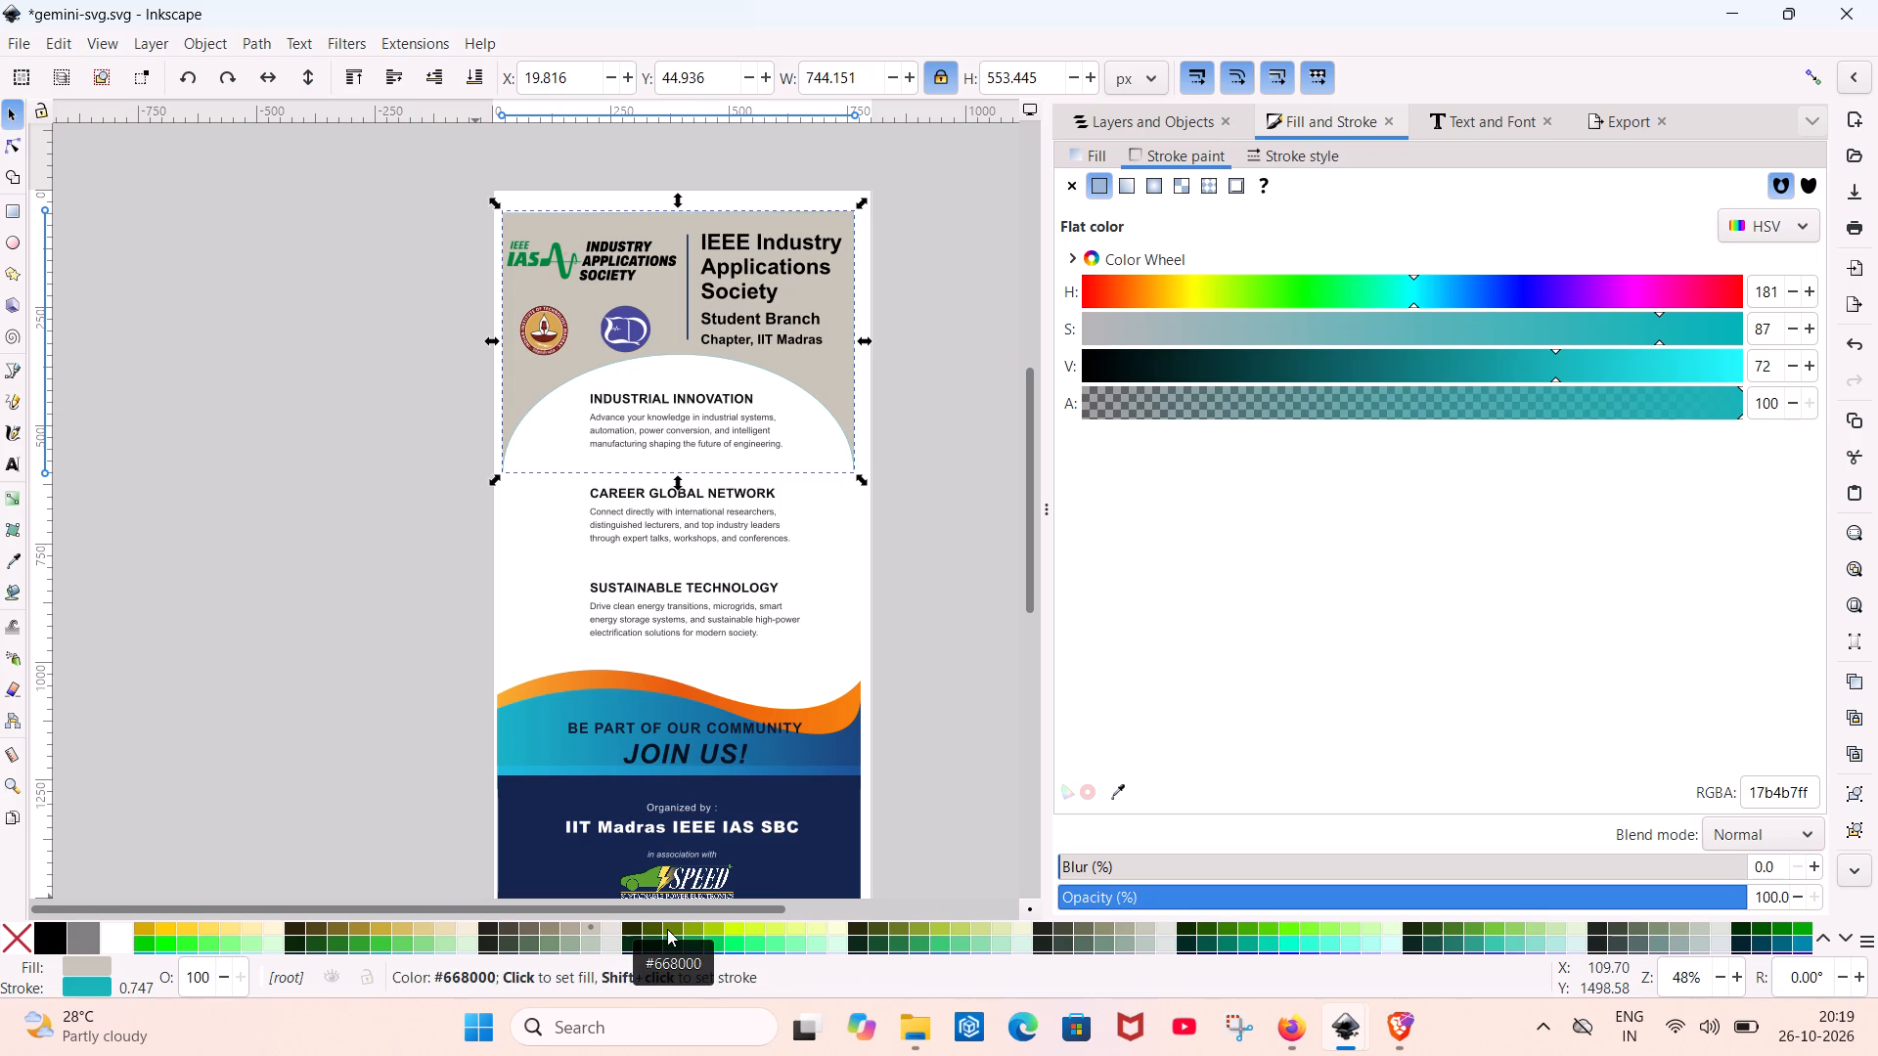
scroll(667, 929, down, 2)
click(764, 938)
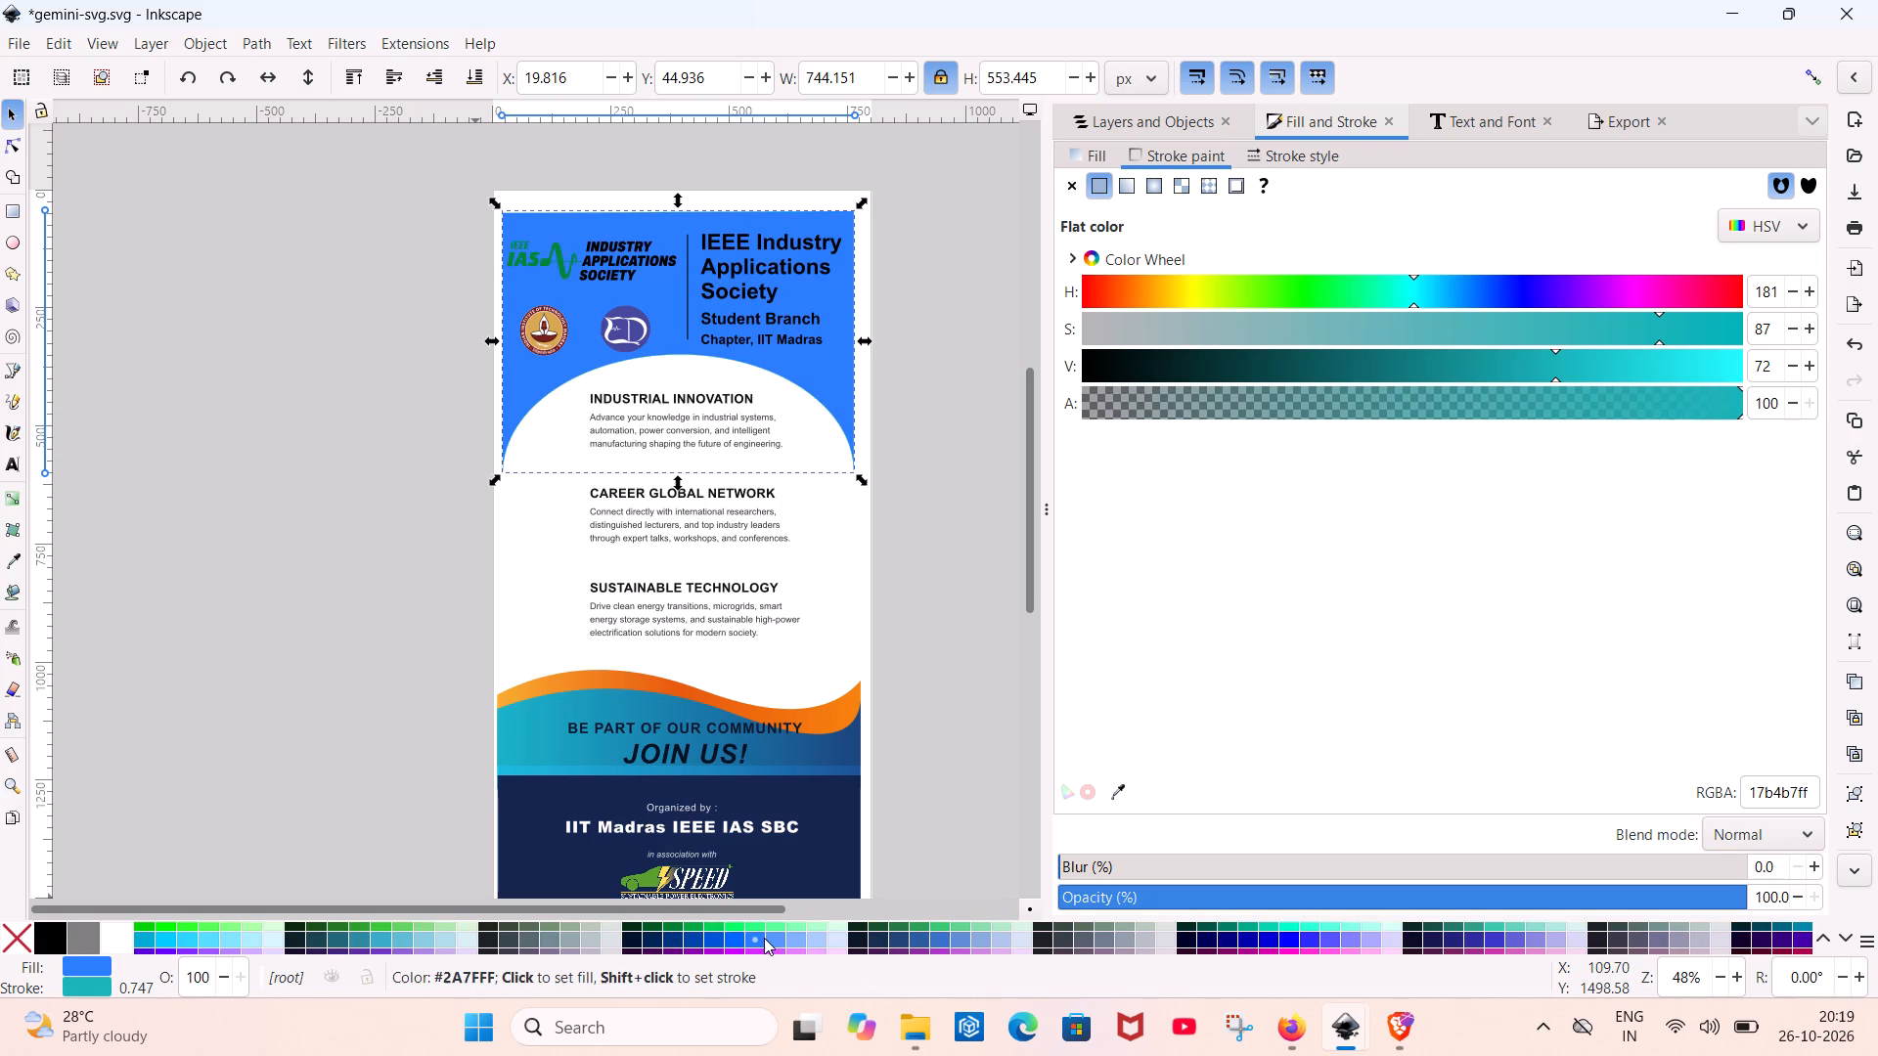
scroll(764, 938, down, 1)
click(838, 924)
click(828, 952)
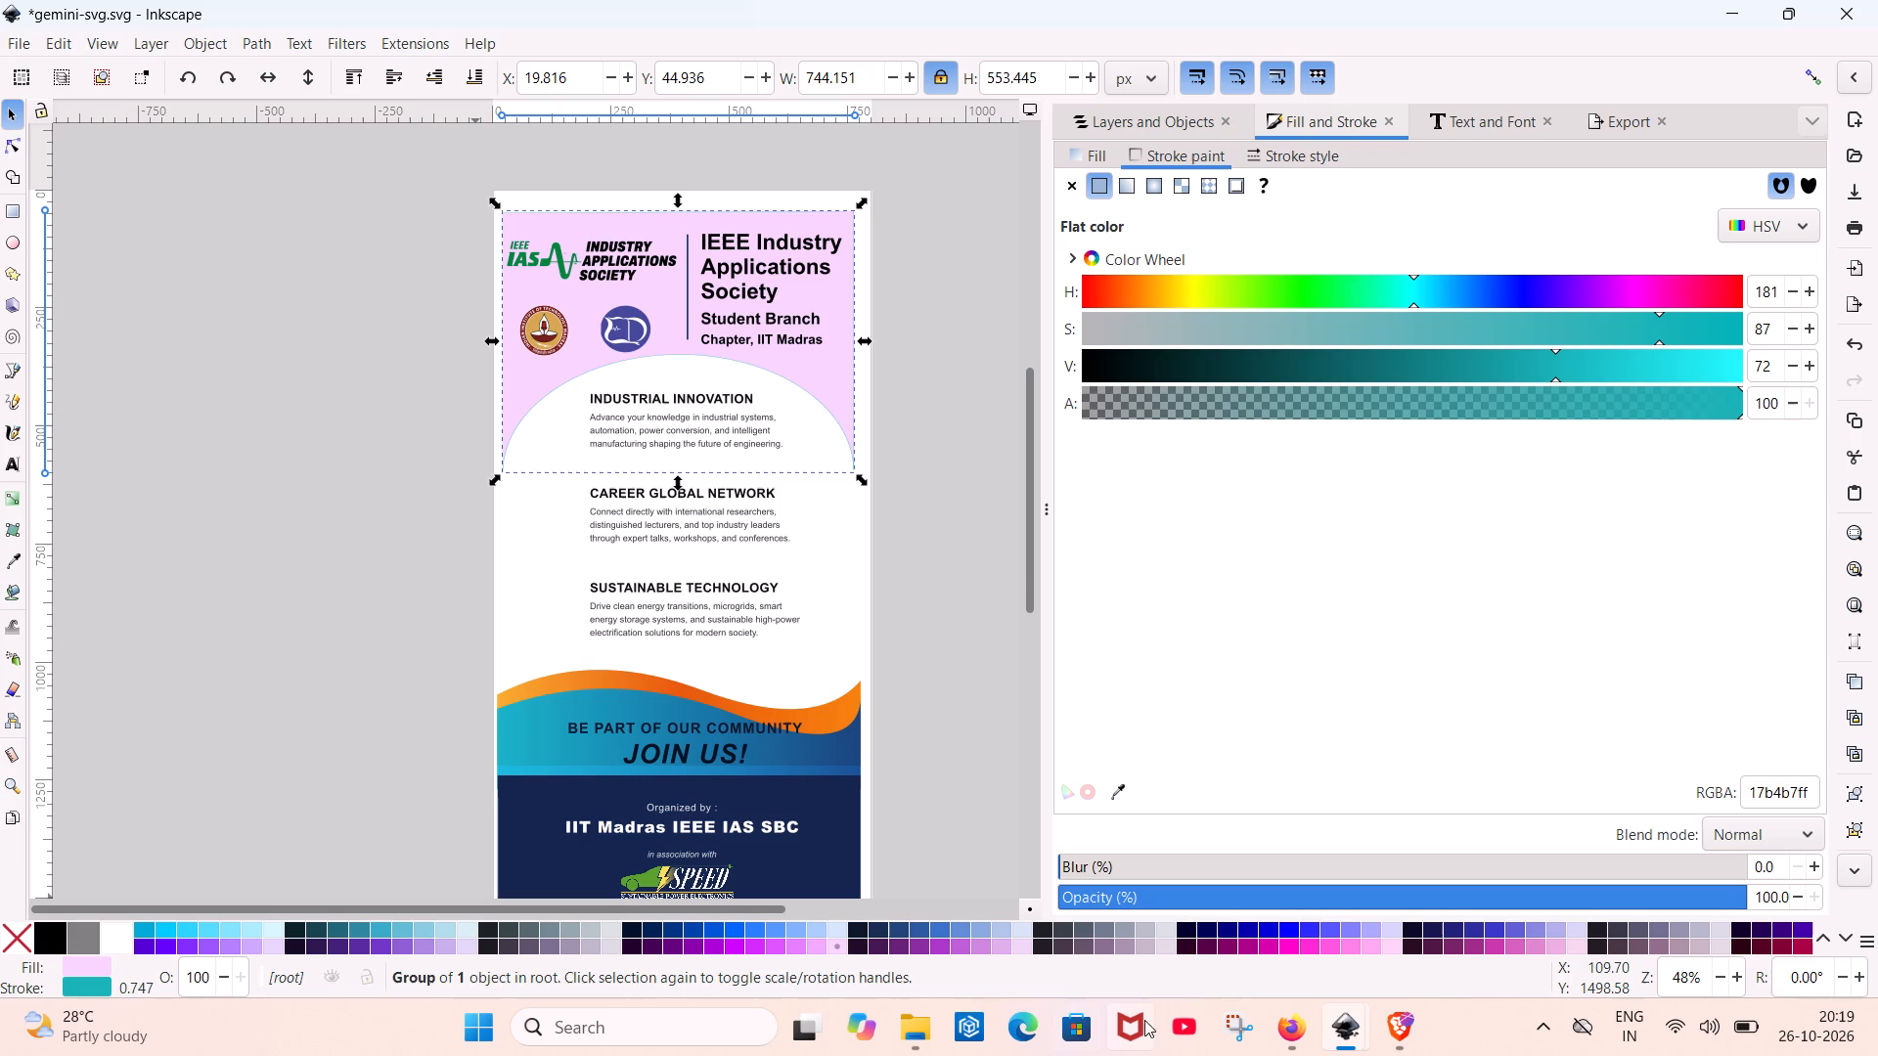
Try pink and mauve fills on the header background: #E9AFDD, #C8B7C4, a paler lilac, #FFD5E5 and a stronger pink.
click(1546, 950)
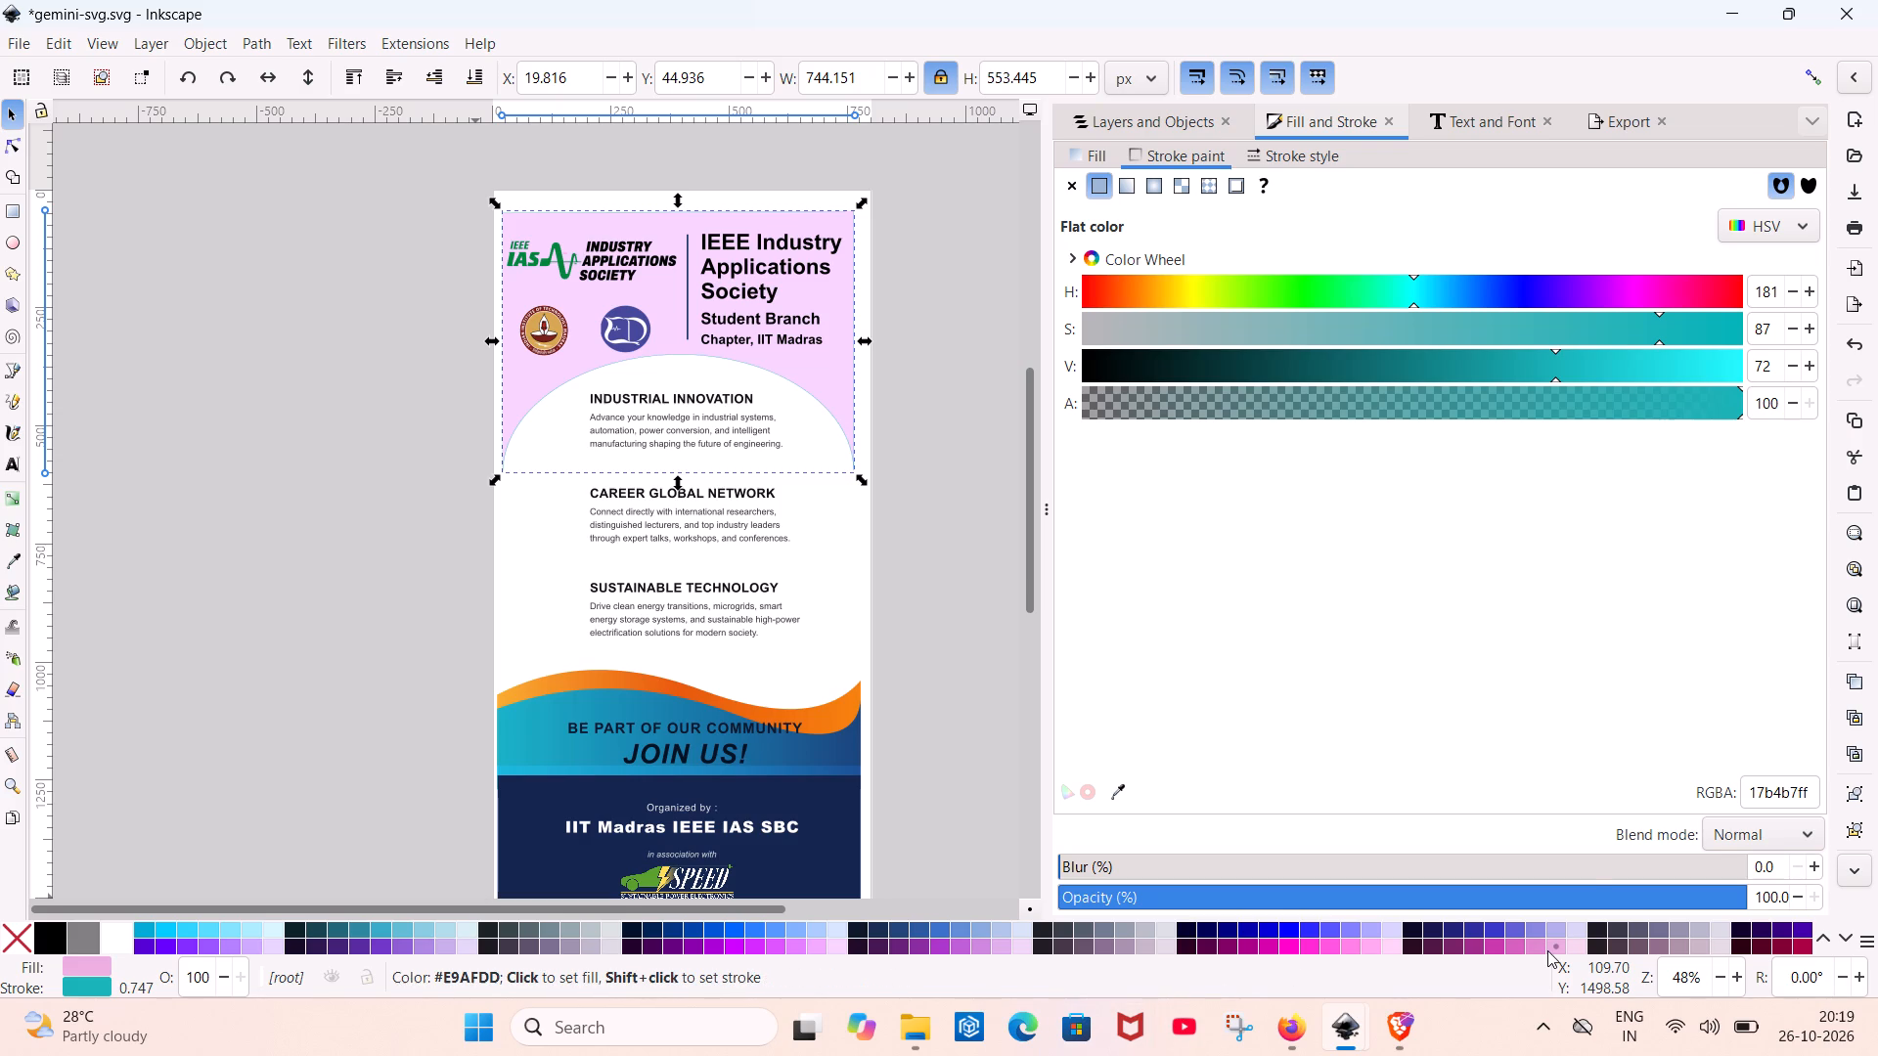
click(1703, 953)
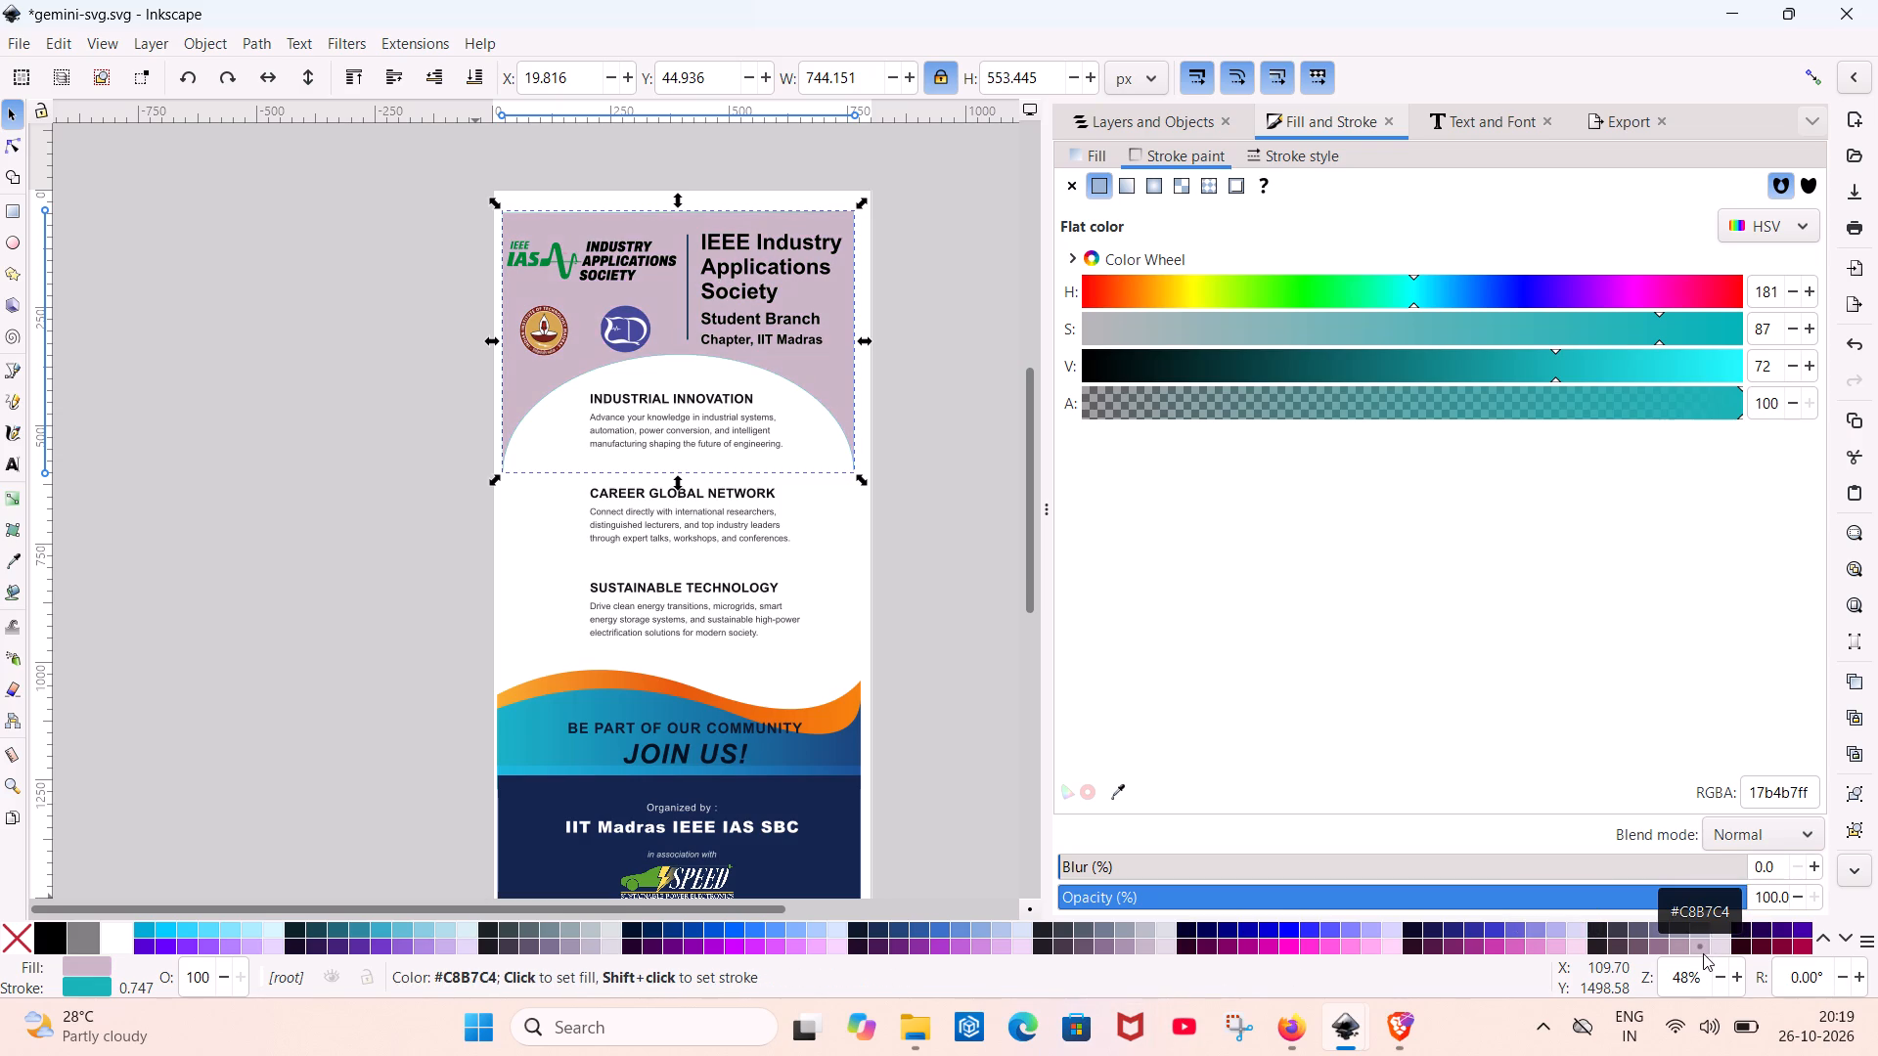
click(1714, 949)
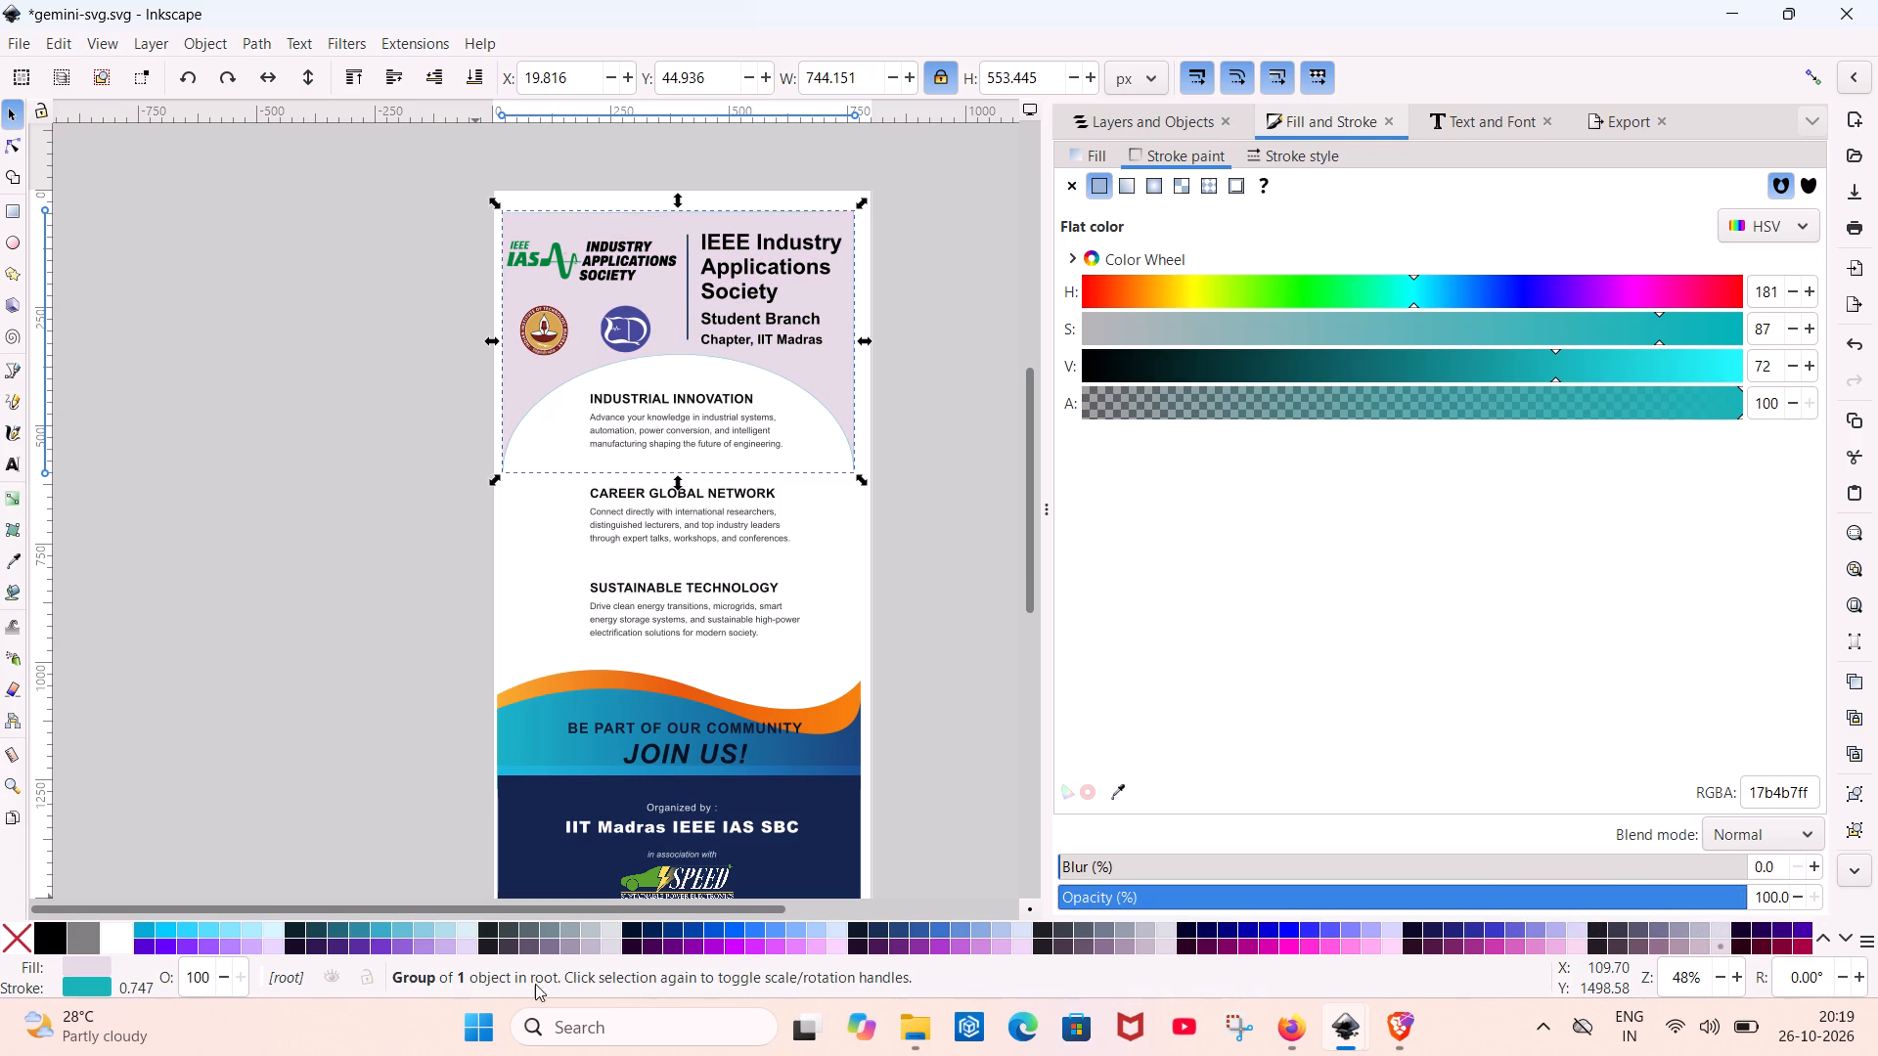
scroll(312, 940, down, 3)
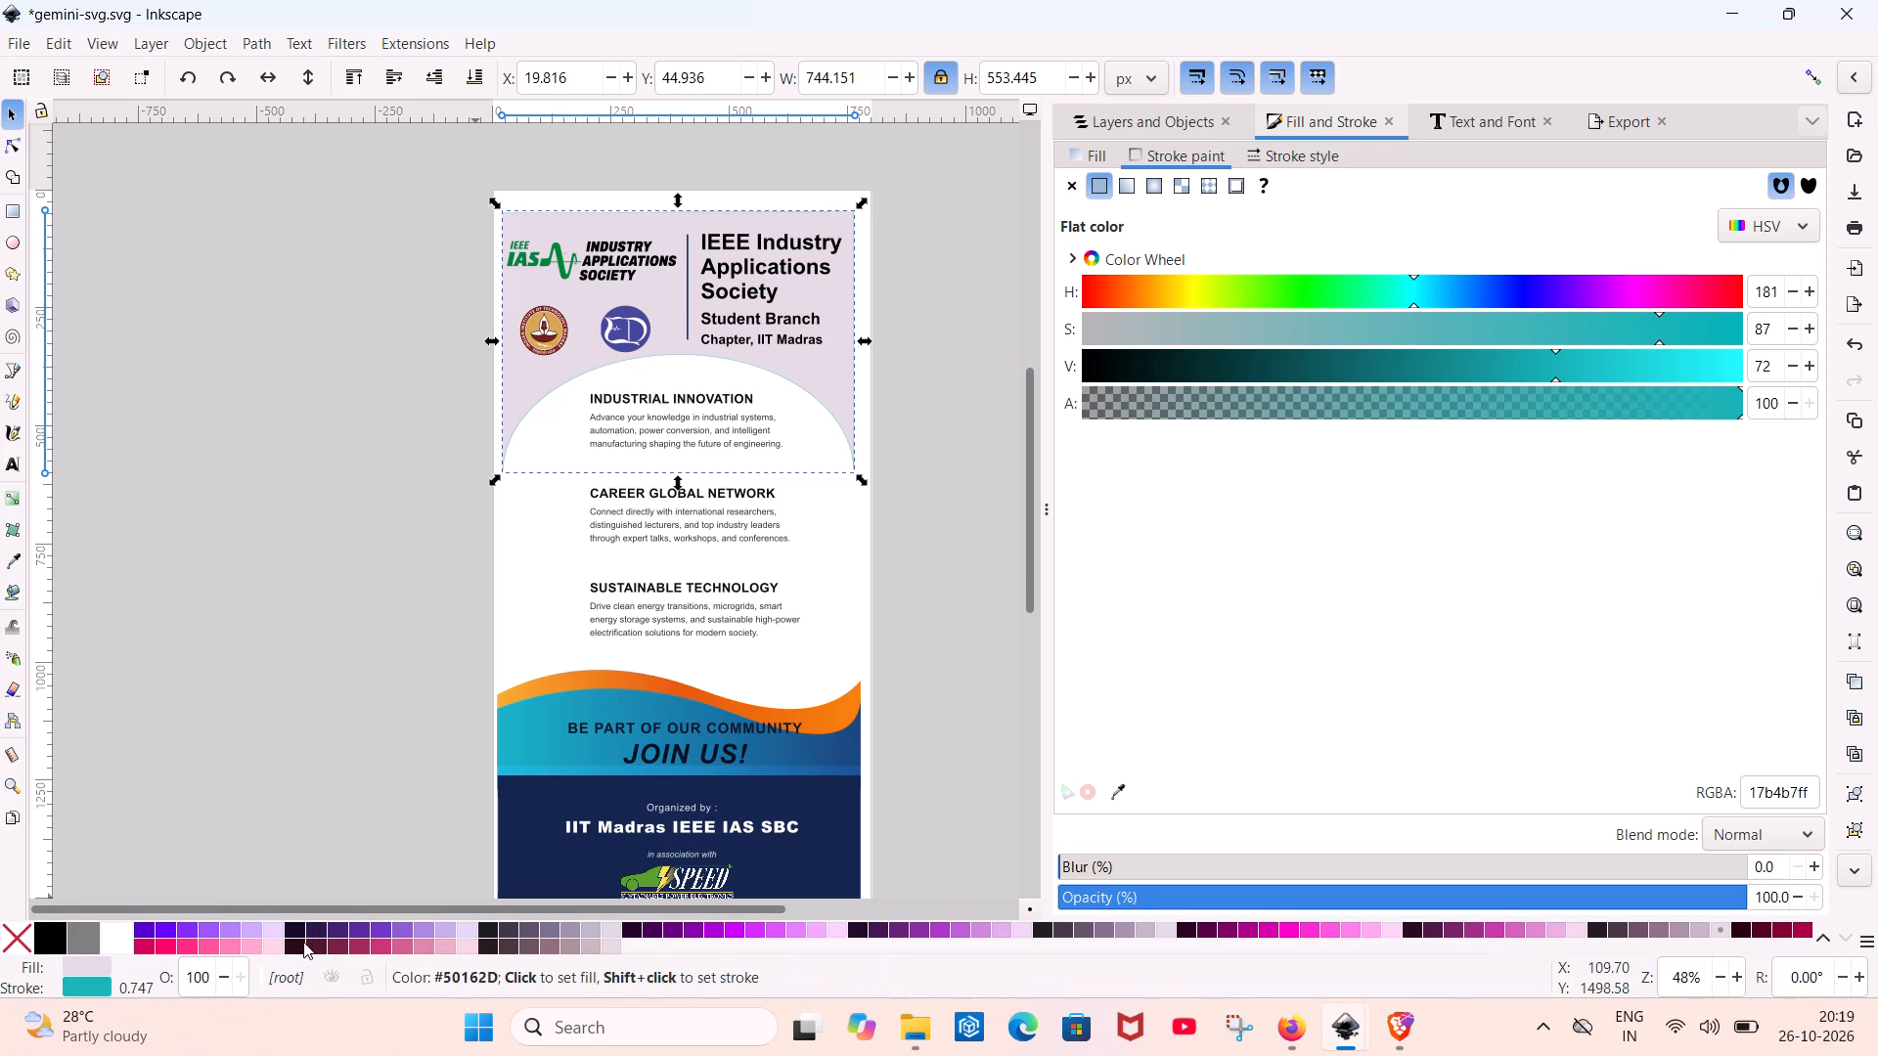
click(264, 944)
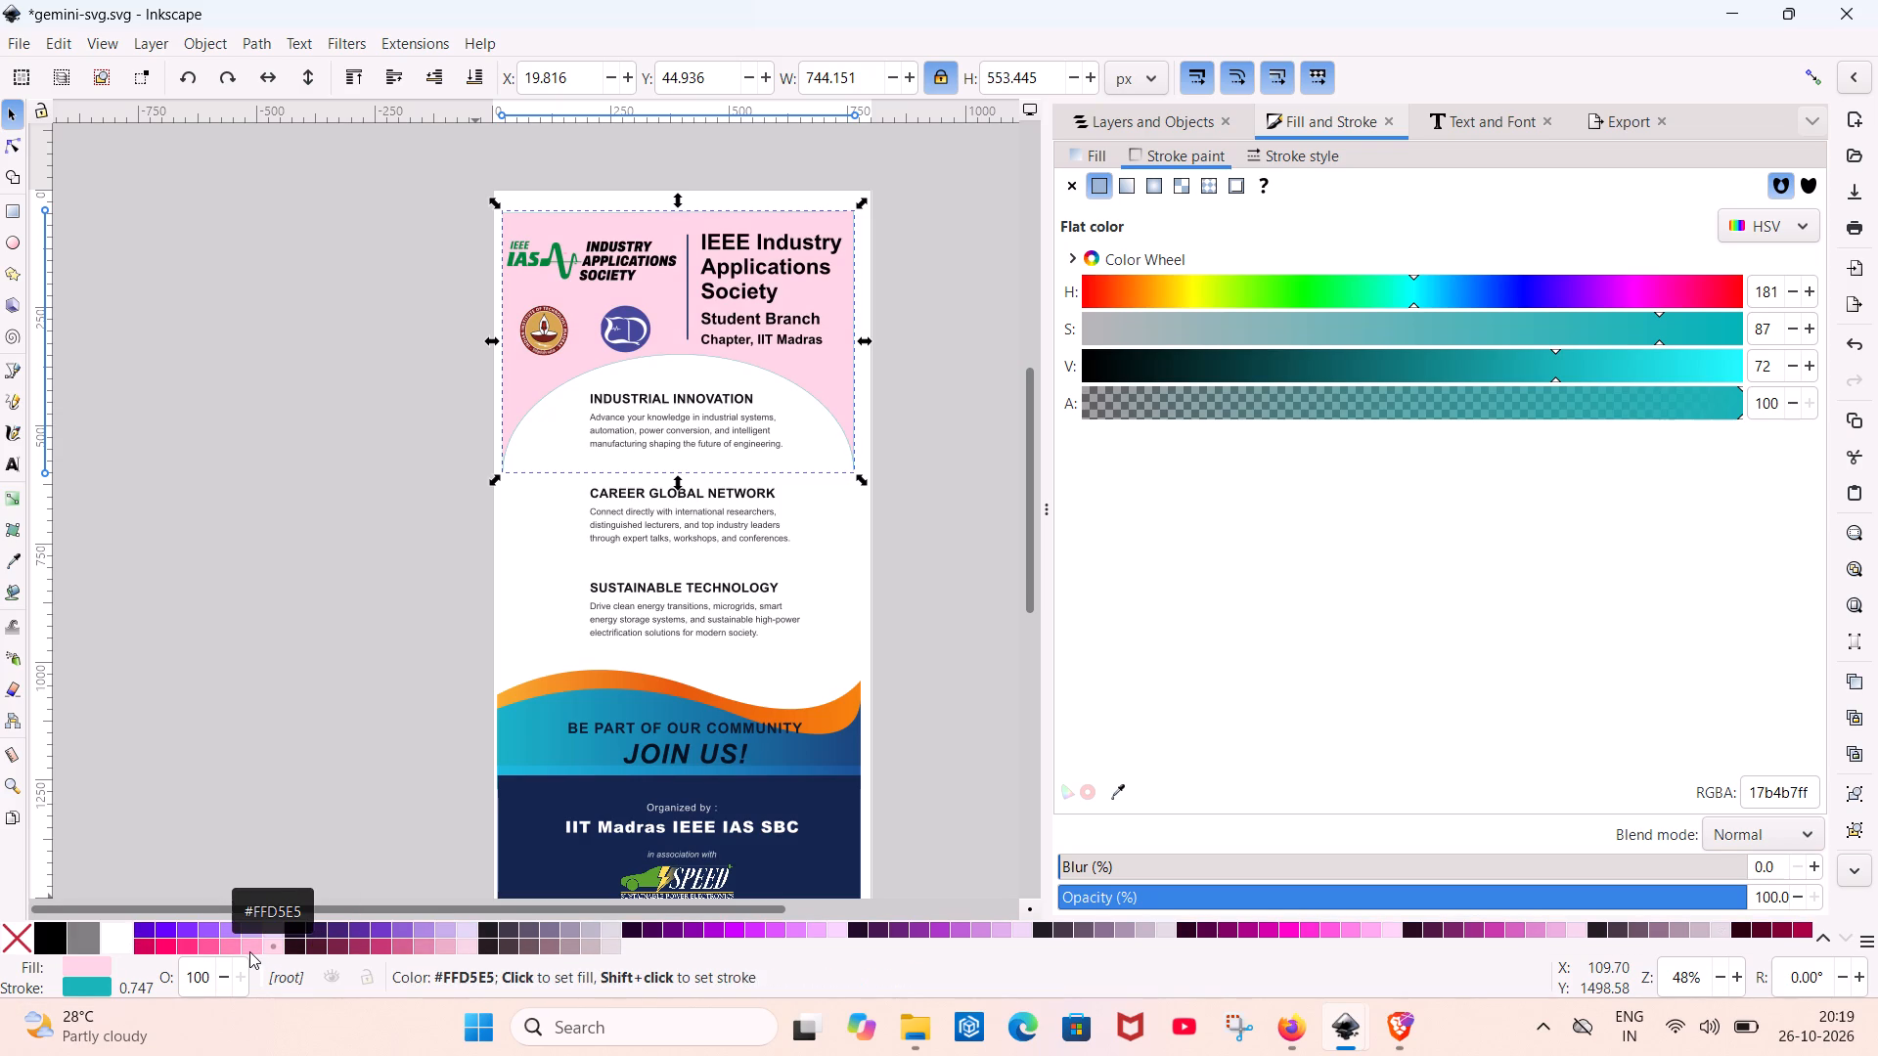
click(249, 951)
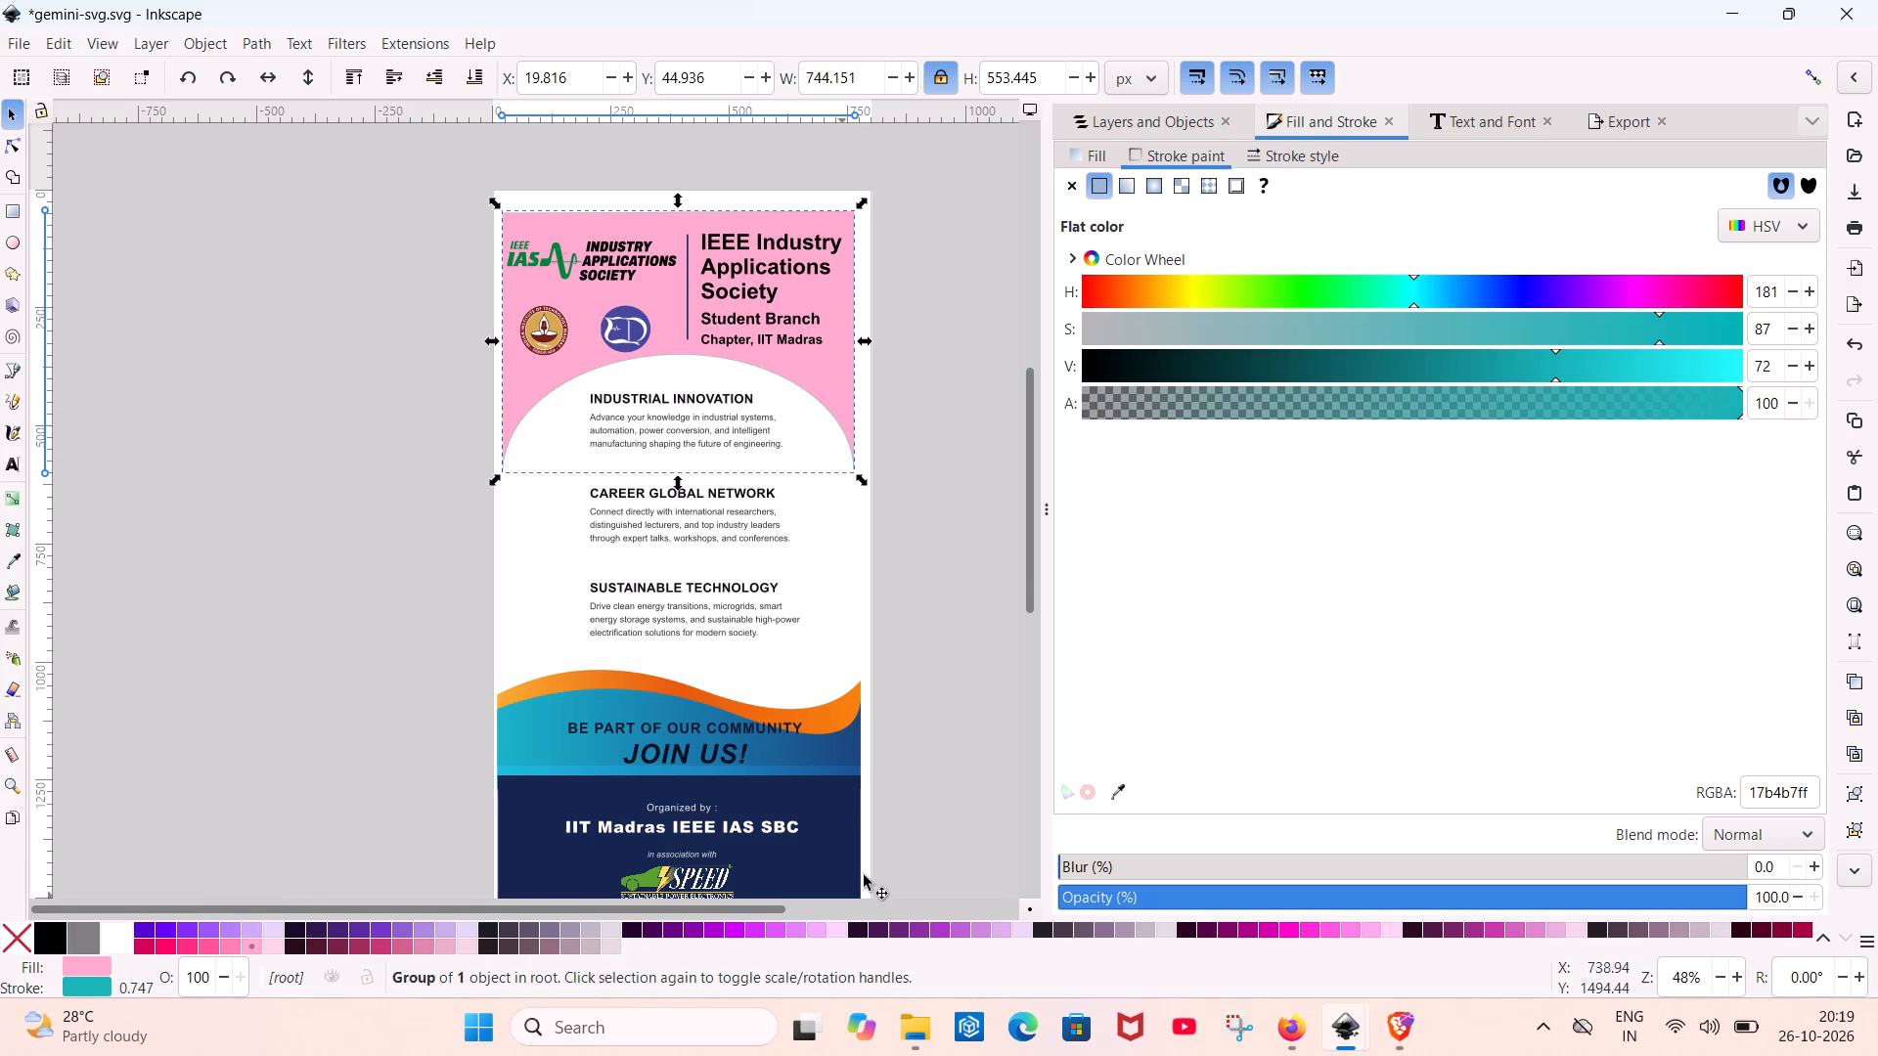
Widen the header background towards the page's right edge to about 761 px.
drag(867, 343, 873, 343)
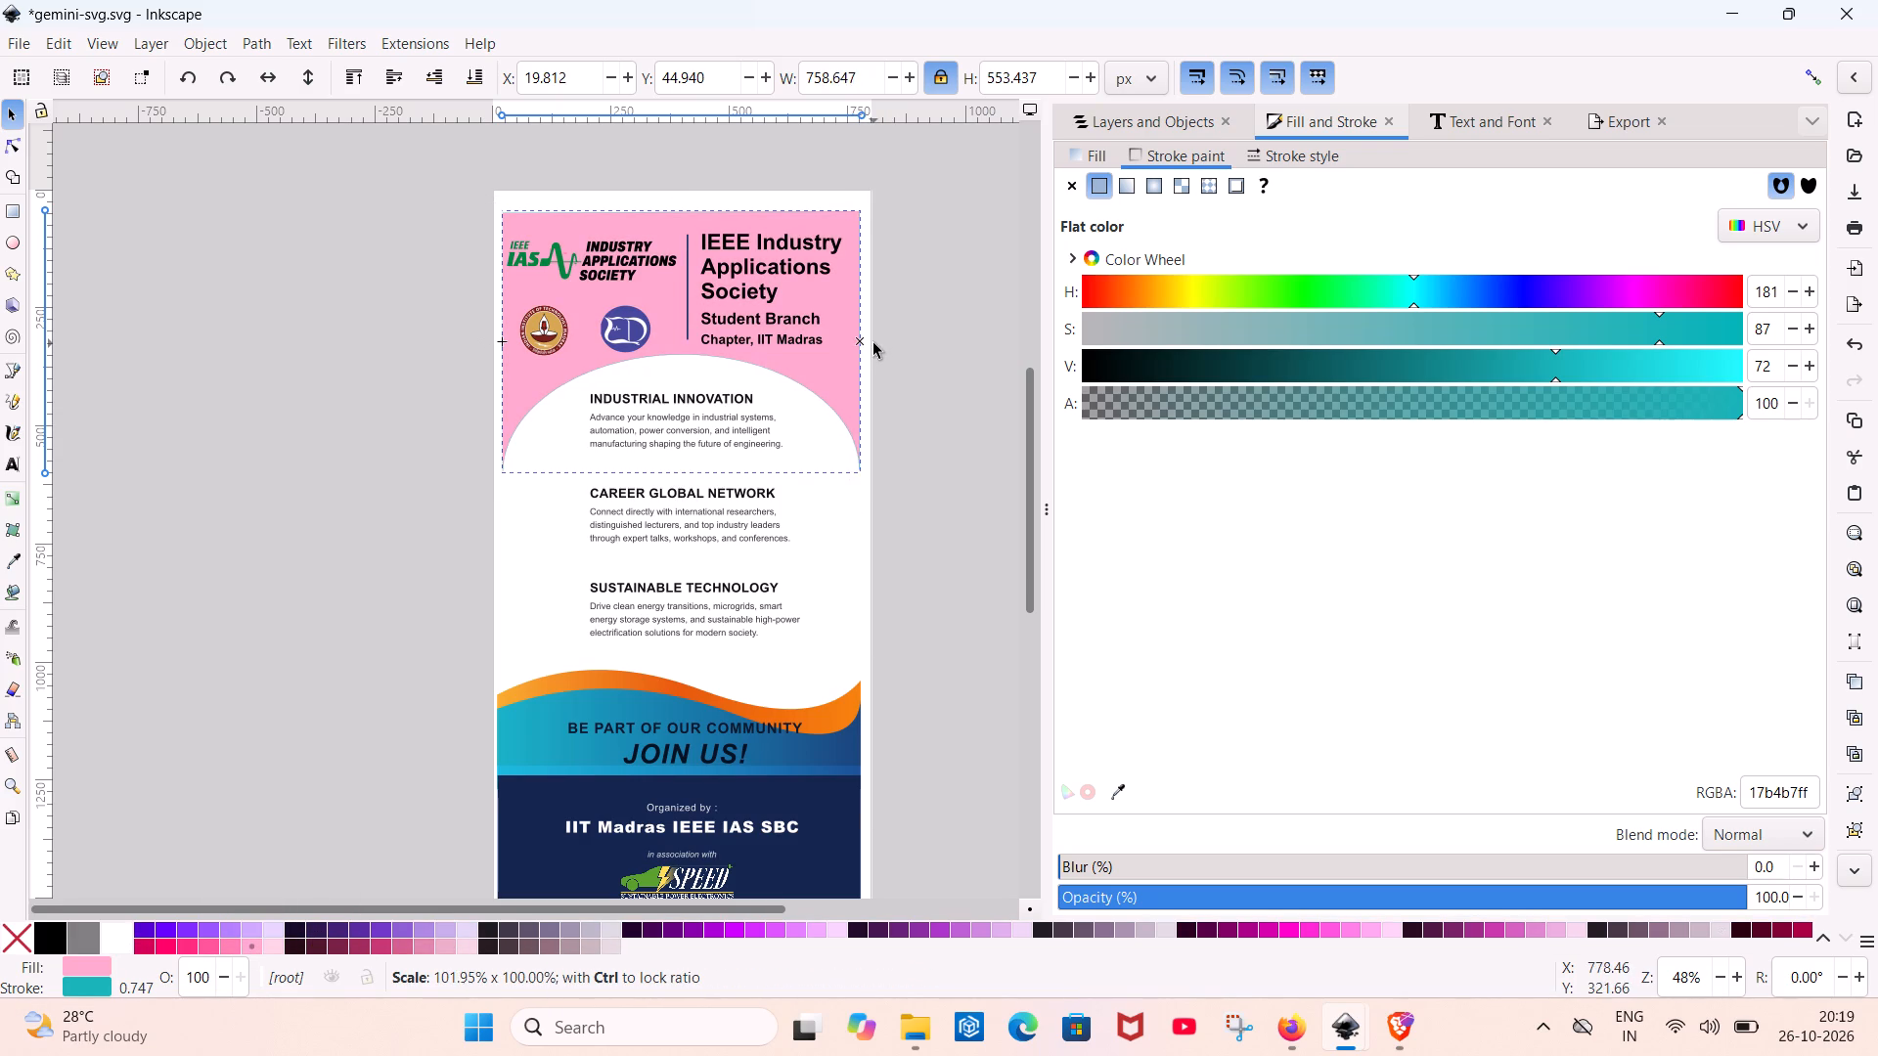
drag(873, 343, 874, 359)
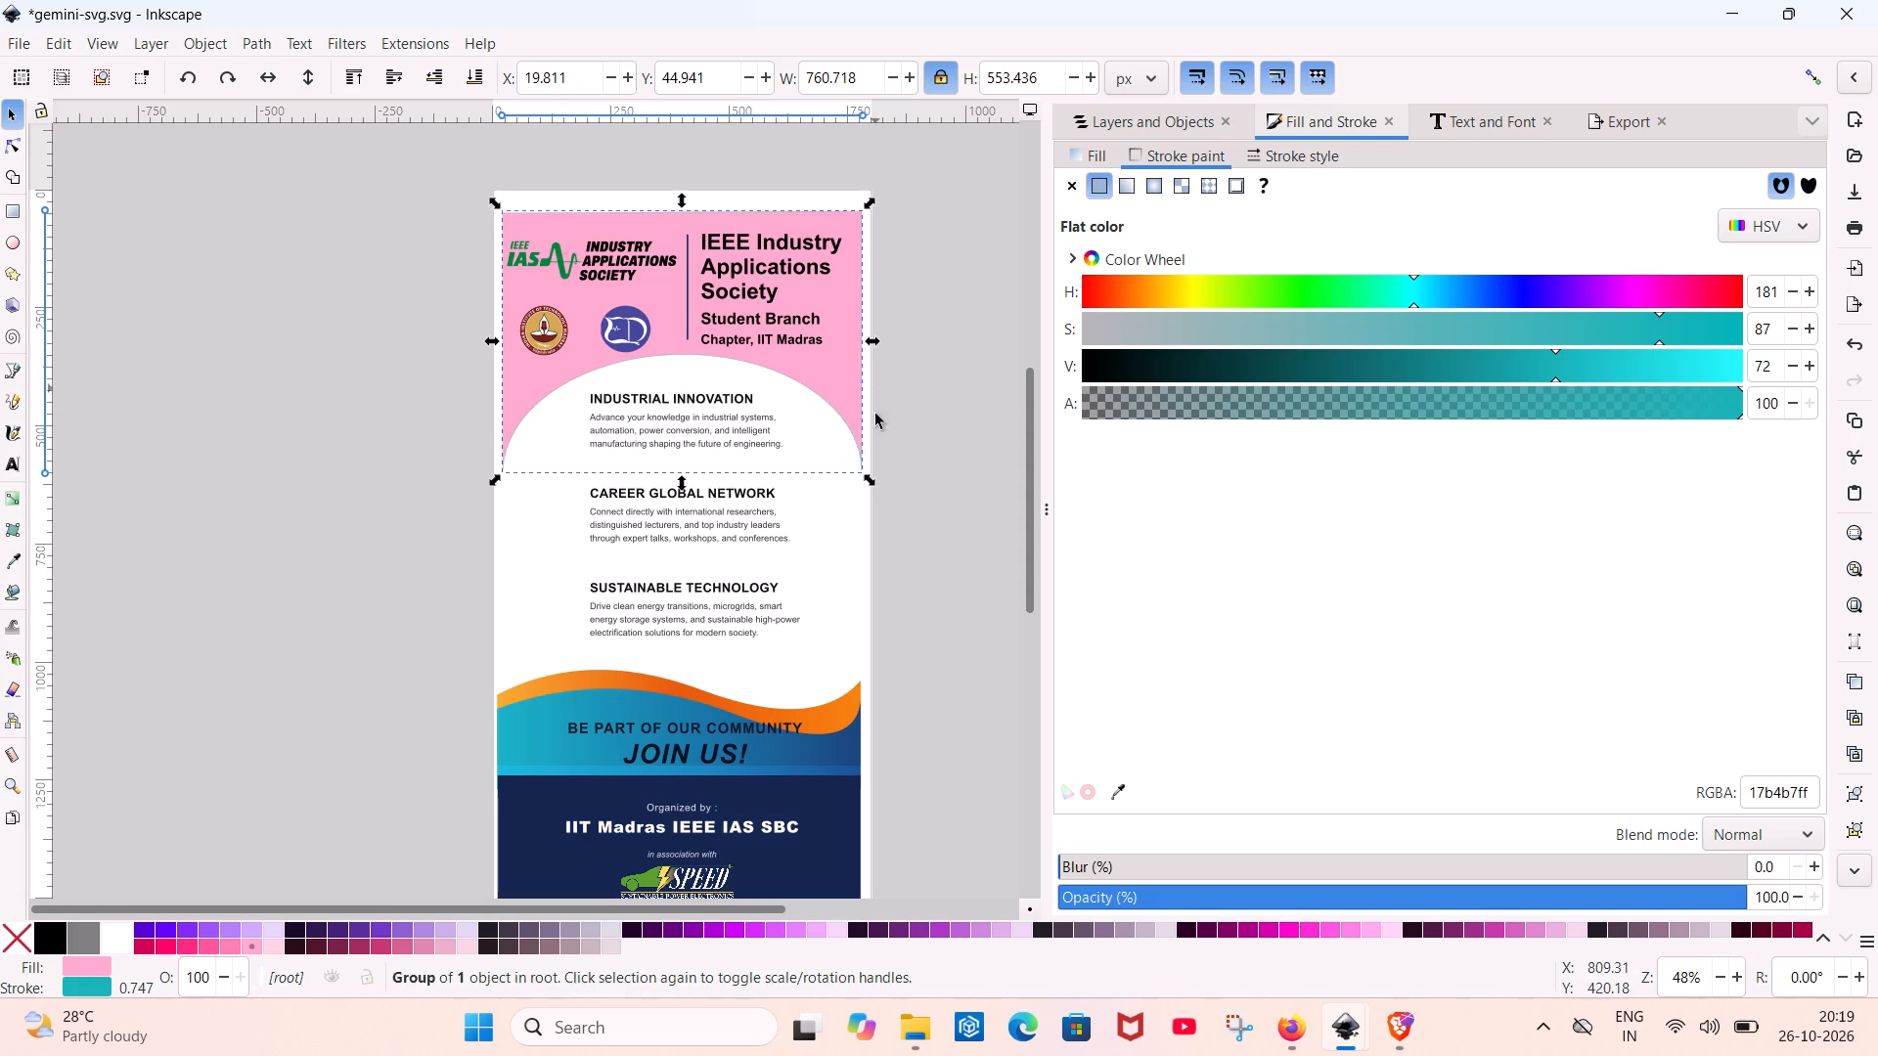
Fill the header background with the muted mauve #C8B7BE.
click(592, 942)
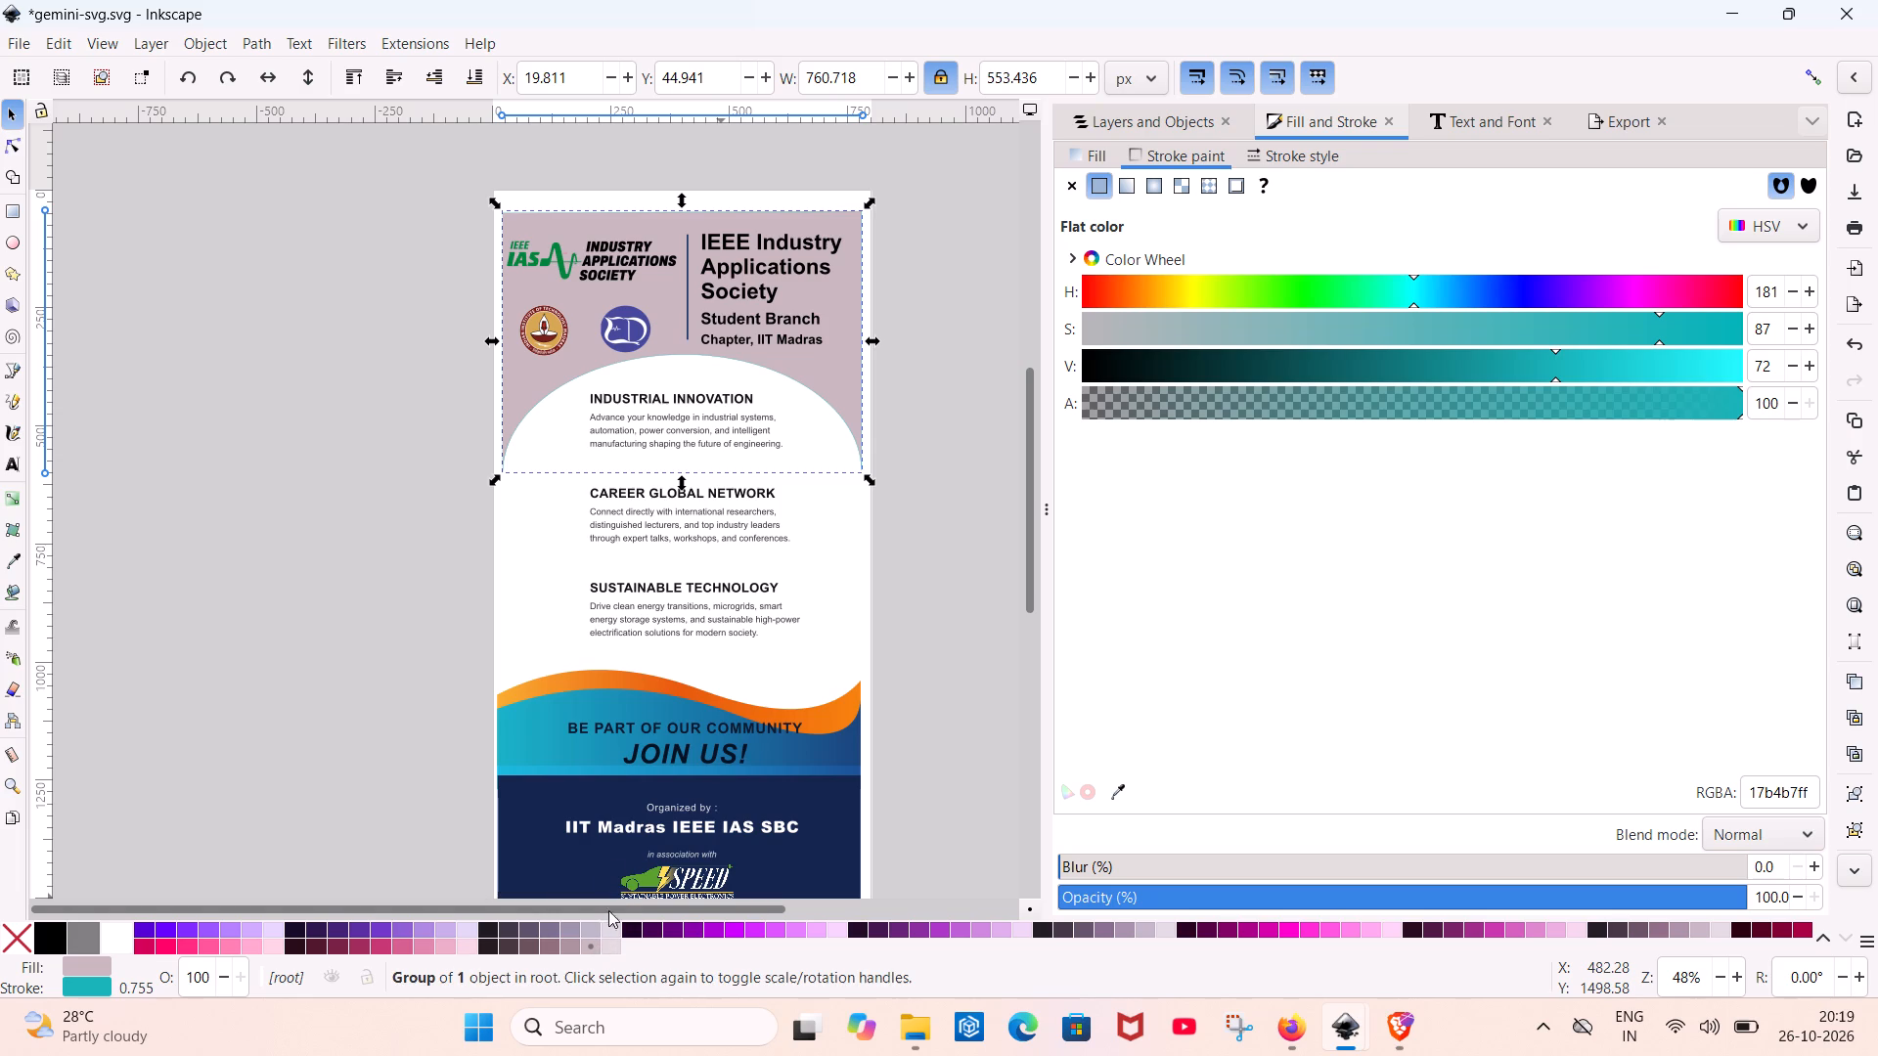
Enlarge the IEEE IAS logo in the header proportionally to about 394 by 110 px.
click(598, 250)
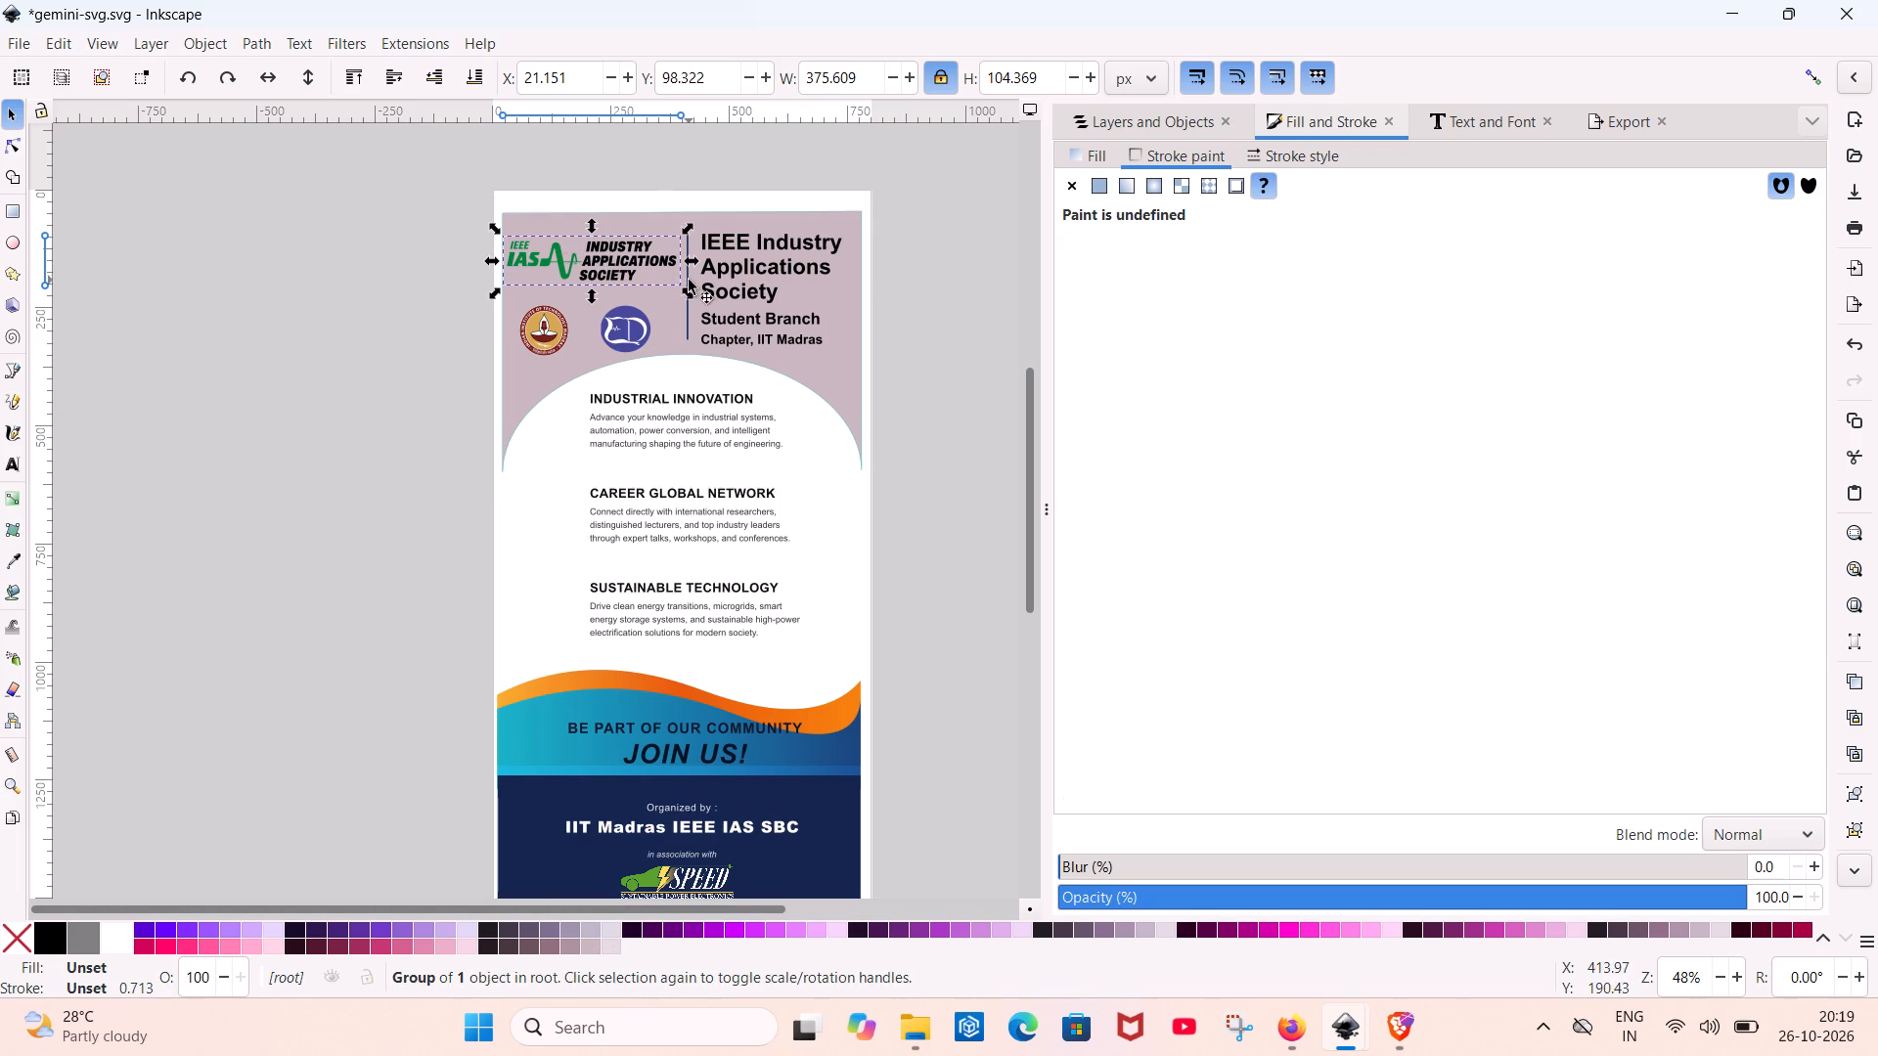
drag(686, 291, 693, 299)
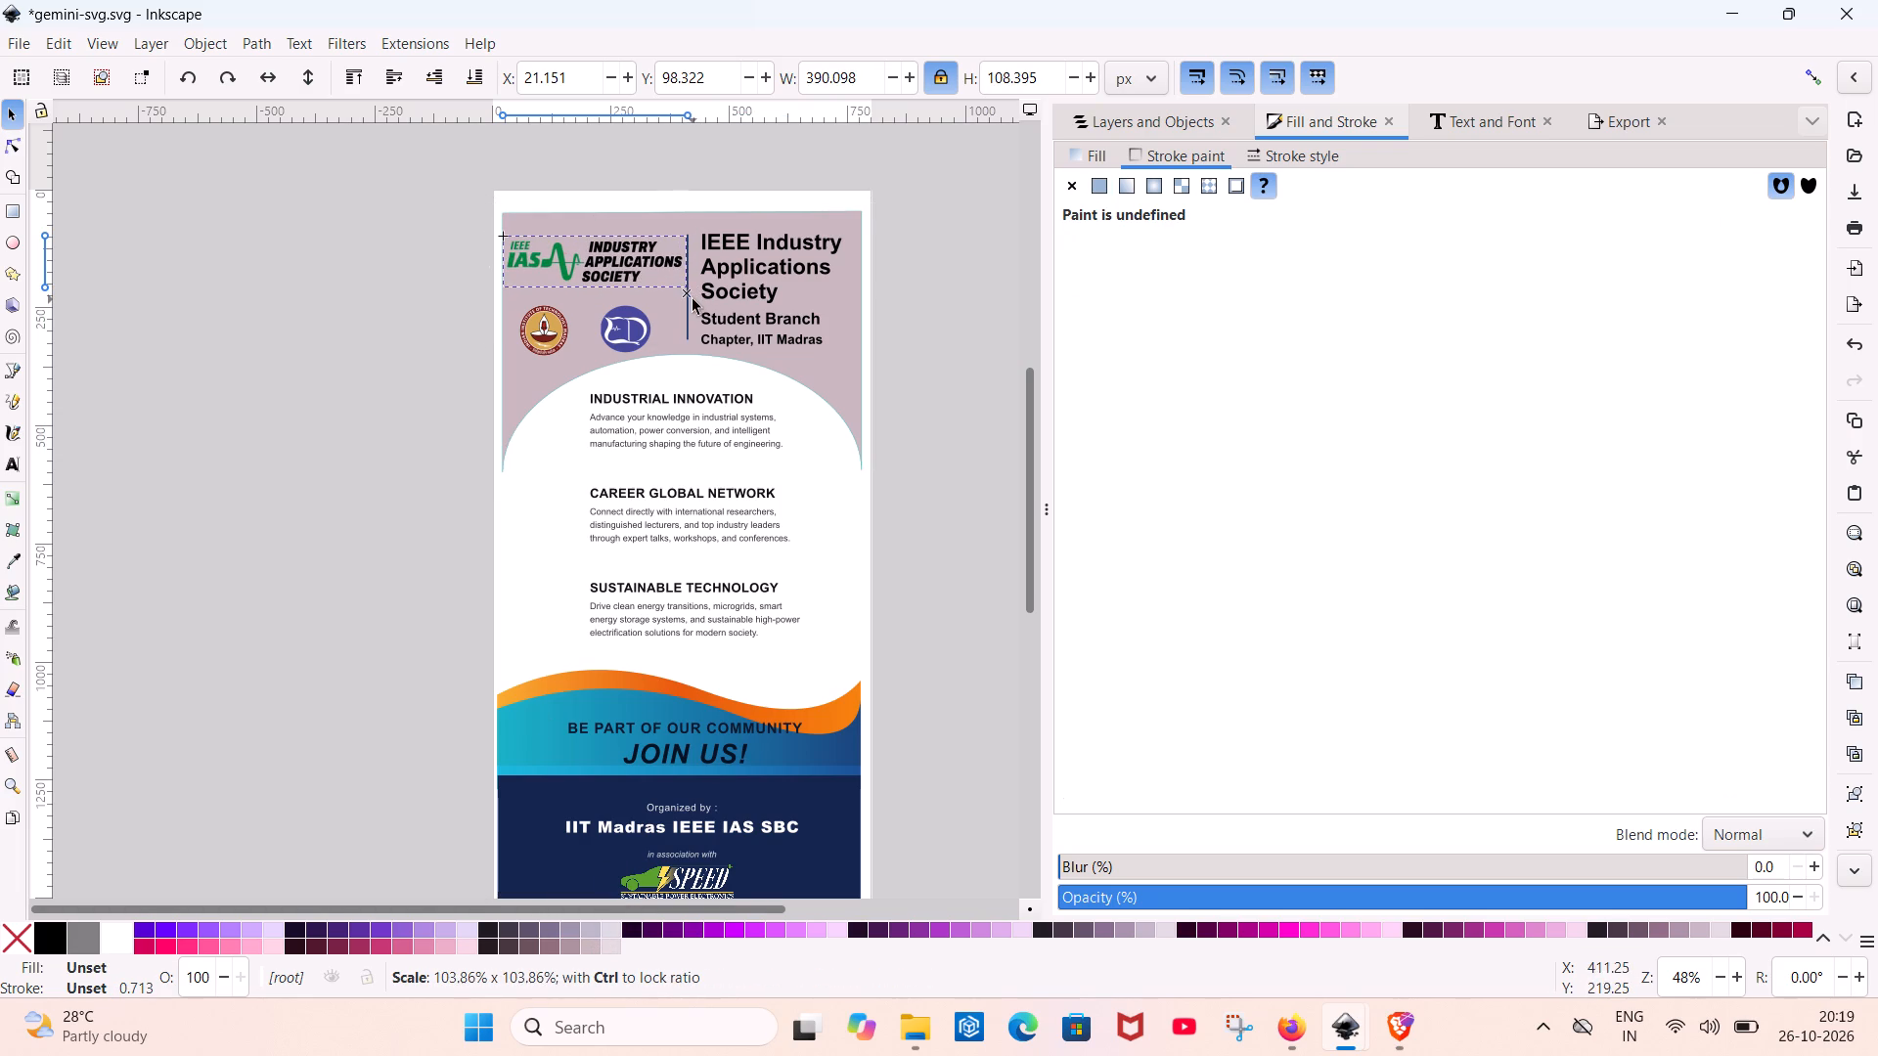
drag(693, 299, 693, 303)
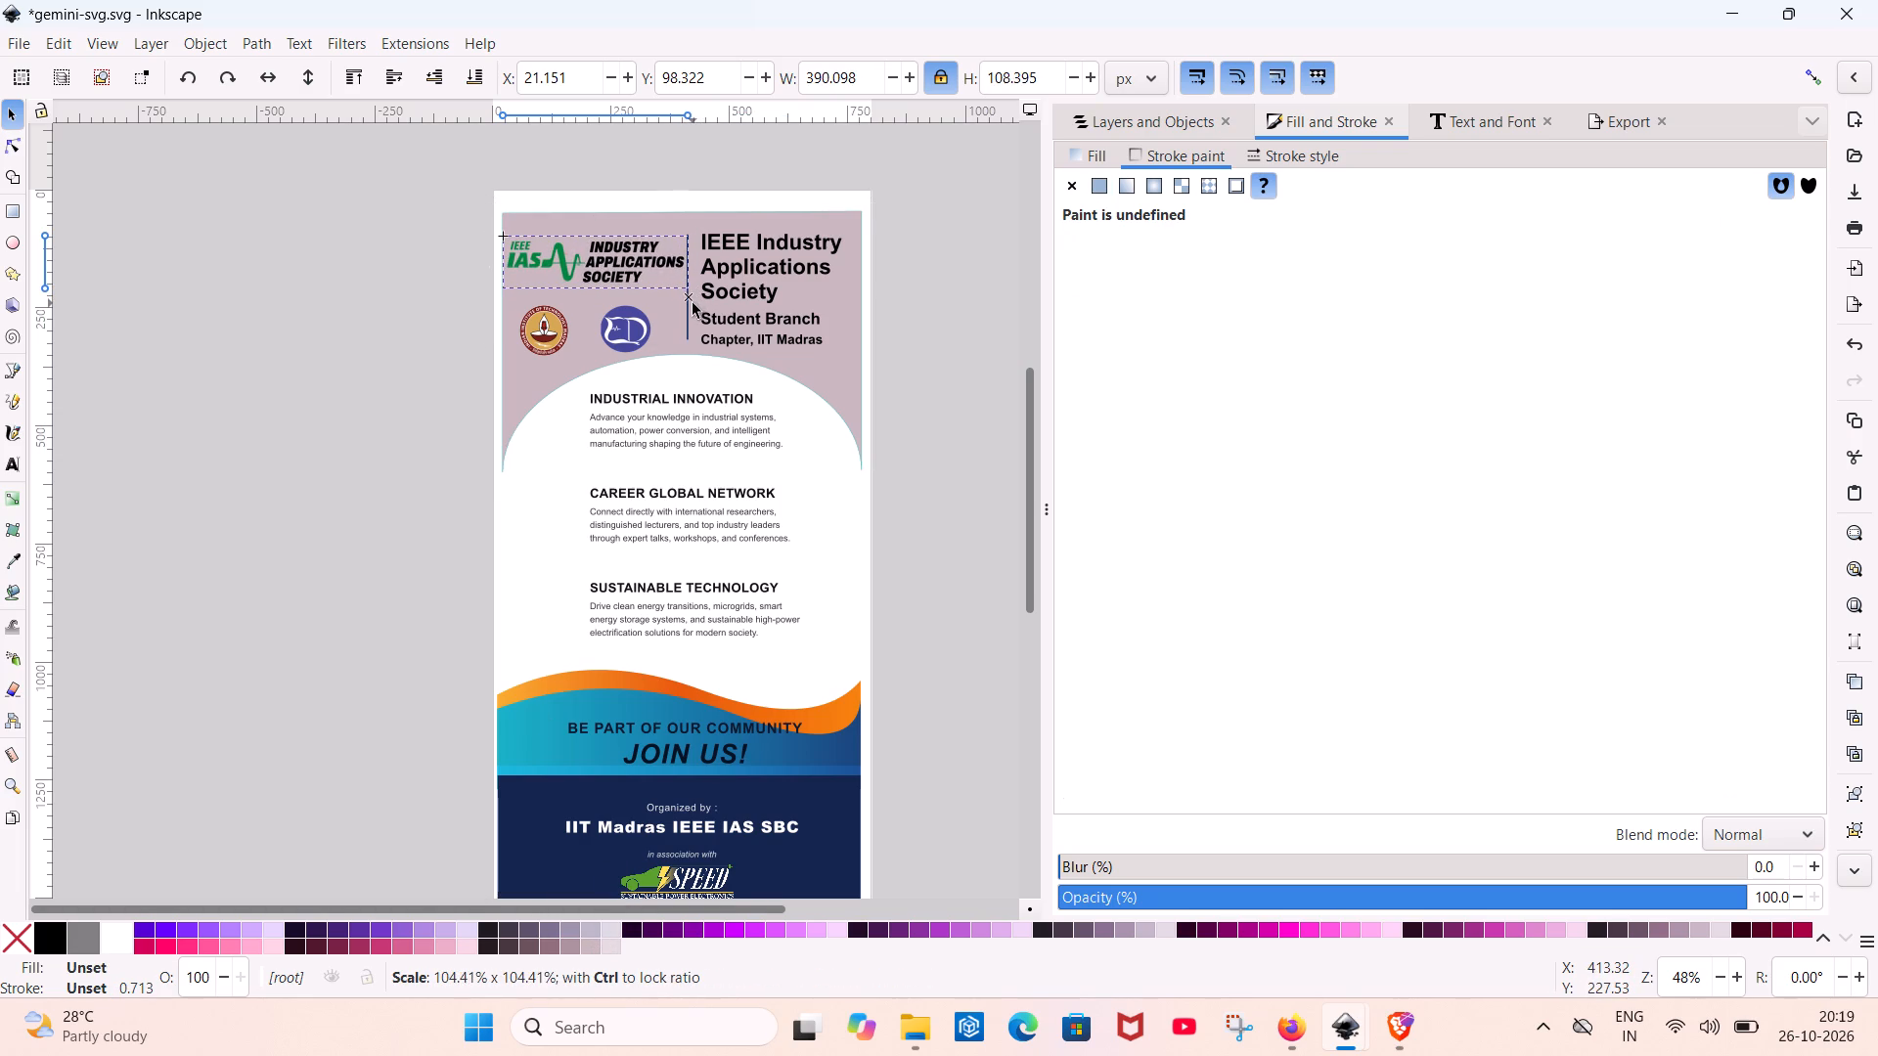
drag(693, 303, 694, 303)
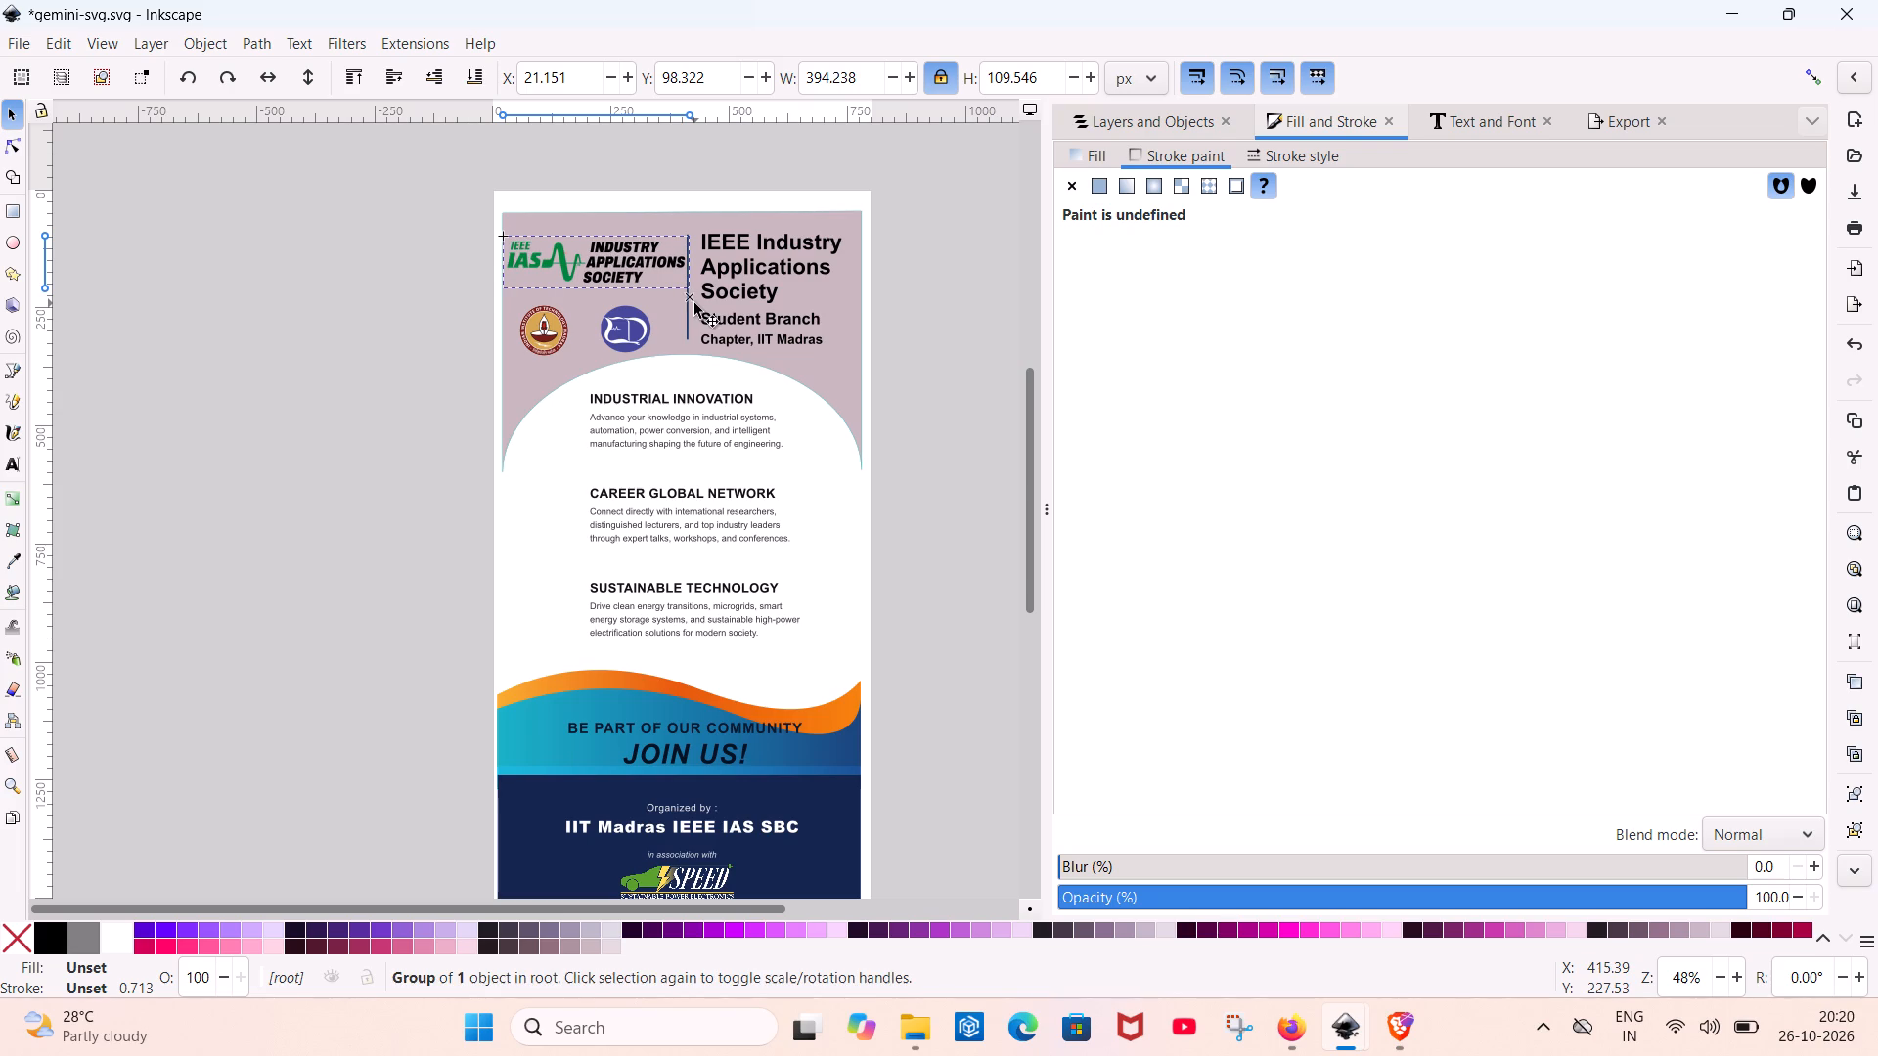
click(927, 246)
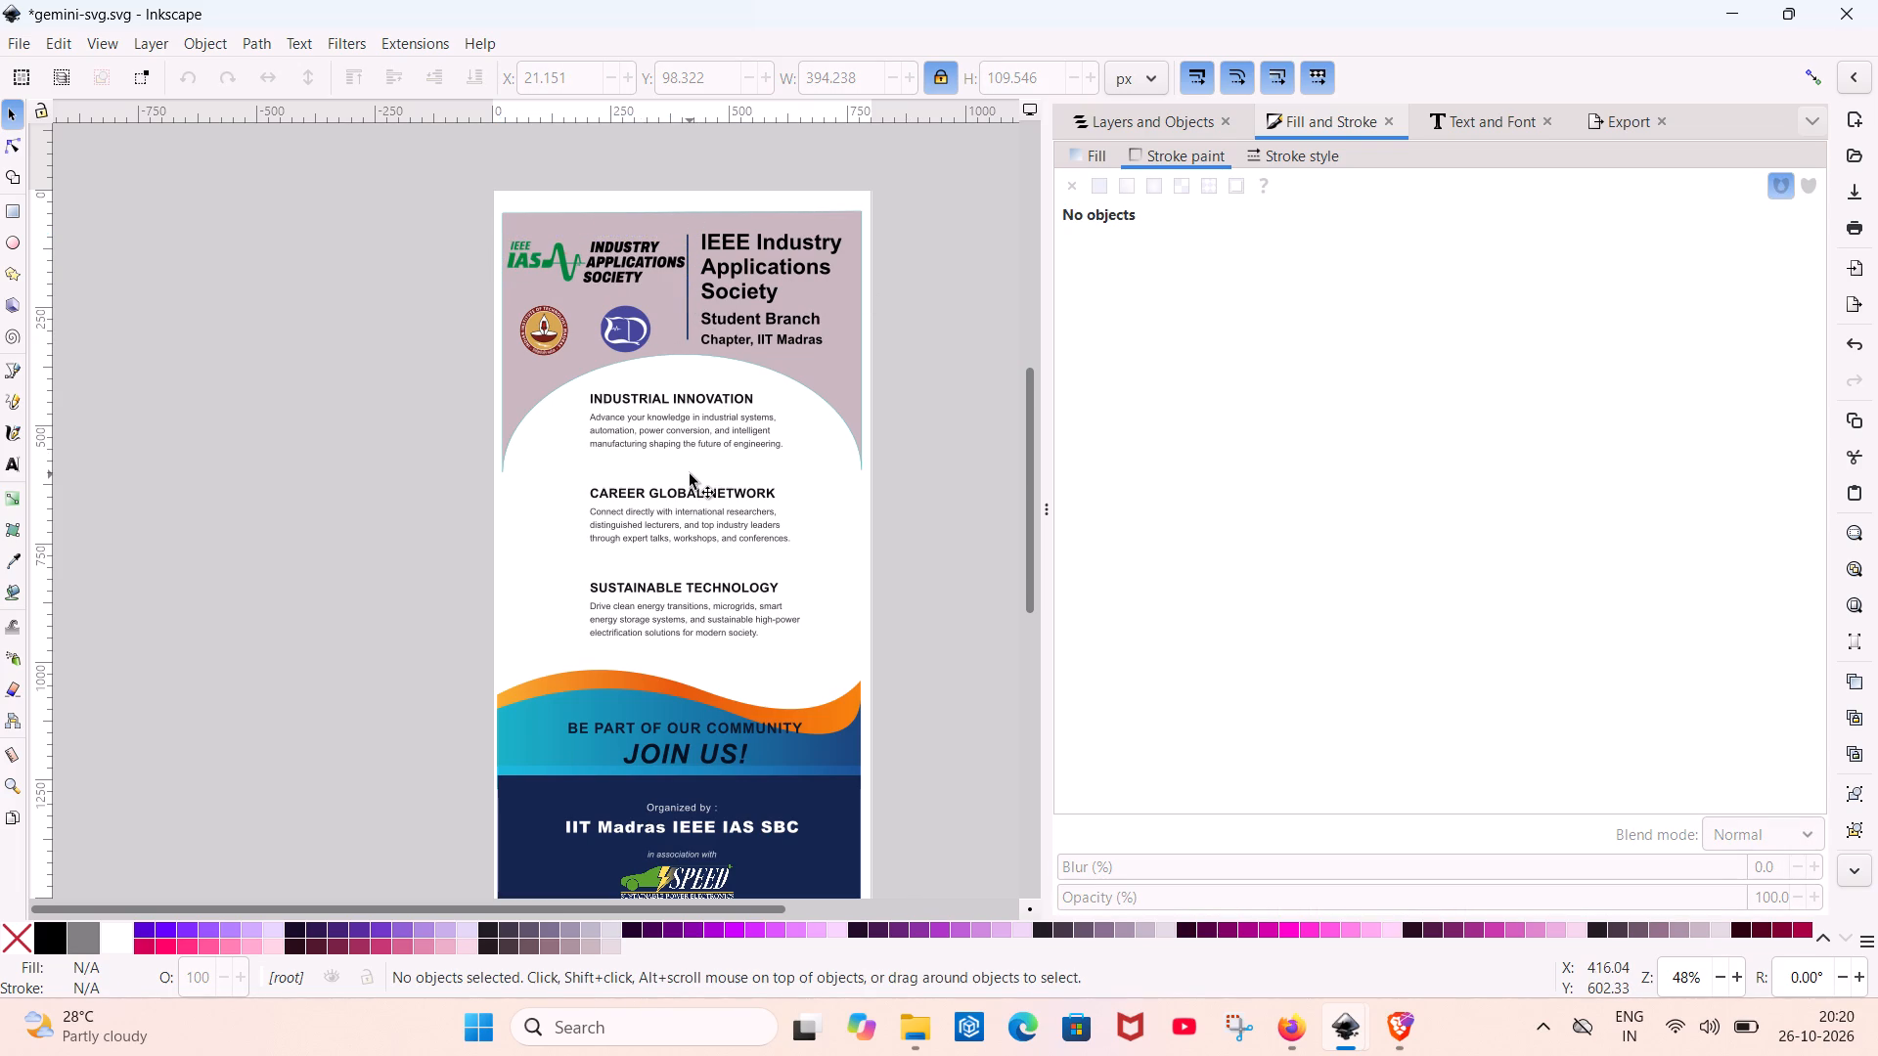
Move the IEEE Industry Applications Society title text block out of the header onto the empty canvas left of the page.
click(773, 287)
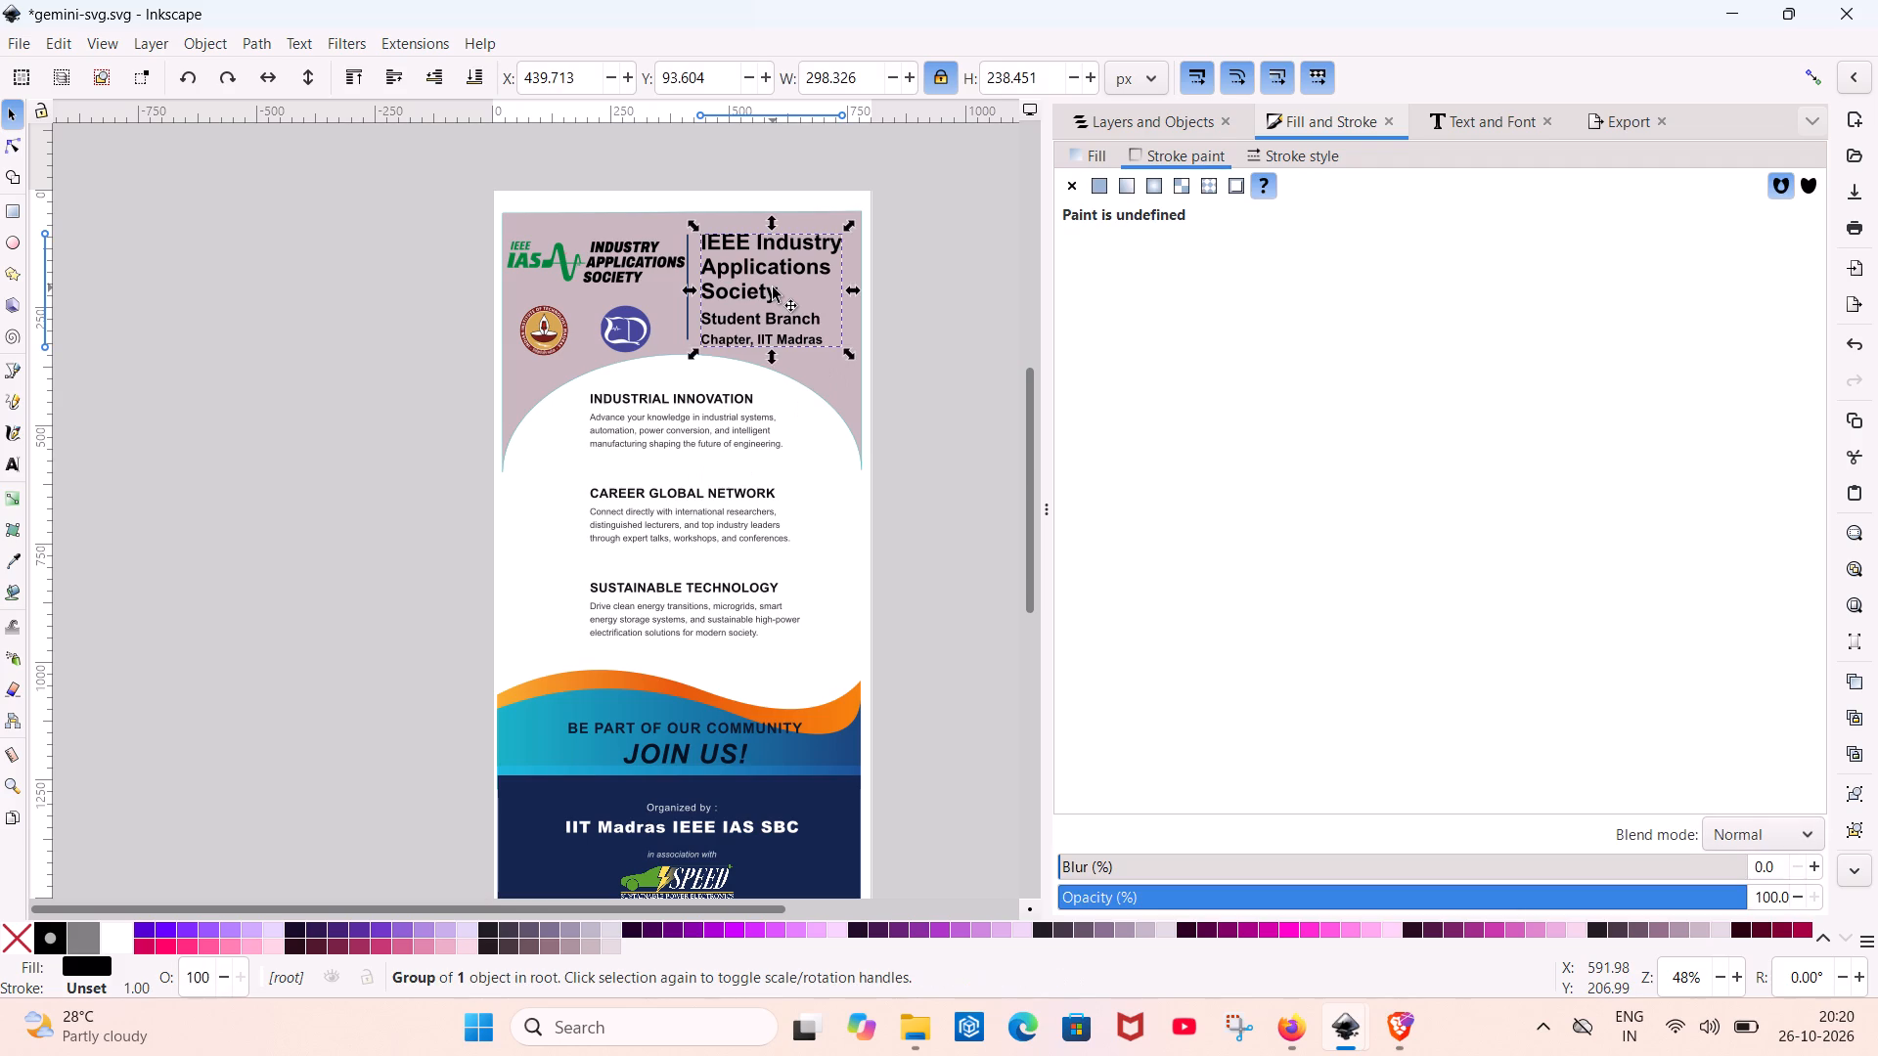
click(773, 287)
click(773, 287)
click(773, 287)
click(755, 298)
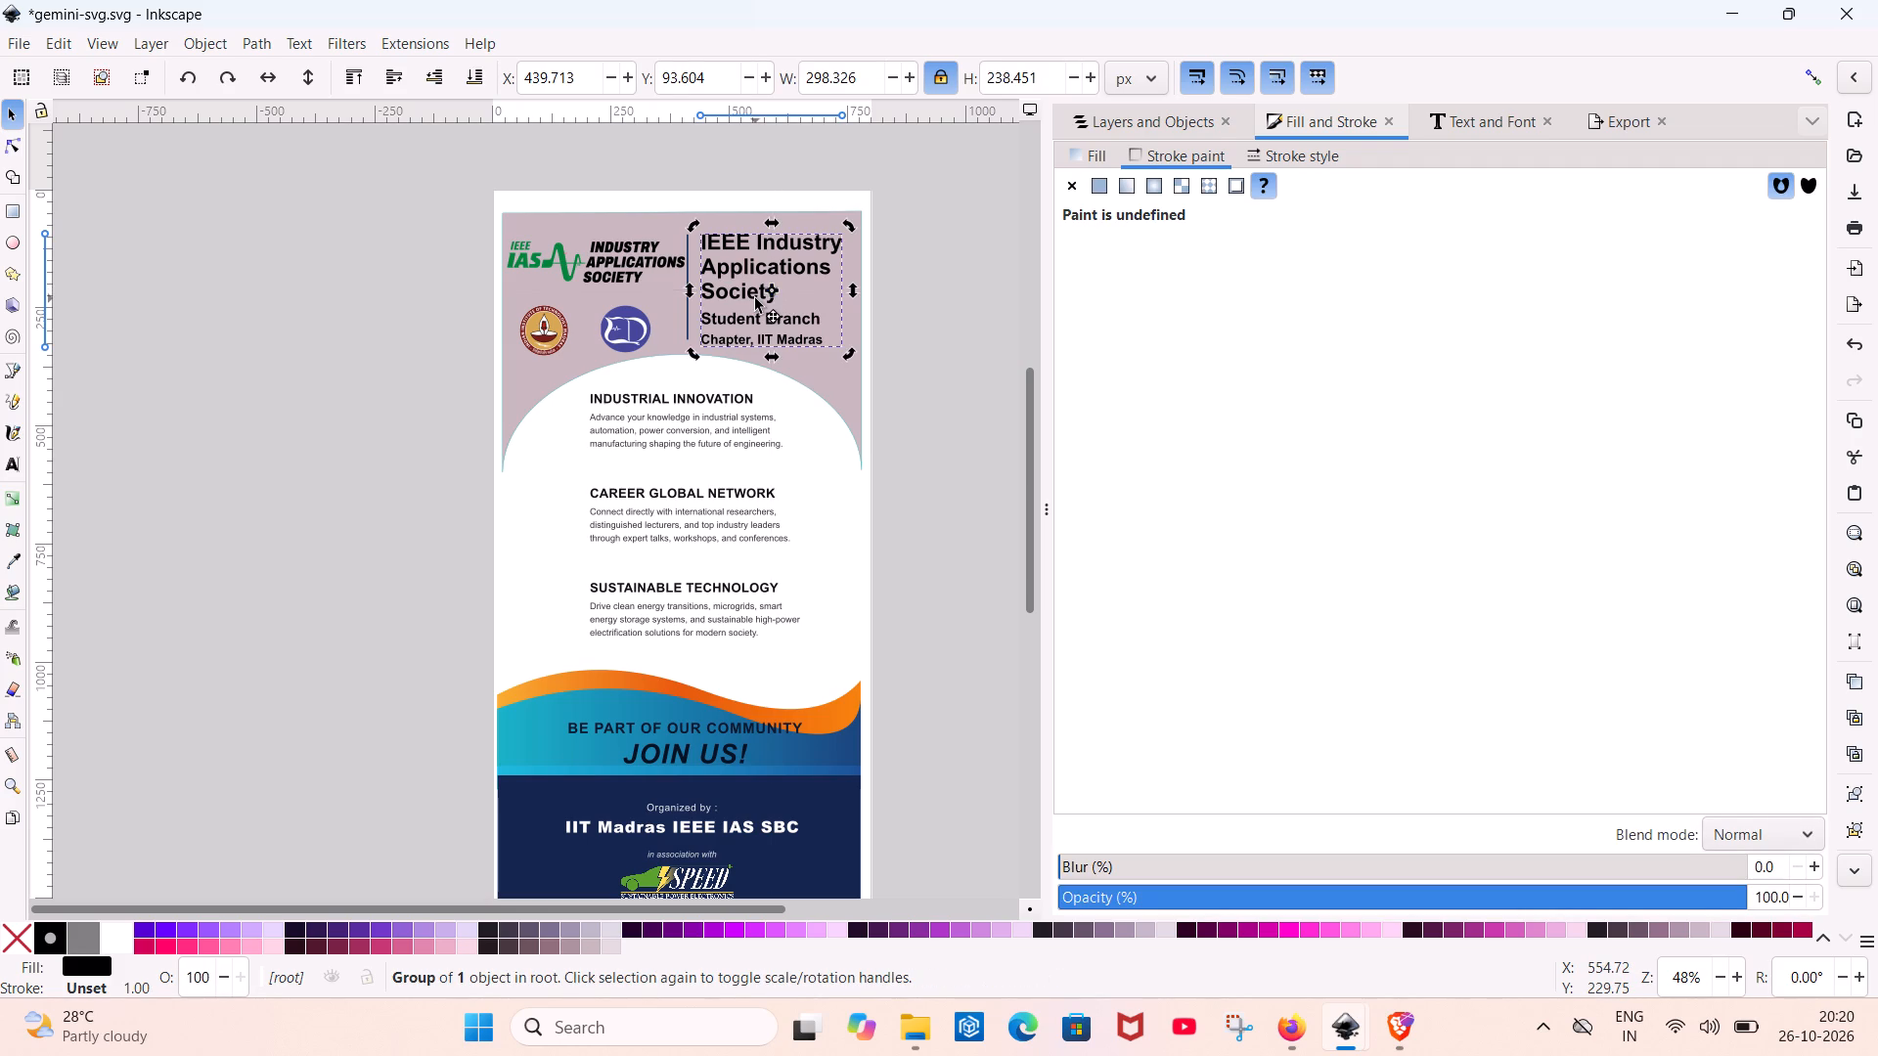
click(755, 298)
click(755, 298)
click(755, 298)
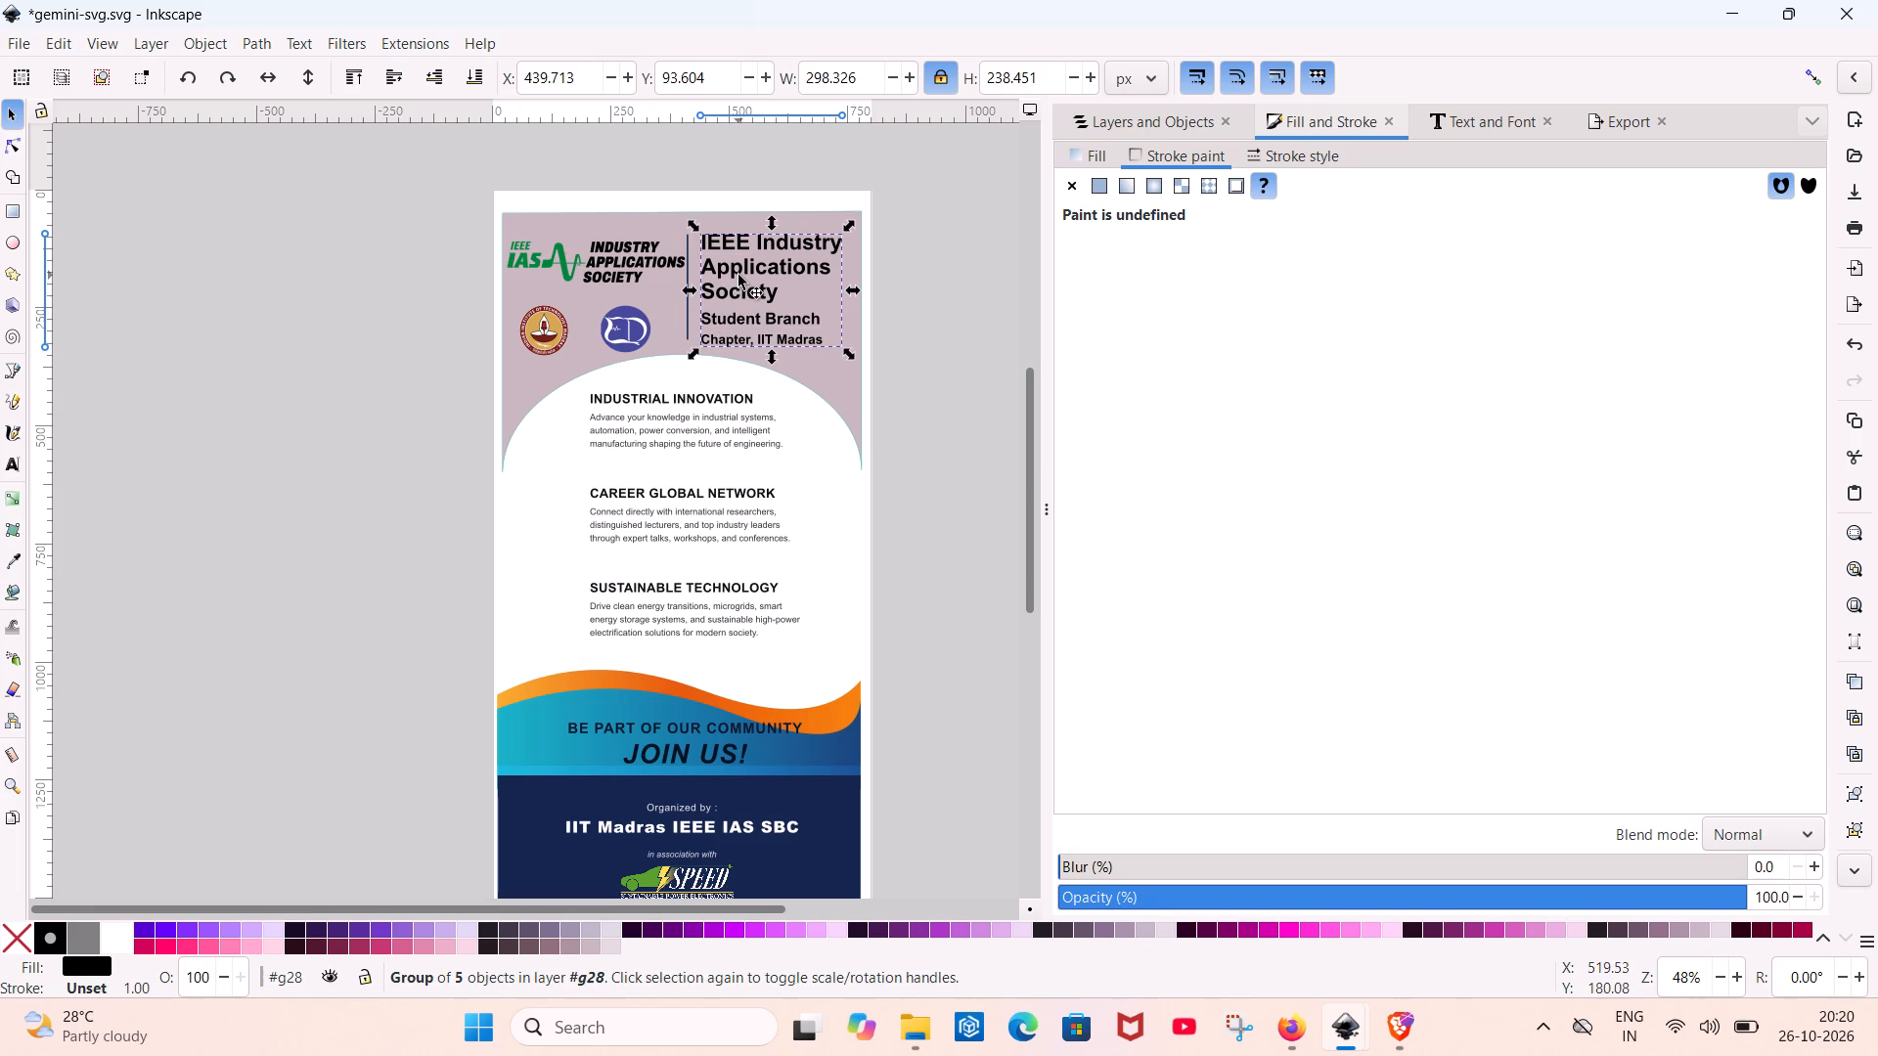
drag(738, 274, 281, 462)
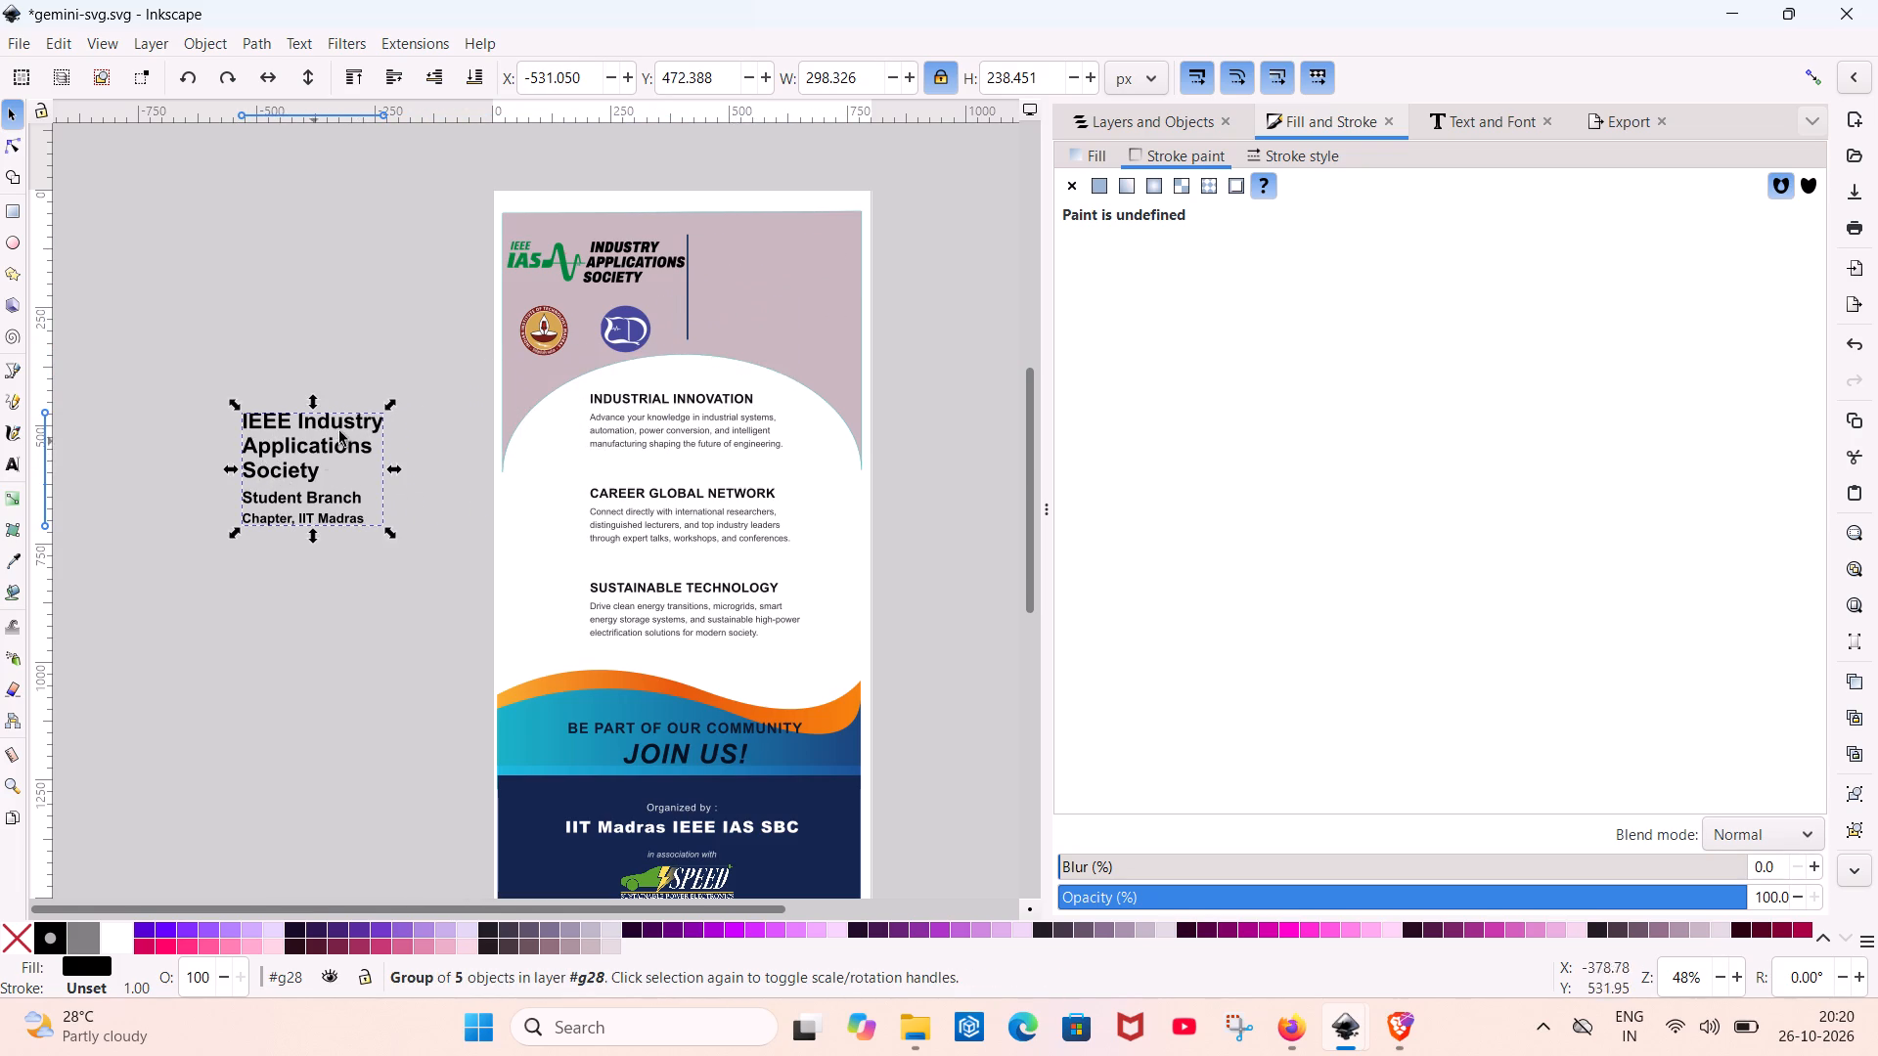
click(314, 475)
click(316, 475)
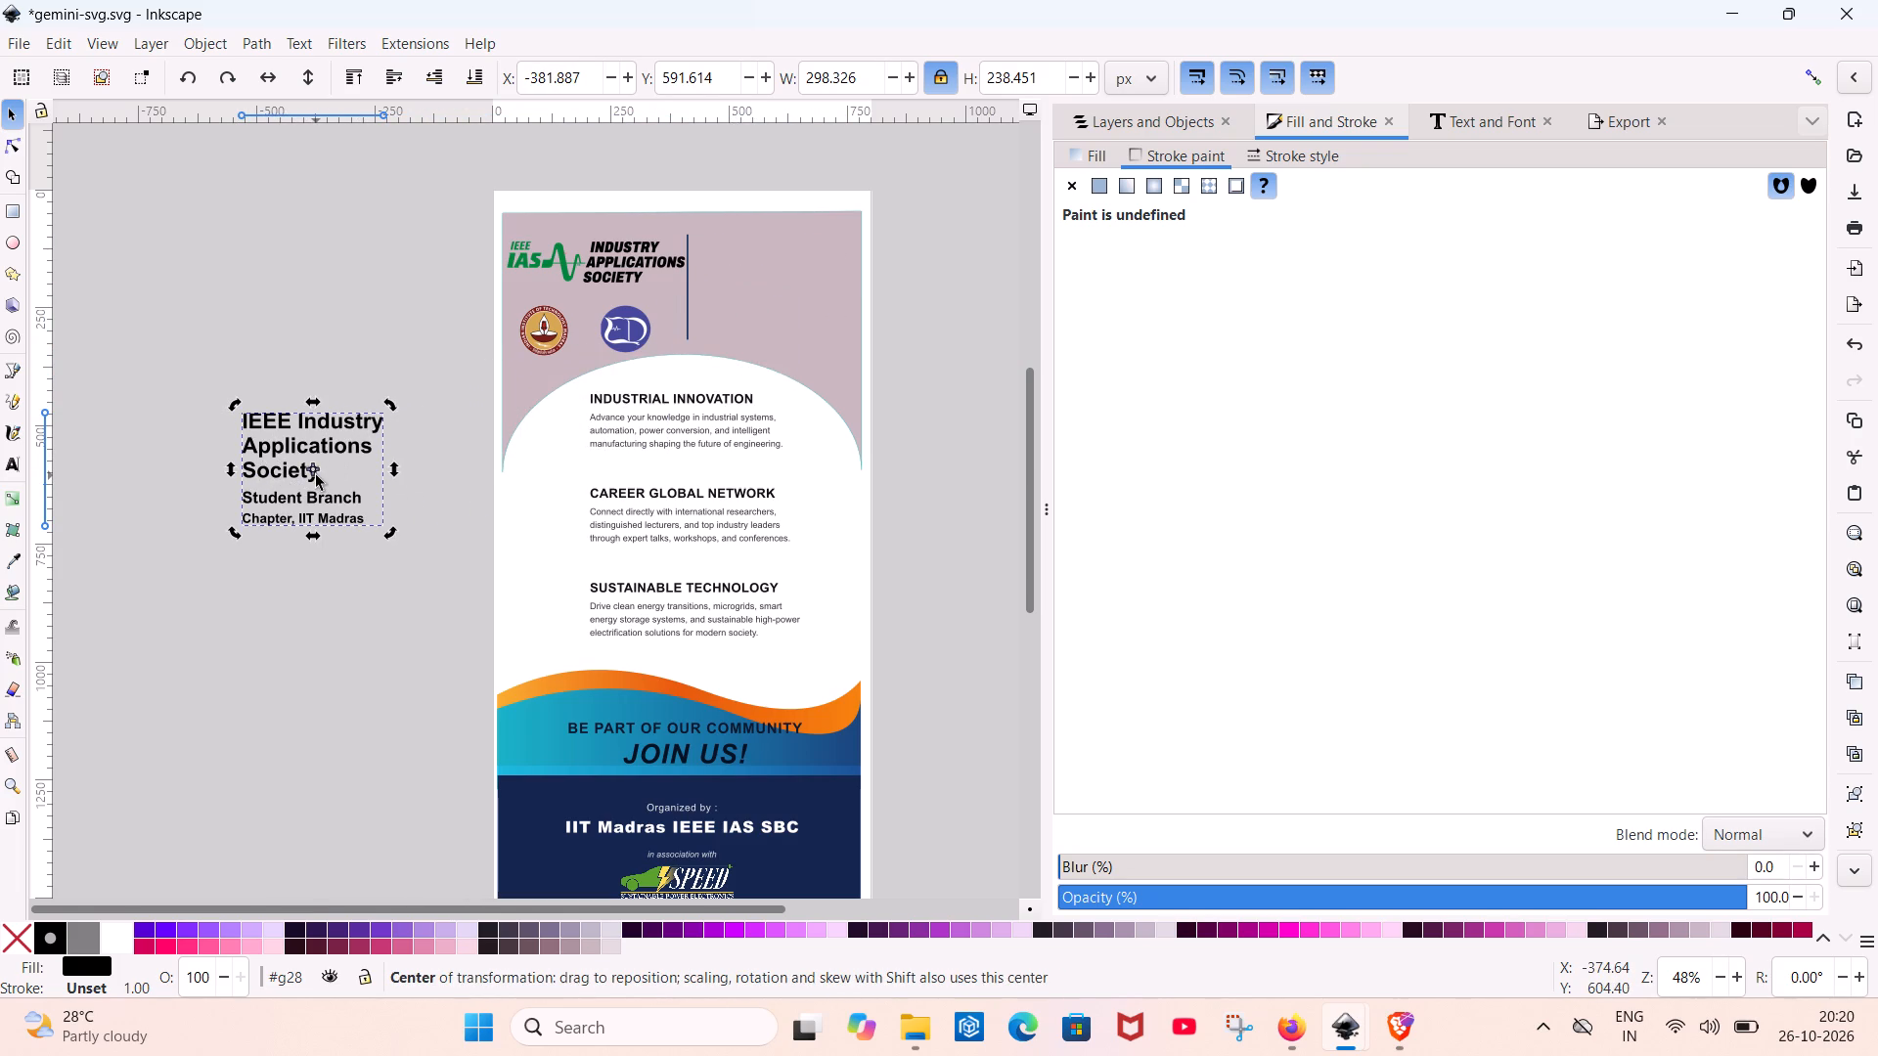
click(314, 490)
click(301, 507)
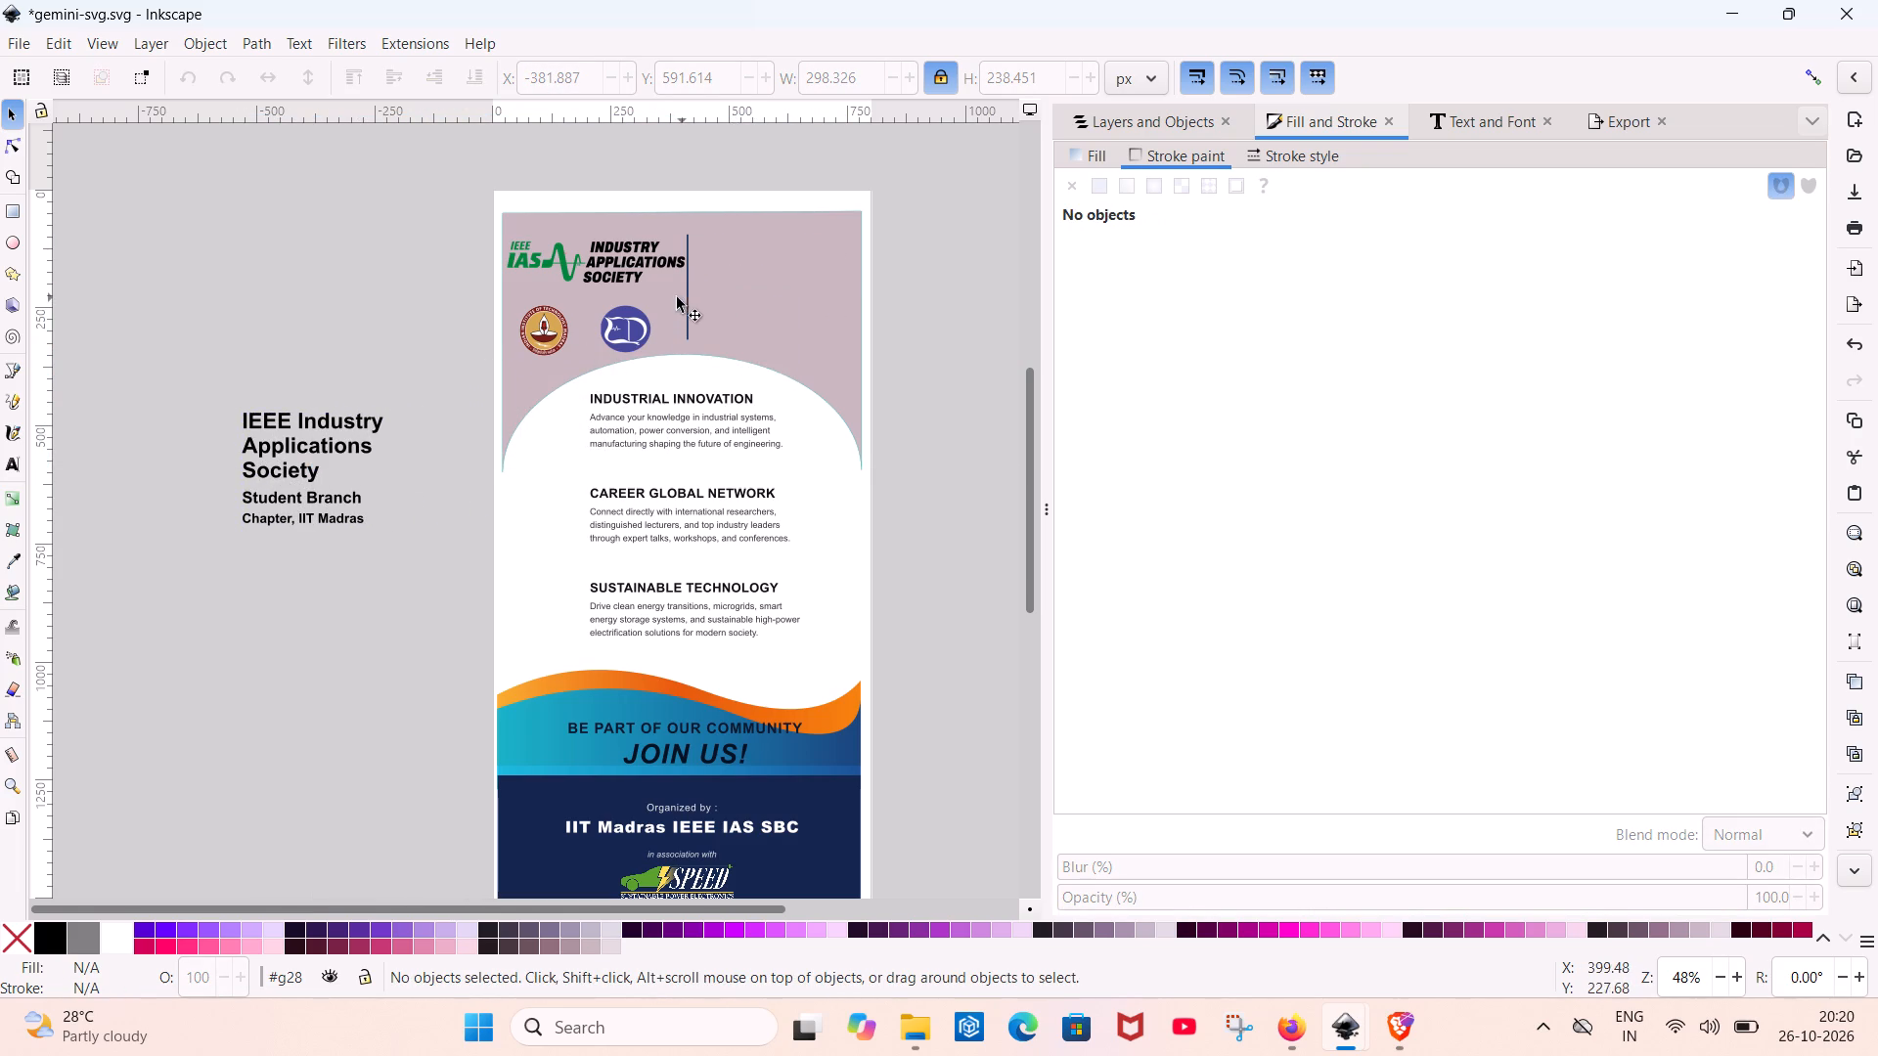
Move the grouped divider line and round ED logo off the header to the canvas right of the page, at about X 907, Y 439 px.
drag(687, 294, 767, 323)
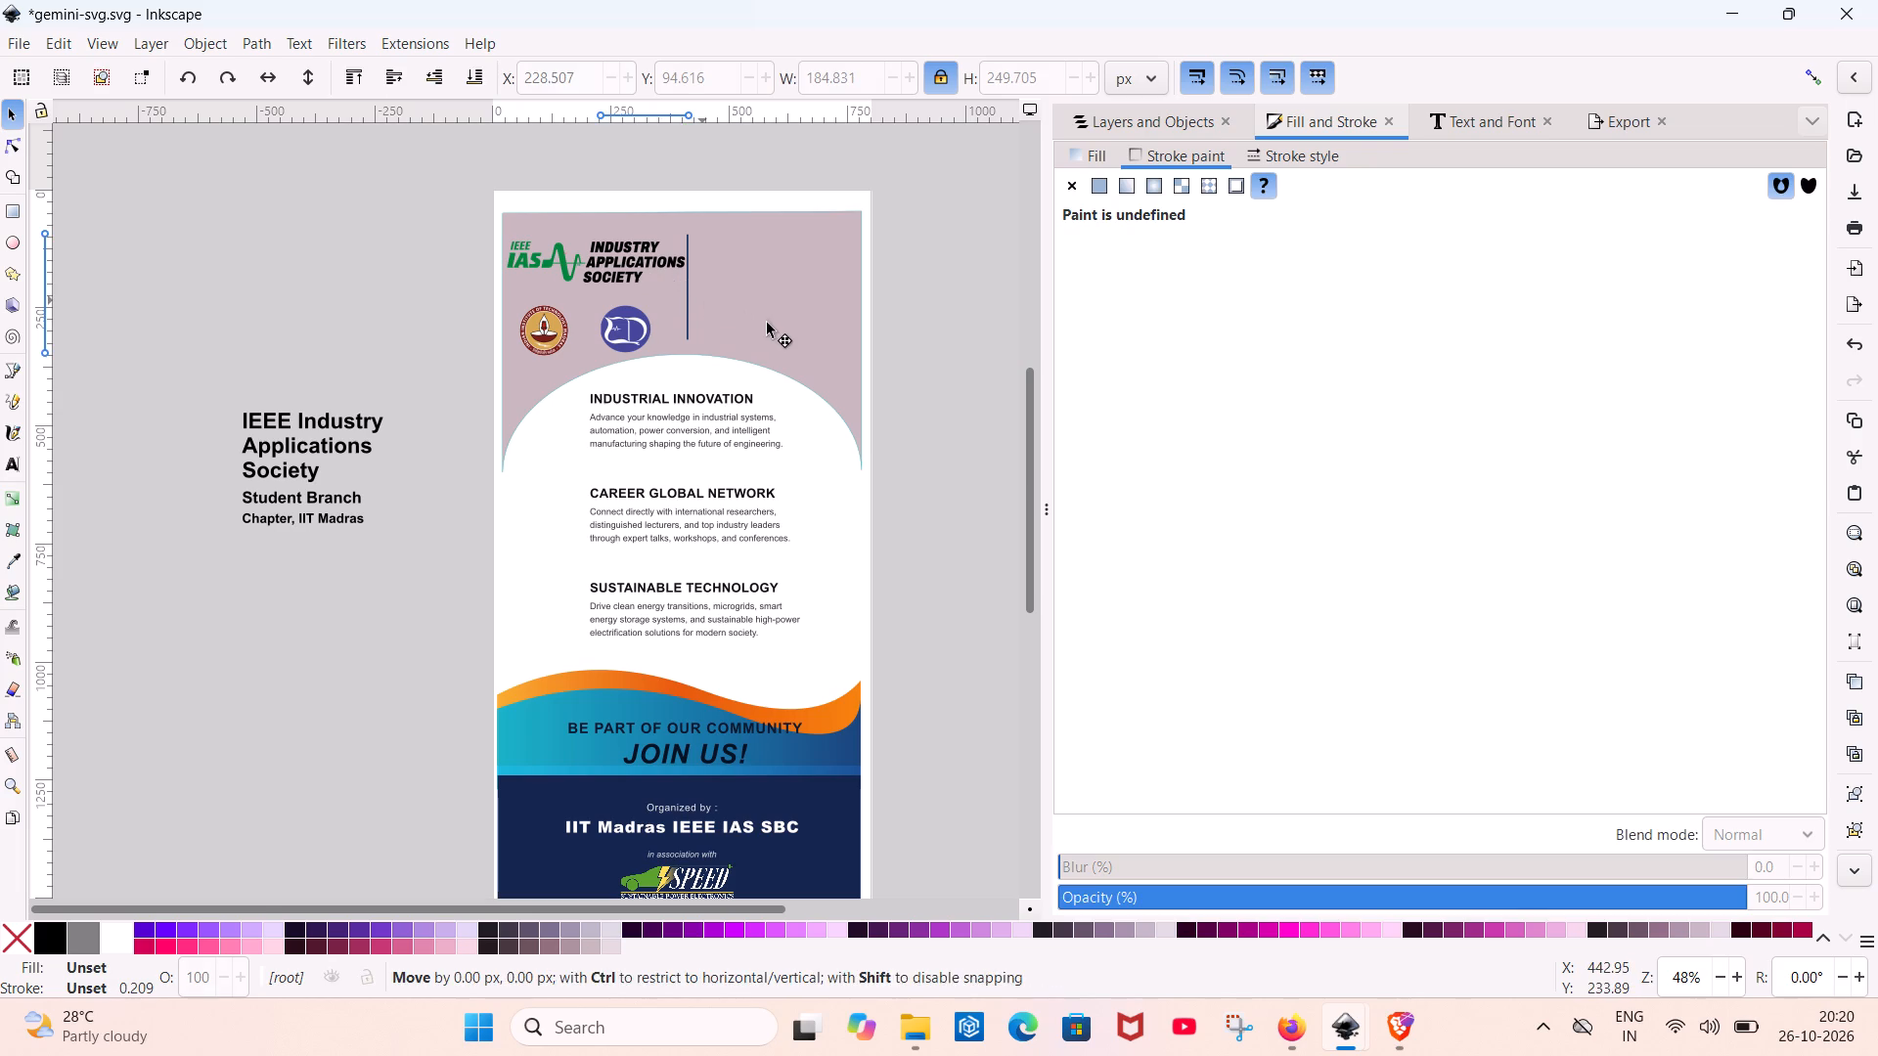
drag(767, 323, 766, 324)
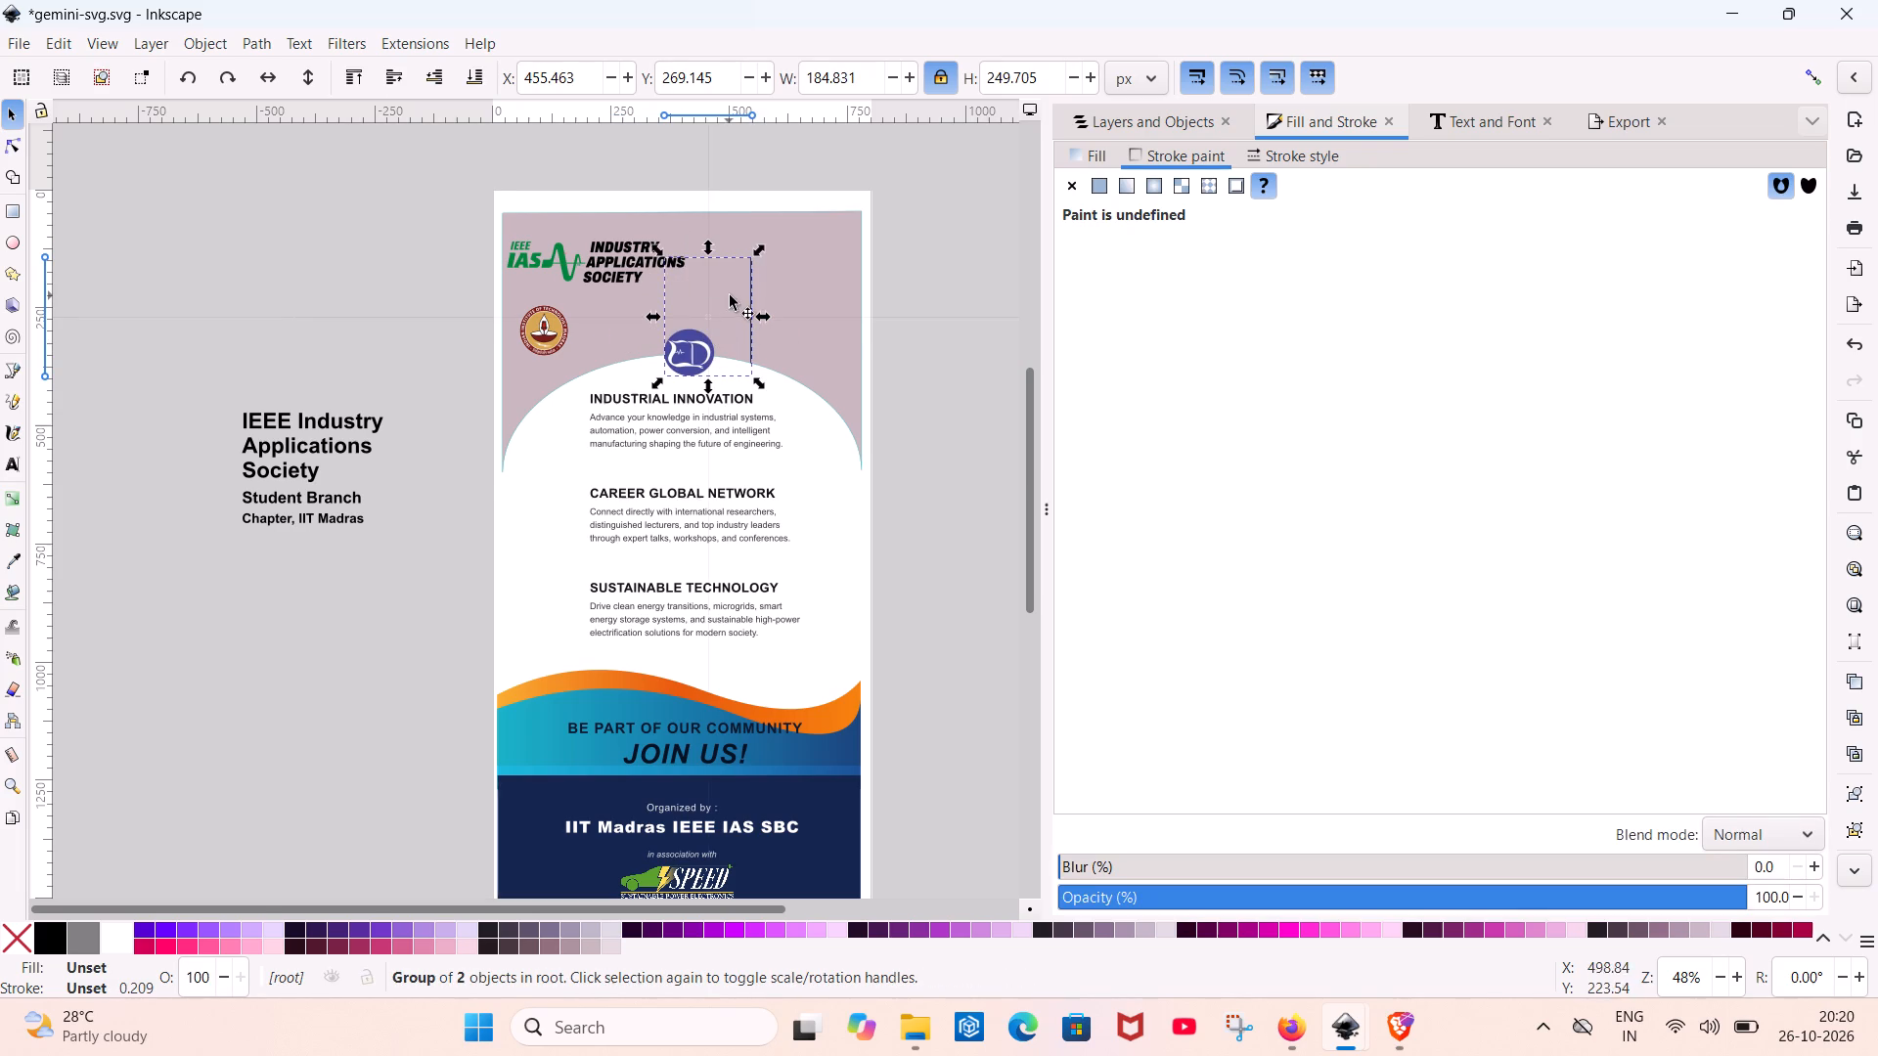
click(731, 295)
click(754, 303)
drag(753, 304, 815, 304)
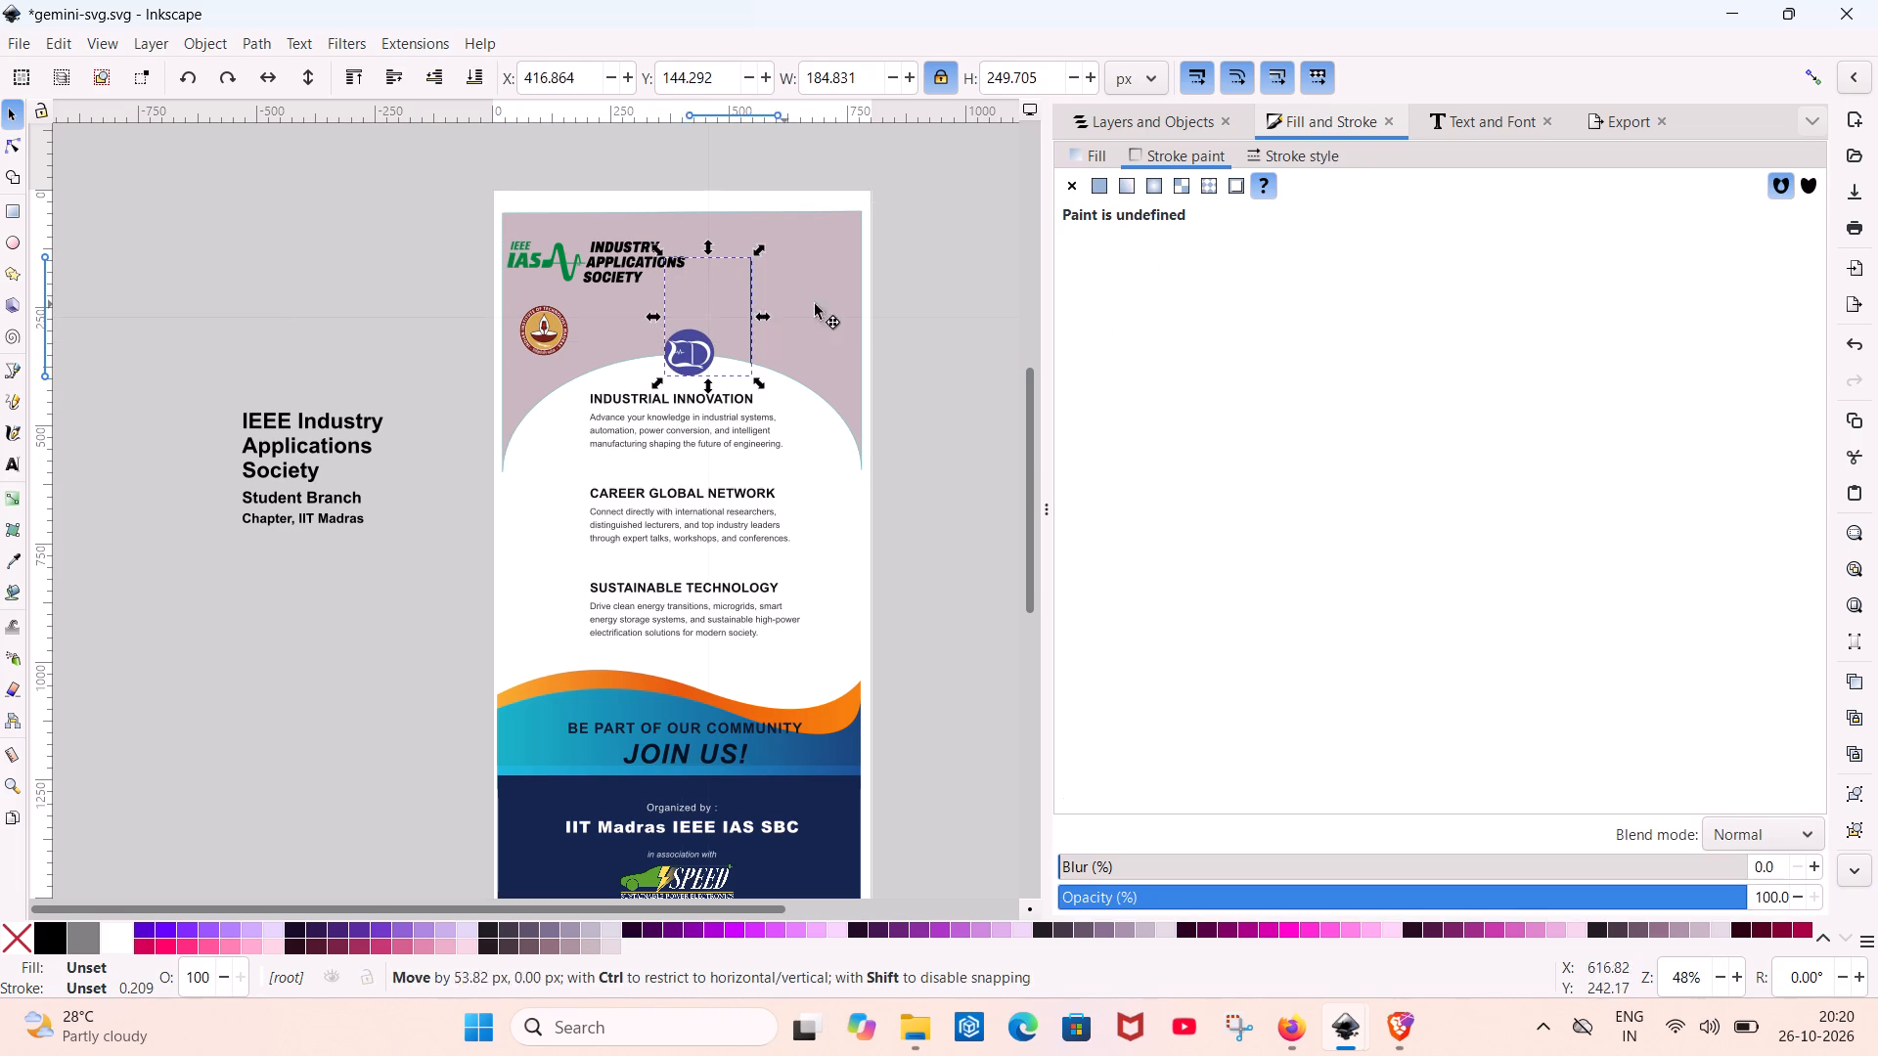
drag(815, 304, 972, 384)
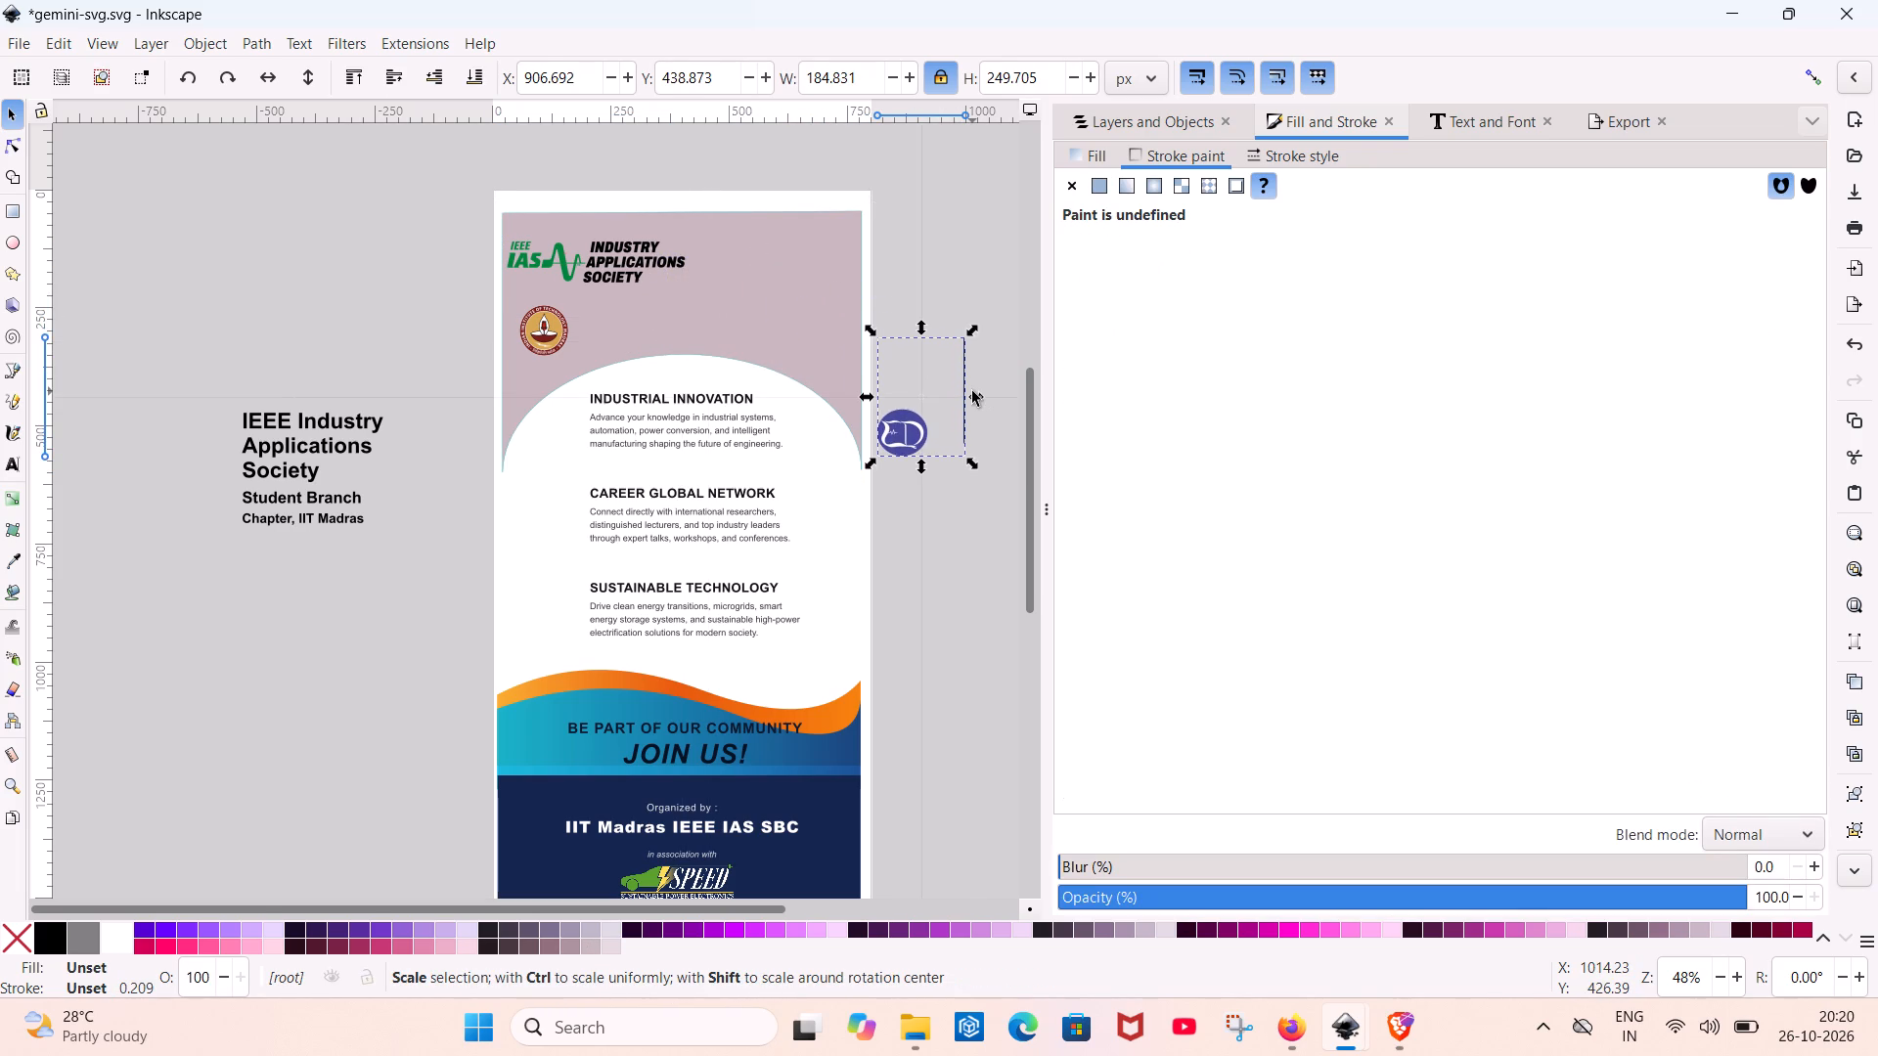
Ungroup the divider line and the round ED logo on the canvas right of the page.
key(ctrl+shift+g)
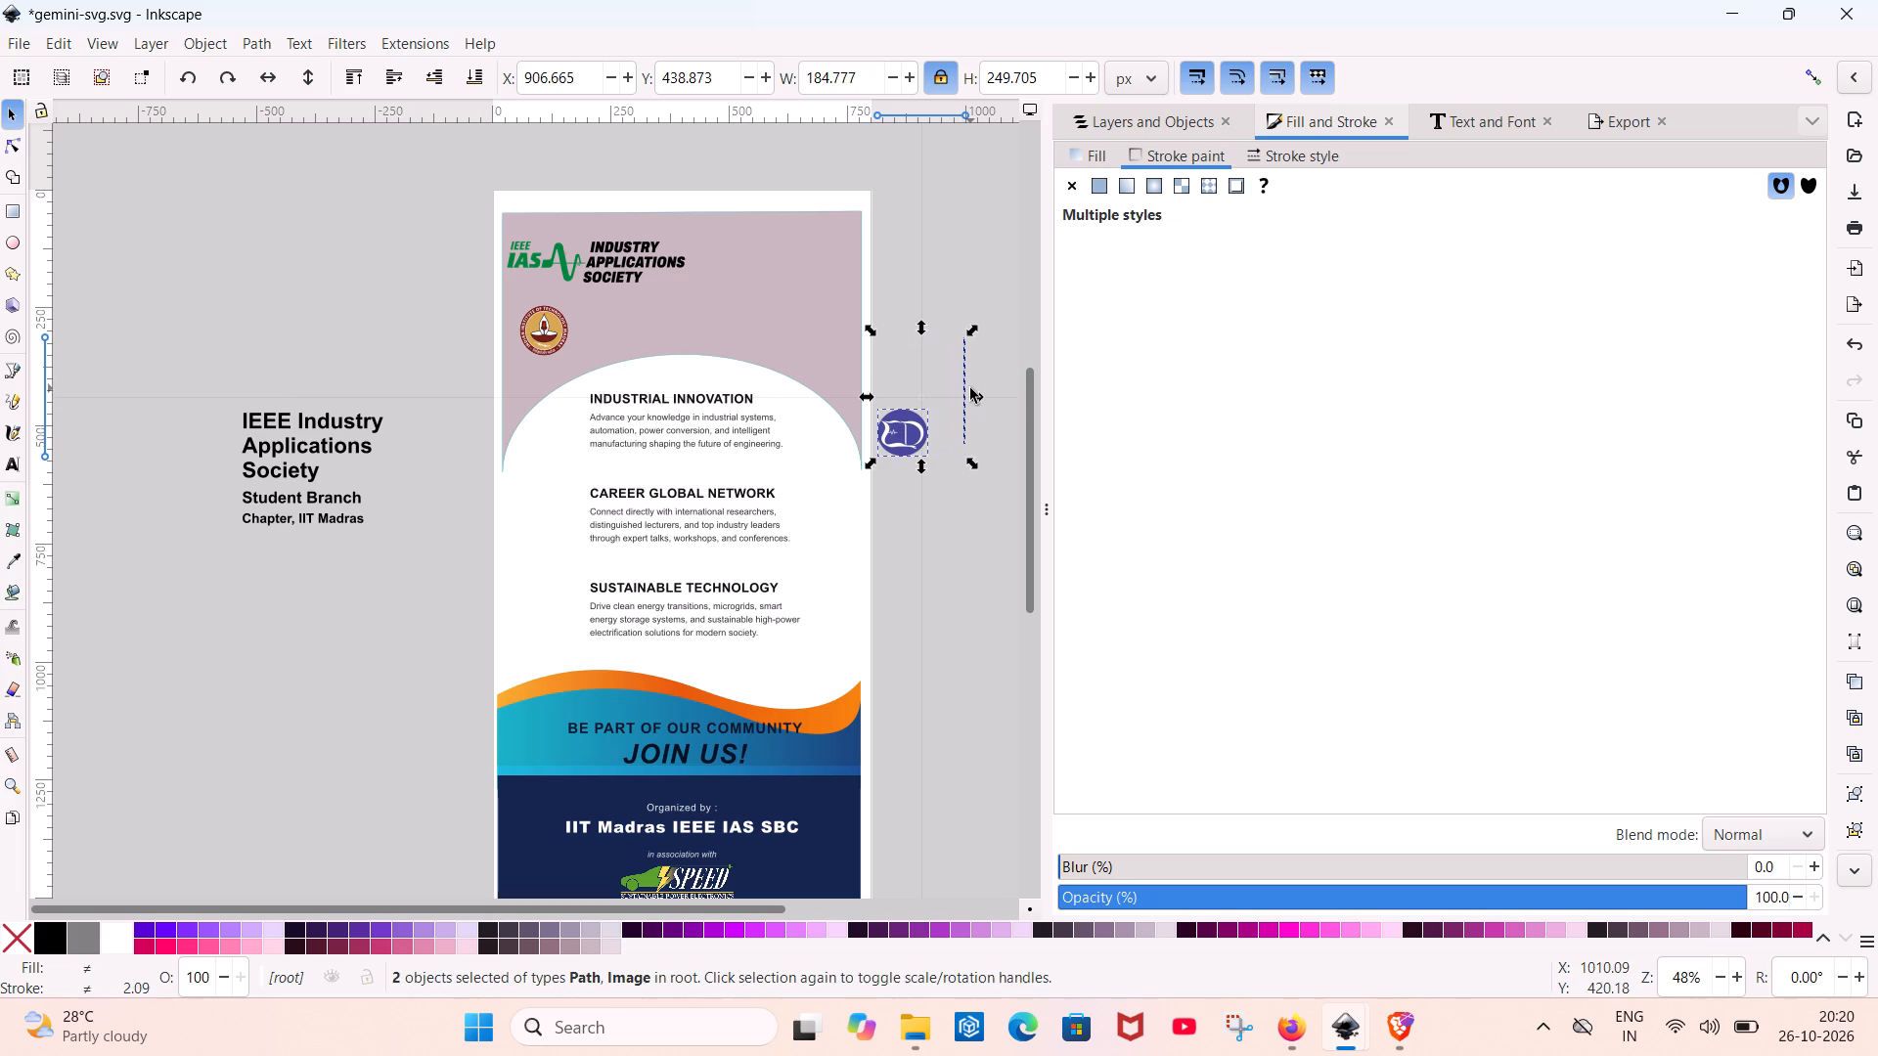
click(917, 417)
click(917, 429)
click(917, 438)
click(968, 575)
Move the round IIT Madras seal out of the header onto the canvas, just above the title text block.
drag(543, 324, 460, 350)
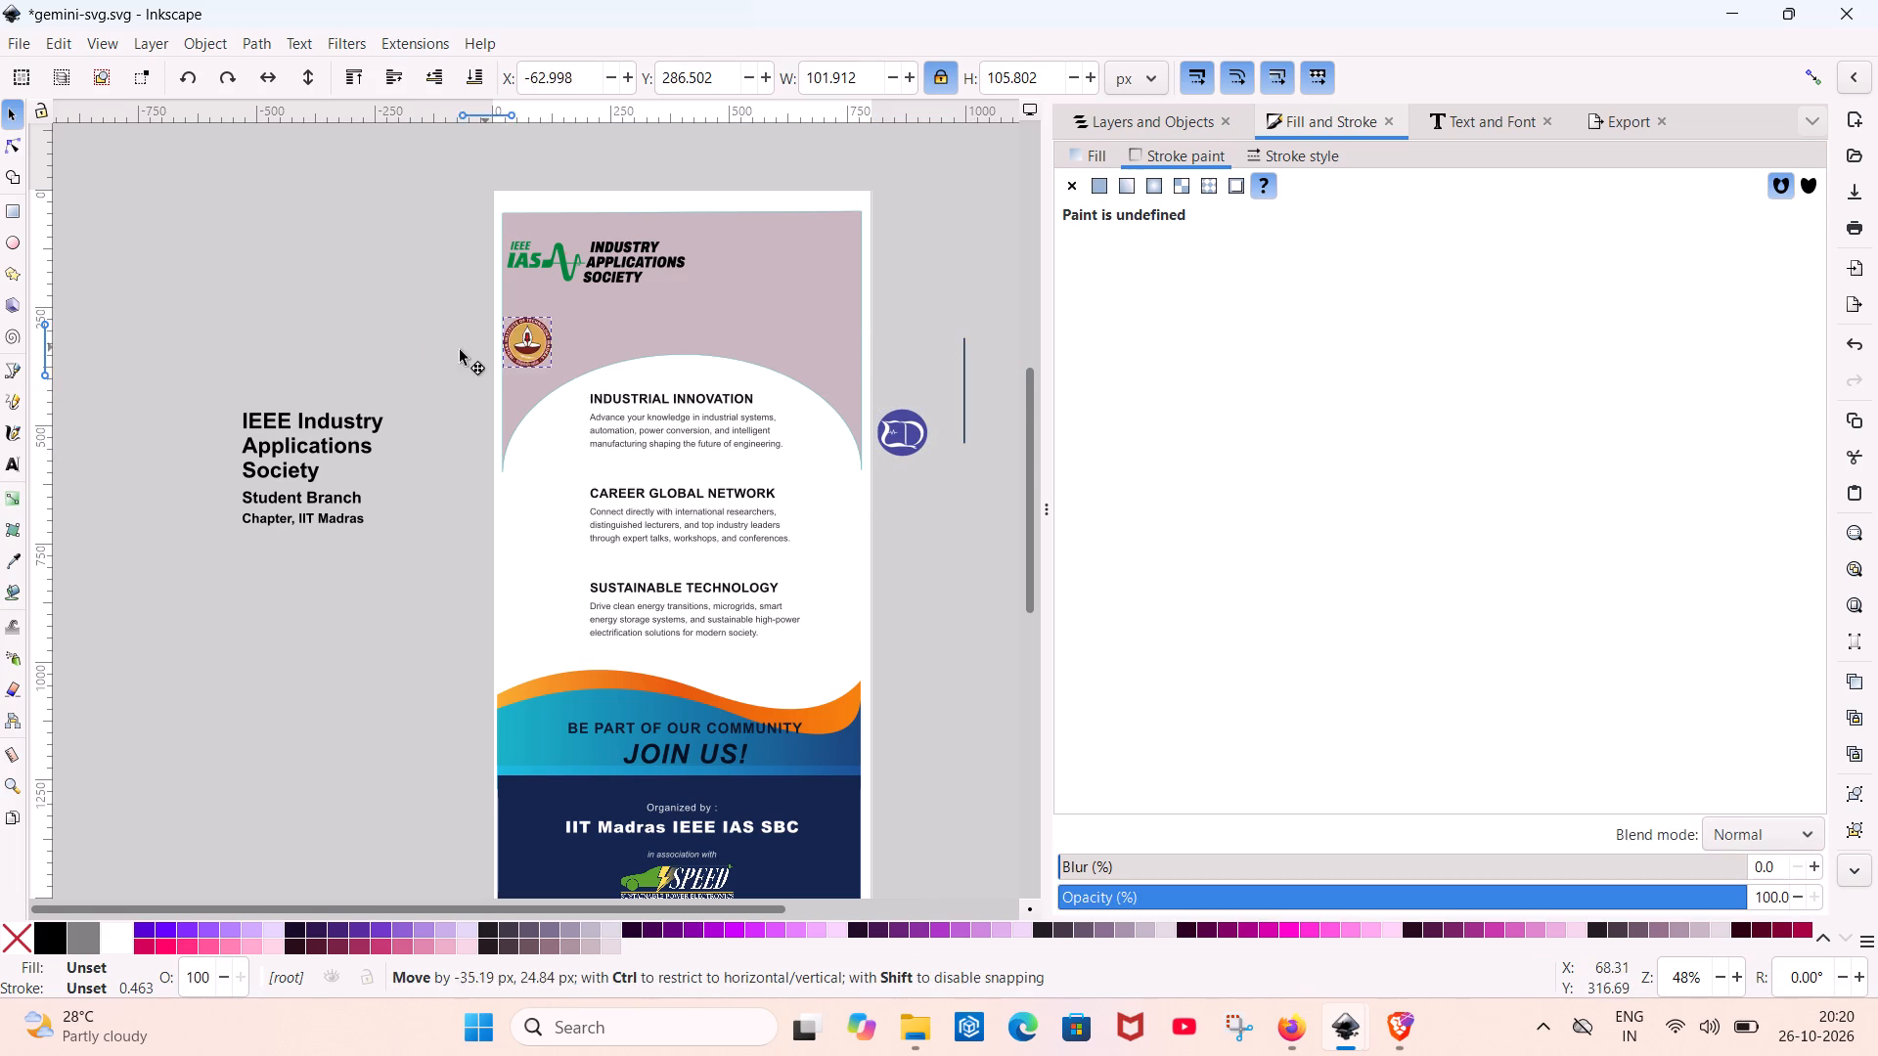
drag(460, 350, 355, 352)
Move the mauve header background off the page onto the canvas to its left, around the seal and title text.
click(610, 256)
double_click(651, 246)
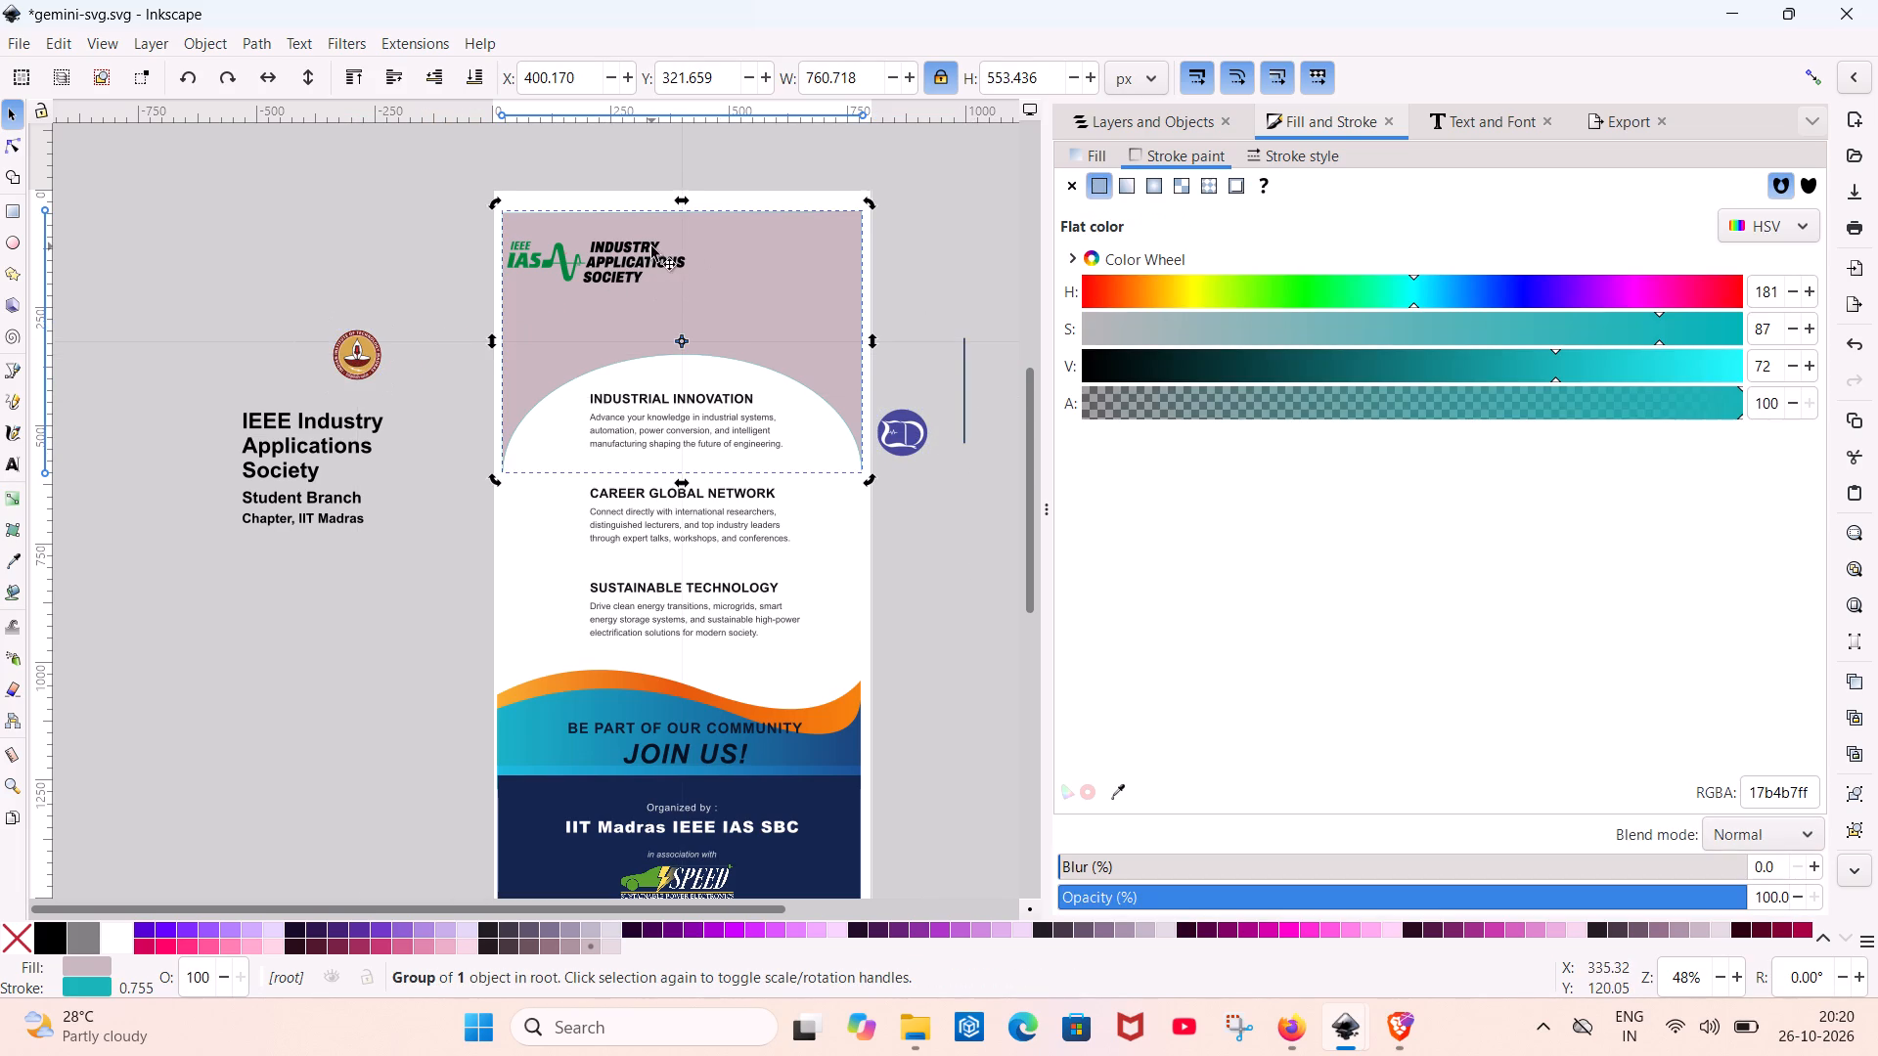
click(648, 255)
drag(648, 256, 342, 330)
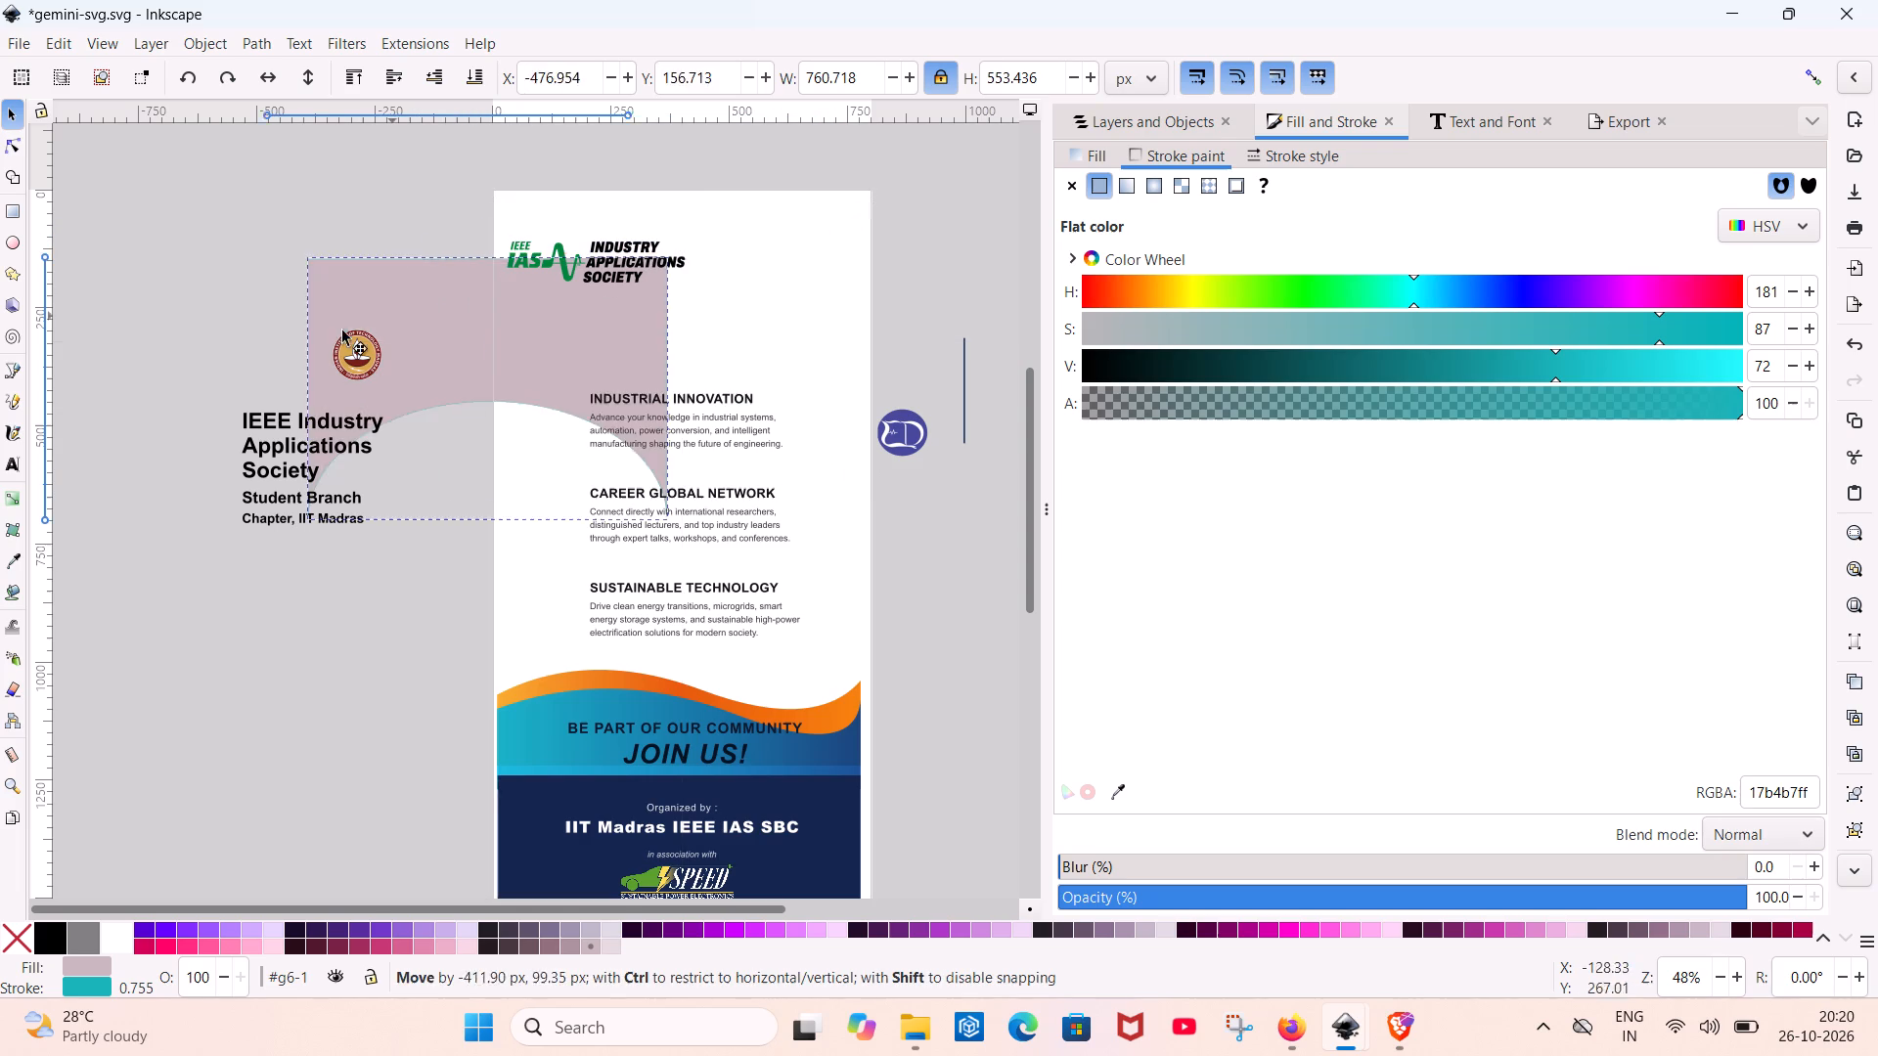
drag(342, 330, 256, 351)
Enlarge the IEEE IAS logo proportionally to about 759 by 211 px, spanning nearly the full page width.
click(668, 254)
click(653, 261)
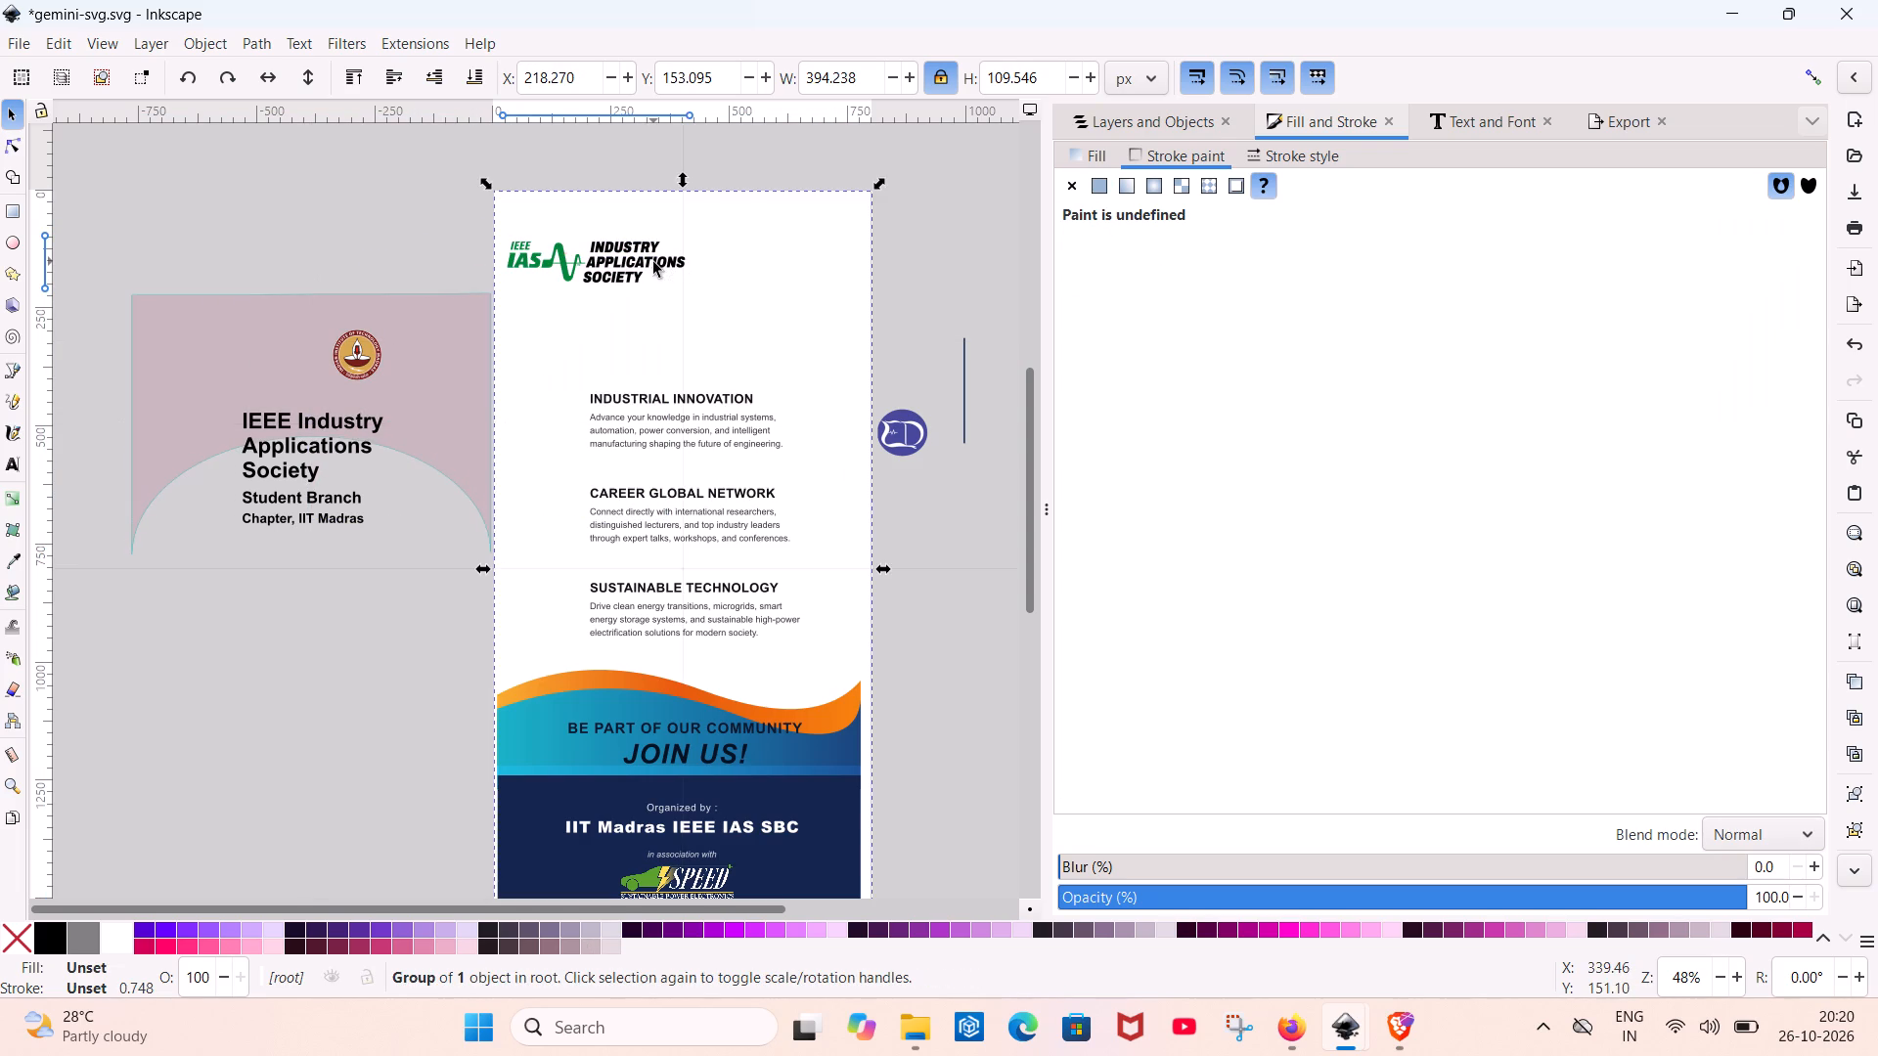
drag(695, 296, 864, 361)
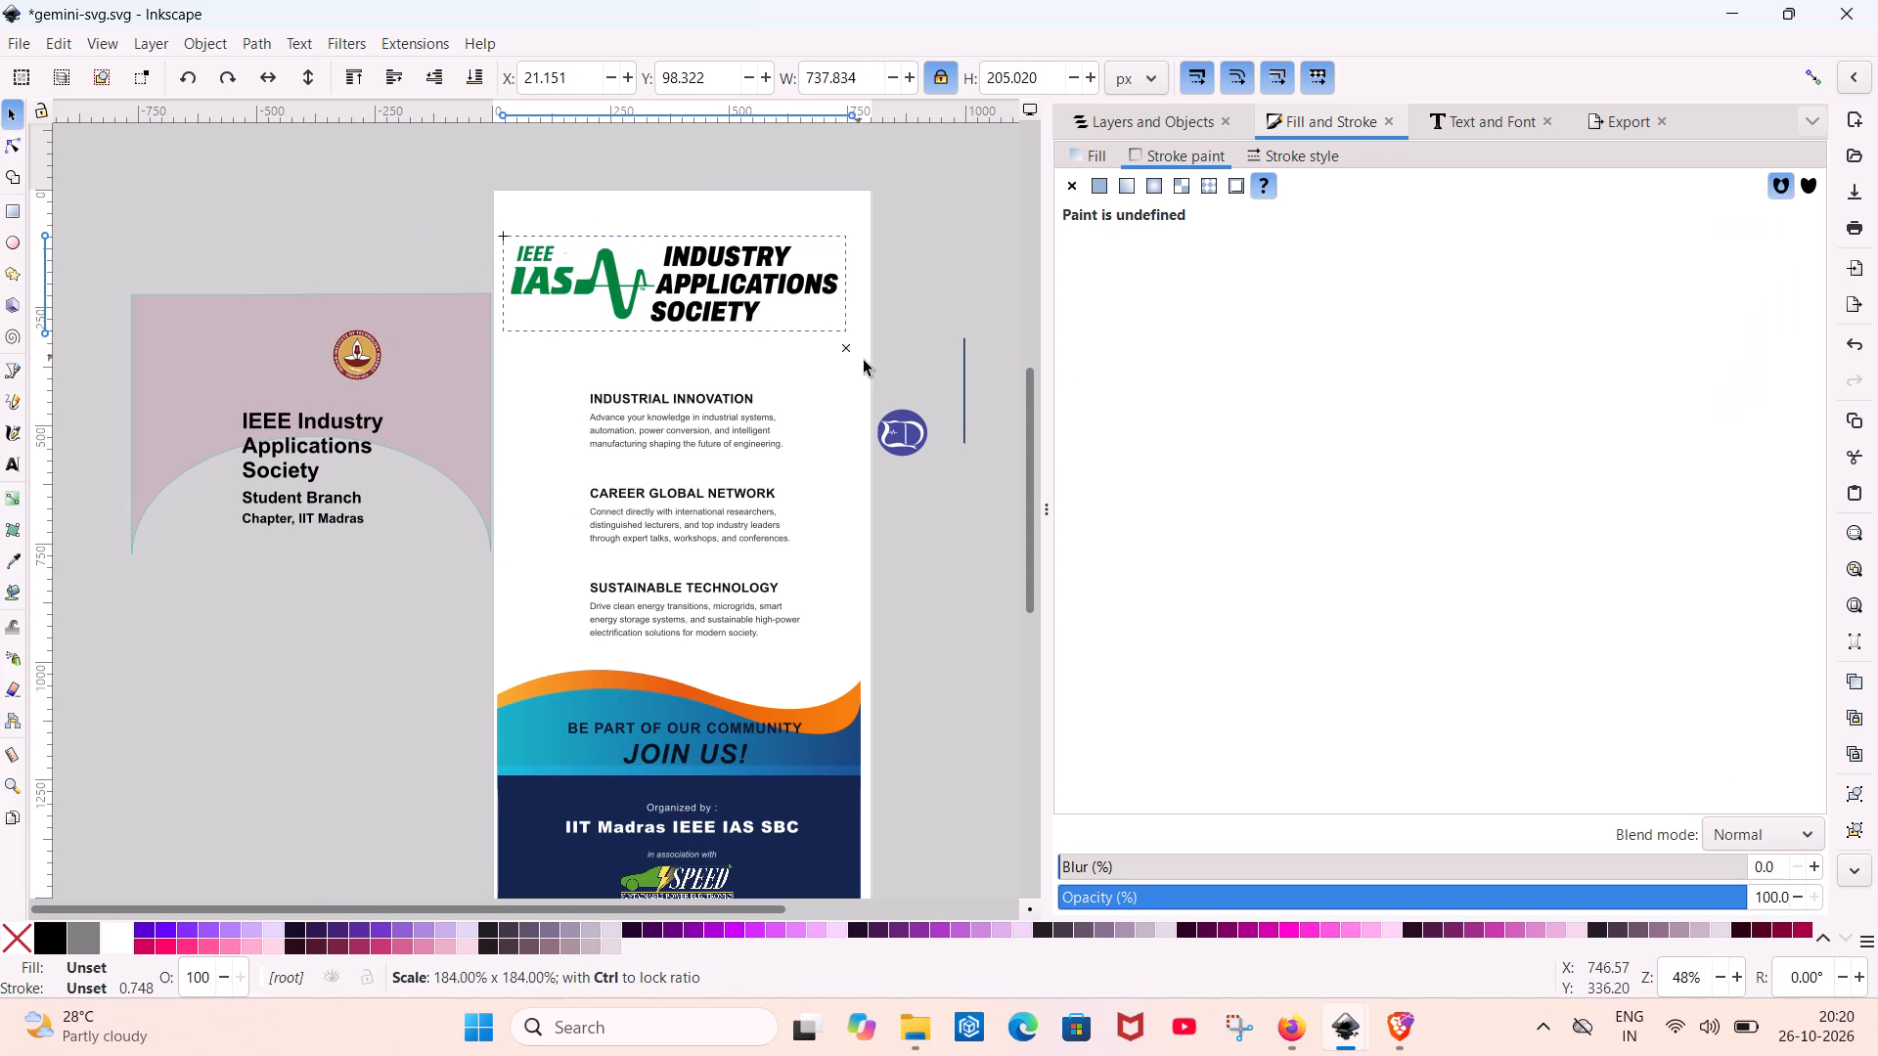
drag(864, 361, 868, 362)
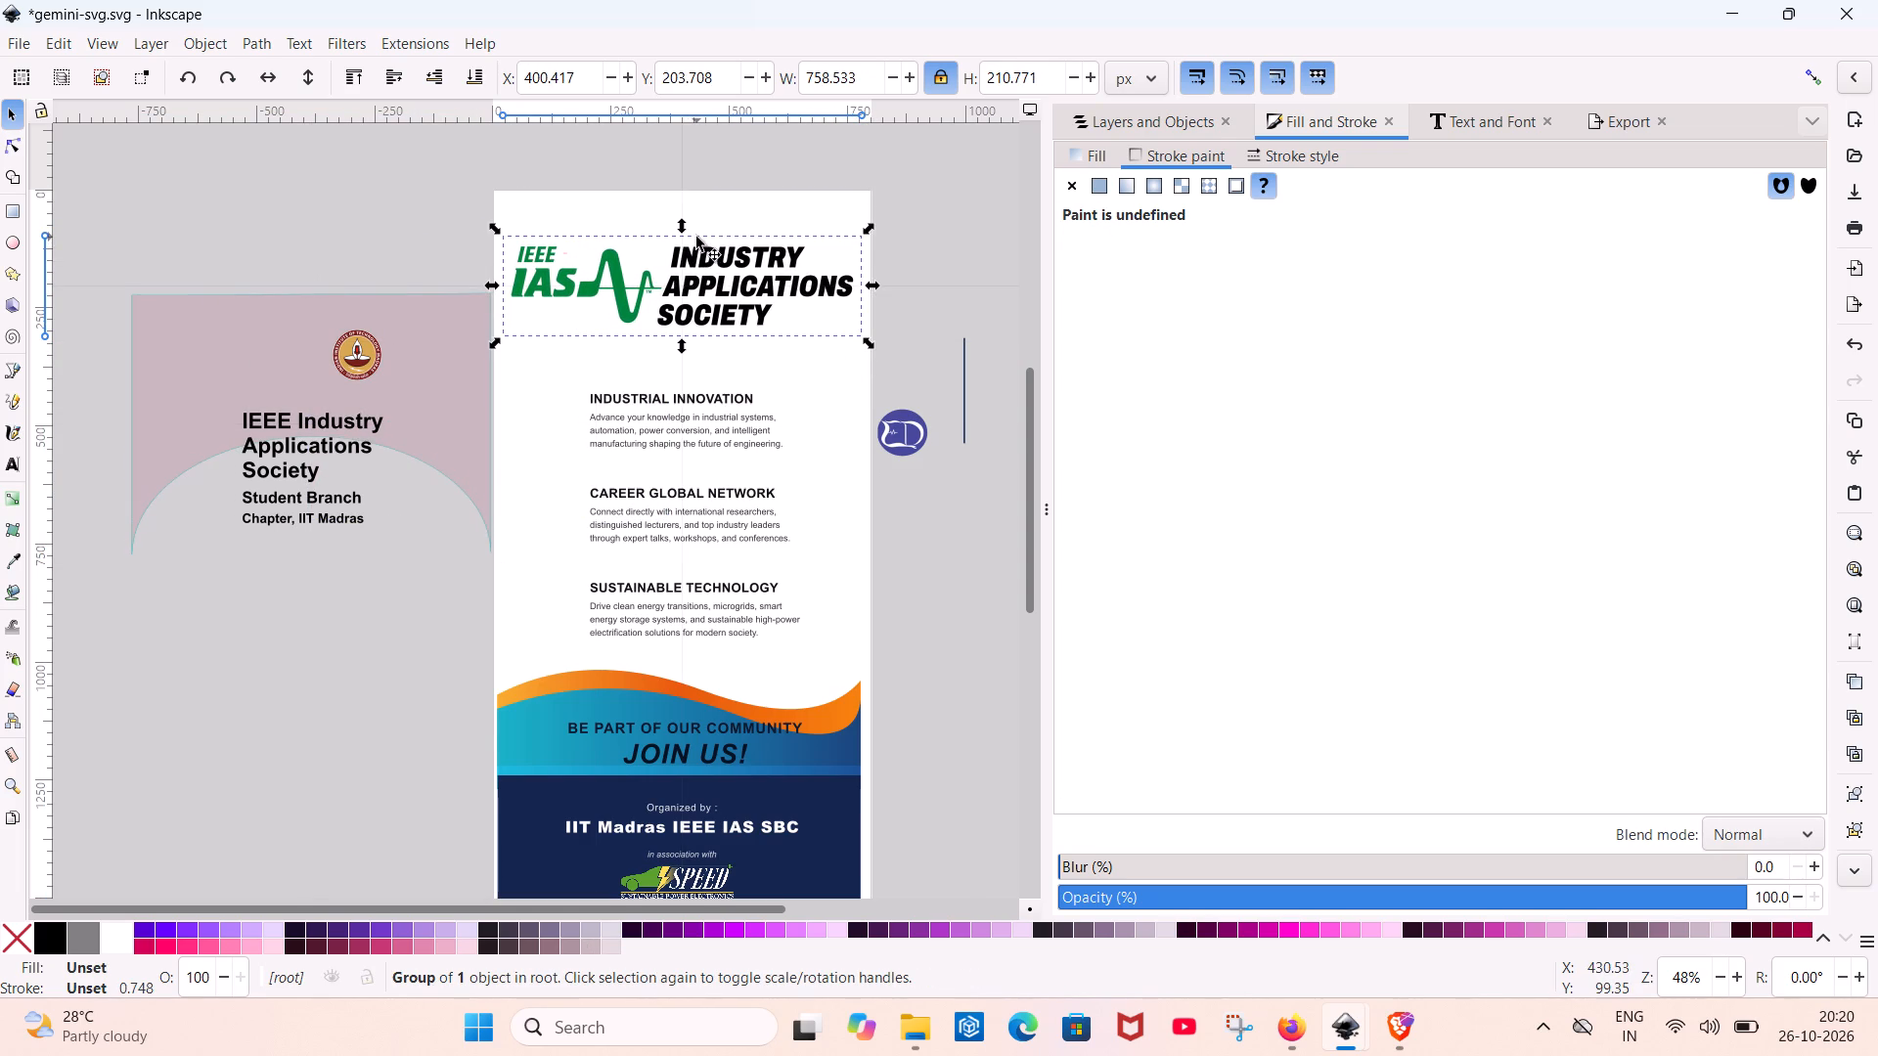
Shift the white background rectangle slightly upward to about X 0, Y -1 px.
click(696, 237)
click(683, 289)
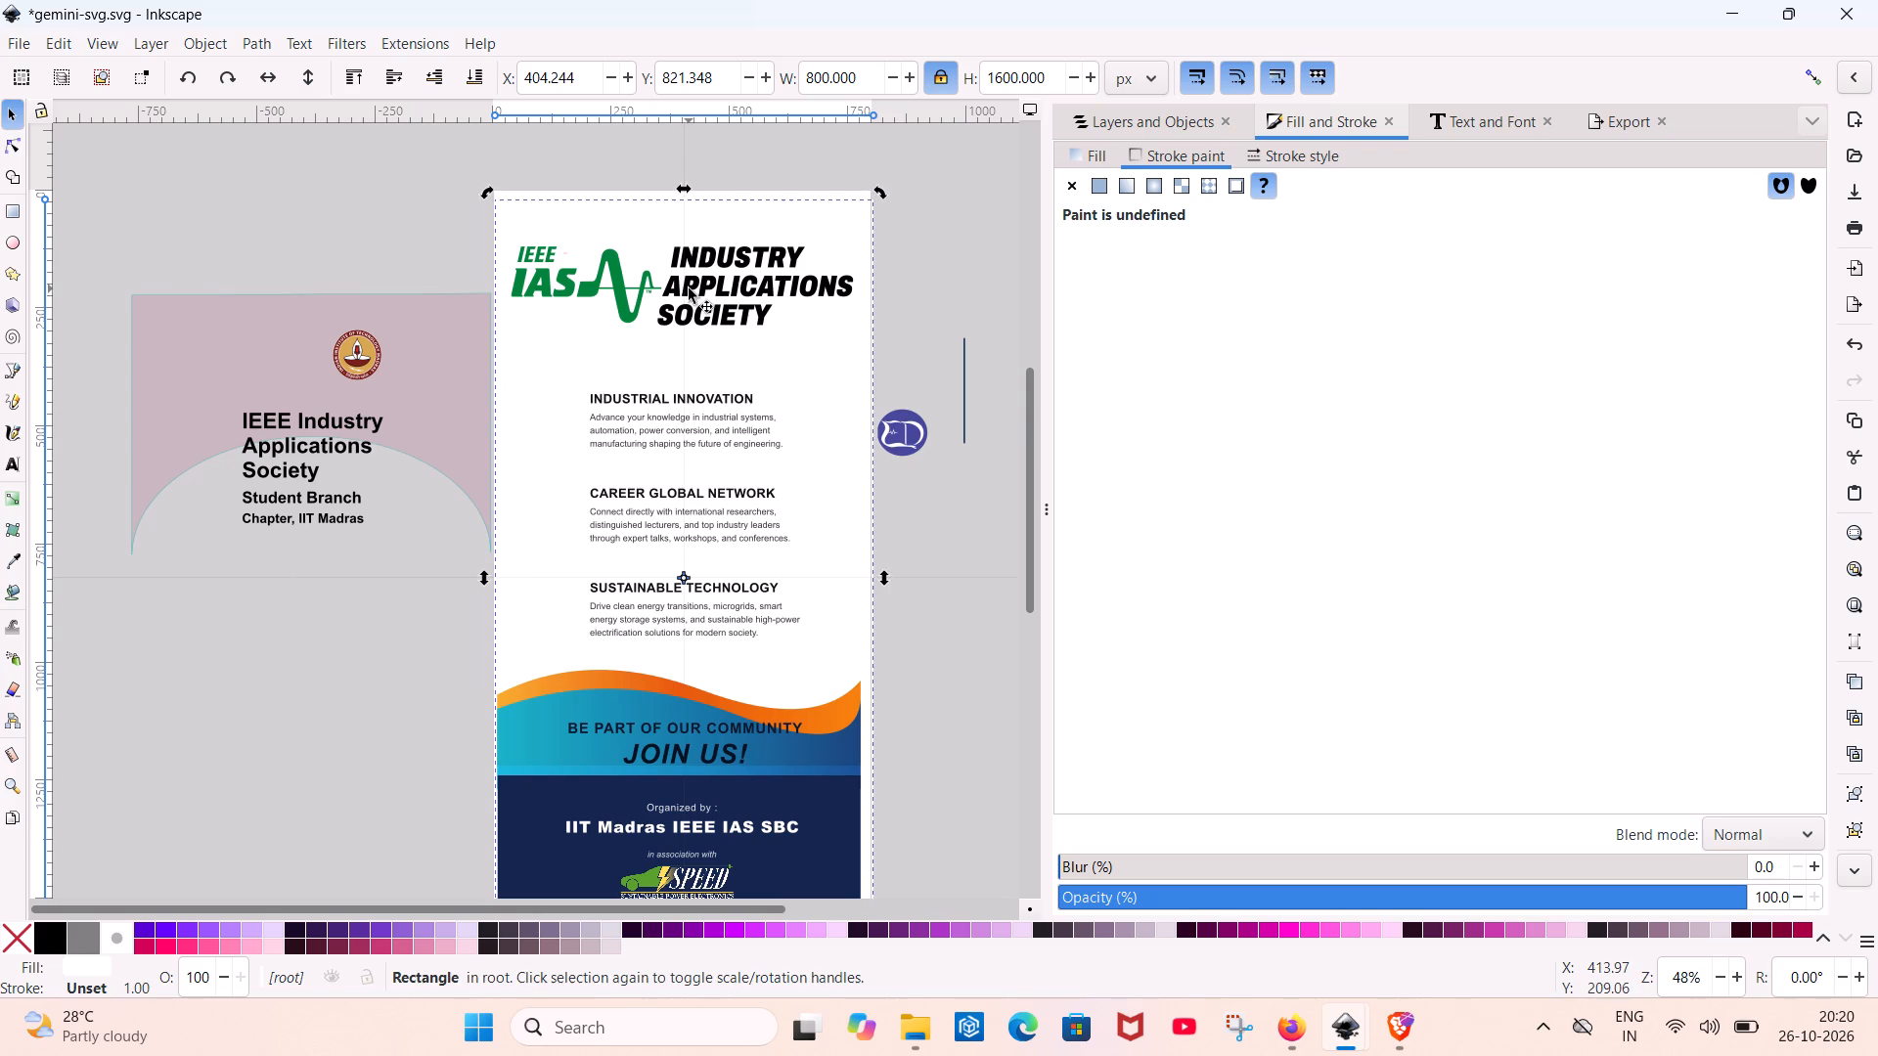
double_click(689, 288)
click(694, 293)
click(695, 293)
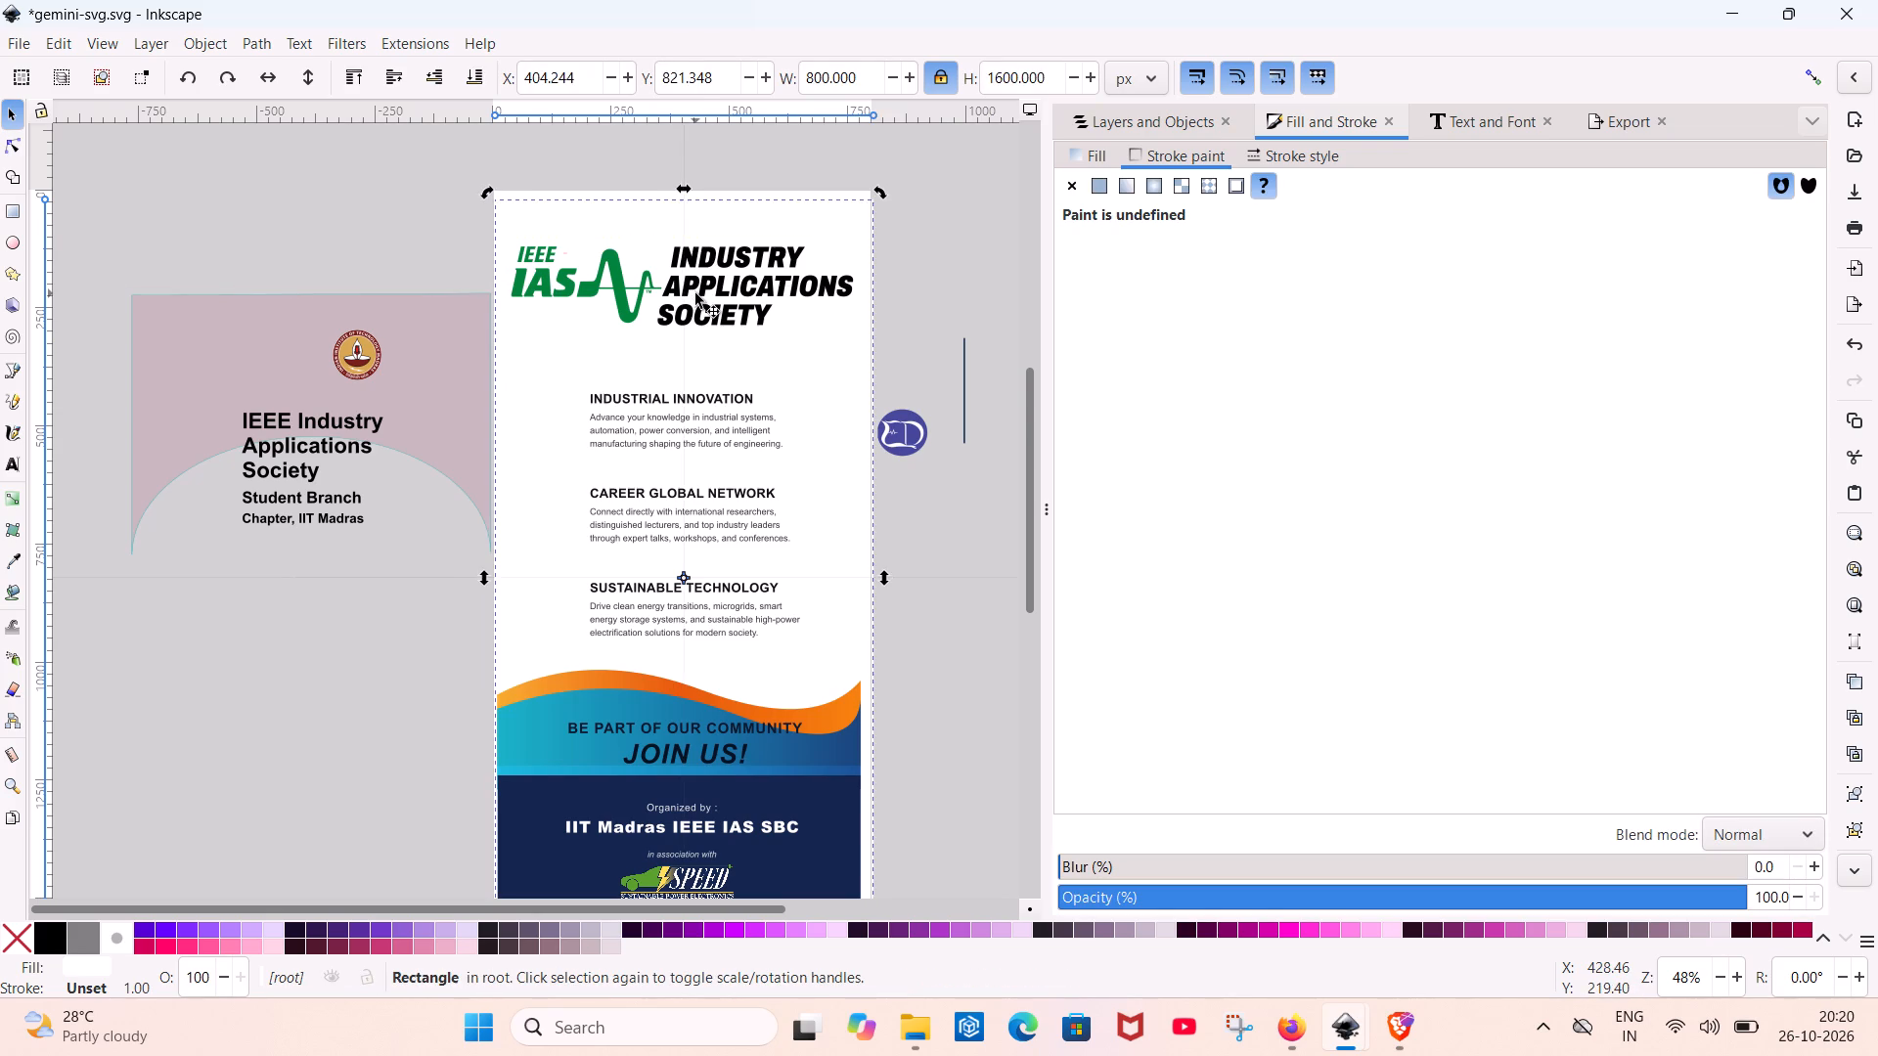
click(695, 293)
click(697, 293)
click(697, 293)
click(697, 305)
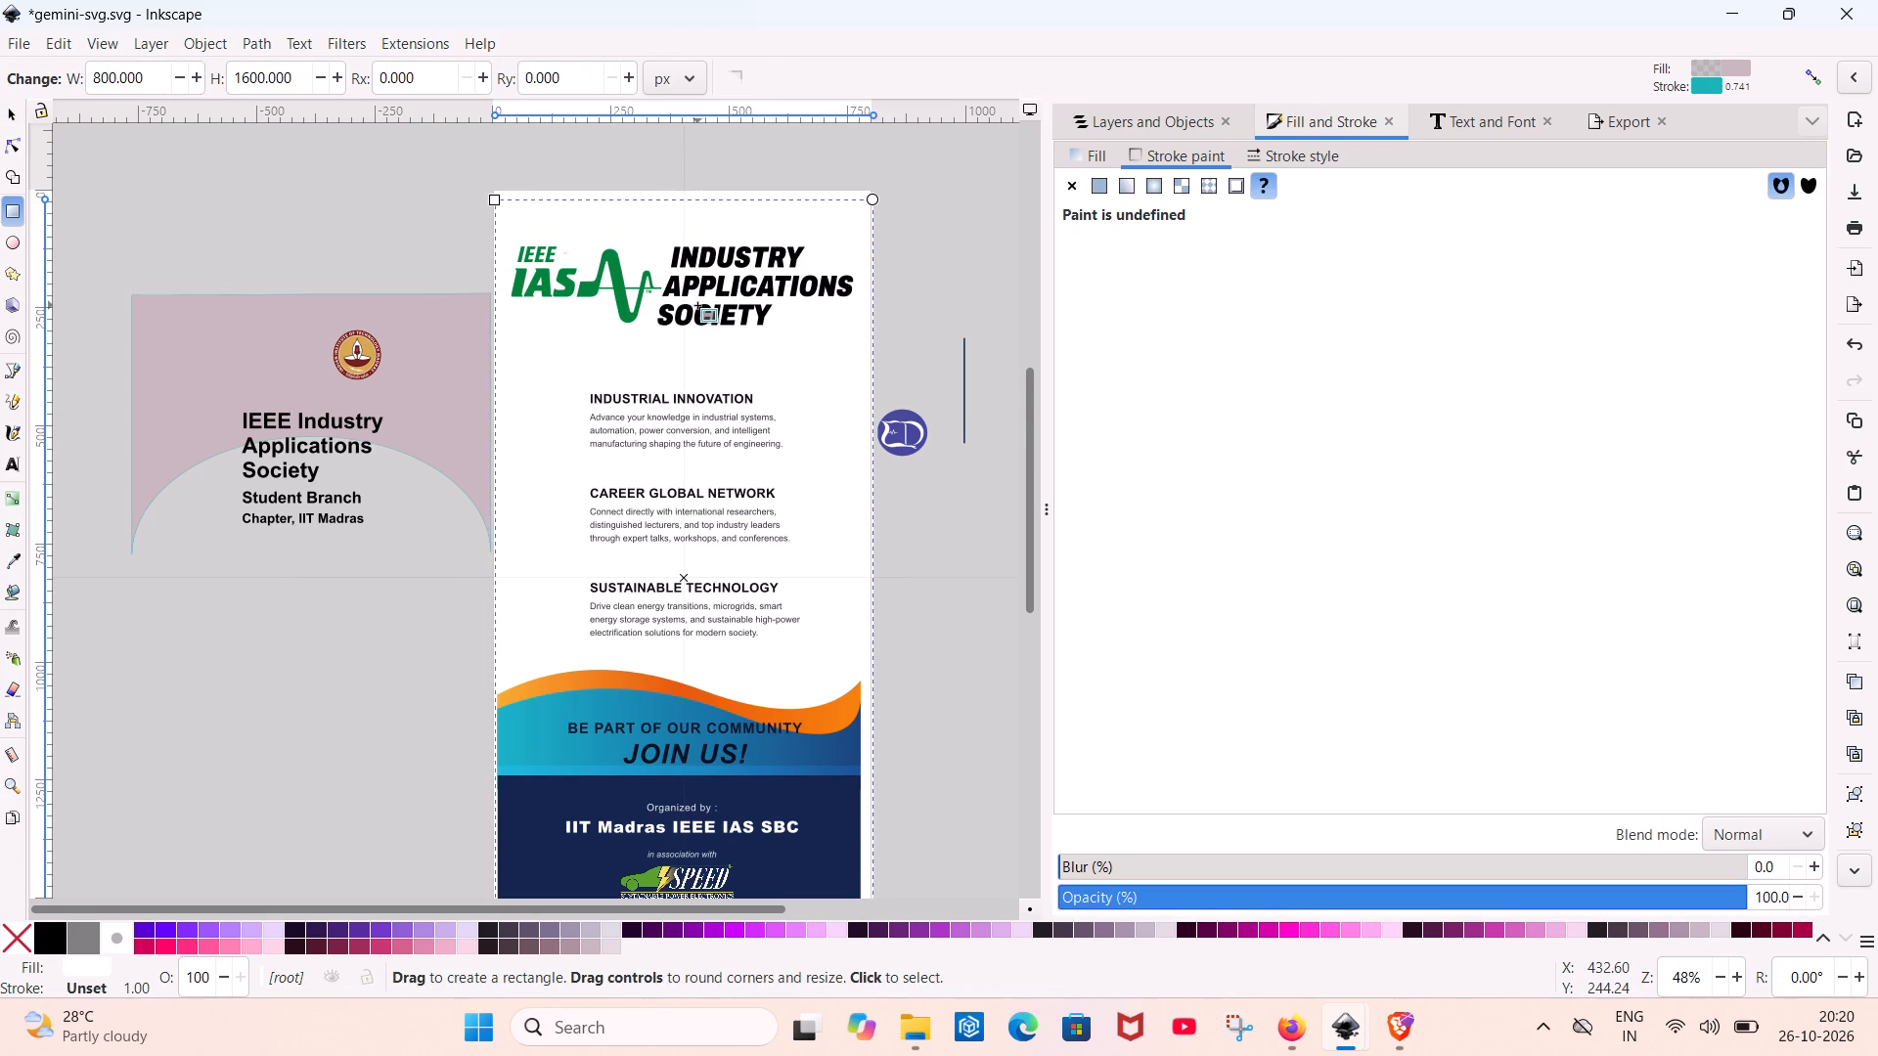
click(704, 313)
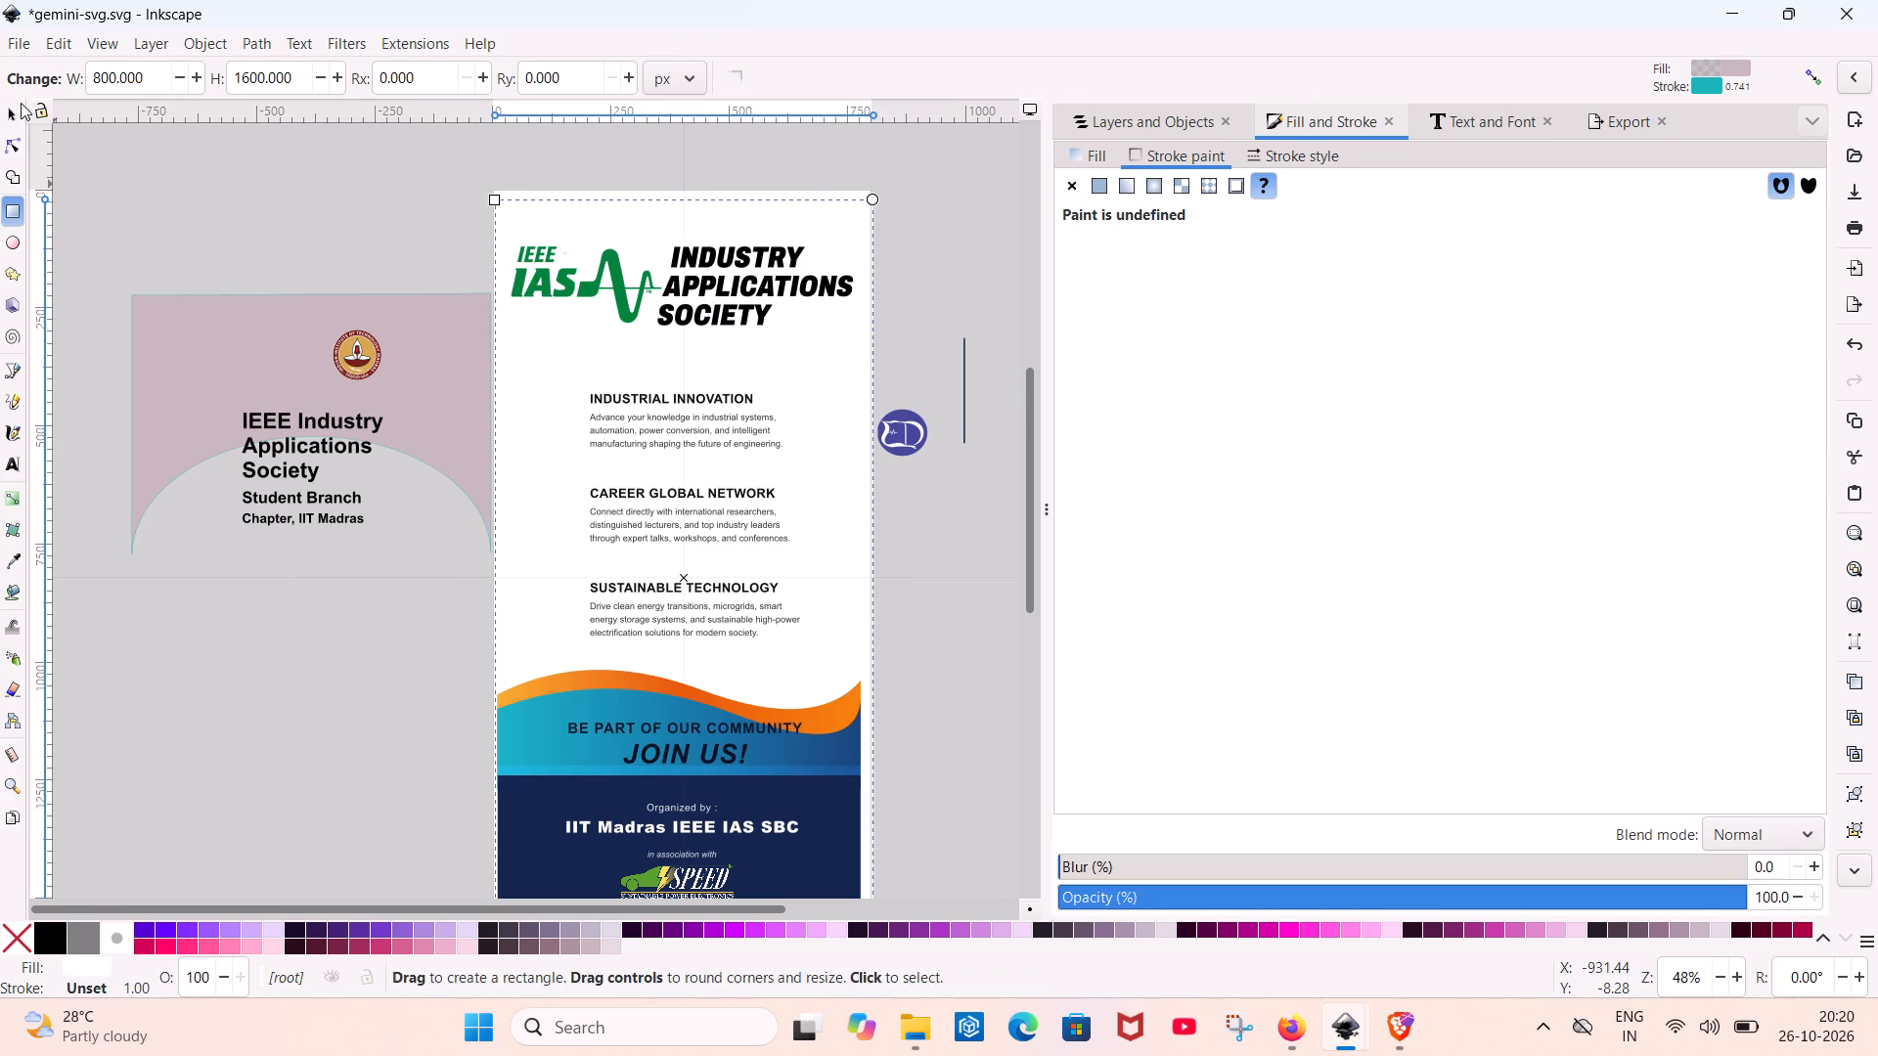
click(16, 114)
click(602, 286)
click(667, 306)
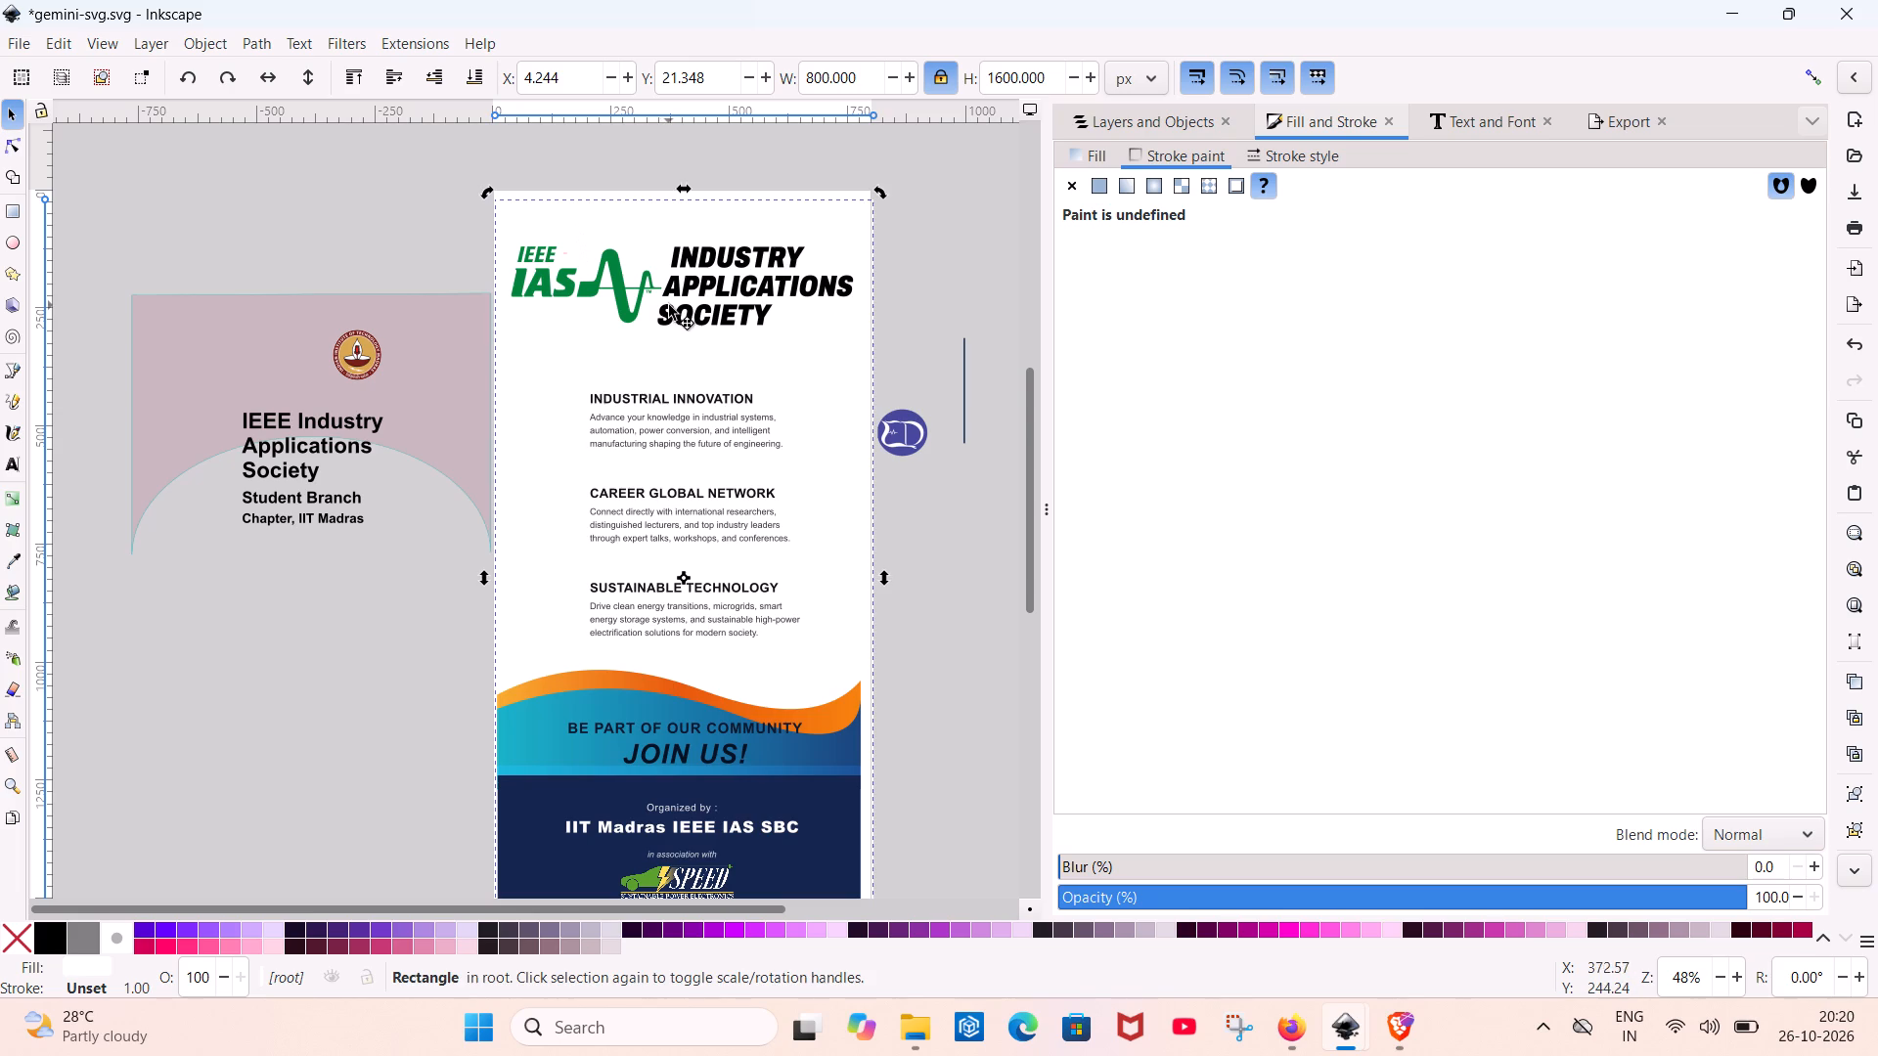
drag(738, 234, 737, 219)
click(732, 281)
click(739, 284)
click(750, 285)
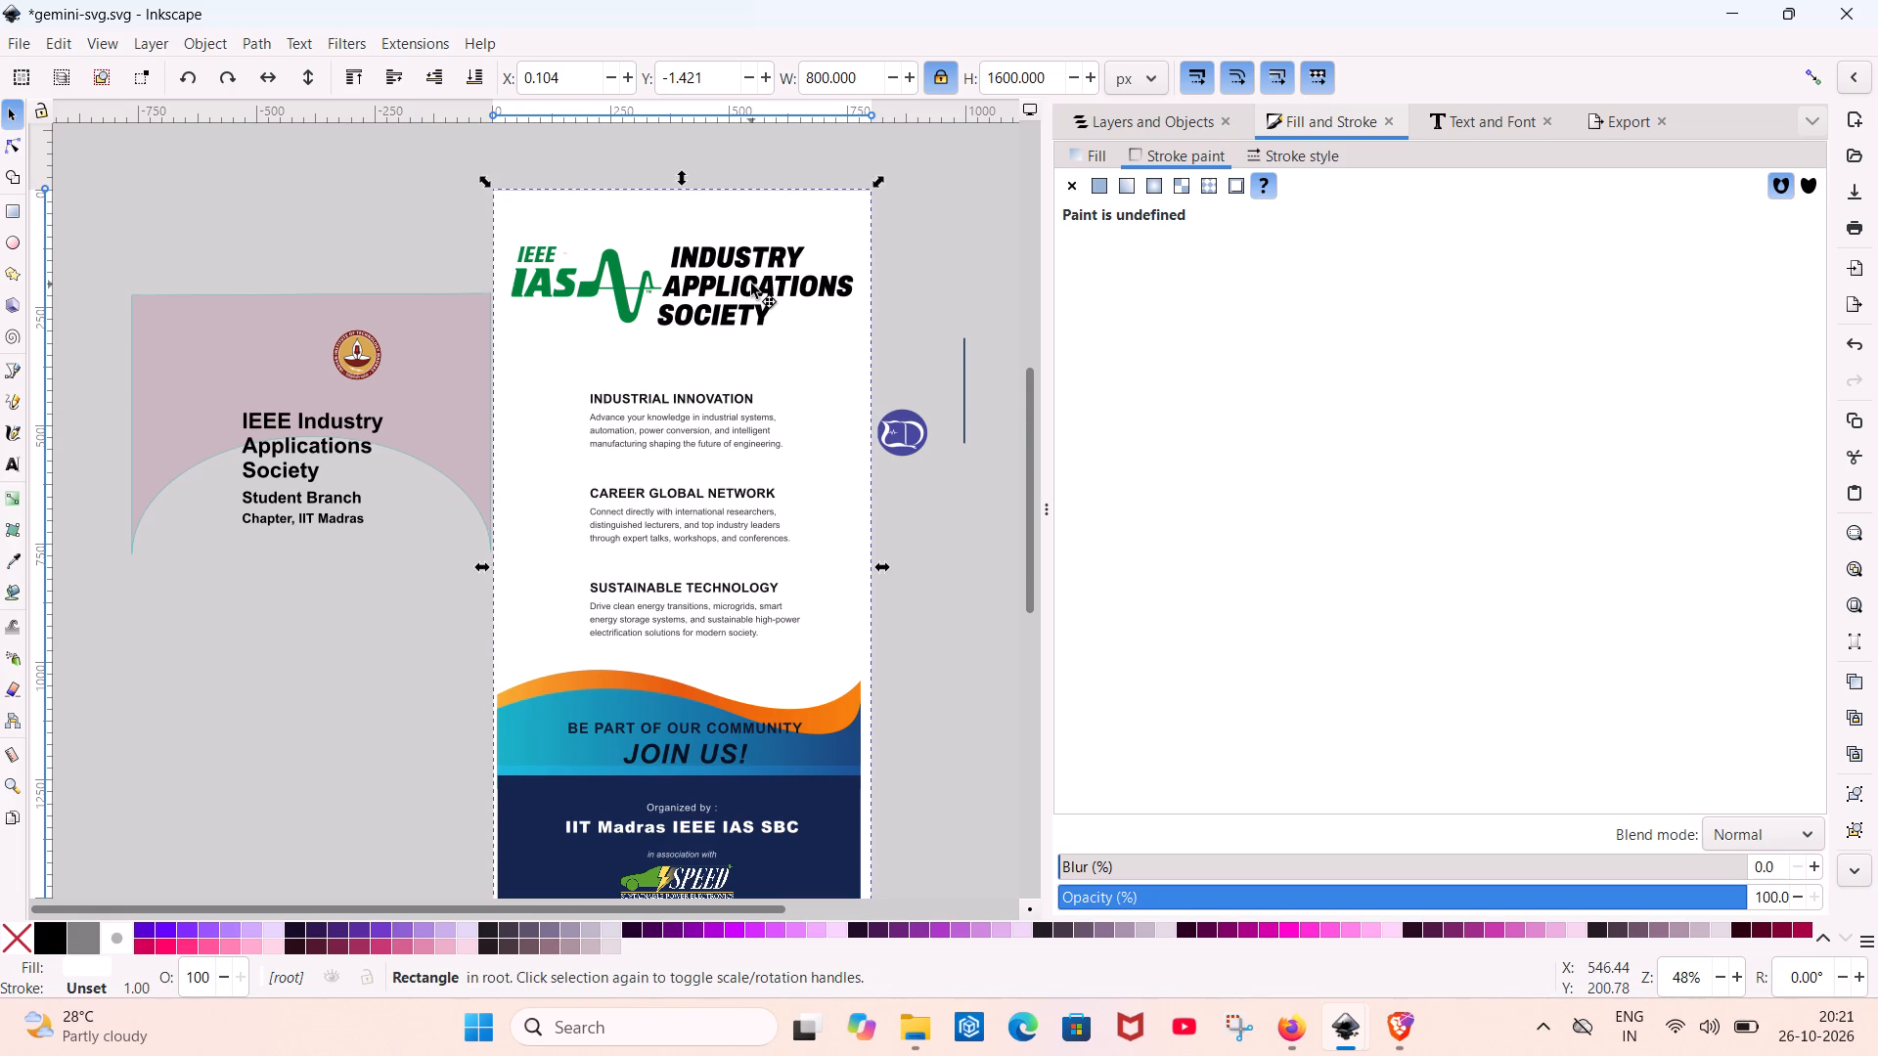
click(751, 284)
Move the white 800 by 1600 px background rectangle off the page to the left, at about X -873, Y 86 px.
click(25, 100)
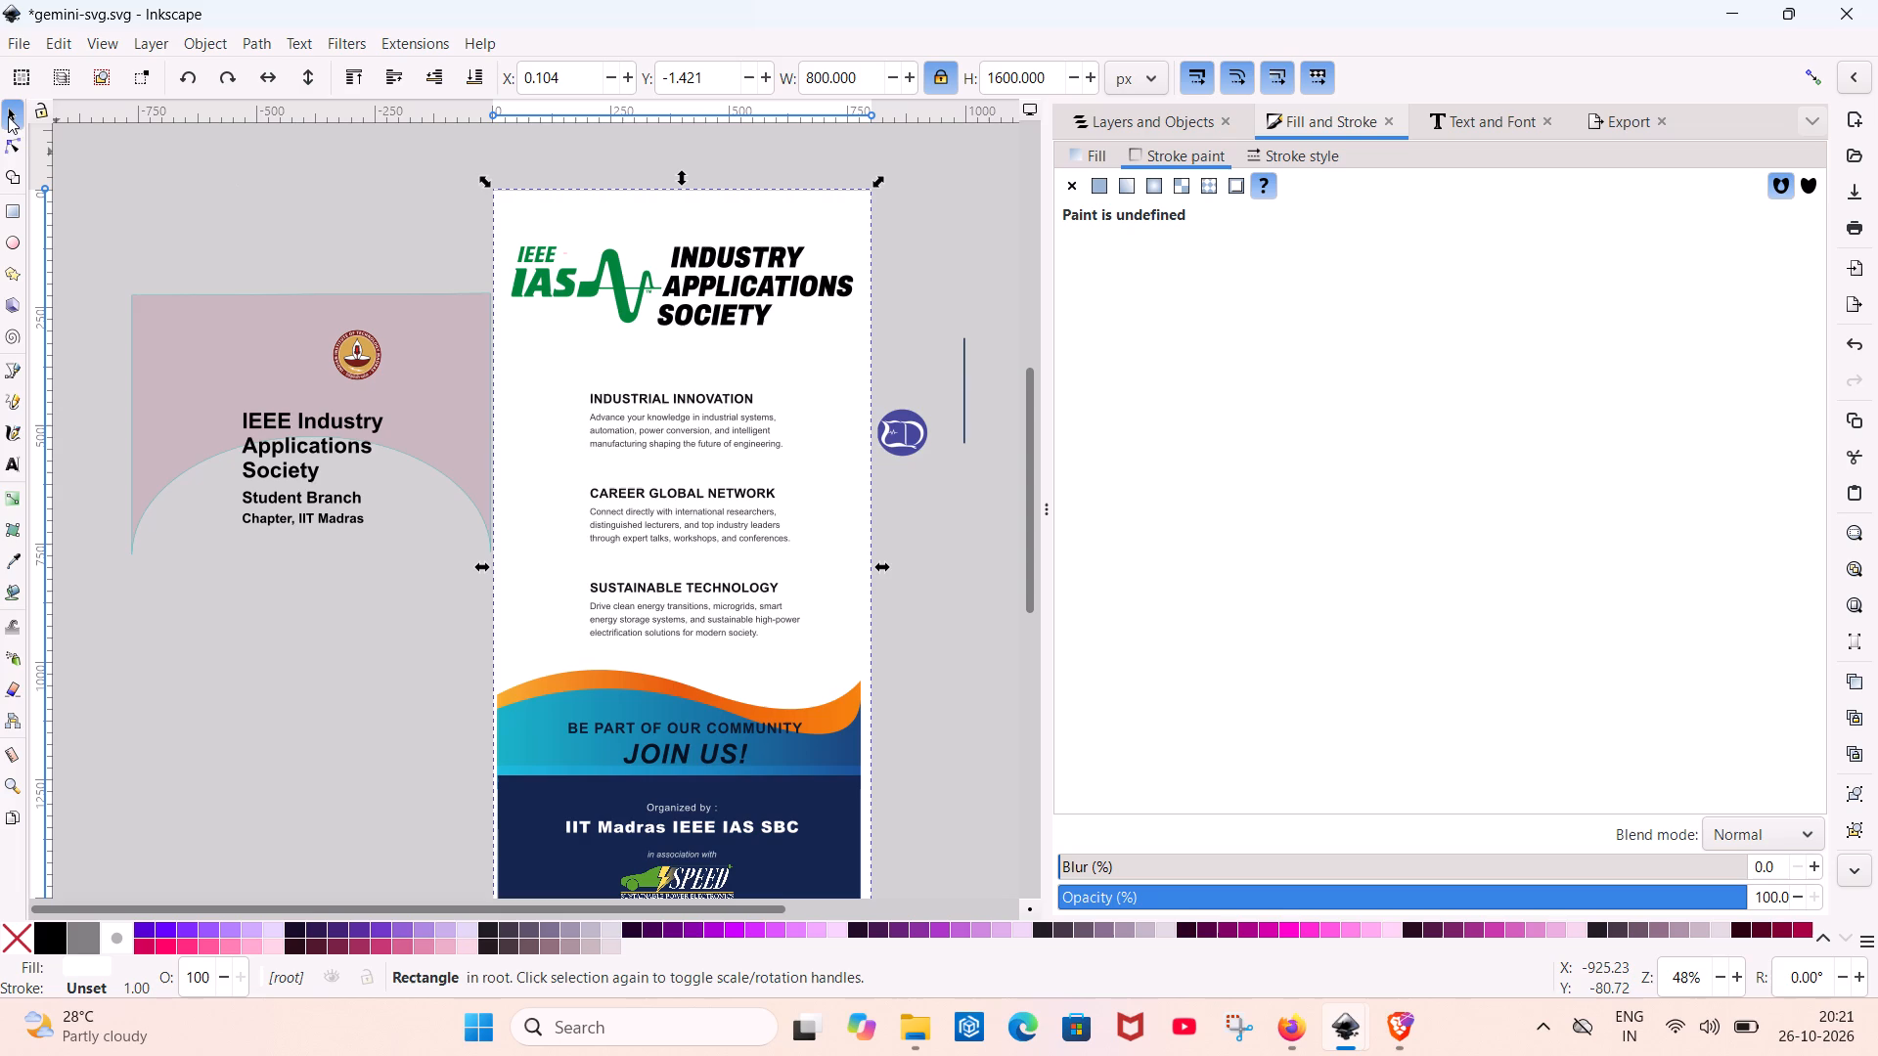
click(8, 116)
click(592, 269)
click(921, 234)
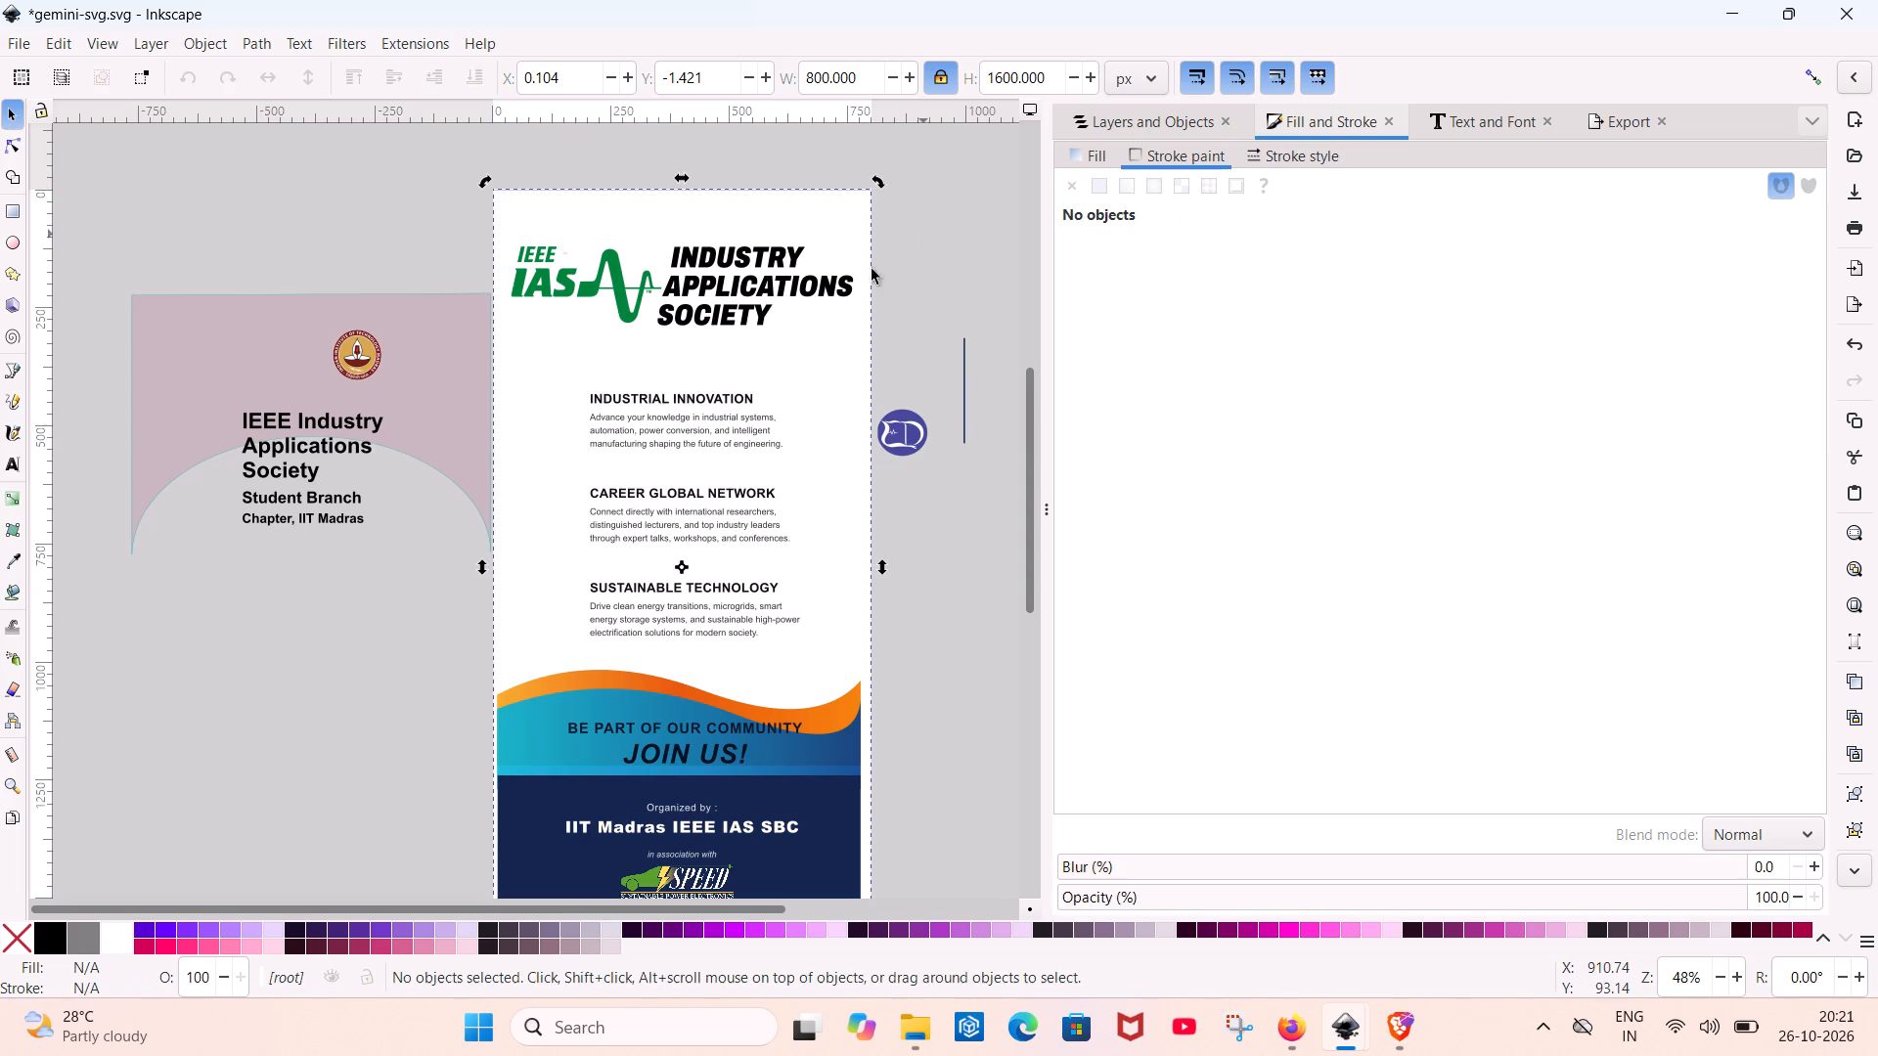
click(736, 298)
double_click(736, 298)
click(736, 298)
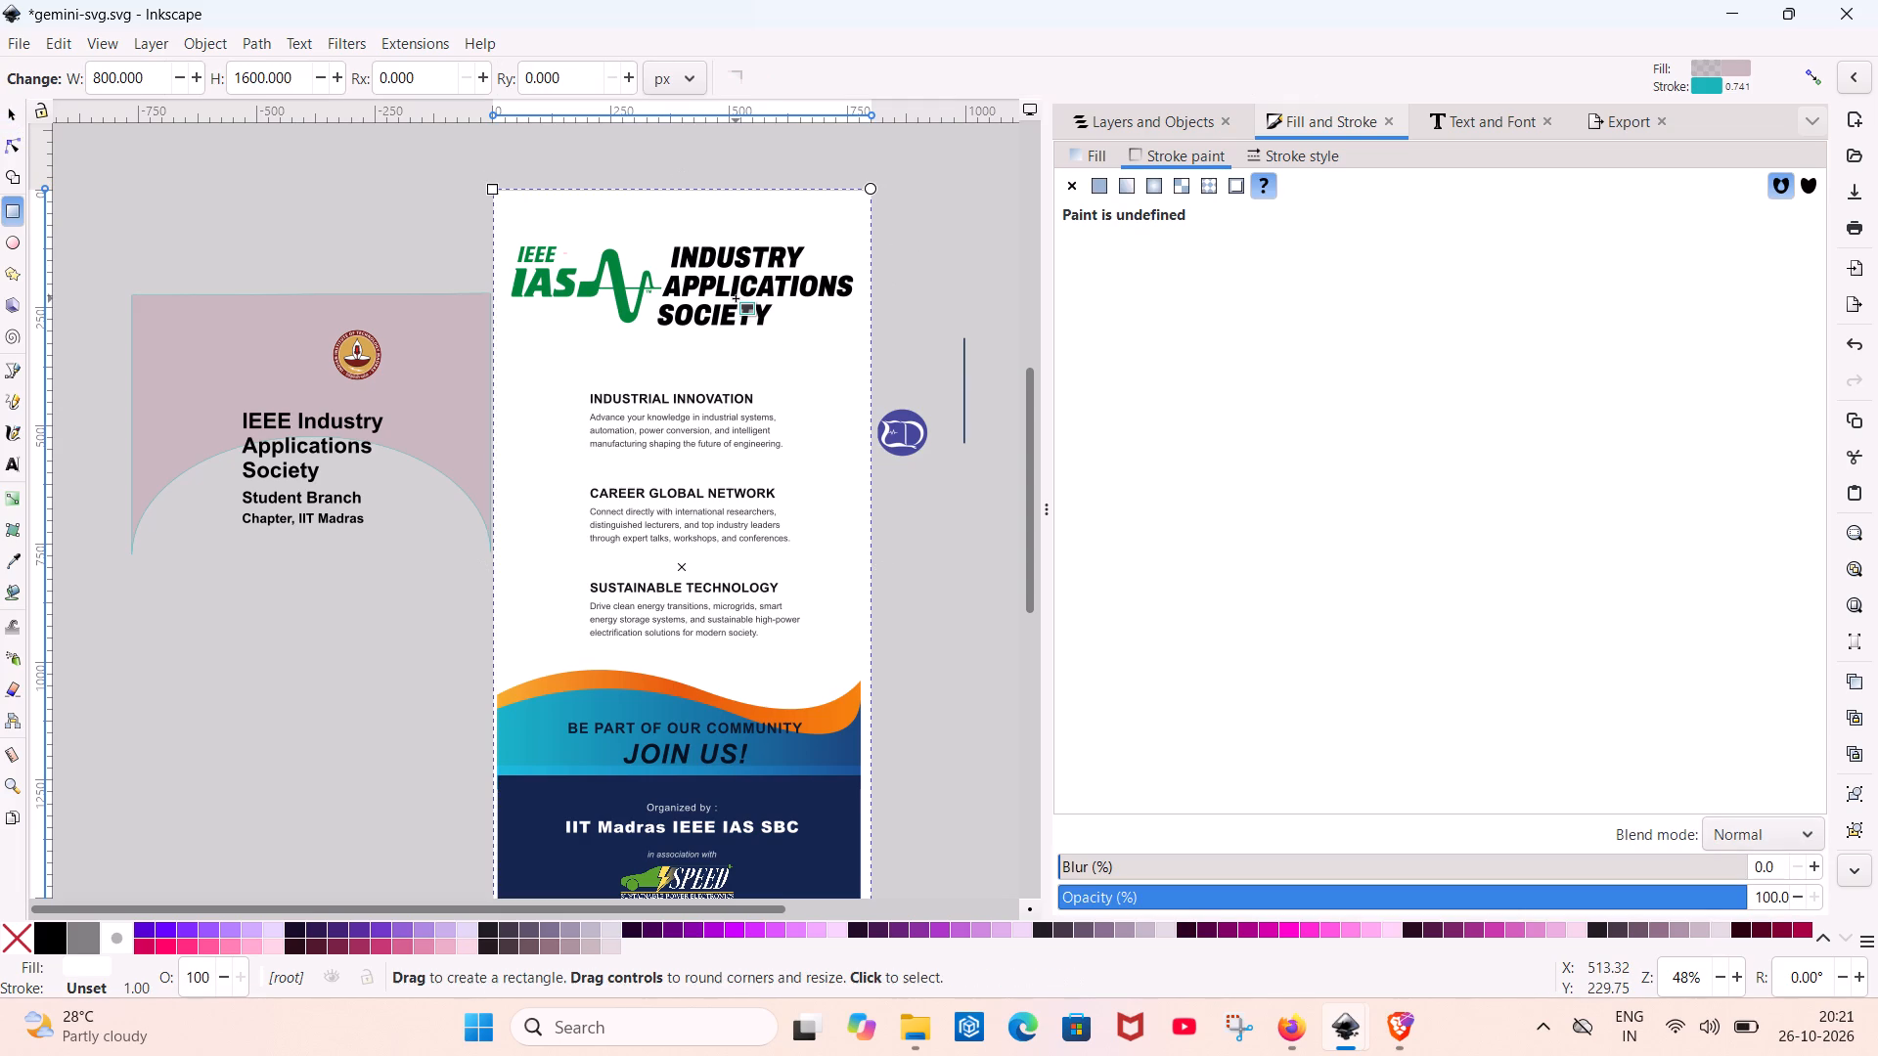
double_click(736, 298)
click(13, 143)
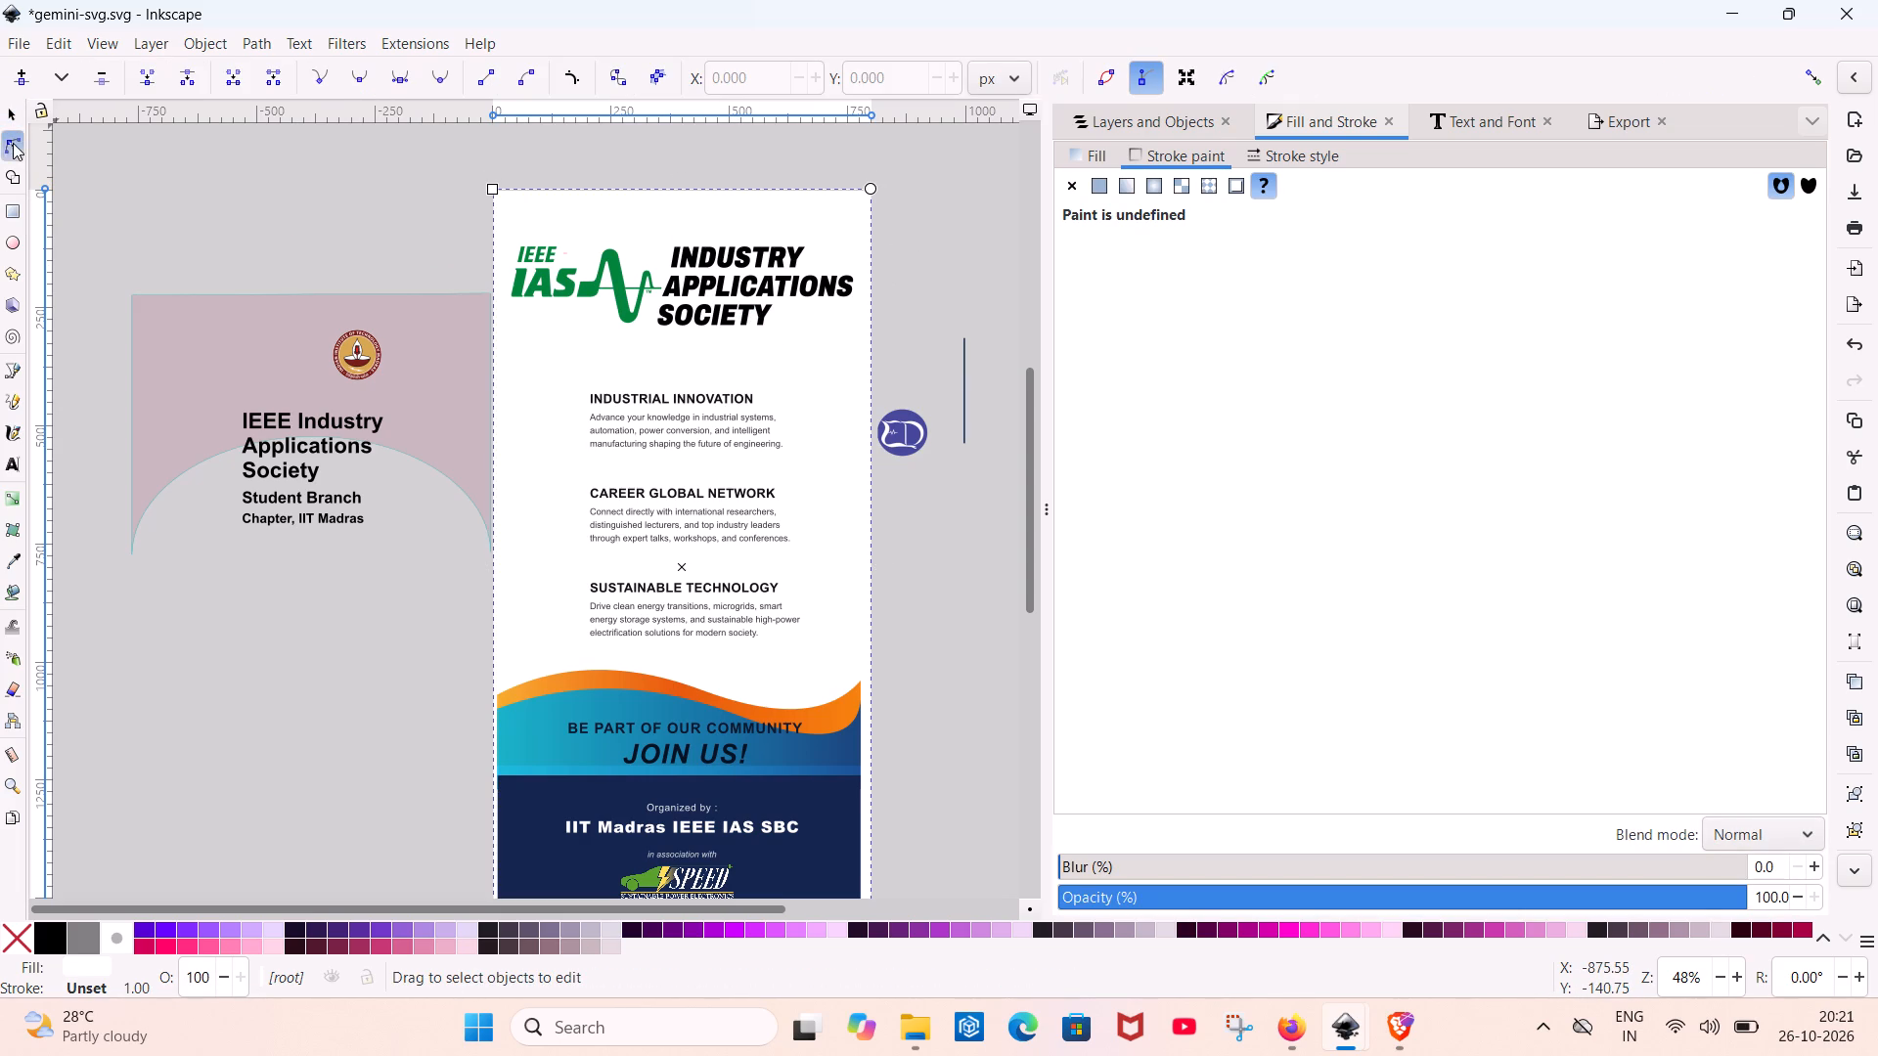
drag(453, 225, 880, 347)
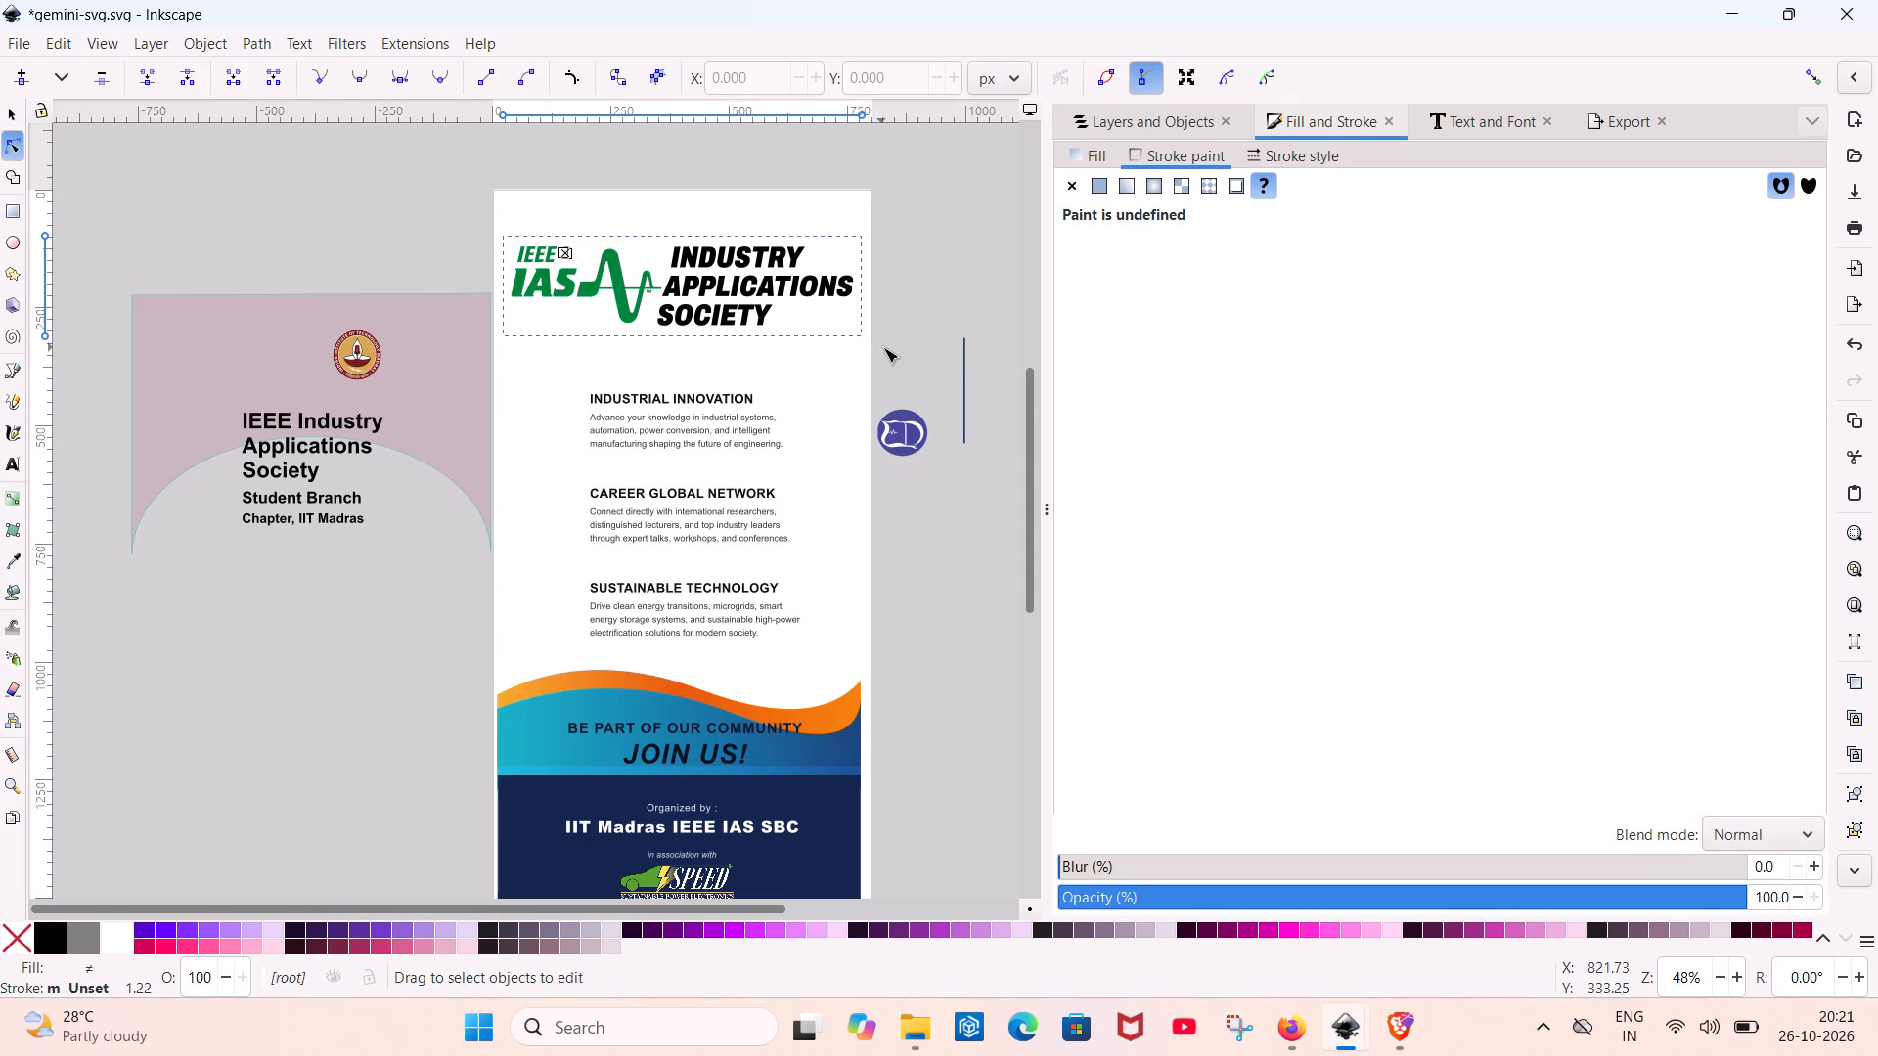
click(0, 114)
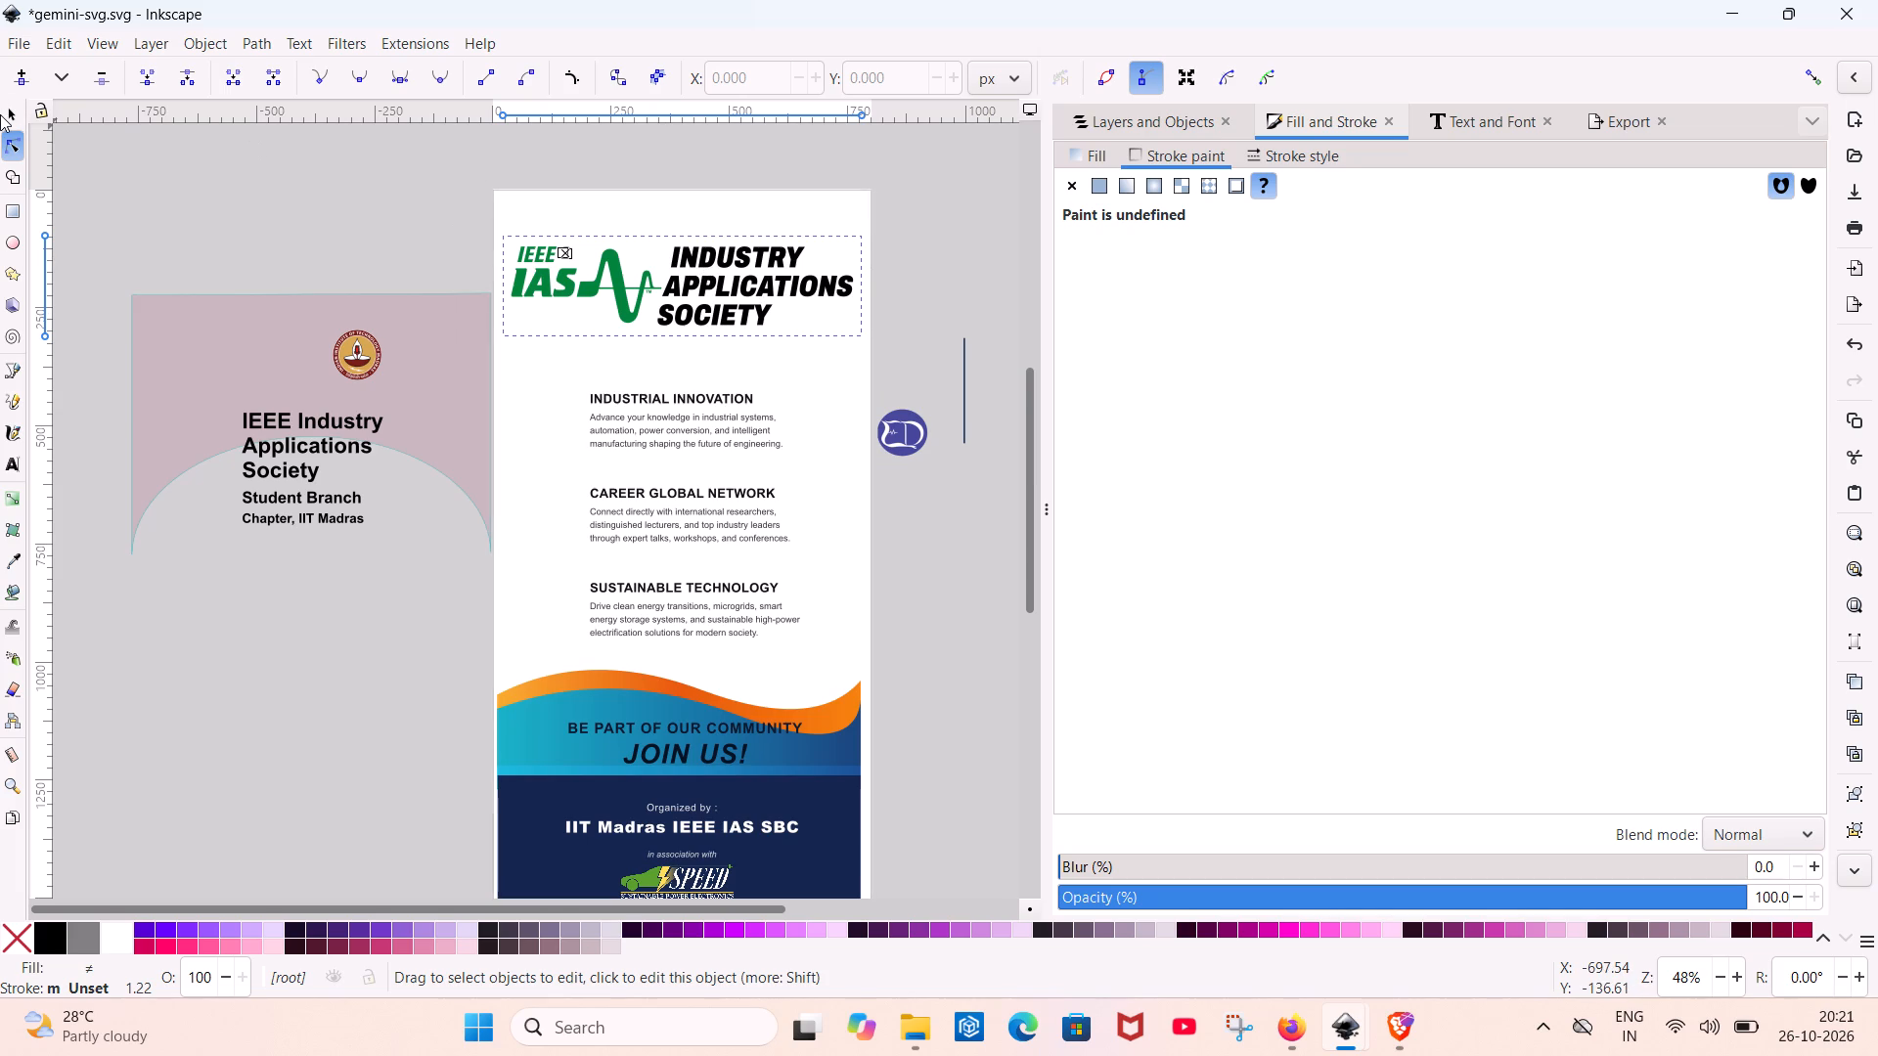
click(0, 114)
click(11, 111)
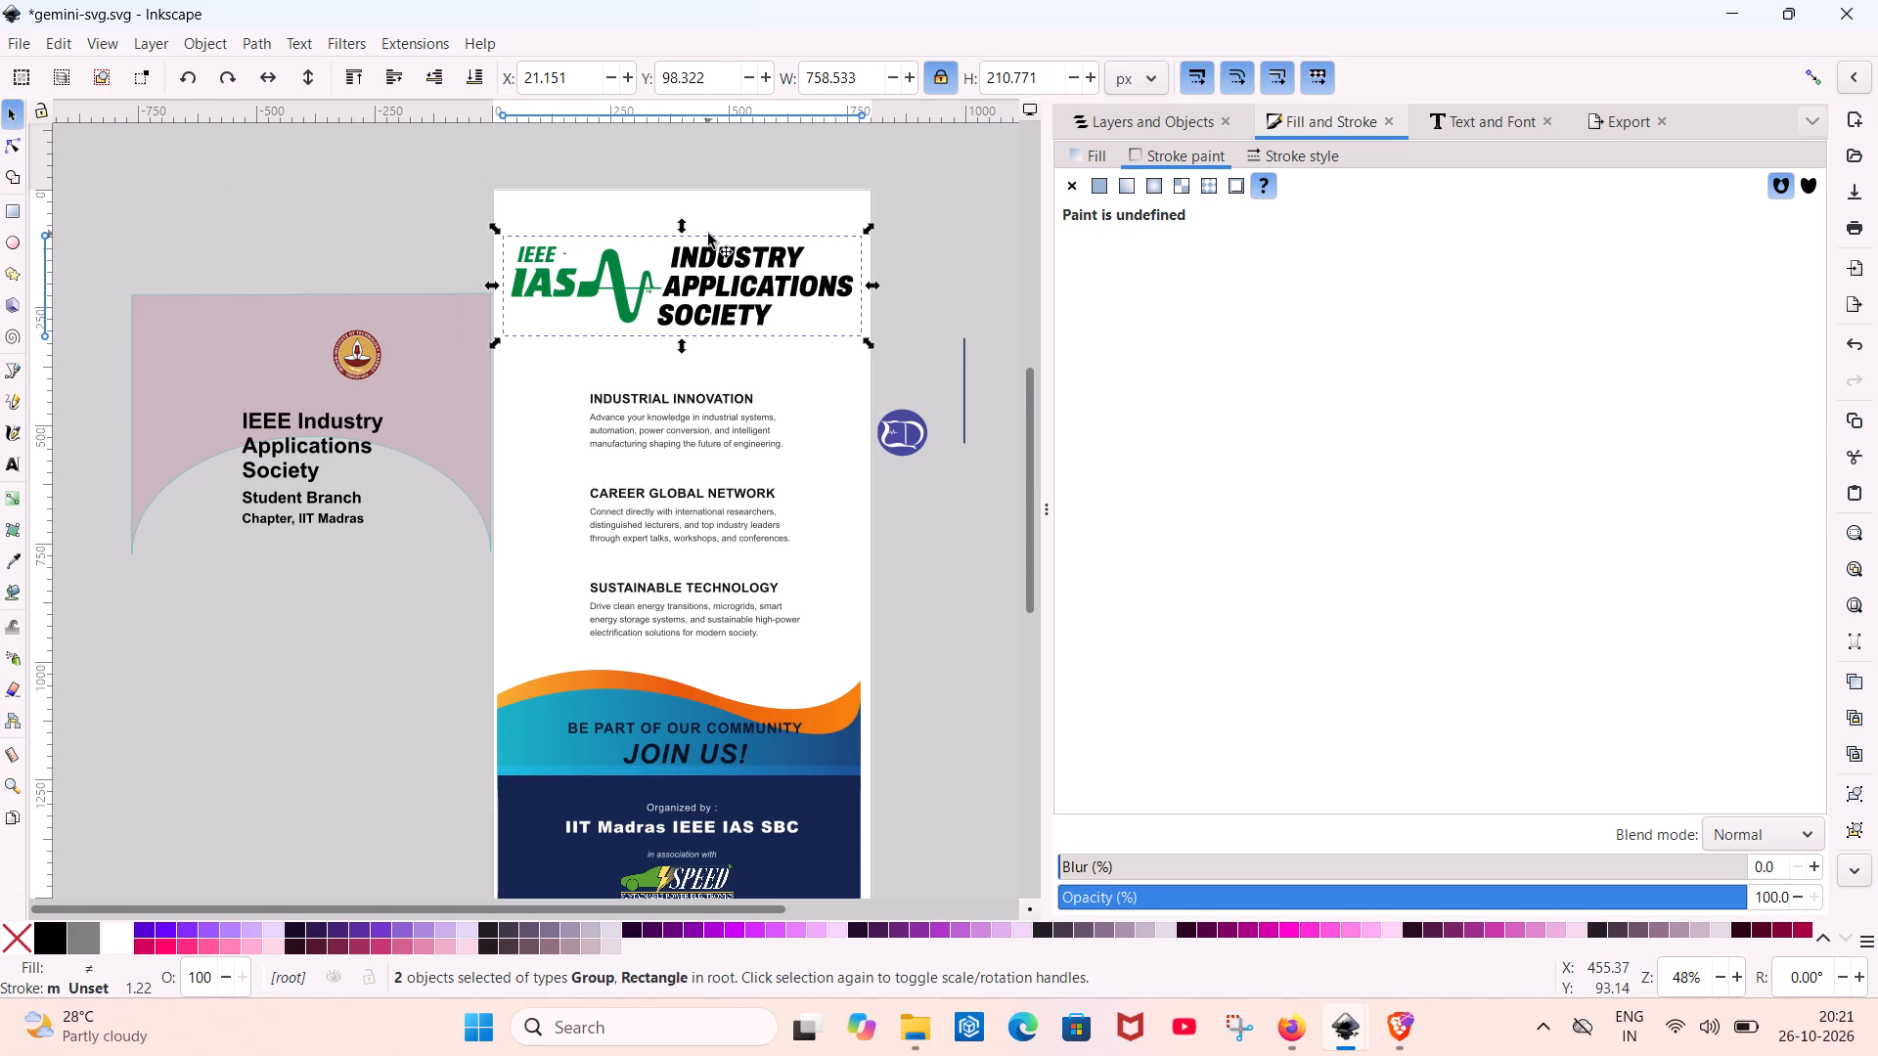
drag(708, 234, 491, 259)
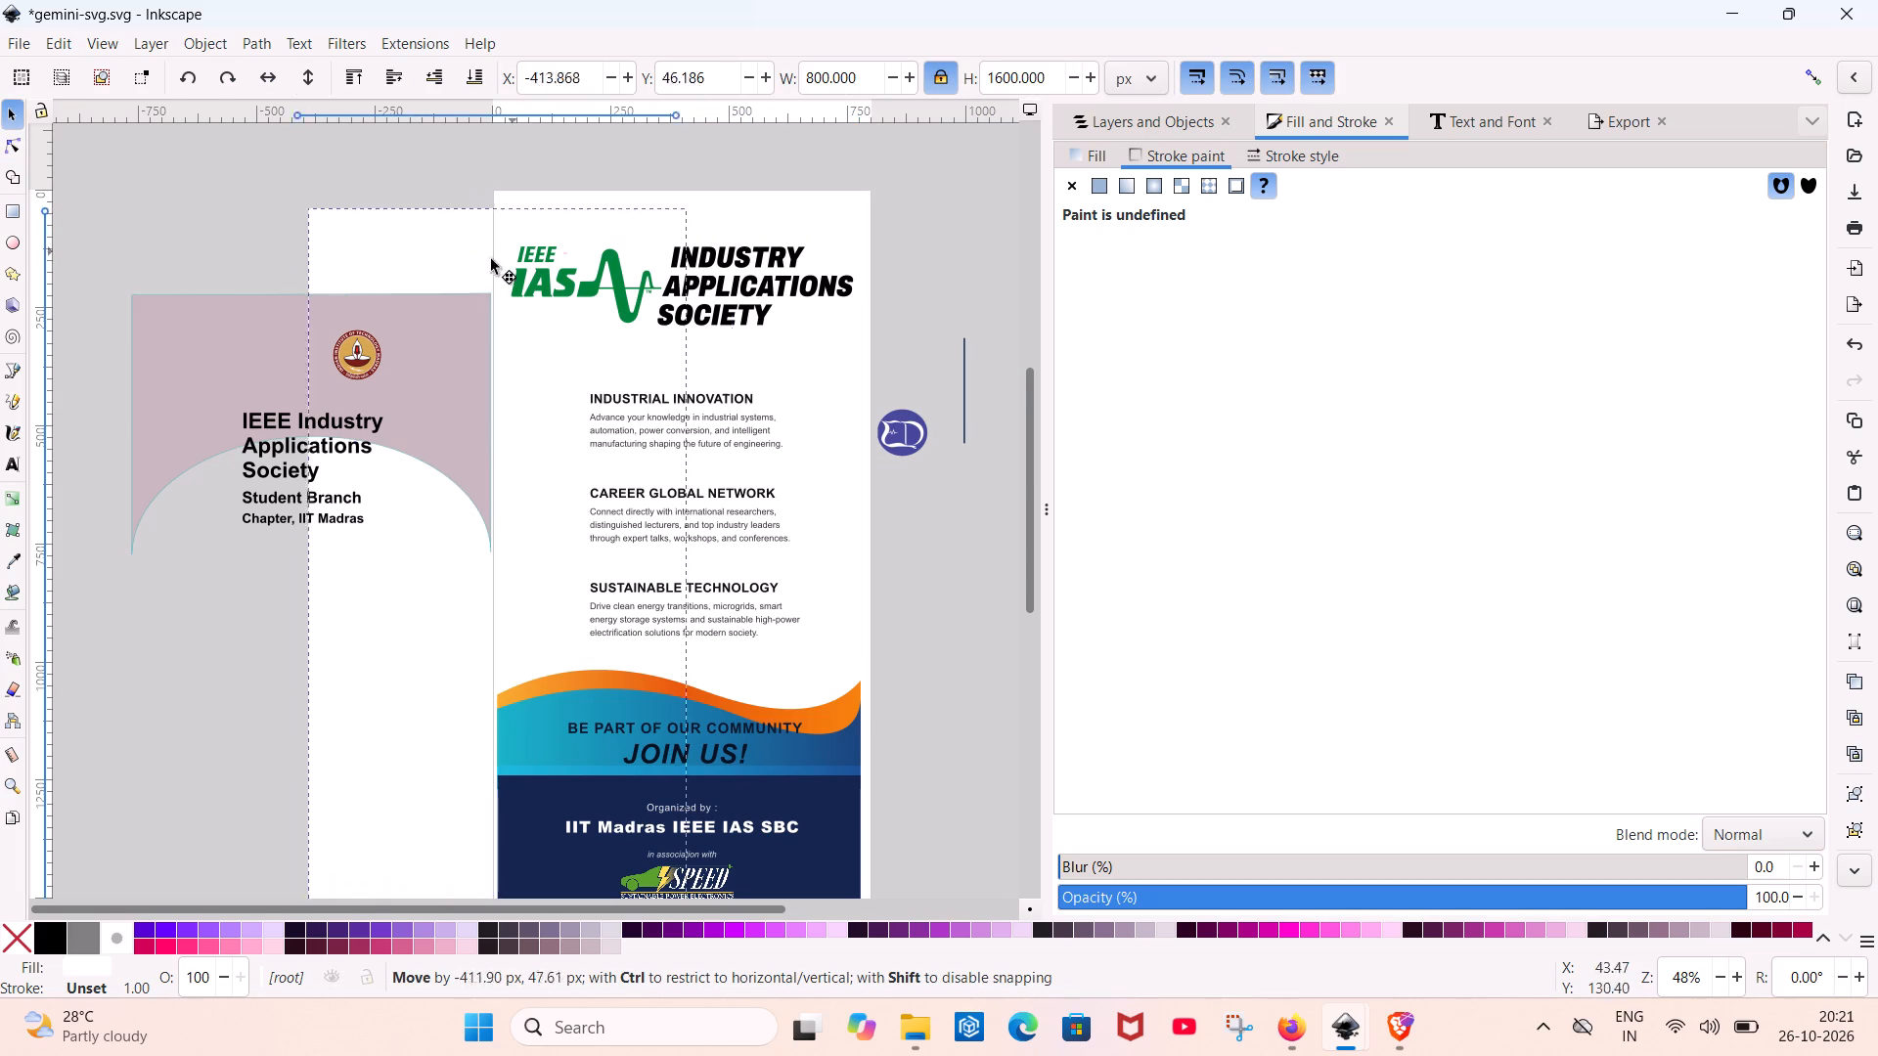
drag(491, 259, 295, 270)
Move the enlarged IEEE IAS logo straight up to the top of the page, at about X 21, Y 20 px.
click(590, 260)
click(596, 265)
triple_click(597, 273)
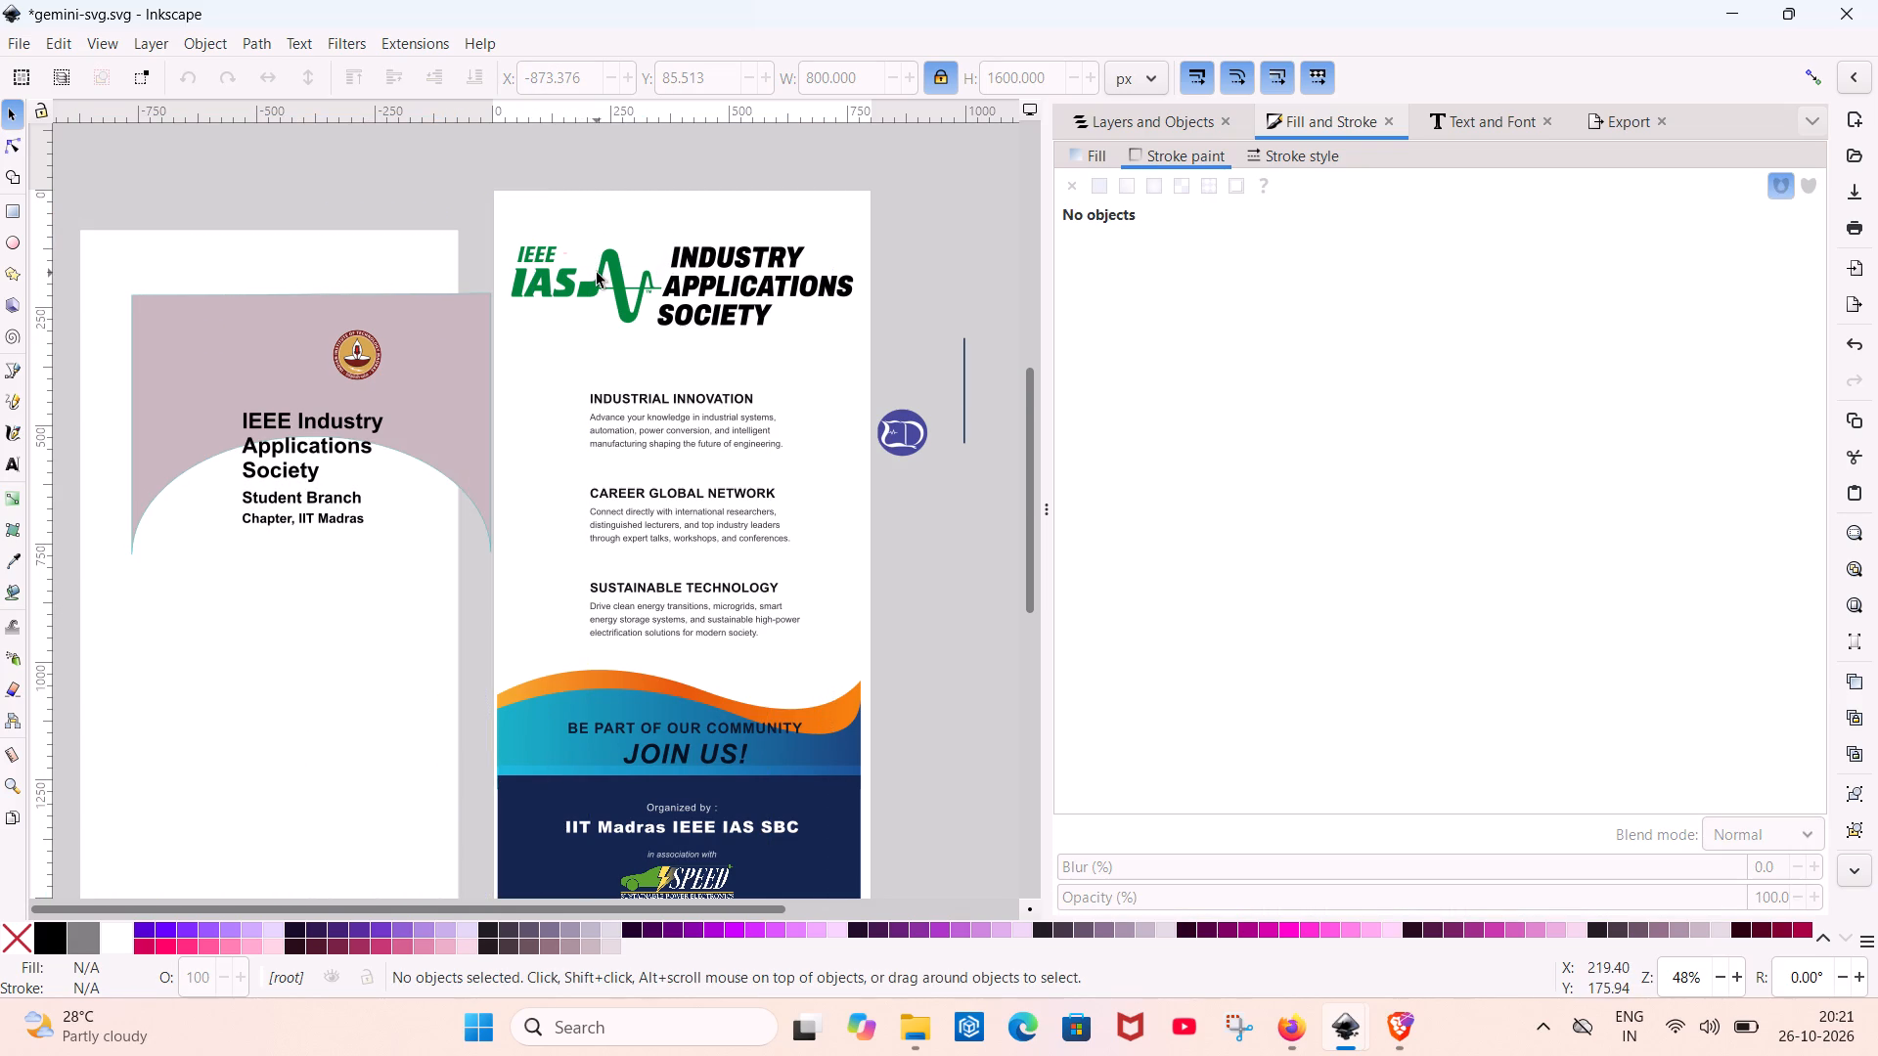
click(599, 275)
drag(685, 237, 686, 237)
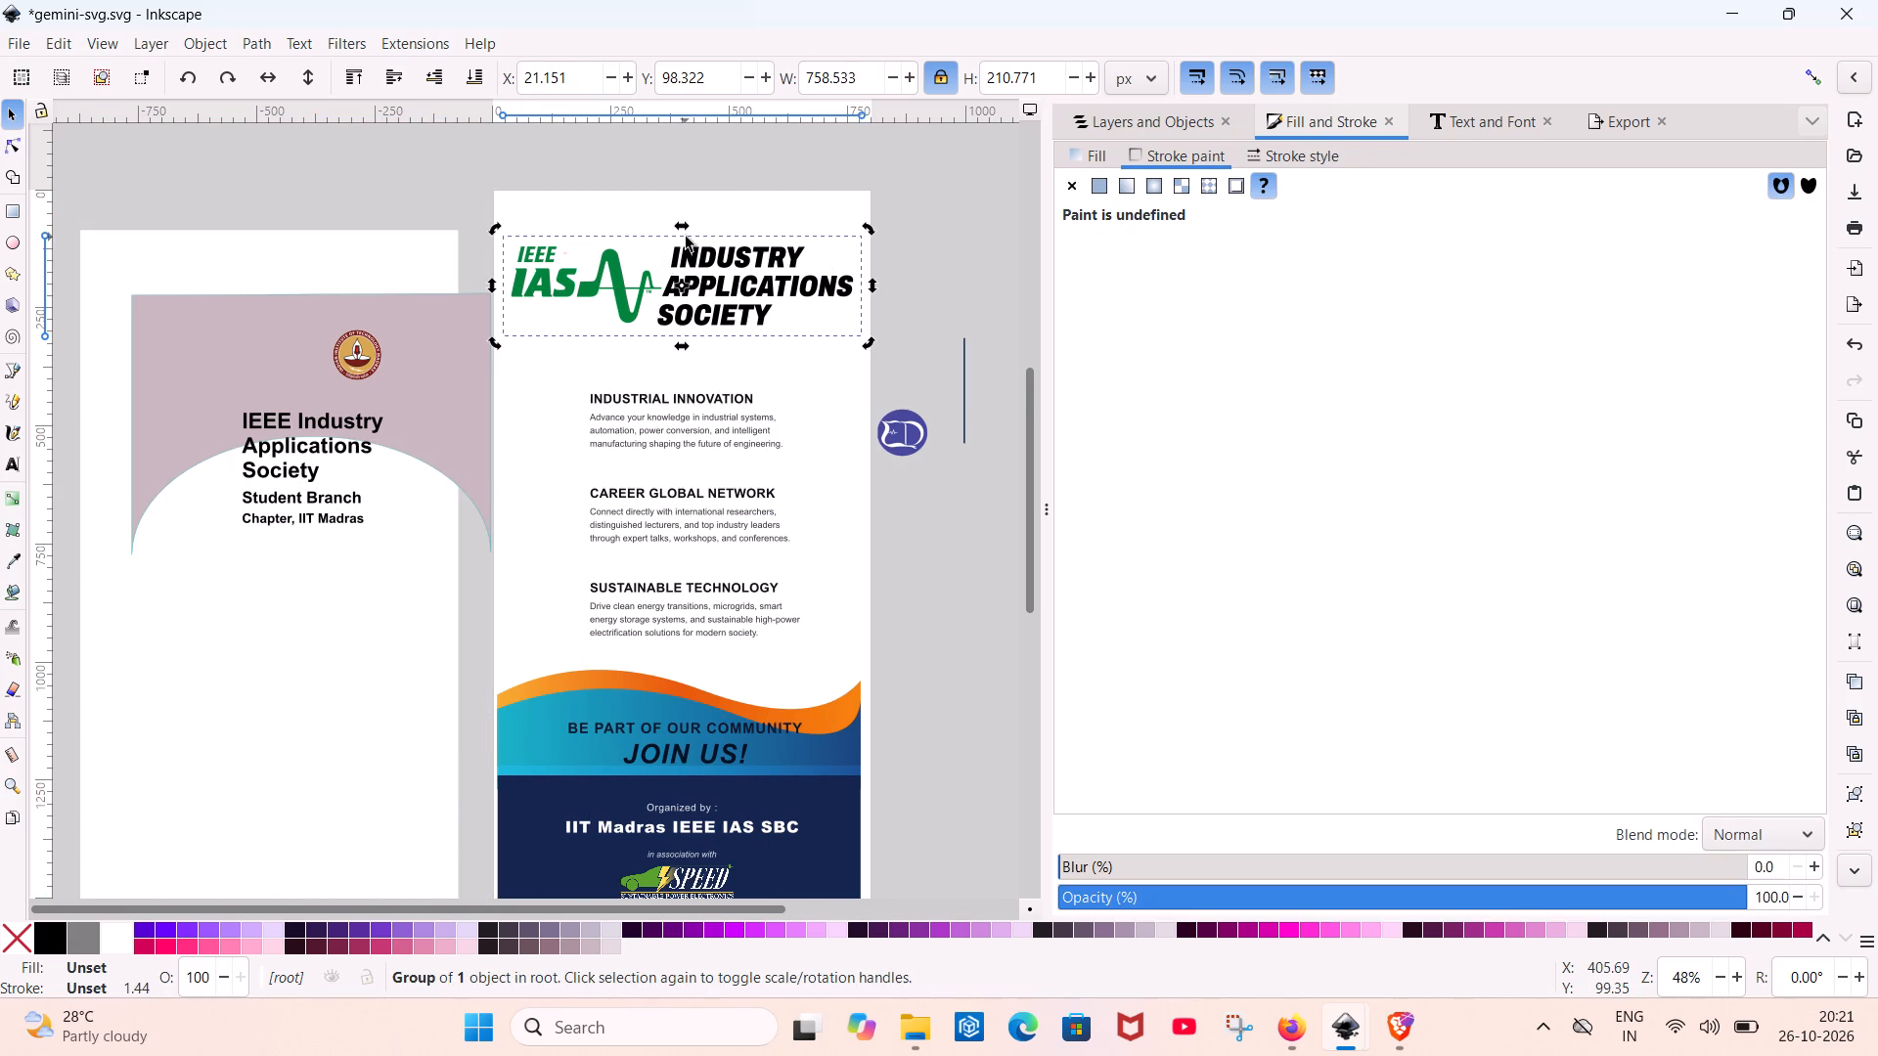
drag(686, 237, 686, 226)
click(633, 262)
double_click(642, 281)
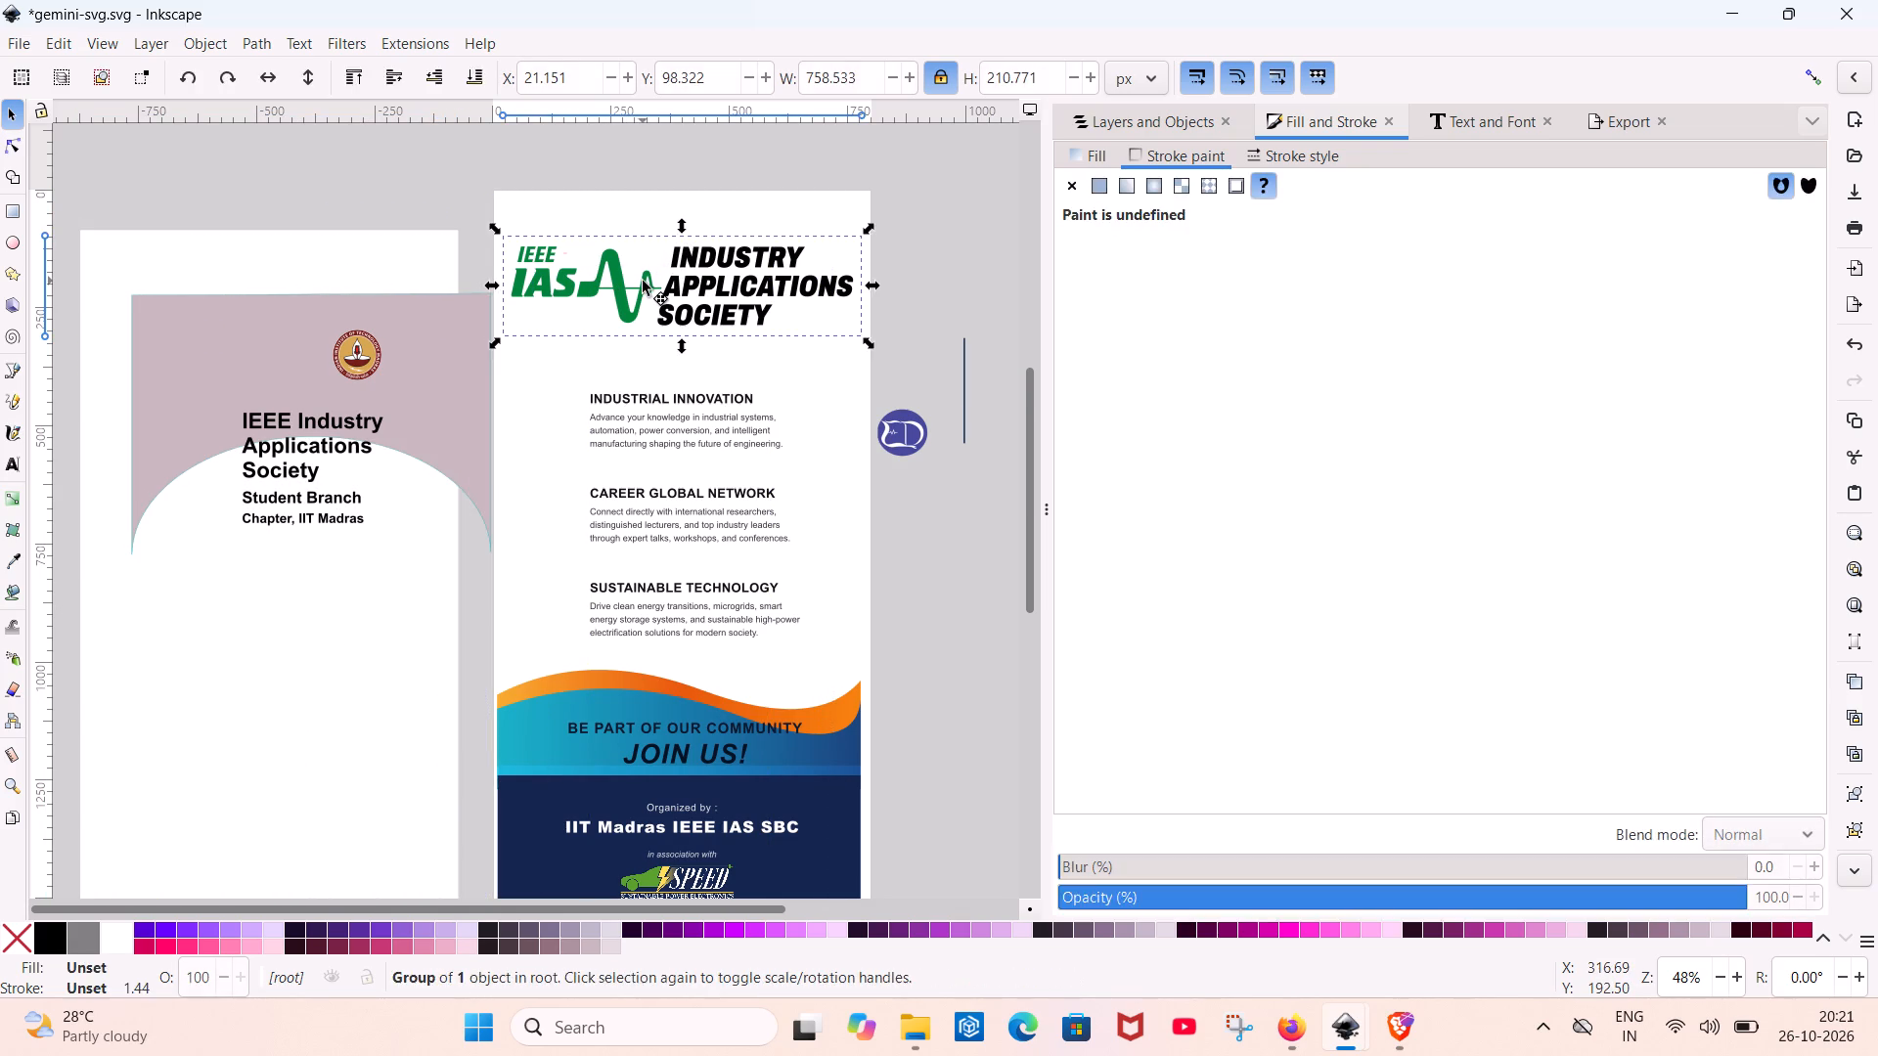
click(739, 273)
click(736, 280)
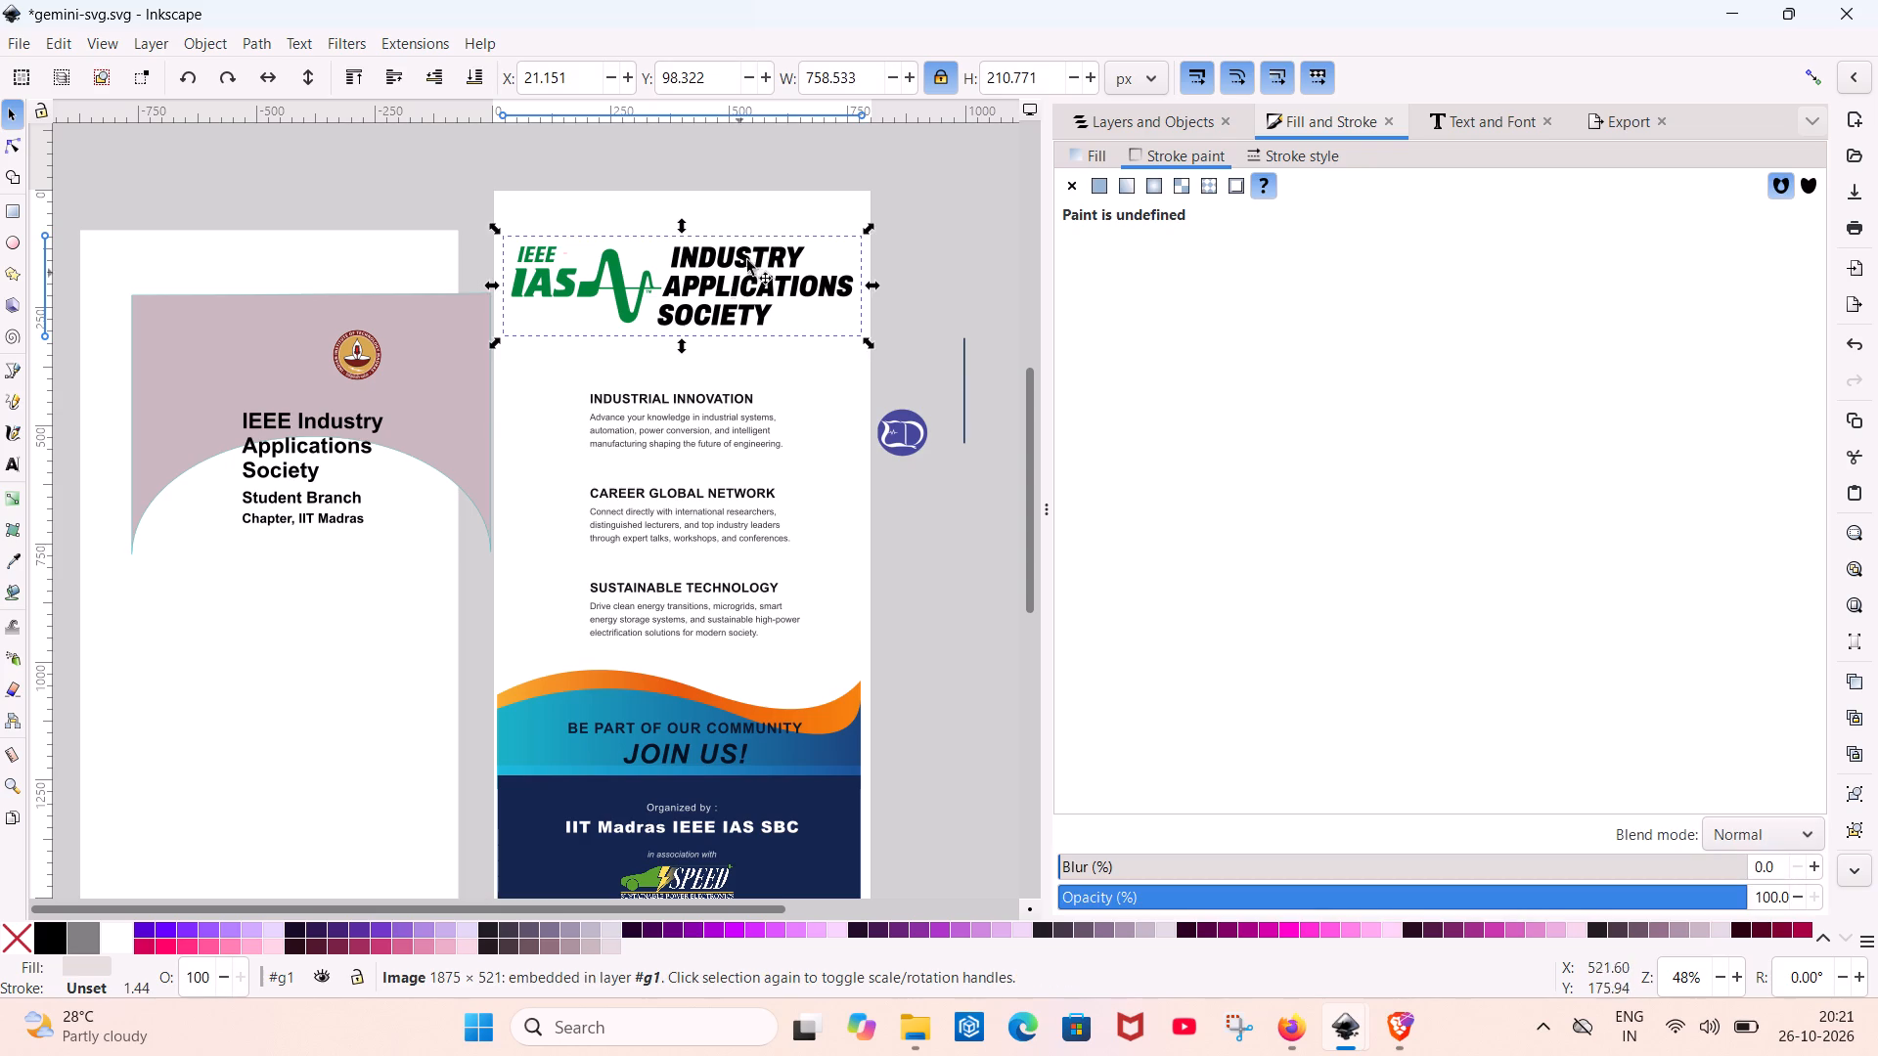
drag(780, 239, 772, 218)
click(757, 264)
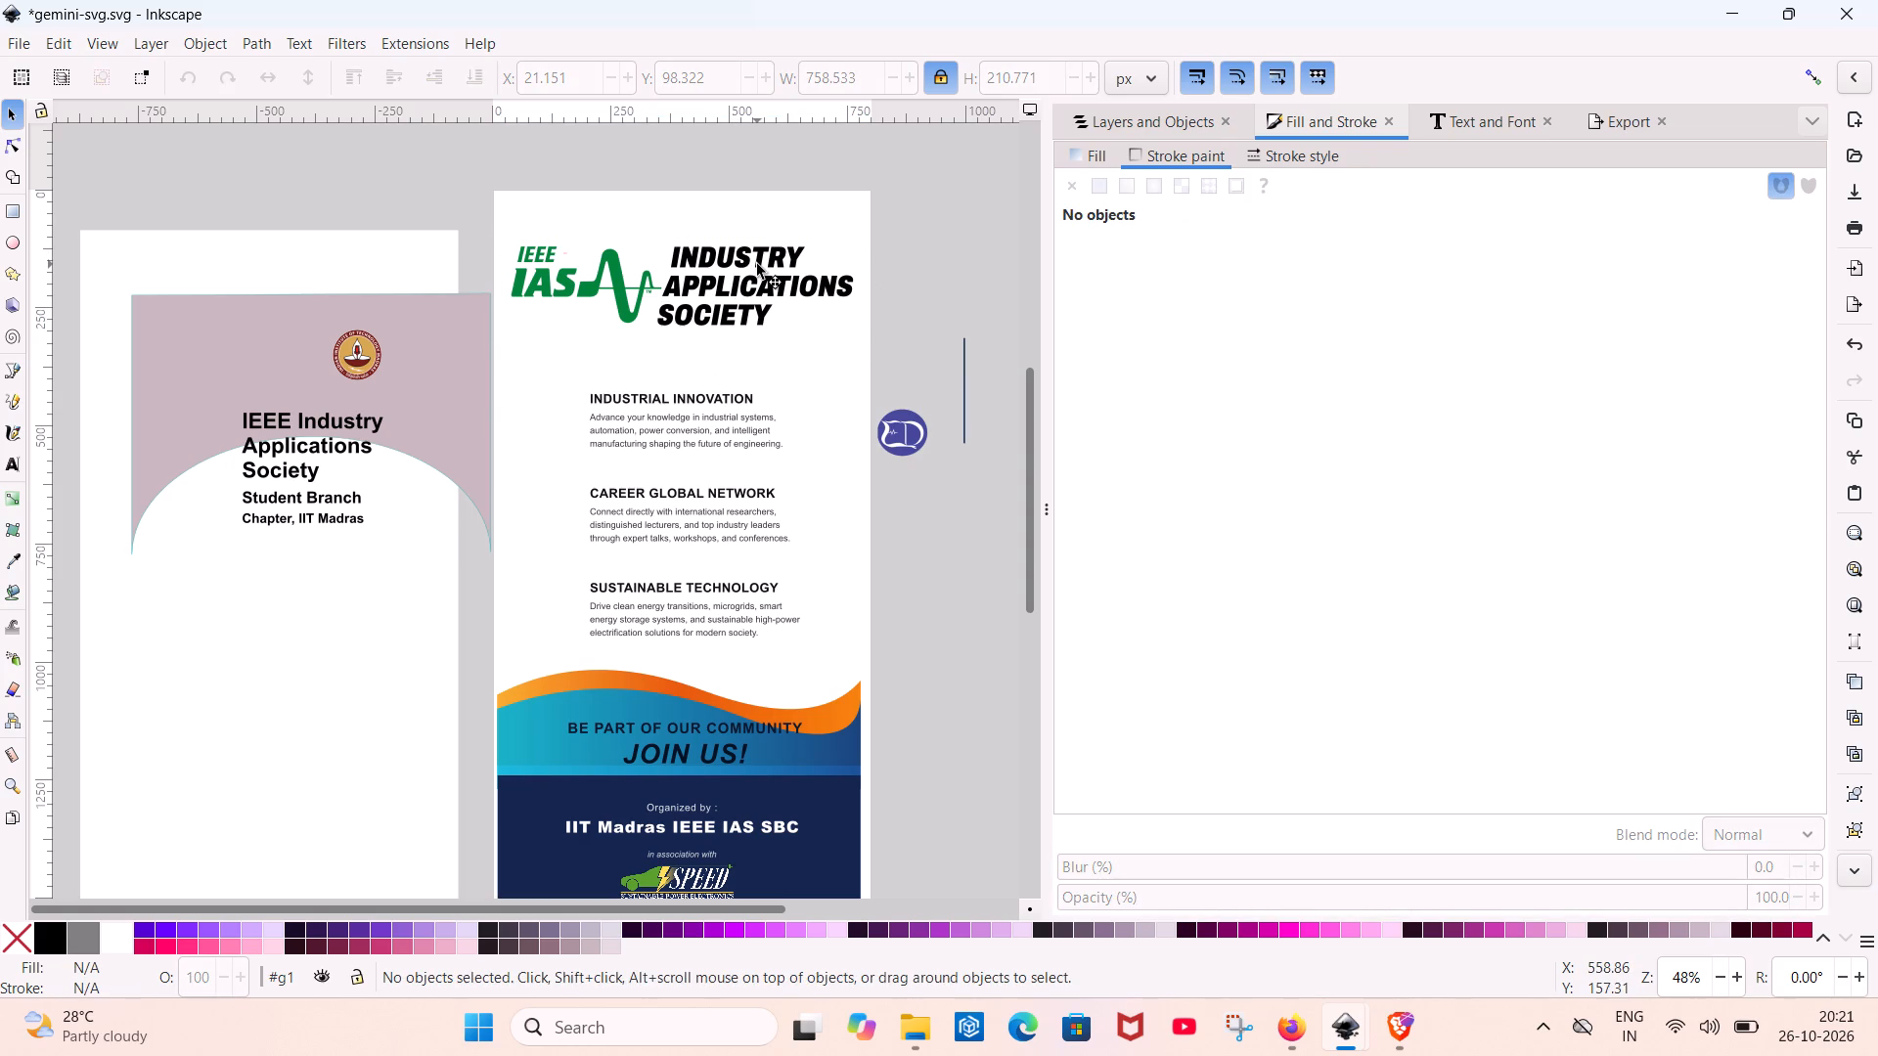
drag(824, 332, 783, 306)
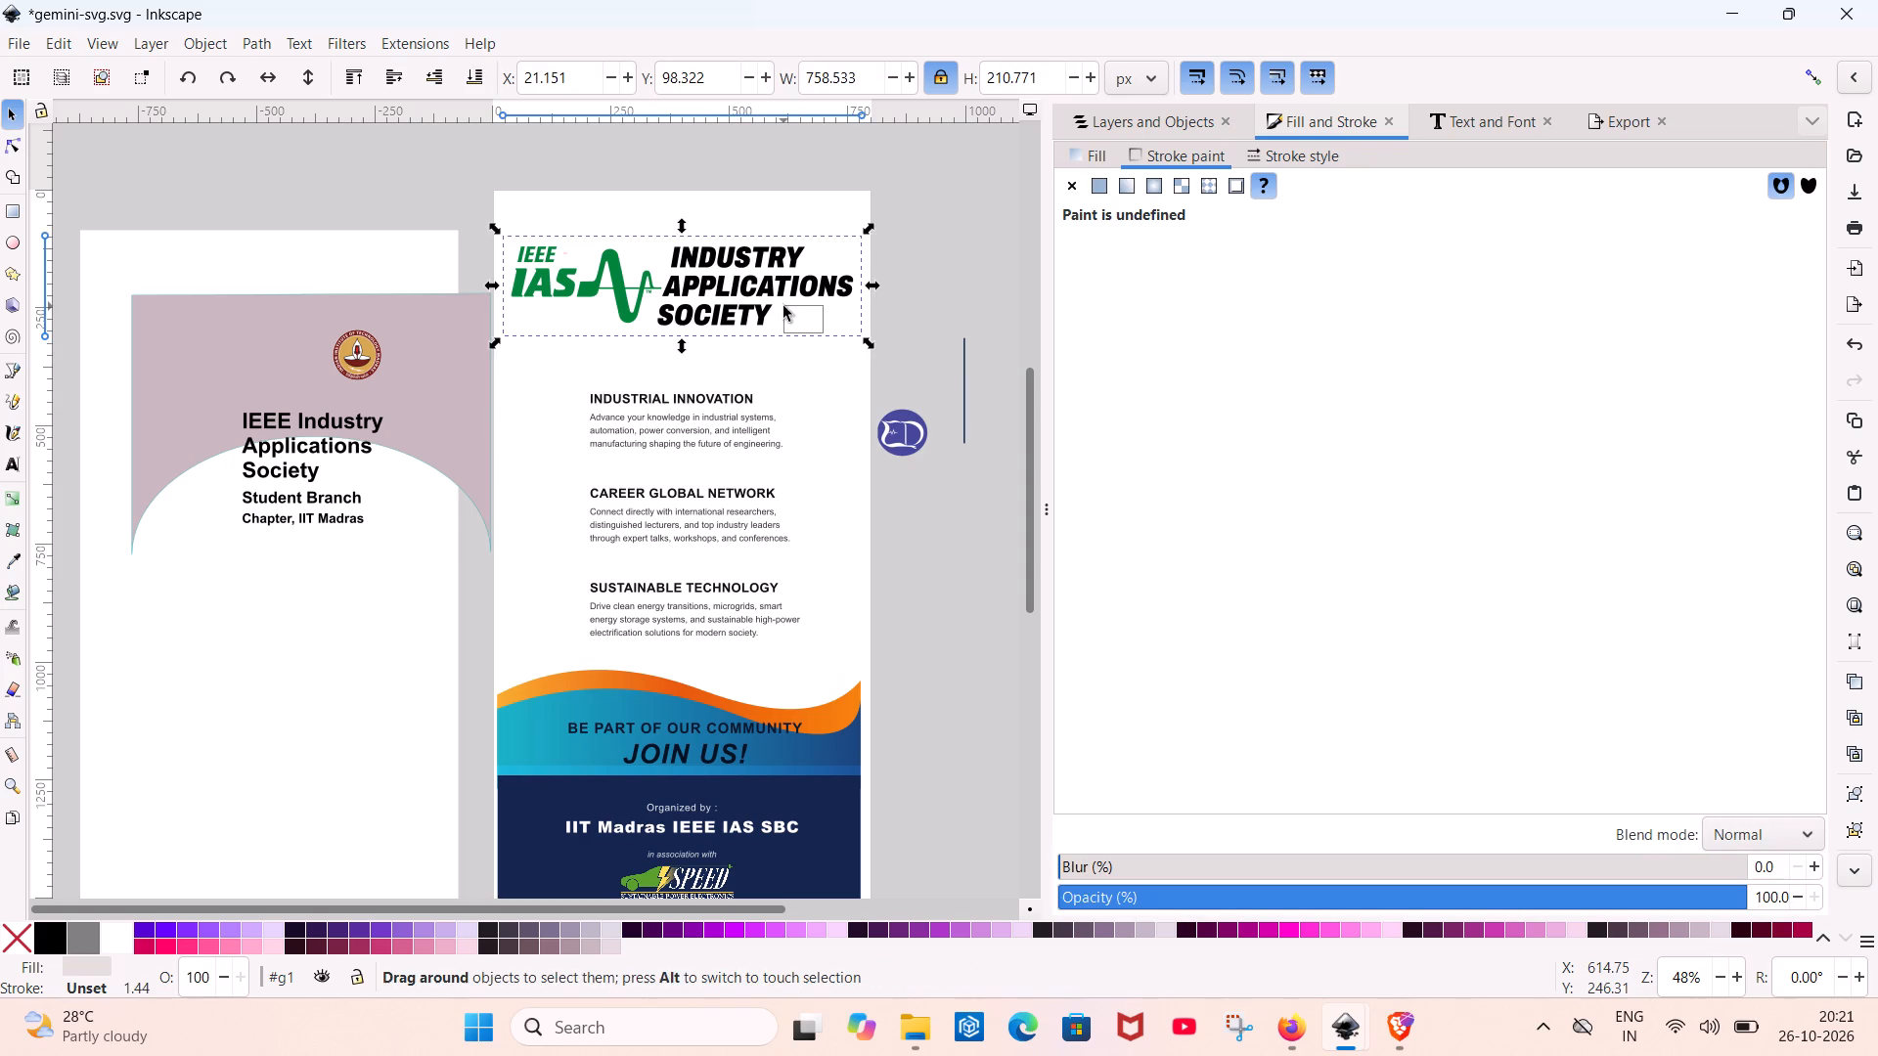
drag(783, 306, 783, 323)
click(768, 307)
click(773, 332)
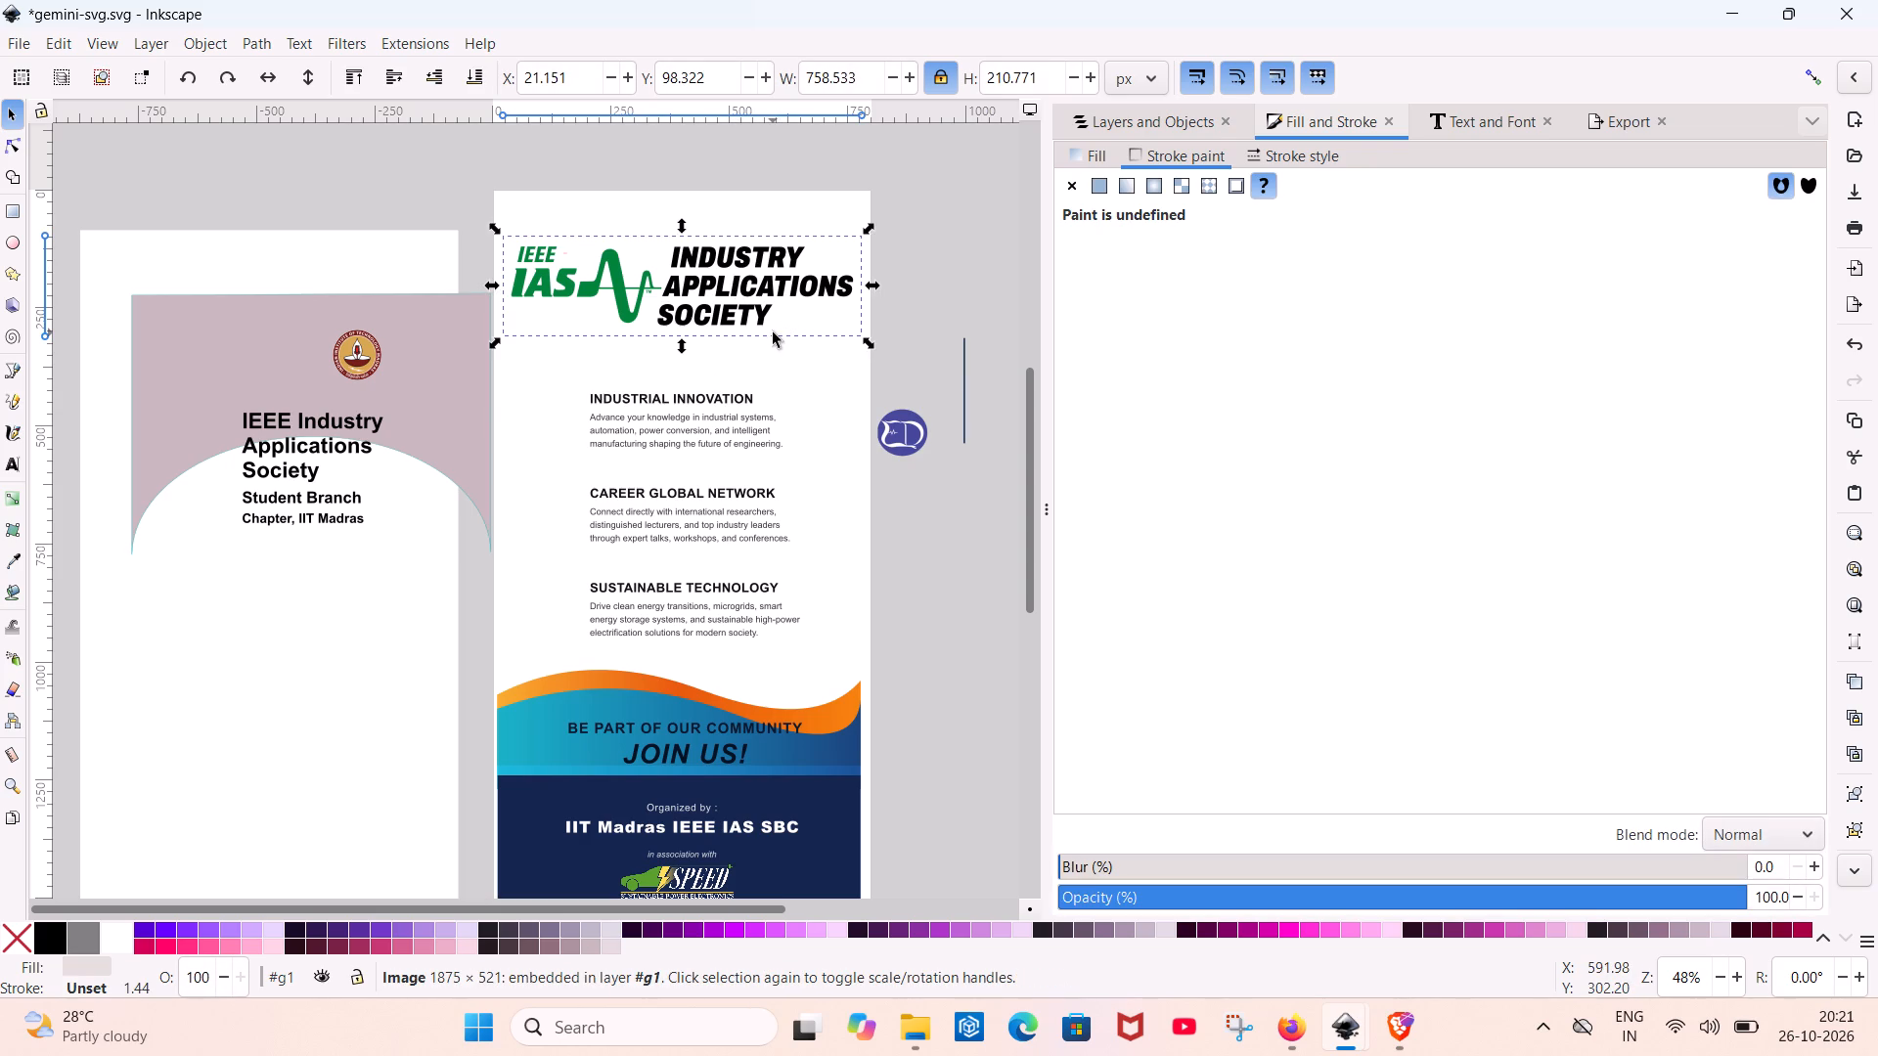
click(730, 285)
click(735, 292)
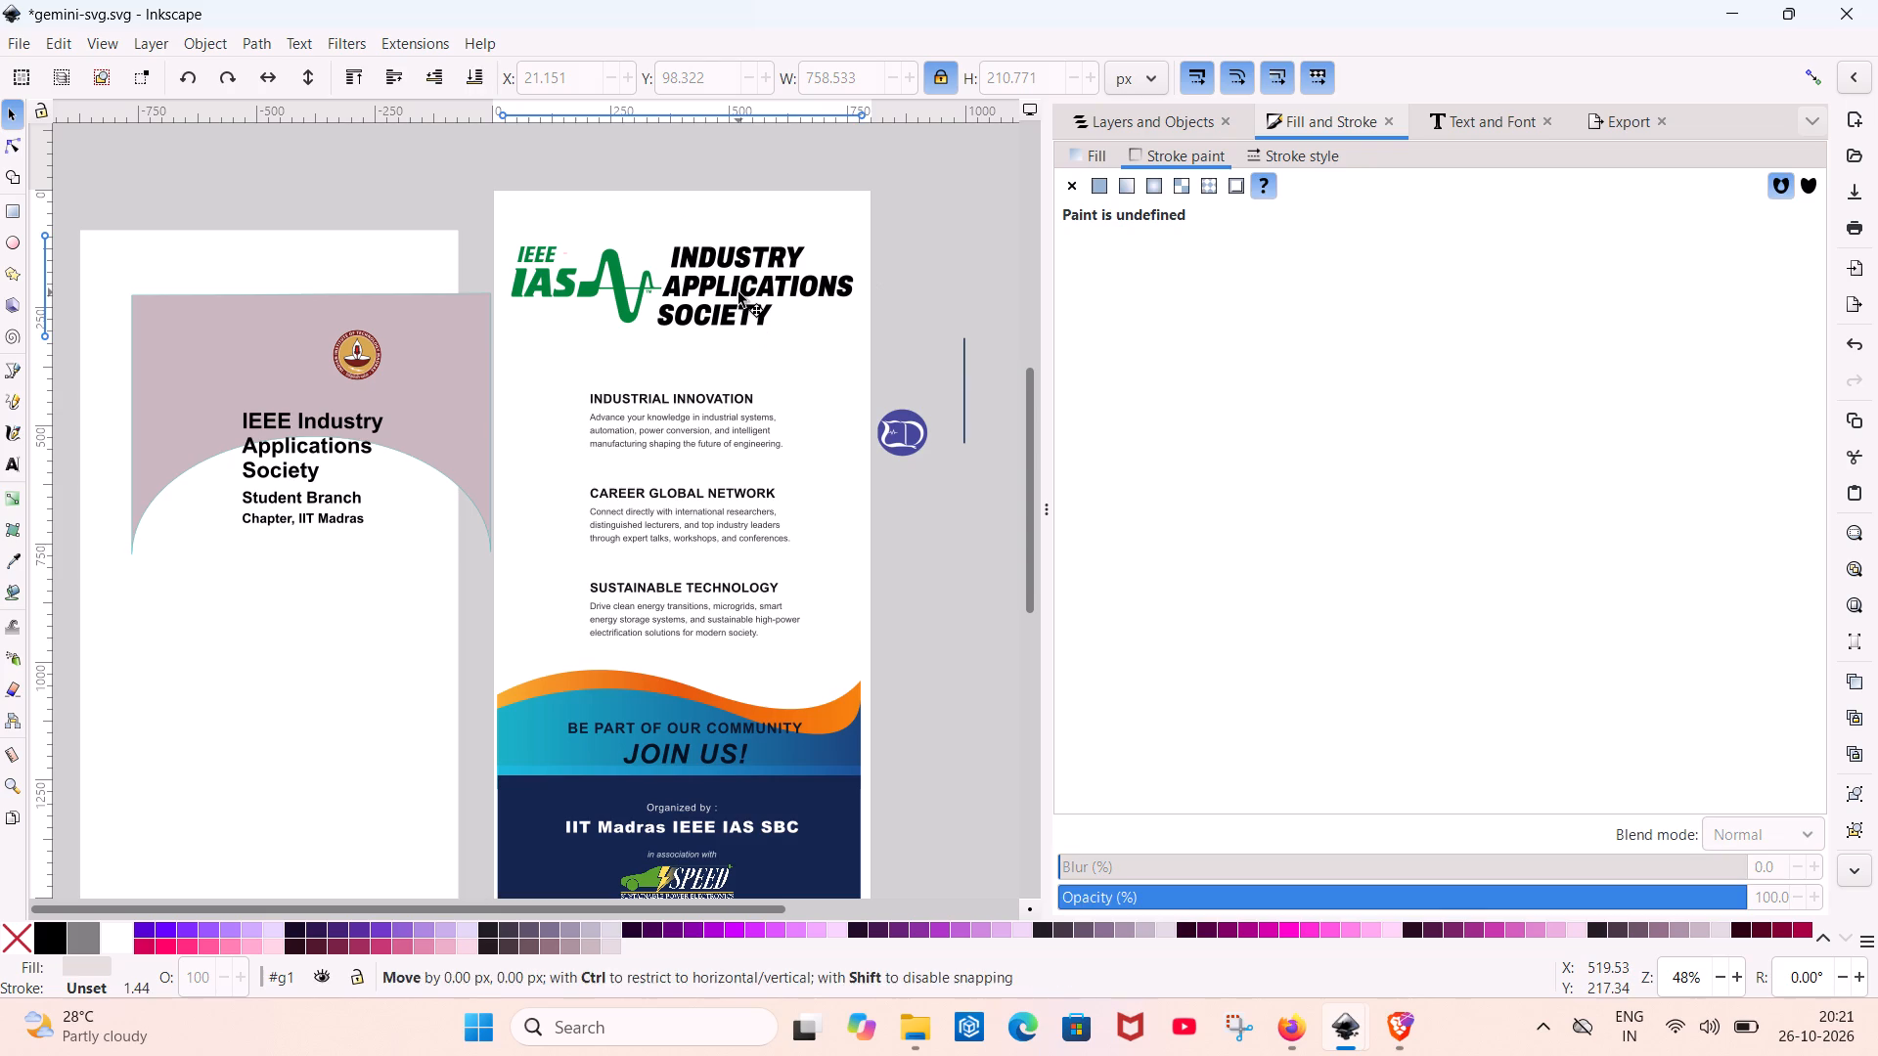
click(811, 334)
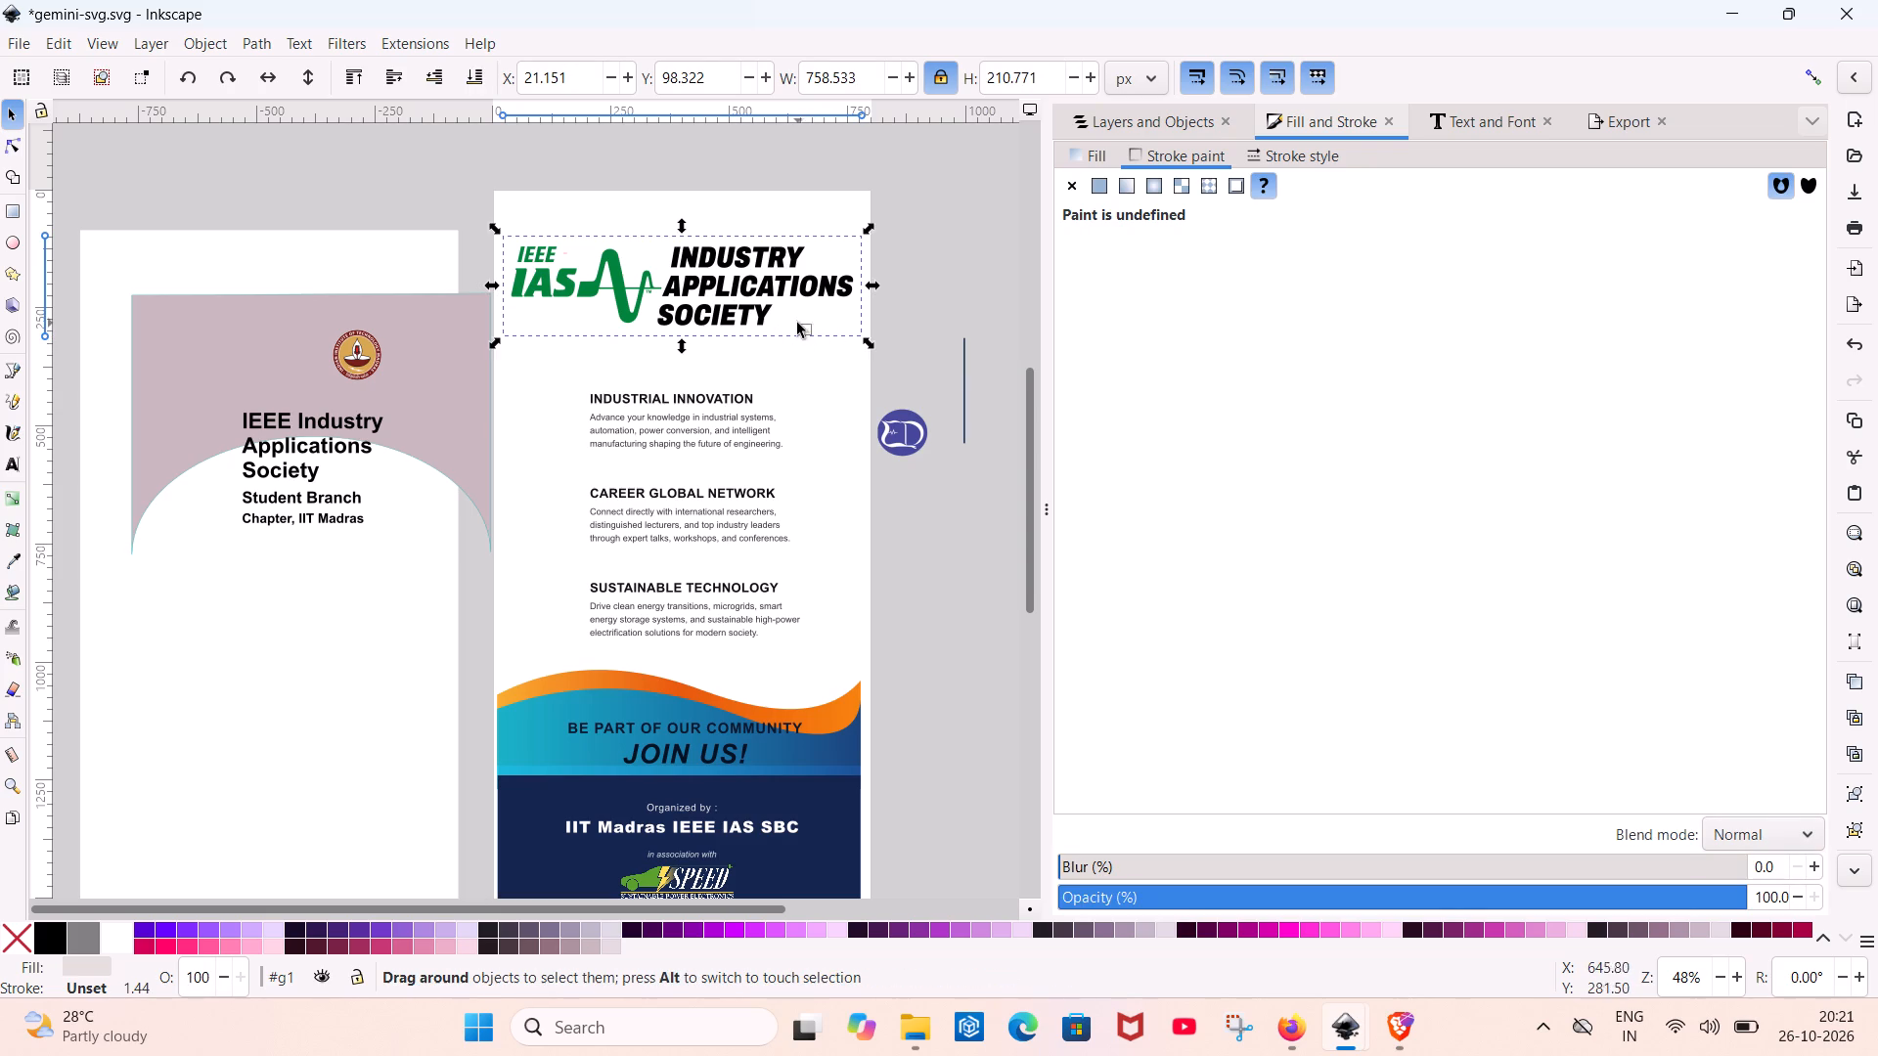
click(763, 277)
click(765, 276)
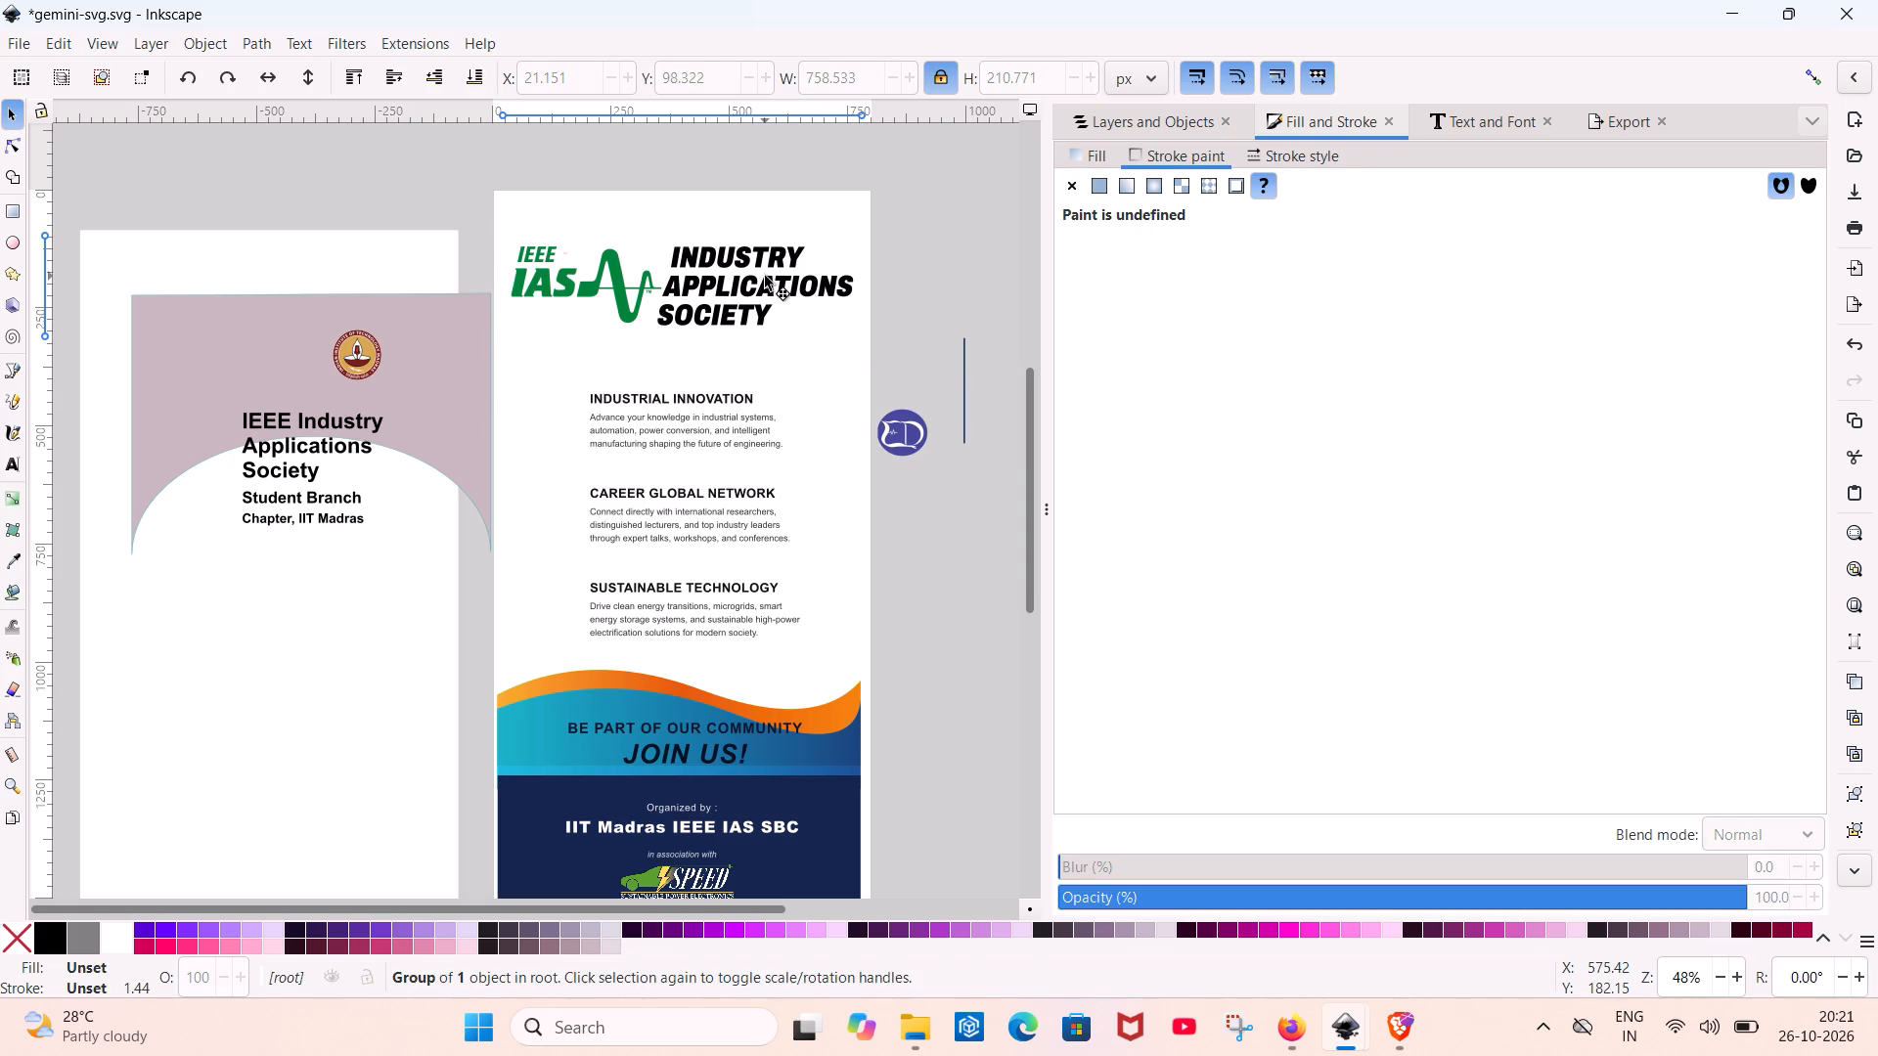
drag(765, 276, 764, 248)
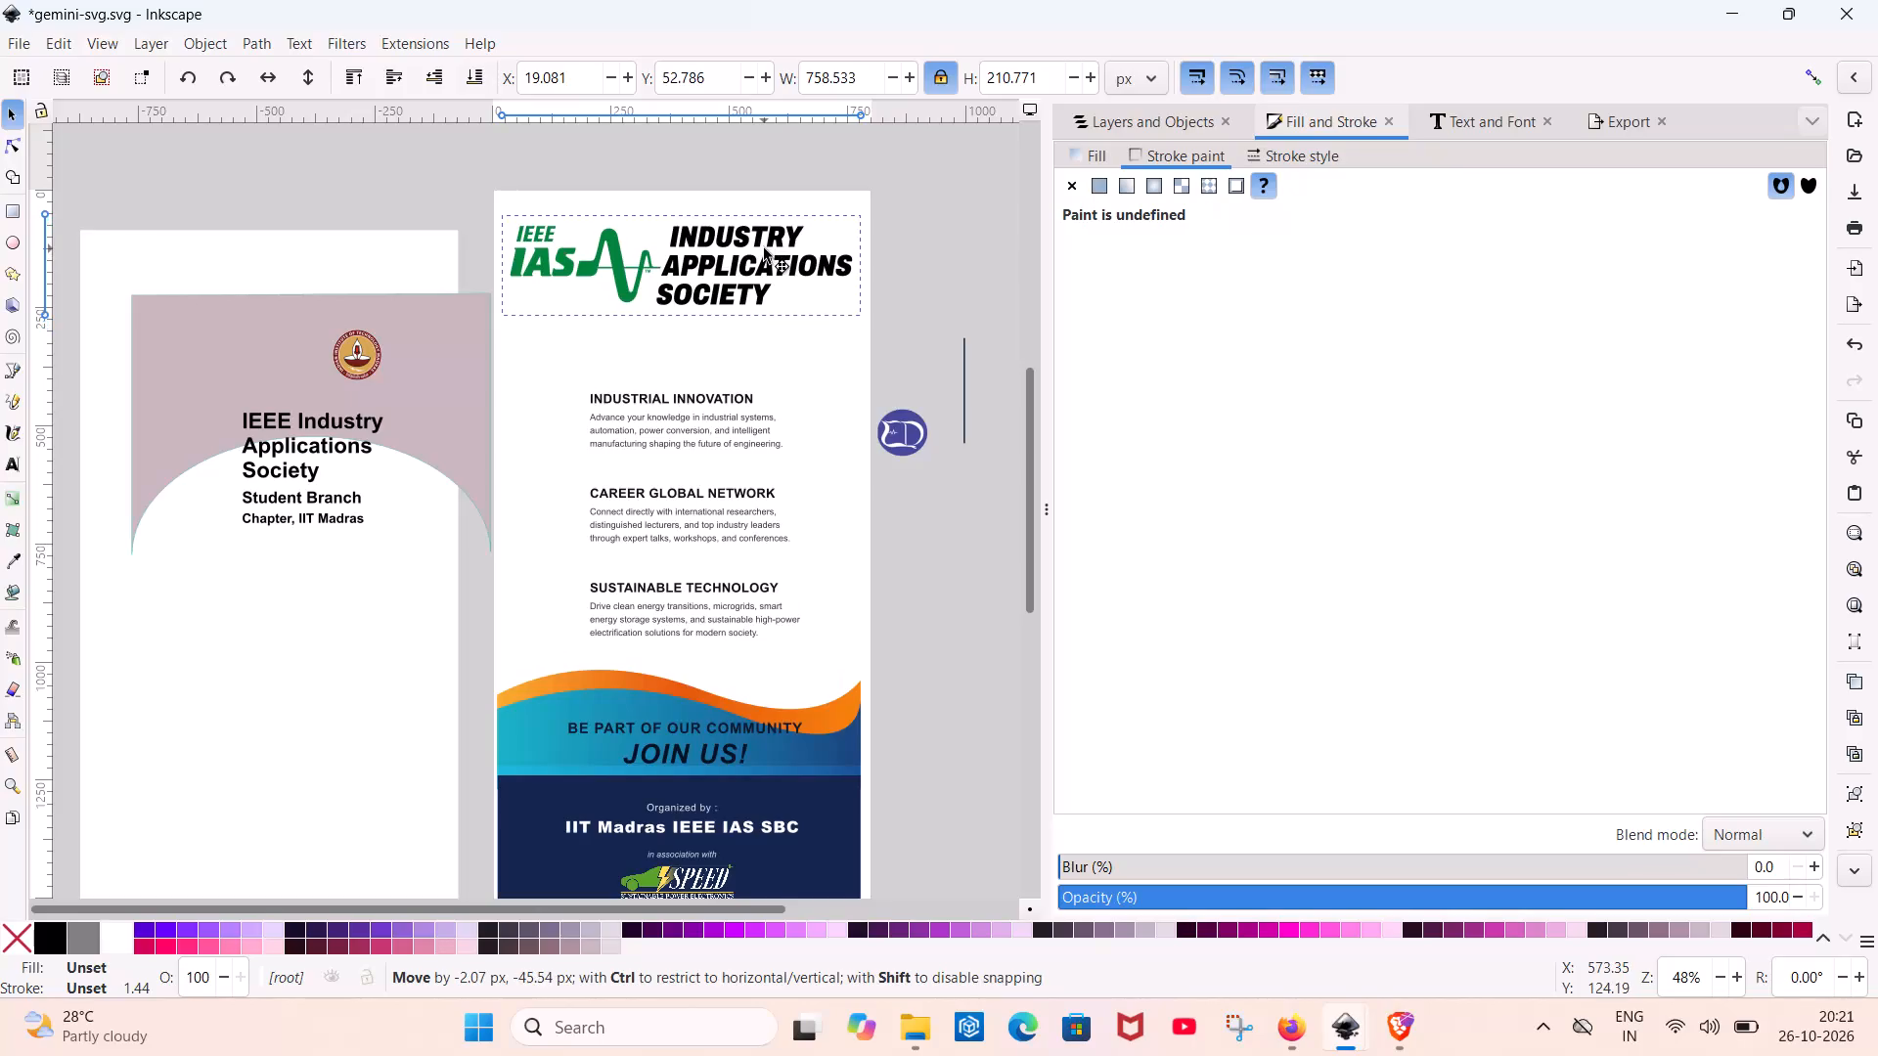
drag(764, 248, 765, 239)
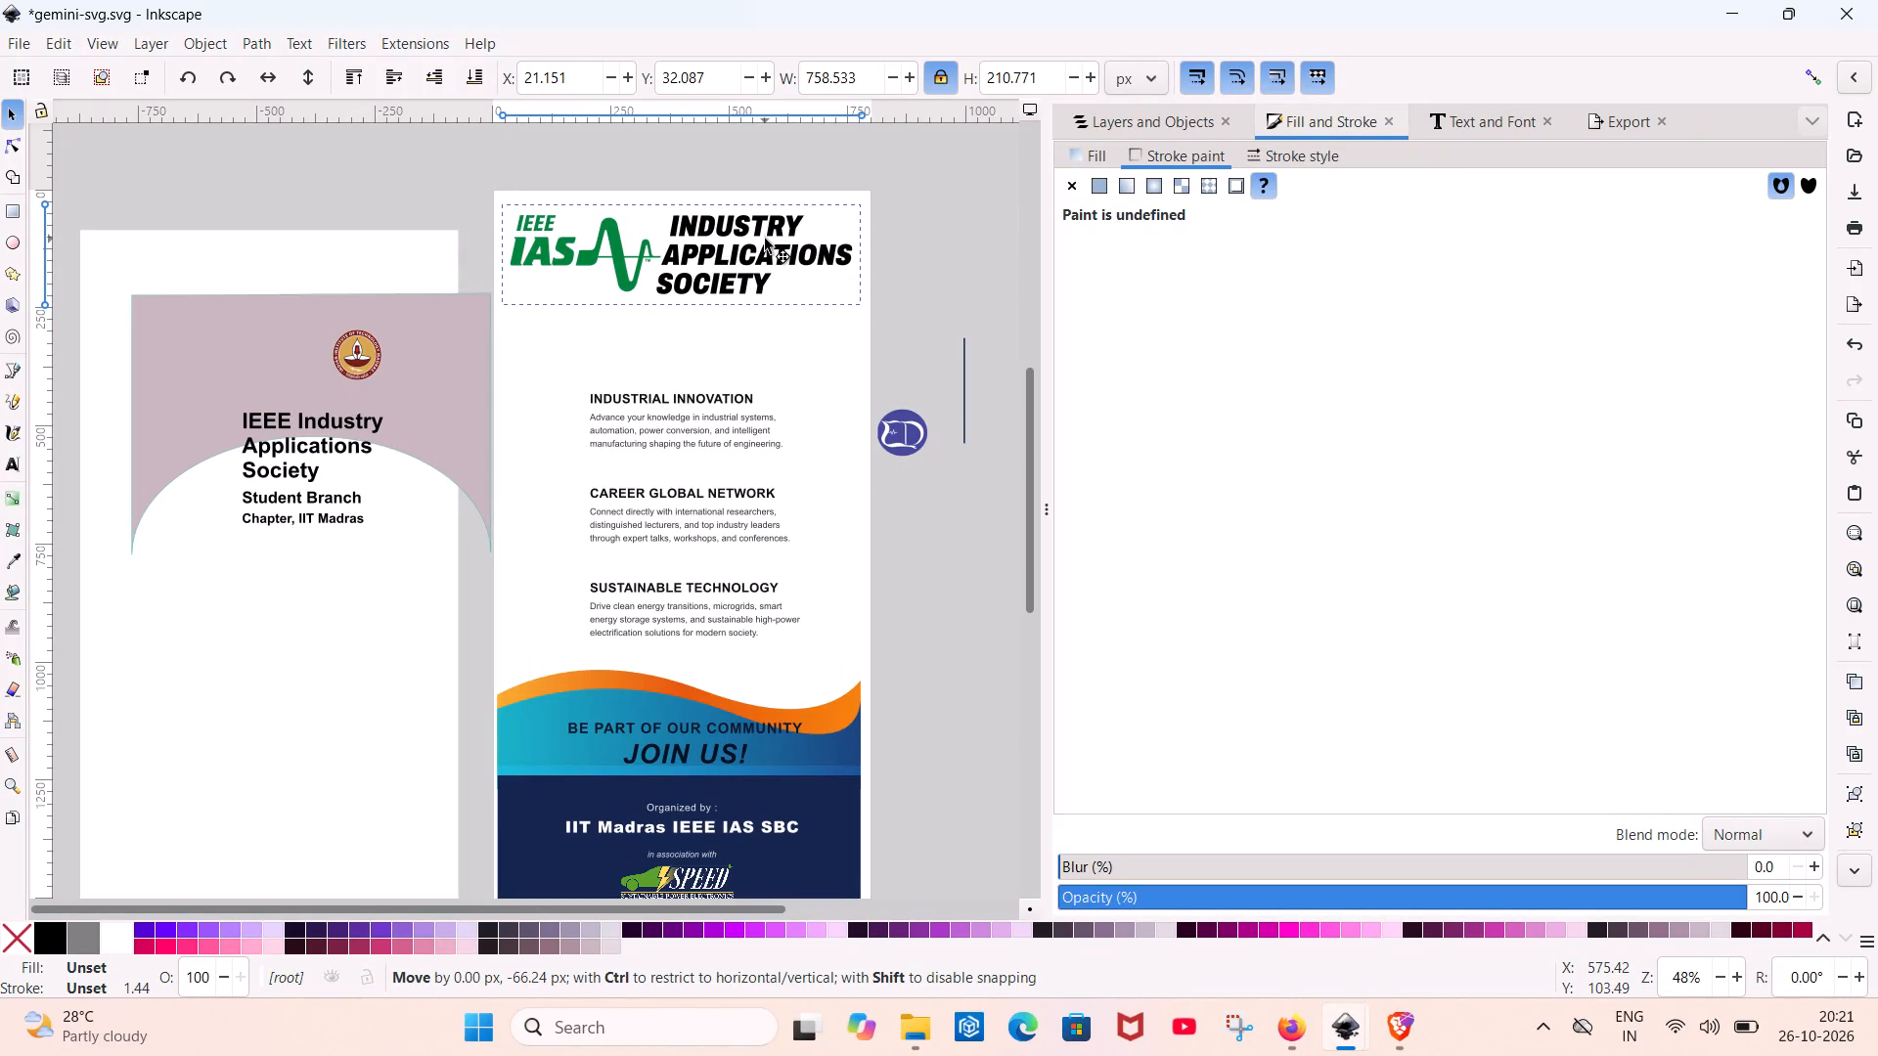
drag(765, 239, 765, 233)
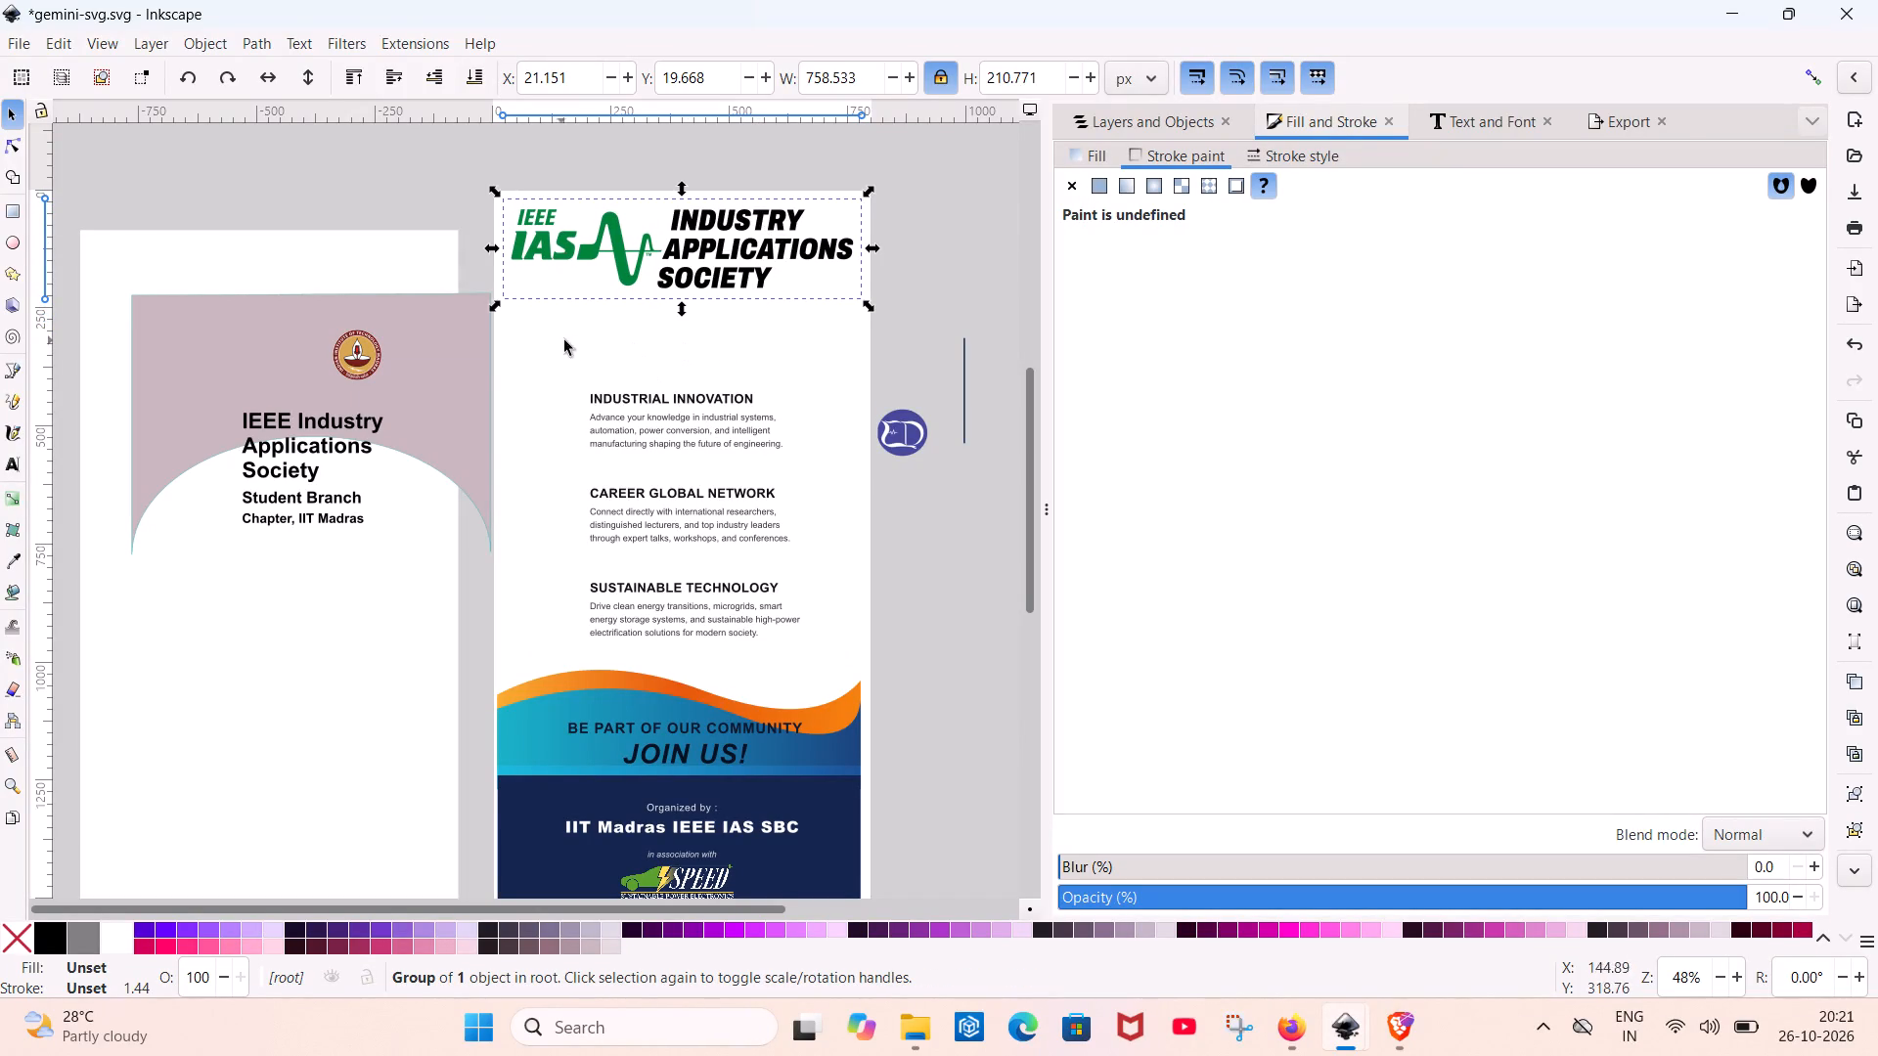
Move the white 800 by 1600 px background rectangle back over the page, at about X 4, Y -8 px.
click(294, 486)
click(318, 488)
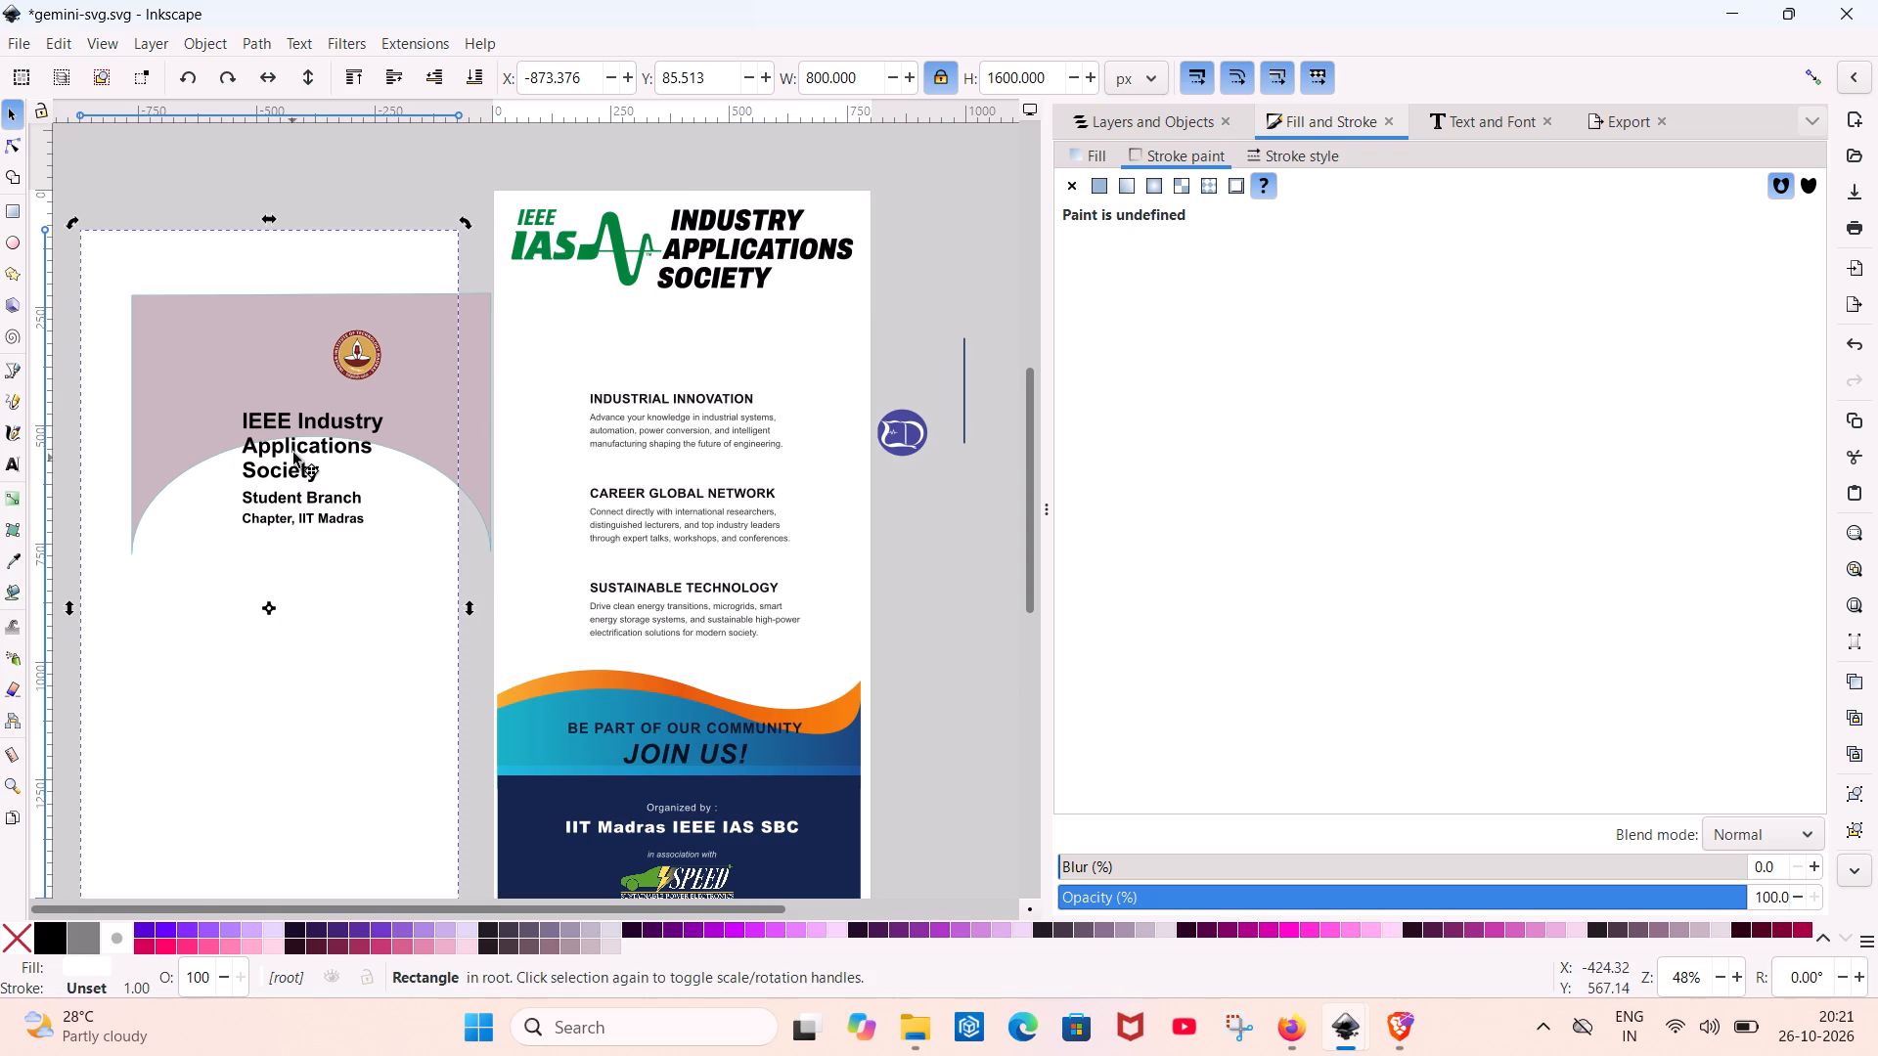
click(293, 453)
click(201, 579)
drag(201, 579, 466, 571)
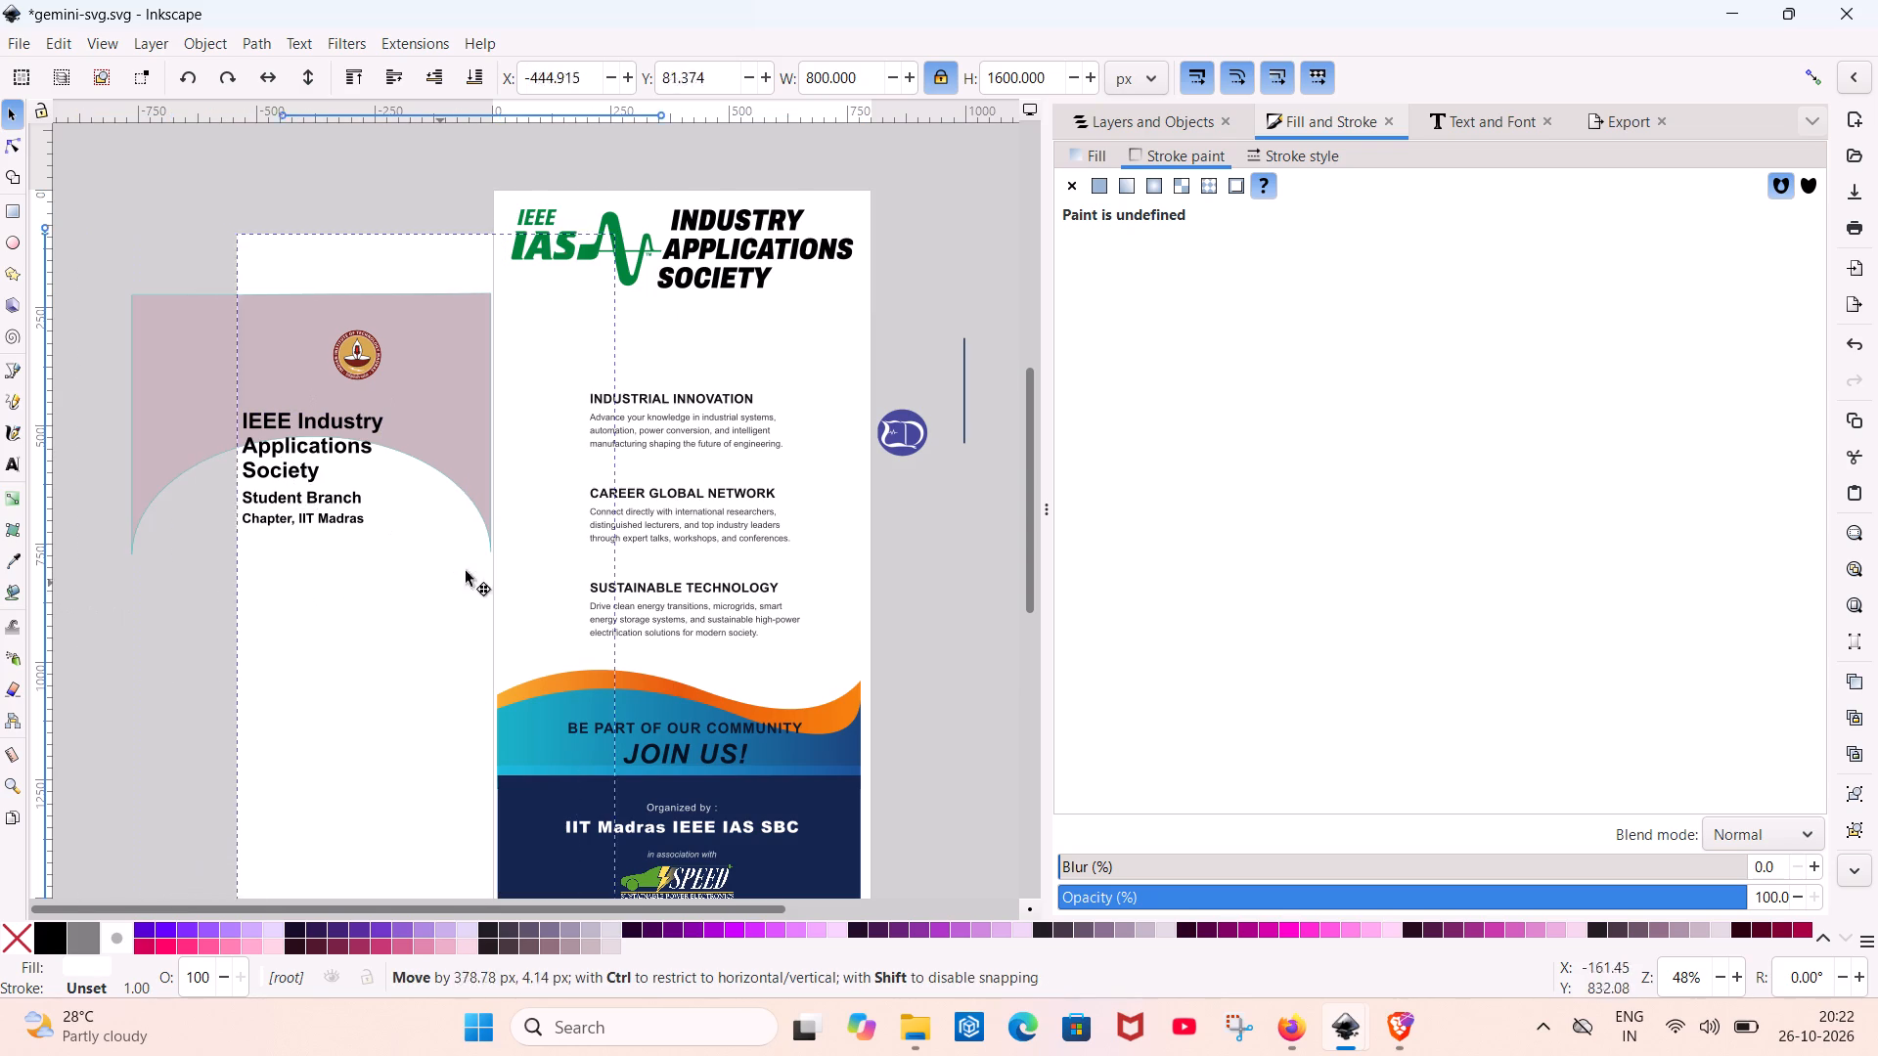
drag(466, 571, 651, 539)
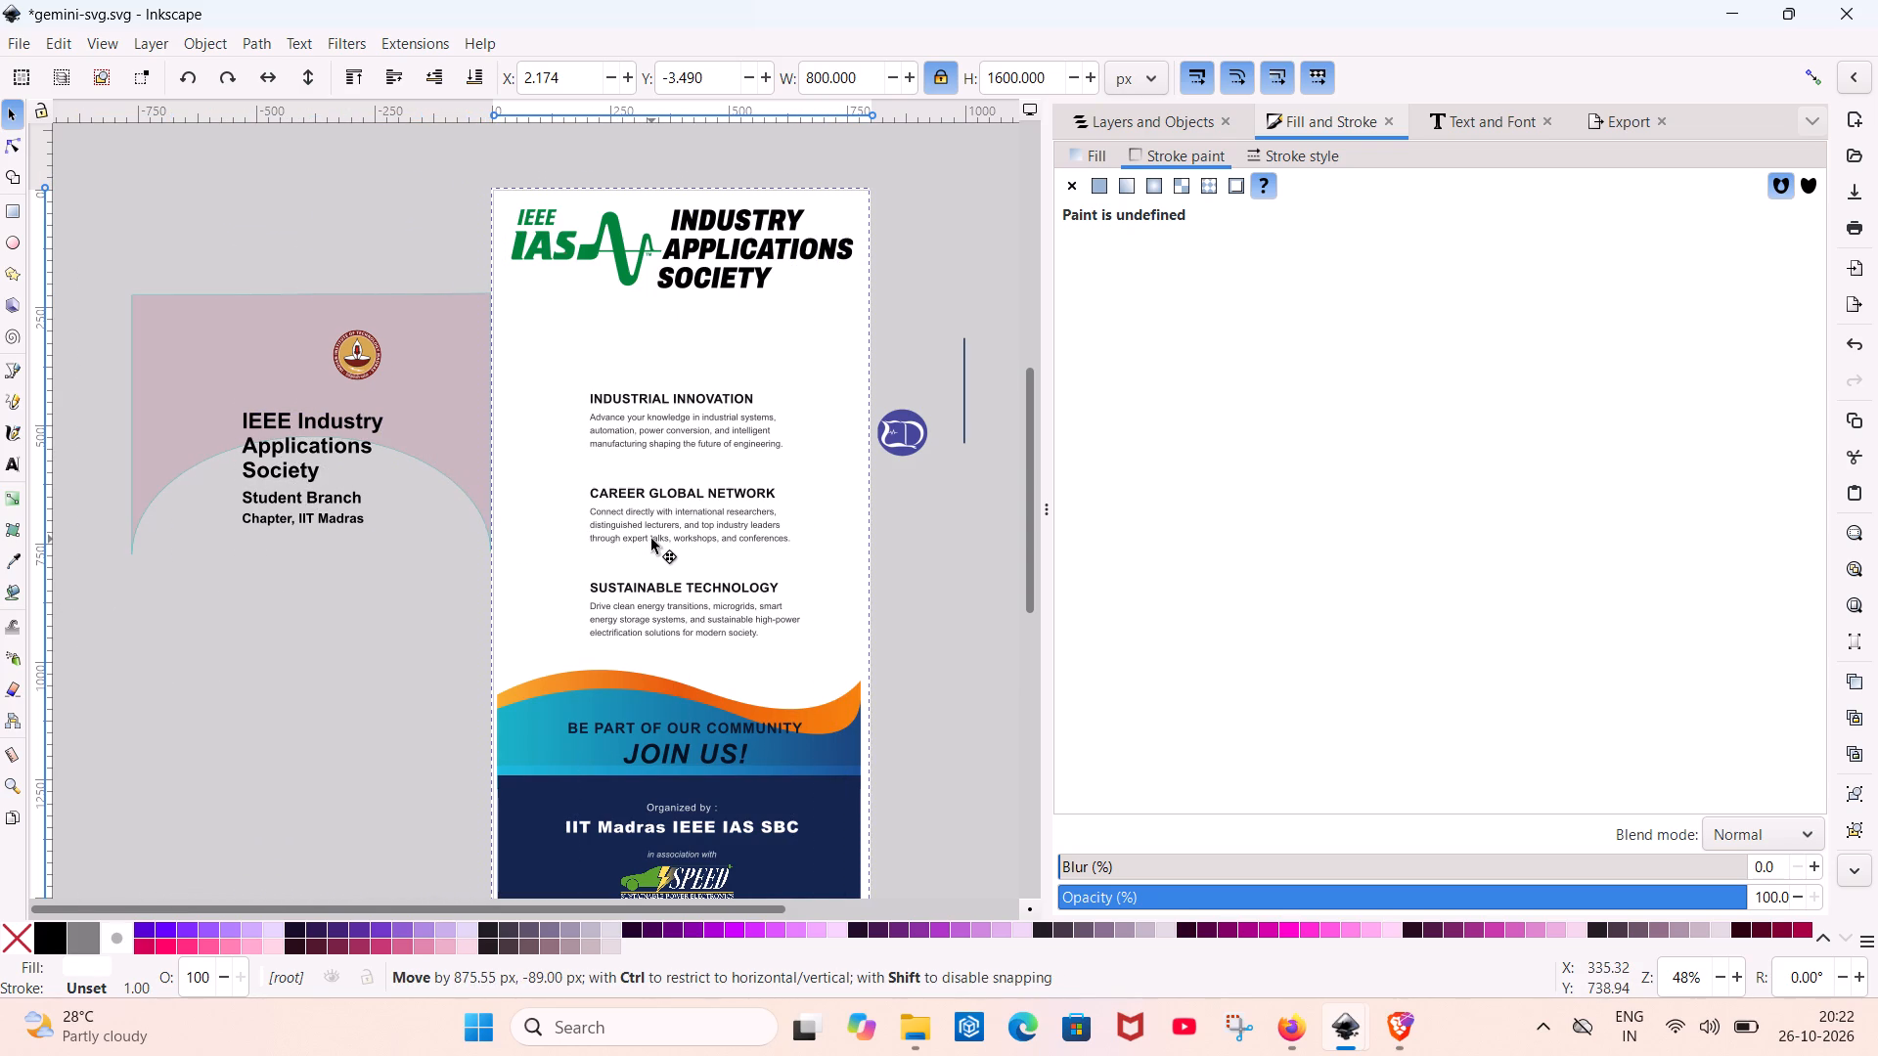
drag(651, 539, 649, 539)
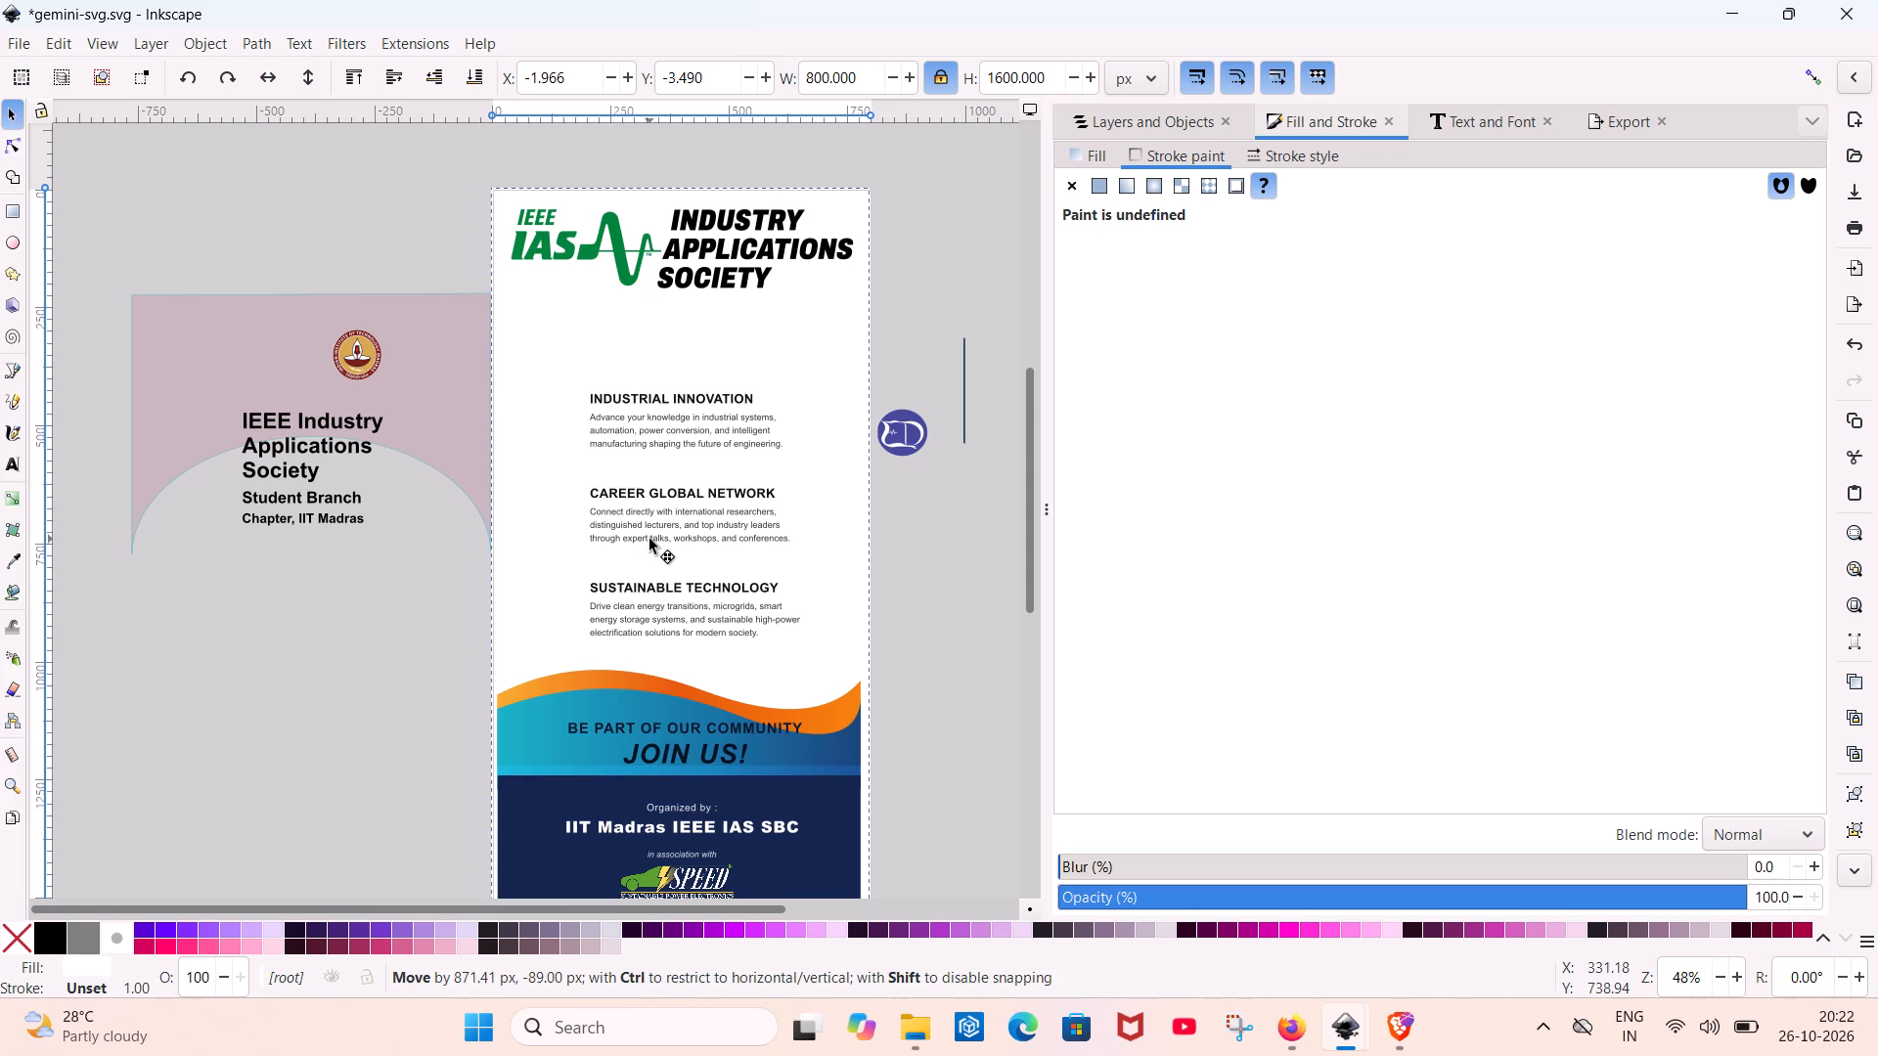
drag(649, 539, 654, 536)
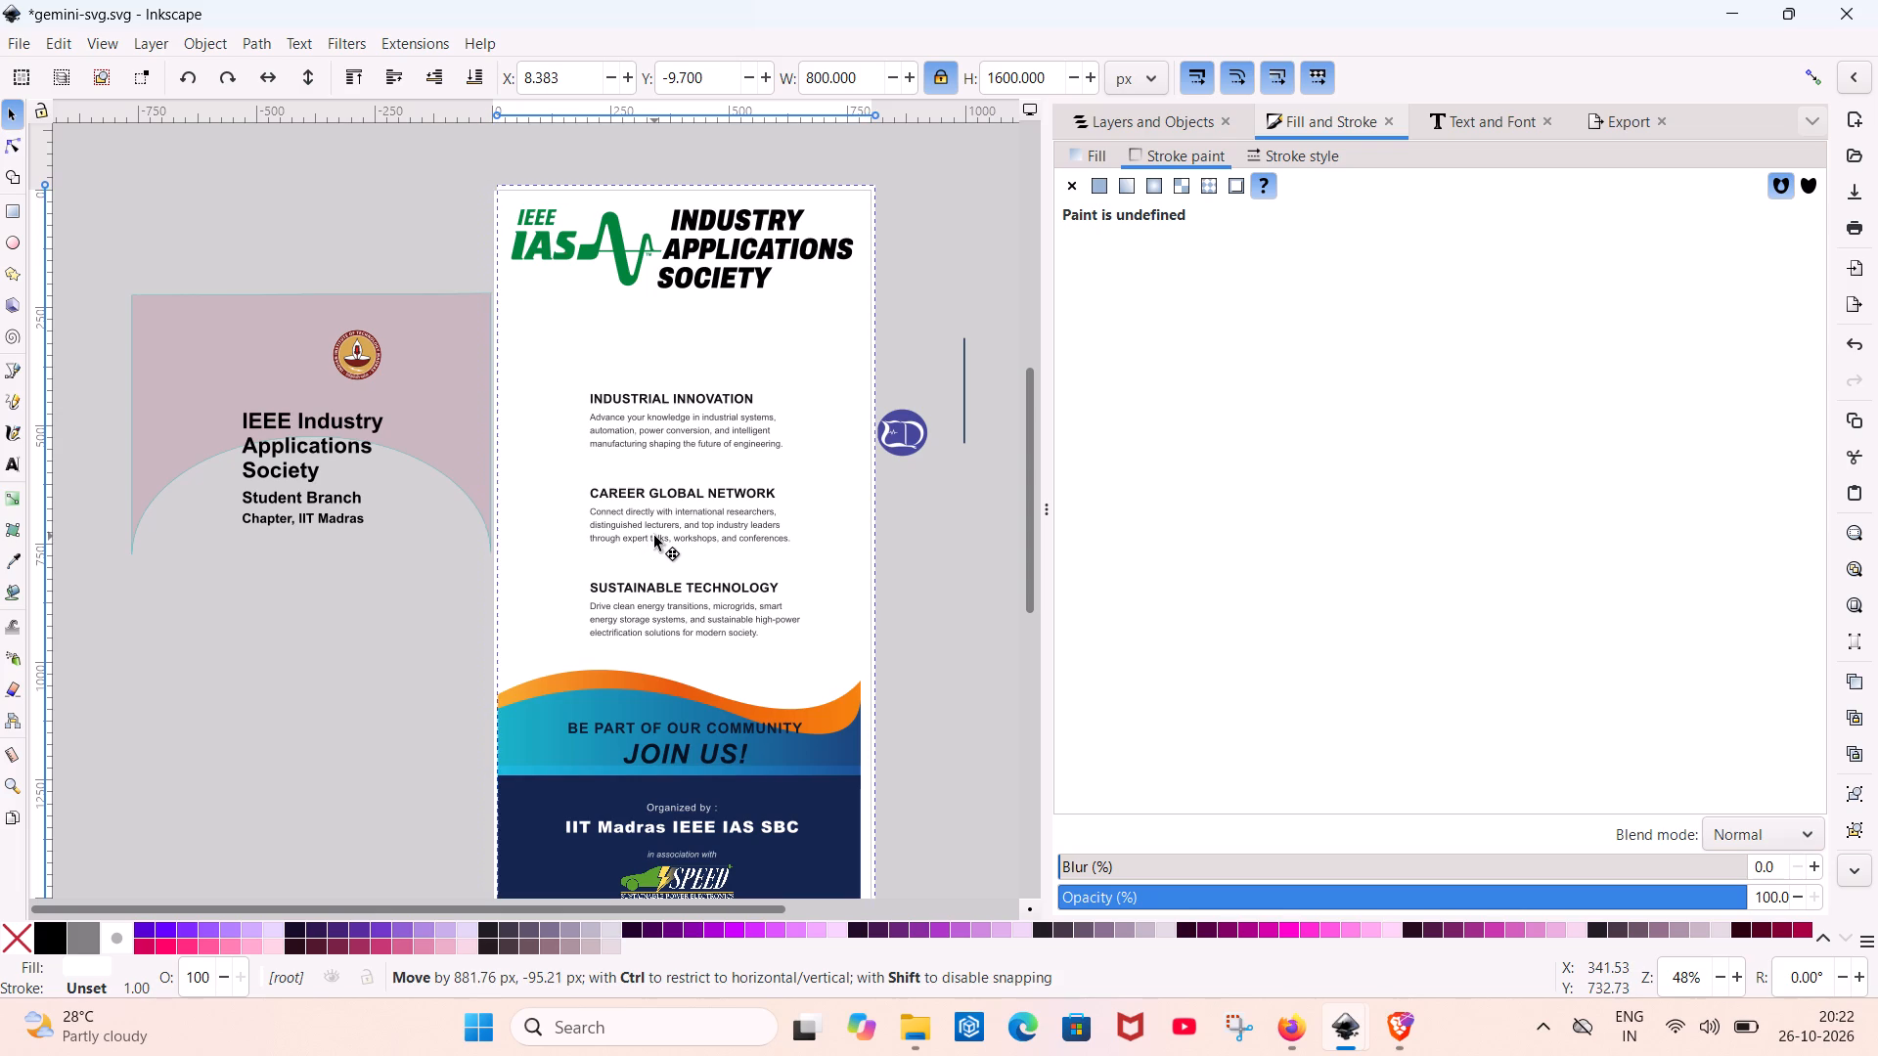
drag(654, 536, 652, 537)
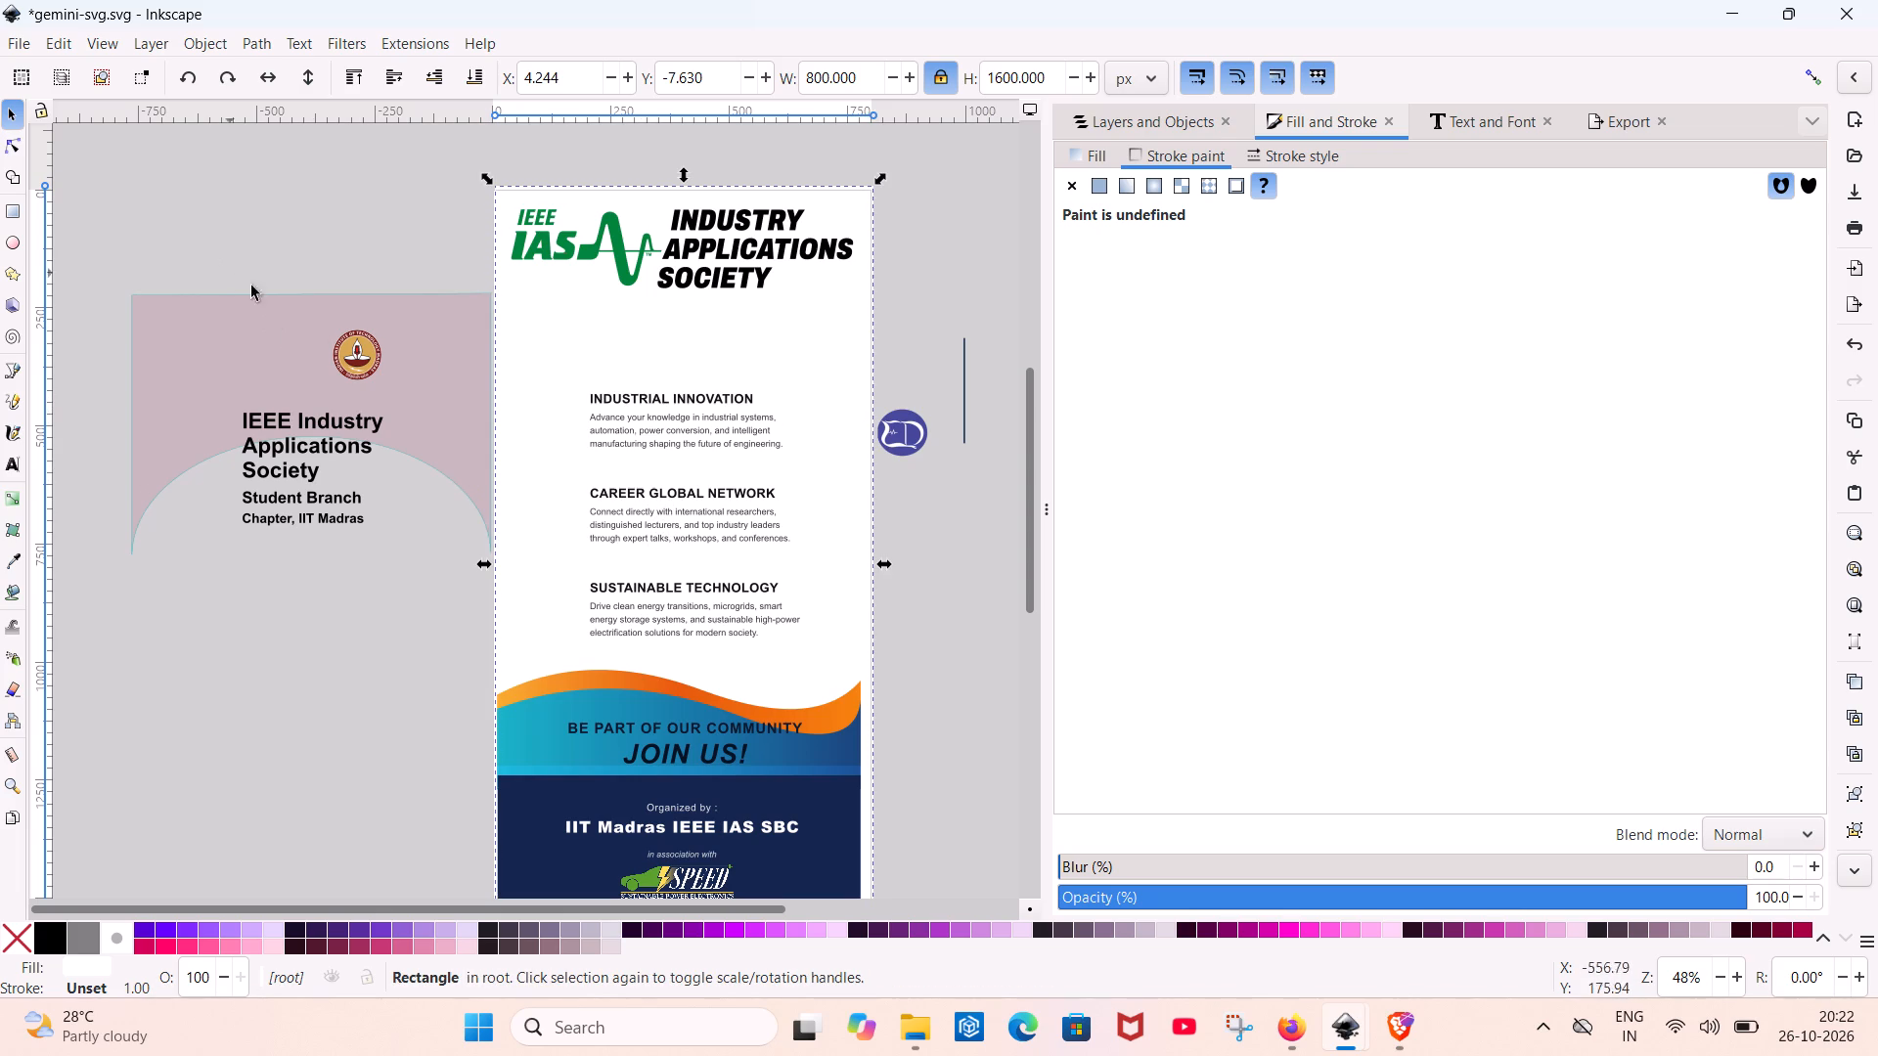
Move the round IIT Madras seal onto the page below the left end of the IAS logo, at about X 30, Y 202 px.
click(357, 353)
drag(355, 356, 522, 322)
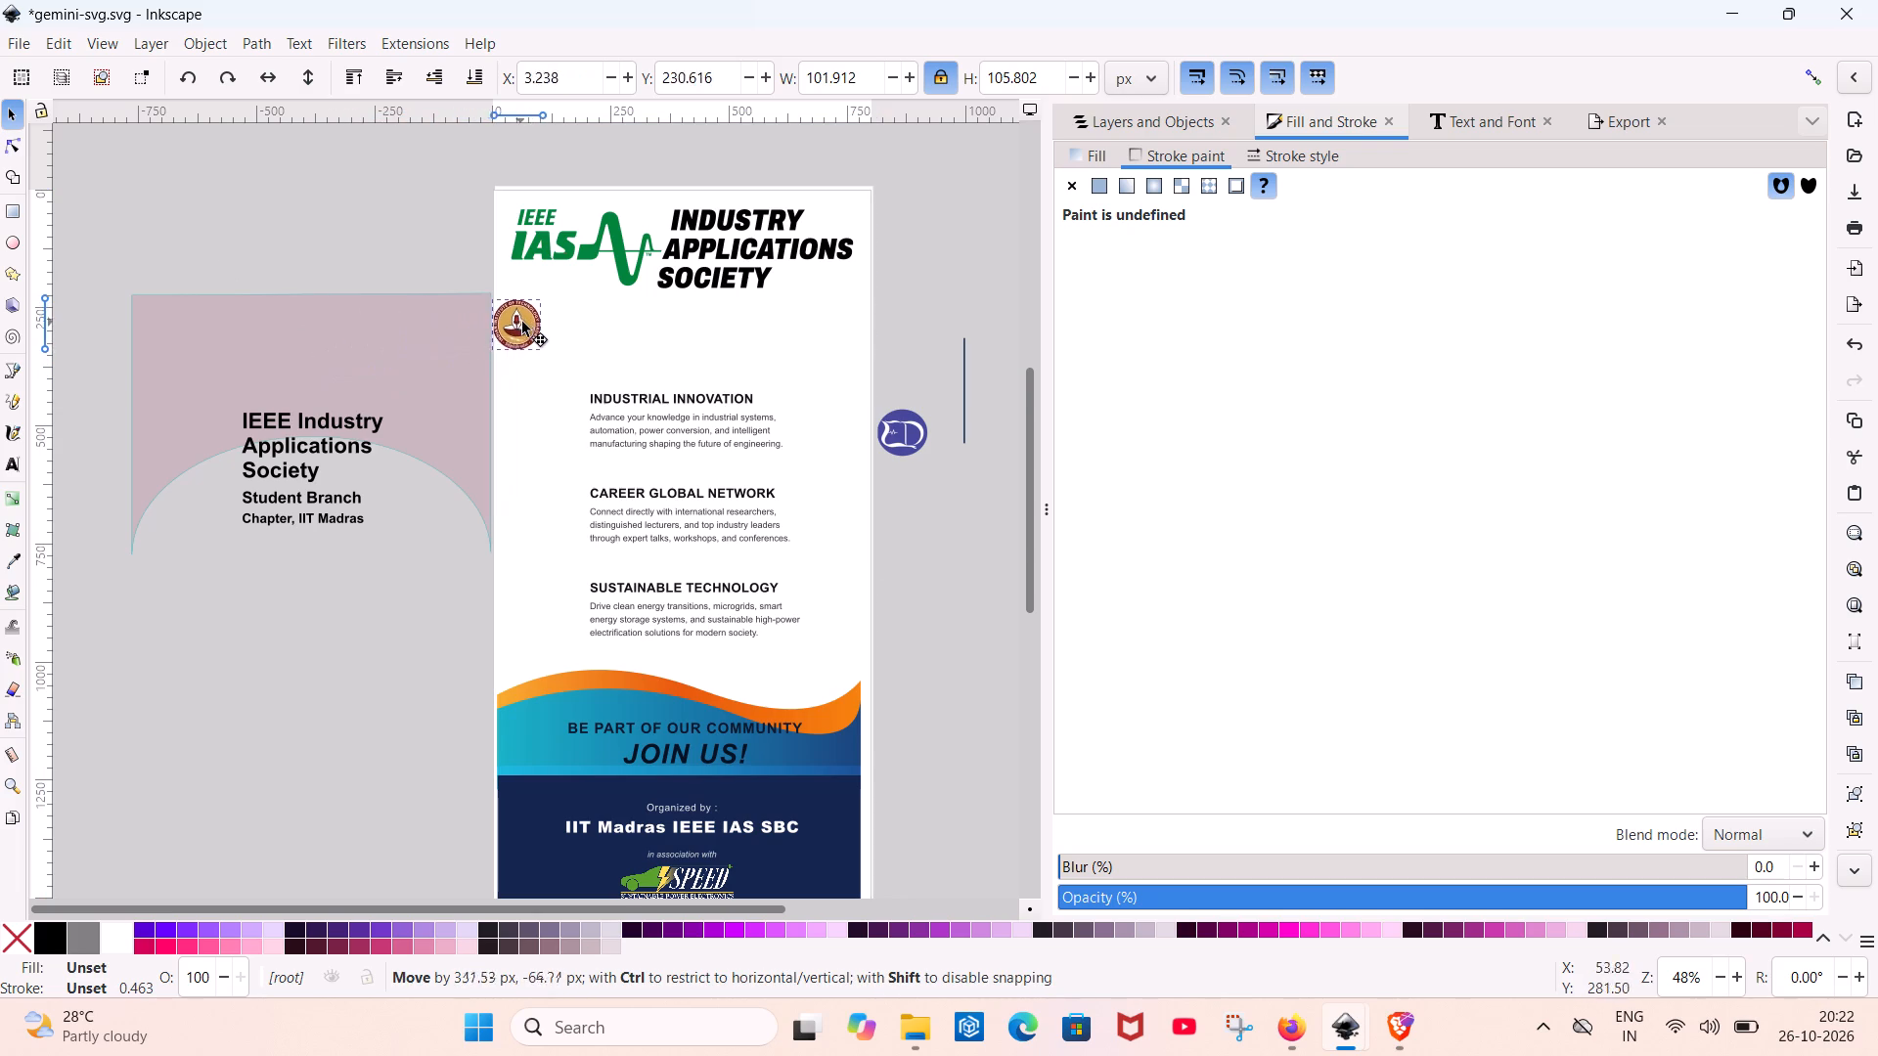
drag(522, 322, 535, 306)
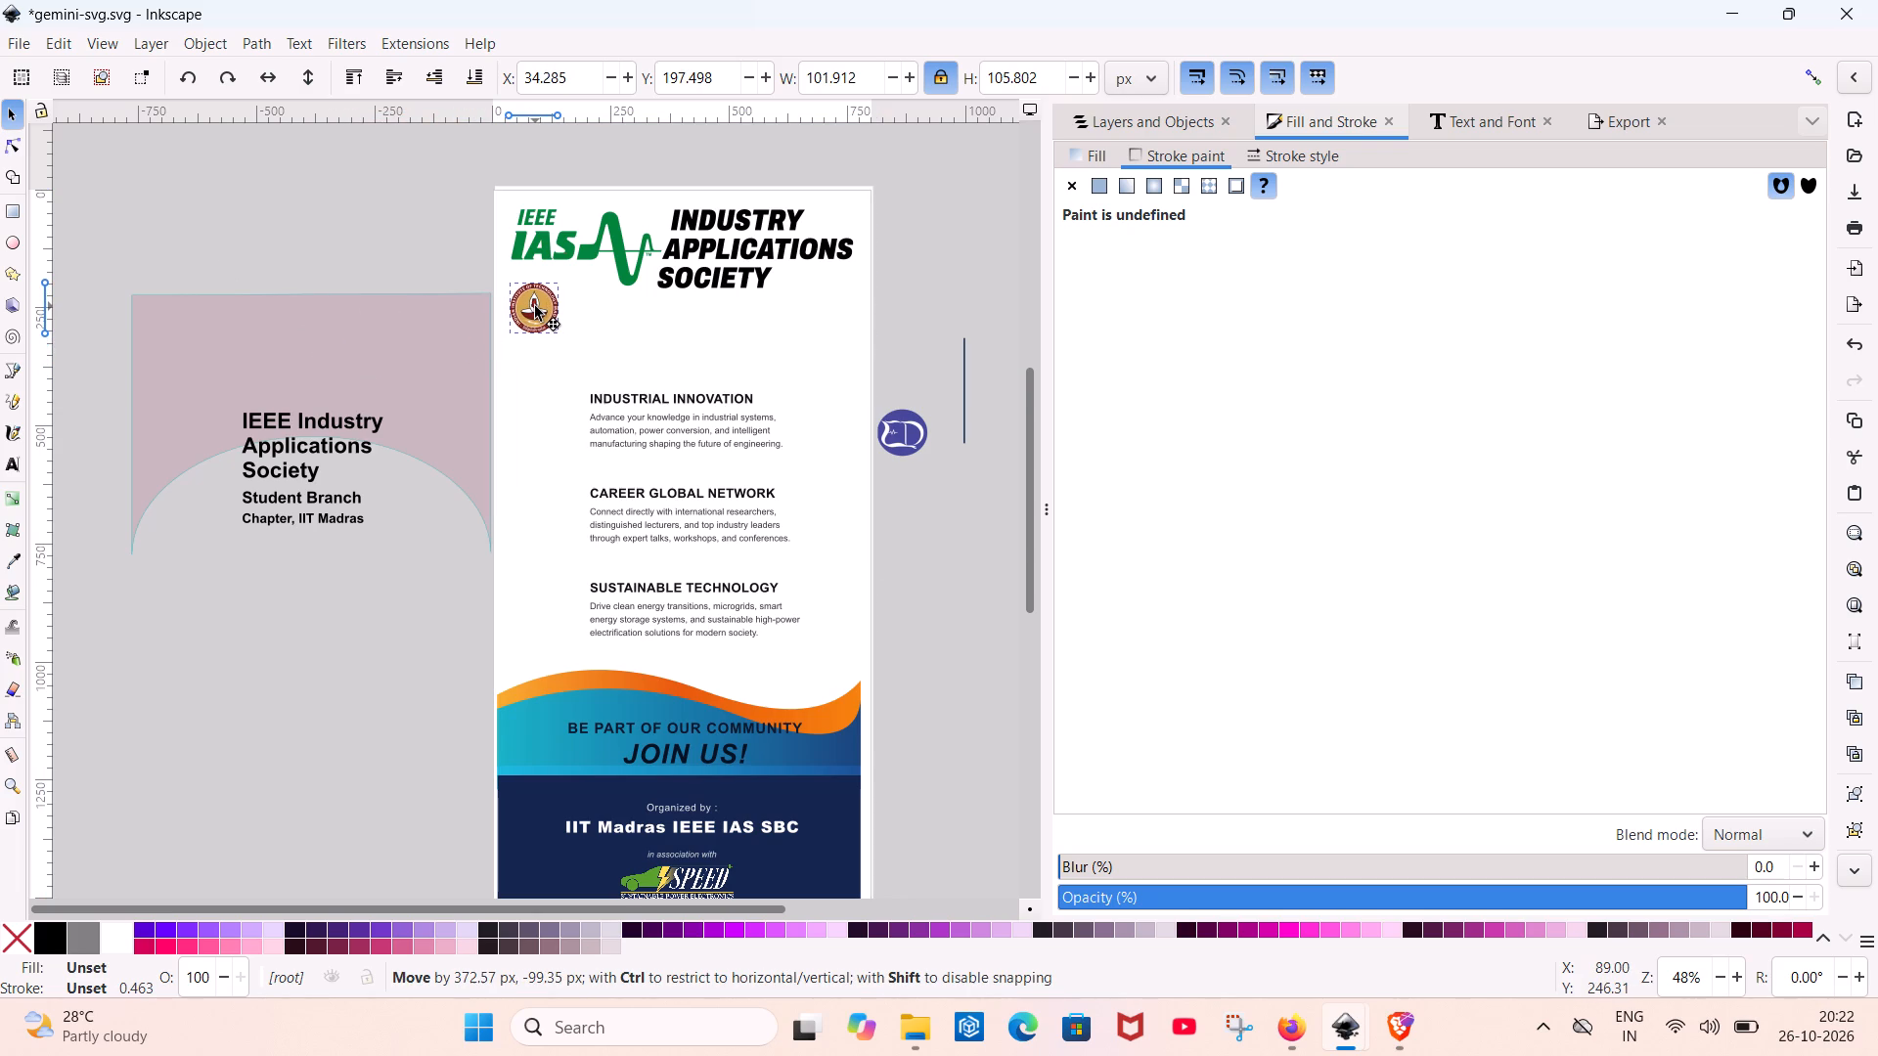
drag(535, 306, 533, 308)
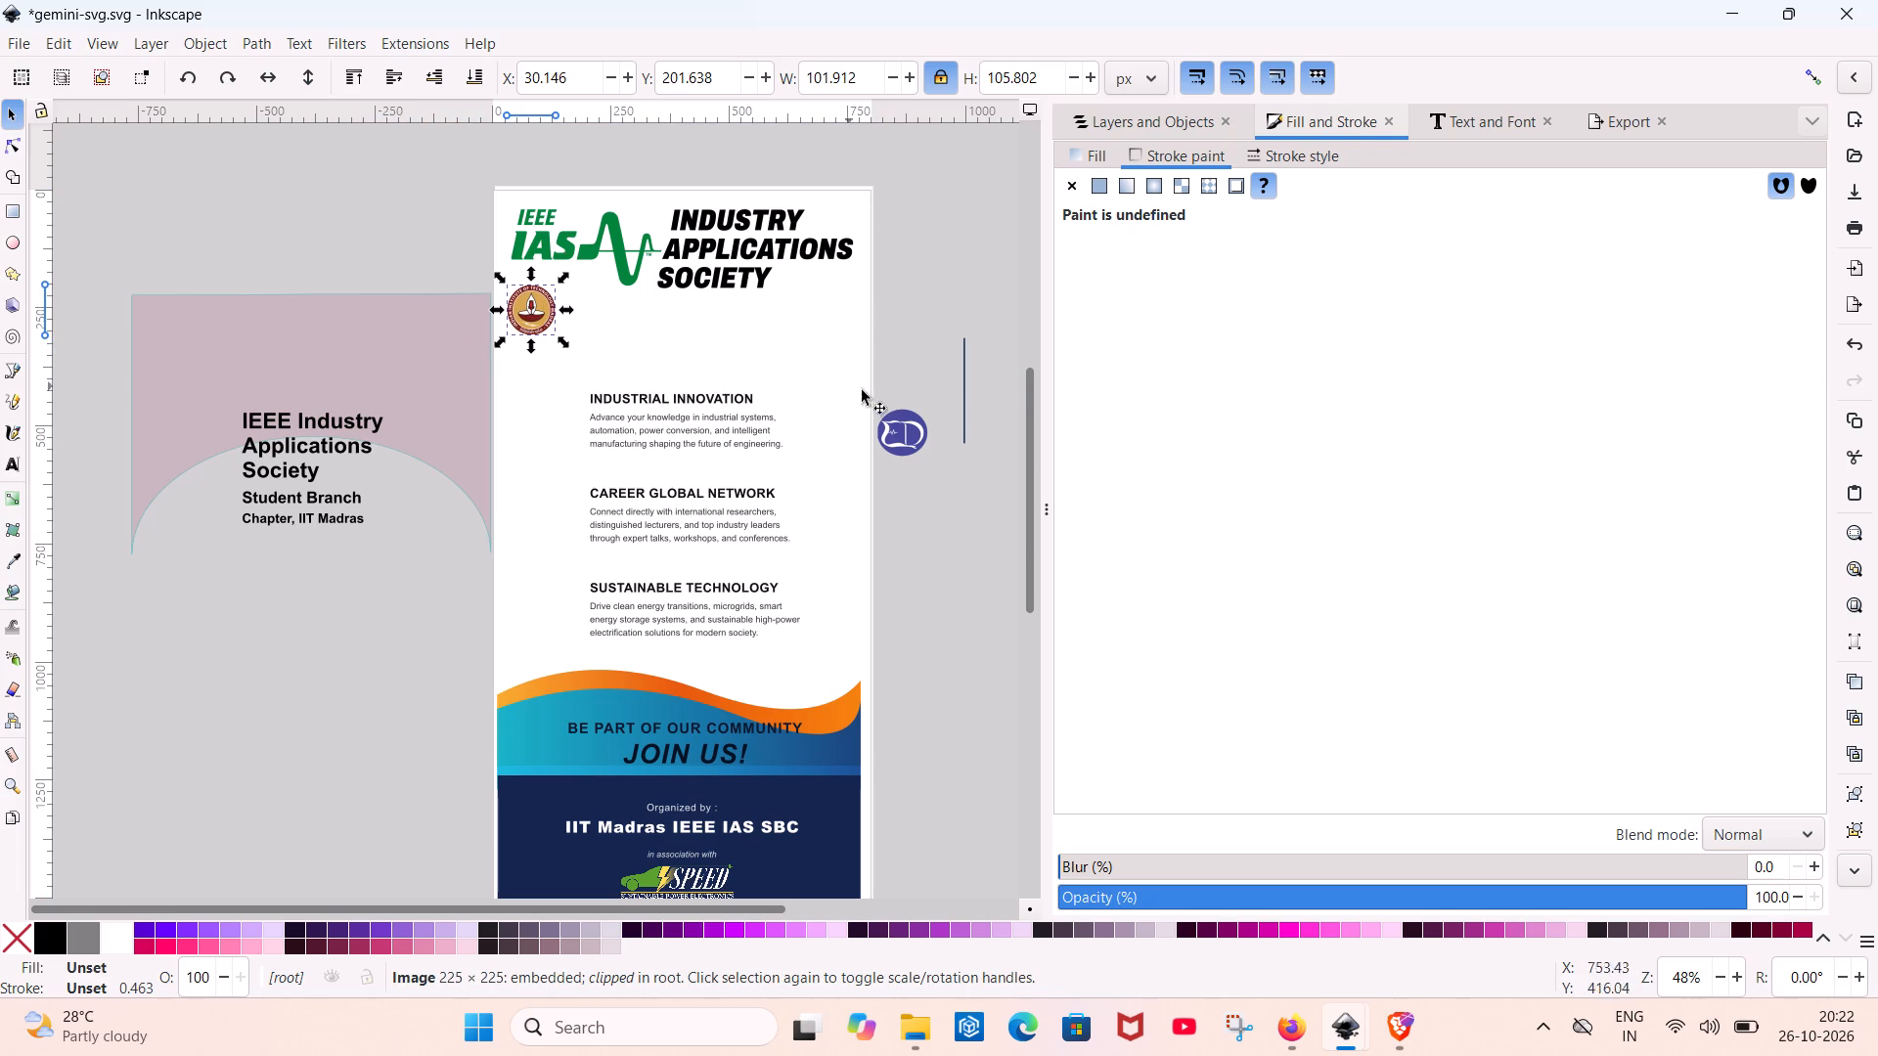
Move the ED logo onto the page opposite the seal, at about X 686, Y 198 px.
drag(915, 436, 859, 311)
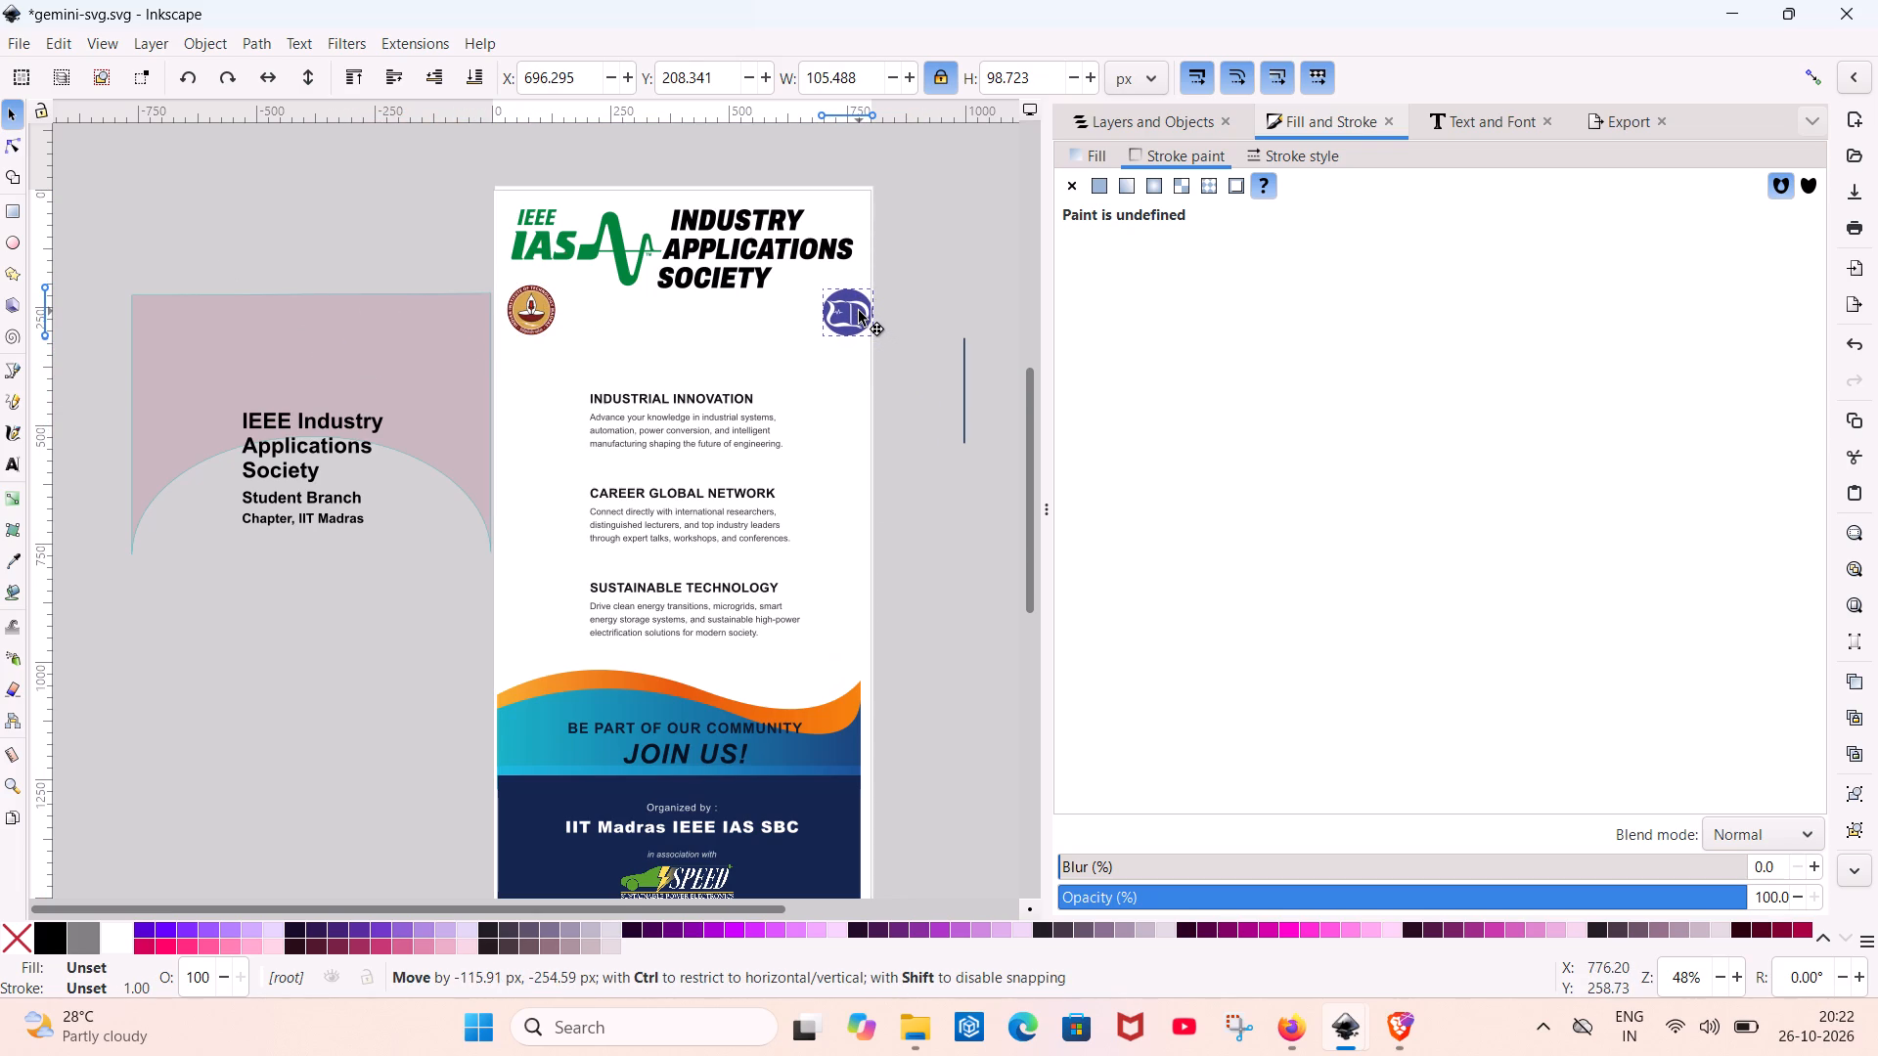
drag(859, 311, 854, 306)
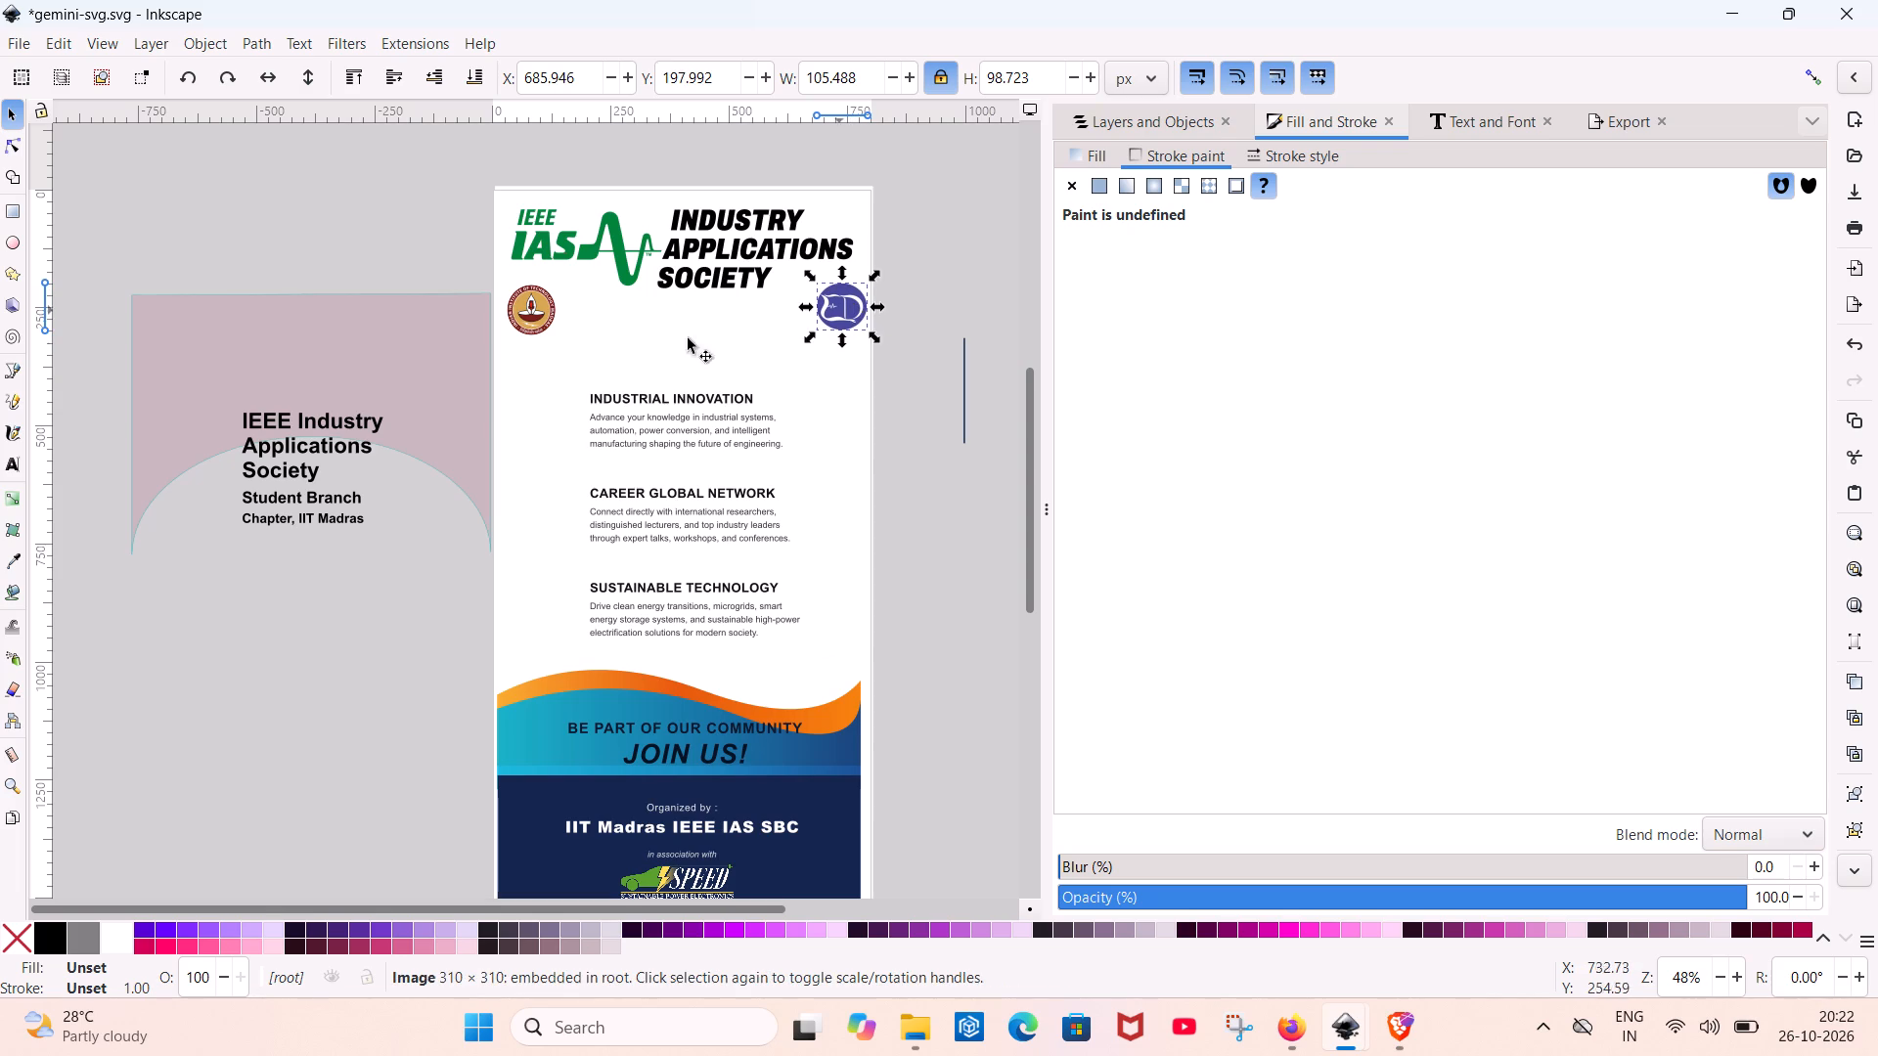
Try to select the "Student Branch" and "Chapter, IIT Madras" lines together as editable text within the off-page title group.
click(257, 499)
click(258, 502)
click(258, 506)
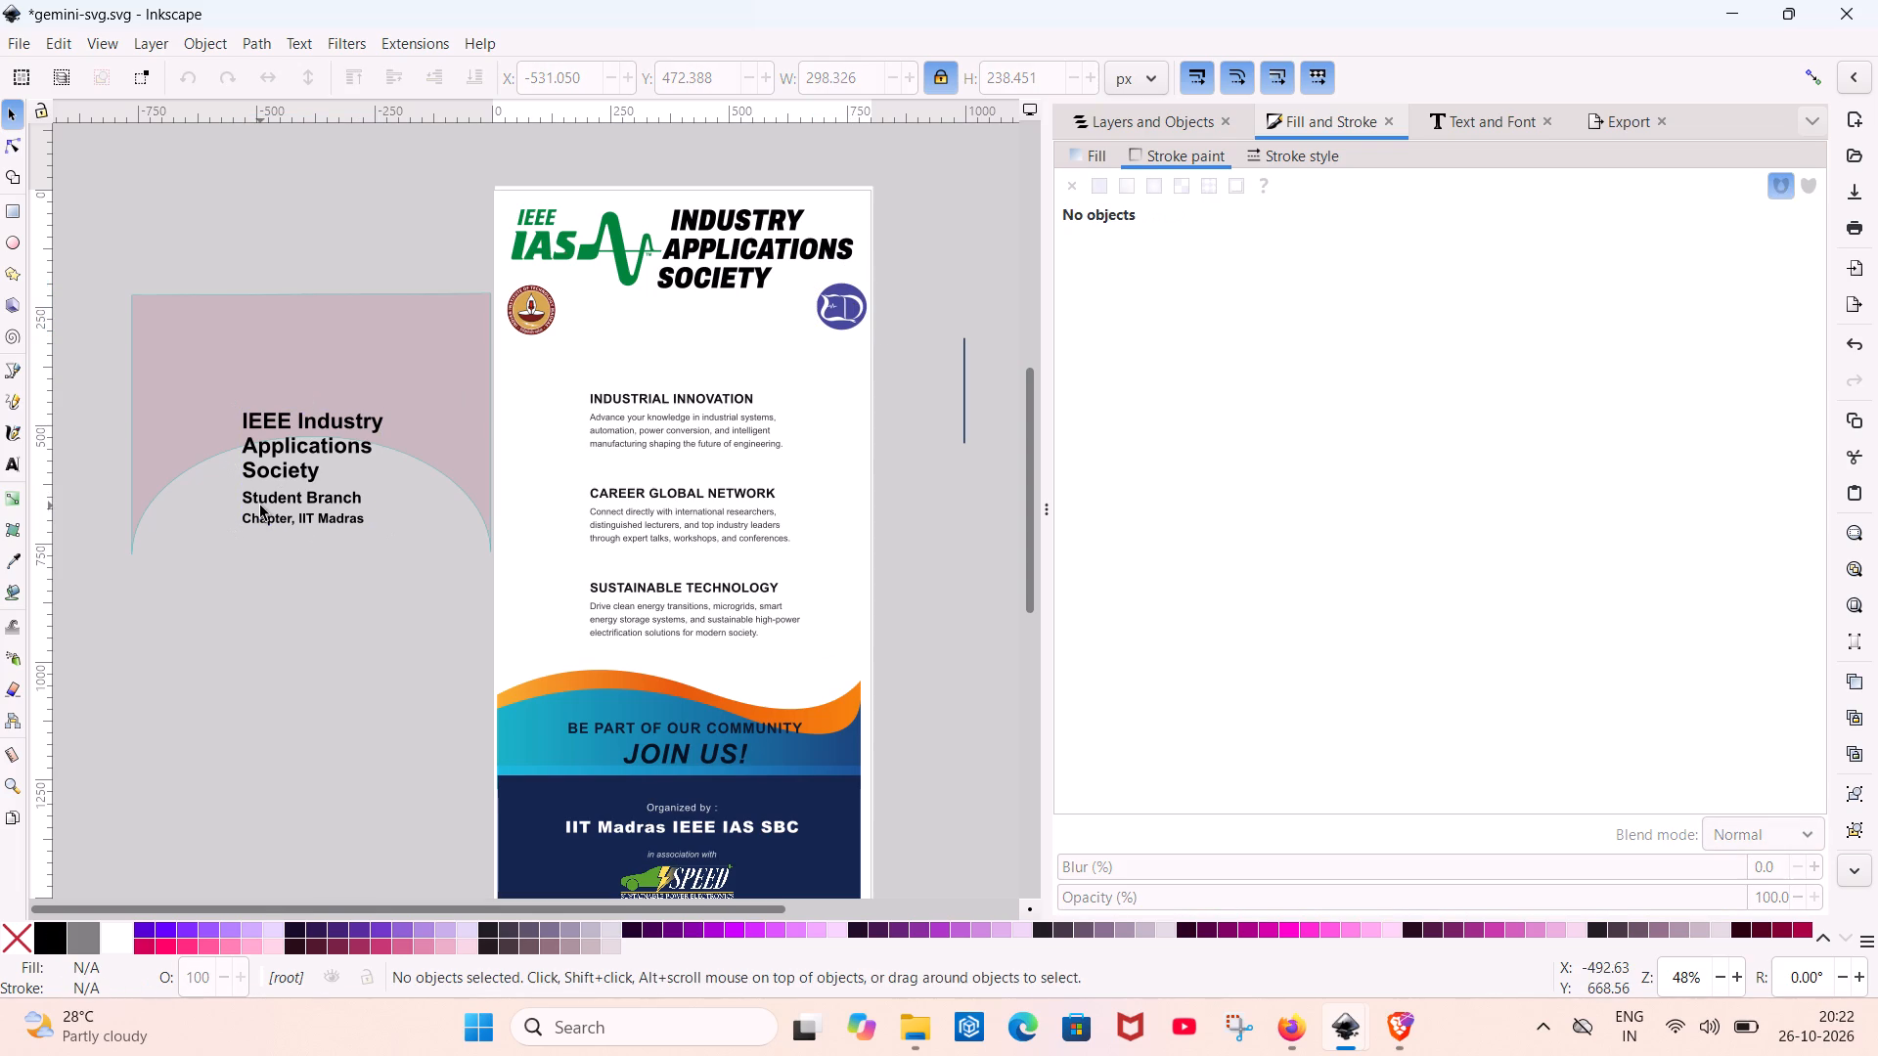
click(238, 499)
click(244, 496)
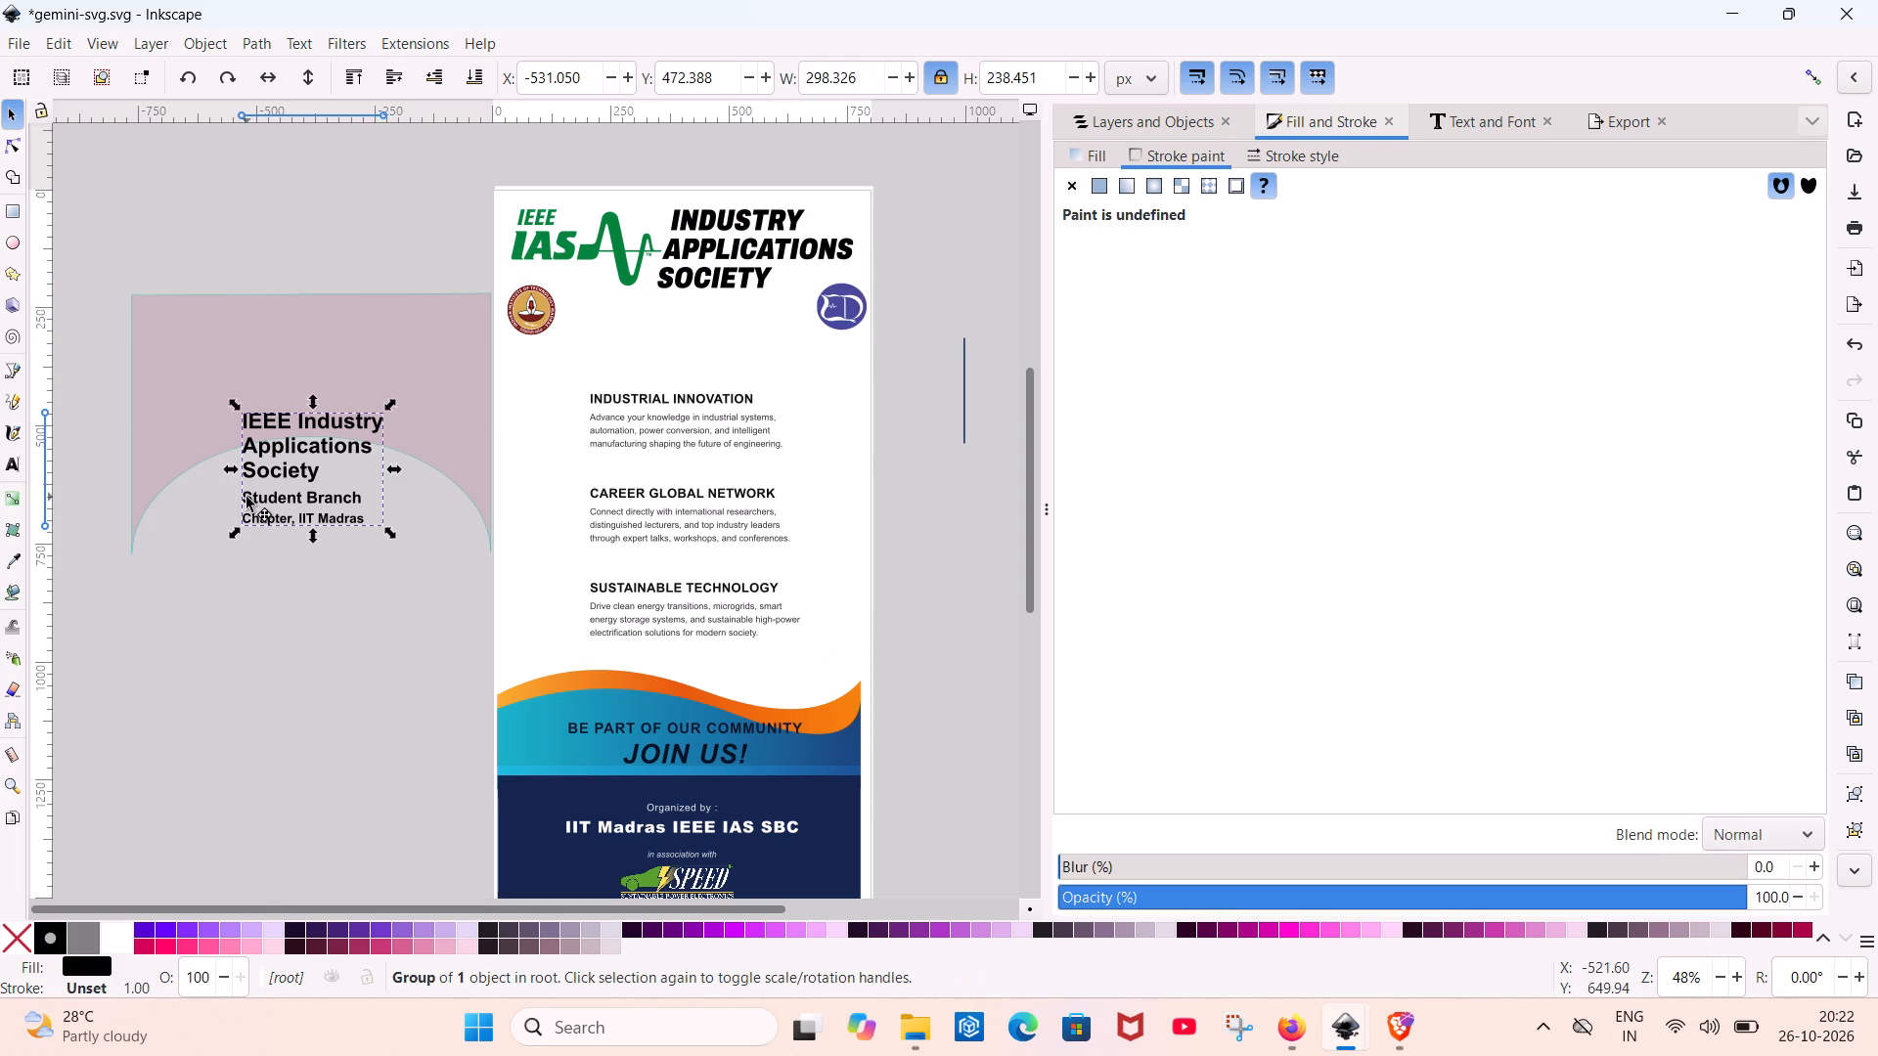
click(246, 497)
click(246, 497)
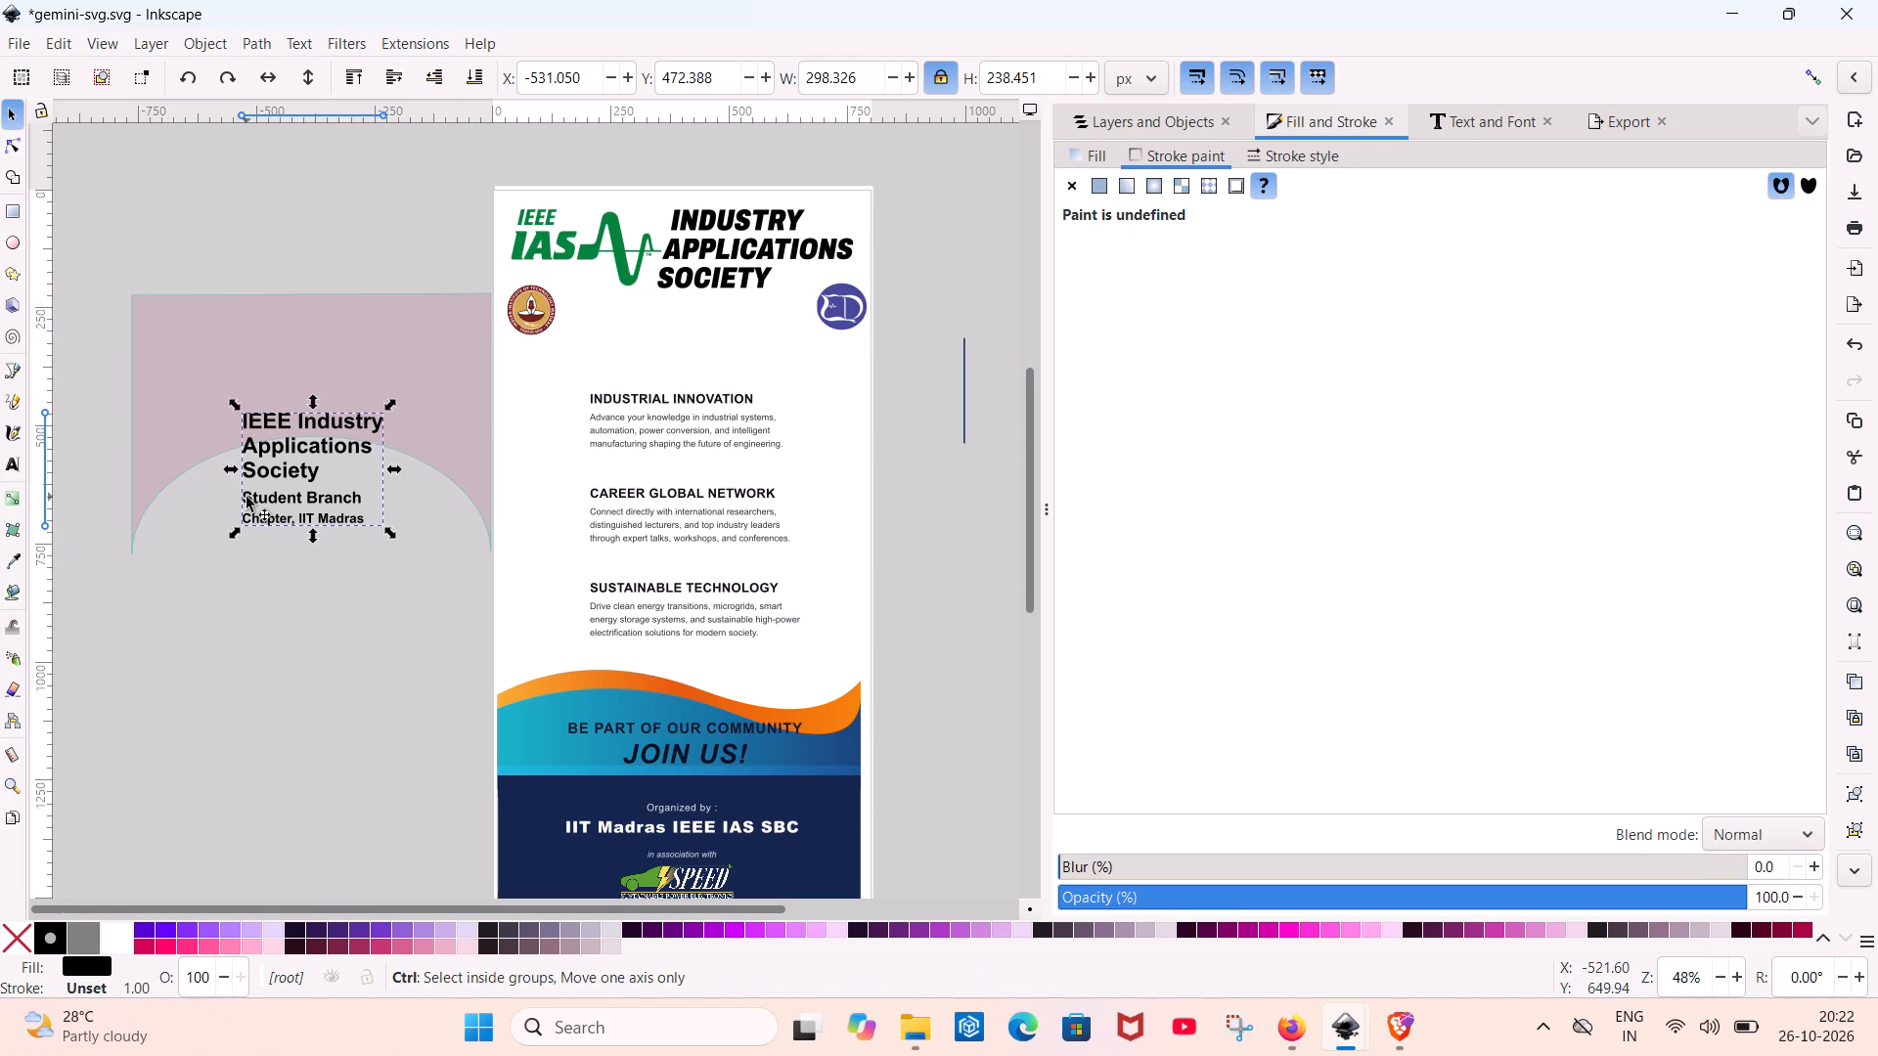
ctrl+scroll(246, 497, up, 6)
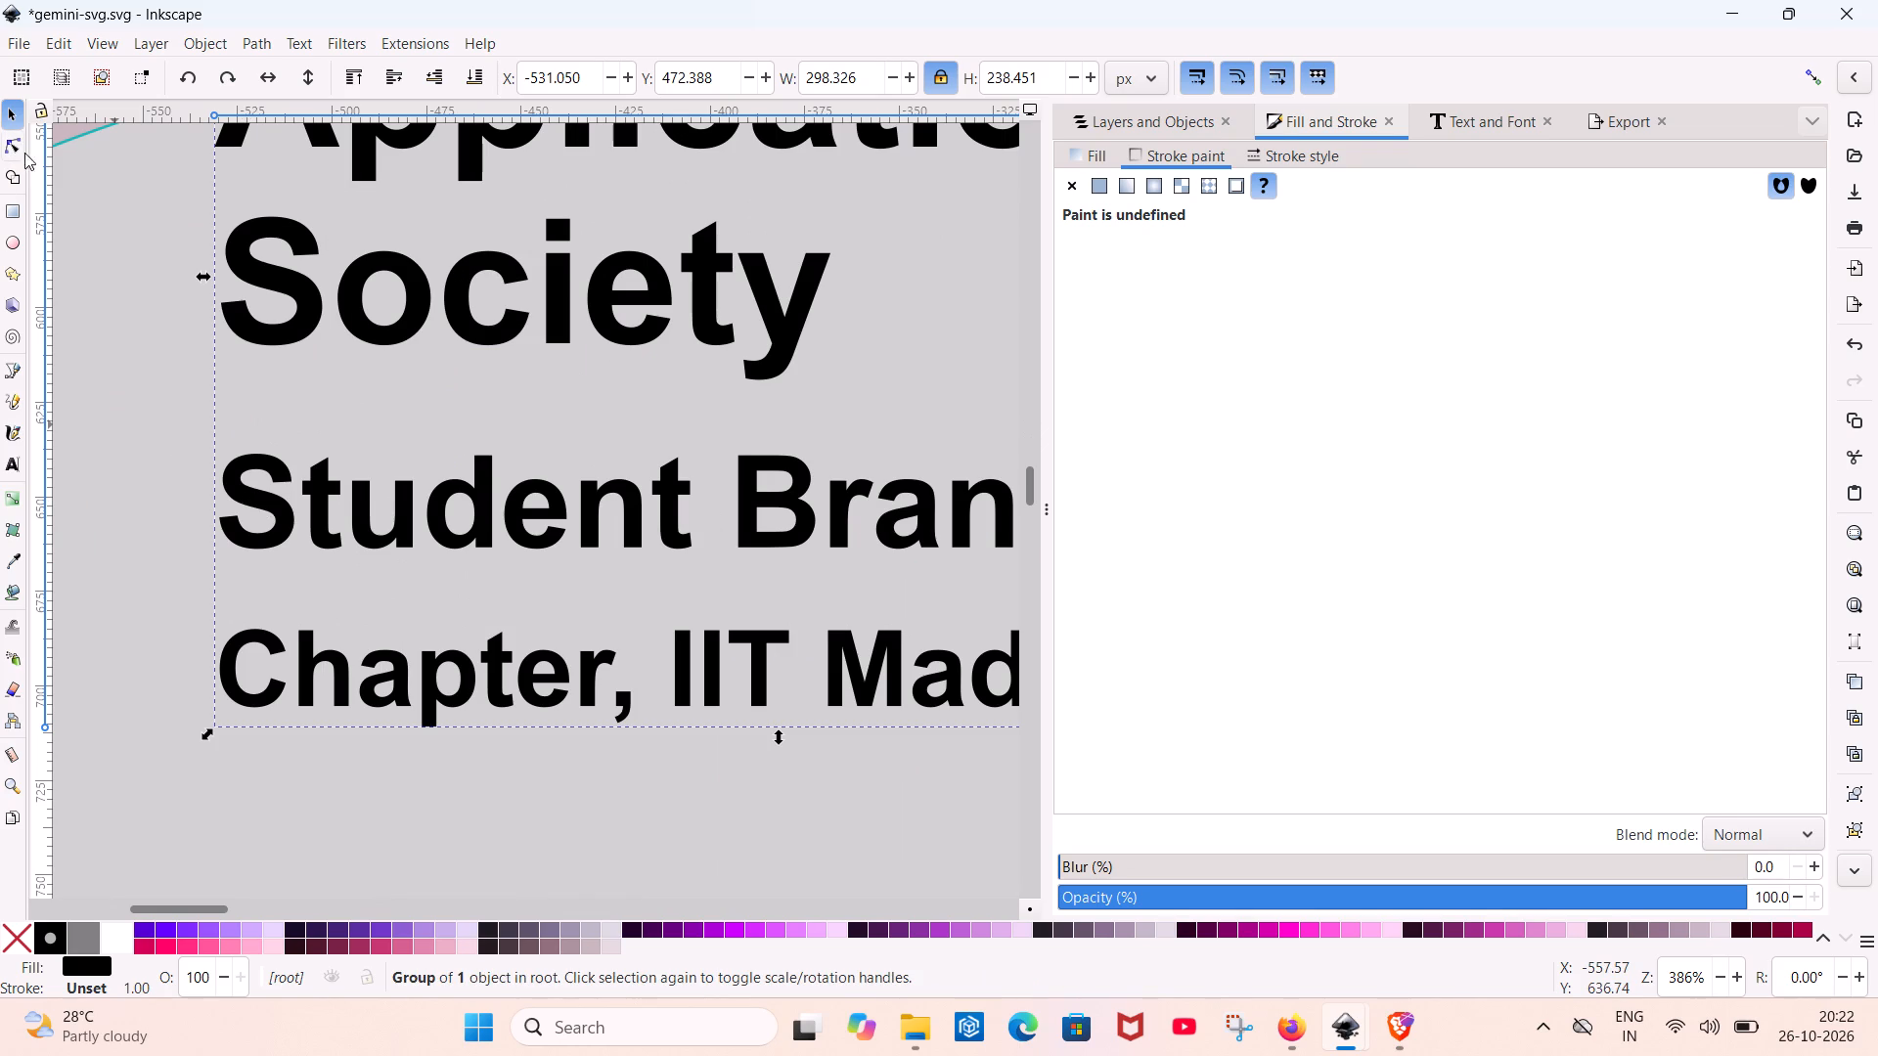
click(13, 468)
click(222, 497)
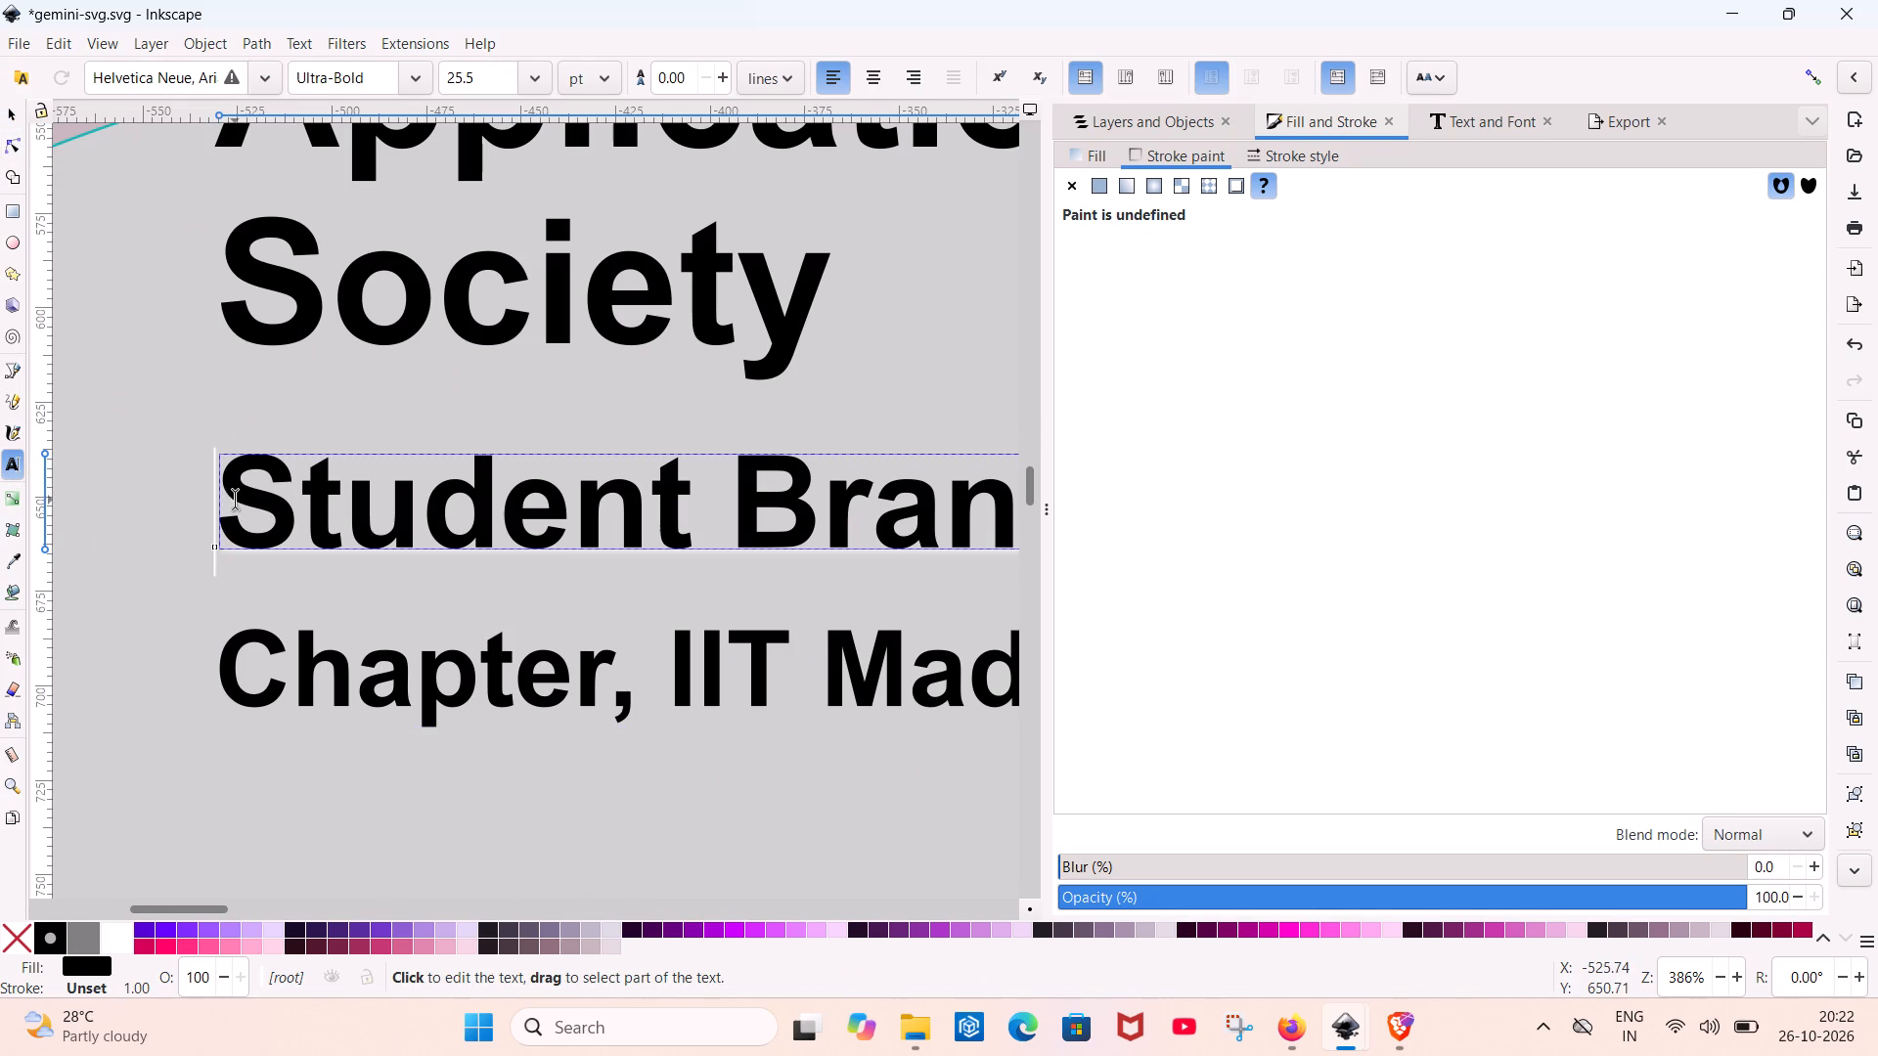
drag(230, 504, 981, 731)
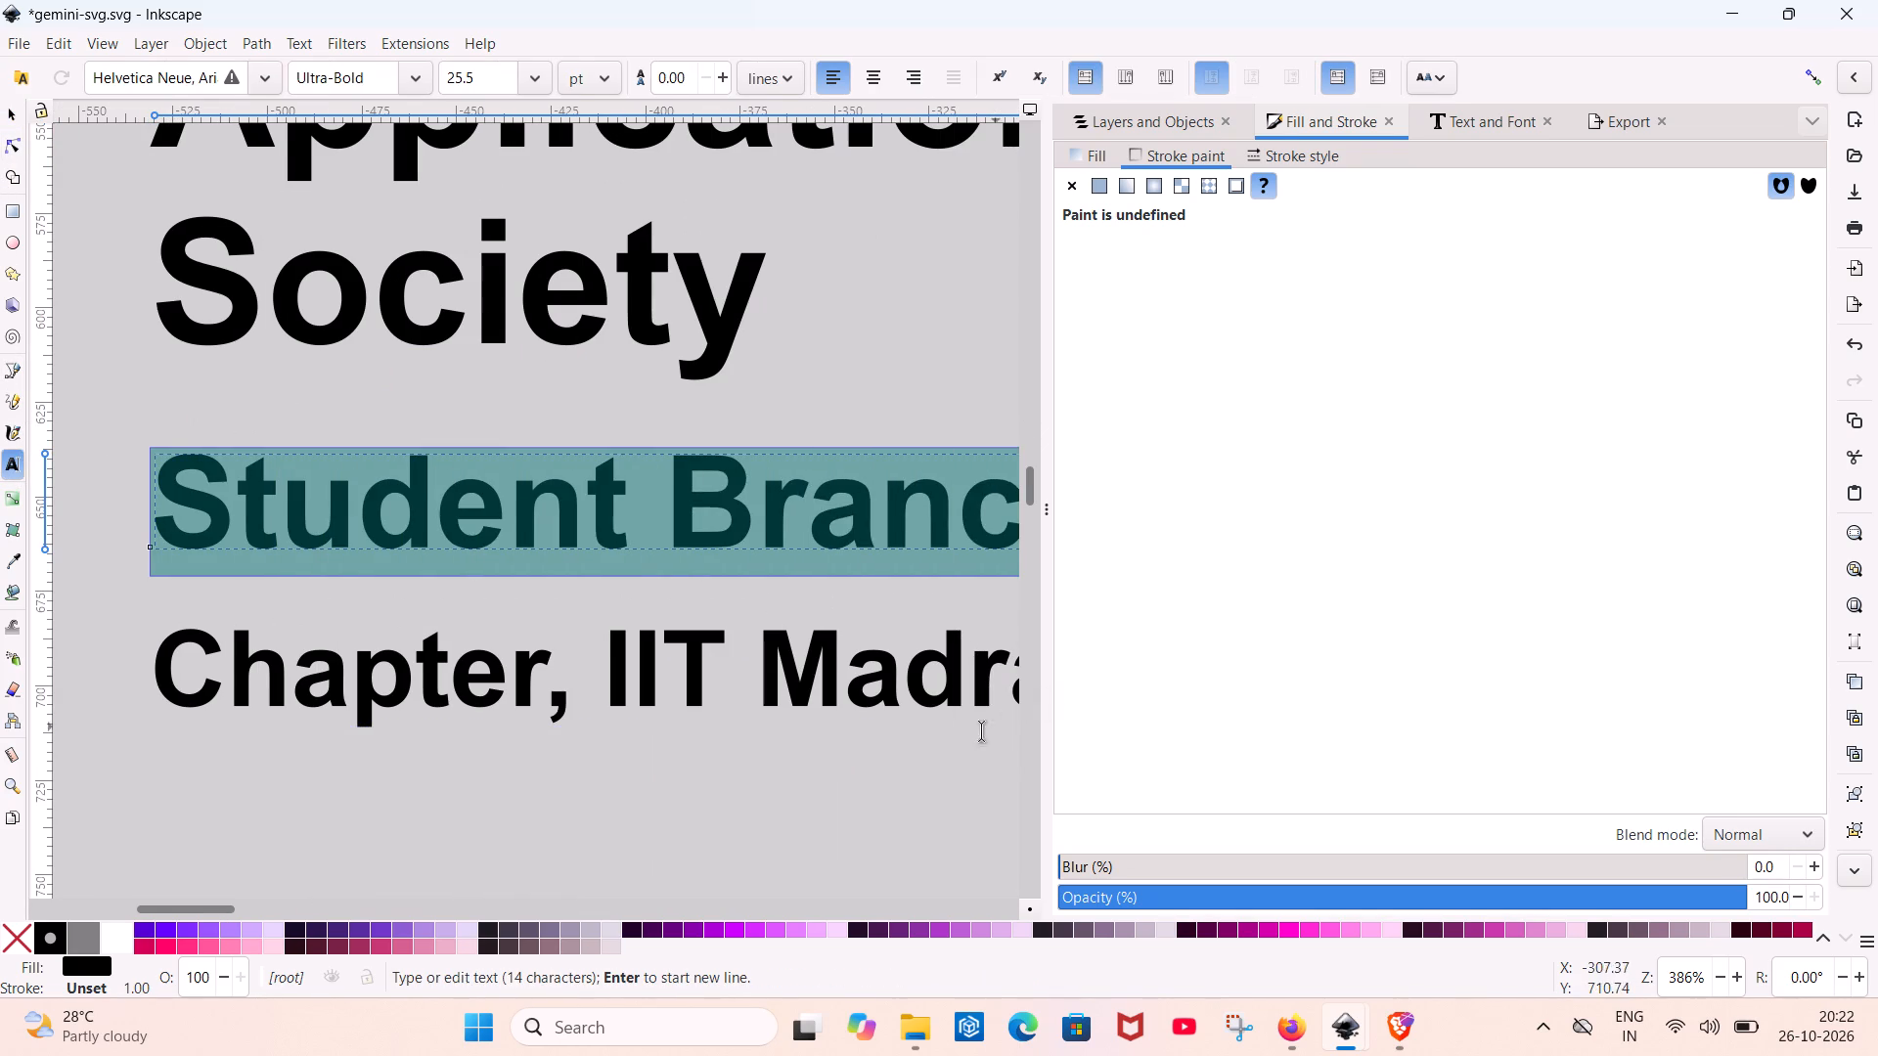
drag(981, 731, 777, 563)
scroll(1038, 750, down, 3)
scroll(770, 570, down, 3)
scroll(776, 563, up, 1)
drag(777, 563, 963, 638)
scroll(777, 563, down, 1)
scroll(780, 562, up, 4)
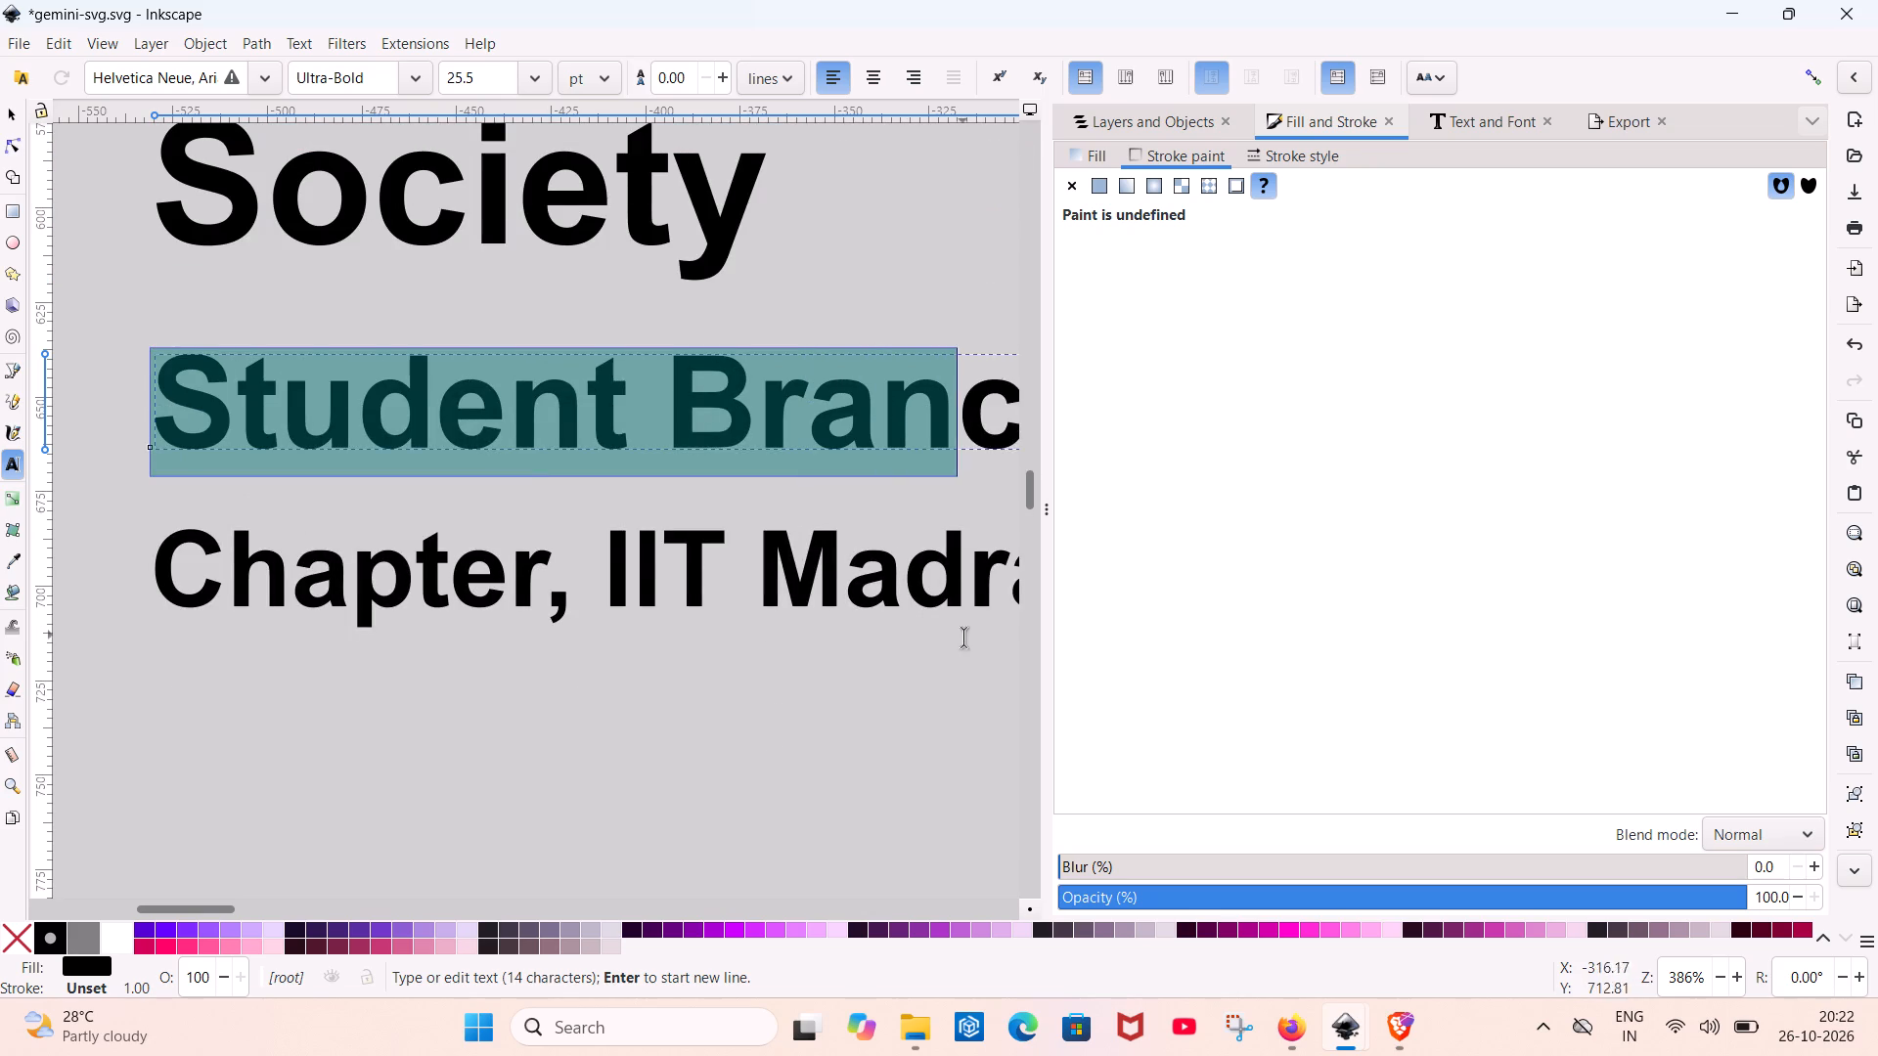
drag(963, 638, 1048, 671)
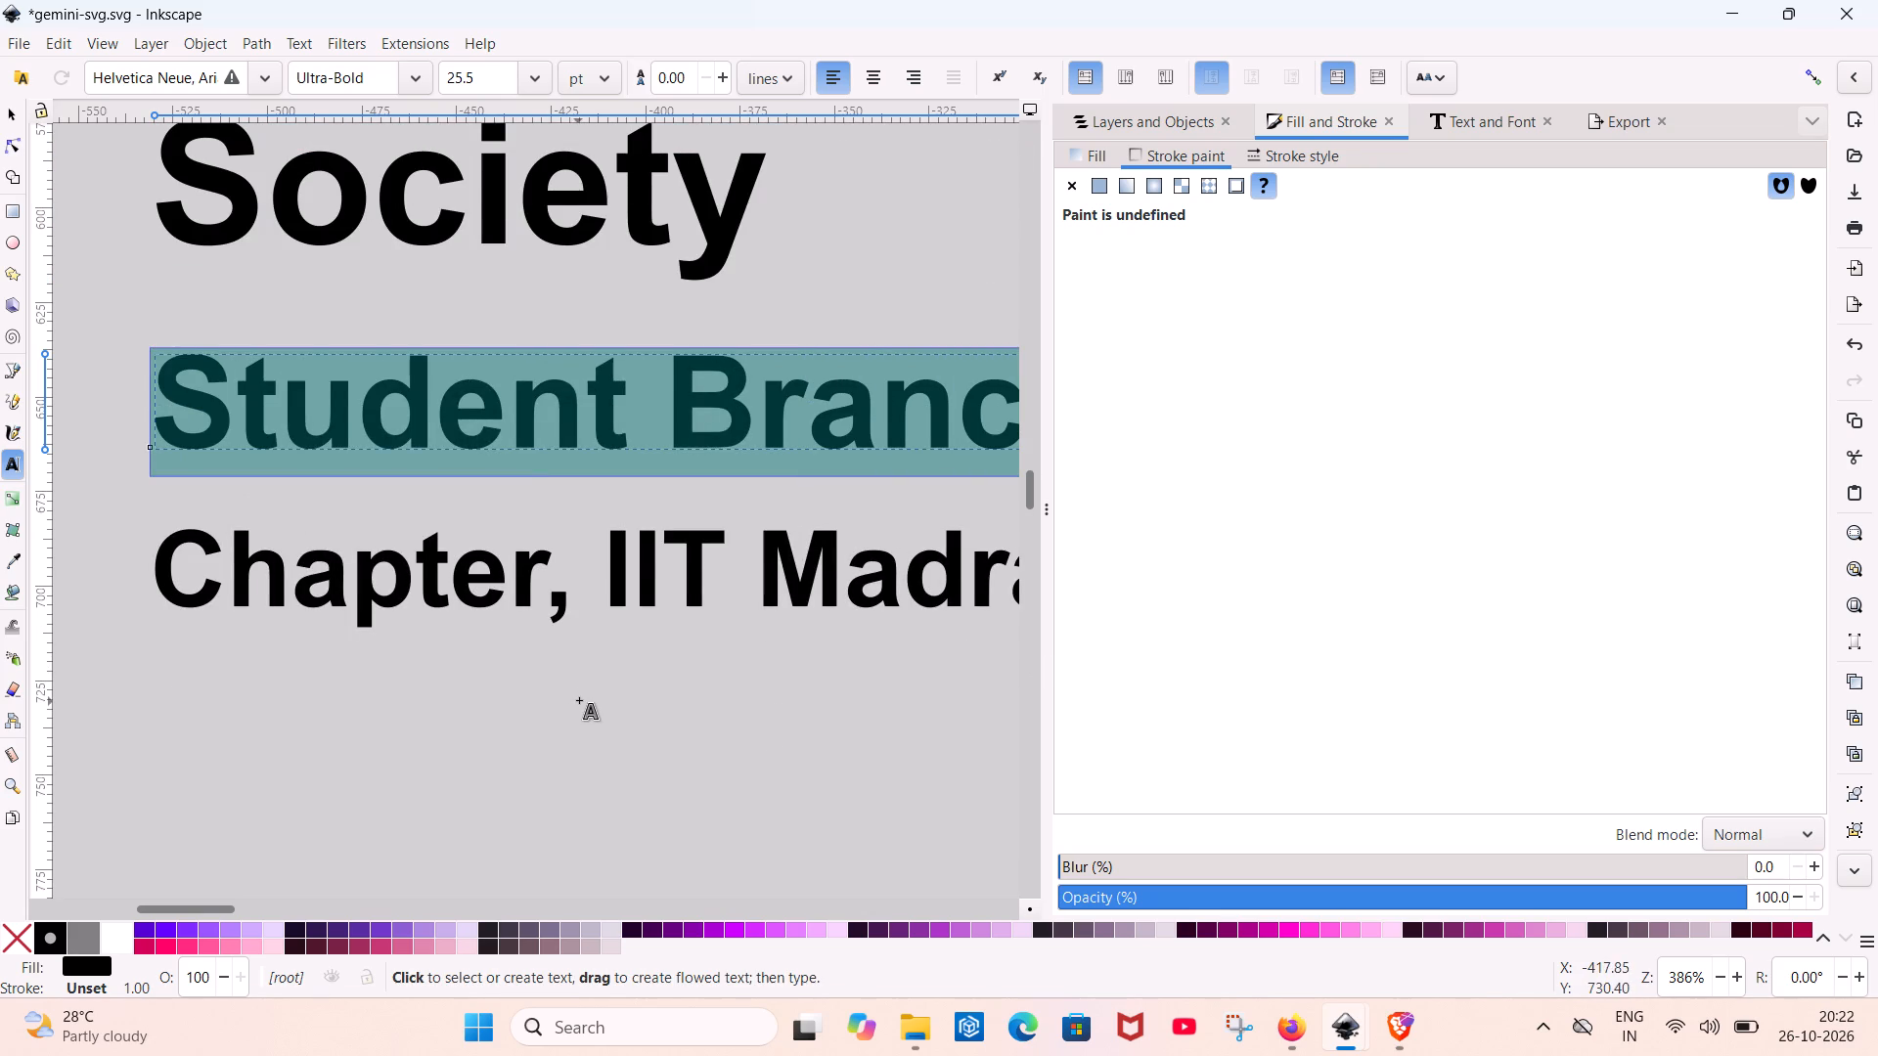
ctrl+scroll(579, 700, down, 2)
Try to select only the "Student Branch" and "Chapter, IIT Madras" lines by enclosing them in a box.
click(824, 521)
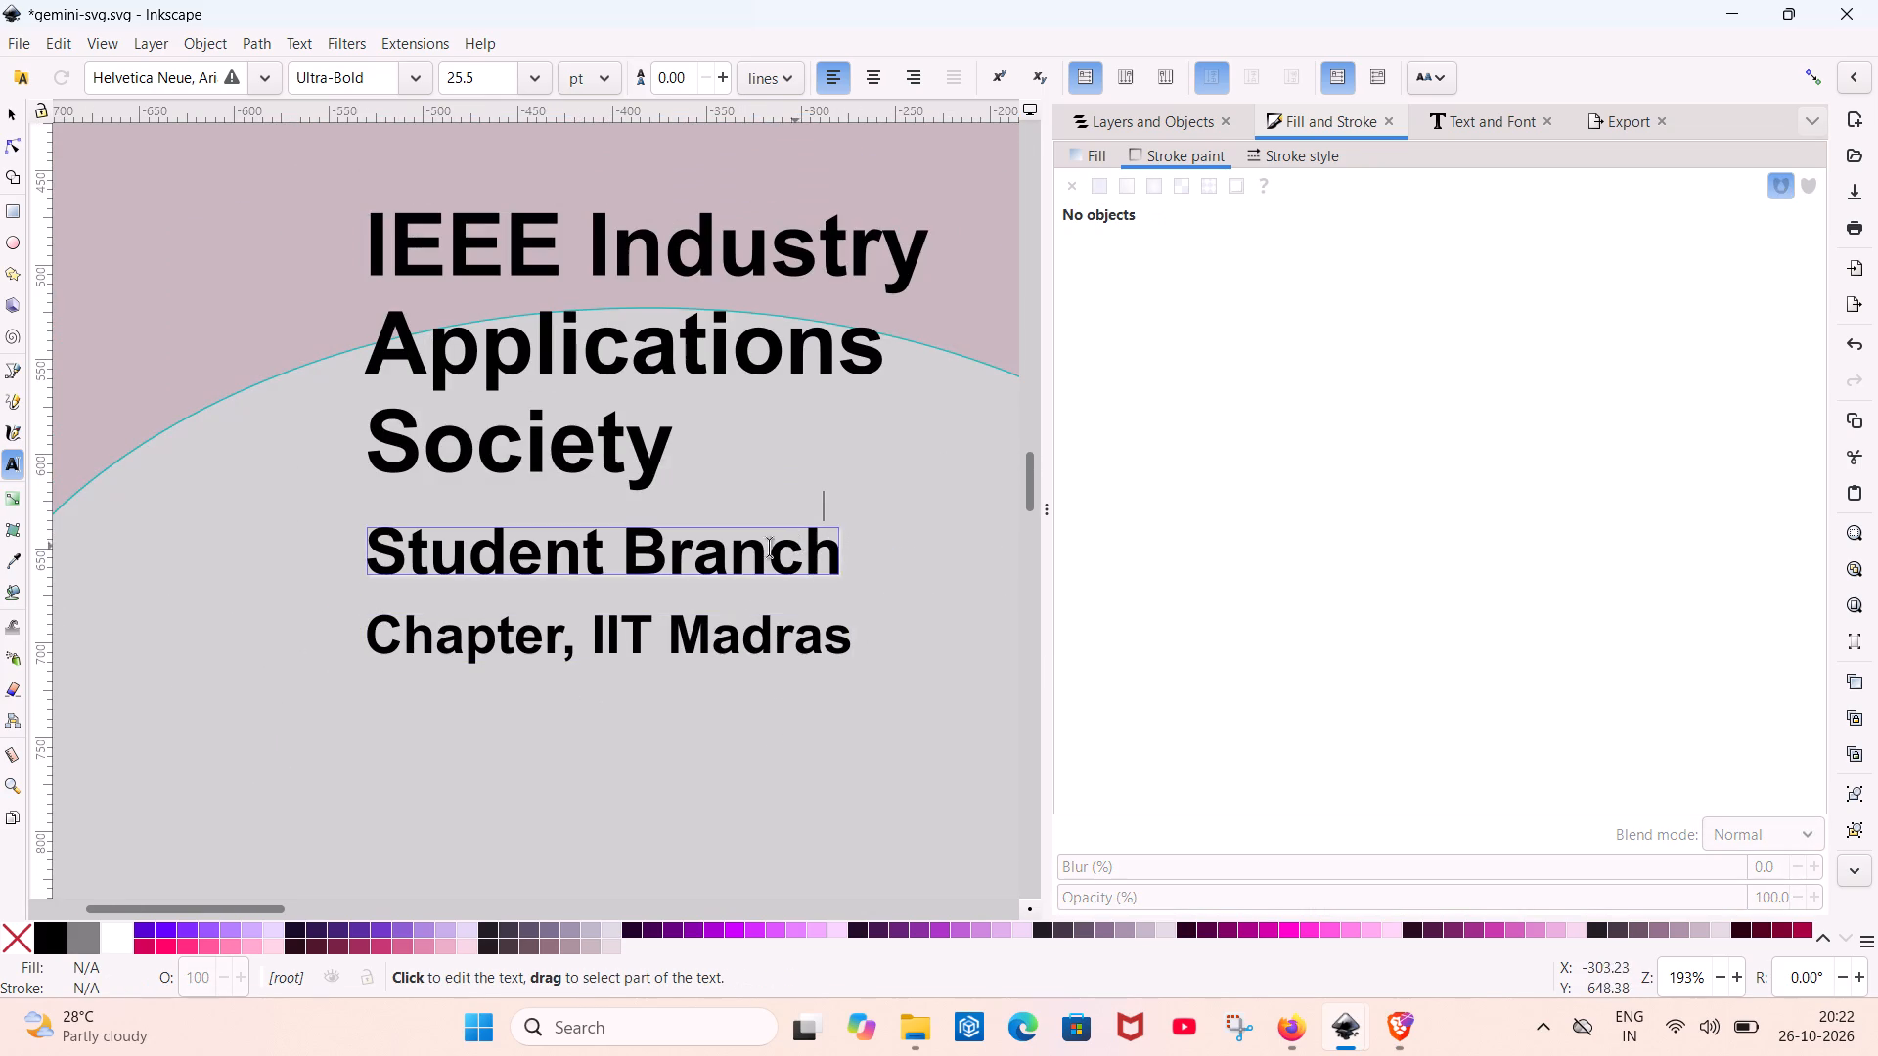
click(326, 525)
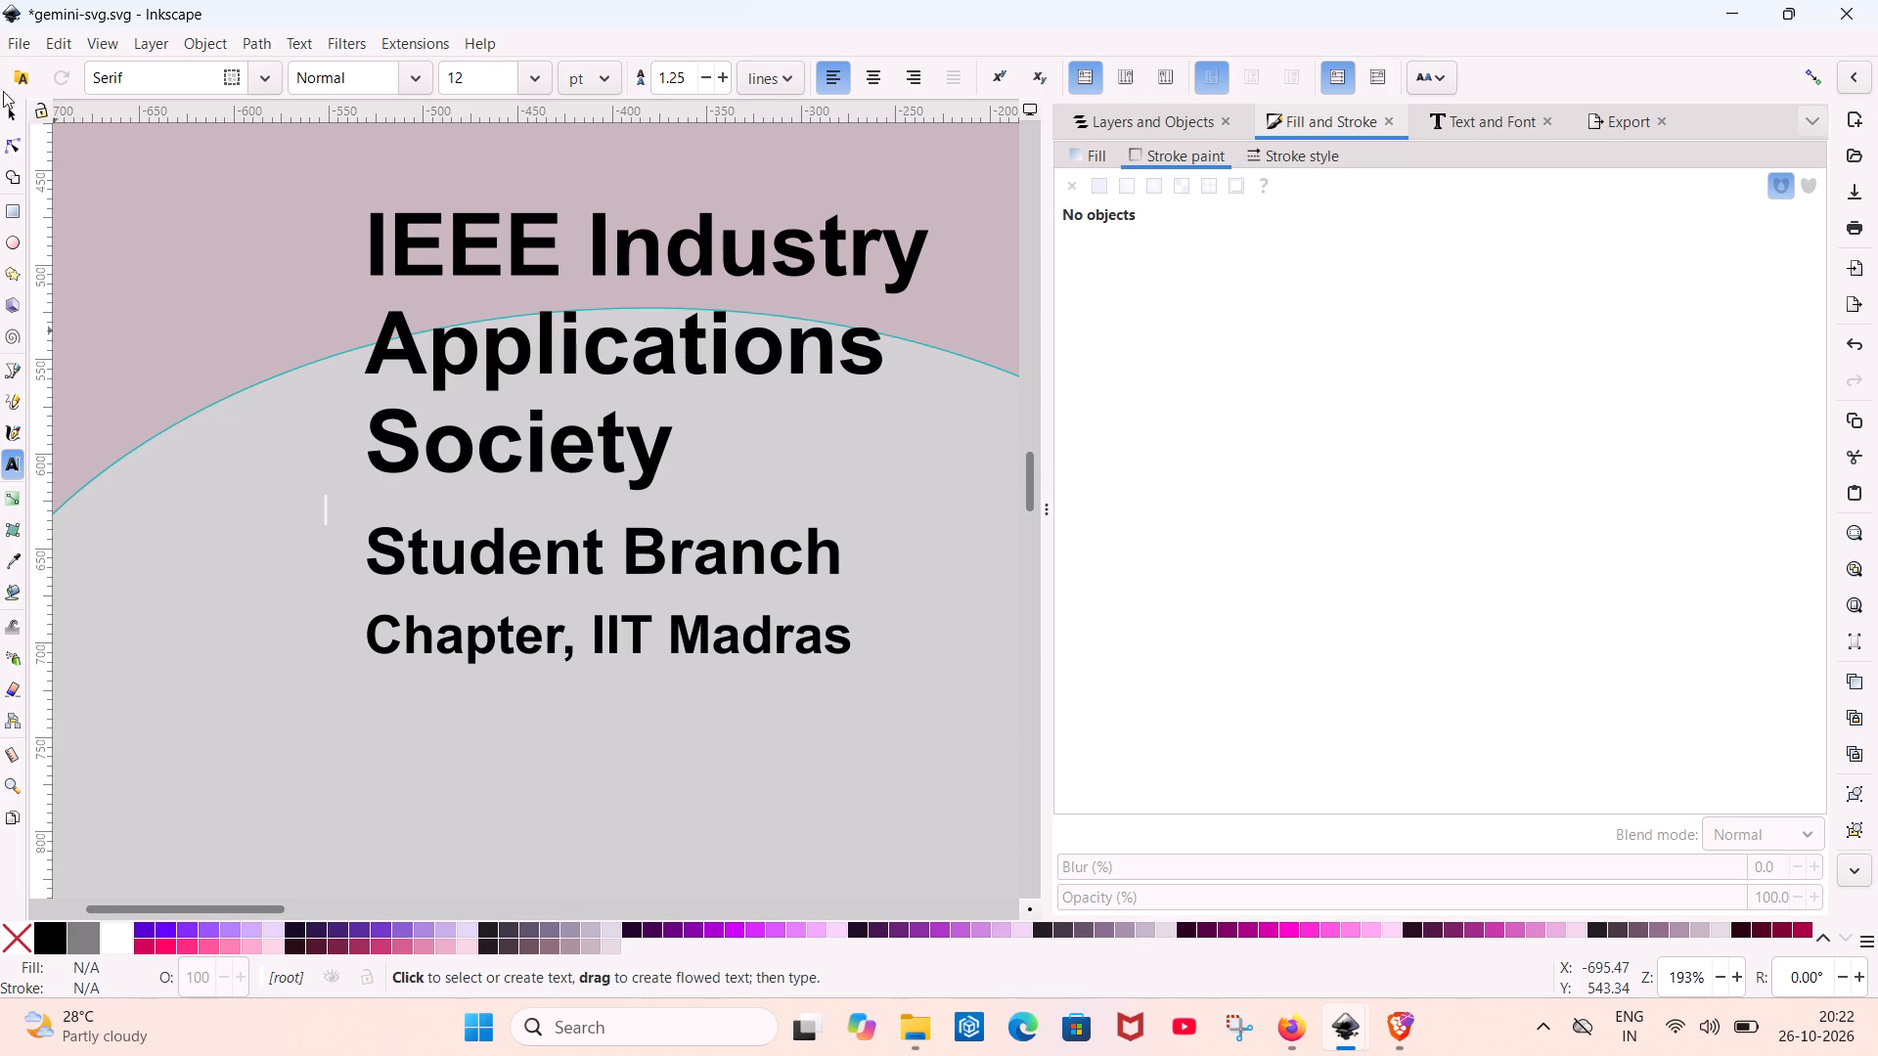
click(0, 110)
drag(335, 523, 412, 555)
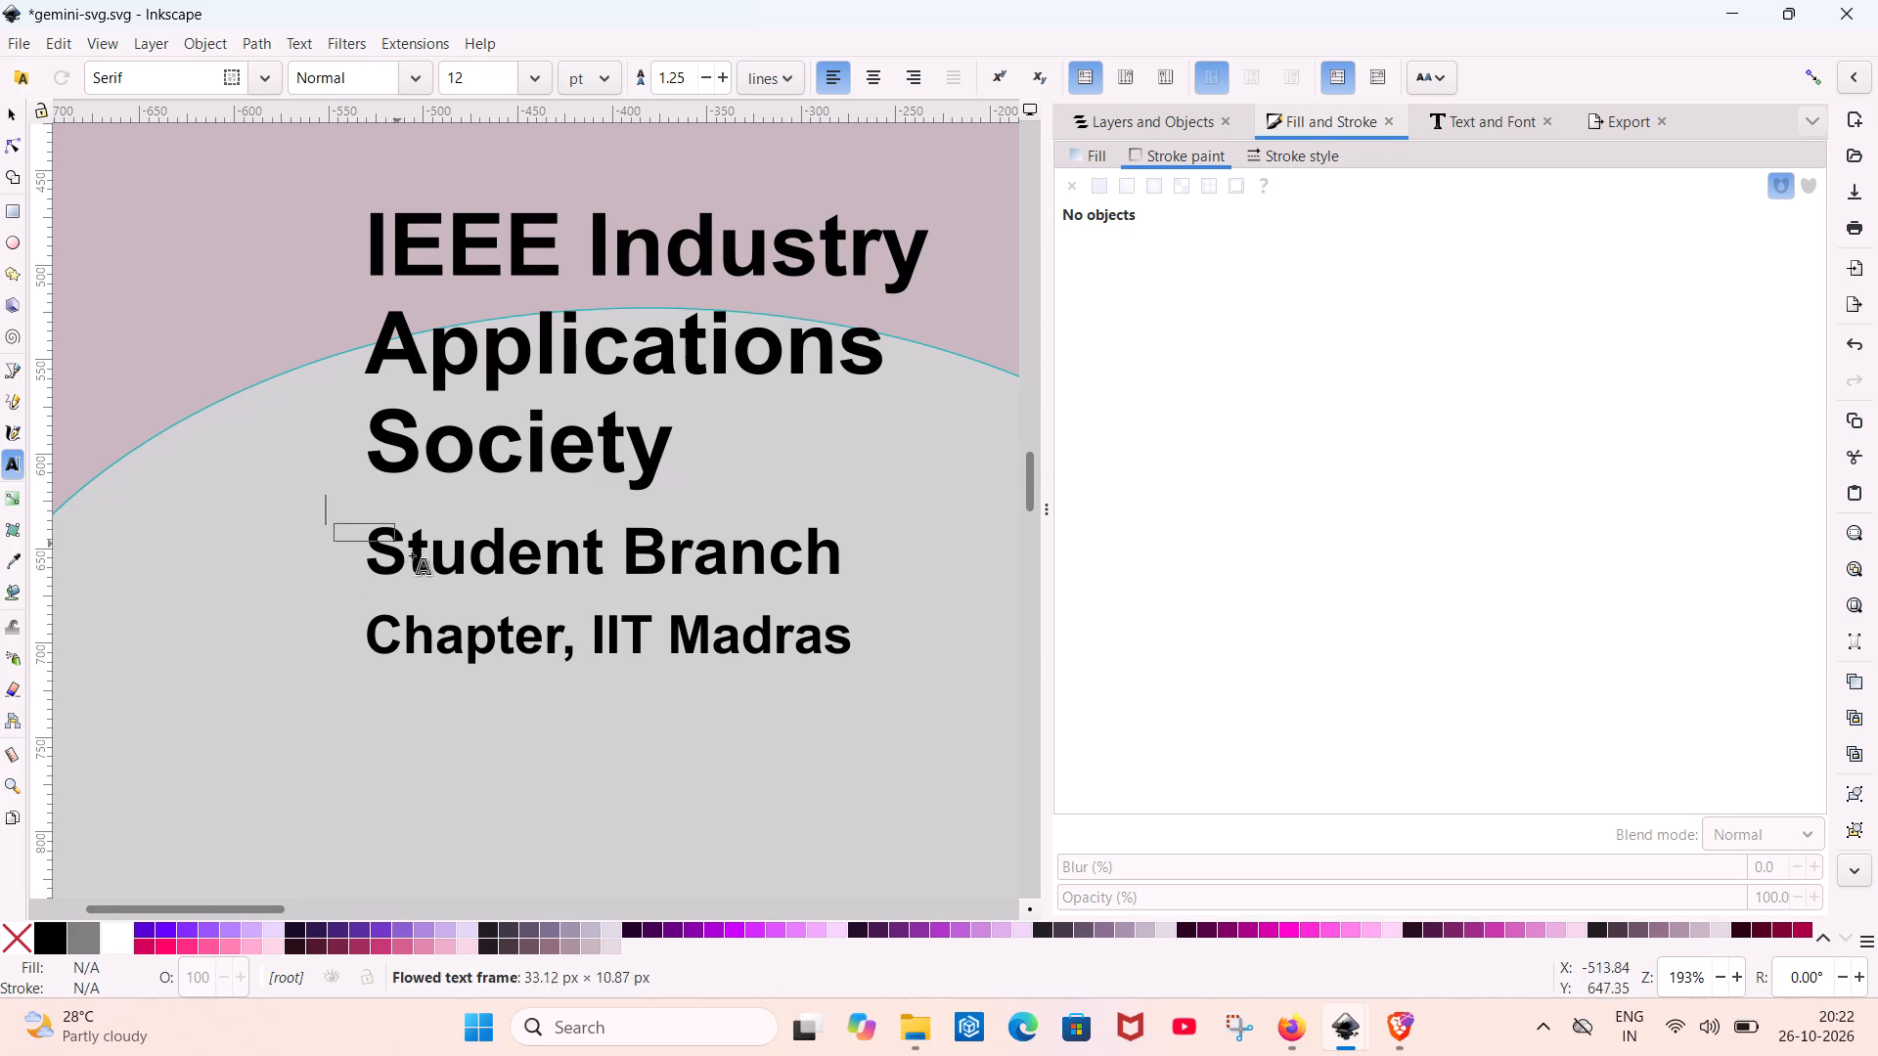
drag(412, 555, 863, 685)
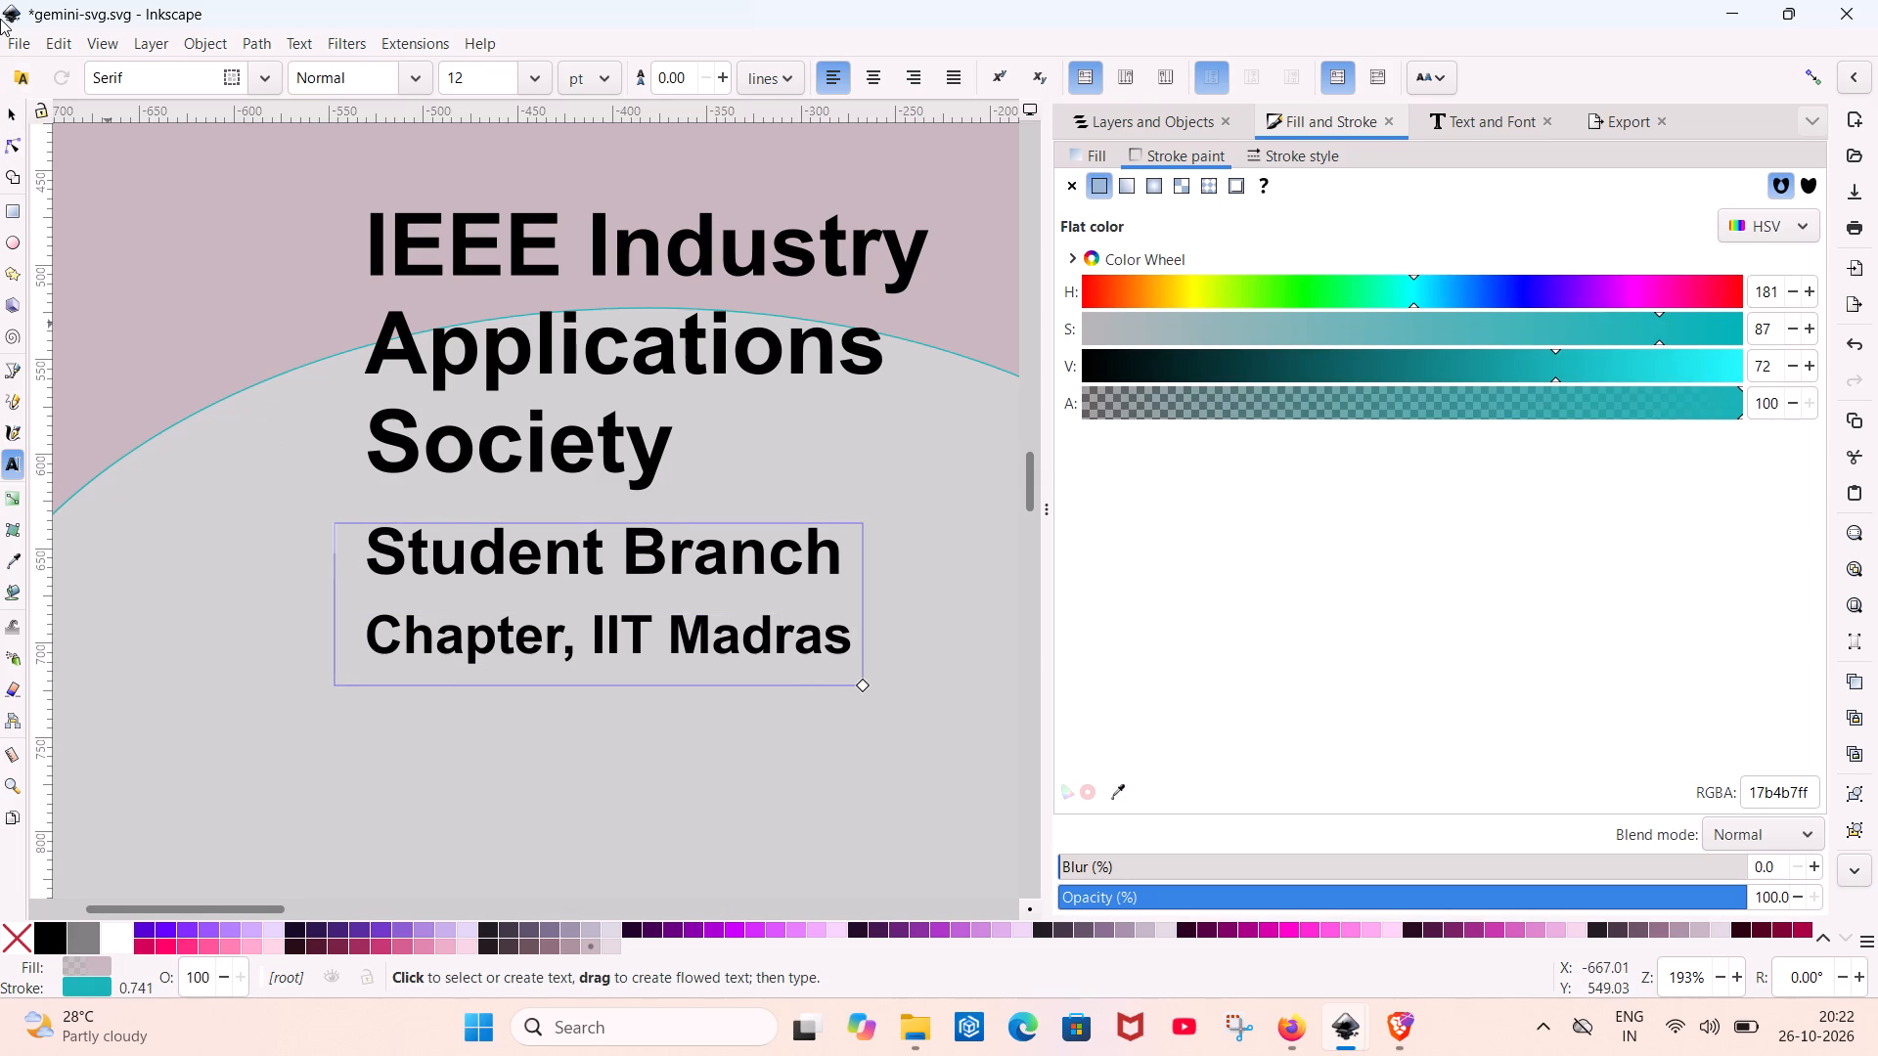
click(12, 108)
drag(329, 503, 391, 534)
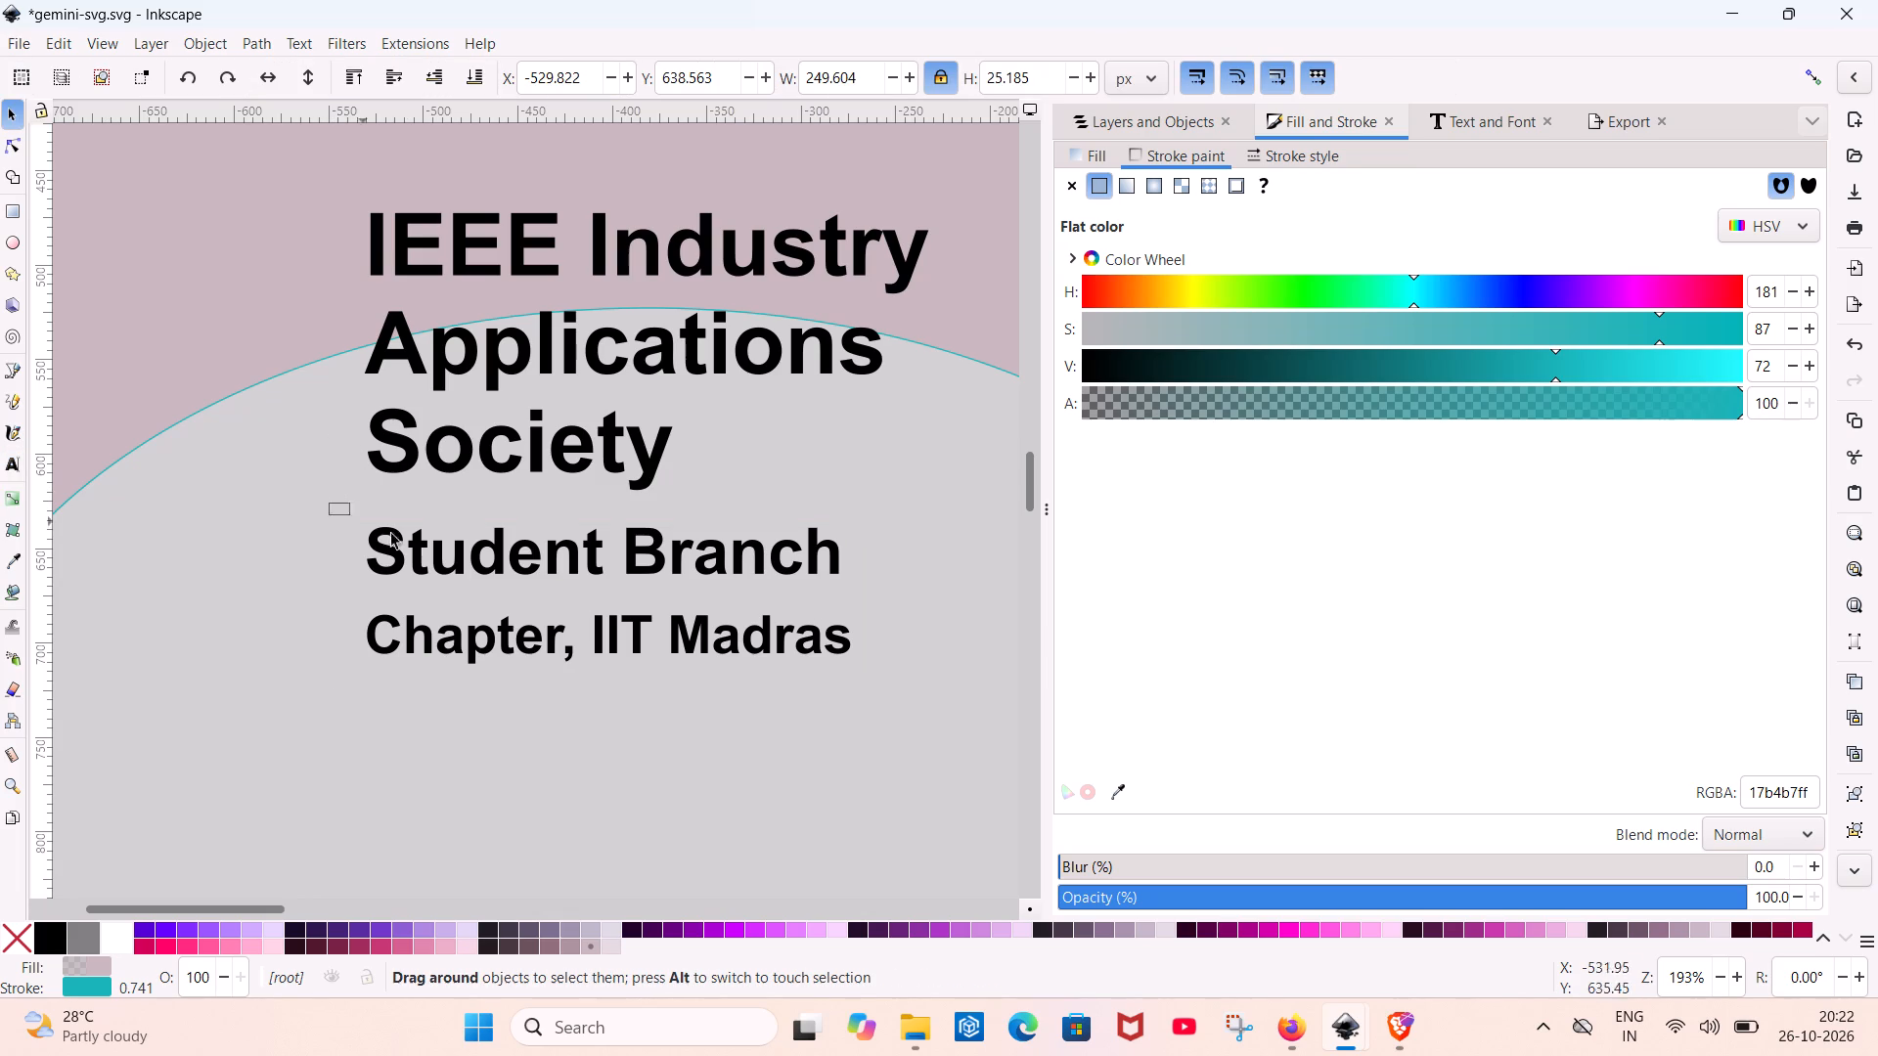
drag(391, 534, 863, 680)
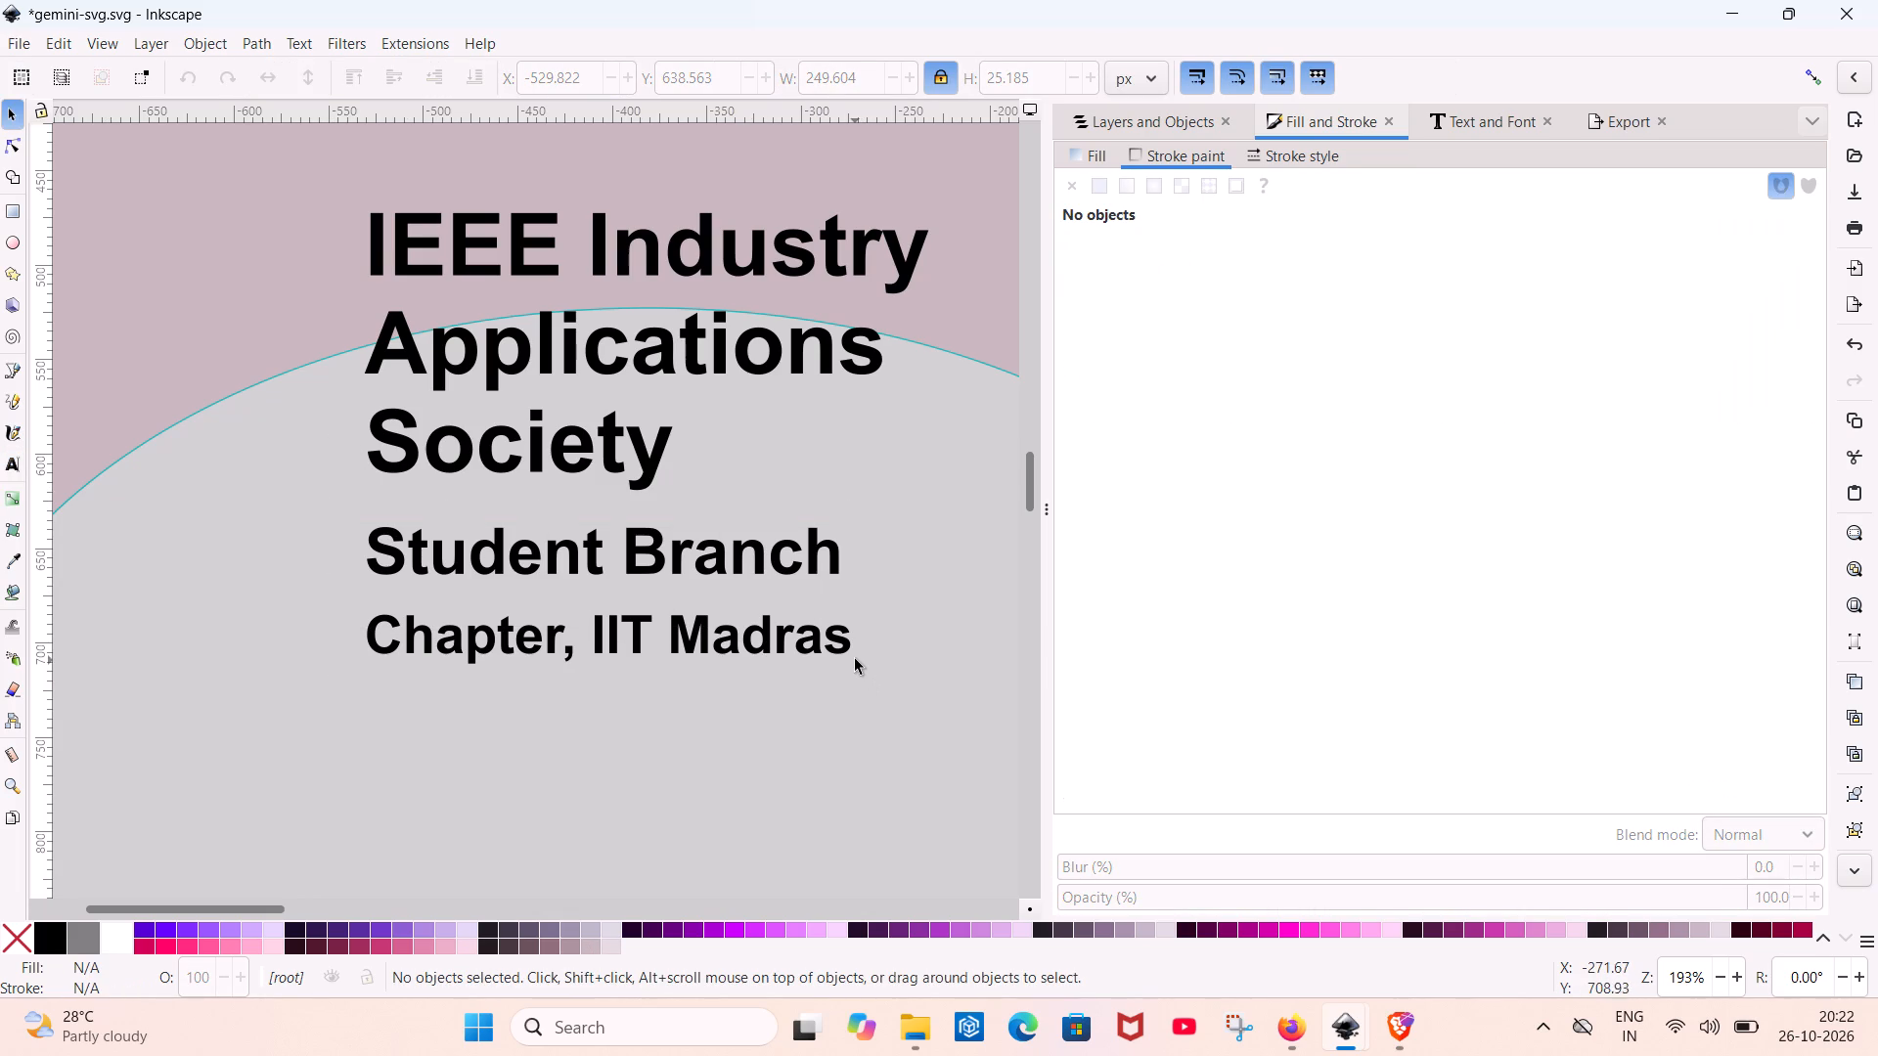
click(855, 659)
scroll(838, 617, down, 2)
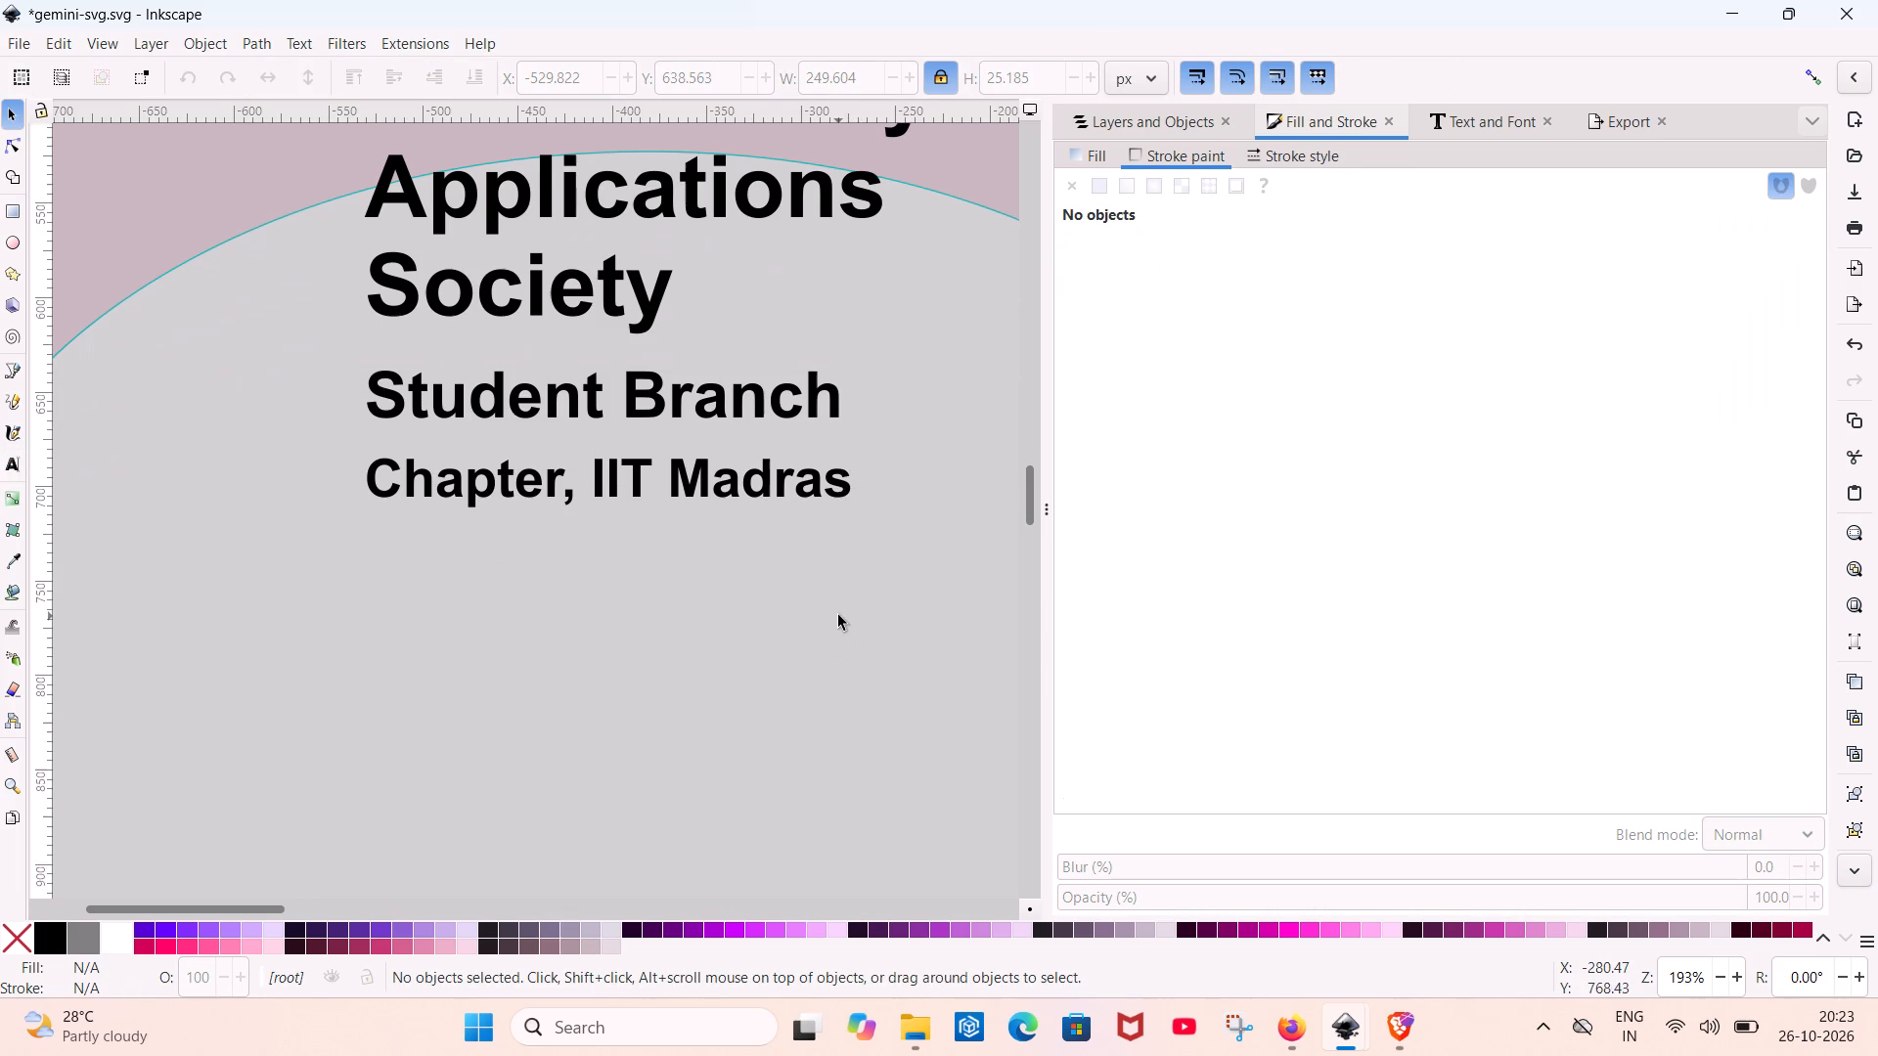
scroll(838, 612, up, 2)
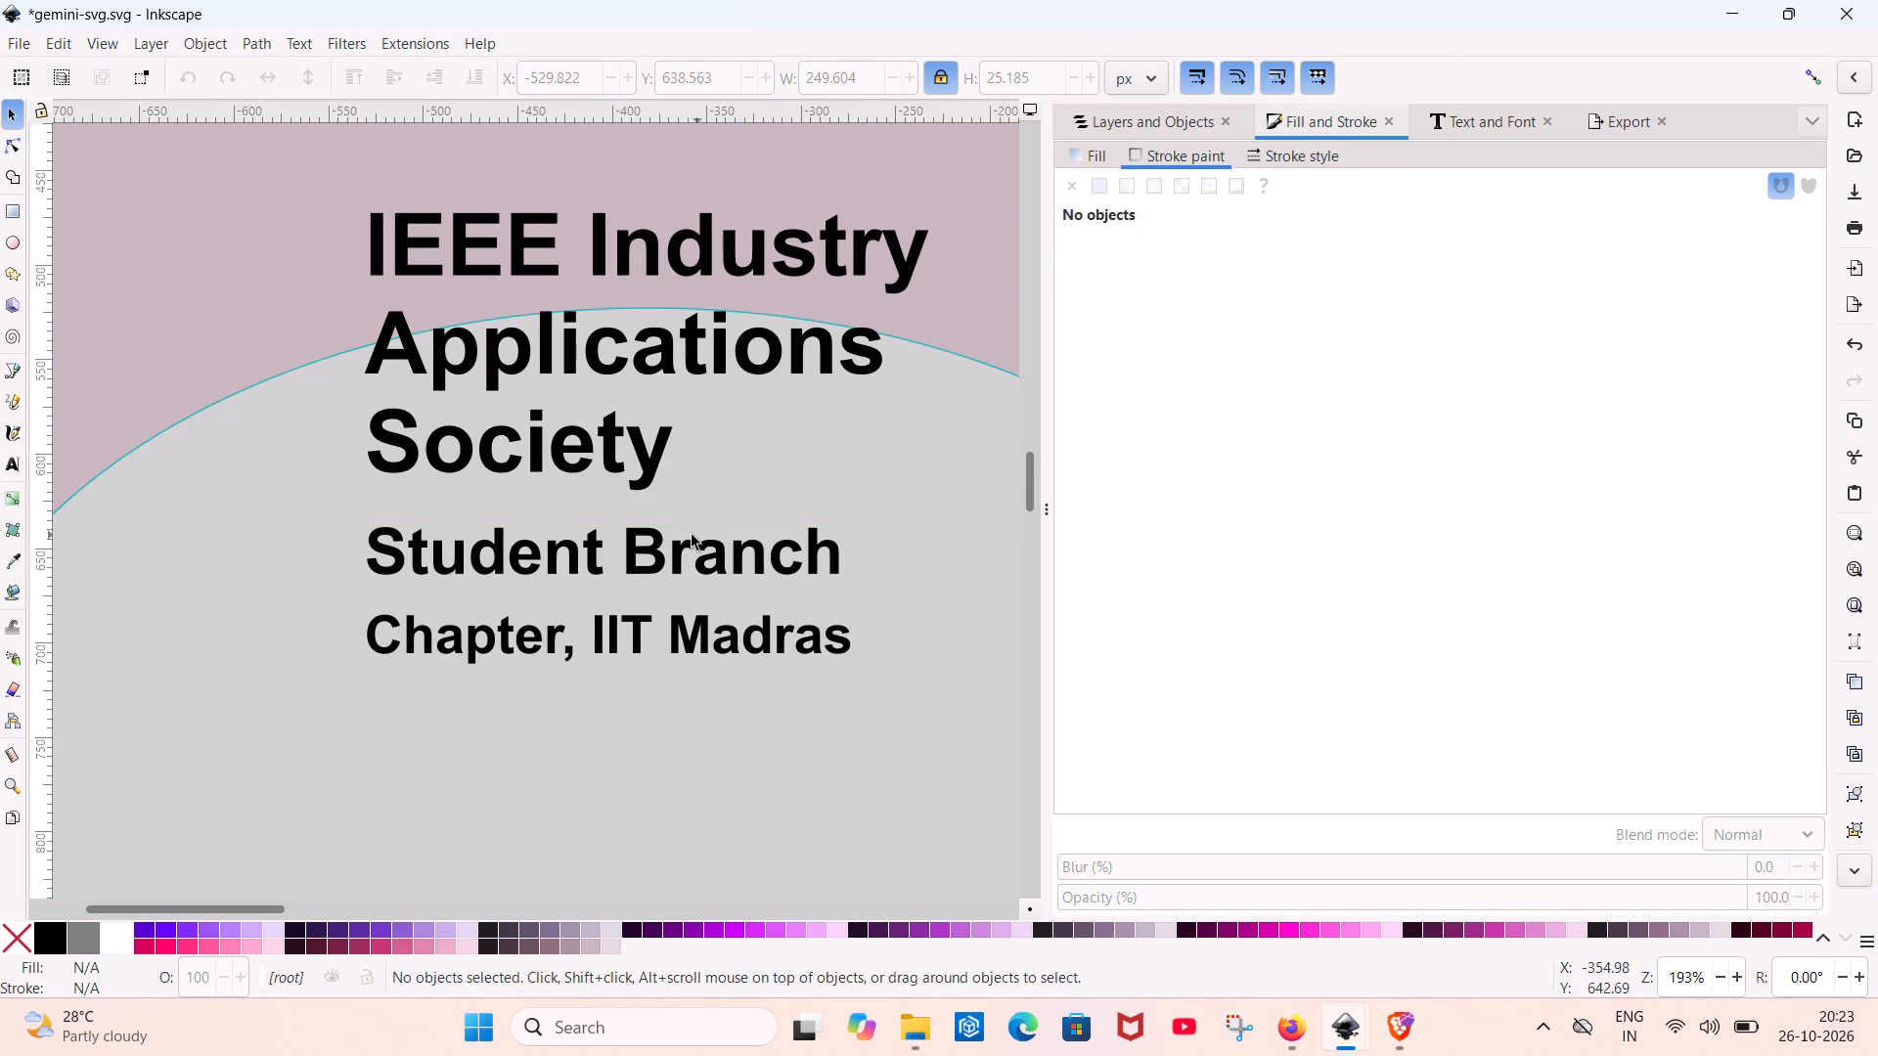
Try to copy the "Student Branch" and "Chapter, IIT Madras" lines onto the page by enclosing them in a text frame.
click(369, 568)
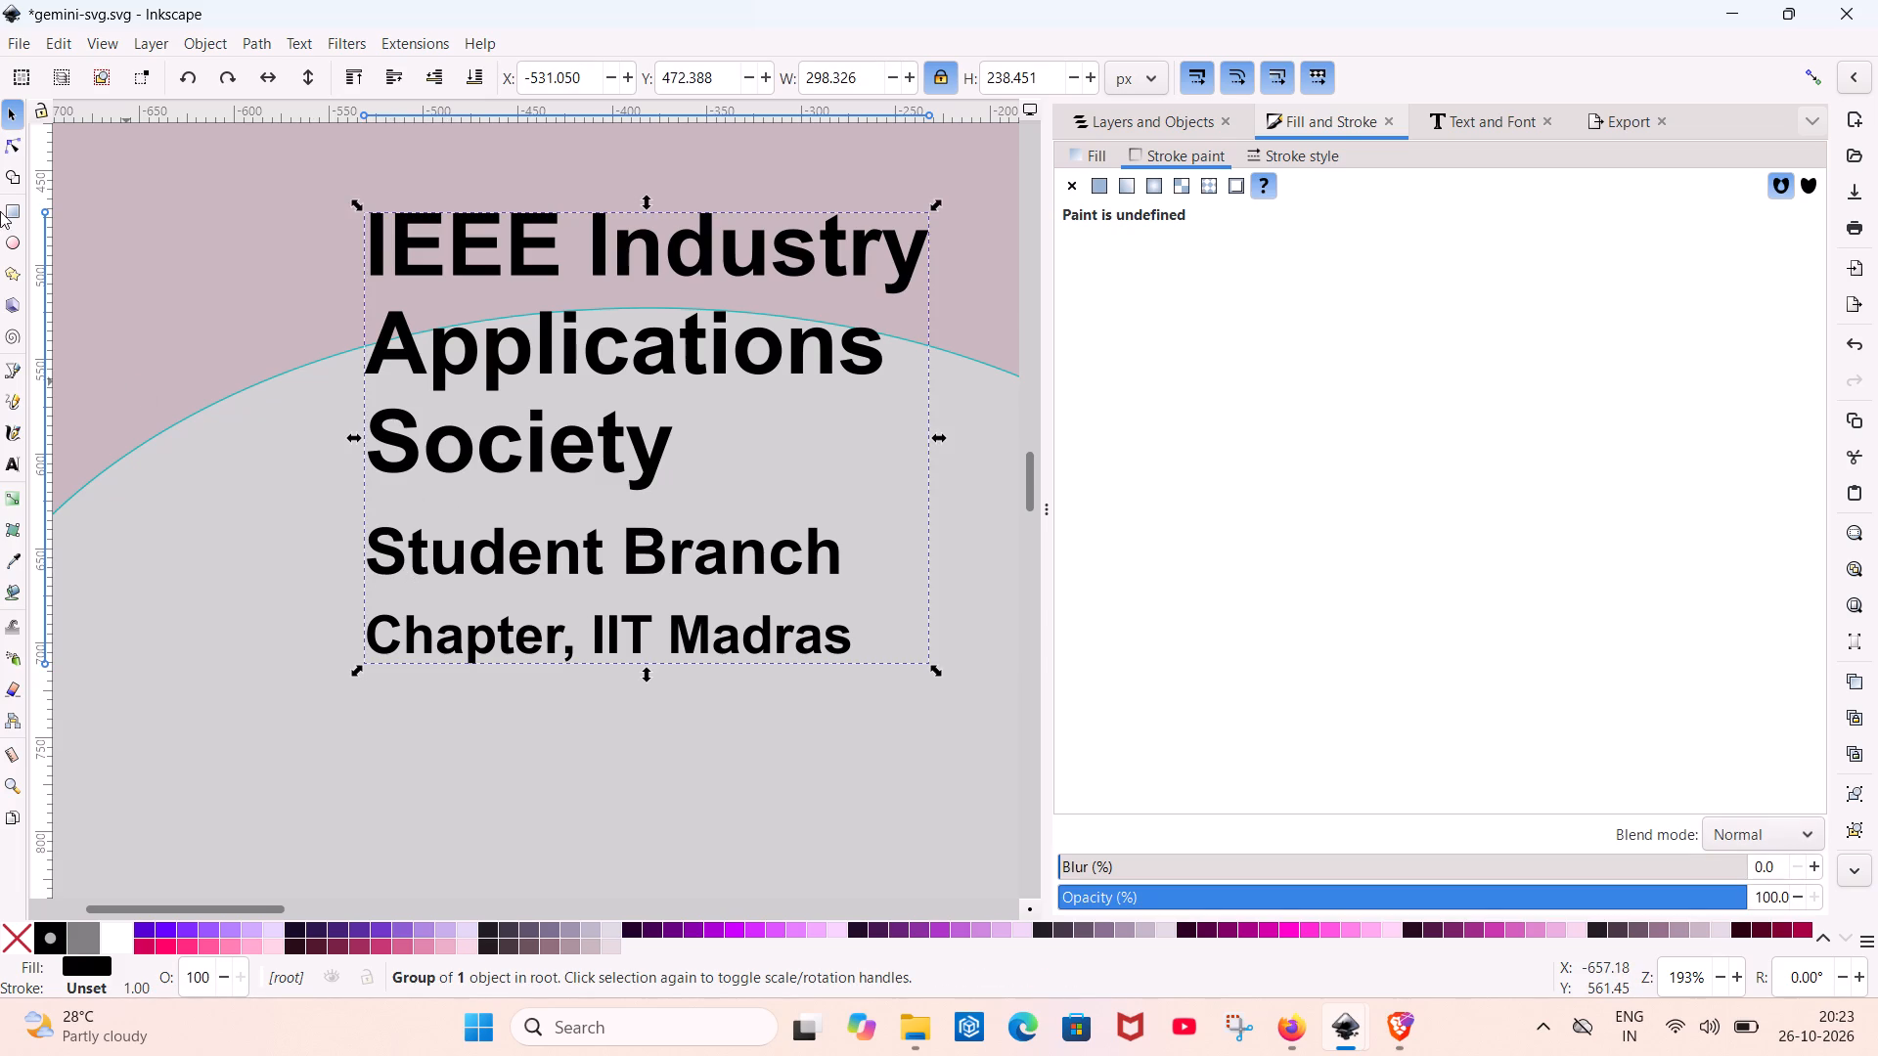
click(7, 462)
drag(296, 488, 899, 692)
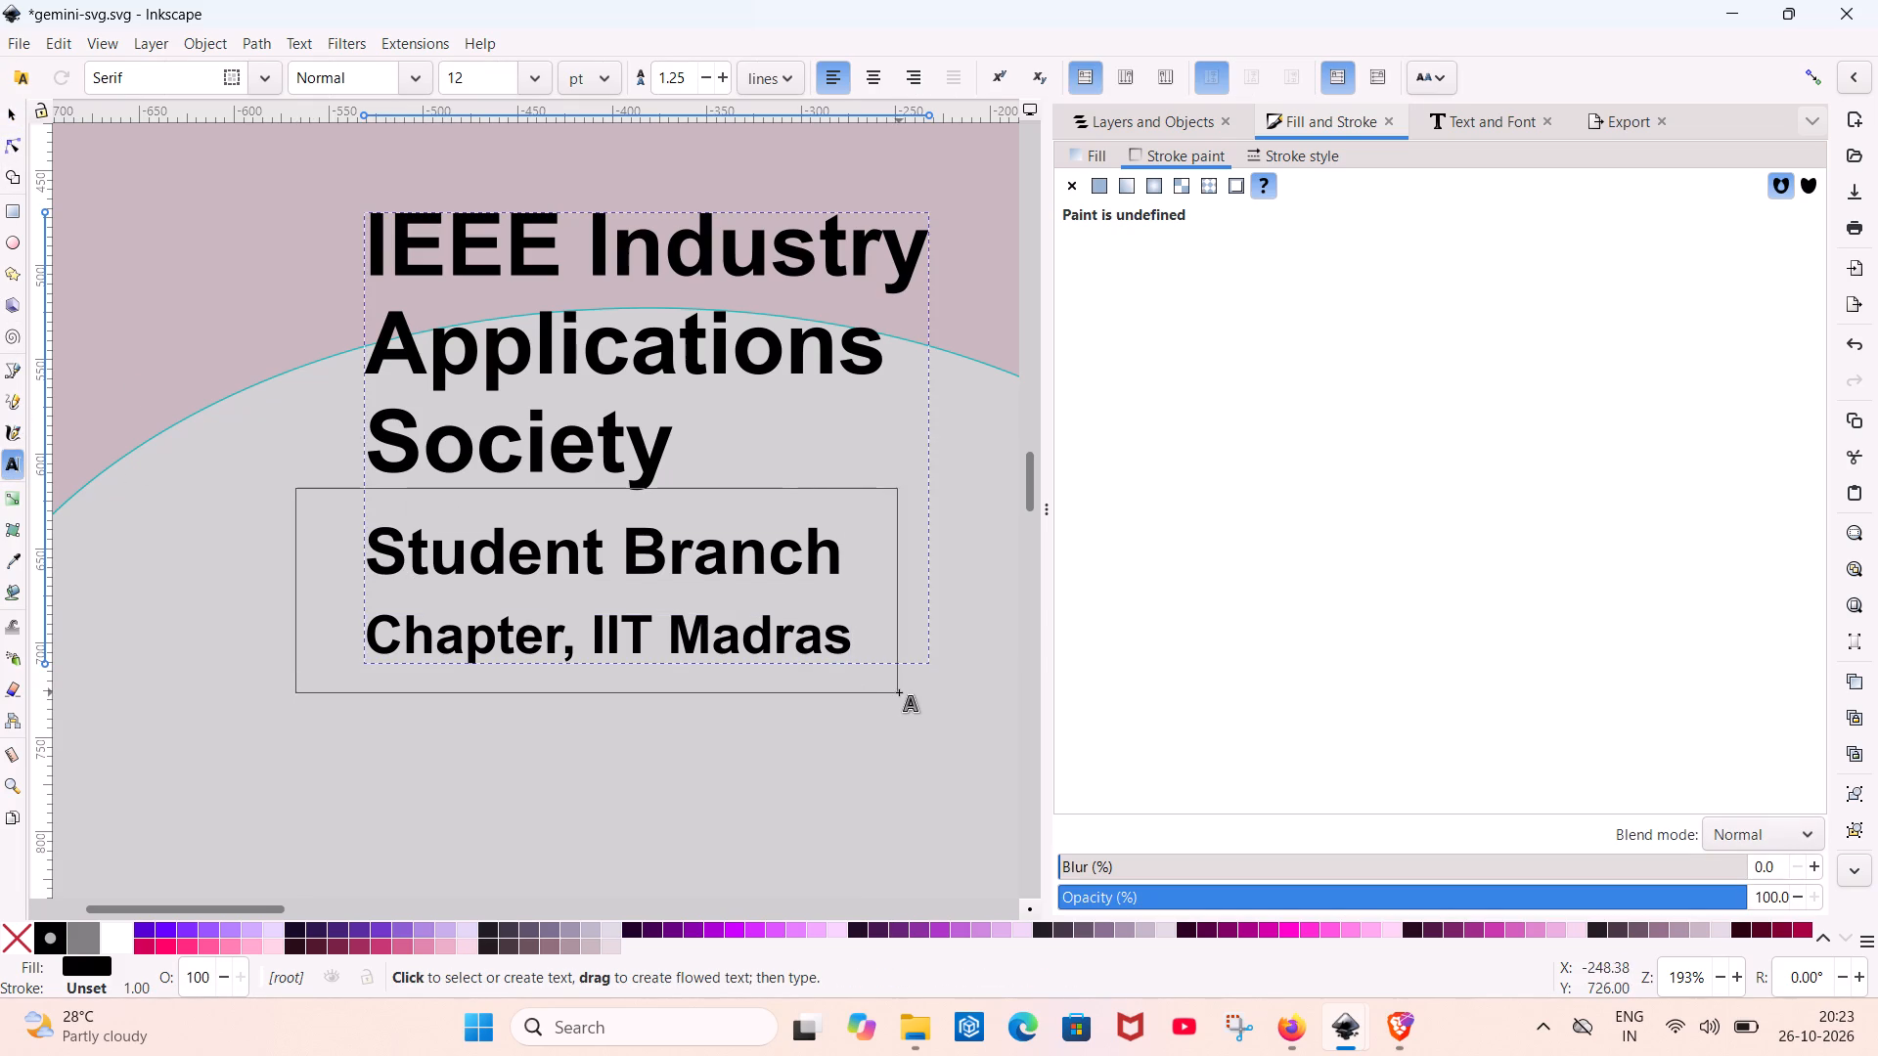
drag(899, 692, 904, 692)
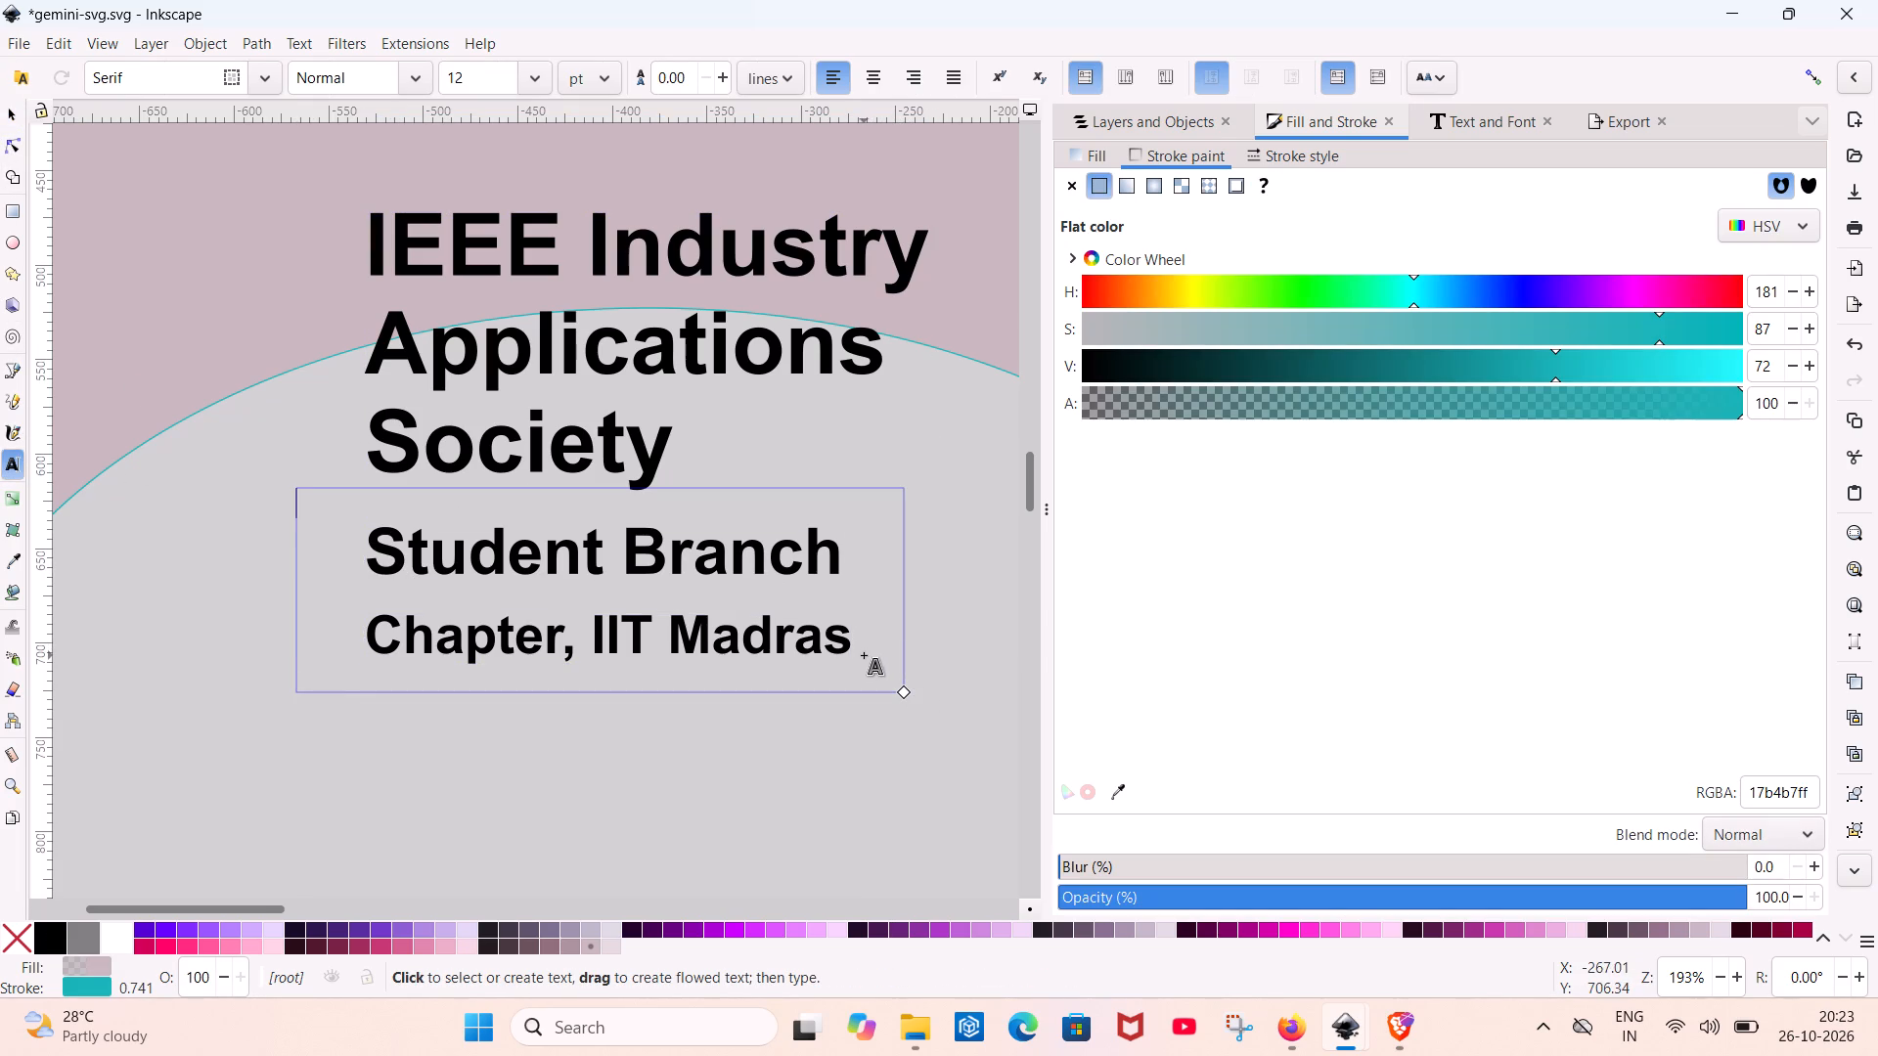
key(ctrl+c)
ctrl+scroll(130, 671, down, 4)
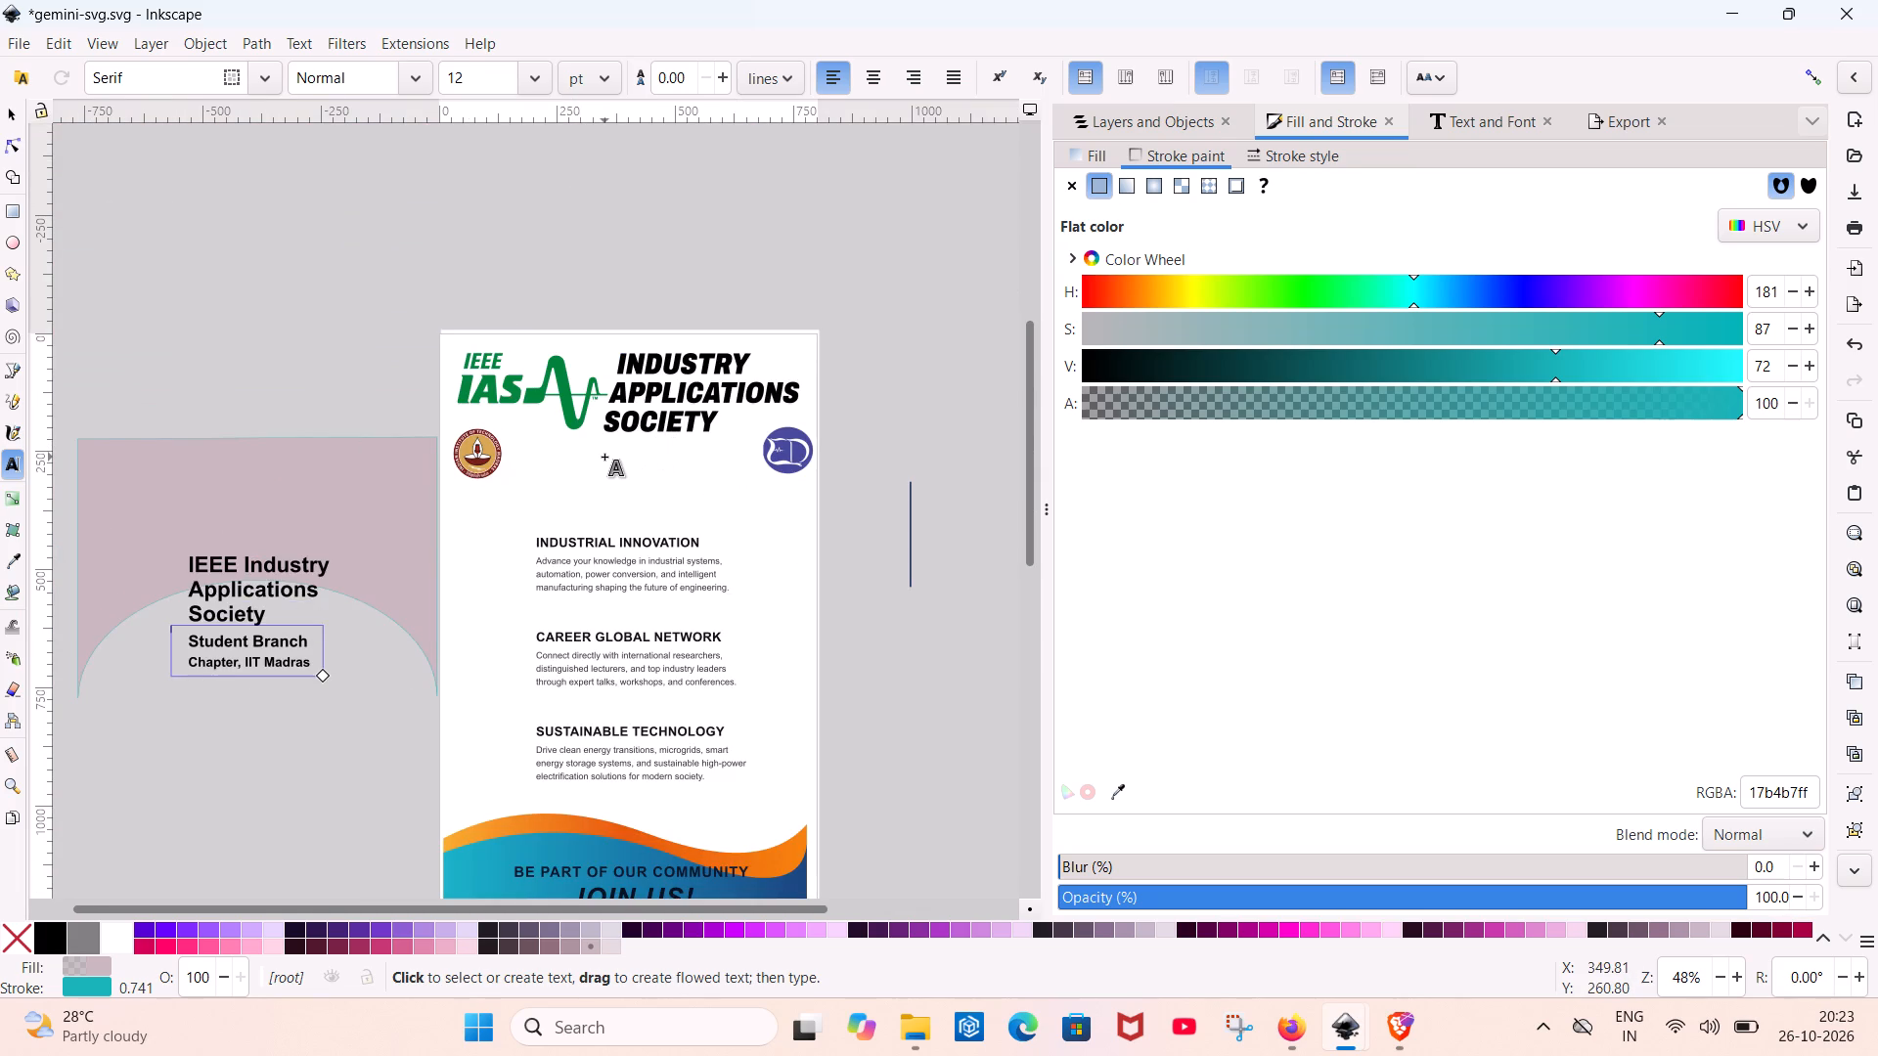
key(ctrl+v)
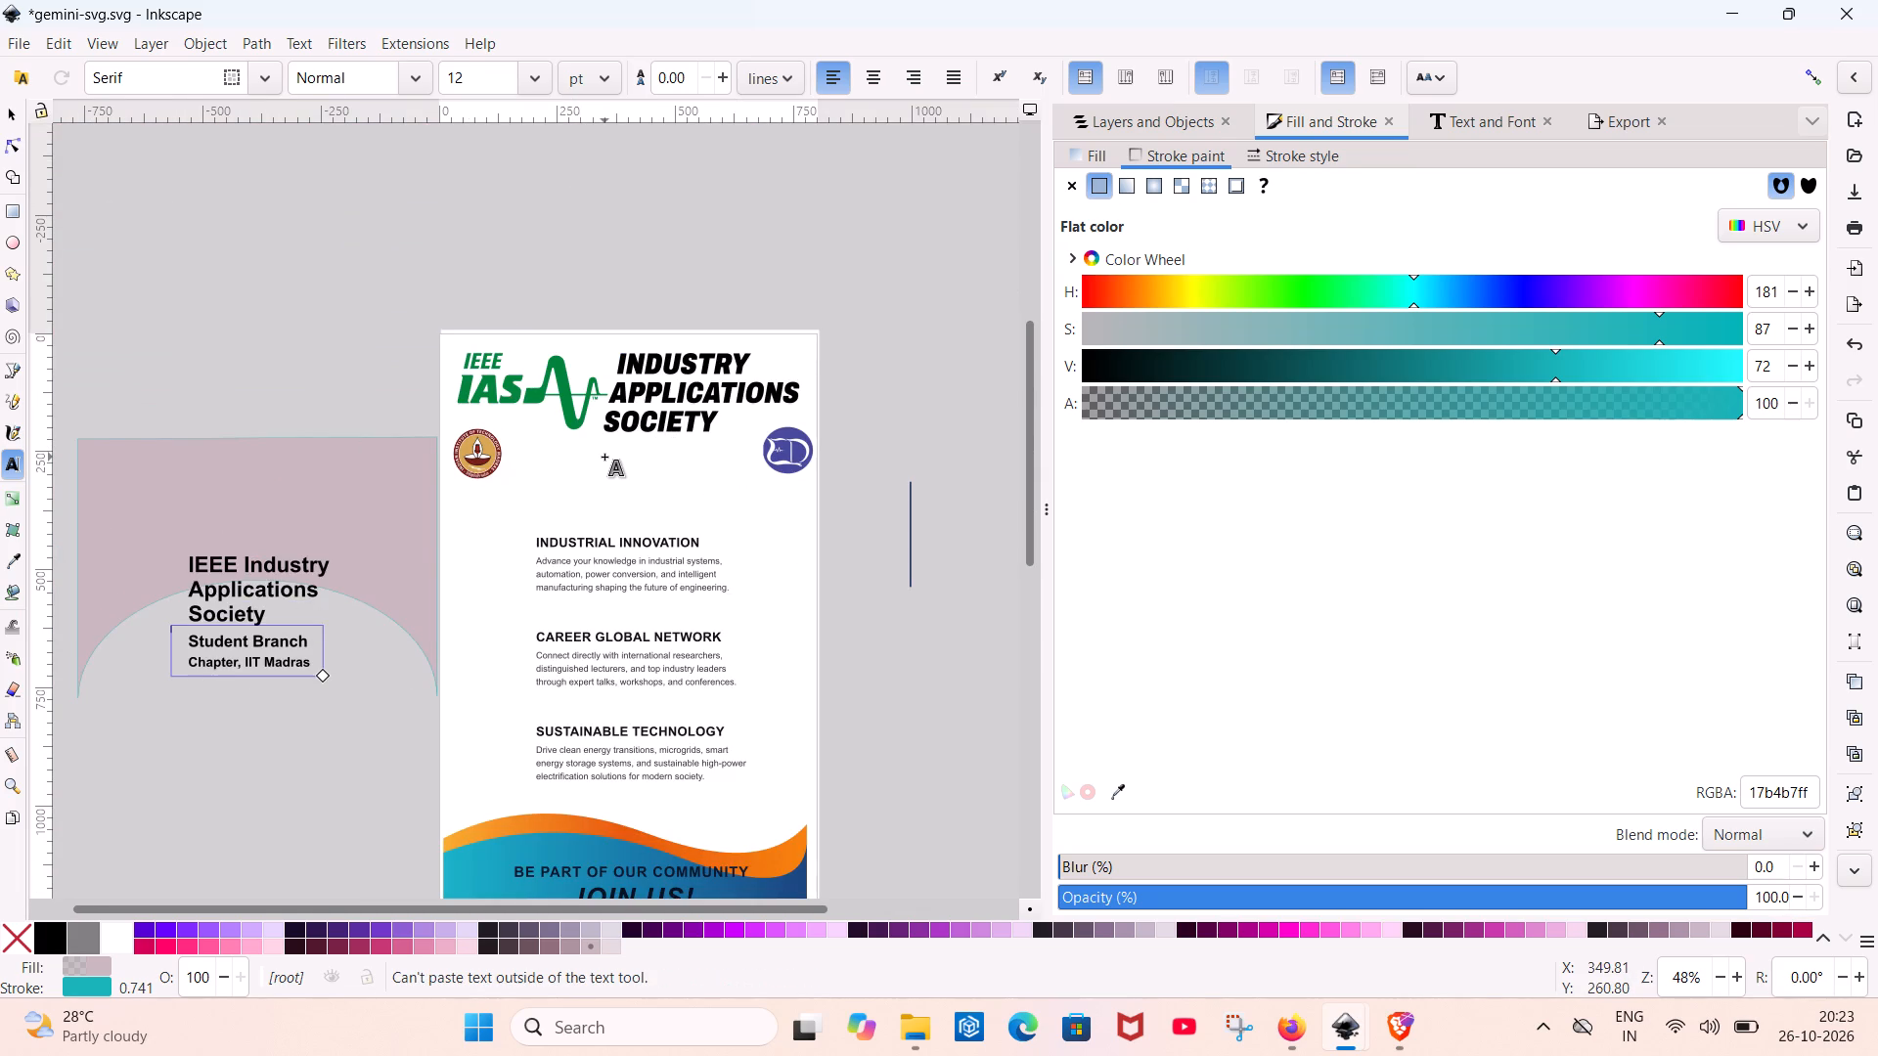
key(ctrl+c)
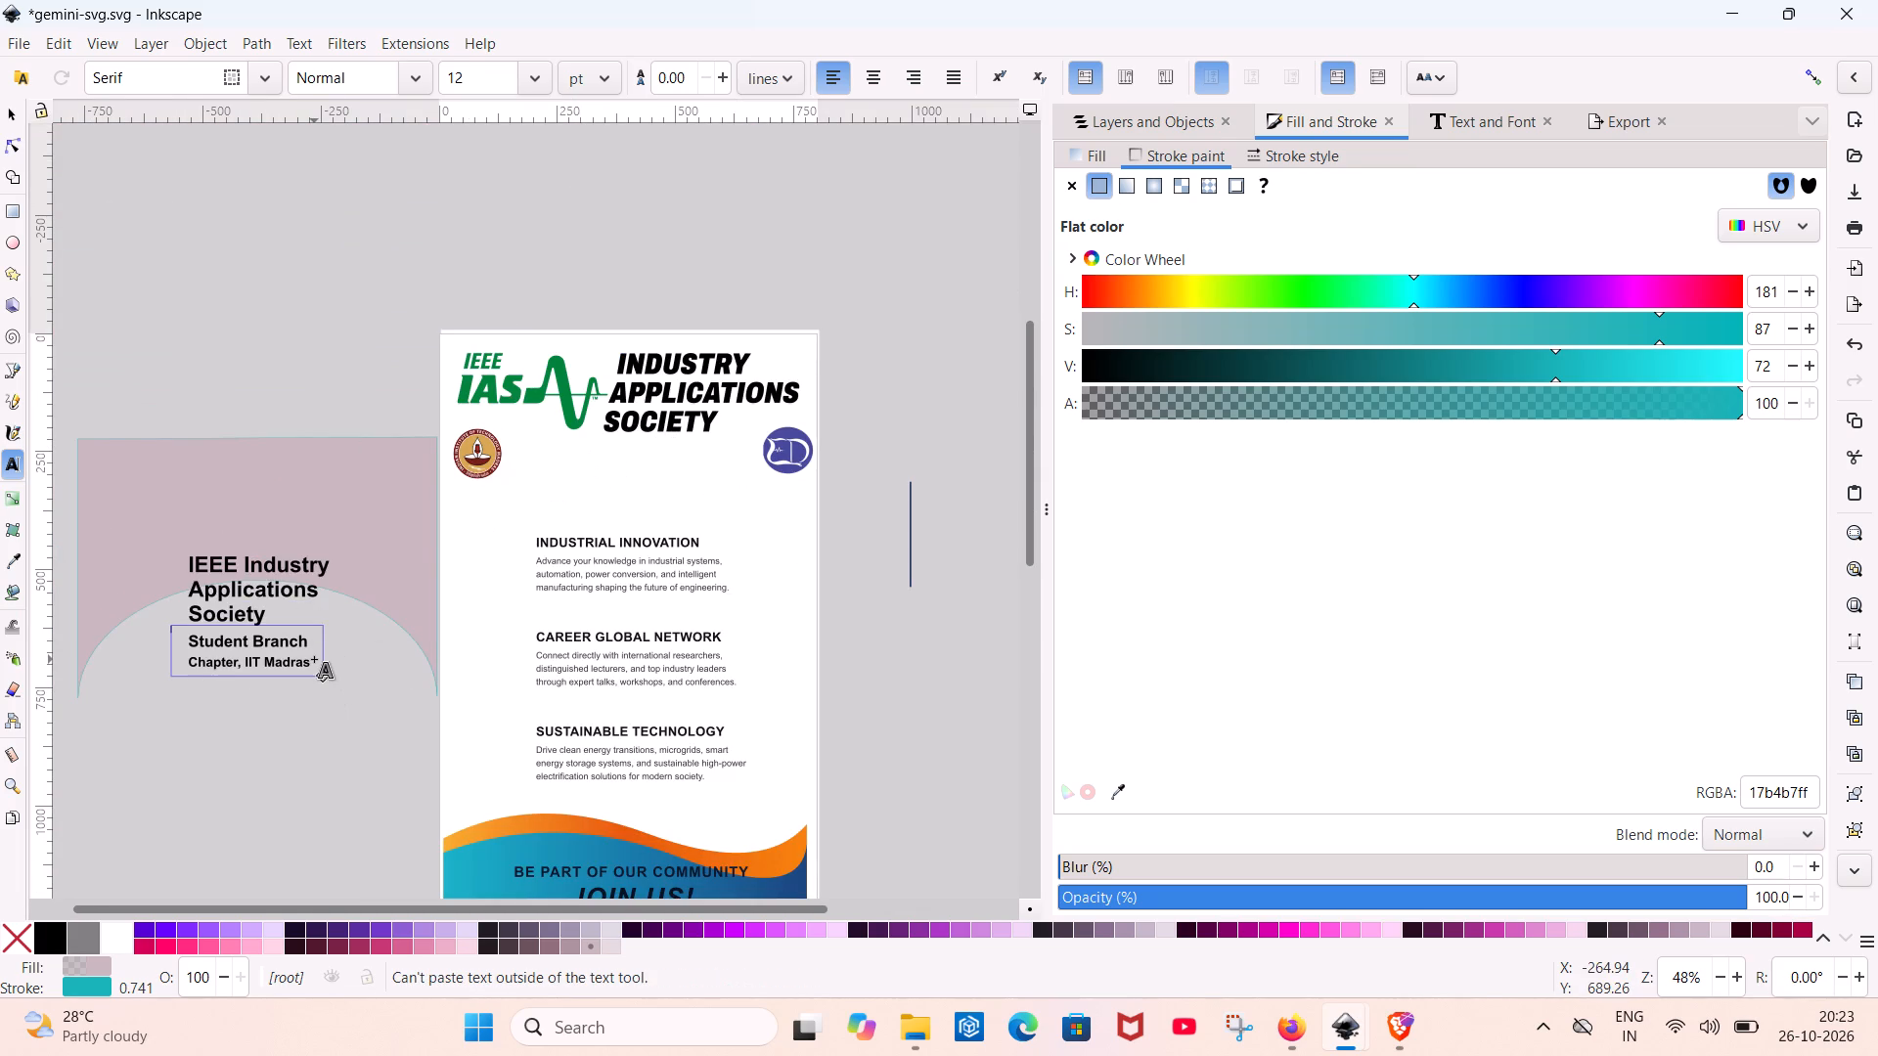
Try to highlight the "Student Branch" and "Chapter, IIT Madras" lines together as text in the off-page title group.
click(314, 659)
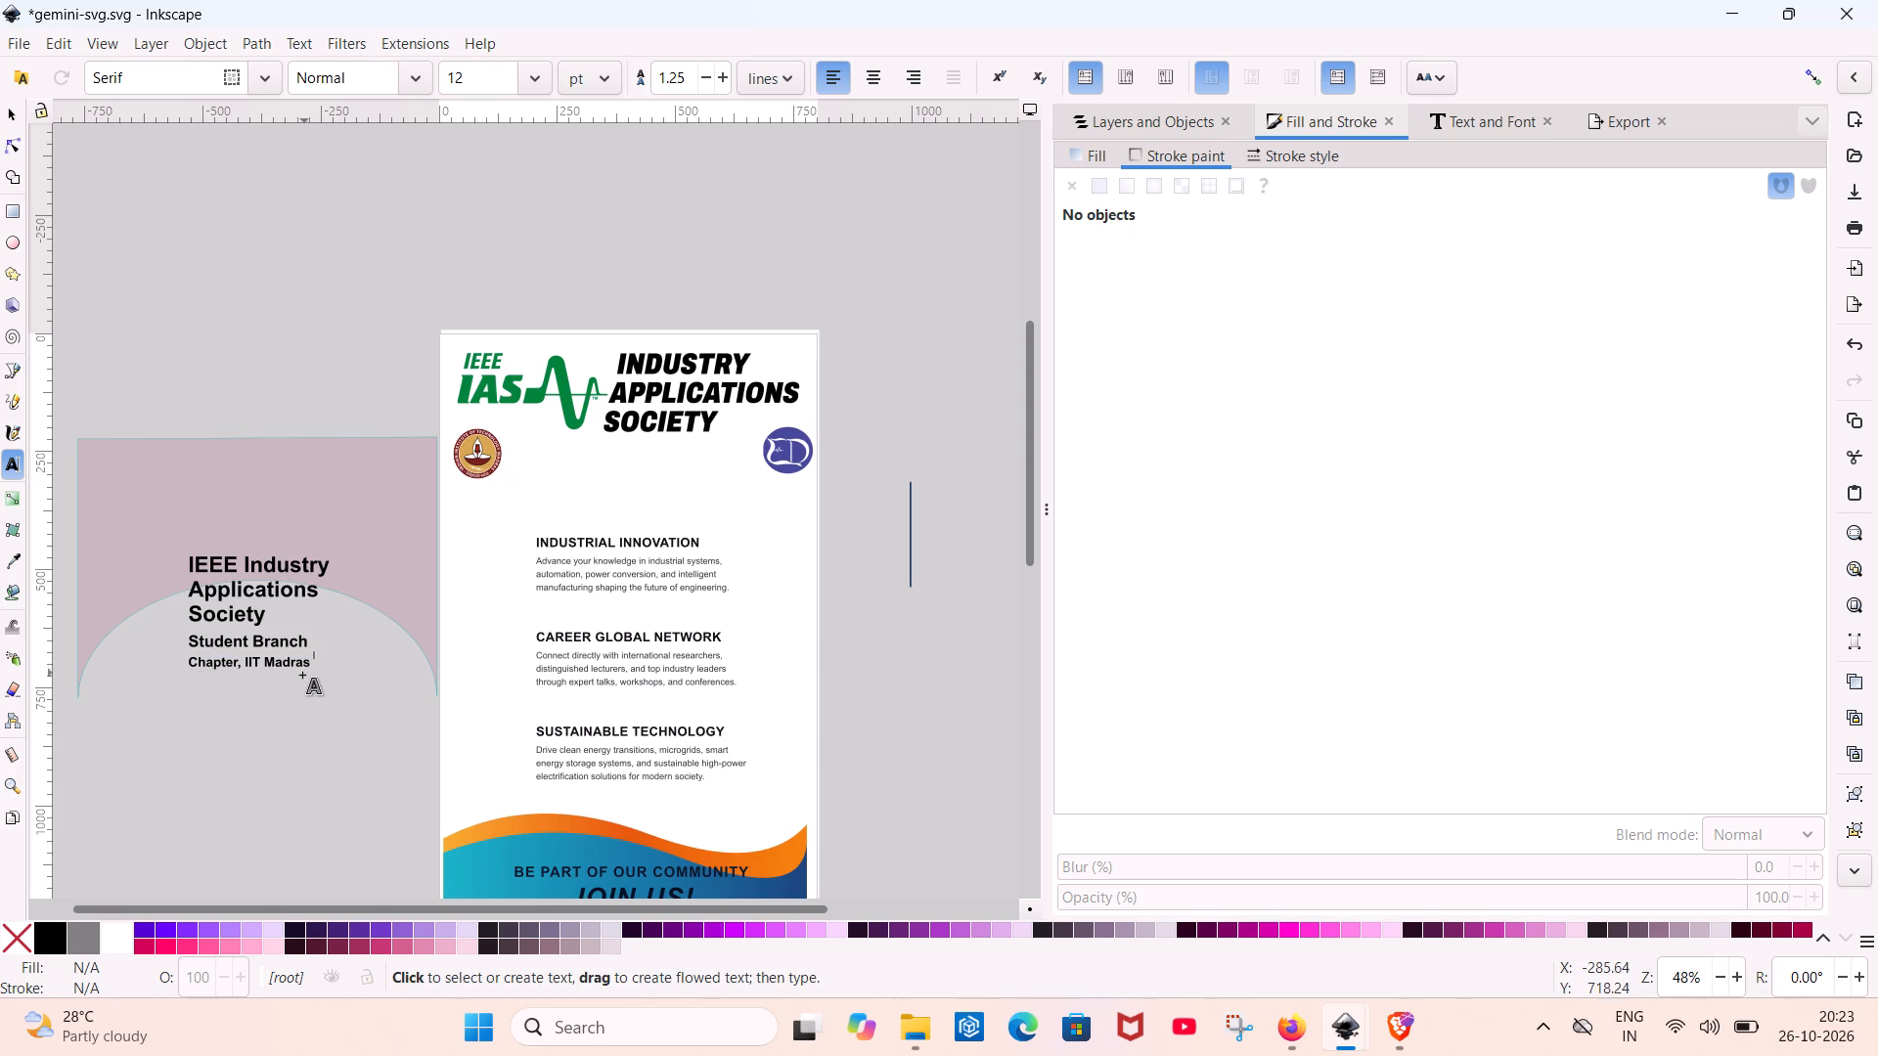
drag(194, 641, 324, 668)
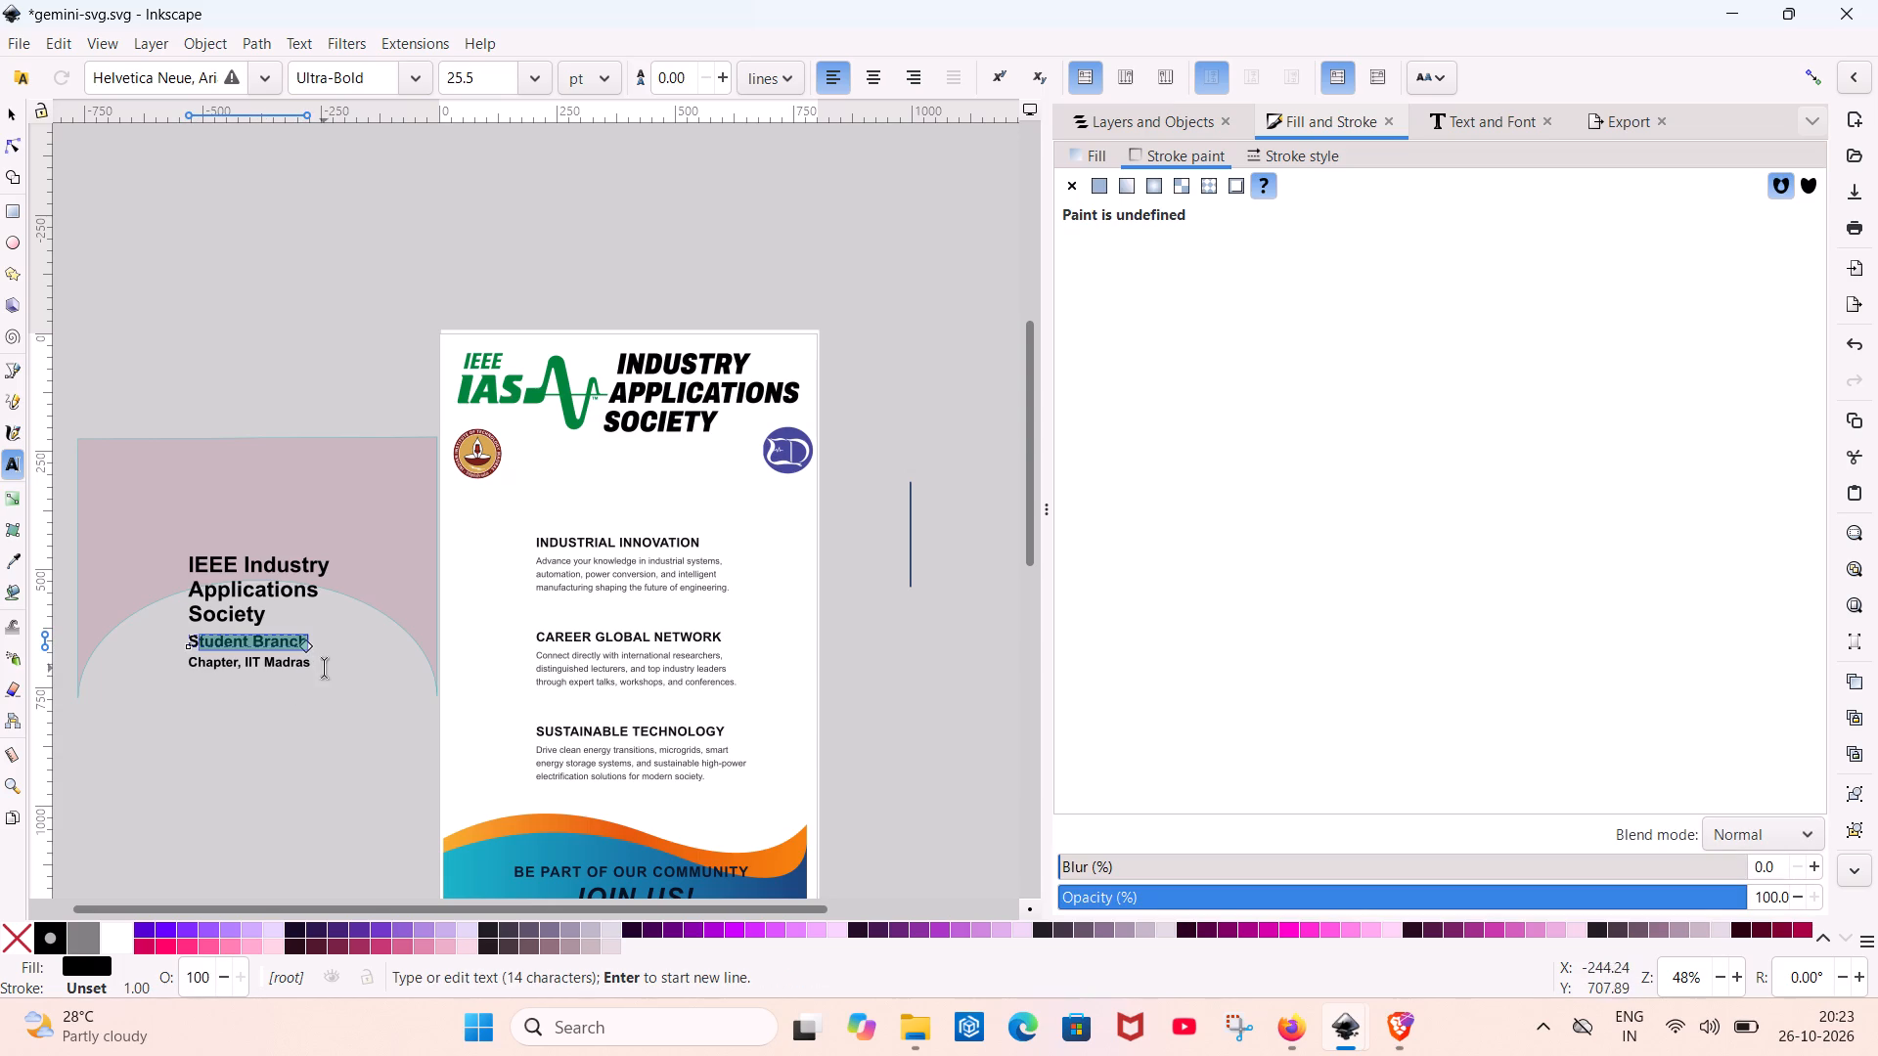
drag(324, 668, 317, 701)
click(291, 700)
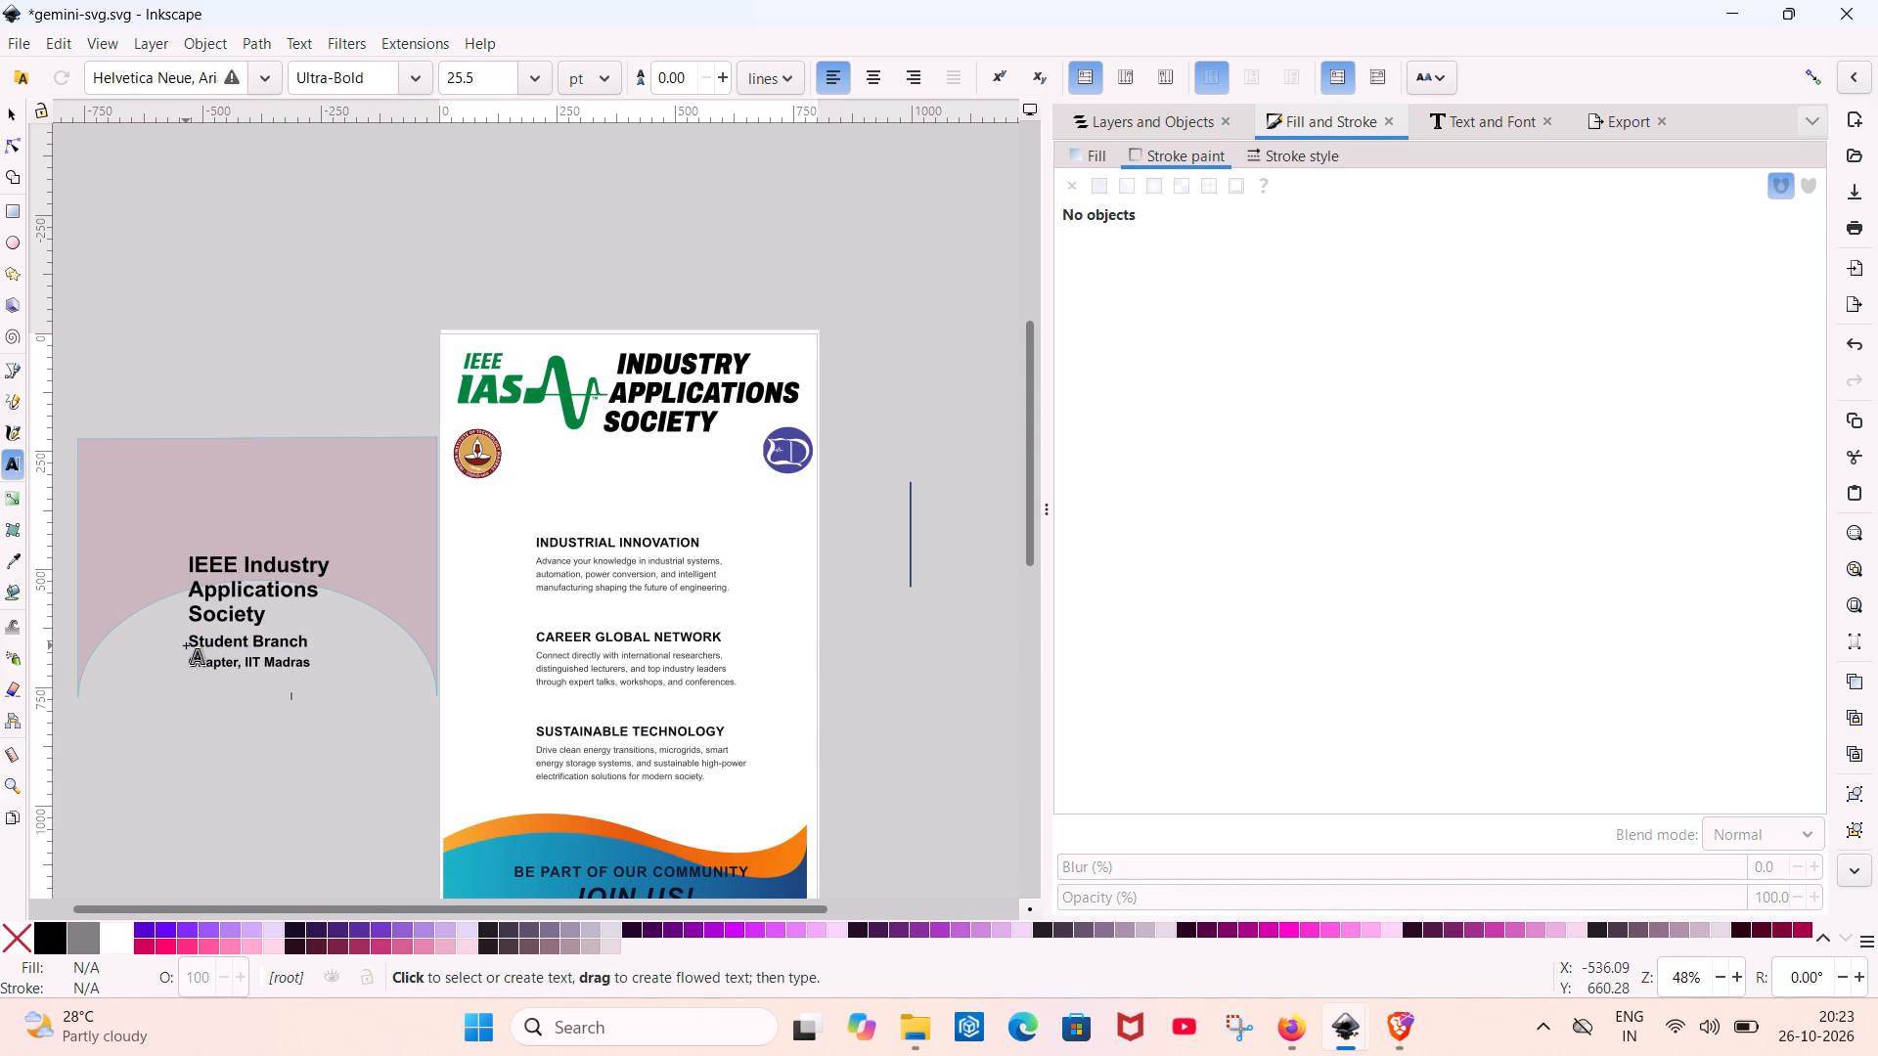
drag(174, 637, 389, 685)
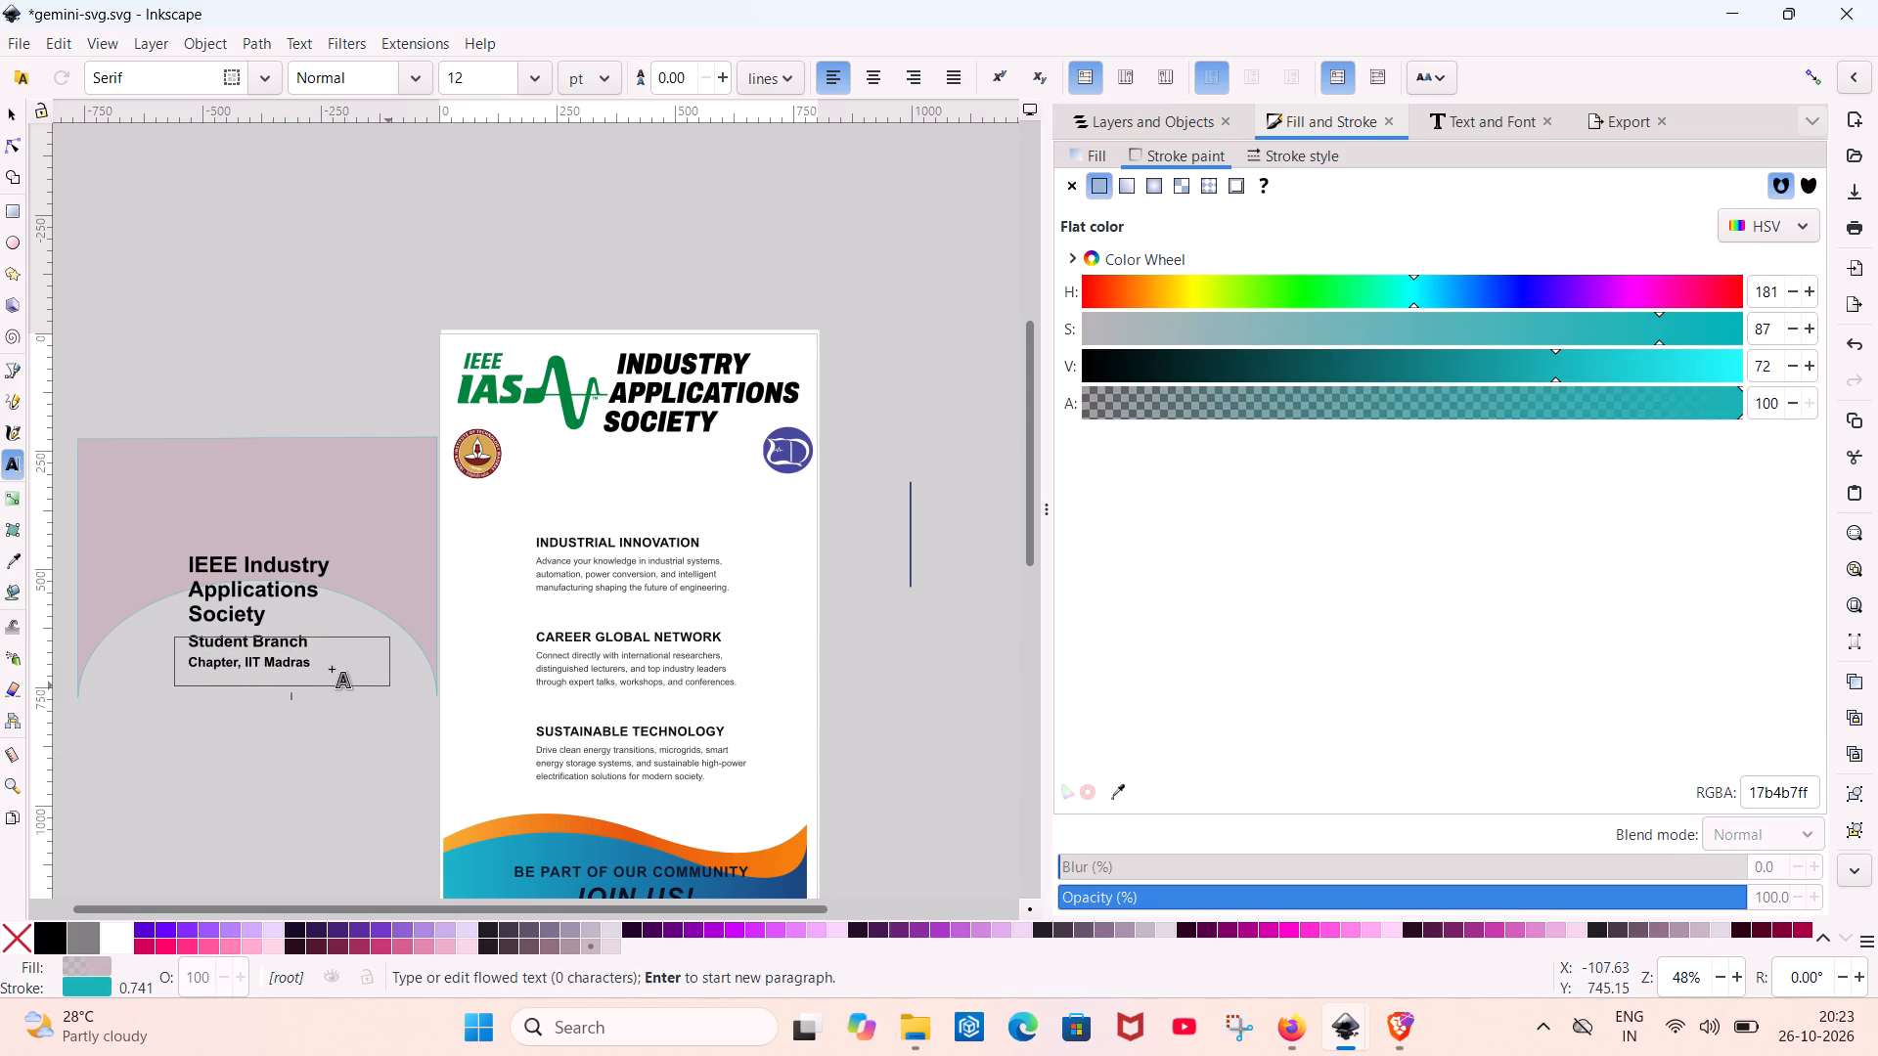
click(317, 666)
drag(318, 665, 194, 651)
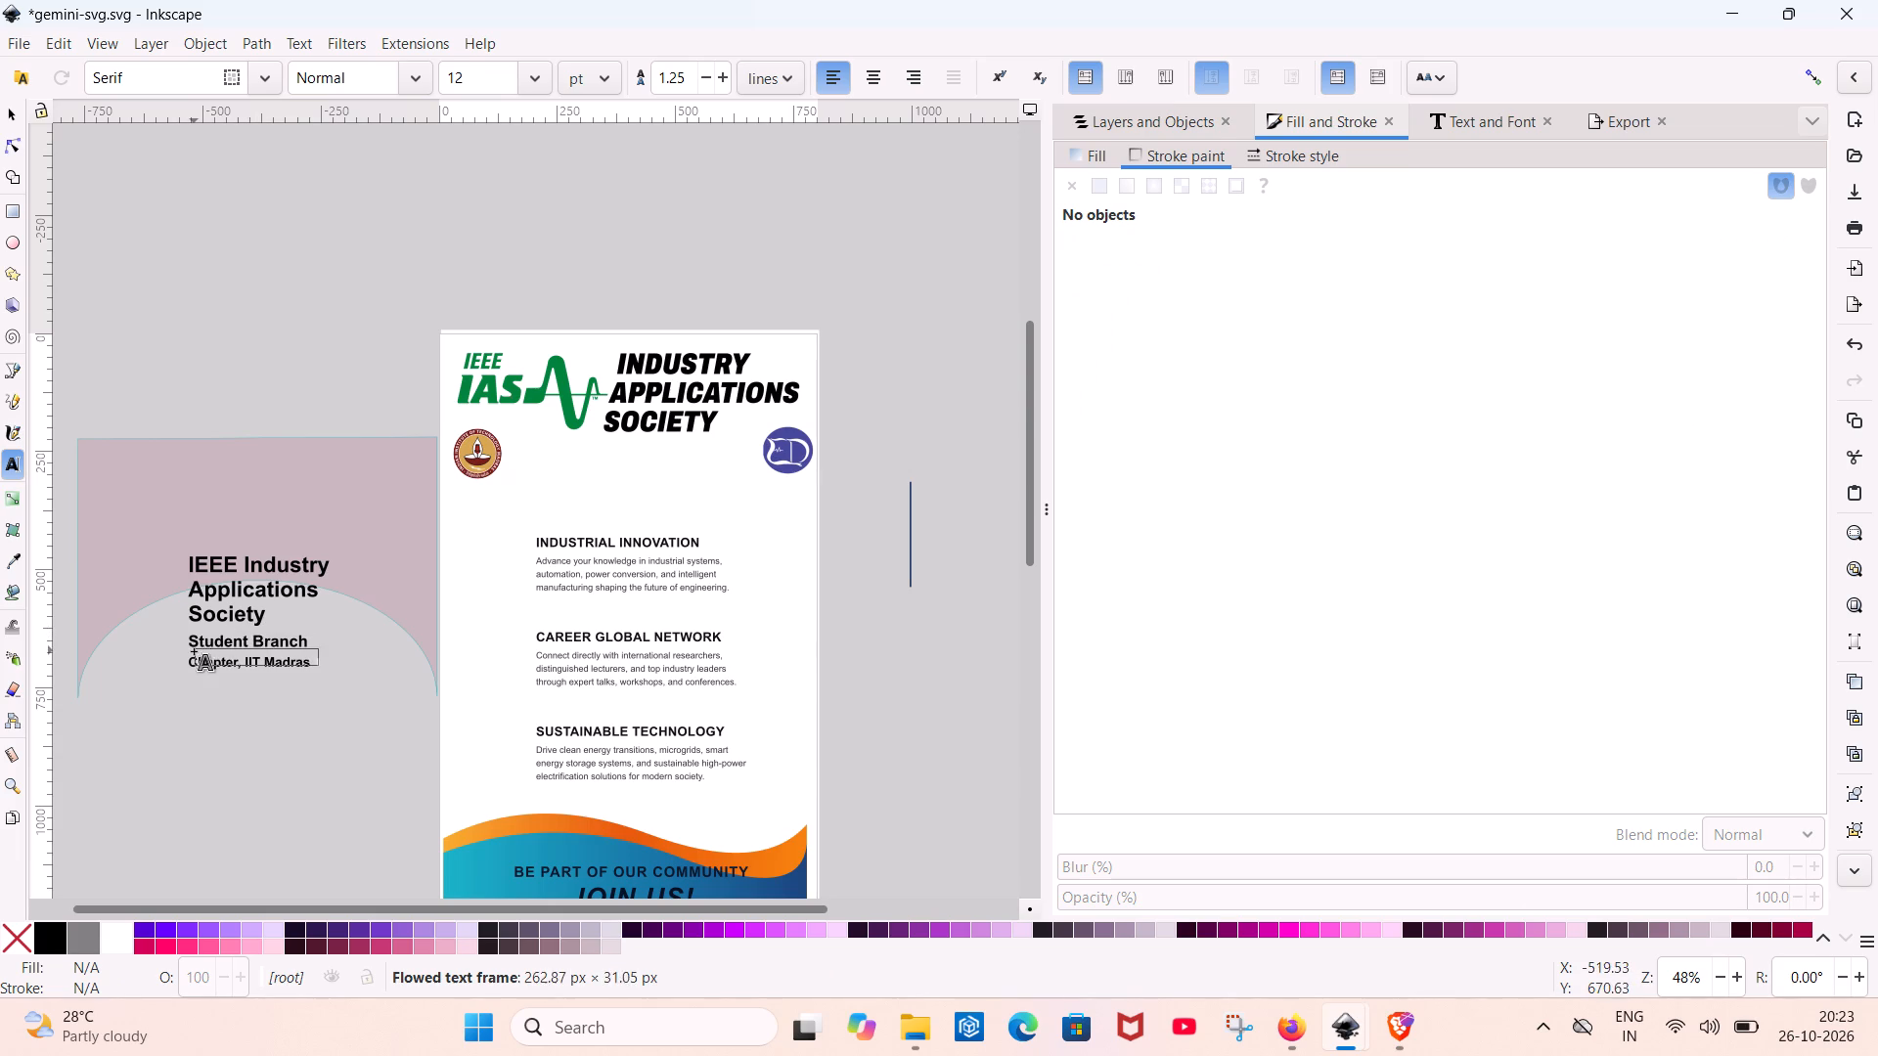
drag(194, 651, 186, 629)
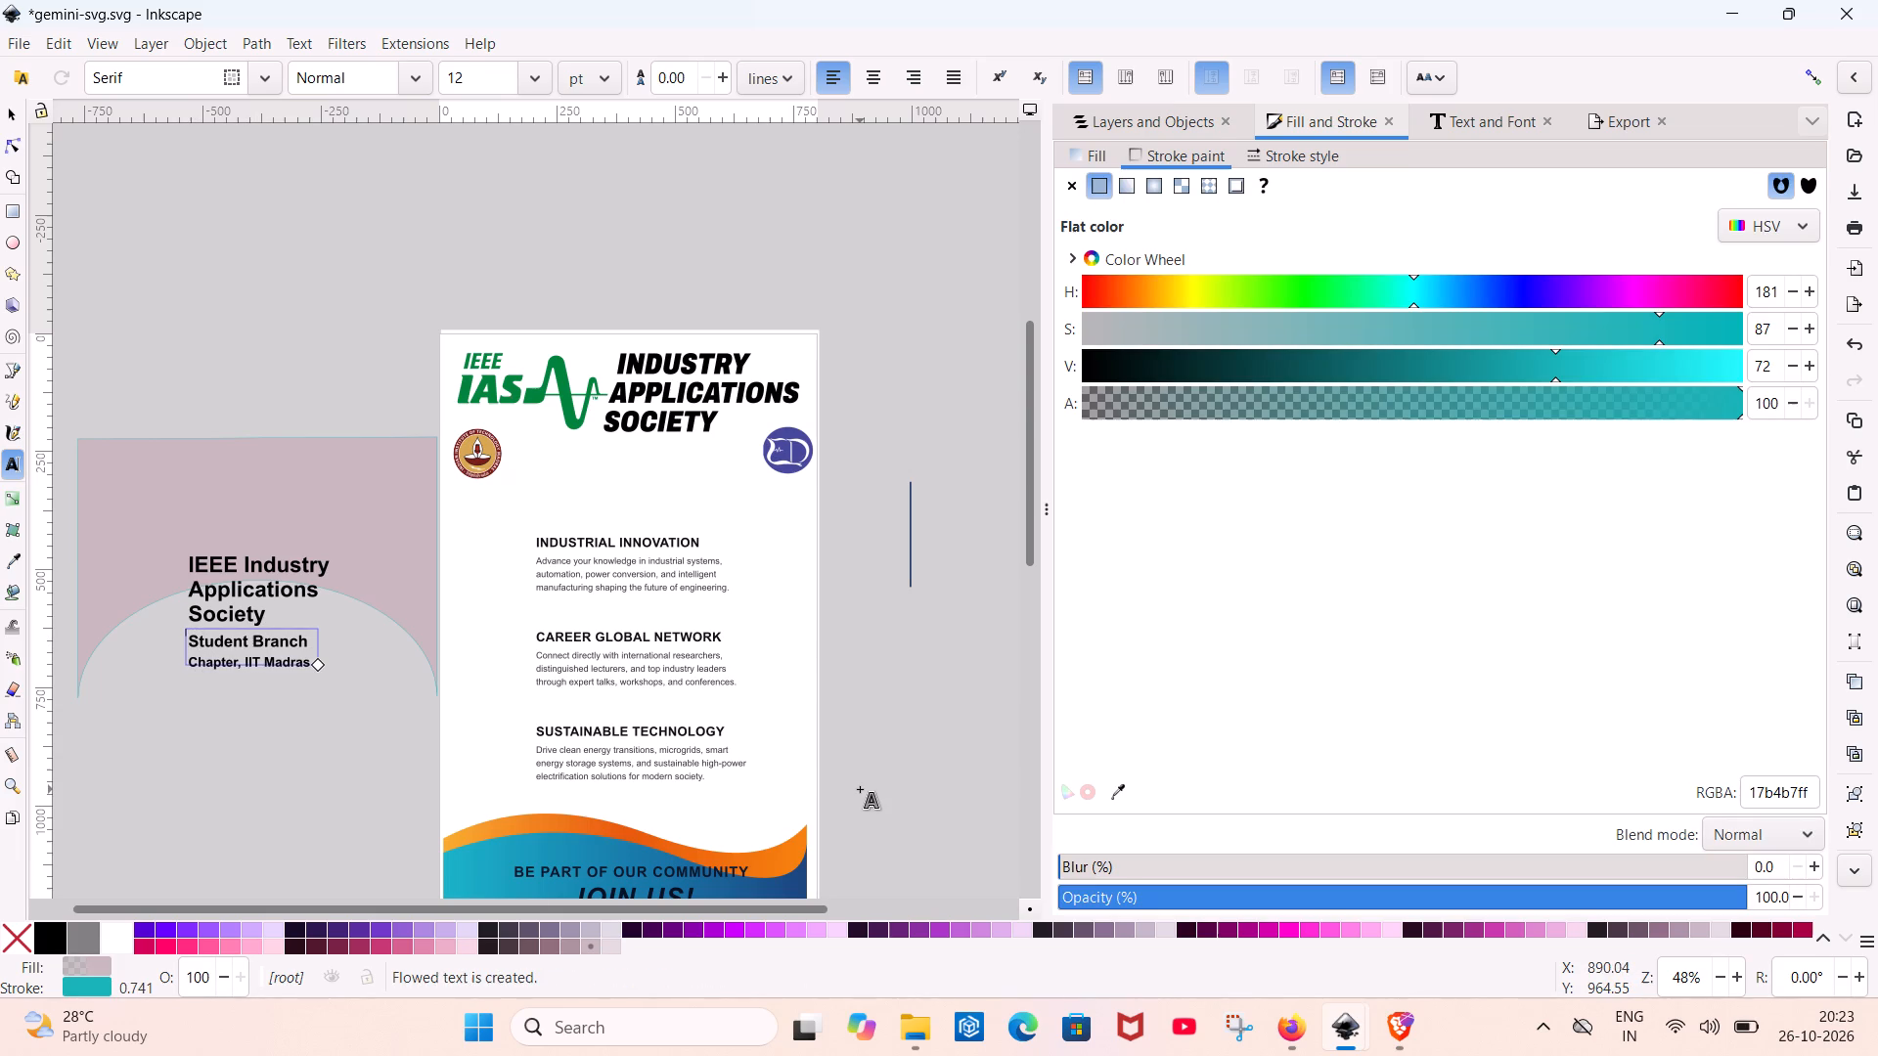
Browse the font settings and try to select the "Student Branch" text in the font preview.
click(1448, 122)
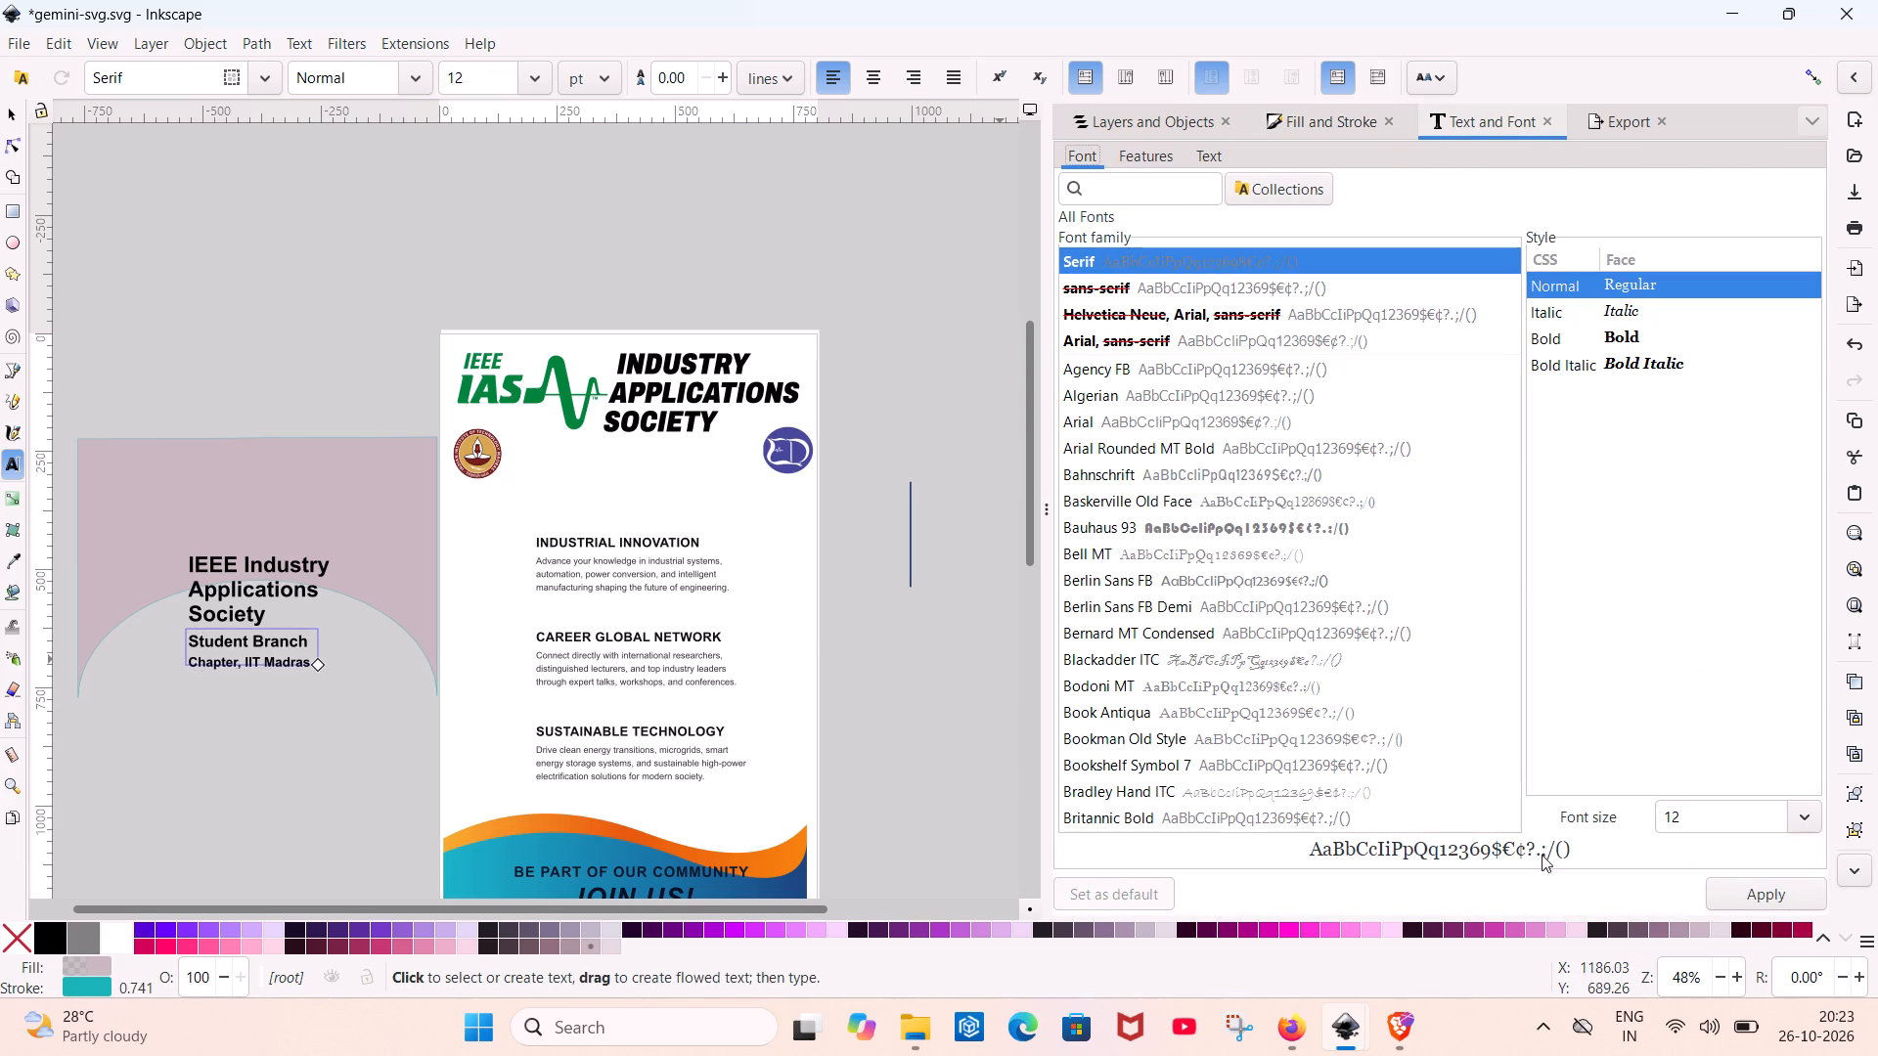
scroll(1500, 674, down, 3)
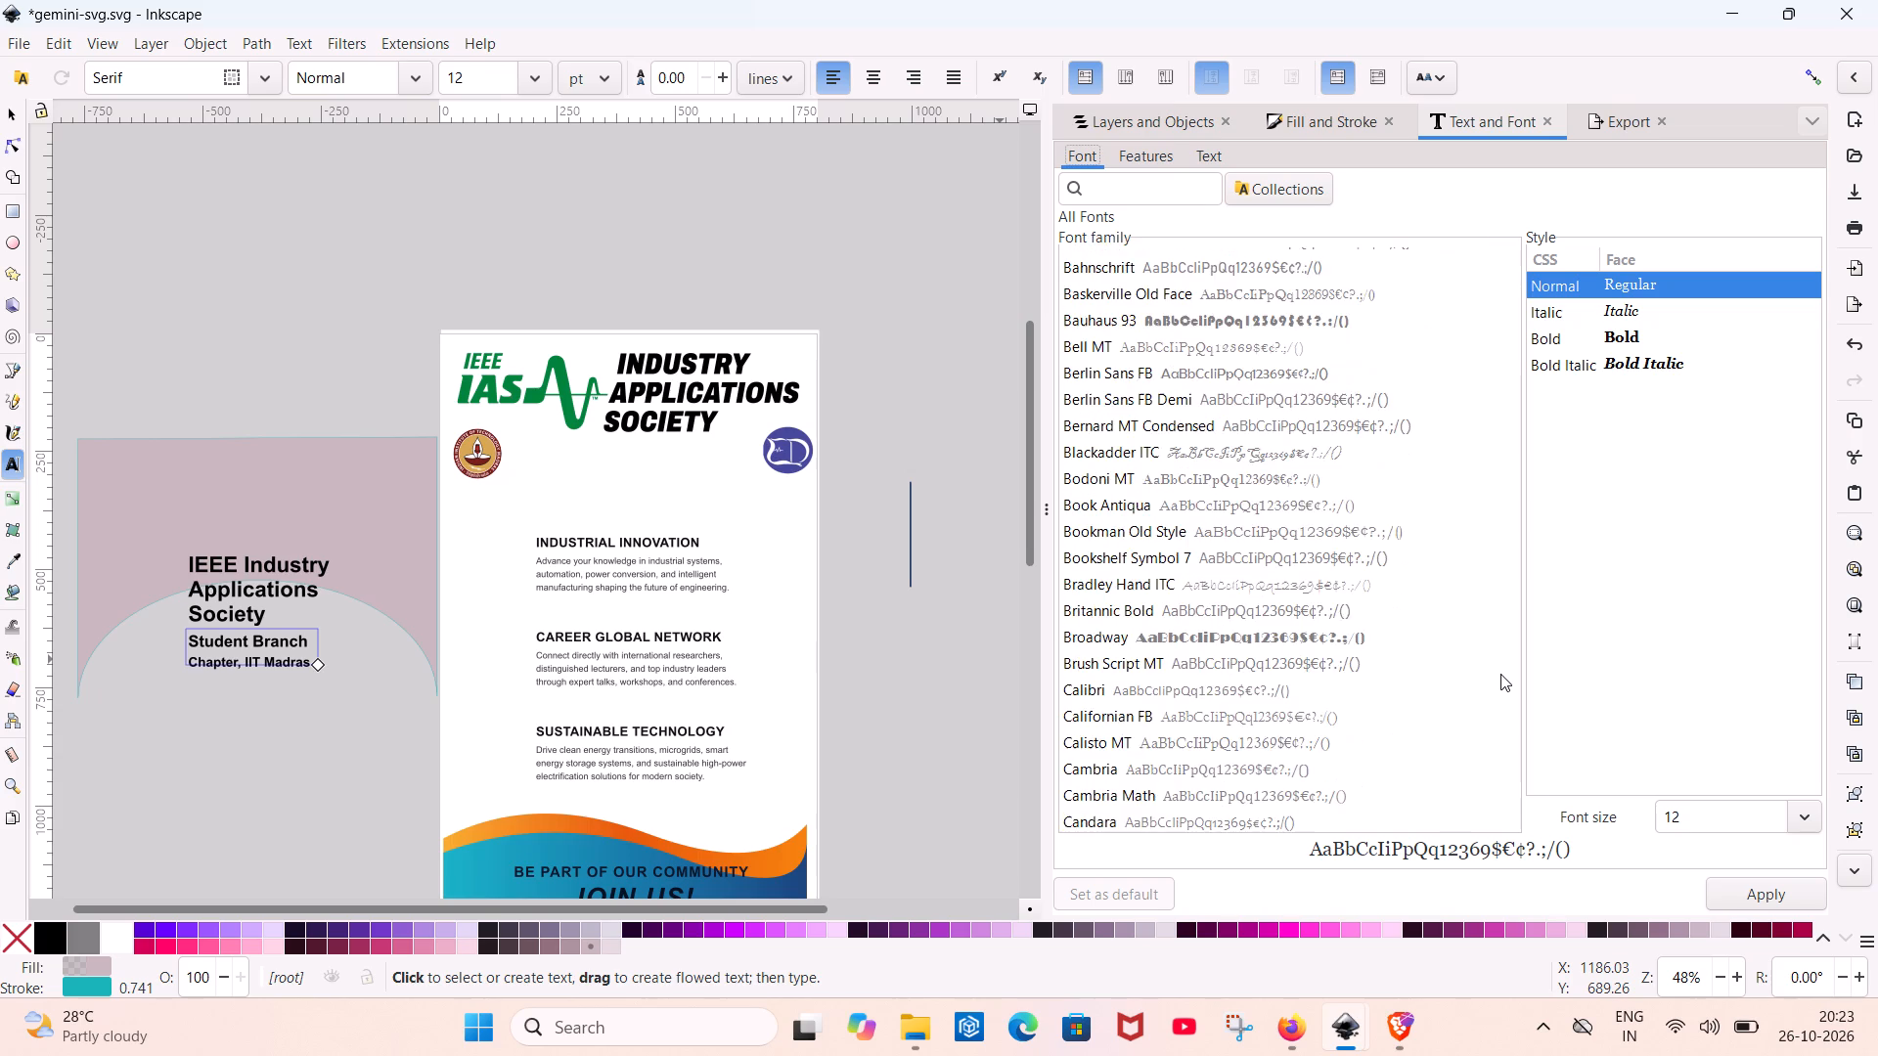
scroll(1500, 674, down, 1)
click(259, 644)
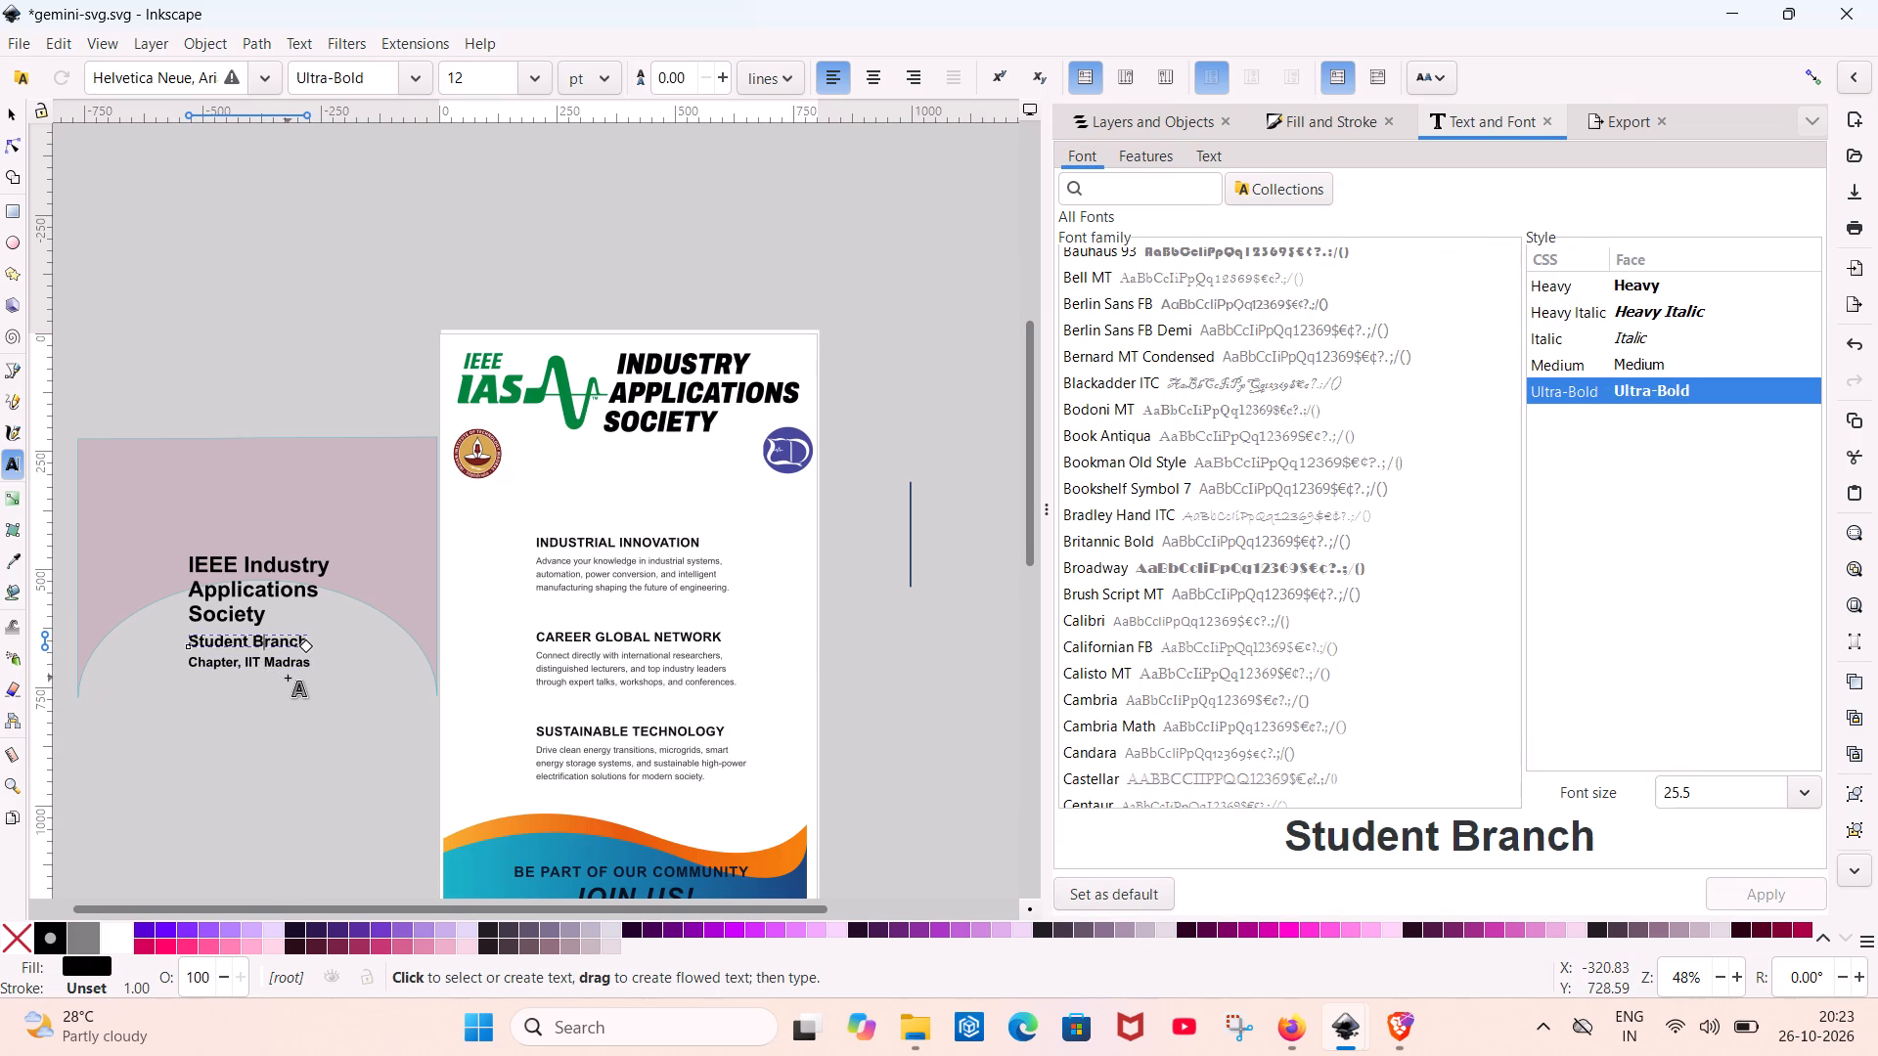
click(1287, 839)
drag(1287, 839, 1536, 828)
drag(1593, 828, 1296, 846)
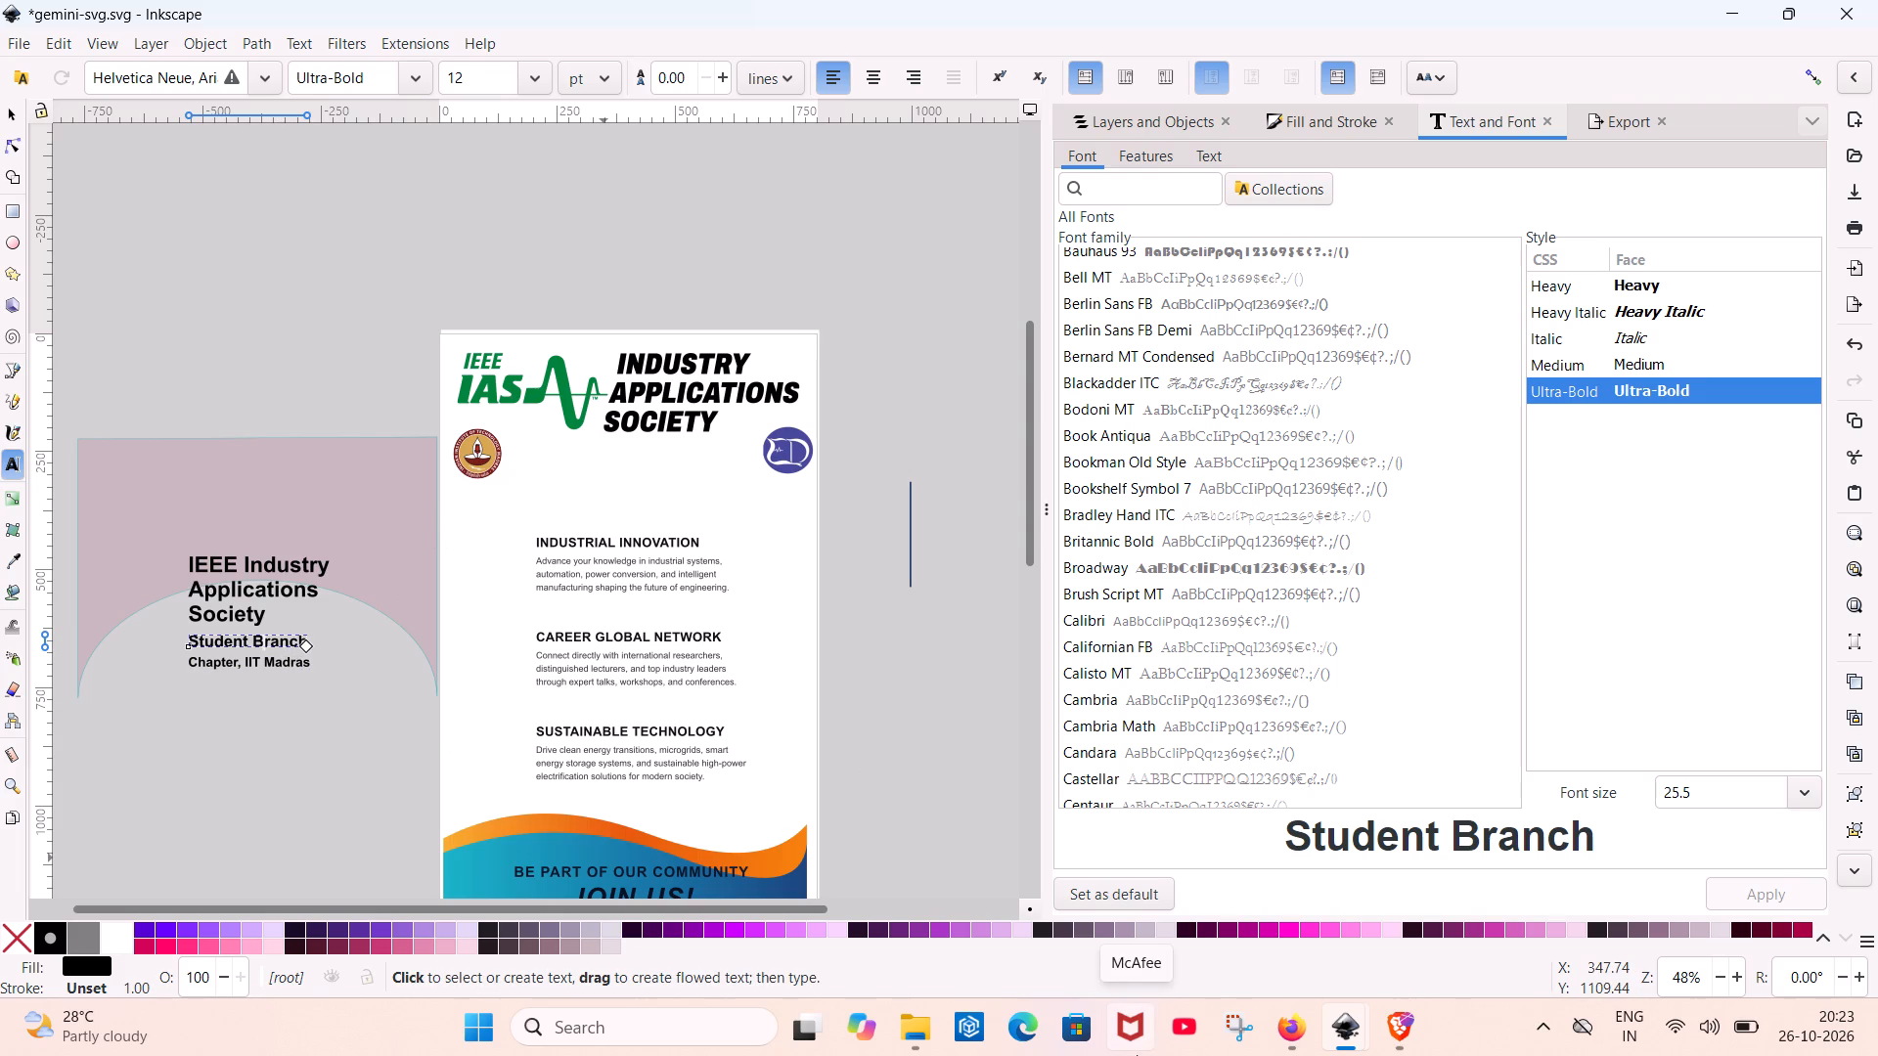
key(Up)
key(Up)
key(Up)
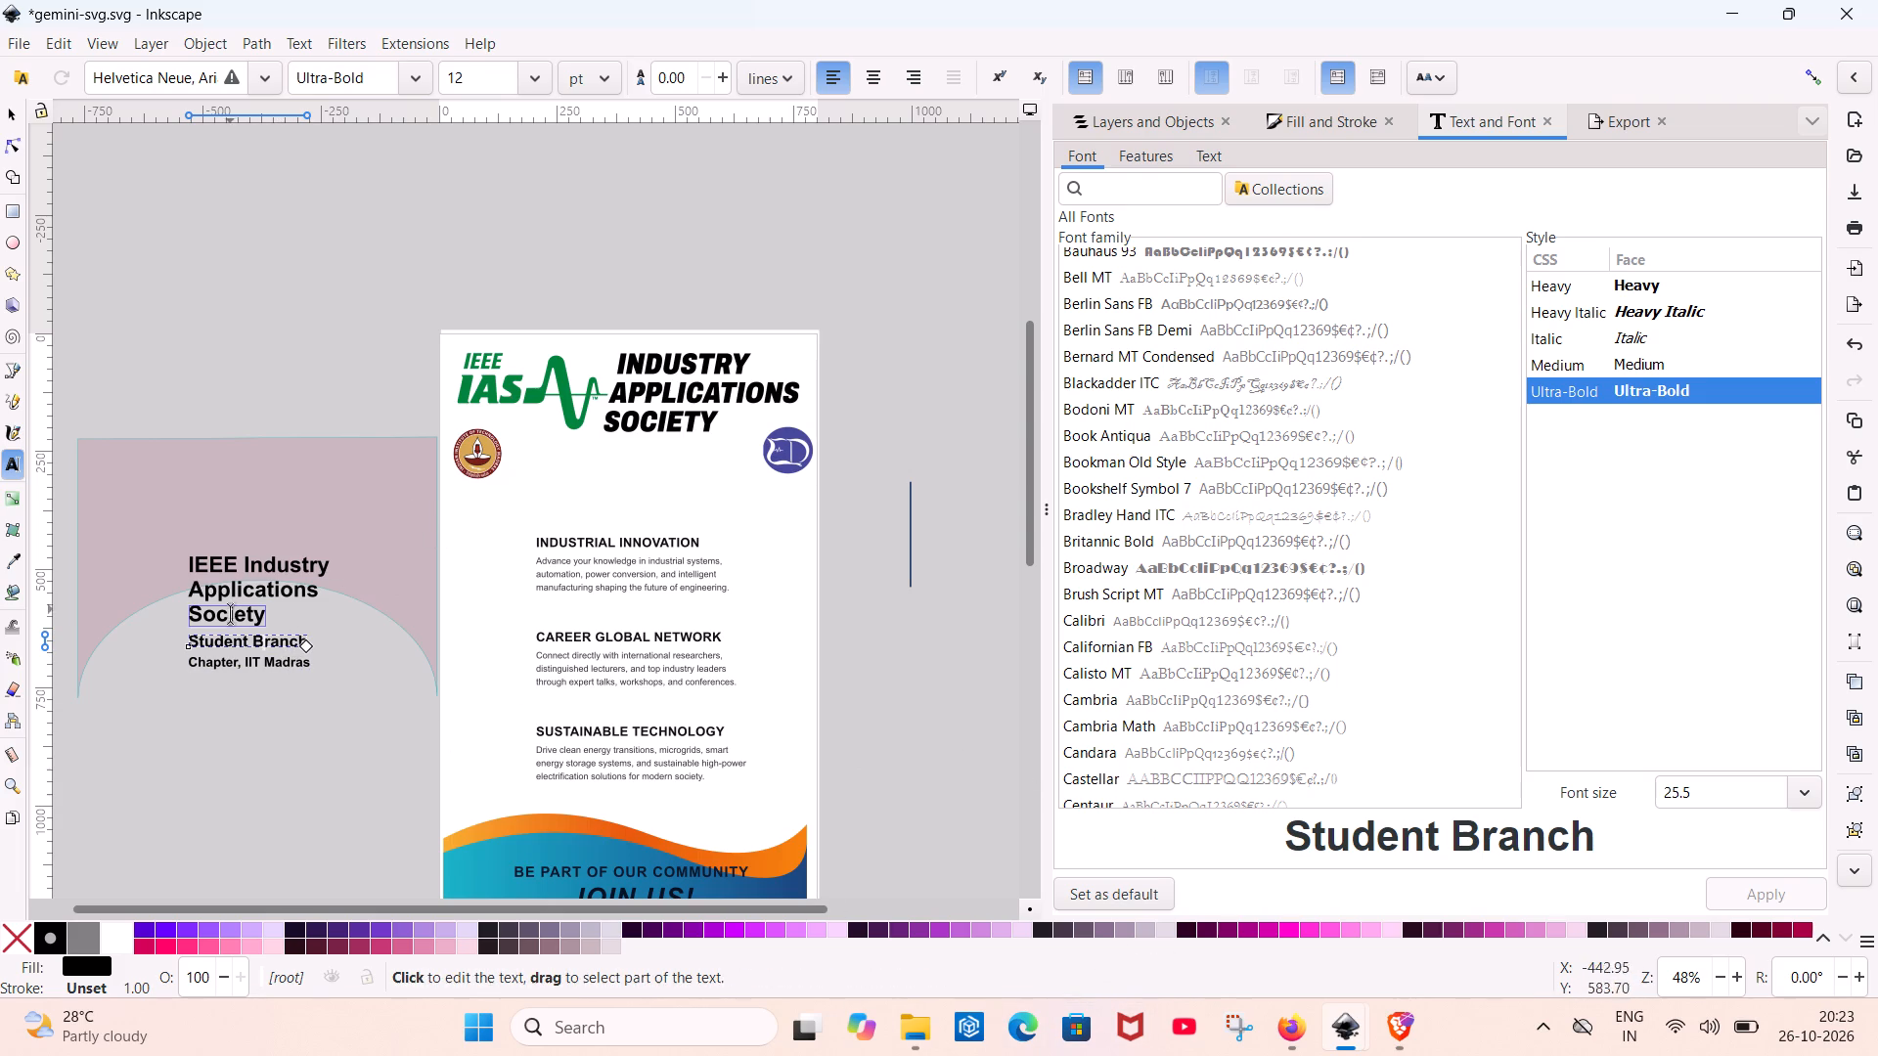
Delete the word "Society" from the off-page title group.
click(258, 623)
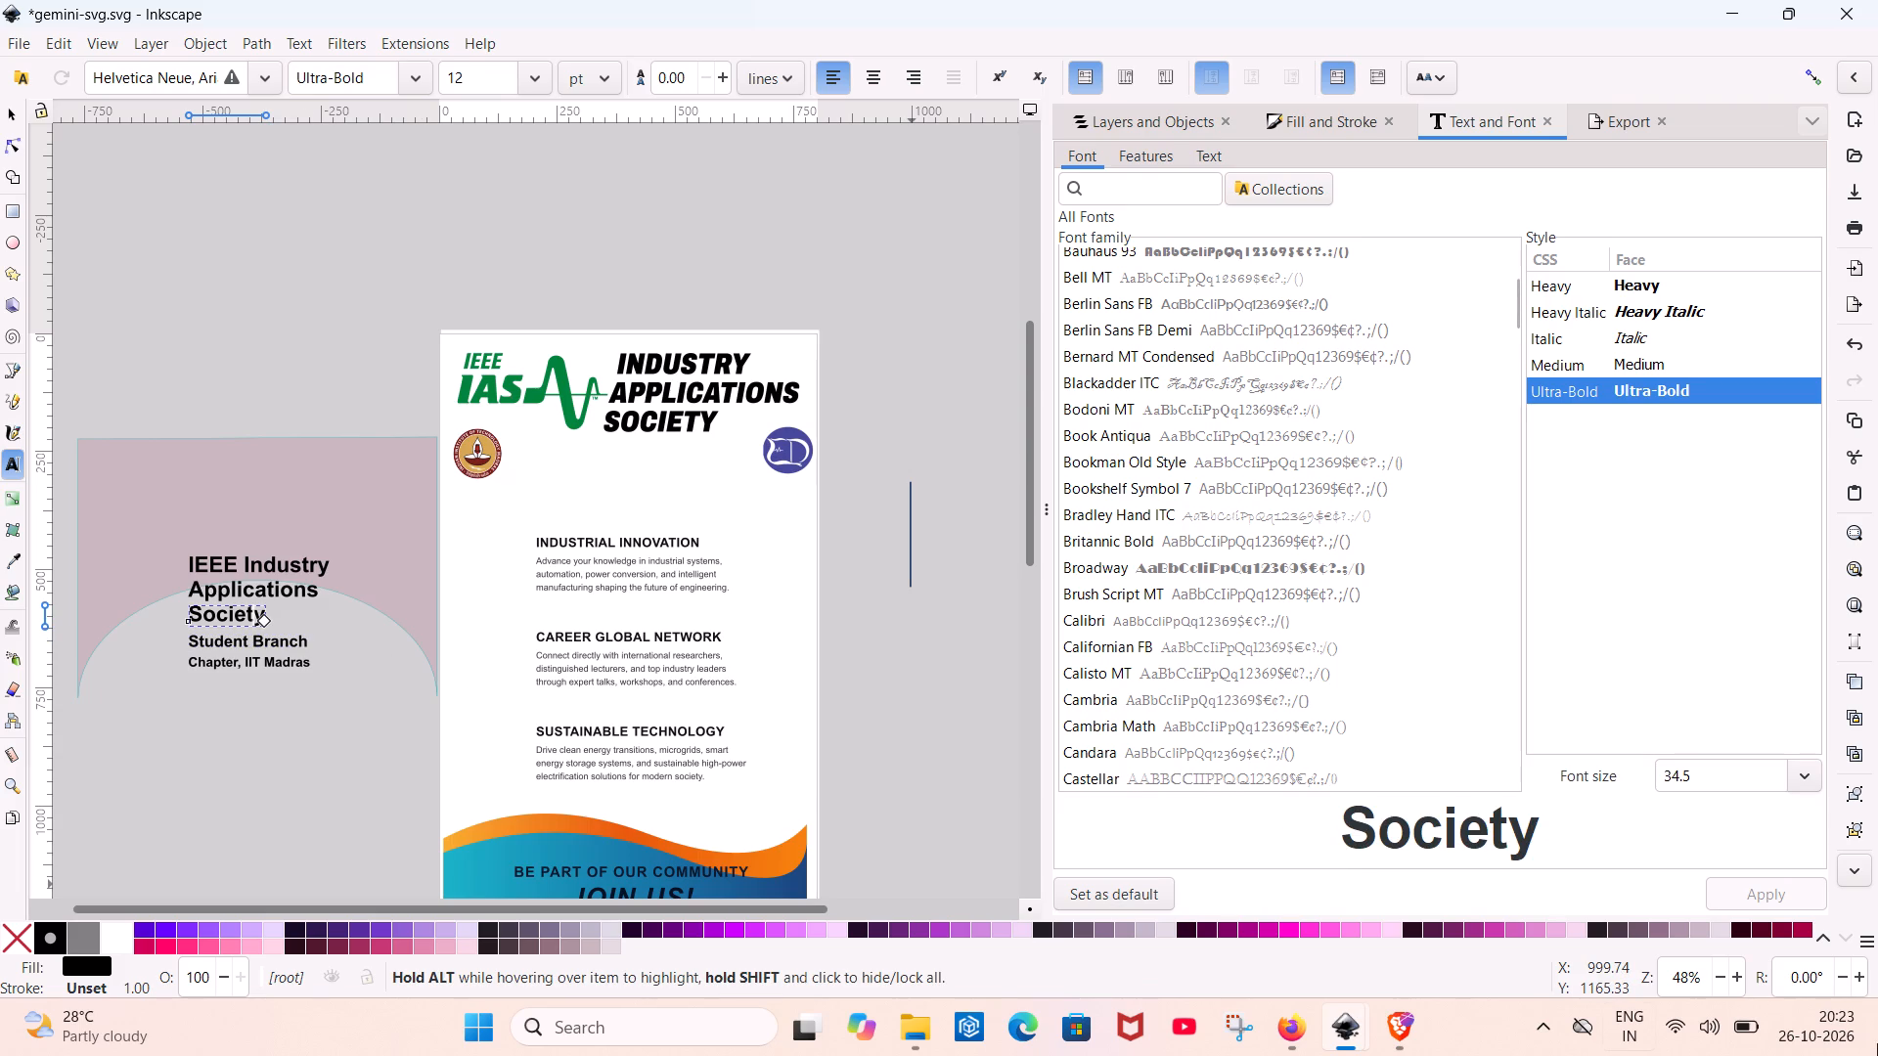
key(Right)
key(Right)
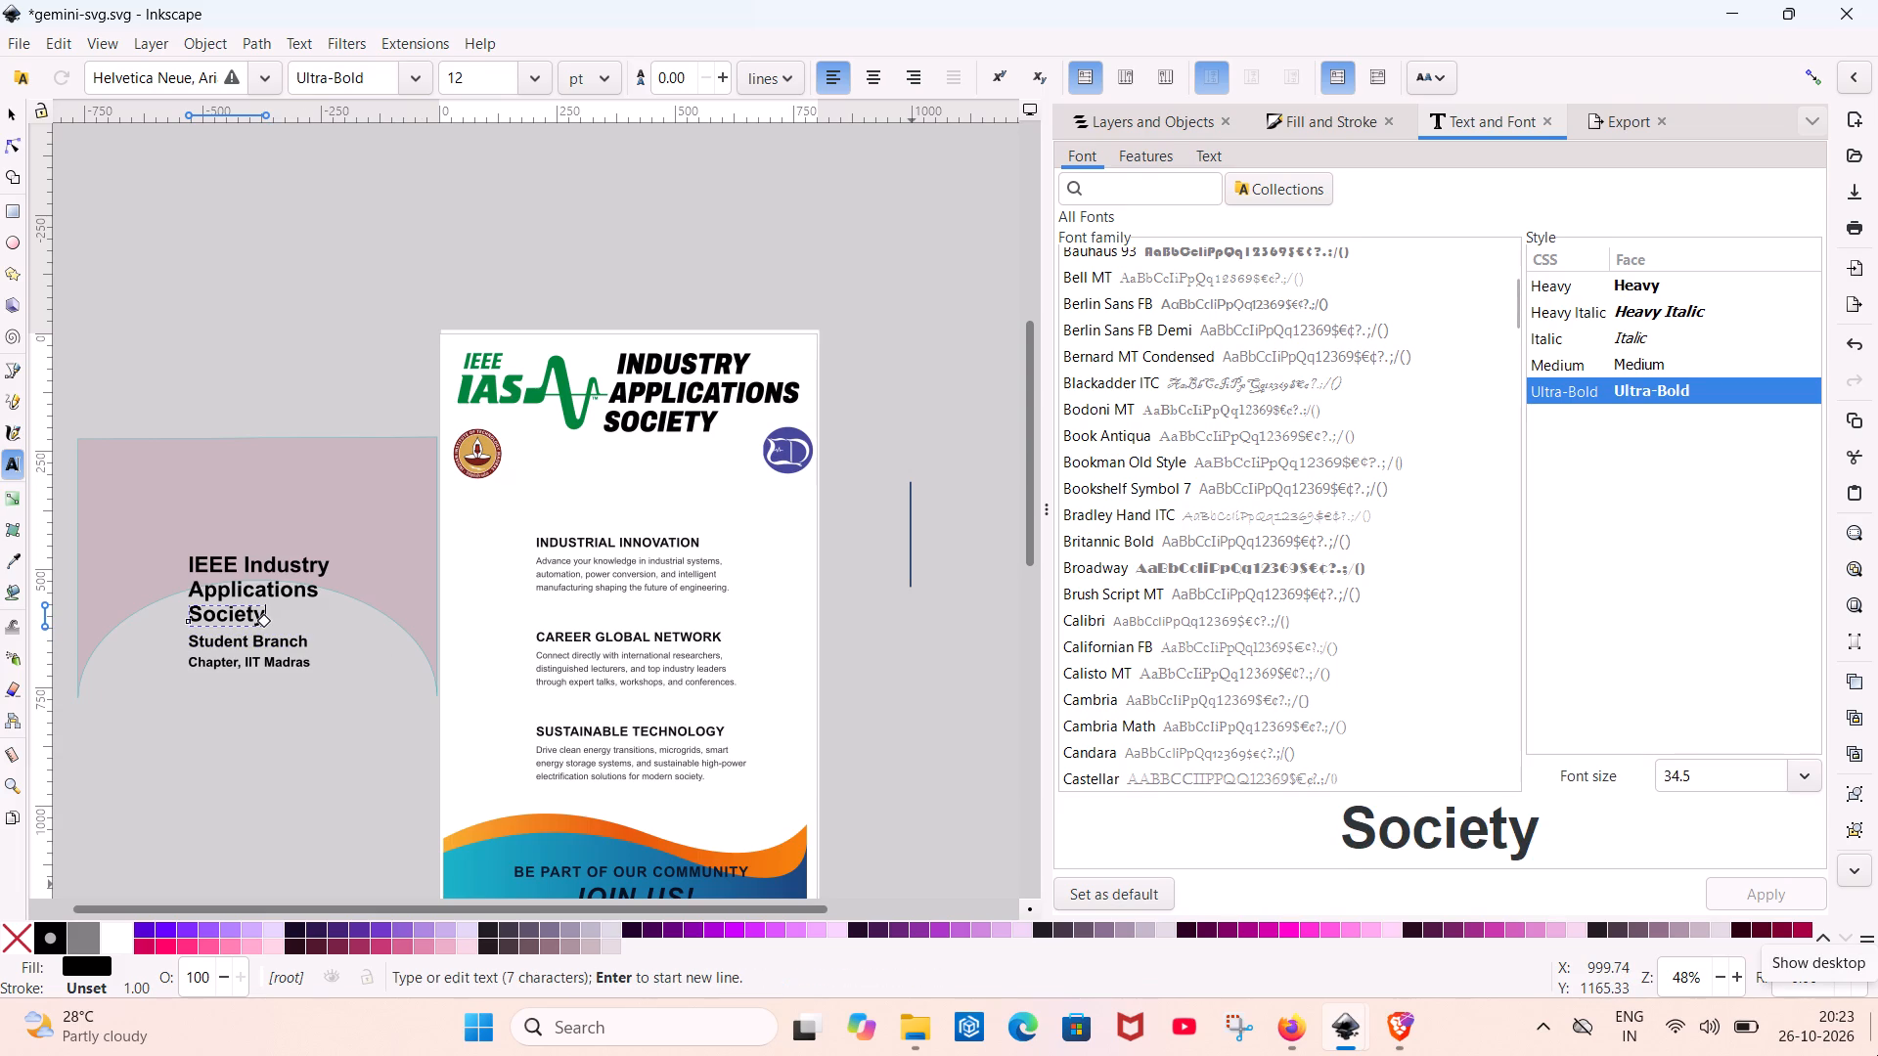
key(BackSpace)
key(BackSpace)
key(BackSpace)
key(BackSpace)
key(BackSpace)
key(BackSpace)
key(BackSpace)
key(BackSpace)
key(BackSpace)
key(BackSpace)
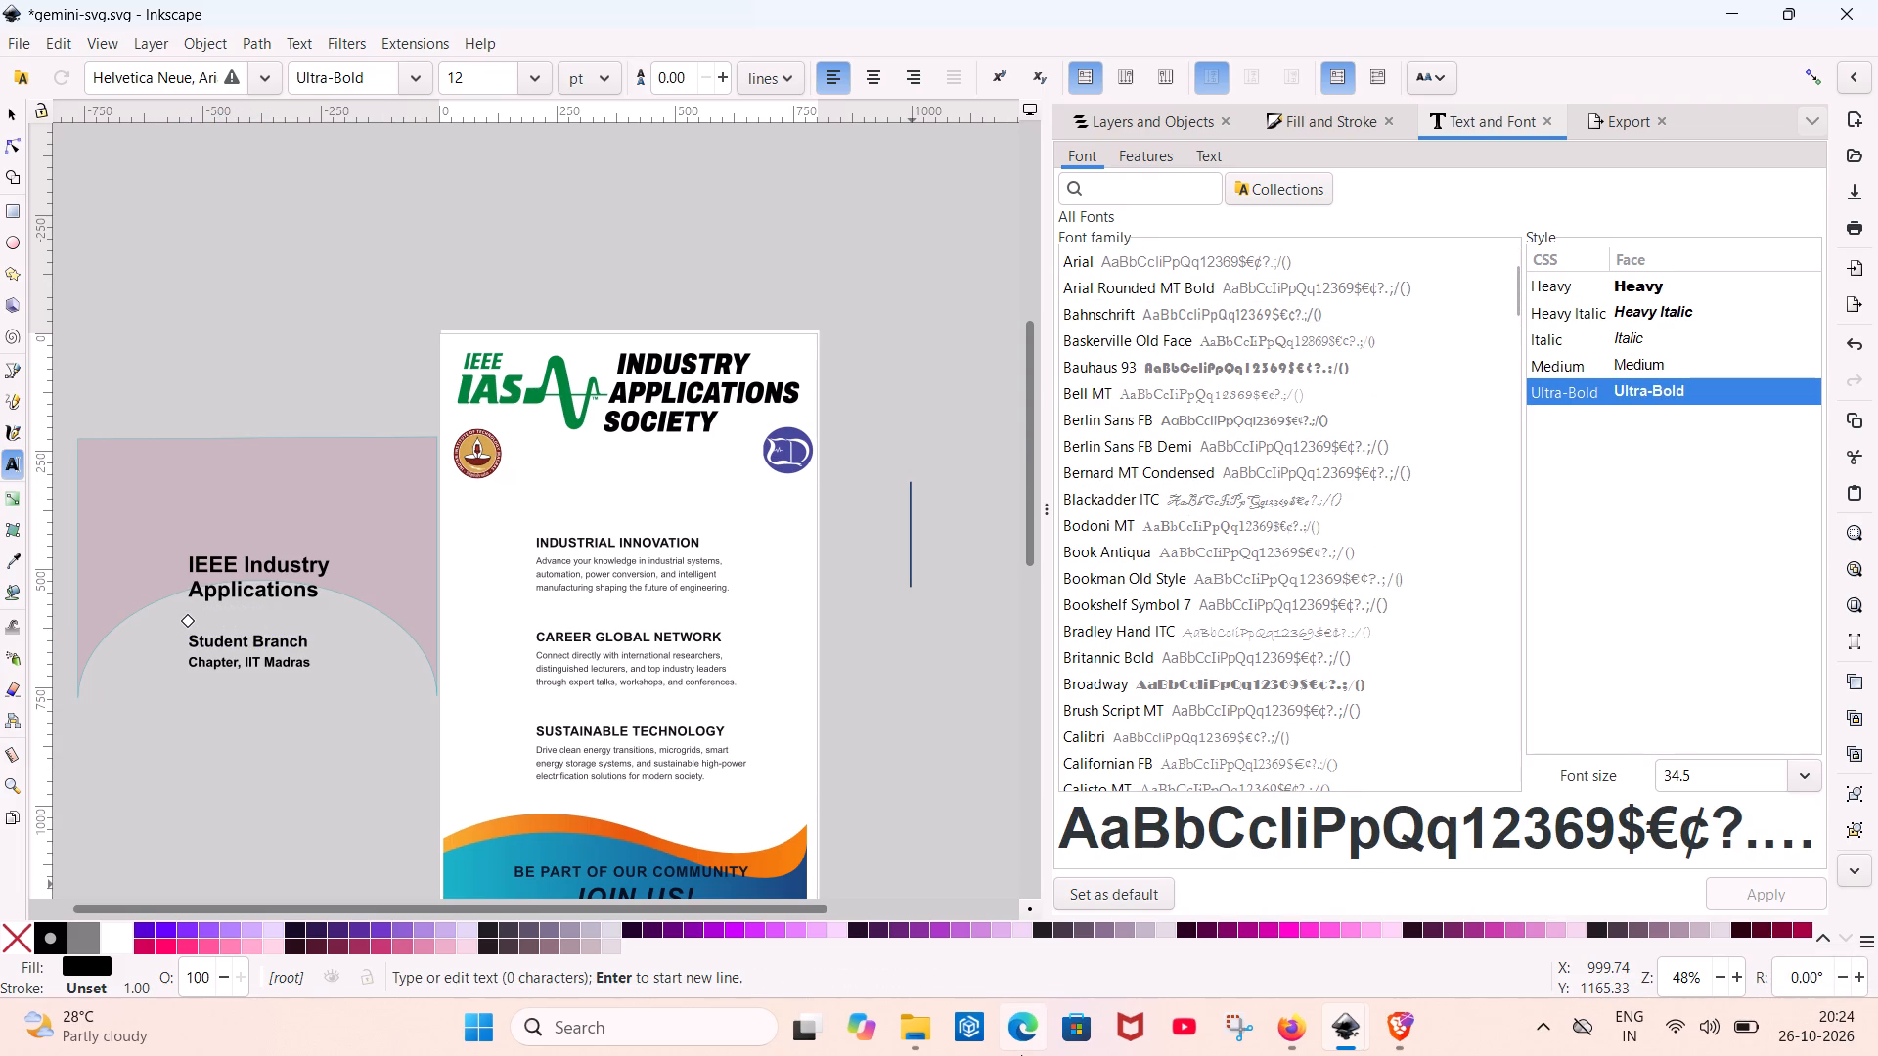
Delete the word "Applications" from the off-page title group.
click(269, 577)
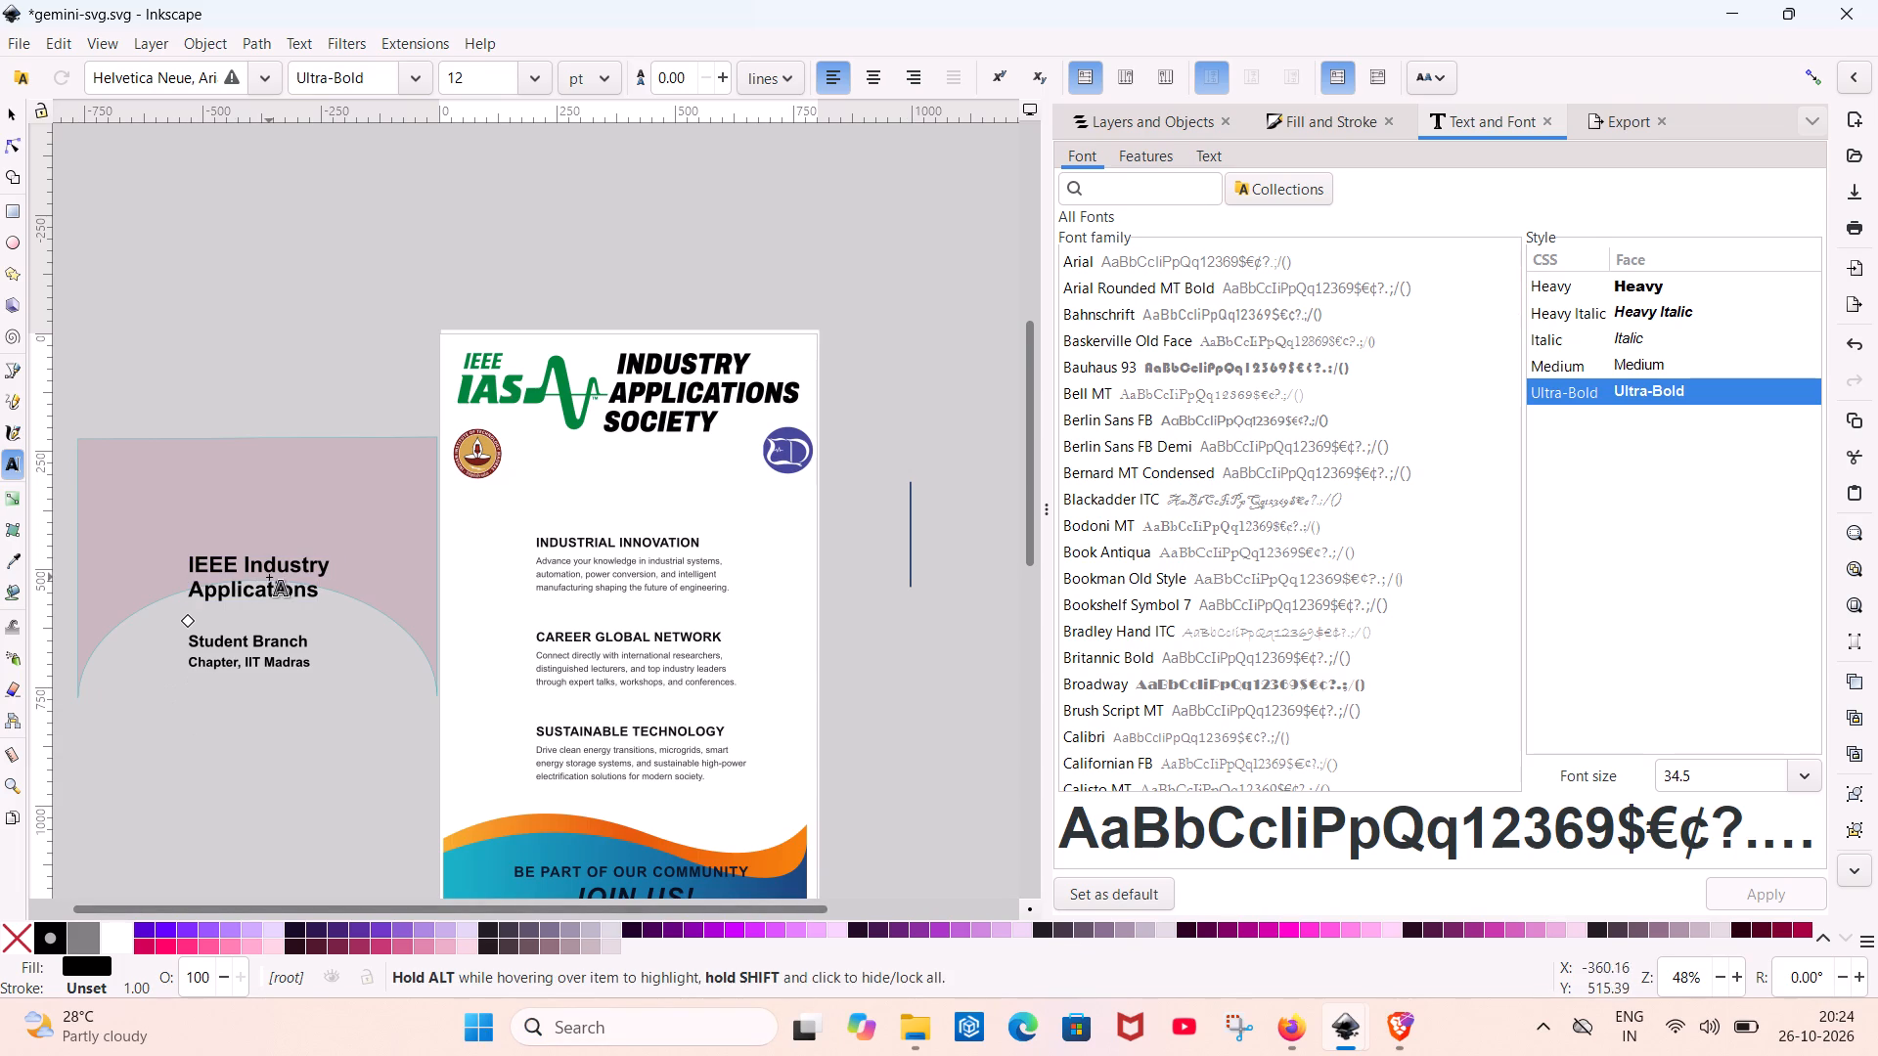
click(288, 594)
key(Right)
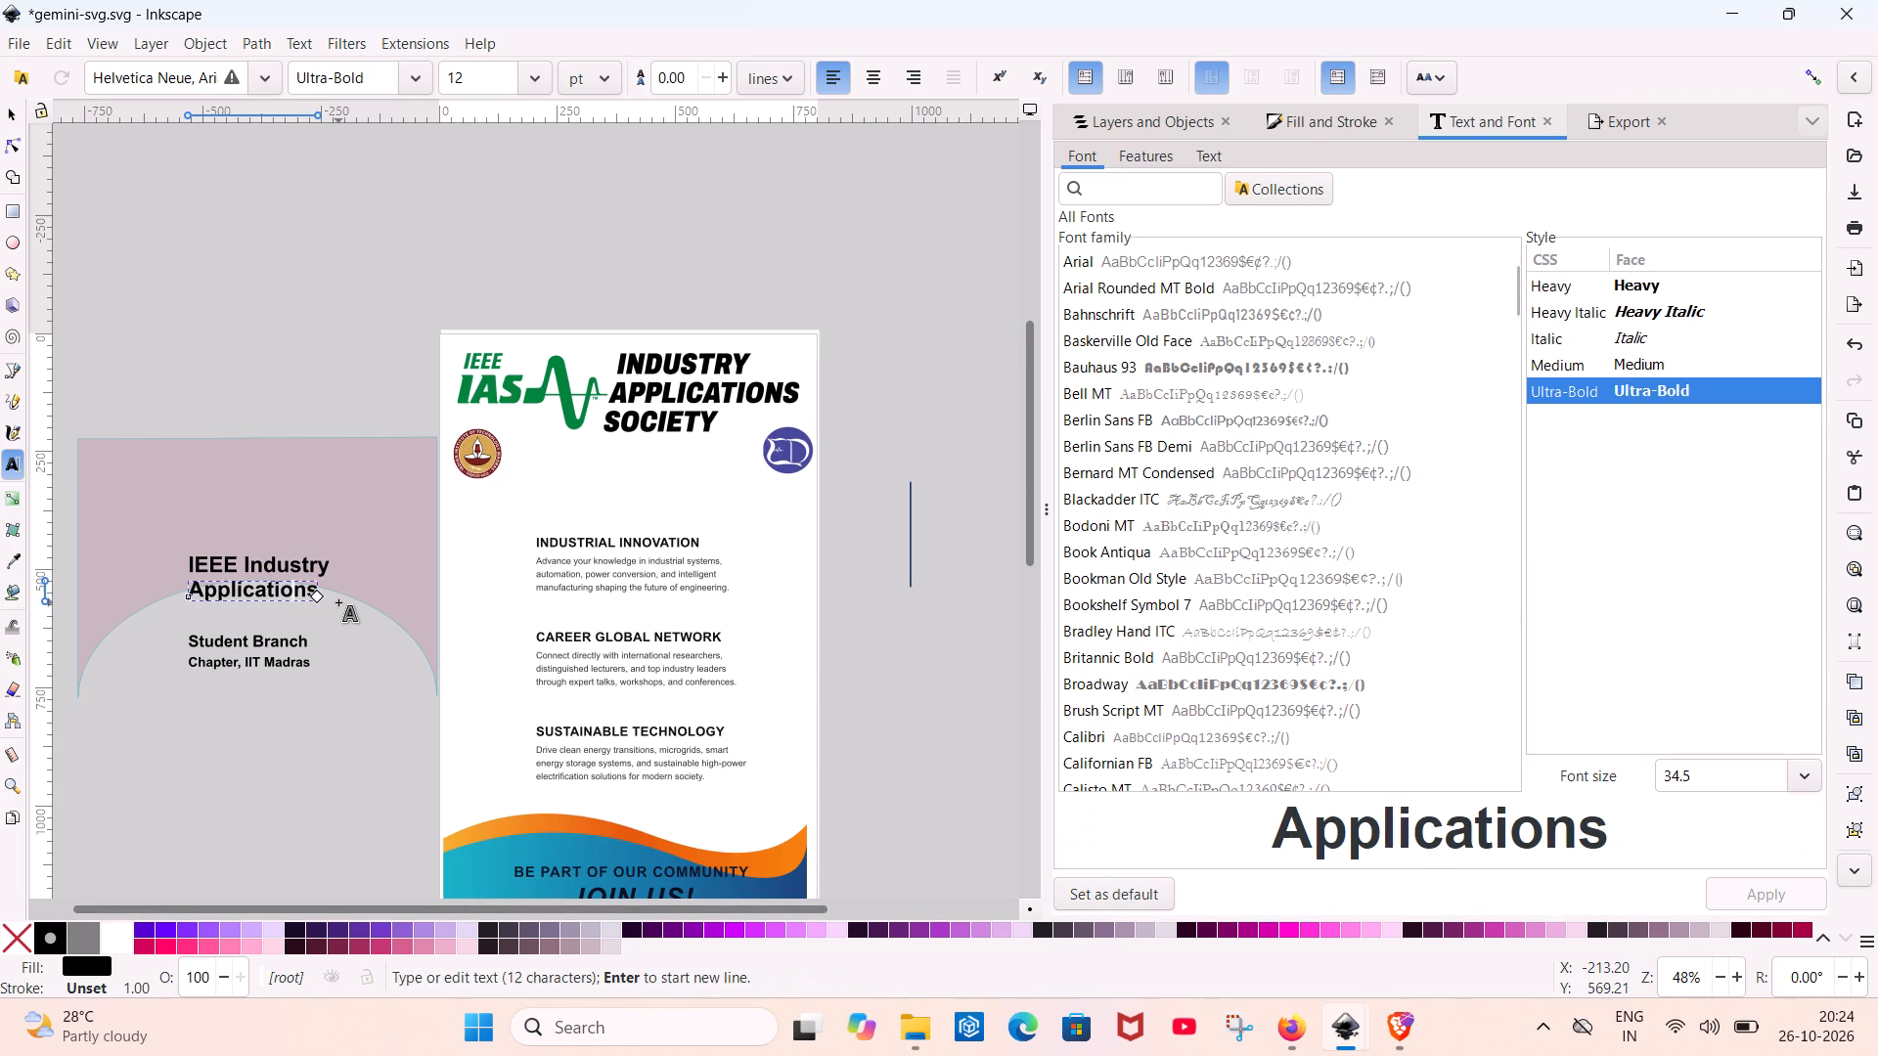
key(Right)
key(Right)
key(Right)
key(Right)
key(Right)
key(BackSpace)
key(BackSpace)
key(BackSpace)
key(BackSpace)
key(BackSpace)
key(BackSpace)
key(BackSpace)
key(BackSpace)
key(BackSpace)
key(BackSpace)
key(BackSpace)
key(BackSpace)
key(BackSpace)
key(BackSpace)
key(BackSpace)
key(BackSpace)
key(BackSpace)
key(BackSpace)
key(BackSpace)
key(BackSpace)
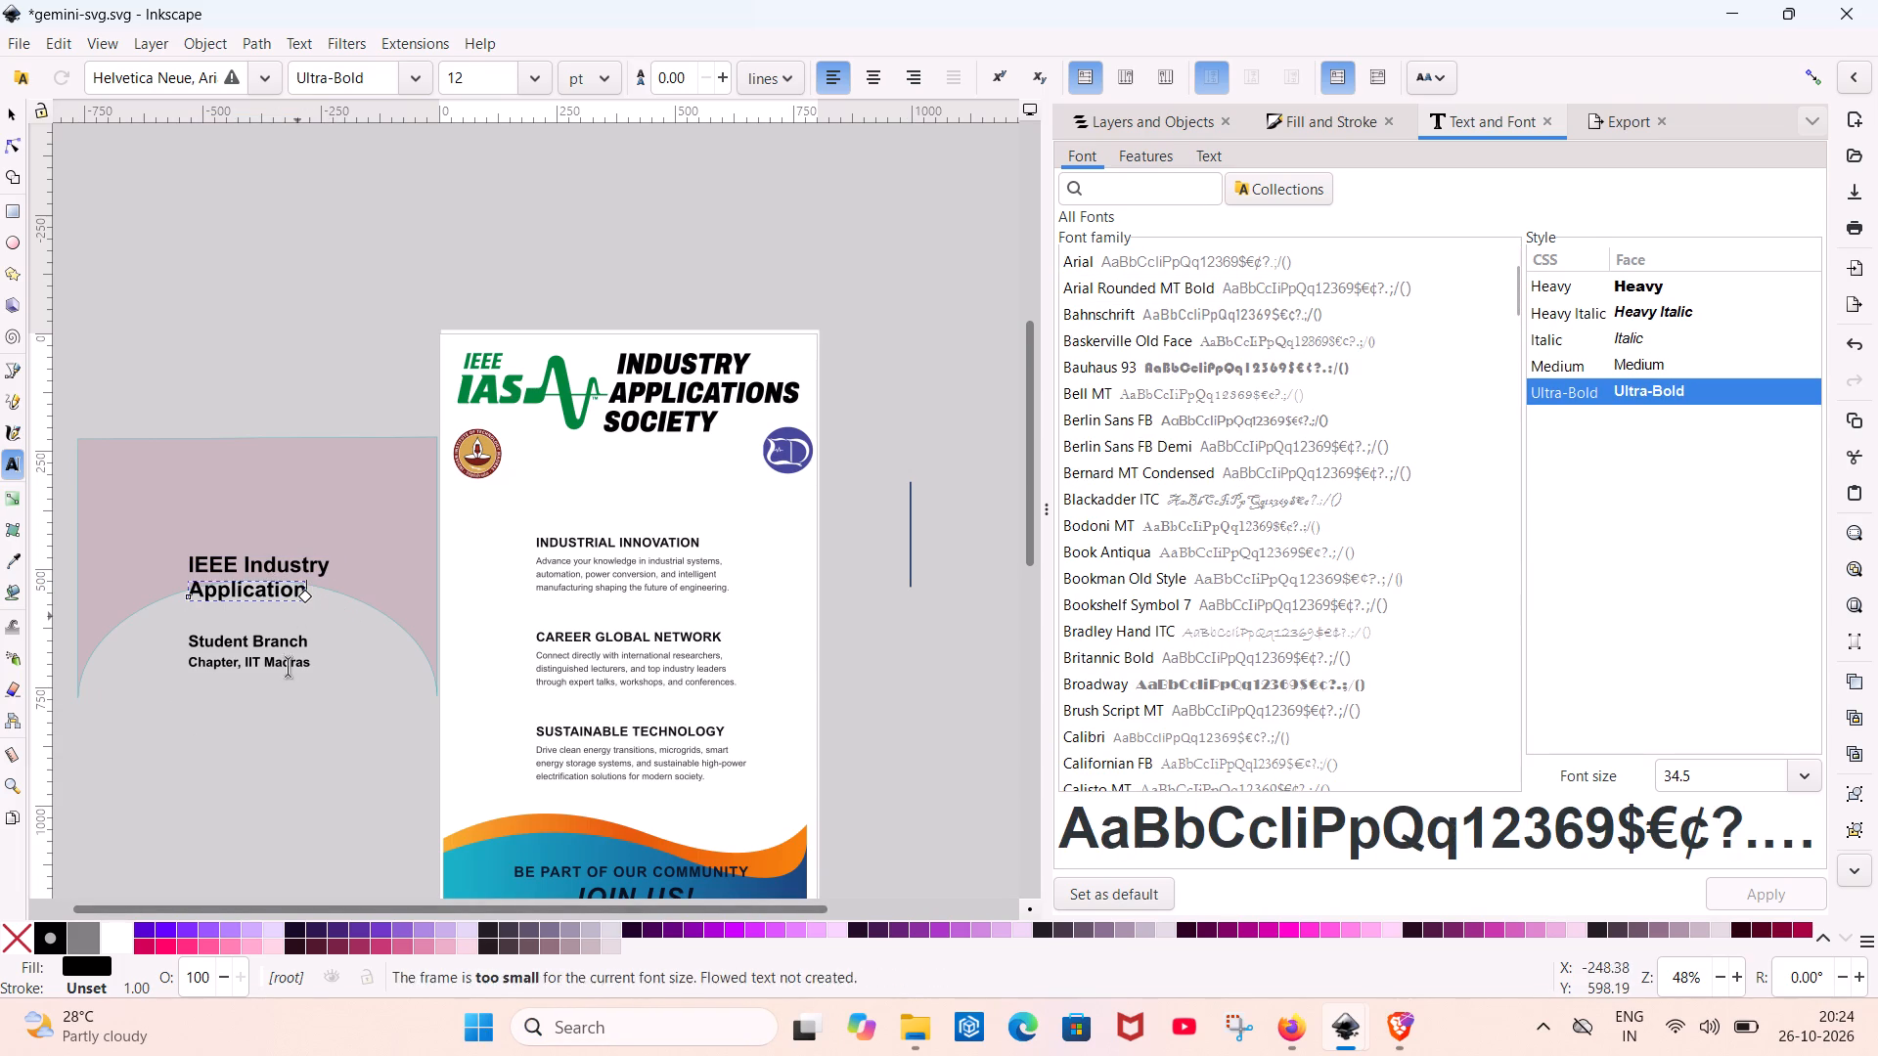
key(BackSpace)
key(BackSpace)
Delete the "IEEE Industry" line from the off-page title group, leaving only the Student Branch and Chapter lines.
click(237, 559)
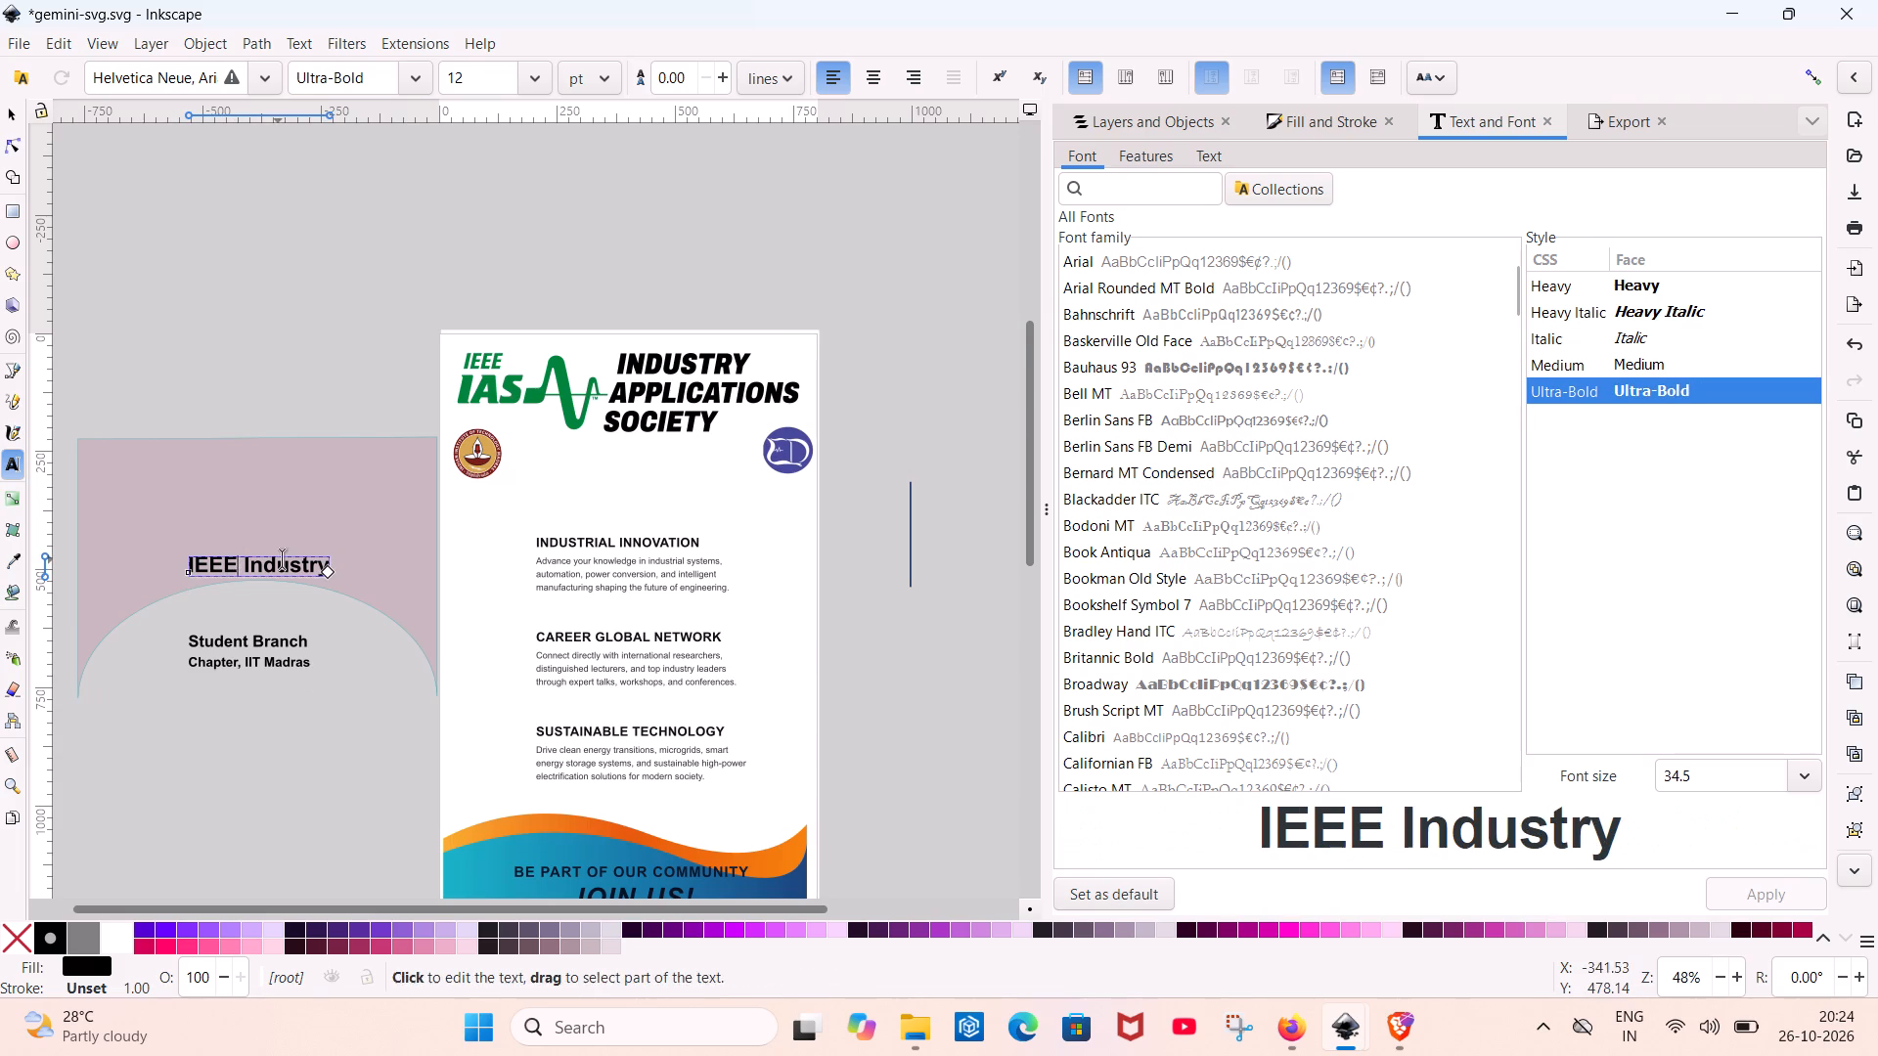
key(BackSpace)
key(BackSpace)
key(BackSpace)
key(BackSpace)
key(BackSpace)
key(BackSpace)
key(BackSpace)
key(BackSpace)
key(BackSpace)
key(BackSpace)
key(BackSpace)
key(BackSpace)
key(BackSpace)
key(BackSpace)
key(BackSpace)
key(BackSpace)
key(BackSpace)
key(BackSpace)
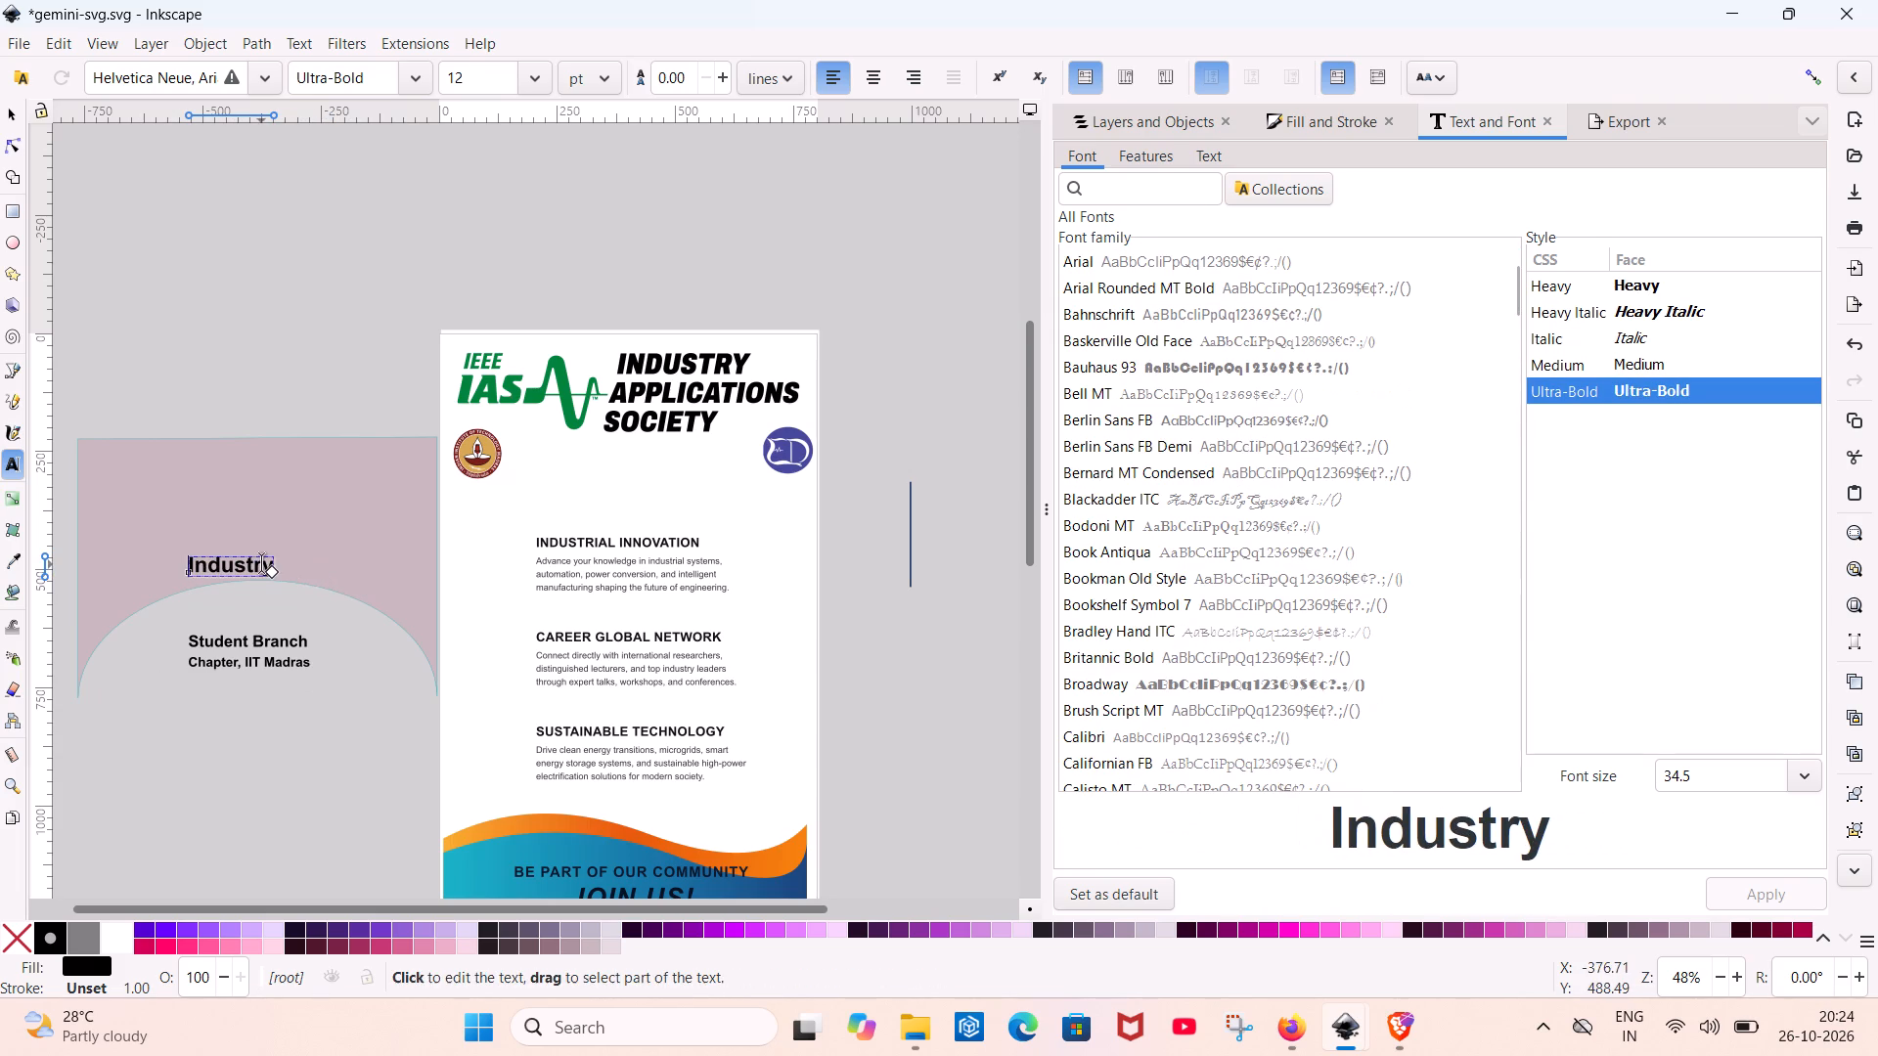
click(265, 561)
key(Right)
key(Right)
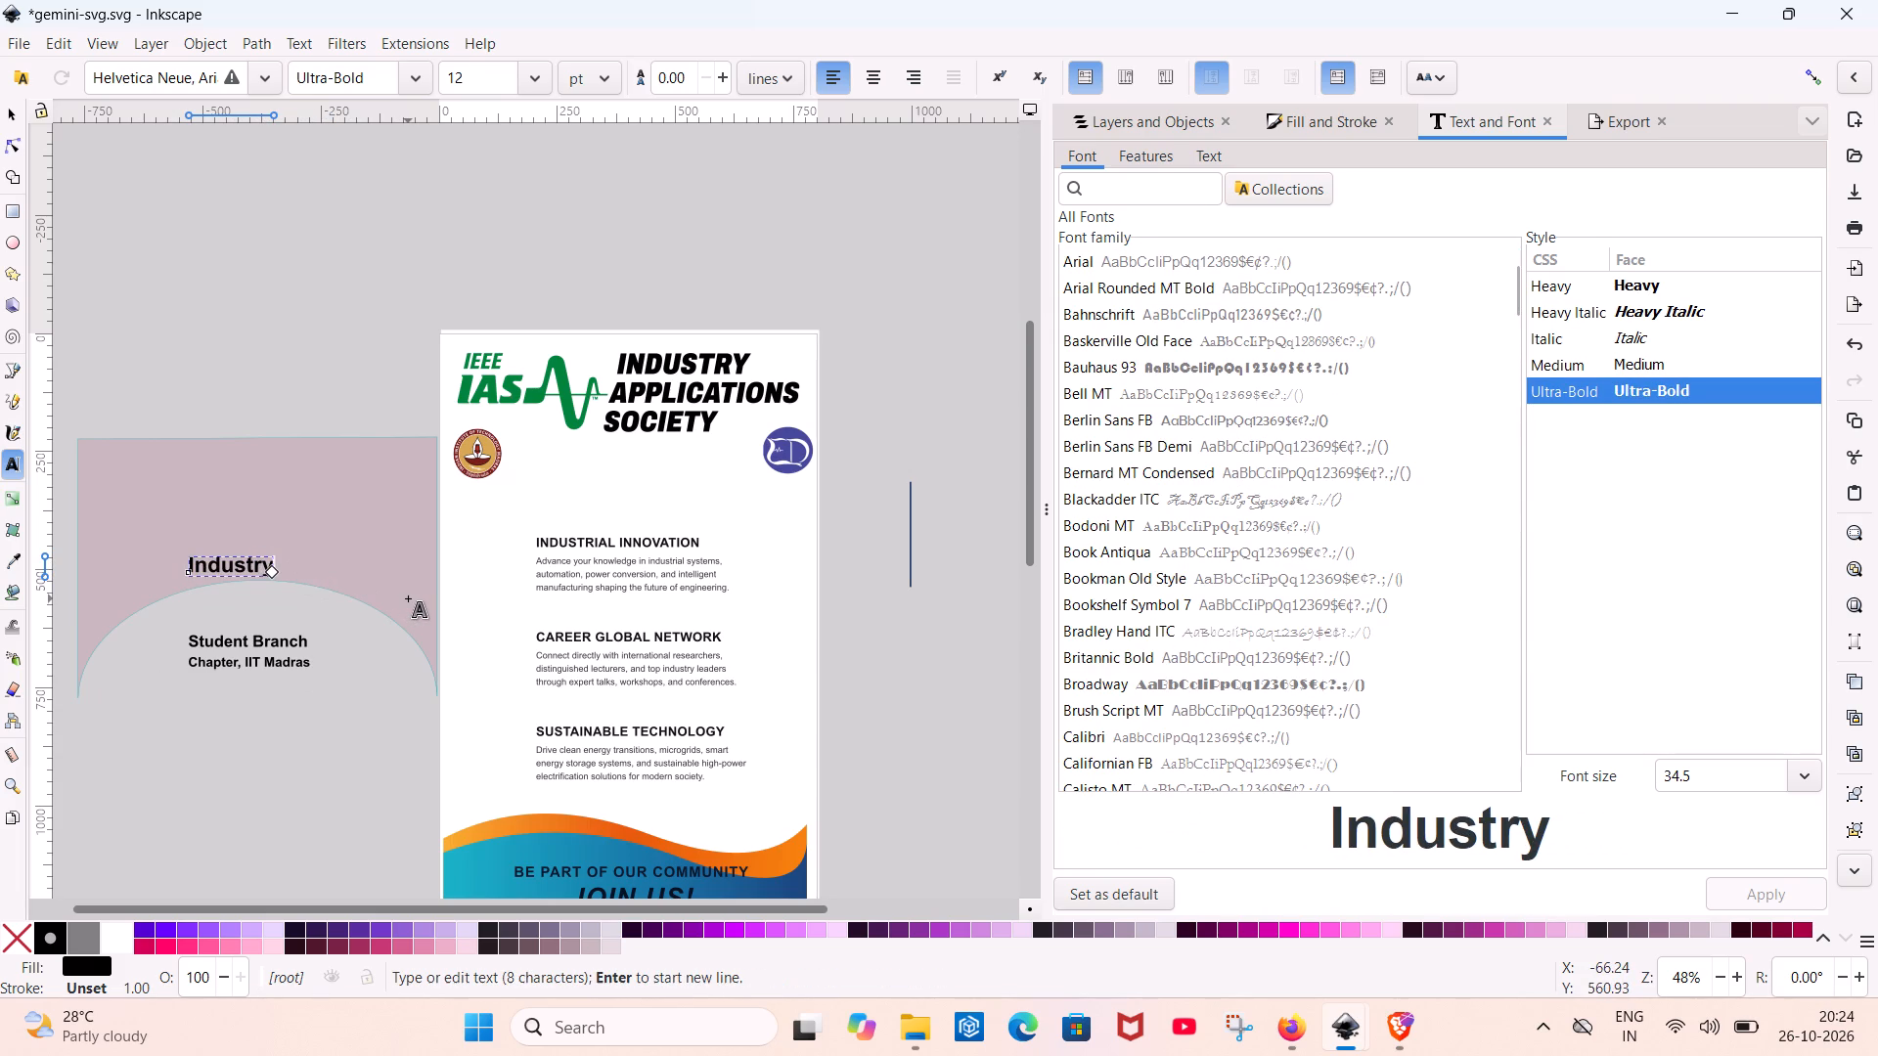
key(BackSpace)
key(BackSpace)
key(BackSpace)
key(BackSpace)
key(BackSpace)
key(BackSpace)
key(BackSpace)
key(BackSpace)
key(BackSpace)
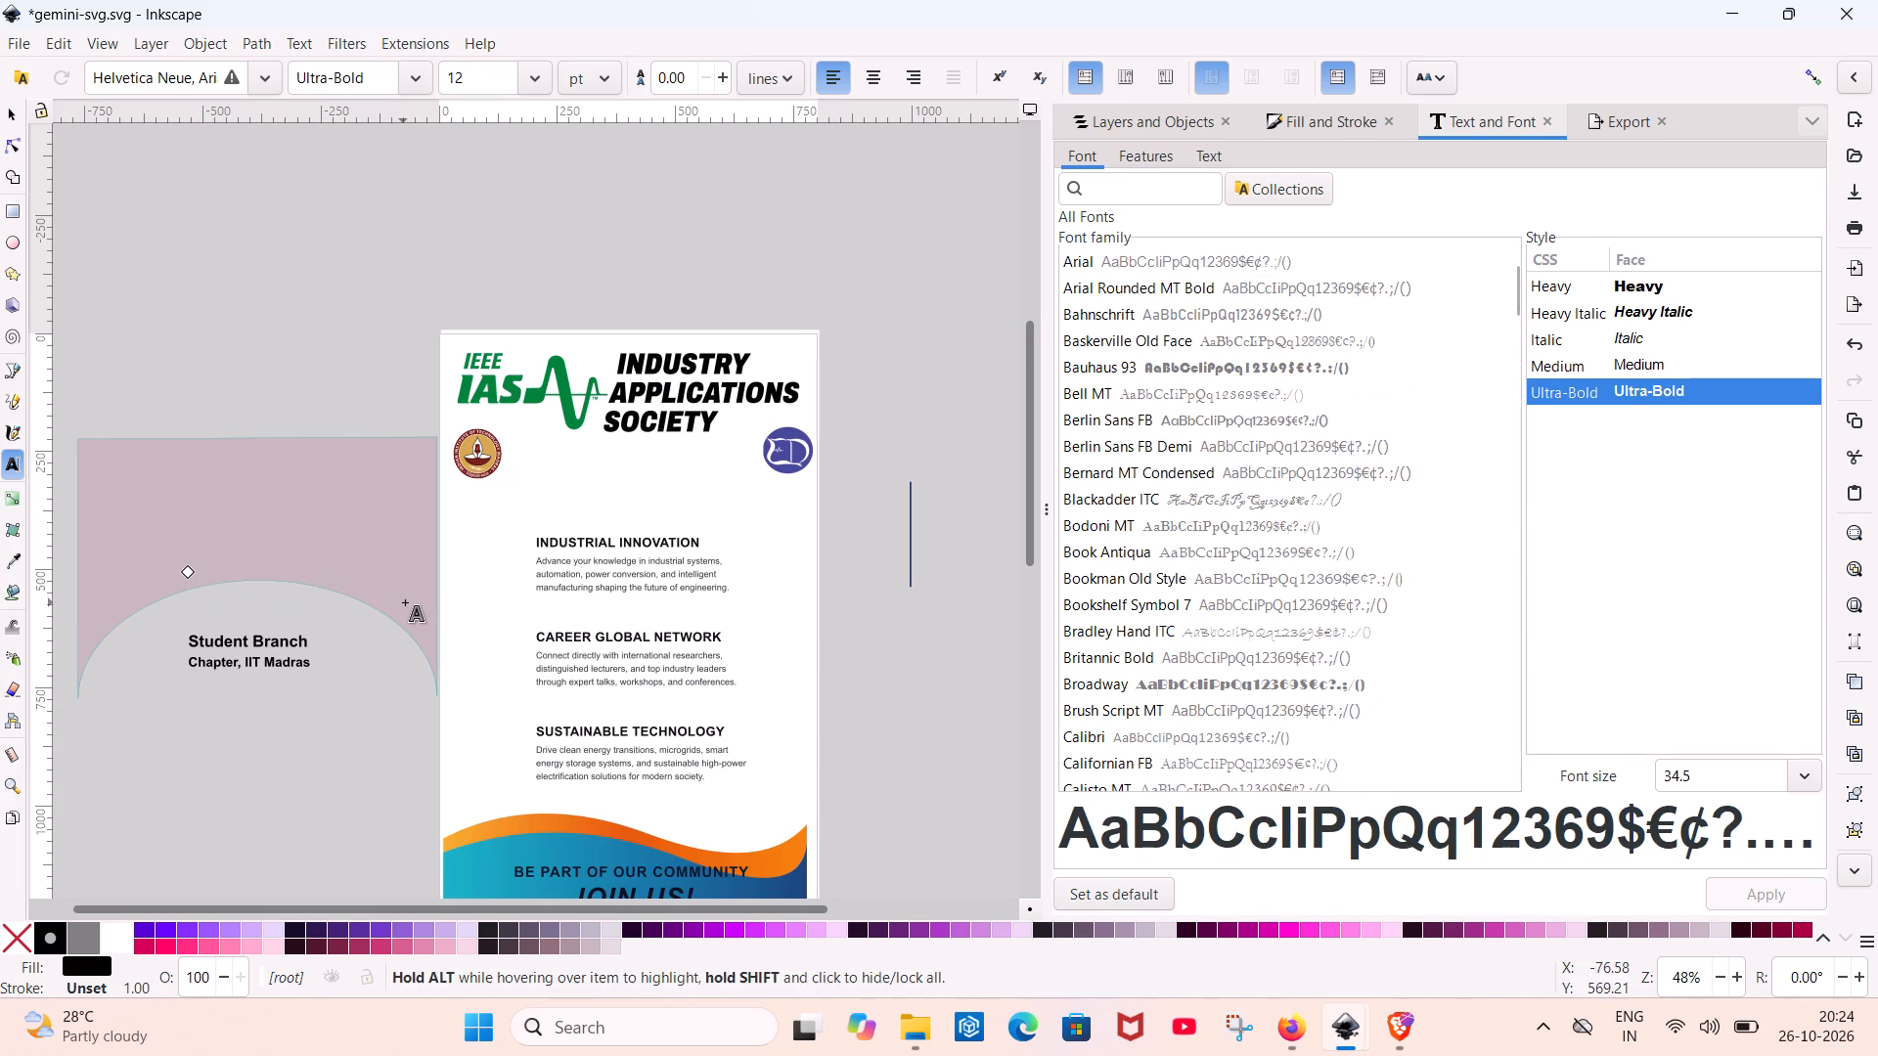
Move the "Student Branch Chapter, IIT Madras" group onto the page between the seal and ED logo, at about X 170, Y 225 px.
click(249, 669)
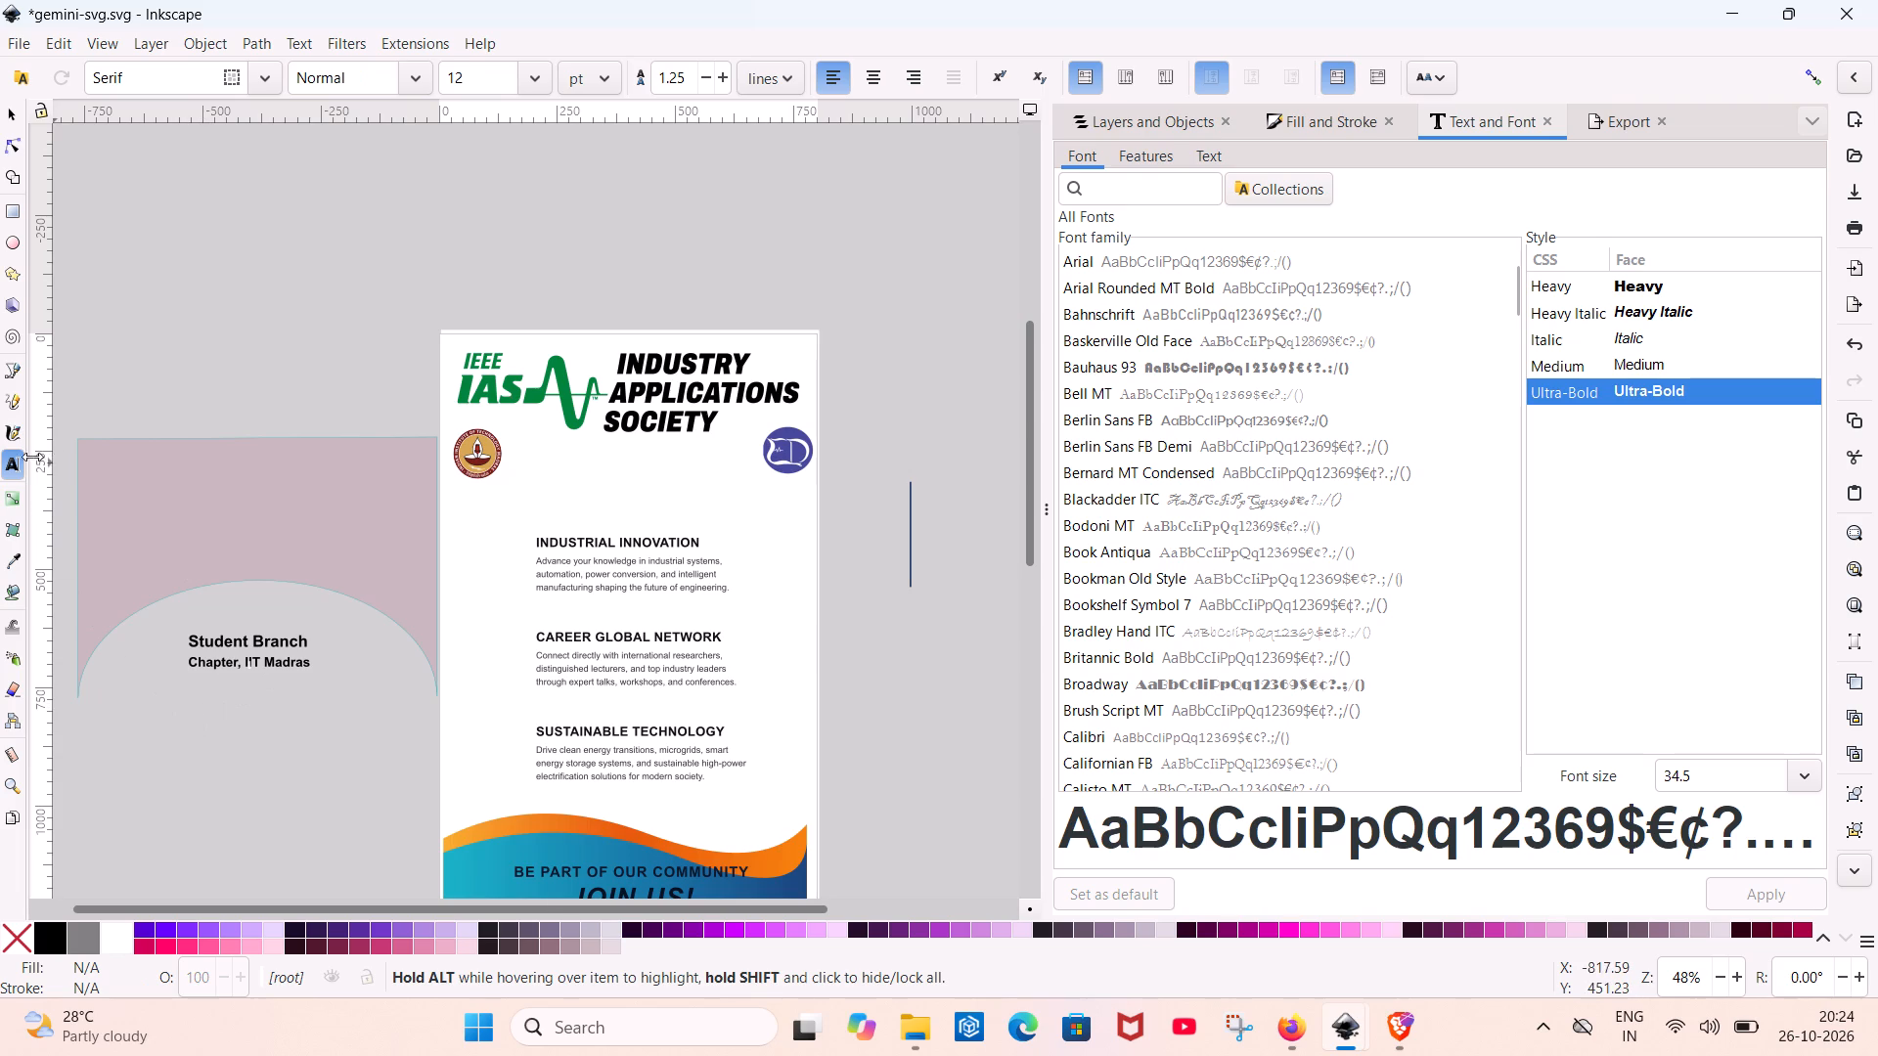
click(0, 114)
click(14, 112)
click(250, 661)
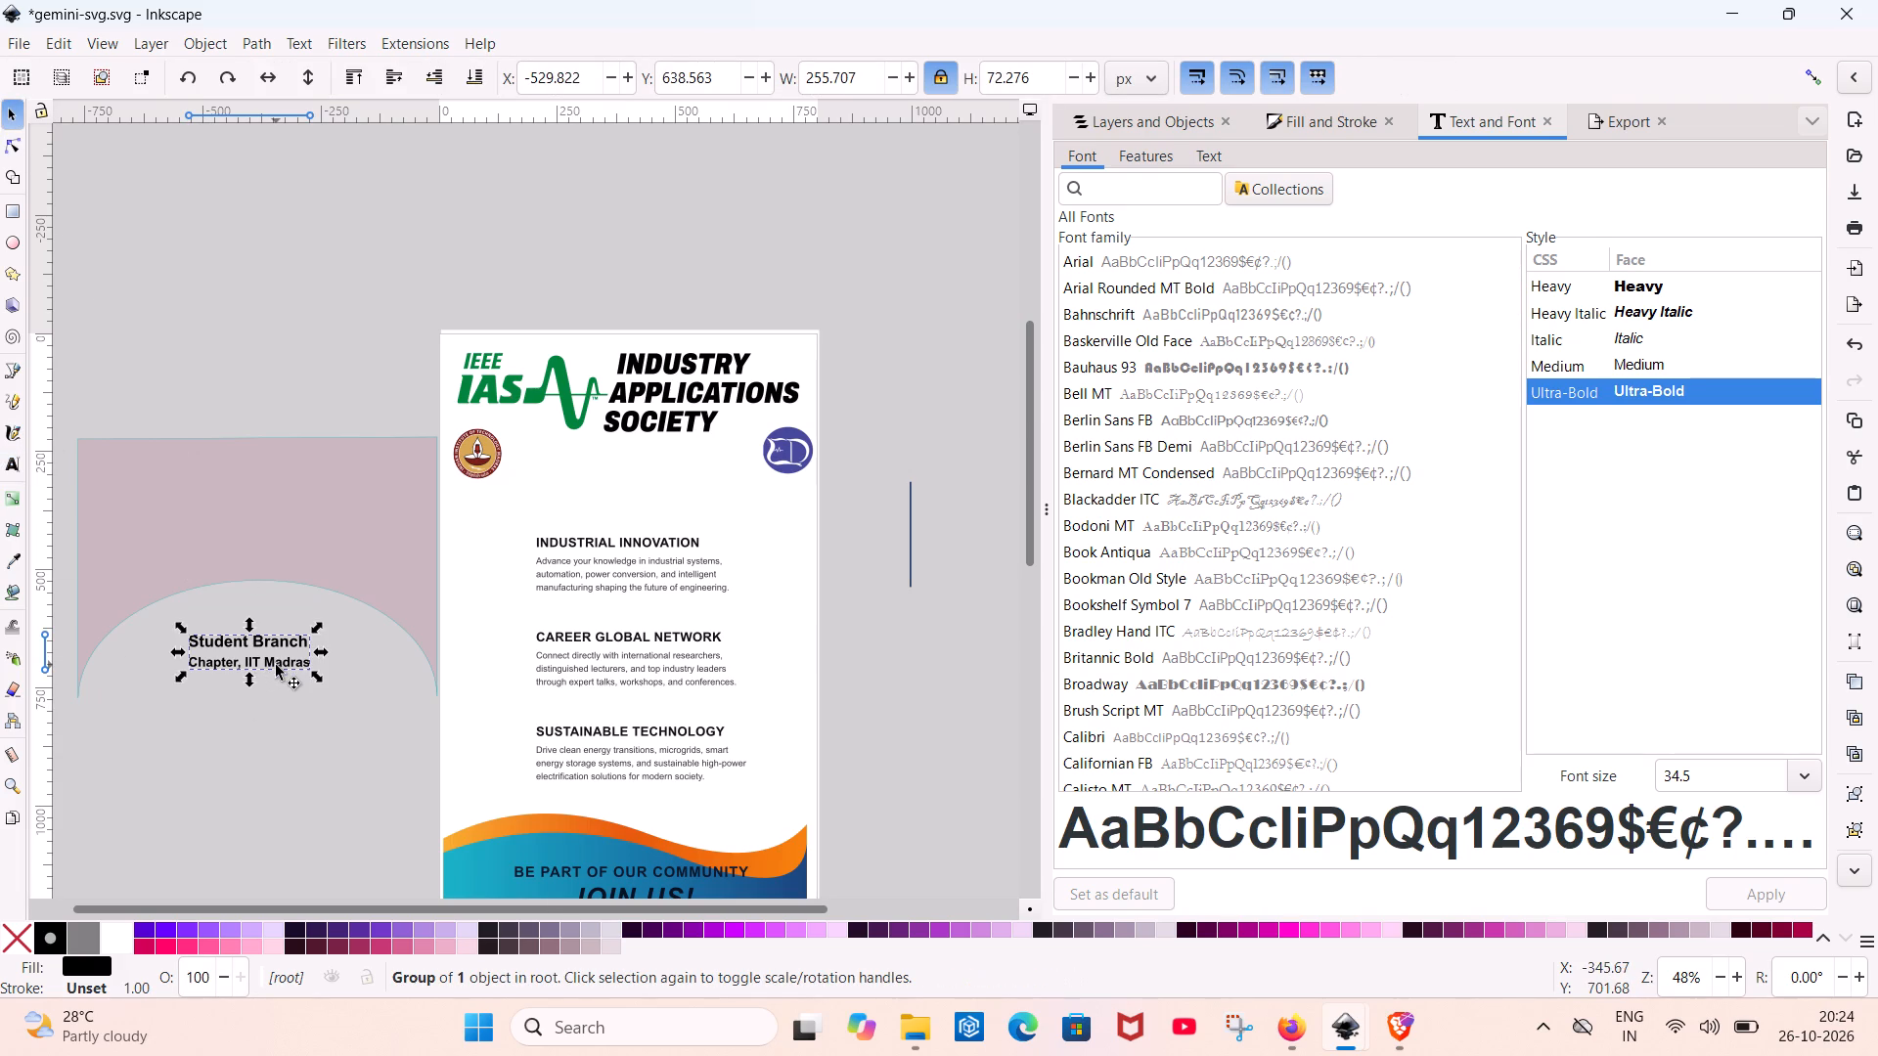
drag(276, 665, 620, 470)
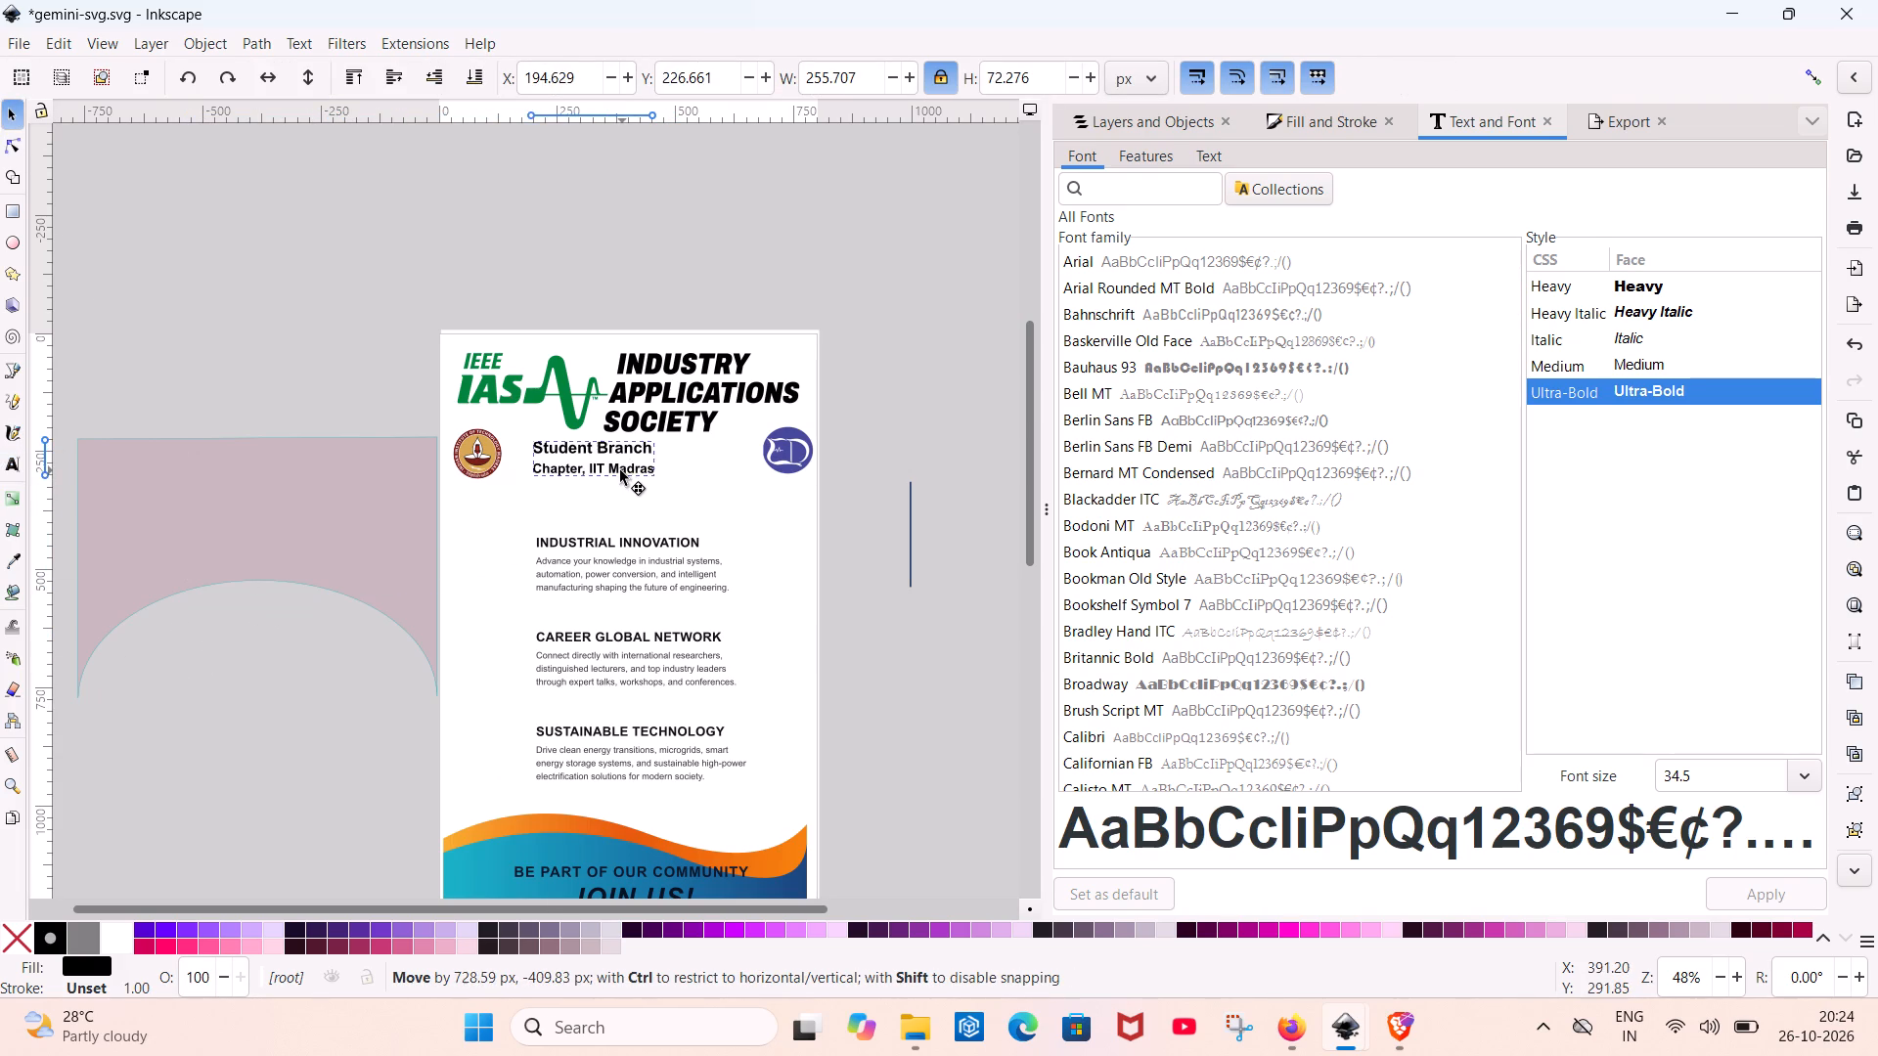
drag(620, 470, 610, 469)
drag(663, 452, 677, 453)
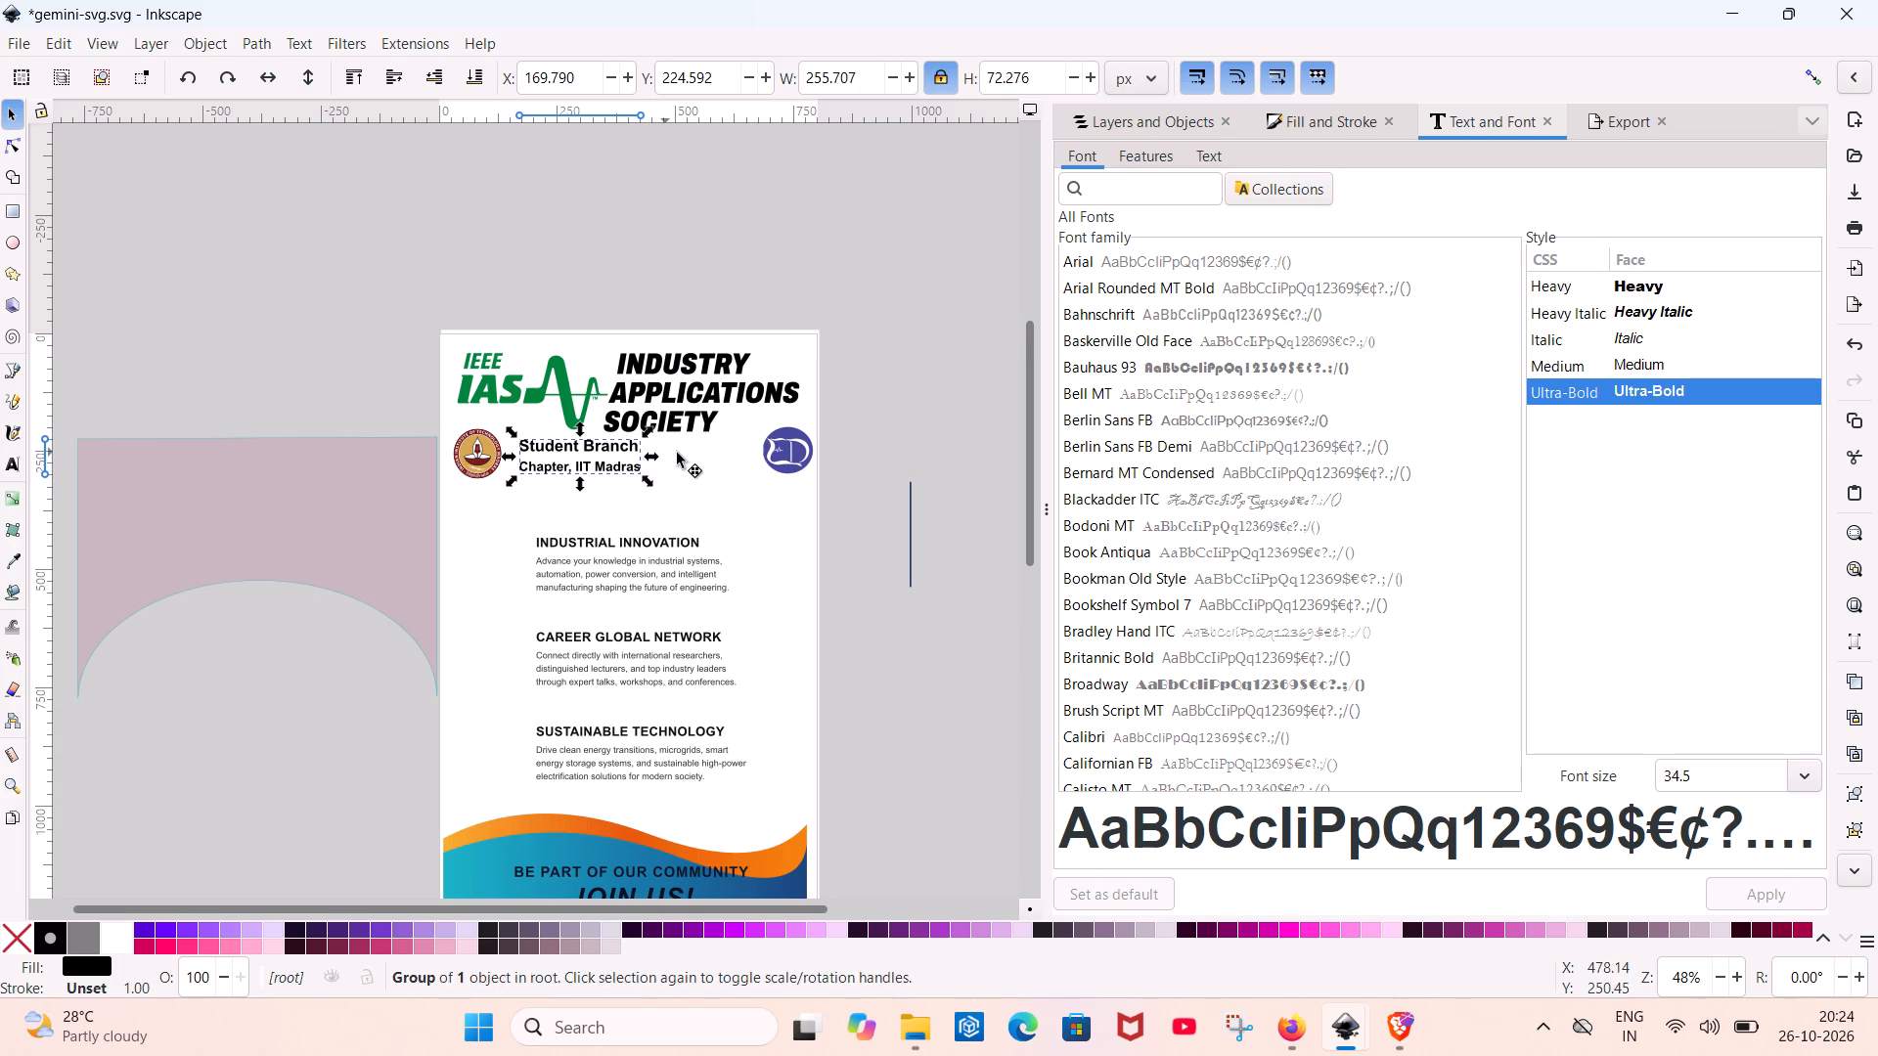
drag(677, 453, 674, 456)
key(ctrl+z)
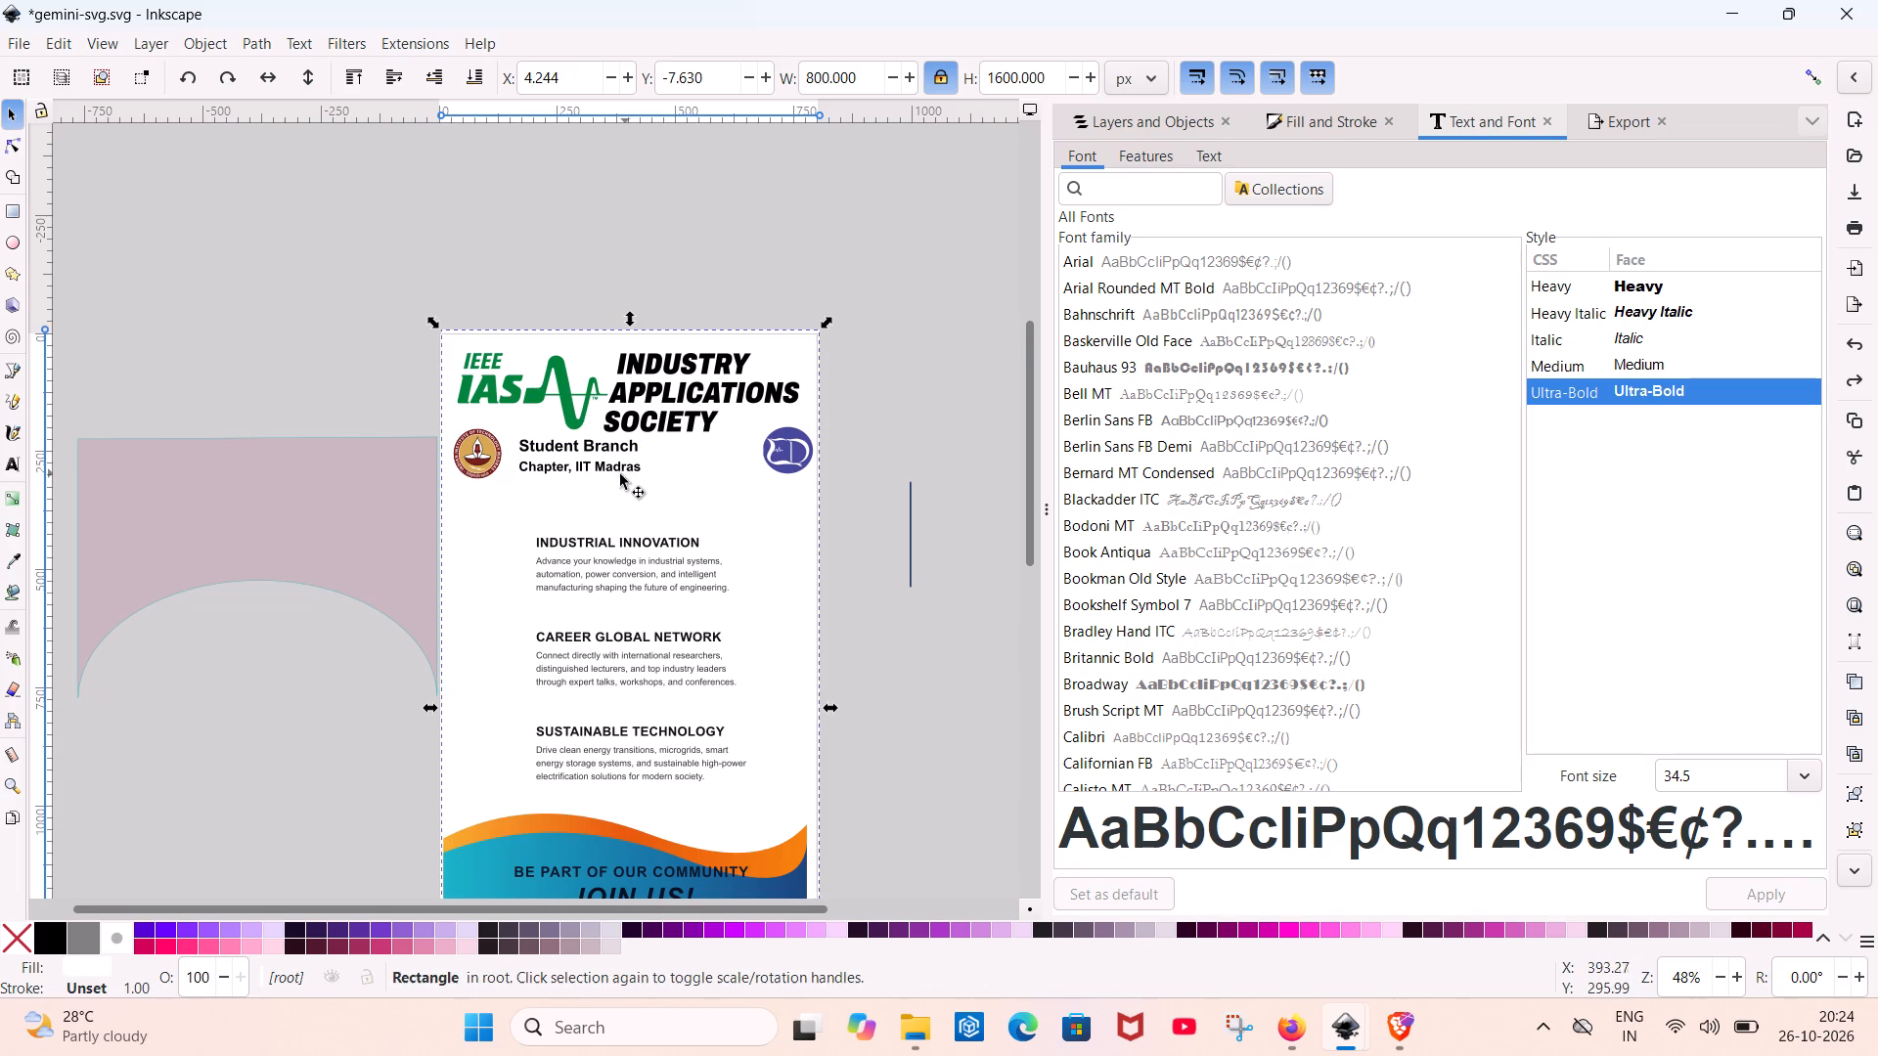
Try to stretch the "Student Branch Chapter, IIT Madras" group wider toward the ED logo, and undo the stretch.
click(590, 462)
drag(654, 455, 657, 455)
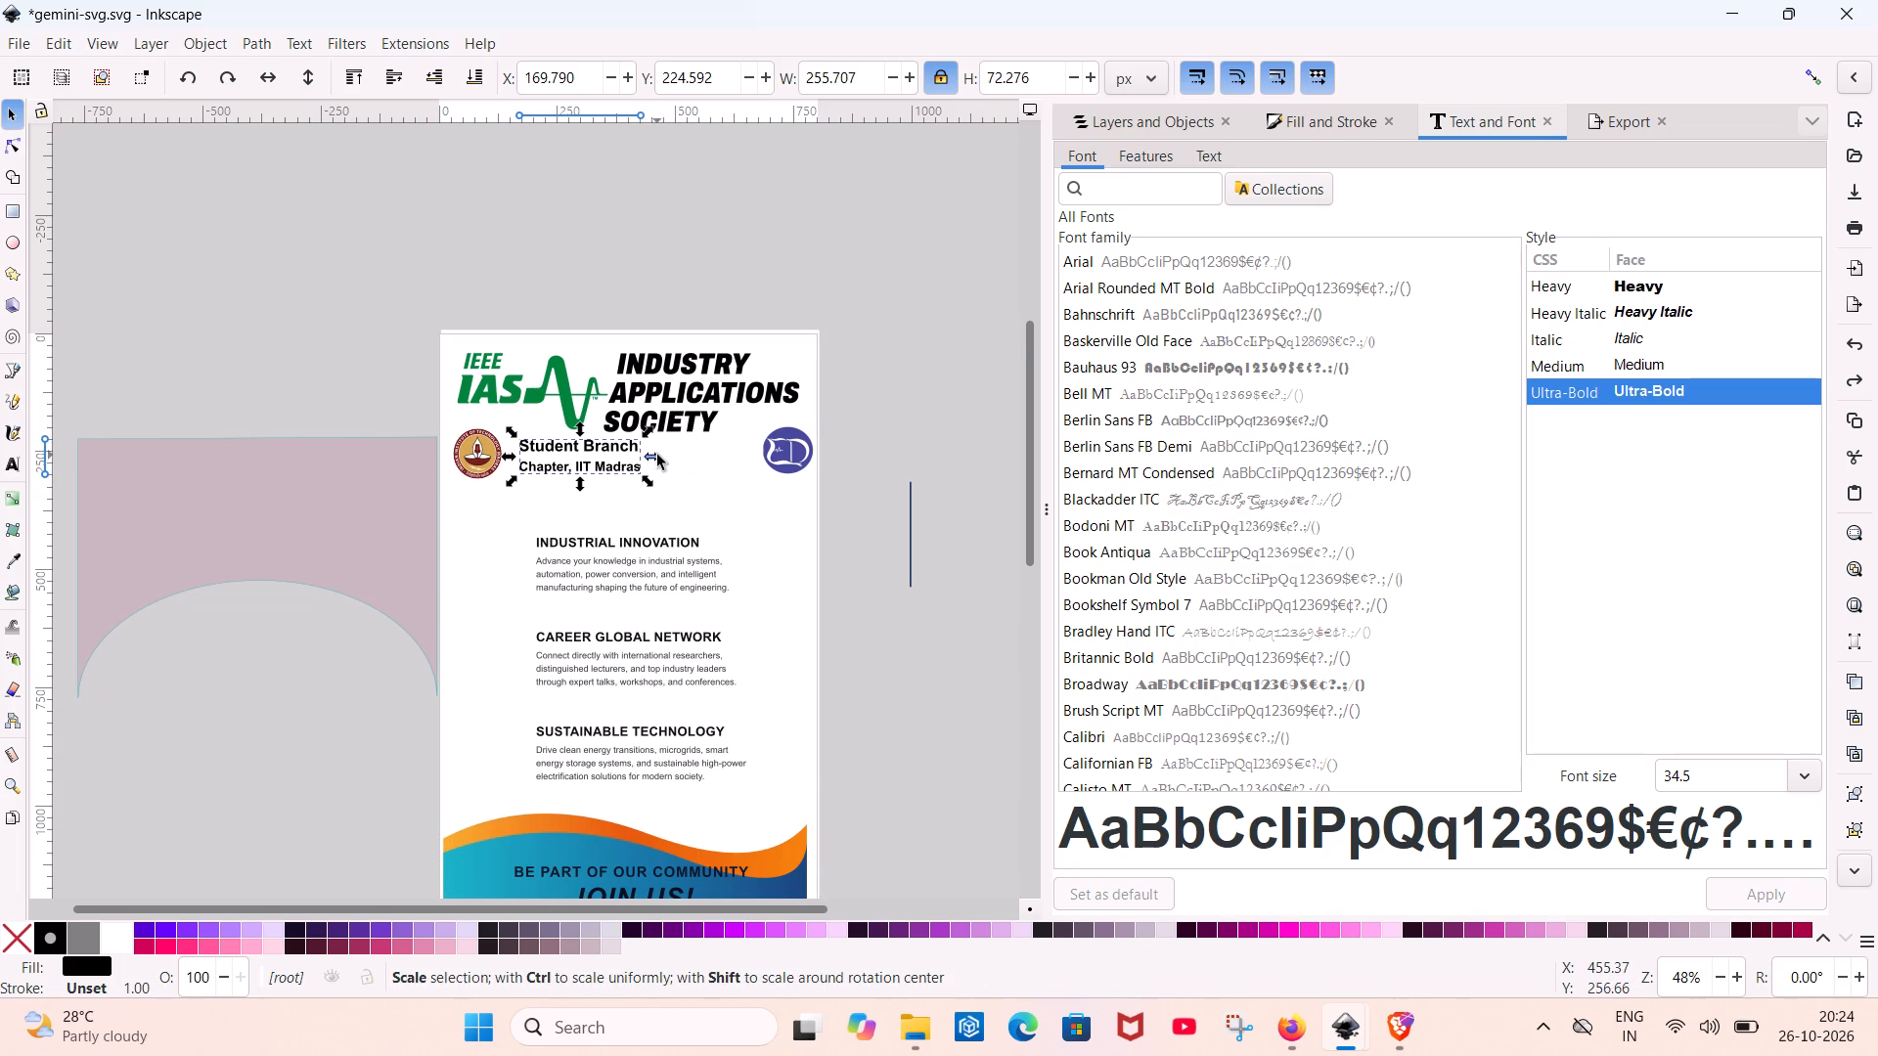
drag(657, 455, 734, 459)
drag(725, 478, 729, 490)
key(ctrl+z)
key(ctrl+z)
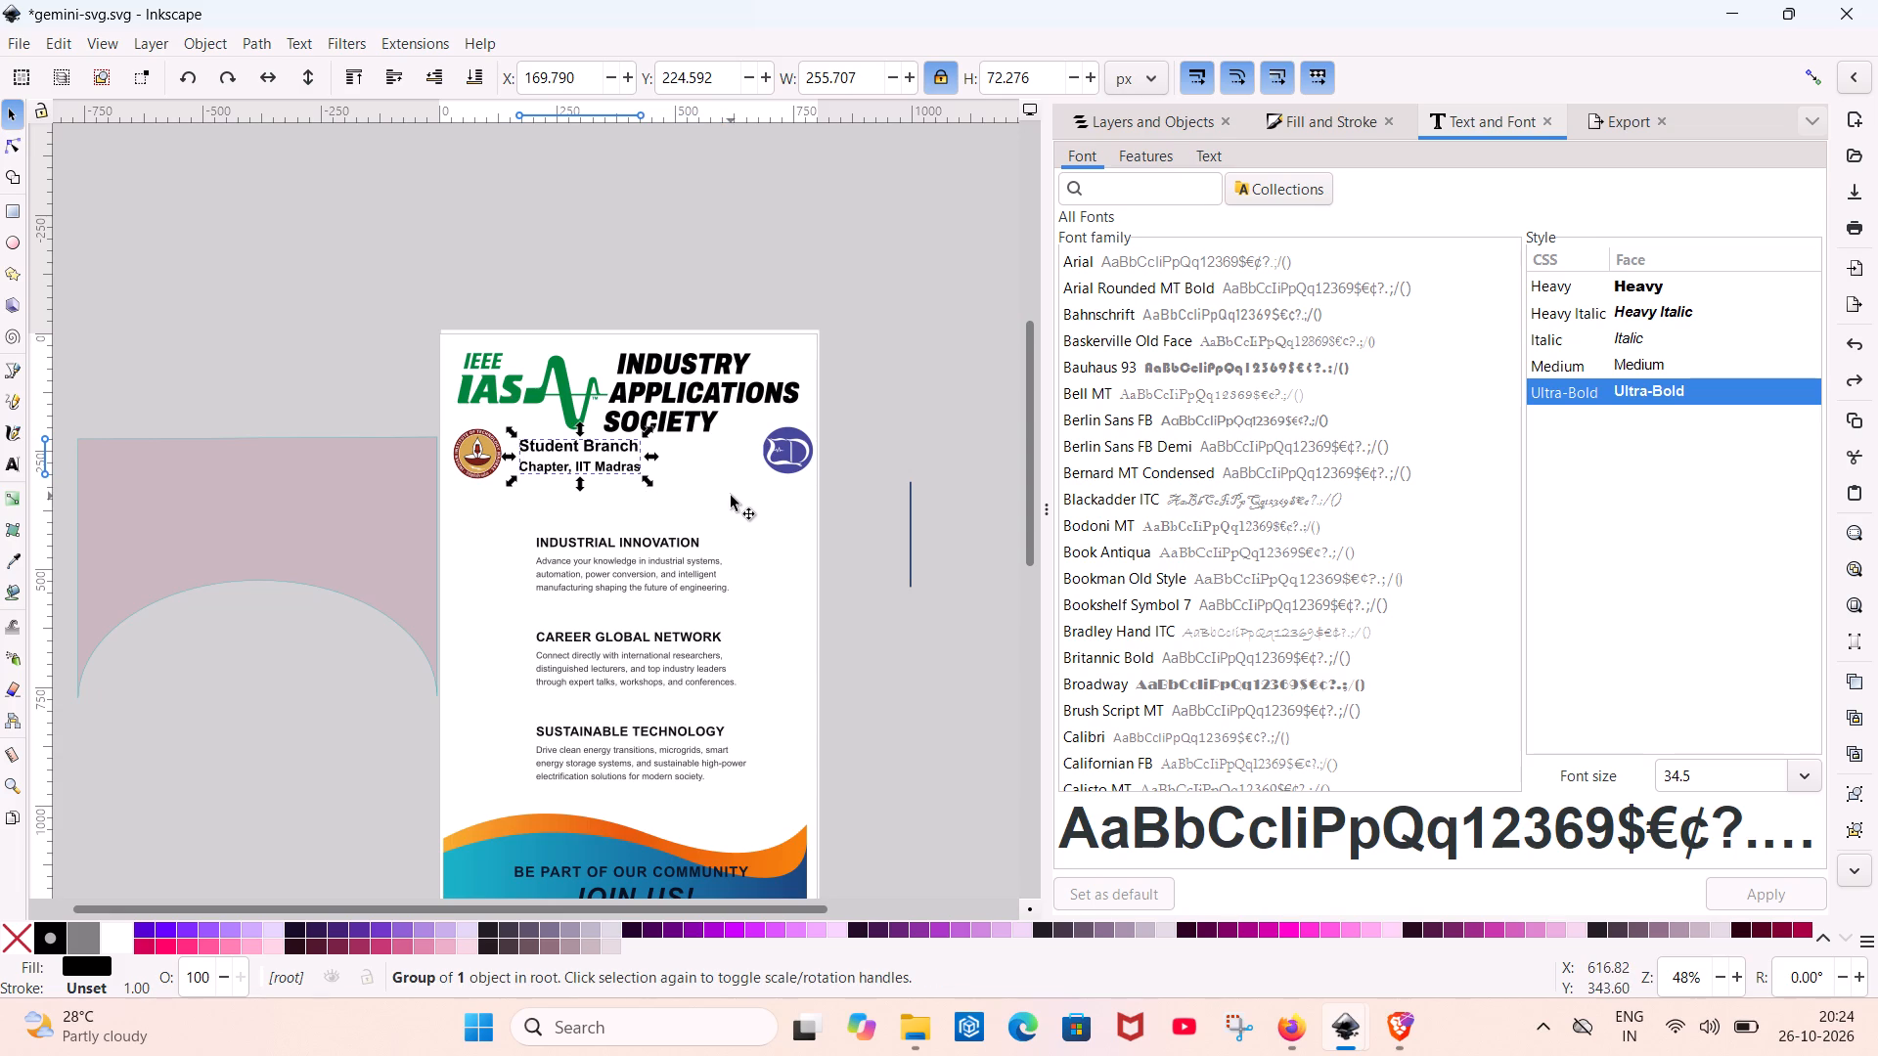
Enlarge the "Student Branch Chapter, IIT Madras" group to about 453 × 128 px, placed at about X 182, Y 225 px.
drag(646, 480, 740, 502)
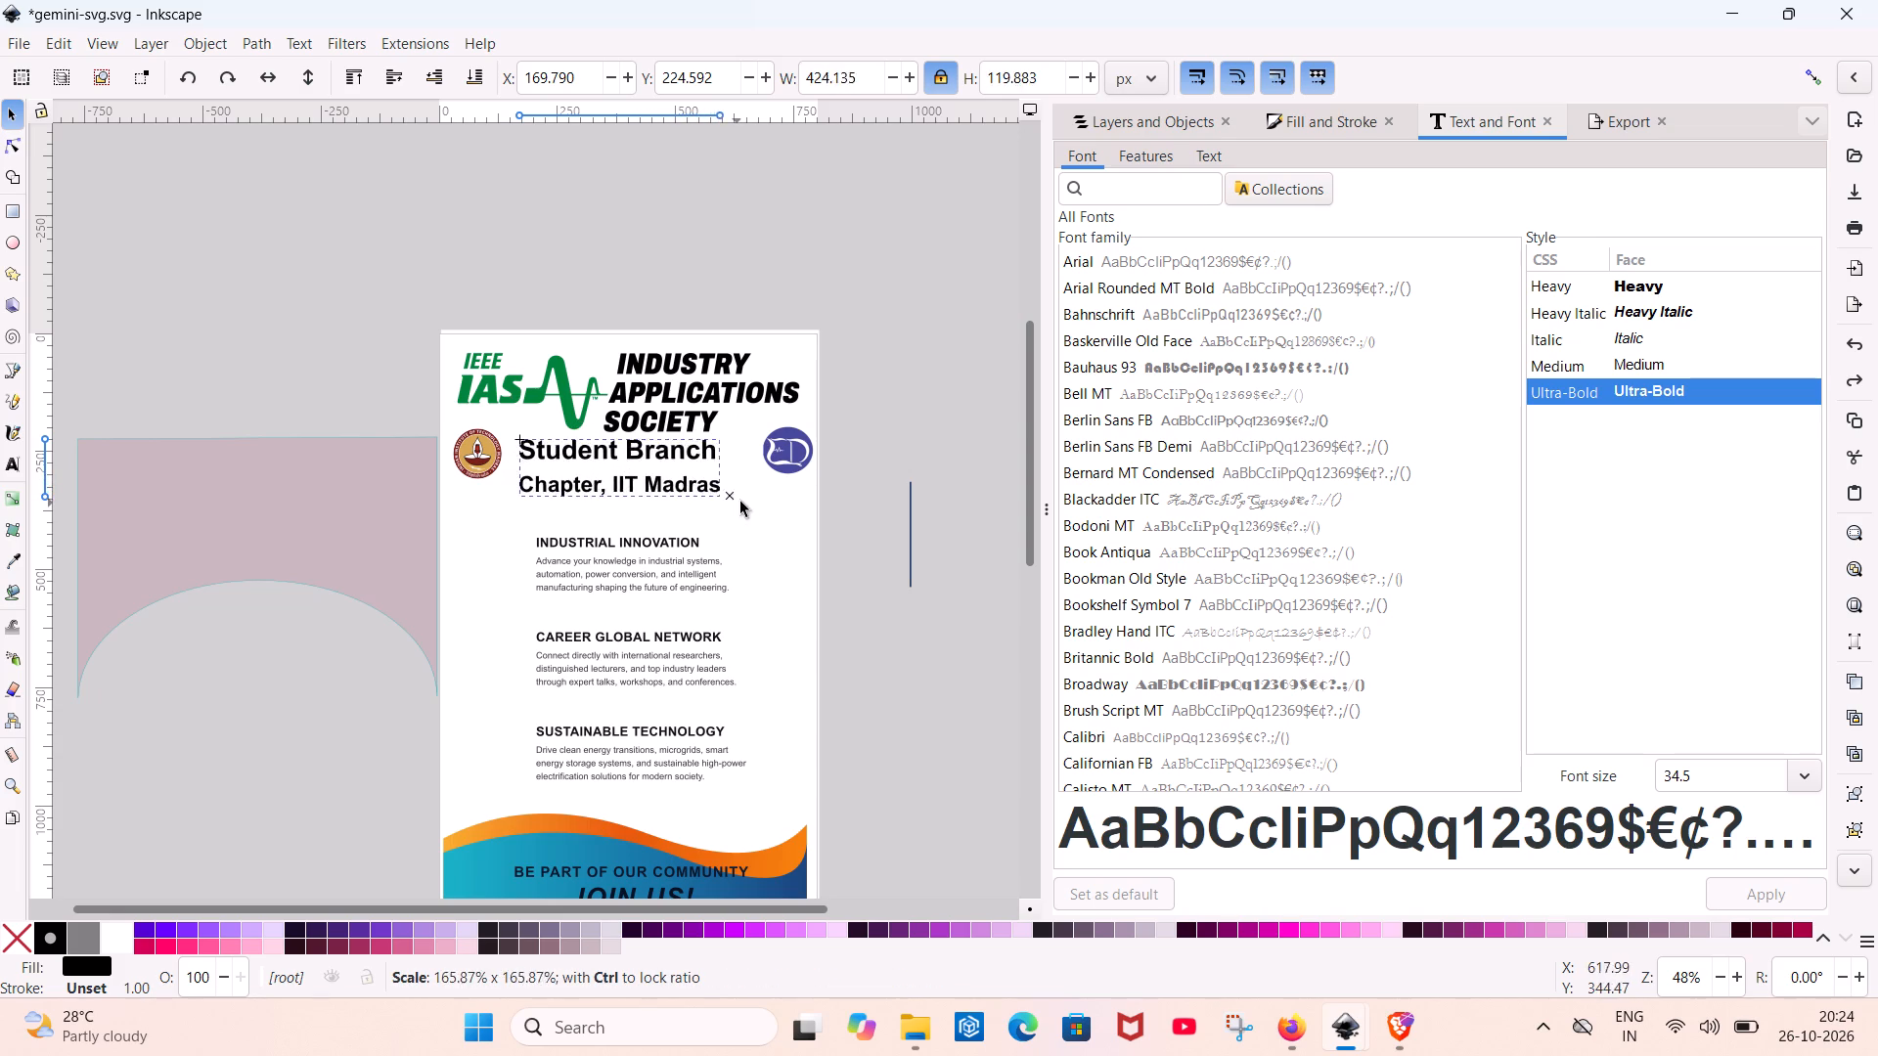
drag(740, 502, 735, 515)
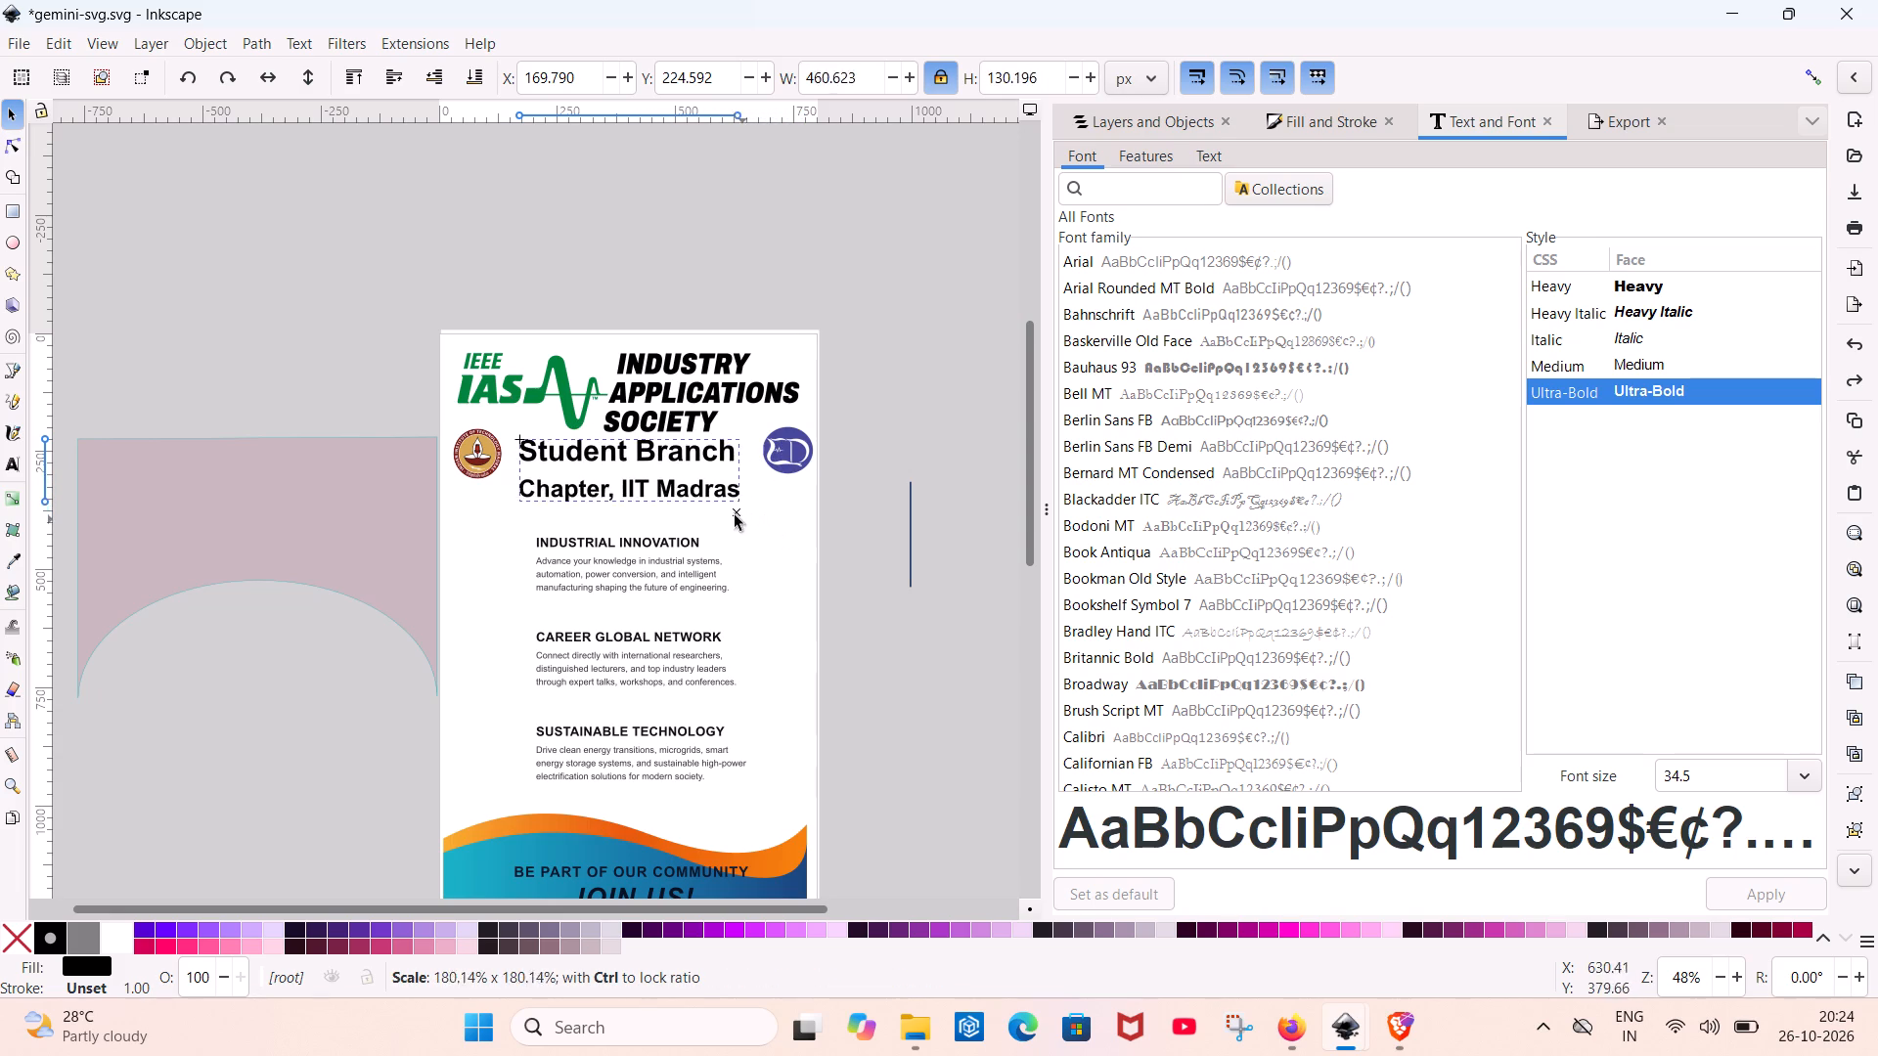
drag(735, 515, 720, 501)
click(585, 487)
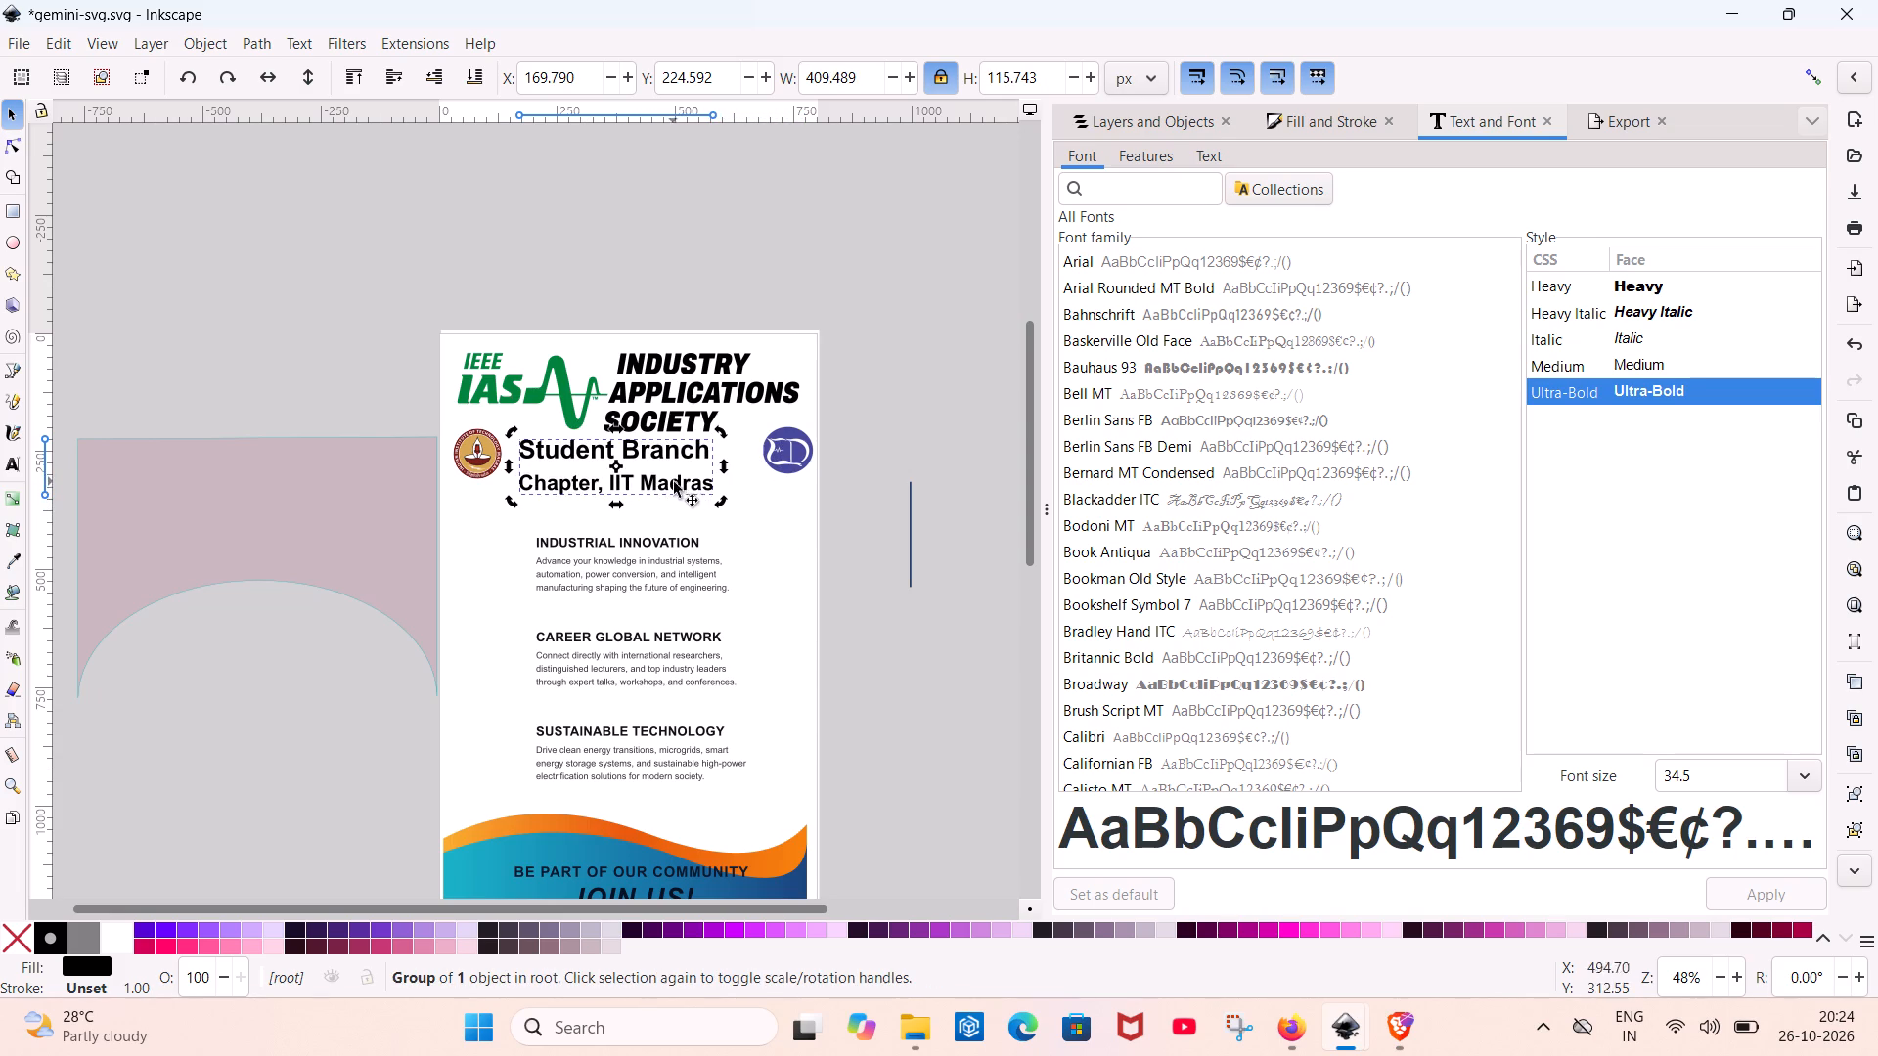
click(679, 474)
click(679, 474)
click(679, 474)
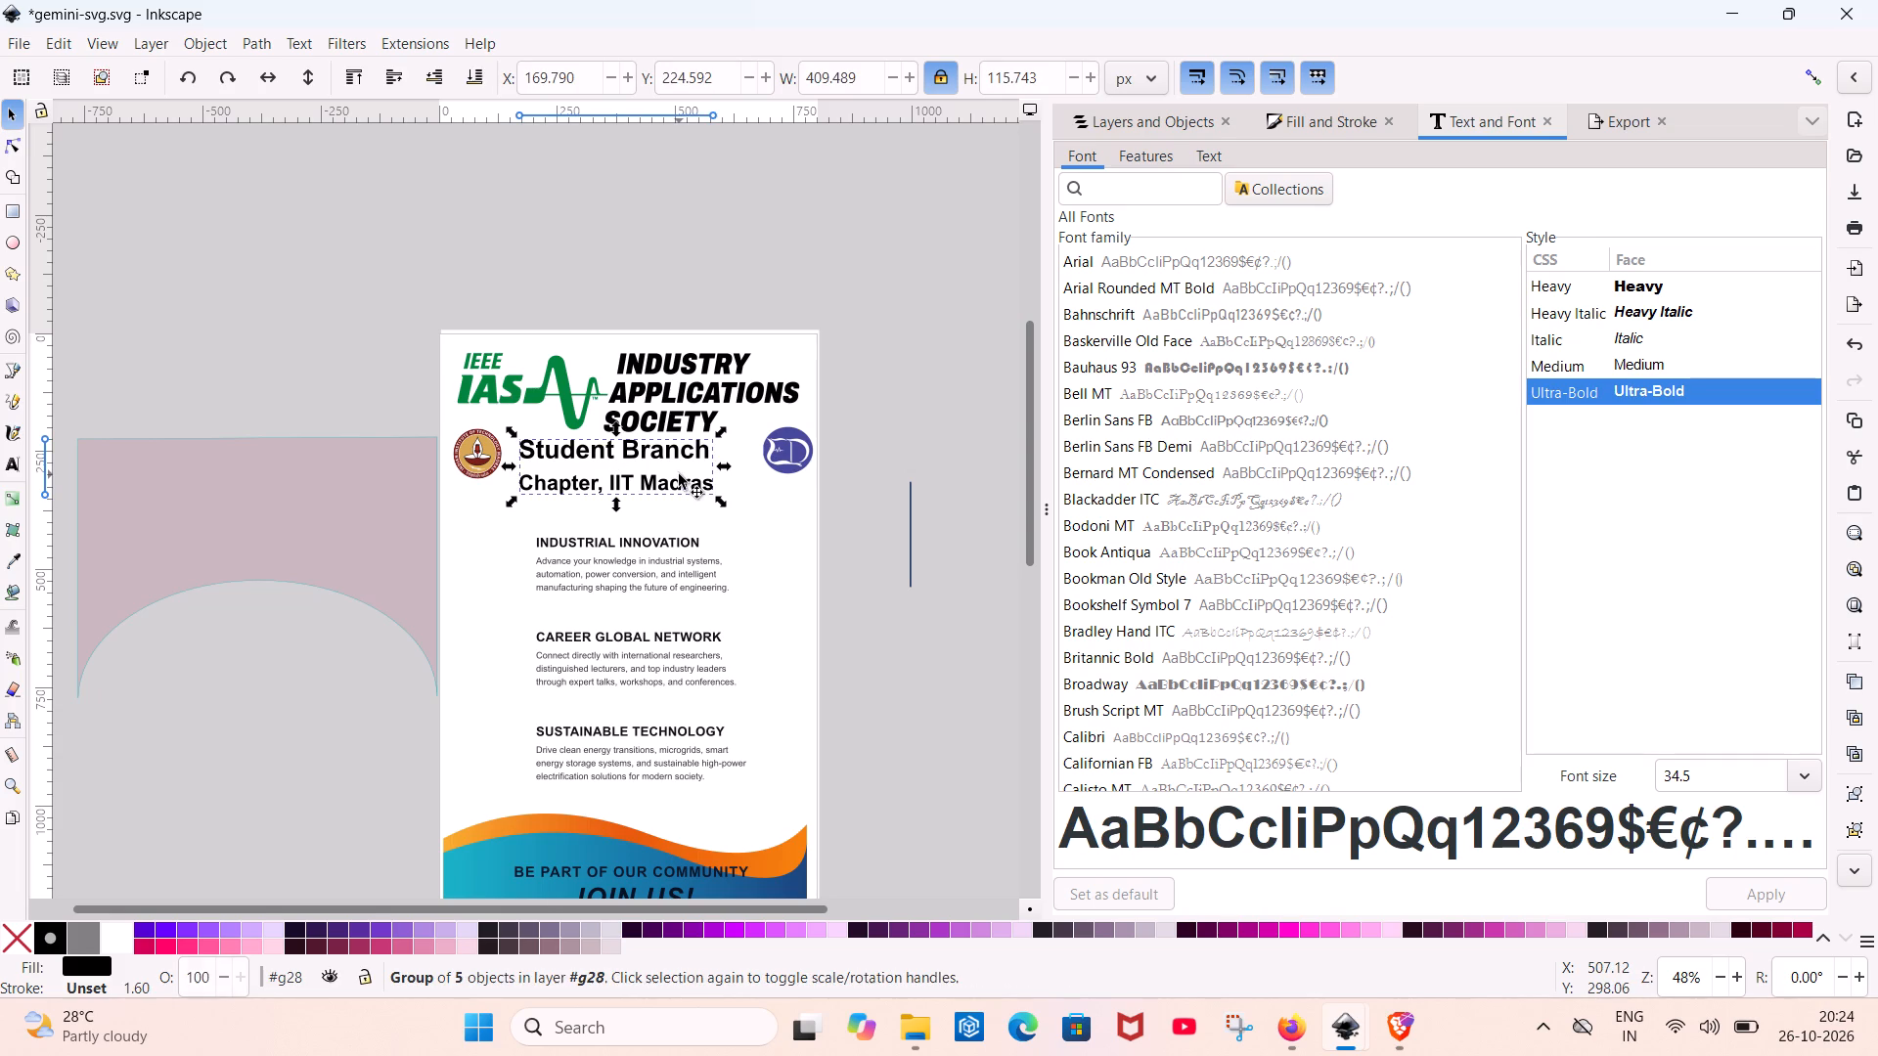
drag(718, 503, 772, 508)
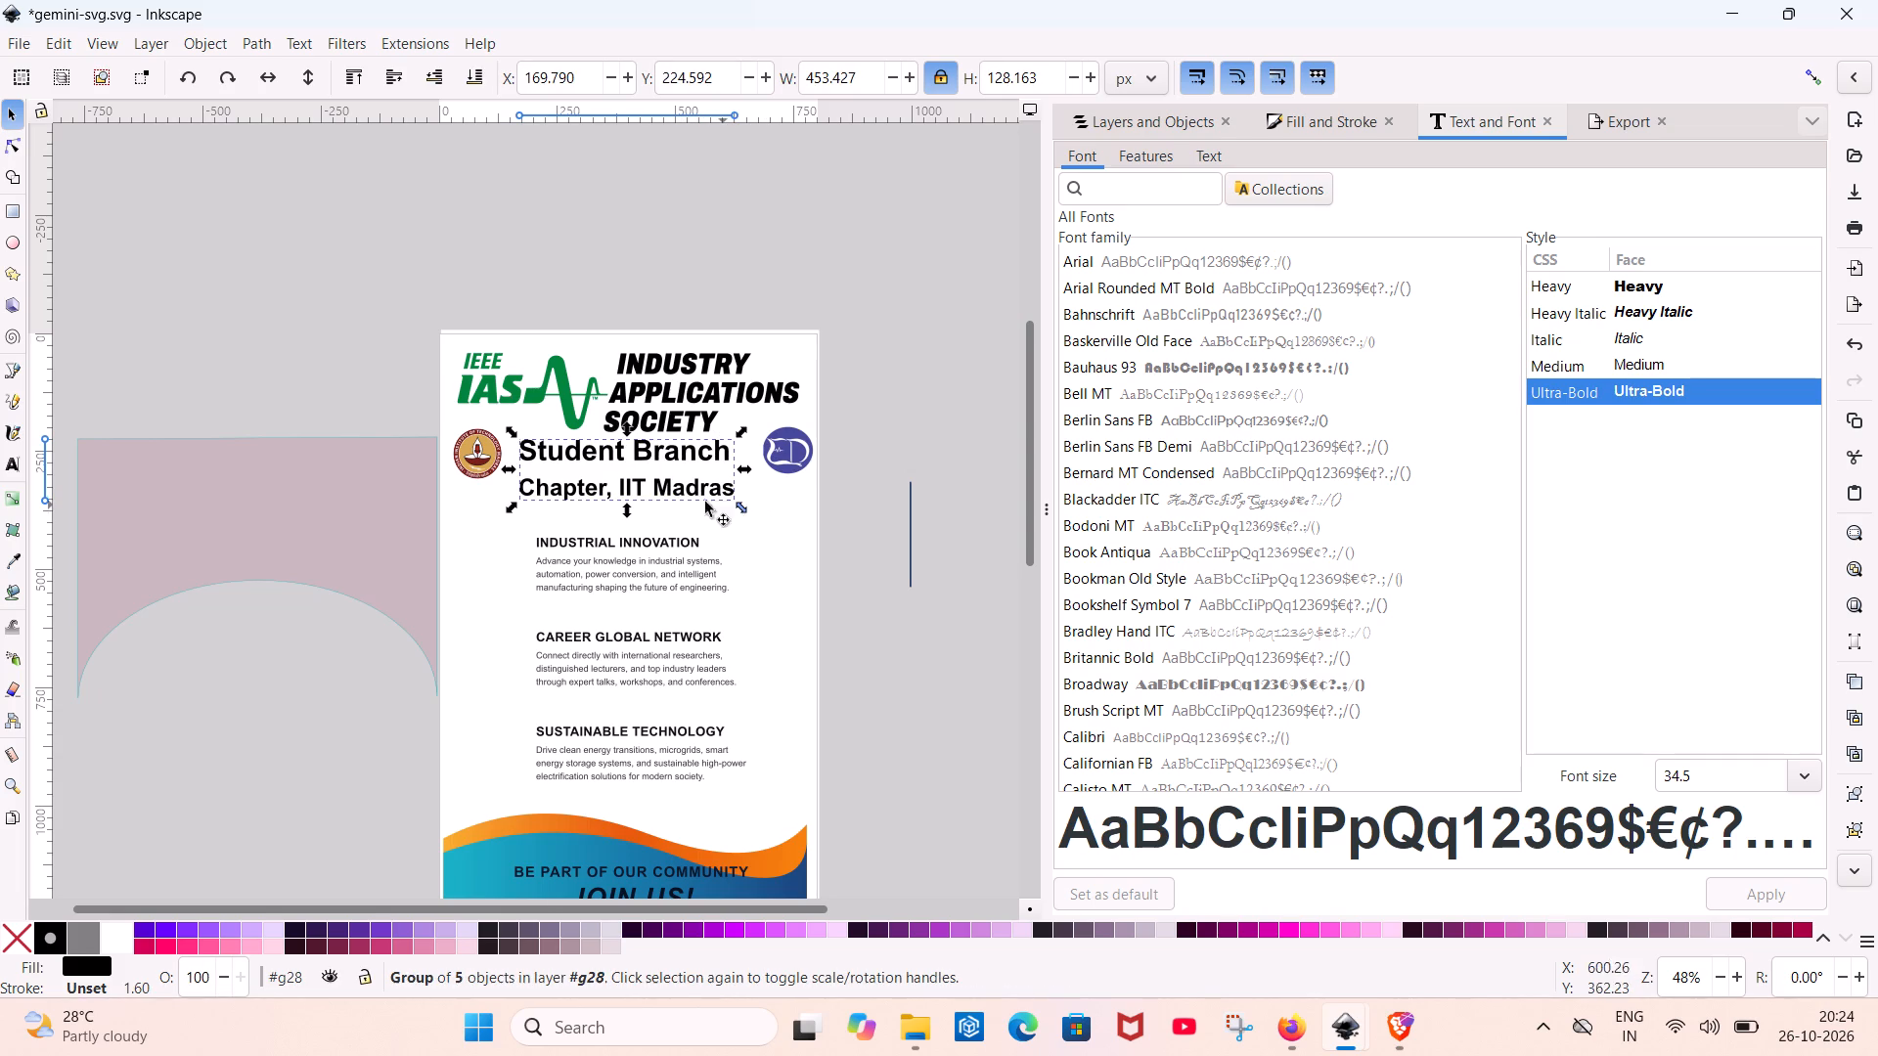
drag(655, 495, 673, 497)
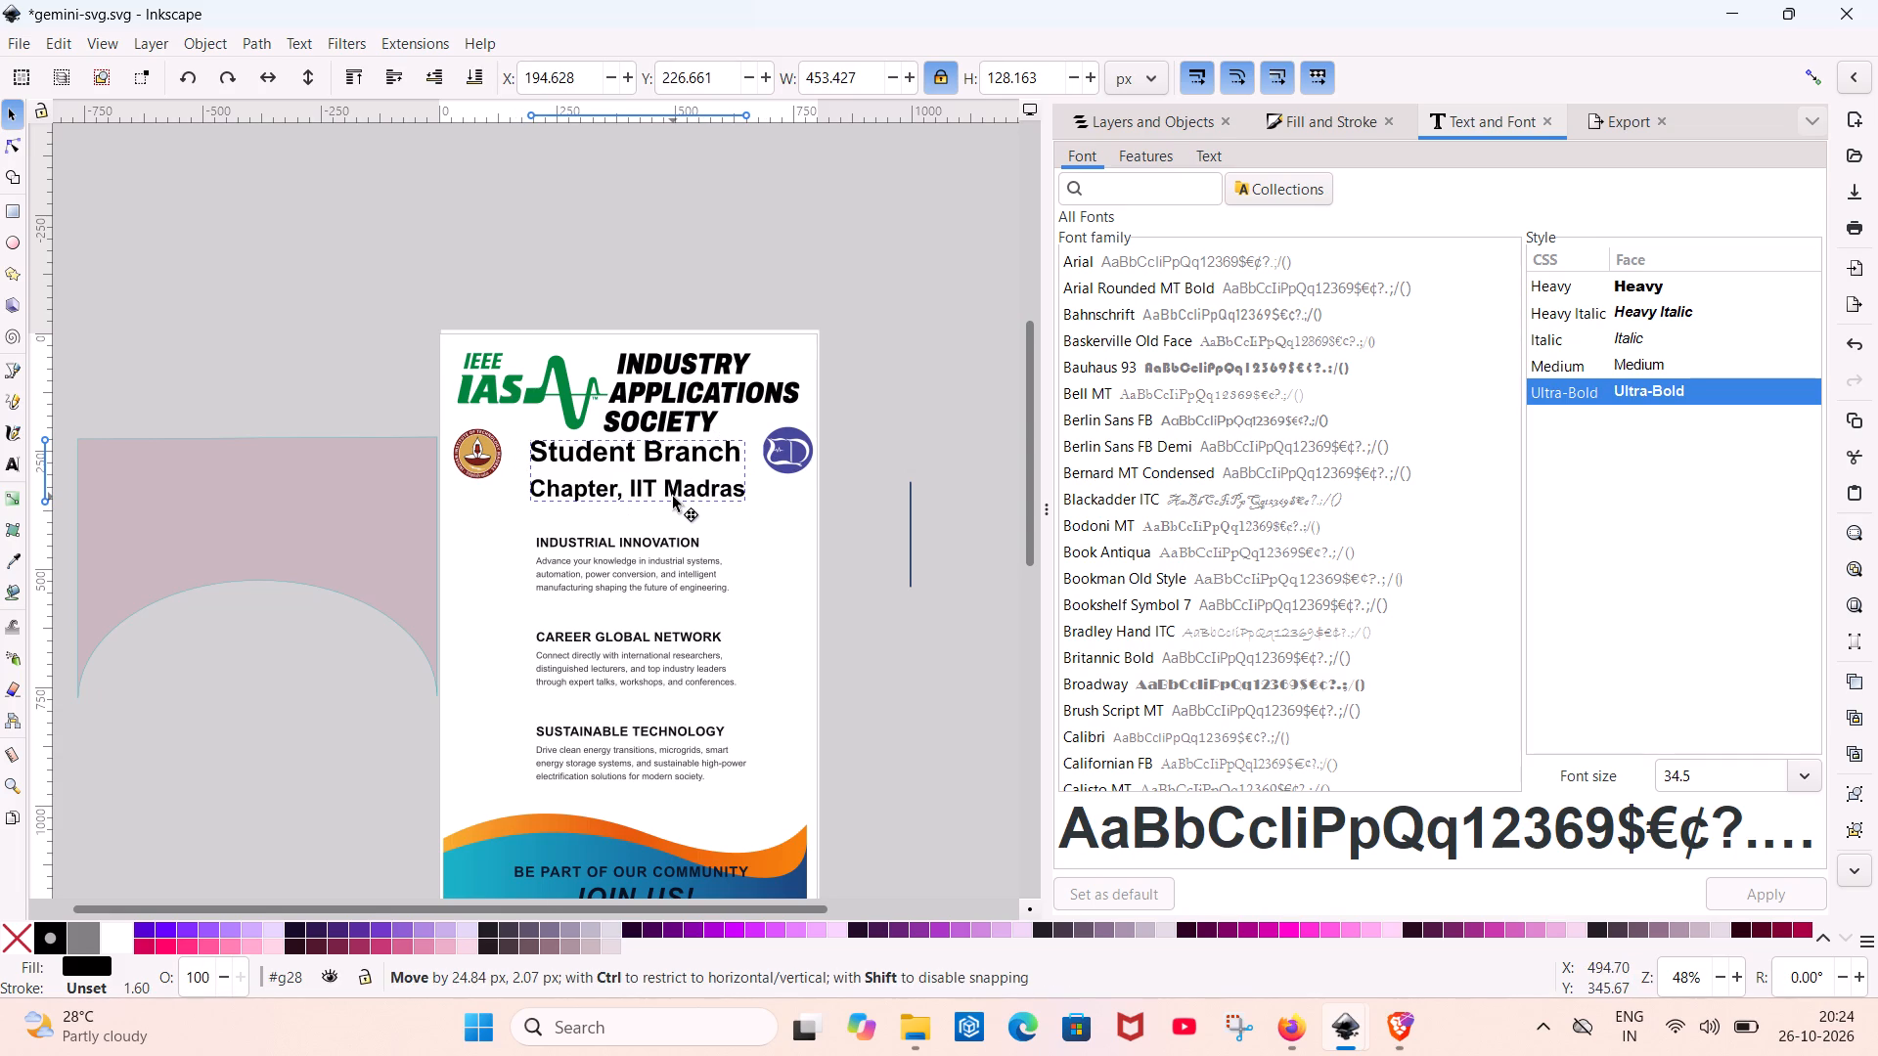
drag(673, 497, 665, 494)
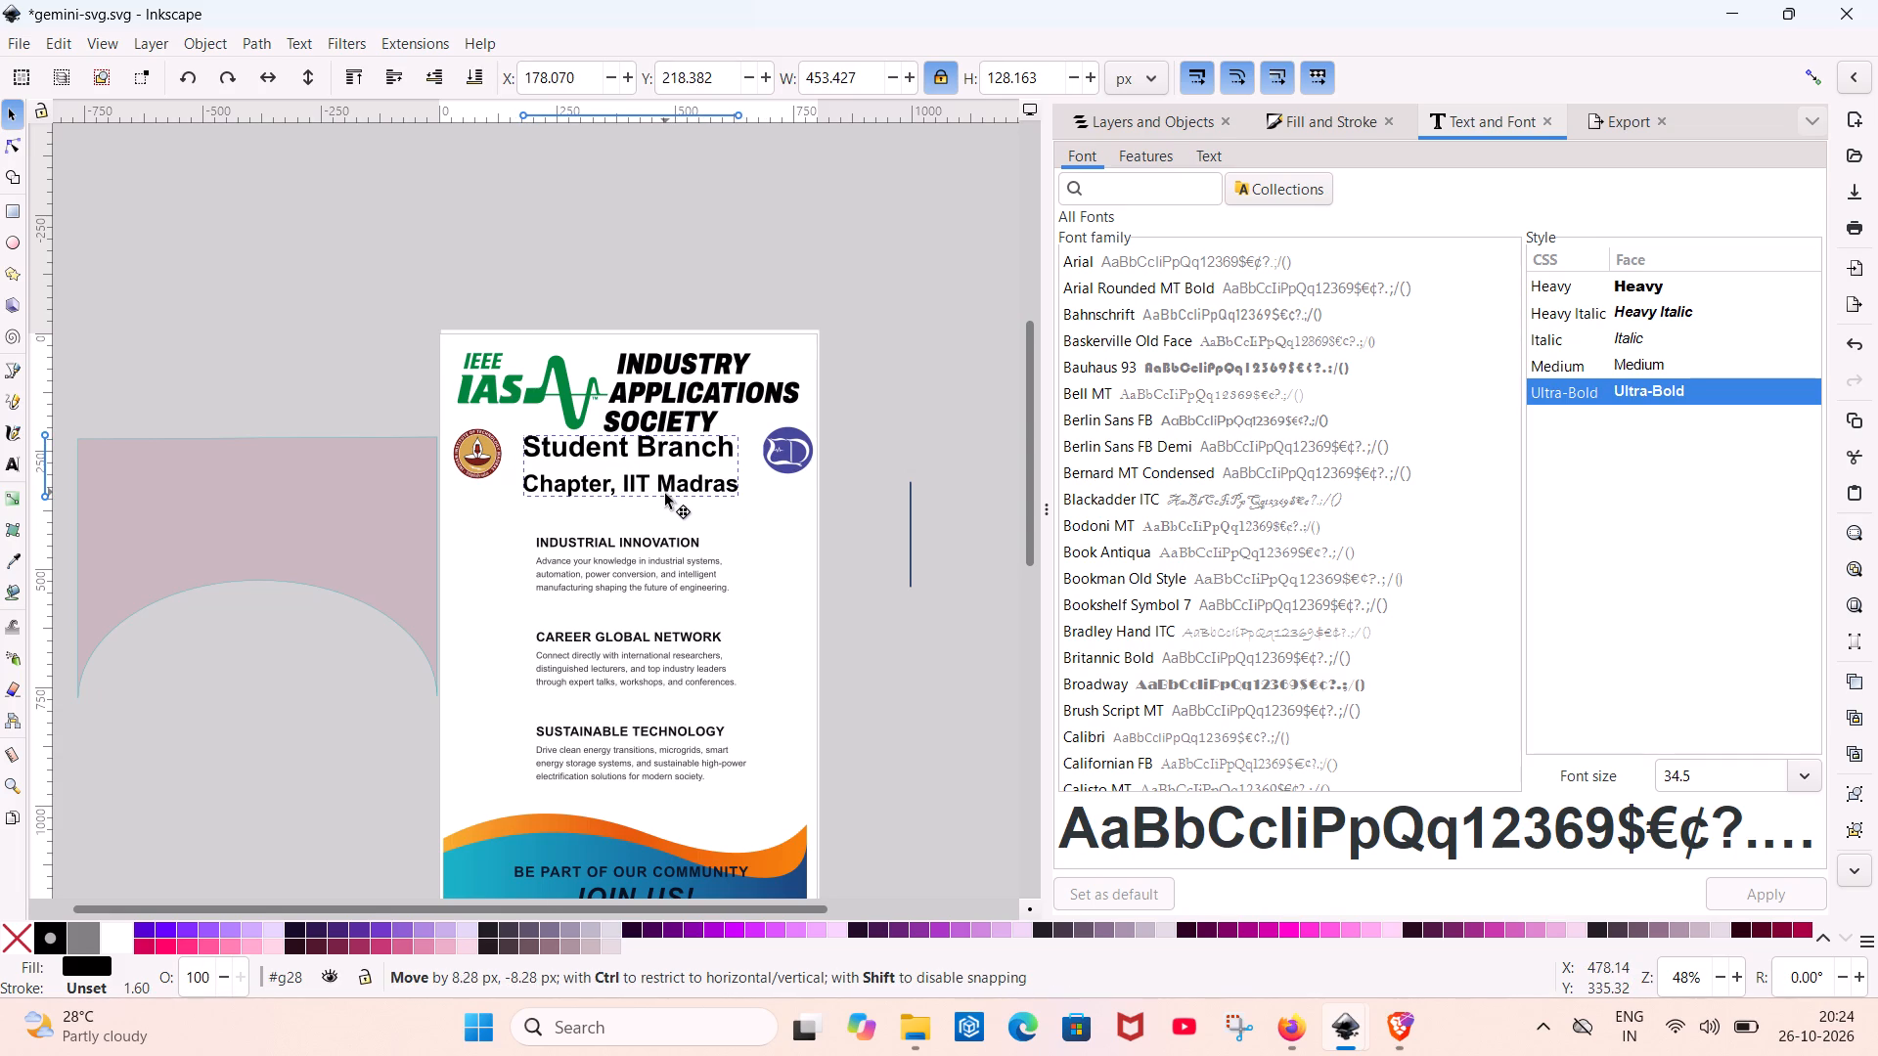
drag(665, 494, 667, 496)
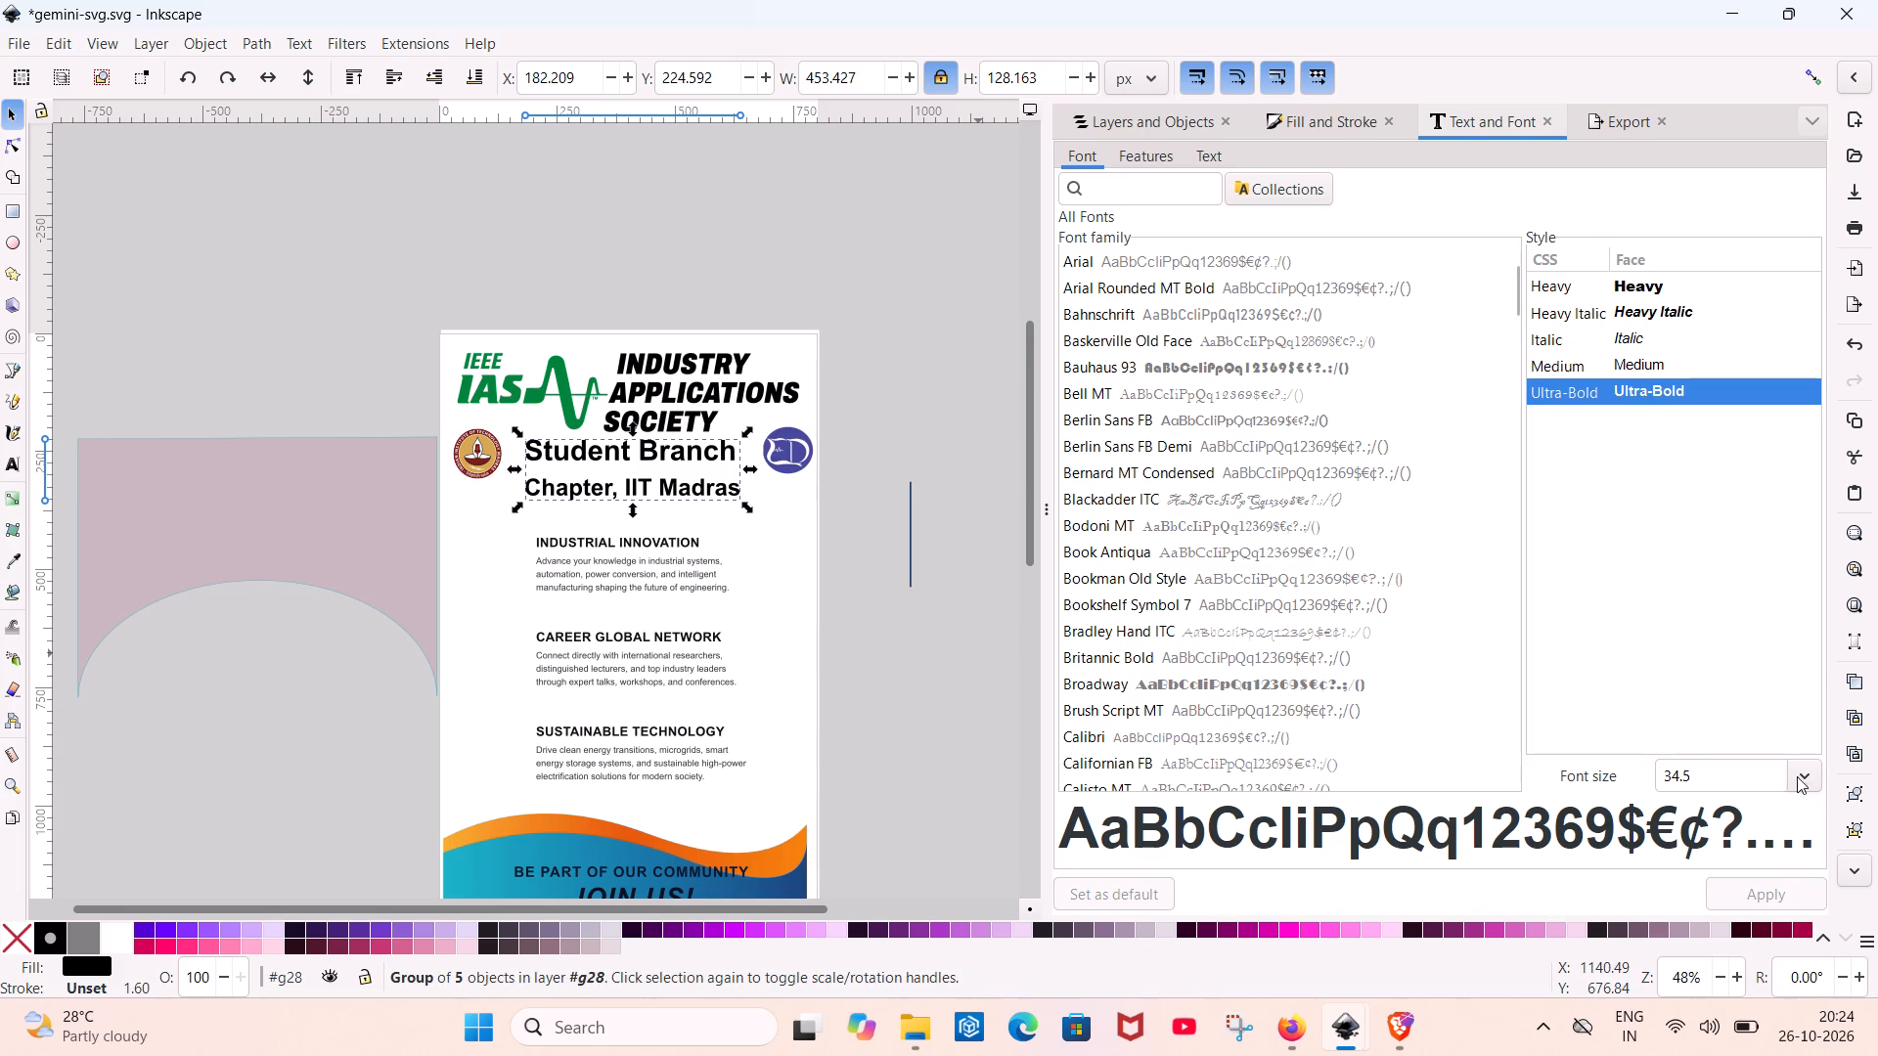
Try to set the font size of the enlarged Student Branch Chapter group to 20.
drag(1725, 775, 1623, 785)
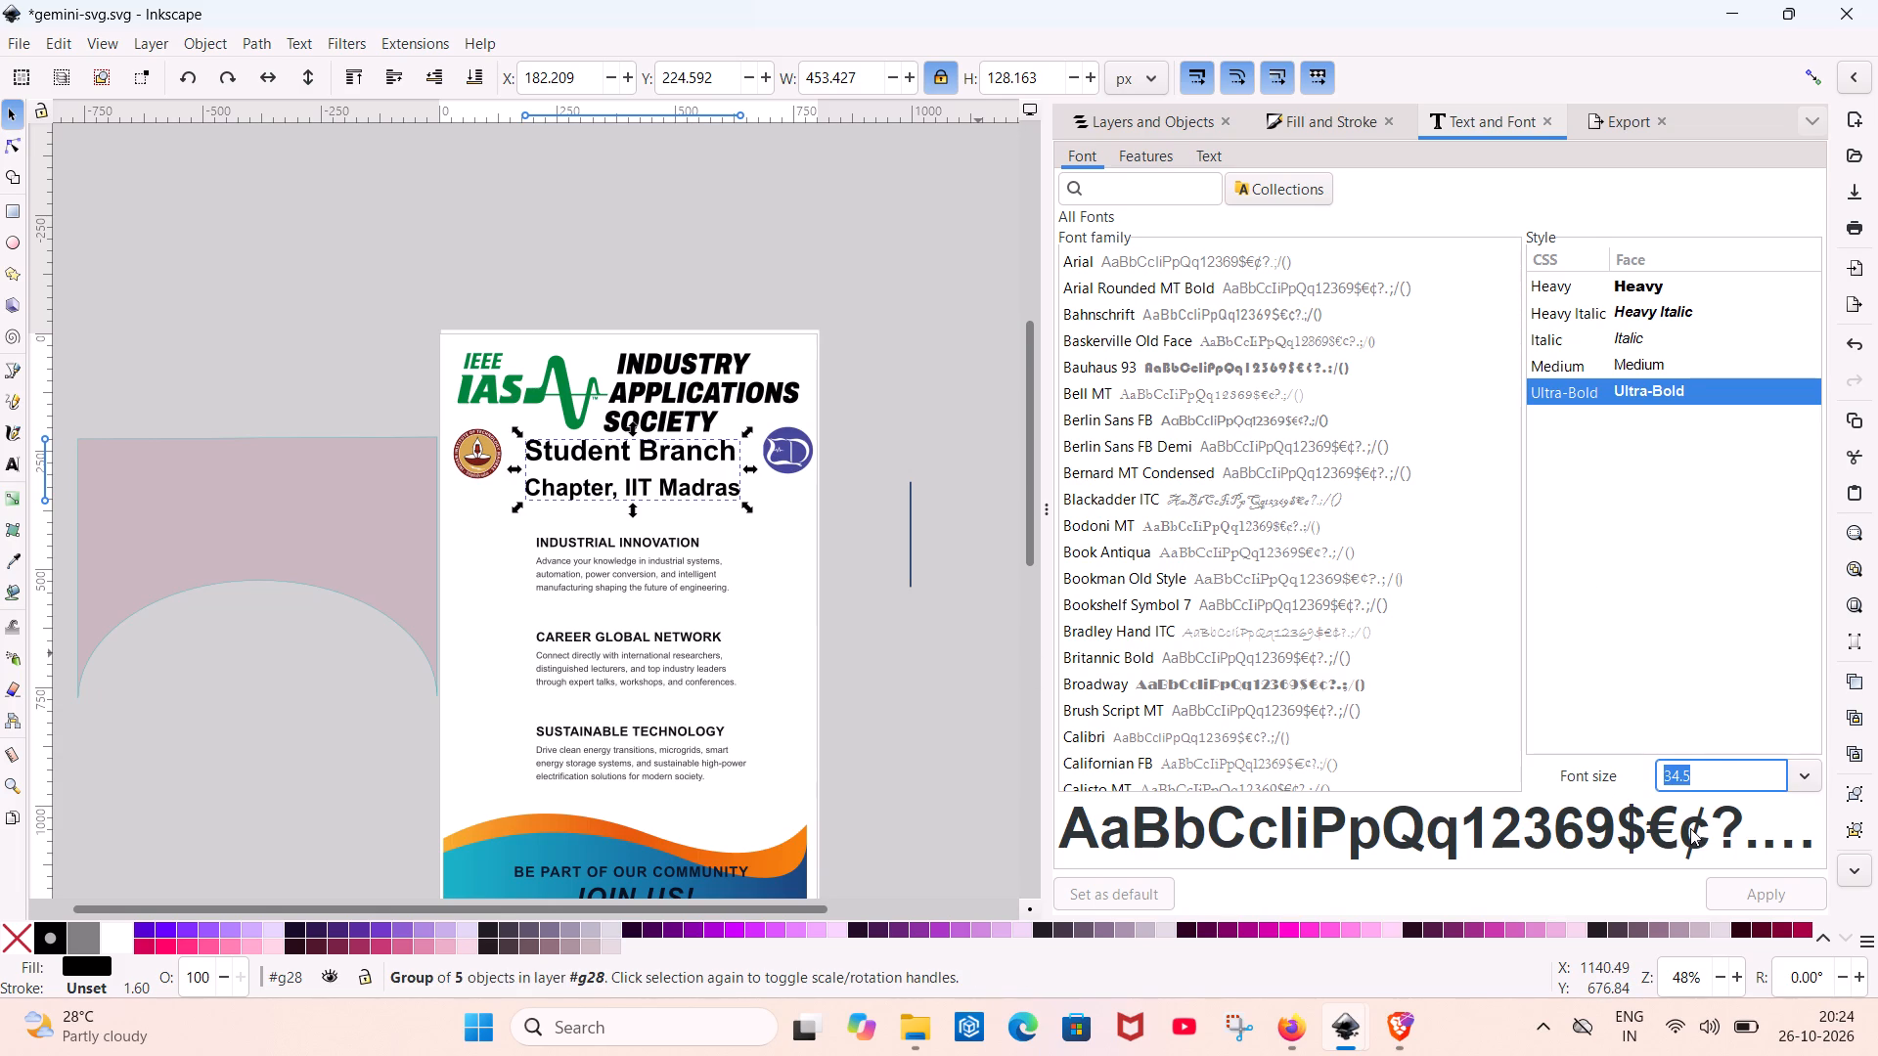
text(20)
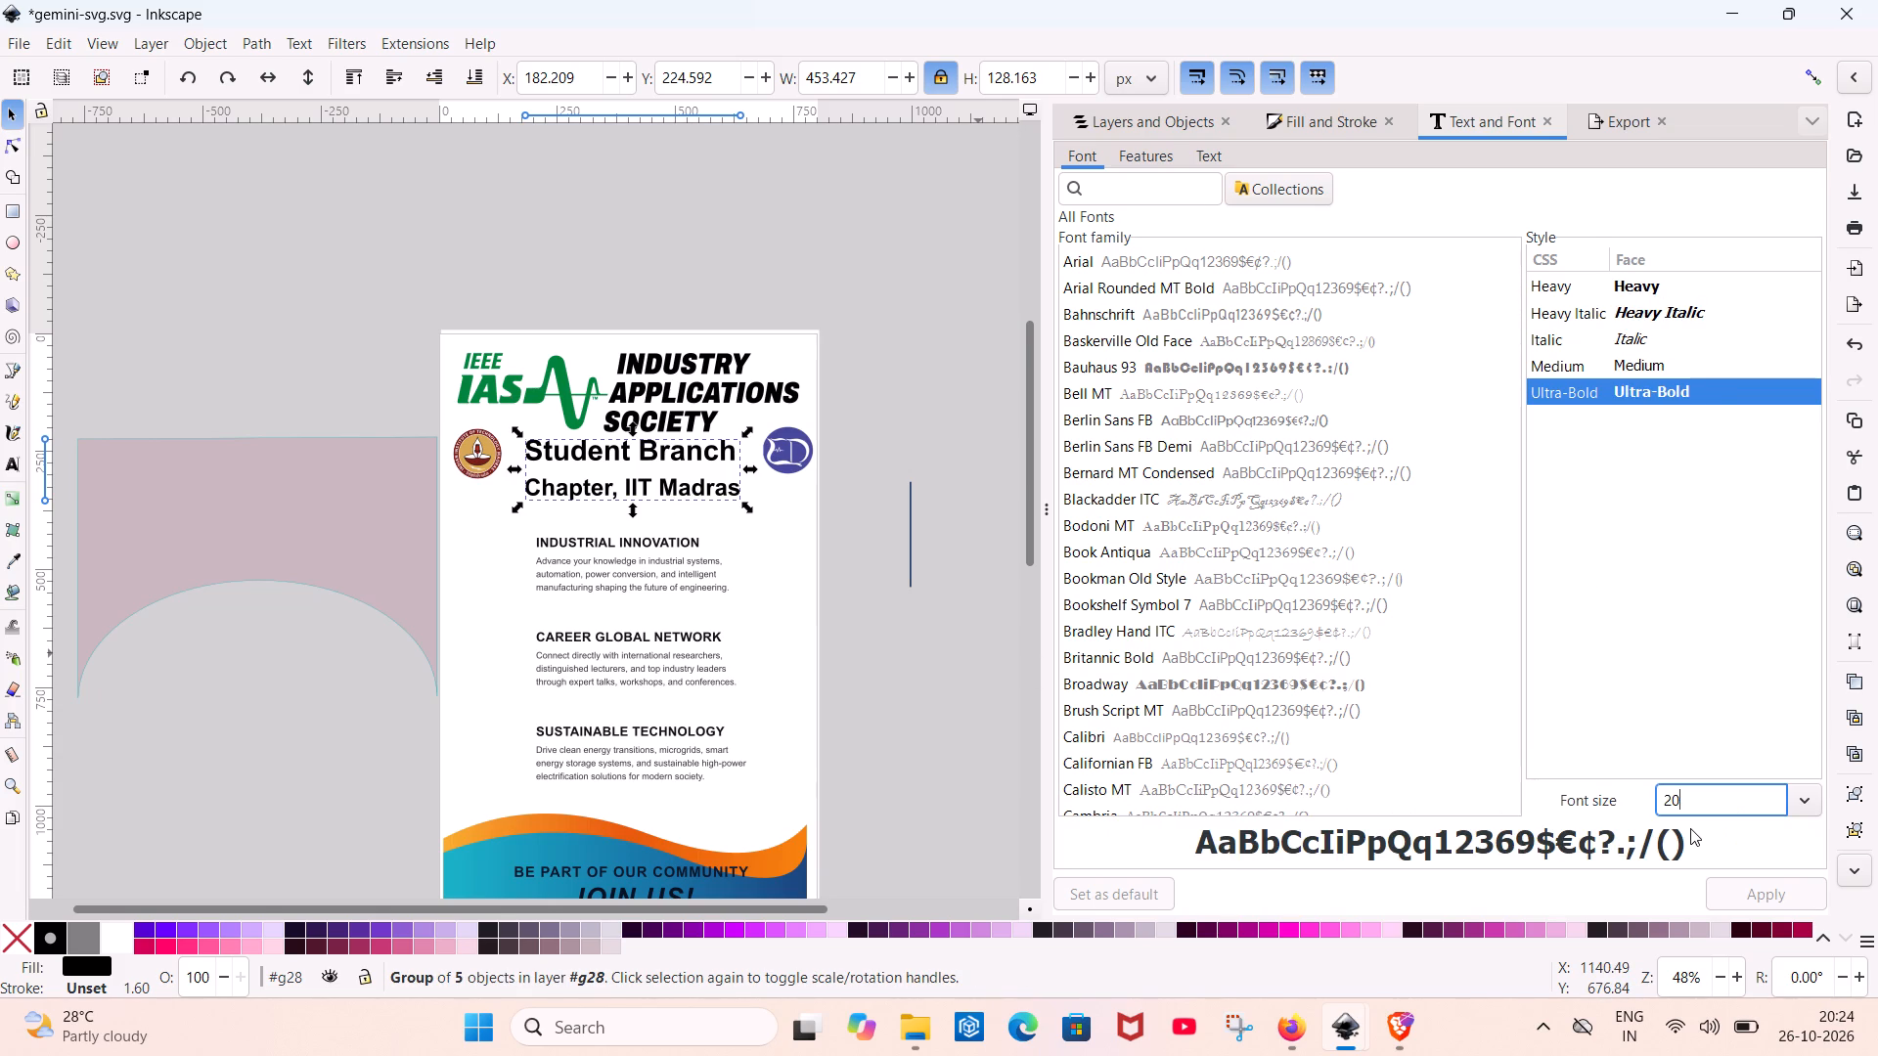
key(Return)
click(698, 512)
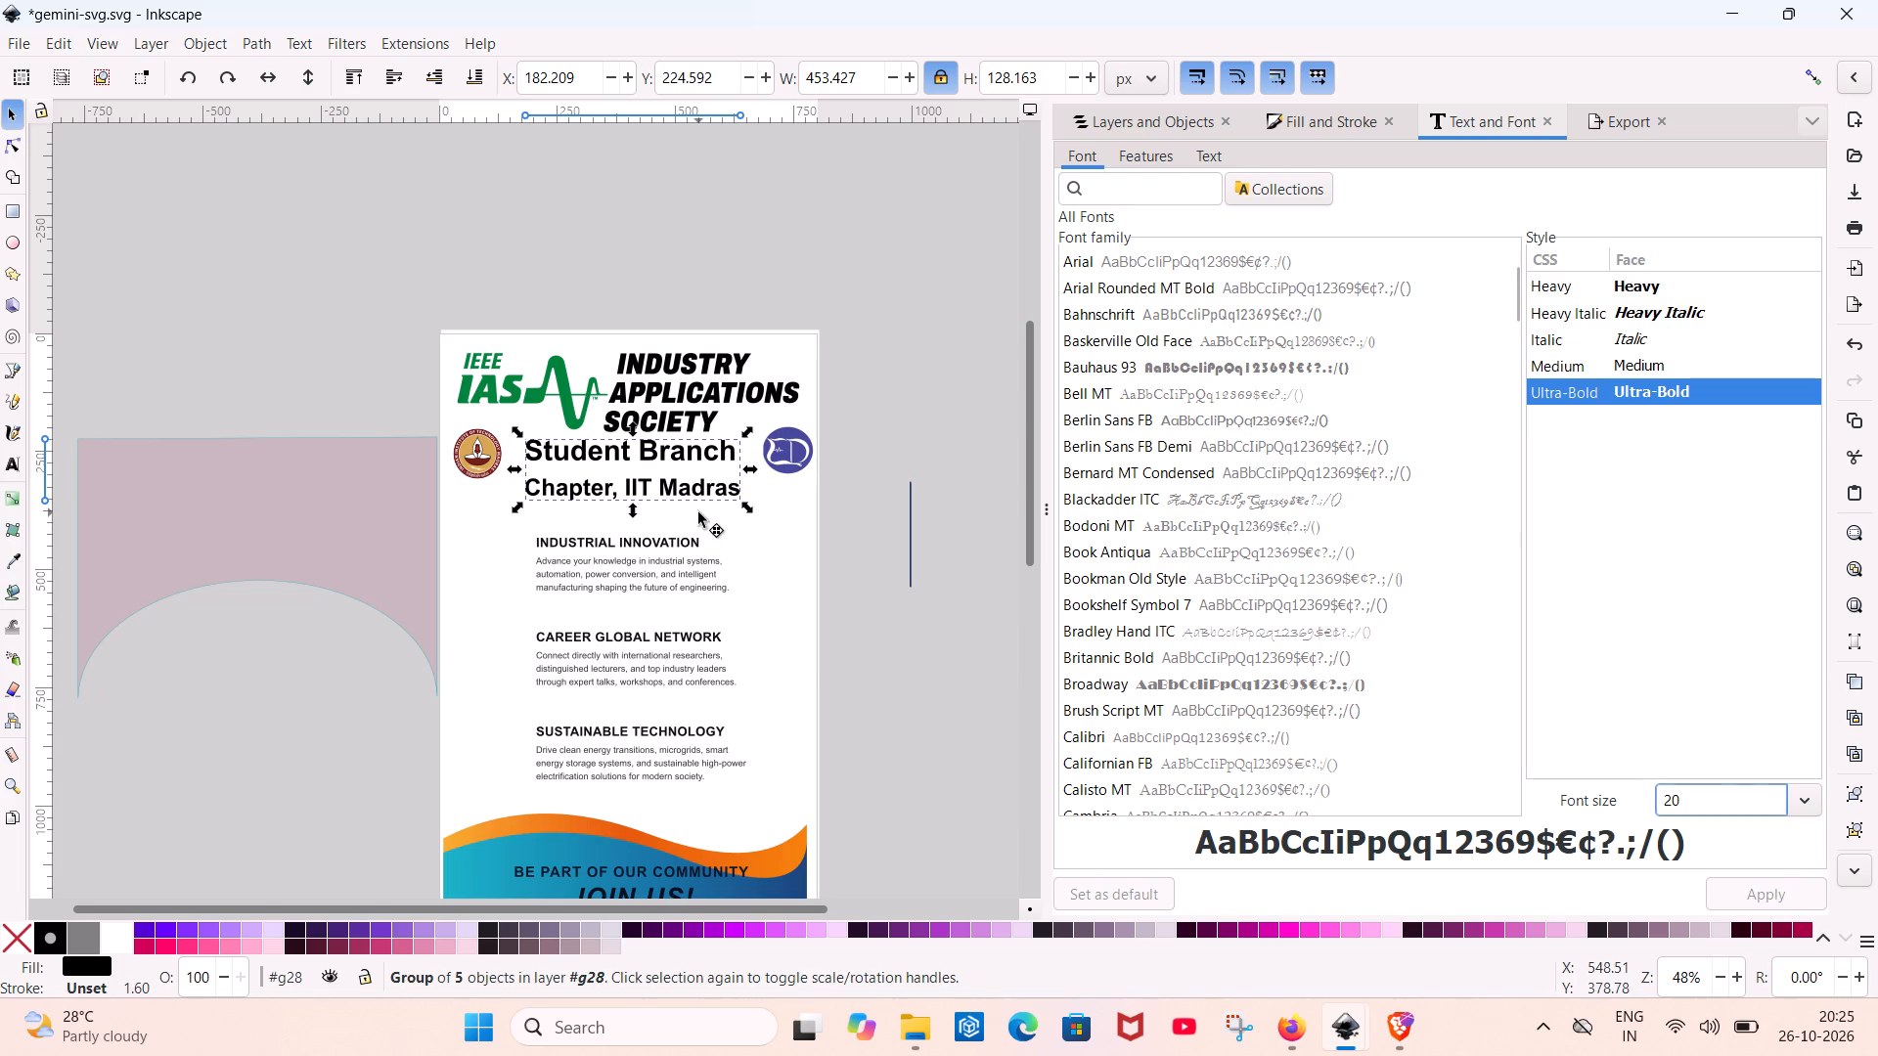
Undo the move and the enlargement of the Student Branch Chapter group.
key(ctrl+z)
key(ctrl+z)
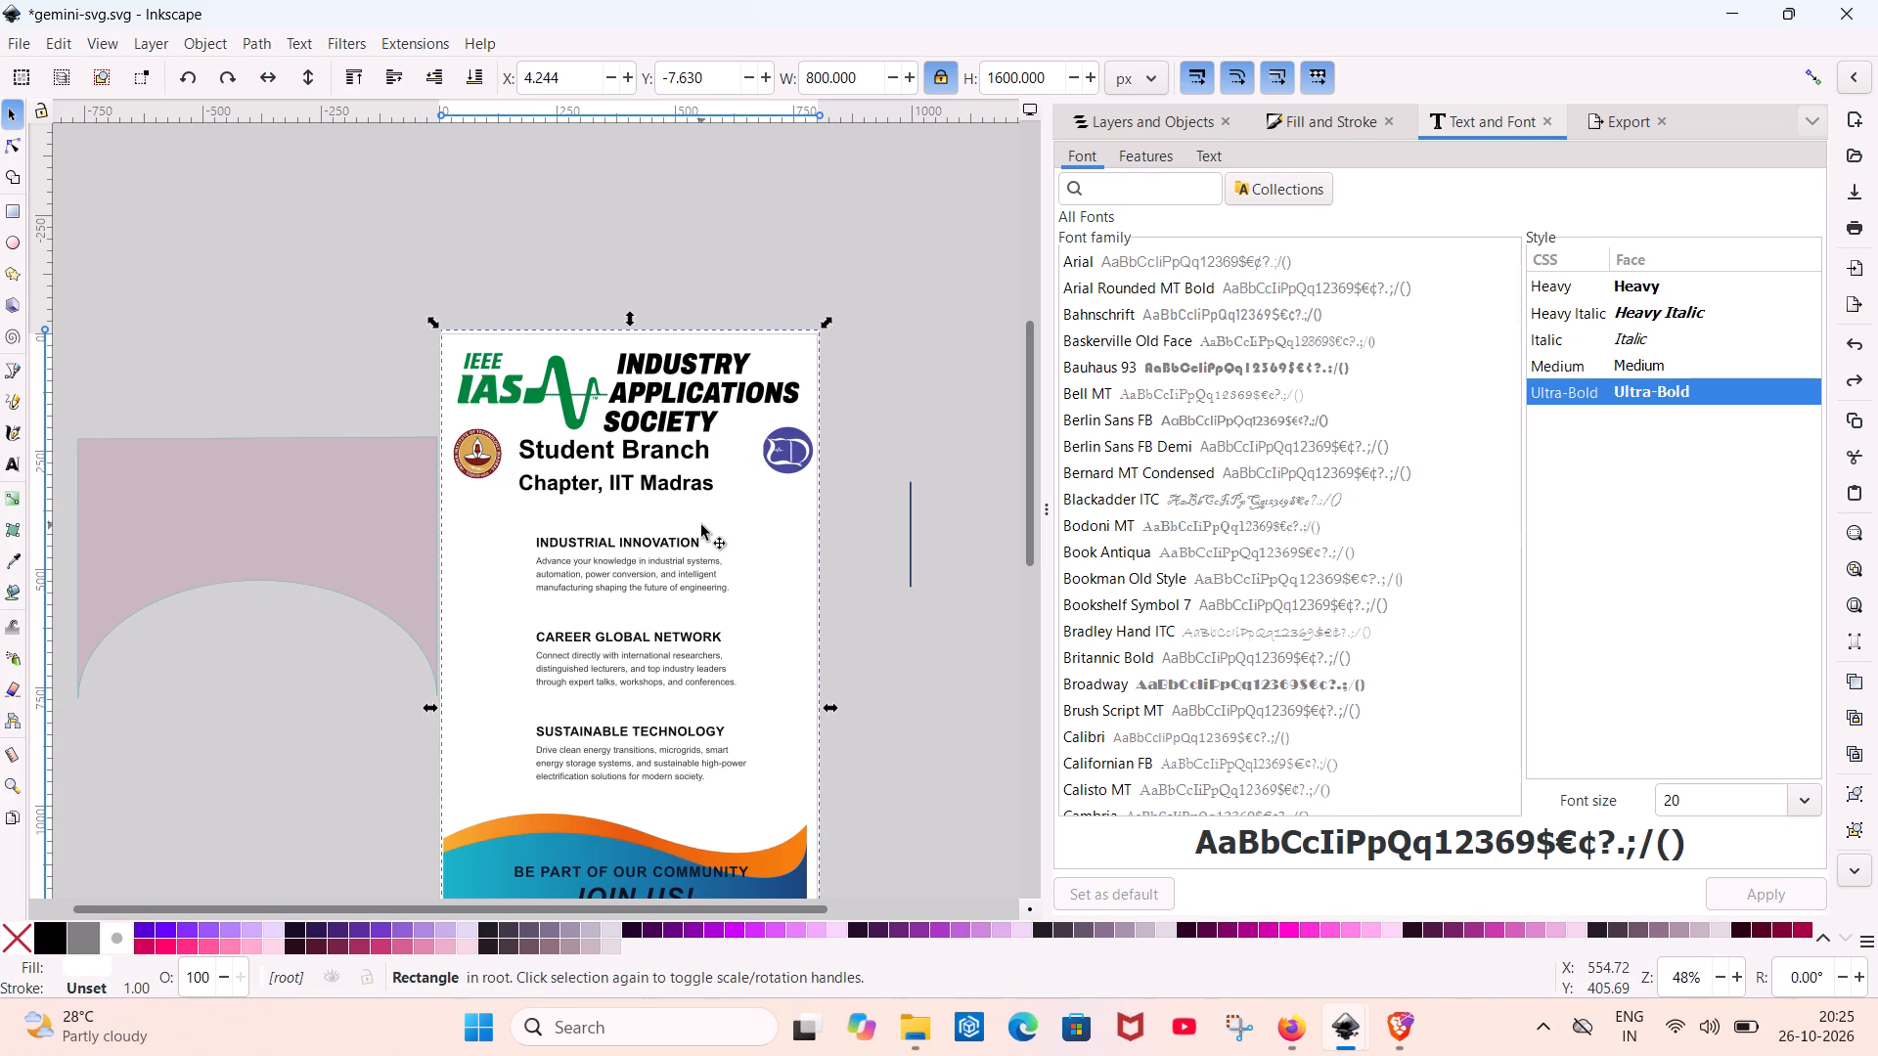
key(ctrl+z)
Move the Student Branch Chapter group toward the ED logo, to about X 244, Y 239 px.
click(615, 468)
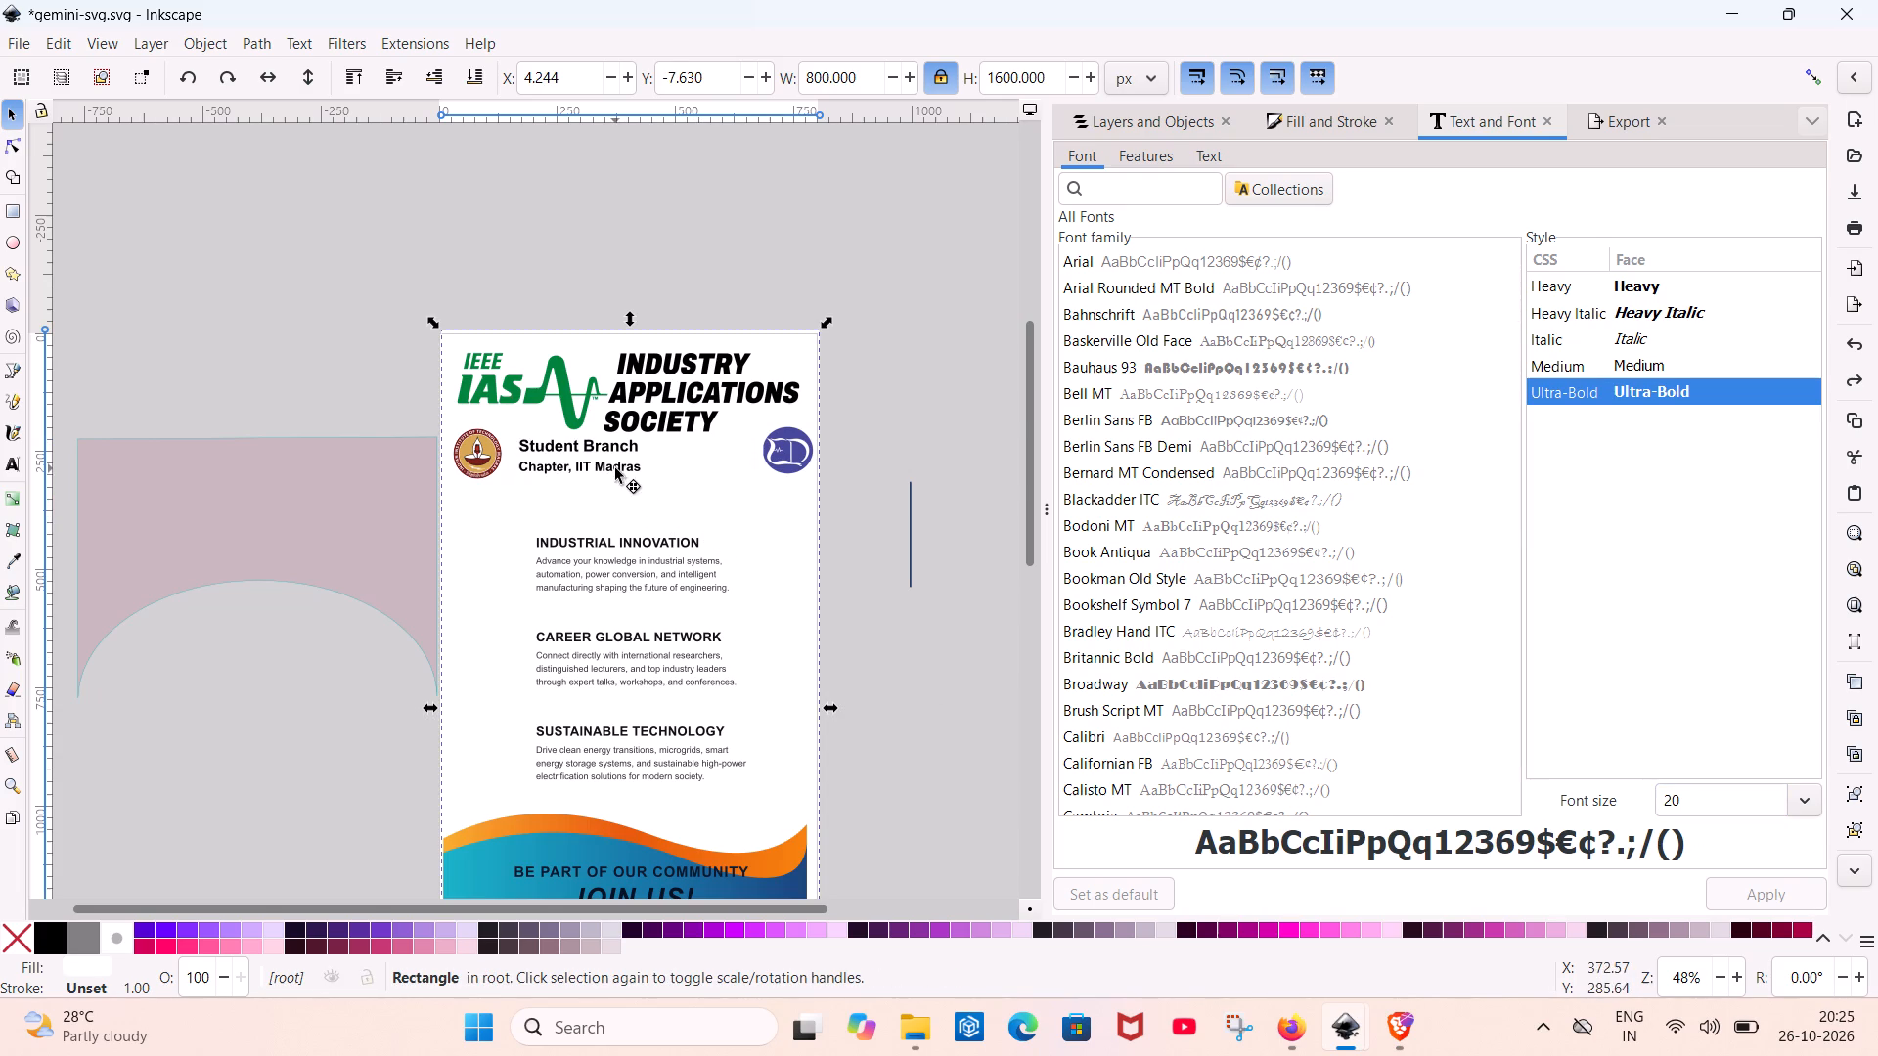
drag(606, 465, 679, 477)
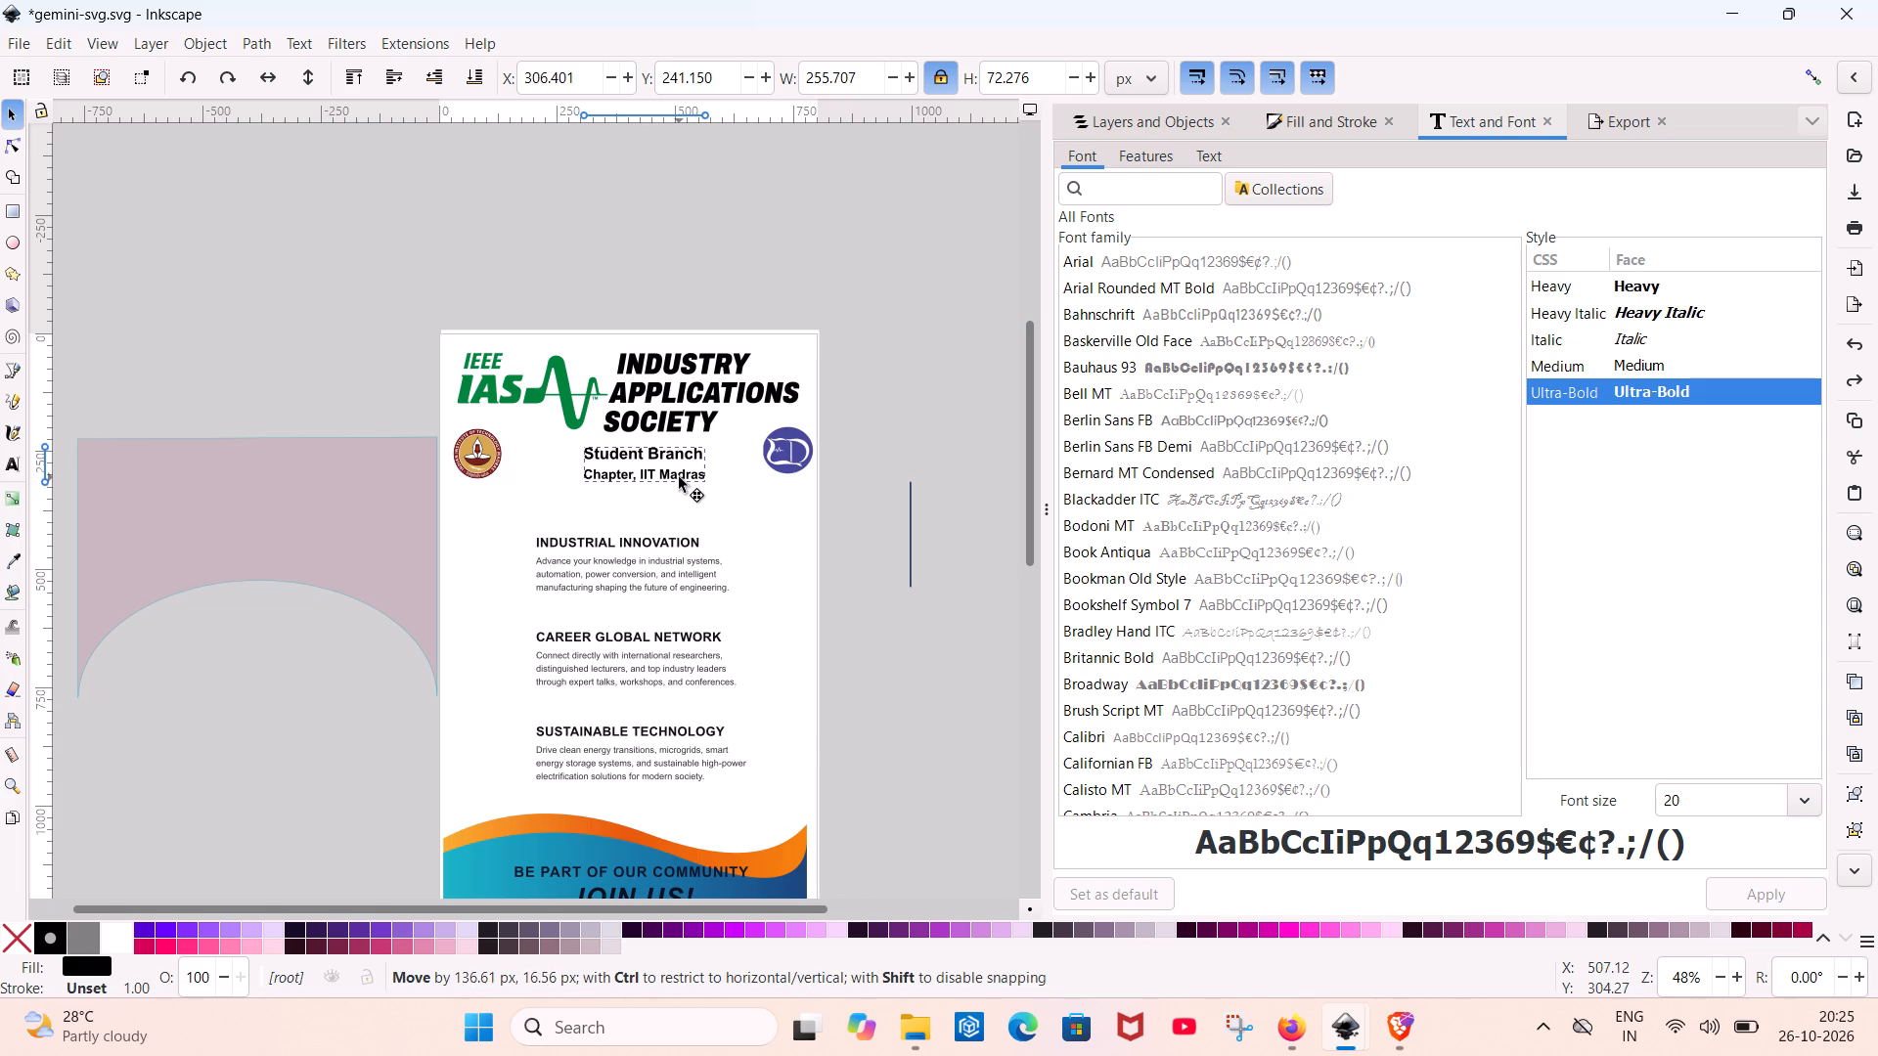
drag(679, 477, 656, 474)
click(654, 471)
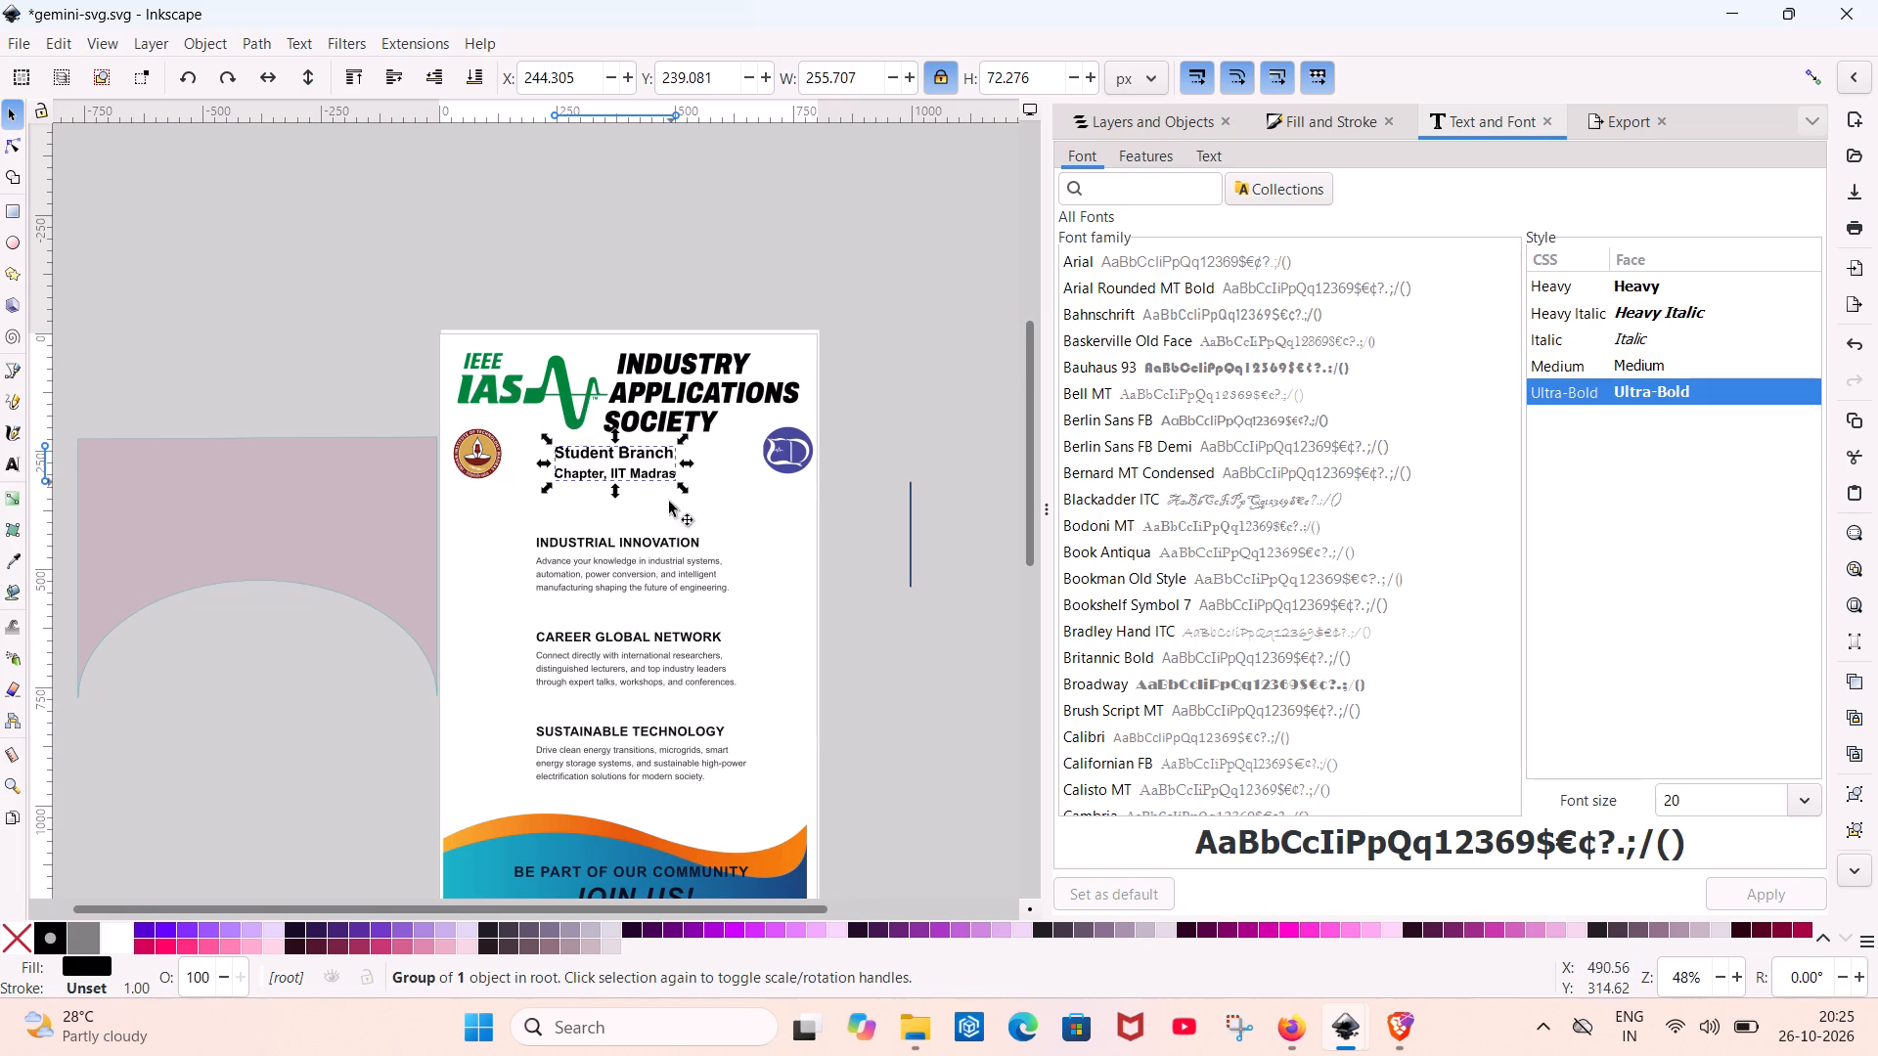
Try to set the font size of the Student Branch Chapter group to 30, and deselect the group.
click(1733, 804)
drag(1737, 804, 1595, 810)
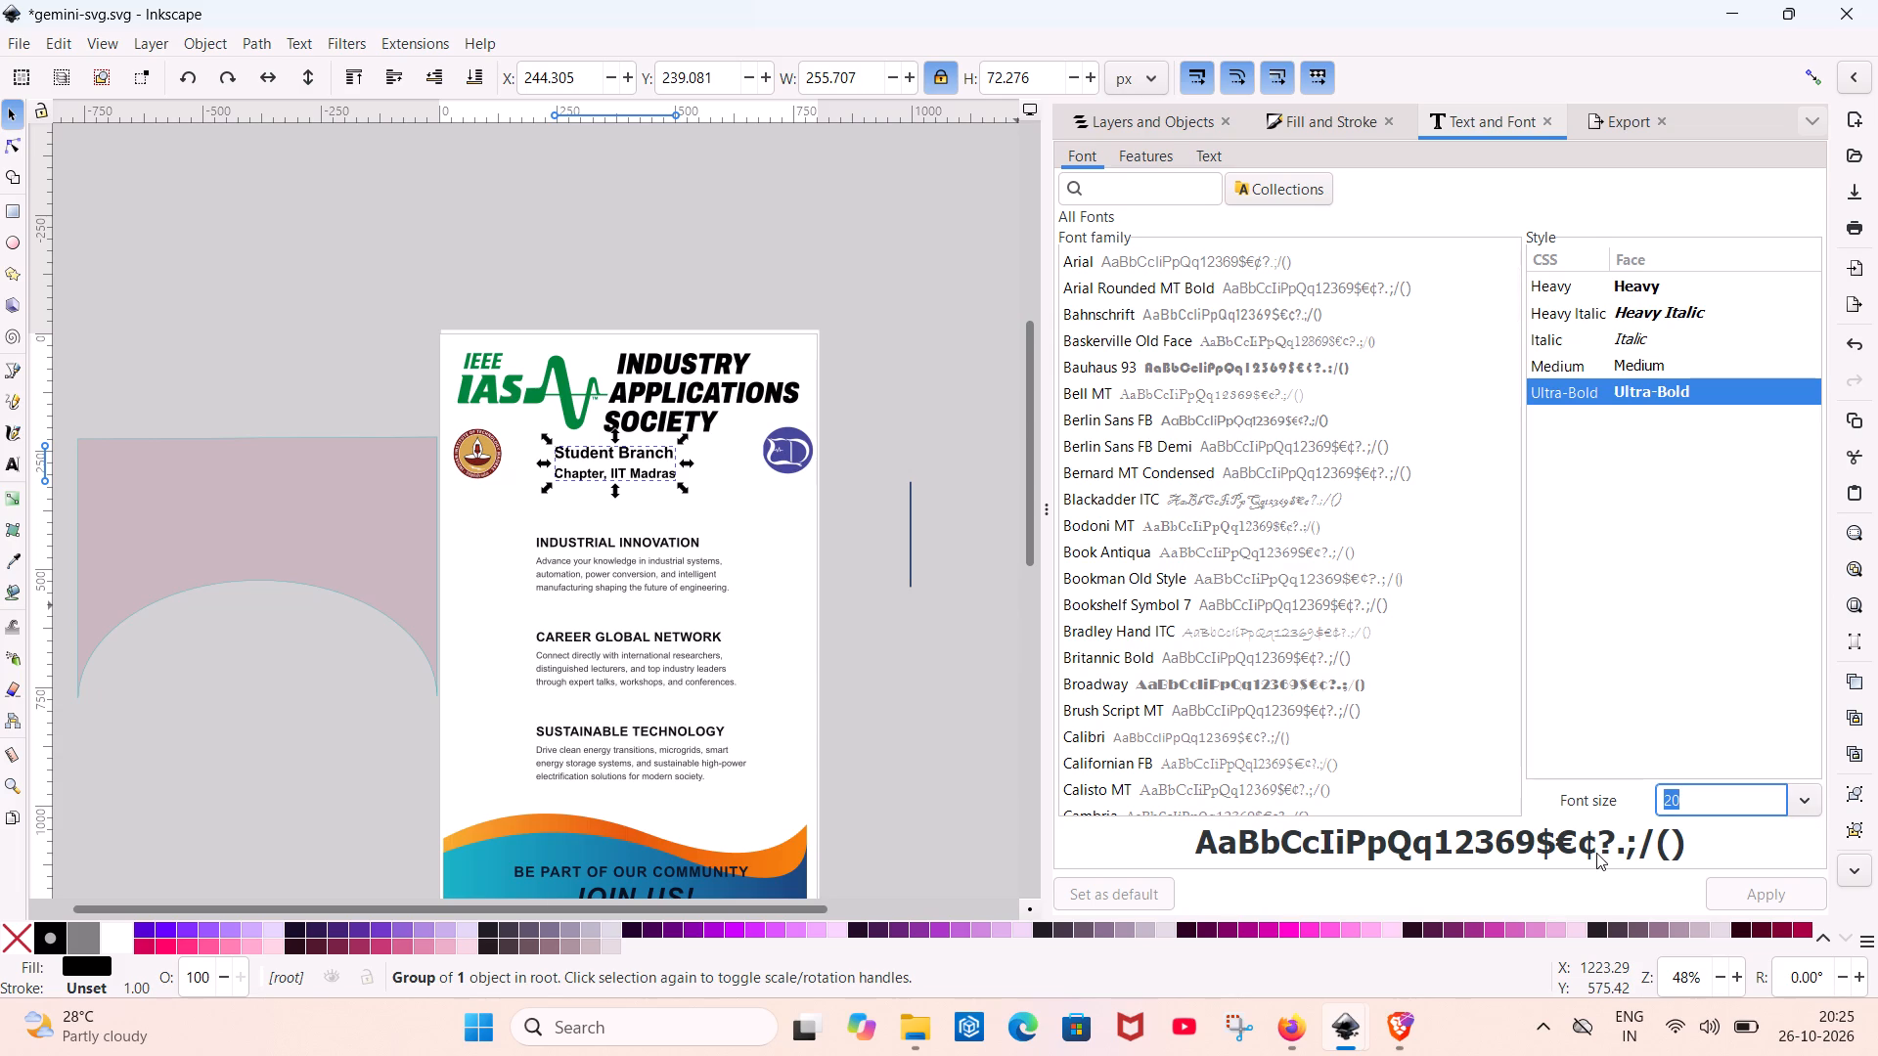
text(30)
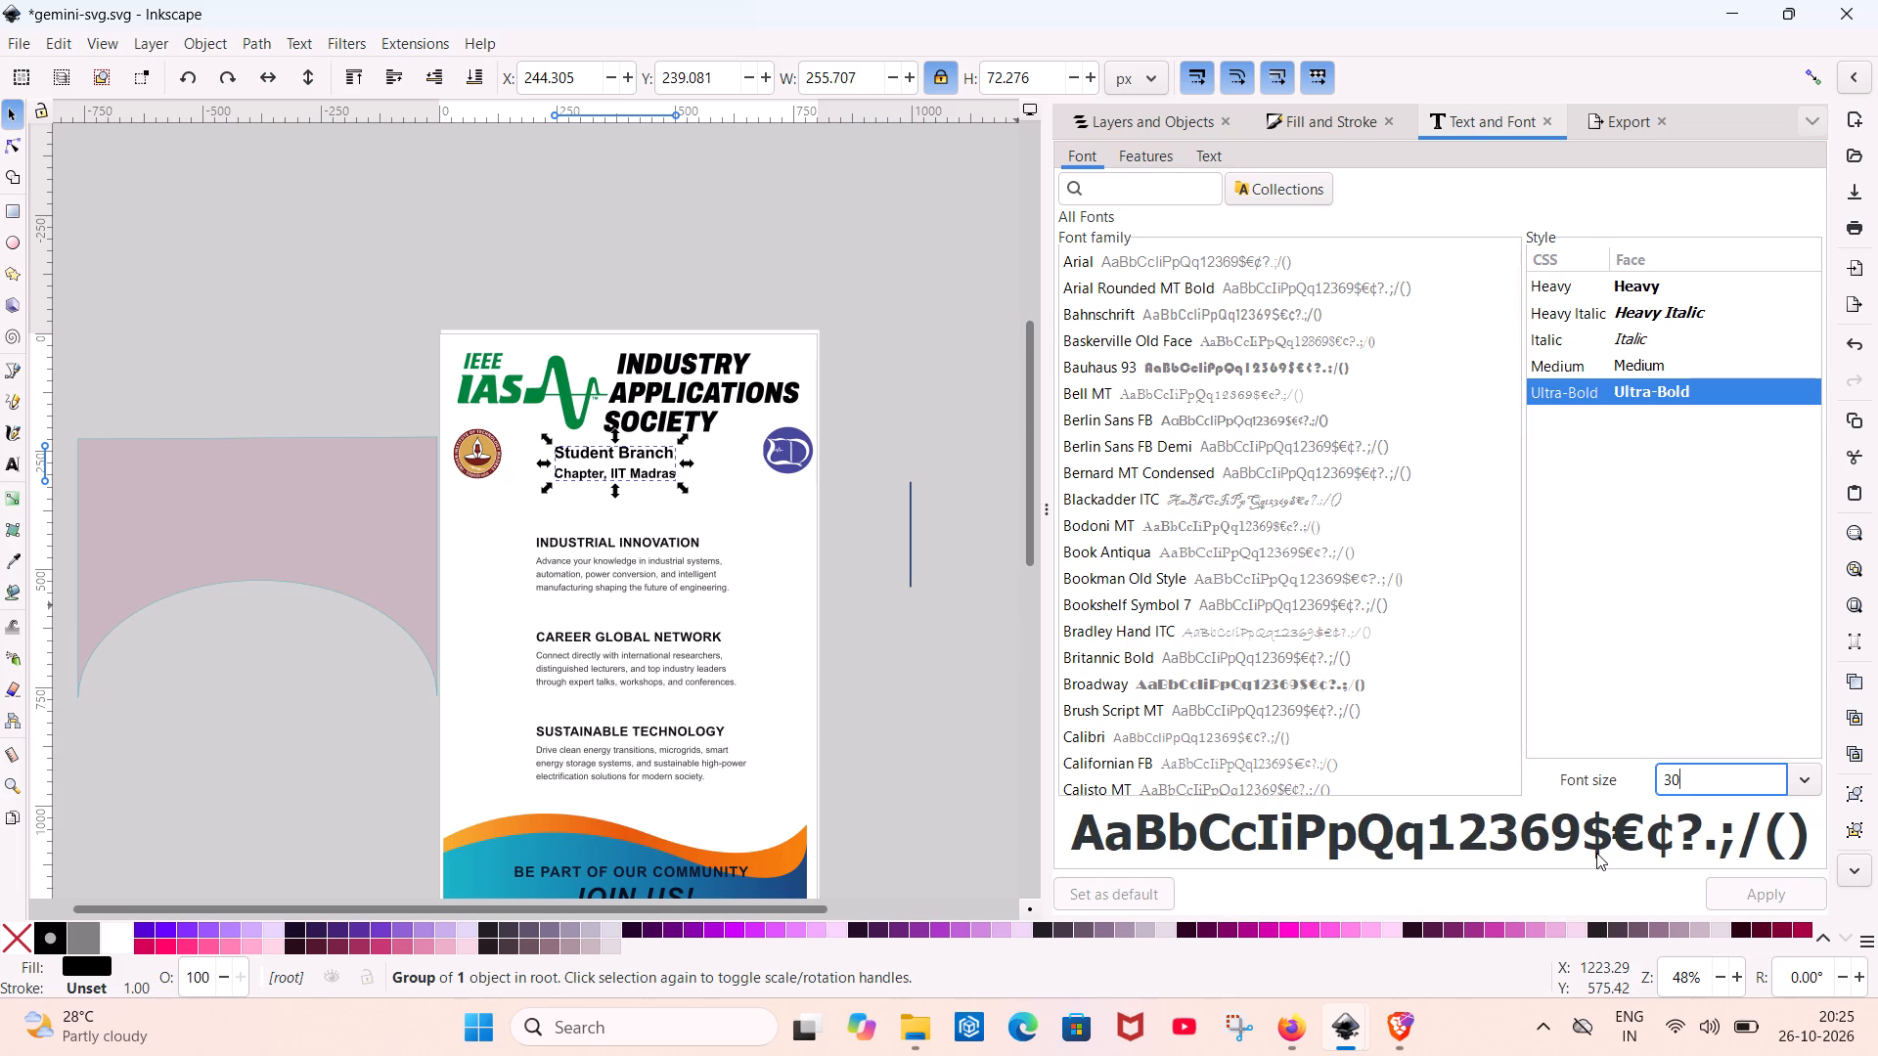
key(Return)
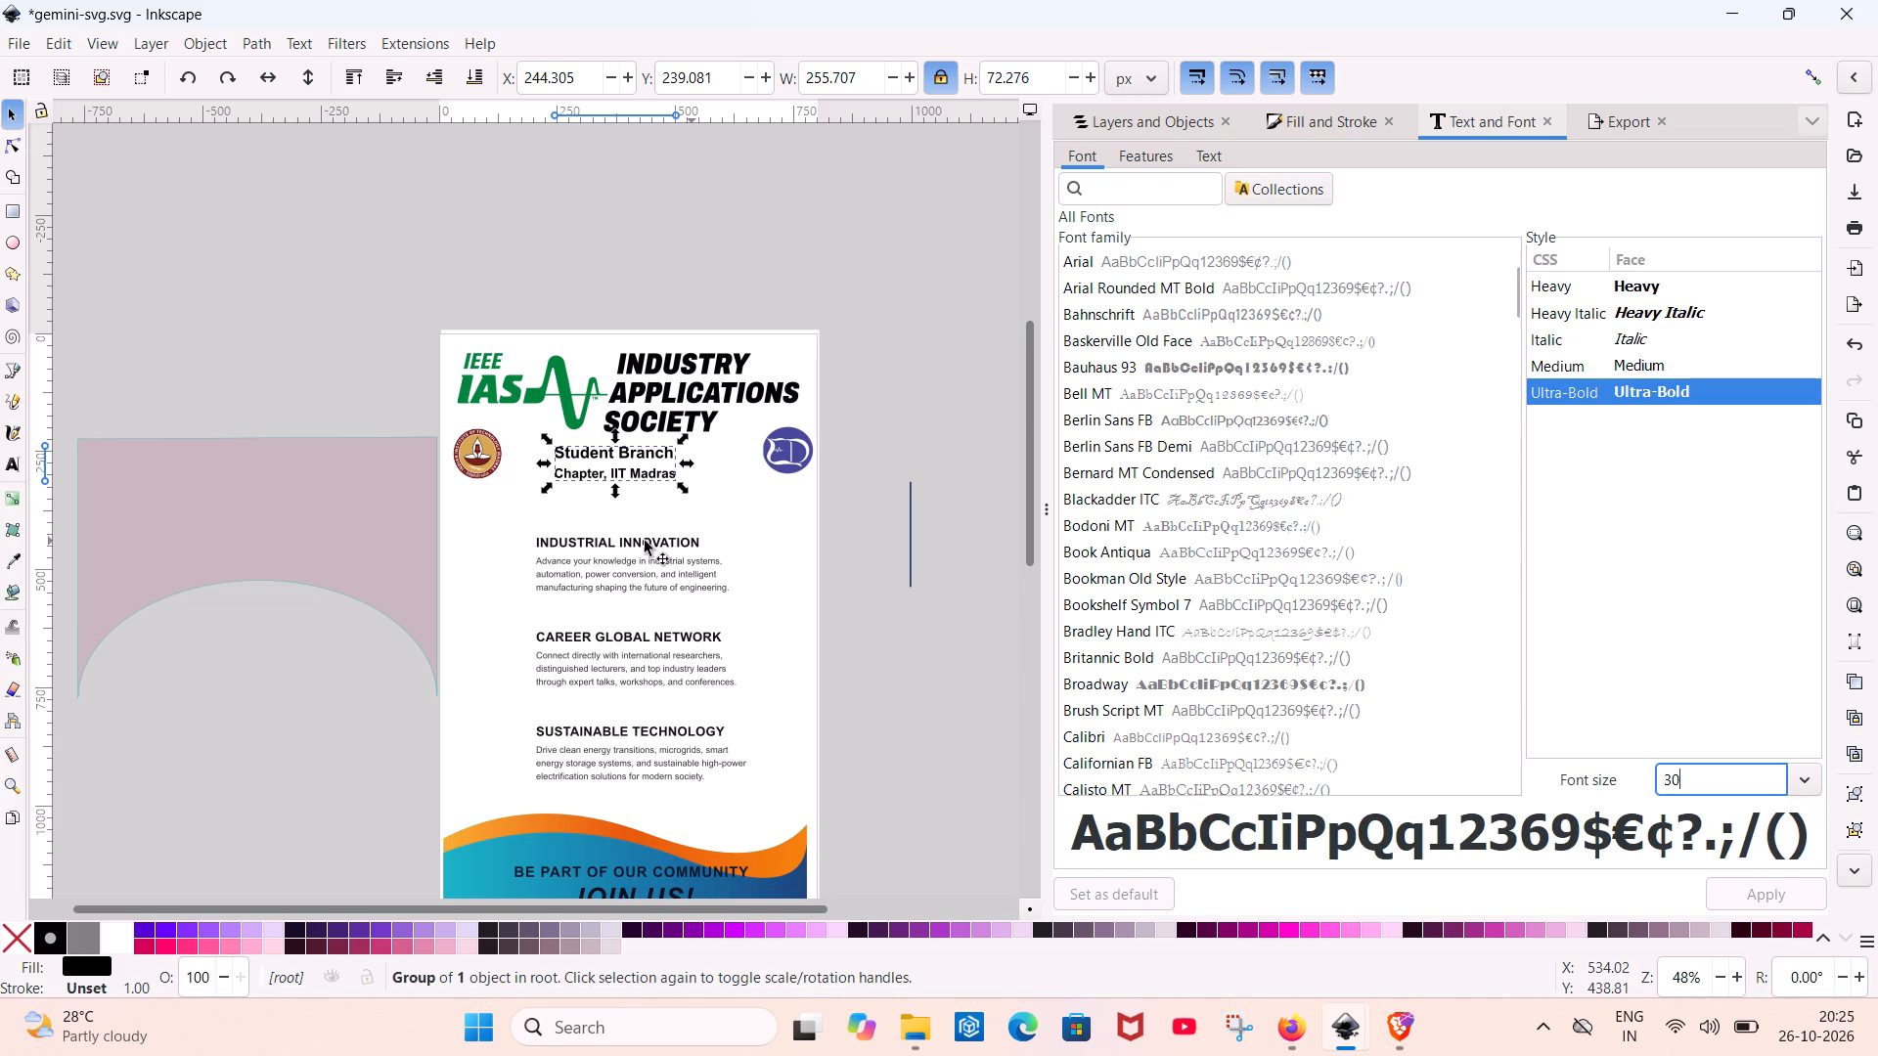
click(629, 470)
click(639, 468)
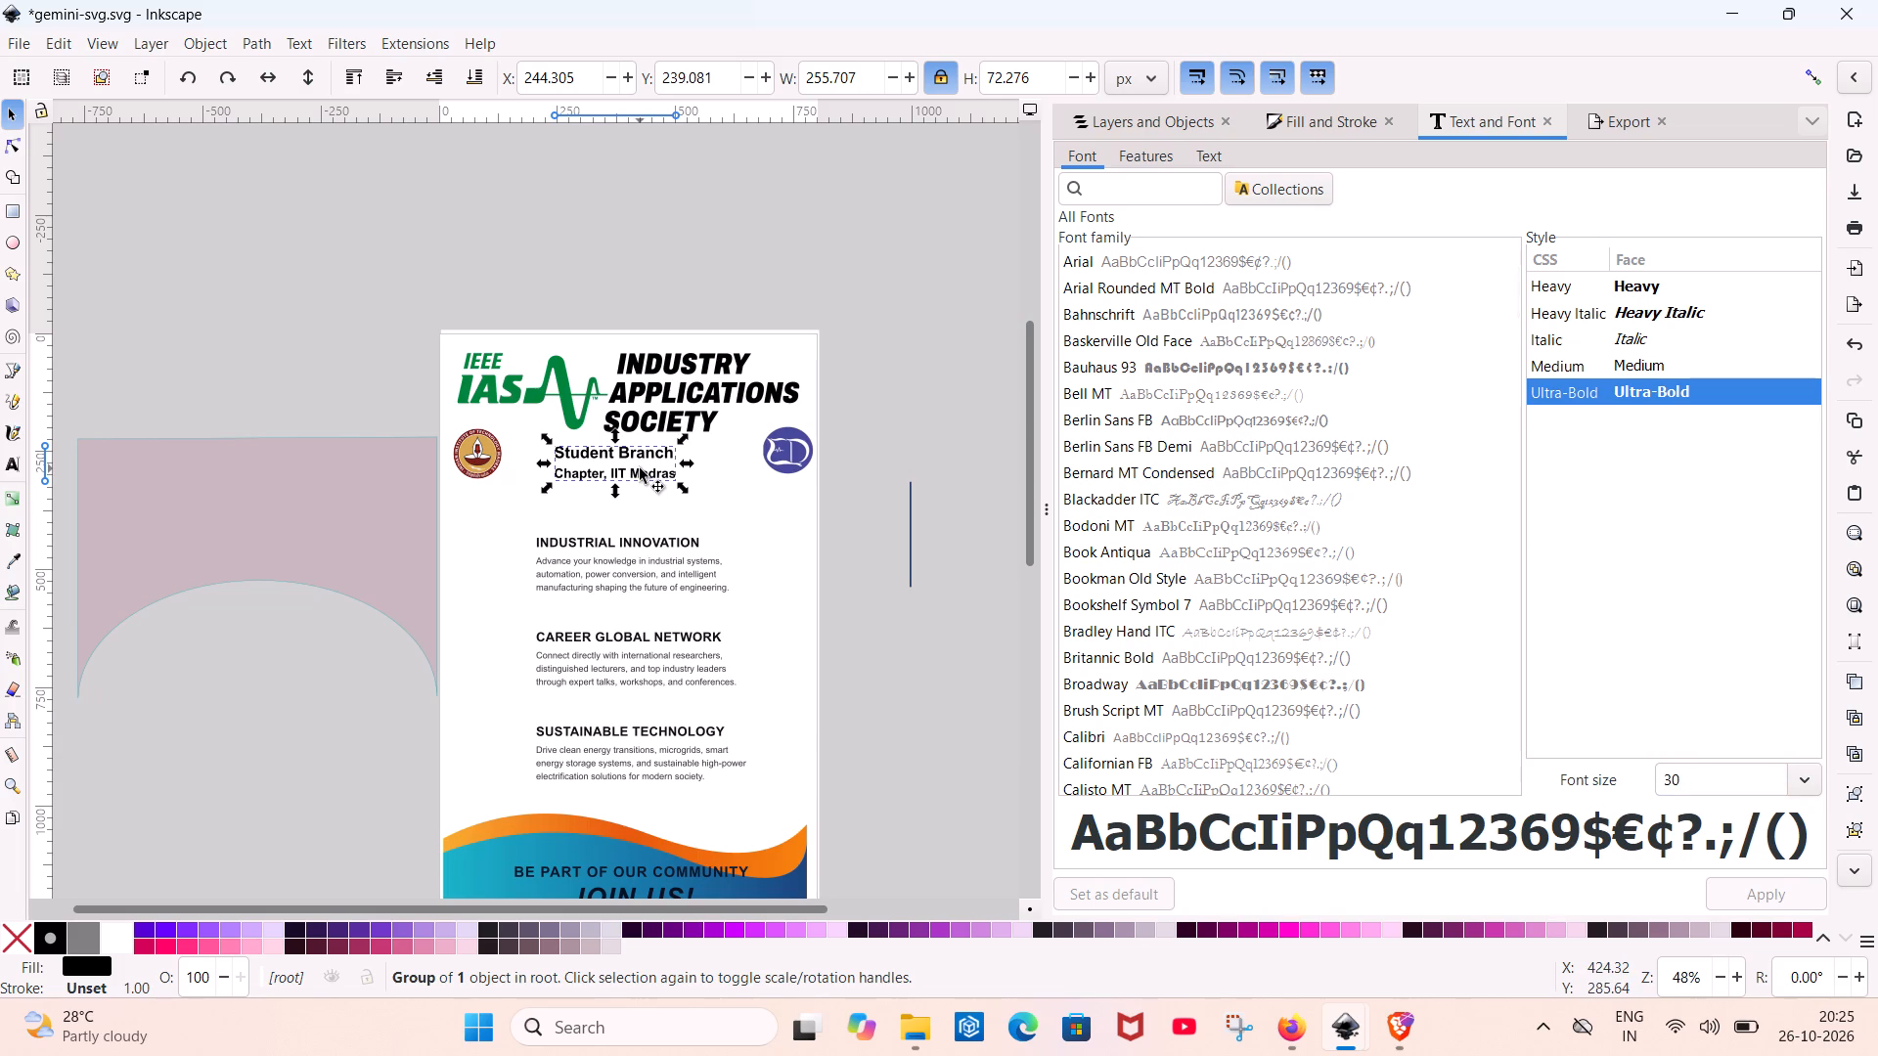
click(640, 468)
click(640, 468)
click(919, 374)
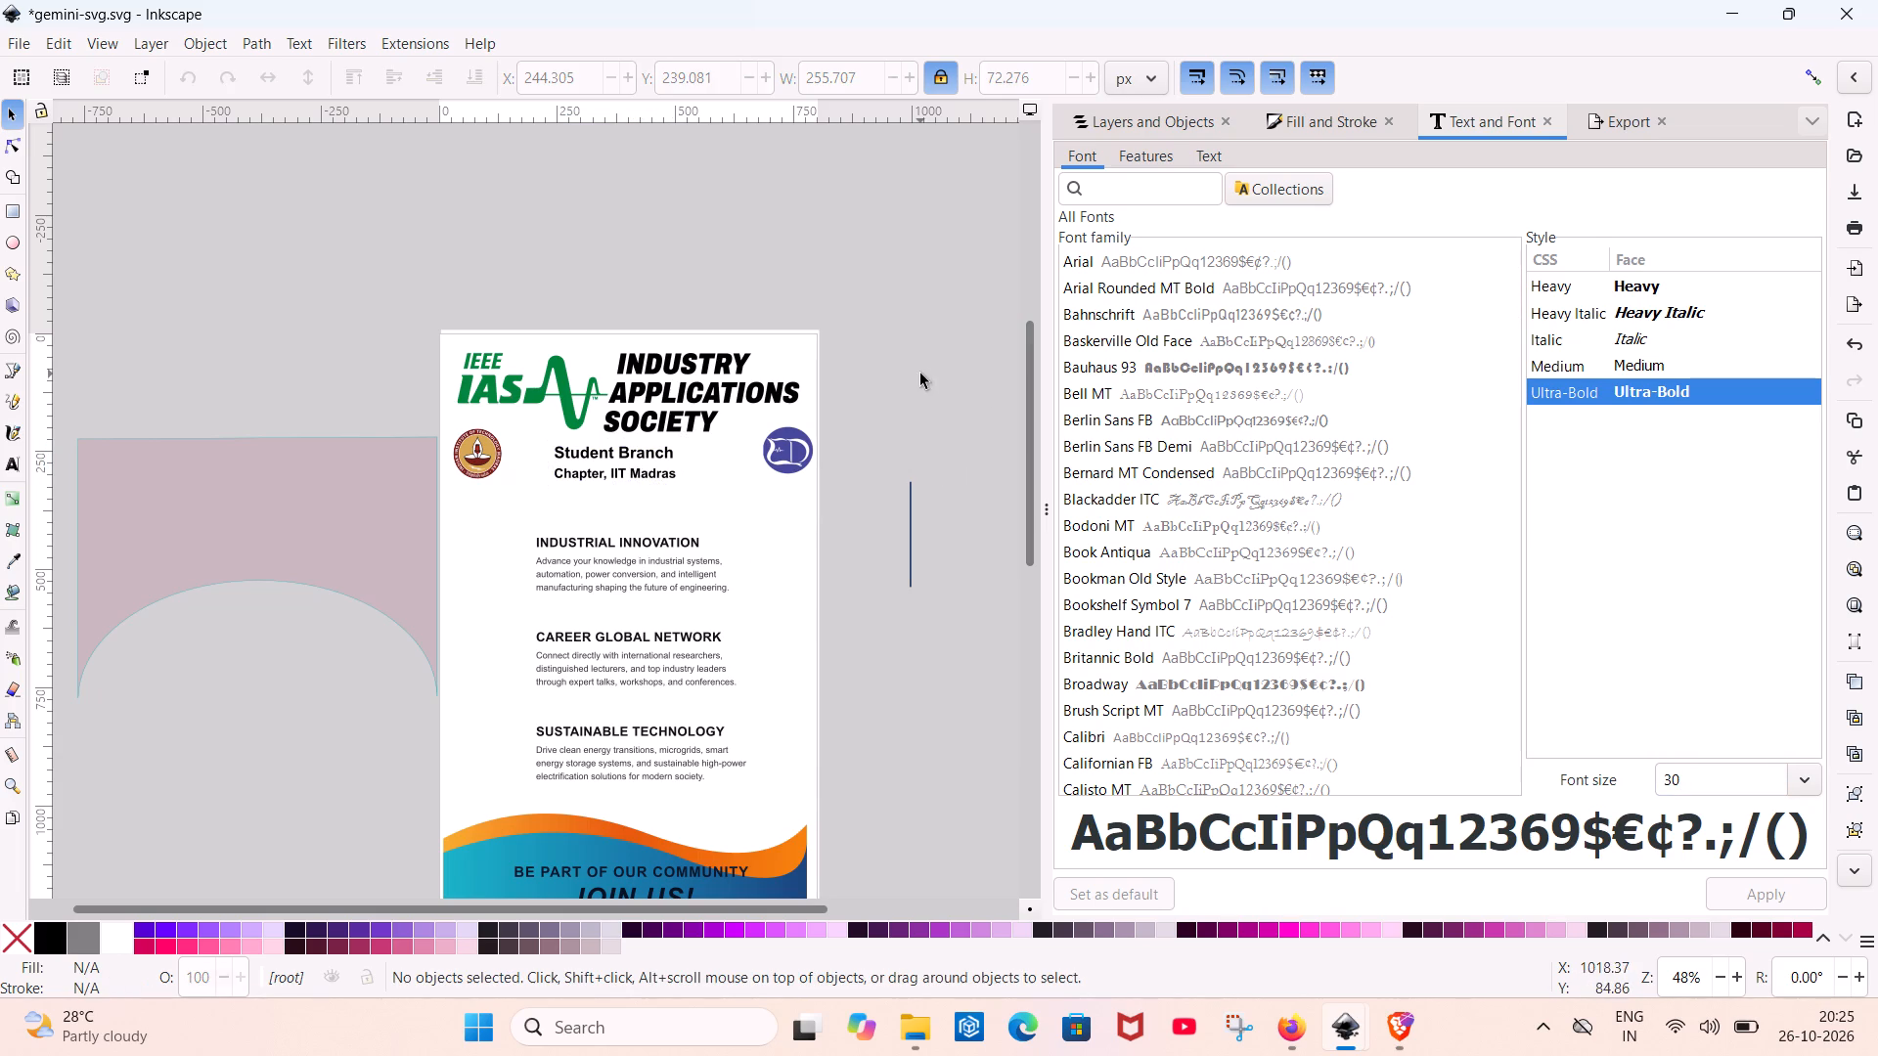
Move the Student Branch Chapter group beneath "SOCIETY" between the two logos, to about X 290, Y 229 px.
drag(621, 473, 628, 473)
drag(628, 473, 651, 469)
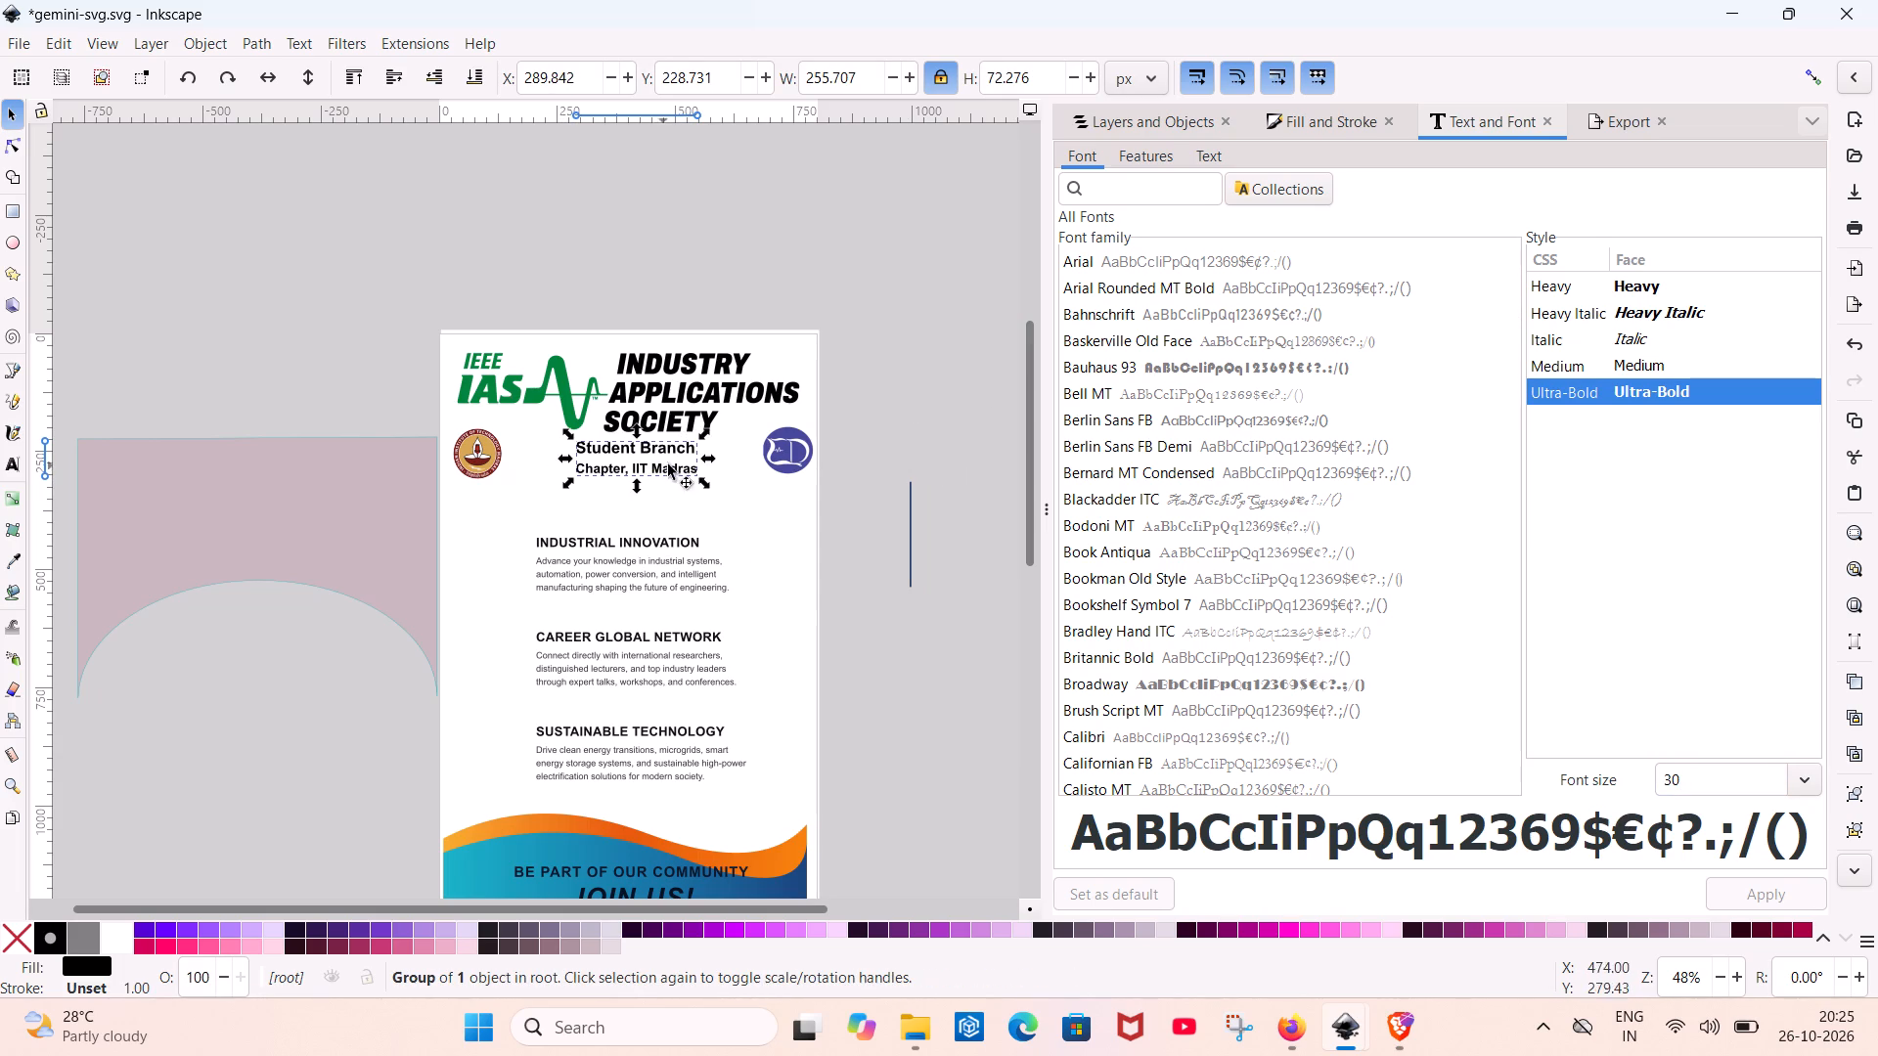
click(676, 460)
click(665, 447)
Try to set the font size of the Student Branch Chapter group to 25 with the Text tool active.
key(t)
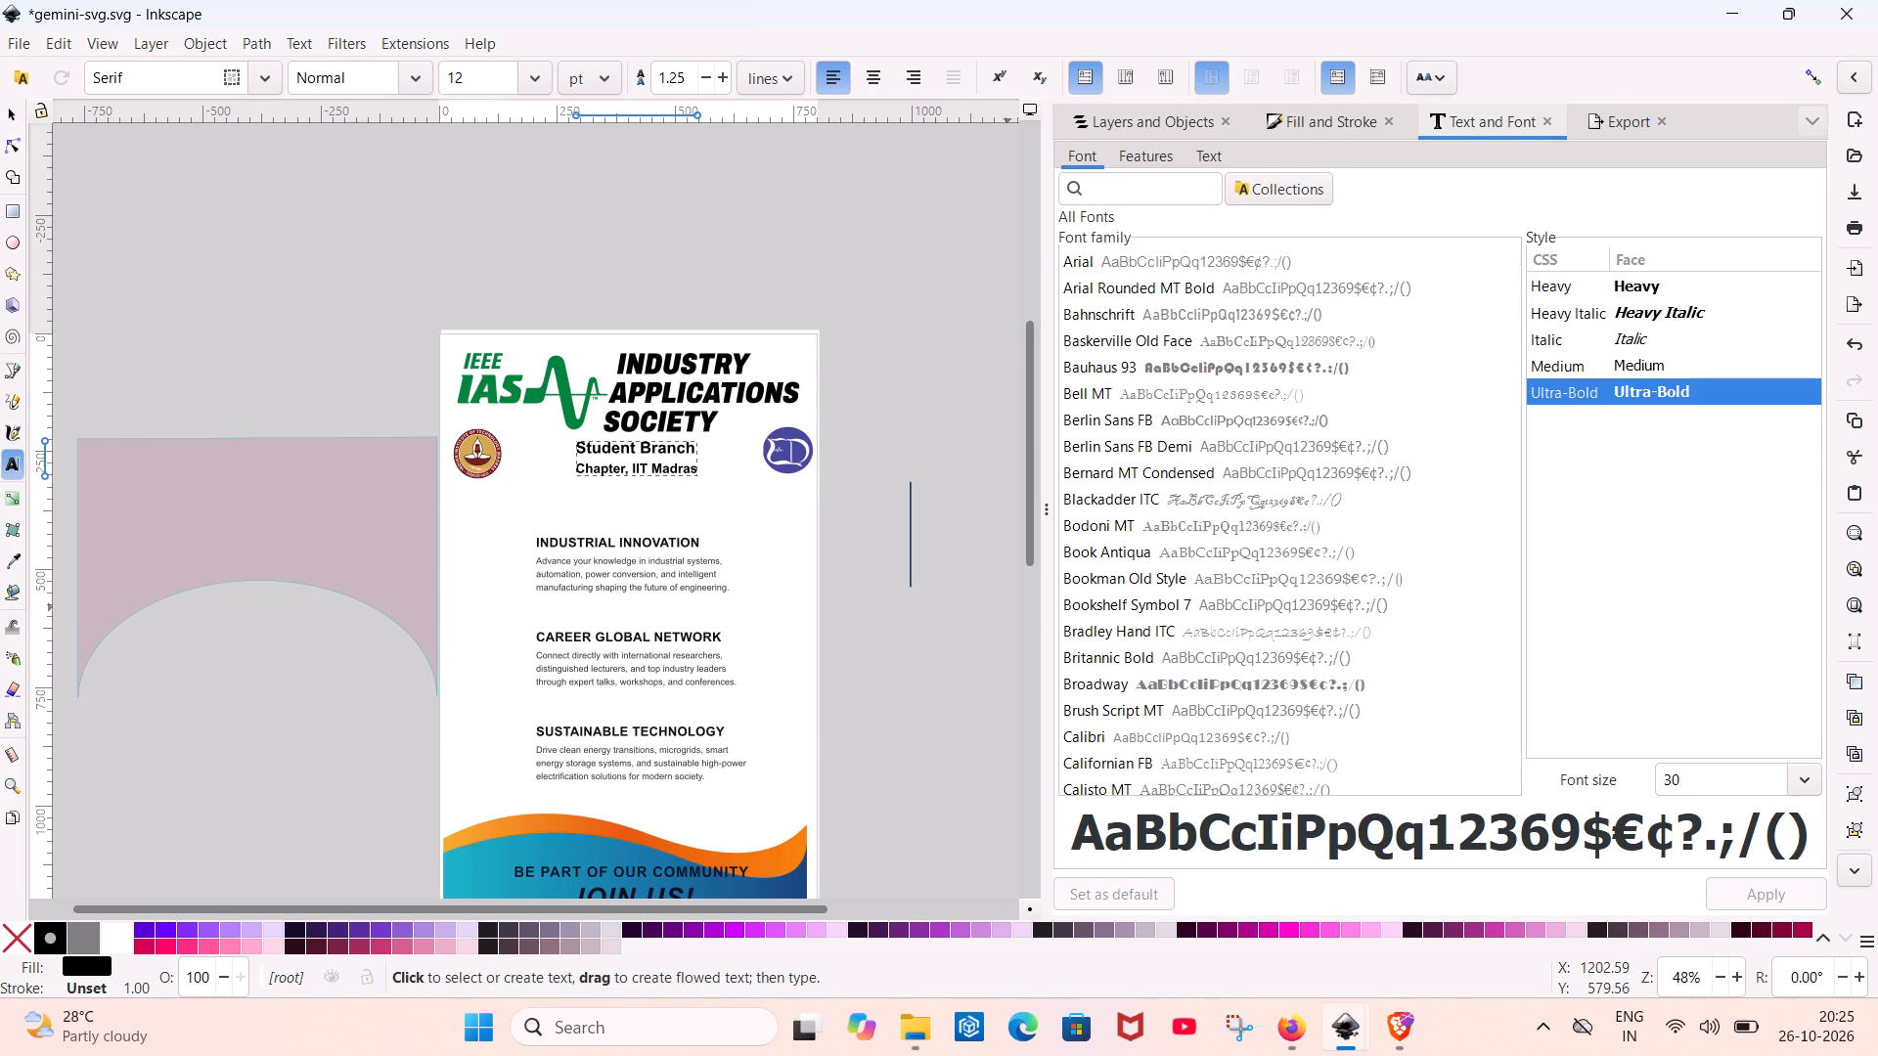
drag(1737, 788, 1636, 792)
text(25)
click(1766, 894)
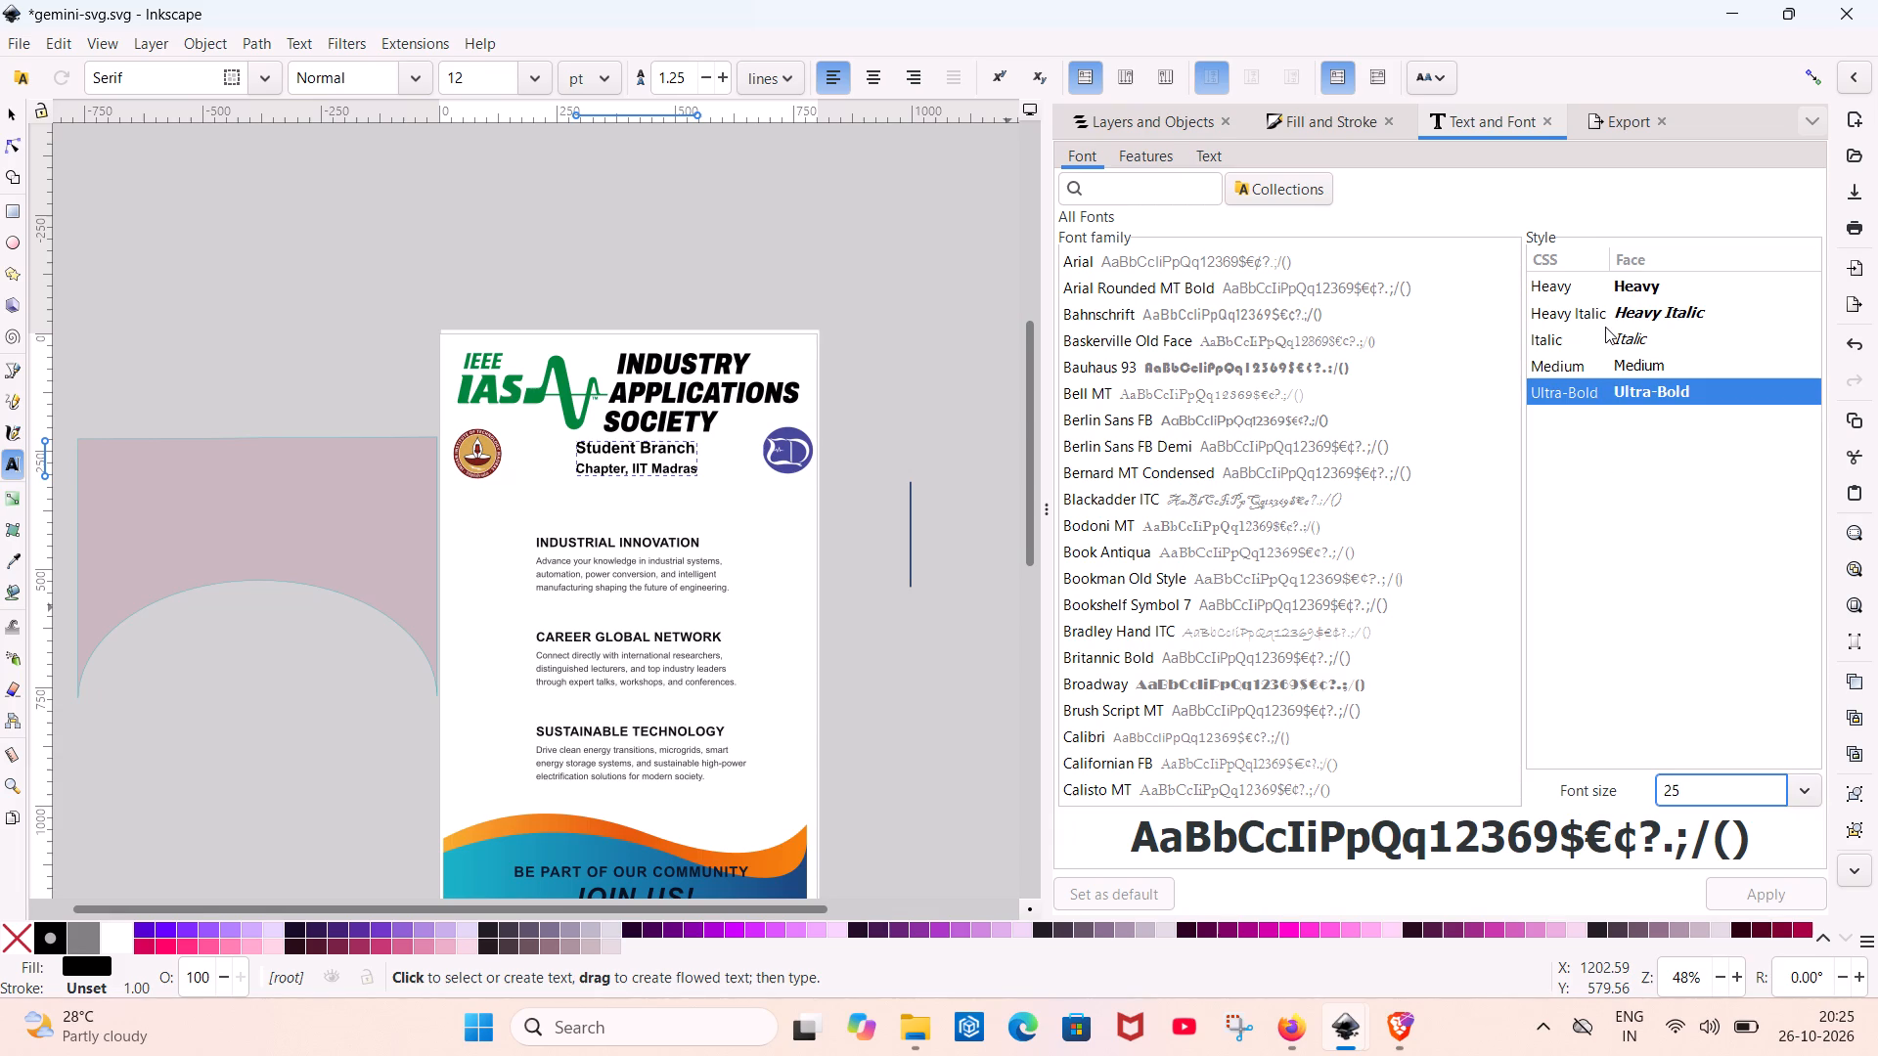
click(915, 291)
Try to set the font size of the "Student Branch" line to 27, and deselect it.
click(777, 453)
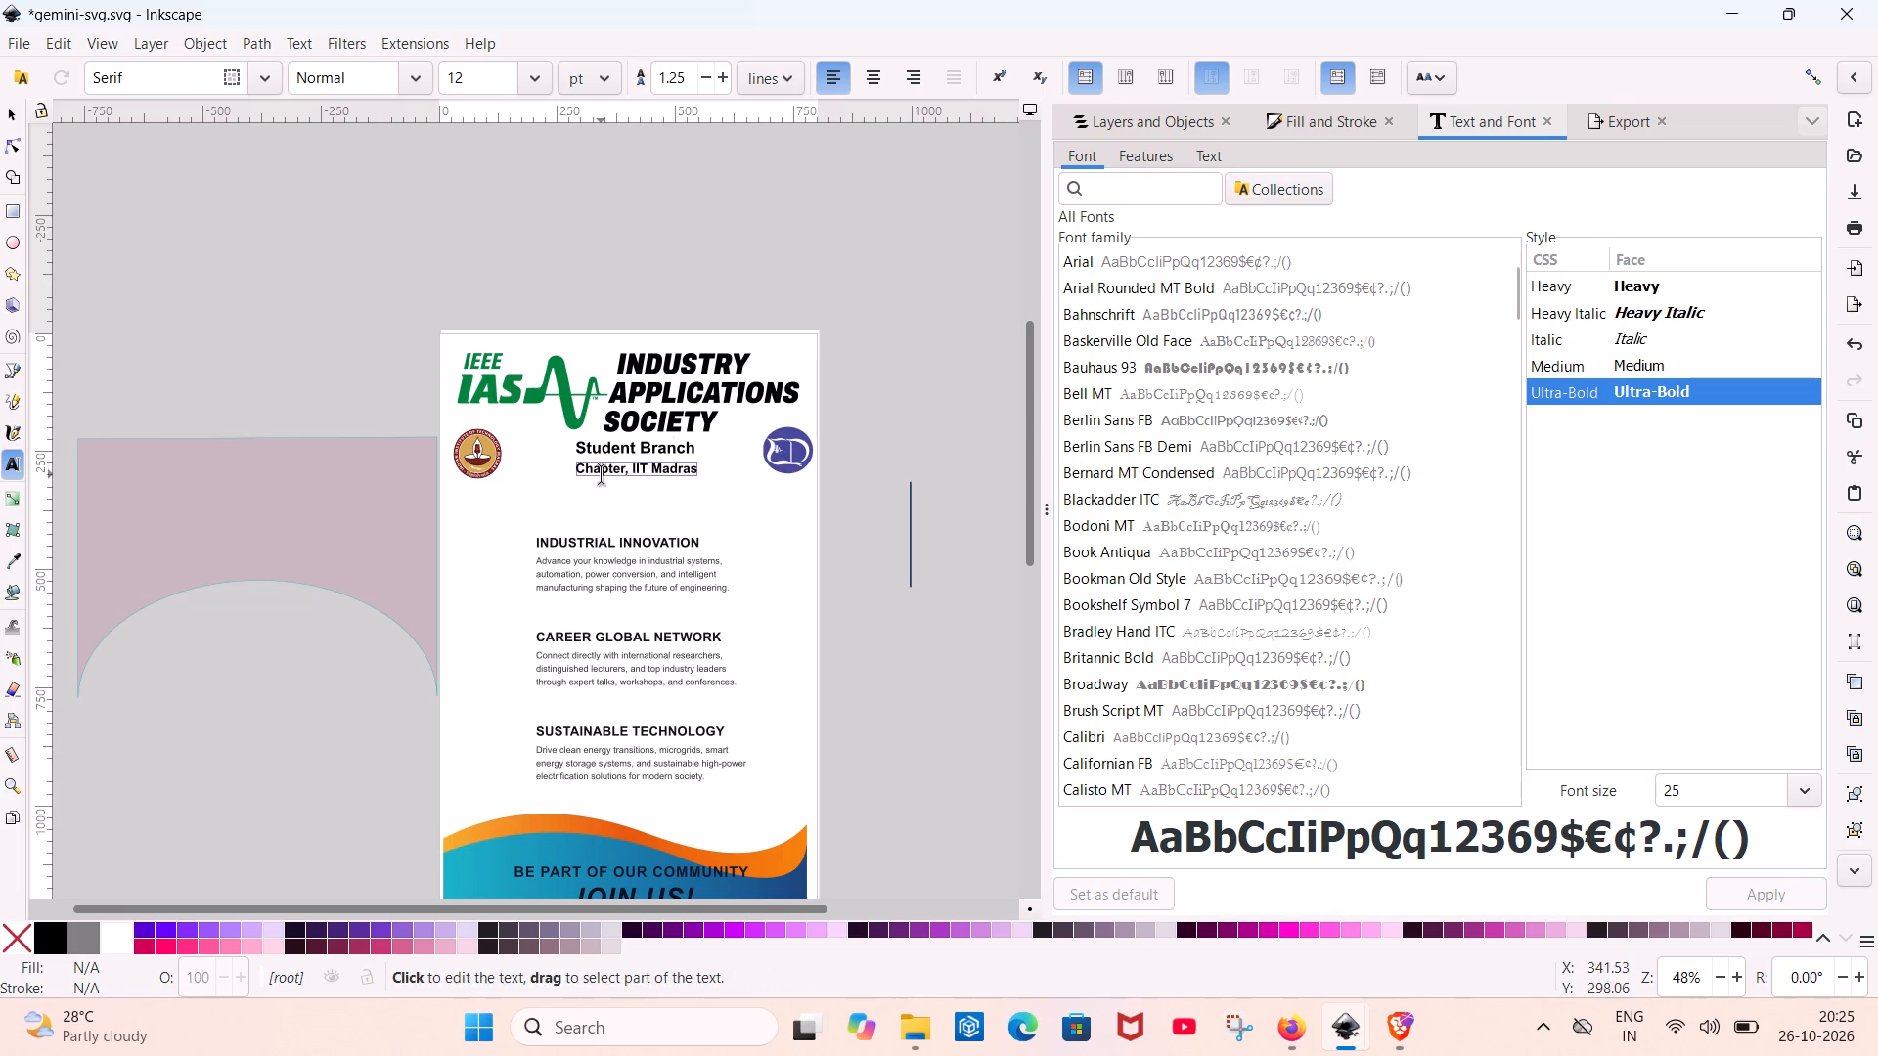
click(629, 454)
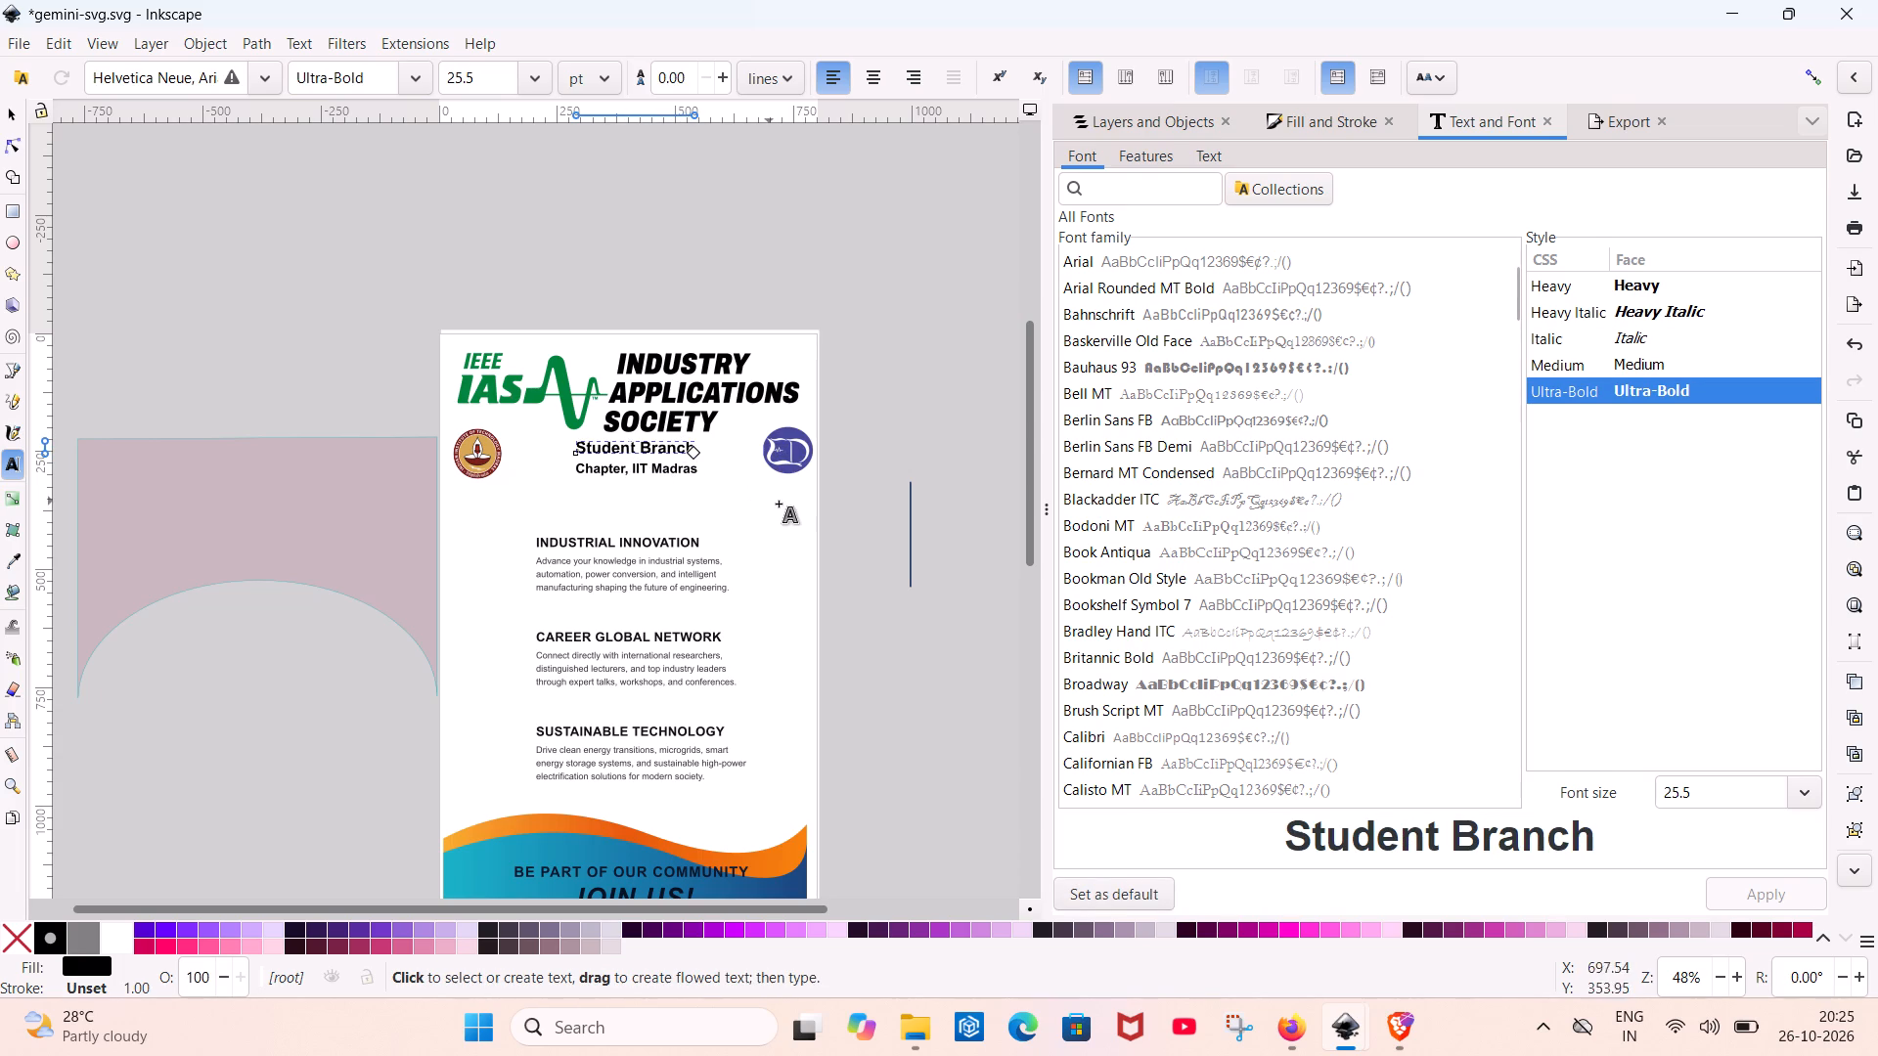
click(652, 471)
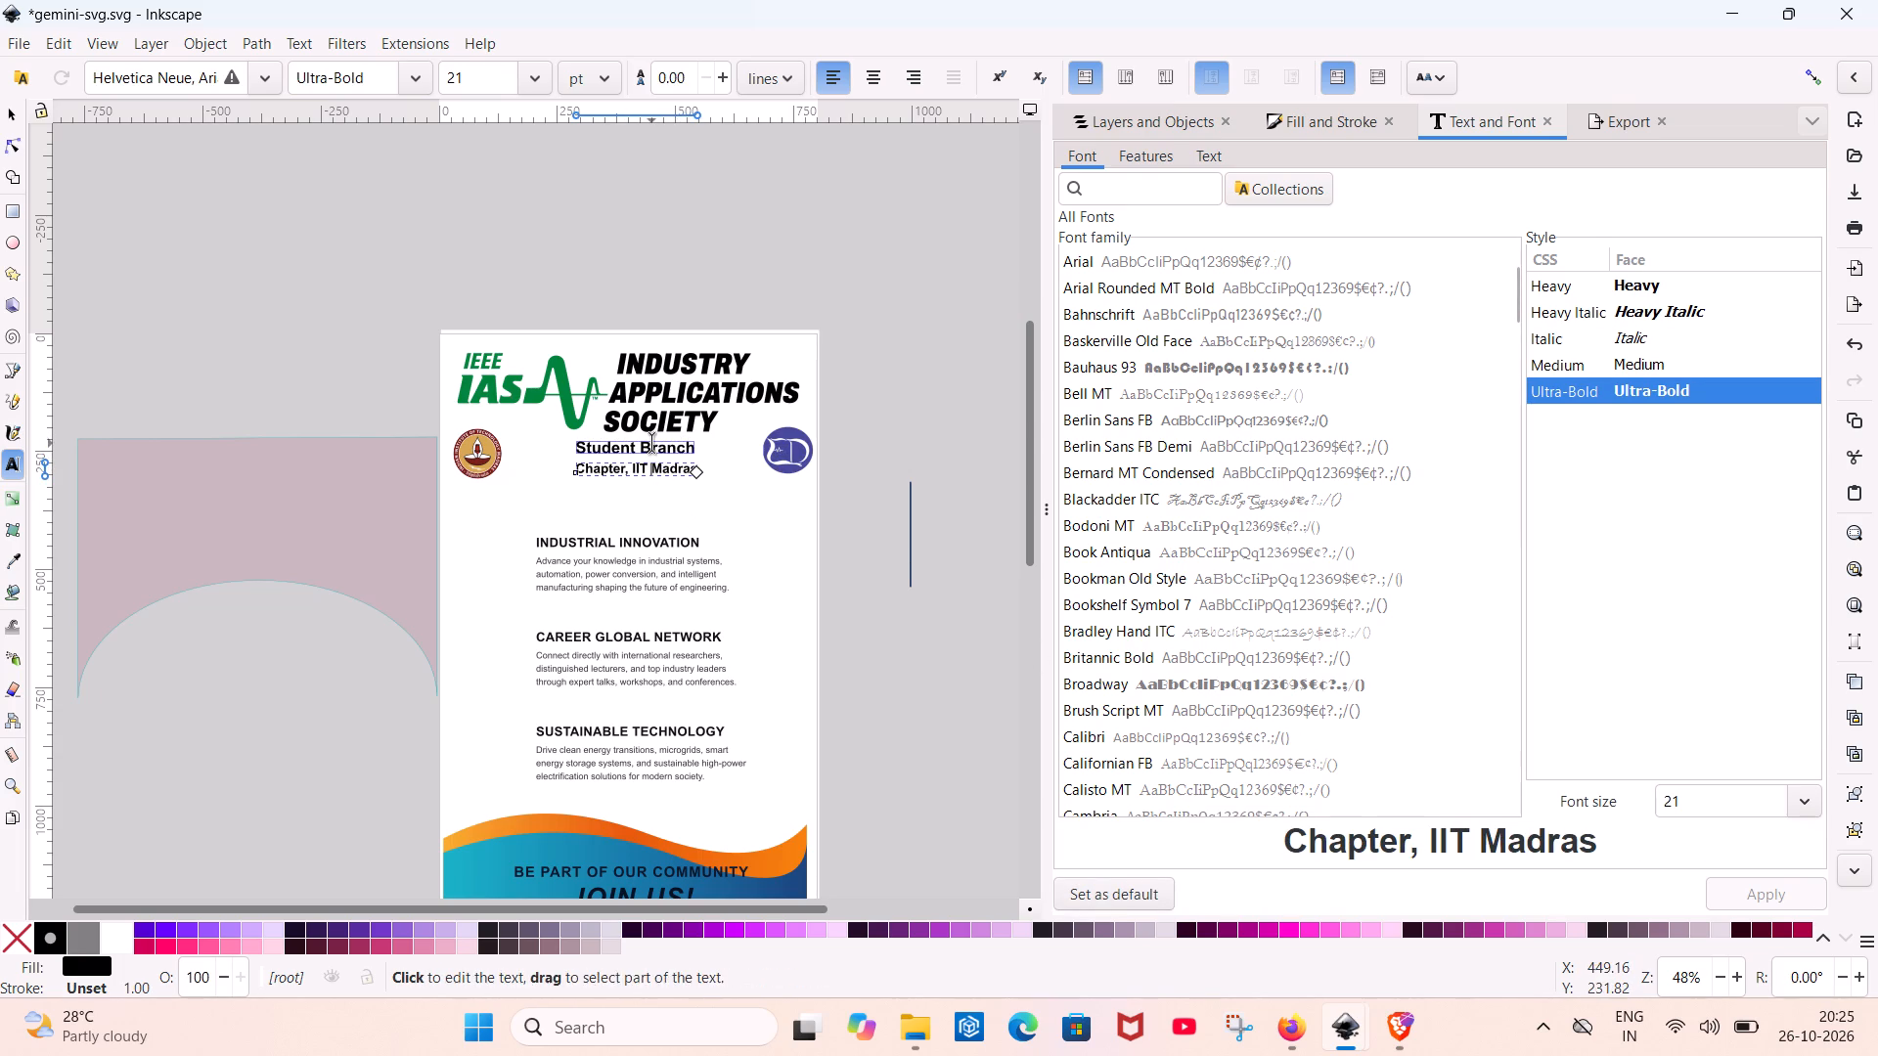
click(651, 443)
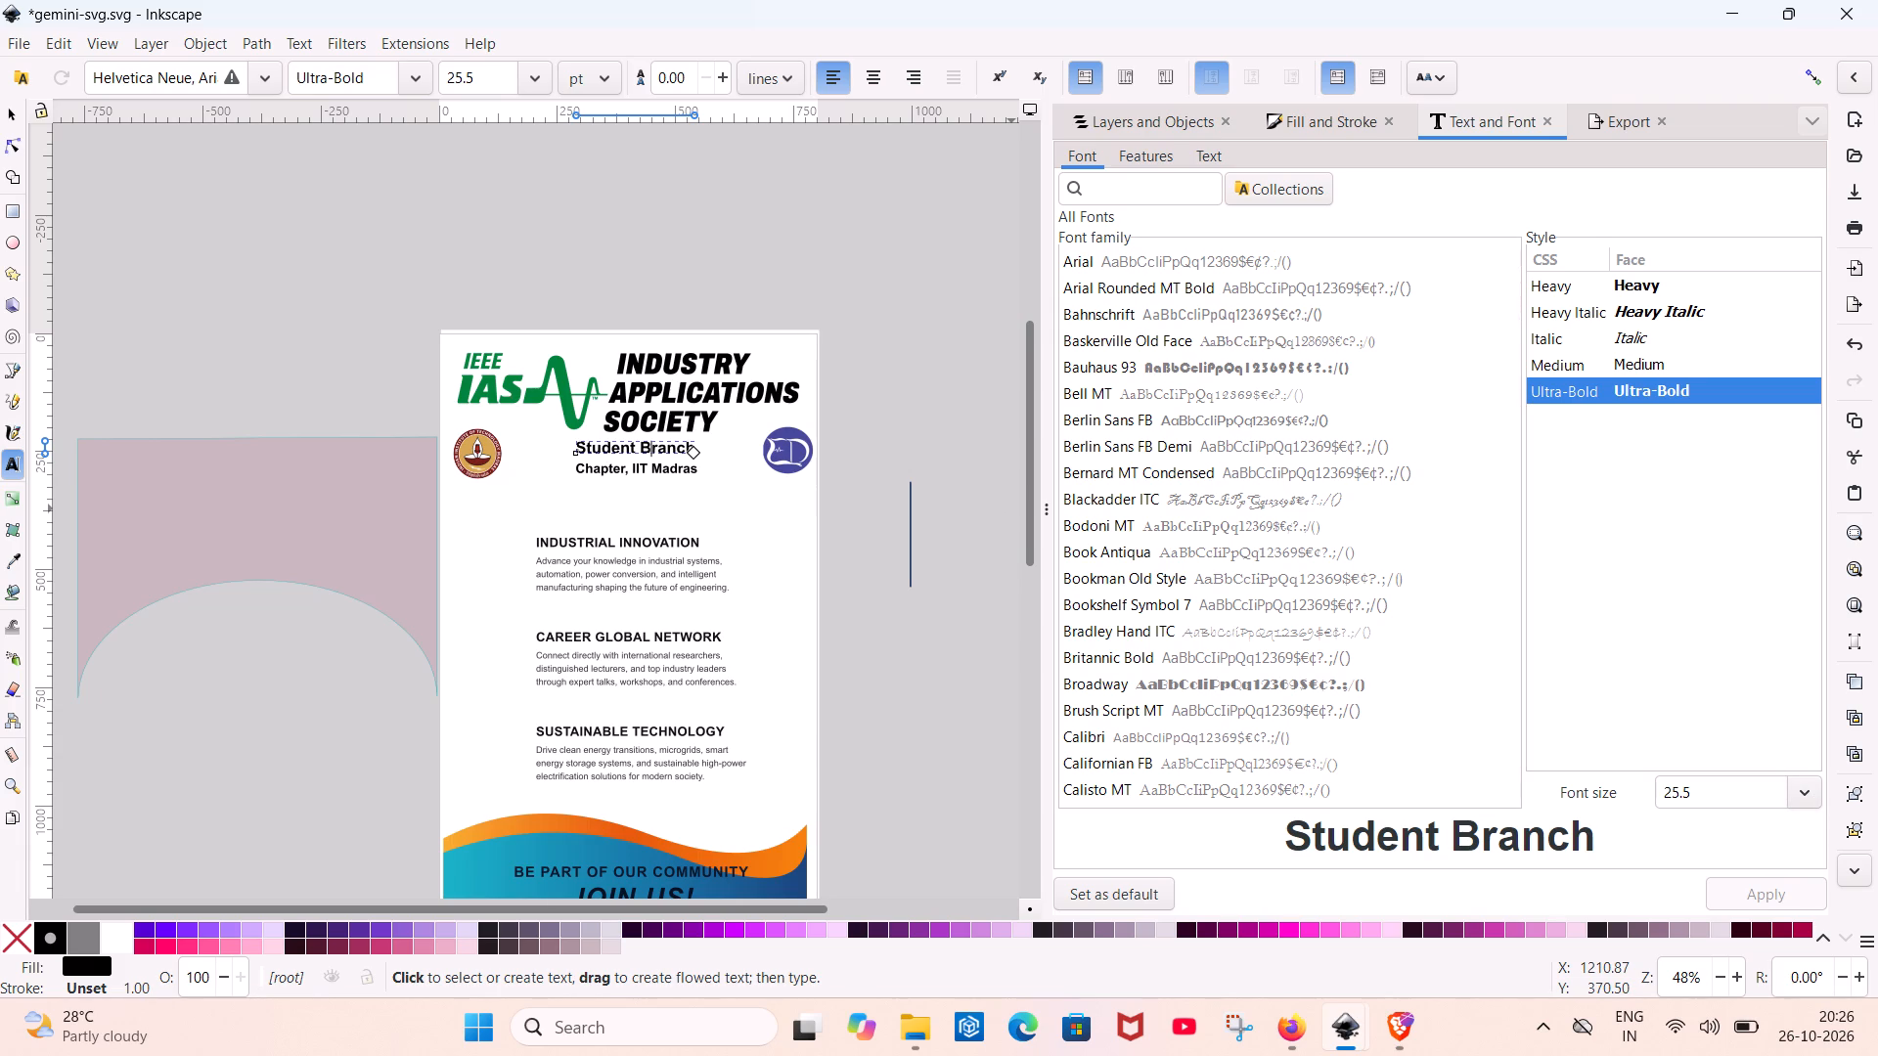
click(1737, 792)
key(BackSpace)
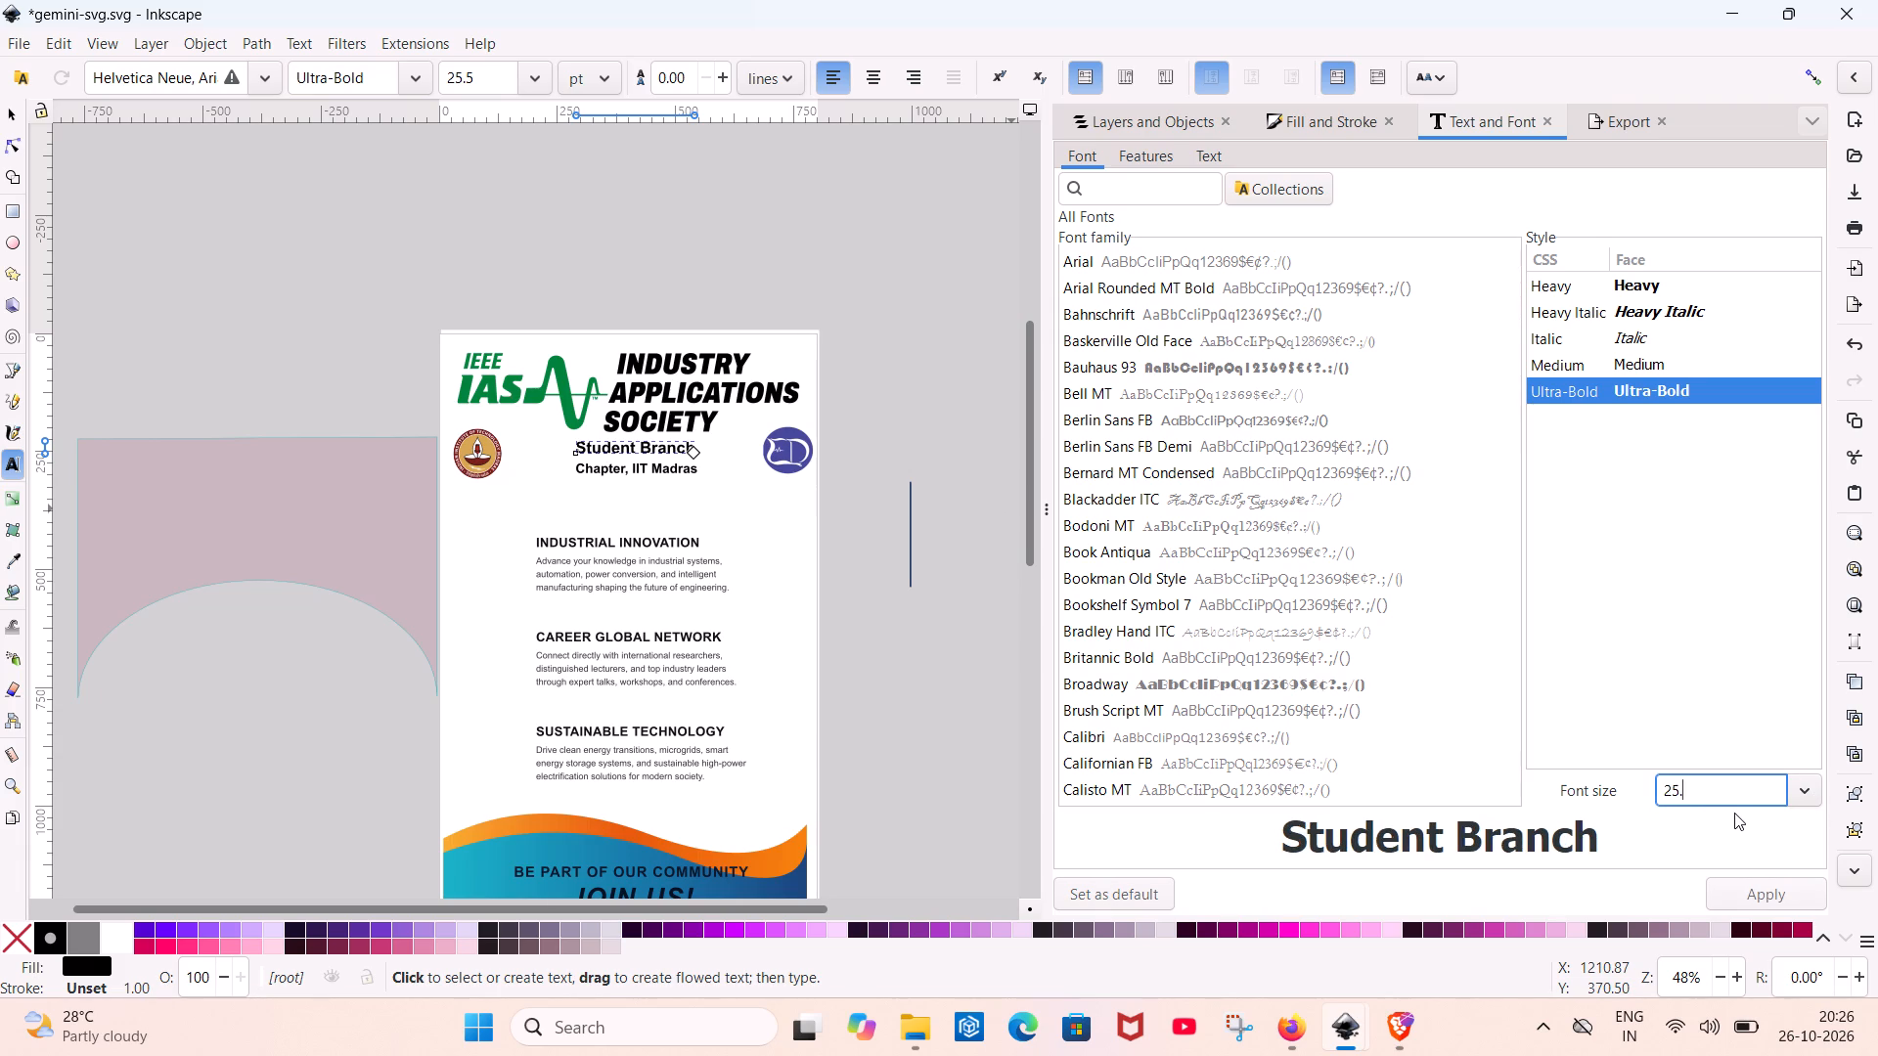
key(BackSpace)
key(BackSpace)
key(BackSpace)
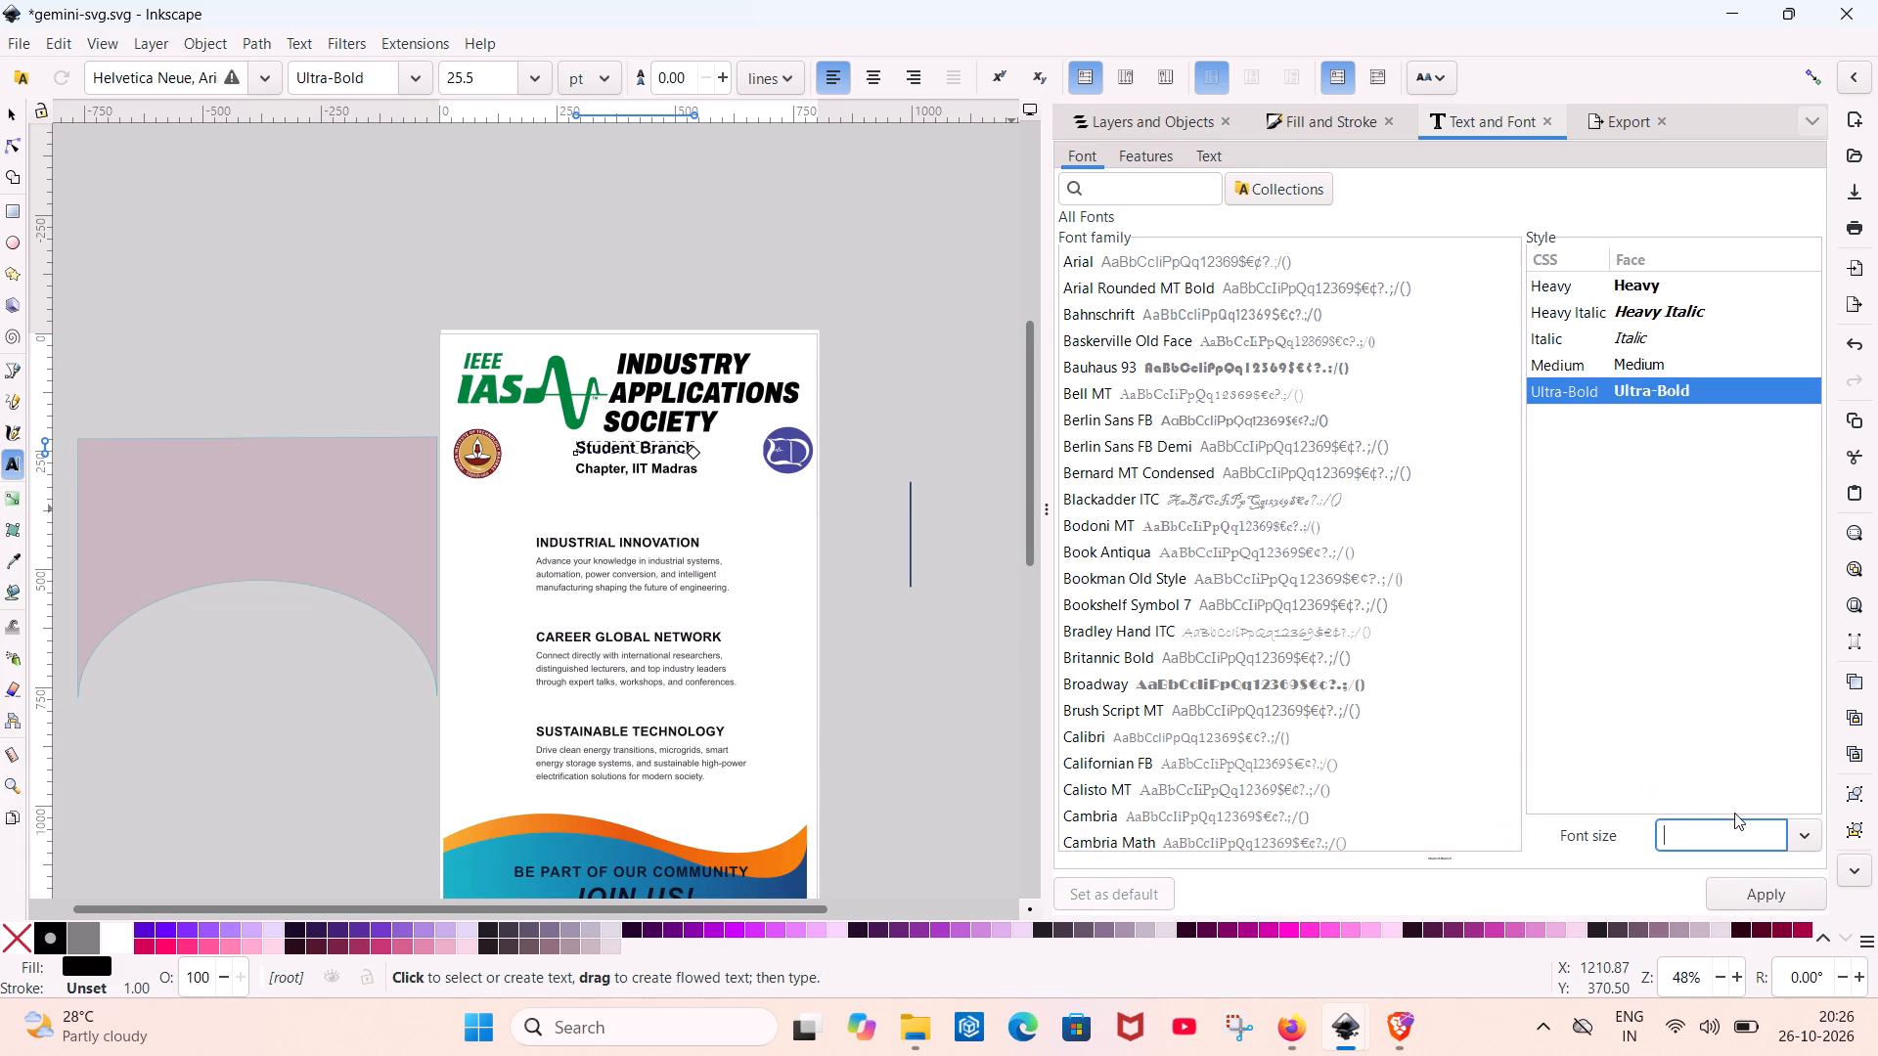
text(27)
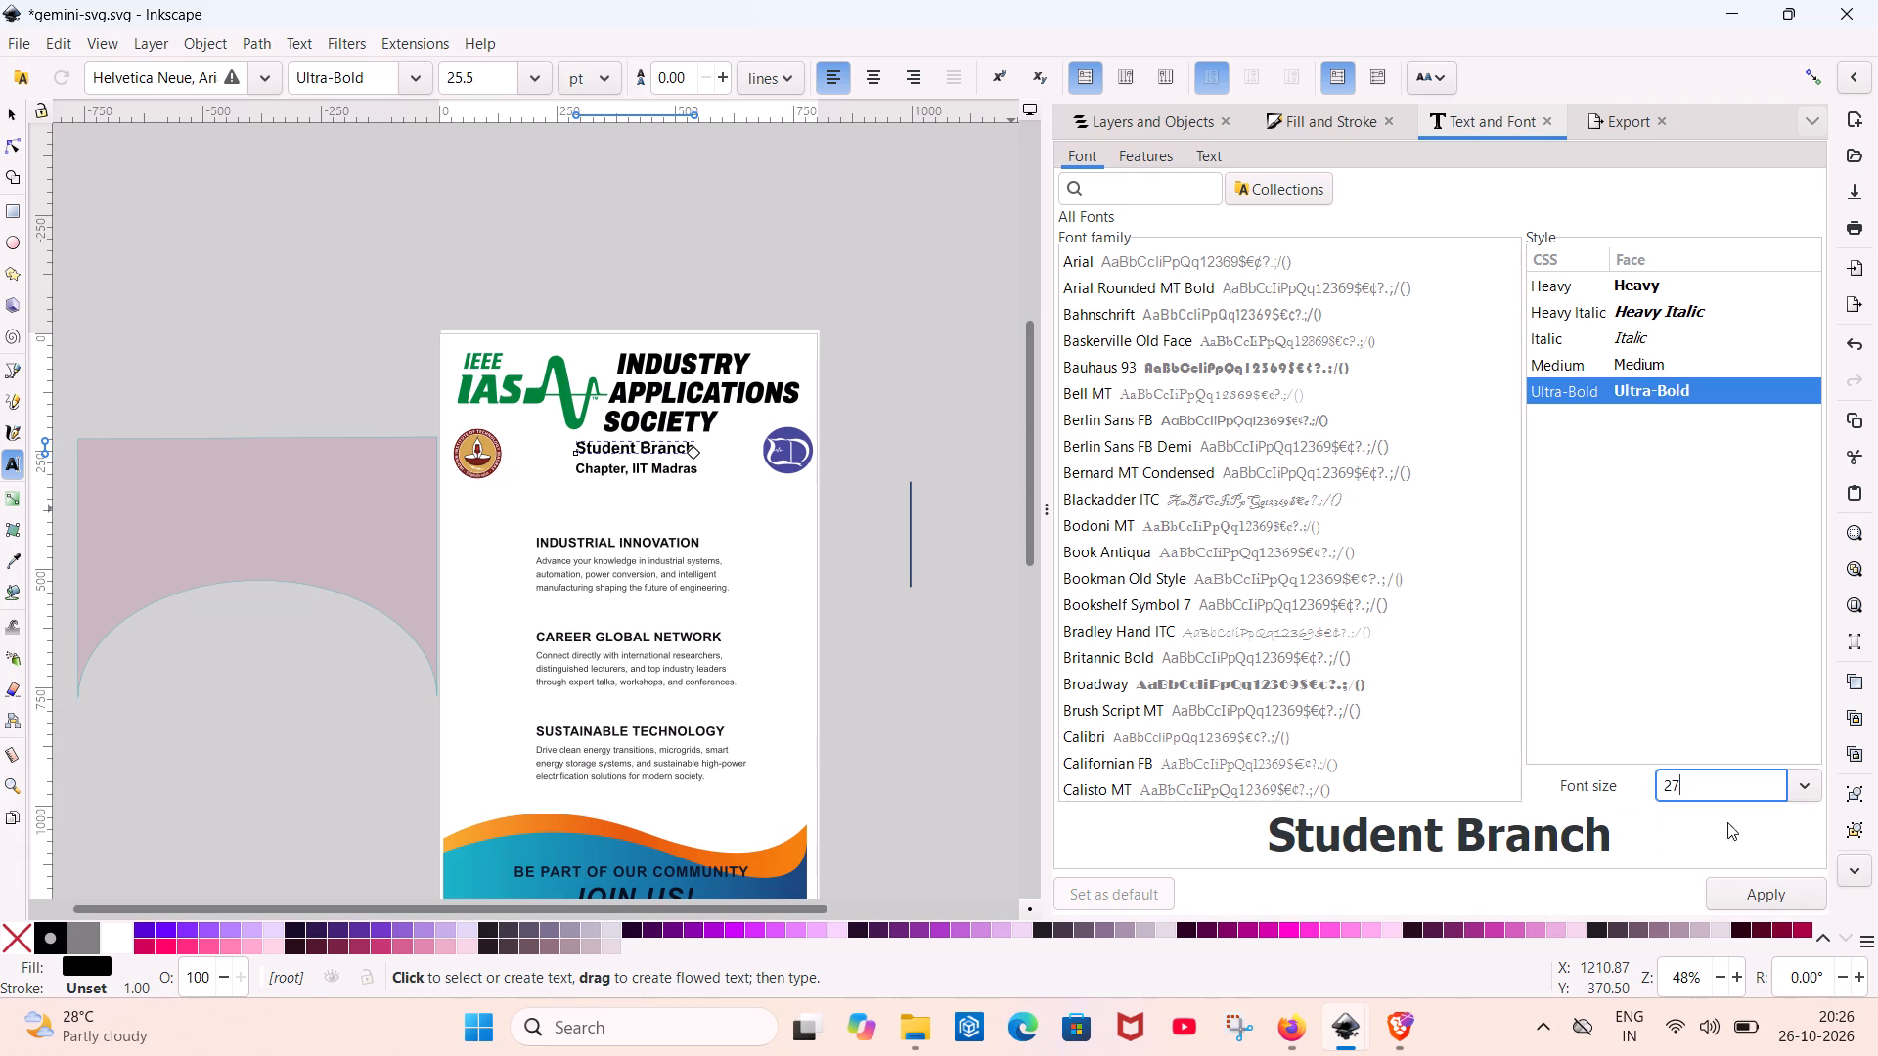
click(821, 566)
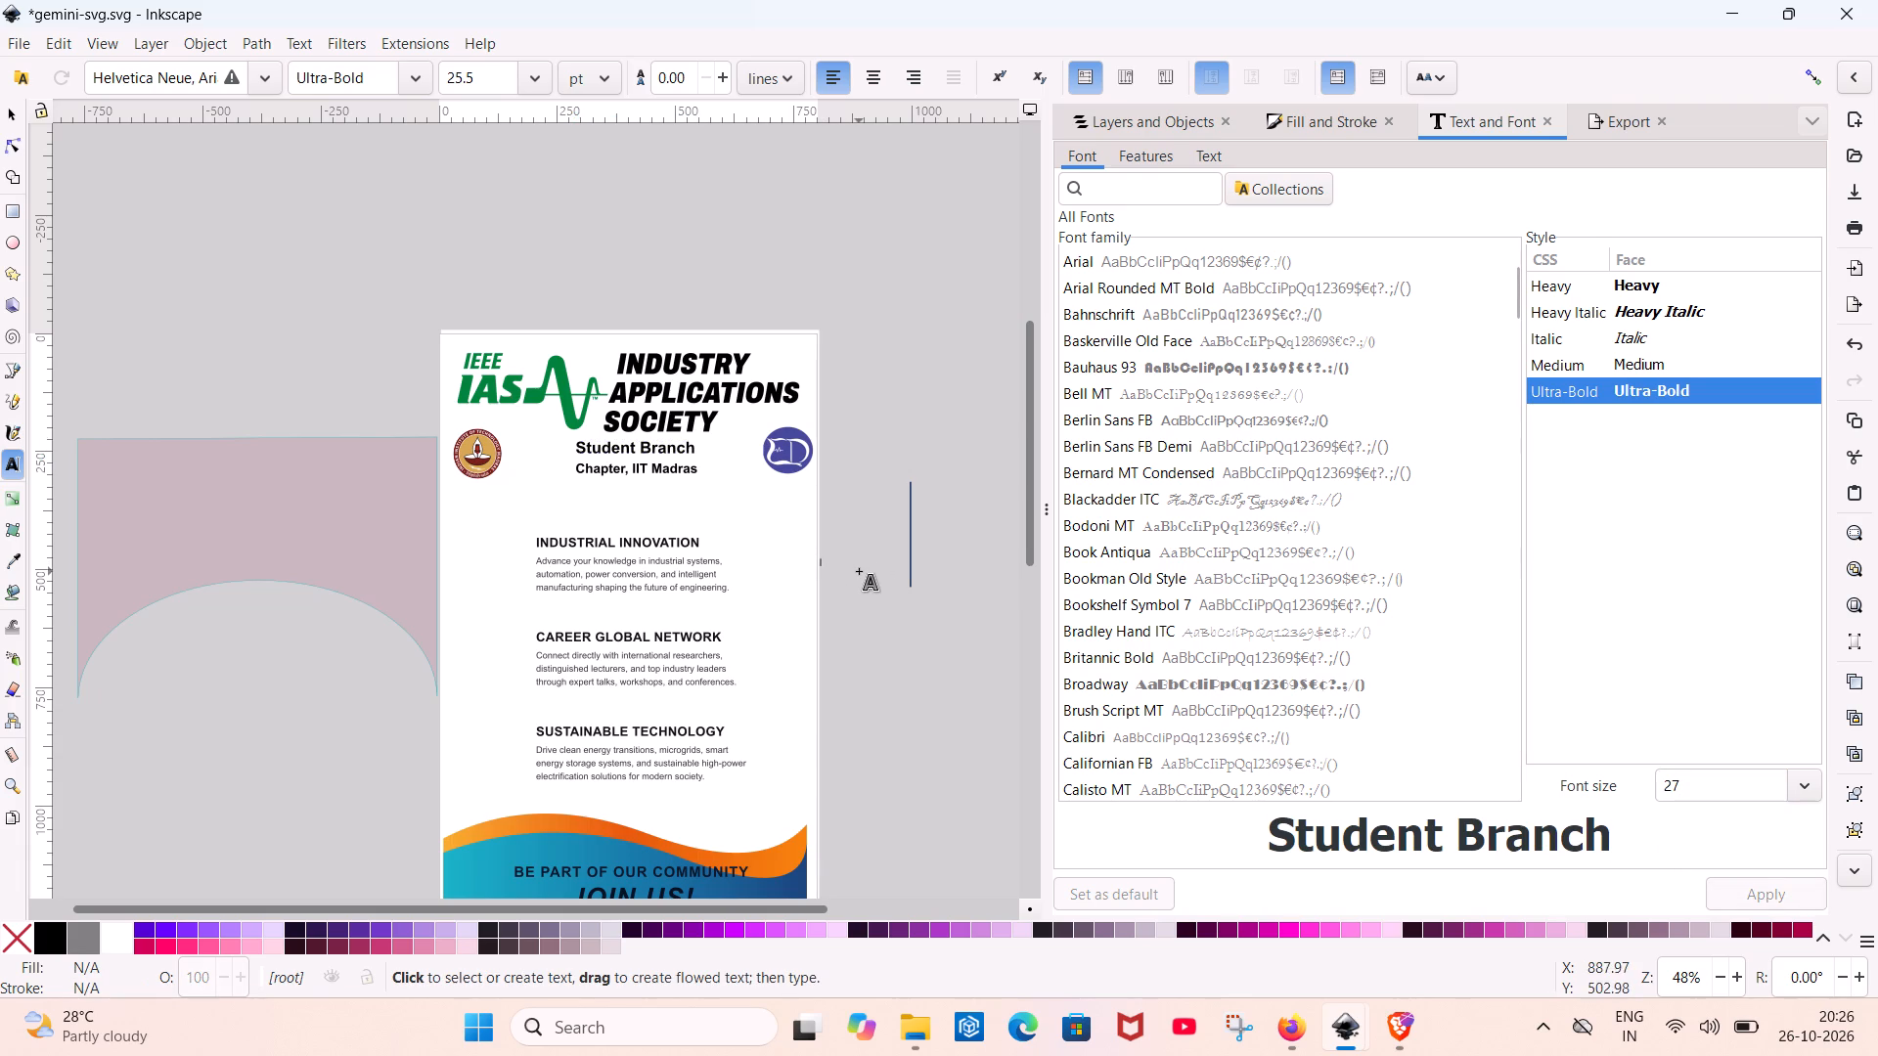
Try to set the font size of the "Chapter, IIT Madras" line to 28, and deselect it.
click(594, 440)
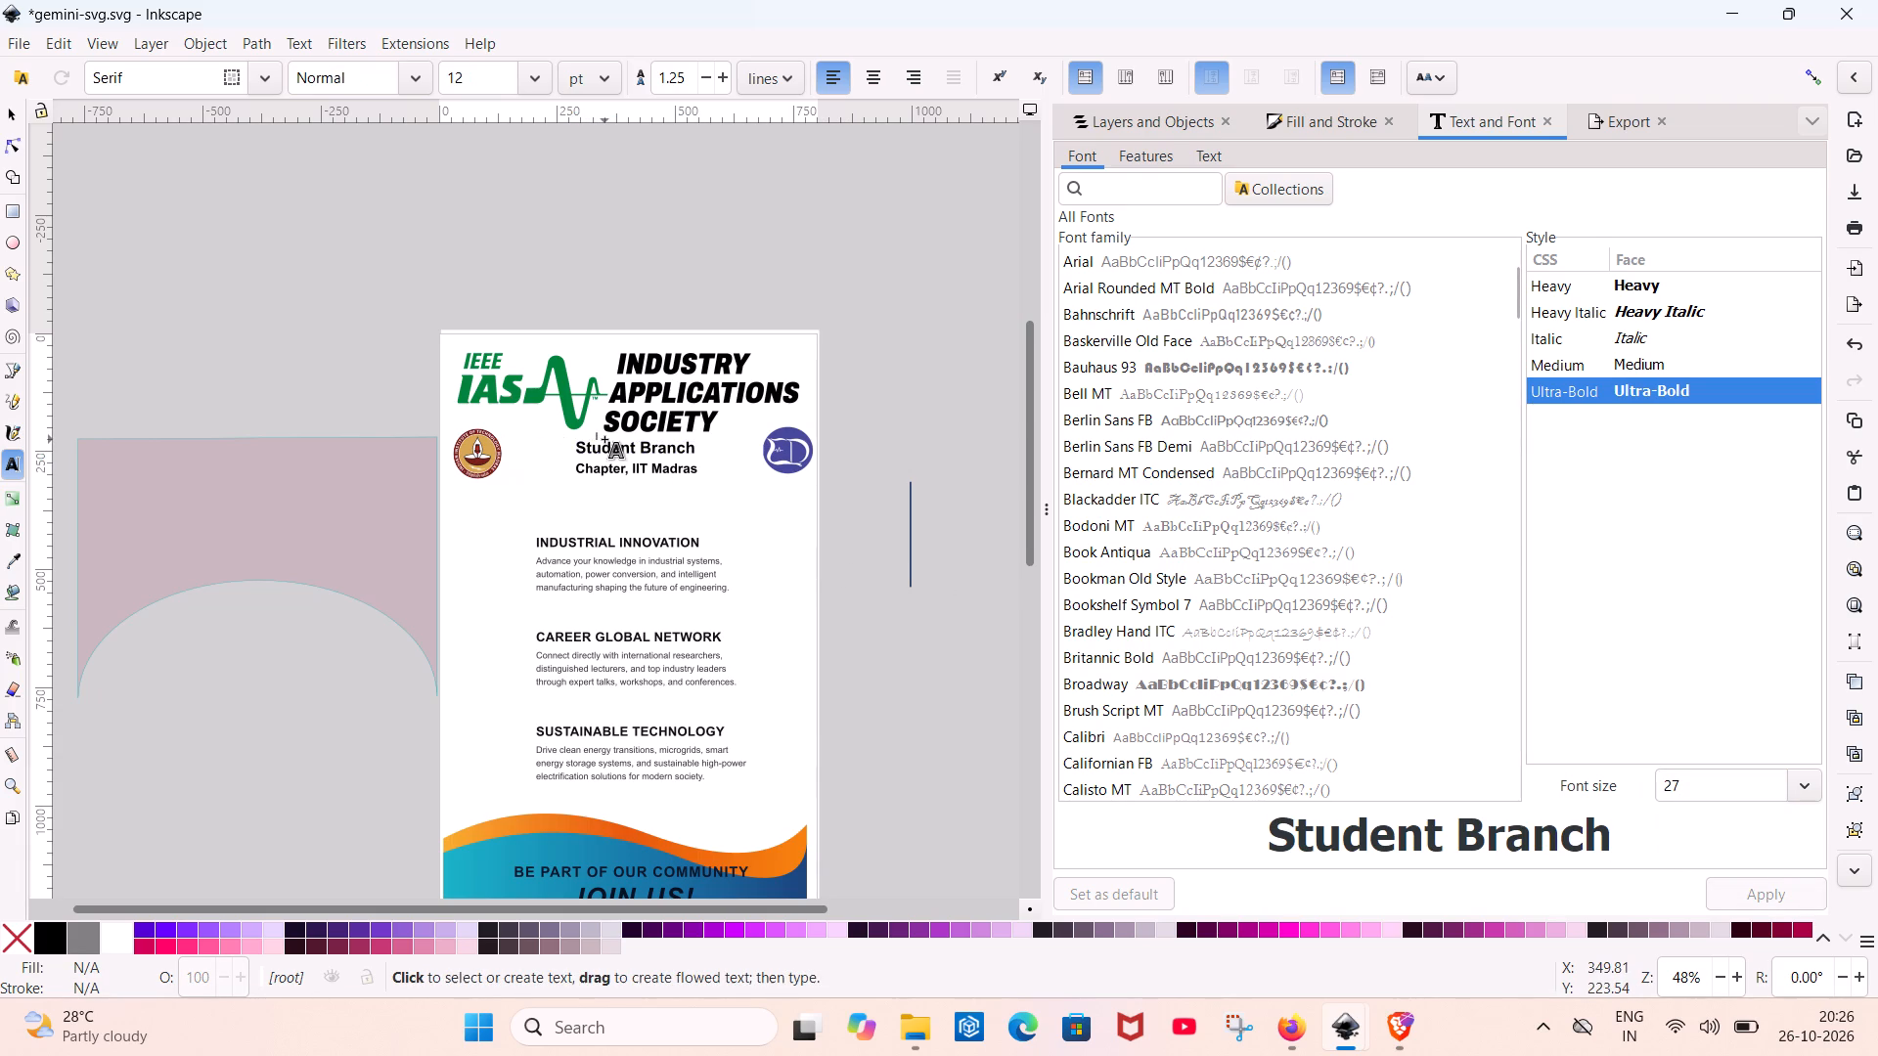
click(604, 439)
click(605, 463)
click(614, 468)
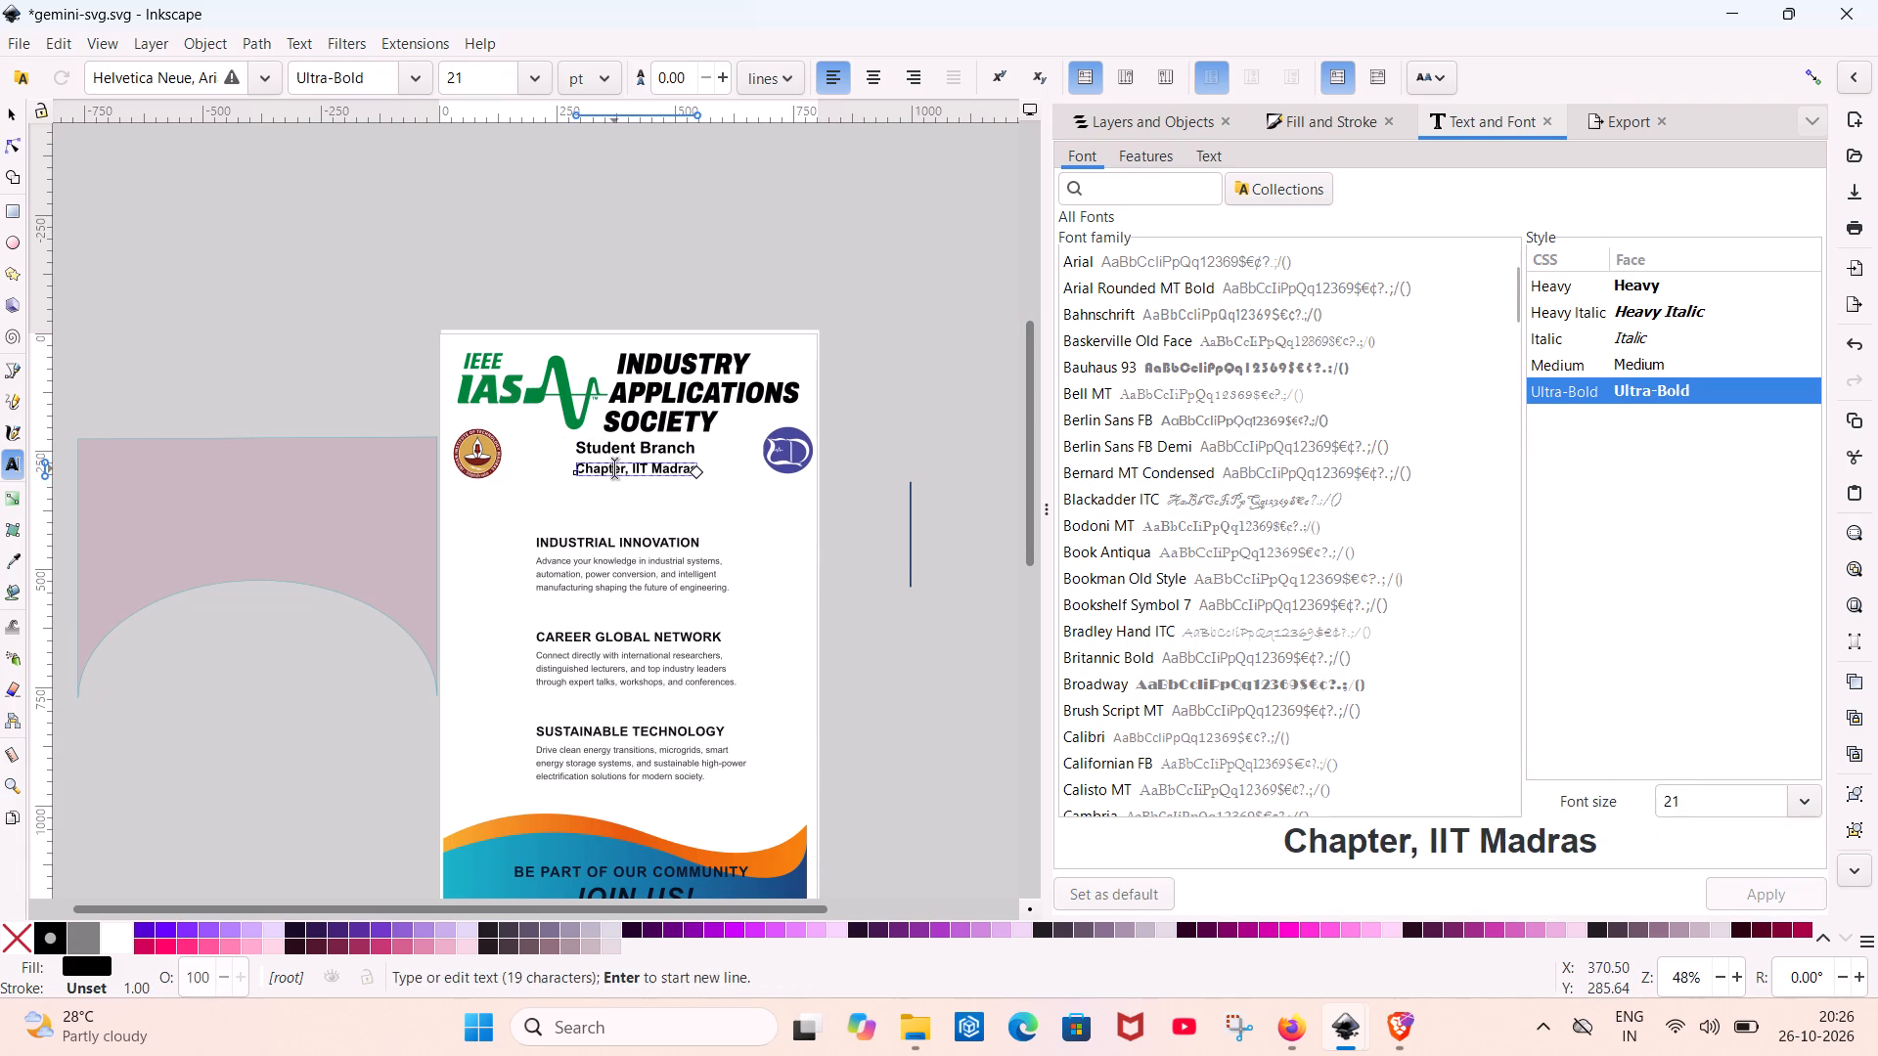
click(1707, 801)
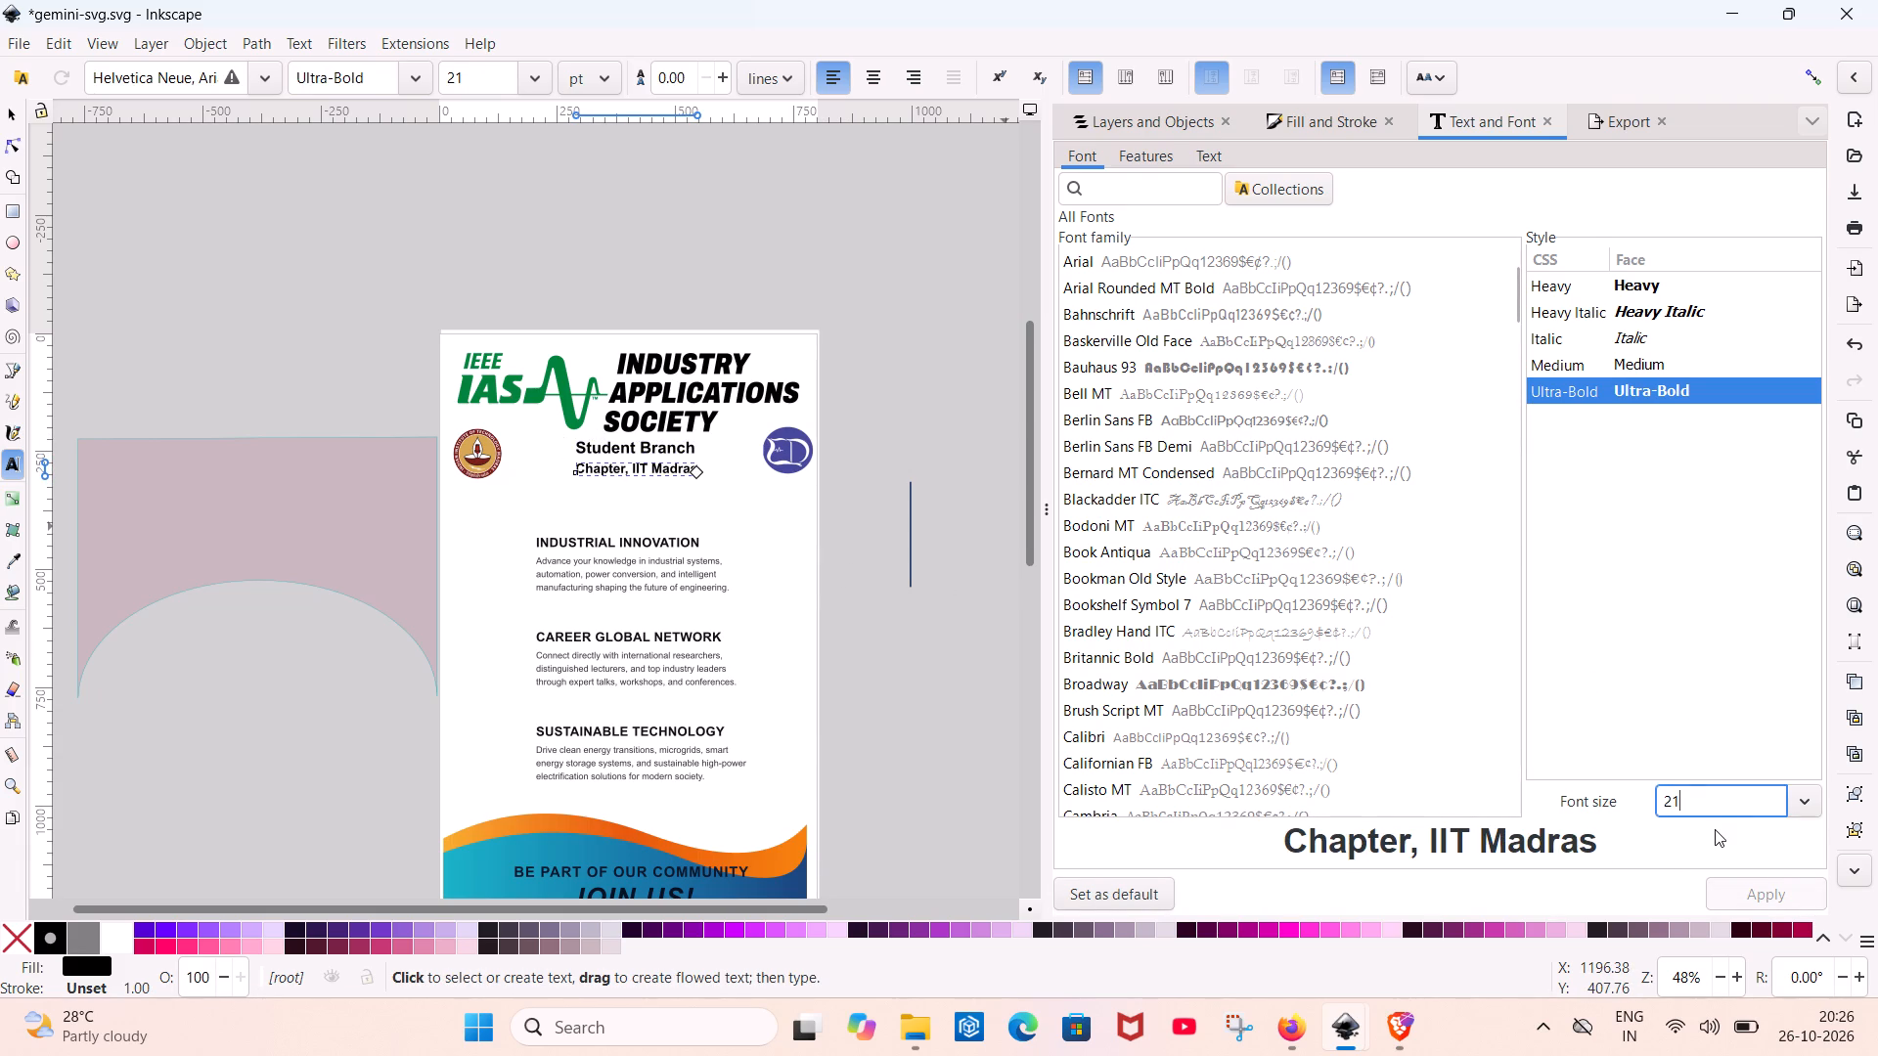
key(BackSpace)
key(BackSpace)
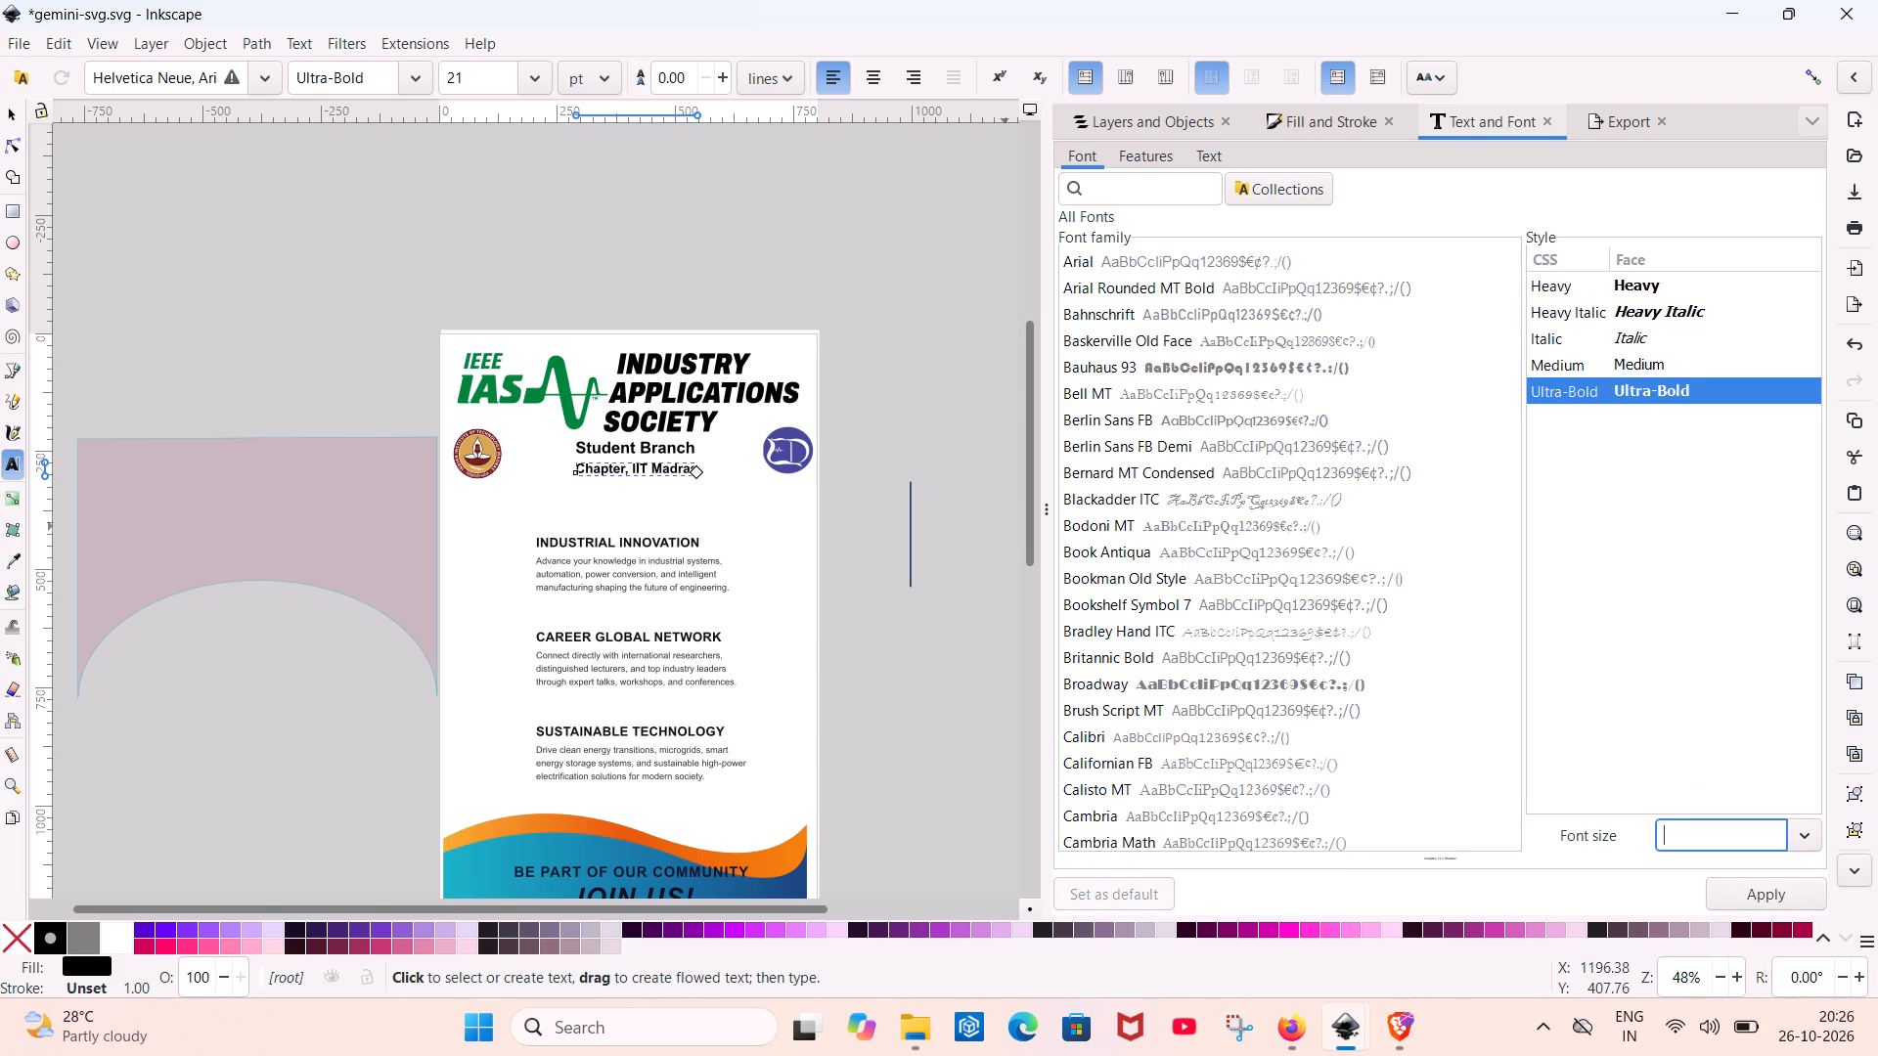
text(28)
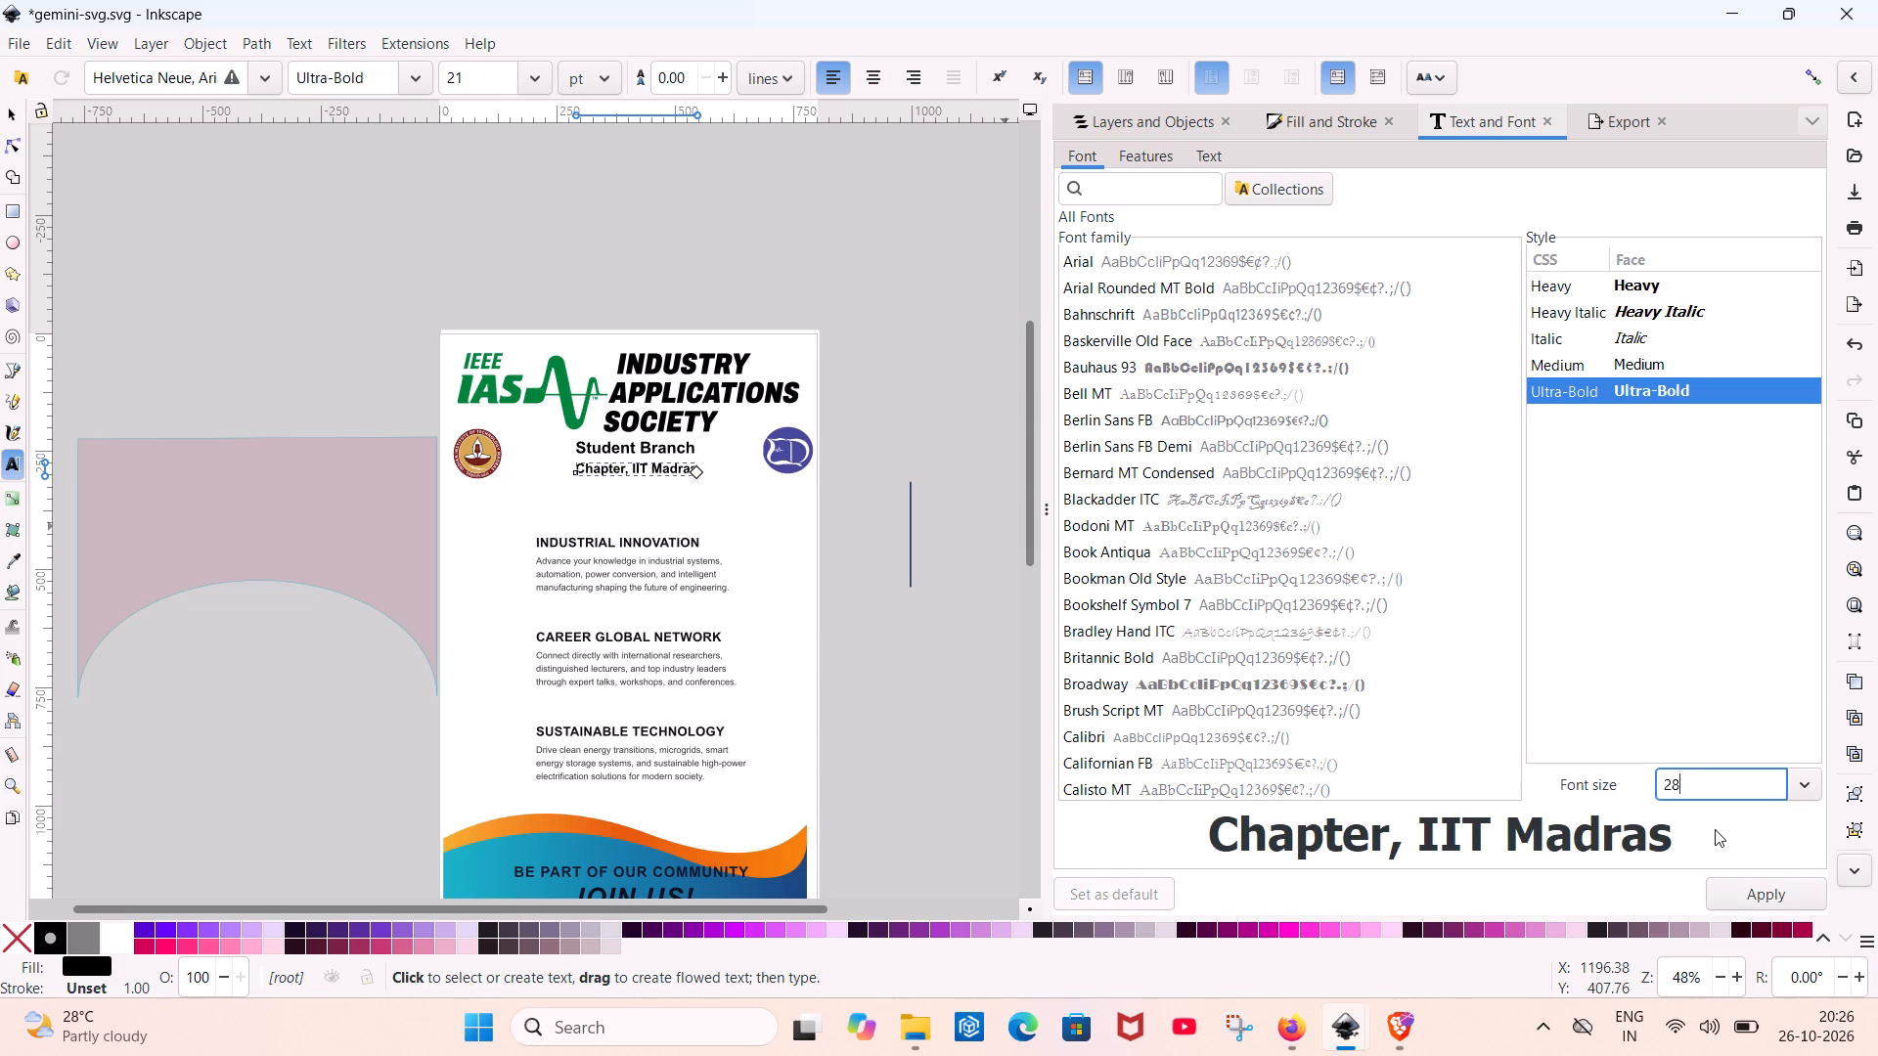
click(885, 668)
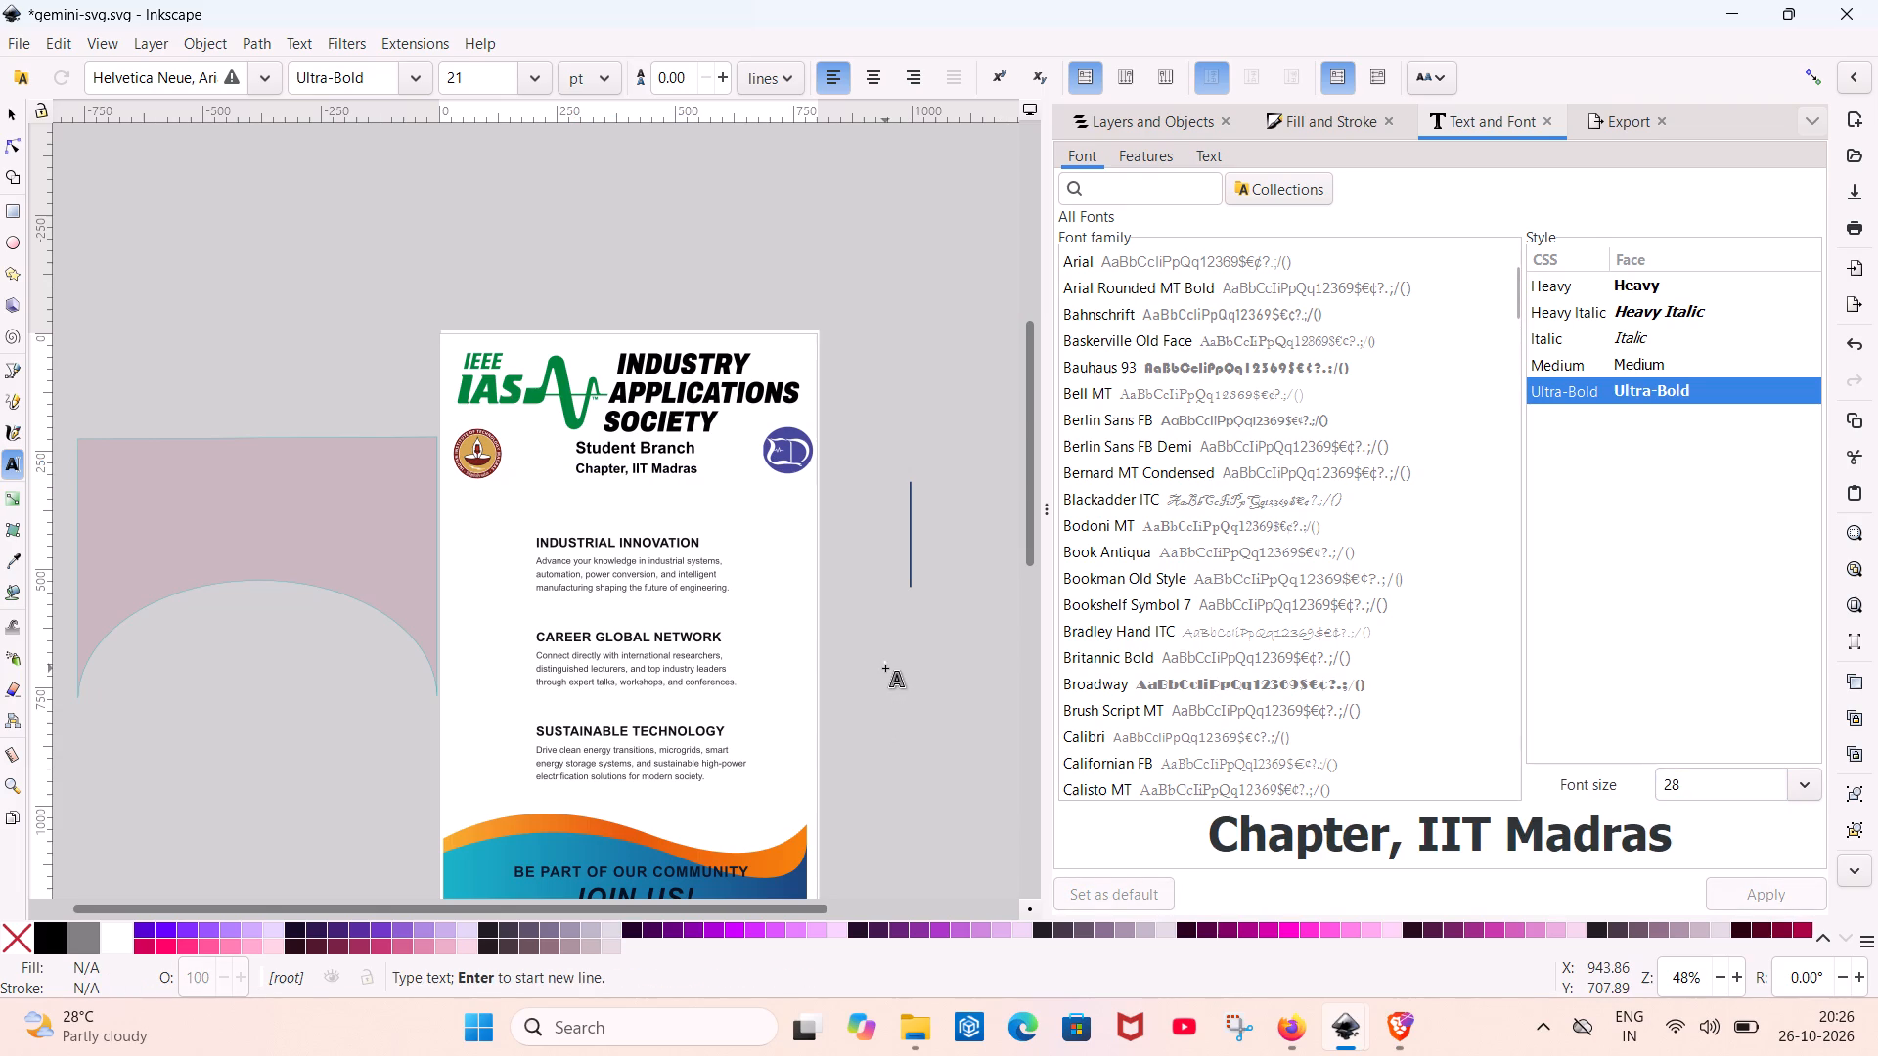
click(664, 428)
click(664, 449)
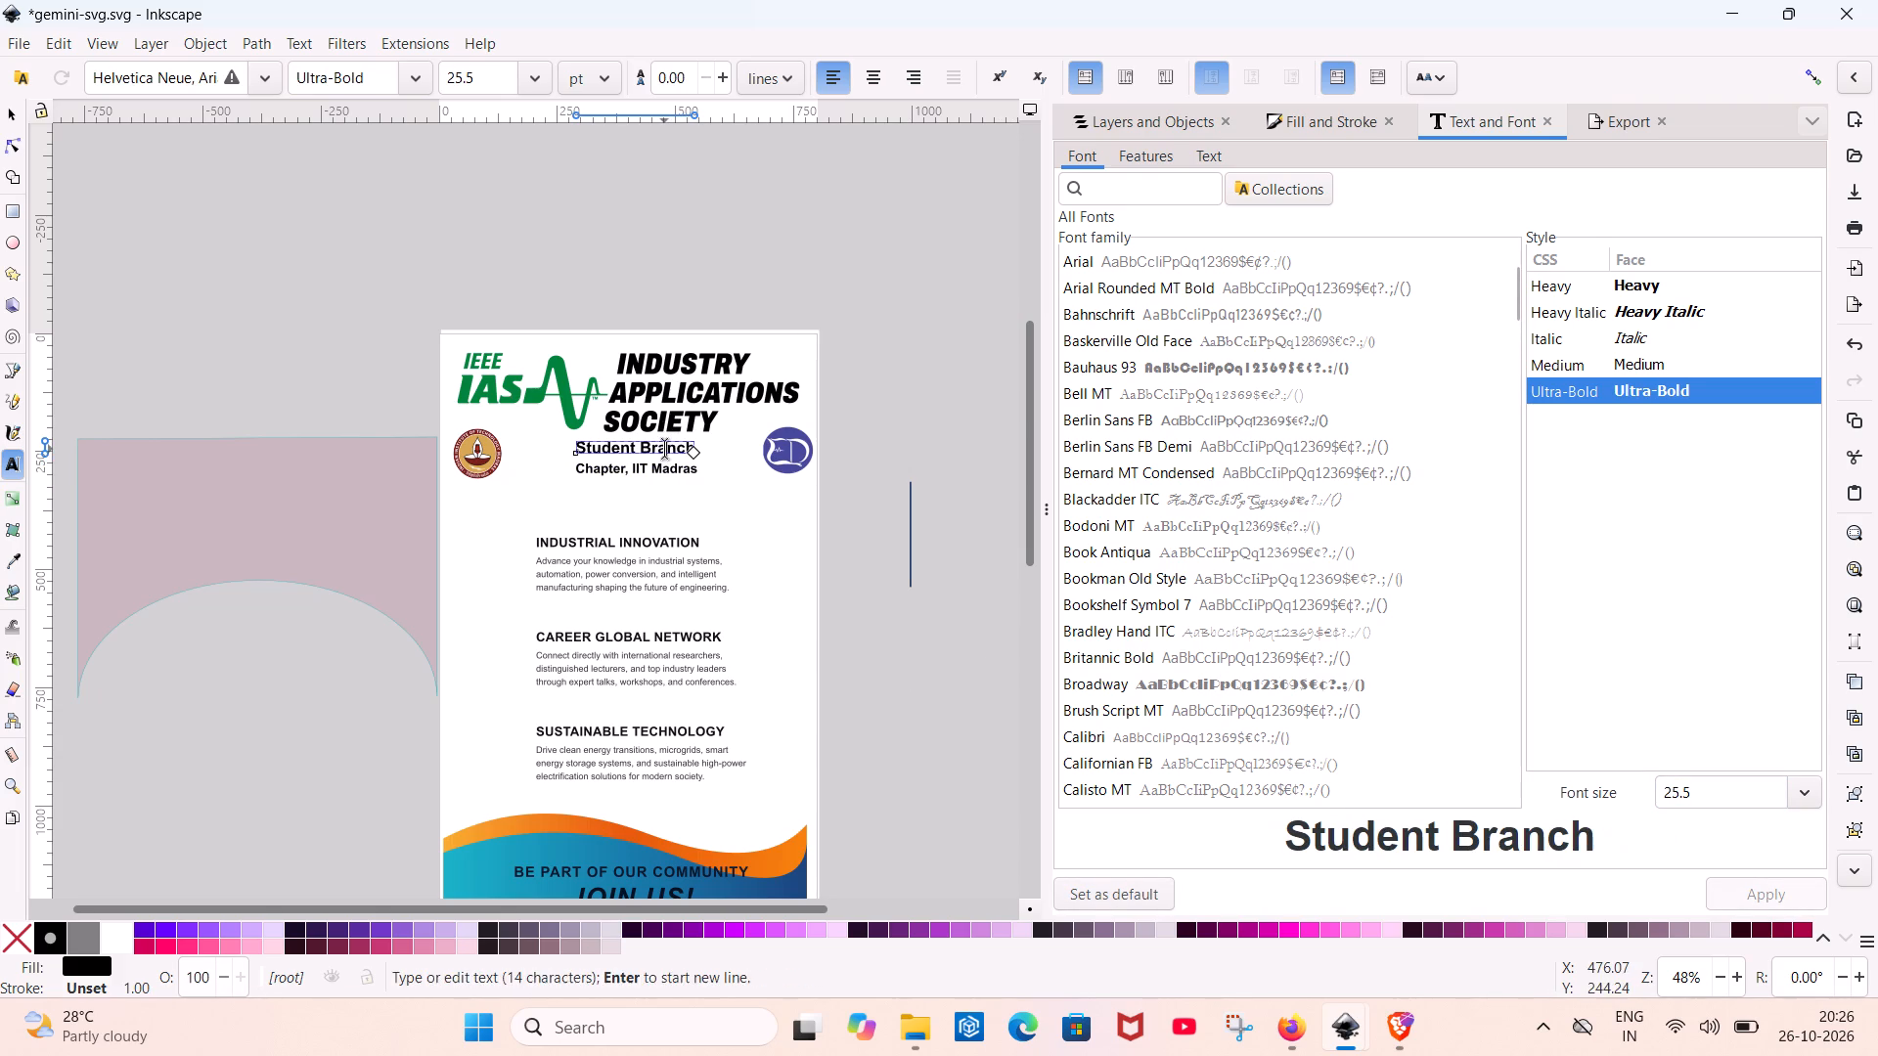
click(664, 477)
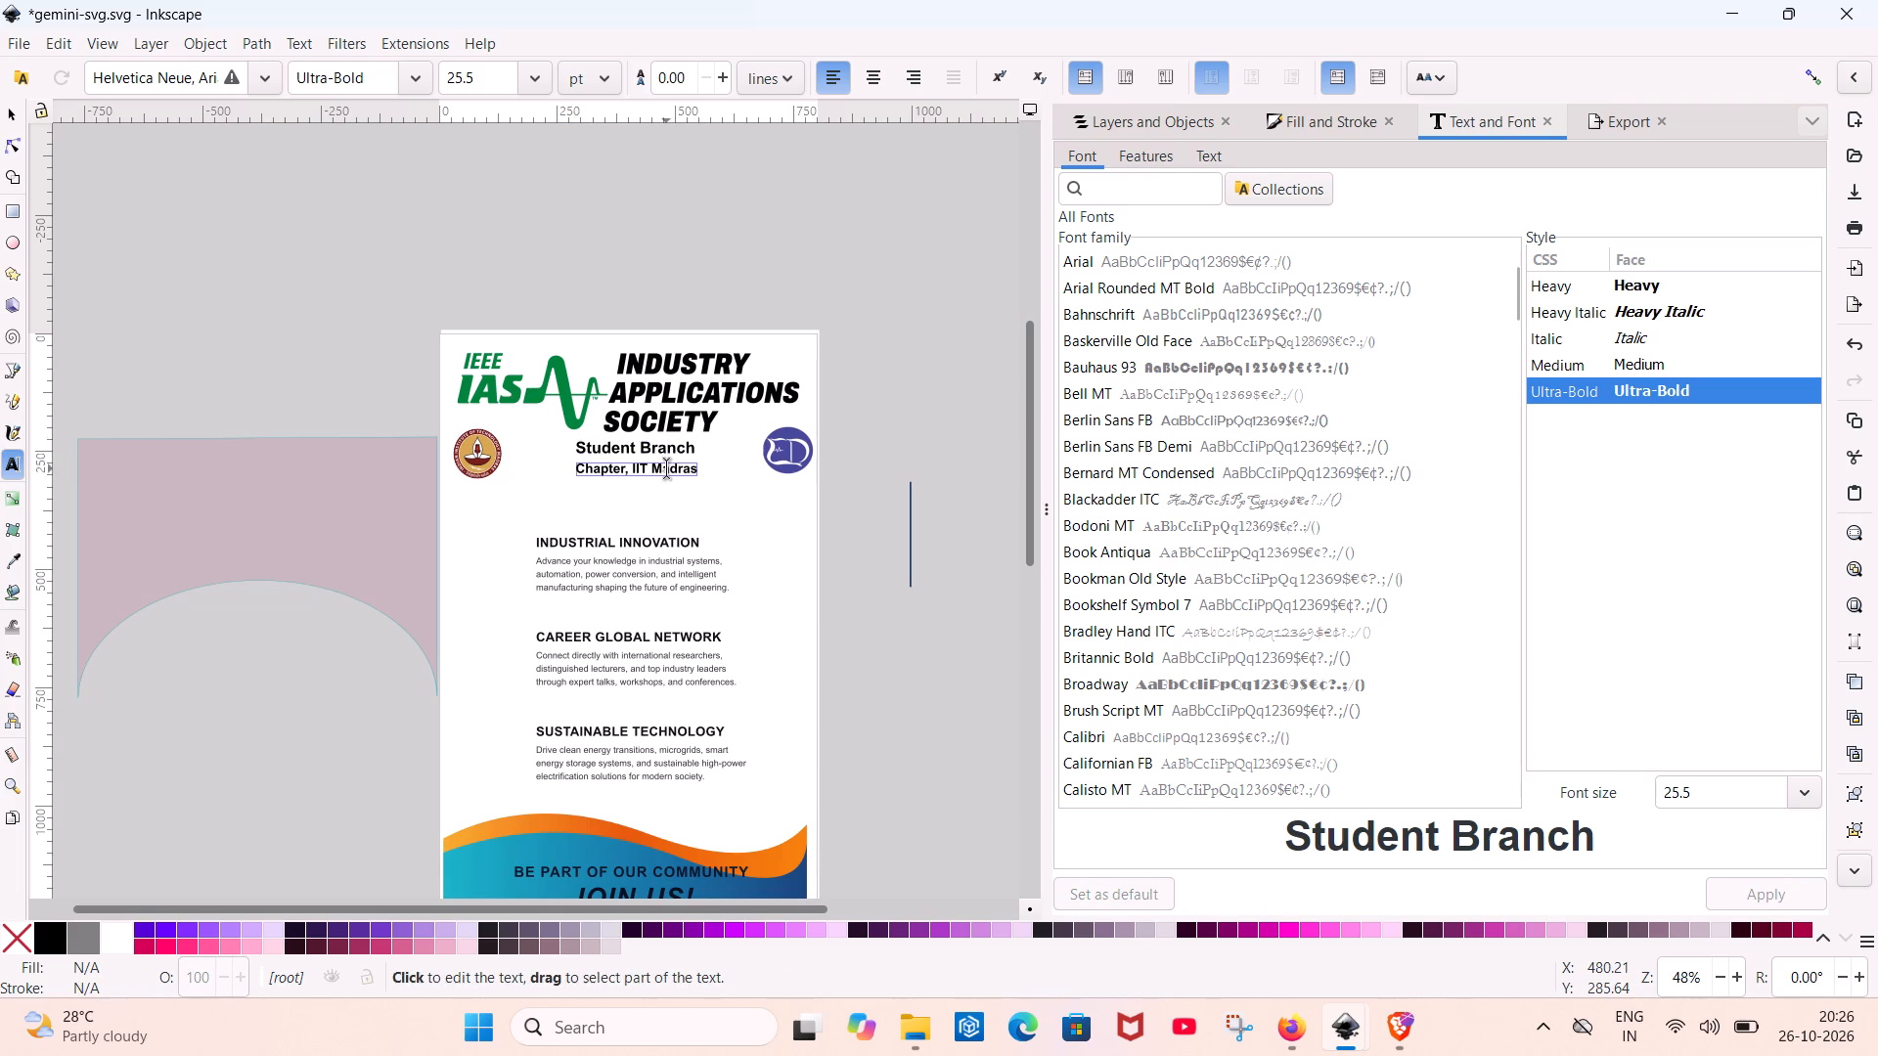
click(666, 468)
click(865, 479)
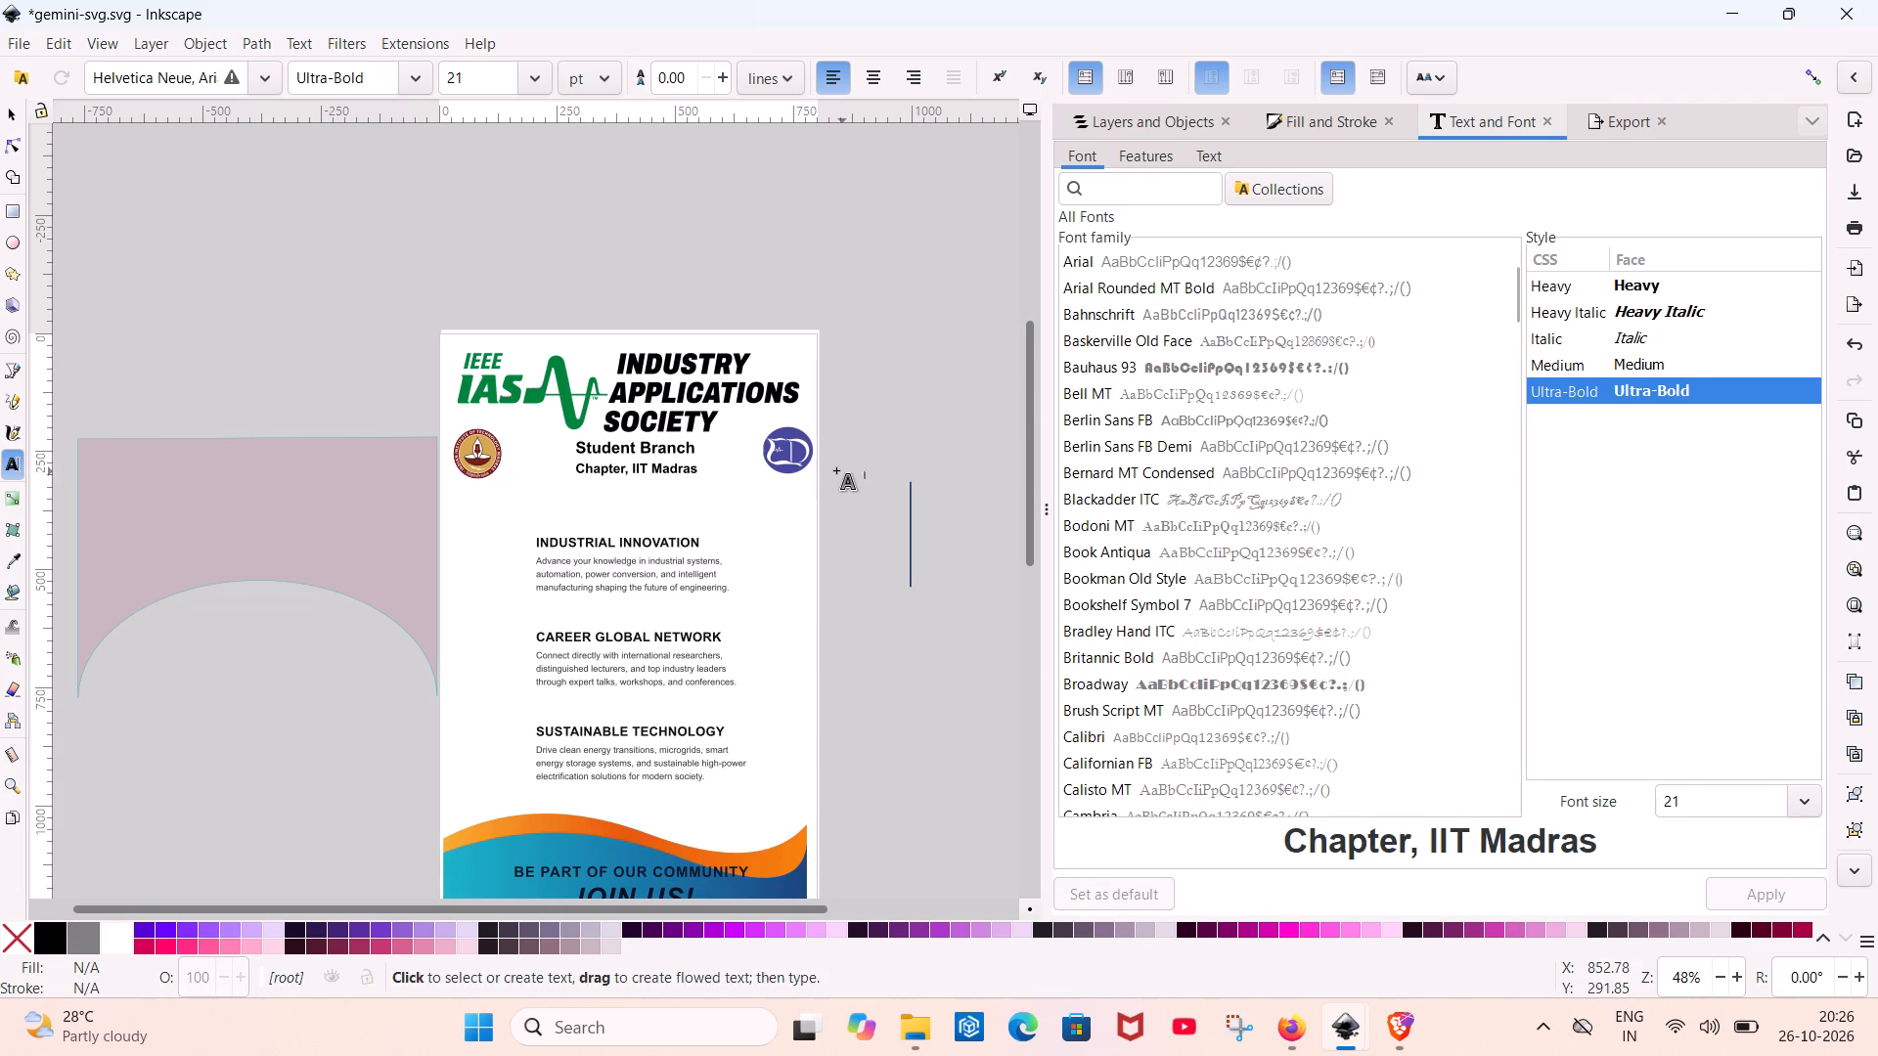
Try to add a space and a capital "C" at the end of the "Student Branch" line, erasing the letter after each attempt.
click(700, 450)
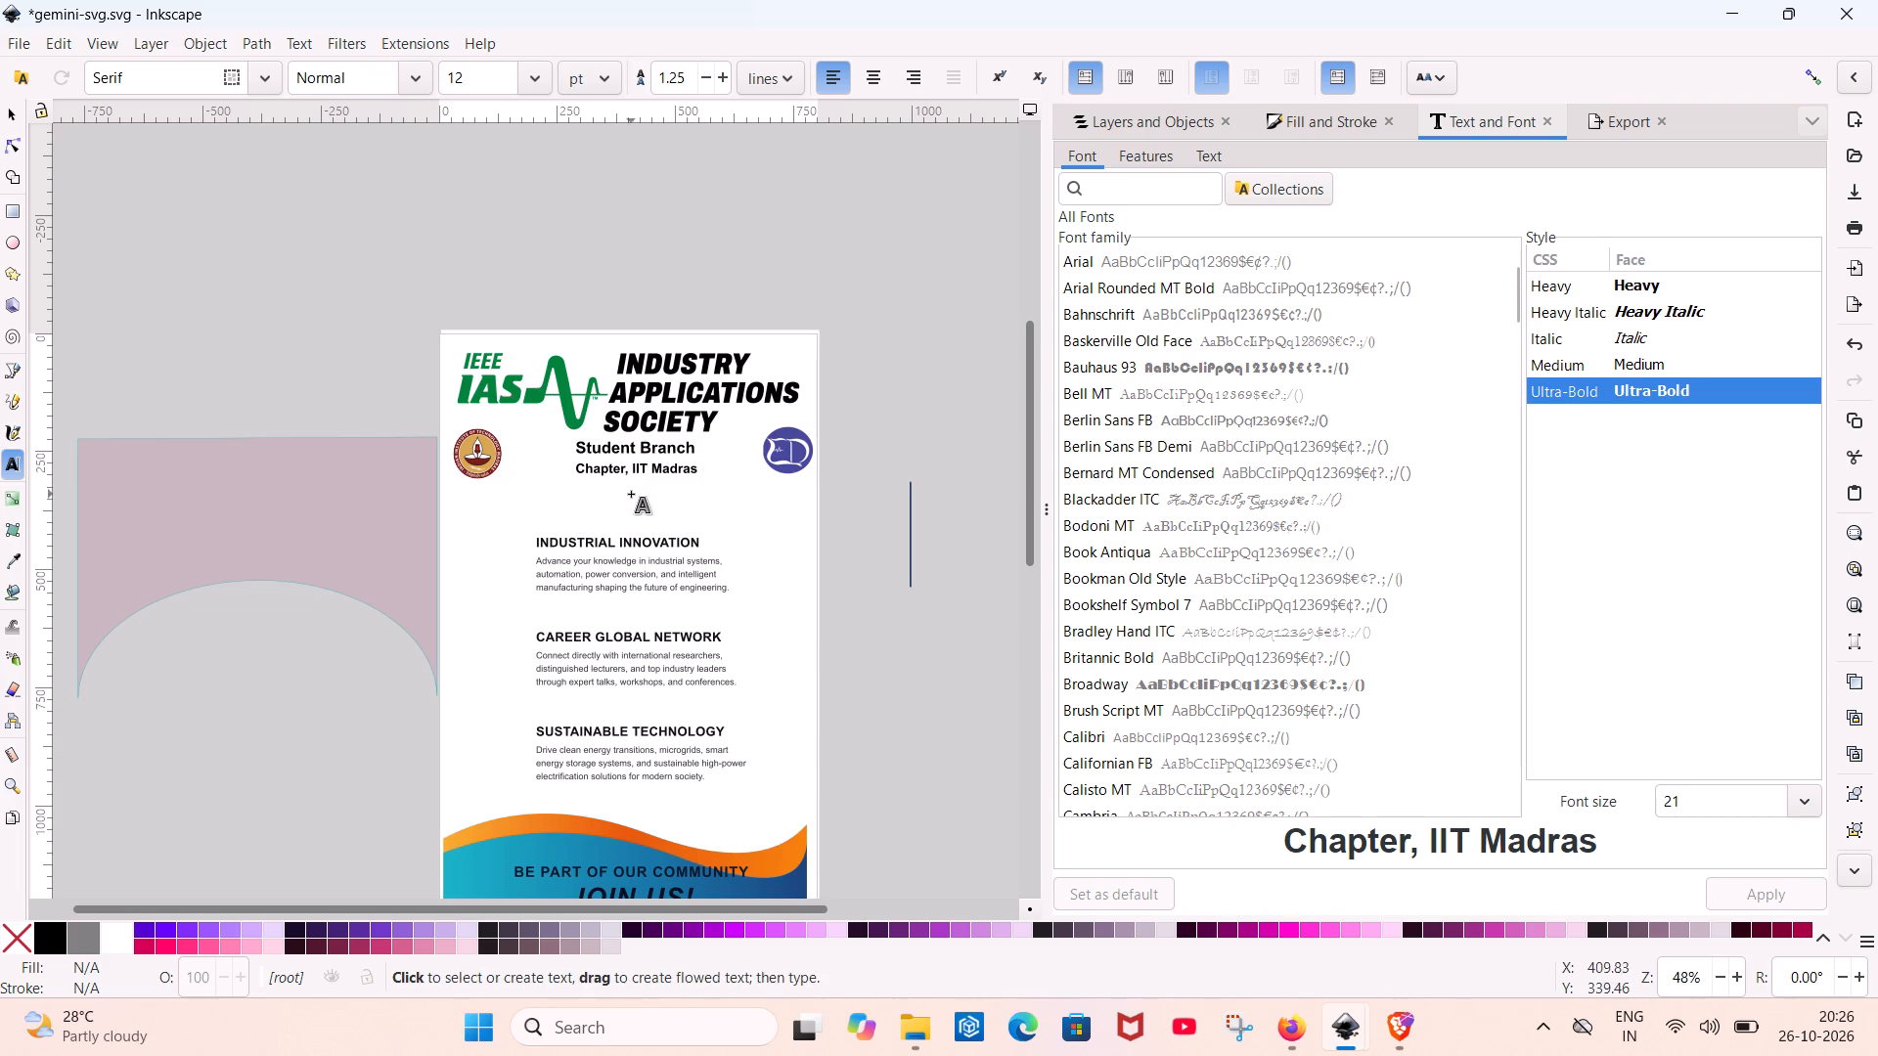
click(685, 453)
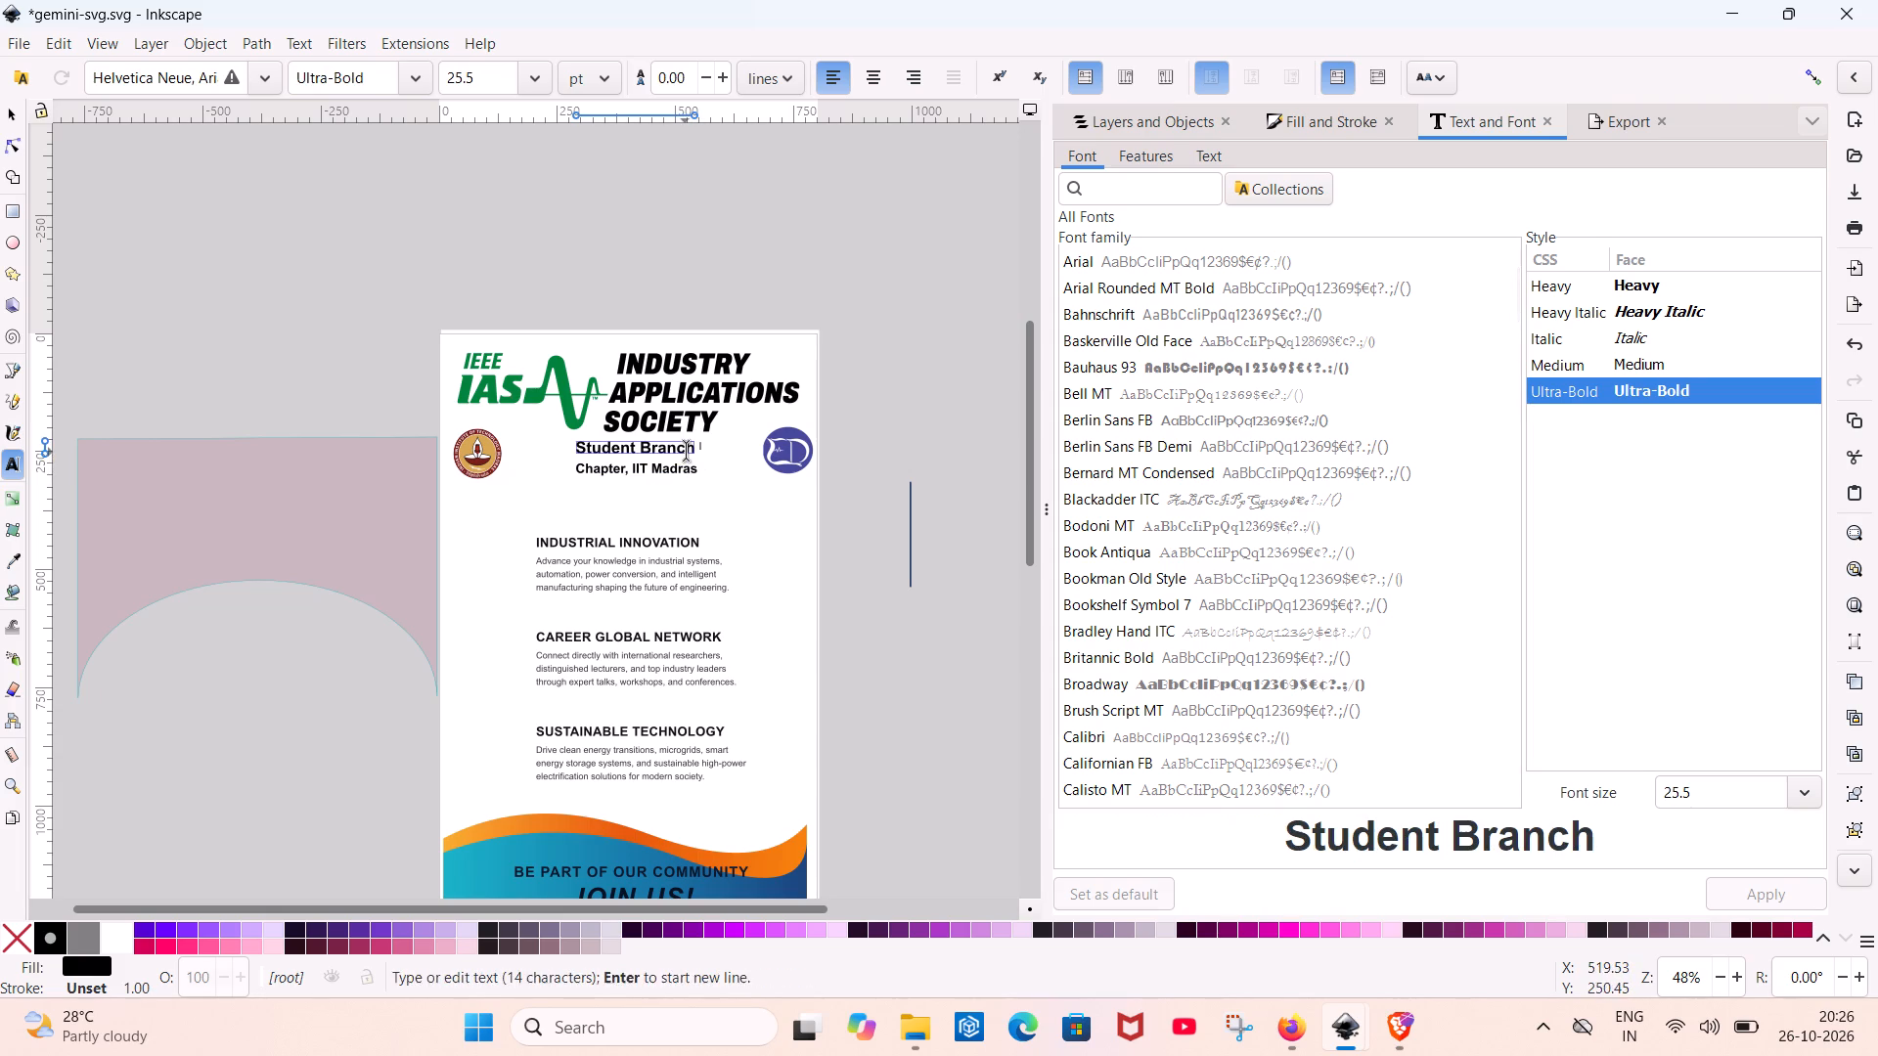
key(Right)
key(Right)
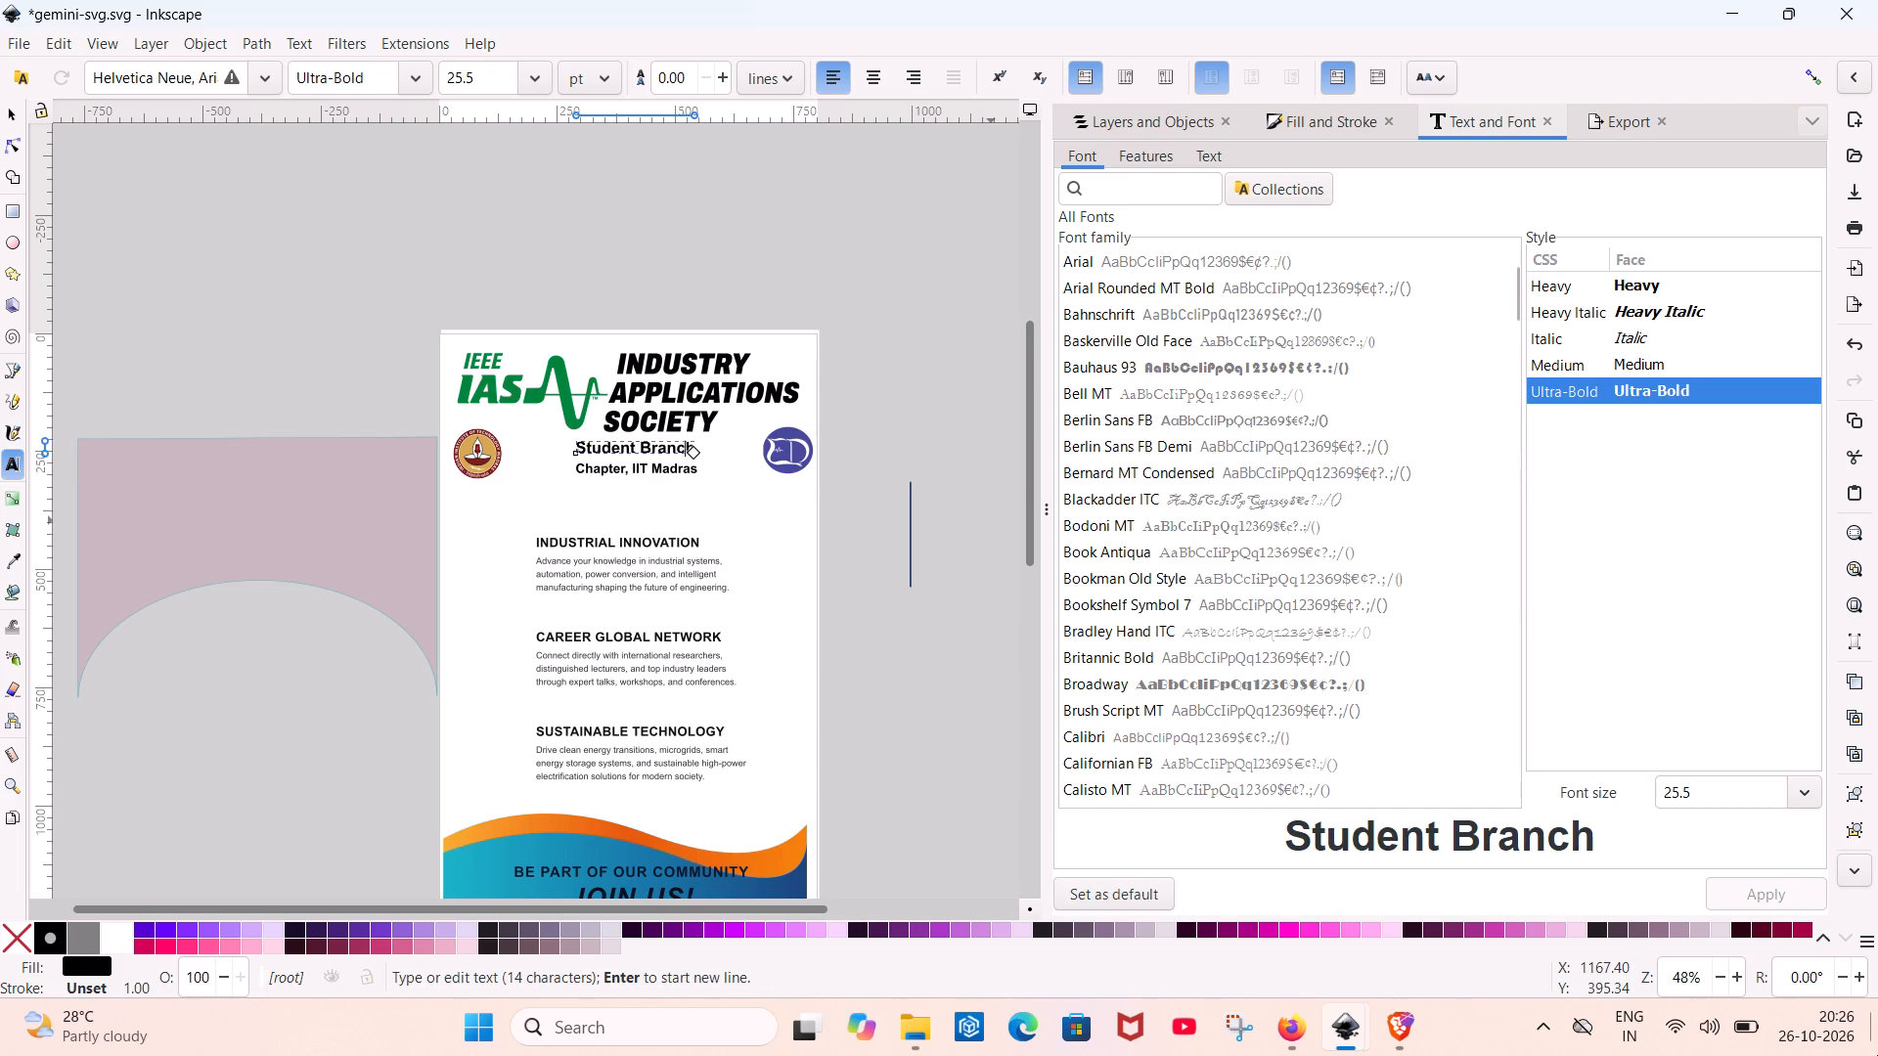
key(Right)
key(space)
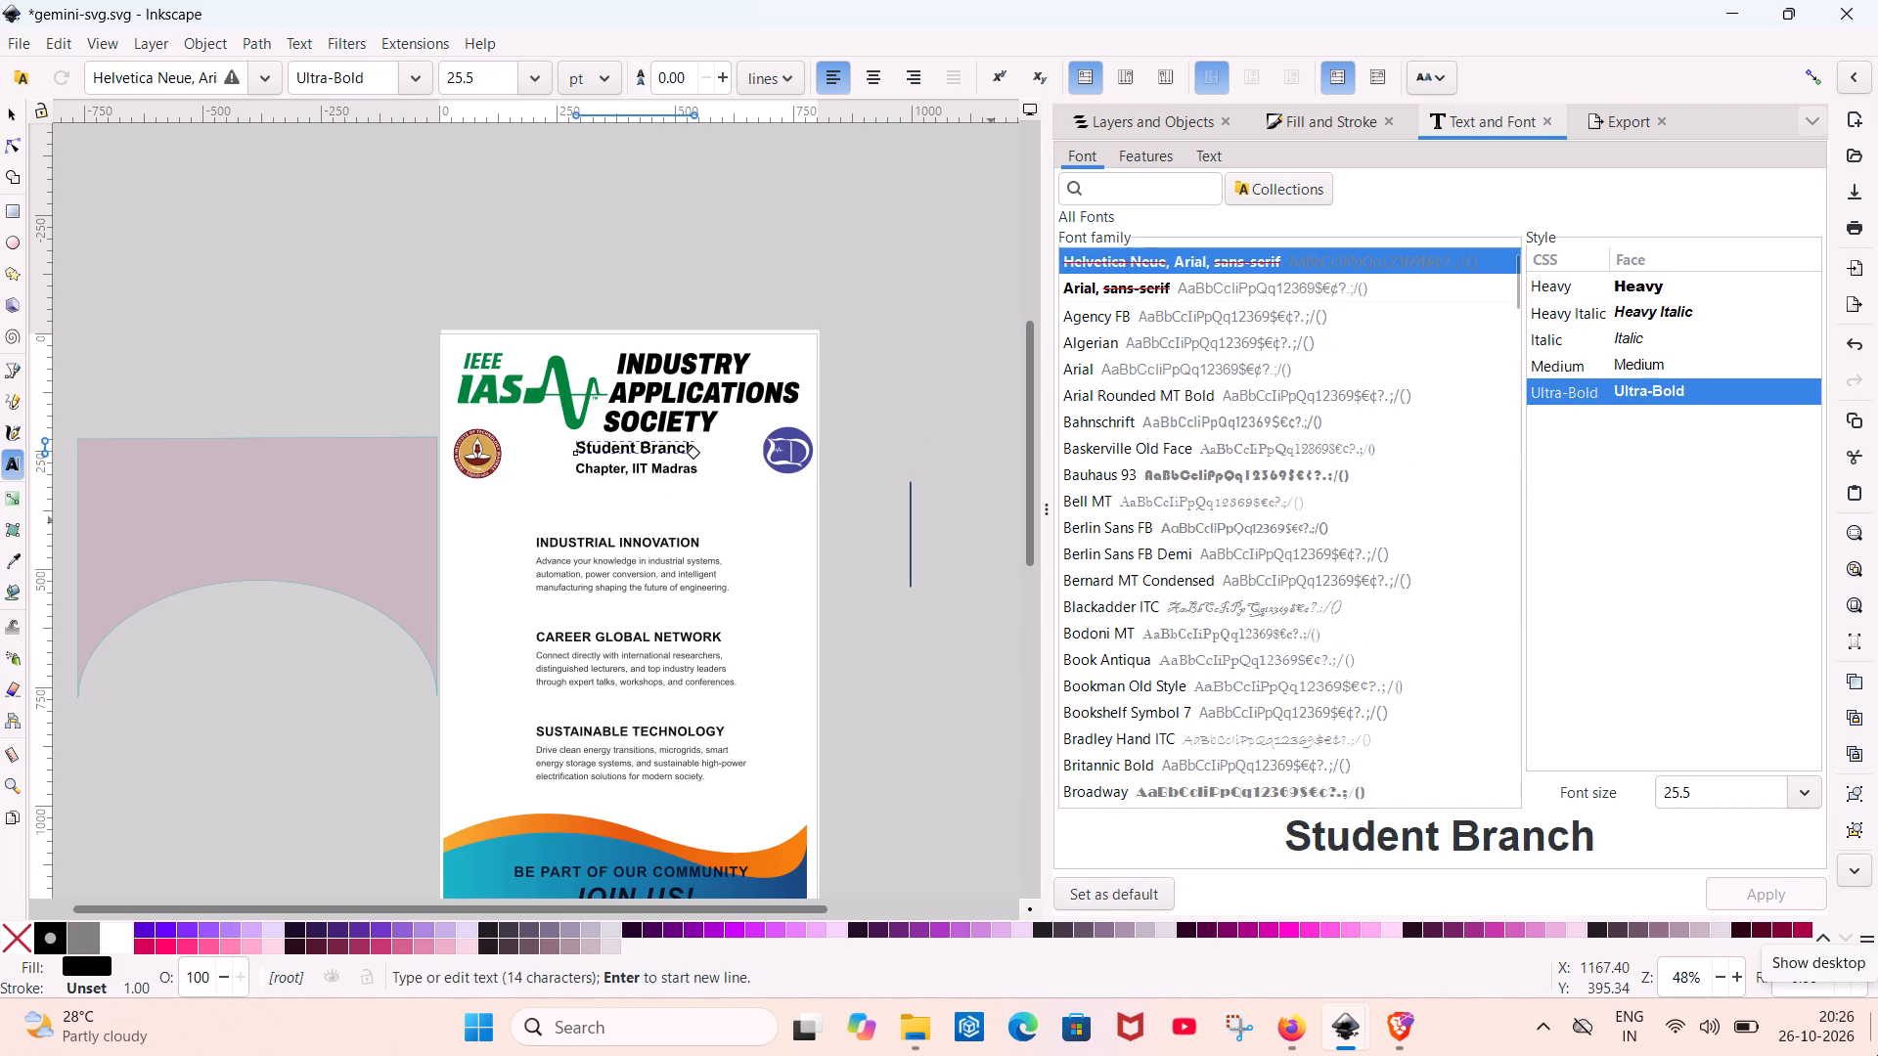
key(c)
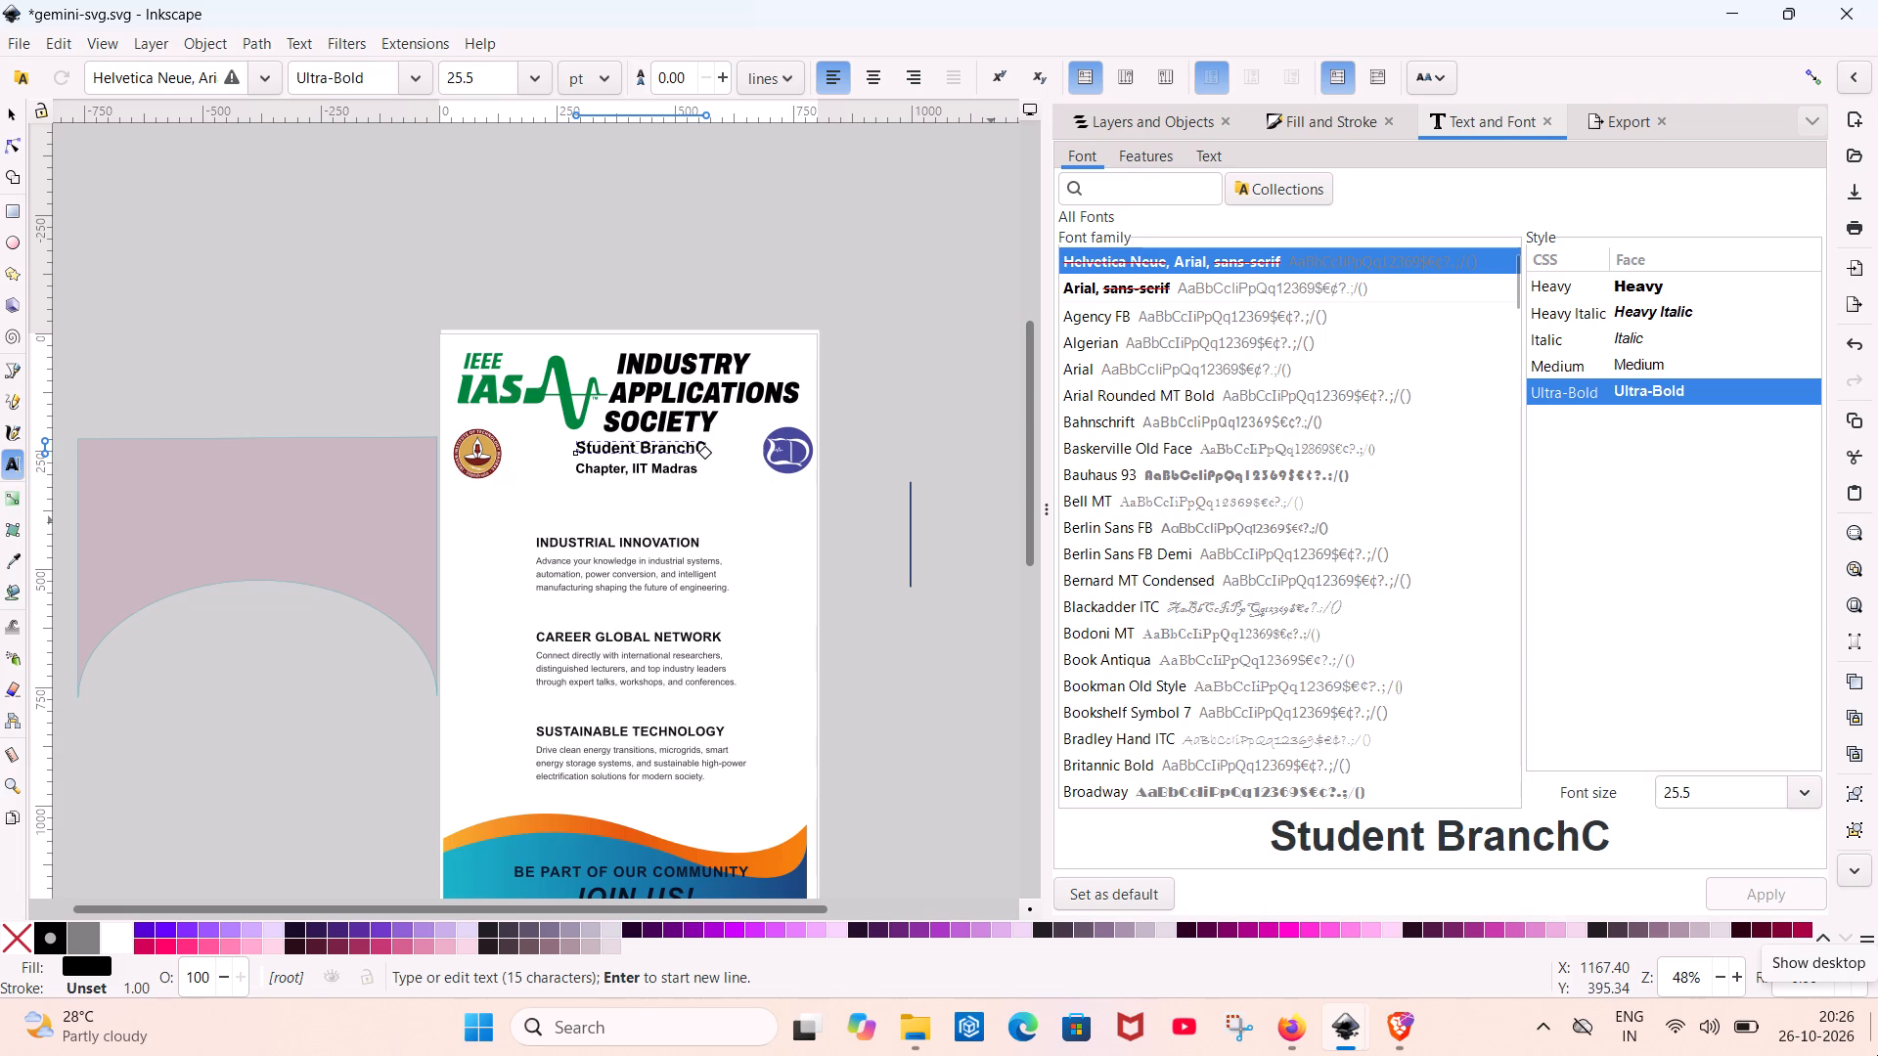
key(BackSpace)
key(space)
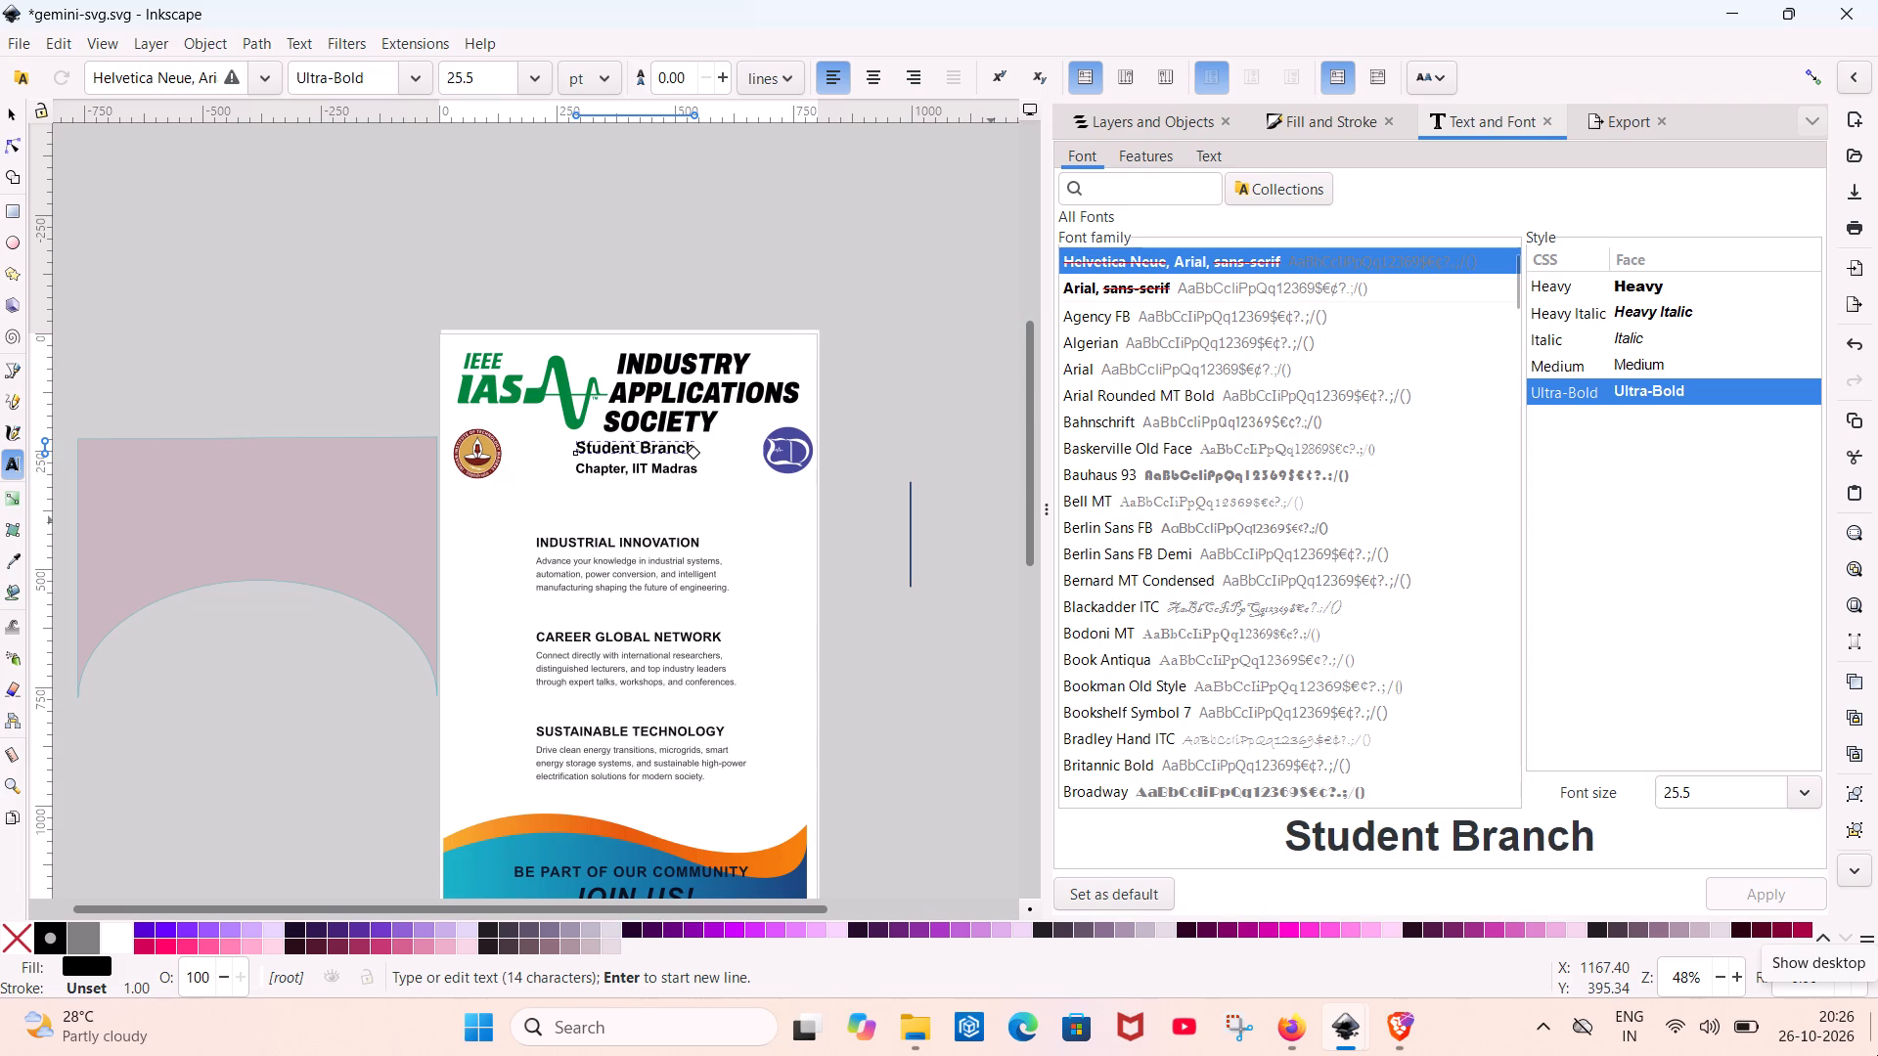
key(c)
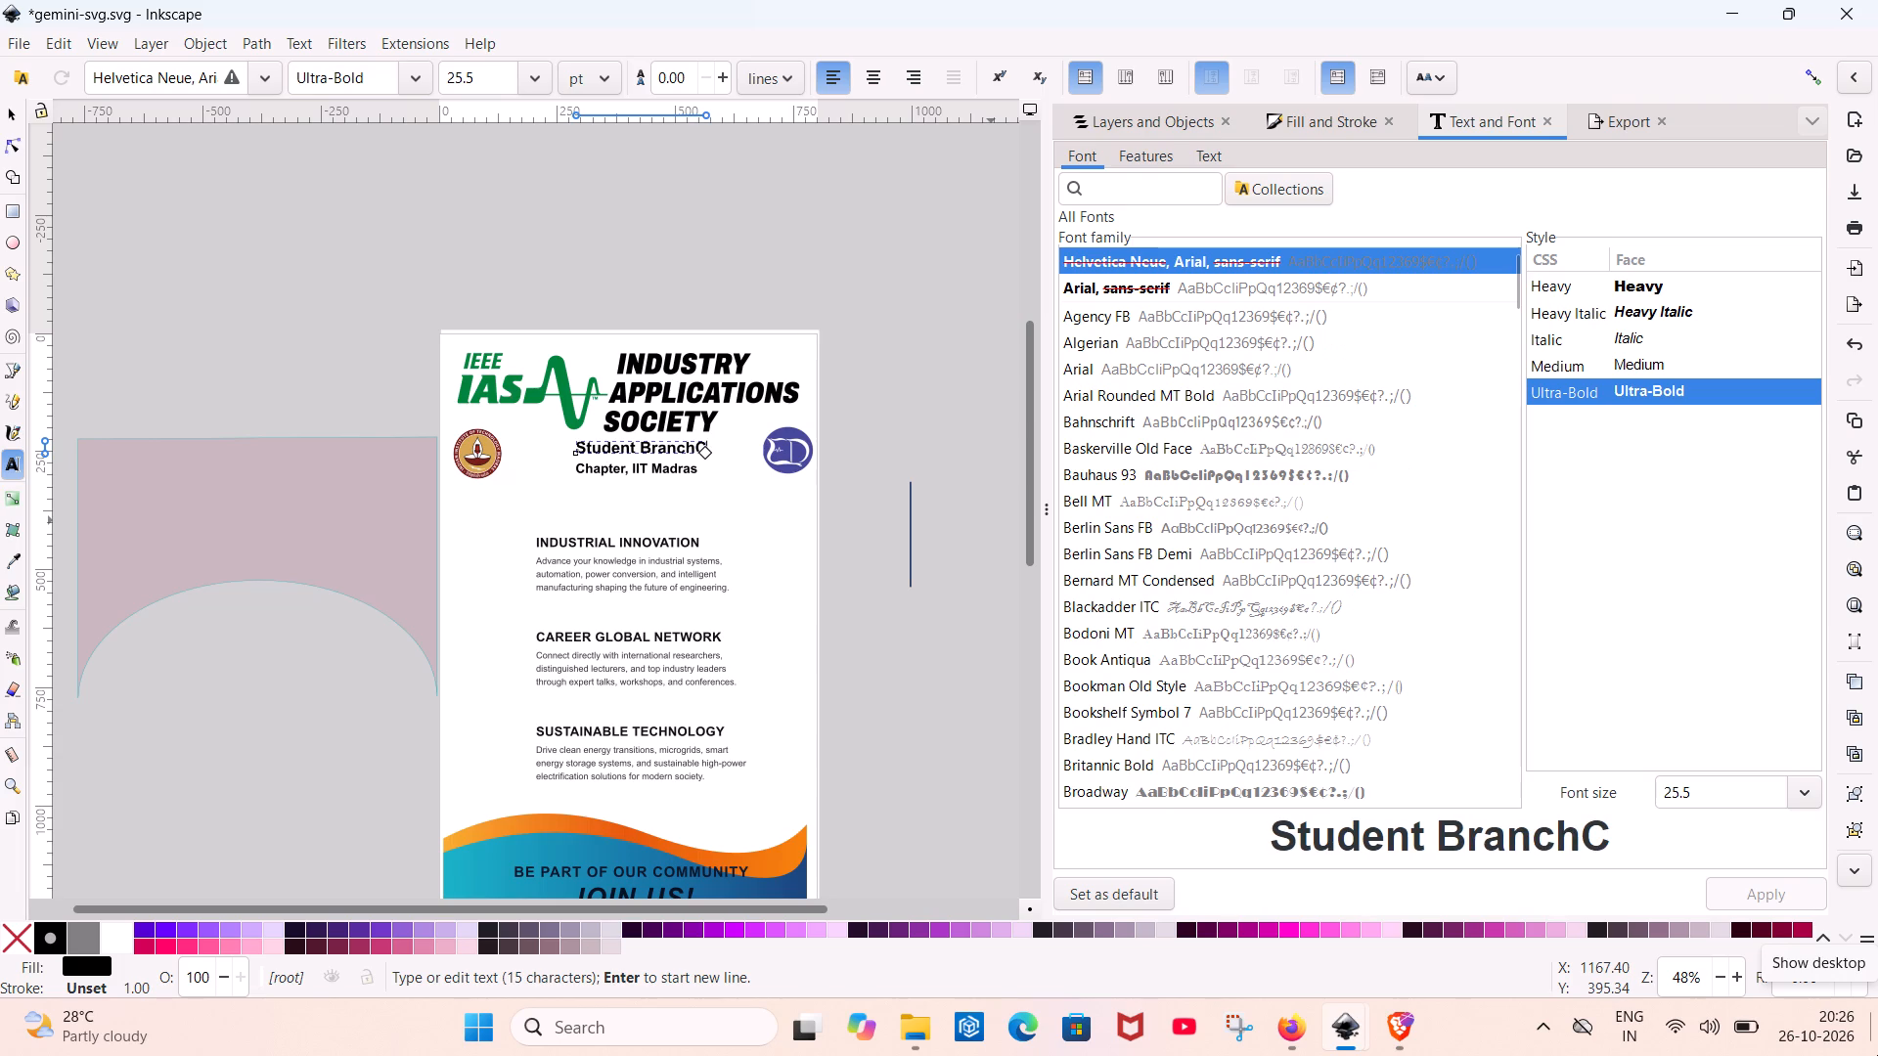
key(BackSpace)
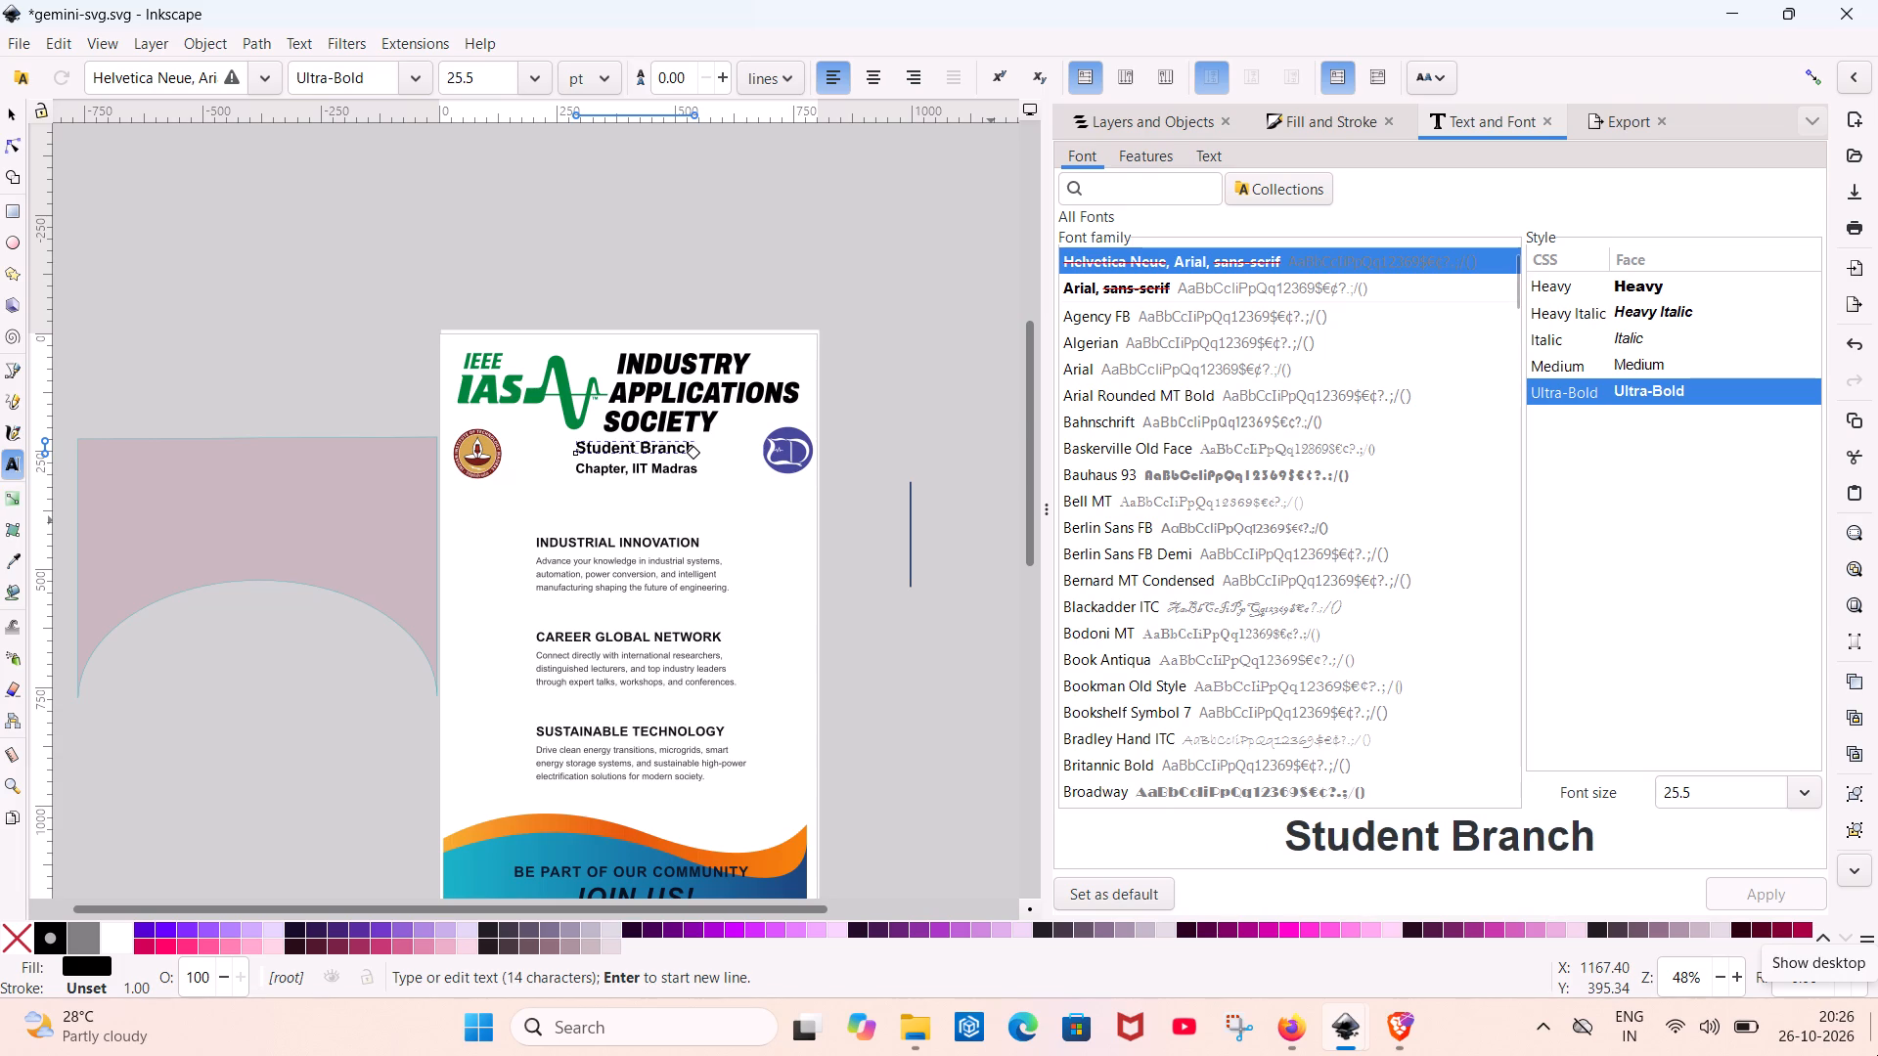